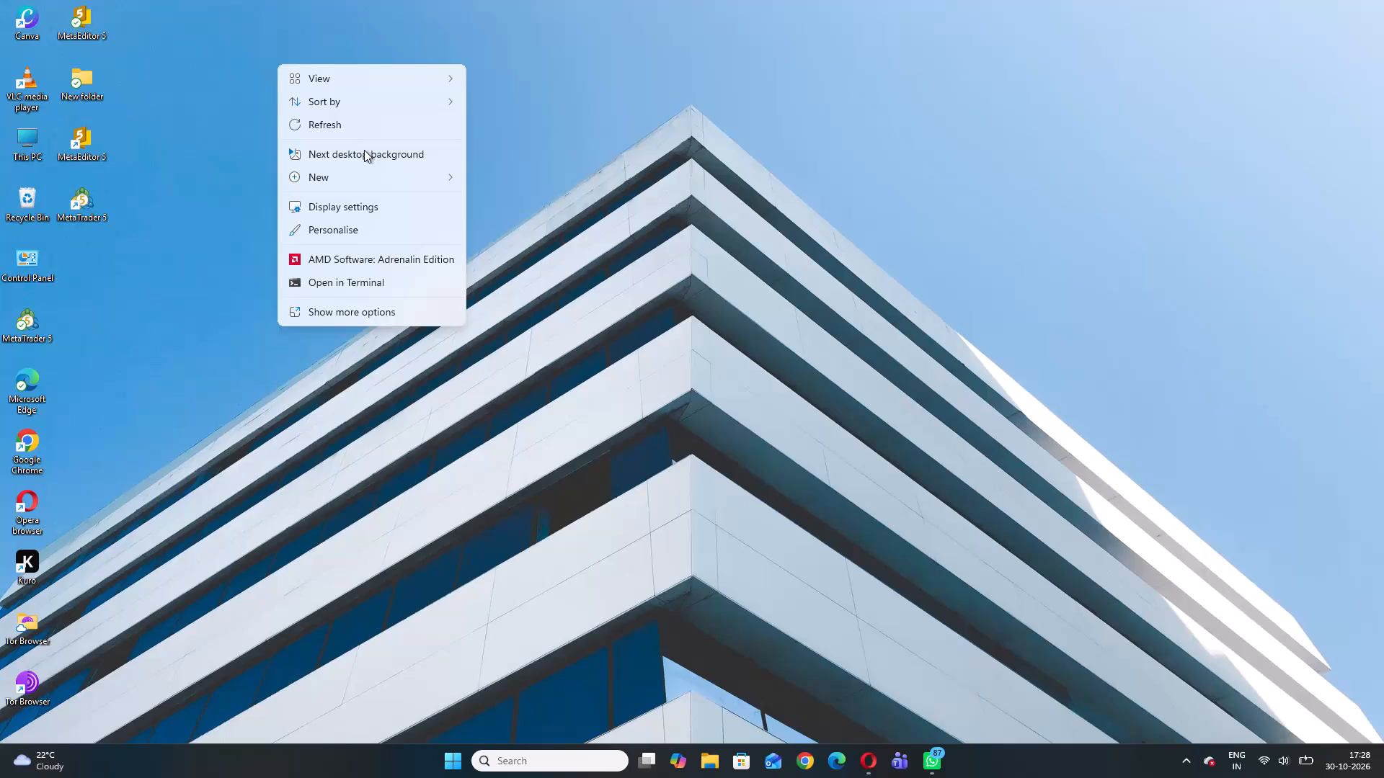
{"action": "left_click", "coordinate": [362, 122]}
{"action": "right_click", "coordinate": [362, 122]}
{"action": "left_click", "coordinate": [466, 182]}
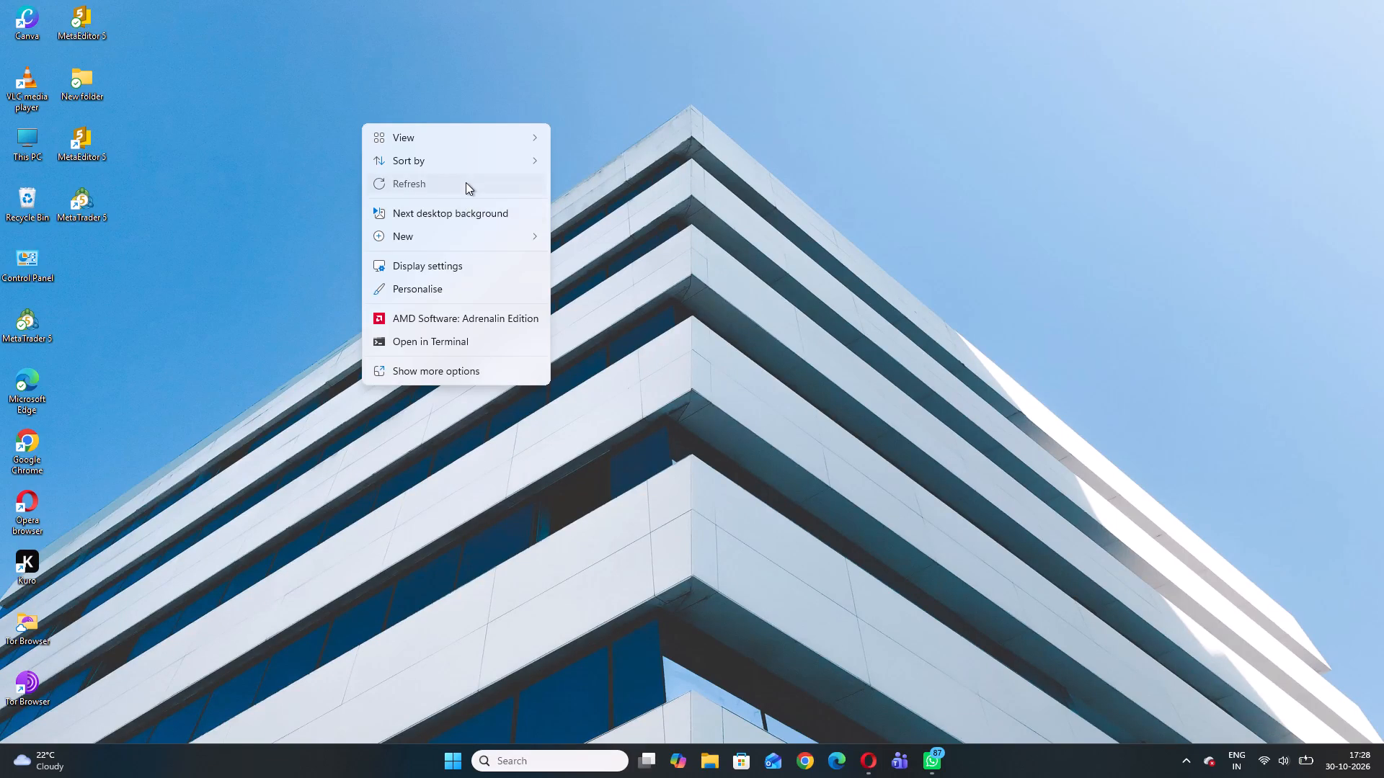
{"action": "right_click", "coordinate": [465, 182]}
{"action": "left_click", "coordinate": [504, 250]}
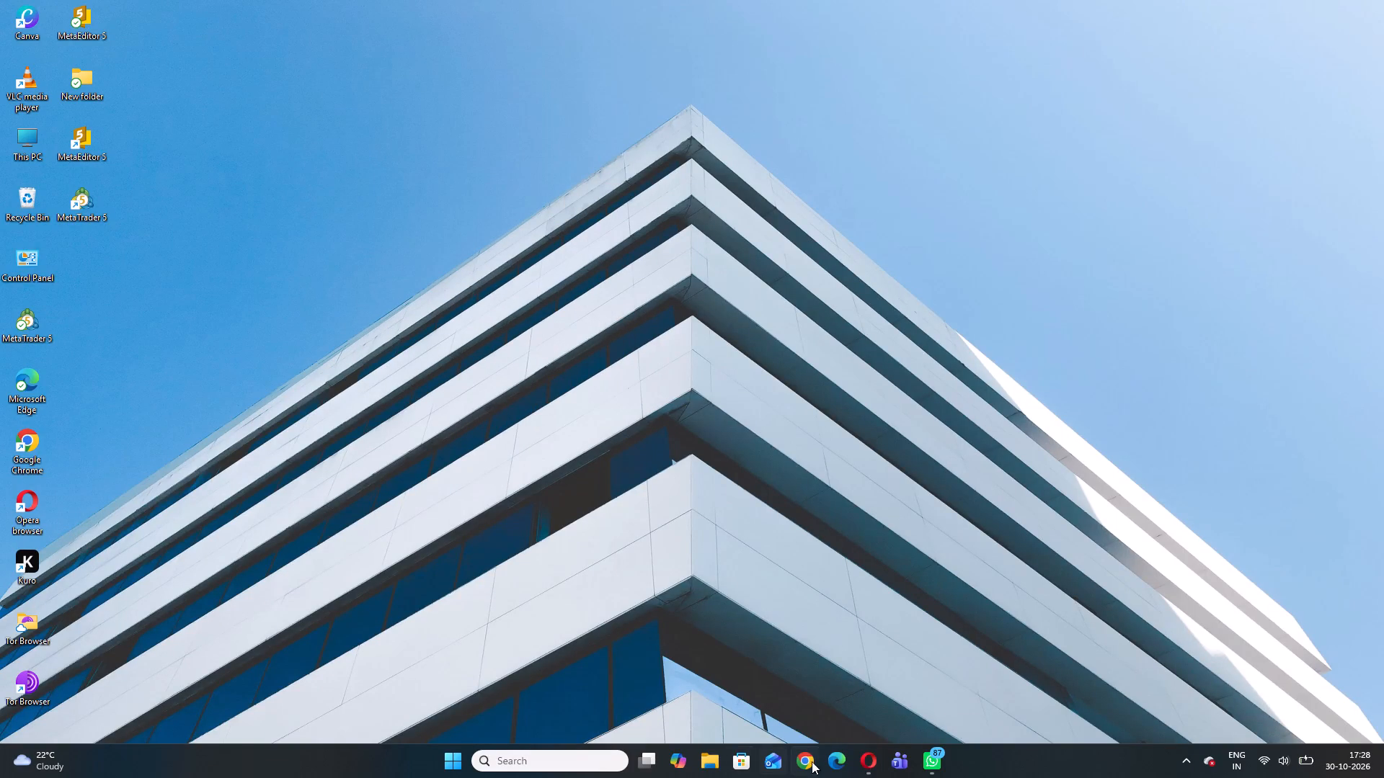
Open Microsoft Edge with the TradingView XAUUSD chart and maximize its window.
{"action": "left_click", "coordinate": [831, 758]}
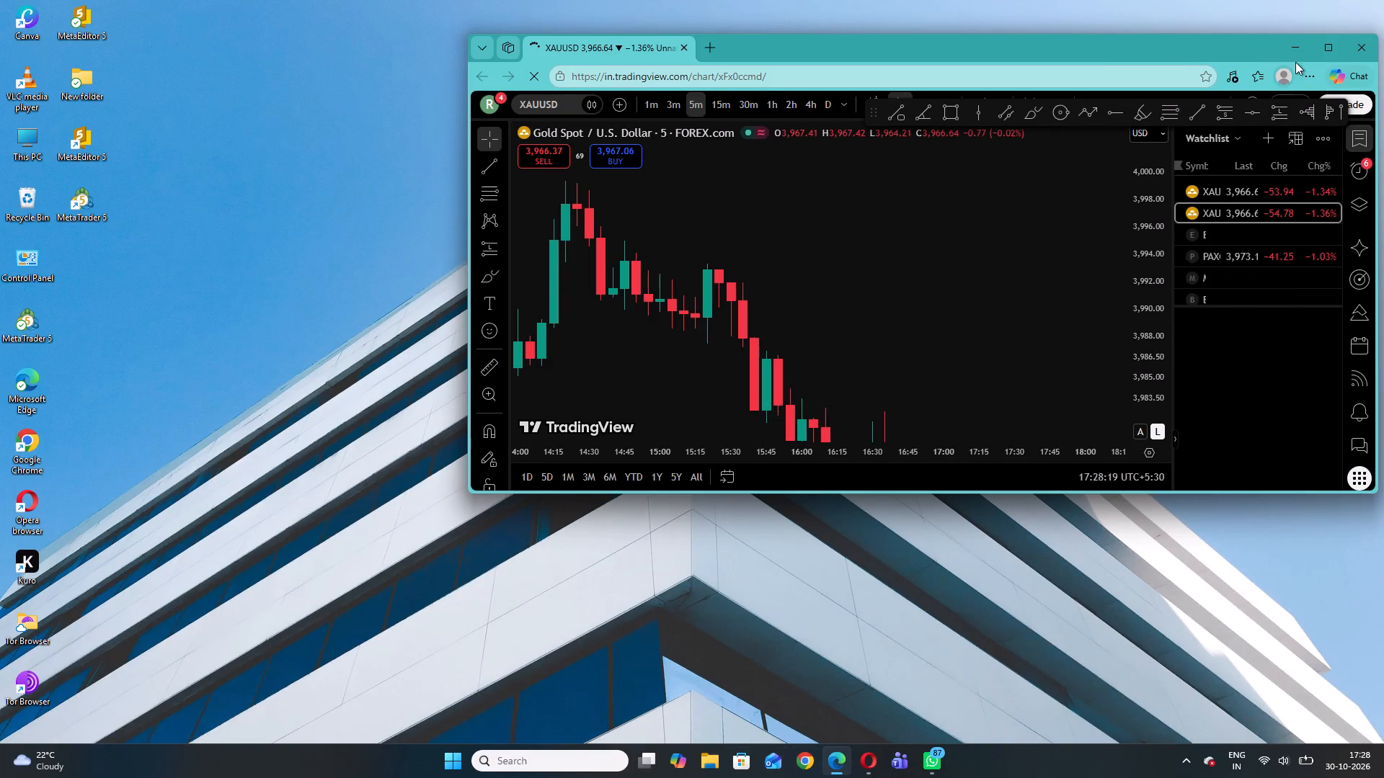
{"action": "left_click", "coordinate": [1323, 46]}
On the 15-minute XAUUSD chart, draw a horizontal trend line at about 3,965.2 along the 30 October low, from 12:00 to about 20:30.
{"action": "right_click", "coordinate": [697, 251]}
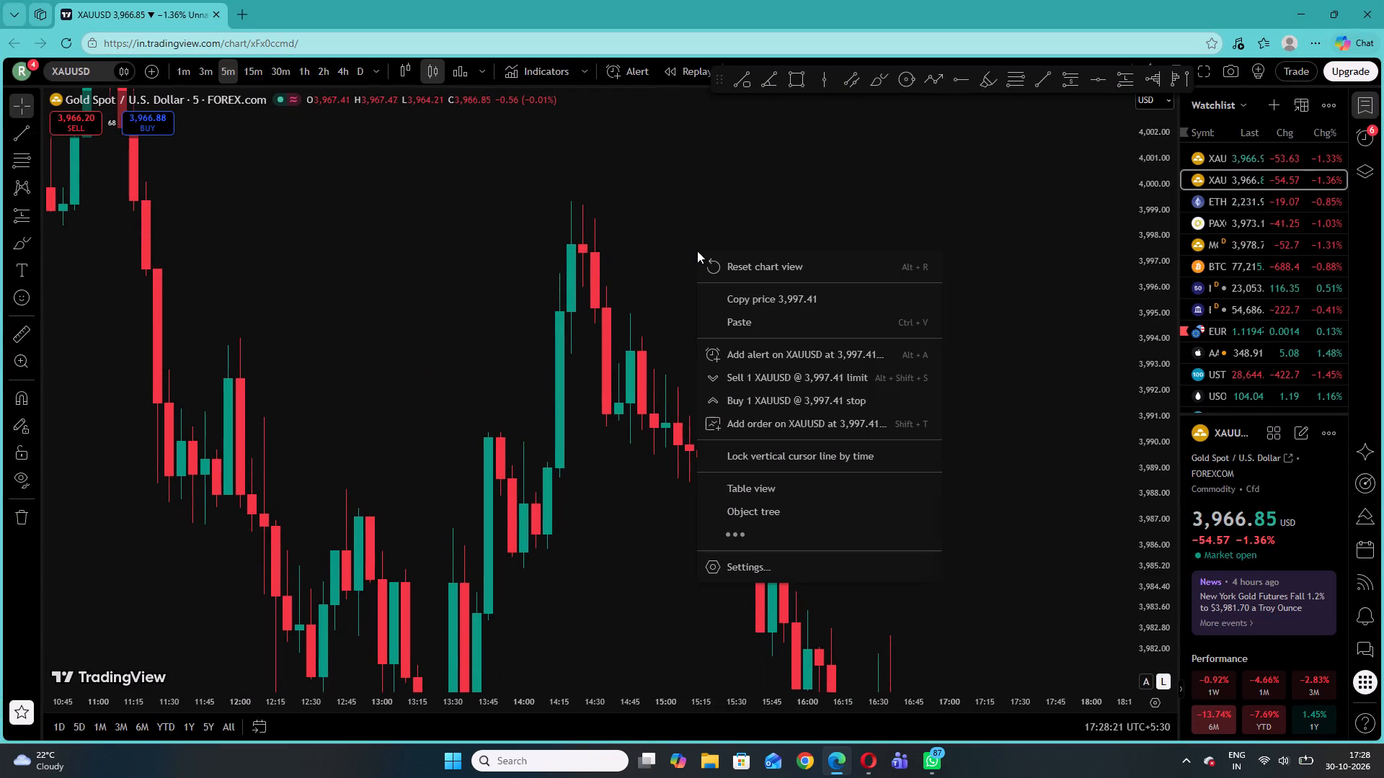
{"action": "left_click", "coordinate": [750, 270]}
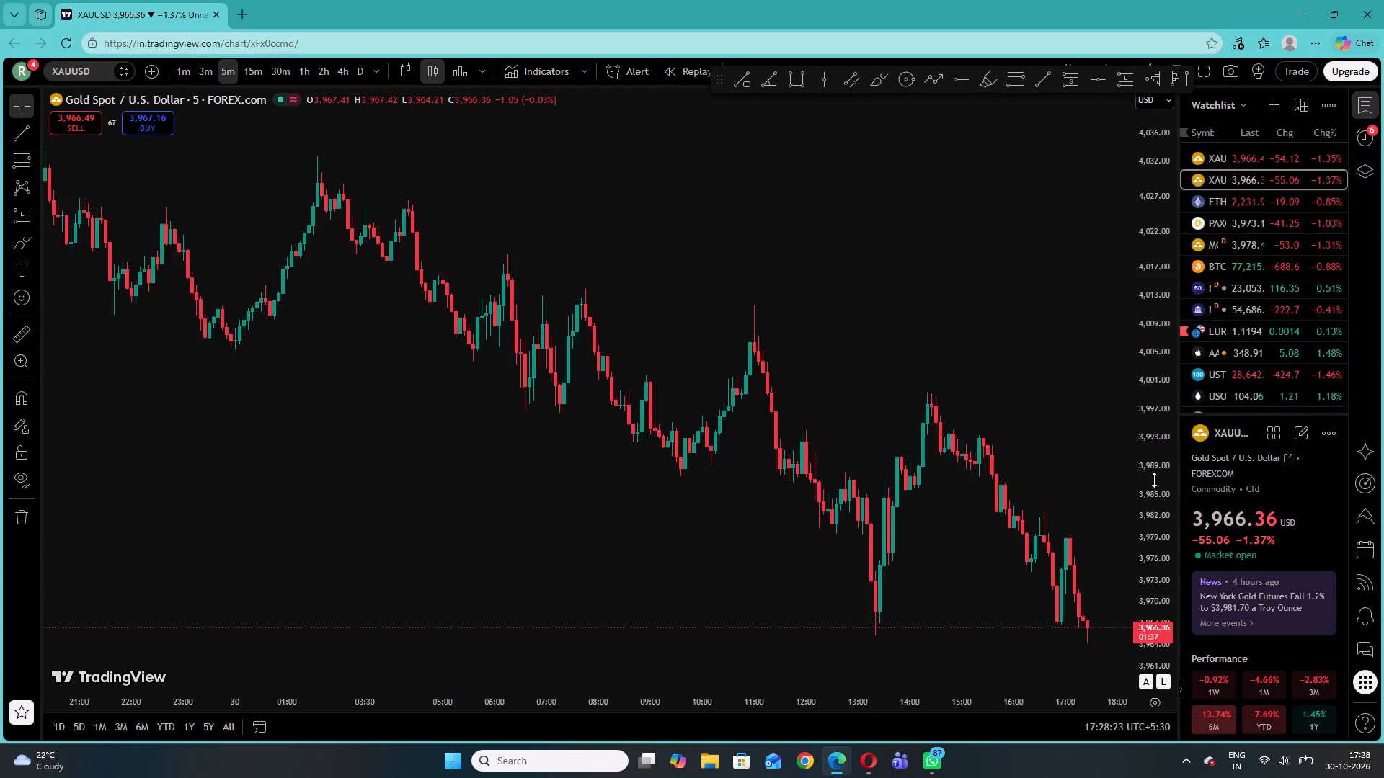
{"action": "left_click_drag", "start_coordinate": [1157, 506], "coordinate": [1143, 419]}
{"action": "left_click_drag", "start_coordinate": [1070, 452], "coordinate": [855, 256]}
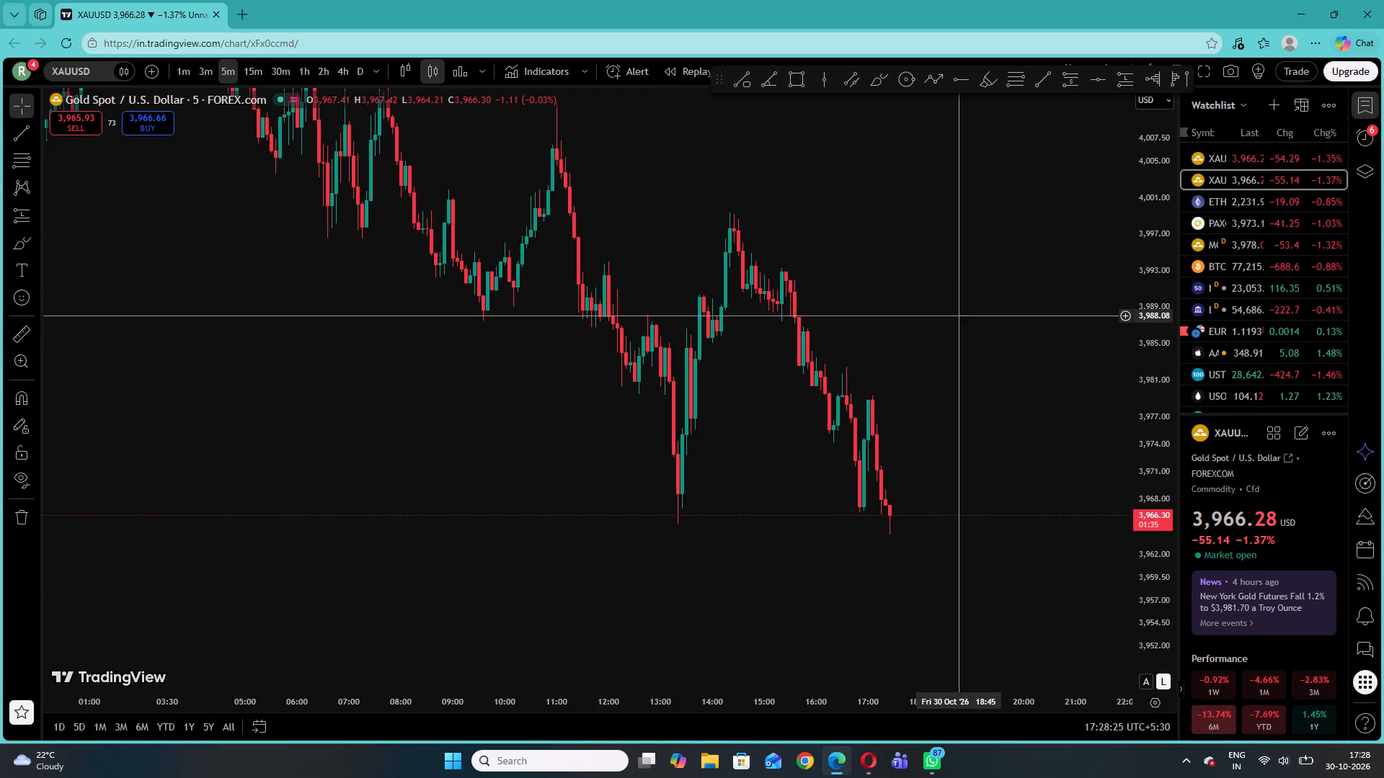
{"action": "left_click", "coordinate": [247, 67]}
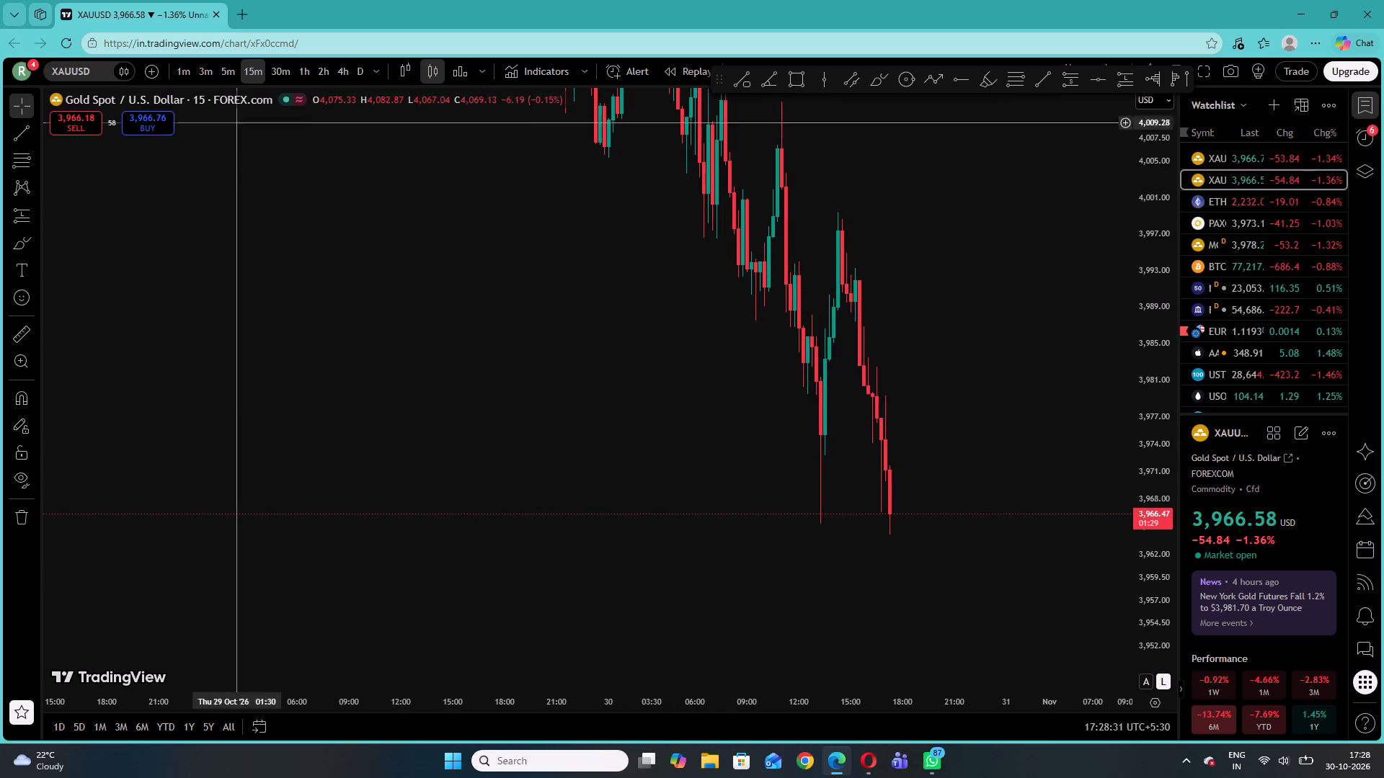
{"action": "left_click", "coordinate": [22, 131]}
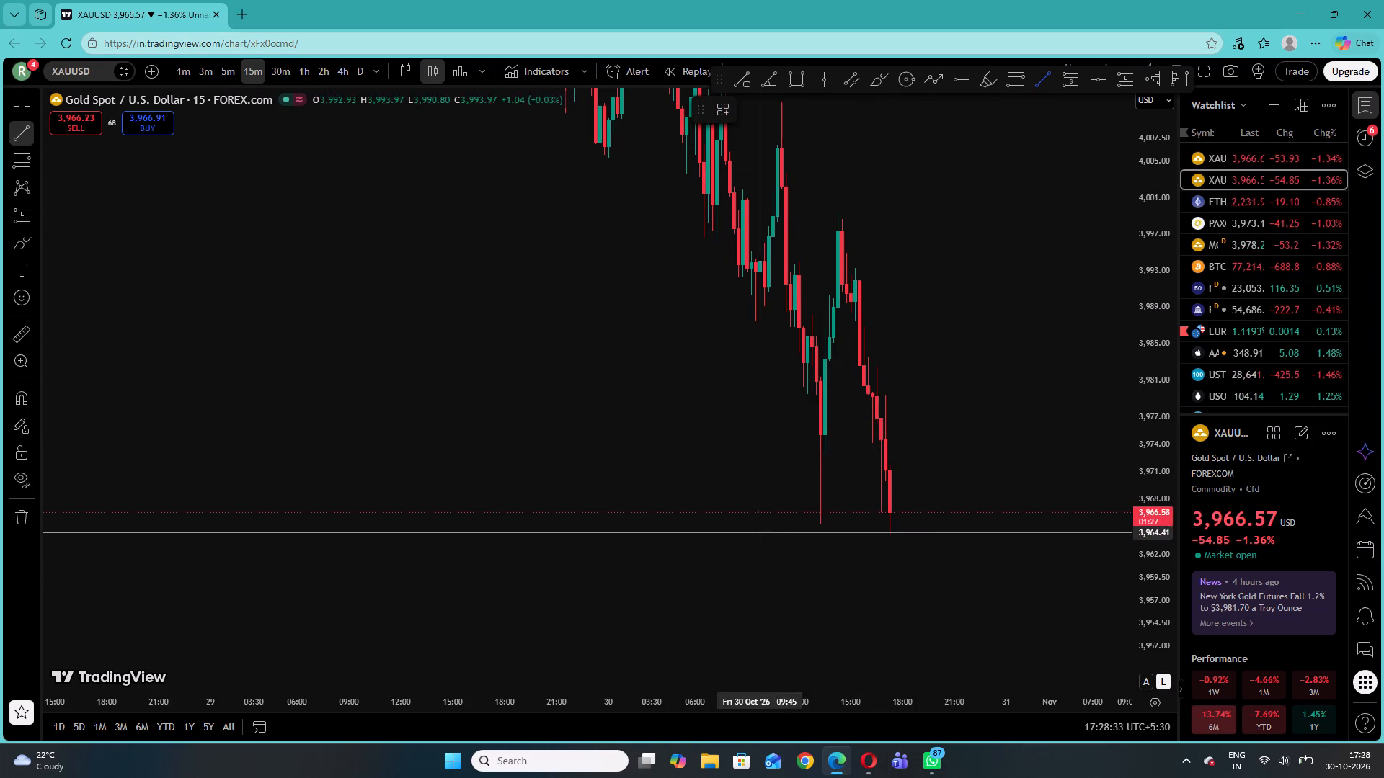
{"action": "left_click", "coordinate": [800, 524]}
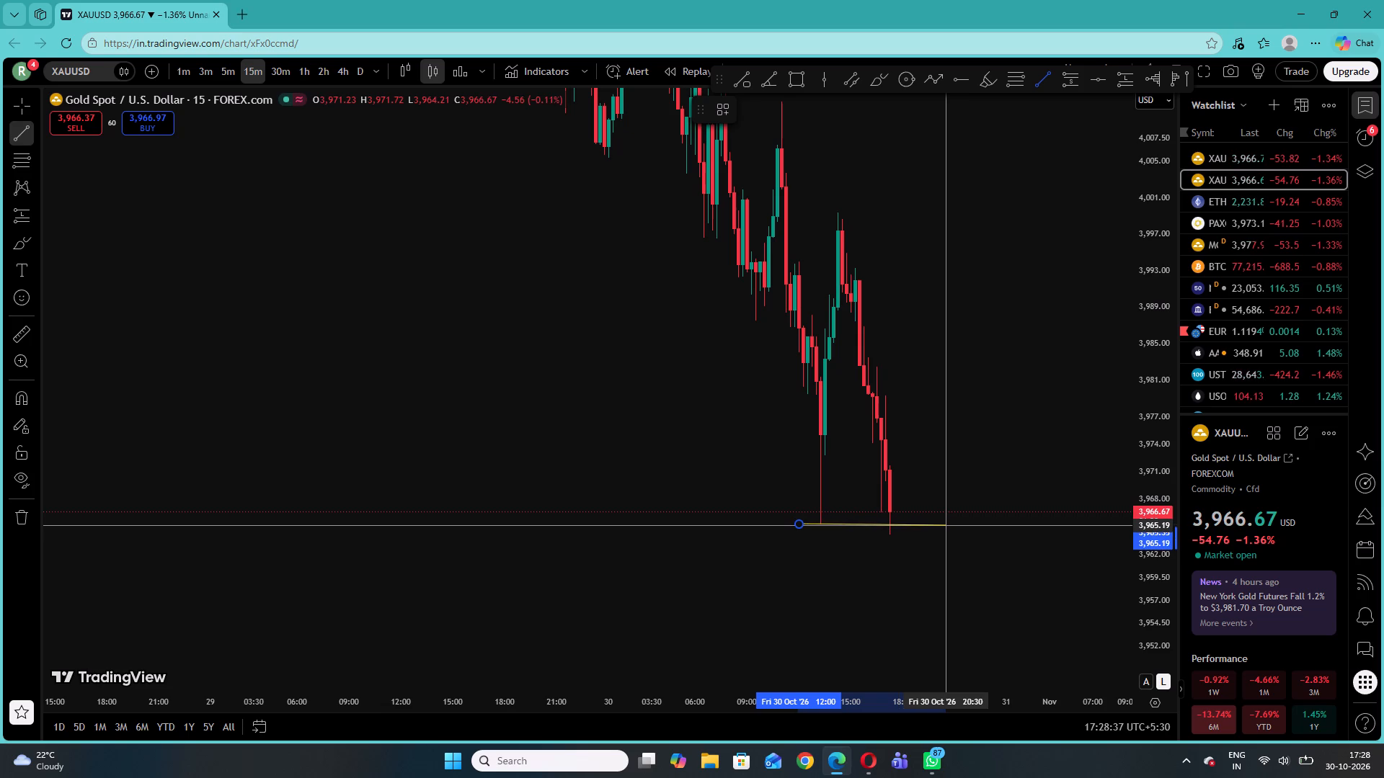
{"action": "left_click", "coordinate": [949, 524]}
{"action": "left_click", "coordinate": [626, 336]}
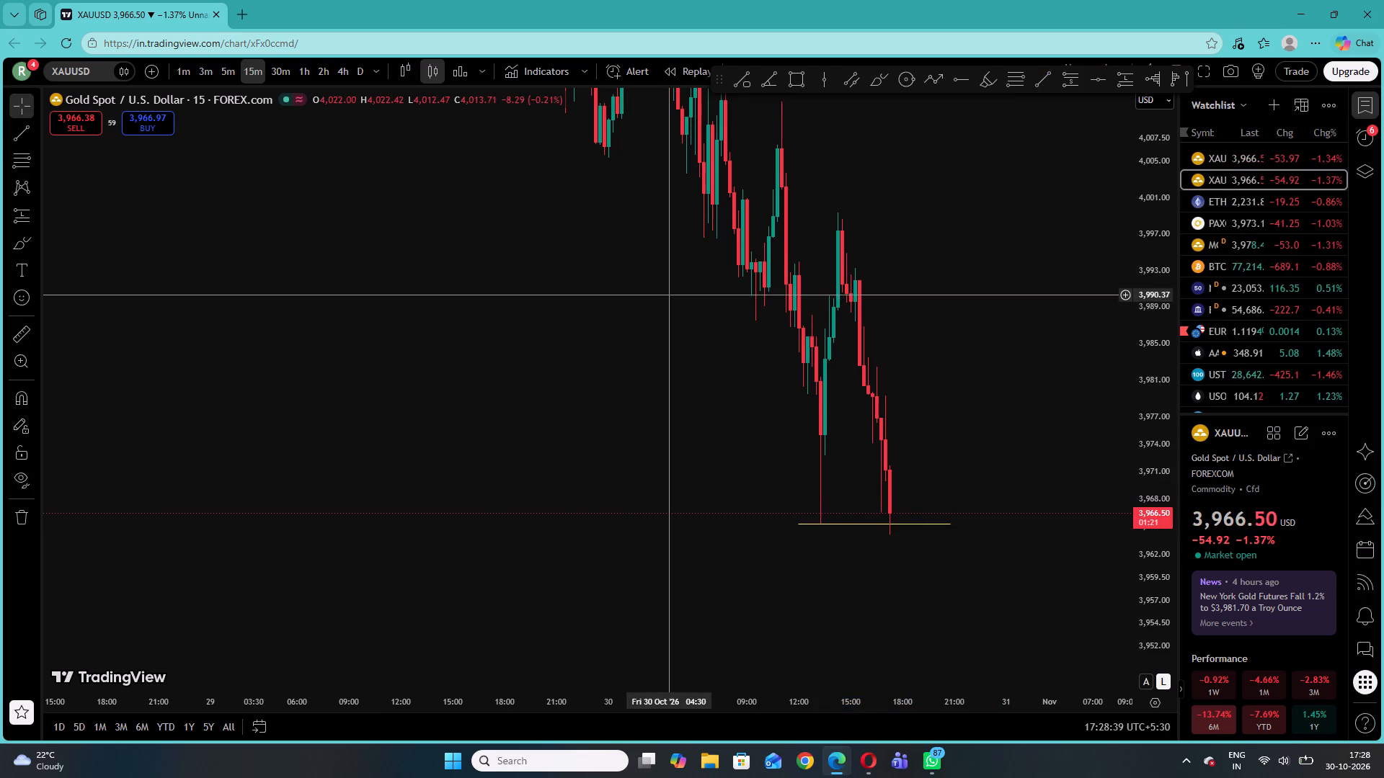
Examine how price sits against the trend line on the 5-minute, 3-minute and 1-minute charts, ending on 5-minute.
{"action": "left_click_drag", "start_coordinate": [654, 300], "coordinate": [643, 401]}
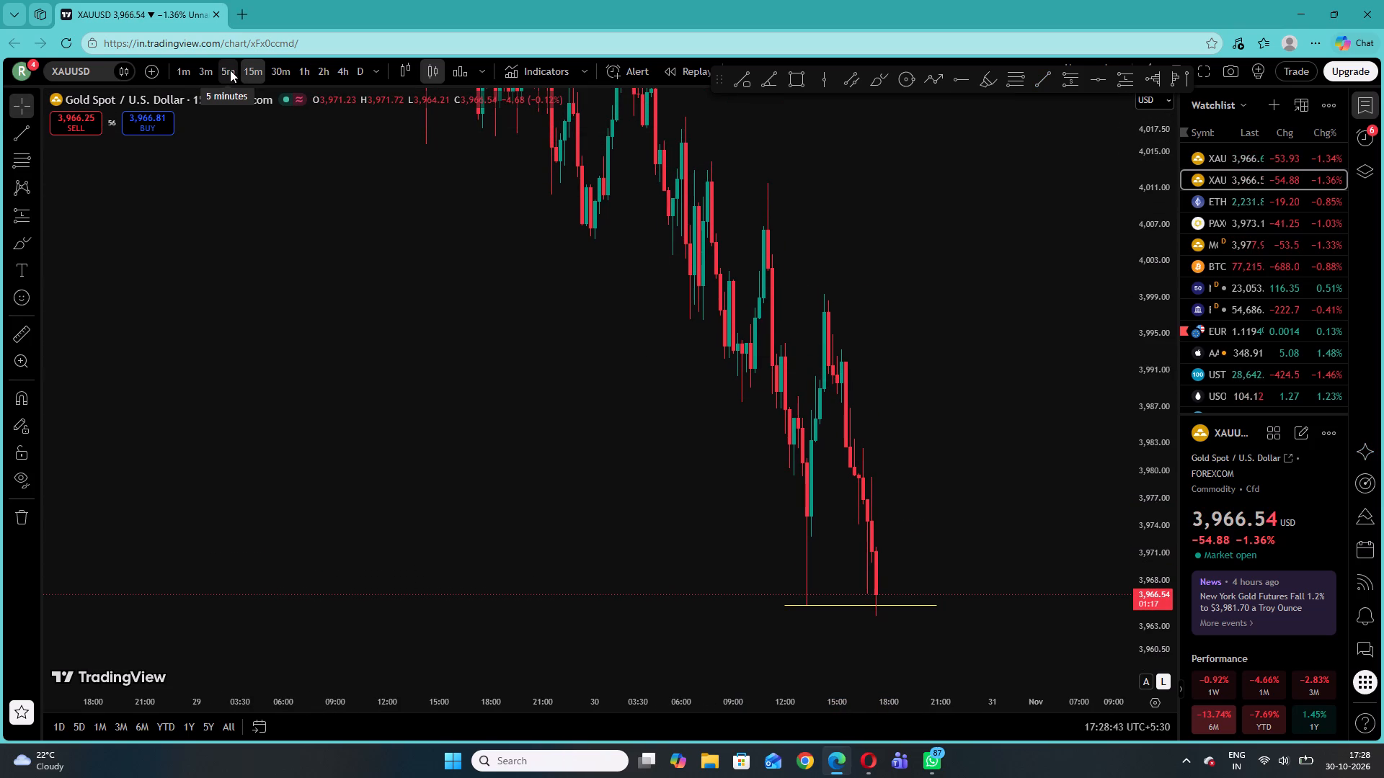
{"action": "left_click", "coordinate": [230, 70]}
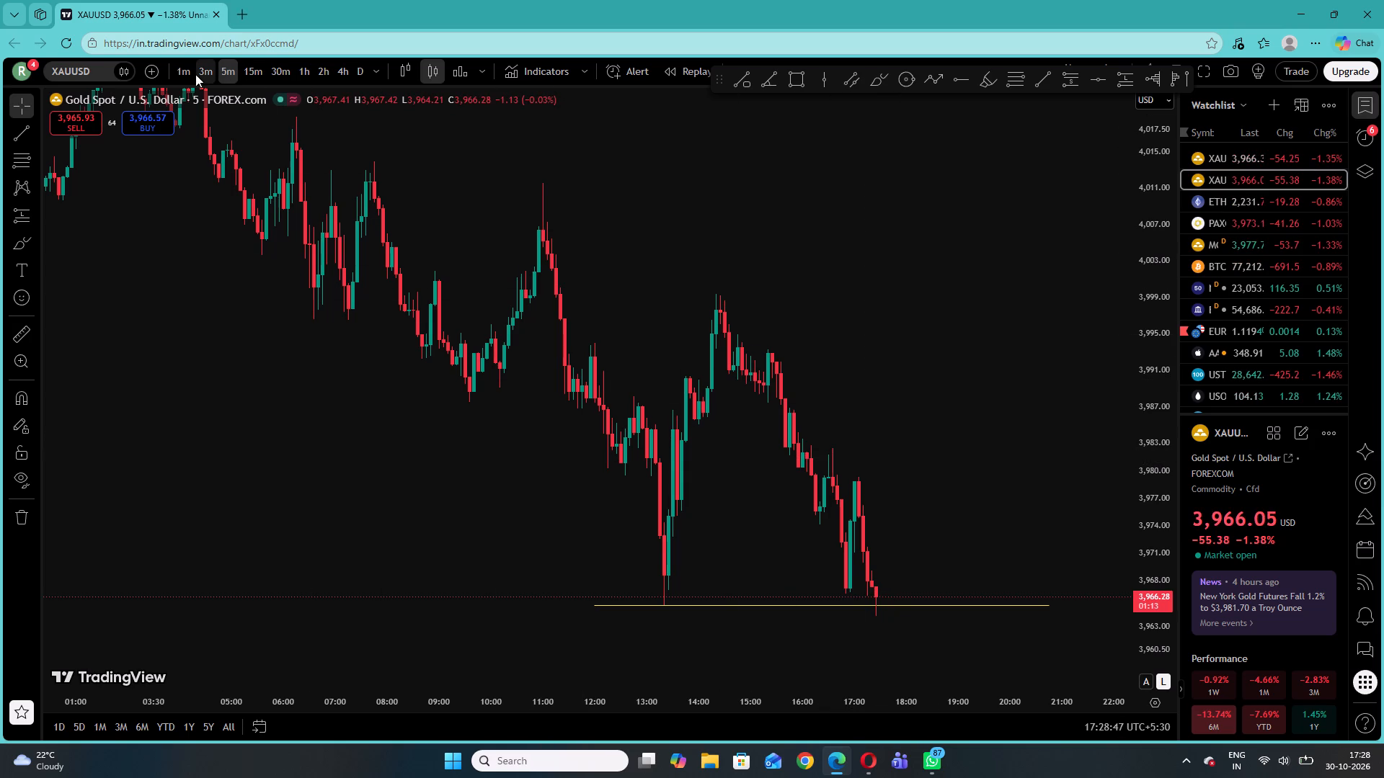
{"action": "left_click", "coordinate": [204, 70]}
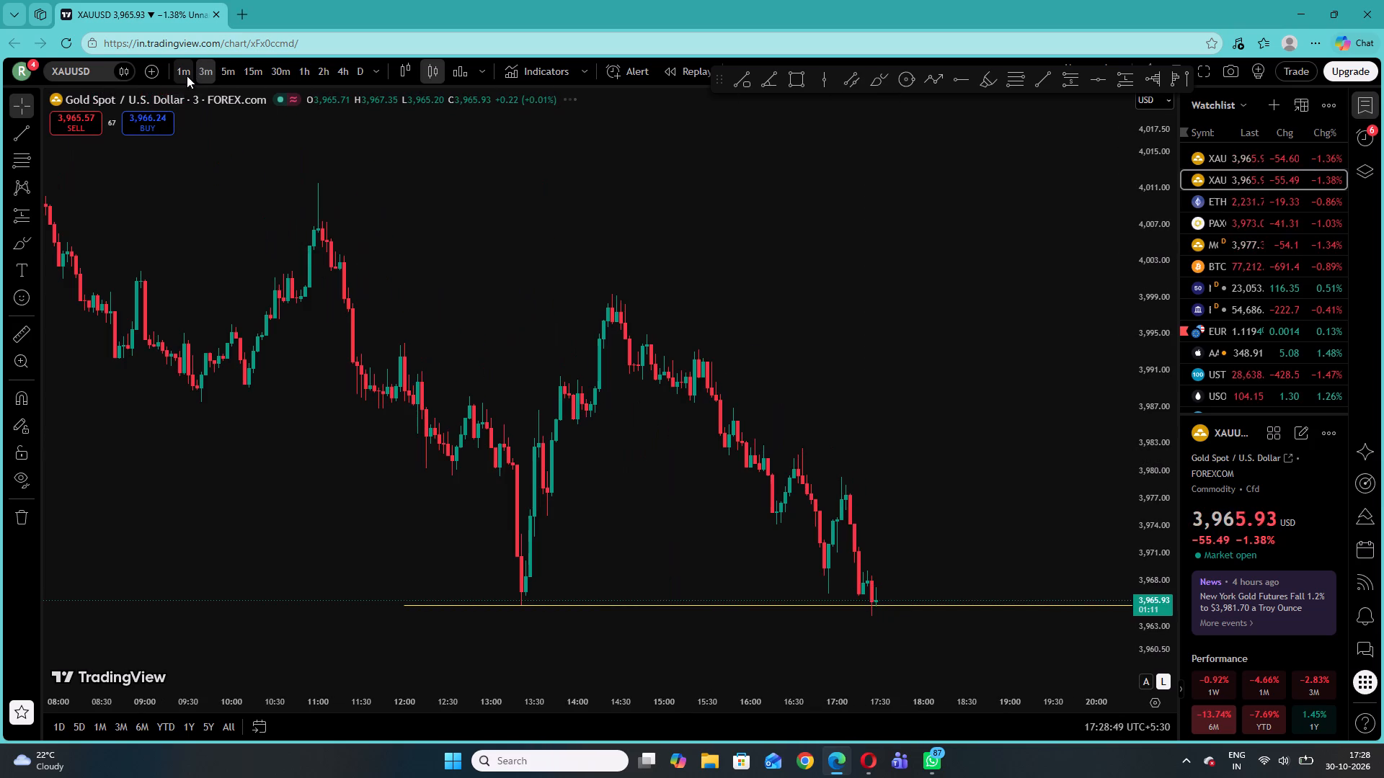
{"action": "left_click", "coordinate": [187, 76]}
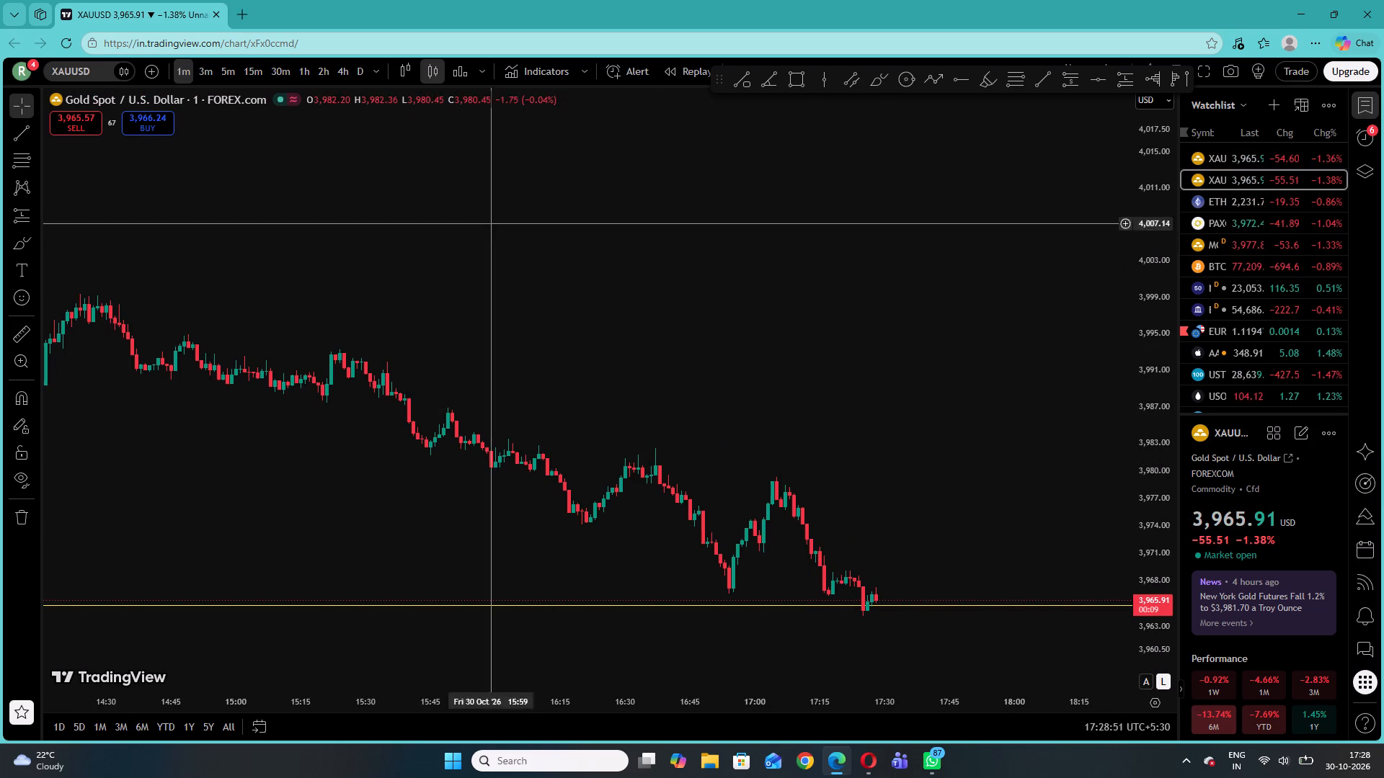
{"action": "left_click", "coordinate": [227, 71]}
{"action": "left_click_drag", "start_coordinate": [910, 447], "coordinate": [888, 383]}
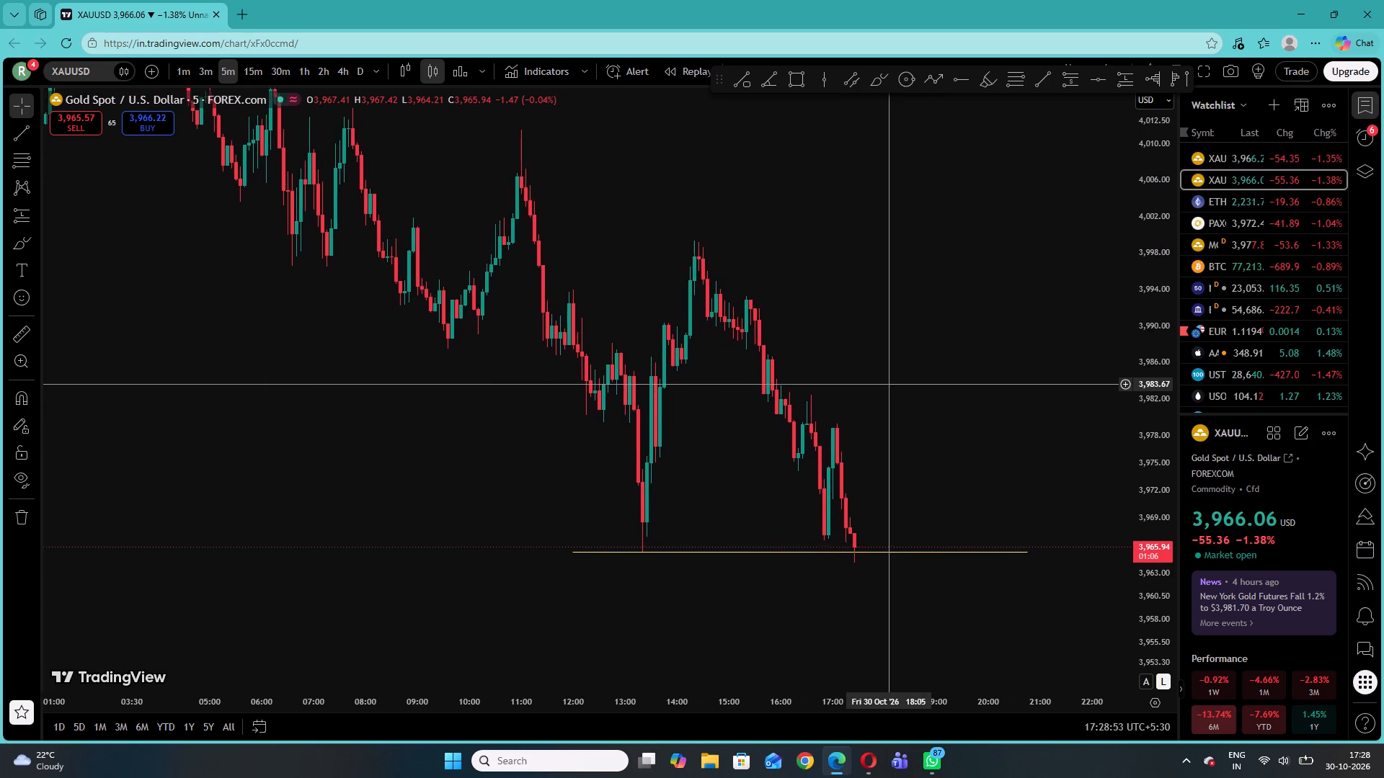
{"action": "left_click_drag", "start_coordinate": [888, 383], "coordinate": [887, 383]}
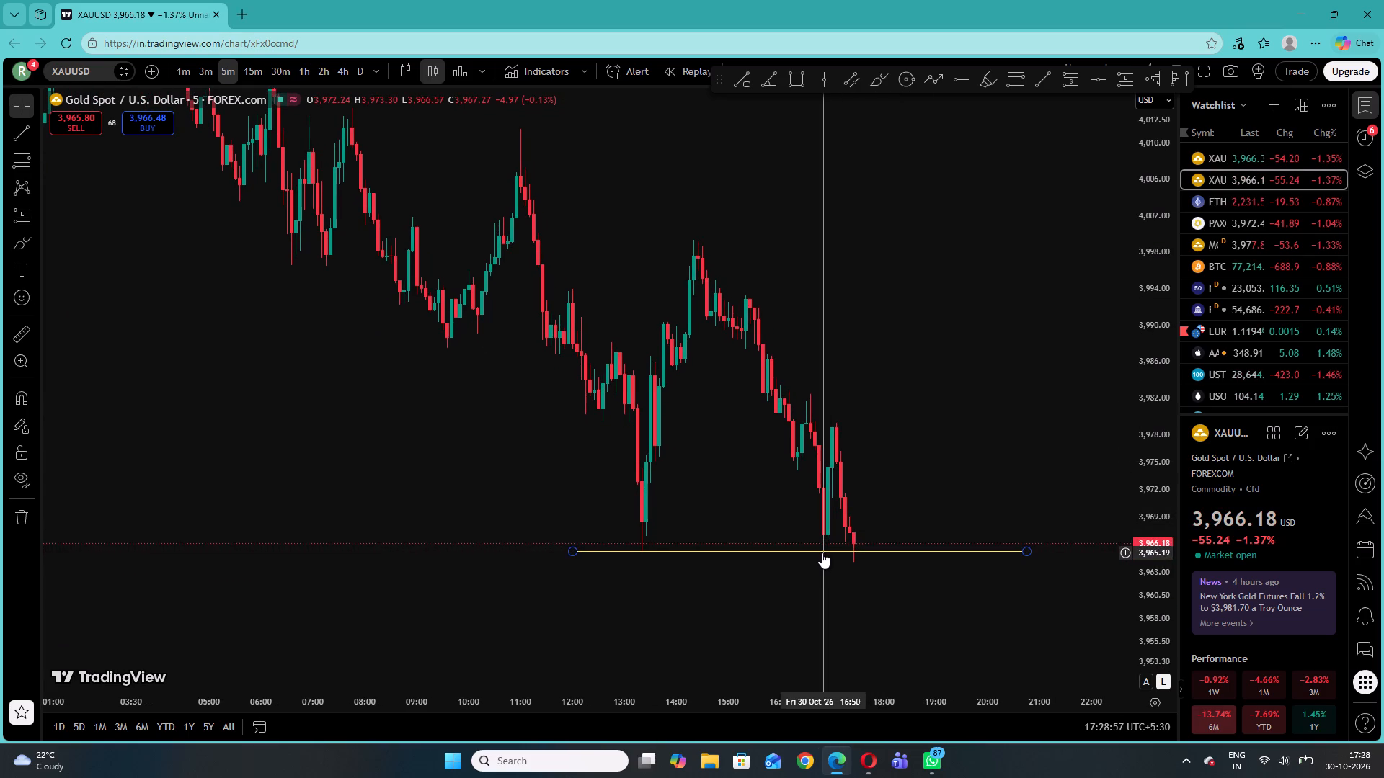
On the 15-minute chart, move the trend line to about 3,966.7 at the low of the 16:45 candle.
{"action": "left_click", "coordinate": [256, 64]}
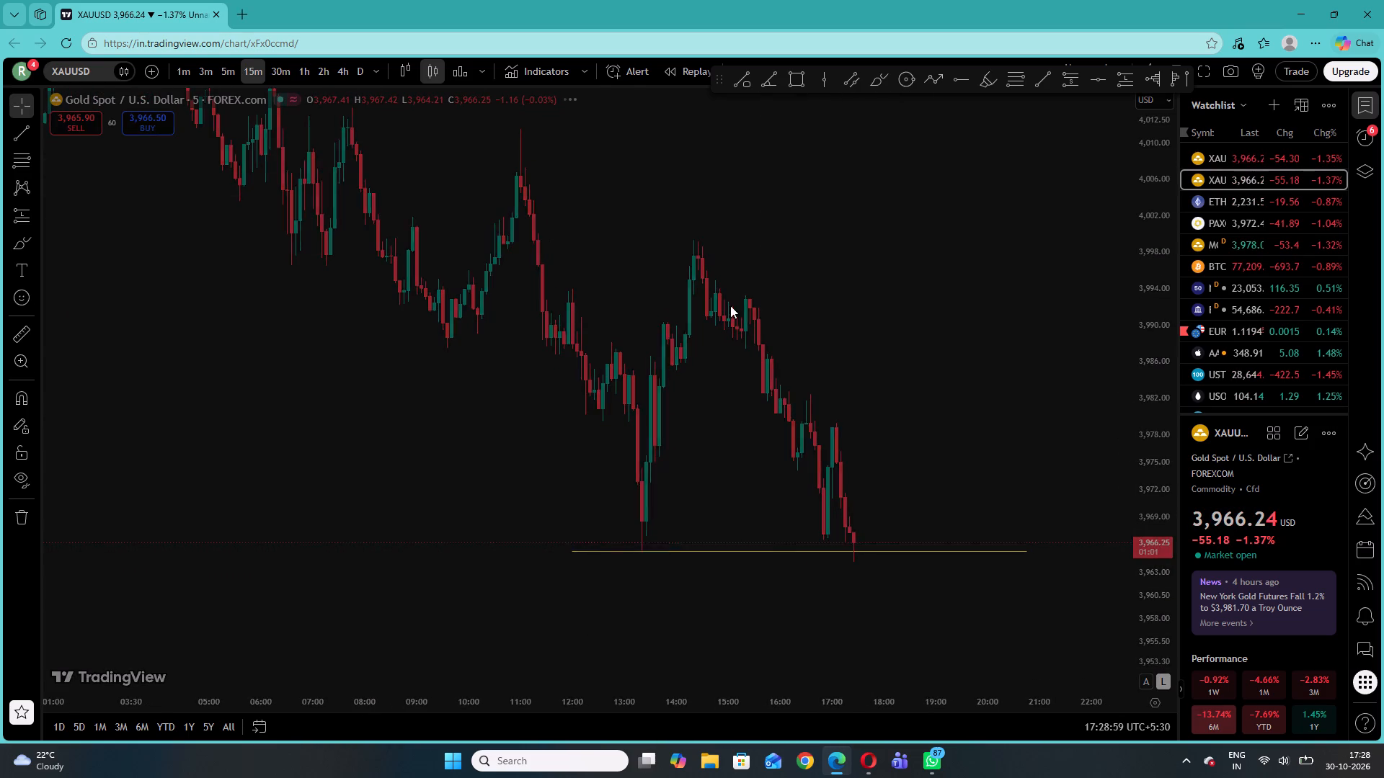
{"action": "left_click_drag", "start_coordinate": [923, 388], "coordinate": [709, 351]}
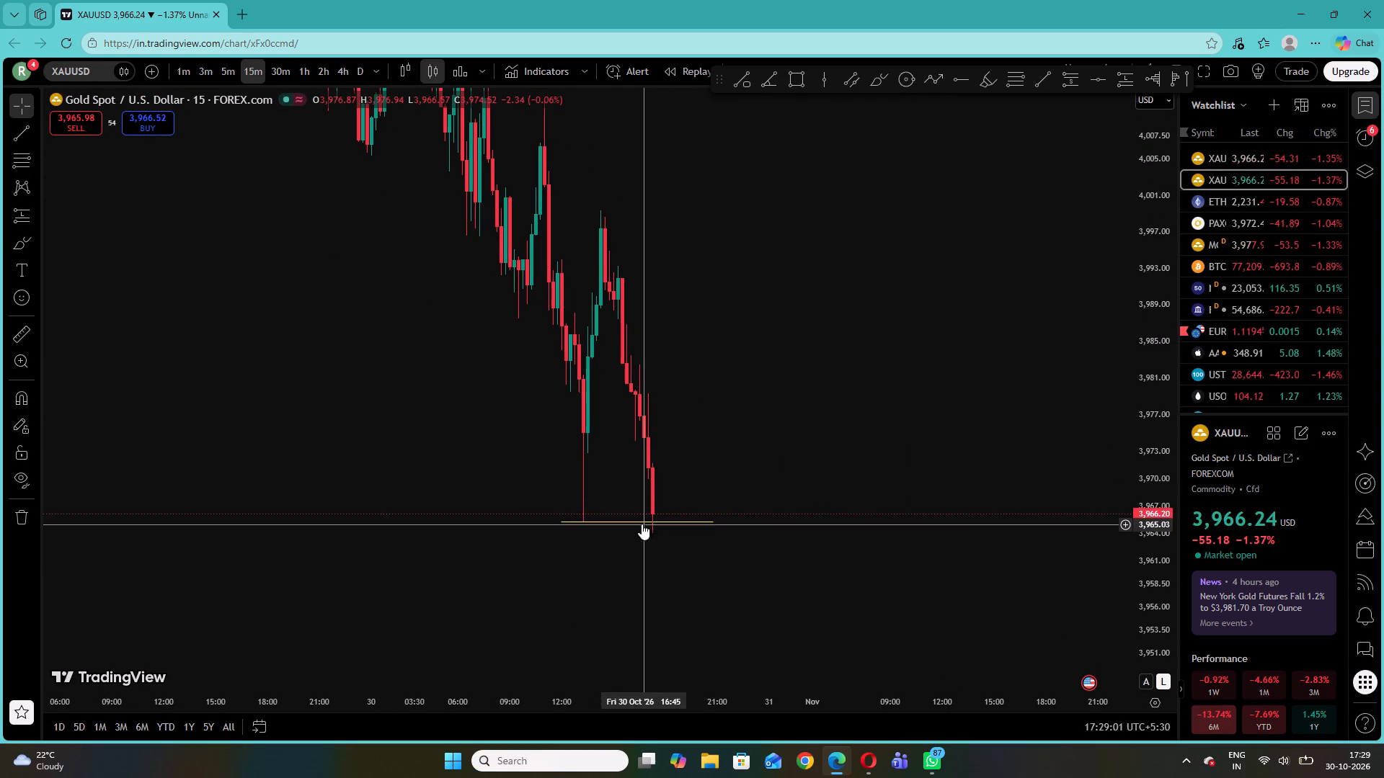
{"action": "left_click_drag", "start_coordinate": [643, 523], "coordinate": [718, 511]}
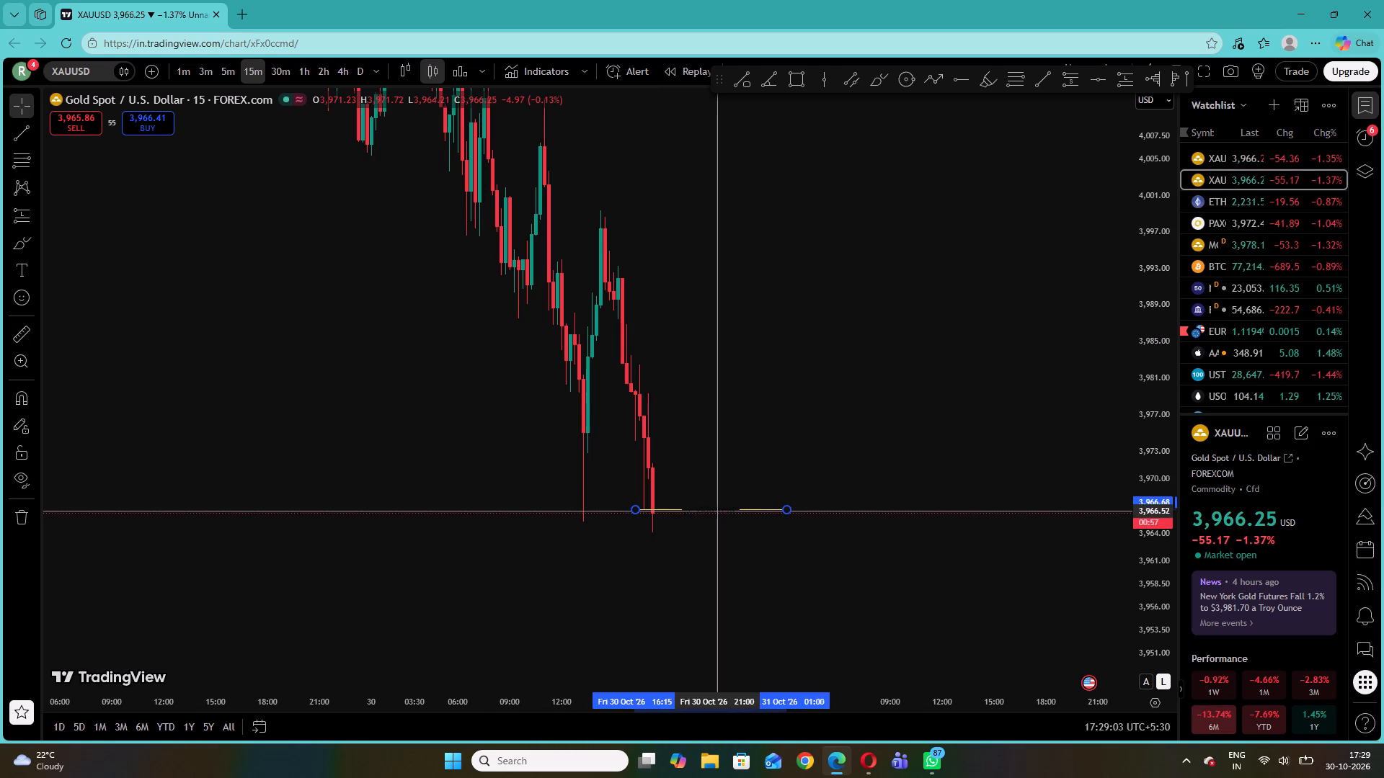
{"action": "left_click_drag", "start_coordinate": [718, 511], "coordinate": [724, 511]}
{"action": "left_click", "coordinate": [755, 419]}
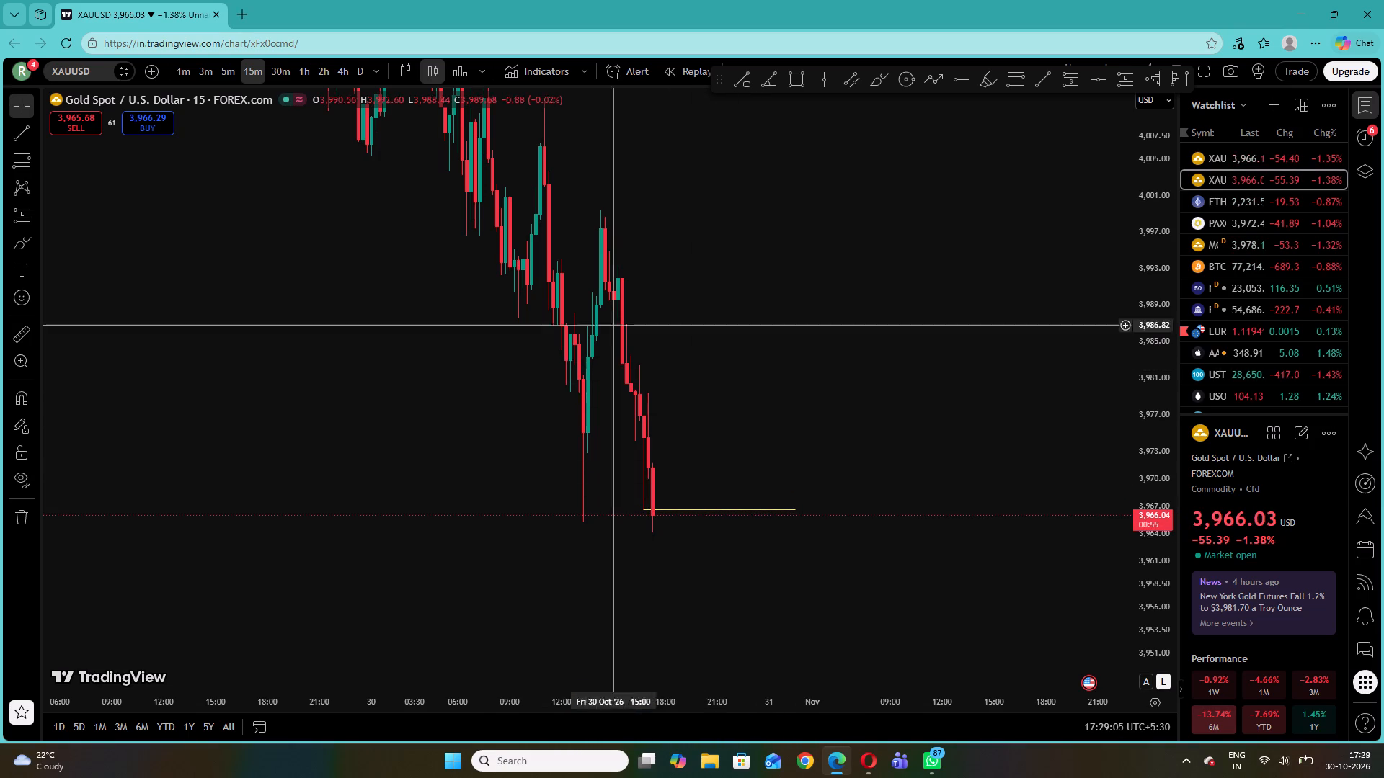
Examine recent price action around the moved trend line on the 5-minute chart and in detail on the 1-minute chart.
{"action": "left_click", "coordinate": [237, 65]}
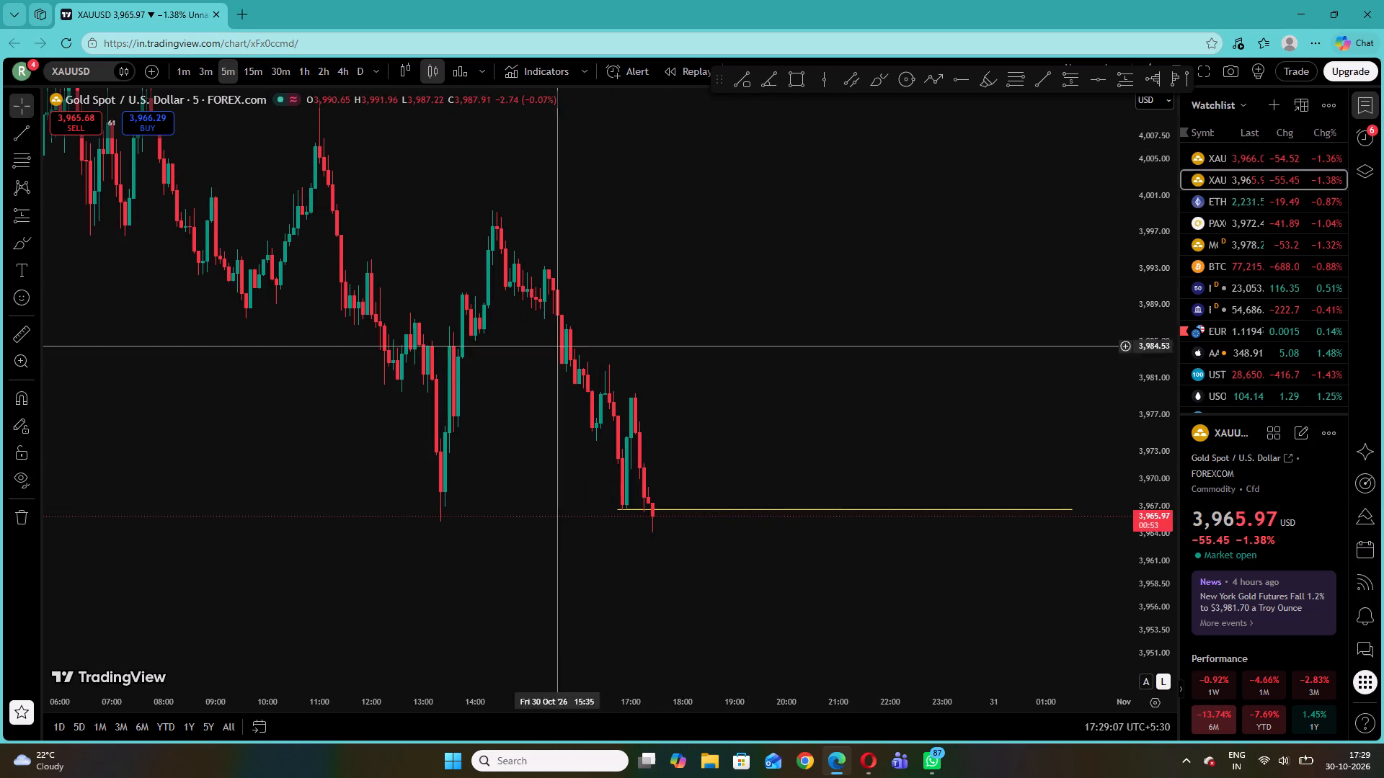
{"action": "left_click", "coordinate": [191, 71]}
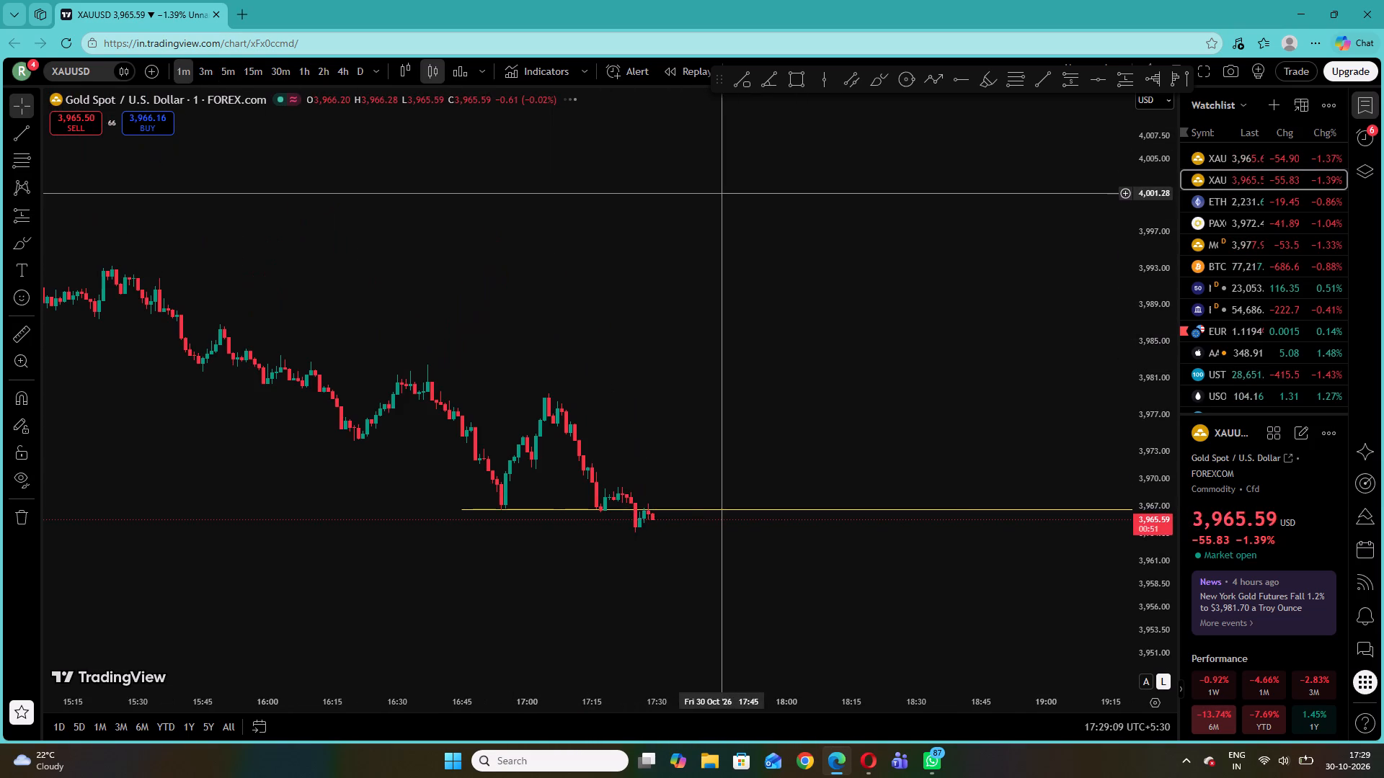
{"action": "right_click", "coordinate": [721, 192]}
{"action": "left_click", "coordinate": [741, 207]}
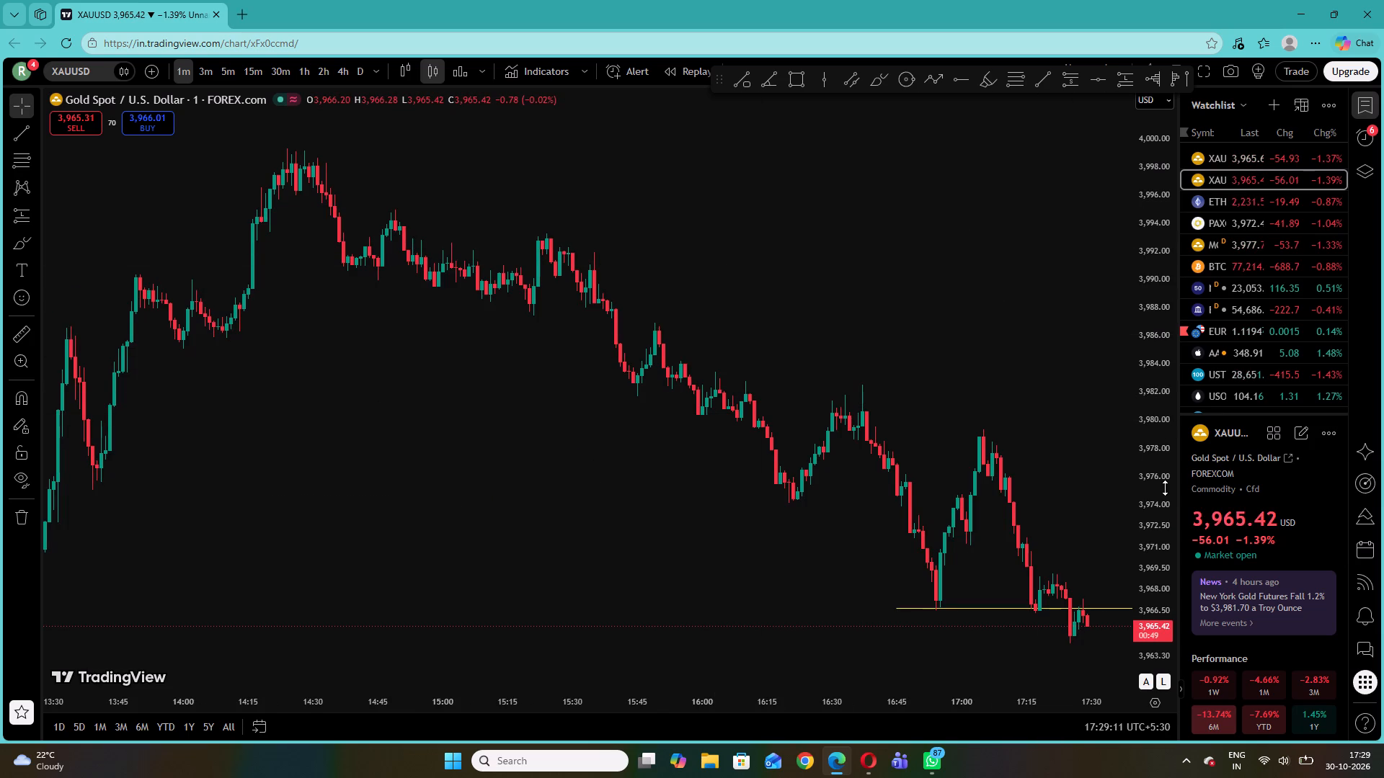
{"action": "left_click_drag", "start_coordinate": [1164, 488], "coordinate": [1140, 372]}
{"action": "left_click_drag", "start_coordinate": [1067, 471], "coordinate": [886, 267]}
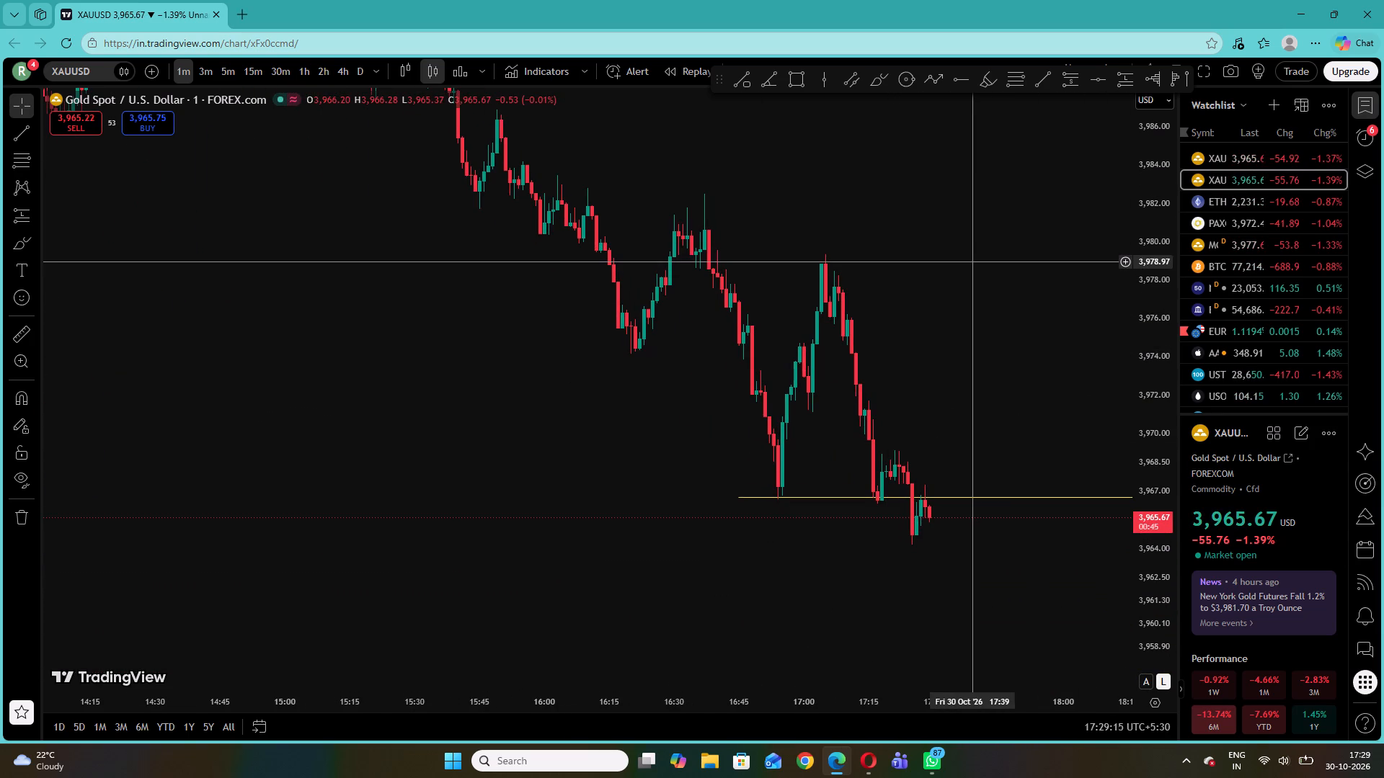
{"action": "left_click_drag", "start_coordinate": [972, 442], "coordinate": [888, 358]}
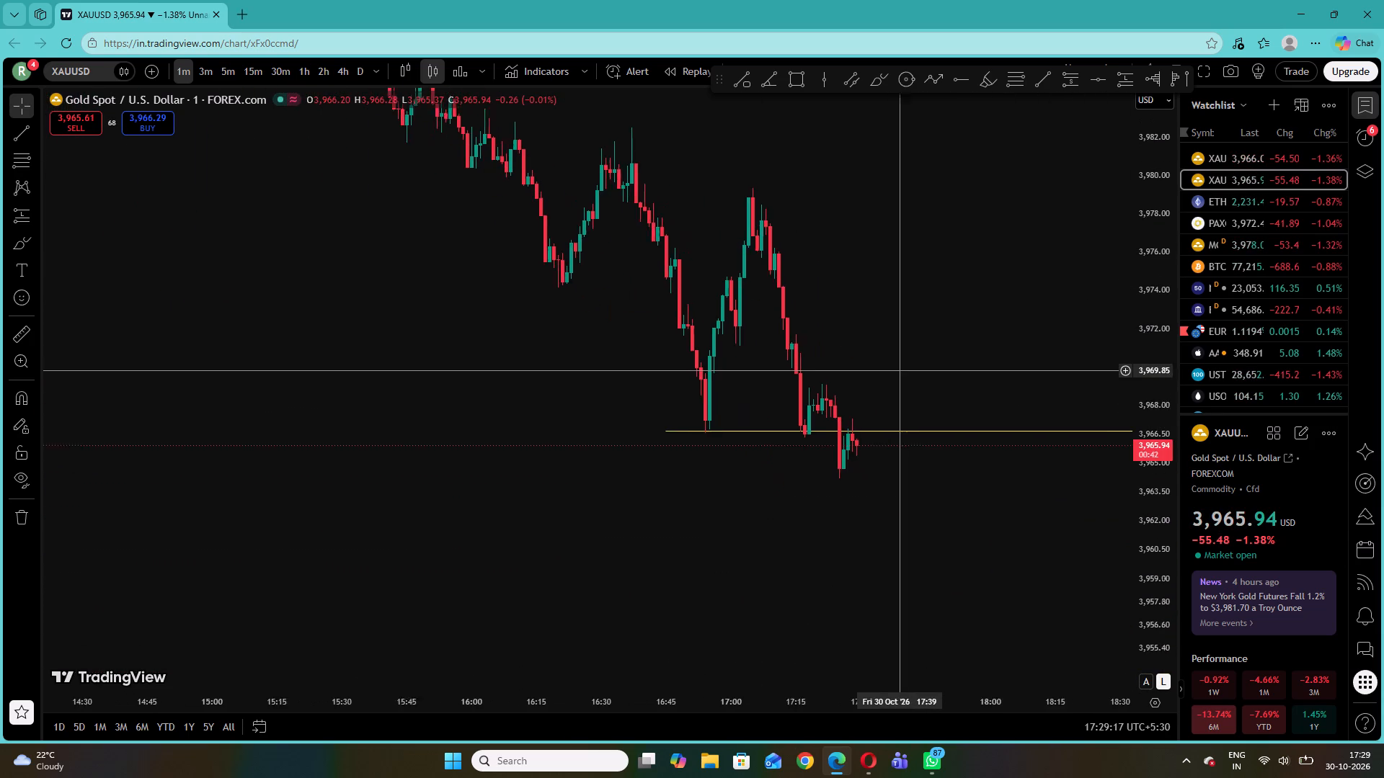
{"action": "left_click_drag", "start_coordinate": [888, 358], "coordinate": [887, 358]}
{"action": "left_click_drag", "start_coordinate": [1158, 486], "coordinate": [1123, 316]}
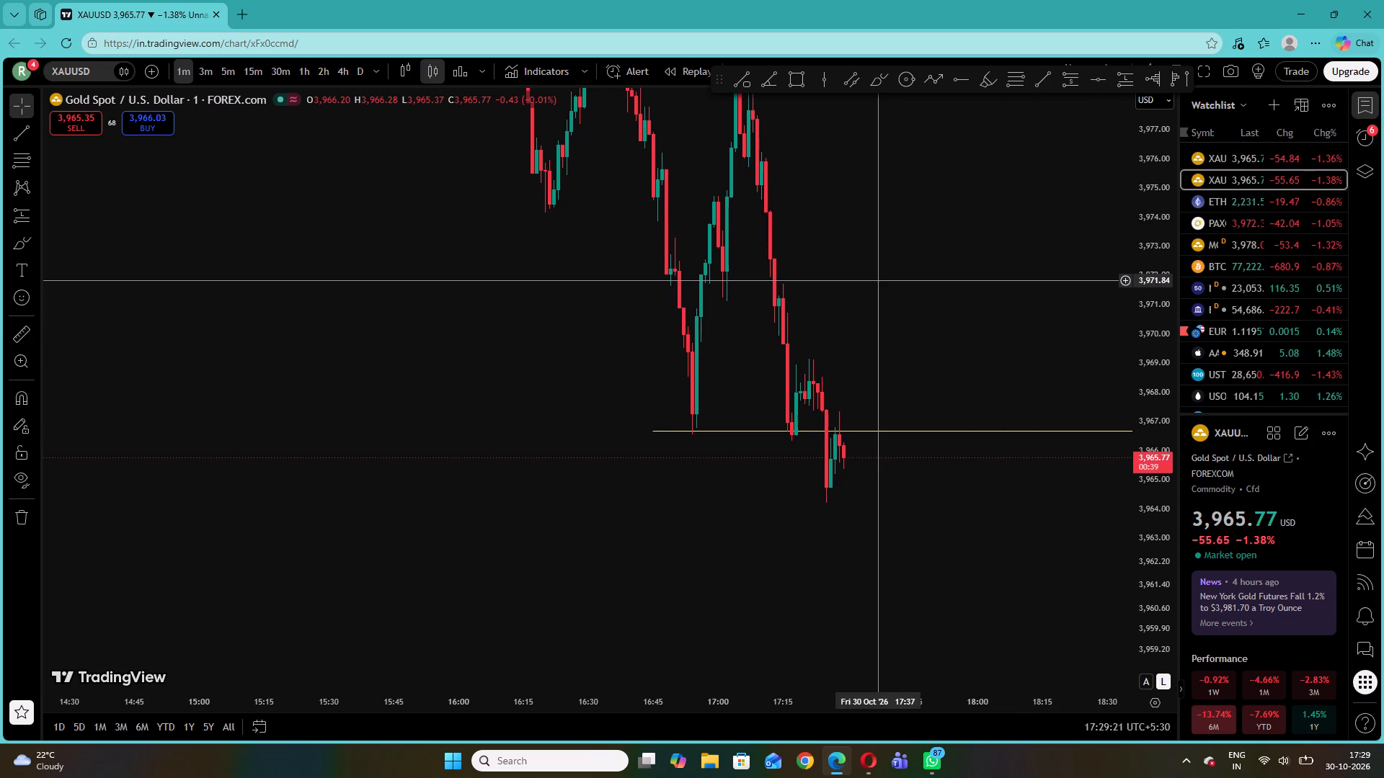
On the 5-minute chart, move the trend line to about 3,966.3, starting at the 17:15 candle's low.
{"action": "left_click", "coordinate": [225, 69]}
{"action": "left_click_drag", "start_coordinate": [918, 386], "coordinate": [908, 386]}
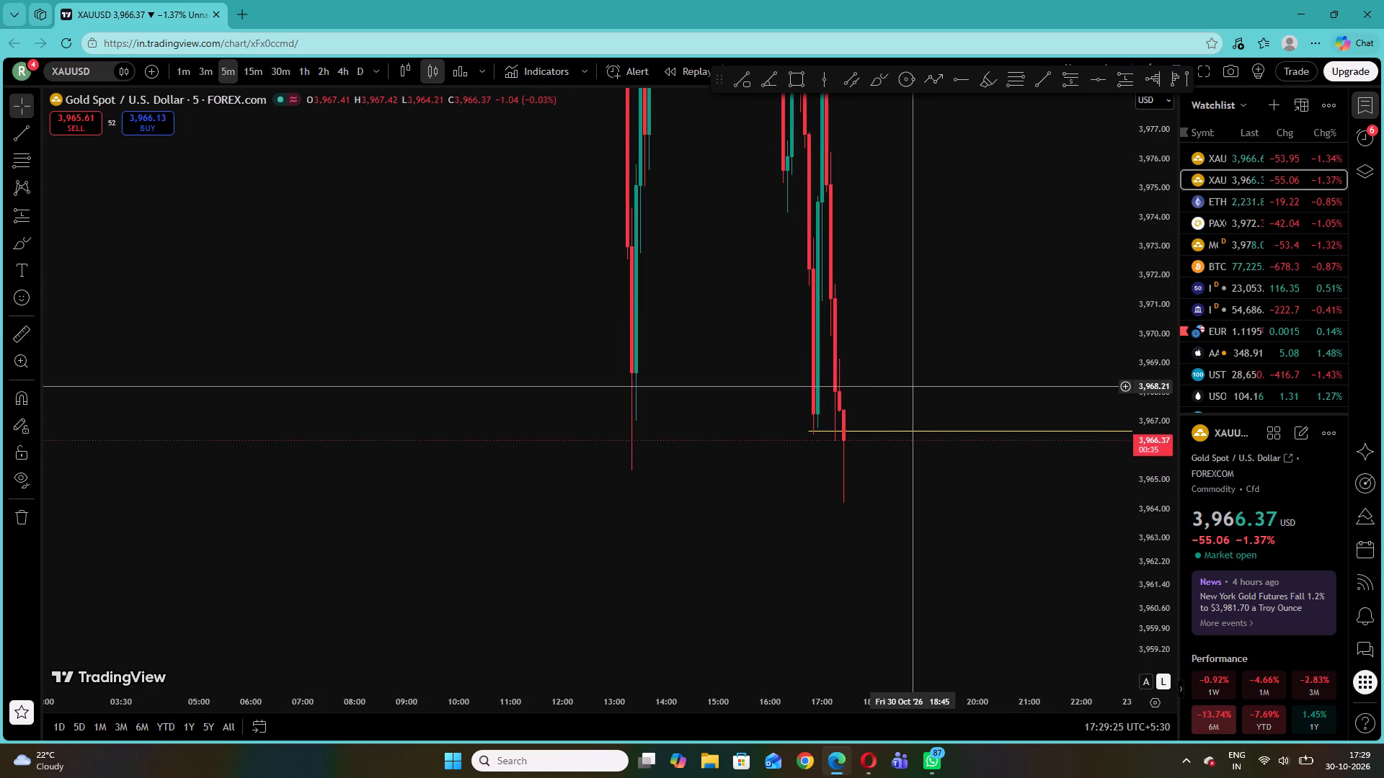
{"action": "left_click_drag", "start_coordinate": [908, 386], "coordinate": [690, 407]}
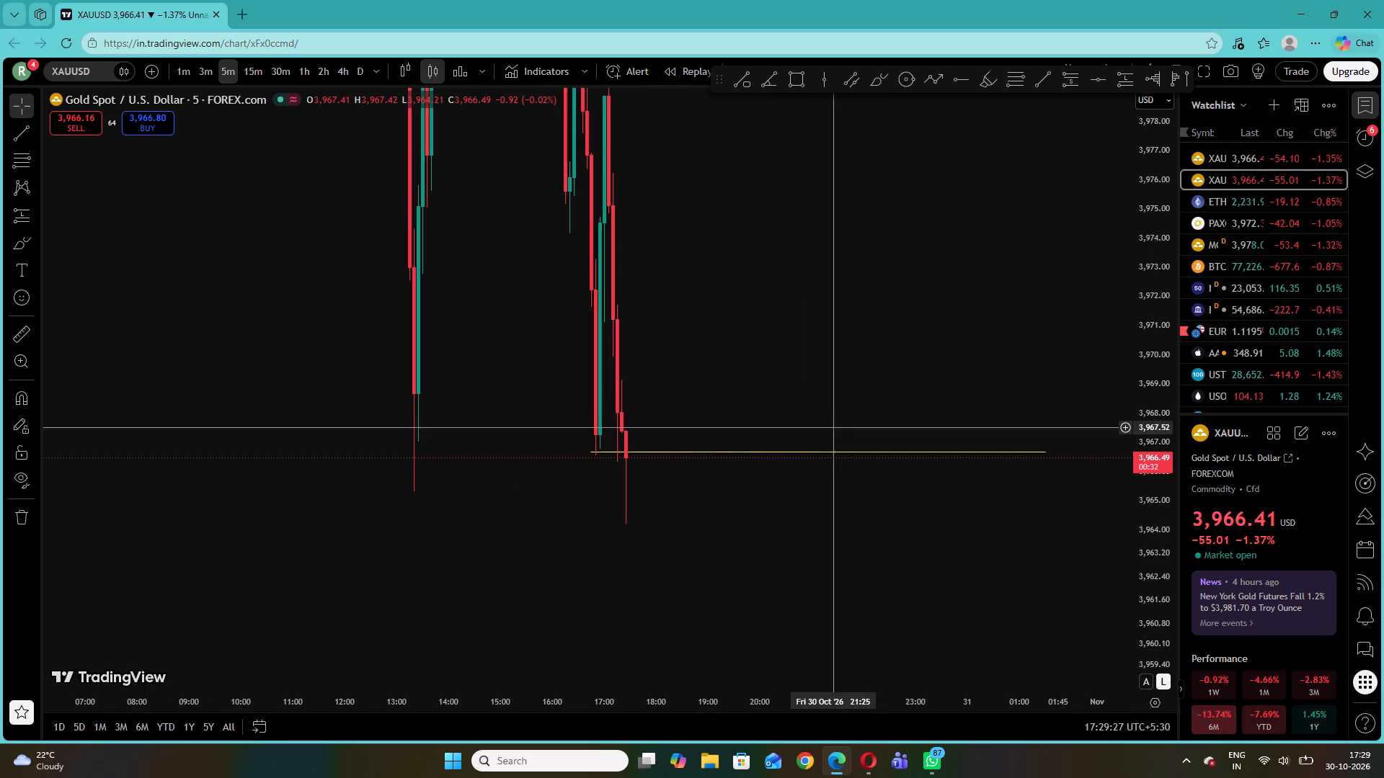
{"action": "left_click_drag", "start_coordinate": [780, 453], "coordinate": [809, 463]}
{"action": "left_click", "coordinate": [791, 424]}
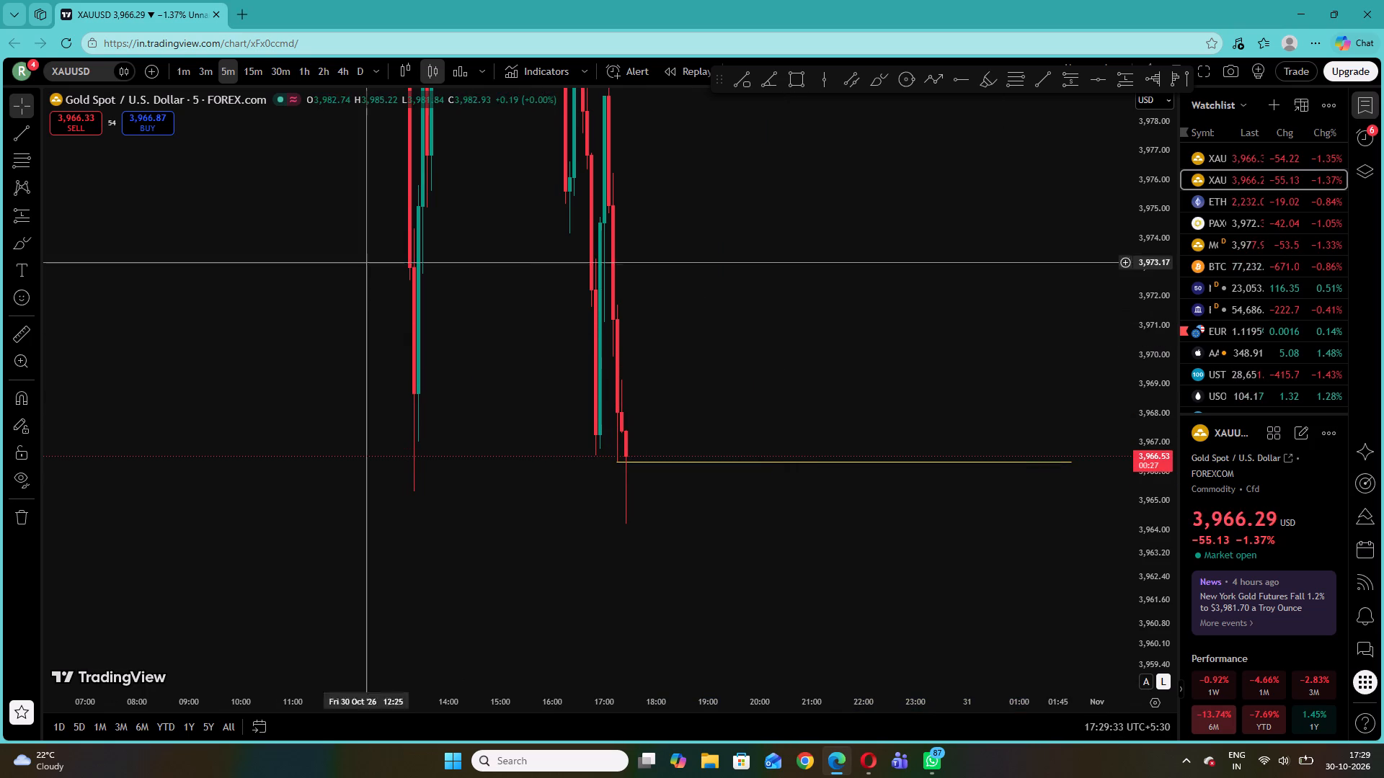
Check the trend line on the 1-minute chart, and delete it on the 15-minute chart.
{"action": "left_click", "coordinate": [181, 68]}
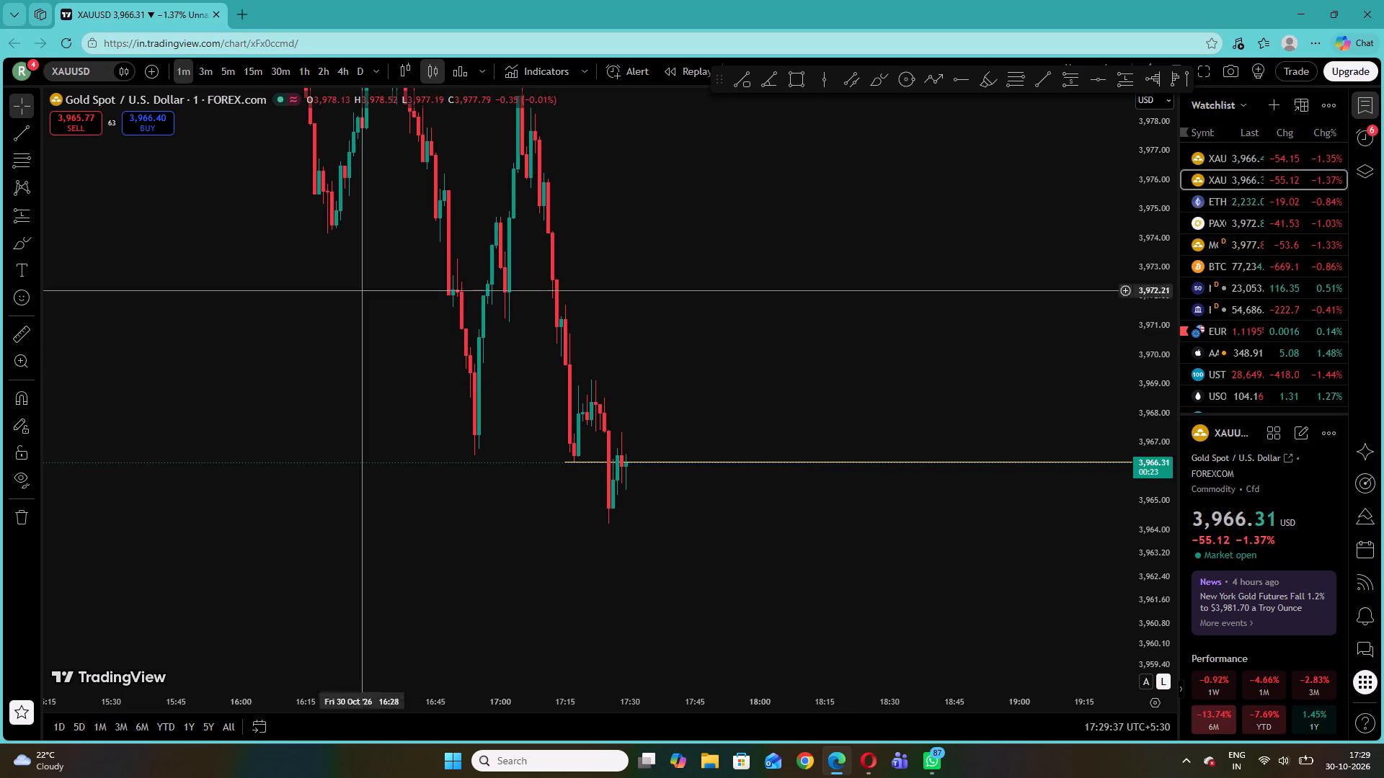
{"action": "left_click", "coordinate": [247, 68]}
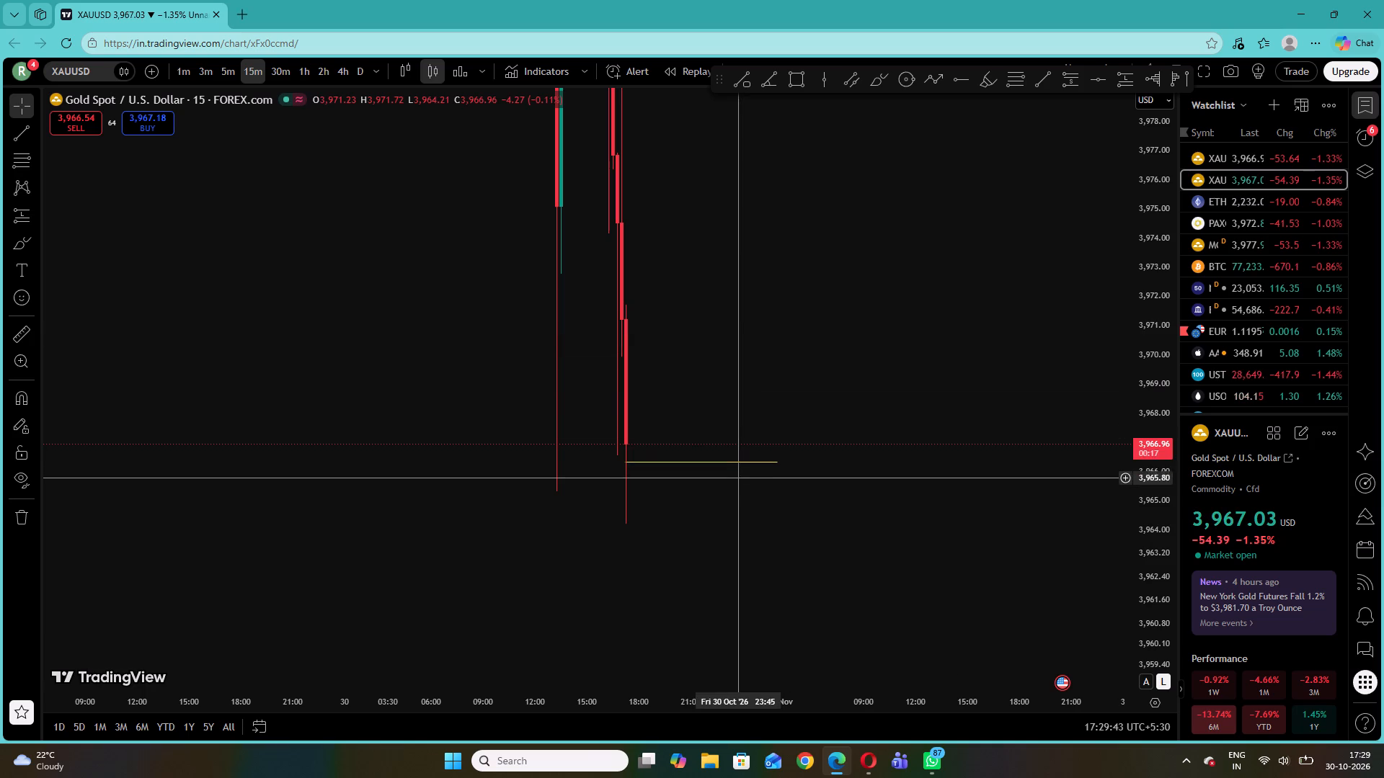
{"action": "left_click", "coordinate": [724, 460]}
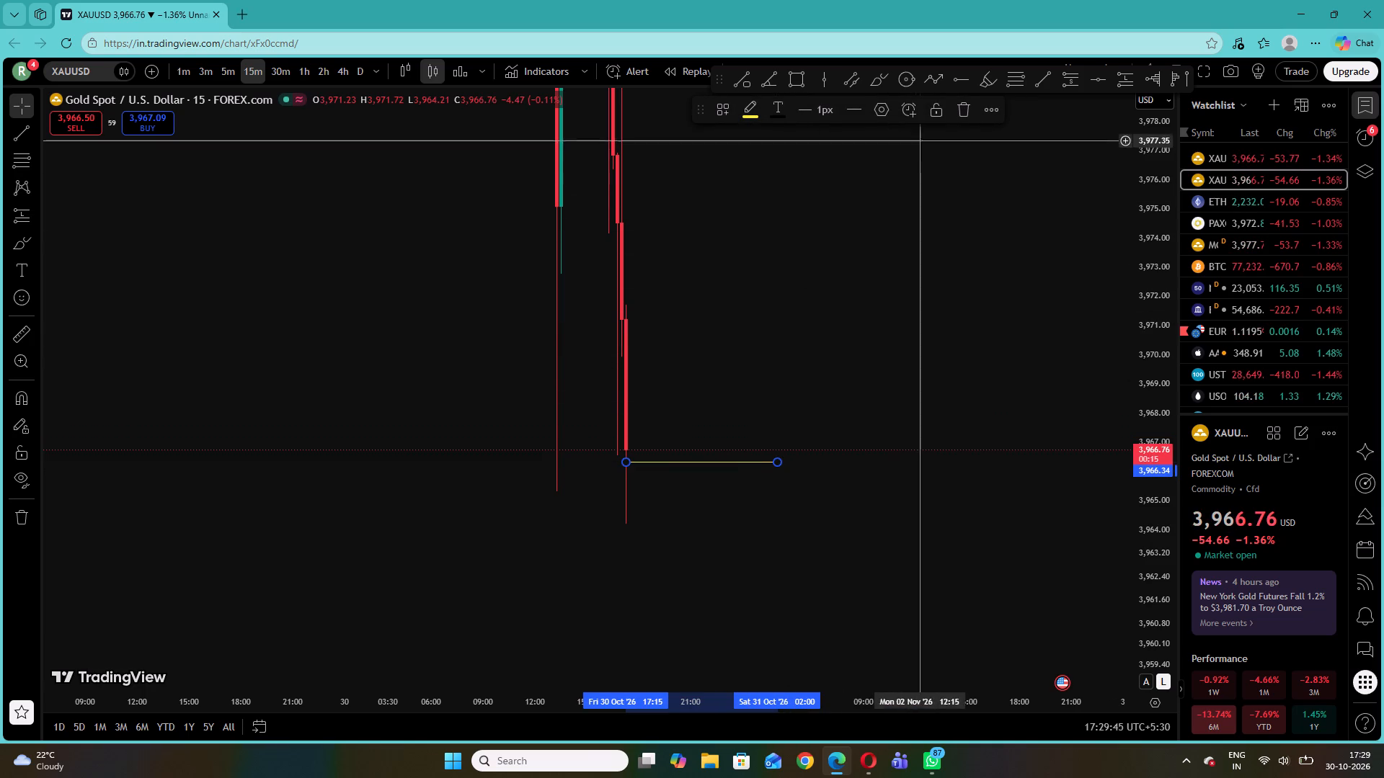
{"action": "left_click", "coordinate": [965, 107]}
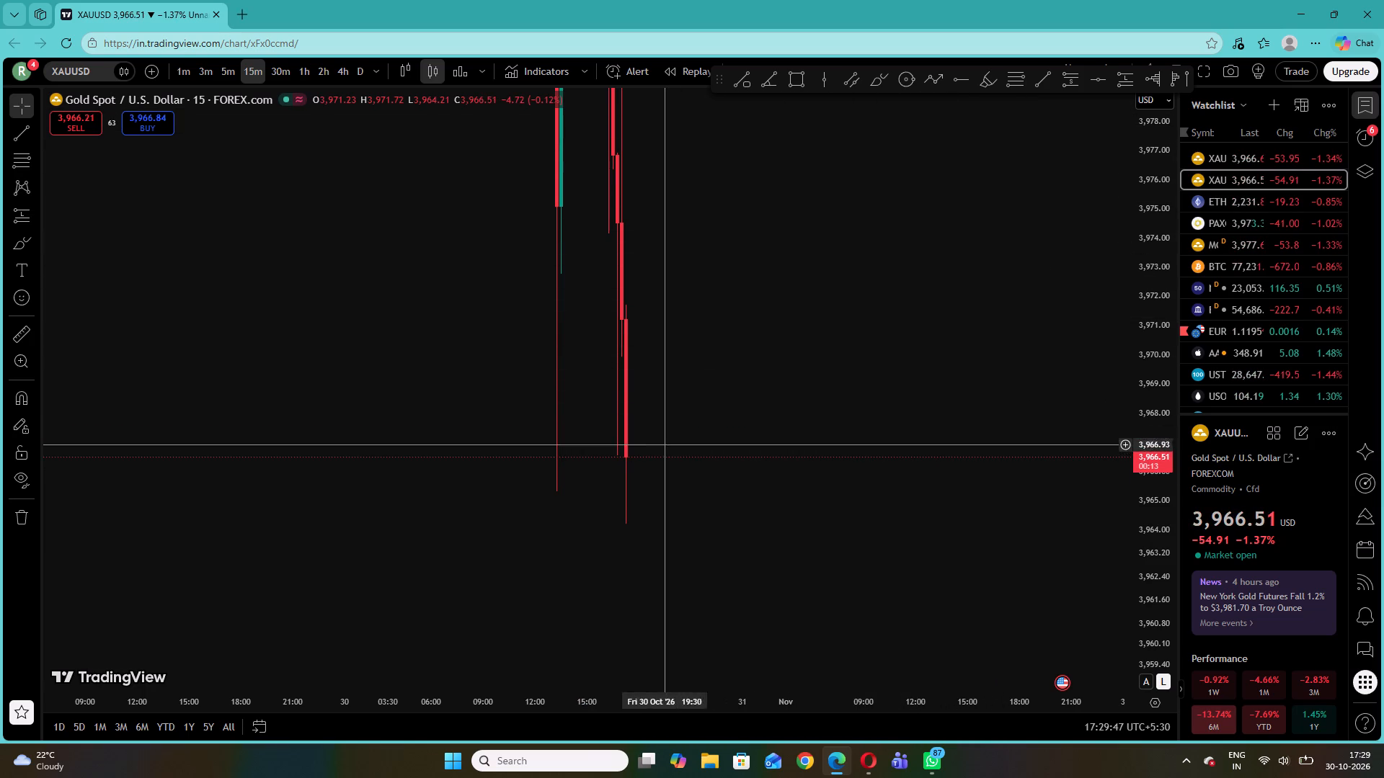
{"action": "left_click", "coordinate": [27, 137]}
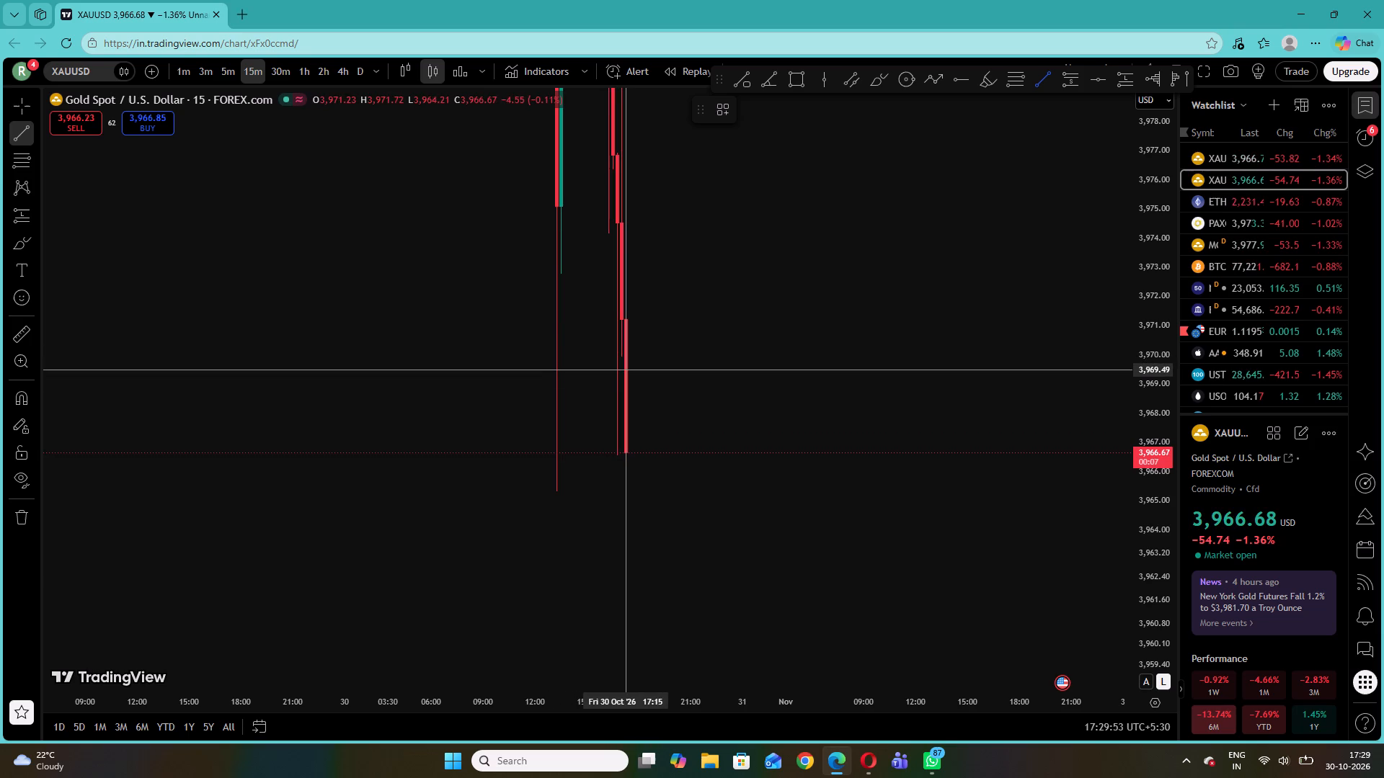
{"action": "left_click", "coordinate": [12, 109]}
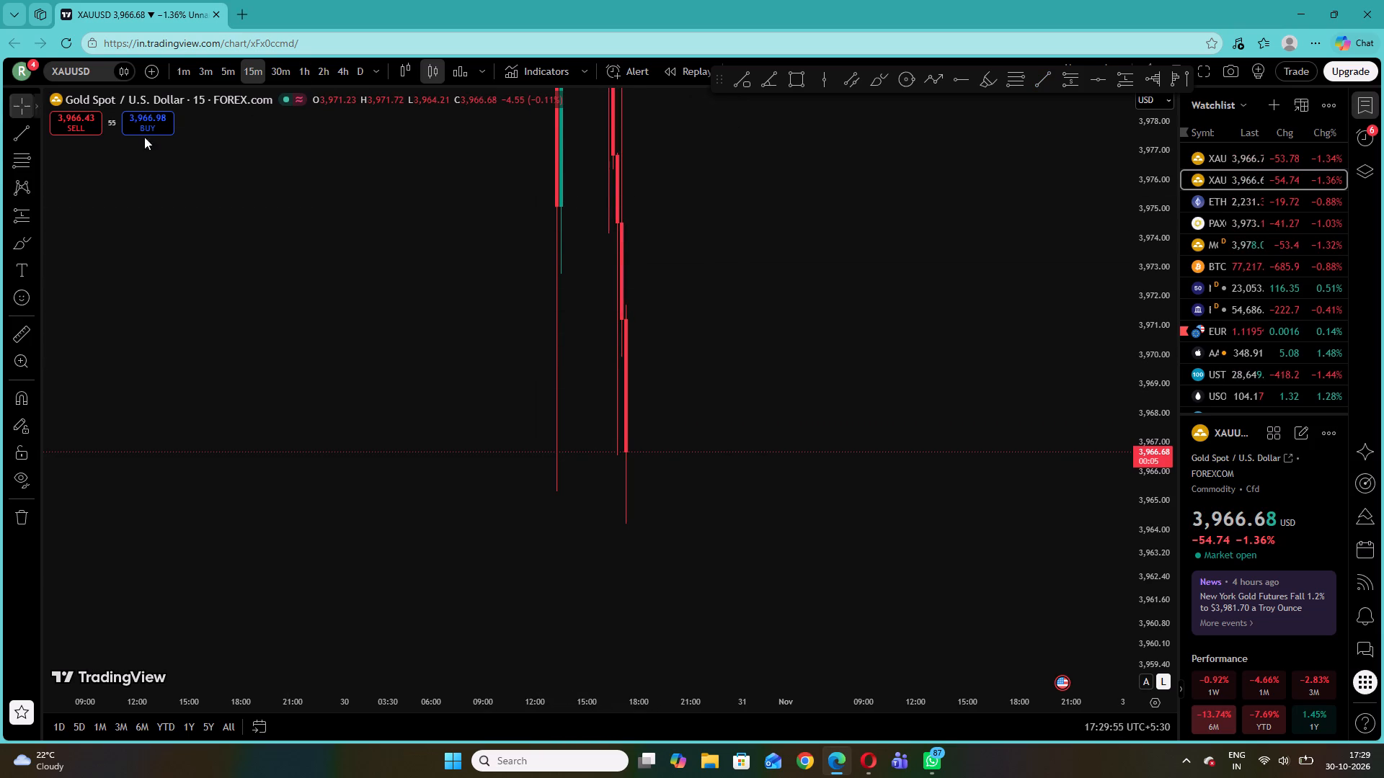
On the 15-minute chart, draw a horizontal trend line at about 3,992.7 from the 14:30 candle to the 16:45 candle.
{"action": "left_click_drag", "start_coordinate": [414, 259], "coordinate": [646, 529]}
{"action": "left_click_drag", "start_coordinate": [1168, 378], "coordinate": [1193, 776]}
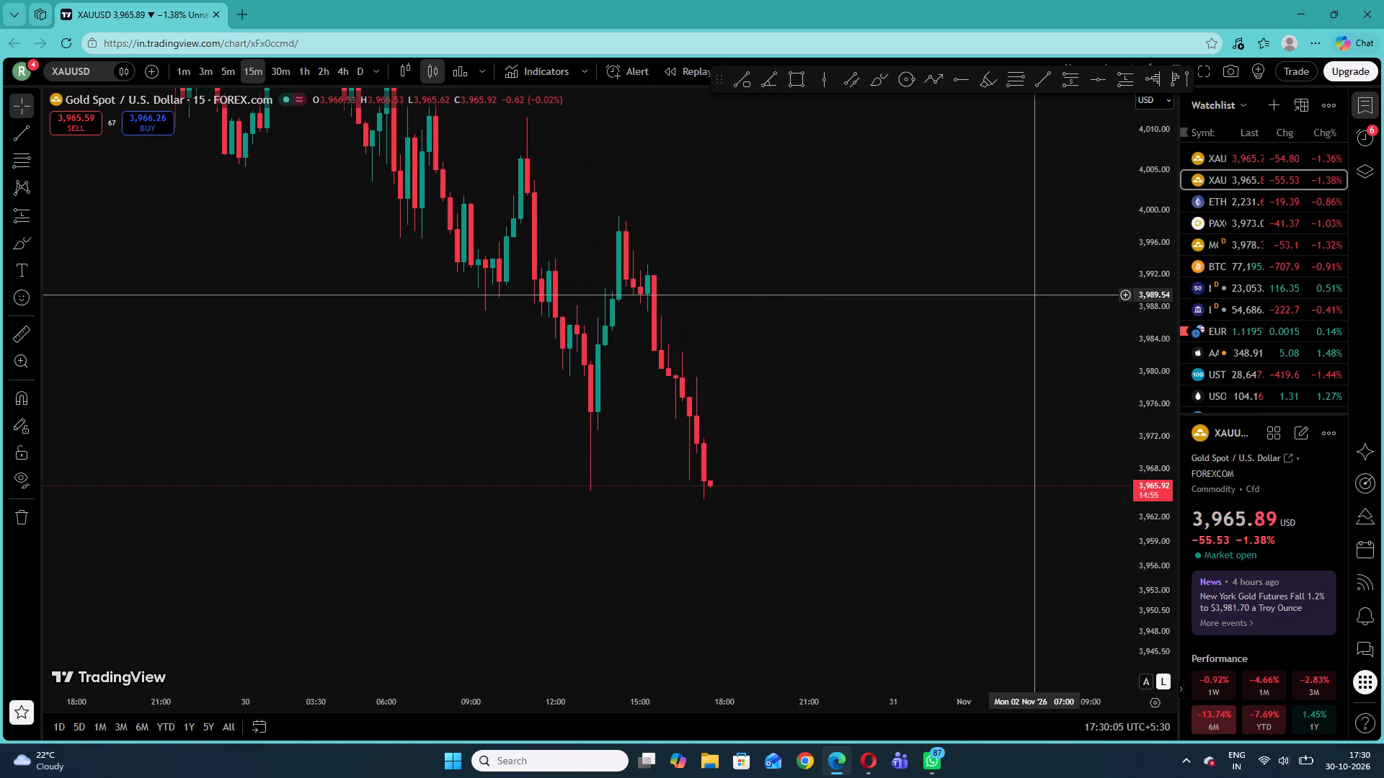
{"action": "left_click_drag", "start_coordinate": [803, 227], "coordinate": [848, 246]}
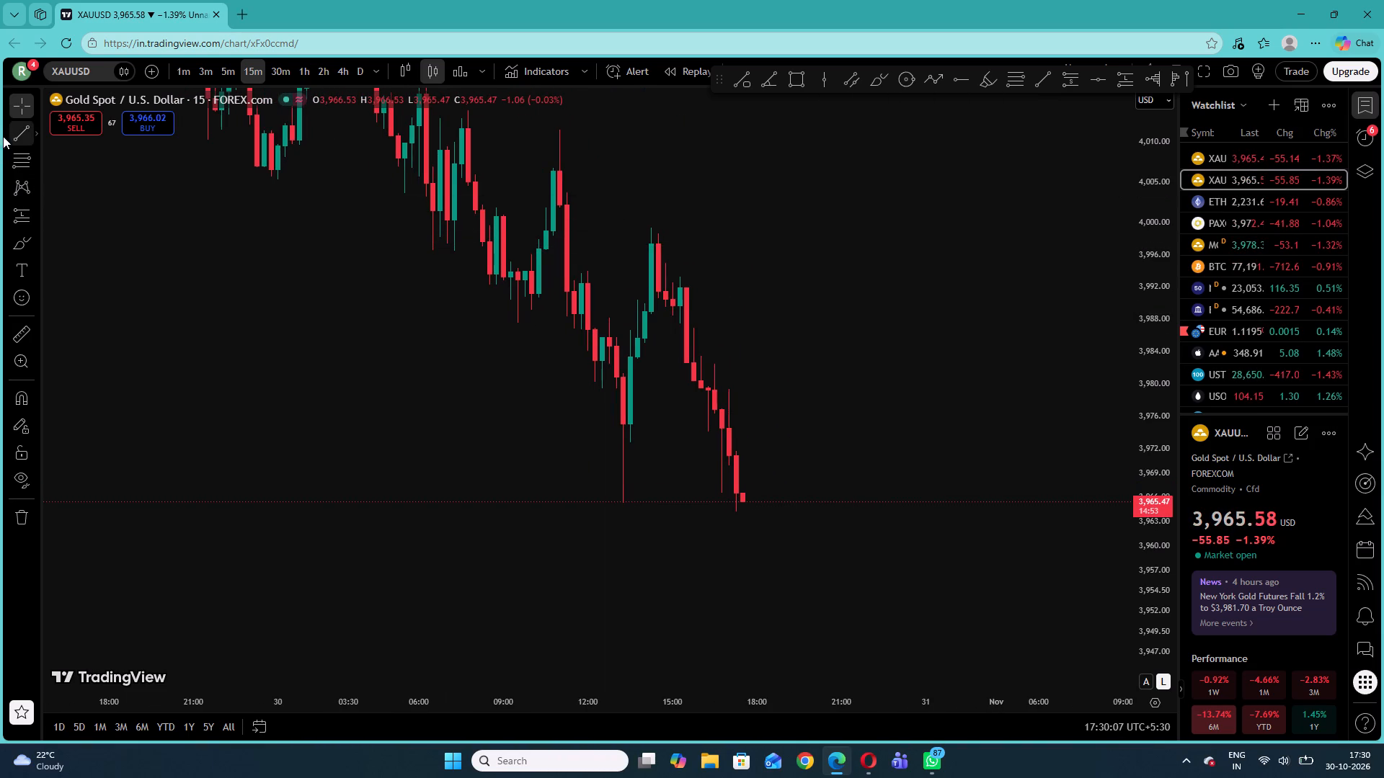
{"action": "left_click", "coordinate": [11, 135]}
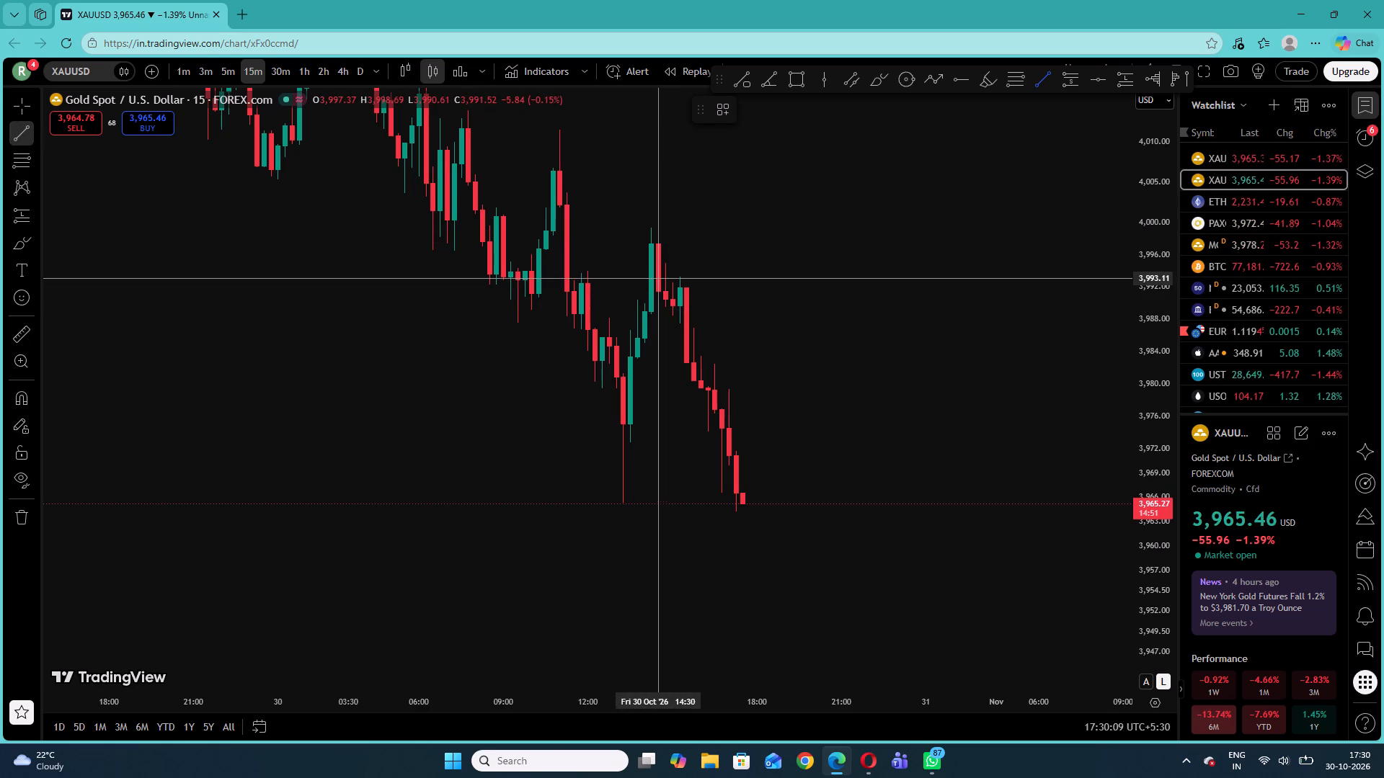
{"action": "left_click", "coordinate": [659, 282]}
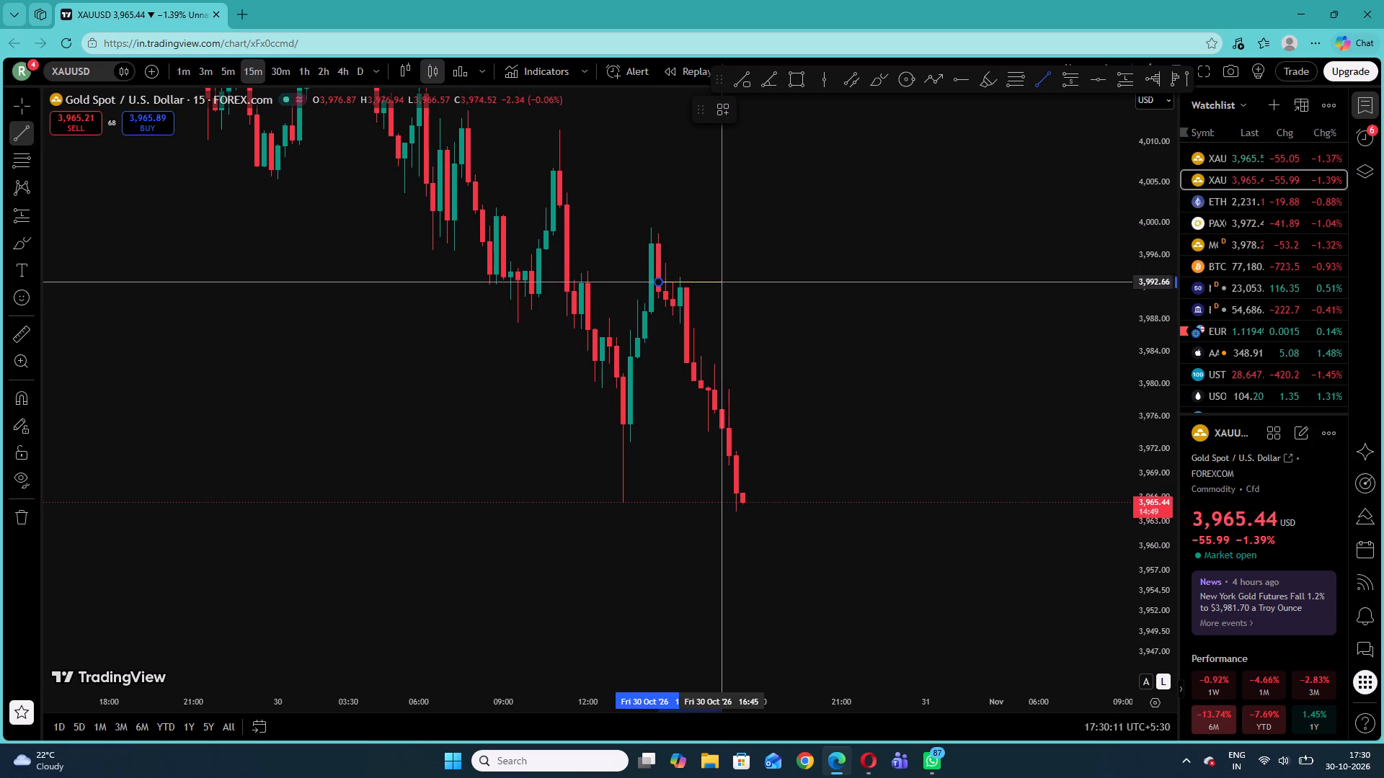
{"action": "left_click", "coordinate": [723, 281]}
{"action": "left_click", "coordinate": [708, 233]}
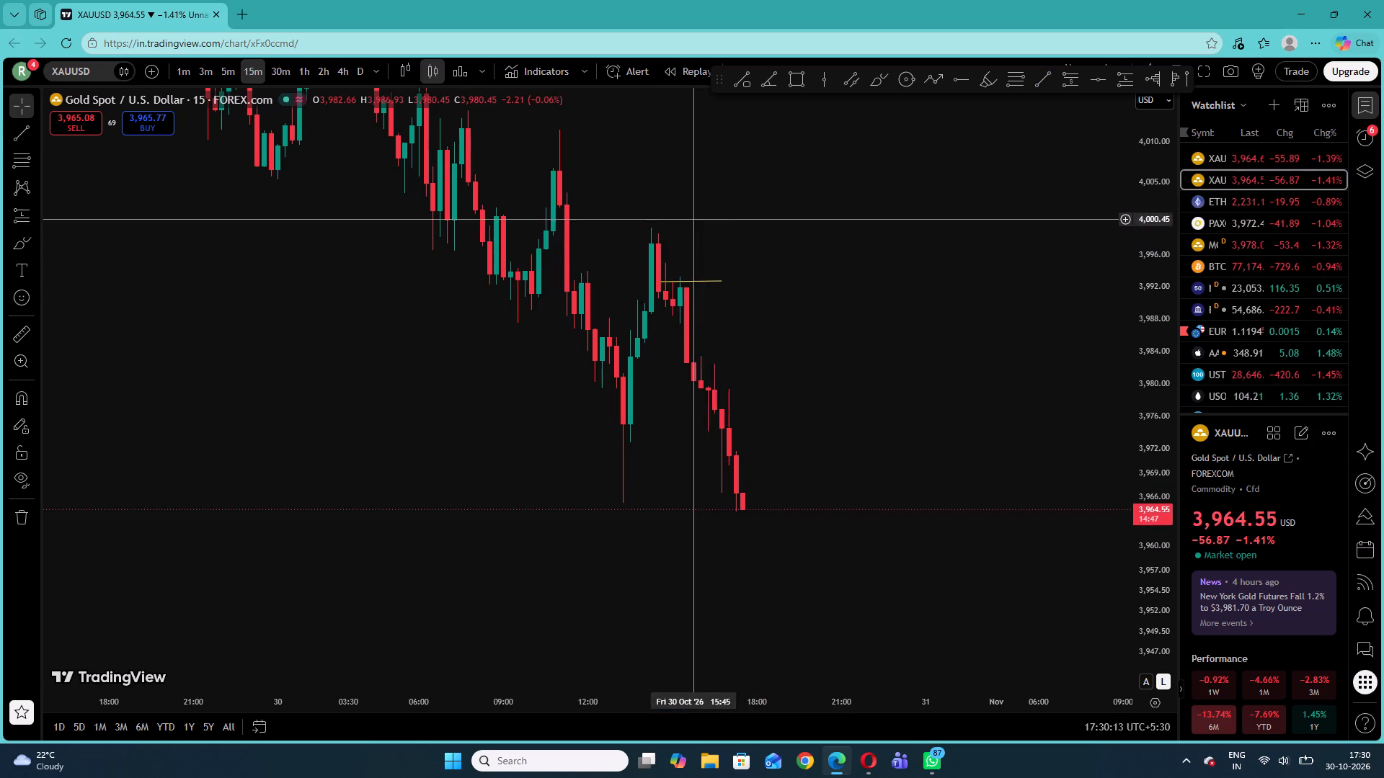
Check the new trend line on the 5-minute chart, and on the 15-minute chart shift it to span 15:00 to 17:15 at about 3,992.75.
{"action": "left_click_drag", "start_coordinate": [691, 219], "coordinate": [675, 297]}
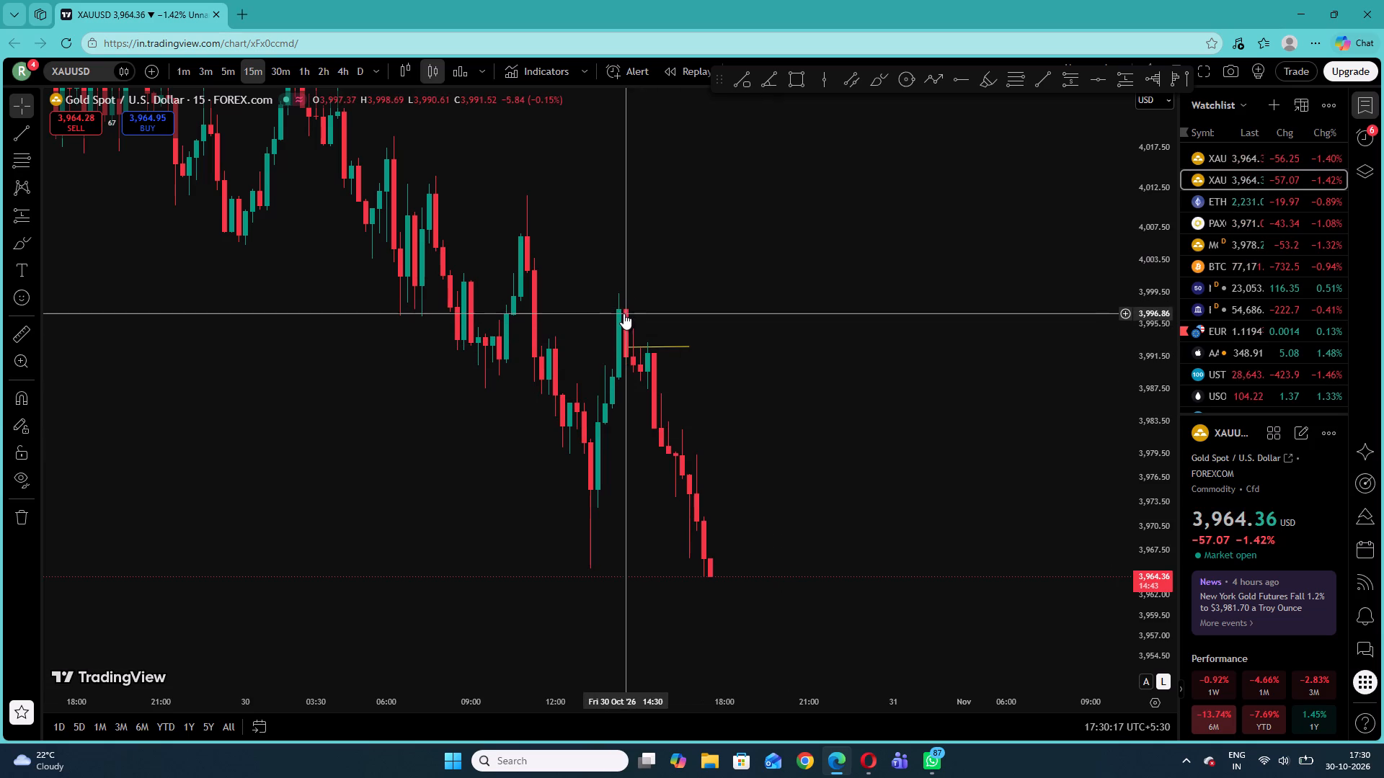
{"action": "left_click", "coordinate": [221, 66]}
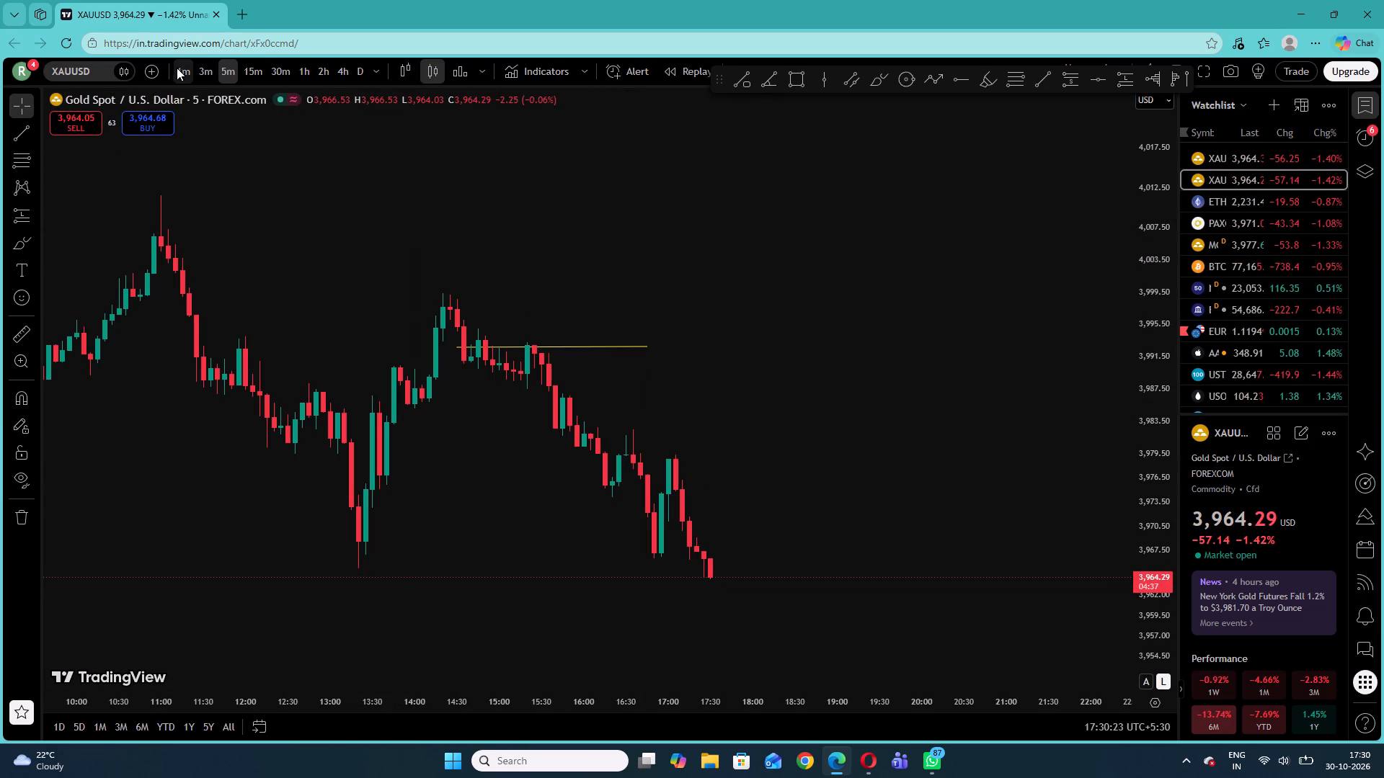
{"action": "left_click", "coordinate": [258, 71]}
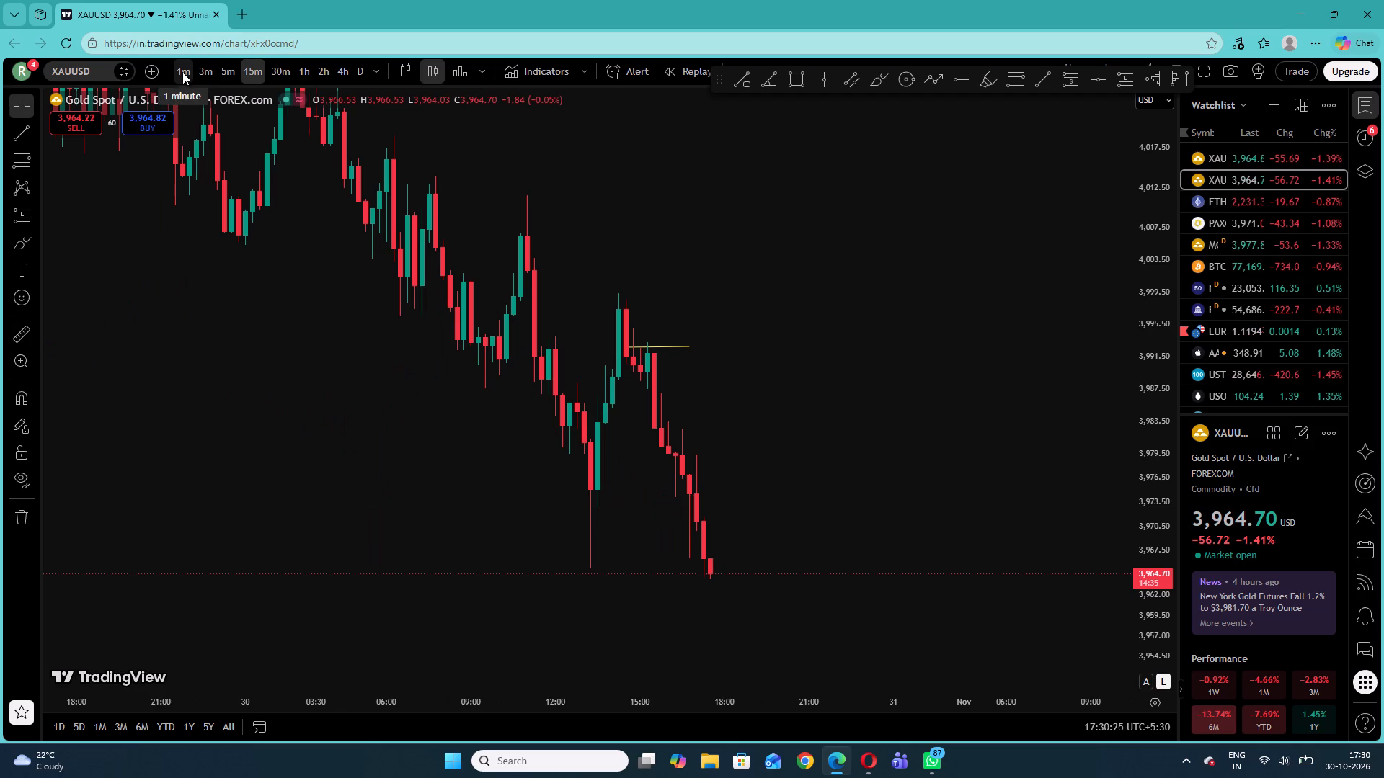
{"action": "left_click_drag", "start_coordinate": [650, 348], "coordinate": [654, 349]}
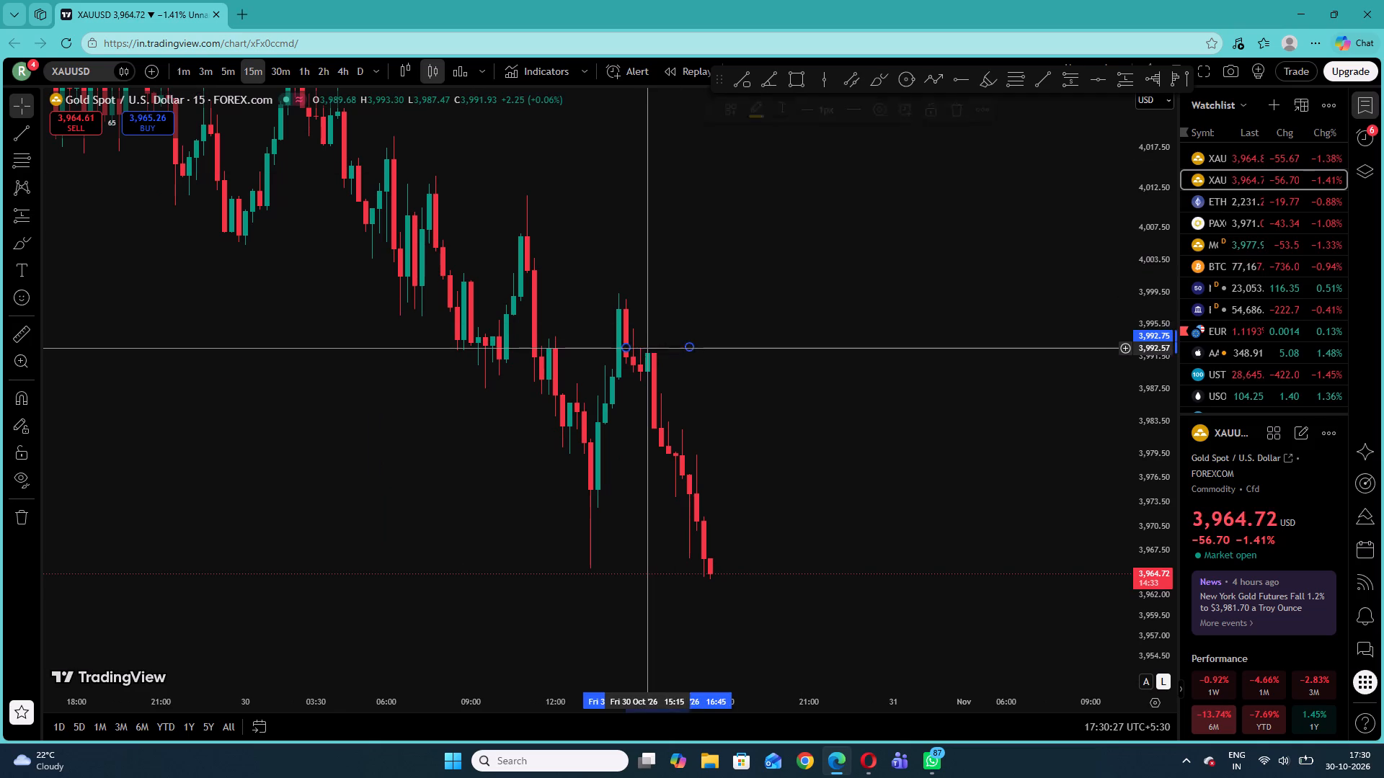
{"action": "left_click_drag", "start_coordinate": [654, 349], "coordinate": [661, 347]}
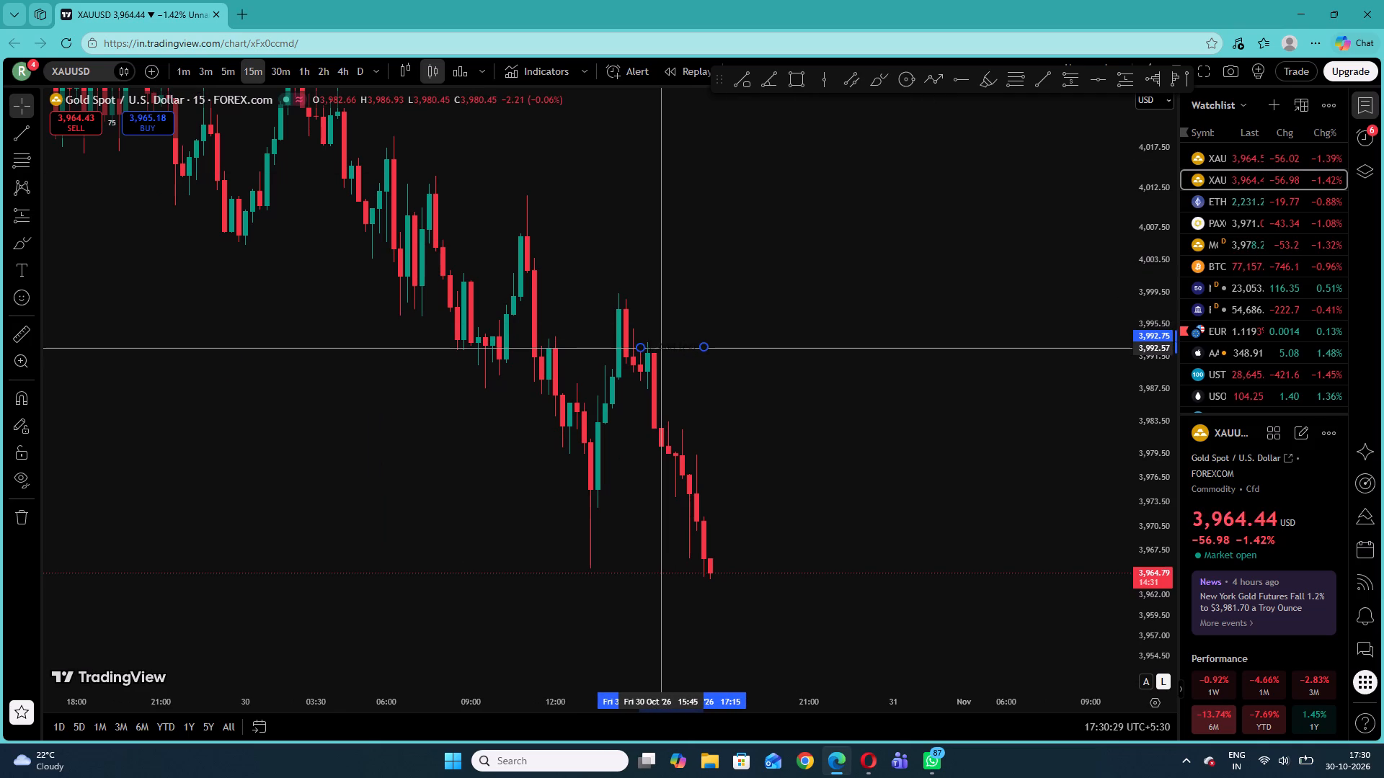
{"action": "left_click_drag", "start_coordinate": [661, 347], "coordinate": [660, 347]}
{"action": "left_click", "coordinate": [663, 279]}
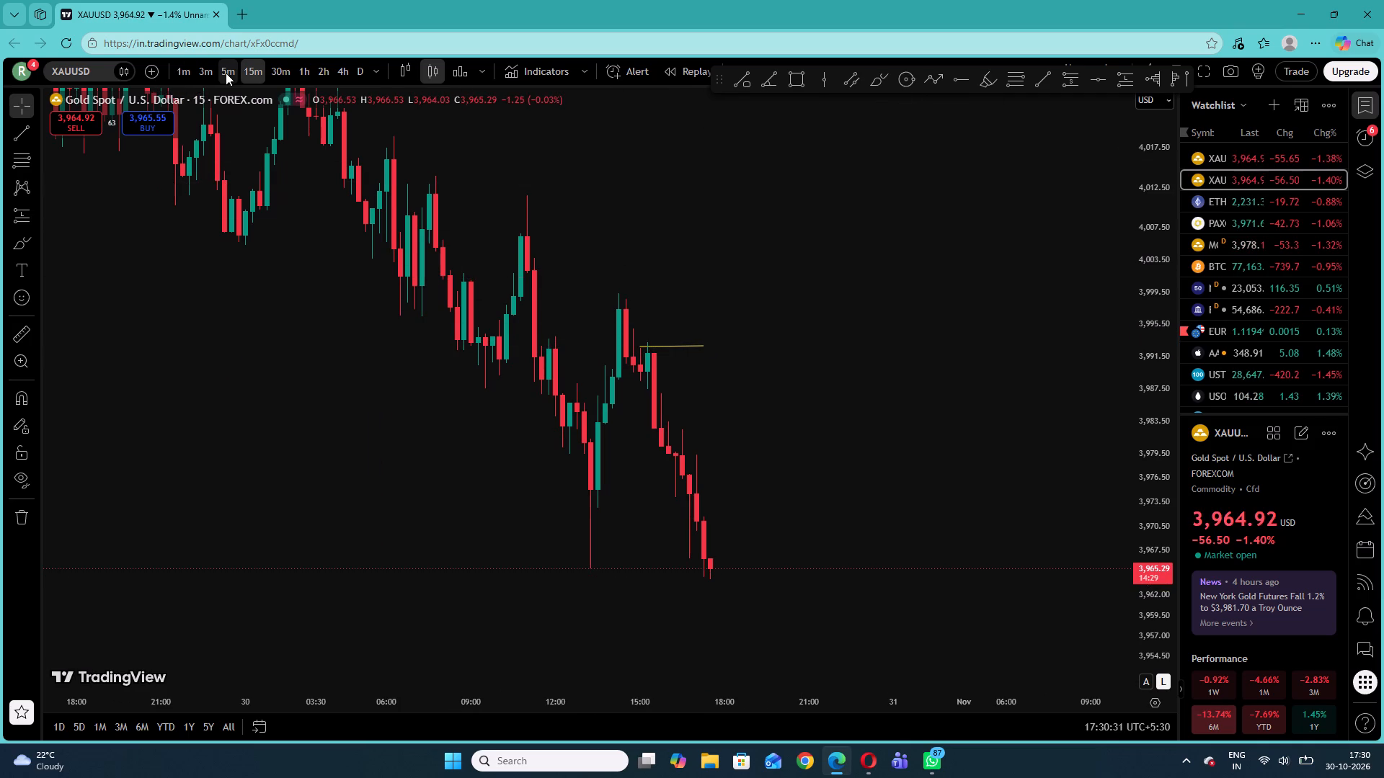
Examine price action around the shifted trend line on the 5-minute, 1-minute and 15-minute charts.
{"action": "left_click", "coordinate": [226, 73]}
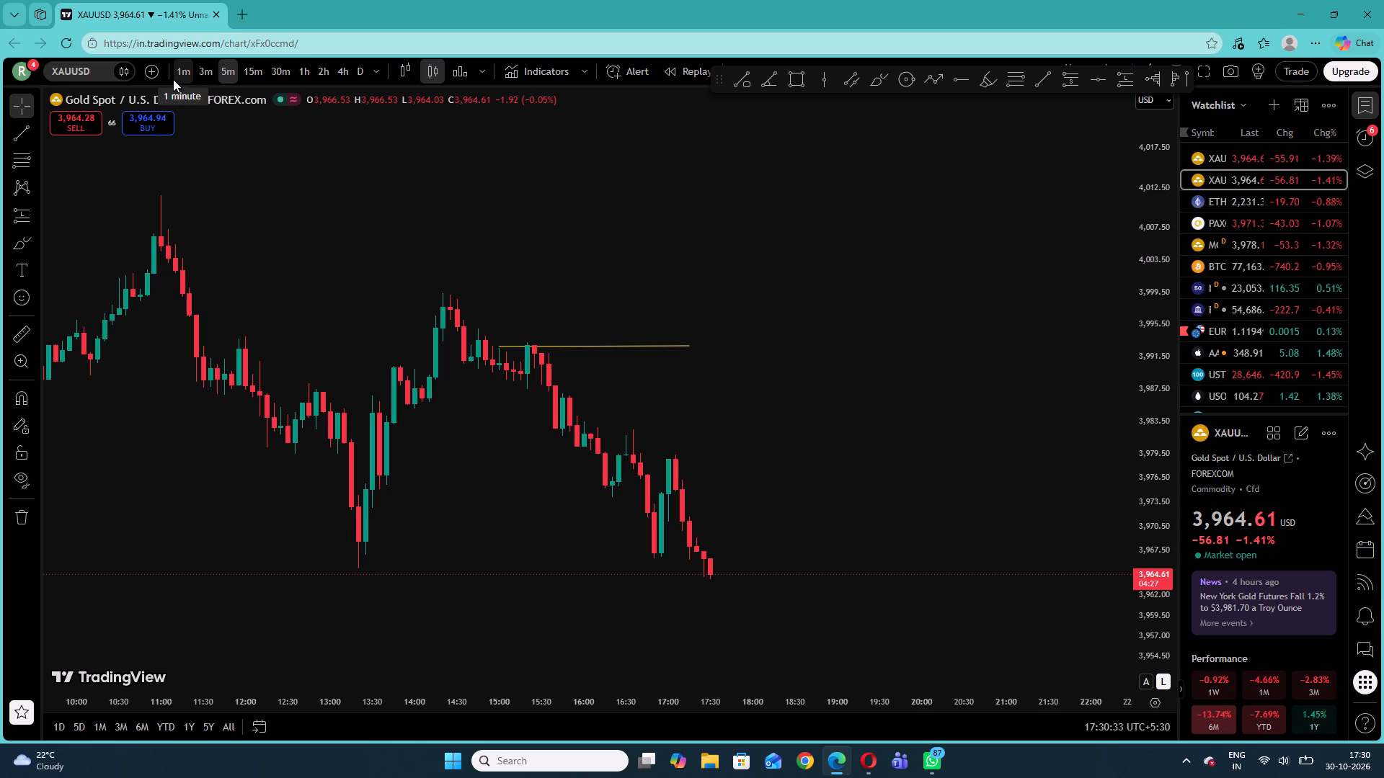
{"action": "left_click", "coordinate": [190, 67]}
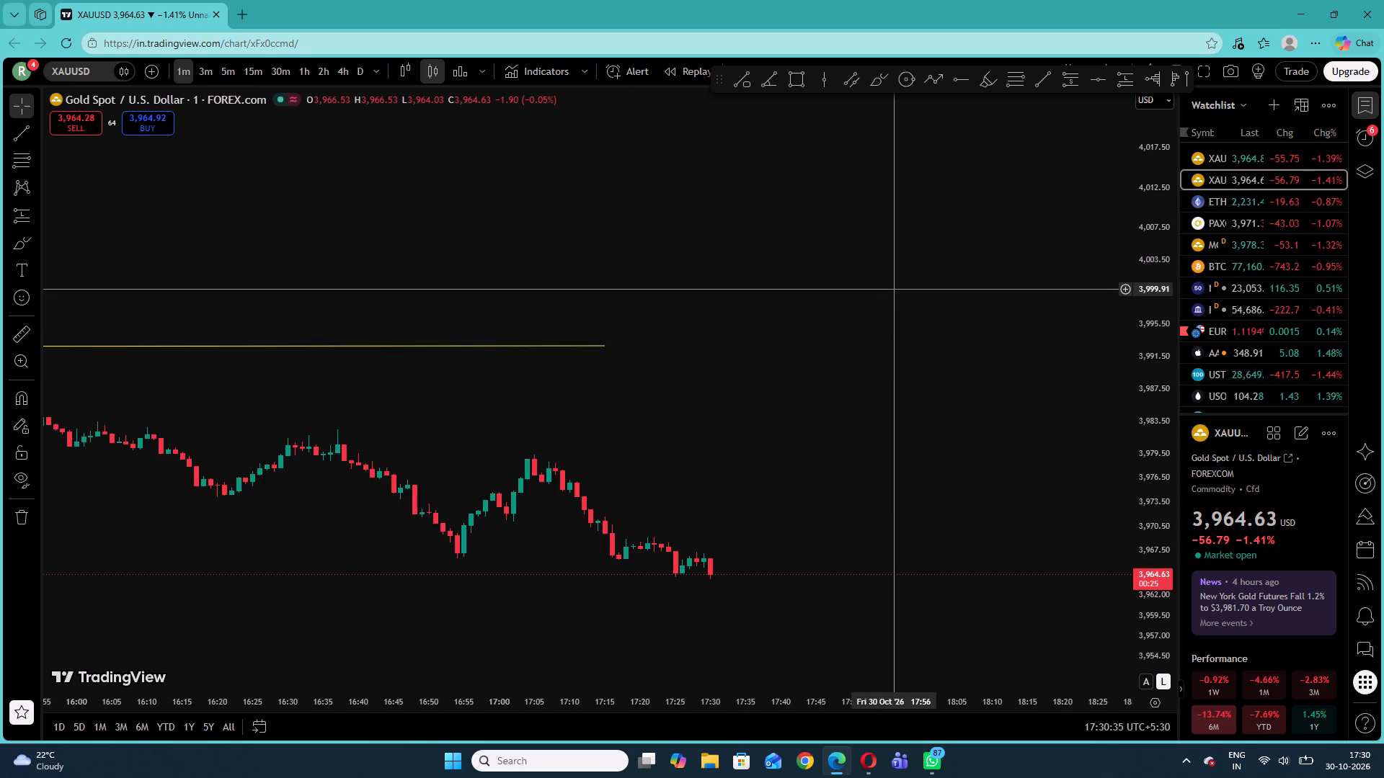
{"action": "left_click_drag", "start_coordinate": [1156, 601], "coordinate": [1147, 522]}
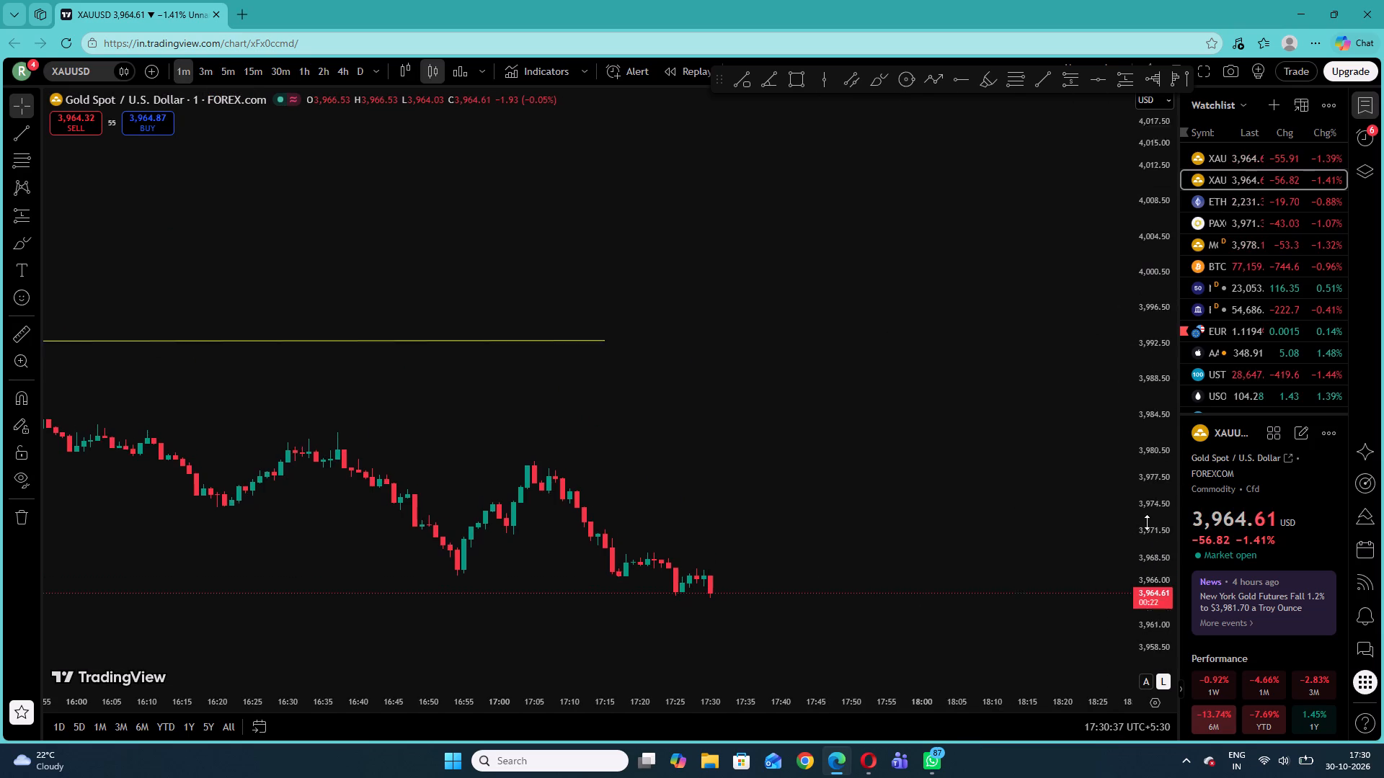
{"action": "left_click_drag", "start_coordinate": [1147, 522], "coordinate": [1091, 117]}
{"action": "left_click_drag", "start_coordinate": [508, 473], "coordinate": [980, 511]}
{"action": "left_click_drag", "start_coordinate": [517, 408], "coordinate": [895, 488]}
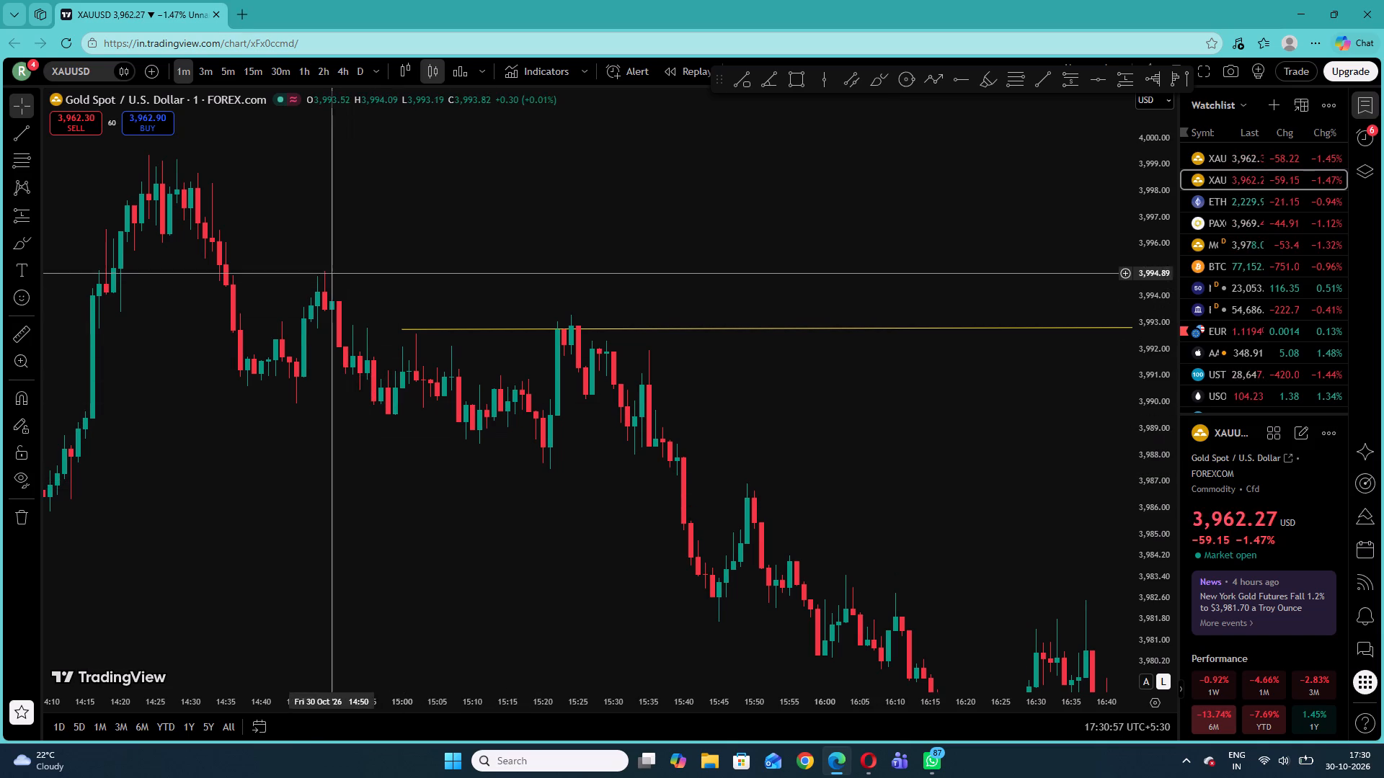
{"action": "left_click", "coordinate": [229, 68]}
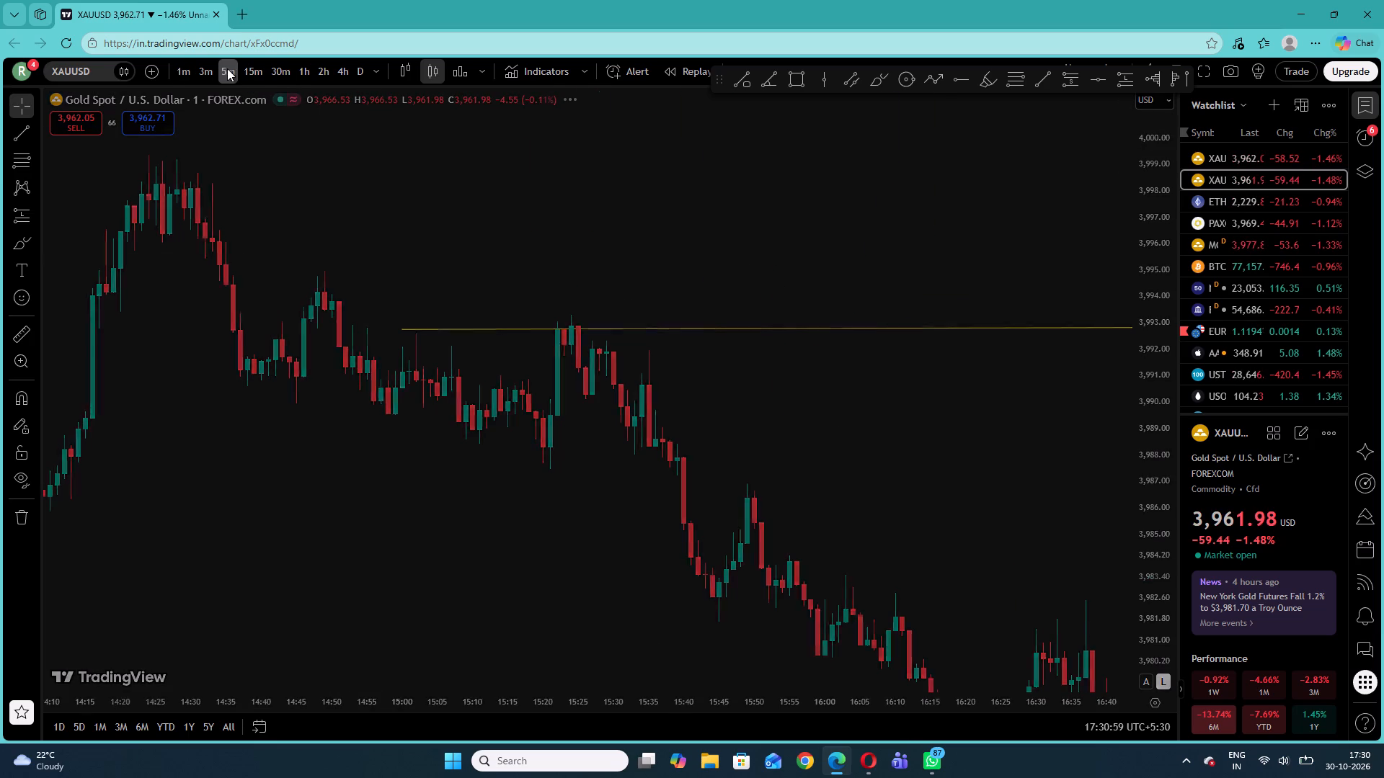
{"action": "left_click", "coordinate": [245, 68]}
{"action": "right_click", "coordinate": [685, 365]}
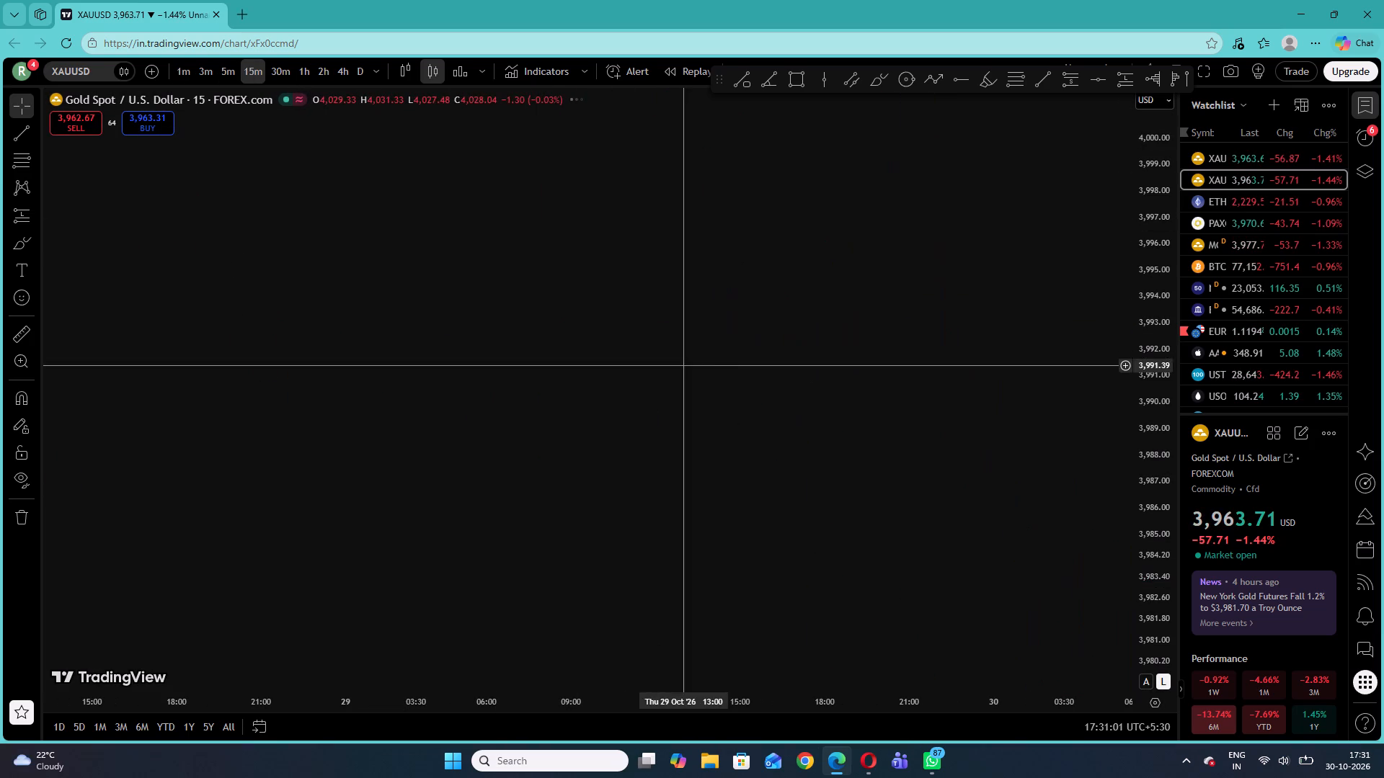
{"action": "left_click", "coordinate": [725, 377]}
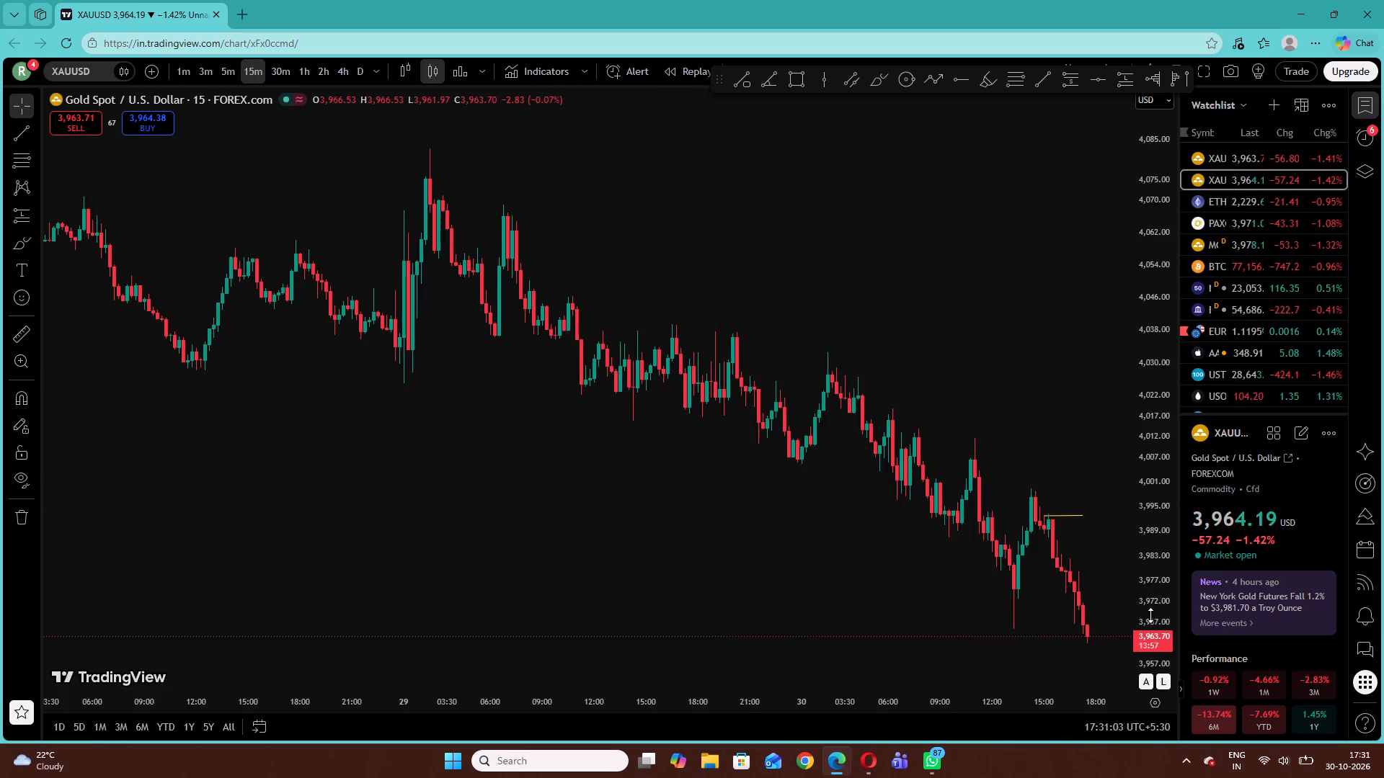
{"action": "left_click_drag", "start_coordinate": [1150, 616], "coordinate": [1096, 194]}
{"action": "left_click_drag", "start_coordinate": [1066, 565], "coordinate": [738, 295]}
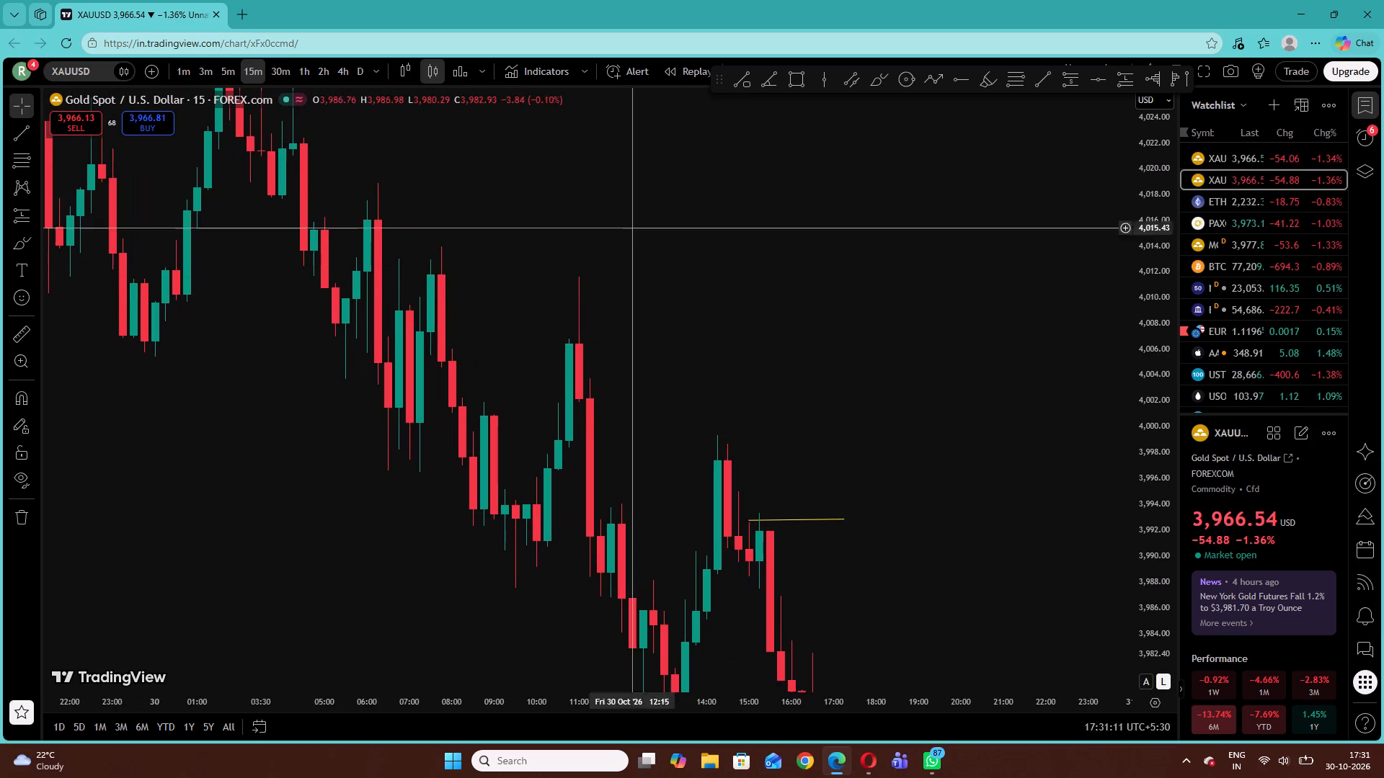
{"action": "left_click", "coordinate": [234, 65]}
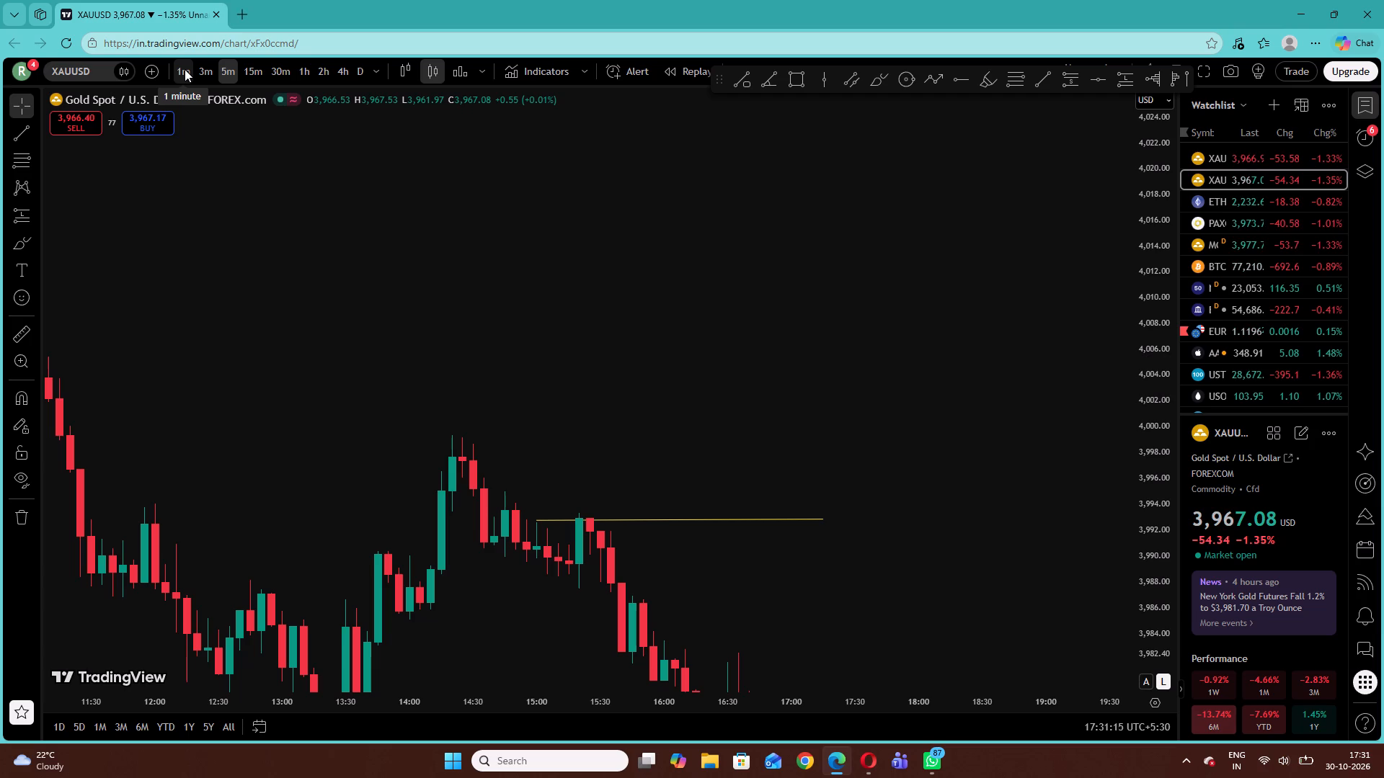
{"action": "left_click", "coordinate": [243, 73]}
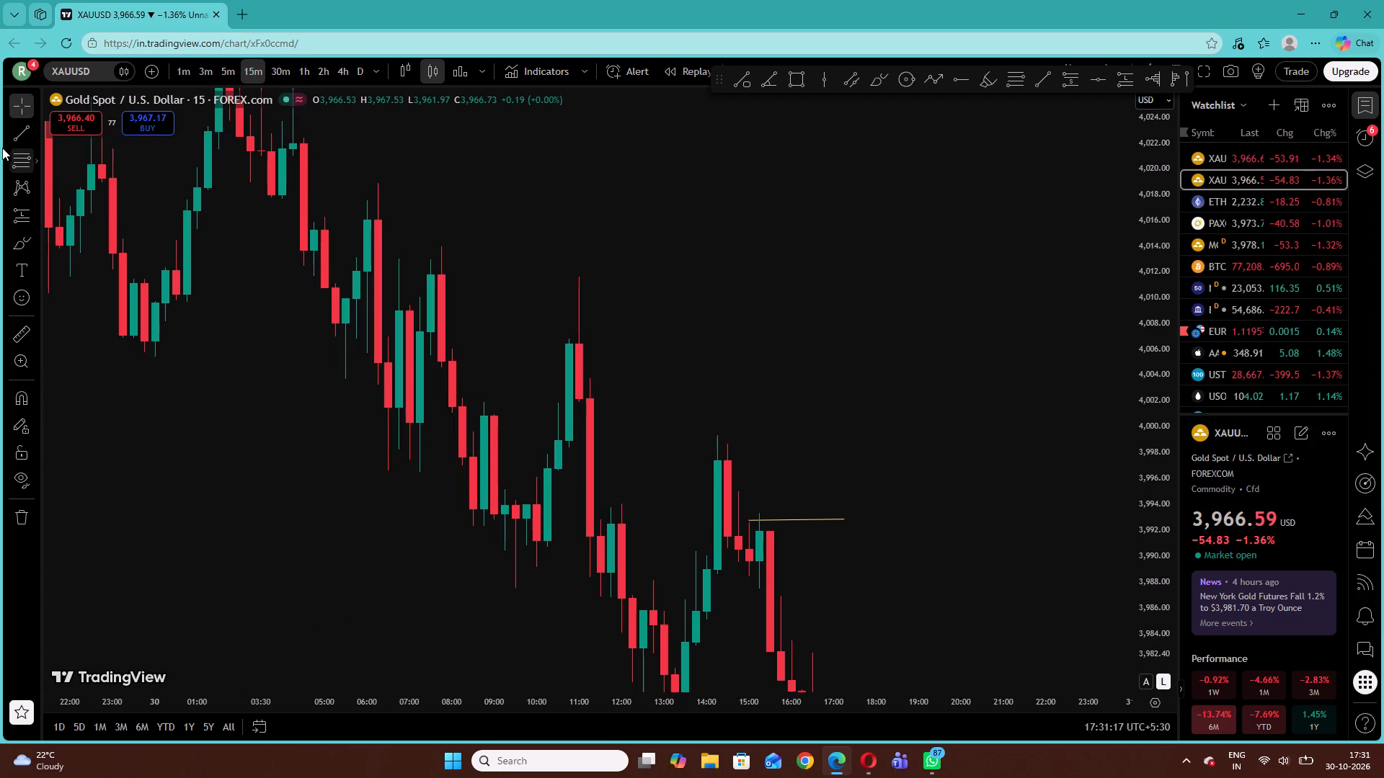
Place a vertical line at 15:00 on 30 October, at the start of the trend line.
{"action": "left_click", "coordinate": [37, 135]}
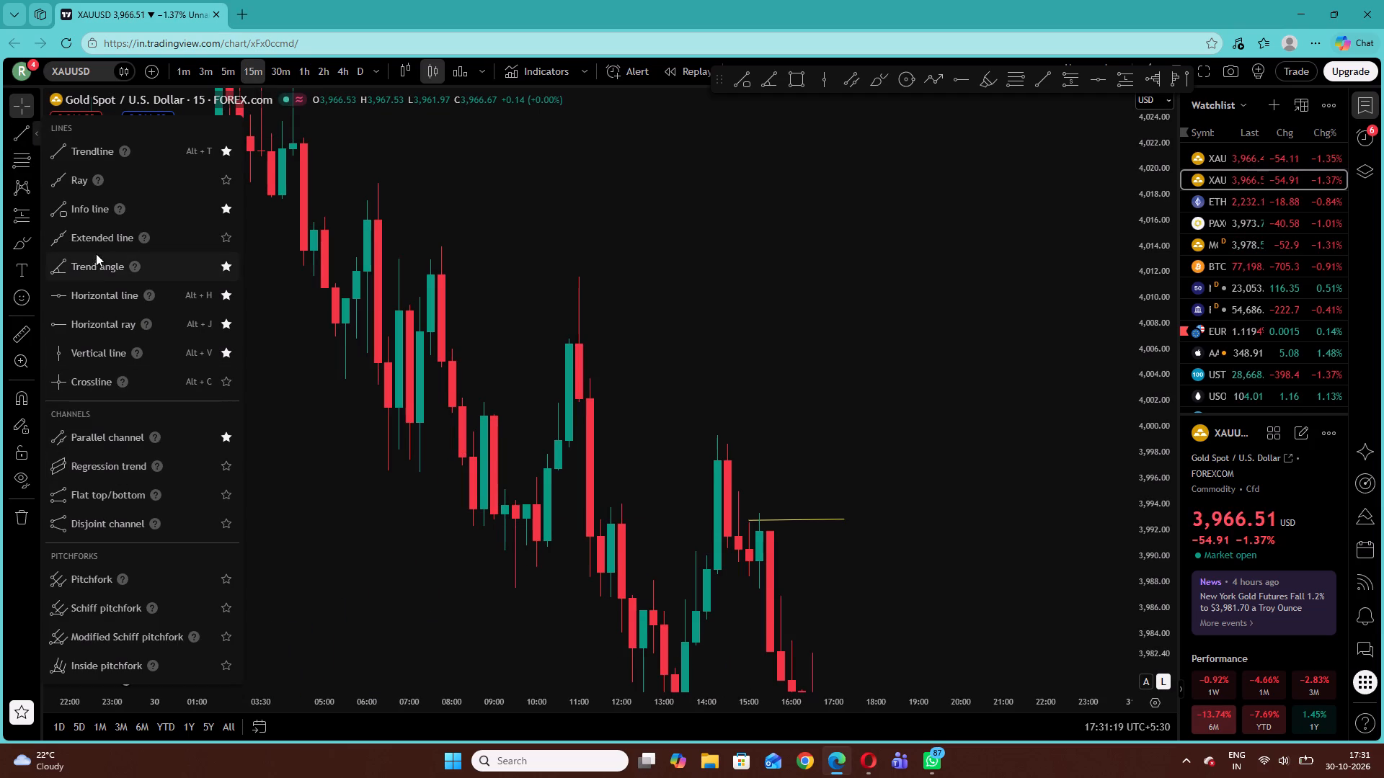
{"action": "left_click", "coordinate": [823, 76]}
{"action": "left_click", "coordinate": [750, 375]}
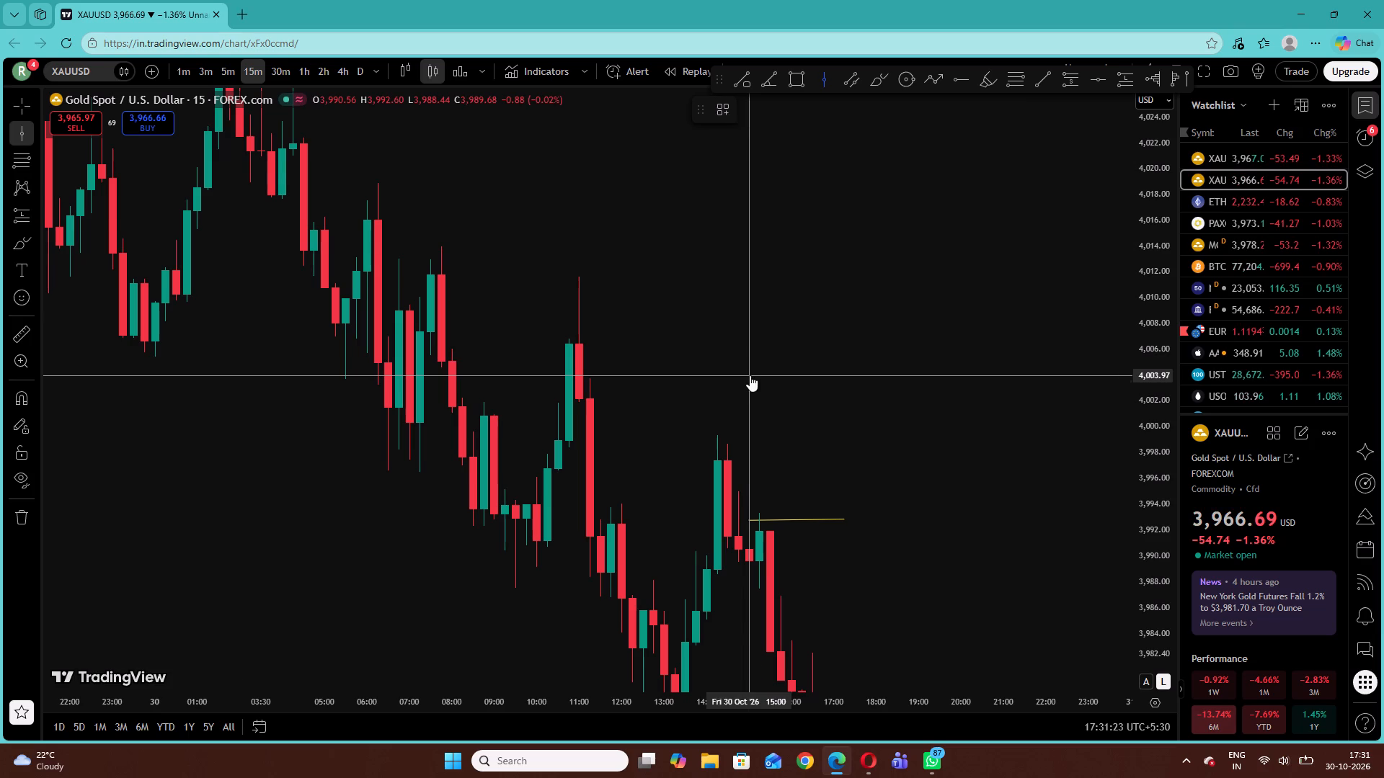
{"action": "left_click", "coordinate": [580, 367]}
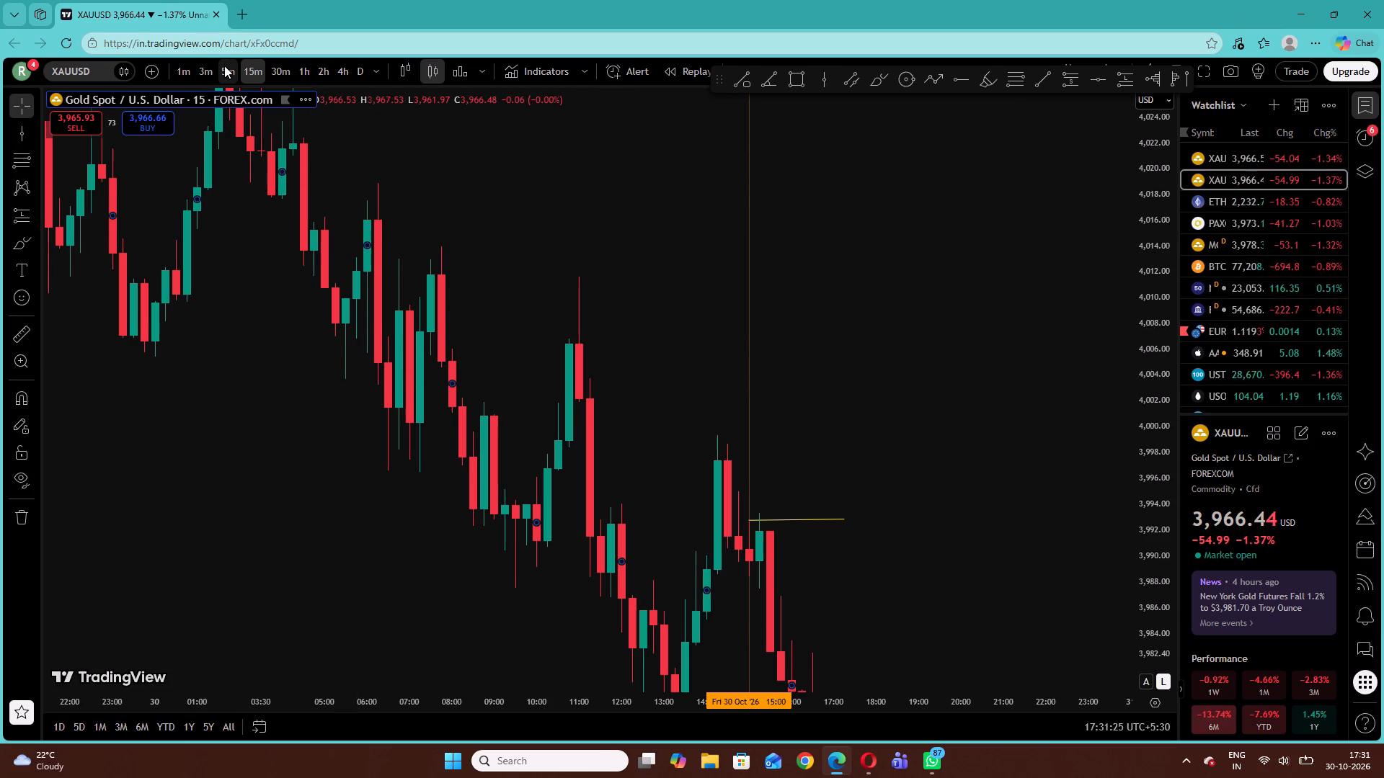
On the 5-minute chart, lower the trend line slightly to about 3,992.5, keeping its start at 15:00.
{"action": "left_click_drag", "start_coordinate": [224, 66], "coordinate": [234, 65]}
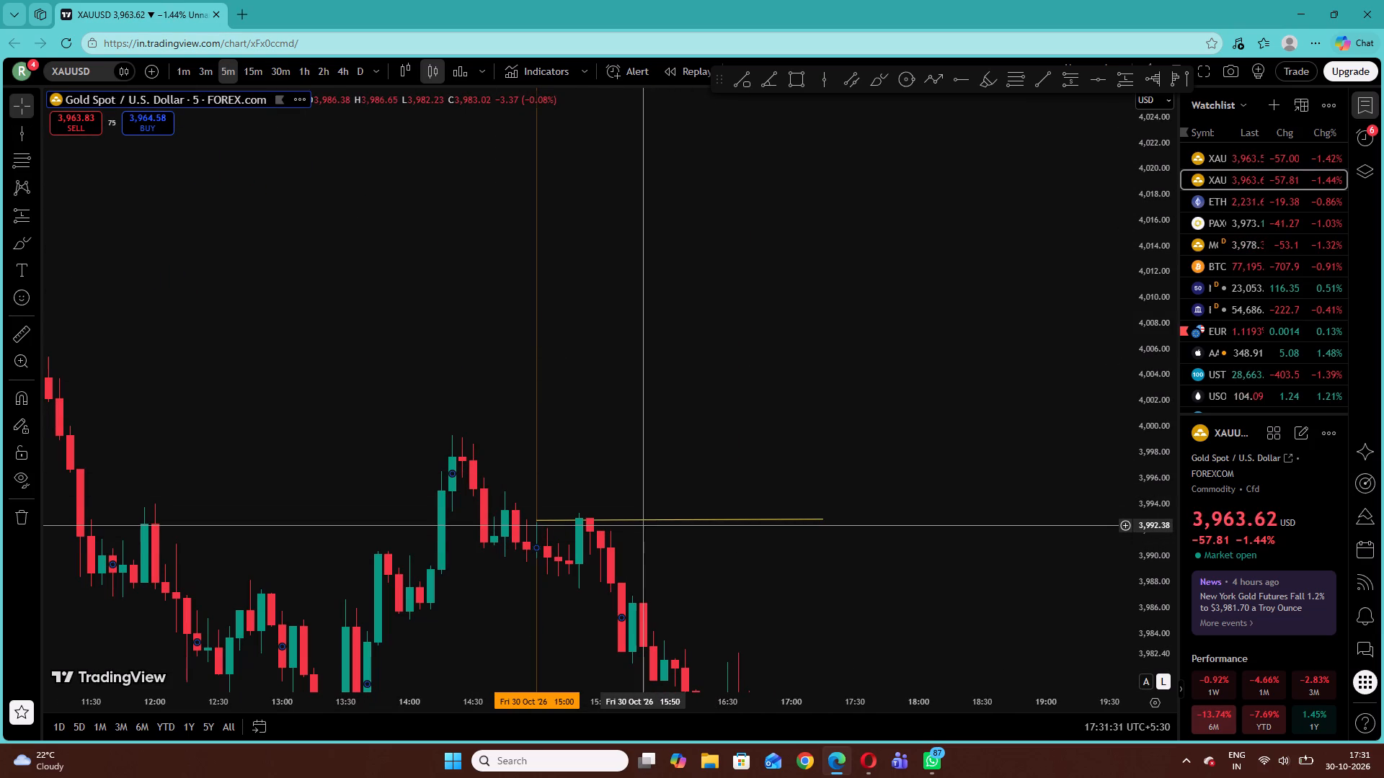
{"action": "left_click_drag", "start_coordinate": [649, 519], "coordinate": [655, 522]}
{"action": "left_click", "coordinate": [655, 494]}
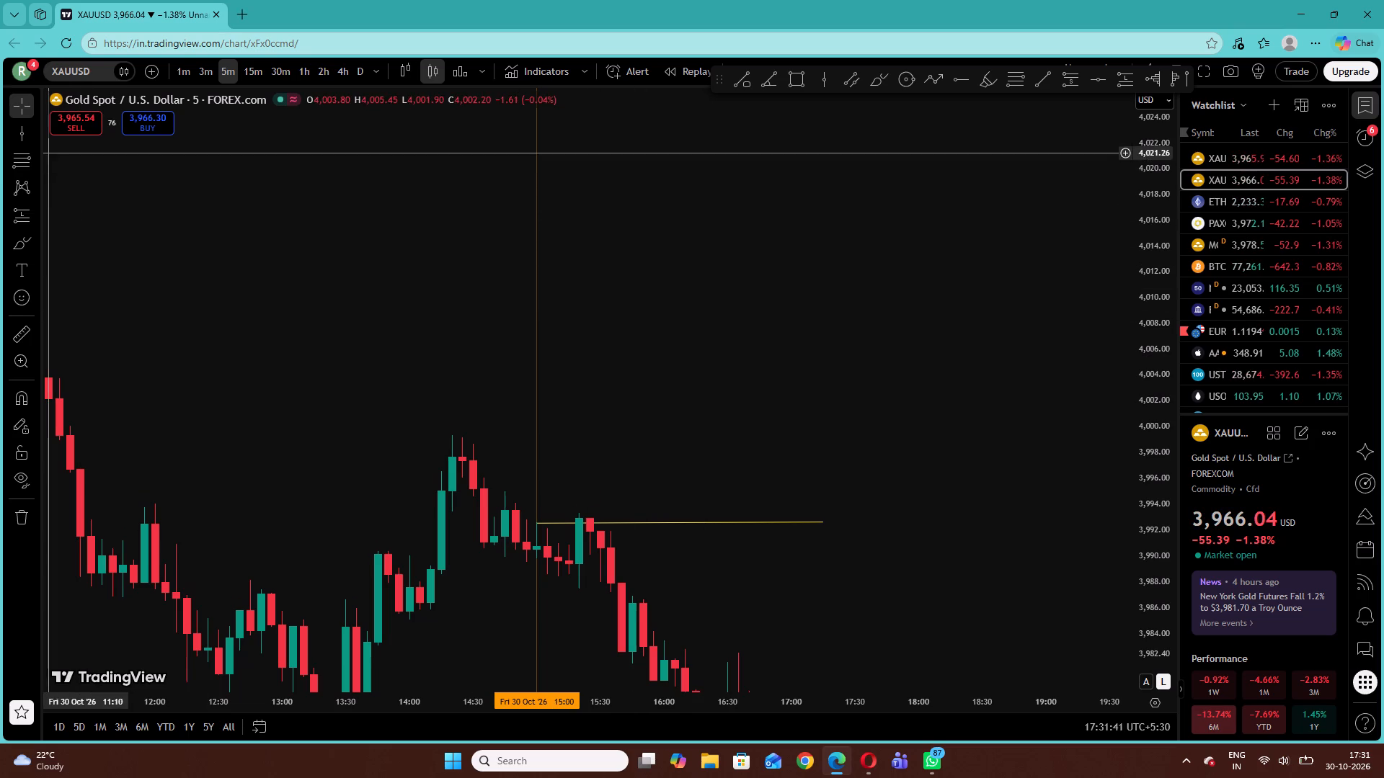
On the 1-minute chart, place a short position at the 15:24 candle with entry about 3,991.28 and stop about 3,992.98.
{"action": "left_click", "coordinate": [184, 70]}
{"action": "left_click_drag", "start_coordinate": [388, 289], "coordinate": [866, 269]}
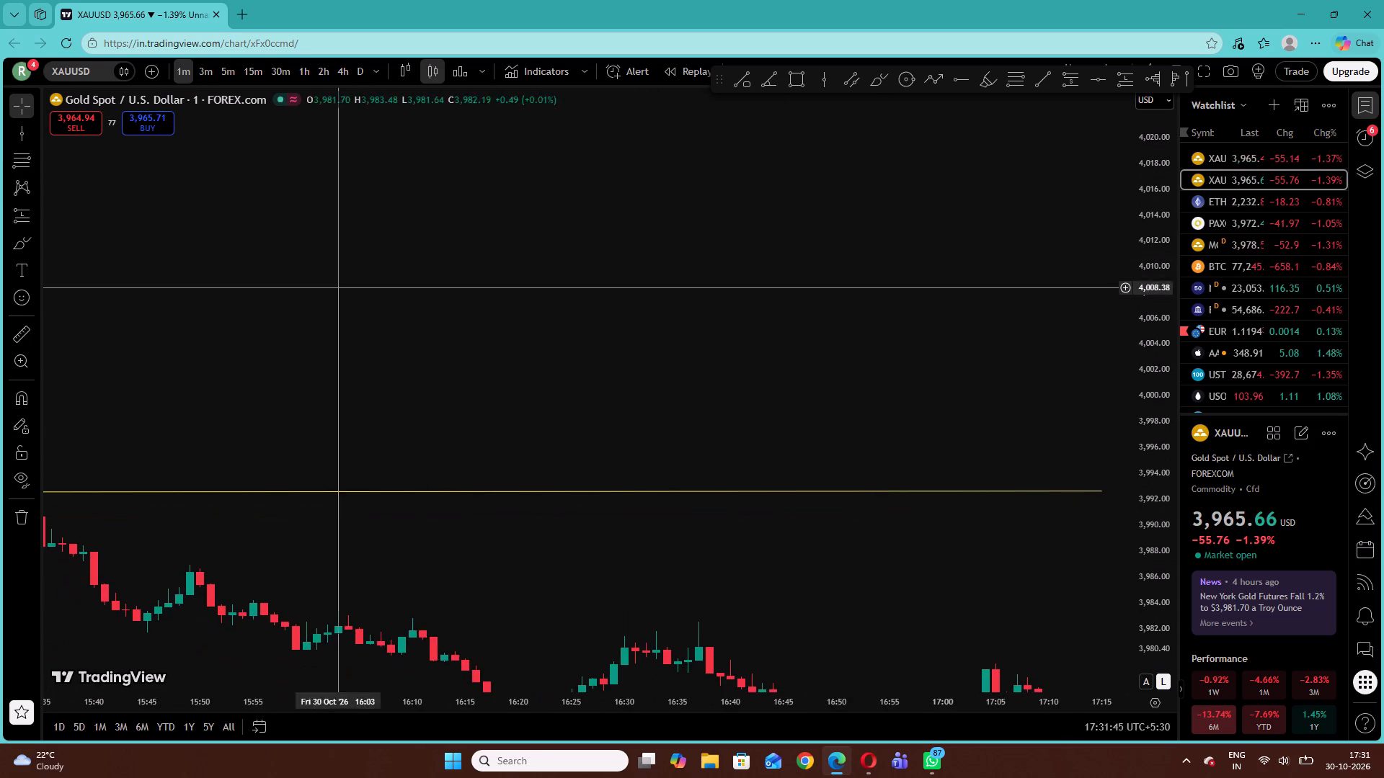
{"action": "left_click_drag", "start_coordinate": [267, 305], "coordinate": [814, 297]}
{"action": "left_click_drag", "start_coordinate": [1156, 461], "coordinate": [1155, 459]}
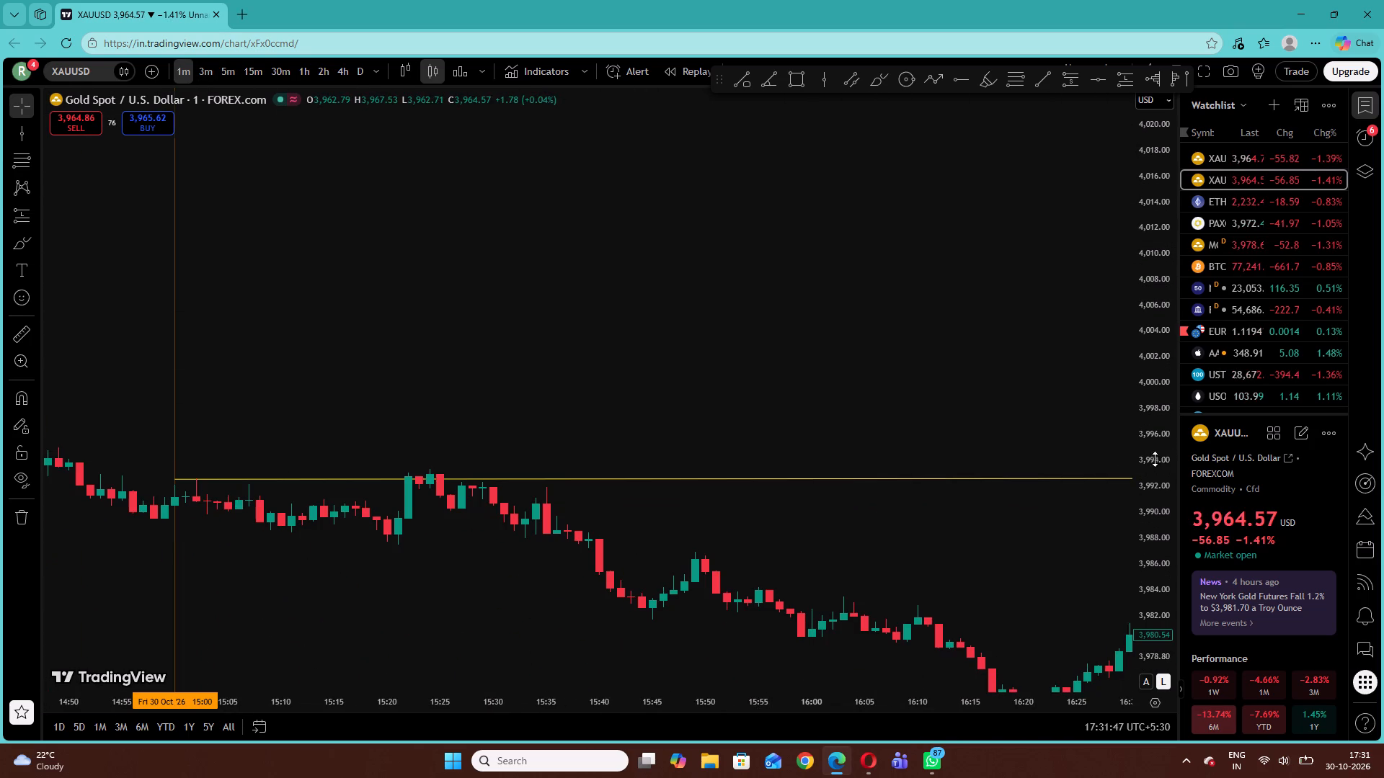
{"action": "left_click_drag", "start_coordinate": [1155, 459], "coordinate": [1092, 155]}
{"action": "left_click_drag", "start_coordinate": [469, 383], "coordinate": [461, 236]}
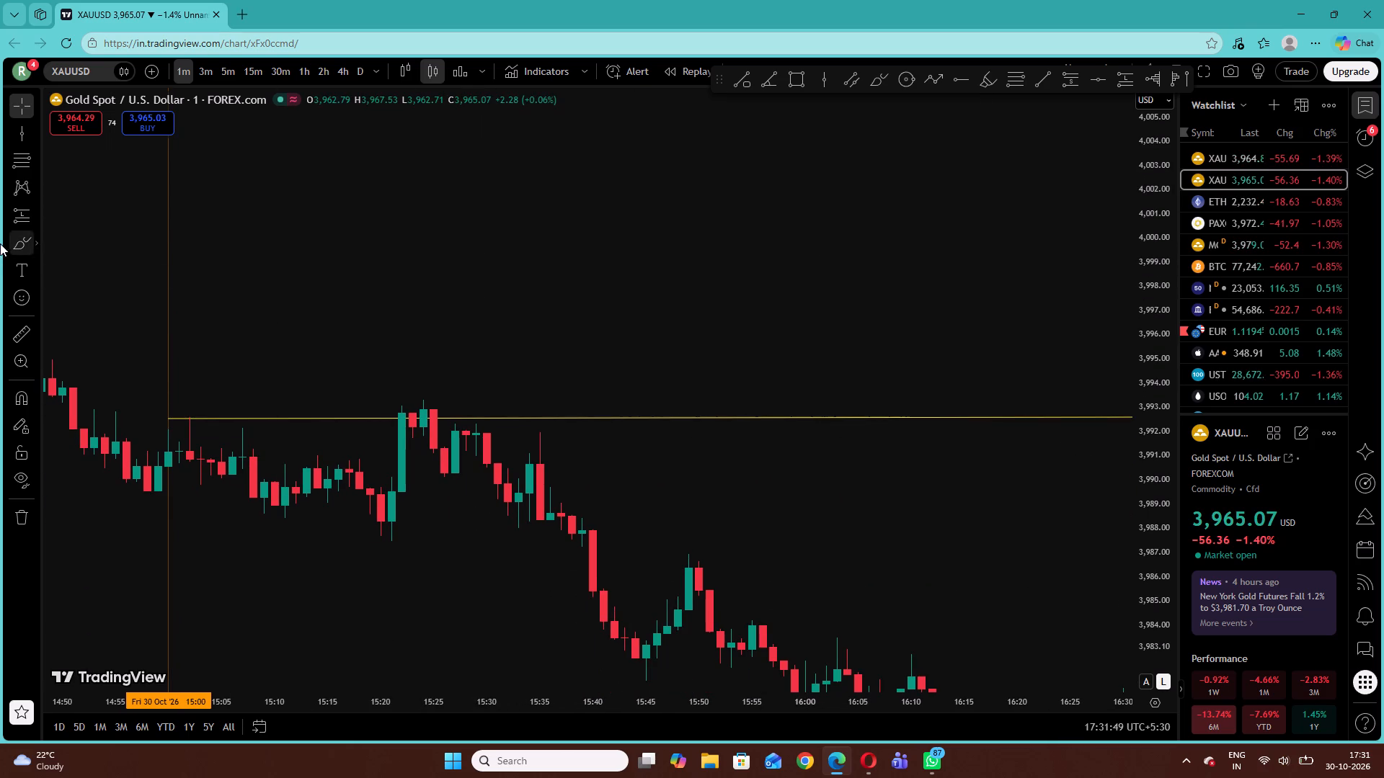
{"action": "left_click", "coordinate": [34, 212]}
{"action": "left_click", "coordinate": [84, 250]}
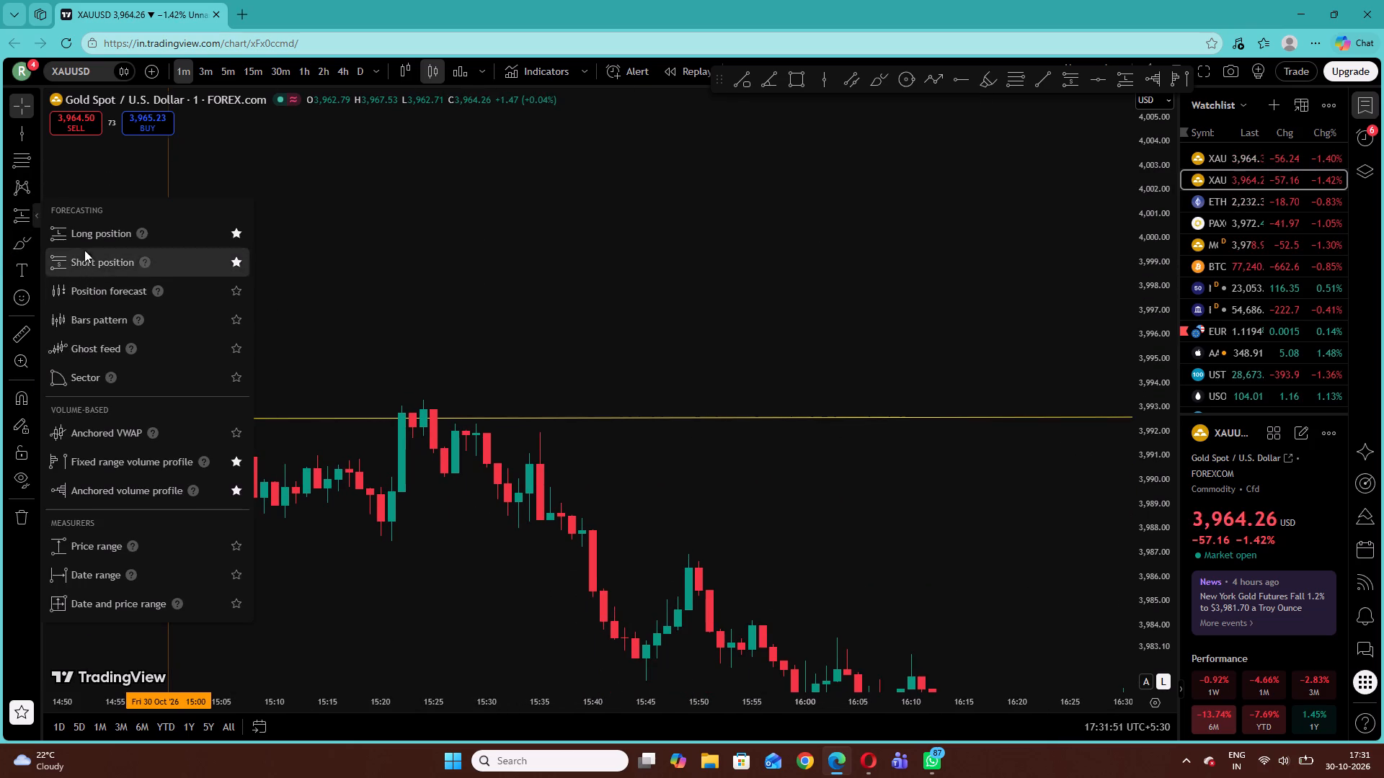
{"action": "left_click", "coordinate": [424, 449]}
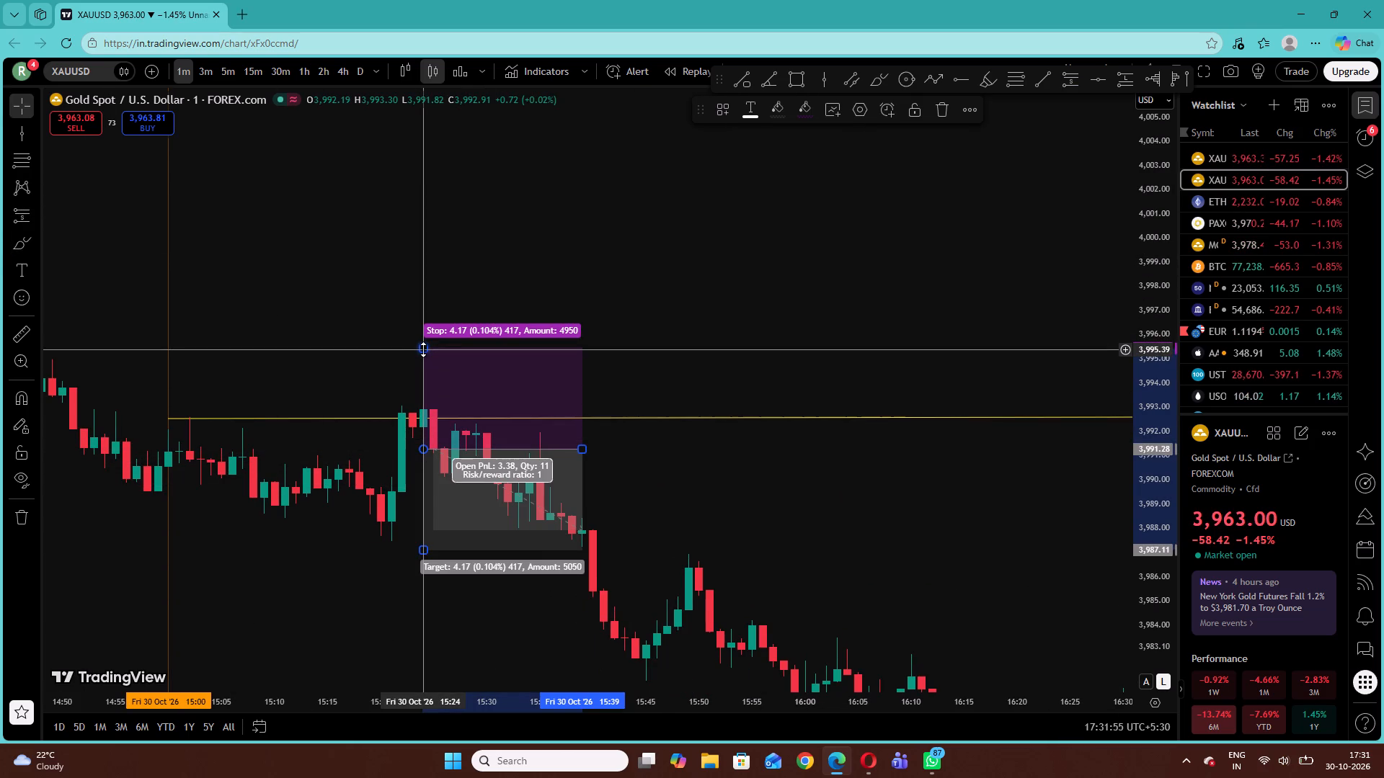
{"action": "left_click_drag", "start_coordinate": [423, 349], "coordinate": [445, 408]}
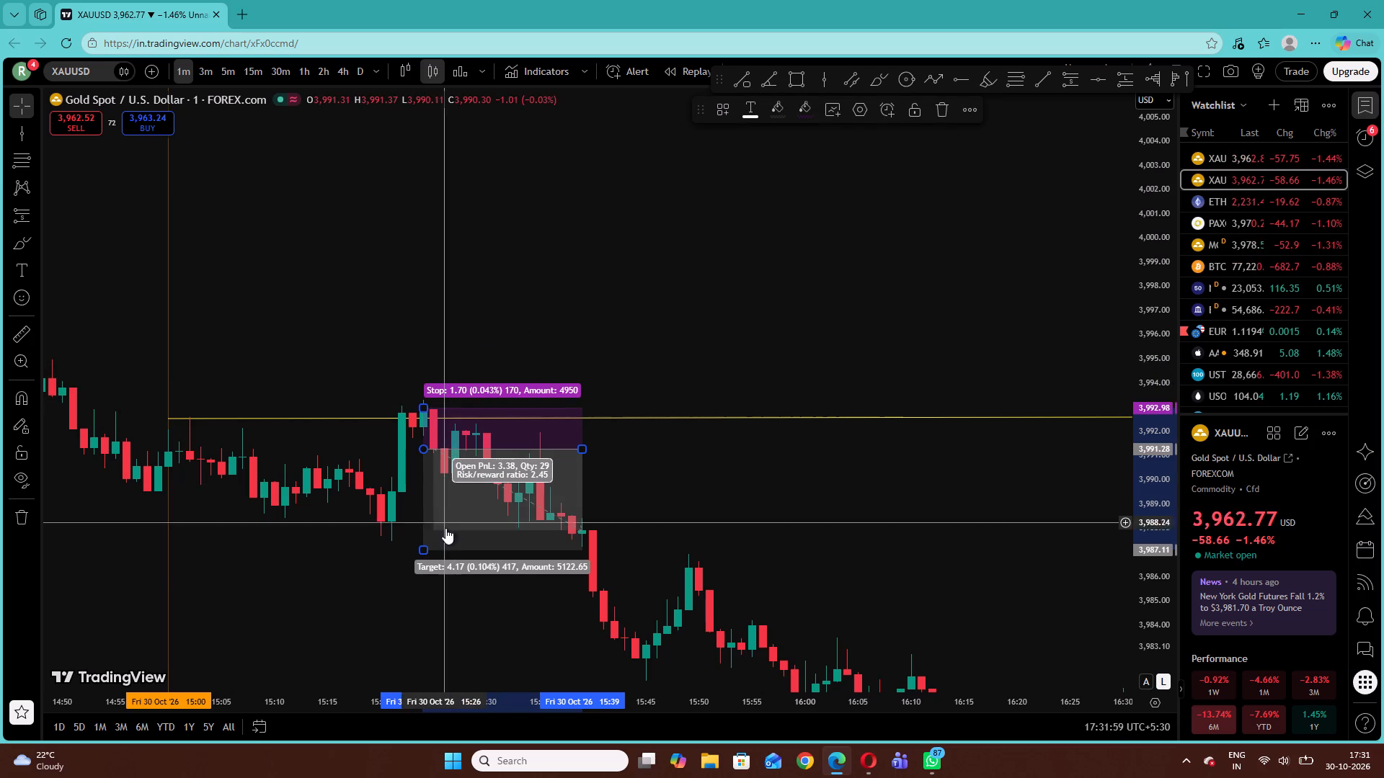
Move the whole short position up to an entry of about 3,991.99 and a stop of about 3,993.69, starting at the 15:24 candle.
{"action": "left_click_drag", "start_coordinate": [448, 499], "coordinate": [440, 486]}
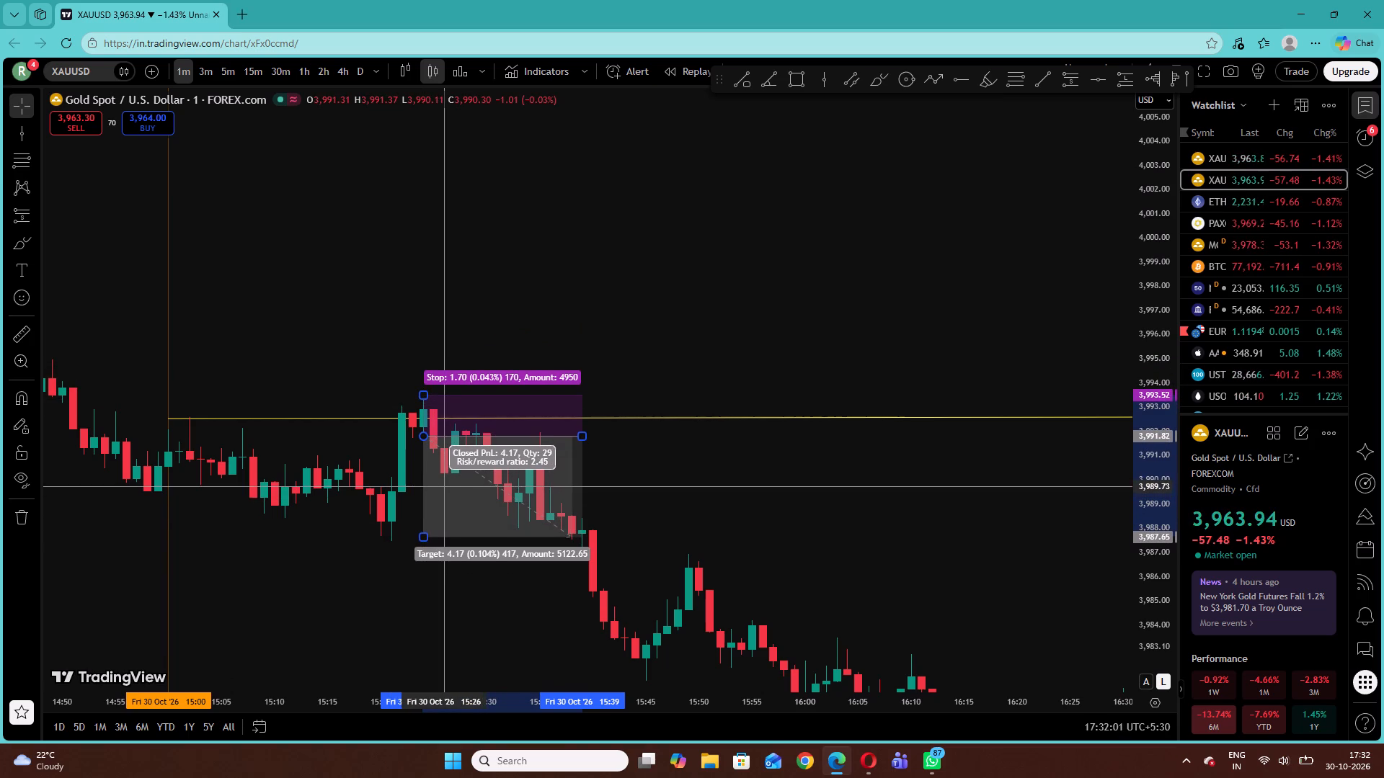
{"action": "left_click_drag", "start_coordinate": [440, 486], "coordinate": [438, 480]}
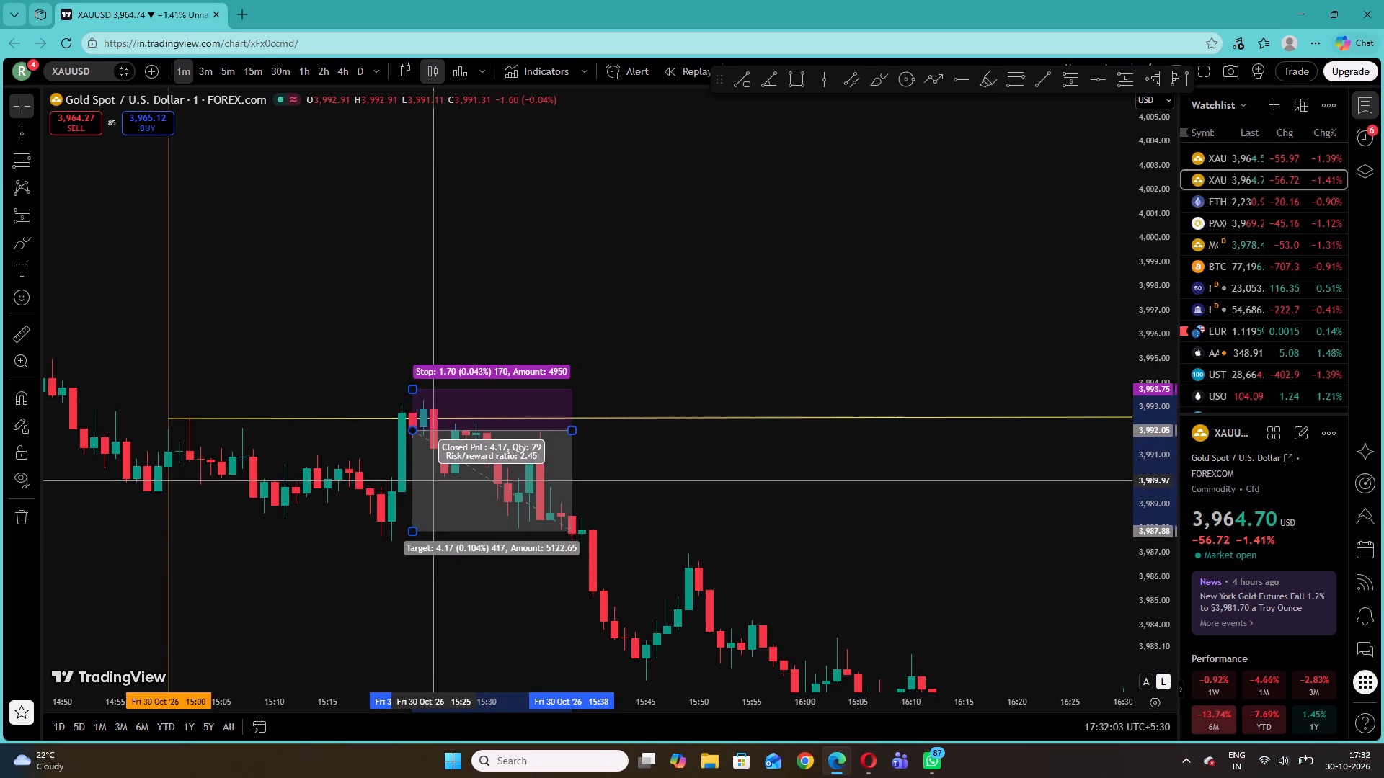
{"action": "left_click_drag", "start_coordinate": [438, 480], "coordinate": [445, 482]}
{"action": "left_click", "coordinate": [425, 393]}
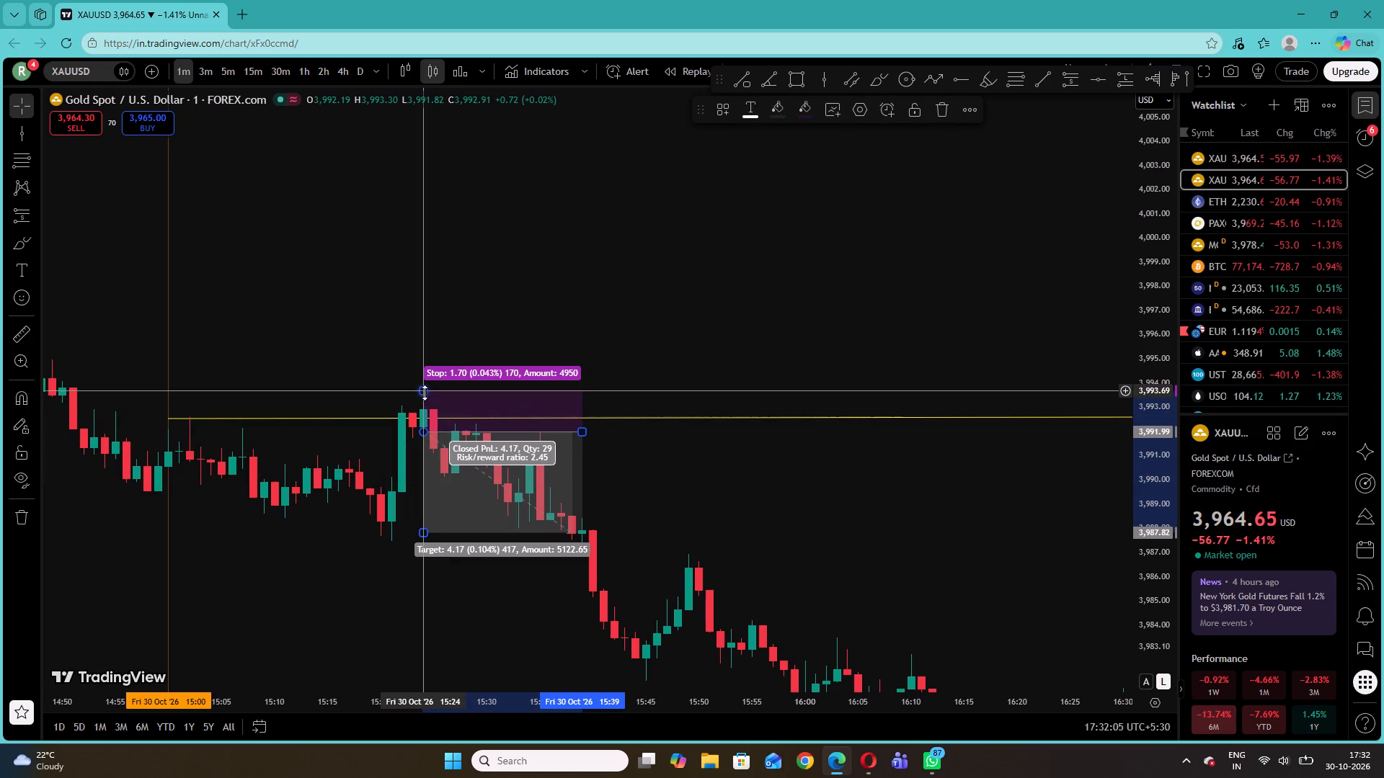
Lower the short position's target to about 3,982.39 and extend its end to about 15:48.
{"action": "left_click", "coordinate": [357, 305]}
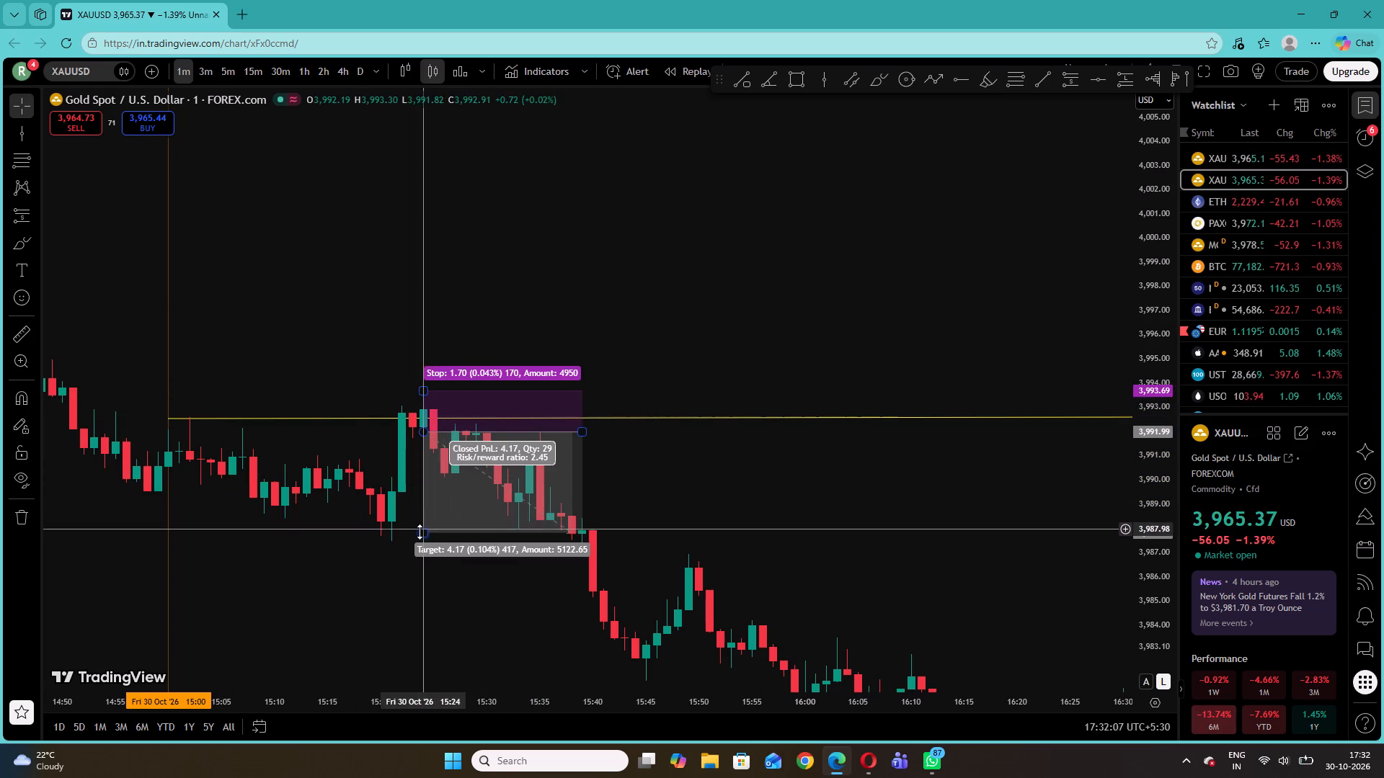
{"action": "left_click_drag", "start_coordinate": [419, 533], "coordinate": [424, 665]}
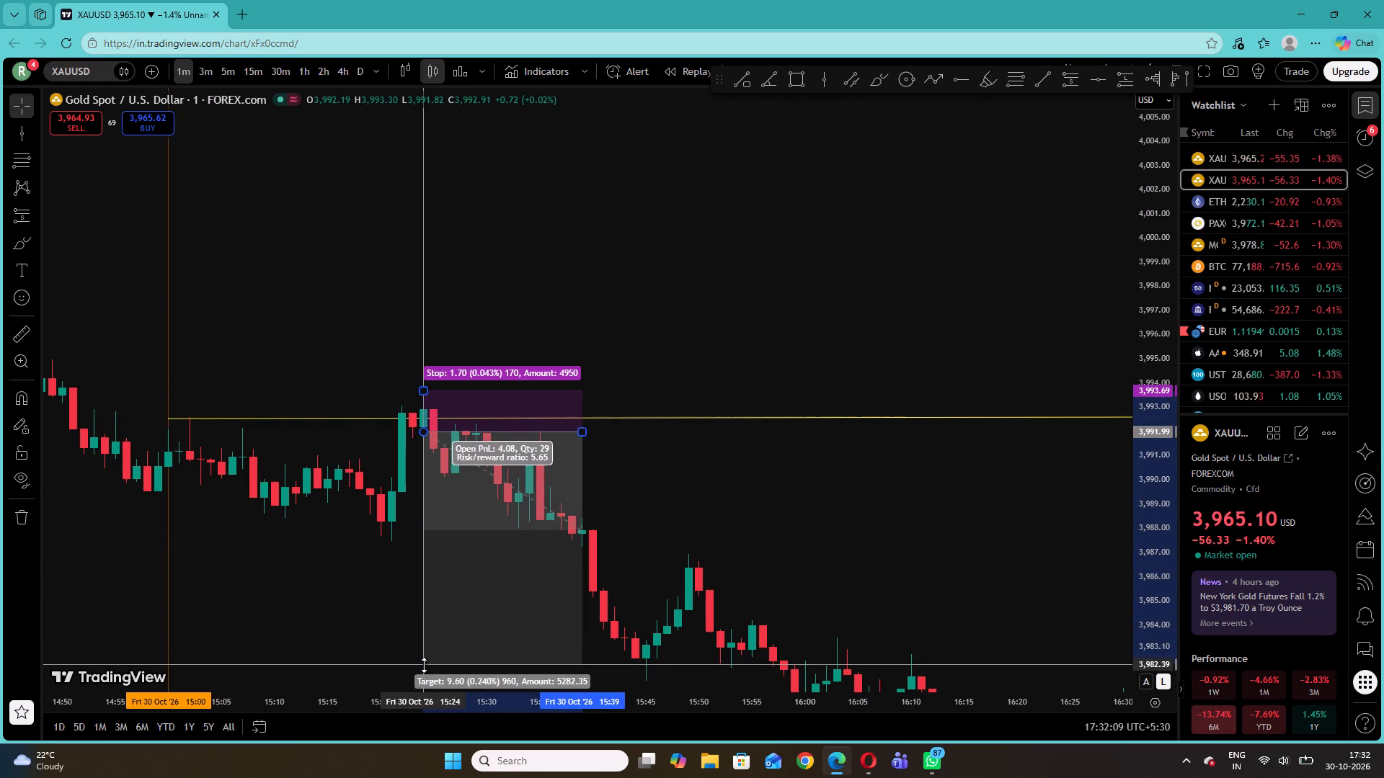
{"action": "left_click_drag", "start_coordinate": [424, 665], "coordinate": [424, 664]}
{"action": "left_click_drag", "start_coordinate": [386, 618], "coordinate": [520, 508]}
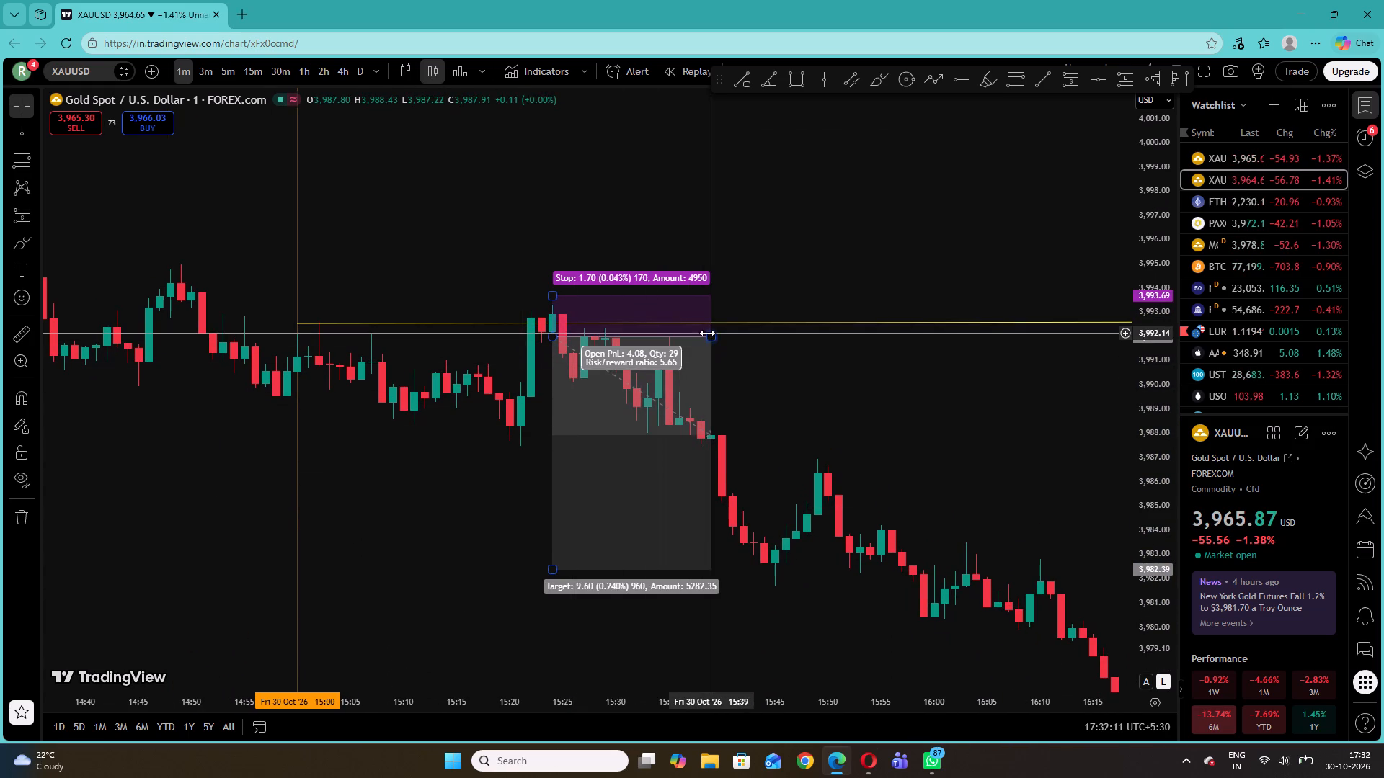
{"action": "left_click_drag", "start_coordinate": [707, 333], "coordinate": [806, 358]}
{"action": "left_click", "coordinate": [950, 399]}
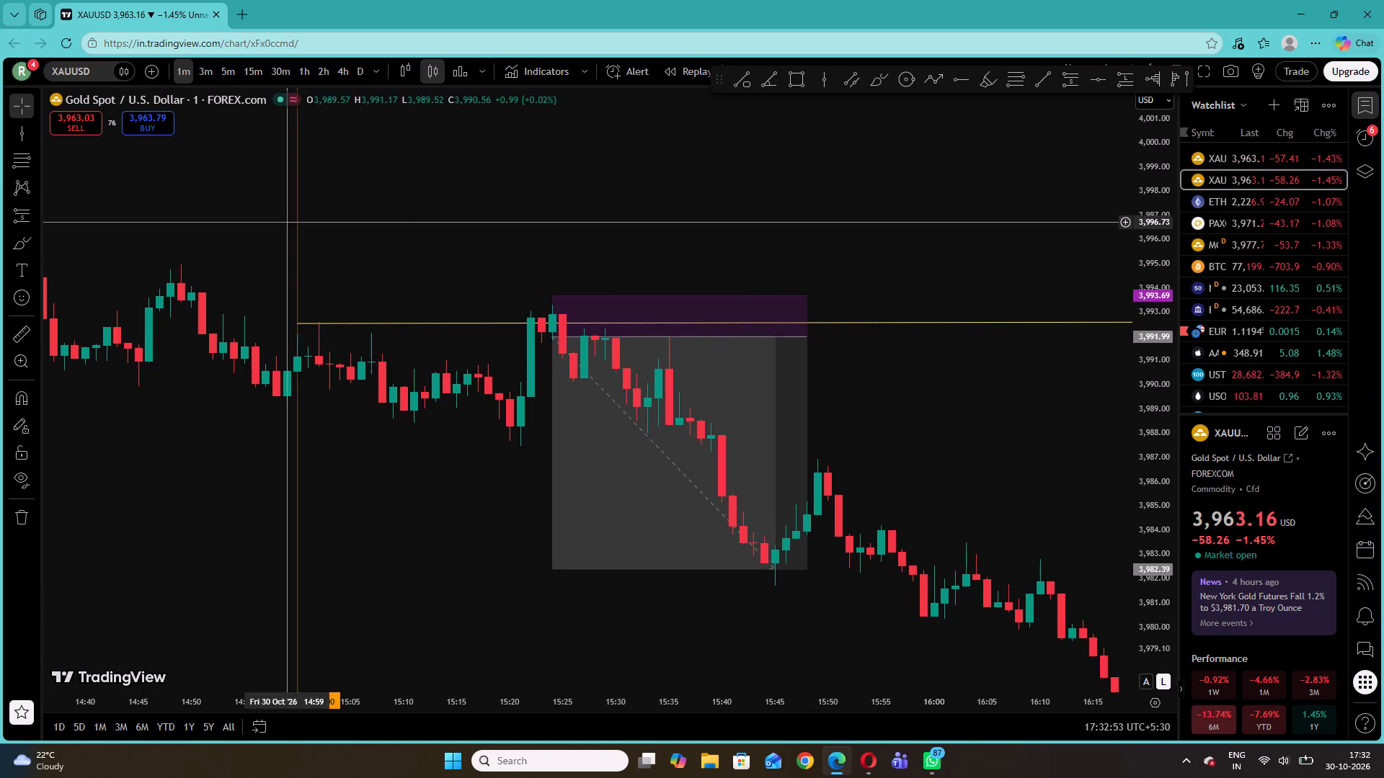
On the 15-minute chart, draw a short, nearly horizontal trend line from 11:30 to 11:45 on 30 October at about 3,992.8.
{"action": "left_click", "coordinate": [252, 71]}
{"action": "right_click", "coordinate": [647, 243]}
{"action": "left_click", "coordinate": [677, 260]}
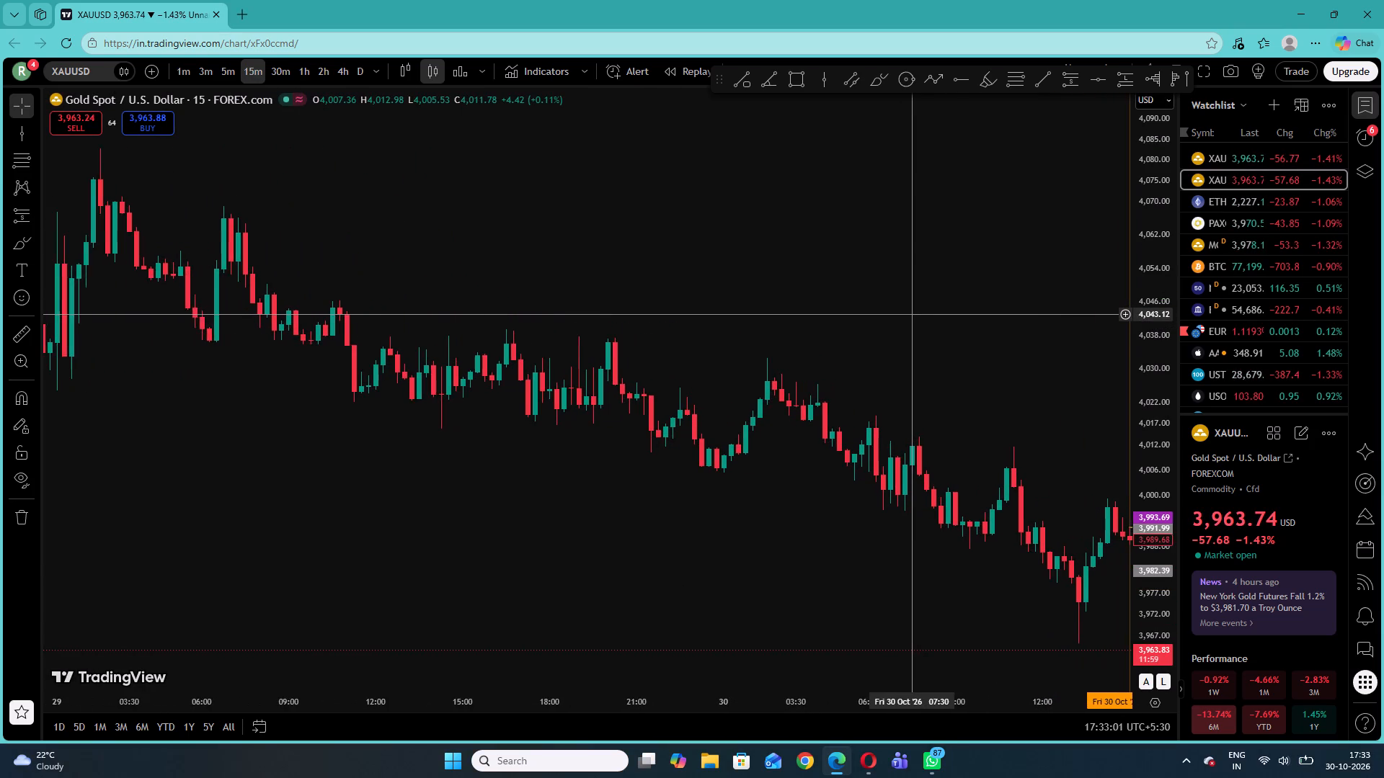
{"action": "left_click_drag", "start_coordinate": [941, 379], "coordinate": [686, 384]}
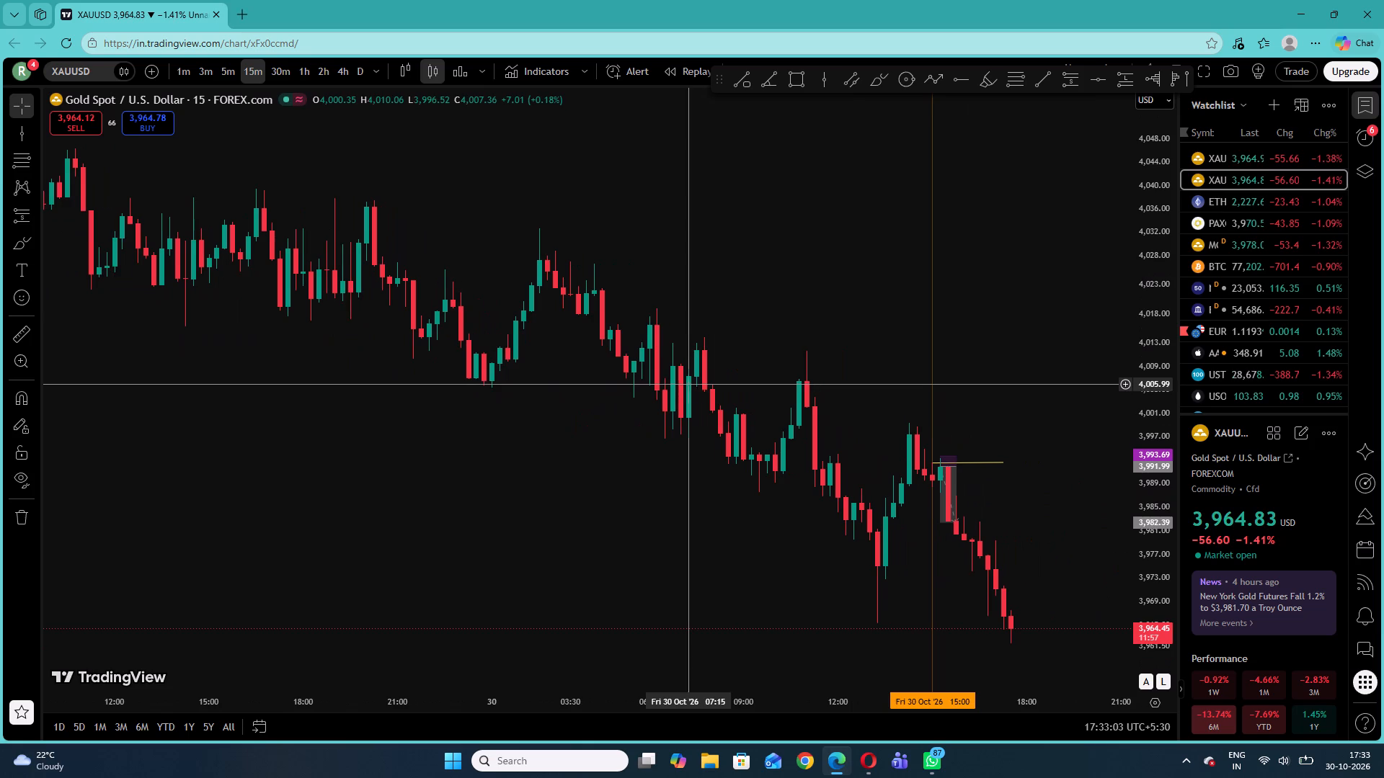
{"action": "left_click_drag", "start_coordinate": [1157, 405], "coordinate": [1148, 447]}
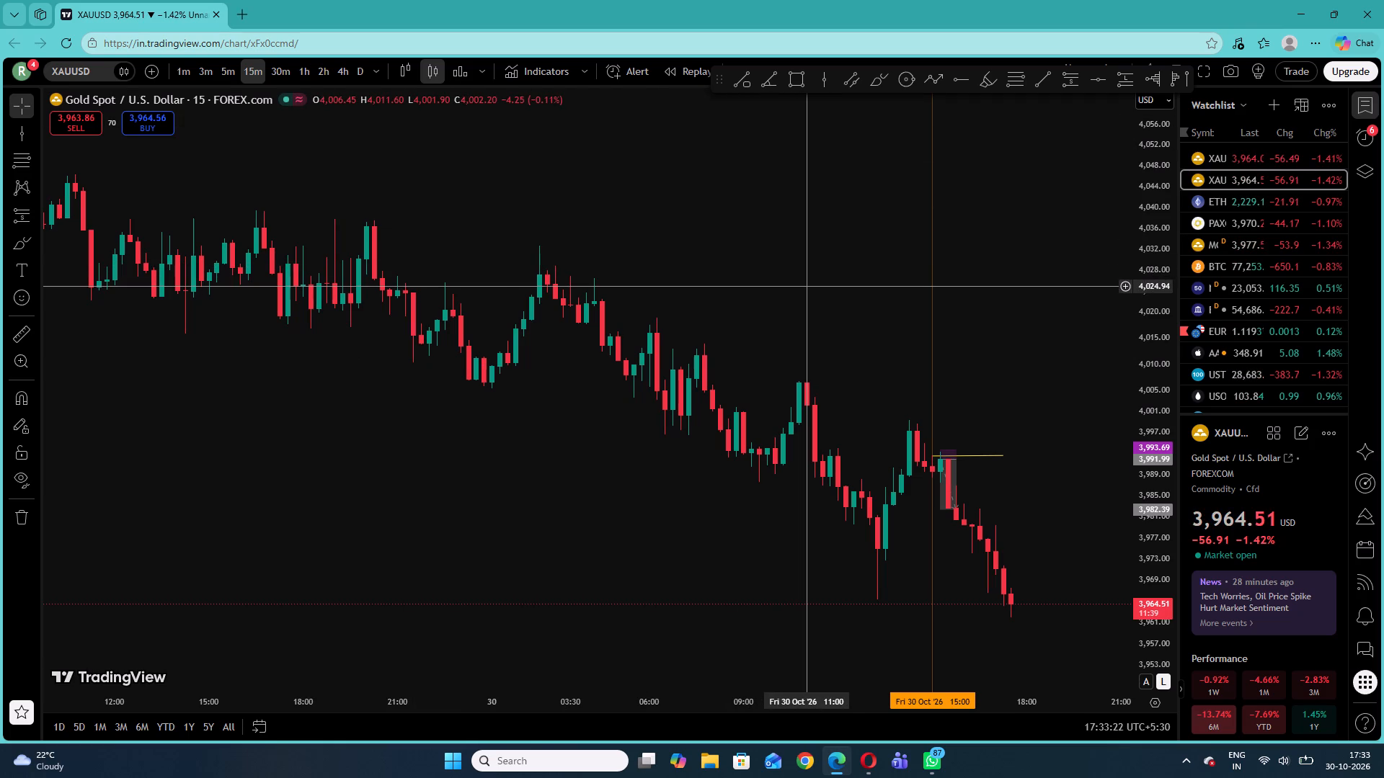
{"action": "left_click", "coordinate": [35, 133]}
{"action": "left_click", "coordinate": [89, 150]}
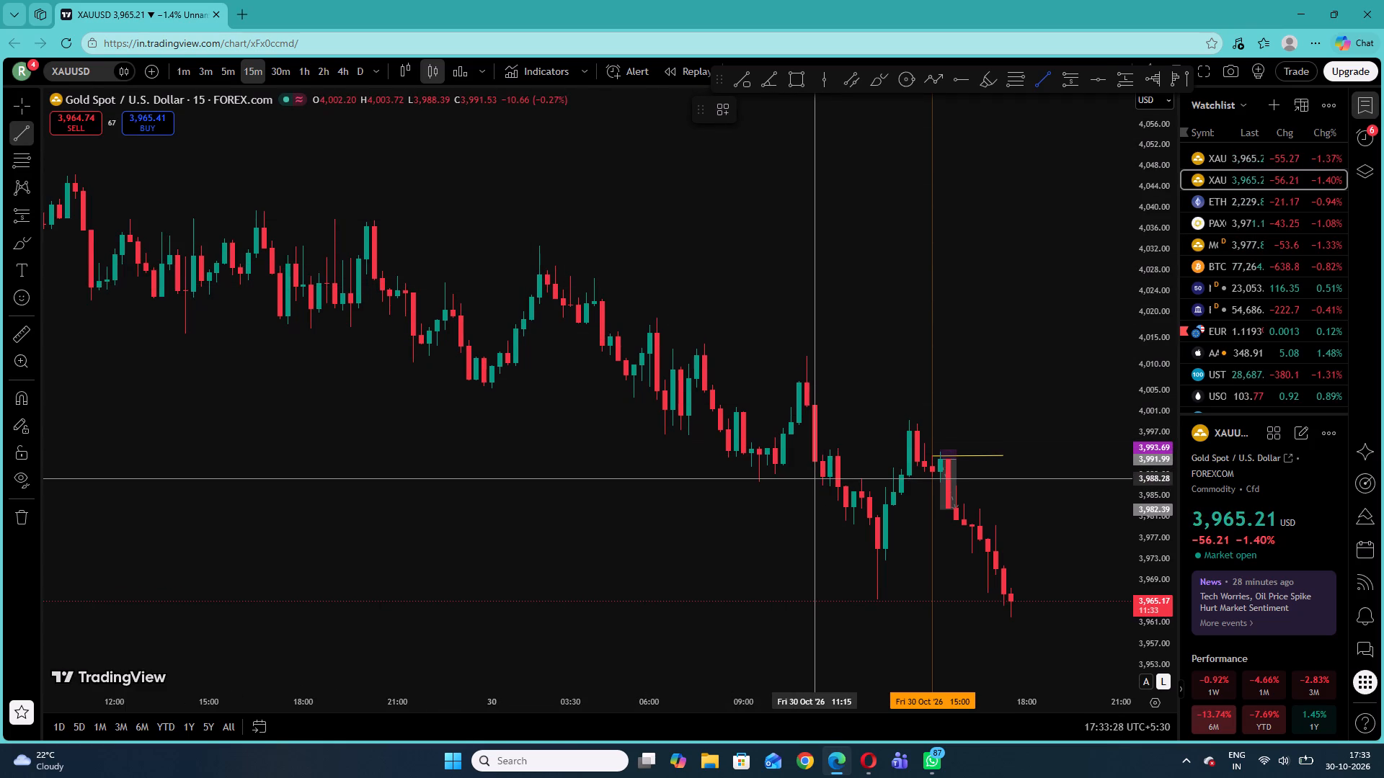
{"action": "left_click", "coordinate": [820, 455]}
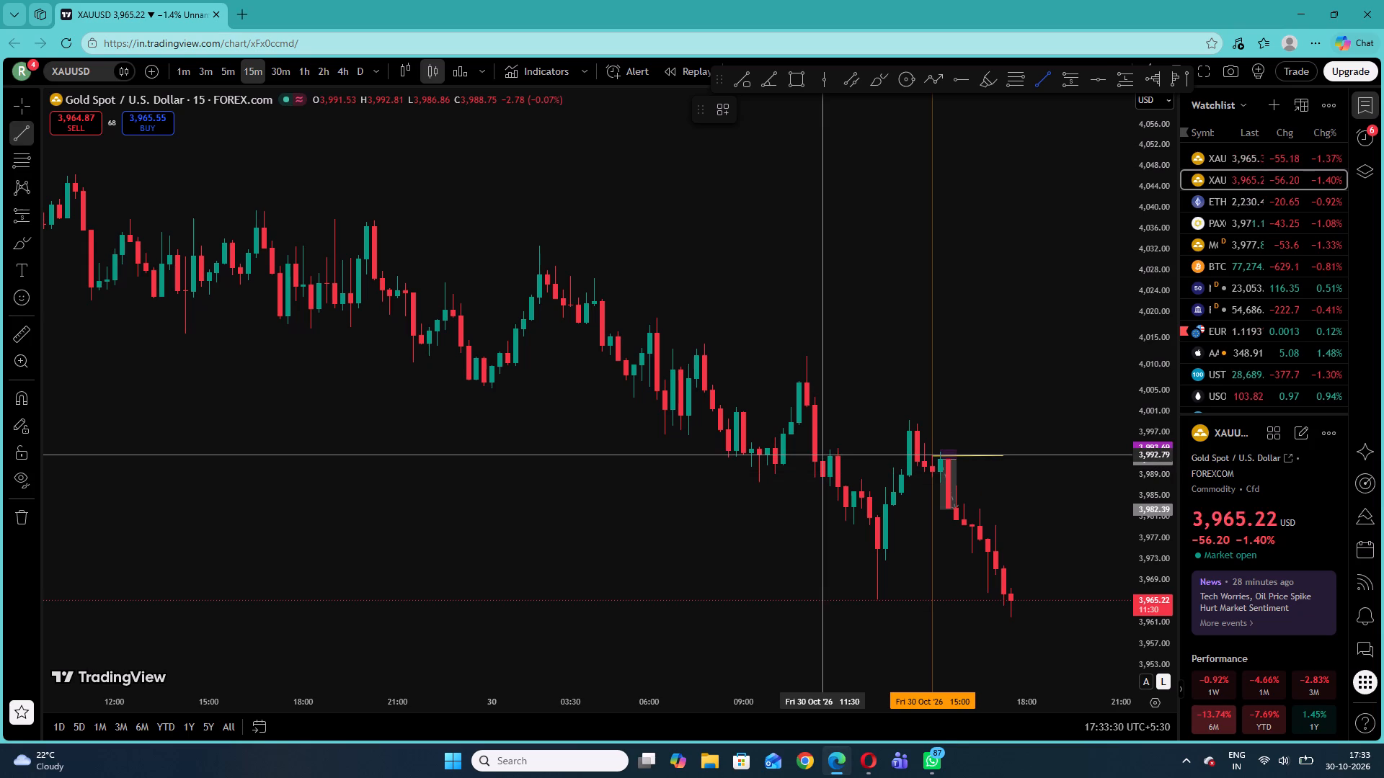
{"action": "left_click", "coordinate": [828, 454]}
{"action": "left_click", "coordinate": [801, 407]}
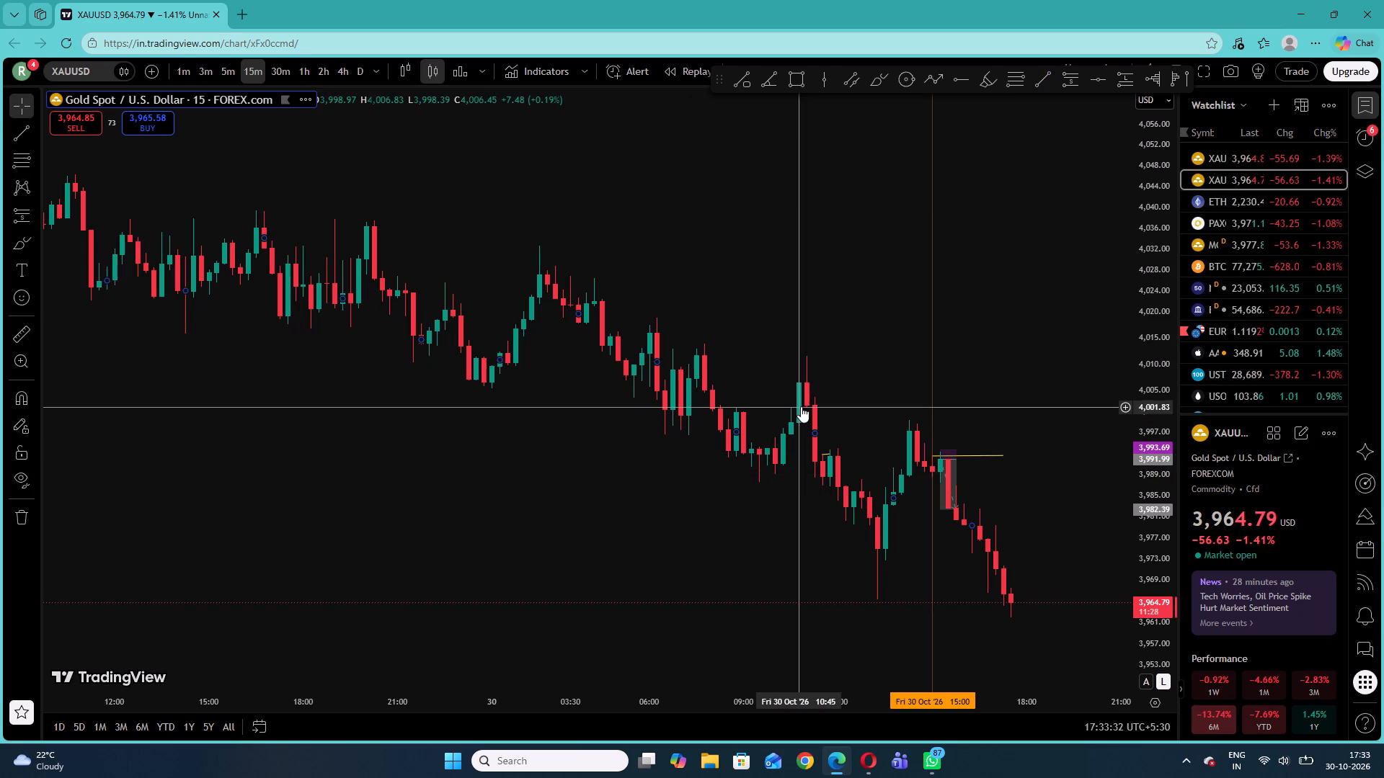
Place a vertical line at 11:30 on 30 October, at the start of the short trend line.
{"action": "left_click", "coordinate": [219, 73]}
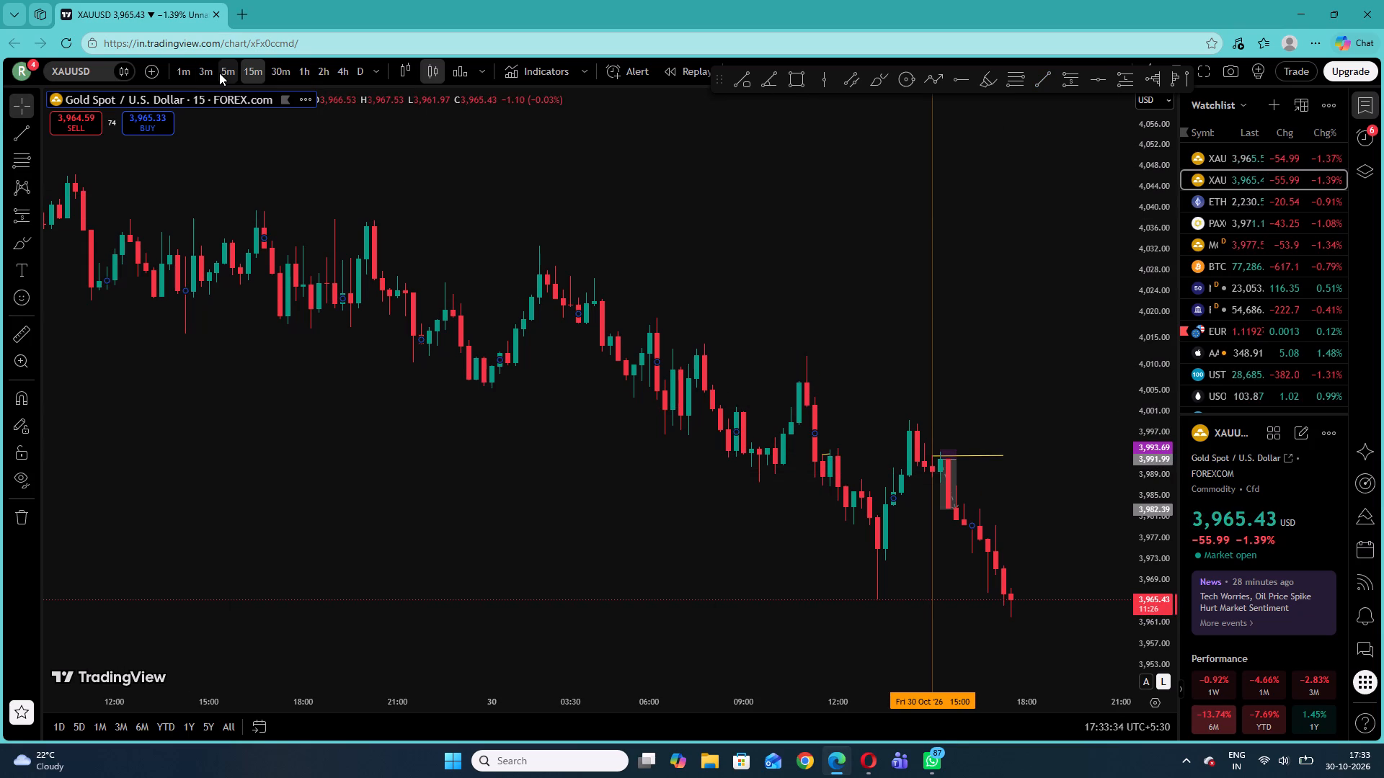
{"action": "left_click", "coordinate": [254, 69]}
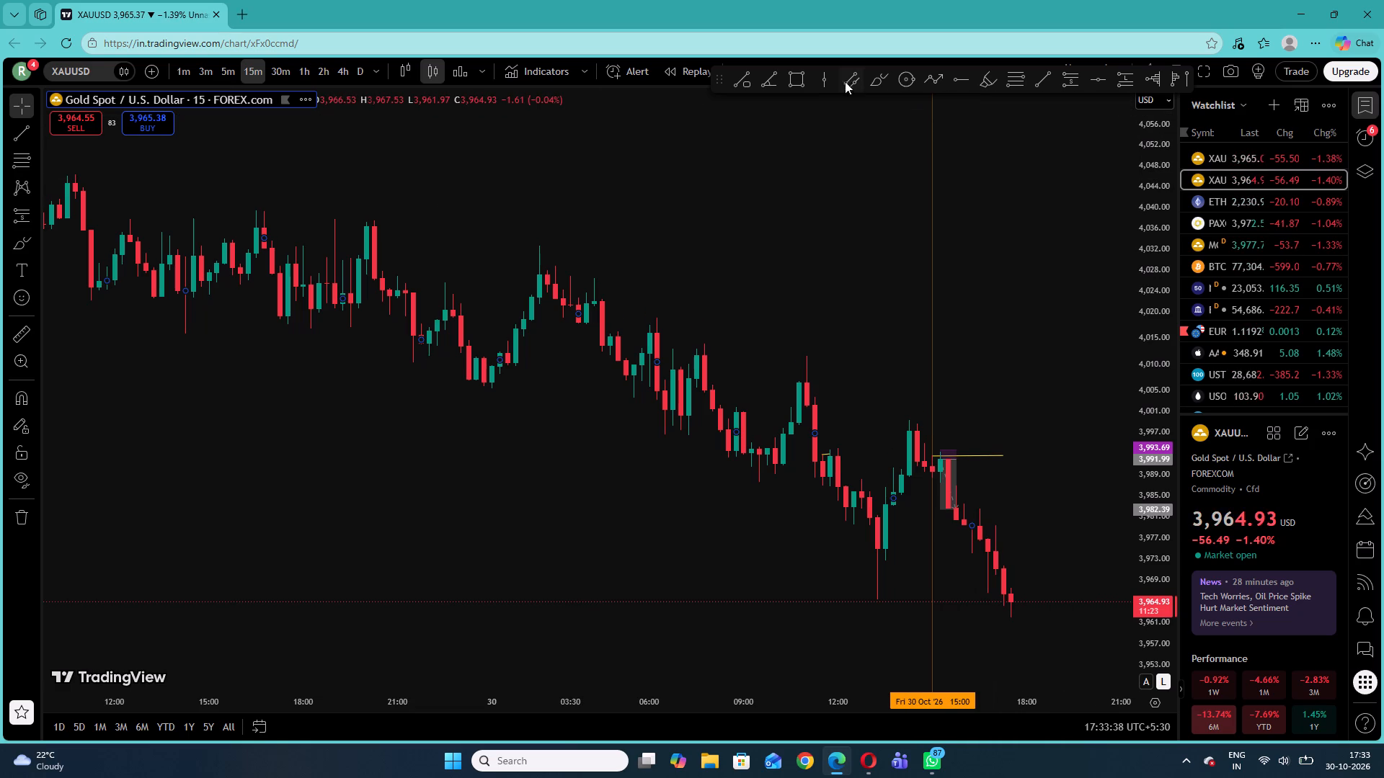
{"action": "left_click", "coordinate": [815, 79]}
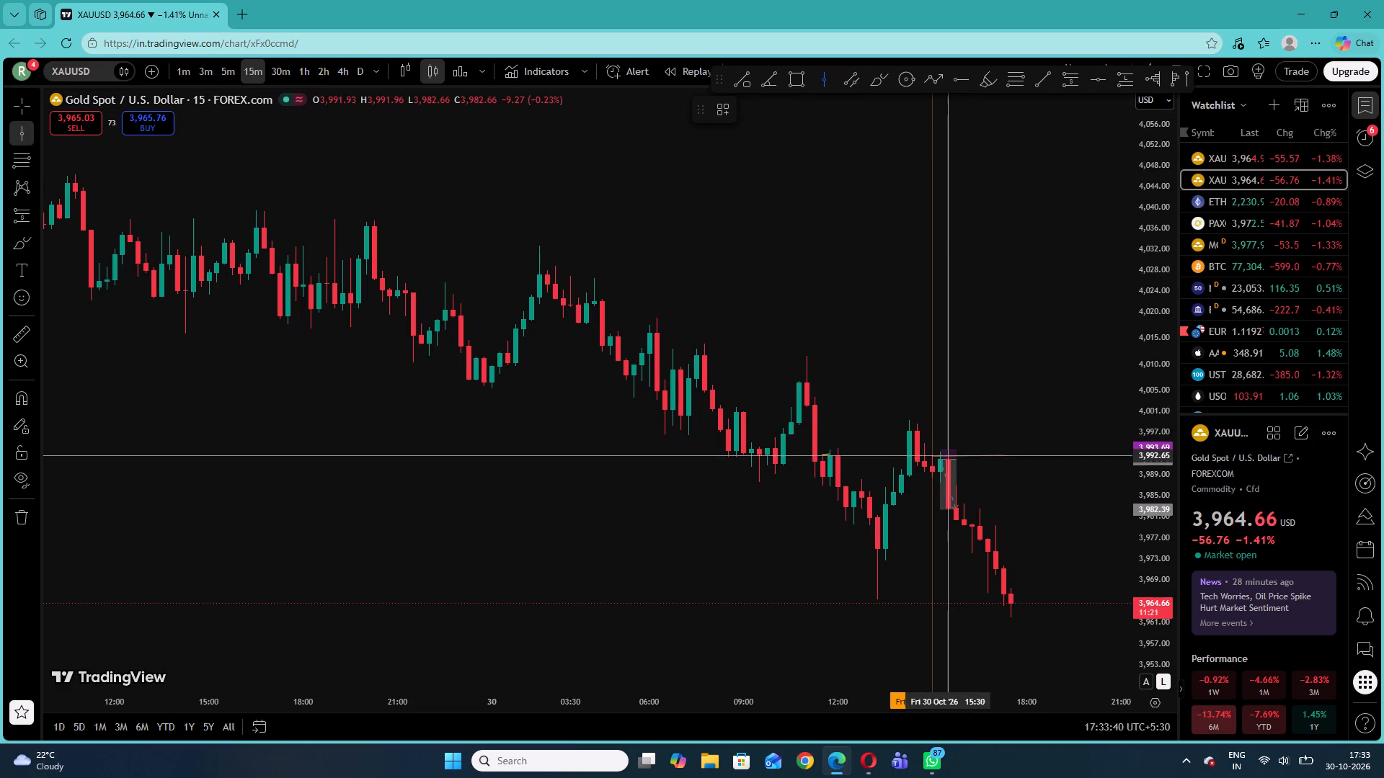
{"action": "left_click", "coordinate": [825, 529]}
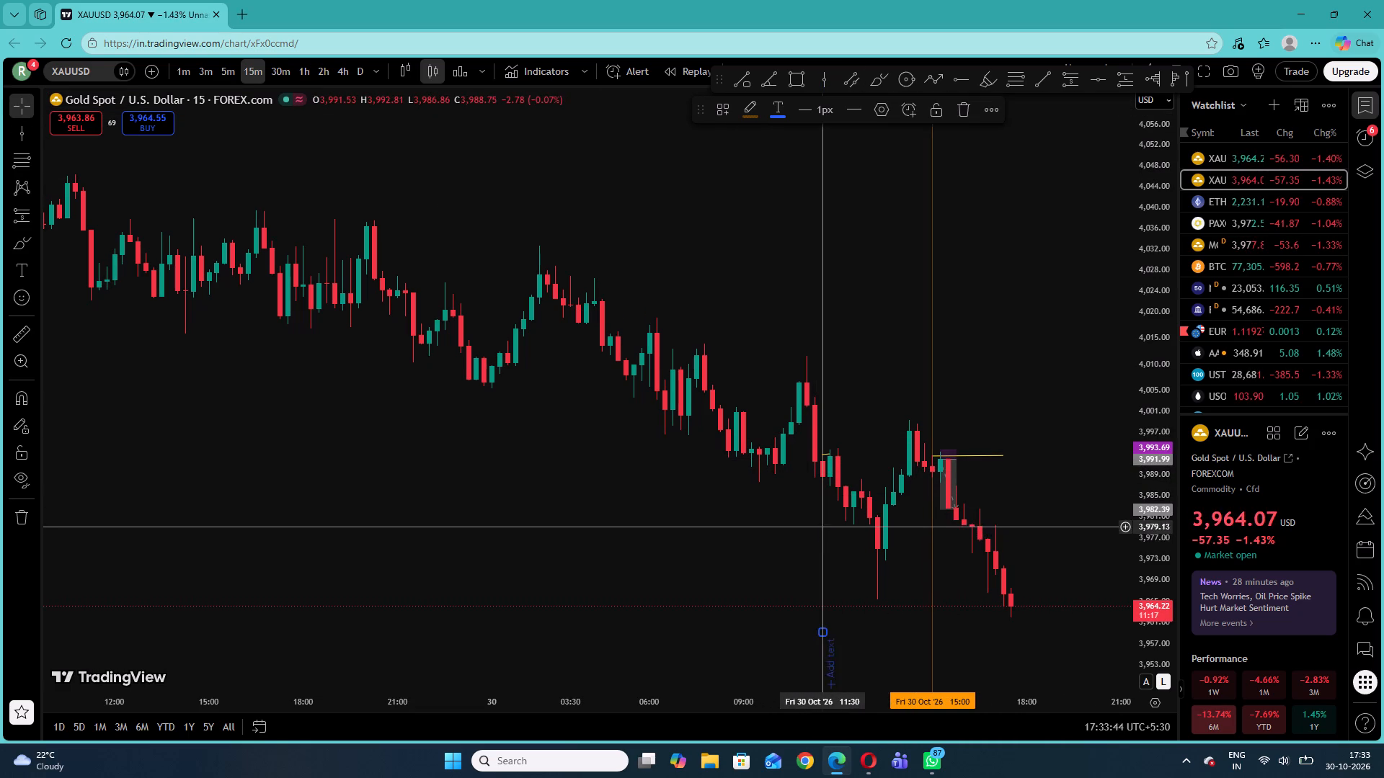
{"action": "left_click", "coordinate": [640, 448]}
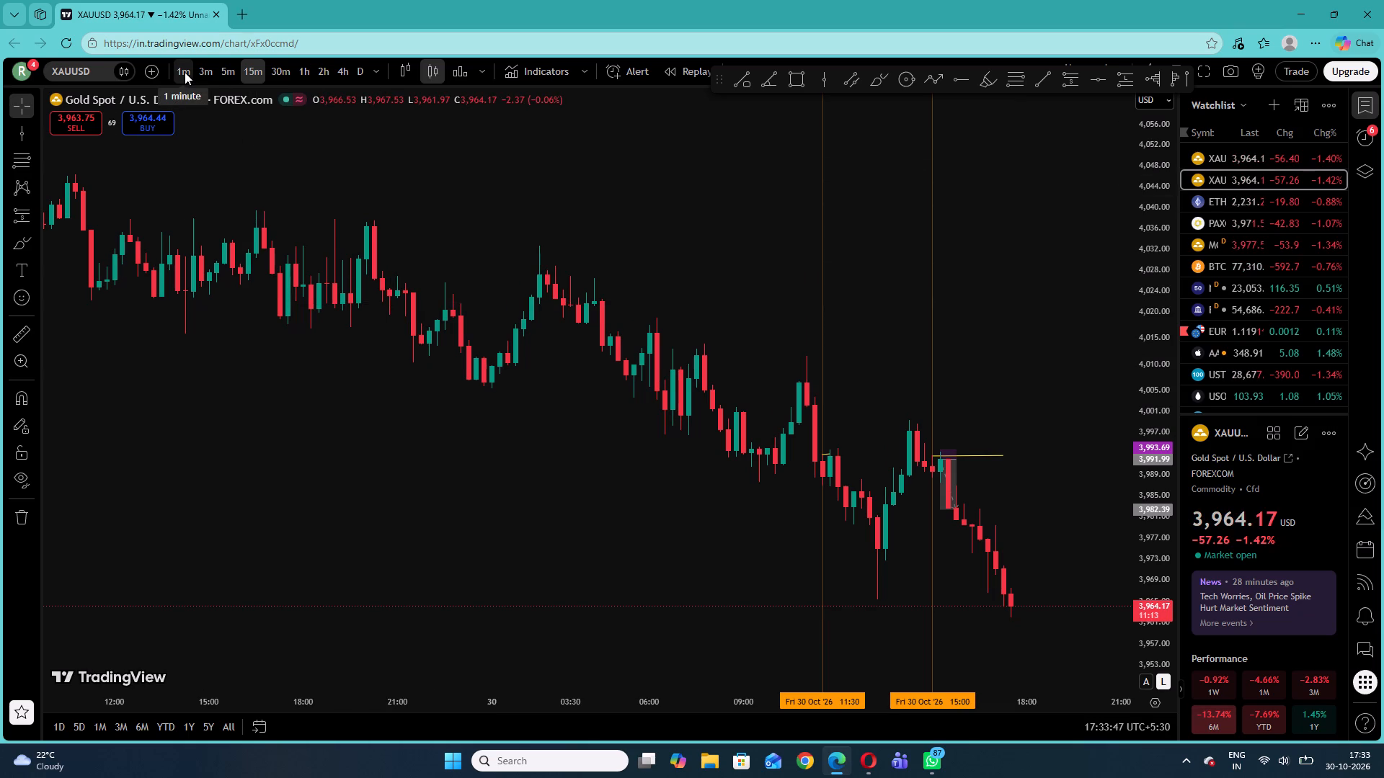
On the 5-minute chart, extend the 11:30 trend line's end to about 12:05, keeping it nearly horizontal.
{"action": "left_click", "coordinate": [223, 71]}
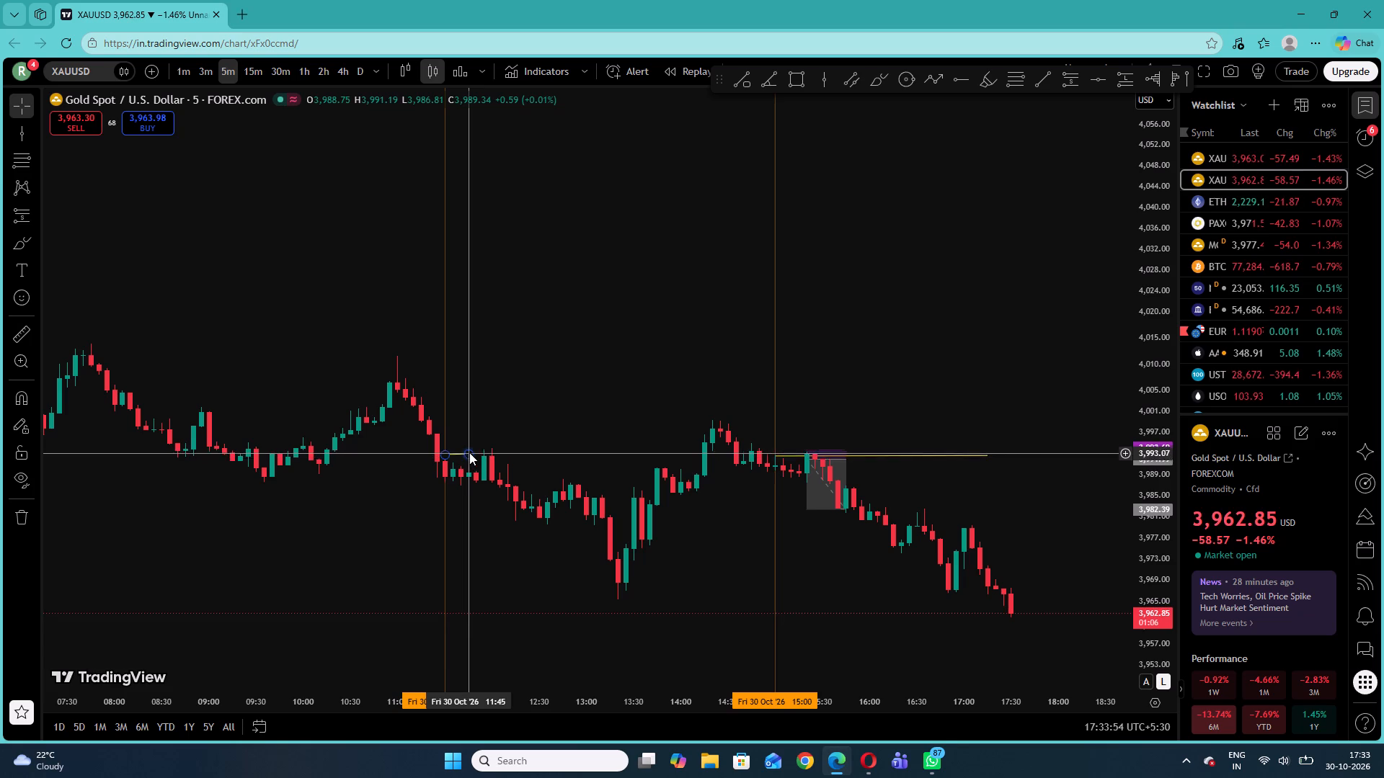
{"action": "left_click_drag", "start_coordinate": [470, 454], "coordinate": [496, 455]}
{"action": "left_click", "coordinate": [481, 404]}
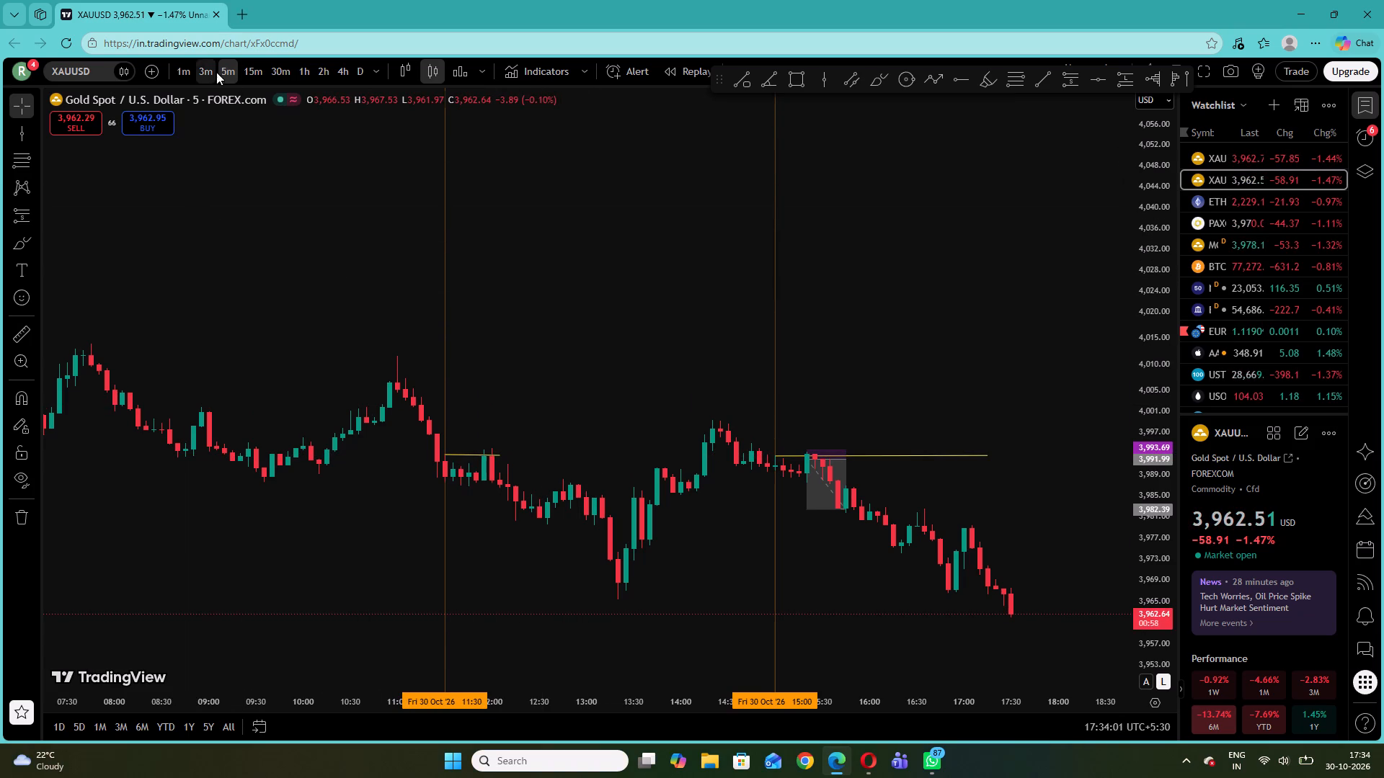
On the 1-minute chart, place a short position at the 11:59 candle on 30 October with entry about 3,991.28.
{"action": "left_click", "coordinate": [185, 68]}
{"action": "left_click_drag", "start_coordinate": [465, 273], "coordinate": [788, 273]}
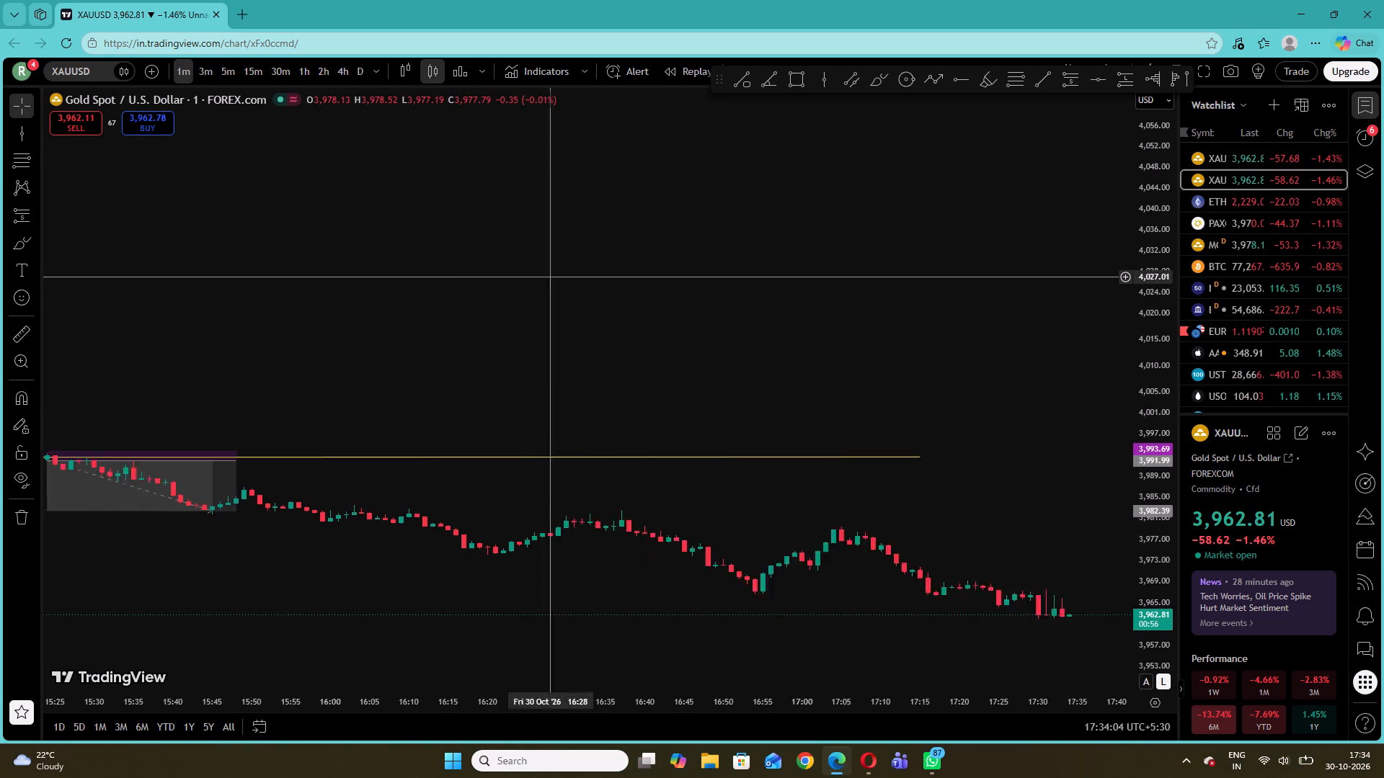
{"action": "left_click_drag", "start_coordinate": [788, 273], "coordinate": [999, 266]}
{"action": "left_click_drag", "start_coordinate": [407, 306], "coordinate": [944, 285]}
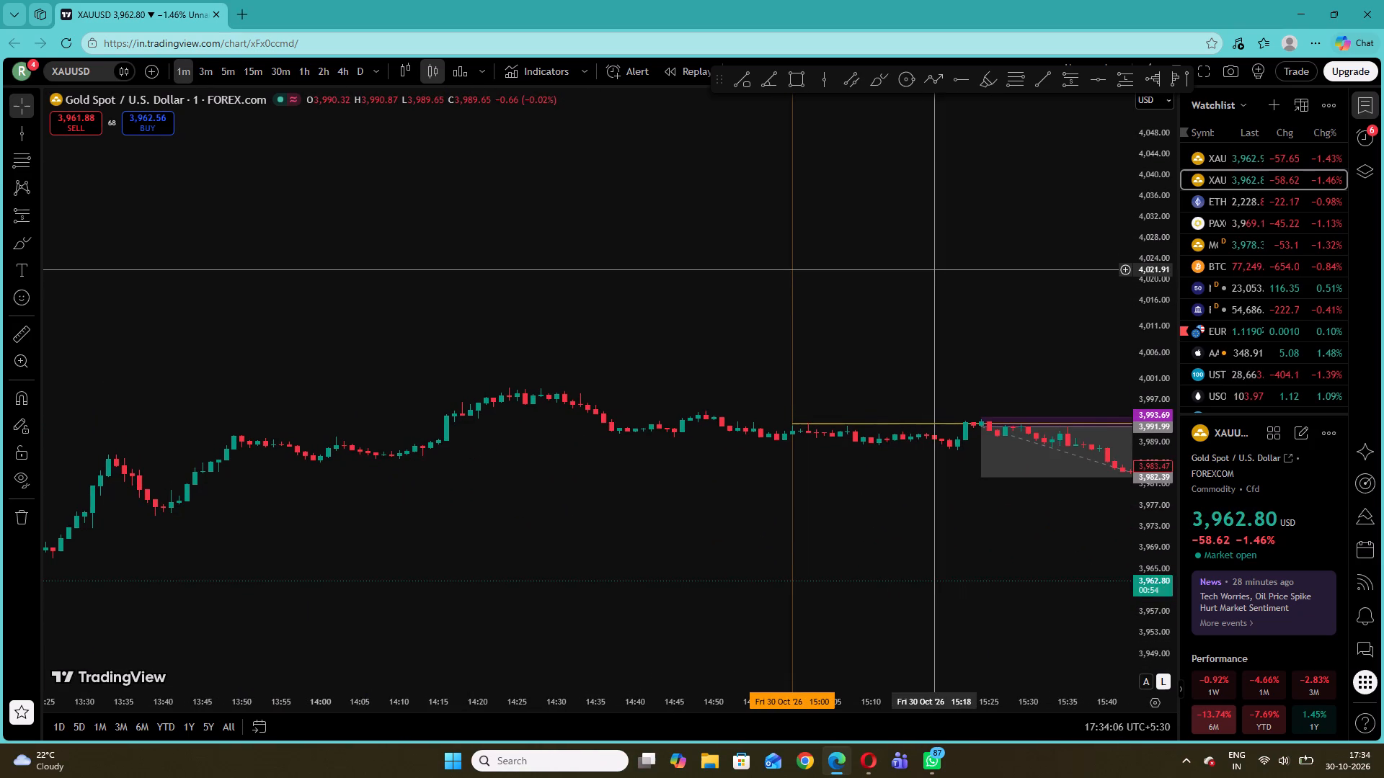
{"action": "right_click", "coordinate": [935, 268]}
{"action": "left_click_drag", "start_coordinate": [411, 344], "coordinate": [871, 359]}
{"action": "left_click_drag", "start_coordinate": [445, 339], "coordinate": [1096, 321]}
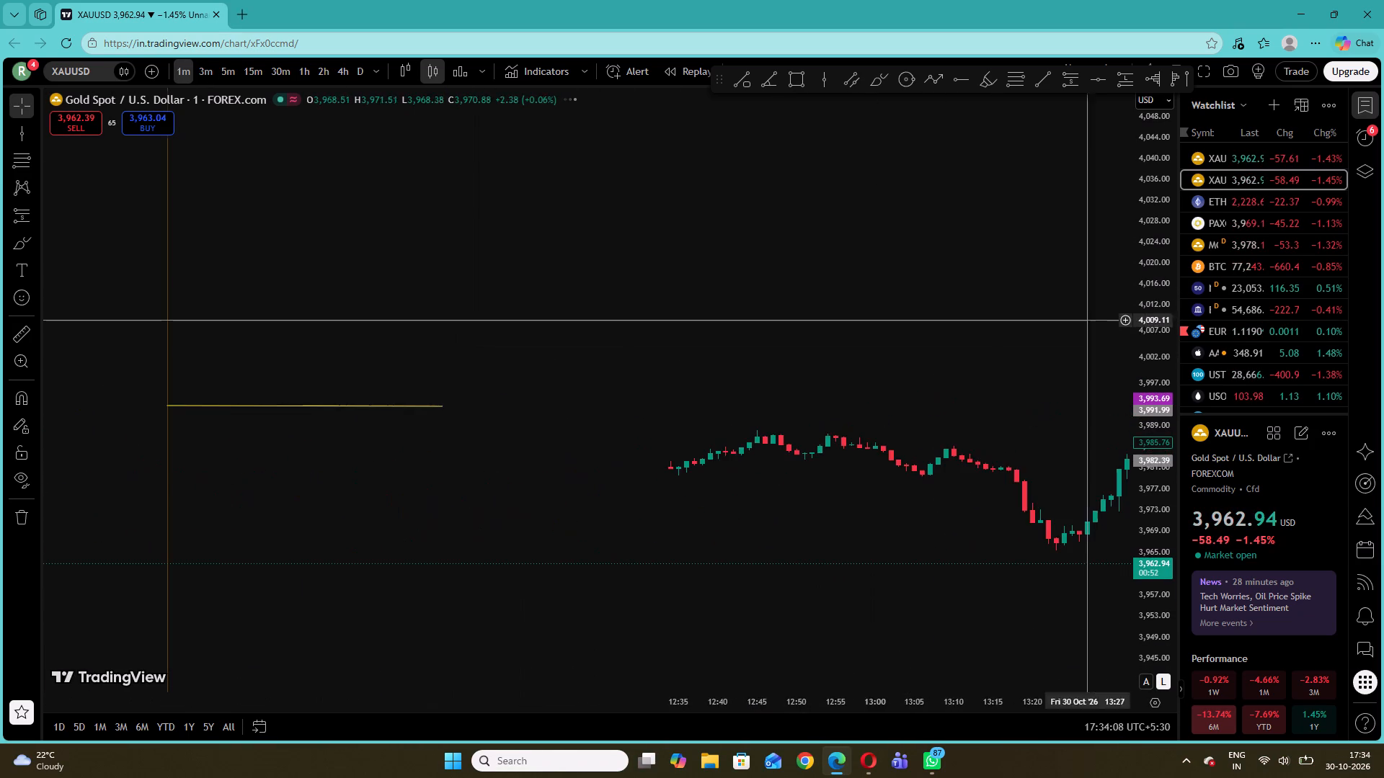
{"action": "left_click_drag", "start_coordinate": [515, 316], "coordinate": [971, 334]}
{"action": "left_click_drag", "start_coordinate": [1148, 558], "coordinate": [1104, 197]}
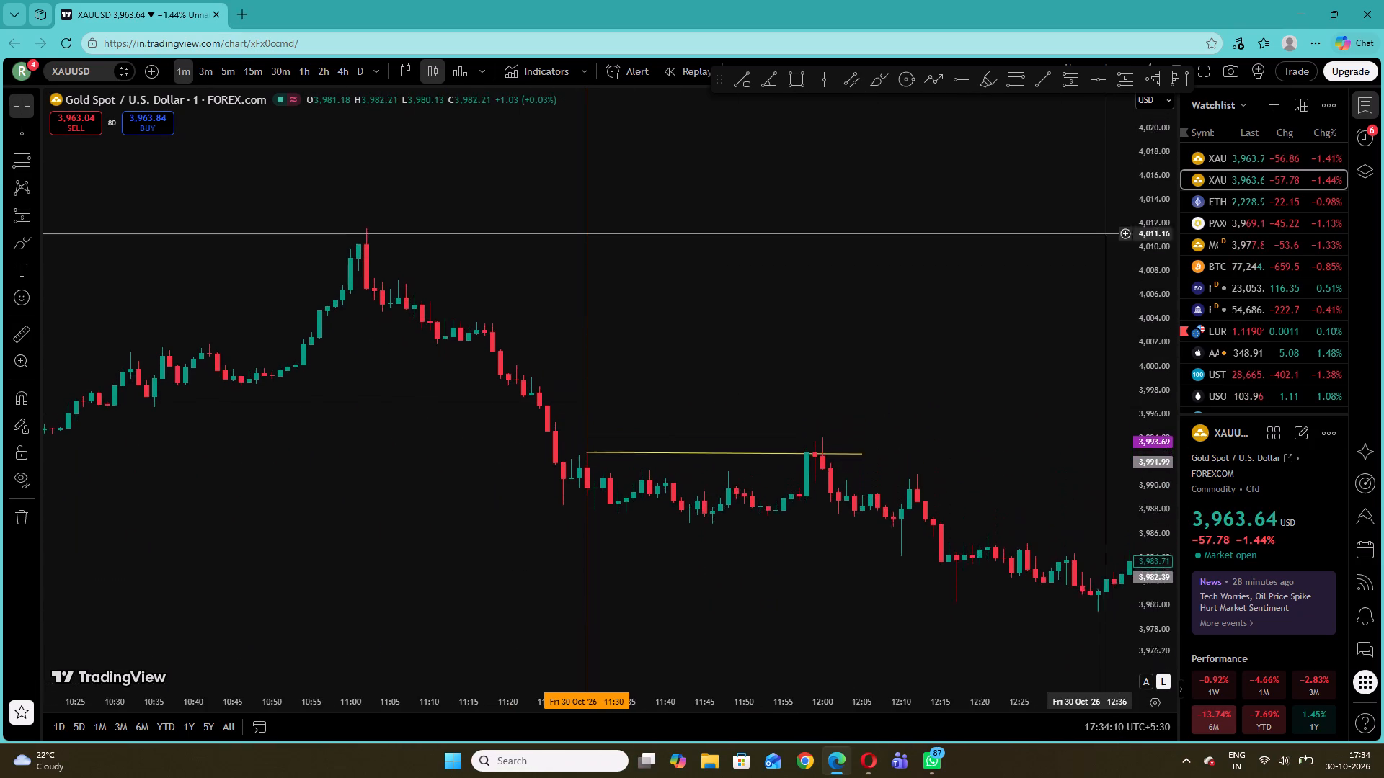
{"action": "left_click_drag", "start_coordinate": [1104, 197], "coordinate": [1099, 93]}
{"action": "left_click_drag", "start_coordinate": [952, 508], "coordinate": [574, 371]}
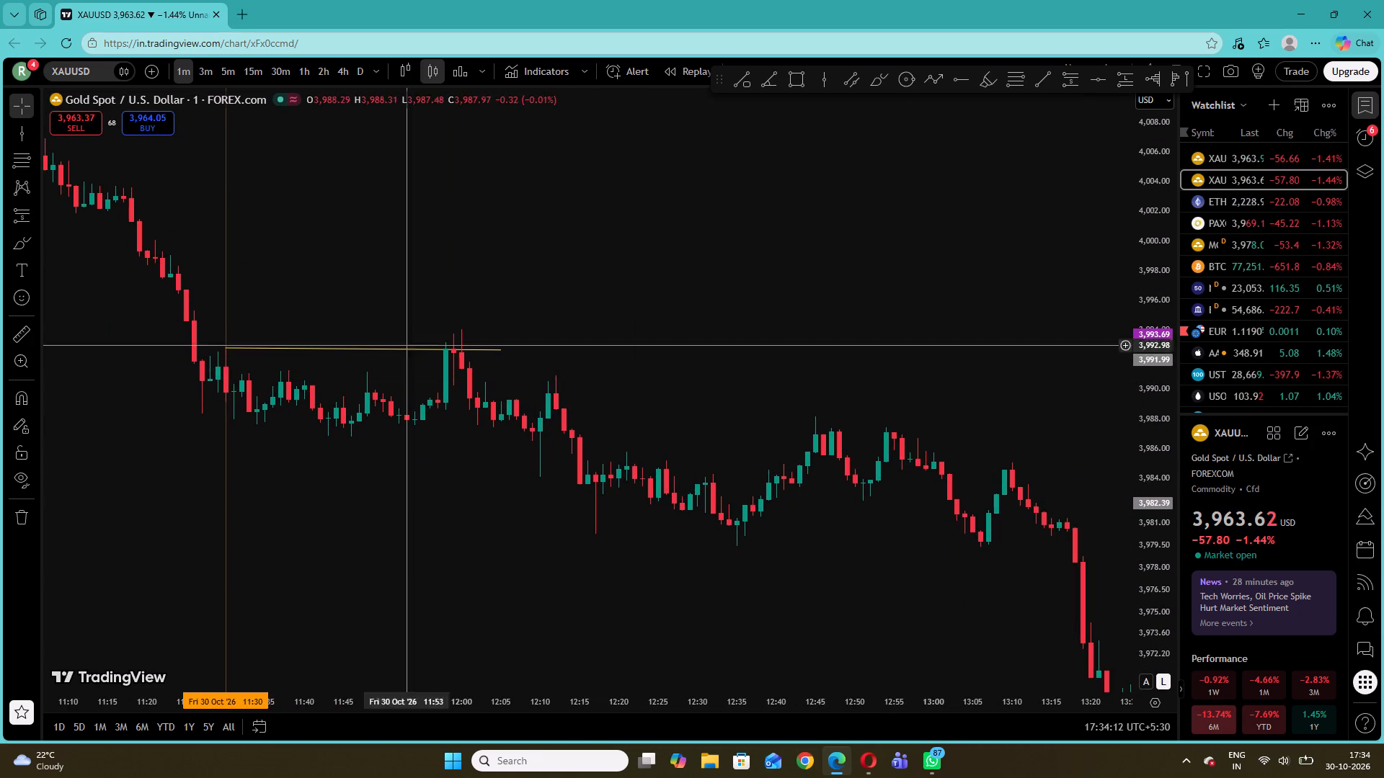
{"action": "left_click", "coordinate": [32, 214]}
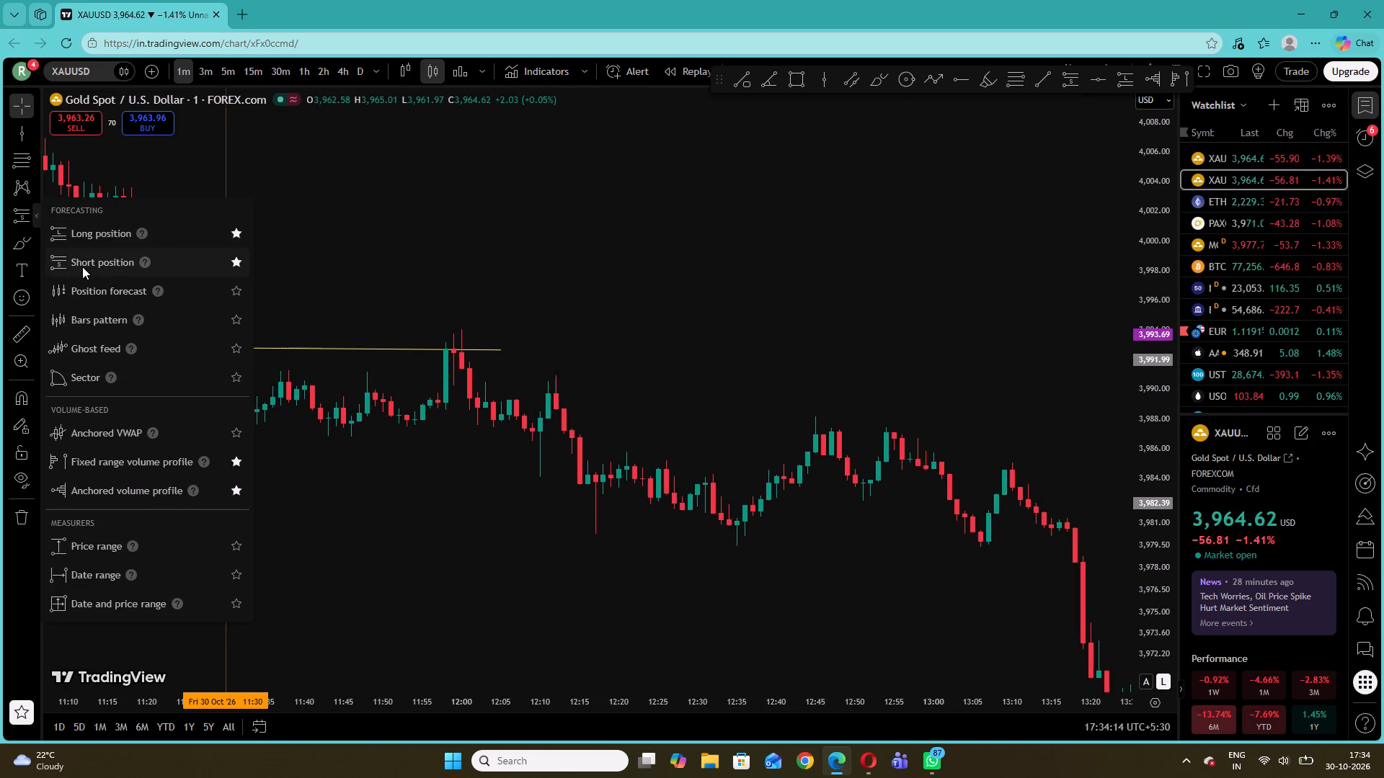
{"action": "left_click", "coordinate": [82, 267]}
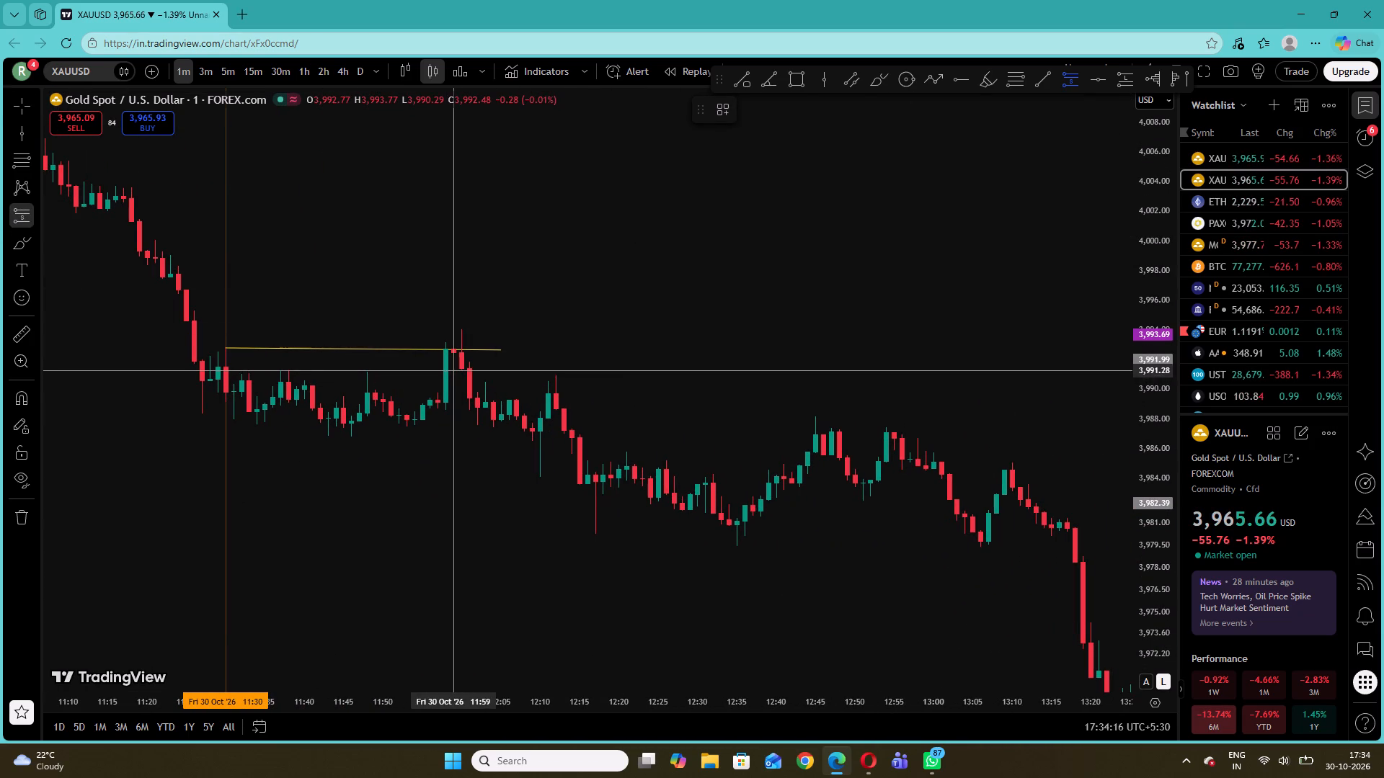
{"action": "left_click", "coordinate": [454, 370]}
Set the 11:59 short position's stop to about 3,994.25 and its target to about 3,976.13.
{"action": "left_click_drag", "start_coordinate": [453, 246], "coordinate": [471, 308]}
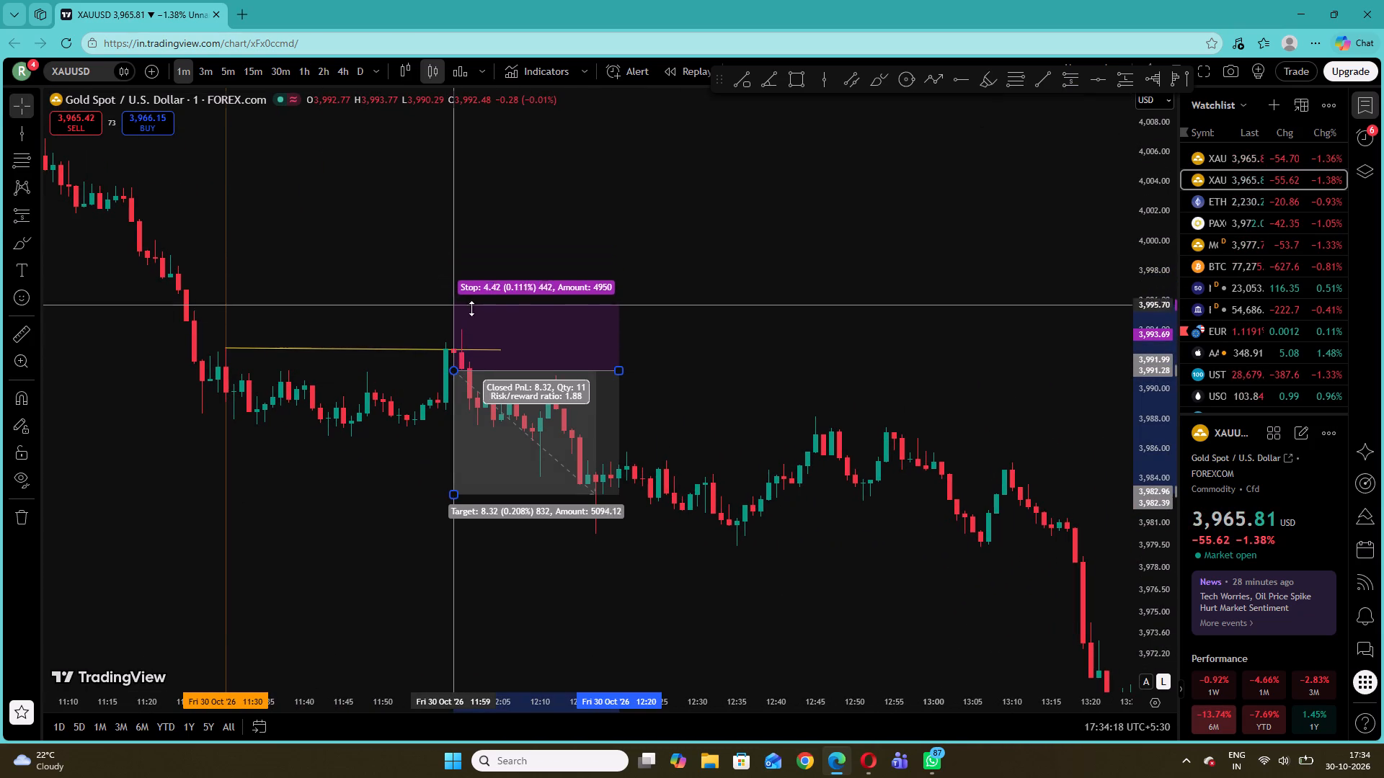
{"action": "left_click_drag", "start_coordinate": [471, 308], "coordinate": [475, 326]}
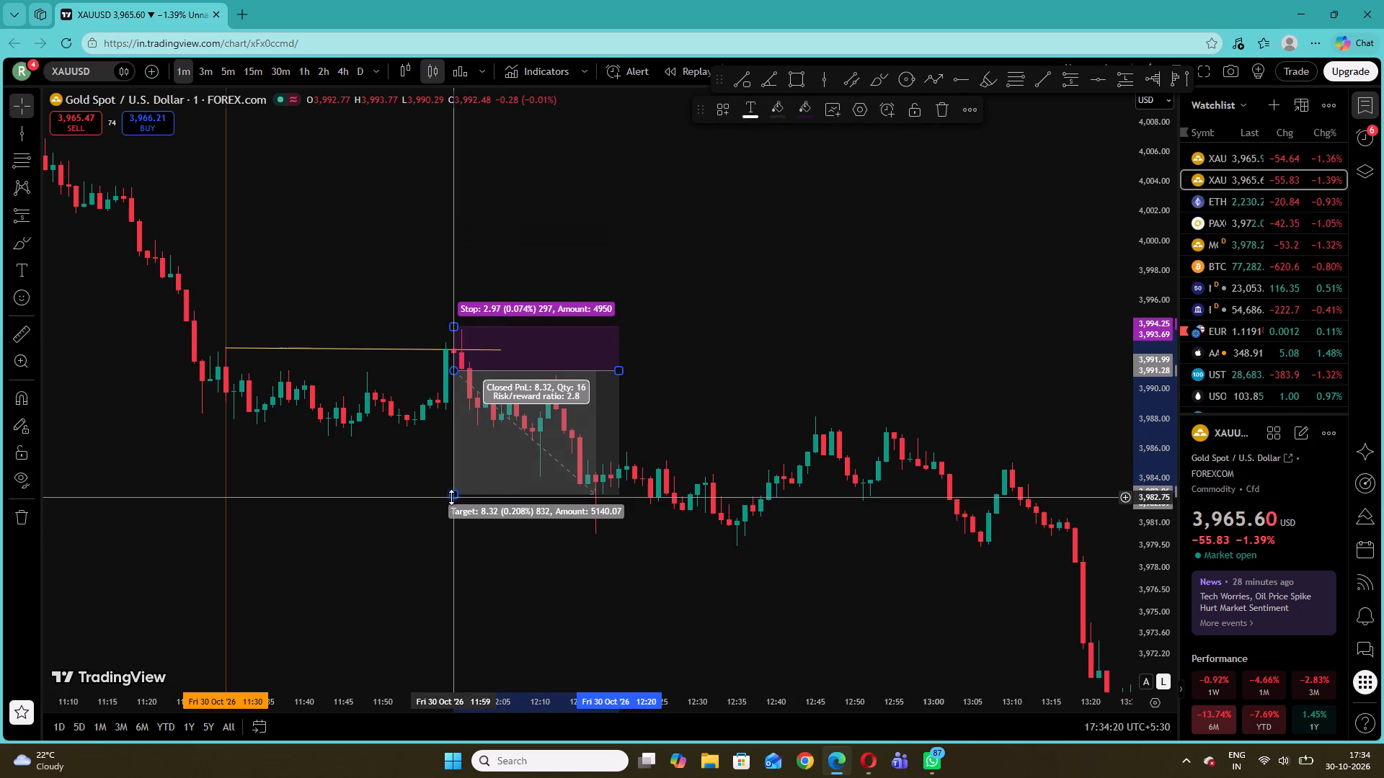
{"action": "left_click_drag", "start_coordinate": [451, 497], "coordinate": [464, 592]}
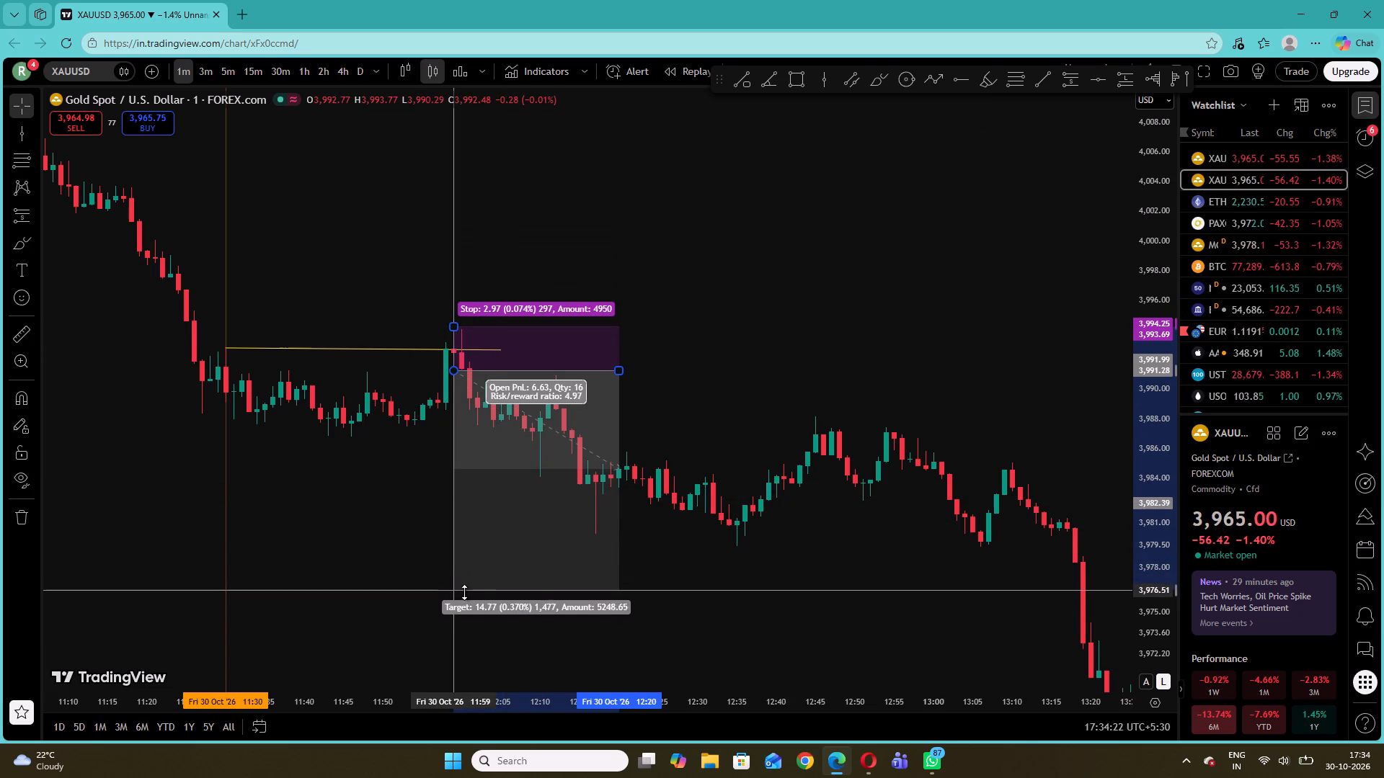
{"action": "left_click_drag", "start_coordinate": [464, 592], "coordinate": [464, 596]}
{"action": "left_click", "coordinate": [407, 510]}
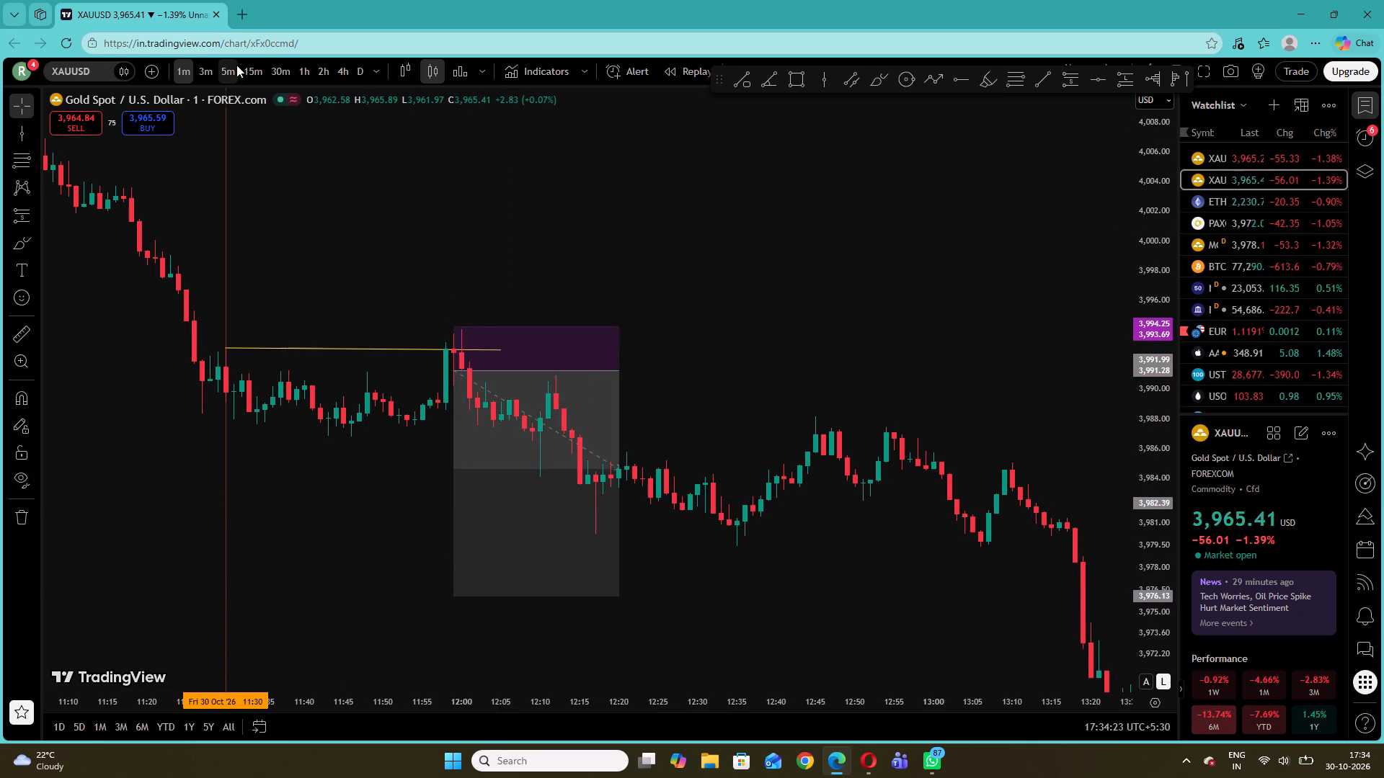
On the 15-minute chart with the watchlist hidden, examine price action around the two short positions and the 11:30 and 15:00 lines.
{"action": "left_click", "coordinate": [257, 68]}
{"action": "right_click", "coordinate": [562, 202]}
{"action": "left_click", "coordinate": [608, 221]}
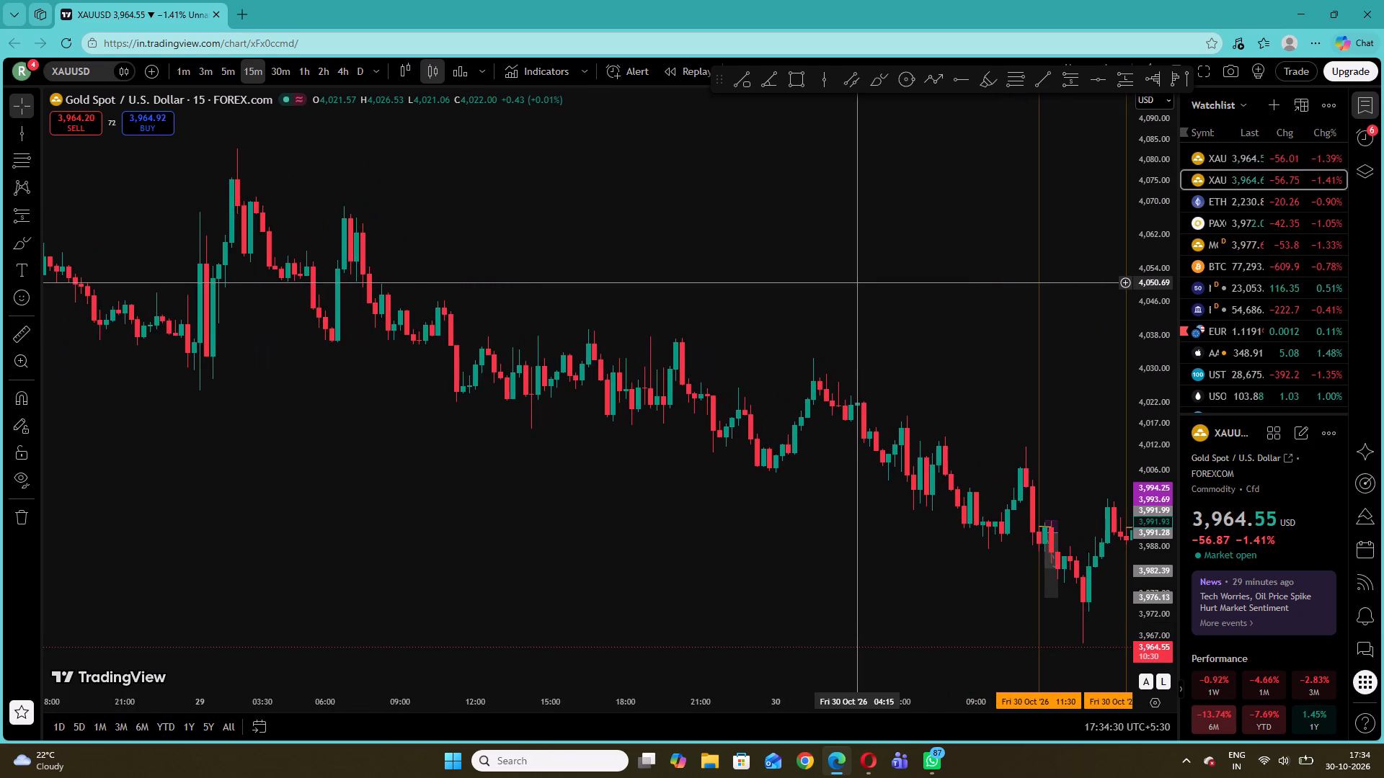
{"action": "left_click_drag", "start_coordinate": [976, 328], "coordinate": [951, 321]}
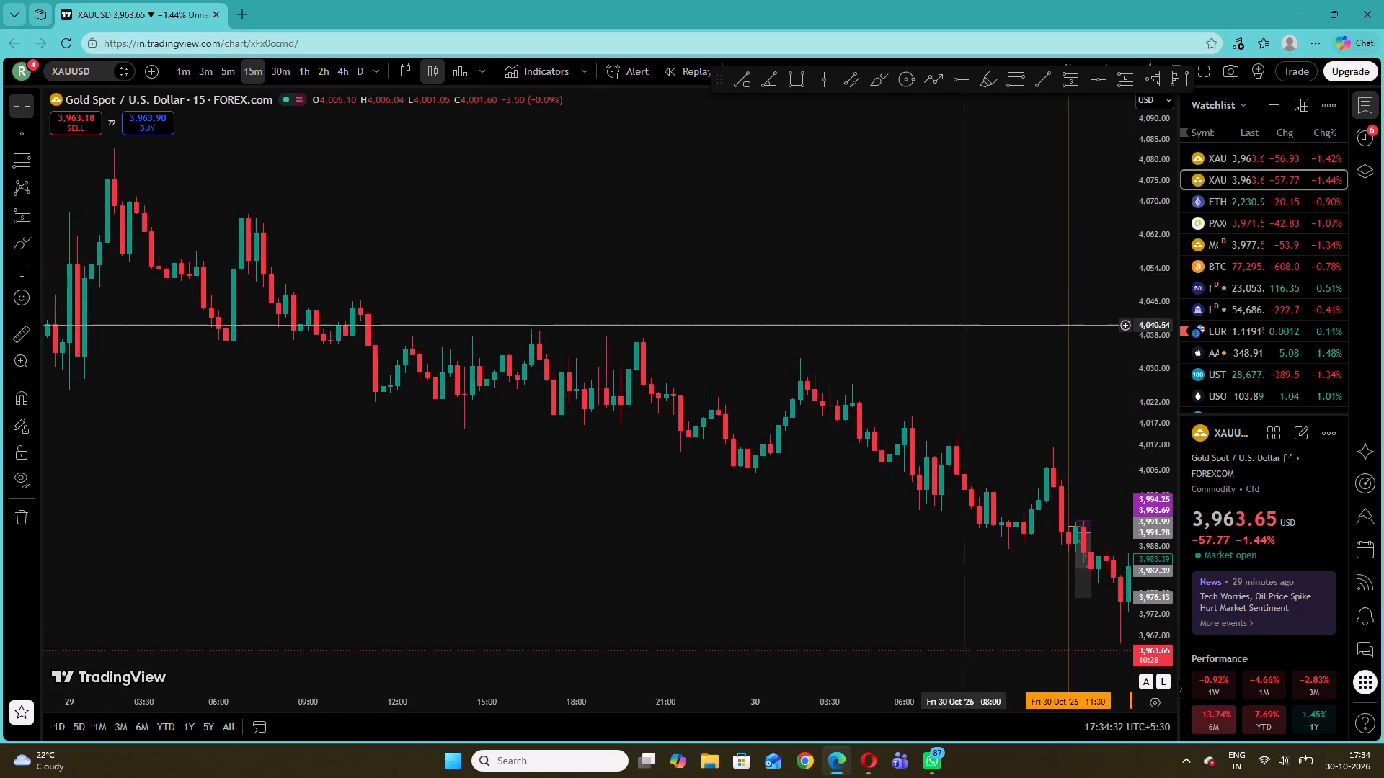
{"action": "left_click_drag", "start_coordinate": [951, 321], "coordinate": [715, 291]}
{"action": "left_click_drag", "start_coordinate": [1155, 415], "coordinate": [1155, 471]}
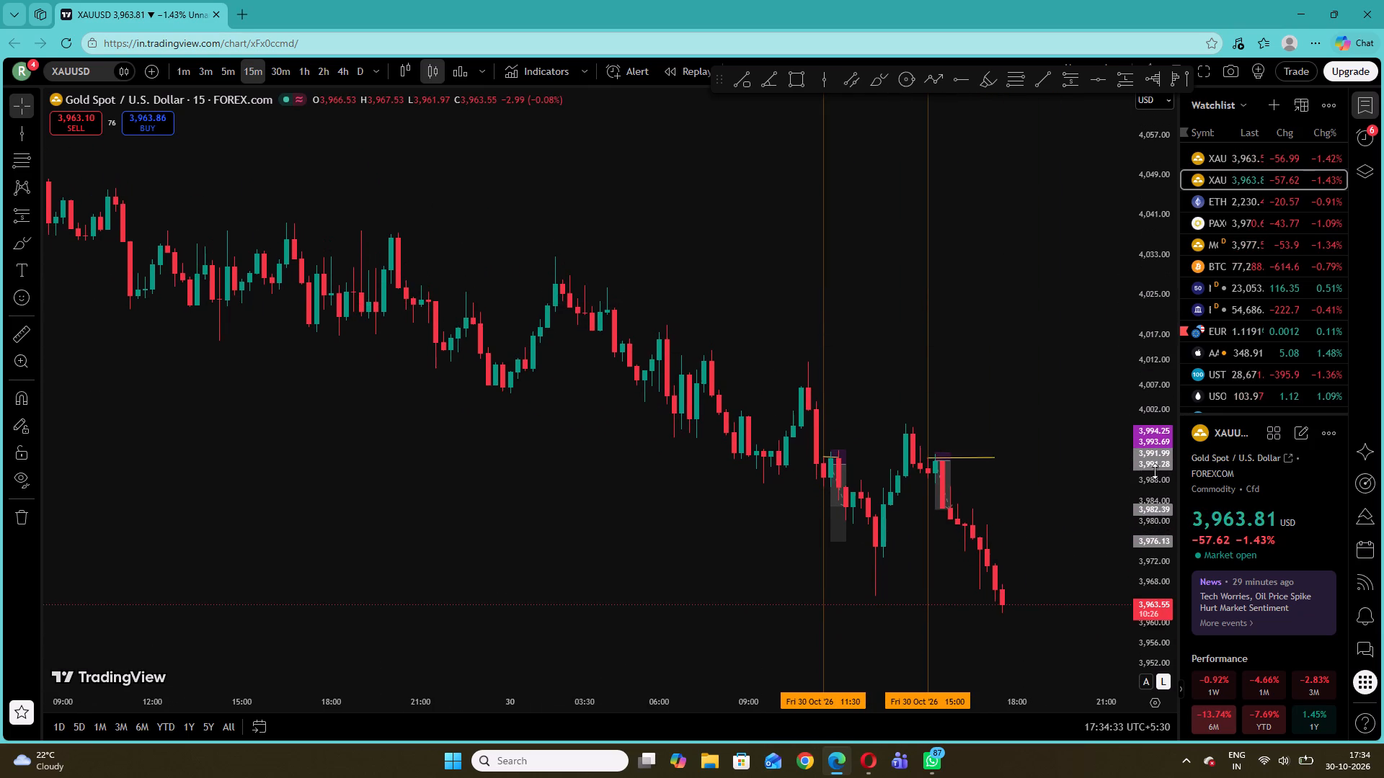
{"action": "left_click_drag", "start_coordinate": [1155, 471], "coordinate": [1155, 478]}
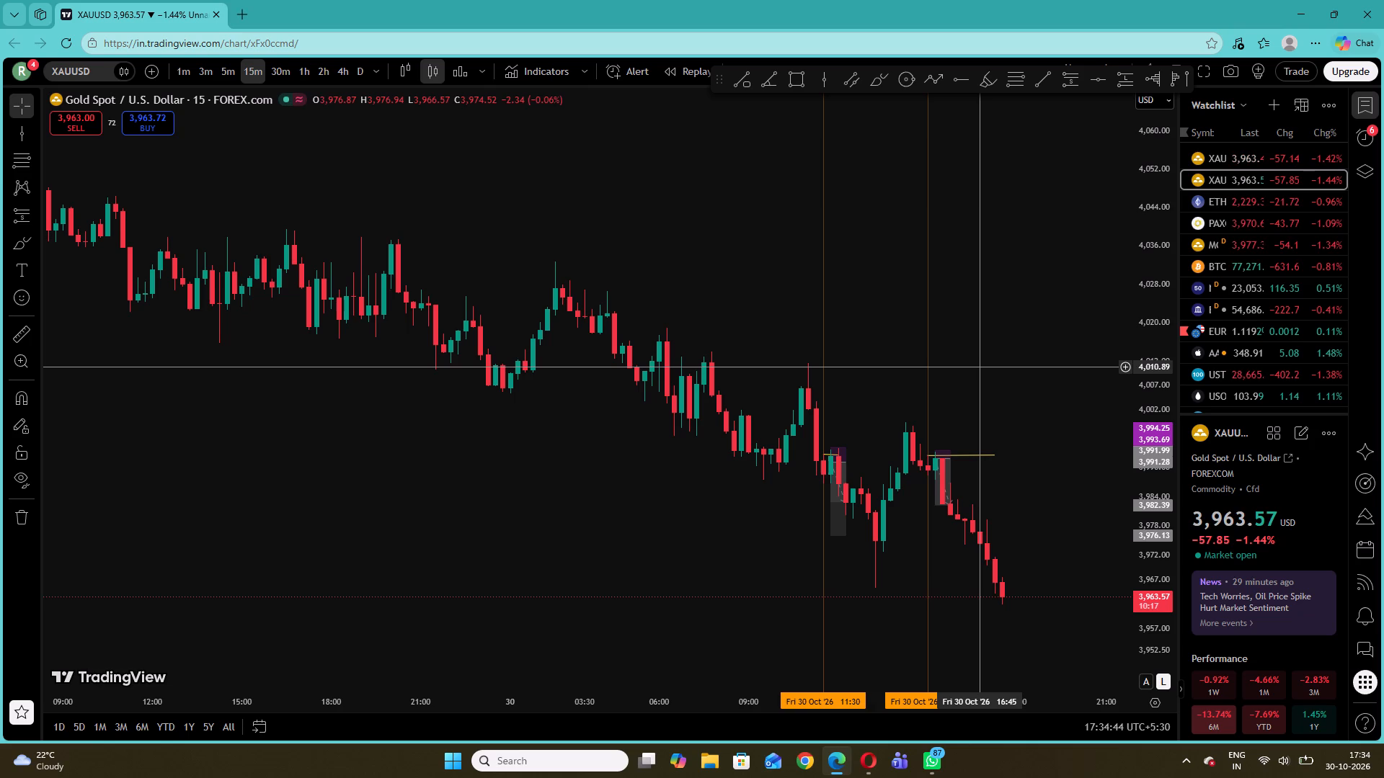
{"action": "left_click", "coordinate": [1183, 695]}
{"action": "left_click_drag", "start_coordinate": [1318, 477], "coordinate": [1318, 496]}
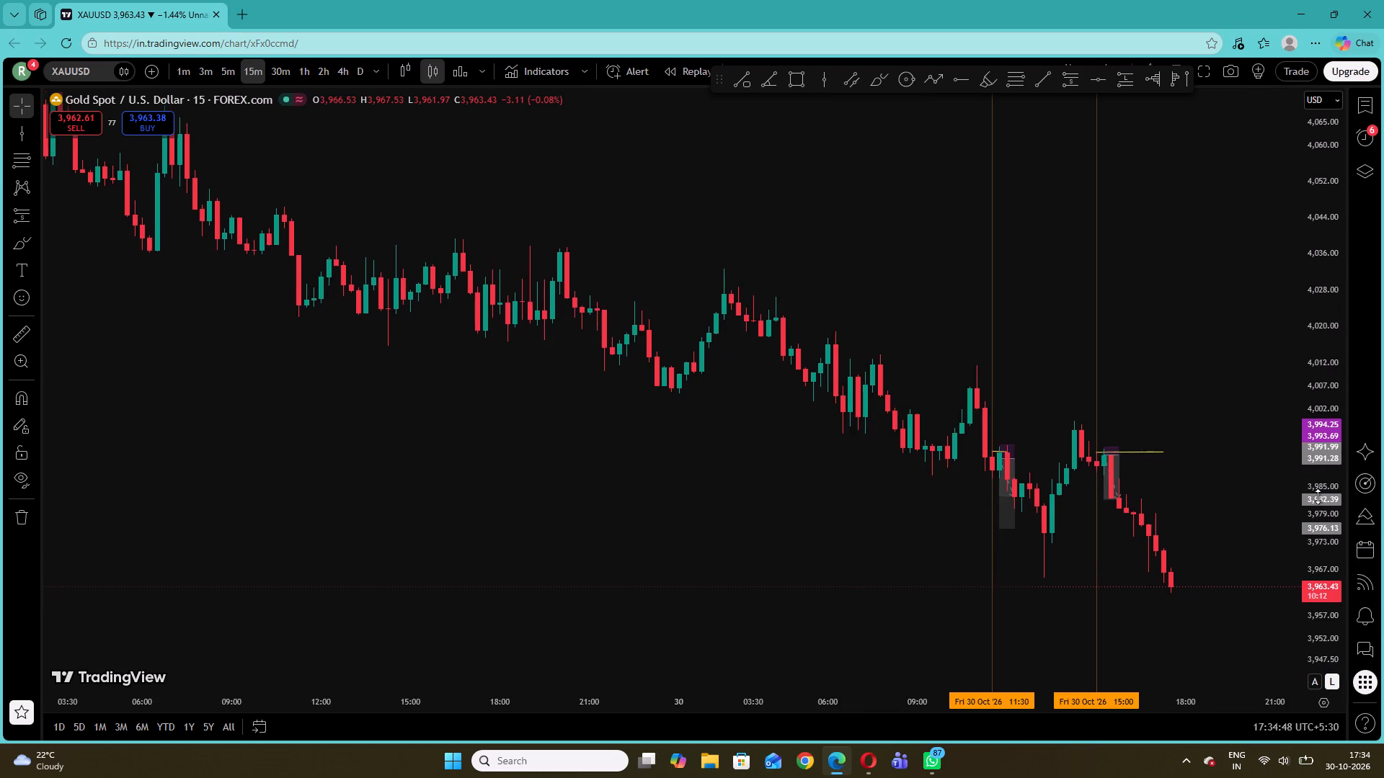
{"action": "left_click_drag", "start_coordinate": [1318, 496], "coordinate": [1316, 496]}
{"action": "left_click_drag", "start_coordinate": [1241, 502], "coordinate": [988, 540]}
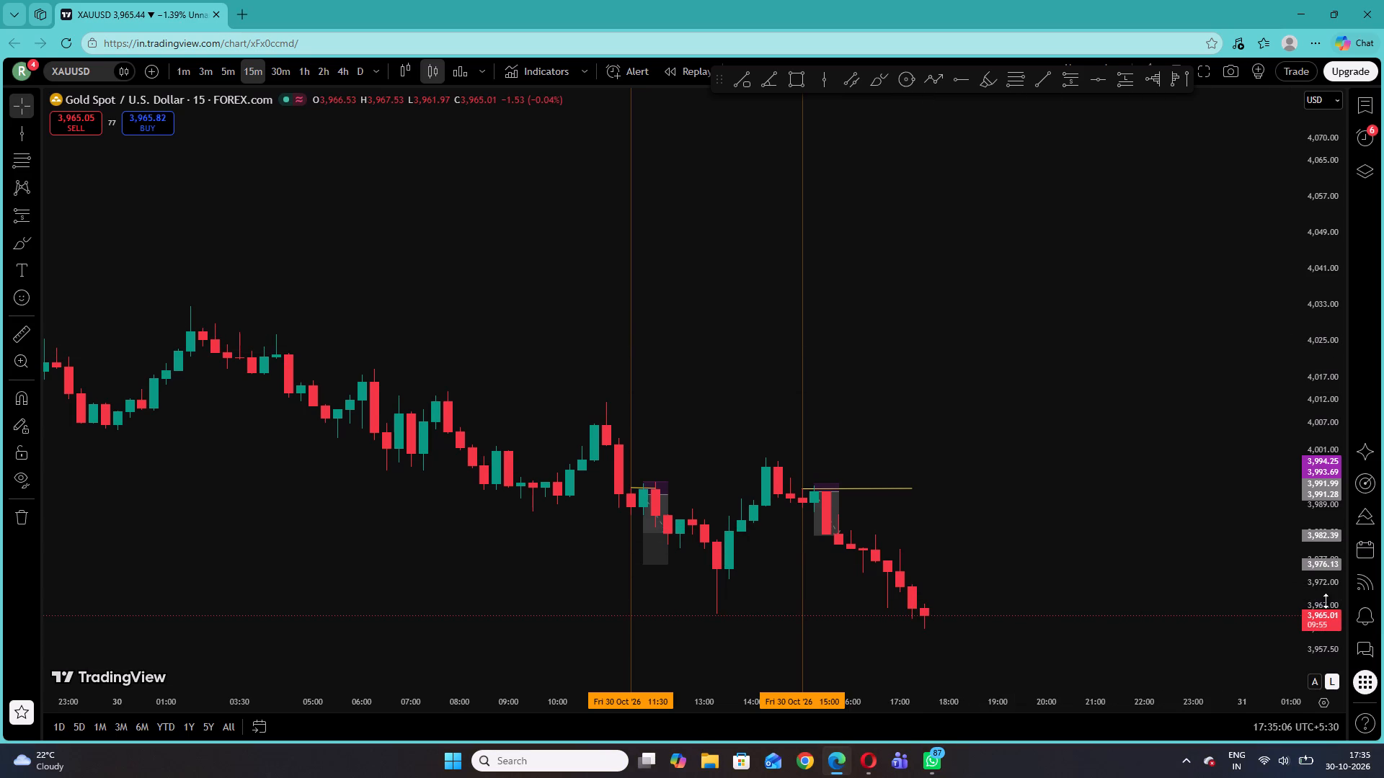
{"action": "left_click_drag", "start_coordinate": [1326, 601], "coordinate": [1272, 370]}
{"action": "left_click_drag", "start_coordinate": [1017, 582], "coordinate": [1009, 419]}
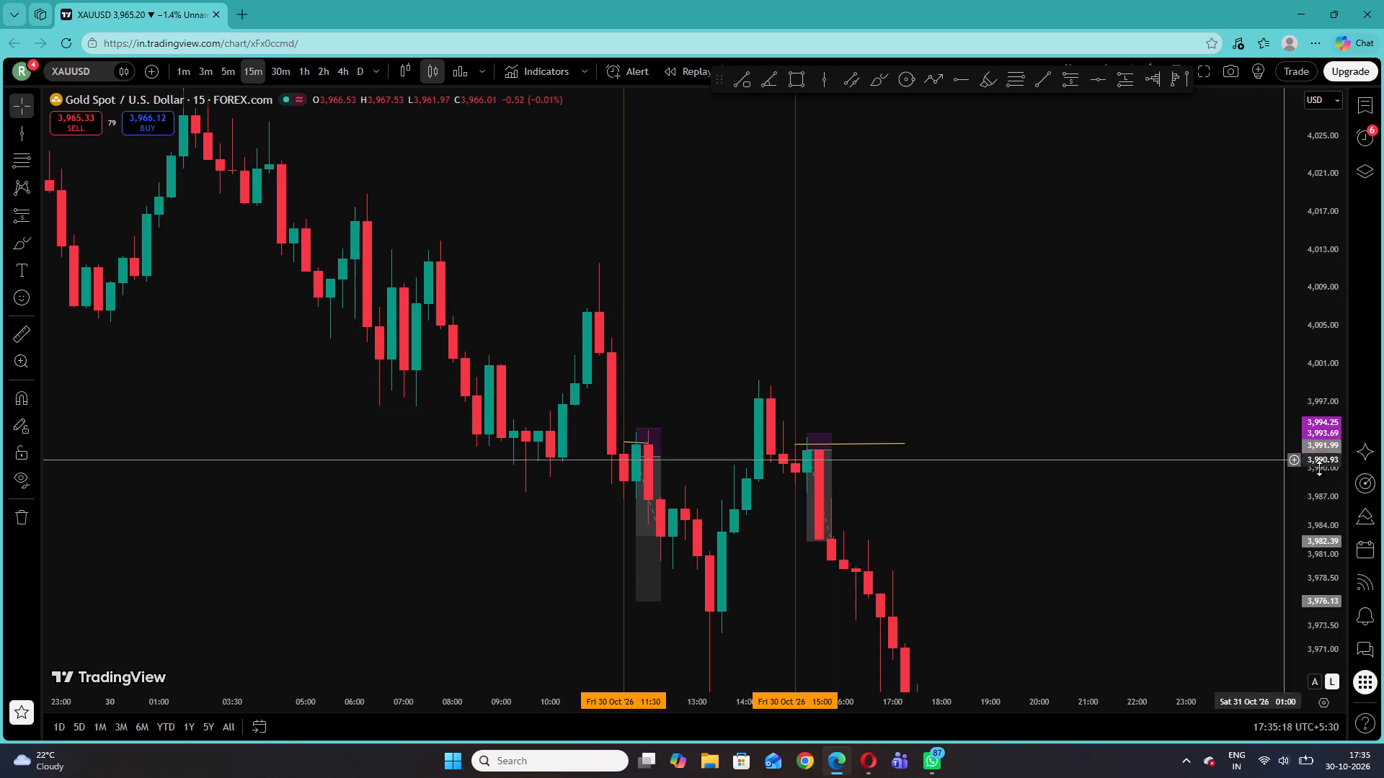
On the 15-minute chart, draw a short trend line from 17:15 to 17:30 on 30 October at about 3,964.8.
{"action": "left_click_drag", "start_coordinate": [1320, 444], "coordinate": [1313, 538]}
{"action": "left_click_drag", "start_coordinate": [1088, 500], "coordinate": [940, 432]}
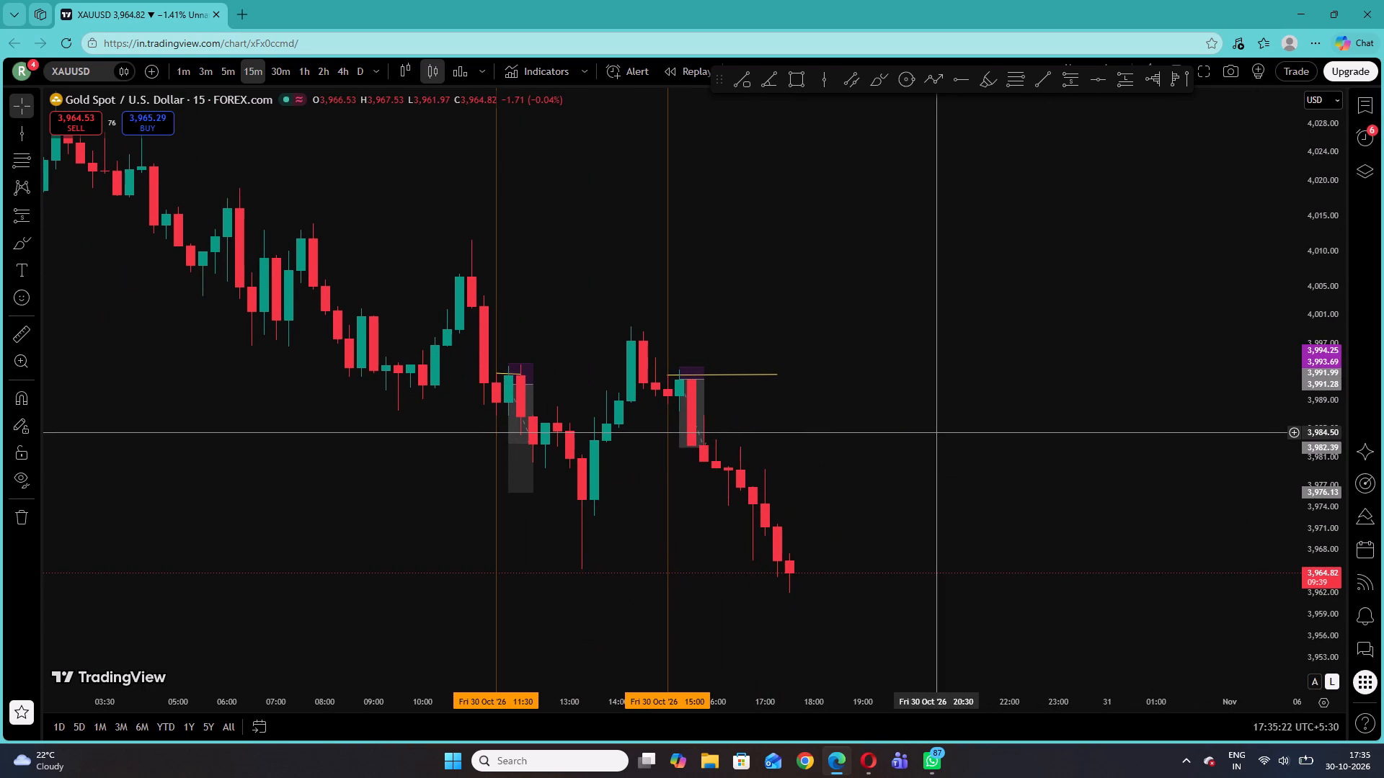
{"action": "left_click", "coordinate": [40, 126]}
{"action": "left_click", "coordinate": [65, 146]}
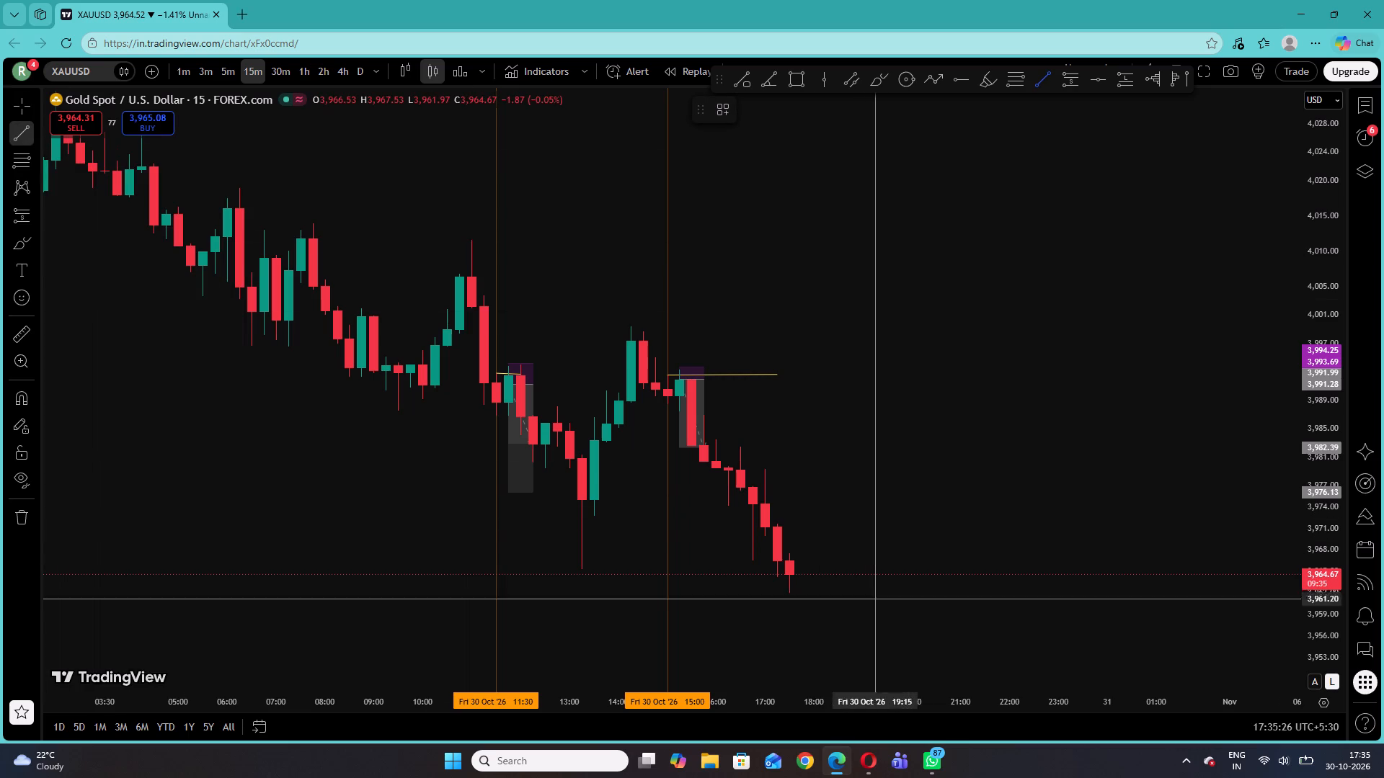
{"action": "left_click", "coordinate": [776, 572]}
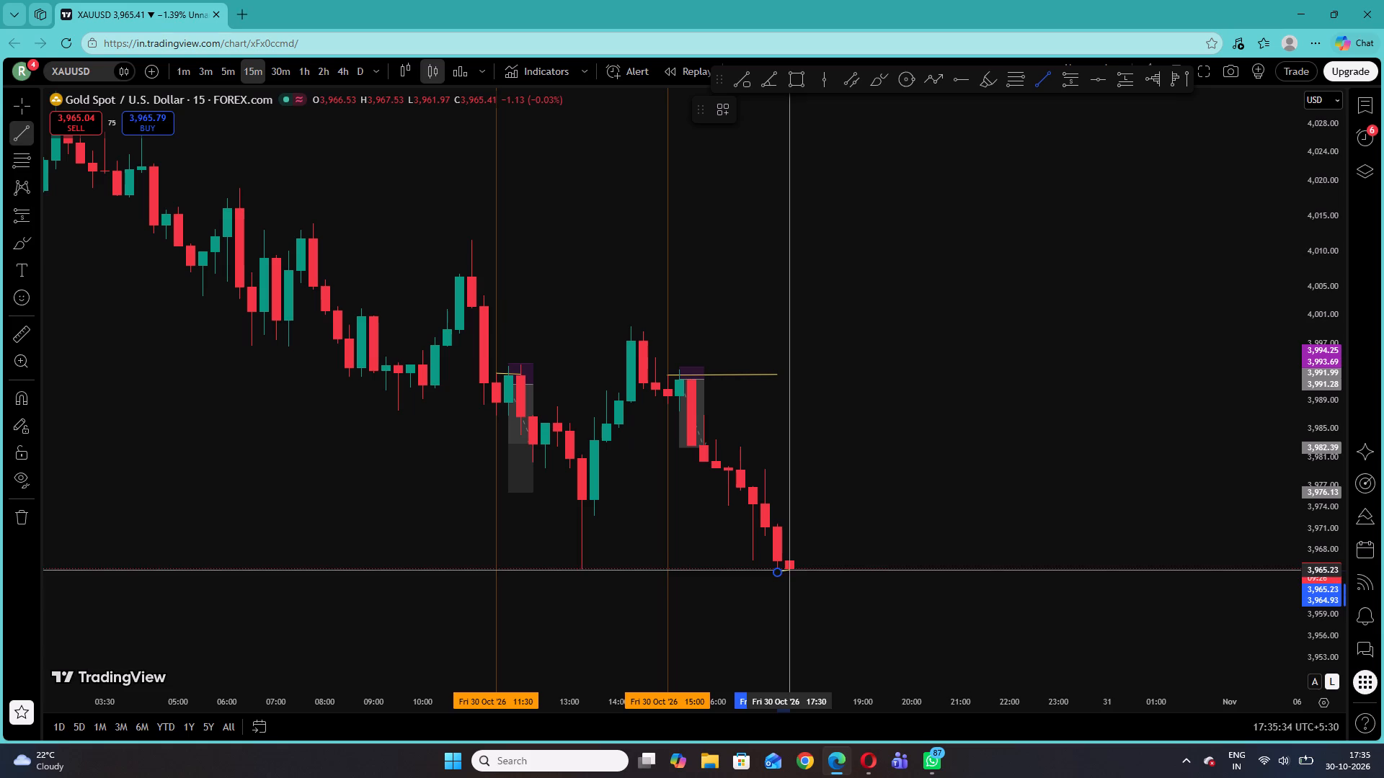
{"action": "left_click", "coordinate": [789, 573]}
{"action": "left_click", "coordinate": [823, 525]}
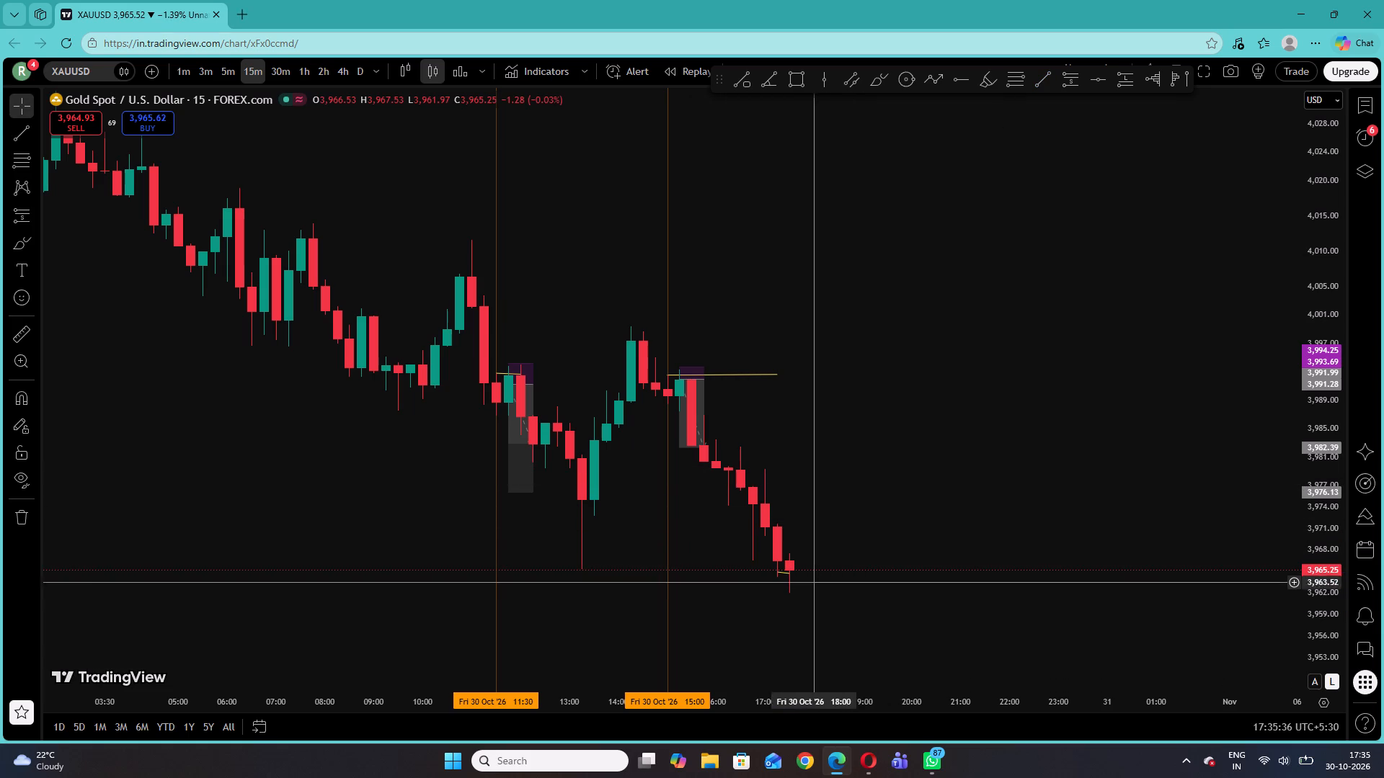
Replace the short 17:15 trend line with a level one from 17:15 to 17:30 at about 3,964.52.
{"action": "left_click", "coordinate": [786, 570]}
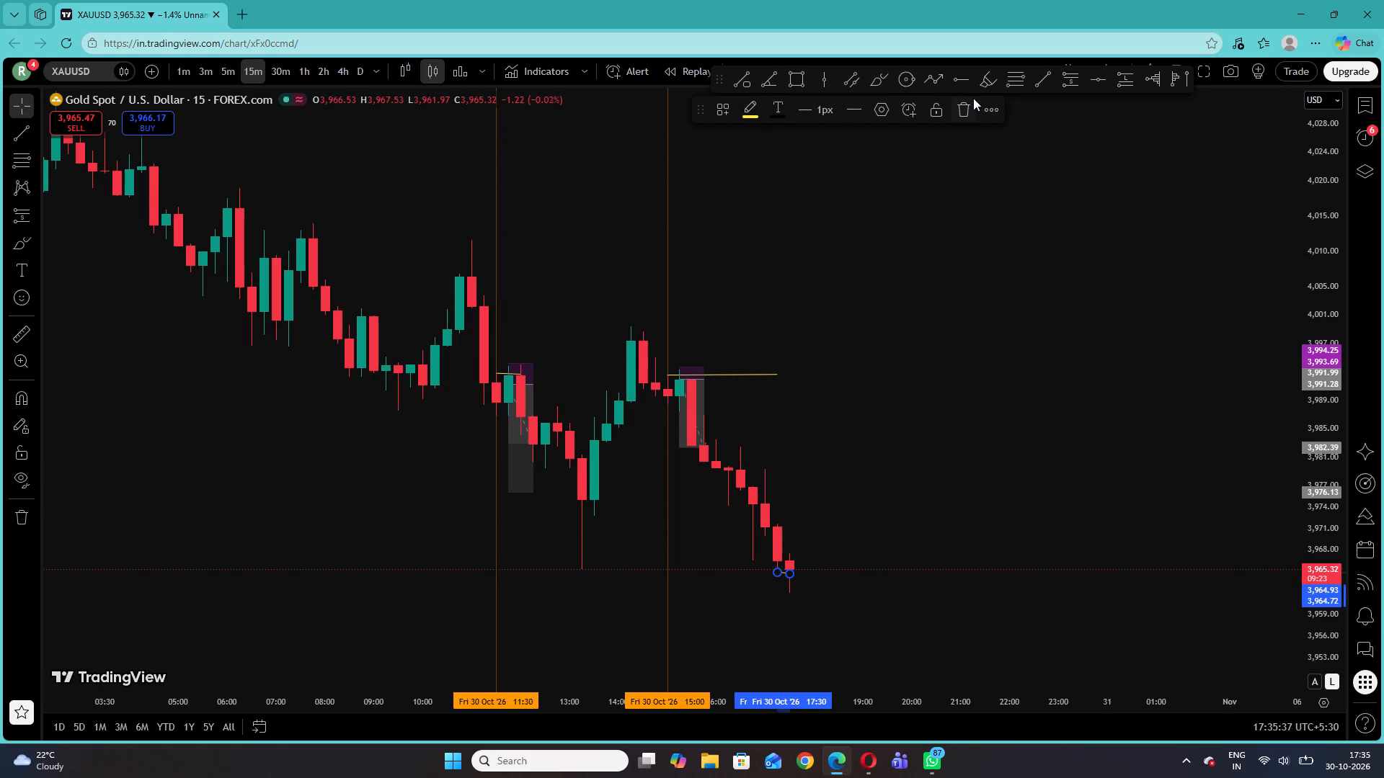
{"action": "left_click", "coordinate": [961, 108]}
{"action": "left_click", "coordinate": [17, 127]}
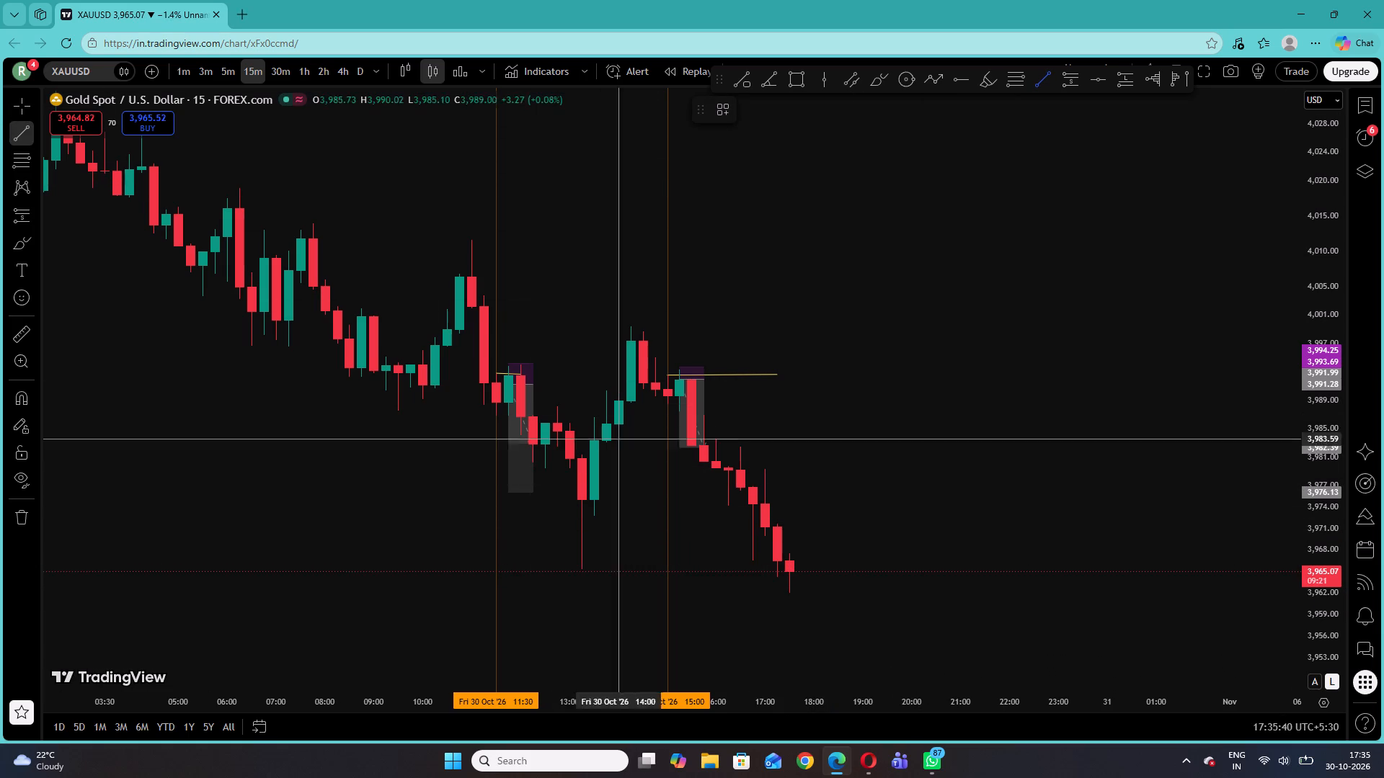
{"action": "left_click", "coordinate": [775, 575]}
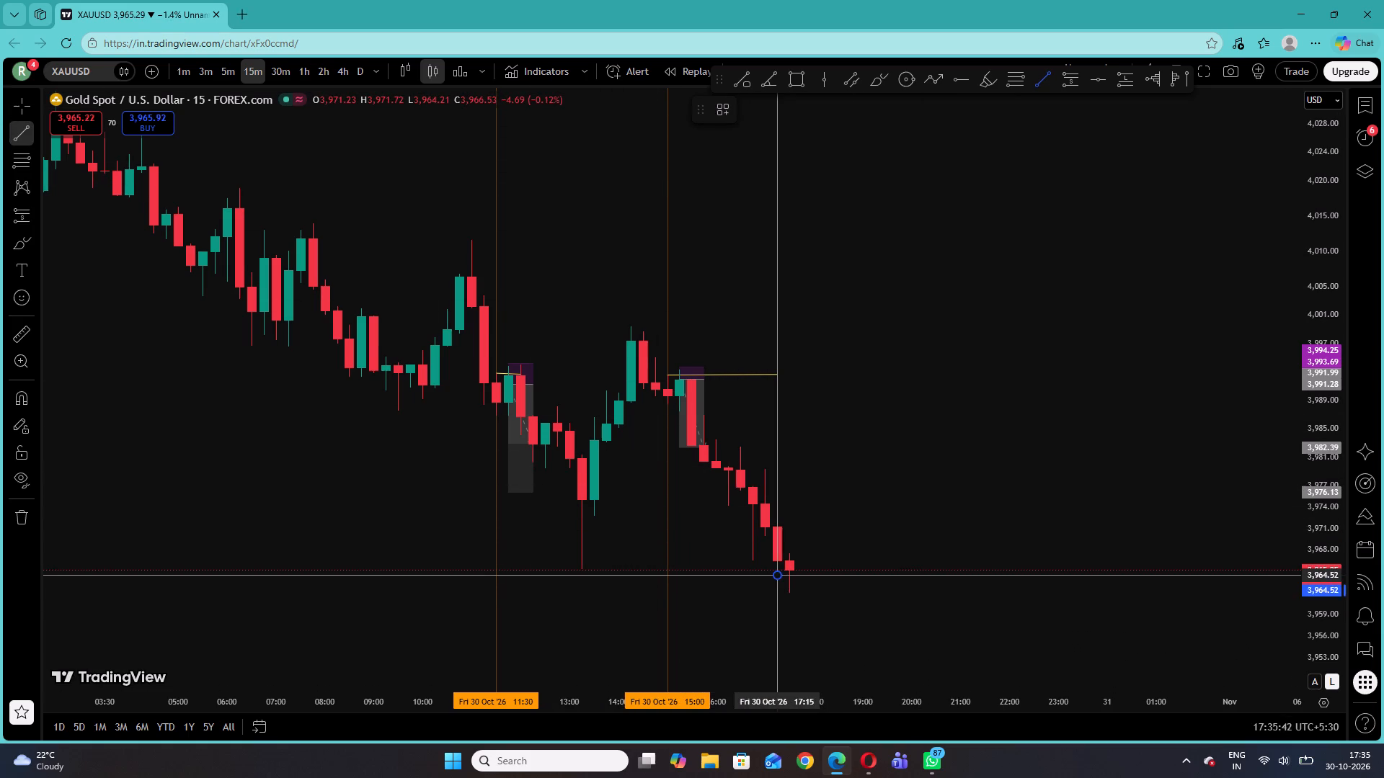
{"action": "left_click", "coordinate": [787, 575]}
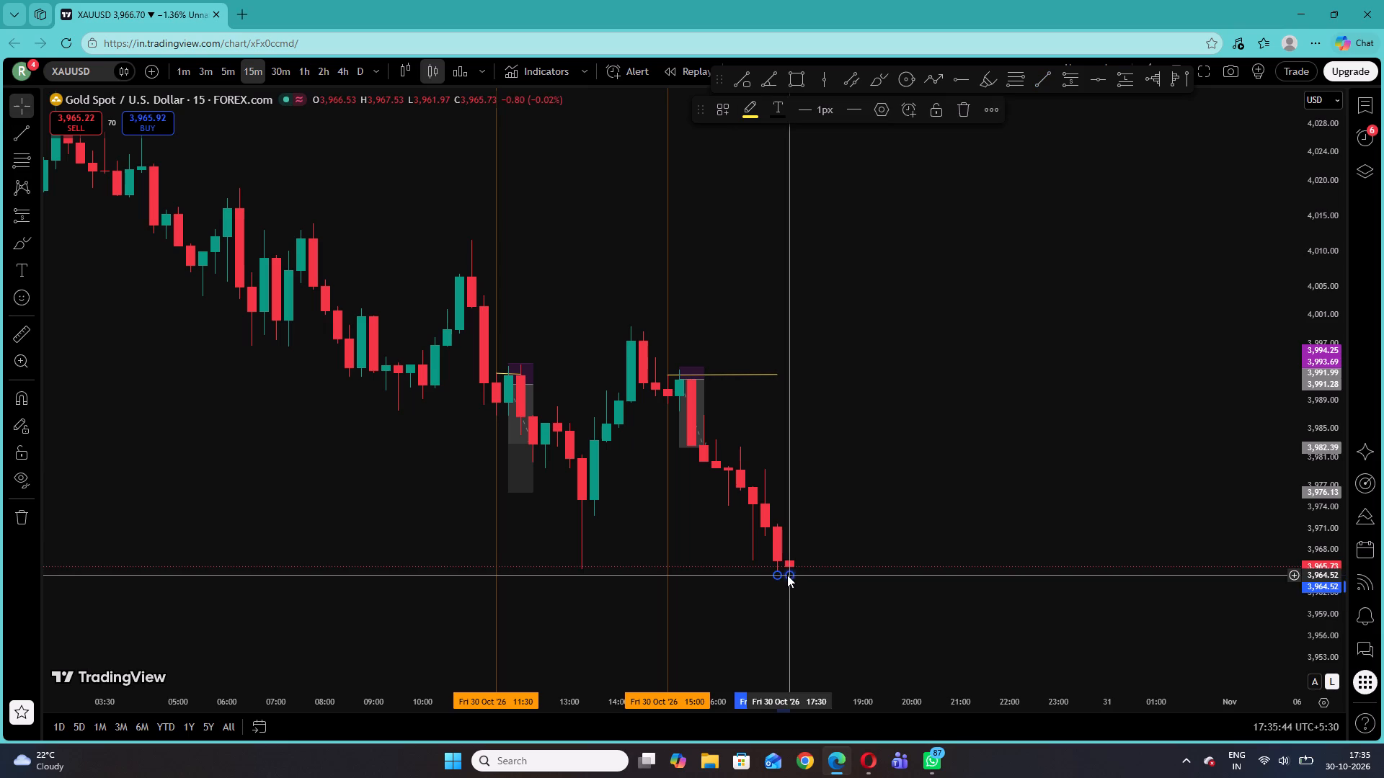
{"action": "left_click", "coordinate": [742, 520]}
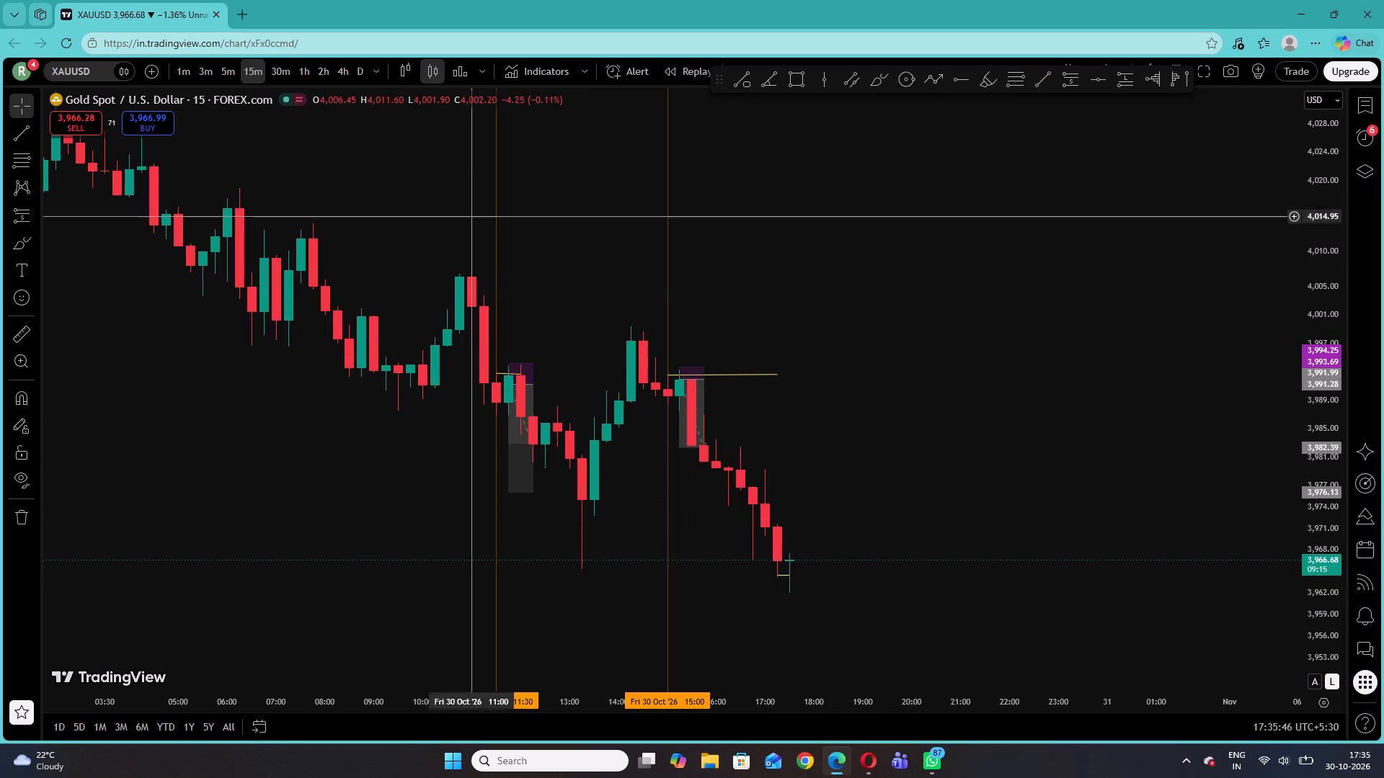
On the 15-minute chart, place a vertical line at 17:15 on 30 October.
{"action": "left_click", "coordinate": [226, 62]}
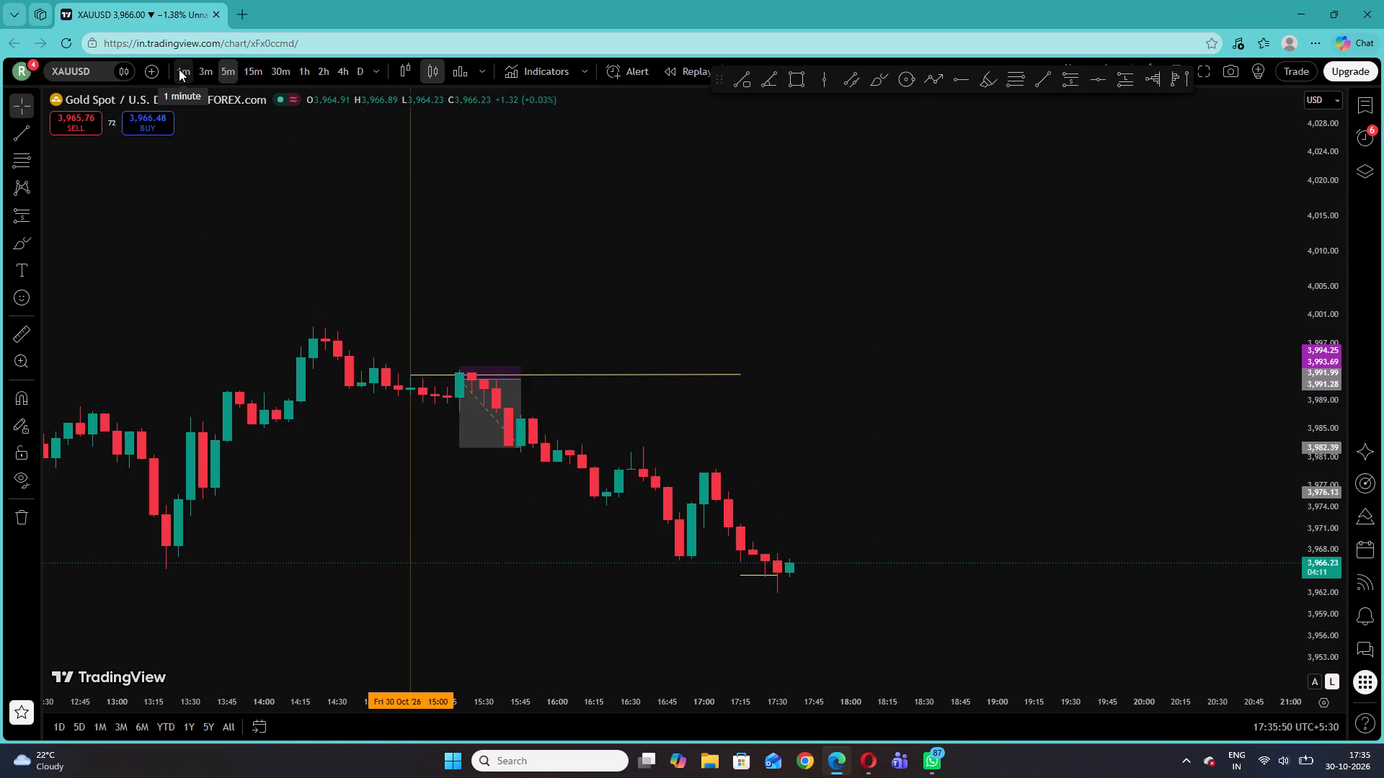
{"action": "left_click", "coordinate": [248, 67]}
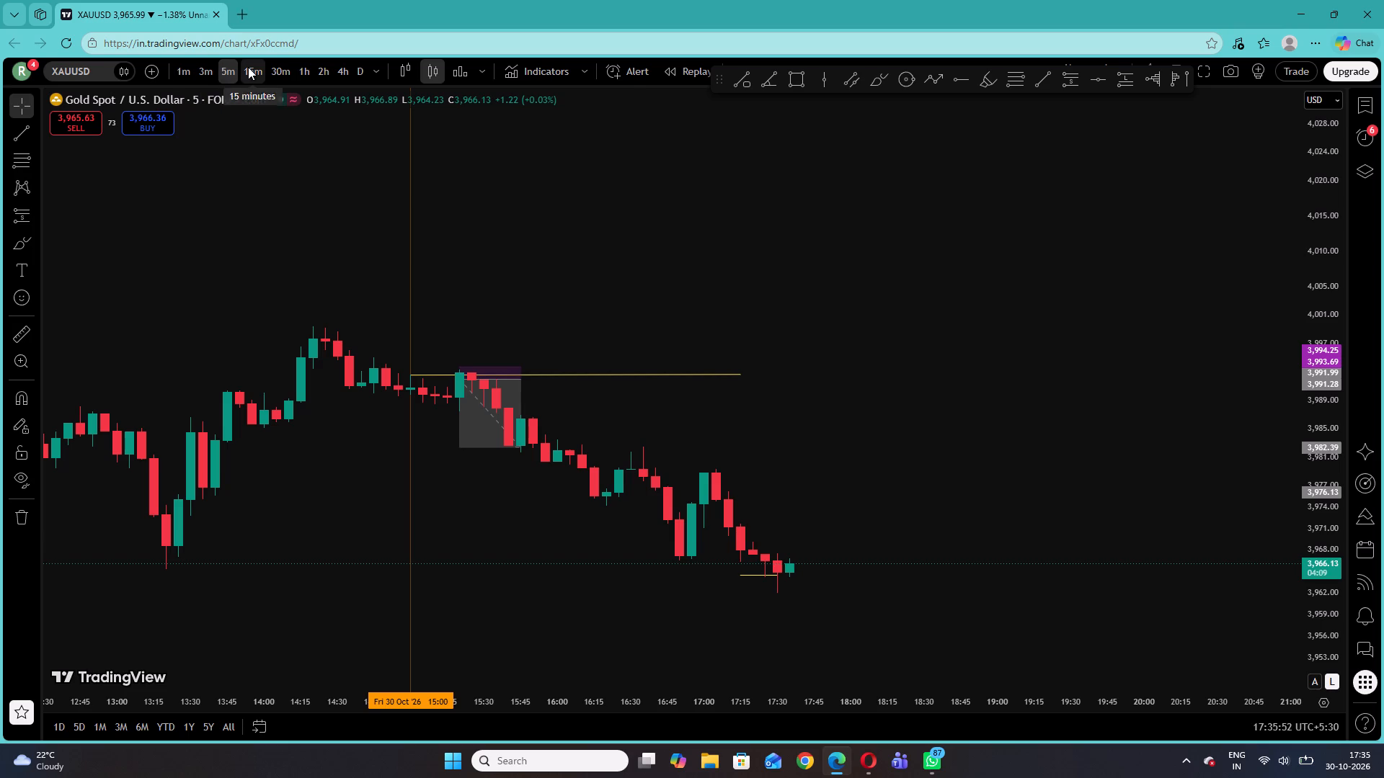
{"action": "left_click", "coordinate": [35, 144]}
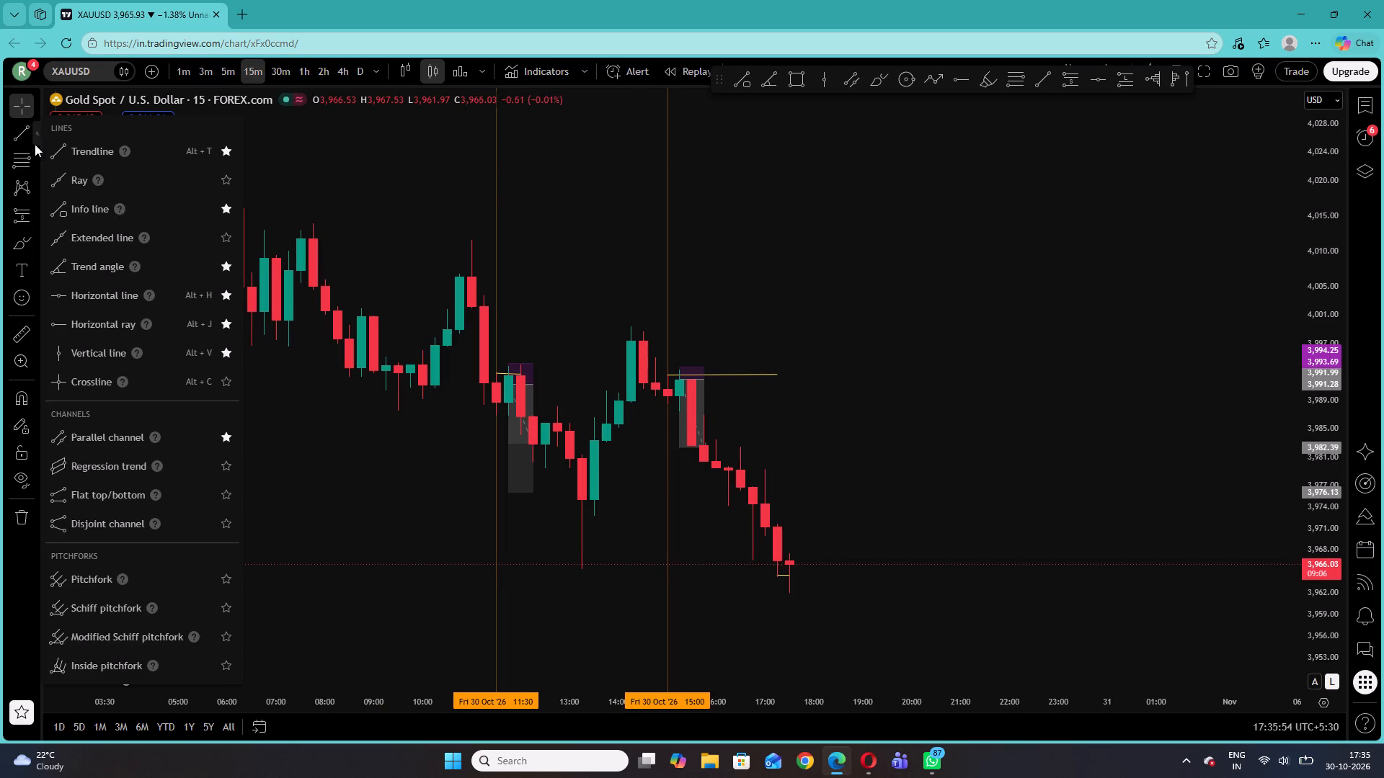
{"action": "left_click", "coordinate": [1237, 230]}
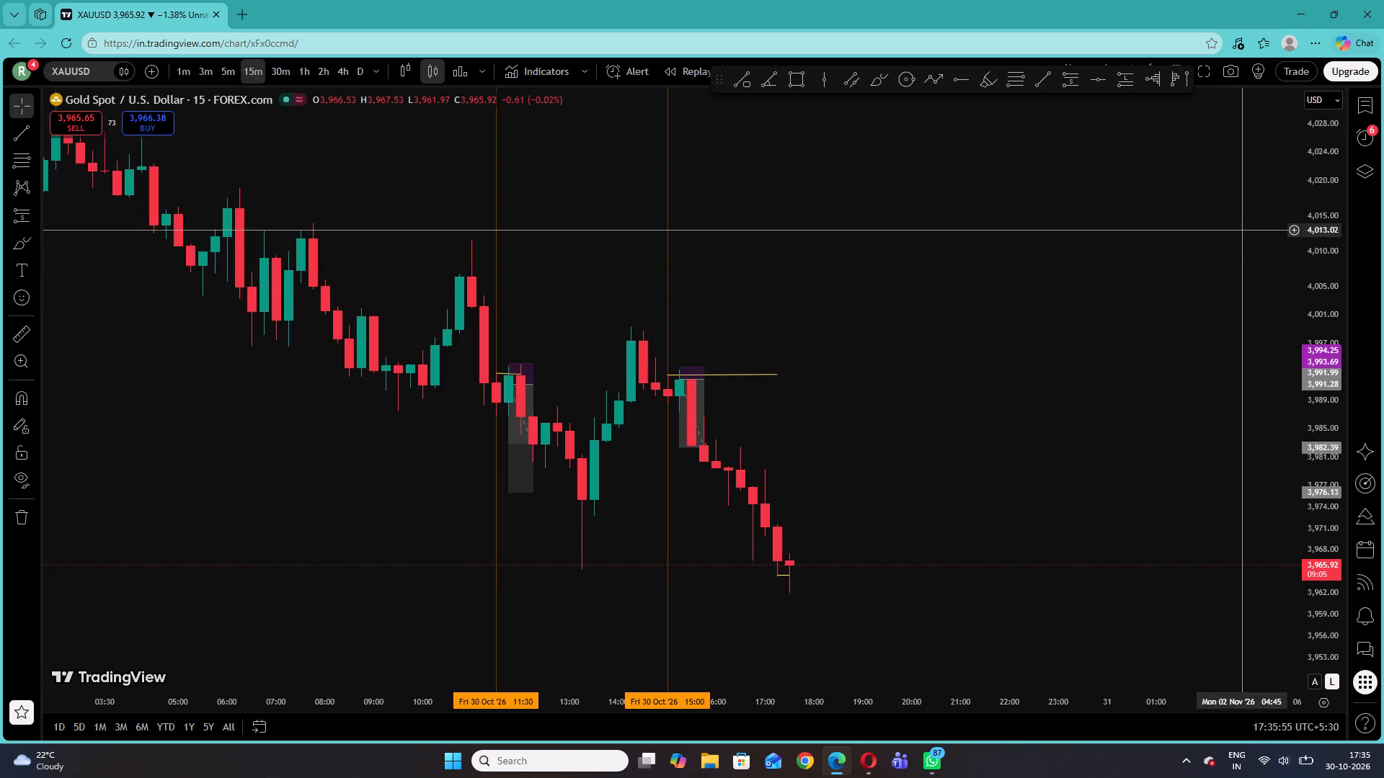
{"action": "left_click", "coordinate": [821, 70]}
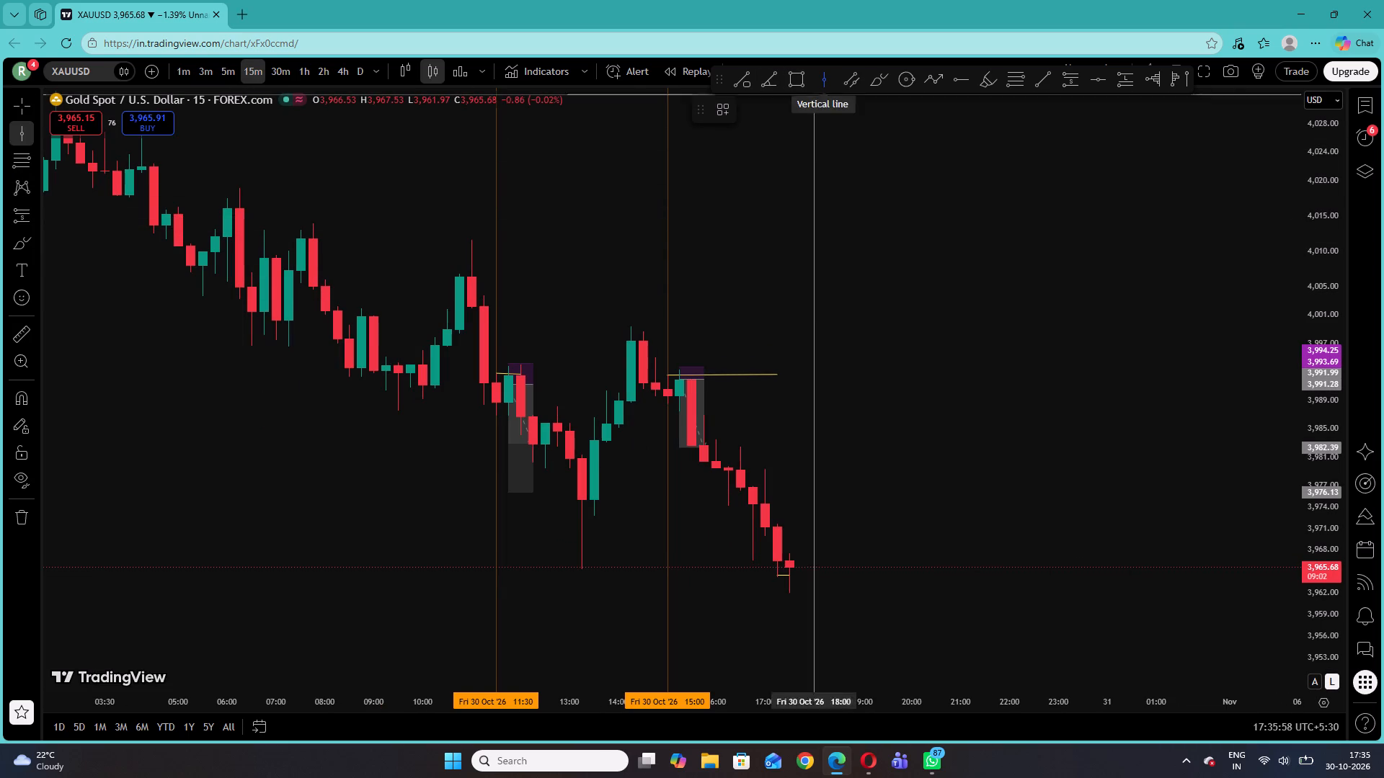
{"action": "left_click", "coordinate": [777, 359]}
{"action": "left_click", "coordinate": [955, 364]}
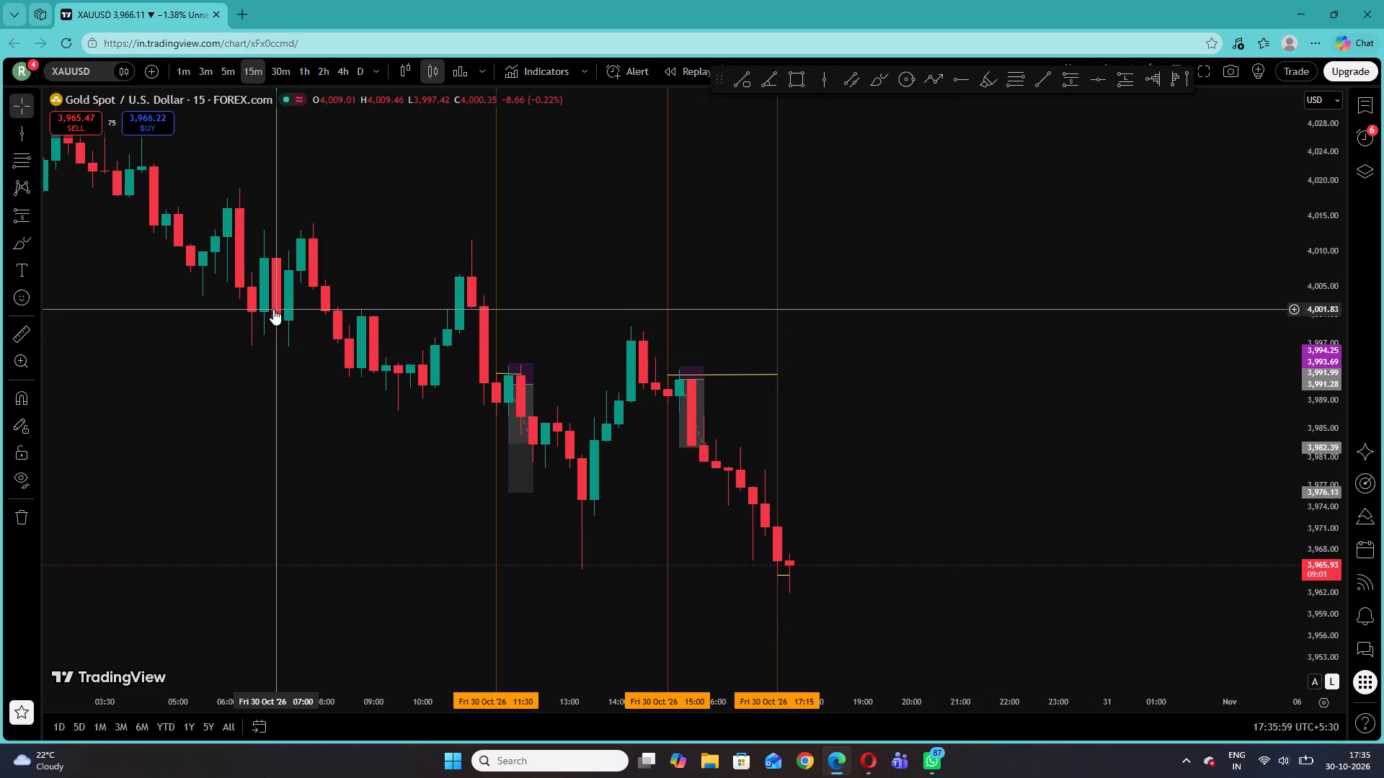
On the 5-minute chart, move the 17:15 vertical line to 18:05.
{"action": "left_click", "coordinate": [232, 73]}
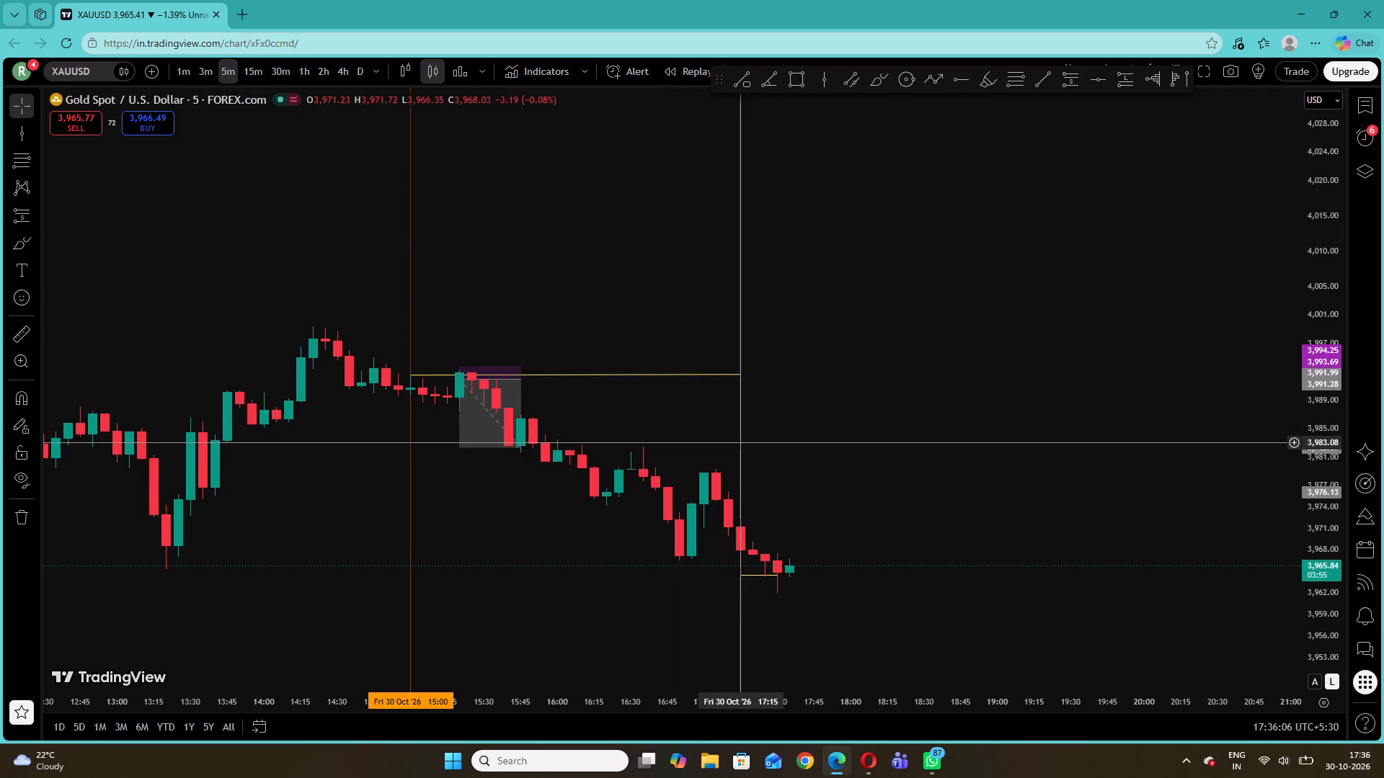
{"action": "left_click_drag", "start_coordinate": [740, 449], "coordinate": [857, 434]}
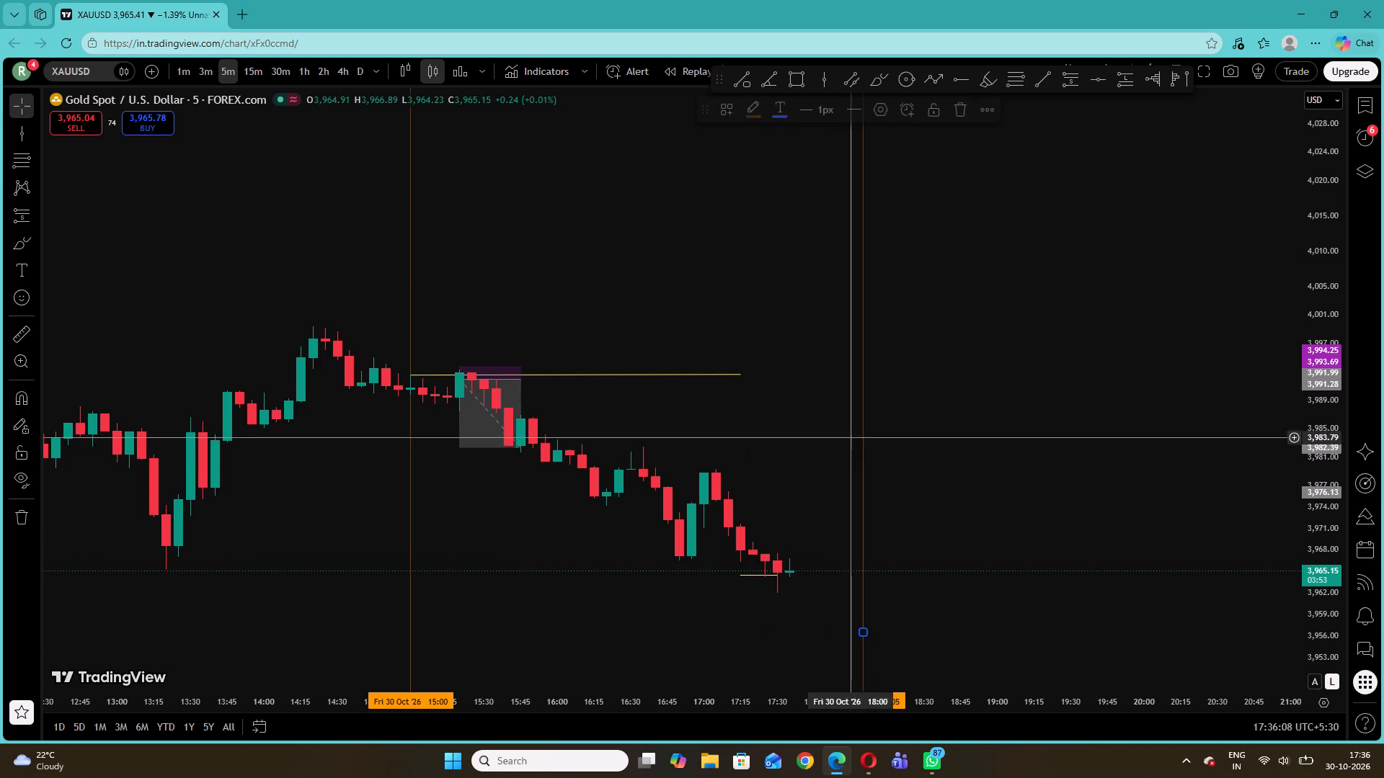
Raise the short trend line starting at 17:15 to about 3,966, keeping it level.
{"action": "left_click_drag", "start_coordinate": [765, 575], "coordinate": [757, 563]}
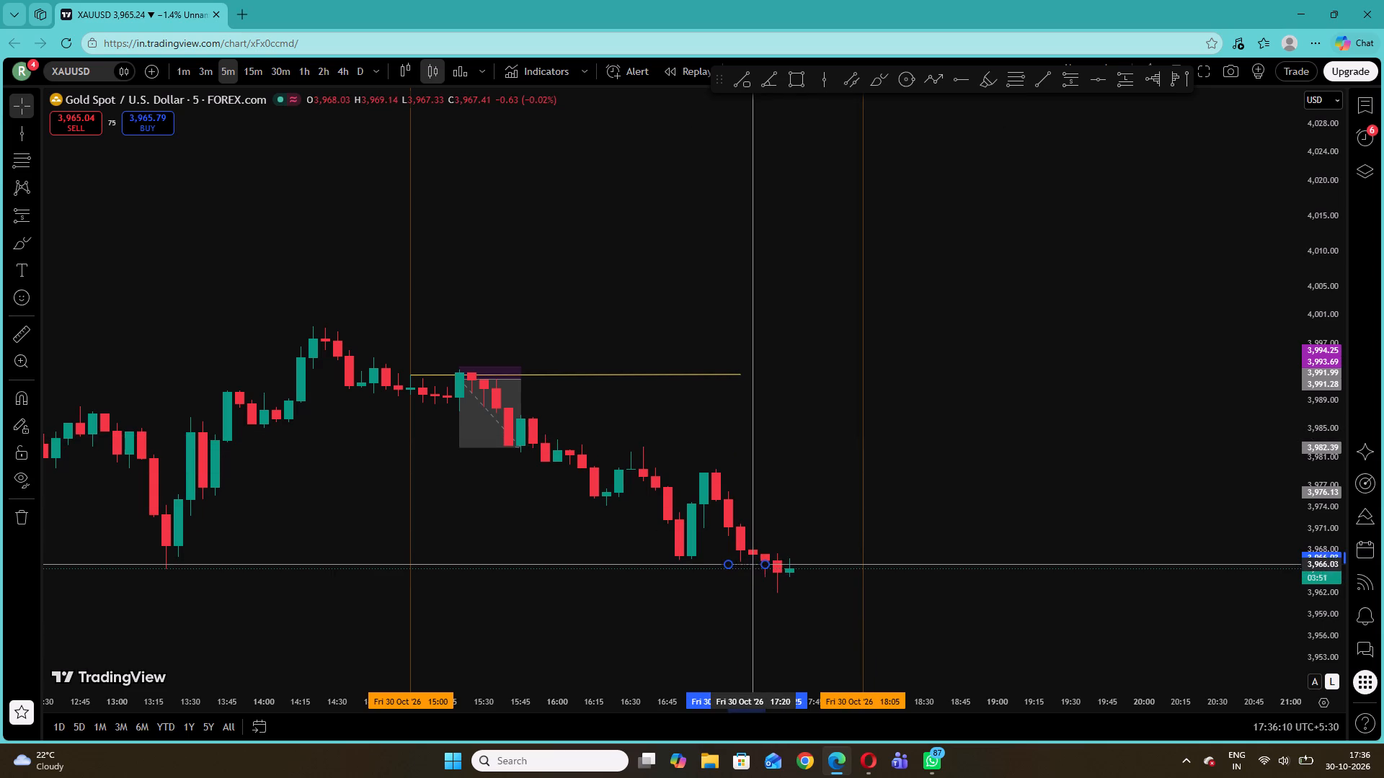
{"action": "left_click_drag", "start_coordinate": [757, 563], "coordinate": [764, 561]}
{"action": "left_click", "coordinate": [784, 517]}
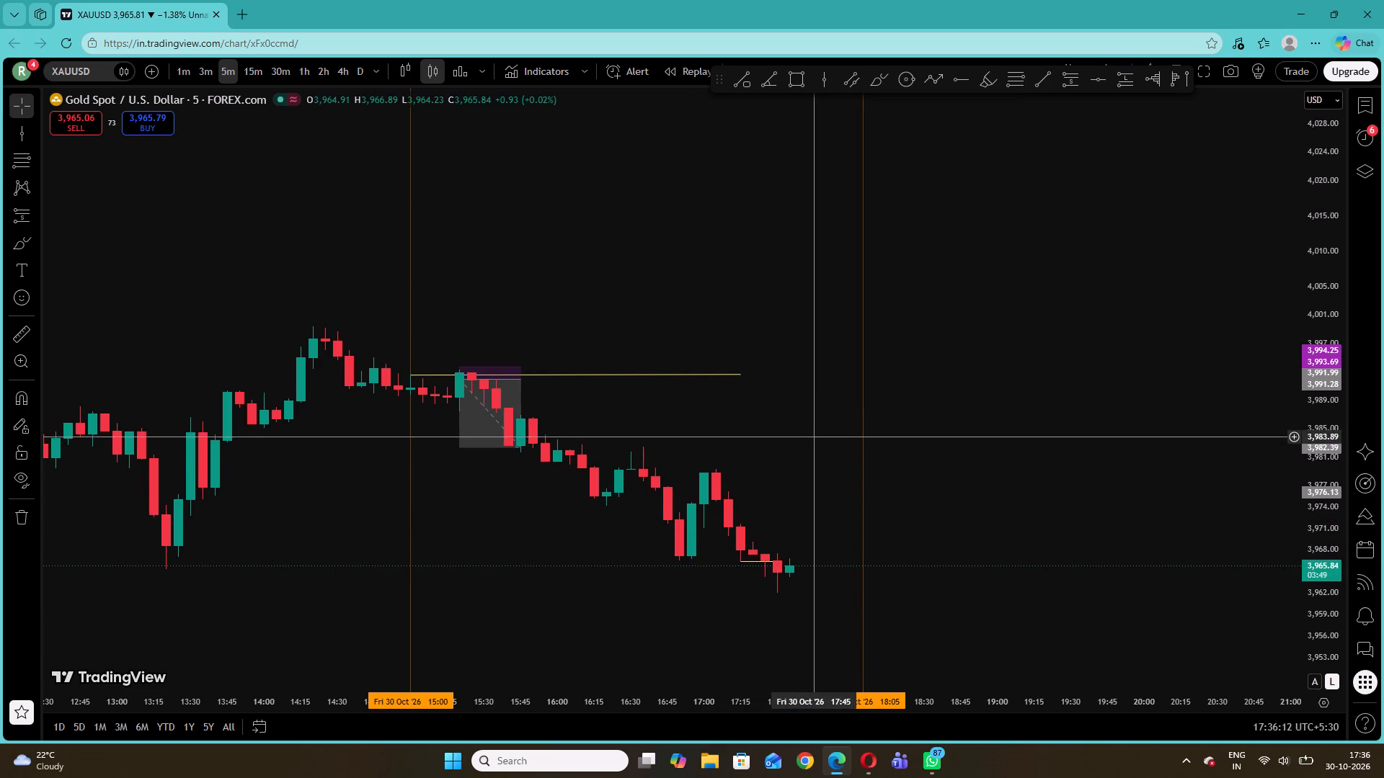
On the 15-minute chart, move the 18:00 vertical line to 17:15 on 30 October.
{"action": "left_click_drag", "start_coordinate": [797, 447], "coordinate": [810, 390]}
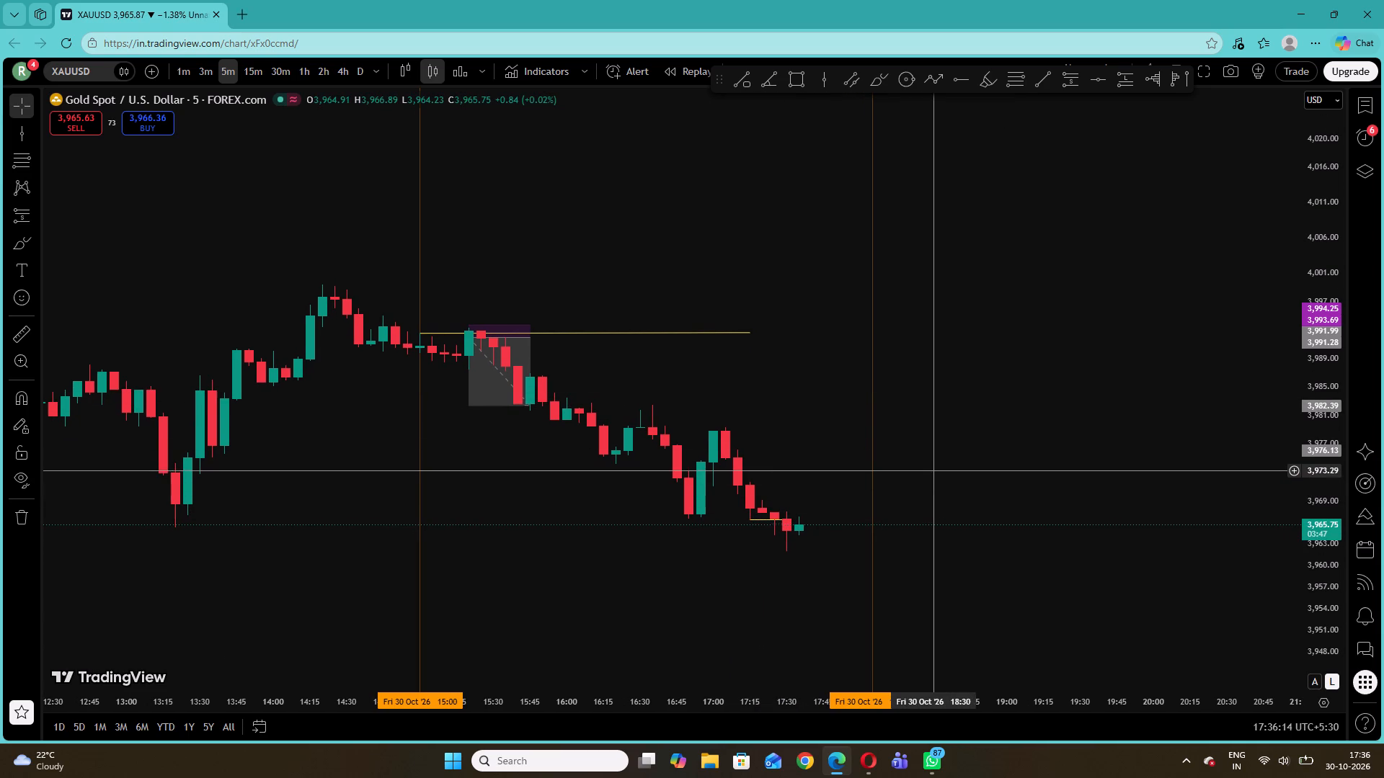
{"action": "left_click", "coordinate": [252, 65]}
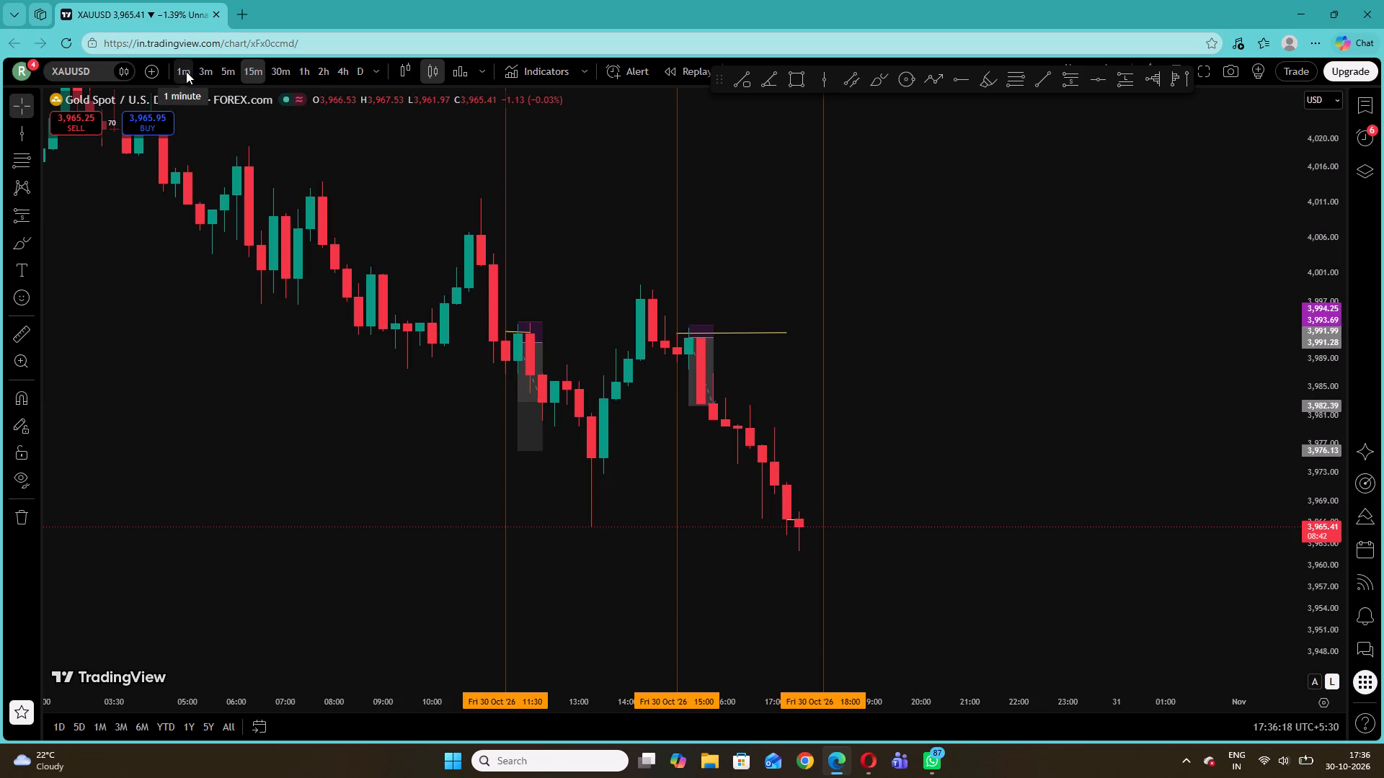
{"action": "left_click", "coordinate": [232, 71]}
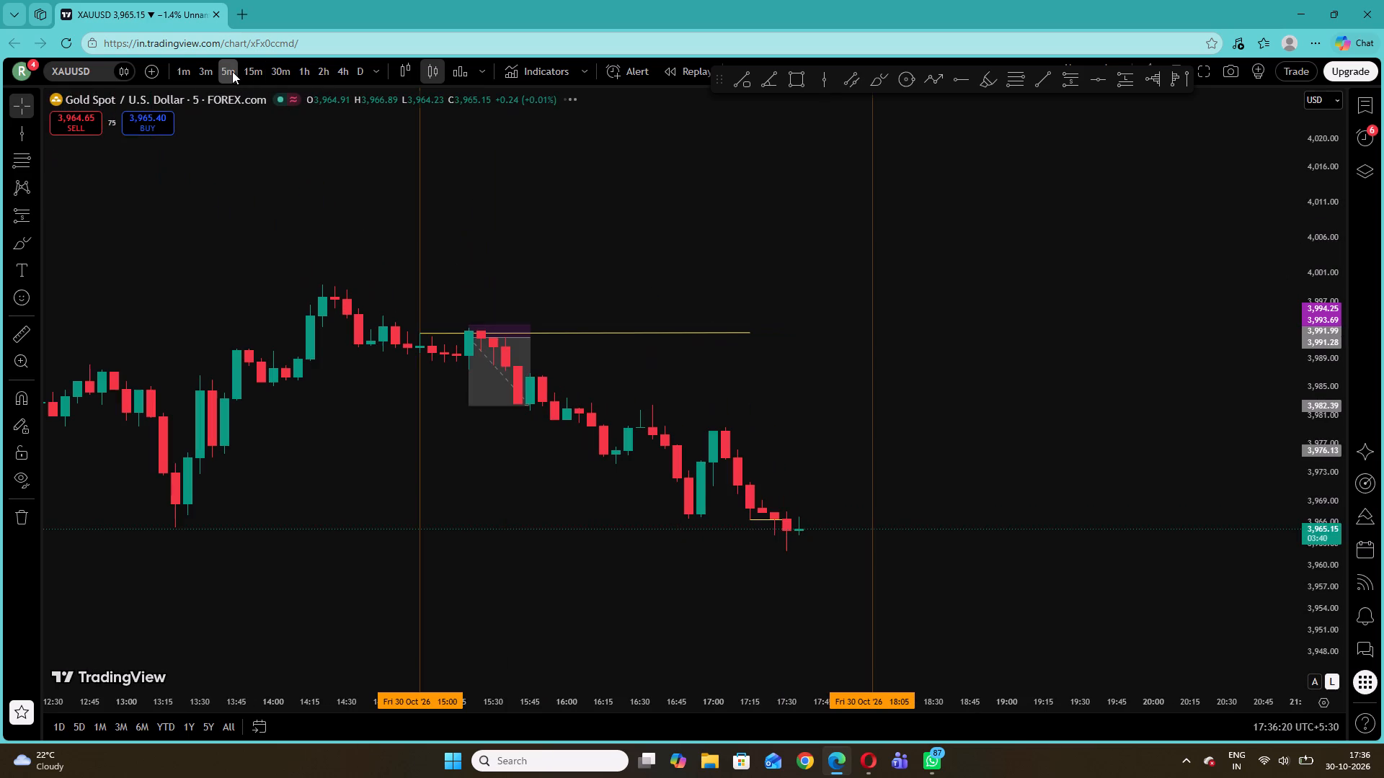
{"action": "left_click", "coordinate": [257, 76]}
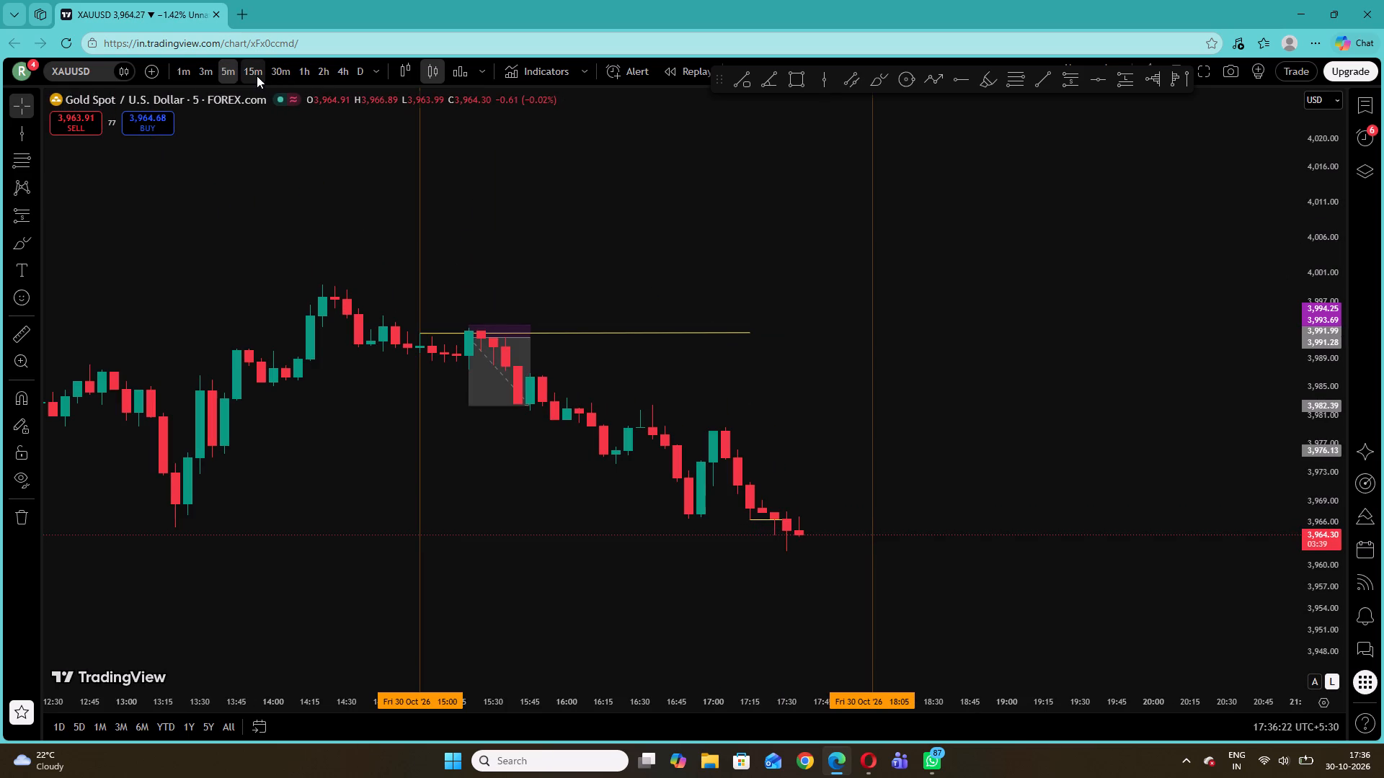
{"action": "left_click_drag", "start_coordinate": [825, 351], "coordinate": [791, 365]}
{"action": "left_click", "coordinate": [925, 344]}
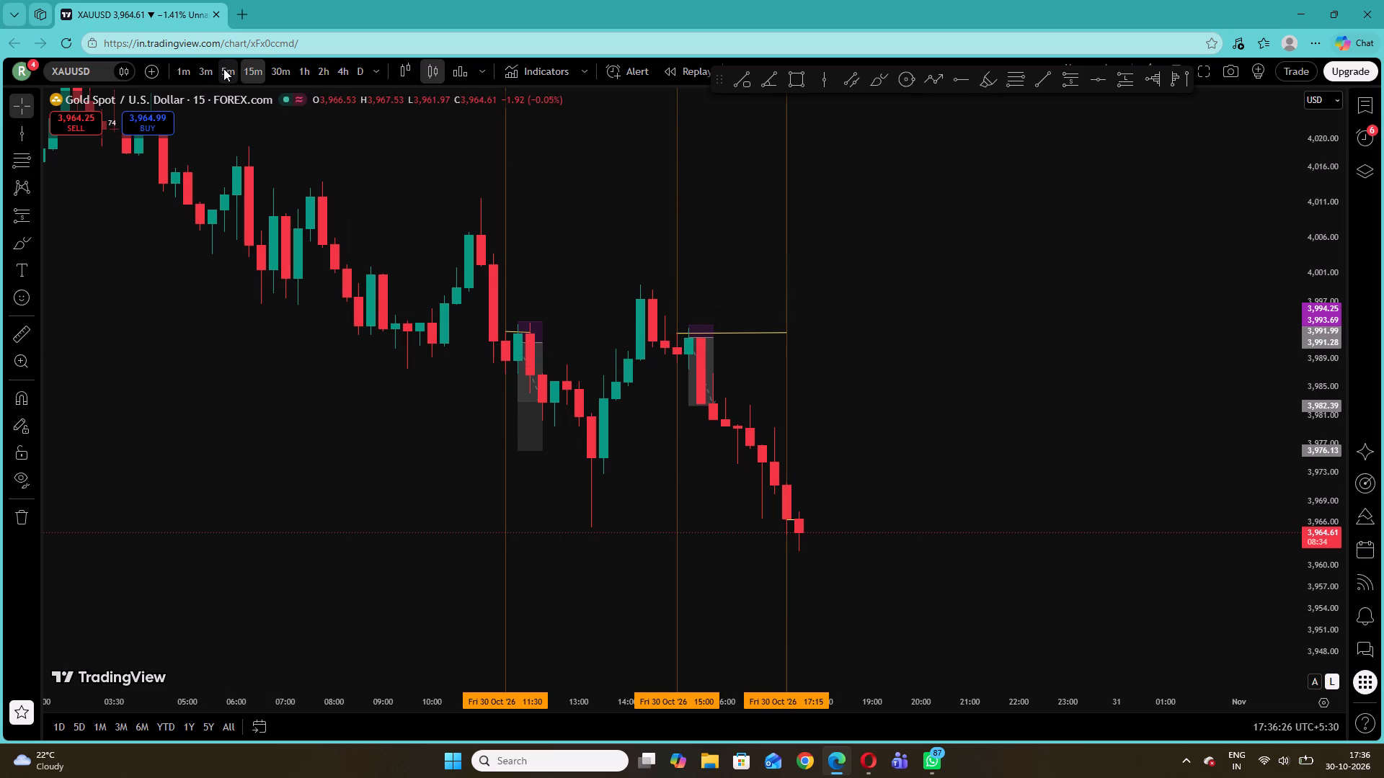
On the 1-minute chart, remove all eight drawings.
{"action": "left_click", "coordinate": [223, 68]}
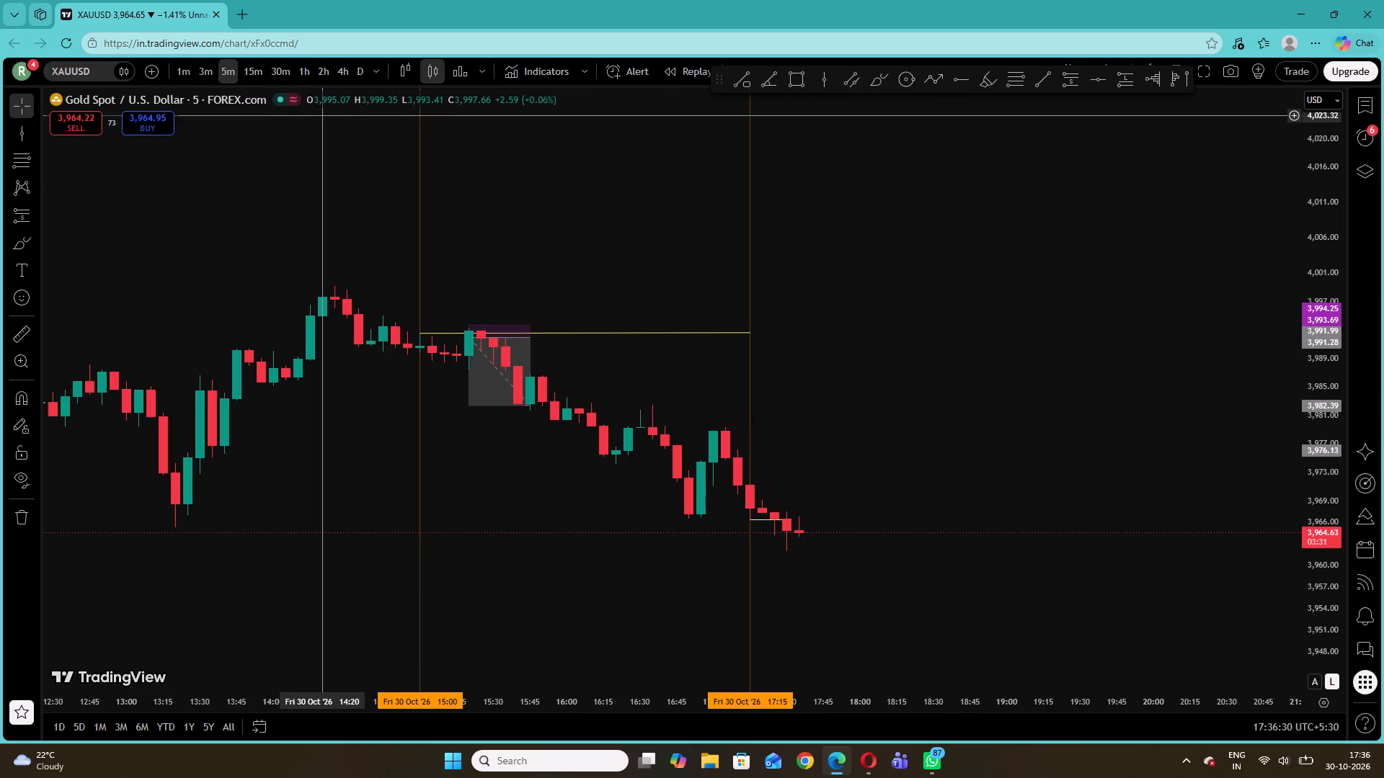
{"action": "left_click", "coordinate": [177, 60]}
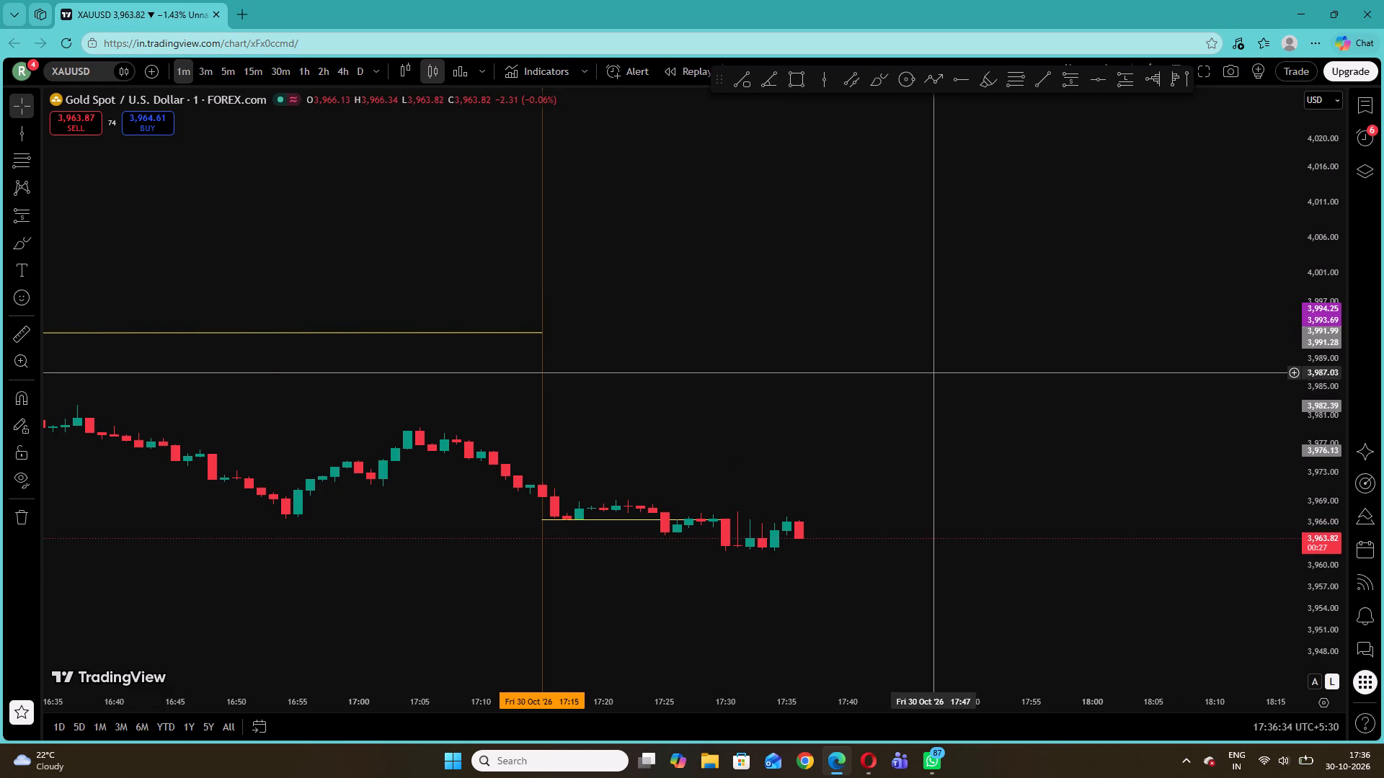
{"action": "left_click_drag", "start_coordinate": [930, 372], "coordinate": [943, 289]}
{"action": "left_click_drag", "start_coordinate": [1322, 543], "coordinate": [1215, 43]}
{"action": "left_click_drag", "start_coordinate": [1104, 383], "coordinate": [1094, 297]}
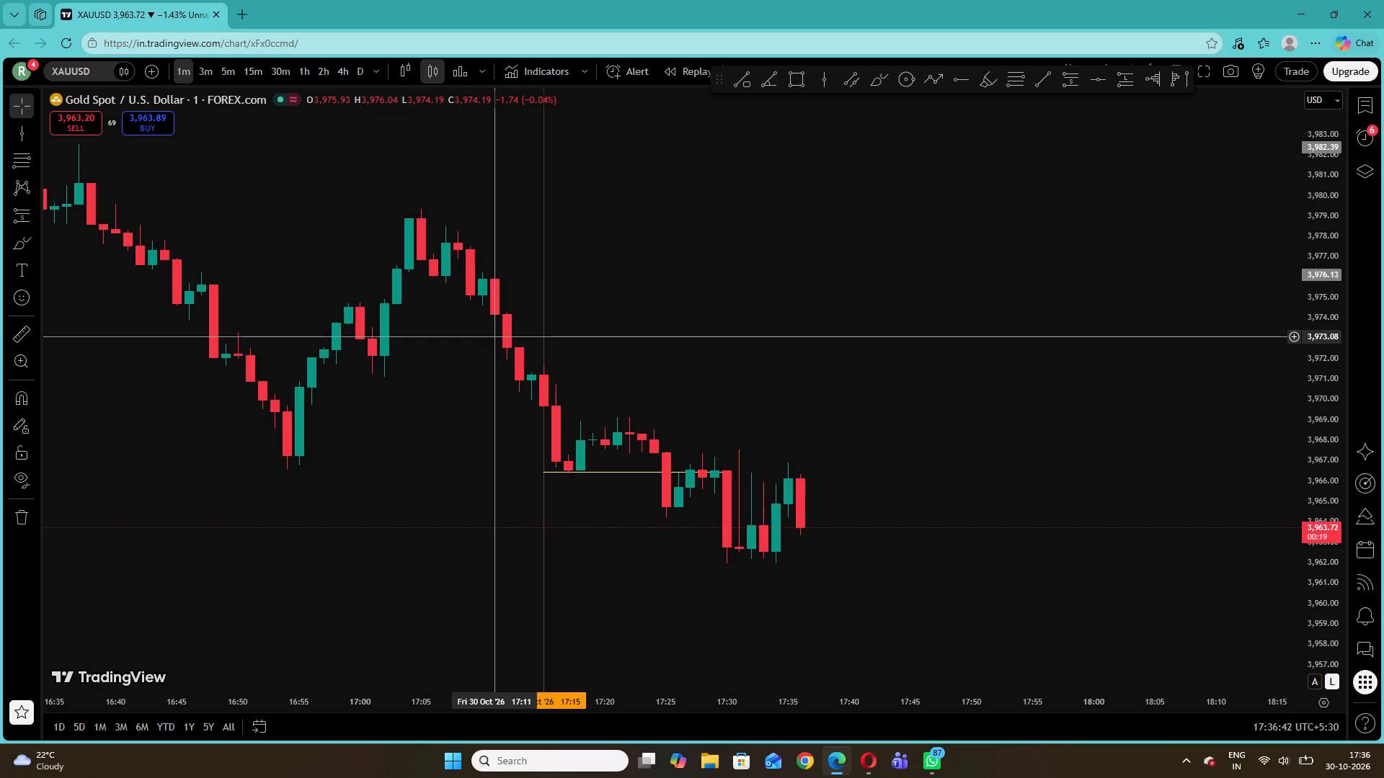
{"action": "right_click", "coordinate": [773, 267]}
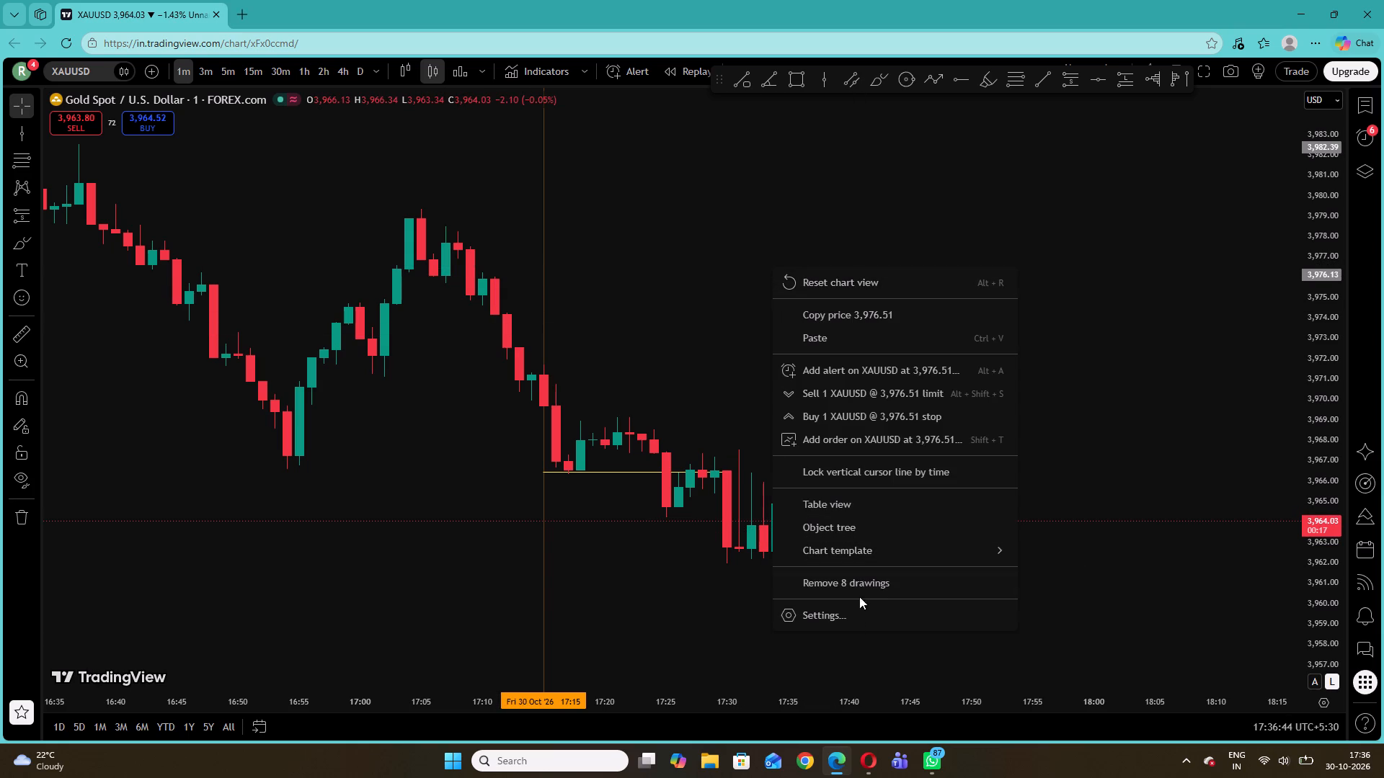
{"action": "left_click", "coordinate": [864, 585]}
Examine the 30 October price decline on the 15-minute and 30-minute charts without drawings.
{"action": "left_click", "coordinate": [257, 71]}
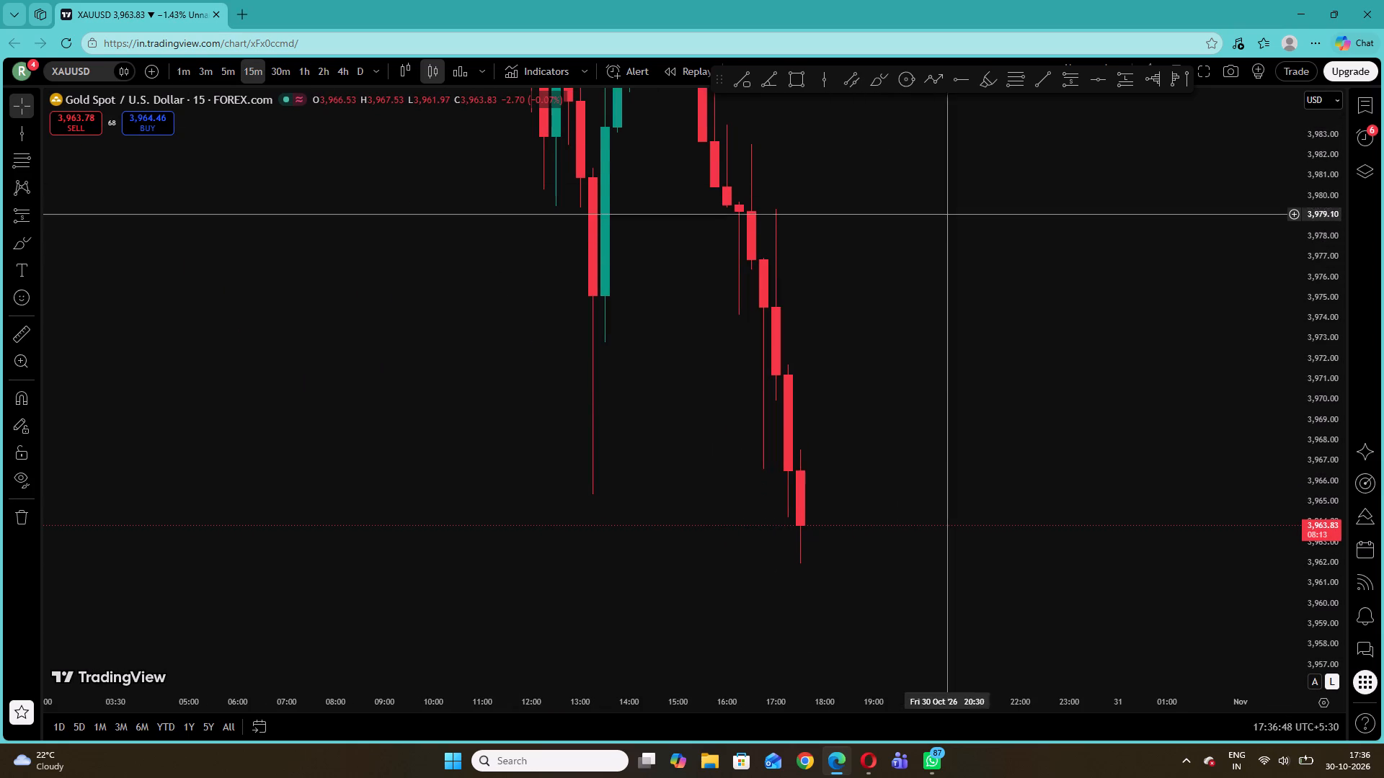
{"action": "left_click_drag", "start_coordinate": [1330, 393], "coordinate": [1331, 620]}
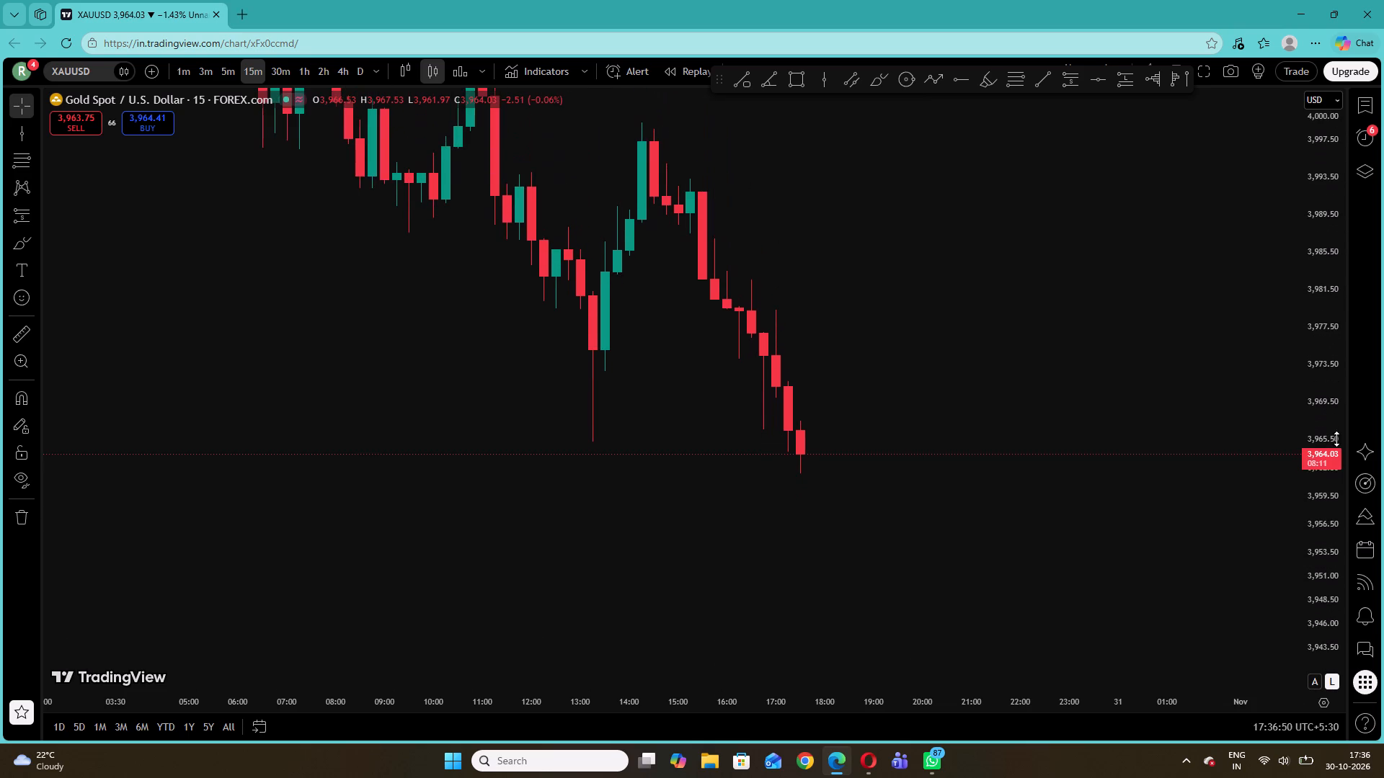
{"action": "left_click_drag", "start_coordinate": [1323, 399], "coordinate": [1332, 475]}
{"action": "left_click_drag", "start_coordinate": [838, 335], "coordinate": [865, 424]}
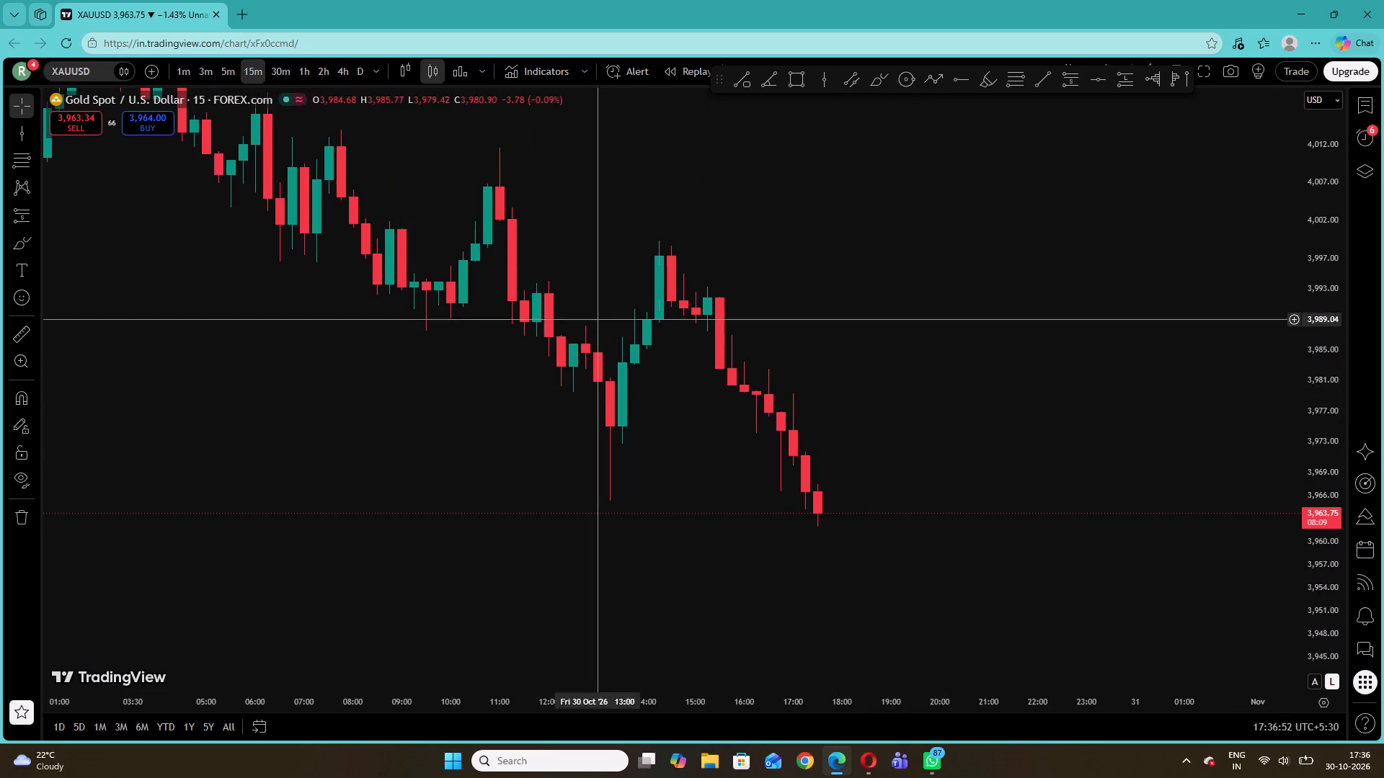
{"action": "left_click", "coordinate": [283, 68]}
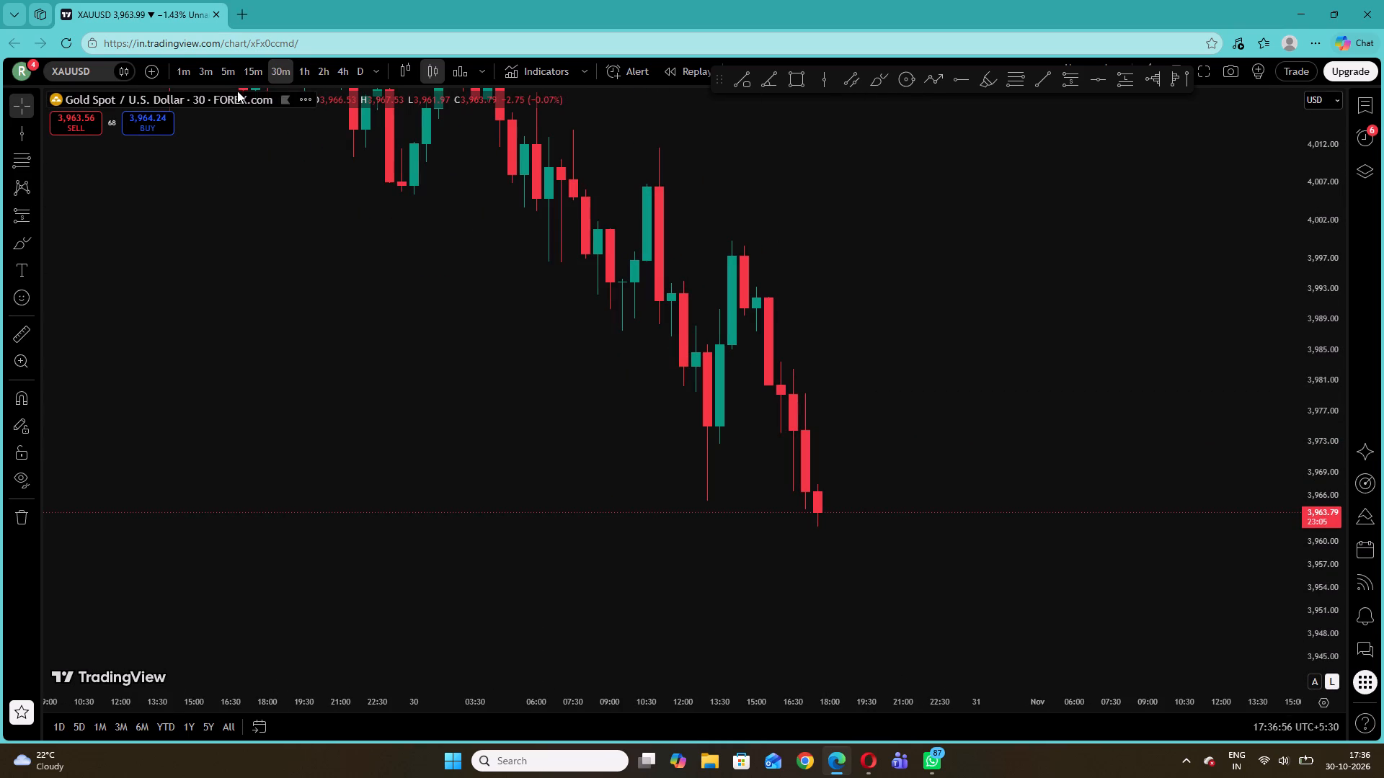
{"action": "left_click", "coordinate": [252, 63]}
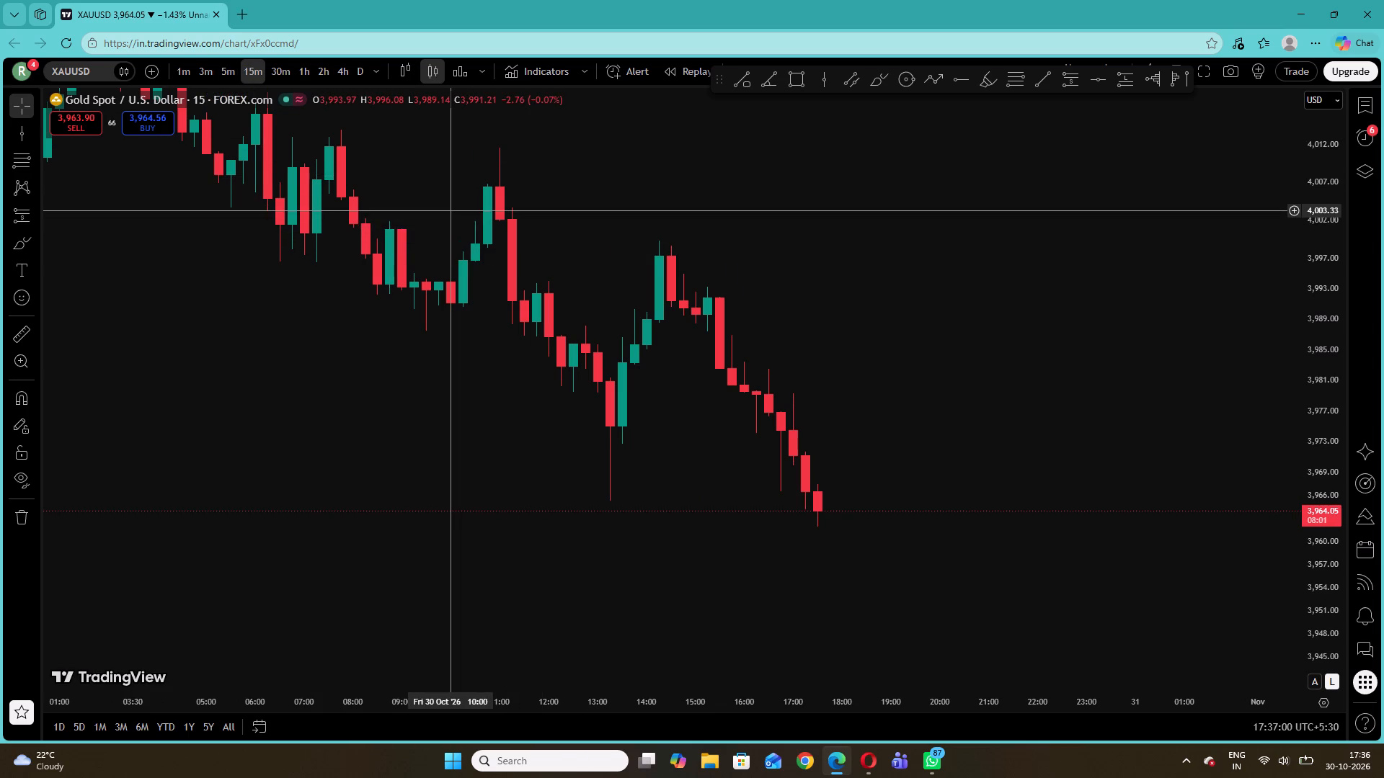
{"action": "left_click_drag", "start_coordinate": [445, 210], "coordinate": [776, 335]}
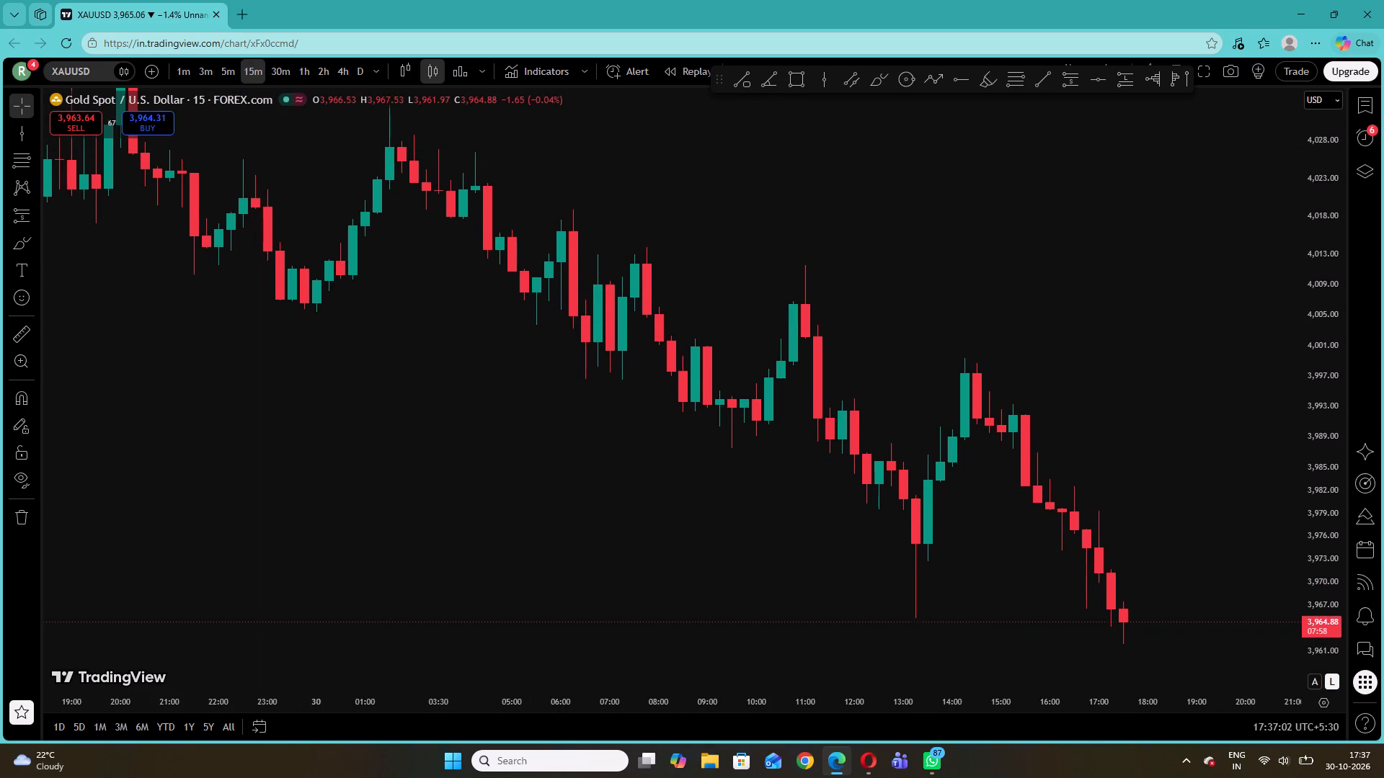
Add the Moving average ribbon indicator from the favorites to the 15-minute chart.
{"action": "left_click", "coordinate": [538, 68]}
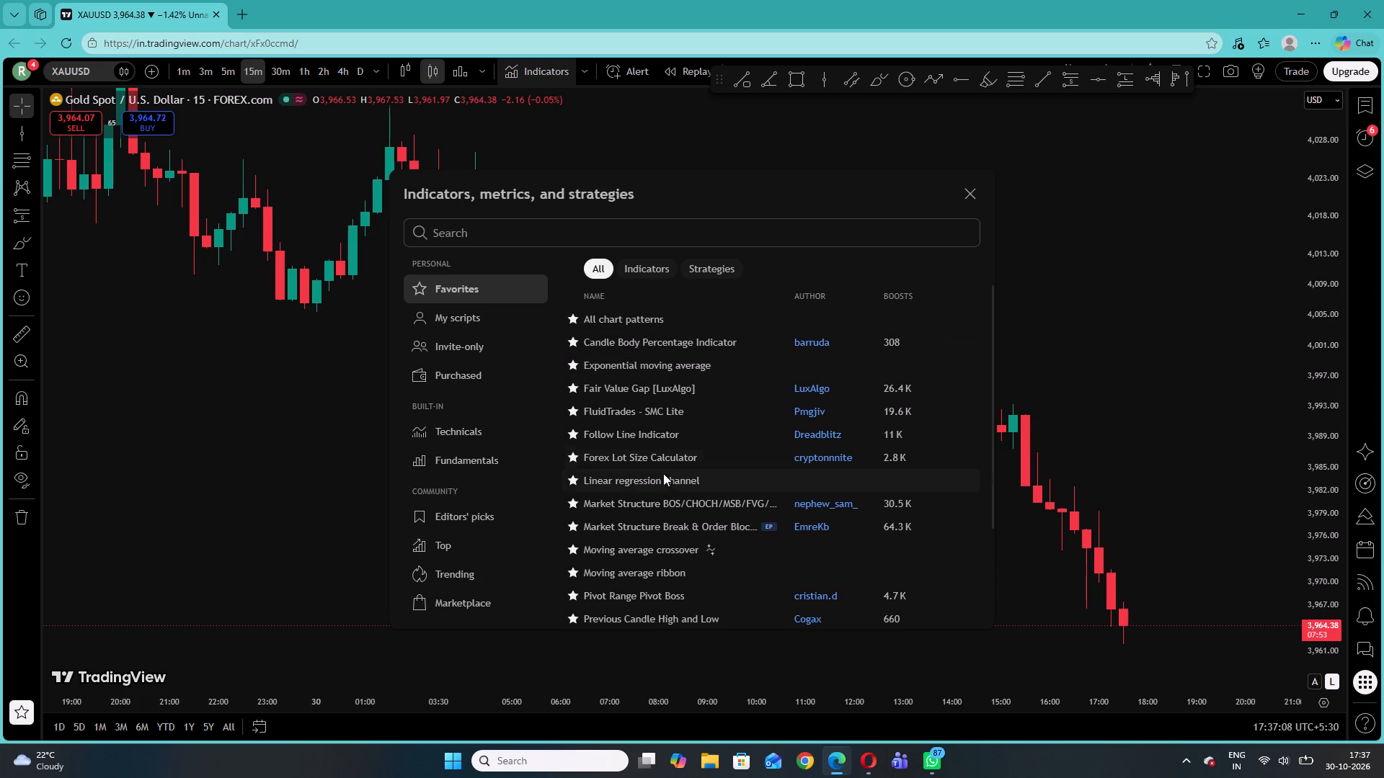
{"action": "left_click", "coordinate": [679, 576]}
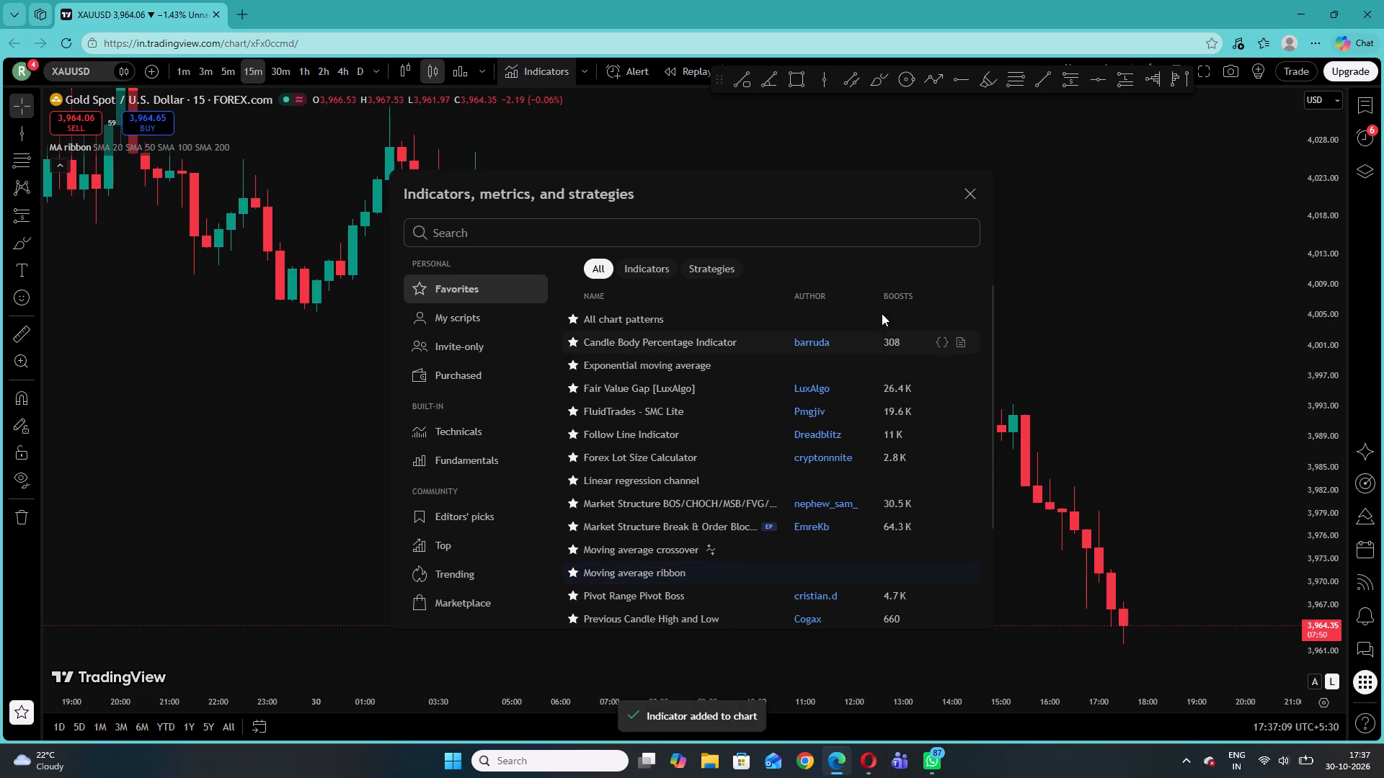
{"action": "left_click", "coordinate": [969, 193]}
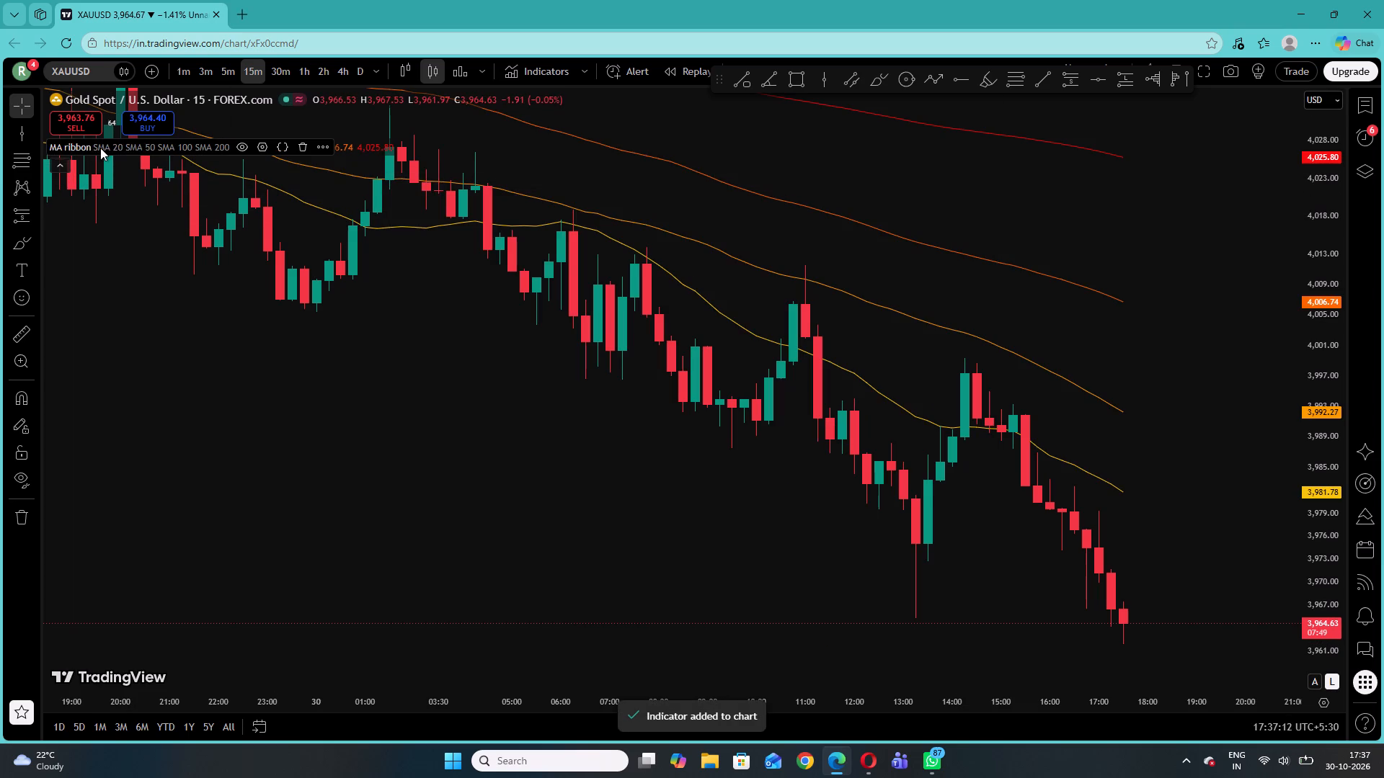
In the MA ribbon's inputs, change the type of all four moving averages to EMA.
{"action": "left_click", "coordinate": [263, 148]}
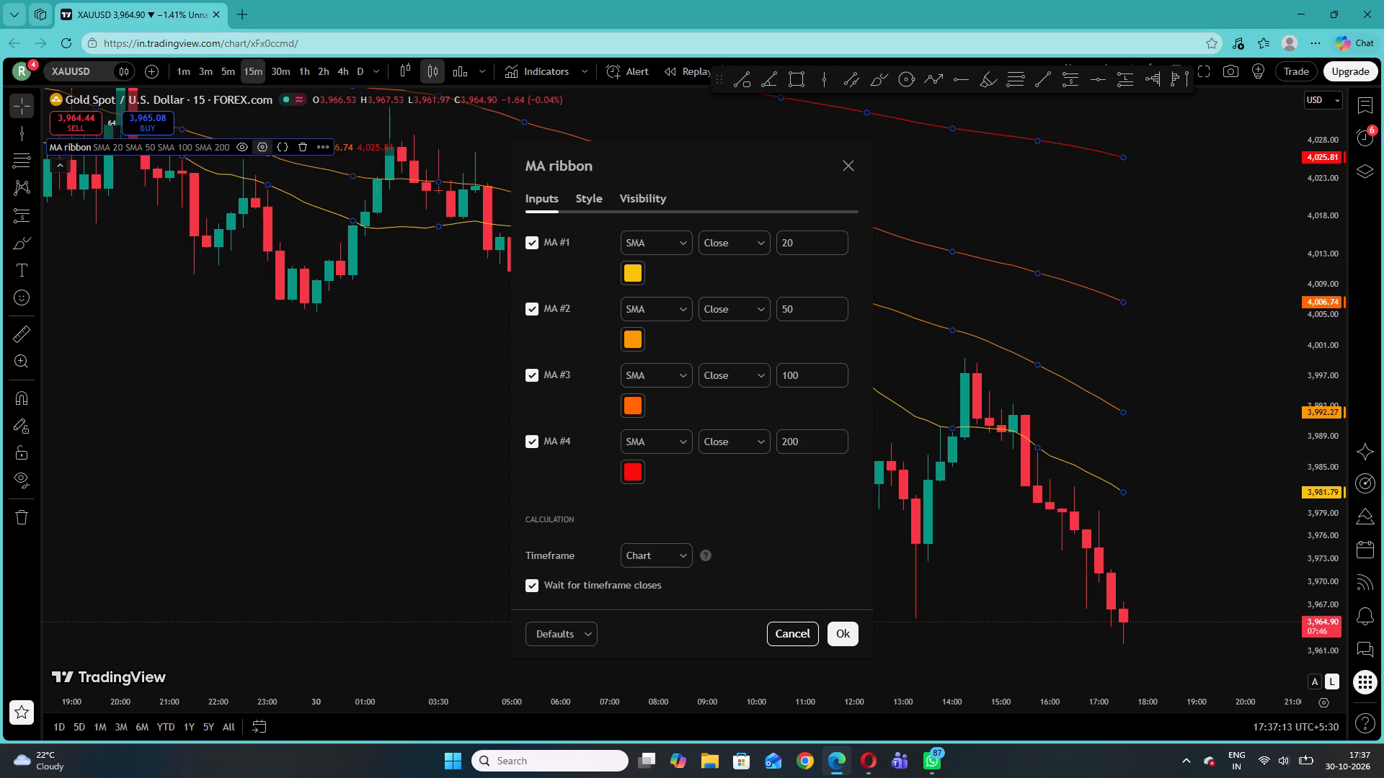
{"action": "left_click", "coordinate": [663, 239]}
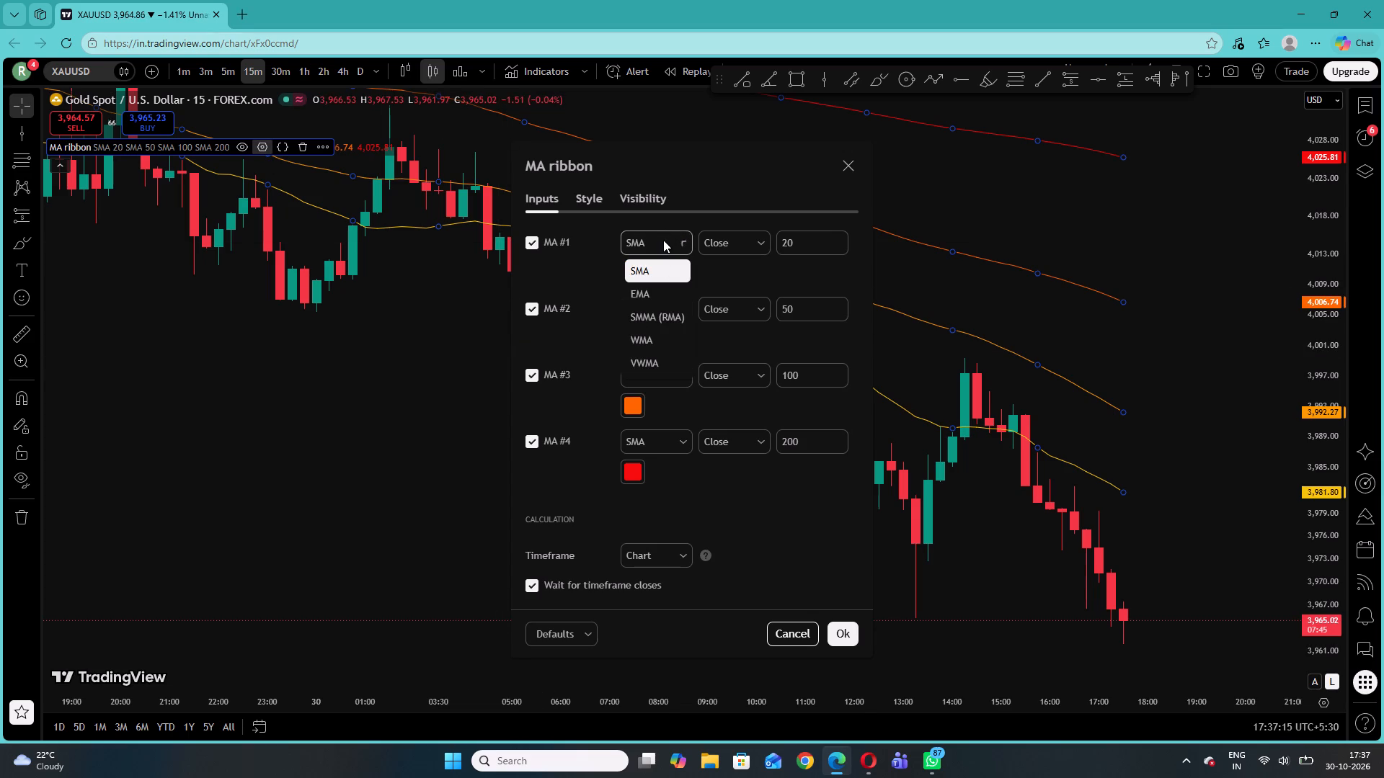
{"action": "left_click", "coordinate": [645, 287]}
{"action": "left_click", "coordinate": [665, 300]}
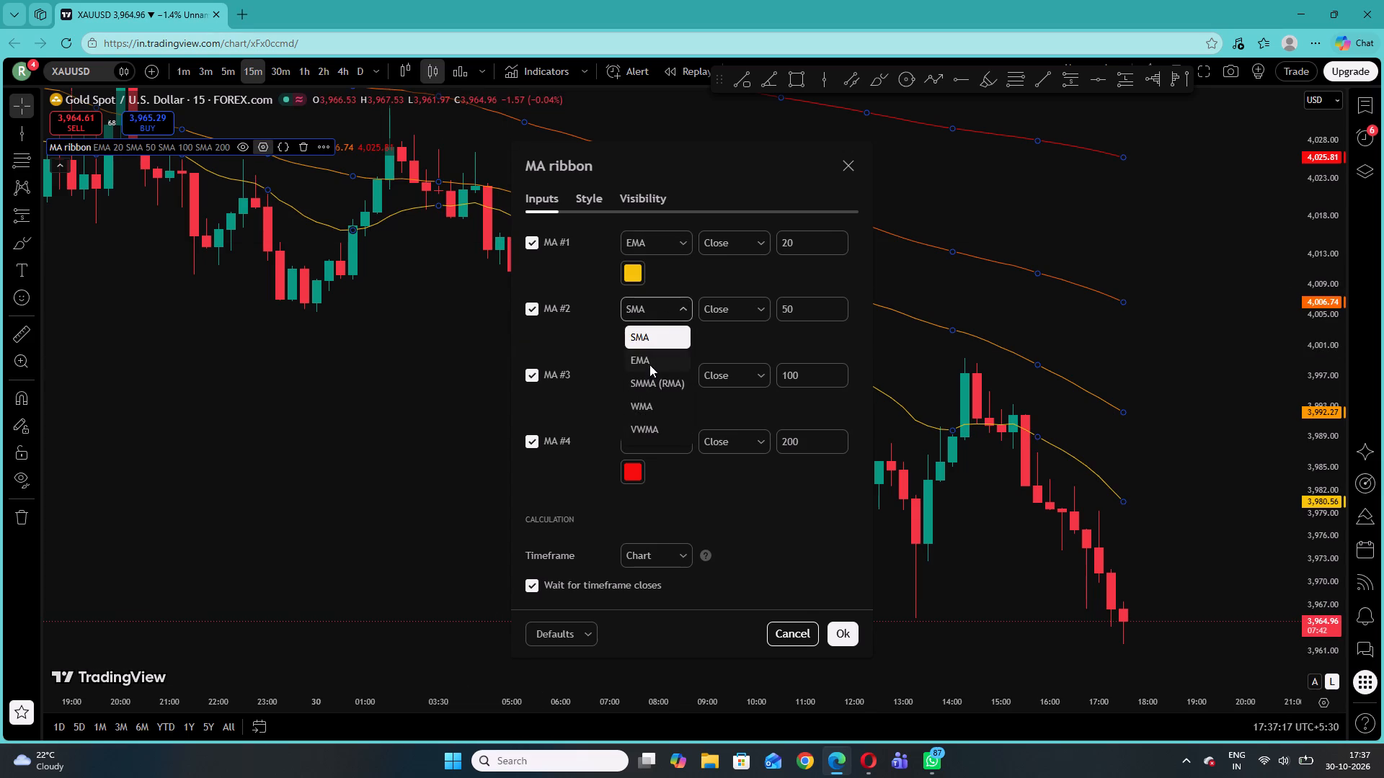
{"action": "left_click", "coordinate": [649, 365]}
{"action": "left_click", "coordinate": [668, 386]}
{"action": "left_click", "coordinate": [668, 429]}
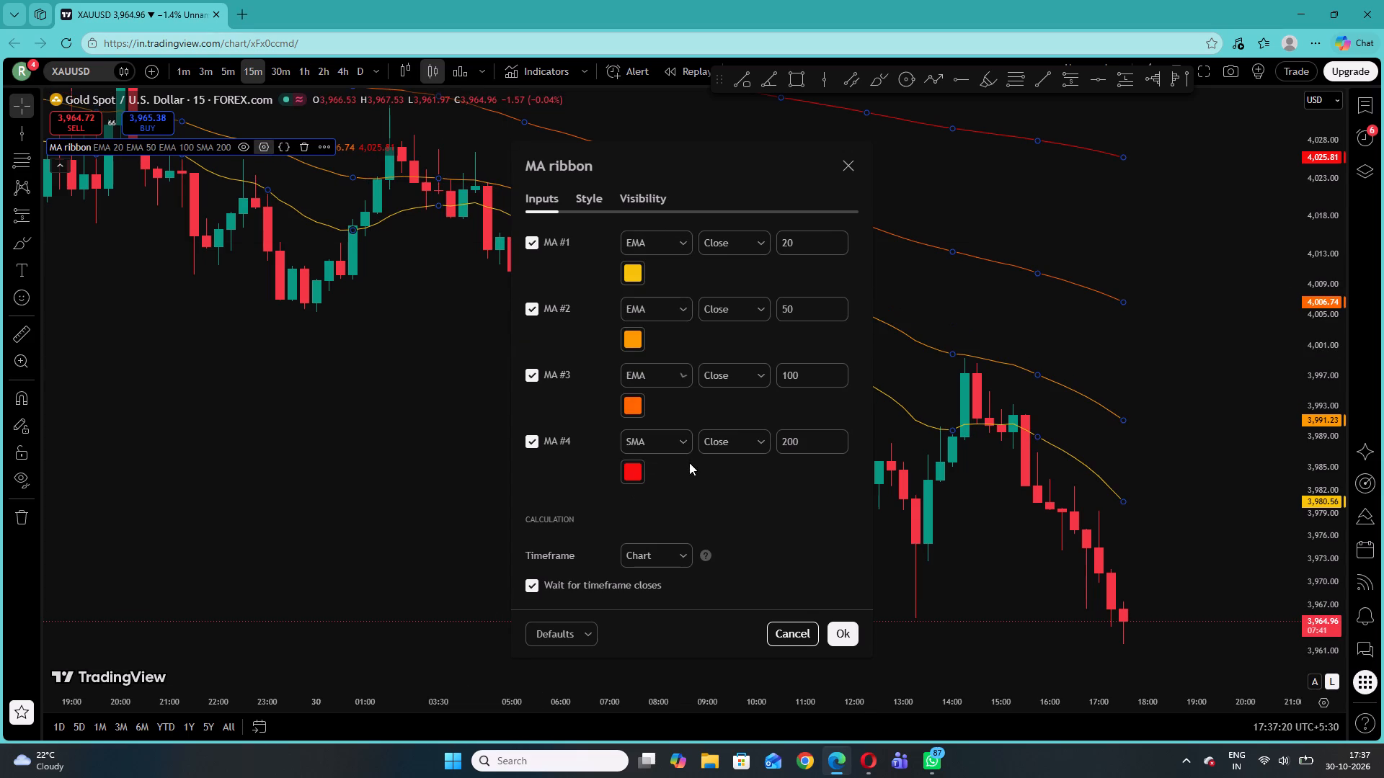
{"action": "left_click", "coordinate": [676, 439]}
{"action": "left_click", "coordinate": [667, 490]}
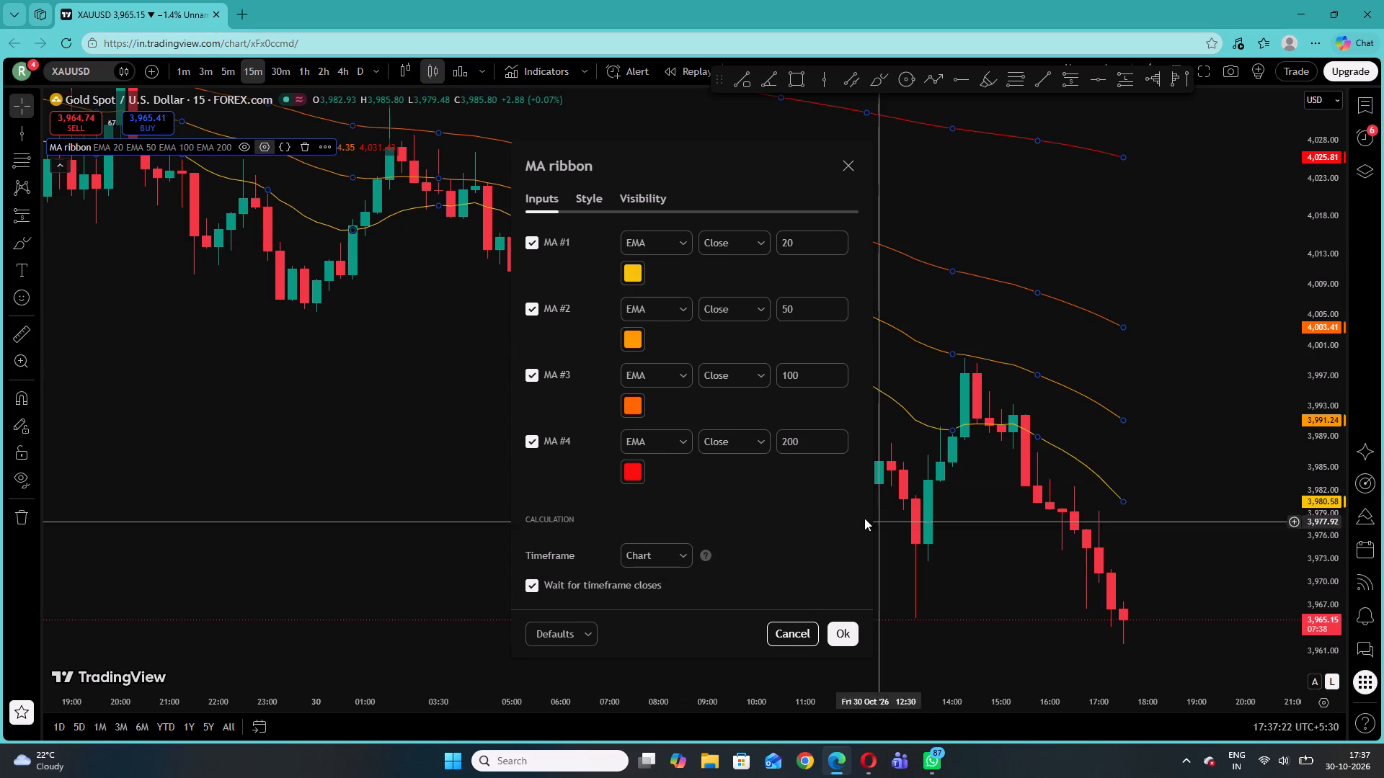
Set the length of MA #1 in the ribbon to 9.
{"action": "left_click", "coordinate": [815, 238]}
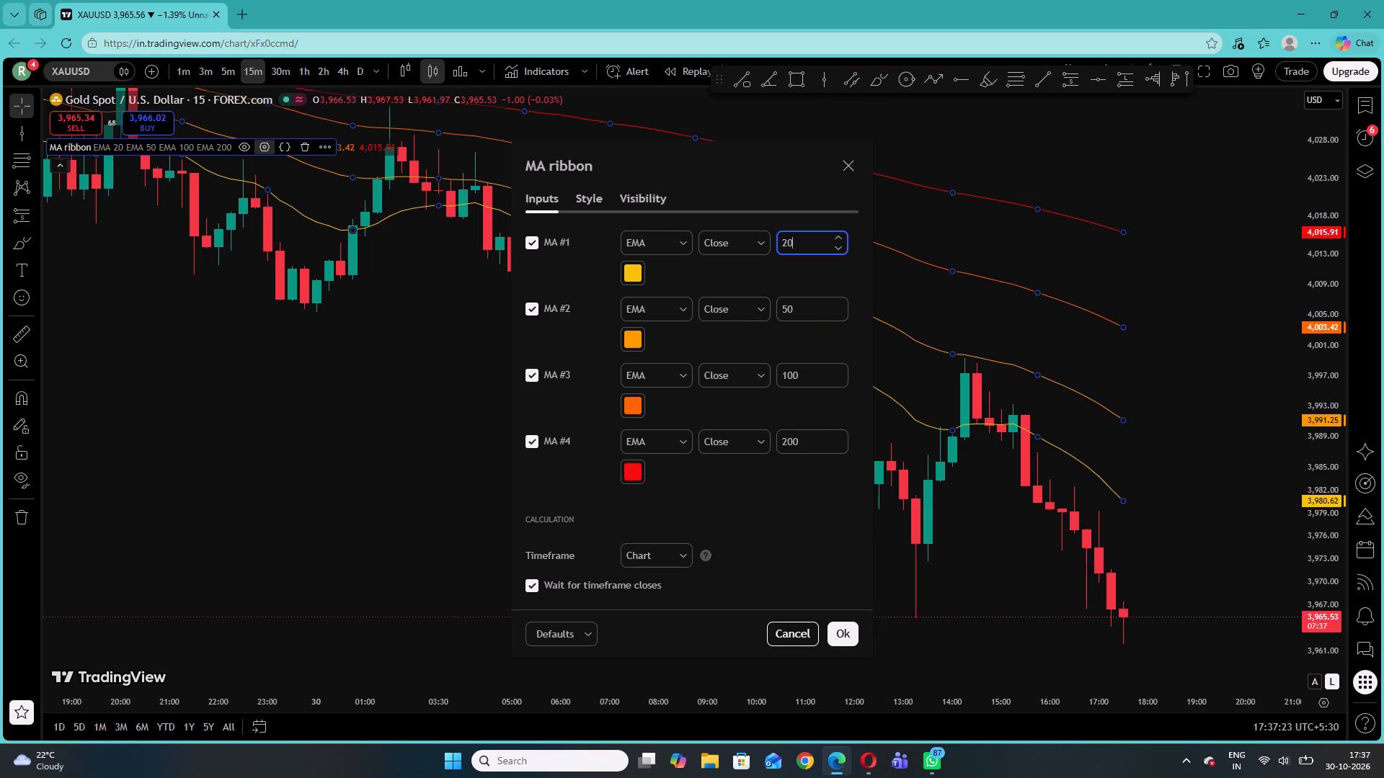
{"action": "left_click", "coordinate": [815, 238]}
{"action": "key", "text": "BackSpace"}
{"action": "key", "text": "BackSpace"}
{"action": "key", "text": "BackSpace"}
{"action": "key", "text": "9"}
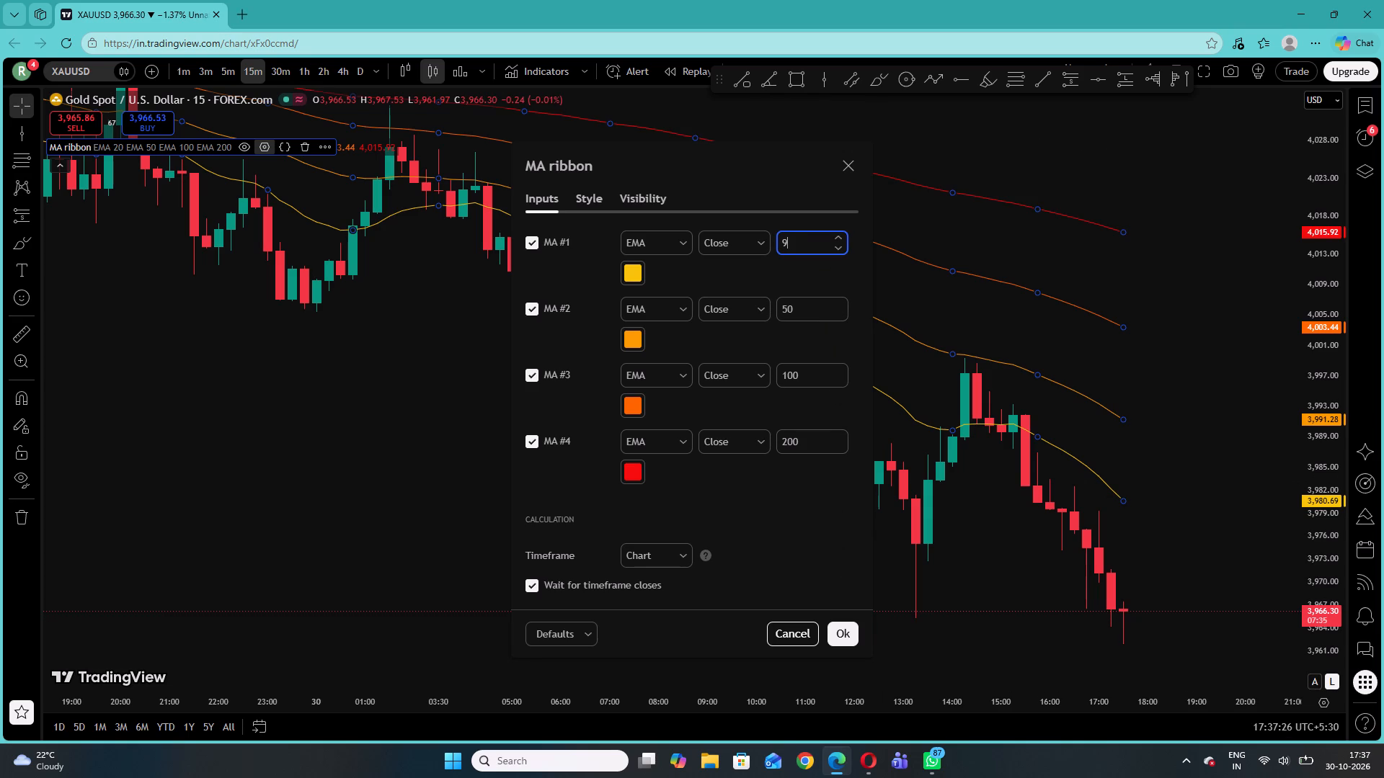
Clear the length values of MA #2 and MA #3 in the ribbon.
{"action": "left_click", "coordinate": [812, 311]}
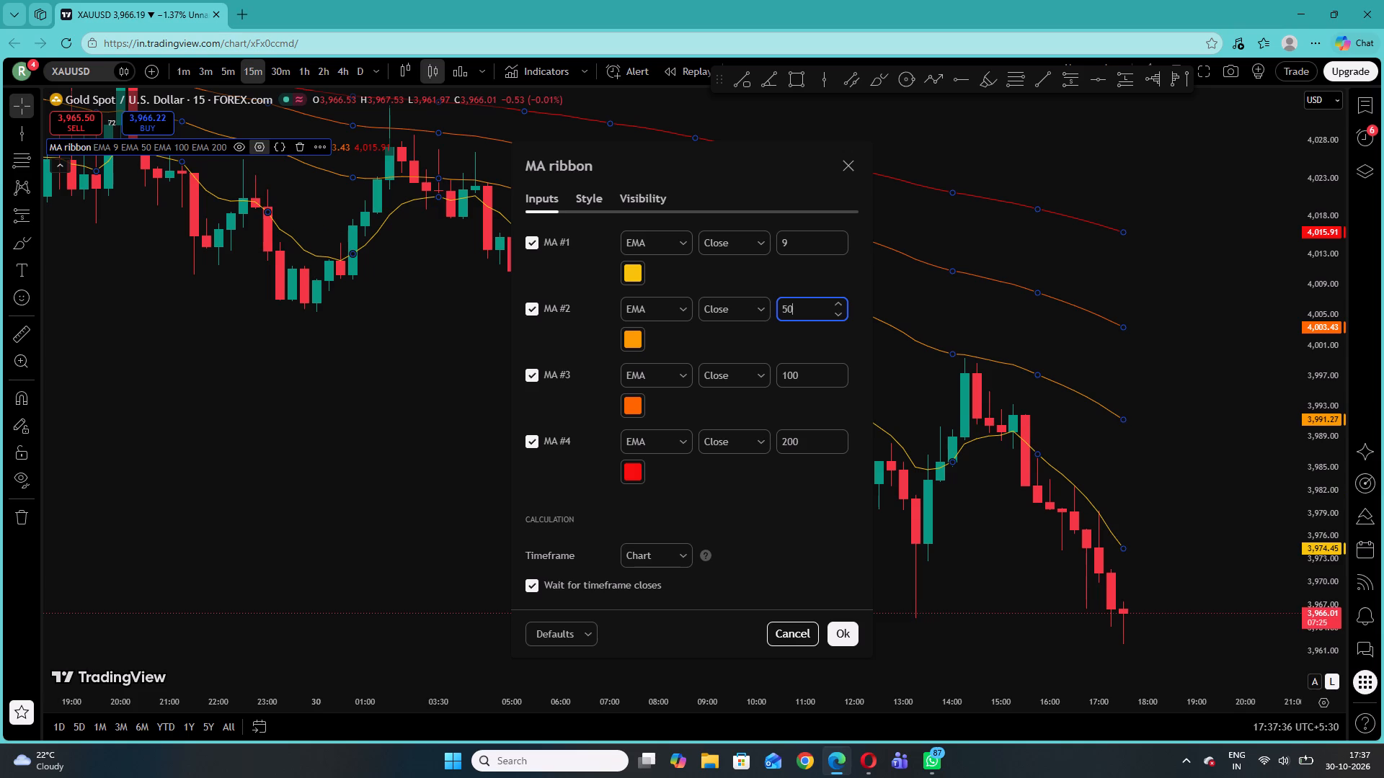
{"action": "left_click", "coordinate": [812, 311]}
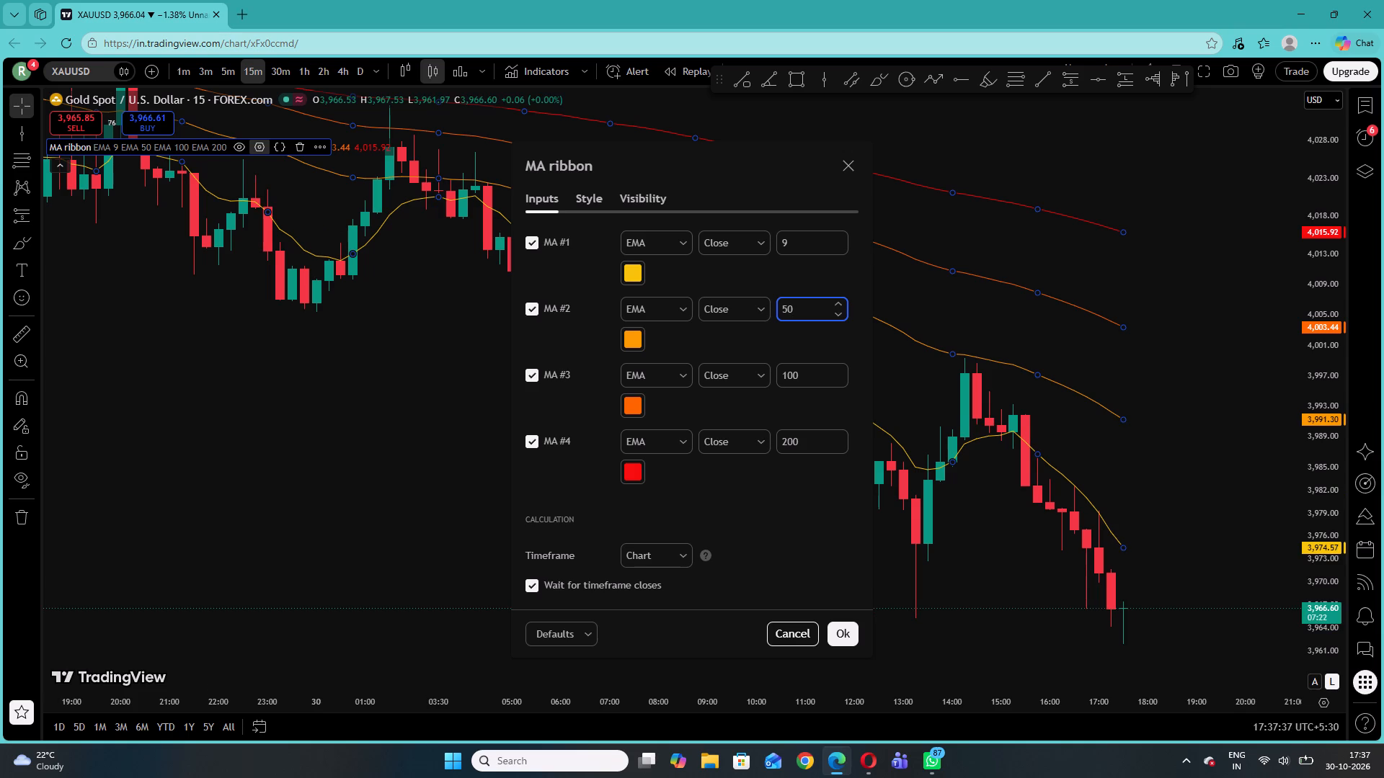
{"action": "double_click", "coordinate": [812, 311]}
{"action": "key", "text": "BackSpace"}
{"action": "key", "text": "BackSpace"}
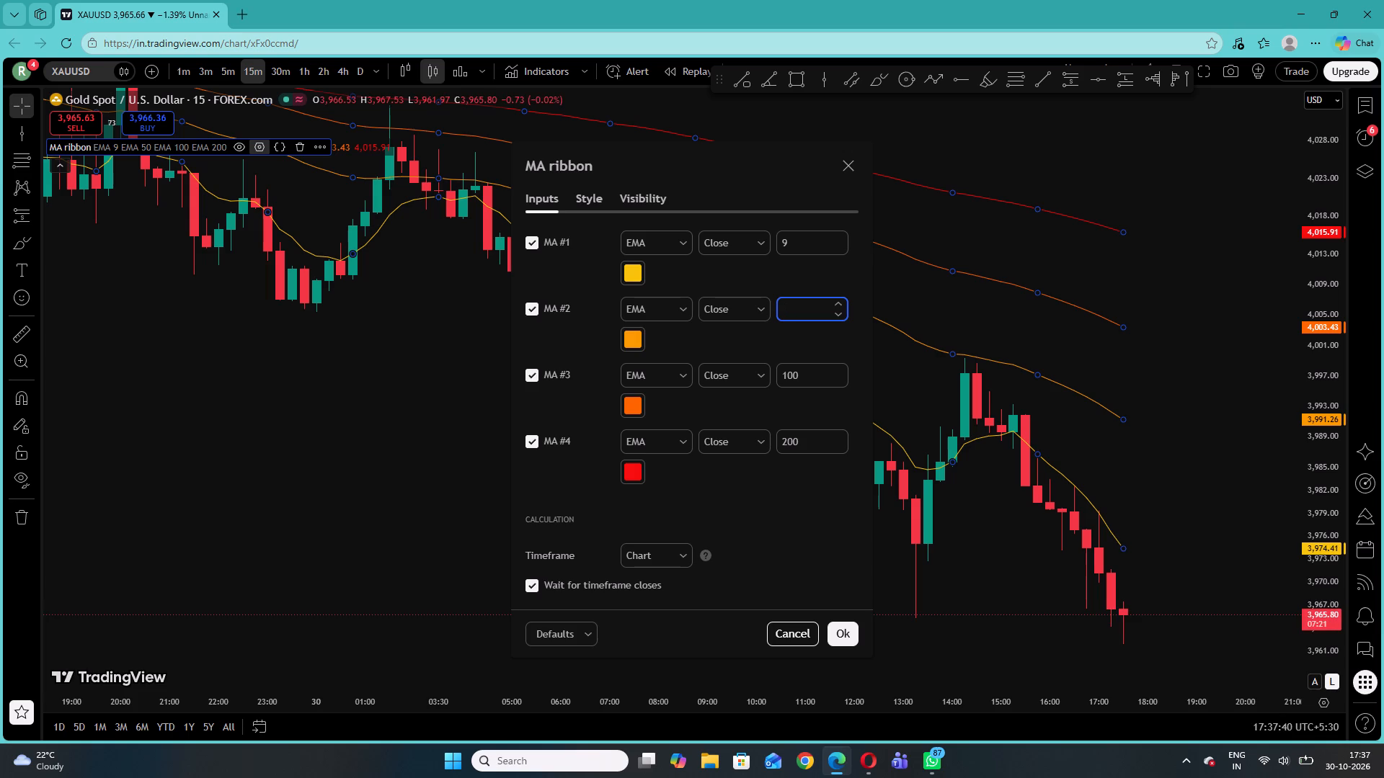
{"action": "key", "text": "1"}
{"action": "key", "text": "BackSpace"}
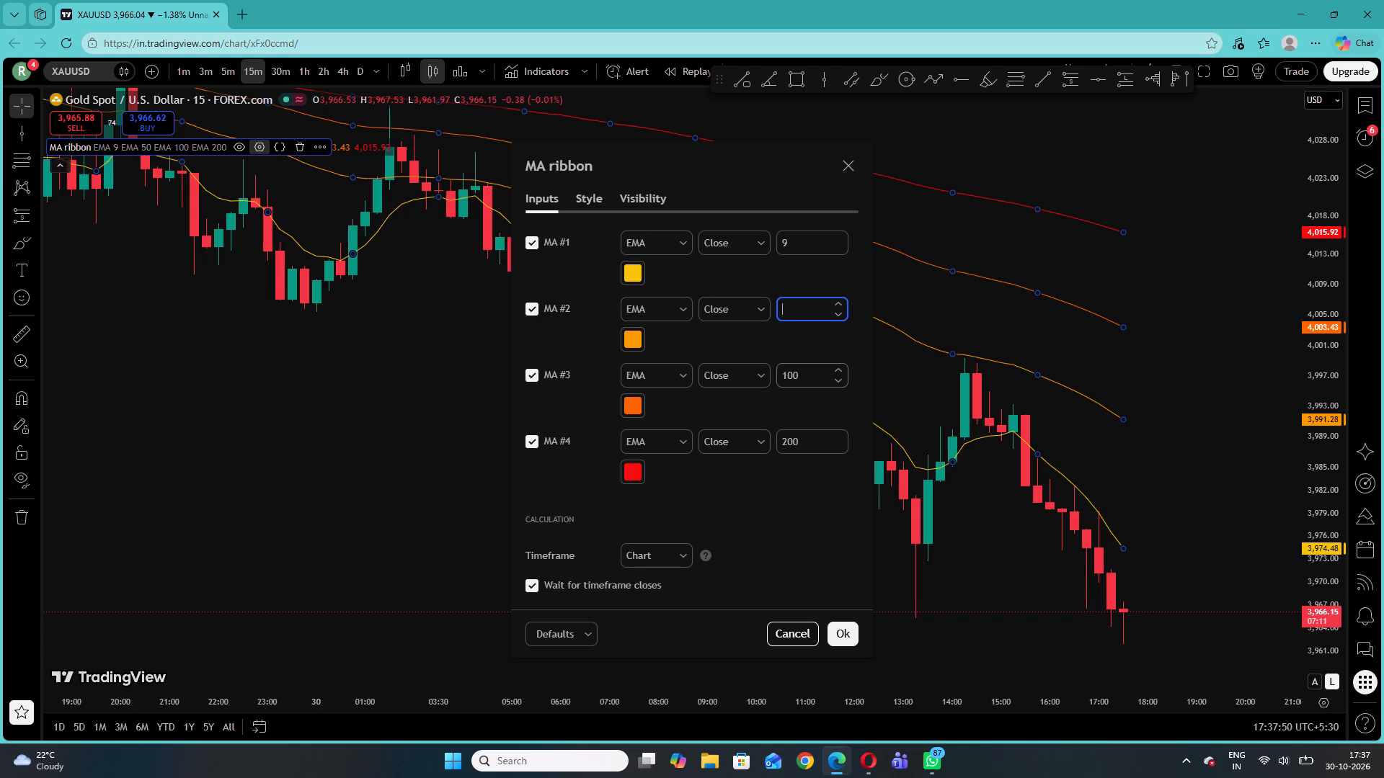
{"action": "left_click", "coordinate": [825, 381]}
{"action": "key", "text": "BackSpace"}
{"action": "key", "text": "BackSpace"}
{"action": "key", "text": "BackSpace"}
{"action": "key", "text": "BackSpace"}
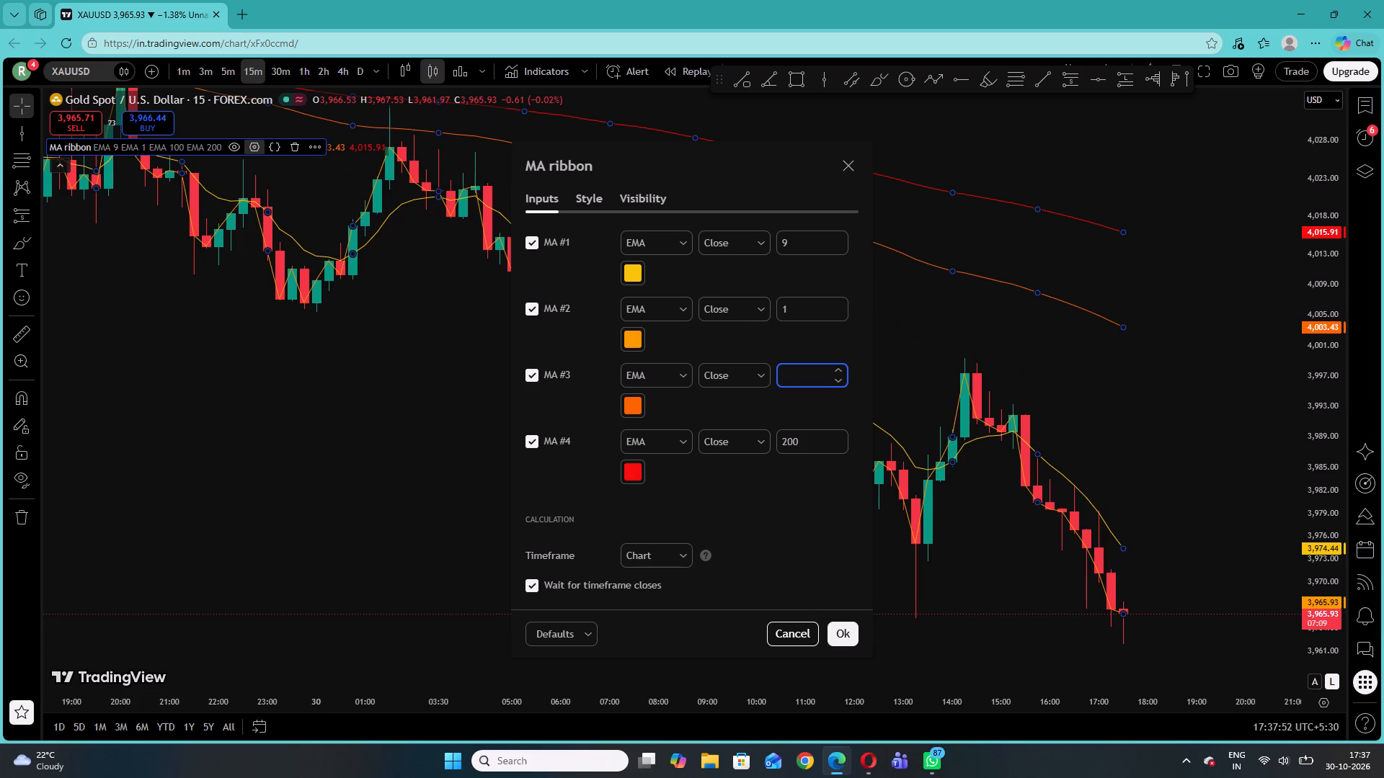
Disable MA #2 and MA #3 and apply the MA ribbon settings.
{"action": "left_click", "coordinate": [530, 312]}
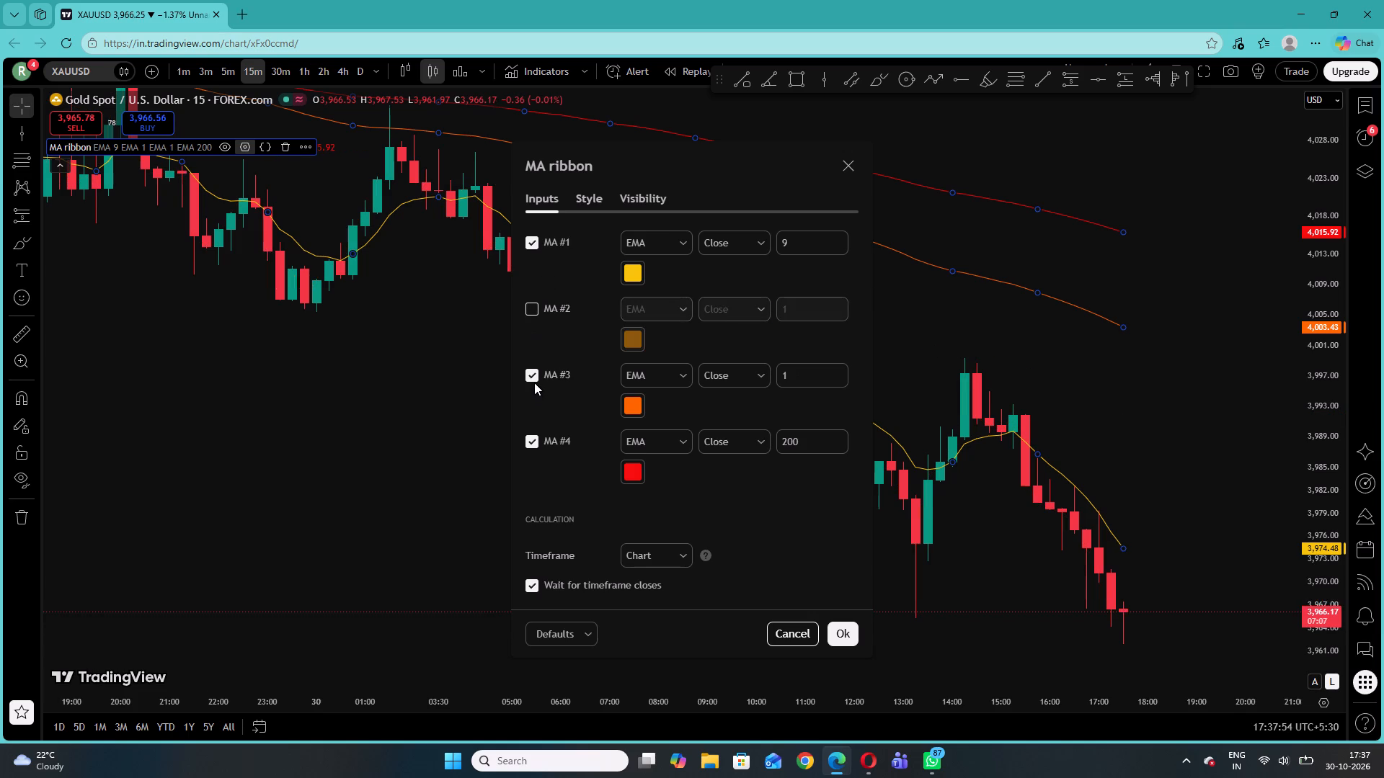
{"action": "left_click", "coordinate": [536, 380]}
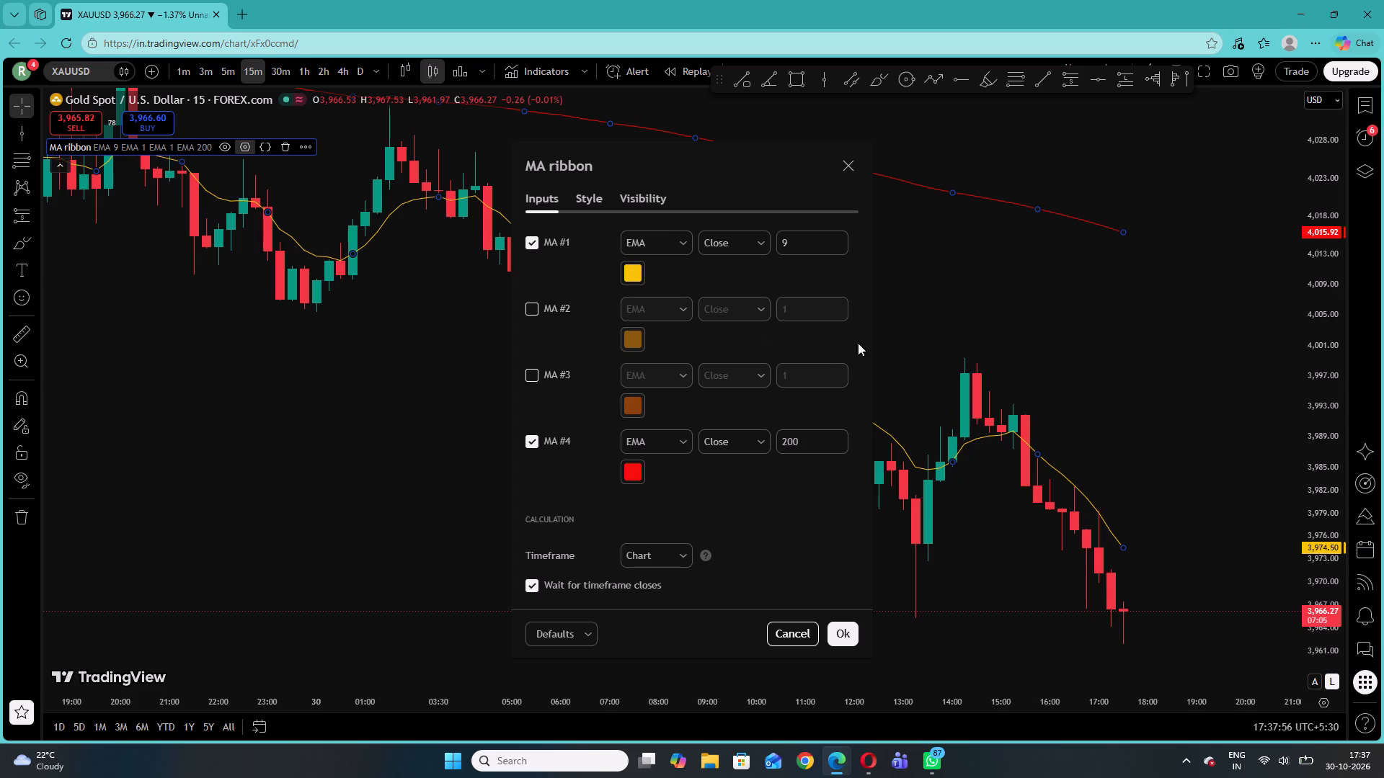
{"action": "left_click", "coordinate": [842, 642]}
{"action": "left_click", "coordinate": [921, 207]}
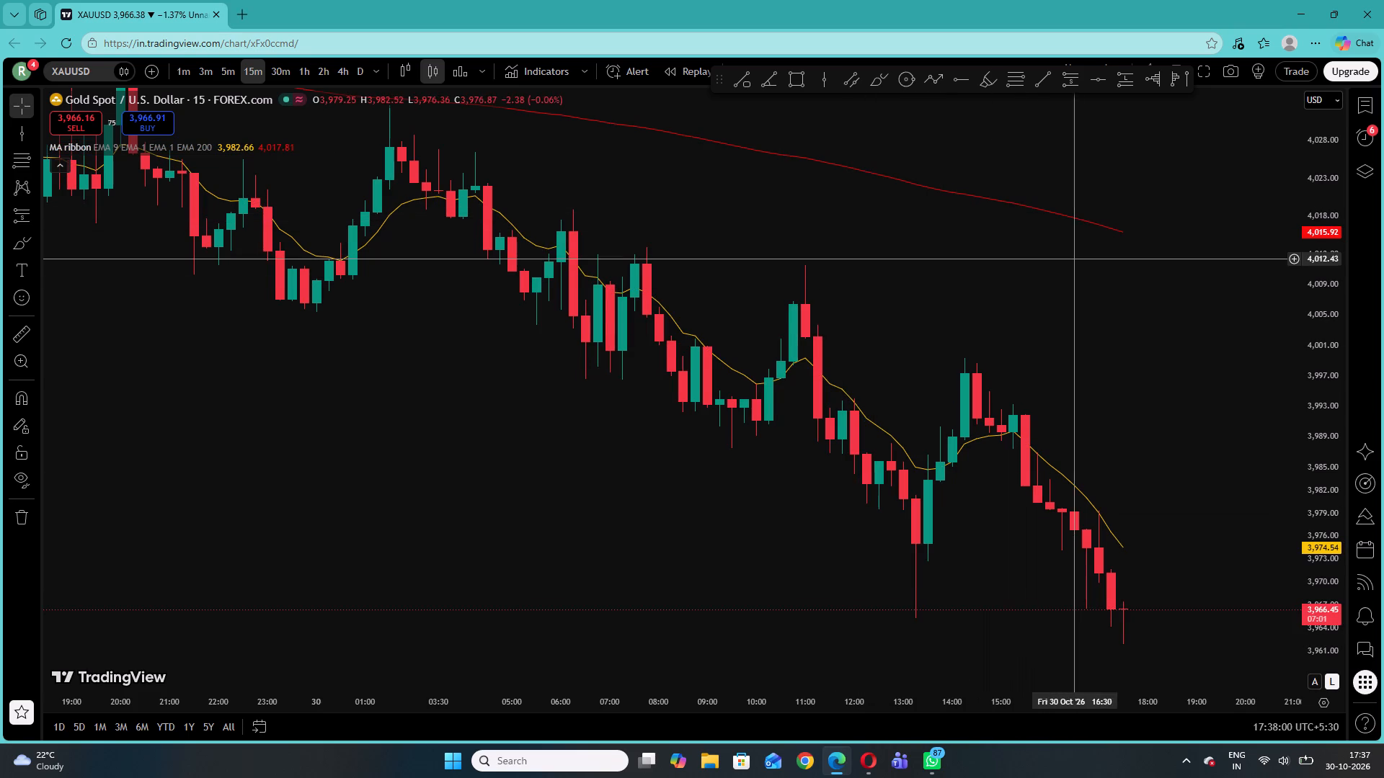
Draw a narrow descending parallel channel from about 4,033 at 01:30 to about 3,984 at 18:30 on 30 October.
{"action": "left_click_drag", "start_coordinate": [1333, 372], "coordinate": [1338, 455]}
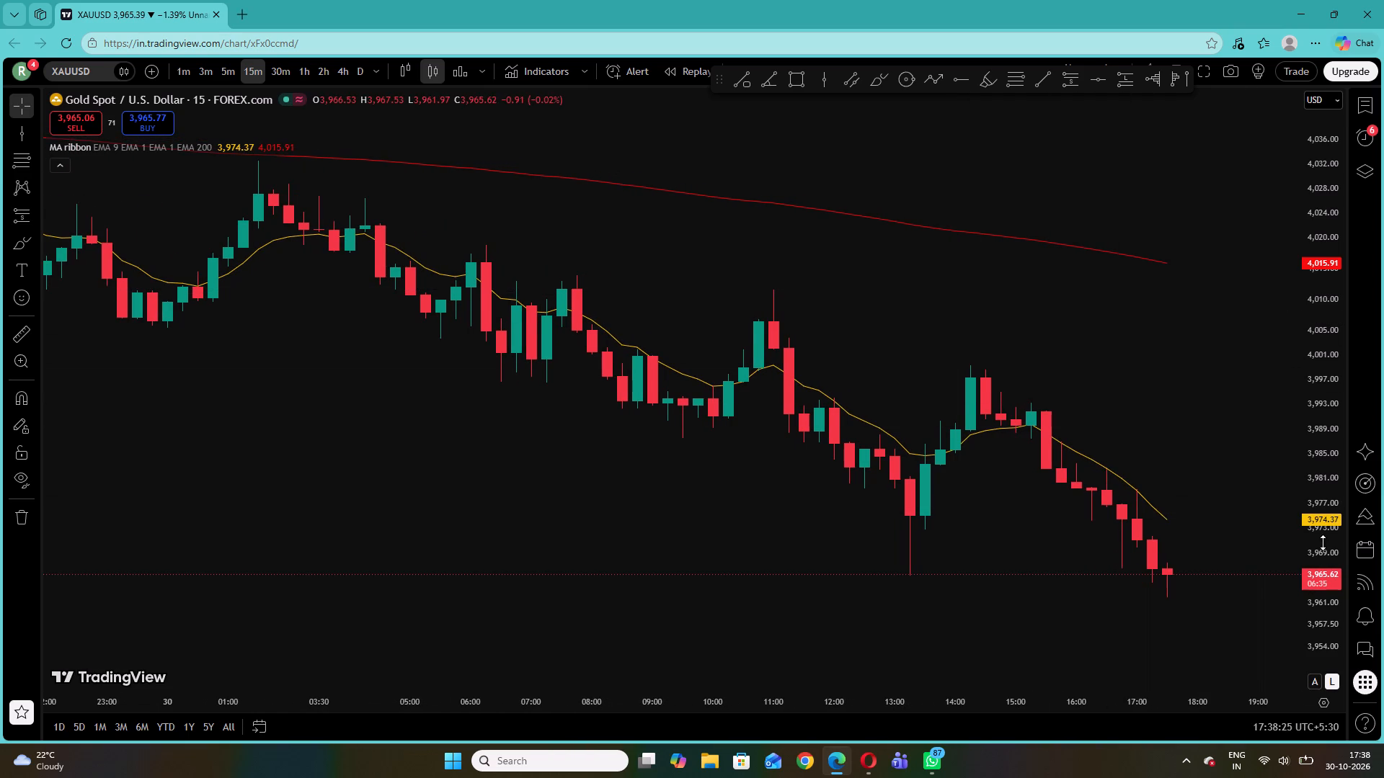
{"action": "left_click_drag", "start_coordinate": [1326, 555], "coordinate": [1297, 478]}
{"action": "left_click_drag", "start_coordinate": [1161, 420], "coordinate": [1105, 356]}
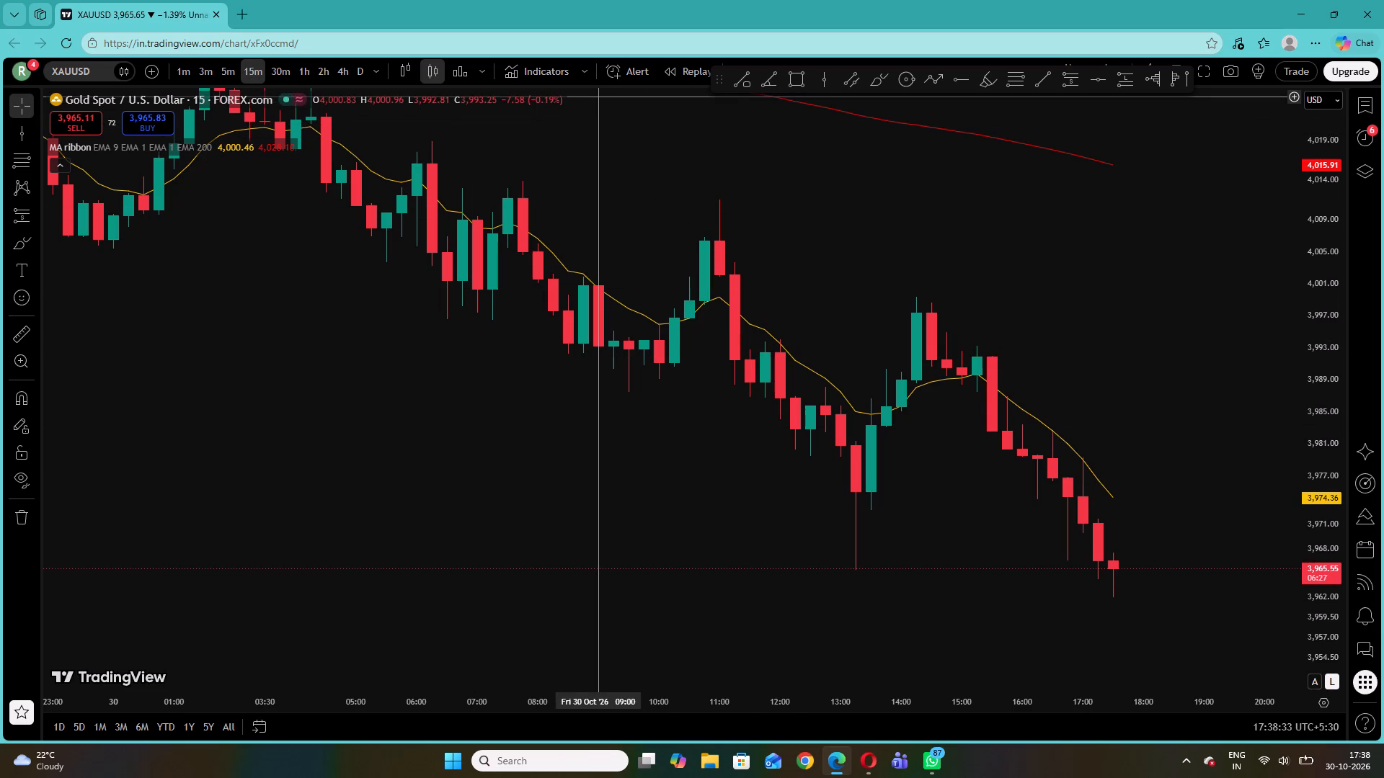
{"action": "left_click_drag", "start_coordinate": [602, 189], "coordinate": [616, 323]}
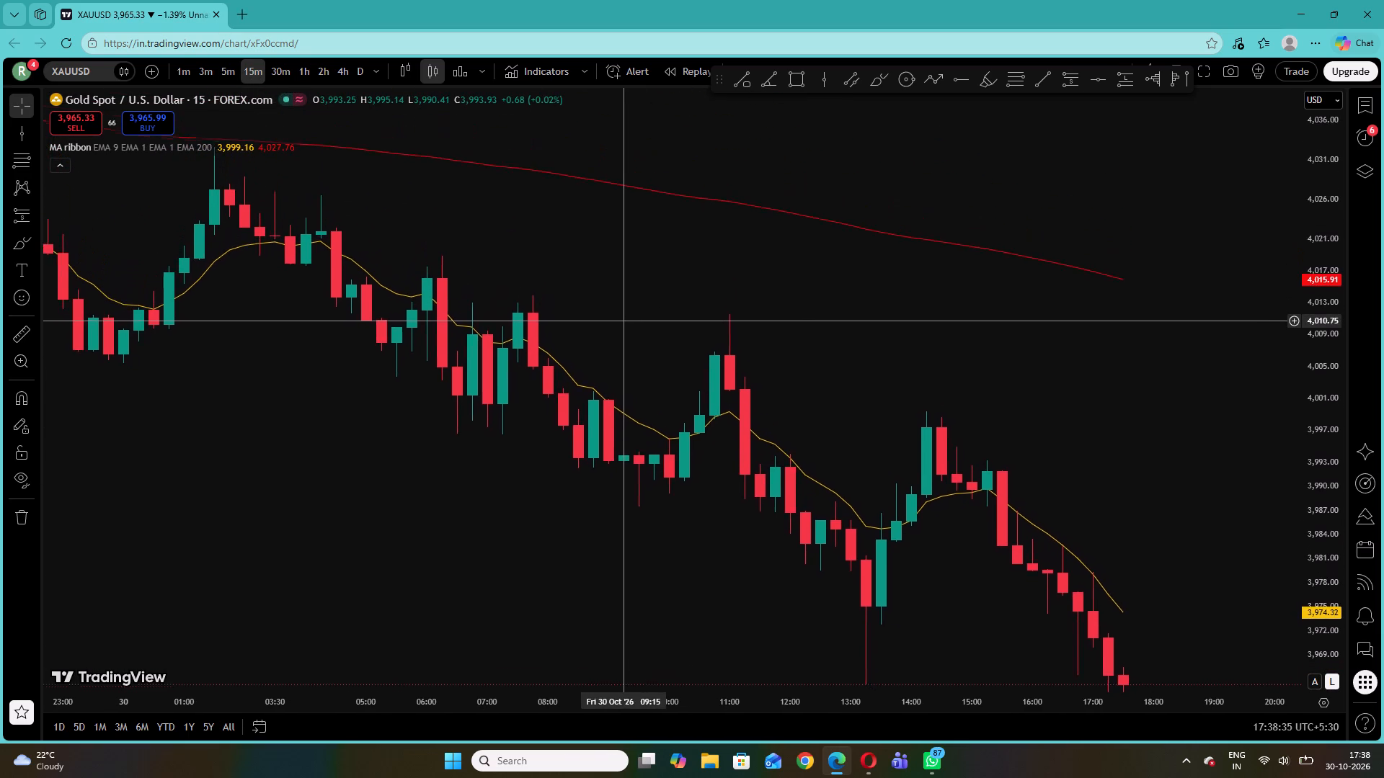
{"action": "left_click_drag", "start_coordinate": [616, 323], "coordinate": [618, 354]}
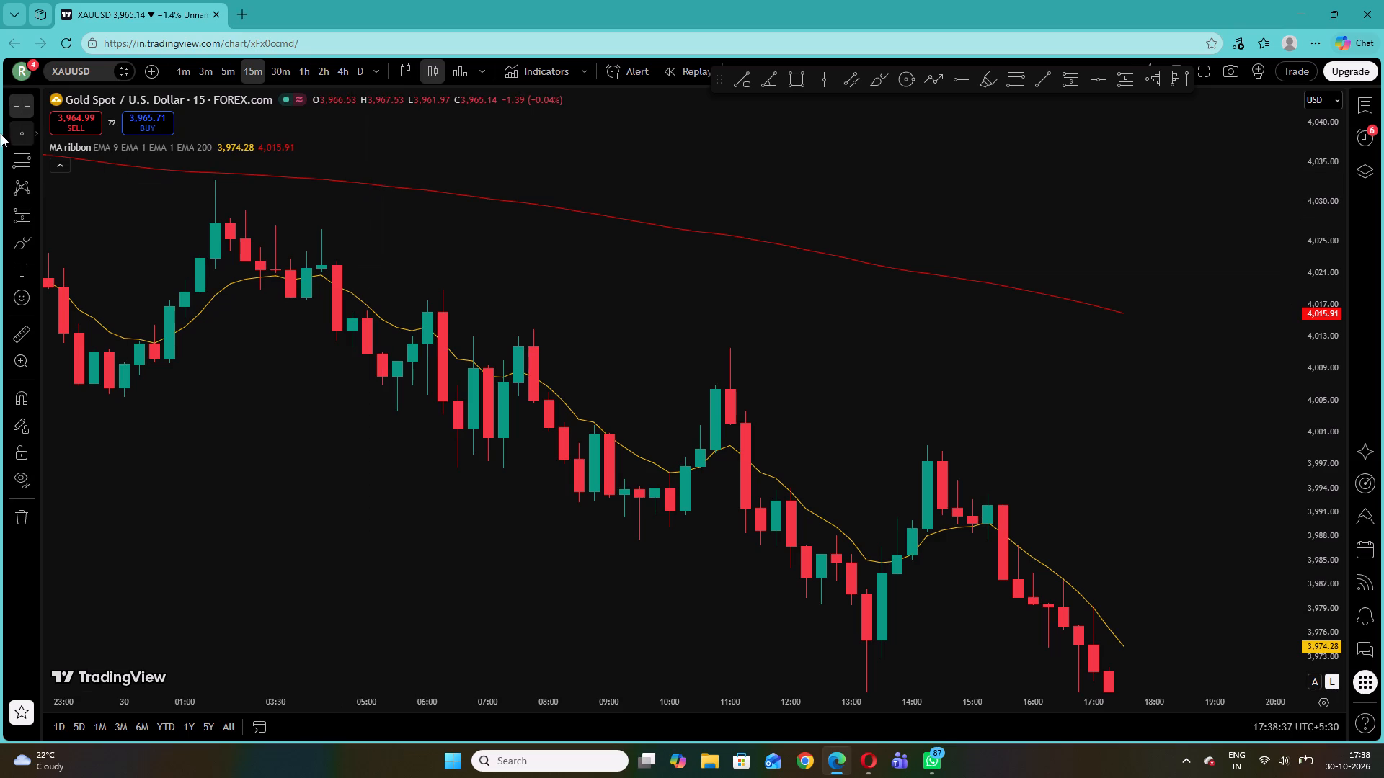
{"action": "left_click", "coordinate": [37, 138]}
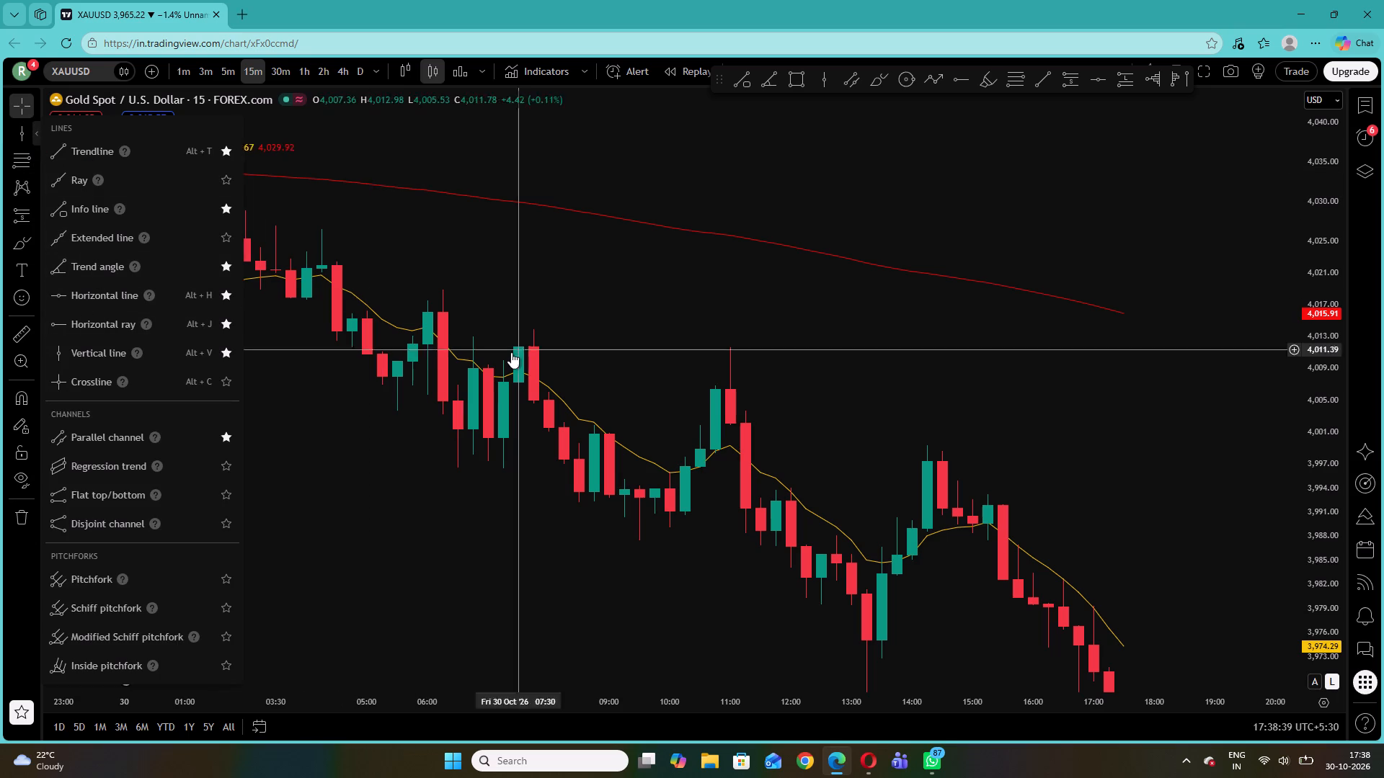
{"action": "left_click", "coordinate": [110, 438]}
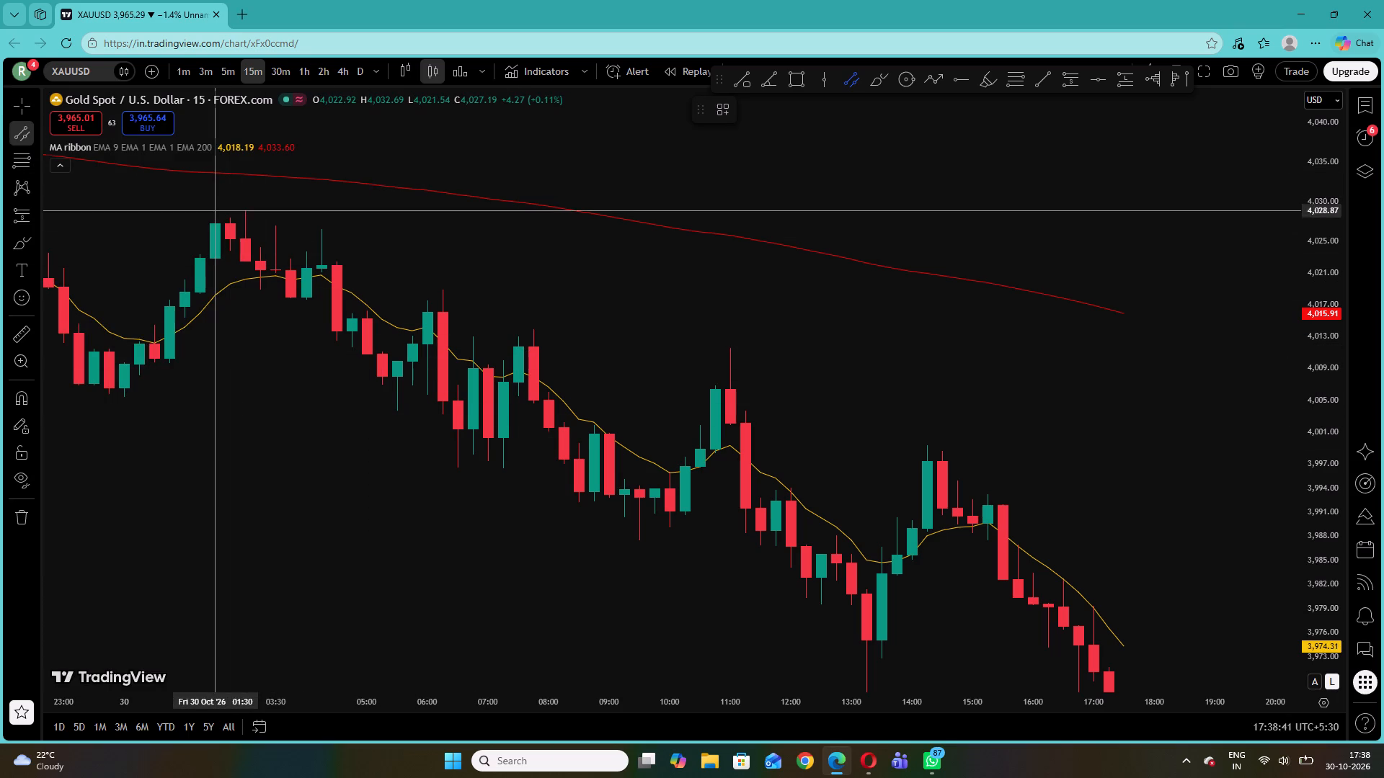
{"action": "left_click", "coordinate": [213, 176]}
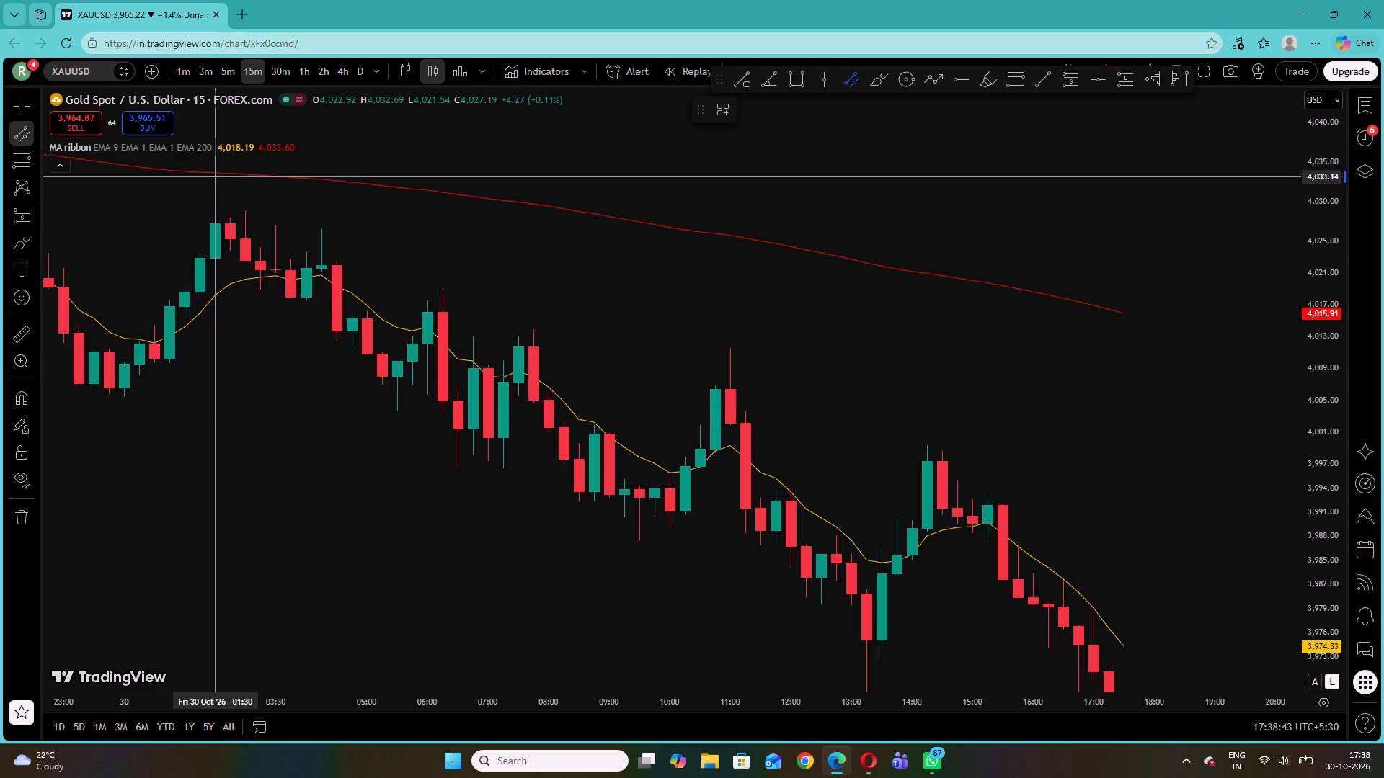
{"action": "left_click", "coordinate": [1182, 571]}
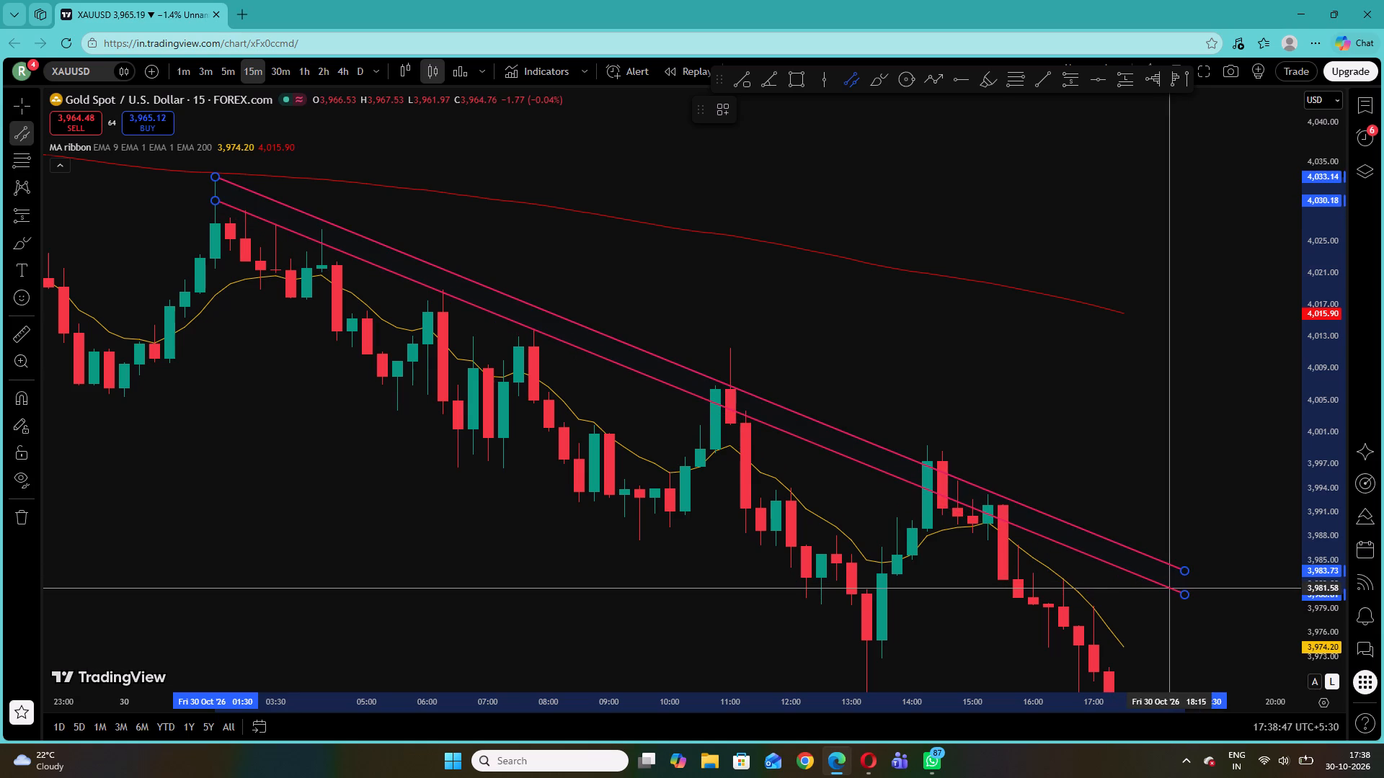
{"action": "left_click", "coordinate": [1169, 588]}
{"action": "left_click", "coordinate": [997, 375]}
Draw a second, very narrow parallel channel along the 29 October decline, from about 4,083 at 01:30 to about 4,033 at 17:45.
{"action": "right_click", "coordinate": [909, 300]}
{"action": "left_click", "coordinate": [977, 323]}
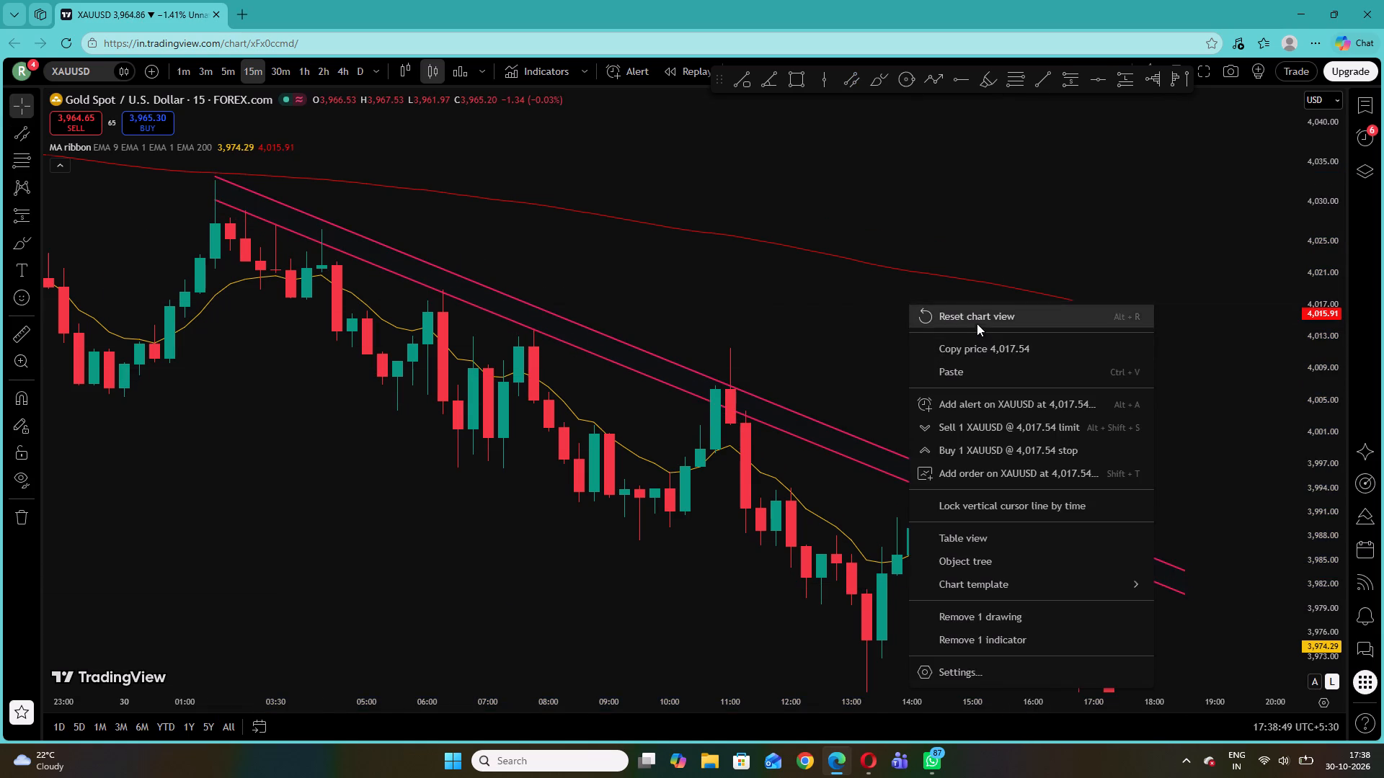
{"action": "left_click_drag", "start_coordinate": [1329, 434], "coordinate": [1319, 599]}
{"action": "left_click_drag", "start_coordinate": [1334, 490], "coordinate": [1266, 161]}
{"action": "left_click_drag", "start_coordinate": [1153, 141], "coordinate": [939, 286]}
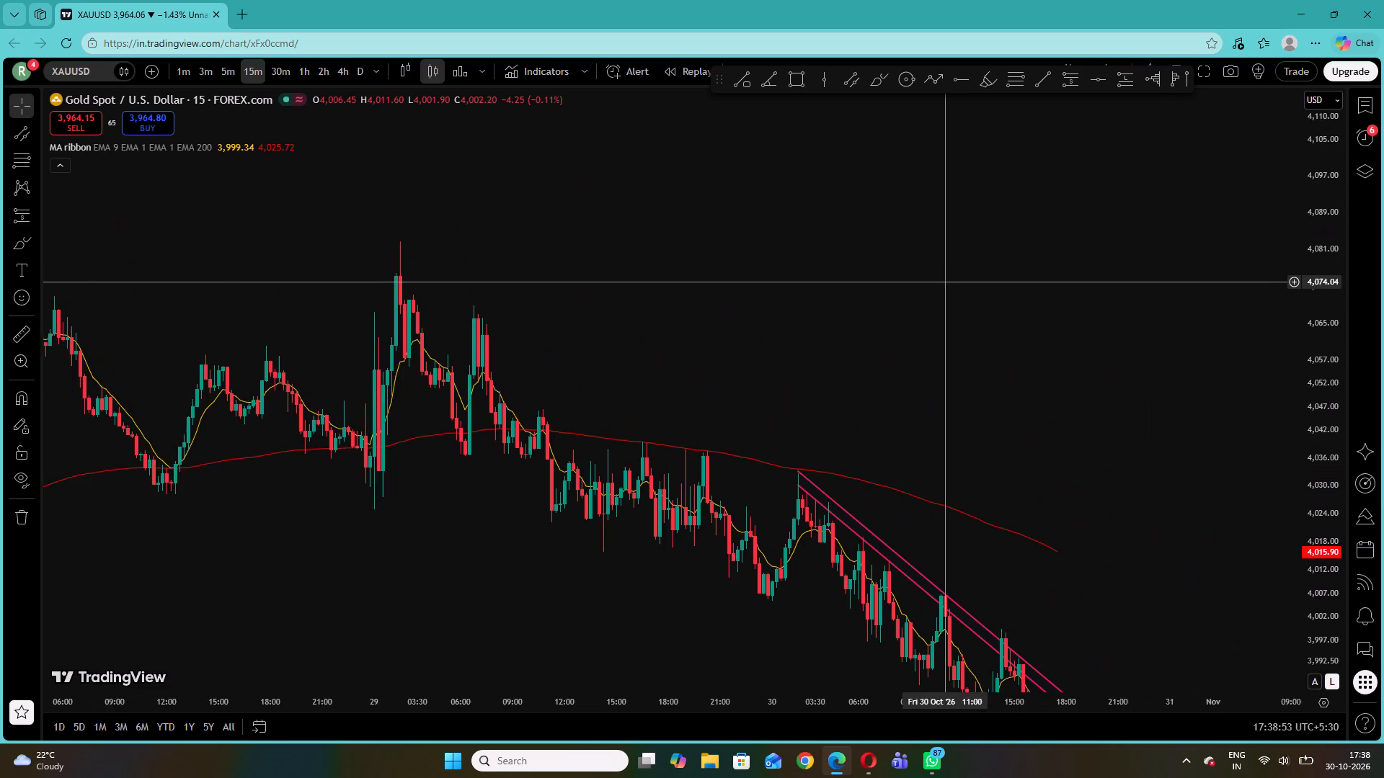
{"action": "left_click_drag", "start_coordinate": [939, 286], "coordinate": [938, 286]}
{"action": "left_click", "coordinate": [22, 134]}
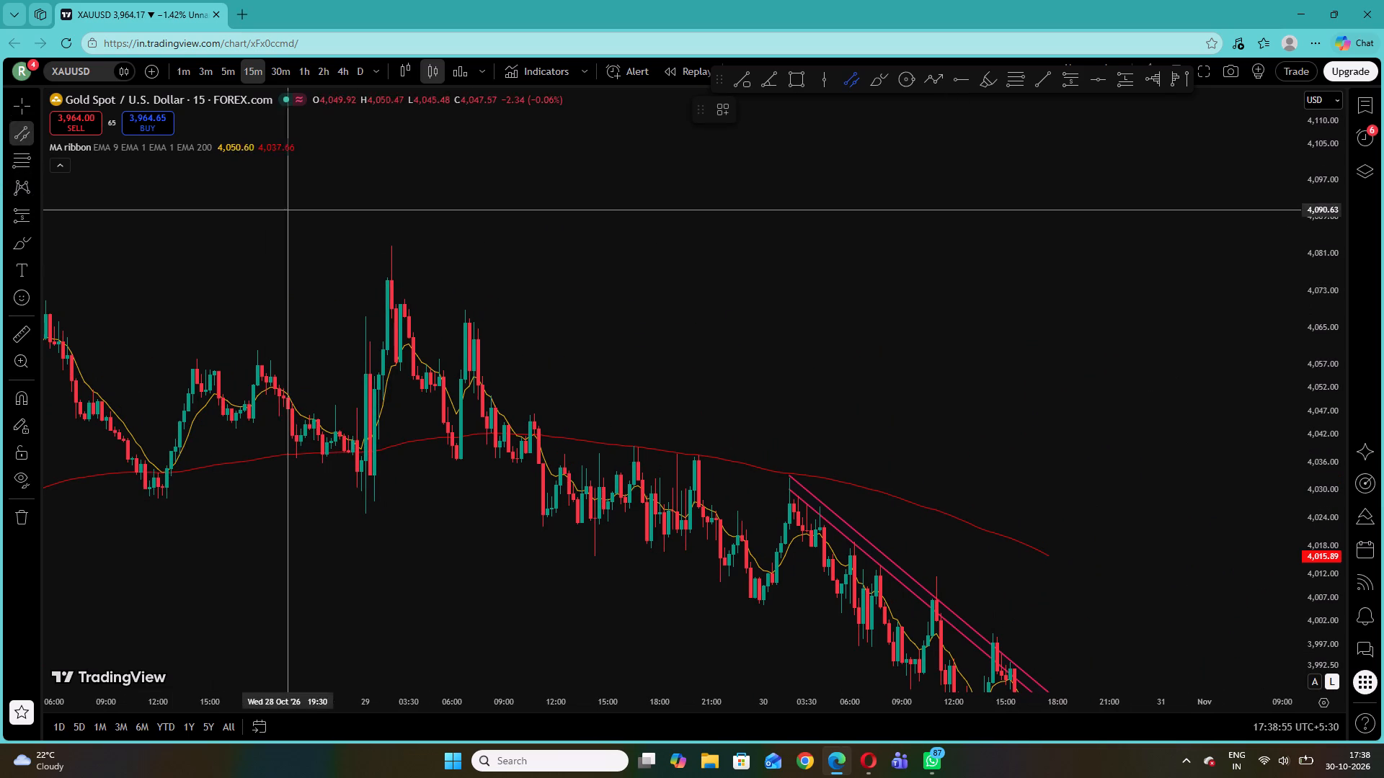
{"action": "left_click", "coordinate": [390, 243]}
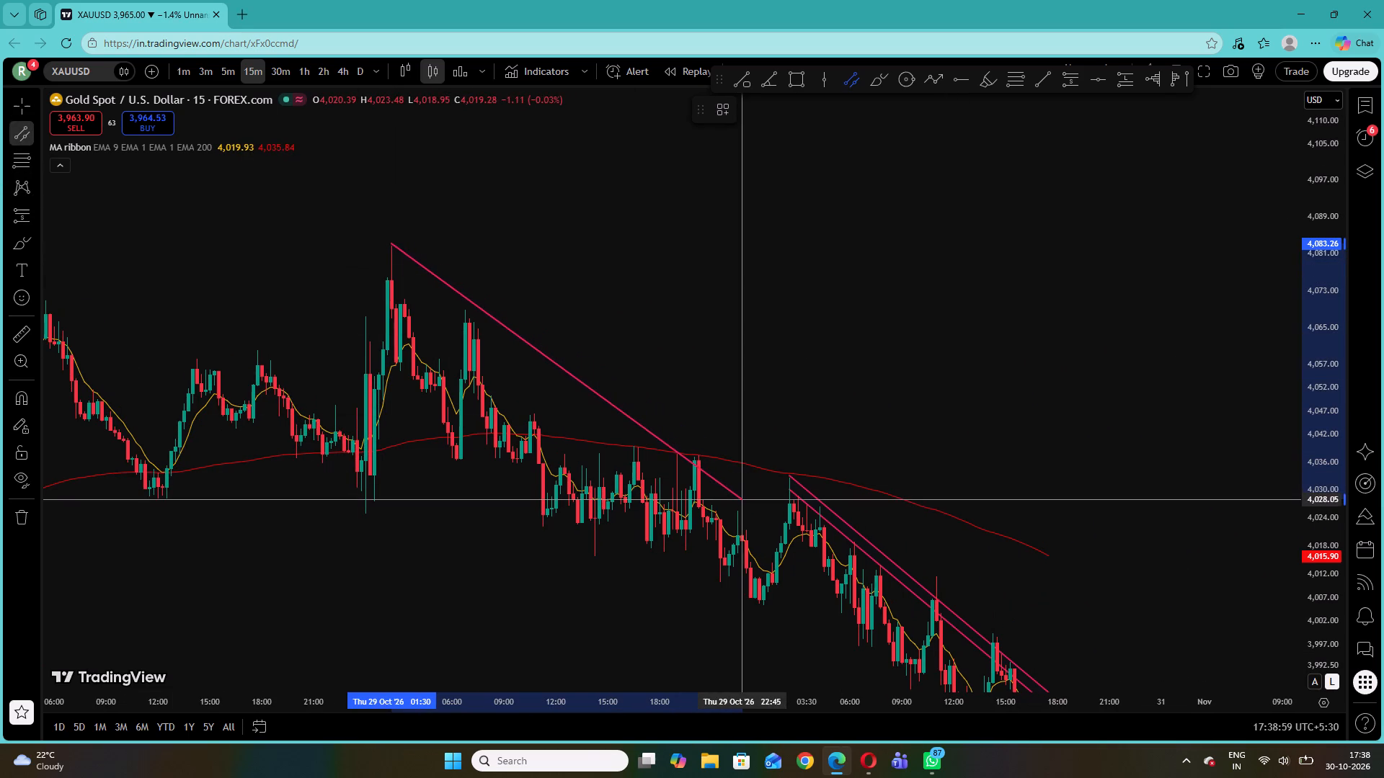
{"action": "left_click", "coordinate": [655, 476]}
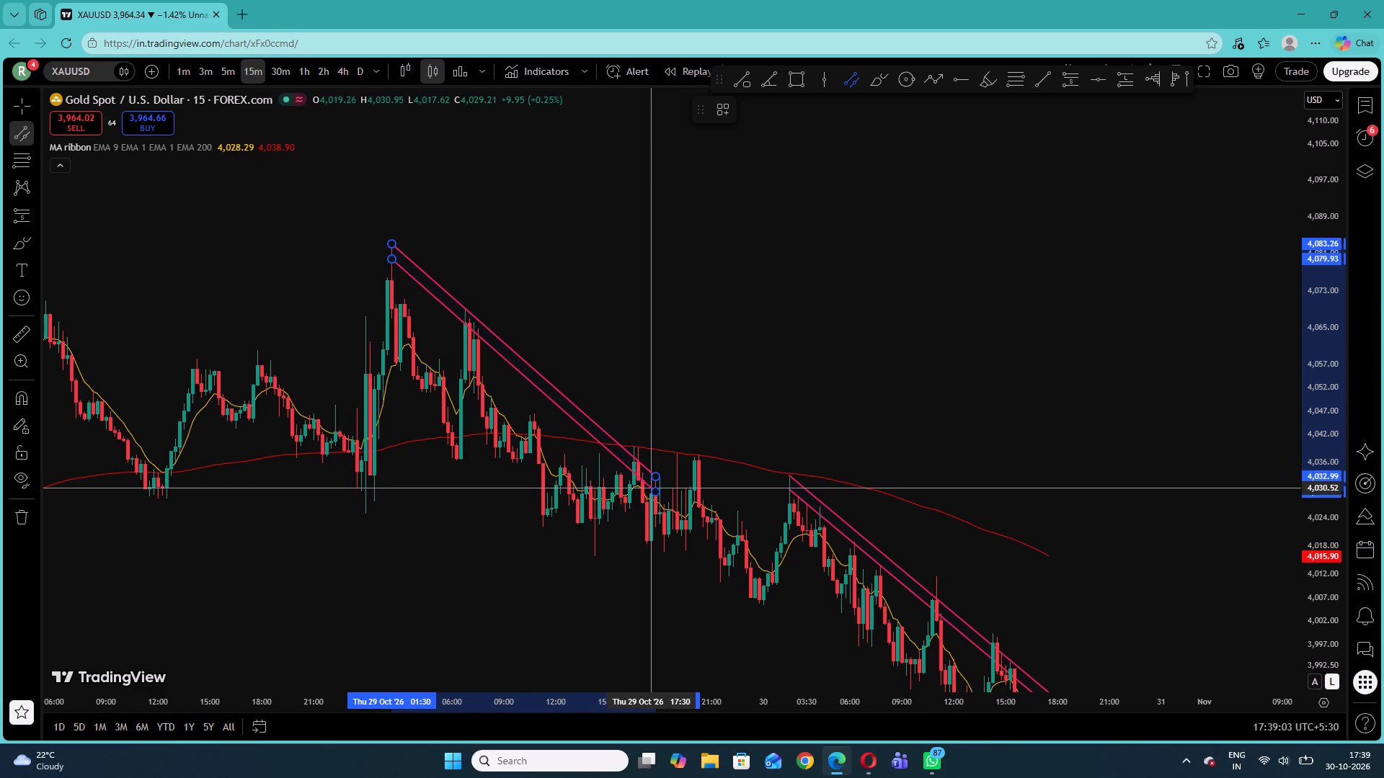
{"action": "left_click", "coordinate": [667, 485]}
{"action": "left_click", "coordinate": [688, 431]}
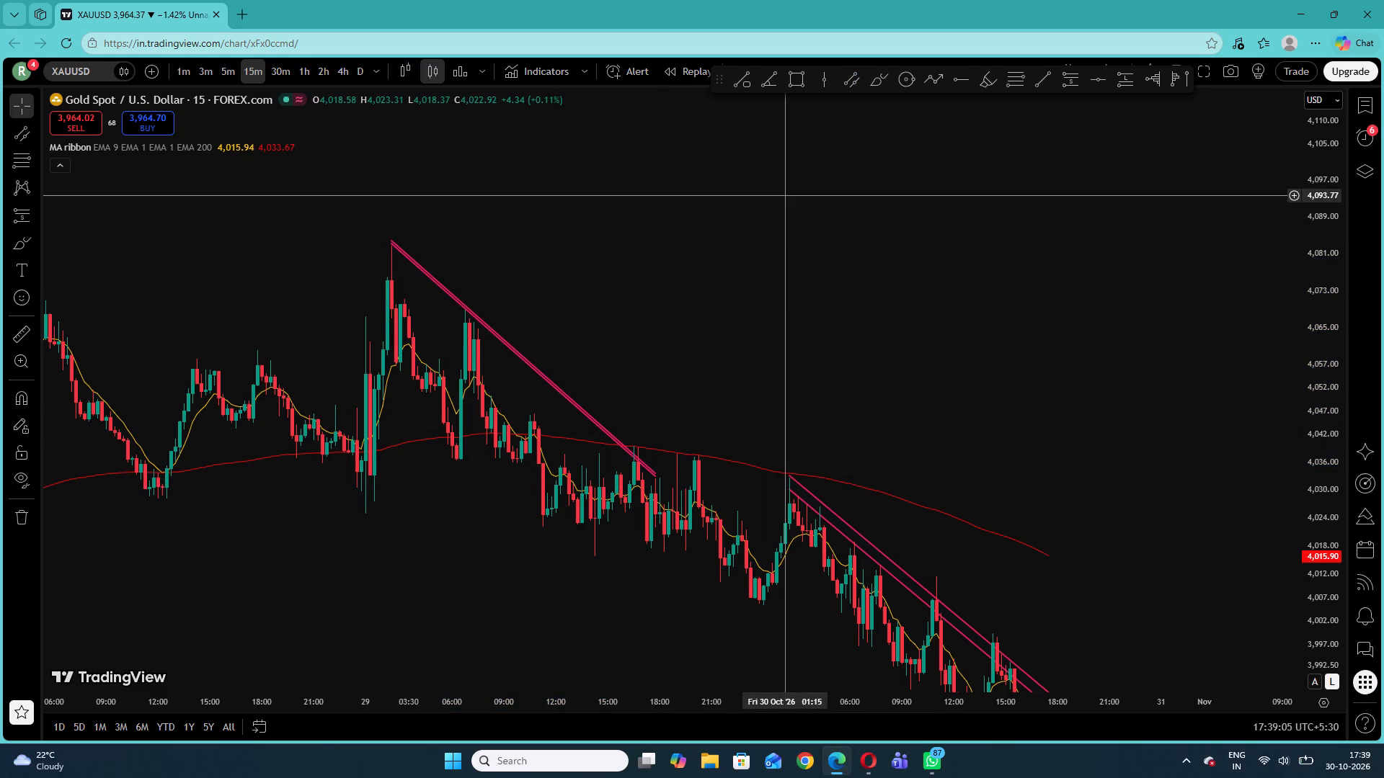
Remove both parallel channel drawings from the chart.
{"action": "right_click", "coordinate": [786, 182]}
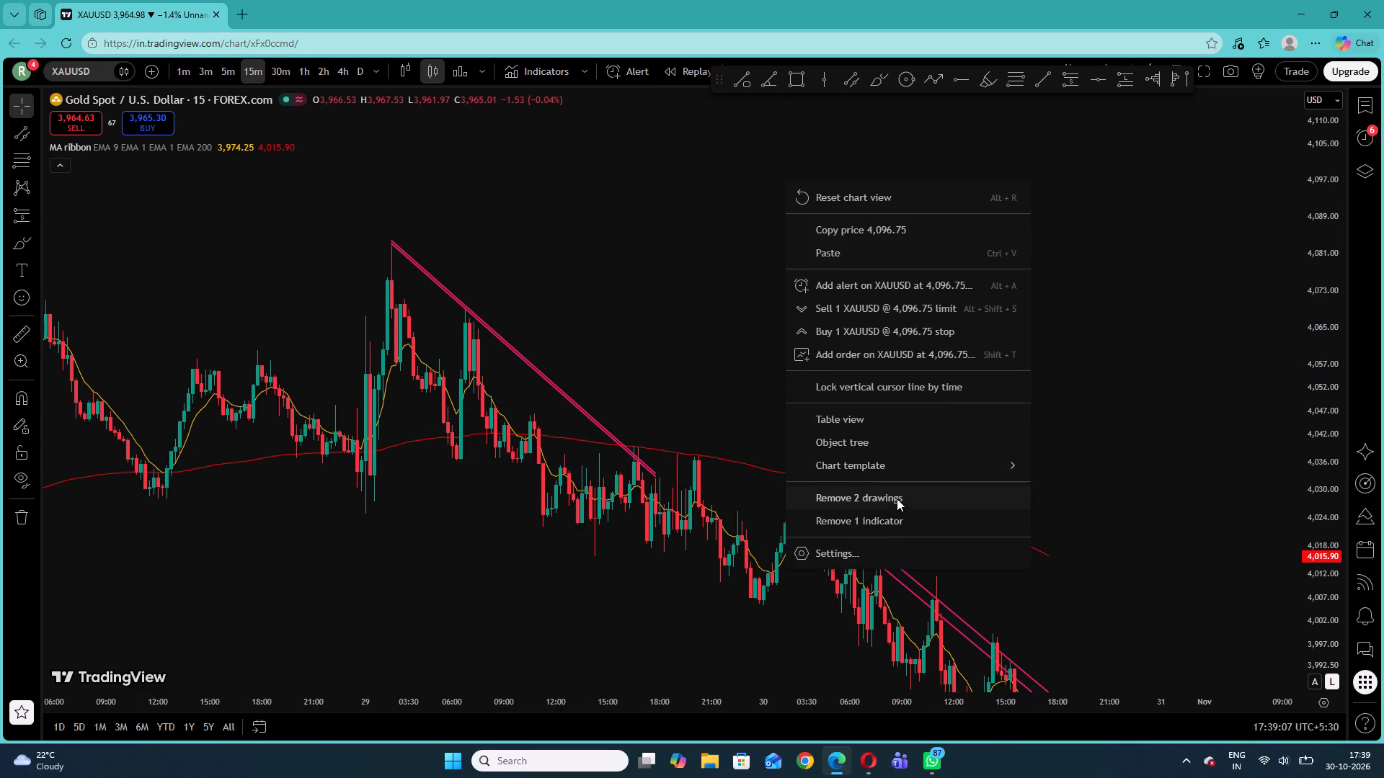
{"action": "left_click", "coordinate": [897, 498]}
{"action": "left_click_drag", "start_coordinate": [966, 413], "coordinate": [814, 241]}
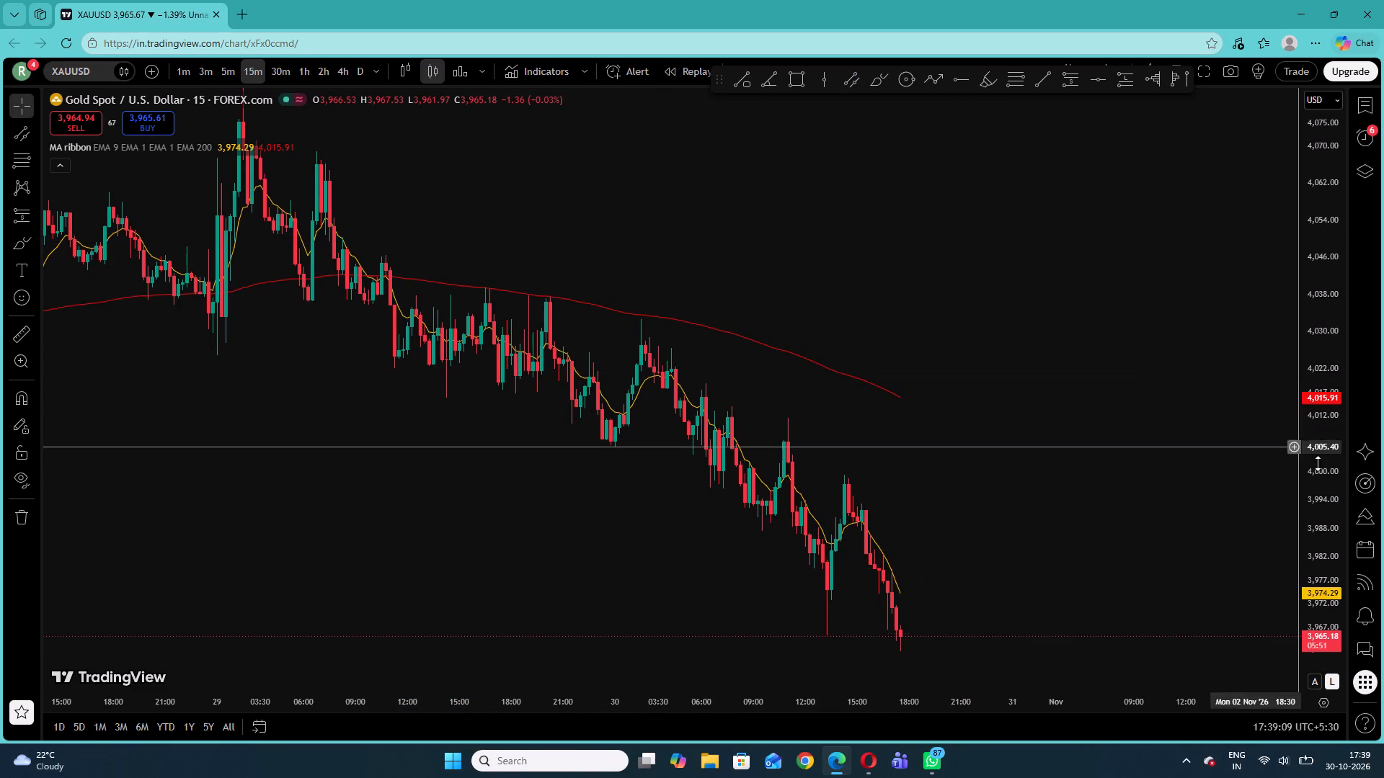
Examine the gold downtrend against EMA 9 and EMA 200 on the 15-minute and 5-minute timeframes, returning to 15 minutes.
{"action": "left_click_drag", "start_coordinate": [1317, 446], "coordinate": [1321, 522]}
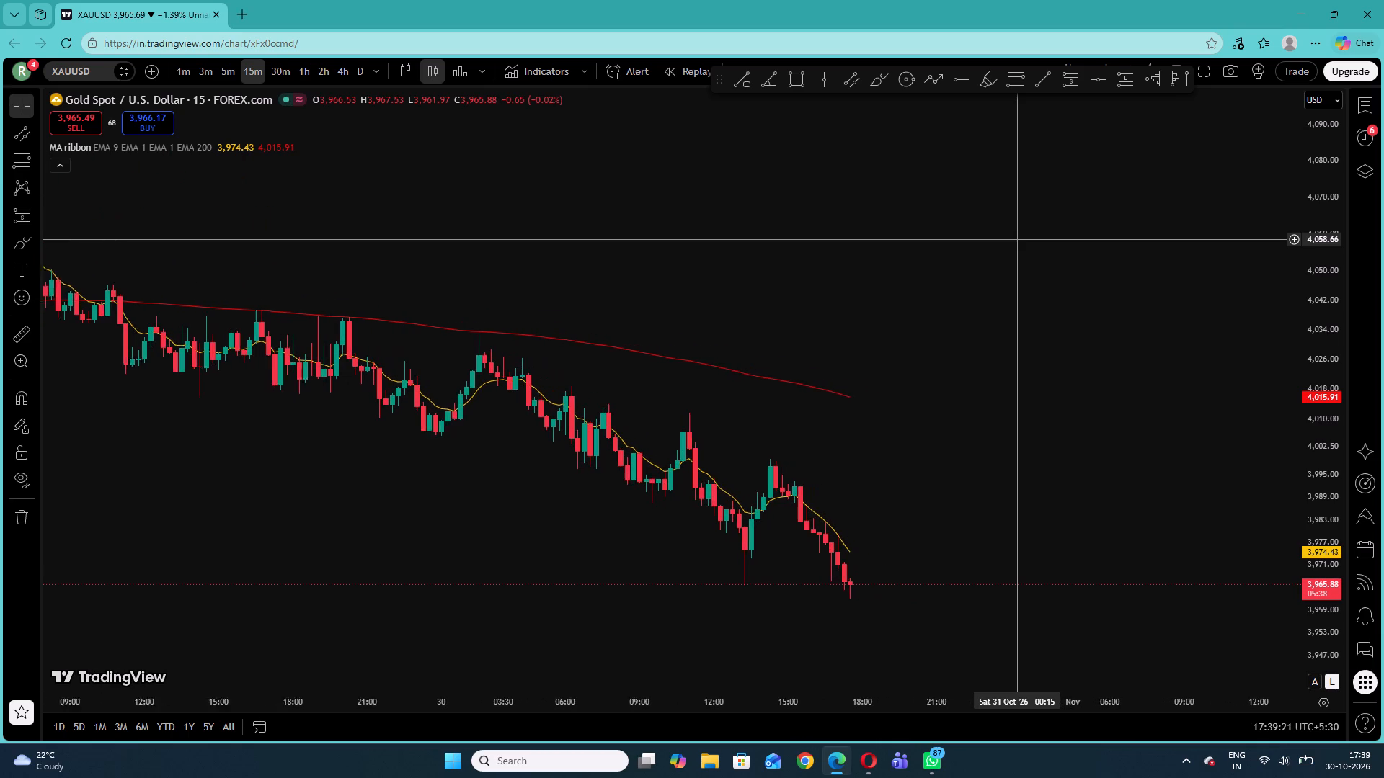
{"action": "left_click_drag", "start_coordinate": [899, 408], "coordinate": [900, 408]}
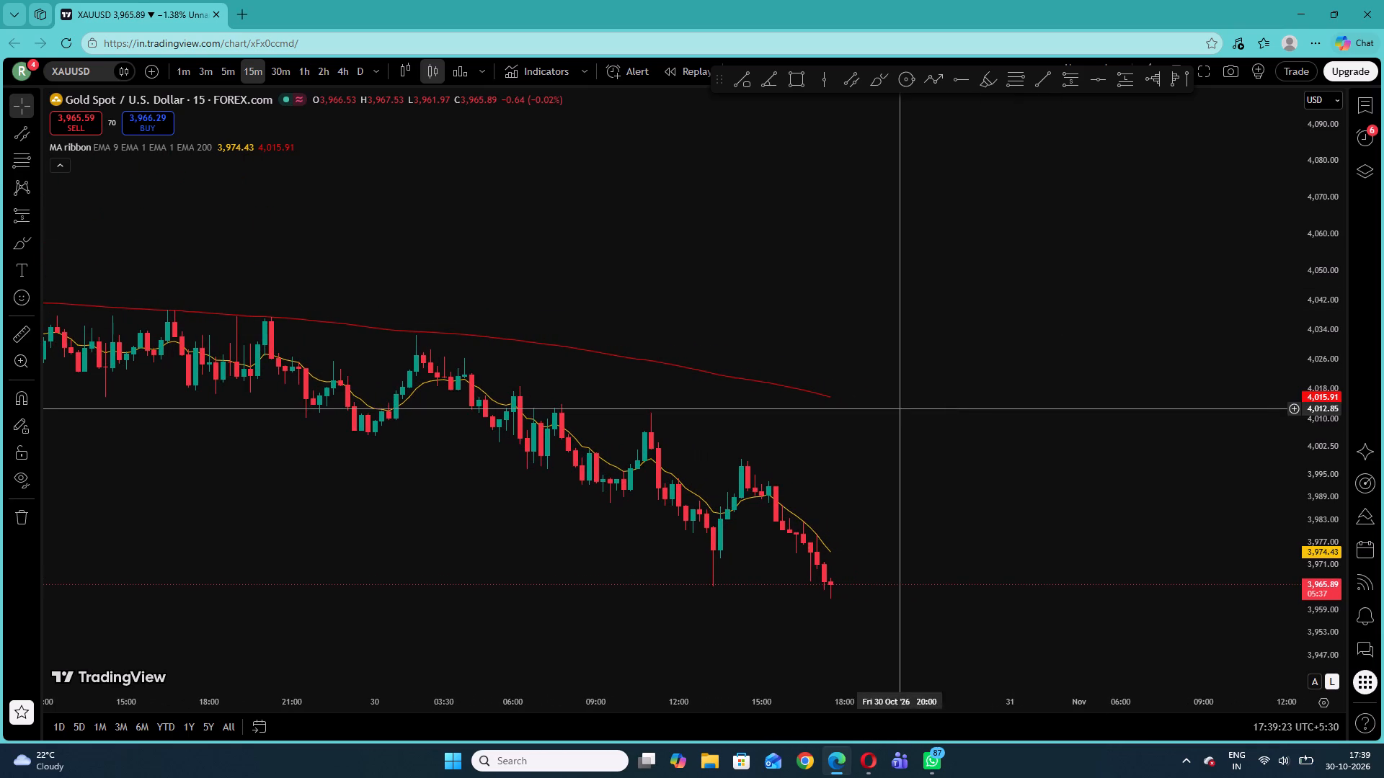
{"action": "left_click_drag", "start_coordinate": [900, 408], "coordinate": [957, 380]}
{"action": "left_click_drag", "start_coordinate": [1335, 491], "coordinate": [1305, 172]}
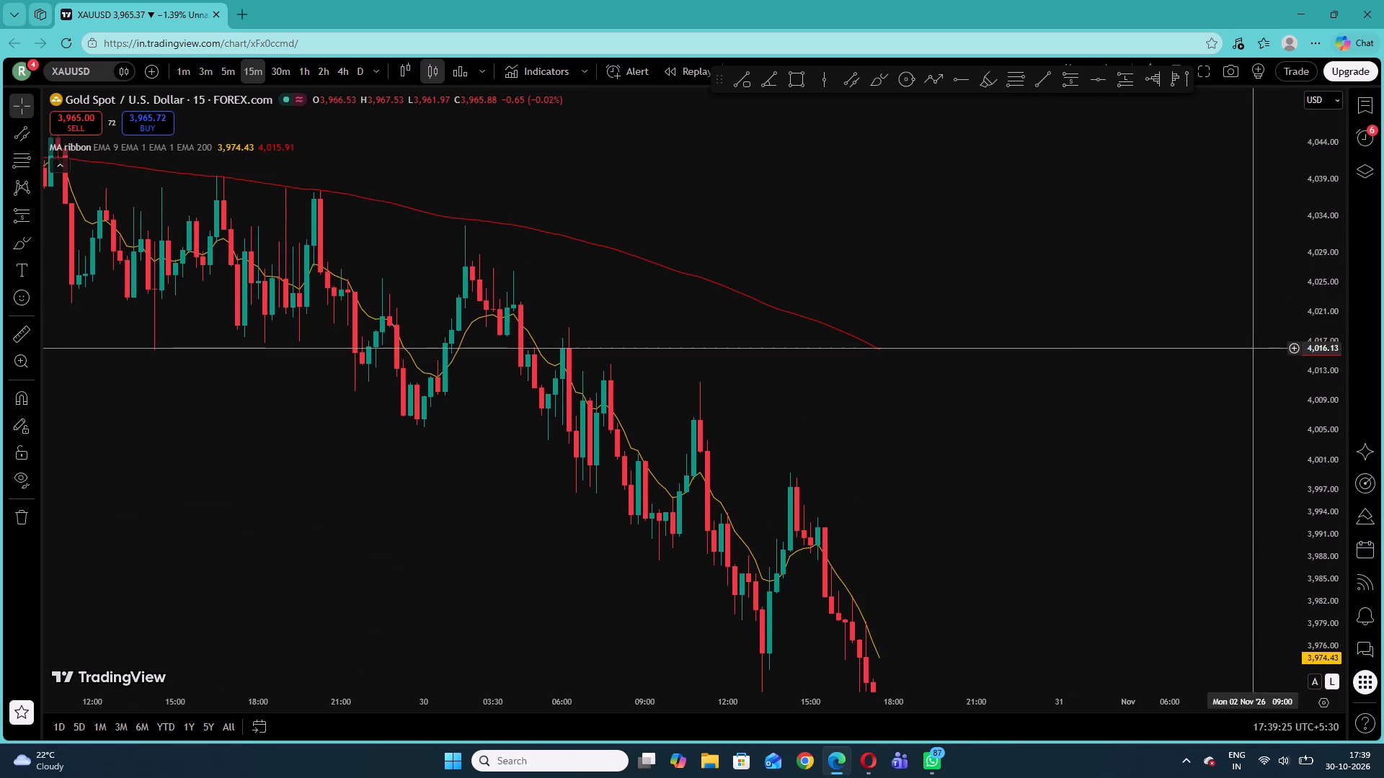
{"action": "left_click_drag", "start_coordinate": [1334, 291], "coordinate": [1331, 485]}
{"action": "left_click_drag", "start_coordinate": [1001, 437], "coordinate": [924, 351]}
{"action": "left_click", "coordinate": [227, 78]}
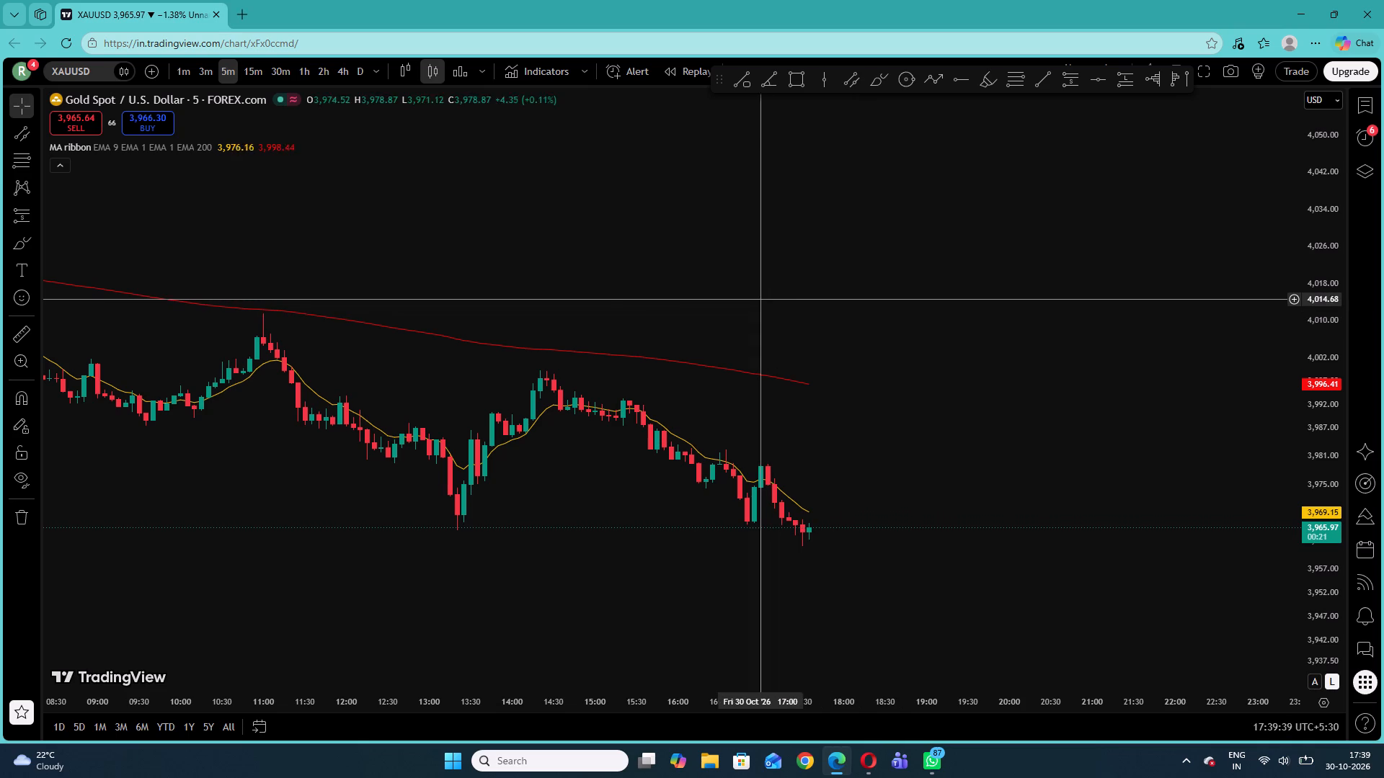
{"action": "left_click", "coordinate": [255, 79]}
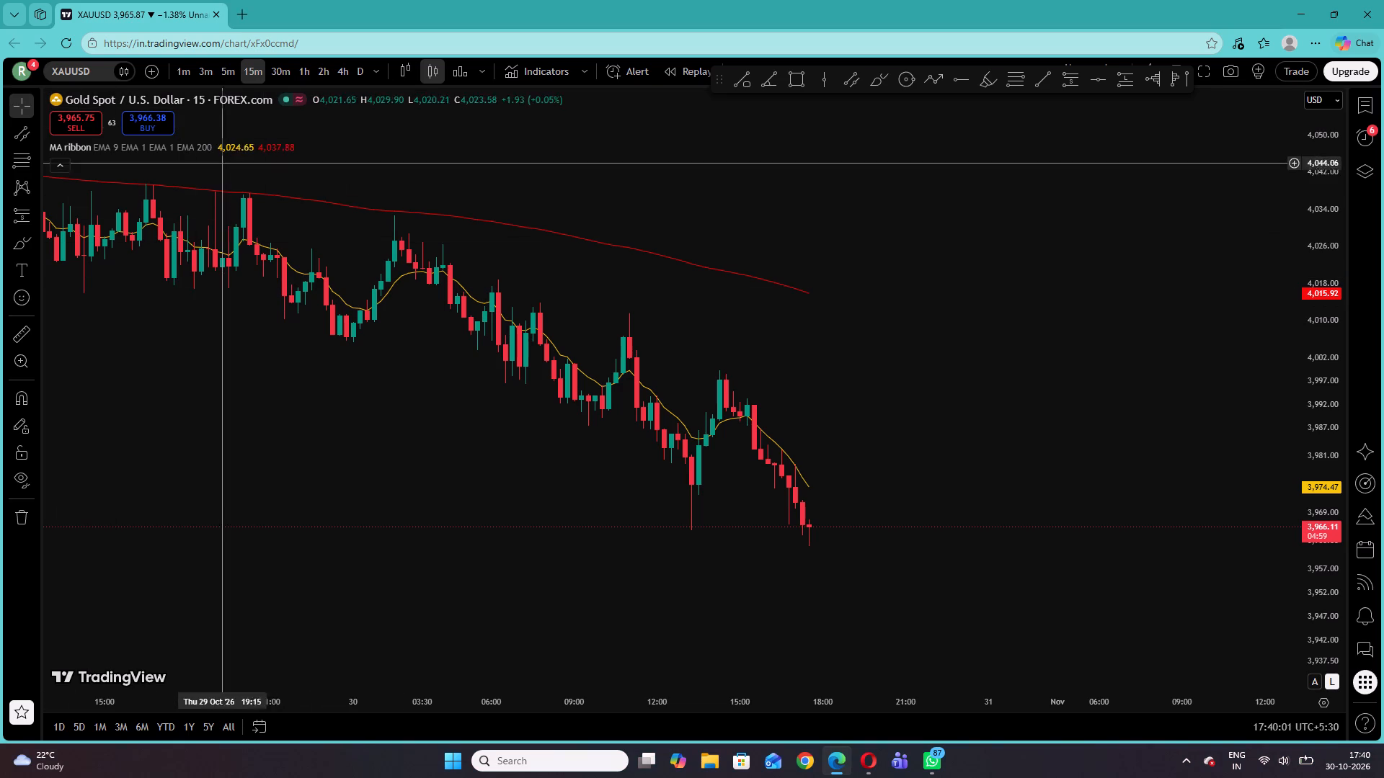
{"action": "left_click_drag", "start_coordinate": [443, 202], "coordinate": [561, 227]}
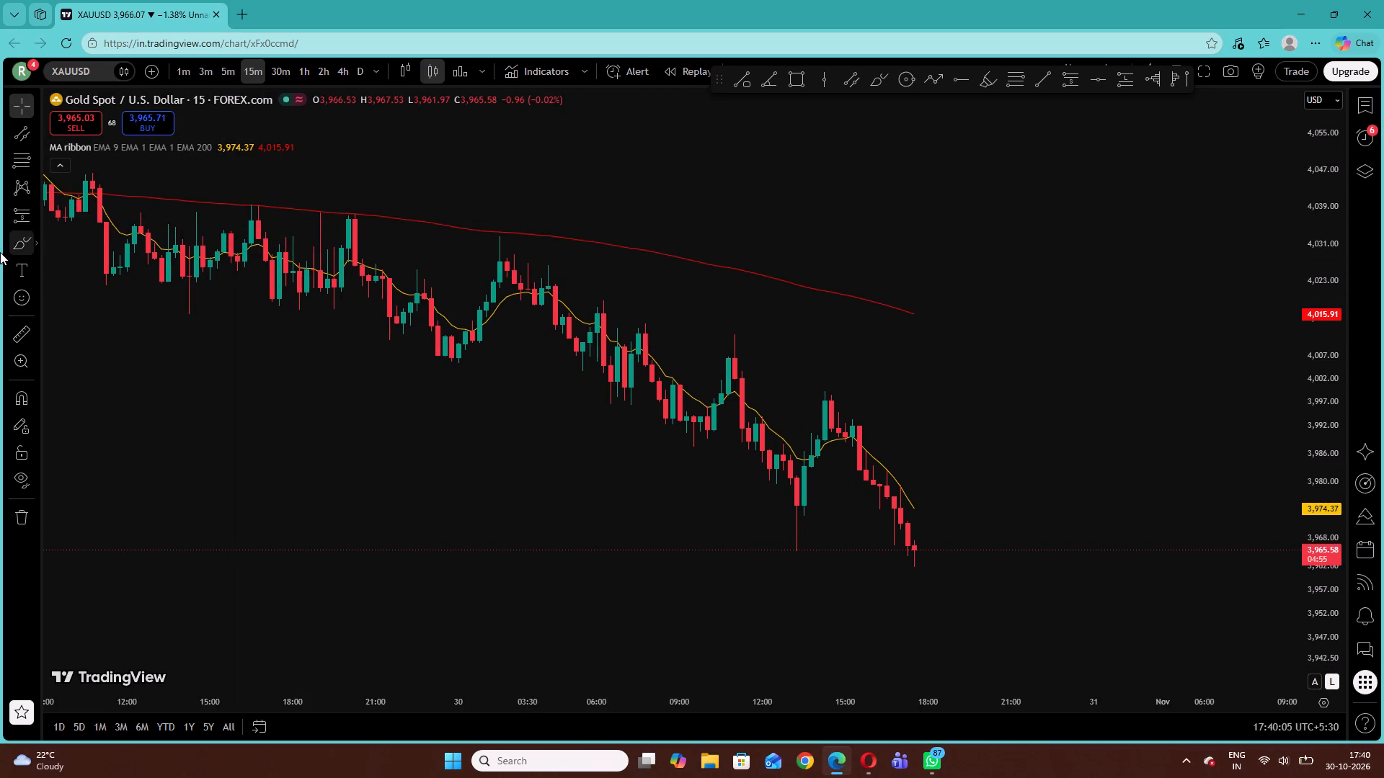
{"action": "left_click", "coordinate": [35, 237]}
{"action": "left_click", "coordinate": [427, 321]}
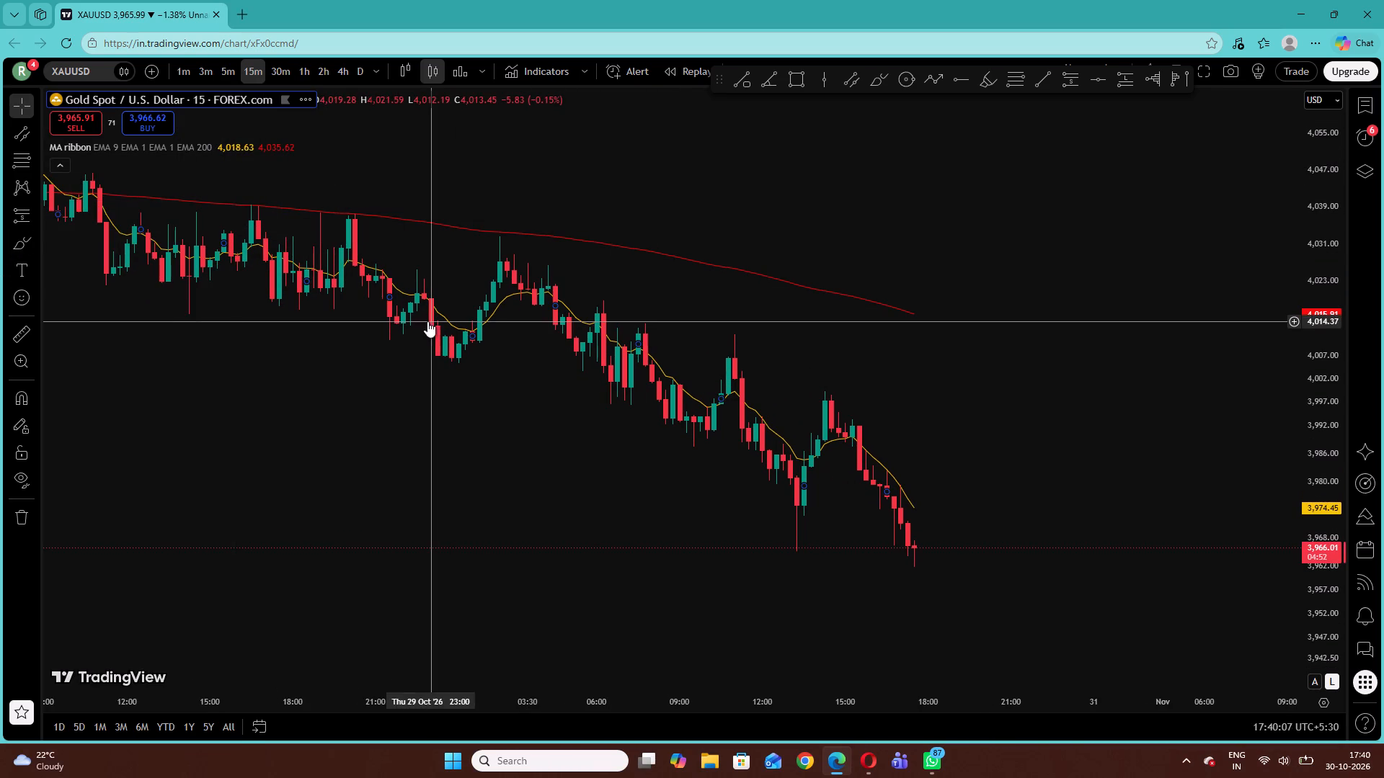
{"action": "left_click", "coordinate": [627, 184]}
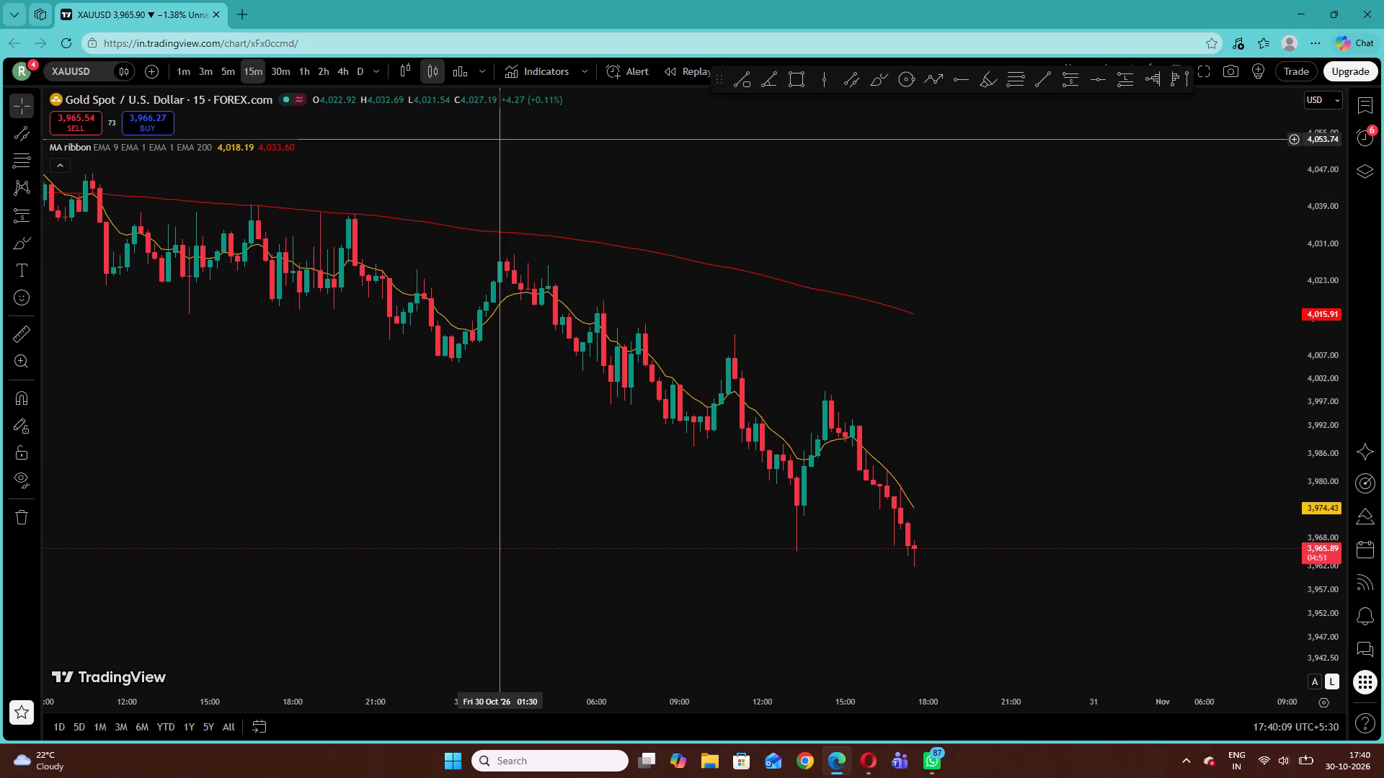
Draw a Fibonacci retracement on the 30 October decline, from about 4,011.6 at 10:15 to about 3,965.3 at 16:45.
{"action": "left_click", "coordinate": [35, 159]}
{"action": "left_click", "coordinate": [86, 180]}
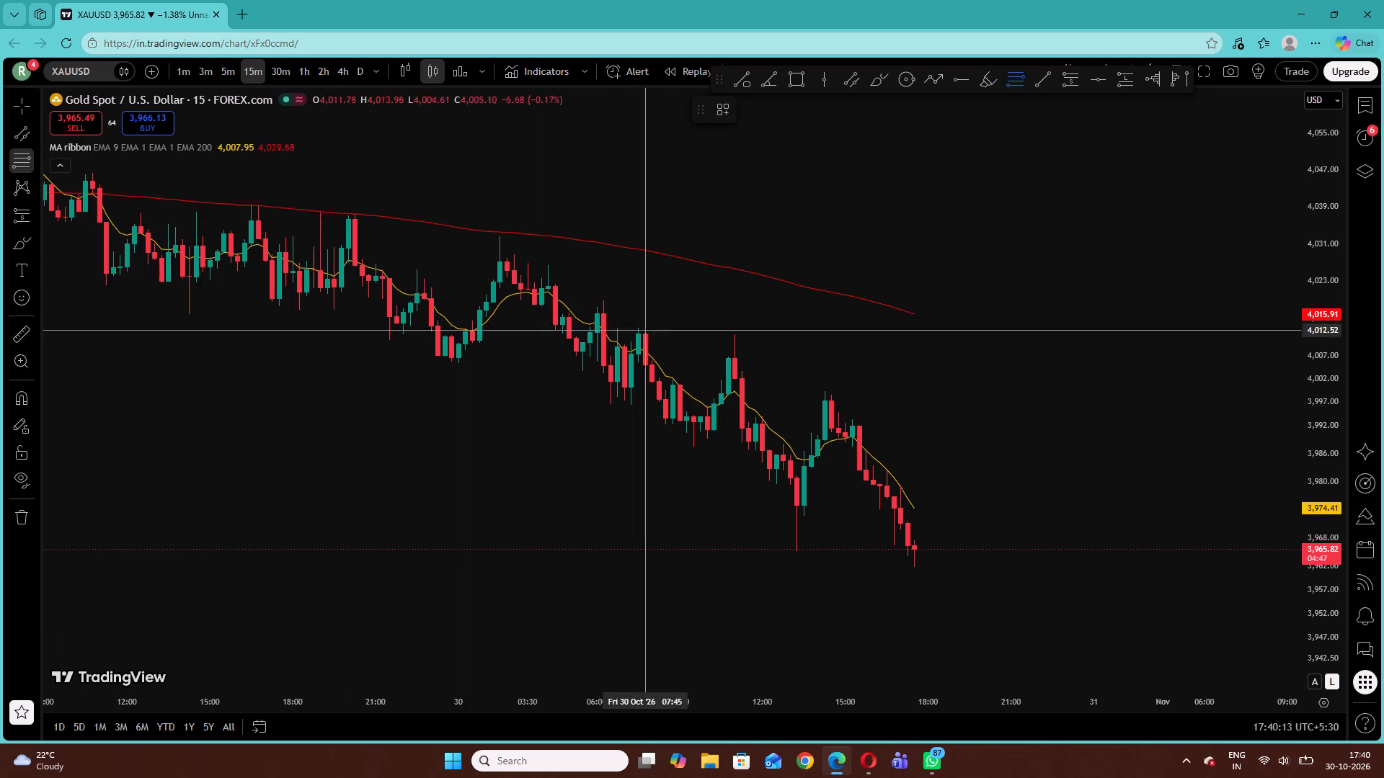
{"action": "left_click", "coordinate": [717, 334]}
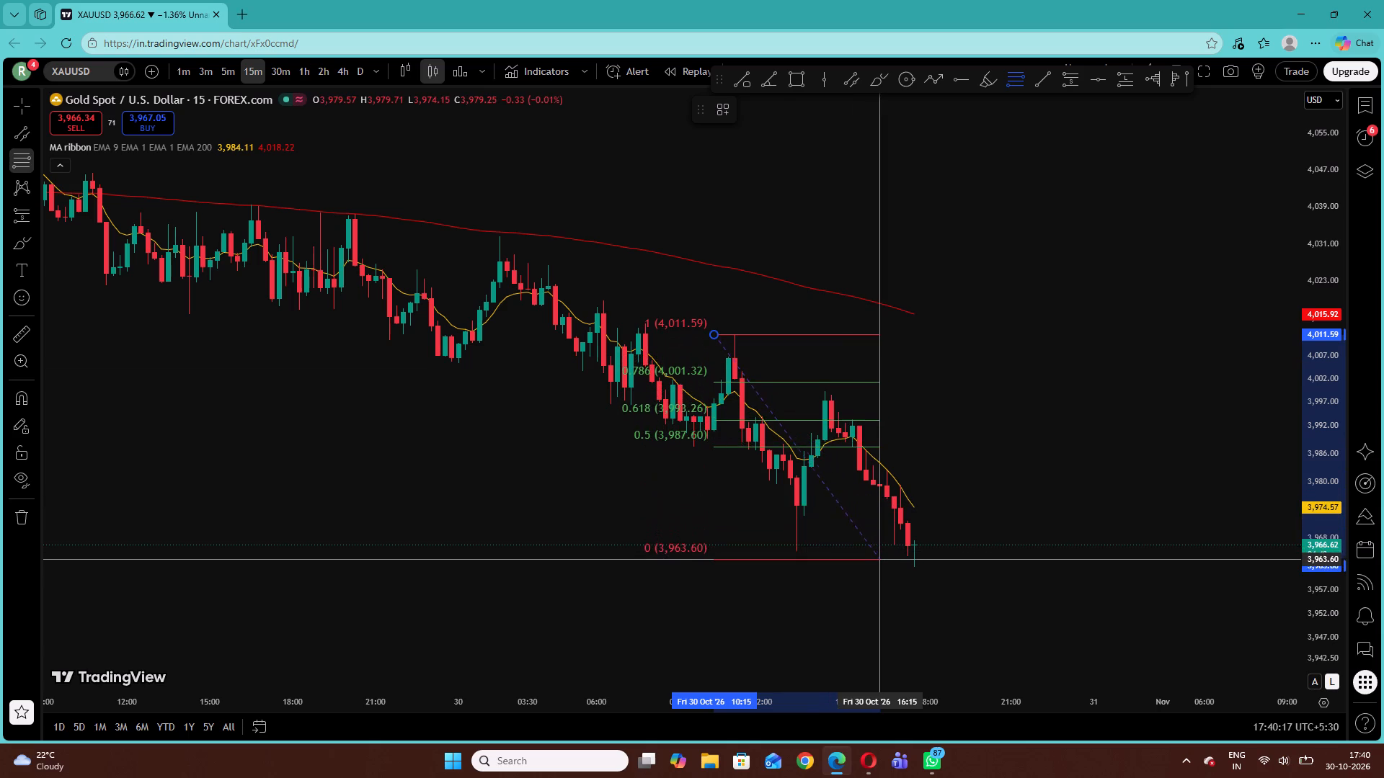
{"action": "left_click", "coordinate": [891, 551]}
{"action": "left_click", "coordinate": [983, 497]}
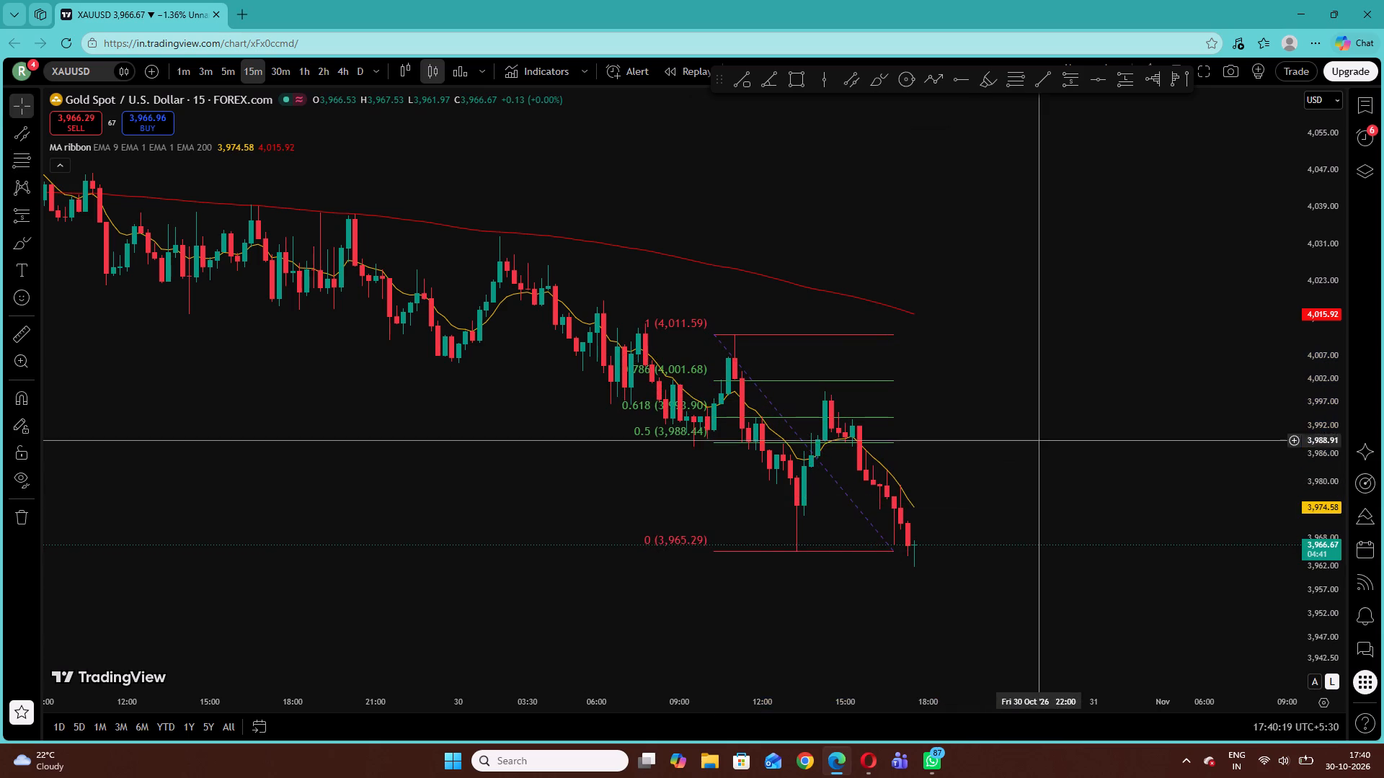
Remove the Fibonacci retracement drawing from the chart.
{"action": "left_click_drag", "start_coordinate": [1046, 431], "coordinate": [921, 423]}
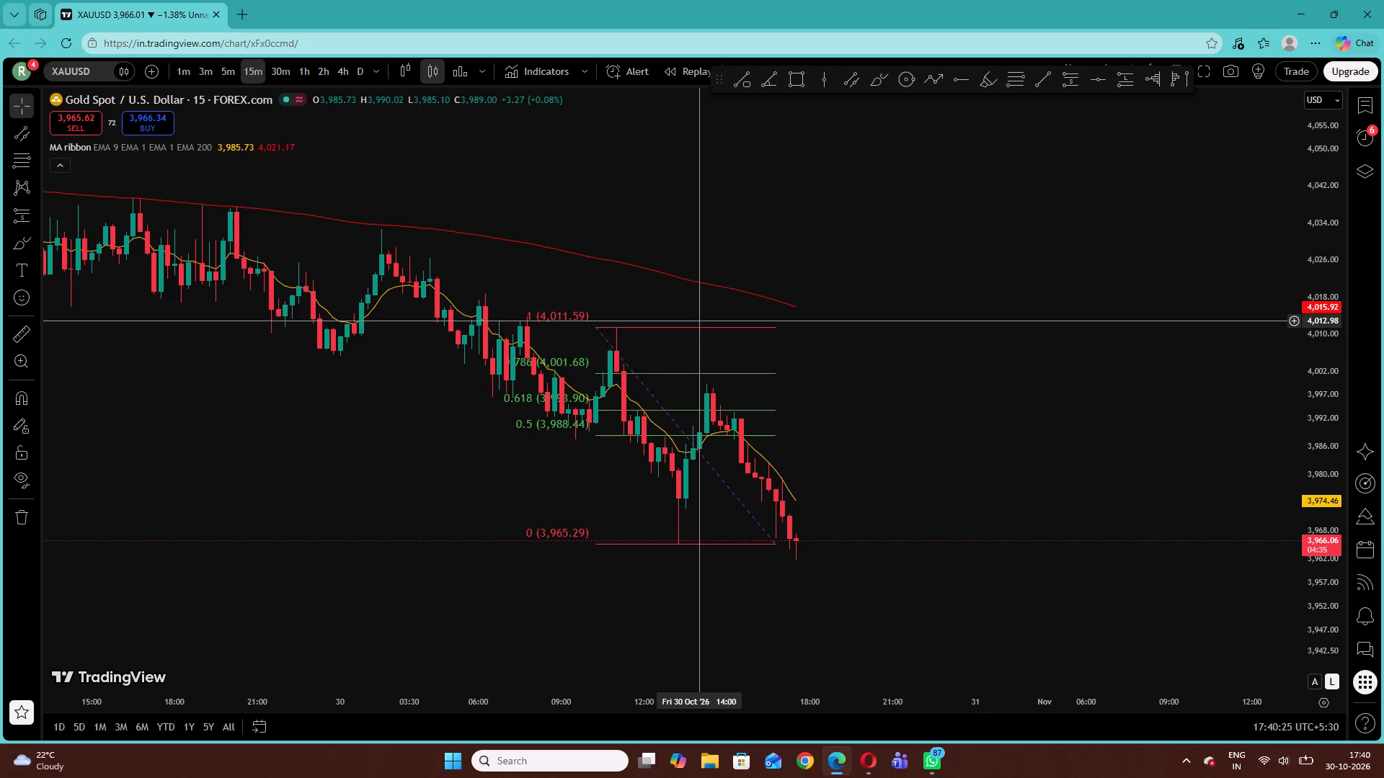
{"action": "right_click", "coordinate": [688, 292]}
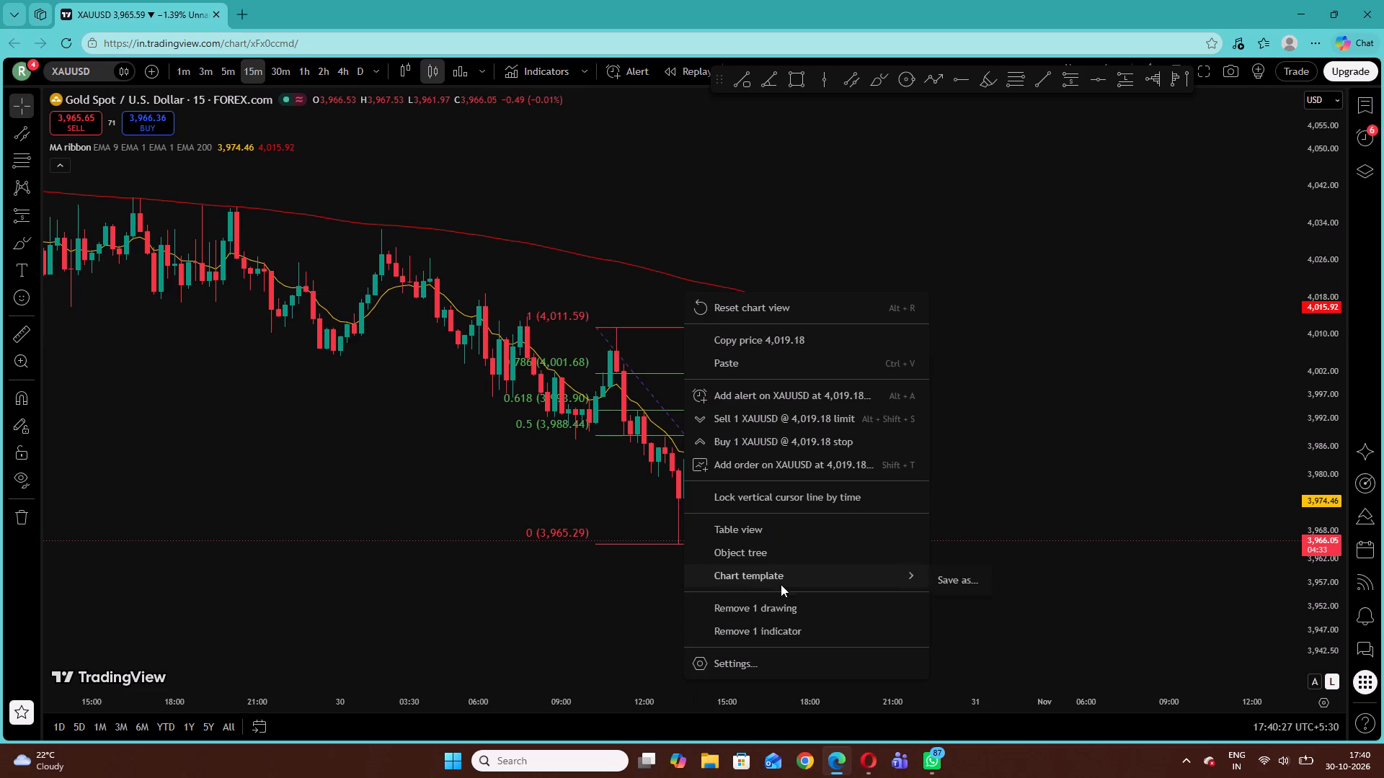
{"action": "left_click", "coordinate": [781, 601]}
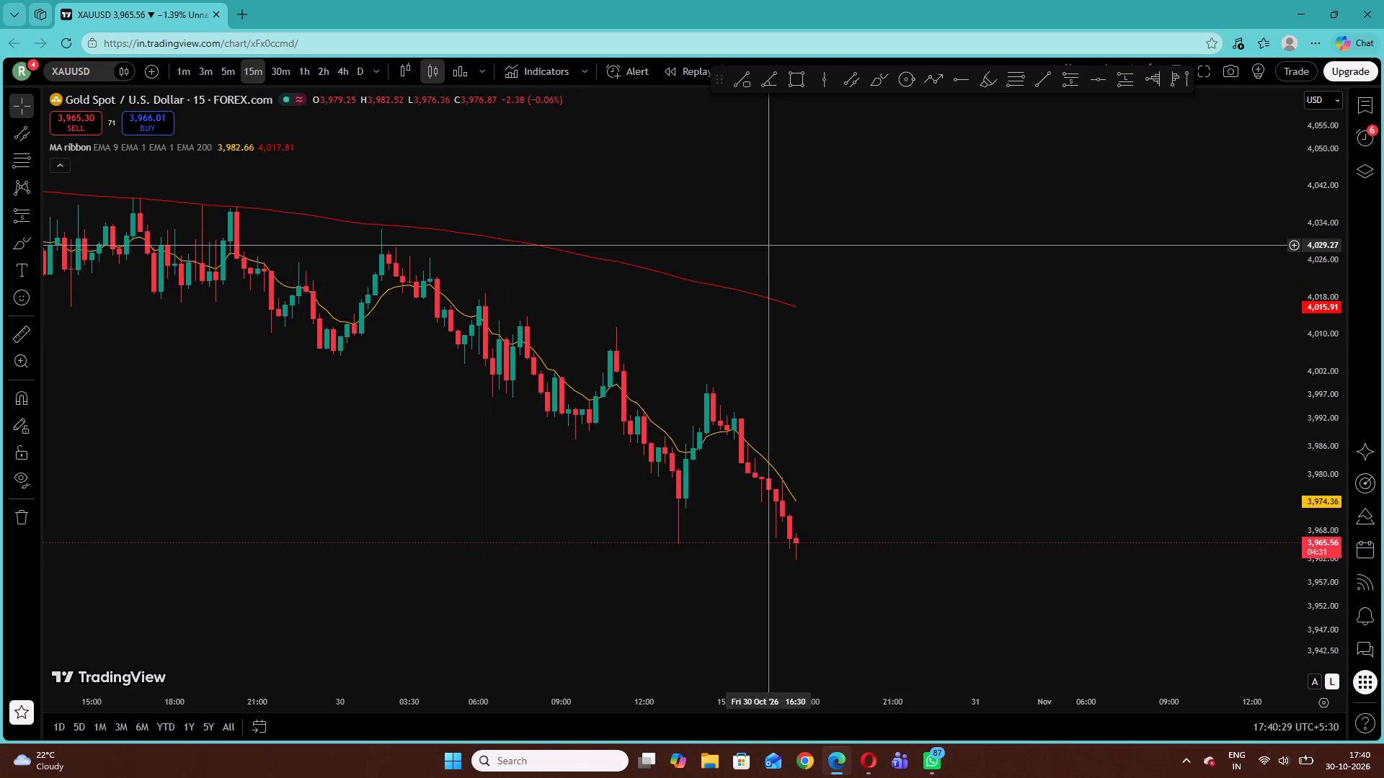
Draw a short horizontal trend line at about 4,018 over the 06:00 swing high, from 05:45 to 07:00 on 30 October.
{"action": "left_click_drag", "start_coordinate": [693, 243], "coordinate": [956, 257]}
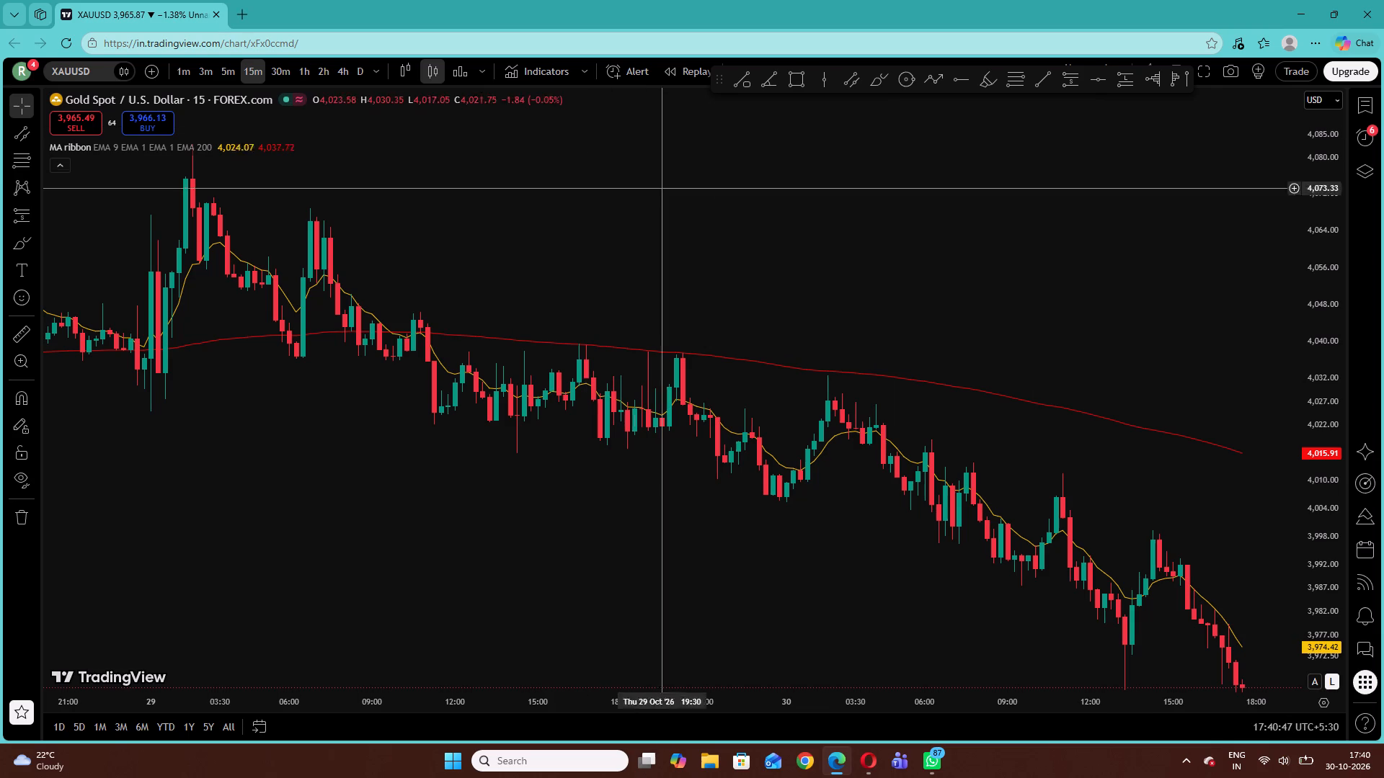
{"action": "left_click_drag", "start_coordinate": [930, 298], "coordinate": [773, 215]}
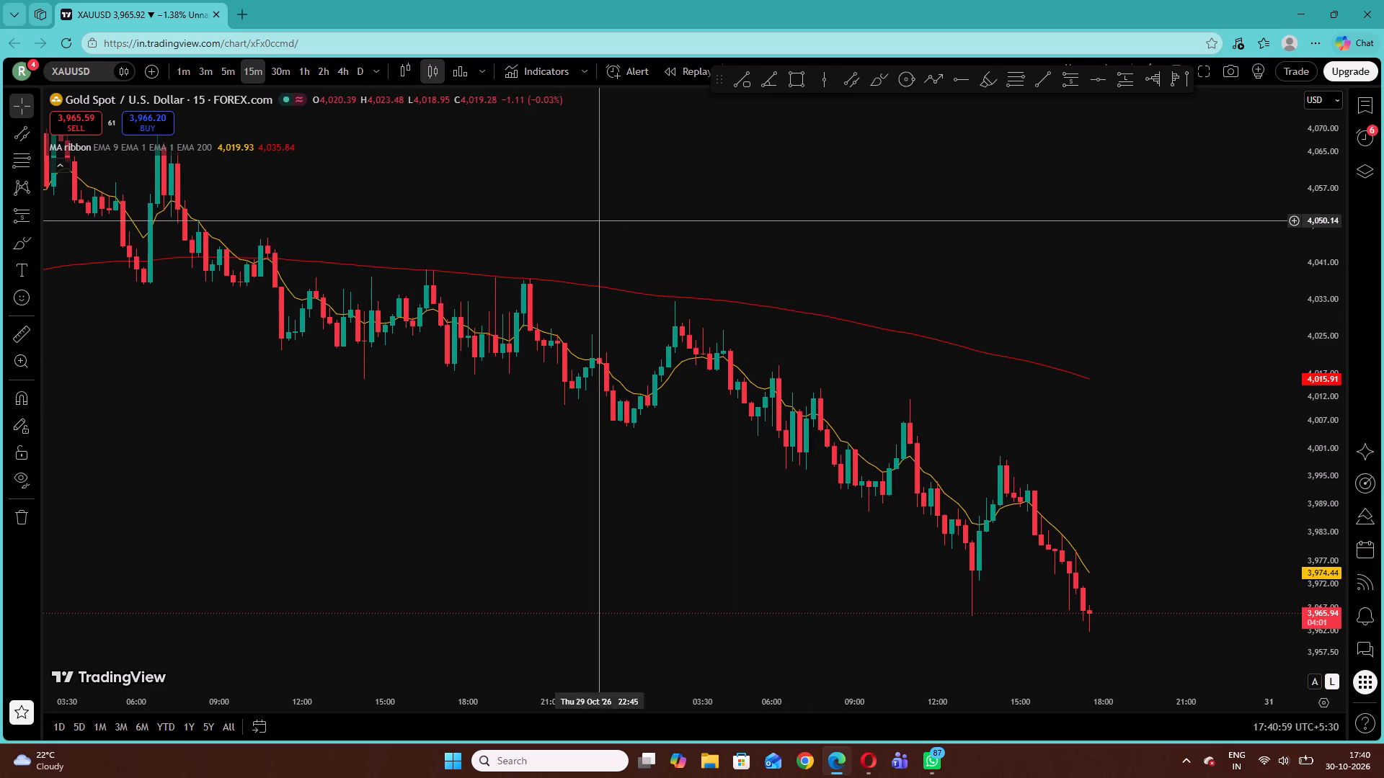
{"action": "left_click", "coordinate": [38, 131]}
{"action": "left_click", "coordinate": [82, 151]}
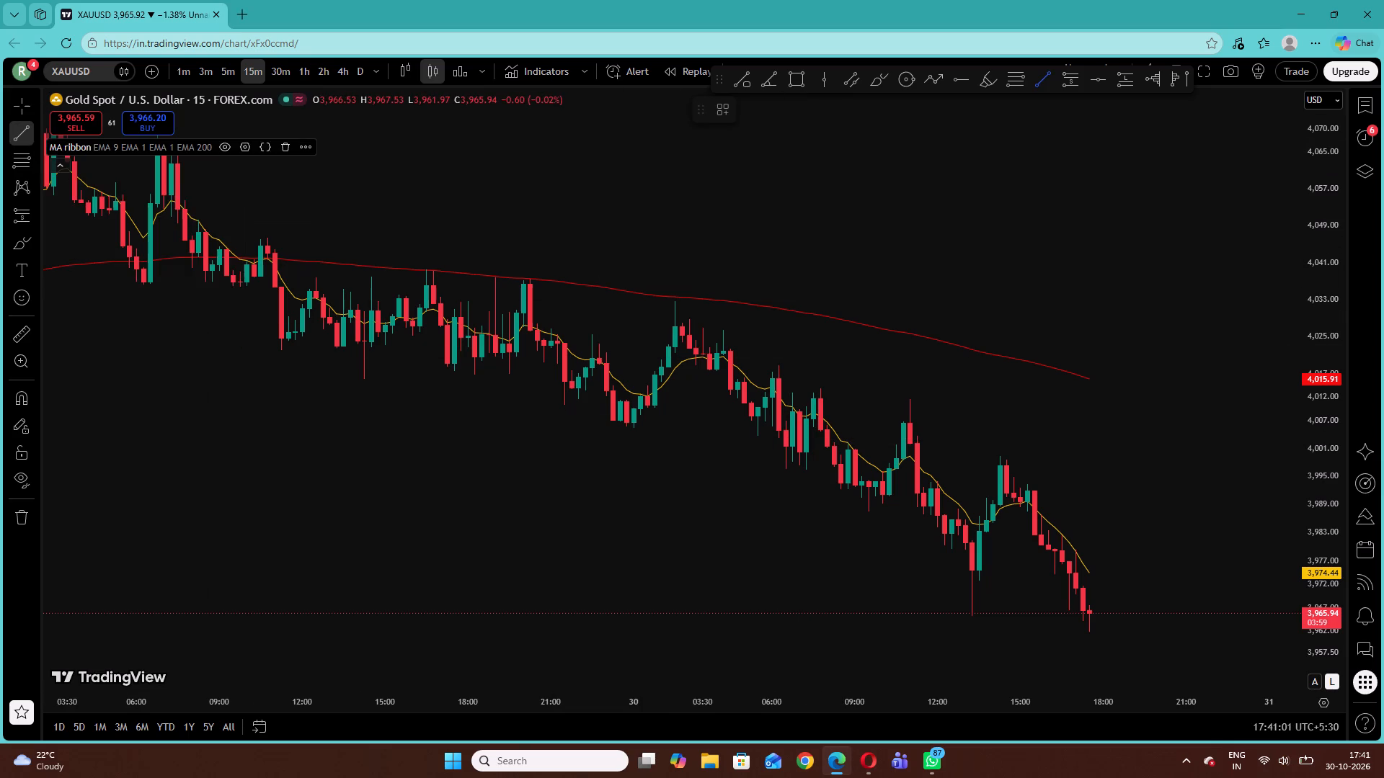
{"action": "left_click", "coordinate": [765, 369]}
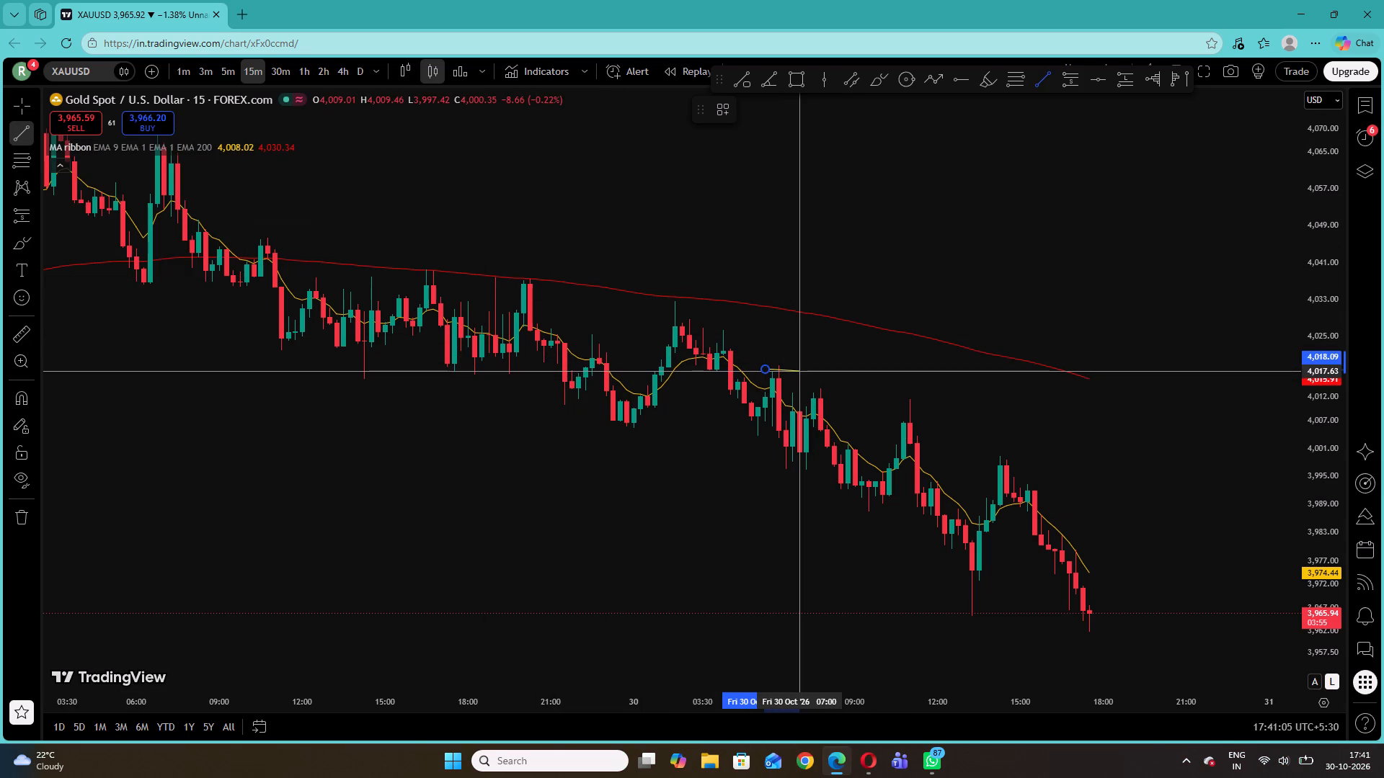
{"action": "left_click", "coordinate": [802, 369]}
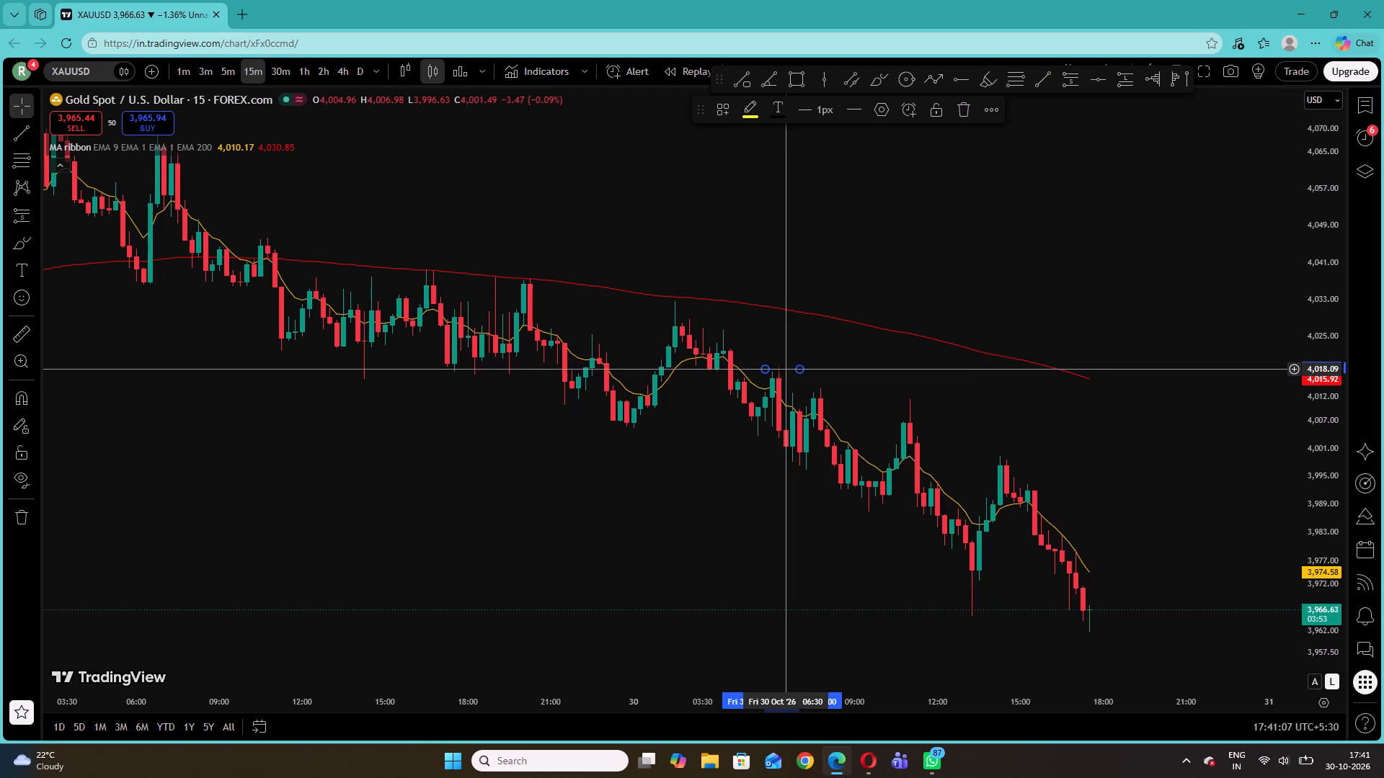
{"action": "left_click", "coordinate": [793, 346]}
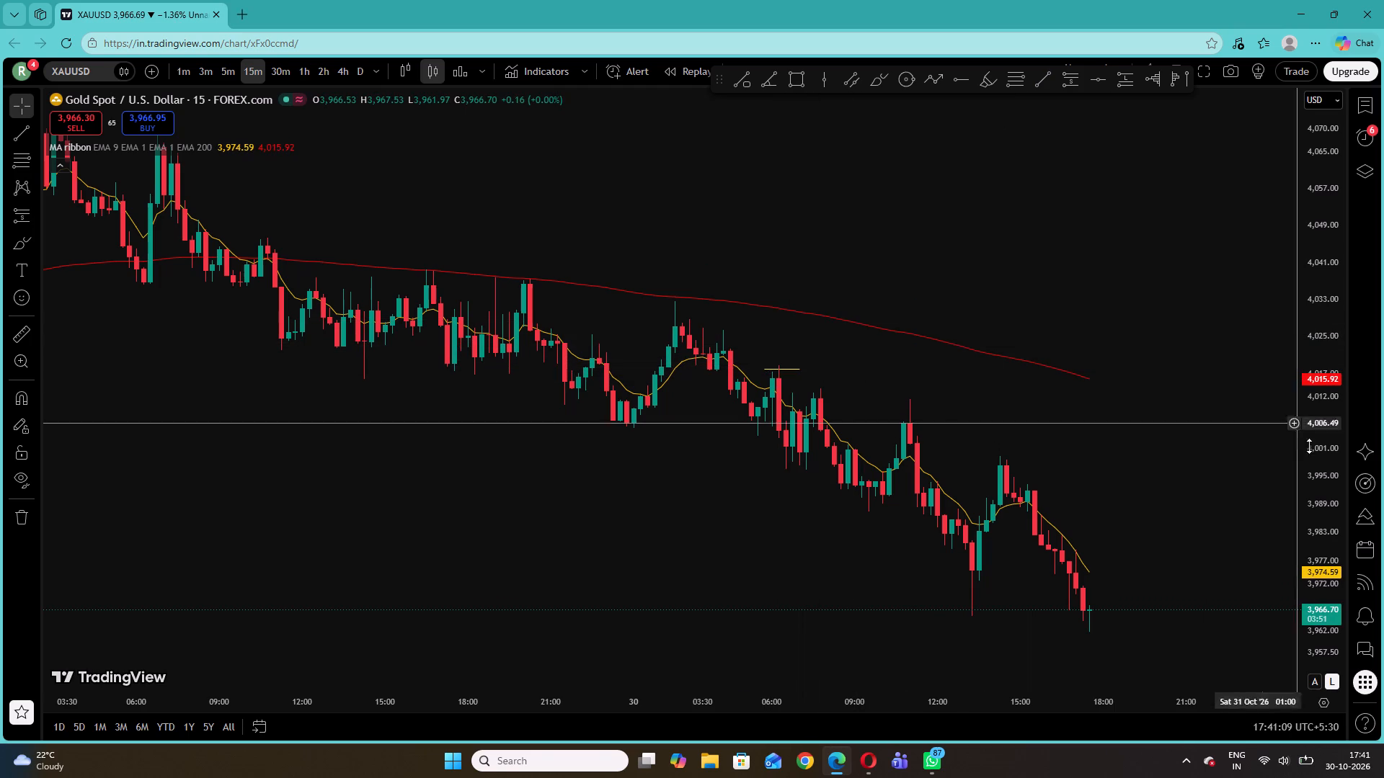
Move the short trend line at the 06:00 swing high slightly down to about 4,017.5.
{"action": "left_click_drag", "start_coordinate": [1335, 614], "coordinate": [1304, 354]}
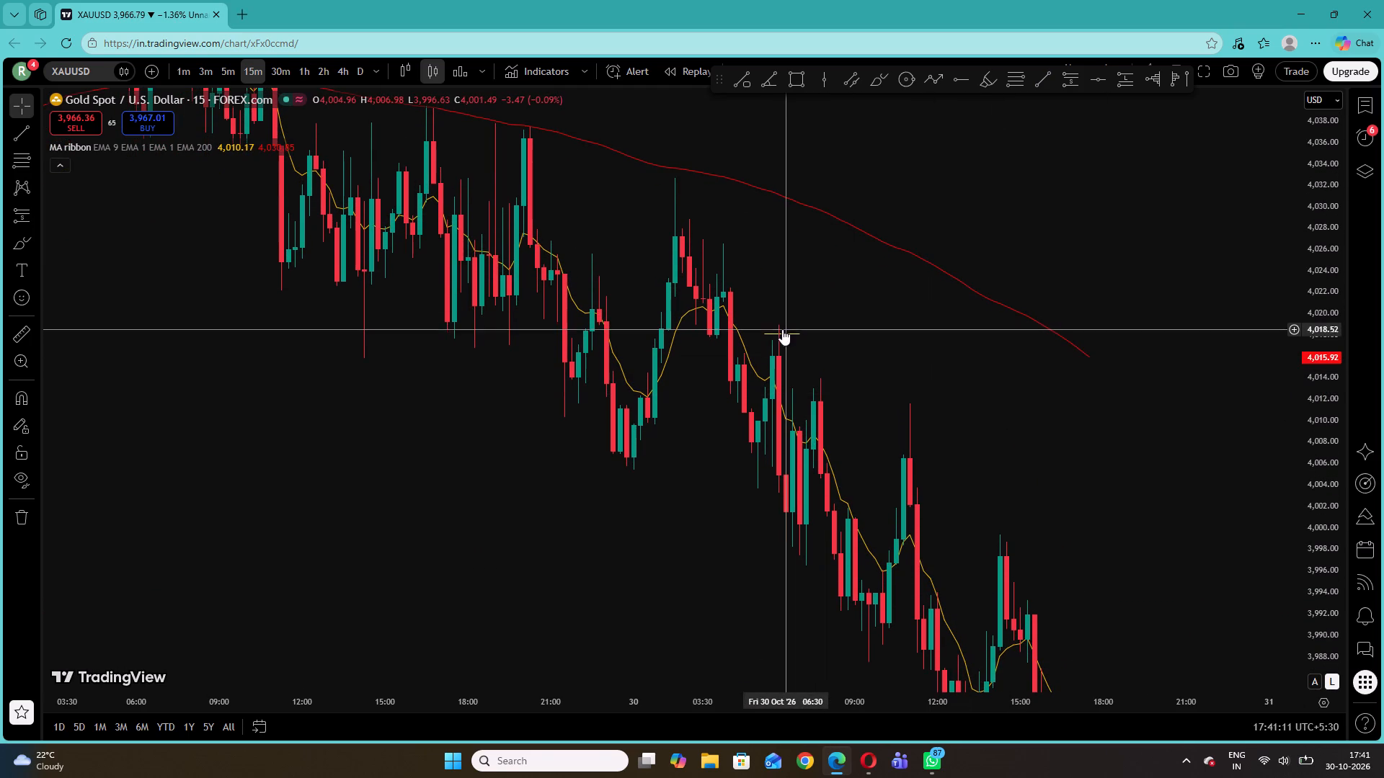
{"action": "left_click_drag", "start_coordinate": [782, 334], "coordinate": [782, 336]}
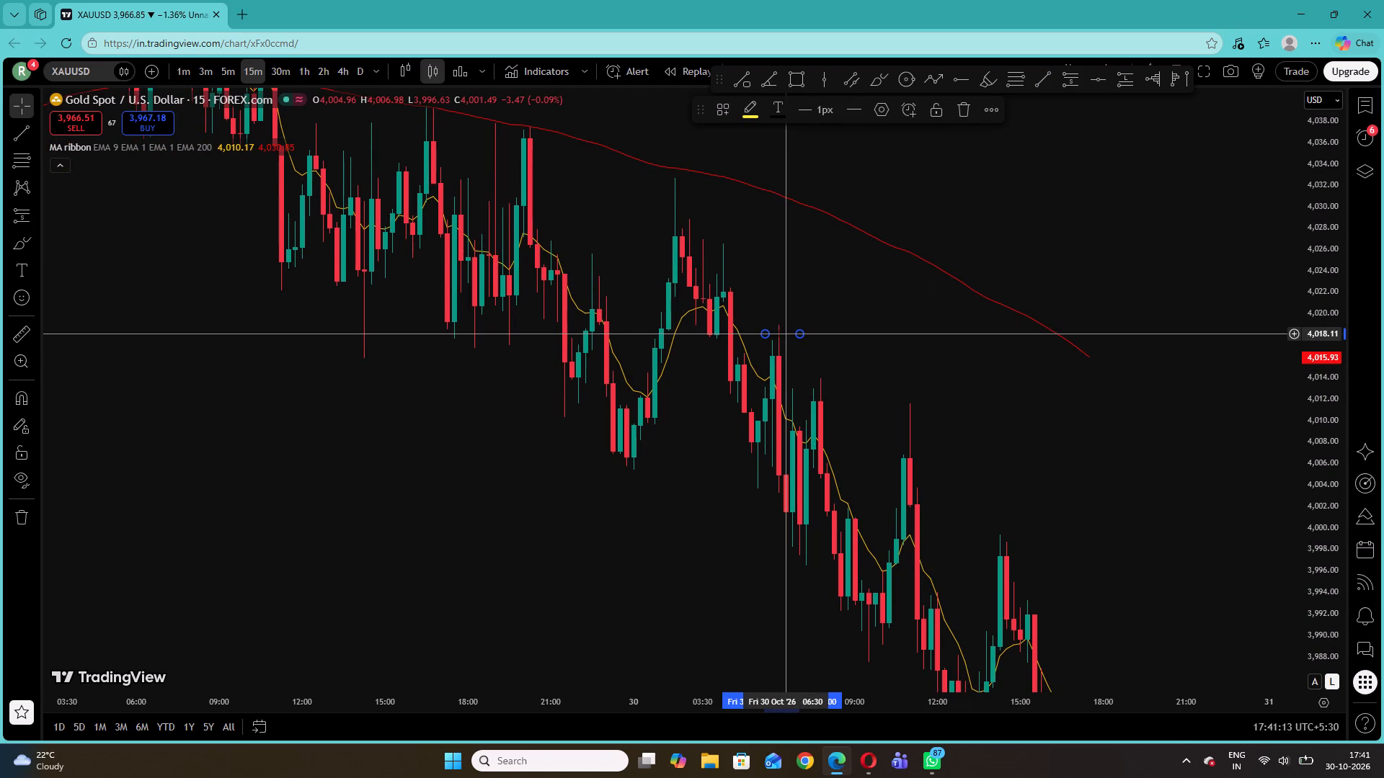
{"action": "left_click_drag", "start_coordinate": [782, 336], "coordinate": [784, 340]}
{"action": "left_click", "coordinate": [775, 305]}
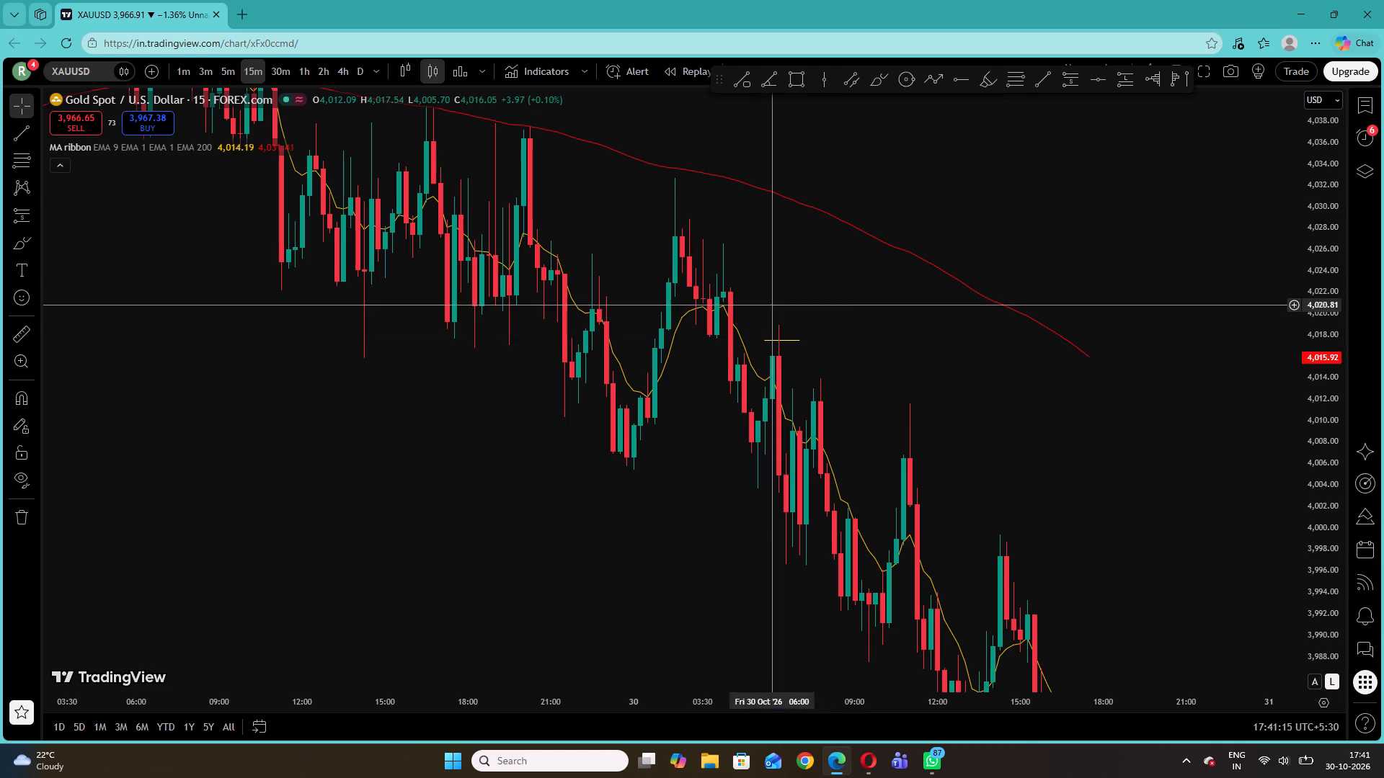
Draw a short horizontal trend line at about 4,013 over the next lower swing high, from 07:30 to 08:00 on 30 October.
{"action": "left_click", "coordinate": [14, 128]}
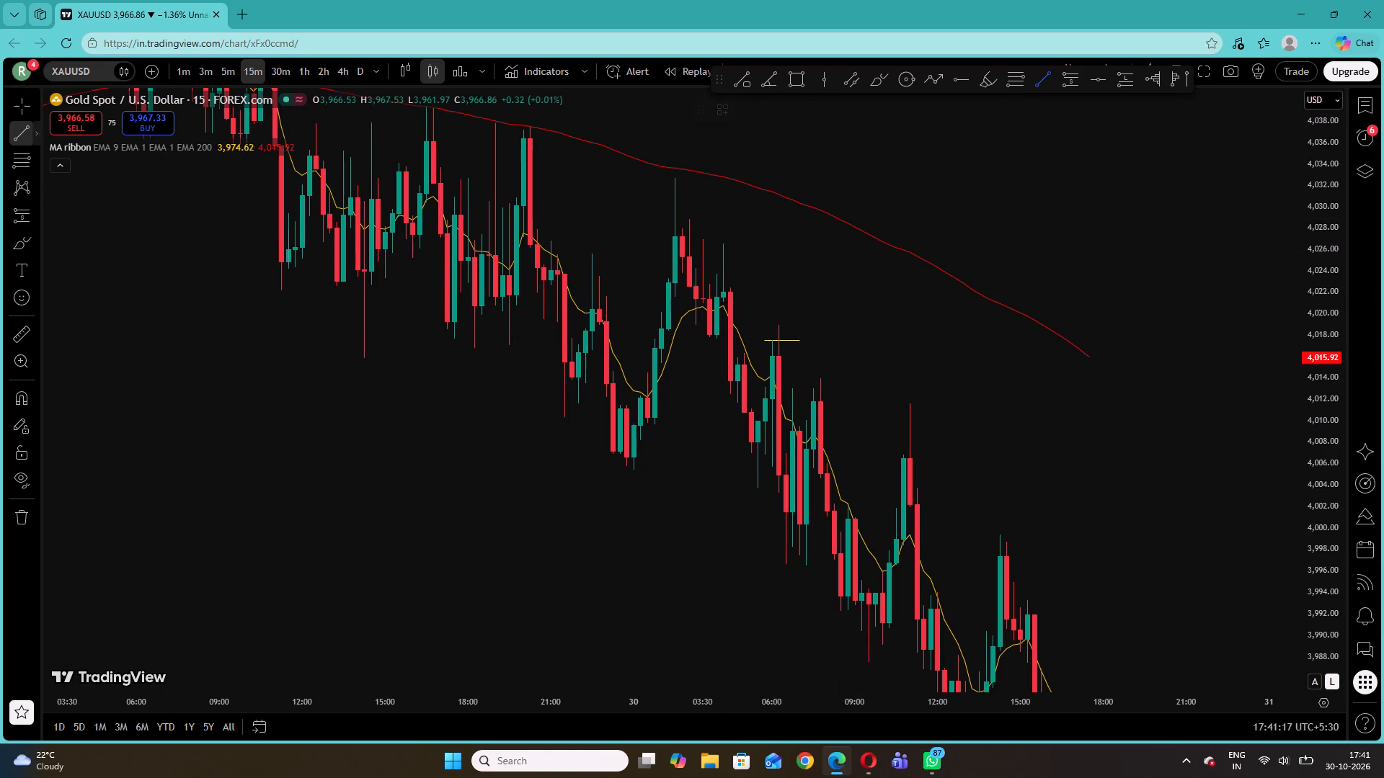
{"action": "left_click", "coordinate": [814, 390]}
{"action": "left_click", "coordinate": [826, 390]}
{"action": "left_click", "coordinate": [801, 347]}
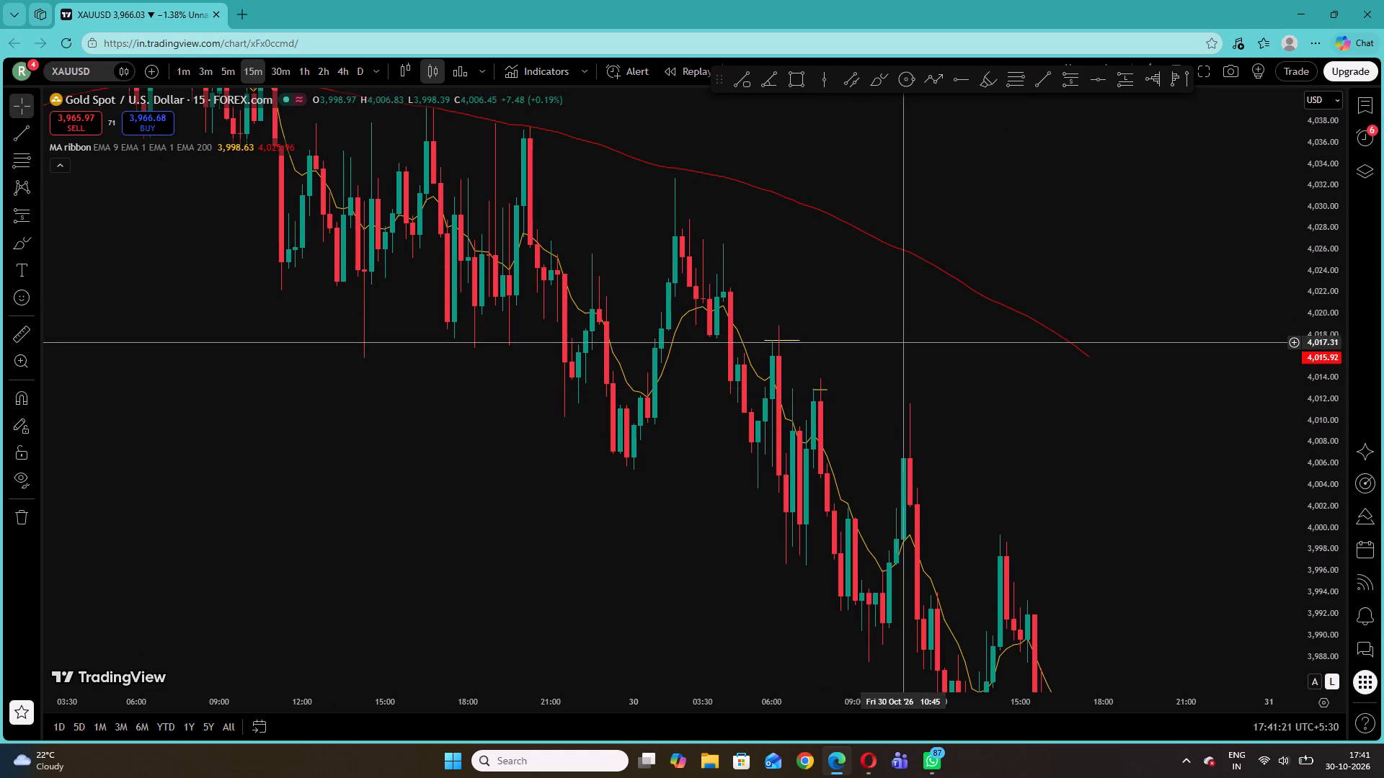
Draw a very short horizontal trend line at about 4,023.6 over the earlier swing high, from 04:00 to 04:15 on 30 October.
{"action": "left_click_drag", "start_coordinate": [1315, 428], "coordinate": [1317, 534]}
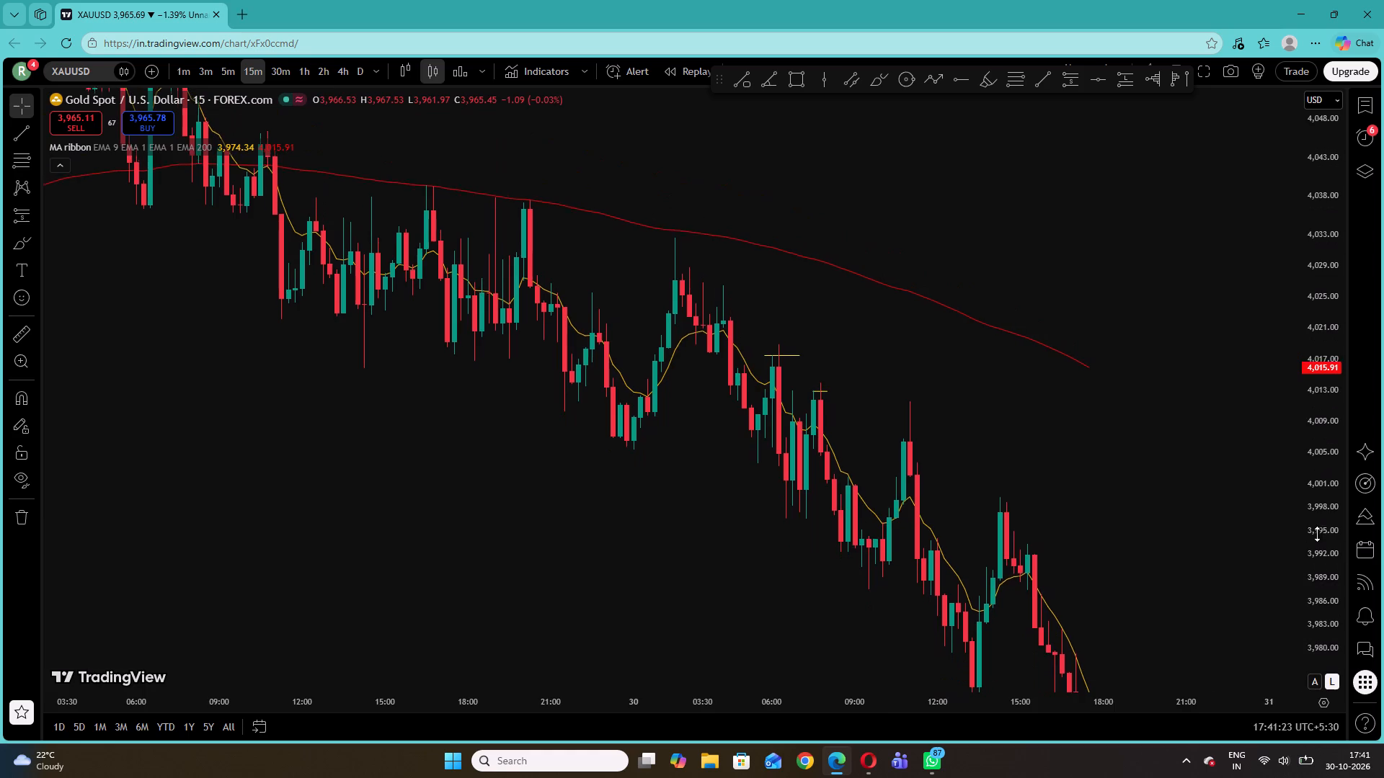
{"action": "left_click_drag", "start_coordinate": [1317, 534], "coordinate": [1315, 534]}
{"action": "left_click_drag", "start_coordinate": [1145, 481], "coordinate": [980, 308]}
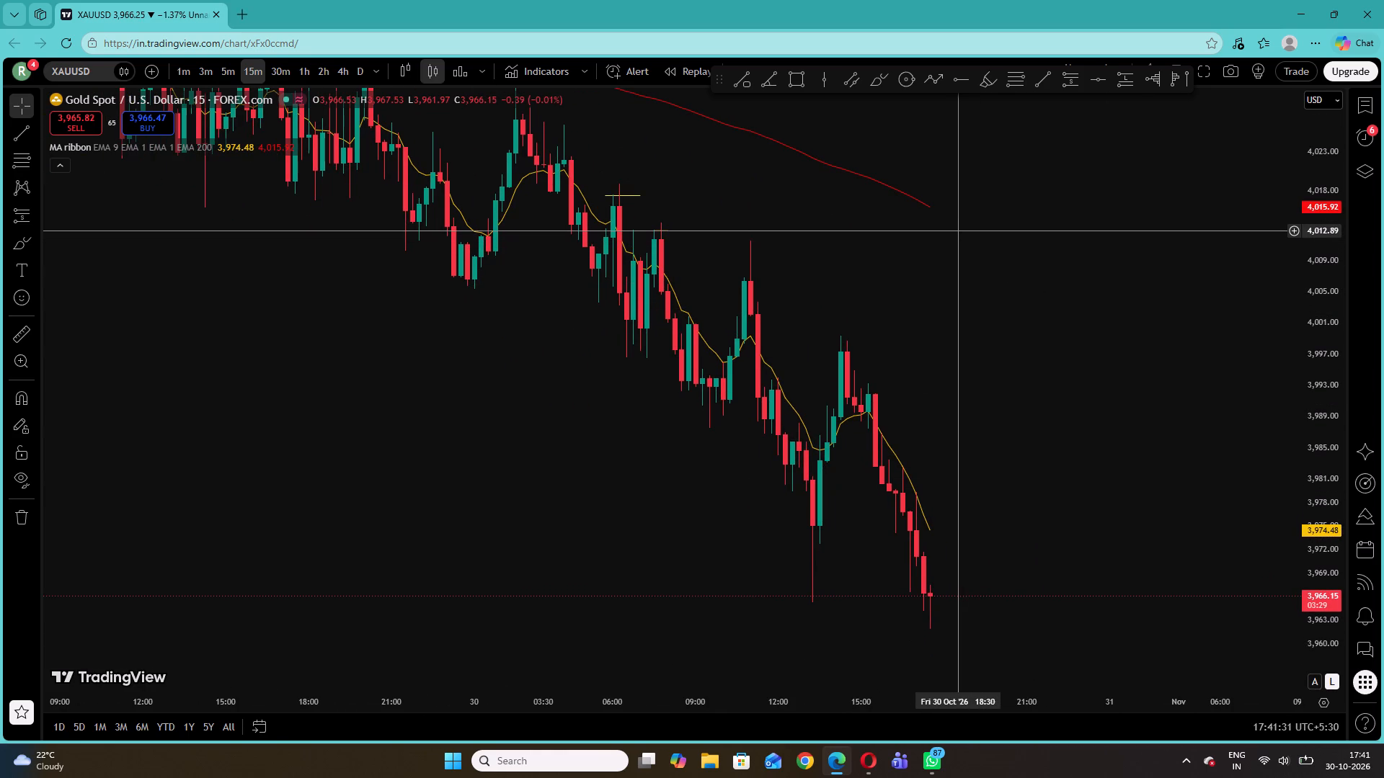
{"action": "left_click_drag", "start_coordinate": [1323, 325], "coordinate": [1349, 533]}
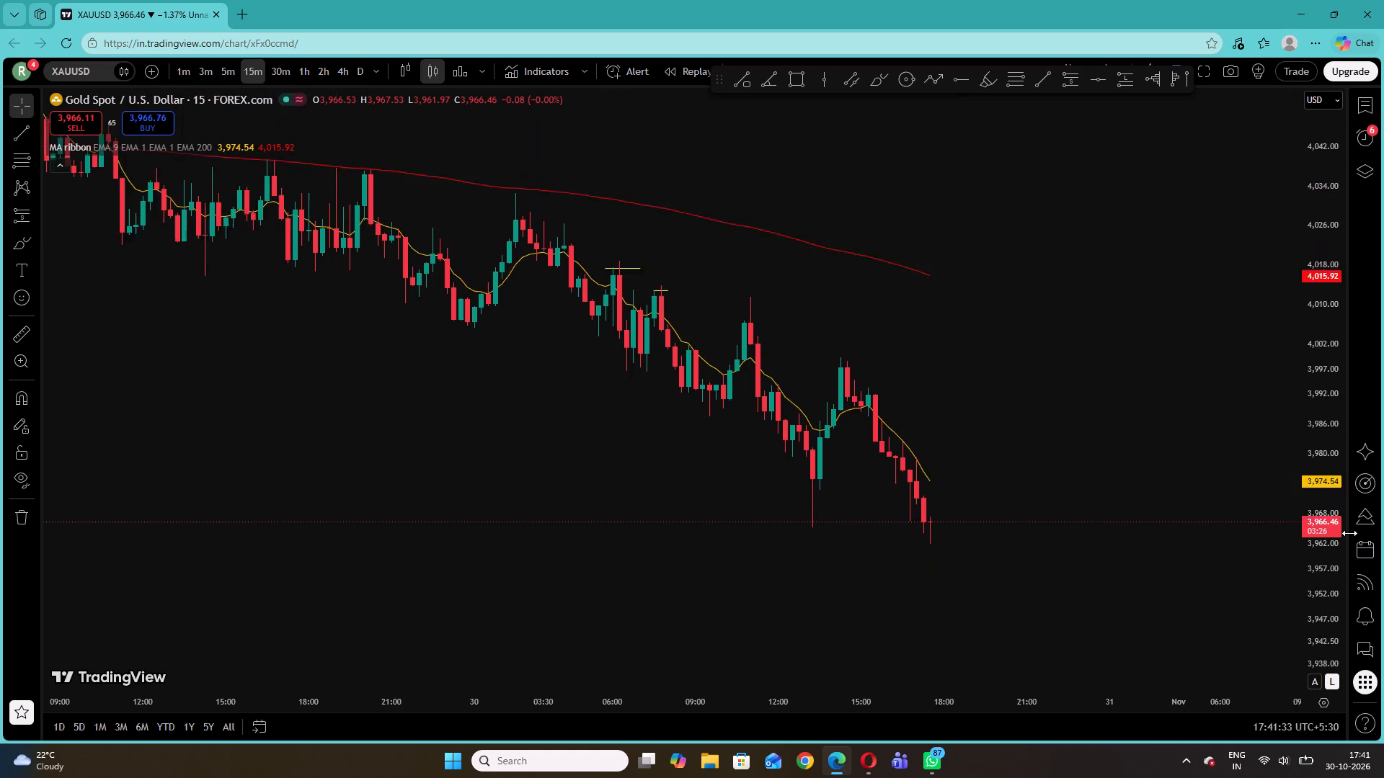
{"action": "left_click_drag", "start_coordinate": [1349, 533], "coordinate": [1342, 531]}
{"action": "left_click_drag", "start_coordinate": [809, 305], "coordinate": [923, 345]}
{"action": "left_click_drag", "start_coordinate": [759, 221], "coordinate": [892, 318]}
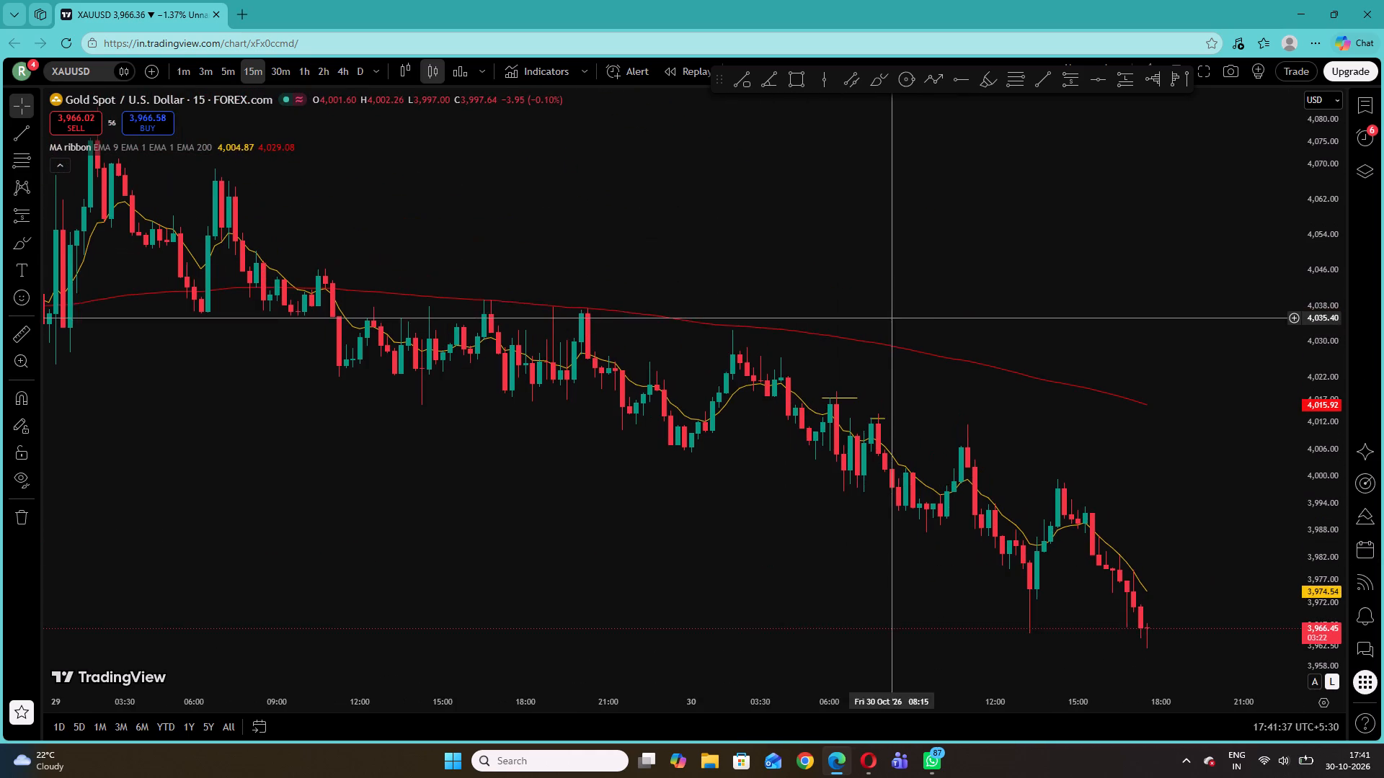
{"action": "left_click", "coordinate": [17, 128]}
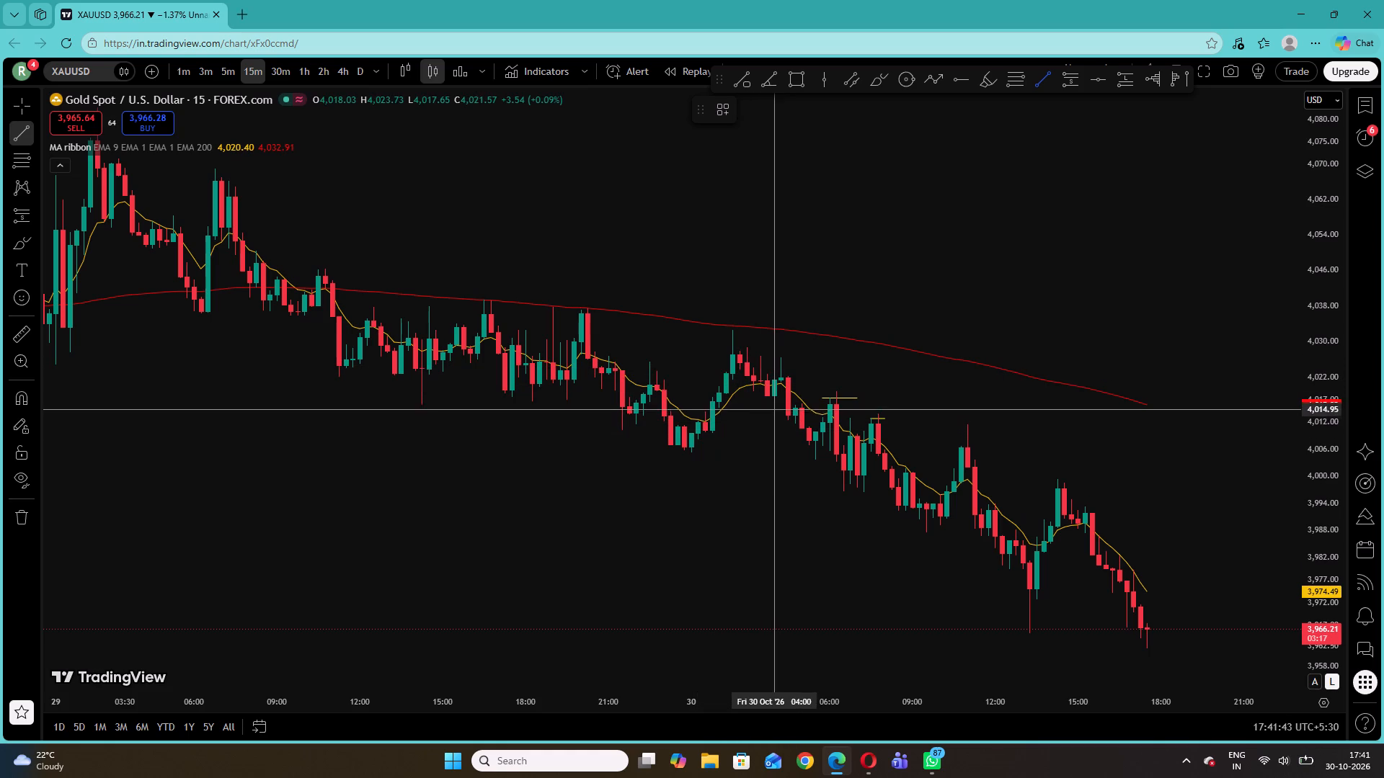
{"action": "left_click", "coordinate": [773, 370]}
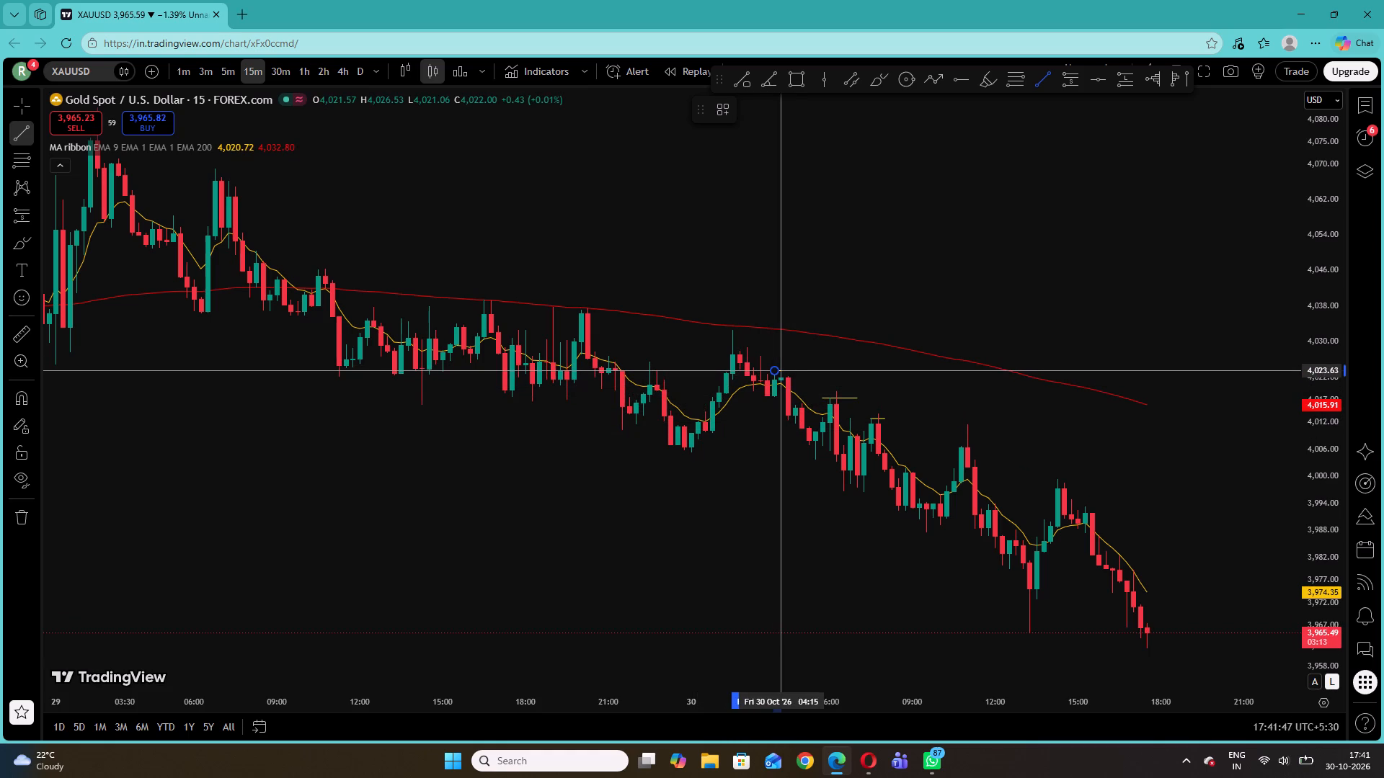
{"action": "left_click", "coordinate": [781, 370]}
{"action": "left_click", "coordinate": [851, 336]}
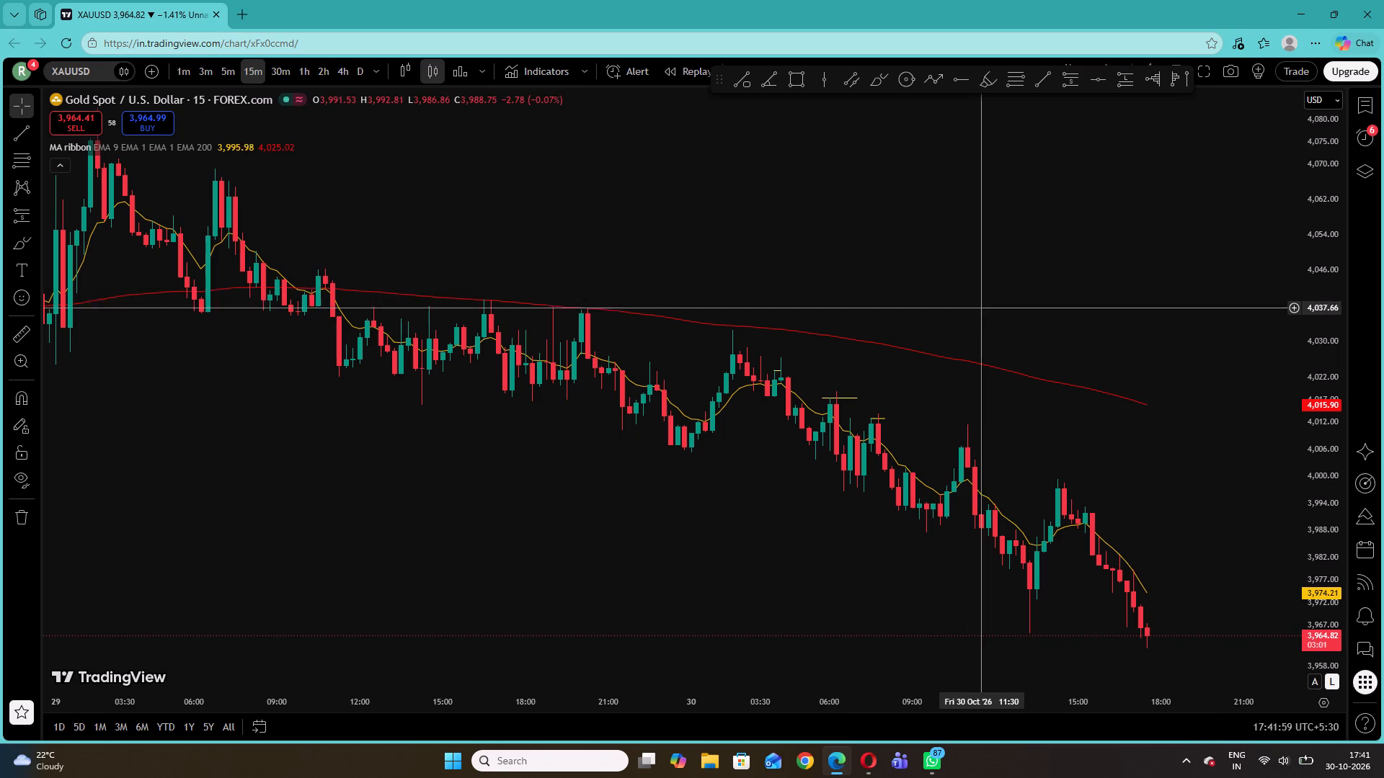
Draw a very short horizontal trend line at about 3,997.8 under the swing low, from 07:00 to 07:15 on 30 October.
{"action": "left_click_drag", "start_coordinate": [971, 335], "coordinate": [884, 308]}
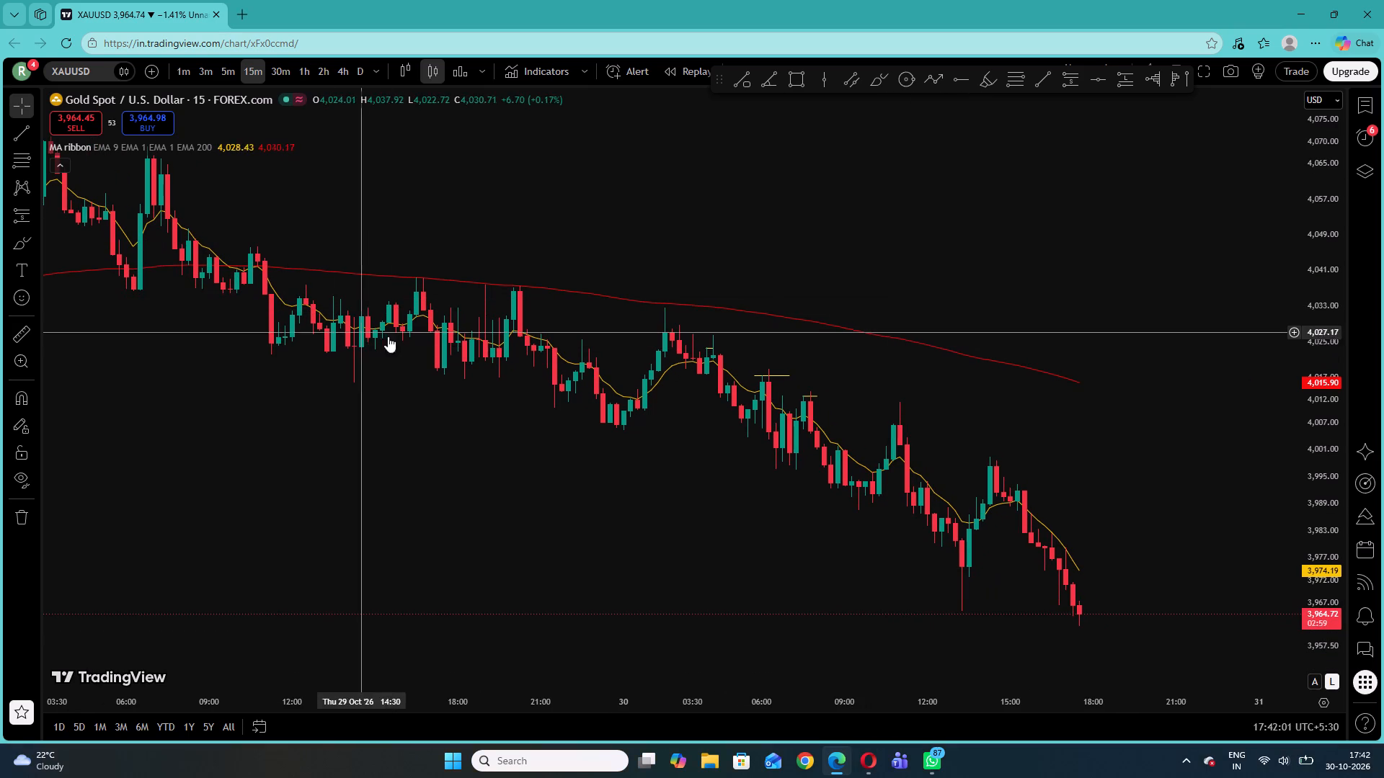
{"action": "left_click", "coordinate": [17, 145]}
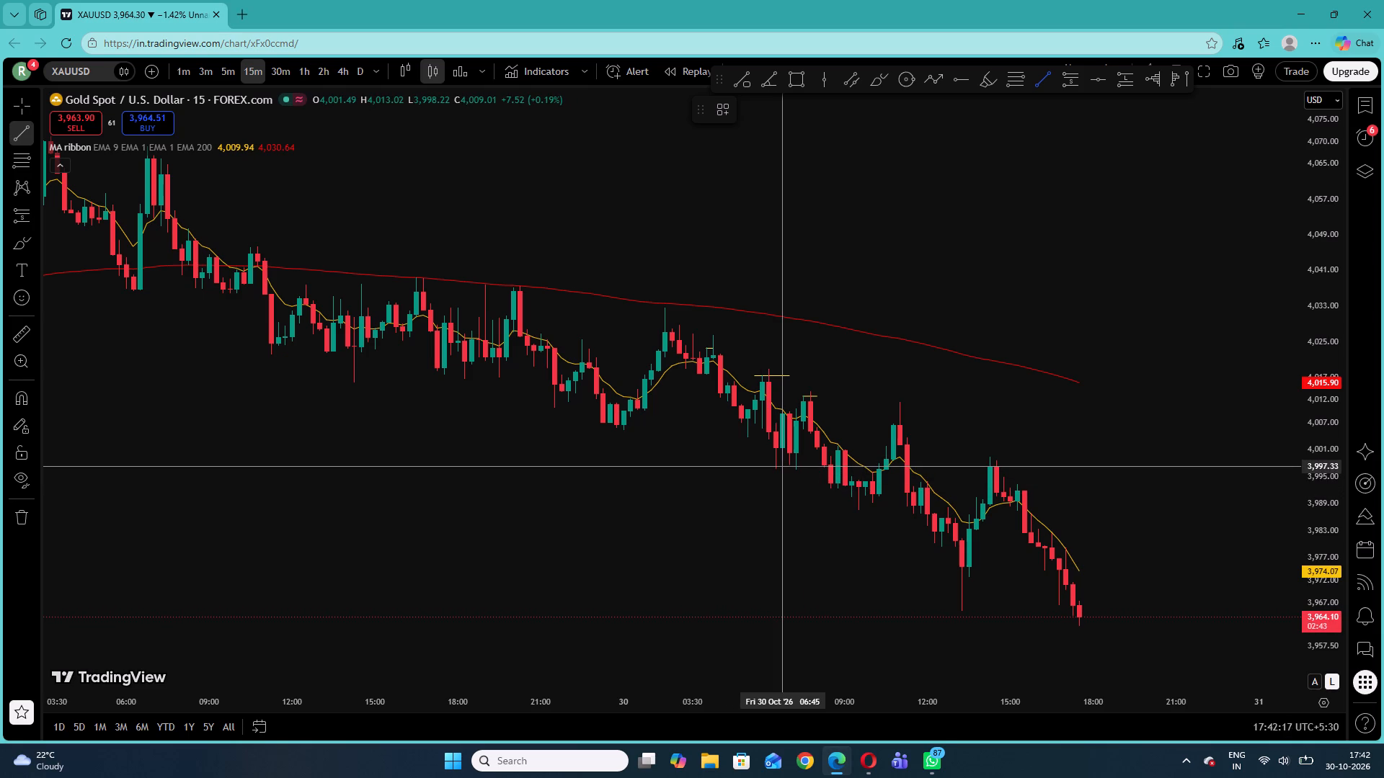
{"action": "left_click", "coordinate": [786, 464]}
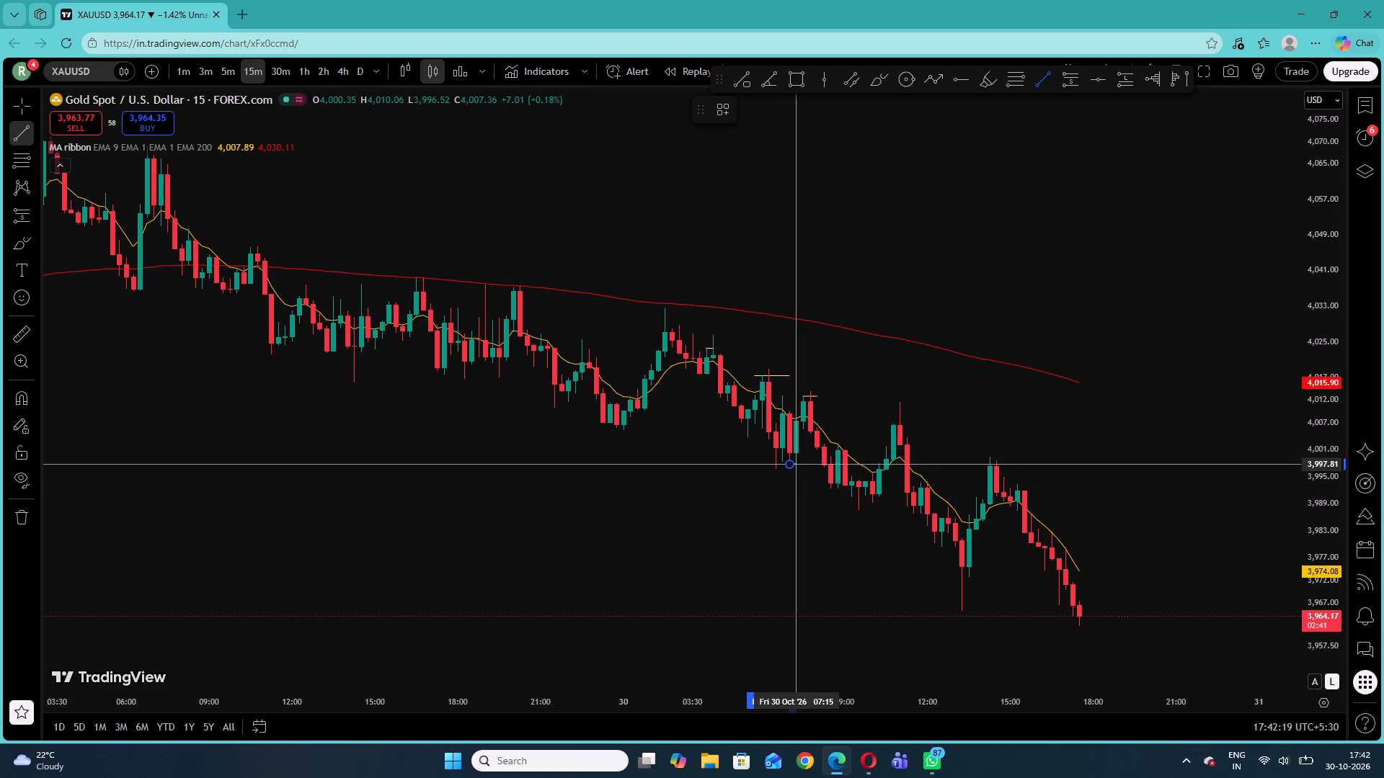
{"action": "left_click", "coordinate": [797, 465]}
{"action": "left_click", "coordinate": [861, 393]}
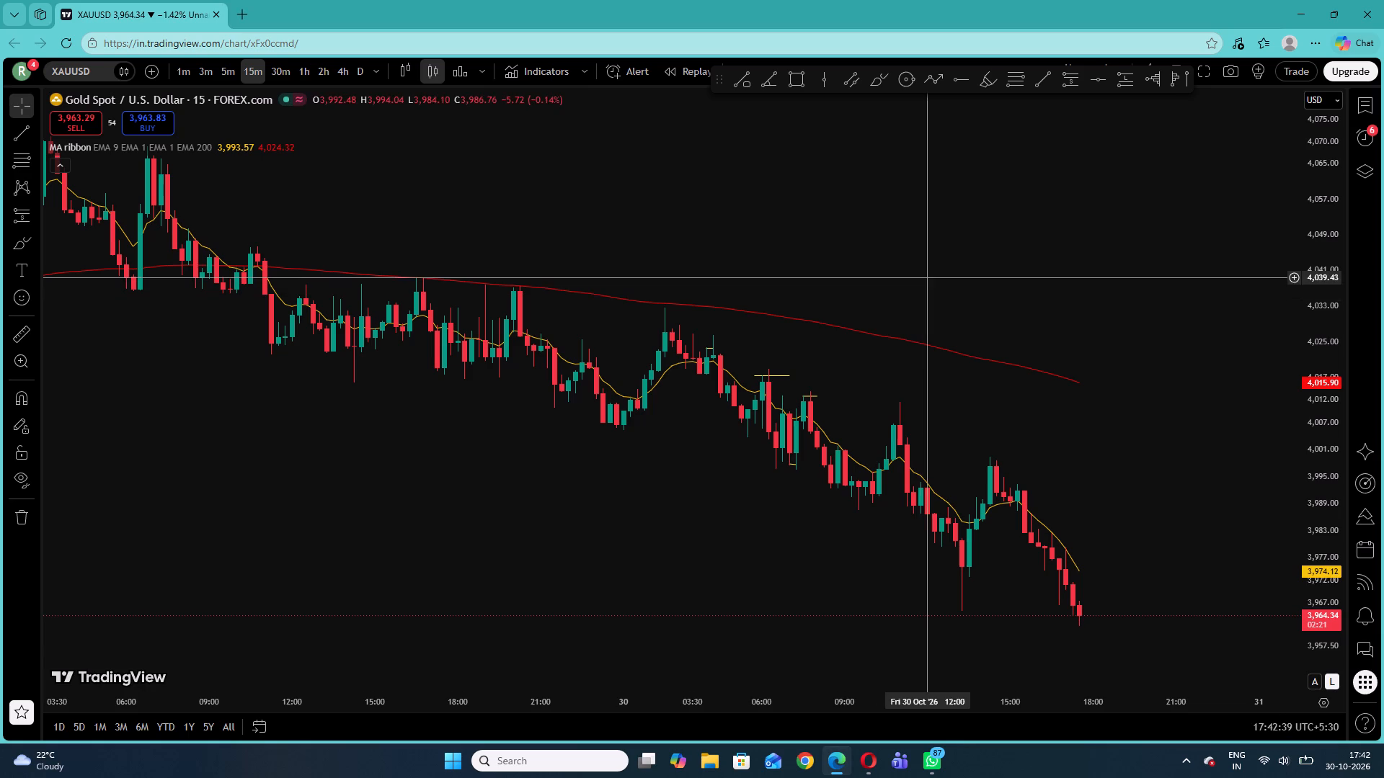
Switch the gold chart to the 1-minute timeframe and reset the chart view.
{"action": "left_click_drag", "start_coordinate": [895, 305], "coordinate": [793, 230]}
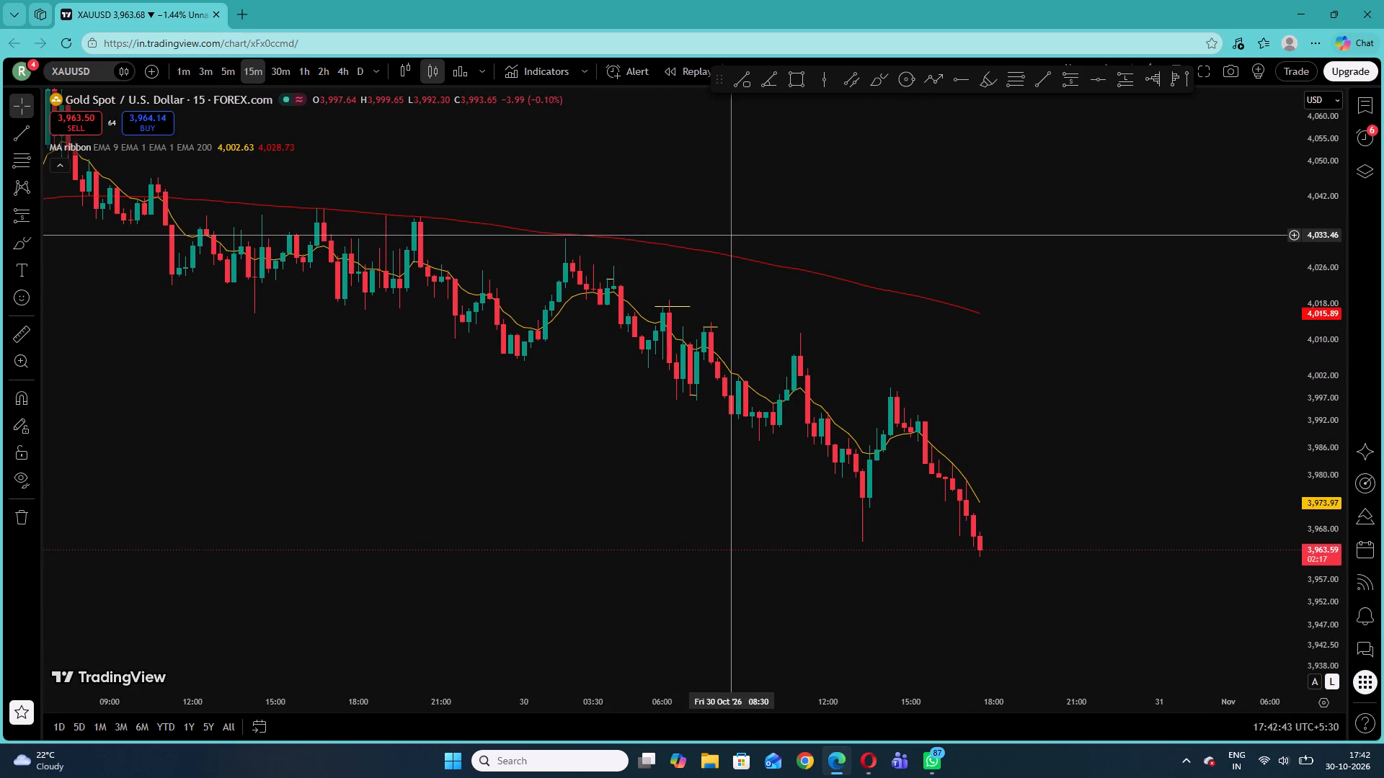
{"action": "left_click", "coordinate": [225, 66]}
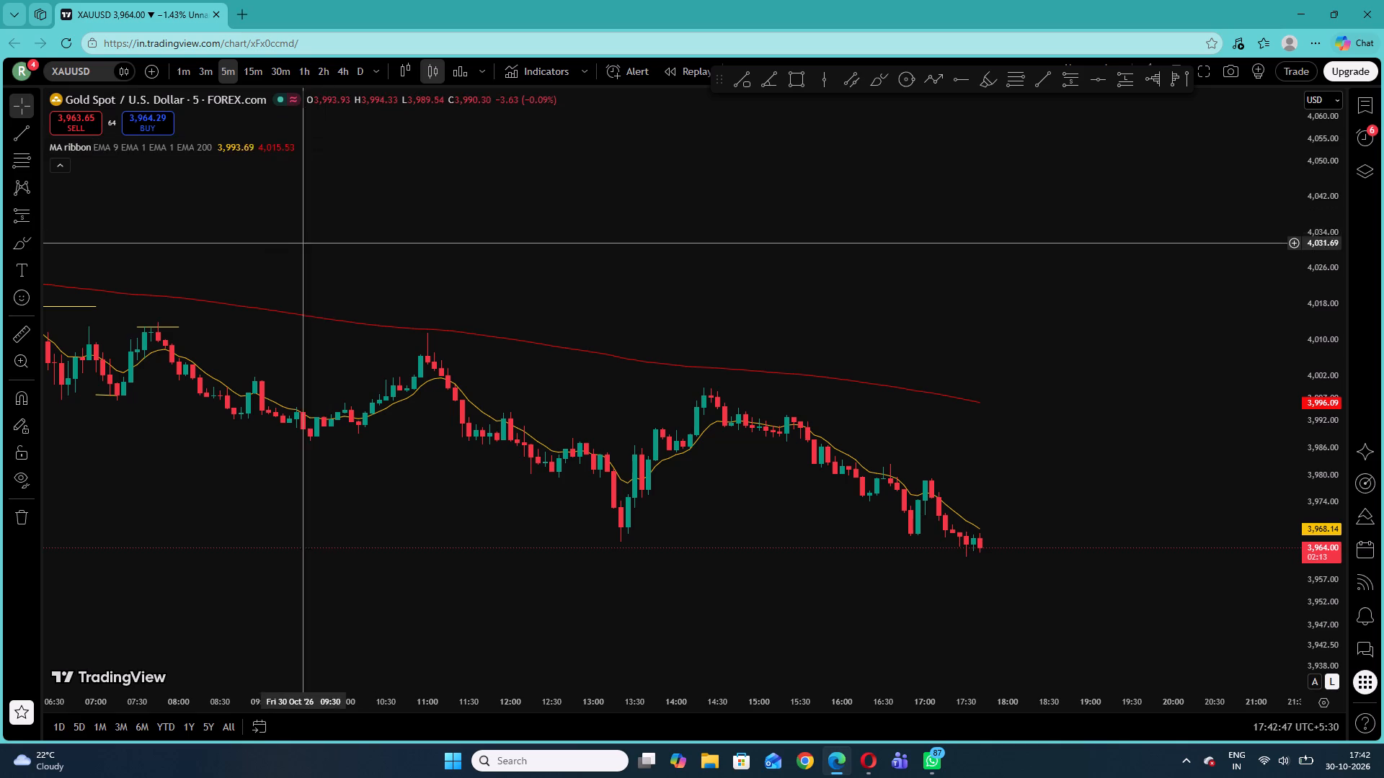
{"action": "left_click", "coordinate": [175, 71]}
{"action": "right_click", "coordinate": [476, 245]}
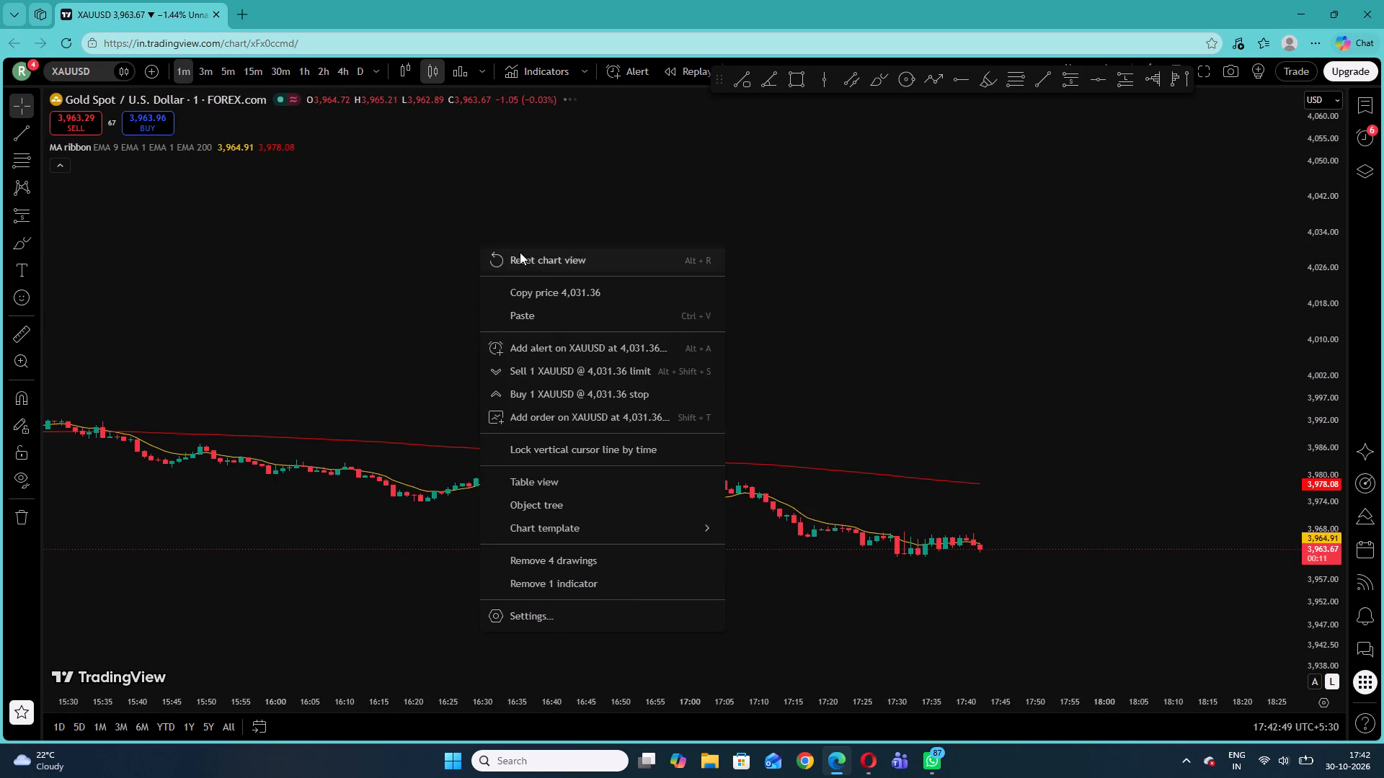
{"action": "left_click", "coordinate": [520, 252]}
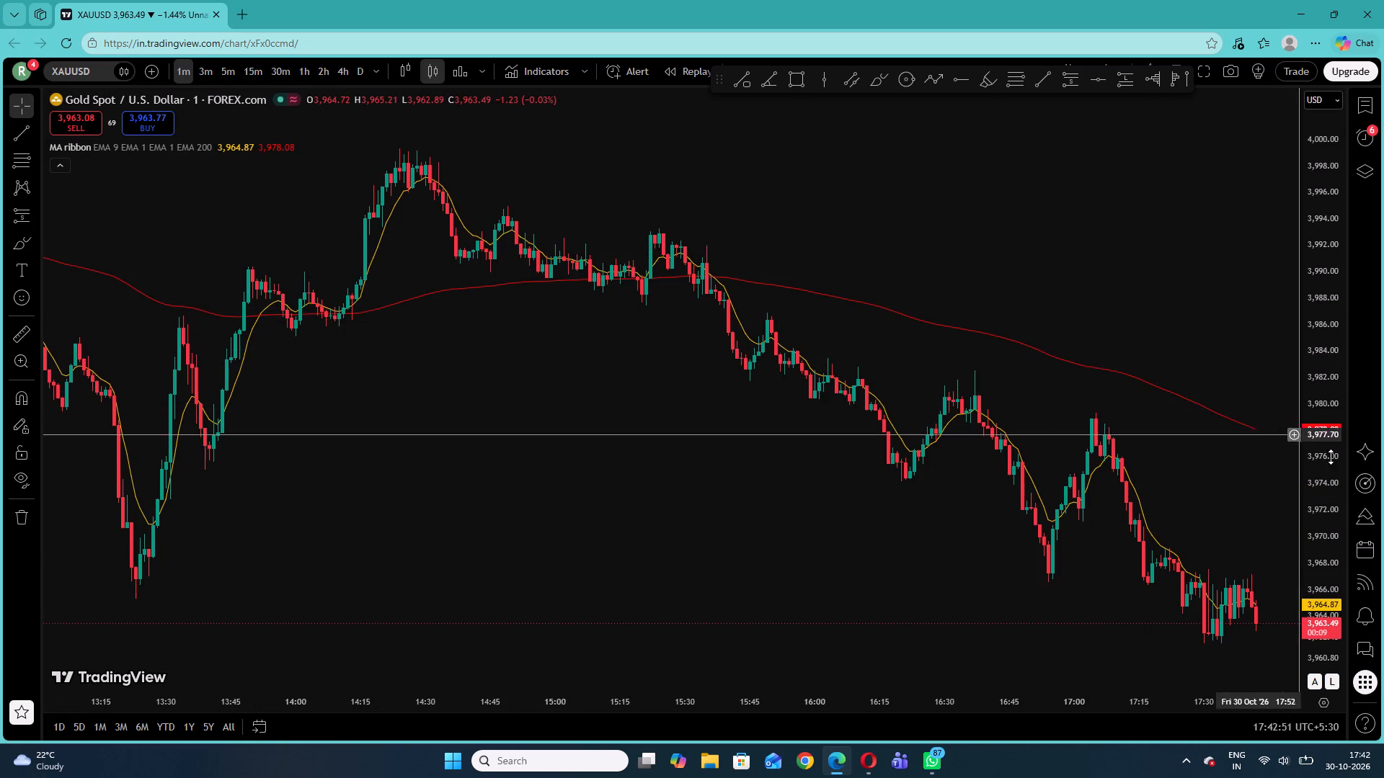
Shift the swing-low trend line at about 3,997.7 to start around 07:11 and extend its end to 07:28 on 30 October.
{"action": "left_click_drag", "start_coordinate": [1336, 463], "coordinate": [1306, 294]}
{"action": "left_click_drag", "start_coordinate": [555, 368], "coordinate": [981, 293]}
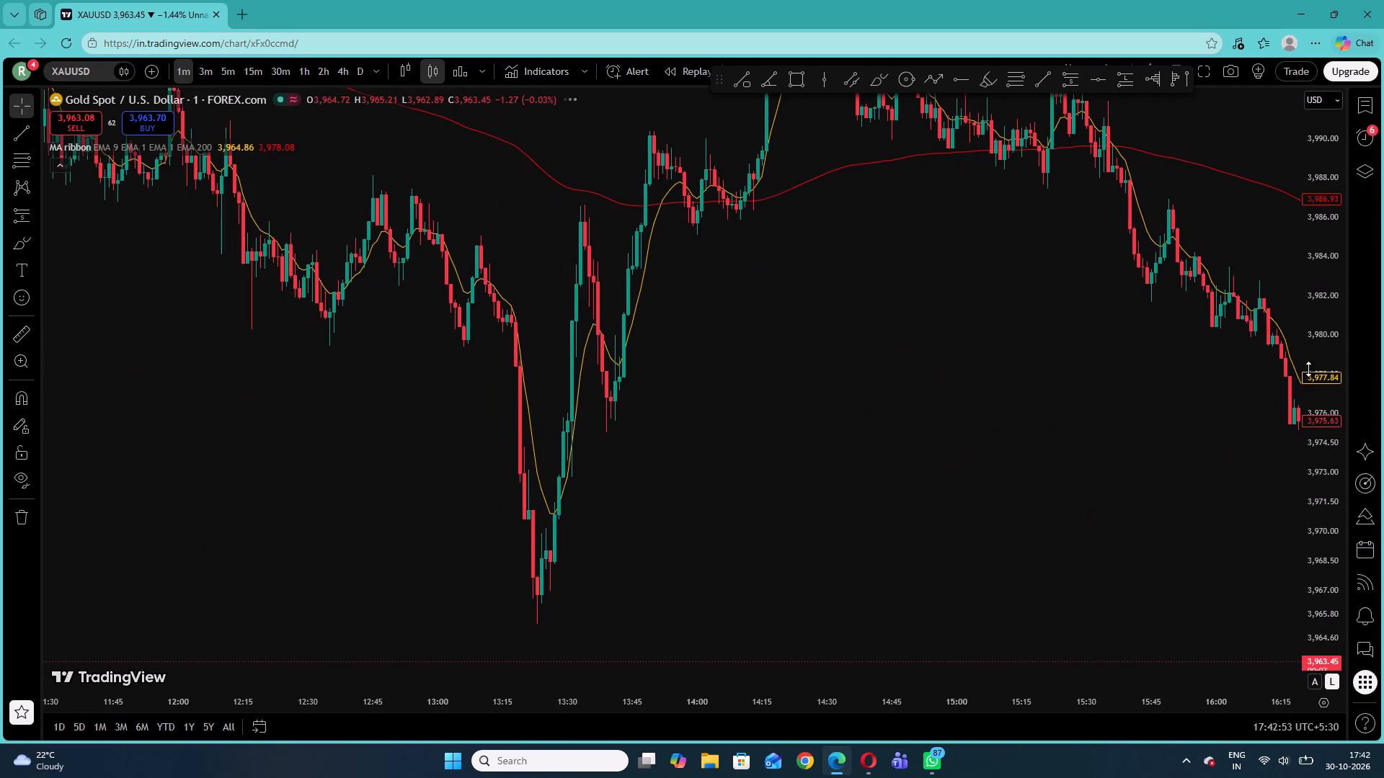
{"action": "left_click_drag", "start_coordinate": [1309, 341], "coordinate": [1334, 535]}
{"action": "left_click_drag", "start_coordinate": [272, 376], "coordinate": [1037, 379]}
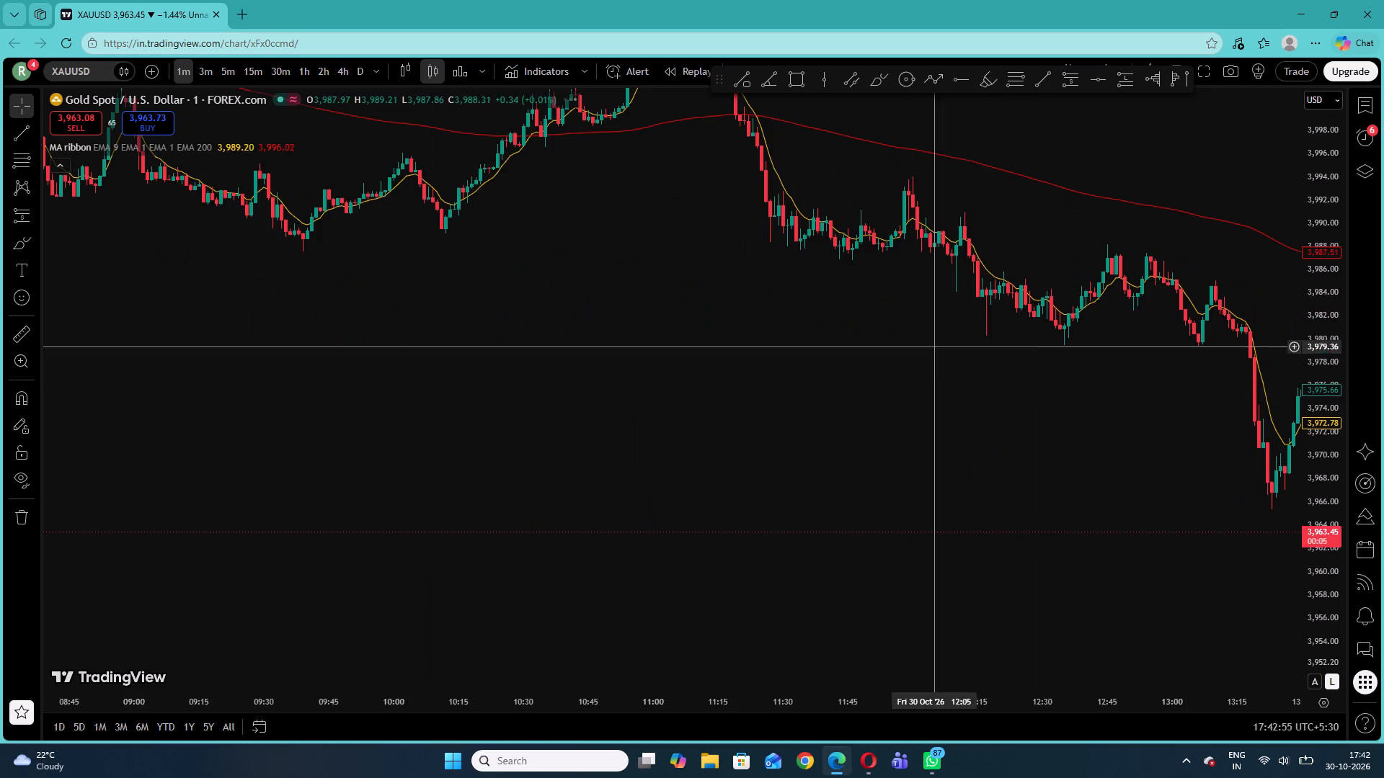
{"action": "left_click_drag", "start_coordinate": [657, 321], "coordinate": [1321, 553]}
{"action": "left_click_drag", "start_coordinate": [698, 416], "coordinate": [1229, 428]}
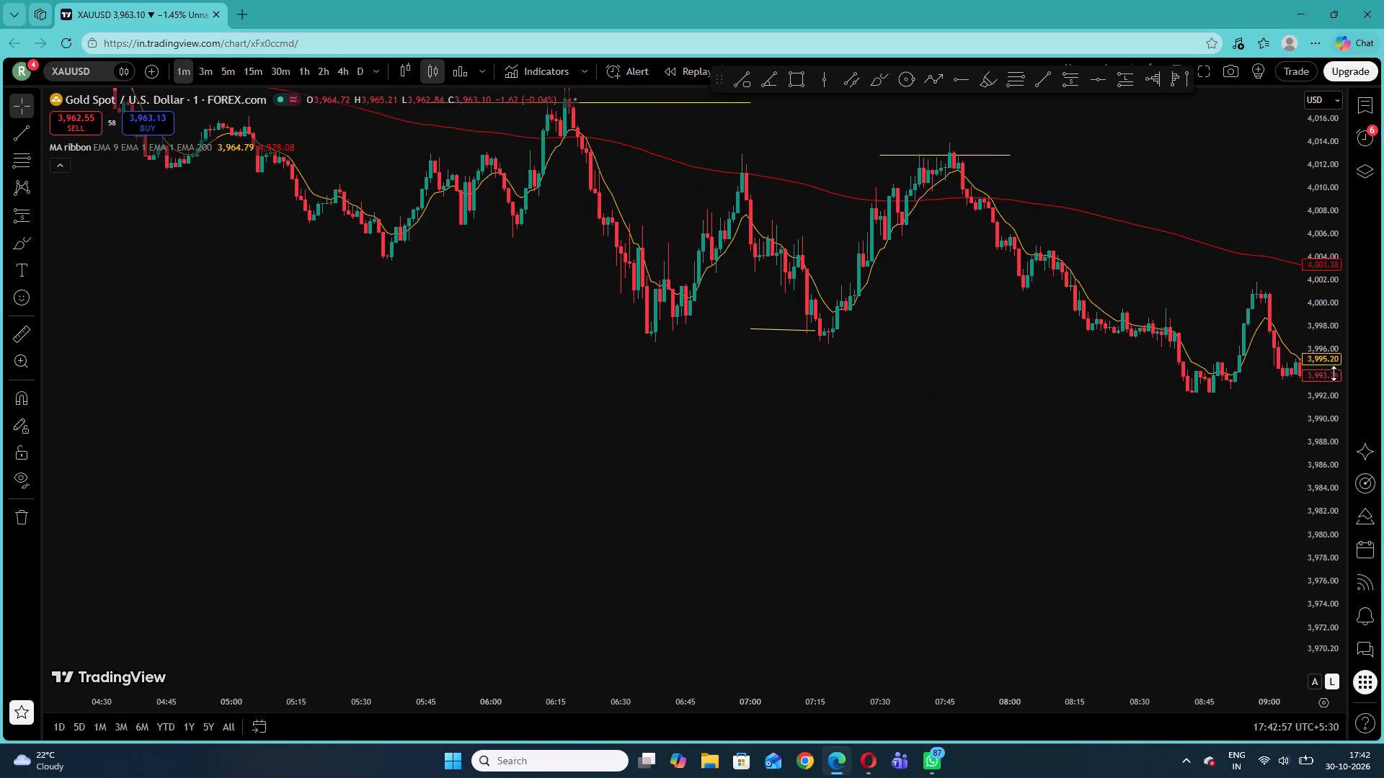
{"action": "left_click_drag", "start_coordinate": [1328, 521], "coordinate": [1305, 129]}
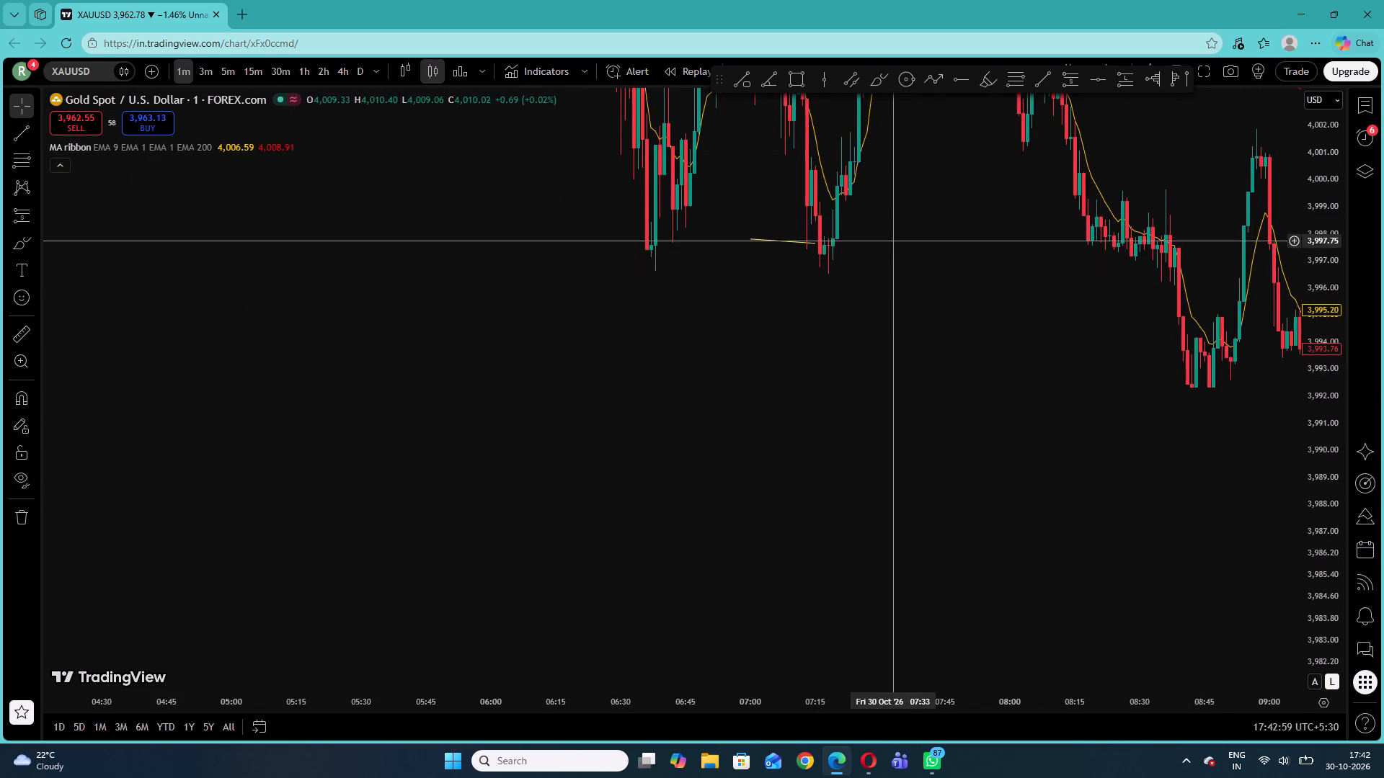
{"action": "left_click_drag", "start_coordinate": [895, 241], "coordinate": [871, 331]}
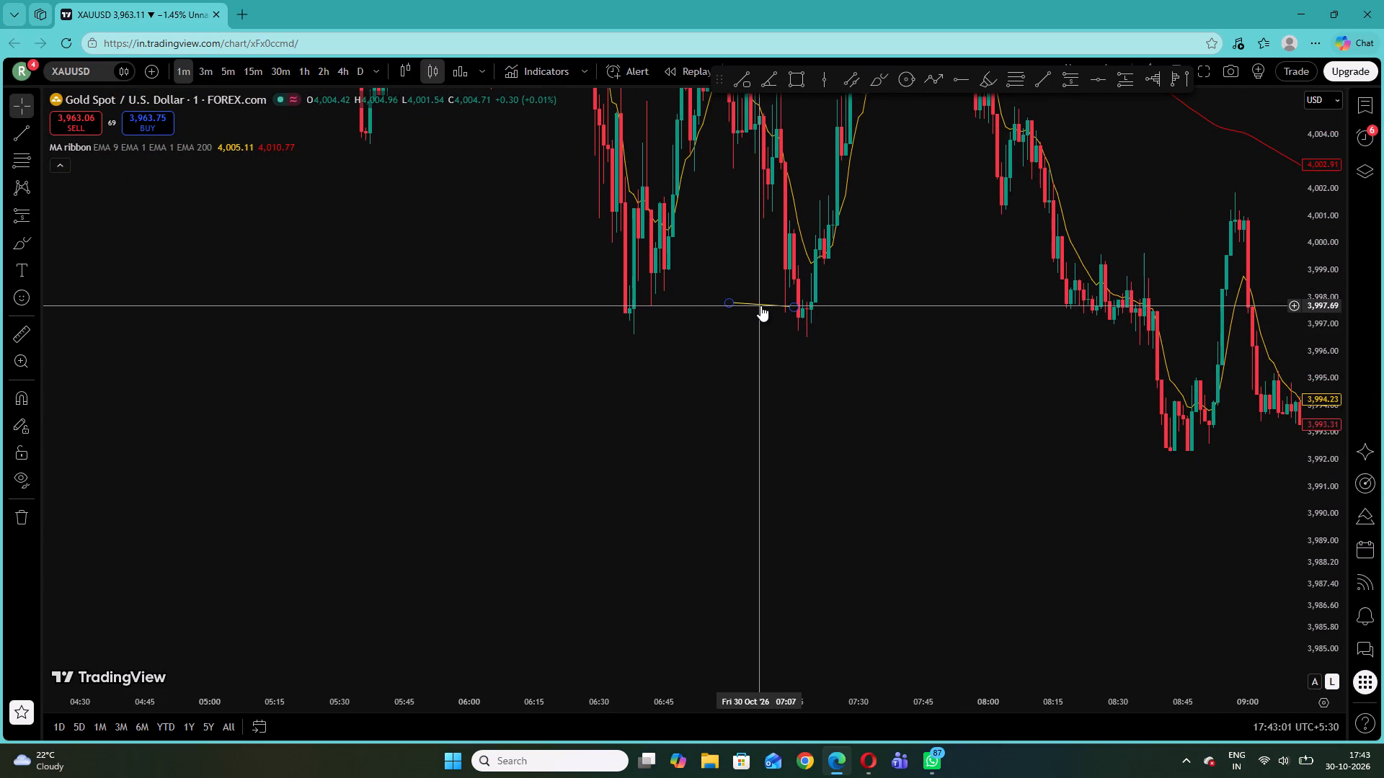
{"action": "left_click_drag", "start_coordinate": [760, 305], "coordinate": [807, 311]}
{"action": "left_click_drag", "start_coordinate": [843, 313], "coordinate": [848, 305]}
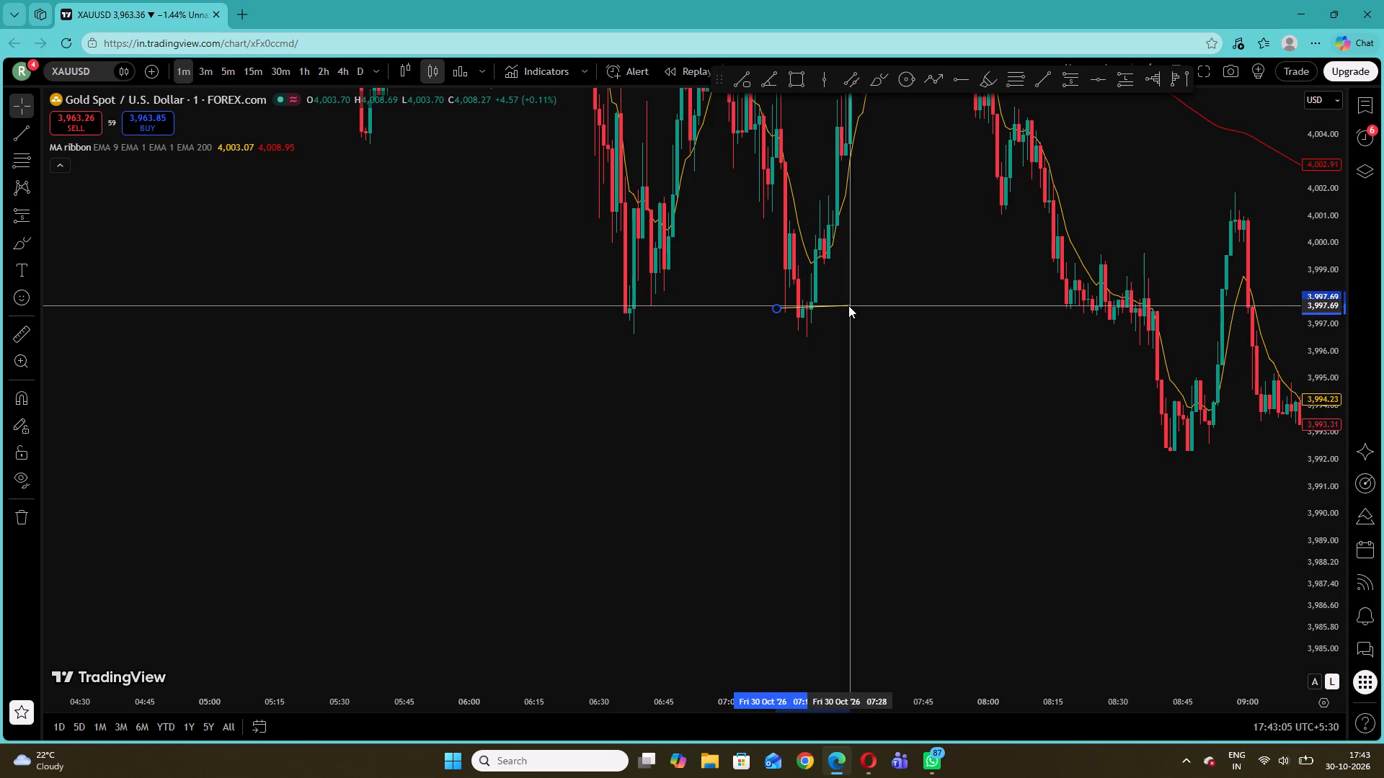
{"action": "left_click_drag", "start_coordinate": [848, 305], "coordinate": [851, 307]}
{"action": "left_click", "coordinate": [706, 372]}
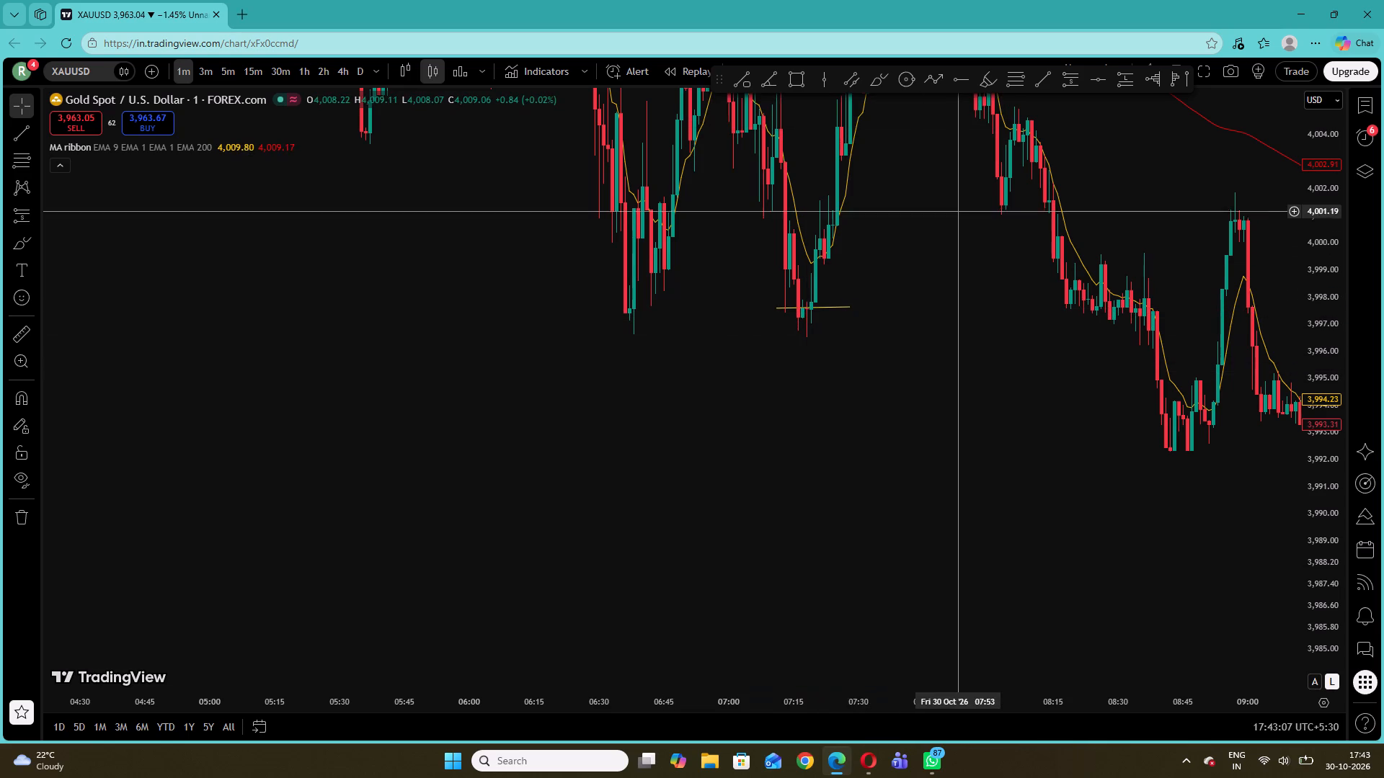
Switch the chart back to the 15-minute timeframe and reset the chart view.
{"action": "left_click_drag", "start_coordinate": [1336, 375], "coordinate": [1321, 578]}
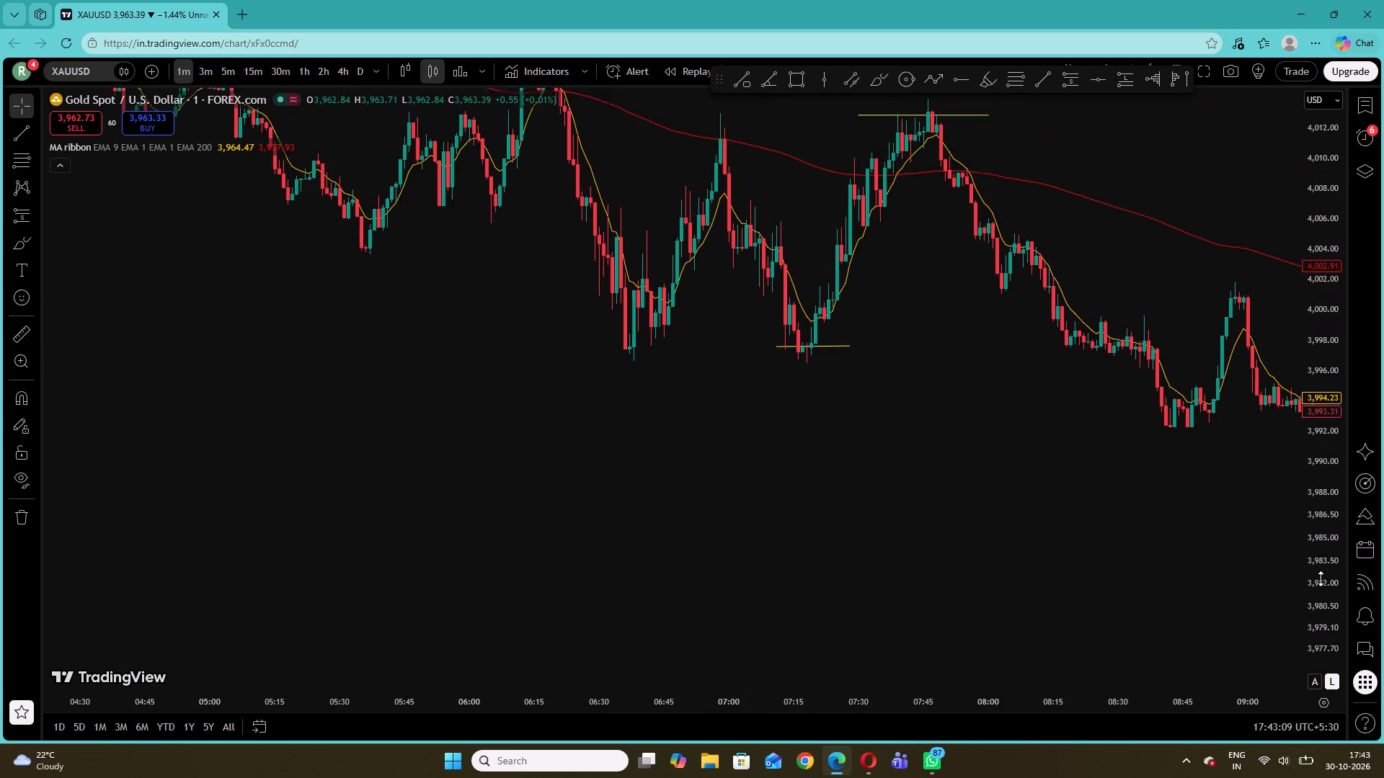
{"action": "left_click_drag", "start_coordinate": [1321, 578], "coordinate": [1319, 579]}
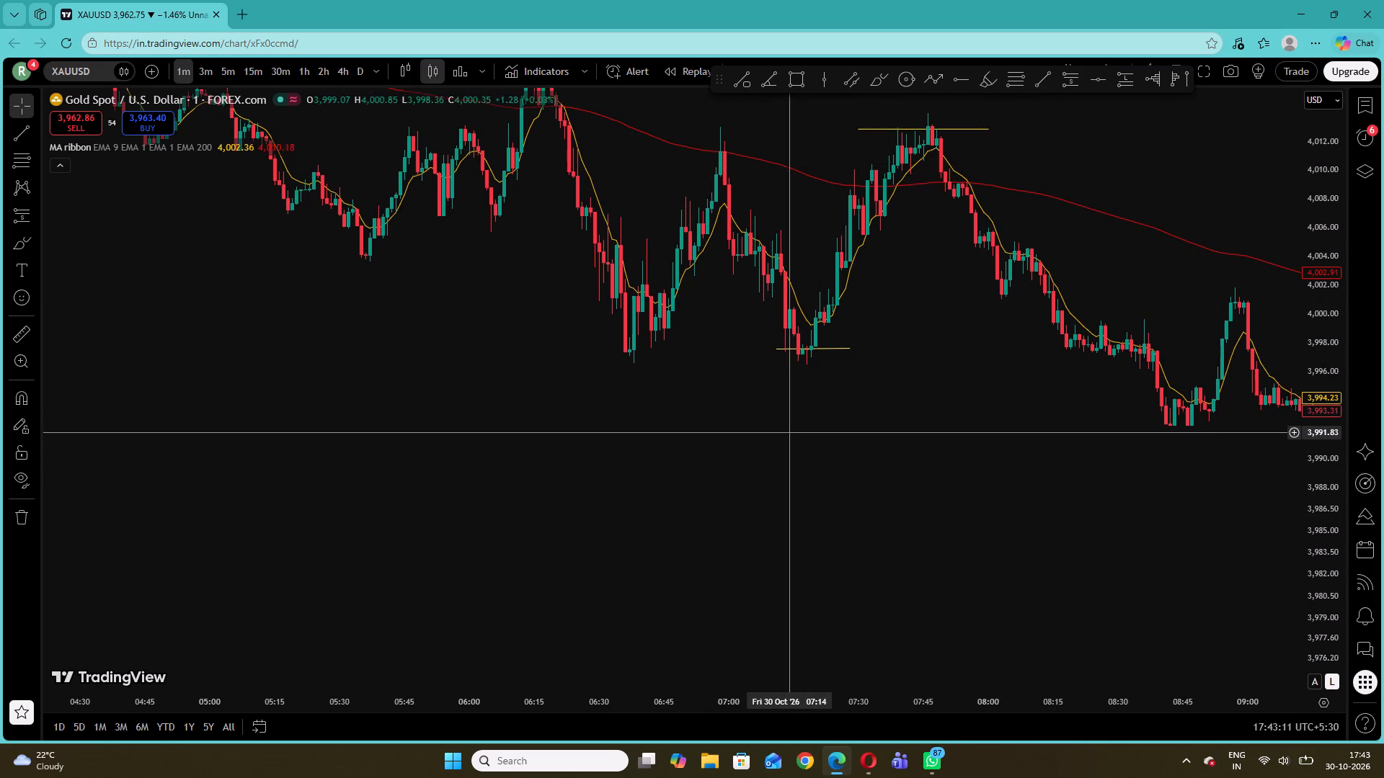
{"action": "left_click", "coordinate": [251, 60]}
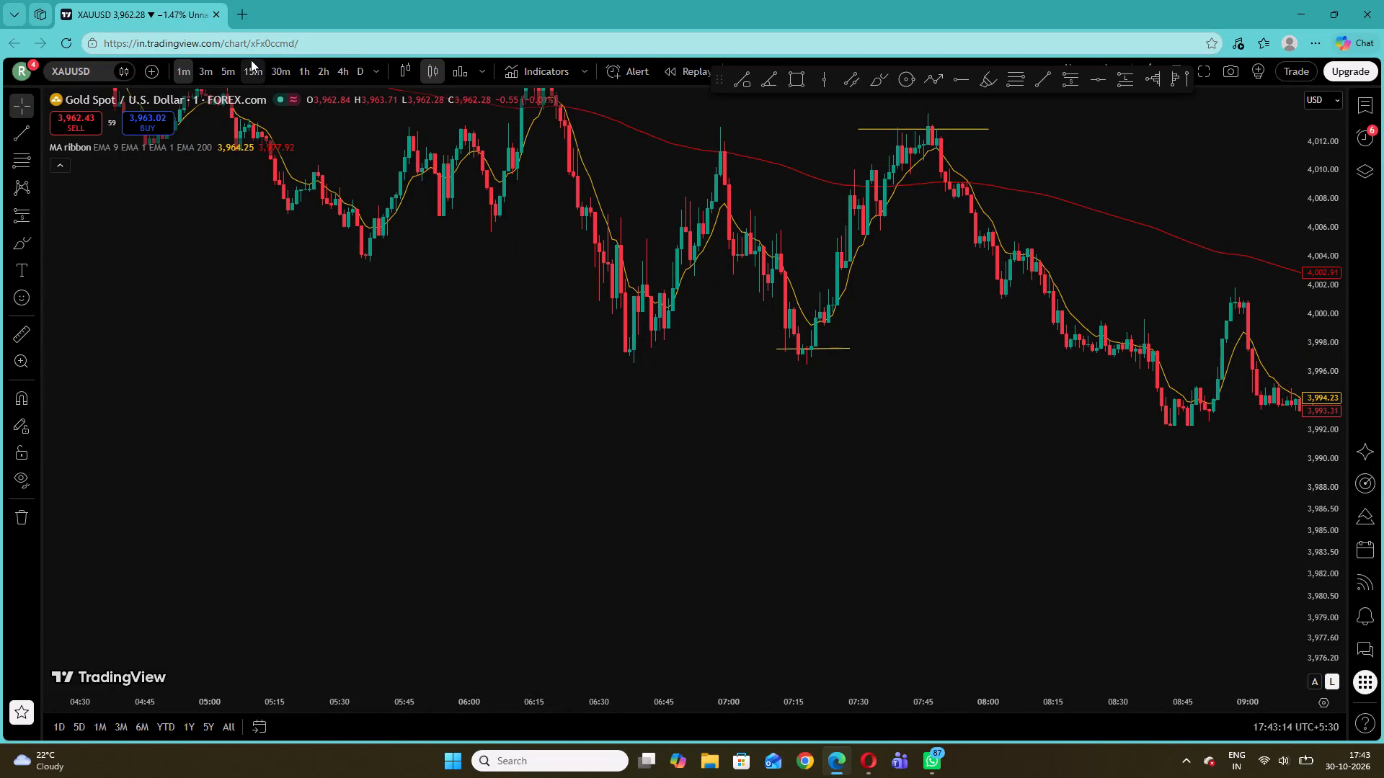
{"action": "right_click", "coordinate": [456, 268]}
{"action": "left_click", "coordinate": [497, 287]}
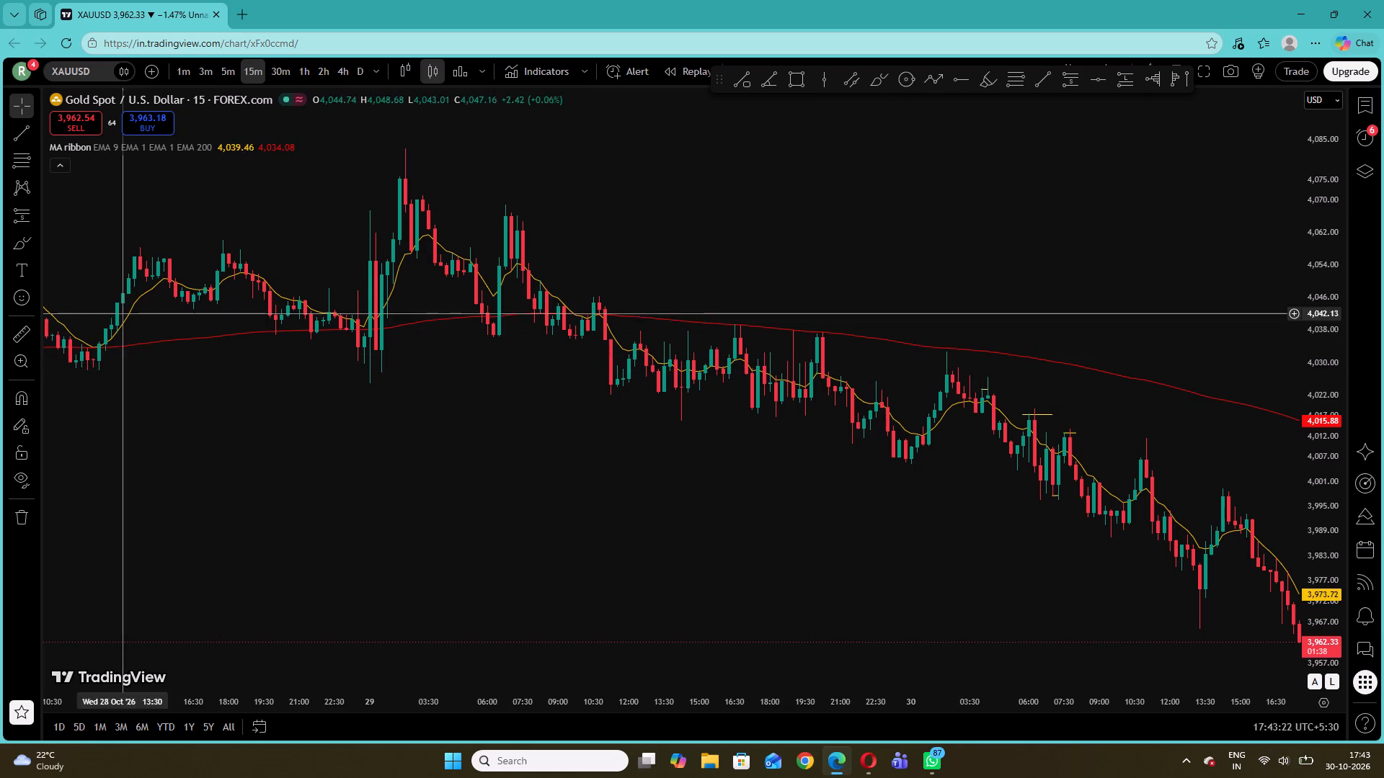
Draw vertical lines at 04:15 and 06:00 on 30 October, through the first two marked swing highs.
{"action": "left_click", "coordinate": [35, 135]}
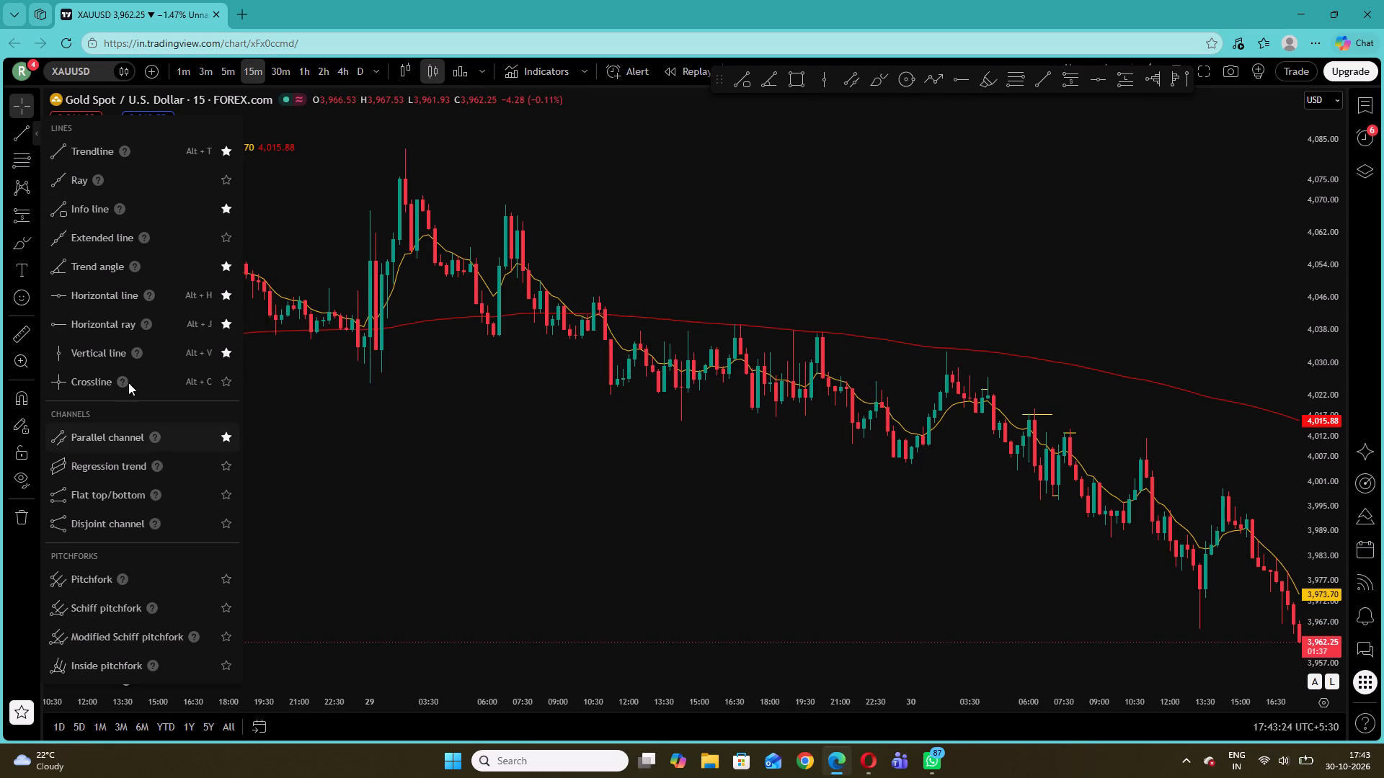
{"action": "left_click", "coordinate": [1031, 219]}
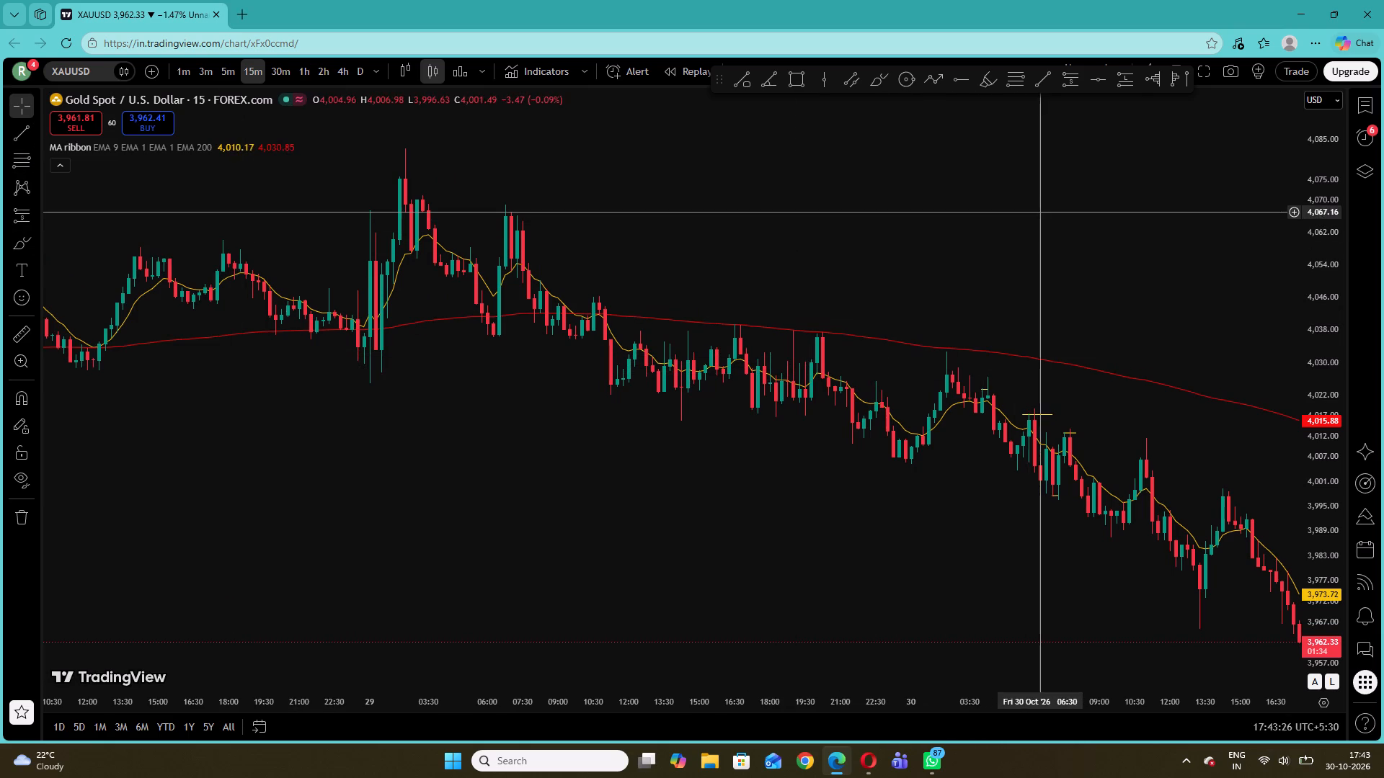
{"action": "left_click", "coordinate": [824, 73]}
{"action": "left_click", "coordinate": [985, 216]}
{"action": "left_click_drag", "start_coordinate": [879, 202], "coordinate": [871, 200]}
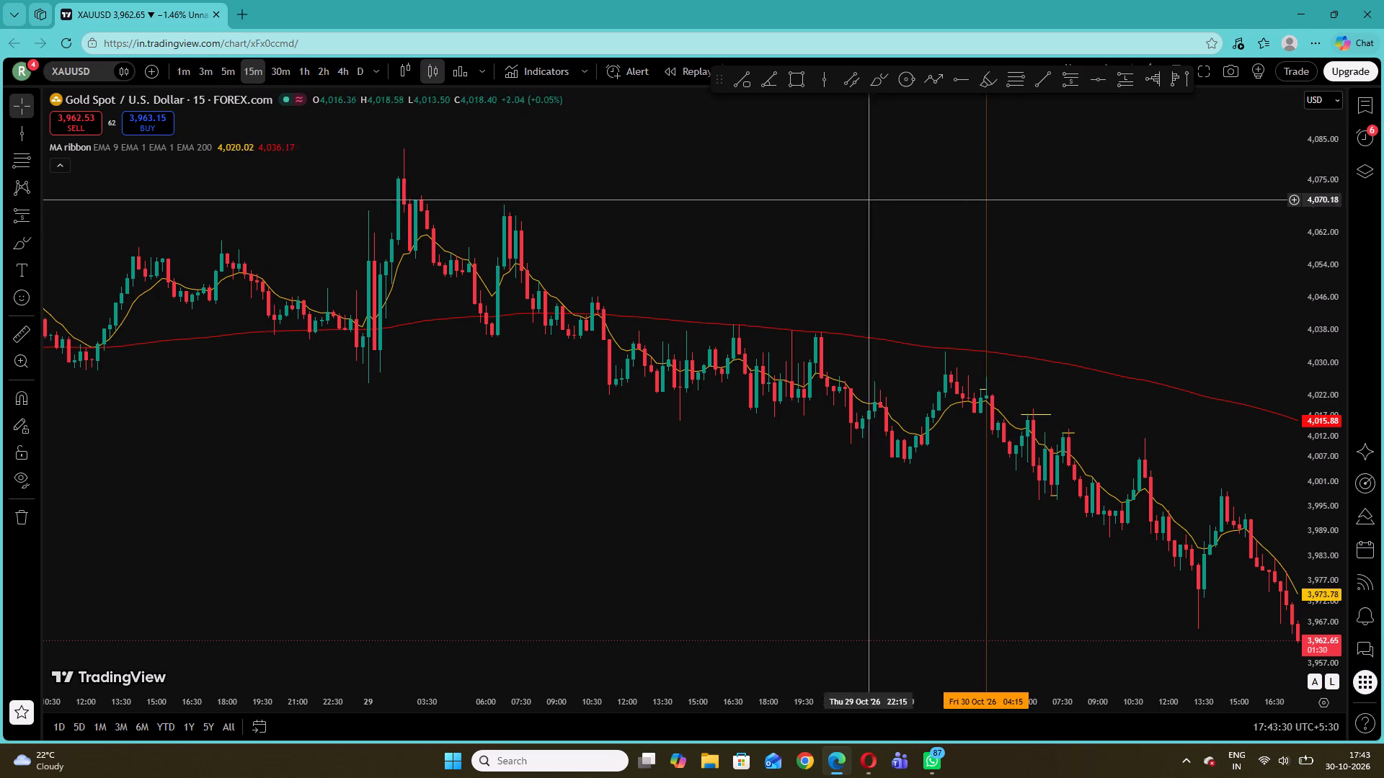
{"action": "left_click", "coordinate": [19, 132]}
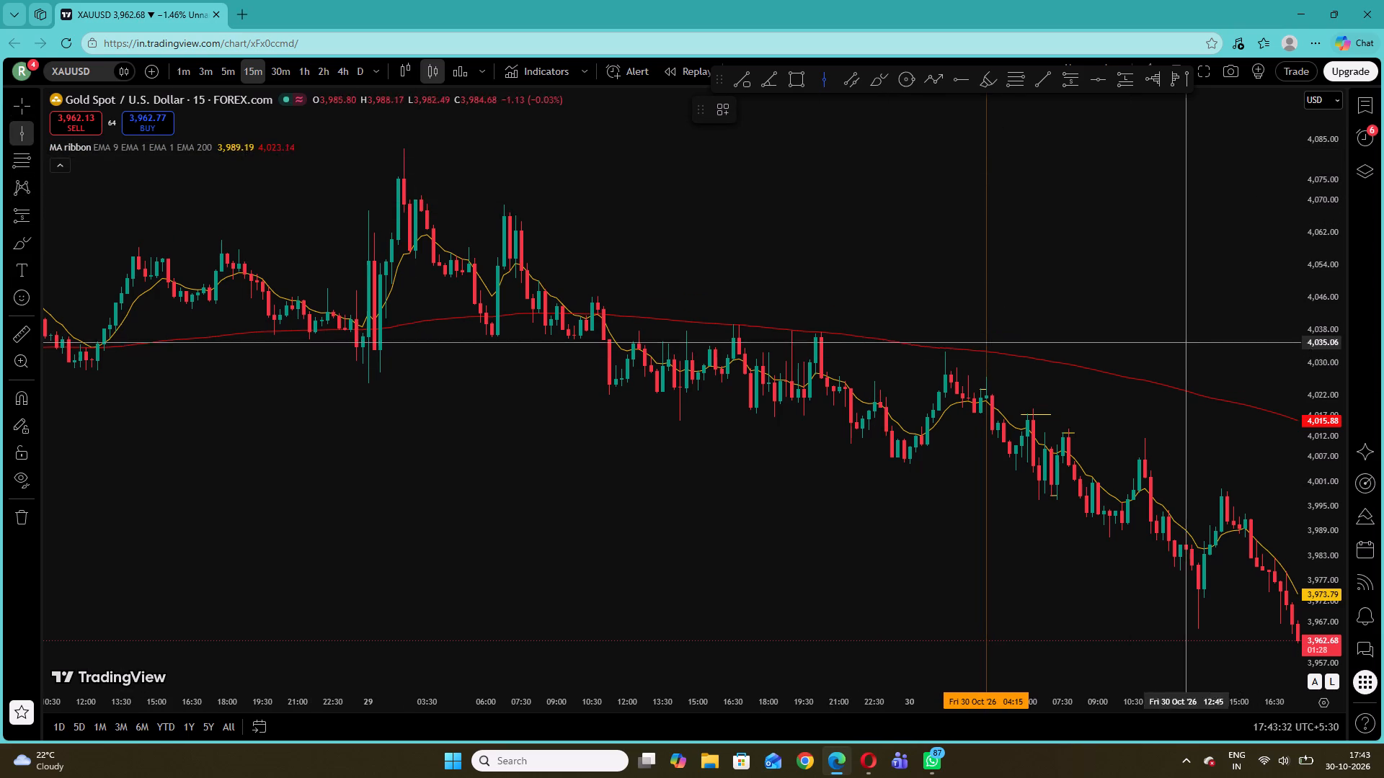
{"action": "left_click", "coordinate": [1027, 363]}
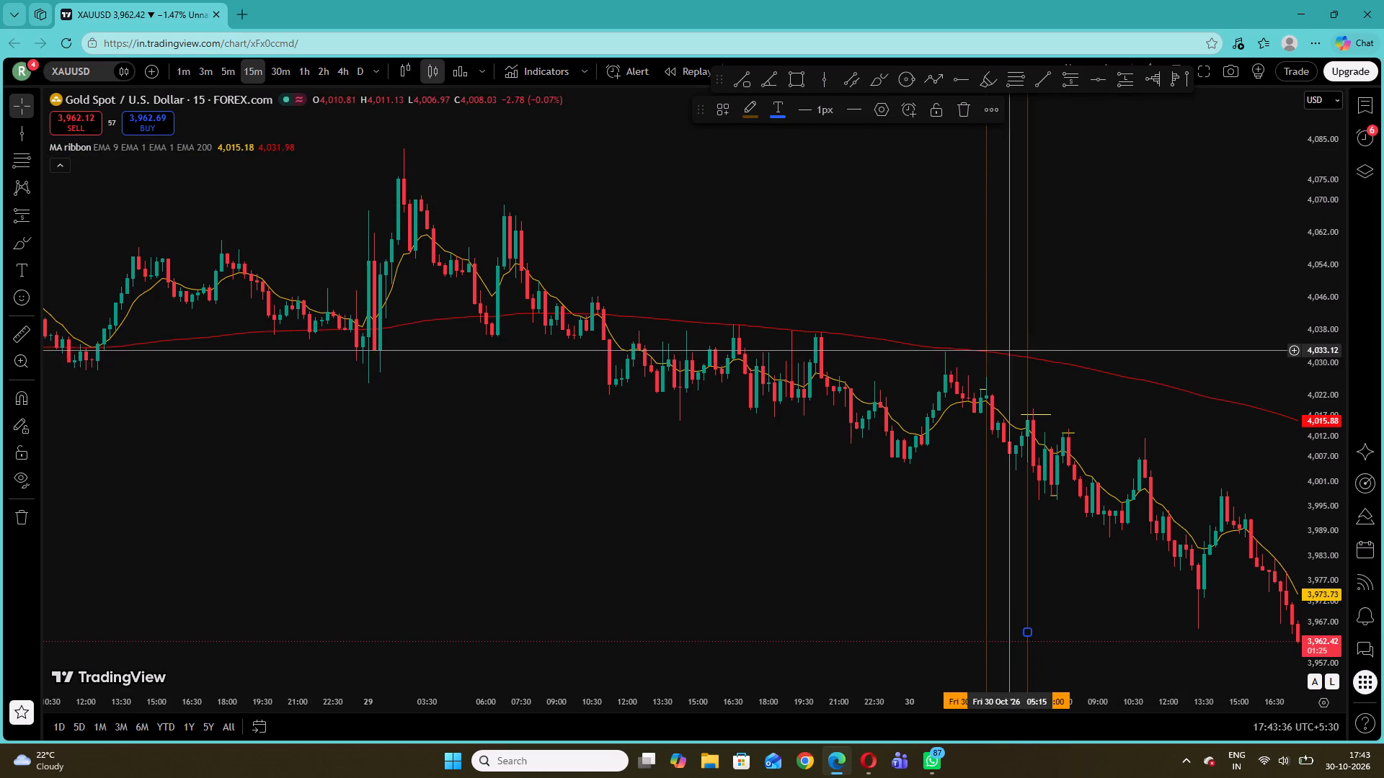
Move the 04:15 vertical line one candle earlier to 04:00 on 30 October.
{"action": "left_click_drag", "start_coordinate": [988, 344], "coordinate": [980, 349]}
{"action": "left_click", "coordinate": [1105, 291]}
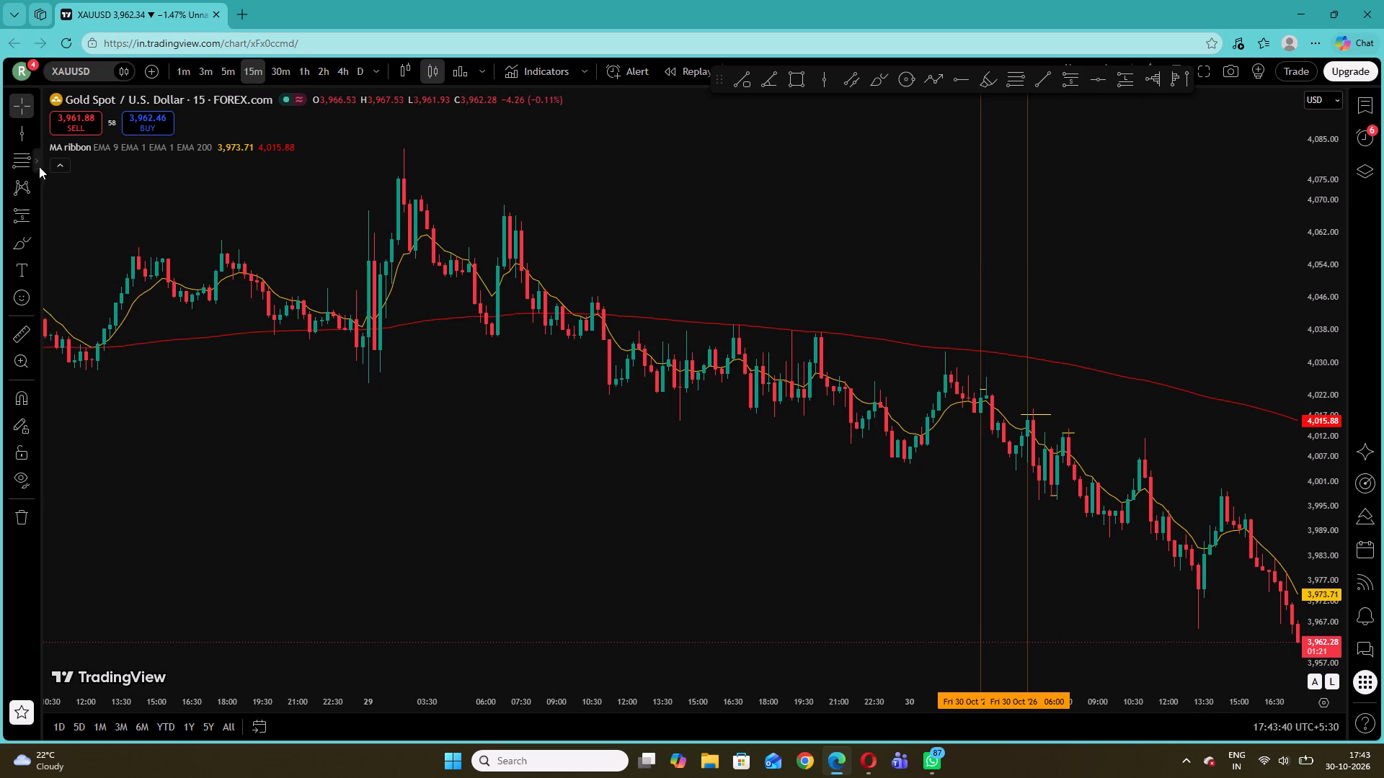
Add vertical lines at 04:15 and 06:15 on 30 October to pair with the two existing ones.
{"action": "left_click", "coordinate": [21, 142]}
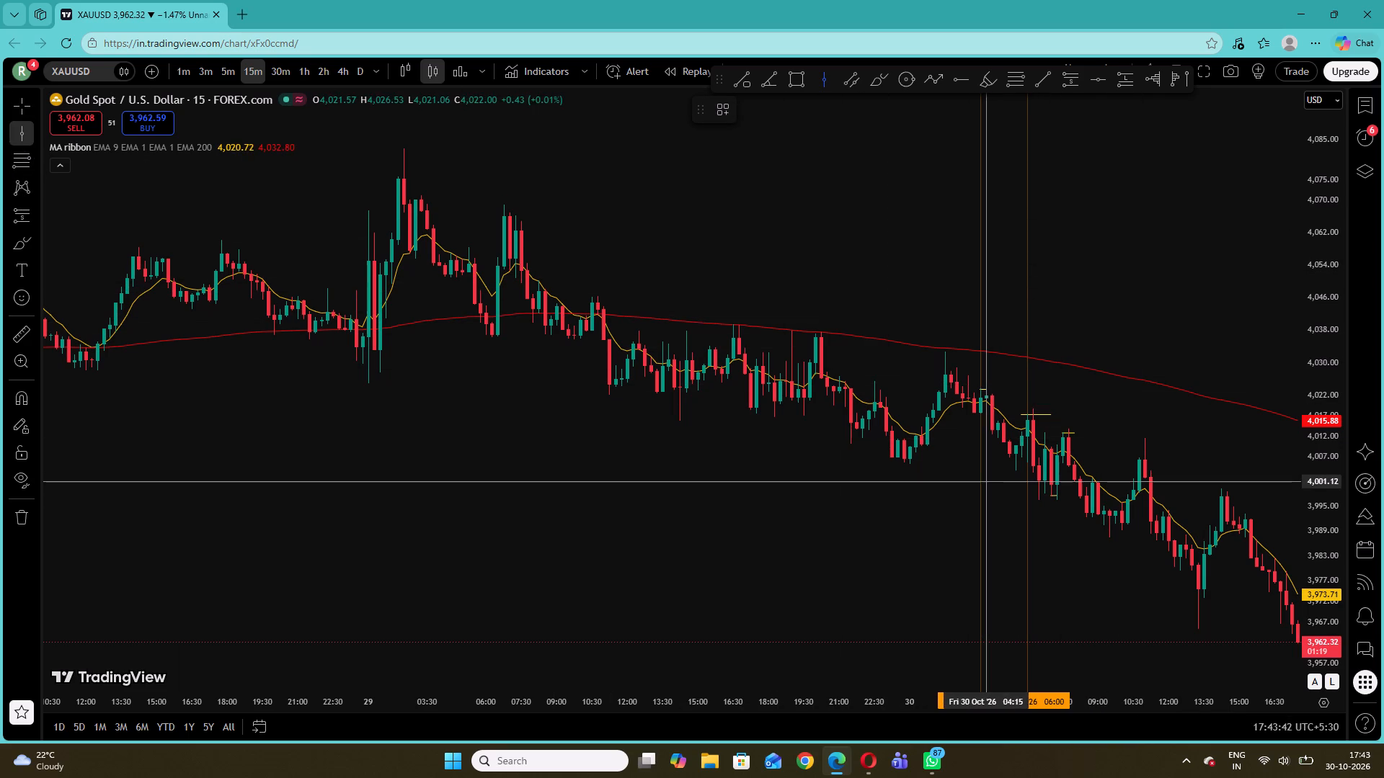
{"action": "left_click", "coordinate": [984, 482]}
{"action": "left_click", "coordinate": [1103, 304]}
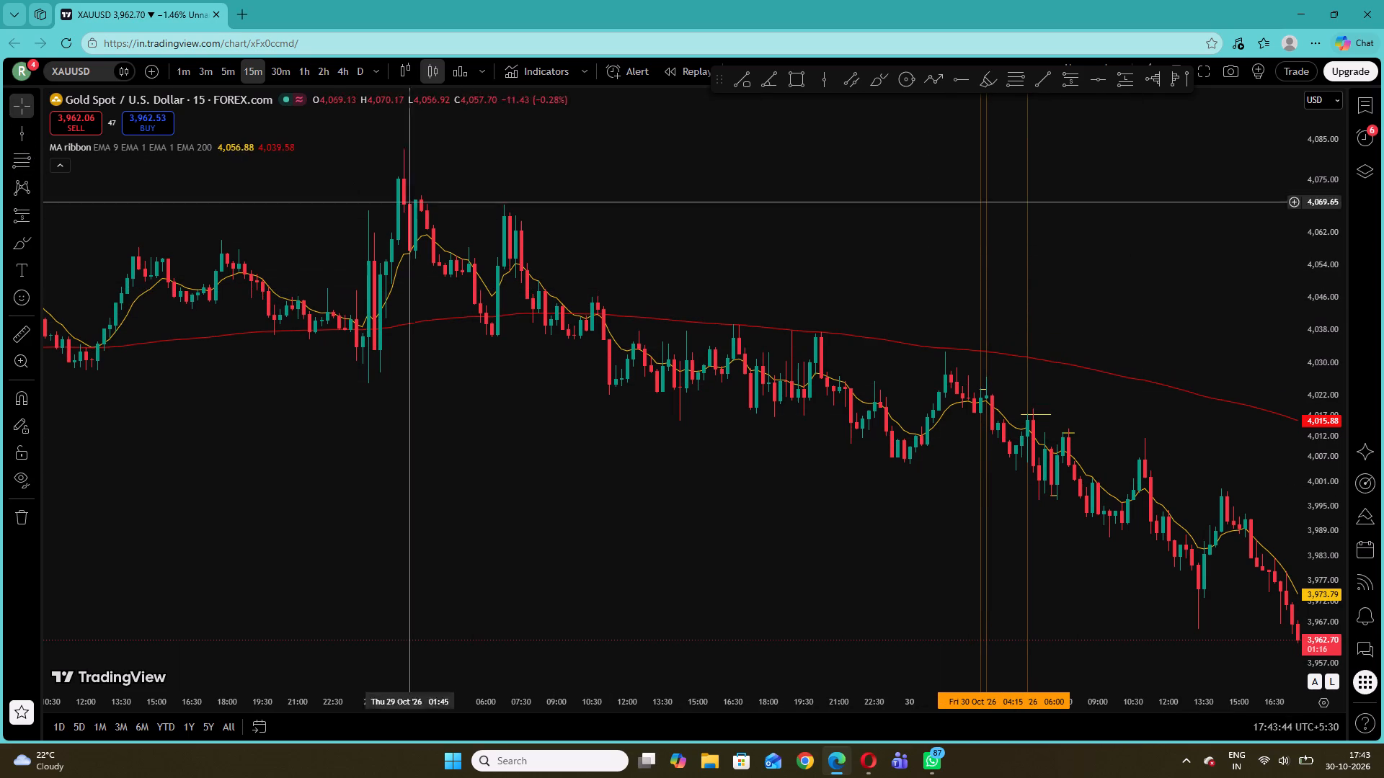
{"action": "left_click", "coordinate": [30, 138]}
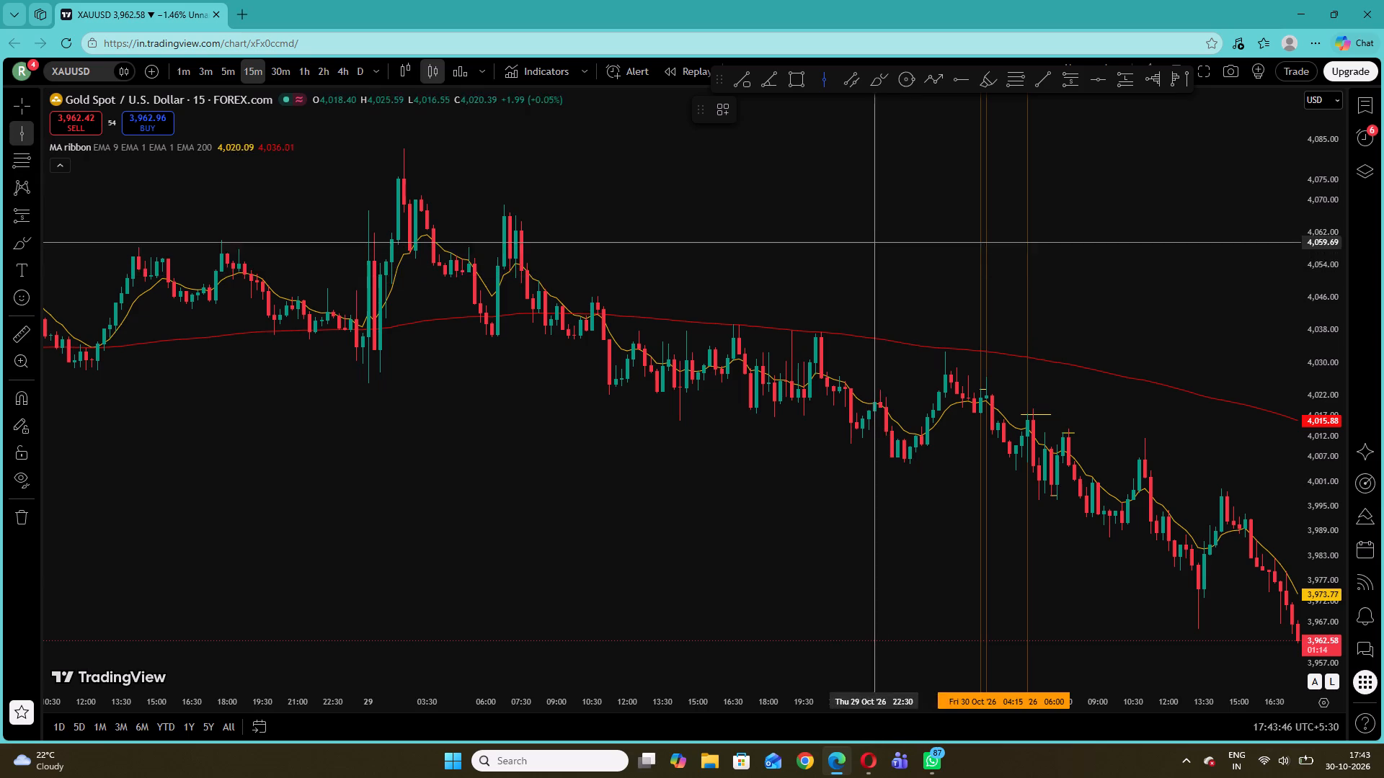
{"action": "left_click", "coordinate": [1036, 290]}
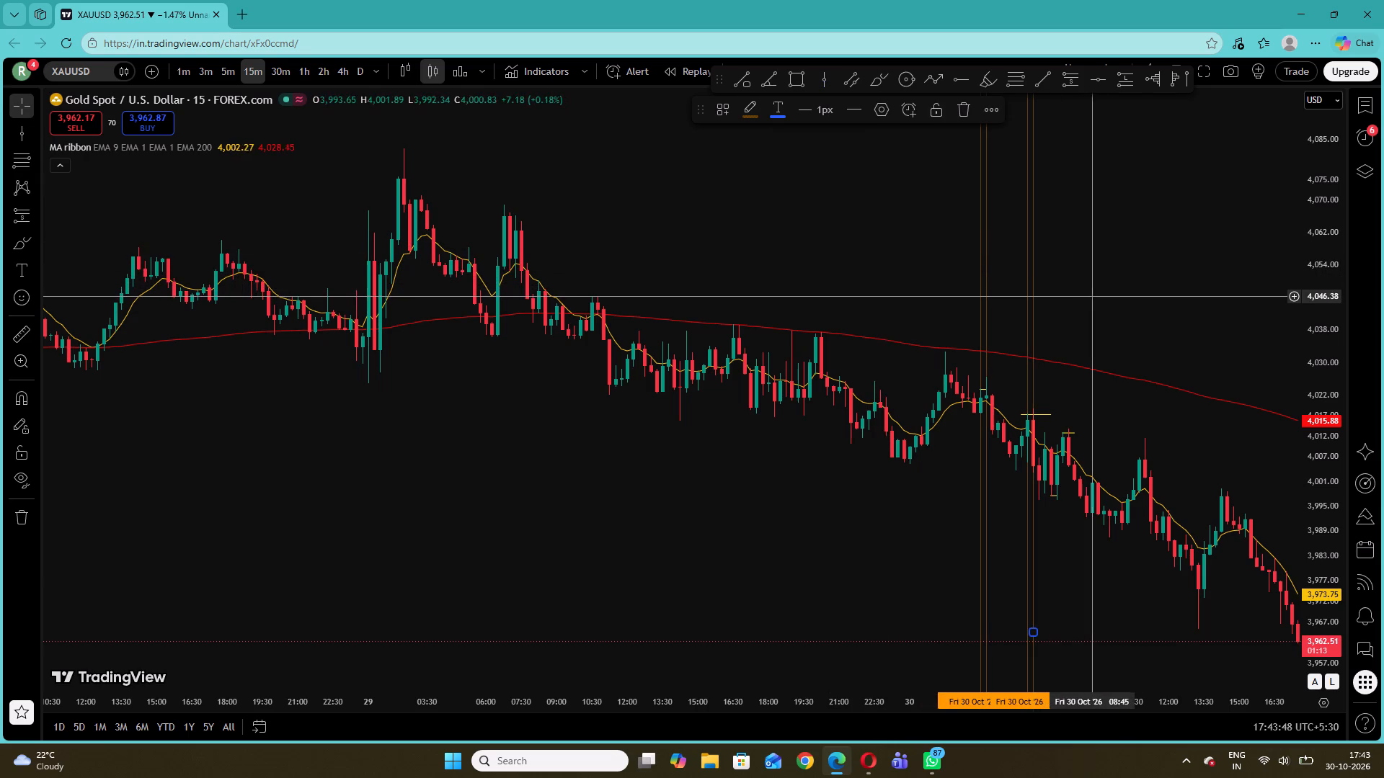
Draw a pair of vertical lines at 07:30 and 07:45 on 30 October around the third marked swing high.
{"action": "left_click_drag", "start_coordinate": [1140, 297], "coordinate": [1002, 258]}
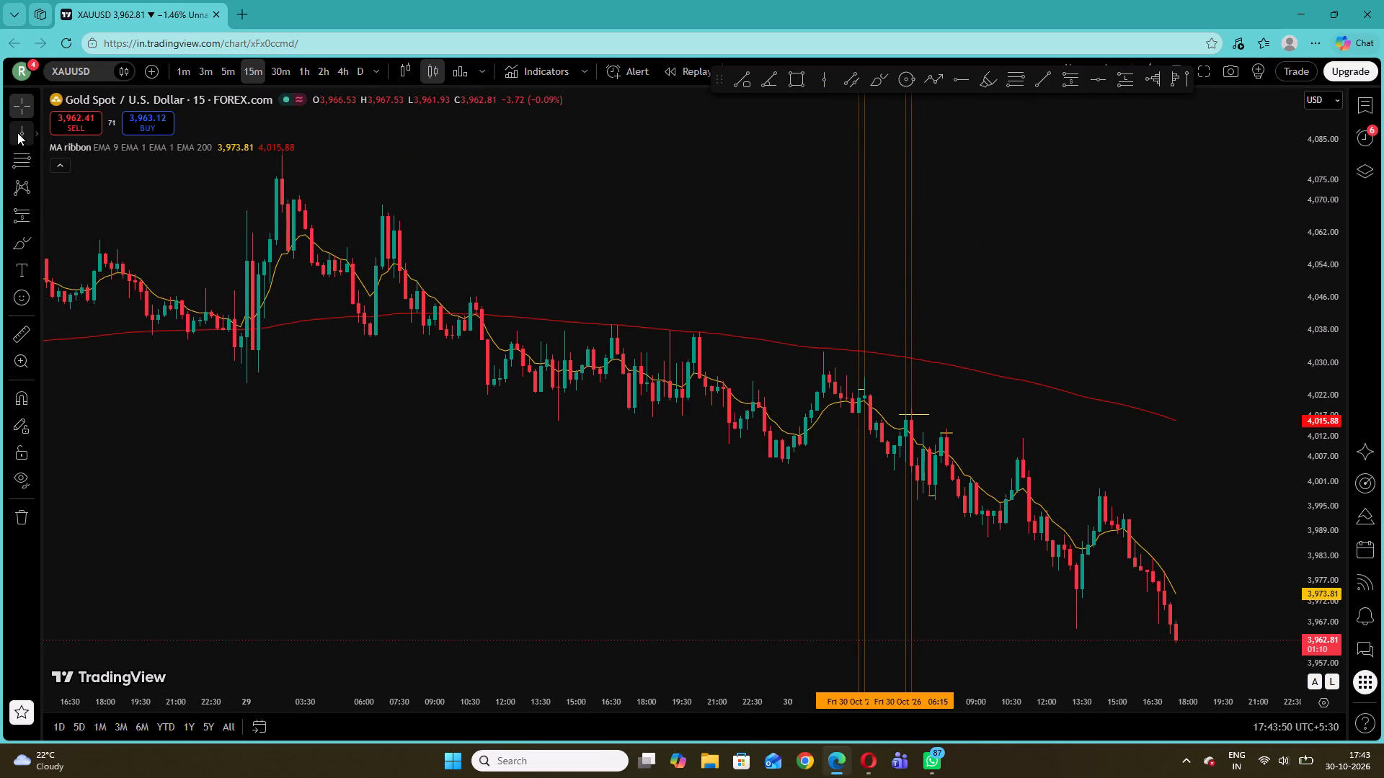
{"action": "left_click", "coordinate": [17, 133]}
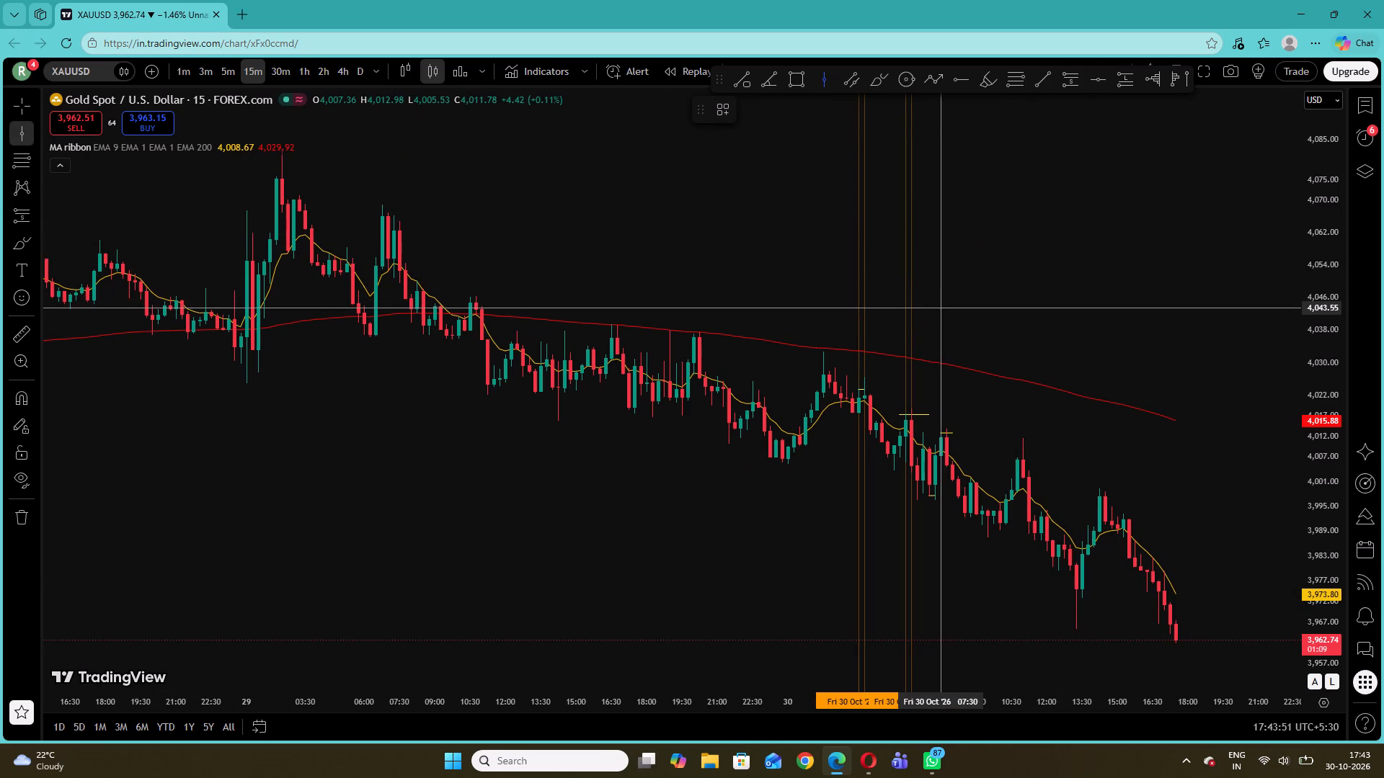
{"action": "left_click", "coordinate": [939, 308]}
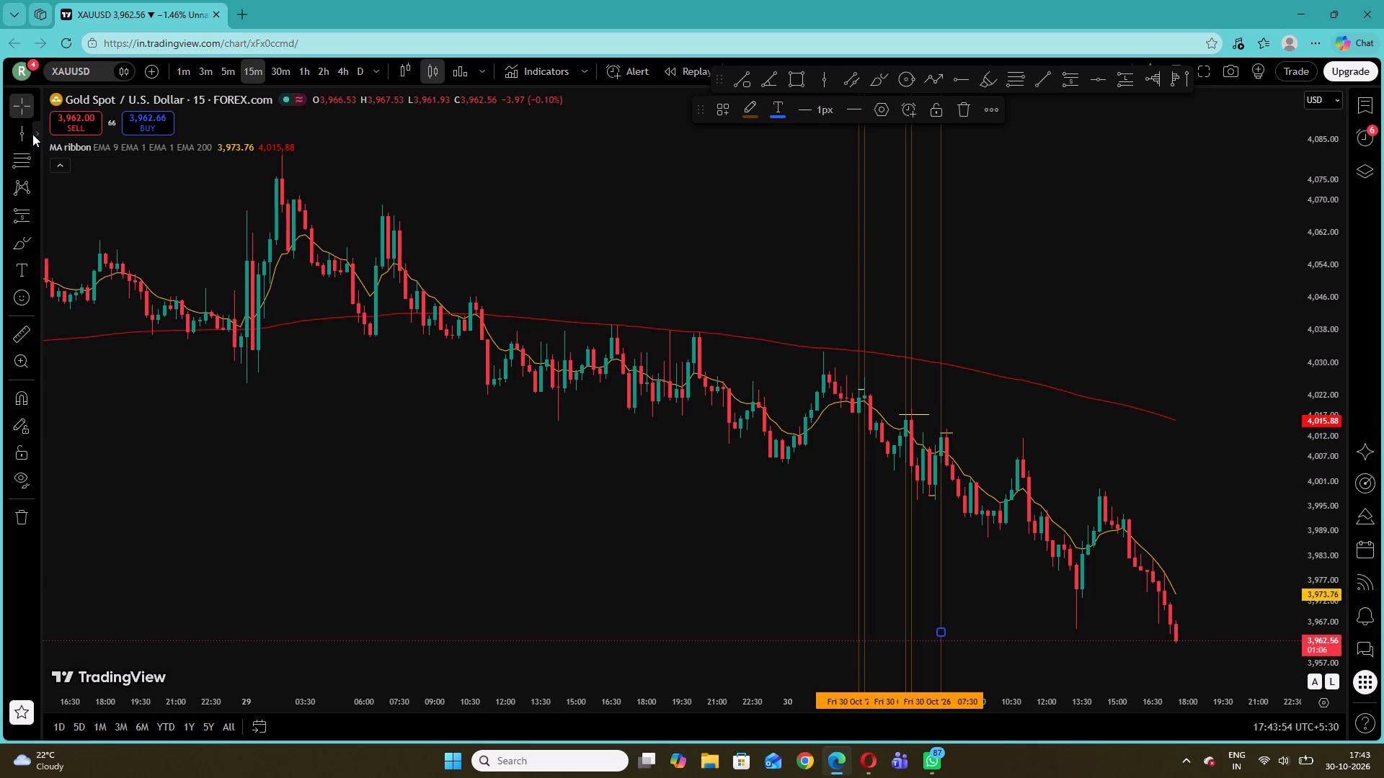
{"action": "left_click", "coordinate": [32, 134]}
{"action": "left_click", "coordinate": [28, 133]}
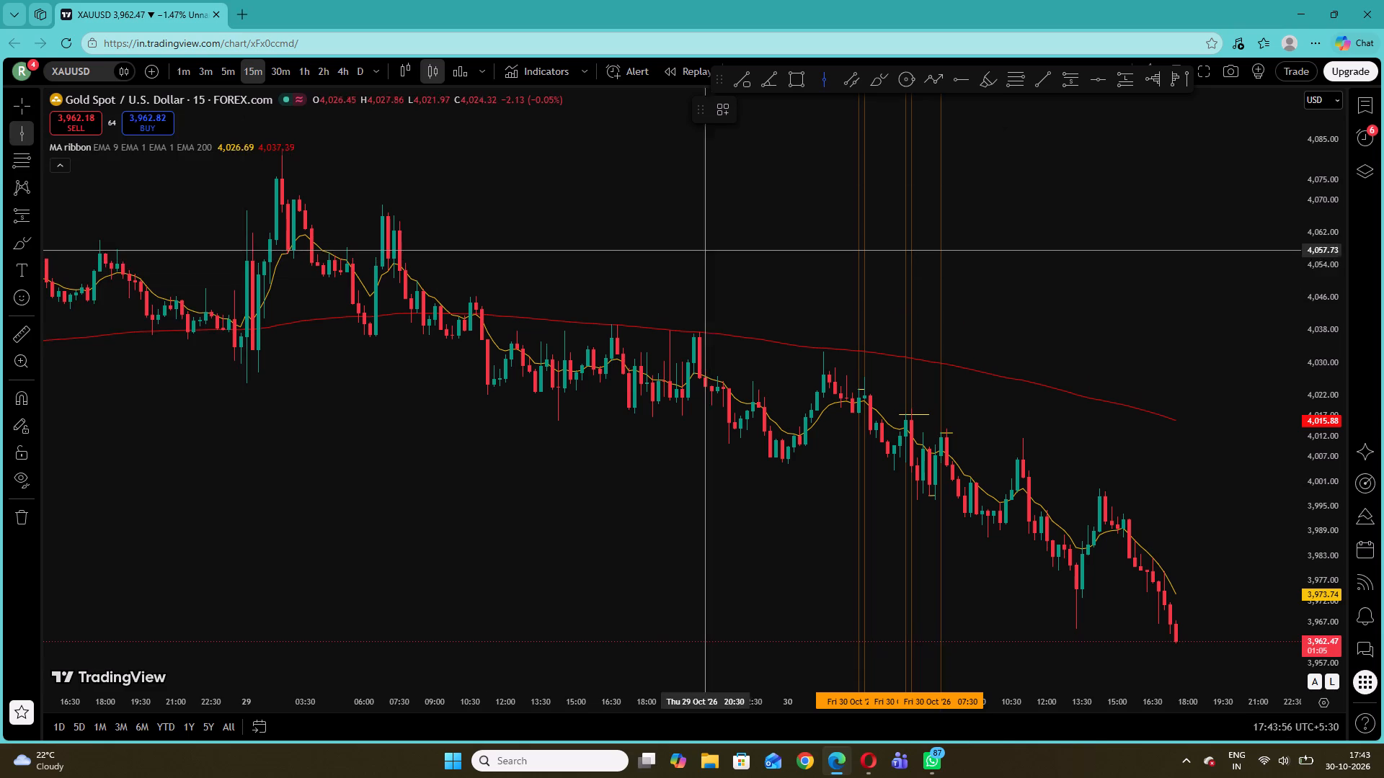
{"action": "left_click", "coordinate": [947, 313]}
{"action": "left_click", "coordinate": [1041, 323]}
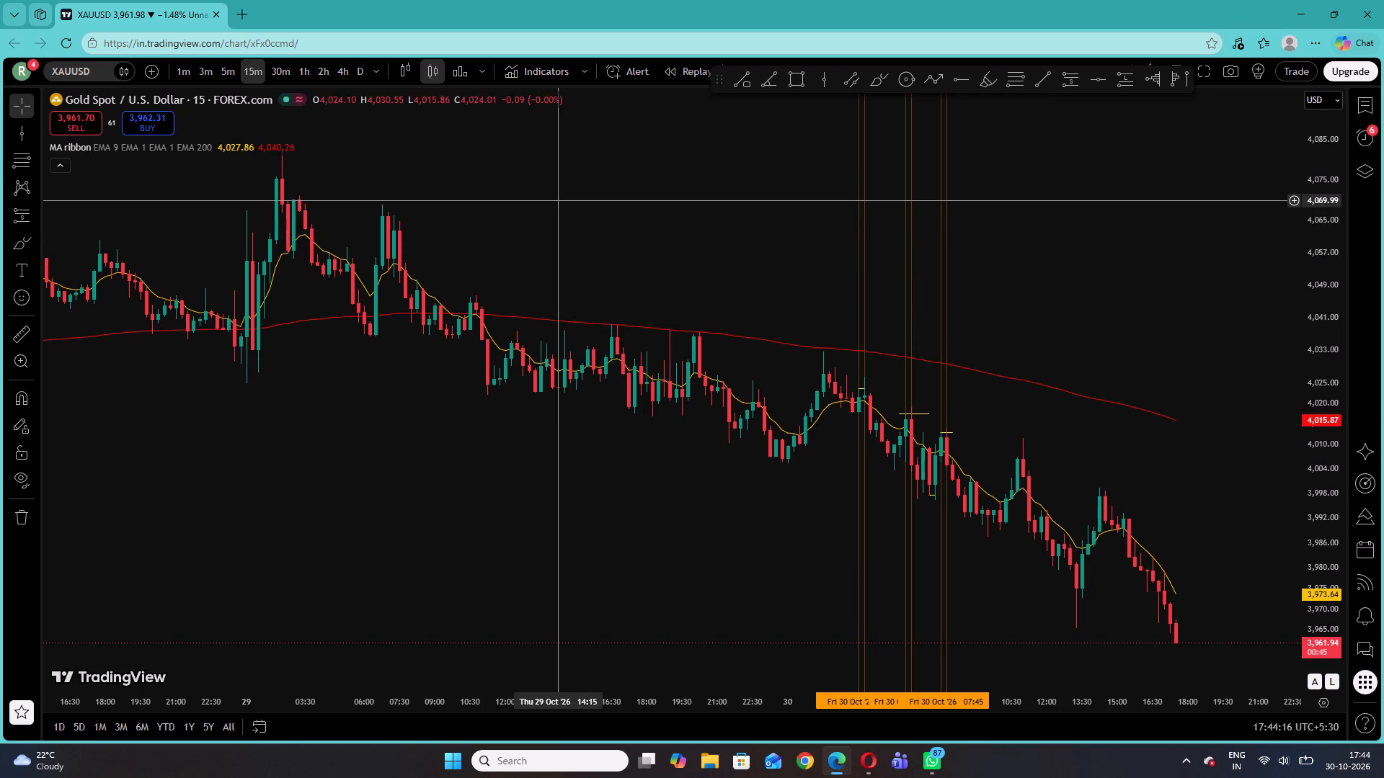
Switch the chart to the 5-minute timeframe.
{"action": "left_click", "coordinate": [223, 83]}
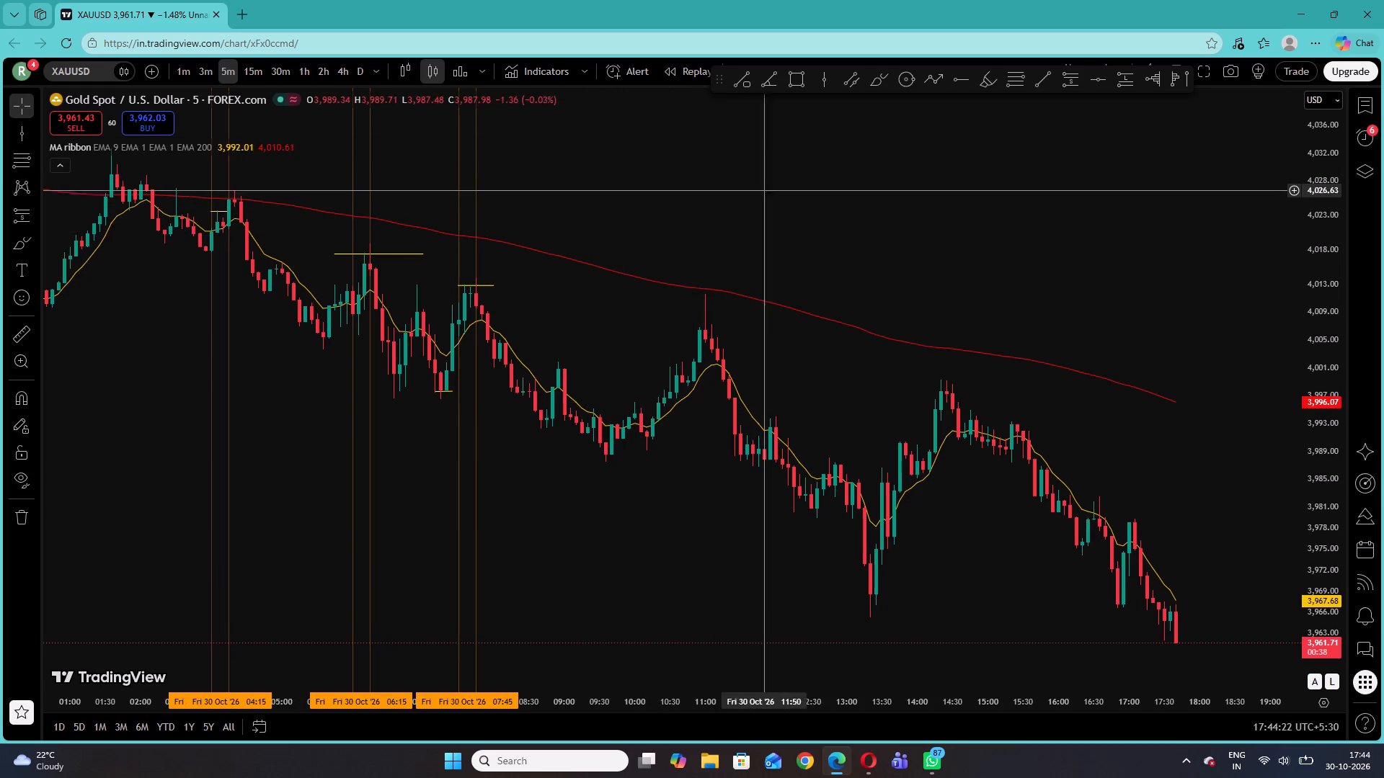
Switch the chart to the 1-minute timeframe and reset its view.
{"action": "left_click_drag", "start_coordinate": [1316, 306], "coordinate": [1315, 343]}
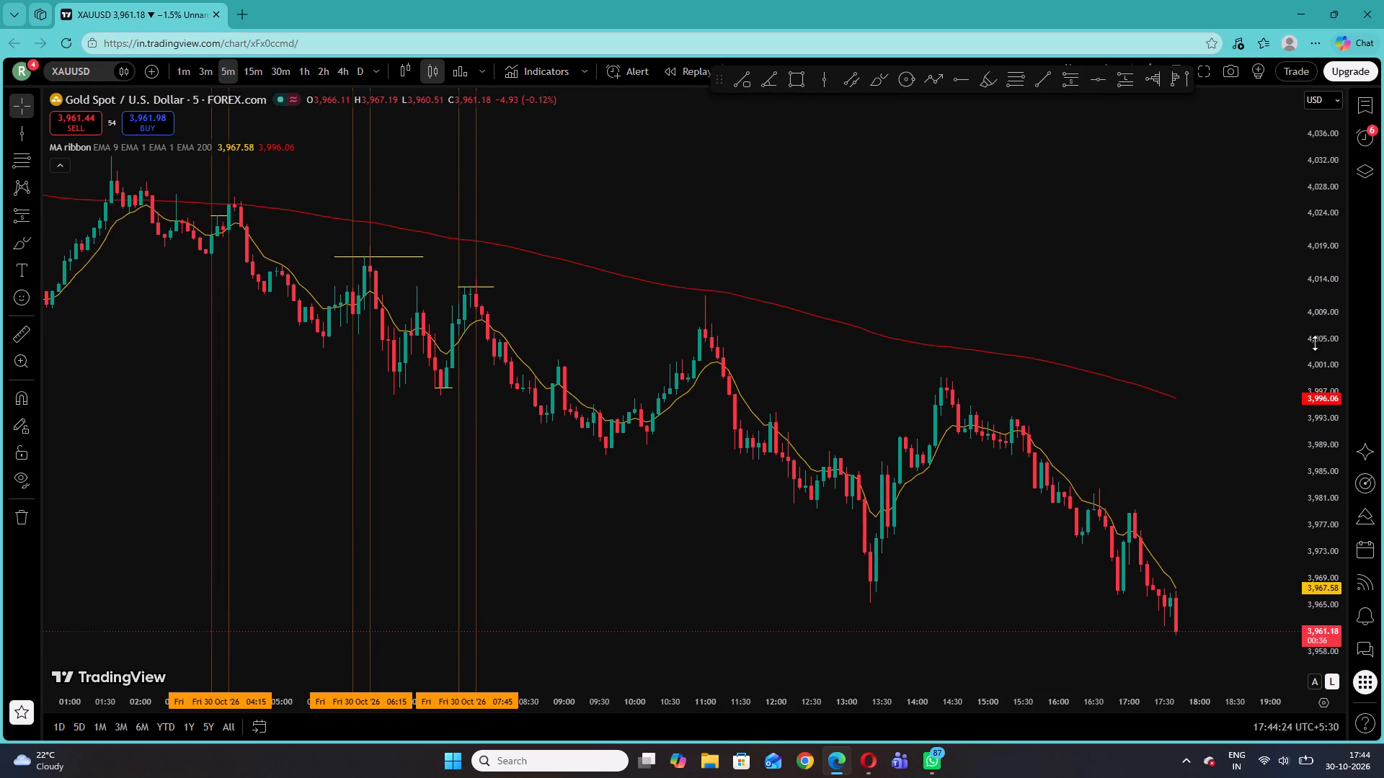
{"action": "left_click_drag", "start_coordinate": [1315, 343], "coordinate": [1315, 344]}
{"action": "left_click", "coordinate": [554, 282]}
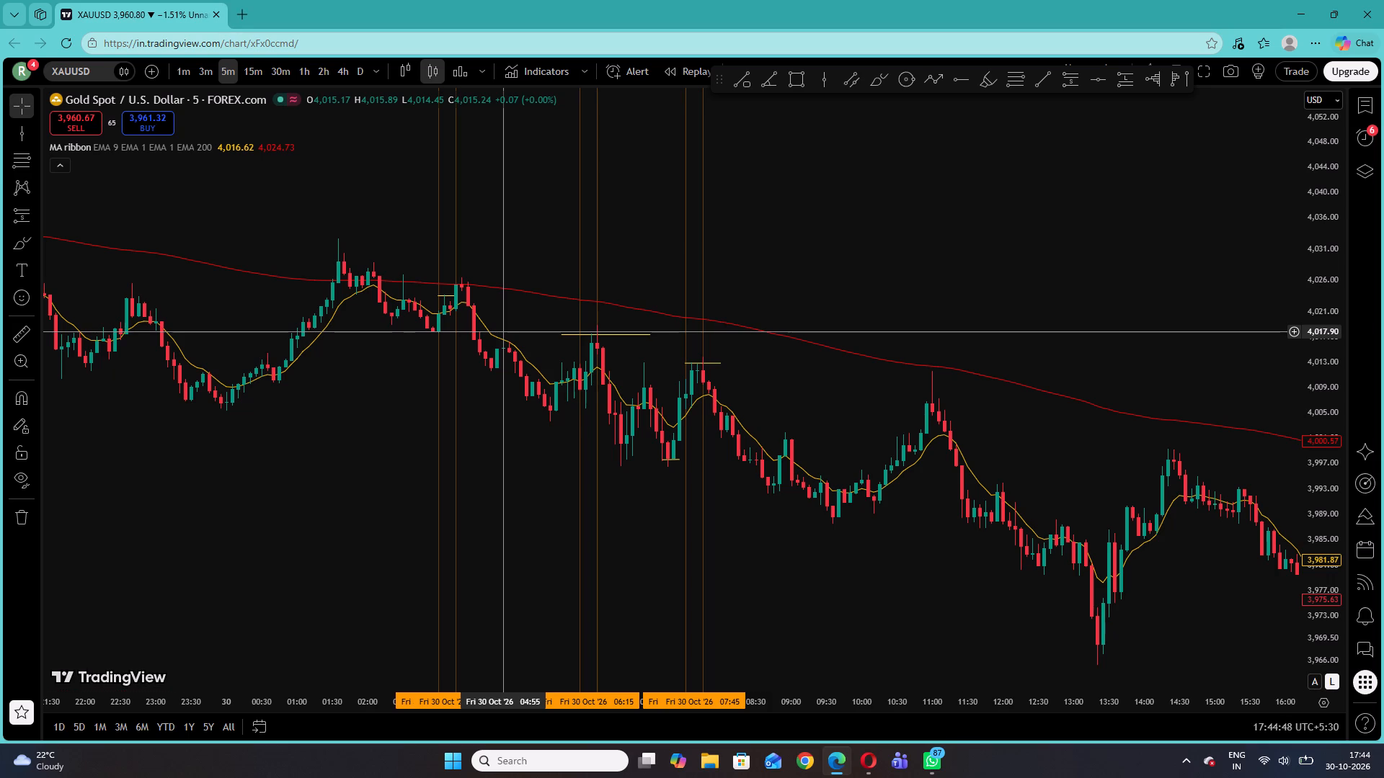
{"action": "left_click", "coordinate": [183, 62]}
{"action": "right_click", "coordinate": [701, 225]}
{"action": "left_click", "coordinate": [737, 236]}
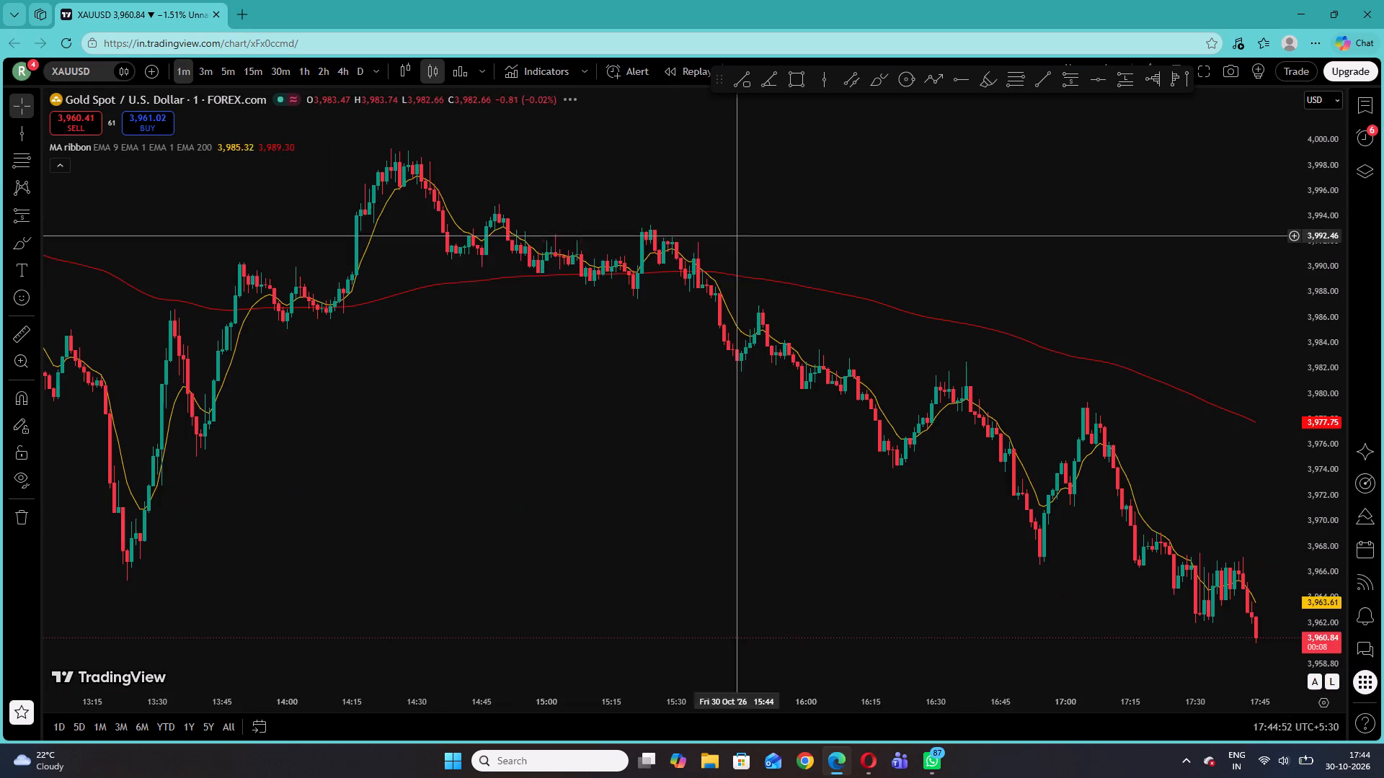
Place a short position at the 07:45 swing high on 30 October with entry 4,013.00, stop 4,014.40 and target about 4,005.83.
{"action": "left_click_drag", "start_coordinate": [1321, 411], "coordinate": [1298, 331]}
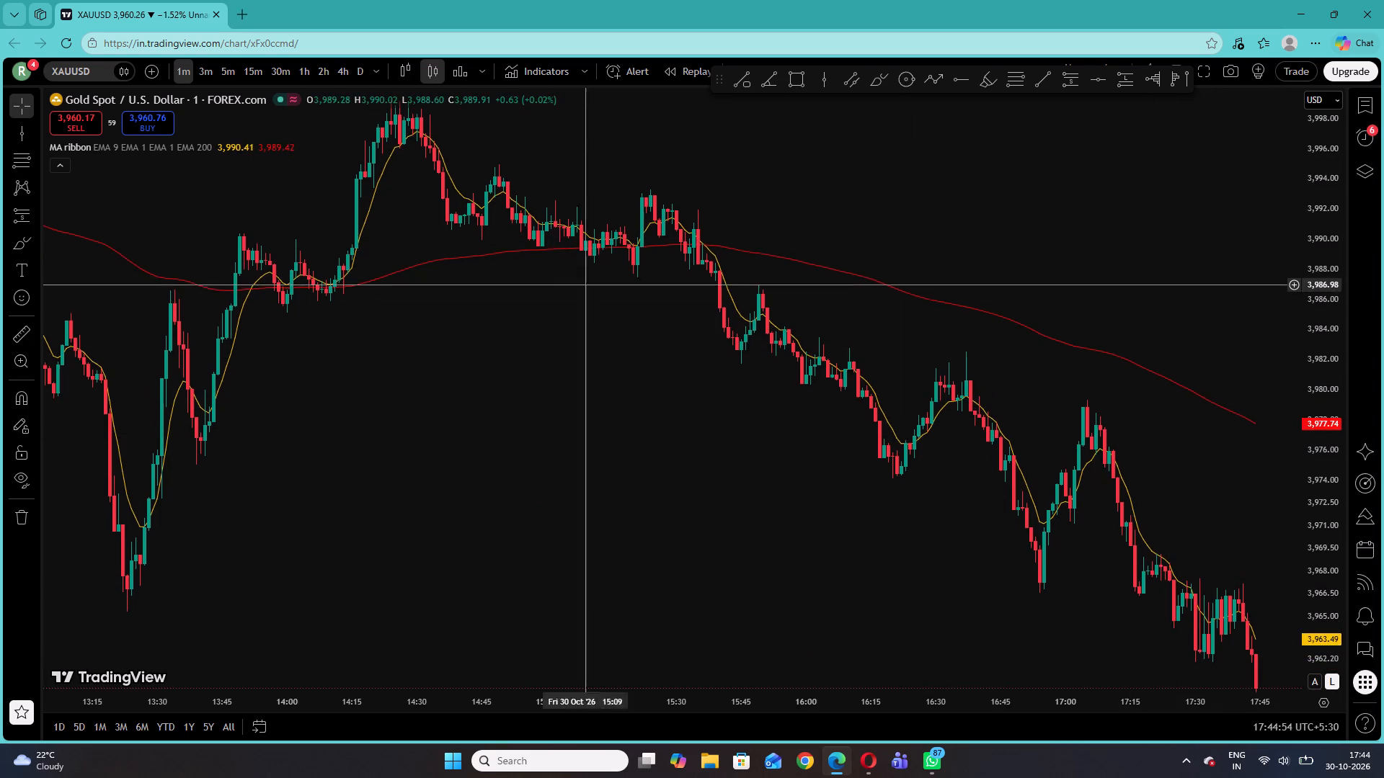
{"action": "left_click_drag", "start_coordinate": [531, 285], "coordinate": [1189, 408]}
{"action": "left_click_drag", "start_coordinate": [559, 316], "coordinate": [1066, 371]}
{"action": "left_click_drag", "start_coordinate": [470, 299], "coordinate": [1320, 398]}
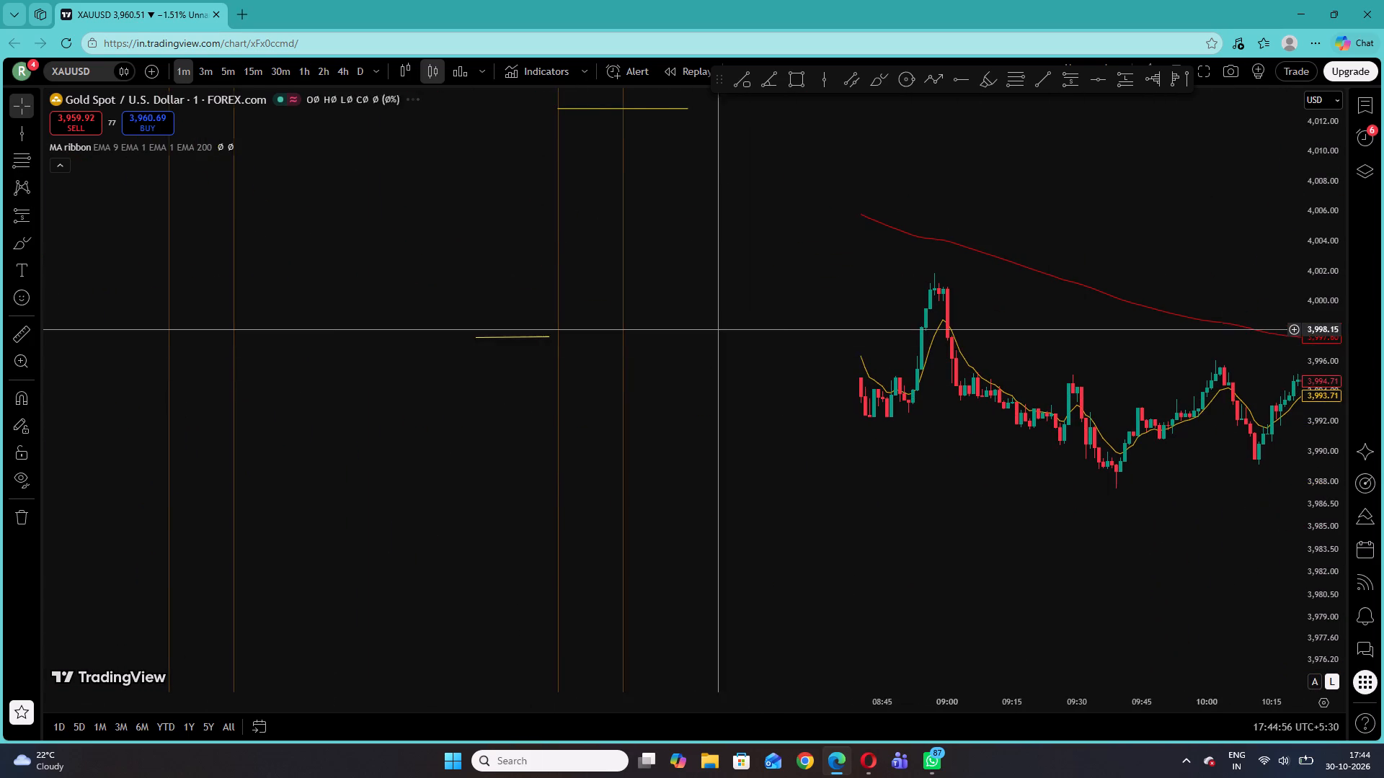
{"action": "left_click_drag", "start_coordinate": [711, 327], "coordinate": [931, 444]}
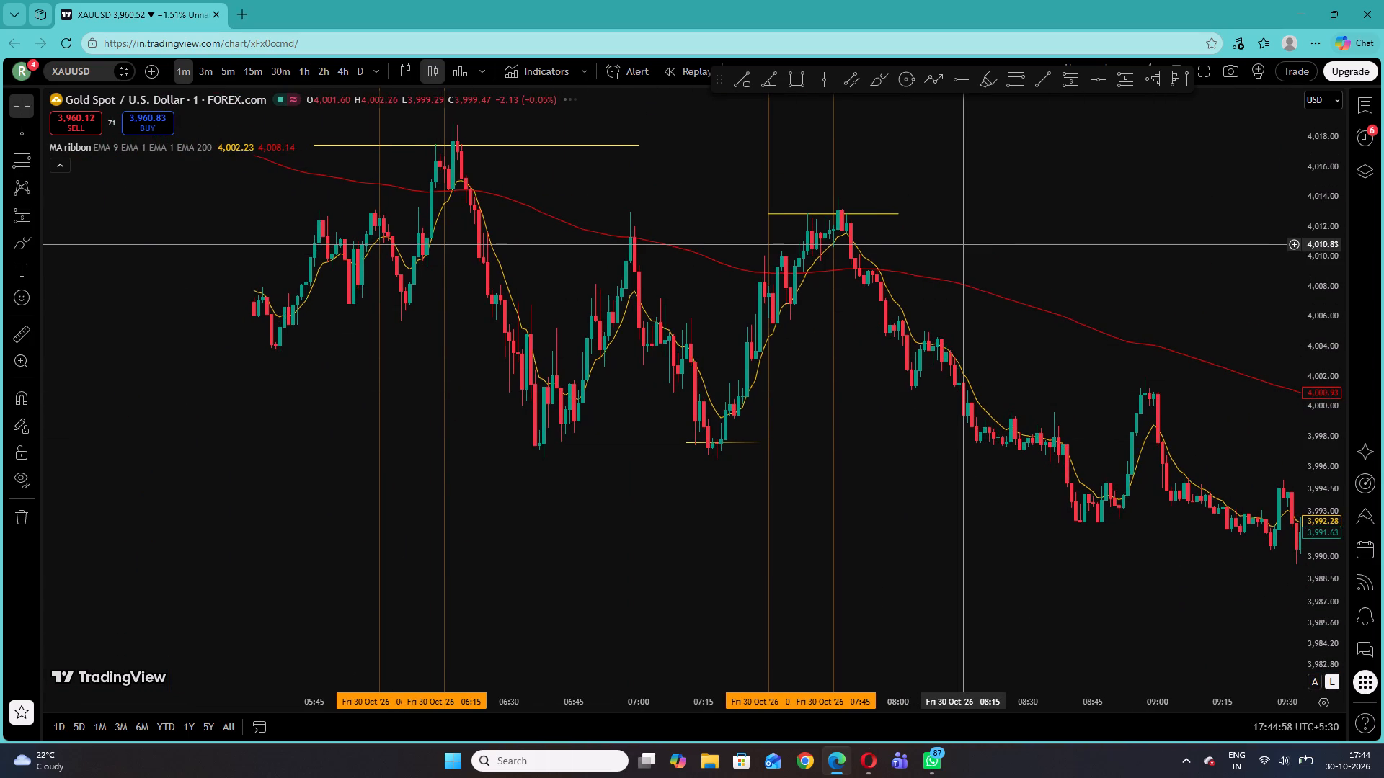
{"action": "left_click_drag", "start_coordinate": [962, 244], "coordinate": [921, 437]}
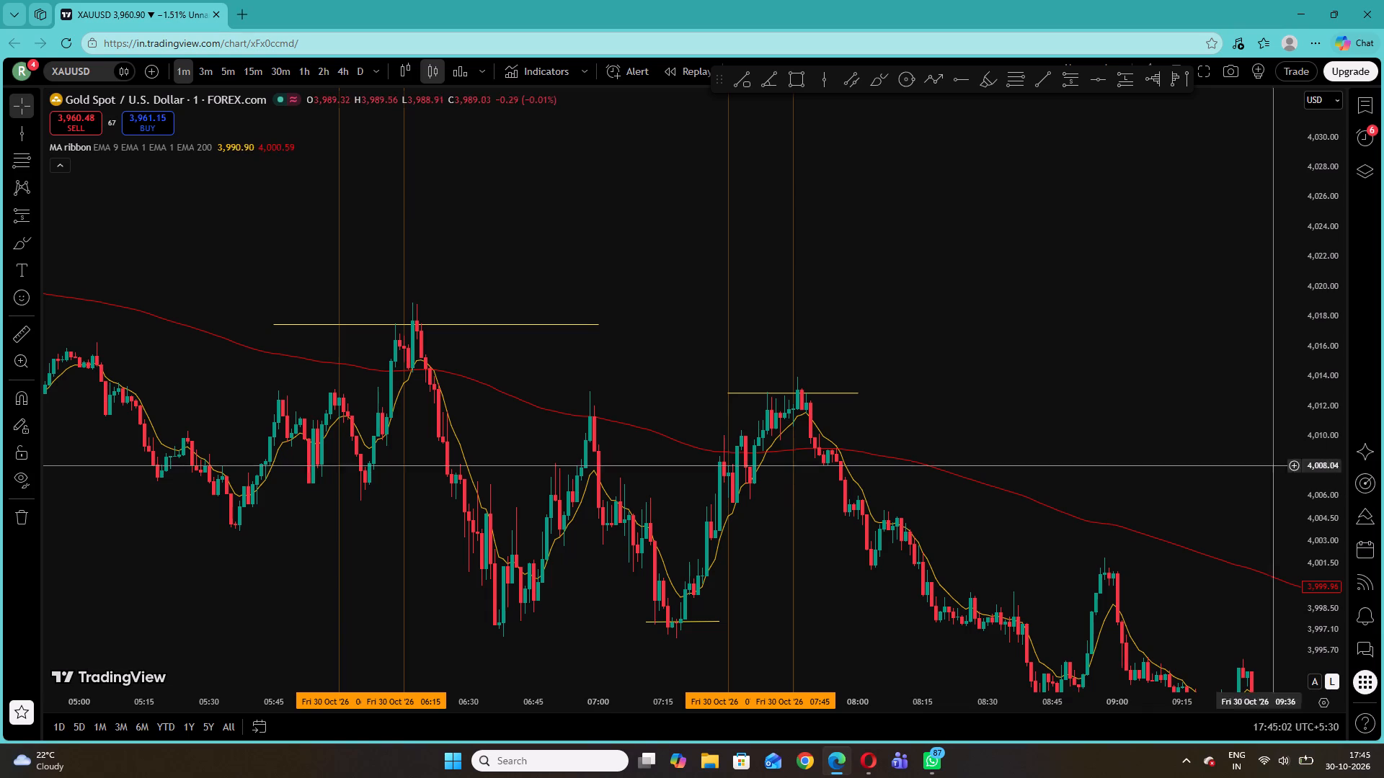
{"action": "left_click", "coordinate": [35, 220]}
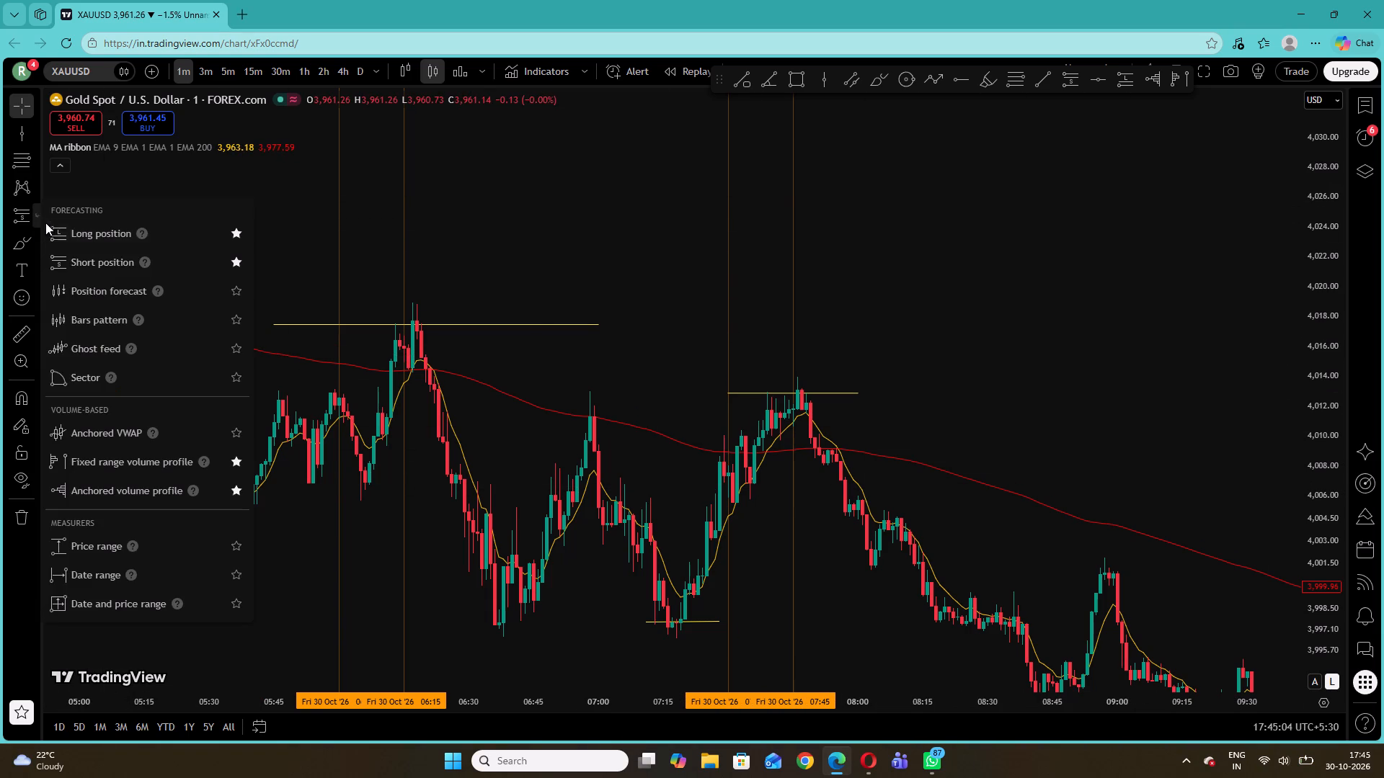
{"action": "left_click", "coordinate": [64, 259]}
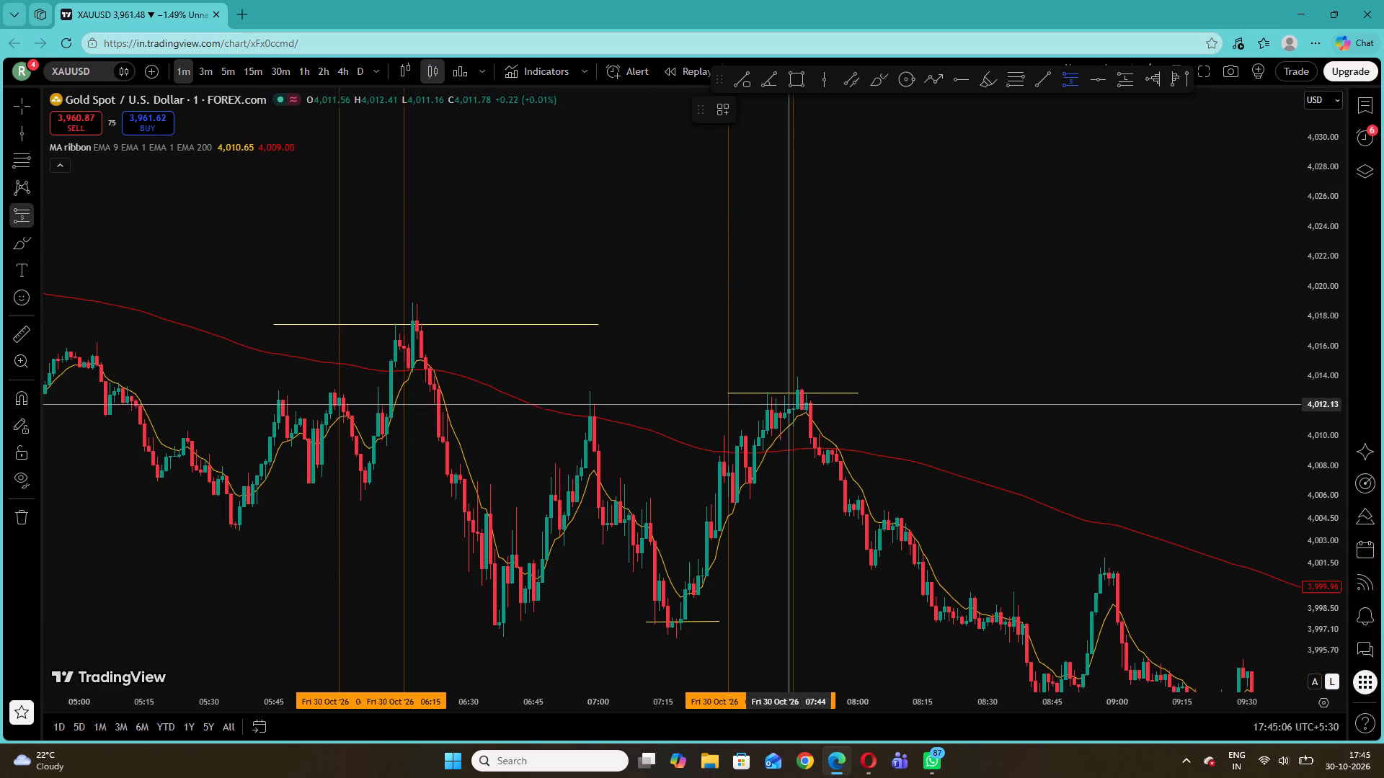
{"action": "left_click", "coordinate": [791, 391]}
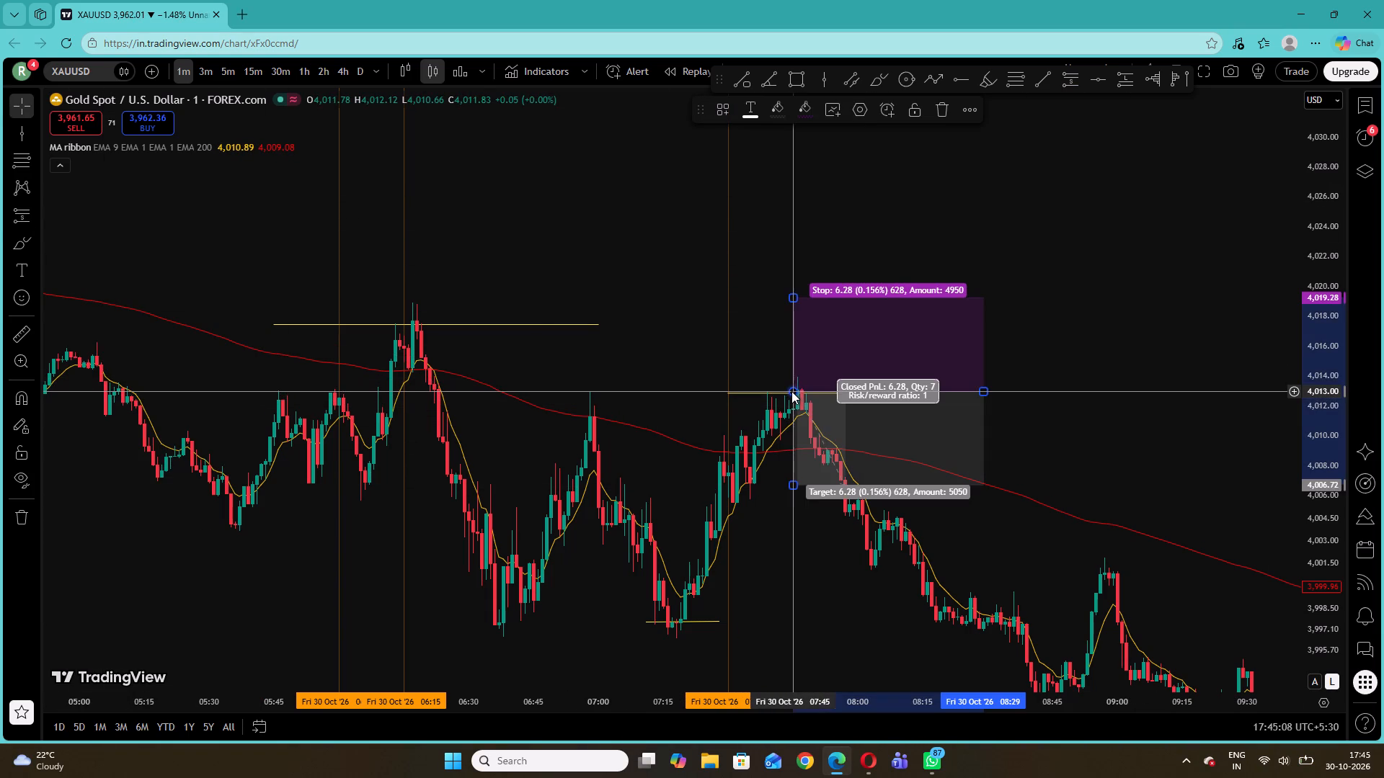
{"action": "left_click_drag", "start_coordinate": [795, 298], "coordinate": [809, 366]}
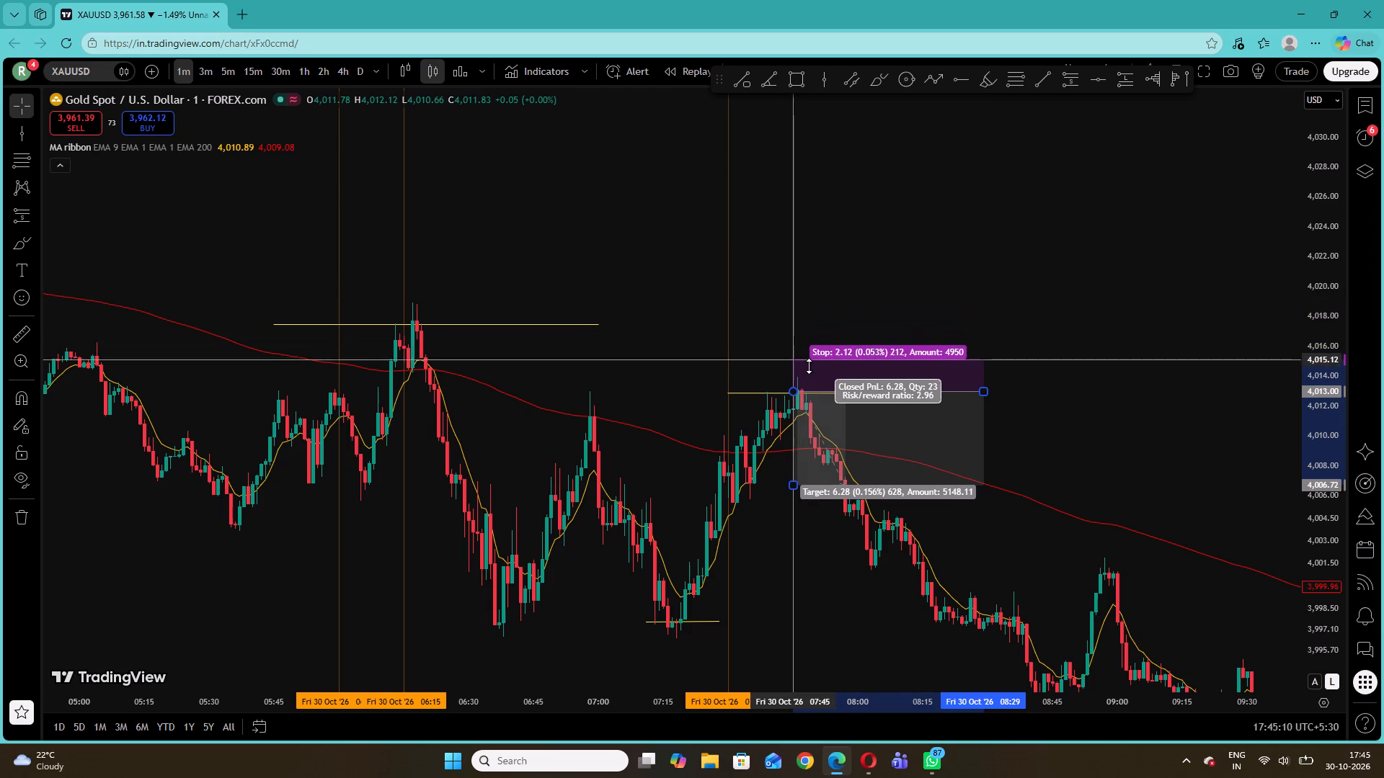
{"action": "left_click_drag", "start_coordinate": [809, 366], "coordinate": [810, 370]}
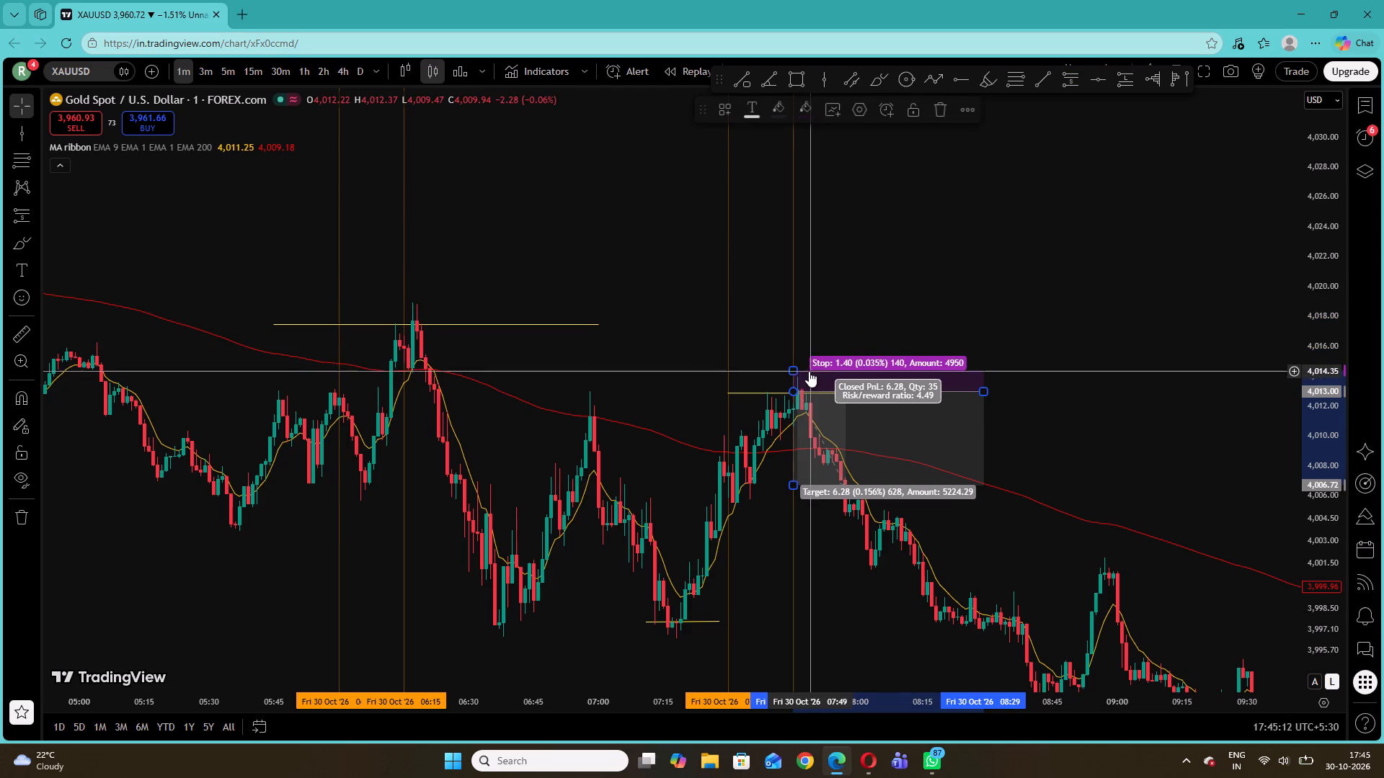
{"action": "left_click_drag", "start_coordinate": [793, 483], "coordinate": [794, 502]}
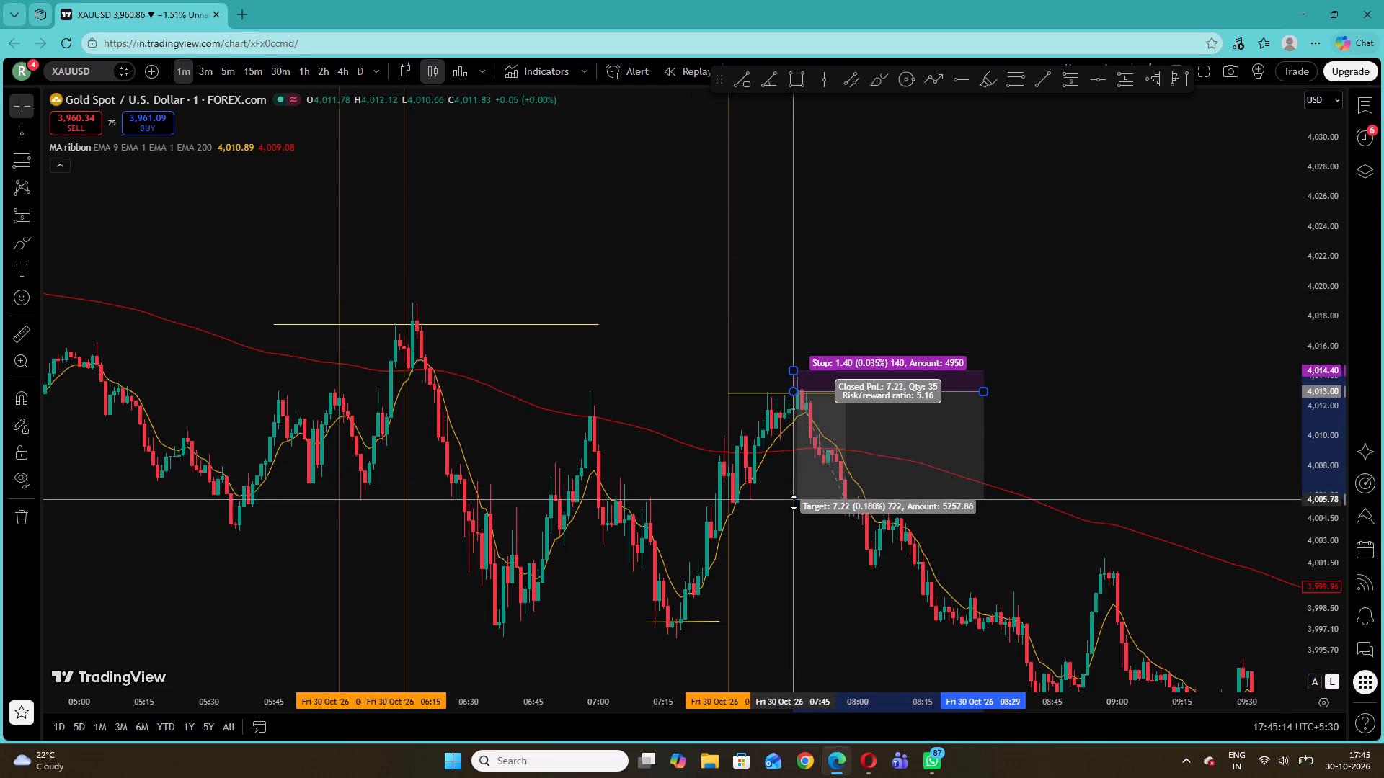
{"action": "left_click_drag", "start_coordinate": [794, 502], "coordinate": [802, 491]}
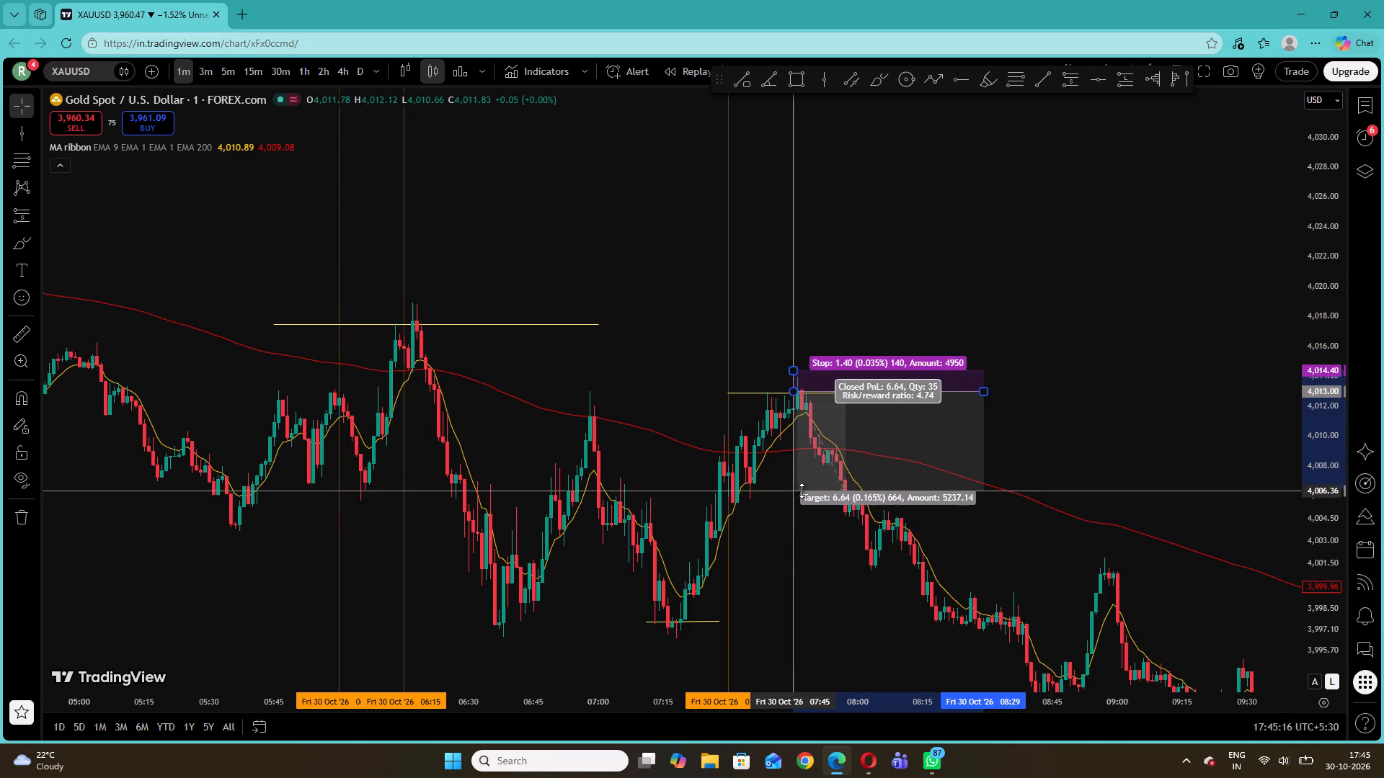
{"action": "left_click_drag", "start_coordinate": [802, 491], "coordinate": [804, 498]}
{"action": "left_click", "coordinate": [671, 274]}
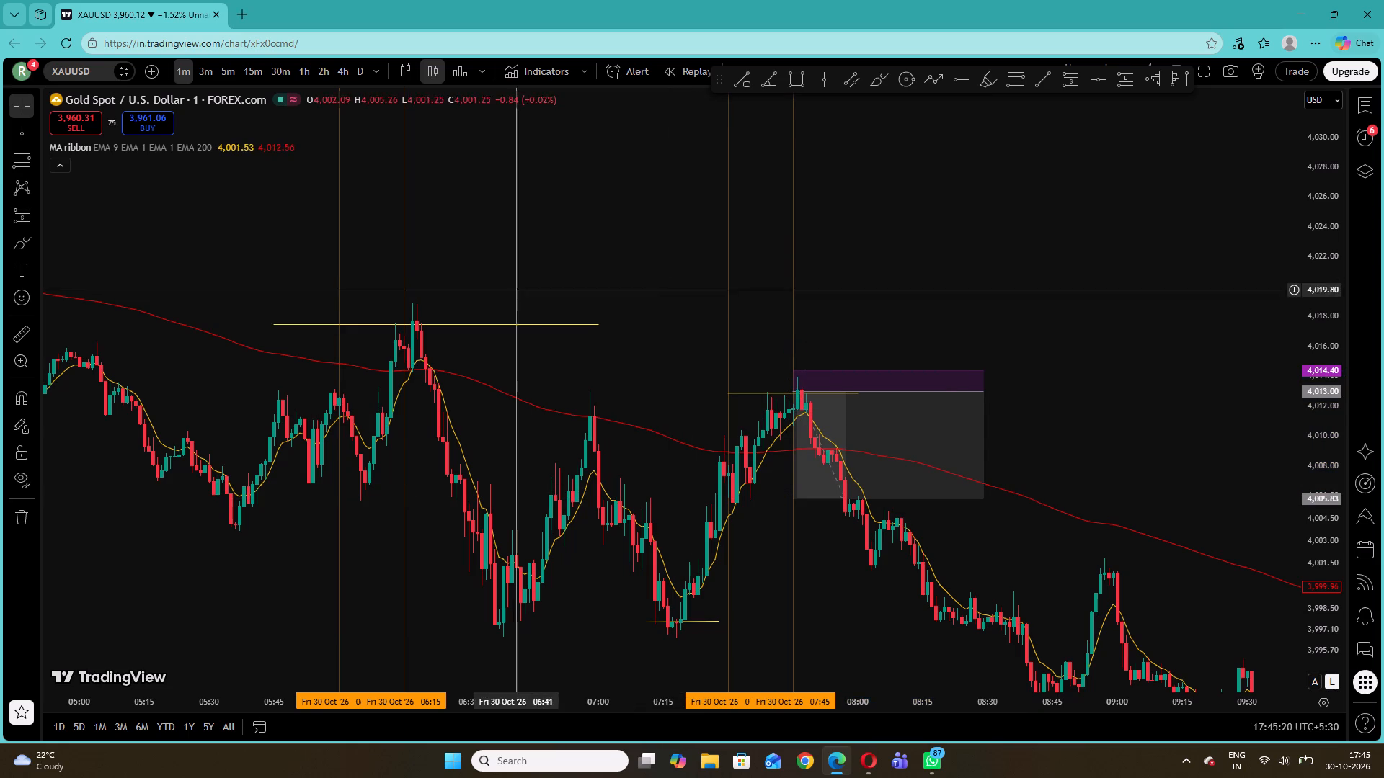
Place a second short position at the 06:16 swing high with entry 4,017.29, stop 4,019.31 and target about 4,006.21.
{"action": "left_click", "coordinate": [13, 212]}
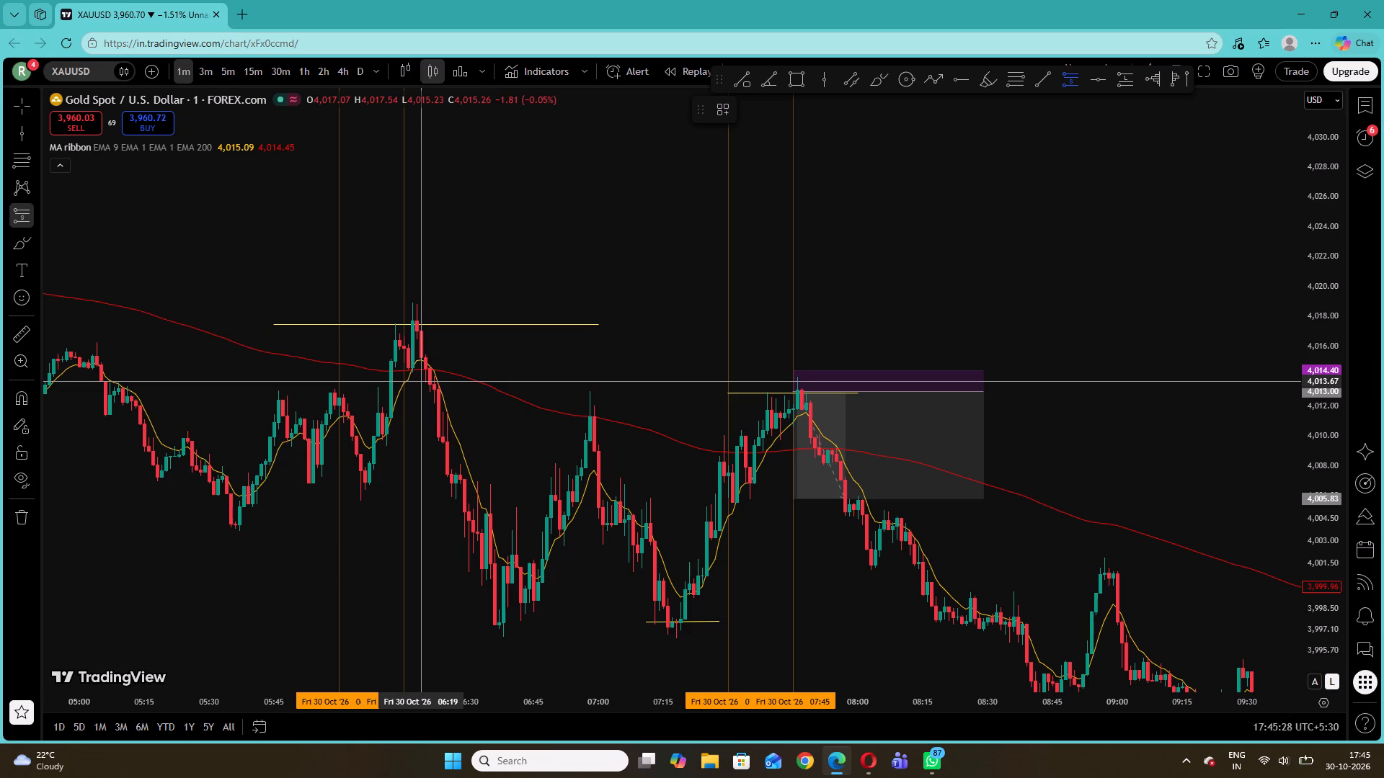
{"action": "left_click", "coordinate": [409, 327]}
{"action": "left_click_drag", "start_coordinate": [407, 232], "coordinate": [413, 269]}
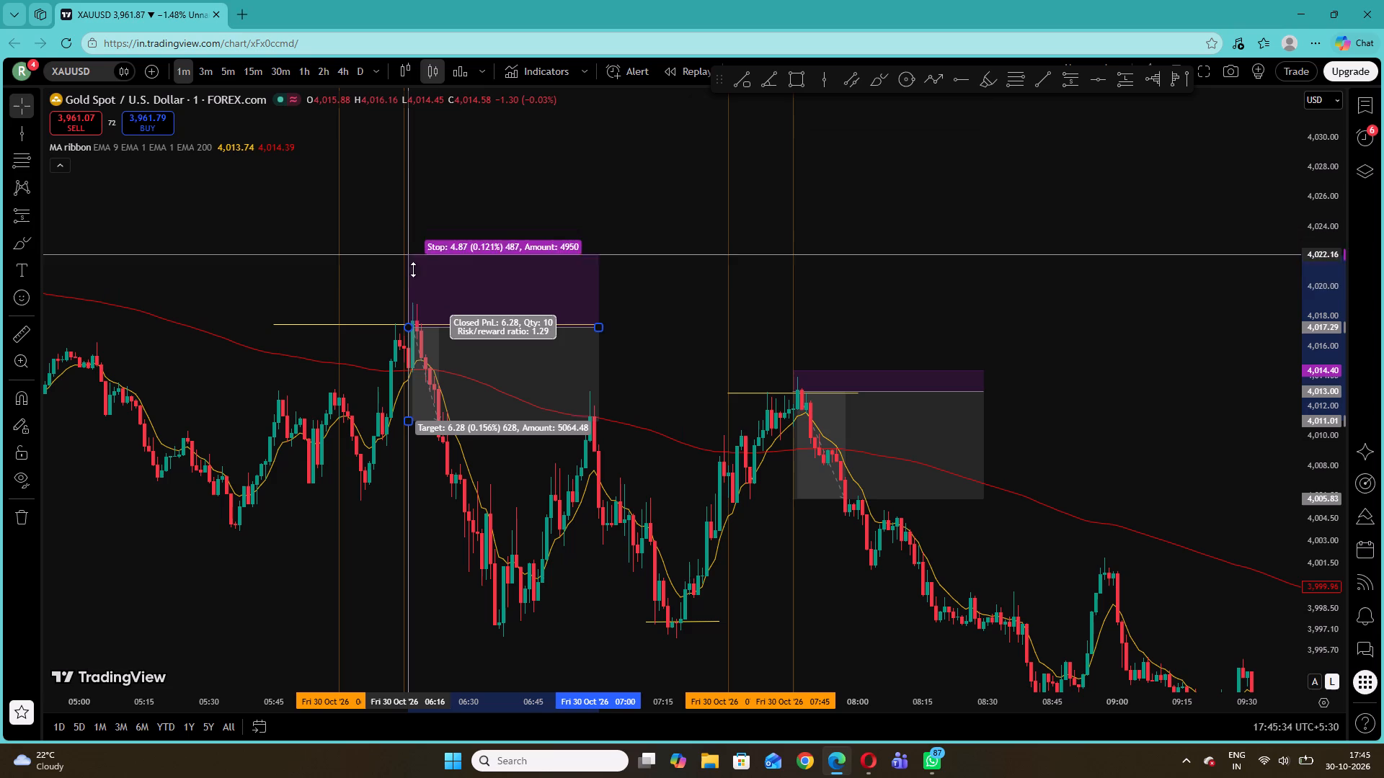
{"action": "left_click_drag", "start_coordinate": [413, 269], "coordinate": [414, 297]}
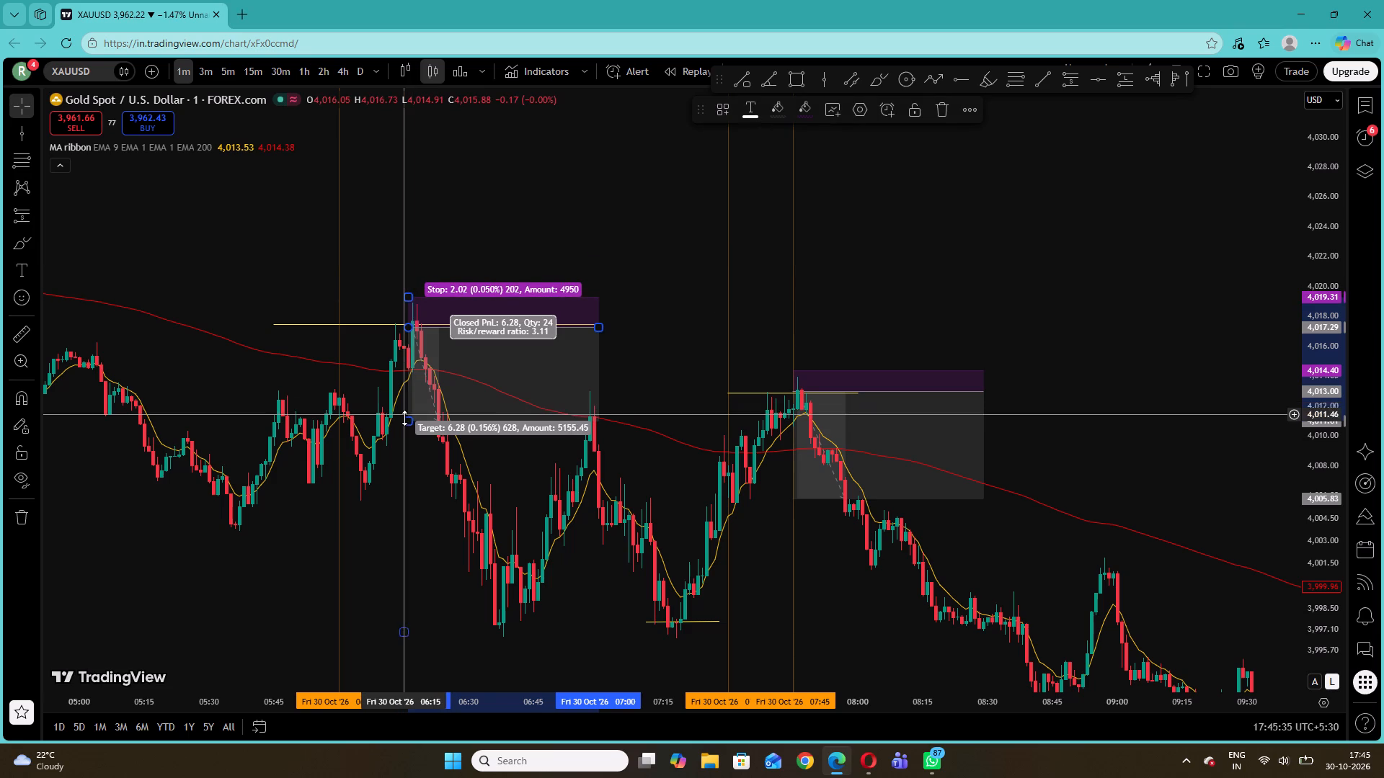
{"action": "left_click_drag", "start_coordinate": [404, 418], "coordinate": [403, 493]}
{"action": "left_click", "coordinate": [528, 192]}
Switch the chart back to the 15-minute timeframe and reset its view.
{"action": "left_click_drag", "start_coordinate": [1101, 329], "coordinate": [843, 271]}
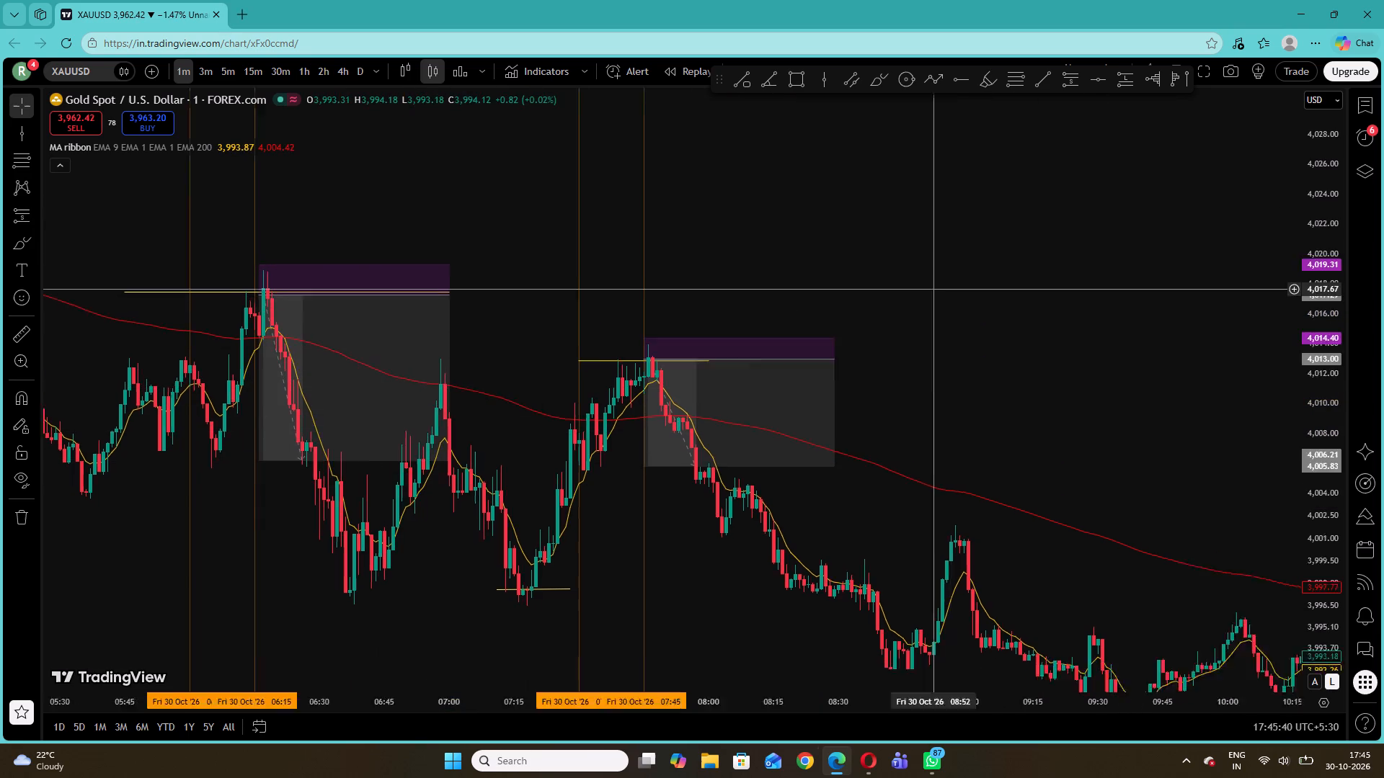
{"action": "left_click_drag", "start_coordinate": [843, 271], "coordinate": [639, 203]}
{"action": "left_click_drag", "start_coordinate": [885, 314], "coordinate": [479, 270]}
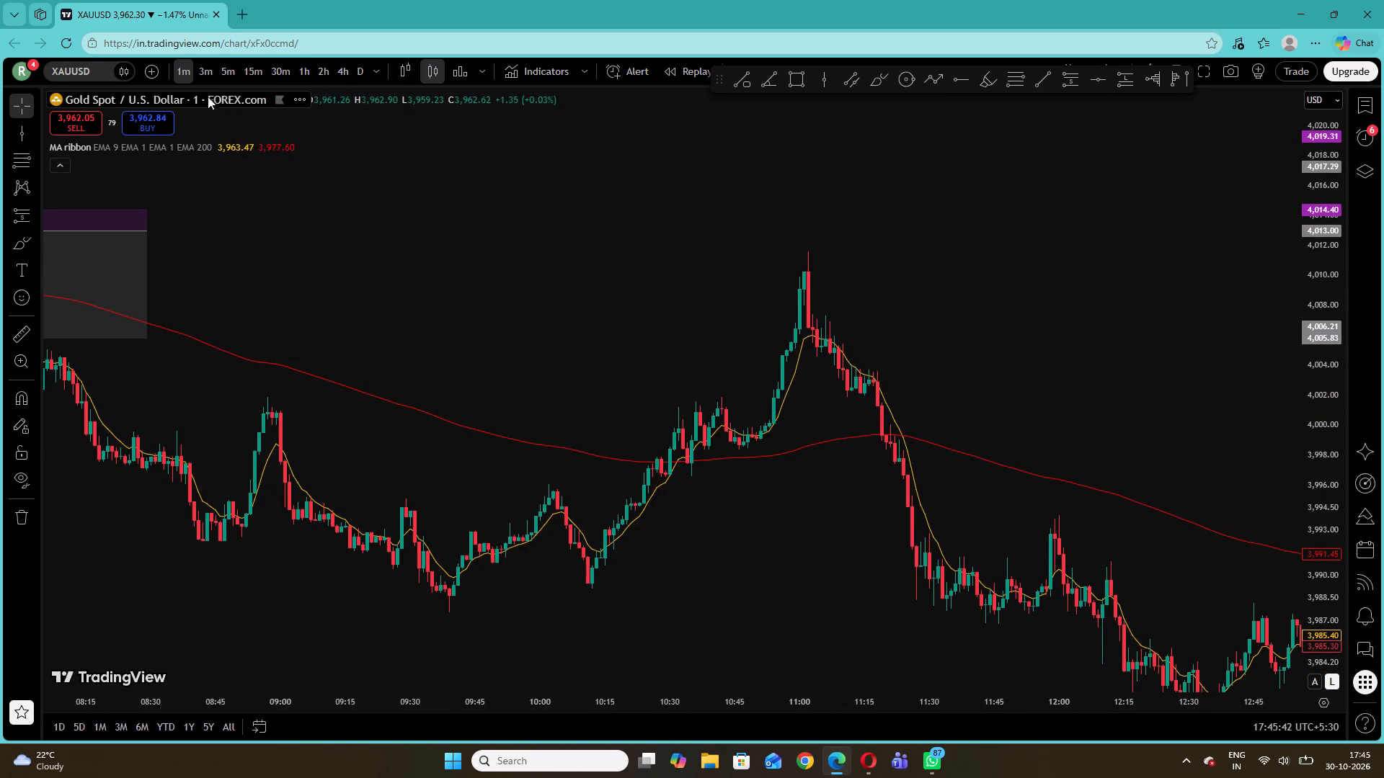
{"action": "left_click", "coordinate": [250, 73]}
{"action": "right_click", "coordinate": [592, 274]}
{"action": "left_click", "coordinate": [635, 232]}
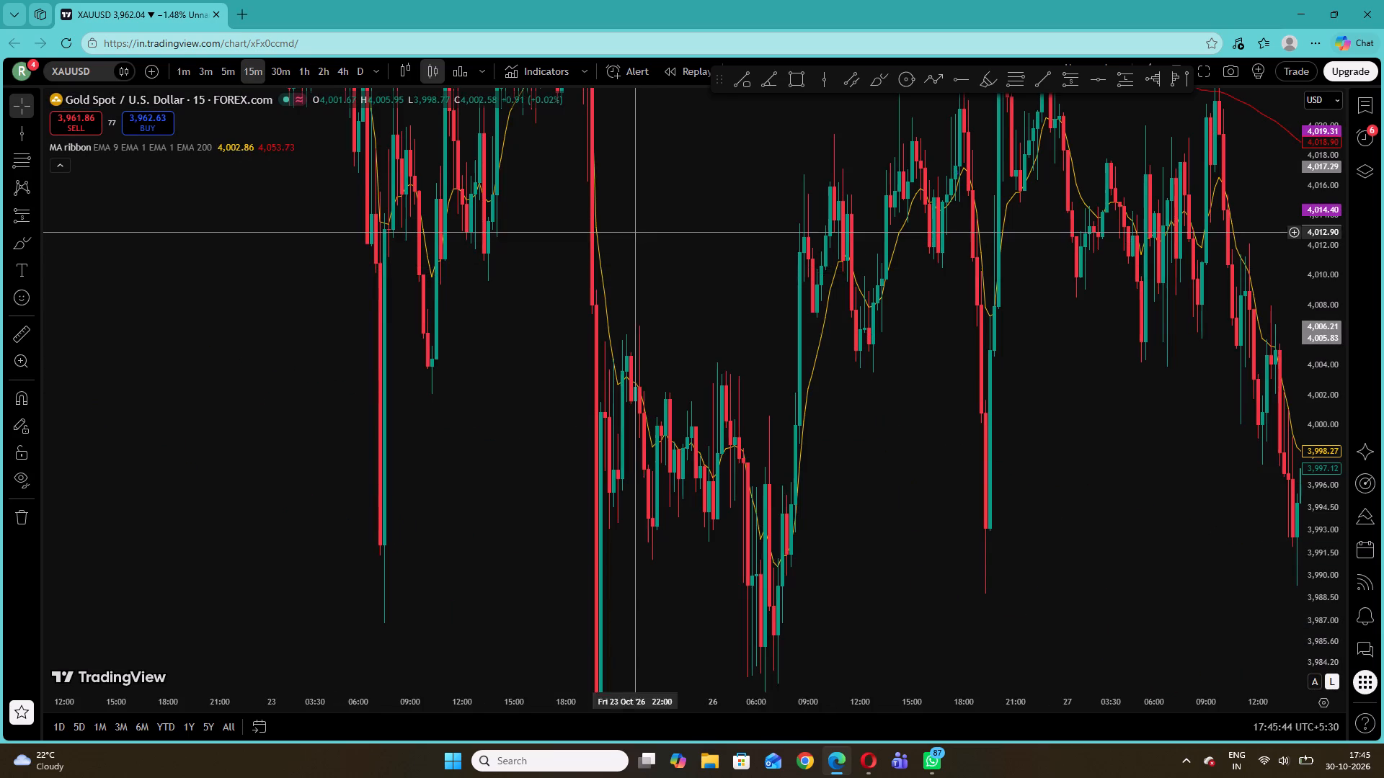
{"action": "left_click_drag", "start_coordinate": [1303, 291], "coordinate": [1308, 330]}
{"action": "right_click", "coordinate": [1108, 310]}
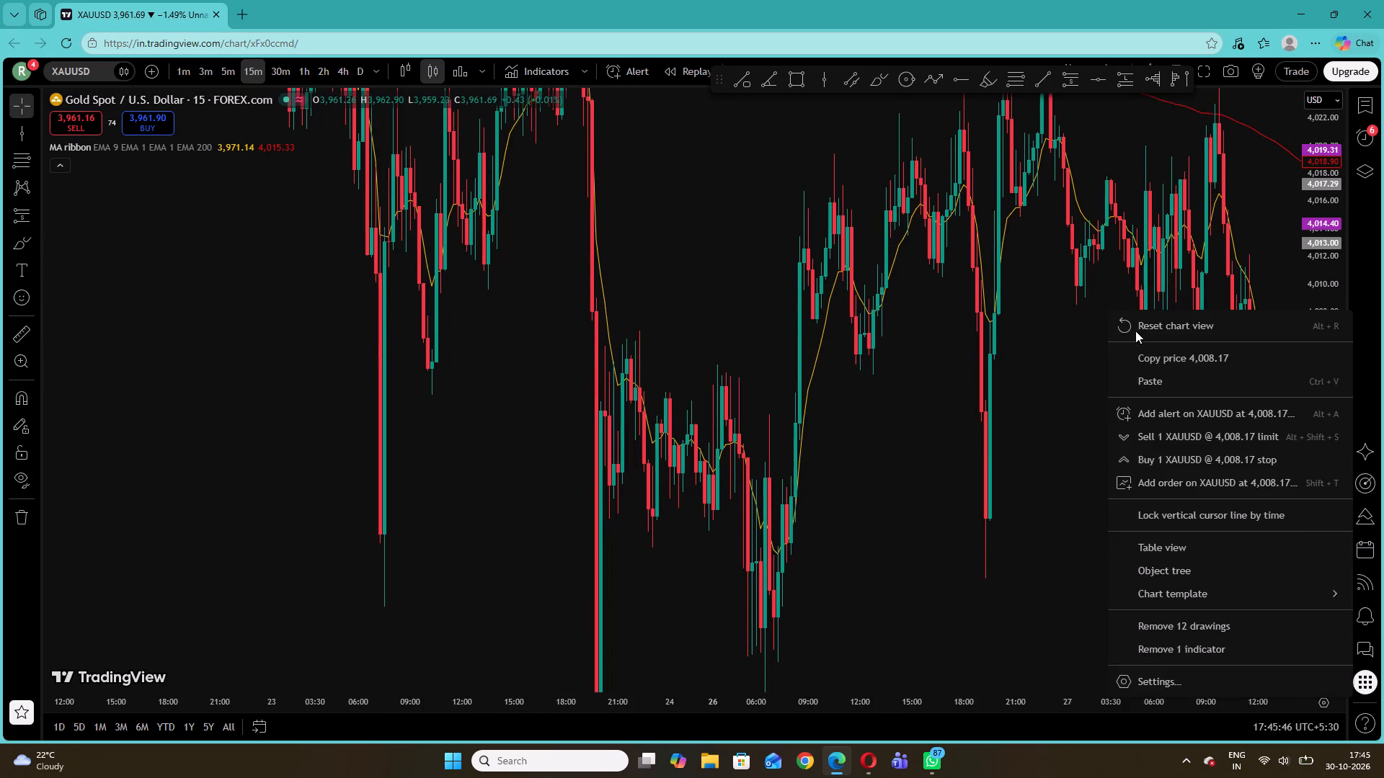
{"action": "left_click", "coordinate": [1135, 331]}
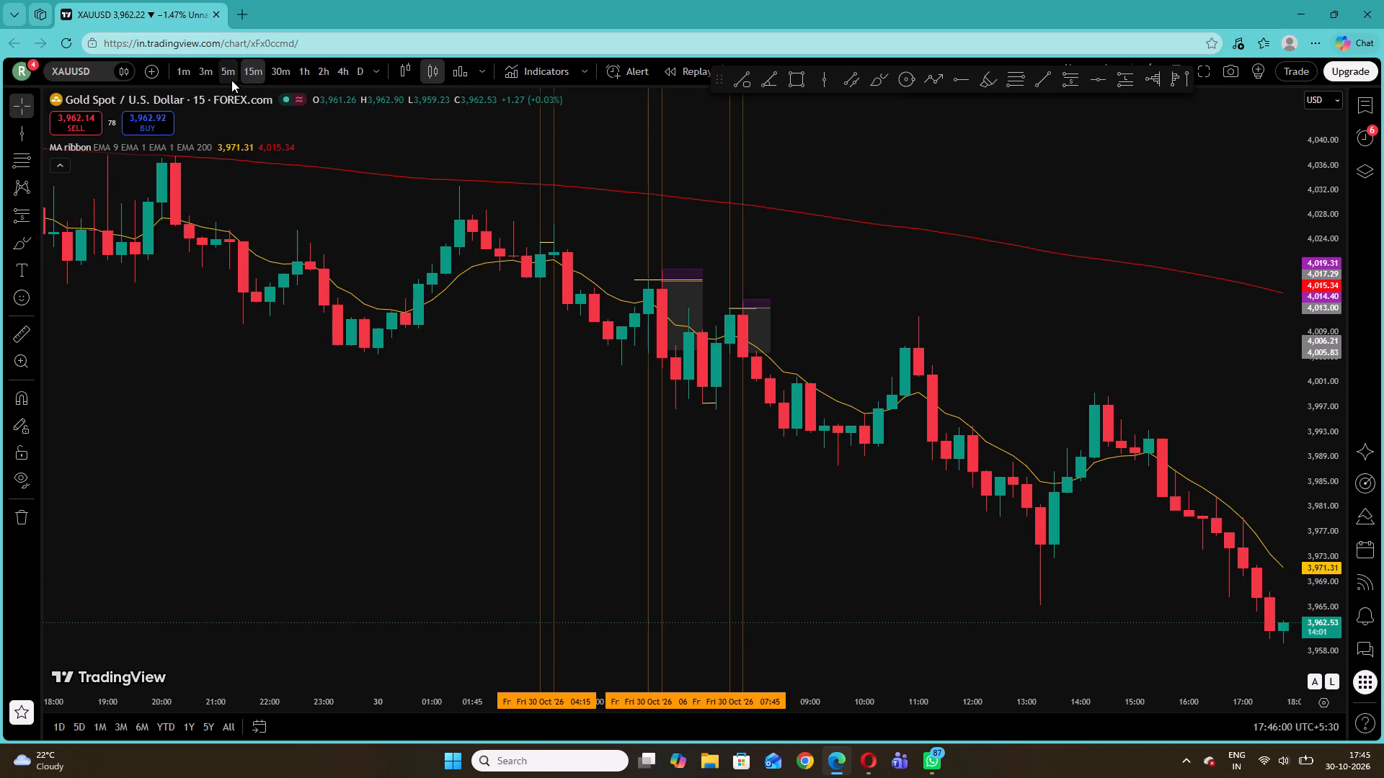
Draw a vertical line at 07:00 on 30 October, on the candle at the marked swing low.
{"action": "left_click", "coordinate": [12, 135]}
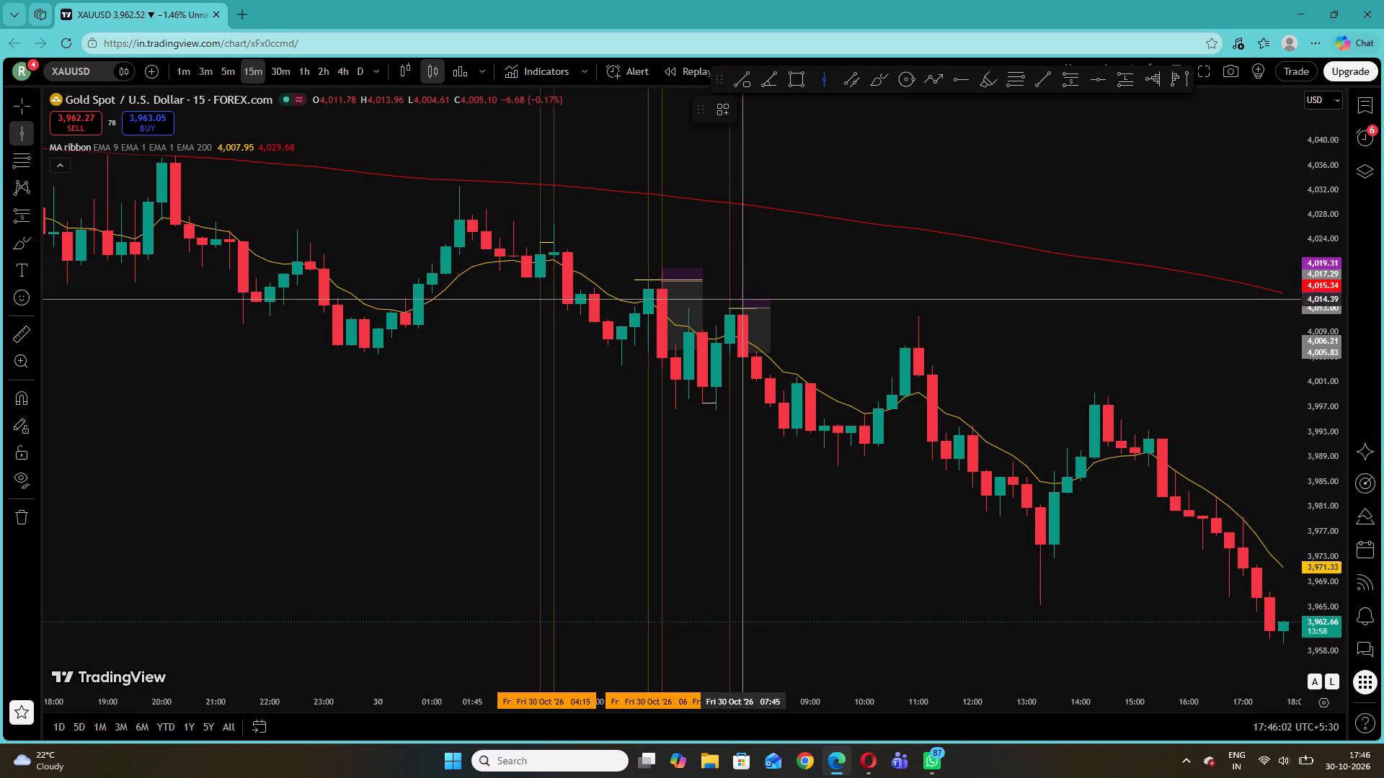
{"action": "left_click", "coordinate": [711, 336]}
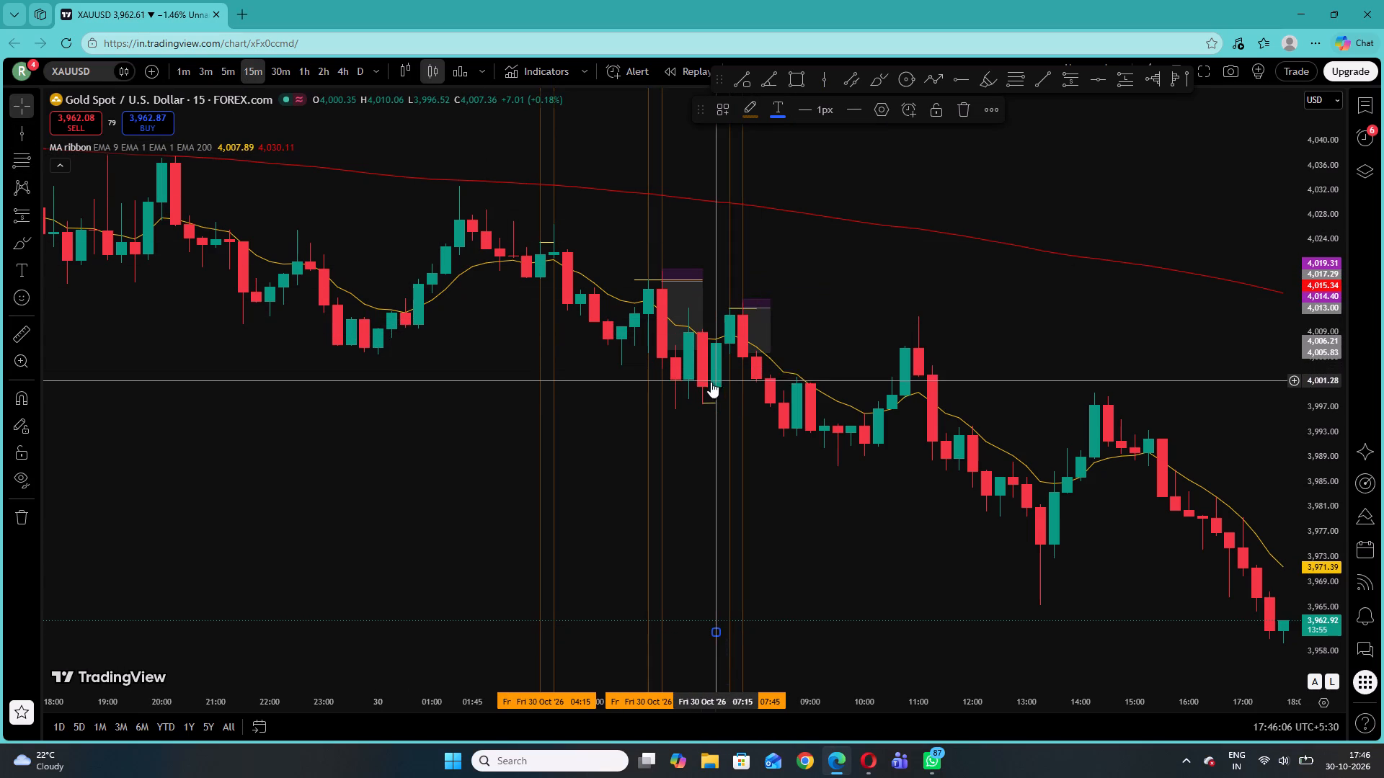
{"action": "left_click_drag", "start_coordinate": [717, 380], "coordinate": [704, 383]}
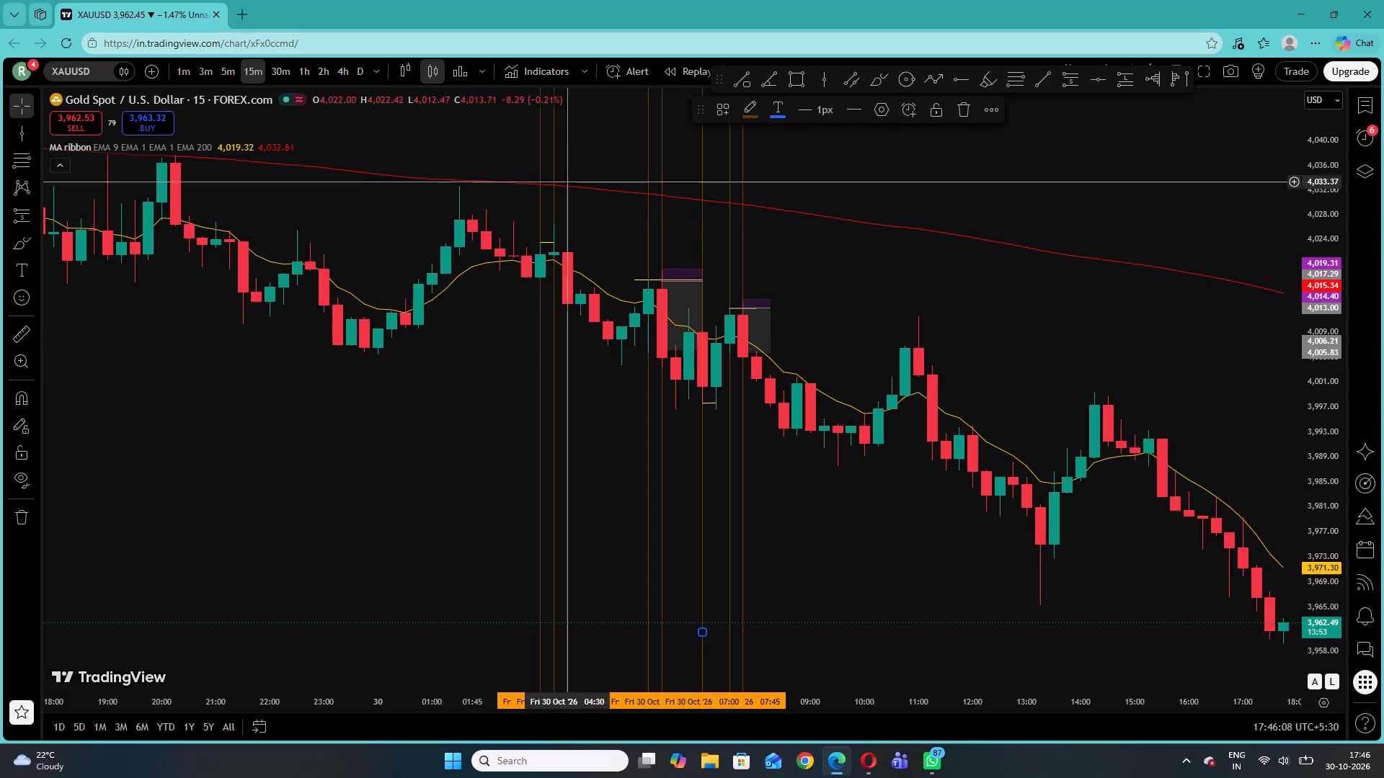
Delete the vertical lines at 07:30, 07:45, 04:15 and 04:00 on 30 October.
{"action": "left_click", "coordinate": [729, 278]}
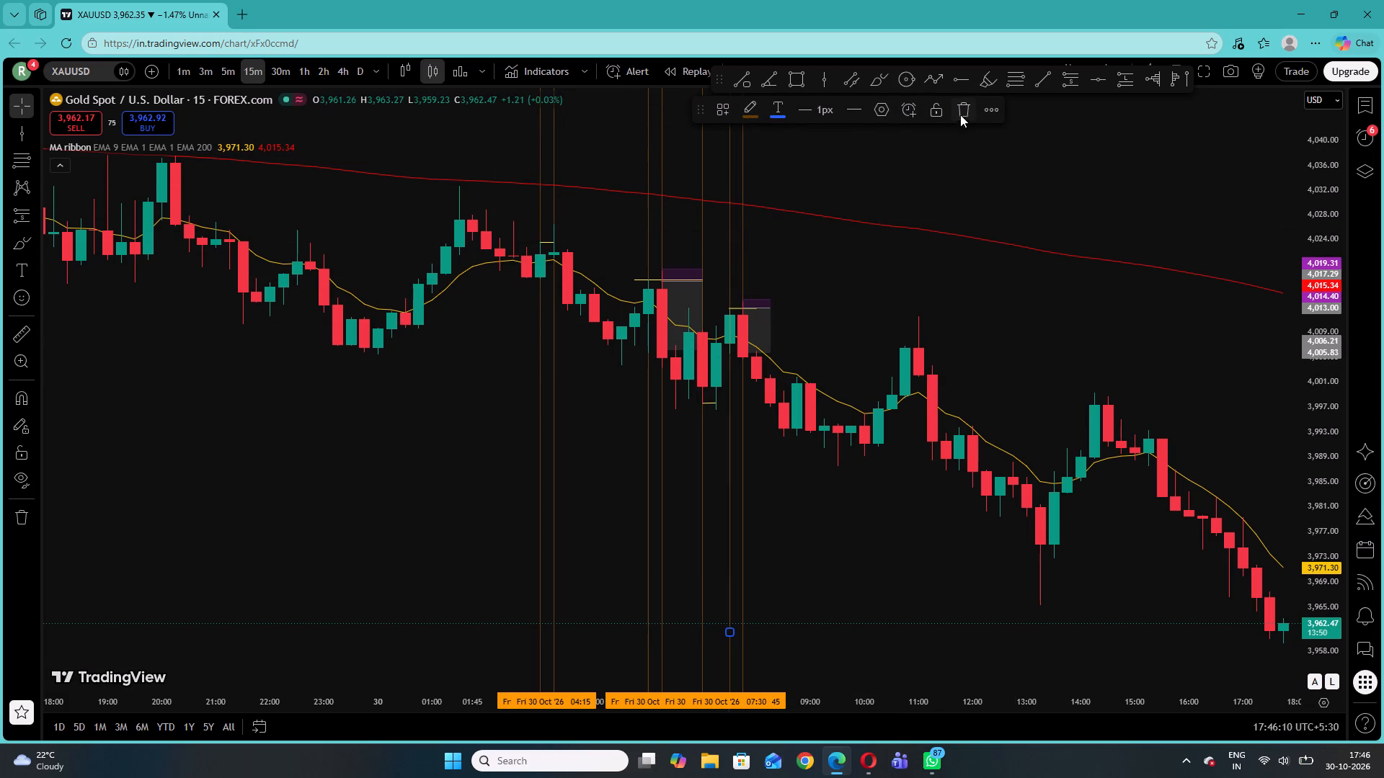
{"action": "left_click", "coordinate": [958, 109]}
{"action": "left_click", "coordinate": [742, 260]}
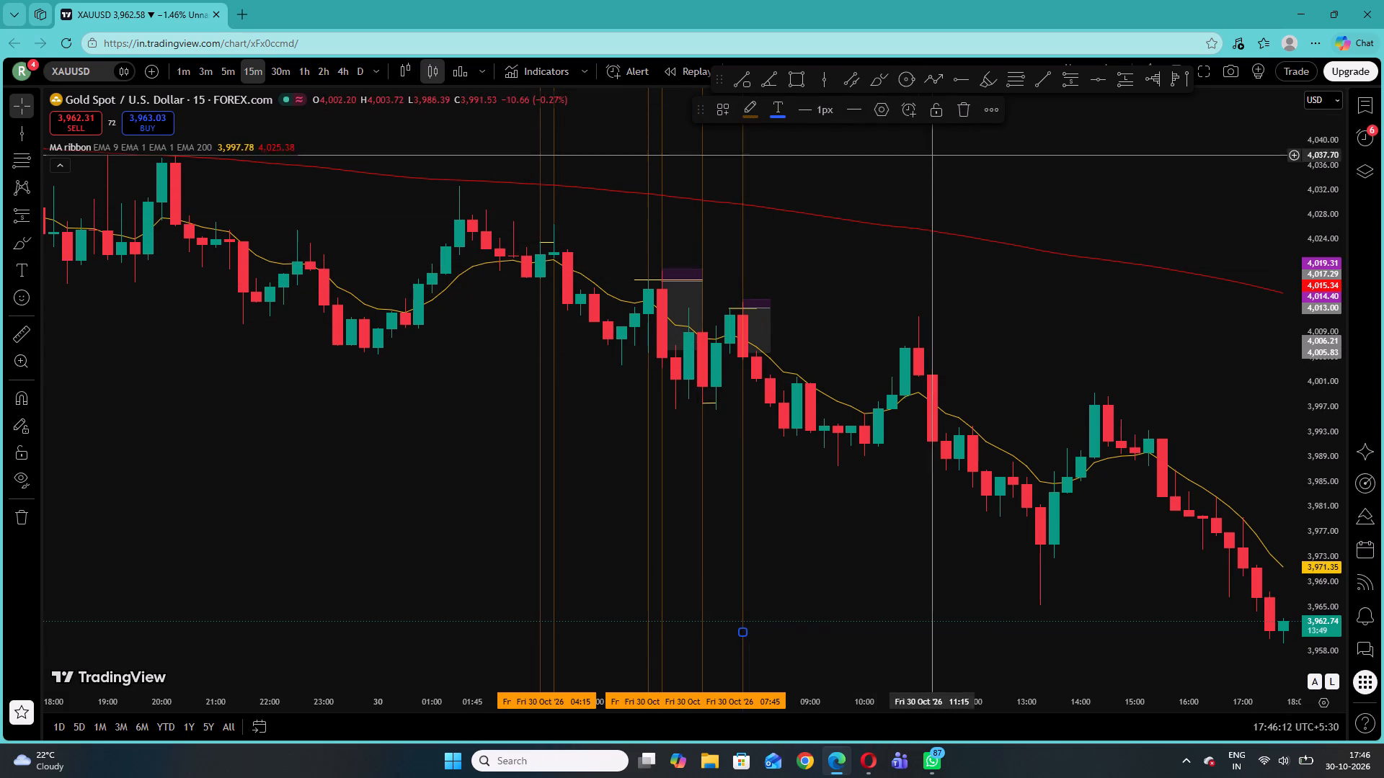
{"action": "left_click", "coordinate": [960, 105]}
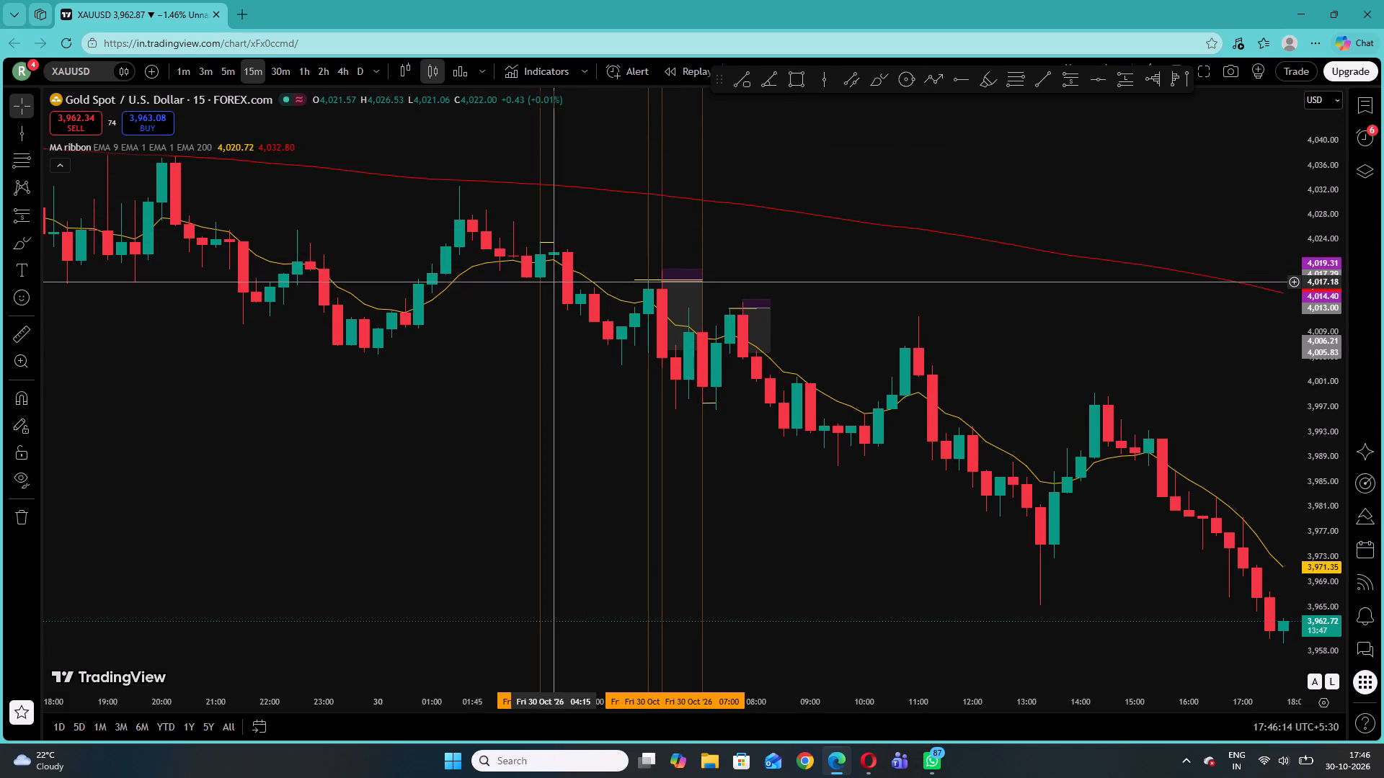
{"action": "left_click", "coordinate": [555, 286]}
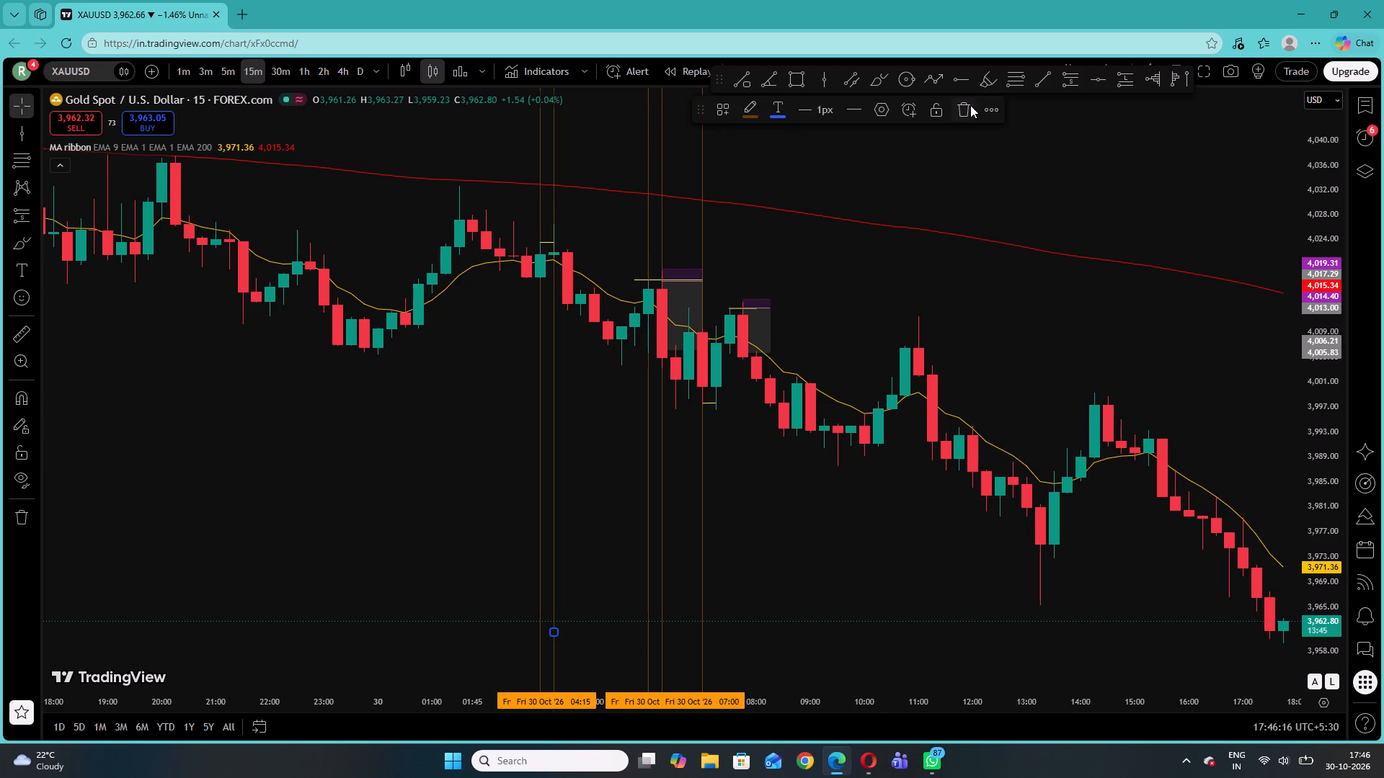
{"action": "left_click", "coordinate": [970, 105]}
{"action": "left_click", "coordinate": [542, 308]}
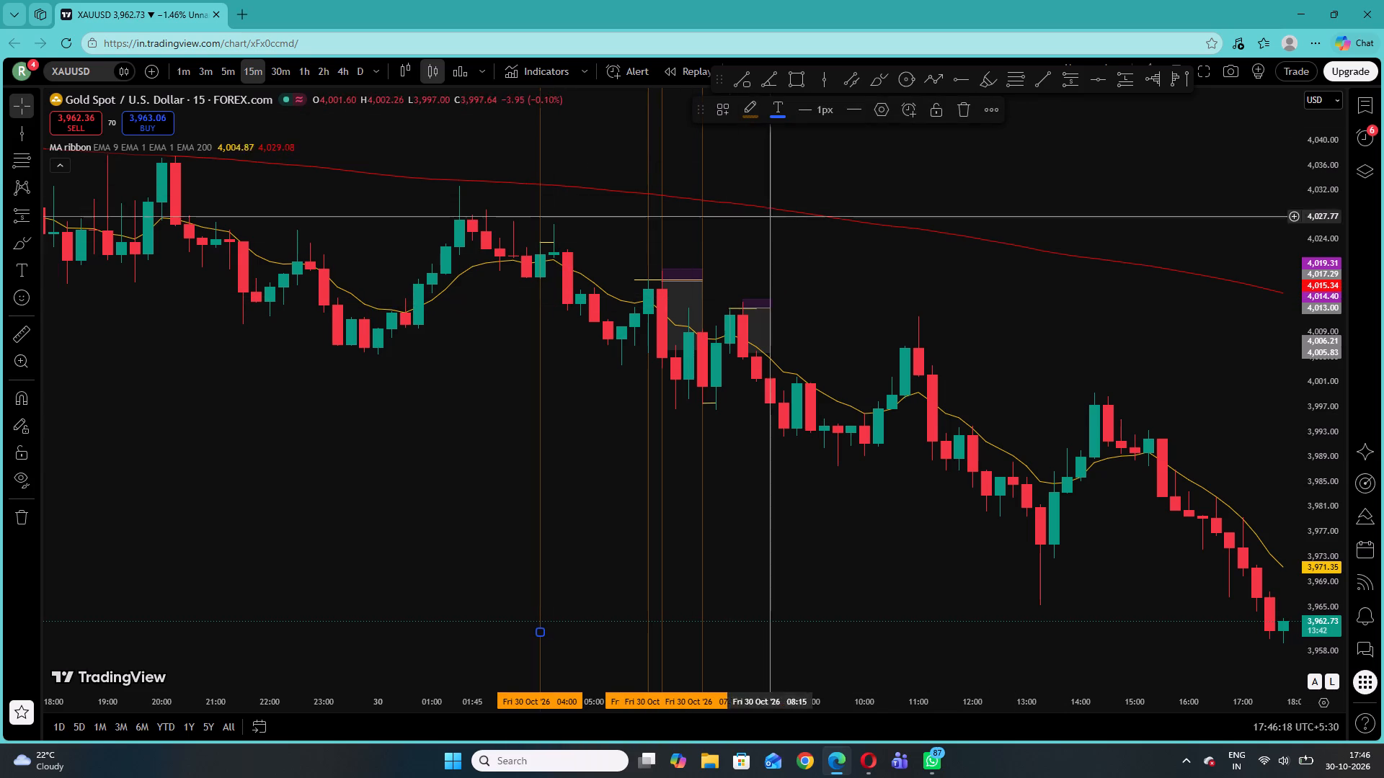
{"action": "left_click", "coordinate": [957, 109]}
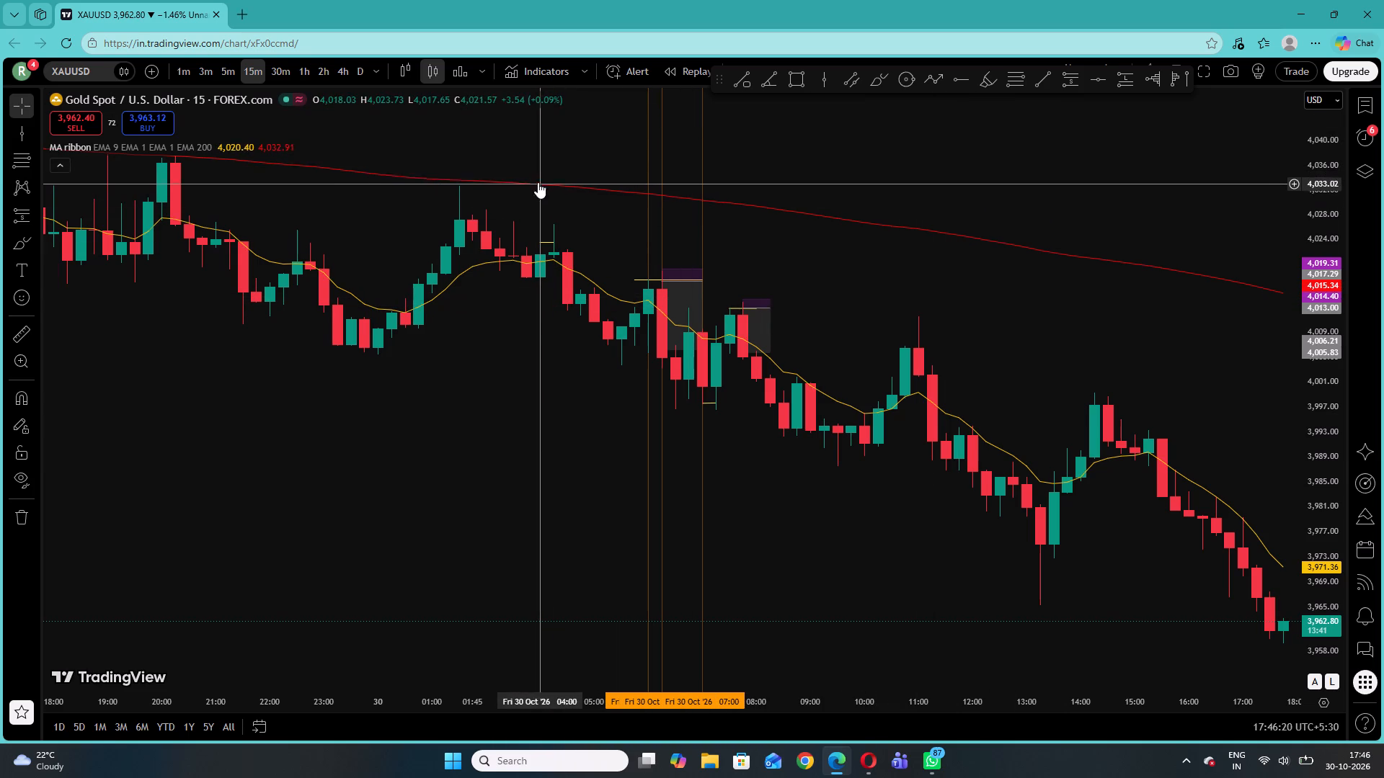
Draw a vertical line at 07:15 on 30 October to pair with the 07:00 line at the swing low.
{"action": "left_click", "coordinate": [16, 131]}
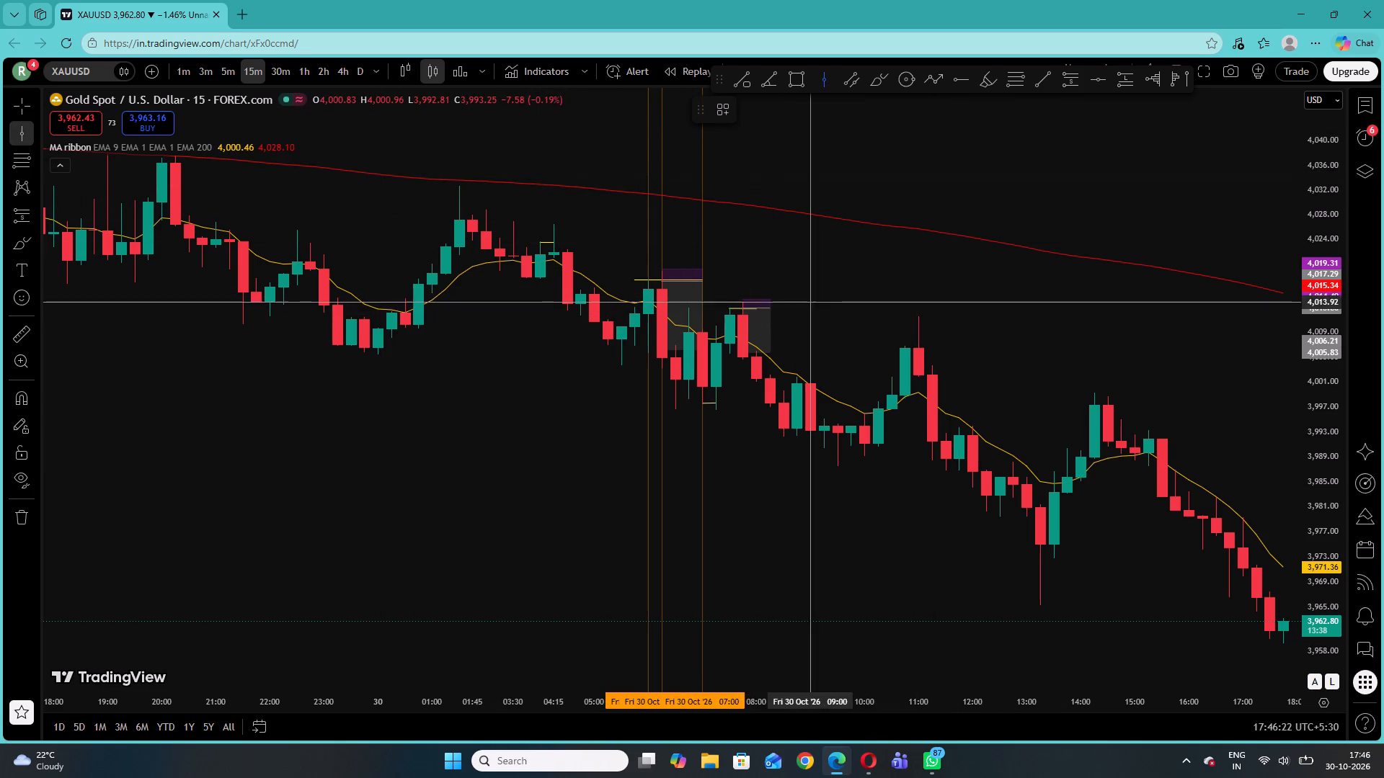
{"action": "left_click", "coordinate": [711, 443]}
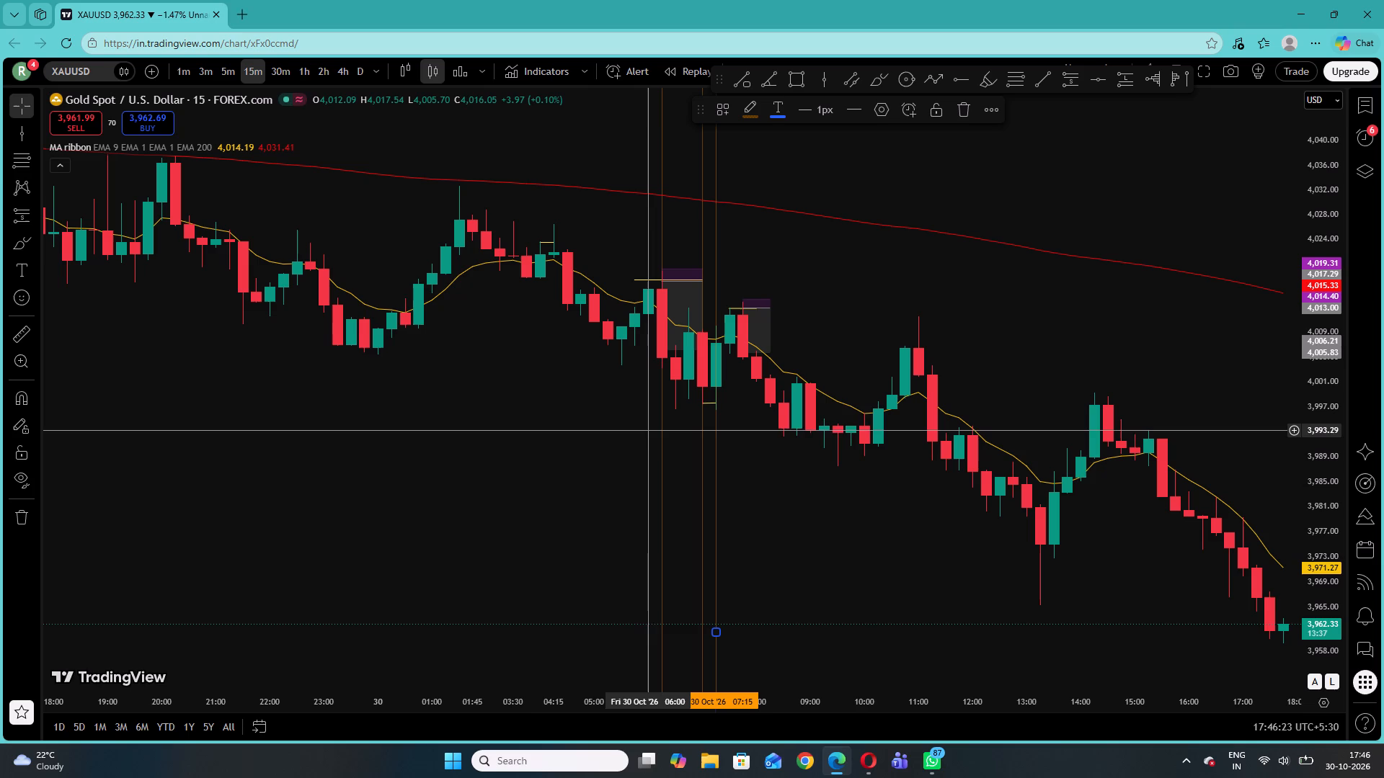
Delete the vertical line at 06:00 on 30 October.
{"action": "left_click", "coordinate": [649, 426]}
{"action": "left_click", "coordinate": [957, 99]}
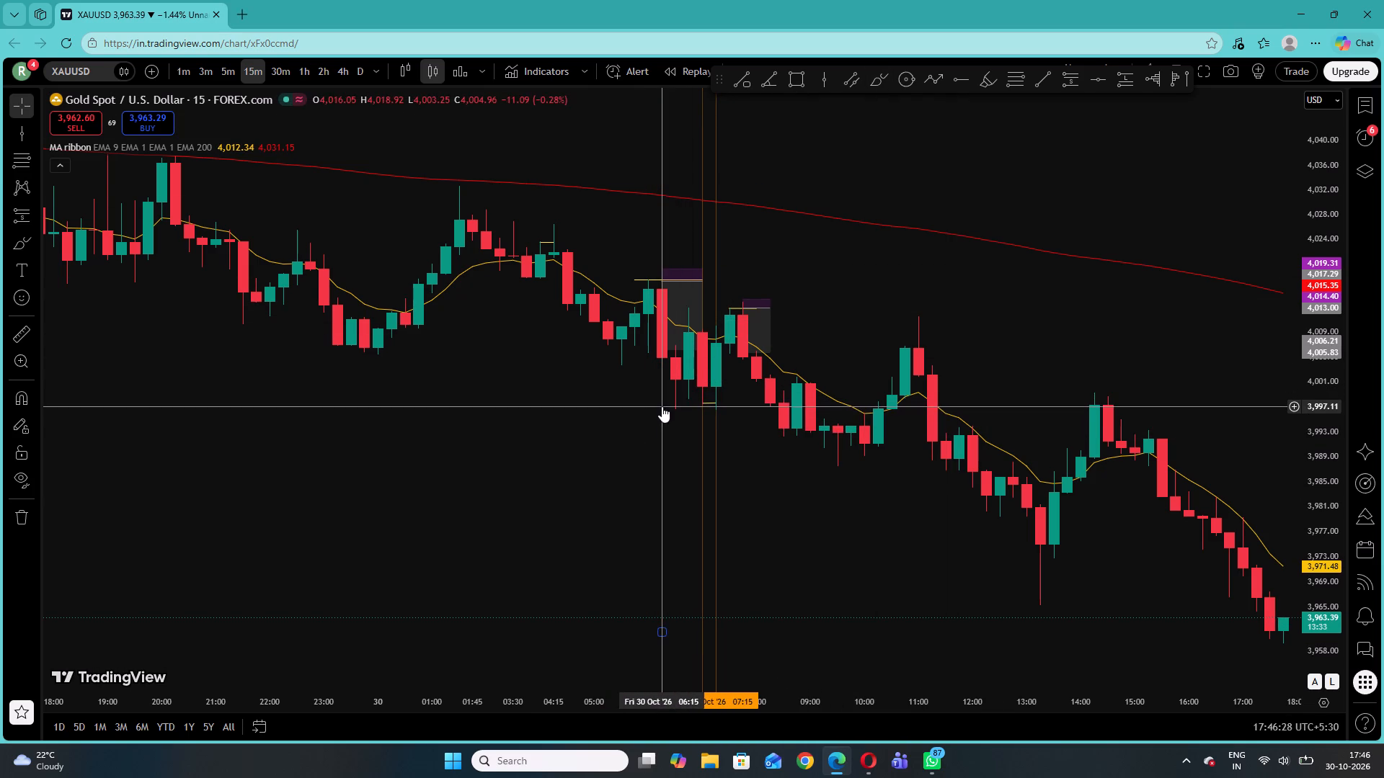
Delete the vertical line at 06:15 on 30 October.
{"action": "left_click", "coordinate": [662, 406]}
{"action": "left_click", "coordinate": [967, 108]}
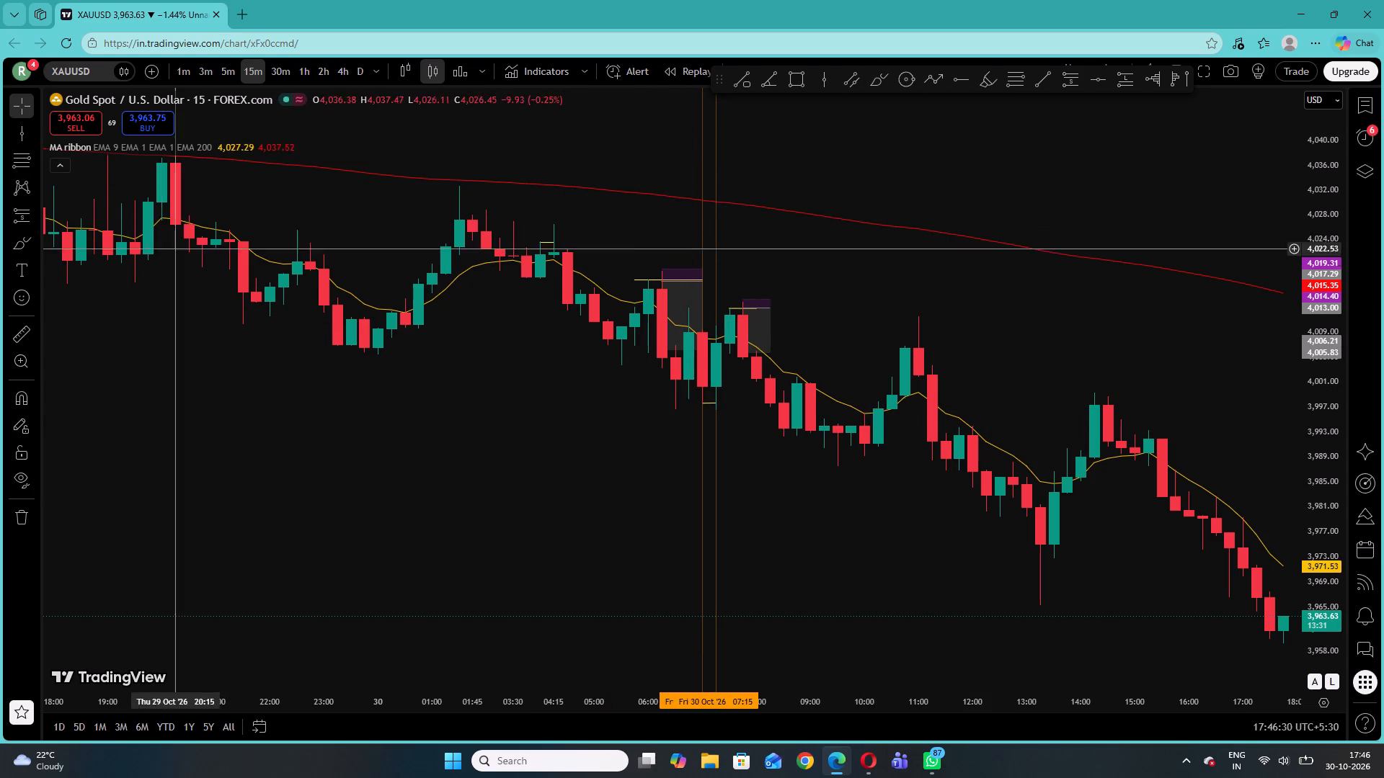
Switch to the 1-minute timeframe and bring up the 07:00–07:15 swing low on 30 October.
{"action": "left_click", "coordinate": [218, 74]}
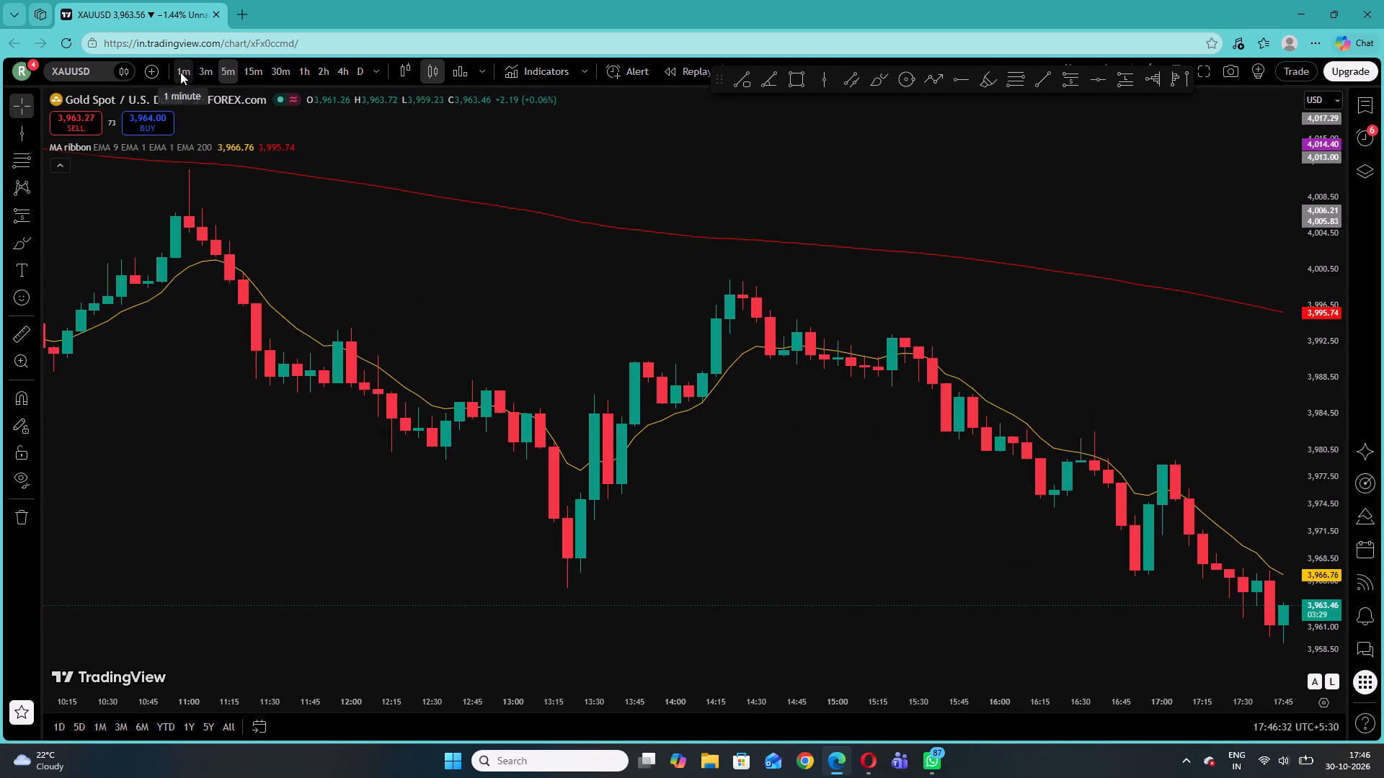
{"action": "right_click", "coordinate": [353, 259]}
{"action": "left_click", "coordinate": [385, 269]}
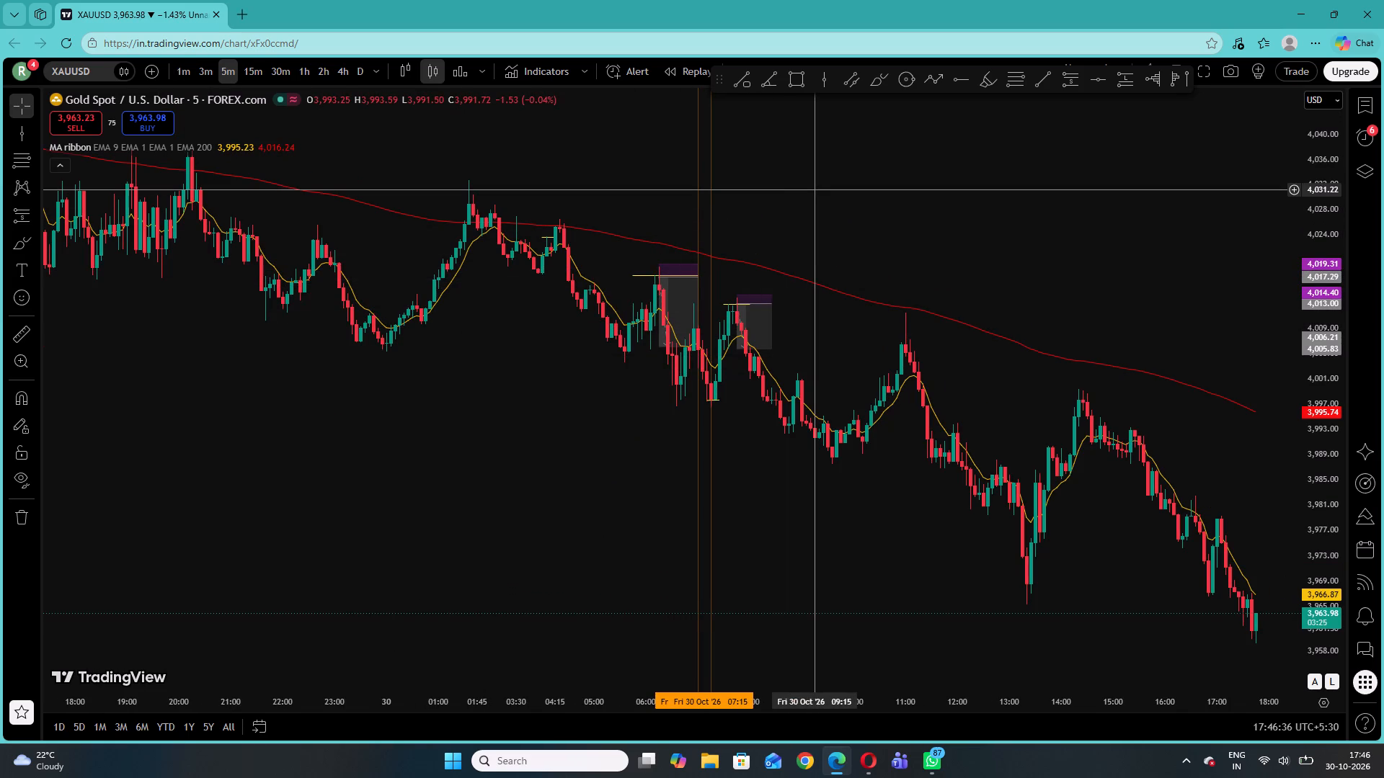
{"action": "left_click", "coordinate": [185, 68]}
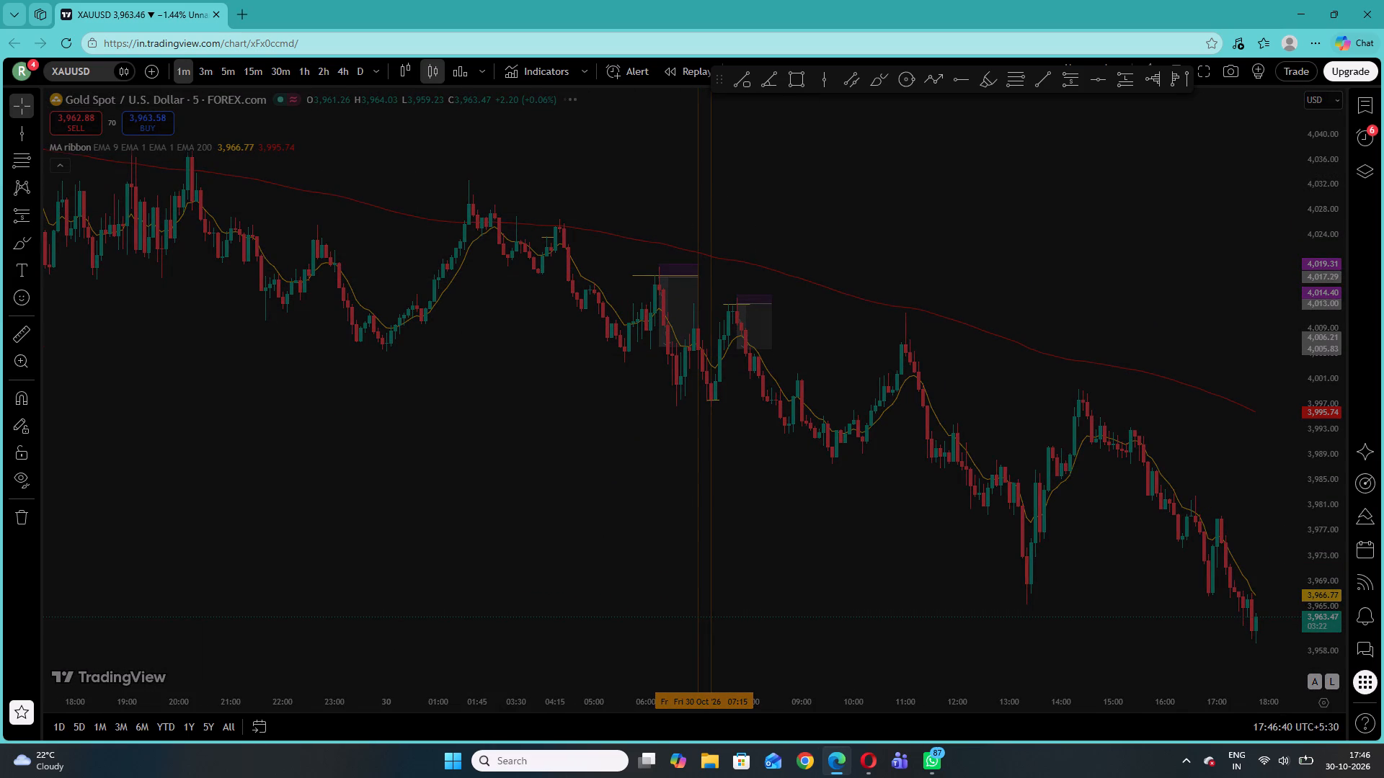
{"action": "right_click_drag", "start_coordinate": [786, 202], "coordinate": [793, 203]}
{"action": "left_click", "coordinate": [815, 220]}
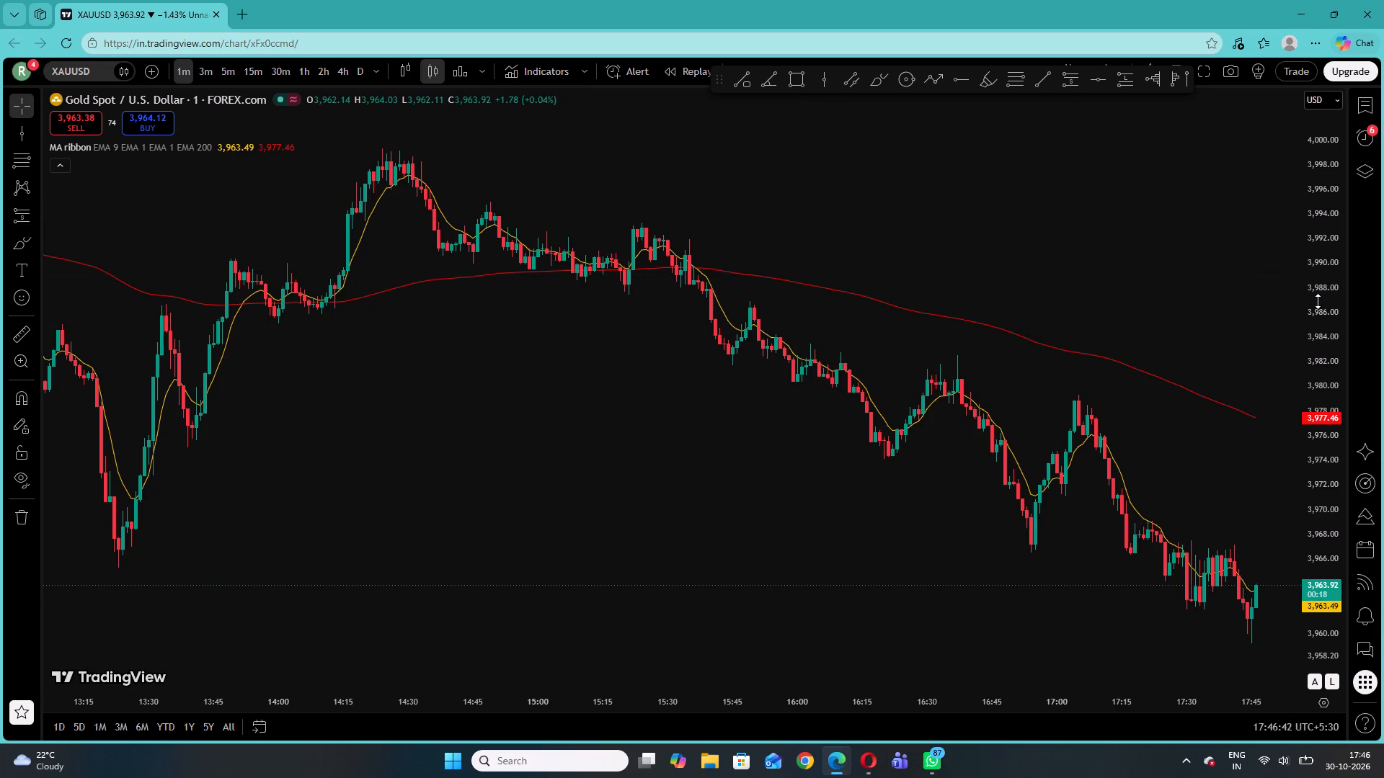
{"action": "left_click_drag", "start_coordinate": [1317, 301], "coordinate": [1317, 320]}
{"action": "left_click_drag", "start_coordinate": [437, 346], "coordinate": [1095, 333]}
{"action": "left_click_drag", "start_coordinate": [605, 339], "coordinate": [1229, 424]}
{"action": "left_click_drag", "start_coordinate": [674, 297], "coordinate": [1378, 431]}
{"action": "left_click_drag", "start_coordinate": [696, 367], "coordinate": [1192, 448]}
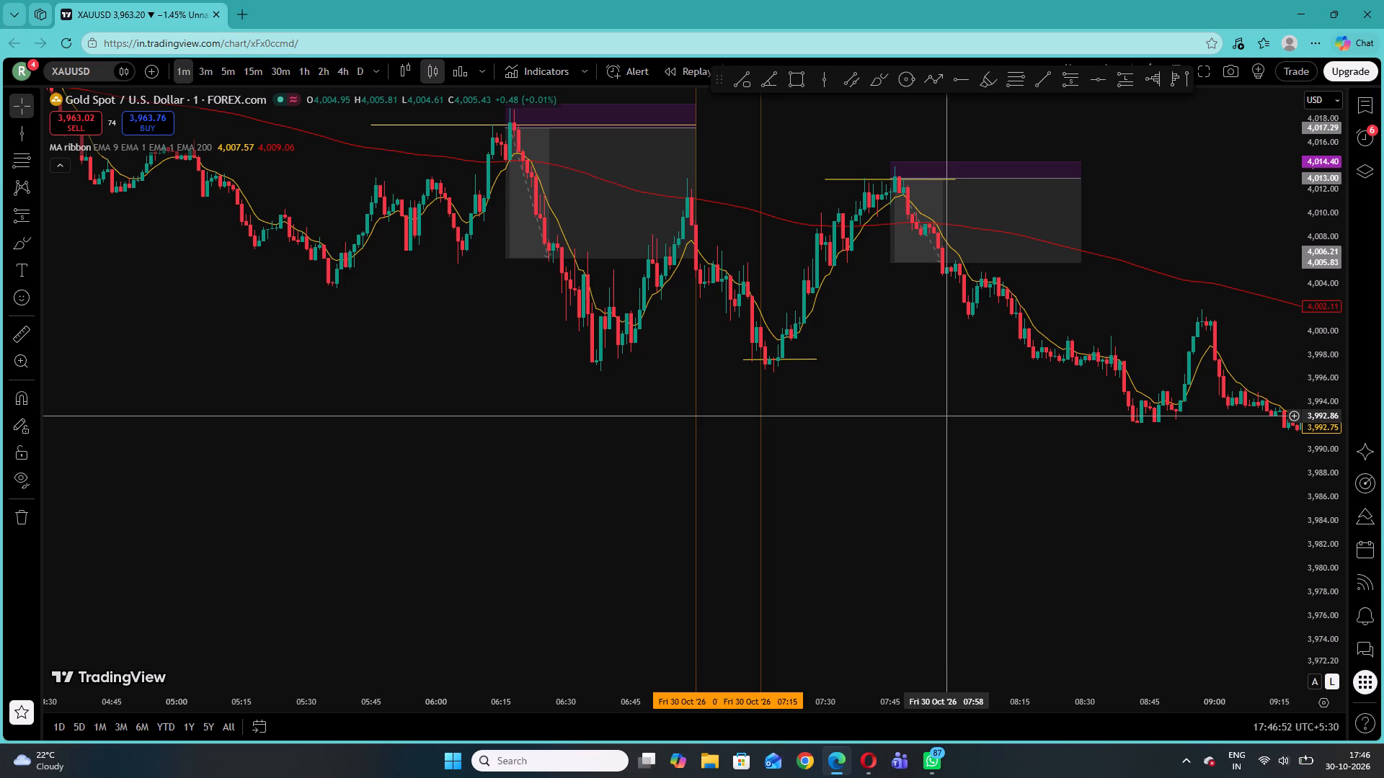
Delete the vertical line at 07:15 on 30 October.
{"action": "left_click", "coordinate": [762, 313]}
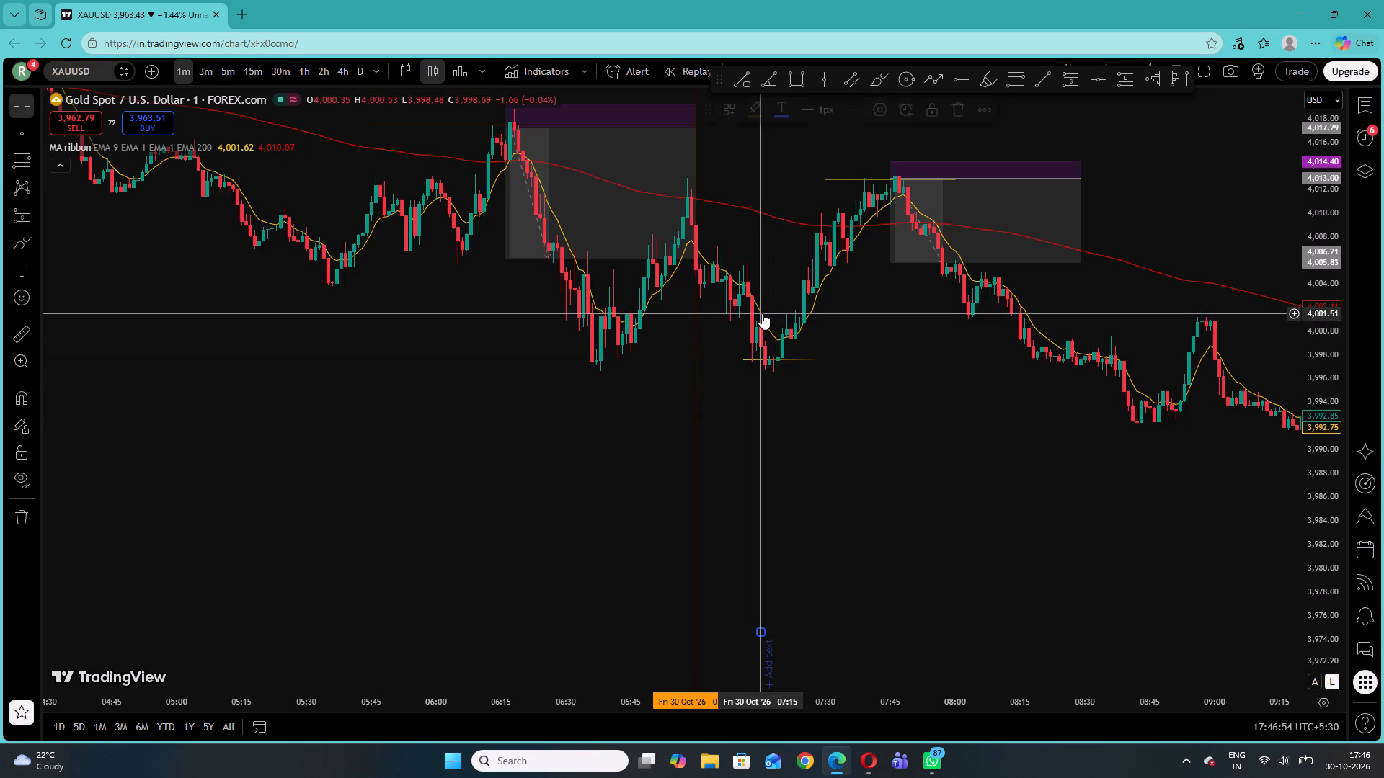
{"action": "left_click", "coordinate": [959, 112]}
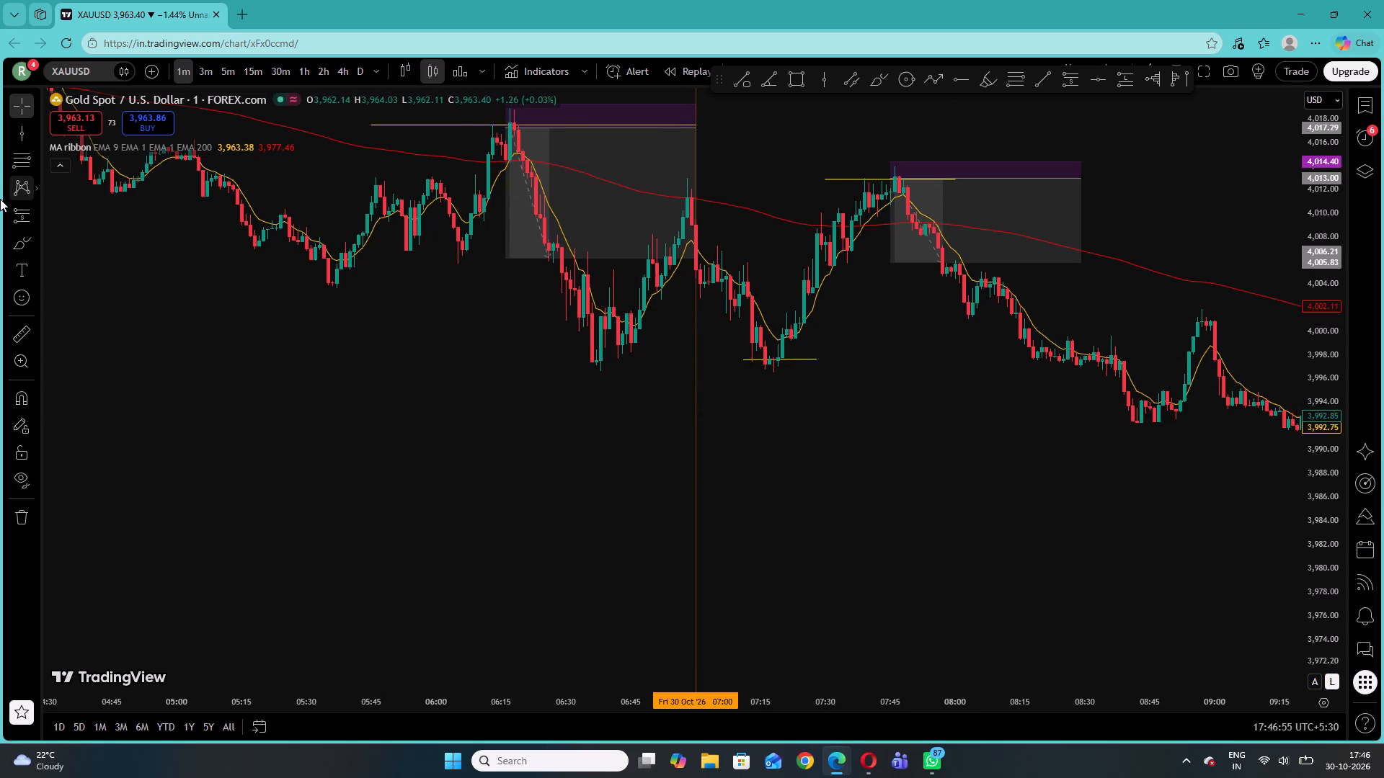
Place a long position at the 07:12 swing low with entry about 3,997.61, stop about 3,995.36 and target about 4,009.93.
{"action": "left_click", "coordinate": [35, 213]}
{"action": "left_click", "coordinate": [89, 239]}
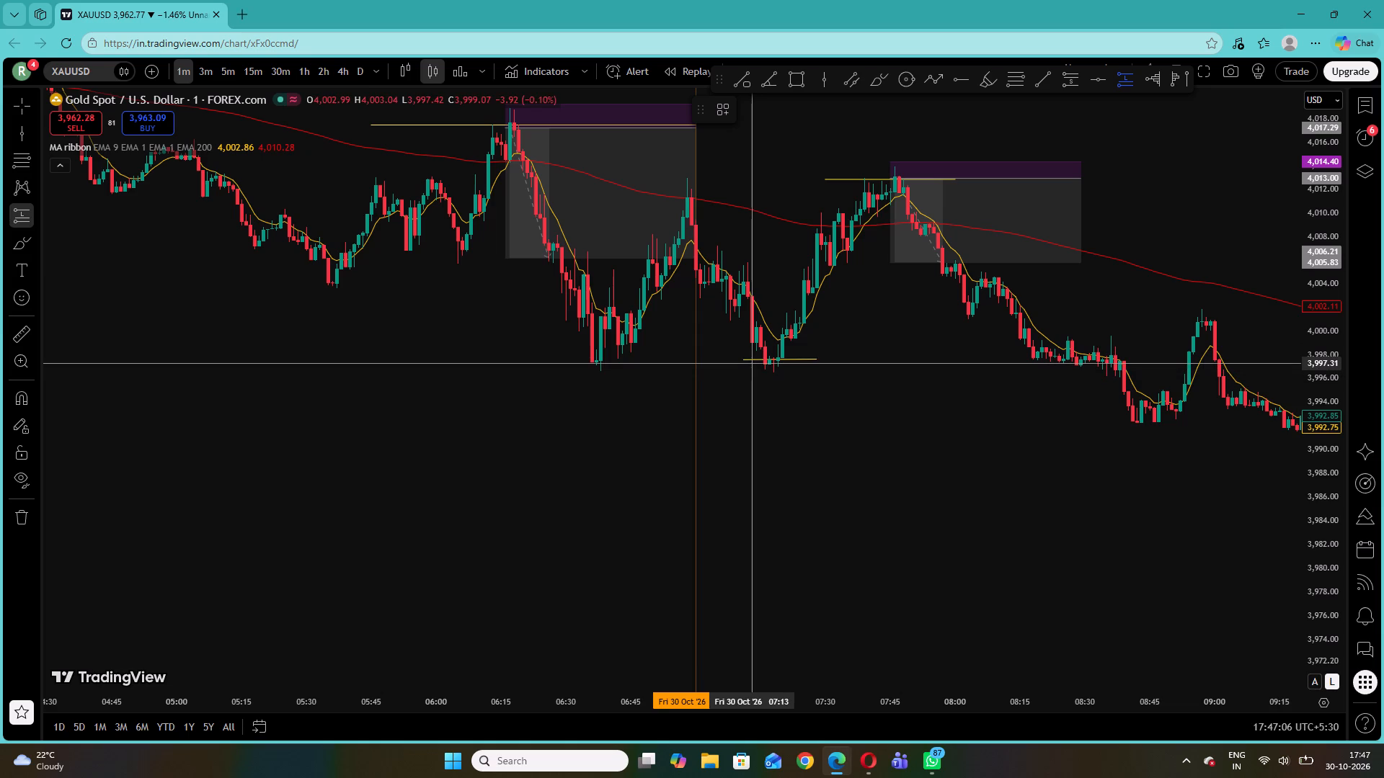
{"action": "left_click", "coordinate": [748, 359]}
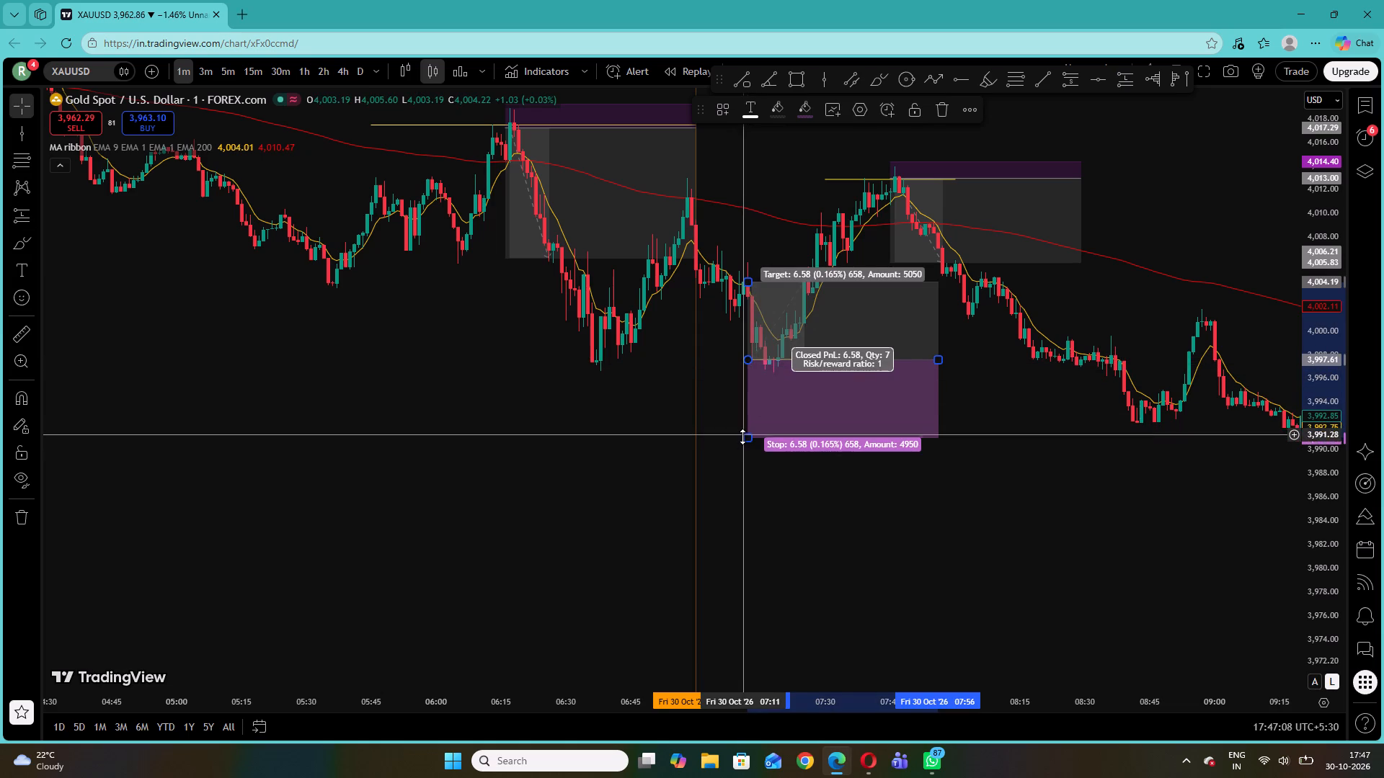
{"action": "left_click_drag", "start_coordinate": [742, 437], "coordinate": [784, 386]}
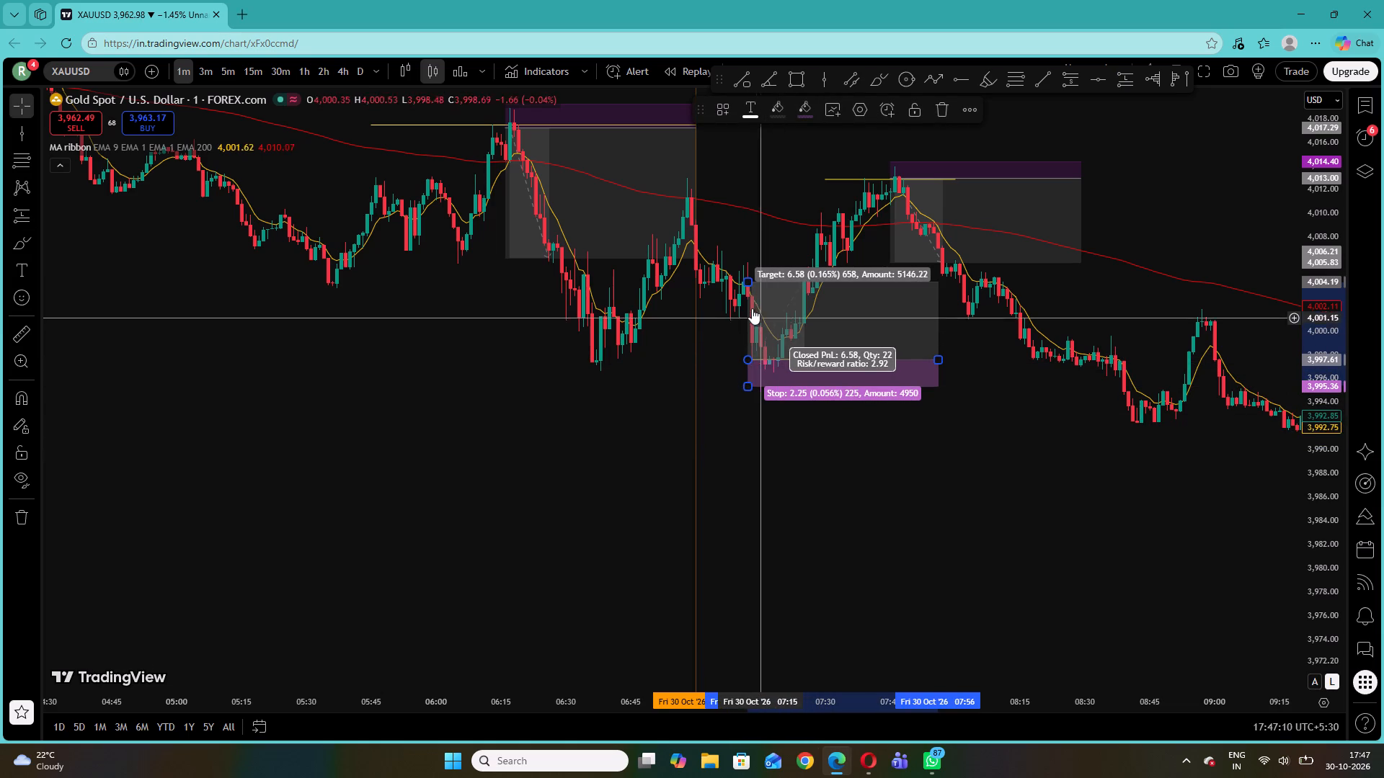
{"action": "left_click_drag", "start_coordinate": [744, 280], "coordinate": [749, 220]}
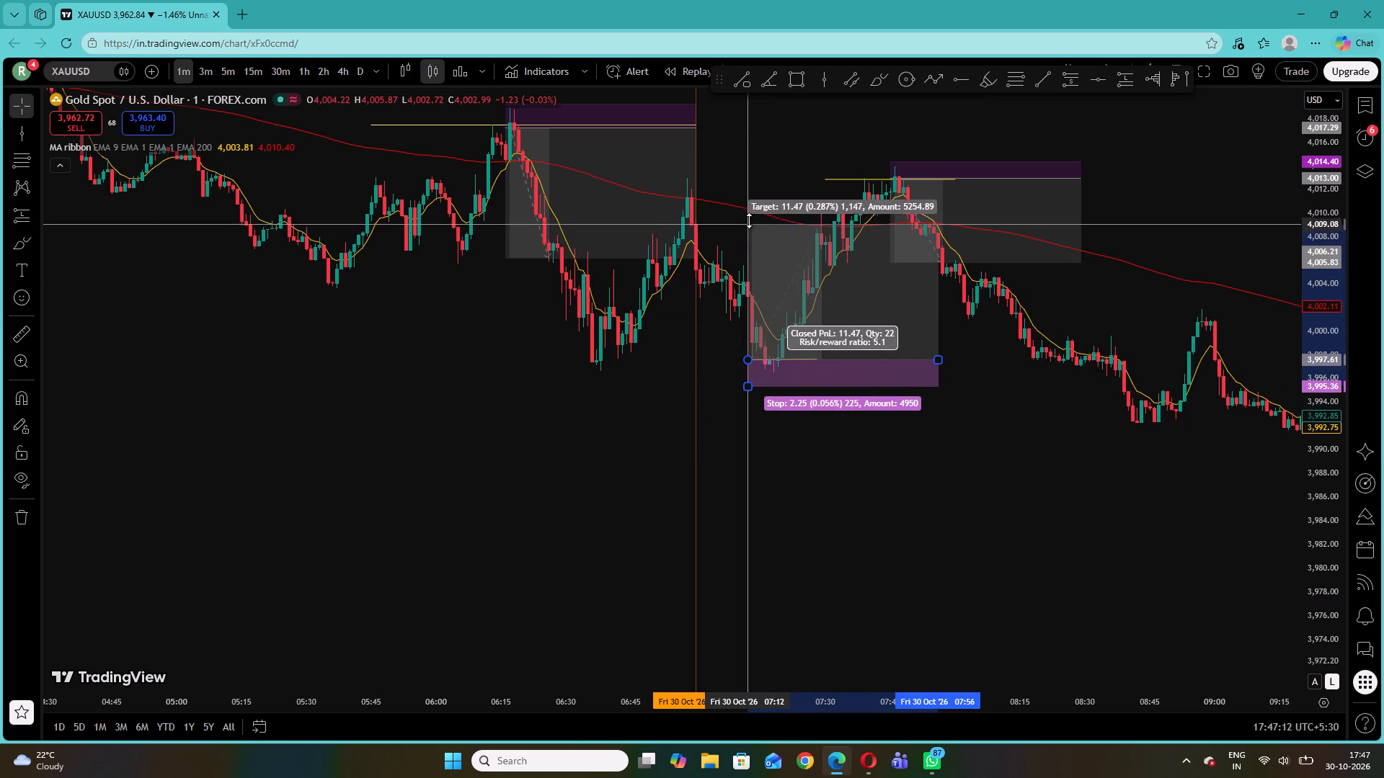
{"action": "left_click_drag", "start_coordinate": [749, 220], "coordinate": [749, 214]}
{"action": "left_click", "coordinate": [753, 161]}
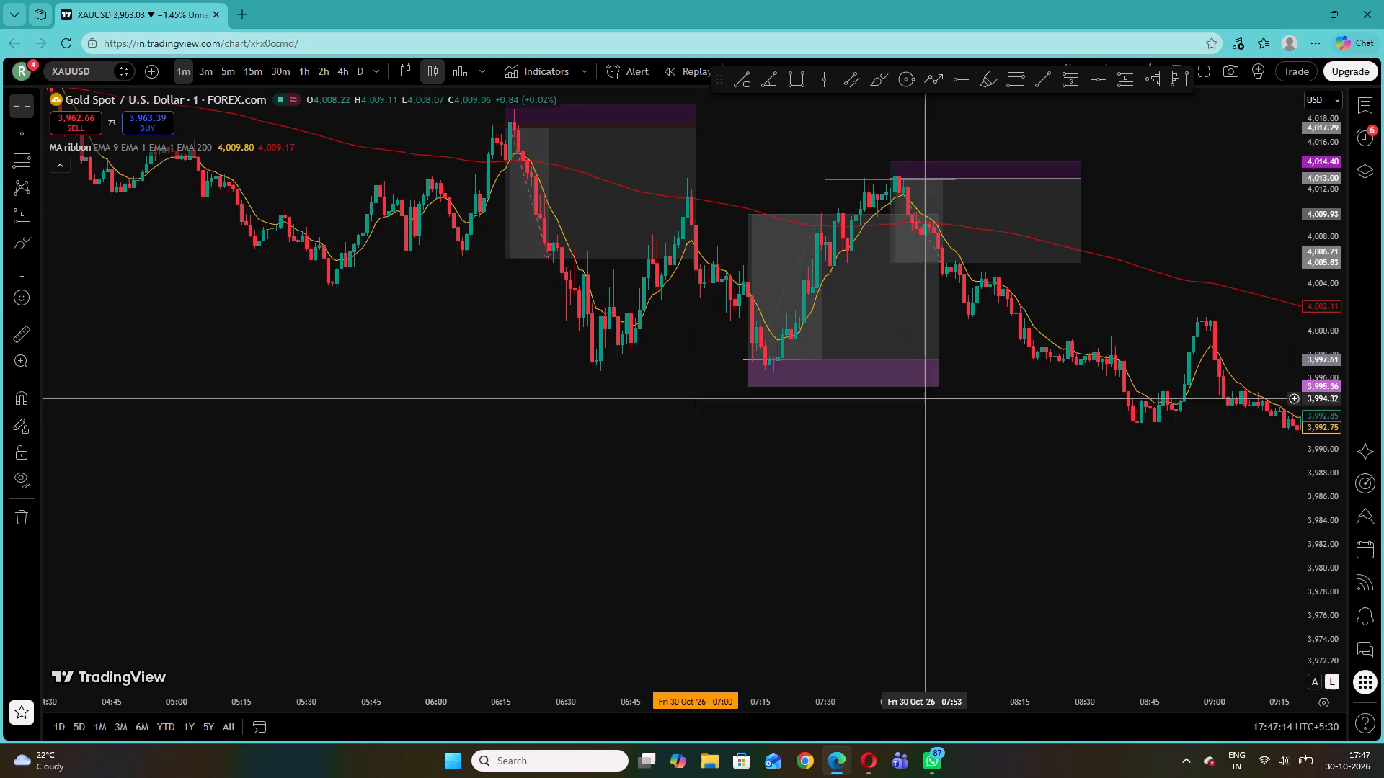
Remove all drawings from the chart, keeping the moving average indicator.
{"action": "right_click", "coordinate": [823, 444]}
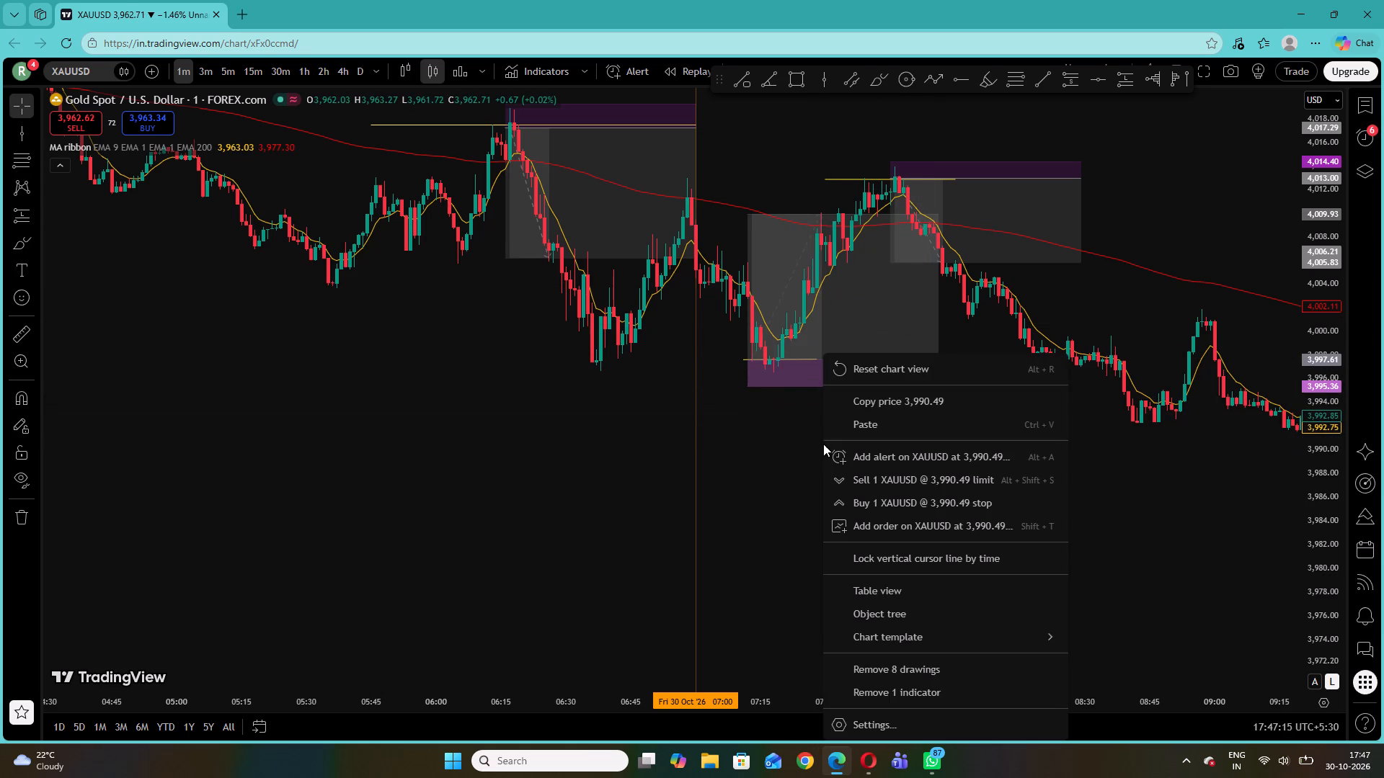
{"action": "left_click", "coordinate": [923, 670]}
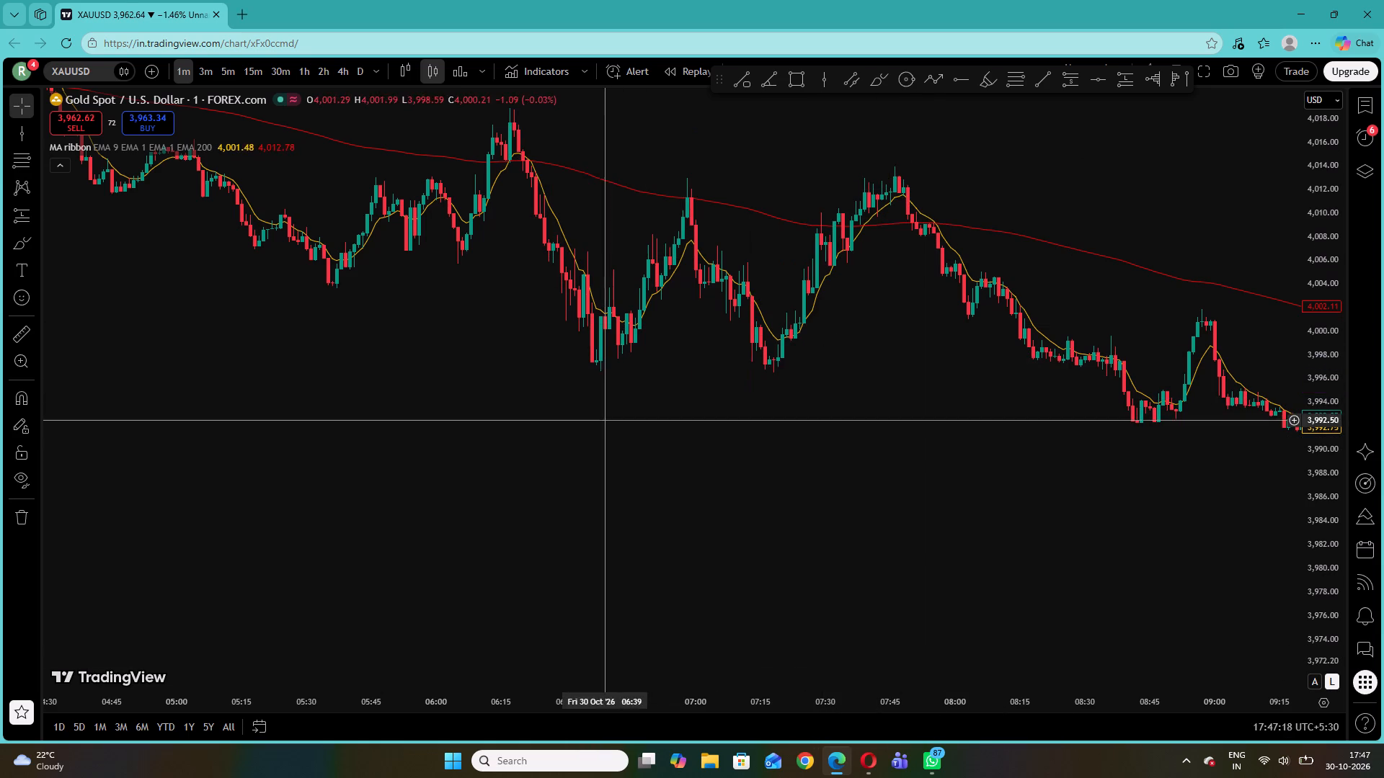
Switch to the 15-minute timeframe and bring up the latest candles on 30 October.
{"action": "left_click", "coordinate": [254, 71]}
{"action": "right_click", "coordinate": [642, 218]}
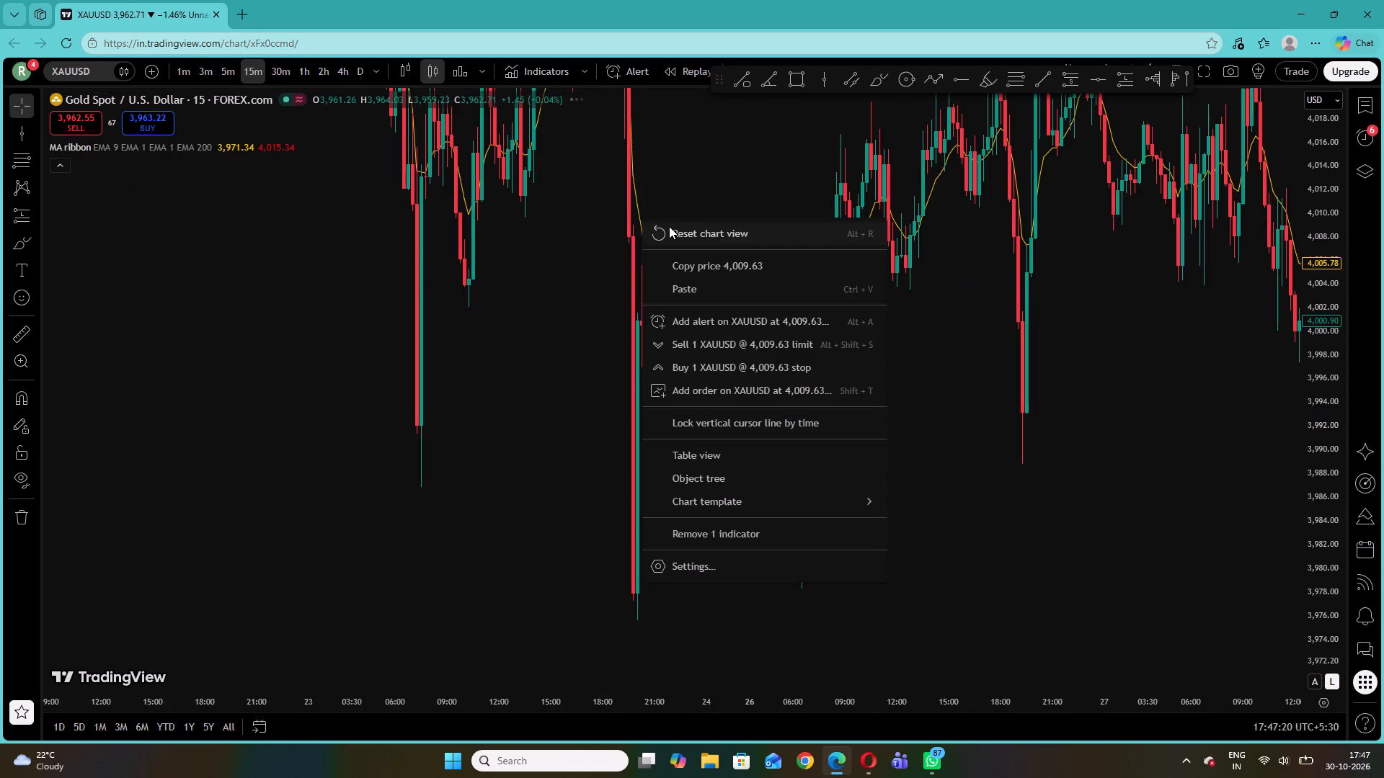
{"action": "left_click", "coordinate": [669, 226]}
{"action": "left_click_drag", "start_coordinate": [1333, 457], "coordinate": [1312, 357]}
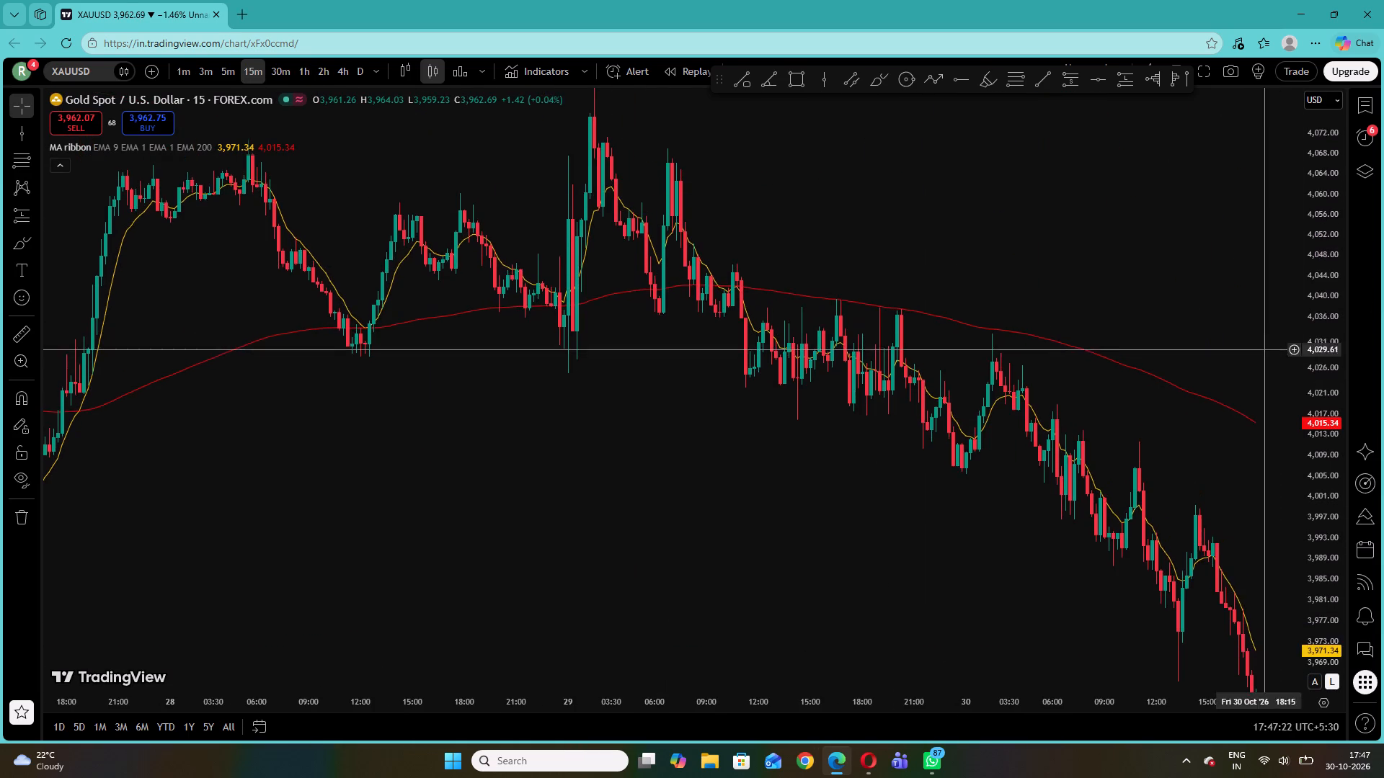
{"action": "left_click_drag", "start_coordinate": [1258, 345], "coordinate": [1013, 212]}
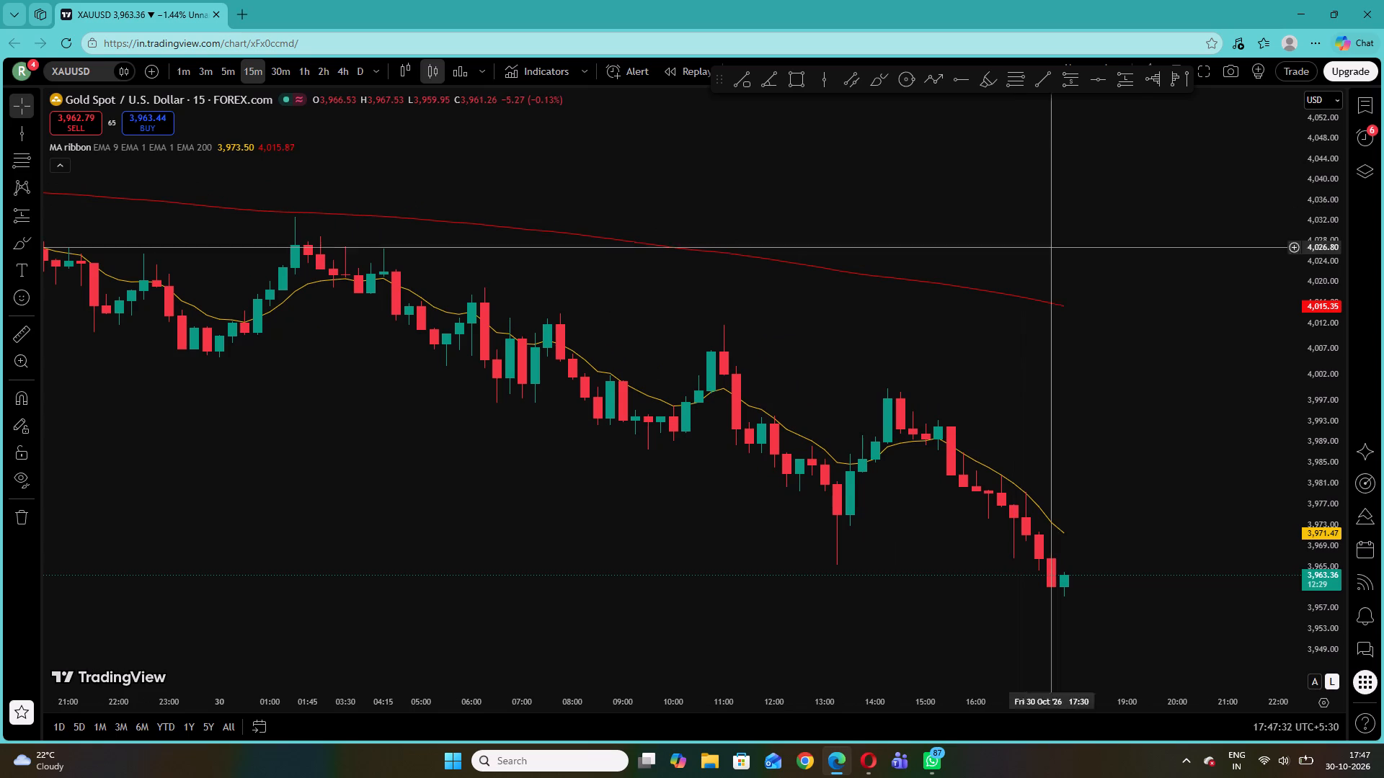
{"action": "left_click_drag", "start_coordinate": [1117, 416], "coordinate": [975, 259]}
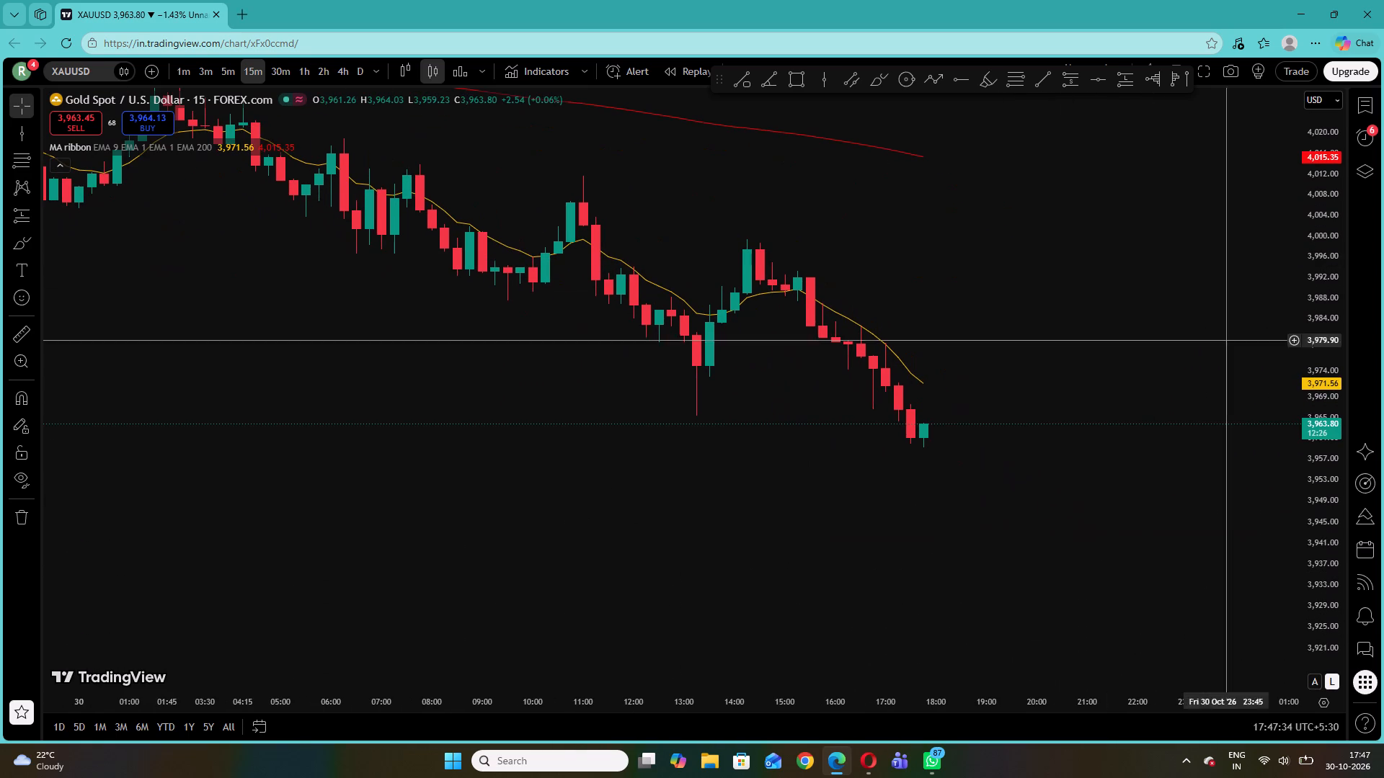
{"action": "left_click_drag", "start_coordinate": [1321, 520], "coordinate": [1336, 210]}
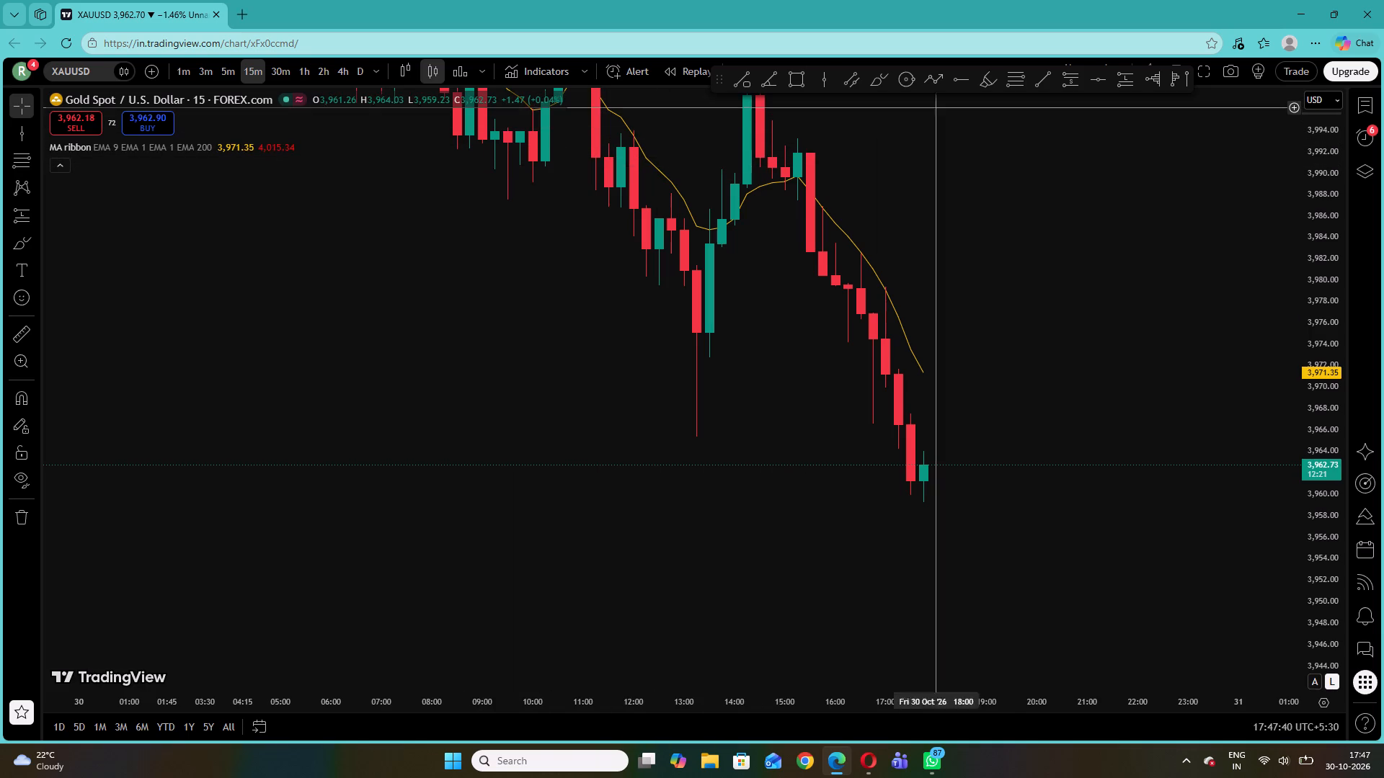
Draw a short trend line under the 17:30 and 17:45 candles on 30 October at about 3,960.4.
{"action": "left_click", "coordinate": [1042, 87]}
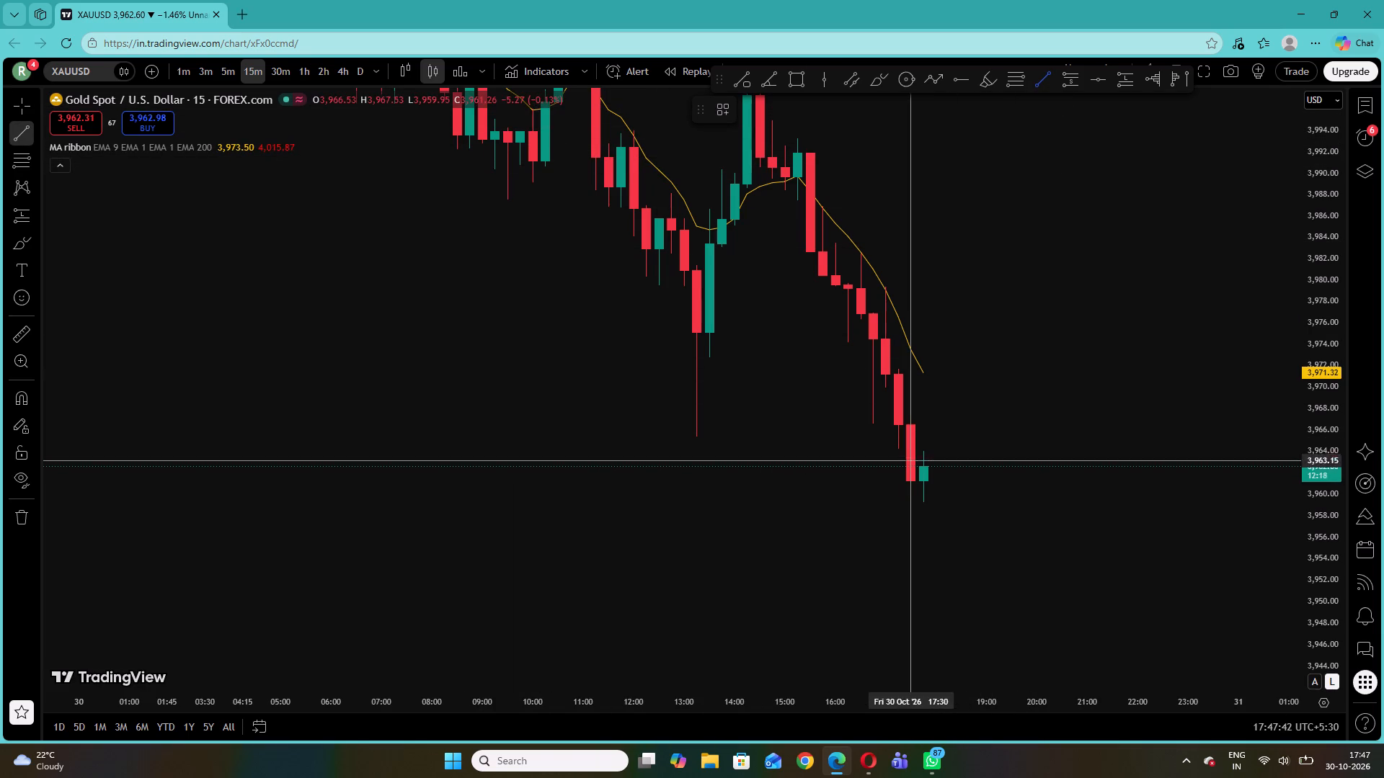
{"action": "left_click", "coordinate": [910, 490]}
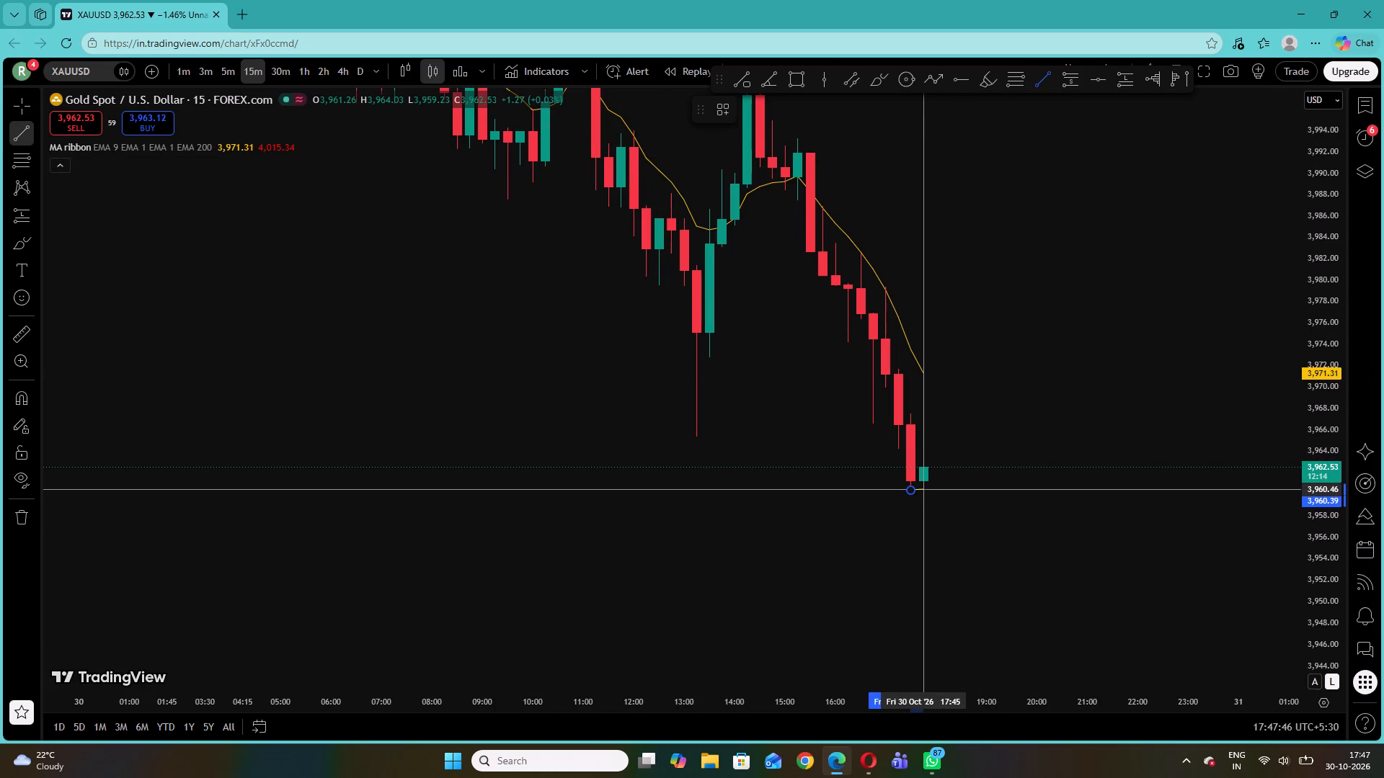
{"action": "left_click", "coordinate": [928, 489]}
{"action": "left_click", "coordinate": [802, 437]}
Adjust both endpoints of the short trend line so it runs nearly level at about 3,959.9 from 17:30 to 17:45.
{"action": "left_click", "coordinate": [914, 486]}
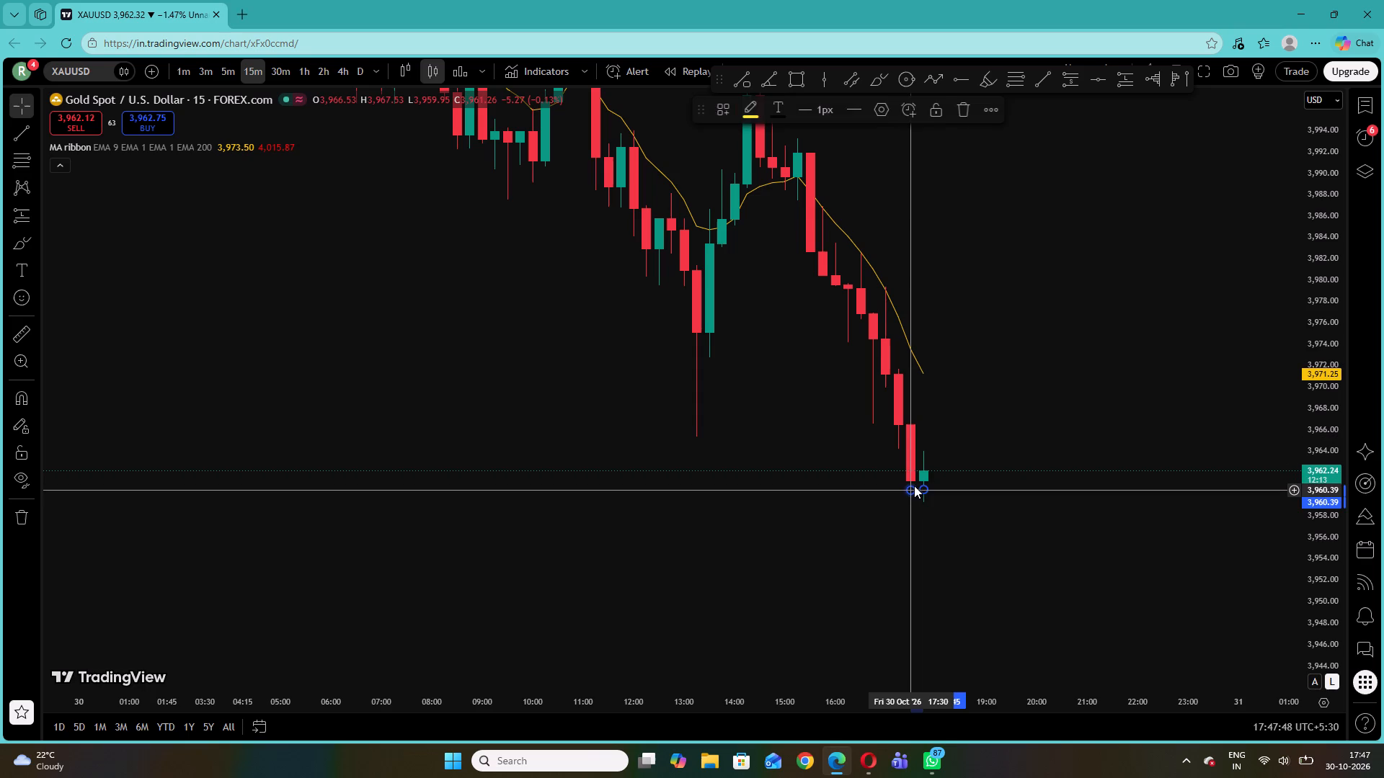
{"action": "left_click", "coordinate": [915, 486]}
{"action": "left_click_drag", "start_coordinate": [859, 486], "coordinate": [897, 493]}
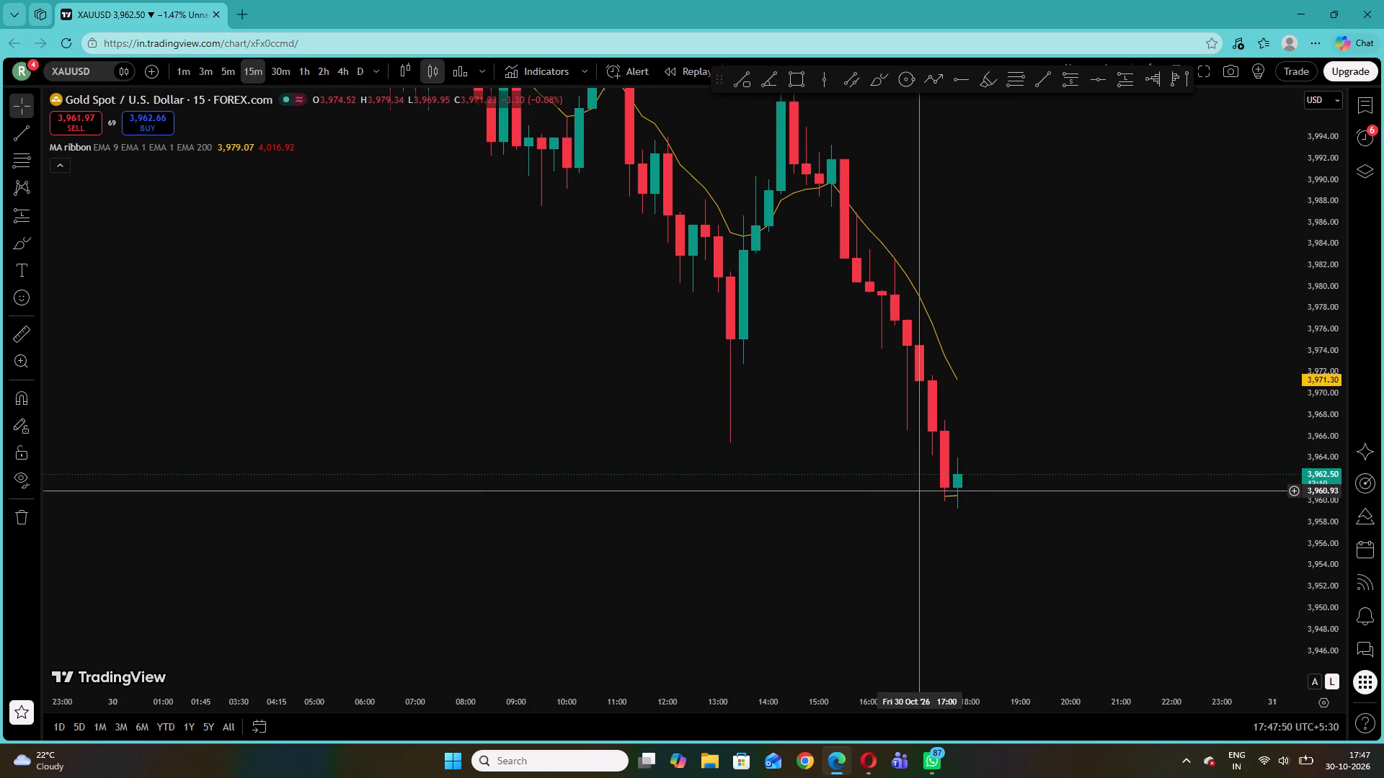
{"action": "left_click", "coordinate": [950, 498]}
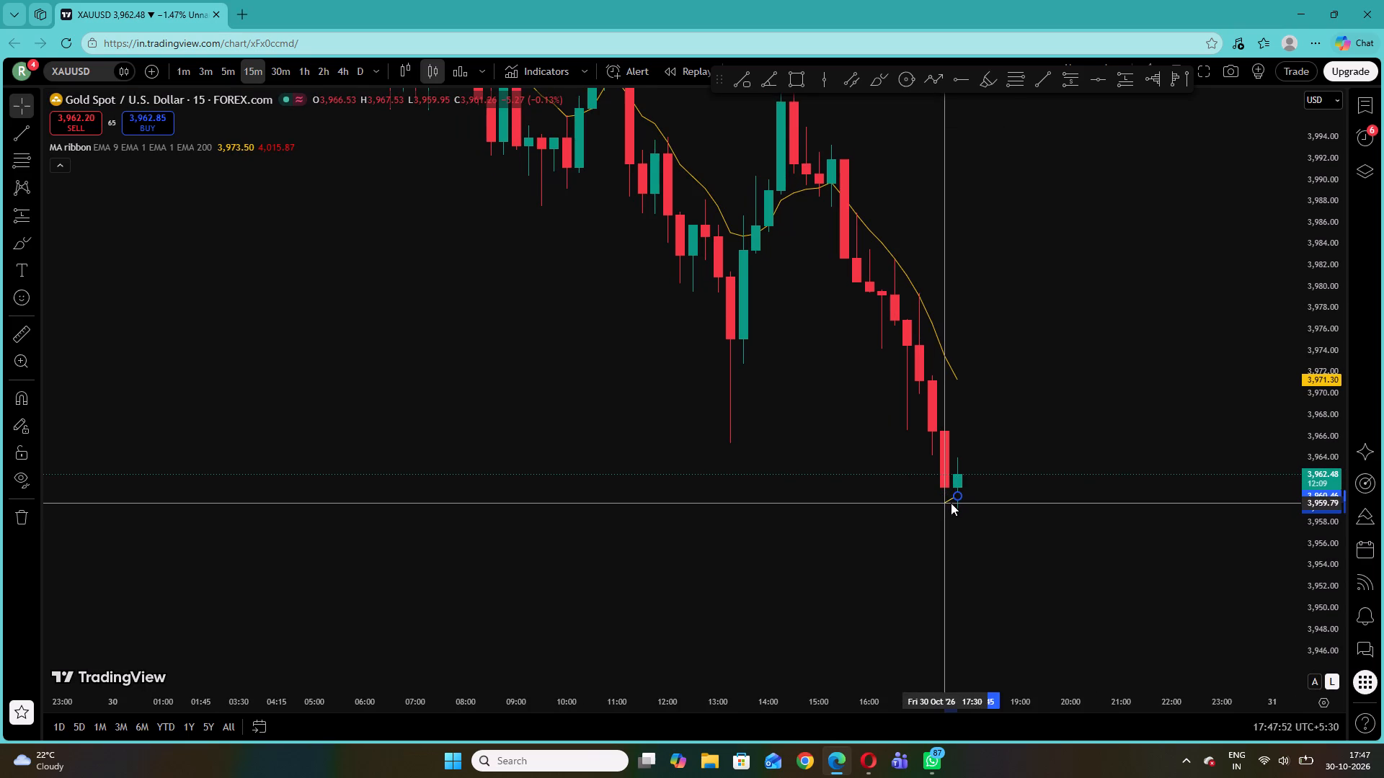
{"action": "left_click_drag", "start_coordinate": [959, 493], "coordinate": [959, 499]}
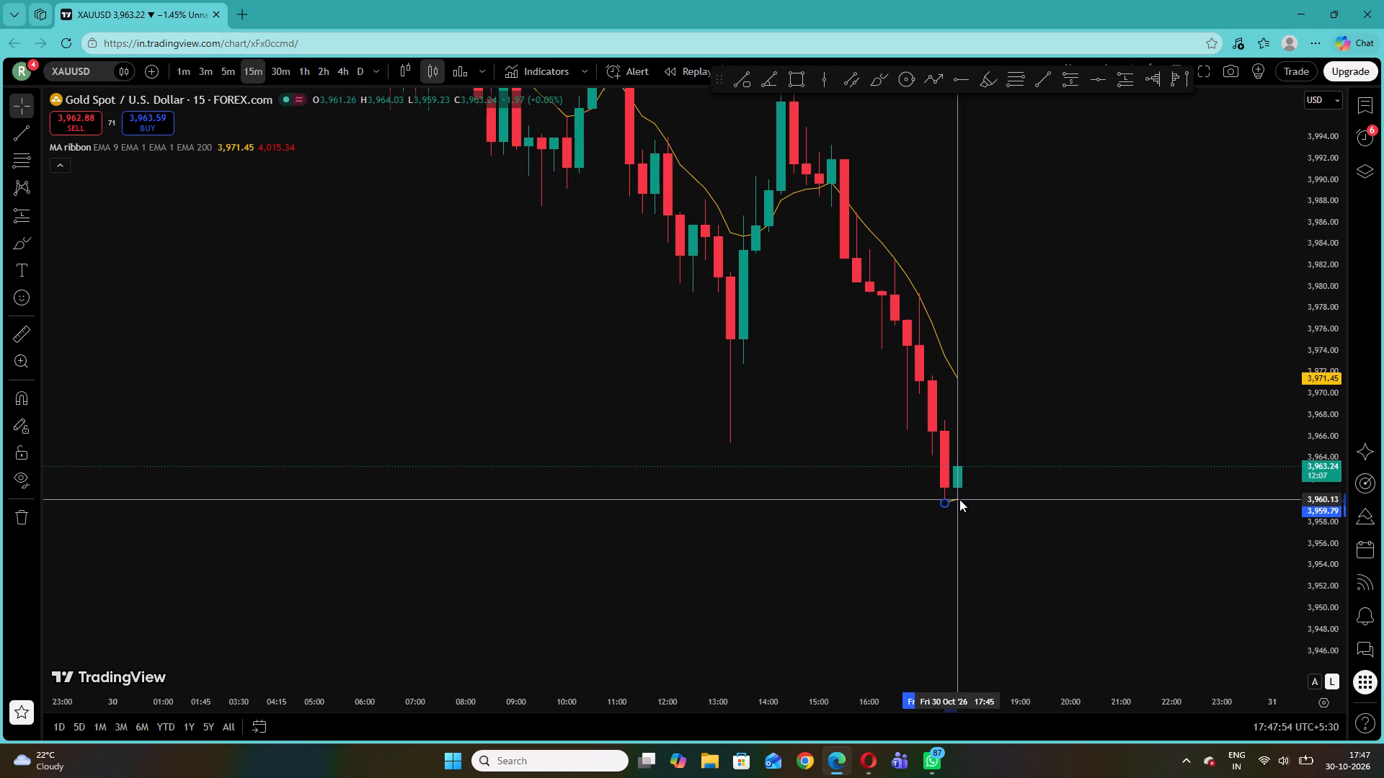
{"action": "left_click_drag", "start_coordinate": [959, 499], "coordinate": [961, 501]}
{"action": "left_click", "coordinate": [904, 492]}
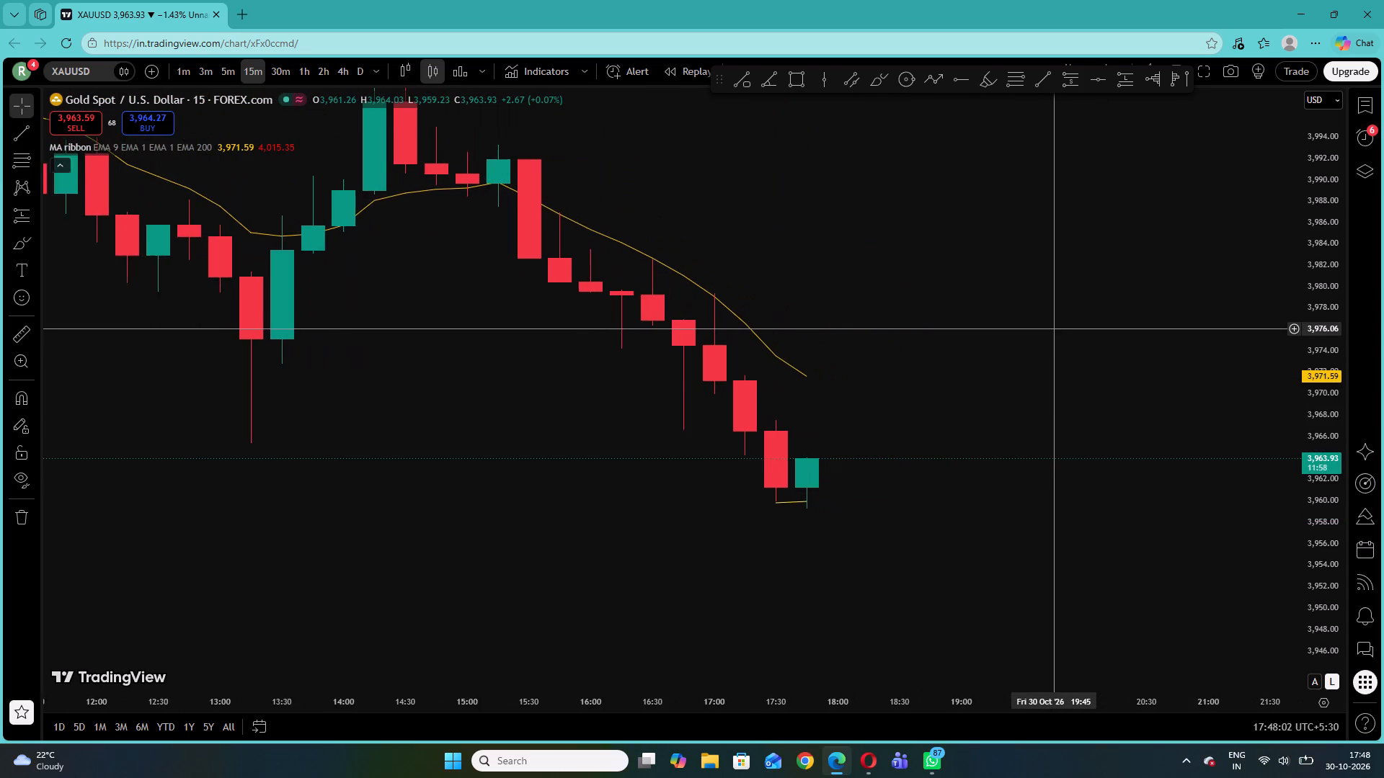
{"action": "left_click", "coordinate": [776, 506]}
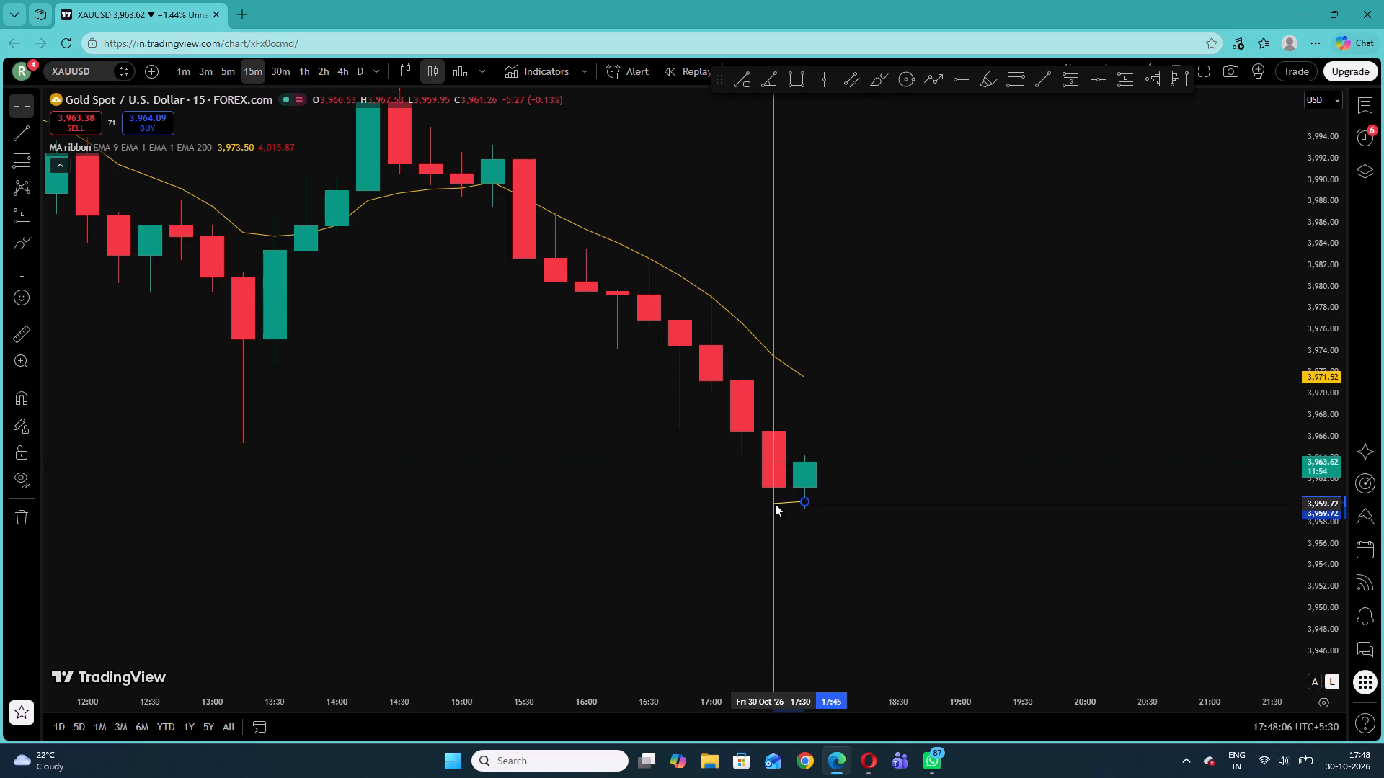
{"action": "left_click", "coordinate": [876, 457]}
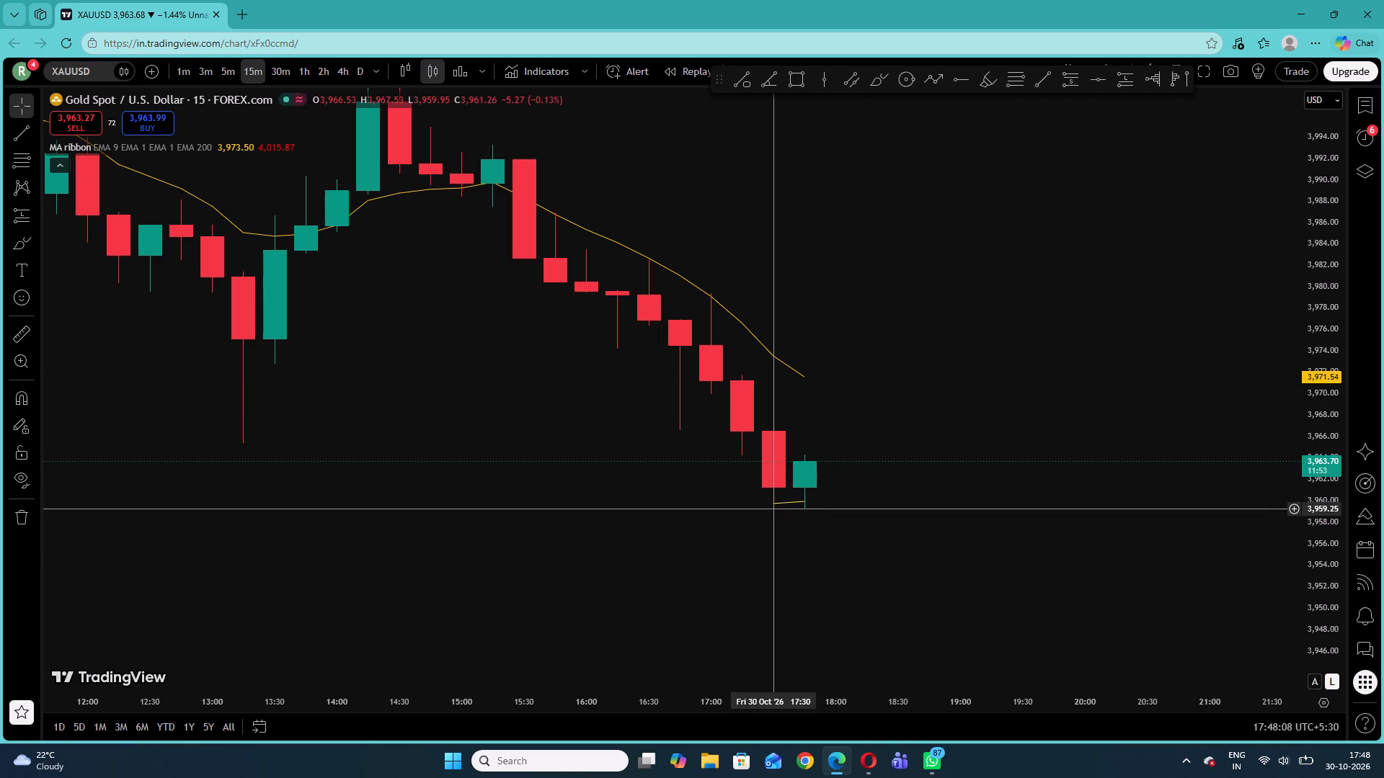
{"action": "left_click", "coordinate": [774, 504]}
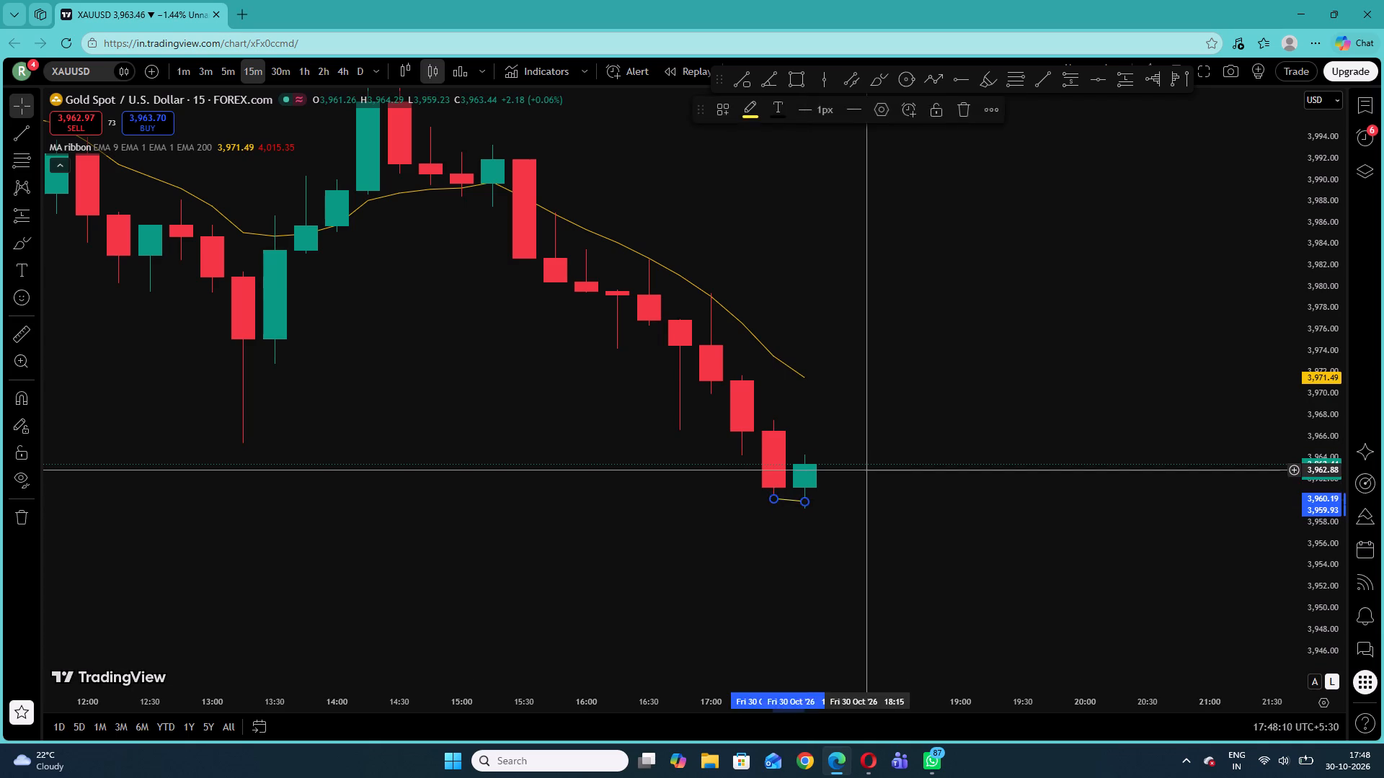
{"action": "left_click", "coordinate": [865, 470]}
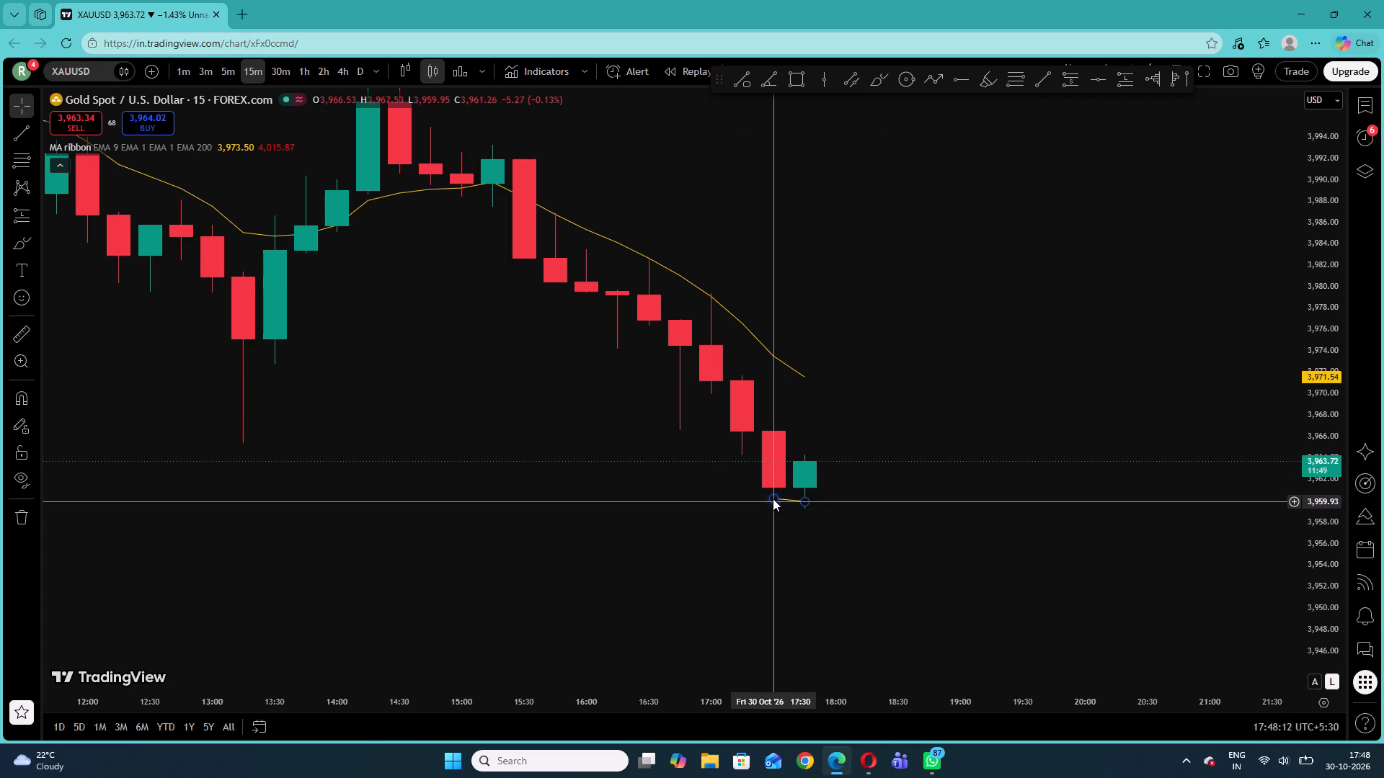
{"action": "left_click", "coordinate": [773, 498]}
{"action": "left_click", "coordinate": [820, 462]}
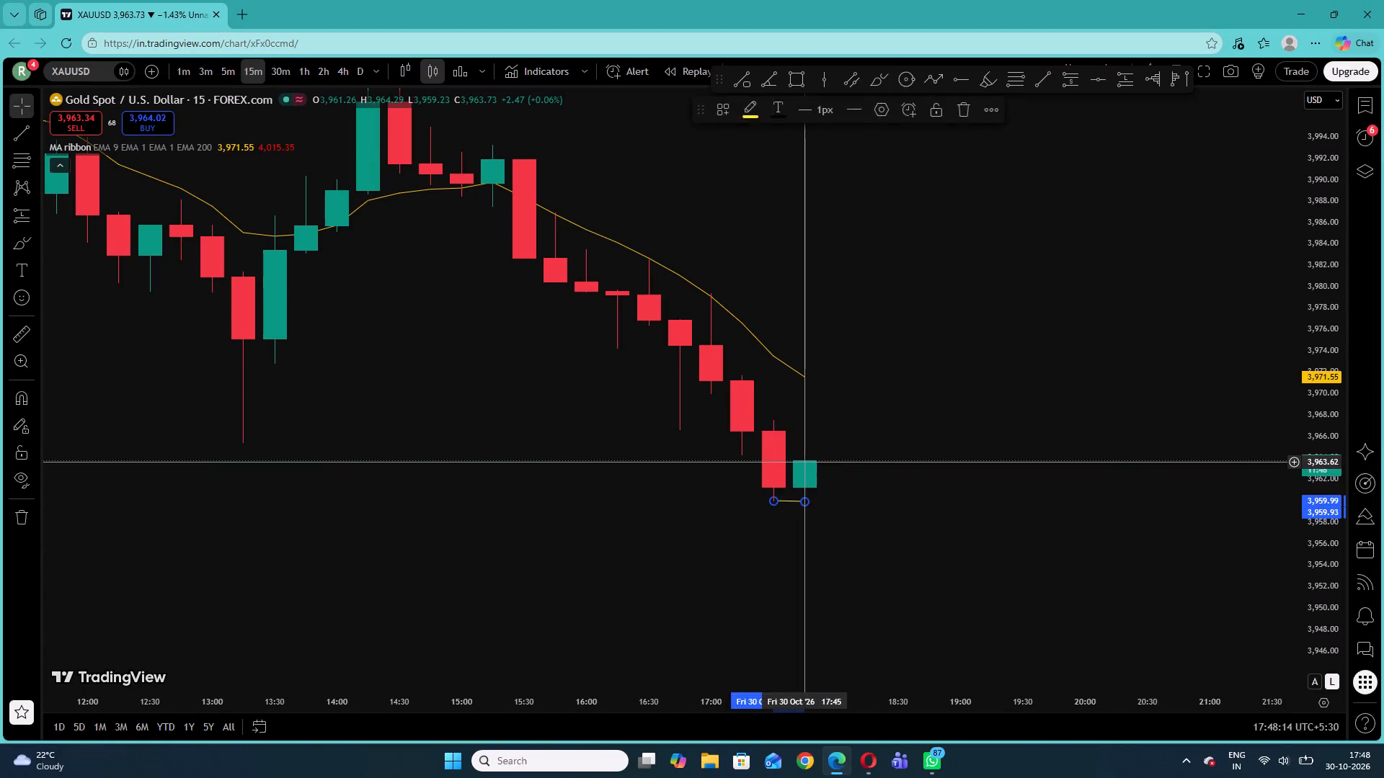
{"action": "left_click", "coordinate": [949, 388]}
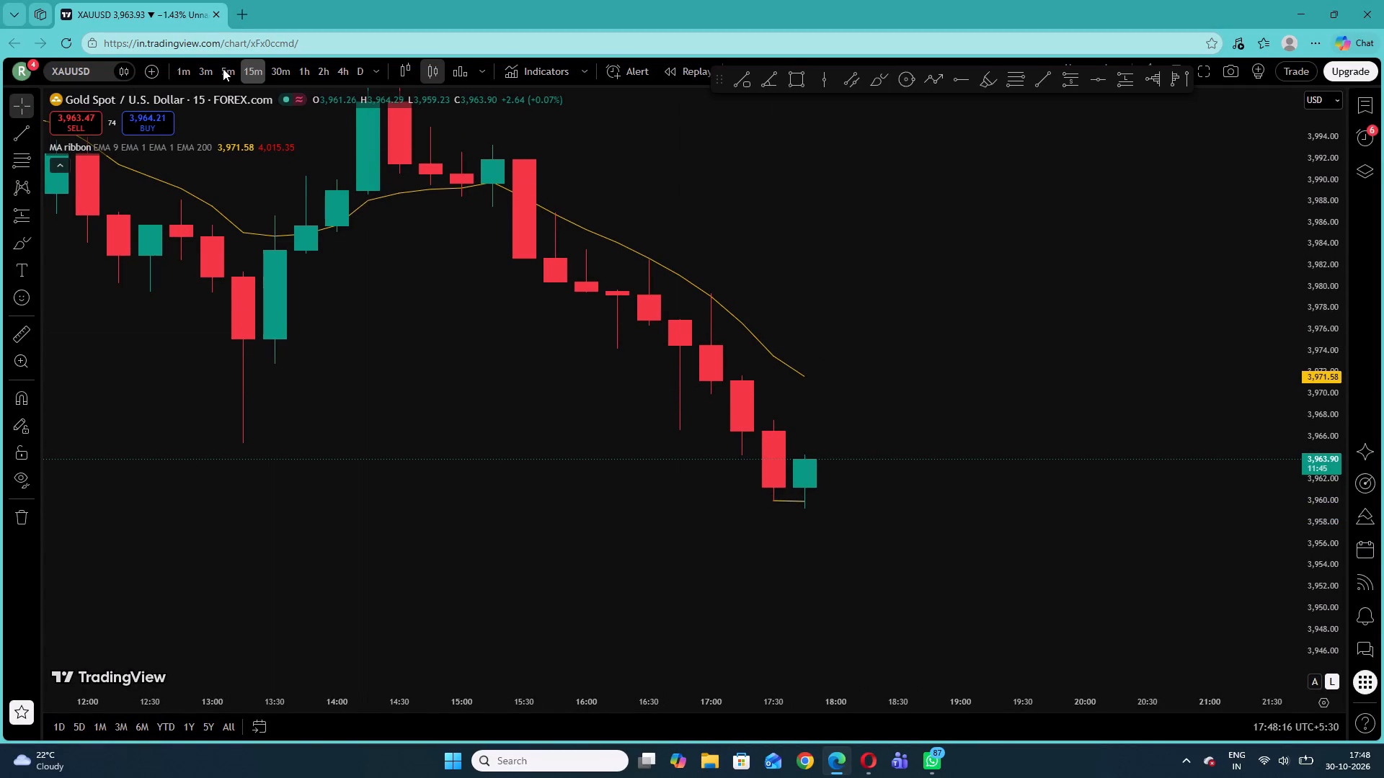
Examine the latest candles around the short line at the 30 October low on the 5-minute and 1-minute timeframes.
{"action": "left_click", "coordinate": [223, 68]}
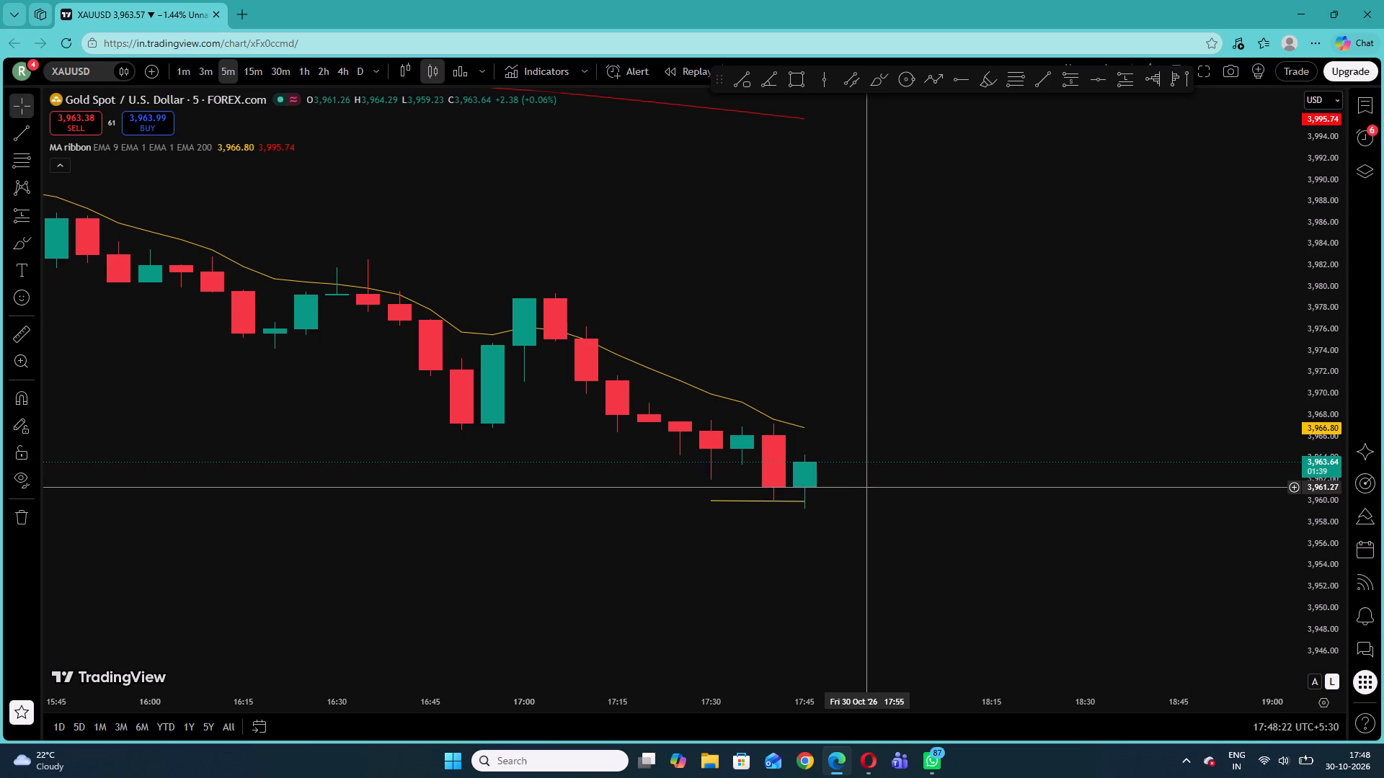
{"action": "left_click", "coordinate": [184, 72]}
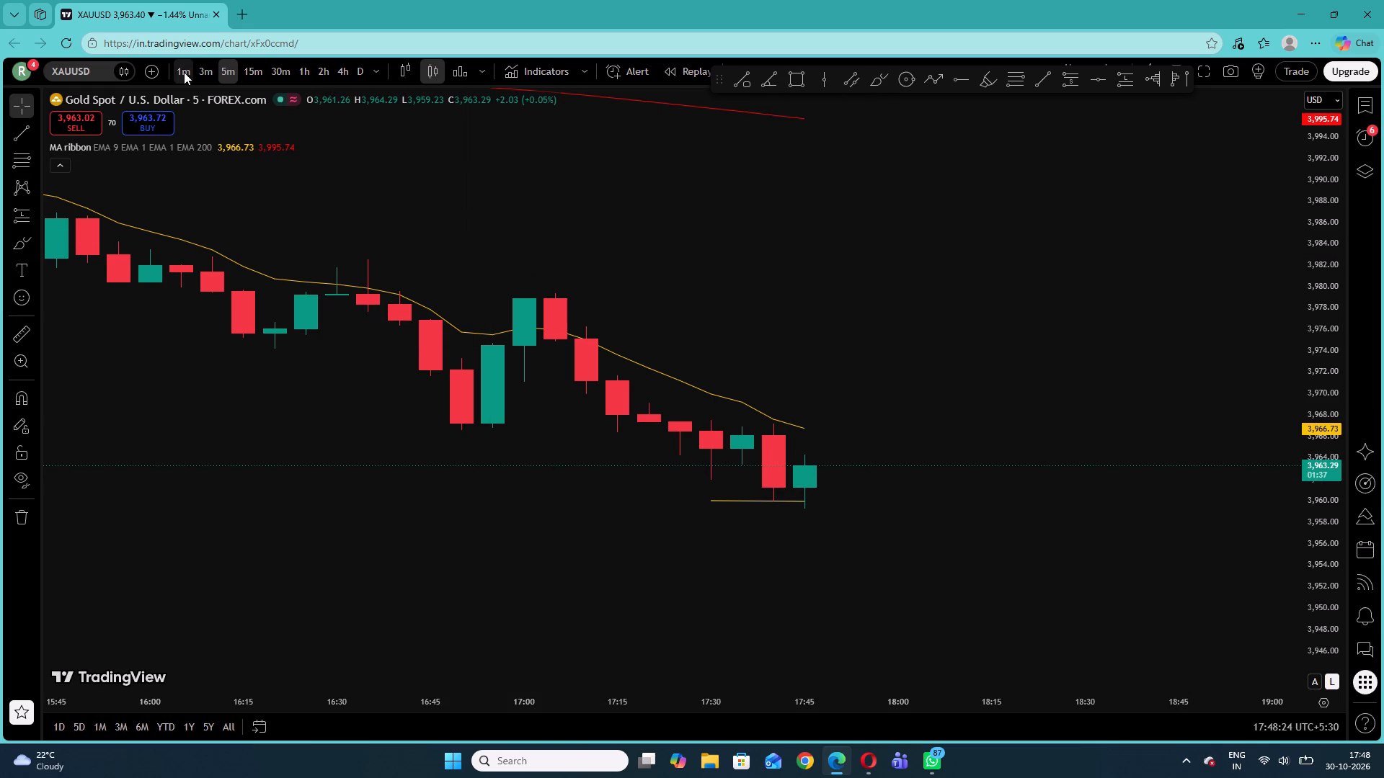
{"action": "right_click", "coordinate": [807, 186]}
{"action": "left_click", "coordinate": [822, 195]}
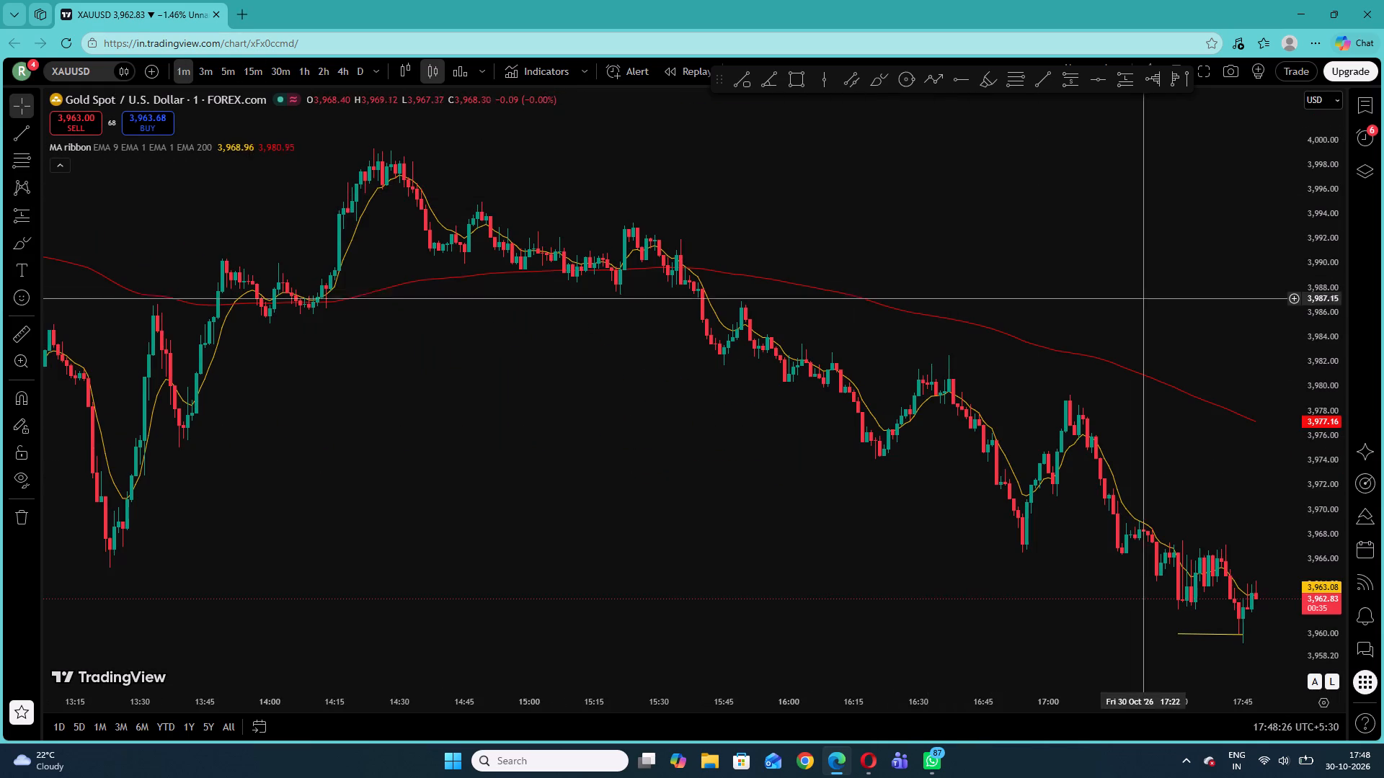
{"action": "left_click_drag", "start_coordinate": [1149, 308], "coordinate": [825, 271]}
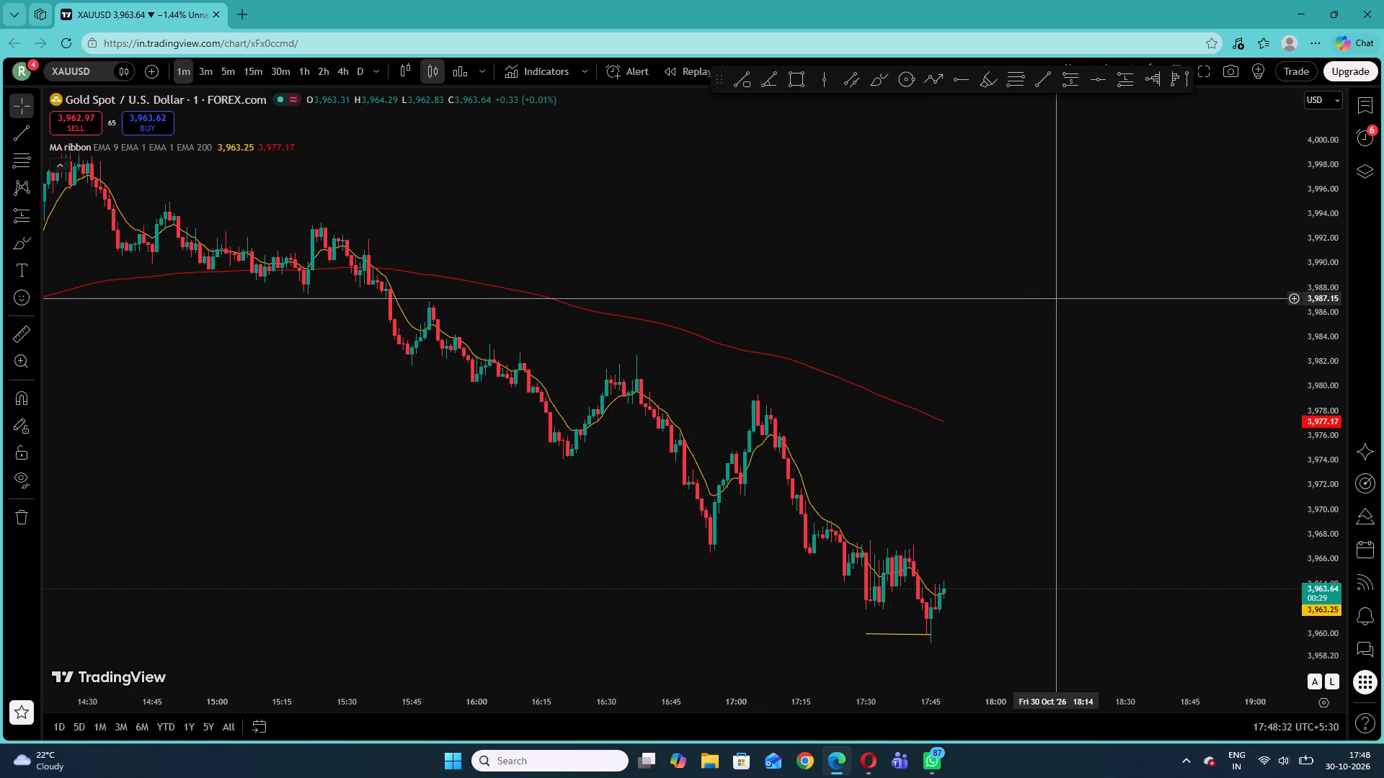
{"action": "left_click", "coordinate": [221, 59]}
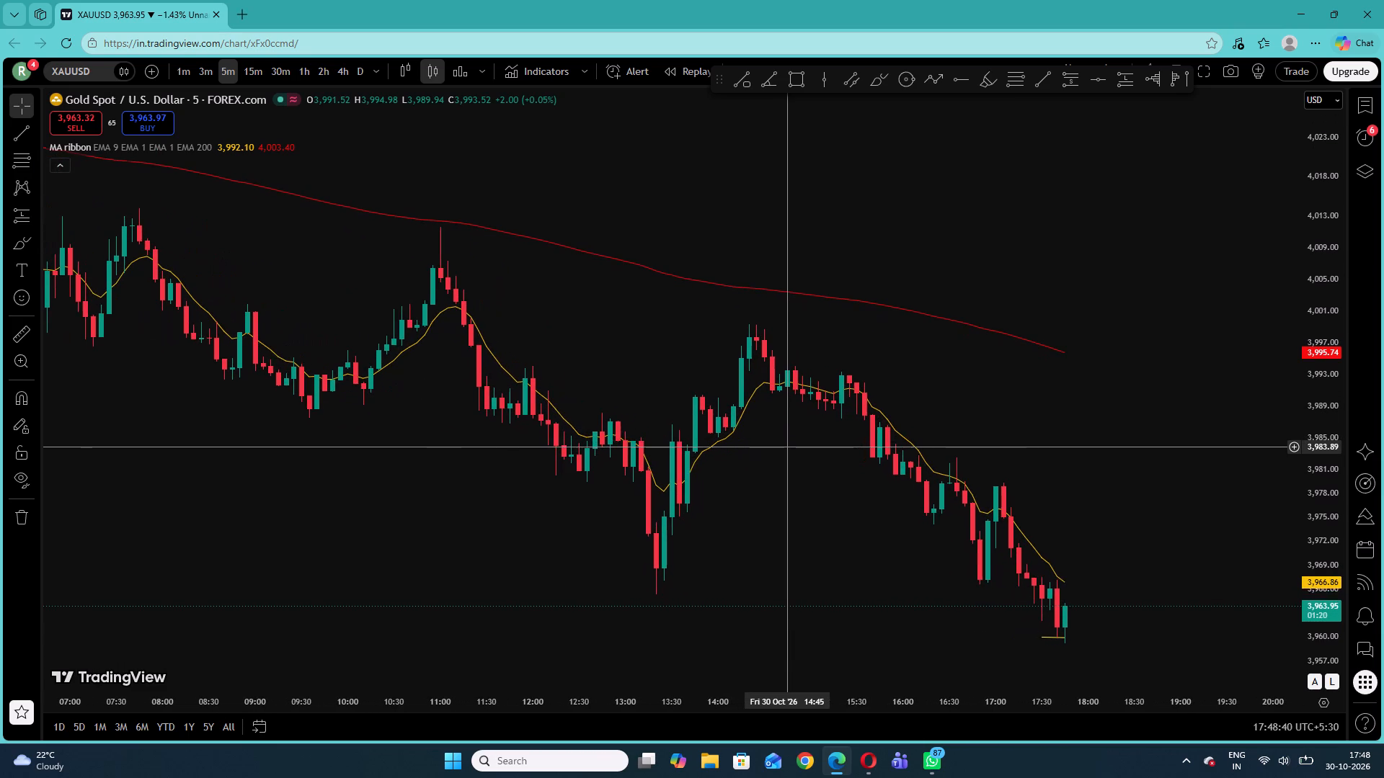
{"action": "left_click_drag", "start_coordinate": [1326, 408], "coordinate": [1328, 419]}
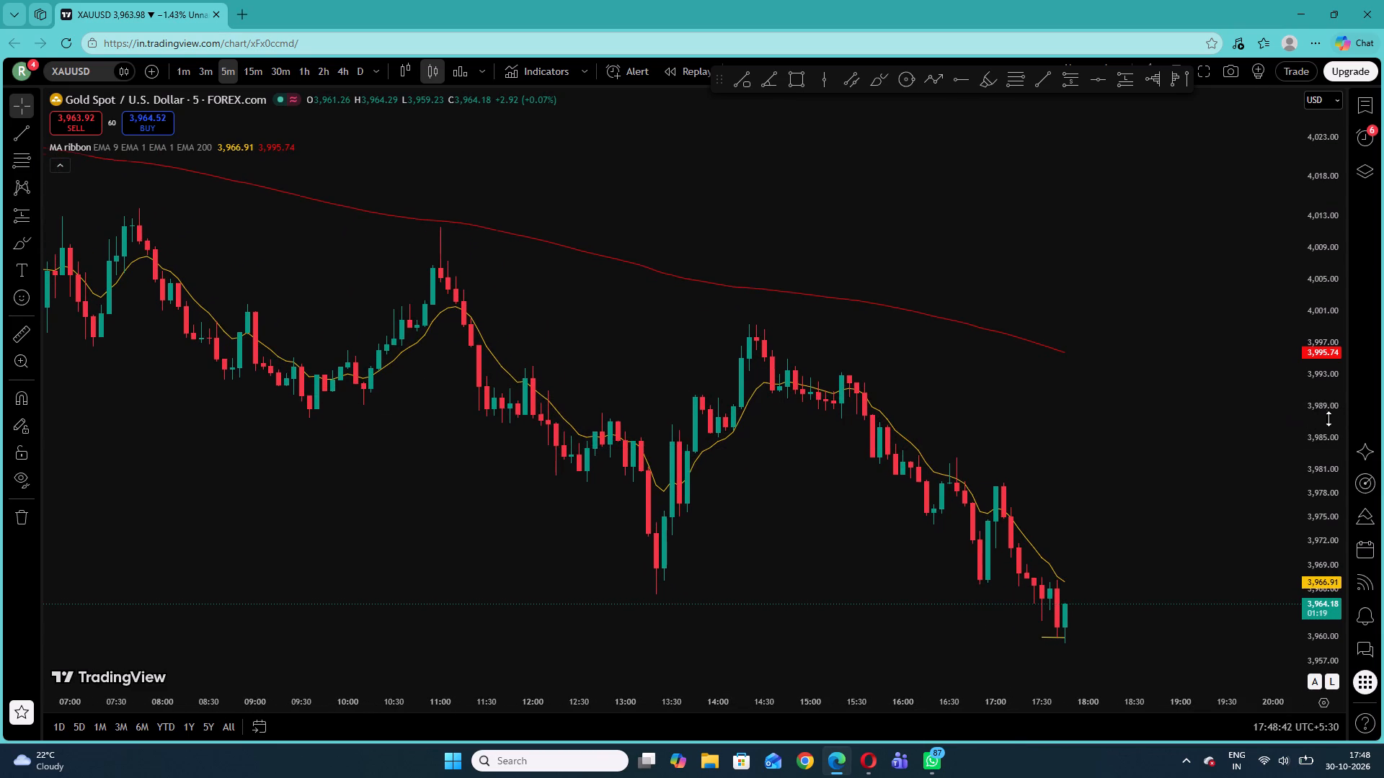
{"action": "left_click_drag", "start_coordinate": [1328, 419], "coordinate": [1328, 430]}
{"action": "left_click_drag", "start_coordinate": [974, 463], "coordinate": [732, 399]}
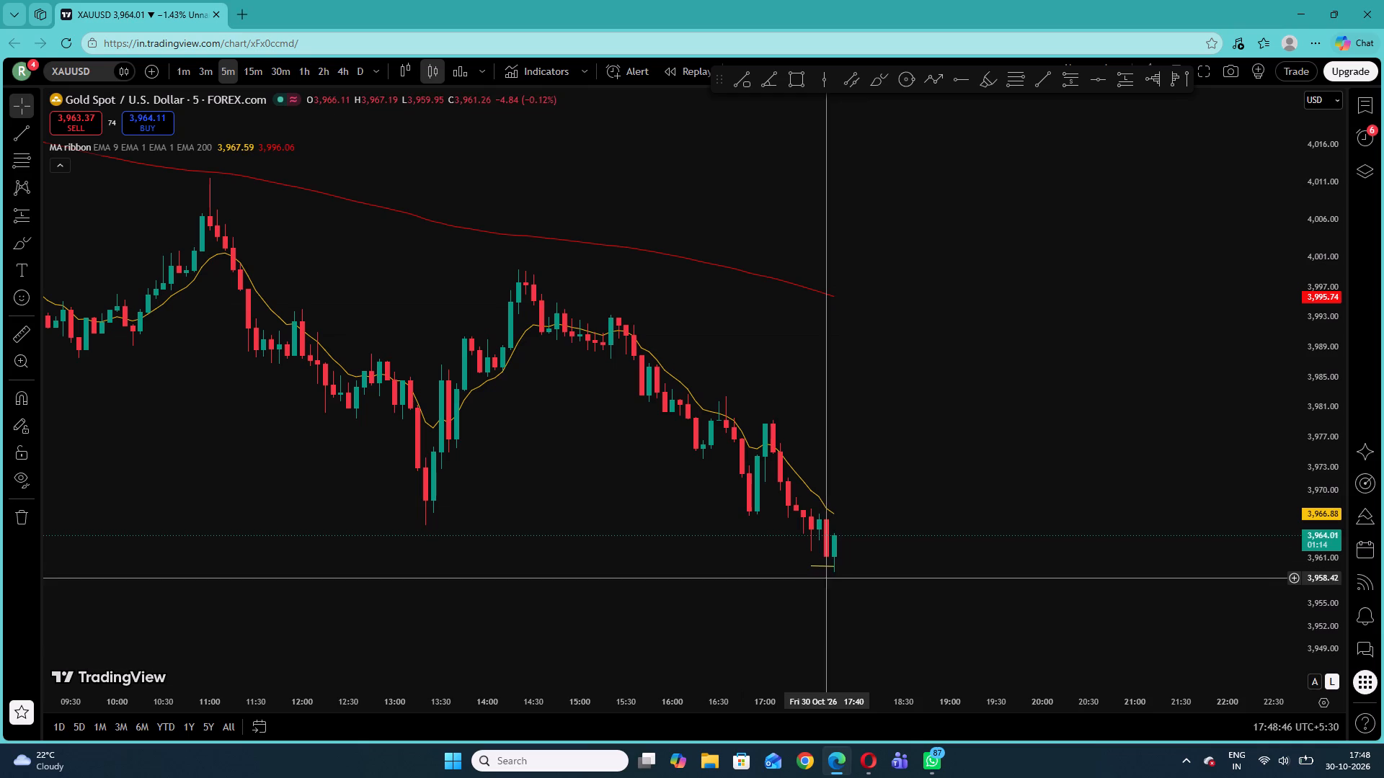
Switch to the 15-minute timeframe and remove the short line drawing from the chart, keeping the moving average indicator.
{"action": "right_click", "coordinate": [844, 426]}
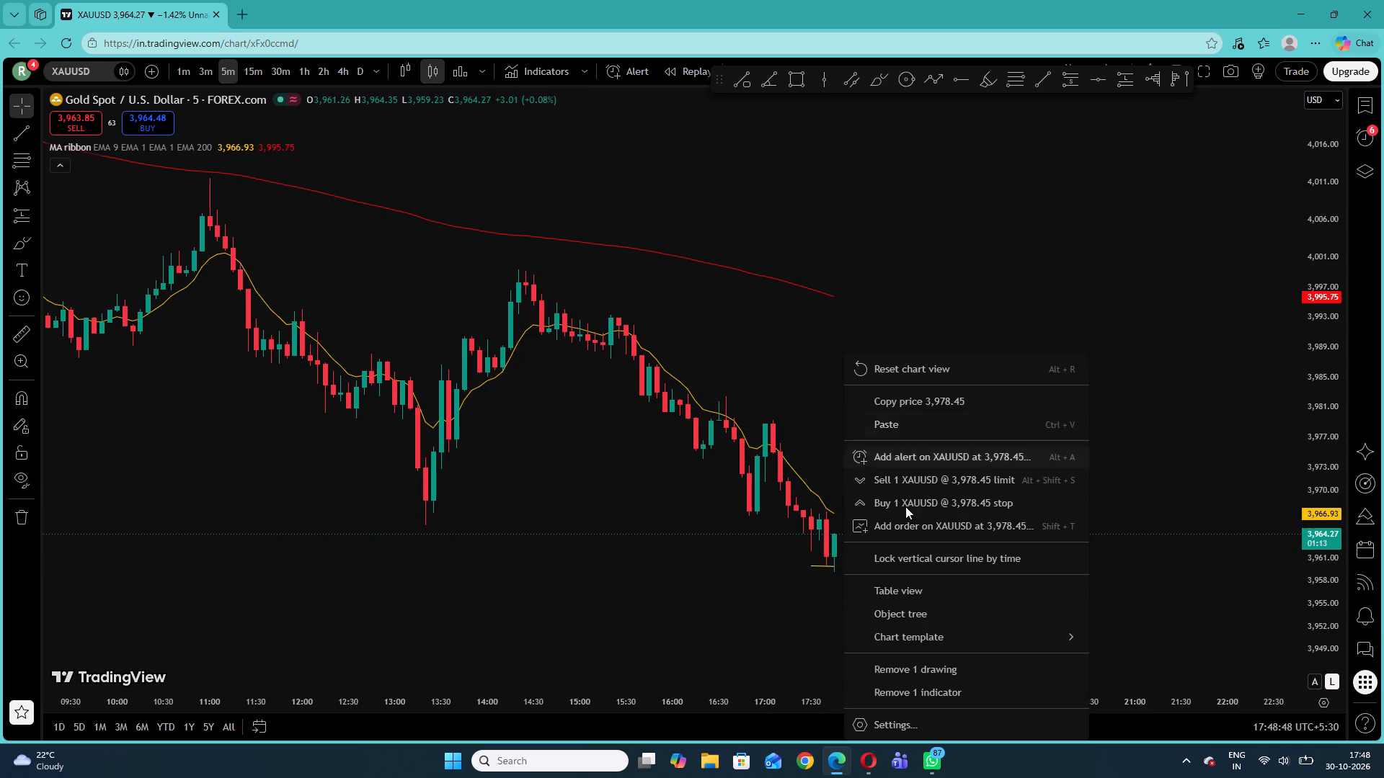
{"action": "left_click_drag", "start_coordinate": [910, 665], "coordinate": [910, 657]}
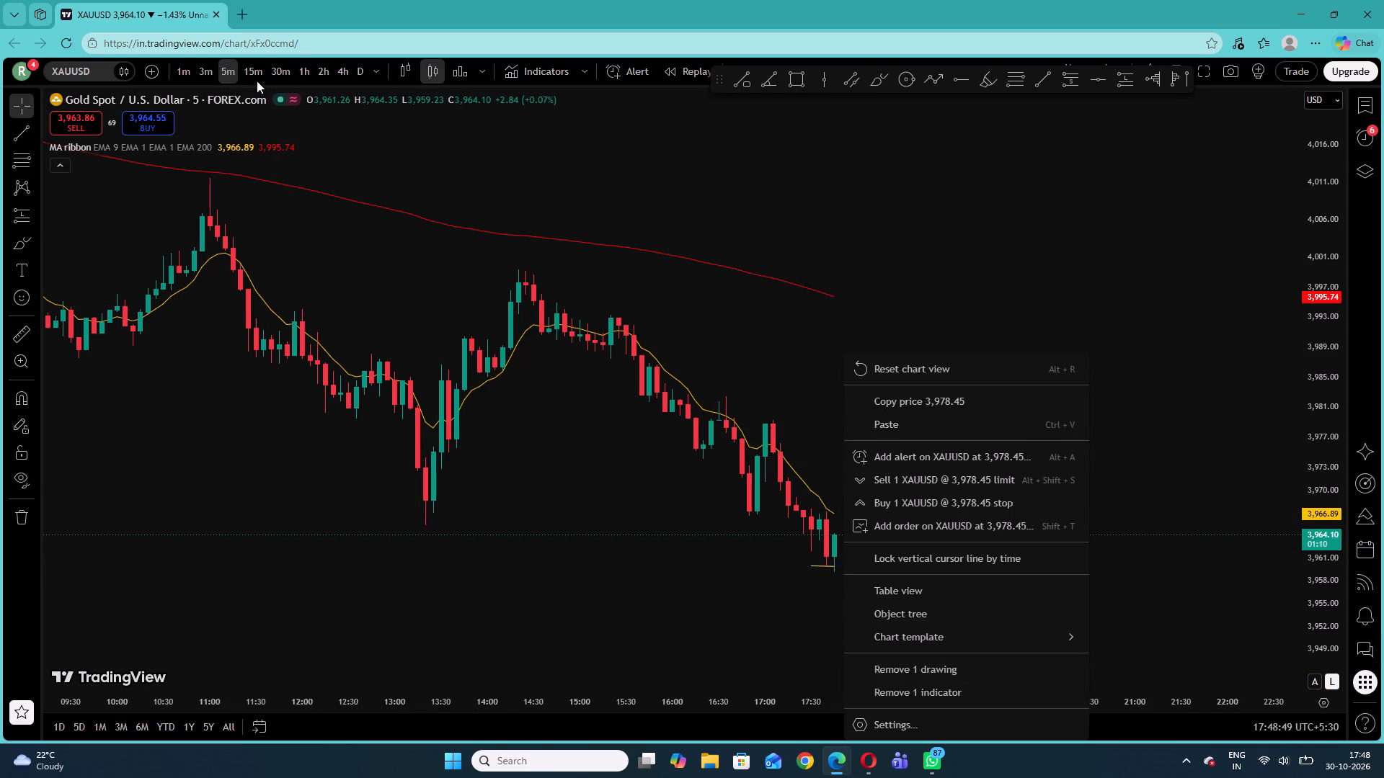
{"action": "left_click", "coordinate": [245, 71]}
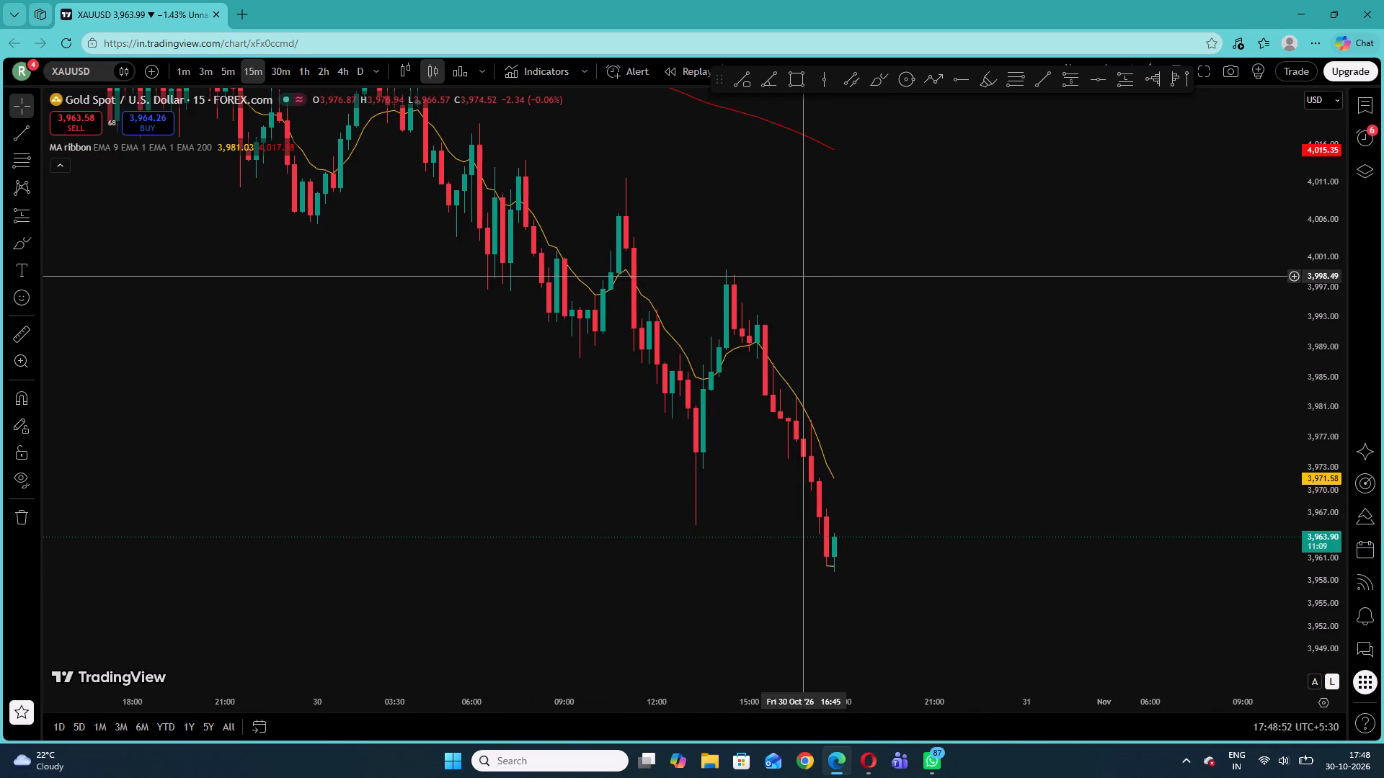
{"action": "right_click", "coordinate": [801, 276]}
{"action": "left_click", "coordinate": [887, 591]}
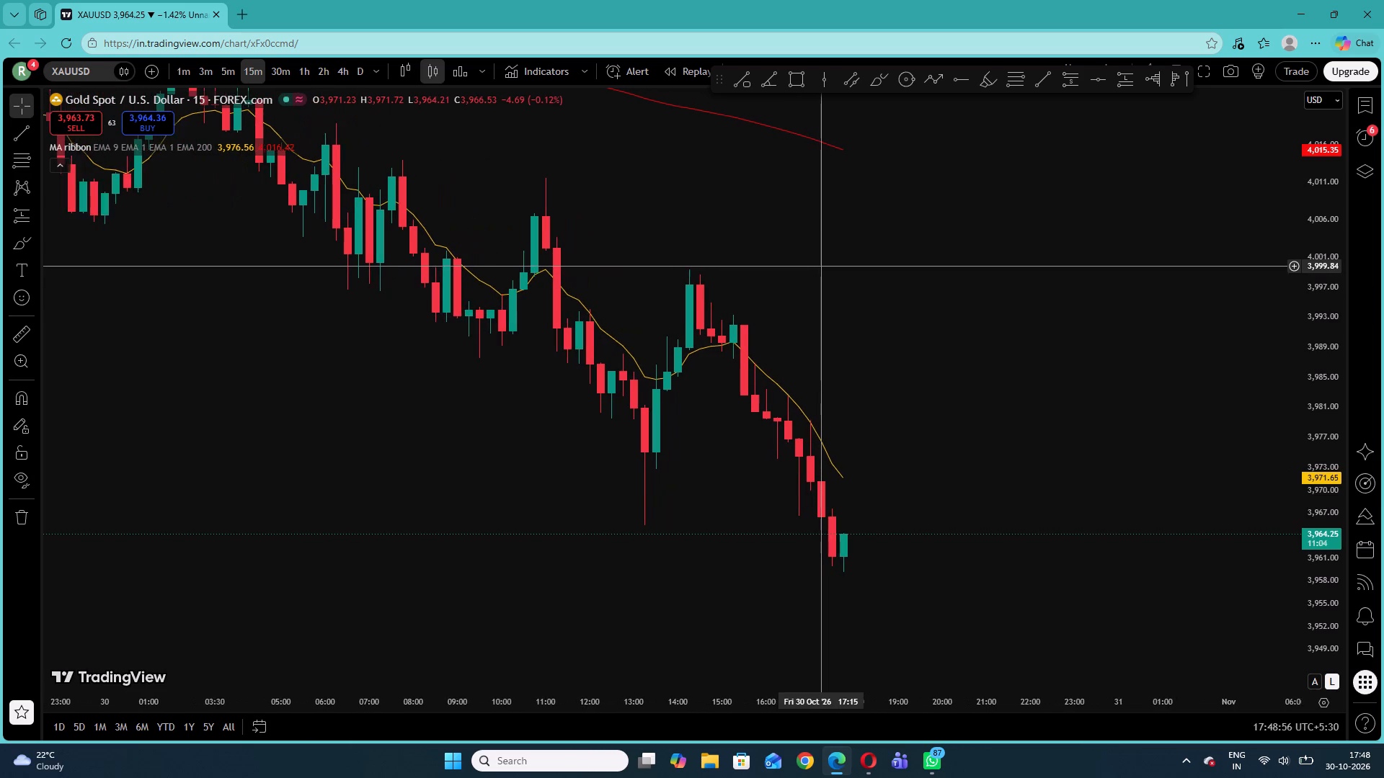
On the 30-minute timeframe, draw a short trend line from 11:30 to 12:00 on 30 October at about 3,994.
{"action": "left_click", "coordinate": [293, 74]}
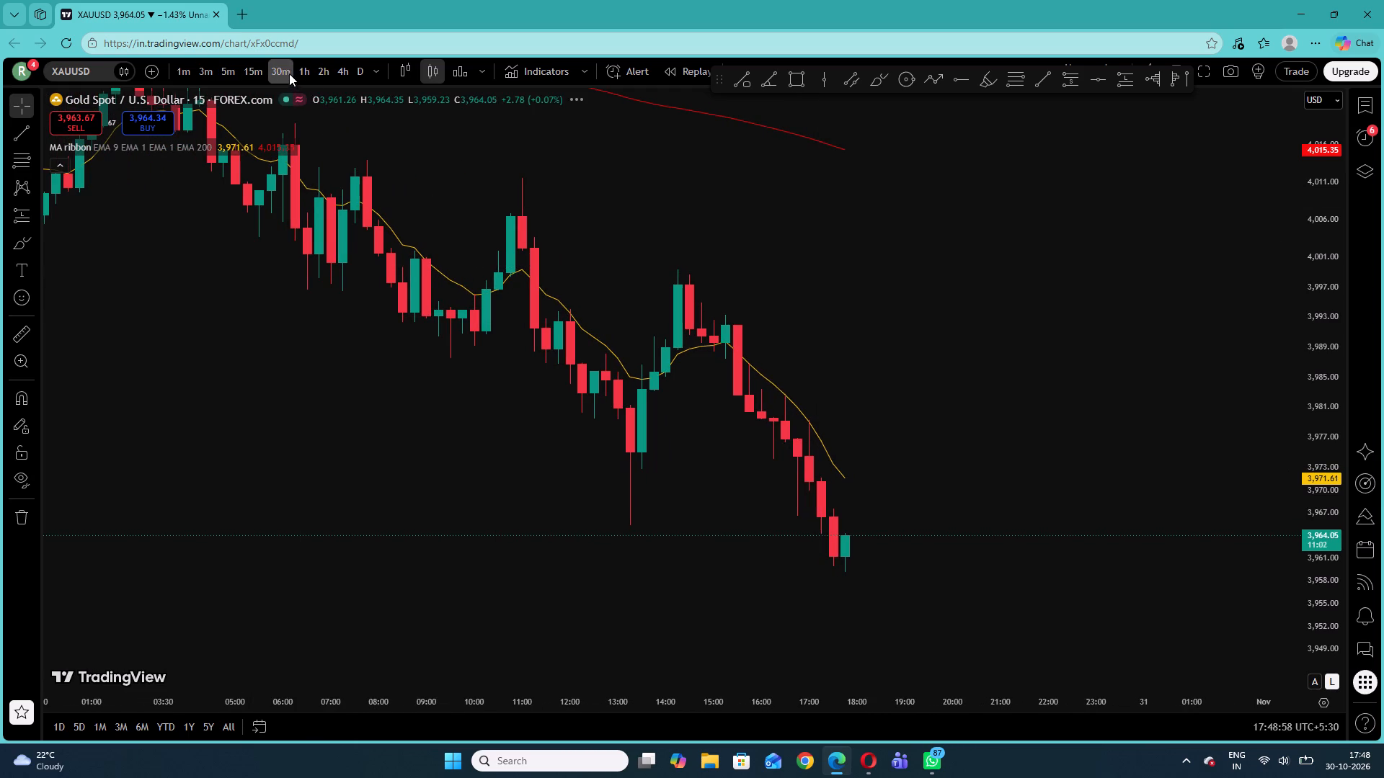
{"action": "left_click_drag", "start_coordinate": [877, 183], "coordinate": [887, 253]}
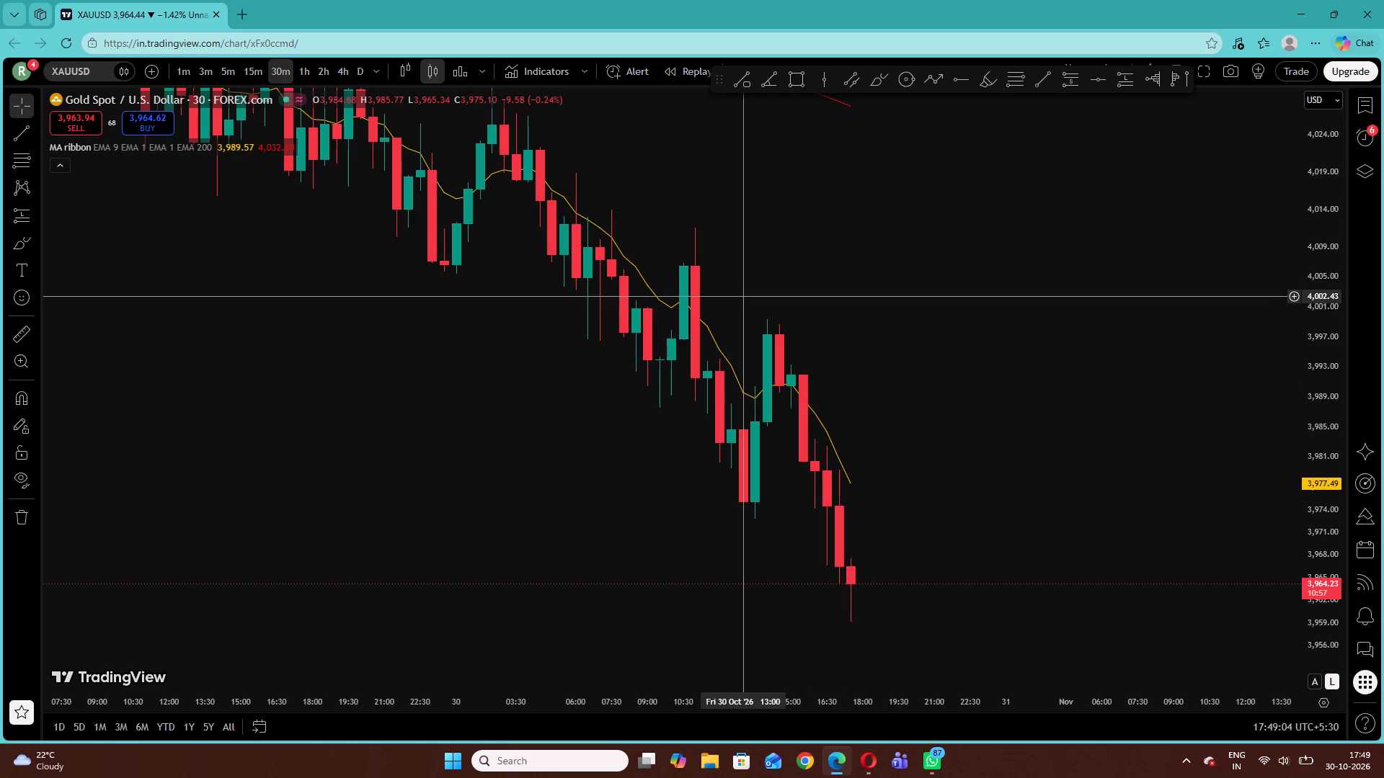
{"action": "left_click", "coordinate": [21, 131]}
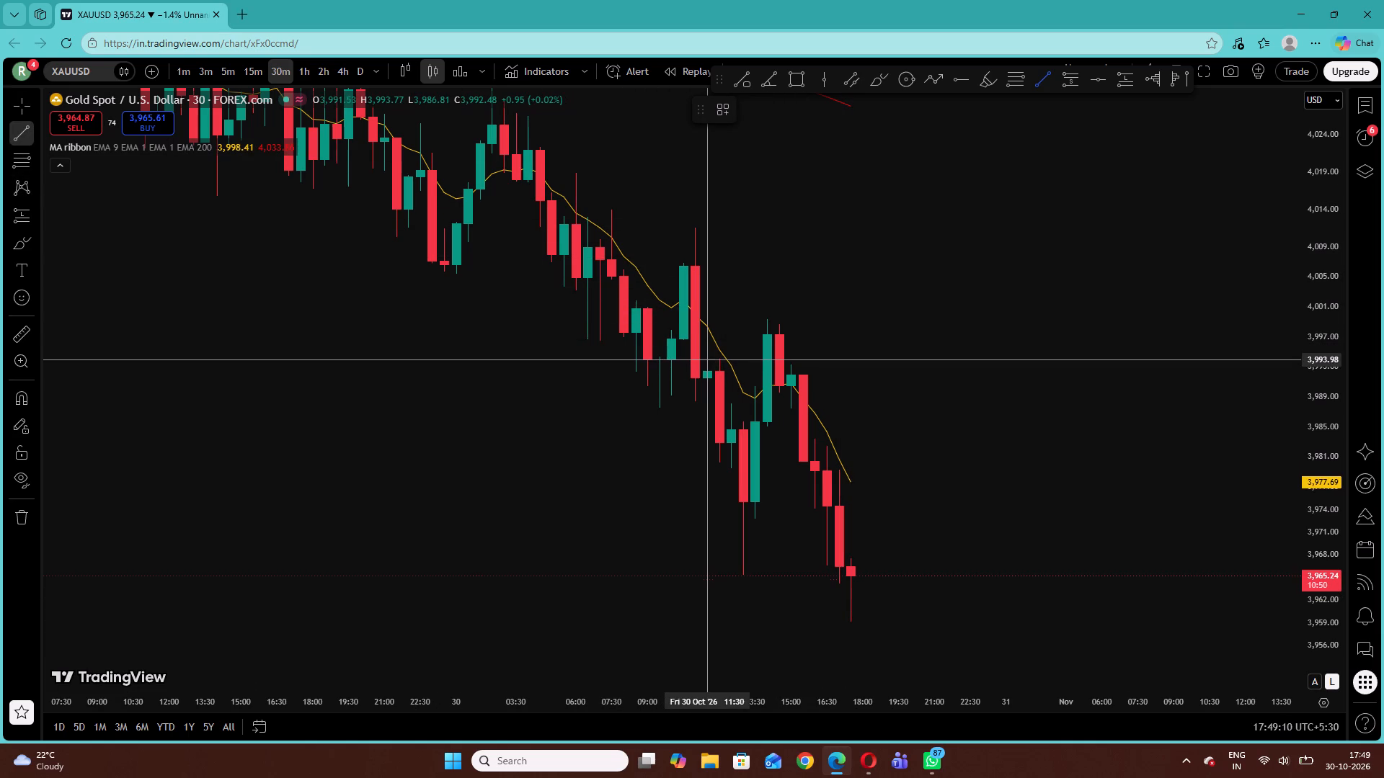
{"action": "left_click", "coordinate": [703, 359]}
{"action": "left_click", "coordinate": [721, 357]}
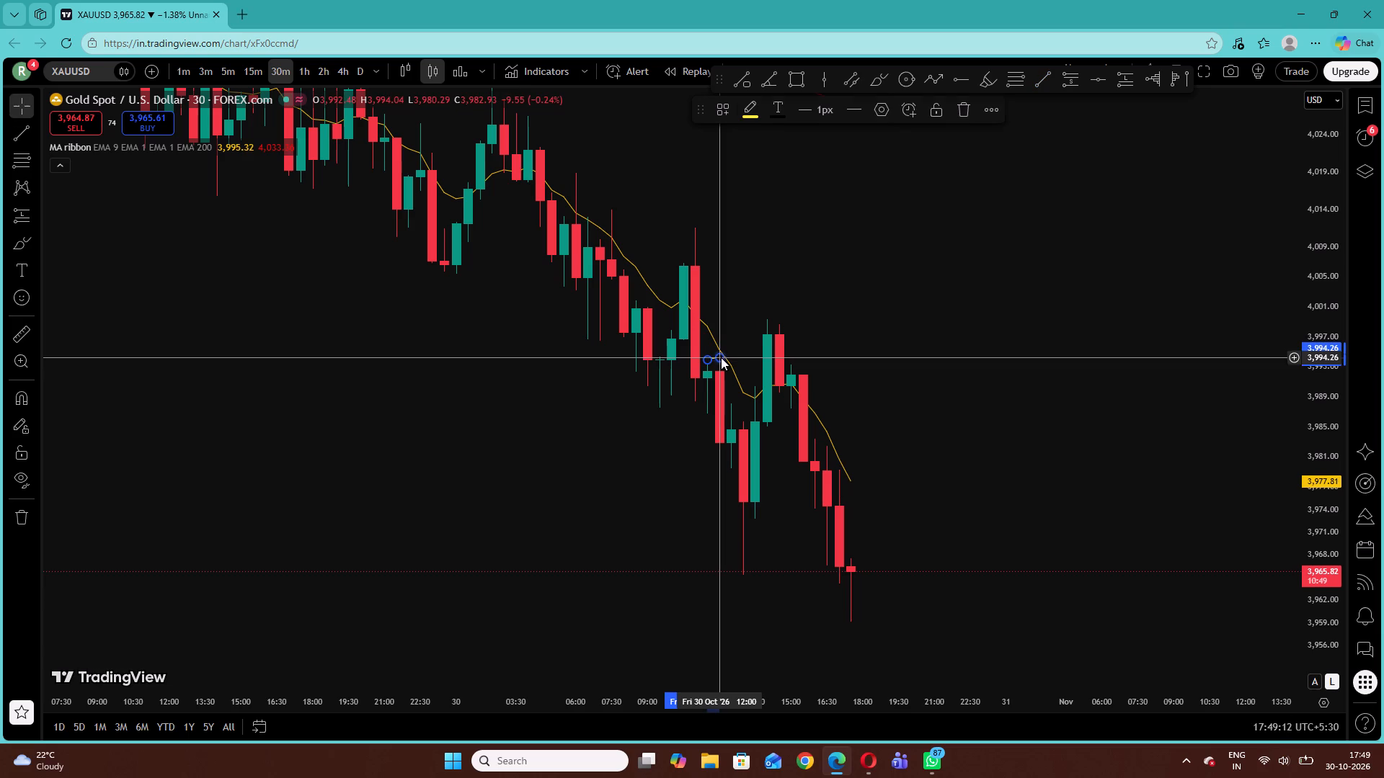
{"action": "left_click", "coordinate": [839, 249]}
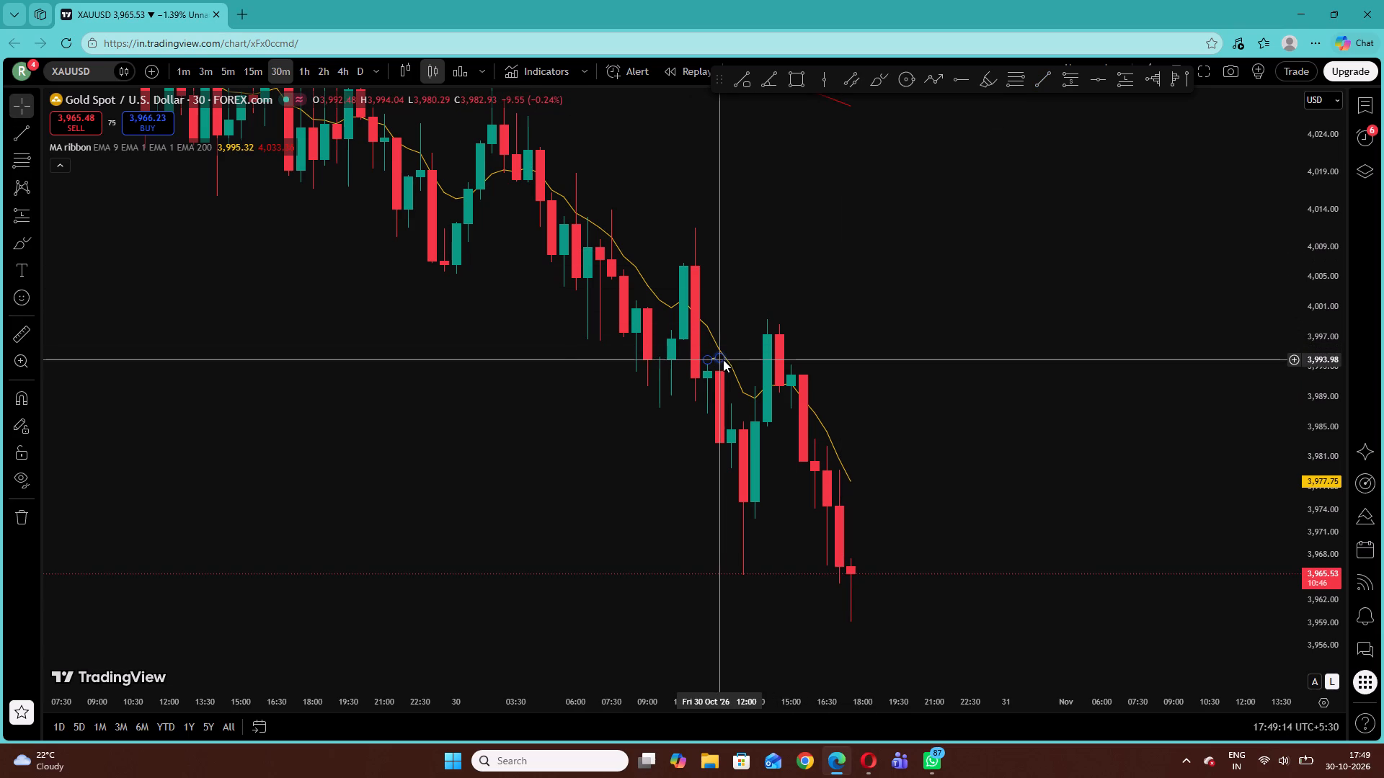
{"action": "left_click", "coordinate": [722, 357]}
{"action": "left_click", "coordinate": [747, 331]}
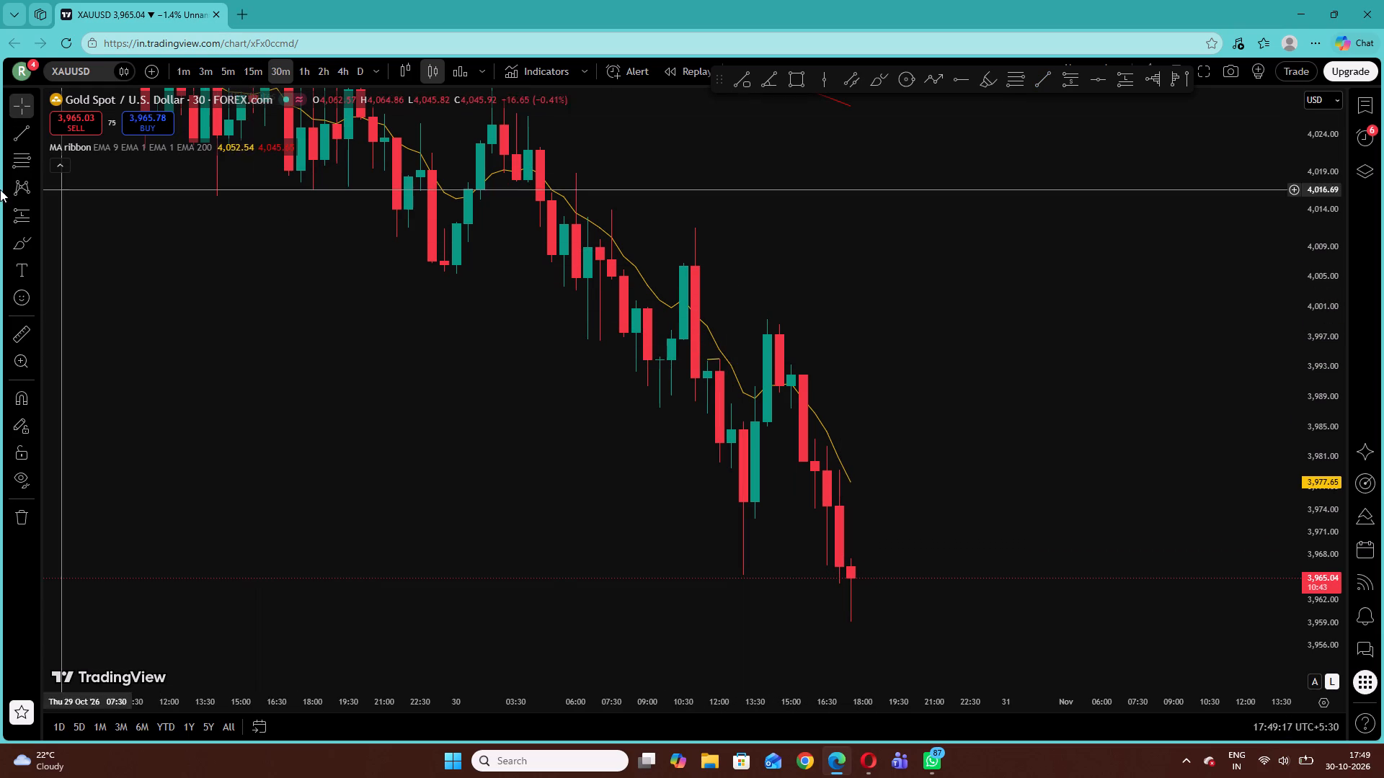
Place vertical lines on the 11:30 and 12:00 candles of 30 October, at both ends of the short trend line.
{"action": "left_click", "coordinate": [826, 79]}
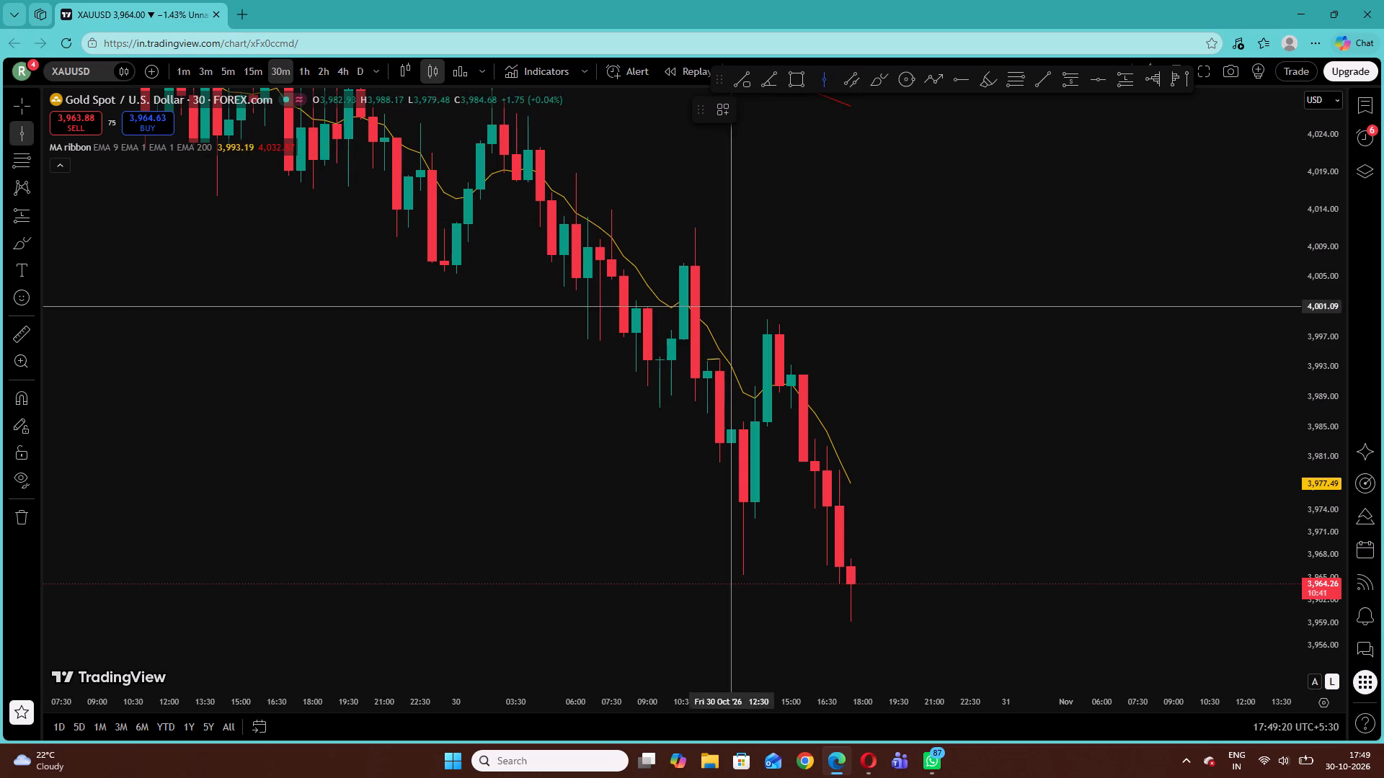
{"action": "left_click", "coordinate": [709, 313]}
{"action": "left_click", "coordinate": [819, 81]}
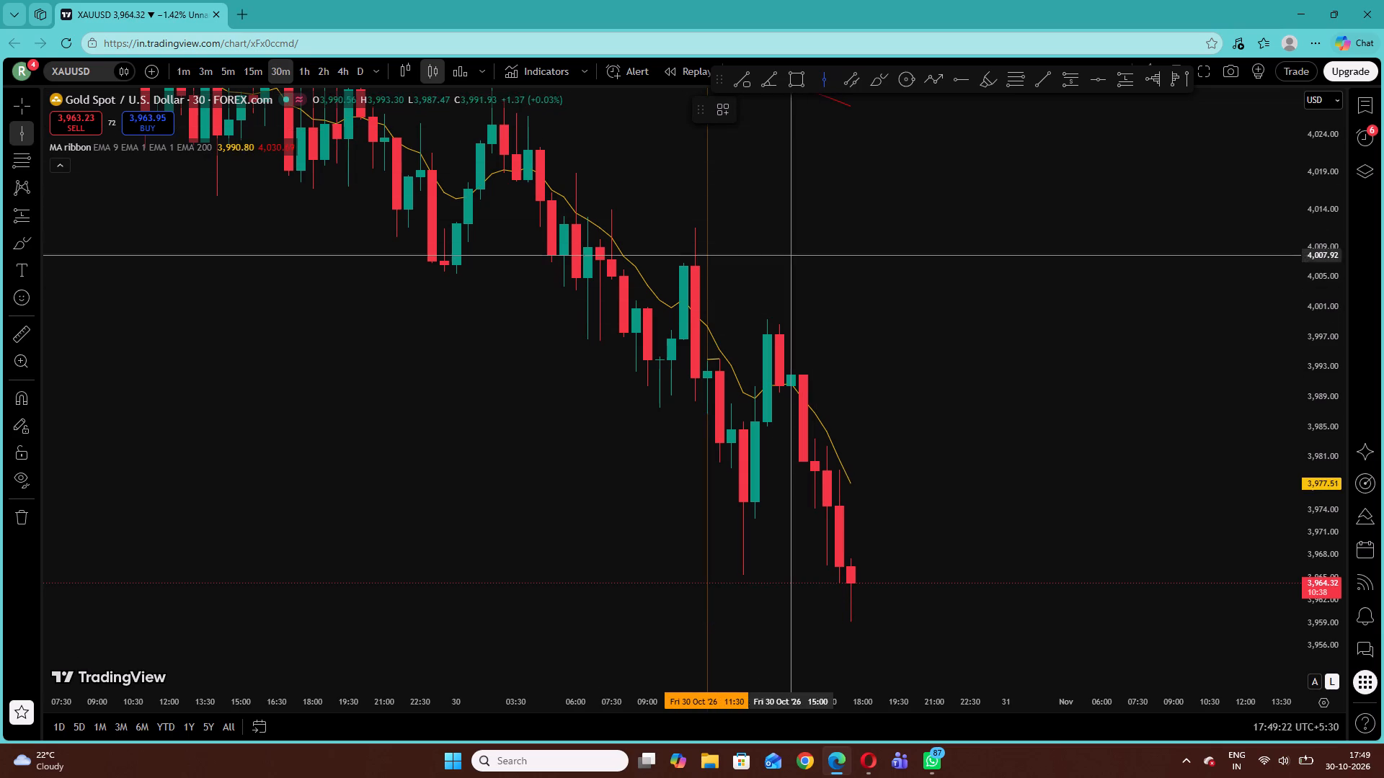
{"action": "left_click", "coordinate": [720, 321]}
{"action": "left_click", "coordinate": [413, 316]}
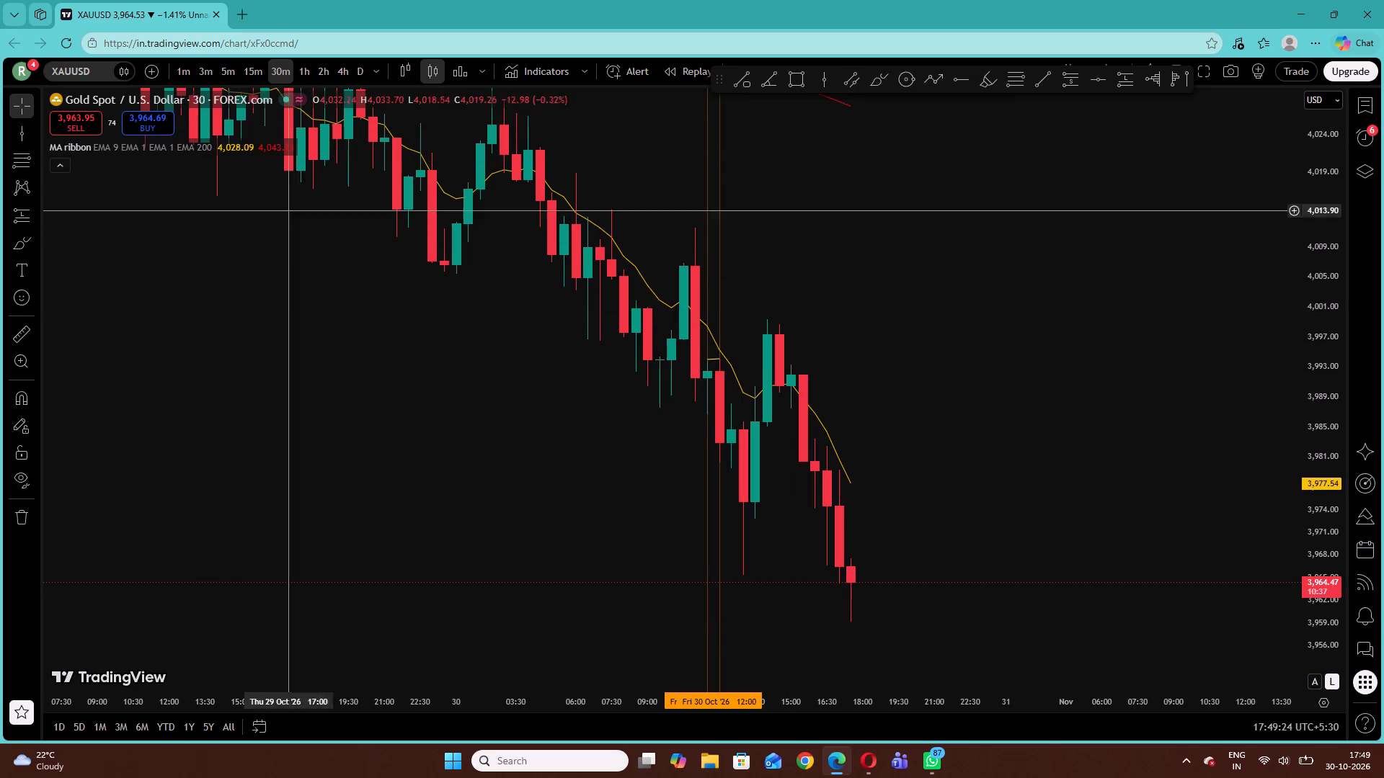
Examine the marked 11:30 to 12:00 zone and the following price move, comparing the 5-minute and 30-minute timeframes.
{"action": "left_click", "coordinate": [247, 70]}
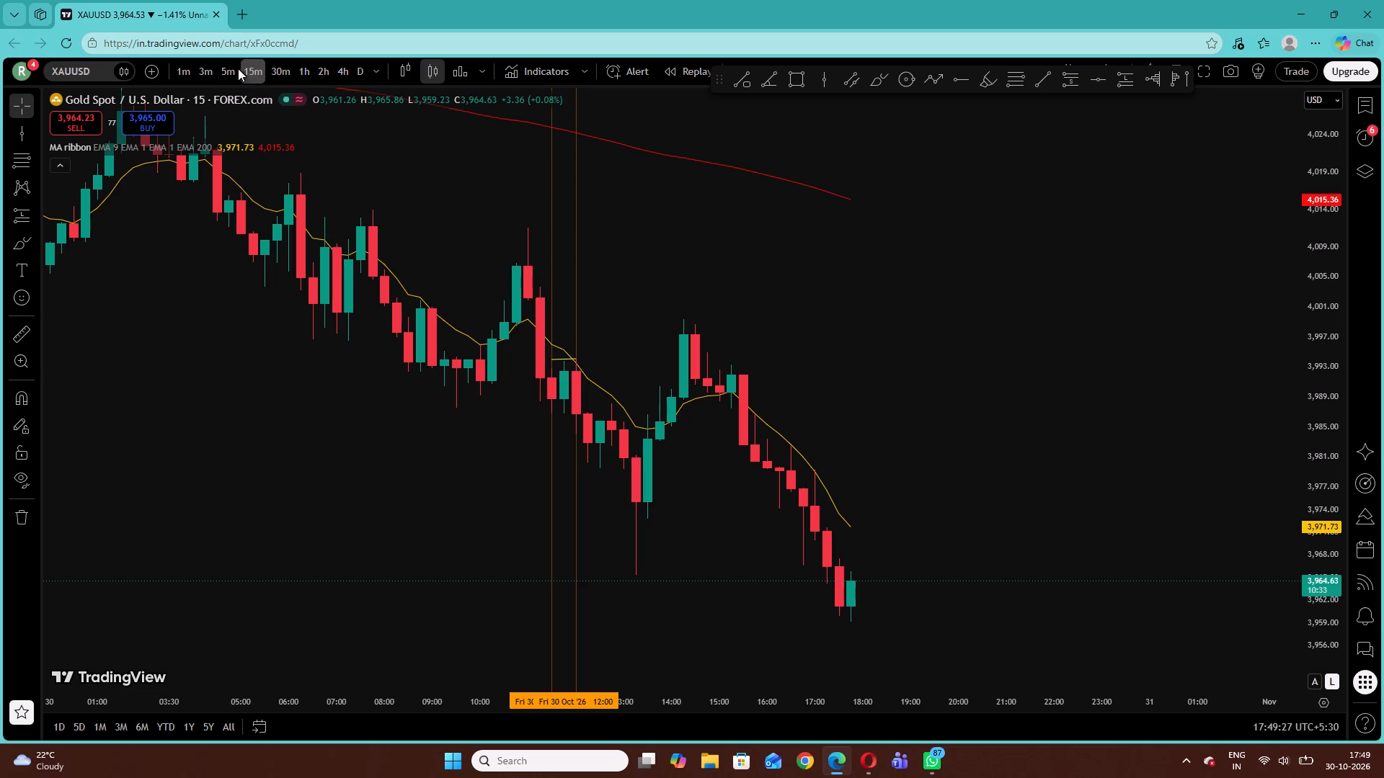
{"action": "left_click", "coordinate": [238, 68]}
{"action": "left_click_drag", "start_coordinate": [479, 221], "coordinate": [1011, 240]}
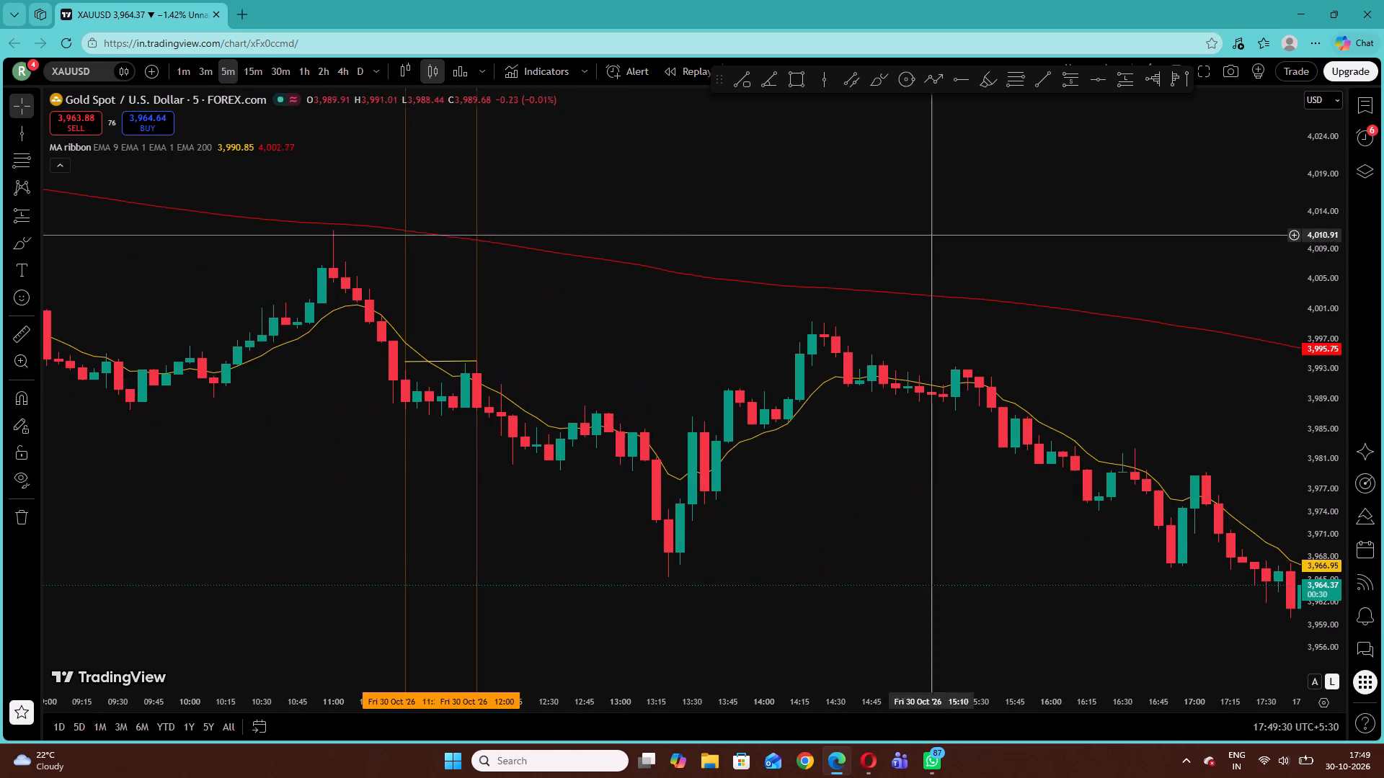
{"action": "left_click_drag", "start_coordinate": [665, 248], "coordinate": [871, 285]}
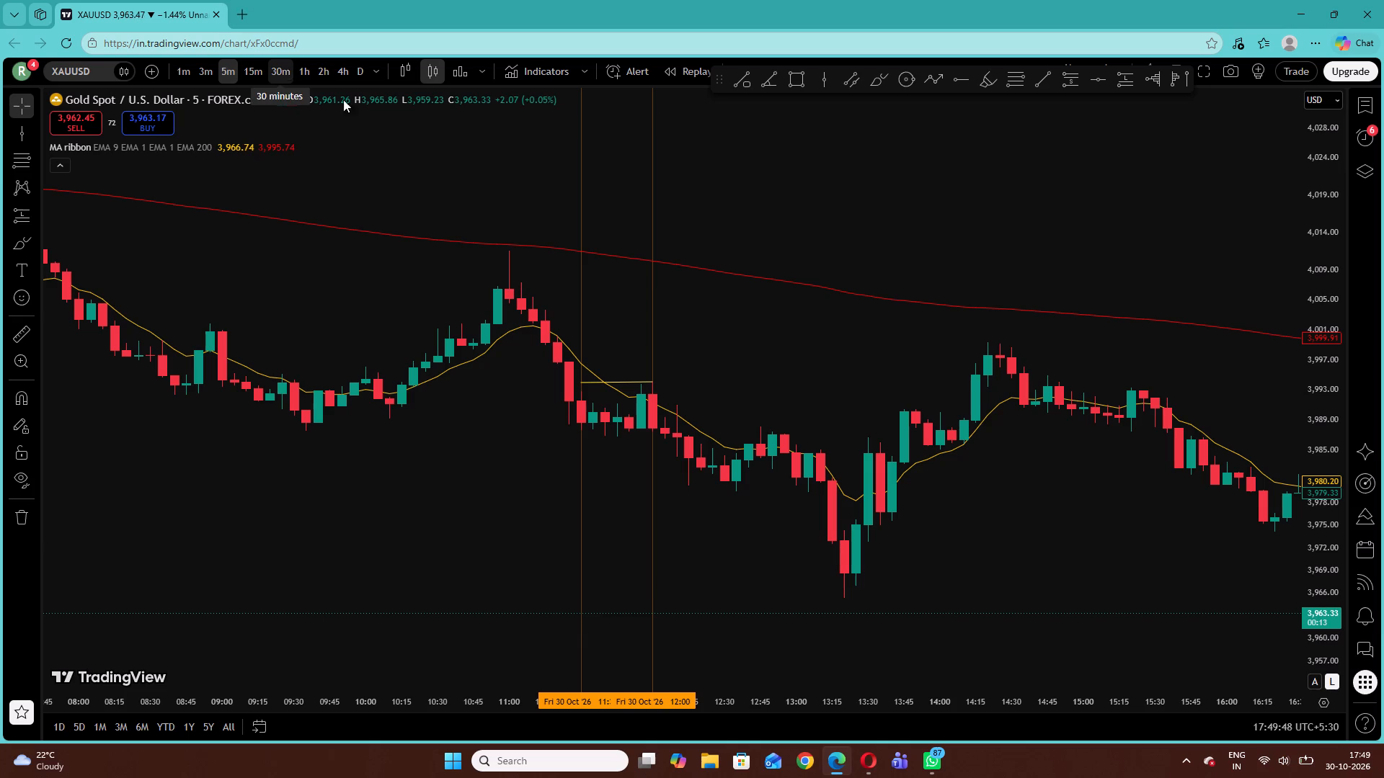
{"action": "left_click", "coordinate": [282, 61]}
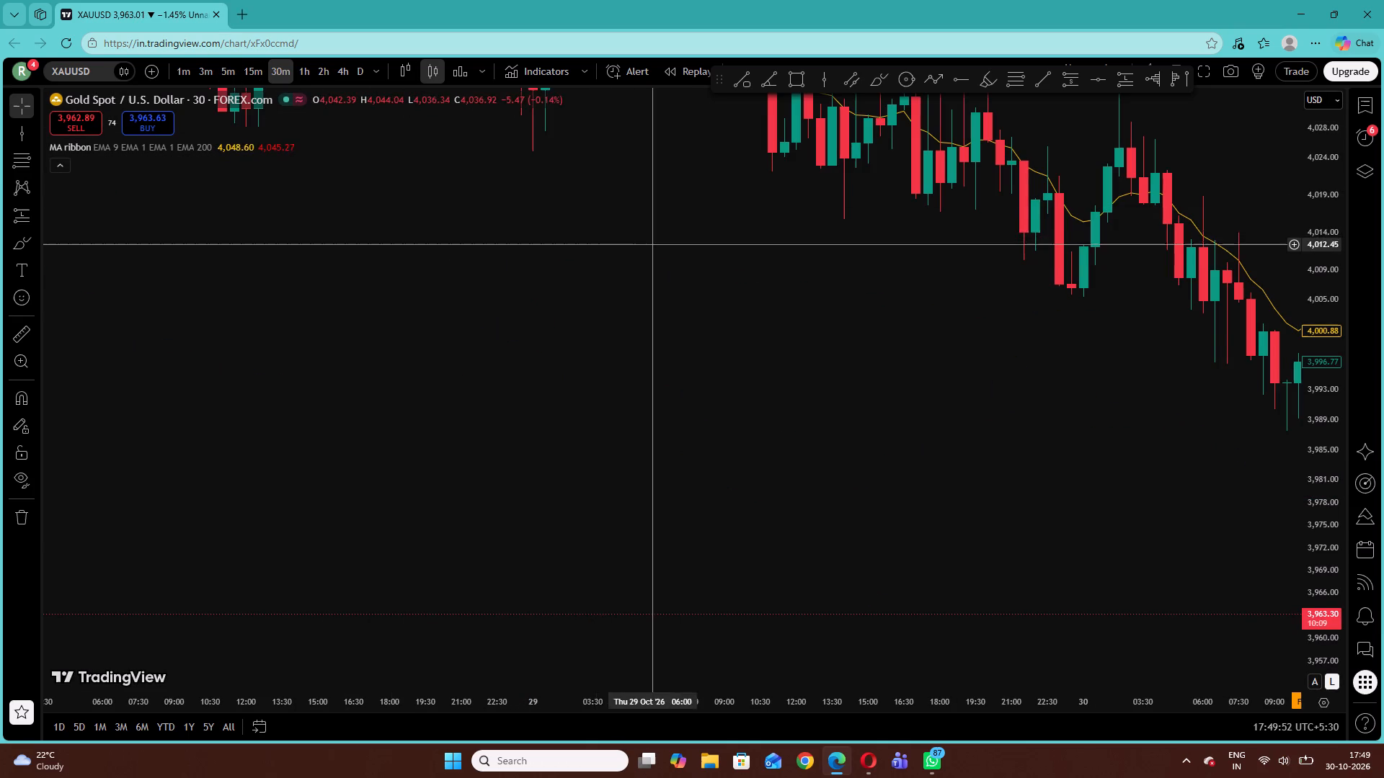
{"action": "left_click_drag", "start_coordinate": [655, 245], "coordinate": [158, 278]}
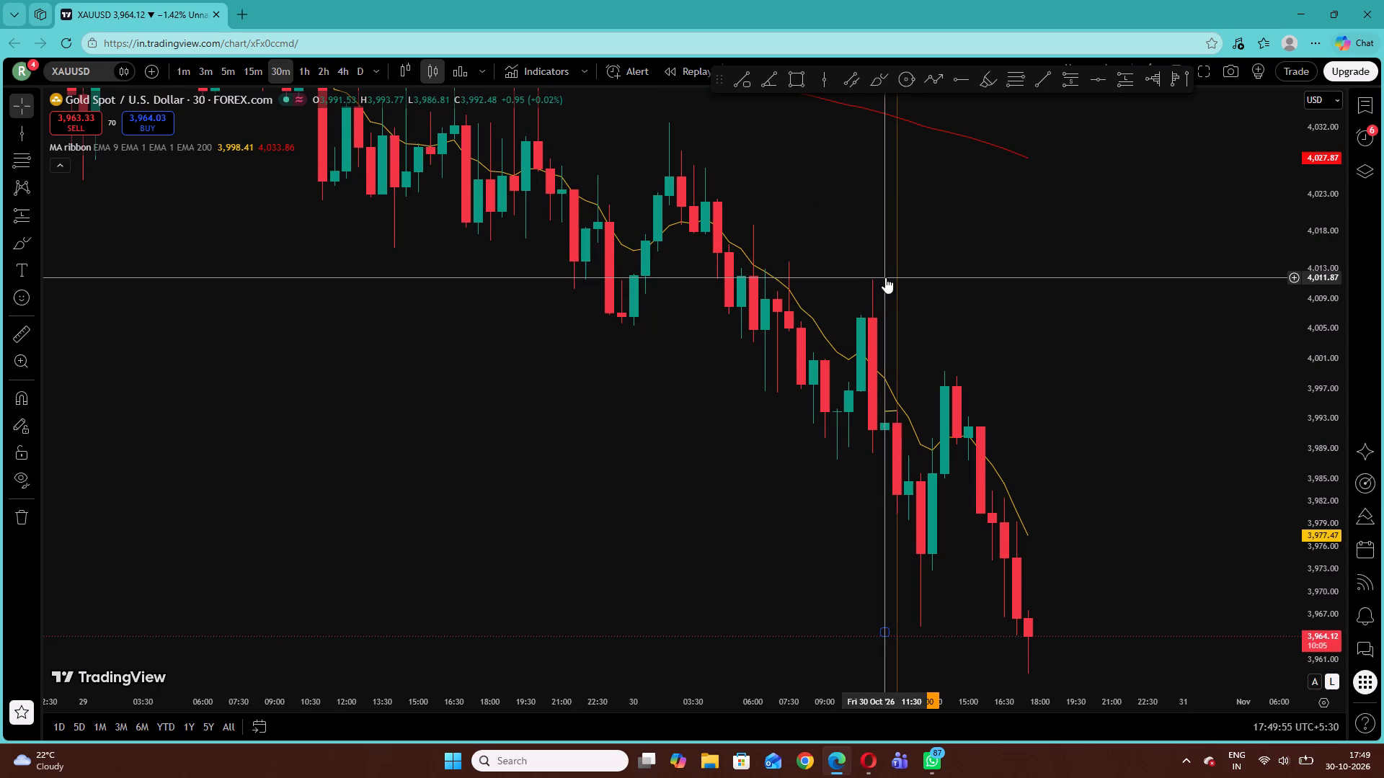
{"action": "left_click", "coordinate": [221, 65]}
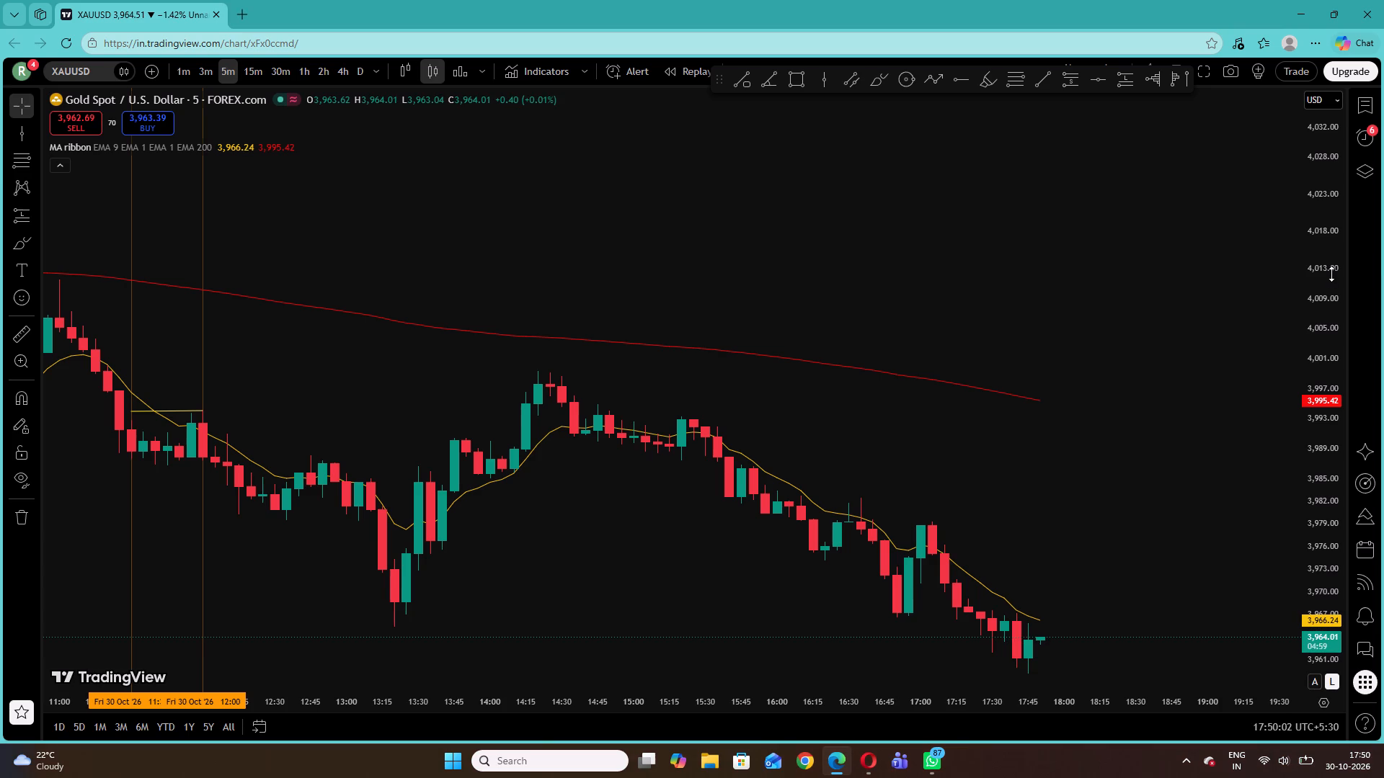
{"action": "left_click_drag", "start_coordinate": [1331, 274], "coordinate": [1332, 286]}
{"action": "left_click_drag", "start_coordinate": [794, 295], "coordinate": [1171, 287]}
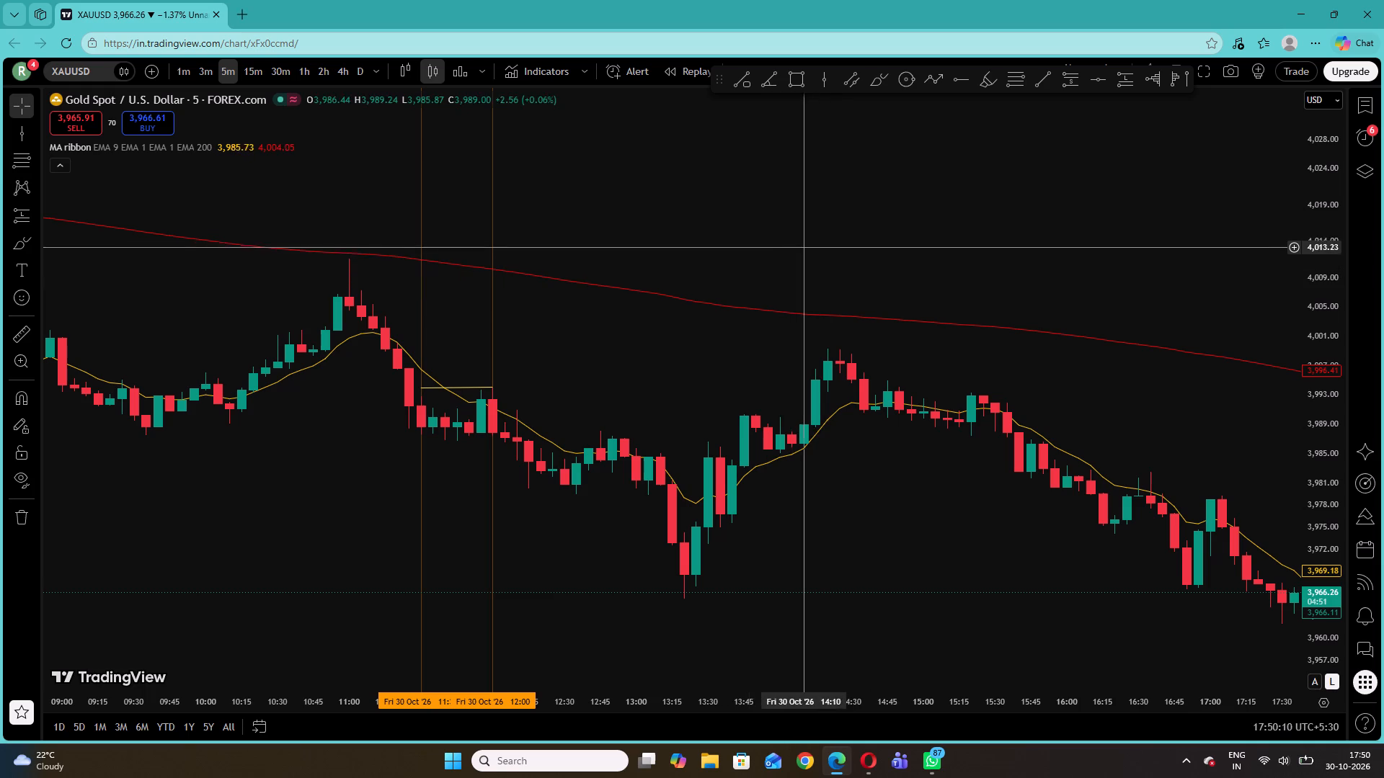
Switch to the 1-minute timeframe, reset the chart view and examine the price action around the marked 11:30 to 12:00 zone.
{"action": "left_click", "coordinate": [185, 69]}
{"action": "right_click_drag", "start_coordinate": [708, 239], "coordinate": [718, 240]}
{"action": "left_click", "coordinate": [739, 243]}
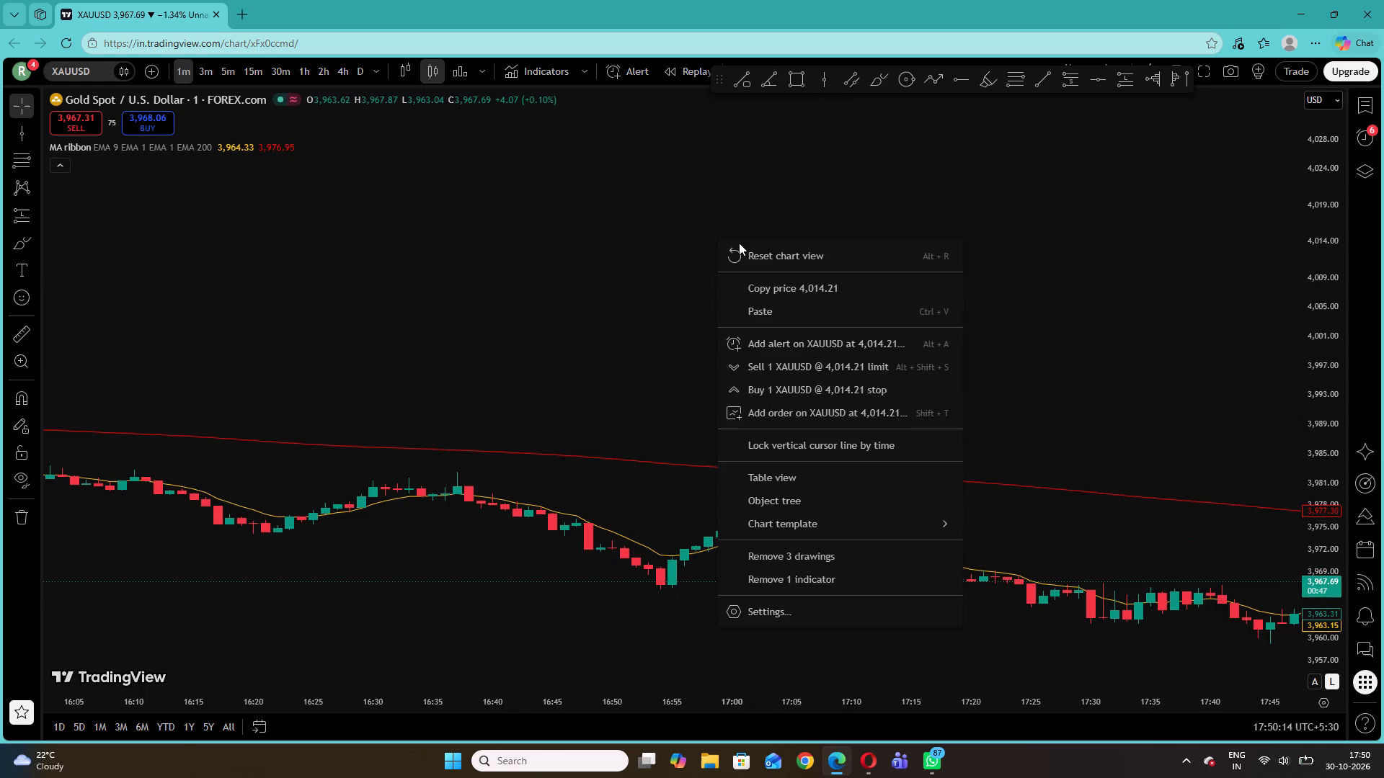
{"action": "left_click", "coordinate": [755, 254]}
{"action": "left_click_drag", "start_coordinate": [1319, 292], "coordinate": [1322, 332]}
{"action": "left_click_drag", "start_coordinate": [797, 328], "coordinate": [1382, 359]}
{"action": "left_click_drag", "start_coordinate": [758, 359], "coordinate": [1184, 409]}
{"action": "left_click_drag", "start_coordinate": [837, 254], "coordinate": [1002, 398]}
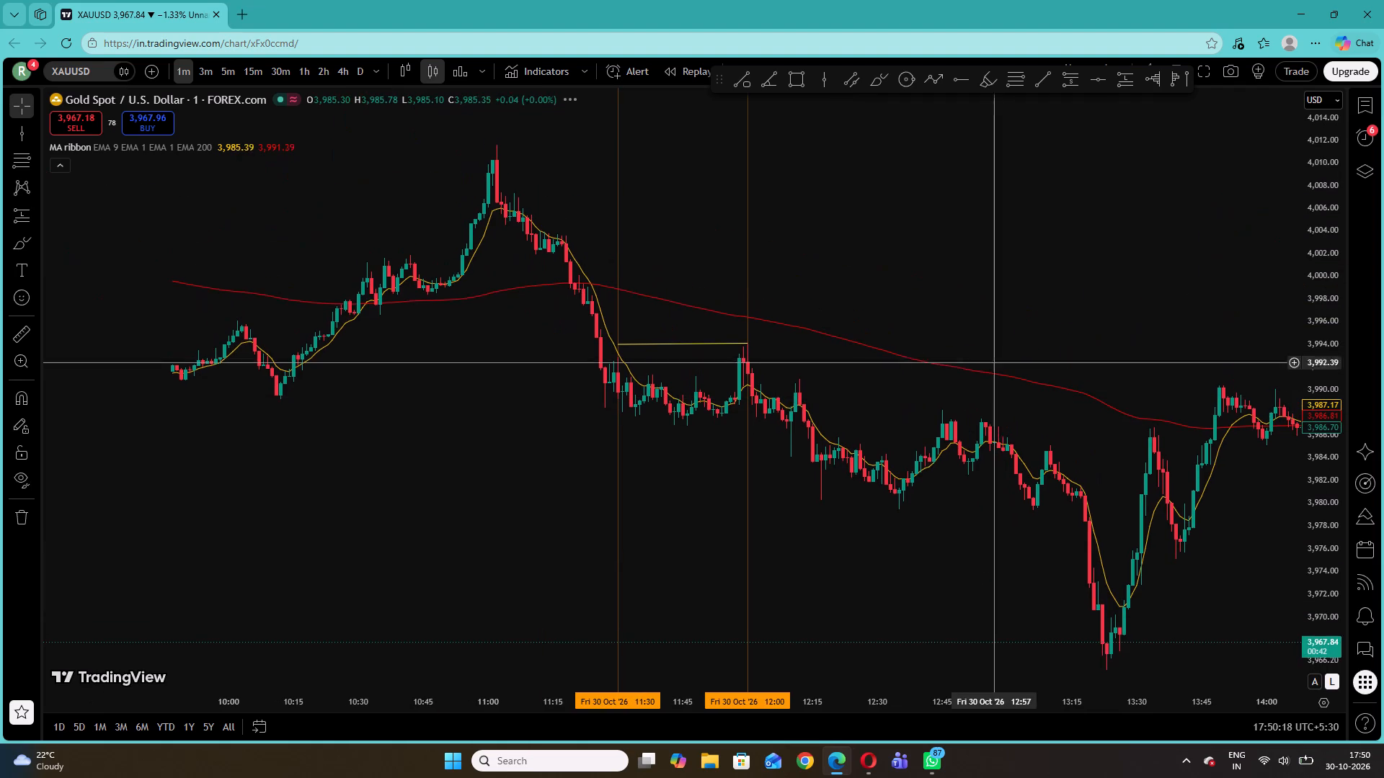
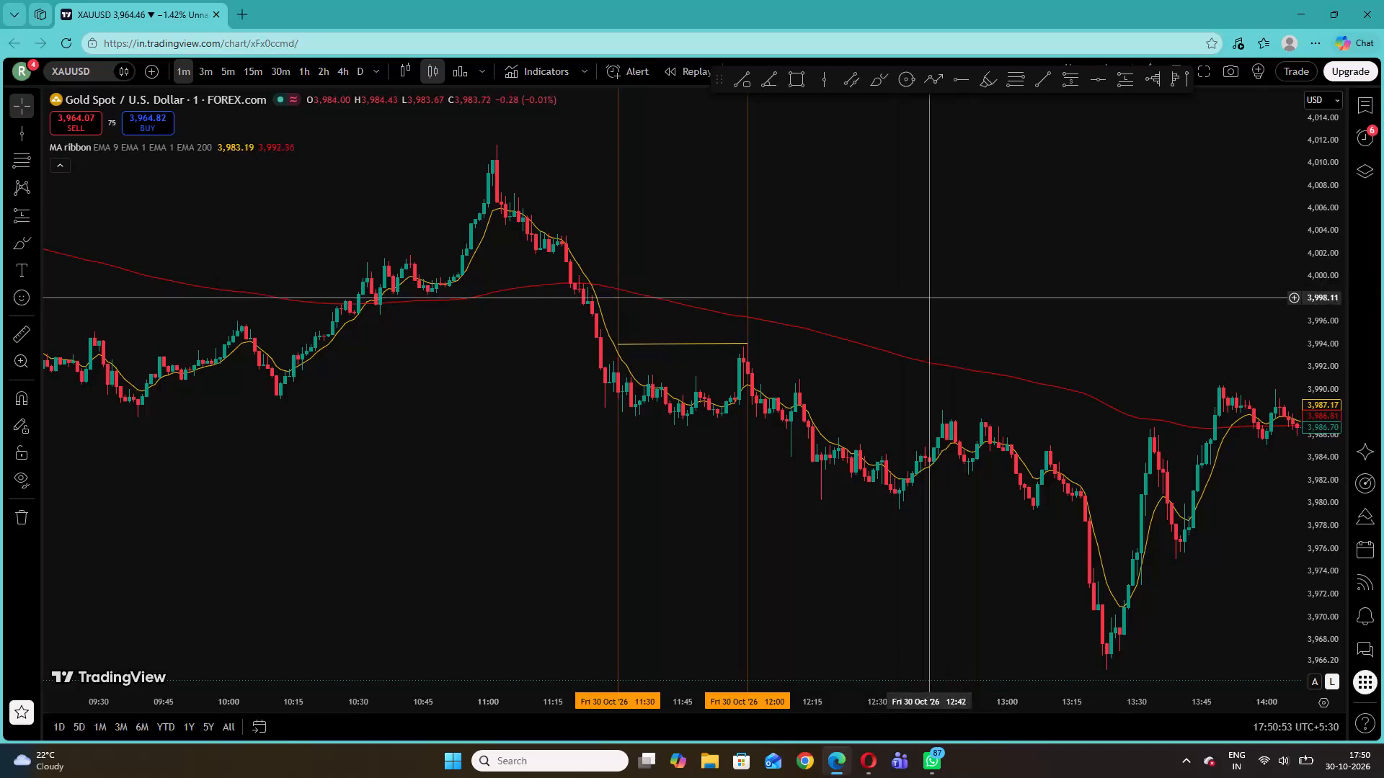
Remove all drawings from the chart, clearing the 11:30 to 12:00 trend line and vertical lines.
{"action": "right_click", "coordinate": [807, 249]}
{"action": "left_click", "coordinate": [907, 556]}
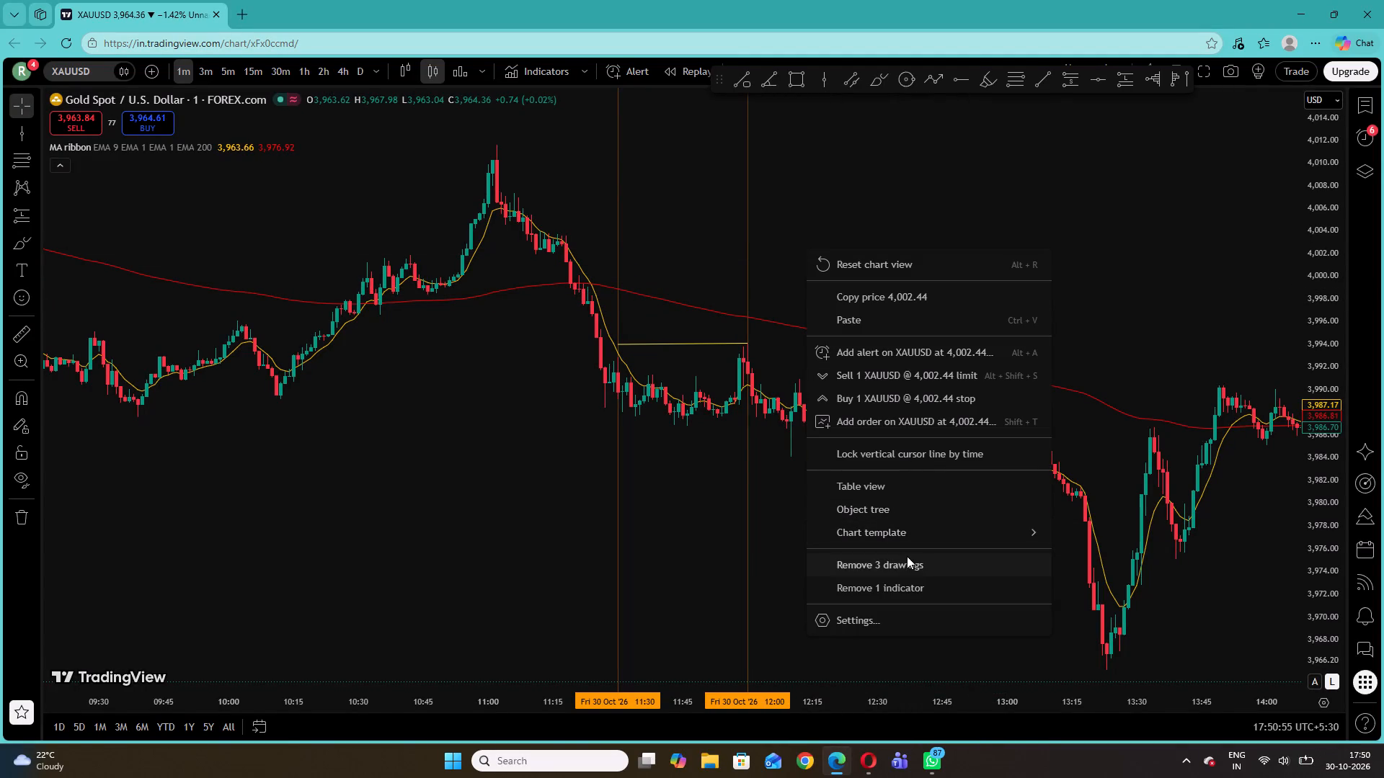
Switch to the 15-minute timeframe, reset the chart view and examine the 30 October downtrend against EMA 9 and EMA 200.
{"action": "left_click", "coordinate": [262, 68]}
{"action": "right_click", "coordinate": [782, 253]}
{"action": "left_click", "coordinate": [803, 264]}
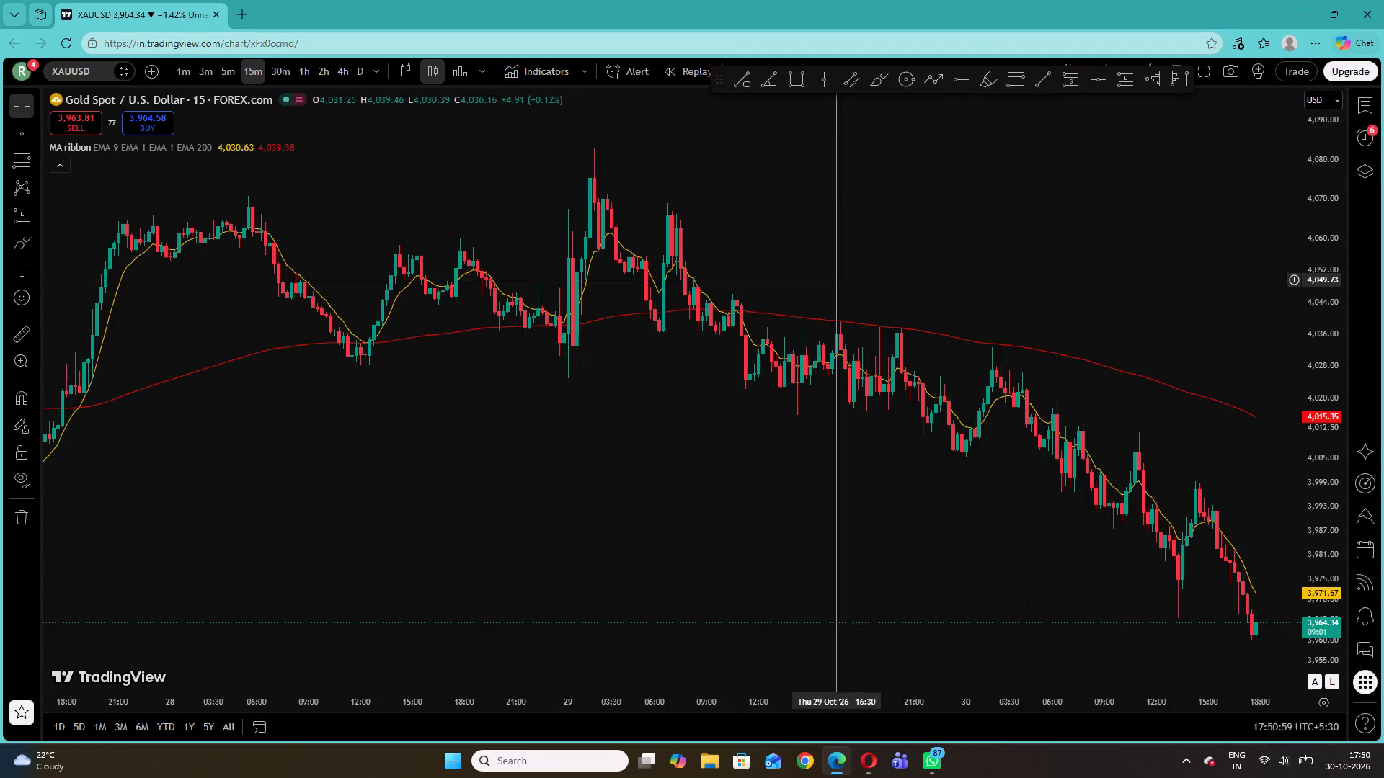
{"action": "left_click_drag", "start_coordinate": [1328, 286], "coordinate": [1328, 302]}
{"action": "left_click_drag", "start_coordinate": [1197, 281], "coordinate": [786, 230]}
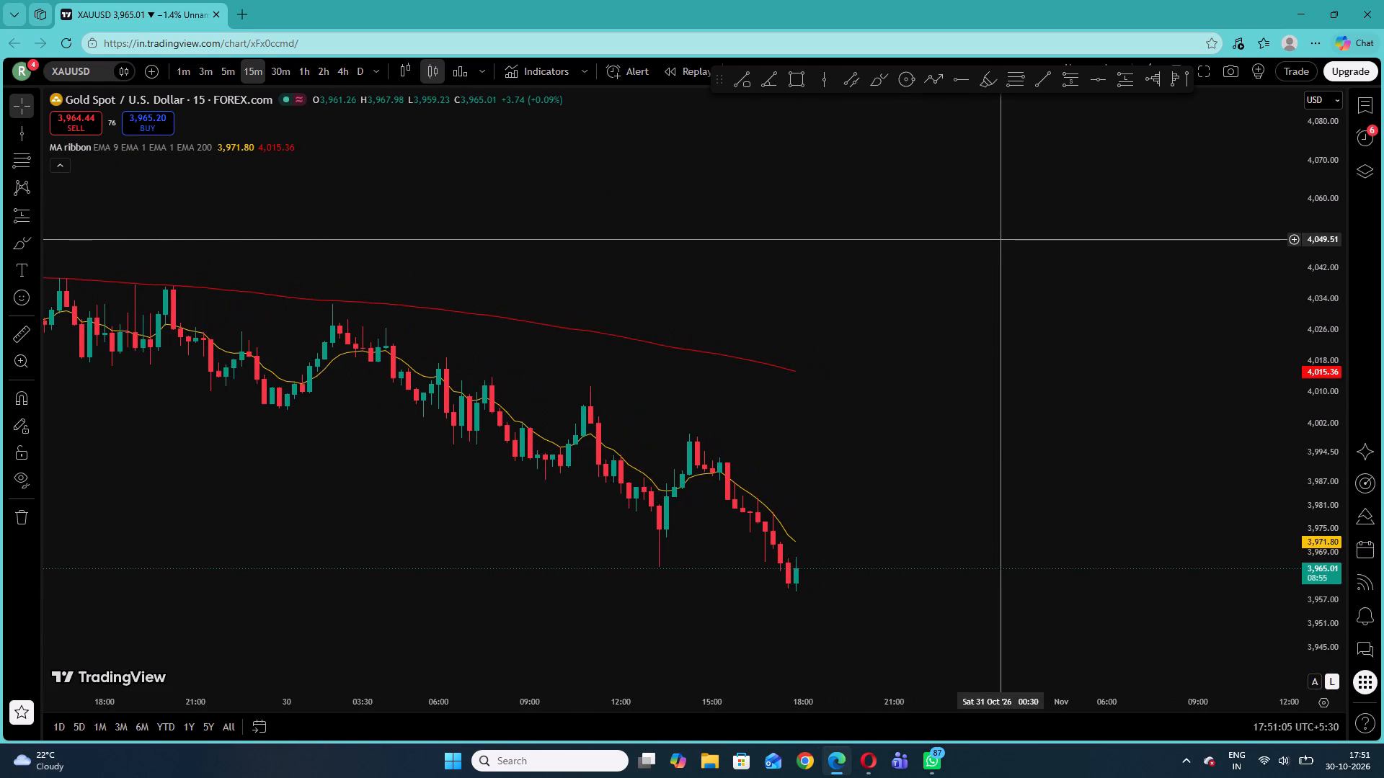
{"action": "left_click_drag", "start_coordinate": [535, 280], "coordinate": [710, 247]}
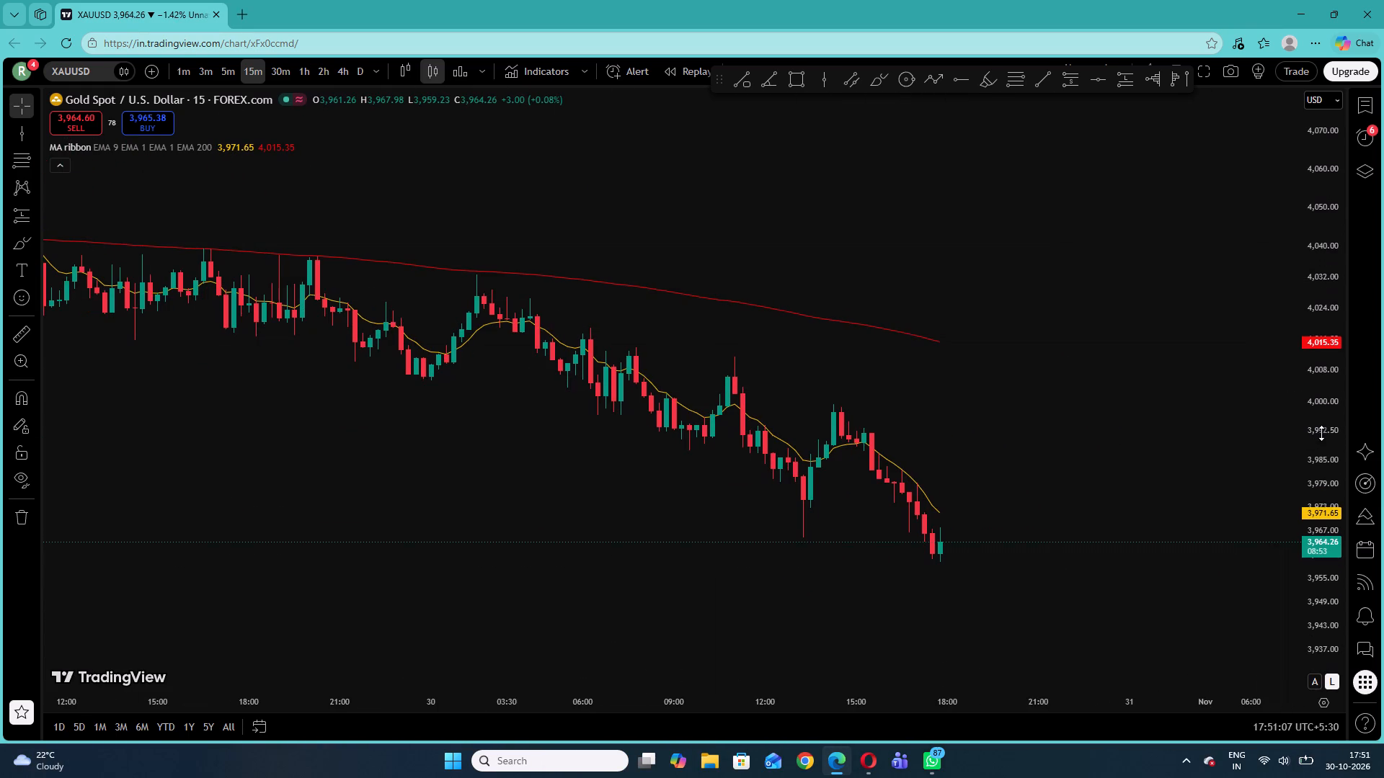
{"action": "left_click_drag", "start_coordinate": [1321, 433], "coordinate": [1311, 338]}
{"action": "left_click_drag", "start_coordinate": [993, 419], "coordinate": [999, 334]}
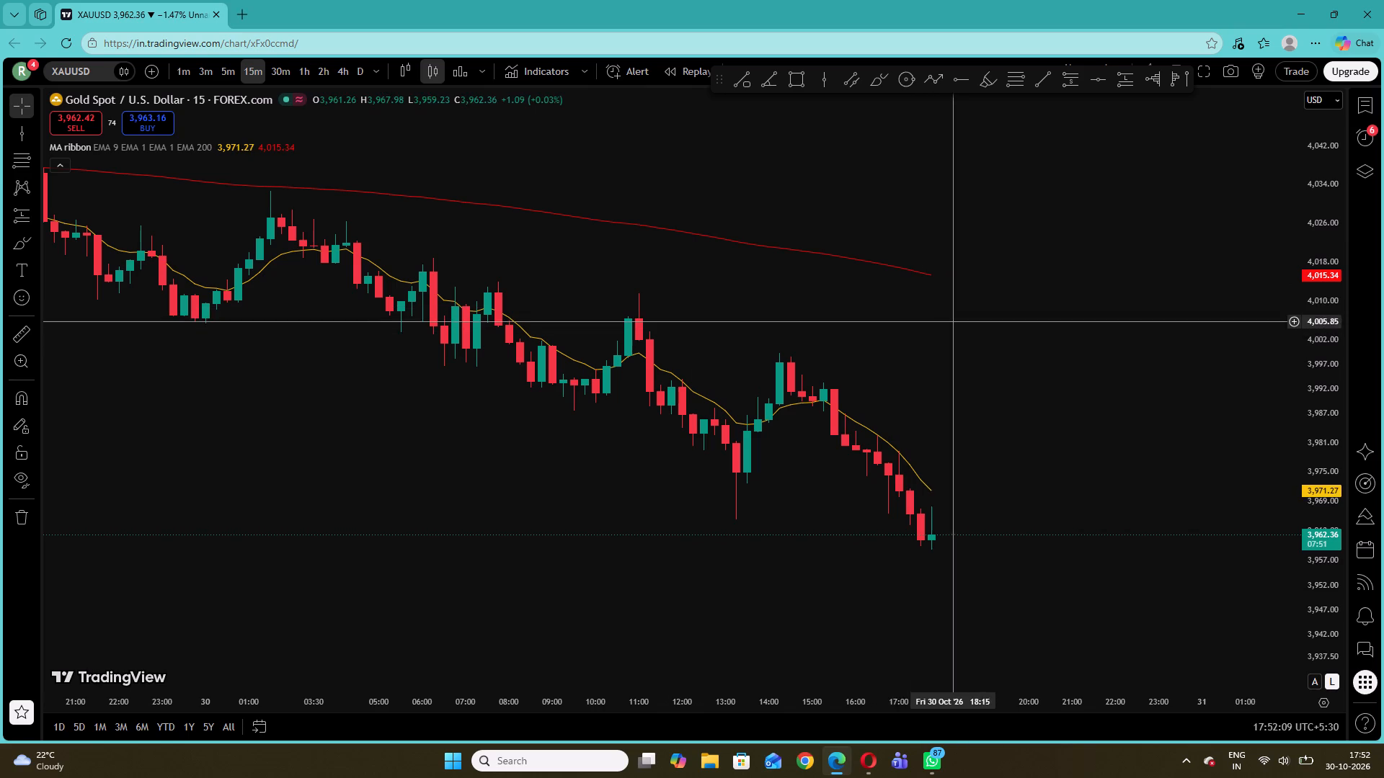
{"action": "left_click_drag", "start_coordinate": [434, 220], "coordinate": [537, 277]}
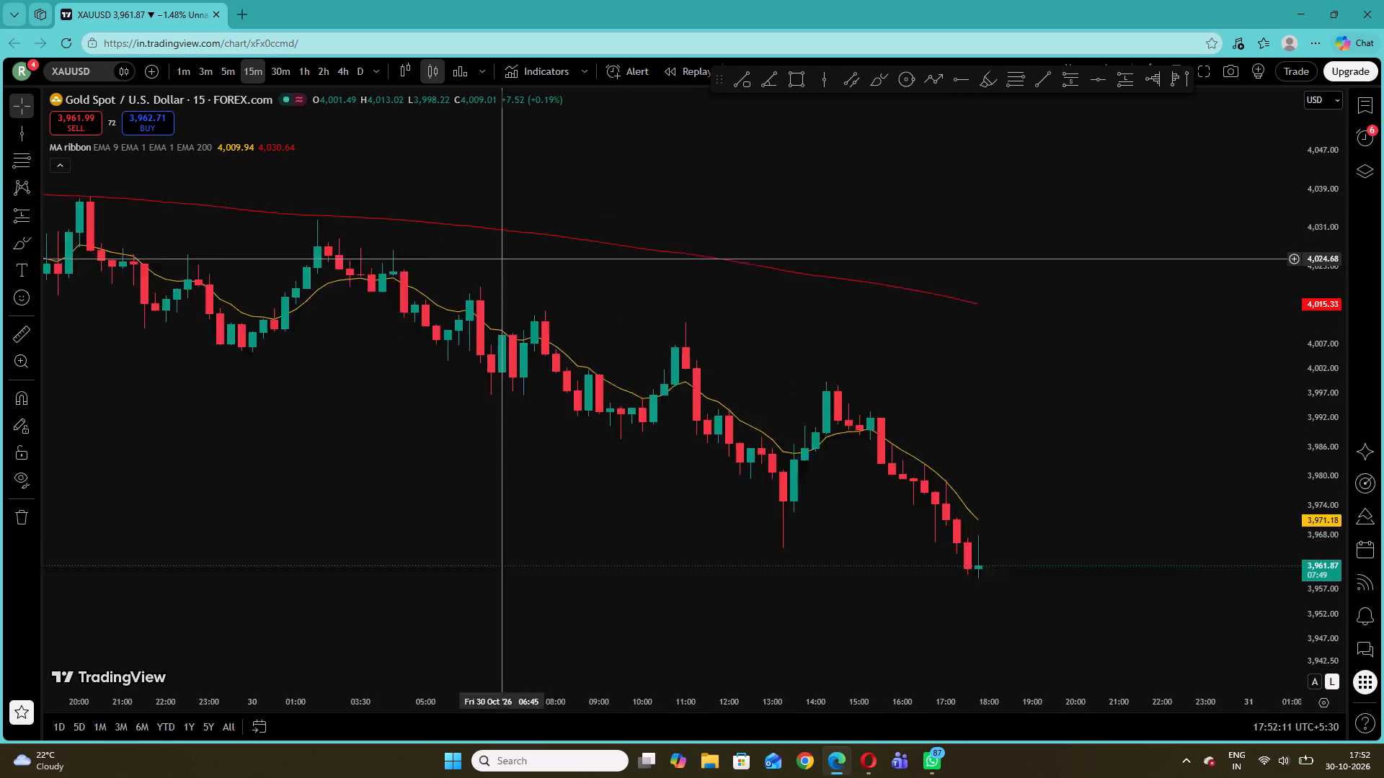
{"action": "left_click_drag", "start_coordinate": [537, 277], "coordinate": [1121, 378]}
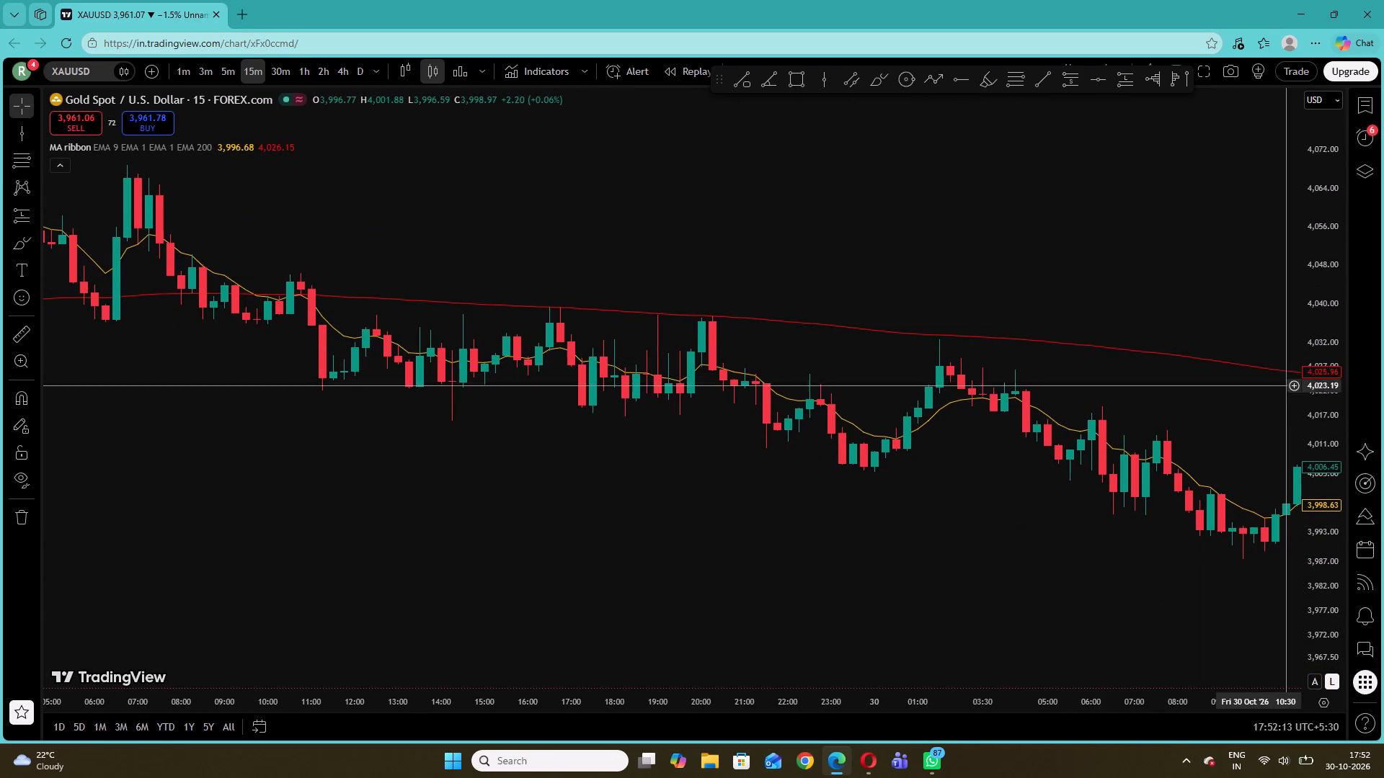
{"action": "left_click_drag", "start_coordinate": [1306, 462], "coordinate": [1308, 275]}
{"action": "left_click_drag", "start_coordinate": [1243, 392], "coordinate": [781, 344]}
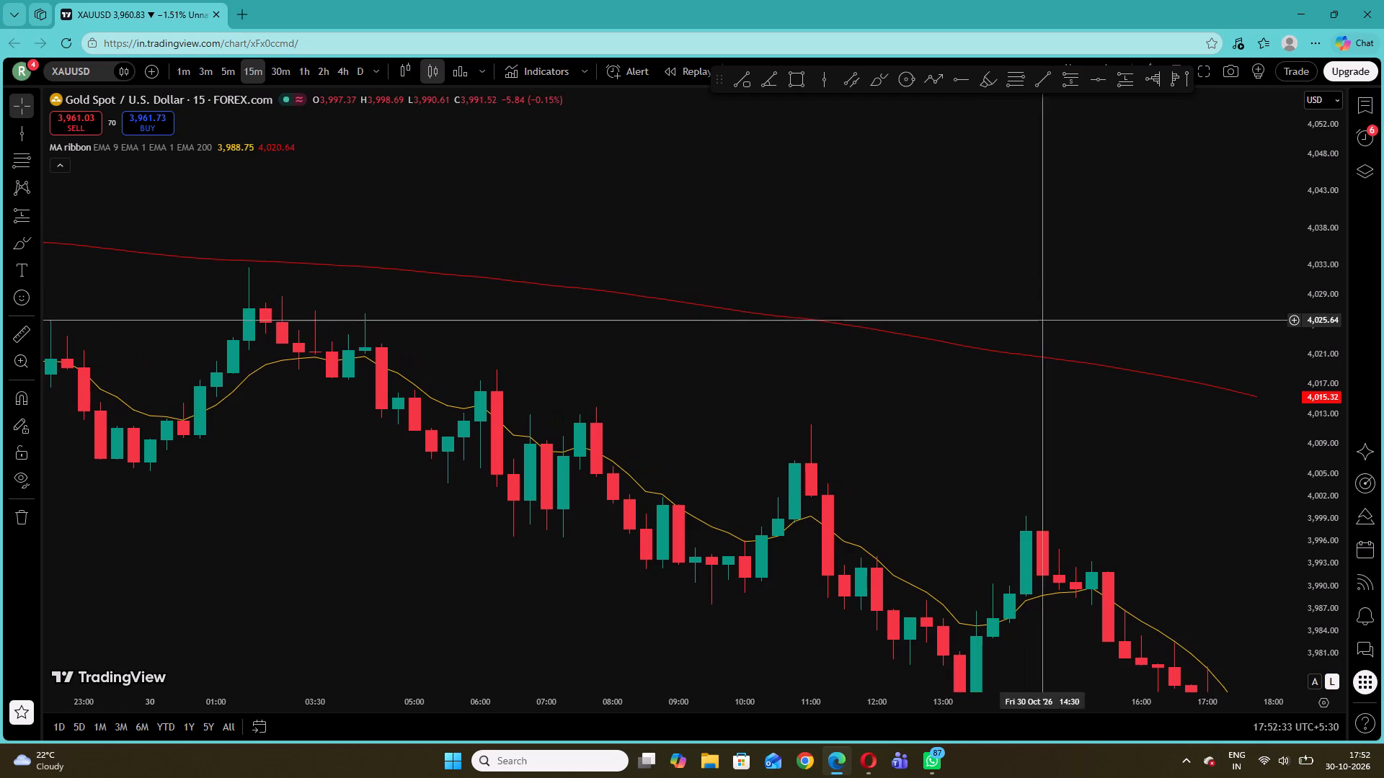
{"action": "left_click_drag", "start_coordinate": [1035, 323], "coordinate": [878, 241]}
{"action": "left_click_drag", "start_coordinate": [954, 460], "coordinate": [864, 380]}
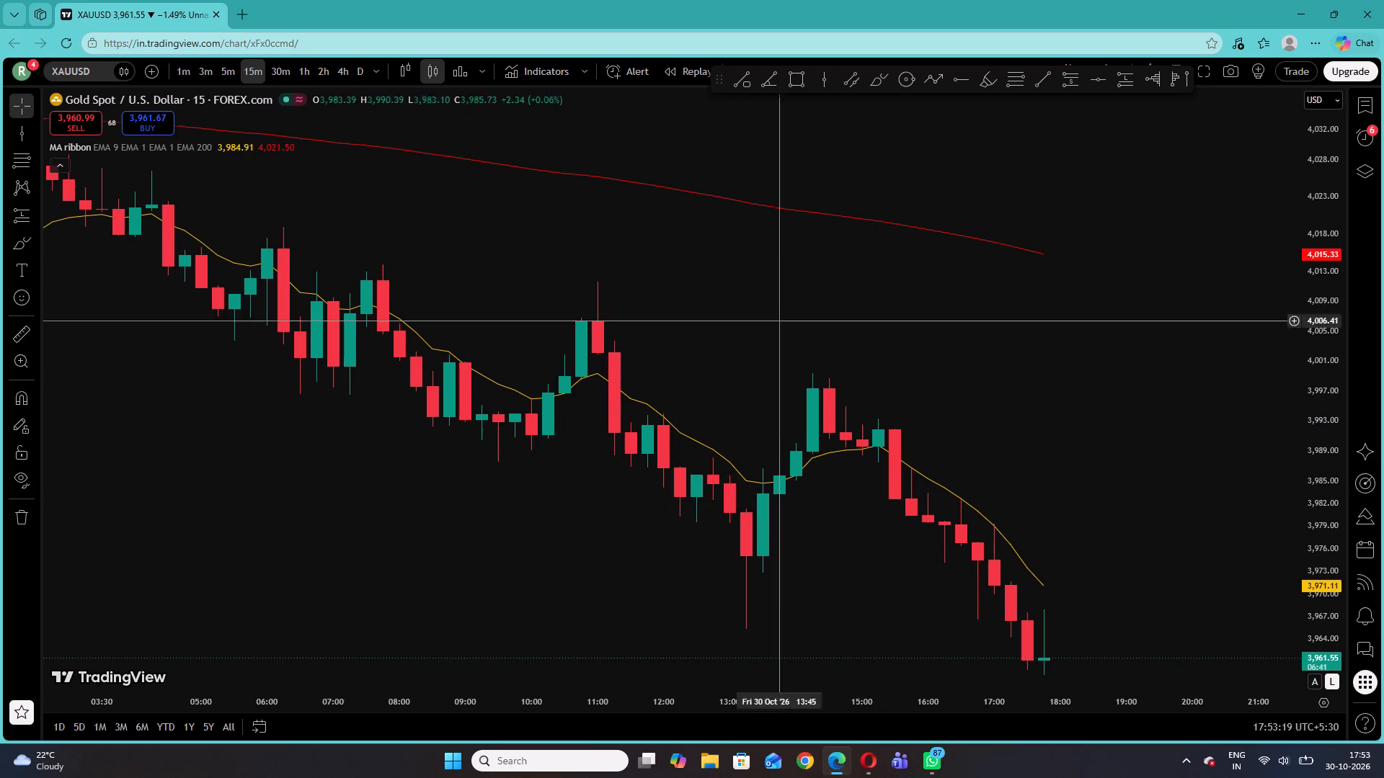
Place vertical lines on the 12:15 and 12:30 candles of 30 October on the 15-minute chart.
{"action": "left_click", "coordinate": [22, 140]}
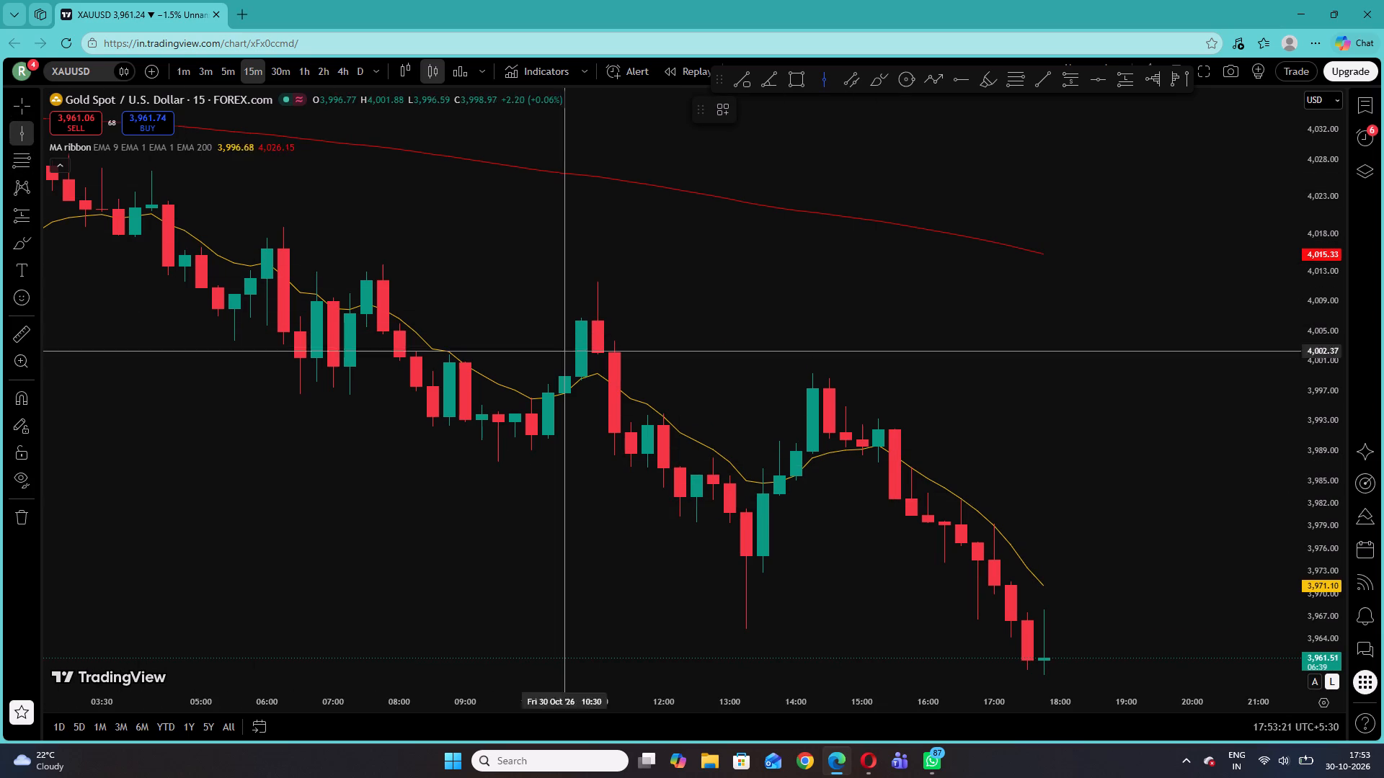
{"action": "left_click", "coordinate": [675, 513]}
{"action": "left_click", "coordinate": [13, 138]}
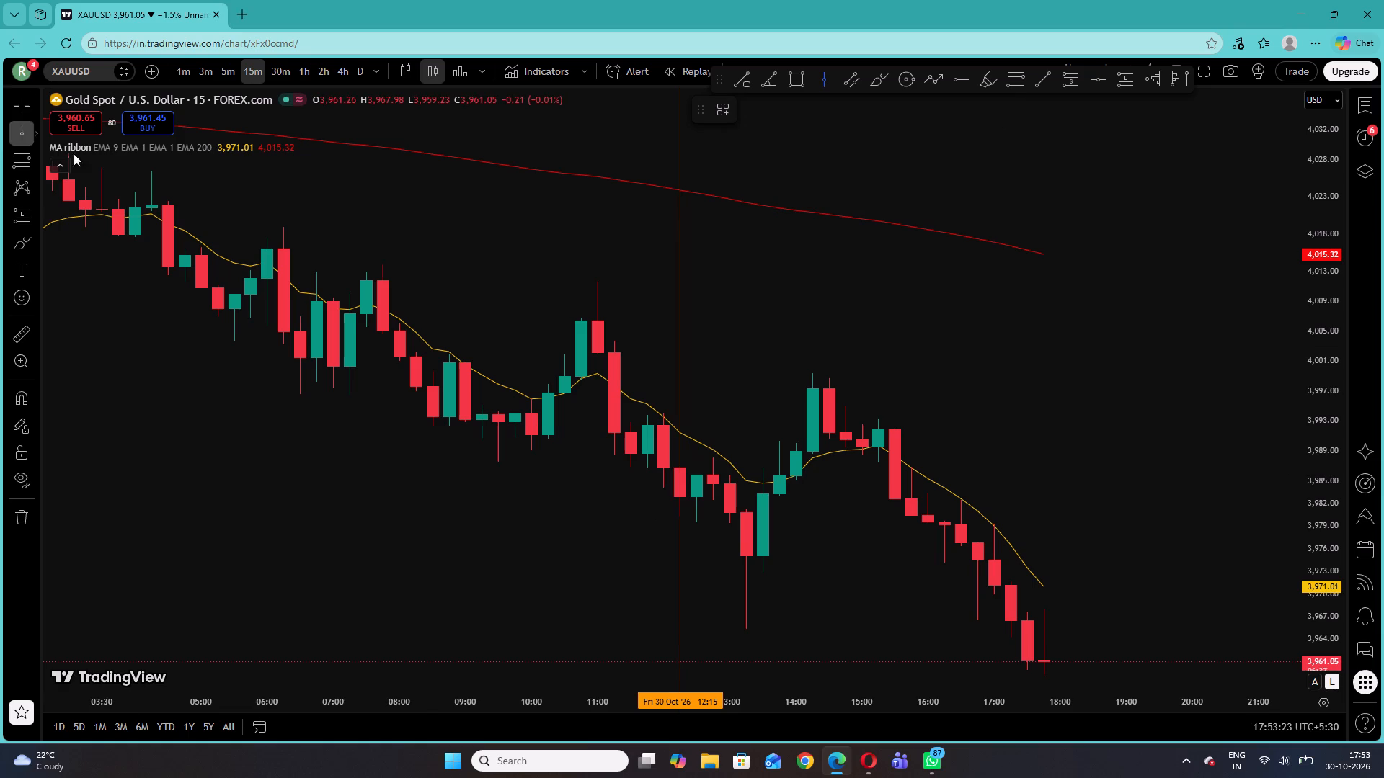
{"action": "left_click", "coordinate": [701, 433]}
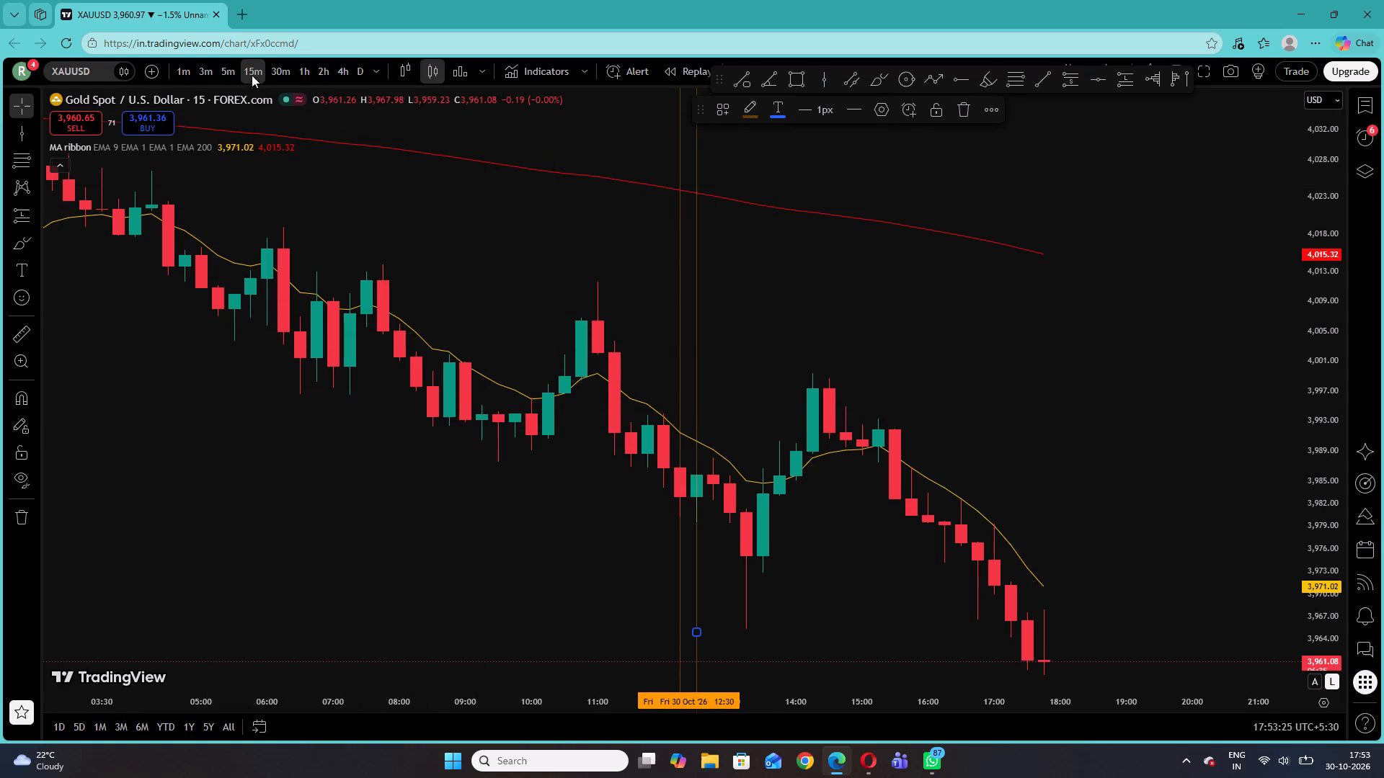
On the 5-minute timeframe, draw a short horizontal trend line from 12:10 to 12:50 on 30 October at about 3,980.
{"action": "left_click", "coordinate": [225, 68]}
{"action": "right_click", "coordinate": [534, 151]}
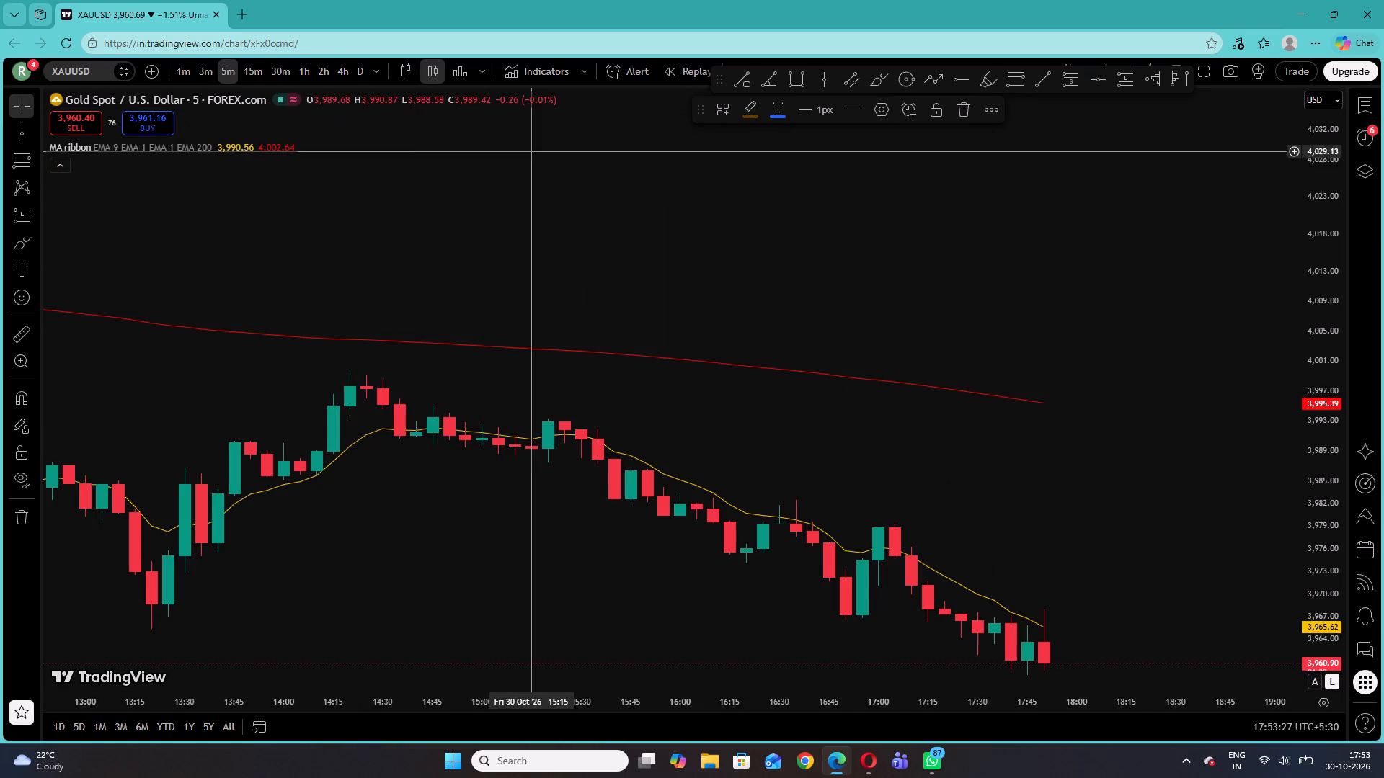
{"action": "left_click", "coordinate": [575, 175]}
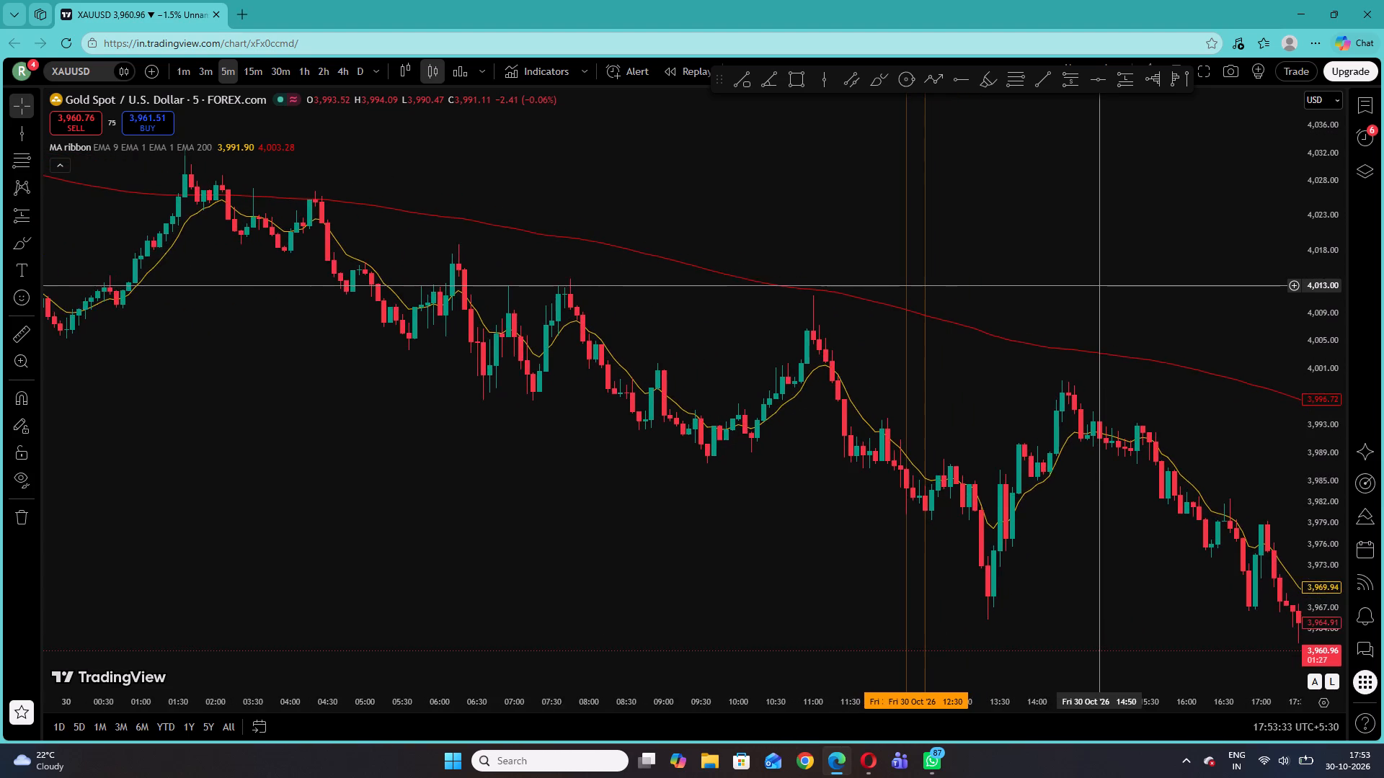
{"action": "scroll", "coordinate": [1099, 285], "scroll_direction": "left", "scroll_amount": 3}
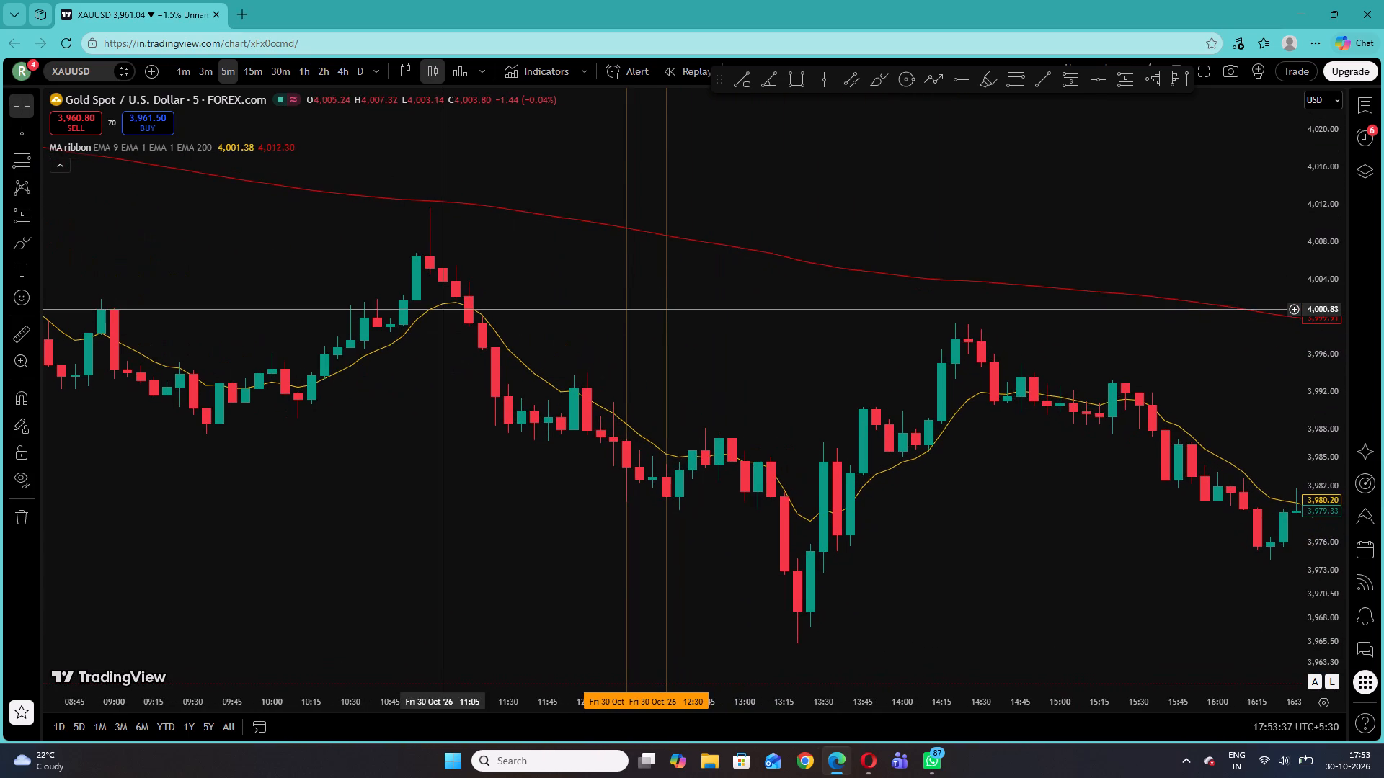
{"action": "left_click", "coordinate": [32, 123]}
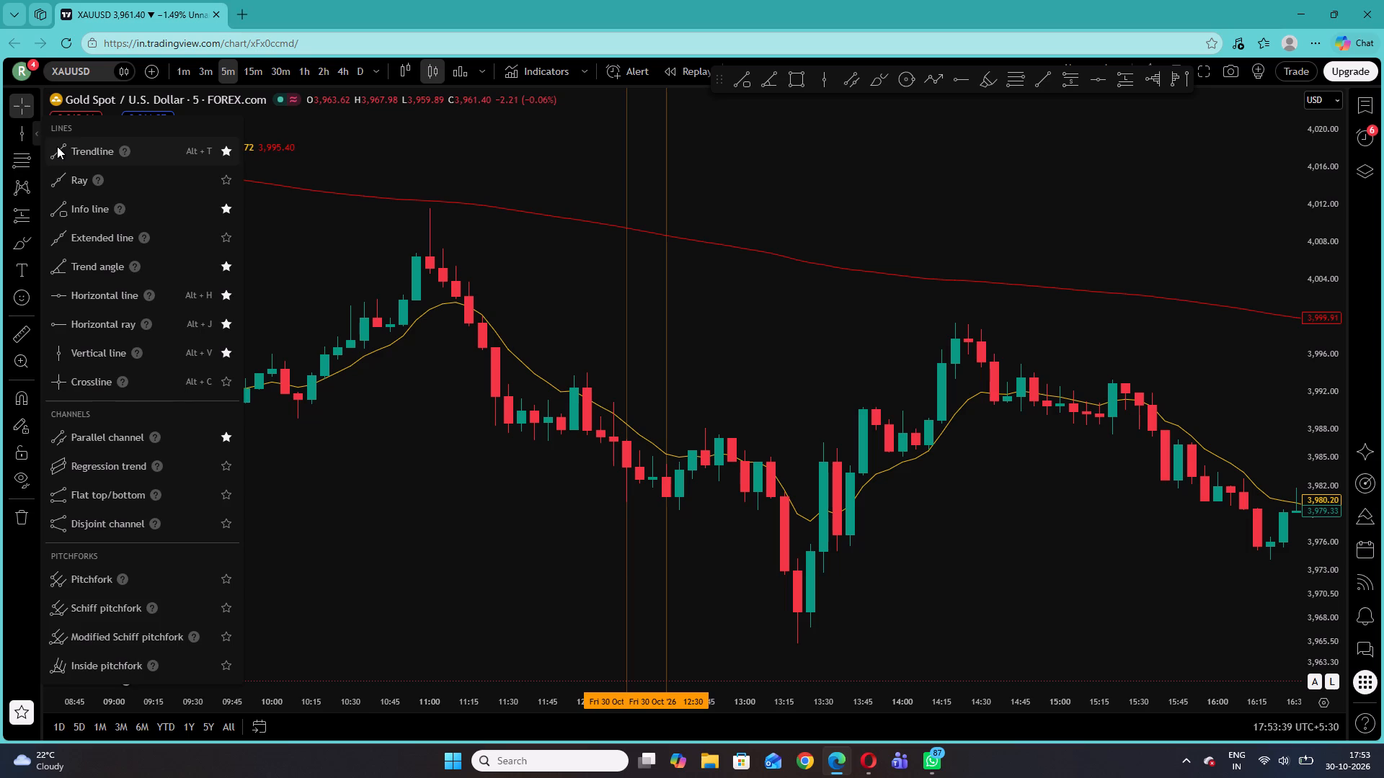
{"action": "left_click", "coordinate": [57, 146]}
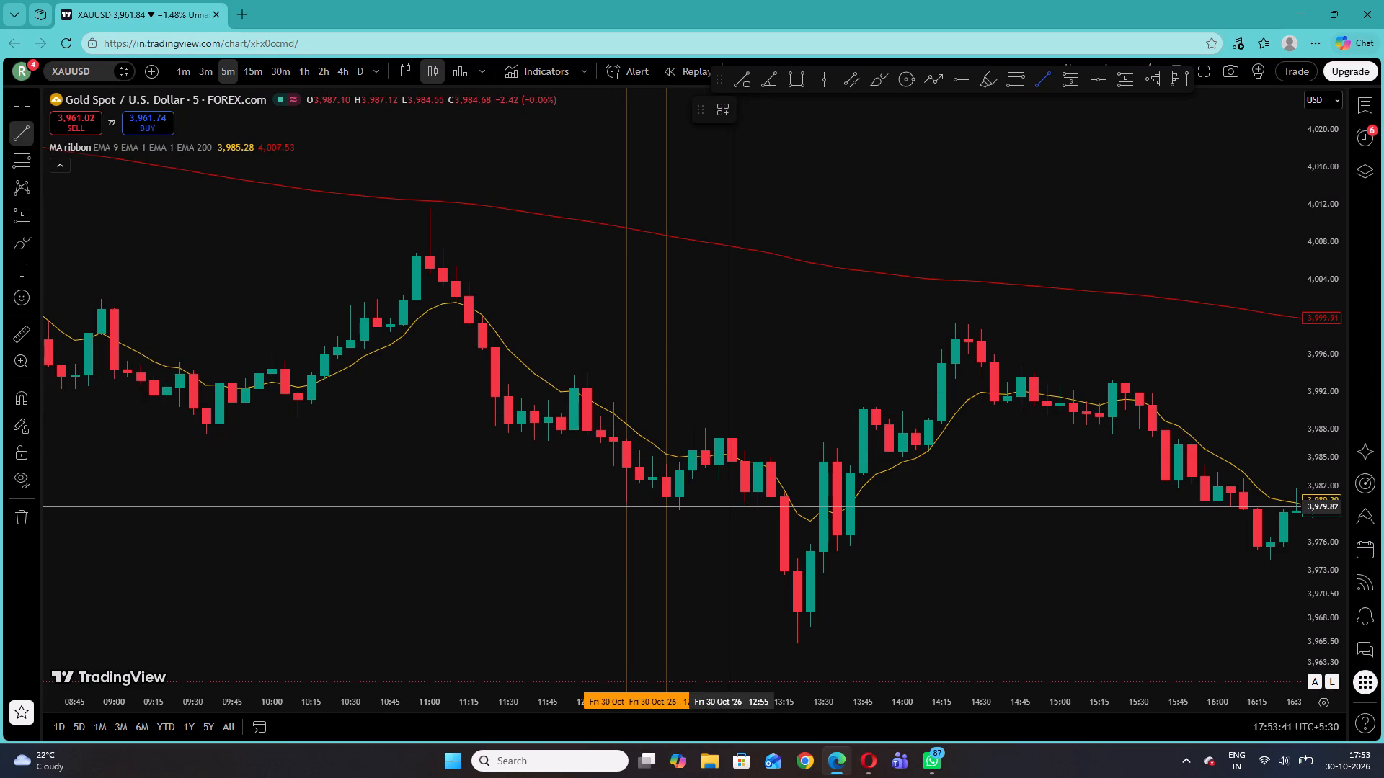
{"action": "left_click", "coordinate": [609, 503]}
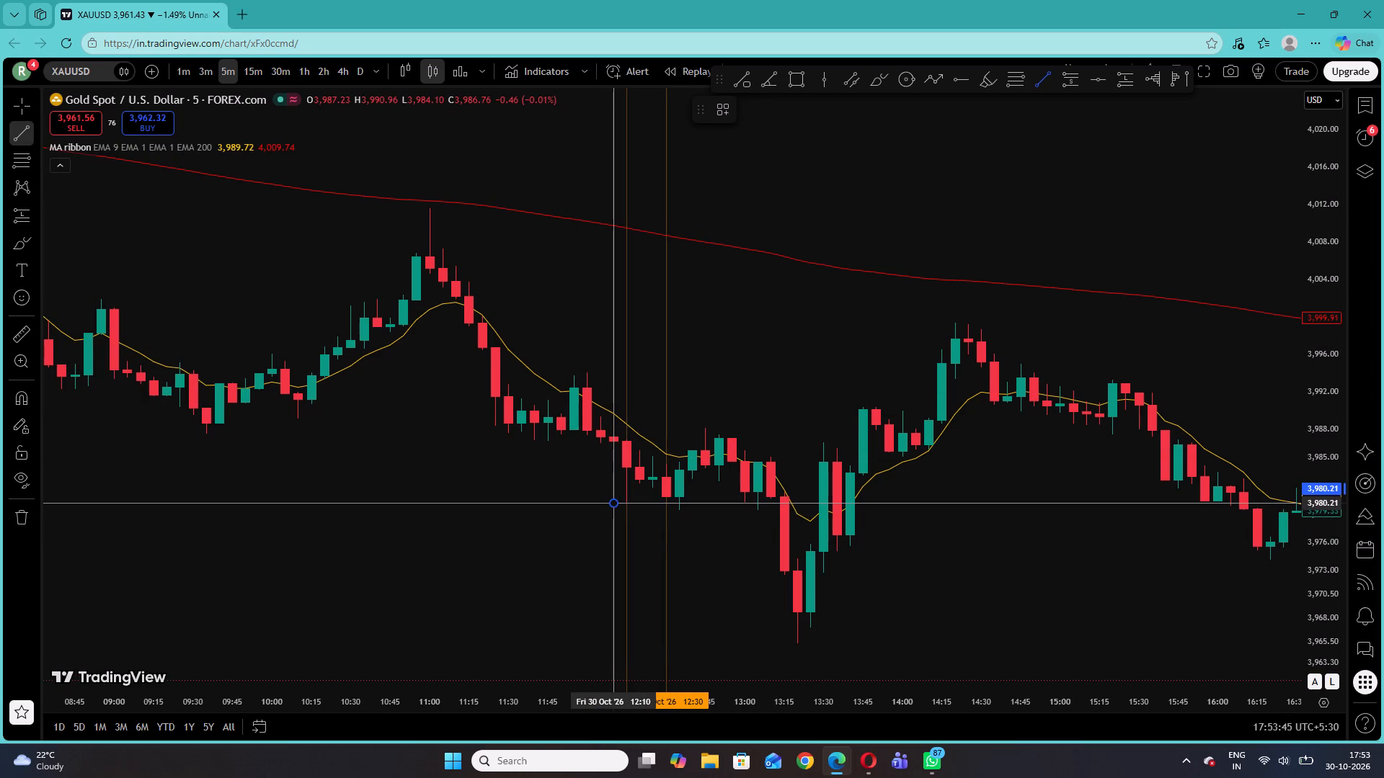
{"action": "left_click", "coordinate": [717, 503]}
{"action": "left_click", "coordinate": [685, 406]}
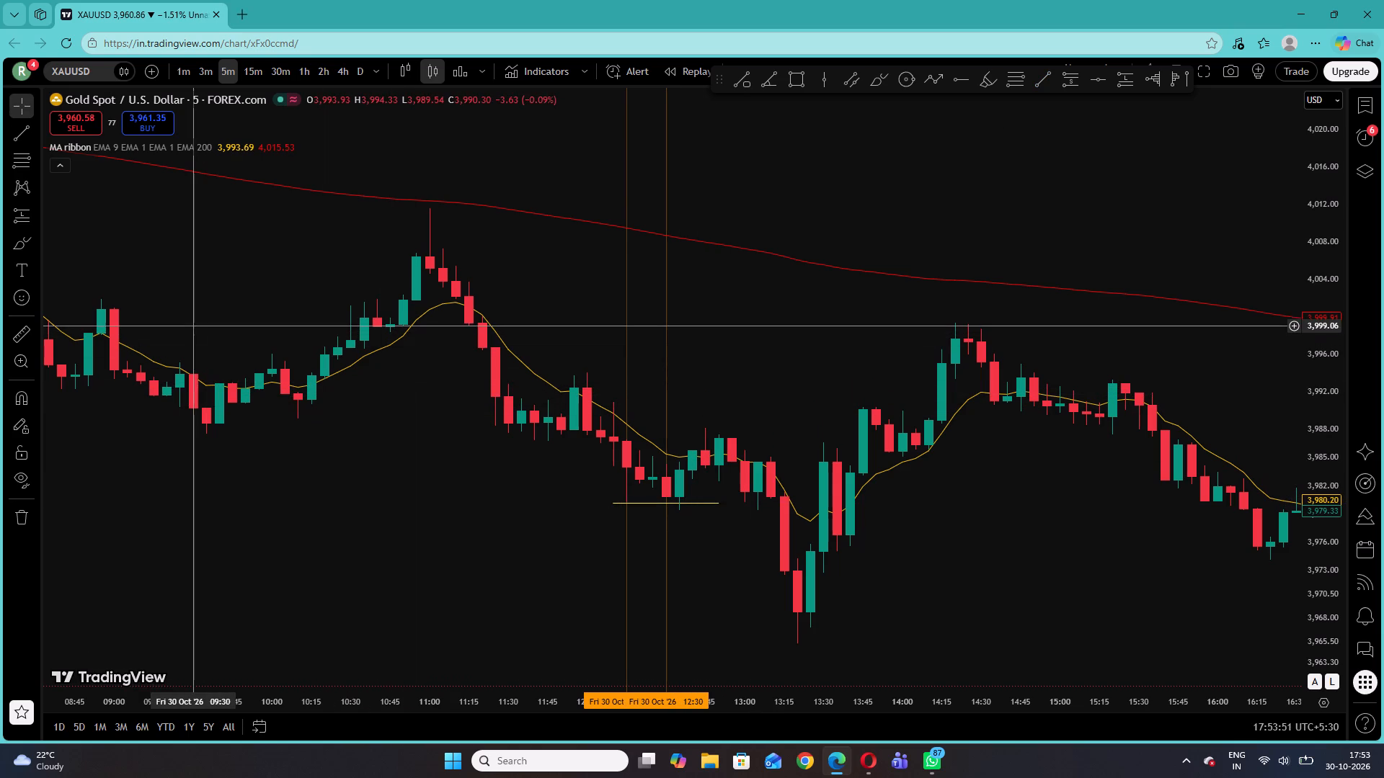
Switch to the 1-minute timeframe and examine the price action around the marked 12:15 to 12:30 zone.
{"action": "left_click", "coordinate": [227, 75]}
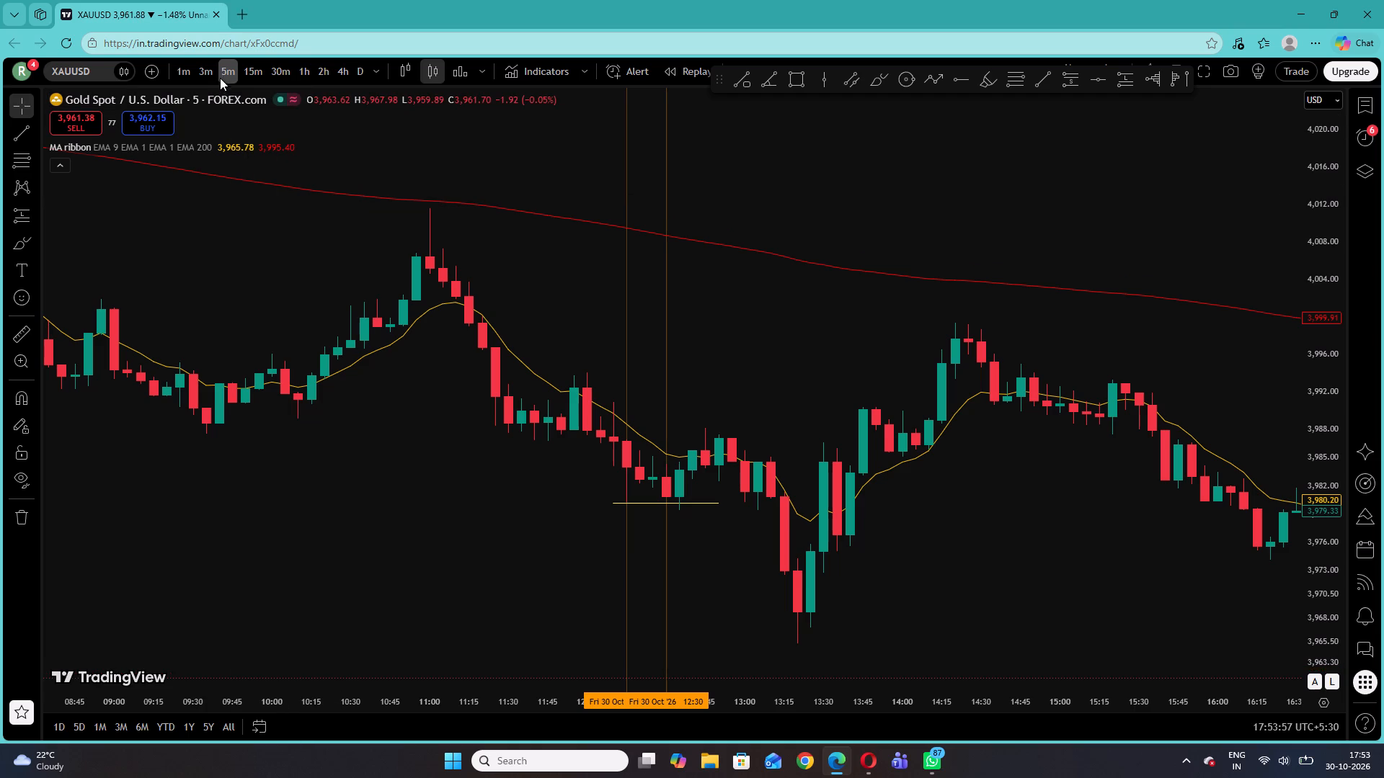
{"action": "left_click_drag", "start_coordinate": [223, 73], "coordinate": [232, 75]}
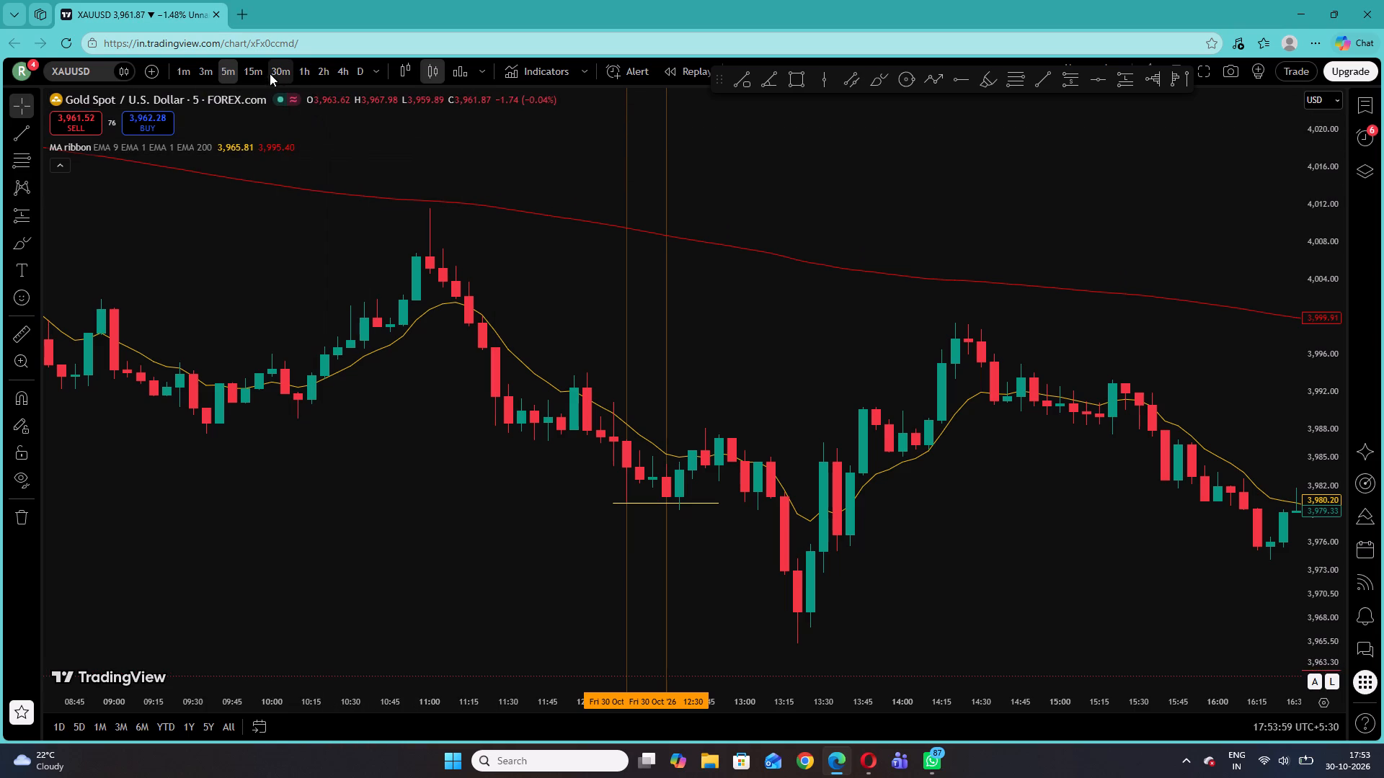
{"action": "left_click", "coordinate": [263, 67]}
{"action": "left_click", "coordinate": [234, 69]}
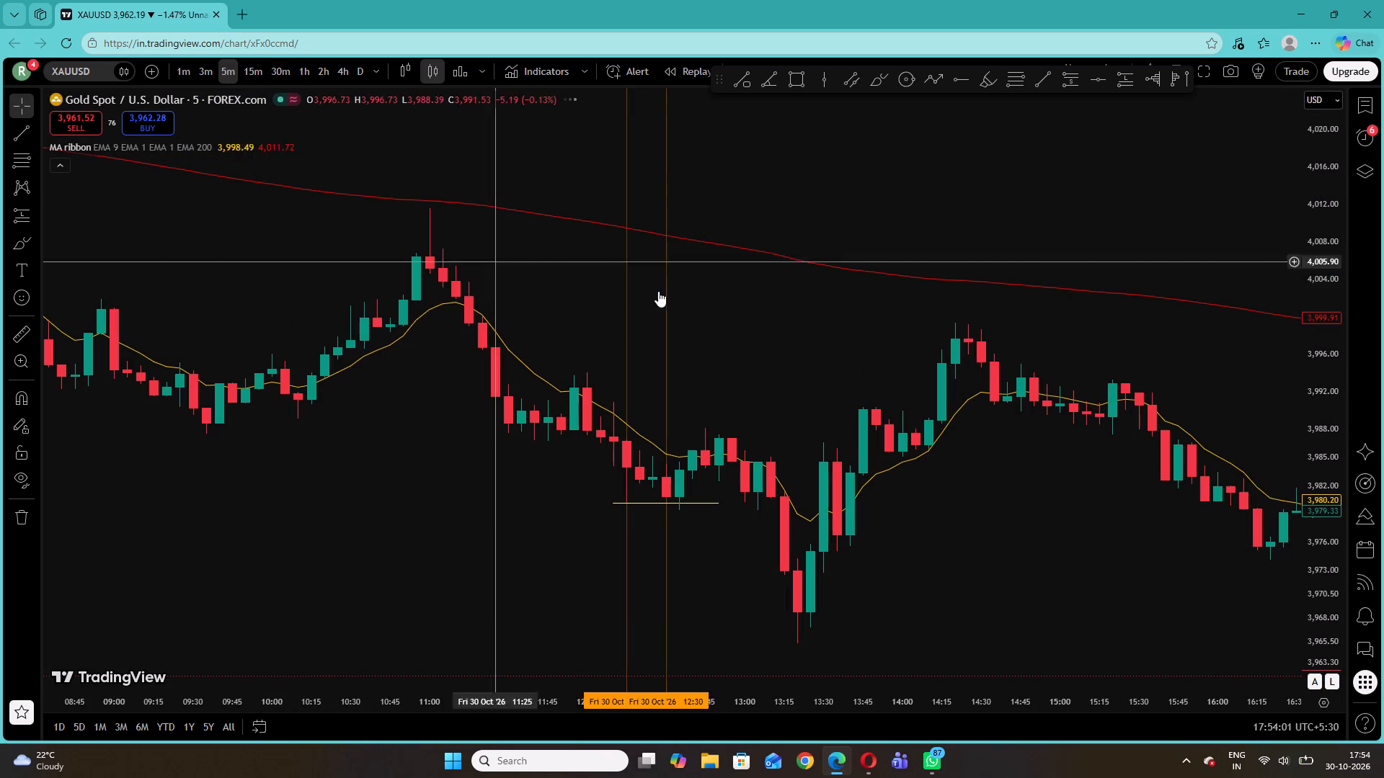
{"action": "left_click", "coordinate": [182, 66]}
{"action": "left_click_drag", "start_coordinate": [541, 292], "coordinate": [1147, 347]}
{"action": "left_click_drag", "start_coordinate": [489, 358], "coordinate": [1130, 391]}
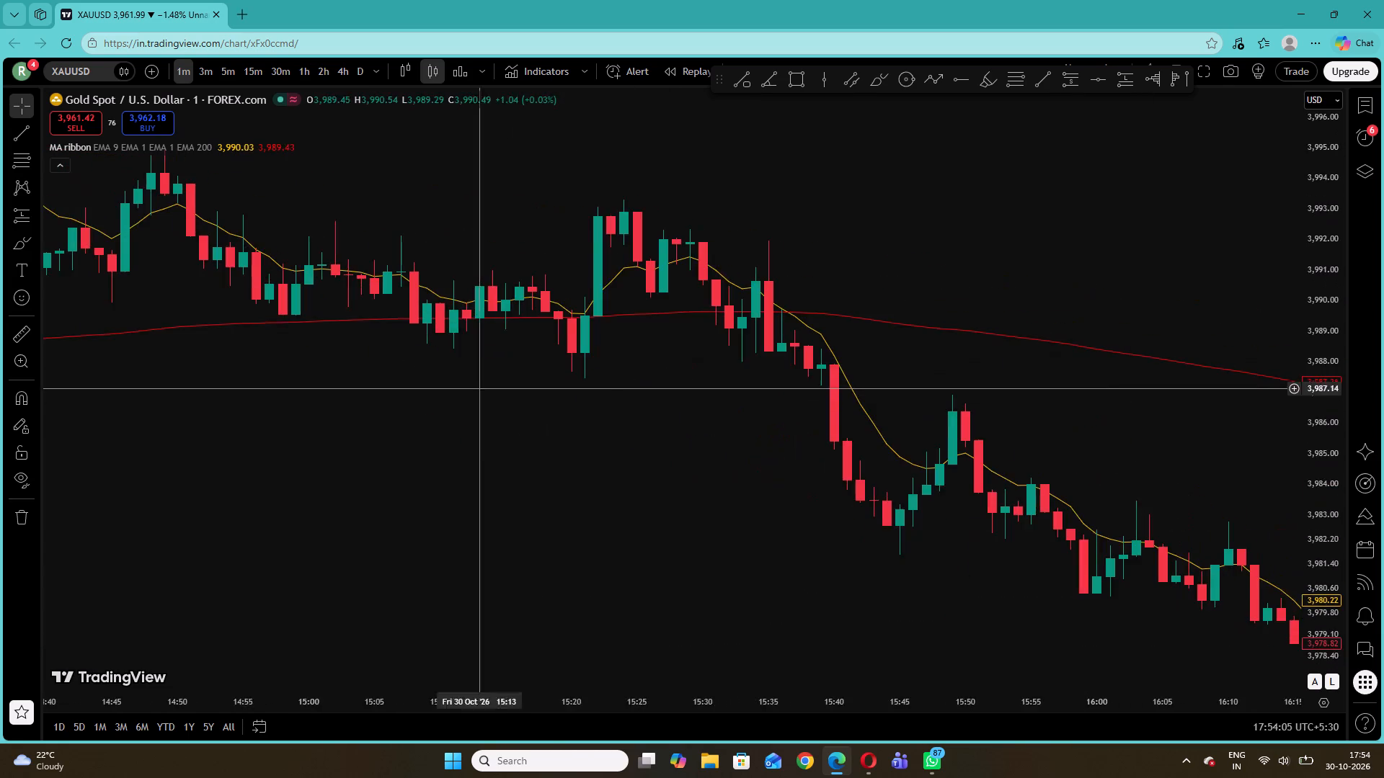
{"action": "left_click_drag", "start_coordinate": [497, 402], "coordinate": [1206, 401]}
{"action": "left_click_drag", "start_coordinate": [549, 371], "coordinate": [1157, 368]}
{"action": "left_click_drag", "start_coordinate": [399, 422], "coordinate": [1081, 380]}
{"action": "left_click_drag", "start_coordinate": [662, 412], "coordinate": [1127, 444]}
{"action": "left_click_drag", "start_coordinate": [1336, 525], "coordinate": [1254, 156]}
{"action": "left_click_drag", "start_coordinate": [808, 358], "coordinate": [701, 407]}
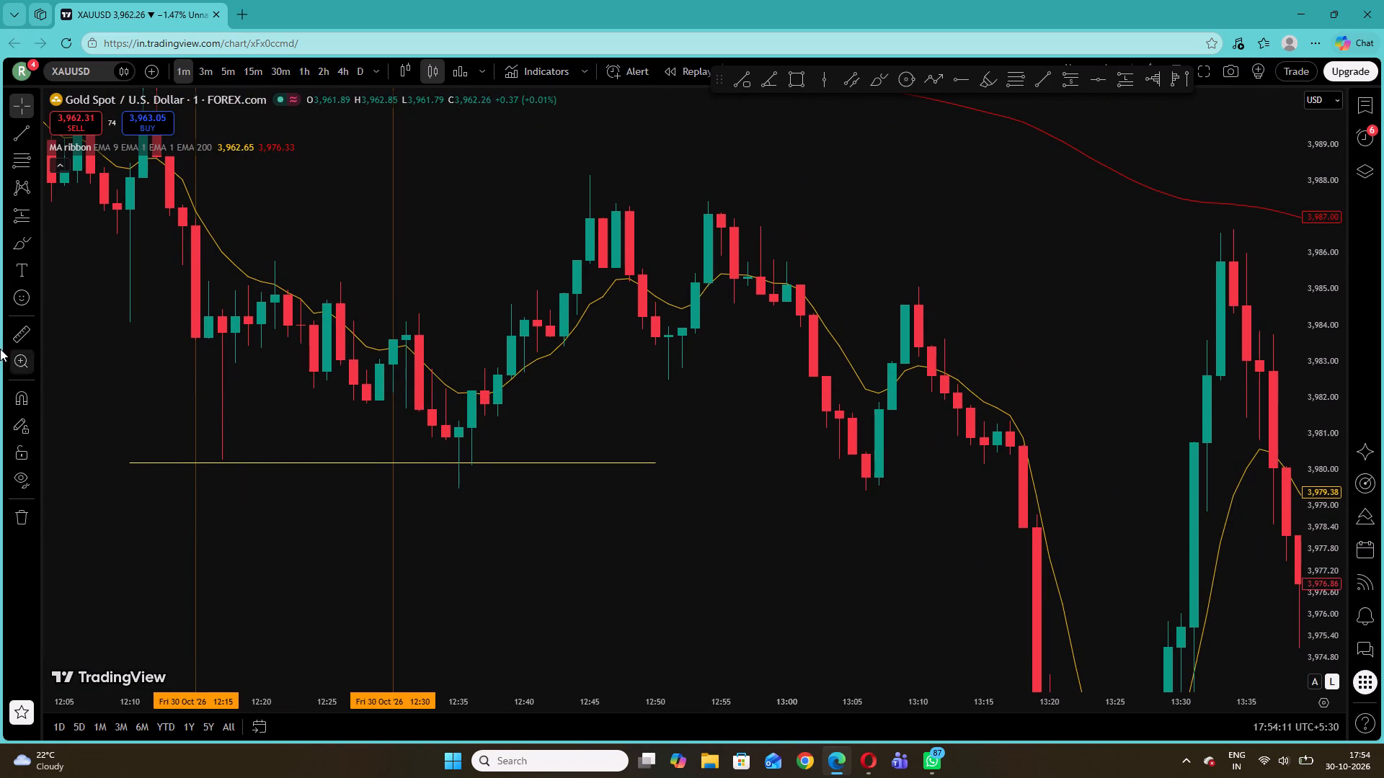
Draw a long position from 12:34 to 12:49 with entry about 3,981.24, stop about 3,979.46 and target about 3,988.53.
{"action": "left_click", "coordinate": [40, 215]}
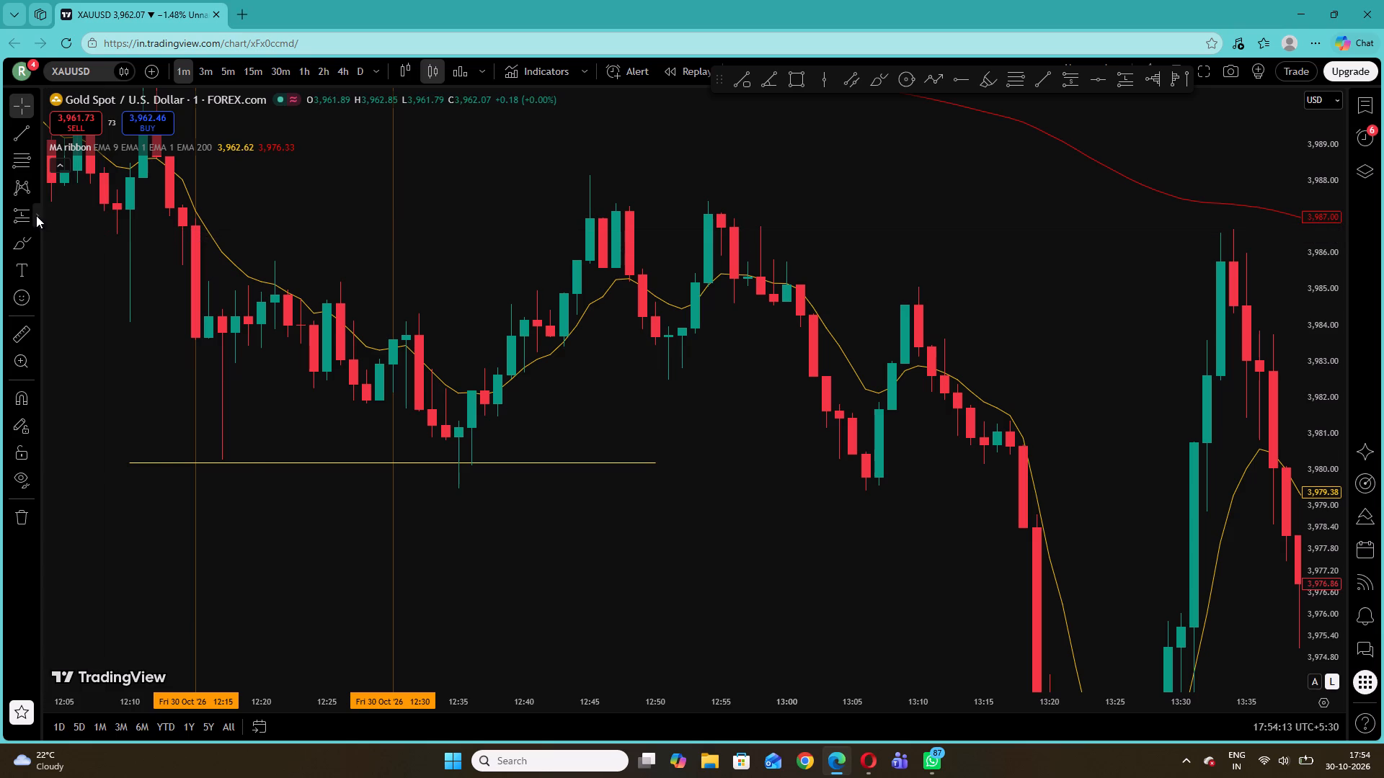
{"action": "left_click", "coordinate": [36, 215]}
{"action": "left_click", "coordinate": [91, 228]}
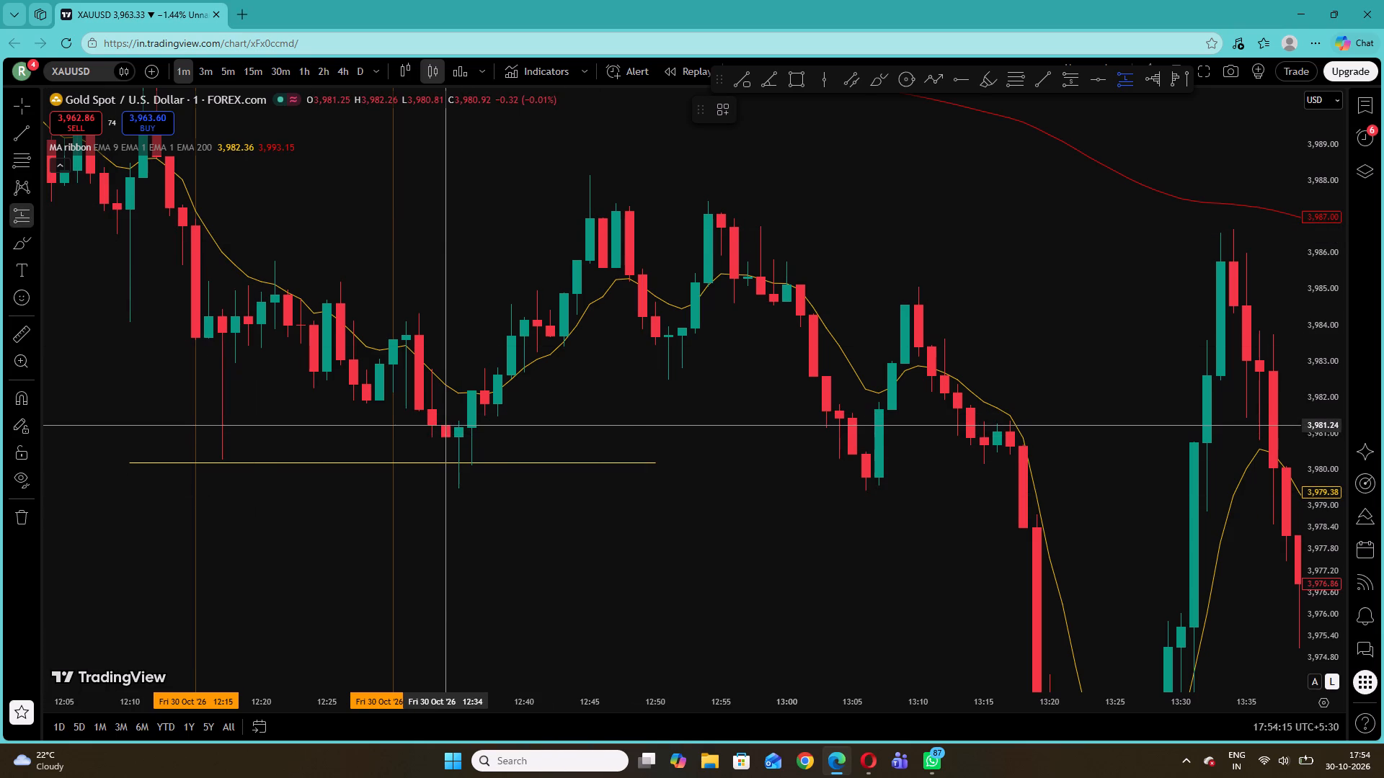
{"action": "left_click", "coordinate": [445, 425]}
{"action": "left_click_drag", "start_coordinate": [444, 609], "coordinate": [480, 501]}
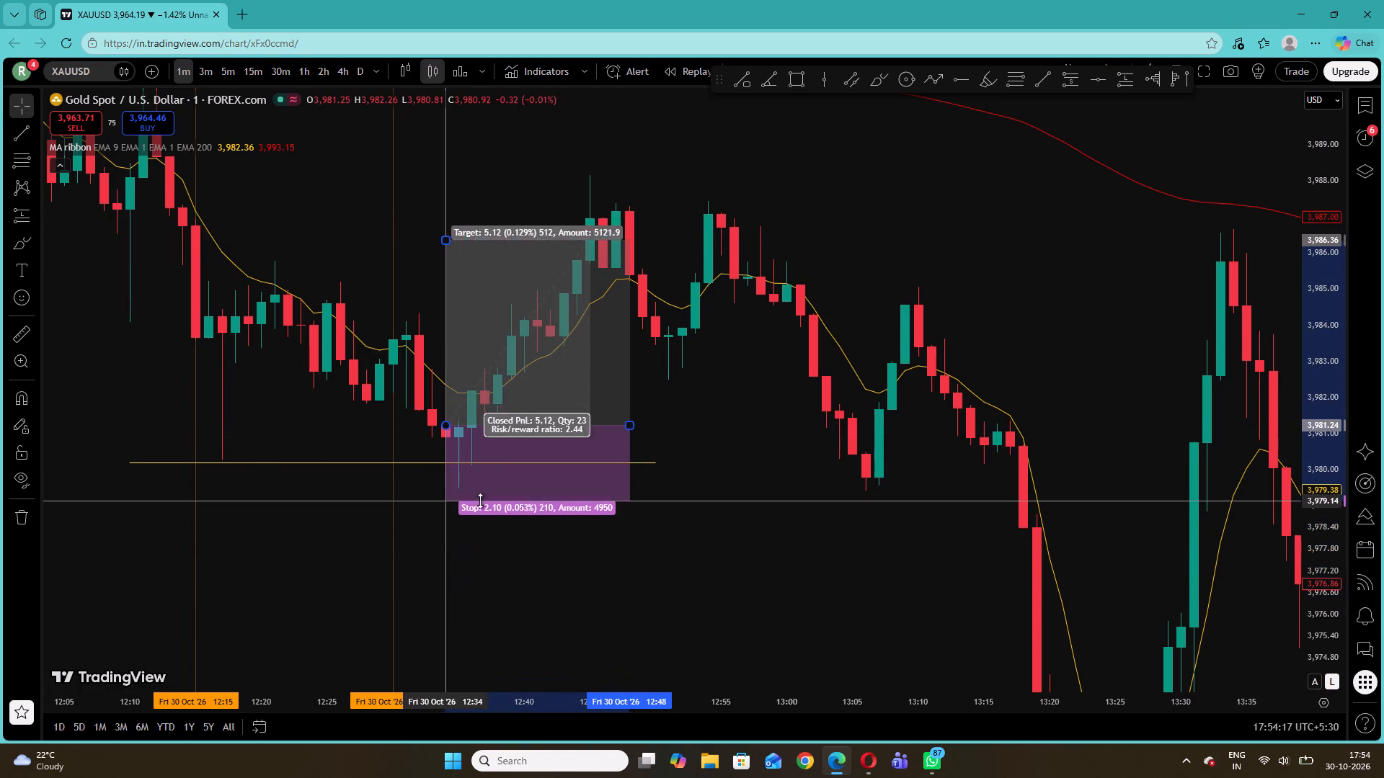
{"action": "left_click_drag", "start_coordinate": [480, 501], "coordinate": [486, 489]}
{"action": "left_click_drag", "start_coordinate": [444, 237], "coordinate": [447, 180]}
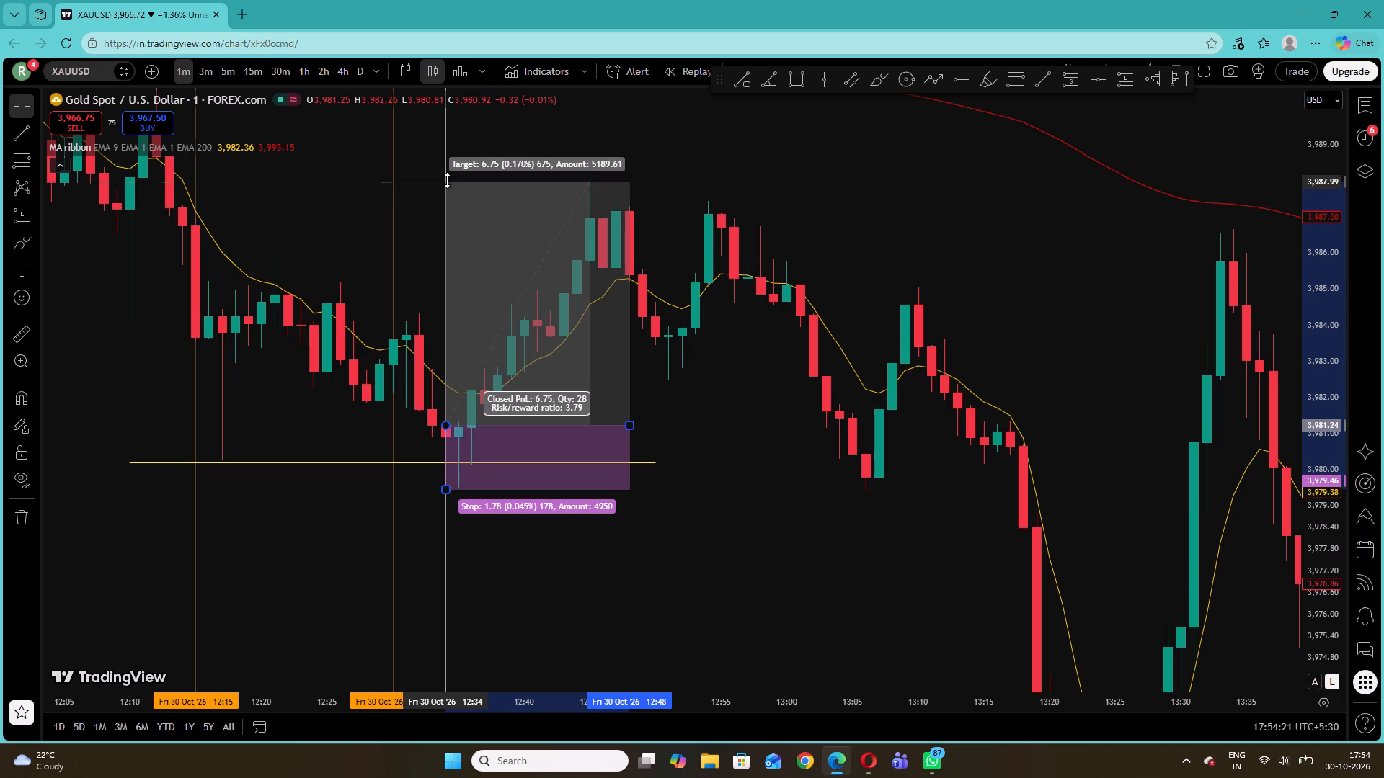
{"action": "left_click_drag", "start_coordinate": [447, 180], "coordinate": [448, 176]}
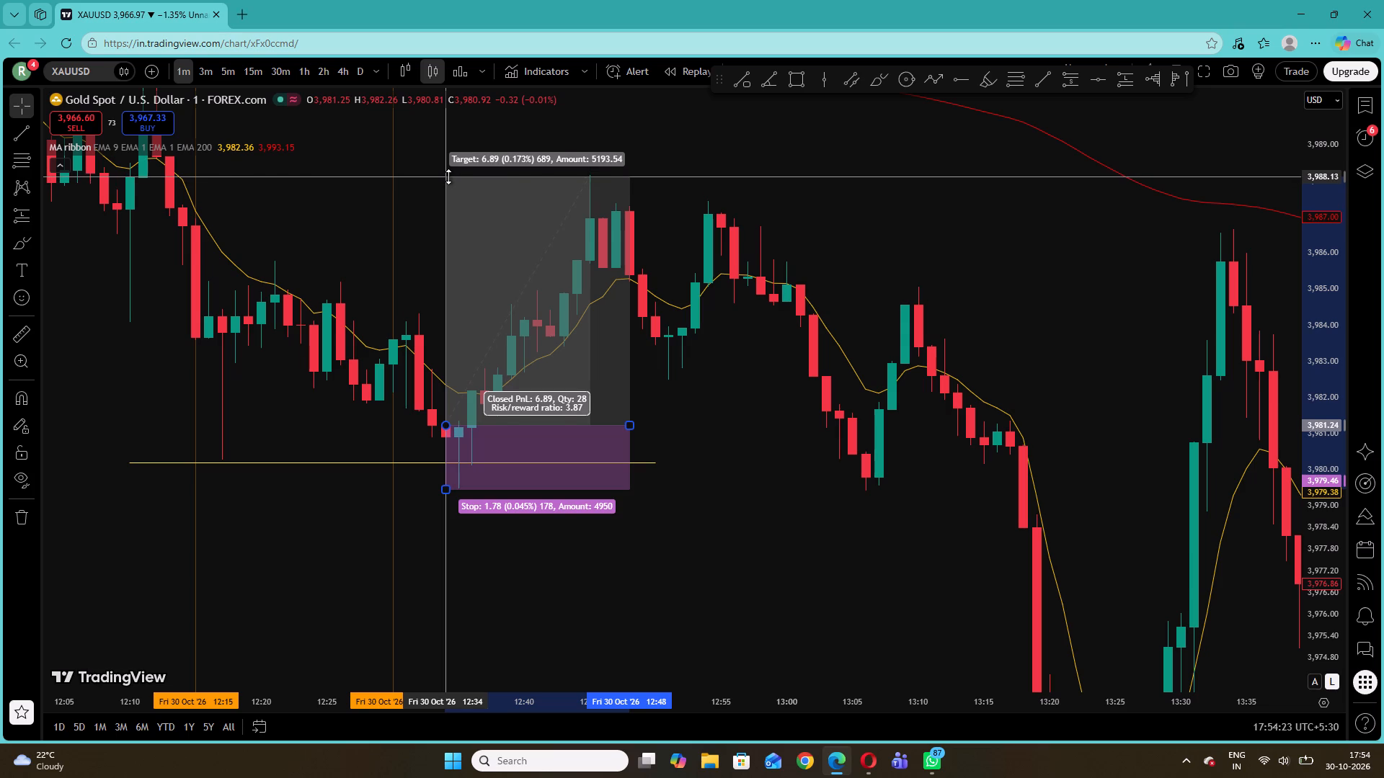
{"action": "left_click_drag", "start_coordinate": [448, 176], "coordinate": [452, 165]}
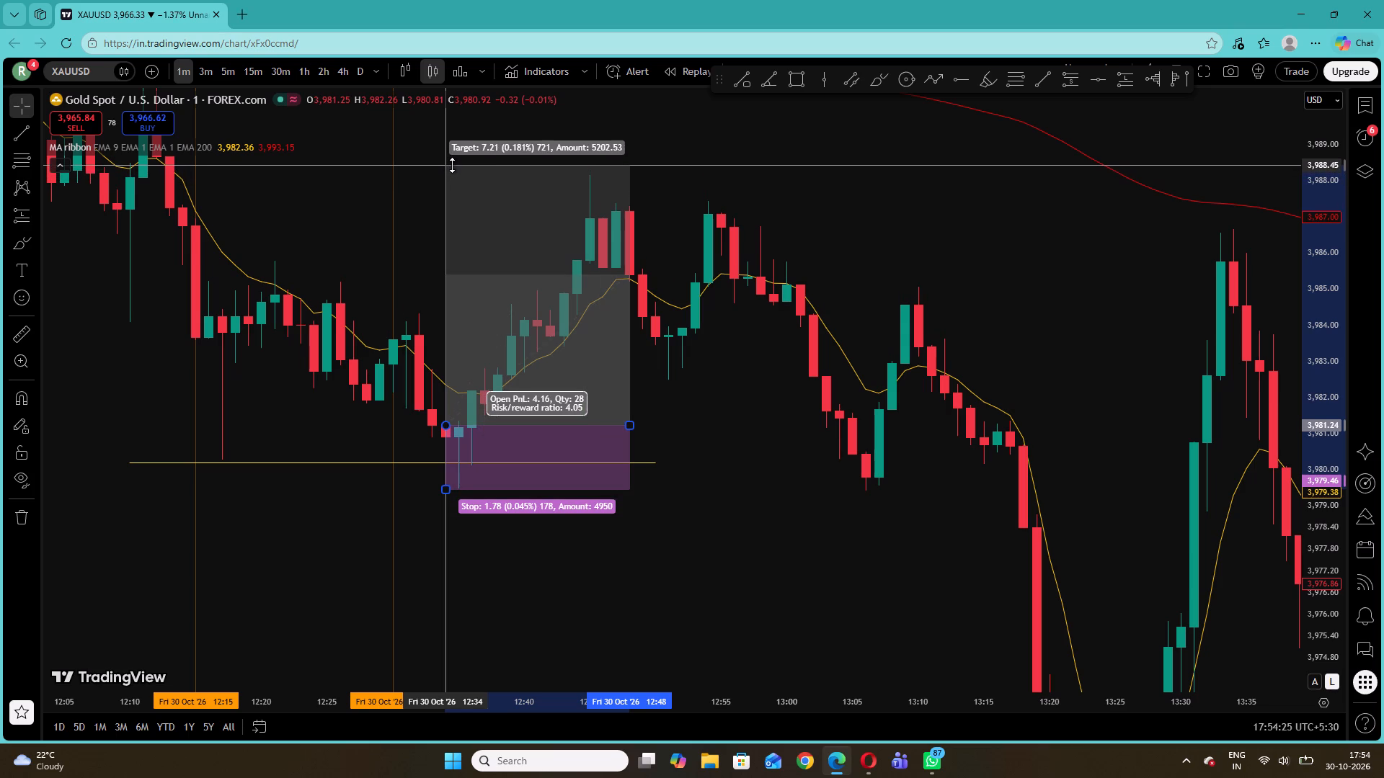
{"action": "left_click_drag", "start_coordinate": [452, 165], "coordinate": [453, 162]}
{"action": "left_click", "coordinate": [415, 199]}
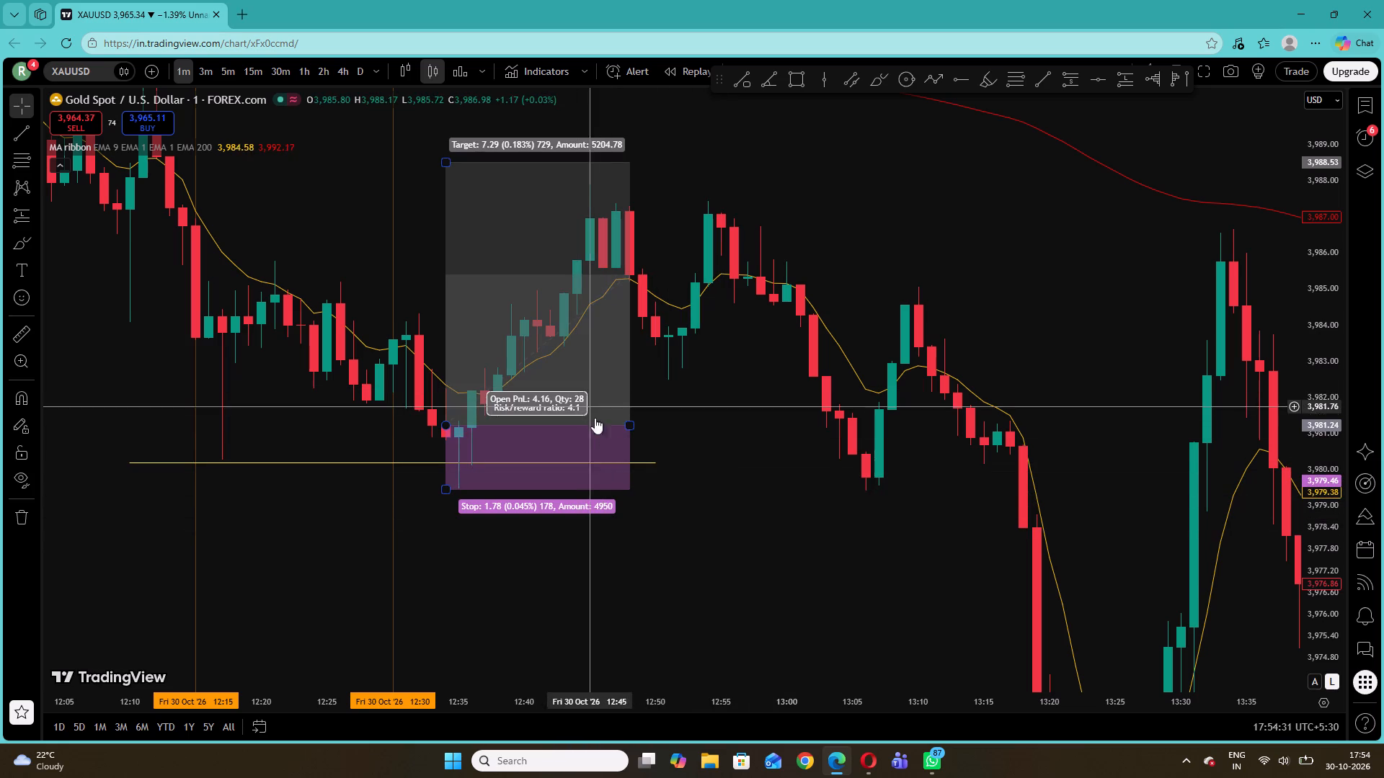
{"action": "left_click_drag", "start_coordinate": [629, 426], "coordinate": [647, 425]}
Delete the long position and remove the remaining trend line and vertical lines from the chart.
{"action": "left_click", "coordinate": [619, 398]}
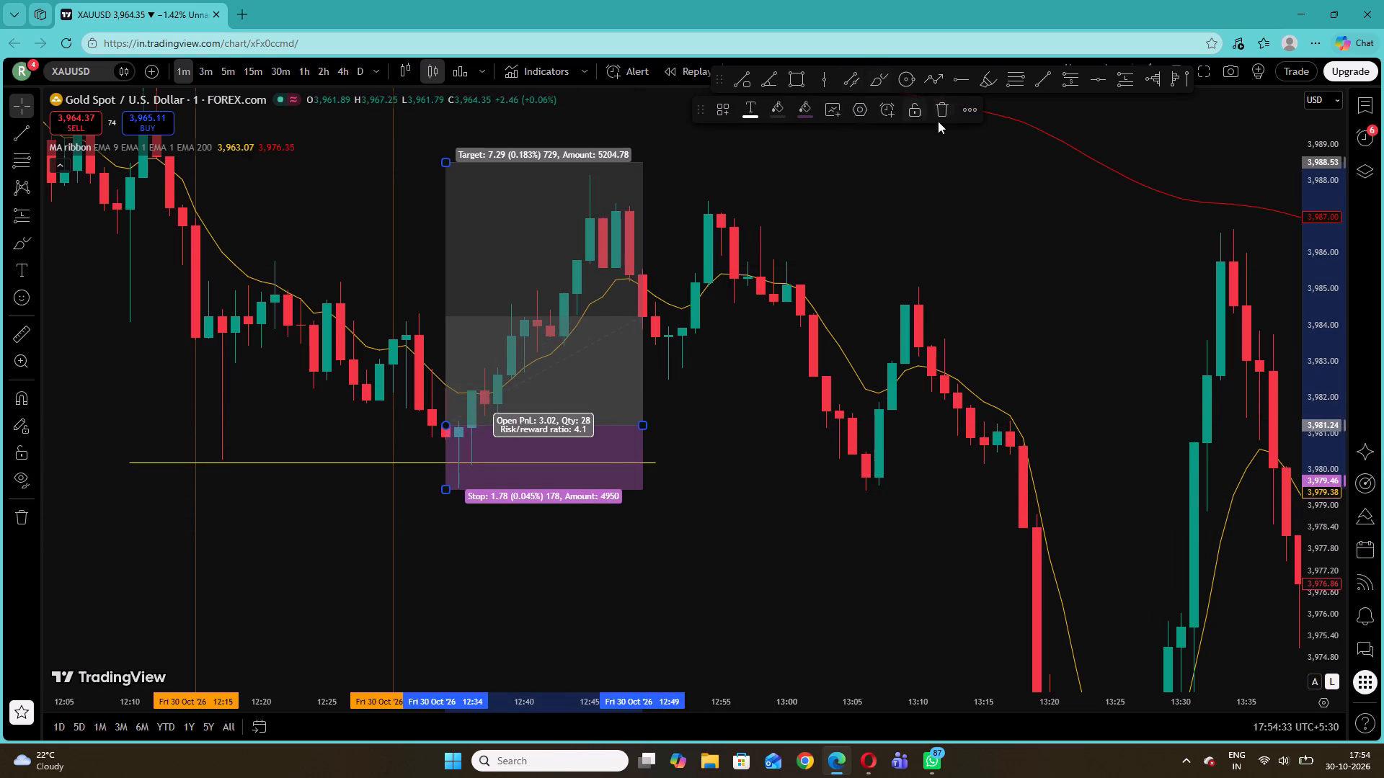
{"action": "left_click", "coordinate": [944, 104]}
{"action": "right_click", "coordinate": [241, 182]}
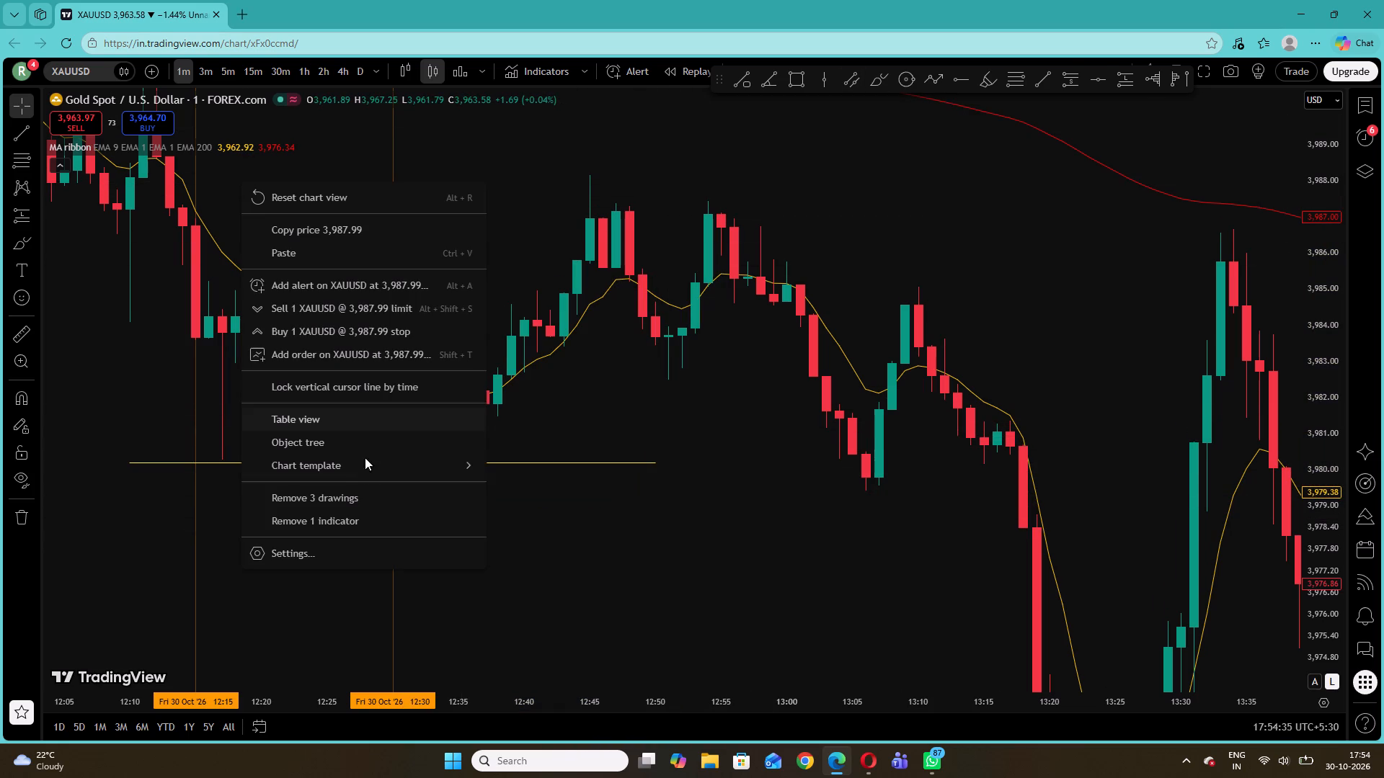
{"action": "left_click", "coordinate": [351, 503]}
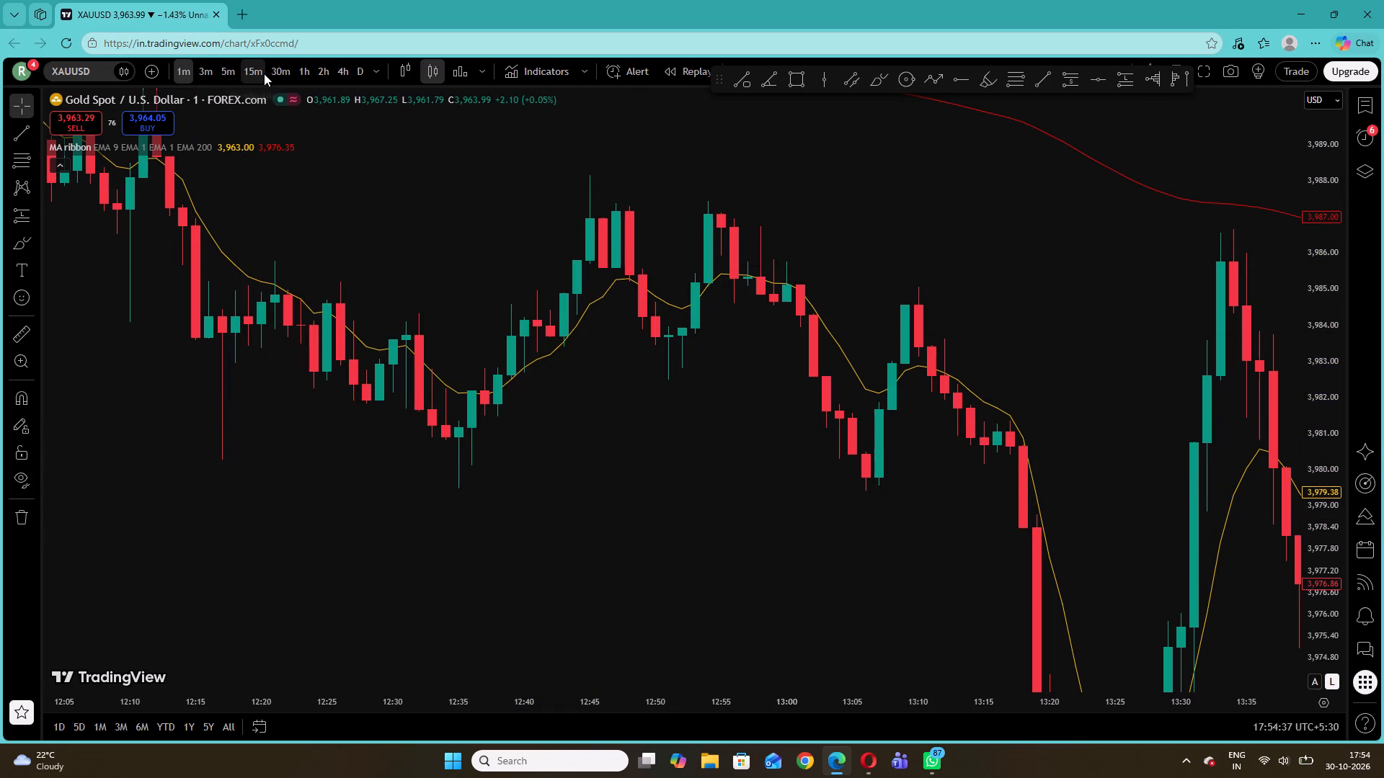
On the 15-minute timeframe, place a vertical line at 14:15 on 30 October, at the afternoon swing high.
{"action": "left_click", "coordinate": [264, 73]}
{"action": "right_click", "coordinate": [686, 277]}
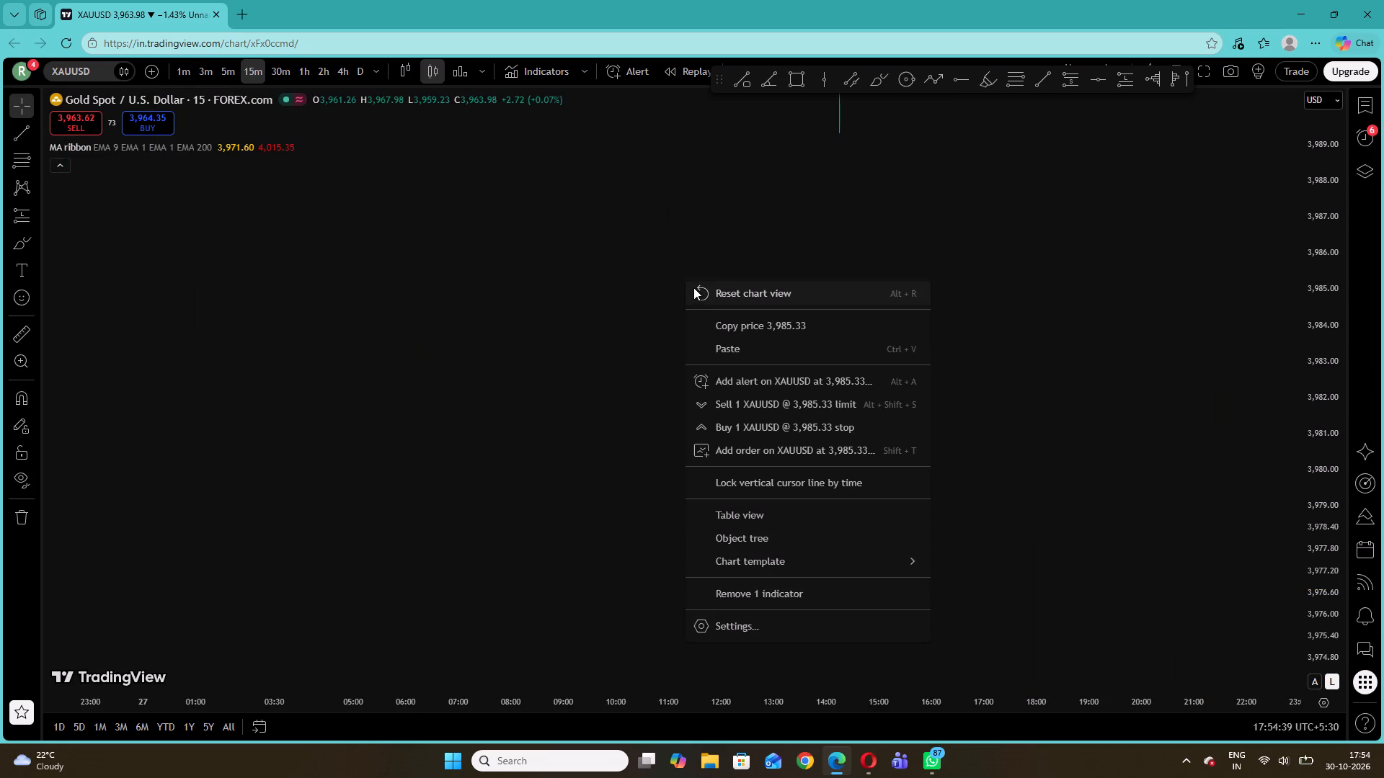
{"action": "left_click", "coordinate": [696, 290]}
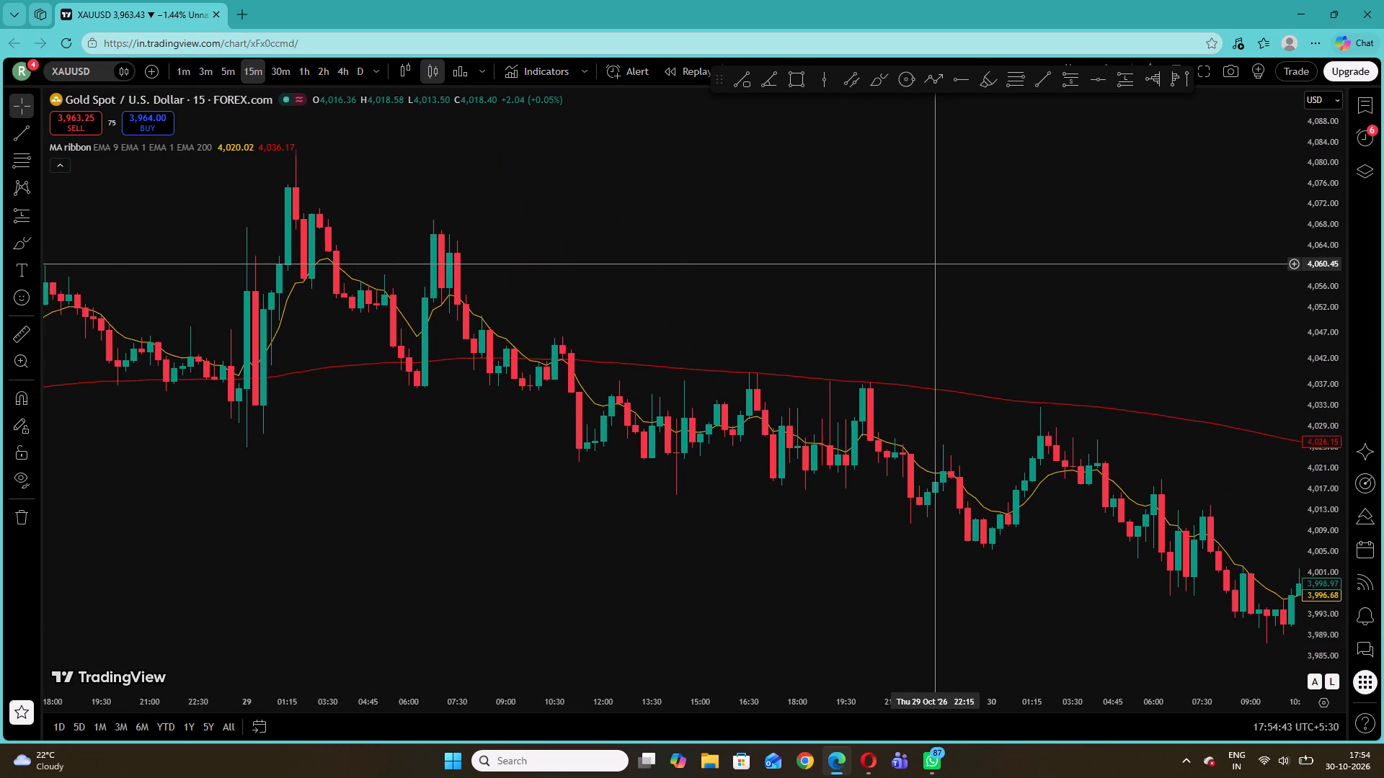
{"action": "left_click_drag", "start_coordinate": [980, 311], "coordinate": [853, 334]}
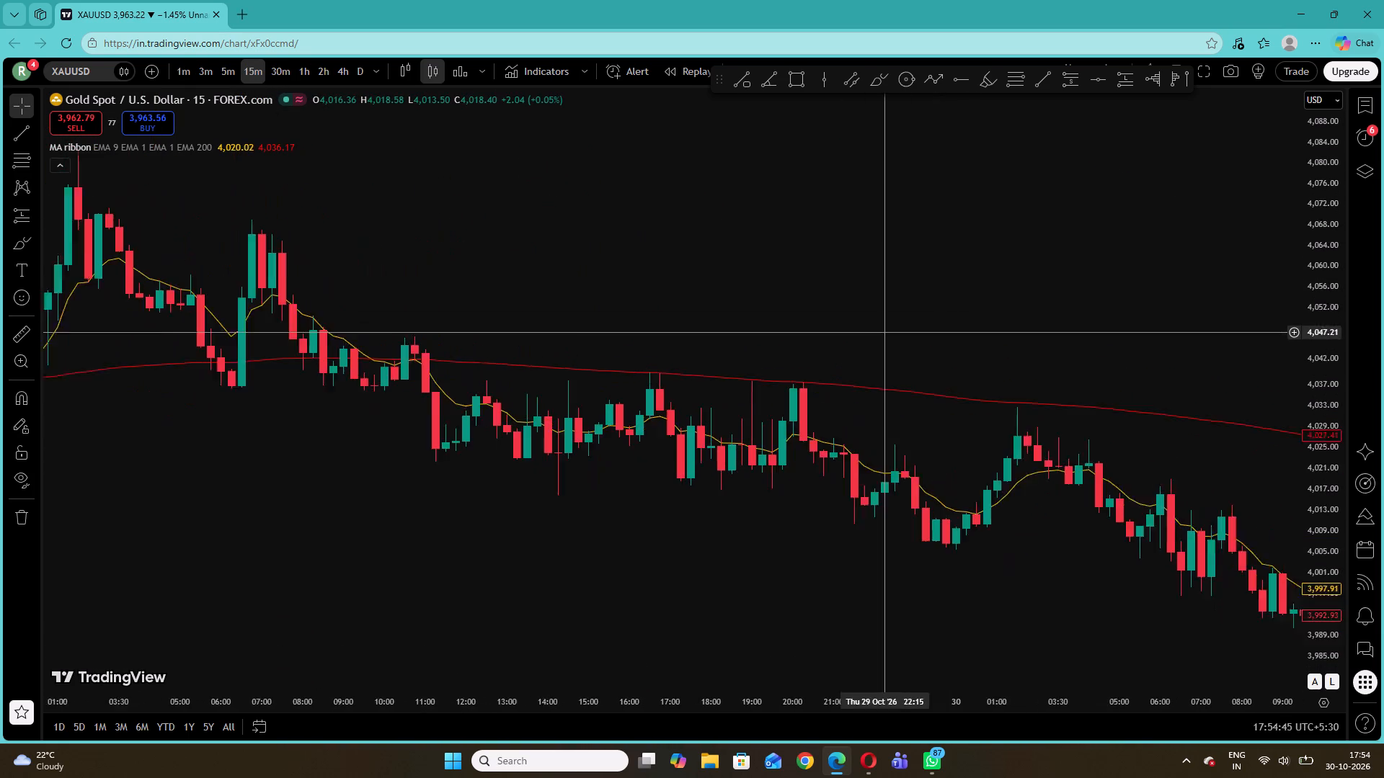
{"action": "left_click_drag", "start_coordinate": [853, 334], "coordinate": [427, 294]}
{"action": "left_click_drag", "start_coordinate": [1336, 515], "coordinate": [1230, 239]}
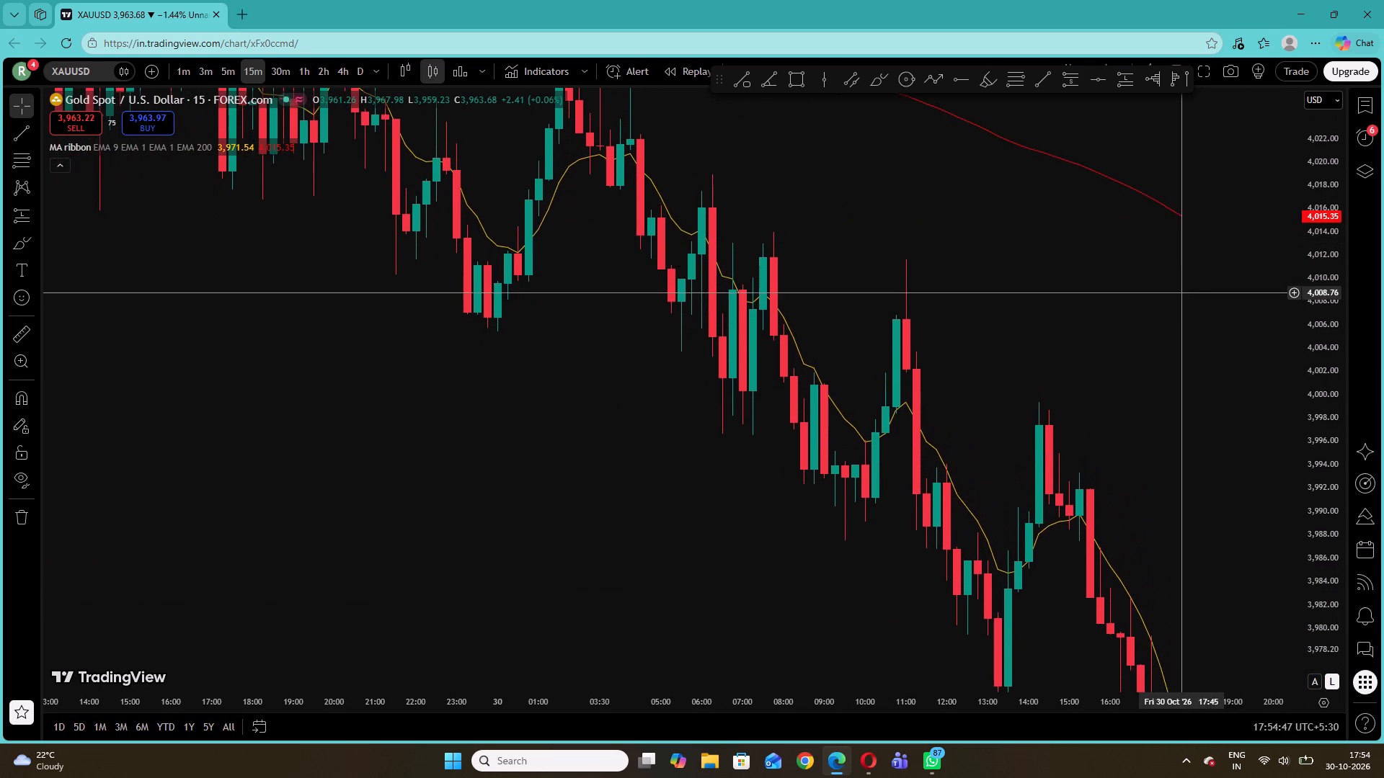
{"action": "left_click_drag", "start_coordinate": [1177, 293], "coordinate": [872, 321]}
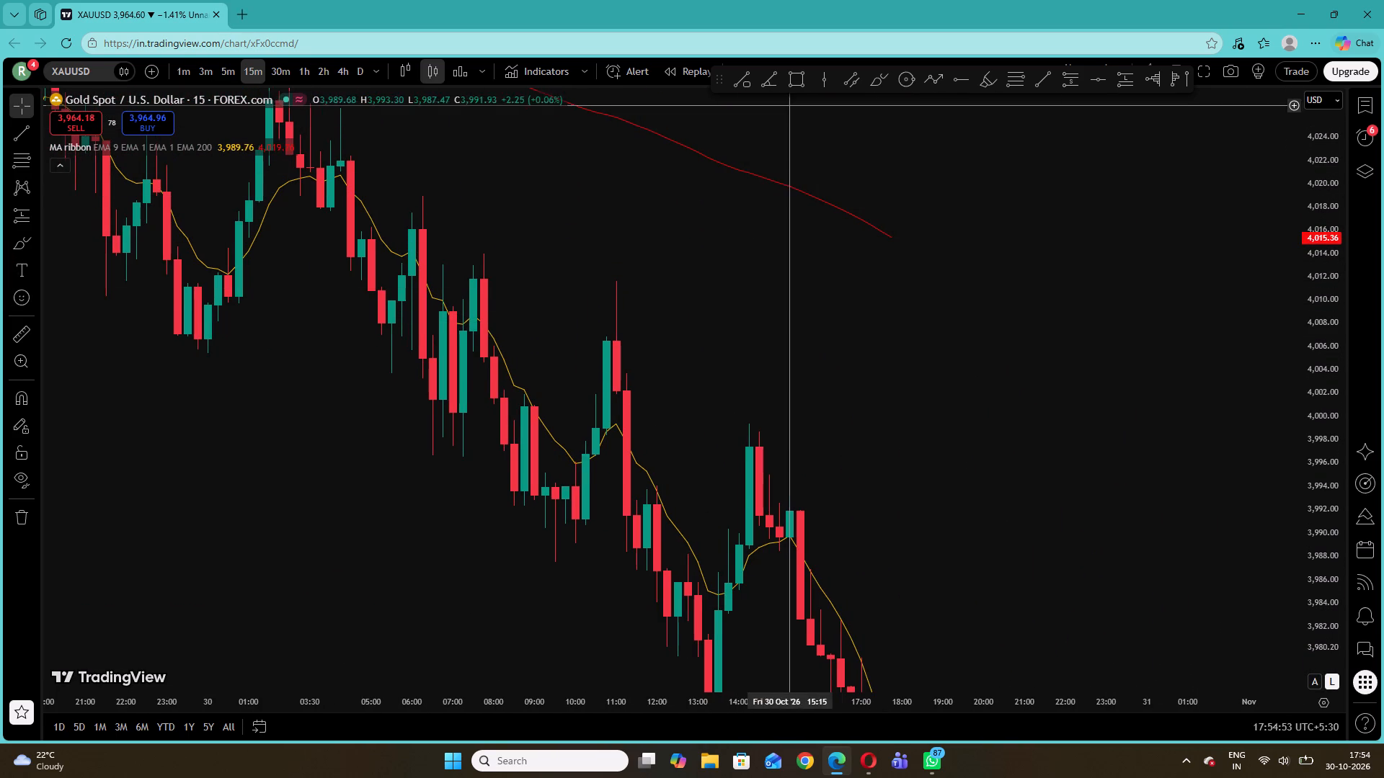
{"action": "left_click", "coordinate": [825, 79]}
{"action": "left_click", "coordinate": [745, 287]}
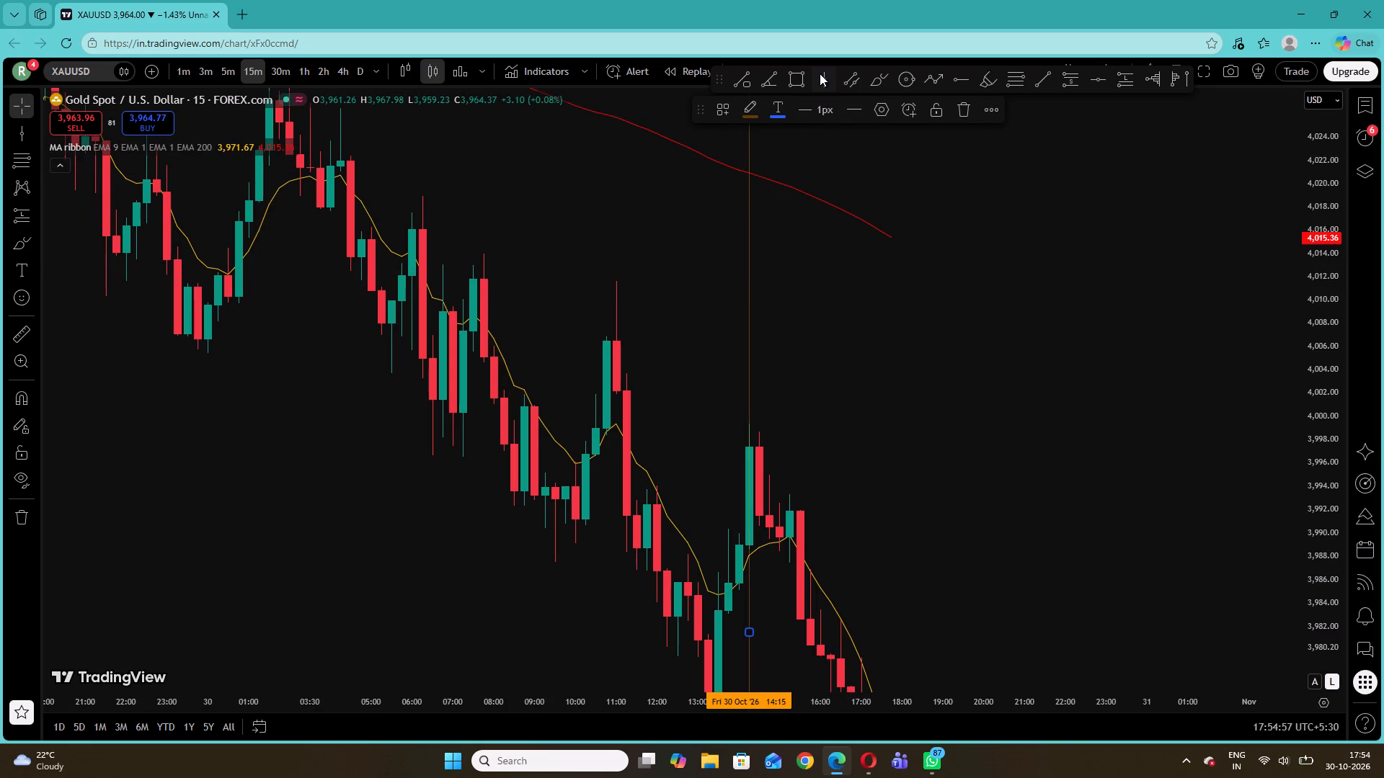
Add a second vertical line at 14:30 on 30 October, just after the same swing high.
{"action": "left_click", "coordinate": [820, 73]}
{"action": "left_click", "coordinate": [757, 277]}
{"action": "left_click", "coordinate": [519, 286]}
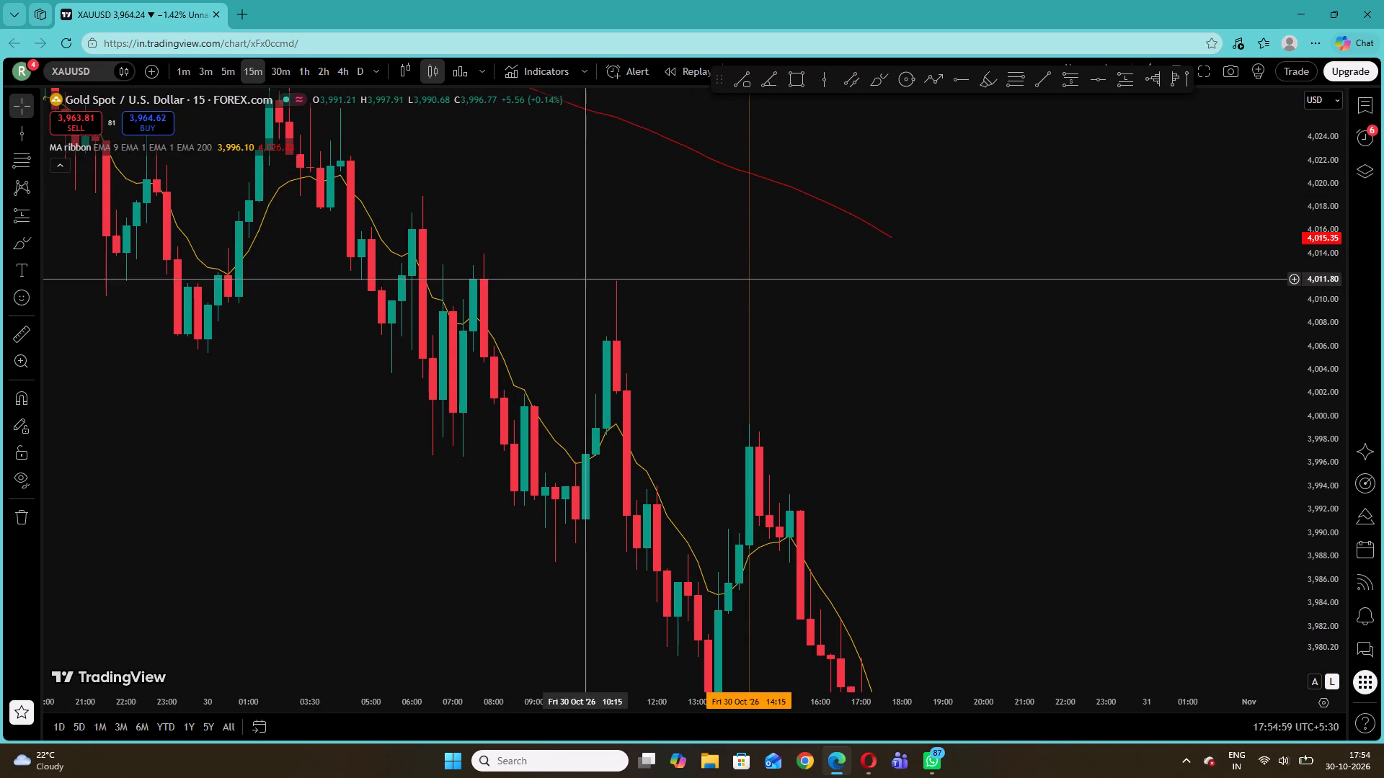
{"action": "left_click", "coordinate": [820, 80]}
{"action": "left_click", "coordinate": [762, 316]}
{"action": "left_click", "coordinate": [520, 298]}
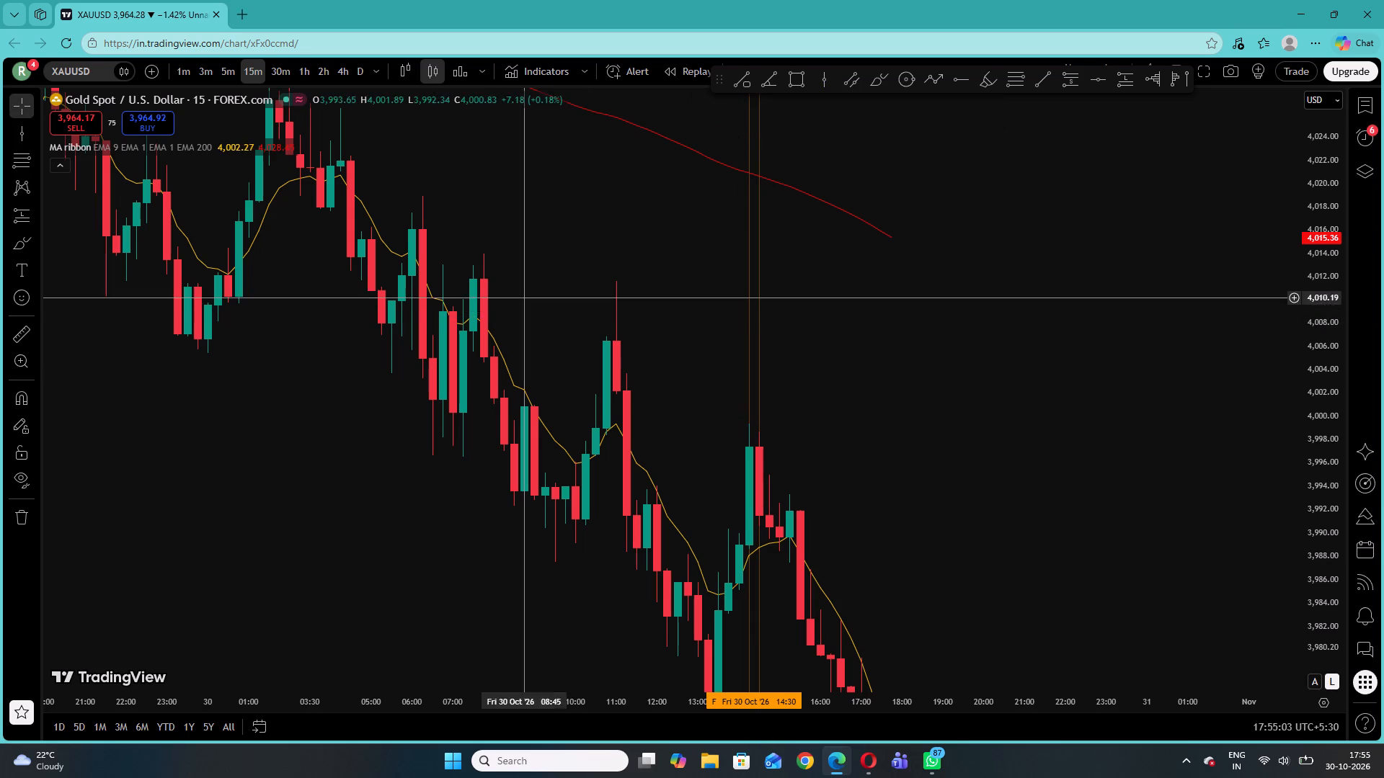
Examine the price action around the marked 14:15 to 14:30 zone on the 5-minute and 1-minute timeframes.
{"action": "left_click", "coordinate": [231, 76]}
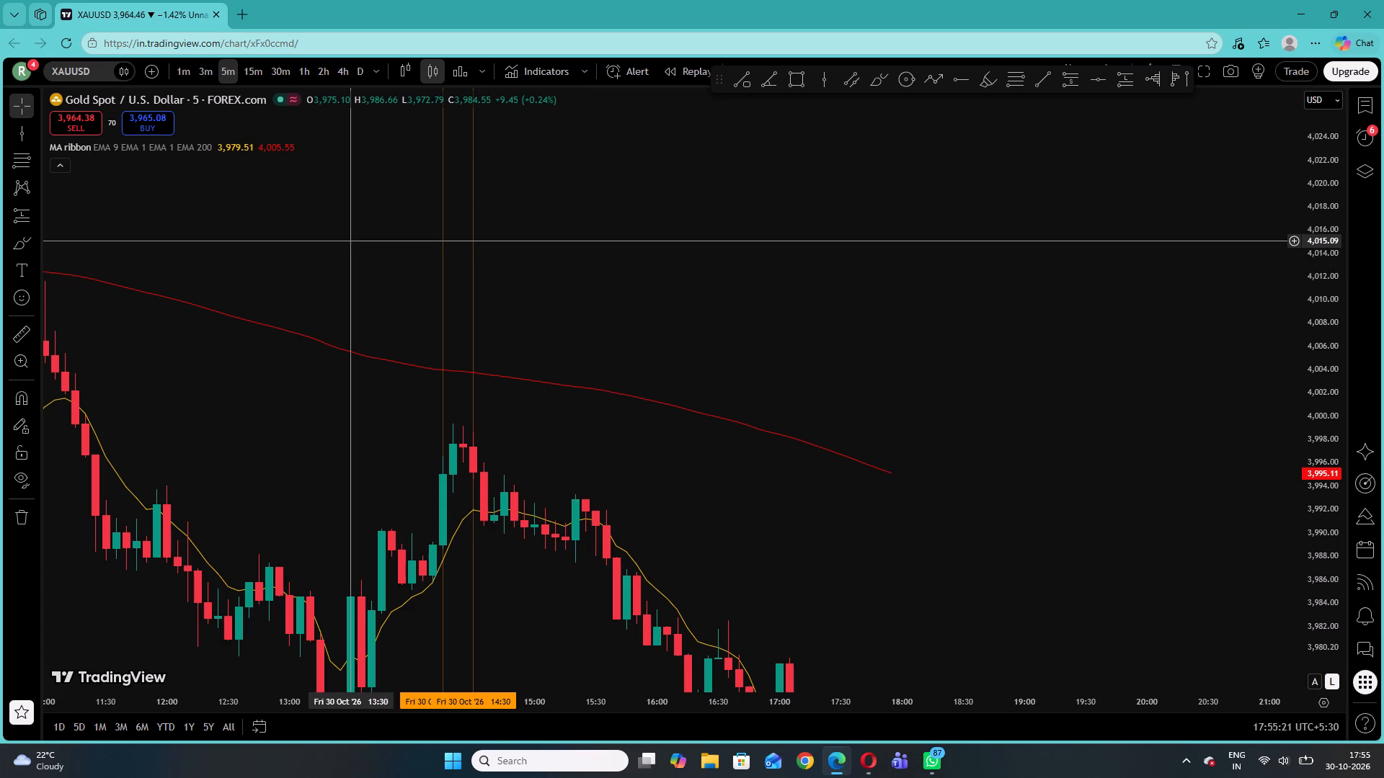
{"action": "left_click", "coordinate": [185, 69]}
{"action": "right_click_drag", "start_coordinate": [451, 233], "coordinate": [463, 247]}
{"action": "left_click", "coordinate": [492, 264]}
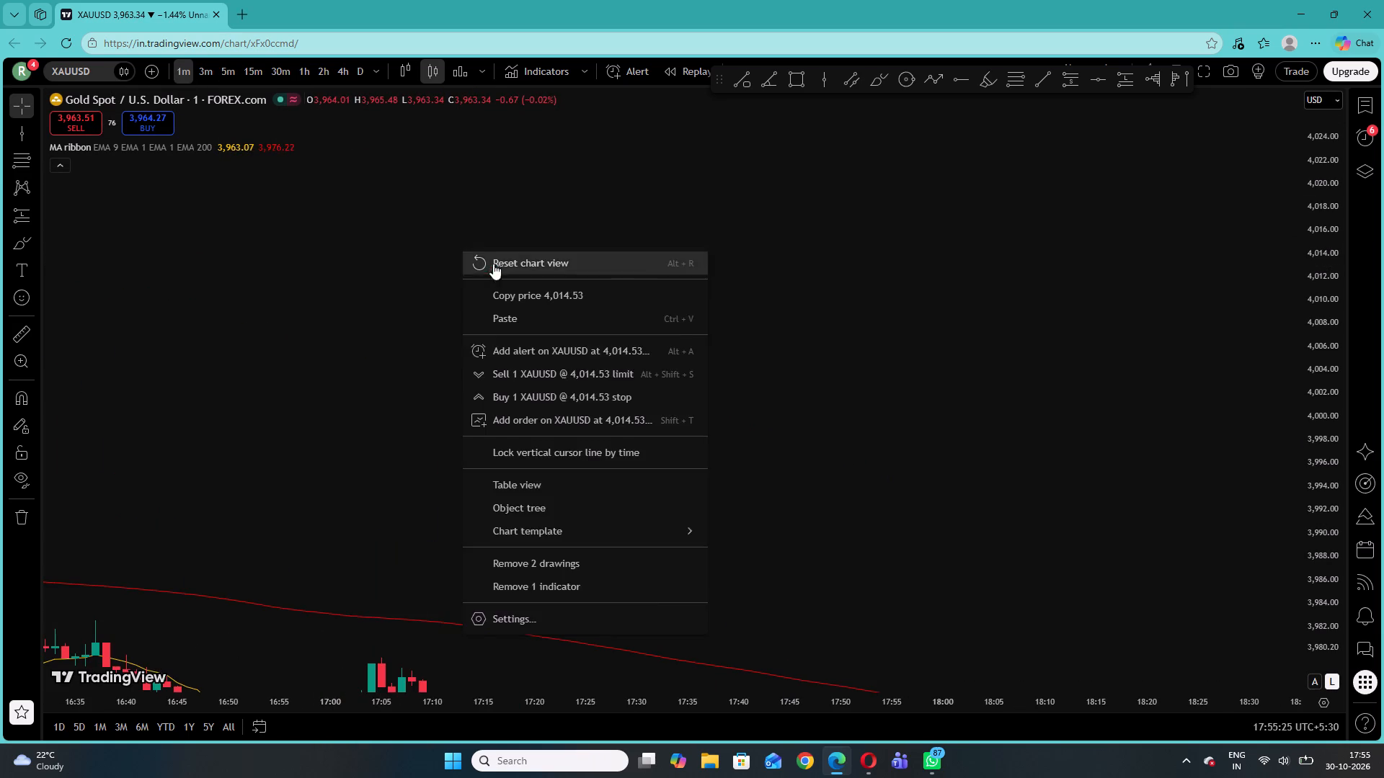
{"action": "left_click_drag", "start_coordinate": [1318, 351], "coordinate": [1314, 386]}
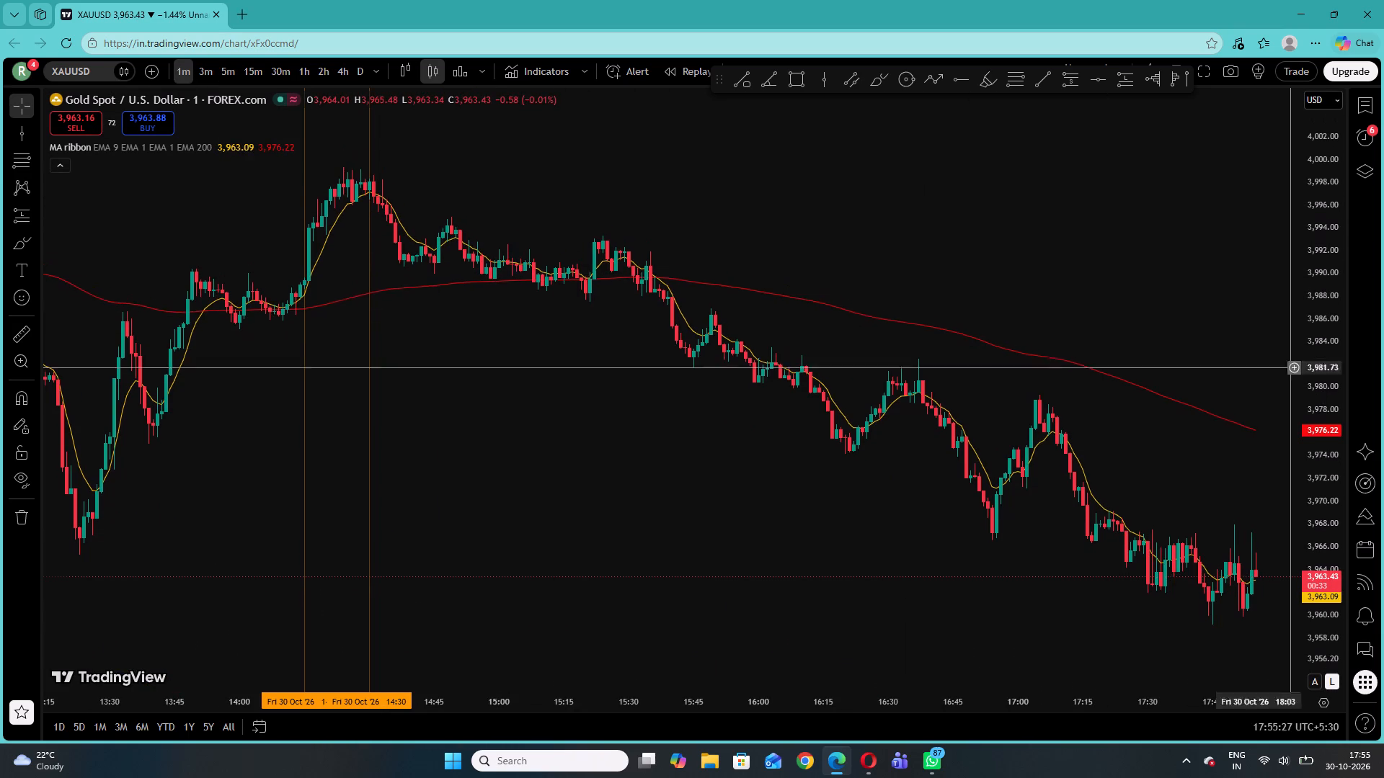
{"action": "left_click_drag", "start_coordinate": [604, 196], "coordinate": [792, 468]}
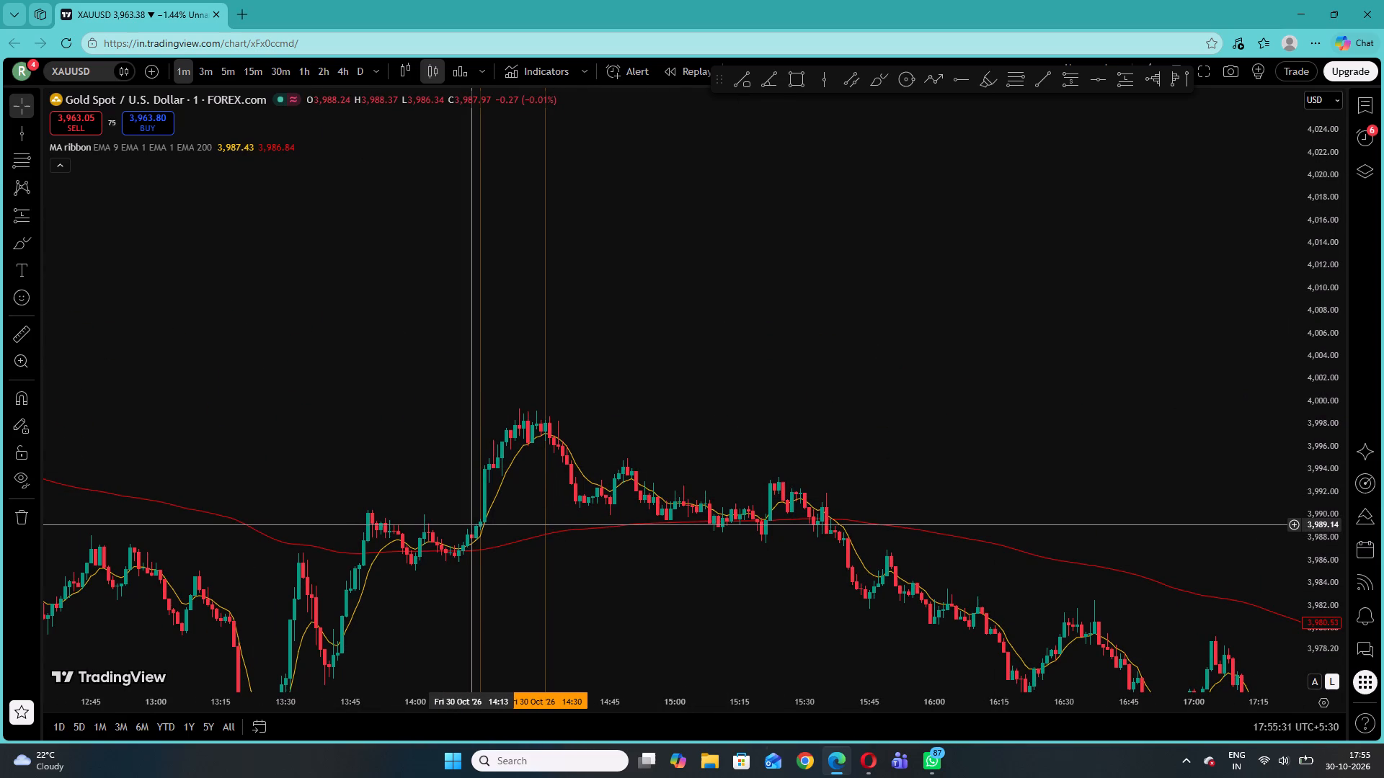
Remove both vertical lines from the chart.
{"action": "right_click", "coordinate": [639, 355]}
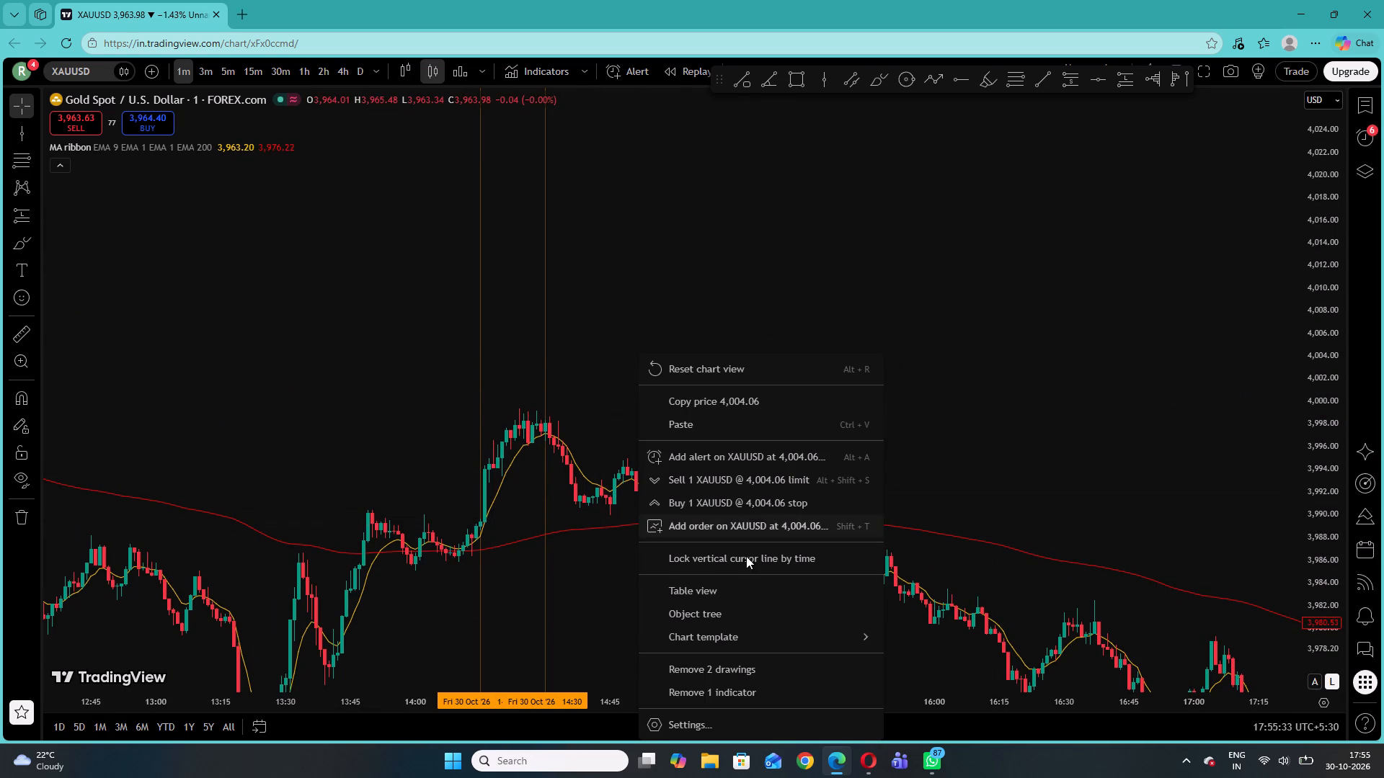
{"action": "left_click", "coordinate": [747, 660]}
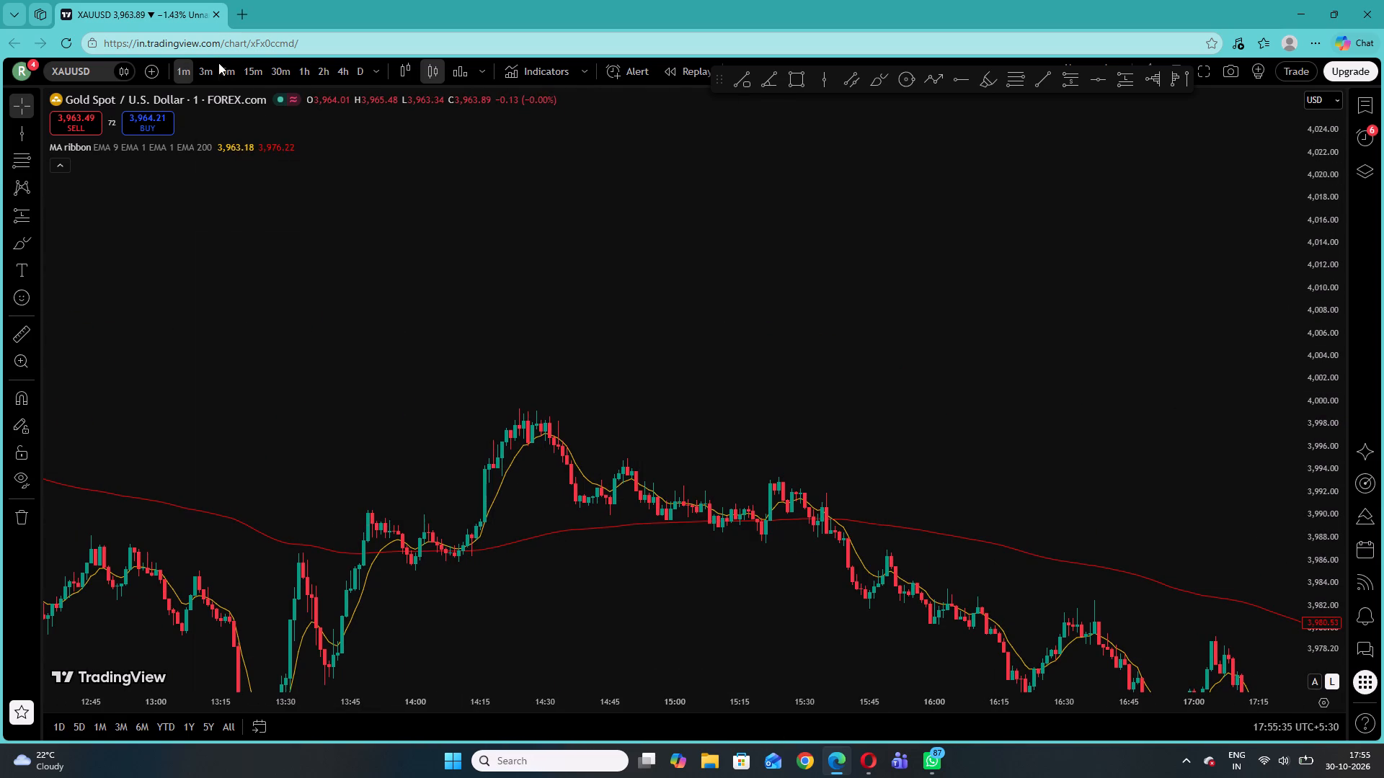
Return to the 15-minute timeframe and reset the chart view to show the recent downtrend.
{"action": "left_click", "coordinate": [223, 68]}
{"action": "left_click", "coordinate": [258, 68]}
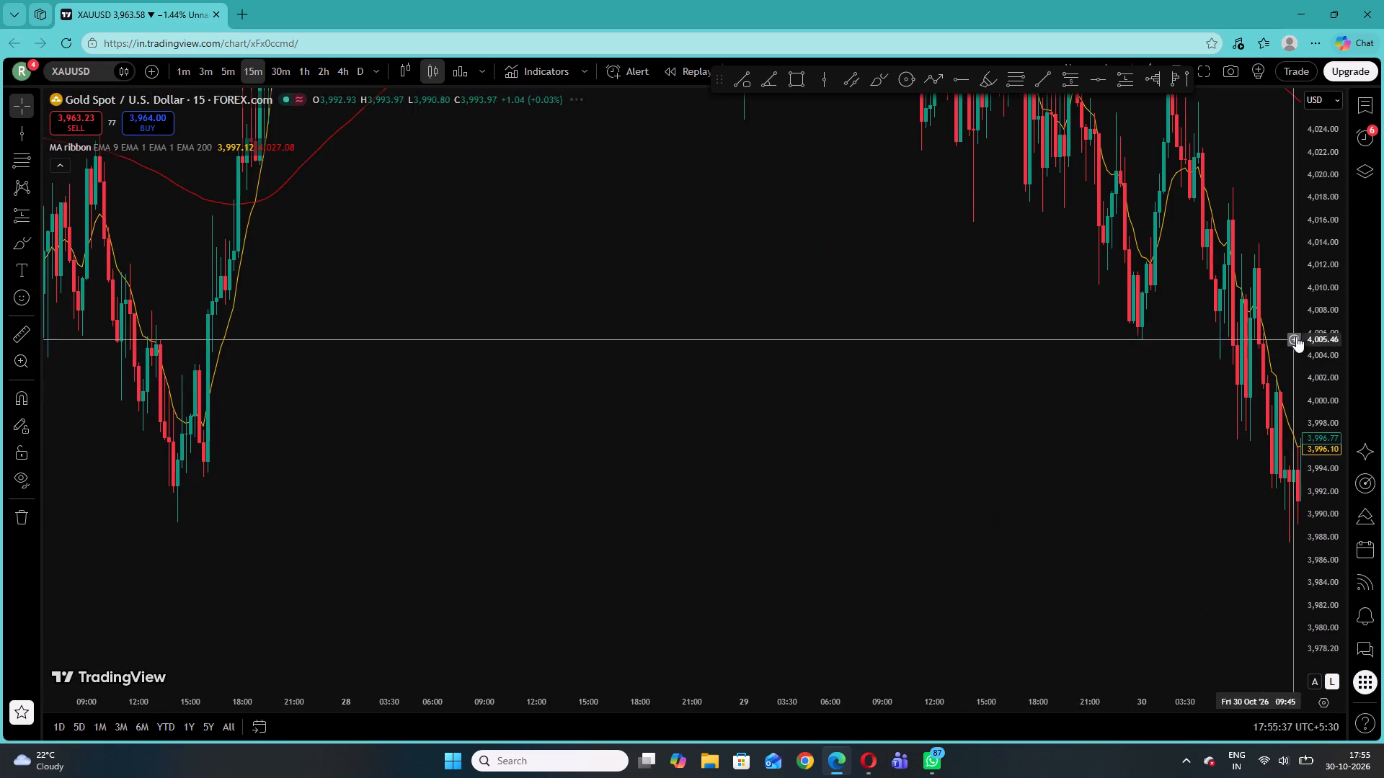
{"action": "left_click_drag", "start_coordinate": [1305, 305], "coordinate": [1284, 391]}
{"action": "right_click", "coordinate": [774, 315]}
{"action": "left_click", "coordinate": [806, 324]}
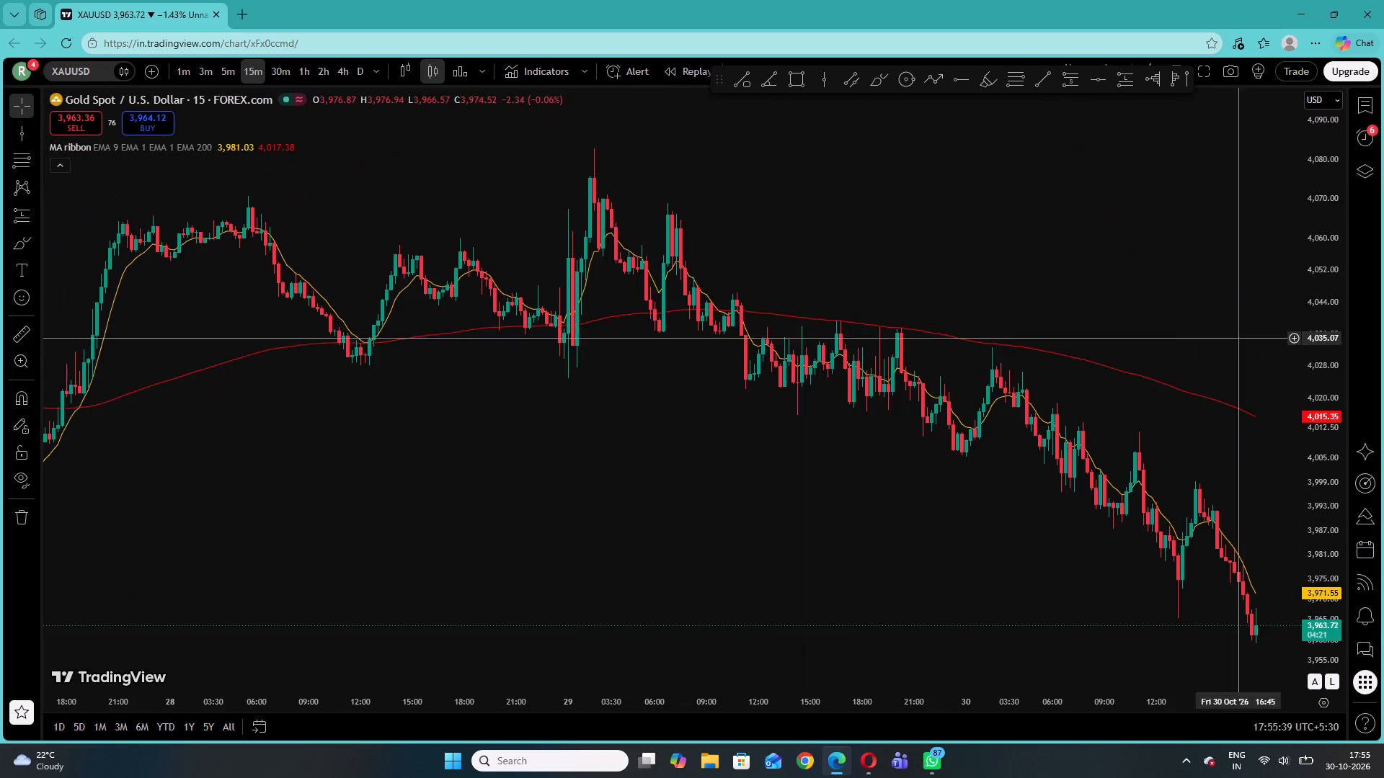
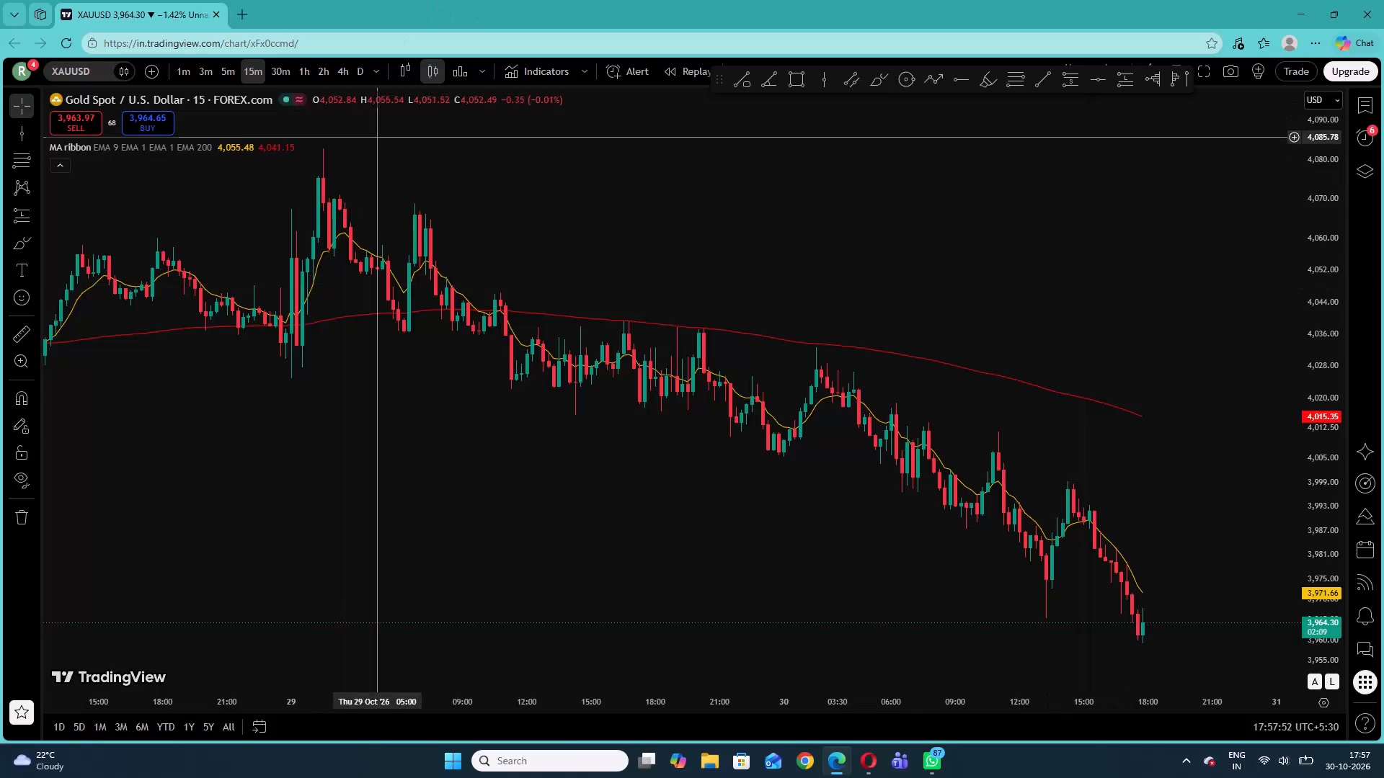
Switch the XAUUSD chart to the 5-minute timeframe to view the recent downtrend in finer detail.
{"action": "left_click", "coordinate": [226, 69]}
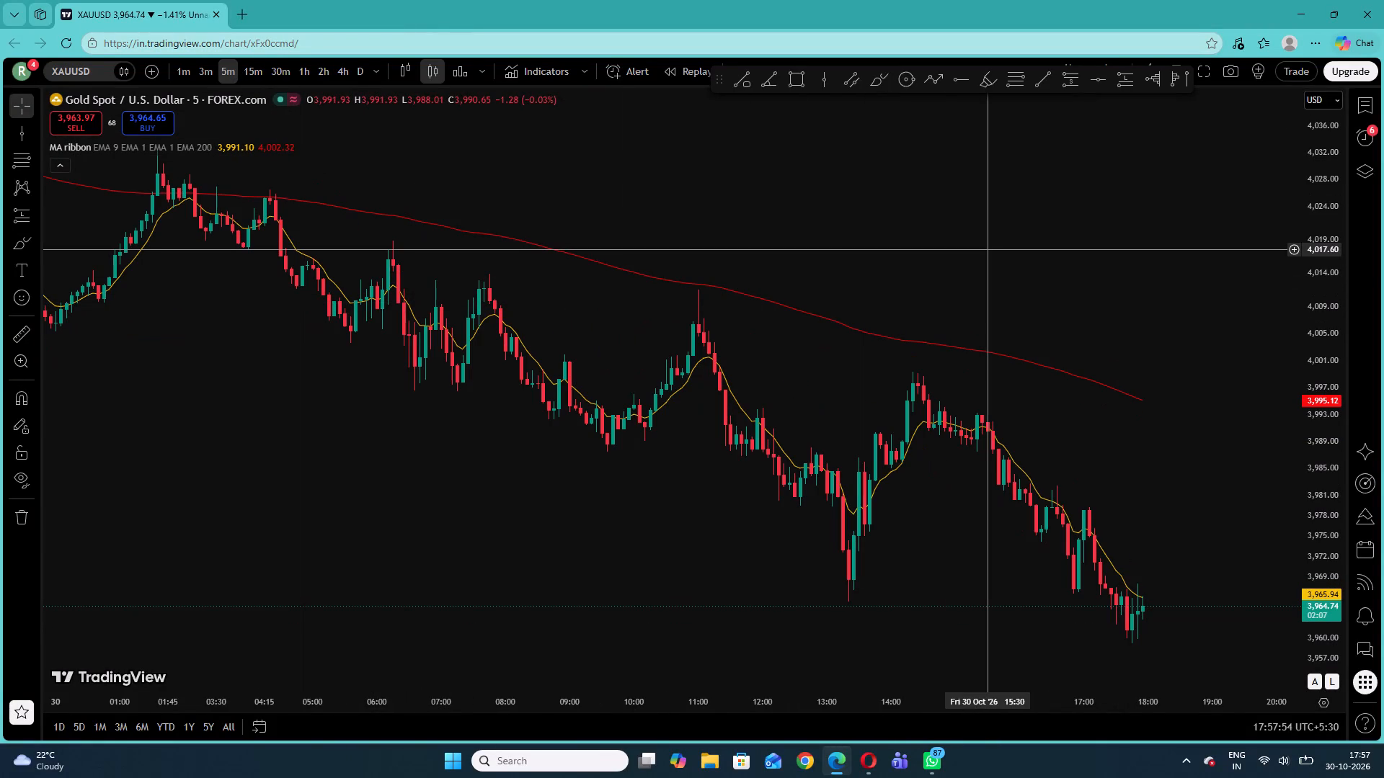
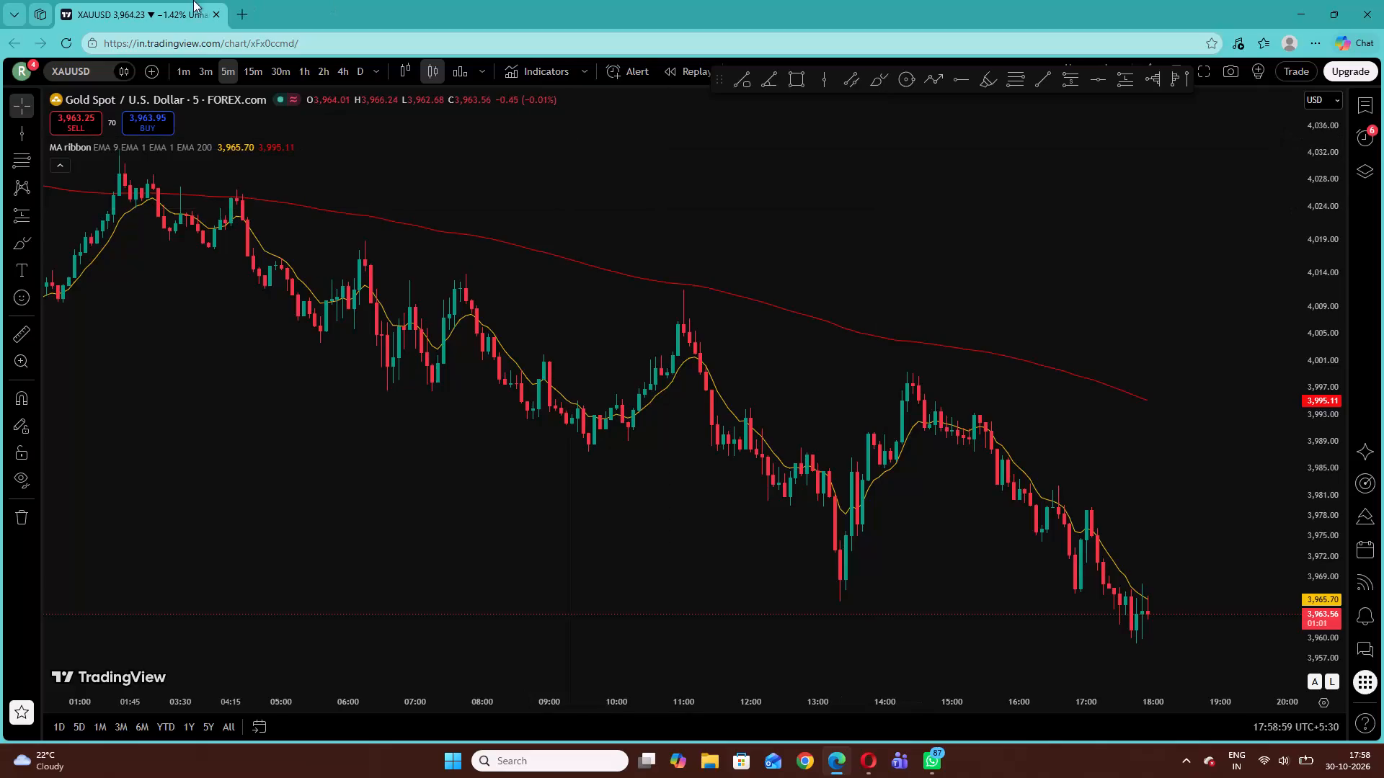
Open YouTube in a new browser tab and open the Perfect Traderz Live stream on gold and crypto analysis, 30 October, Day 74.
{"action": "left_click", "coordinate": [246, 5]}
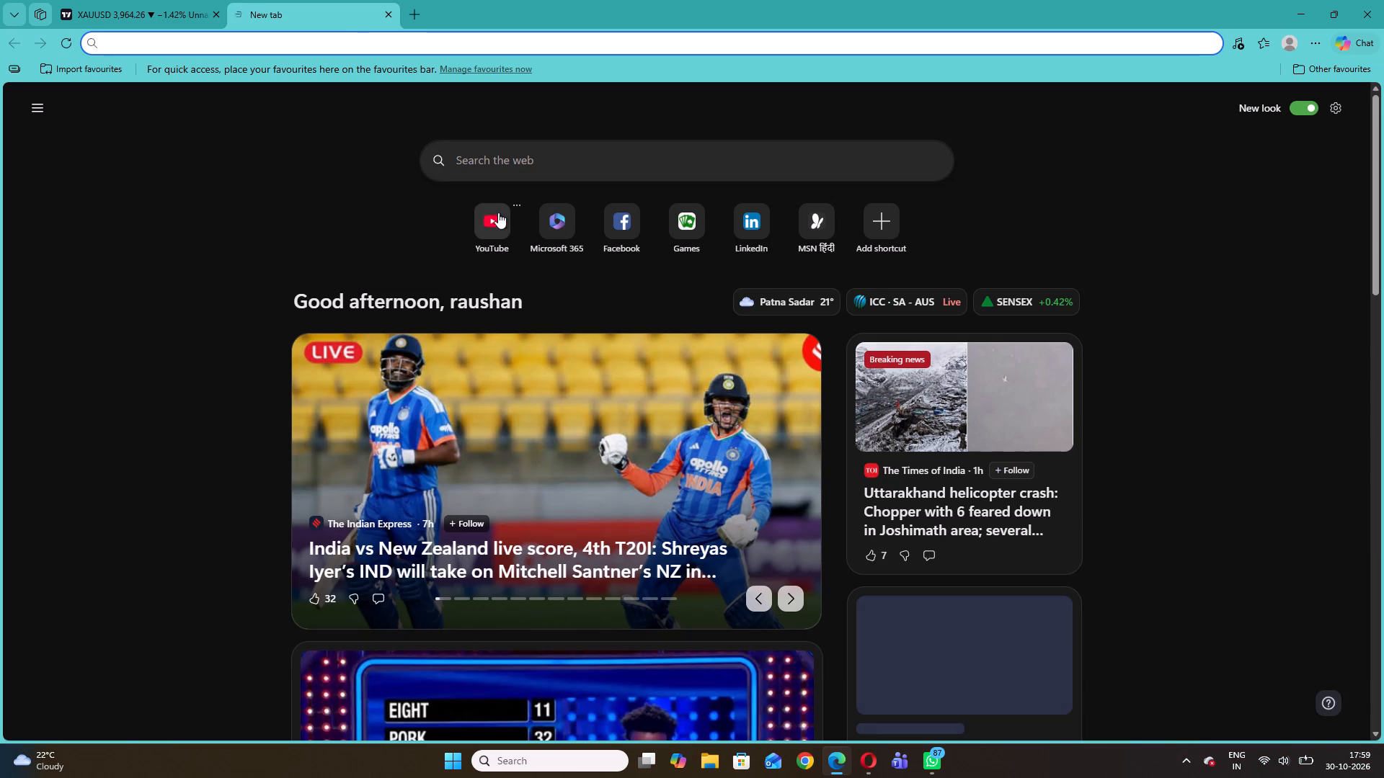
{"action": "left_click", "coordinate": [495, 213]}
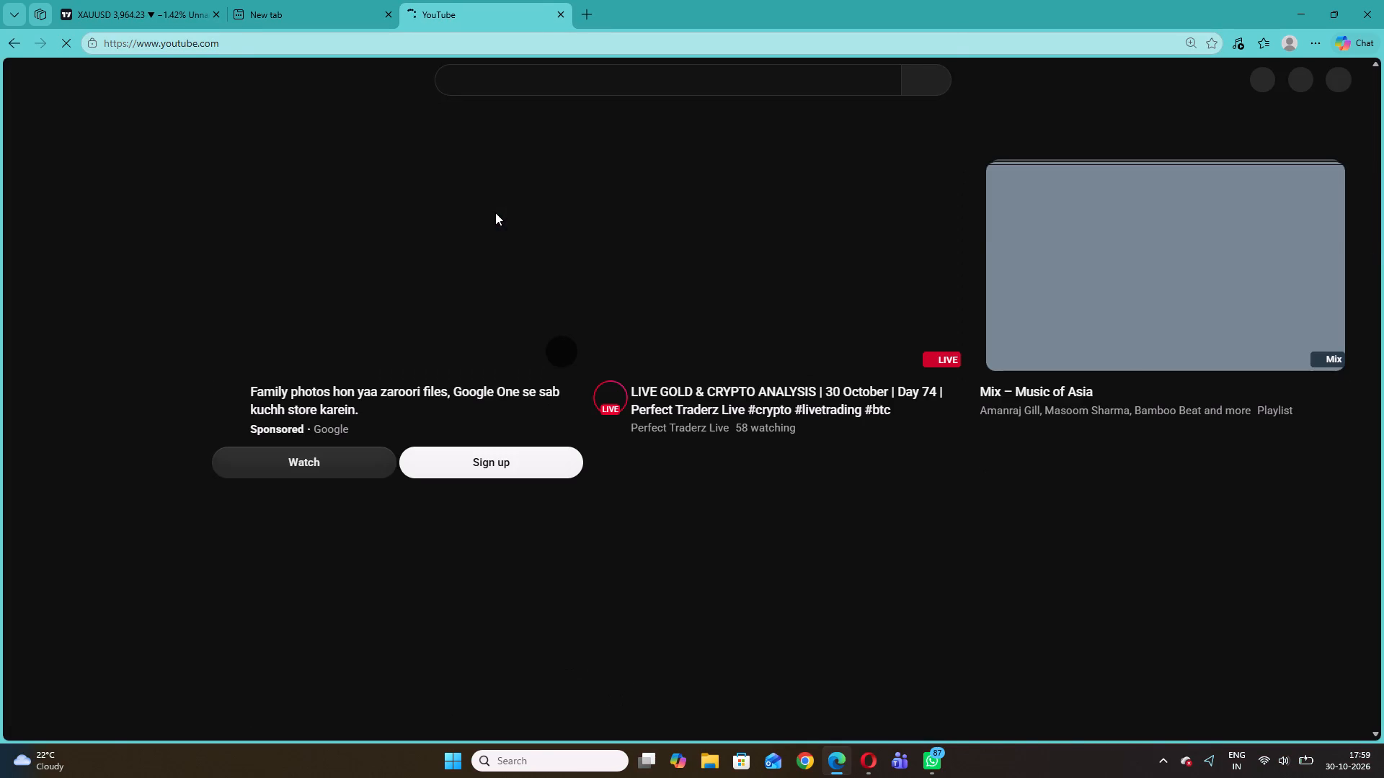
{"action": "left_click", "coordinate": [699, 292]}
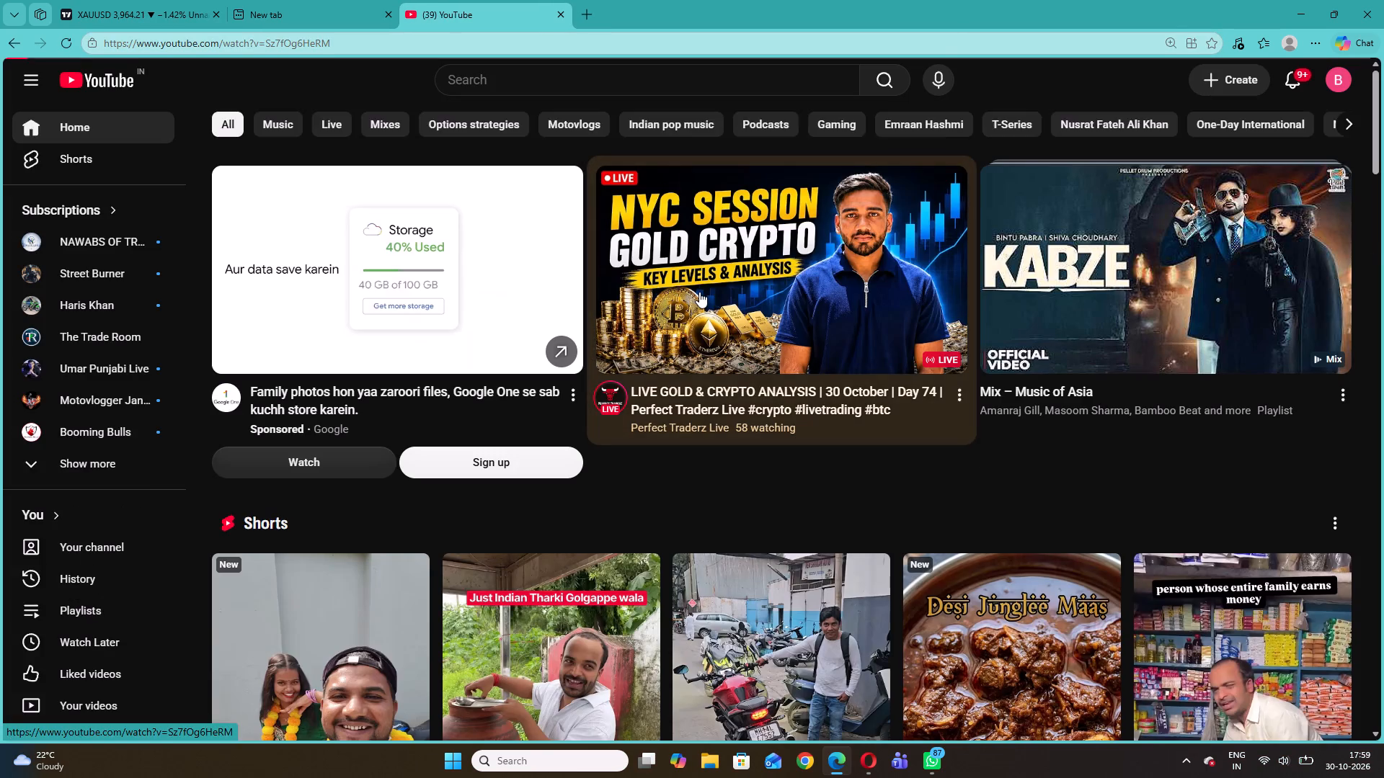
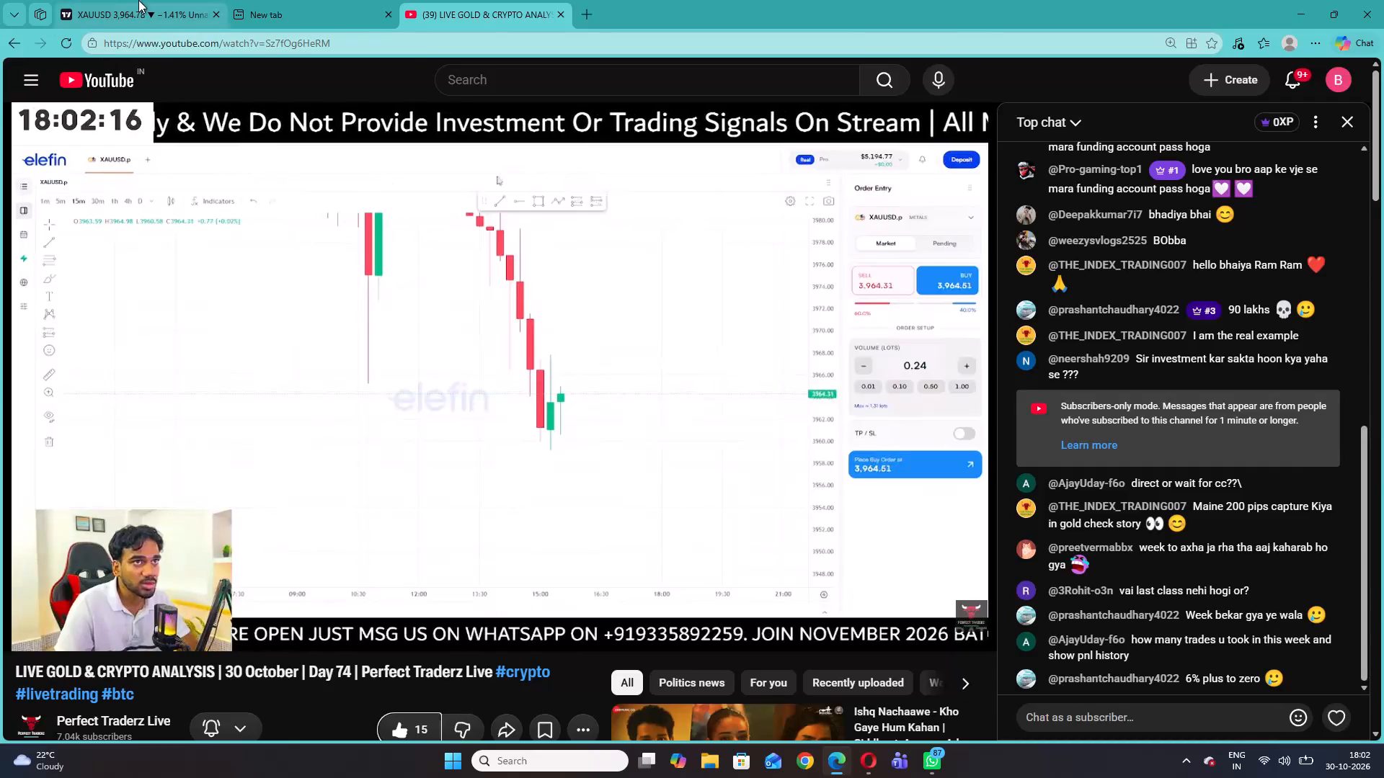
Return to the XAUUSD chart and examine the downtrend against EMA 9 and EMA 200 on the 5-minute and 15-minute timeframes.
{"action": "left_click", "coordinate": [138, 0]}
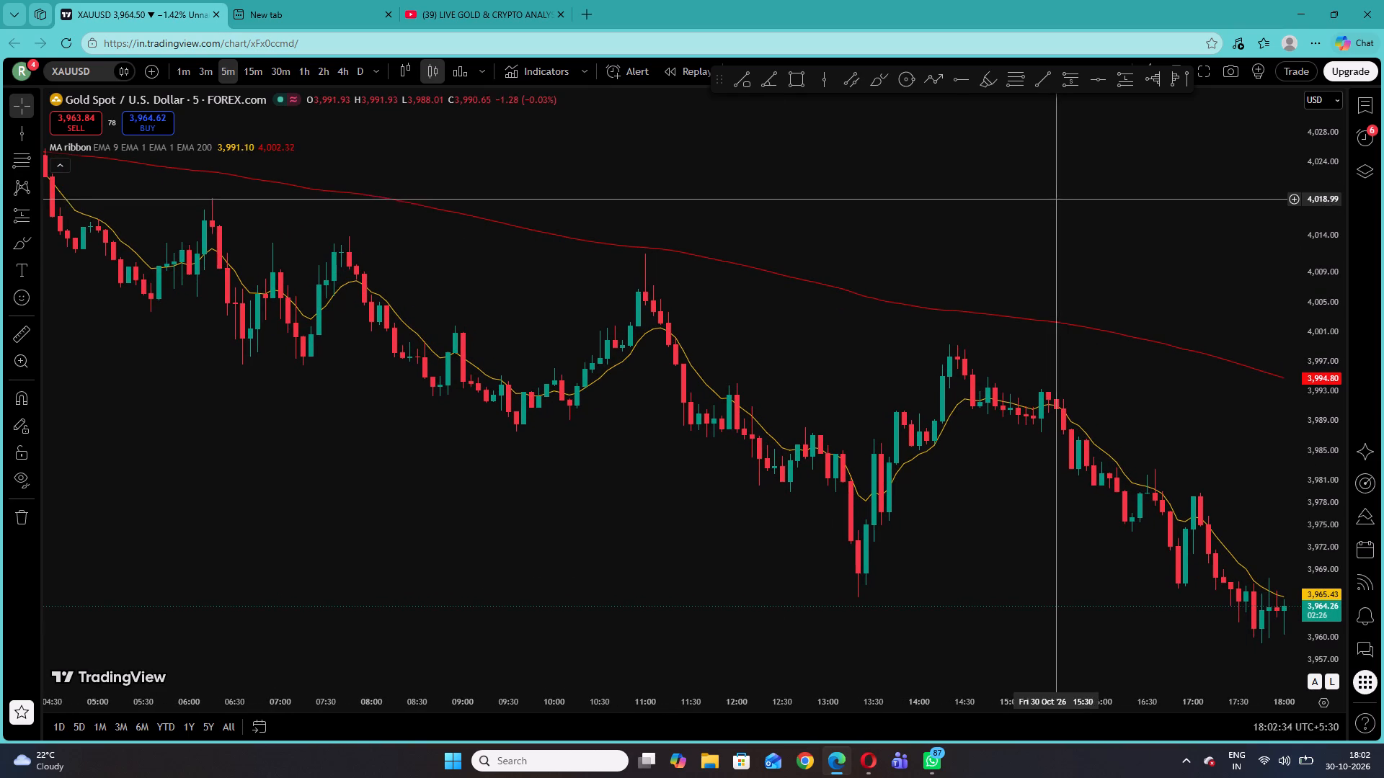
{"action": "left_click_drag", "start_coordinate": [1321, 285], "coordinate": [1322, 318]}
{"action": "left_click_drag", "start_coordinate": [1166, 294], "coordinate": [980, 260]}
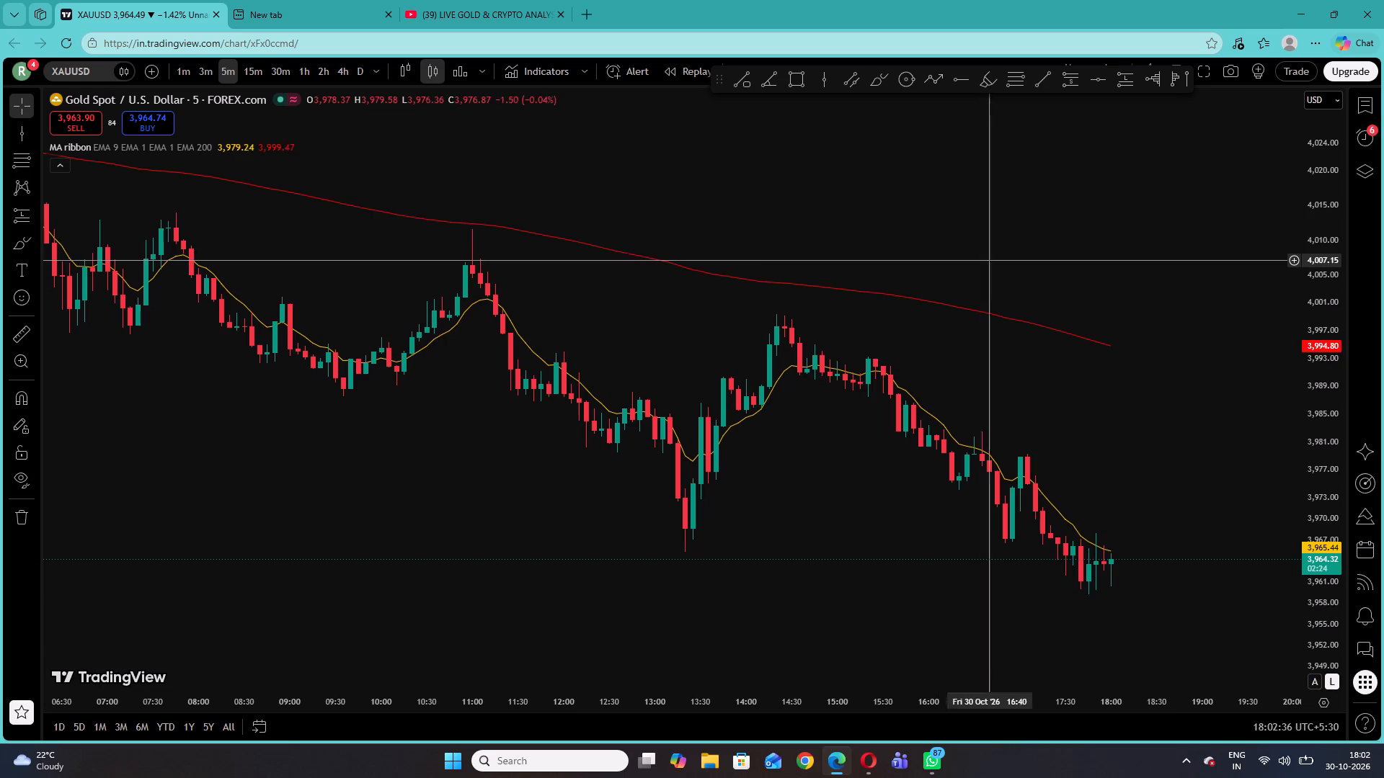
{"action": "left_click_drag", "start_coordinate": [1077, 324], "coordinate": [1014, 280]}
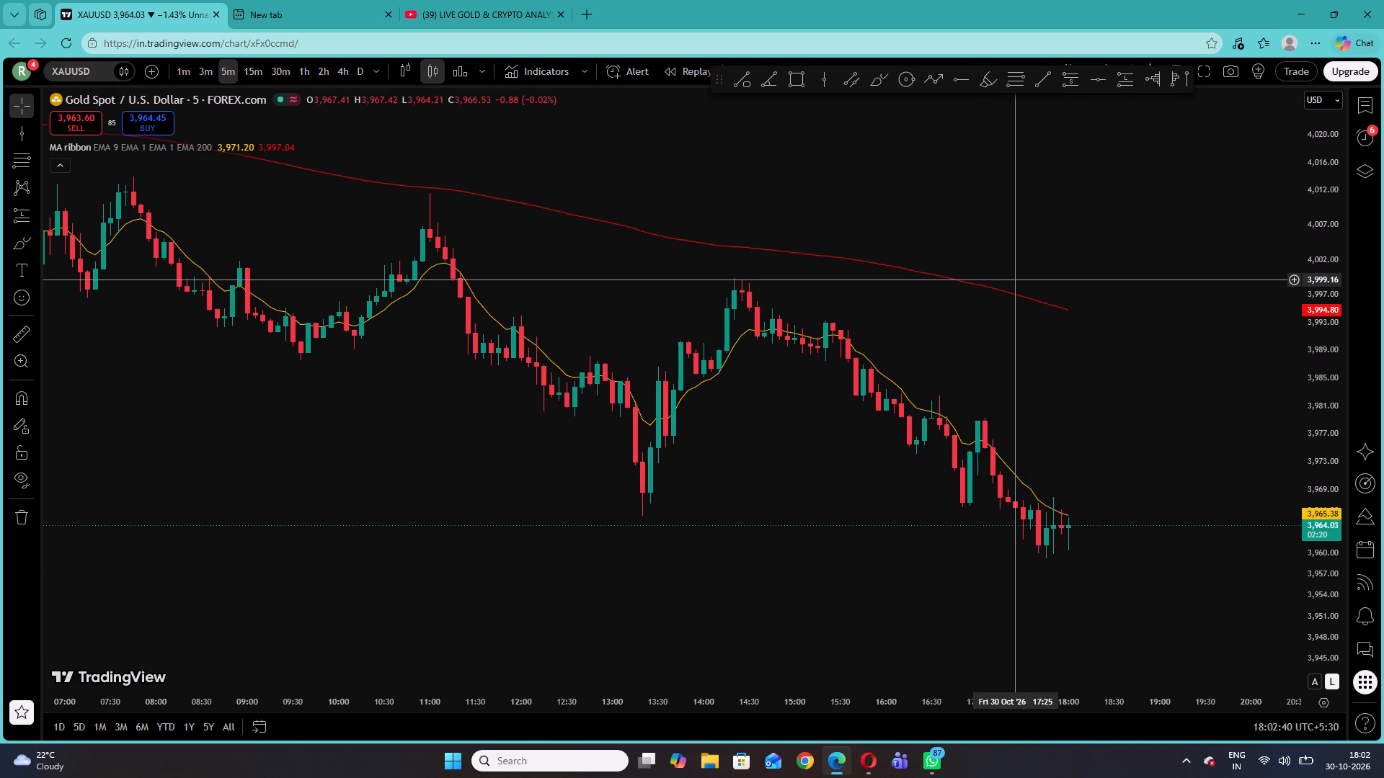
{"action": "left_click", "coordinate": [263, 66]}
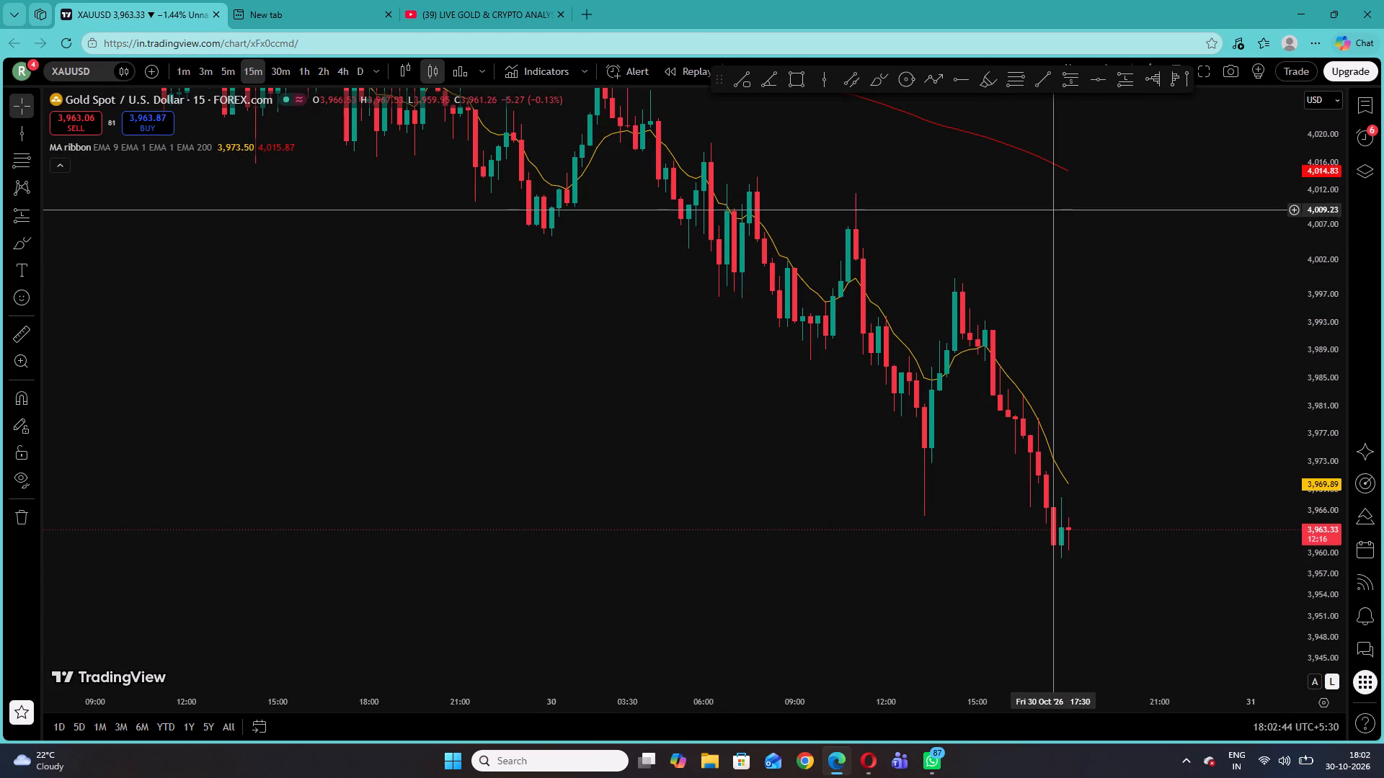
{"action": "left_click_drag", "start_coordinate": [1047, 206], "coordinate": [940, 369]}
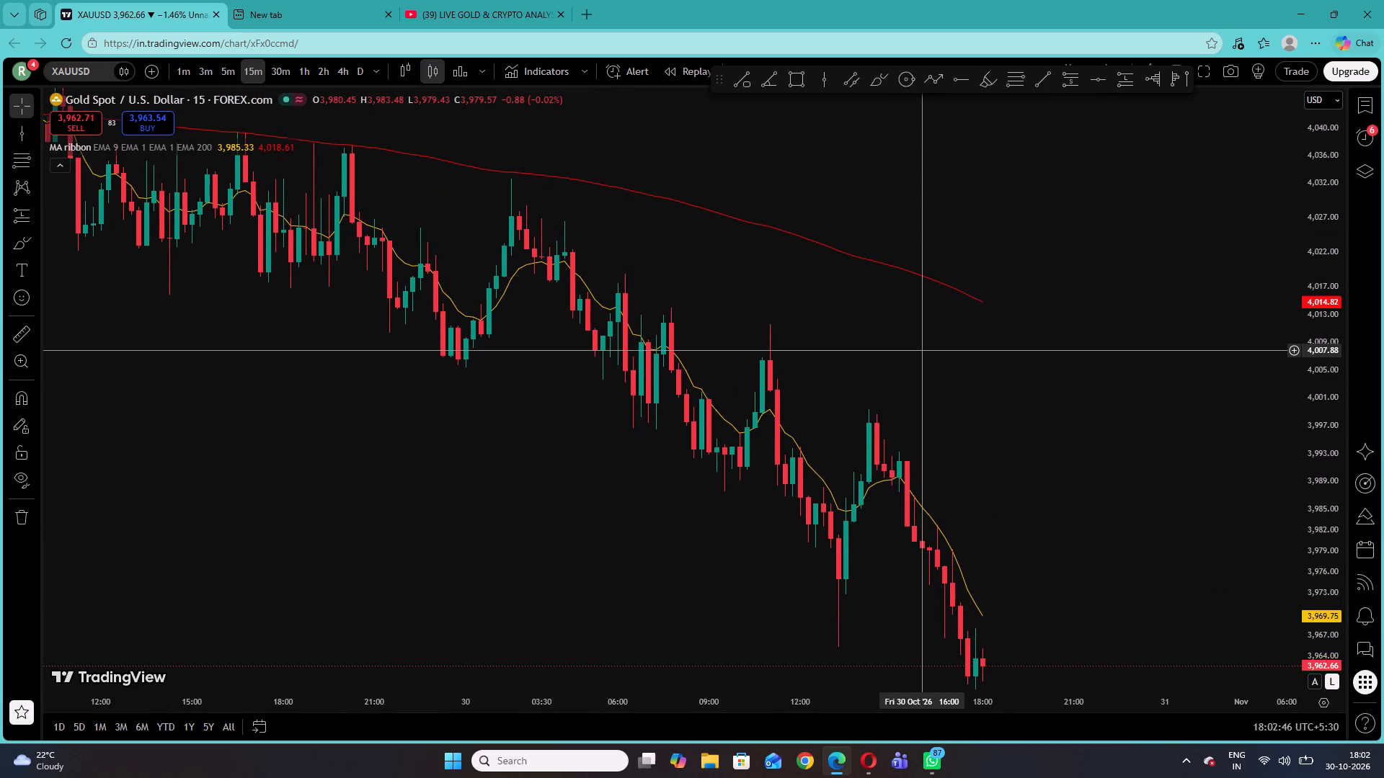
{"action": "left_click", "coordinate": [931, 316]}
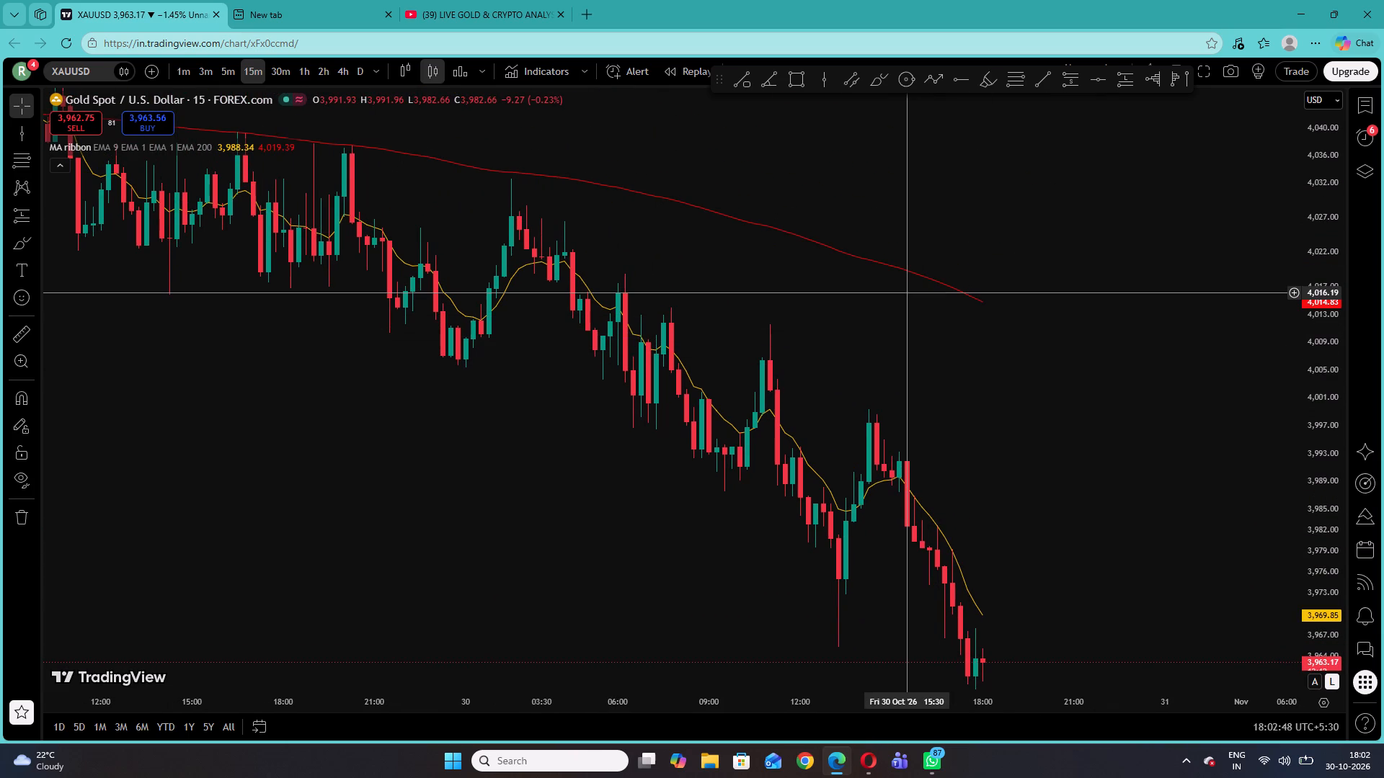
{"action": "right_click", "coordinate": [904, 292]}
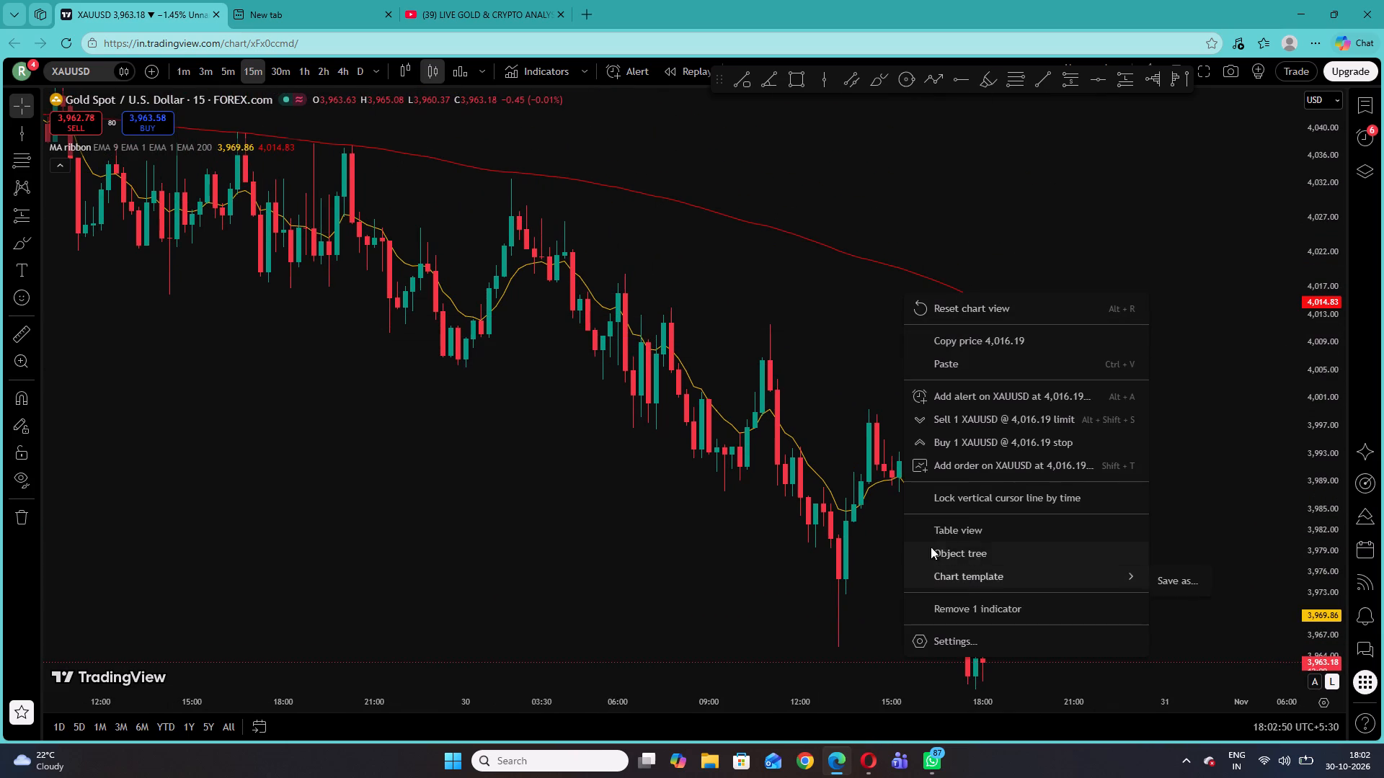
{"action": "left_click", "coordinate": [759, 388]}
{"action": "left_click_drag", "start_coordinate": [1190, 310], "coordinate": [1233, 326]}
{"action": "left_click_drag", "start_coordinate": [1327, 319], "coordinate": [1320, 395]}
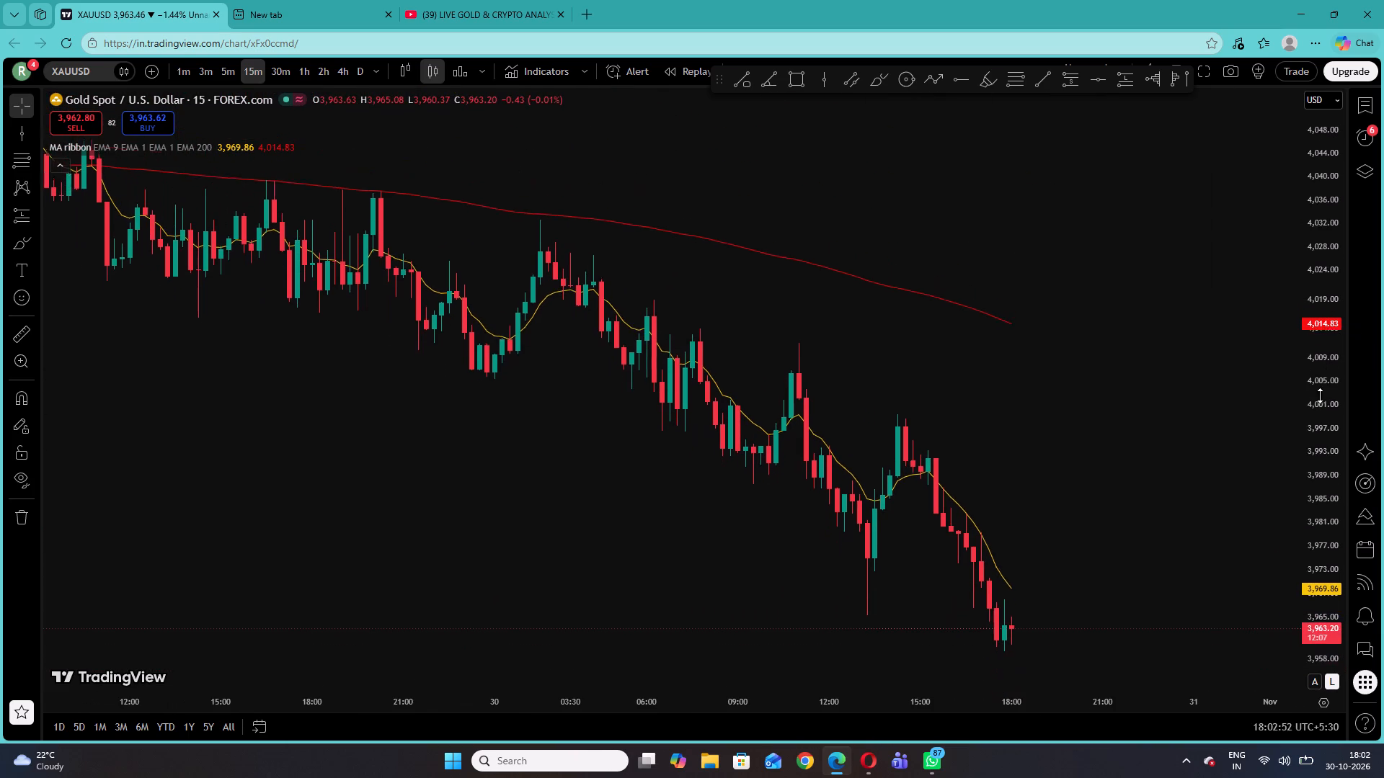
{"action": "left_click_drag", "start_coordinate": [1320, 395], "coordinate": [1315, 392]}
{"action": "left_click_drag", "start_coordinate": [984, 186], "coordinate": [989, 292]}
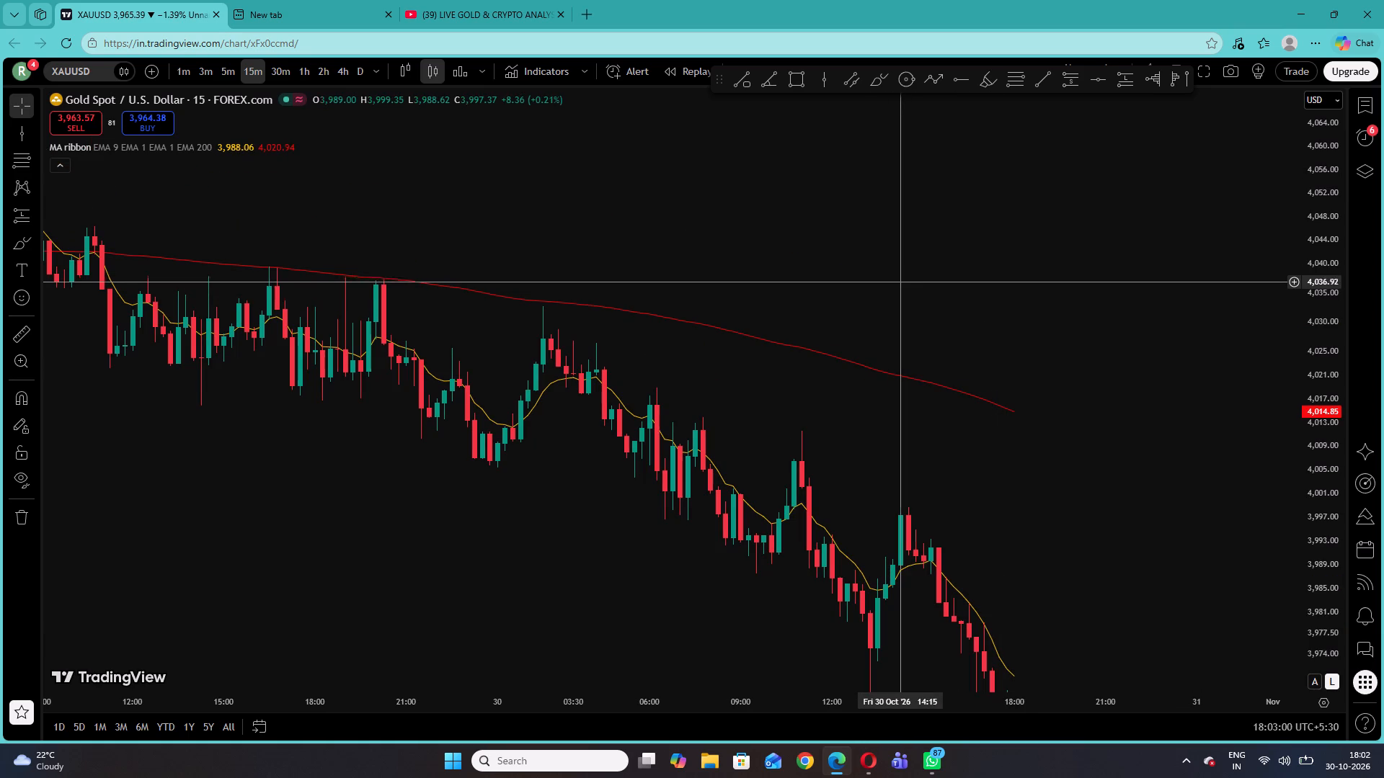
{"action": "left_click_drag", "start_coordinate": [953, 352], "coordinate": [871, 256]}
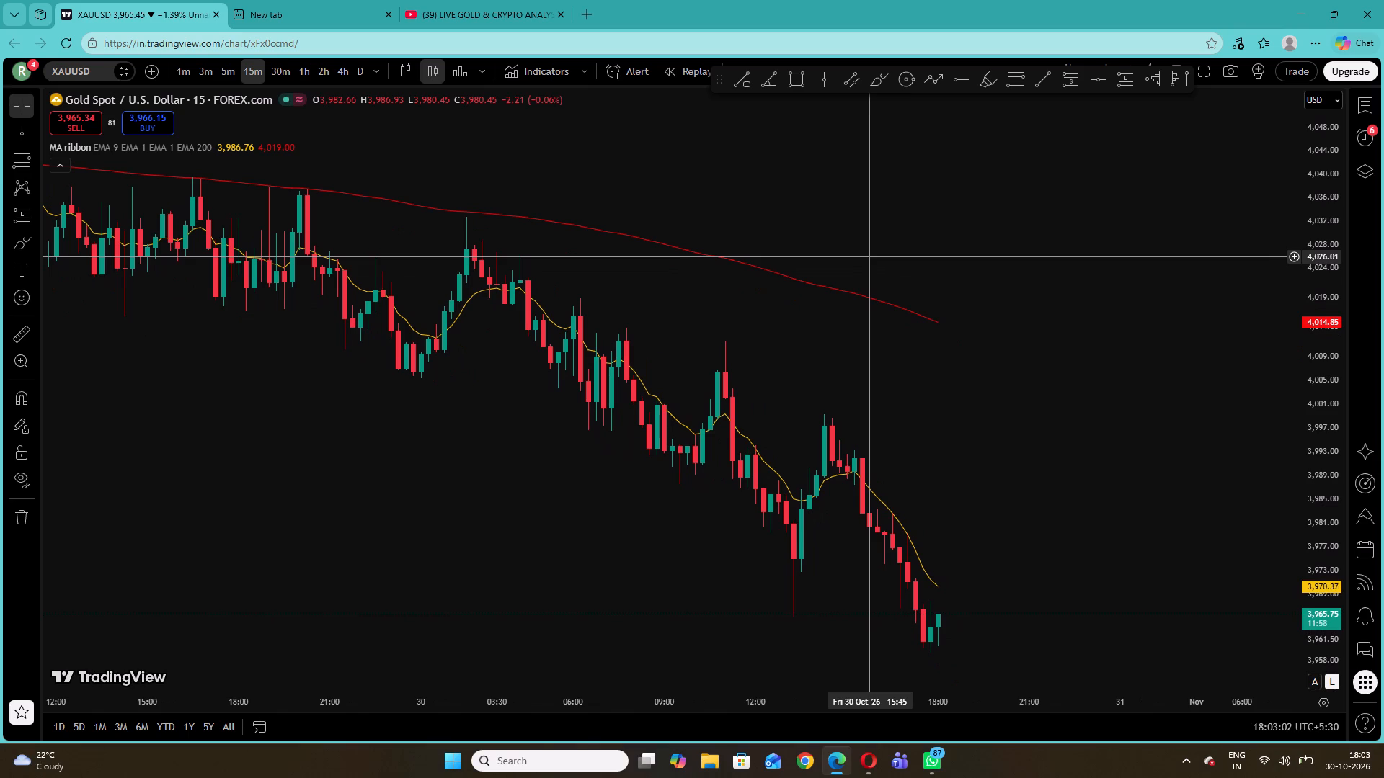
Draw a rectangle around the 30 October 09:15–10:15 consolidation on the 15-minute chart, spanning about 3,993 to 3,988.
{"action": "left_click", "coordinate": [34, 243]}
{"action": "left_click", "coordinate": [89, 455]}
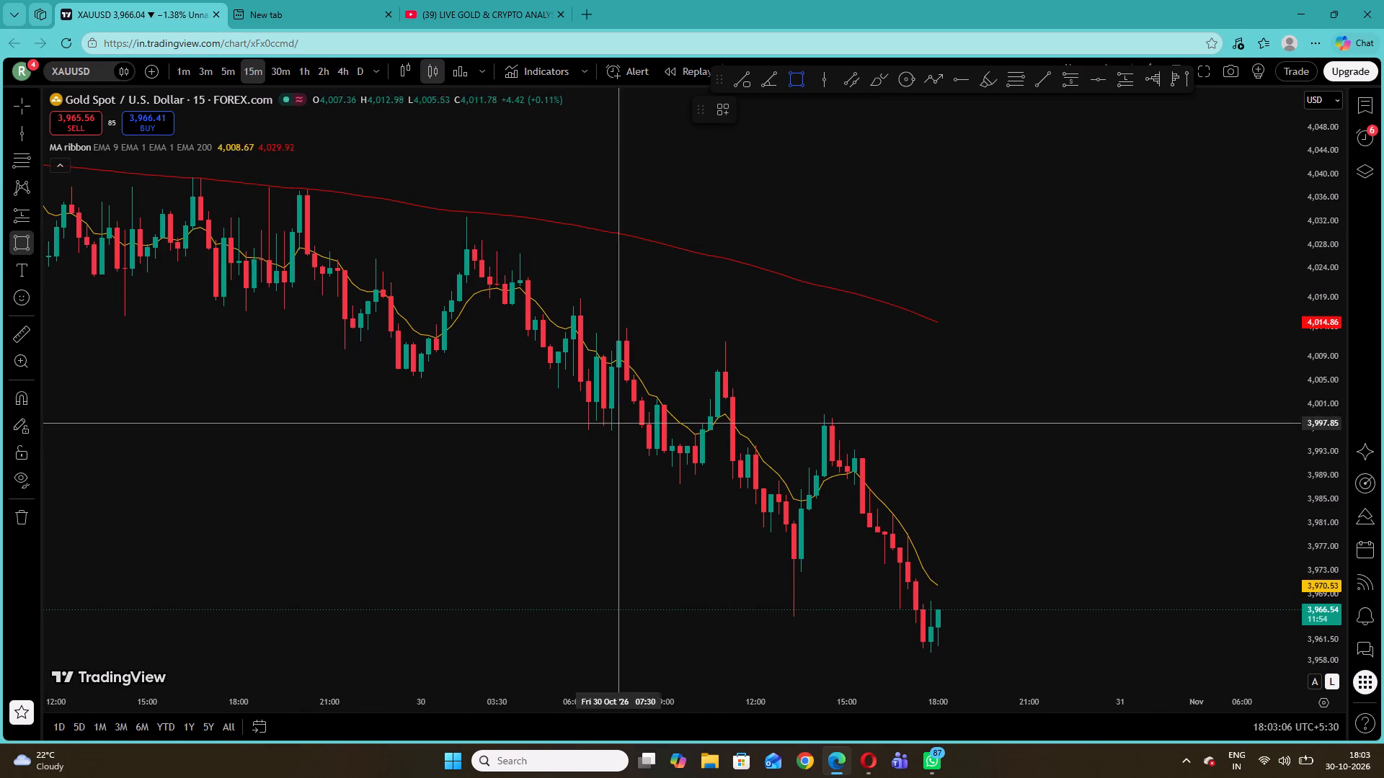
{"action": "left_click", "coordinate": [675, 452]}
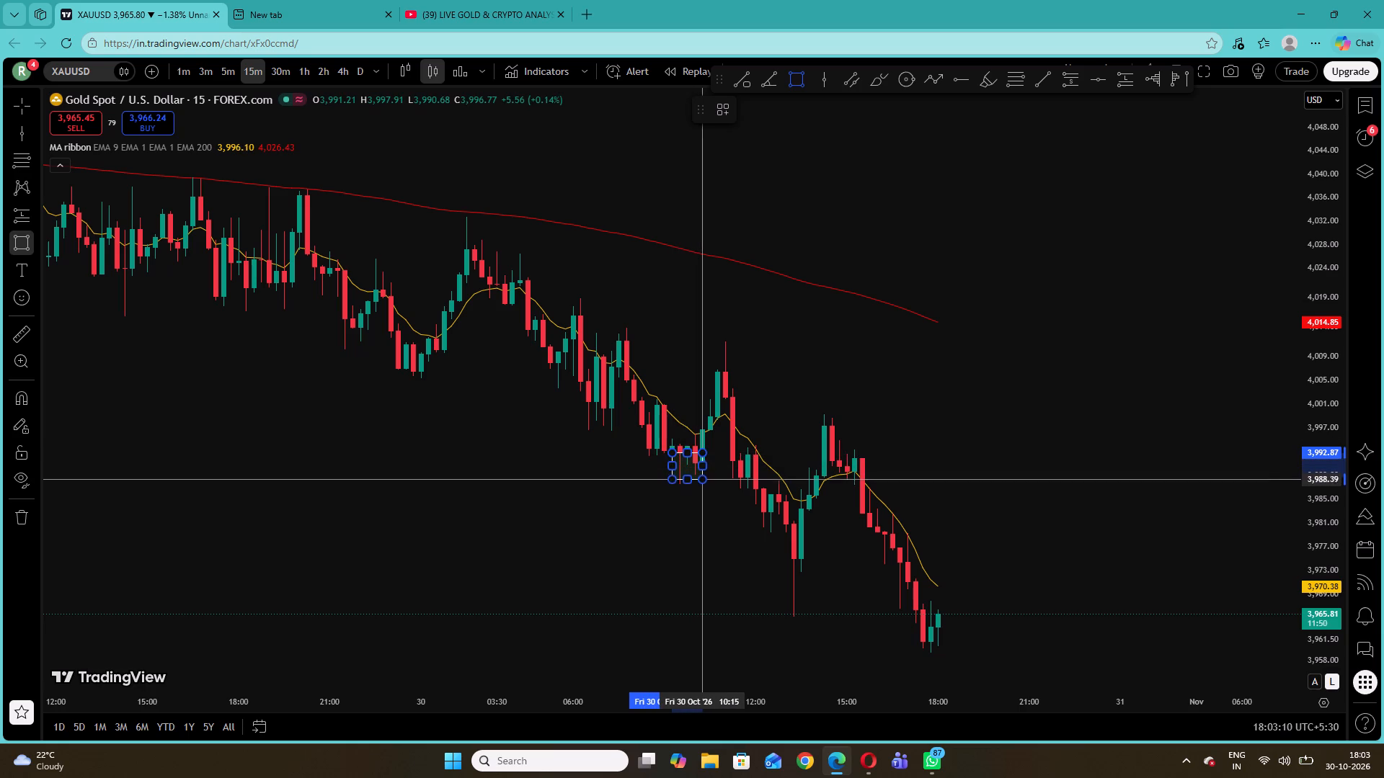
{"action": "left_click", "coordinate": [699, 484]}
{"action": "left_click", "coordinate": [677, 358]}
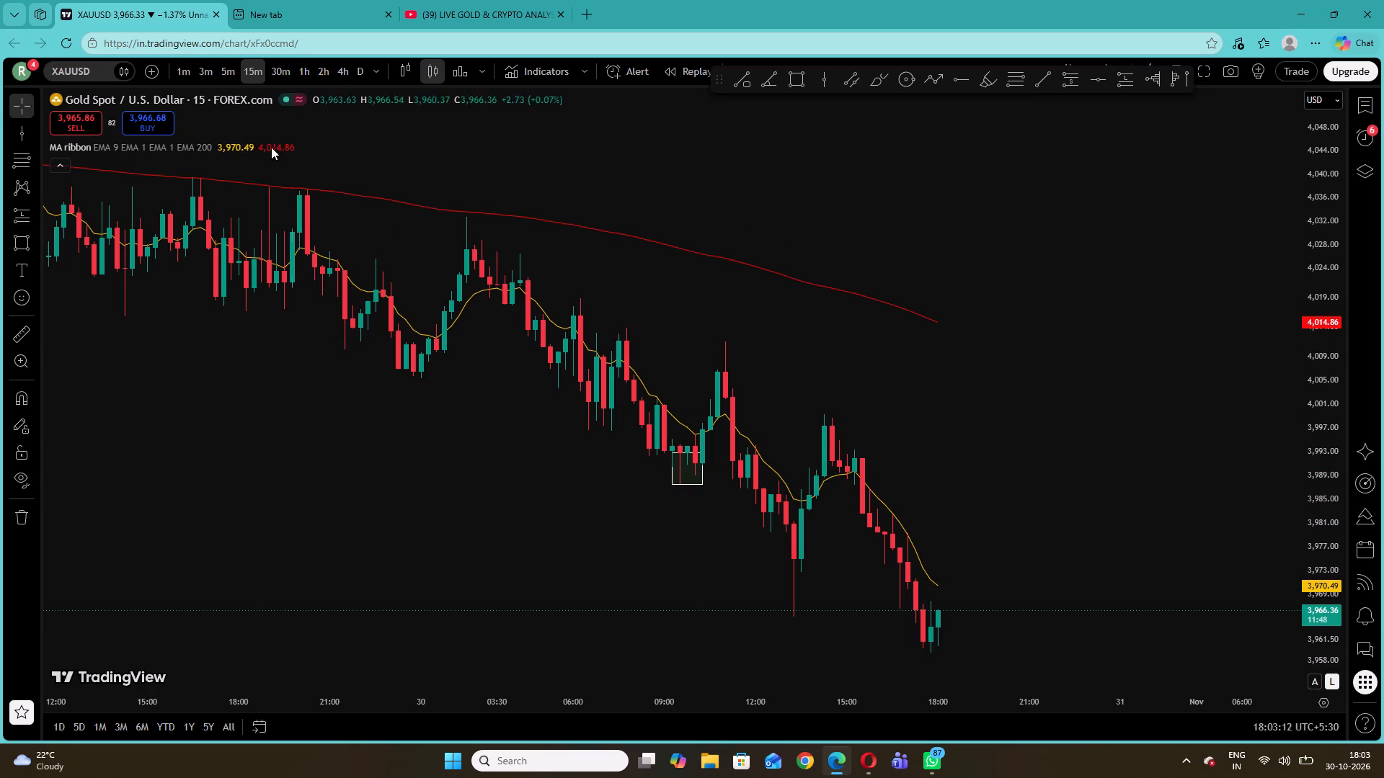
Examine the price action inside the rectangle zone on the 5-minute and 1-minute timeframes.
{"action": "left_click", "coordinate": [226, 68]}
{"action": "left_click_drag", "start_coordinate": [476, 324], "coordinate": [534, 323]}
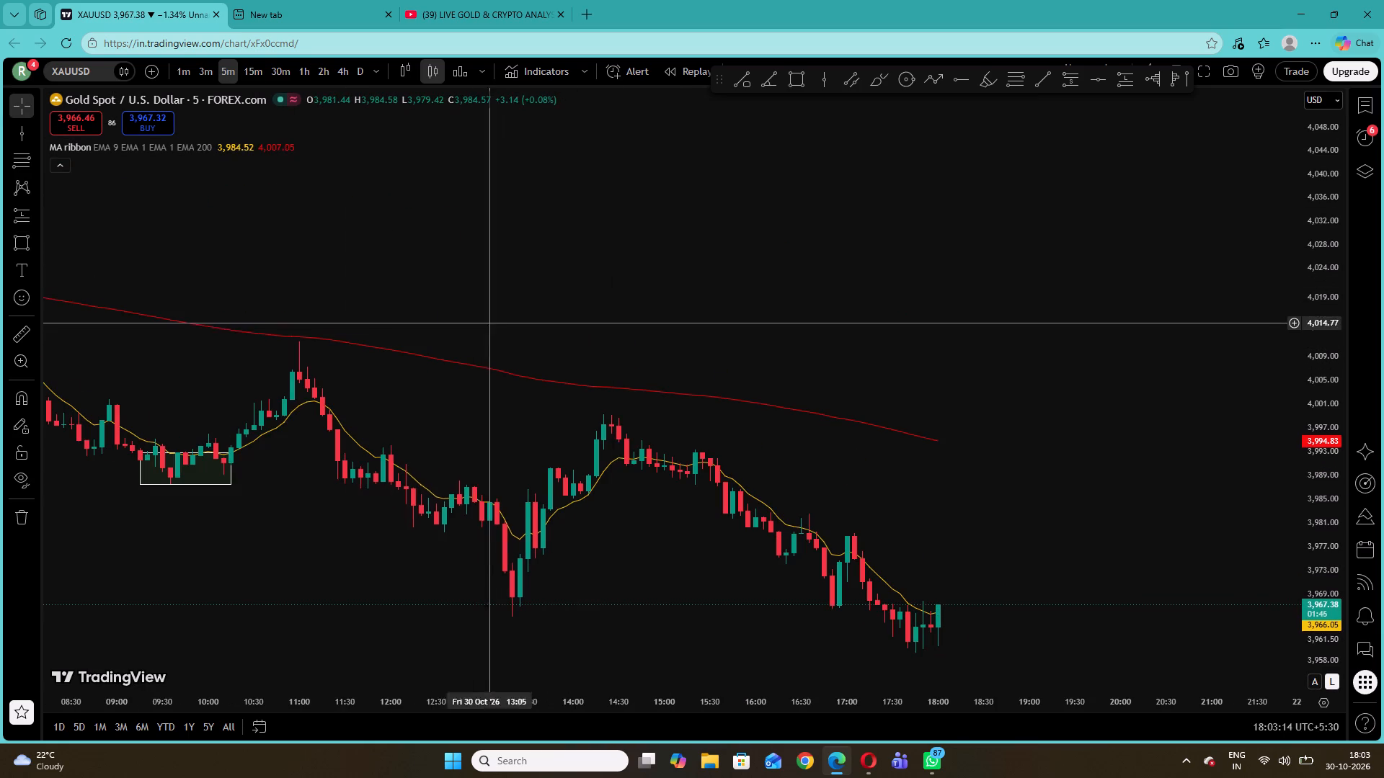
{"action": "left_click_drag", "start_coordinate": [534, 323], "coordinate": [700, 315]}
{"action": "left_click", "coordinate": [190, 65]}
{"action": "right_click", "coordinate": [440, 176]}
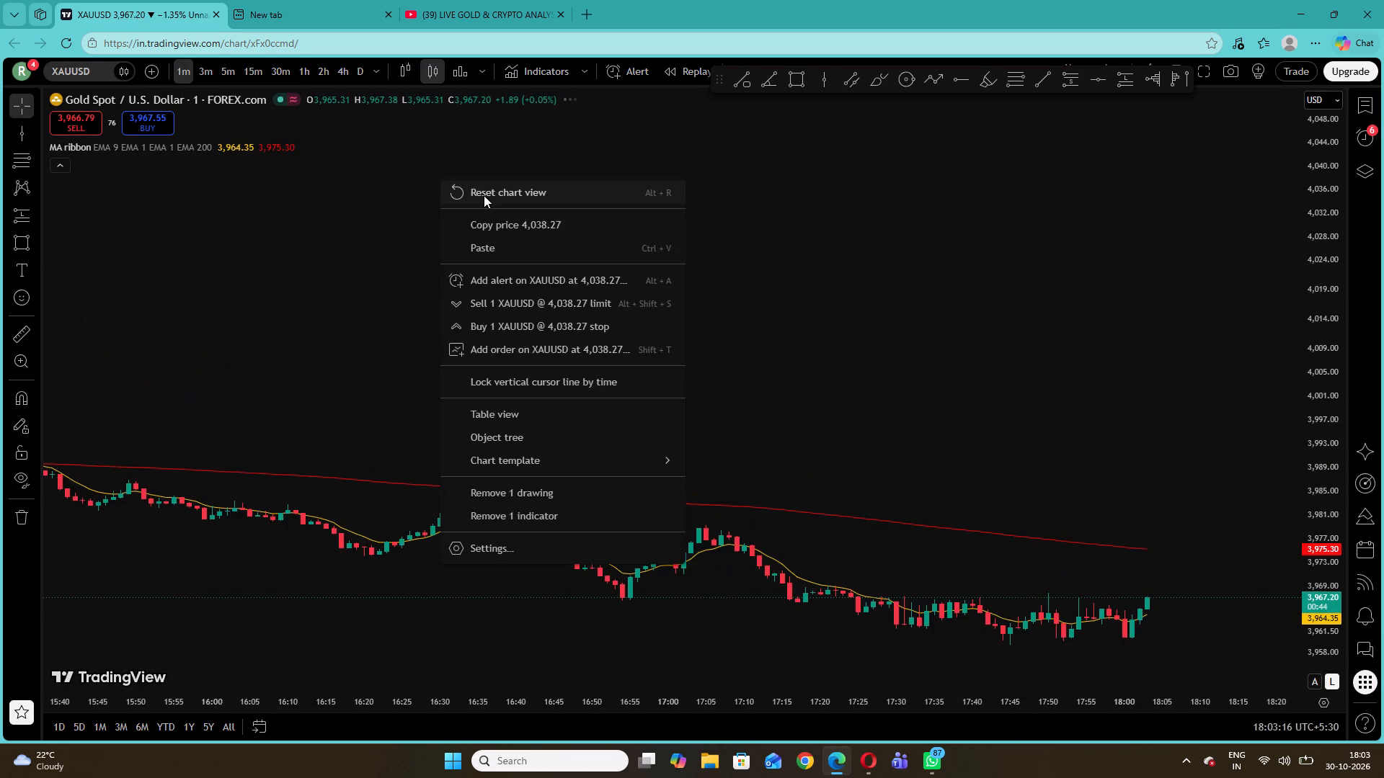
{"action": "left_click", "coordinate": [484, 195]}
{"action": "left_click_drag", "start_coordinate": [691, 282], "coordinate": [1193, 382]}
{"action": "left_click_drag", "start_coordinate": [566, 409], "coordinate": [1166, 480]}
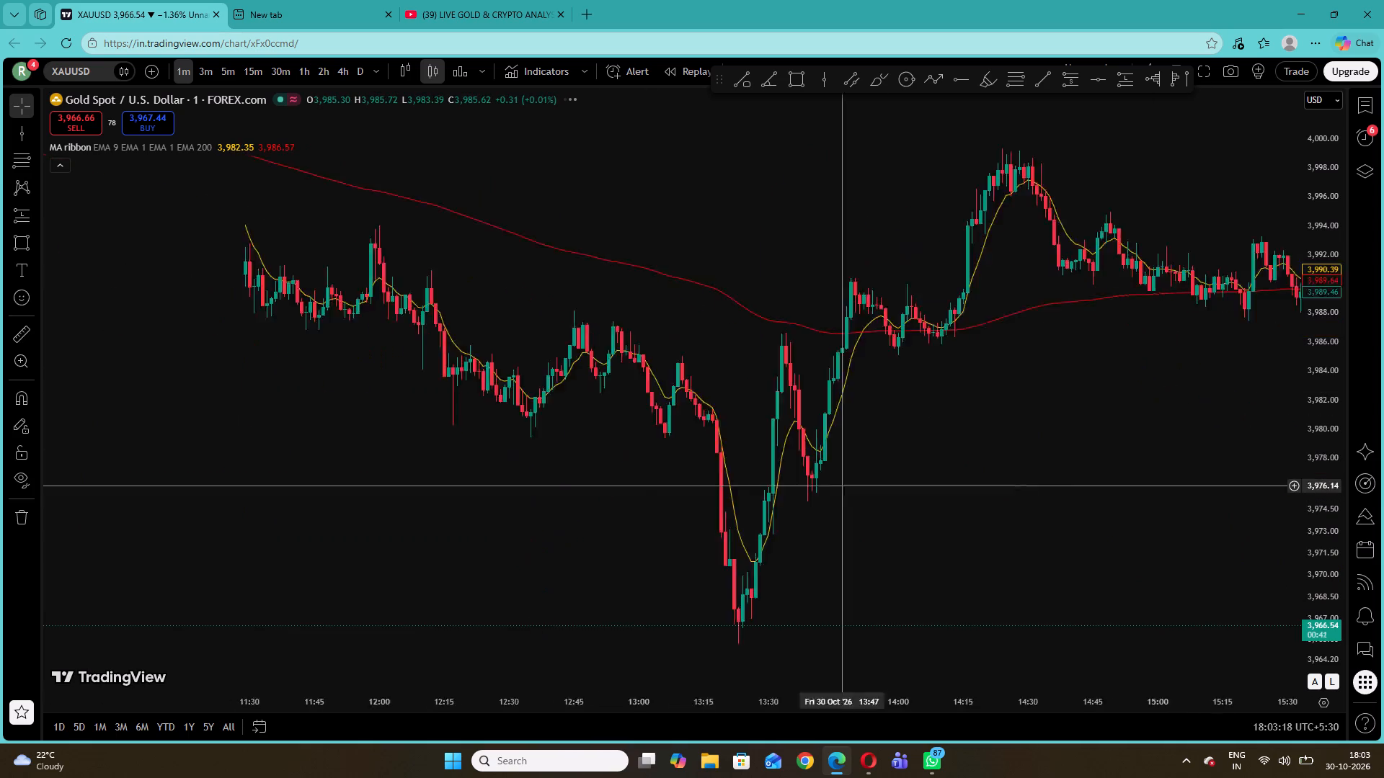
{"action": "left_click_drag", "start_coordinate": [1166, 480], "coordinate": [1187, 473]}
{"action": "left_click_drag", "start_coordinate": [639, 417], "coordinate": [1295, 537]}
{"action": "left_click_drag", "start_coordinate": [1330, 550], "coordinate": [1300, 491]}
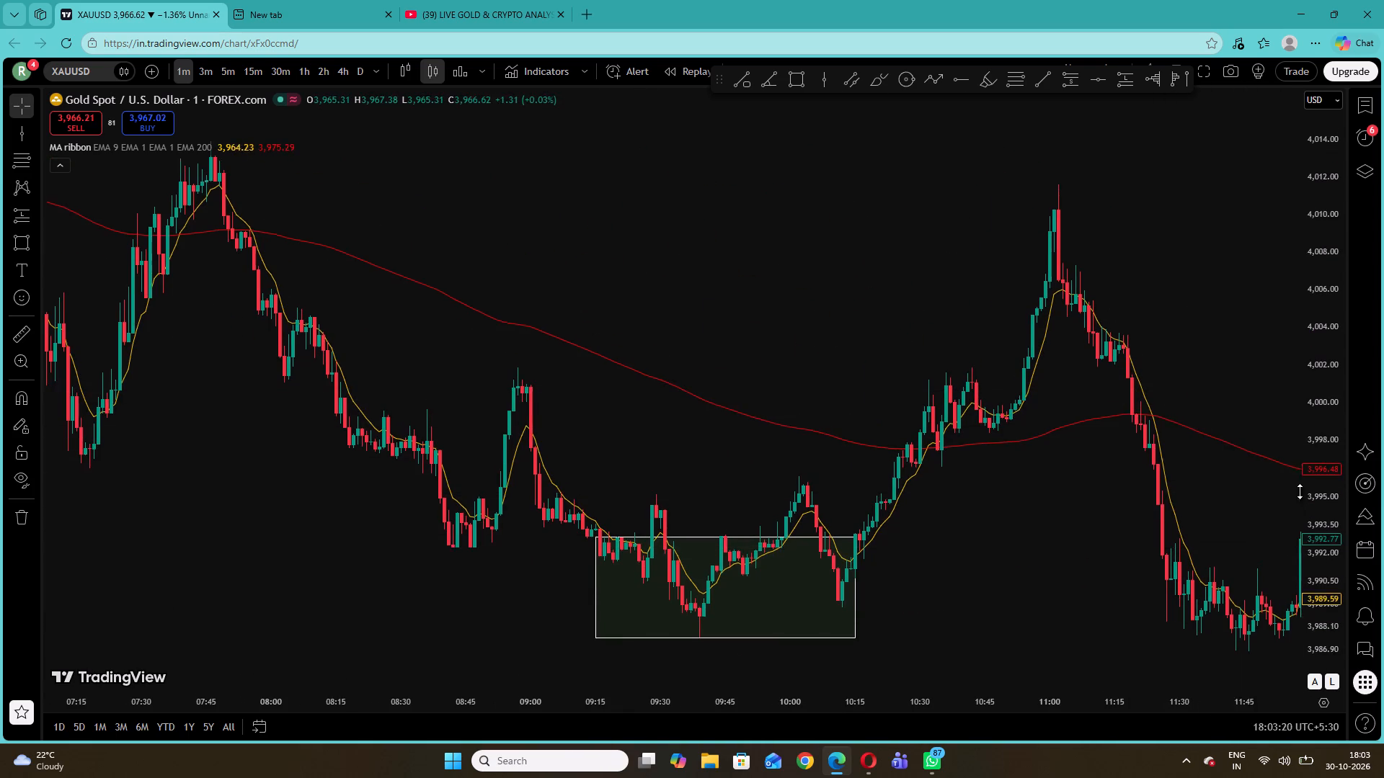
{"action": "left_click_drag", "start_coordinate": [1300, 491], "coordinate": [1296, 472]}
{"action": "left_click_drag", "start_coordinate": [1029, 547], "coordinate": [1023, 415]}
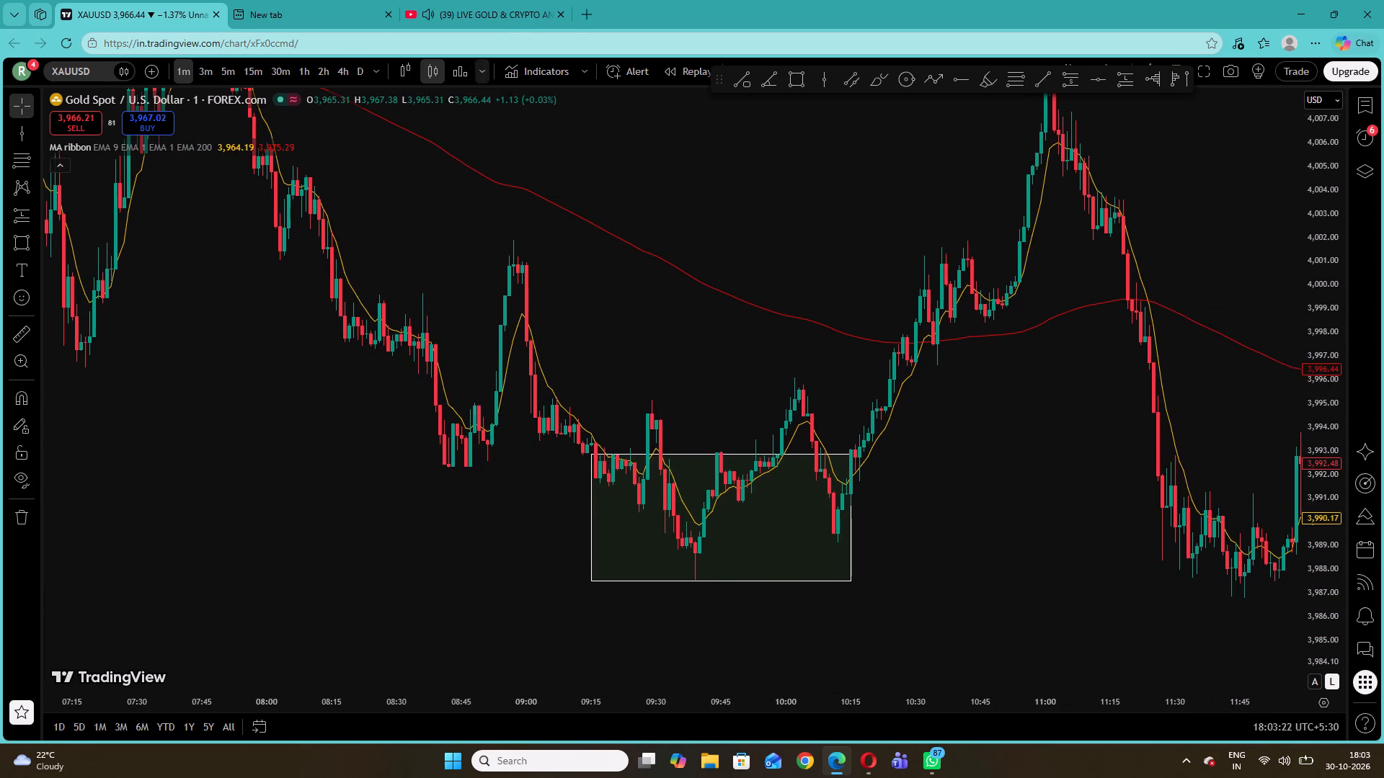
Check the Perfect Traderz Live stream on YouTube and return to the XAUUSD chart.
{"action": "left_click", "coordinate": [509, 22]}
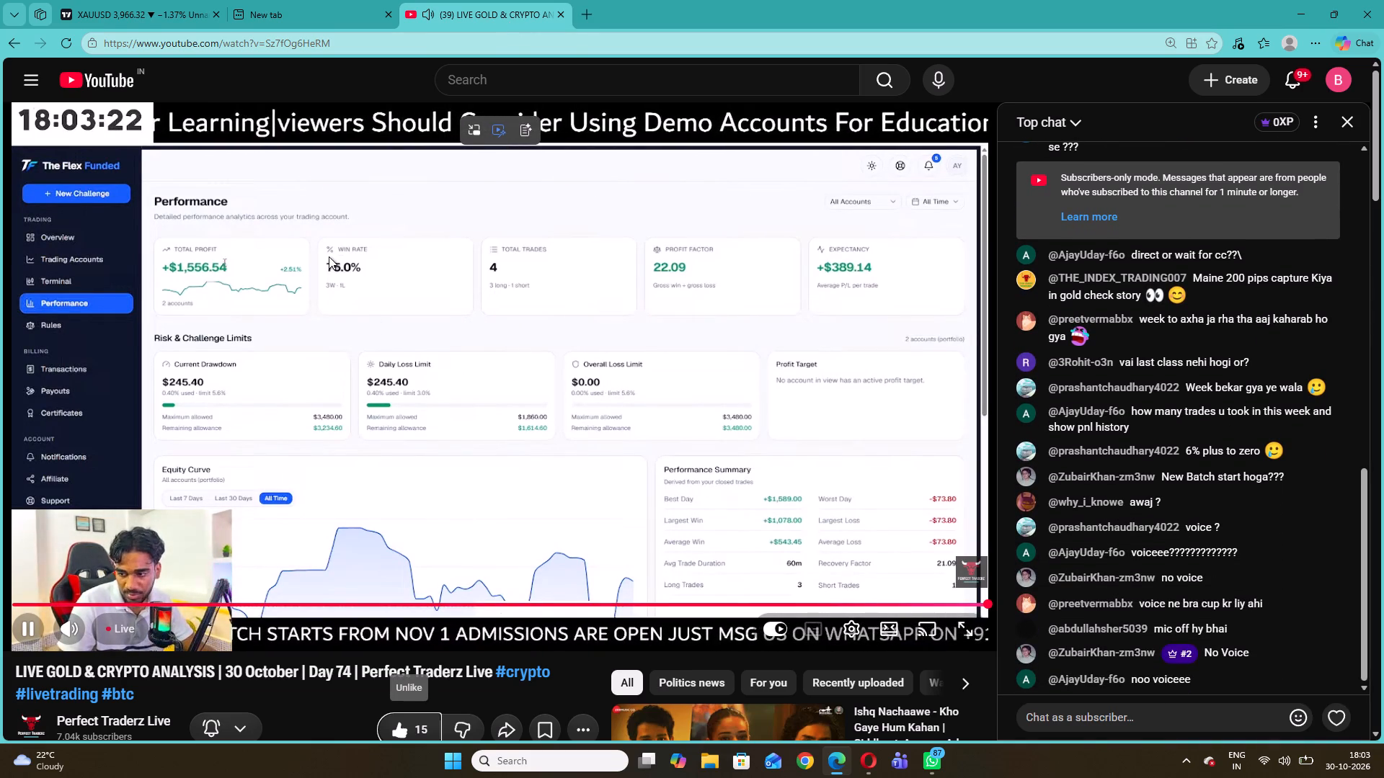
{"action": "left_click", "coordinate": [140, 0]}
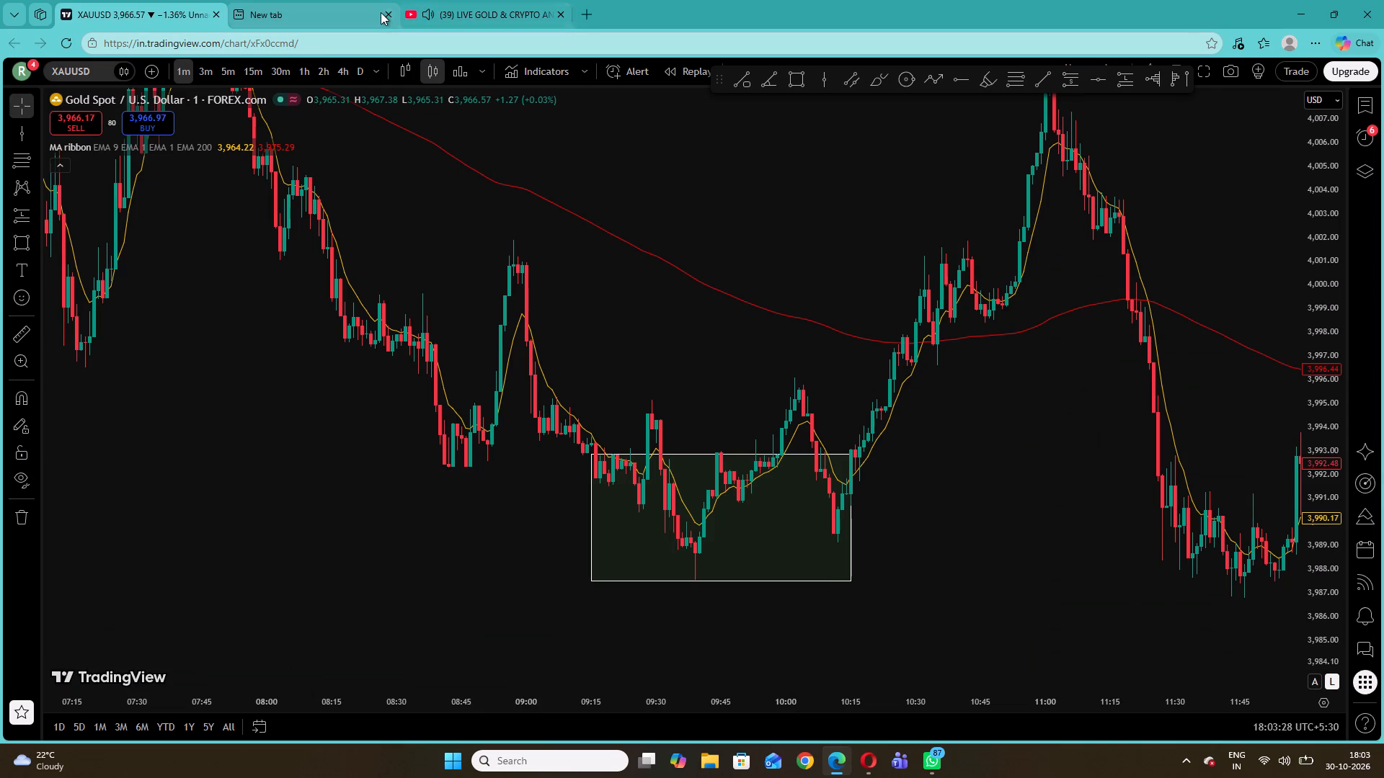
Close the empty new browser tab.
{"action": "left_click", "coordinate": [384, 15]}
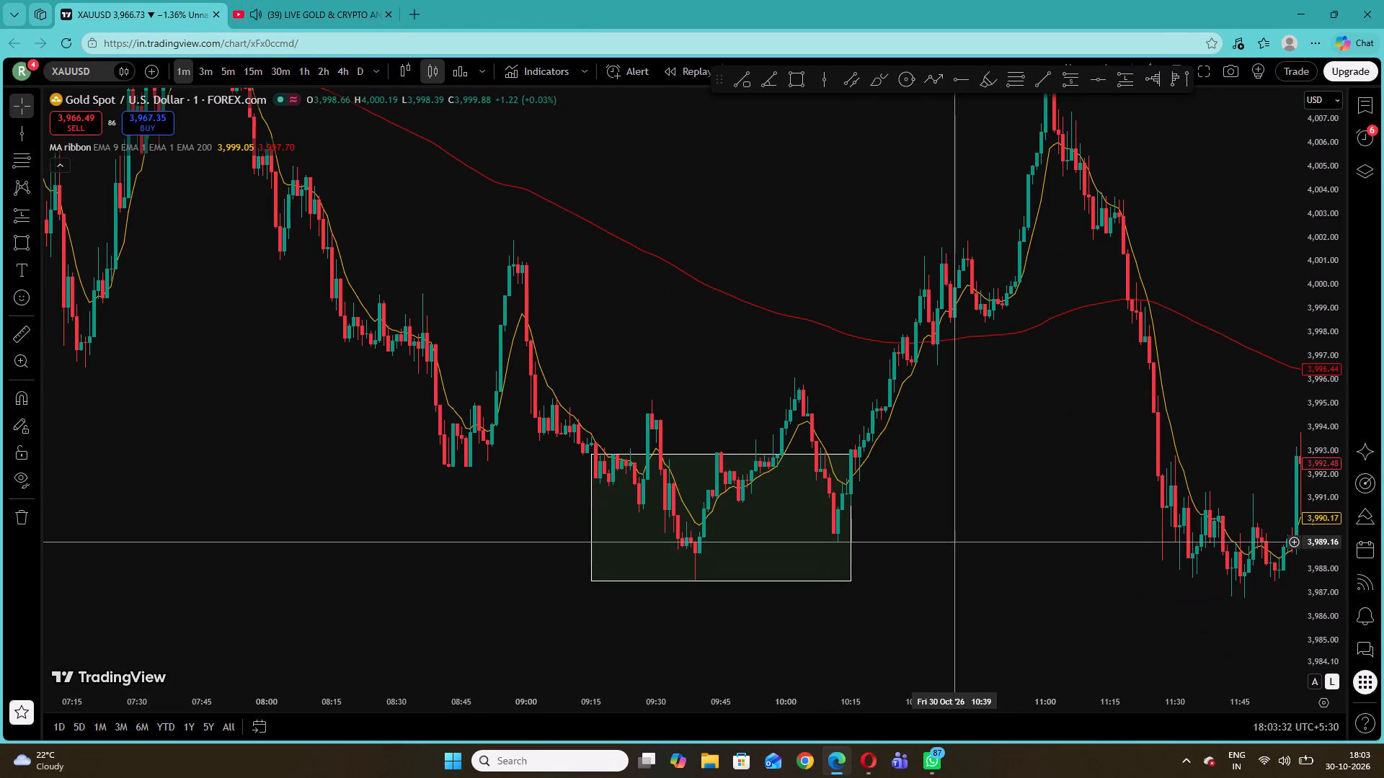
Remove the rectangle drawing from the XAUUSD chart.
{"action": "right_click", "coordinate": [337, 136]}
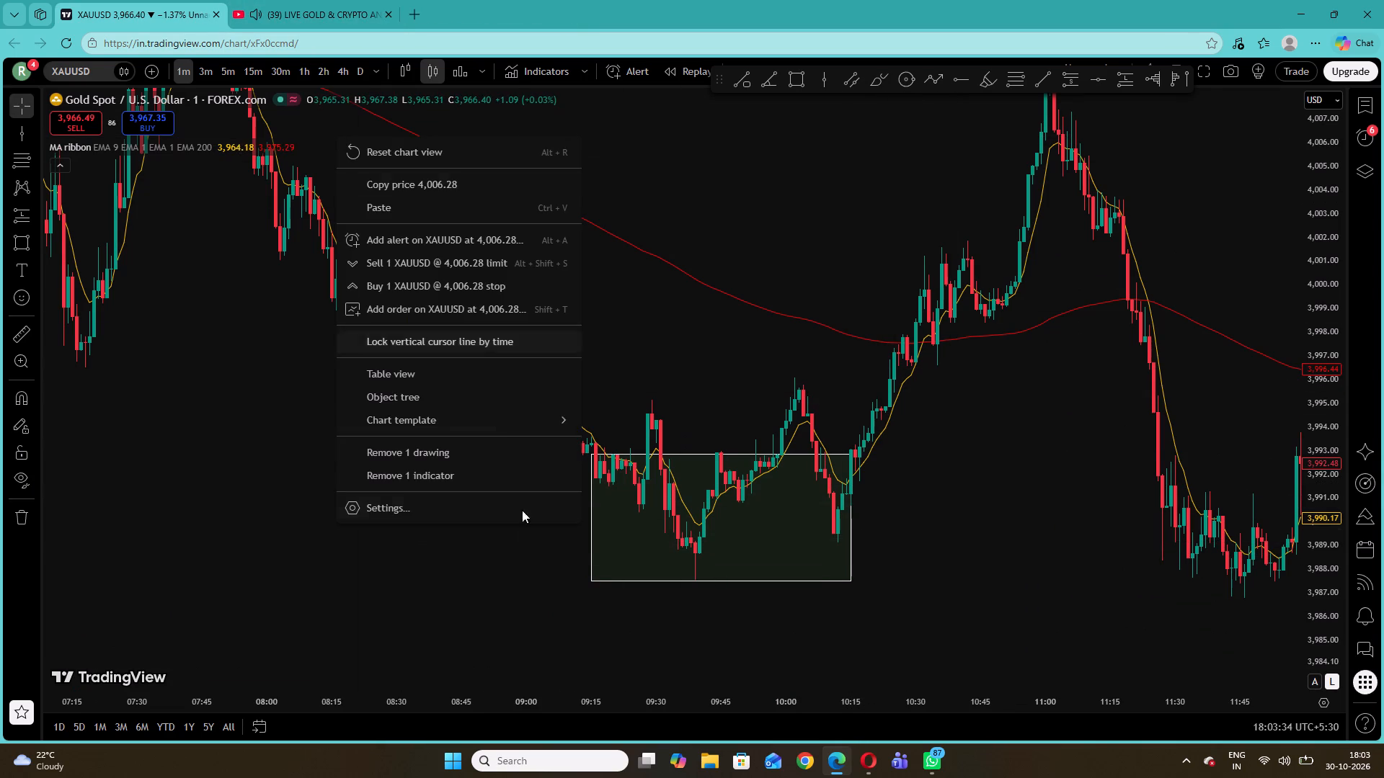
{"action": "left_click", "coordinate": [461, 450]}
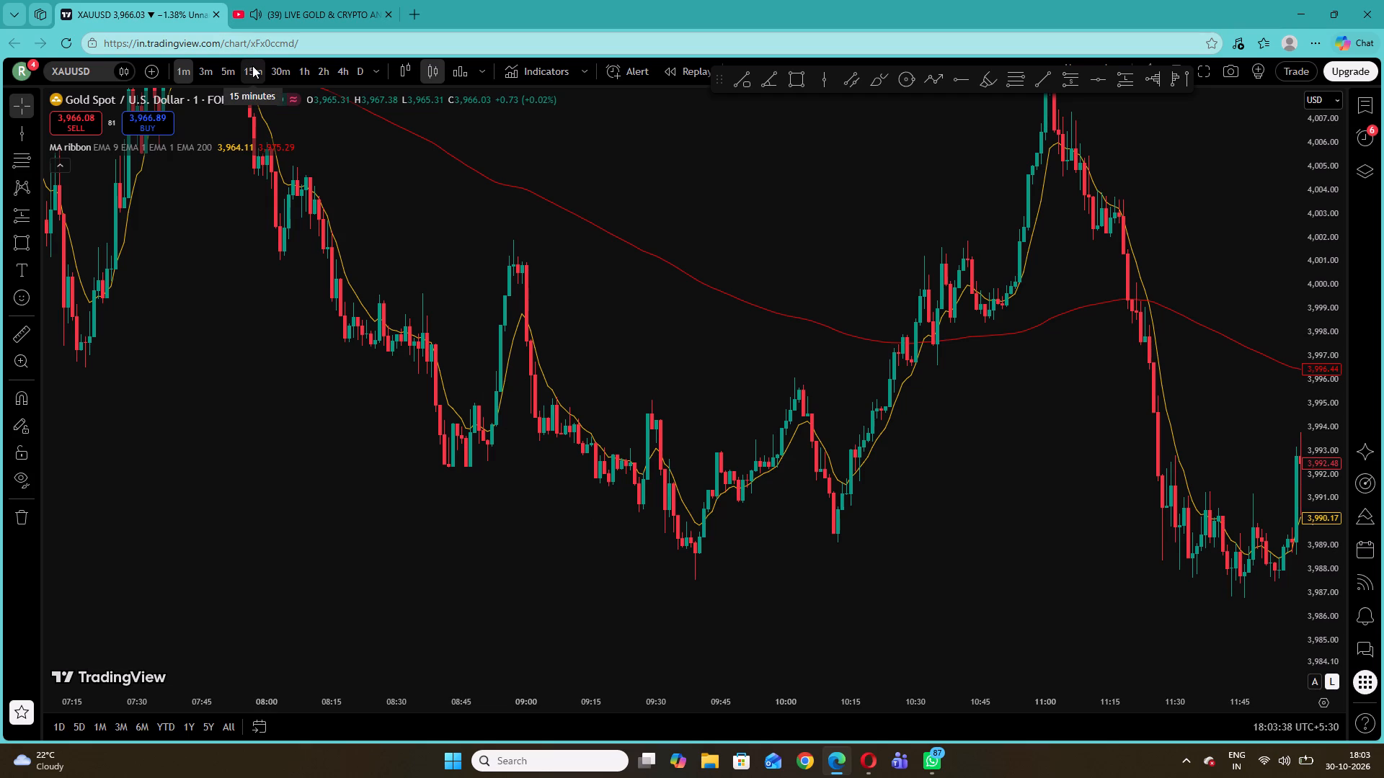
Switch XAUUSD to the 15-minute timeframe and reset the chart view to the latest candles.
{"action": "right_click", "coordinate": [692, 270]}
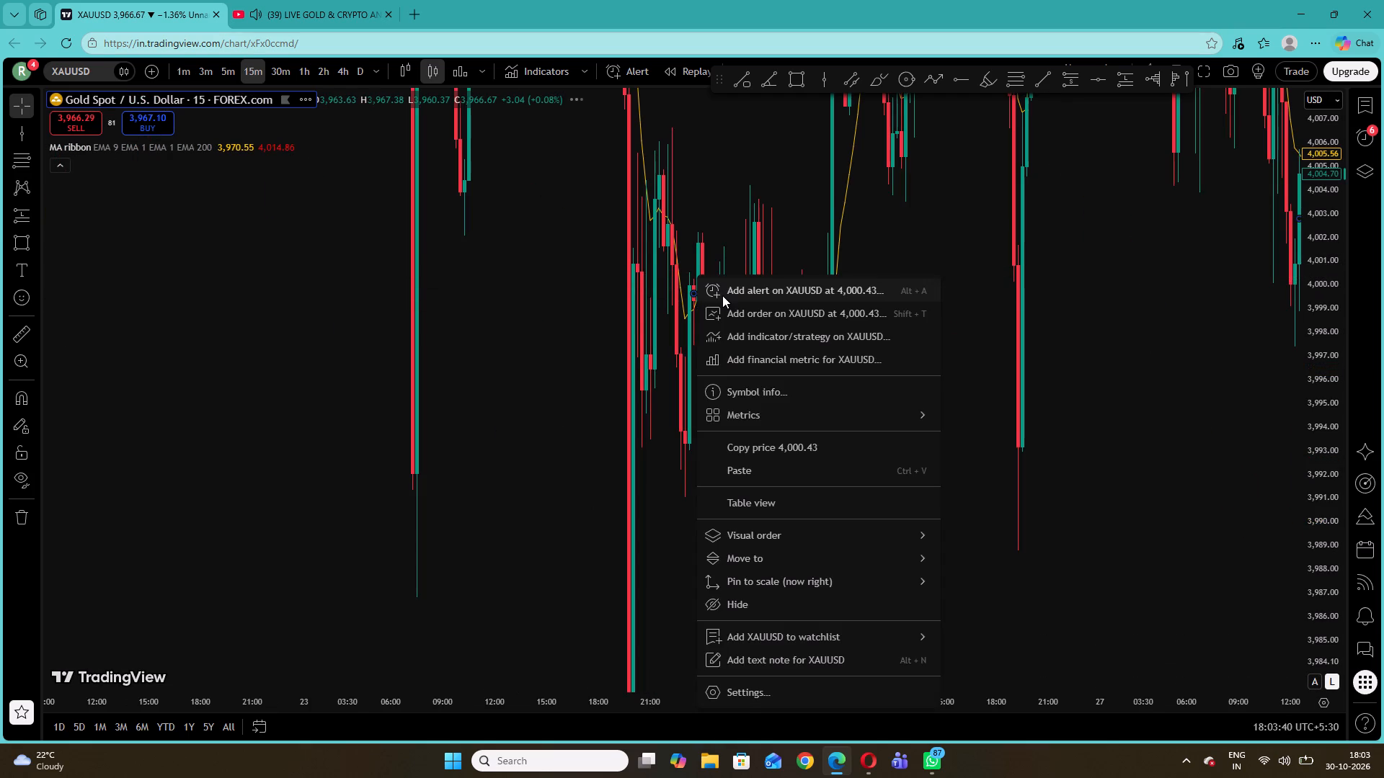
{"action": "left_click", "coordinate": [641, 217]}
{"action": "left_click_drag", "start_coordinate": [1319, 267], "coordinate": [1323, 297]}
{"action": "right_click", "coordinate": [1143, 249]}
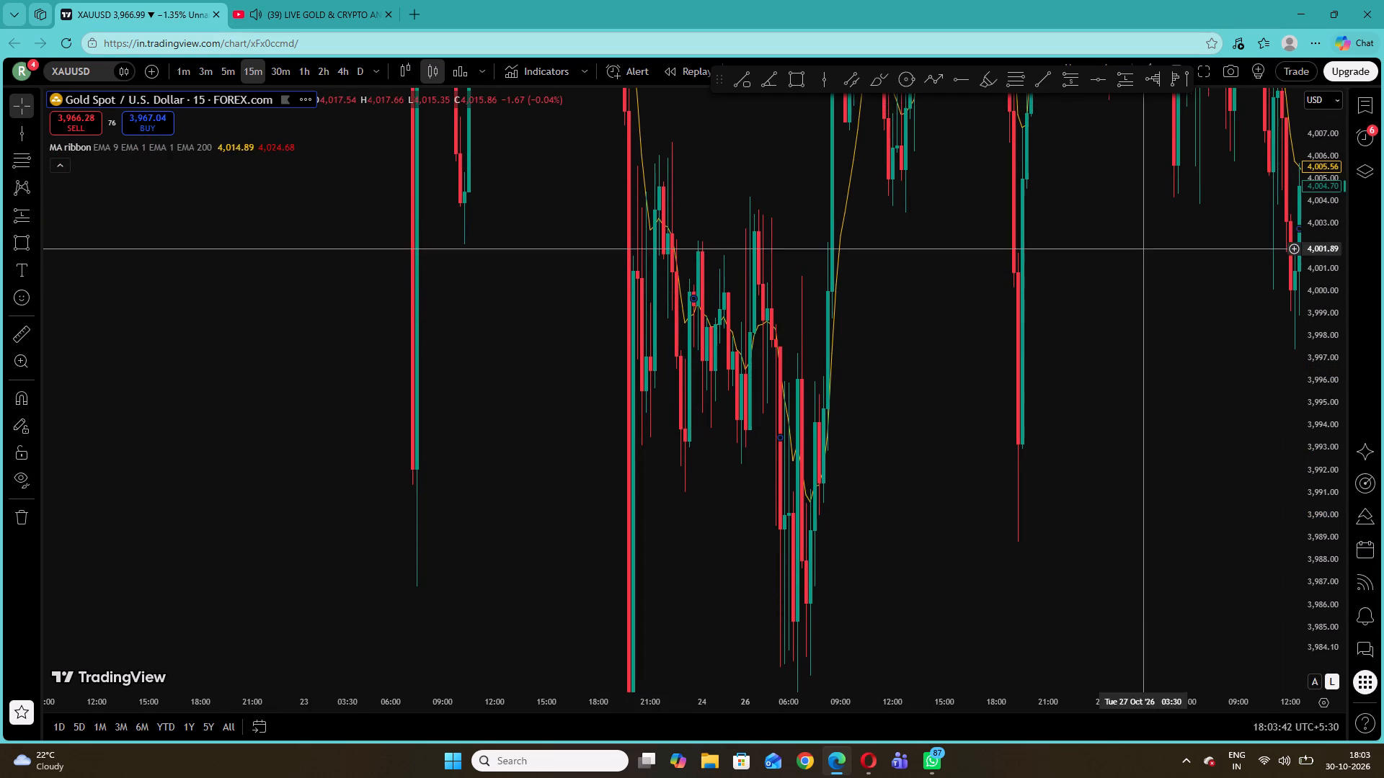
{"action": "left_click", "coordinate": [1180, 270]}
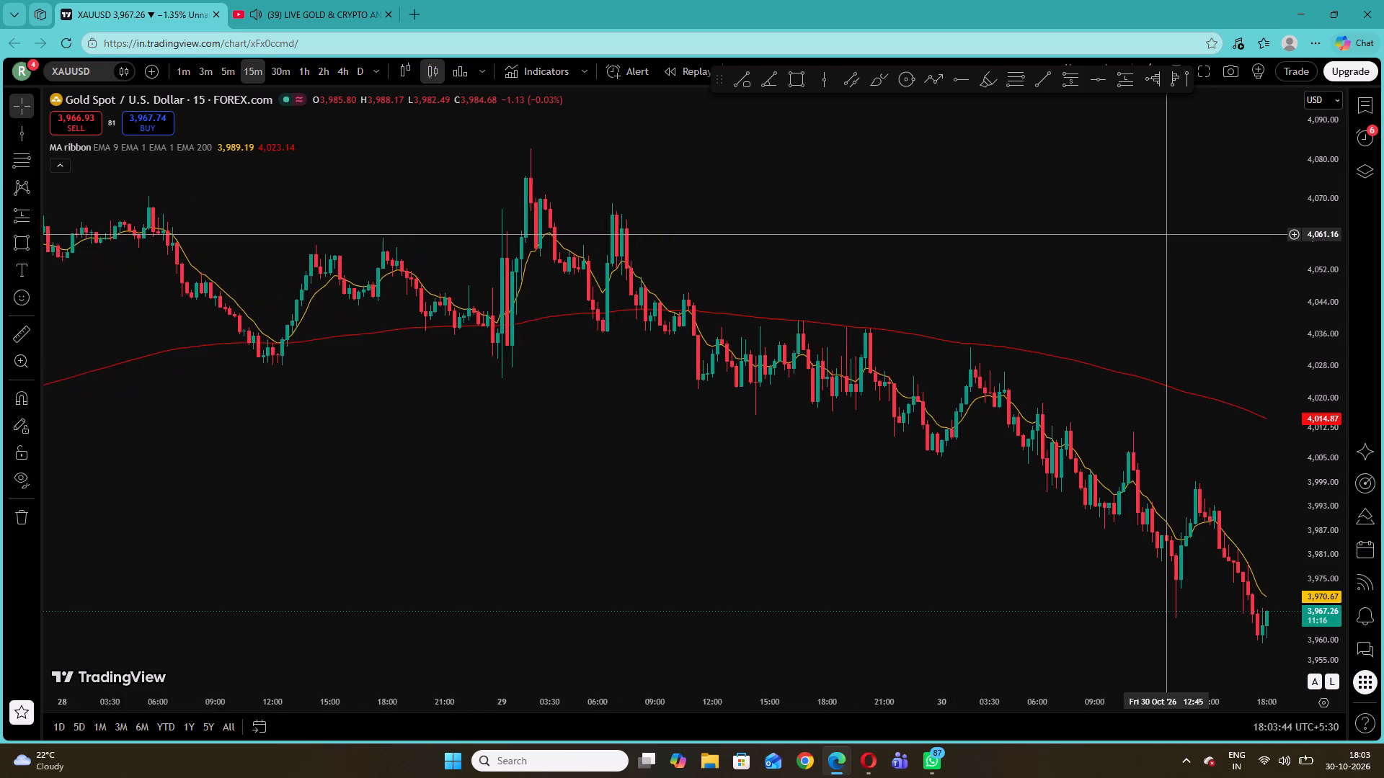
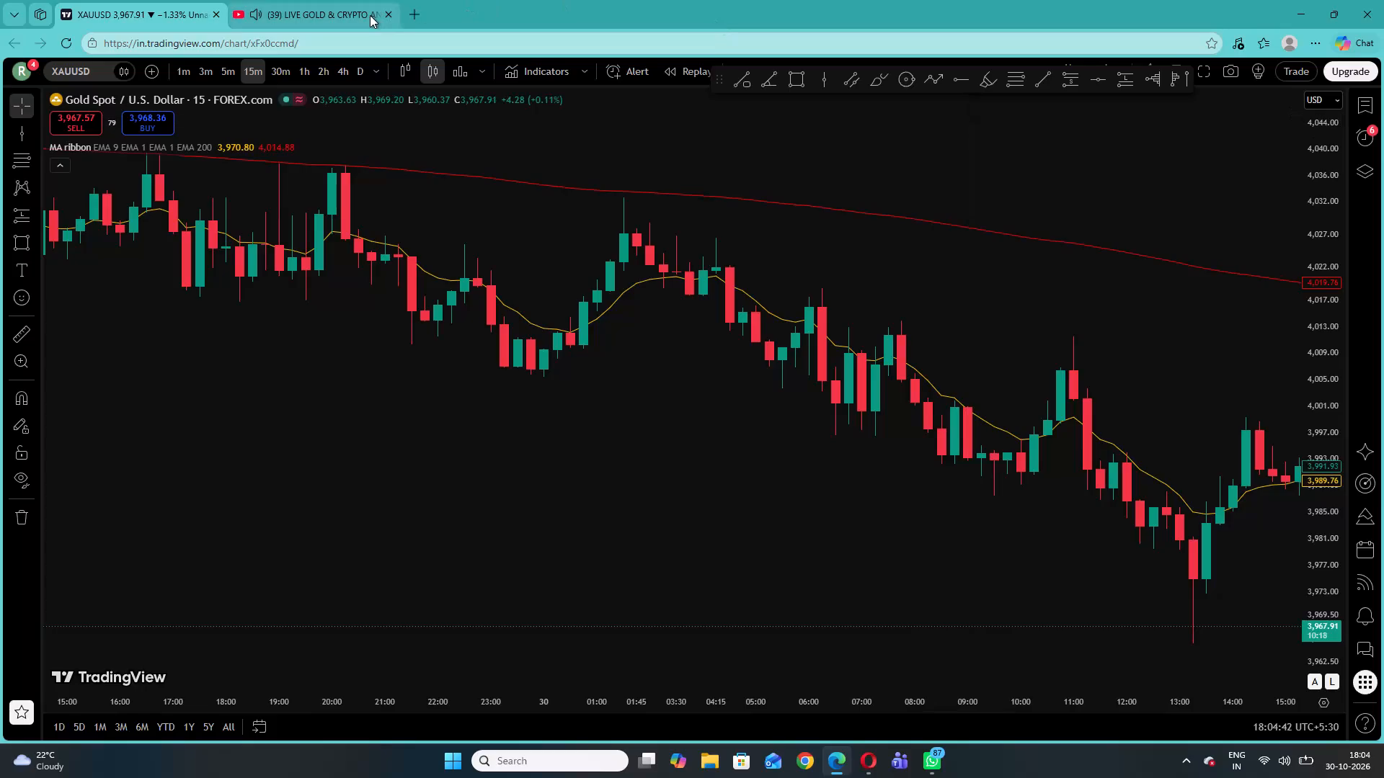
Check the Perfect Traderz Live gold stream on YouTube twice, going back to the XAUUSD chart each time.
{"action": "left_click", "coordinate": [369, 15]}
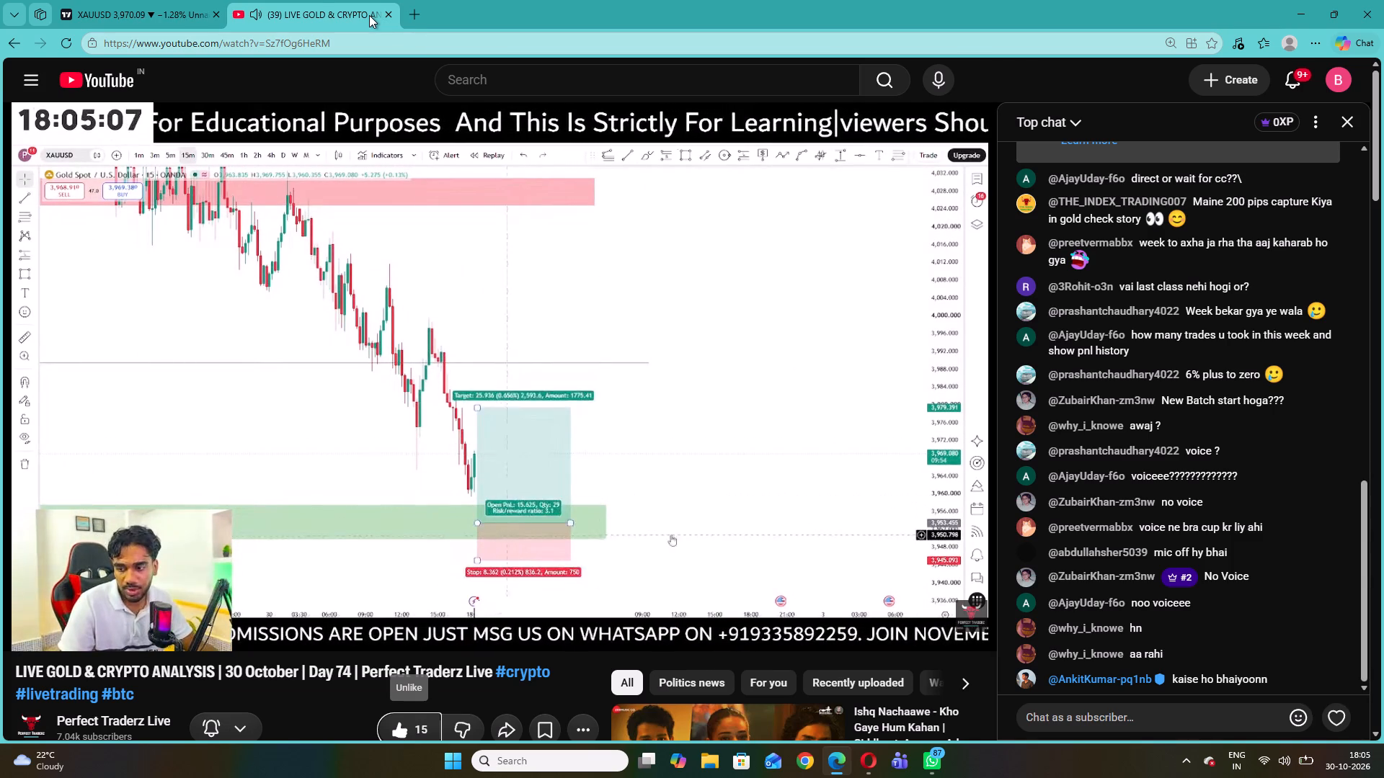
{"action": "left_click", "coordinate": [180, 4]}
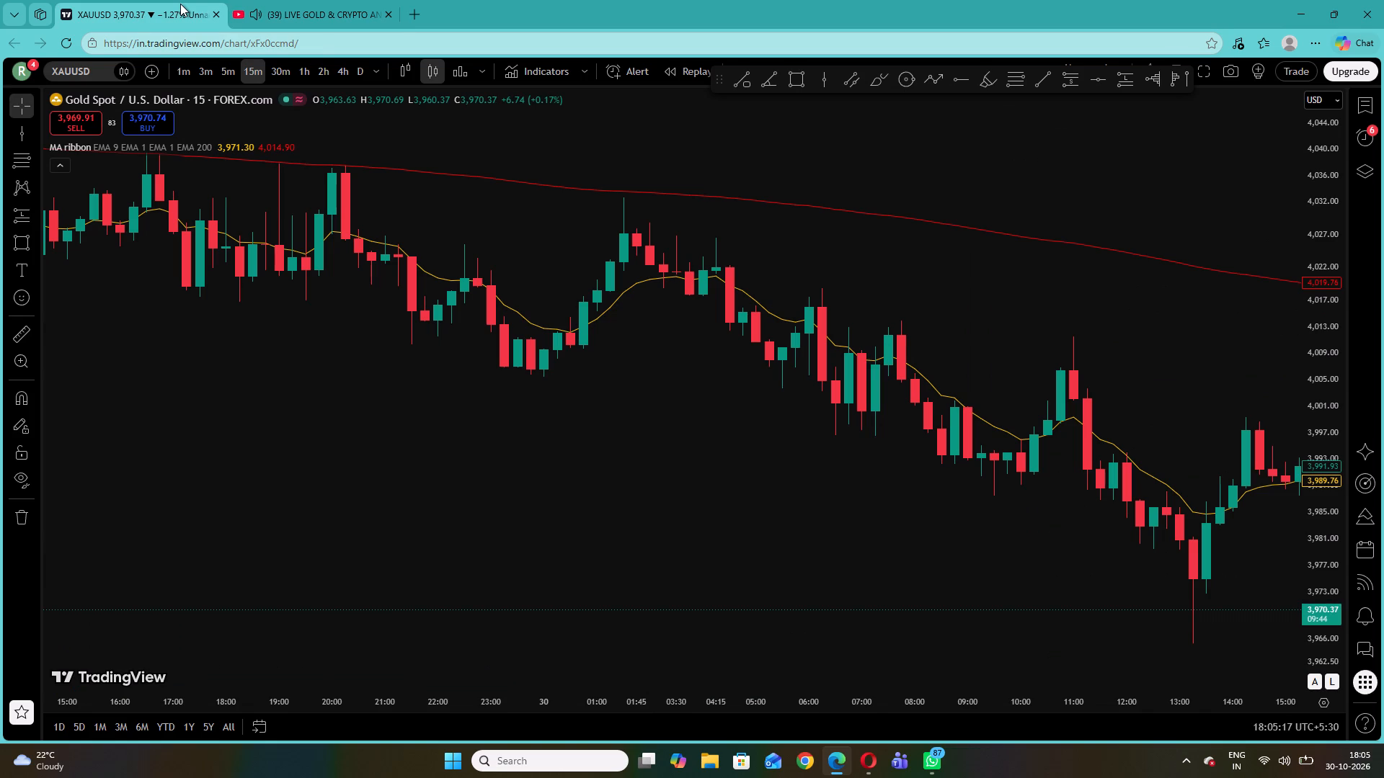
{"action": "left_click", "coordinate": [299, 4]}
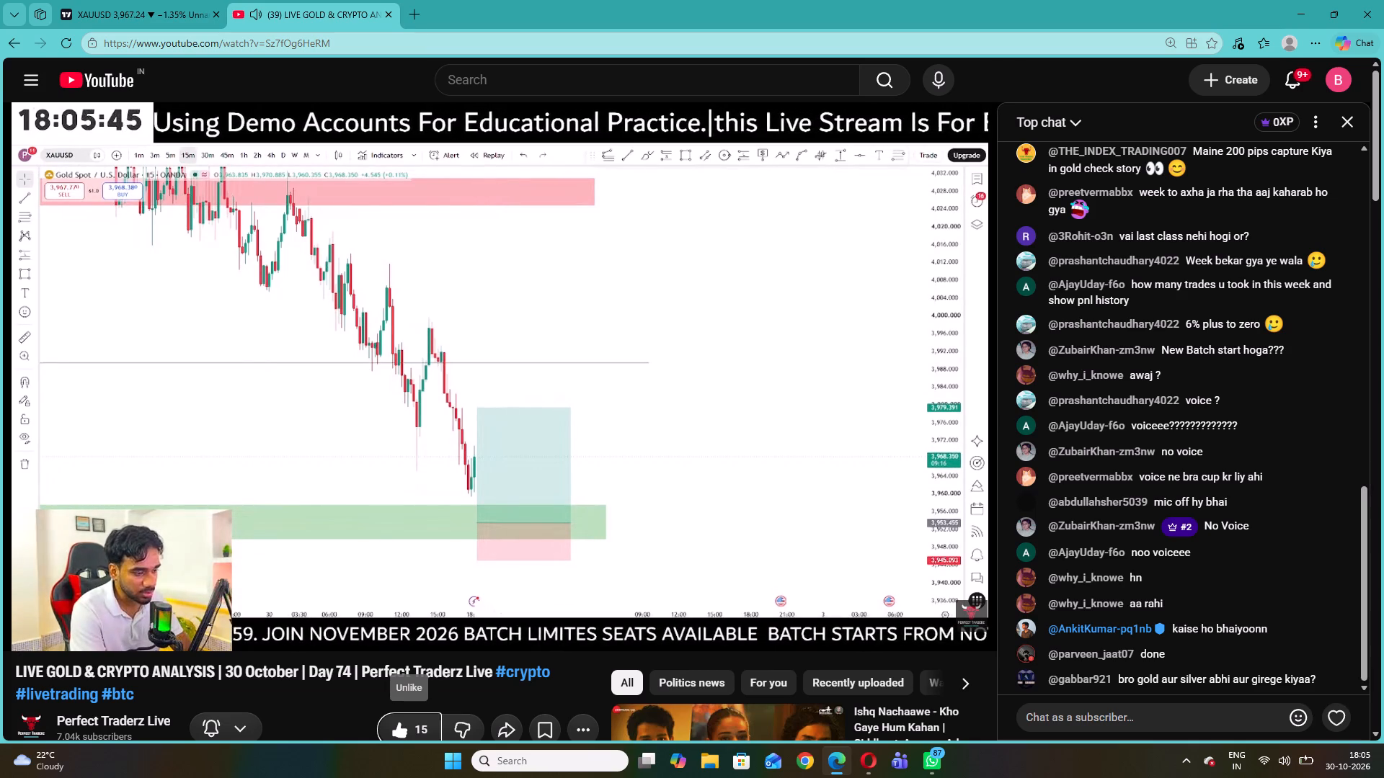
{"action": "left_click", "coordinate": [60, 0]}
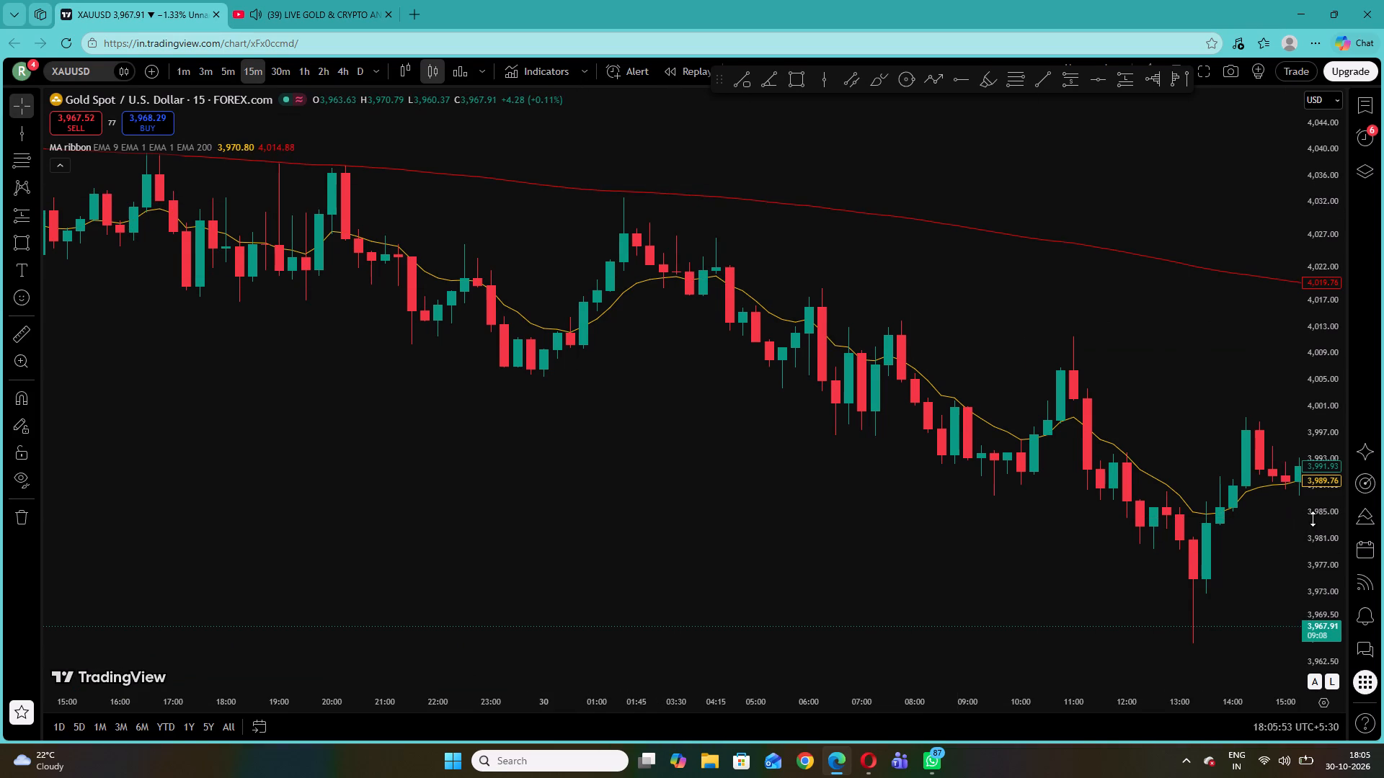
Search the indicators for "perc" and add the Candle Body Percentage Indicator by barruda to the XAUUSD chart.
{"action": "left_click_drag", "start_coordinate": [1313, 517], "coordinate": [1313, 496]}
{"action": "left_click_drag", "start_coordinate": [1094, 320], "coordinate": [805, 465]}
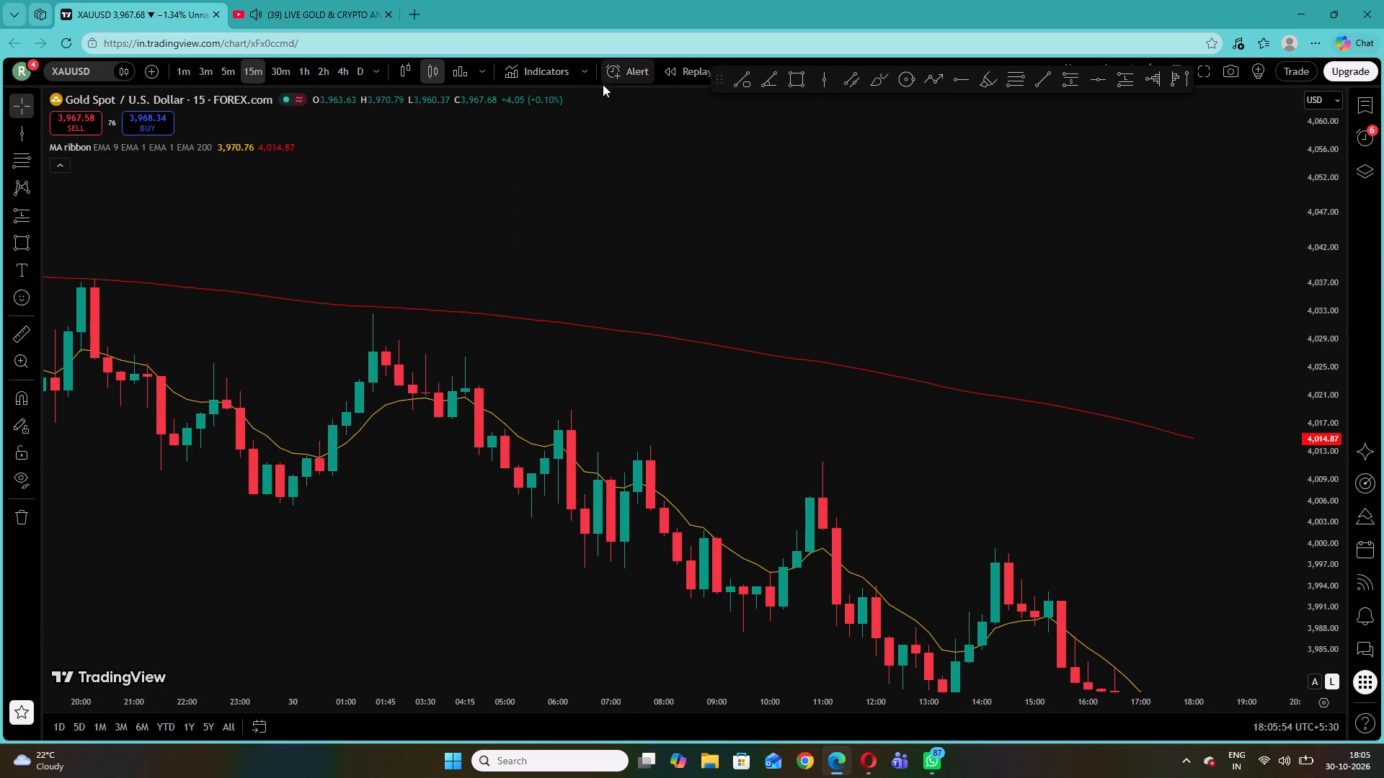
{"action": "left_click", "coordinate": [521, 68]}
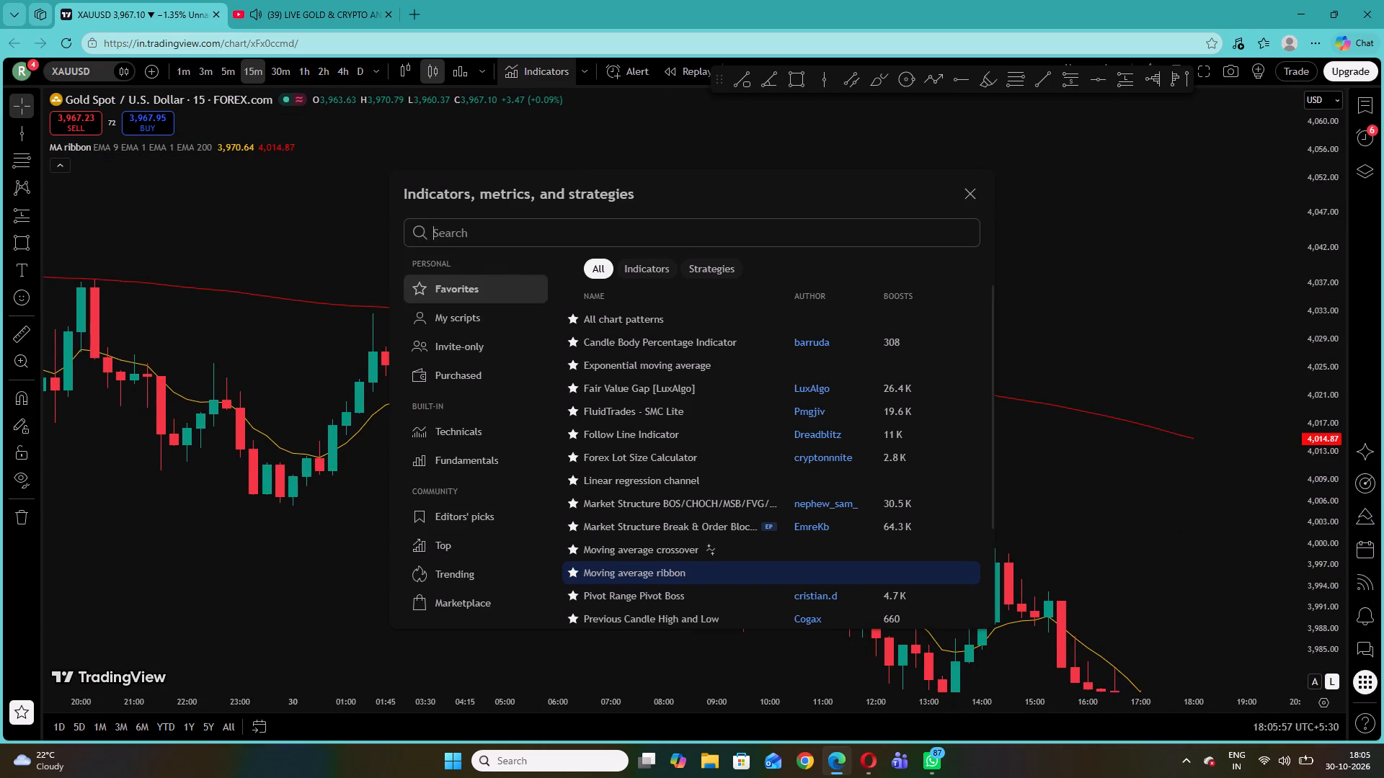
{"action": "left_click", "coordinate": [554, 233]}
{"action": "left_click", "coordinate": [554, 233]}
{"action": "type", "text": "perc"}
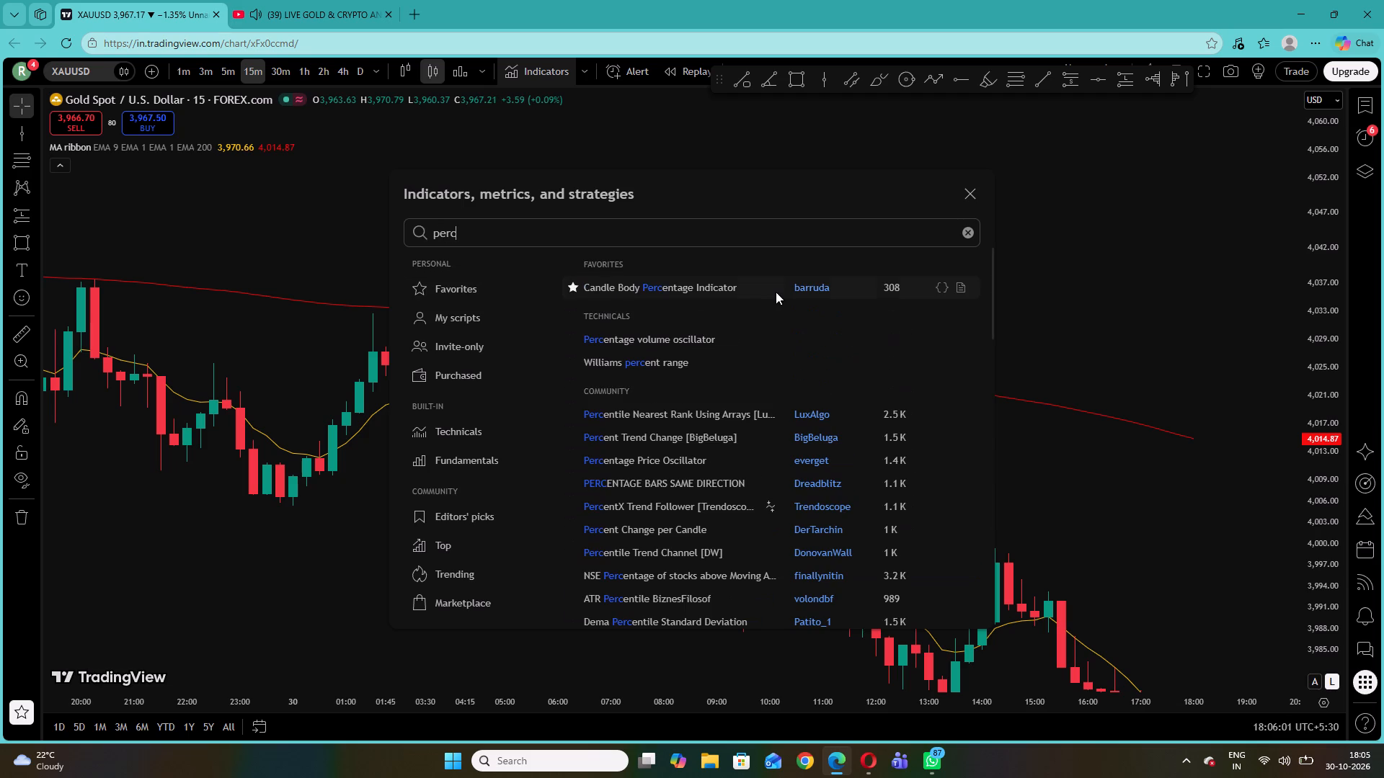
{"action": "left_click", "coordinate": [764, 289]}
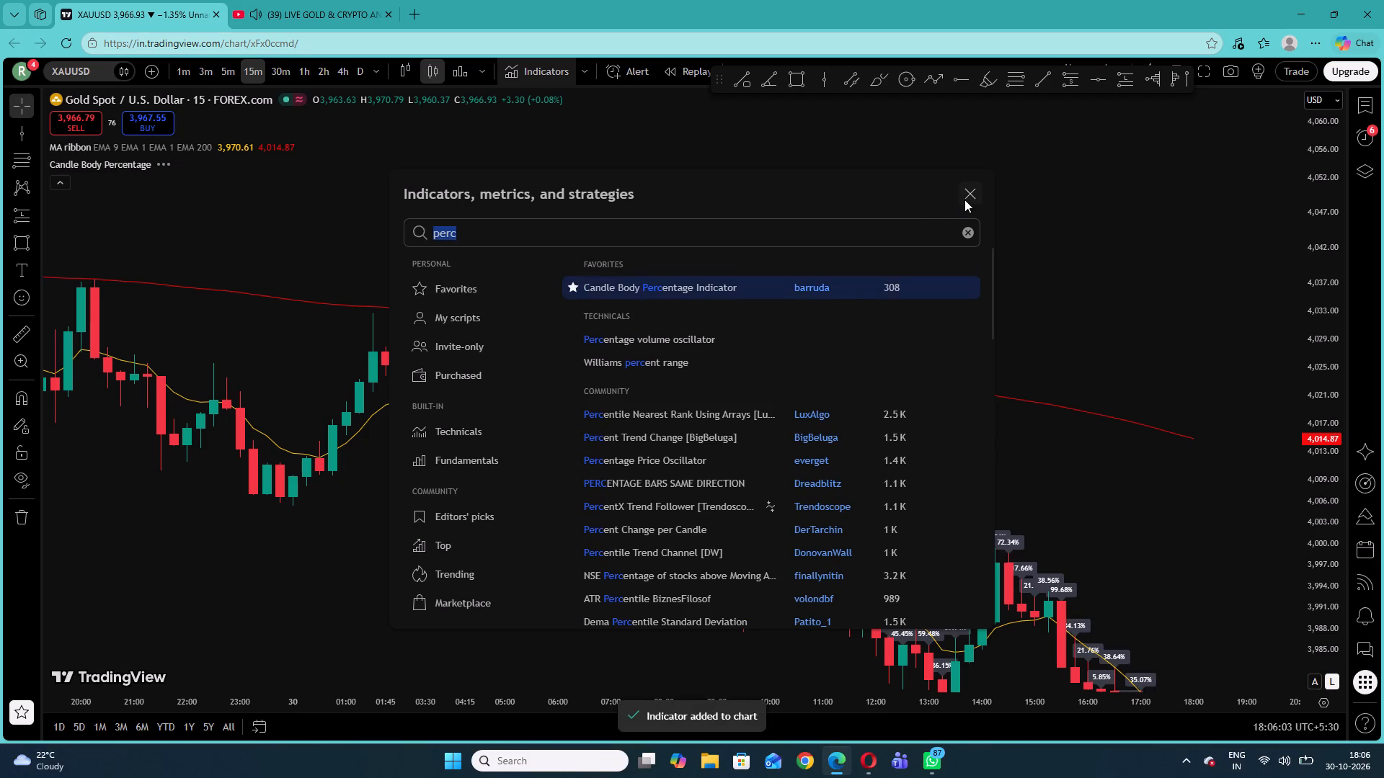
{"action": "left_click", "coordinate": [964, 200]}
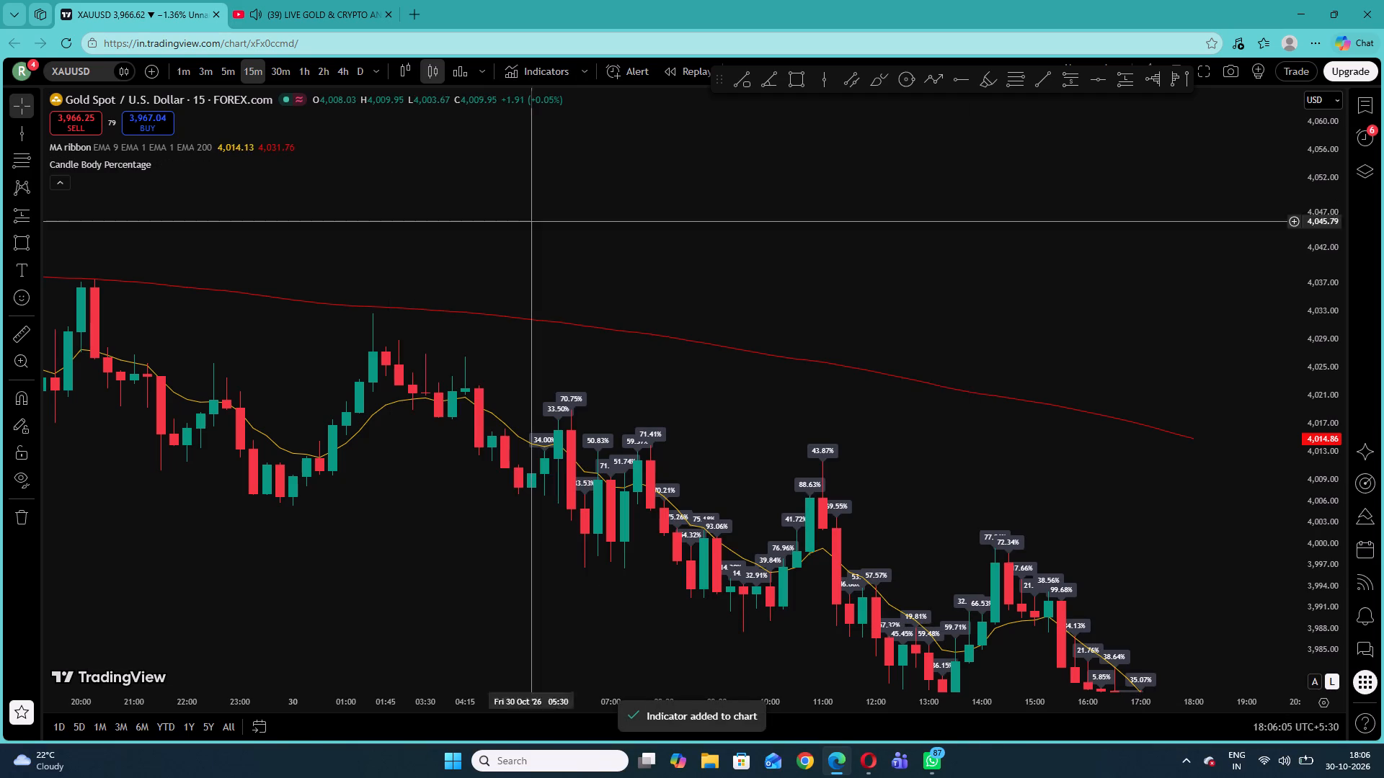
Examine the candle body percentages along the 15-minute XAUUSD downtrend up to the latest candles.
{"action": "left_click_drag", "start_coordinate": [801, 325], "coordinate": [629, 270]}
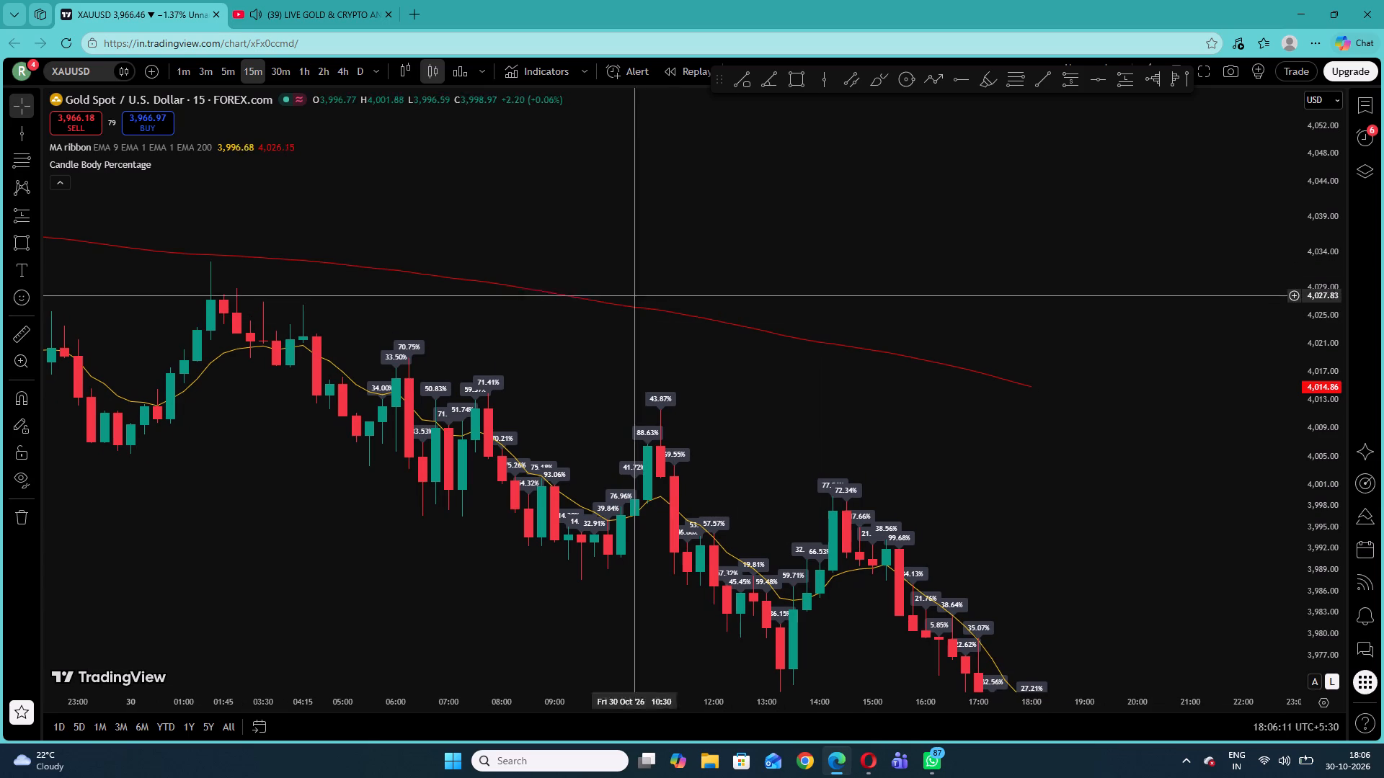
{"action": "left_click", "coordinate": [14, 241]}
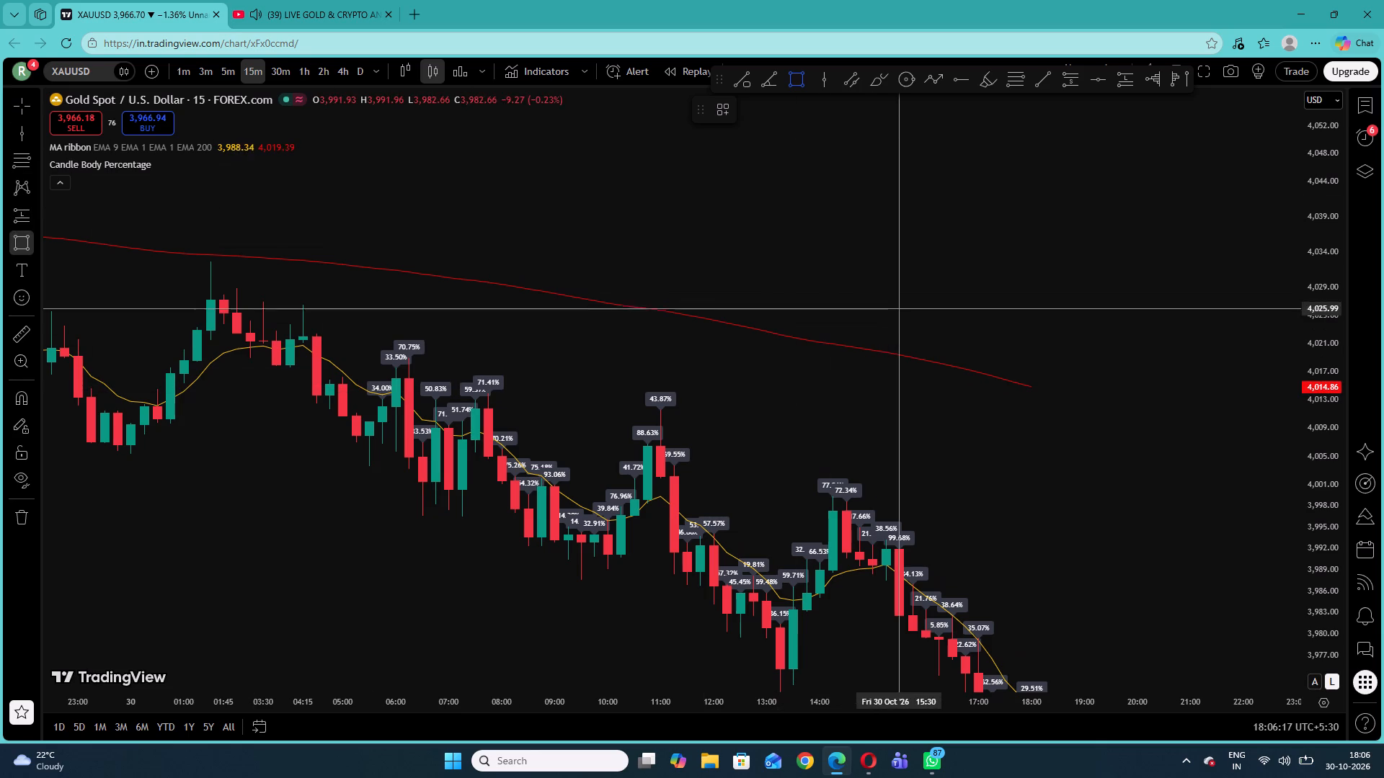
{"action": "left_click", "coordinate": [25, 109]}
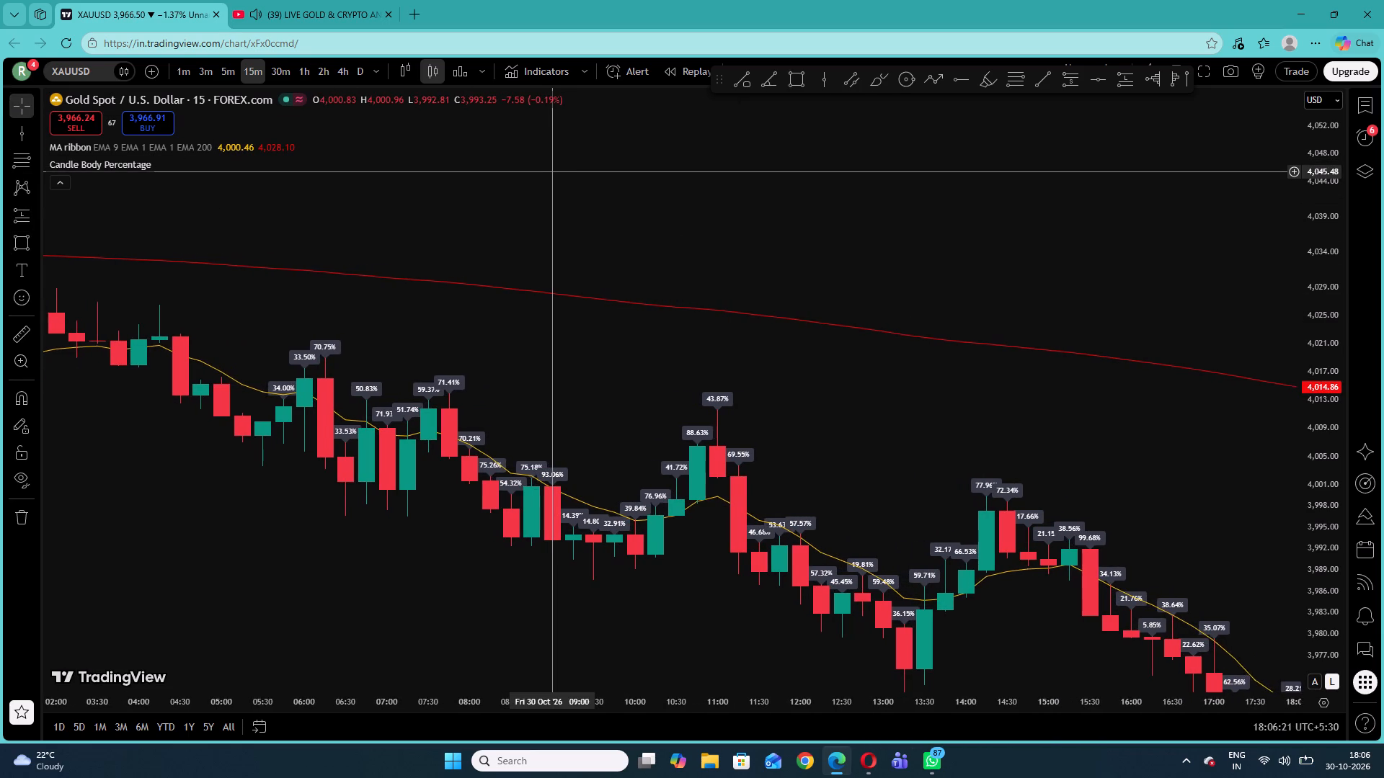
{"action": "left_click_drag", "start_coordinate": [812, 306], "coordinate": [724, 267]}
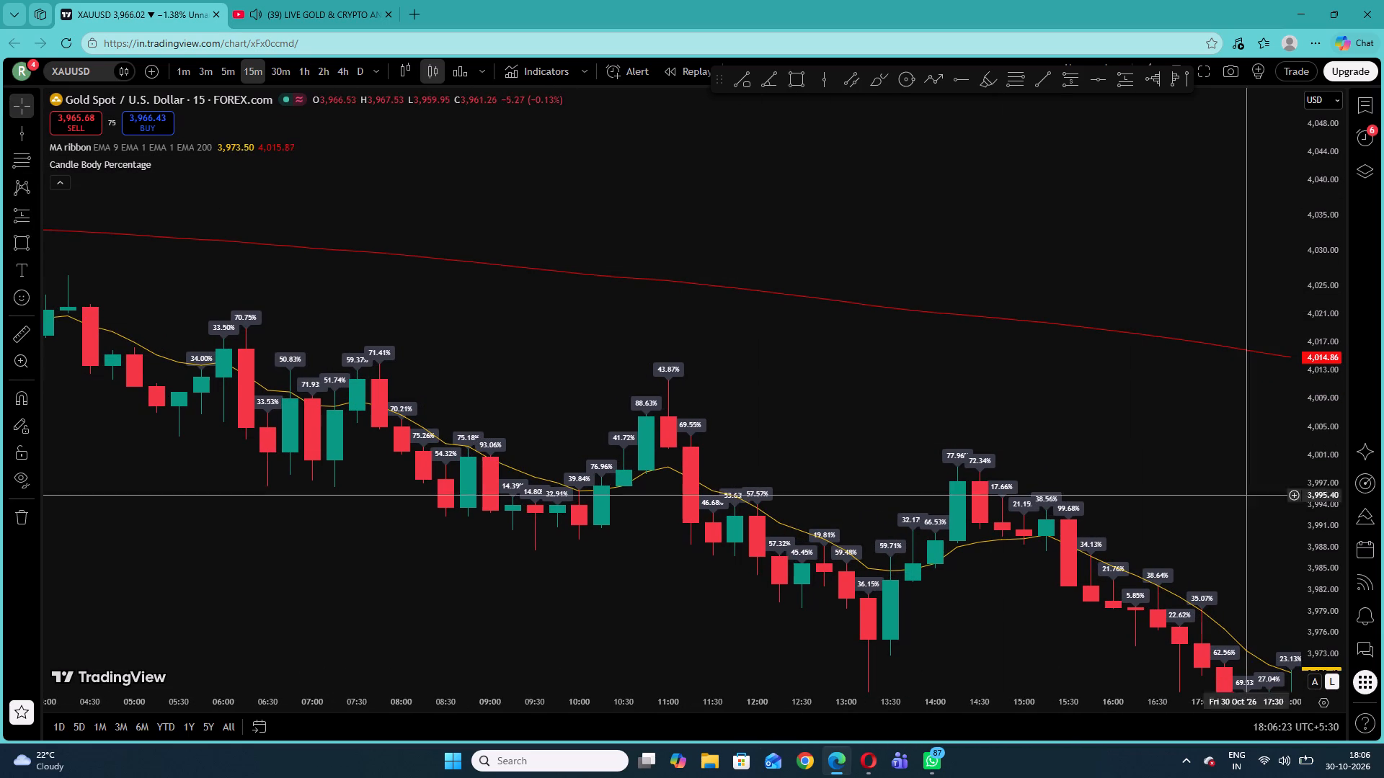
{"action": "left_click_drag", "start_coordinate": [1338, 536], "coordinate": [1309, 456]}
{"action": "left_click_drag", "start_coordinate": [1201, 535], "coordinate": [981, 374]}
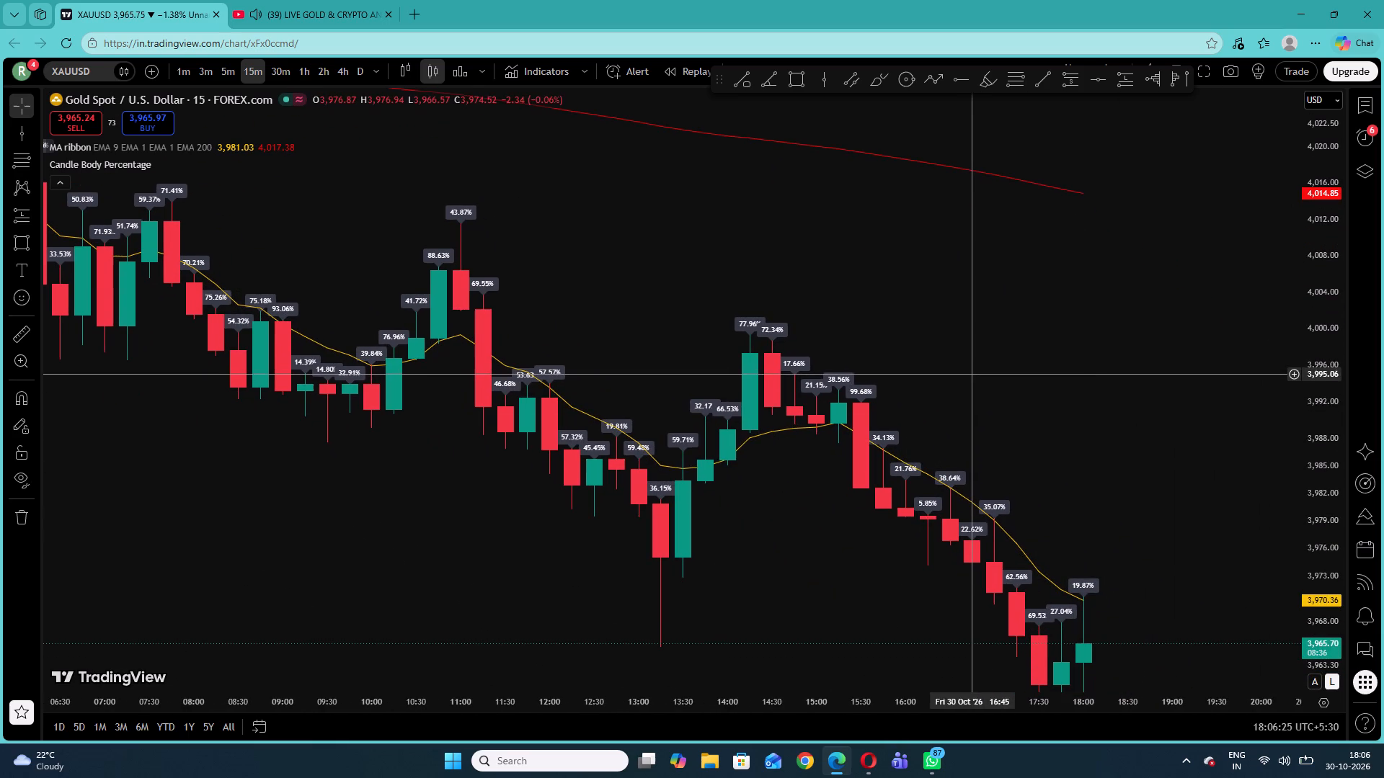
{"action": "left_click_drag", "start_coordinate": [1341, 480], "coordinate": [1341, 548]}
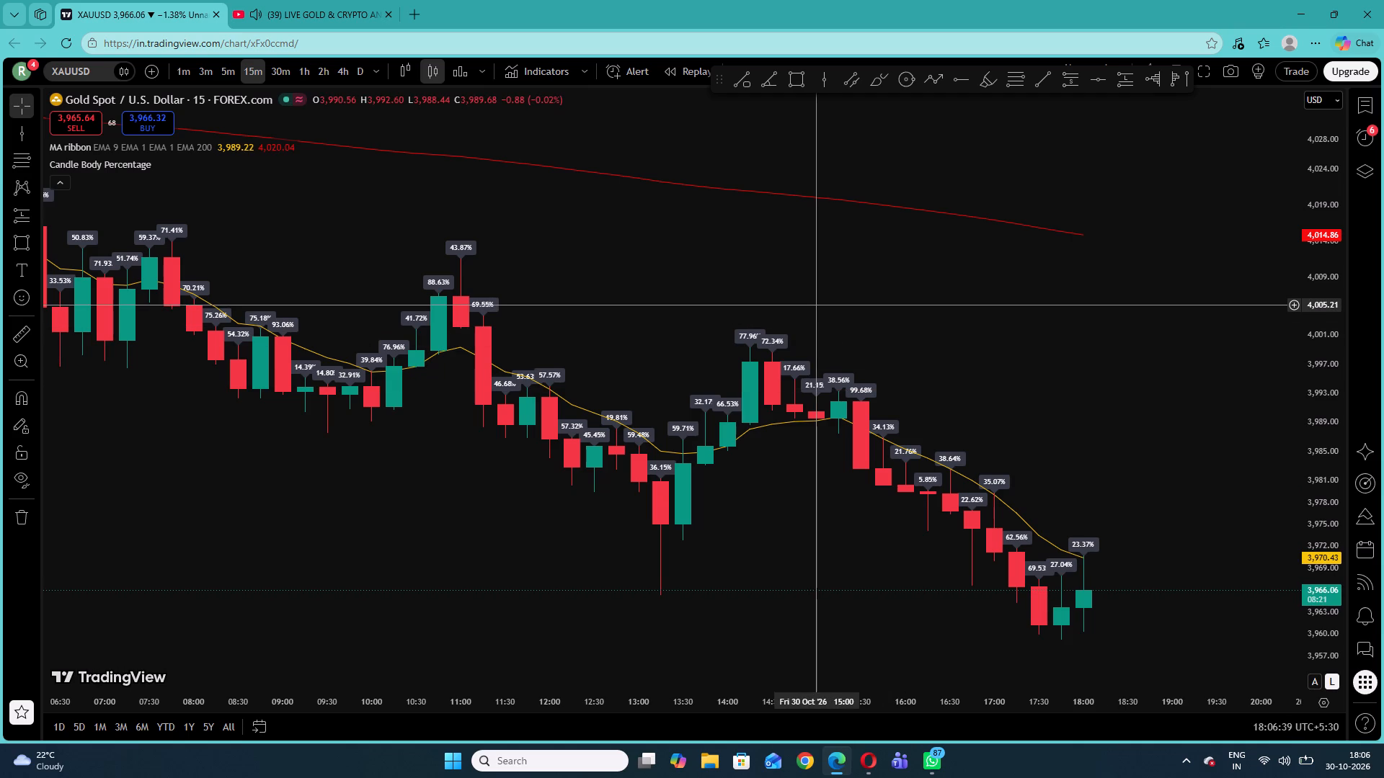
Place vertical lines on the 30 October candles at 14:45, 09:30 and 12:30.
{"action": "left_click", "coordinate": [25, 122]}
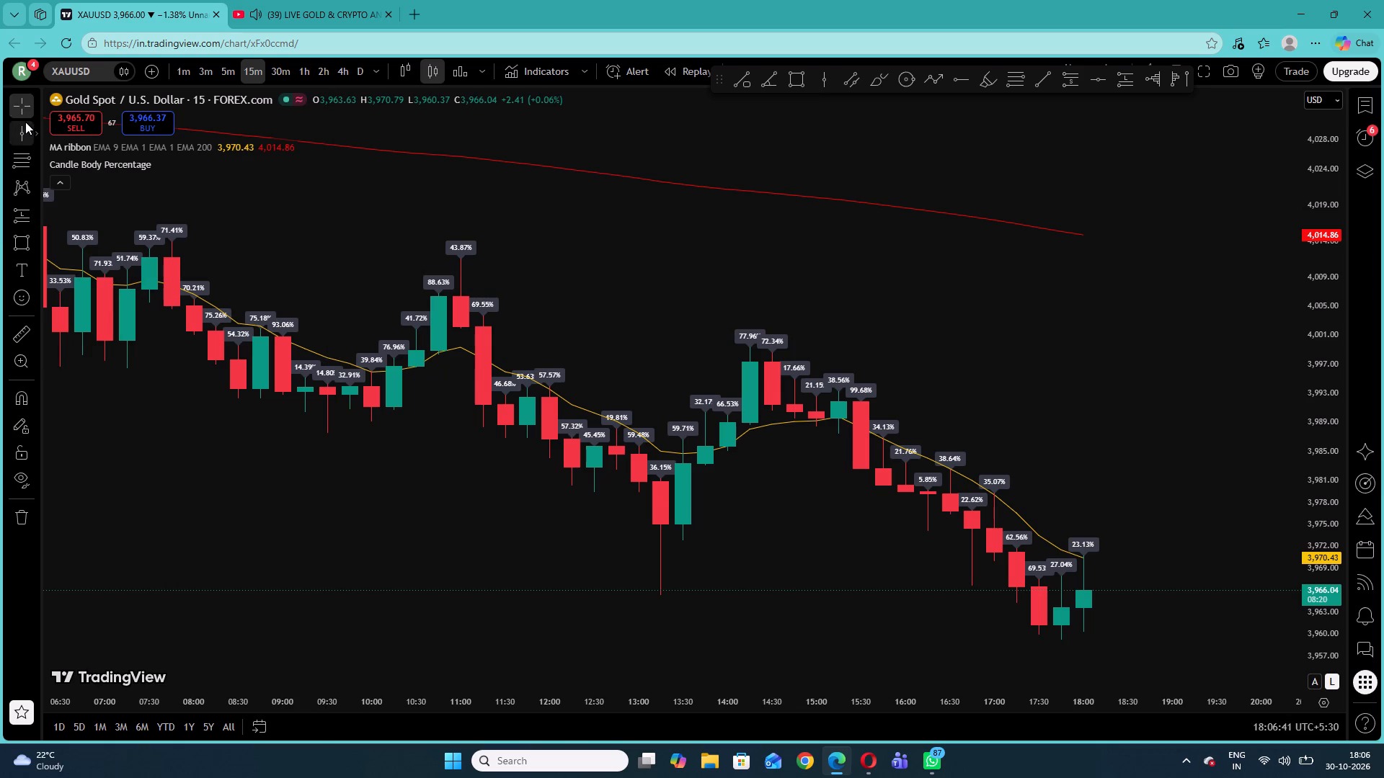
{"action": "left_click", "coordinate": [25, 122]}
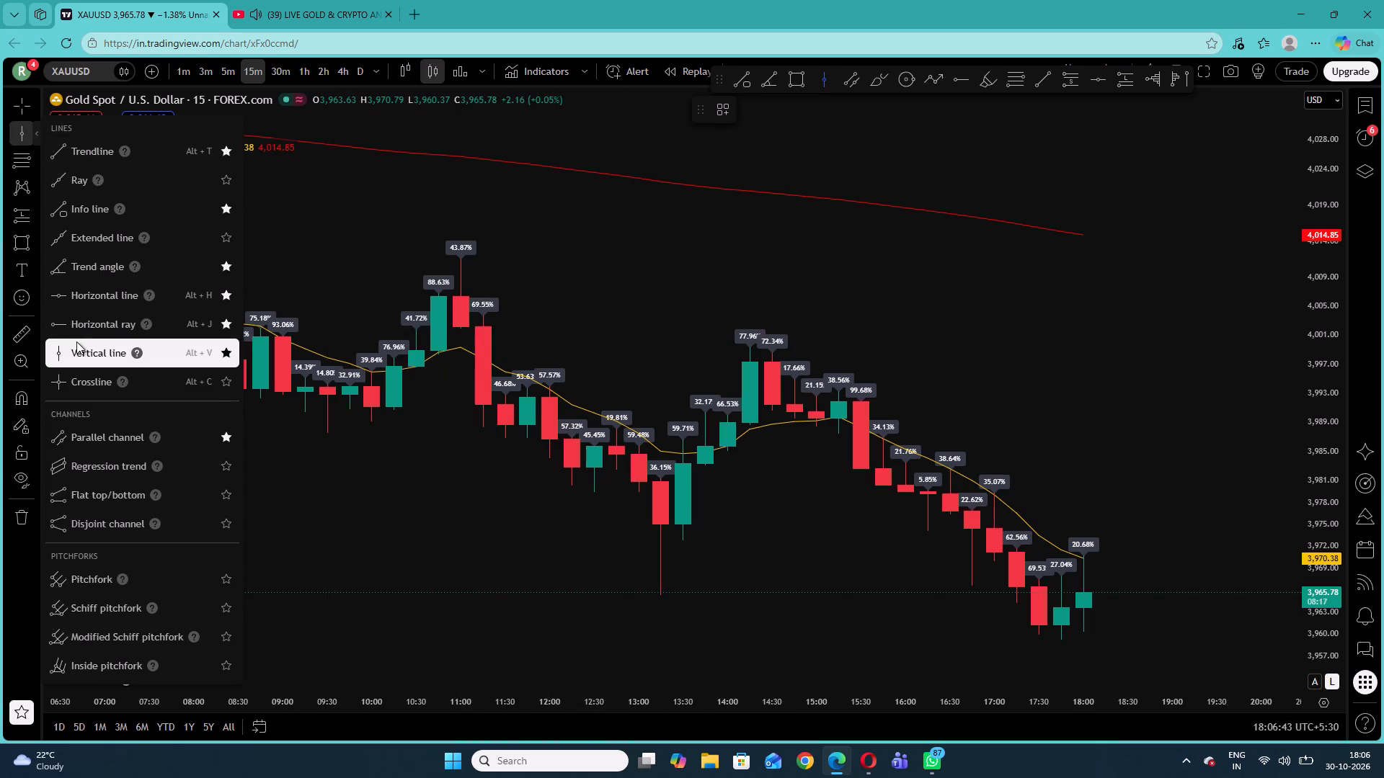
{"action": "left_click", "coordinate": [76, 343]}
{"action": "left_click", "coordinate": [791, 347]}
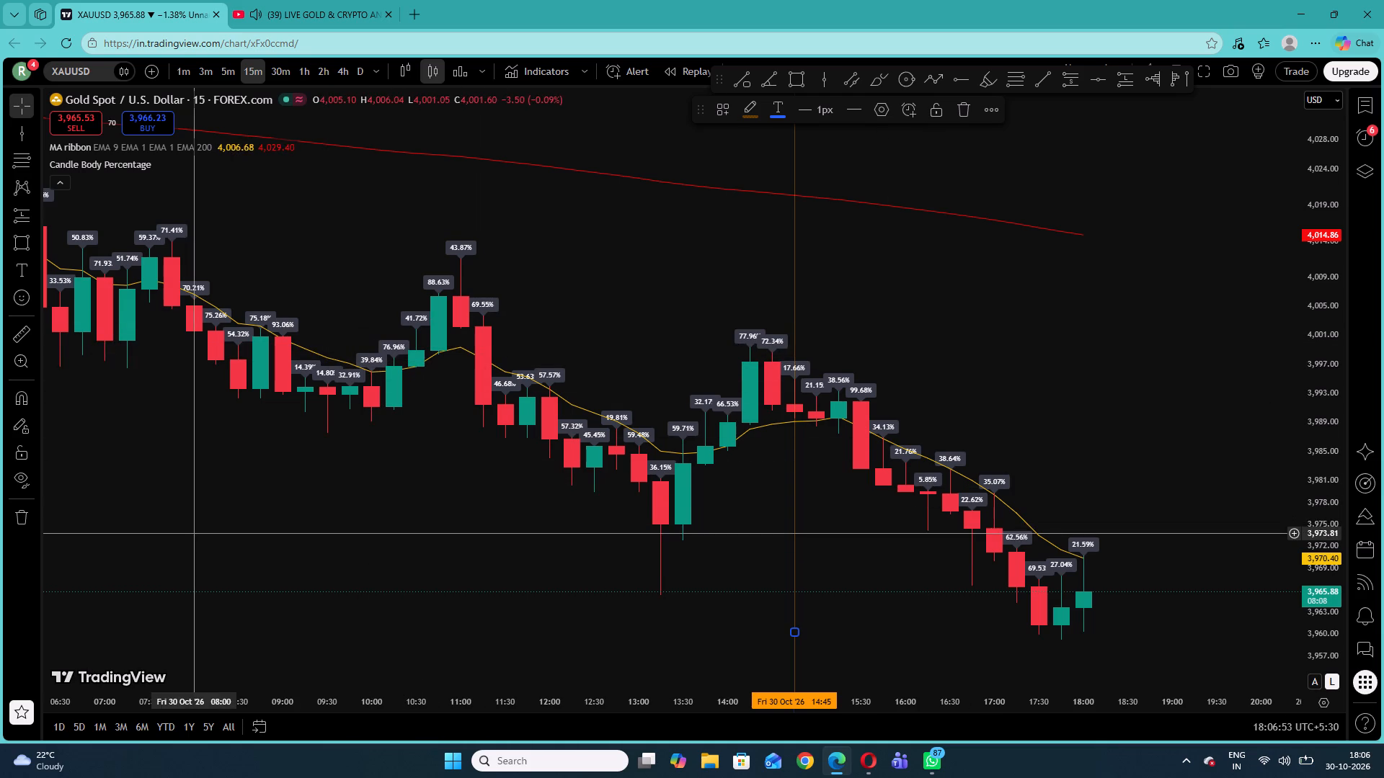
{"action": "left_click", "coordinate": [22, 142]}
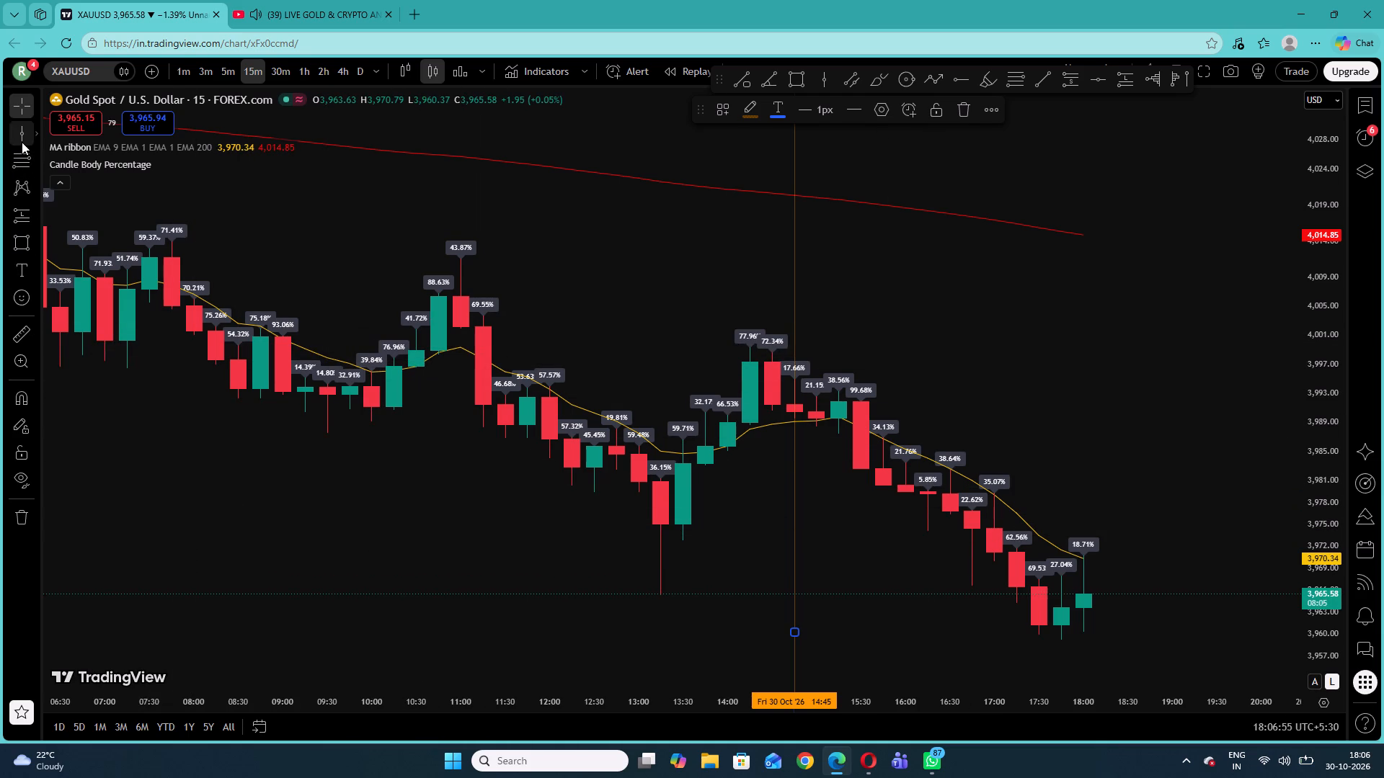
{"action": "left_click", "coordinate": [321, 341]}
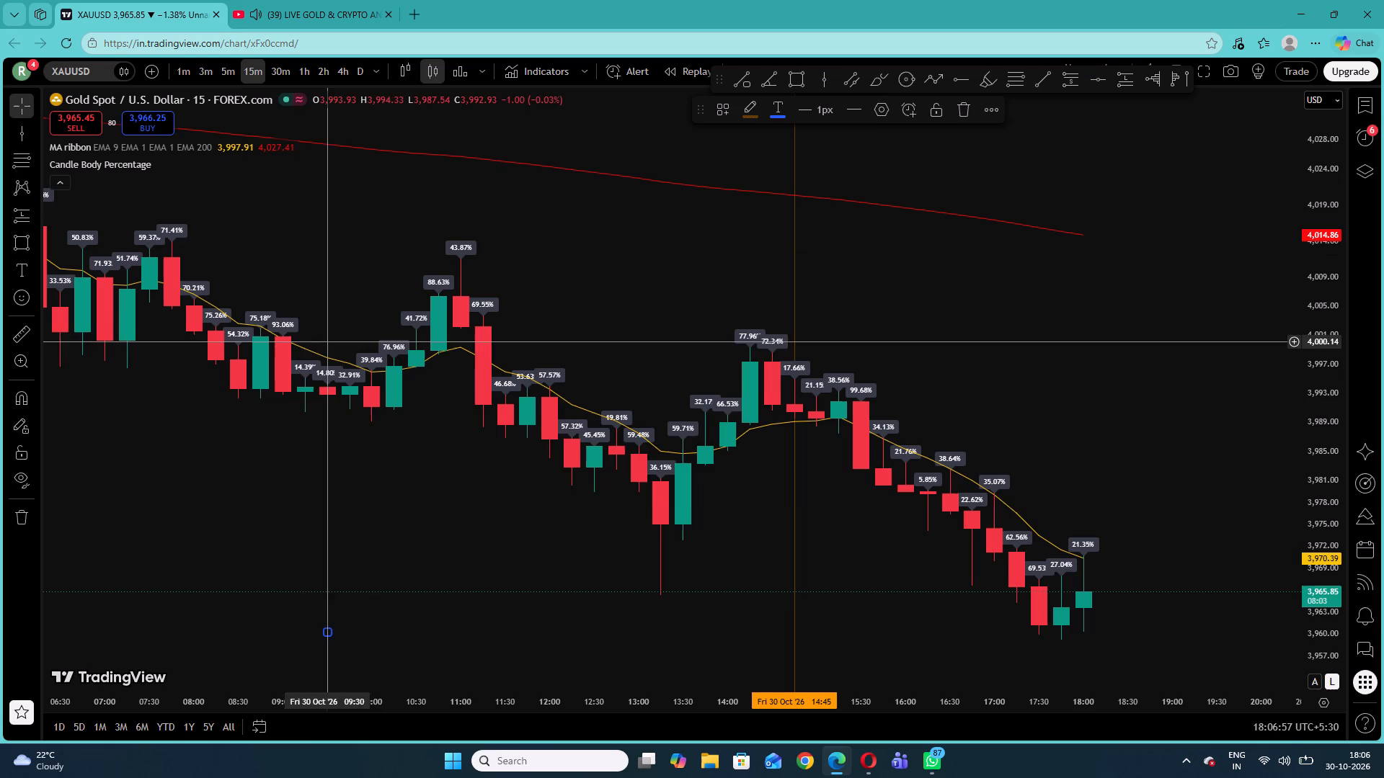
{"action": "left_click", "coordinate": [508, 506]}
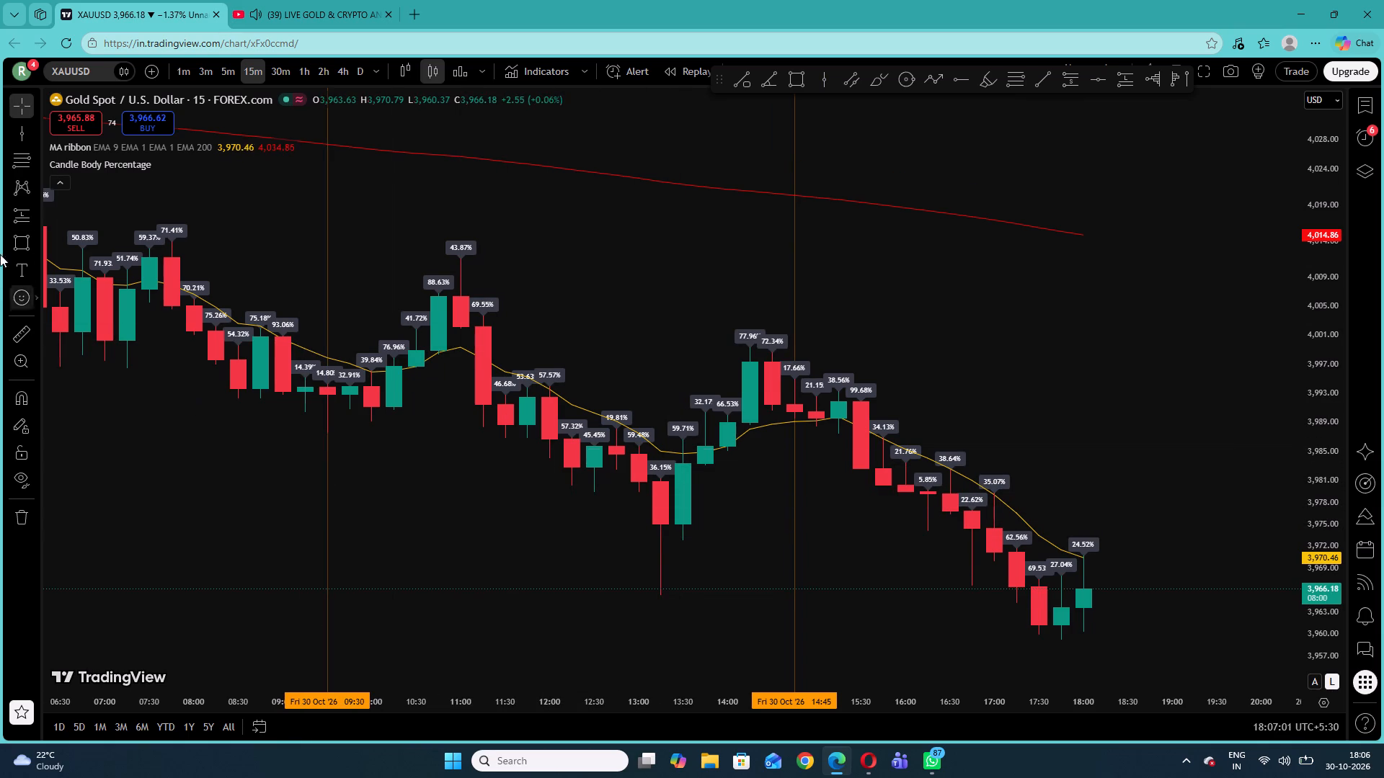
{"action": "left_click", "coordinate": [17, 135]}
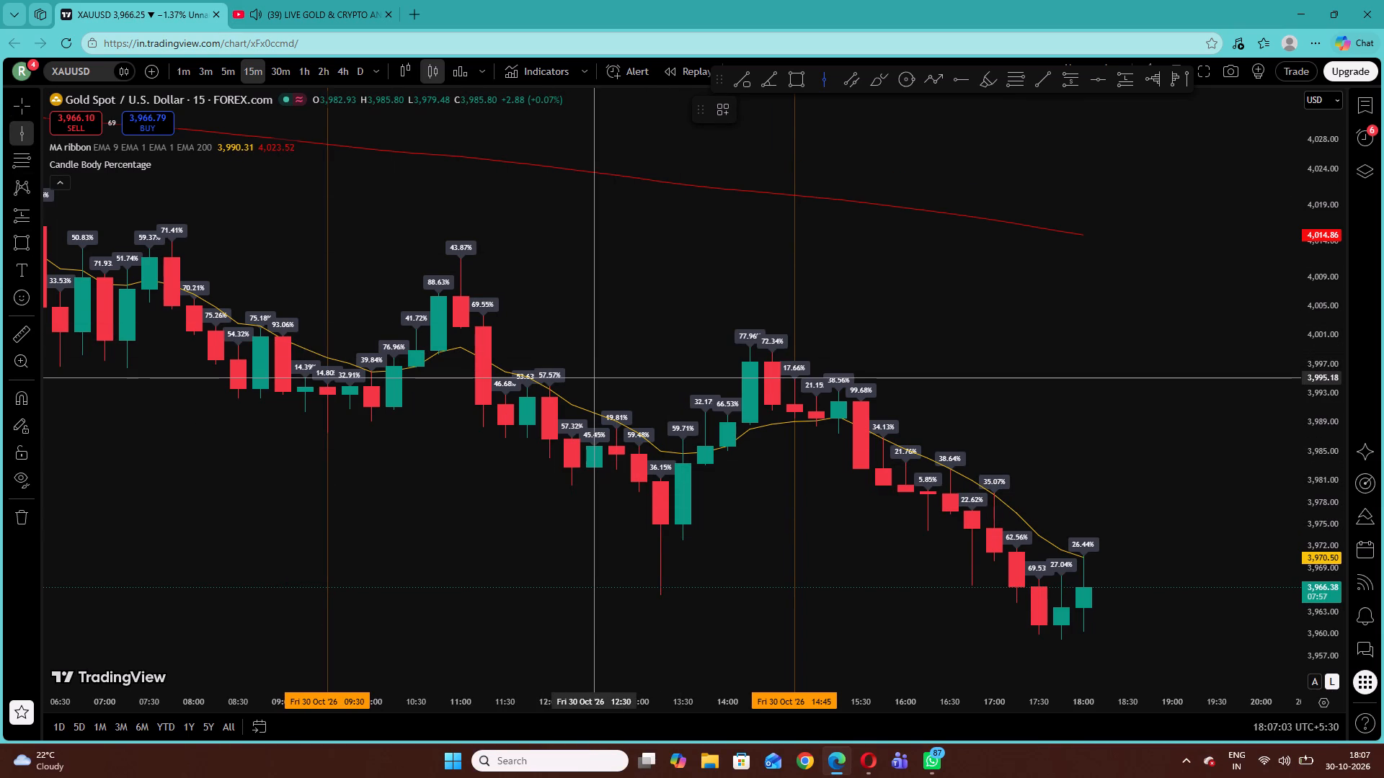
{"action": "left_click", "coordinate": [587, 377]}
{"action": "left_click", "coordinate": [534, 299]}
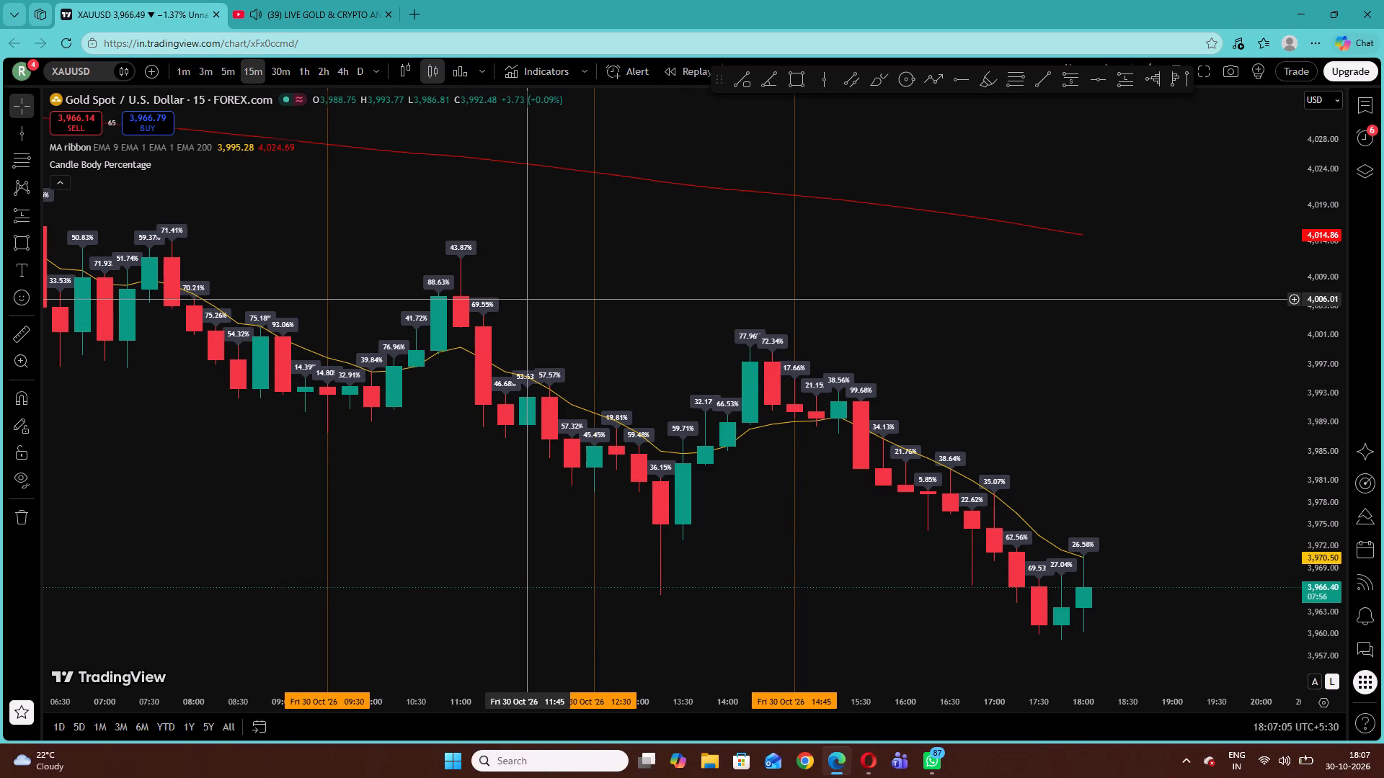
Place another vertical line on the 30 October 09:15 candle, just before the 09:30 line.
{"action": "left_click_drag", "start_coordinate": [198, 255], "coordinate": [228, 258]}
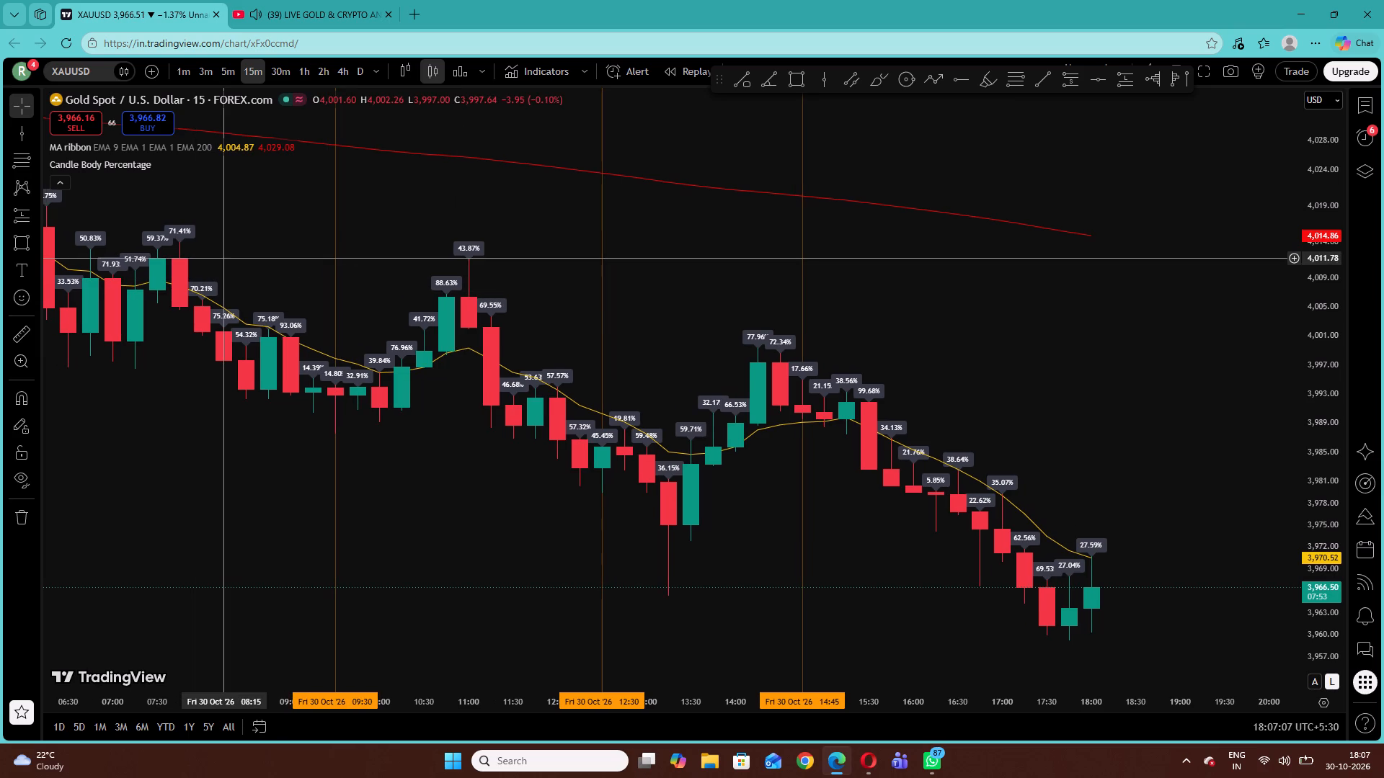
{"action": "left_click_drag", "start_coordinate": [228, 258], "coordinate": [338, 317]}
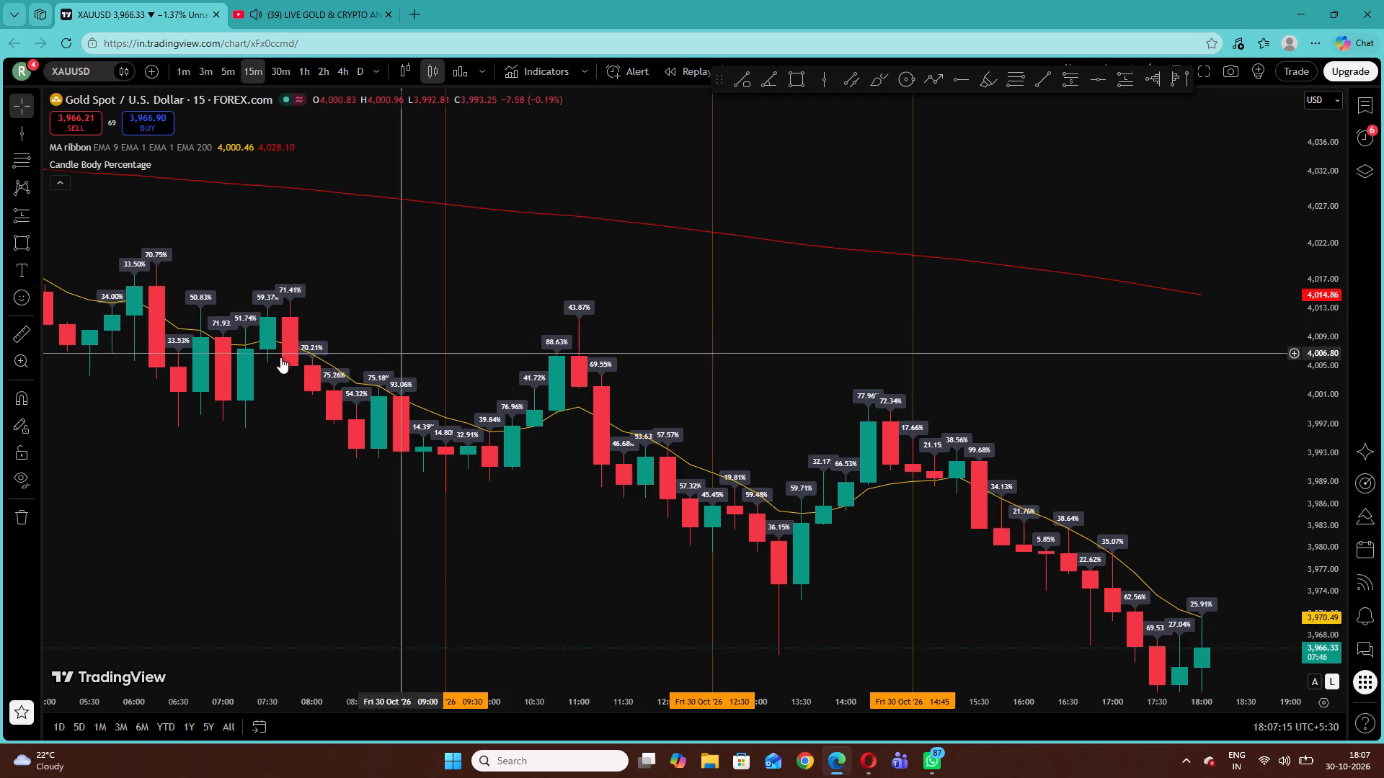
{"action": "left_click", "coordinate": [17, 145]}
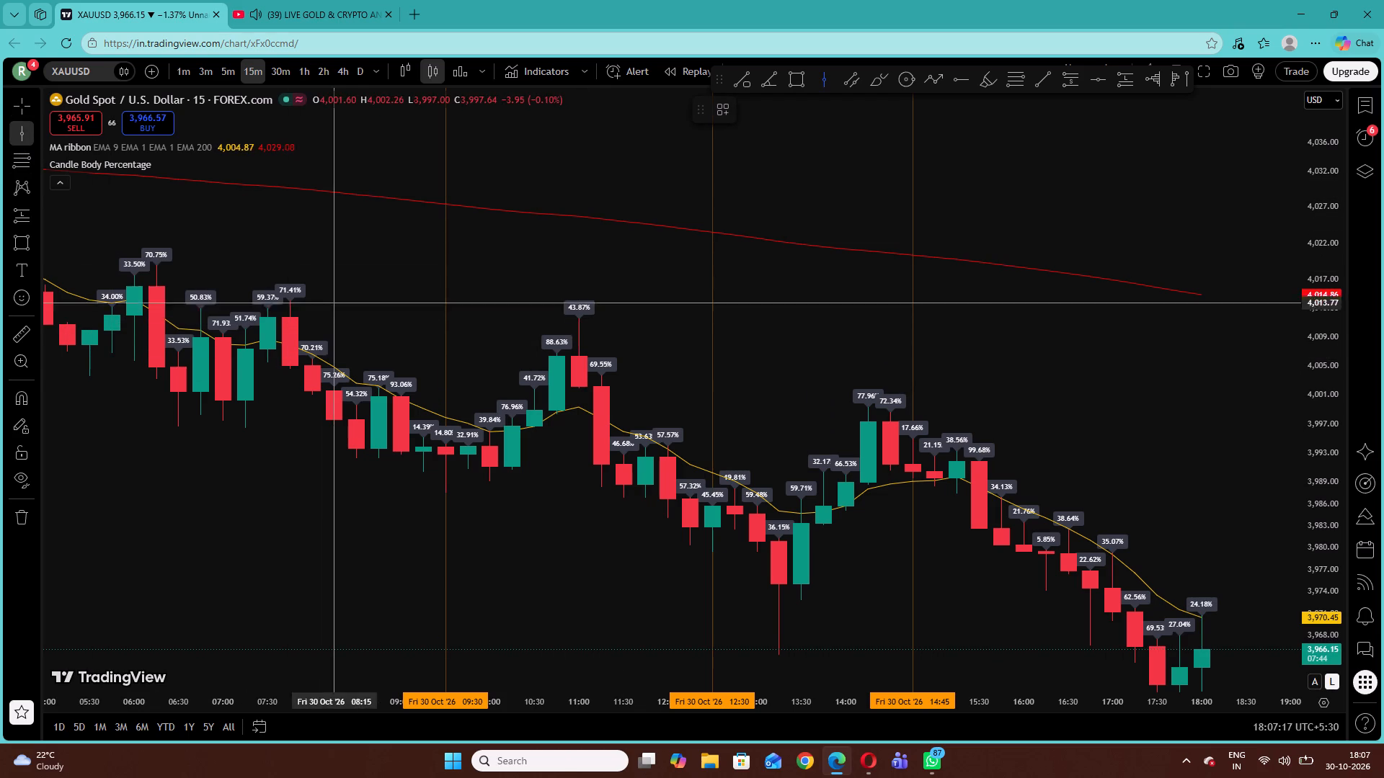
{"action": "left_click", "coordinate": [417, 383]}
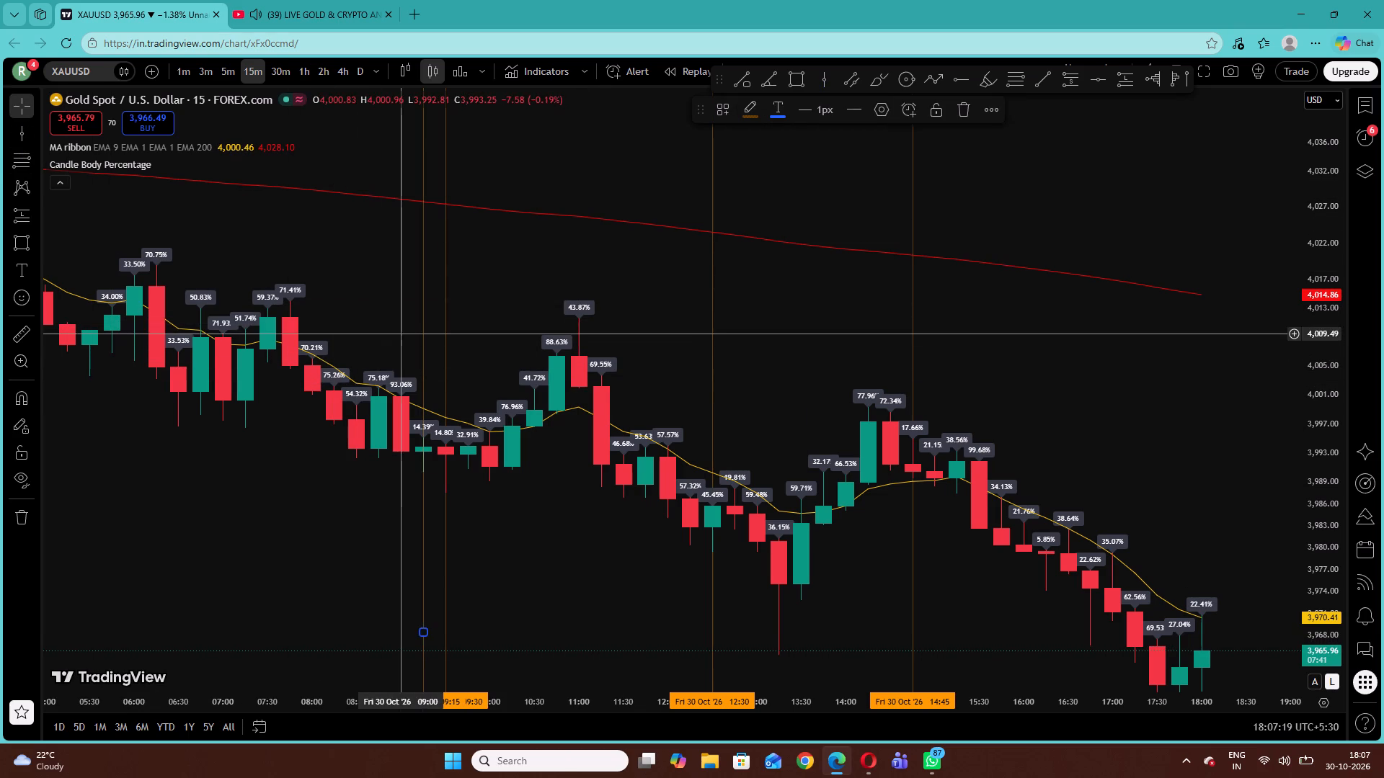
{"action": "left_click", "coordinate": [390, 332]}
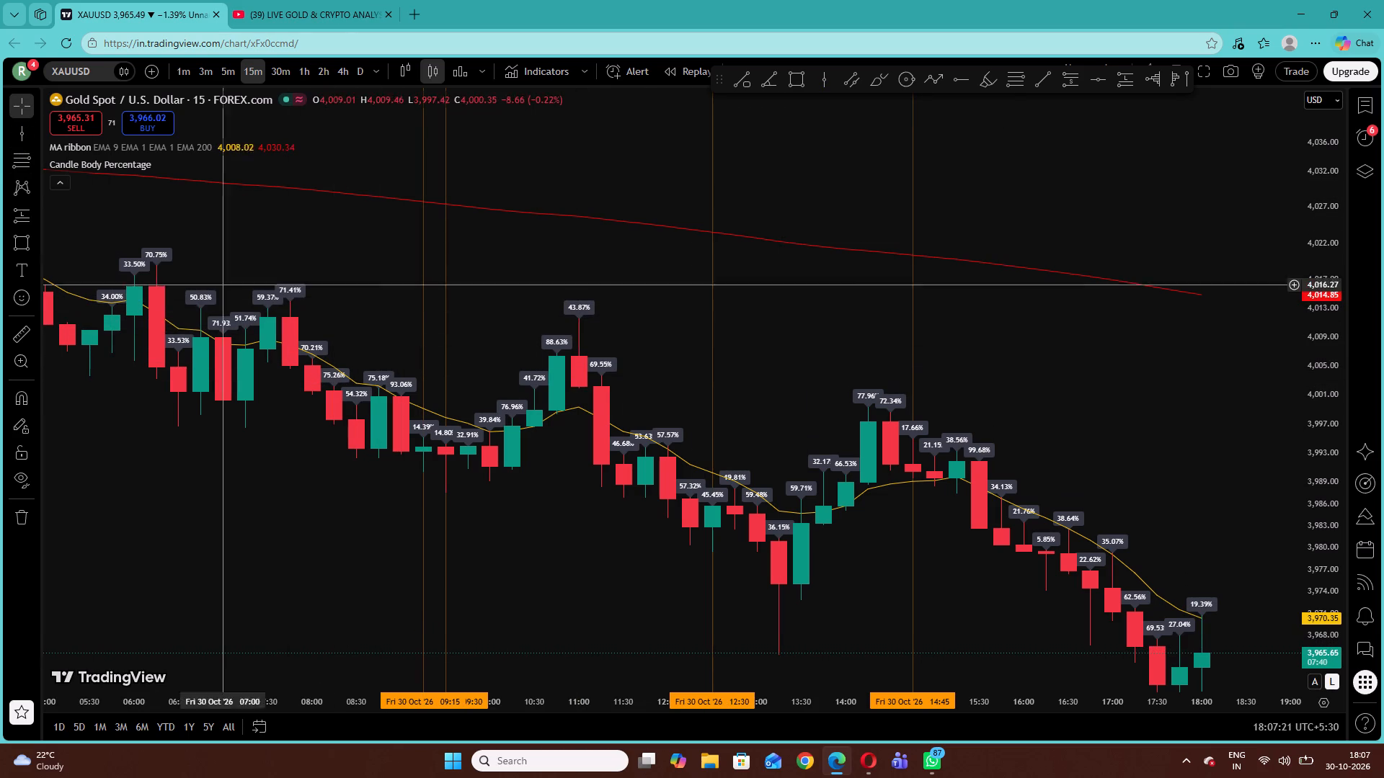
Hide the Candle Body Percentage indicator on the XAUUSD chart.
{"action": "left_click", "coordinate": [161, 164]}
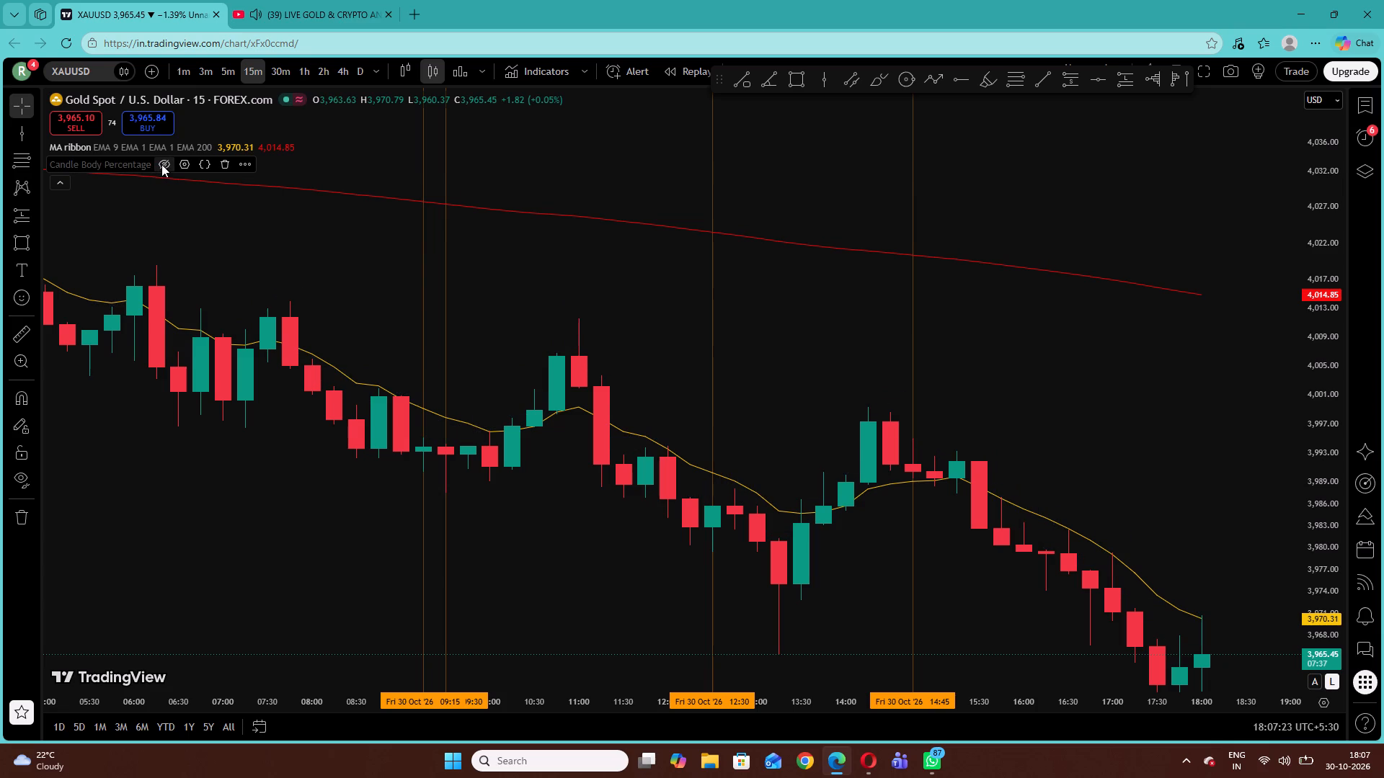
View XAUUSD on the 1-minute timeframe with the chart view reset to the latest candles.
{"action": "left_click", "coordinate": [179, 73]}
{"action": "right_click", "coordinate": [592, 261]}
{"action": "left_click", "coordinate": [643, 275]}
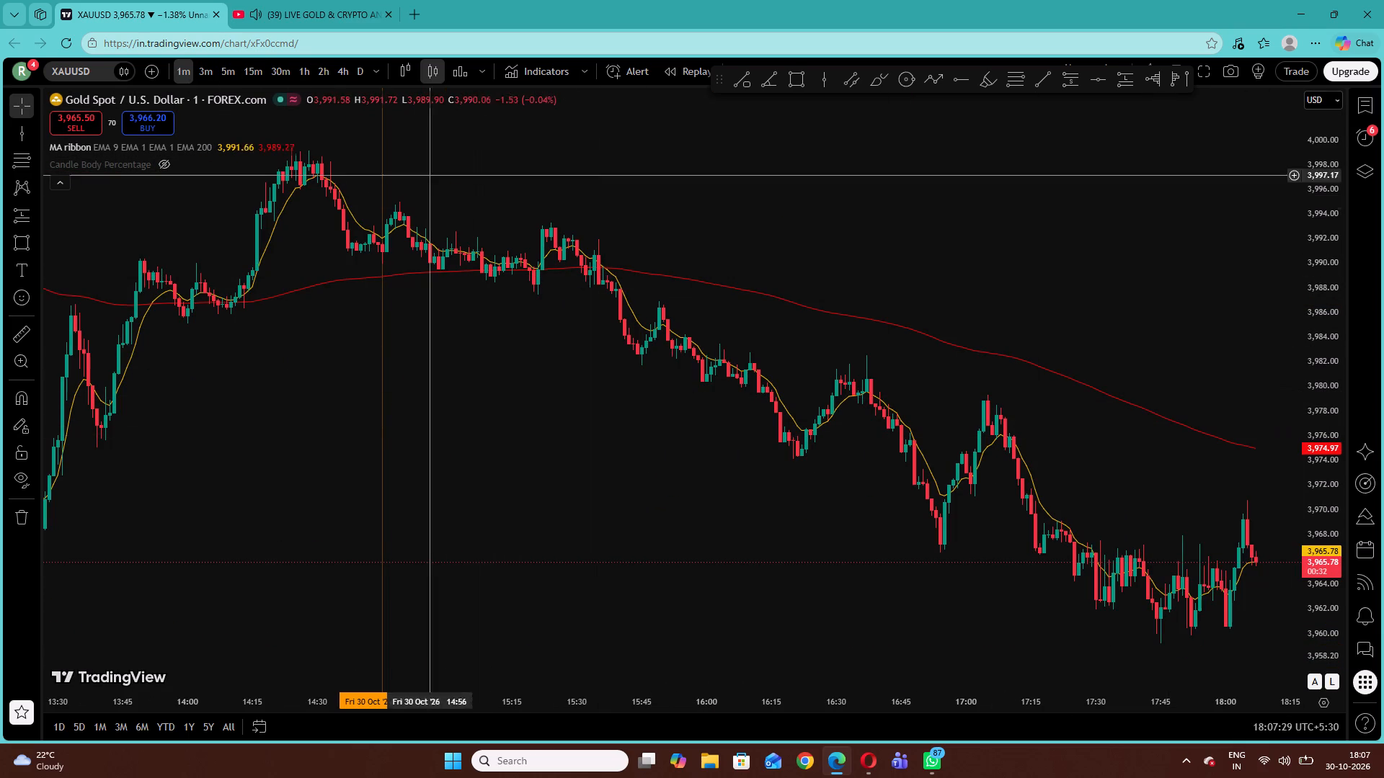
Return XAUUSD to the 15-minute timeframe and frame the downtrend from 29 October through the vertical lines.
{"action": "left_click", "coordinate": [258, 71]}
{"action": "right_click", "coordinate": [908, 252]}
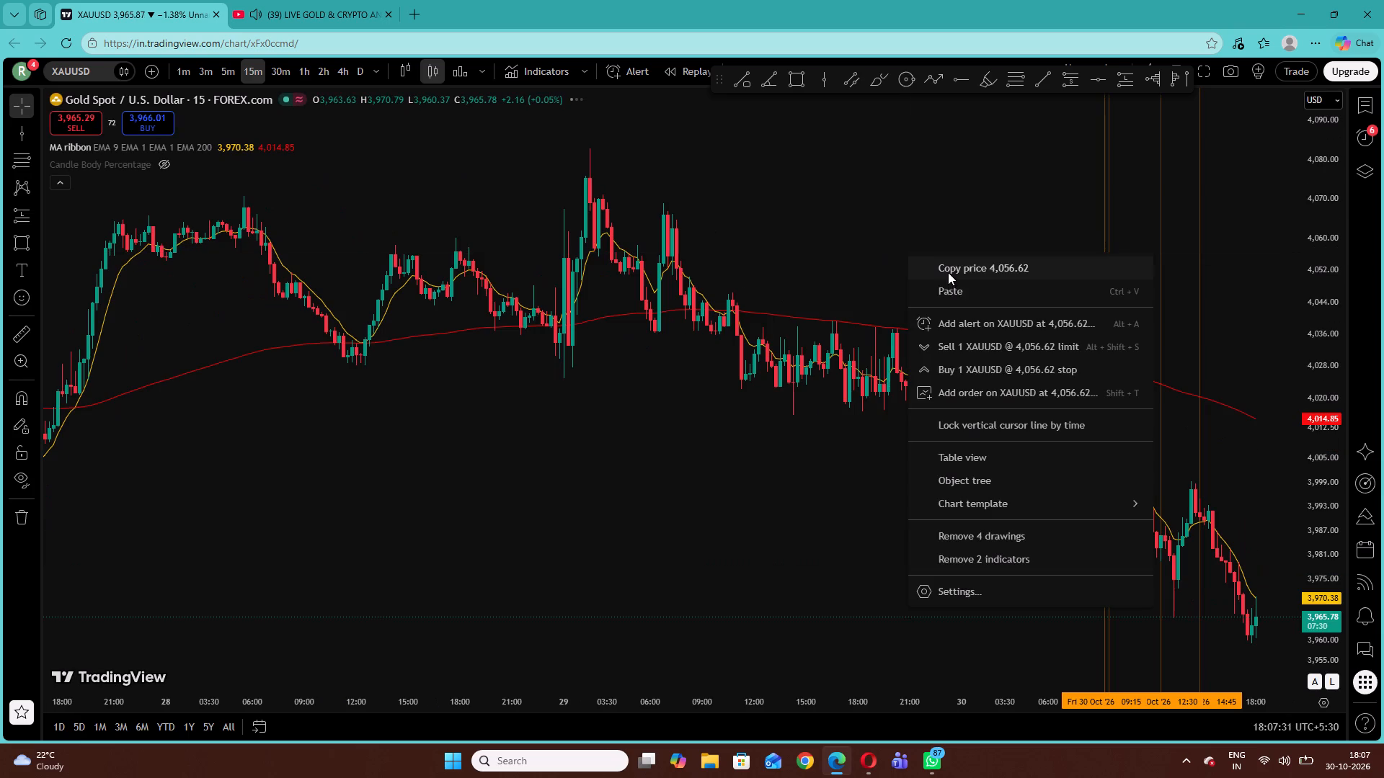
{"action": "left_click_drag", "start_coordinate": [799, 218], "coordinate": [812, 220]}
{"action": "left_click_drag", "start_coordinate": [1326, 298], "coordinate": [1326, 317]}
{"action": "left_click_drag", "start_coordinate": [1220, 289], "coordinate": [1086, 310]}
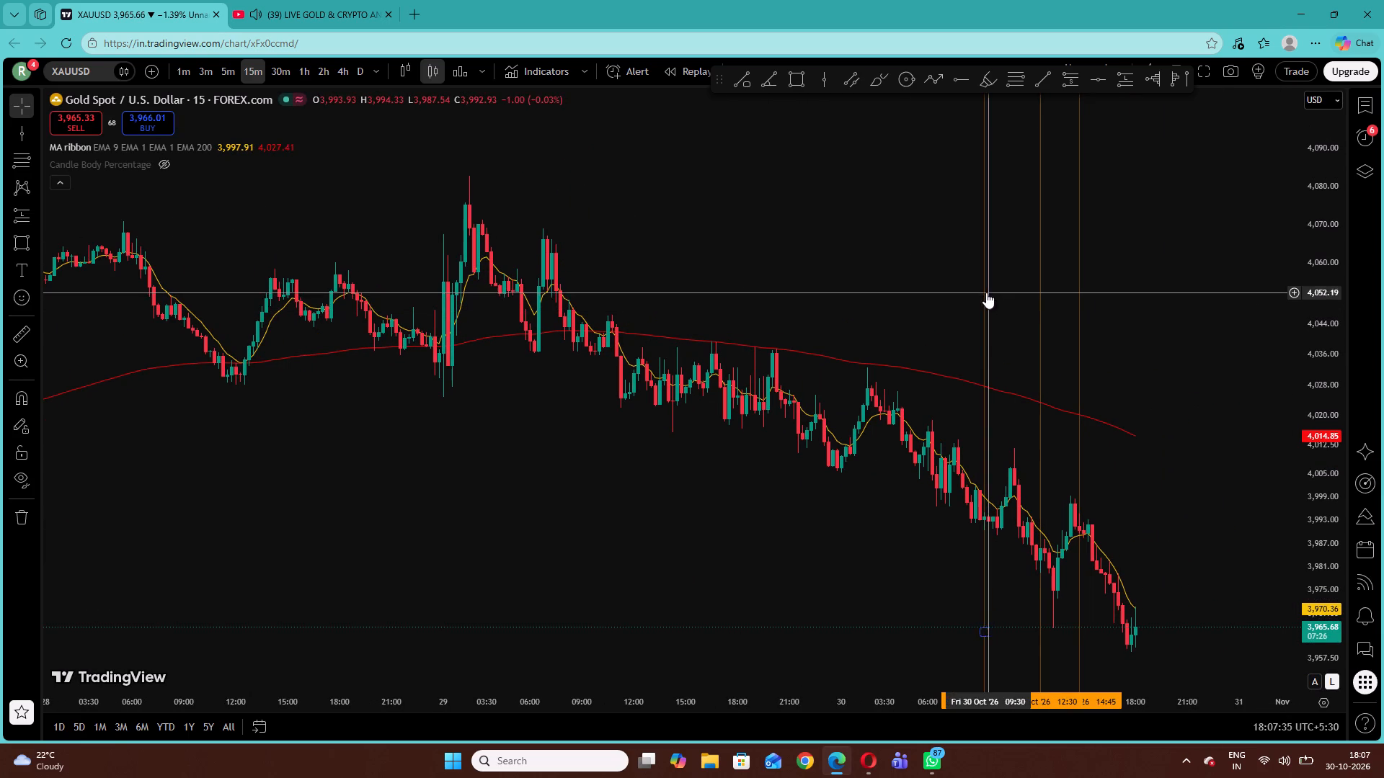
{"action": "scroll", "coordinate": [1176, 228], "scroll_direction": "left", "scroll_amount": 1}
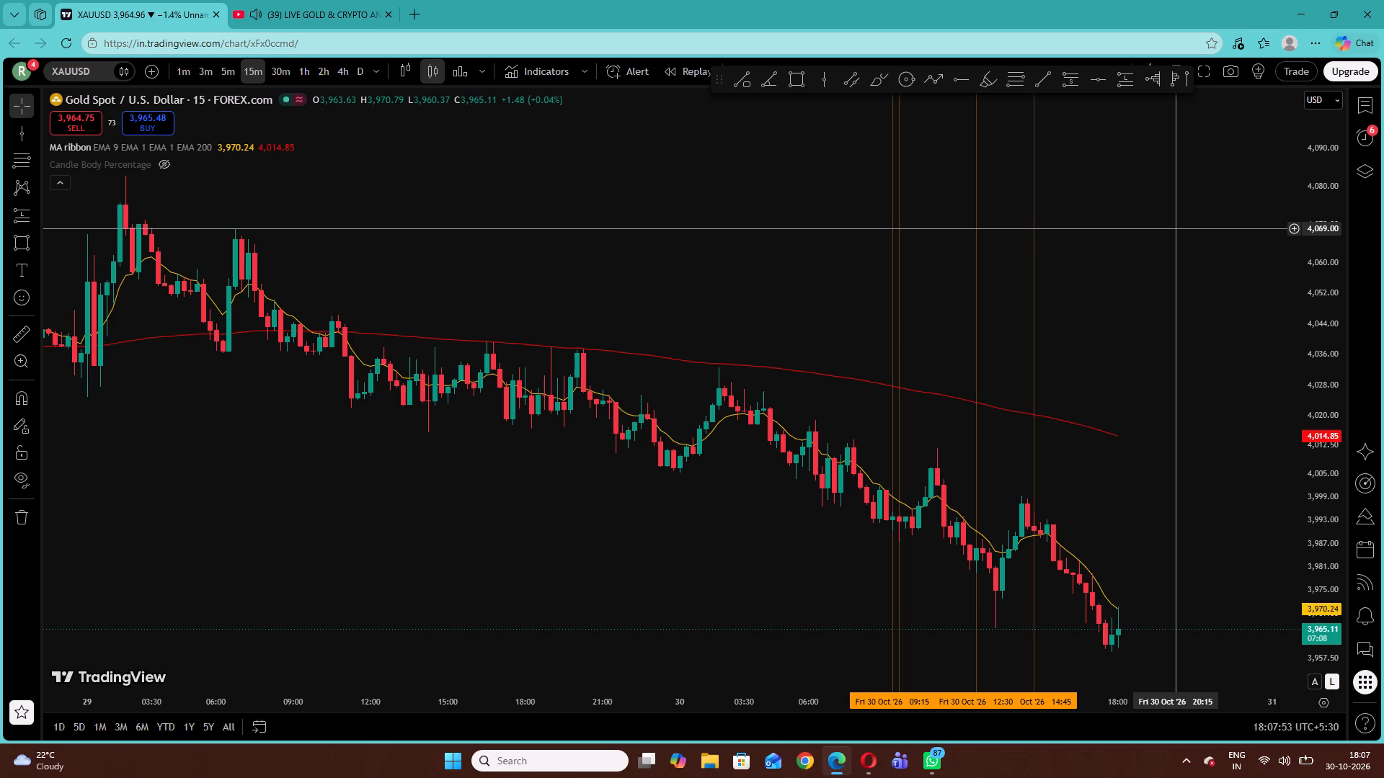
Go back to the Perfect Traderz Live stream on YouTube.
{"action": "left_click", "coordinate": [354, 2]}
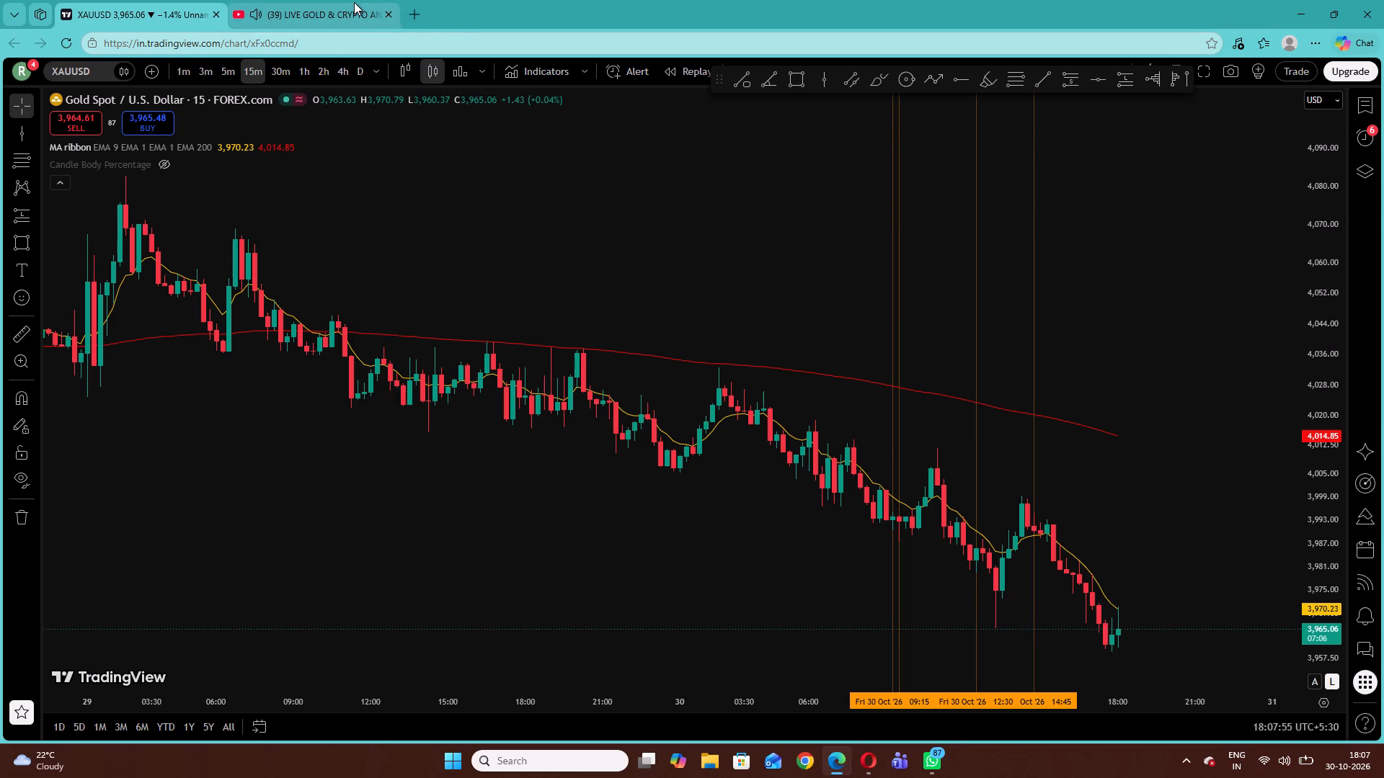
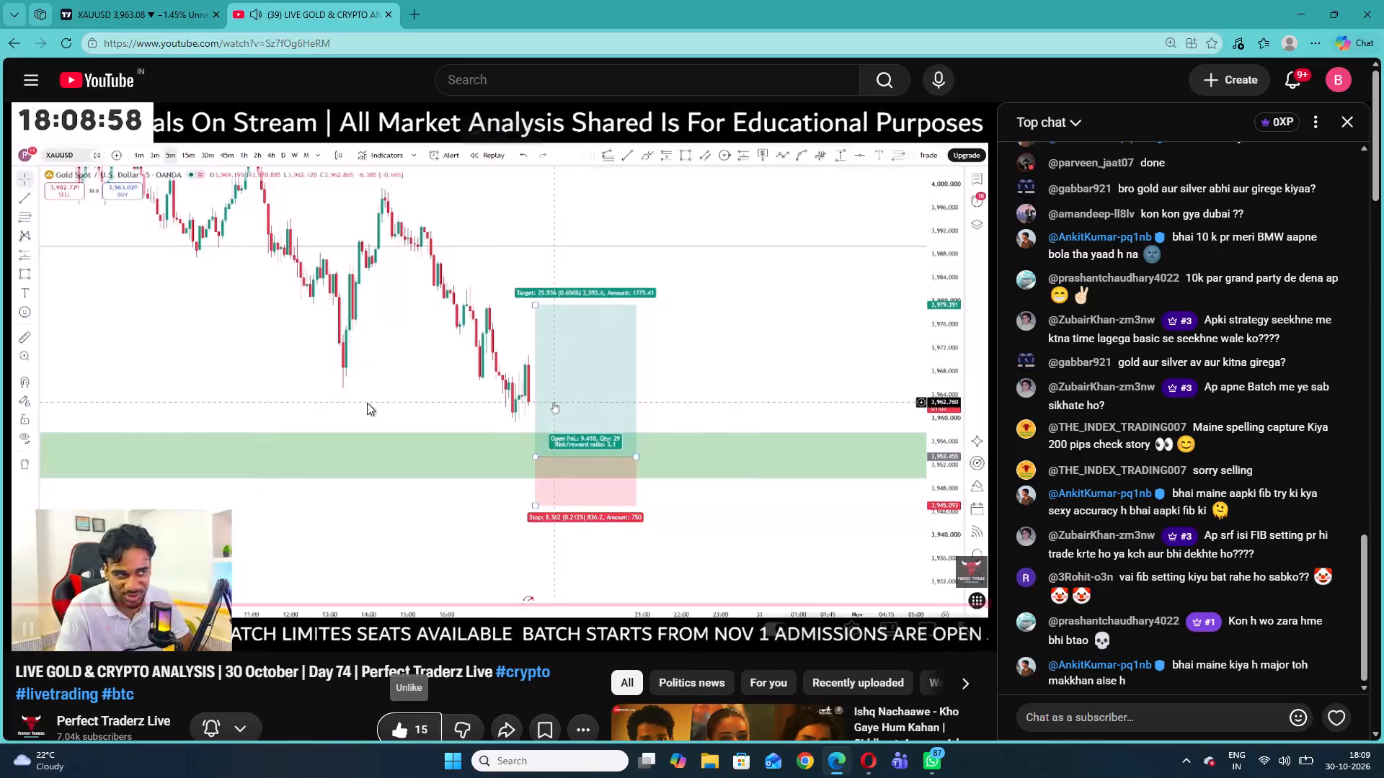
Switch to the TradingView XAUUSD chart and remove all four vertical line drawings.
{"action": "left_click", "coordinate": [178, 0]}
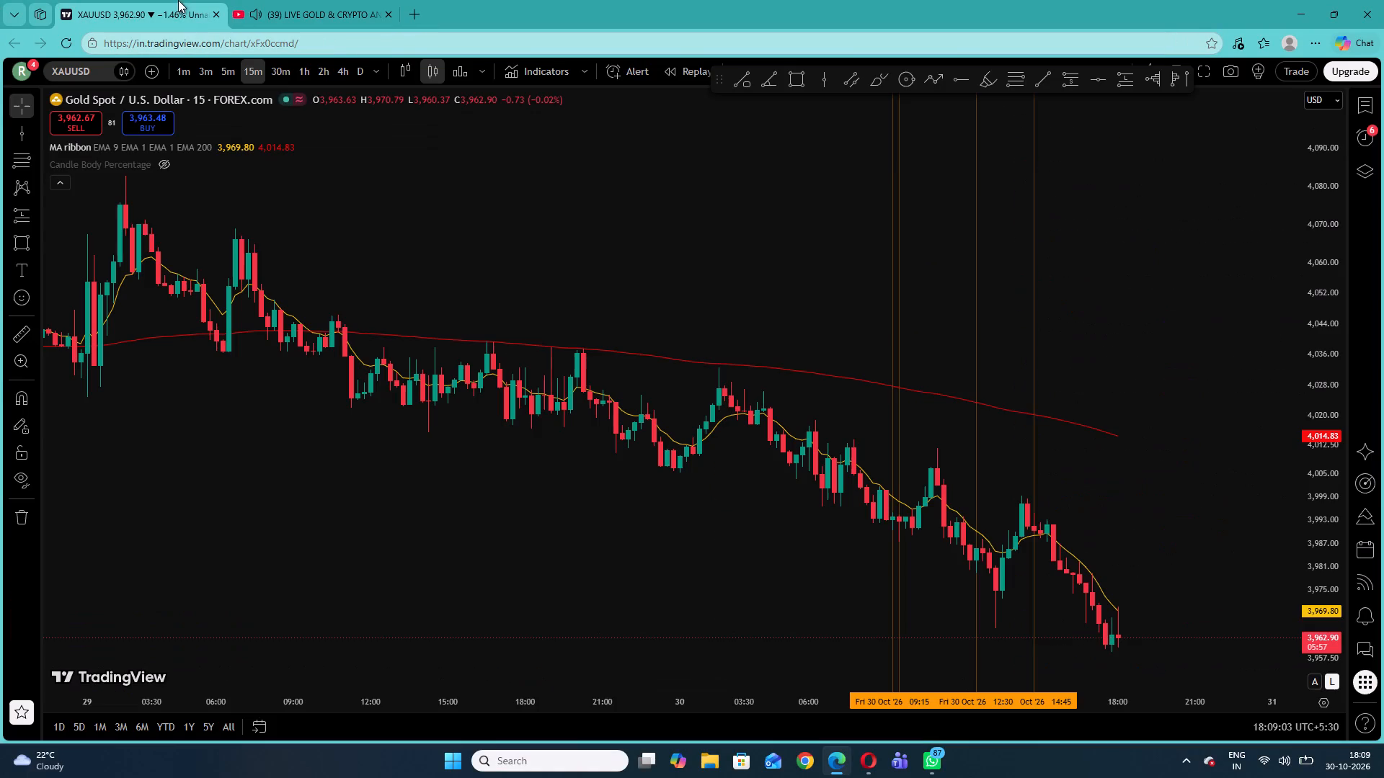
{"action": "right_click", "coordinate": [1003, 286]}
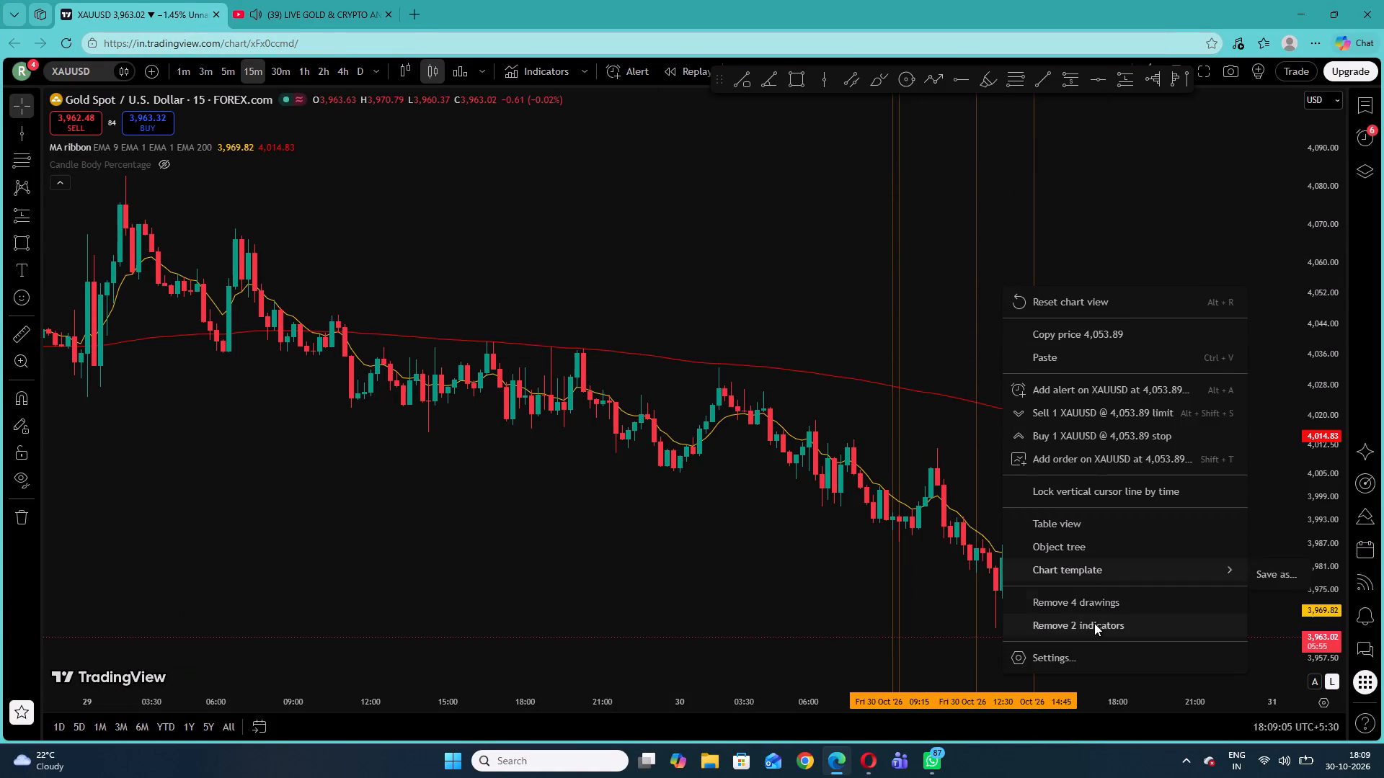
{"action": "left_click", "coordinate": [1093, 599]}
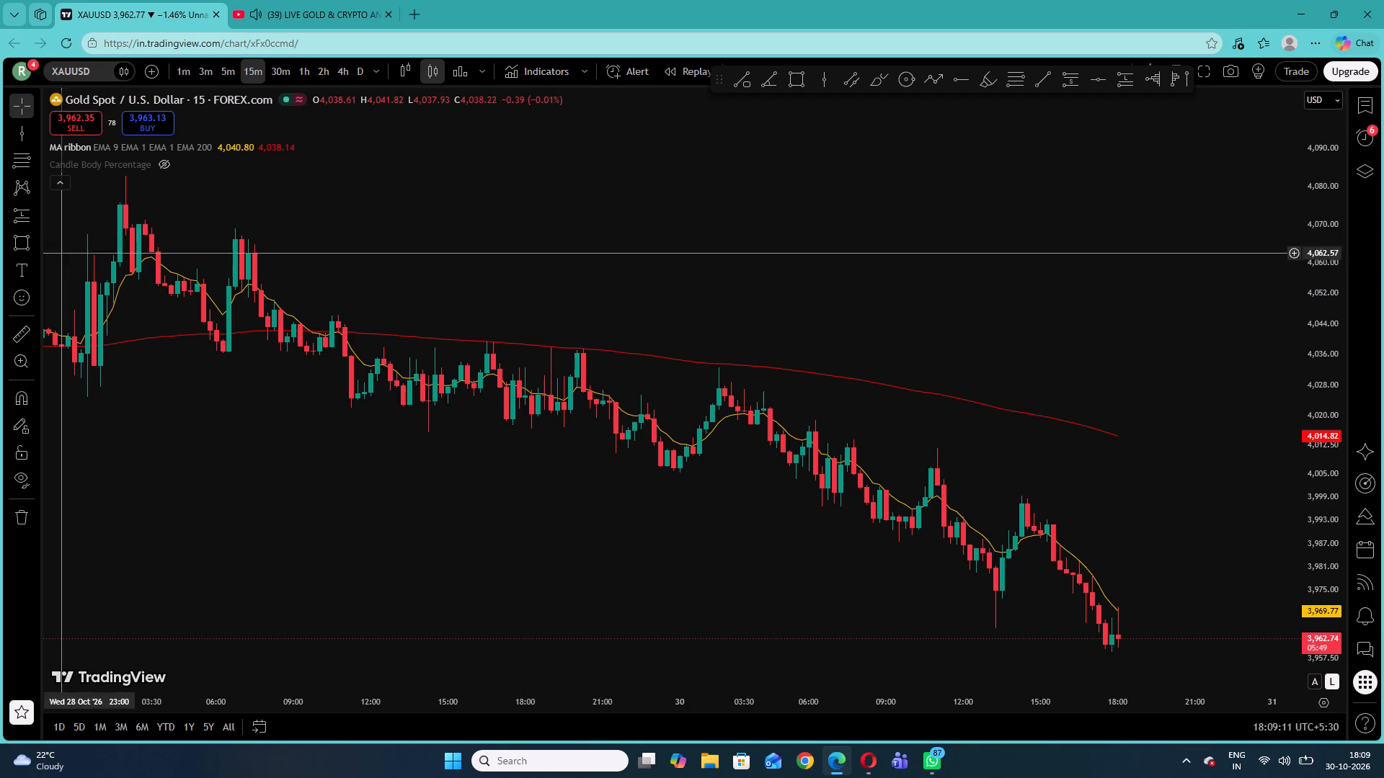
View XAUUSD on the 5-minute timeframe with the chart view reset and the 30 October downtrend framed up to the latest candles.
{"action": "left_click", "coordinate": [232, 73]}
{"action": "right_click", "coordinate": [750, 225]}
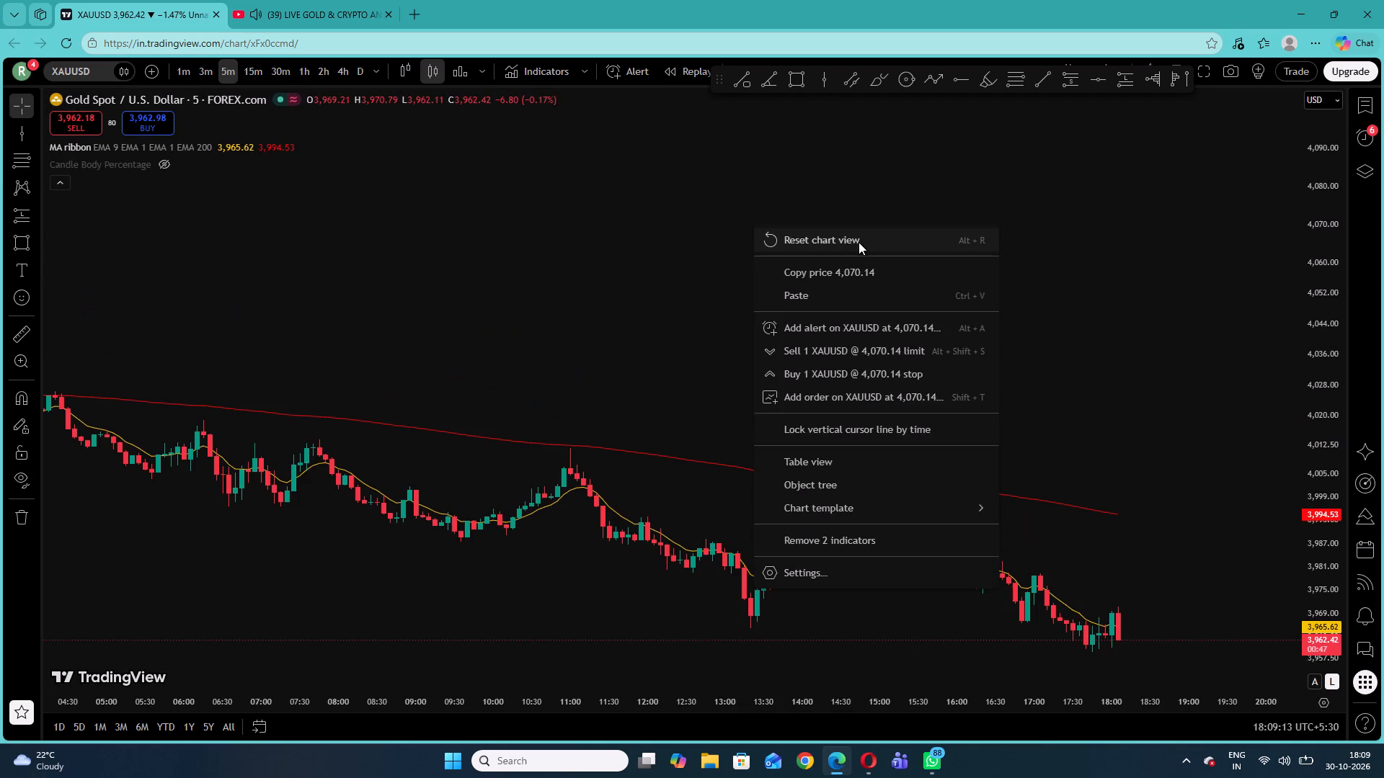
{"action": "left_click", "coordinate": [859, 242]}
{"action": "left_click_drag", "start_coordinate": [1317, 367], "coordinate": [1316, 394]}
{"action": "left_click_drag", "start_coordinate": [1100, 233], "coordinate": [913, 283]}
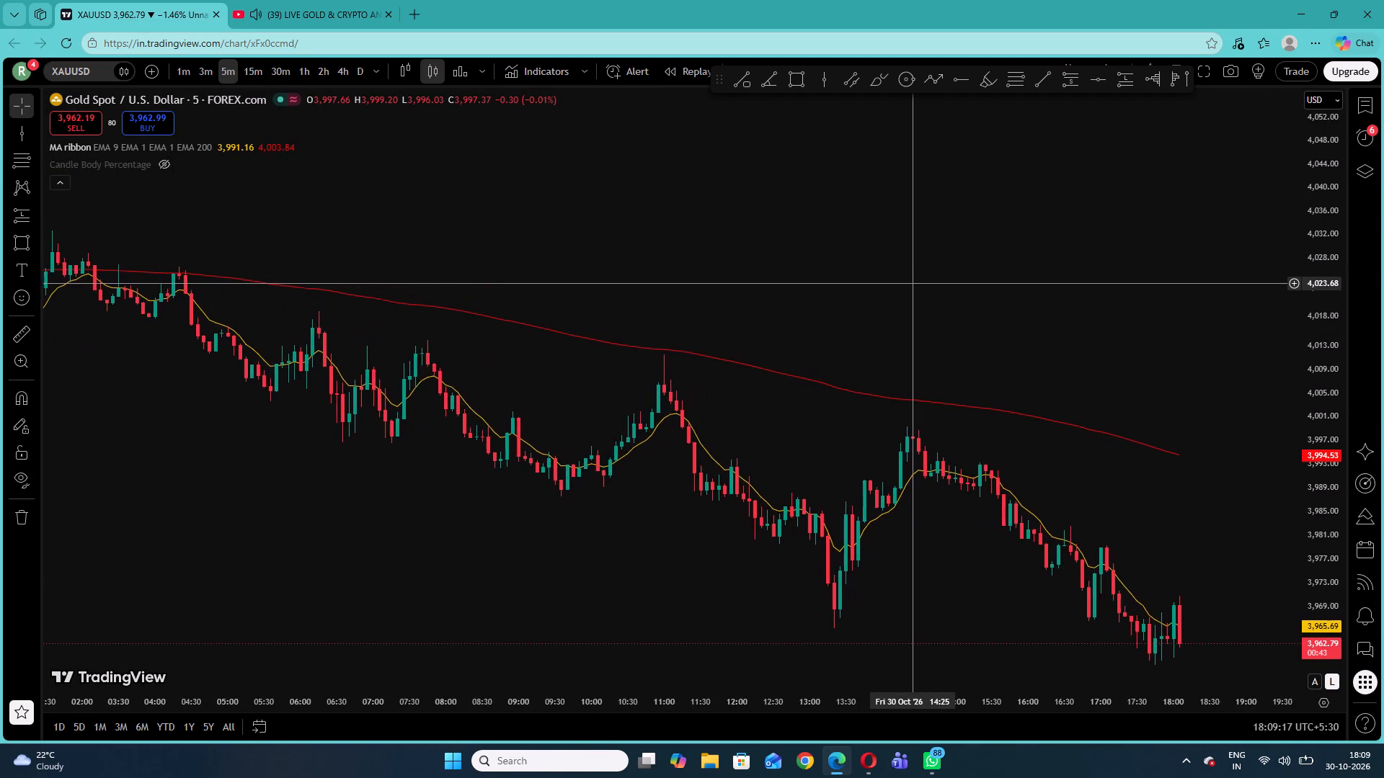
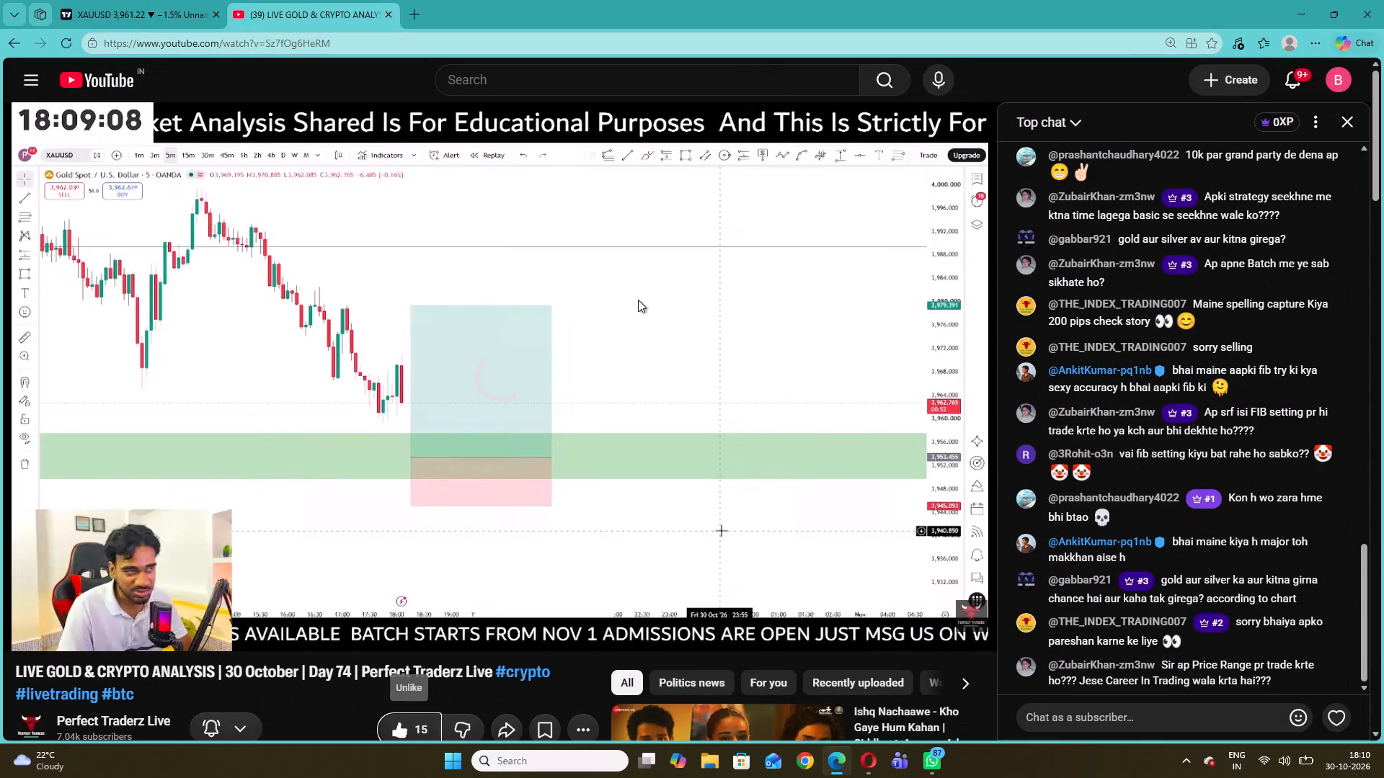
Bring the gold stream to the live point and compare it with the latest 5-minute XAUUSD candles on the TradingView chart.
{"action": "left_click", "coordinate": [125, 631]}
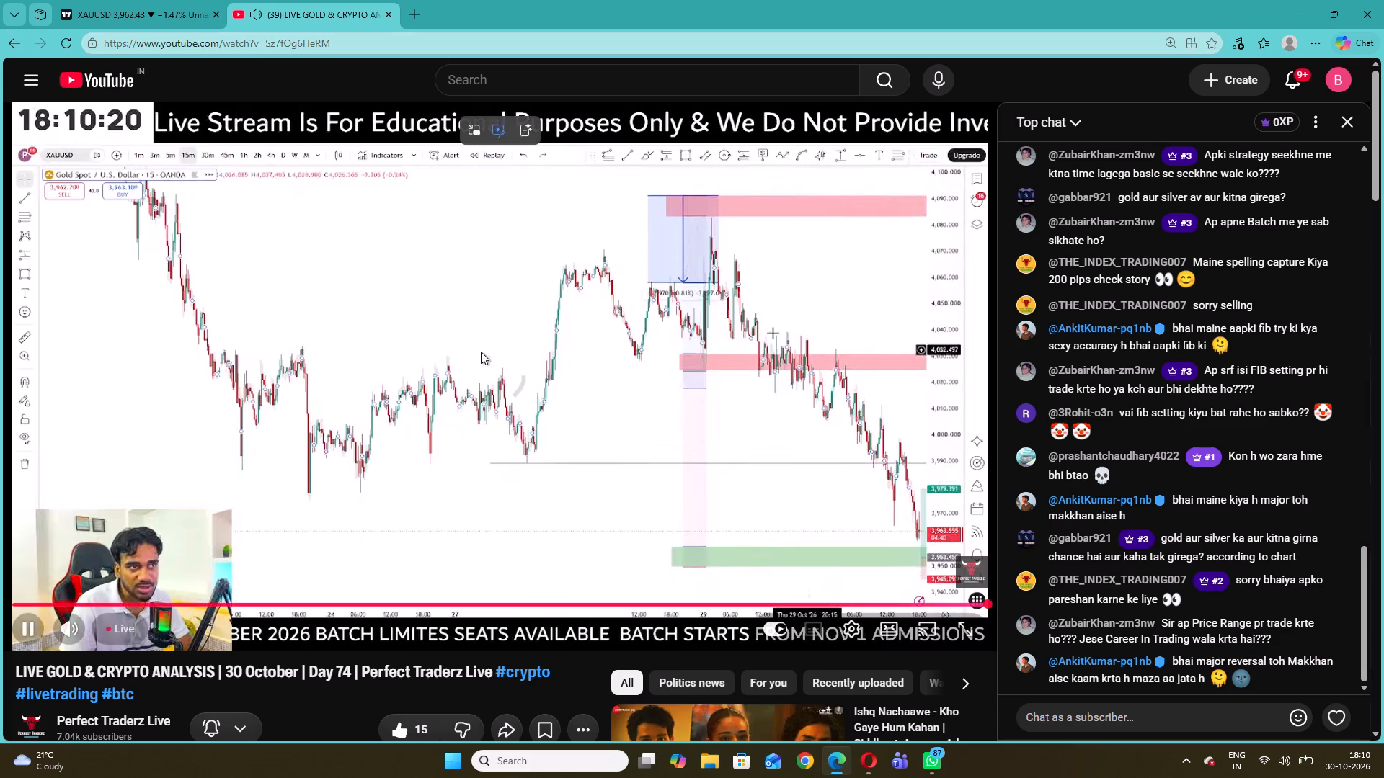
{"action": "left_click", "coordinate": [181, 0]}
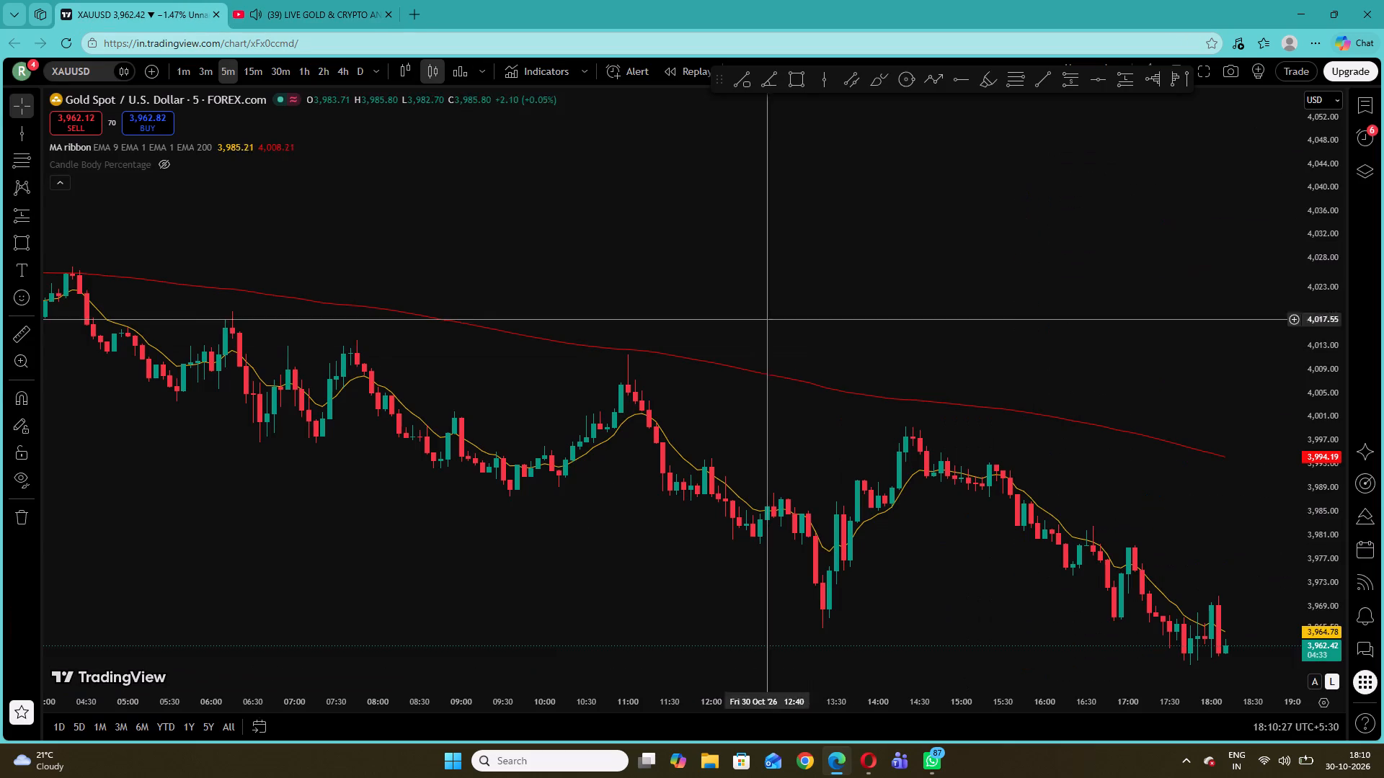
{"action": "right_click", "coordinate": [539, 243]}
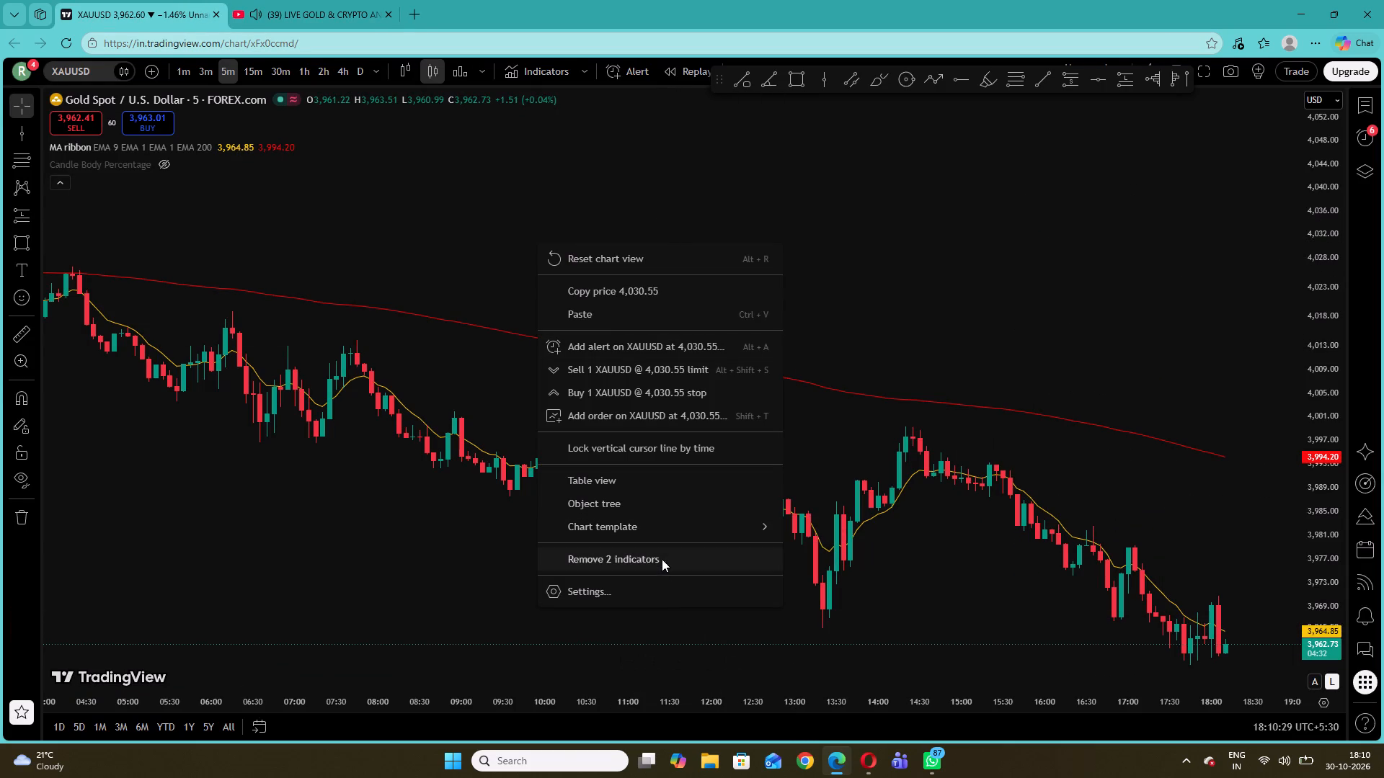
{"action": "left_click", "coordinate": [407, 403]}
{"action": "left_click", "coordinate": [302, 0]}
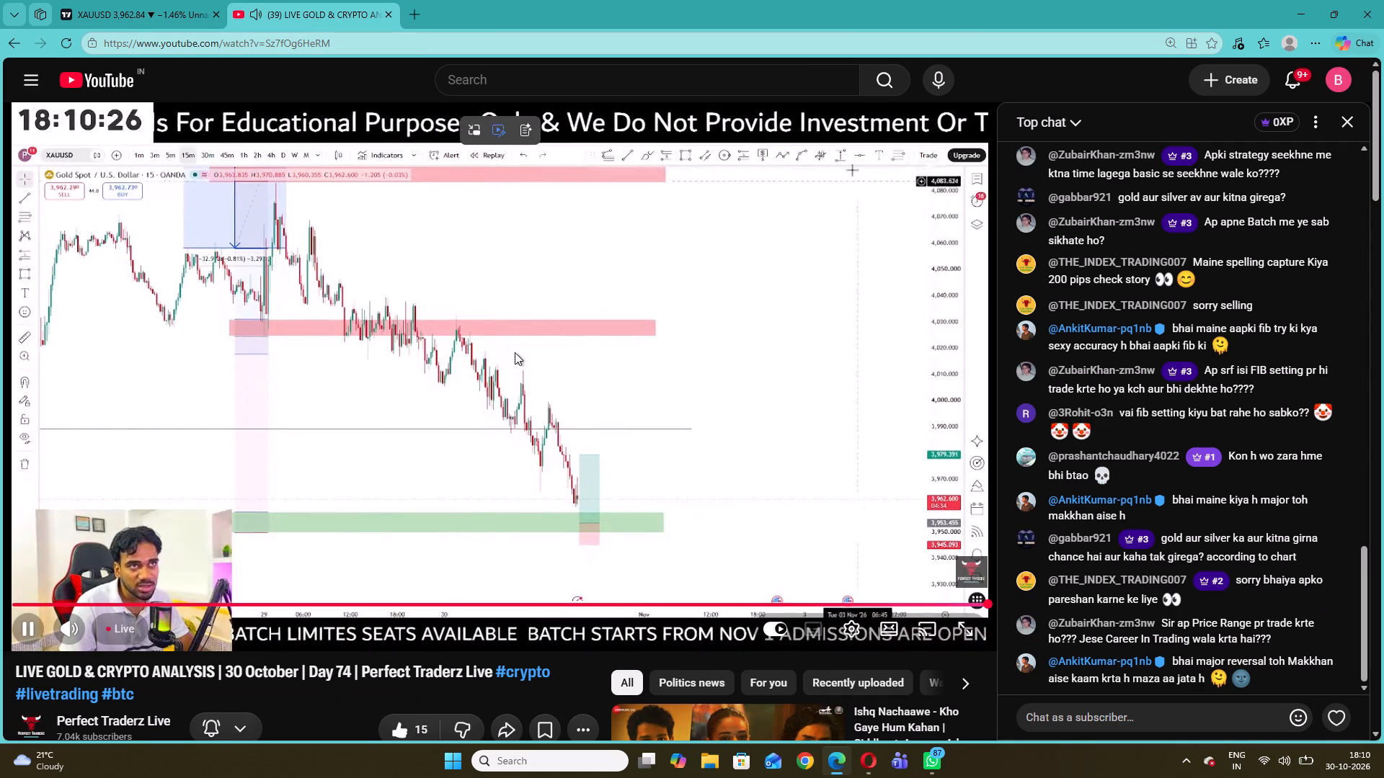
{"action": "left_click", "coordinate": [94, 0]}
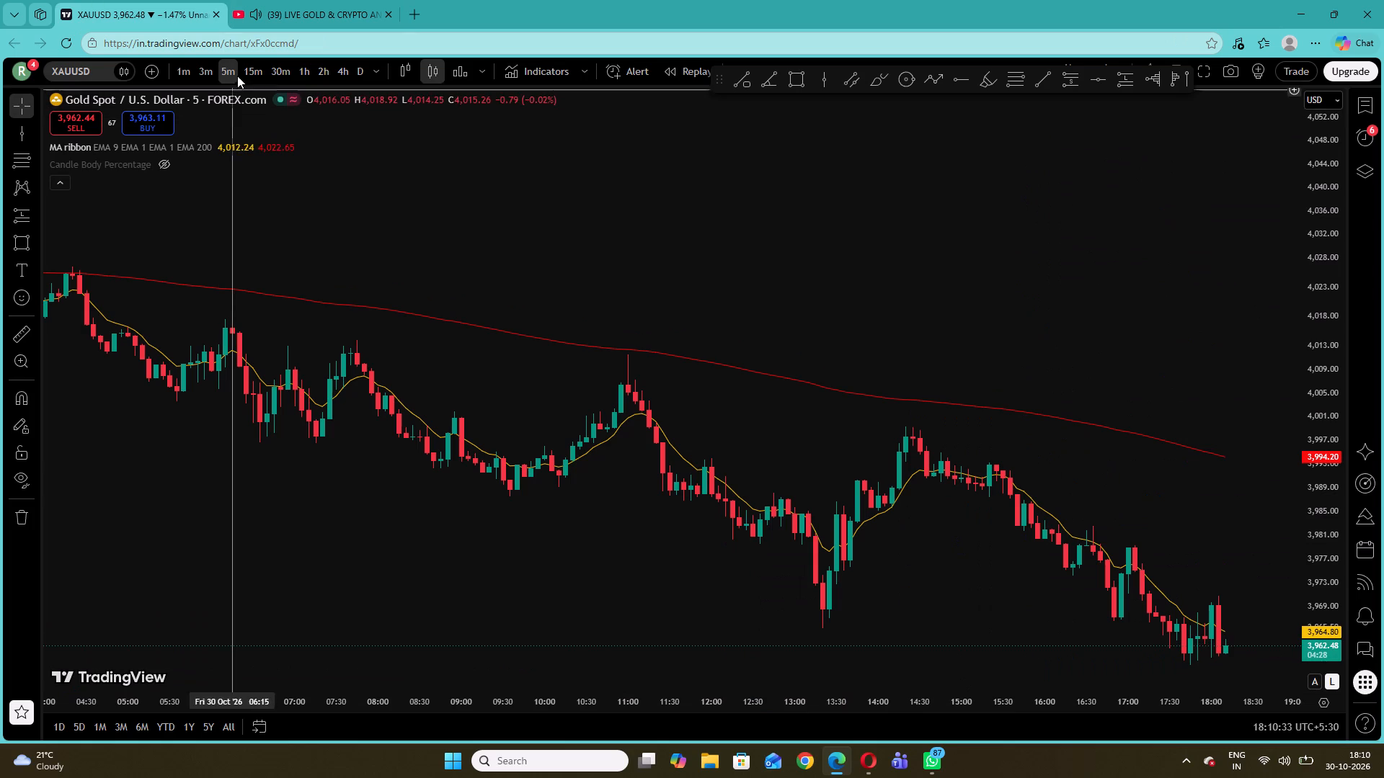
{"action": "left_click_drag", "start_coordinate": [1336, 528], "coordinate": [1304, 423]}
{"action": "left_click_drag", "start_coordinate": [1192, 514], "coordinate": [1052, 390]}
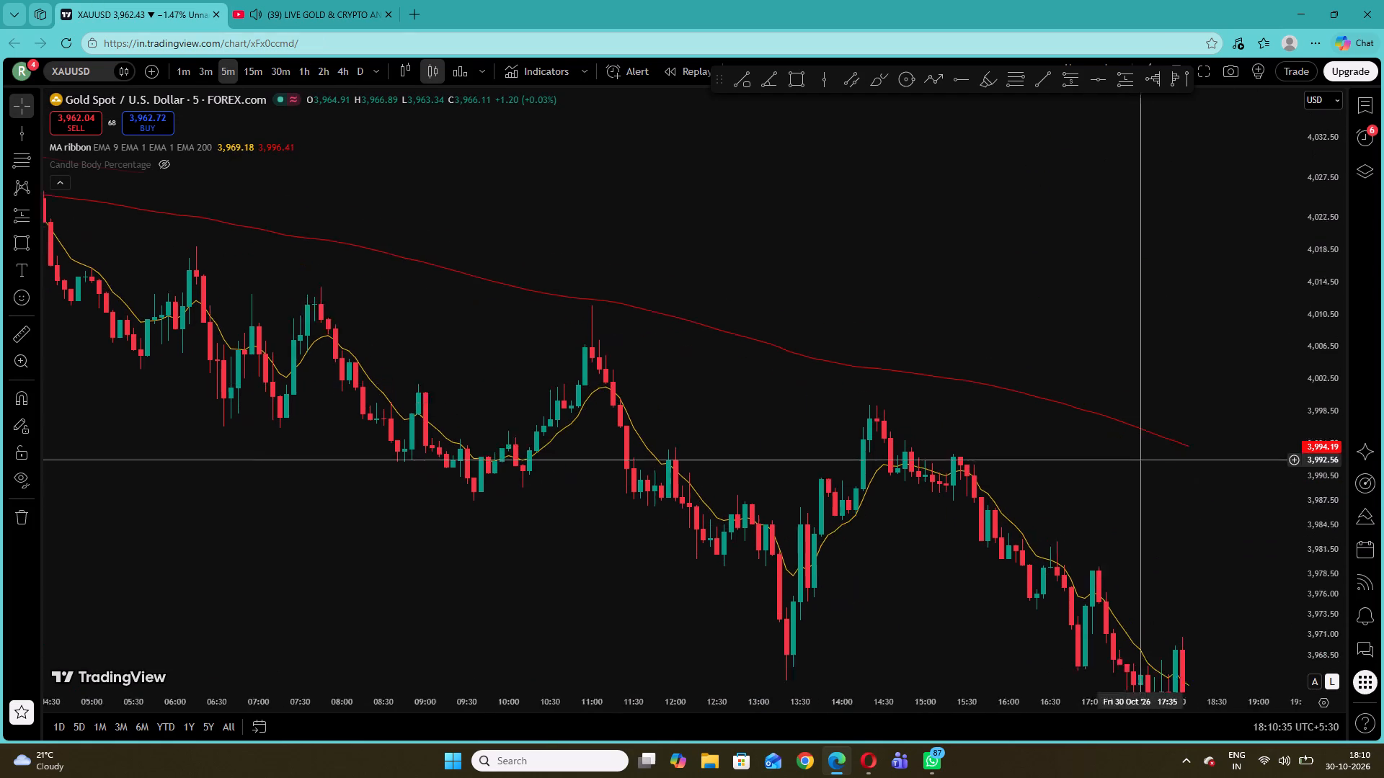
{"action": "left_click_drag", "start_coordinate": [1052, 390], "coordinate": [974, 347]}
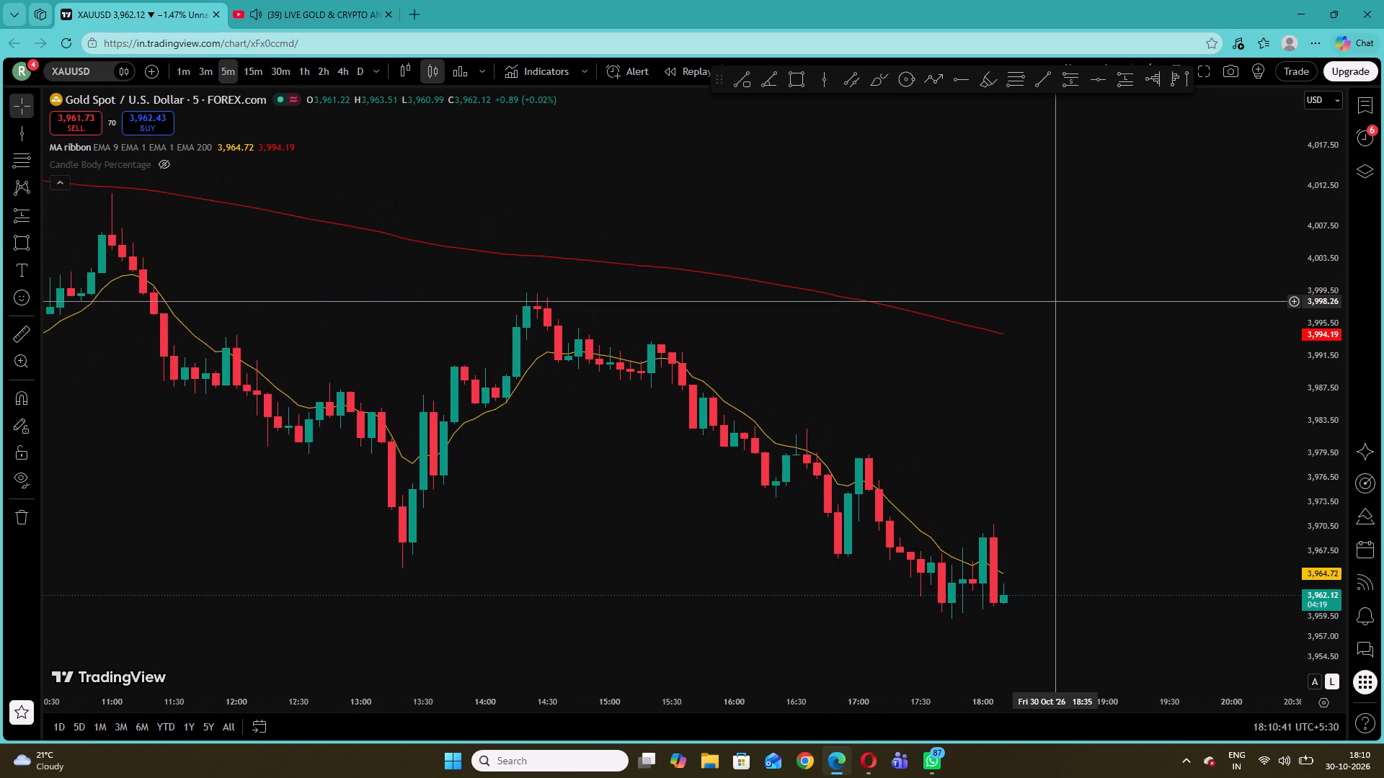
{"action": "left_click_drag", "start_coordinate": [1006, 372], "coordinate": [890, 264]}
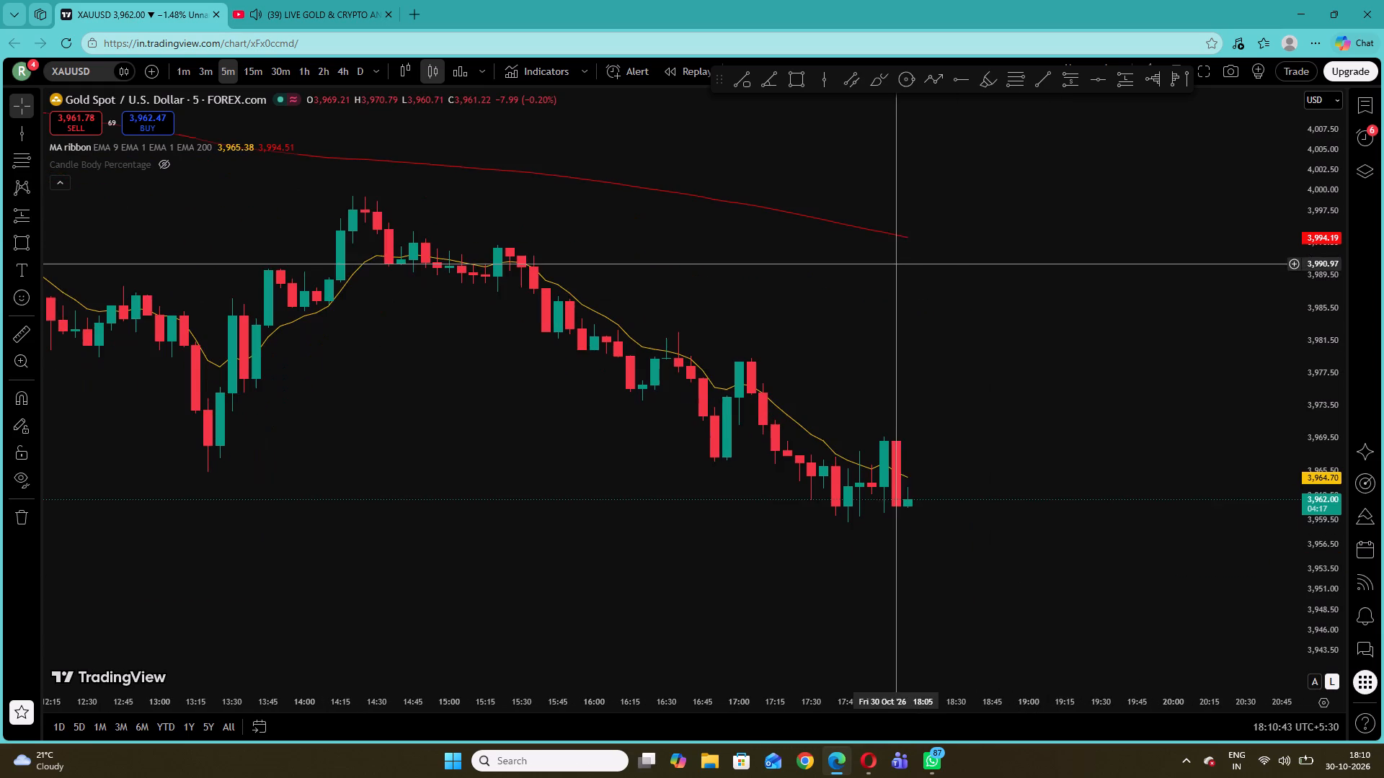
{"action": "left_click_drag", "start_coordinate": [890, 264], "coordinate": [890, 264]}
{"action": "left_click_drag", "start_coordinate": [1328, 525], "coordinate": [1308, 331]}
Follow the streamer's 15-minute gold zones alongside the 5-minute XAUUSD chart and bring the stream back to the live point.
{"action": "left_click", "coordinate": [382, 0]}
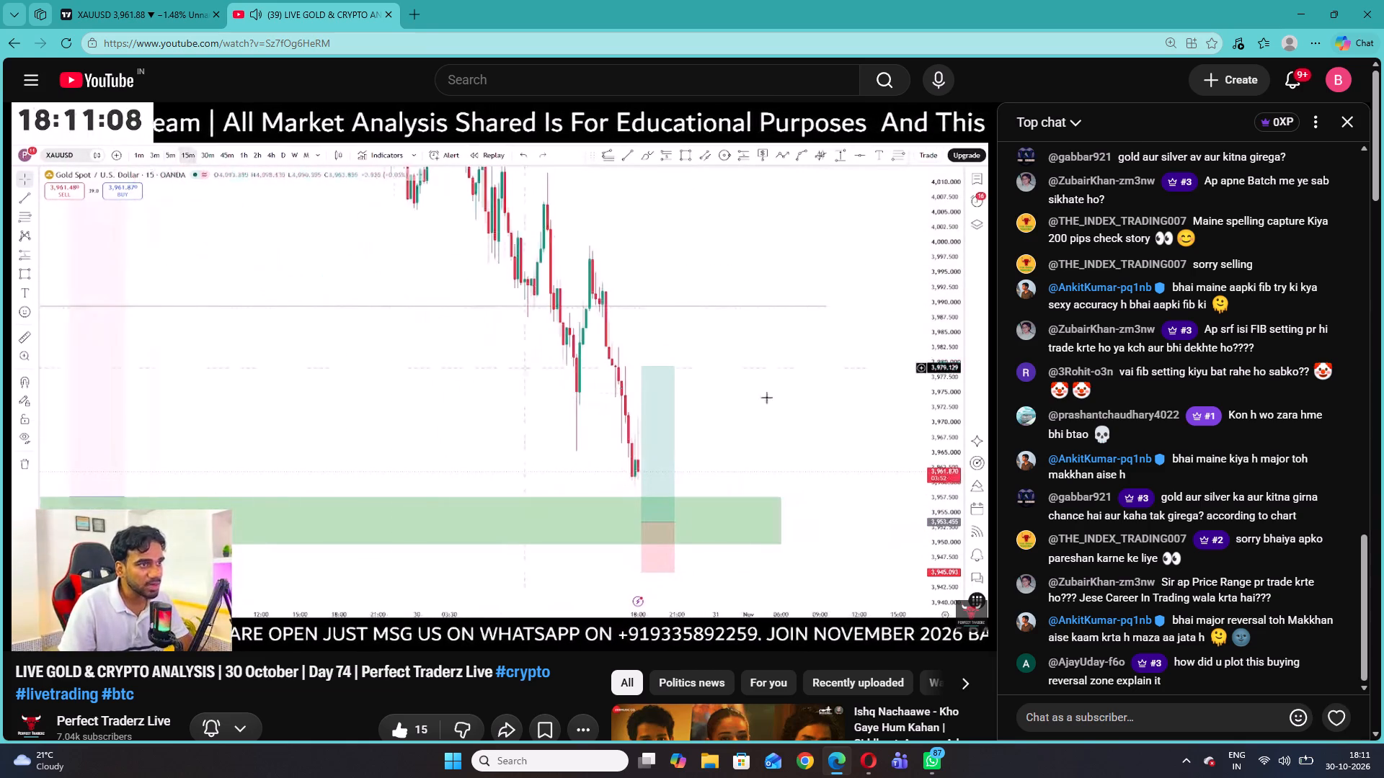
{"action": "left_click", "coordinate": [94, 0]}
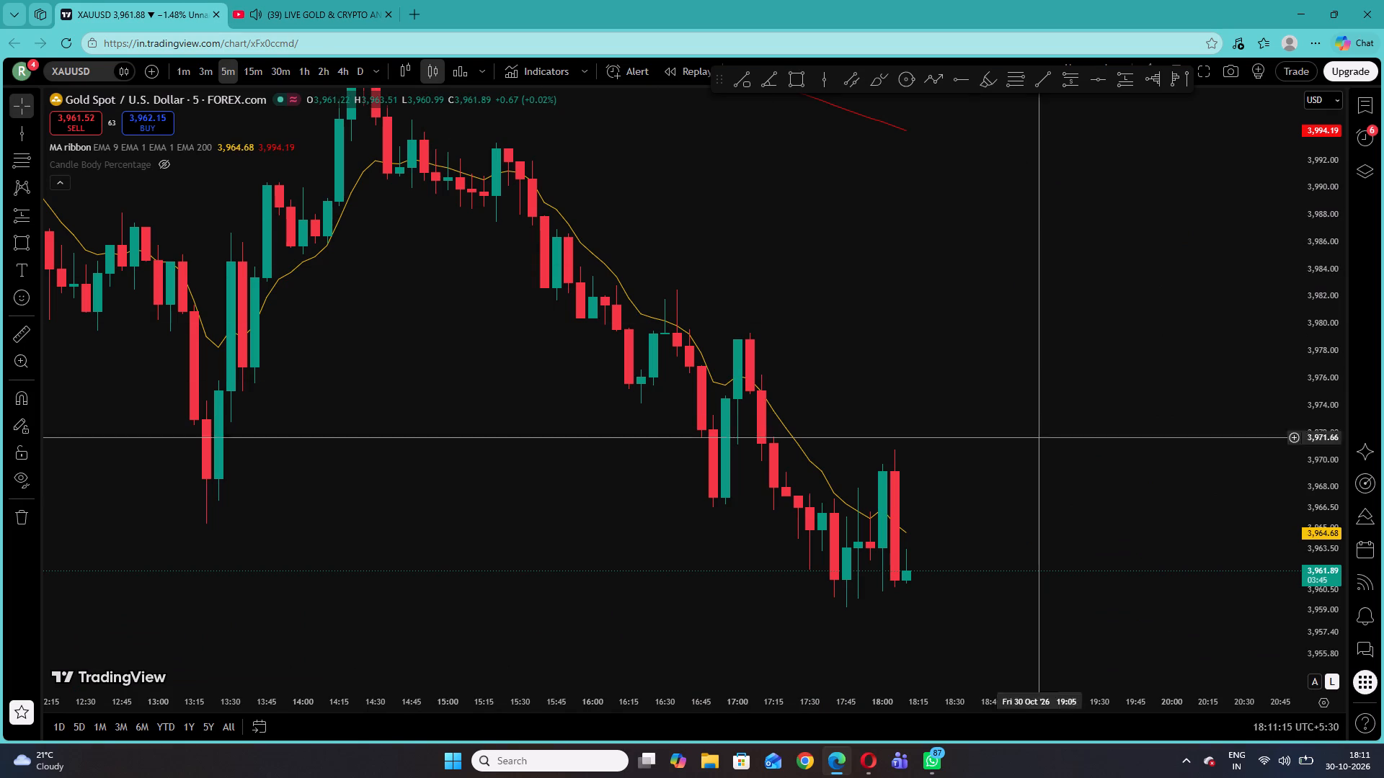
{"action": "left_click", "coordinate": [336, 0]}
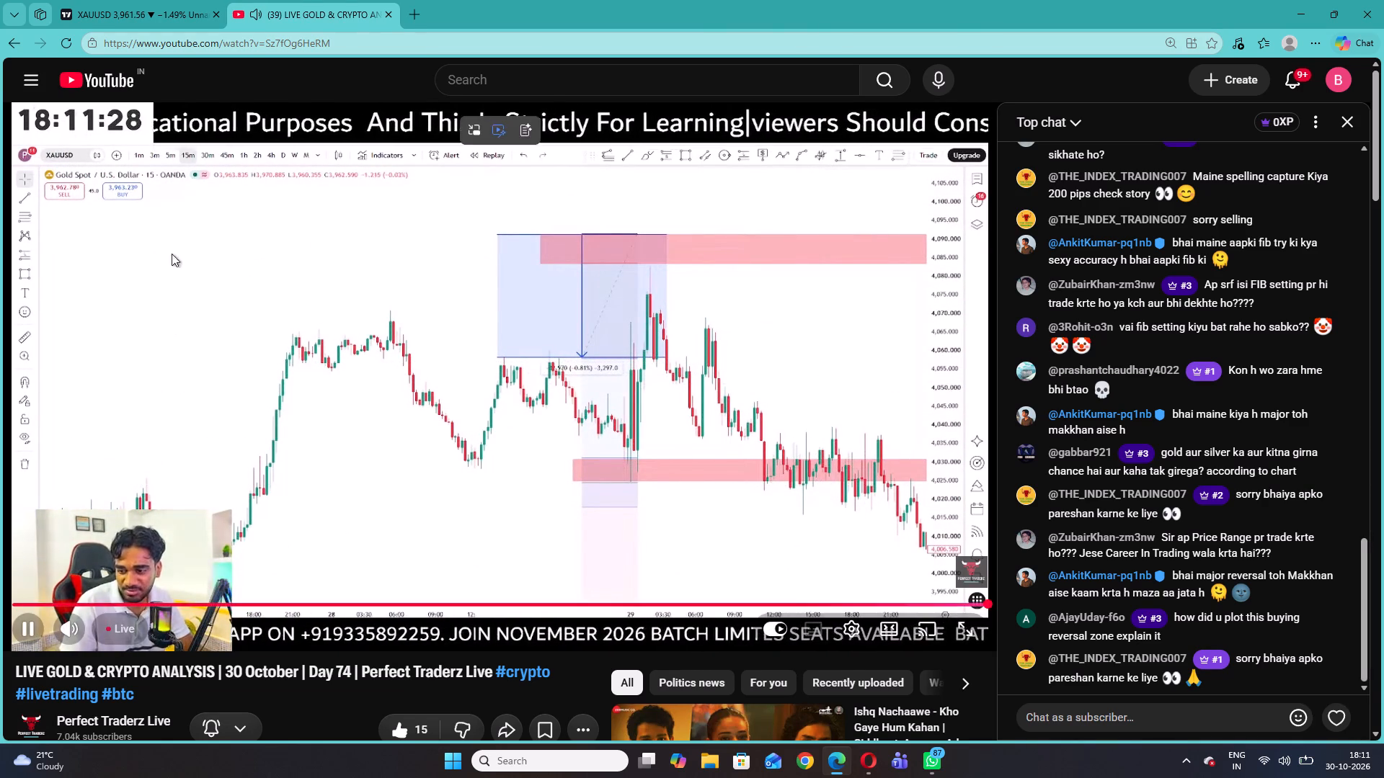
{"action": "left_click", "coordinate": [164, 0]}
{"action": "left_click_drag", "start_coordinate": [849, 294], "coordinate": [883, 443]}
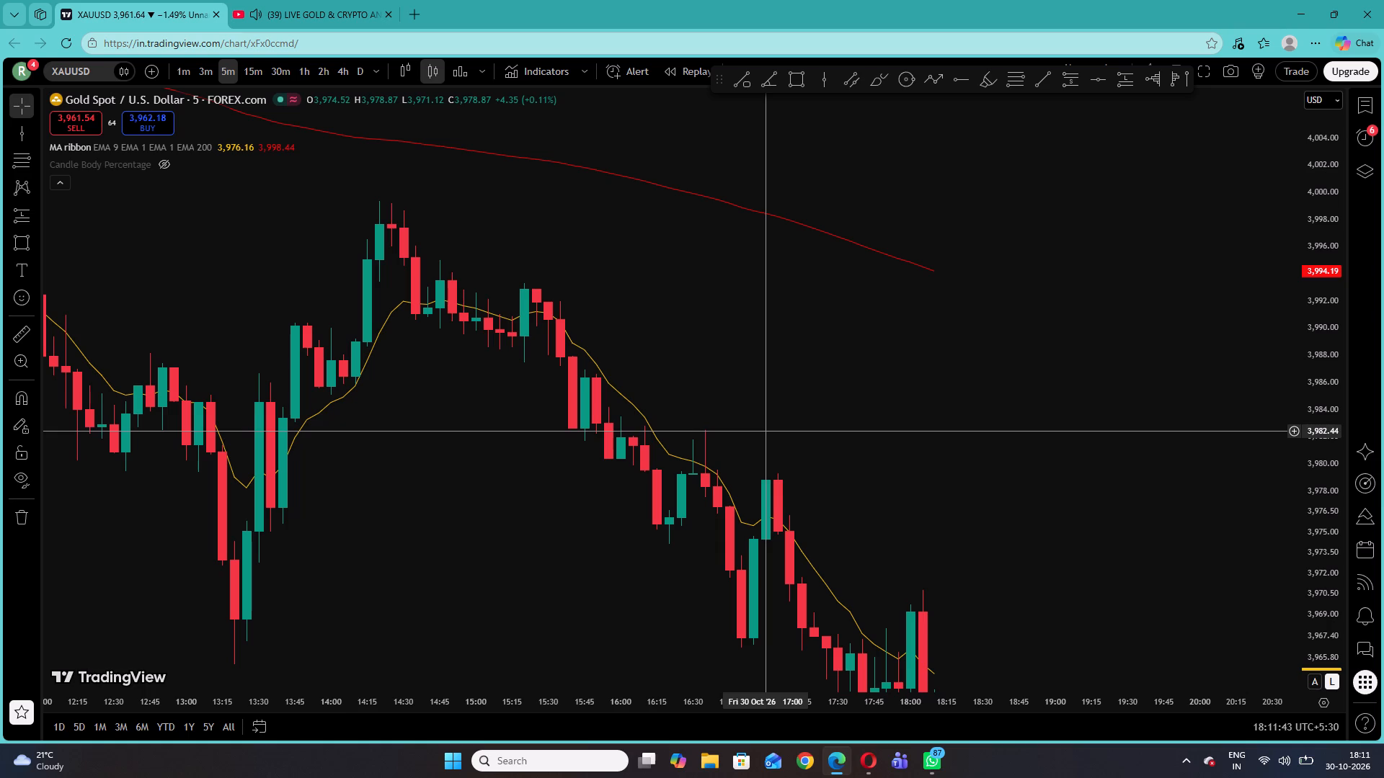
{"action": "left_click", "coordinate": [290, 0]}
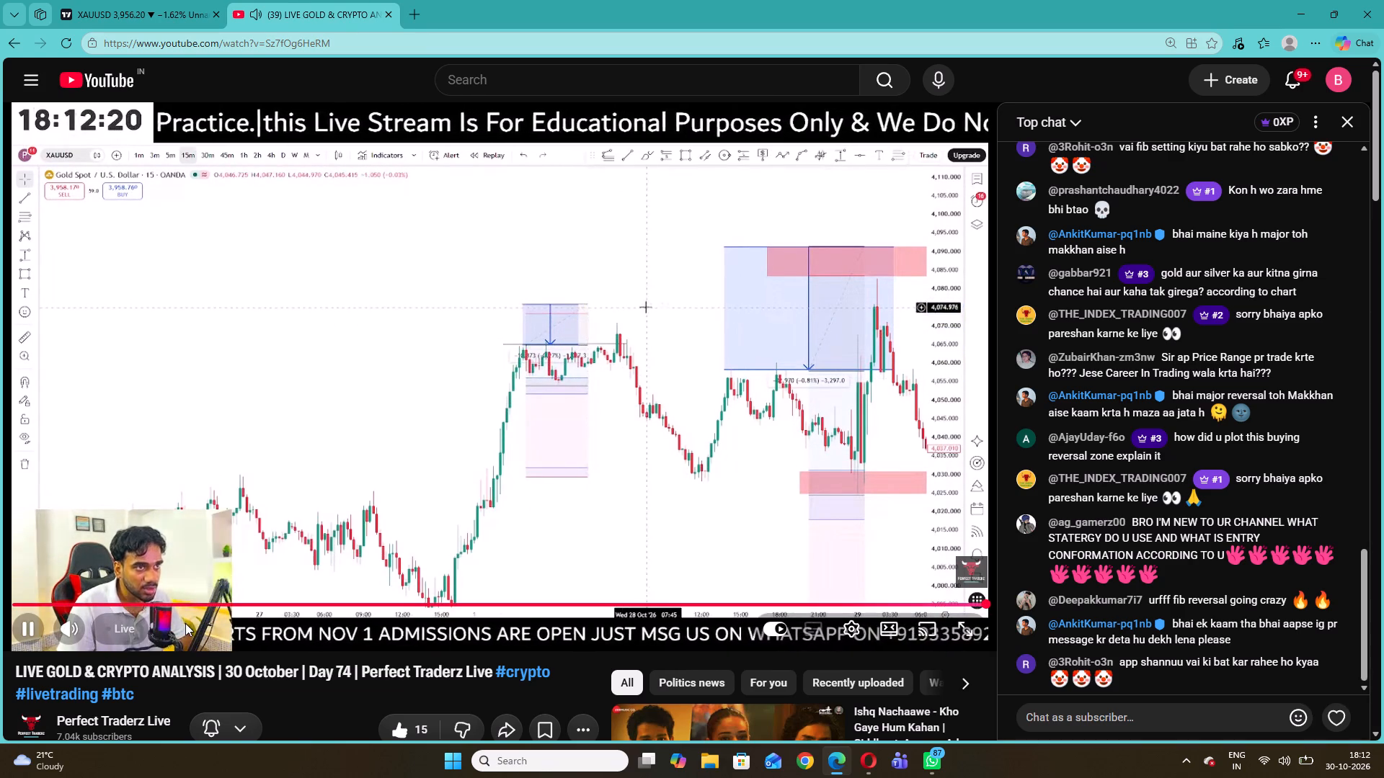
{"action": "left_click", "coordinate": [118, 636]}
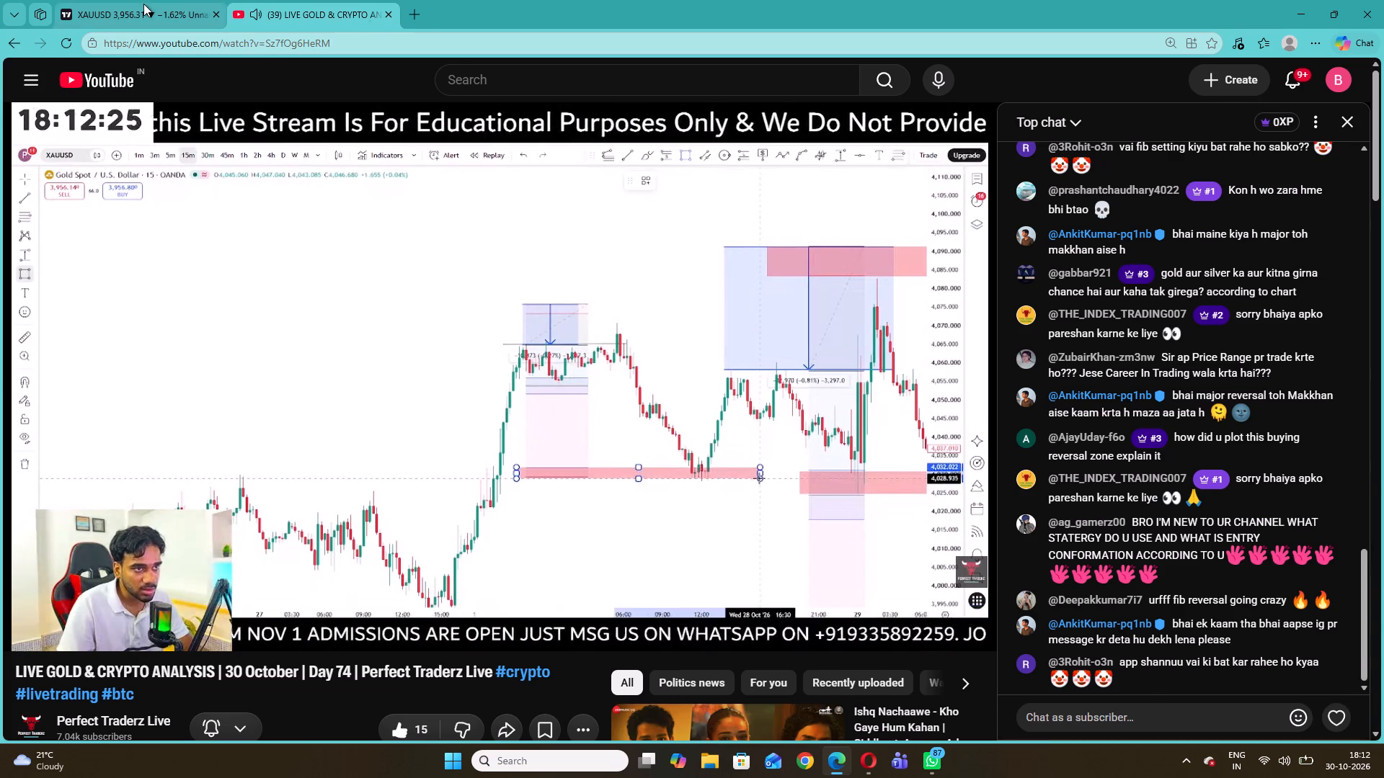
Draw a short horizontal trend line at about 3,970.21 across the 18:00 swing high on the 5-minute XAUUSD chart.
{"action": "left_click", "coordinate": [143, 4]}
{"action": "right_click", "coordinate": [1206, 303]}
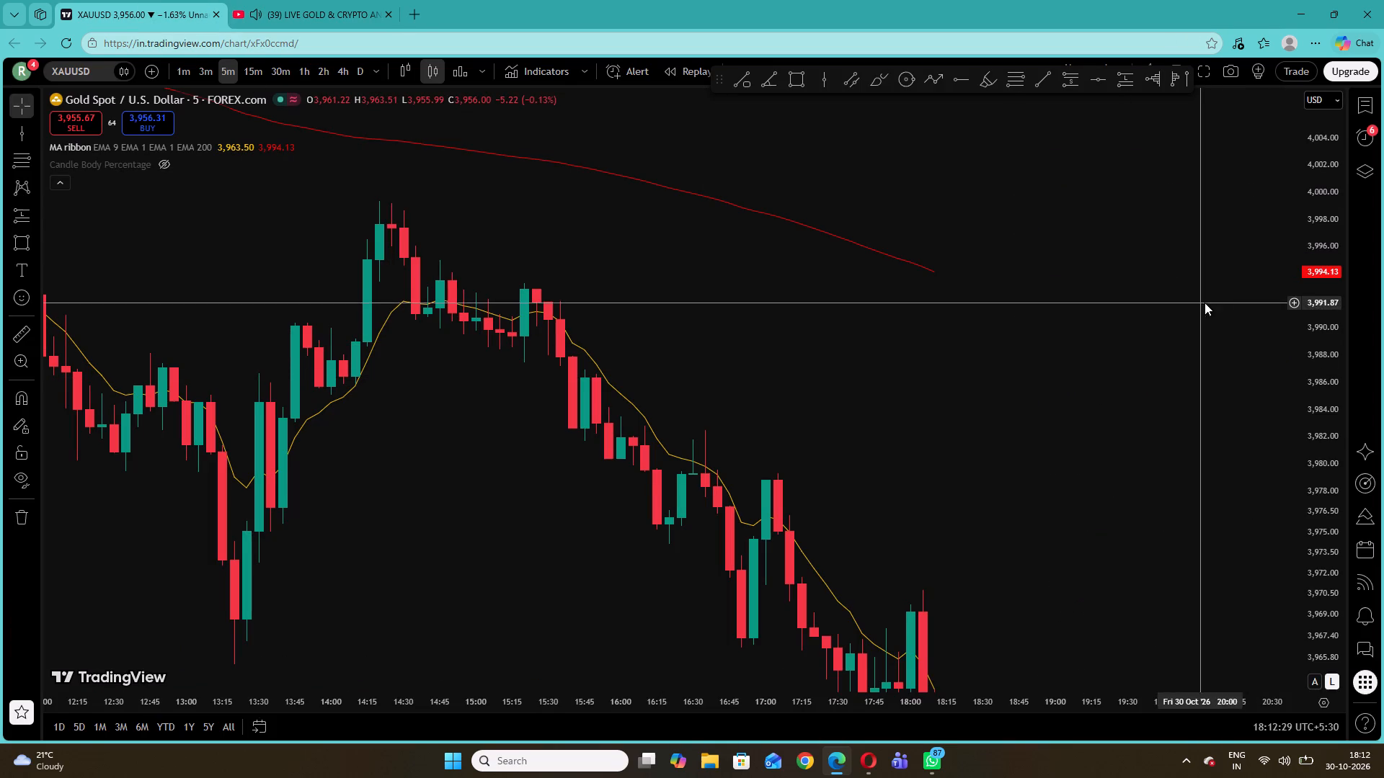
{"action": "left_click", "coordinate": [1218, 318]}
{"action": "left_click_drag", "start_coordinate": [1334, 385], "coordinate": [1303, 296]}
{"action": "left_click_drag", "start_coordinate": [1262, 287], "coordinate": [990, 223]}
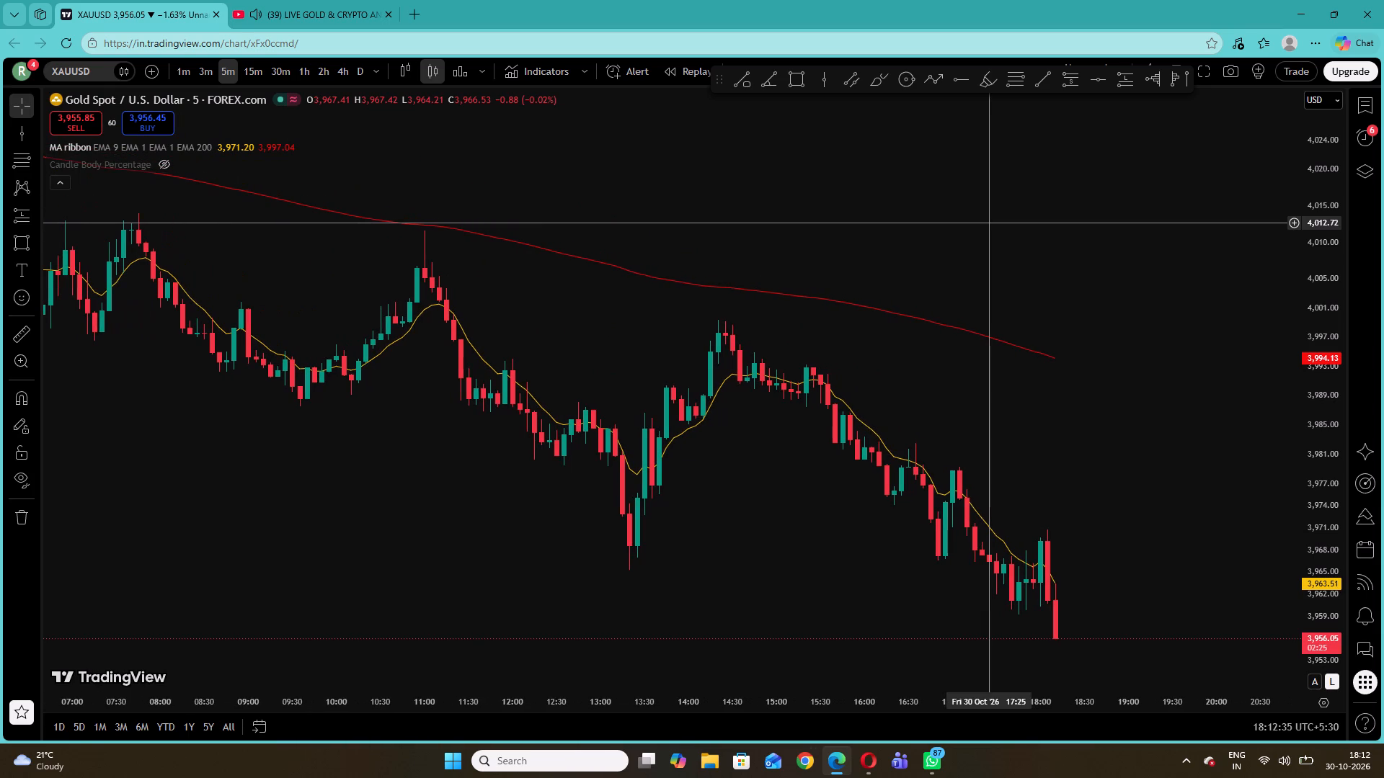
{"action": "left_click_drag", "start_coordinate": [1195, 398], "coordinate": [939, 260]}
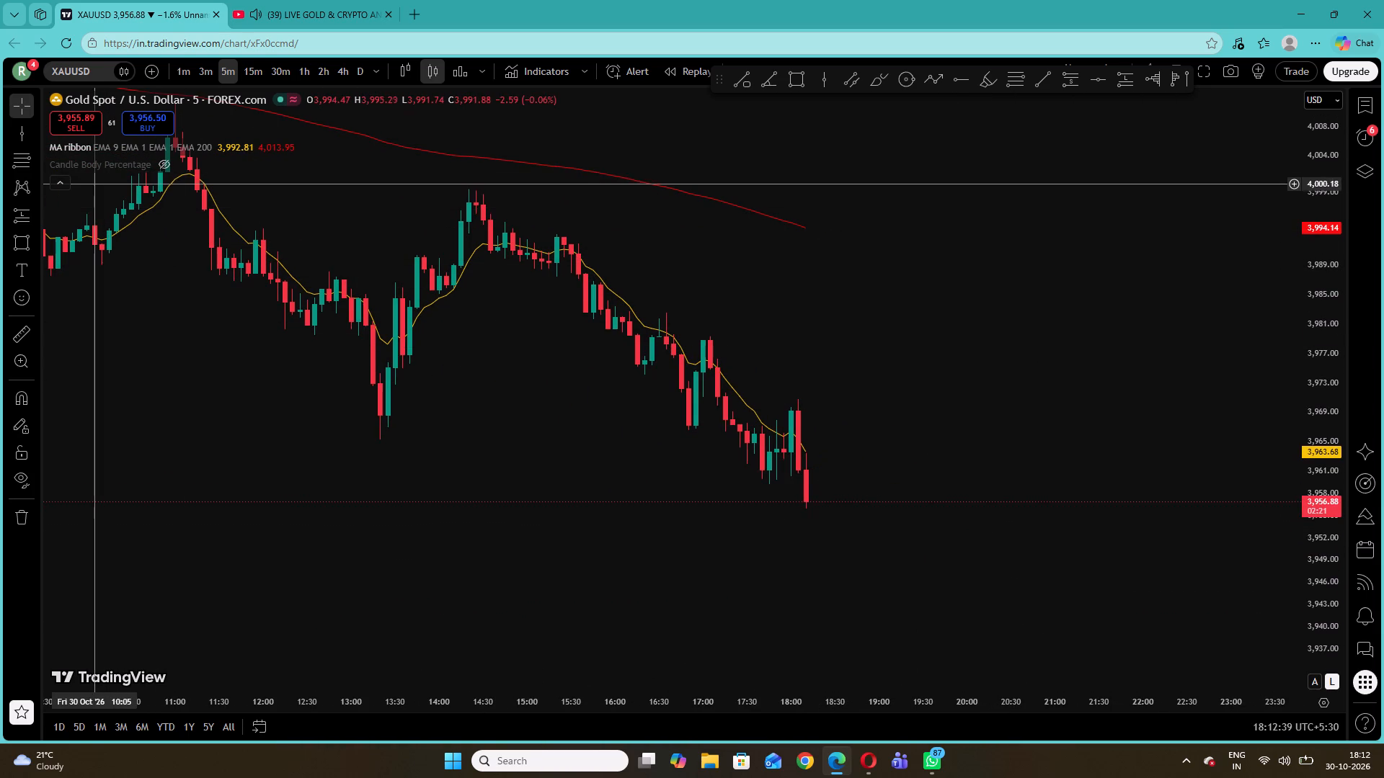
{"action": "left_click", "coordinate": [36, 128]}
{"action": "left_click", "coordinate": [57, 146]}
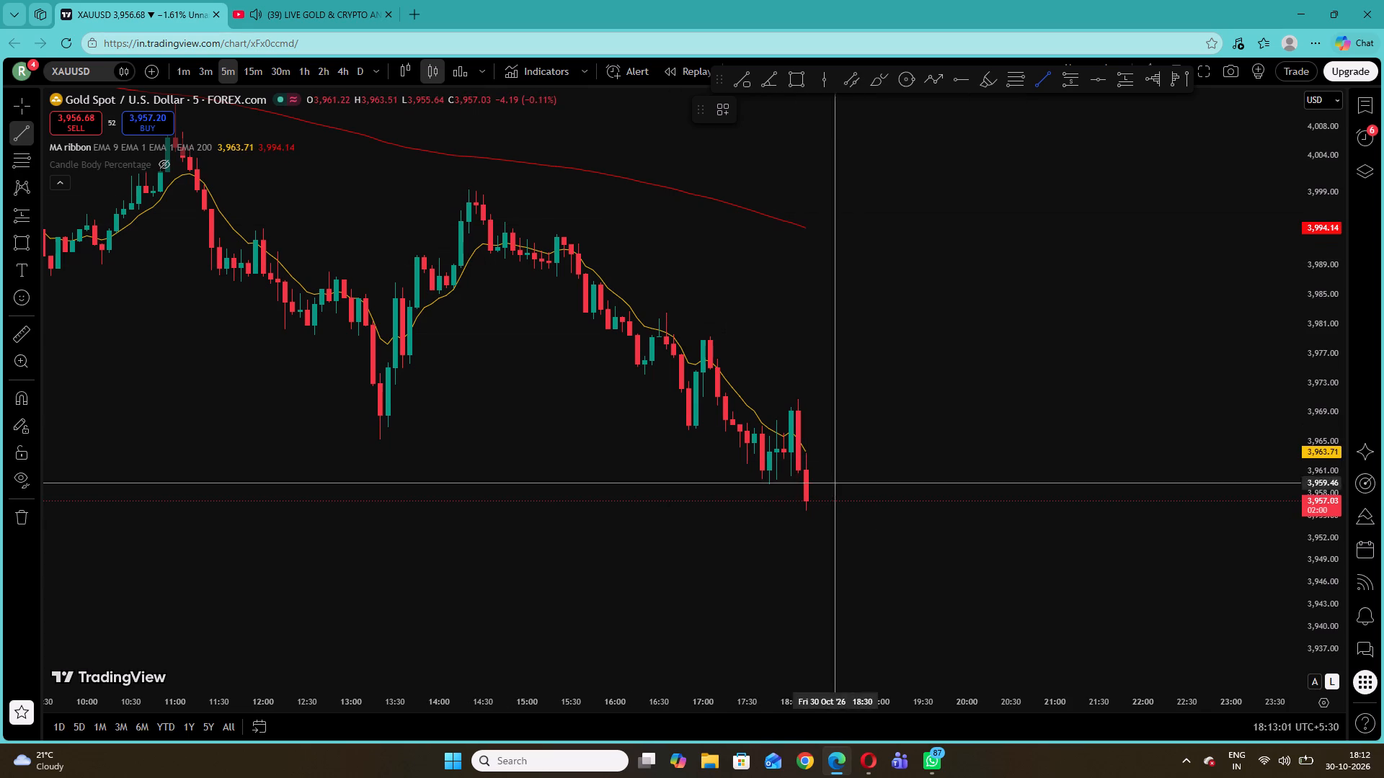
{"action": "left_click", "coordinate": [791, 405]}
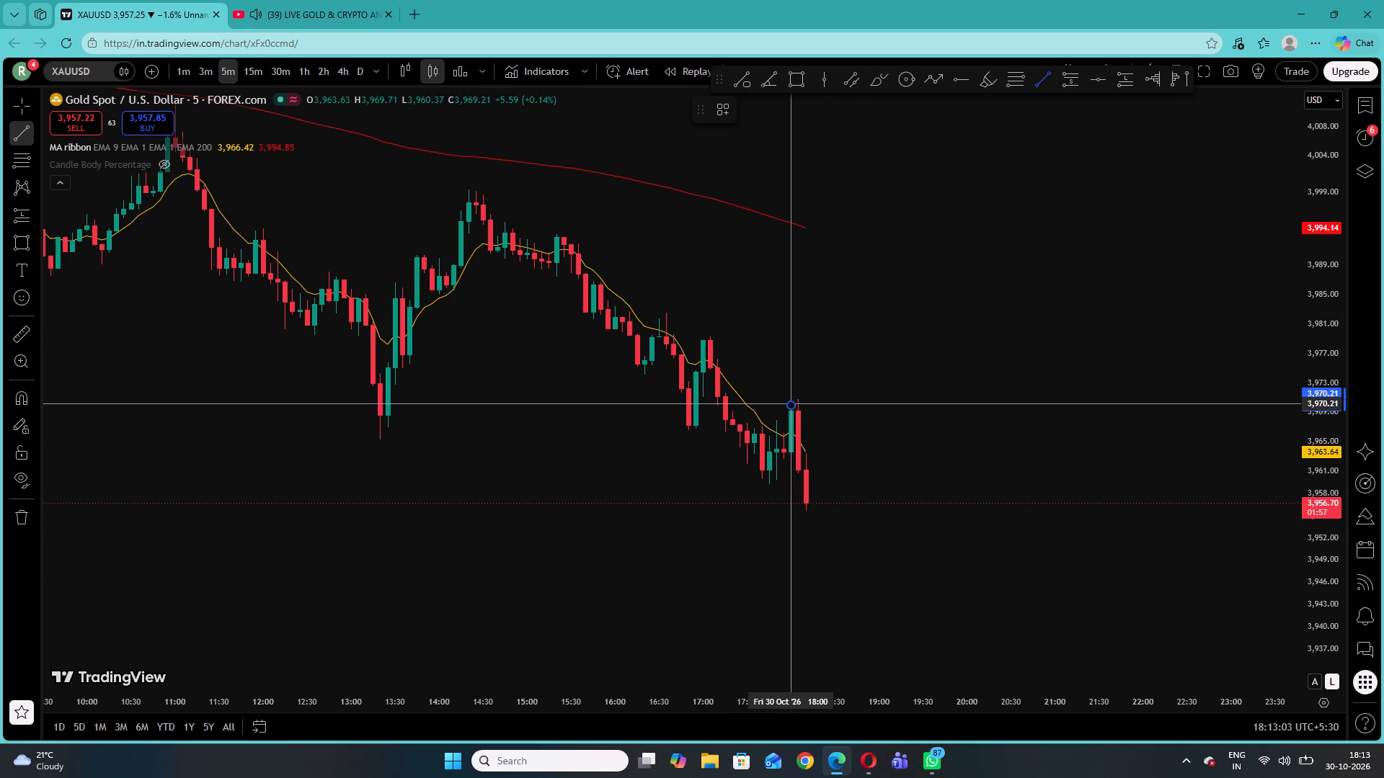
{"action": "left_click", "coordinate": [808, 405]}
{"action": "left_click", "coordinate": [821, 377]}
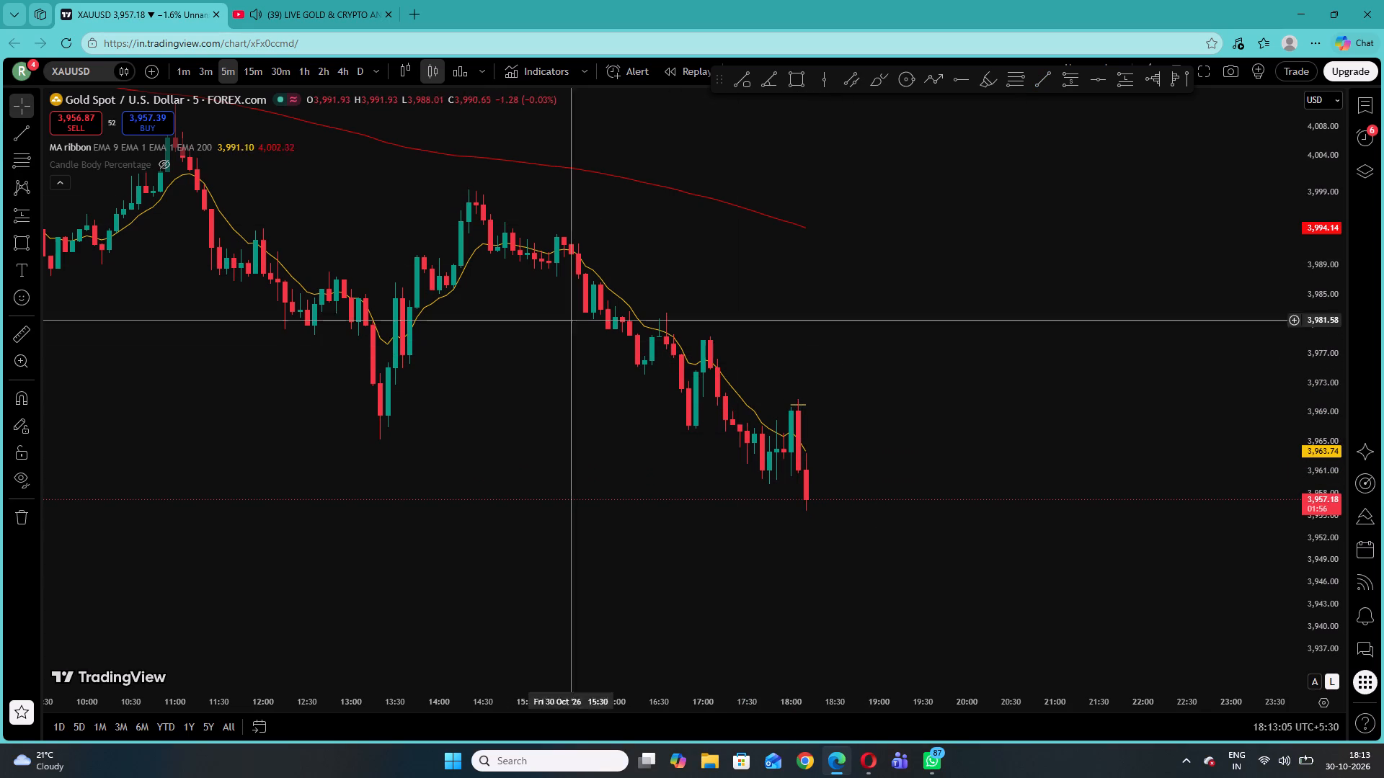
Examine XAUUSD on the 15-minute timeframe, return to 5 minutes, and check the streamer's 1-minute chart.
{"action": "left_click", "coordinate": [254, 65]}
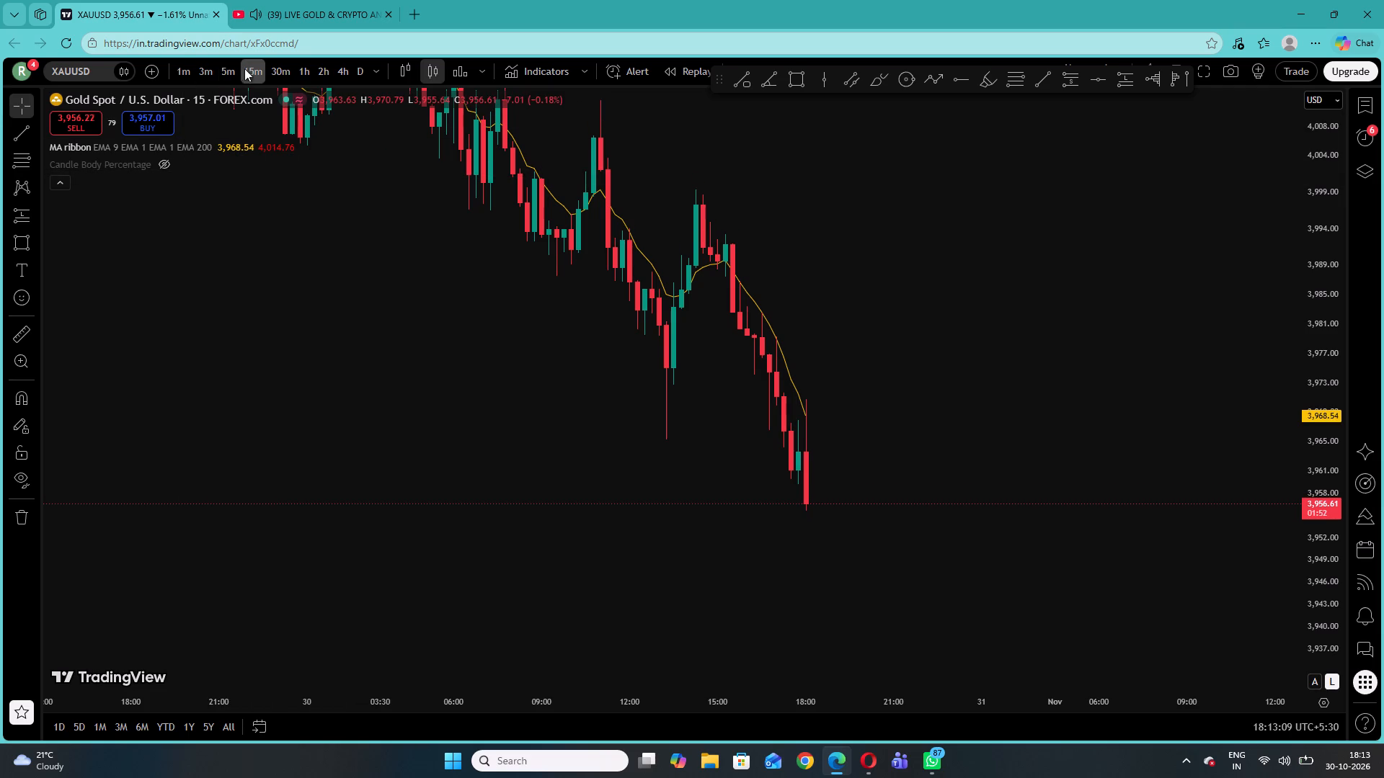
{"action": "left_click", "coordinate": [226, 68]}
{"action": "left_click", "coordinate": [290, 0]}
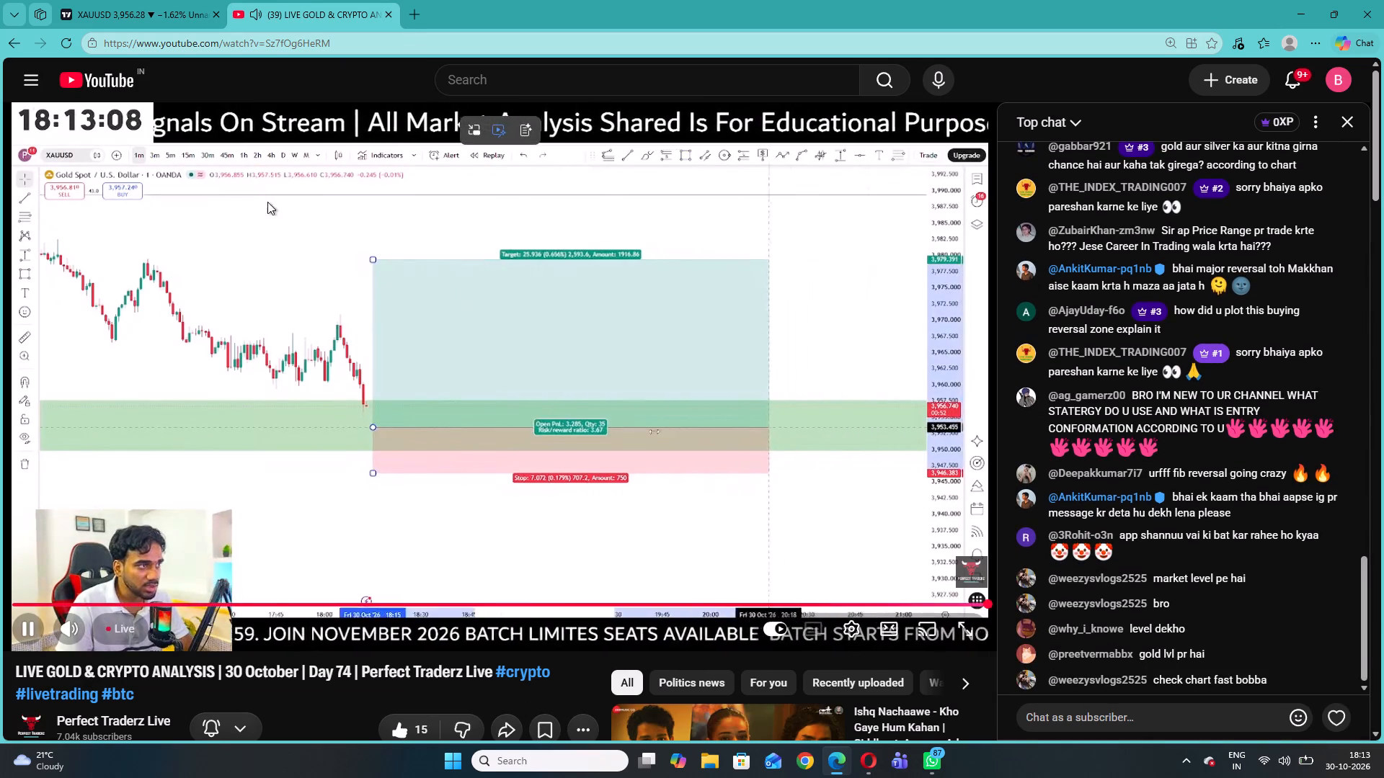
{"action": "left_click", "coordinate": [176, 0]}
View XAUUSD on the 1-minute timeframe and lower the short trend line at the latest swing high to about 3,969.
{"action": "left_click", "coordinate": [182, 68]}
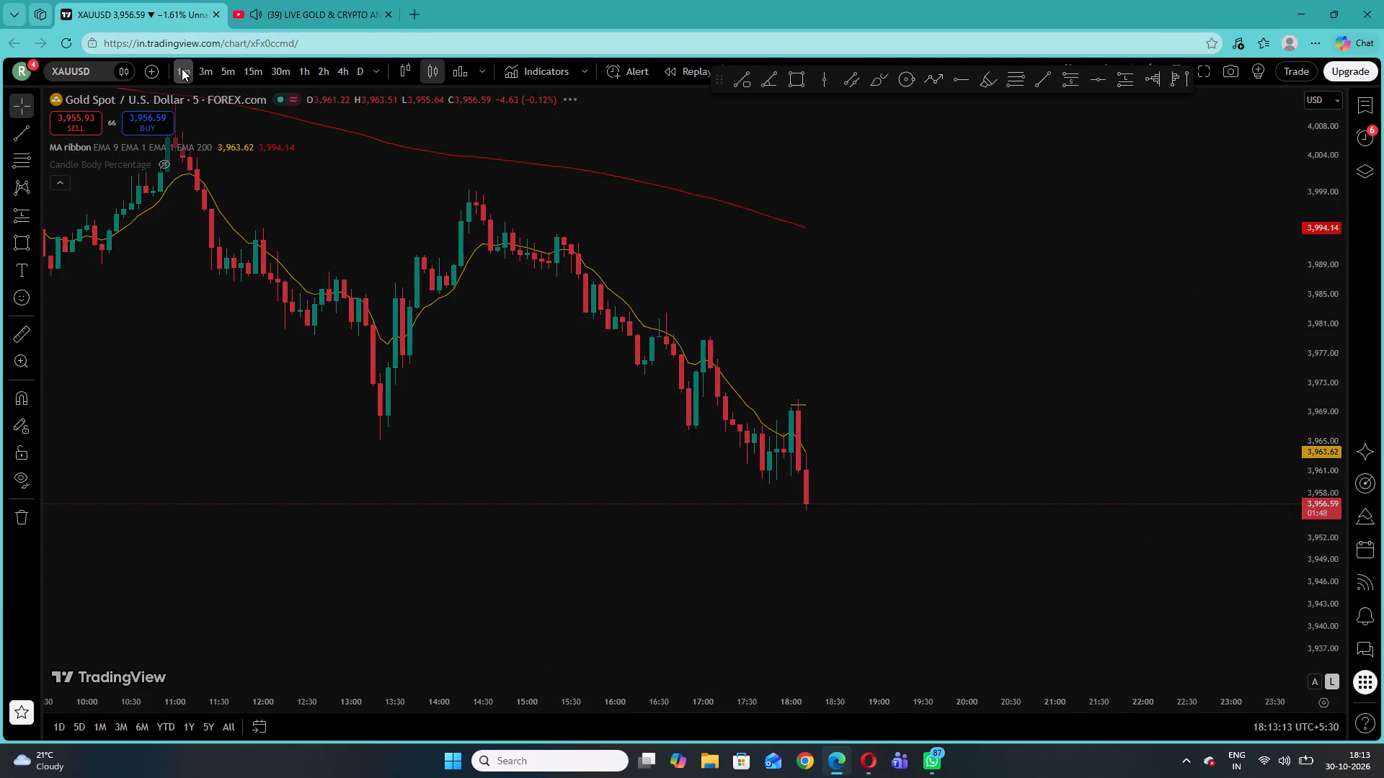
{"action": "left_click_drag", "start_coordinate": [1323, 532], "coordinate": [1325, 506]}
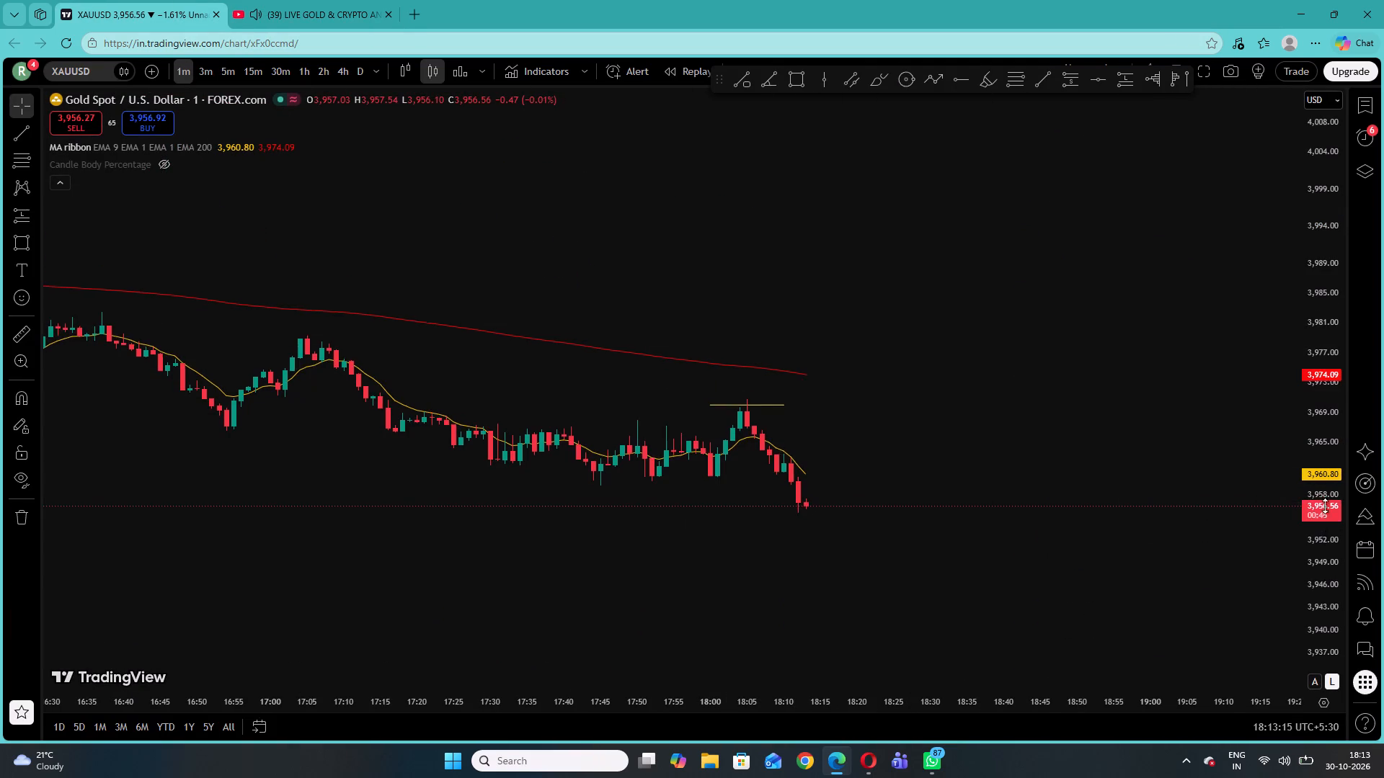
{"action": "left_click_drag", "start_coordinate": [1325, 506], "coordinate": [1212, 94]}
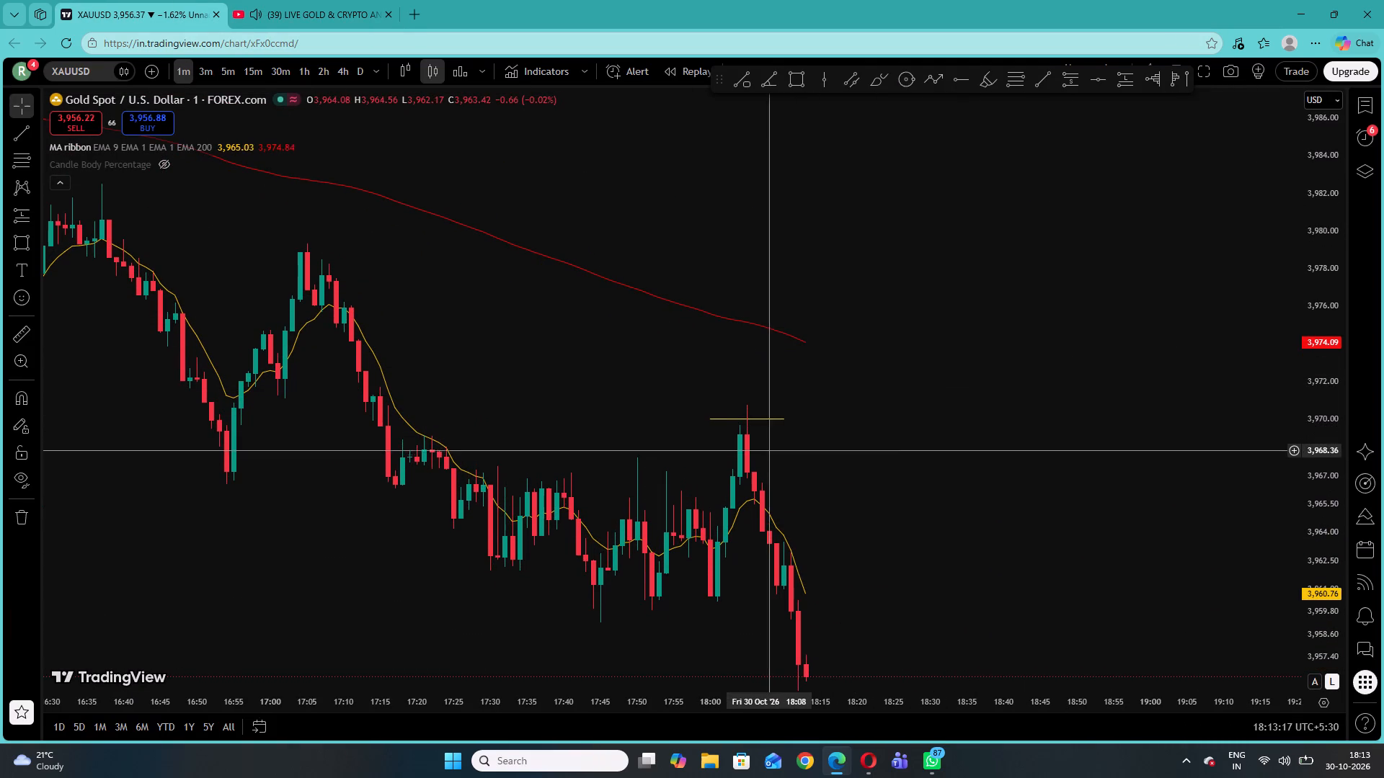
{"action": "left_click_drag", "start_coordinate": [751, 419], "coordinate": [754, 429]}
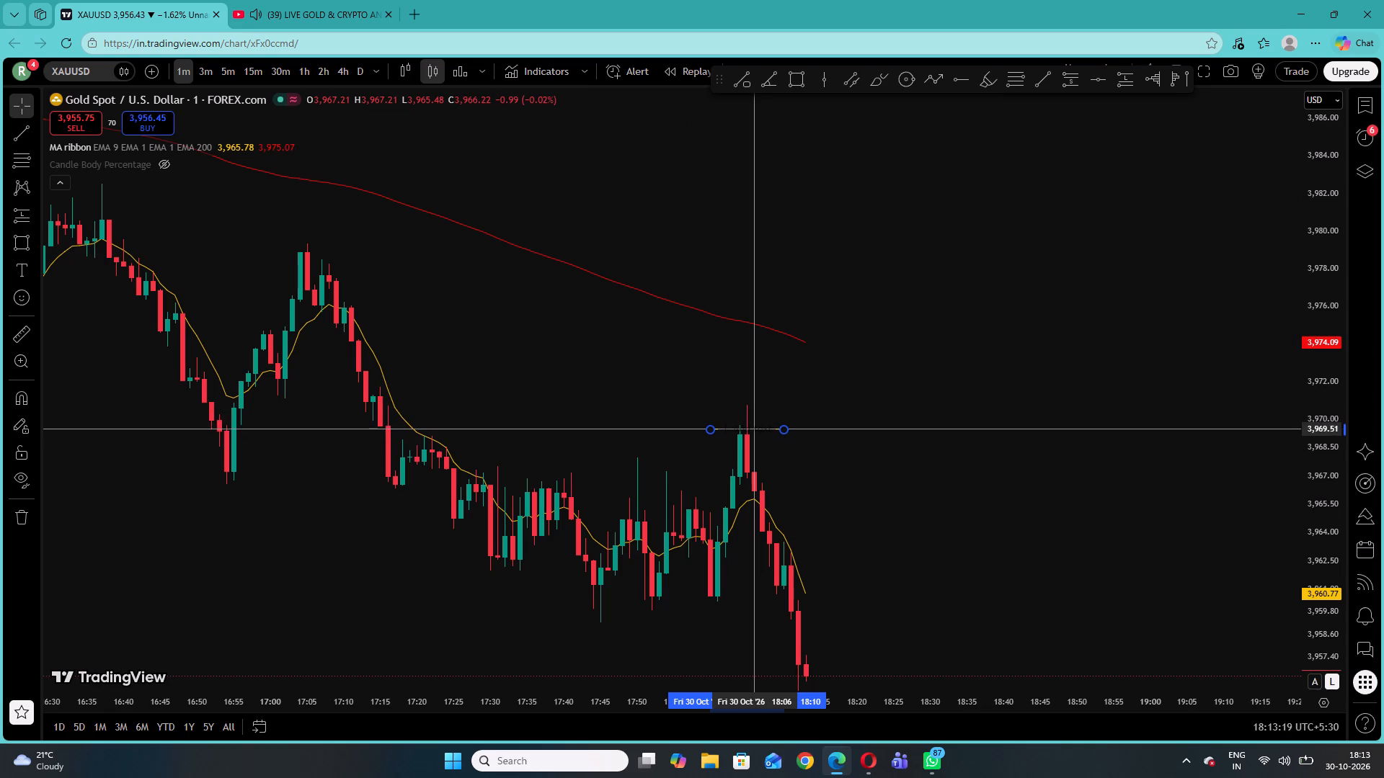
{"action": "left_click_drag", "start_coordinate": [754, 429], "coordinate": [754, 432]}
{"action": "left_click", "coordinate": [572, 379]}
Place a short position at the 18:03 candle with entry 3,967.14, stop 3,971.00 and target 3,951.21, and extend it further in time.
{"action": "left_click_drag", "start_coordinate": [719, 396], "coordinate": [595, 254]}
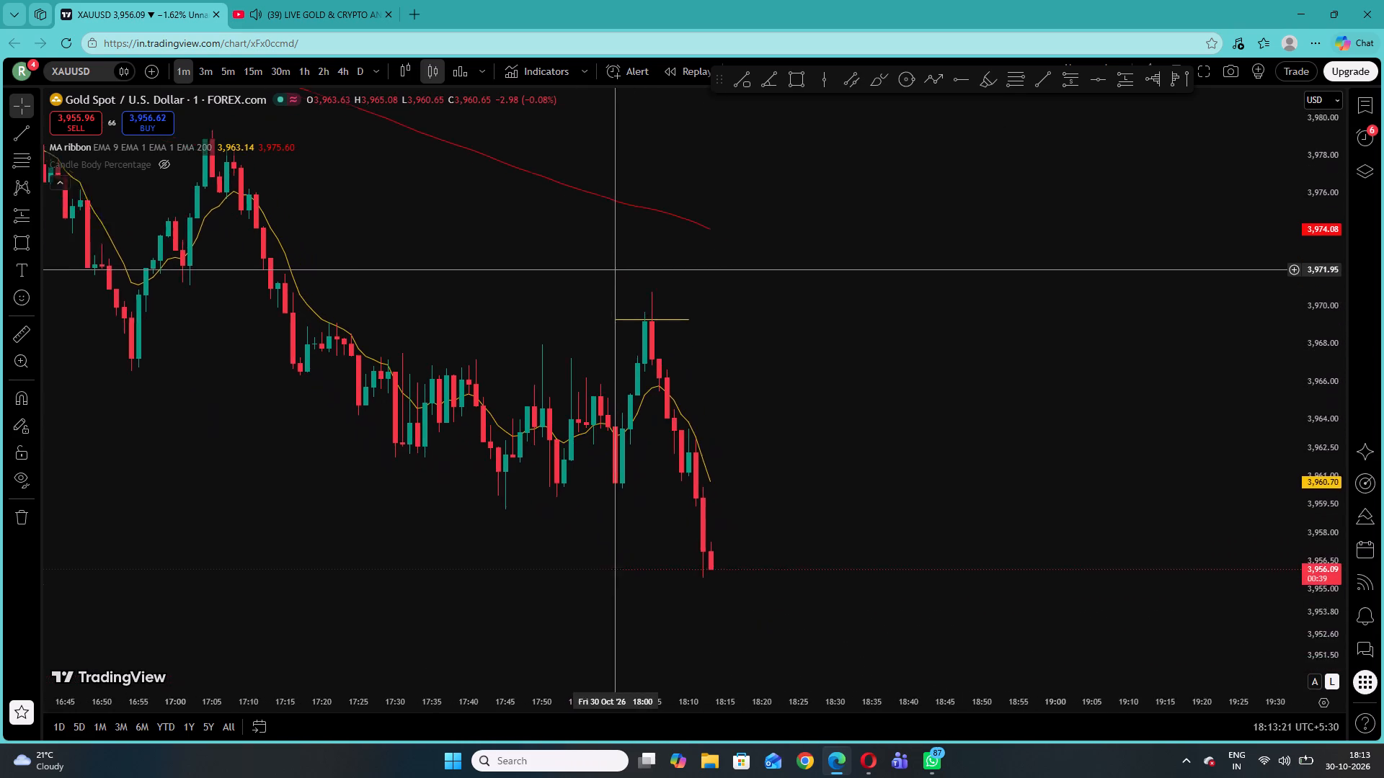
{"action": "left_click_drag", "start_coordinate": [595, 254], "coordinate": [540, 213]}
{"action": "left_click", "coordinate": [35, 215]}
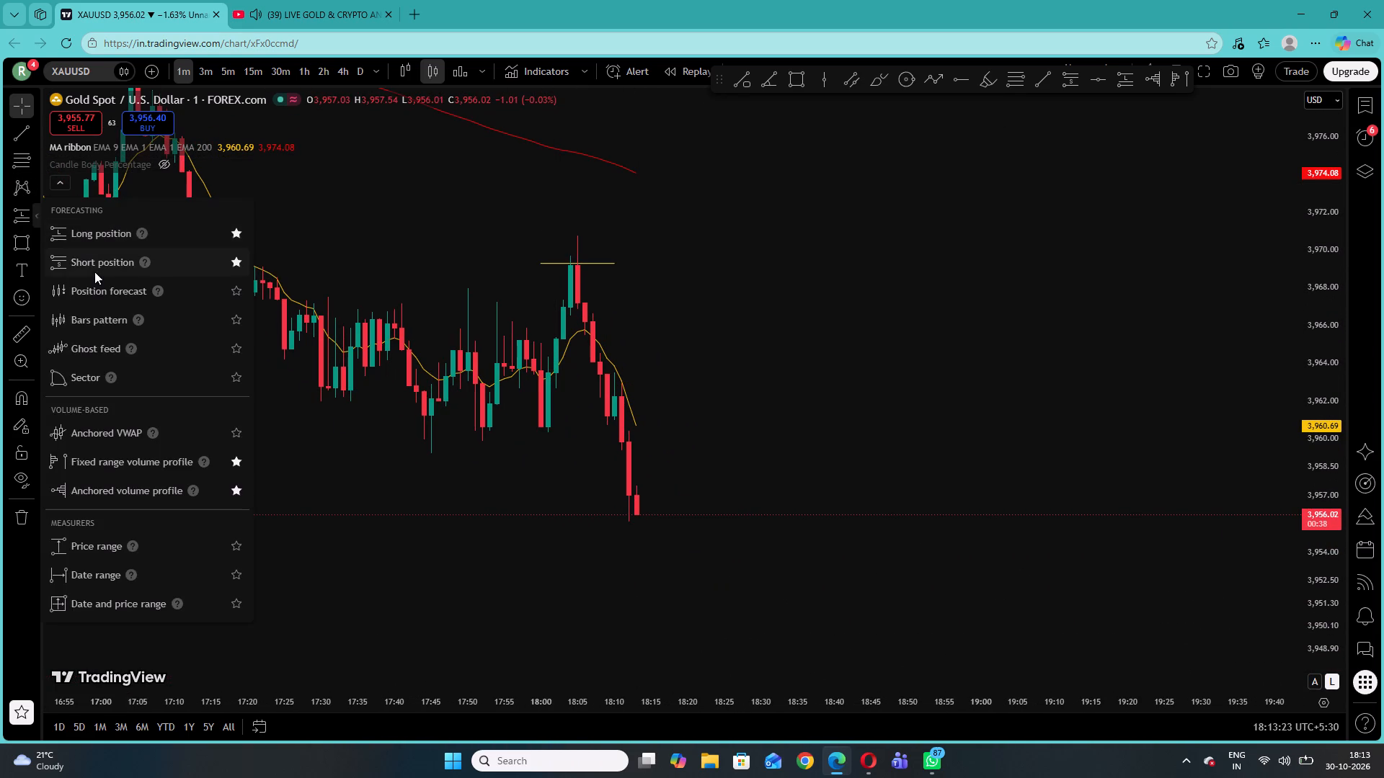
{"action": "left_click", "coordinate": [94, 272]}
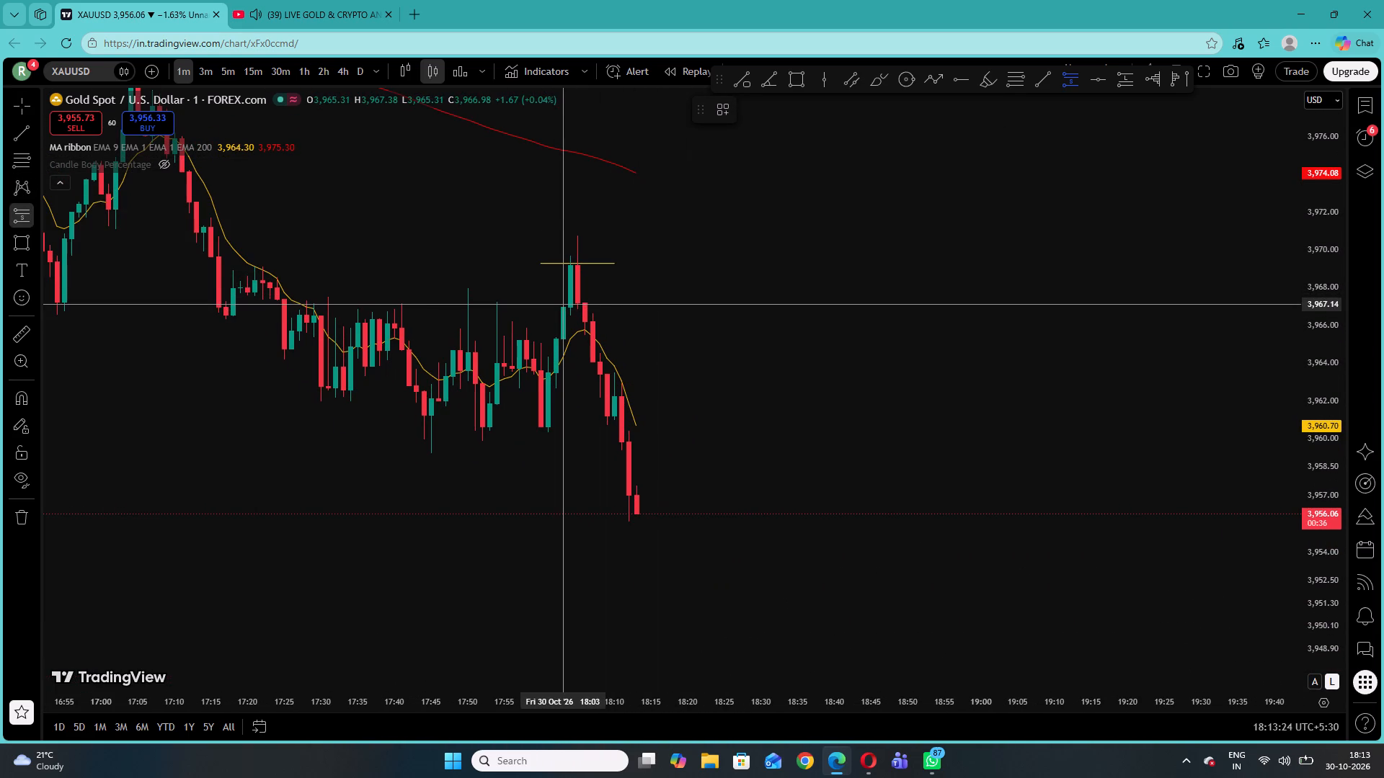
{"action": "left_click", "coordinate": [566, 304]}
{"action": "left_click_drag", "start_coordinate": [565, 216], "coordinate": [566, 231]}
{"action": "left_click_drag", "start_coordinate": [564, 389], "coordinate": [565, 453]}
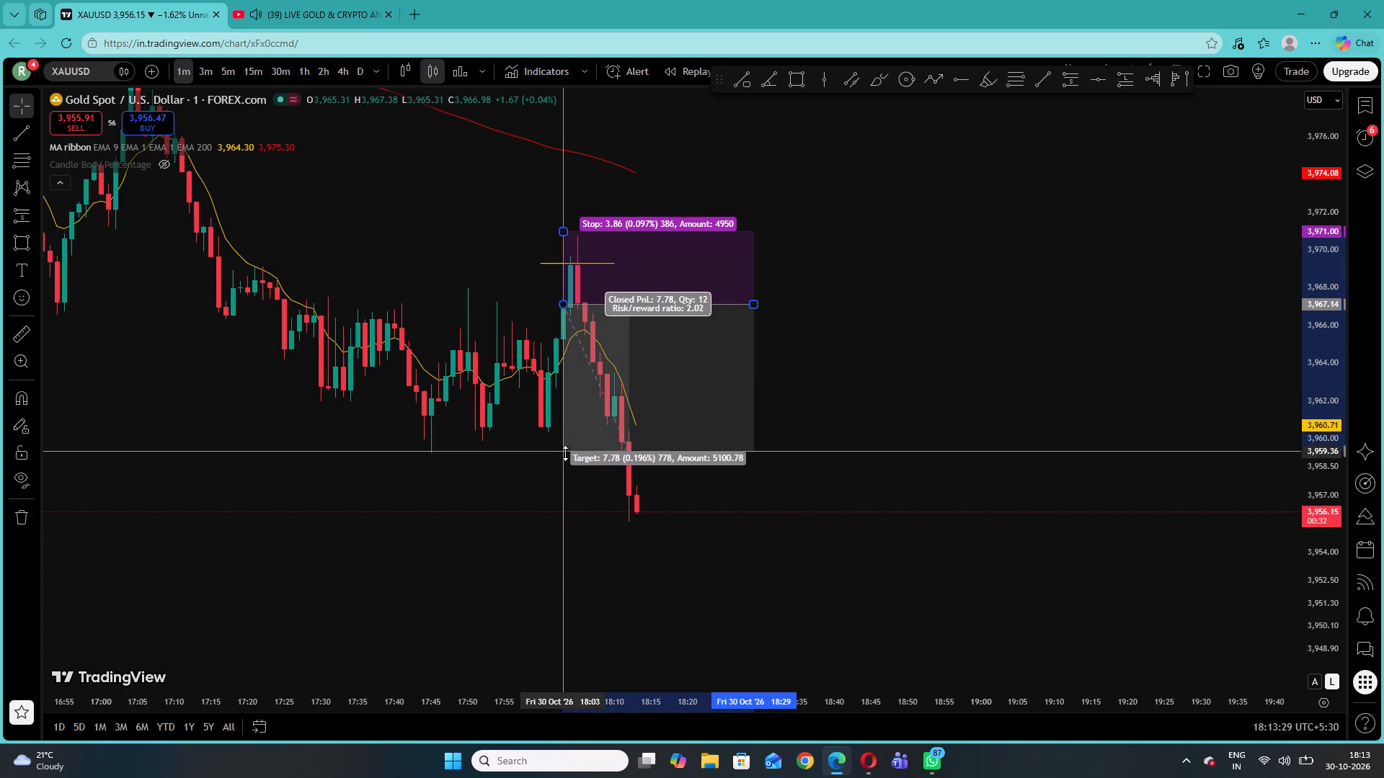
{"action": "left_click_drag", "start_coordinate": [565, 453], "coordinate": [561, 604]}
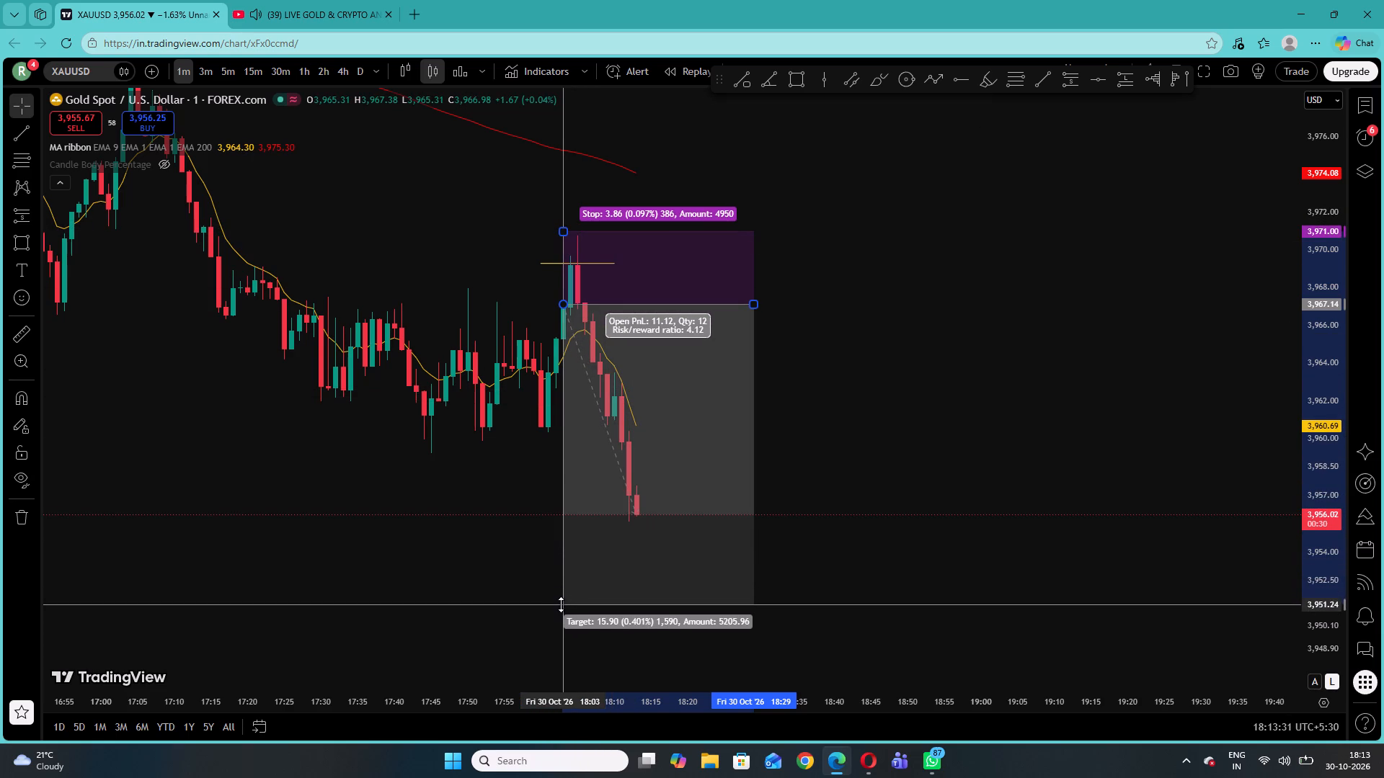
{"action": "left_click_drag", "start_coordinate": [561, 604], "coordinate": [562, 605]}
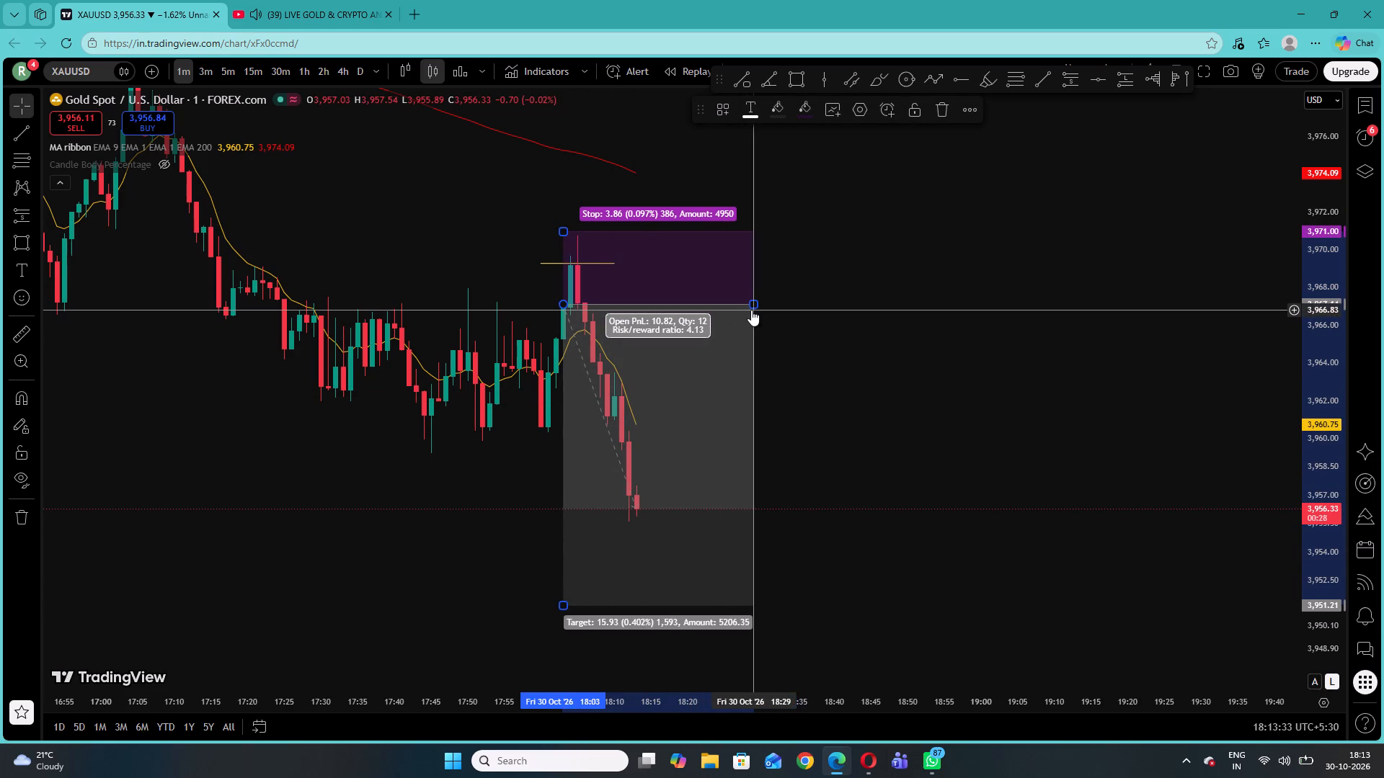
{"action": "left_click_drag", "start_coordinate": [753, 302], "coordinate": [902, 308]}
{"action": "left_click_drag", "start_coordinate": [364, 333], "coordinate": [364, 310]}
Switch to the YouTube live stream to check the streamer's 1-minute gold chart.
{"action": "left_click", "coordinate": [306, 0]}
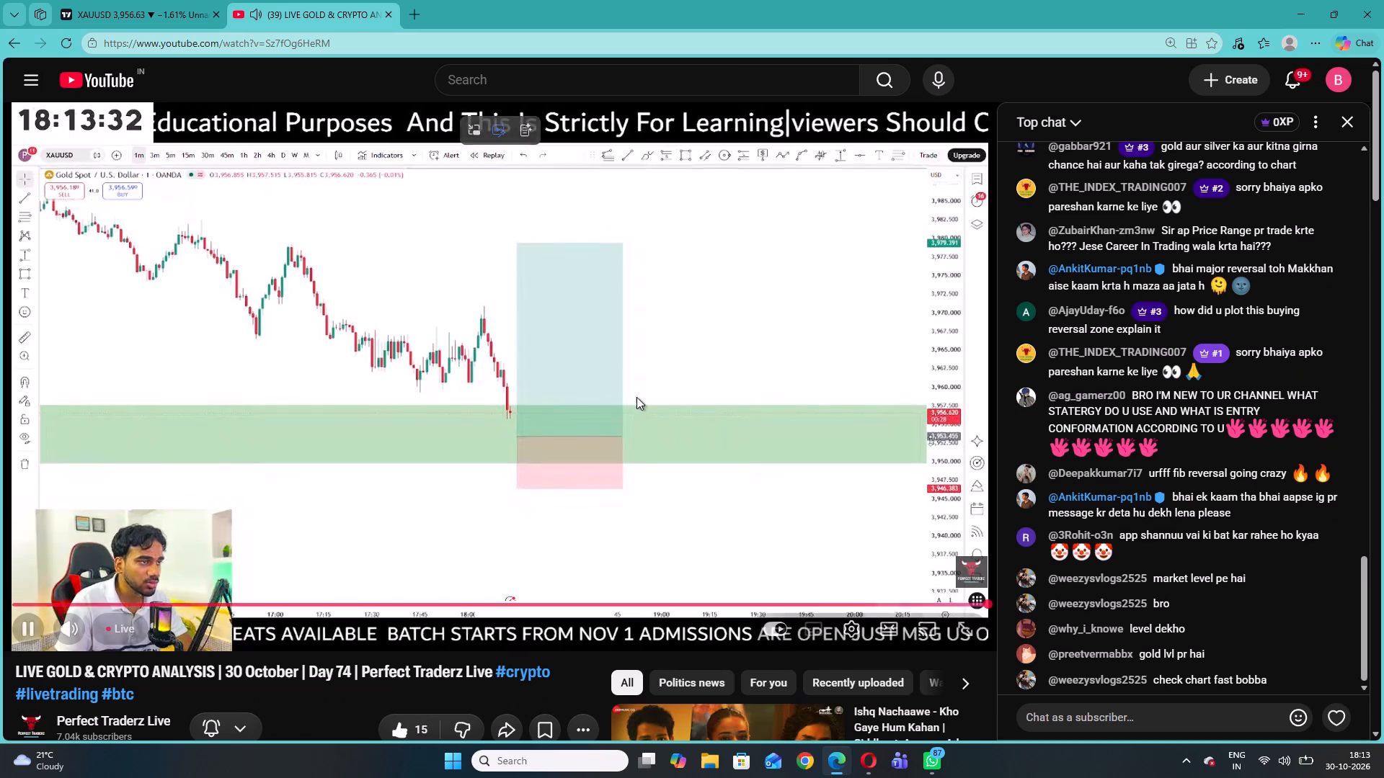
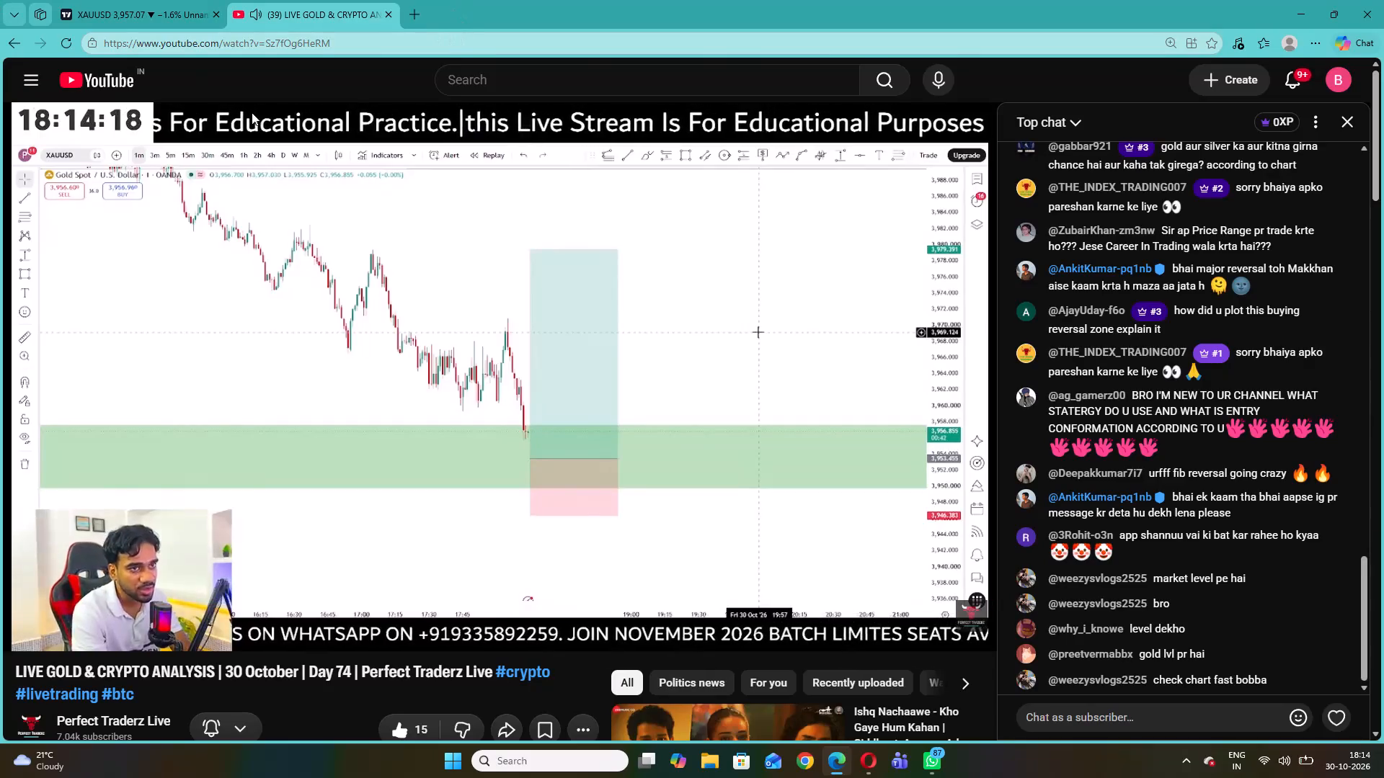
Check the short position on the TradingView 1-minute XAUUSD chart, and return to the YouTube live gold stream.
{"action": "left_click", "coordinate": [172, 0]}
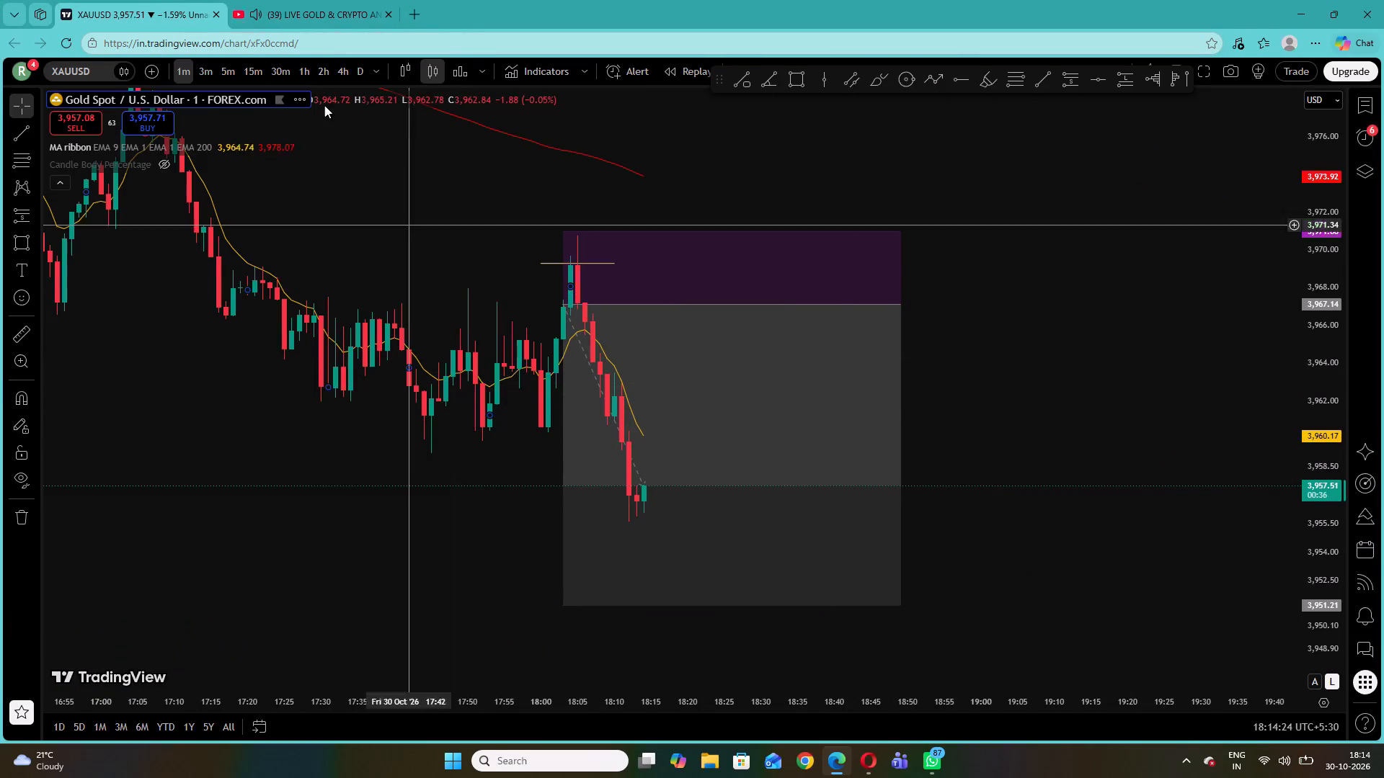
{"action": "left_click", "coordinate": [329, 0]}
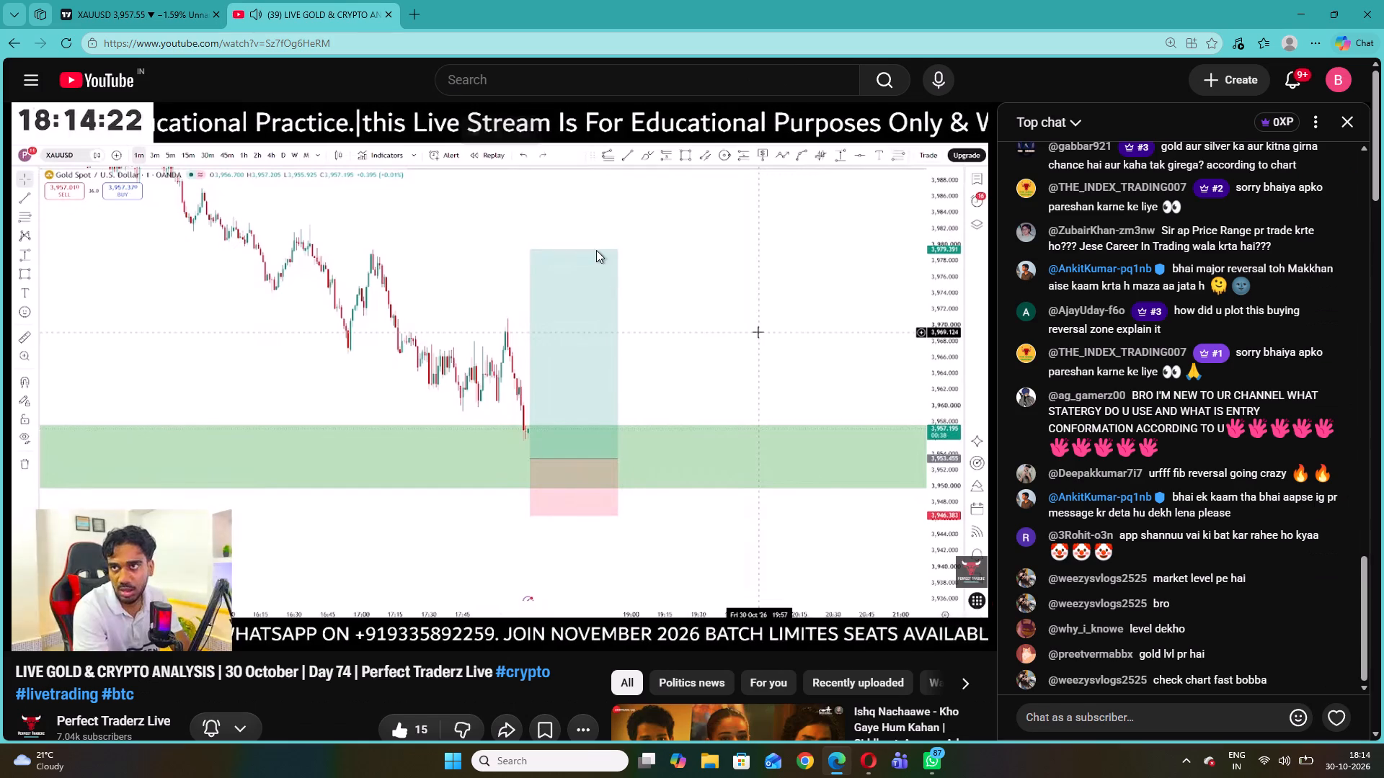
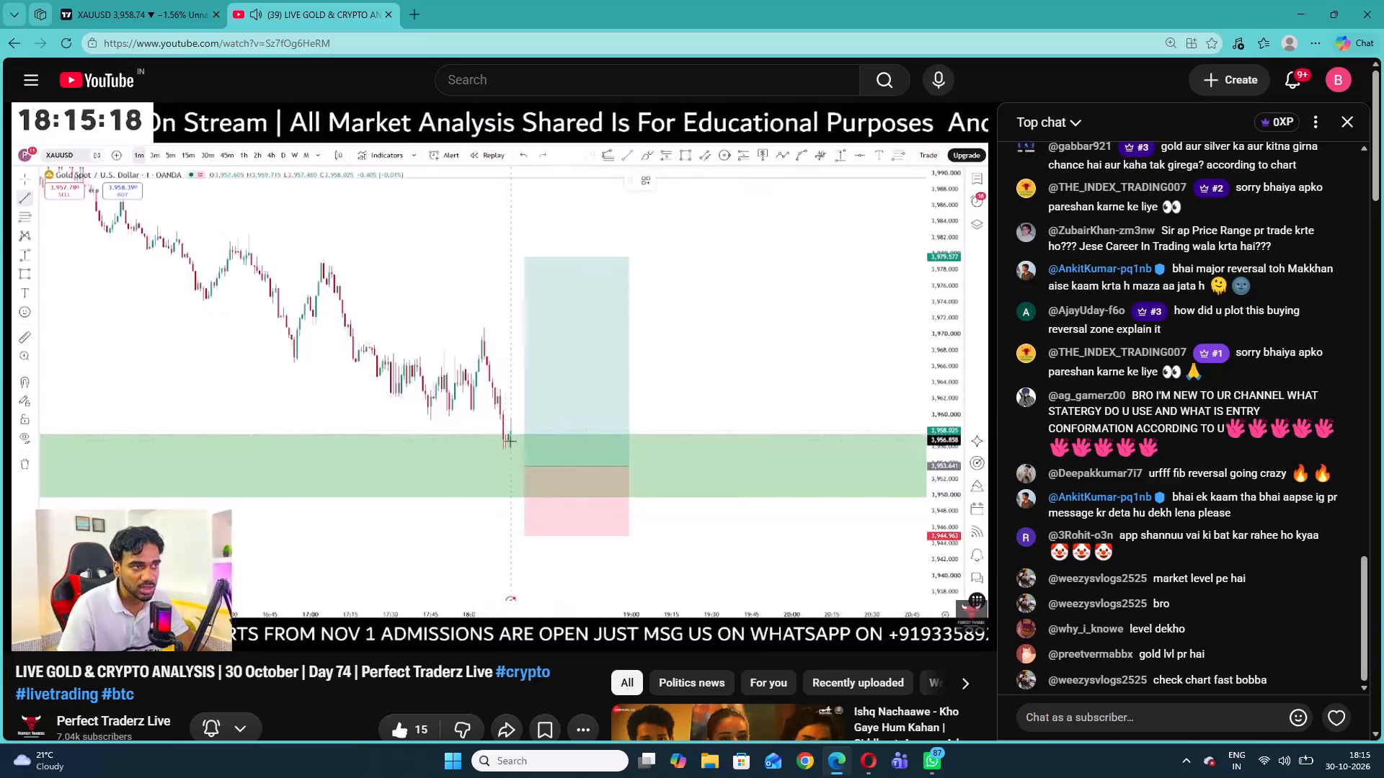
Compare the short position on the TradingView 1-minute and 5-minute XAUUSD charts with the YouTube live gold stream.
{"action": "left_click", "coordinate": [145, 0]}
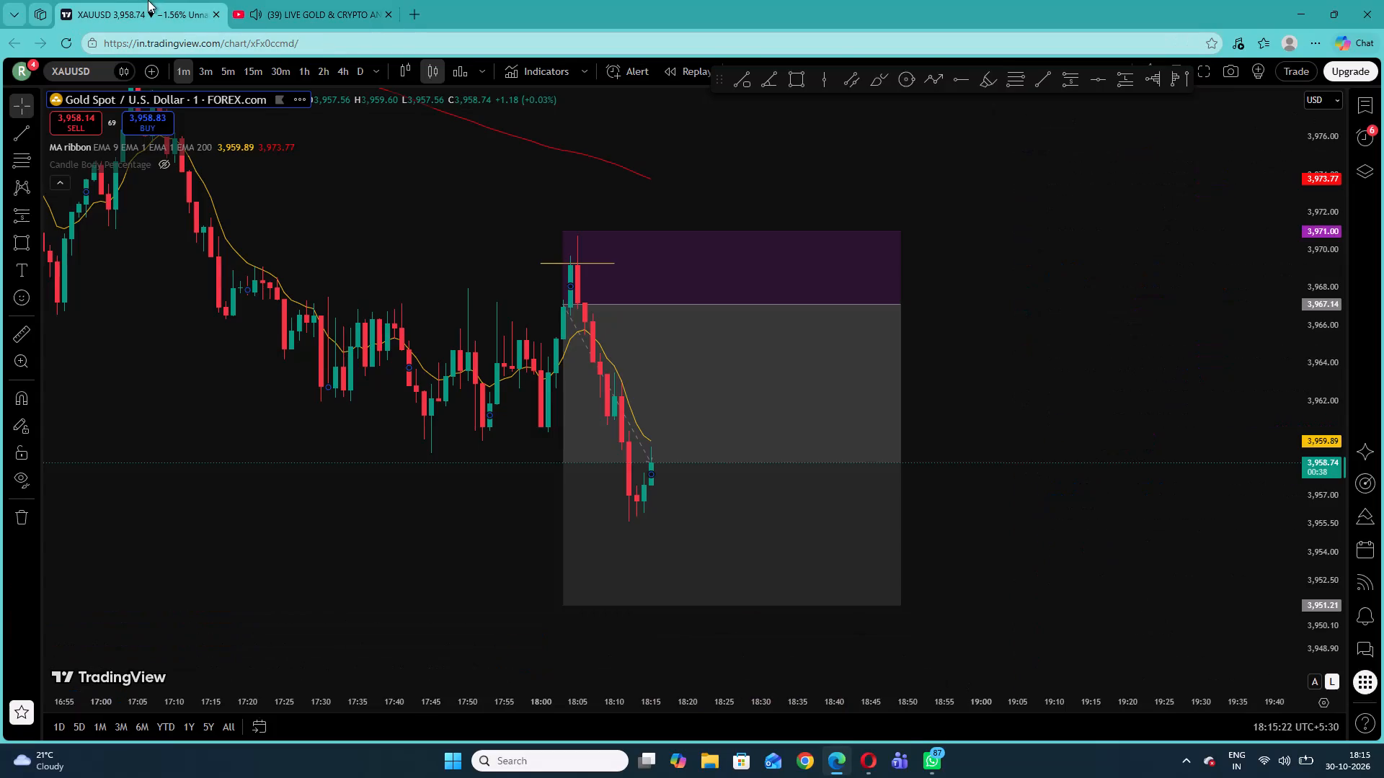
{"action": "left_click_drag", "start_coordinate": [843, 163], "coordinate": [775, 152]}
{"action": "left_click", "coordinate": [282, 3]}
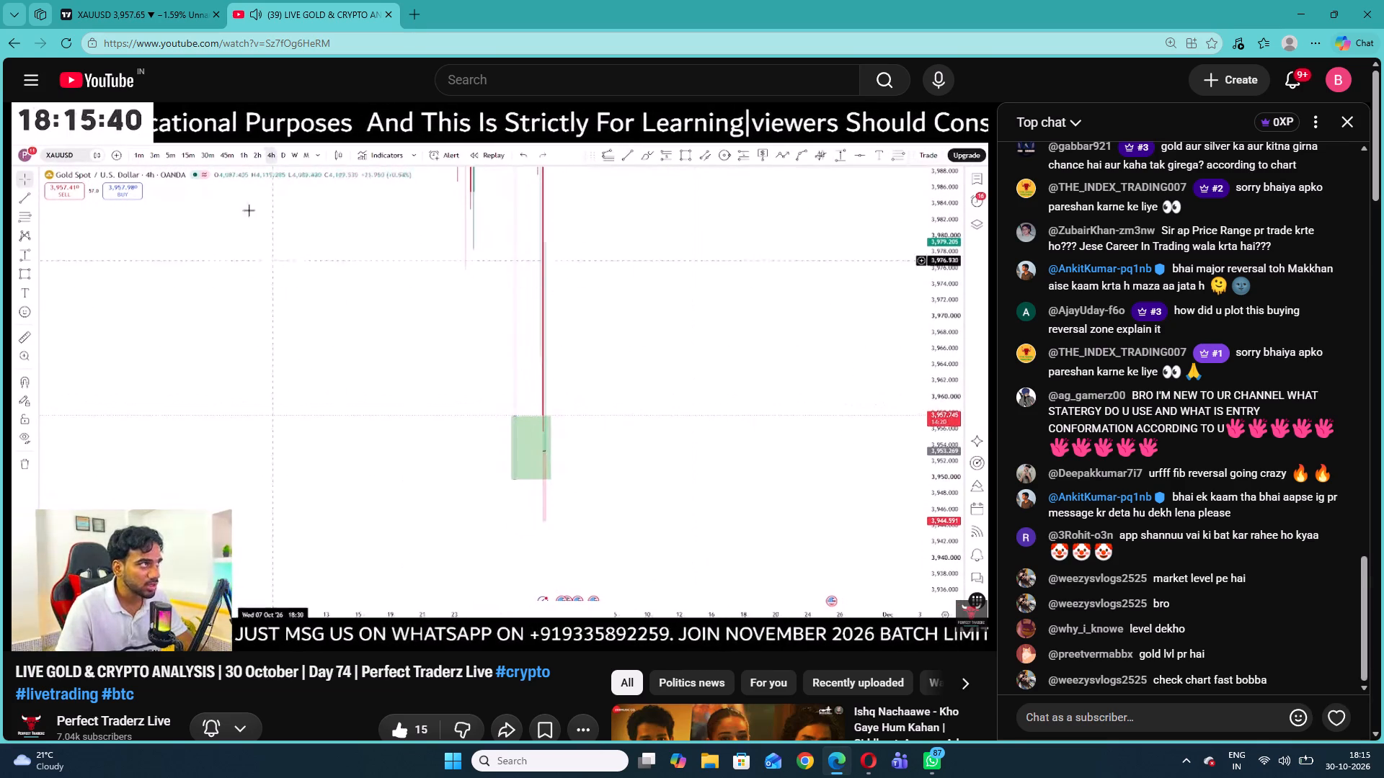
{"action": "left_click", "coordinate": [102, 0]}
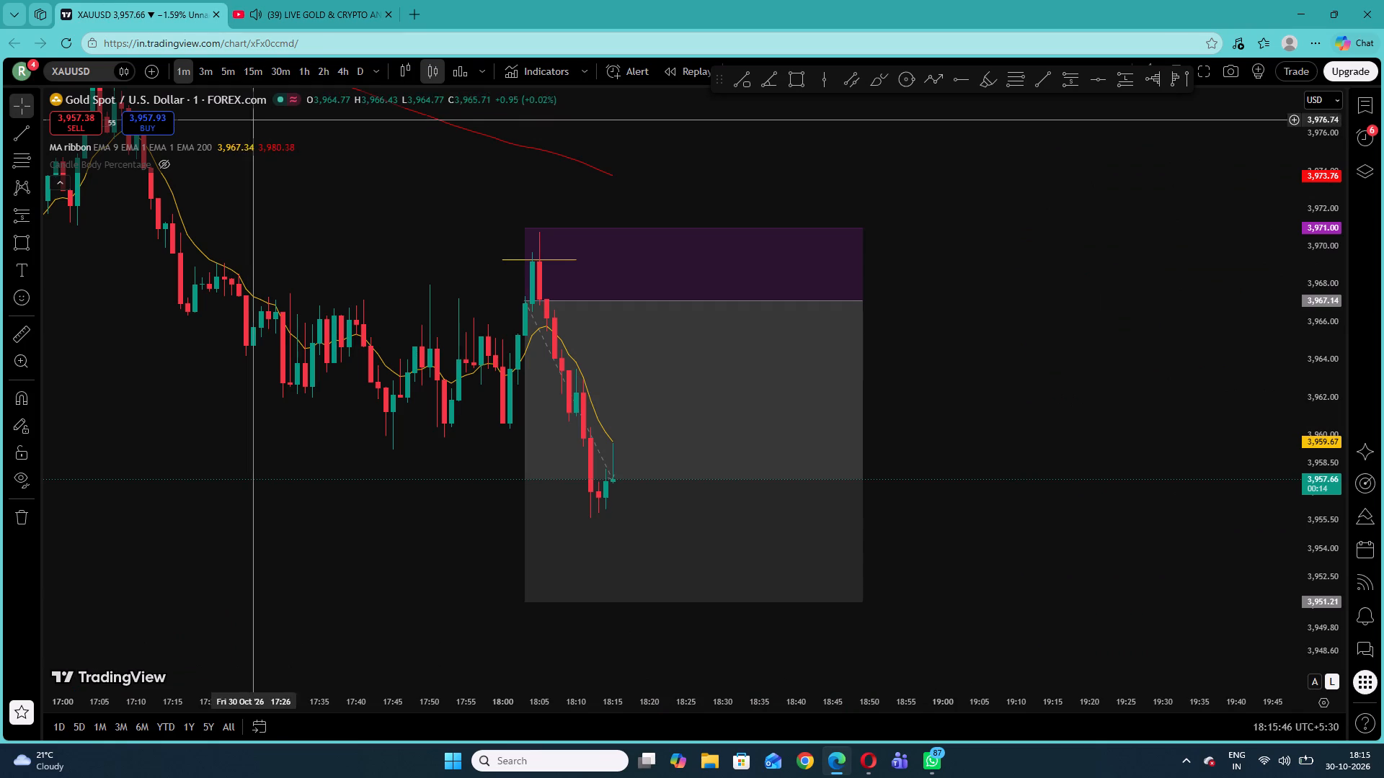
{"action": "left_click", "coordinate": [223, 68]}
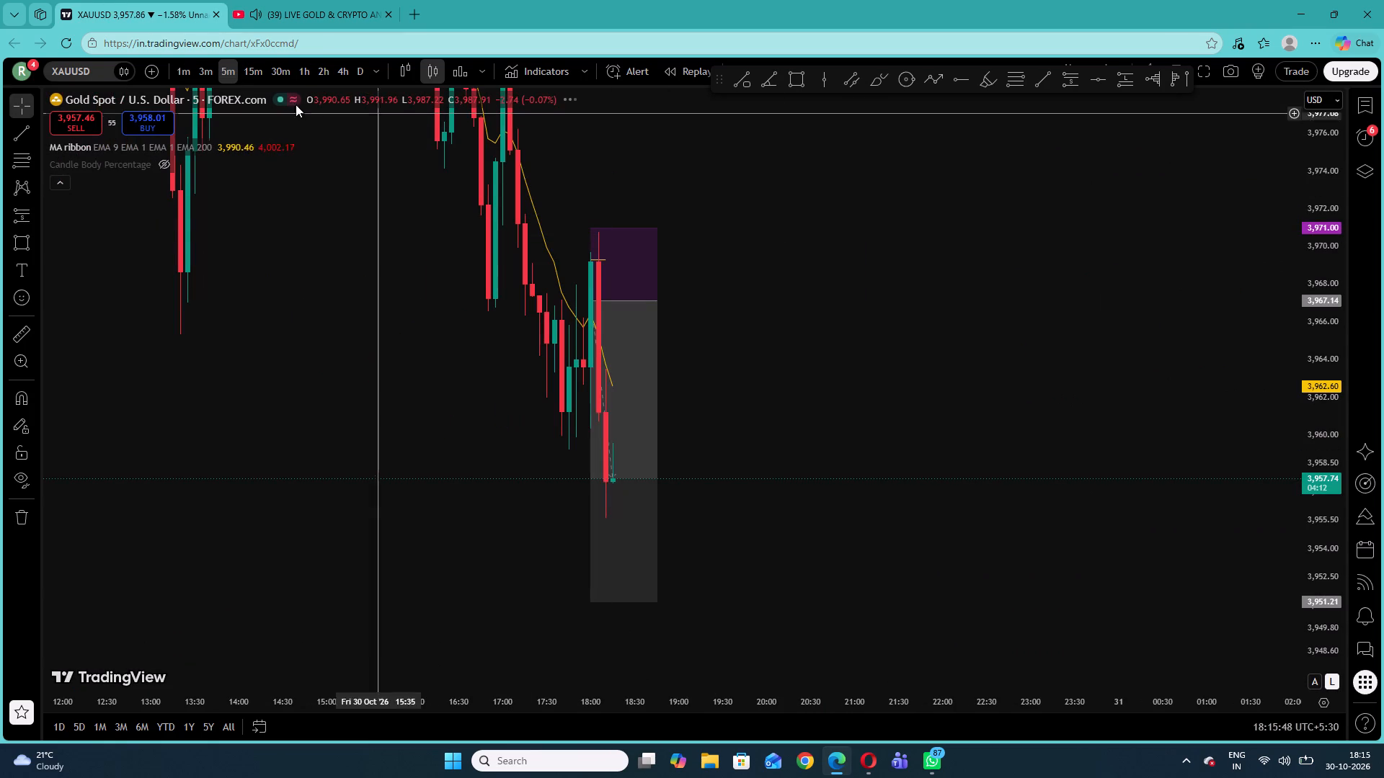
{"action": "left_click", "coordinate": [186, 76]}
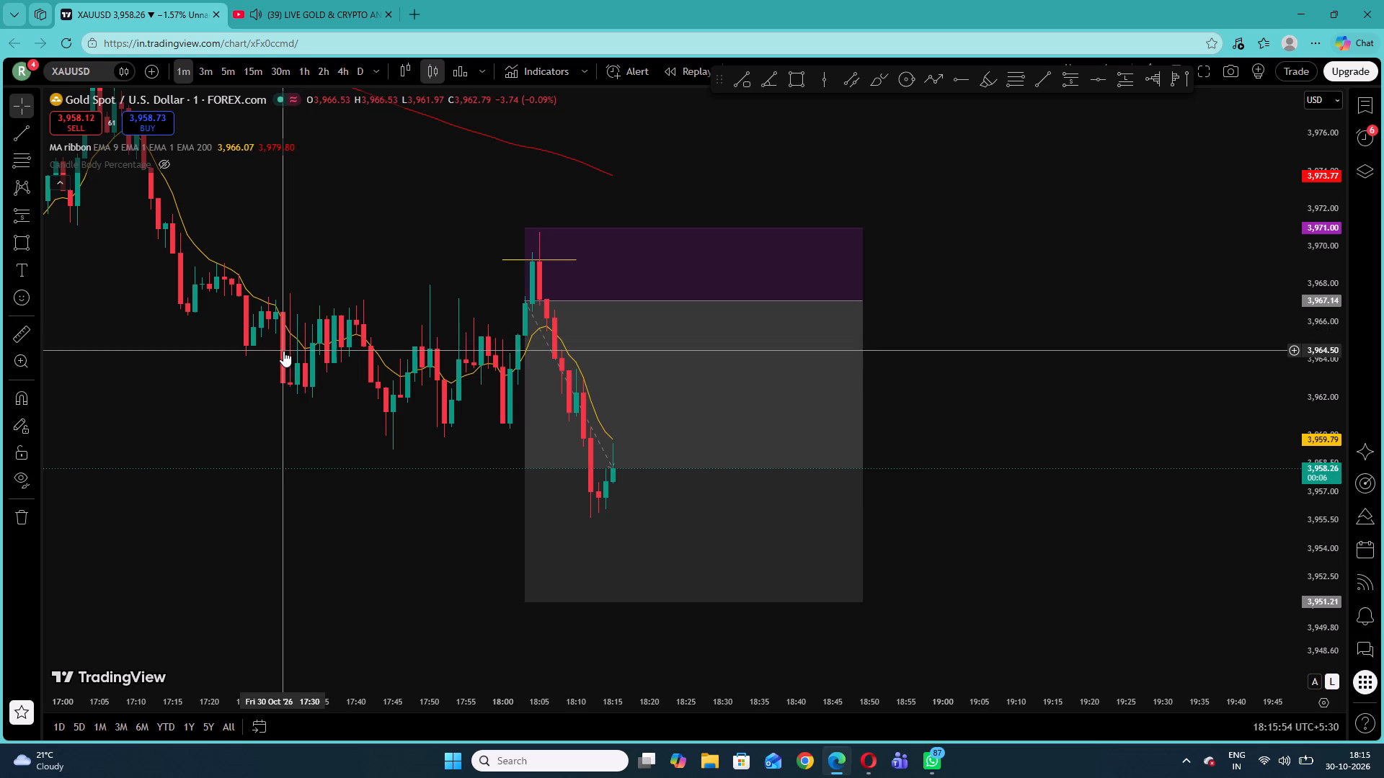
Draw a short horizontal trend line at the latest swing low on the 1-minute chart, at about 3,955.8.
{"action": "left_click", "coordinate": [14, 125]}
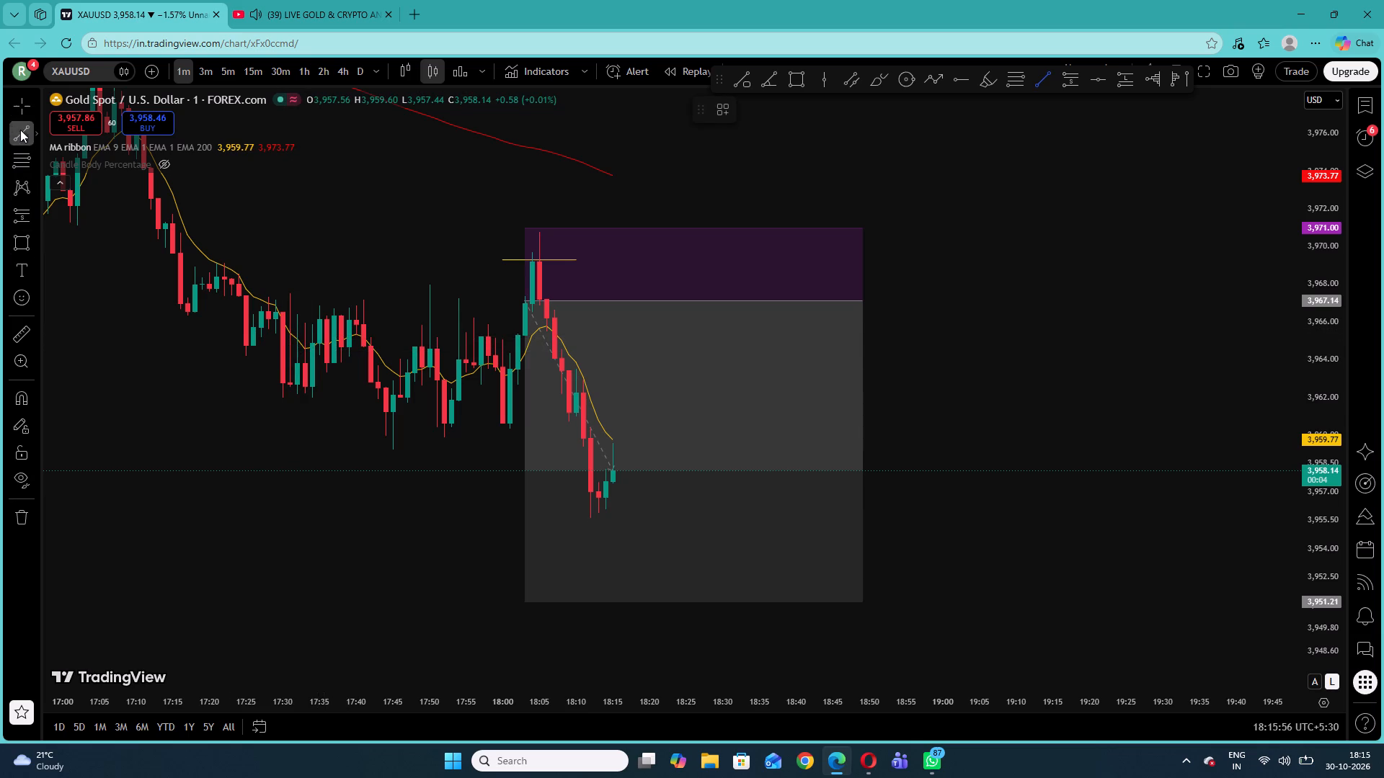
{"action": "left_click", "coordinate": [586, 515]}
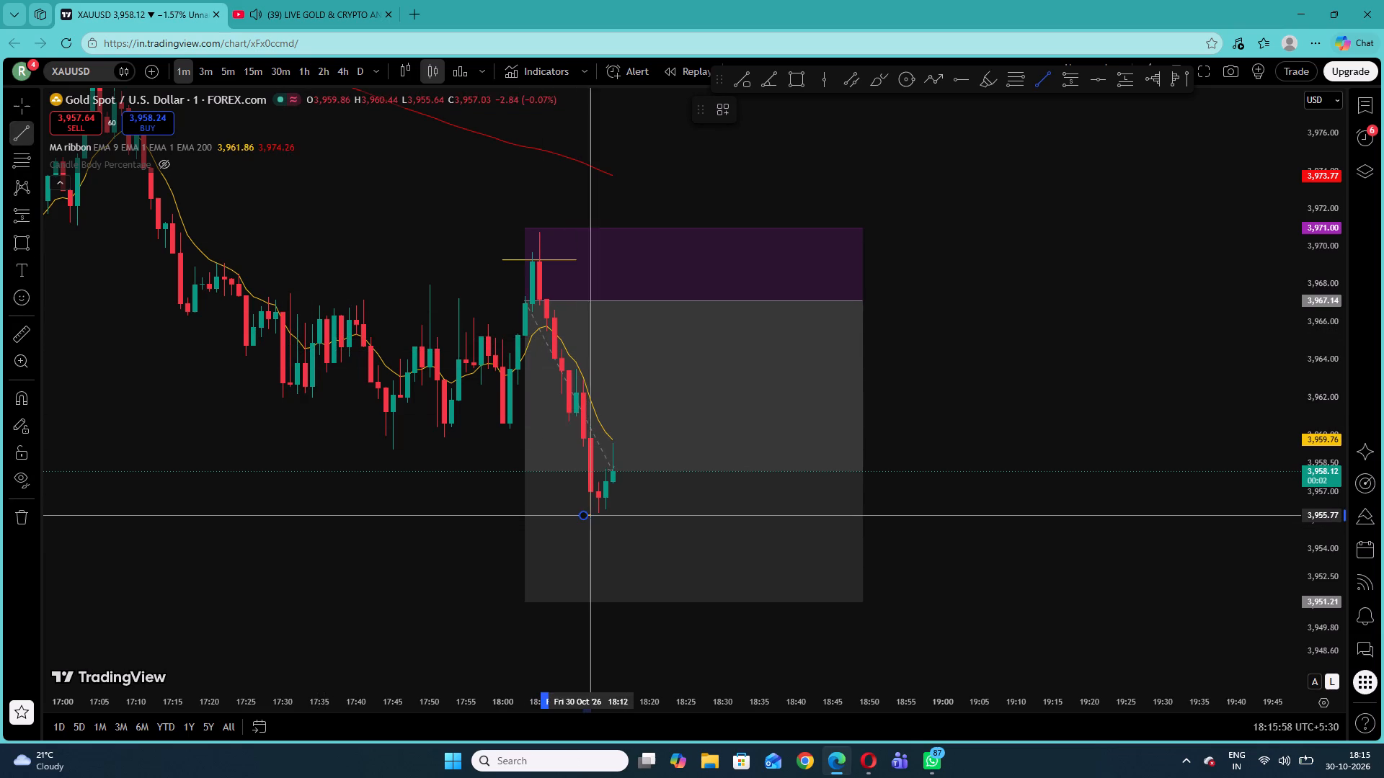
{"action": "left_click", "coordinate": [621, 516]}
{"action": "left_click_drag", "start_coordinate": [399, 452], "coordinate": [396, 444]}
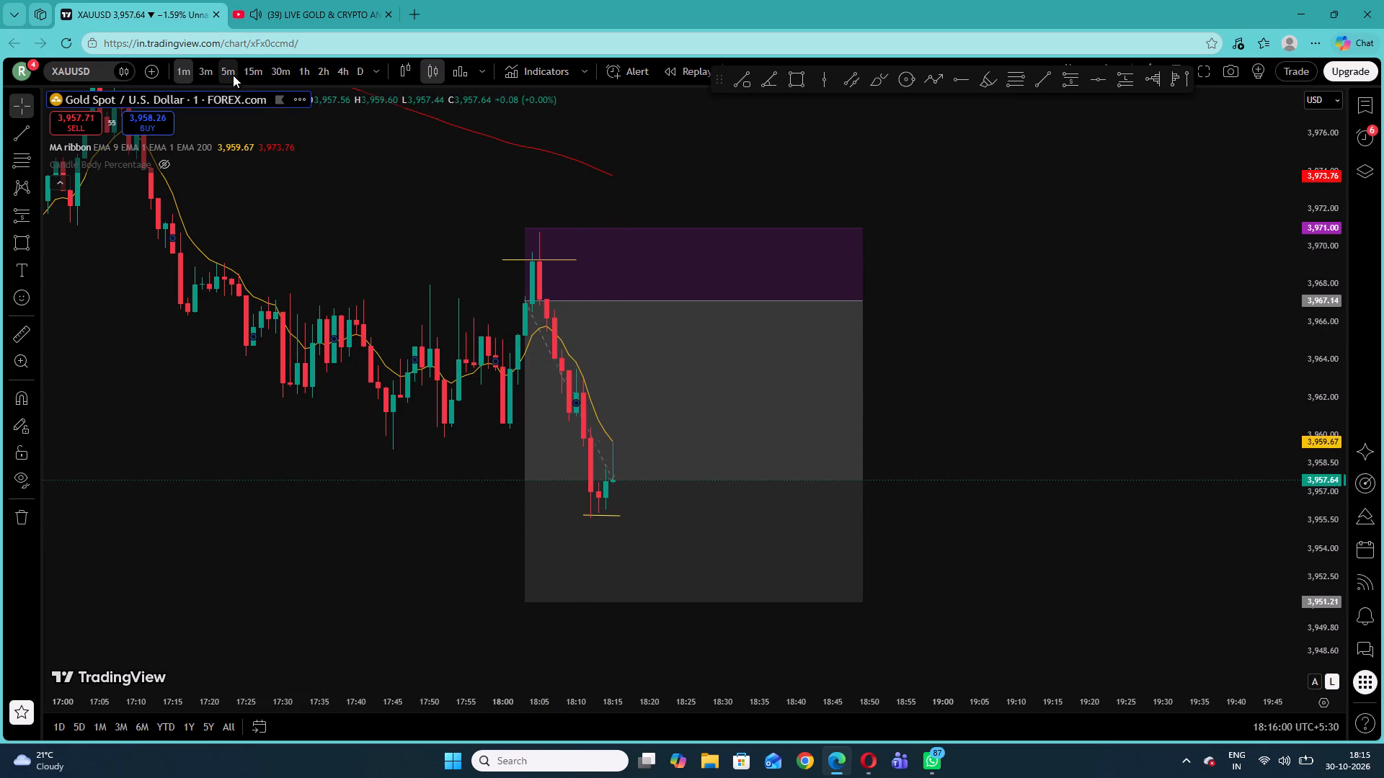
Examine the short position on the 5-minute, 15-minute and 1-minute charts, and check the YouTube live gold stream.
{"action": "left_click", "coordinate": [233, 75]}
{"action": "left_click", "coordinate": [207, 69]}
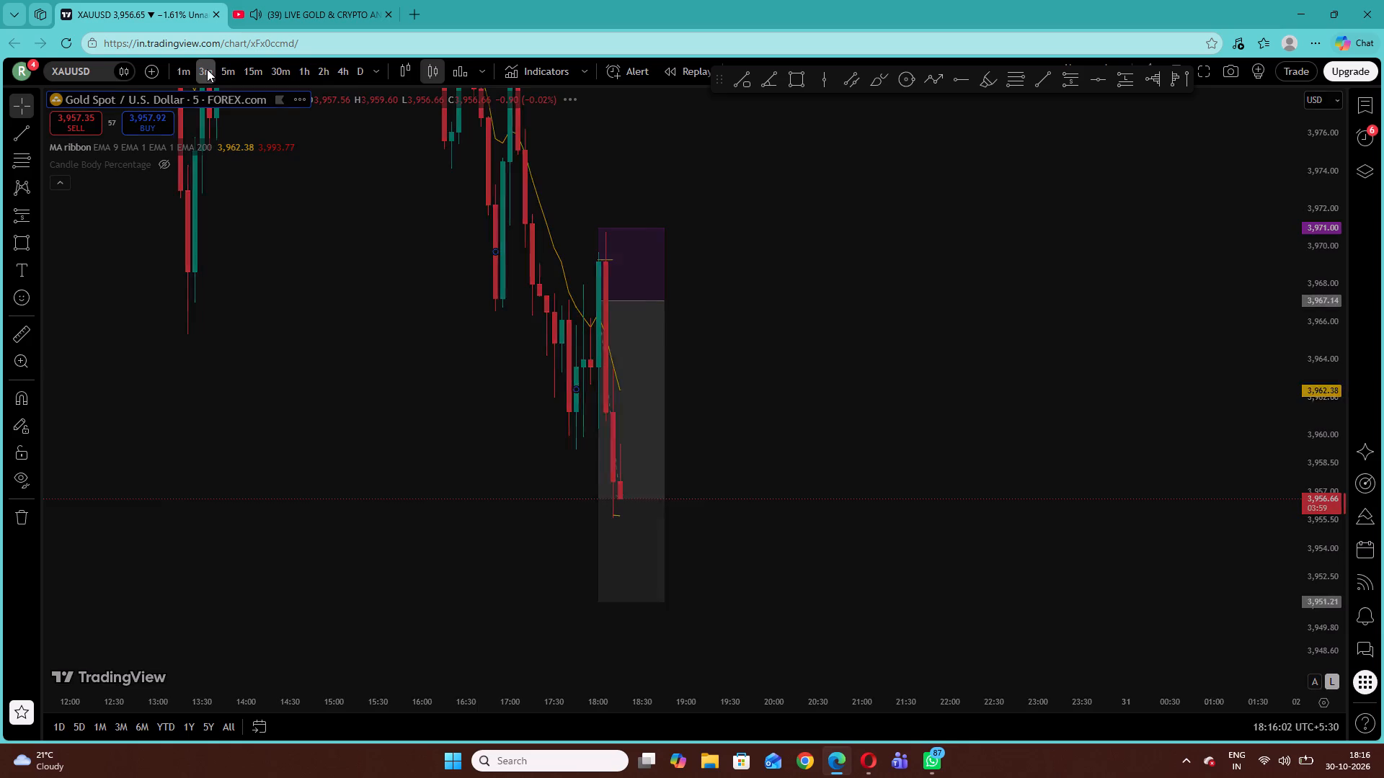
{"action": "left_click", "coordinate": [262, 69]}
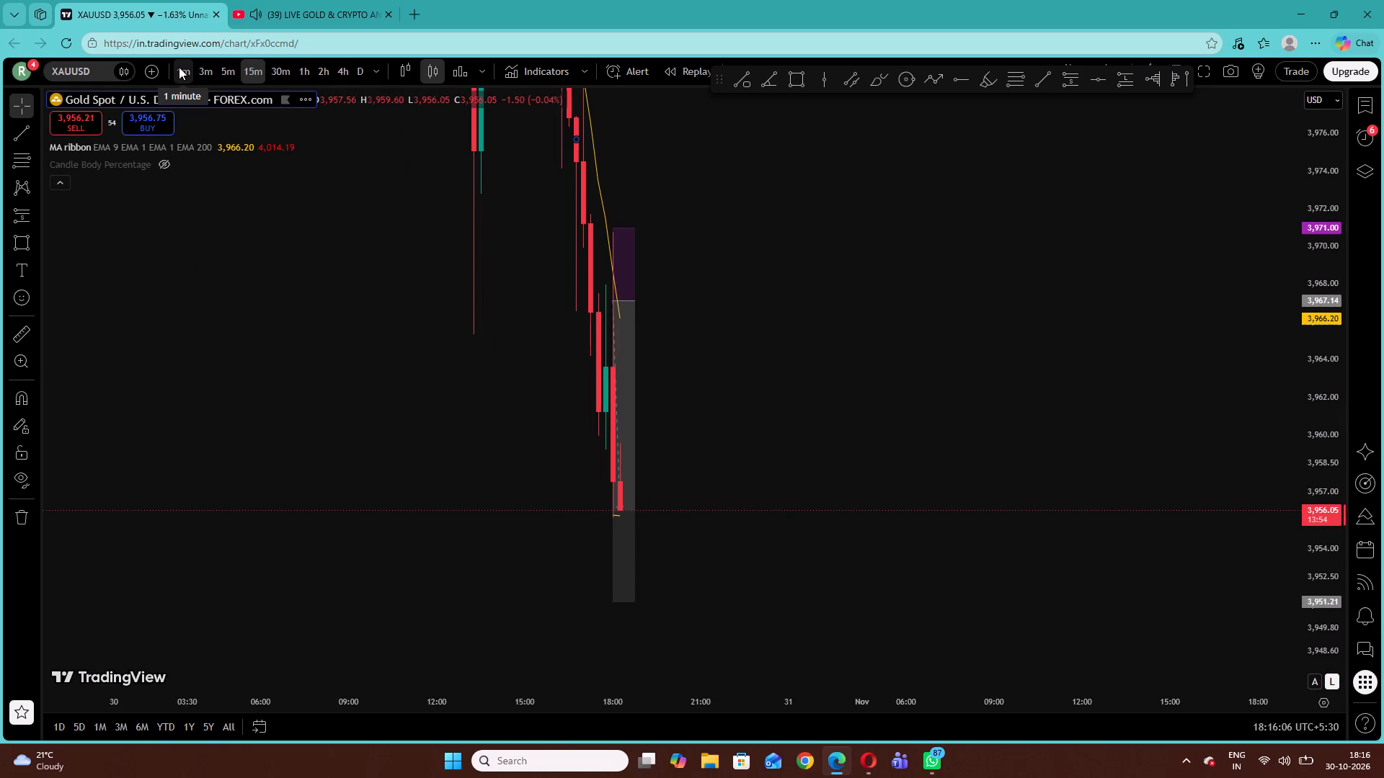
{"action": "left_click", "coordinate": [225, 71]}
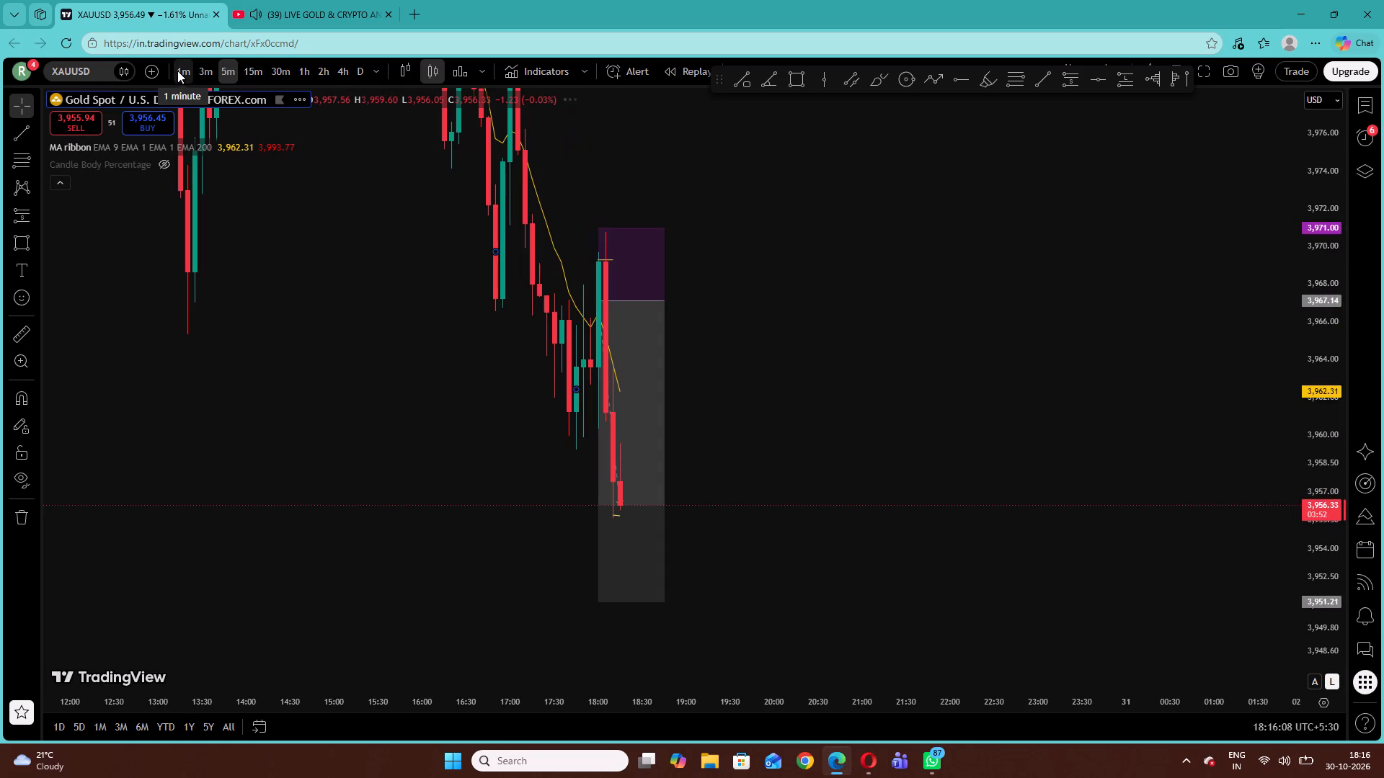
{"action": "left_click", "coordinate": [177, 68]}
{"action": "left_click_drag", "start_coordinate": [1029, 419], "coordinate": [1050, 351]}
{"action": "left_click", "coordinate": [328, 13]}
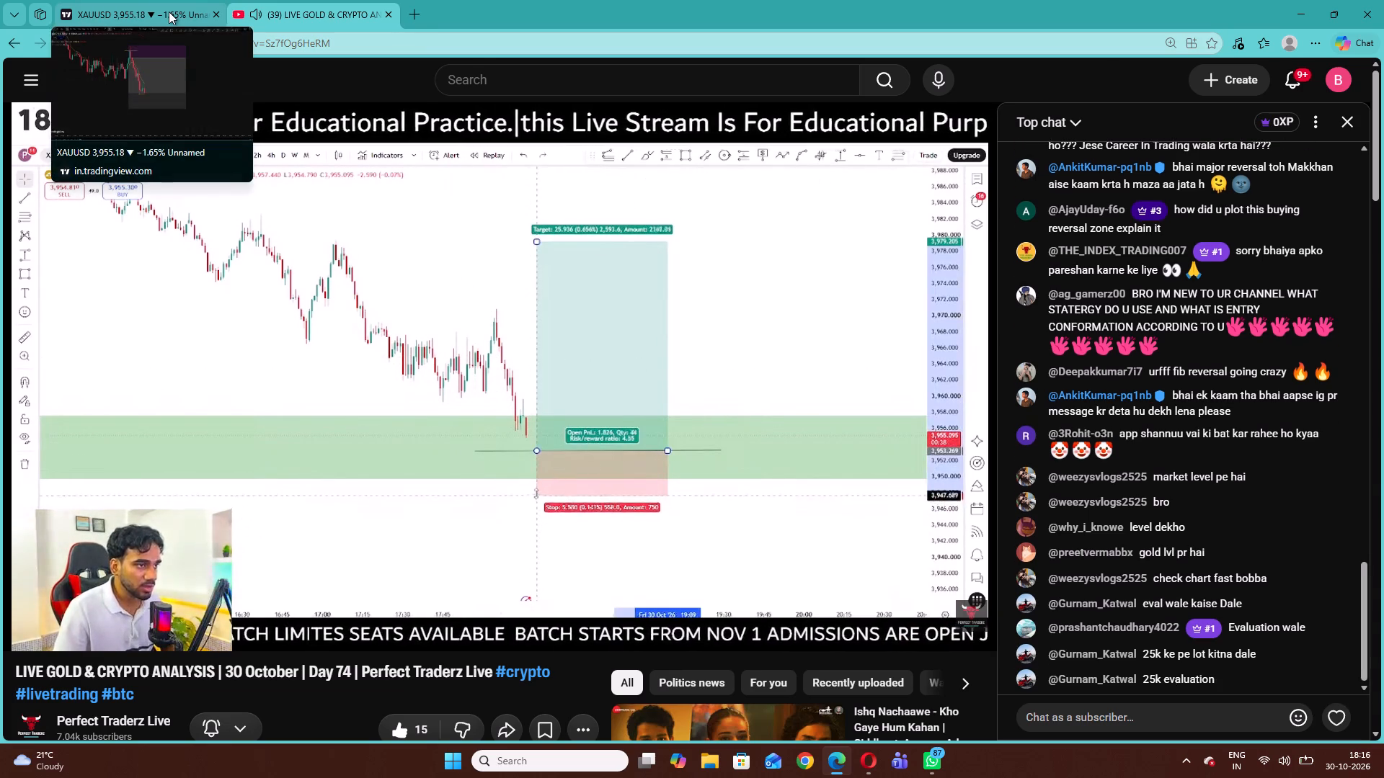
Examine price against the marked swing low and short position on TradingView's 5-minute, 15-minute and 1-minute XAUUSD charts.
{"action": "left_click", "coordinate": [169, 12]}
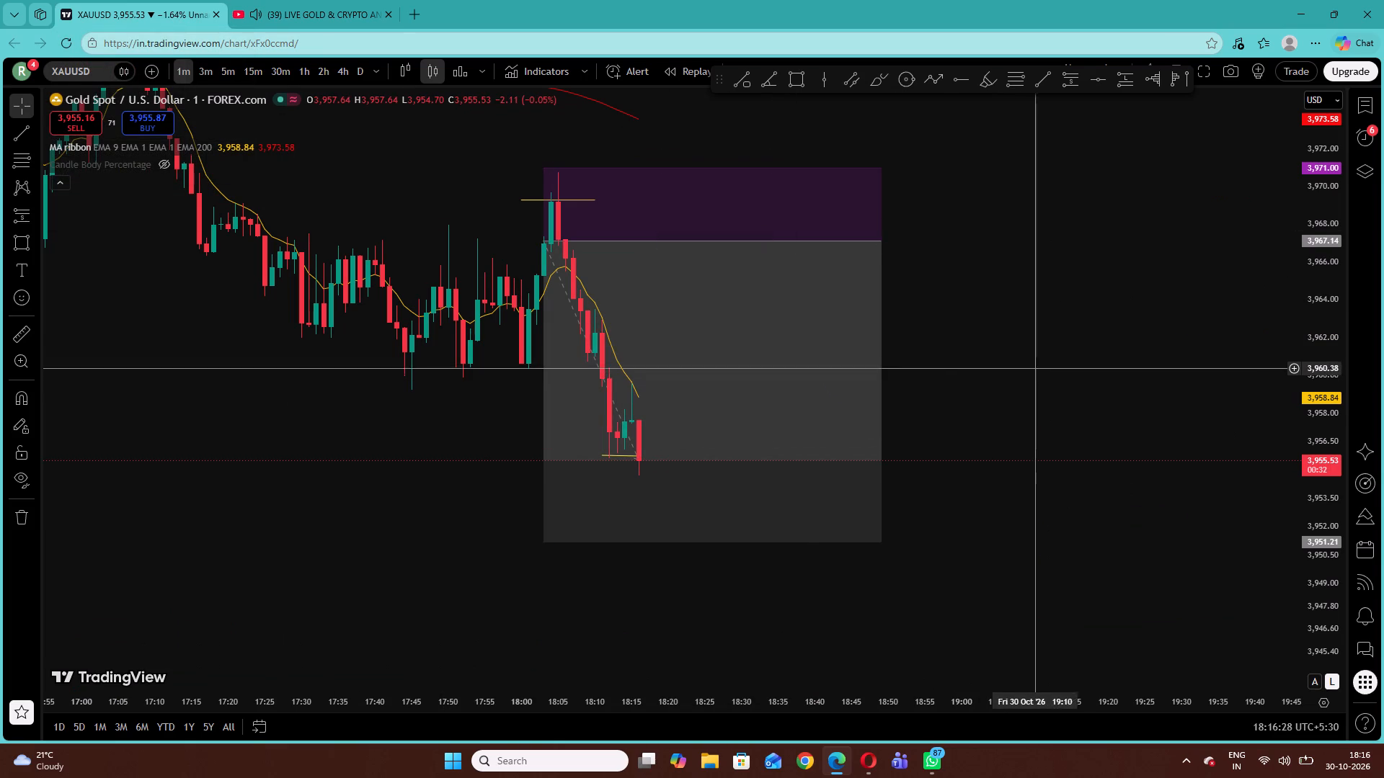
{"action": "left_click_drag", "start_coordinate": [1028, 346], "coordinate": [937, 370]}
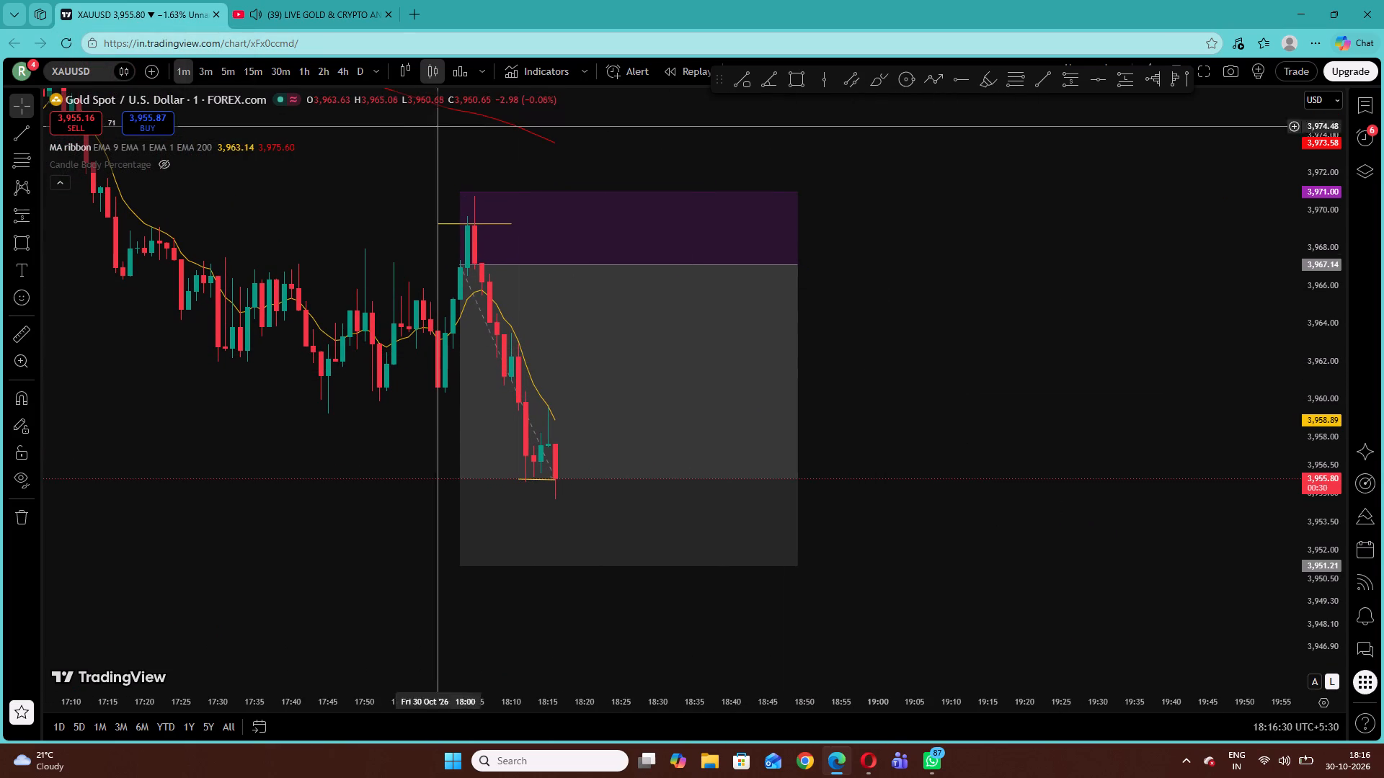
{"action": "left_click", "coordinate": [225, 68]}
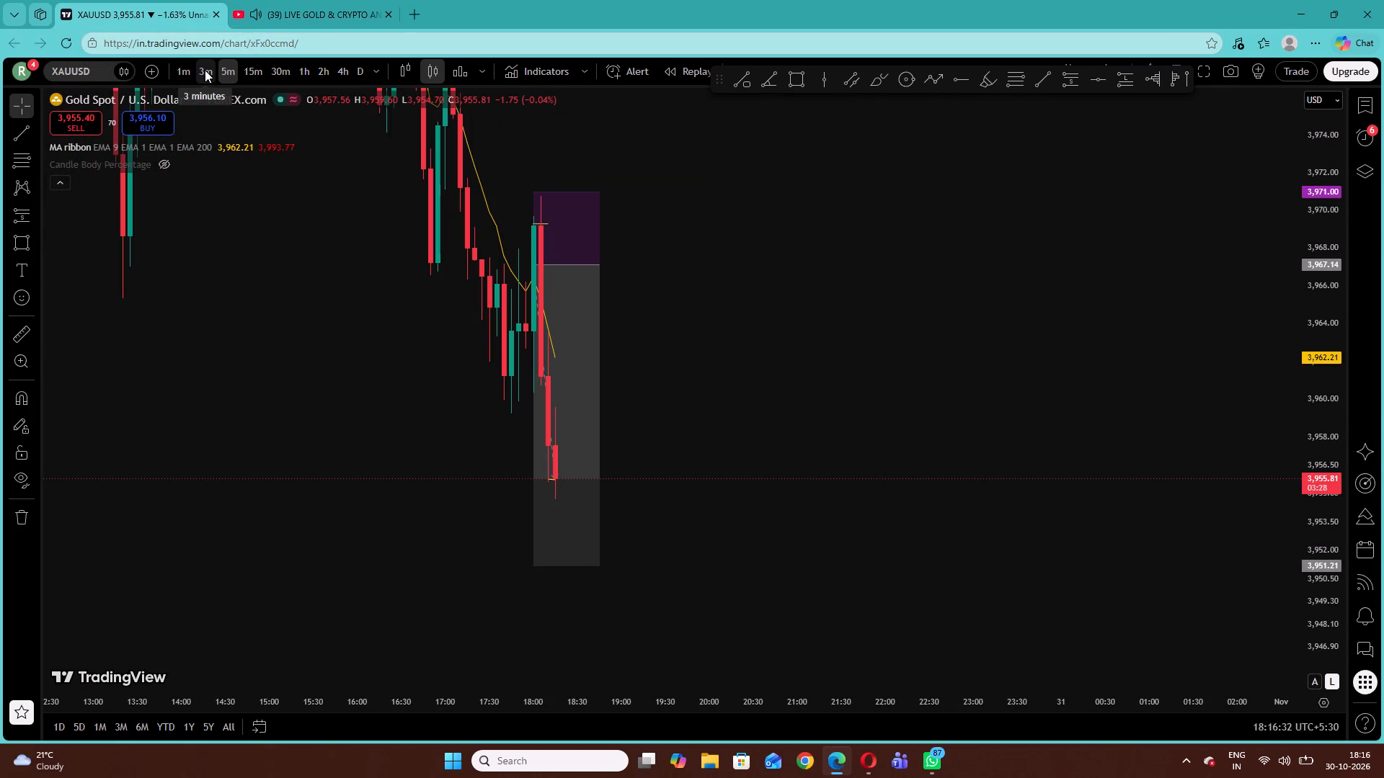
{"action": "left_click", "coordinate": [217, 74]}
{"action": "left_click", "coordinate": [197, 74]}
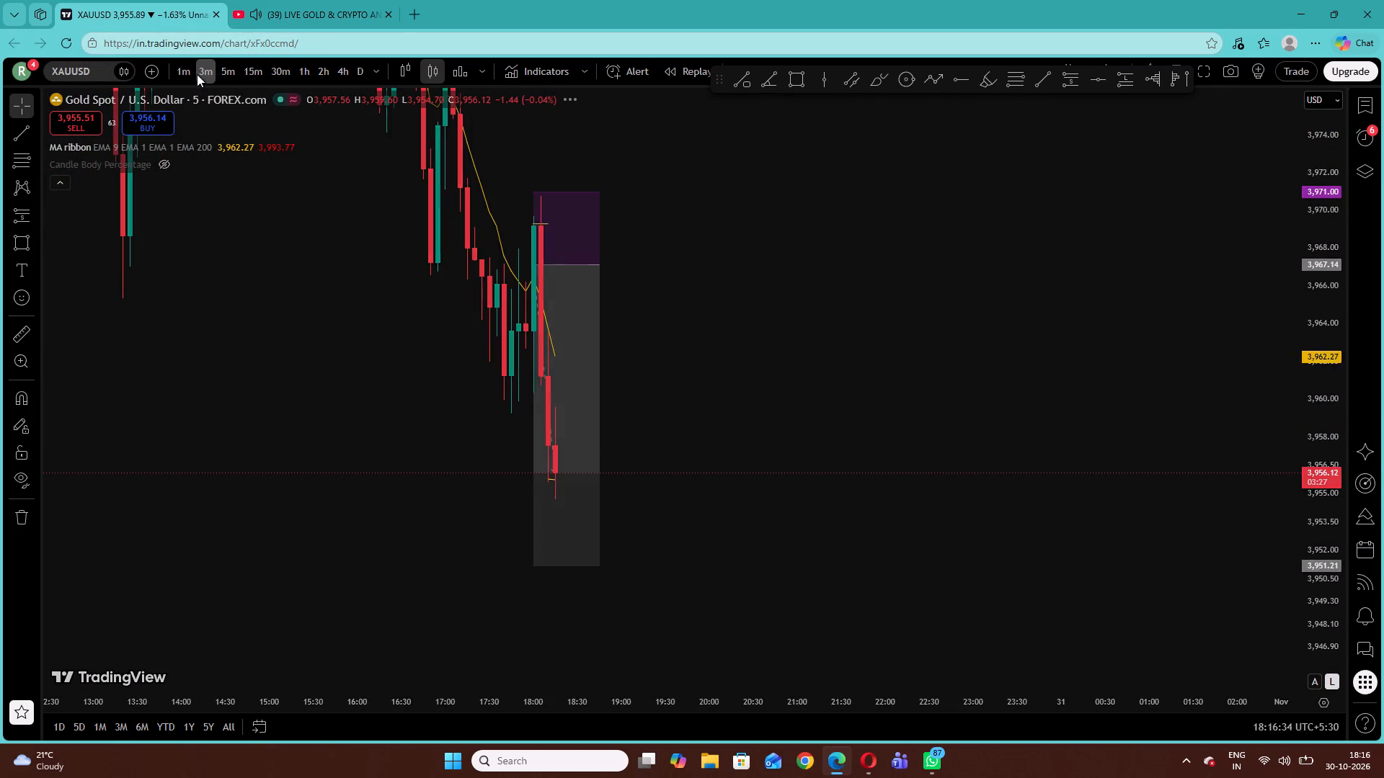
{"action": "left_click", "coordinate": [186, 70]}
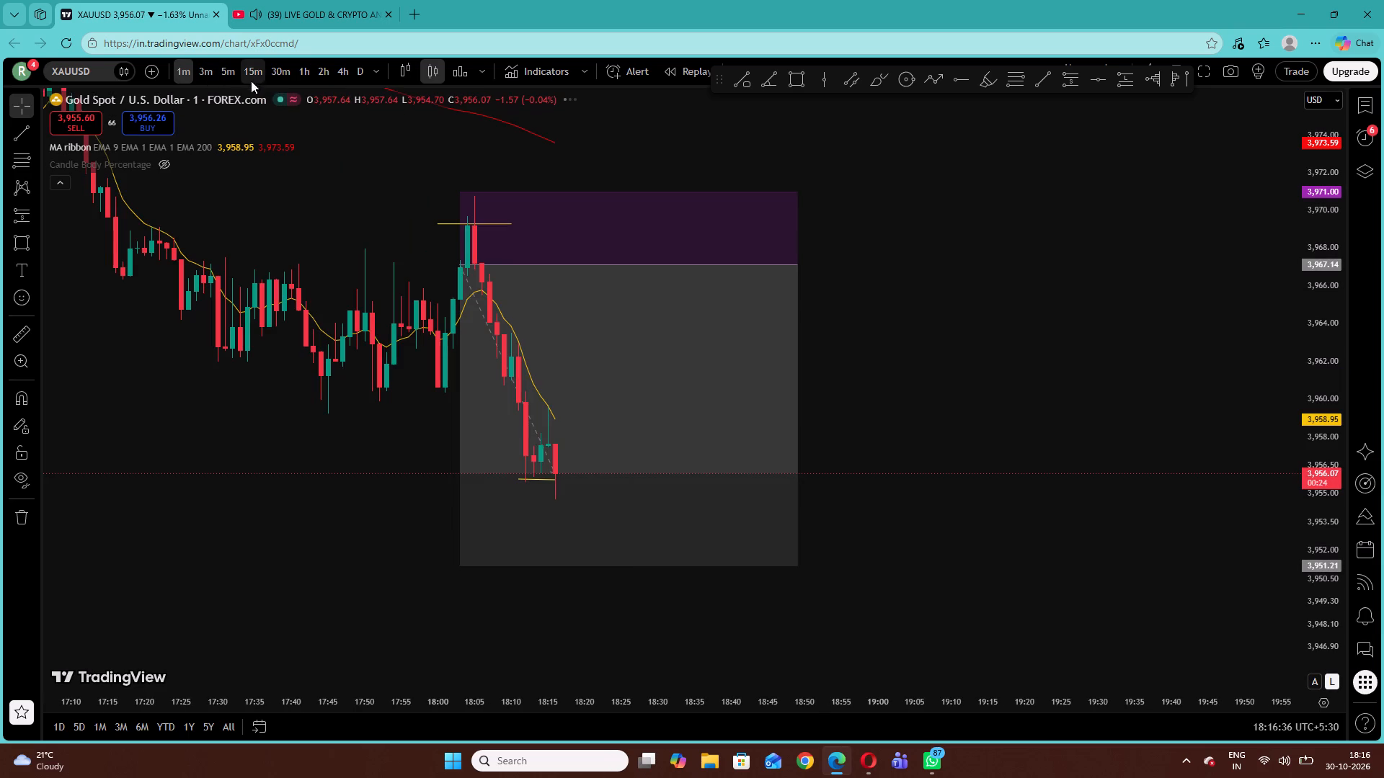
{"action": "left_click_drag", "start_coordinate": [983, 405], "coordinate": [1018, 376]}
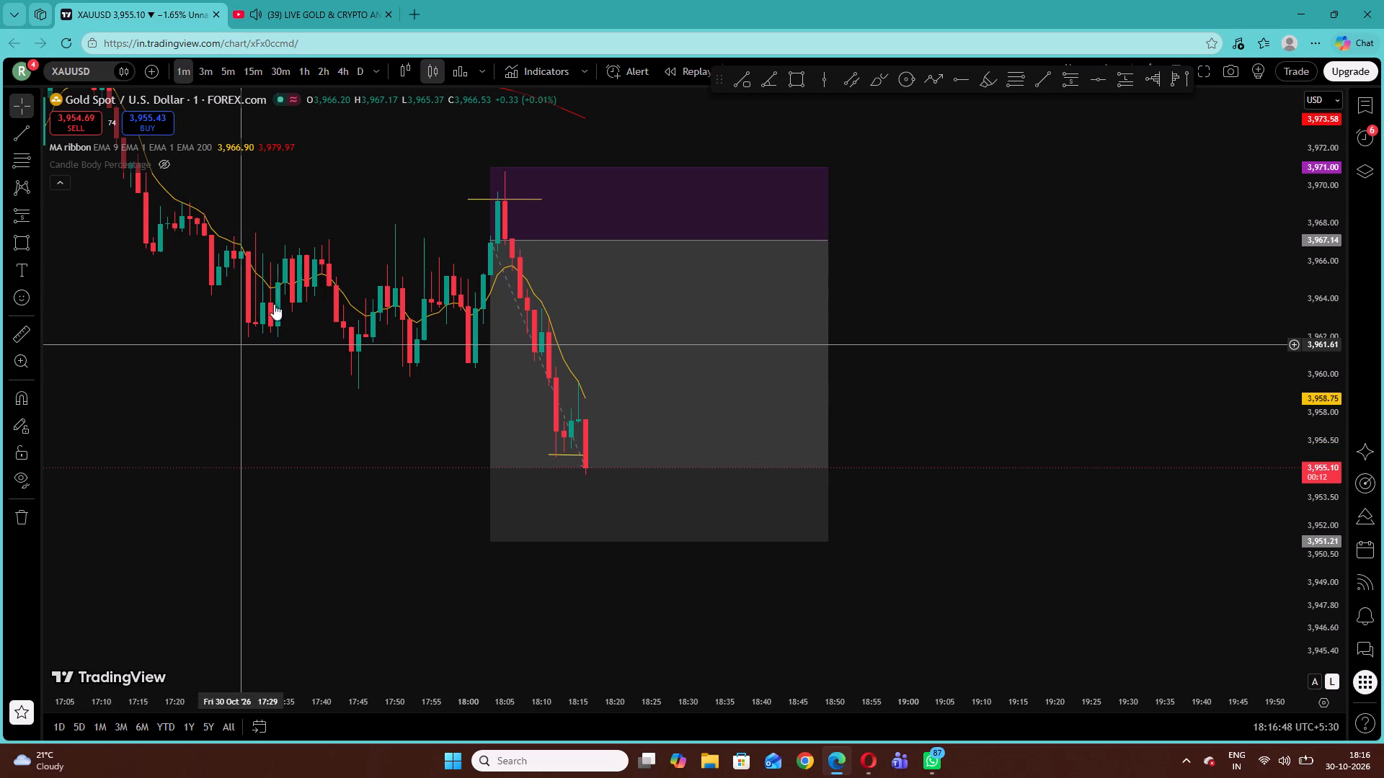
{"action": "left_click", "coordinate": [258, 71]}
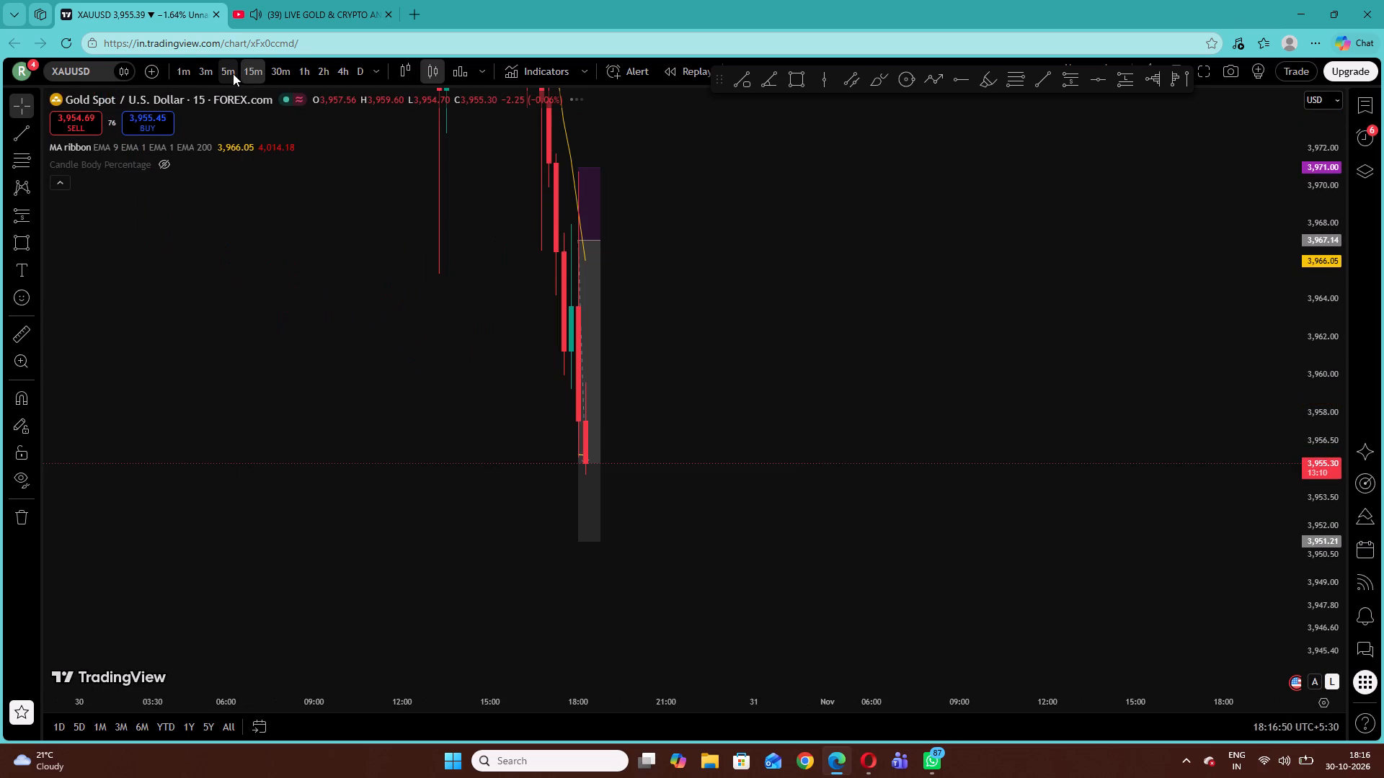
{"action": "left_click", "coordinate": [233, 73]}
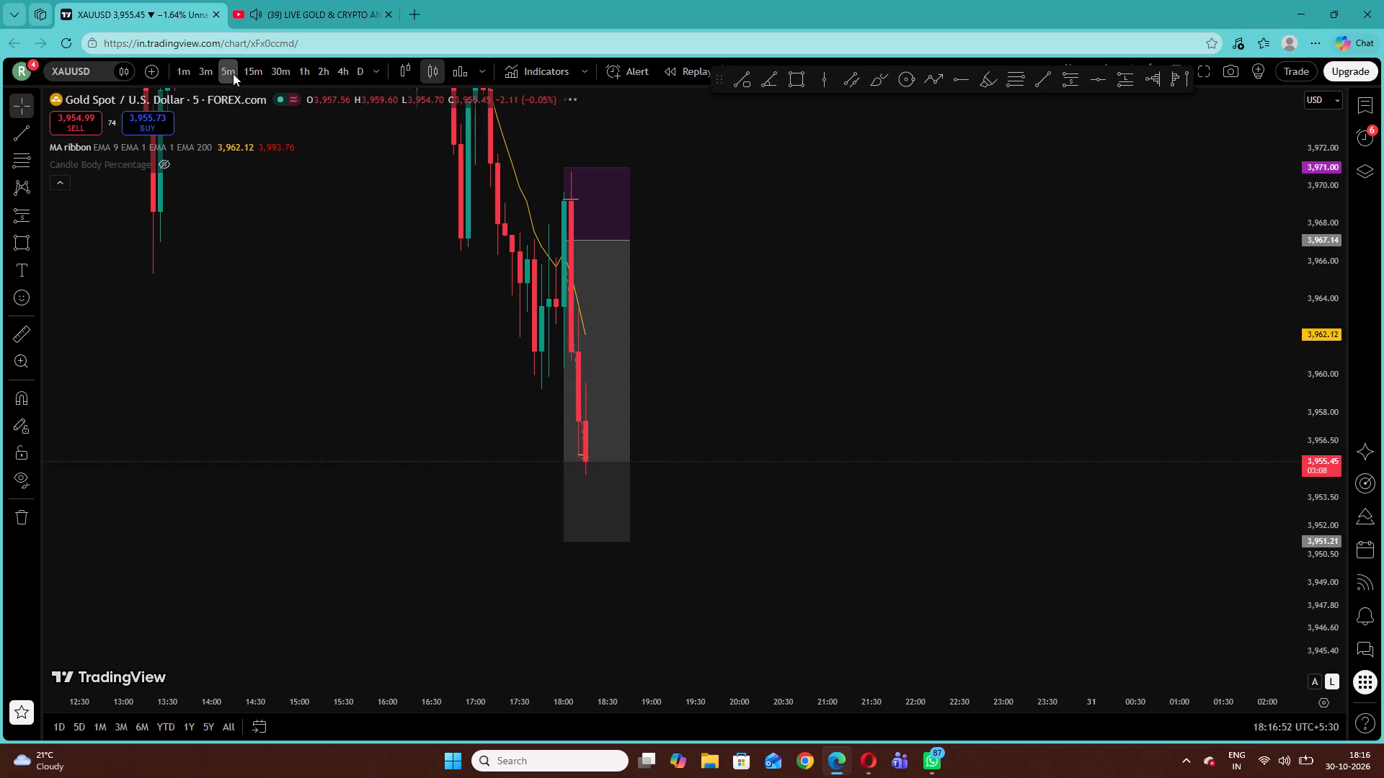
{"action": "left_click", "coordinate": [249, 79]}
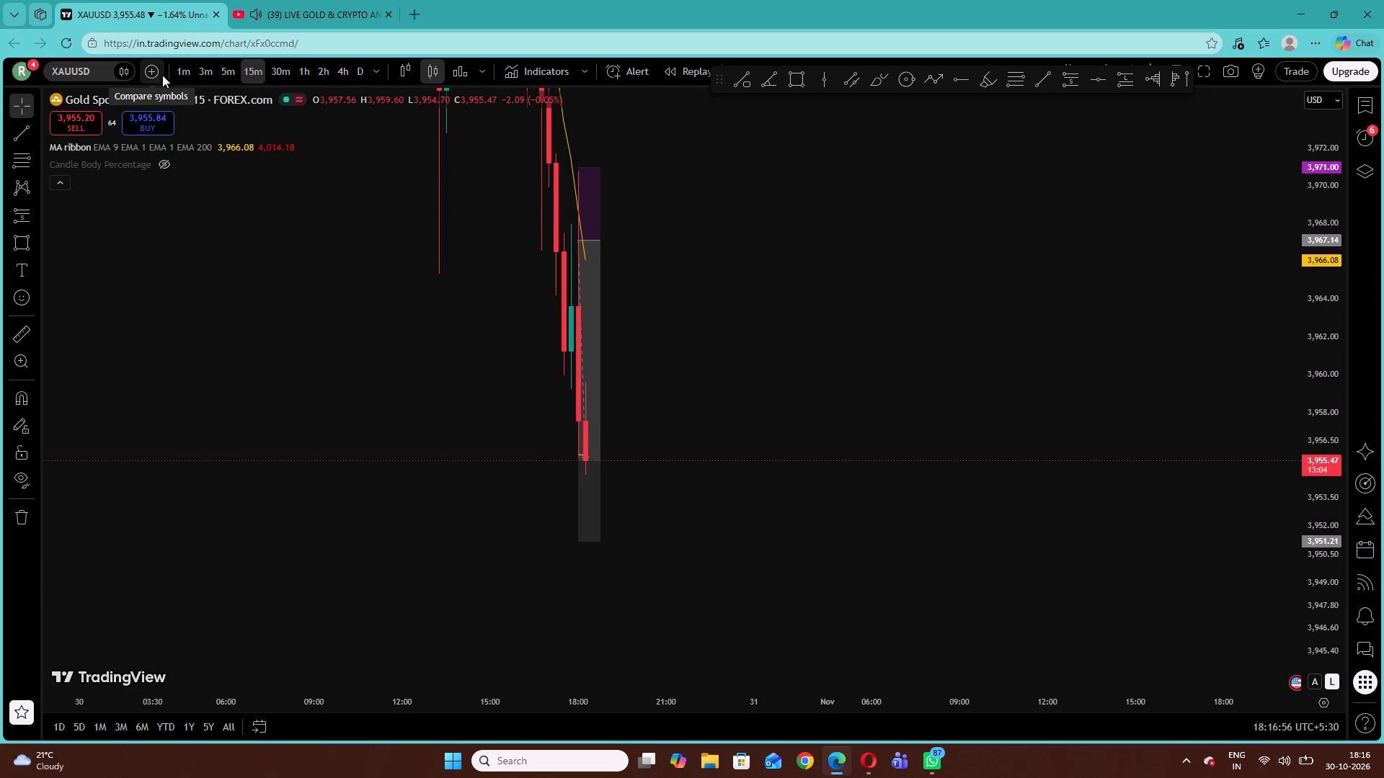
{"action": "left_click", "coordinate": [181, 72]}
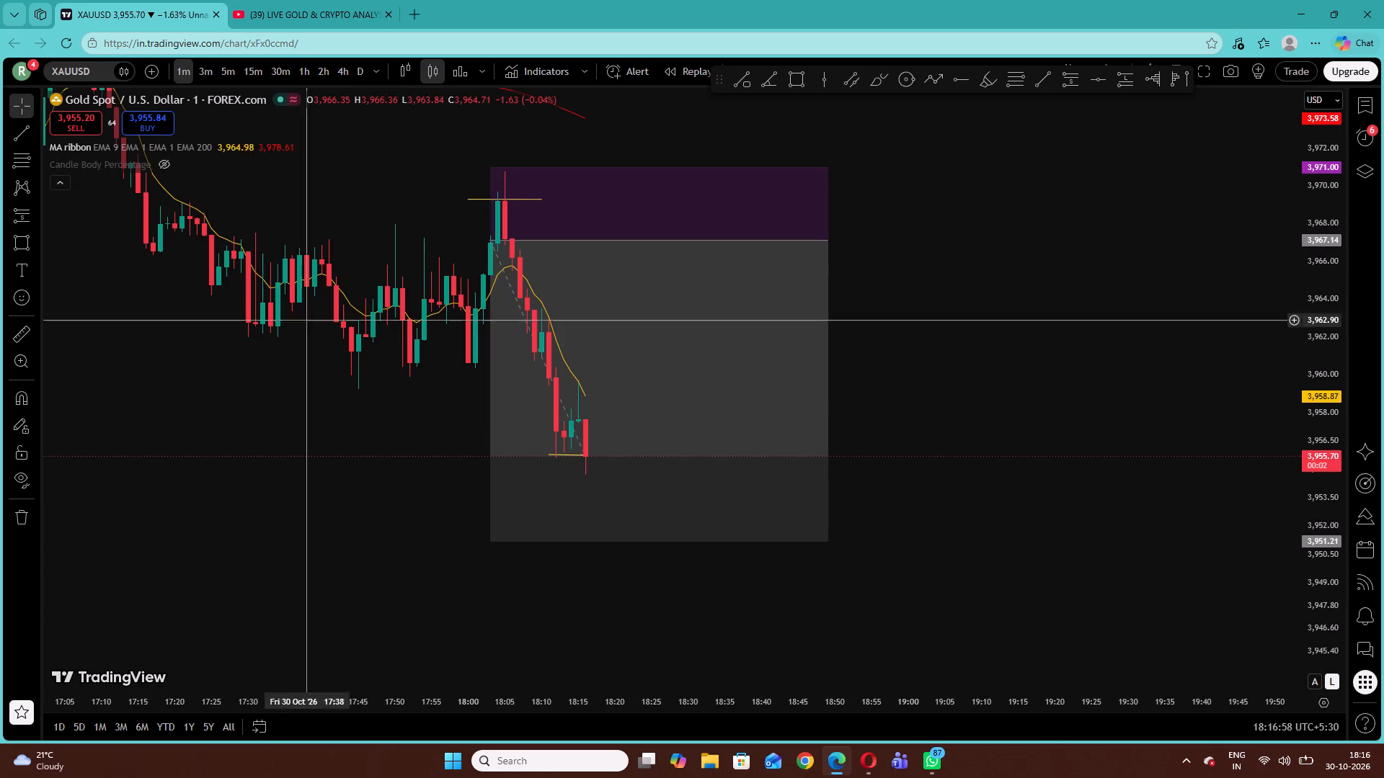
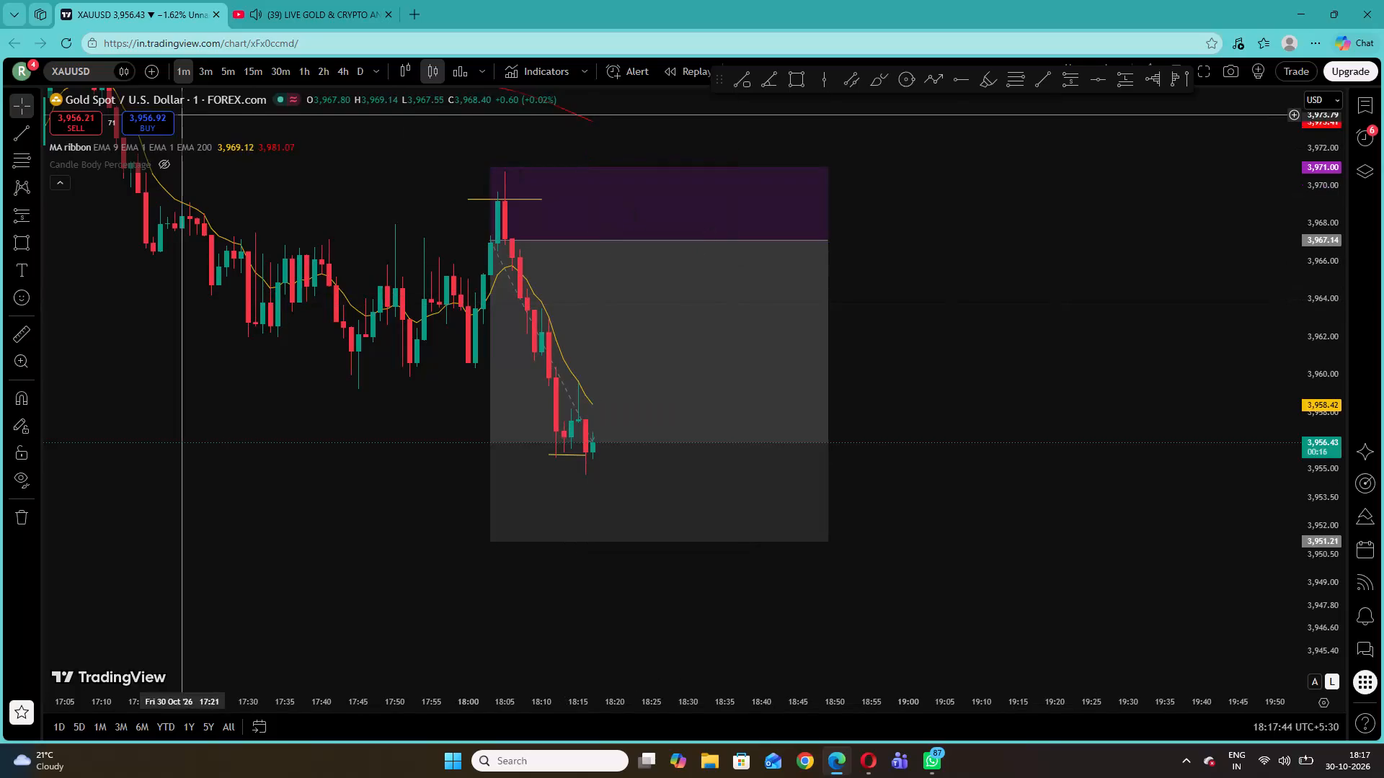
Examine the short position on the 3-, 5-, 15- and 1-minute XAUUSD charts, and catch the YouTube gold stream up to live.
{"action": "left_click", "coordinate": [204, 59]}
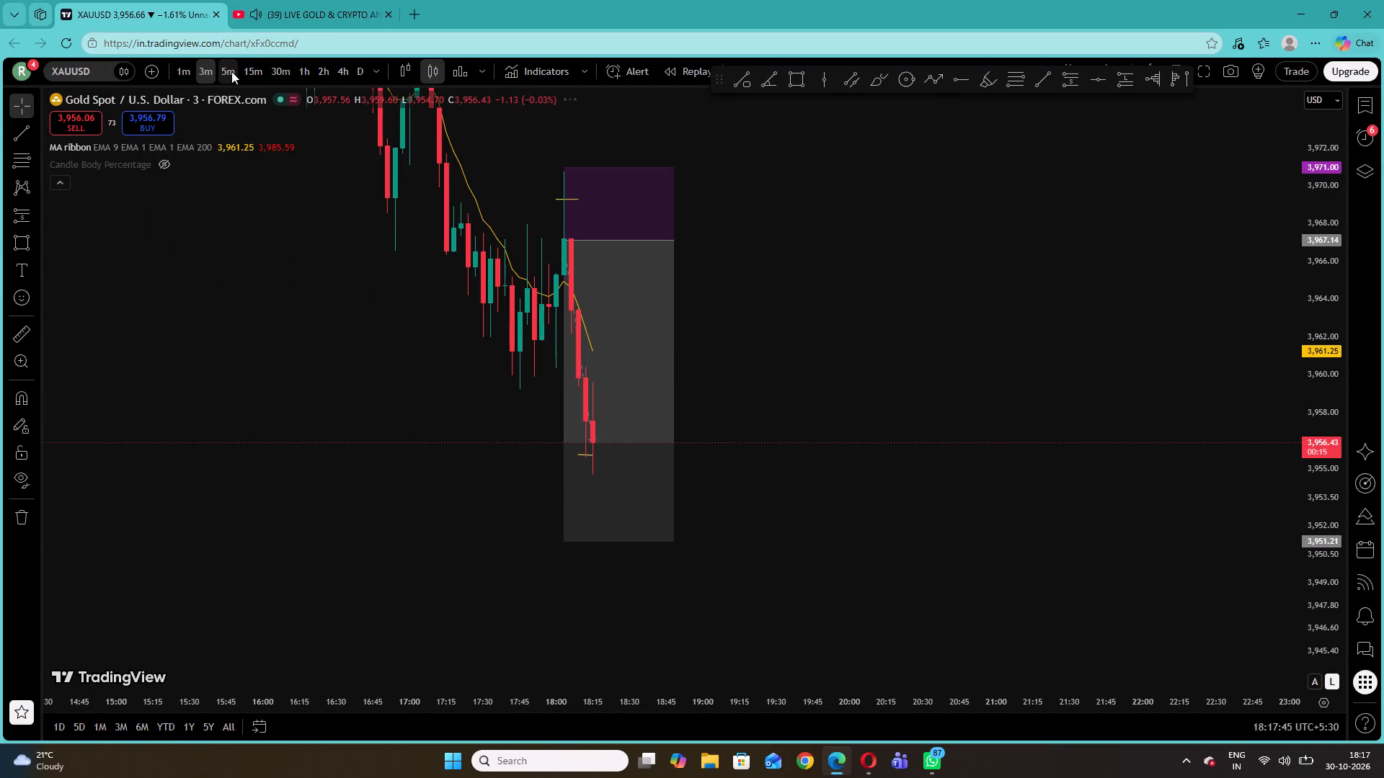
{"action": "left_click", "coordinate": [232, 71]}
{"action": "left_click", "coordinate": [265, 76]}
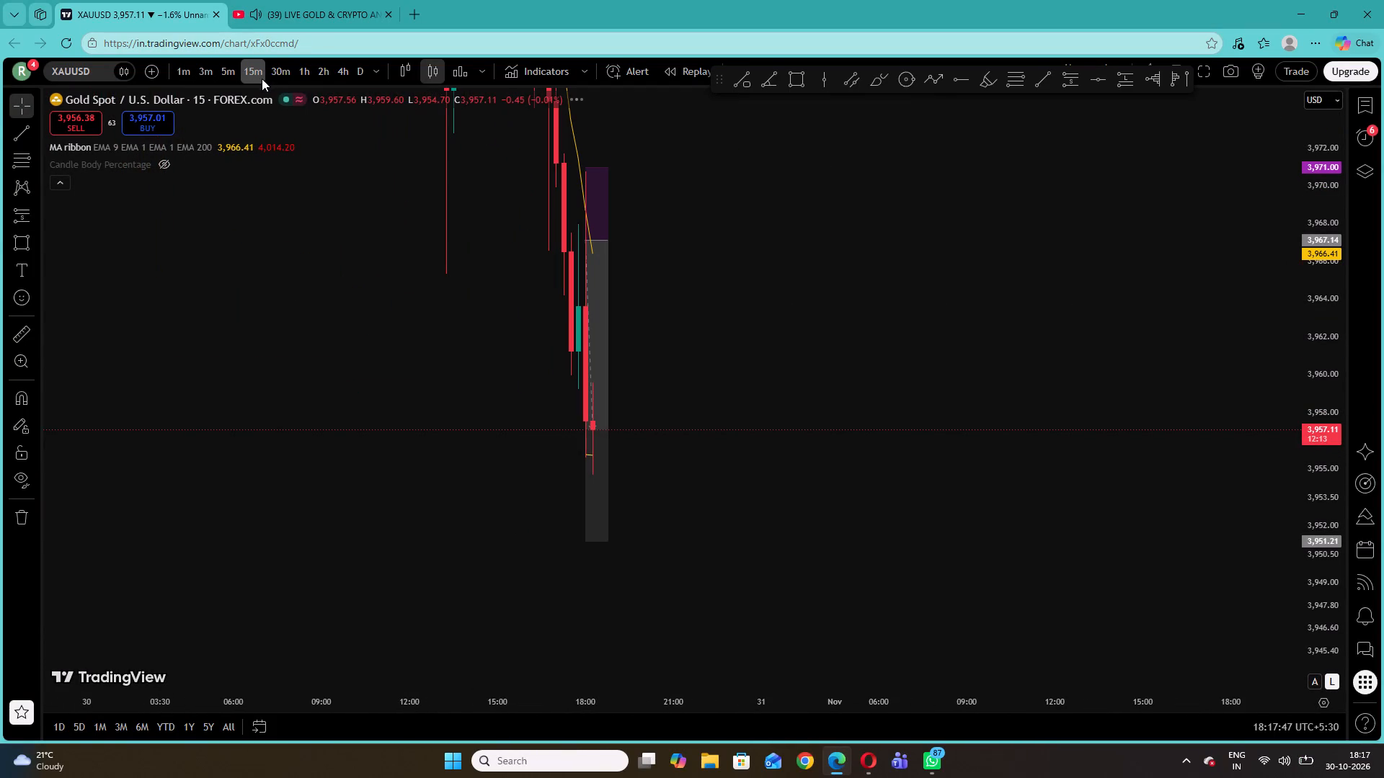
{"action": "left_click", "coordinate": [227, 67]}
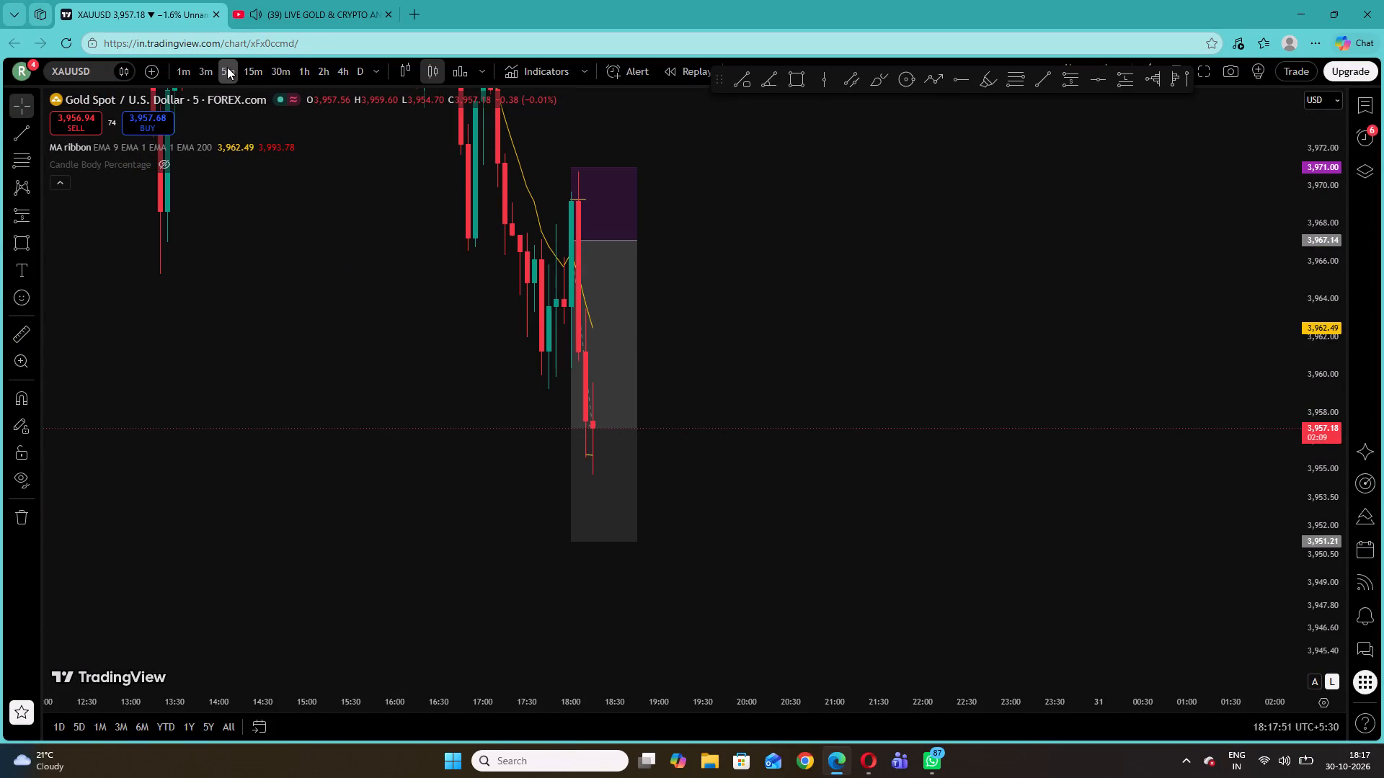
{"action": "left_click", "coordinate": [259, 72]}
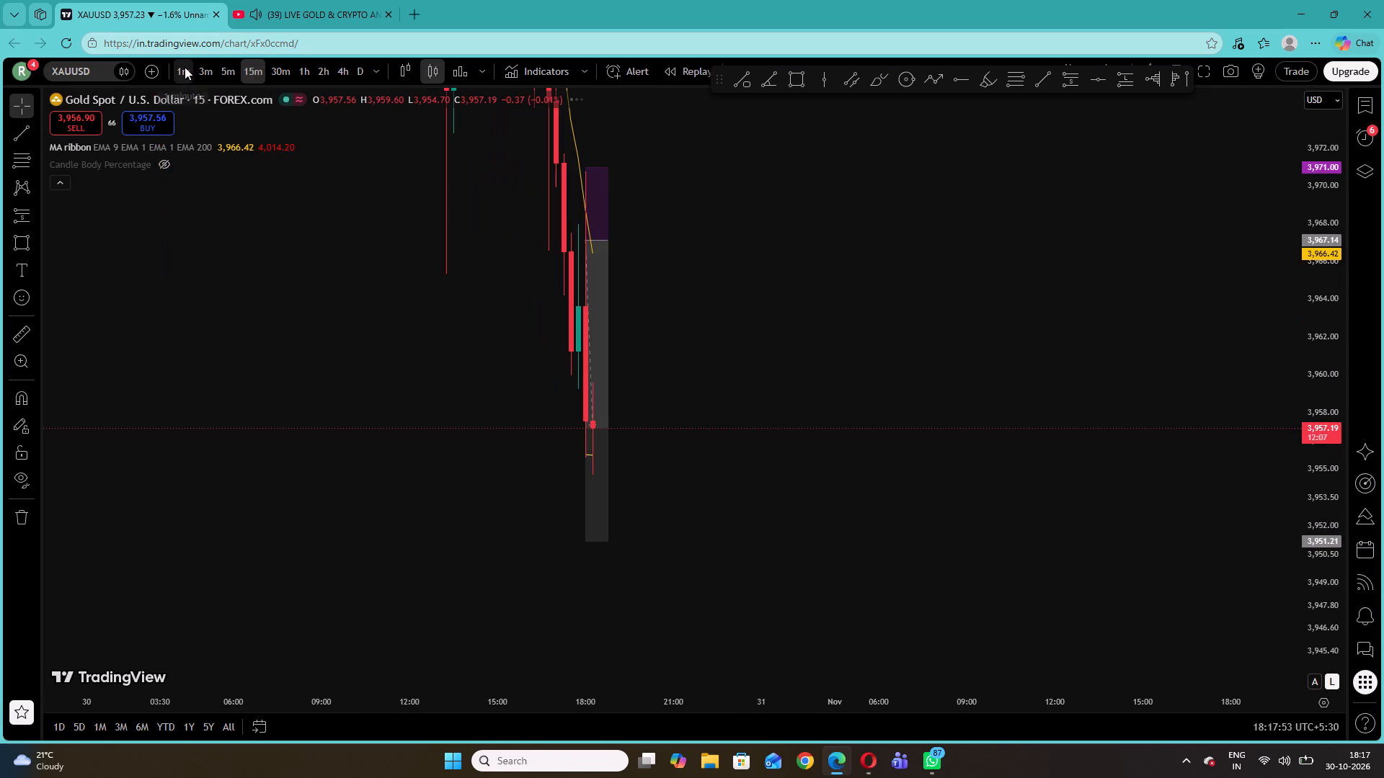
{"action": "left_click", "coordinate": [185, 67]}
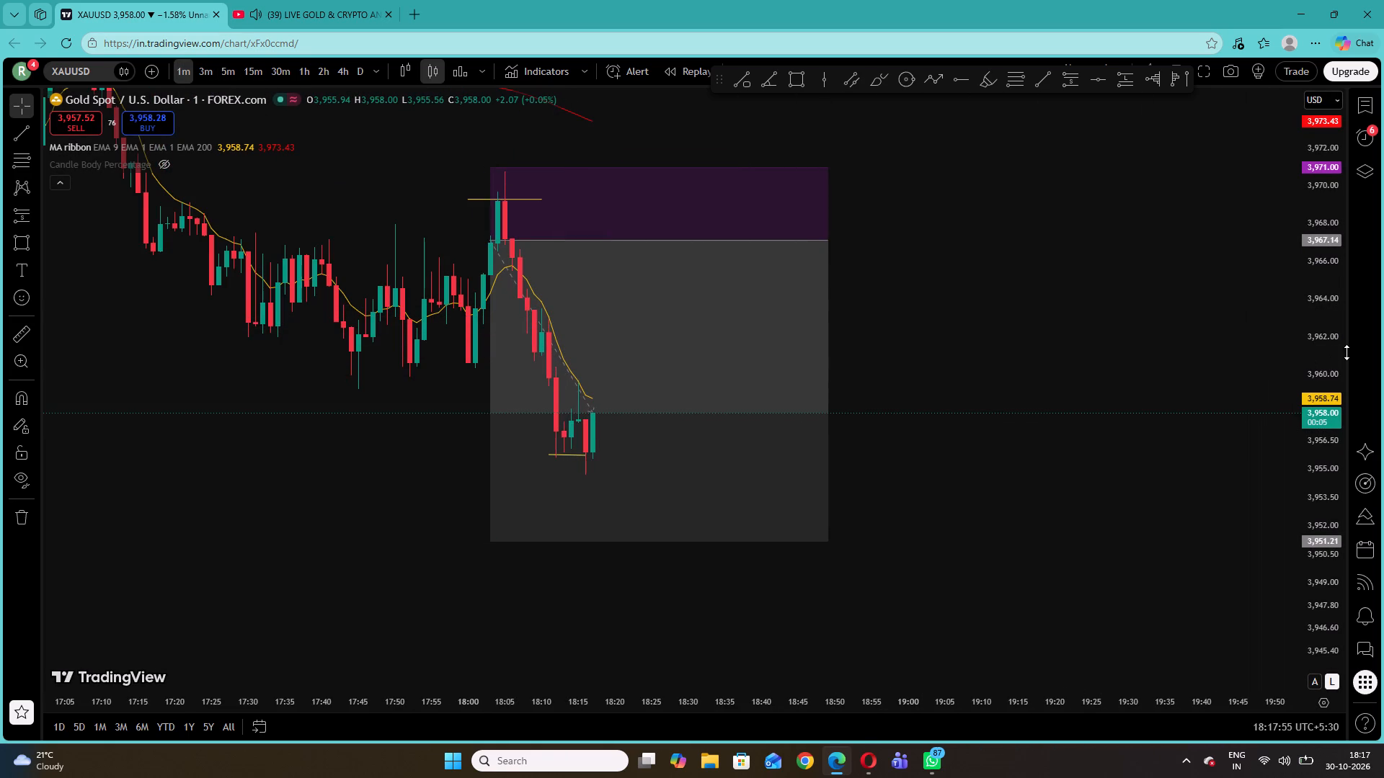
{"action": "left_click_drag", "start_coordinate": [1310, 304], "coordinate": [1317, 383]}
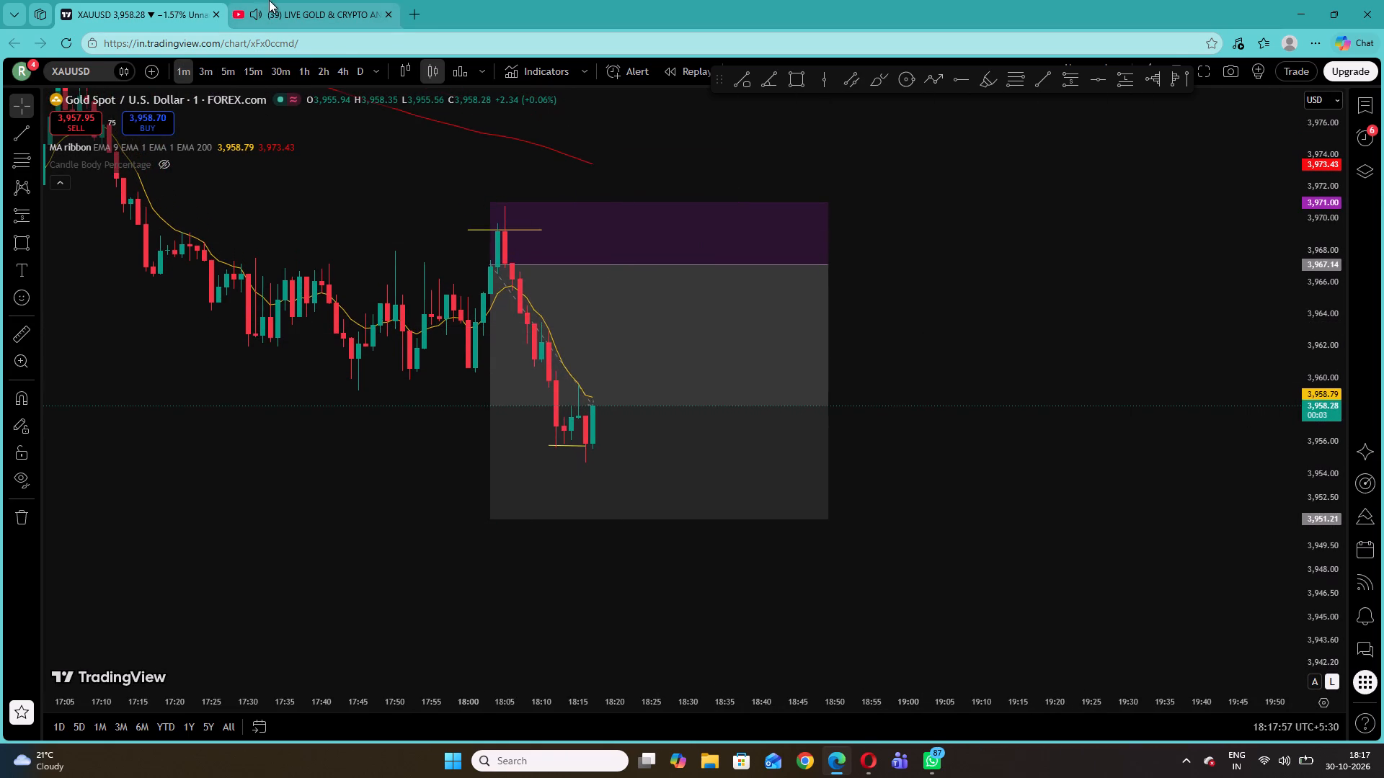
{"action": "left_click", "coordinate": [269, 0]}
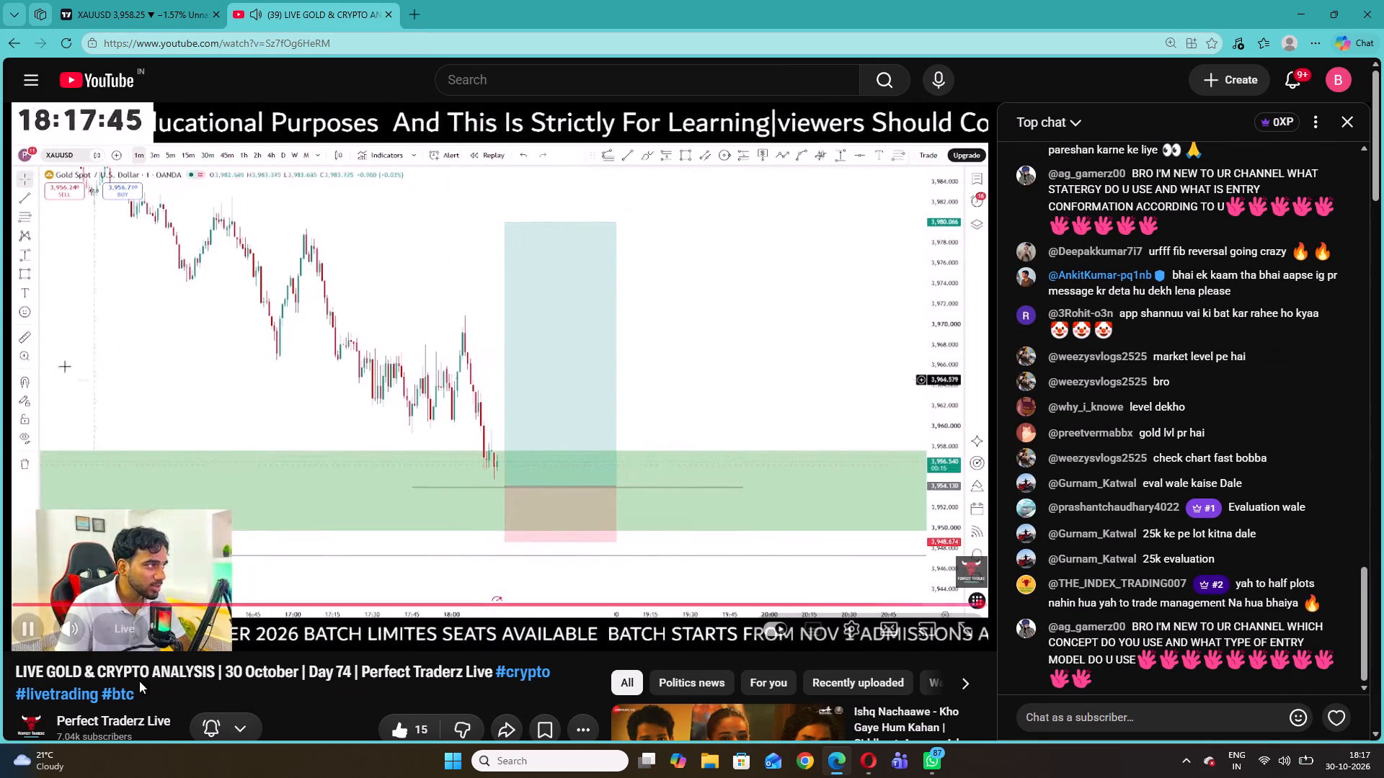
{"action": "left_click", "coordinate": [120, 632]}
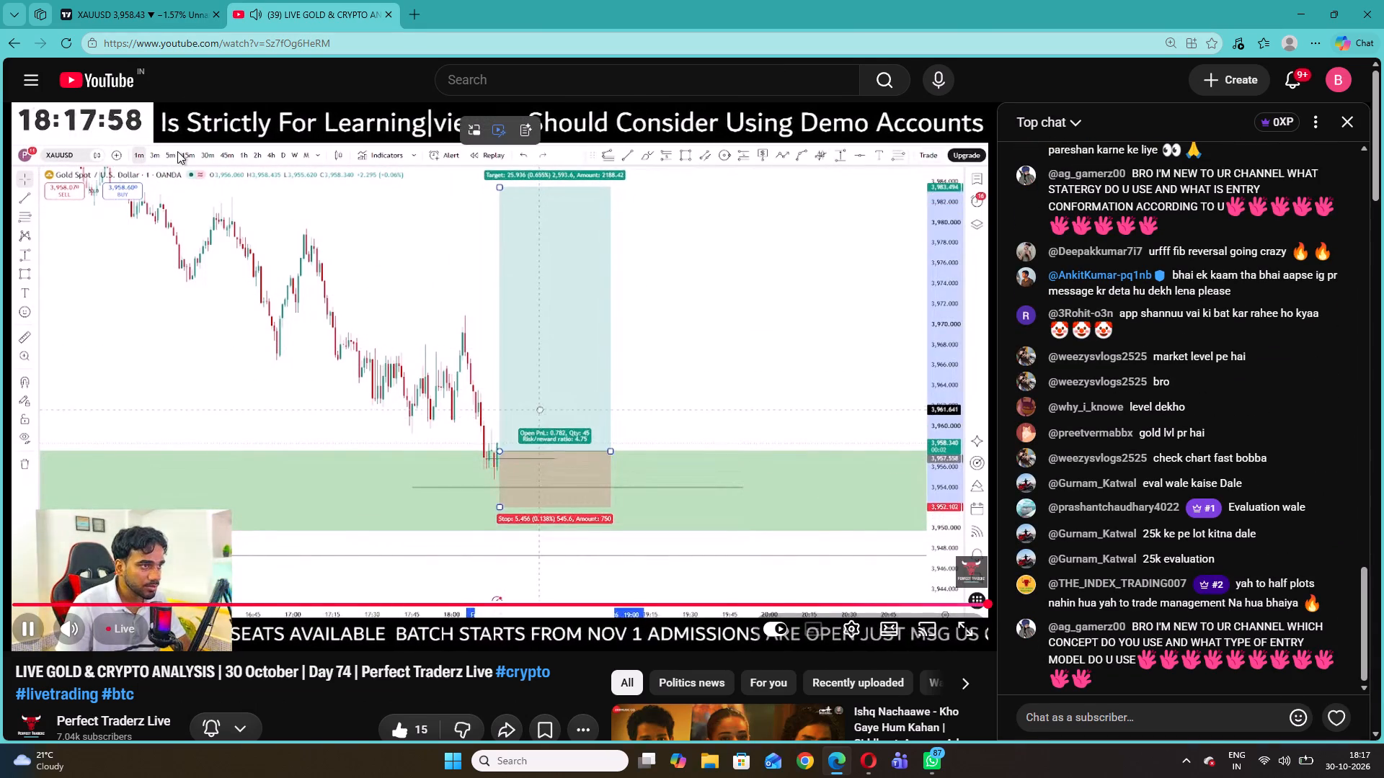
Delete the short position drawing from the 1-minute XAUUSD chart on TradingView.
{"action": "left_click", "coordinate": [177, 0]}
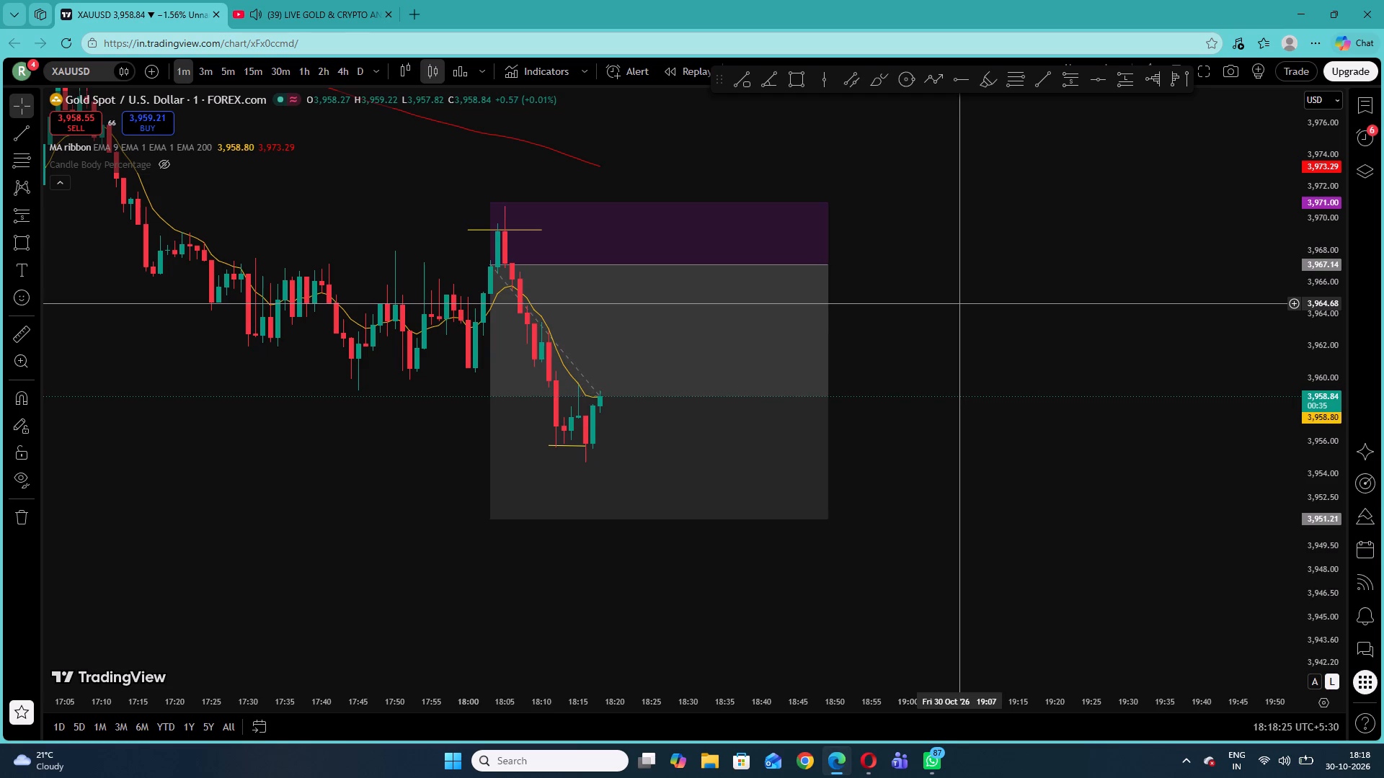
{"action": "left_click", "coordinate": [717, 422]}
{"action": "left_click", "coordinate": [946, 108]}
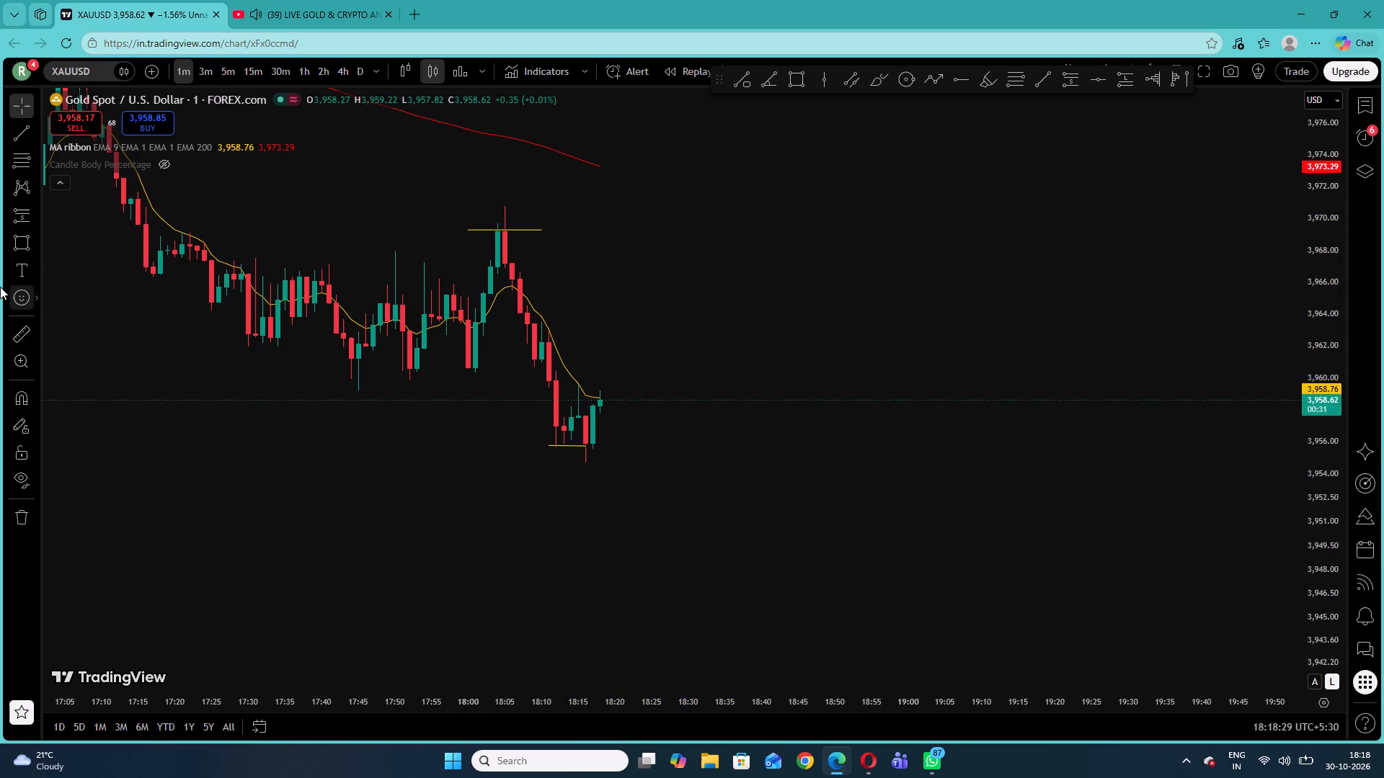
Place a long position near the latest swing low with entry about 3,957.01, stop about 3,954.52 and target about 3,969.48.
{"action": "left_click", "coordinate": [34, 212]}
{"action": "left_click", "coordinate": [79, 238]}
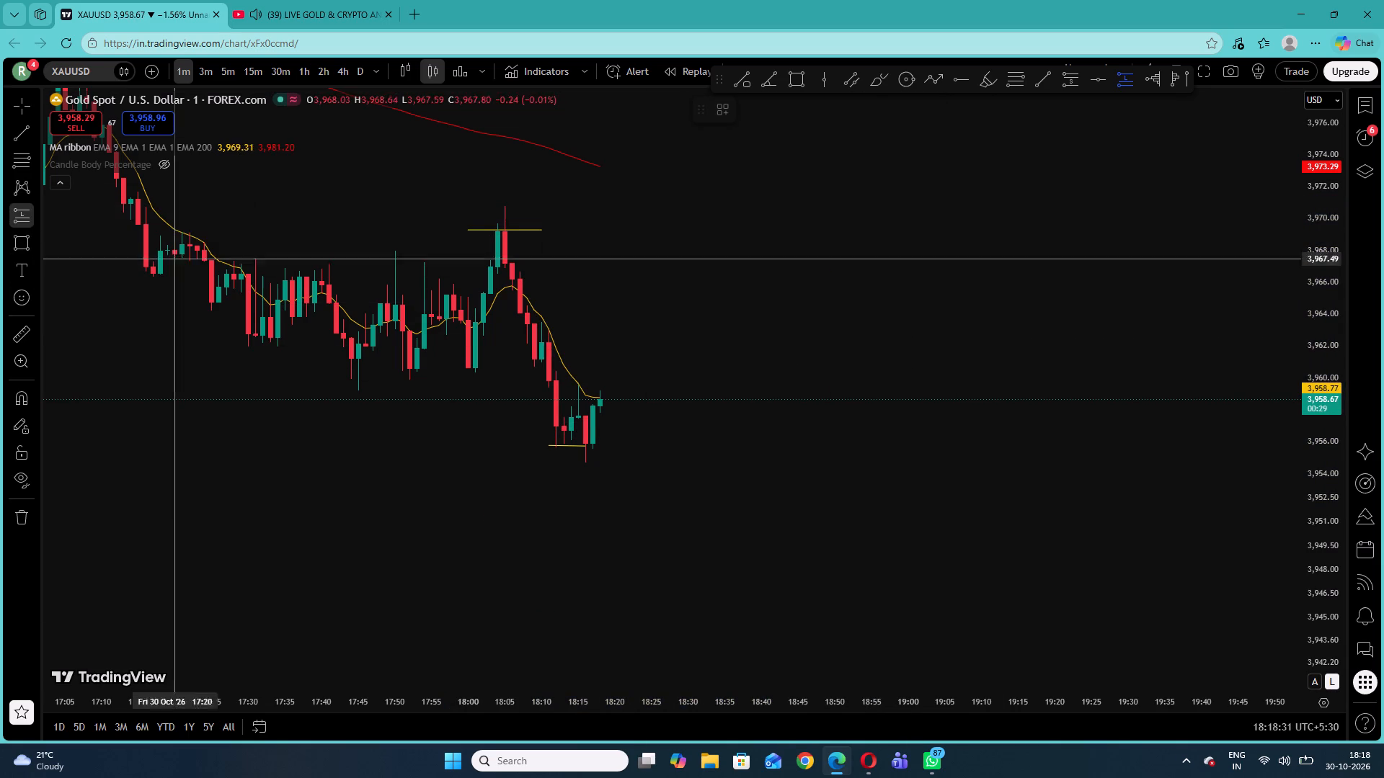
{"action": "left_click", "coordinate": [572, 426]}
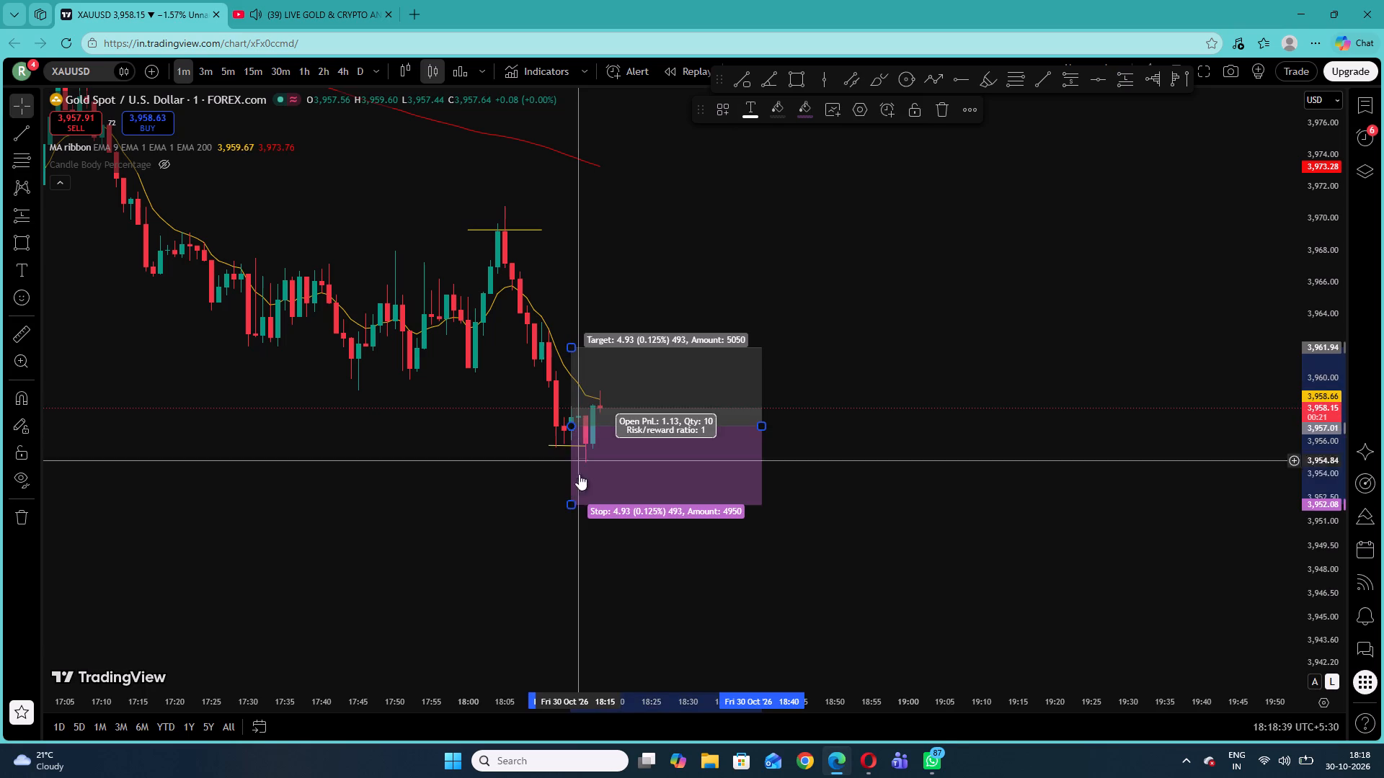
{"action": "left_click_drag", "start_coordinate": [570, 506], "coordinate": [603, 465]}
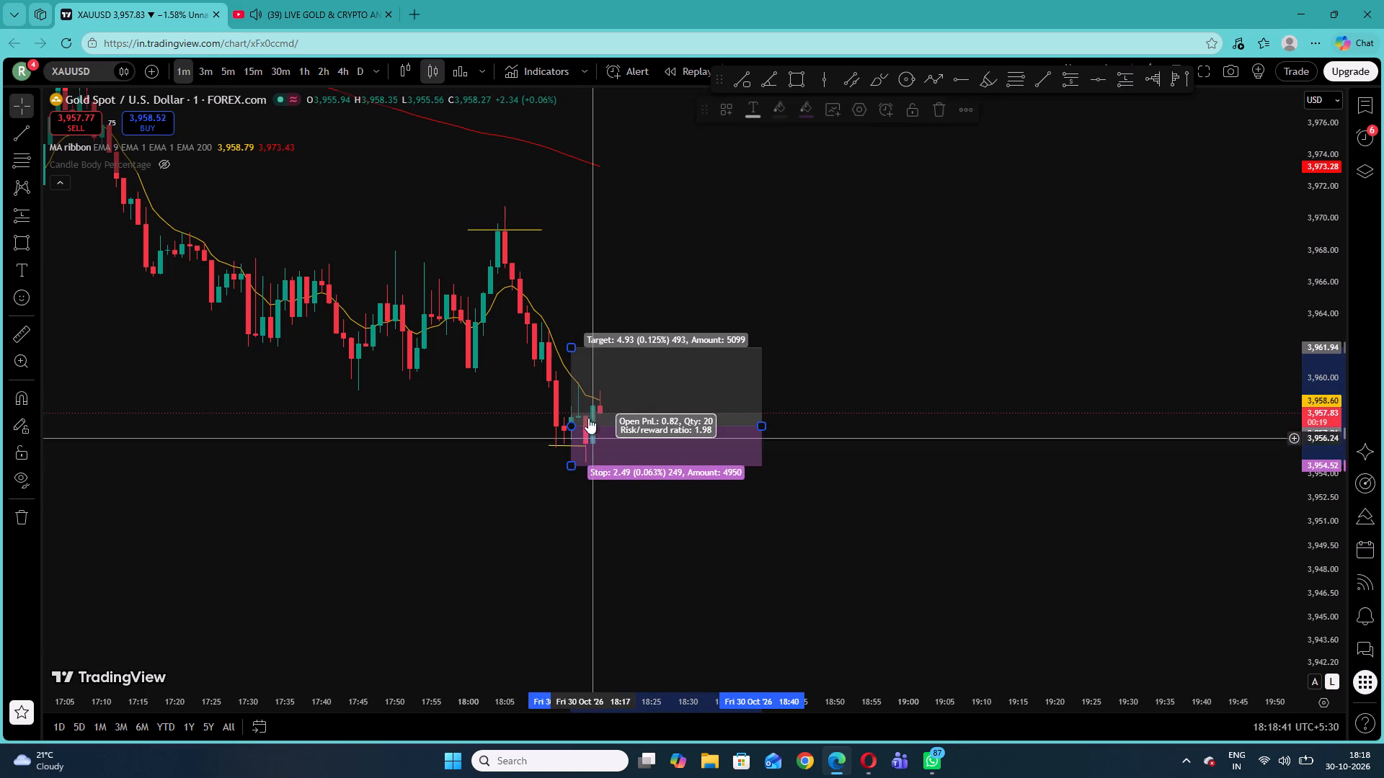
{"action": "left_click_drag", "start_coordinate": [571, 349], "coordinate": [570, 305]}
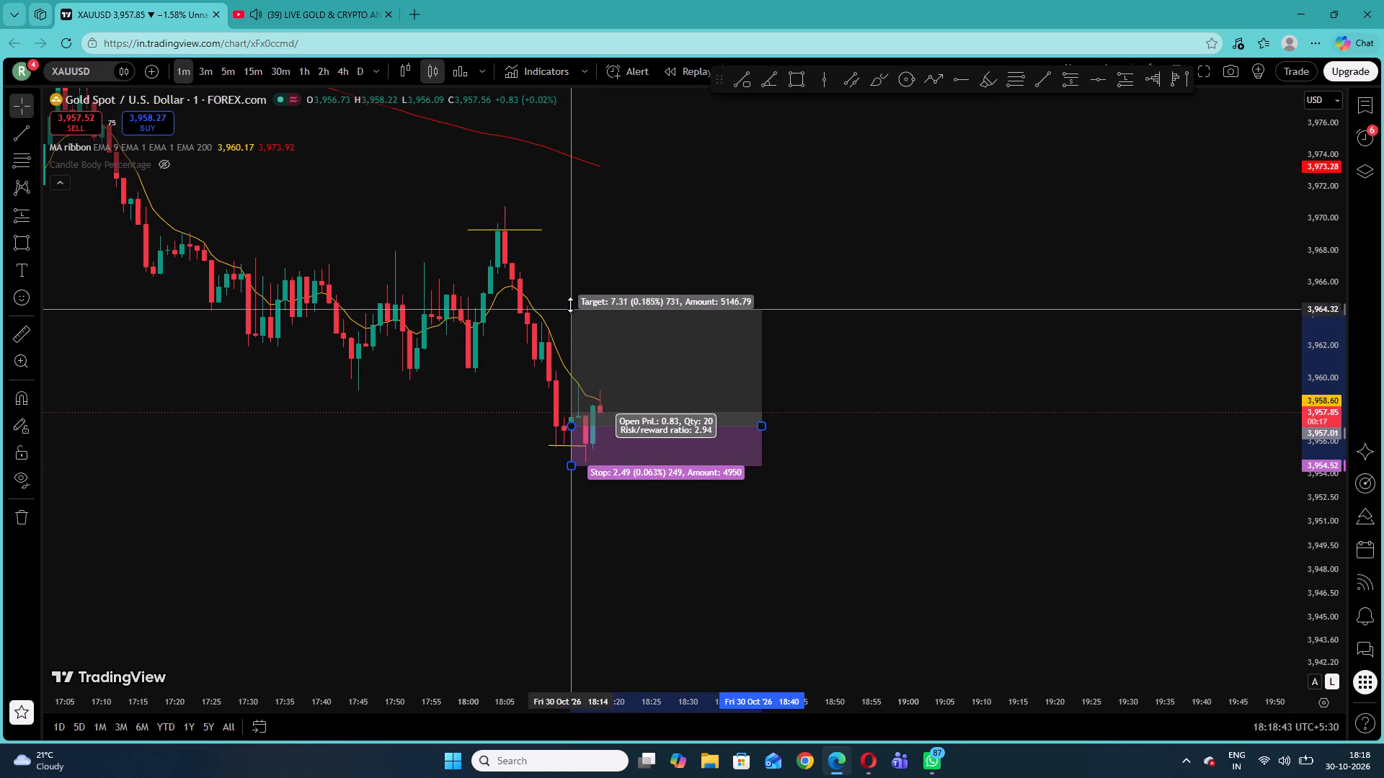
{"action": "left_click_drag", "start_coordinate": [570, 305], "coordinate": [577, 261]}
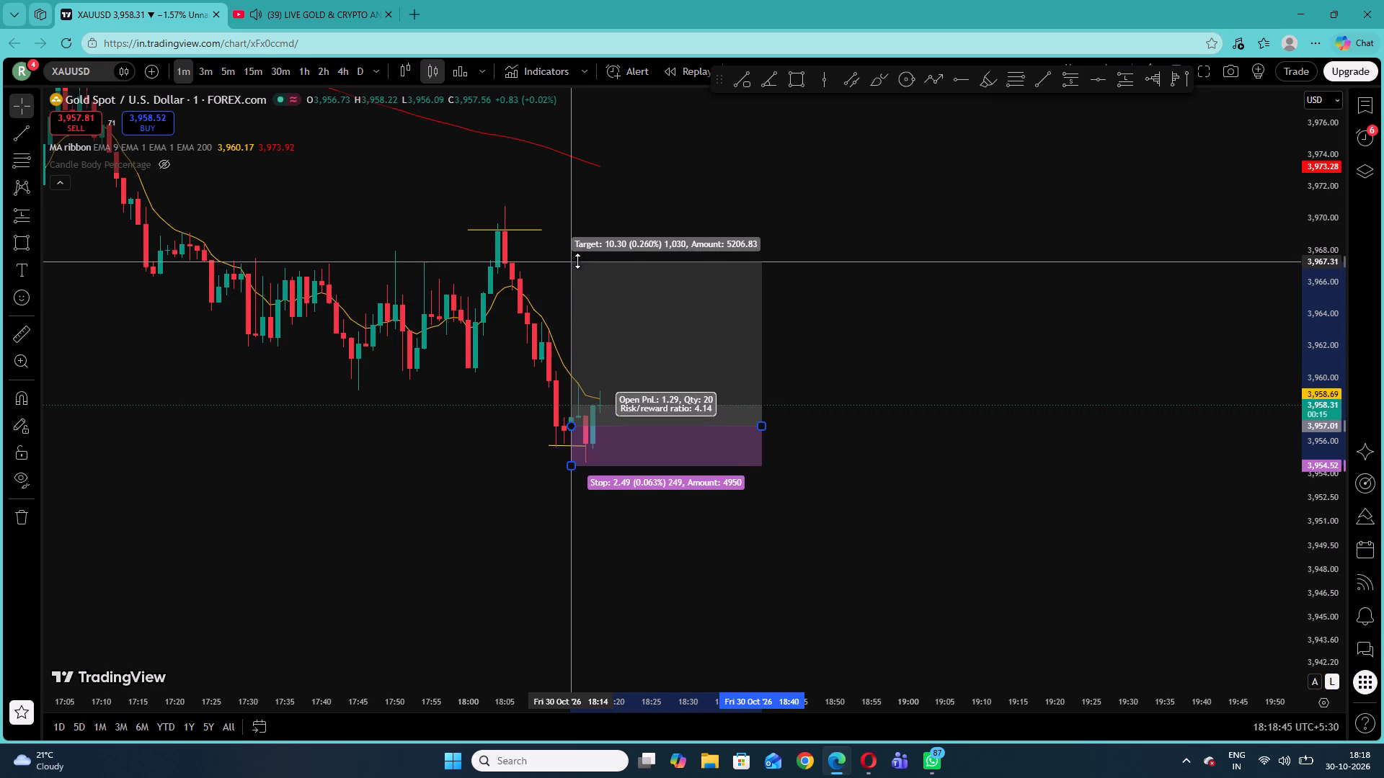
{"action": "left_click_drag", "start_coordinate": [577, 261], "coordinate": [582, 242]}
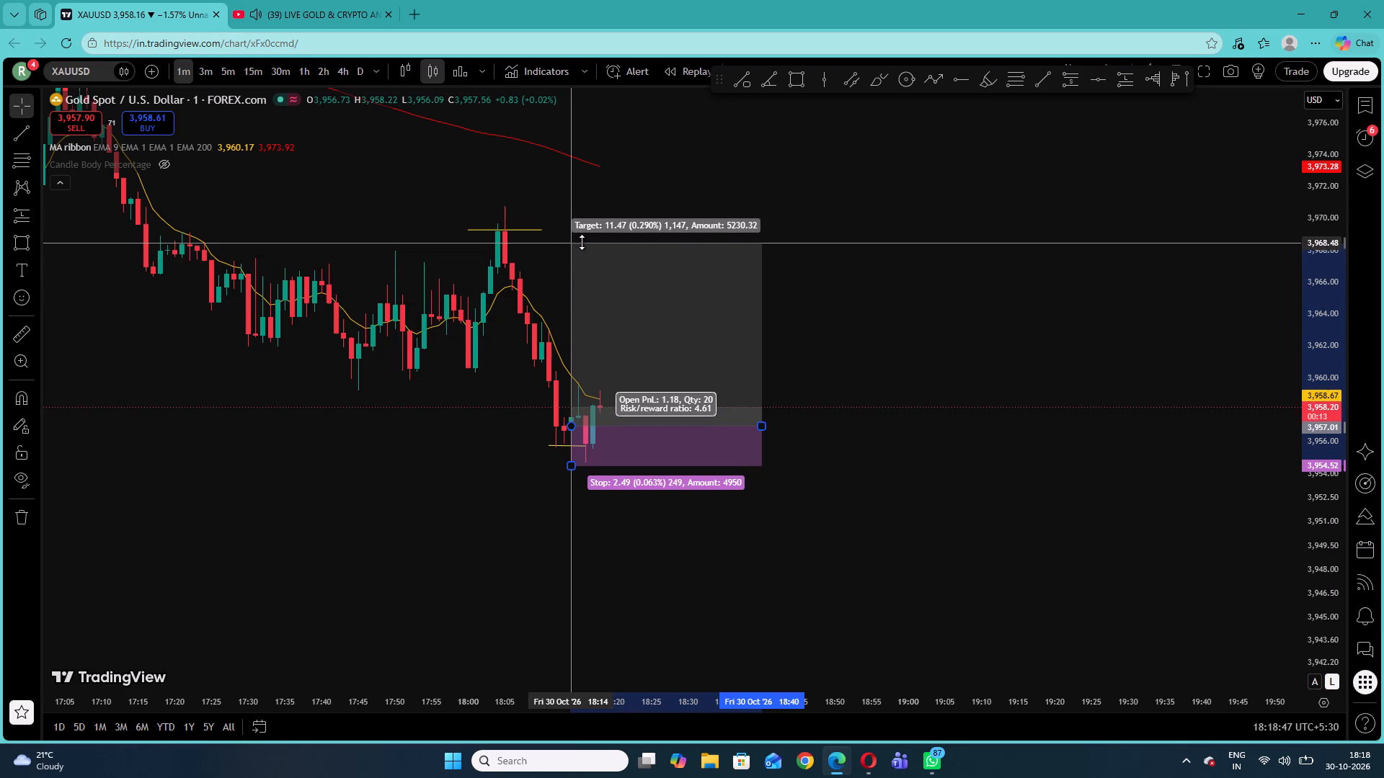
{"action": "left_click_drag", "start_coordinate": [582, 242], "coordinate": [585, 233]}
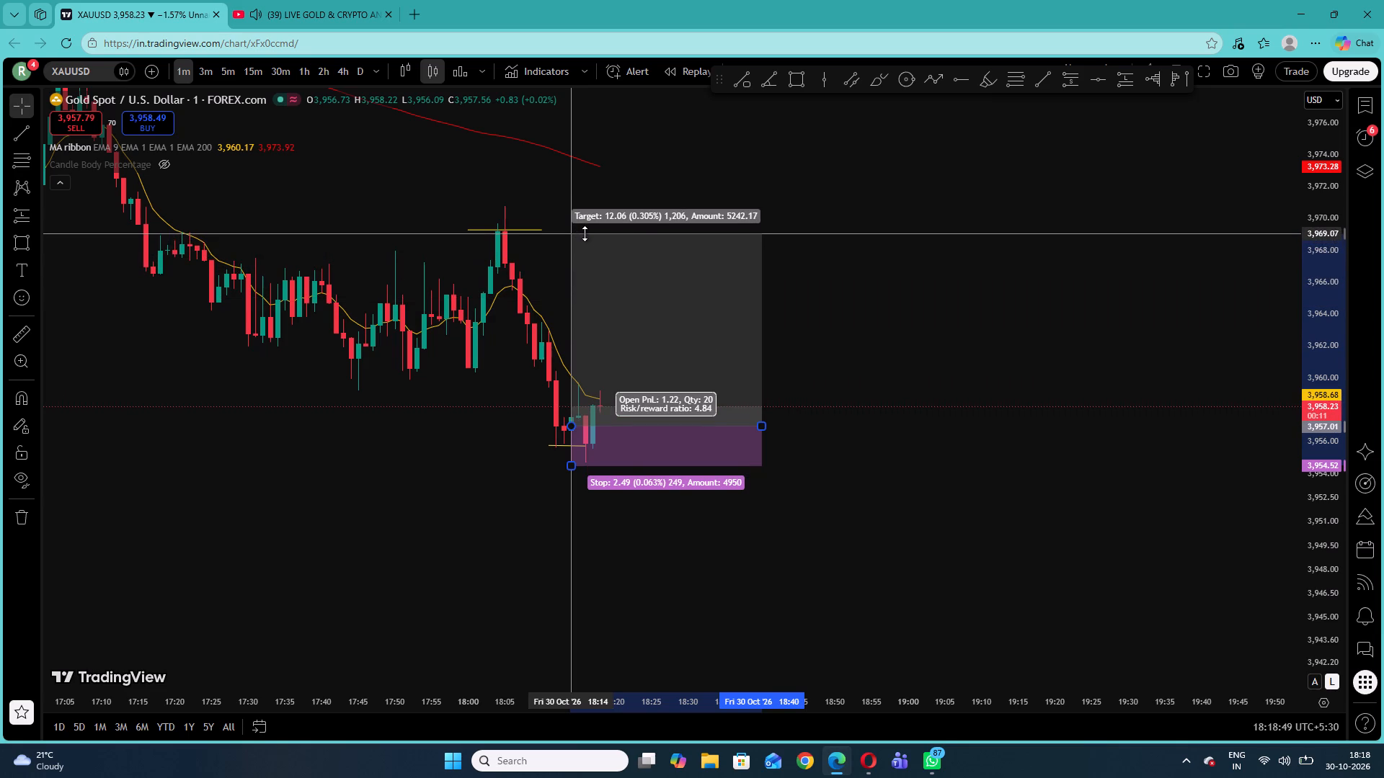
{"action": "left_click_drag", "start_coordinate": [585, 233], "coordinate": [587, 222]}
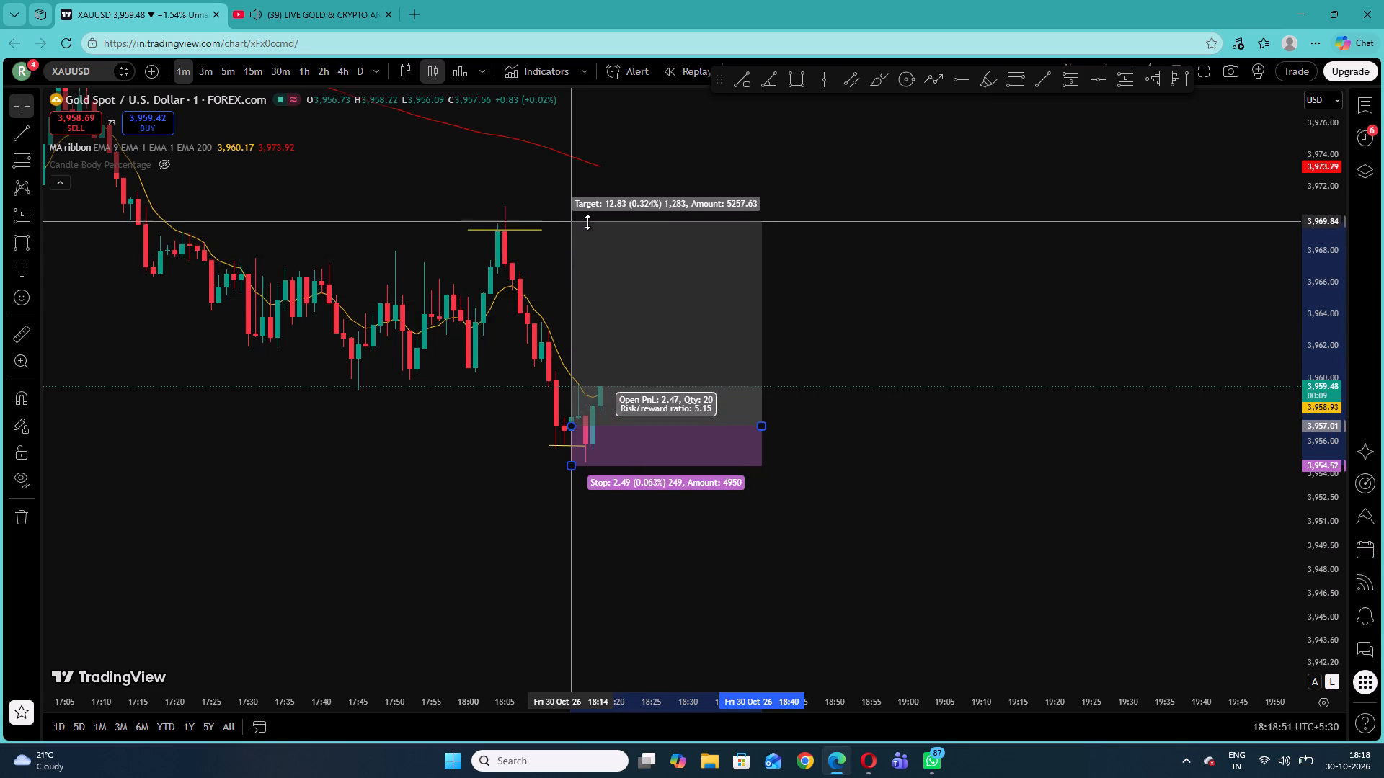
{"action": "left_click_drag", "start_coordinate": [587, 222], "coordinate": [587, 227]}
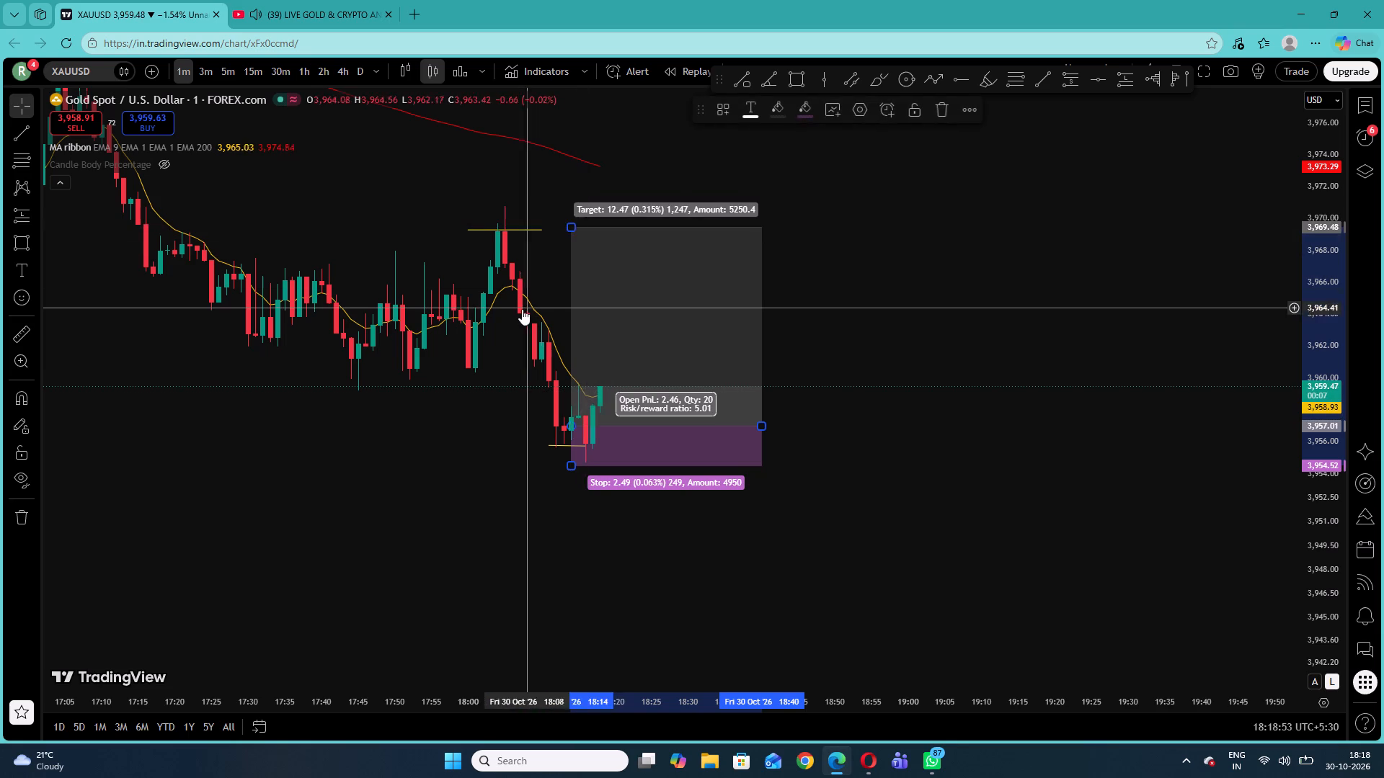
{"action": "left_click", "coordinate": [522, 309]}
Delete the two short horizontal trend lines marking the latest swing low and the swing high.
{"action": "left_click", "coordinate": [556, 444]}
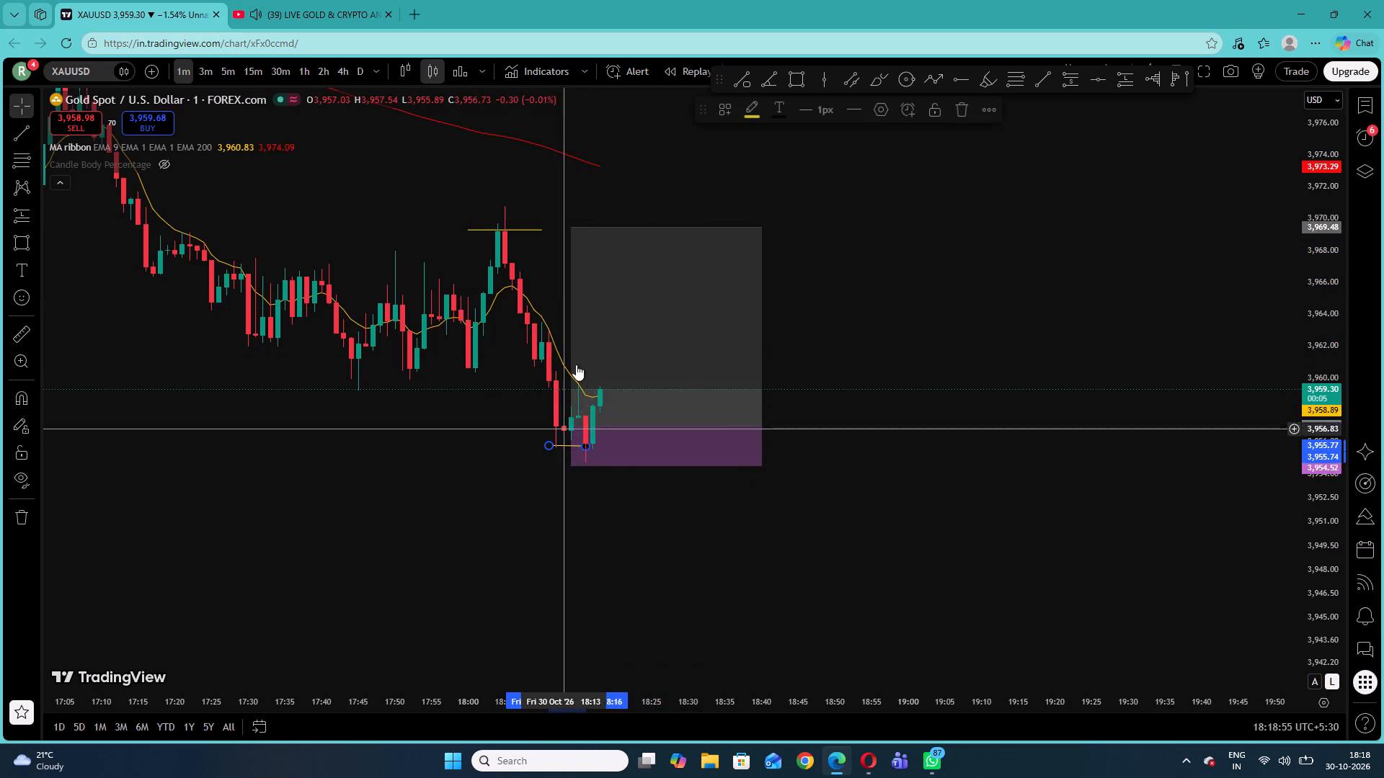
{"action": "left_click", "coordinate": [966, 106]}
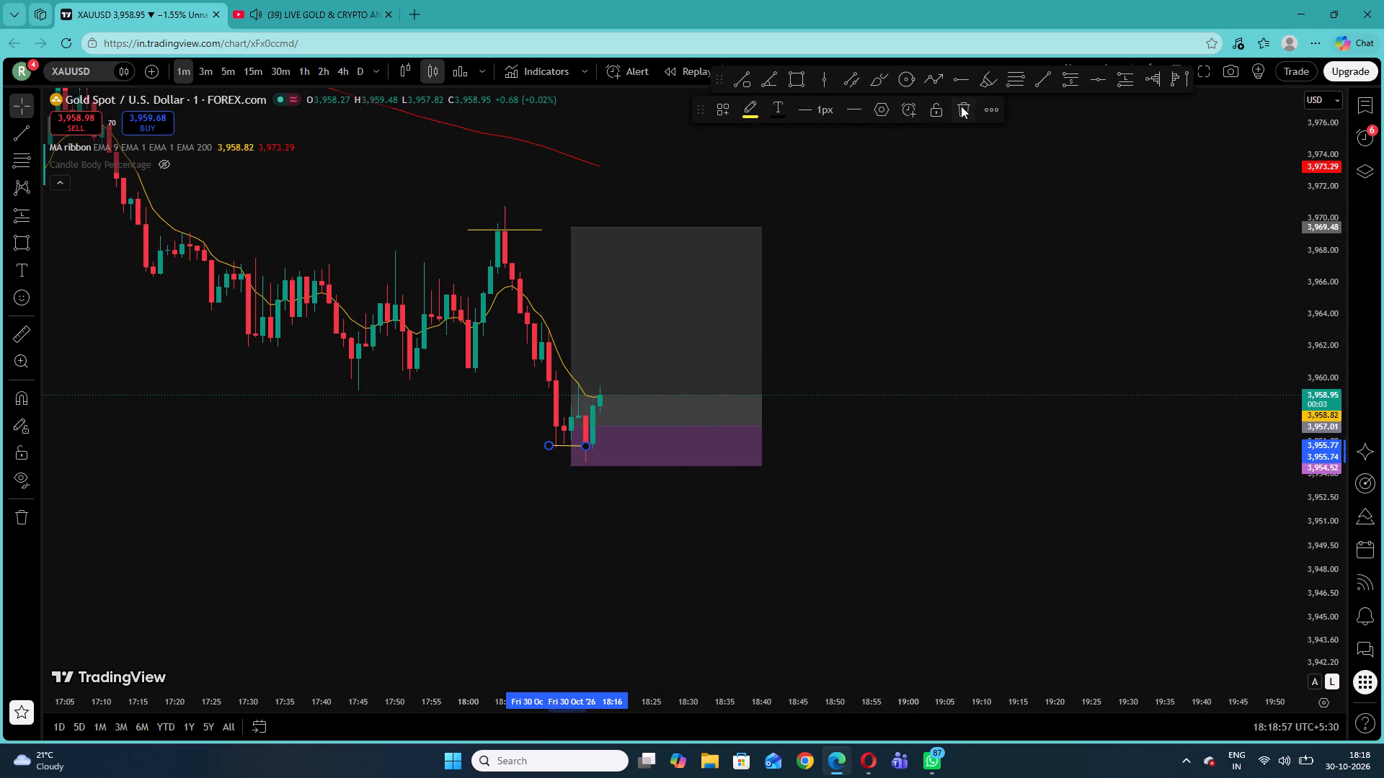
{"action": "left_click", "coordinate": [516, 231]}
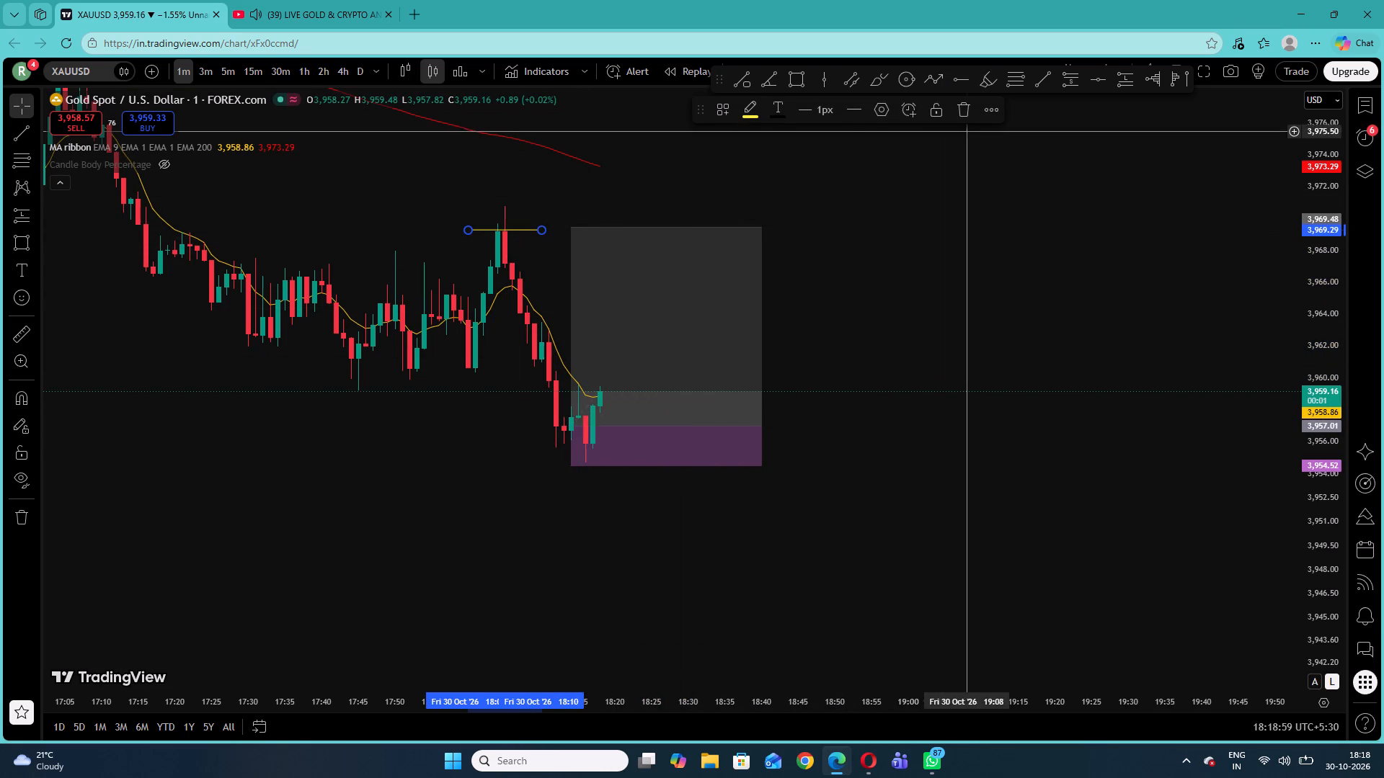
{"action": "left_click", "coordinate": [956, 105]}
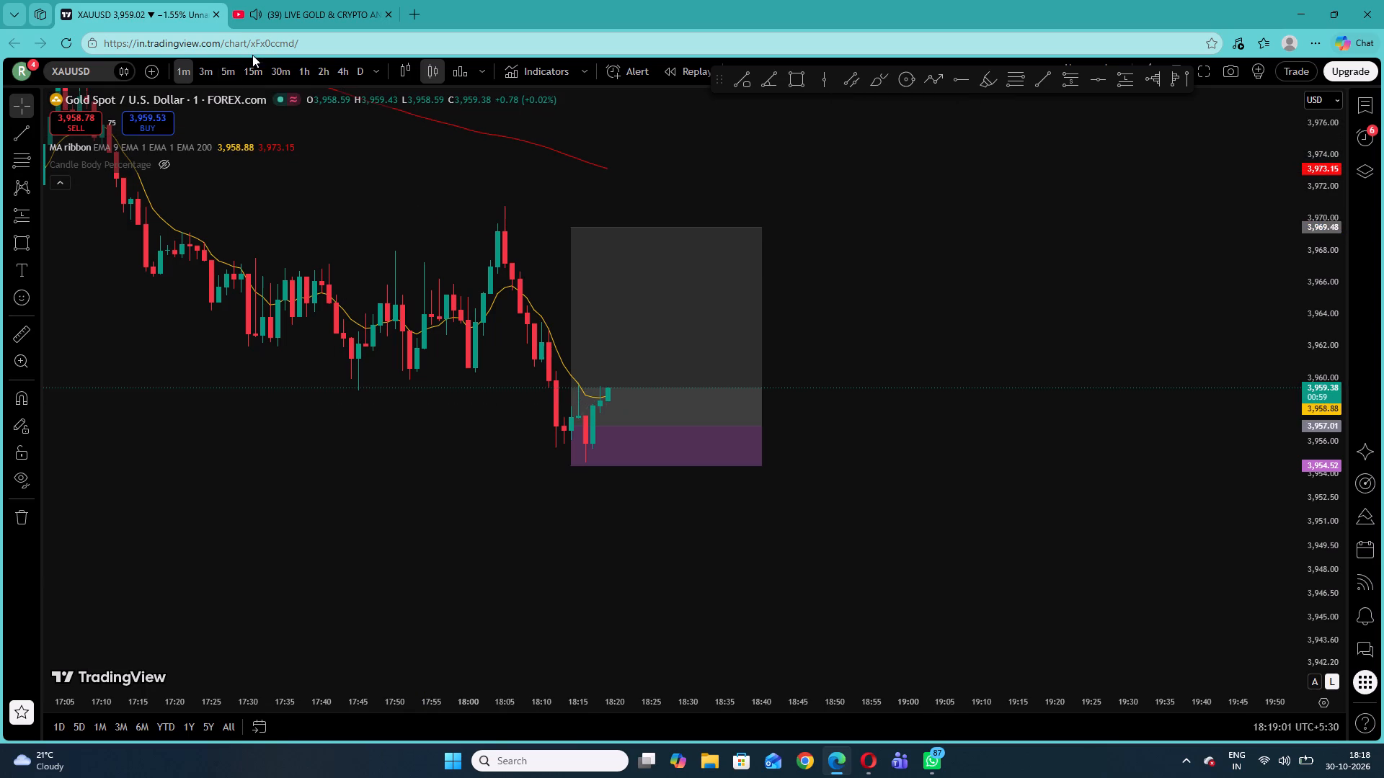
Examine the long position on the 15-, 5- and 1-minute XAUUSD charts, and check the YouTube live gold stream.
{"action": "left_click", "coordinate": [257, 65]}
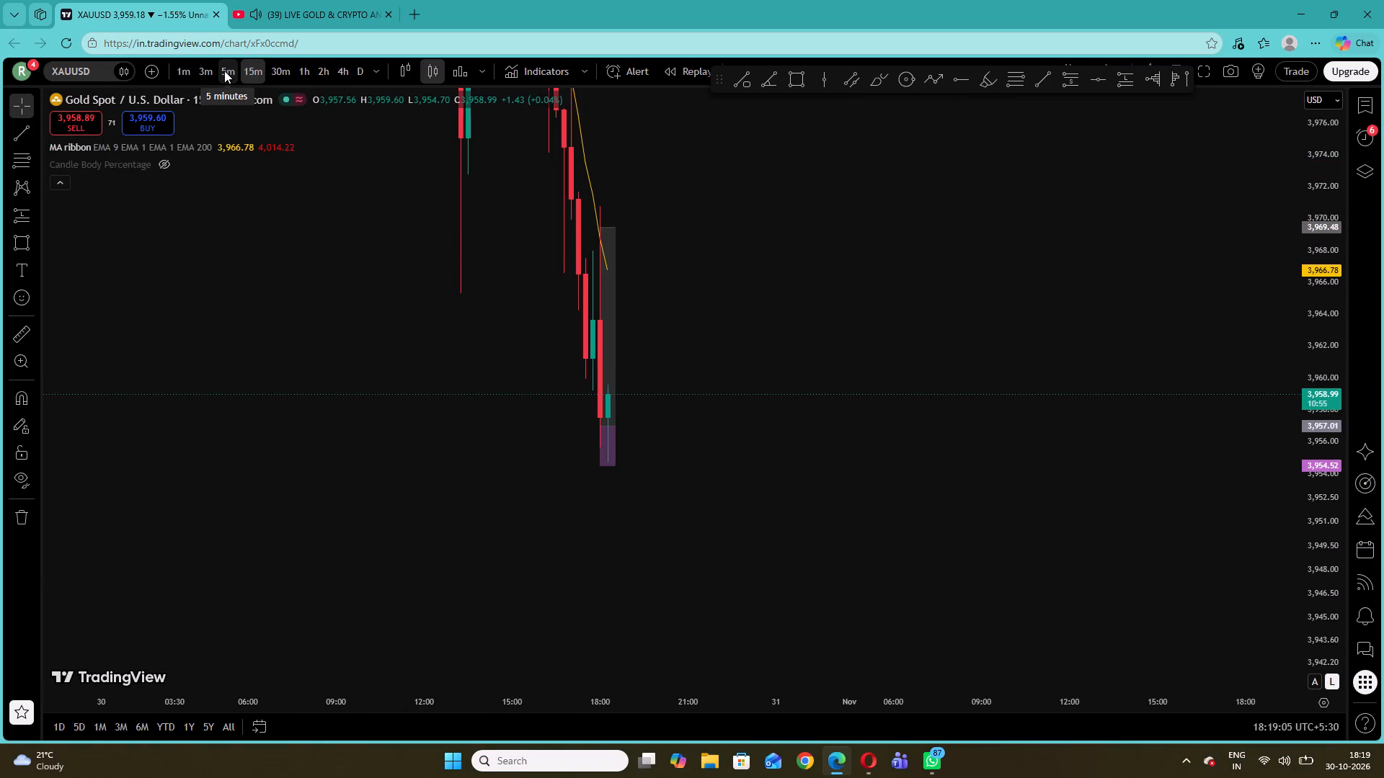
{"action": "left_click", "coordinate": [224, 71]}
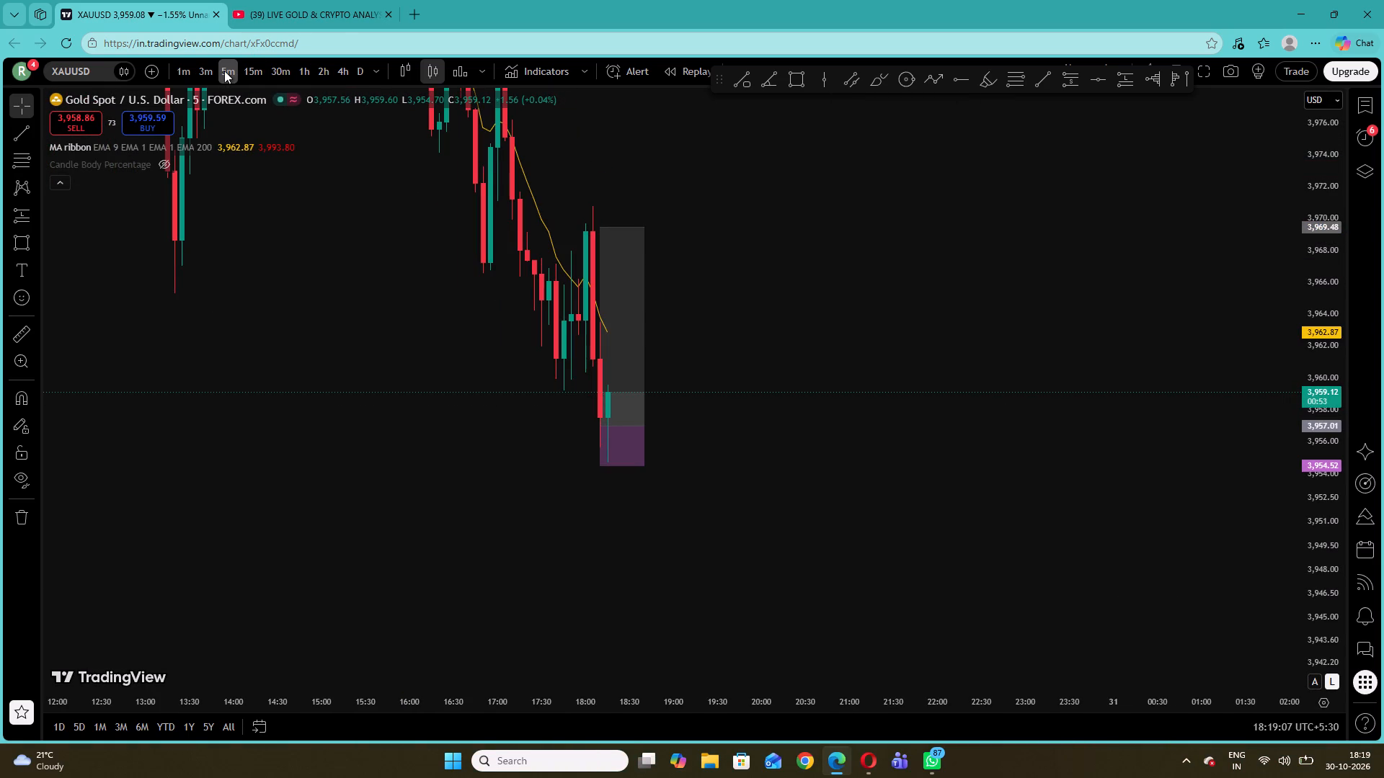
{"action": "left_click", "coordinate": [184, 70]}
{"action": "left_click_drag", "start_coordinate": [955, 319], "coordinate": [928, 336]}
{"action": "left_click", "coordinate": [925, 368]}
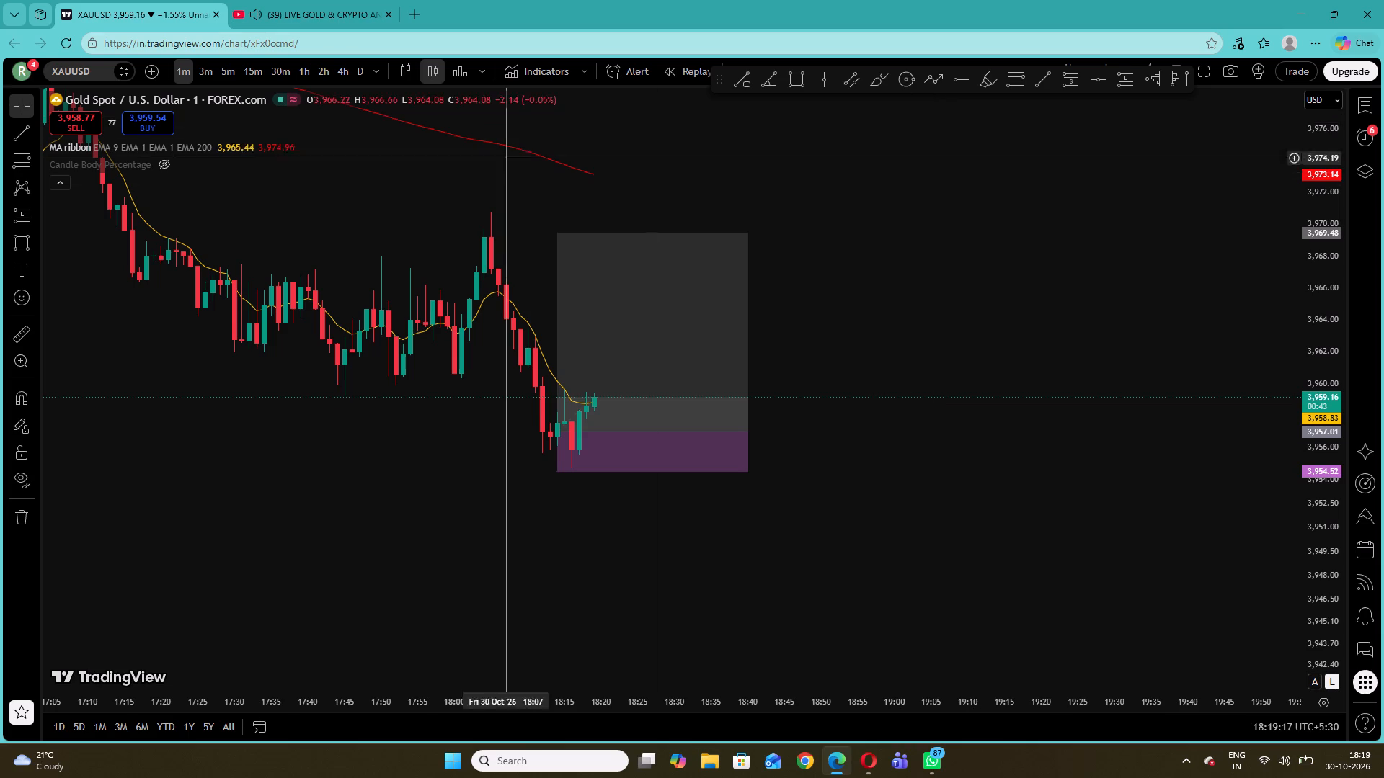
{"action": "left_click", "coordinate": [259, 73]}
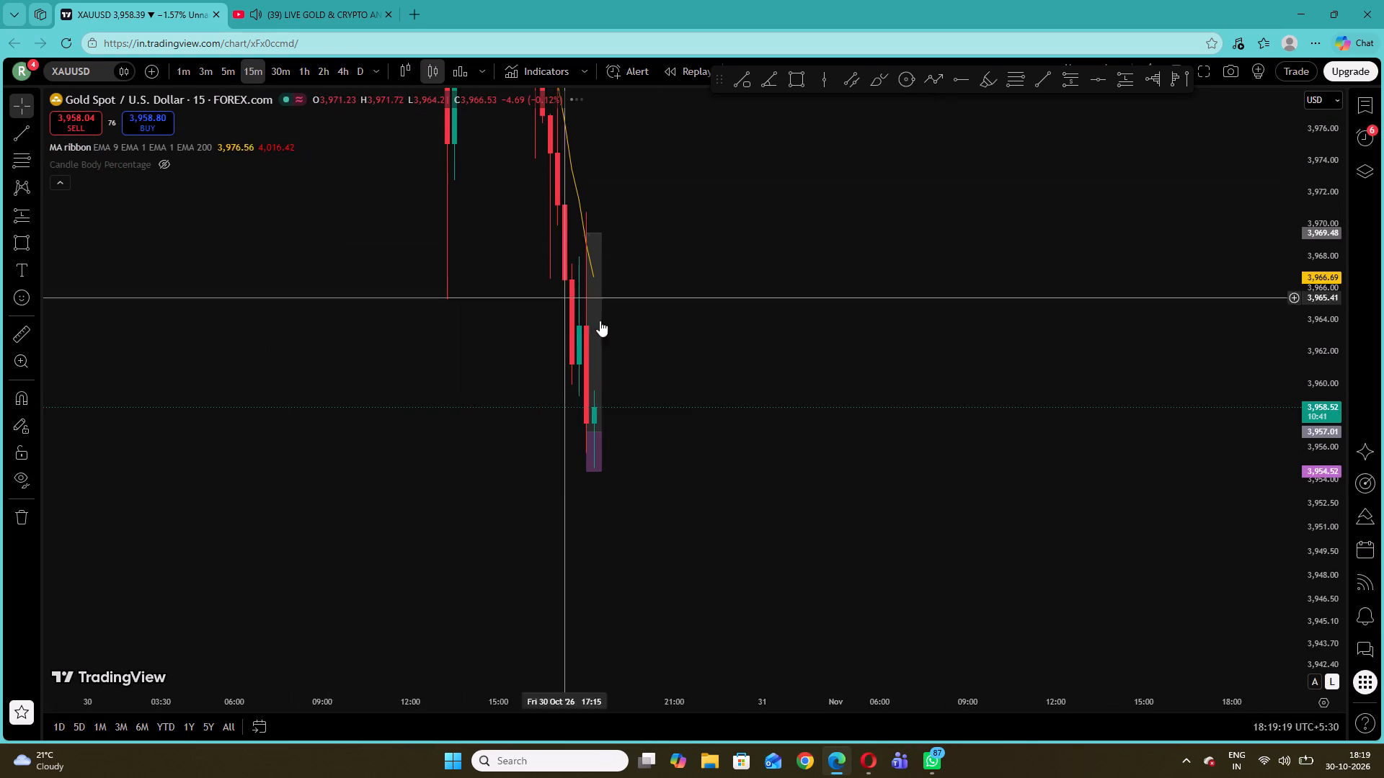
{"action": "left_click", "coordinate": [704, 362]}
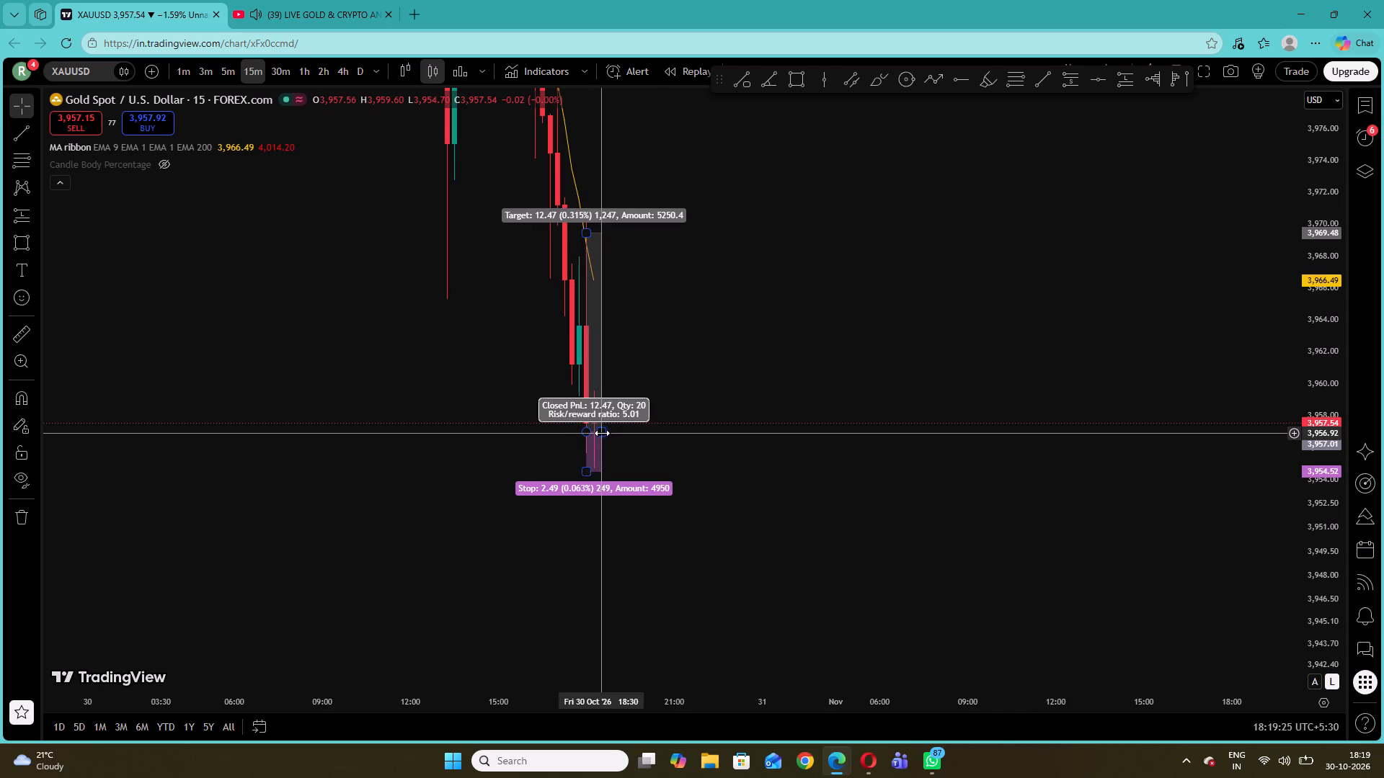
{"action": "left_click", "coordinate": [727, 382]}
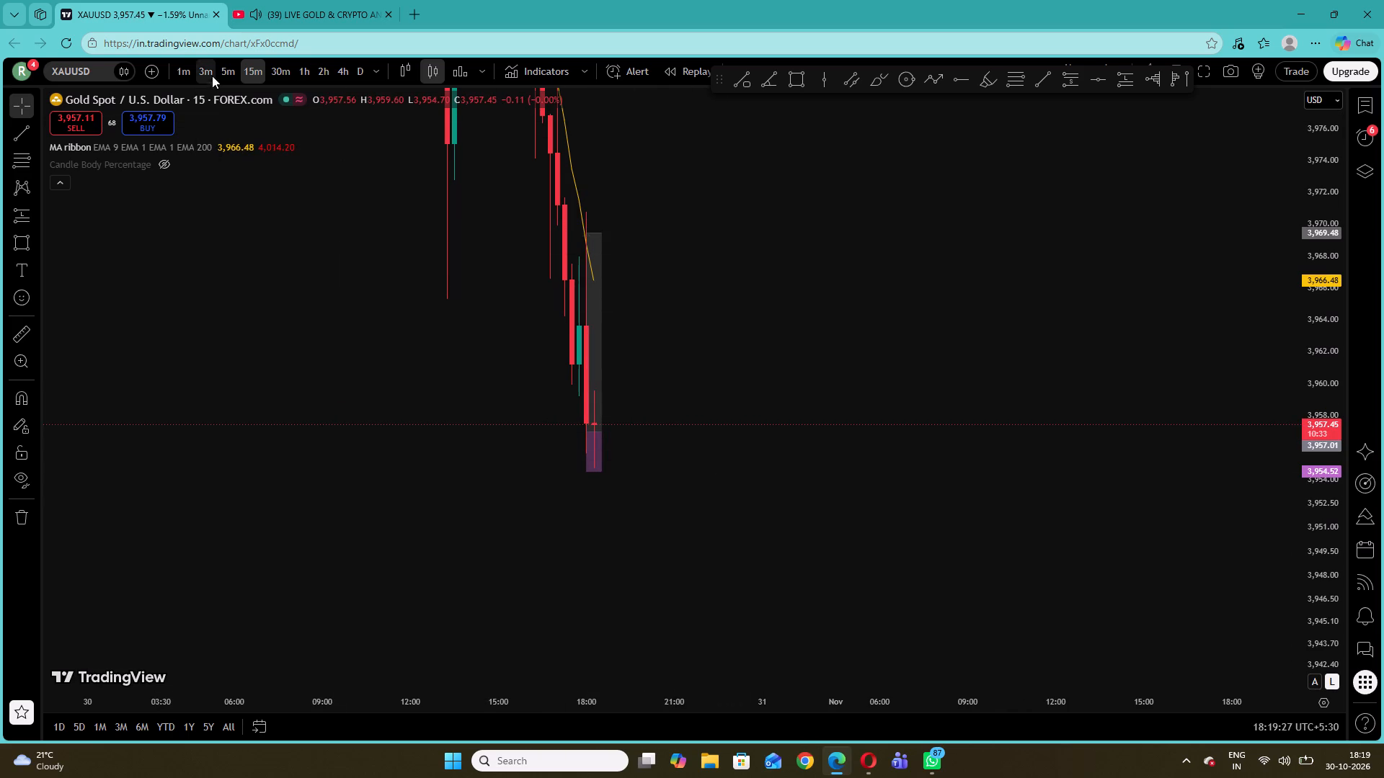
{"action": "left_click", "coordinate": [179, 68]}
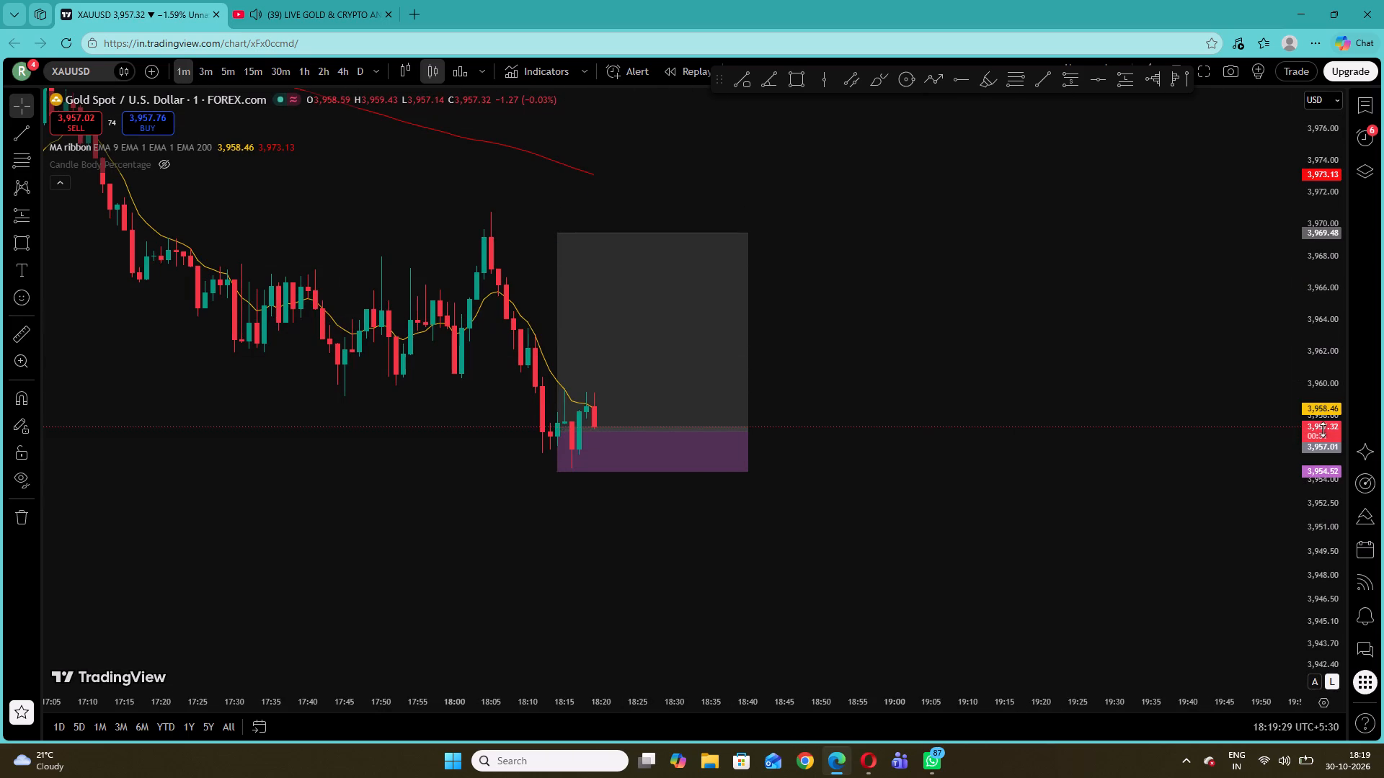
{"action": "left_click_drag", "start_coordinate": [1312, 427], "coordinate": [1287, 280]}
{"action": "left_click_drag", "start_coordinate": [976, 224], "coordinate": [1024, 310]}
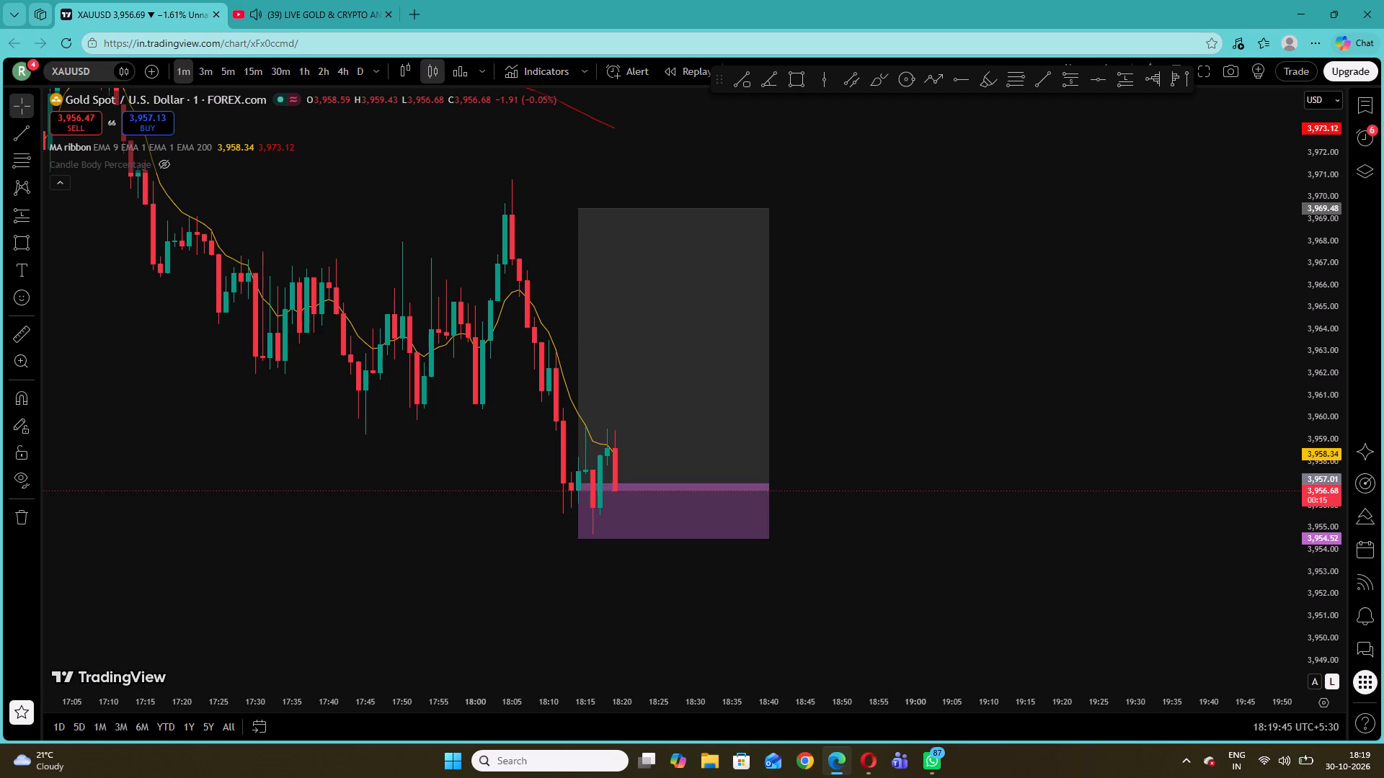
{"action": "left_click", "coordinate": [303, 0]}
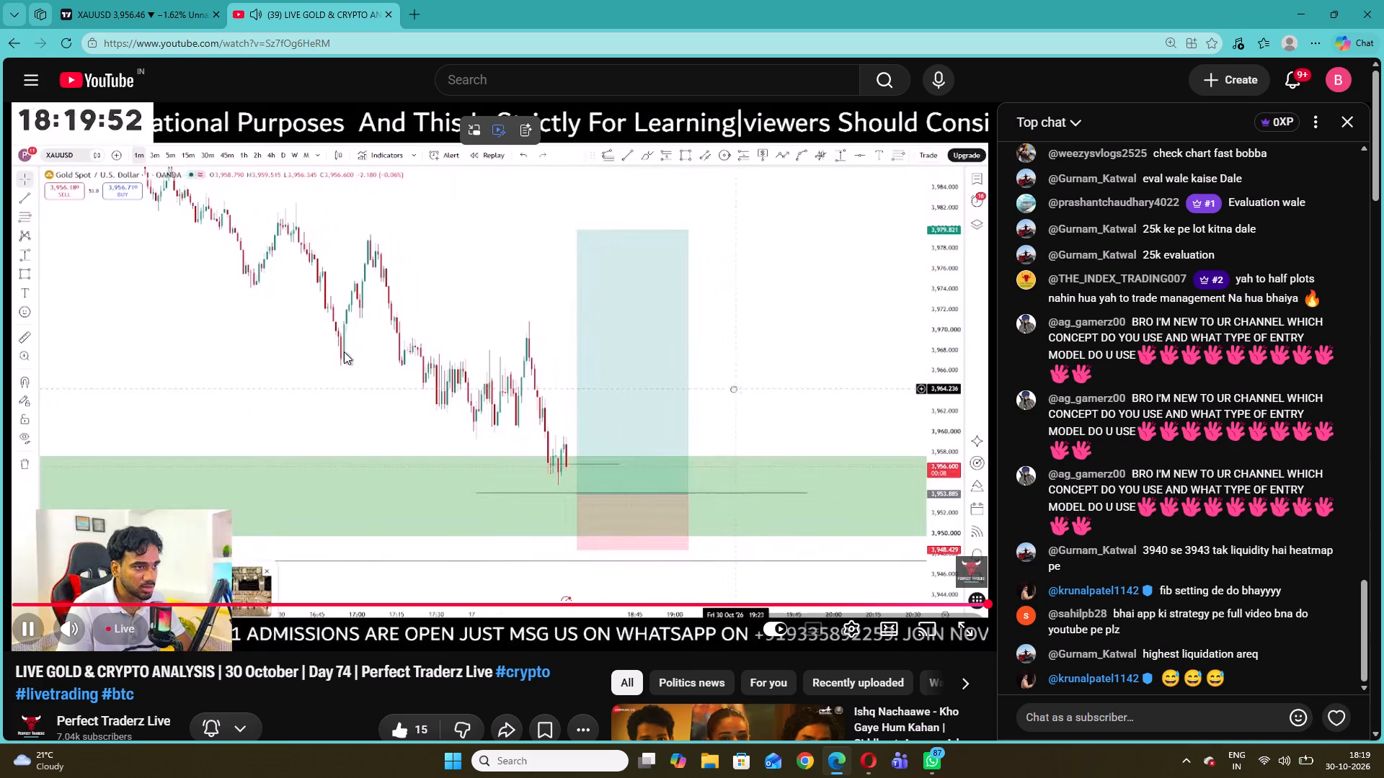
Extend the long position's end time on the TradingView 1-minute chart to about 18:53.
{"action": "left_click", "coordinate": [152, 0]}
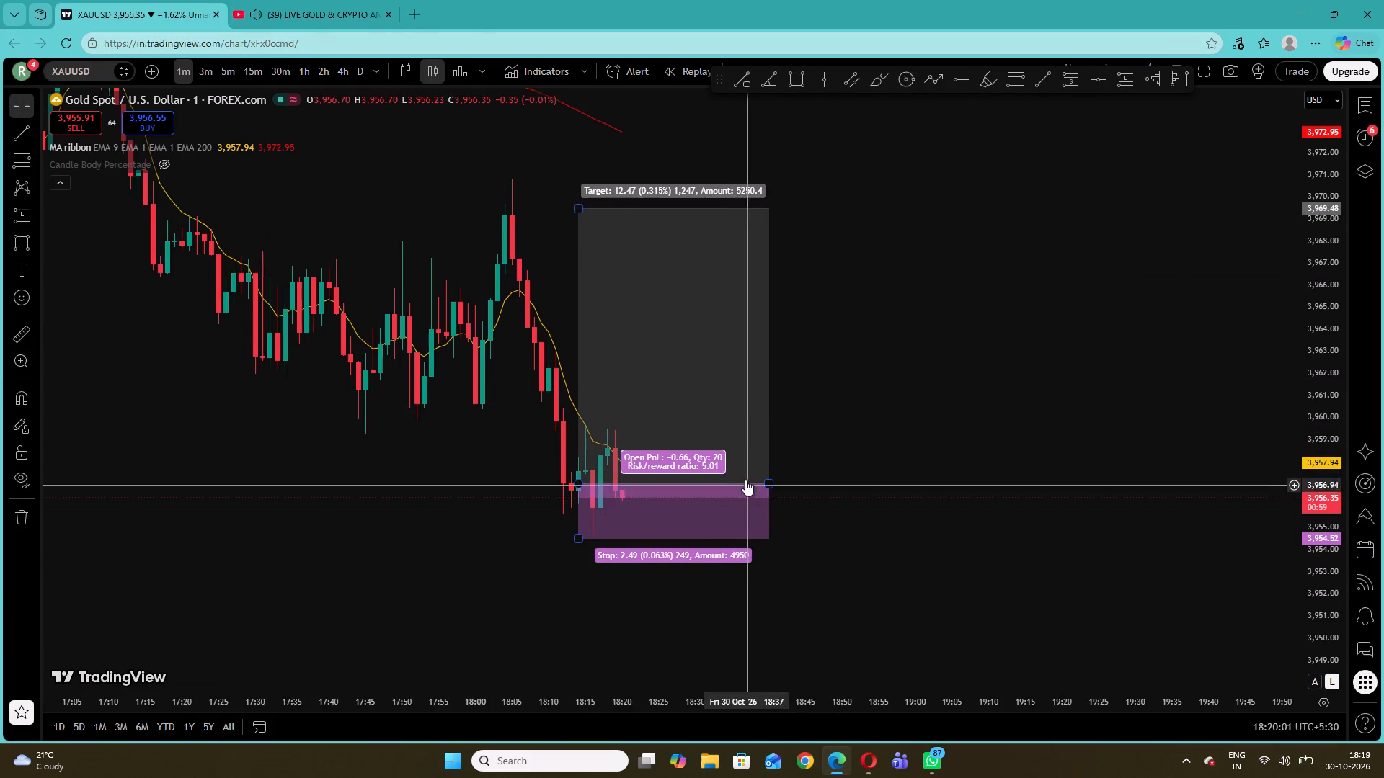
{"action": "left_click_drag", "start_coordinate": [768, 484], "coordinate": [861, 488]}
{"action": "left_click", "coordinate": [936, 453]}
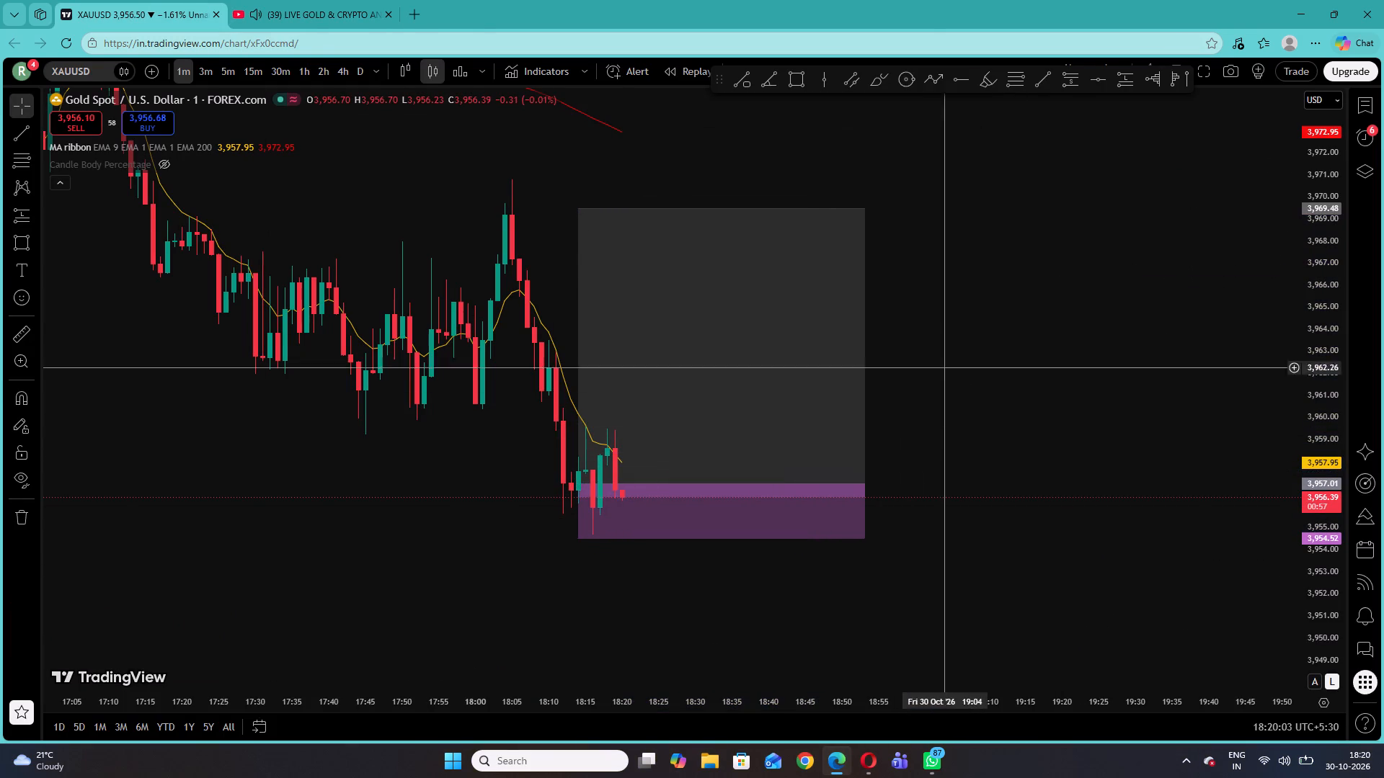
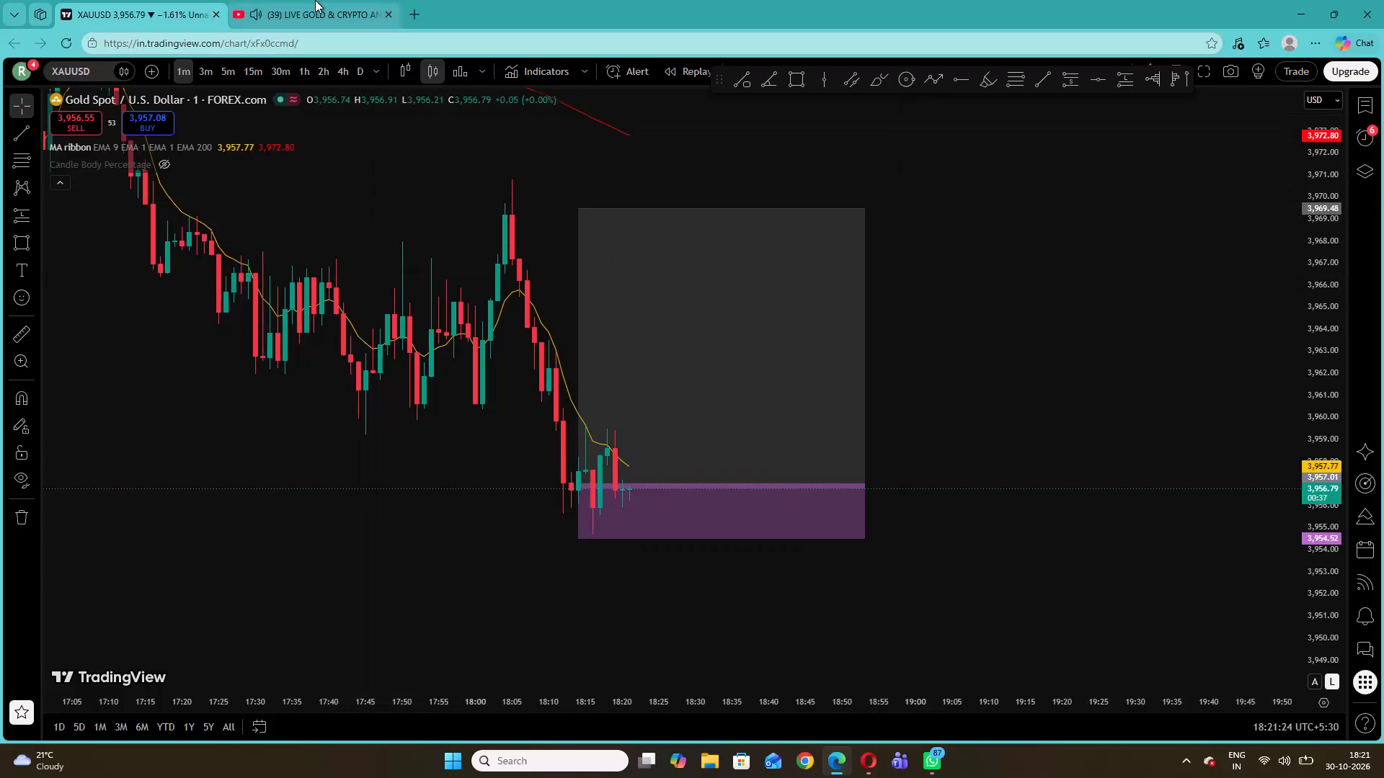
Check the YouTube live gold stream and examine the long position on TradingView's 1-minute XAUUSD chart with a wider price range.
{"action": "left_click", "coordinate": [314, 0]}
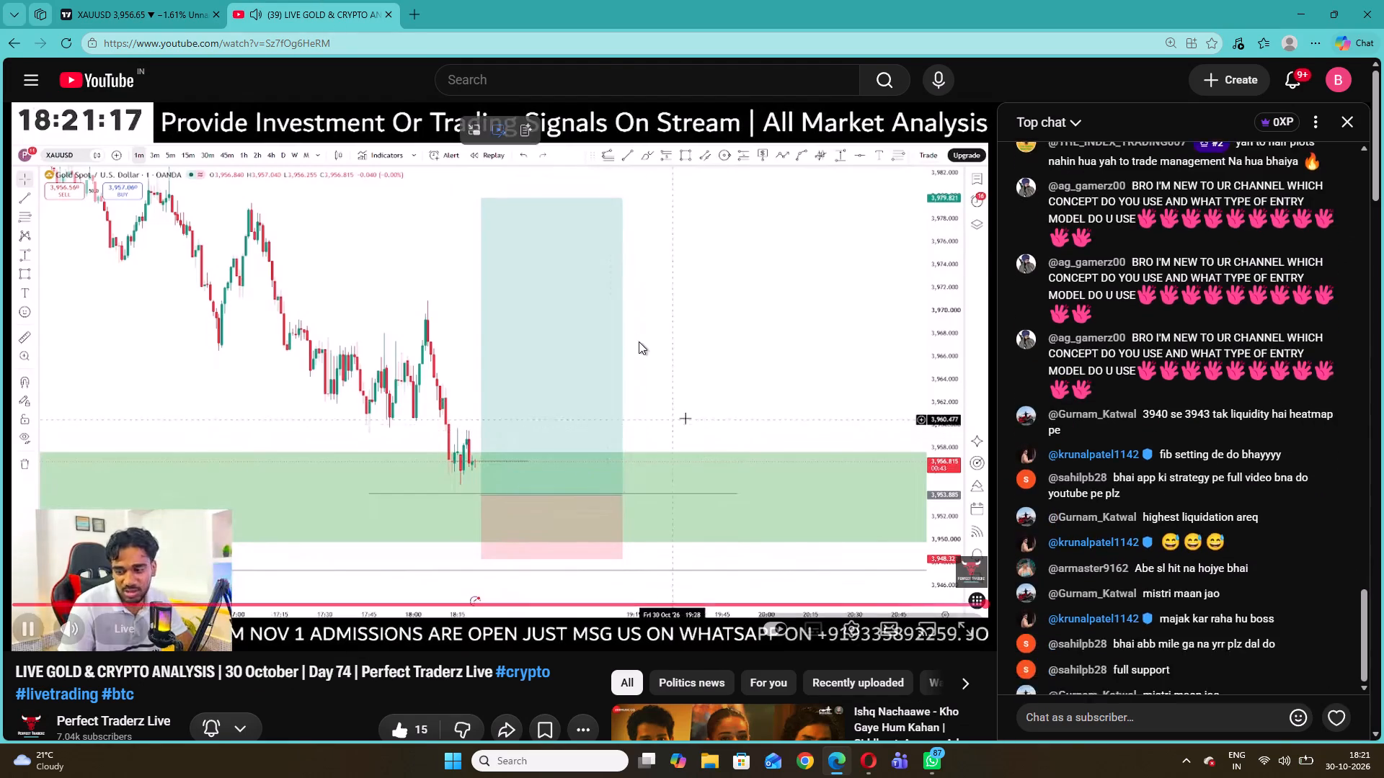
{"action": "left_click", "coordinate": [159, 5]}
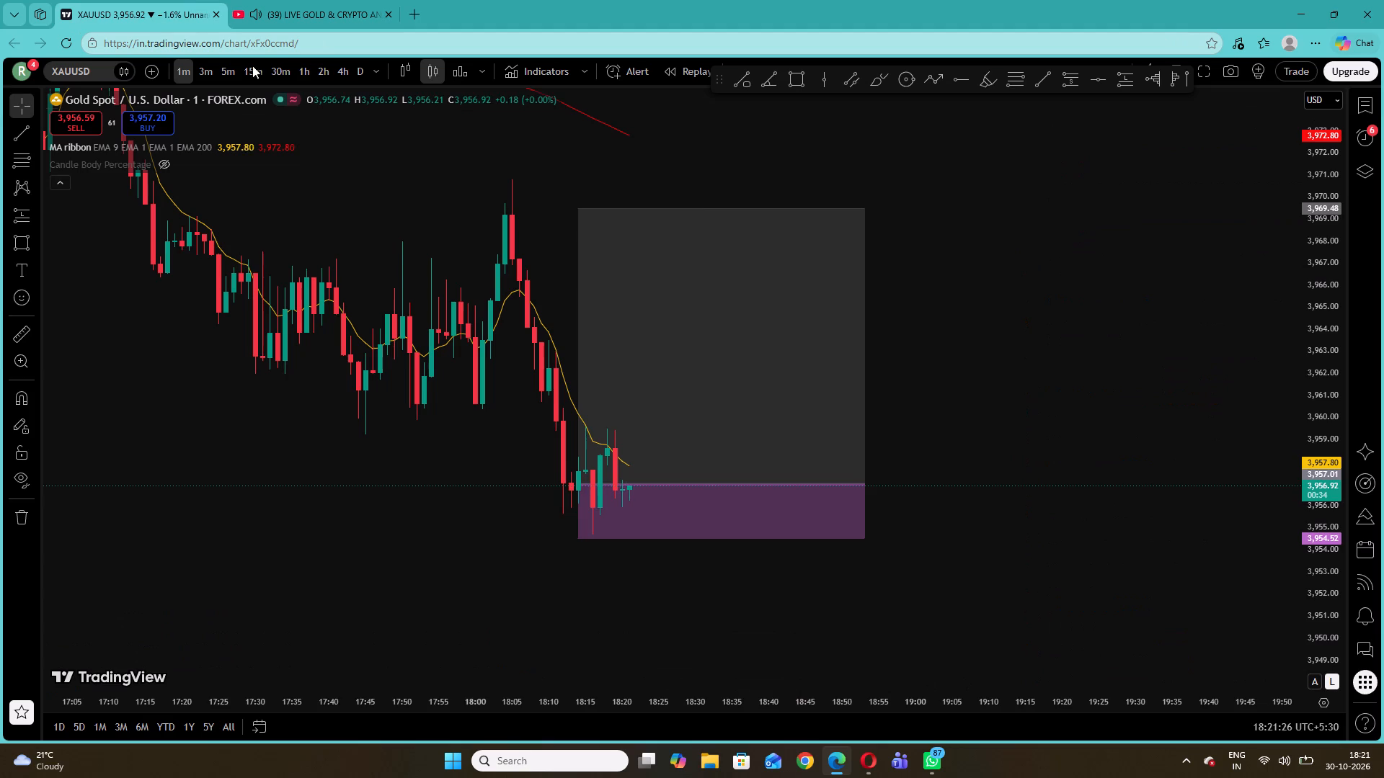
{"action": "left_click_drag", "start_coordinate": [1326, 401], "coordinate": [1326, 448]}
{"action": "left_click_drag", "start_coordinate": [1108, 368], "coordinate": [1111, 411]}
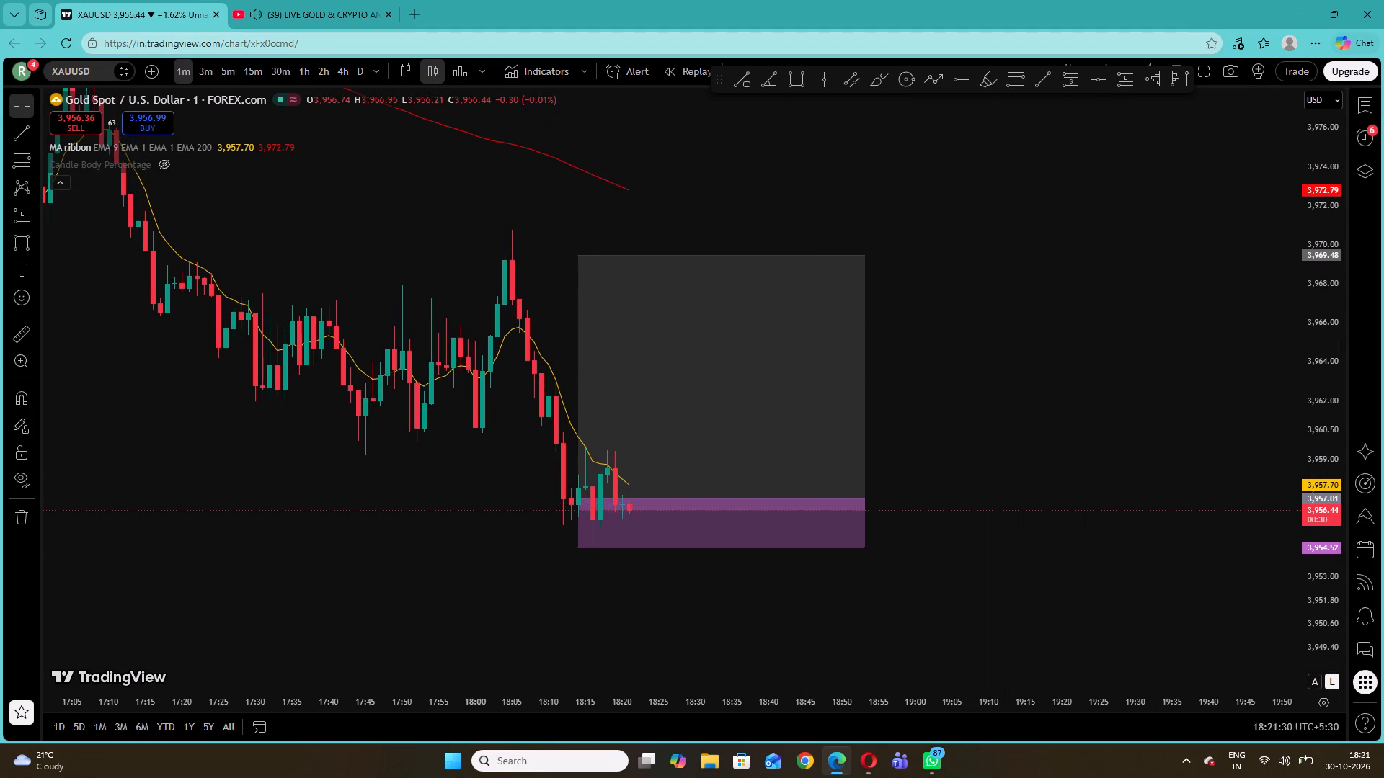
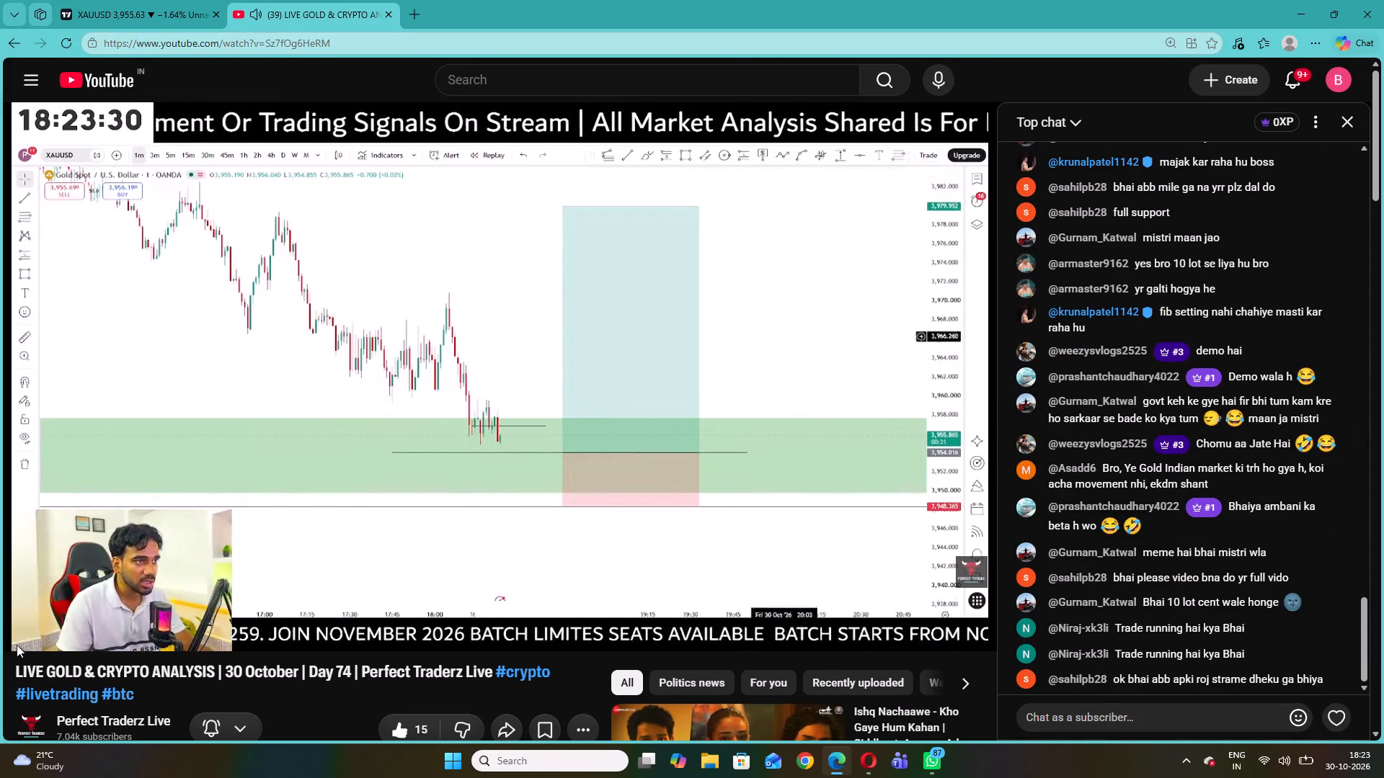
Switch from the YouTube live stream to the TradingView chart and examine XAUUSD's long position on the 5-minute, 15-minute and 1-minute timeframes.
{"action": "left_click", "coordinate": [168, 626]}
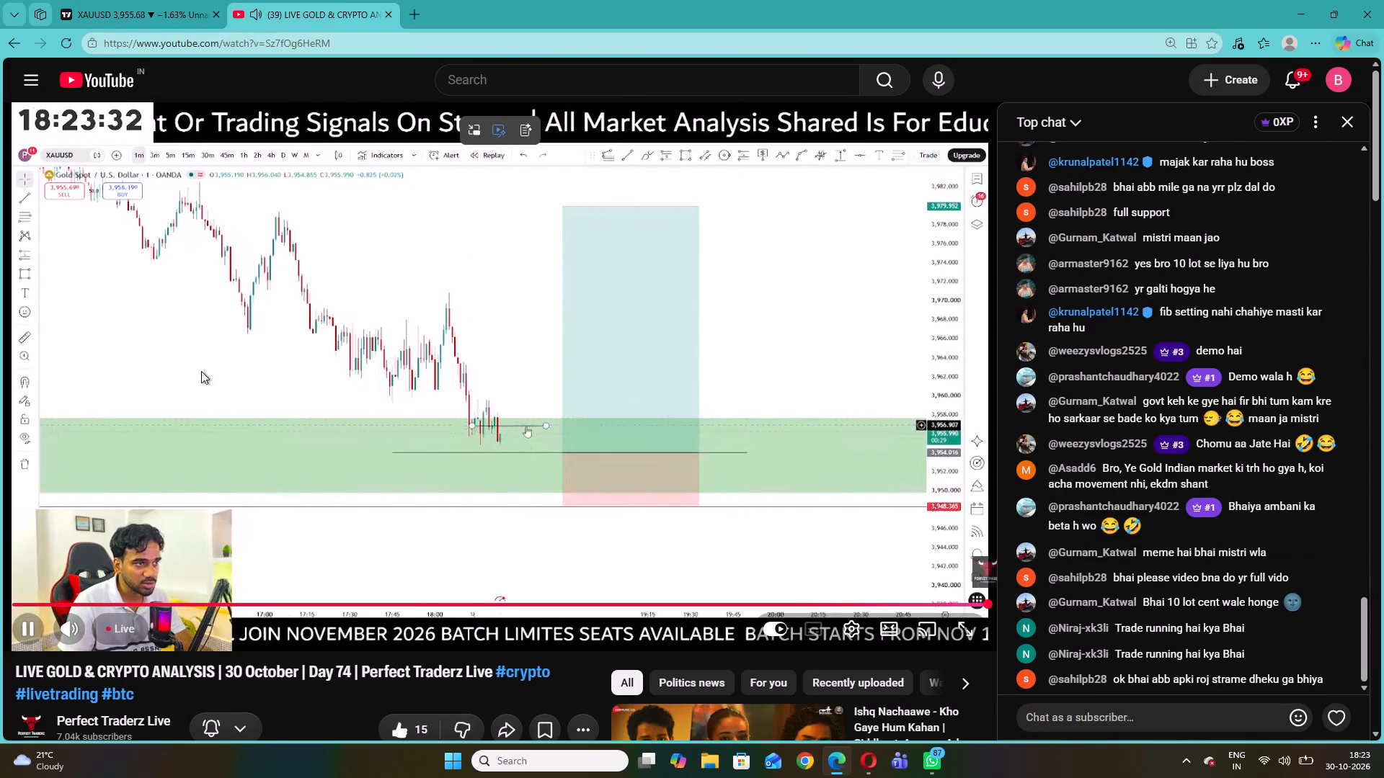
{"action": "left_click", "coordinate": [140, 6]}
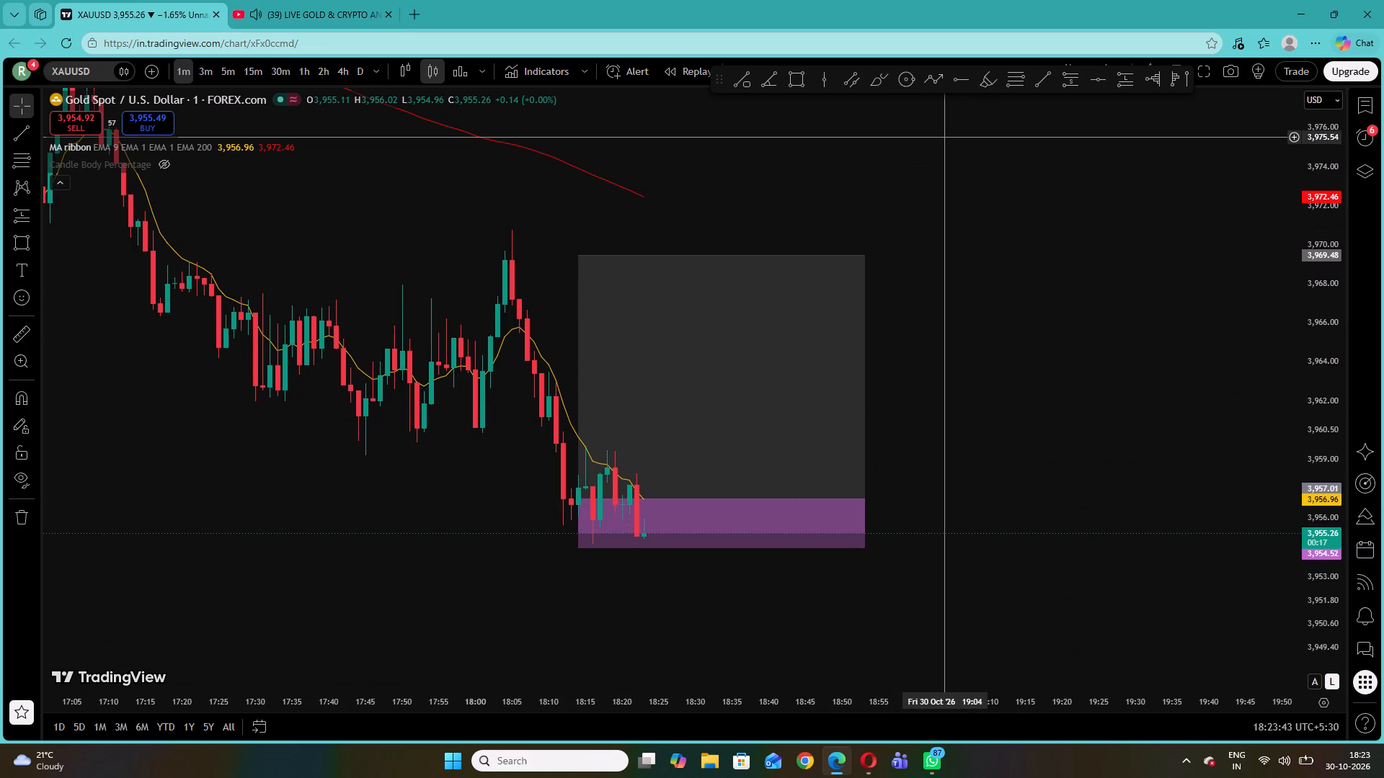
{"action": "left_click", "coordinate": [227, 79]}
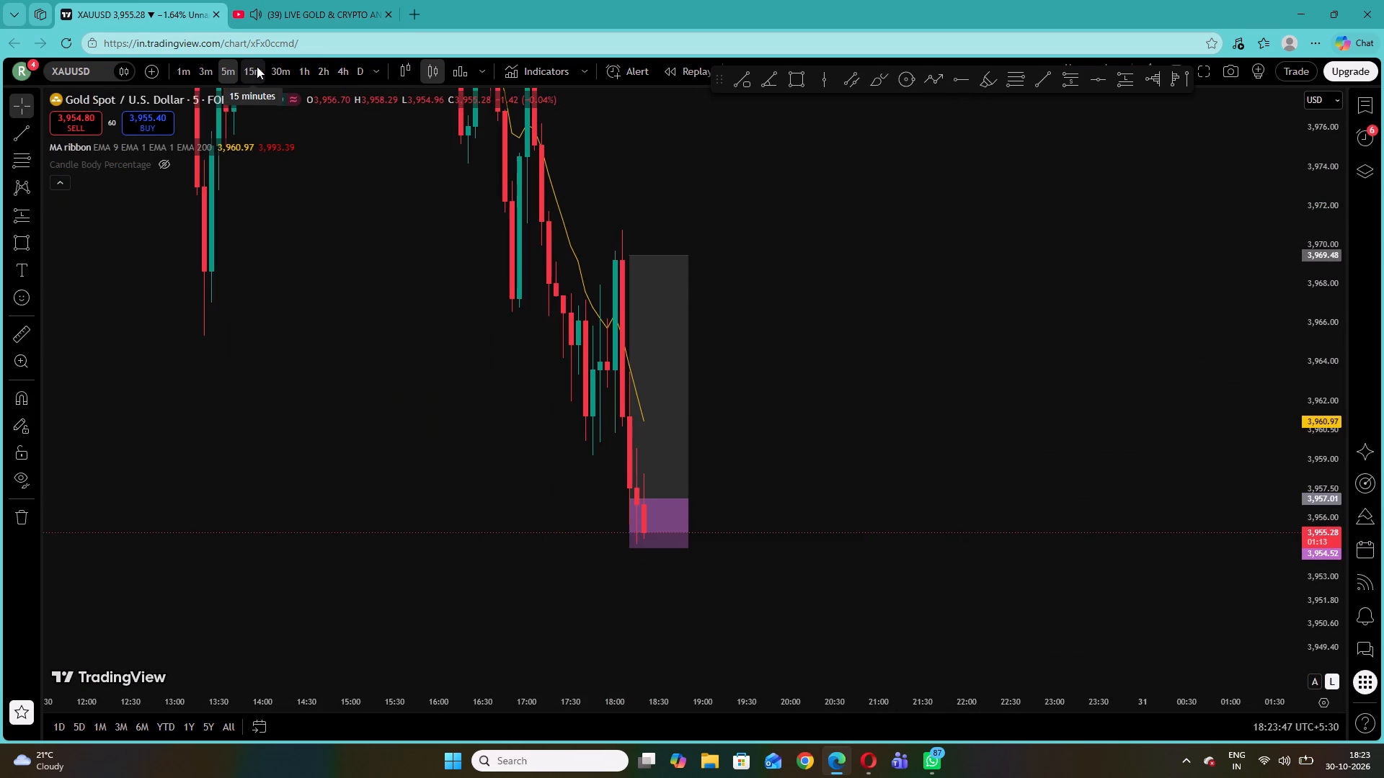
{"action": "left_click", "coordinate": [257, 66]}
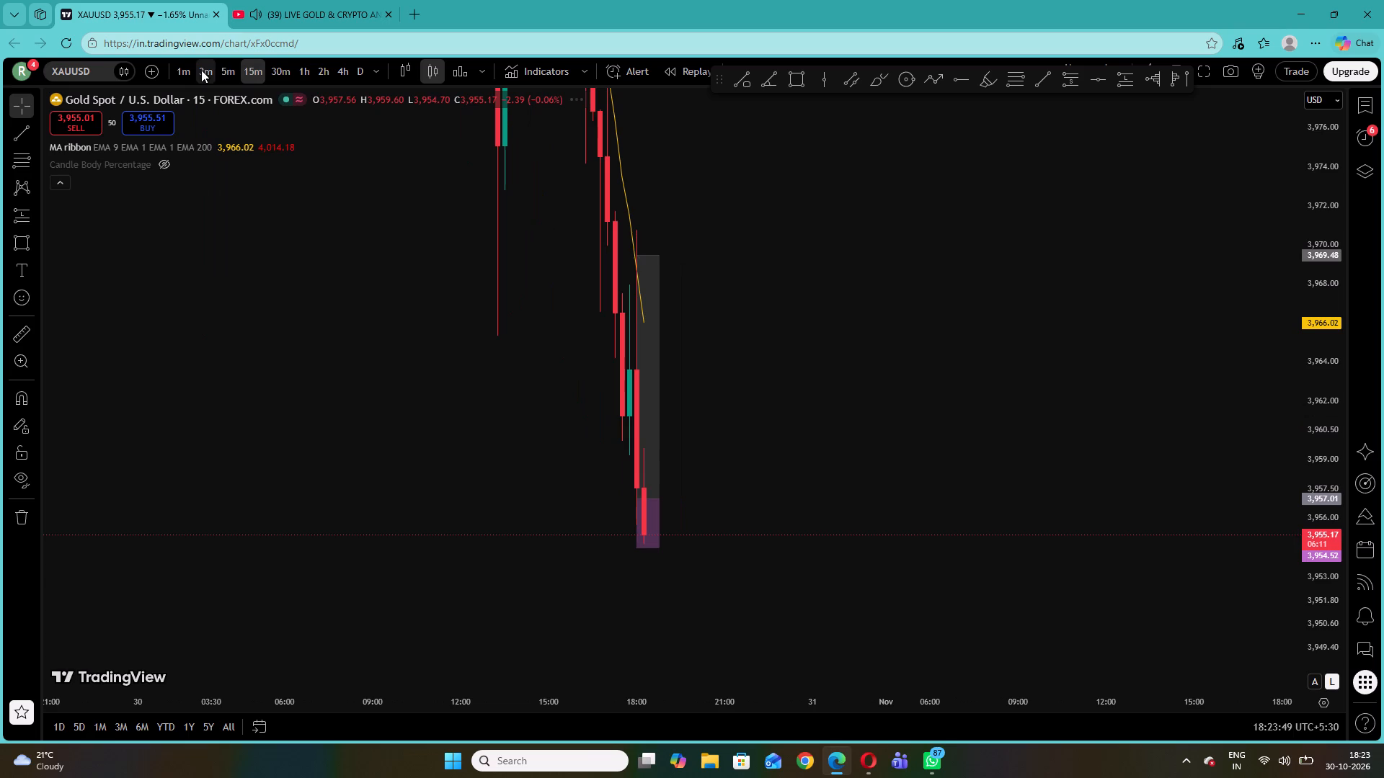
{"action": "left_click", "coordinate": [183, 73]}
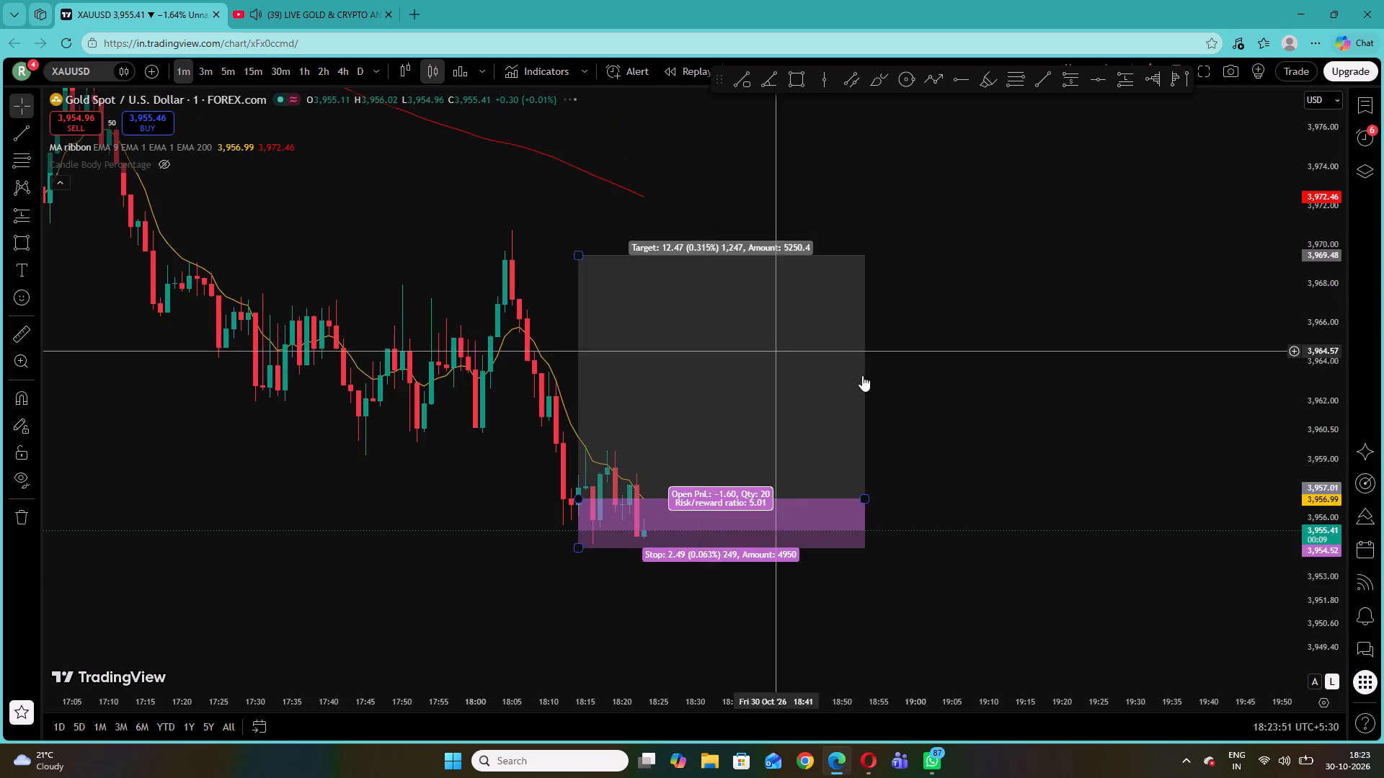
{"action": "left_click_drag", "start_coordinate": [1324, 432], "coordinate": [1274, 447]}
{"action": "left_click_drag", "start_coordinate": [1048, 326], "coordinate": [1056, 372]}
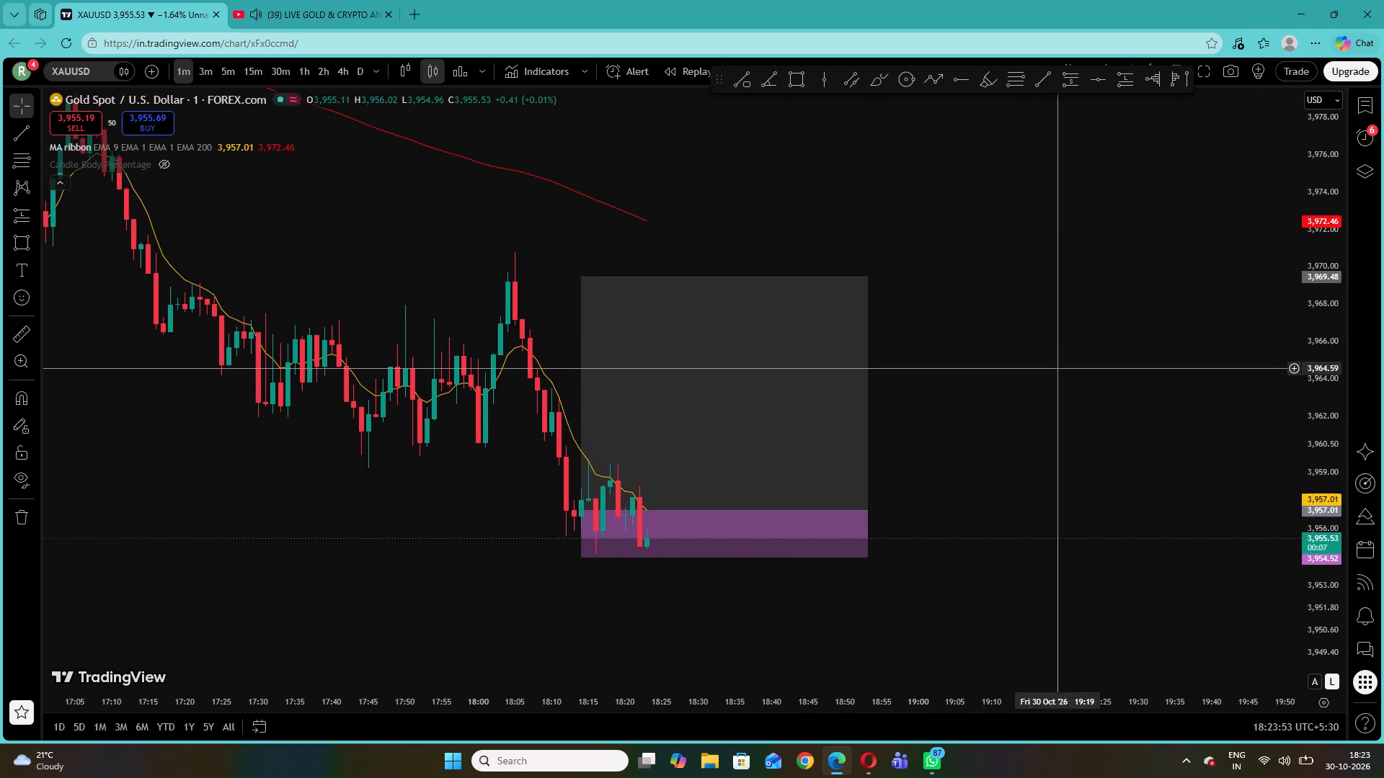
{"action": "left_click_drag", "start_coordinate": [1056, 372], "coordinate": [1057, 371]}
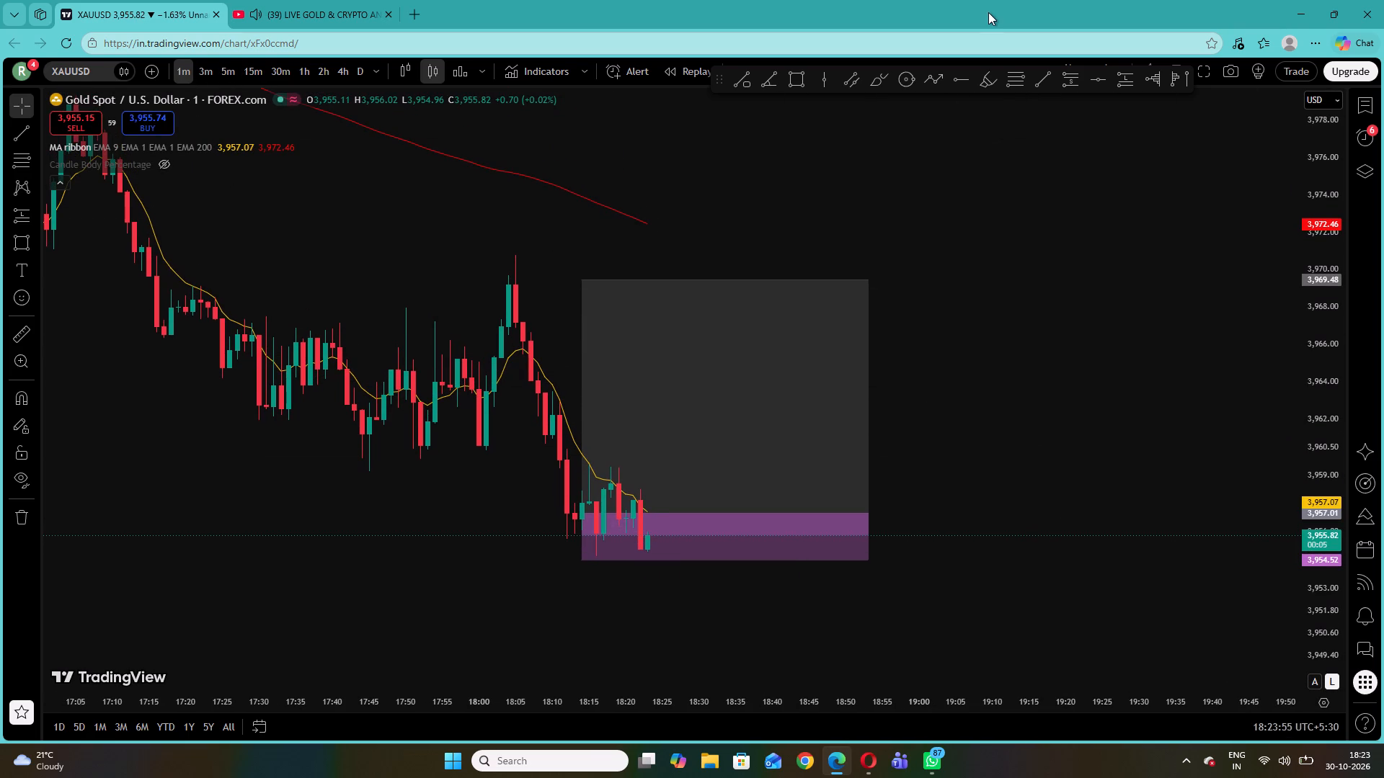
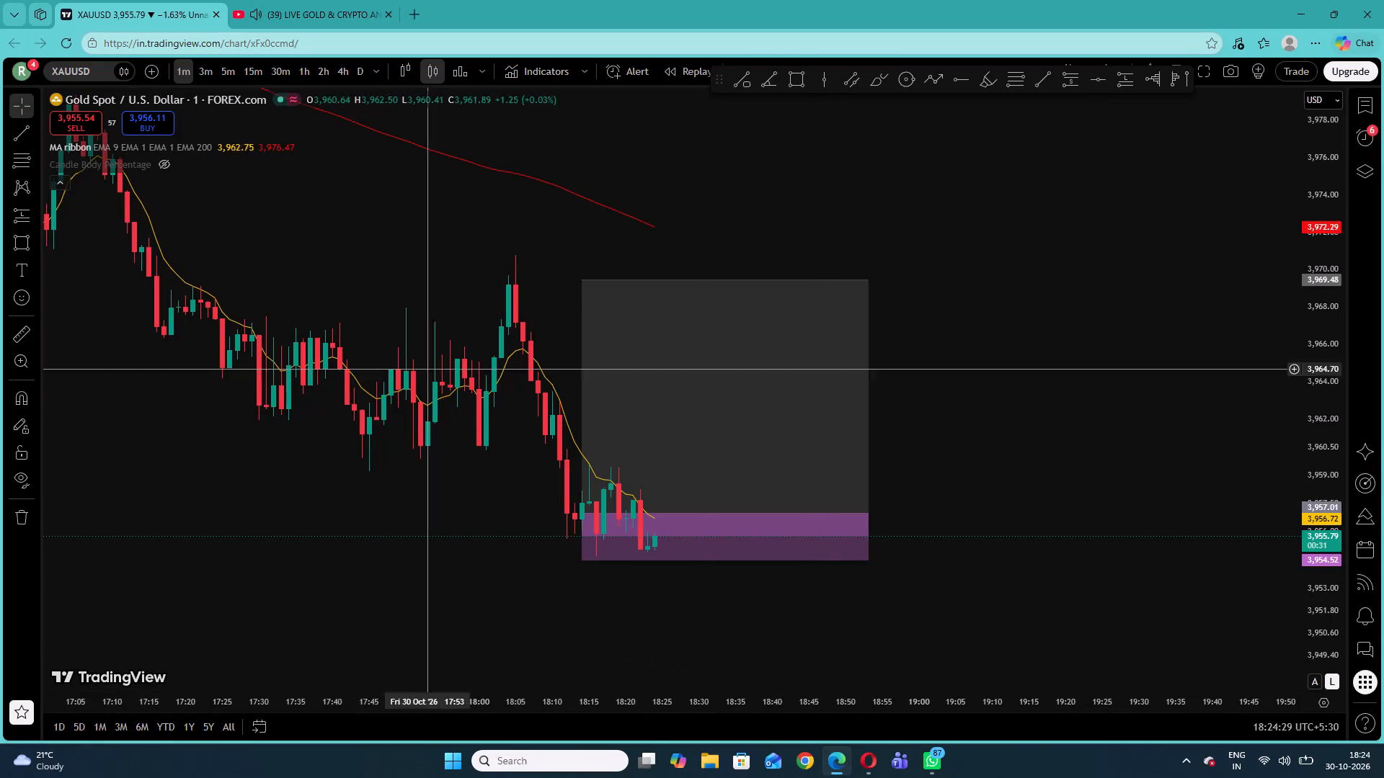
Alternate between the YouTube live stream and the TradingView chart to compare the streamer's gold analysis with XAUUSD's 1-minute long position.
{"action": "left_click", "coordinate": [366, 0]}
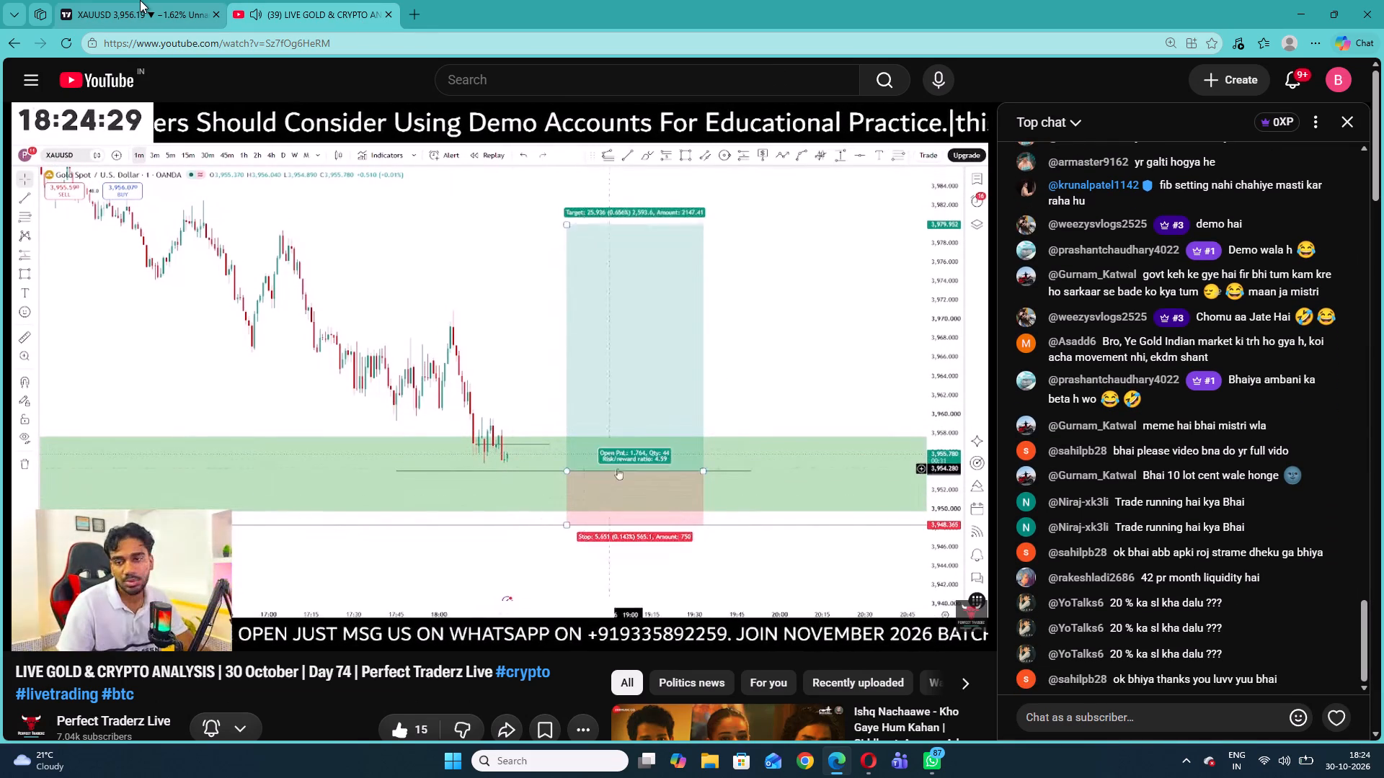
{"action": "left_click", "coordinate": [140, 0]}
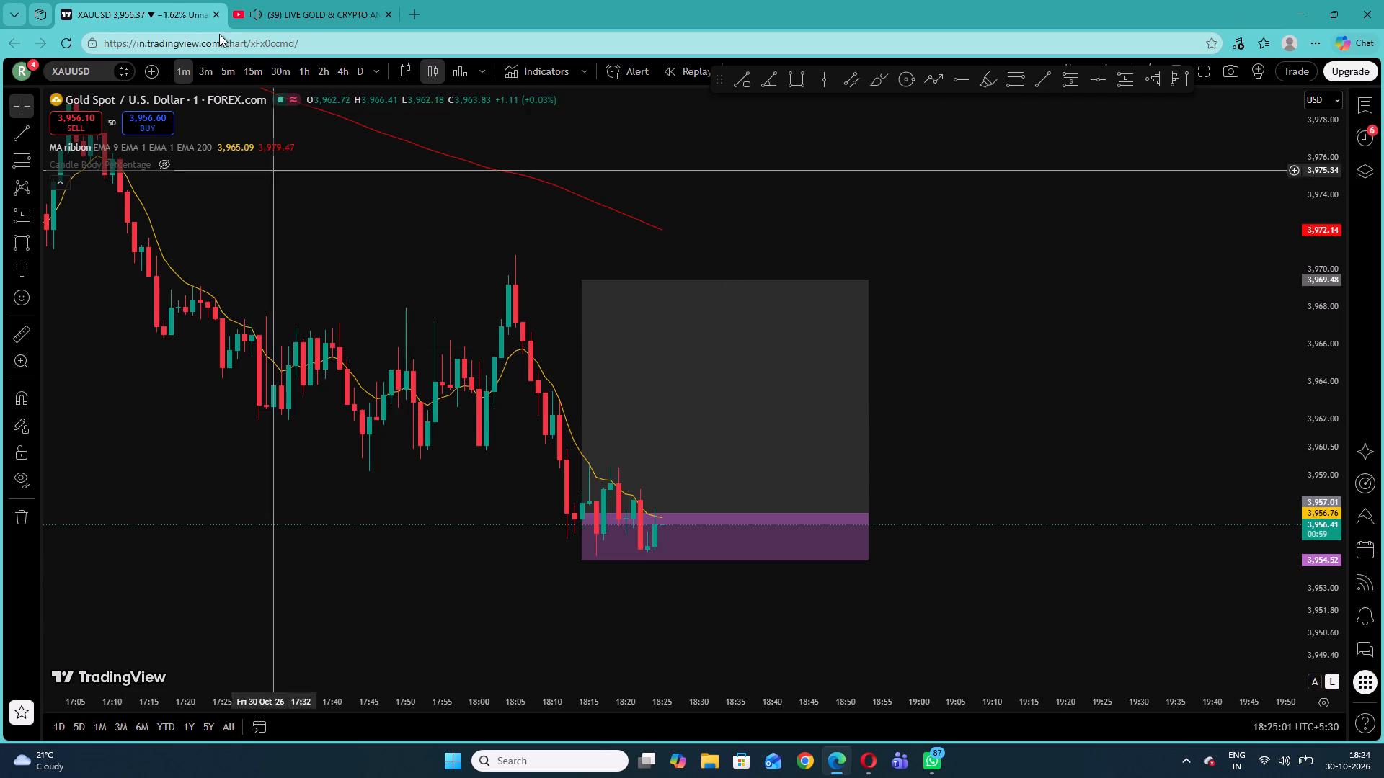
{"action": "left_click", "coordinate": [287, 0]}
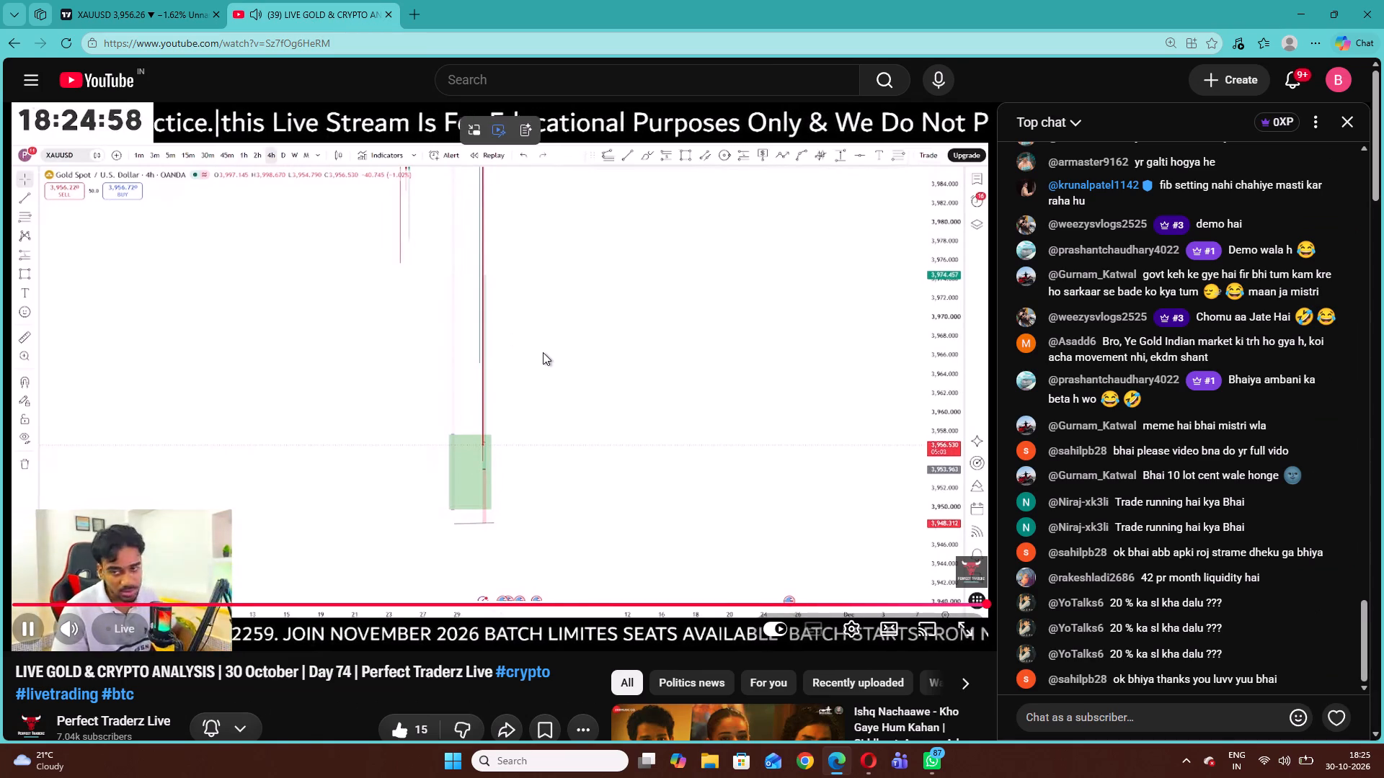
{"action": "left_click", "coordinate": [148, 0]}
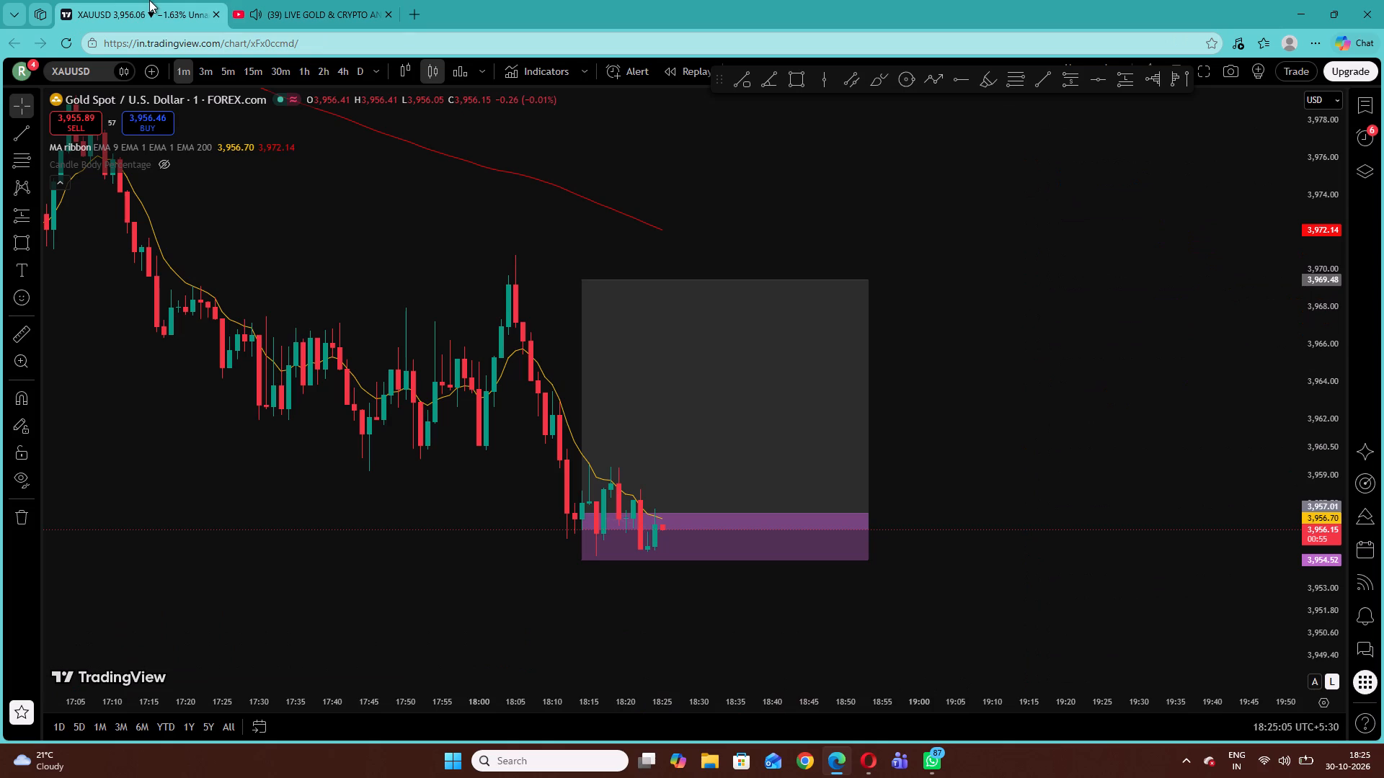
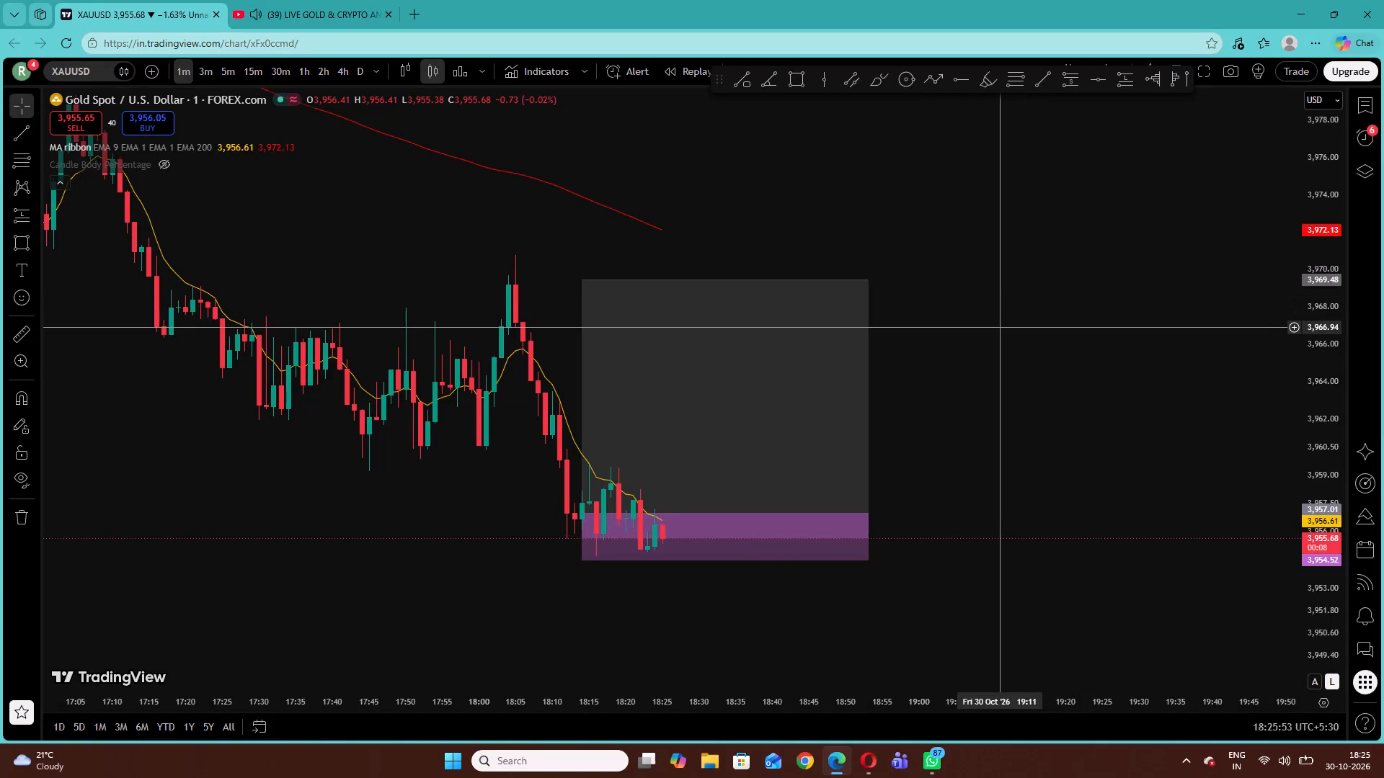
Alternate between the YouTube live stream, kept at its live point, and the XAUUSD 1-minute chart to compare gold's price action.
{"action": "left_click", "coordinate": [323, 0]}
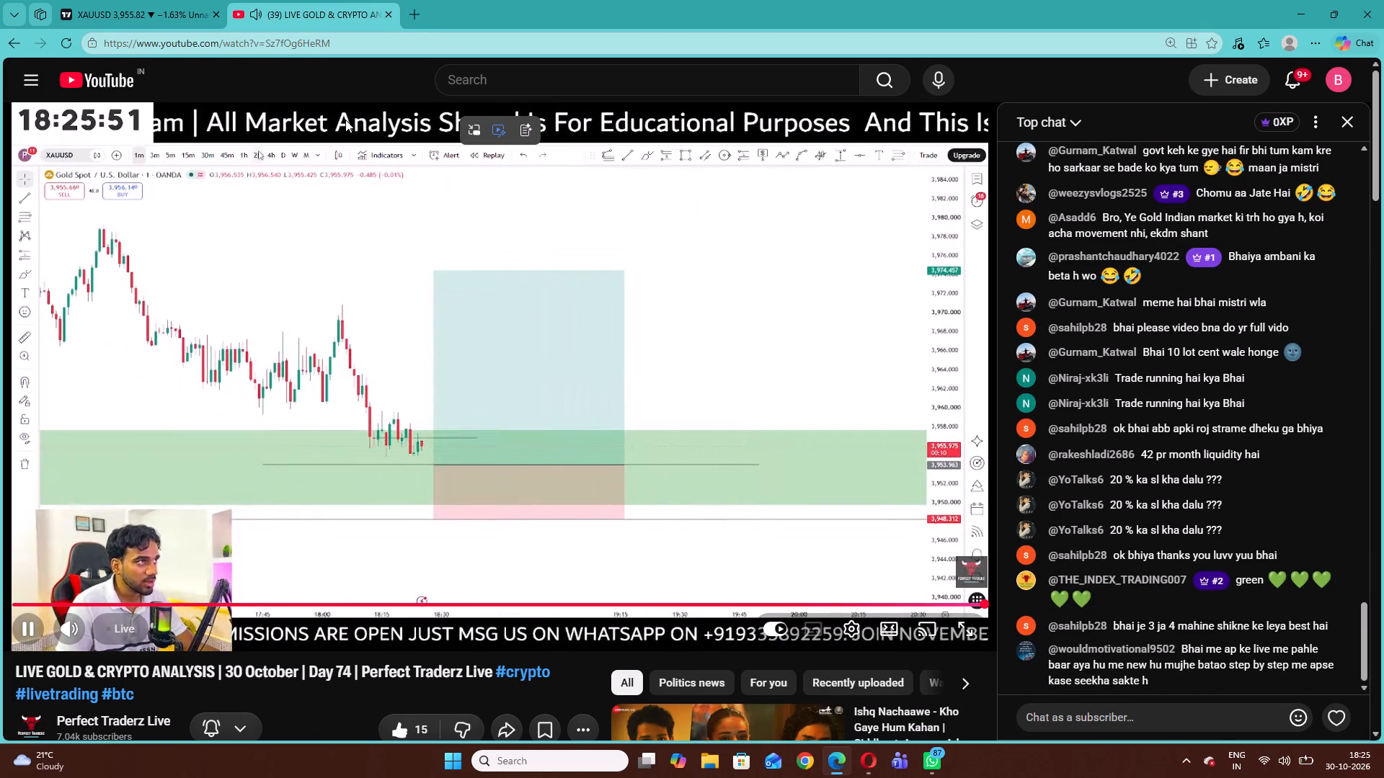
{"action": "left_click", "coordinate": [179, 0]}
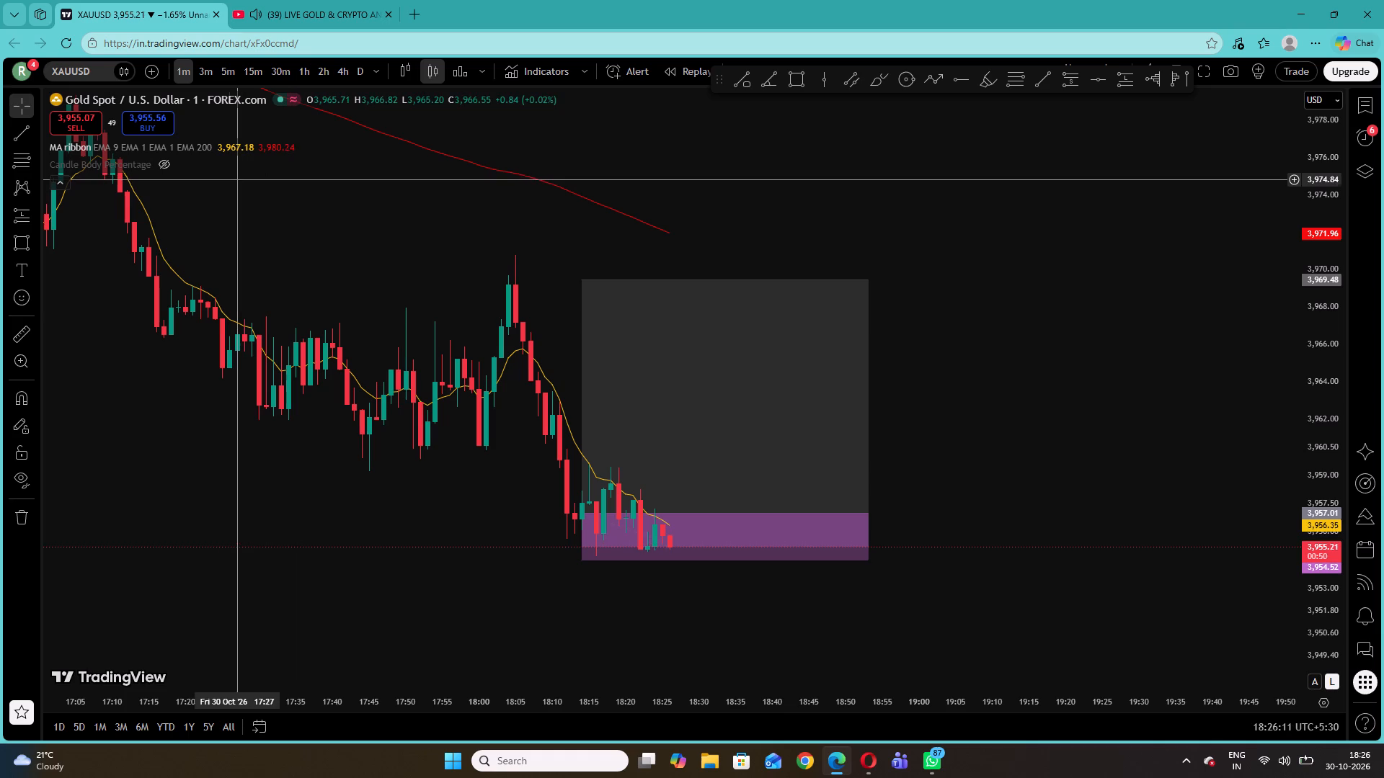
{"action": "left_click", "coordinate": [251, 0]}
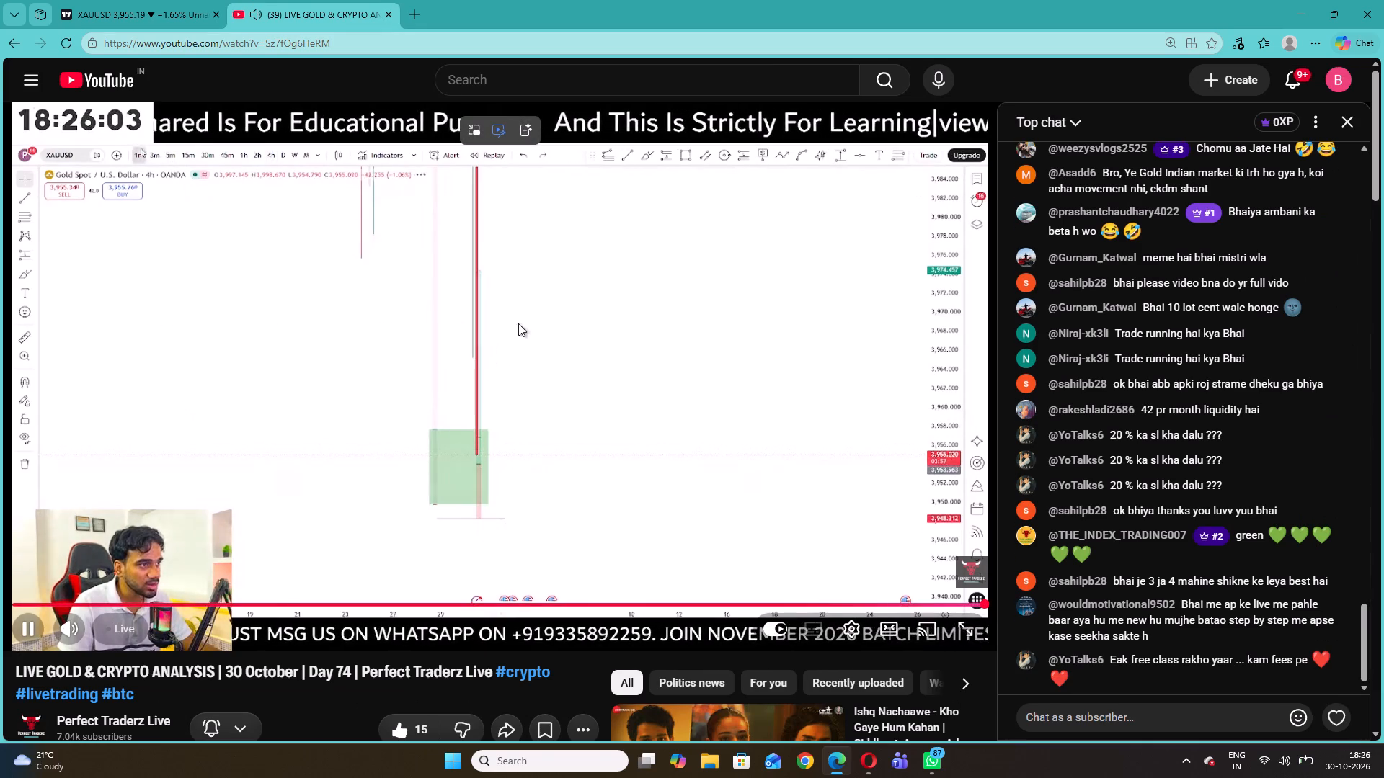
{"action": "left_click", "coordinate": [124, 634]}
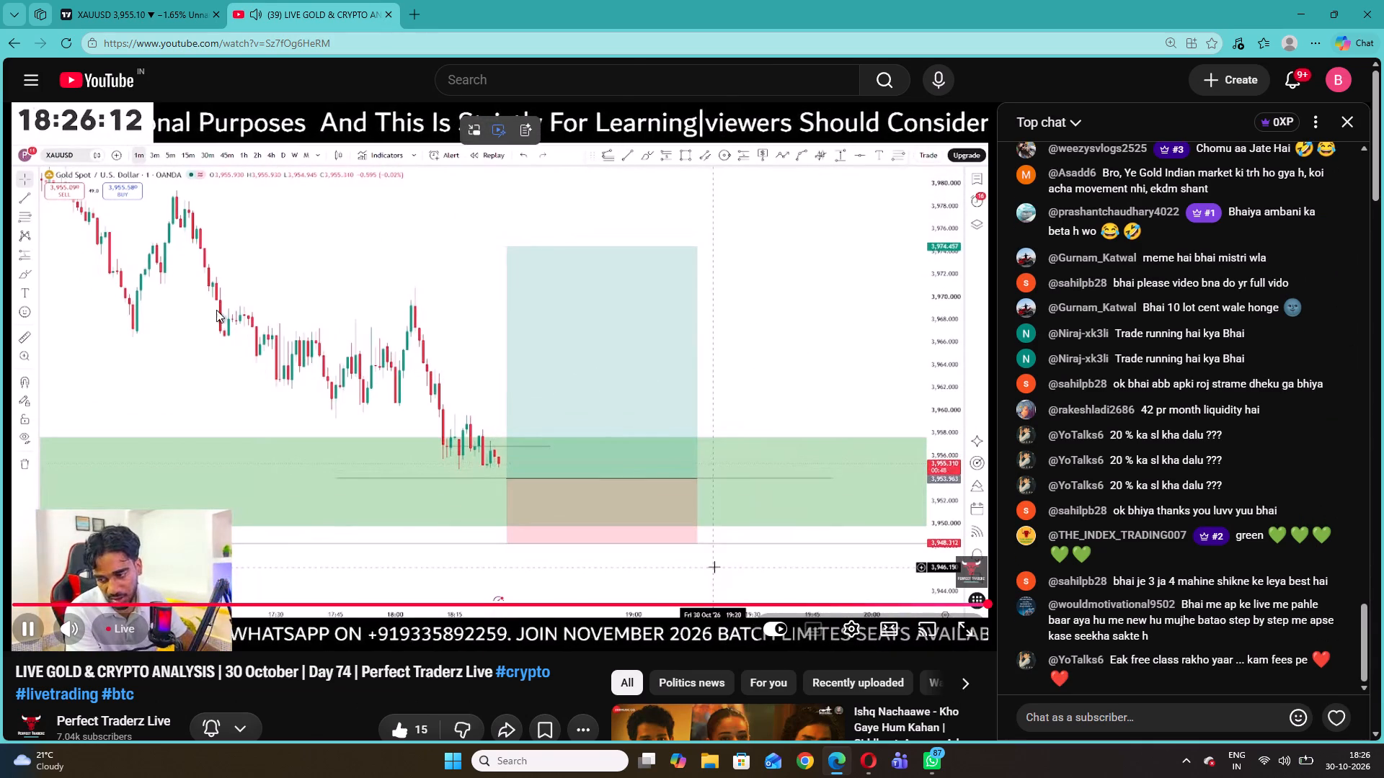
{"action": "left_click", "coordinate": [161, 0]}
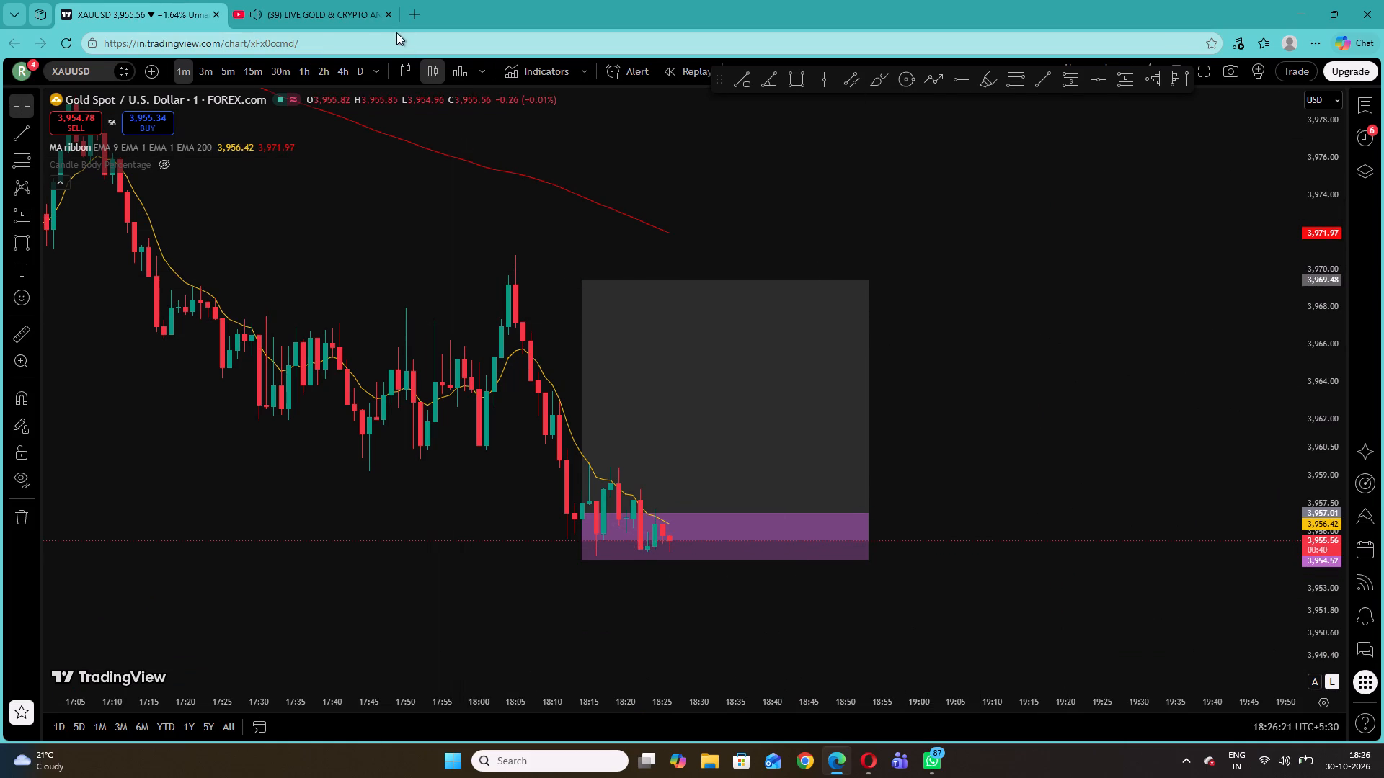
{"action": "left_click", "coordinate": [345, 7]}
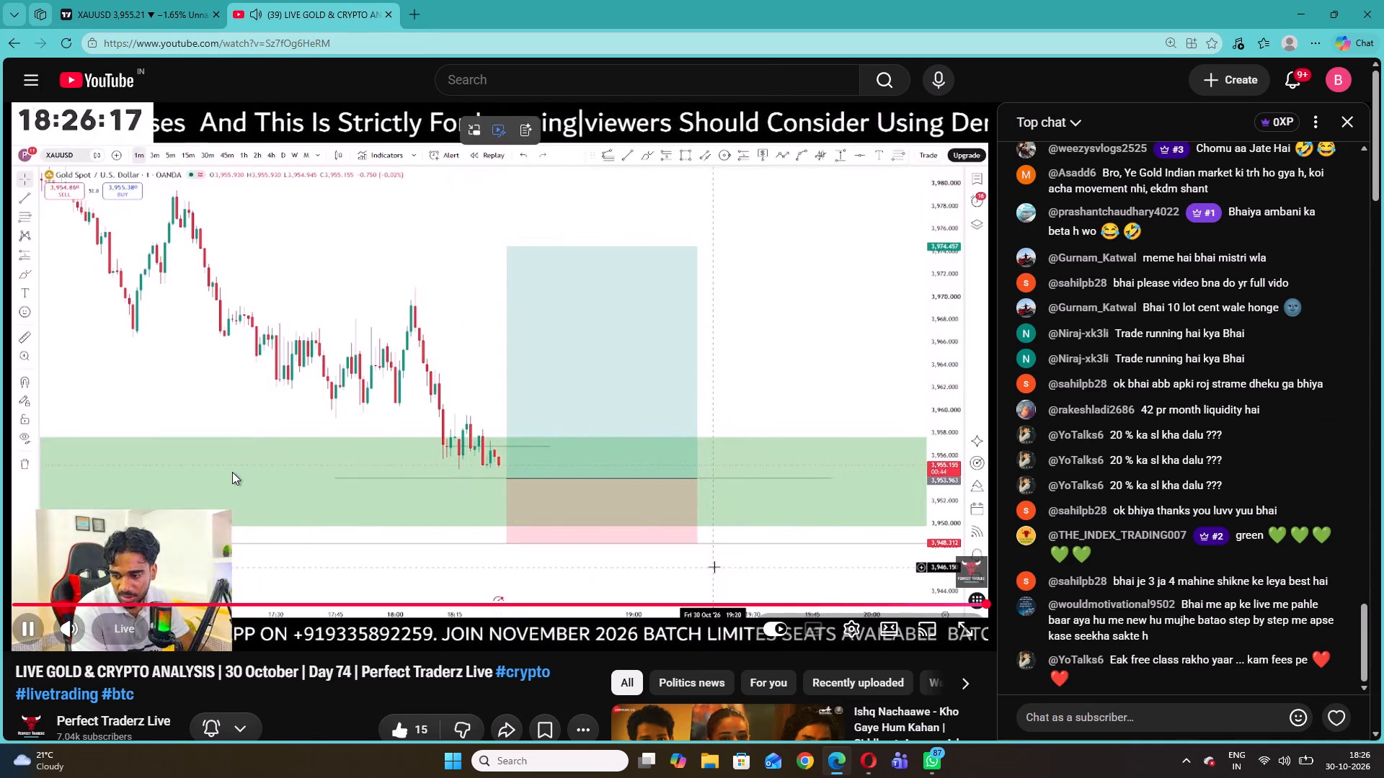
{"action": "left_click", "coordinate": [120, 627]}
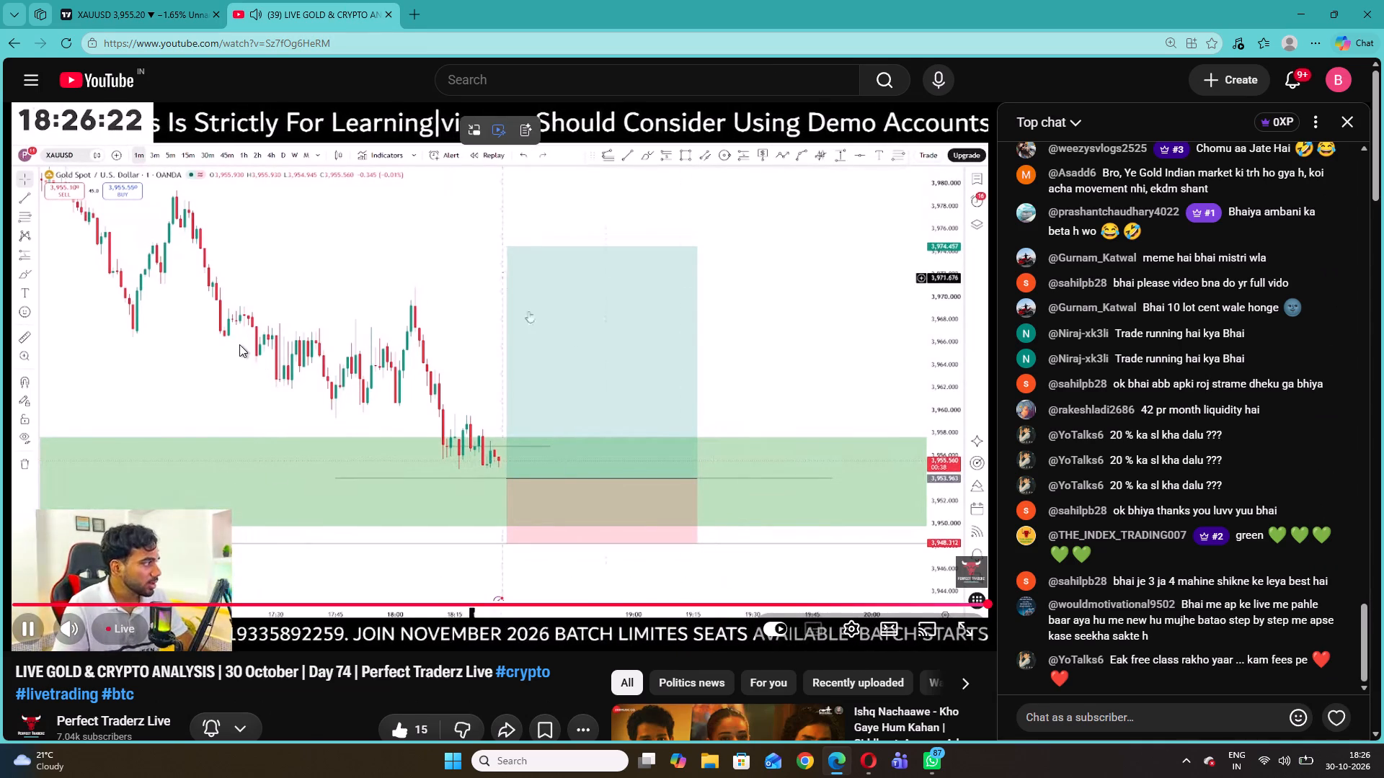
{"action": "left_click", "coordinate": [185, 4]}
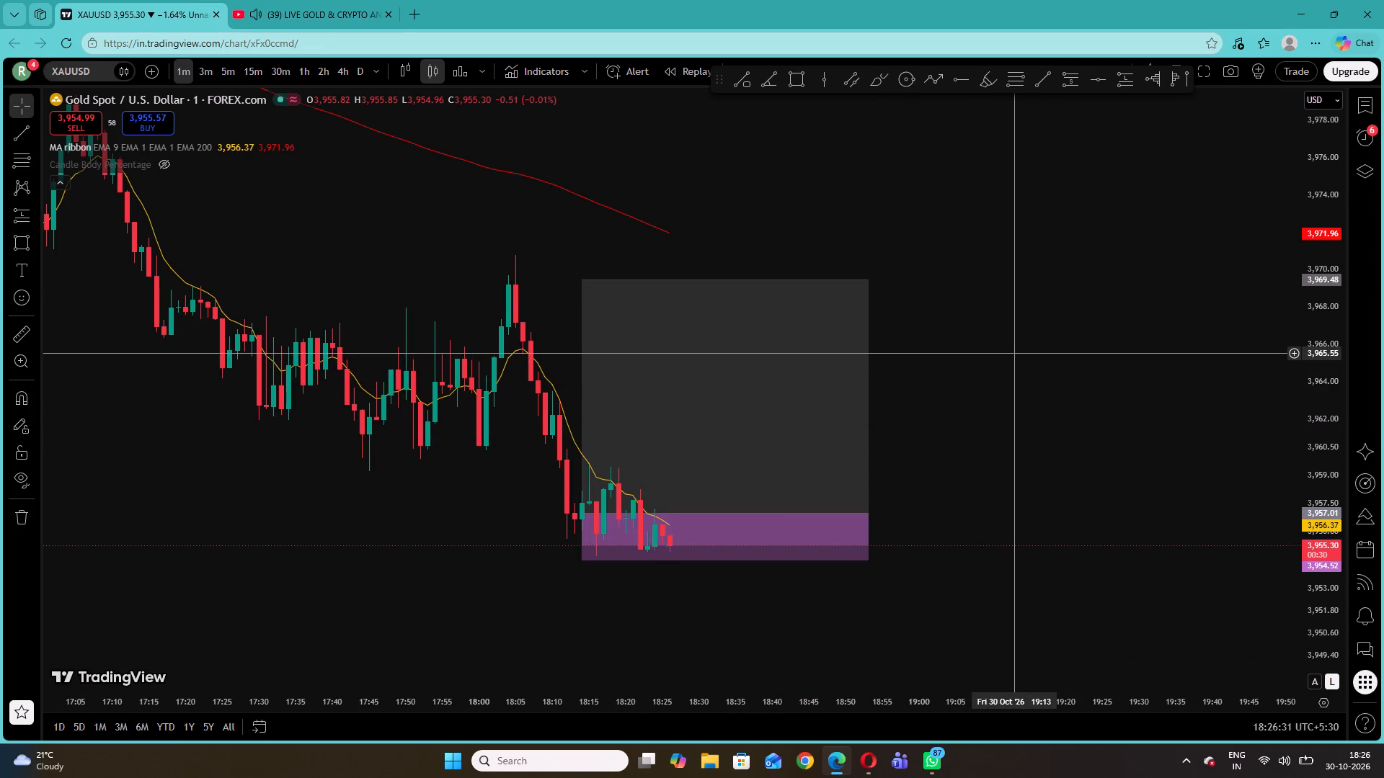
{"action": "left_click_drag", "start_coordinate": [1018, 353], "coordinate": [1013, 289]}
{"action": "left_click", "coordinate": [345, 0]}
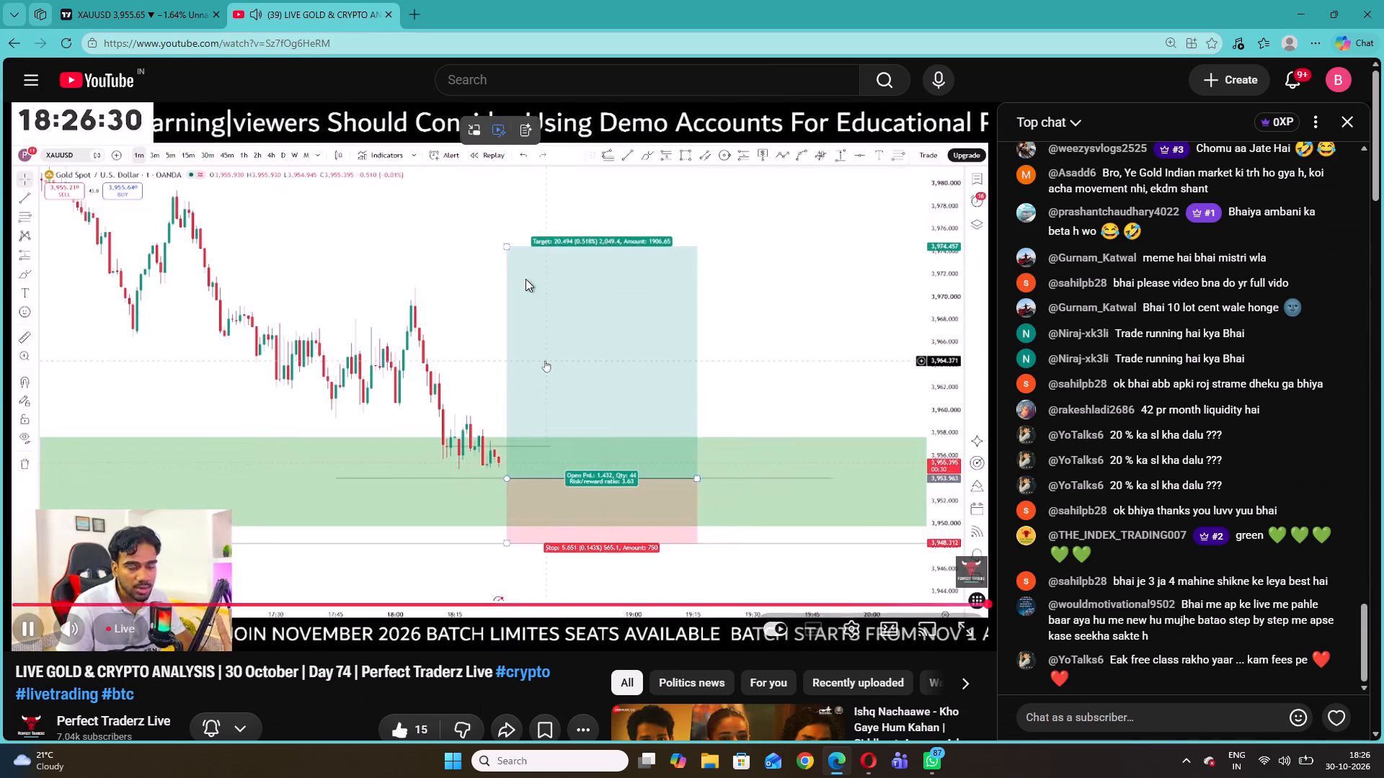
{"action": "left_click", "coordinate": [192, 8]}
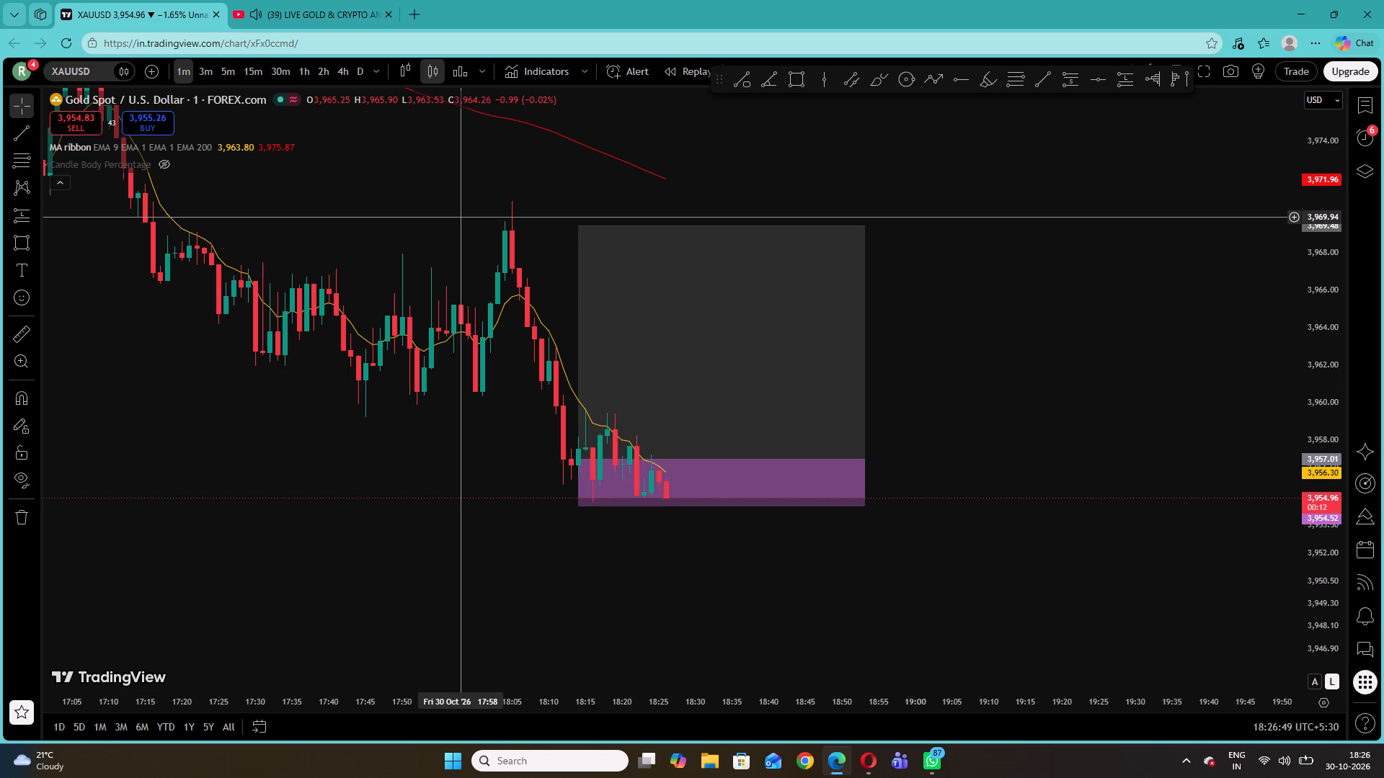
{"action": "left_click", "coordinate": [329, 0]}
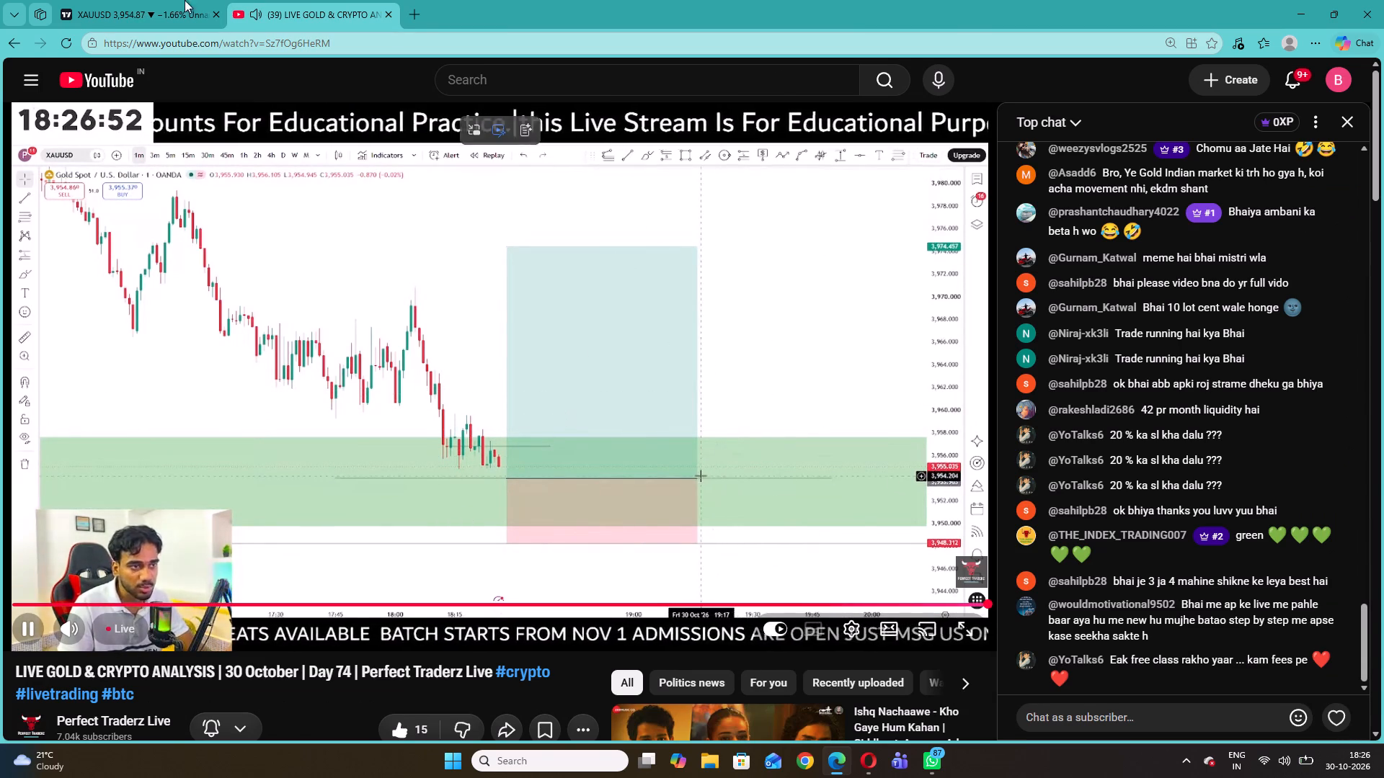
{"action": "left_click", "coordinate": [151, 0]}
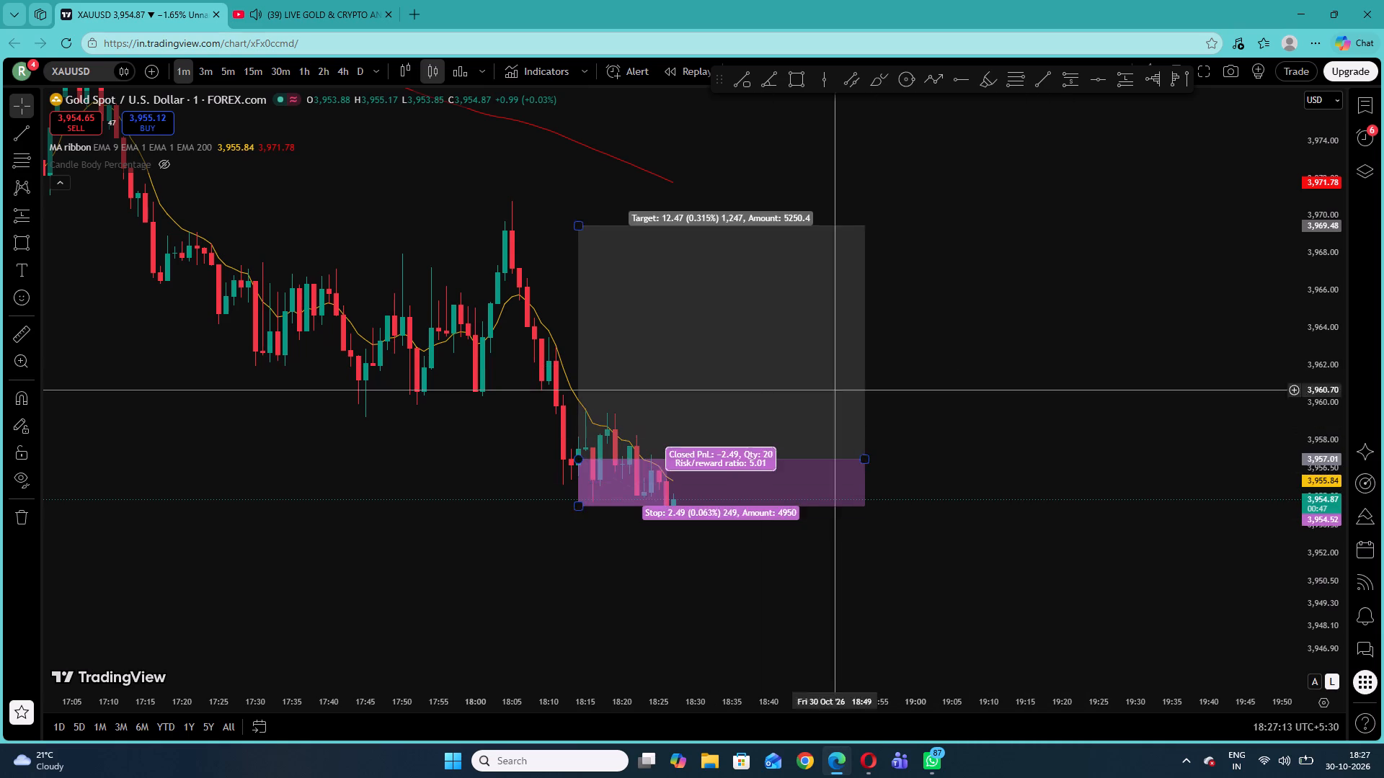
Remove the long position drawing from the XAUUSD chart.
{"action": "right_click", "coordinate": [1326, 275]}
{"action": "double_click", "coordinate": [1202, 455]}
{"action": "right_click", "coordinate": [1202, 455]}
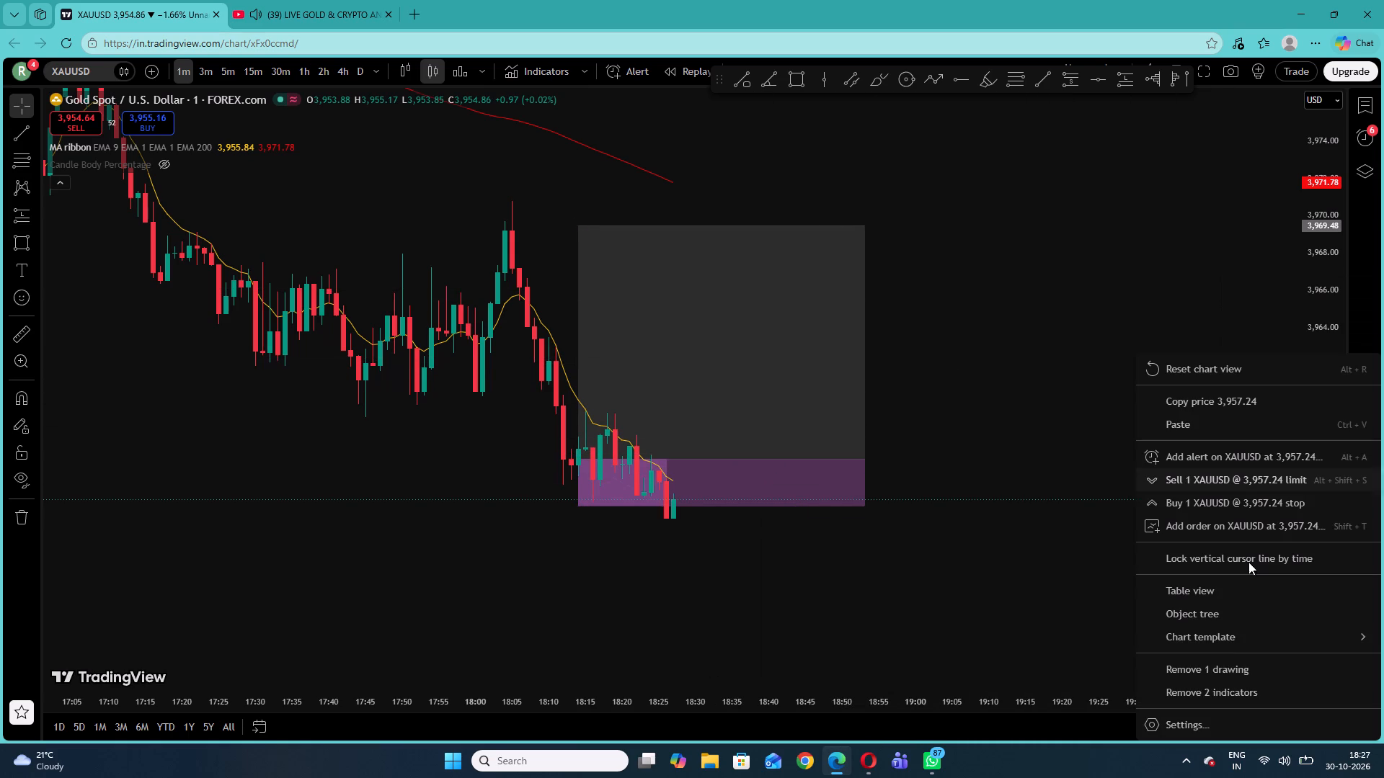
{"action": "left_click", "coordinate": [1228, 678]}
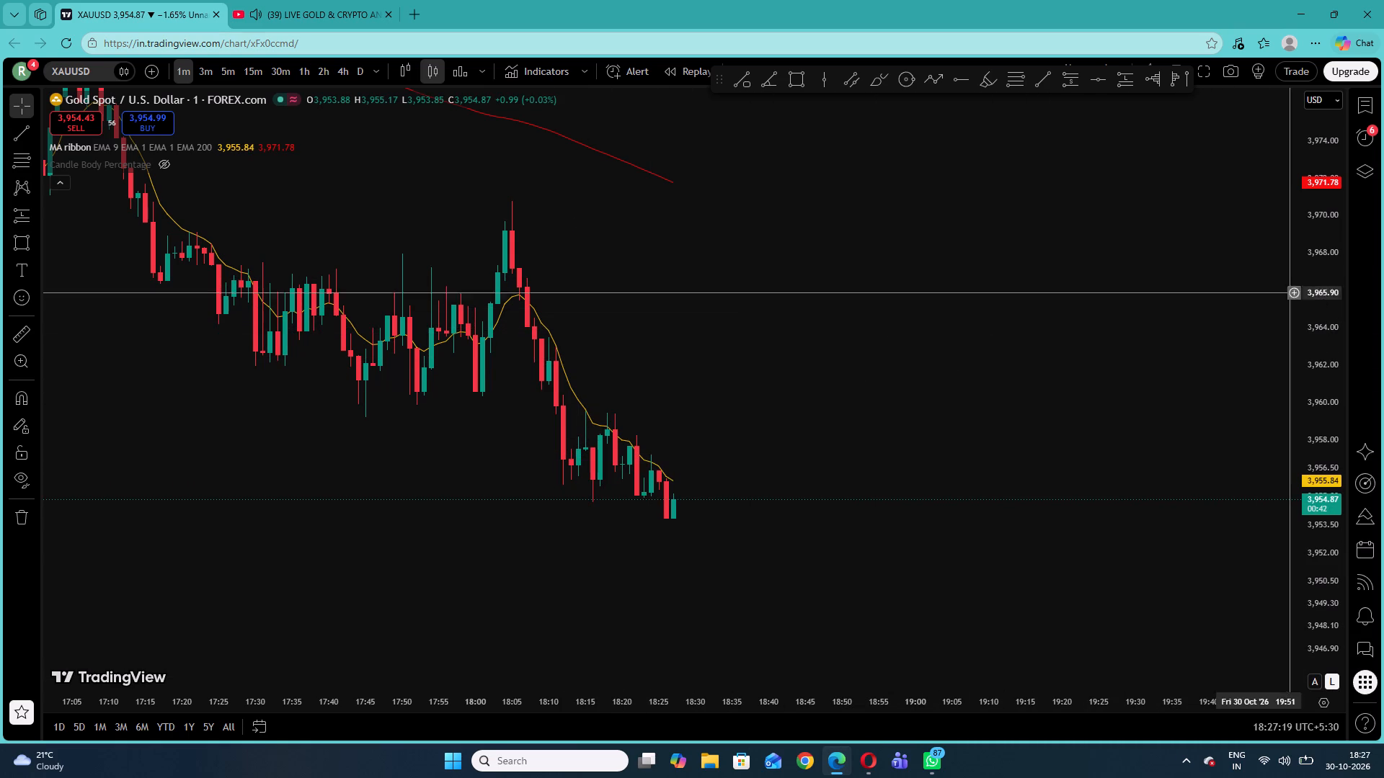
Examine XAUUSD's decline and its EMA 9 and 200 across the 1-, 3-, 5- and 15-minute timeframes.
{"action": "left_click_drag", "start_coordinate": [1318, 280], "coordinate": [1323, 303]}
{"action": "left_click_drag", "start_coordinate": [729, 225], "coordinate": [794, 298]}
{"action": "left_click_drag", "start_coordinate": [530, 219], "coordinate": [542, 225]}
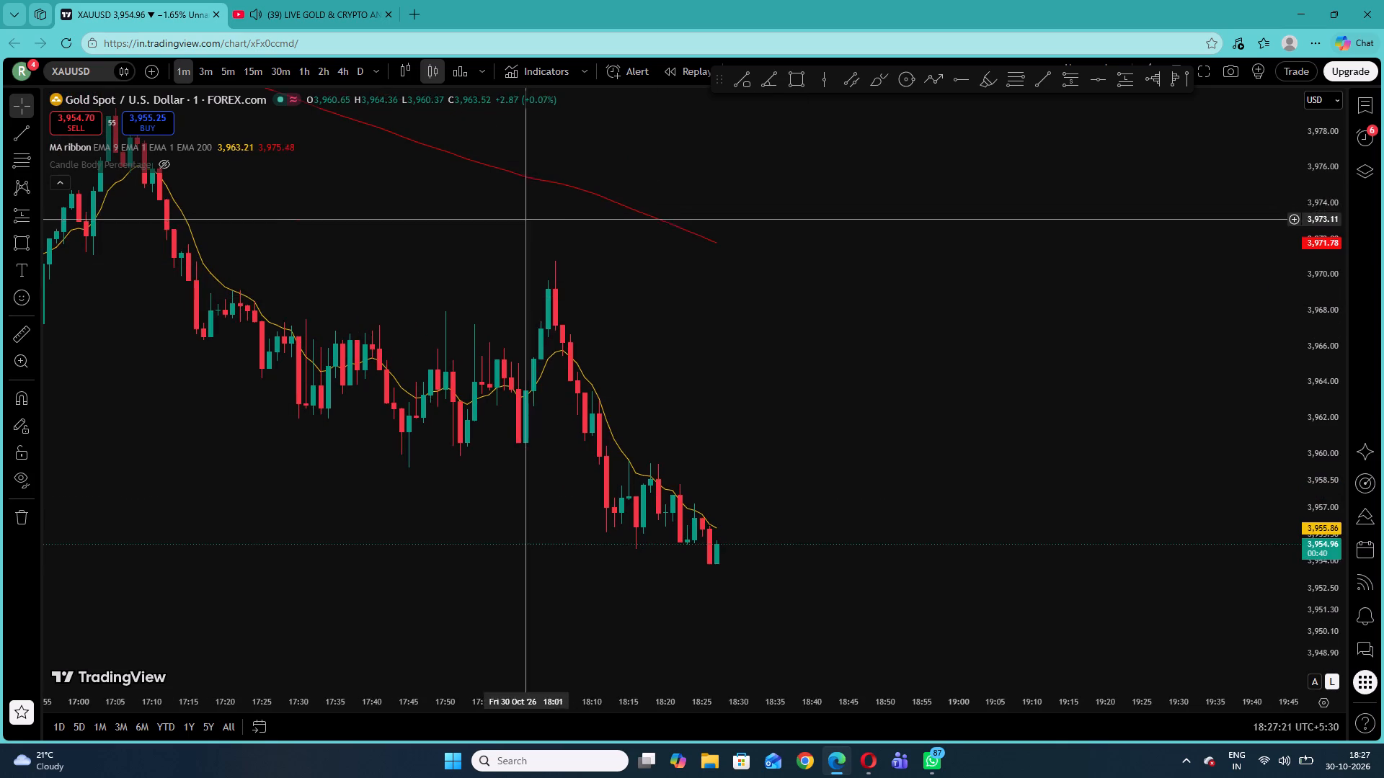
{"action": "left_click_drag", "start_coordinate": [542, 225], "coordinate": [756, 268]}
{"action": "left_click", "coordinate": [207, 68]}
{"action": "left_click", "coordinate": [218, 68]}
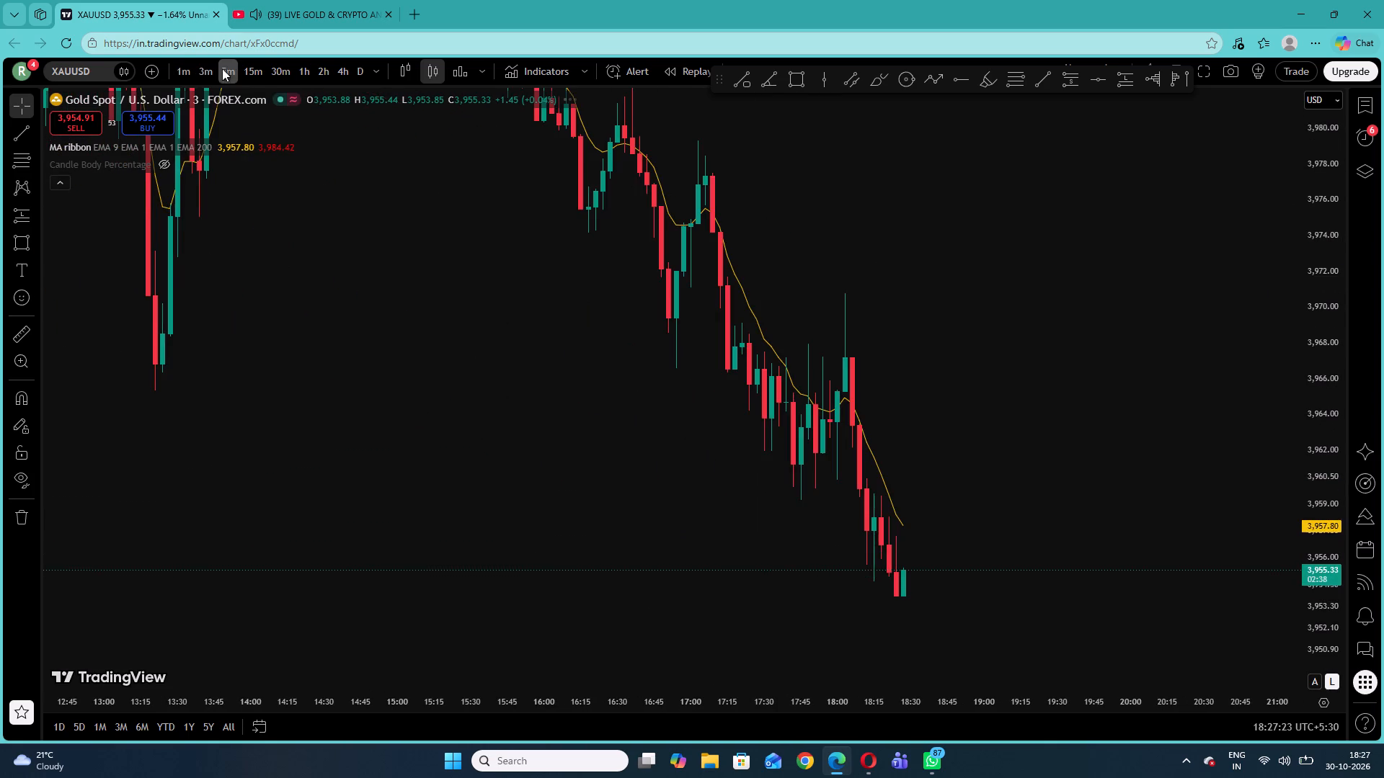
{"action": "left_click", "coordinate": [256, 66]}
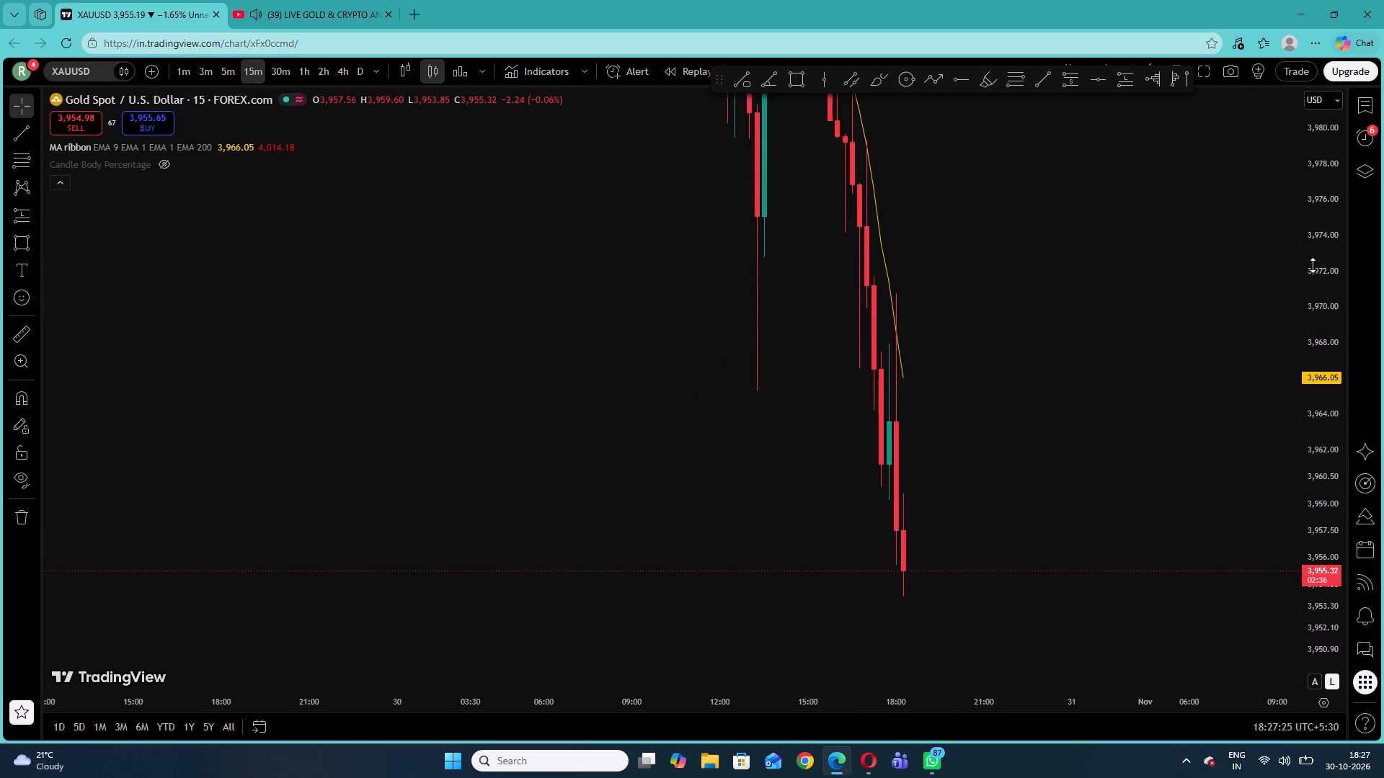
{"action": "left_click_drag", "start_coordinate": [1319, 254], "coordinate": [1196, 597]}
{"action": "left_click_drag", "start_coordinate": [928, 186], "coordinate": [831, 357]}
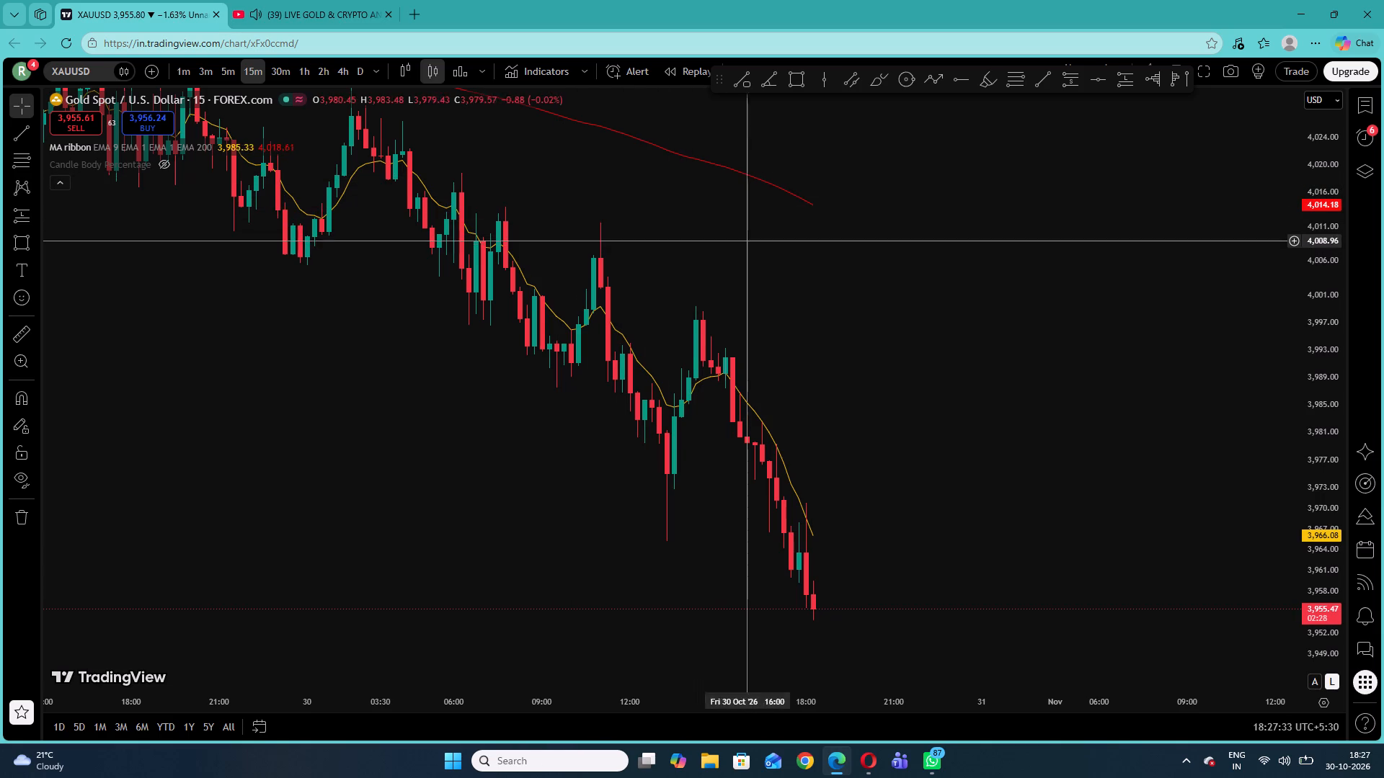
{"action": "left_click_drag", "start_coordinate": [585, 165], "coordinate": [728, 419]}
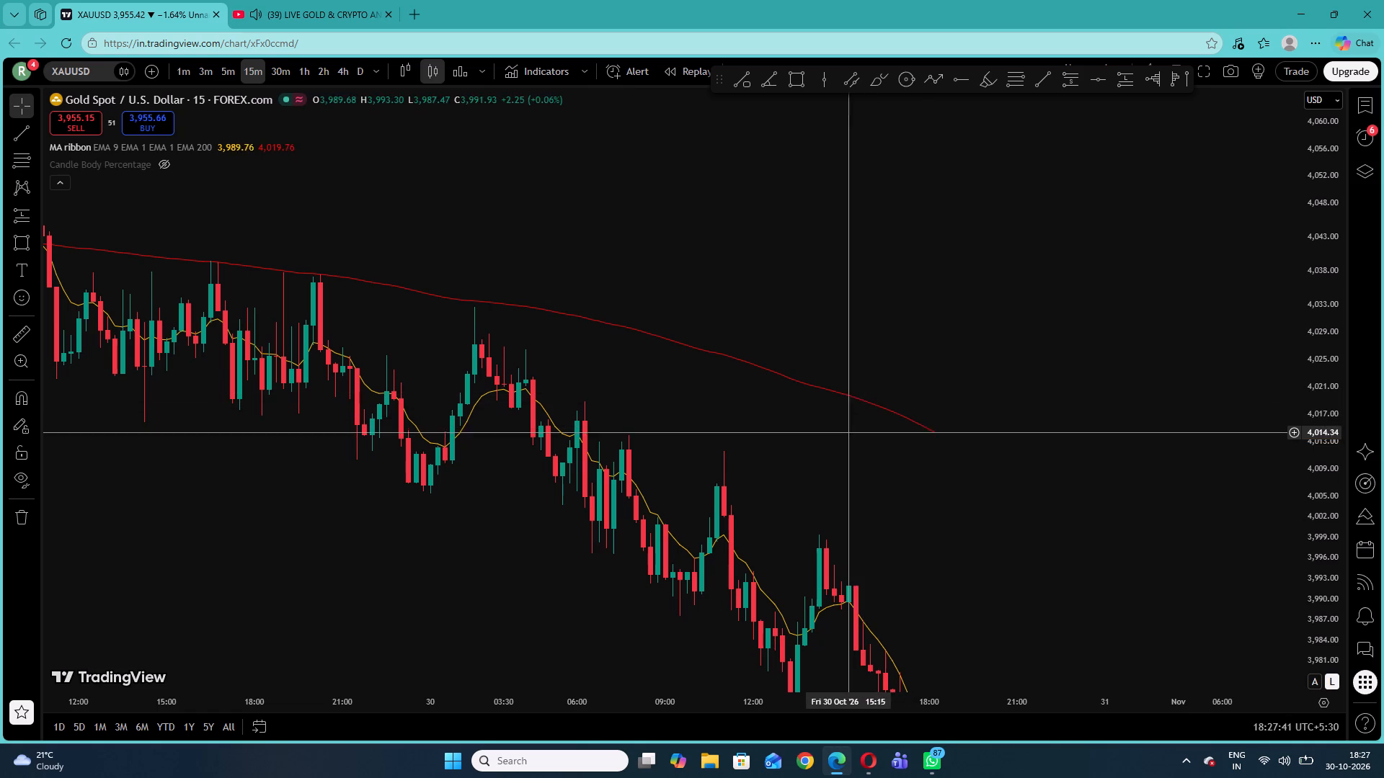
{"action": "left_click_drag", "start_coordinate": [935, 512], "coordinate": [933, 496]}
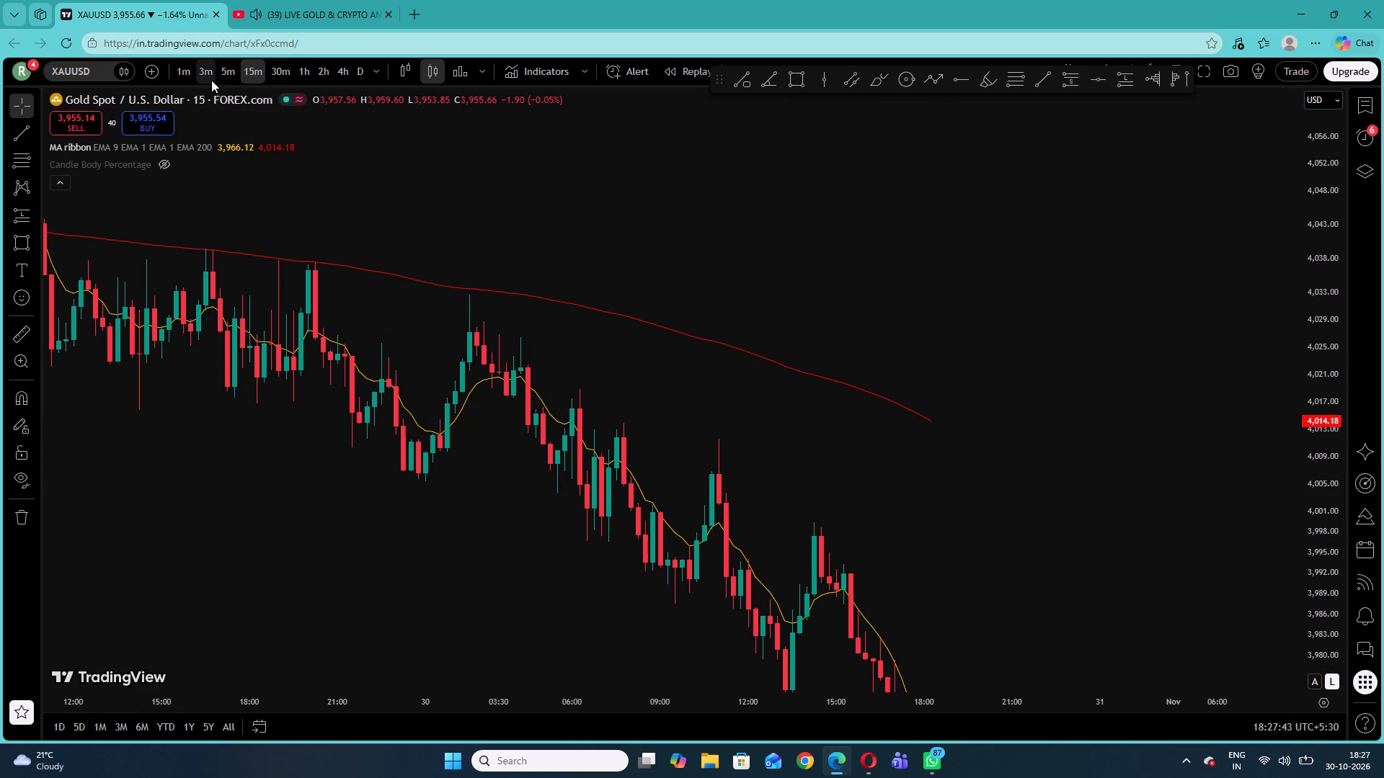
On the 5-minute timeframe, set the MA ribbon's MA #1 EMA length to 4.
{"action": "left_click", "coordinate": [221, 76]}
{"action": "right_click", "coordinate": [603, 245]}
{"action": "left_click", "coordinate": [618, 254]}
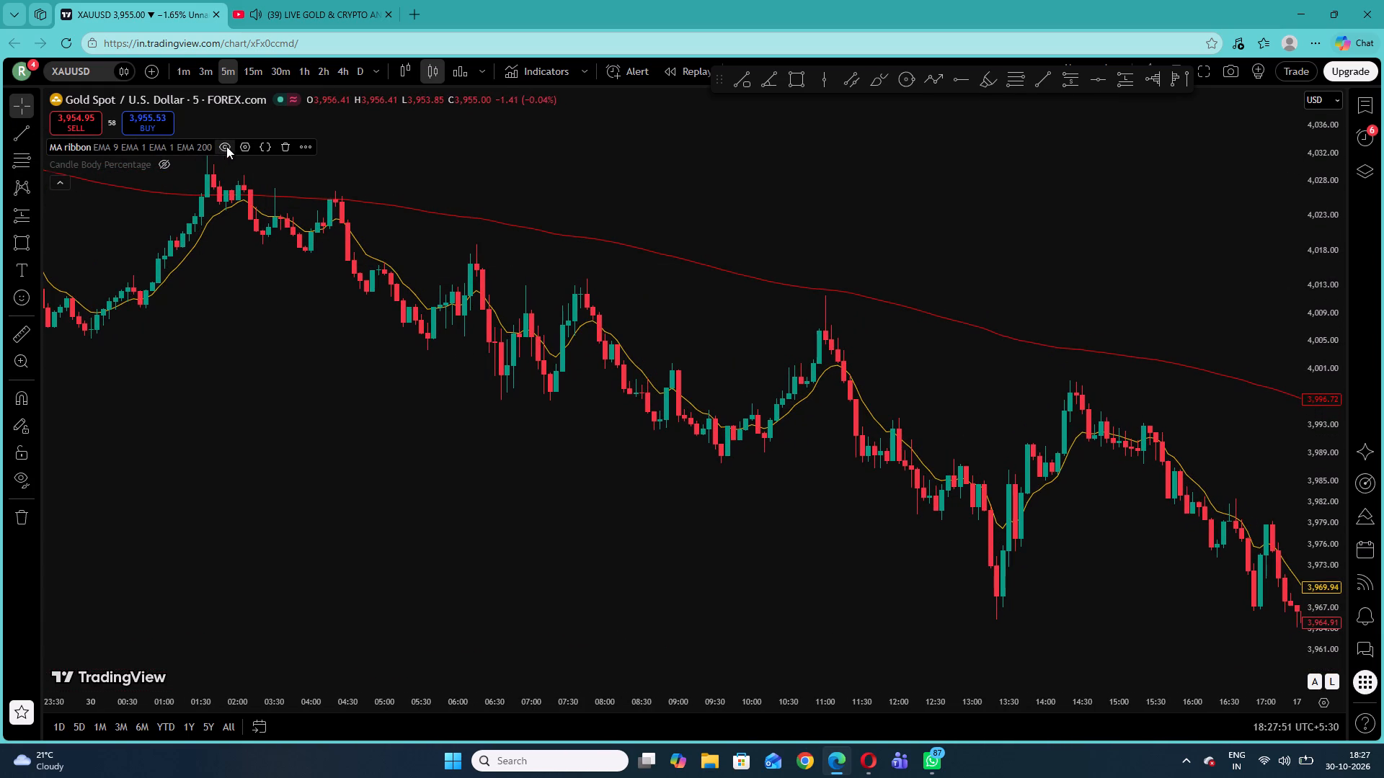
{"action": "left_click", "coordinate": [249, 148]}
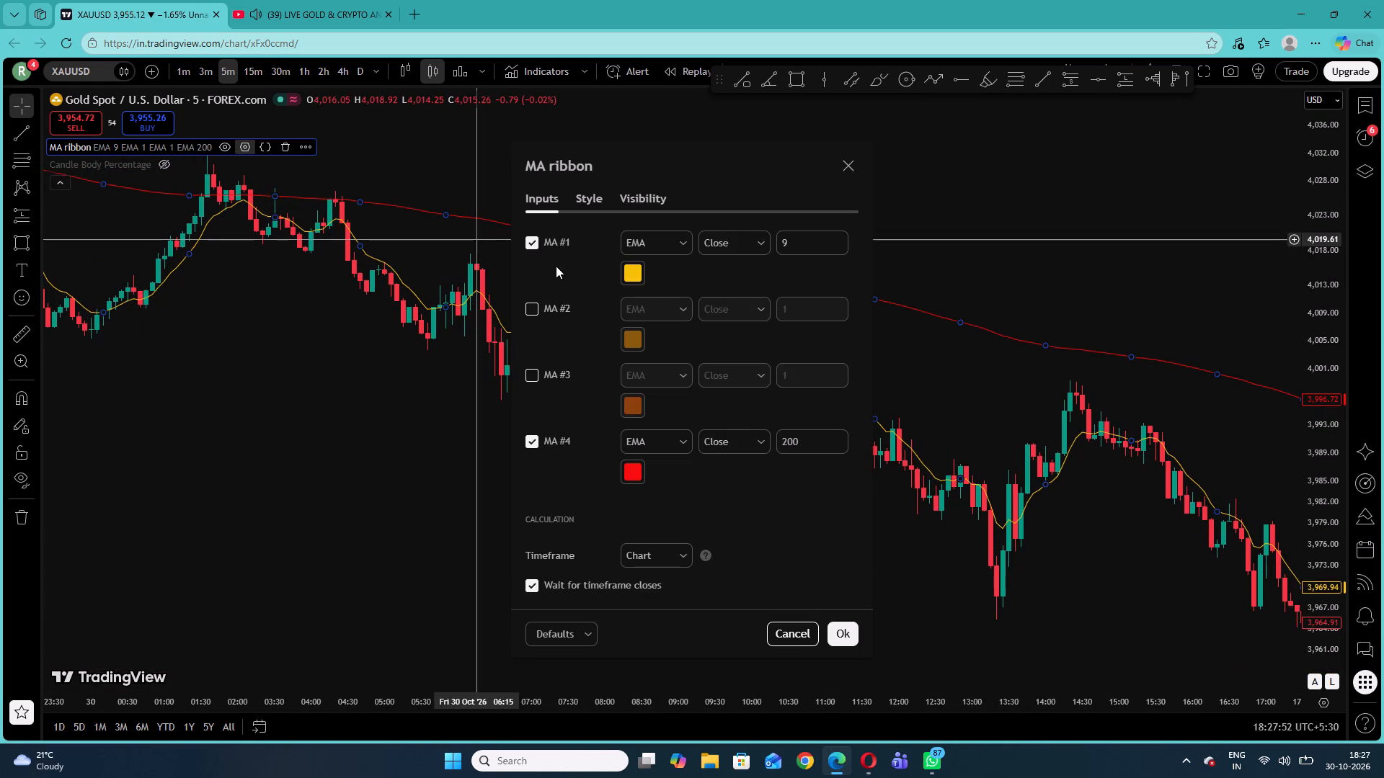
{"action": "left_click", "coordinate": [796, 243]}
{"action": "left_click", "coordinate": [796, 242]}
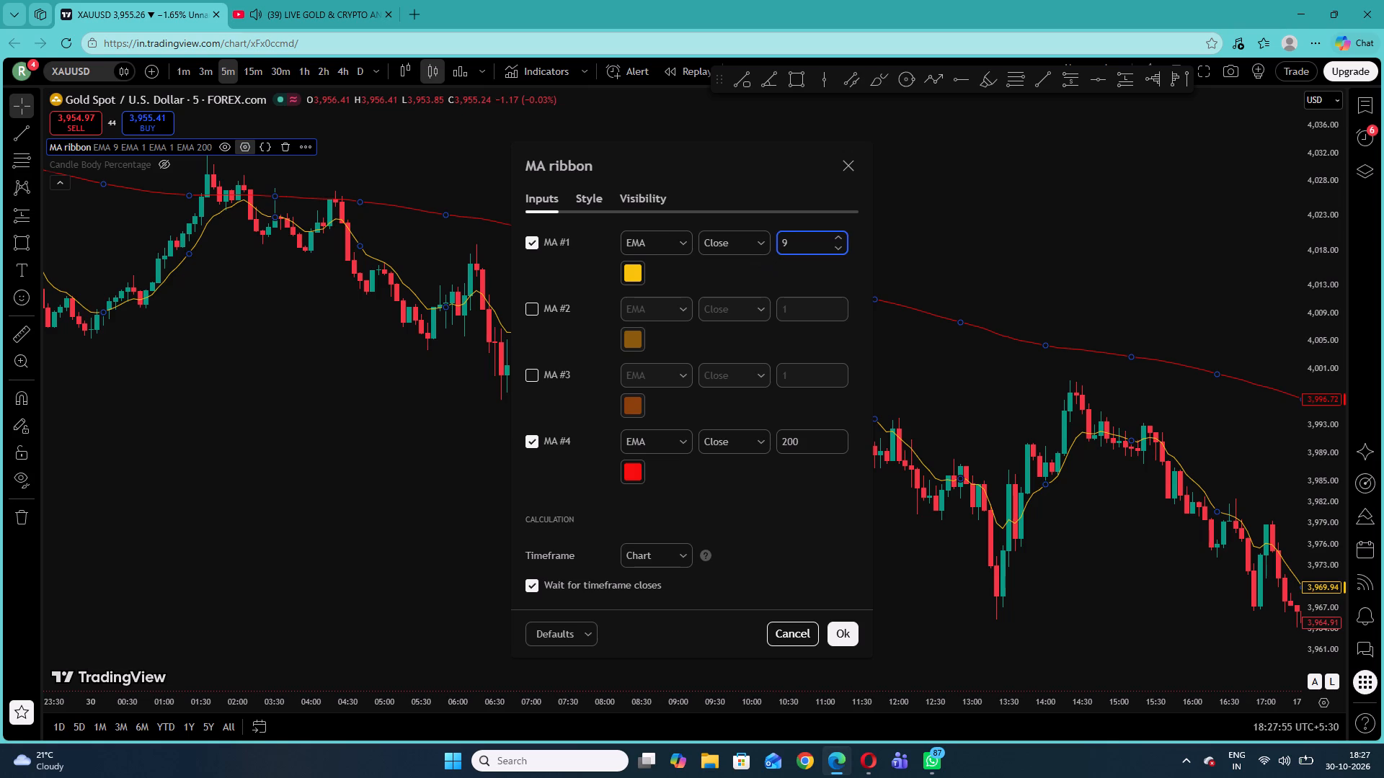
{"action": "key", "text": "BackSpace"}
{"action": "key", "text": "4"}
{"action": "left_click", "coordinate": [846, 638]}
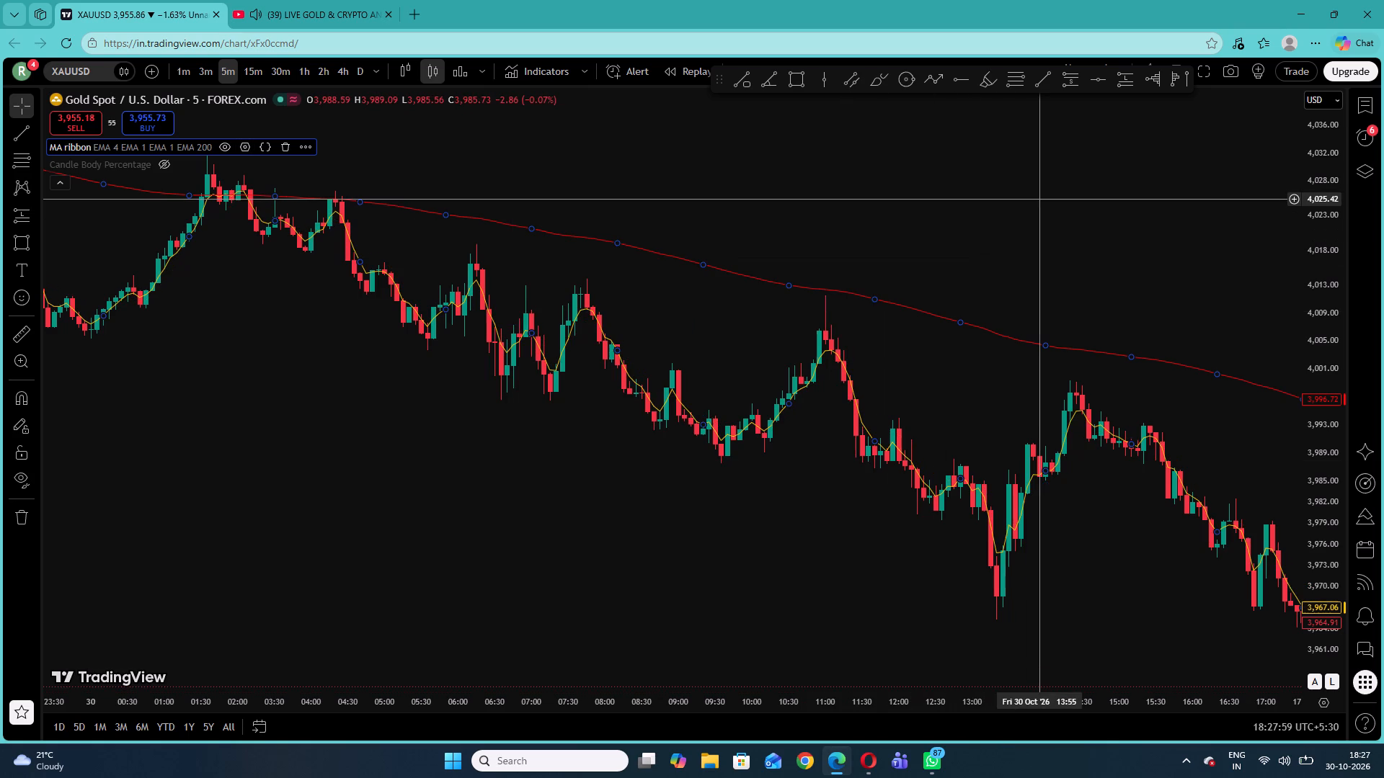
{"action": "left_click", "coordinate": [1041, 199]}
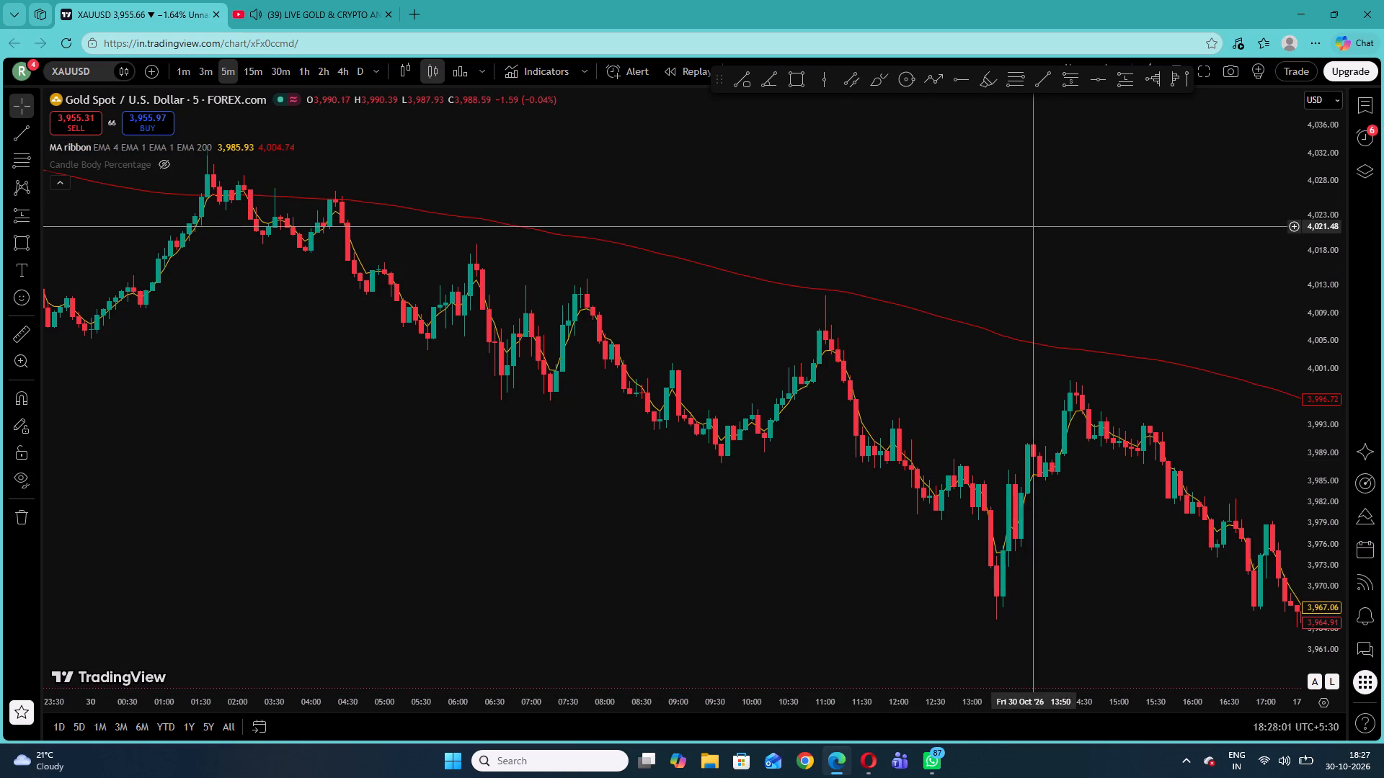
Look back through the 5-minute XAUUSD history to examine how price behaved around the EMA 4 and EMA 200.
{"action": "left_click_drag", "start_coordinate": [303, 429], "coordinate": [1295, 448]}
{"action": "left_click_drag", "start_coordinate": [310, 421], "coordinate": [1366, 573]}
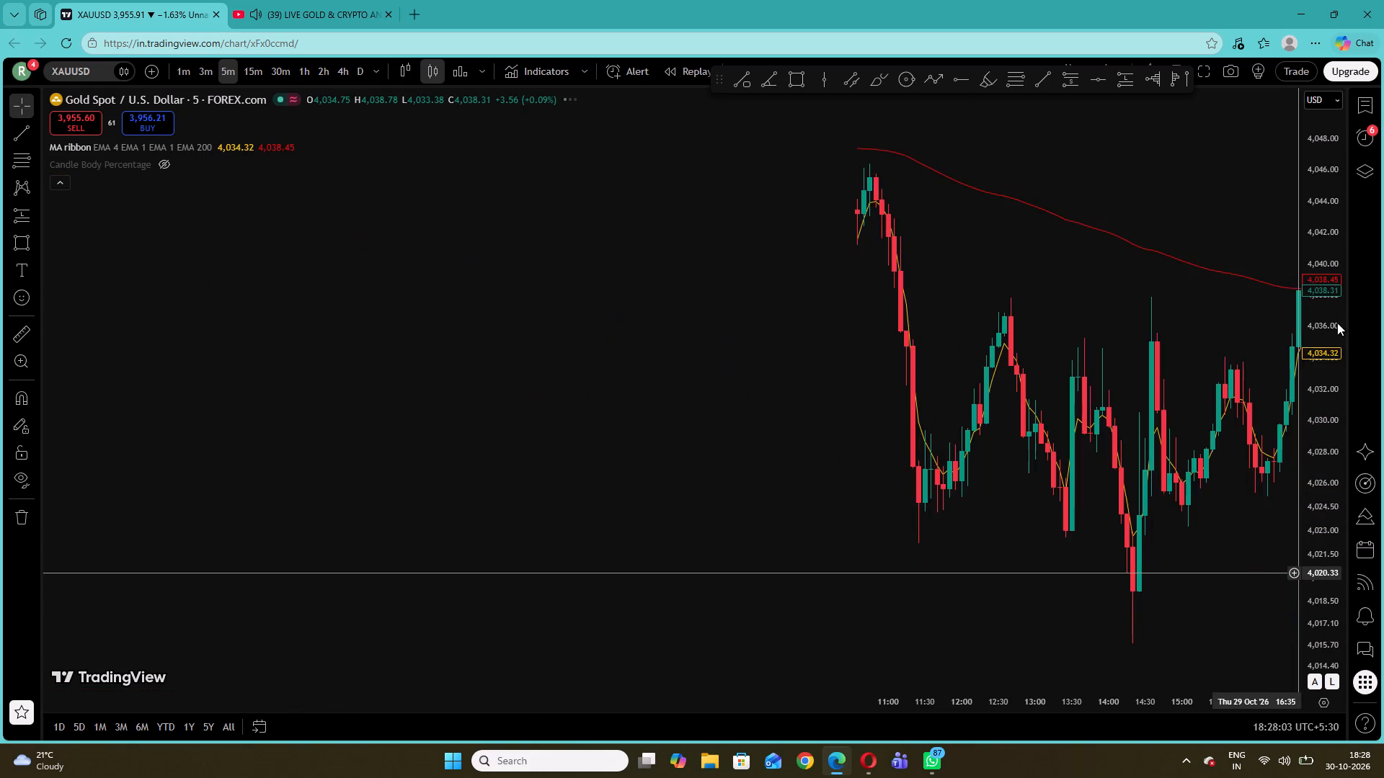
{"action": "left_click_drag", "start_coordinate": [1331, 283], "coordinate": [1331, 352]}
{"action": "left_click_drag", "start_coordinate": [352, 399], "coordinate": [953, 385]}
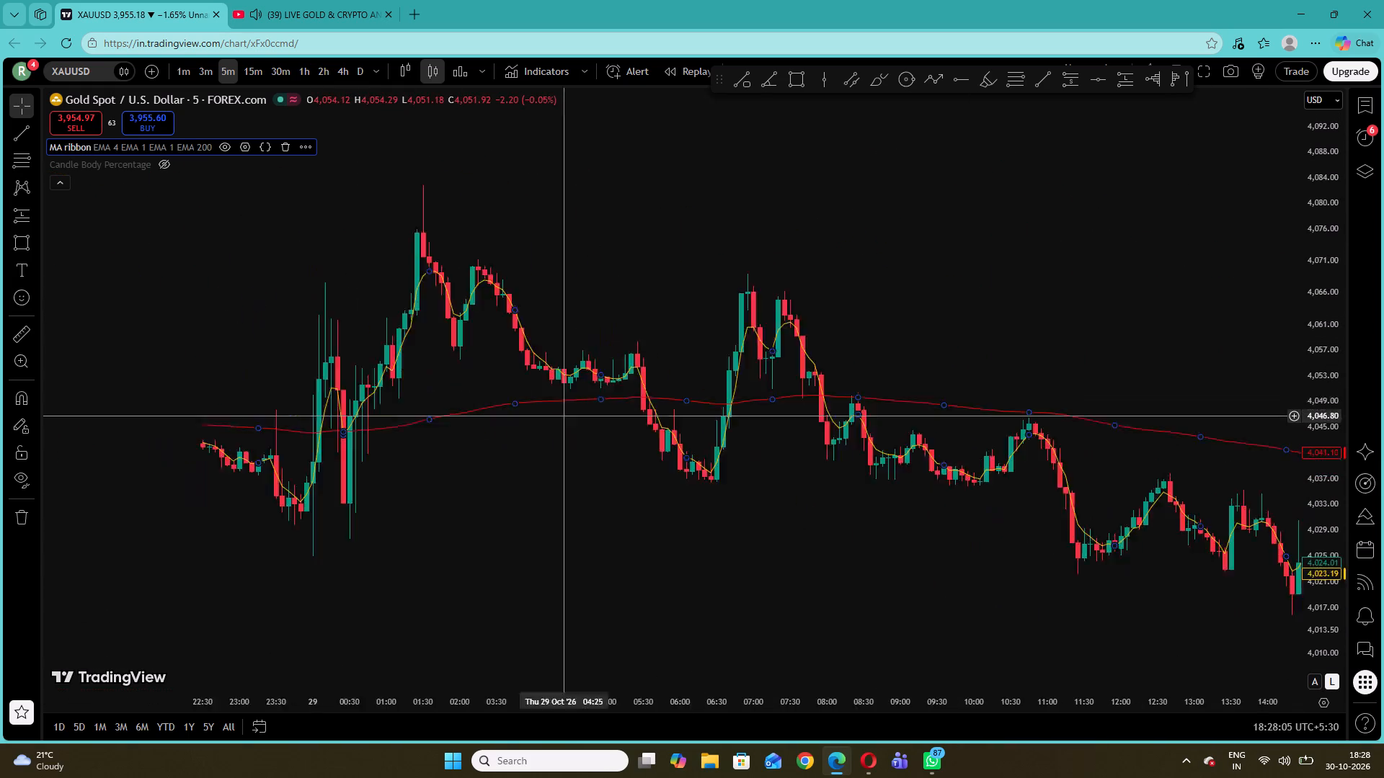
{"action": "left_click_drag", "start_coordinate": [953, 385], "coordinate": [1383, 327]}
{"action": "left_click_drag", "start_coordinate": [0, 344], "coordinate": [1261, 444]}
{"action": "left_click_drag", "start_coordinate": [558, 420], "coordinate": [1296, 413]}
{"action": "left_click_drag", "start_coordinate": [305, 385], "coordinate": [1150, 395]}
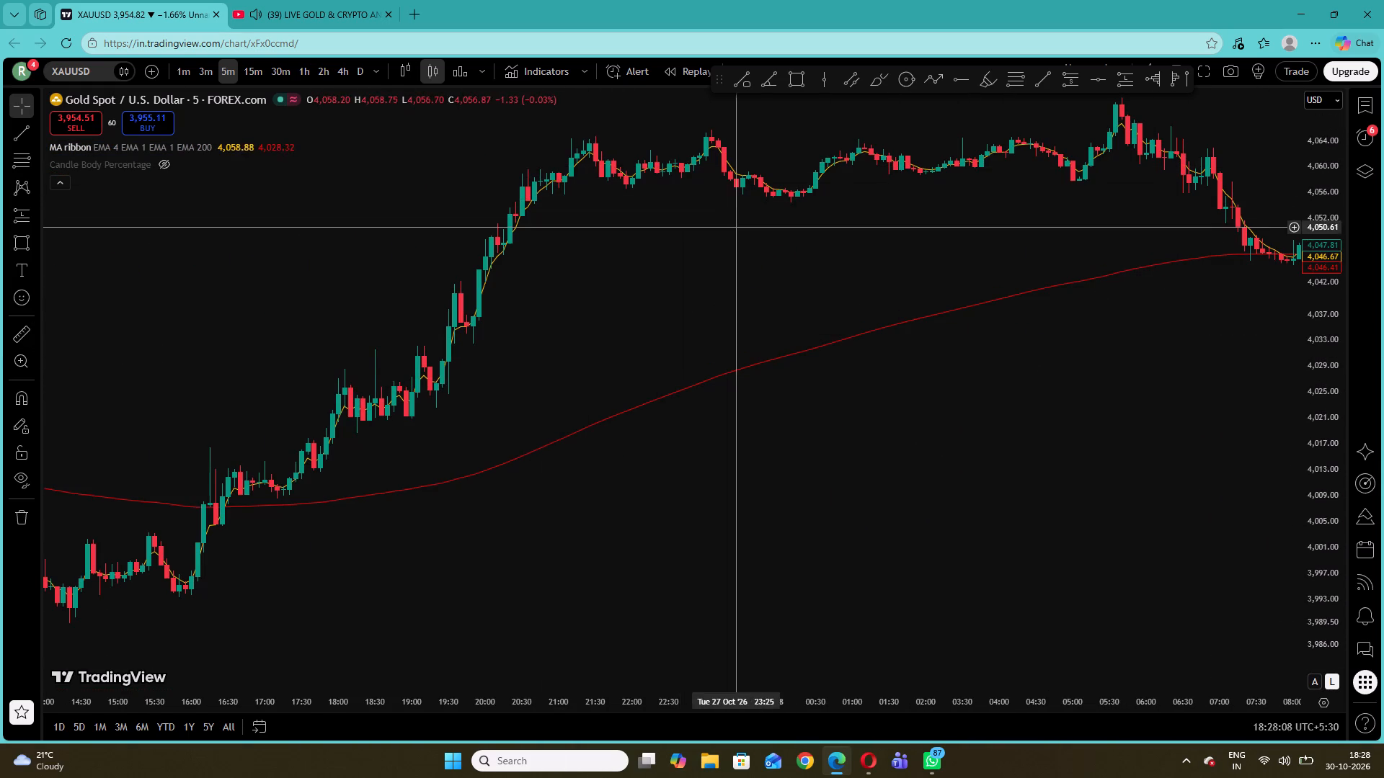
{"action": "left_click_drag", "start_coordinate": [345, 264], "coordinate": [859, 250]}
{"action": "left_click_drag", "start_coordinate": [333, 323], "coordinate": [1383, 256]}
{"action": "left_click_drag", "start_coordinate": [585, 277], "coordinate": [1383, 328]}
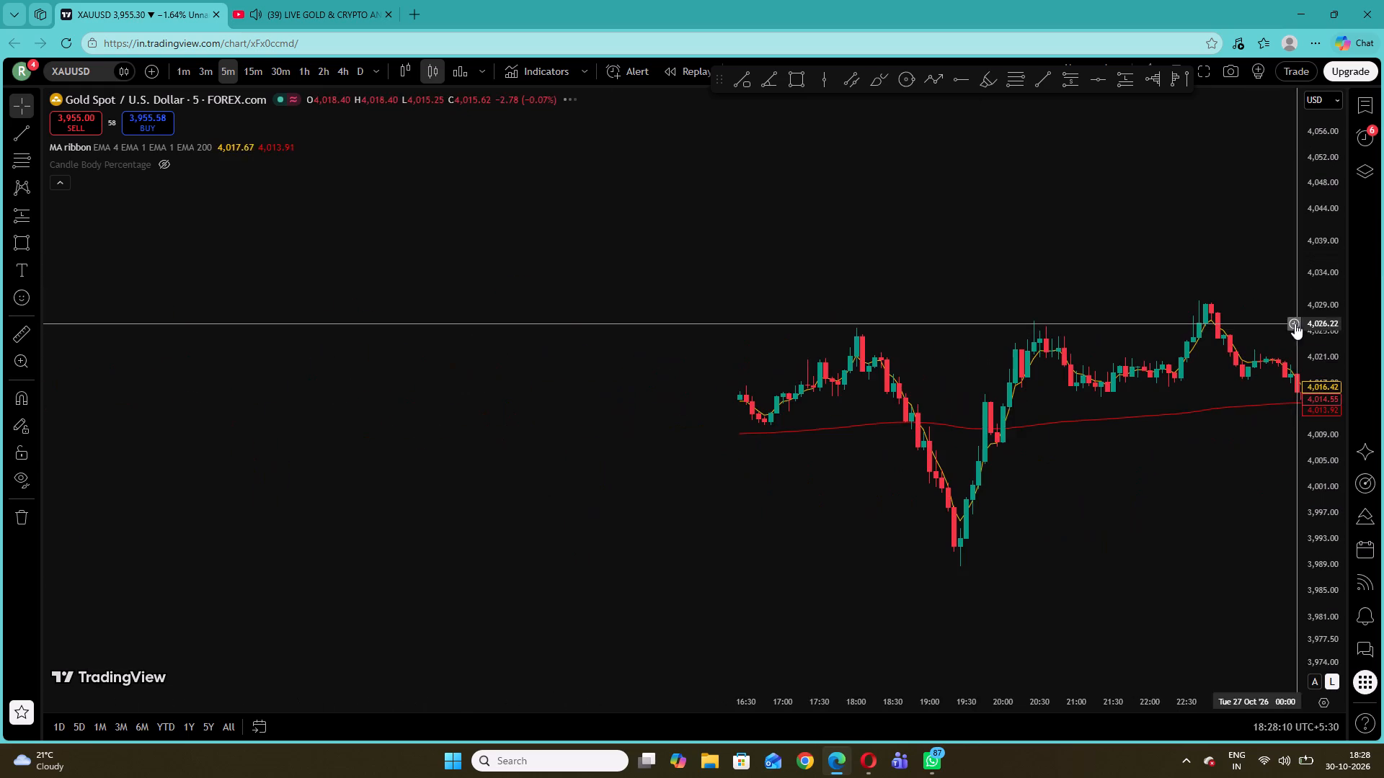
{"action": "left_click_drag", "start_coordinate": [618, 305], "coordinate": [1382, 269]}
{"action": "left_click_drag", "start_coordinate": [362, 303], "coordinate": [1041, 295]}
{"action": "left_click_drag", "start_coordinate": [670, 294], "coordinate": [1298, 292]}
{"action": "left_click_drag", "start_coordinate": [363, 269], "coordinate": [1077, 287]}
{"action": "left_click_drag", "start_coordinate": [1003, 275], "coordinate": [440, 304]}
{"action": "left_click_drag", "start_coordinate": [995, 301], "coordinate": [432, 292]}
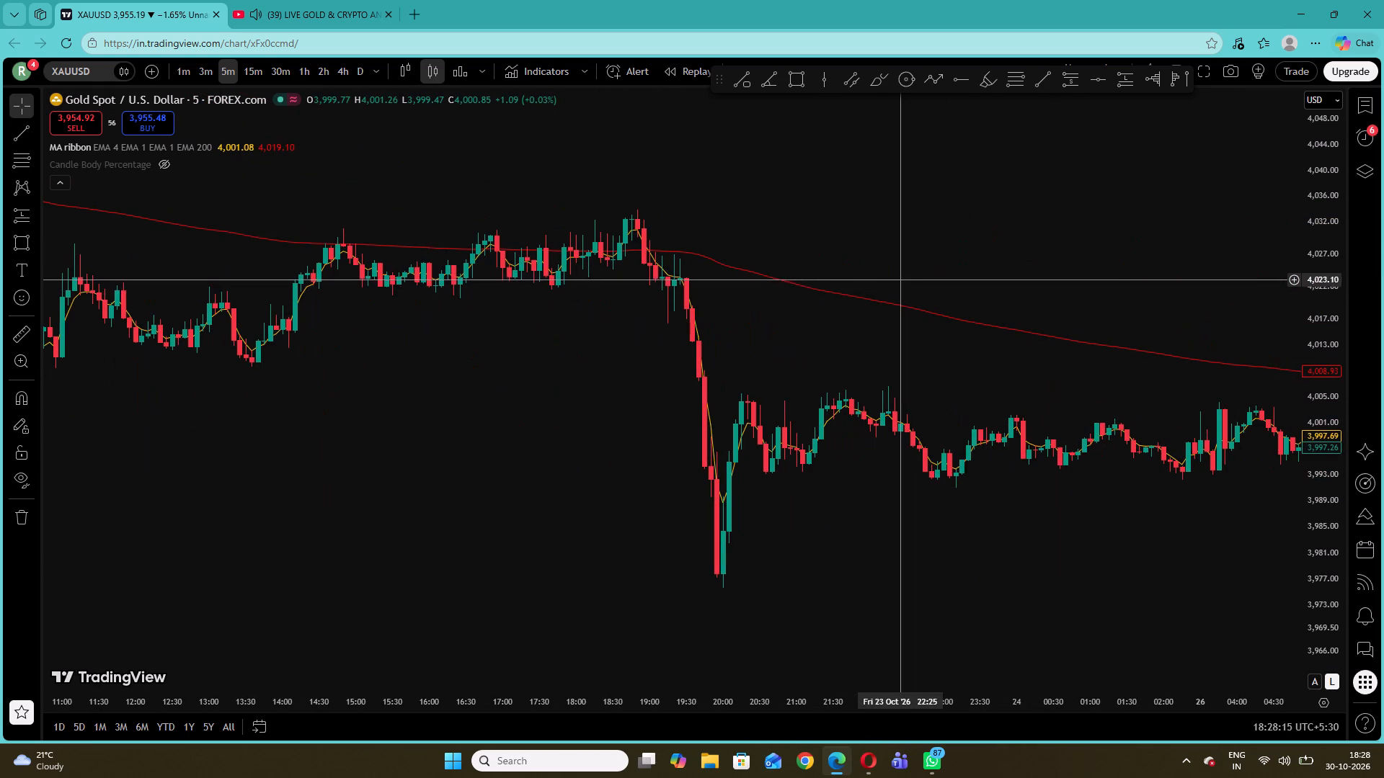
{"action": "left_click_drag", "start_coordinate": [900, 279], "coordinate": [396, 269]}
{"action": "left_click_drag", "start_coordinate": [1013, 287], "coordinate": [688, 286]}
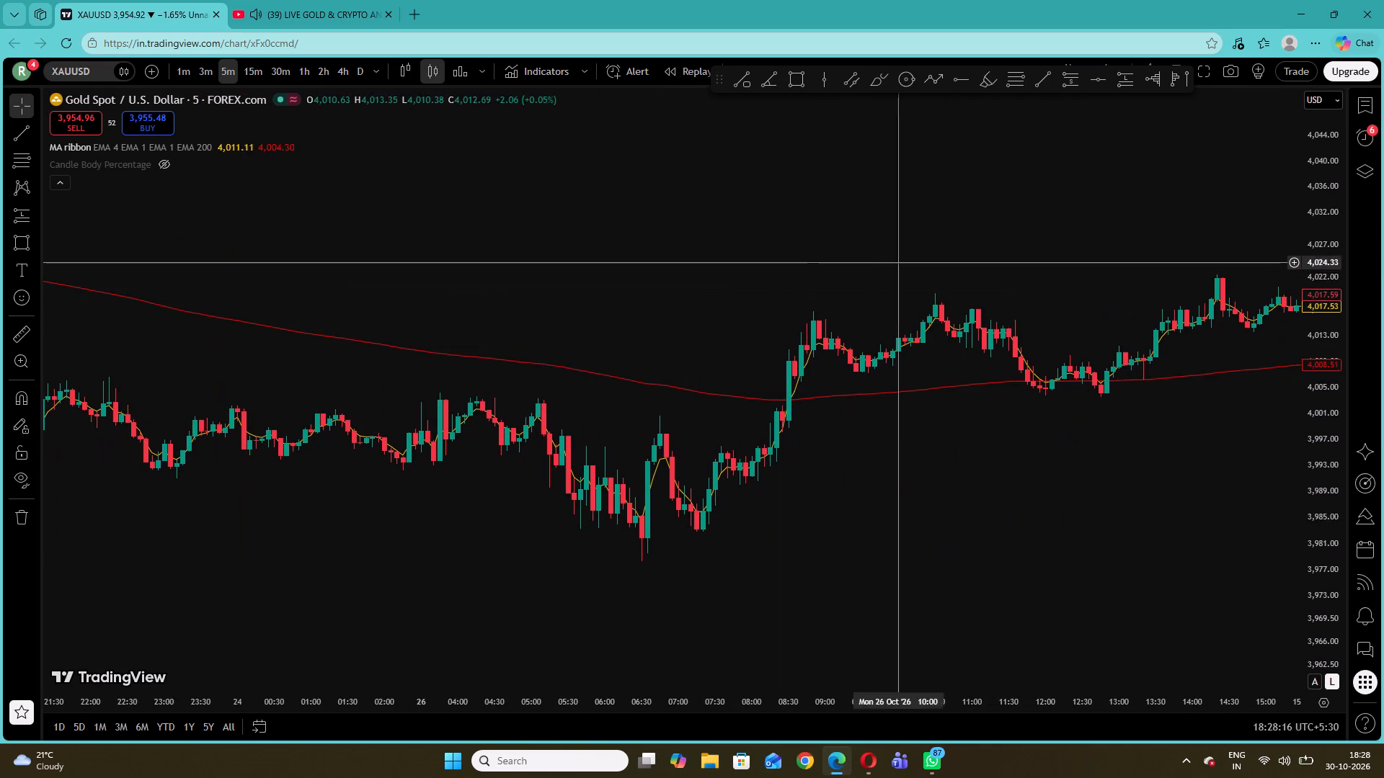
{"action": "left_click_drag", "start_coordinate": [1076, 242], "coordinate": [853, 230]}
{"action": "left_click_drag", "start_coordinate": [257, 0], "coordinate": [270, 4]}
{"action": "left_click", "coordinate": [170, 0]}
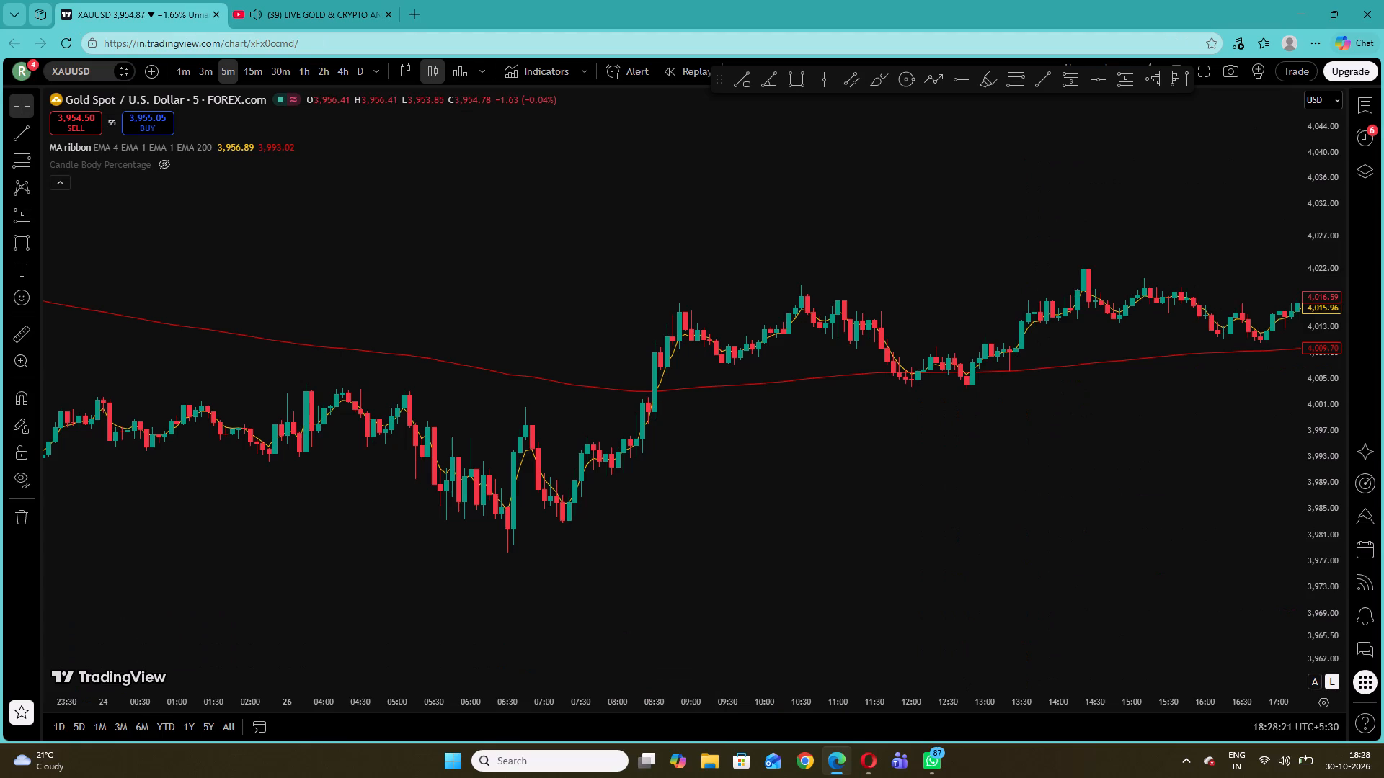
{"action": "left_click_drag", "start_coordinate": [1331, 467], "coordinate": [1326, 388]}
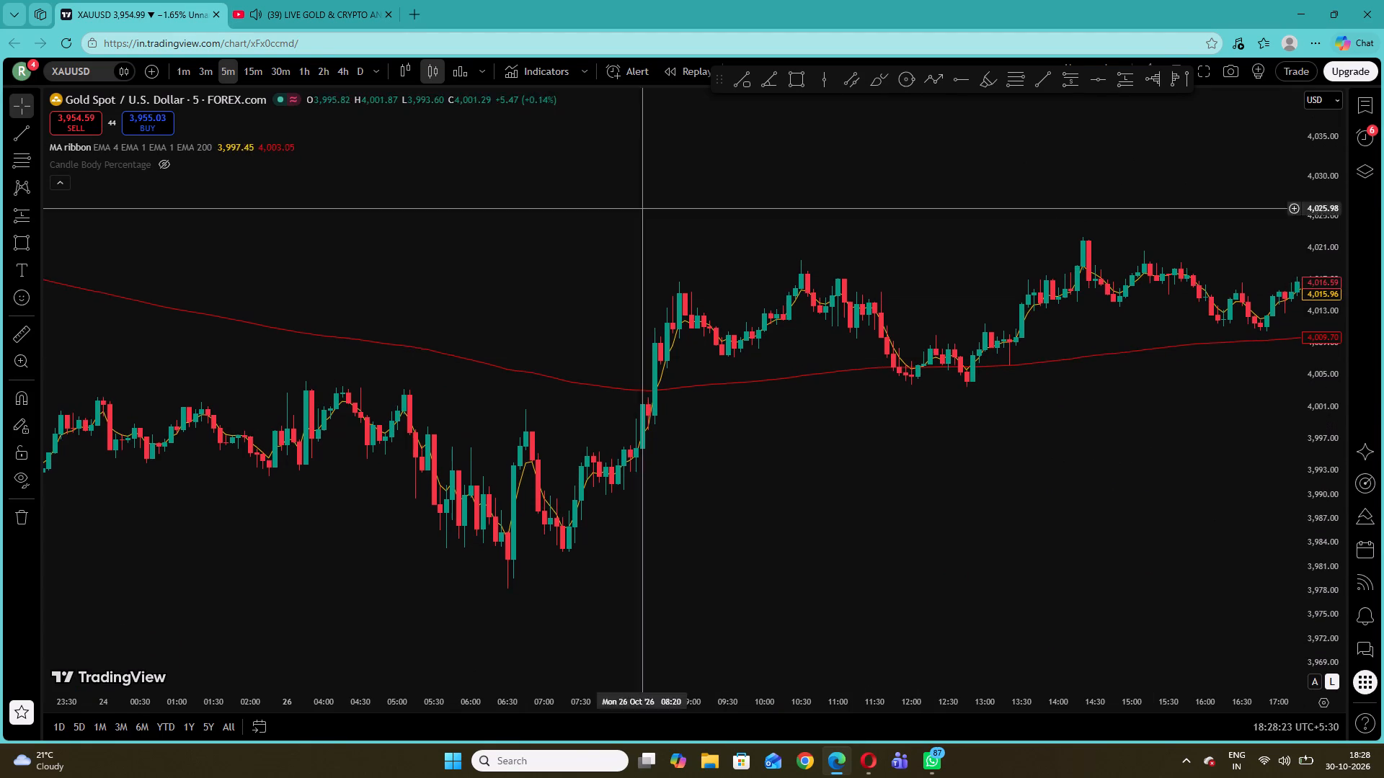
Follow the live gold stream's XAUUSD trade setup while comparing it with the 26 October price action around EMA 4 and EMA 200 on the 5-minute chart.
{"action": "left_click", "coordinate": [337, 0]}
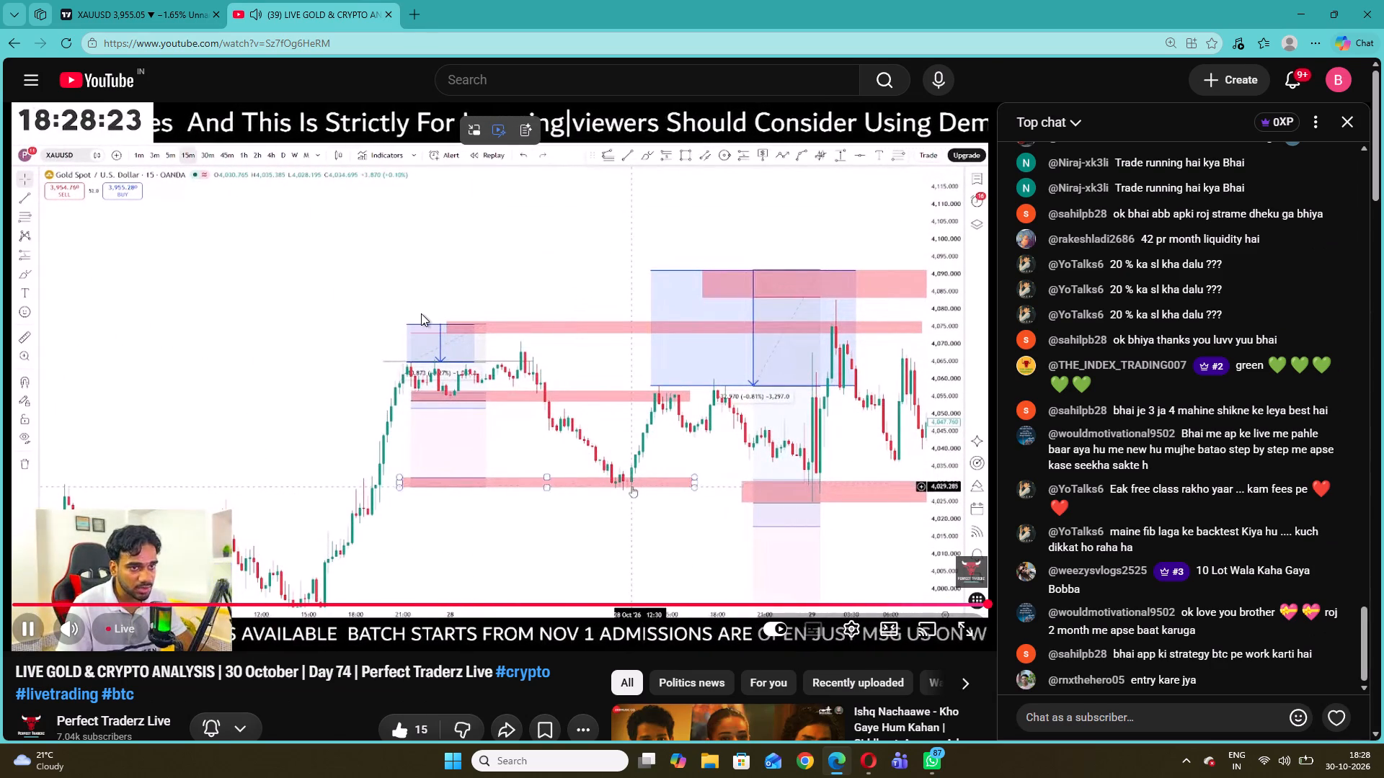
{"action": "left_click", "coordinate": [161, 0]}
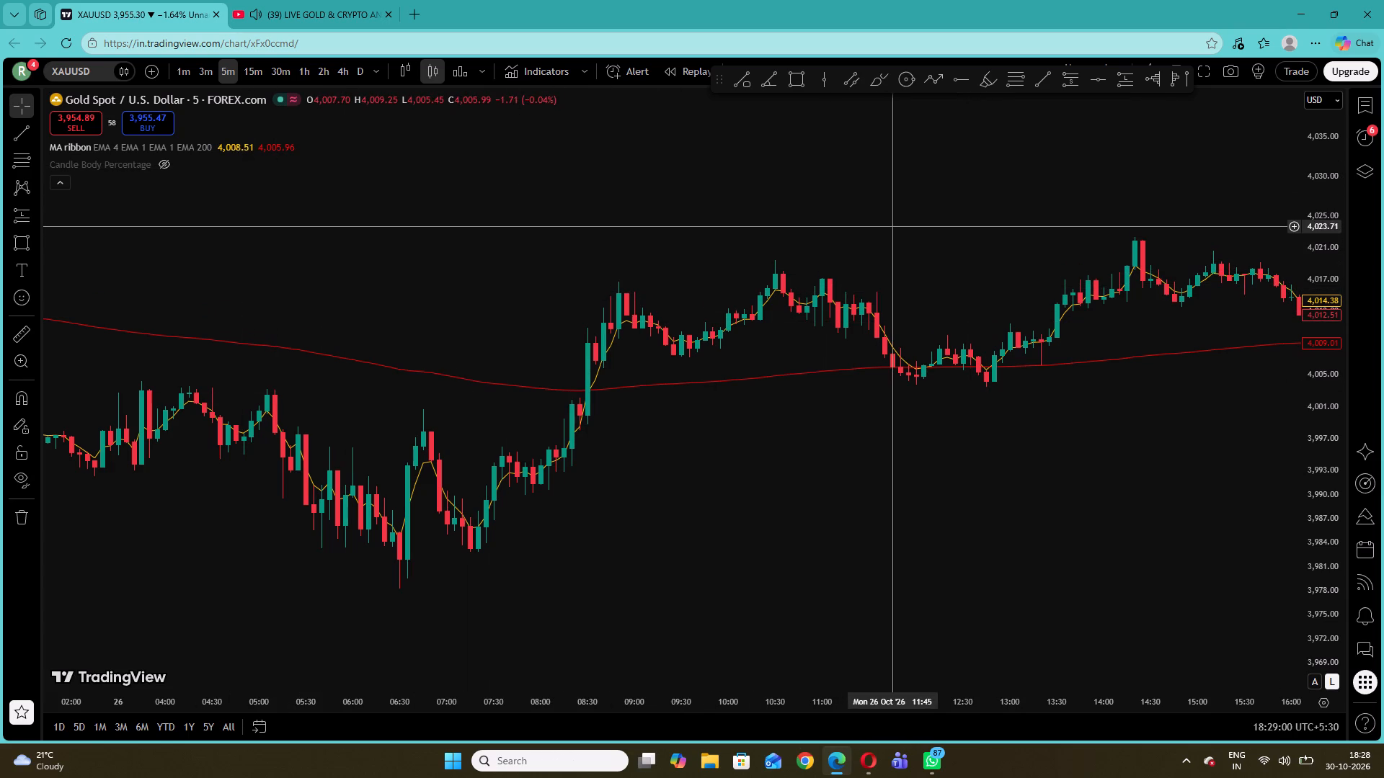
{"action": "left_click_drag", "start_coordinate": [878, 233], "coordinate": [649, 236]}
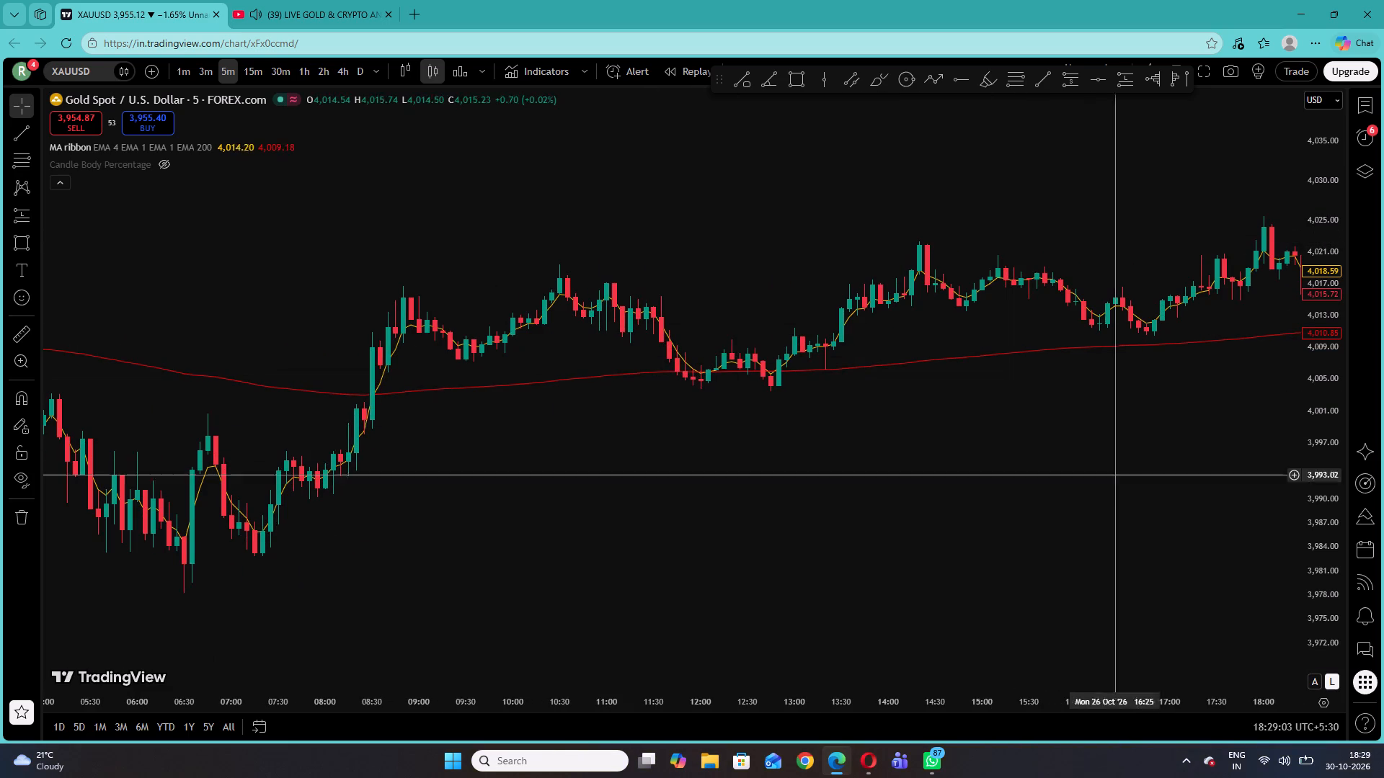
{"action": "left_click_drag", "start_coordinate": [1331, 508], "coordinate": [1313, 406]}
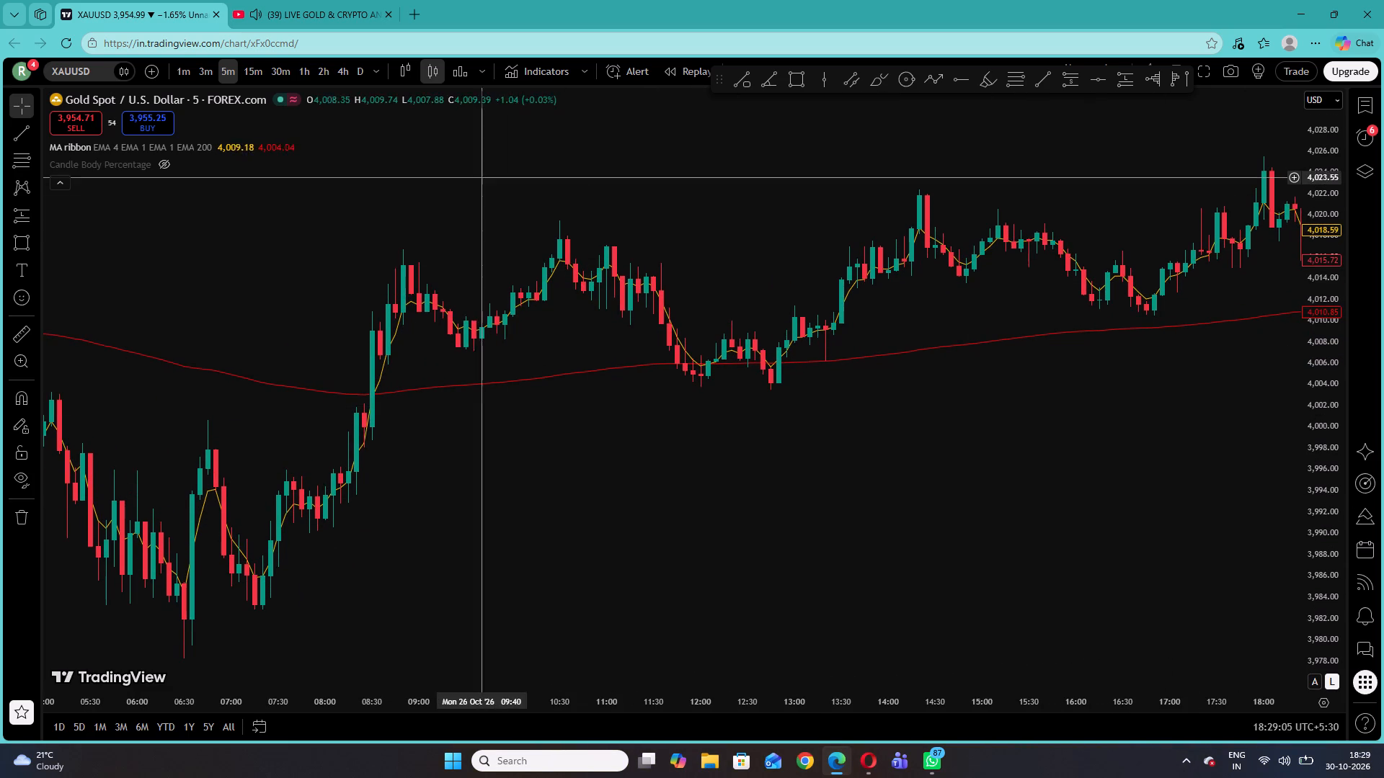
{"action": "left_click", "coordinate": [303, 0]}
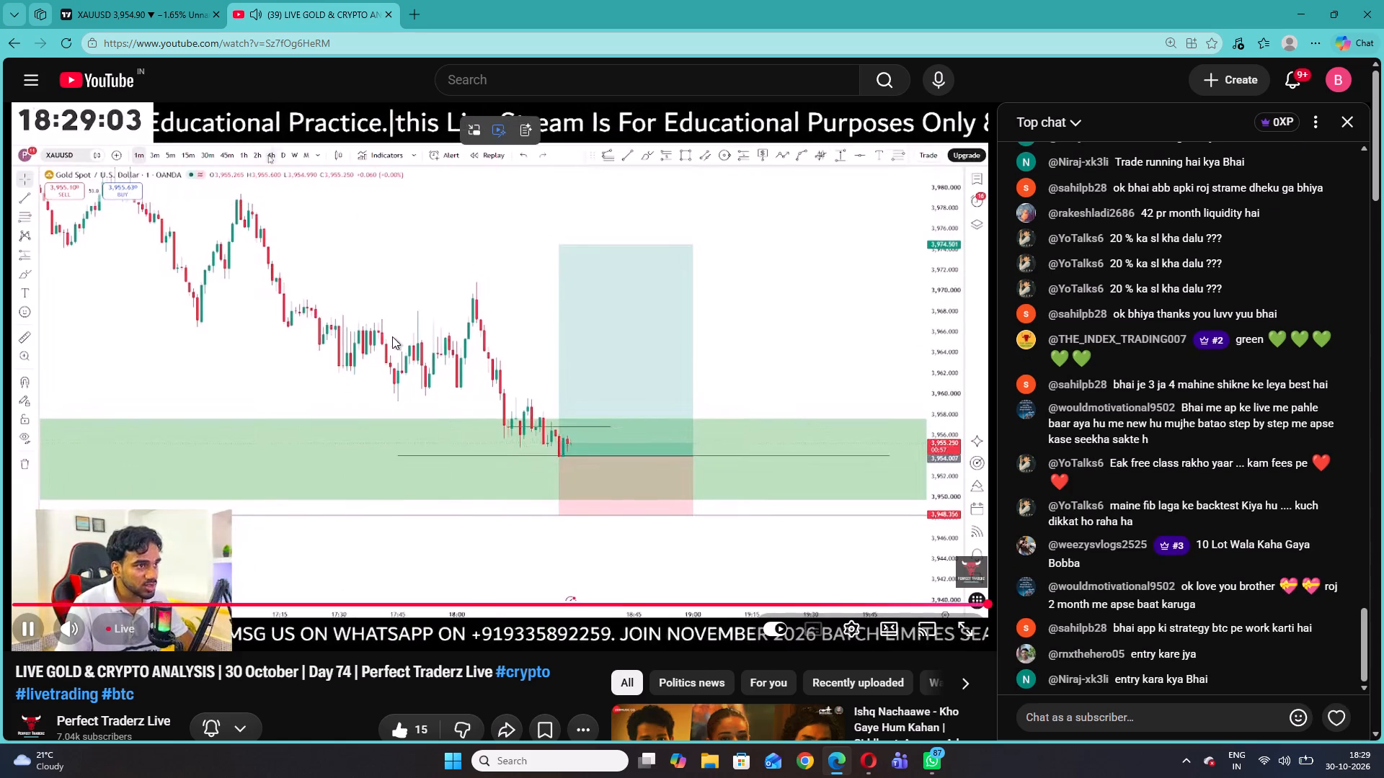
{"action": "left_click", "coordinate": [139, 1]}
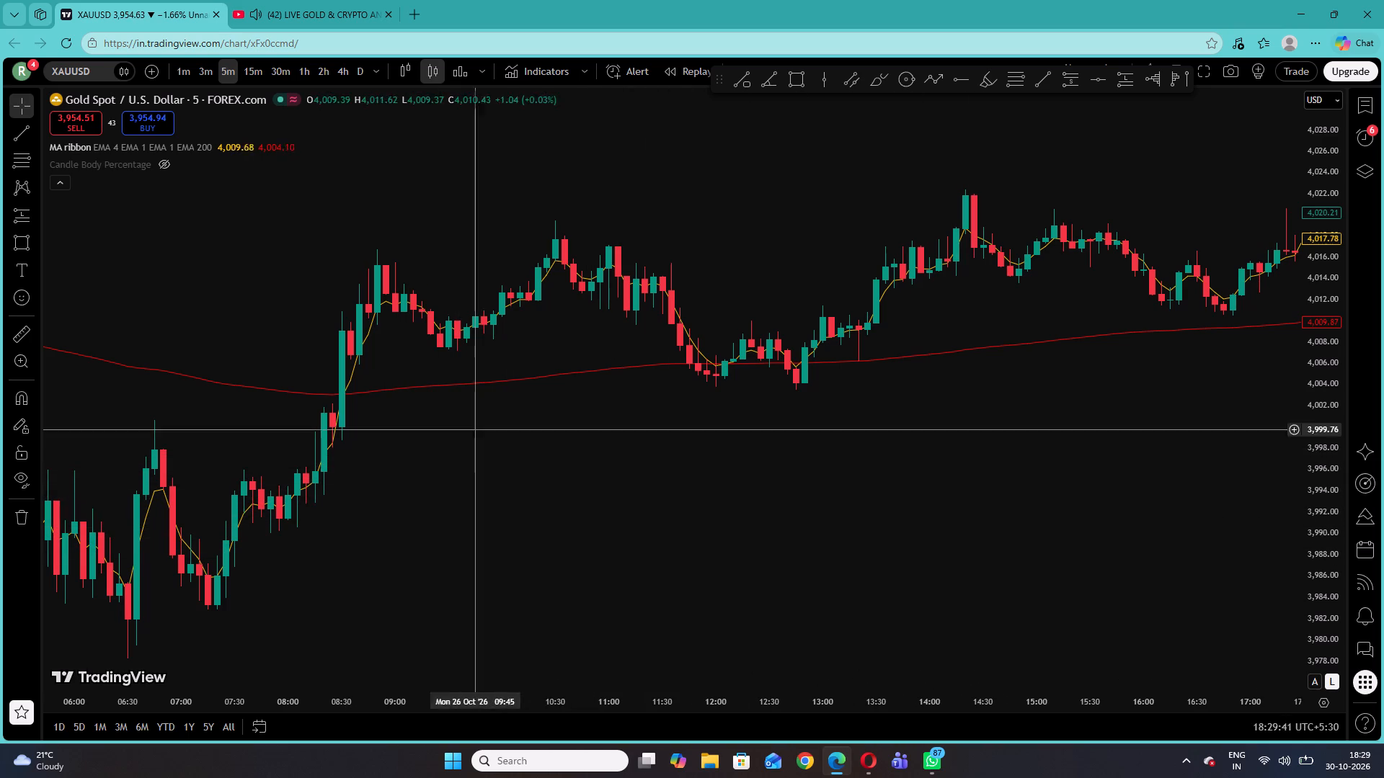
{"action": "left_click", "coordinate": [318, 4]}
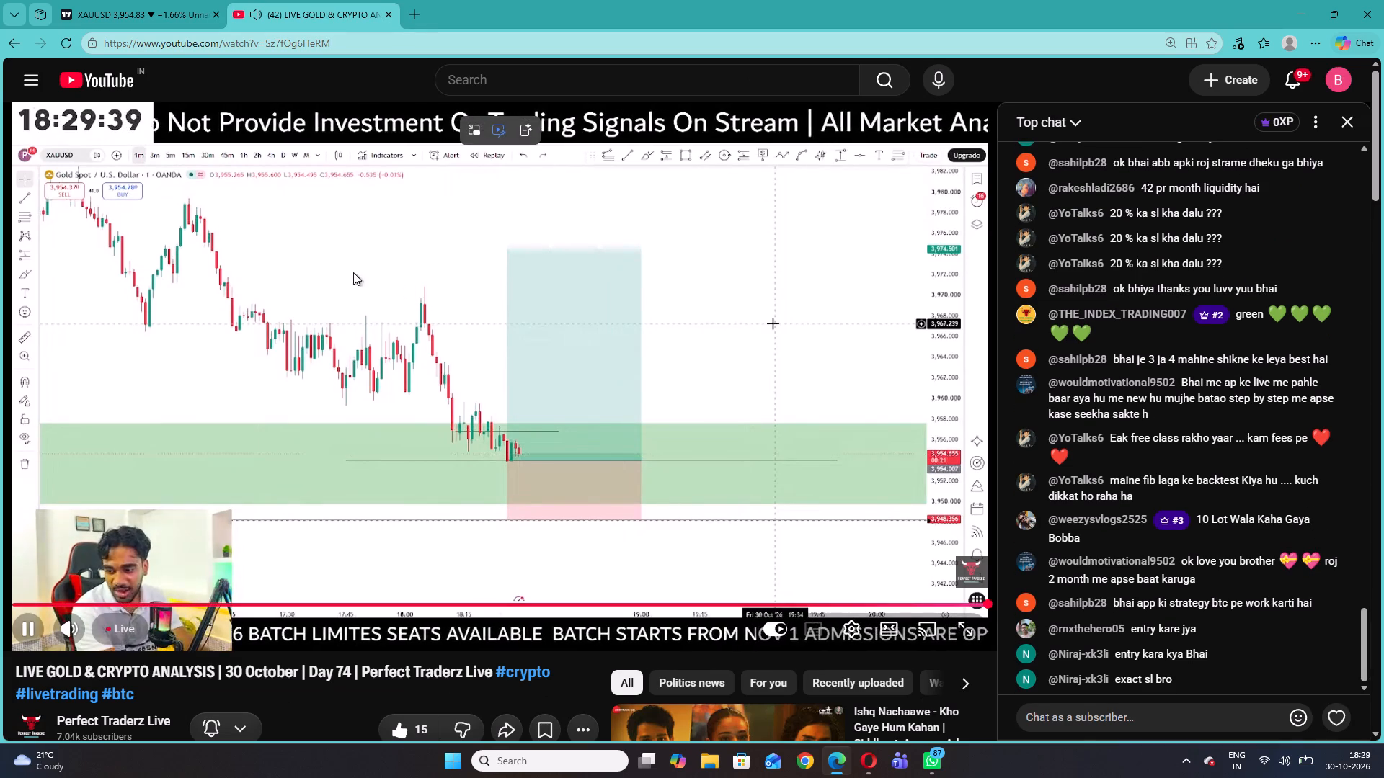
{"action": "left_click", "coordinate": [125, 0]}
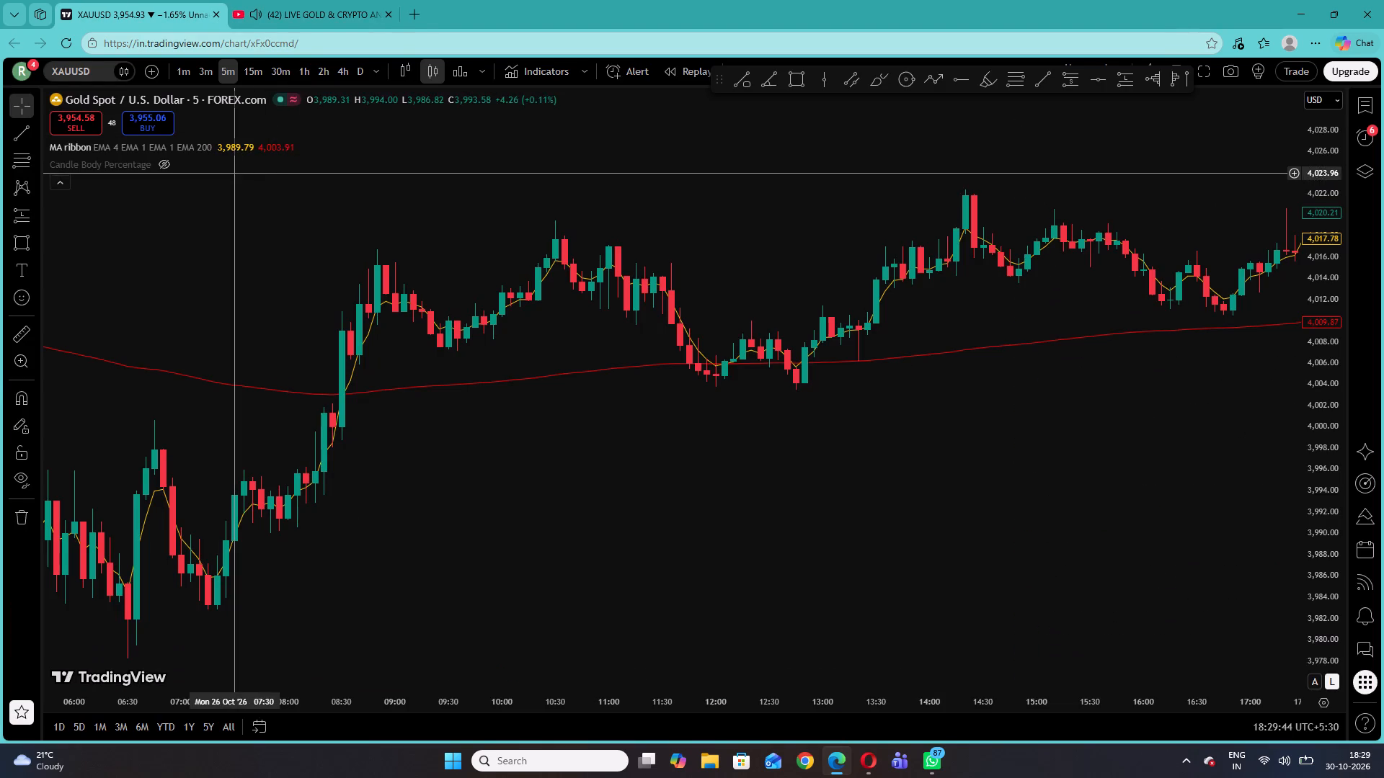
{"action": "left_click", "coordinate": [288, 0]}
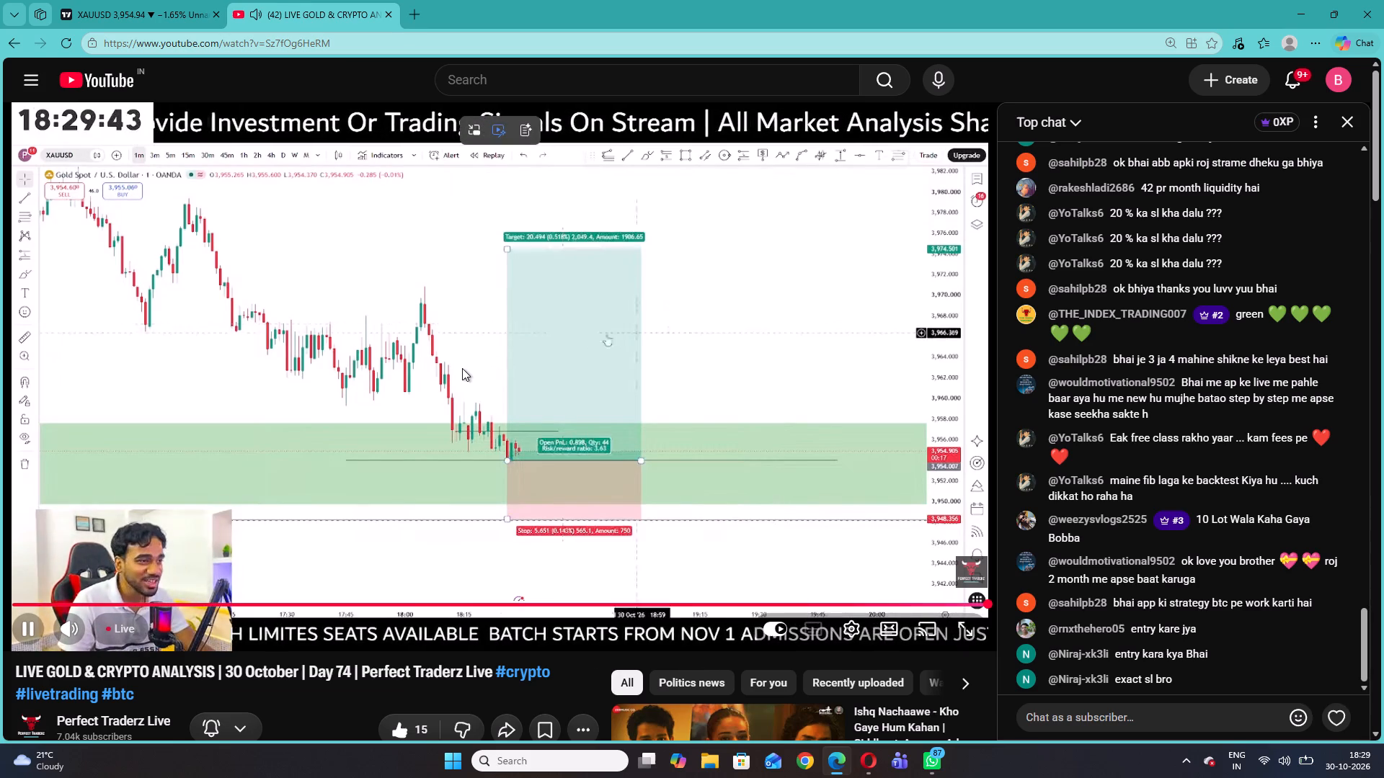
{"action": "scroll", "coordinate": [458, 369], "scroll_direction": "down", "scroll_amount": 3}
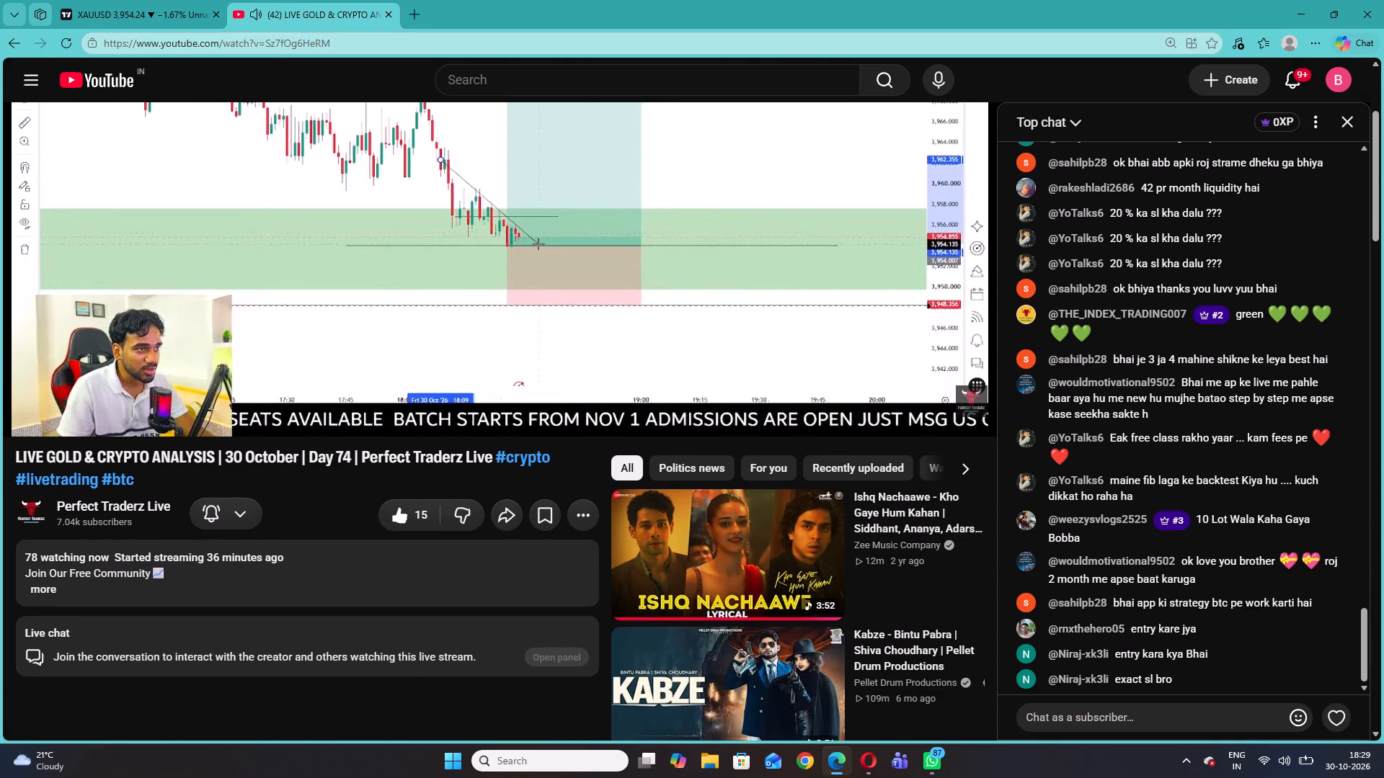
{"action": "scroll", "coordinate": [528, 310], "scroll_direction": "up", "scroll_amount": 2}
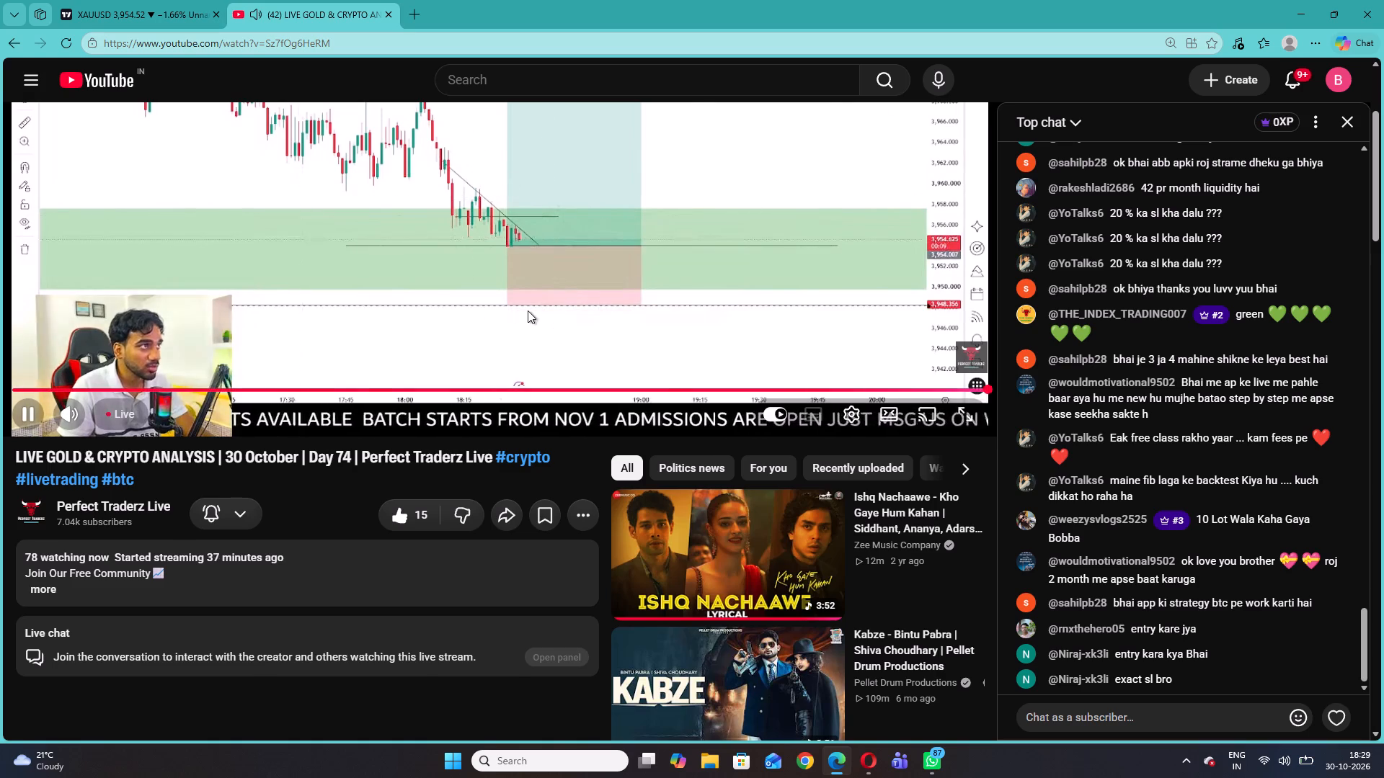
{"action": "scroll", "coordinate": [528, 310], "scroll_direction": "up", "scroll_amount": 3}
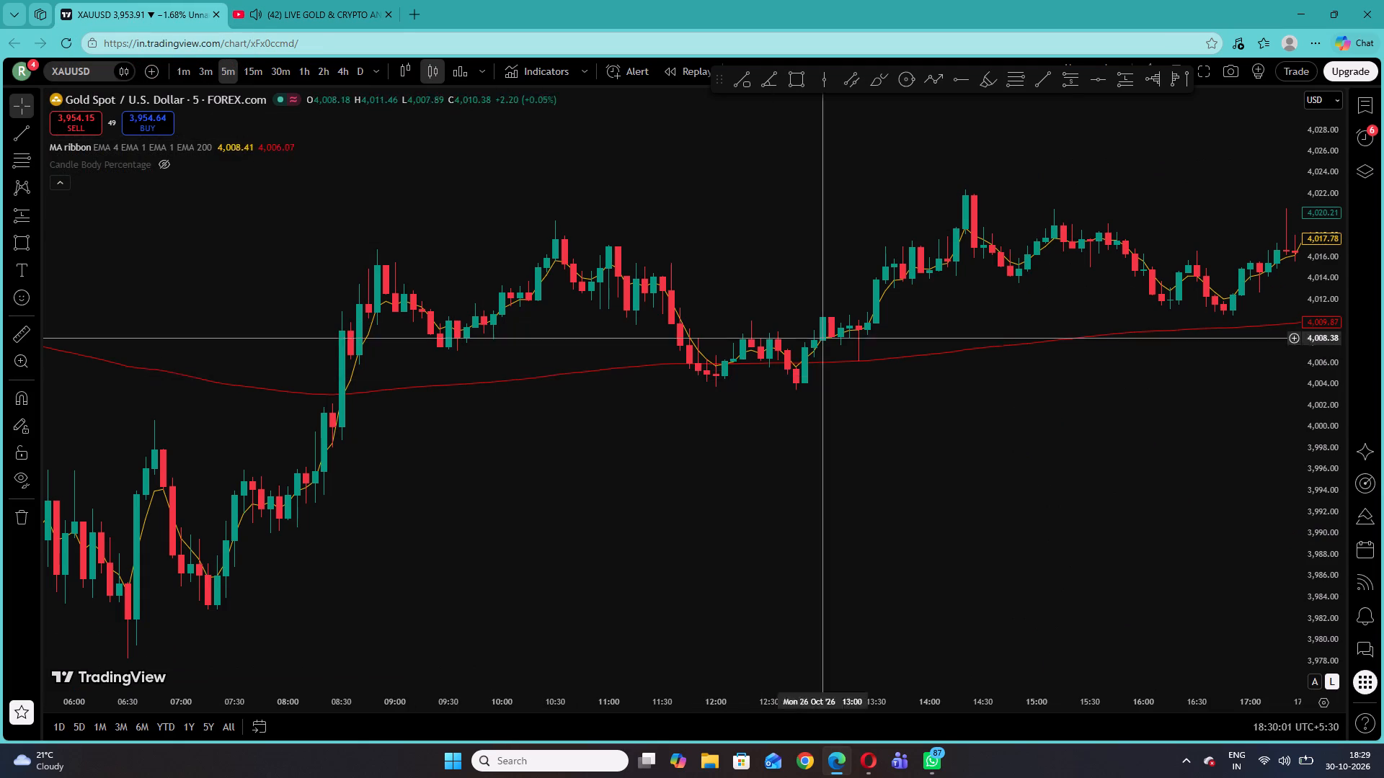
{"action": "left_click_drag", "start_coordinate": [1336, 511], "coordinate": [1312, 378]}
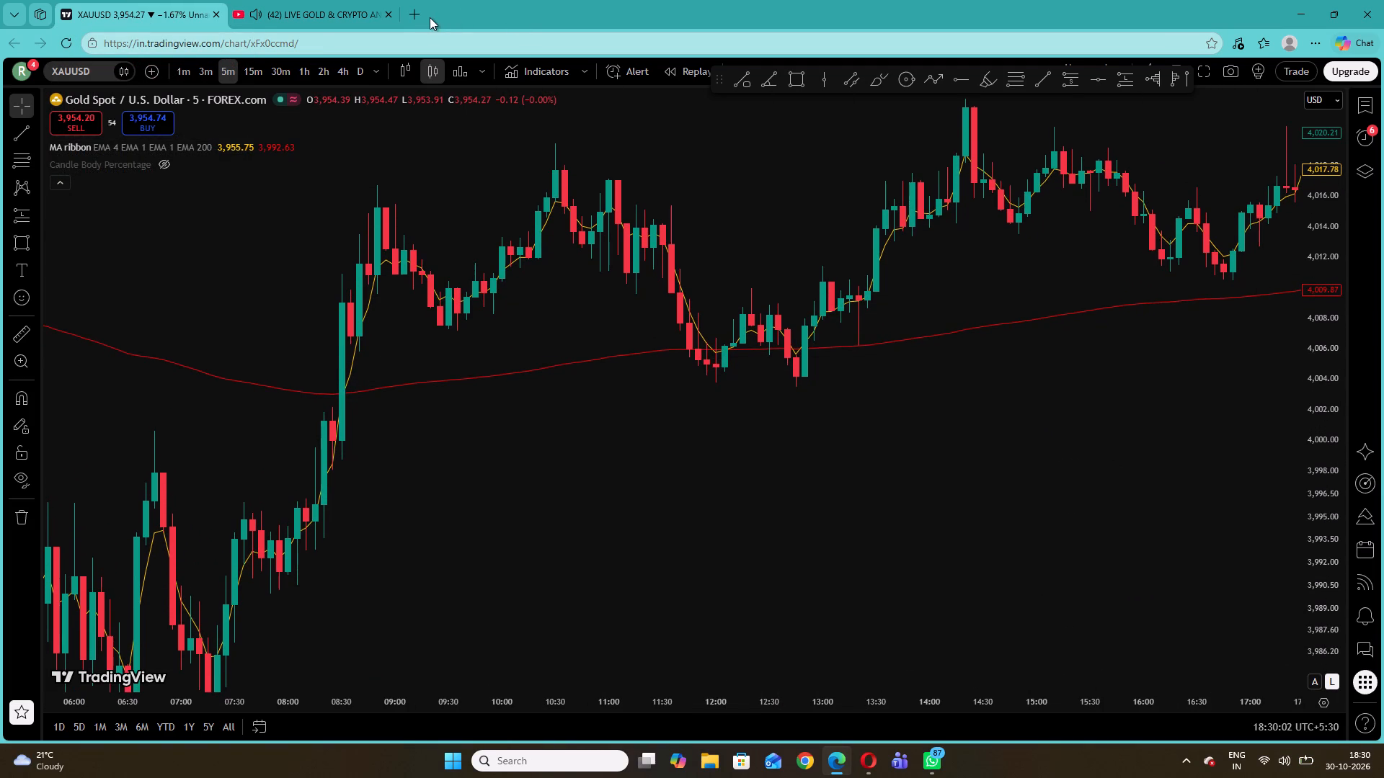
Search for tradingview in a new browser tab, open a second XAUUSD chart from the results, and close the search results.
{"action": "left_click", "coordinate": [407, 12]}
{"action": "left_click", "coordinate": [435, 38]}
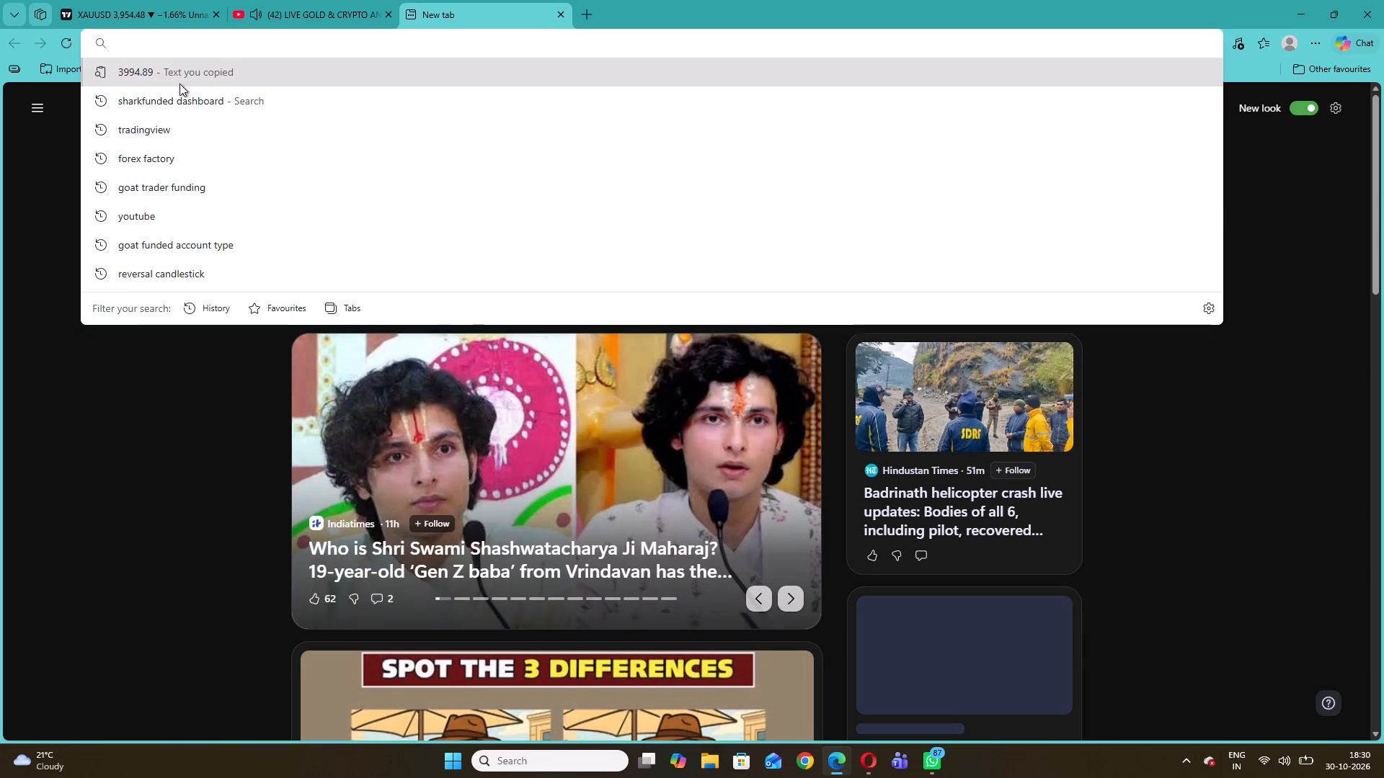
{"action": "left_click", "coordinate": [182, 133]}
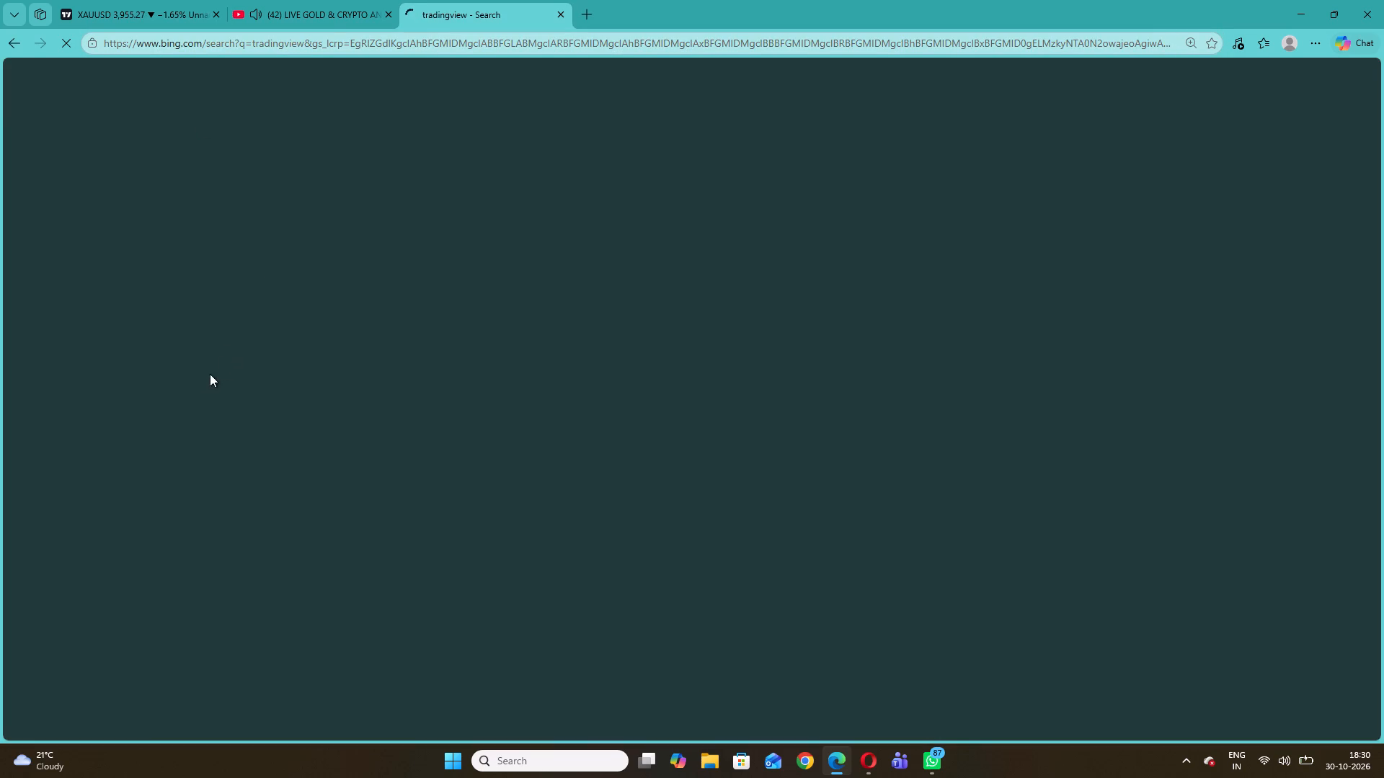
{"action": "left_click", "coordinate": [71, 489]}
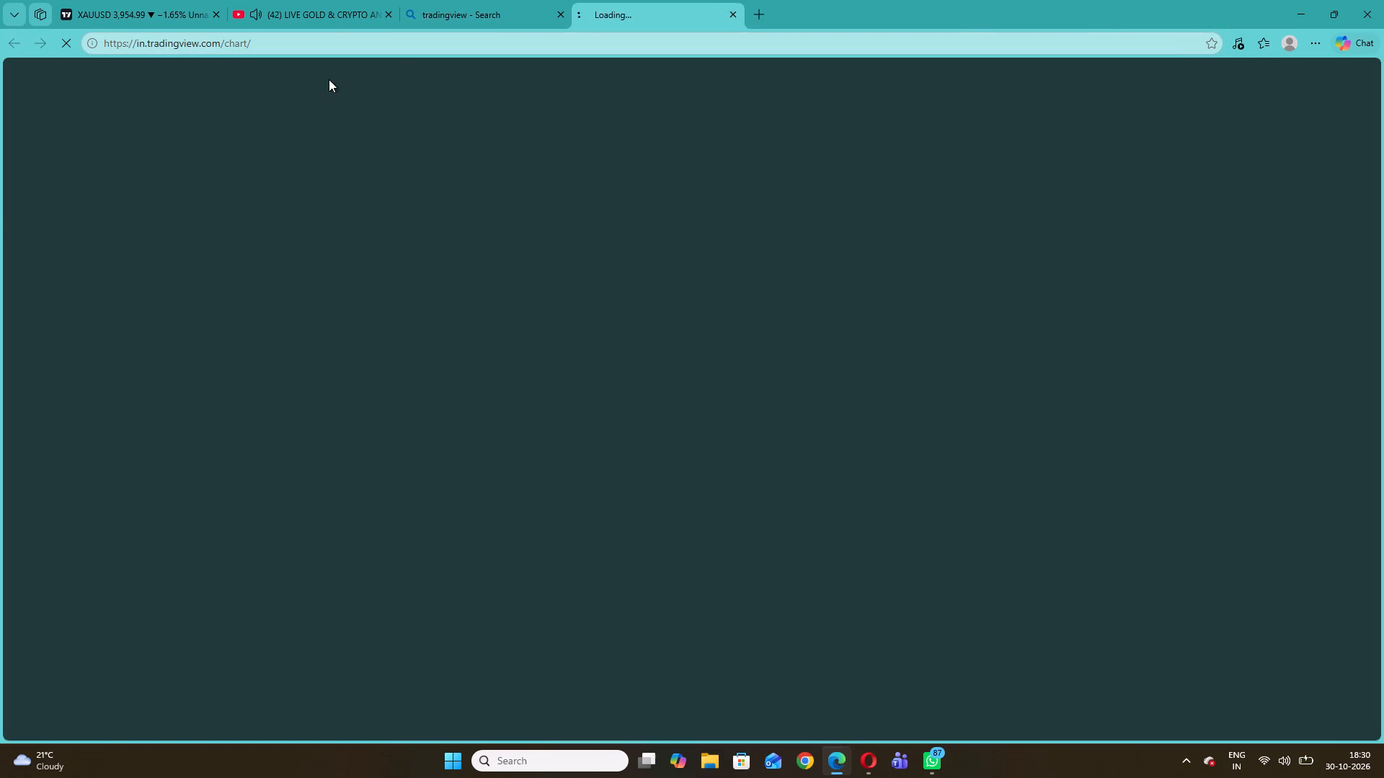
{"action": "left_click", "coordinate": [562, 14]}
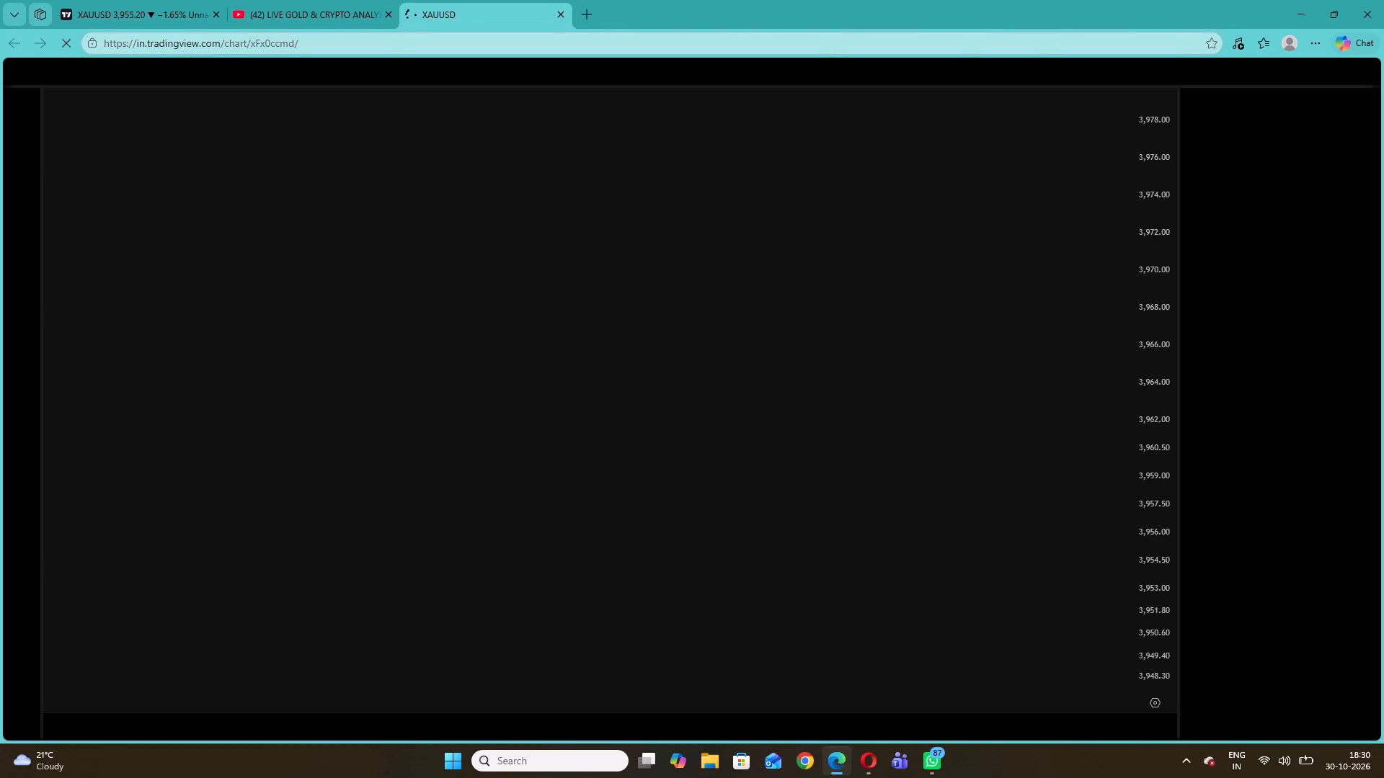
Remove the grey and purple zone drawings from the newly opened 1-minute XAUUSD chart.
{"action": "right_click", "coordinate": [490, 277]}
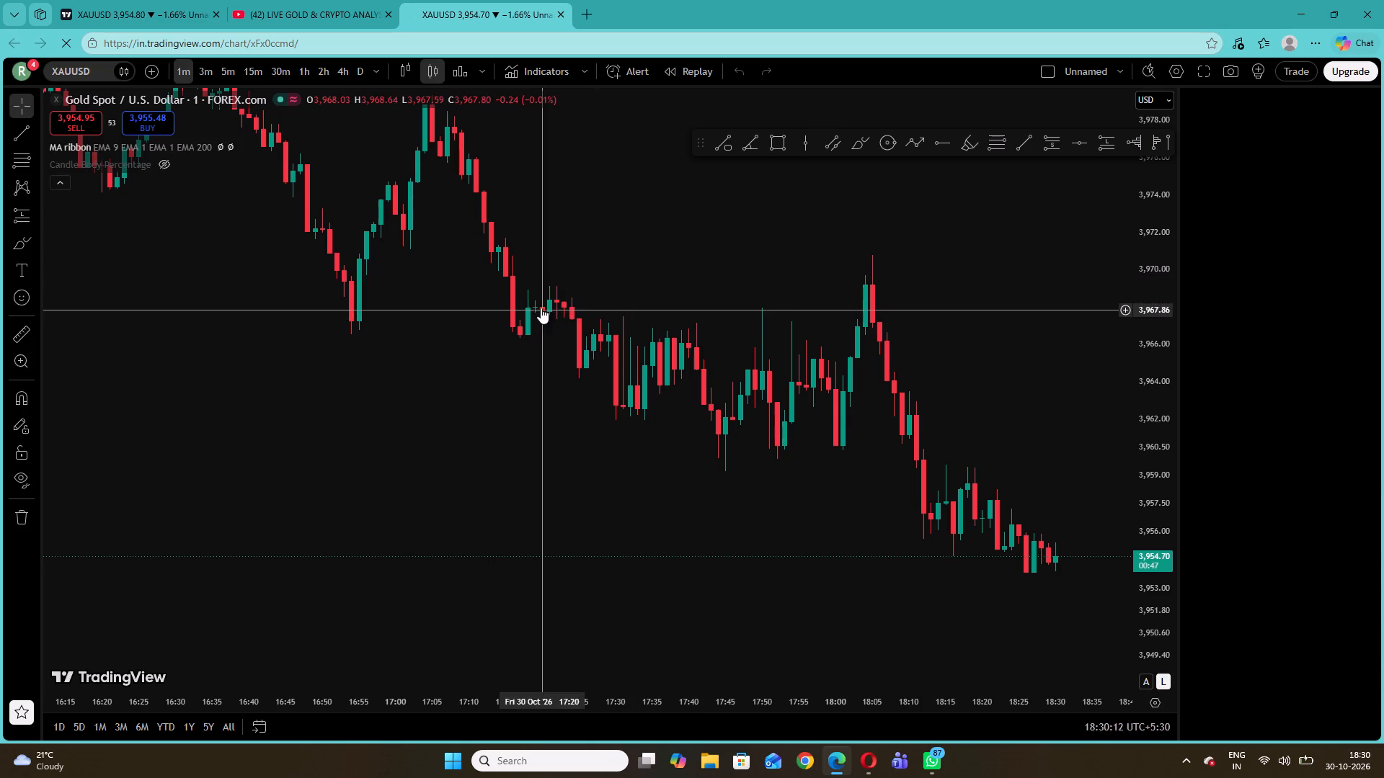
{"action": "left_click_drag", "start_coordinate": [692, 249], "coordinate": [647, 573]}
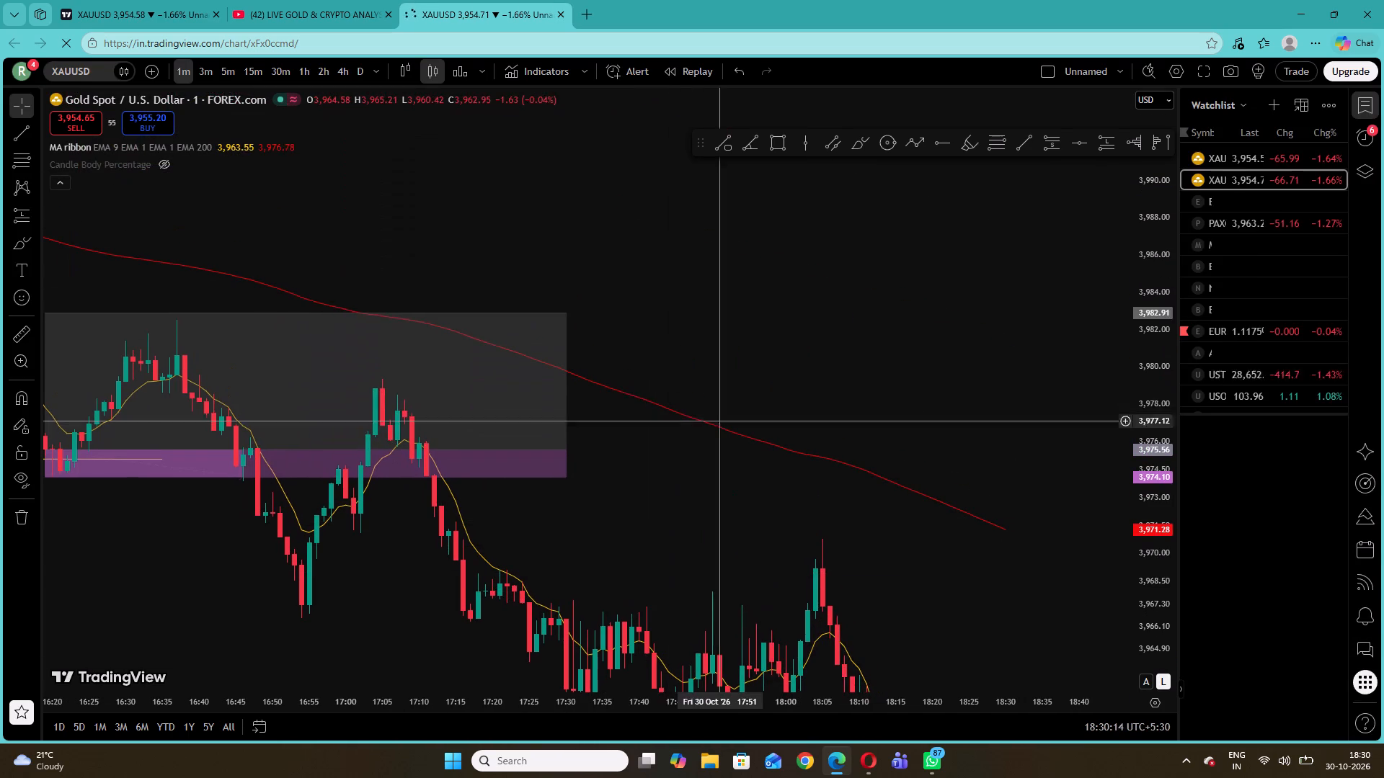
{"action": "right_click", "coordinate": [705, 307]}
{"action": "left_click_drag", "start_coordinate": [773, 625], "coordinate": [759, 602]}
{"action": "left_click", "coordinate": [812, 624]}
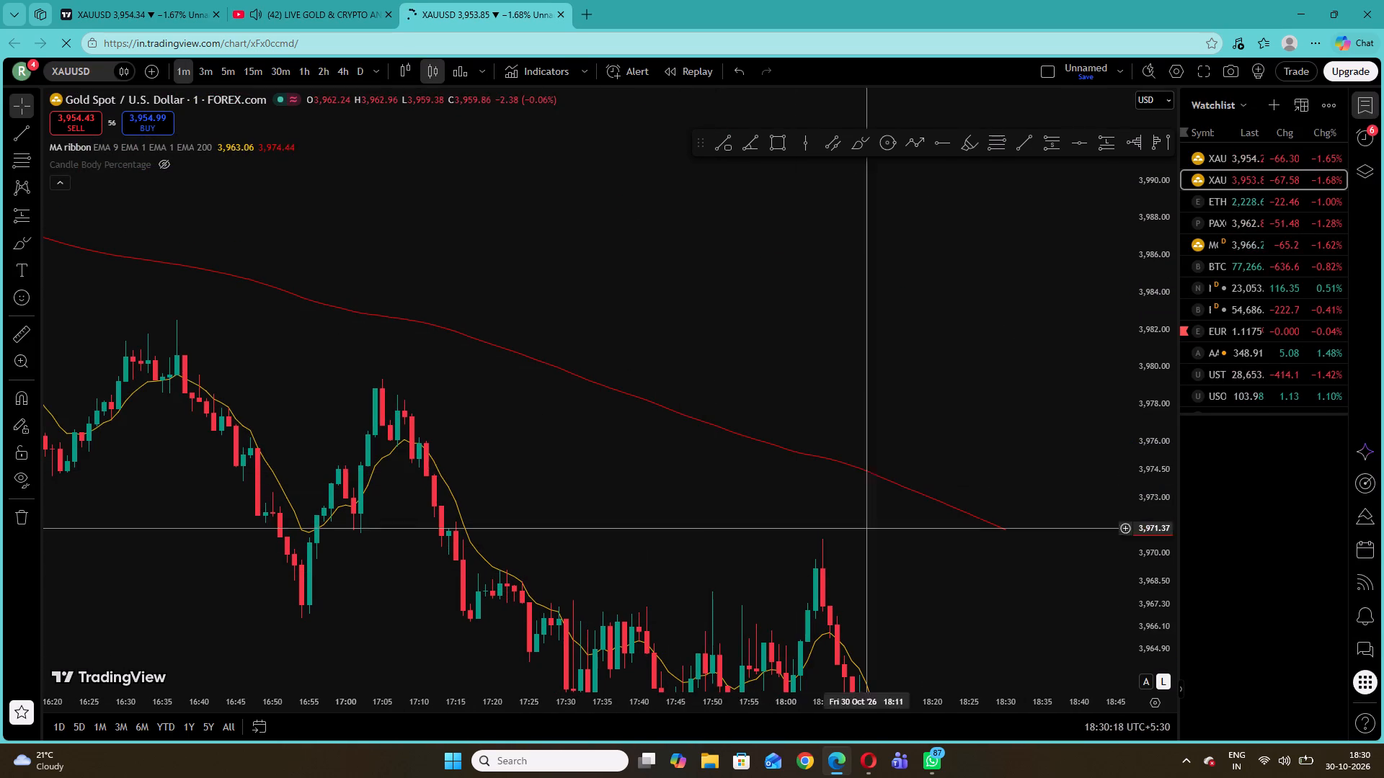
Bring the latest candles into view on the second XAUUSD chart and set its timeframe to 5 minutes.
{"action": "left_click_drag", "start_coordinate": [957, 571], "coordinate": [840, 339]}
{"action": "left_click_drag", "start_coordinate": [984, 563], "coordinate": [793, 440]}
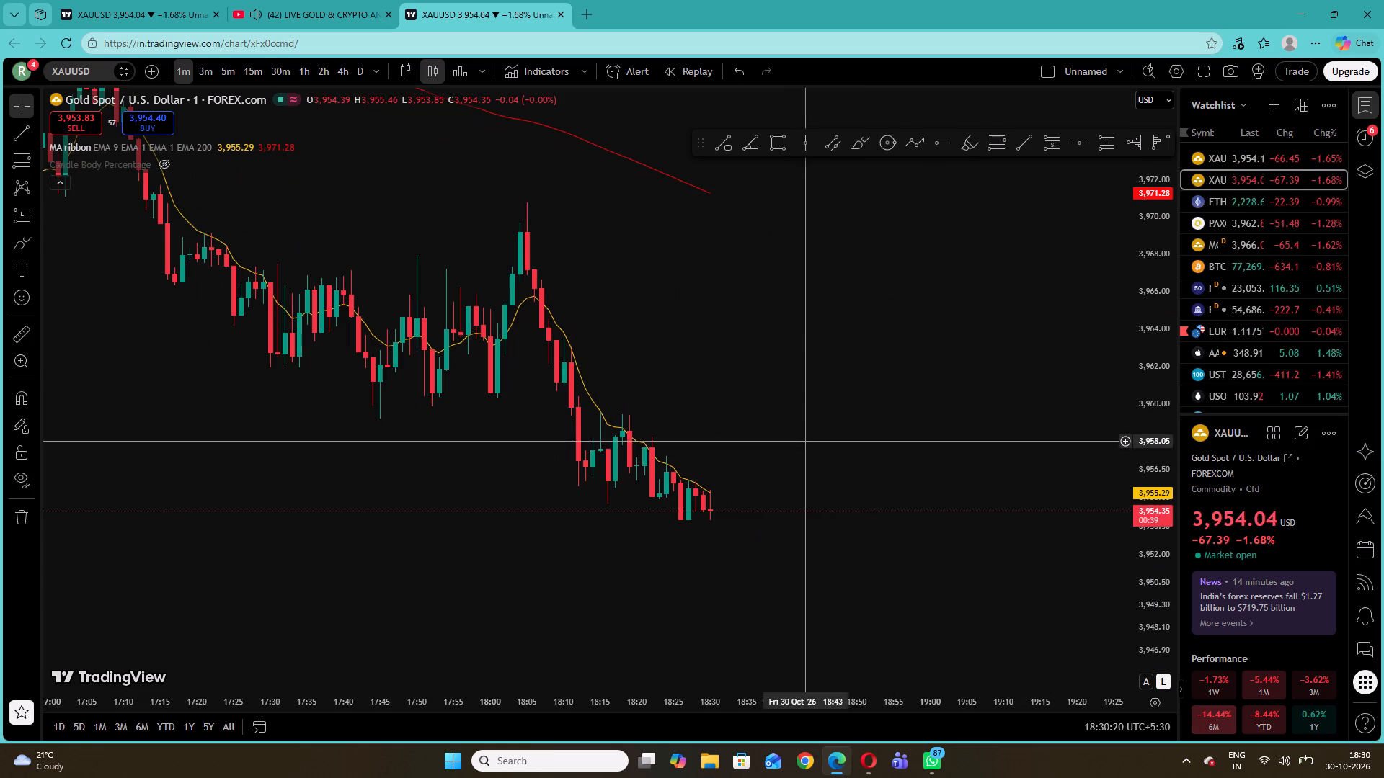
{"action": "left_click", "coordinate": [229, 71]}
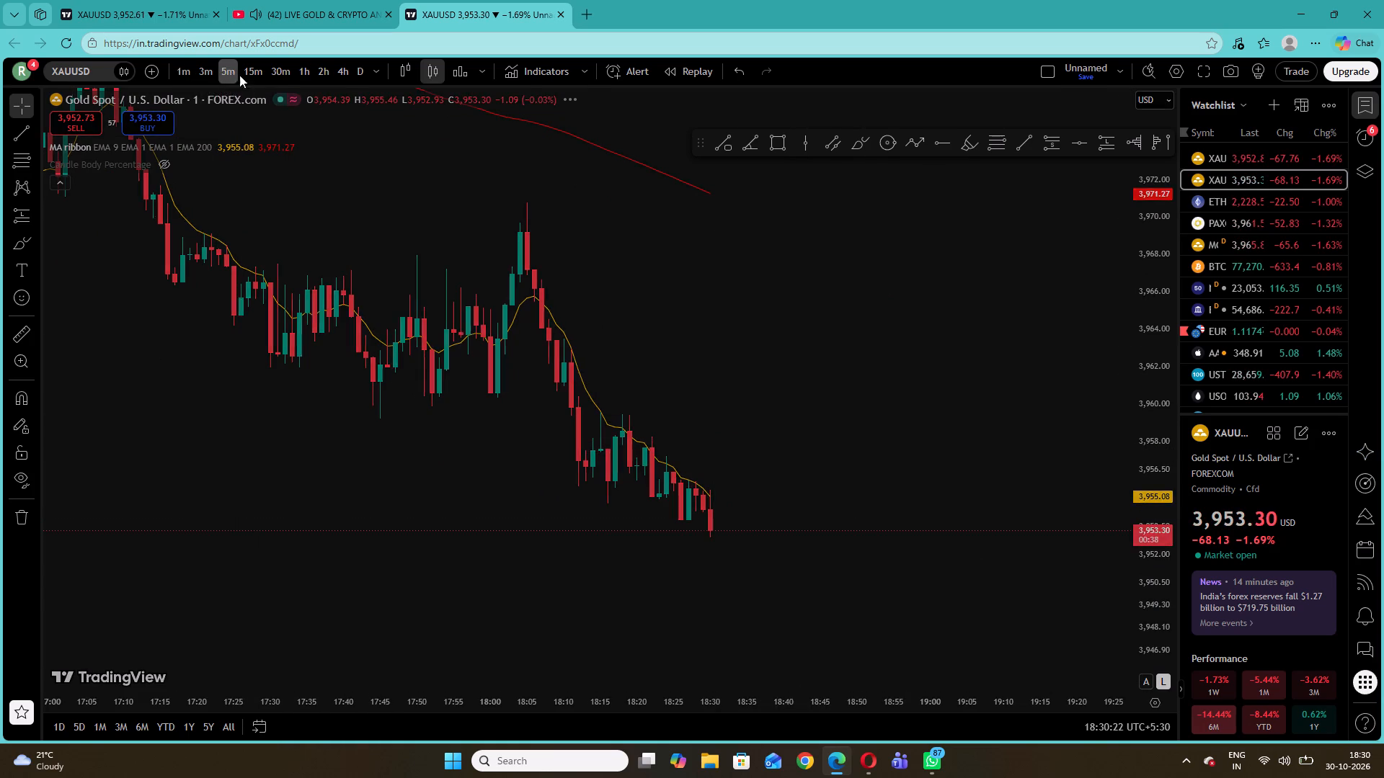
Hide the watchlist and symbol details beside the second XAUUSD chart to widen the chart area.
{"action": "left_click_drag", "start_coordinate": [1181, 694], "coordinate": [1177, 686]}
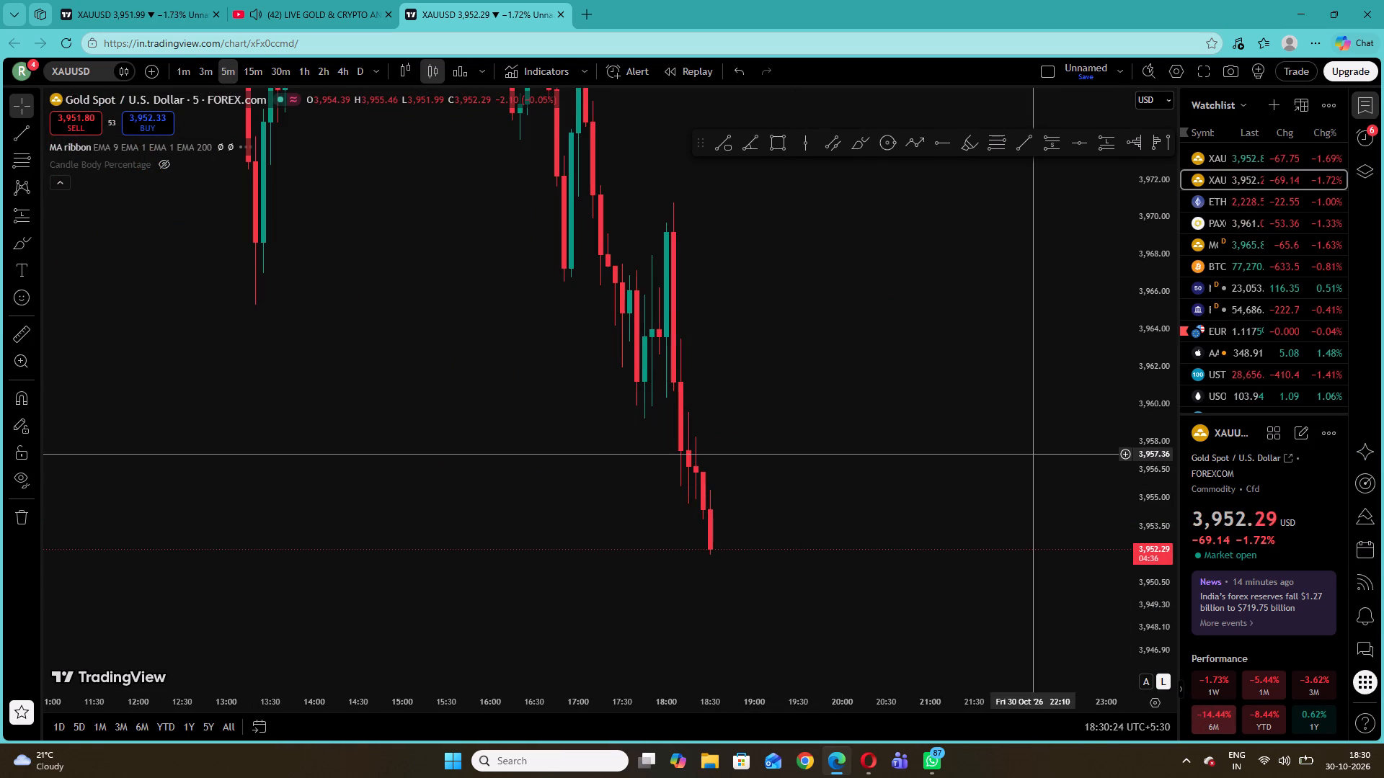
{"action": "left_click", "coordinate": [1181, 687]}
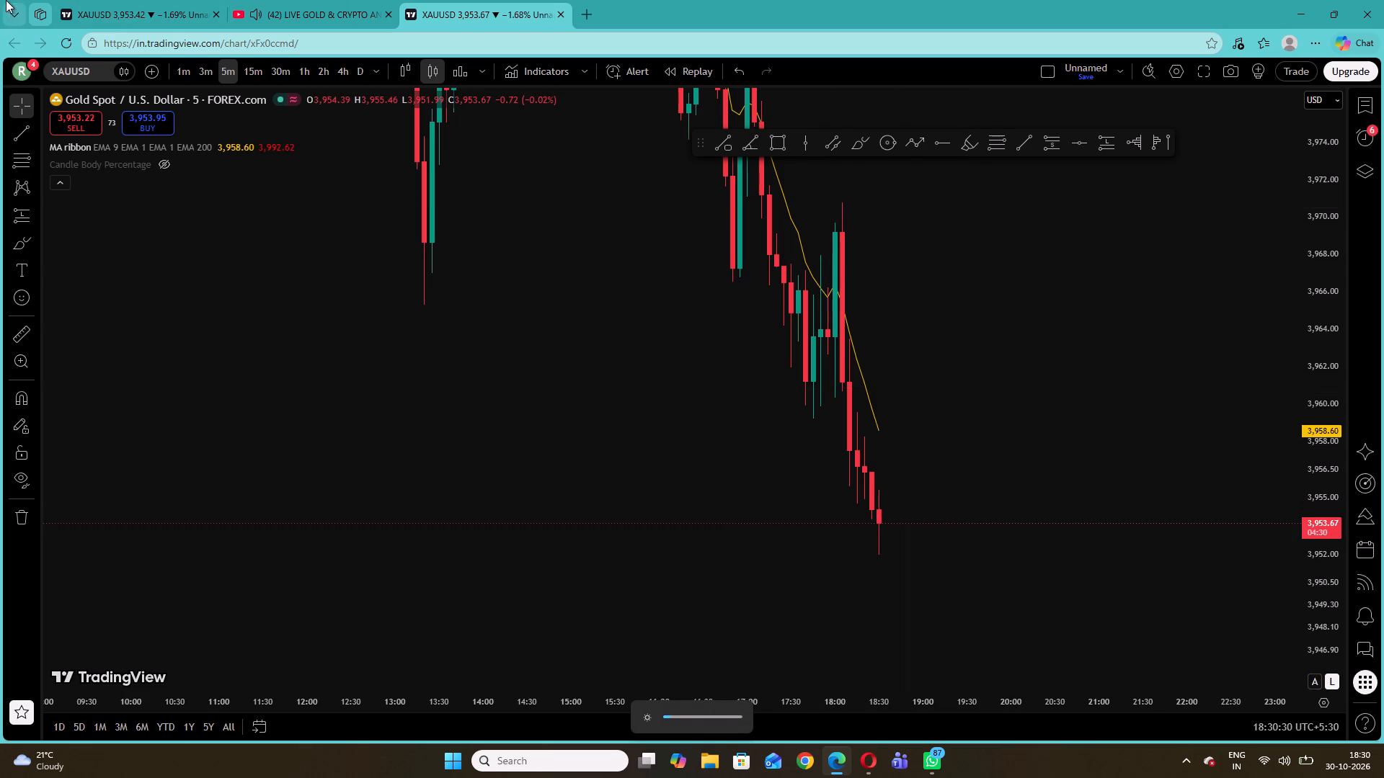
Return to the live gold stream and examine the streamer's open long position near the green demand zone.
{"action": "left_click", "coordinate": [195, 0]}
{"action": "left_click", "coordinate": [278, 0]}
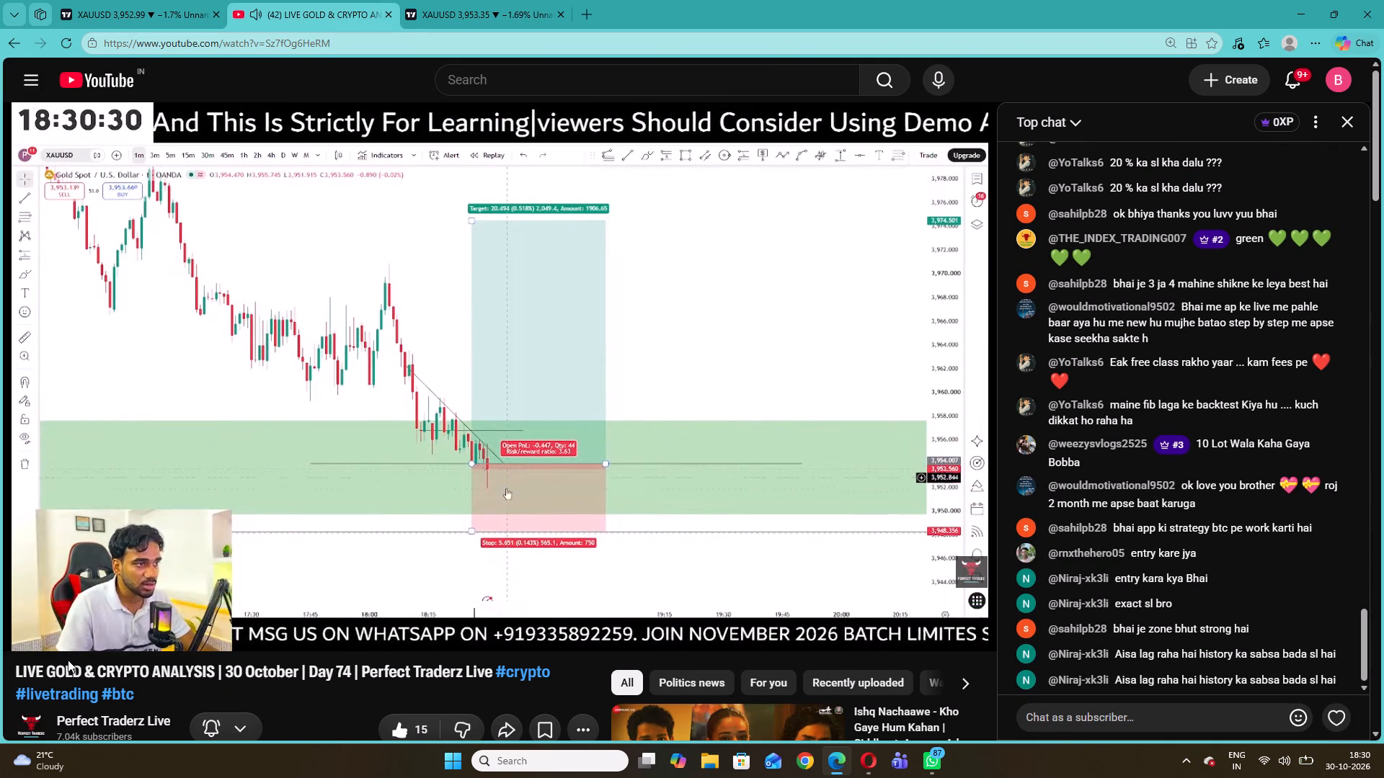
{"action": "left_click", "coordinate": [136, 635]}
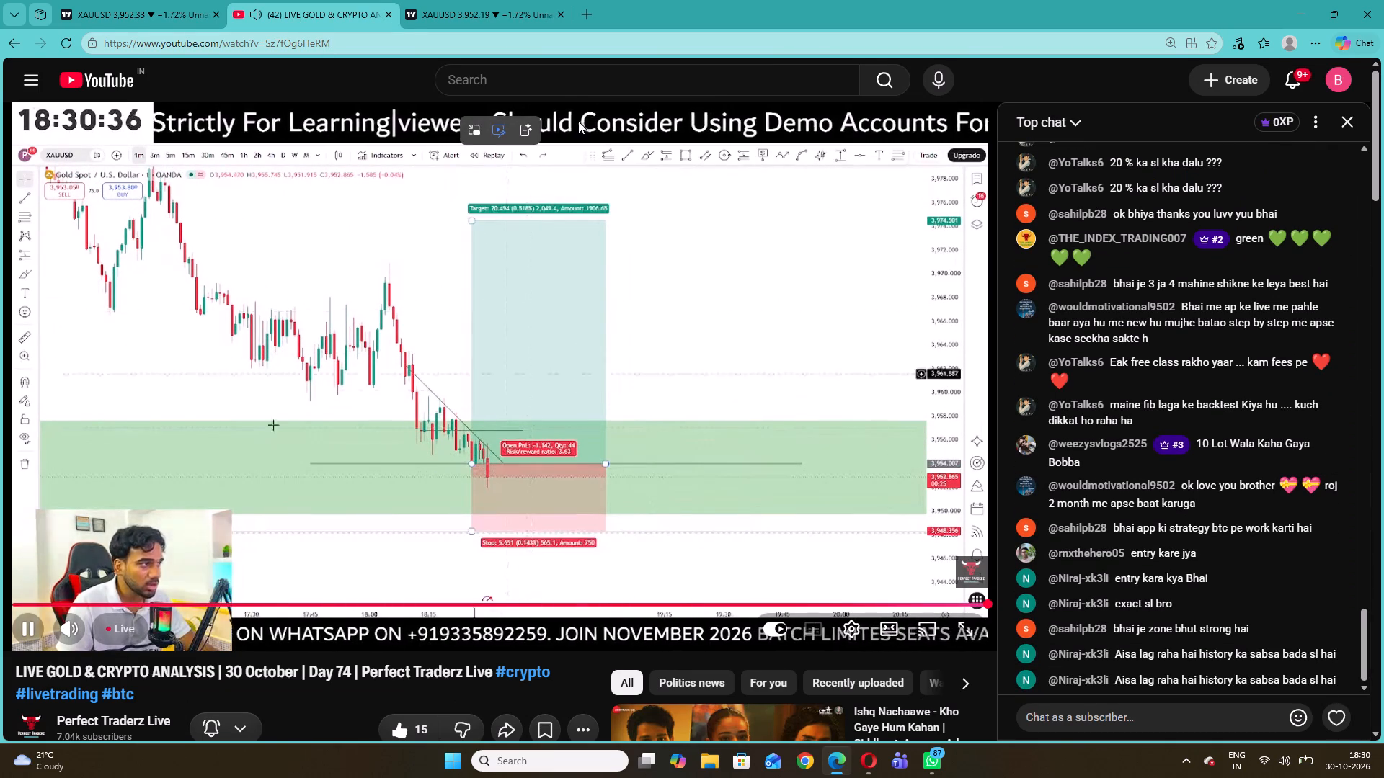
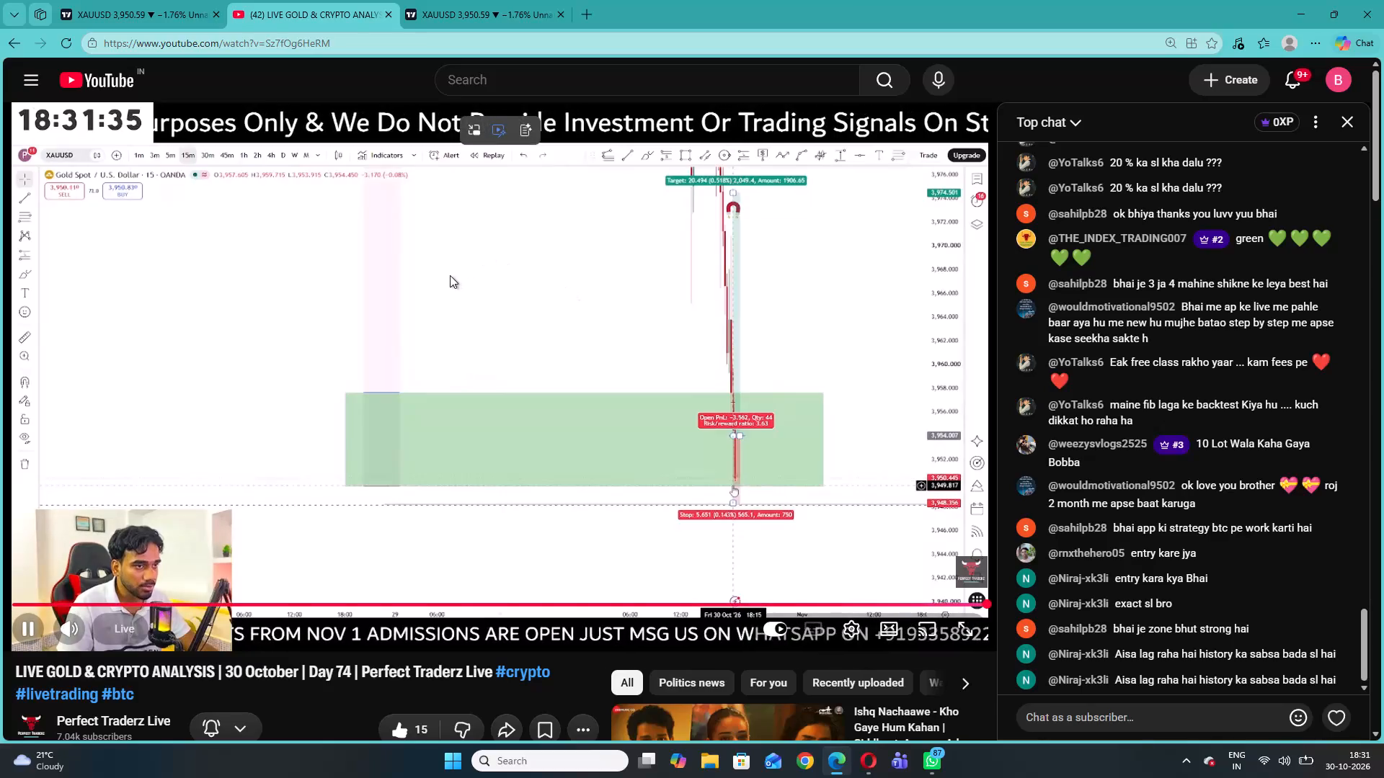
Catch the gold stream up to its live point, and switch to the XAUUSD chart with the EMA 4/200 history.
{"action": "left_click", "coordinate": [136, 629]}
{"action": "left_click", "coordinate": [102, 4]}
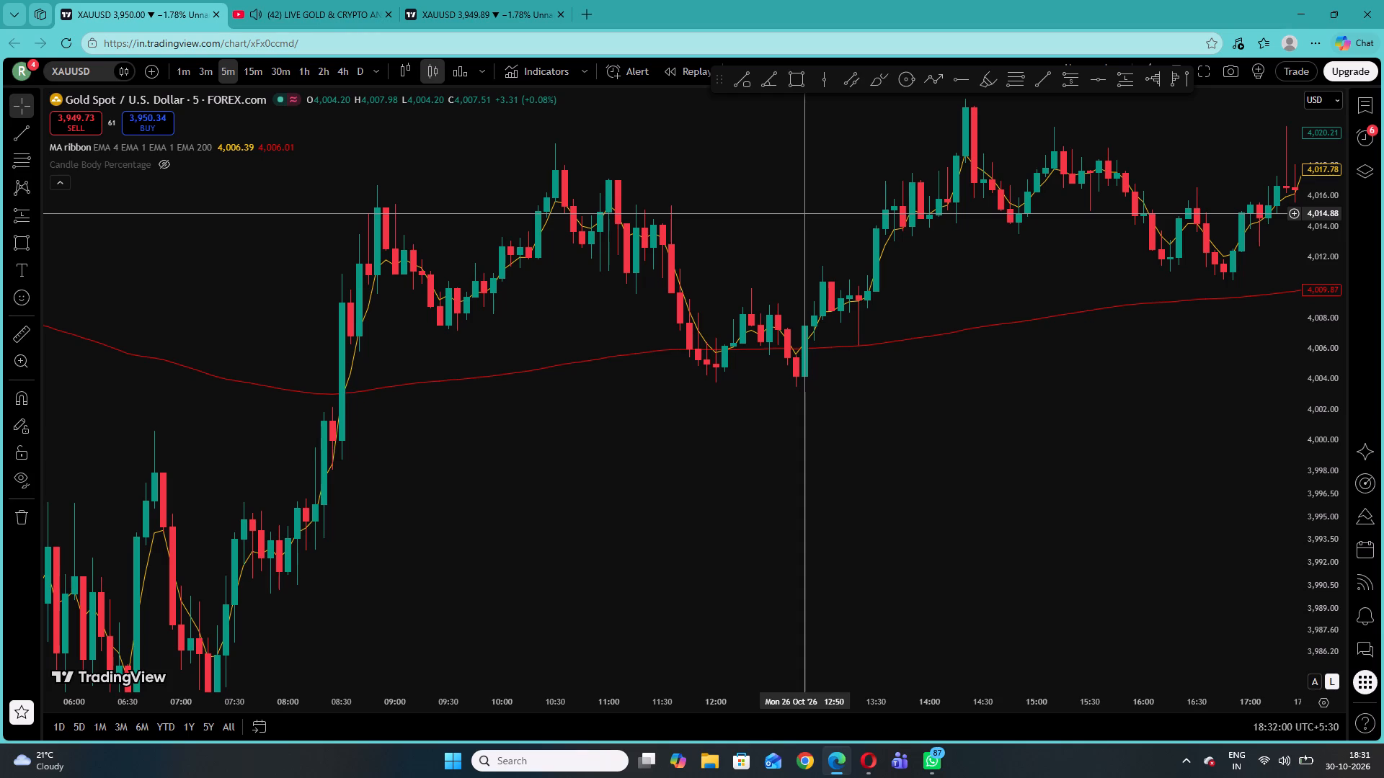
Return to the live gold stream and pause its playback.
{"action": "left_click", "coordinate": [324, 0]}
{"action": "key", "text": "space"}
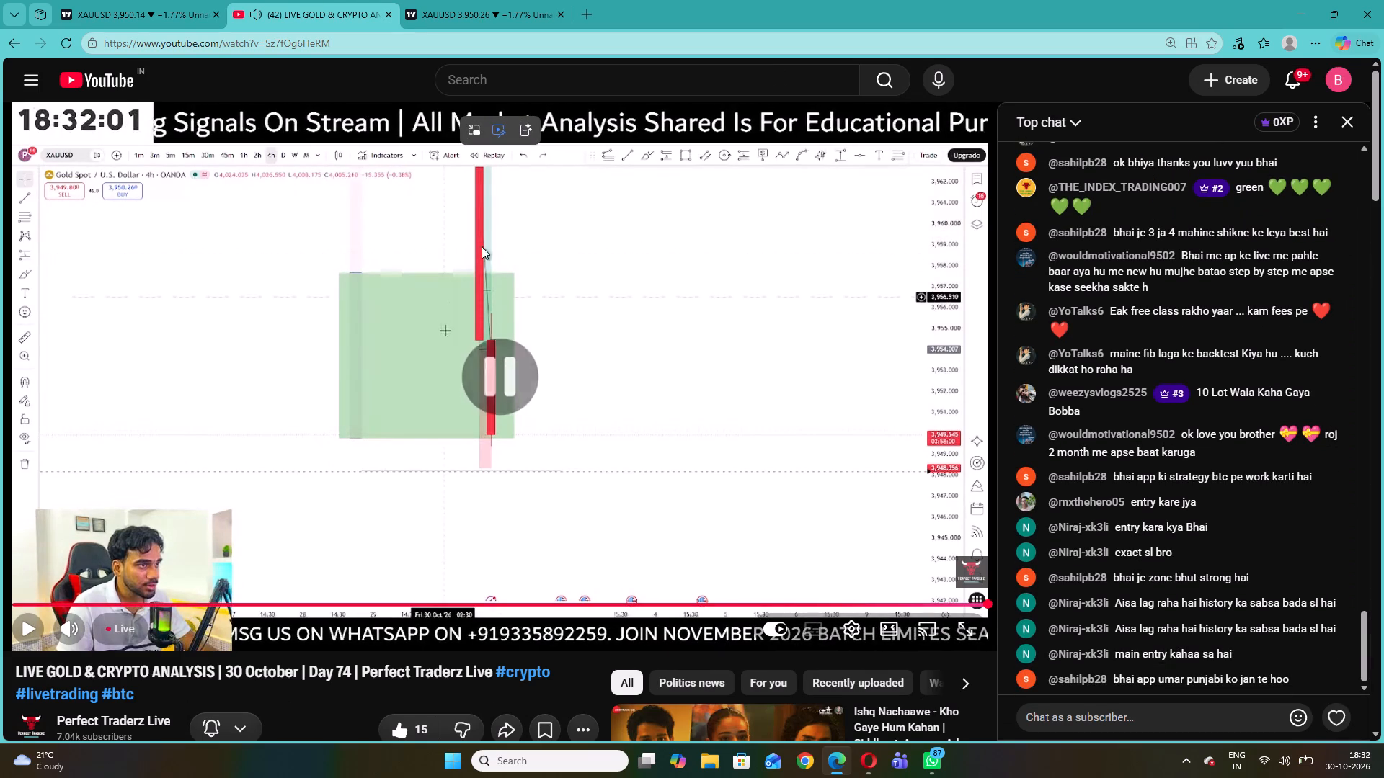
Switch to the second XAUUSD chart to view the latest 5-minute candles.
{"action": "left_click", "coordinate": [161, 1]}
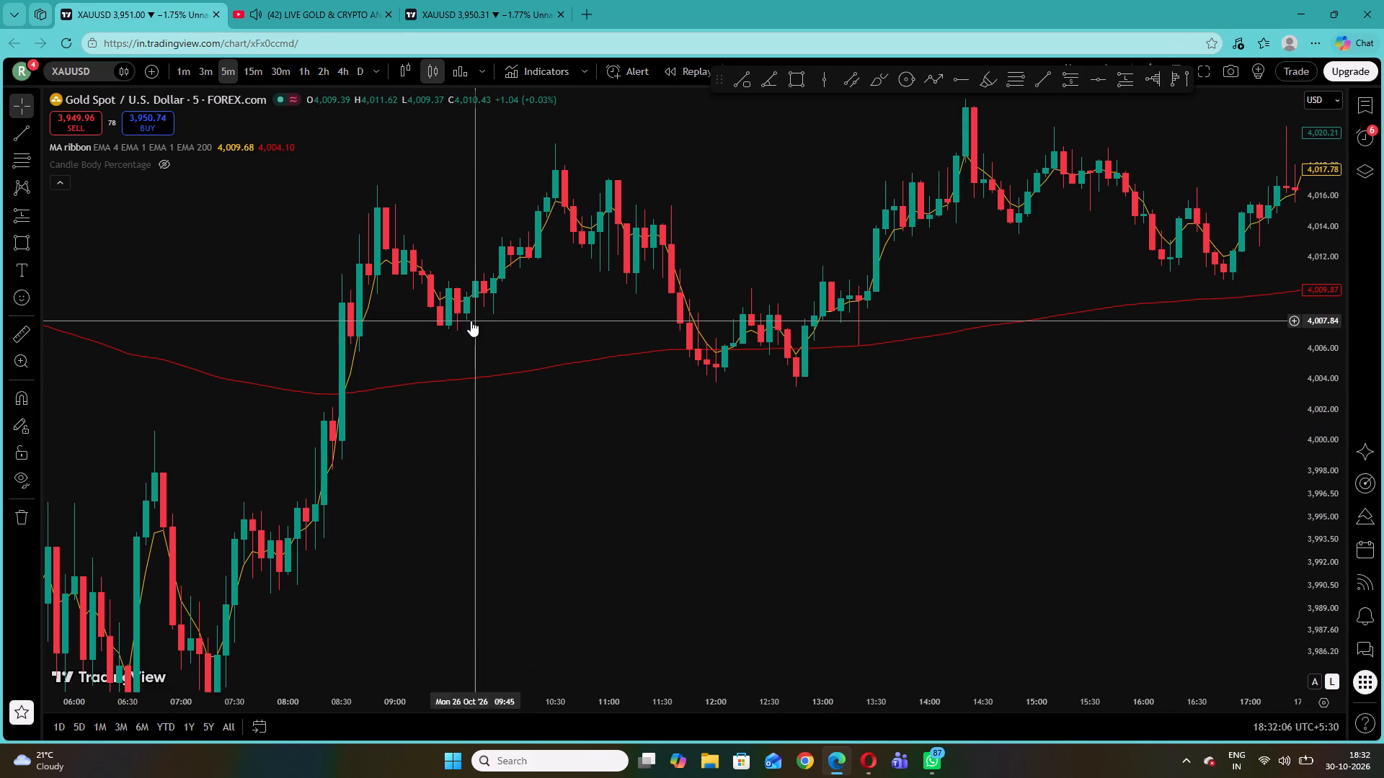
{"action": "left_click", "coordinate": [536, 5]}
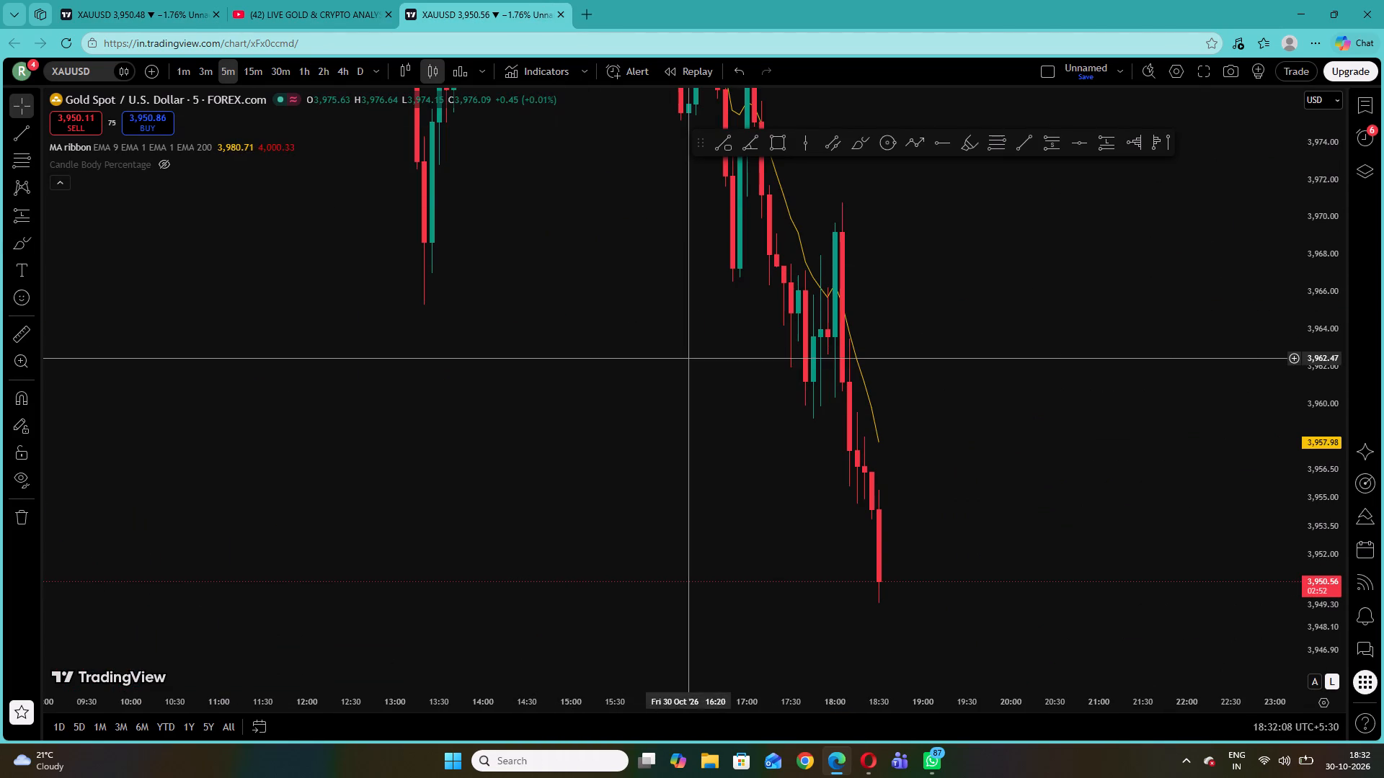
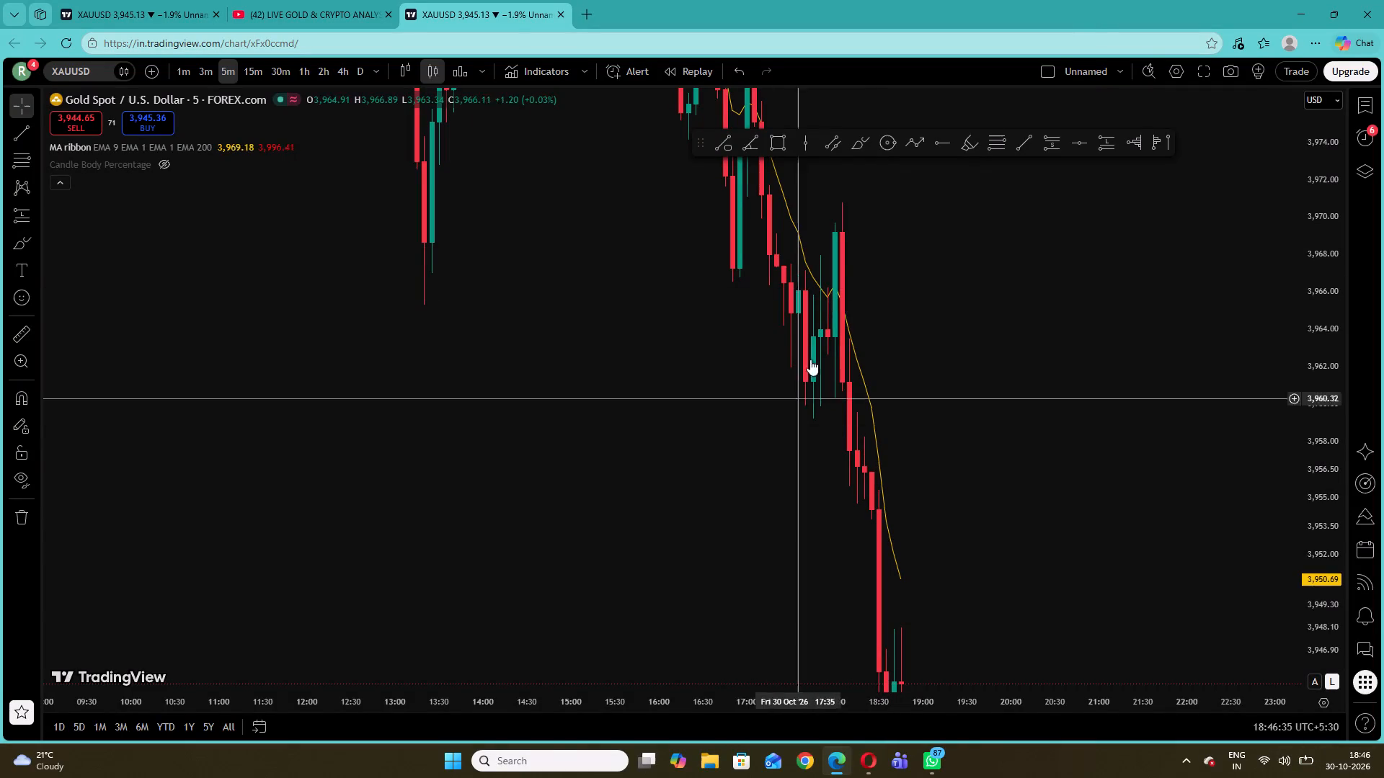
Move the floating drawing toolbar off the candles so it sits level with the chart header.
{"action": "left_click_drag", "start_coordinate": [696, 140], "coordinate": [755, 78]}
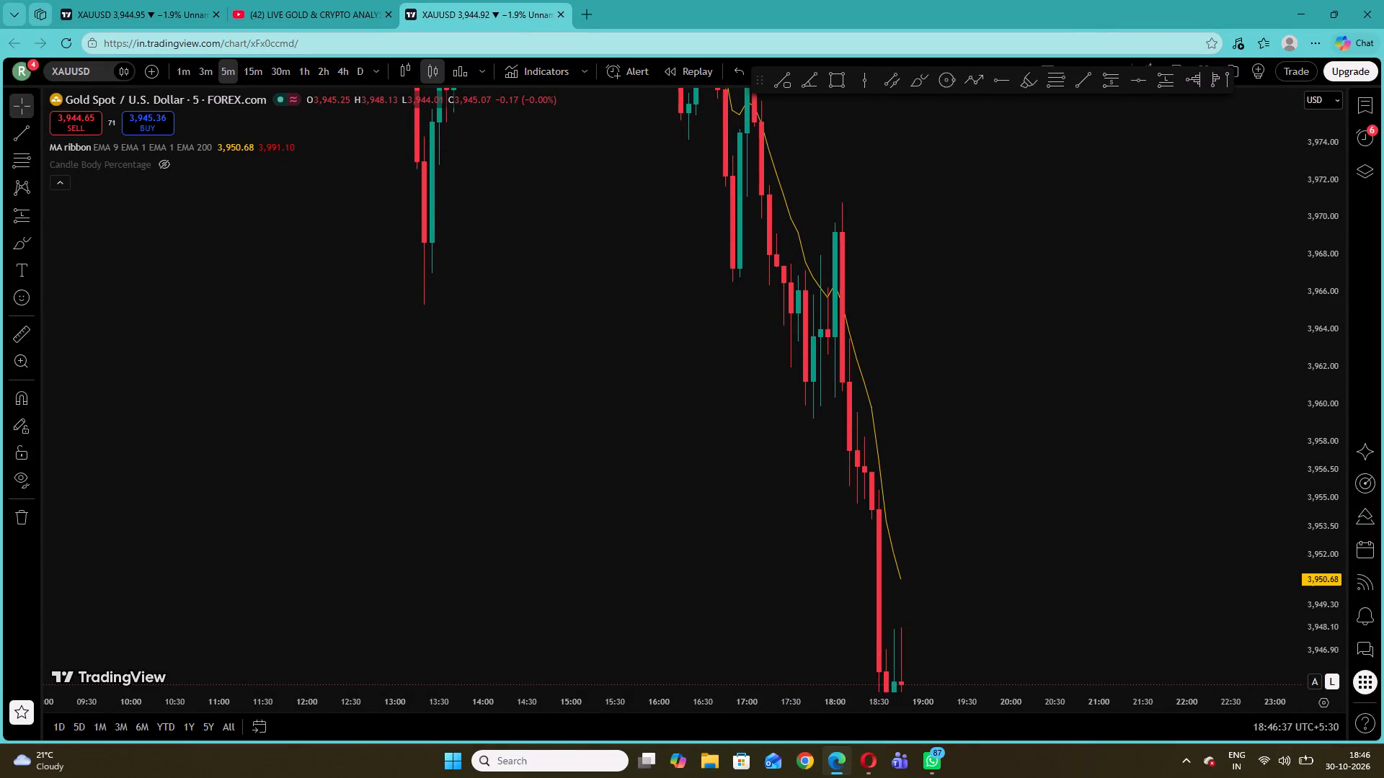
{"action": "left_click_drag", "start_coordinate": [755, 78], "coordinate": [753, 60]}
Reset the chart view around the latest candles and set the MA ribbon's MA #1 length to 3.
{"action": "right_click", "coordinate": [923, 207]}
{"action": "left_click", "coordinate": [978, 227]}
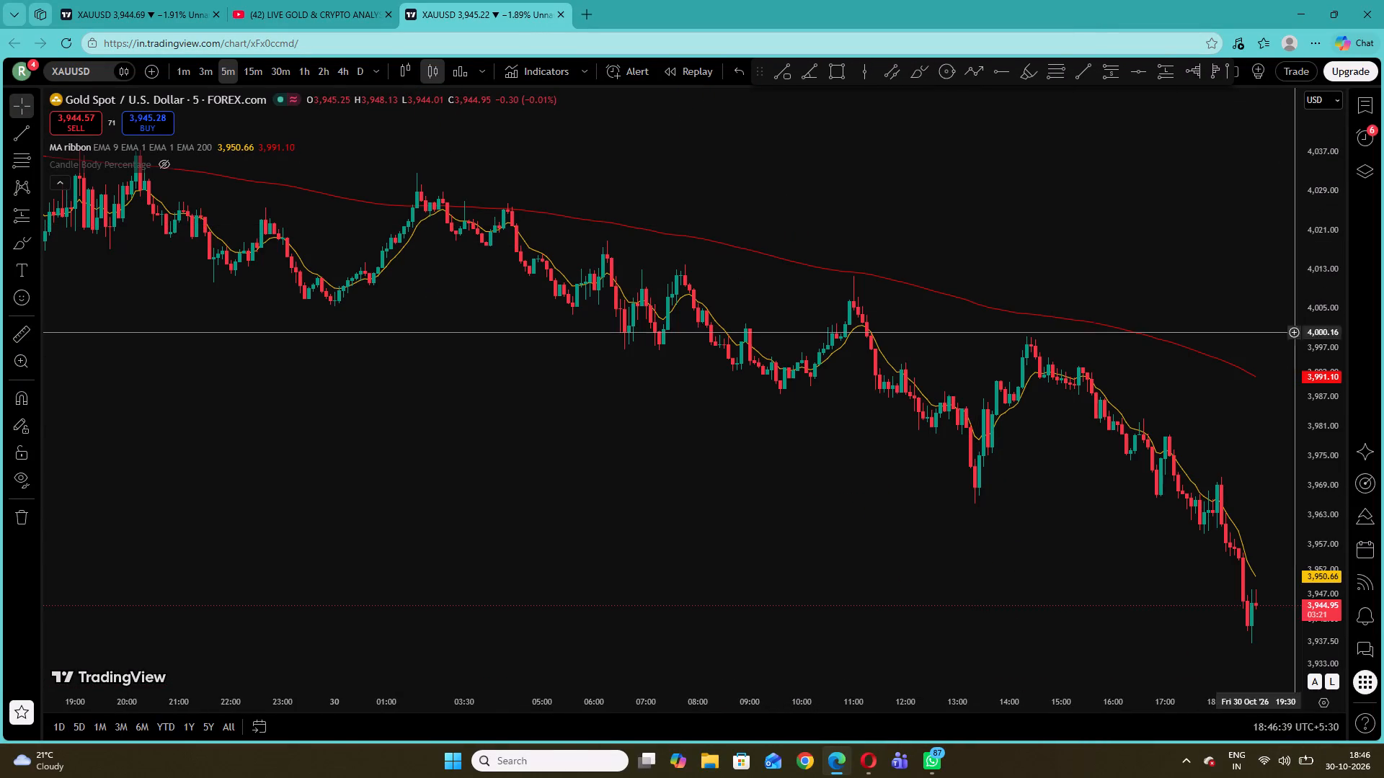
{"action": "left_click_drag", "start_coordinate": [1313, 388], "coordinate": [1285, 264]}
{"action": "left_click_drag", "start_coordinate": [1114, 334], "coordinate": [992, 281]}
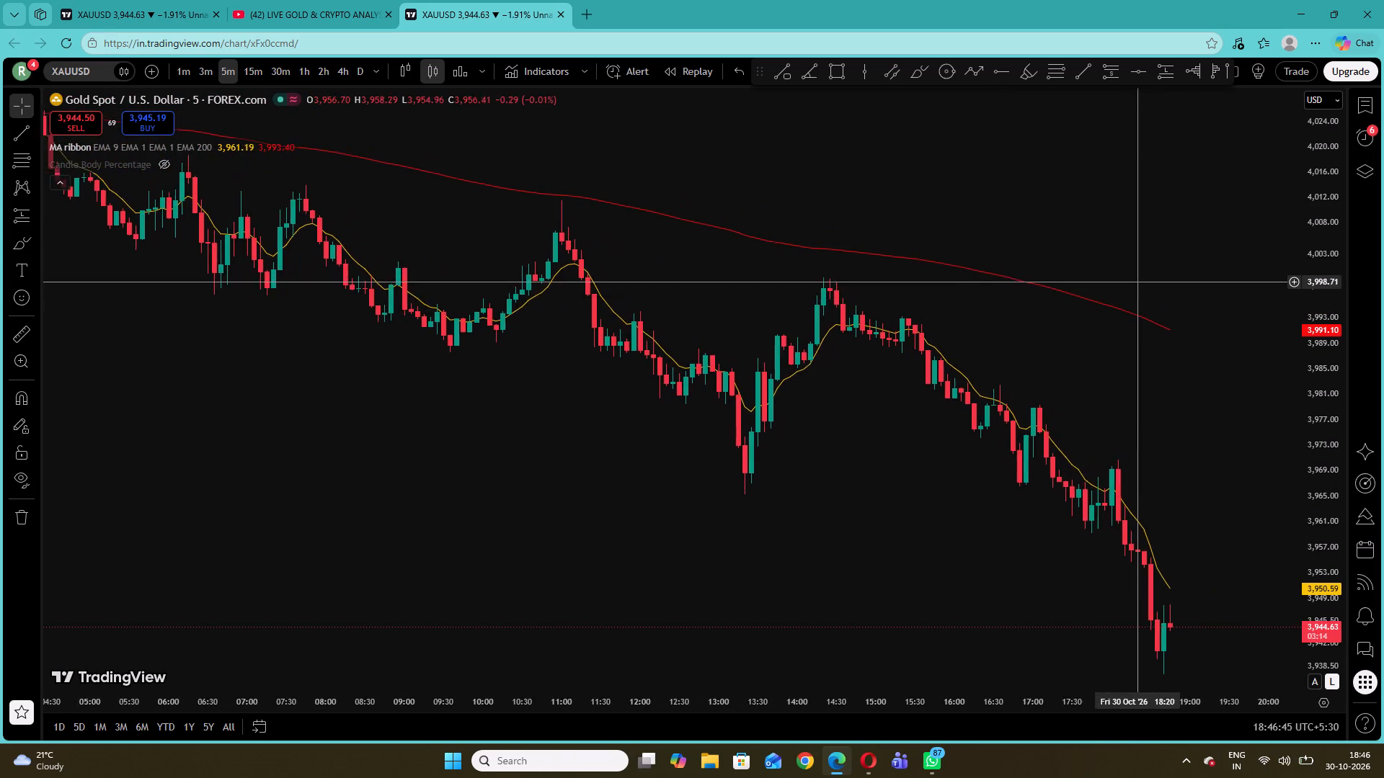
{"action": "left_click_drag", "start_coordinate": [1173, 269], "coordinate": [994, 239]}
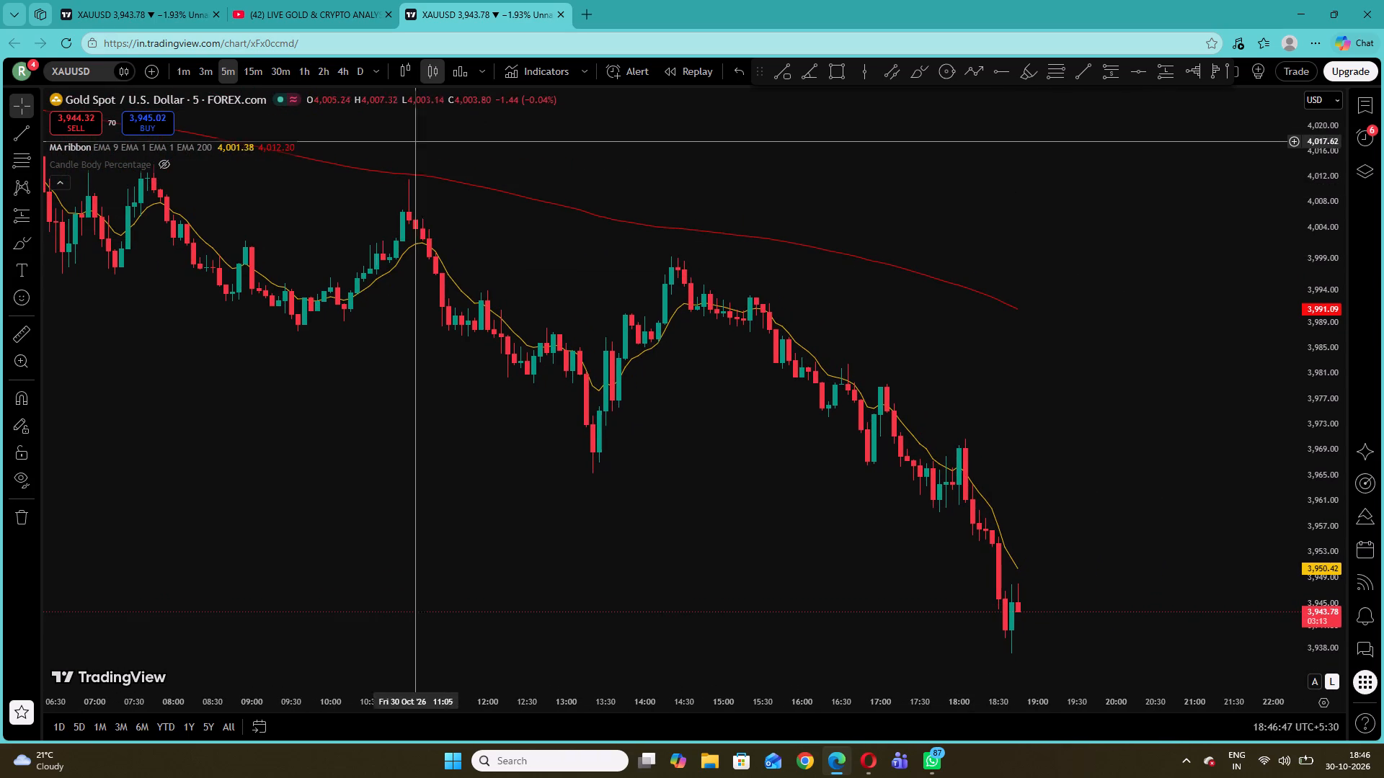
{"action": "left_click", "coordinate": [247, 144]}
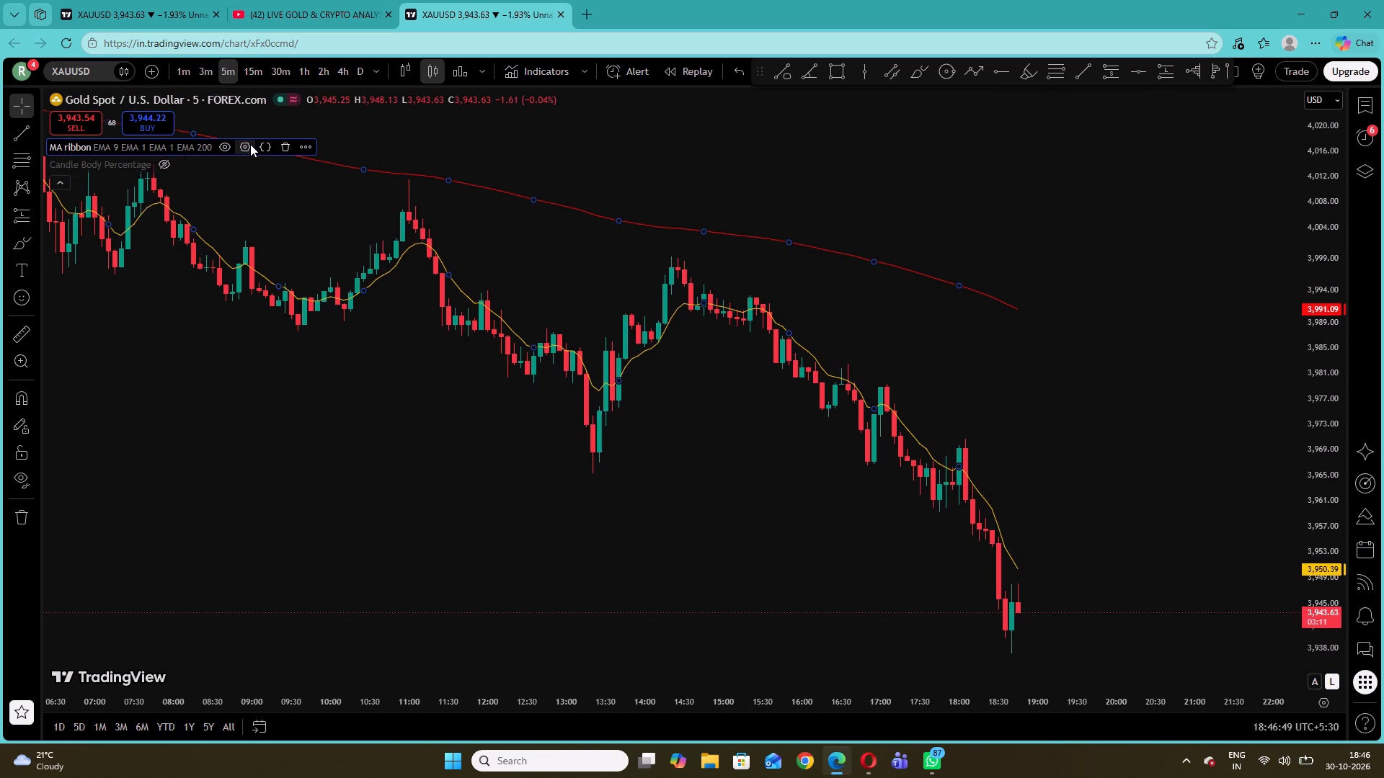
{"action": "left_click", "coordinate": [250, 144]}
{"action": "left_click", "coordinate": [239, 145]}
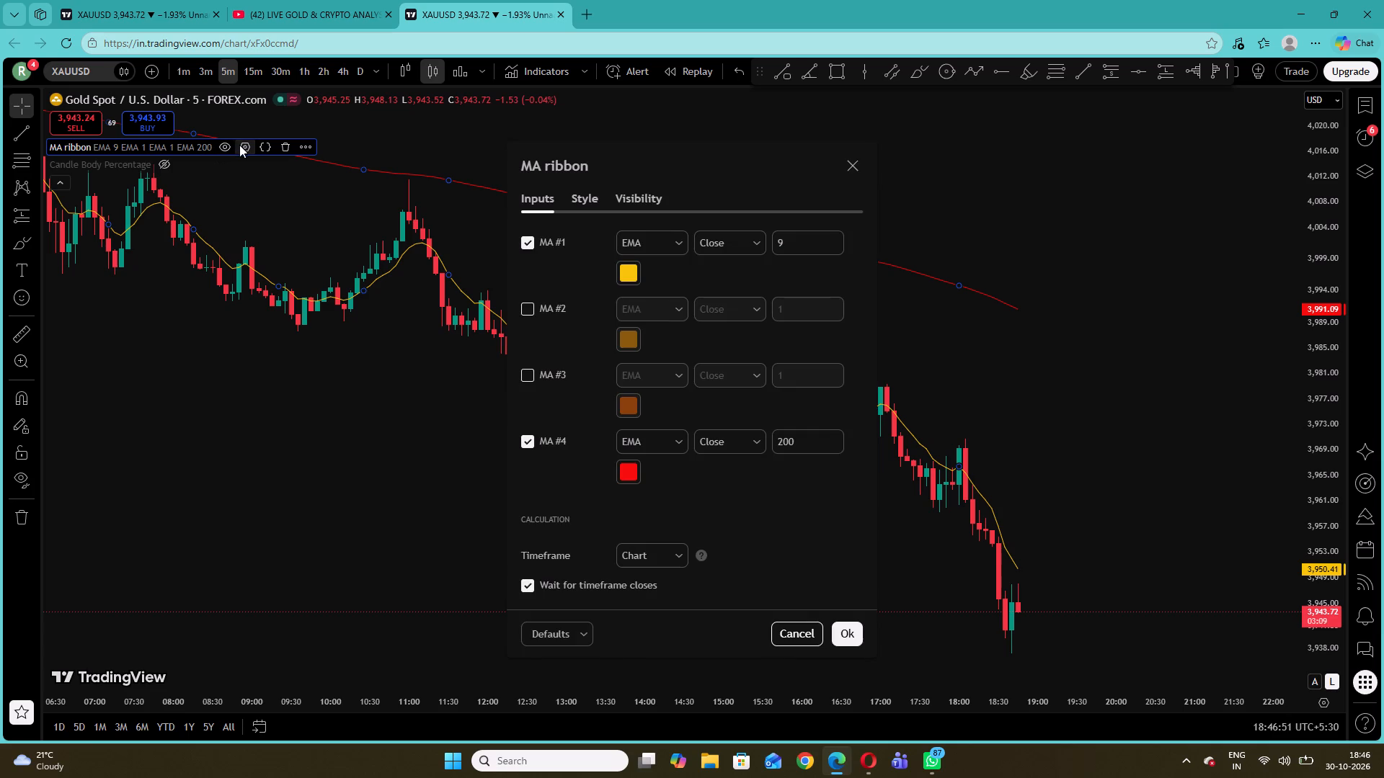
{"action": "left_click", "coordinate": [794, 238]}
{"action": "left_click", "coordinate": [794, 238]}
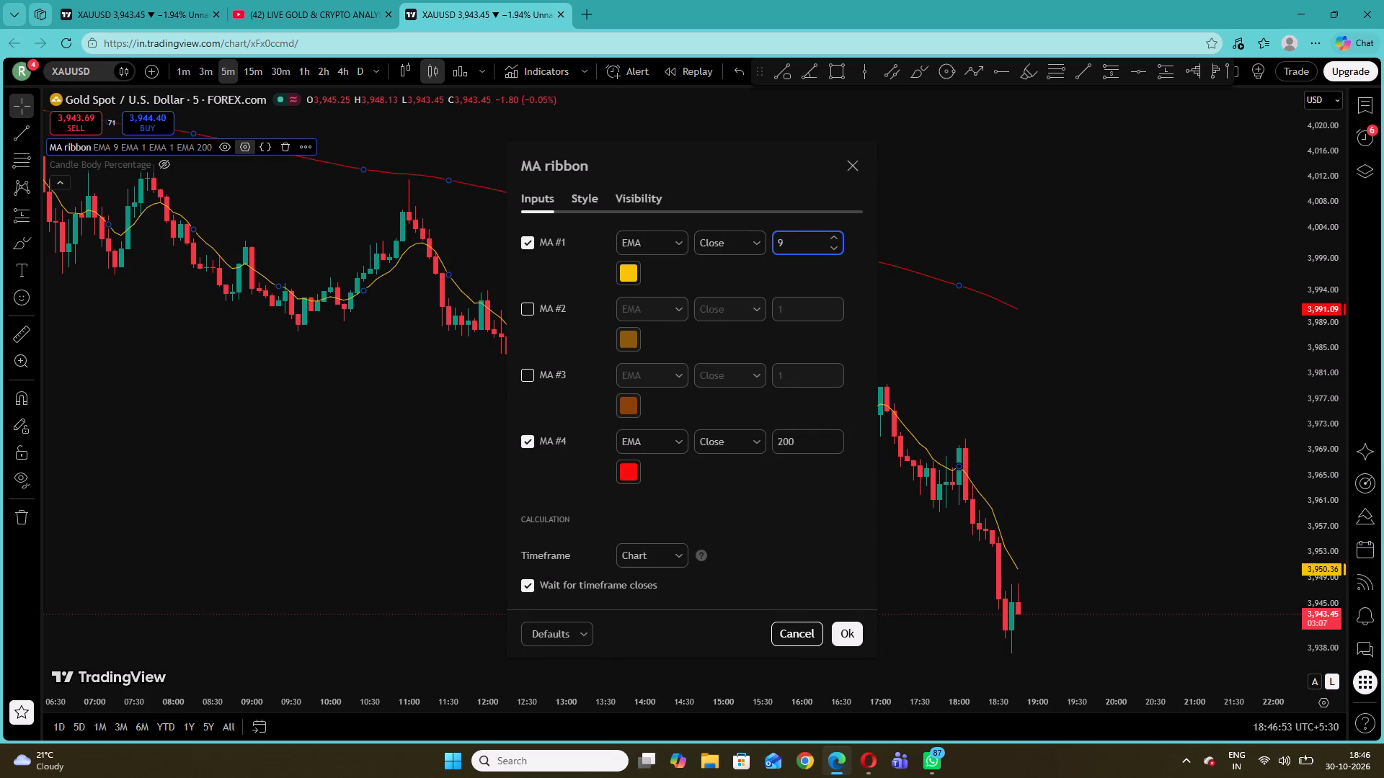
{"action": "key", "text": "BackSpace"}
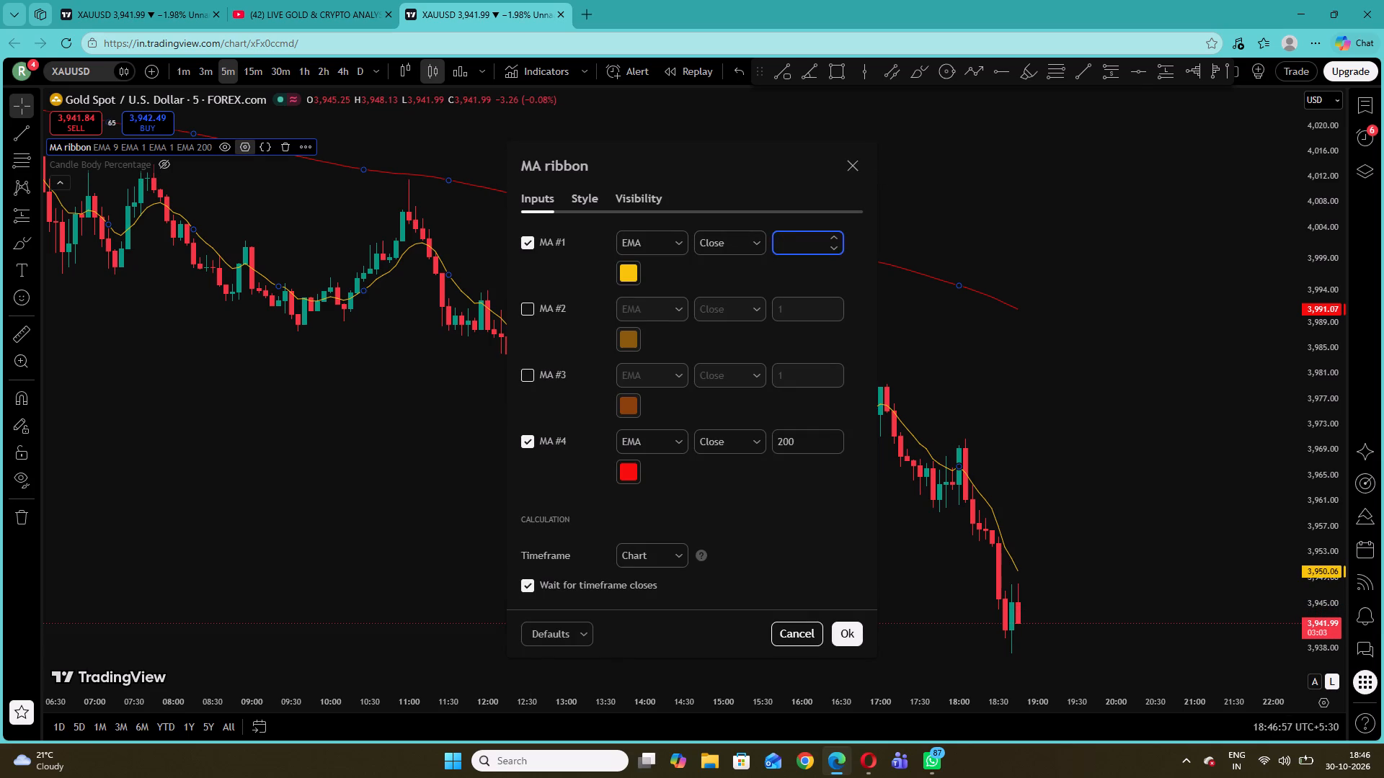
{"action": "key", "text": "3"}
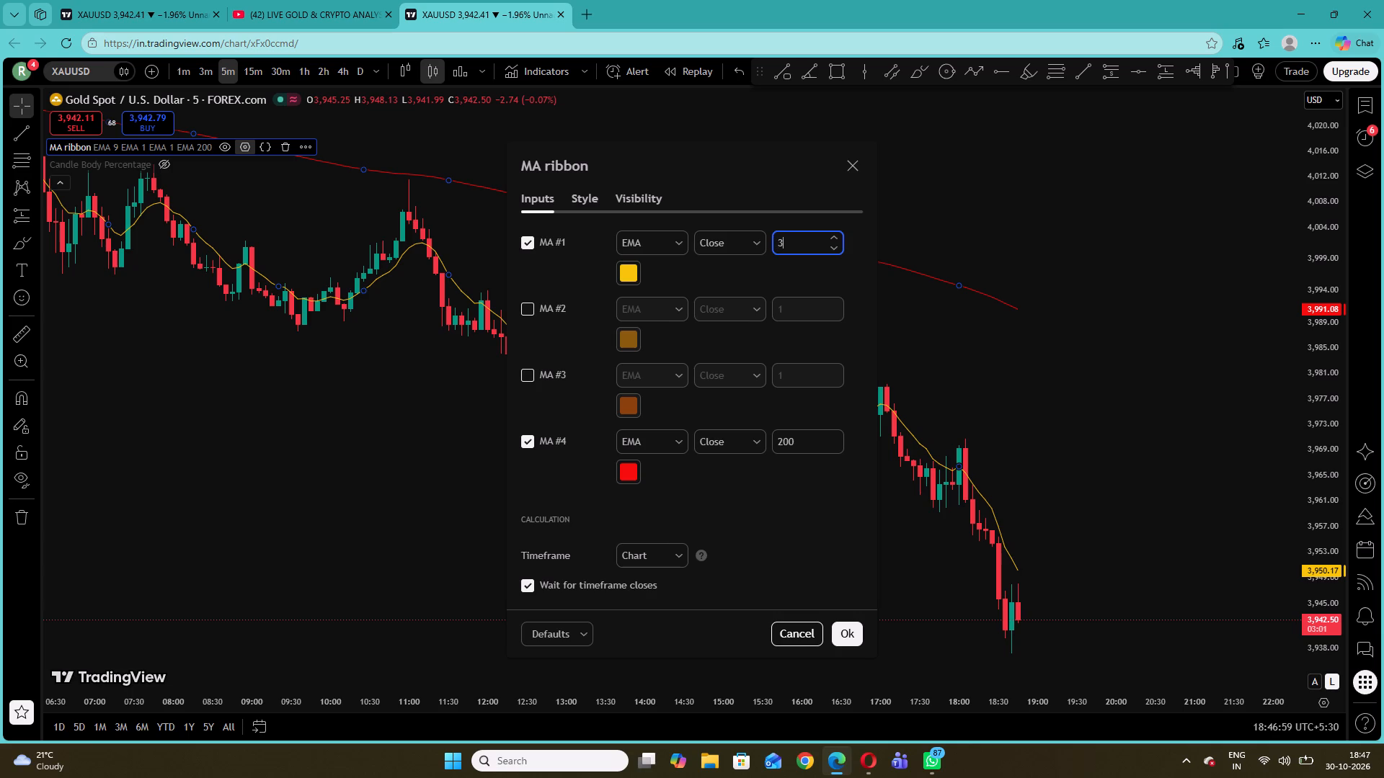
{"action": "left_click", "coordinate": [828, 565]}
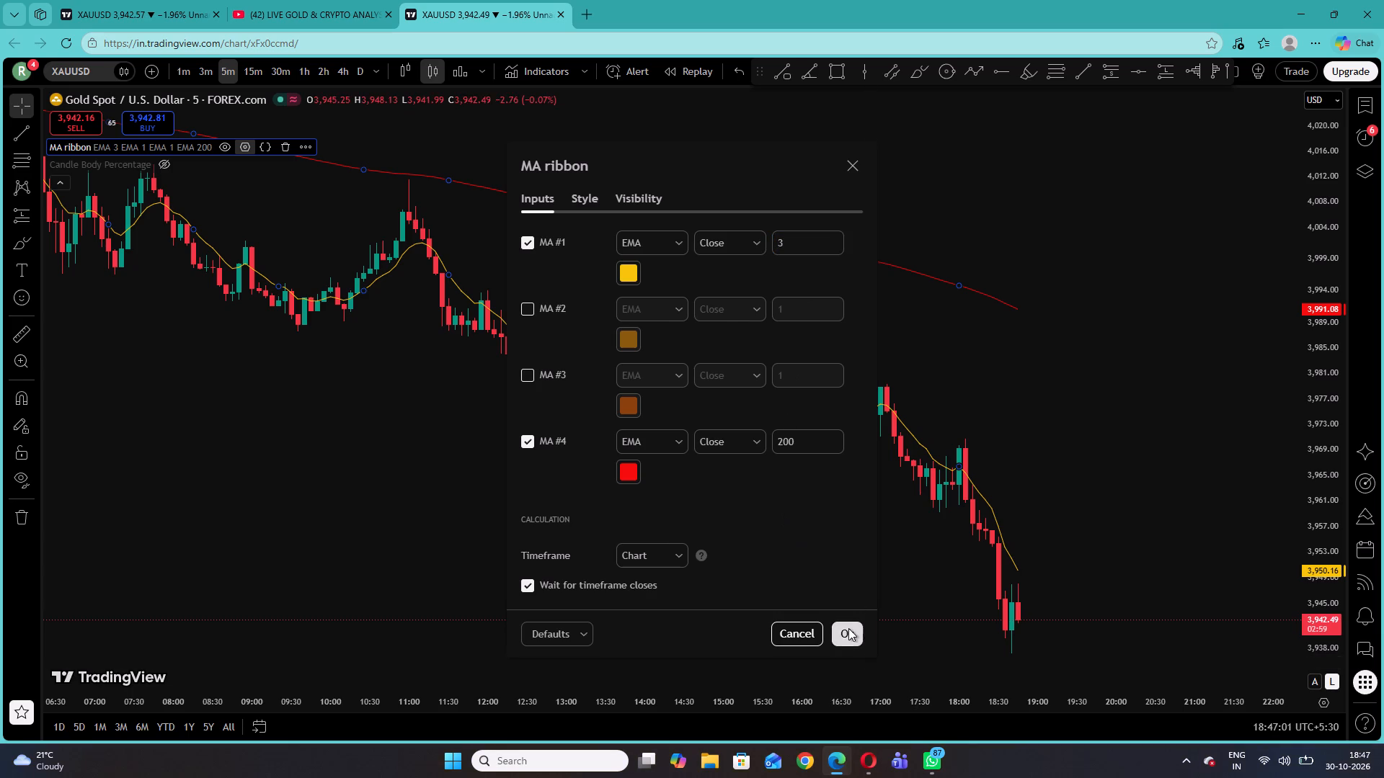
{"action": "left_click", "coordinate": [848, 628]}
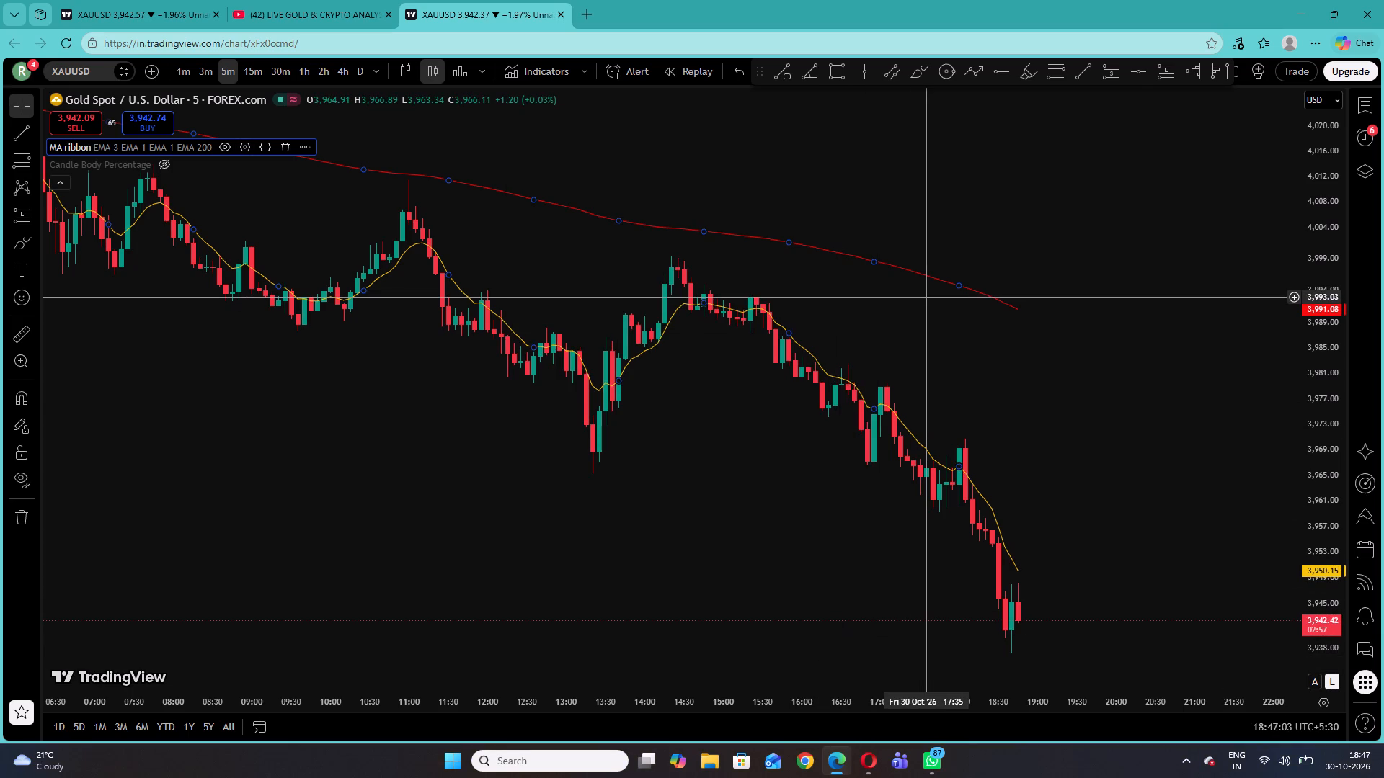
Reload the second XAUUSD chart page without saving its changes.
{"action": "left_click", "coordinate": [69, 41]}
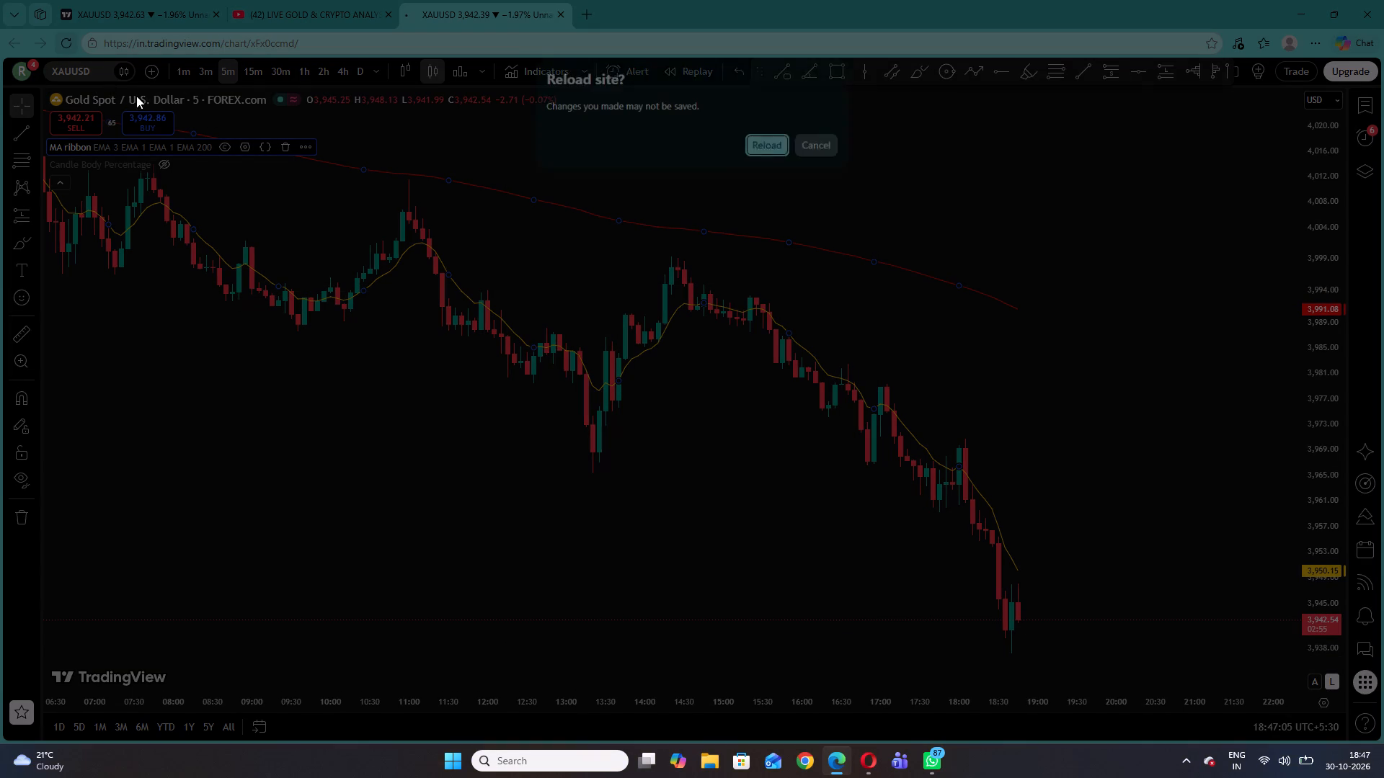
{"action": "left_click", "coordinate": [771, 140]}
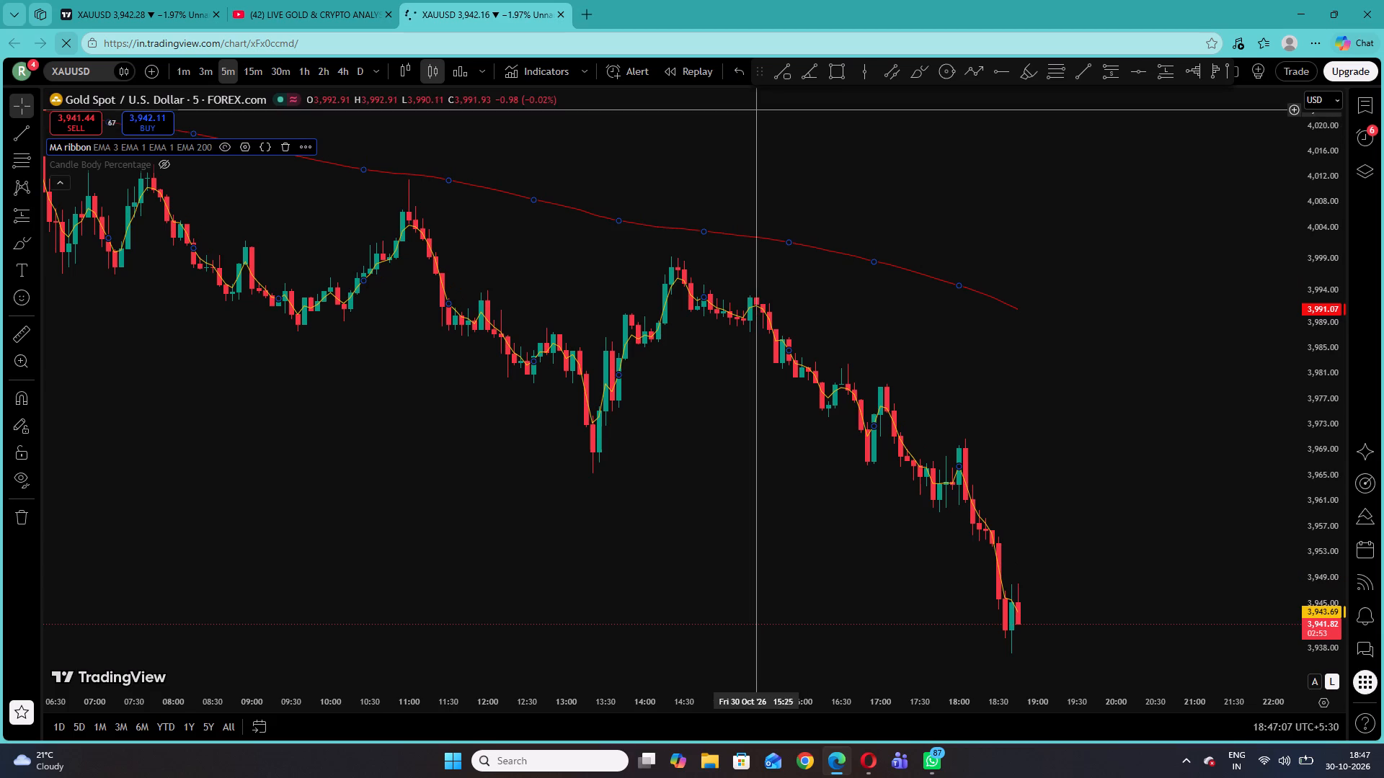
{"action": "left_click", "coordinate": [975, 204]}
{"action": "left_click_drag", "start_coordinate": [978, 181], "coordinate": [926, 208]}
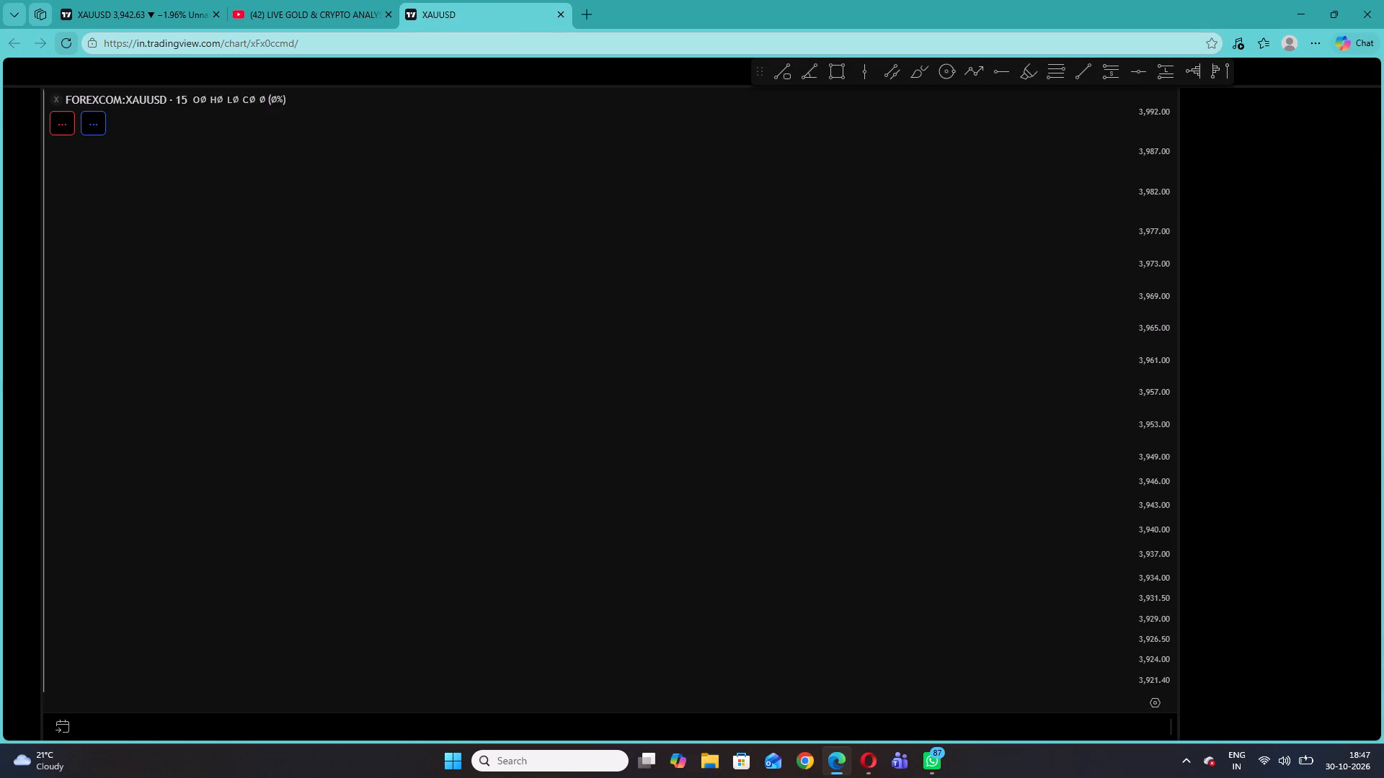
Move the floating drawing toolbar along the chart header, clear of the undo and redo controls.
{"action": "left_click_drag", "start_coordinate": [756, 73], "coordinate": [947, 76]}
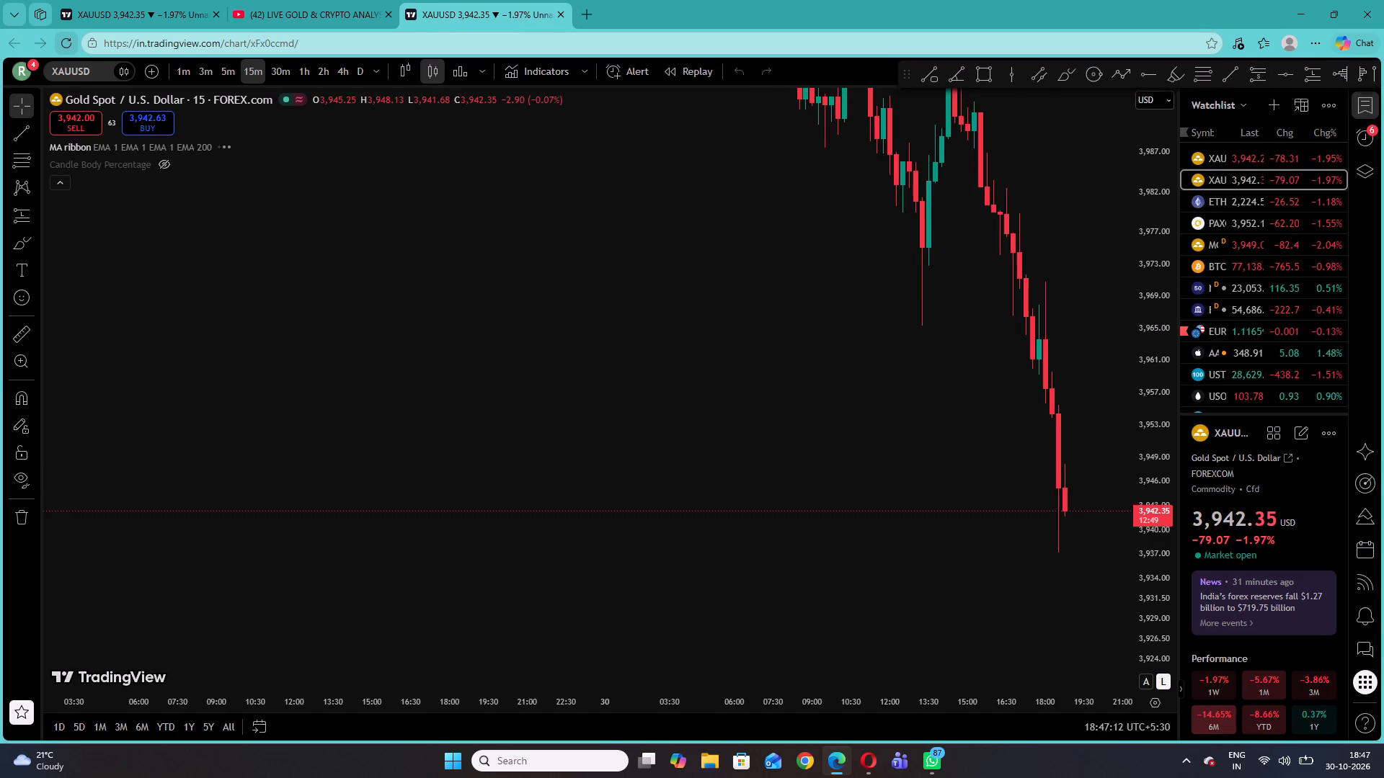
{"action": "left_click_drag", "start_coordinate": [947, 76], "coordinate": [936, 70]}
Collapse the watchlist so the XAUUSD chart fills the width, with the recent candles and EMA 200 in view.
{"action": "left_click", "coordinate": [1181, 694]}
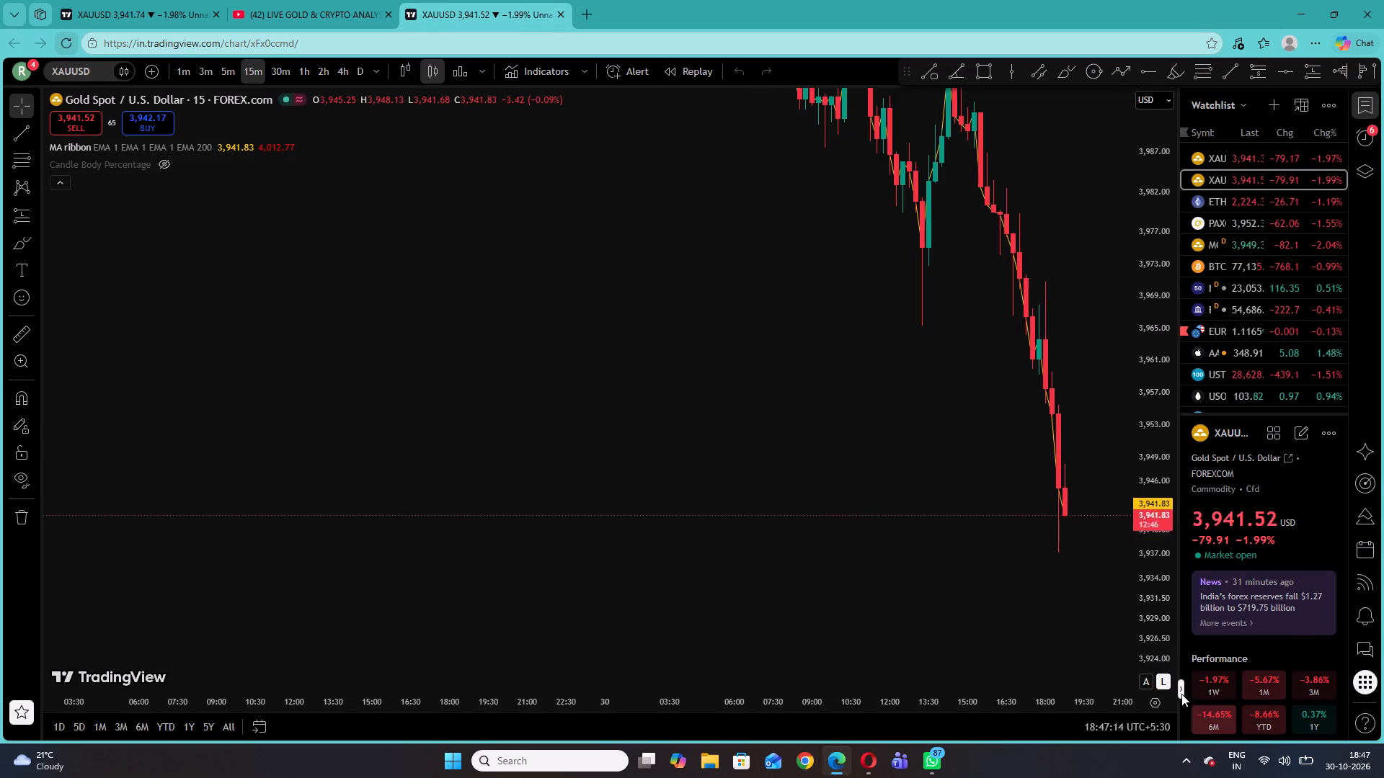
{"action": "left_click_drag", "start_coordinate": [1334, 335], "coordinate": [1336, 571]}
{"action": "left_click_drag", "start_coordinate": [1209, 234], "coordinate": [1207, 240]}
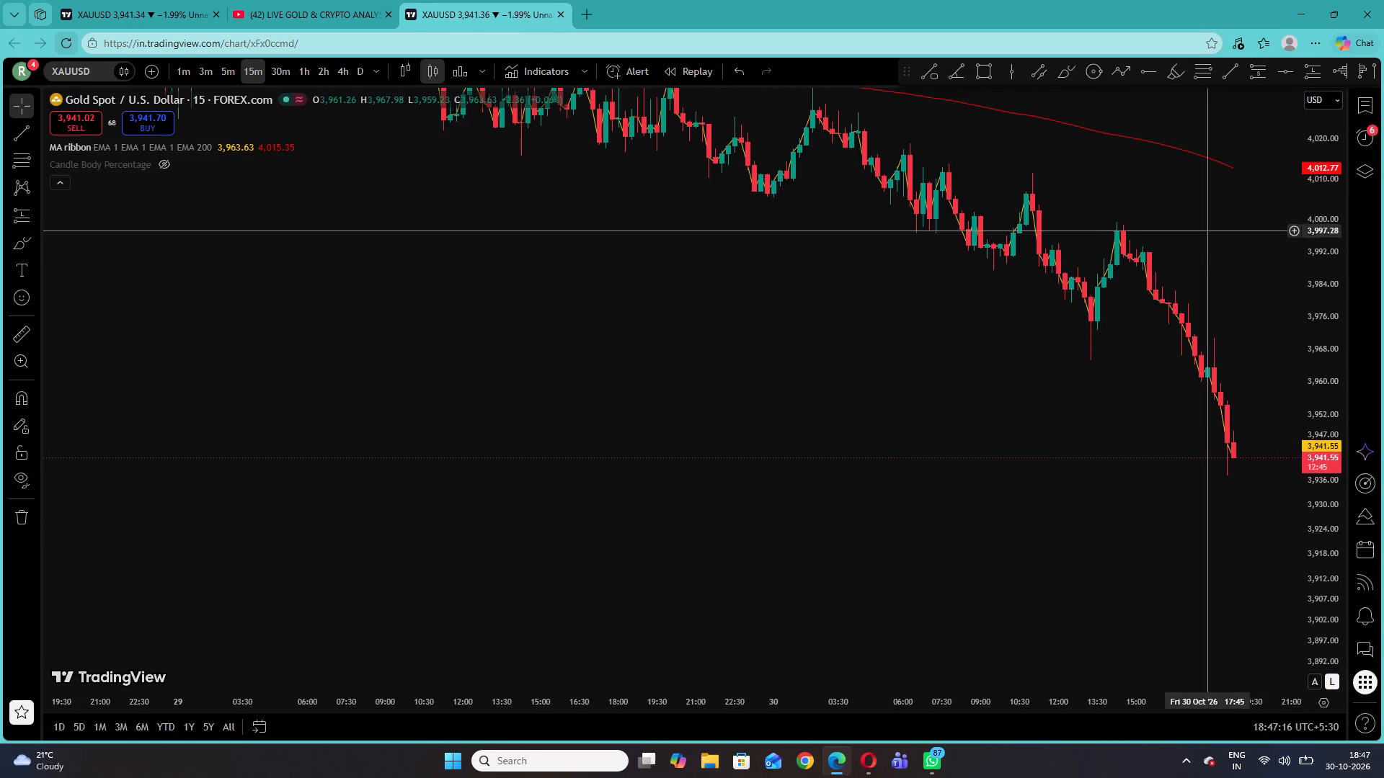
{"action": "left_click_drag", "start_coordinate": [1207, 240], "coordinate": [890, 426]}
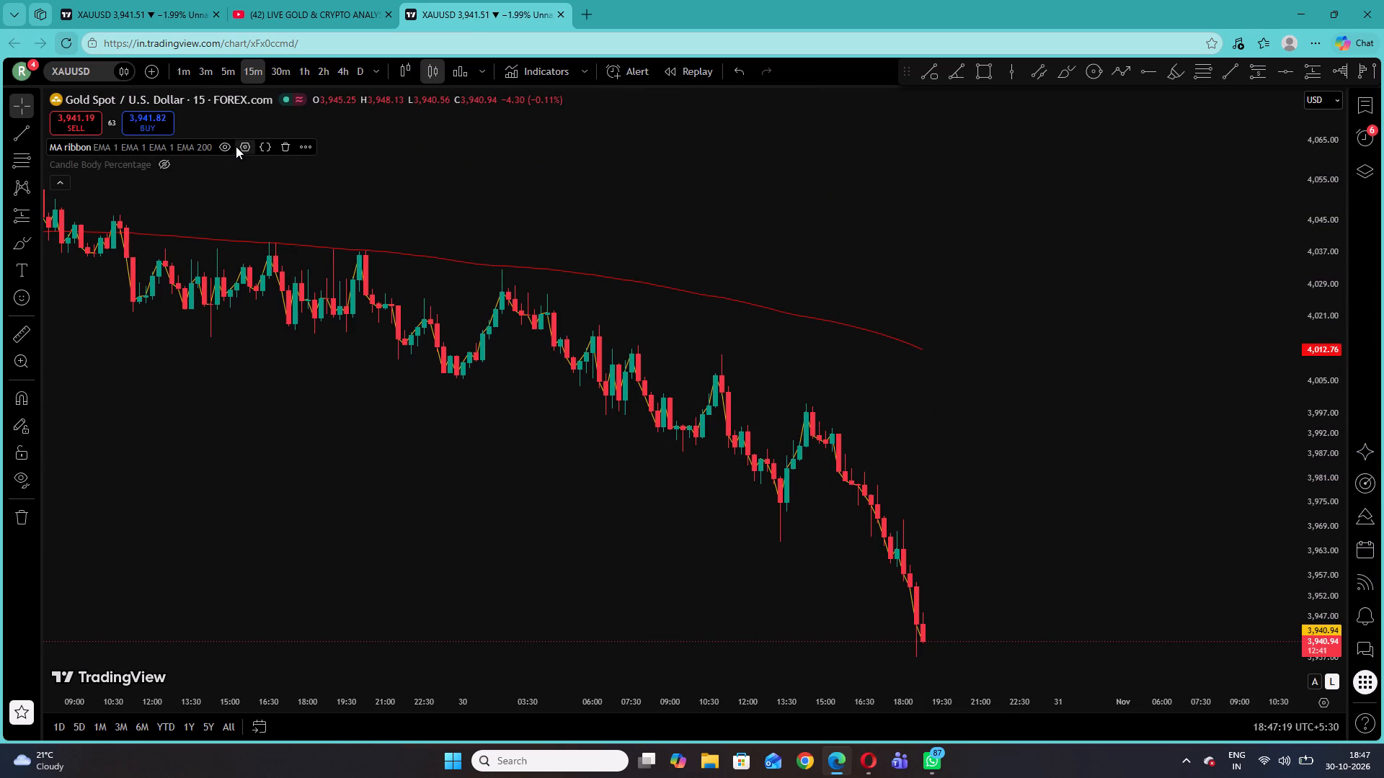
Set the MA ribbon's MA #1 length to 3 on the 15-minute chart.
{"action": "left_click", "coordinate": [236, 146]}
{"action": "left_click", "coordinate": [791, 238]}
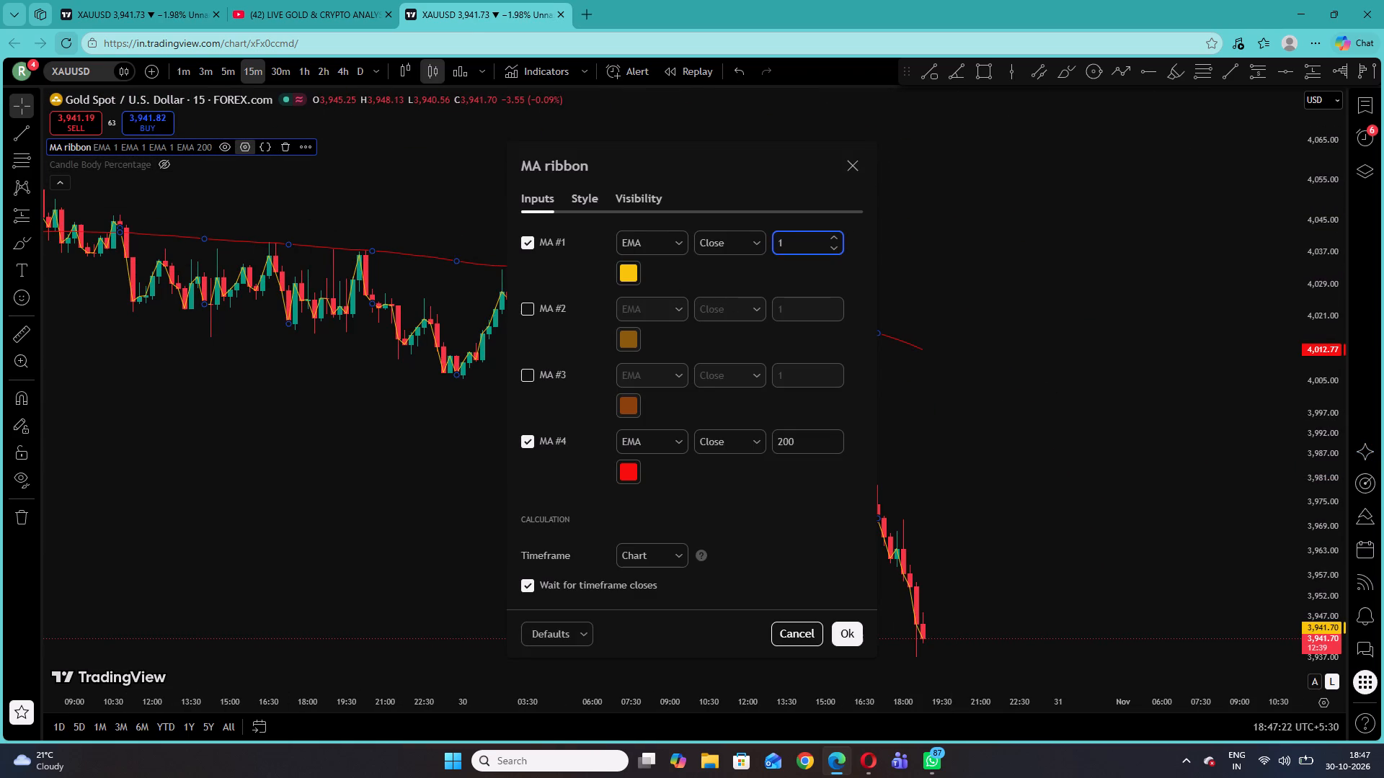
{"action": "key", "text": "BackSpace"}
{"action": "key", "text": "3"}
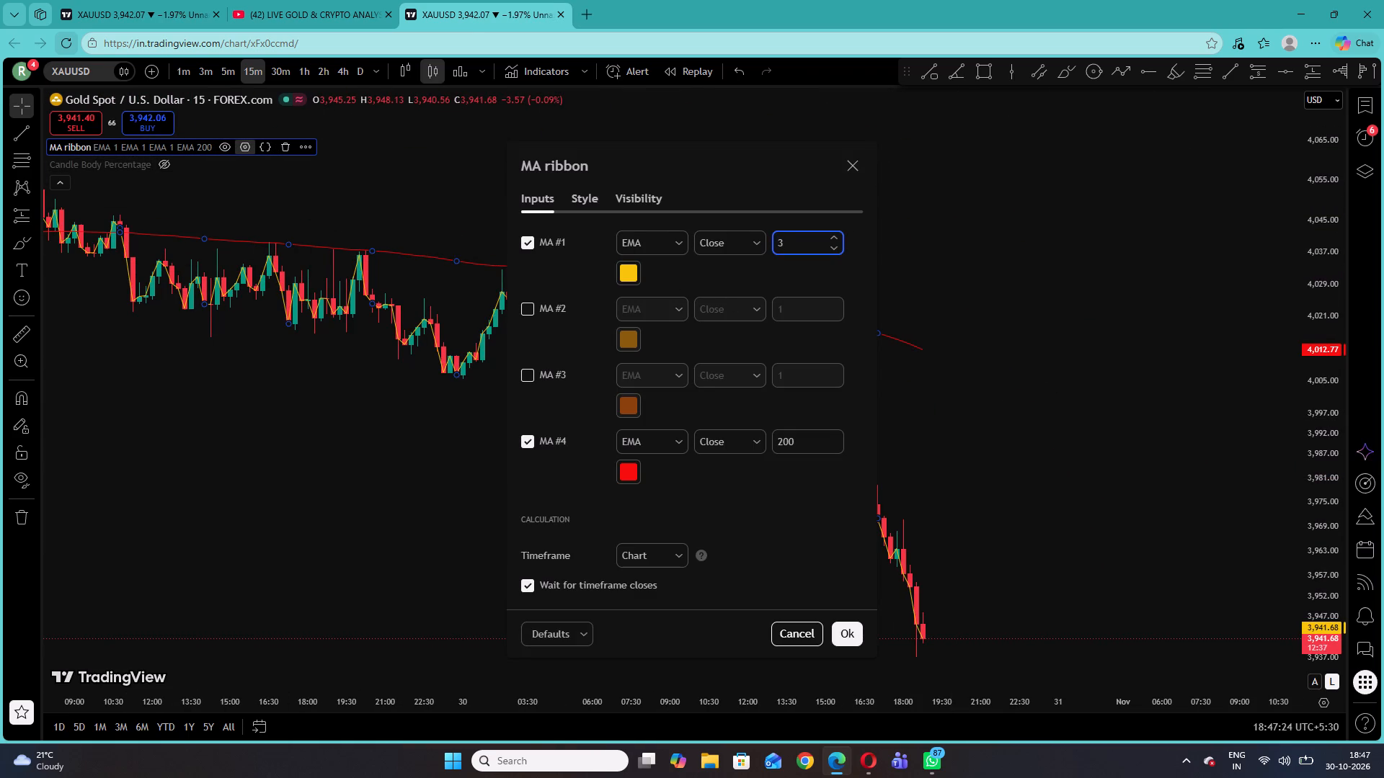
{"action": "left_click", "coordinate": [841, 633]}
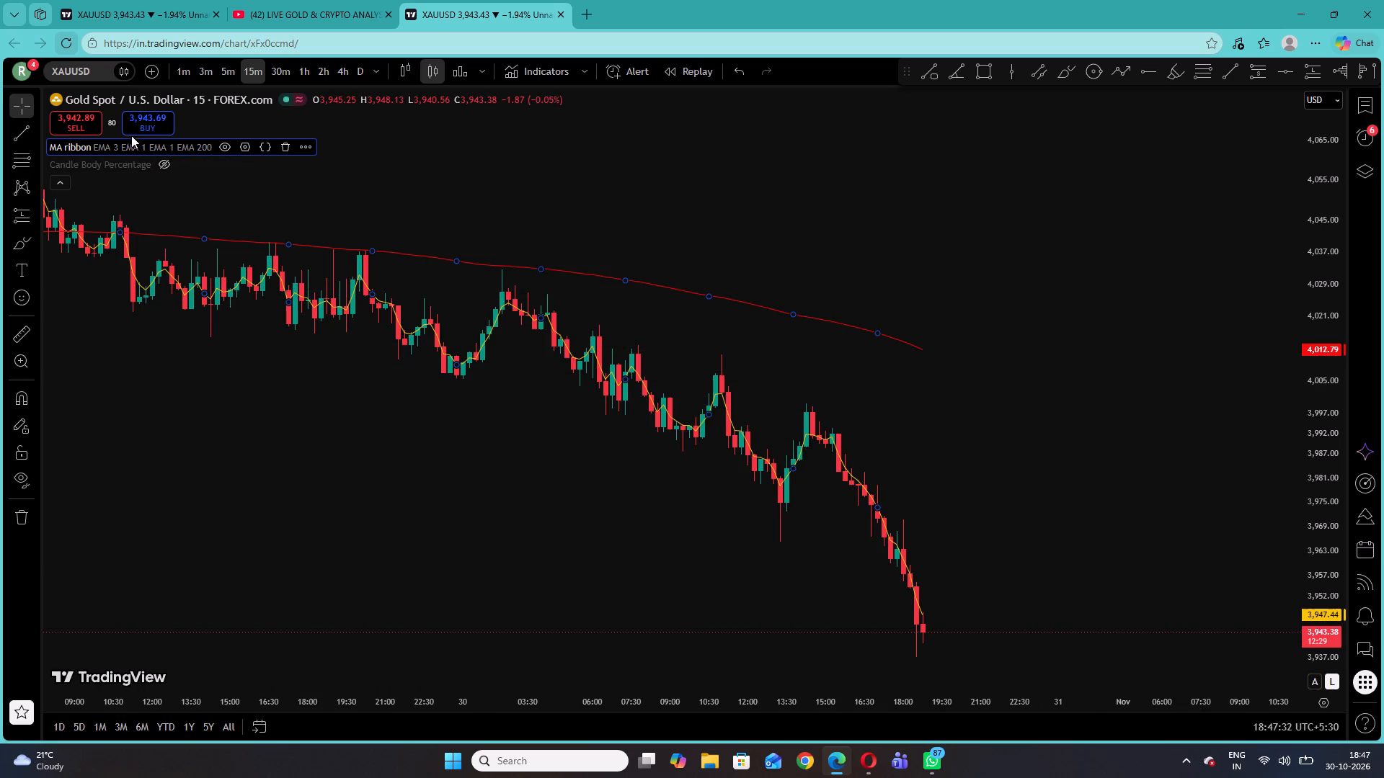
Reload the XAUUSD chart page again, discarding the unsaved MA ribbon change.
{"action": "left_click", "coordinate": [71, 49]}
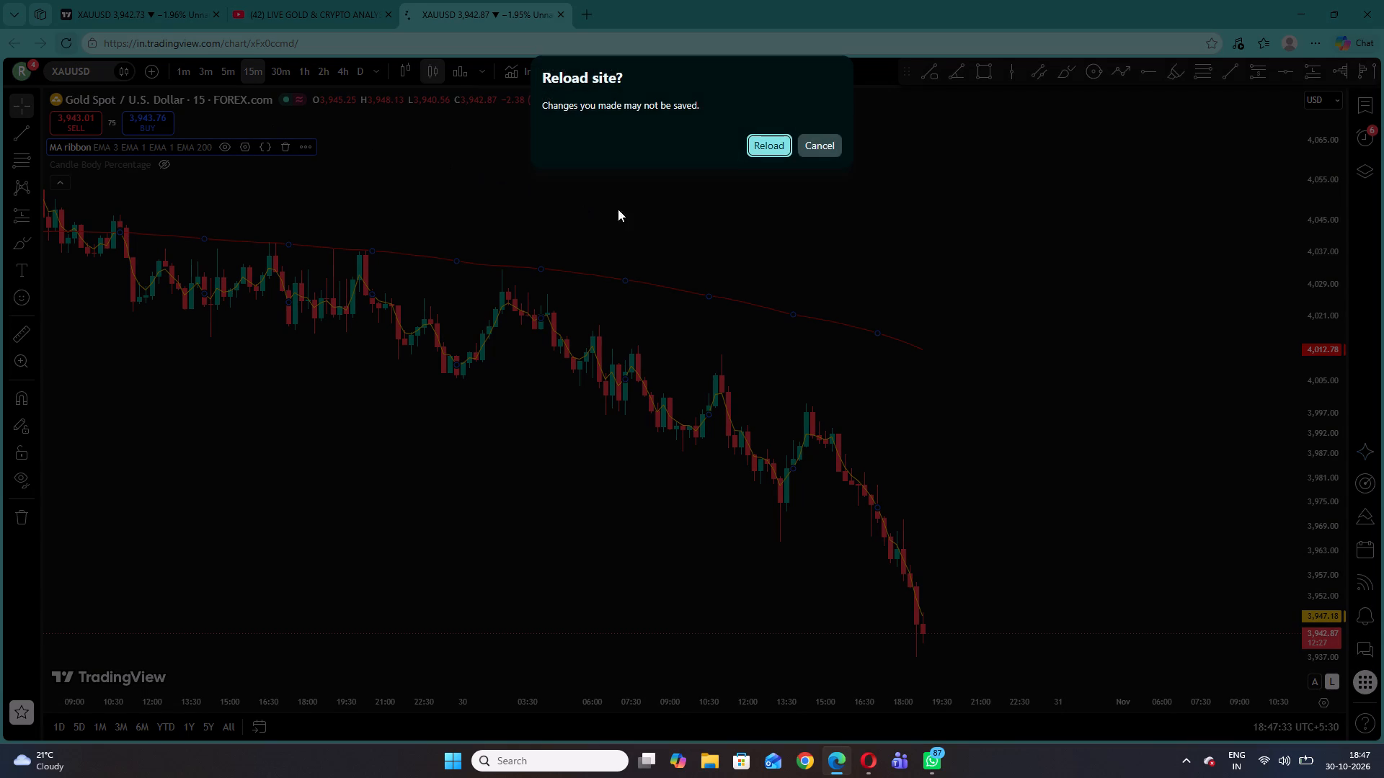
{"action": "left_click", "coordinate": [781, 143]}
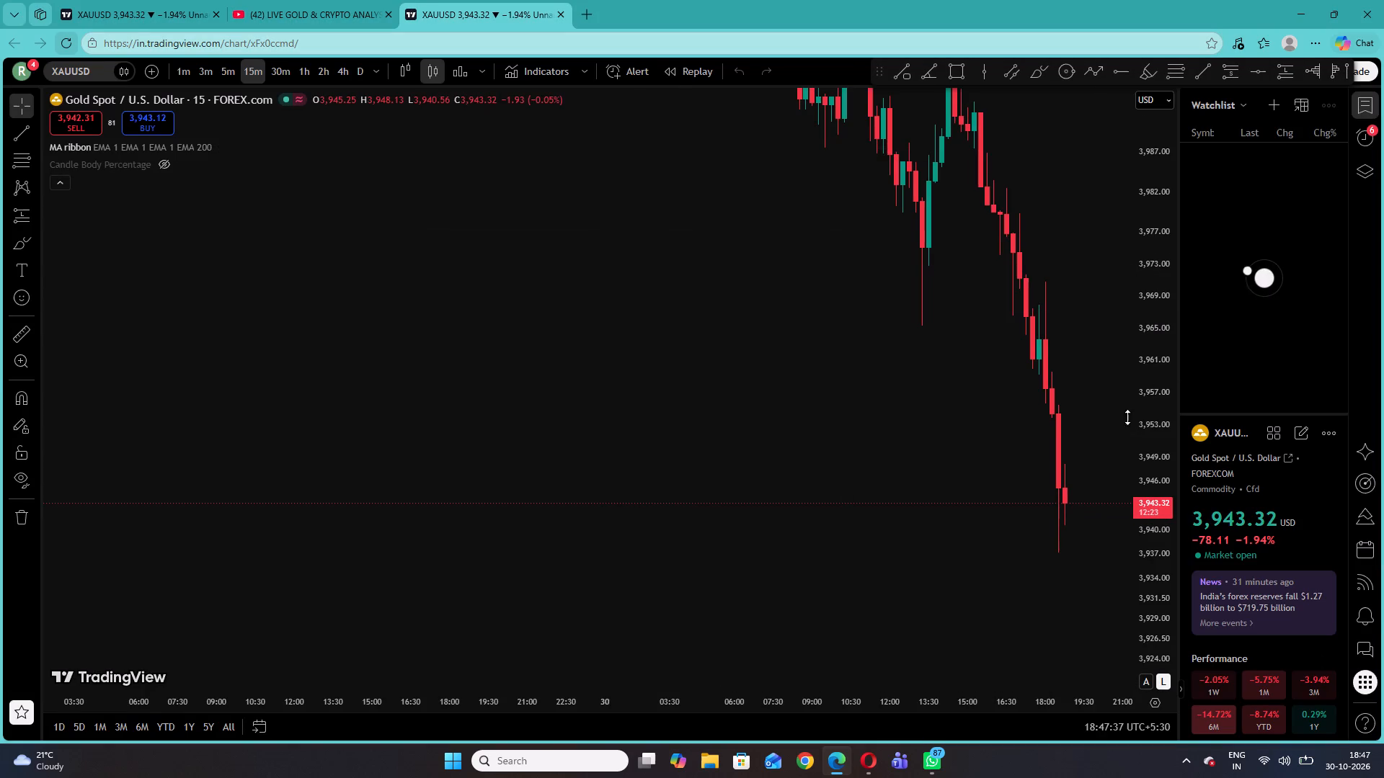
Collapse the watchlist and frame the recent XAUUSD decline together with the EMA 200 line.
{"action": "left_click", "coordinate": [1178, 688]}
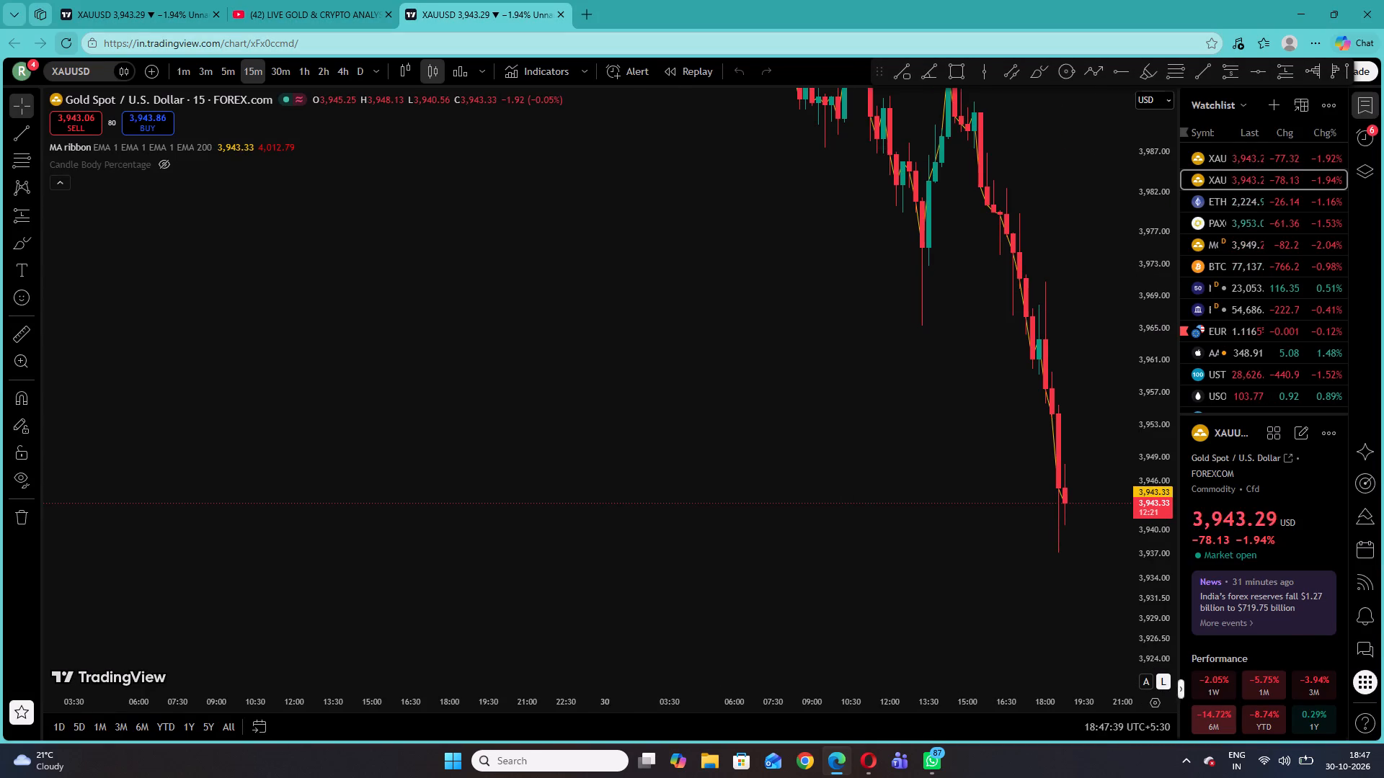
{"action": "left_click_drag", "start_coordinate": [1334, 296], "coordinate": [1319, 486]}
{"action": "left_click_drag", "start_coordinate": [1083, 283], "coordinate": [687, 456]}
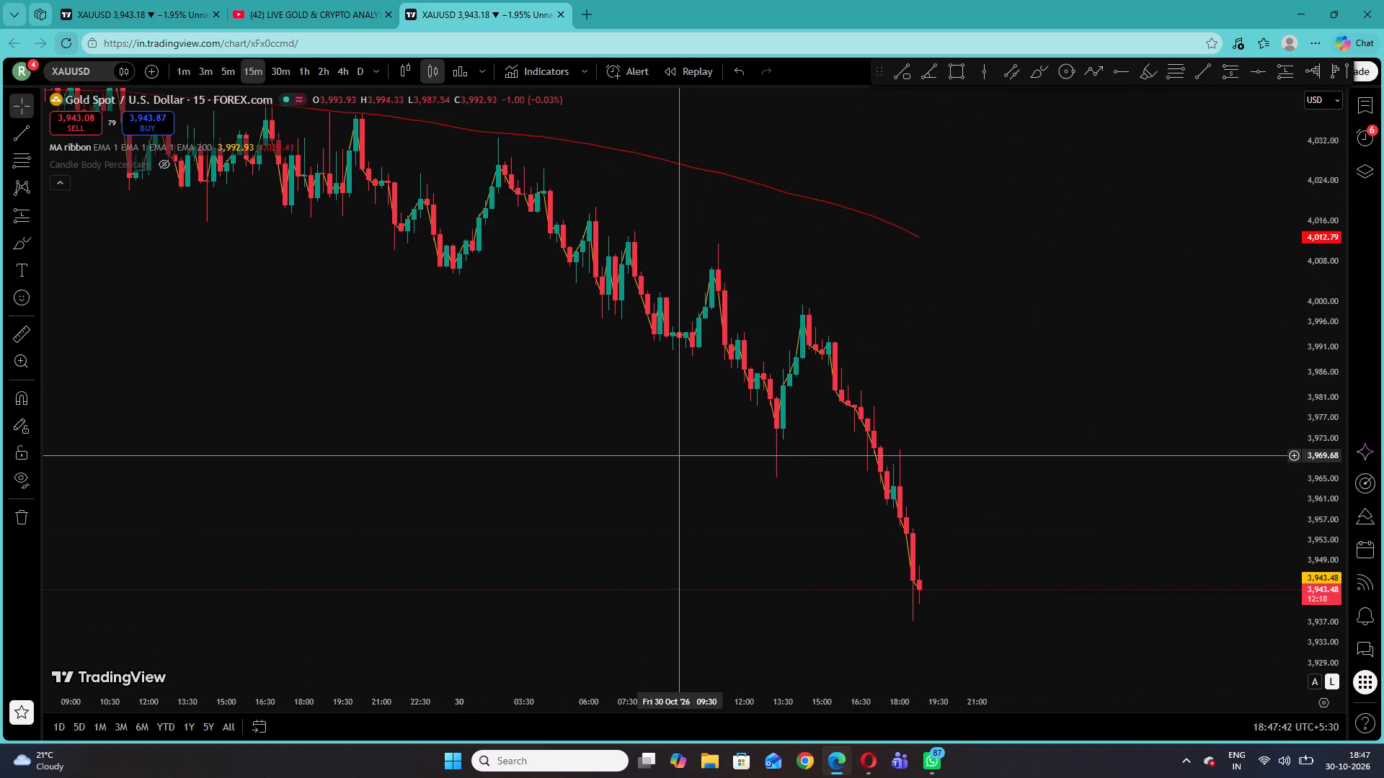
Switch the XAUUSD chart to the 3-minute timeframe.
{"action": "left_click", "coordinate": [212, 69]}
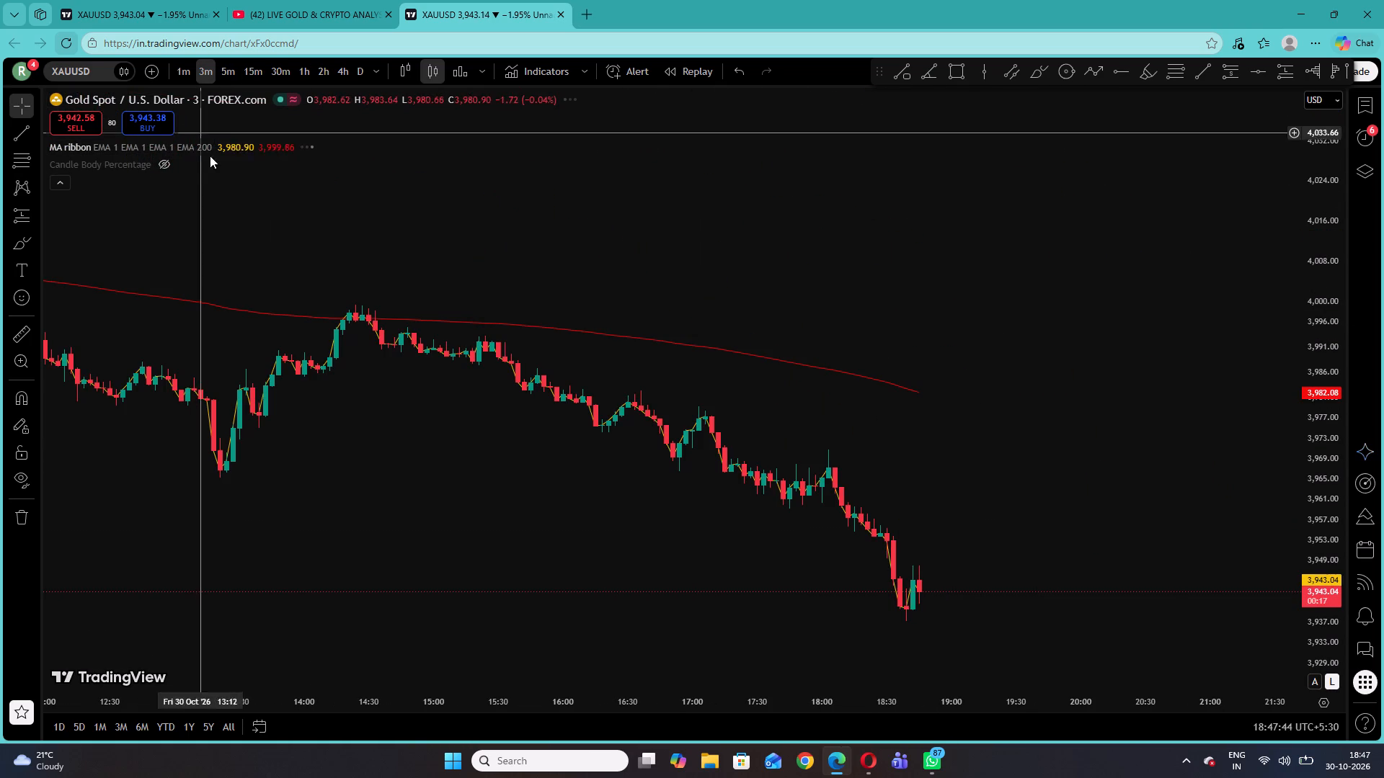
Enable MA #2 in the MA ribbon as an EMA with length 4.
{"action": "left_click", "coordinate": [241, 146]}
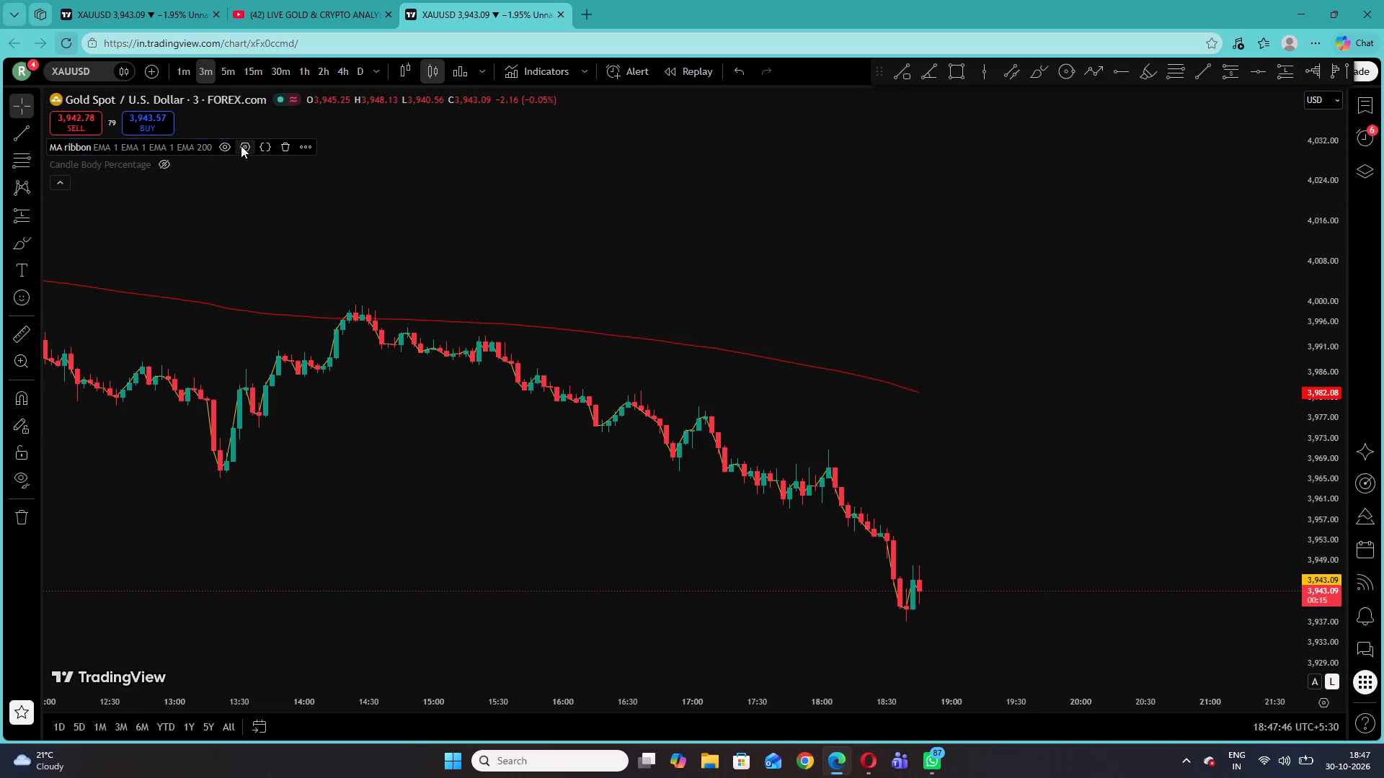
{"action": "left_click", "coordinate": [519, 303]}
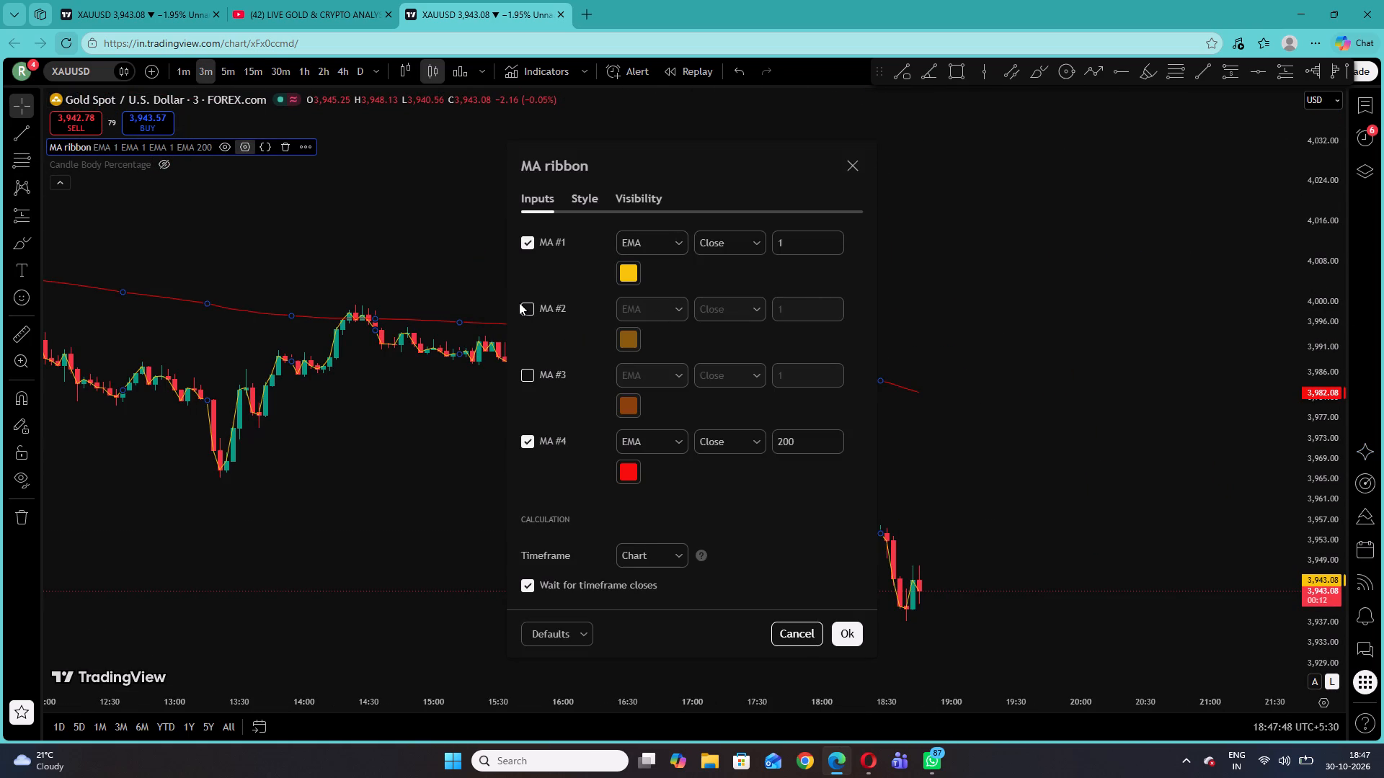
{"action": "left_click", "coordinate": [523, 305]}
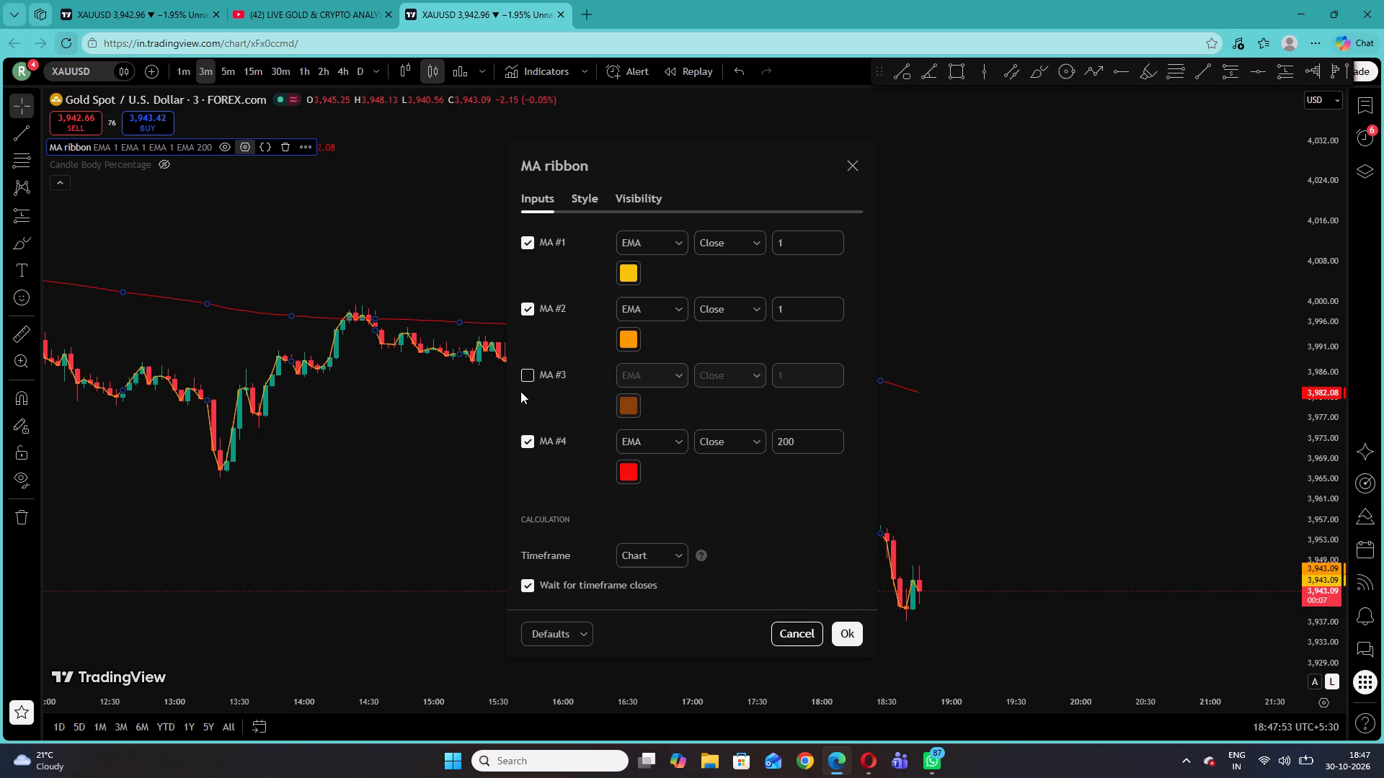
{"action": "left_click", "coordinate": [797, 303]}
{"action": "left_click", "coordinate": [797, 303]}
{"action": "key", "text": "BackSpace"}
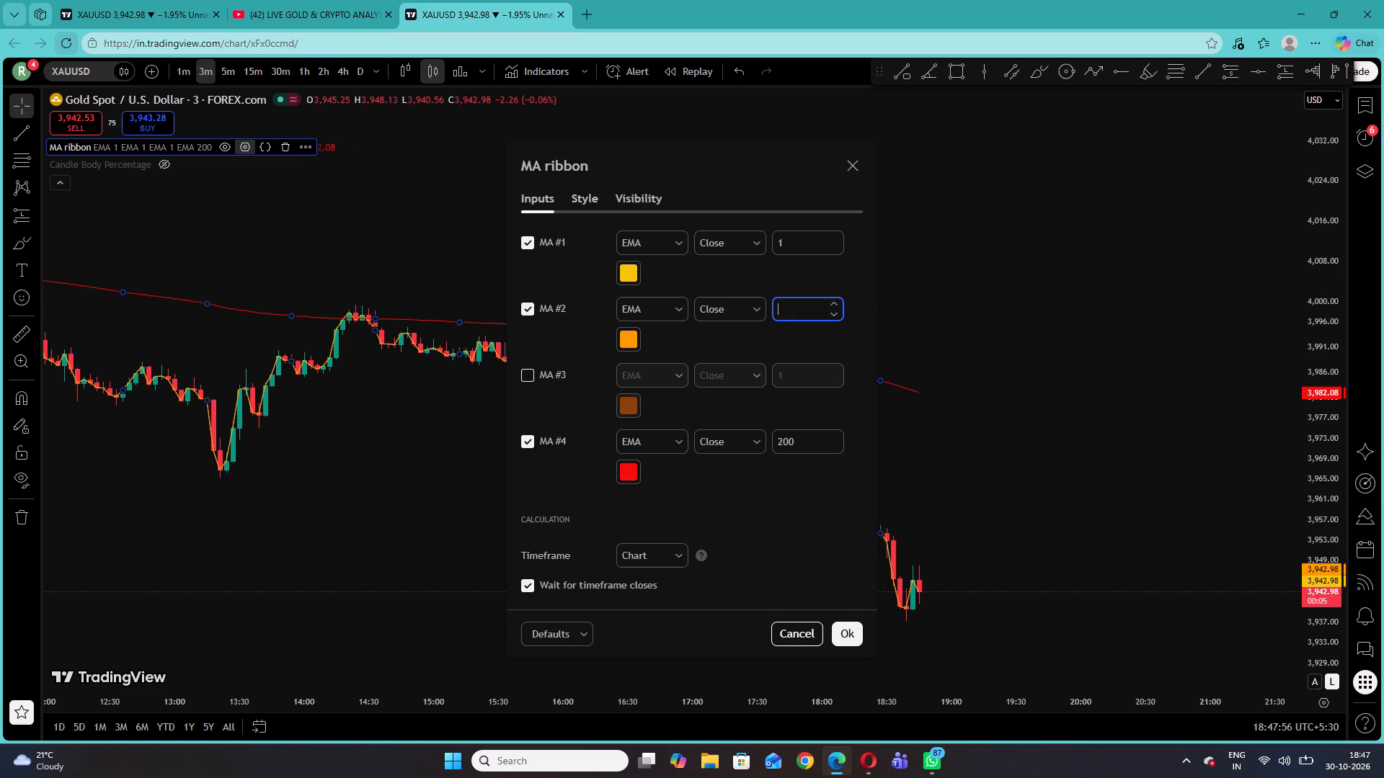
{"action": "key", "text": "4"}
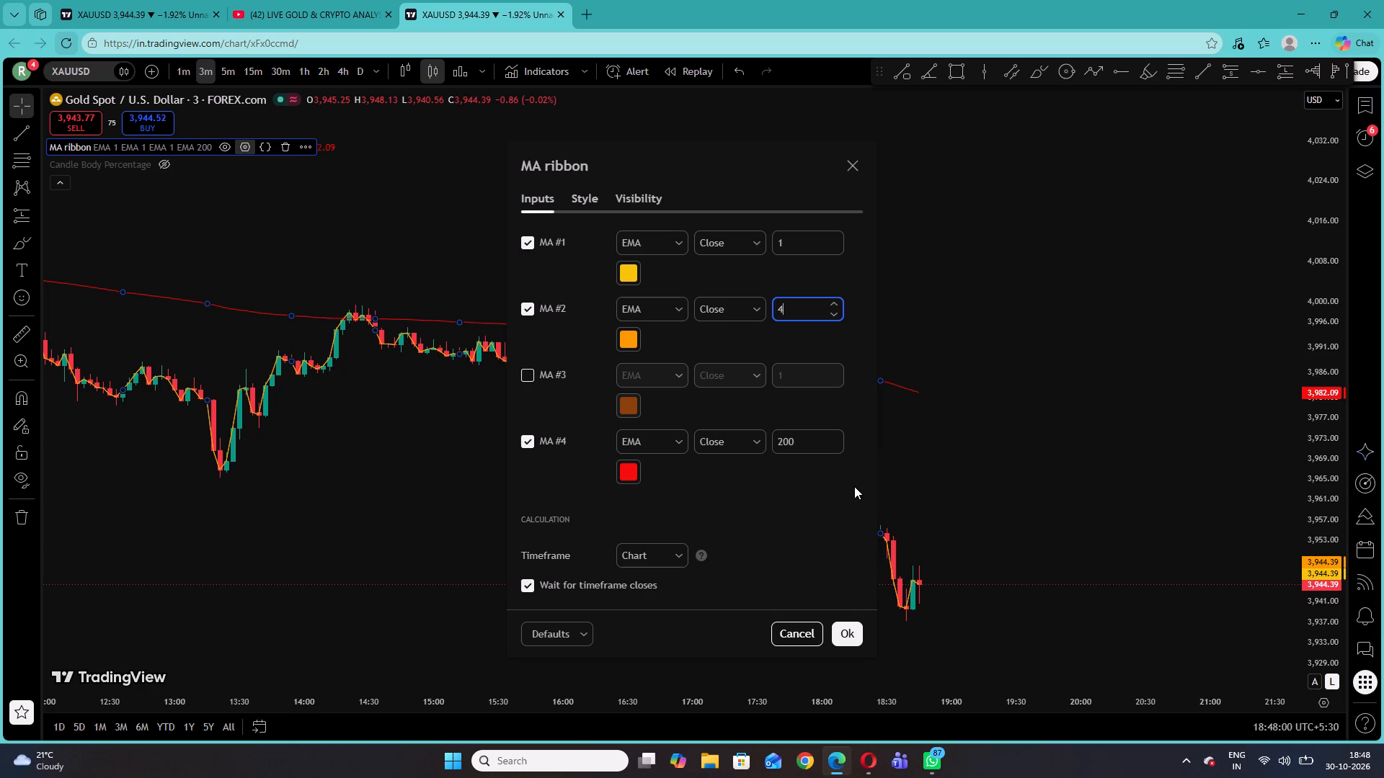
{"action": "left_click", "coordinate": [847, 638]}
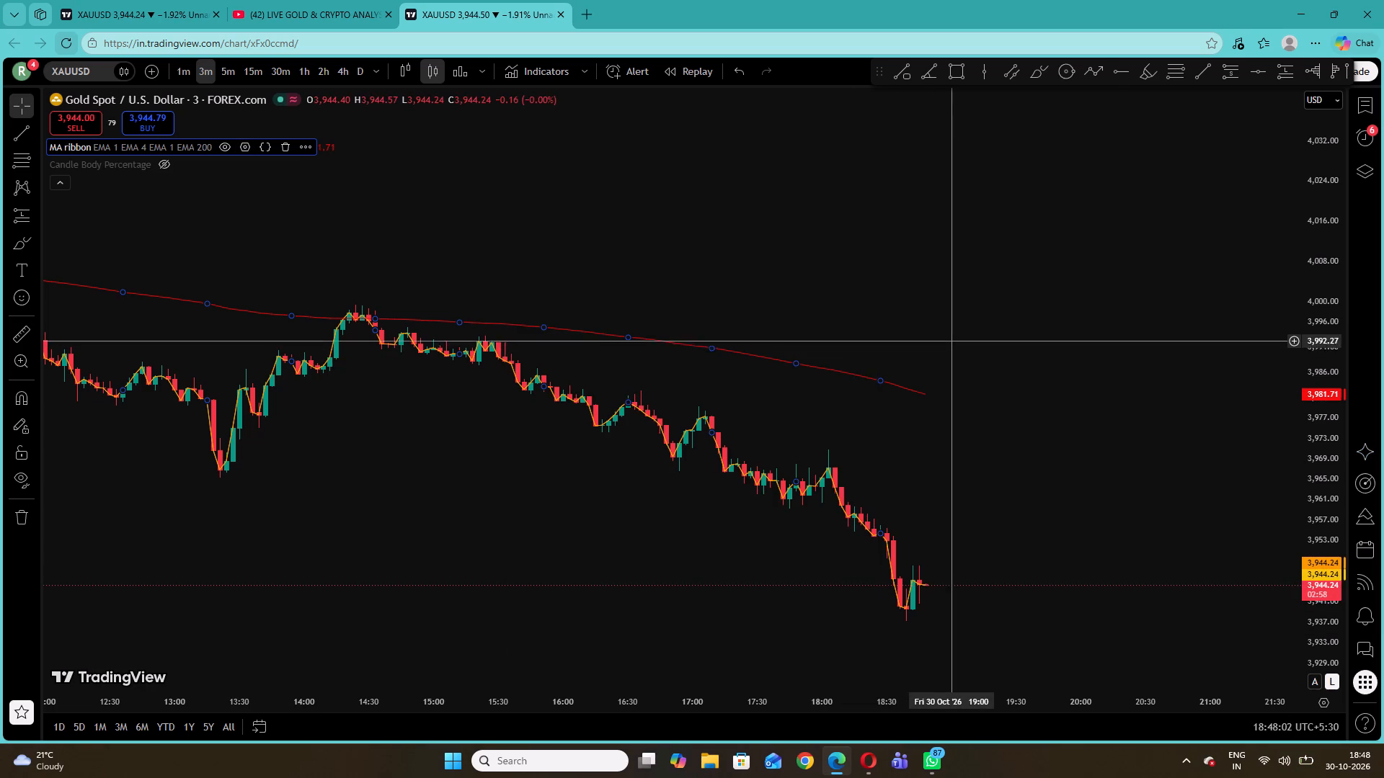
{"action": "left_click", "coordinate": [953, 336]}
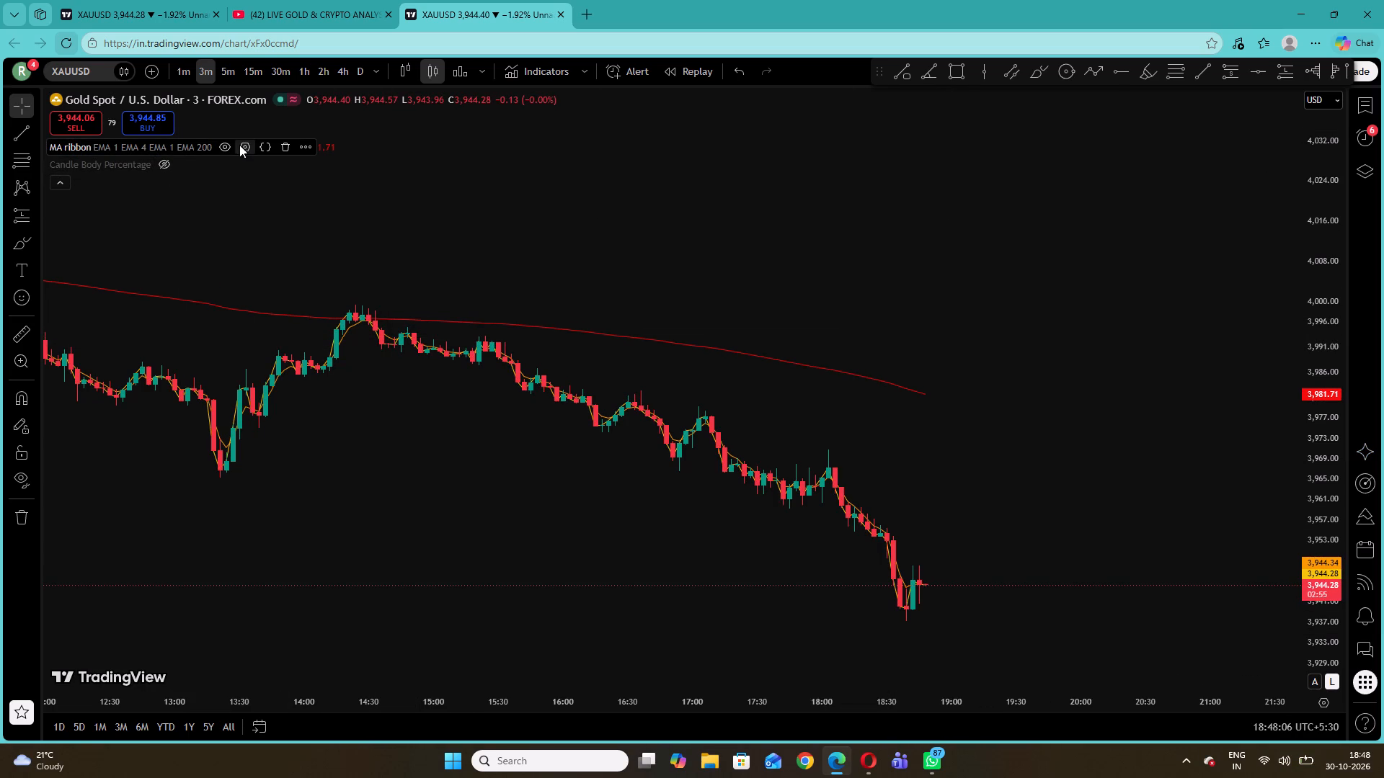
Turn off MA #1 in the MA ribbon, leaving only EMA 4 and EMA 200 enabled.
{"action": "left_click", "coordinate": [239, 145]}
{"action": "left_click", "coordinate": [530, 239]}
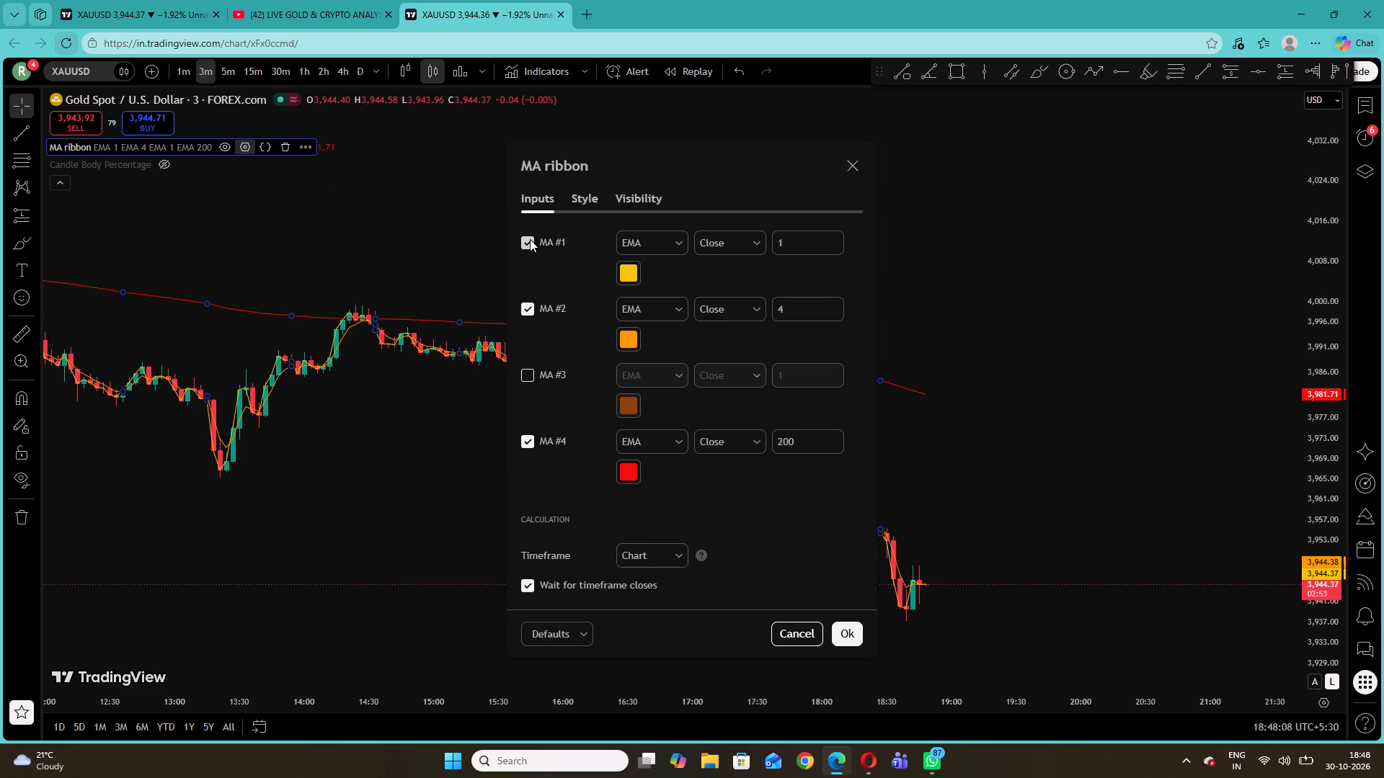
{"action": "left_click", "coordinate": [595, 282]}
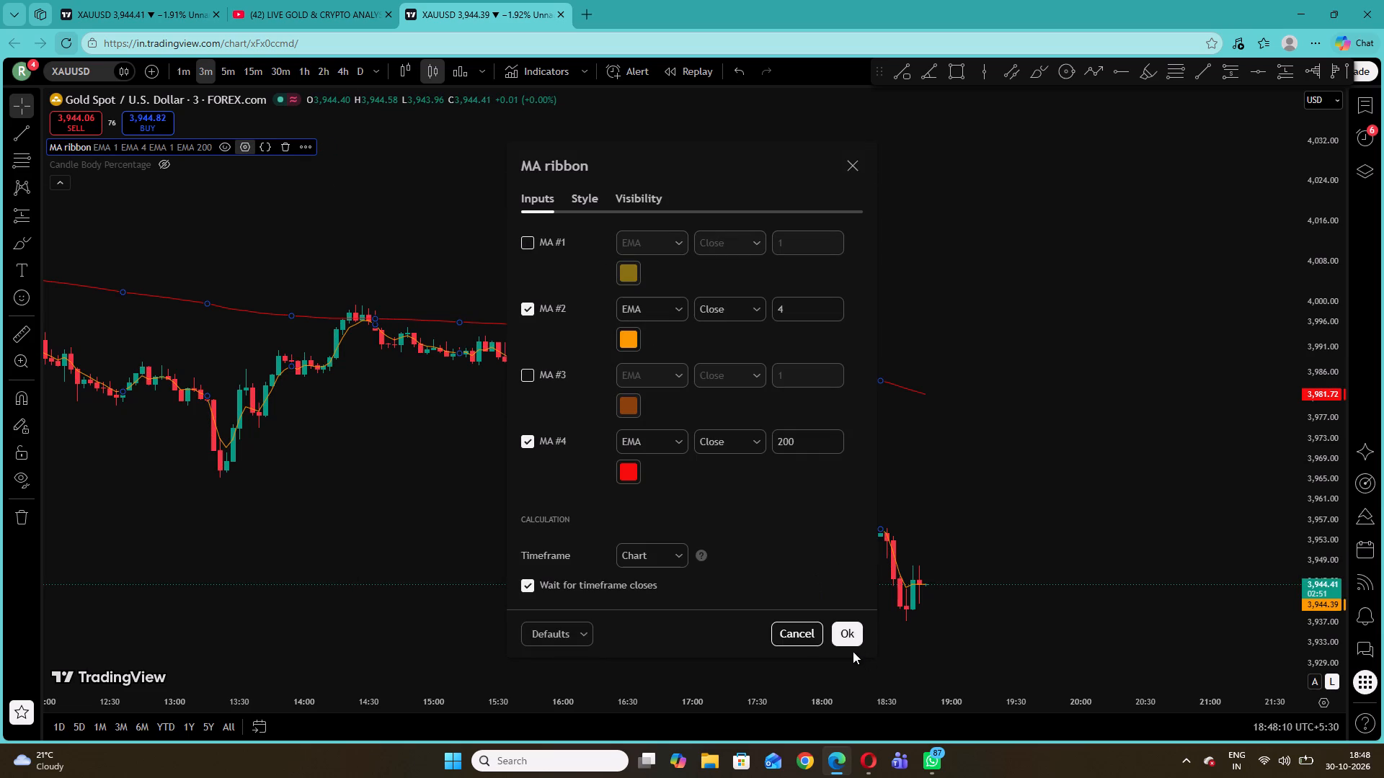
{"action": "left_click", "coordinate": [846, 638]}
{"action": "left_click", "coordinate": [706, 200]}
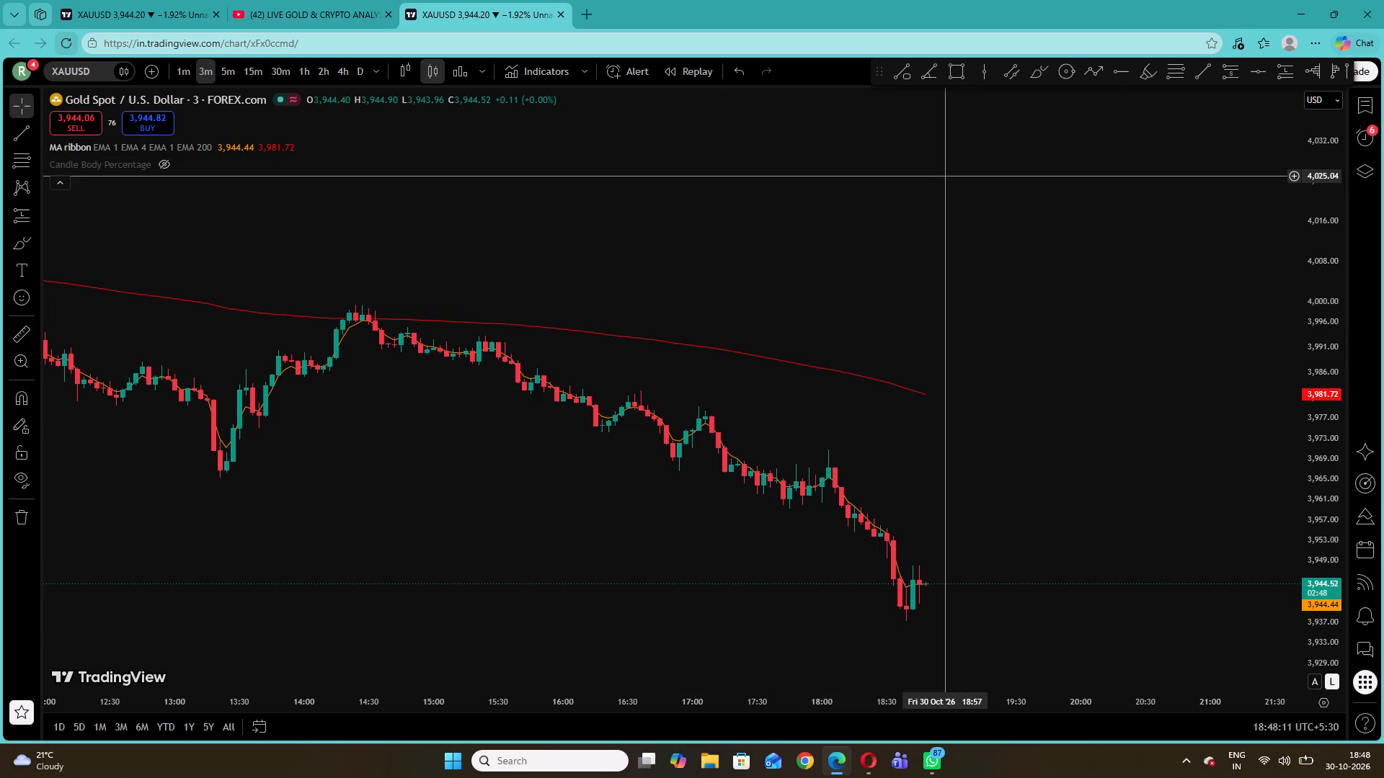
Examine the XAUUSD decline and its earlier swings against the EMA 200 line on the 3-minute chart.
{"action": "left_click_drag", "start_coordinate": [1328, 483], "coordinate": [1294, 81]}
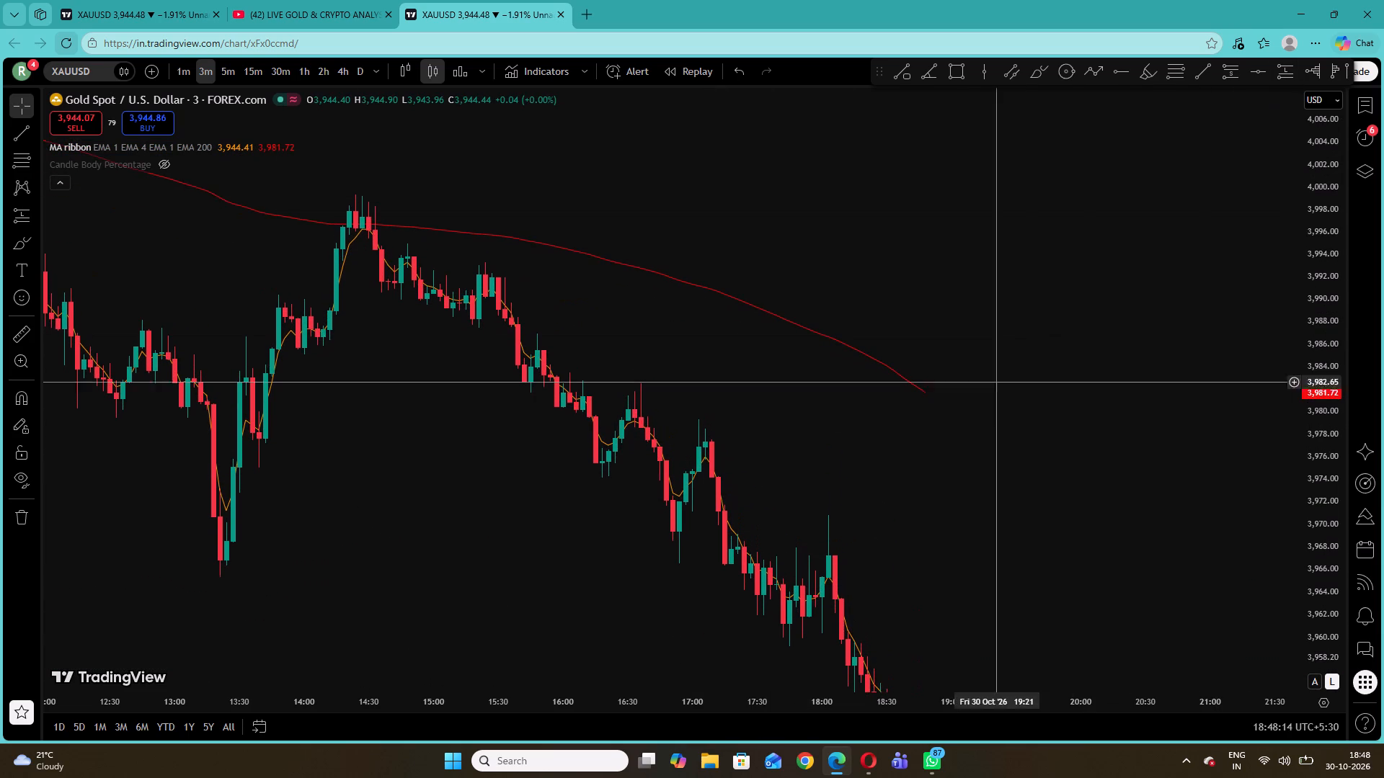
{"action": "left_click_drag", "start_coordinate": [977, 420], "coordinate": [962, 388]}
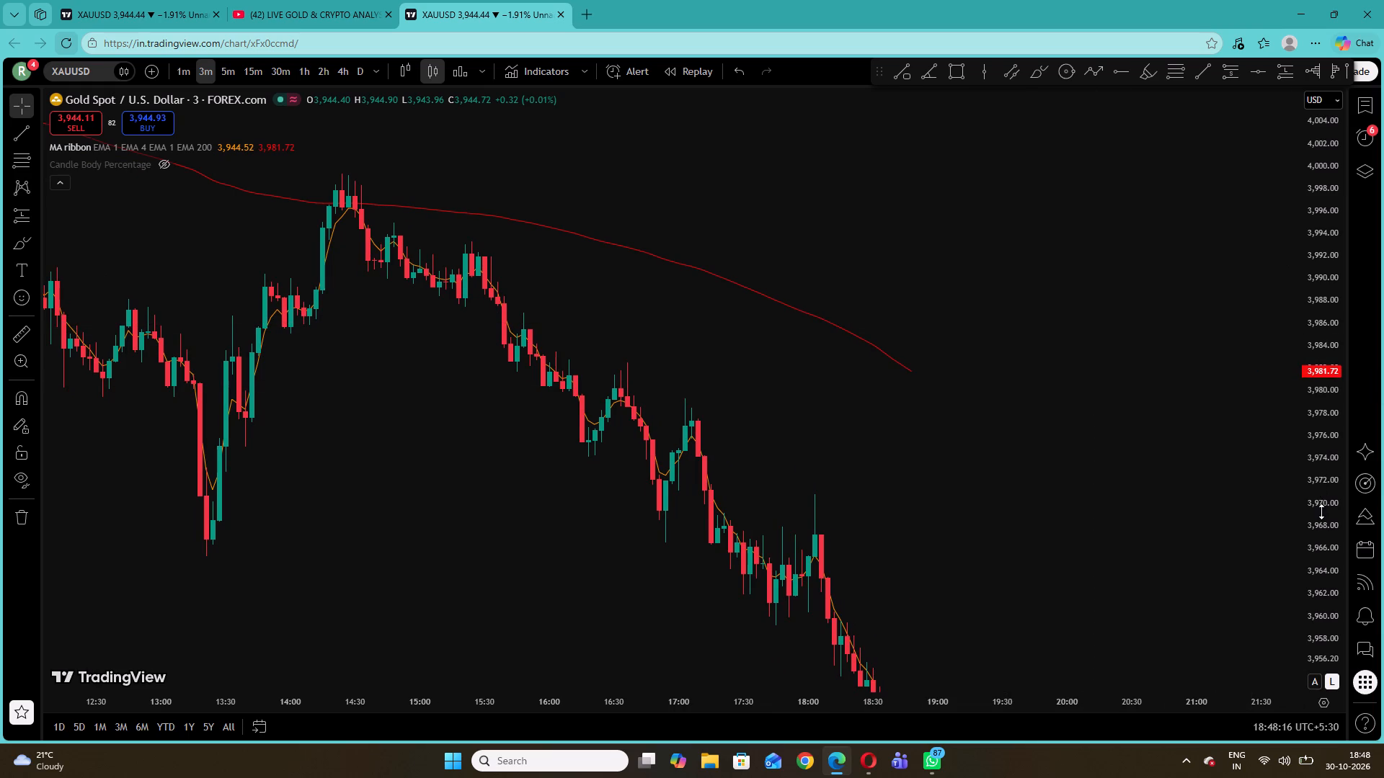
{"action": "left_click_drag", "start_coordinate": [1321, 511], "coordinate": [1331, 20]}
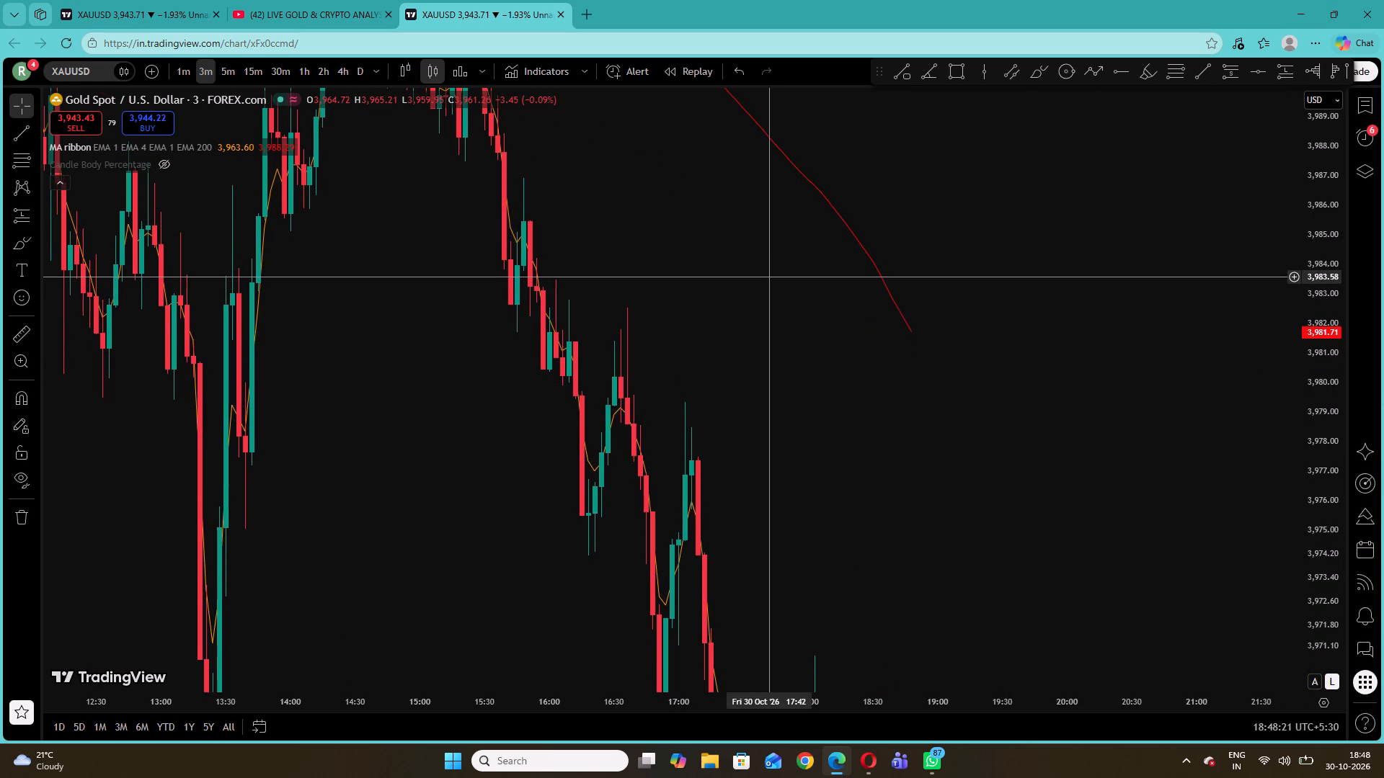
{"action": "left_click_drag", "start_coordinate": [1323, 326], "coordinate": [1289, 646]}
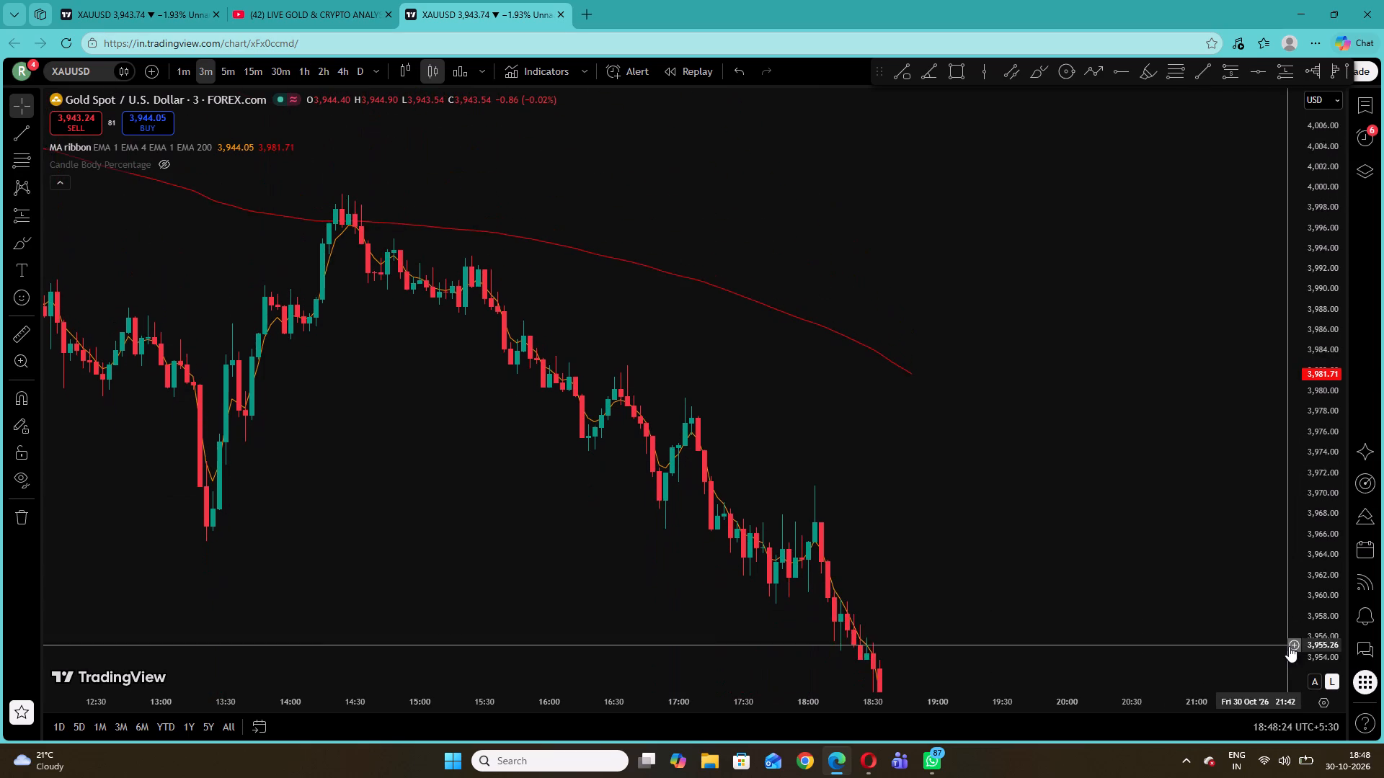
{"action": "left_click_drag", "start_coordinate": [1289, 646], "coordinate": [1292, 652]}
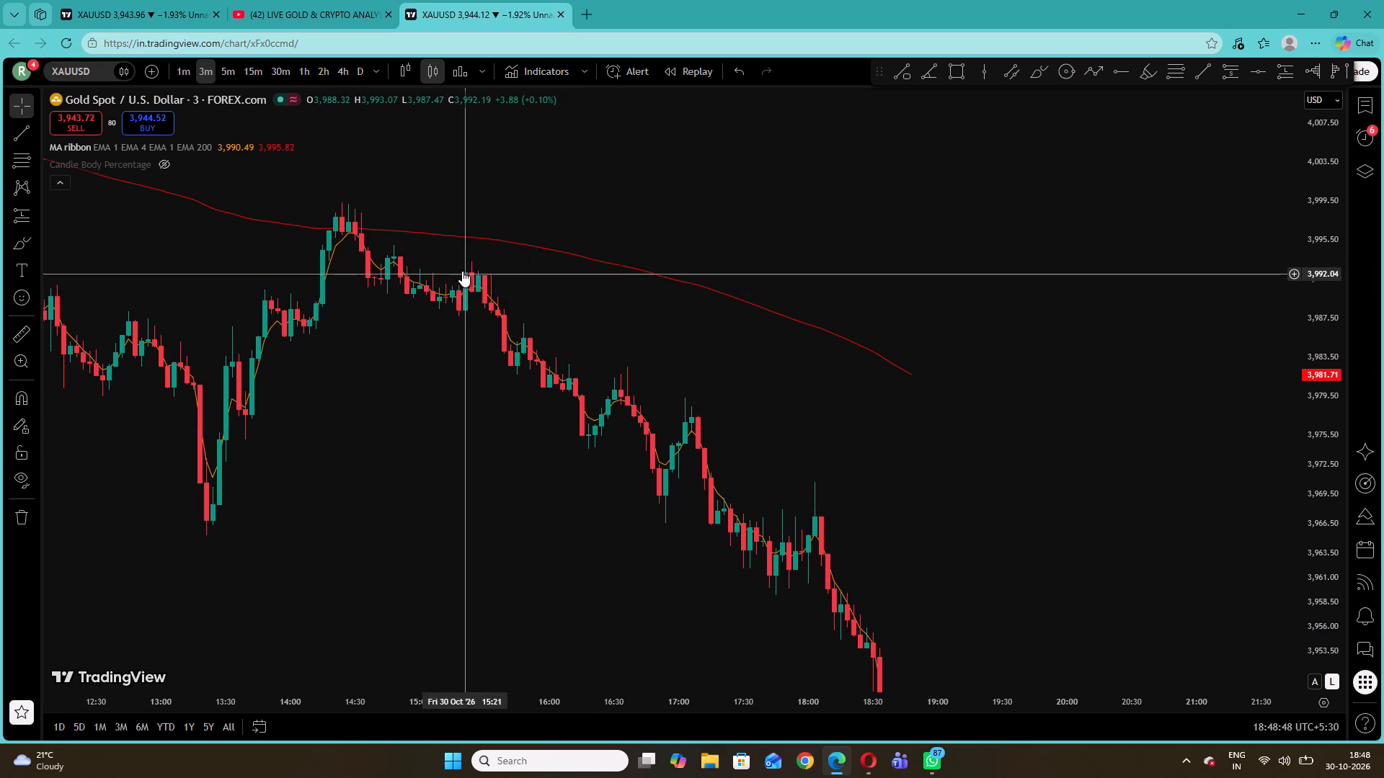
{"action": "left_click_drag", "start_coordinate": [448, 372], "coordinate": [721, 429]}
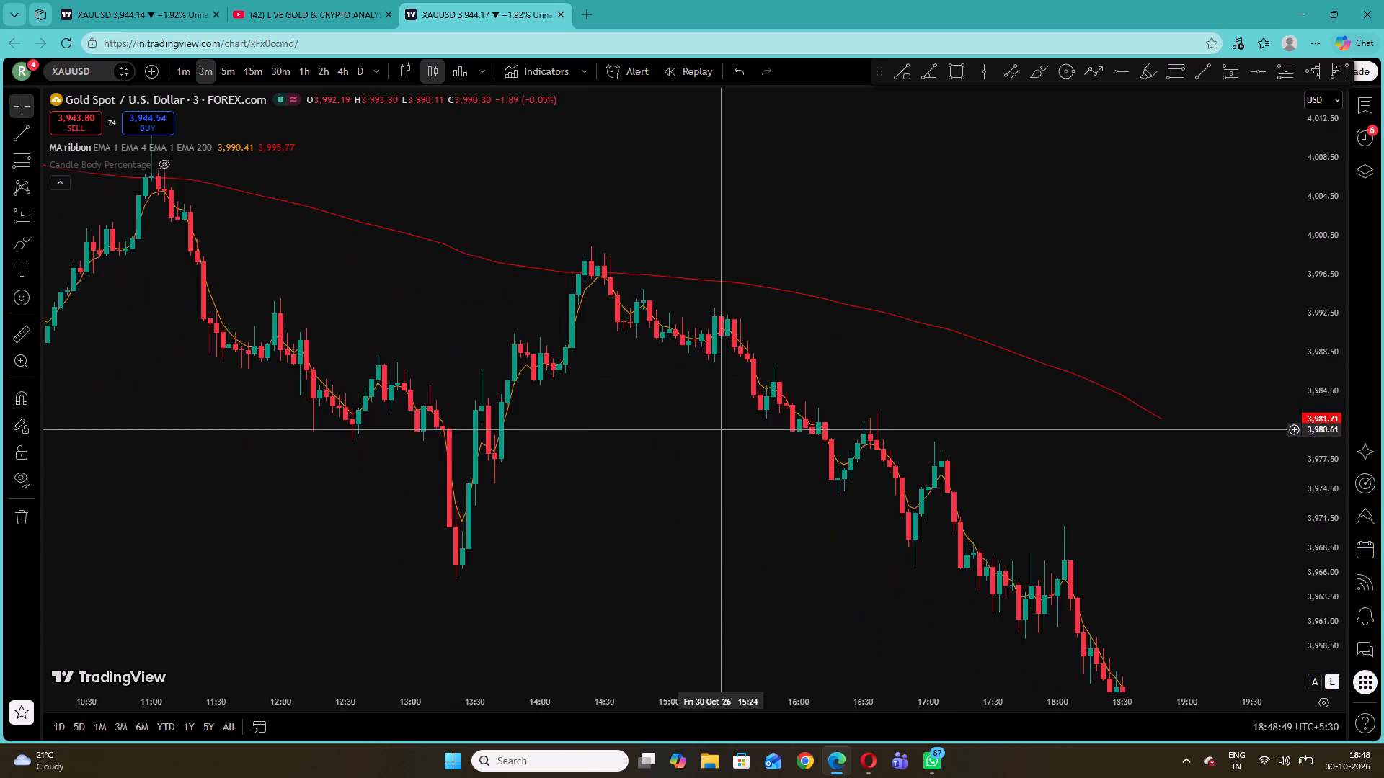
{"action": "left_click_drag", "start_coordinate": [721, 429], "coordinate": [913, 440]}
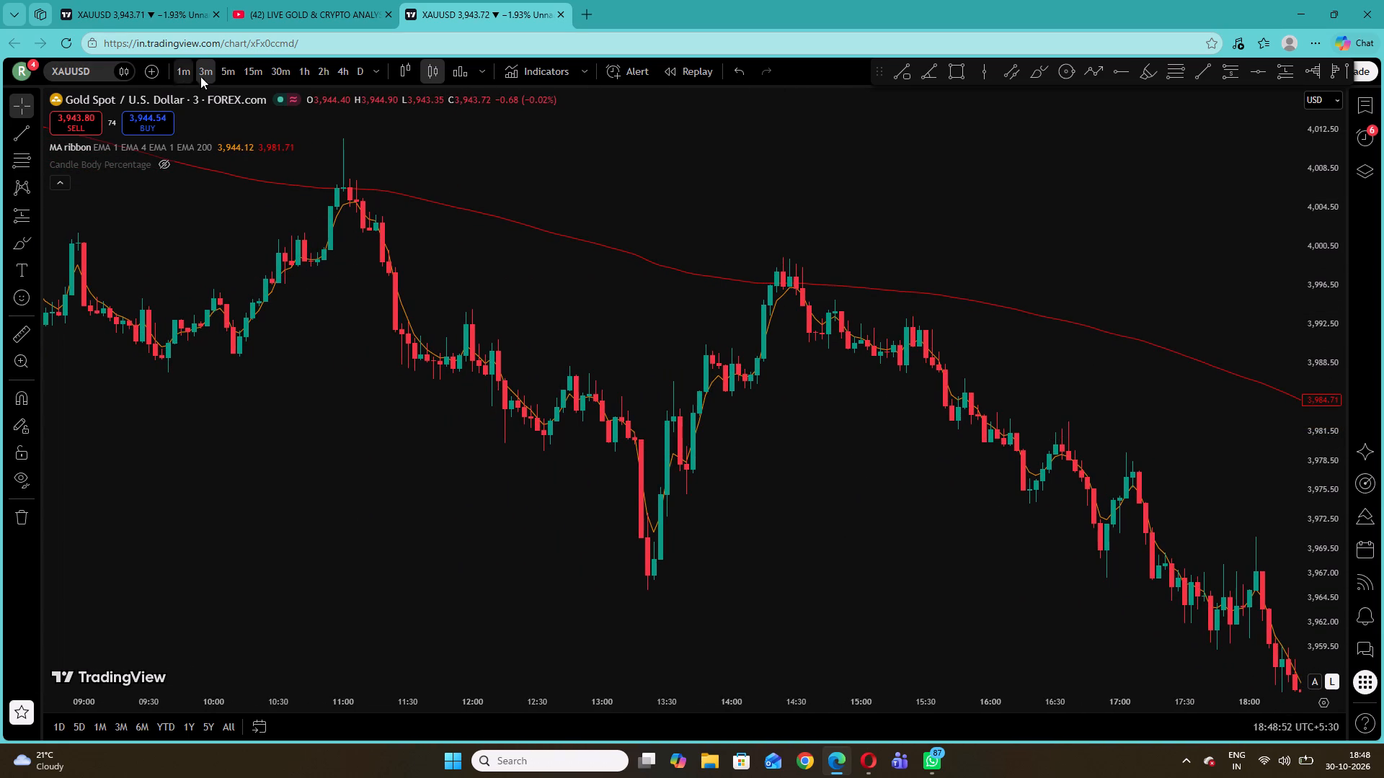
Inspect the XAUUSD decline against the EMA 200 line on the 5-minute timeframe.
{"action": "left_click", "coordinate": [230, 71]}
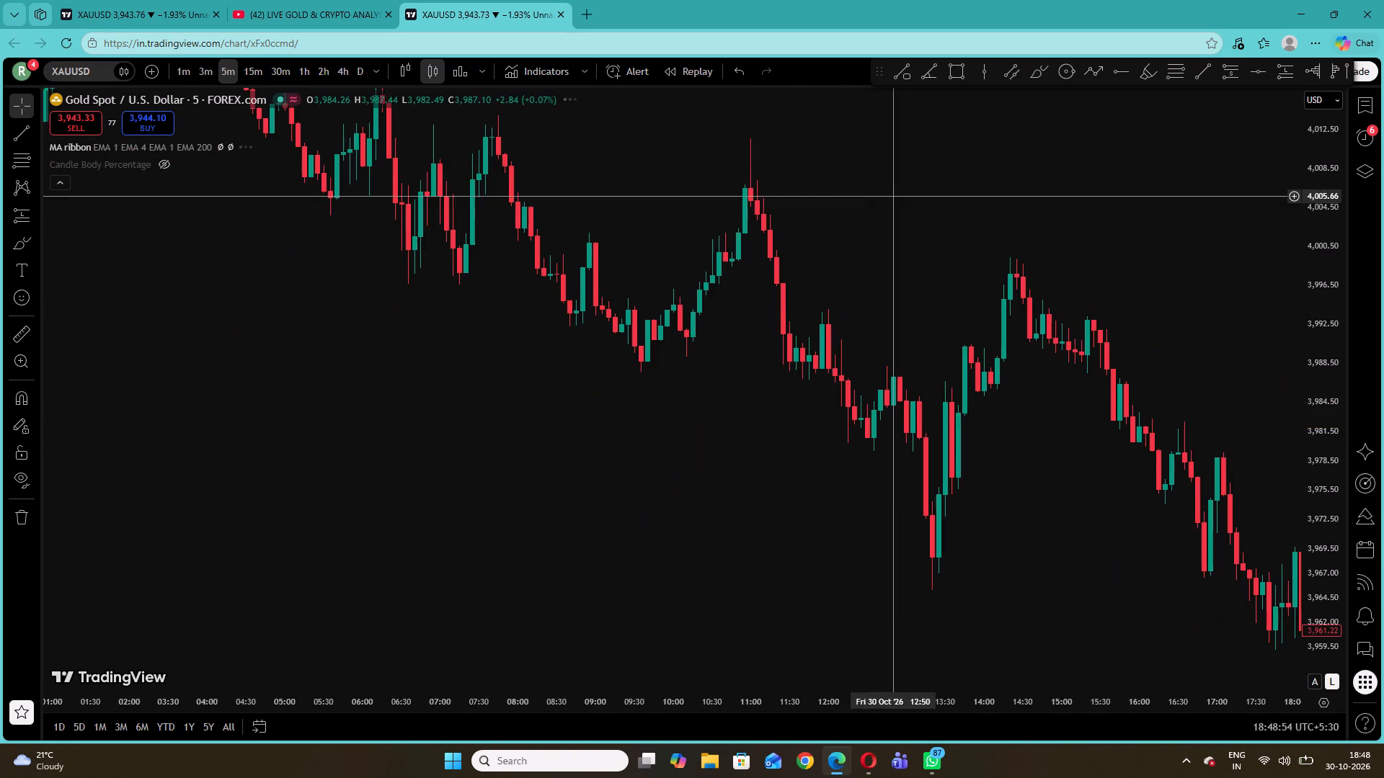
{"action": "left_click_drag", "start_coordinate": [869, 187], "coordinate": [575, 292]}
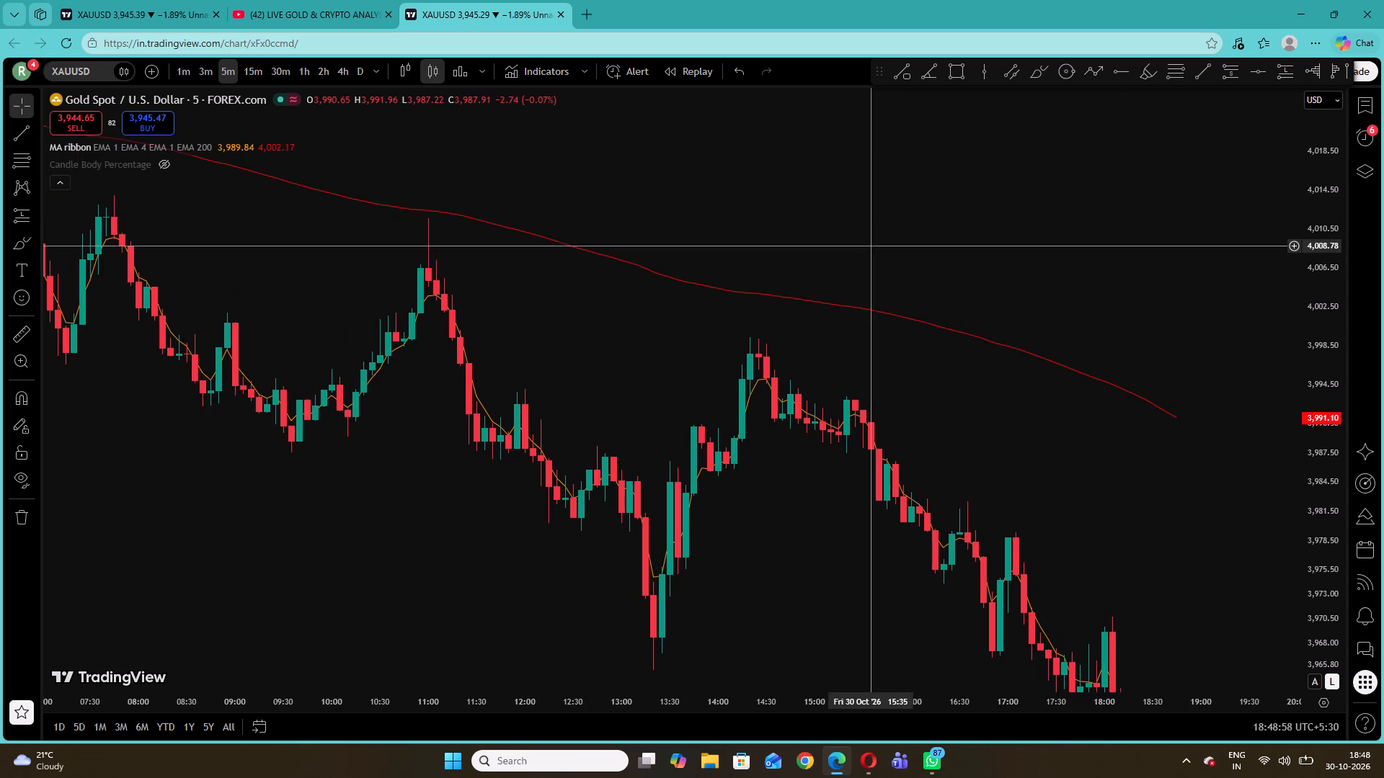
{"action": "left_click_drag", "start_coordinate": [1334, 336], "coordinate": [1323, 368]}
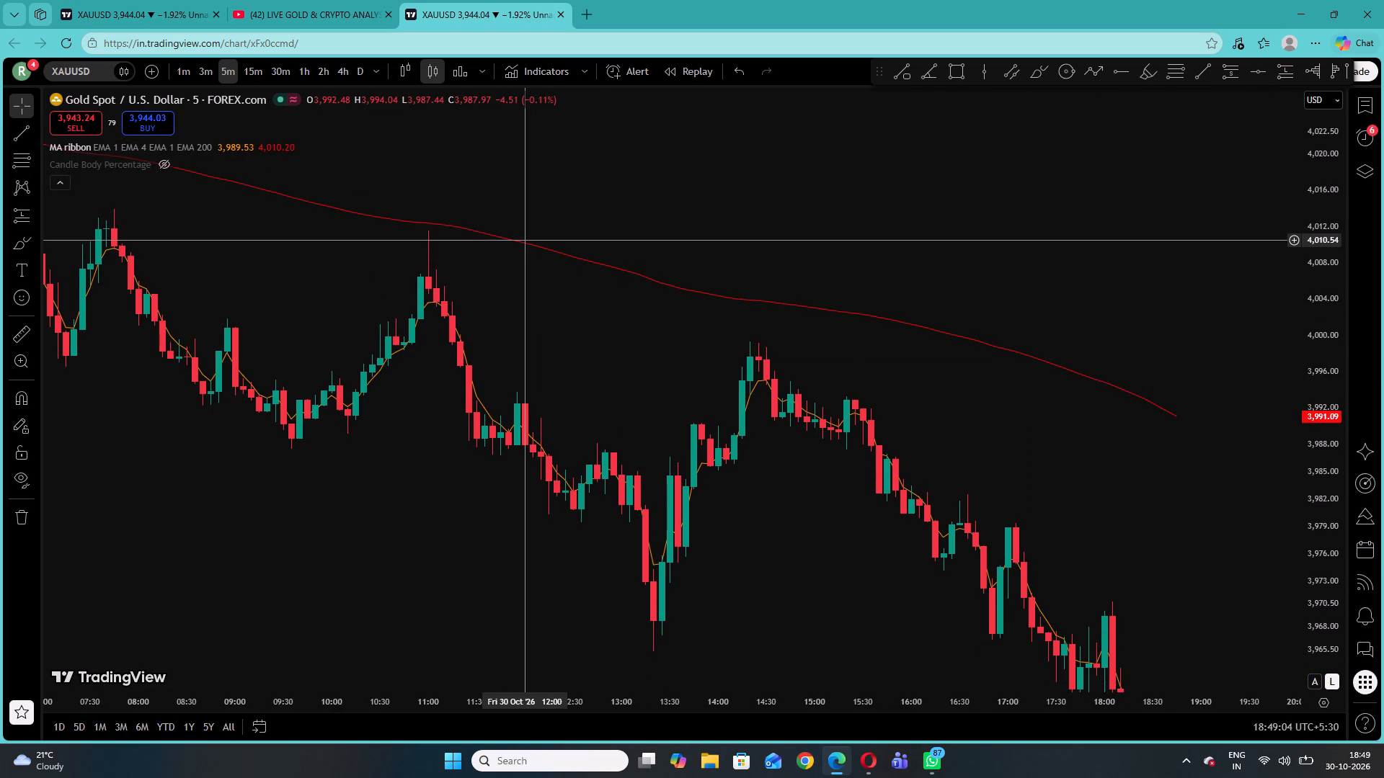
Switch the XAUUSD chart to the 1-minute timeframe and reset the chart view.
{"action": "left_click", "coordinate": [182, 59]}
{"action": "right_click", "coordinate": [542, 174]}
{"action": "left_click", "coordinate": [630, 196]}
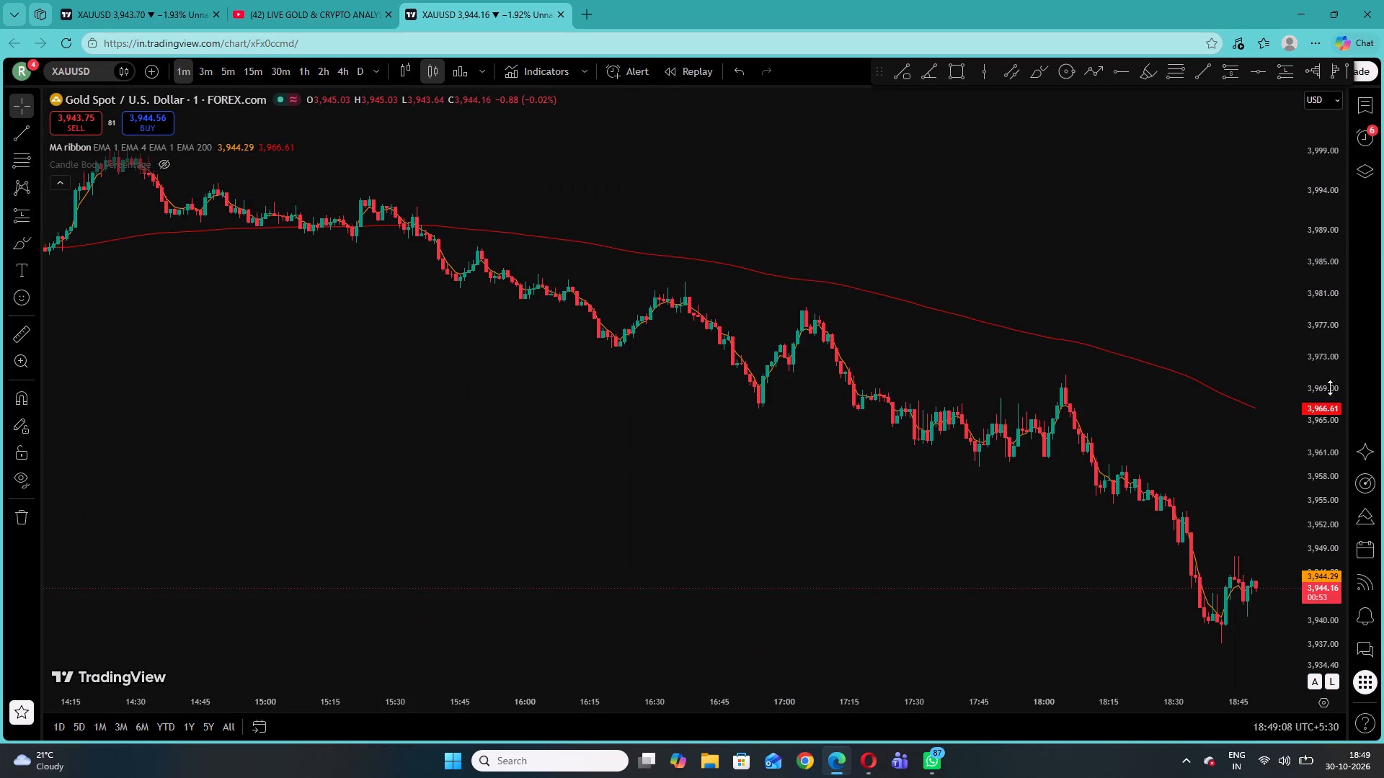
Draw a short position from the 18:43 candle with entry about 3,945.01, stop about 3,948.23 and target about 3,935.21.
{"action": "left_click_drag", "start_coordinate": [1338, 480], "coordinate": [1293, 128]}
{"action": "left_click_drag", "start_coordinate": [1166, 376], "coordinate": [944, 401]}
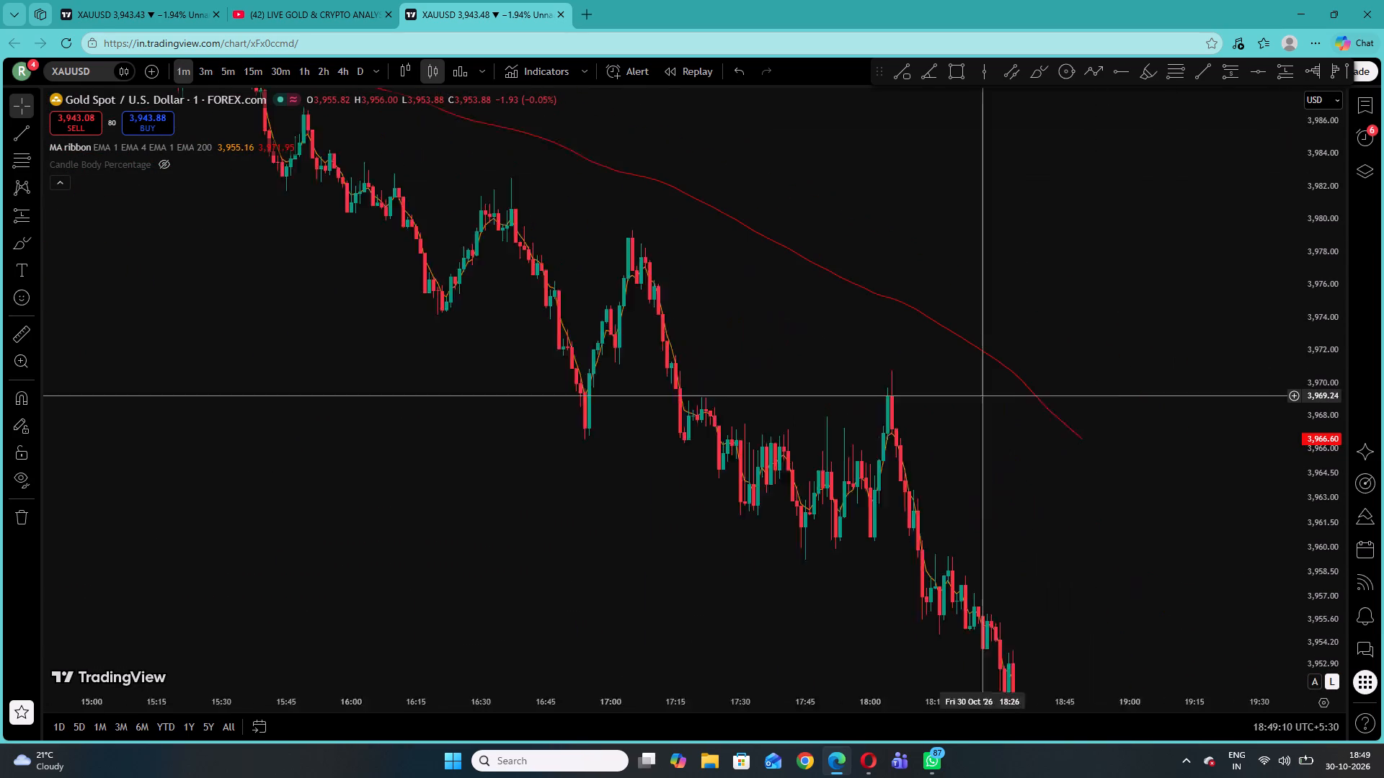
{"action": "left_click_drag", "start_coordinate": [944, 401], "coordinate": [941, 401]}
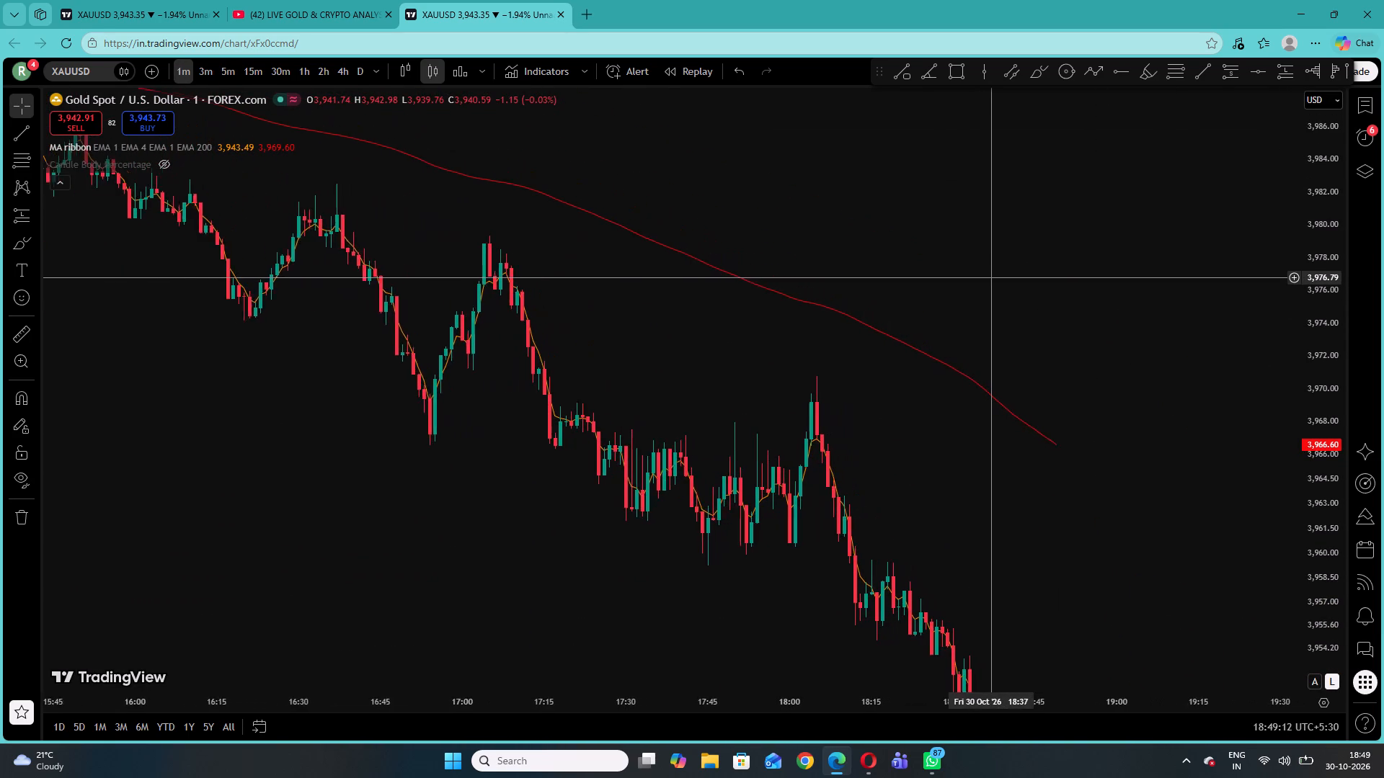
{"action": "left_click_drag", "start_coordinate": [1142, 416], "coordinate": [1127, 361]}
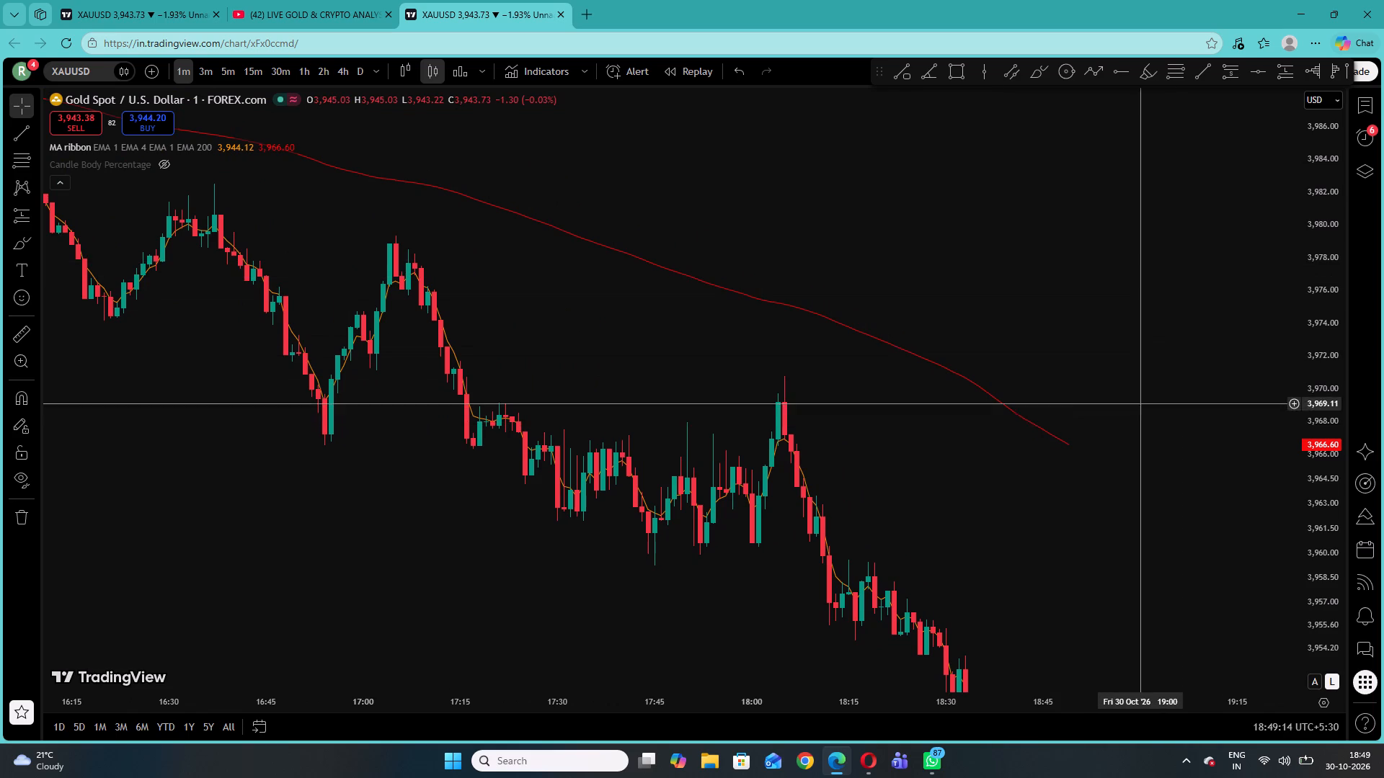
{"action": "left_click_drag", "start_coordinate": [1127, 361], "coordinate": [1118, 282]}
{"action": "left_click_drag", "start_coordinate": [1102, 458], "coordinate": [996, 237]}
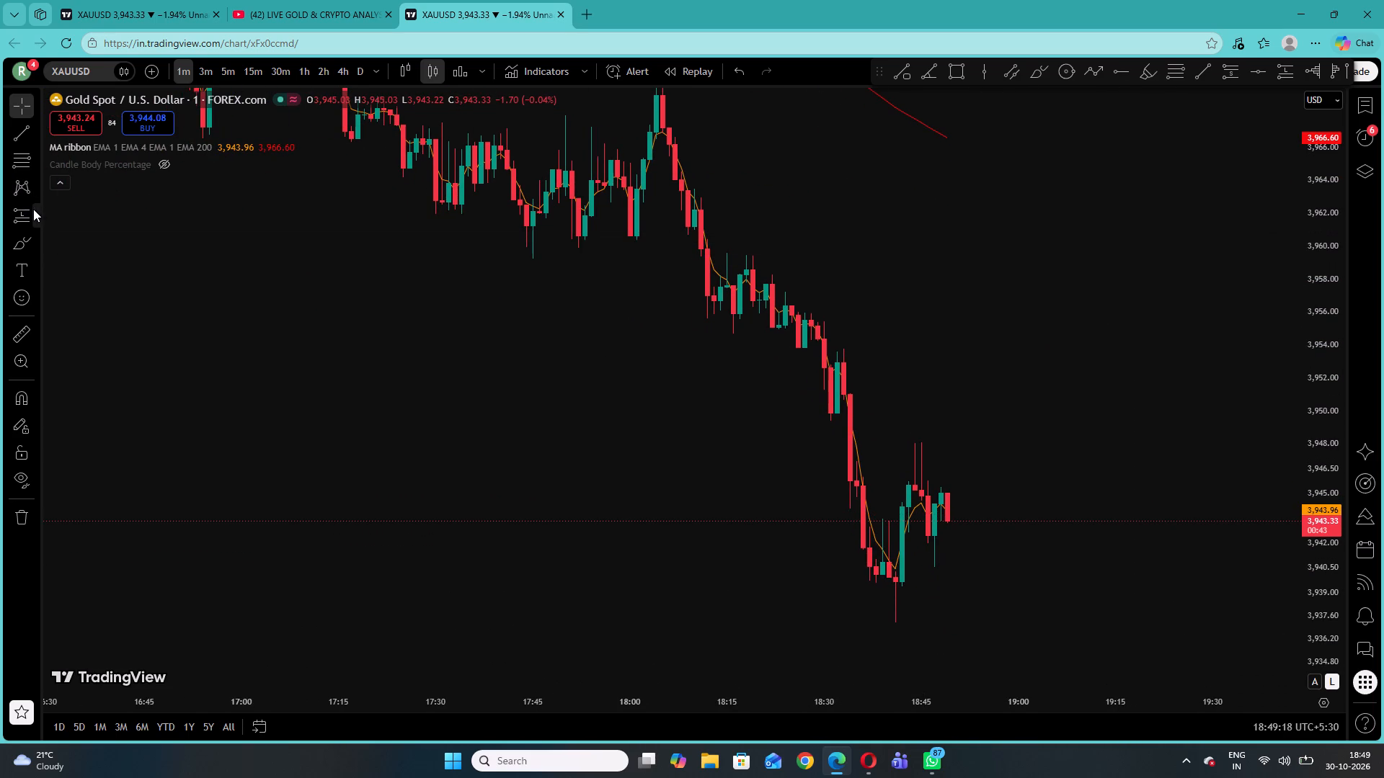
{"action": "left_click", "coordinate": [33, 209]}
{"action": "left_click", "coordinate": [91, 258]}
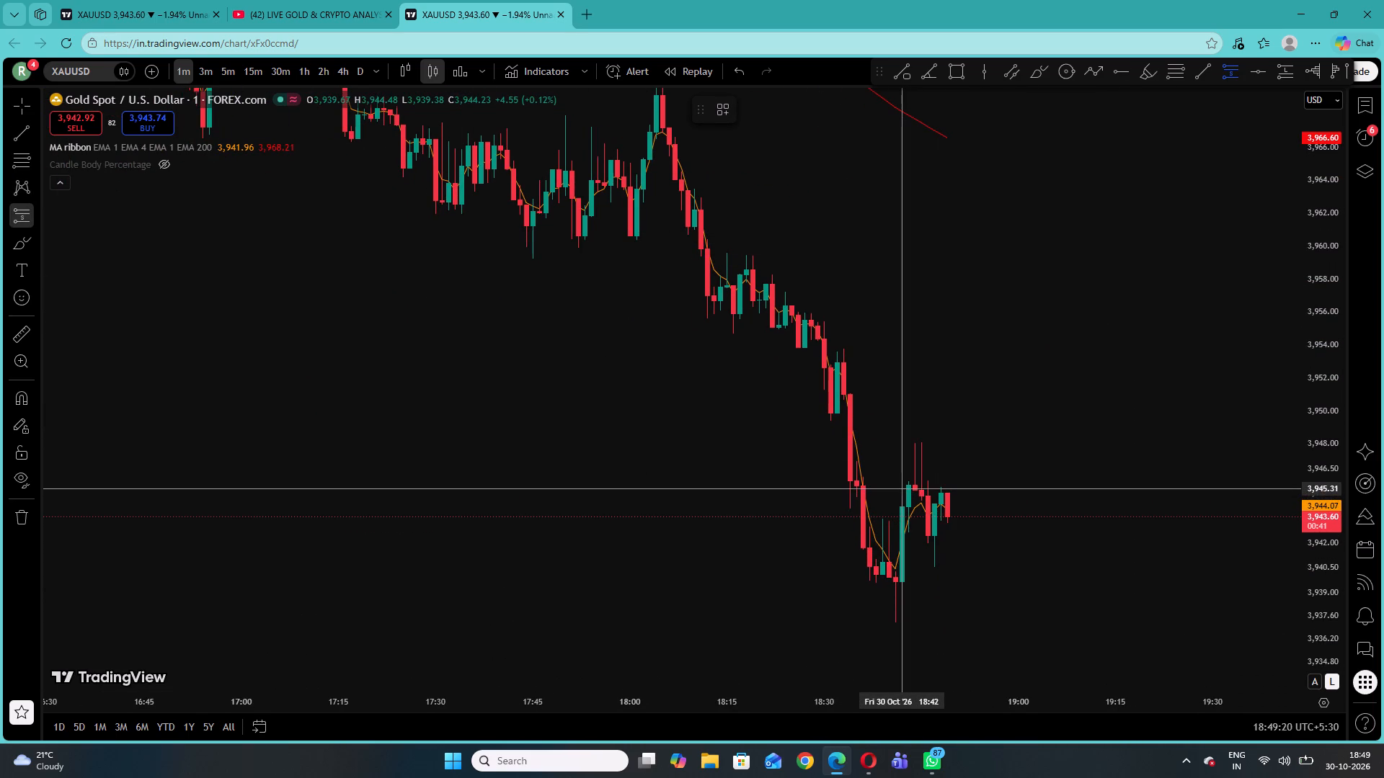
{"action": "left_click", "coordinate": [905, 493]}
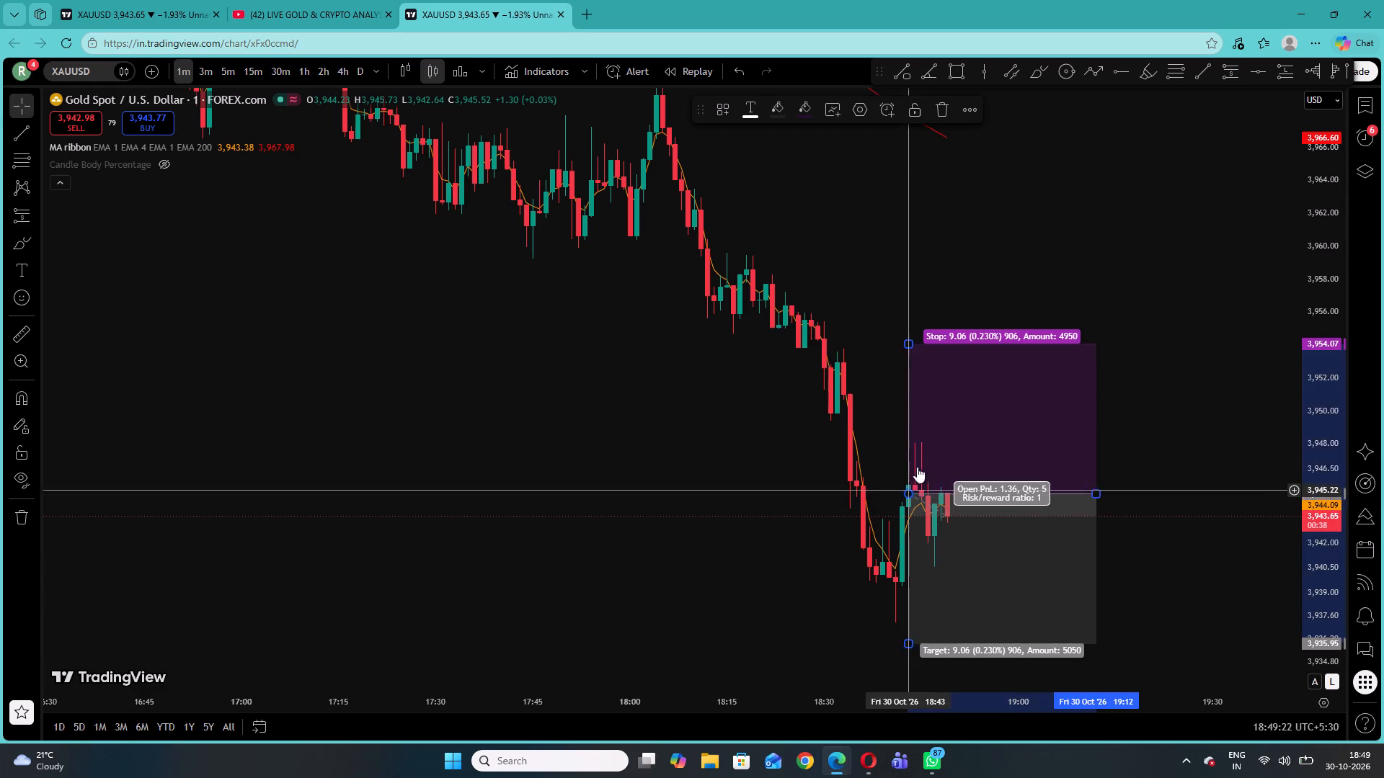
{"action": "left_click_drag", "start_coordinate": [911, 344], "coordinate": [939, 440]}
{"action": "left_click", "coordinate": [927, 380]}
{"action": "left_click_drag", "start_coordinate": [927, 380], "coordinate": [892, 267]}
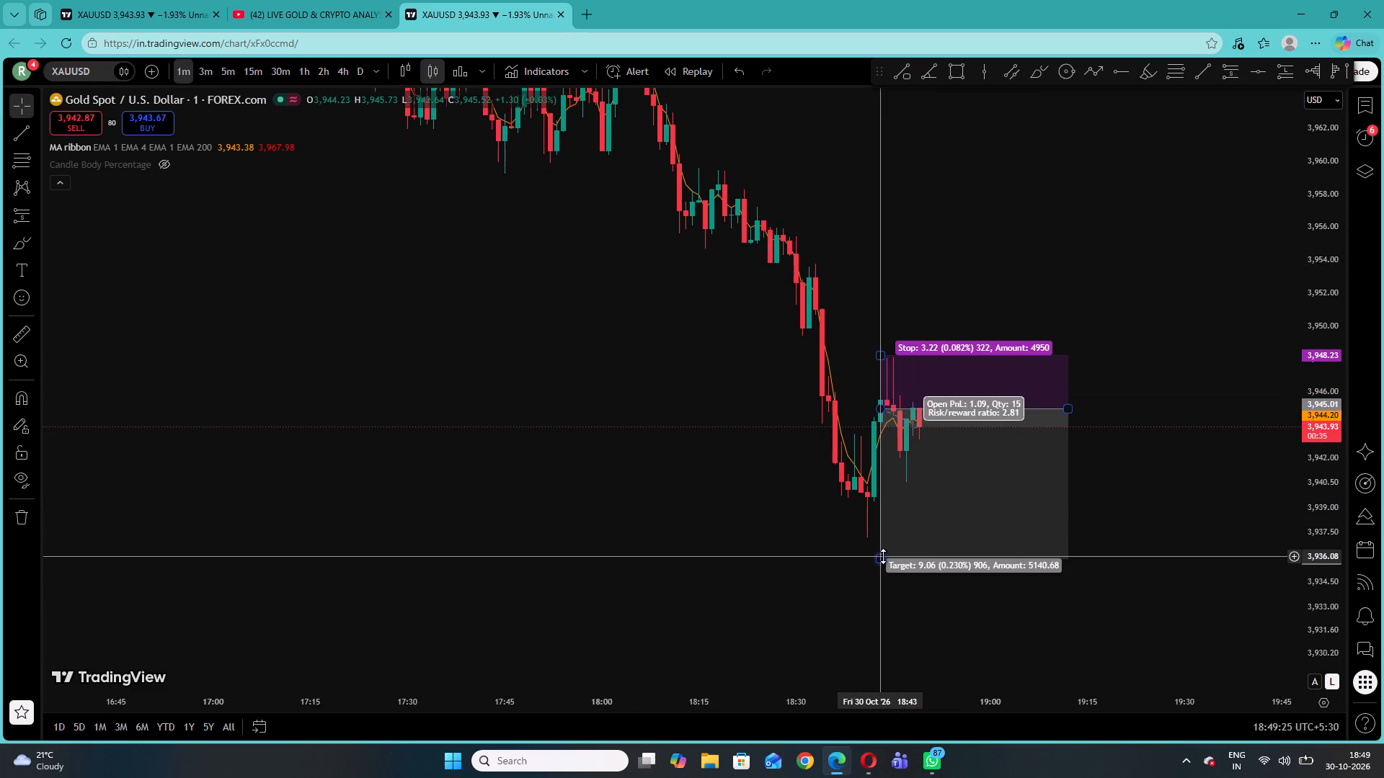
{"action": "left_click_drag", "start_coordinate": [883, 556], "coordinate": [883, 571]}
{"action": "left_click", "coordinate": [679, 514]}
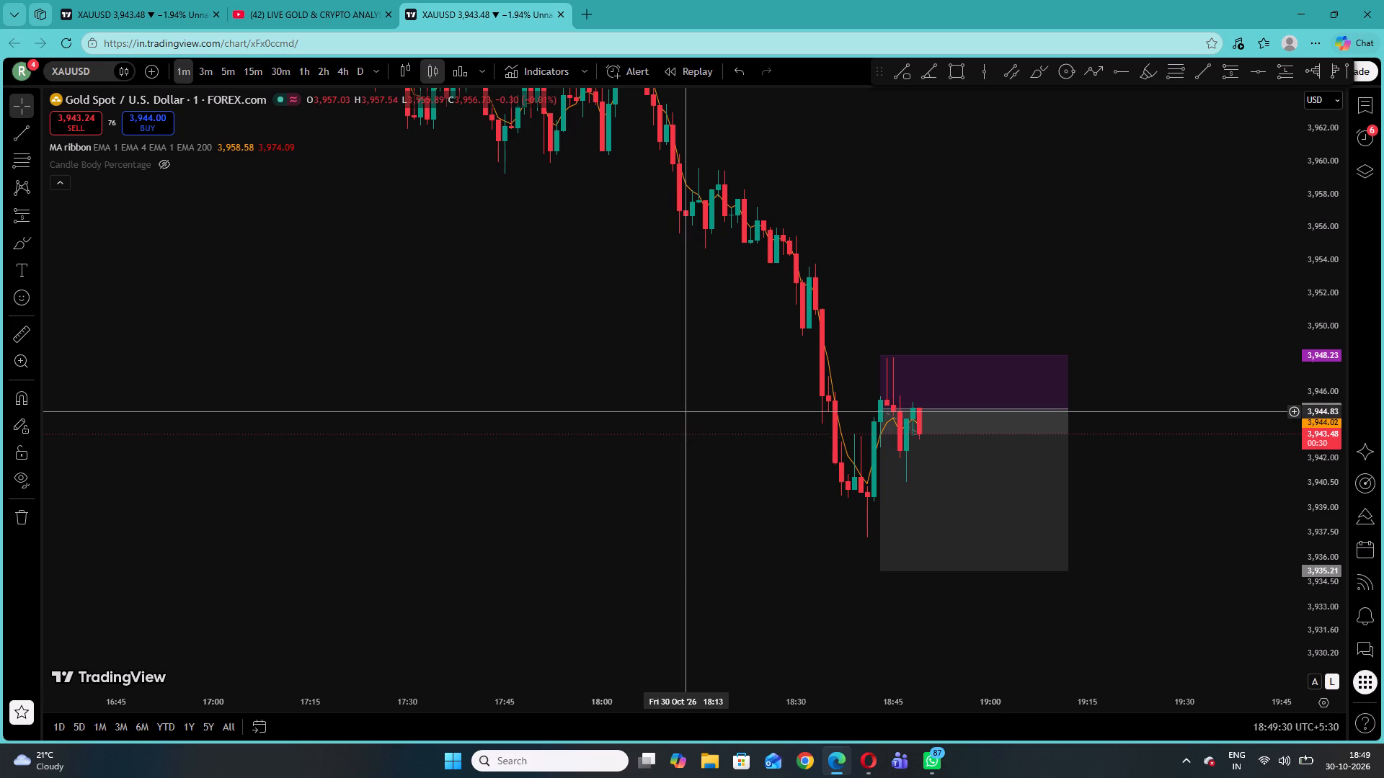
Examine the 1-minute price action before the sharp drop in relation to the EMA 200 line.
{"action": "left_click_drag", "start_coordinate": [693, 543], "coordinate": [687, 563]}
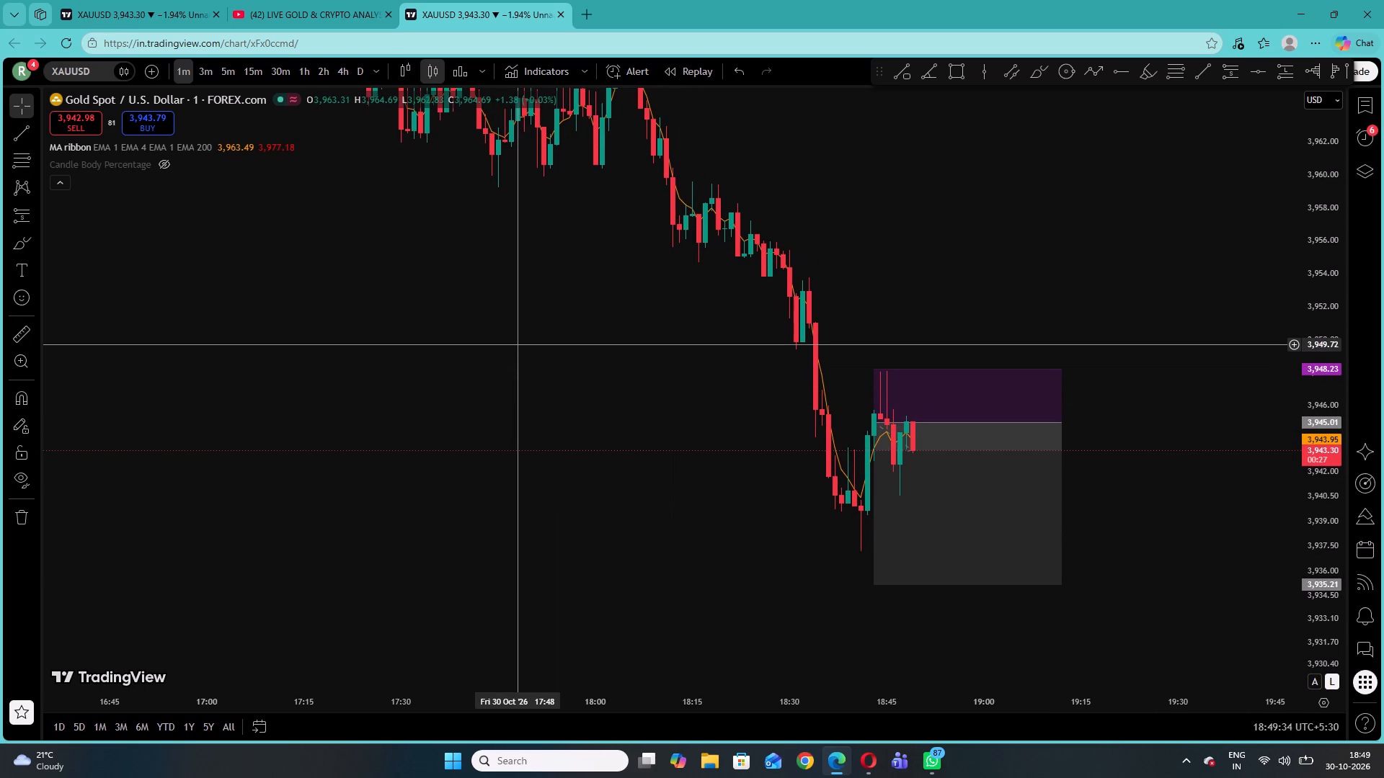
{"action": "left_click_drag", "start_coordinate": [515, 344], "coordinate": [771, 416]}
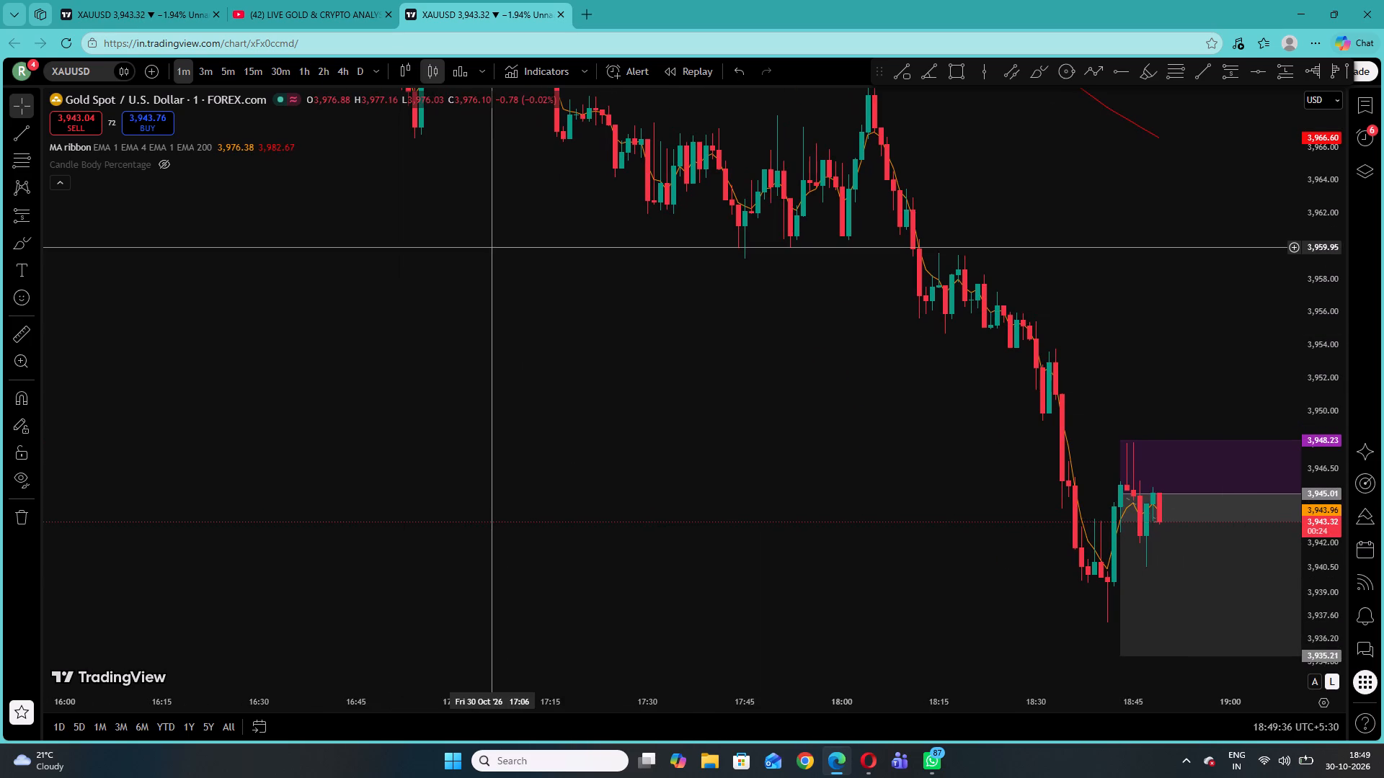
{"action": "left_click_drag", "start_coordinate": [492, 257], "coordinate": [417, 496]}
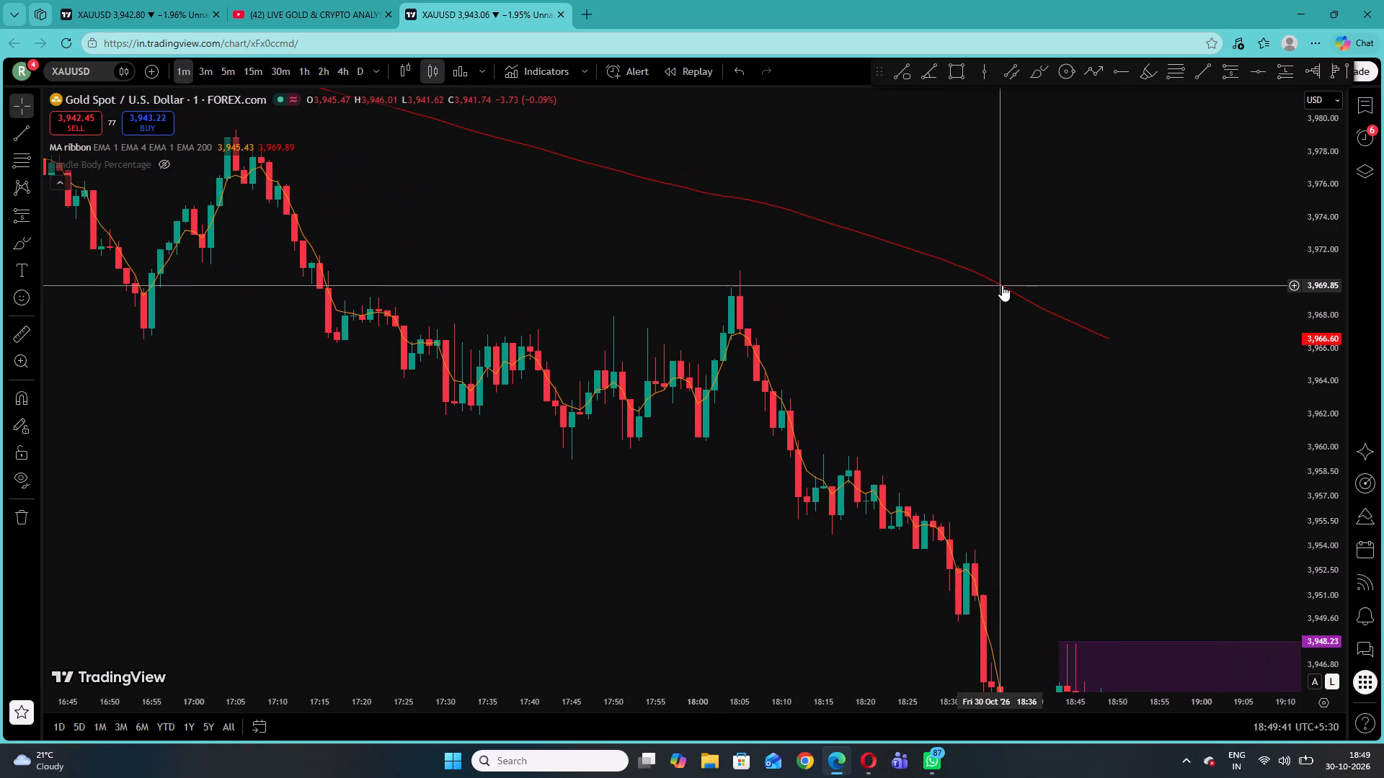
{"action": "left_click_drag", "start_coordinate": [1317, 541], "coordinate": [1322, 267]}
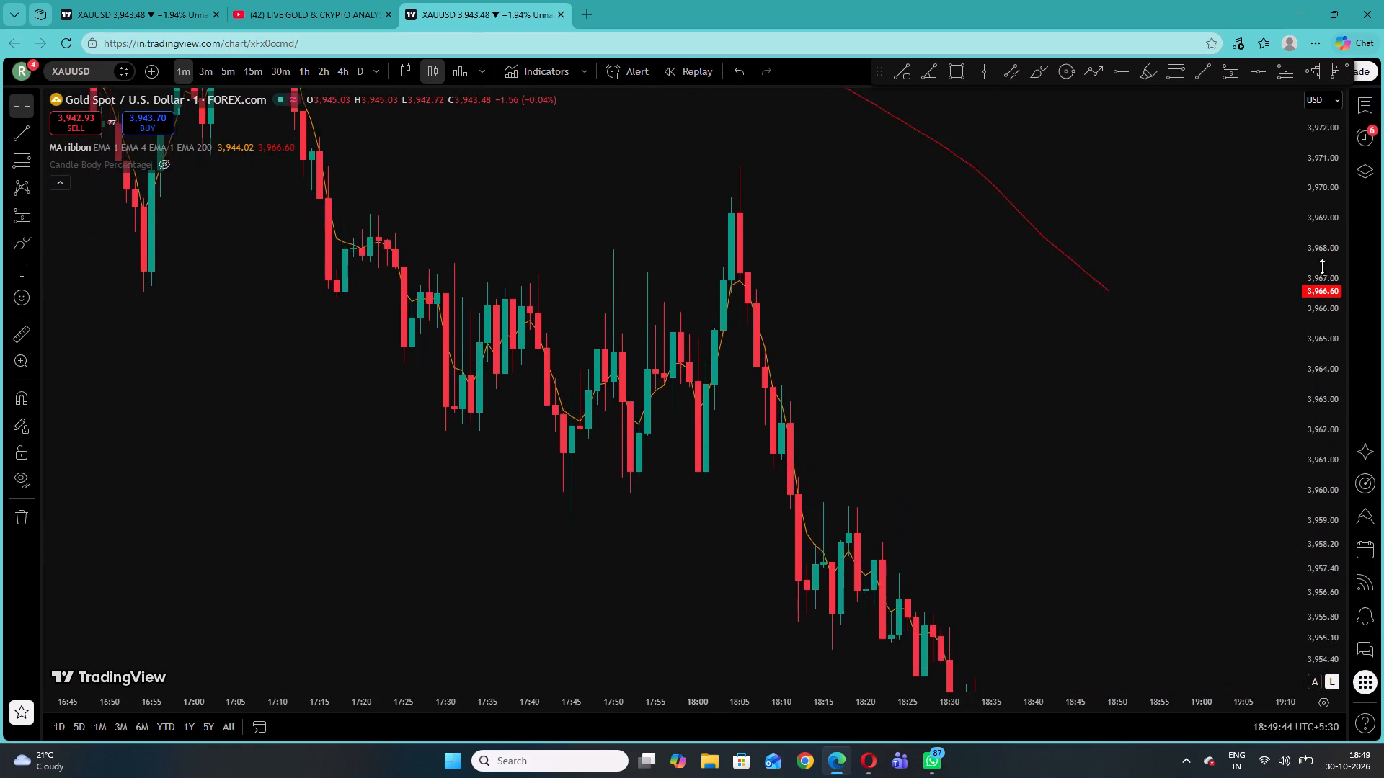
{"action": "left_click_drag", "start_coordinate": [1322, 267], "coordinate": [1316, 52]}
{"action": "left_click_drag", "start_coordinate": [1309, 560], "coordinate": [1336, 277]}
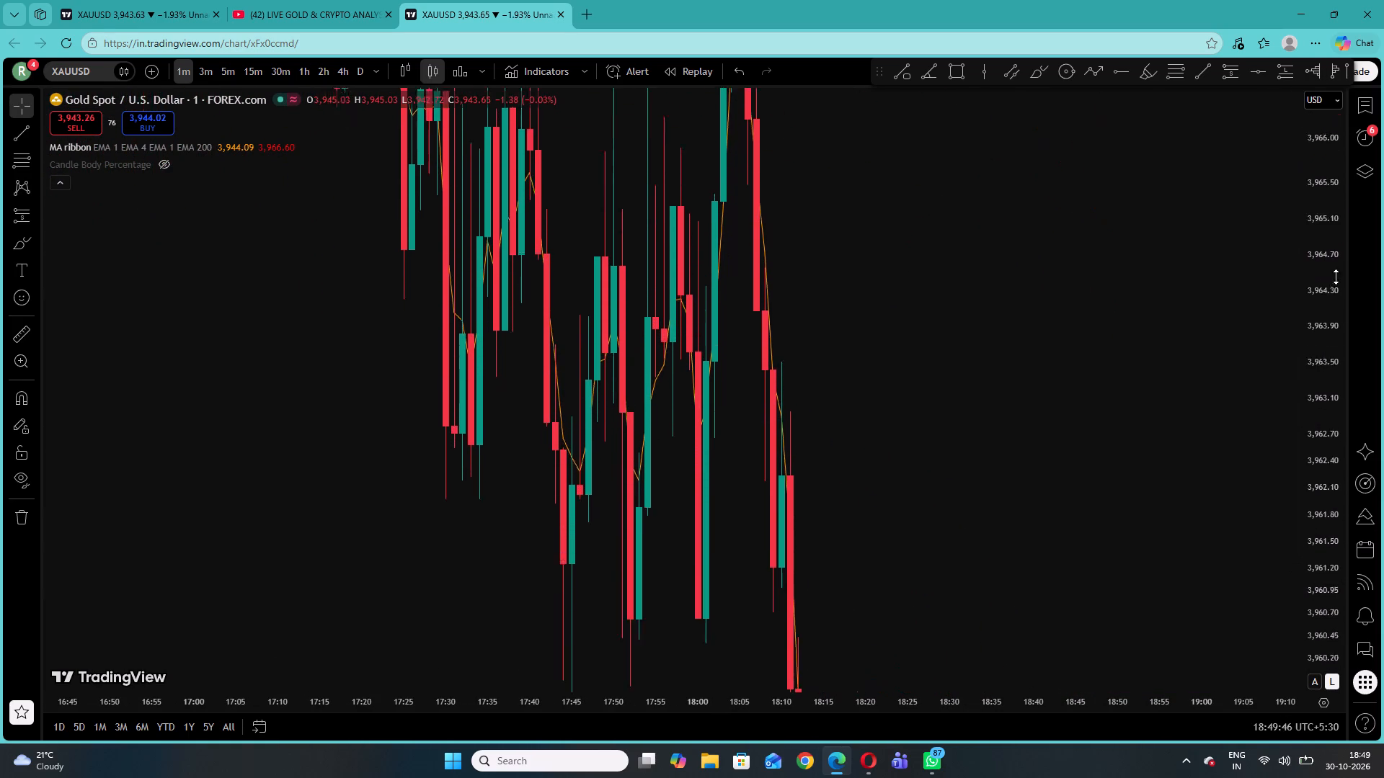
{"action": "left_click_drag", "start_coordinate": [1336, 277], "coordinate": [1321, 743]}
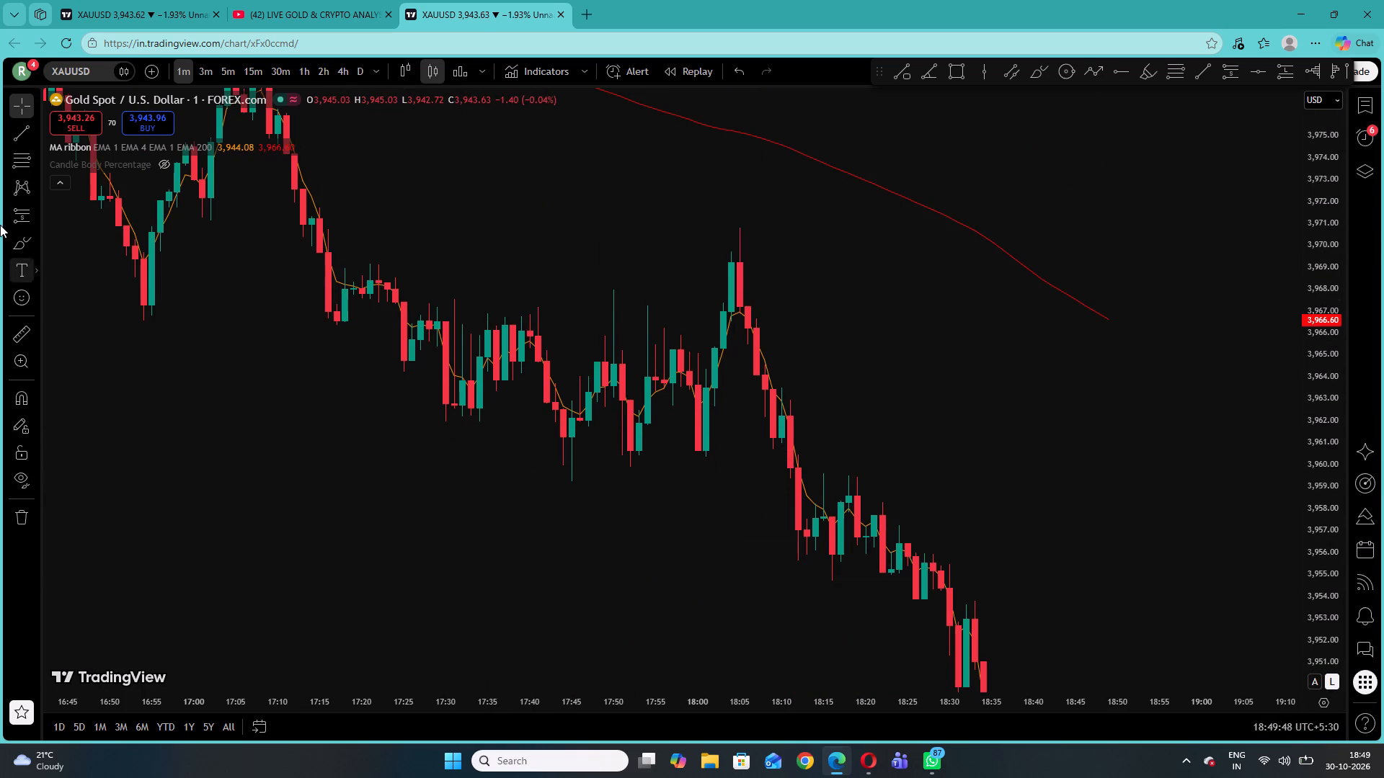
Draw a long position from the 17:43 candle with entry about 3,961.27, stop about 3,959.00 and target about 3,968.83.
{"action": "left_click", "coordinate": [43, 214]}
{"action": "left_click", "coordinate": [33, 220]}
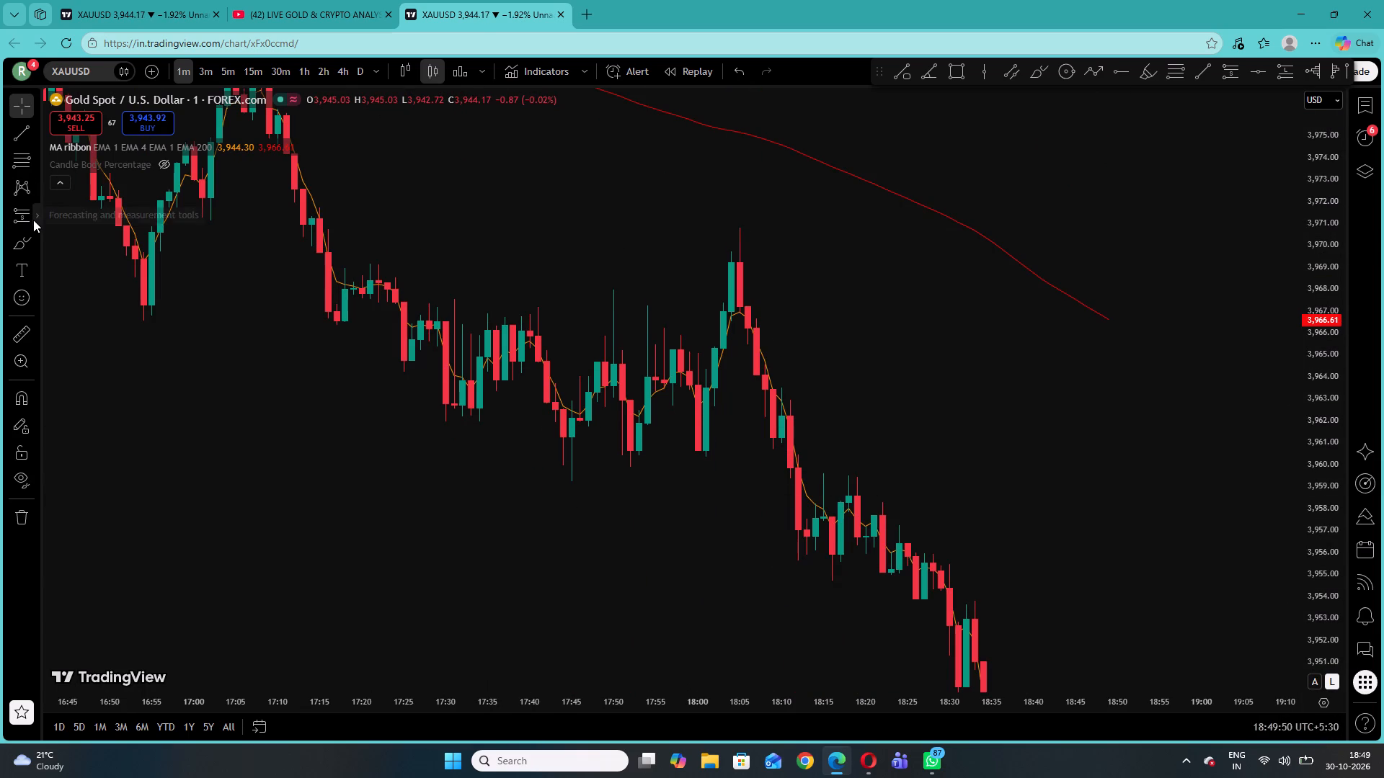
{"action": "left_click", "coordinate": [62, 233]}
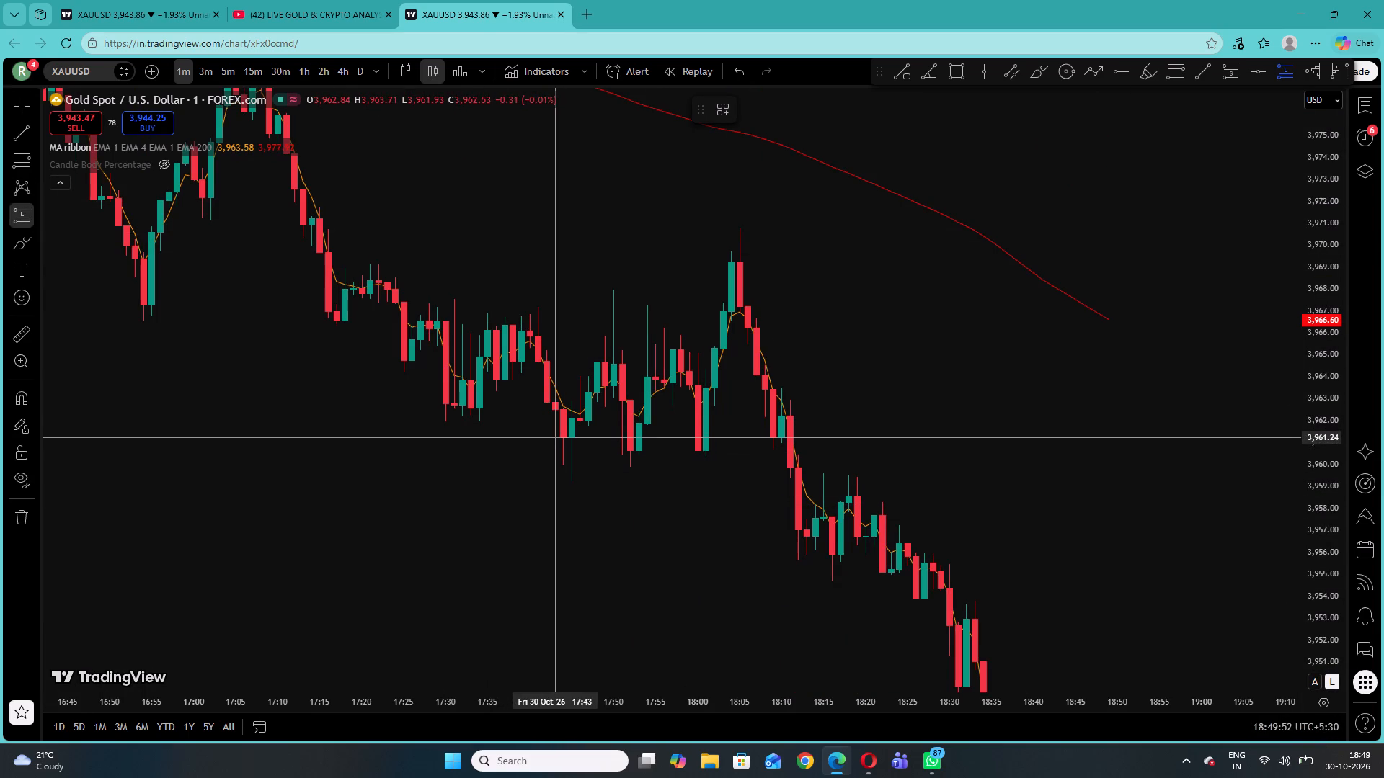
{"action": "left_click", "coordinate": [551, 437]}
{"action": "left_click_drag", "start_coordinate": [551, 625], "coordinate": [611, 503]}
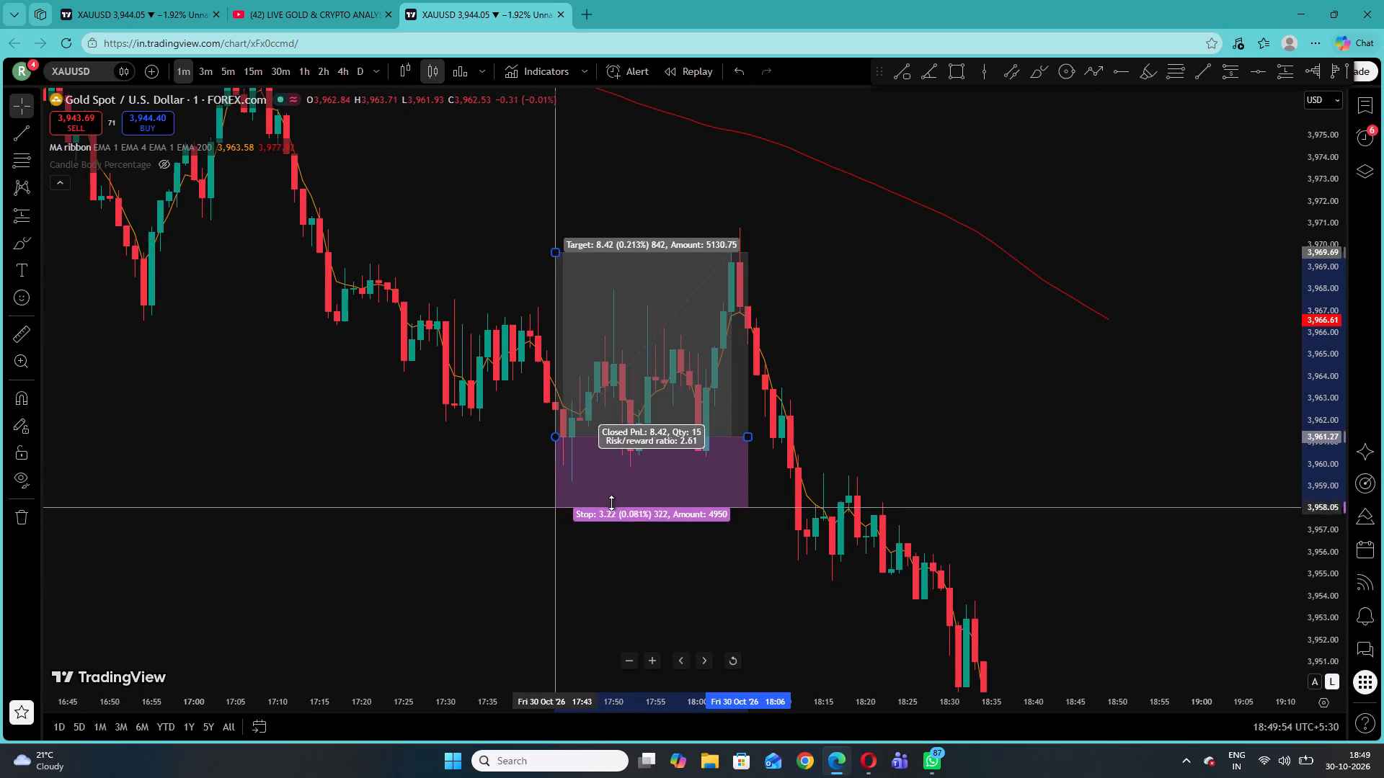
{"action": "left_click_drag", "start_coordinate": [611, 503], "coordinate": [616, 486]}
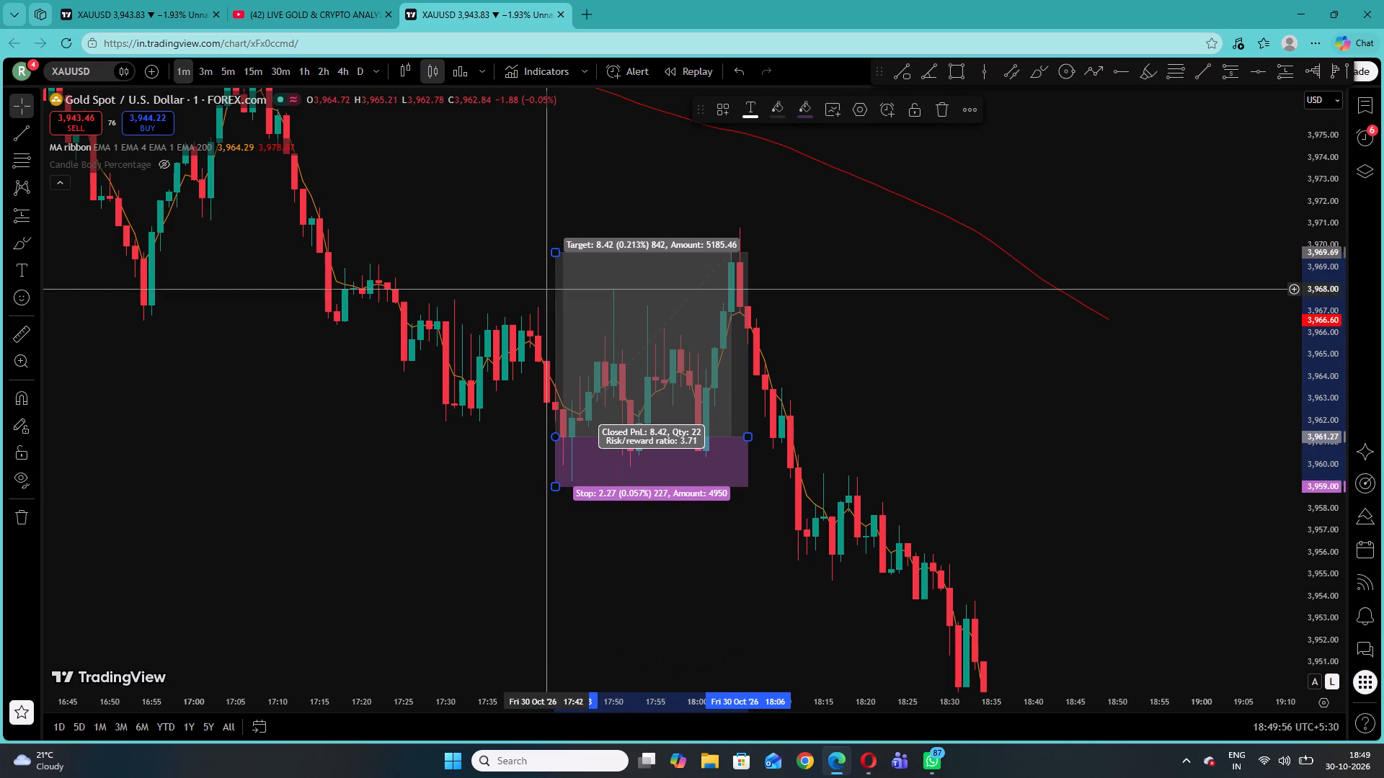
{"action": "left_click_drag", "start_coordinate": [556, 254], "coordinate": [559, 264]}
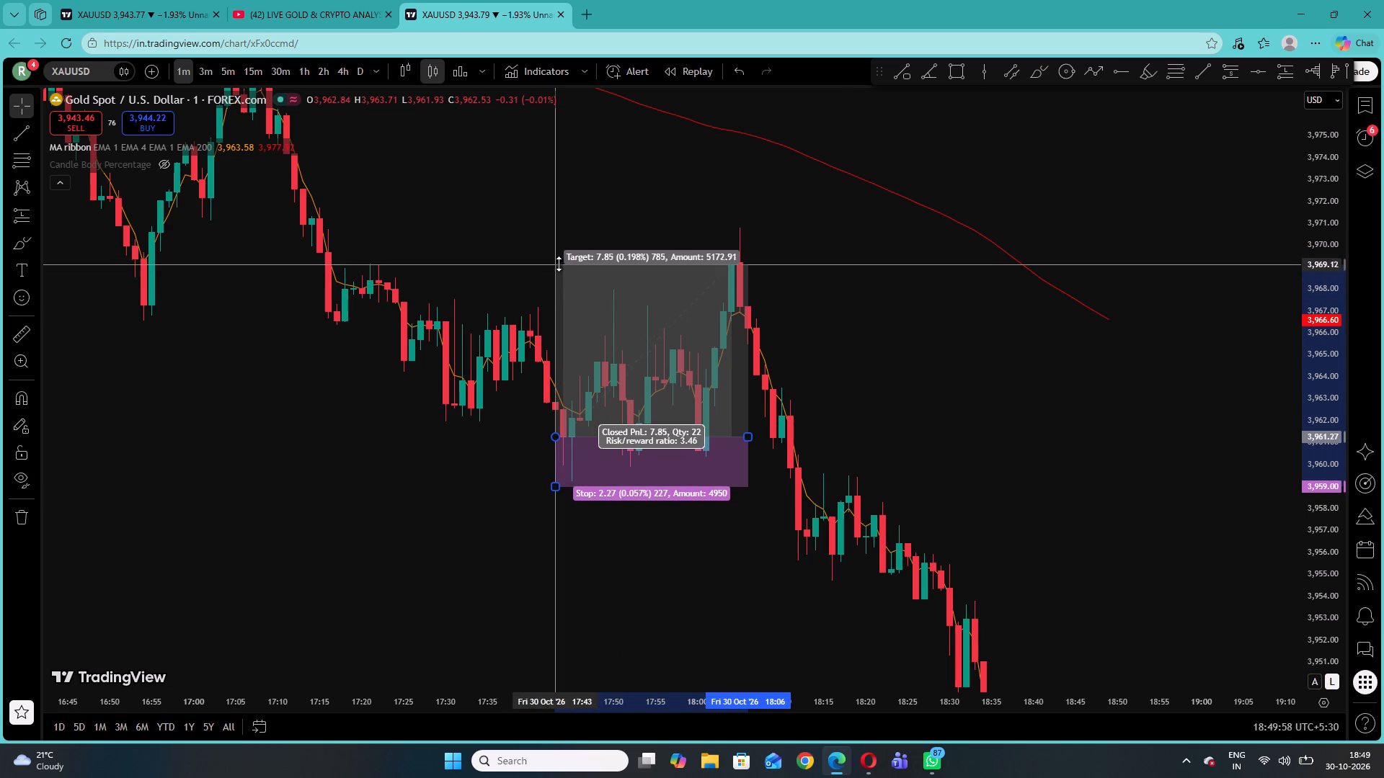
{"action": "left_click_drag", "start_coordinate": [559, 264], "coordinate": [564, 271]}
{"action": "left_click", "coordinate": [556, 262]}
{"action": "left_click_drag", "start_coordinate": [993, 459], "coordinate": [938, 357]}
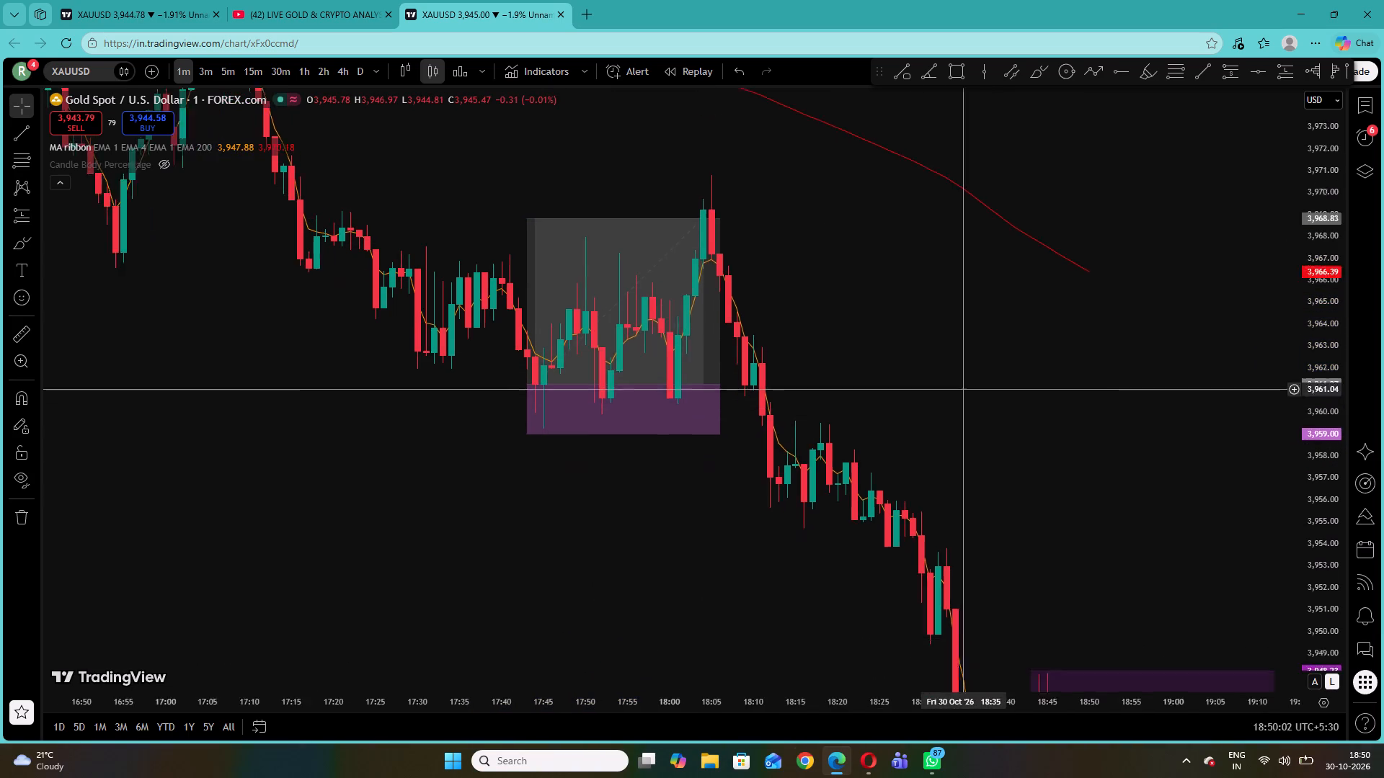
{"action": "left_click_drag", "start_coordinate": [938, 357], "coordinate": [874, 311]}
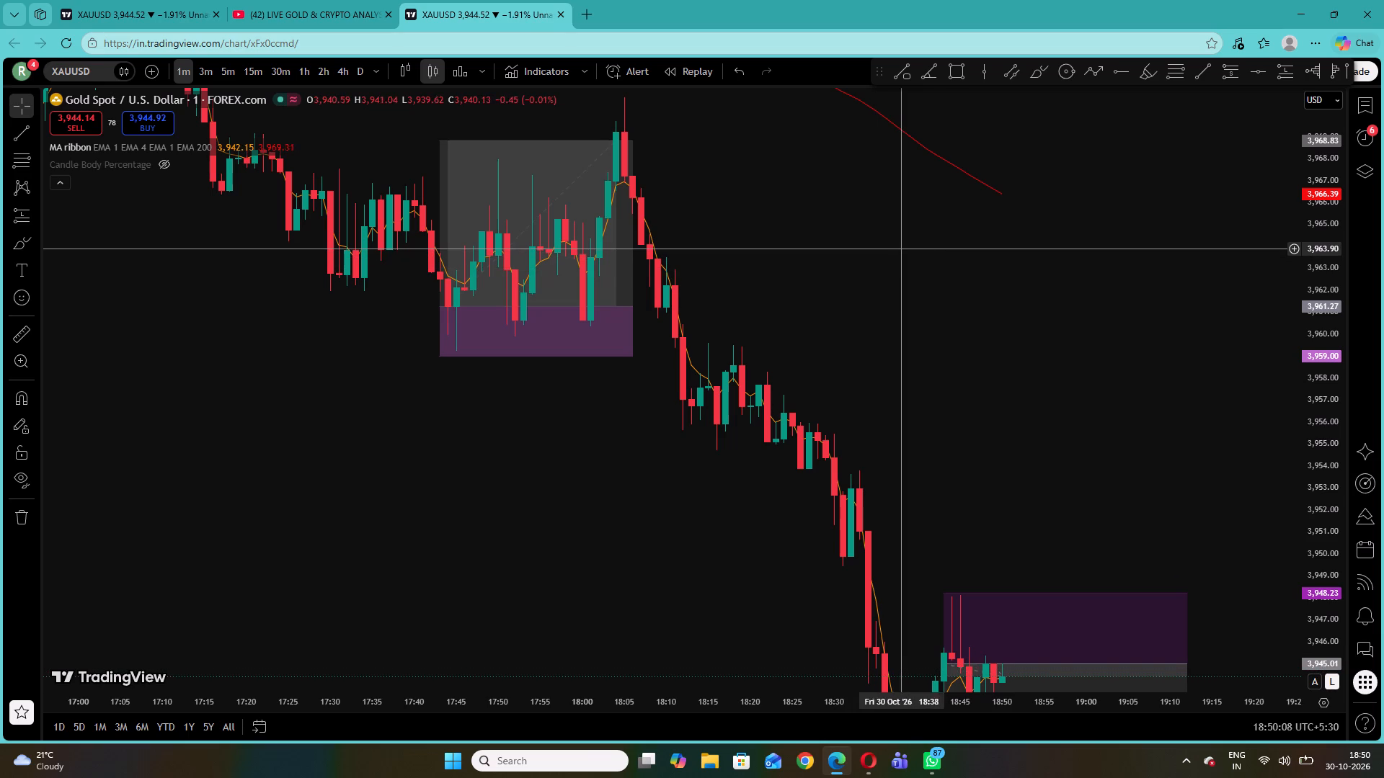
Examine the 1-minute price action from the 17:43 long position to the 18:43 short position in relation to the EMA 200.
{"action": "left_click_drag", "start_coordinate": [1326, 437], "coordinate": [1322, 513]}
{"action": "left_click_drag", "start_coordinate": [1194, 470], "coordinate": [1039, 318]}
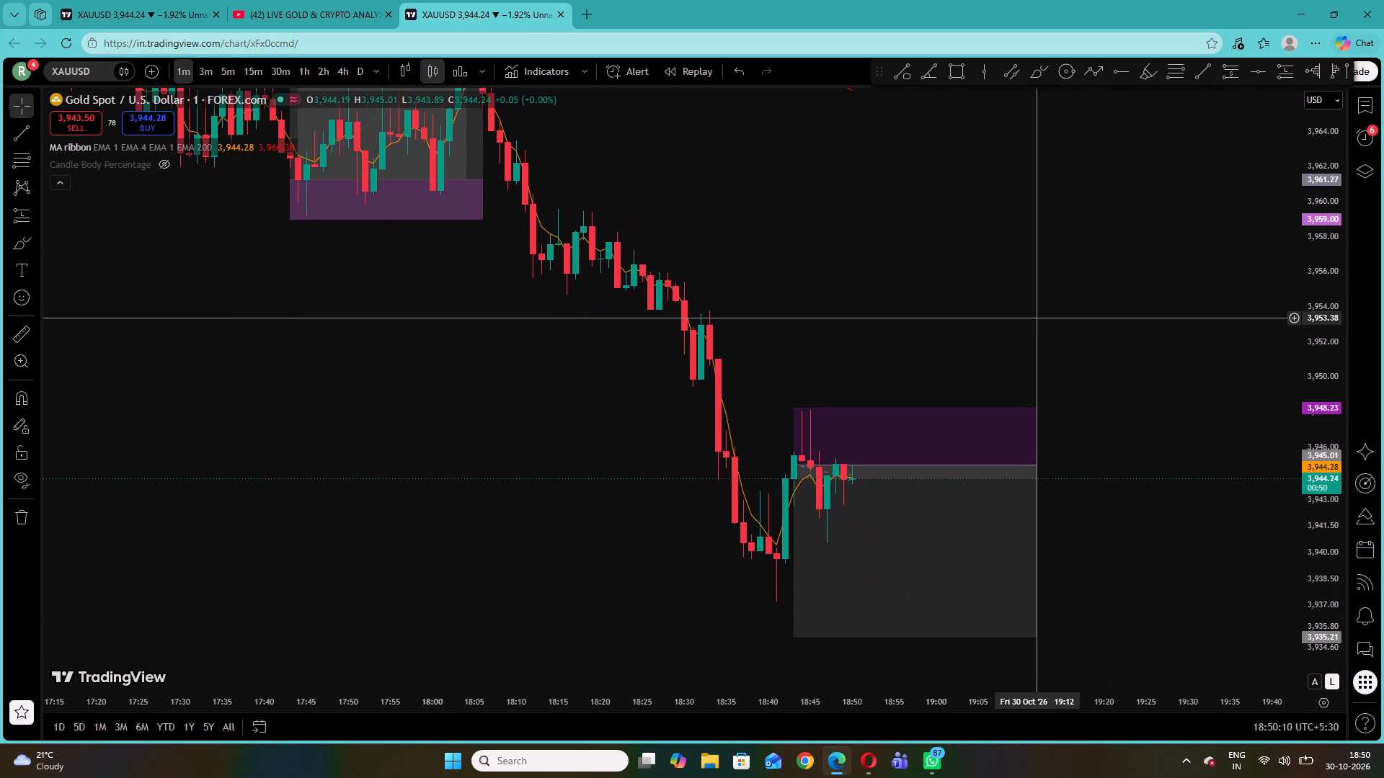
{"action": "left_click_drag", "start_coordinate": [652, 370], "coordinate": [1047, 655]}
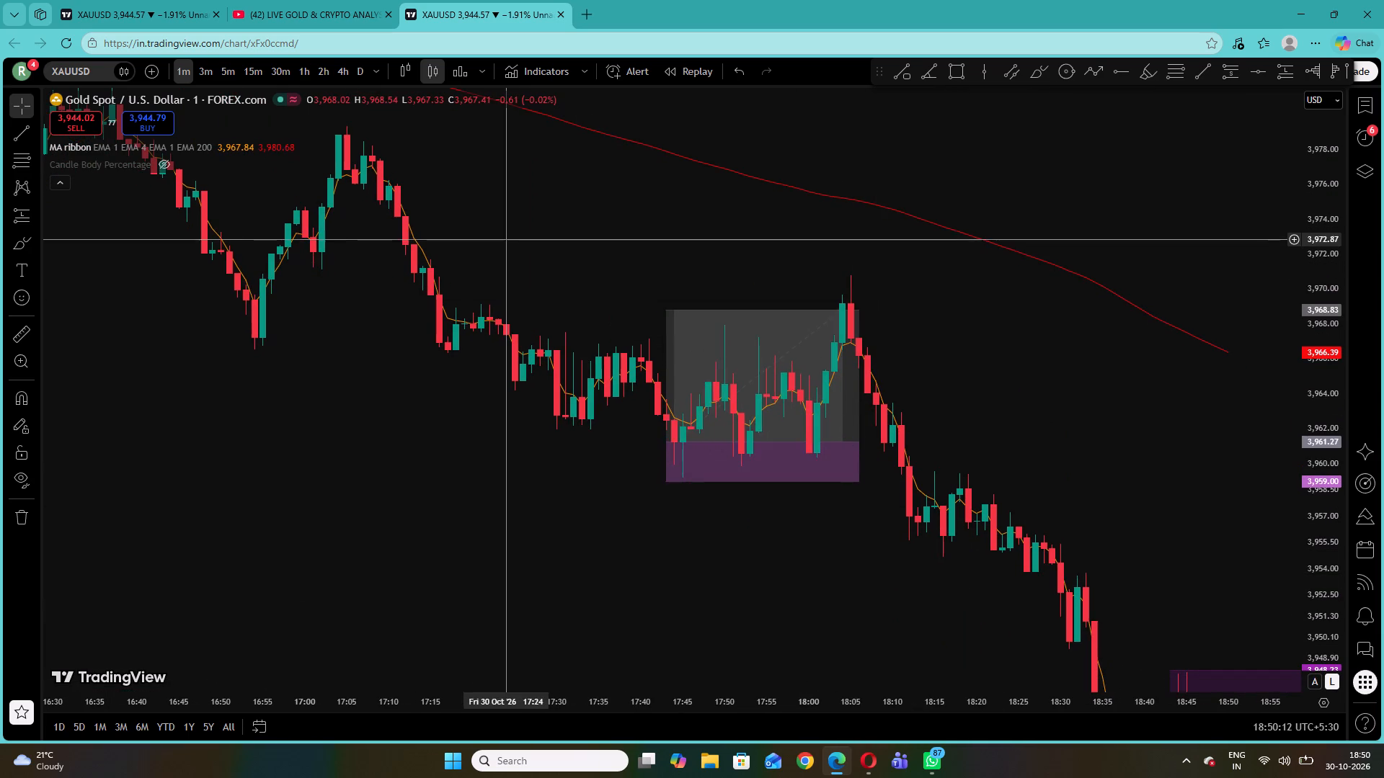
{"action": "left_click_drag", "start_coordinate": [509, 233], "coordinate": [729, 336]}
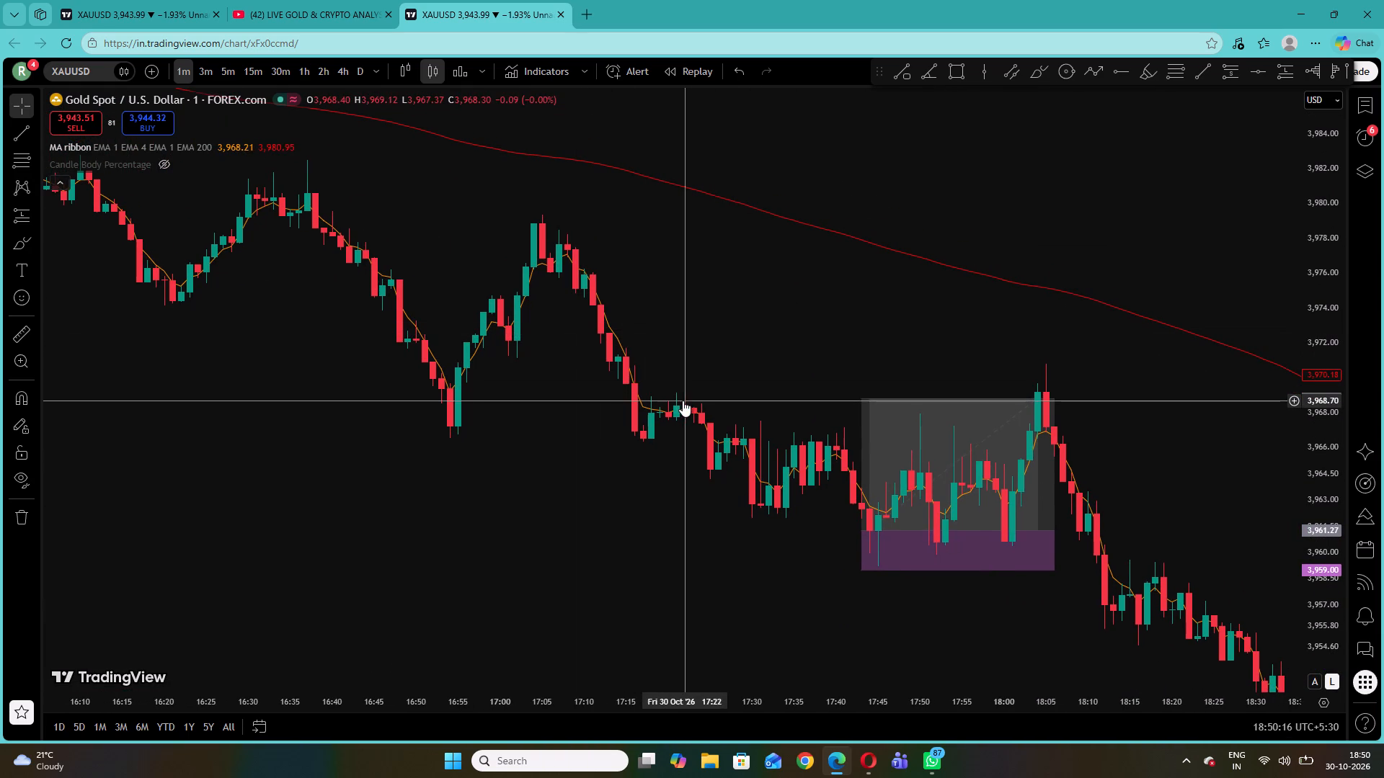
{"action": "left_click_drag", "start_coordinate": [891, 331], "coordinate": [572, 257]}
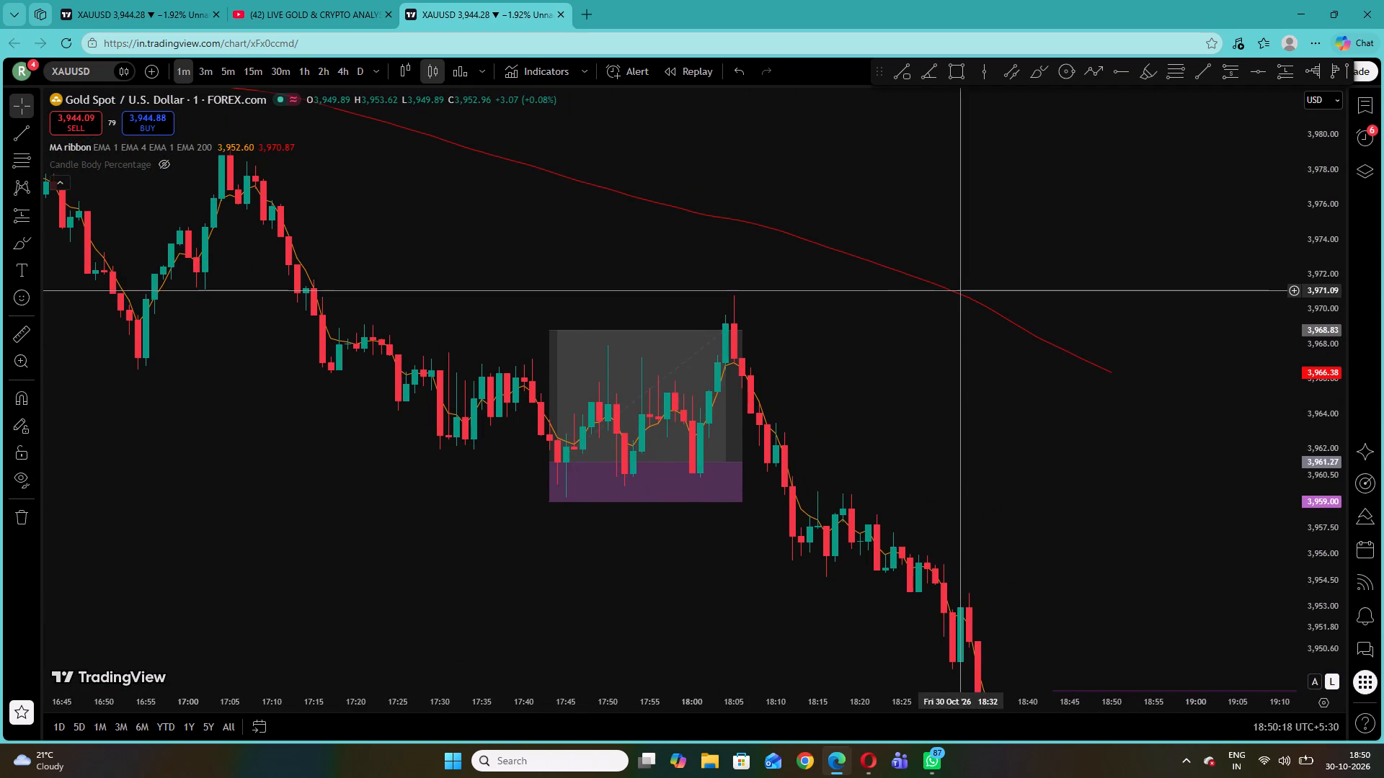
{"action": "left_click_drag", "start_coordinate": [1026, 408], "coordinate": [934, 150]}
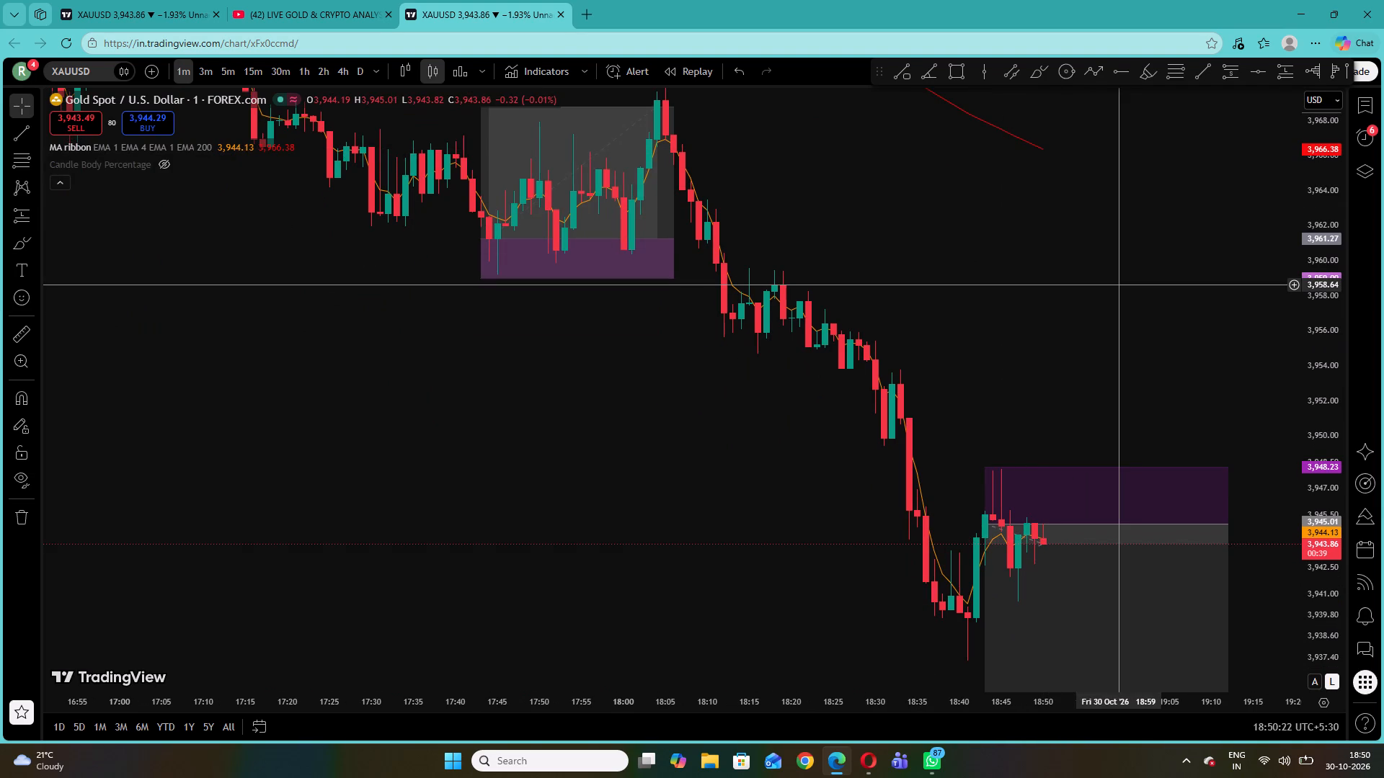
Switch to the YouTube gold stream, resume playback and skip ahead to the live broadcast.
{"action": "left_click", "coordinate": [365, 0]}
{"action": "left_click", "coordinate": [495, 312]}
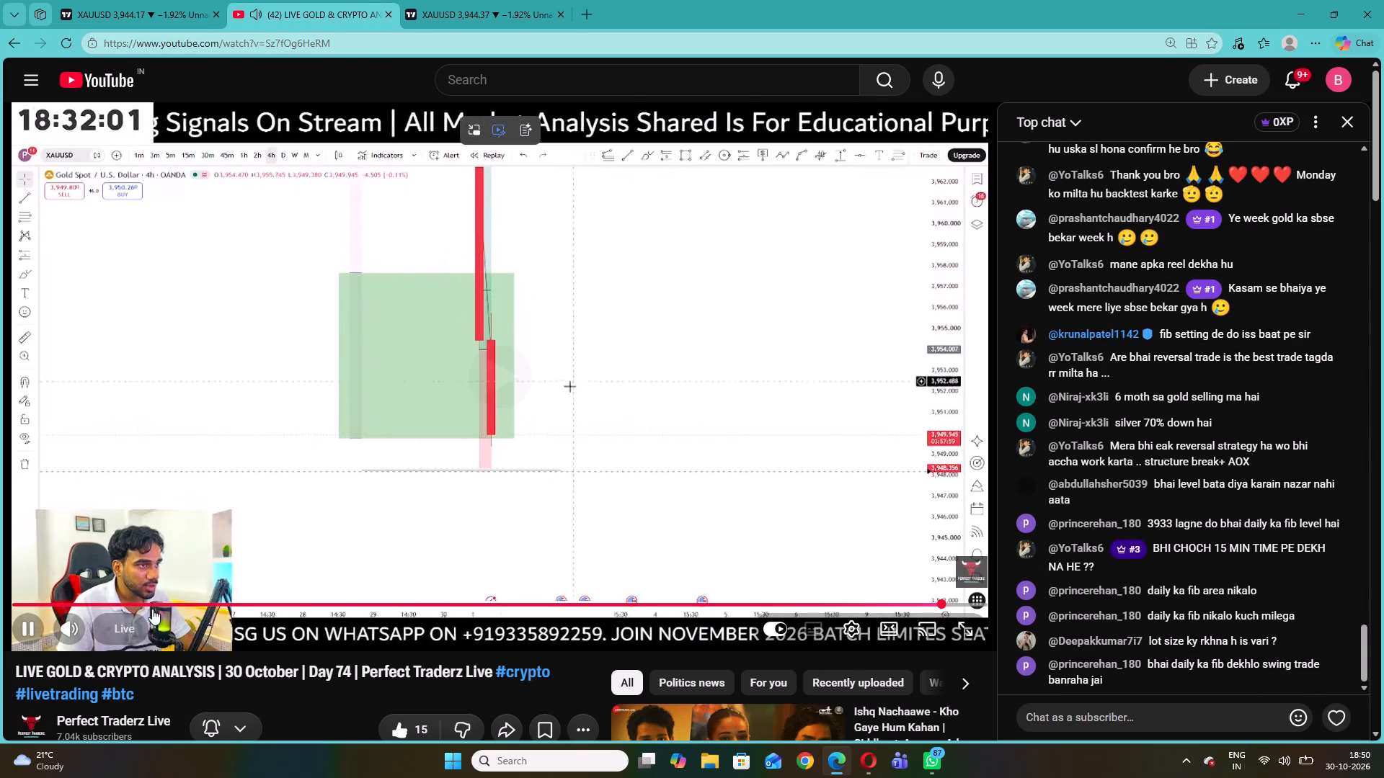
{"action": "left_click", "coordinate": [130, 635]}
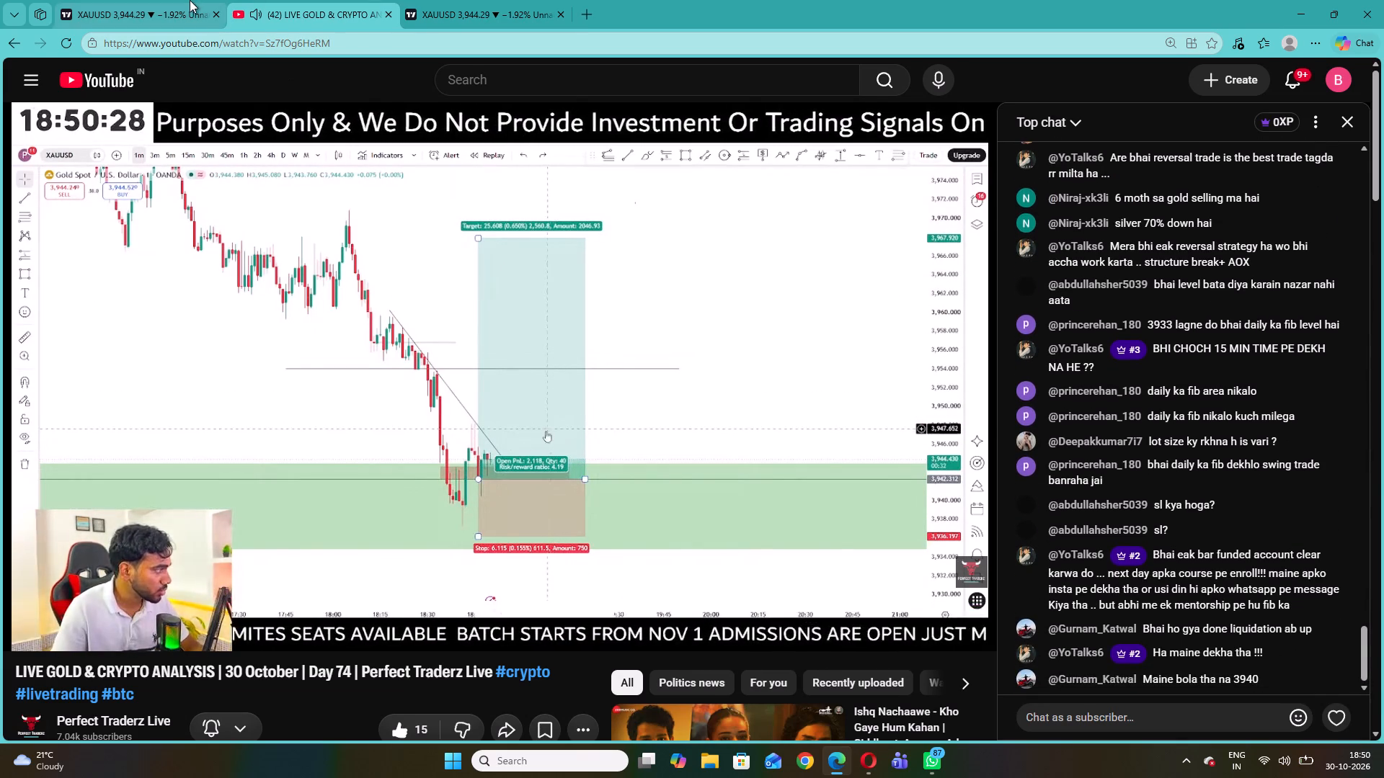
Return to the marked XAUUSD chart and compare the 5-minute, 3-minute and 15-minute timeframes, ending on the 1-minute one.
{"action": "left_click", "coordinate": [185, 0]}
{"action": "left_click", "coordinate": [467, 0]}
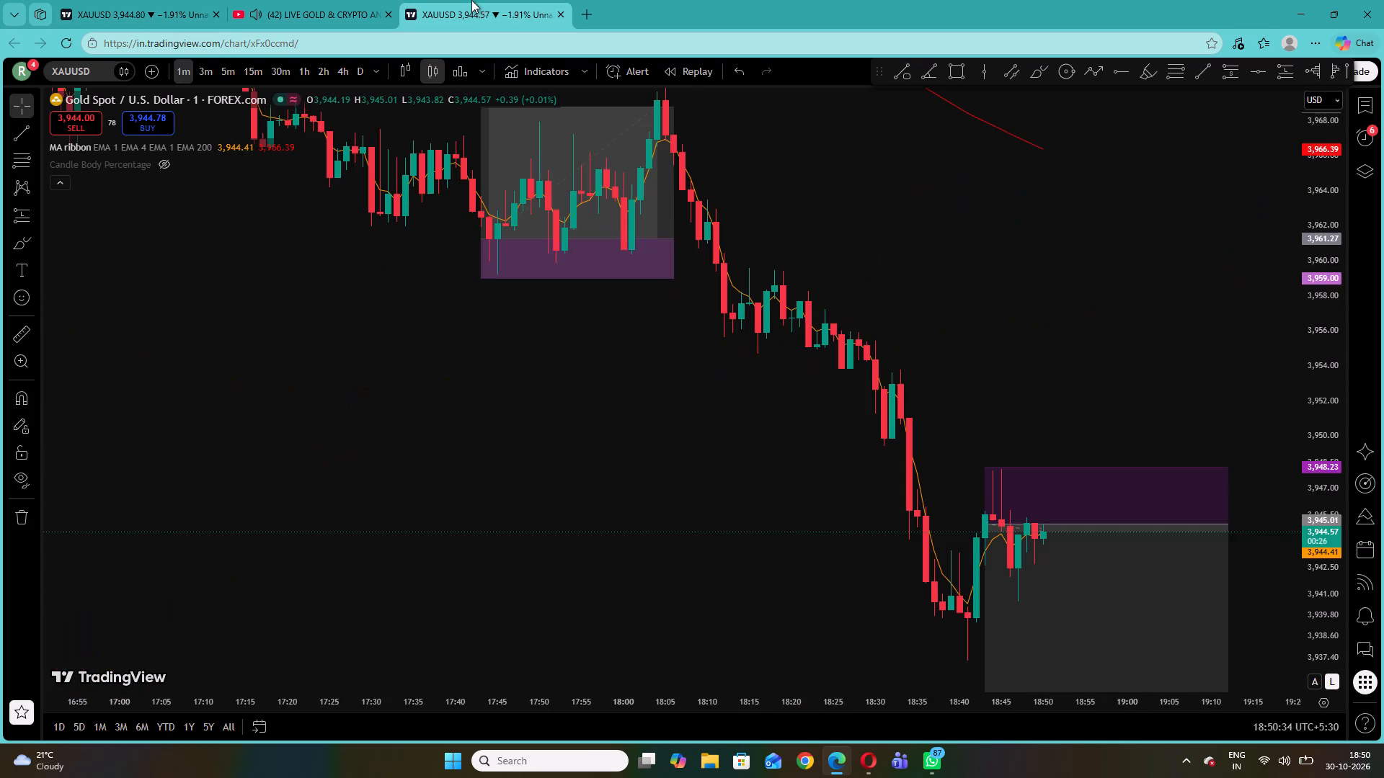
{"action": "left_click_drag", "start_coordinate": [1307, 426], "coordinate": [1308, 481]}
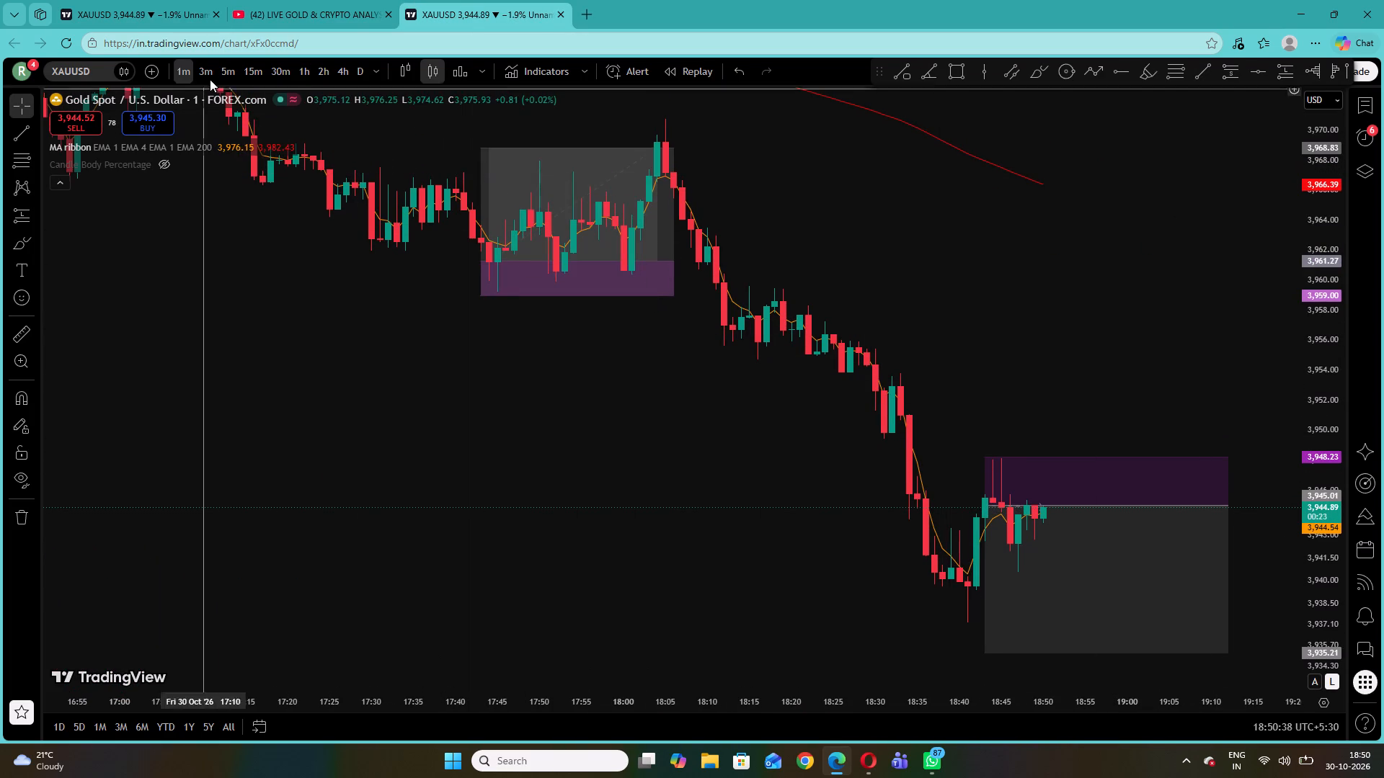
{"action": "left_click", "coordinate": [226, 69]}
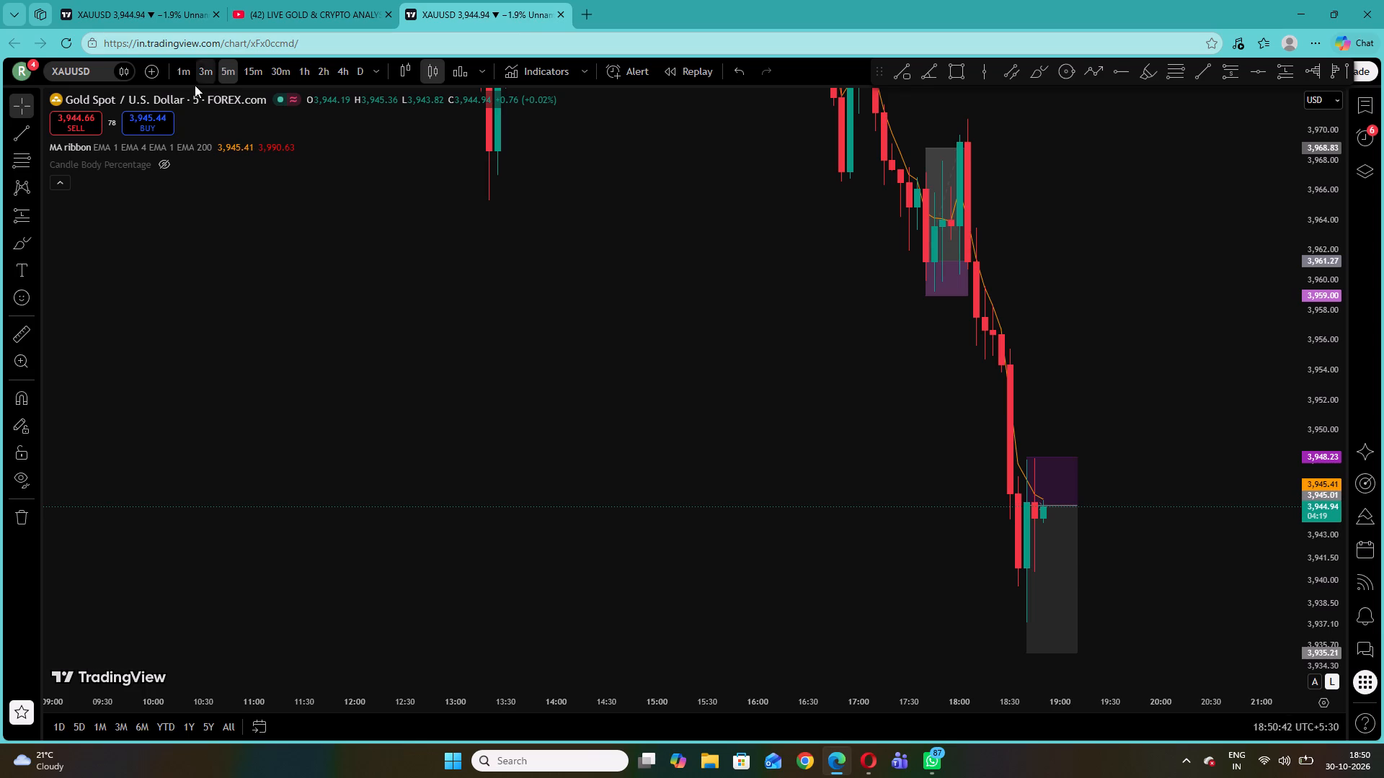
{"action": "left_click", "coordinate": [200, 66]}
{"action": "left_click", "coordinate": [262, 66]}
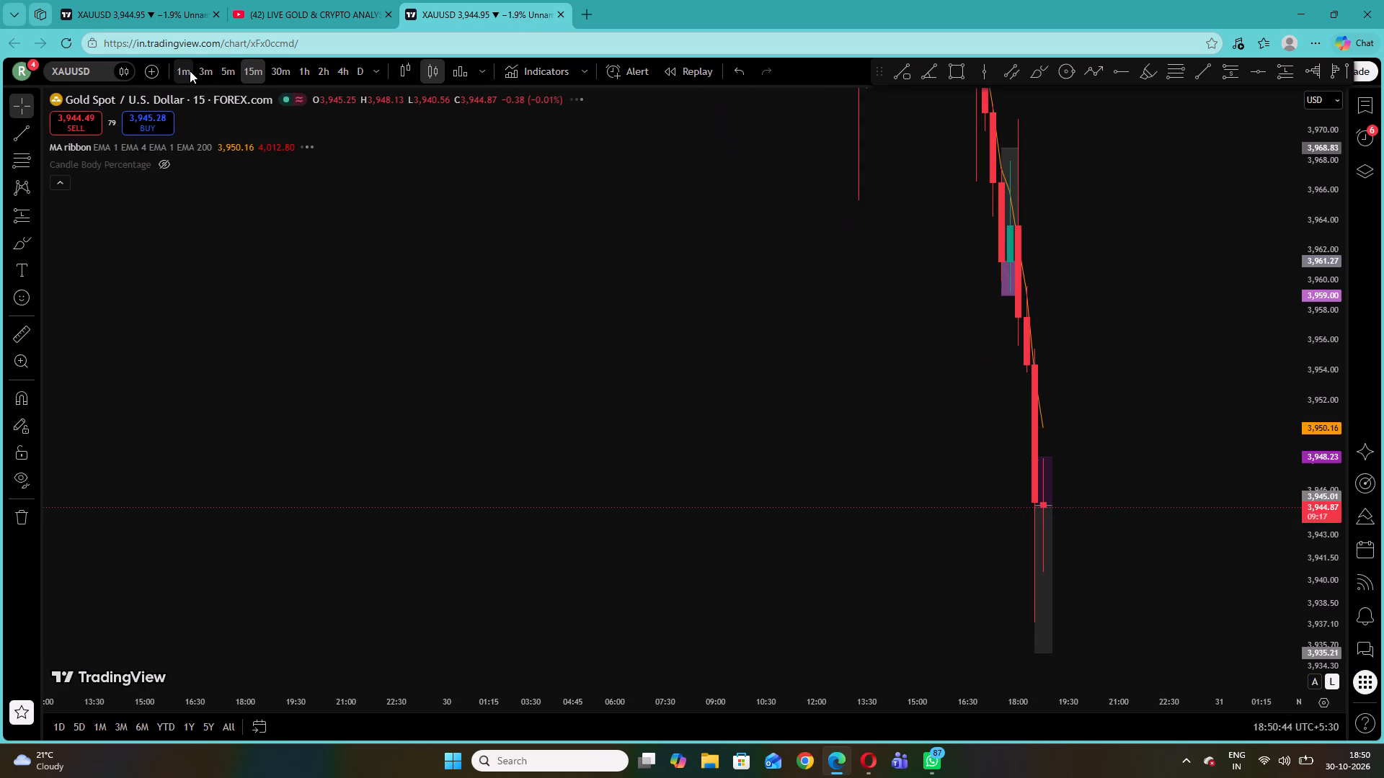
{"action": "left_click", "coordinate": [190, 71]}
Examine the latest 1-minute candles around the 18:43 short position's entry and compare them with the live YouTube gold stream.
{"action": "left_click_drag", "start_coordinate": [1069, 286], "coordinate": [897, 234]}
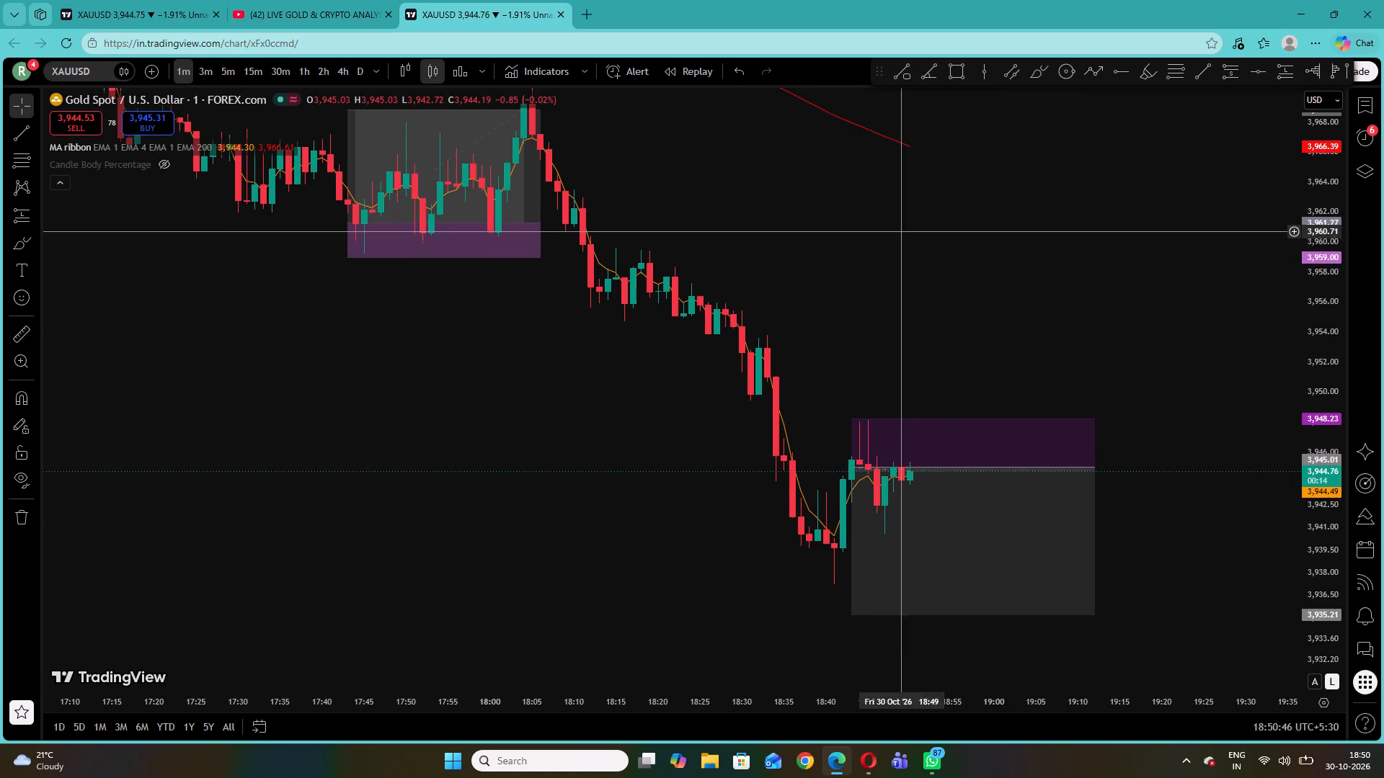
{"action": "left_click_drag", "start_coordinate": [1331, 481], "coordinate": [1287, 290]}
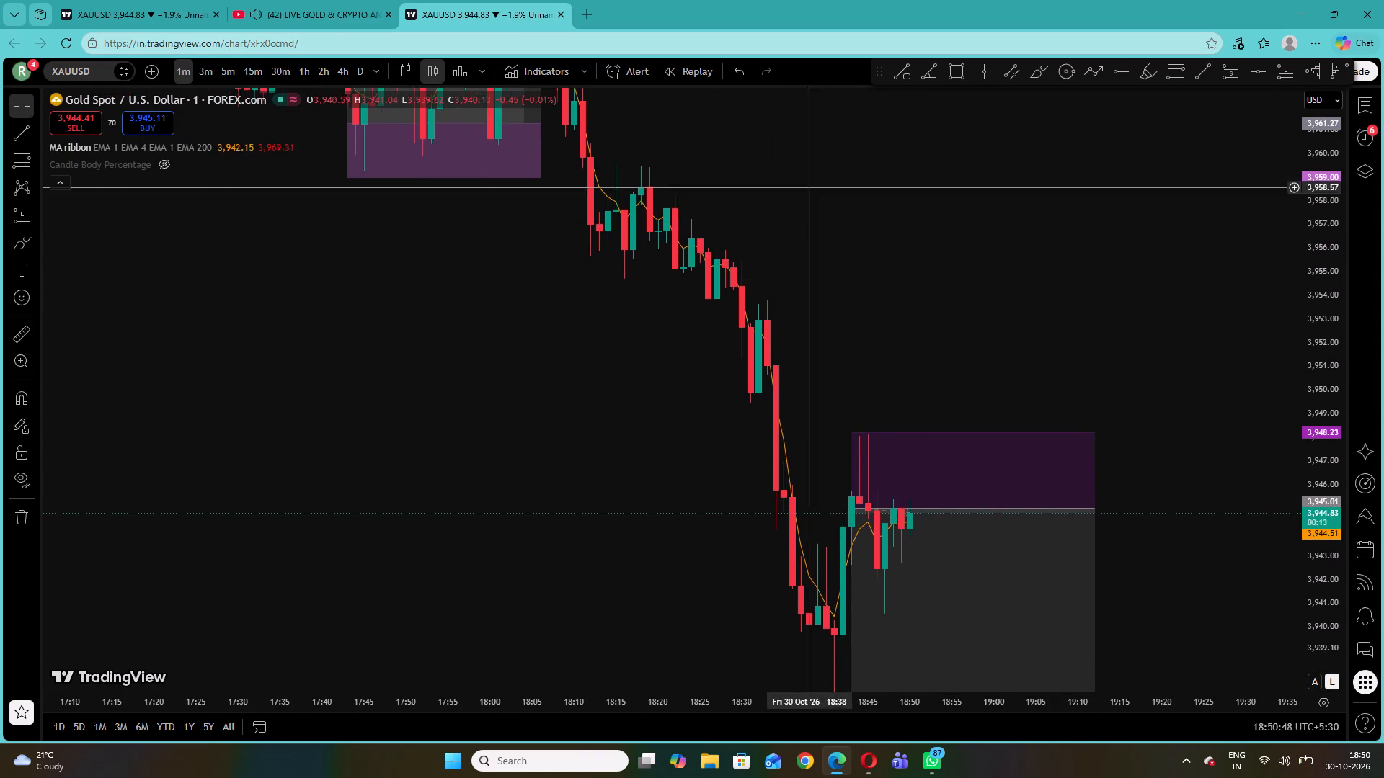
{"action": "left_click", "coordinate": [321, 0]}
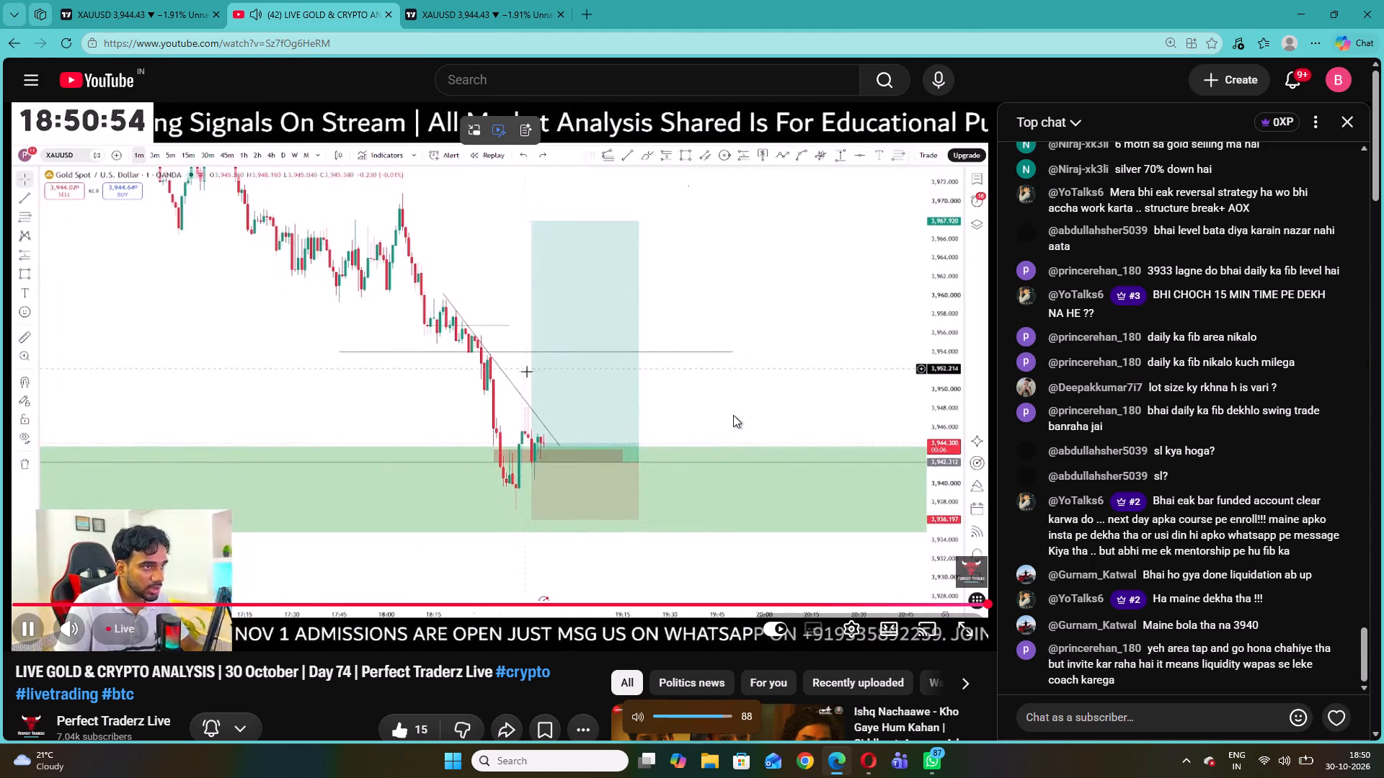
{"action": "left_click", "coordinate": [505, 0]}
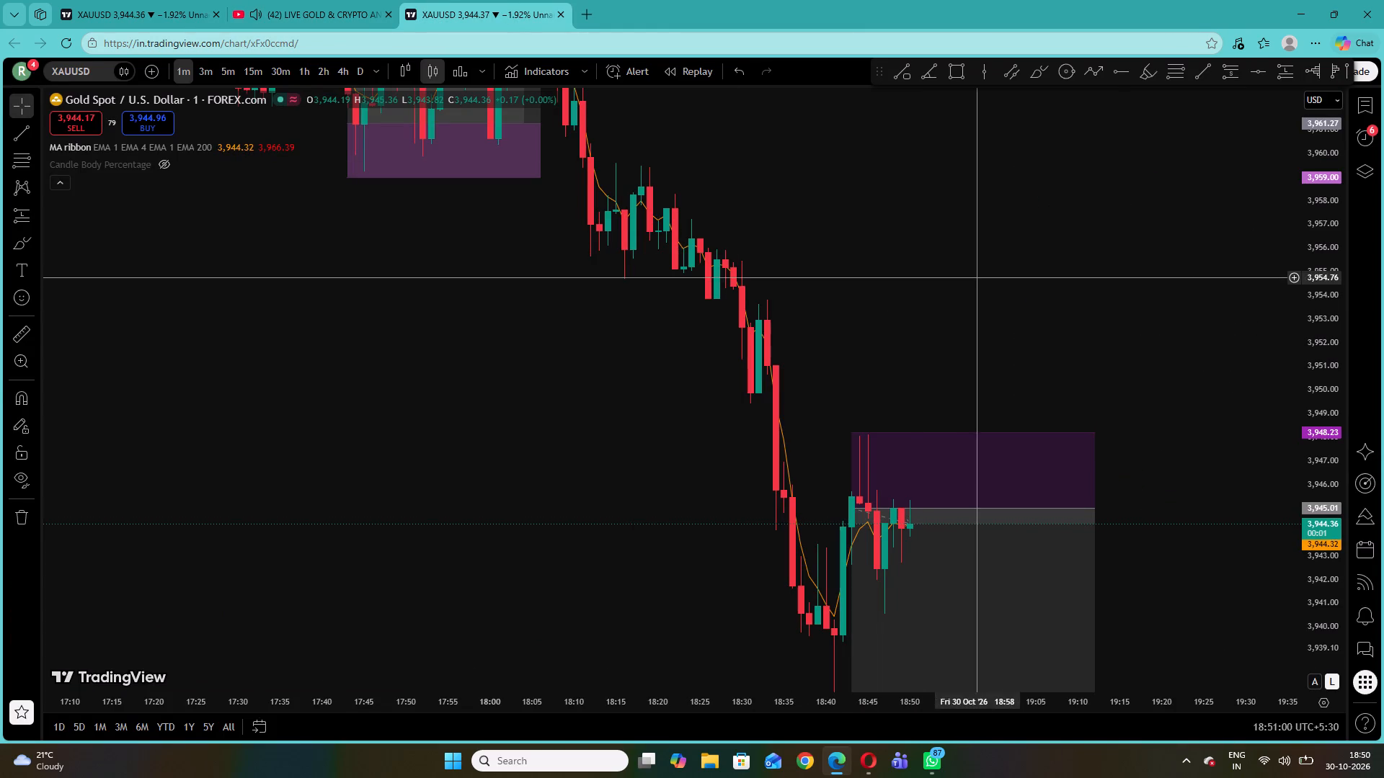
{"action": "left_click_drag", "start_coordinate": [1323, 434], "coordinate": [1316, 539]}
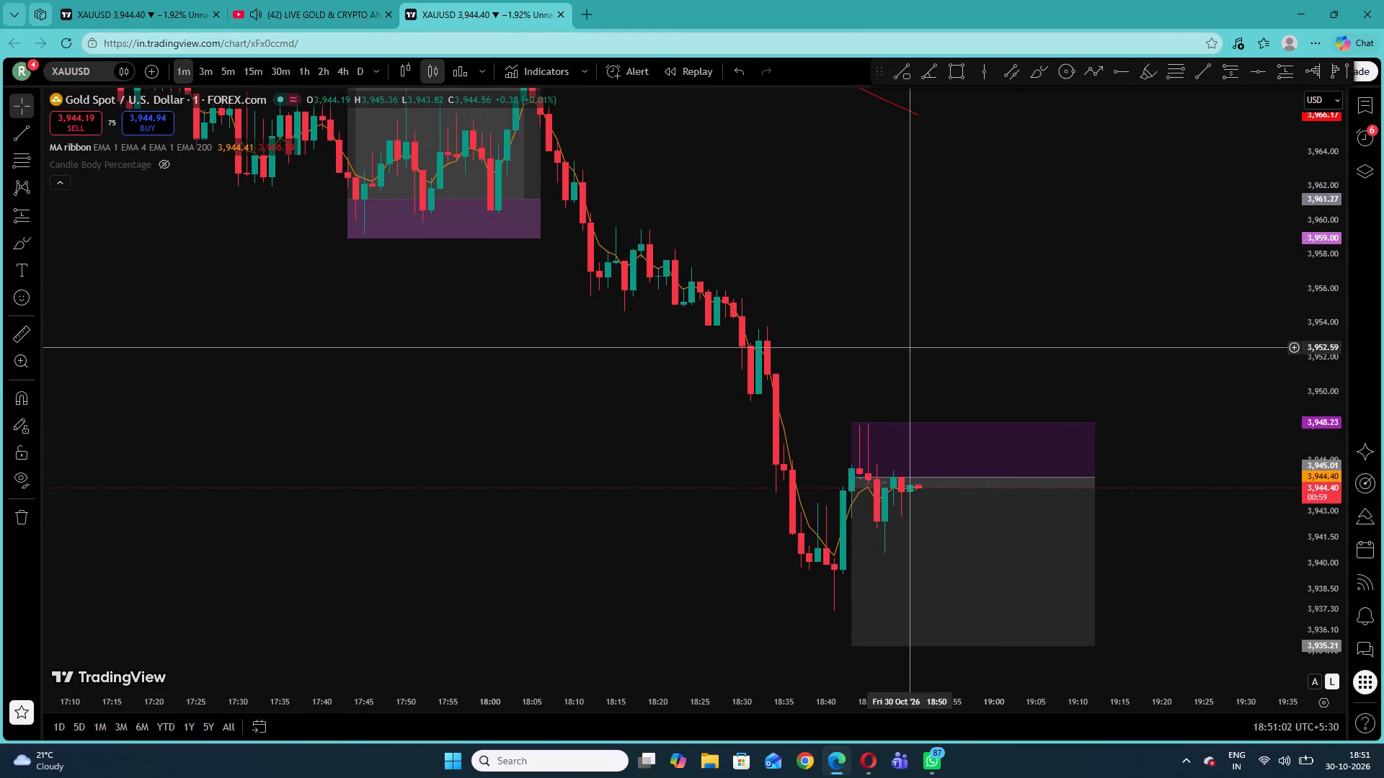
{"action": "left_click_drag", "start_coordinate": [949, 317], "coordinate": [904, 295]}
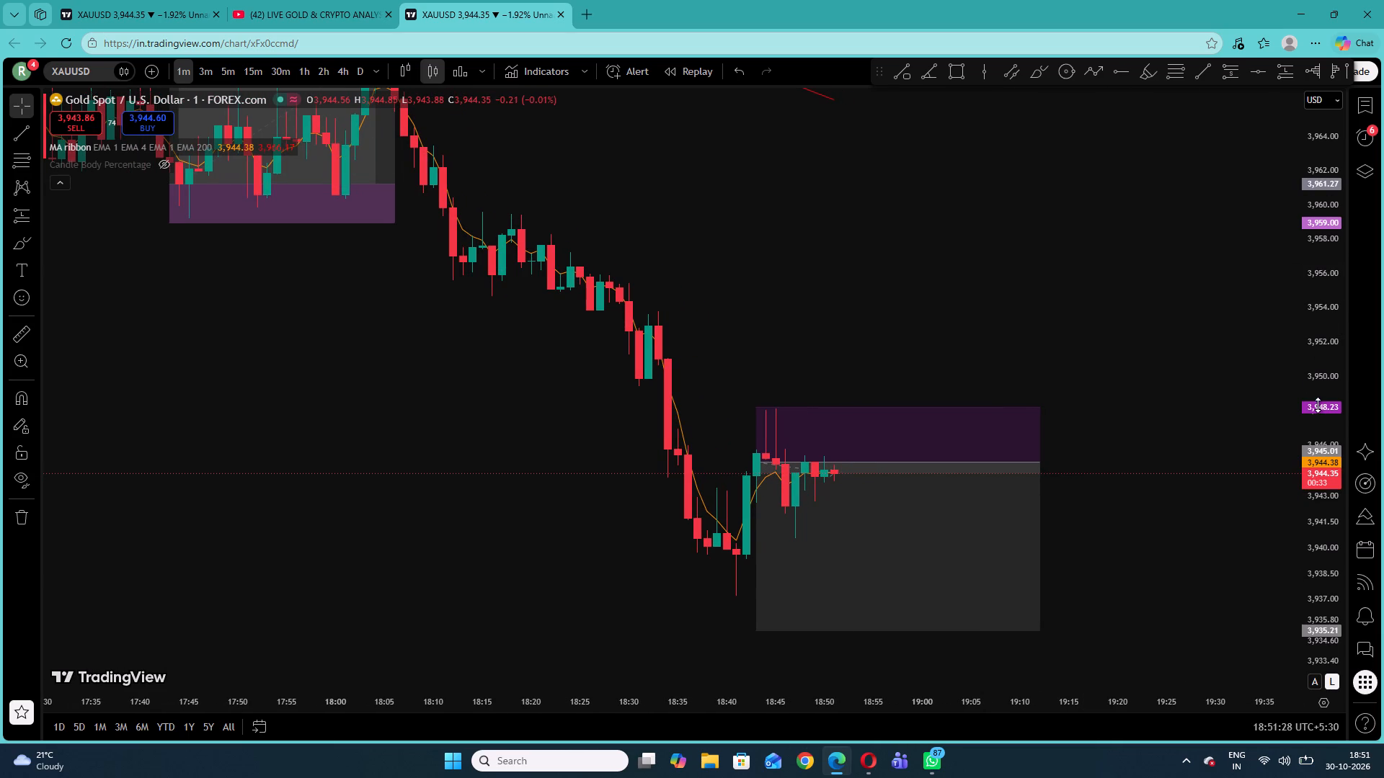
{"action": "left_click_drag", "start_coordinate": [1322, 403], "coordinate": [1305, 264]}
{"action": "left_click_drag", "start_coordinate": [1110, 492], "coordinate": [1081, 348]}
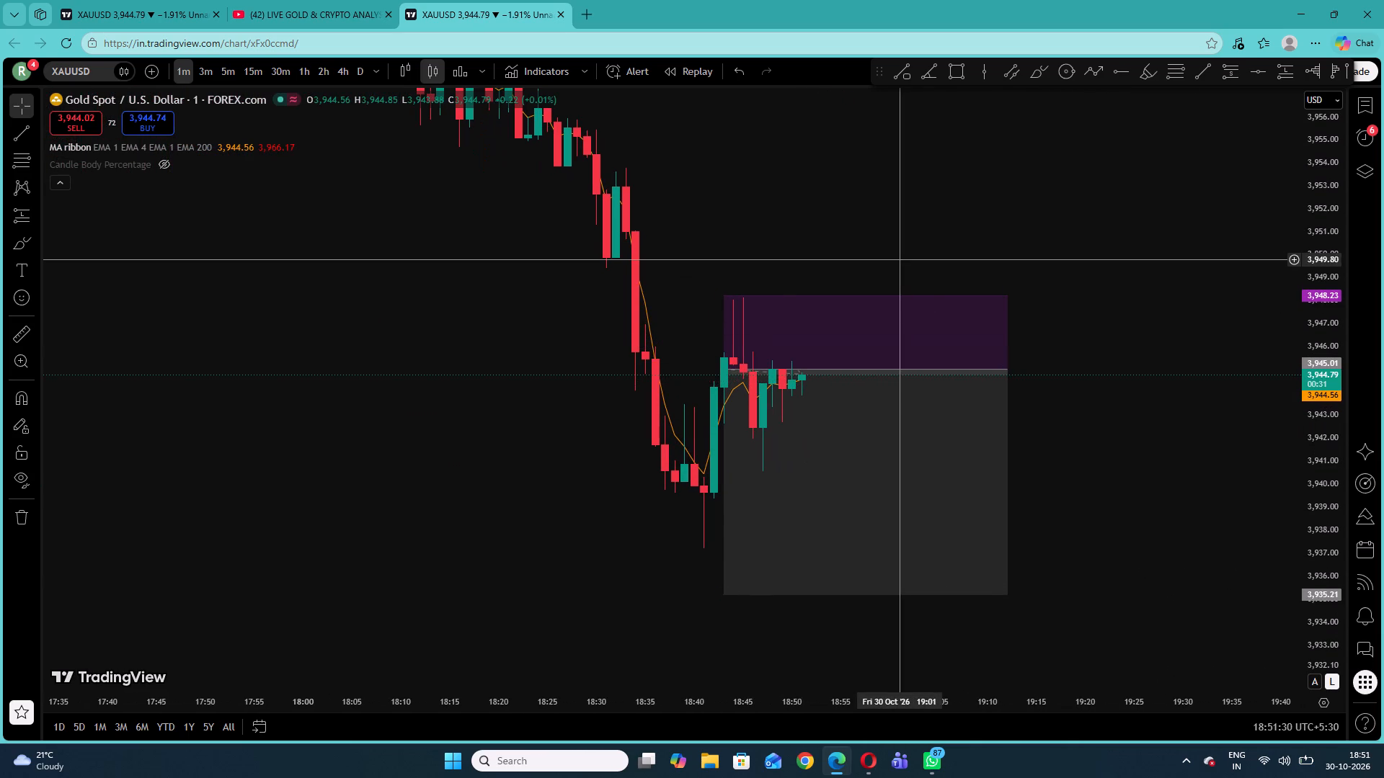
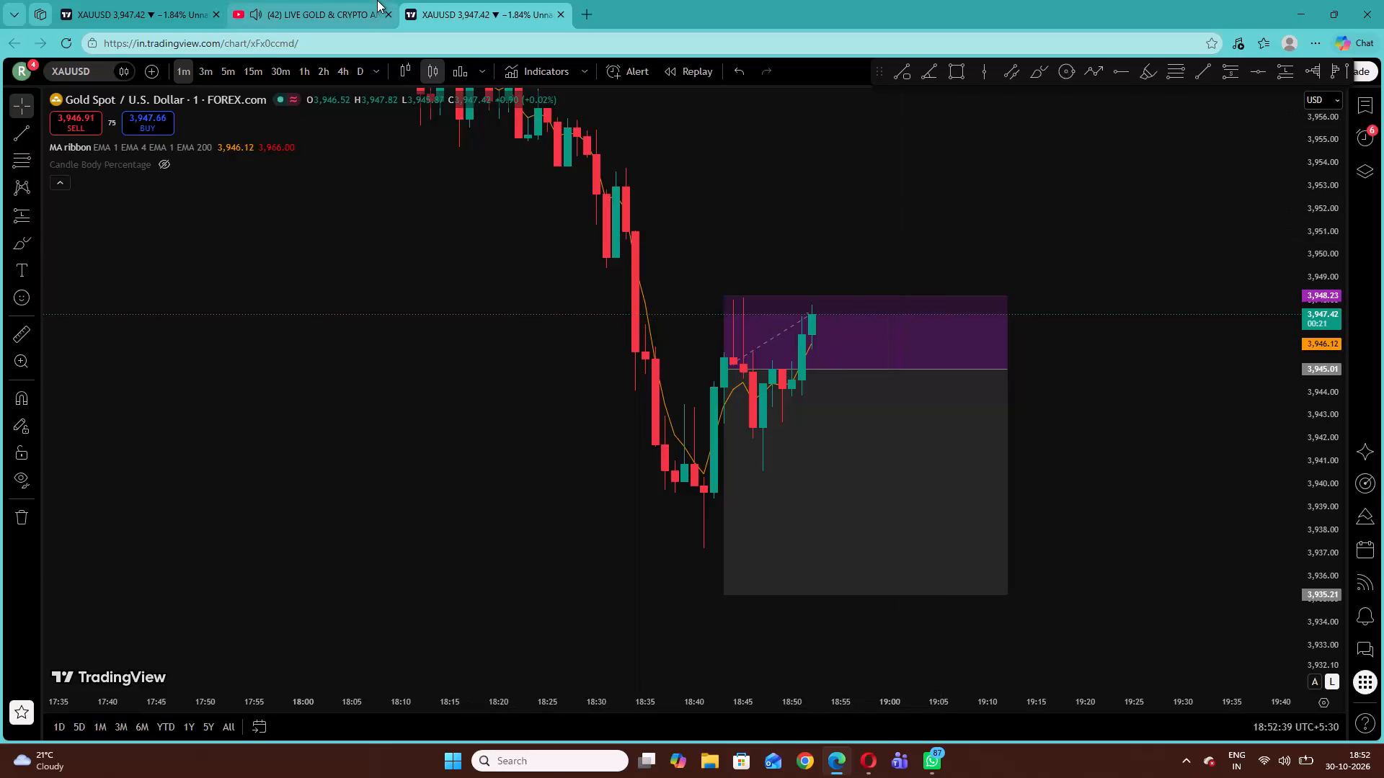
Switch XAUUSD to the 5-minute timeframe and remove all existing drawings, keeping the indicators.
{"action": "right_click", "coordinate": [644, 129]}
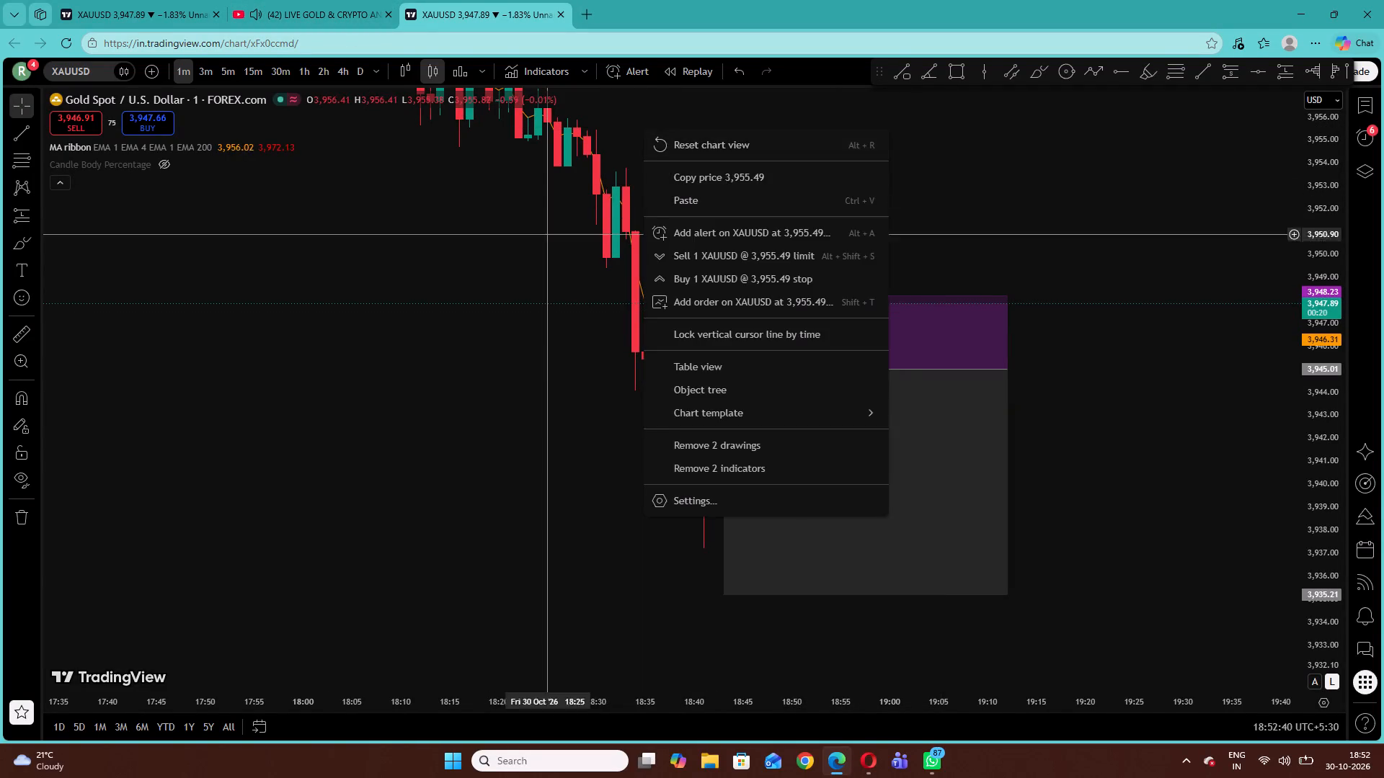
{"action": "left_click", "coordinate": [498, 256]}
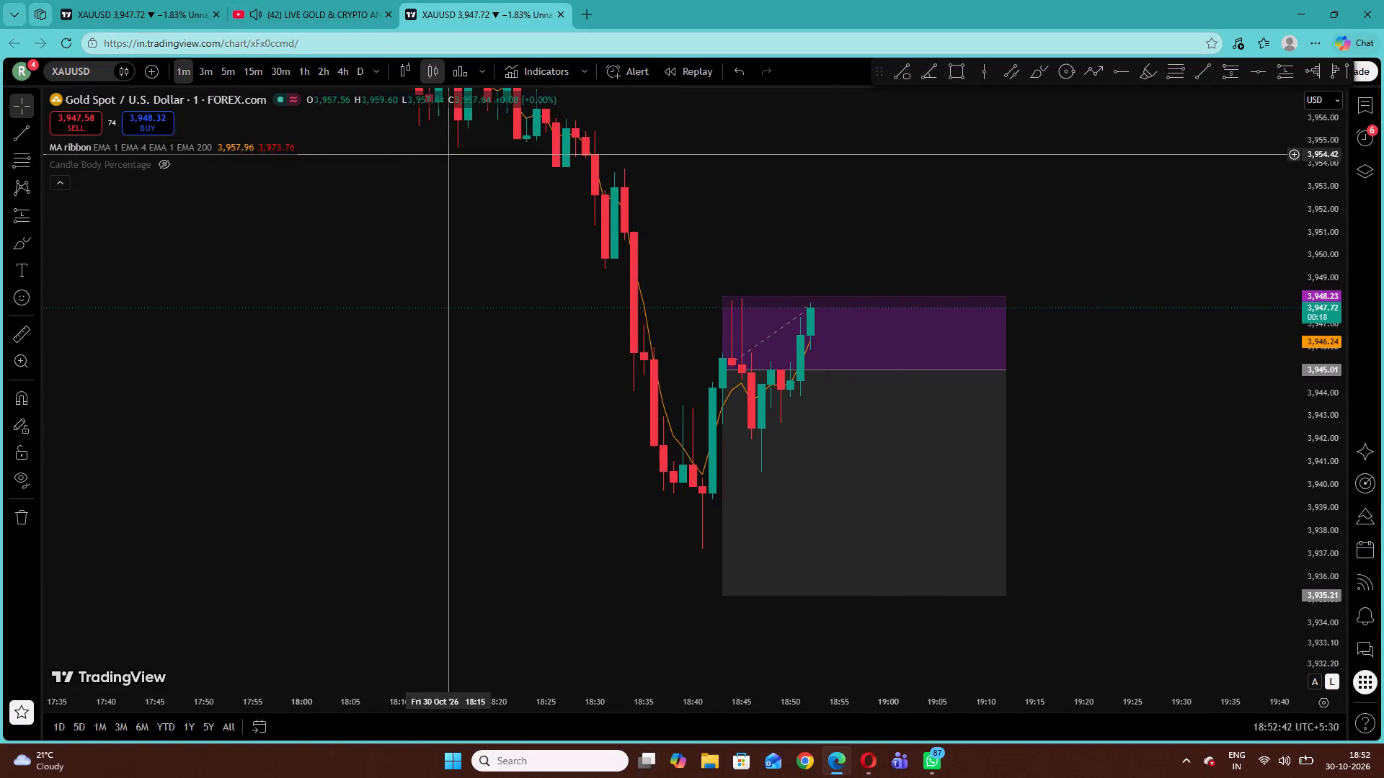
{"action": "left_click", "coordinate": [222, 67]}
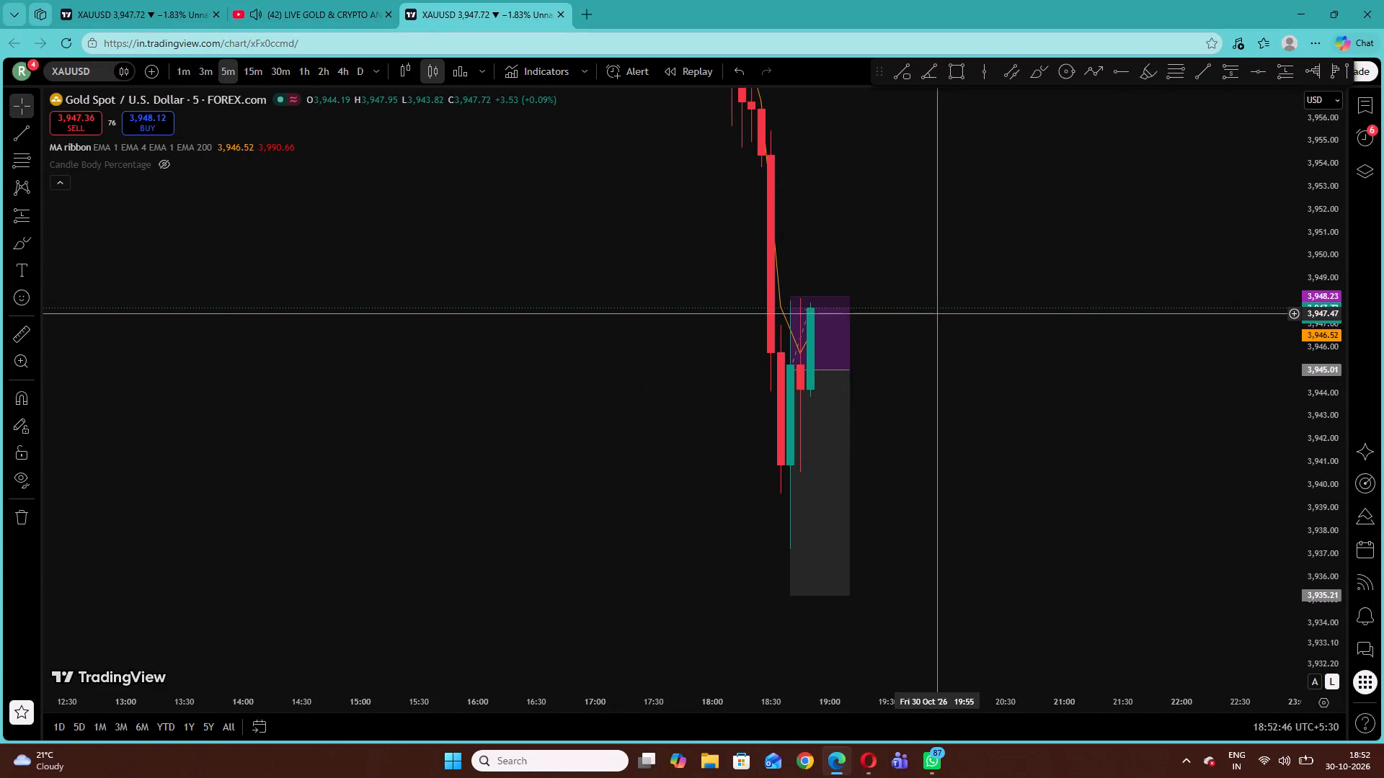
{"action": "right_click", "coordinate": [915, 250]}
{"action": "left_click", "coordinate": [1034, 566]}
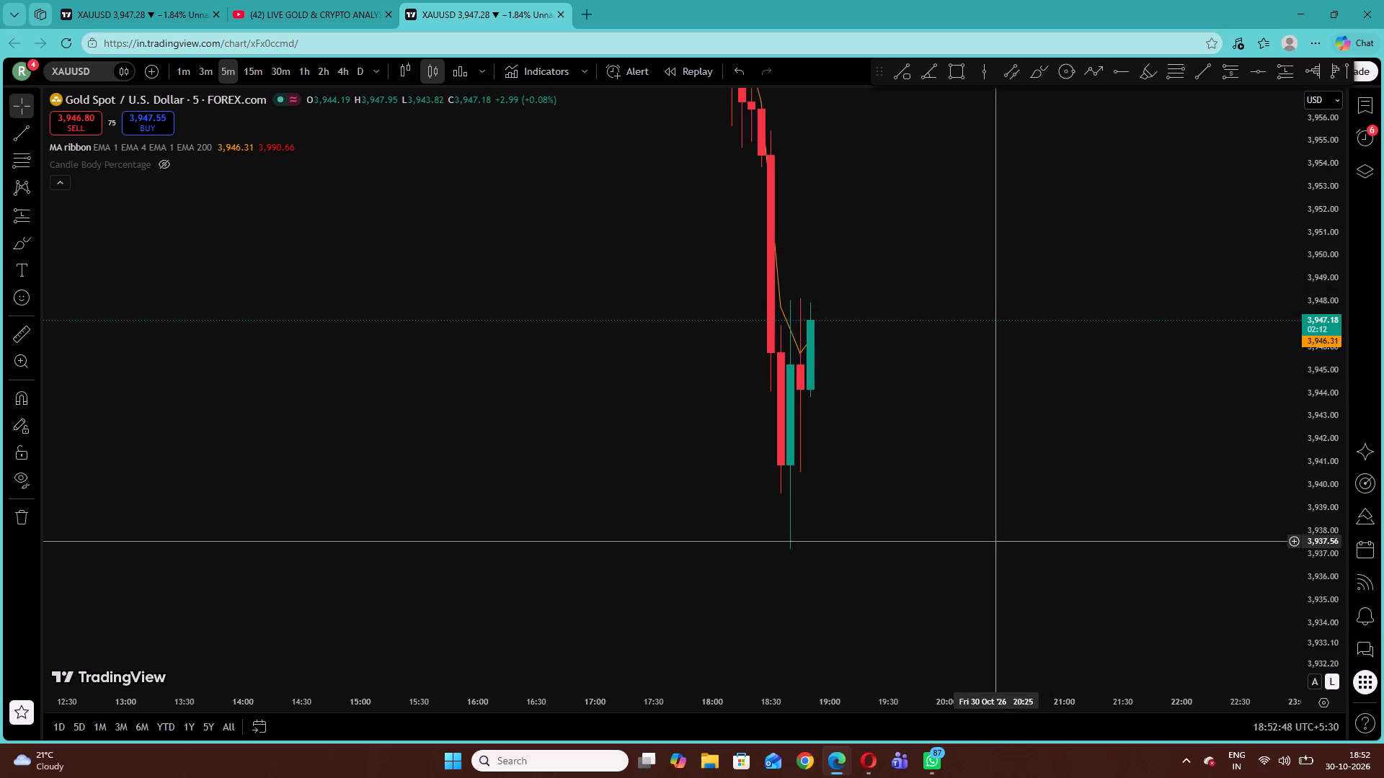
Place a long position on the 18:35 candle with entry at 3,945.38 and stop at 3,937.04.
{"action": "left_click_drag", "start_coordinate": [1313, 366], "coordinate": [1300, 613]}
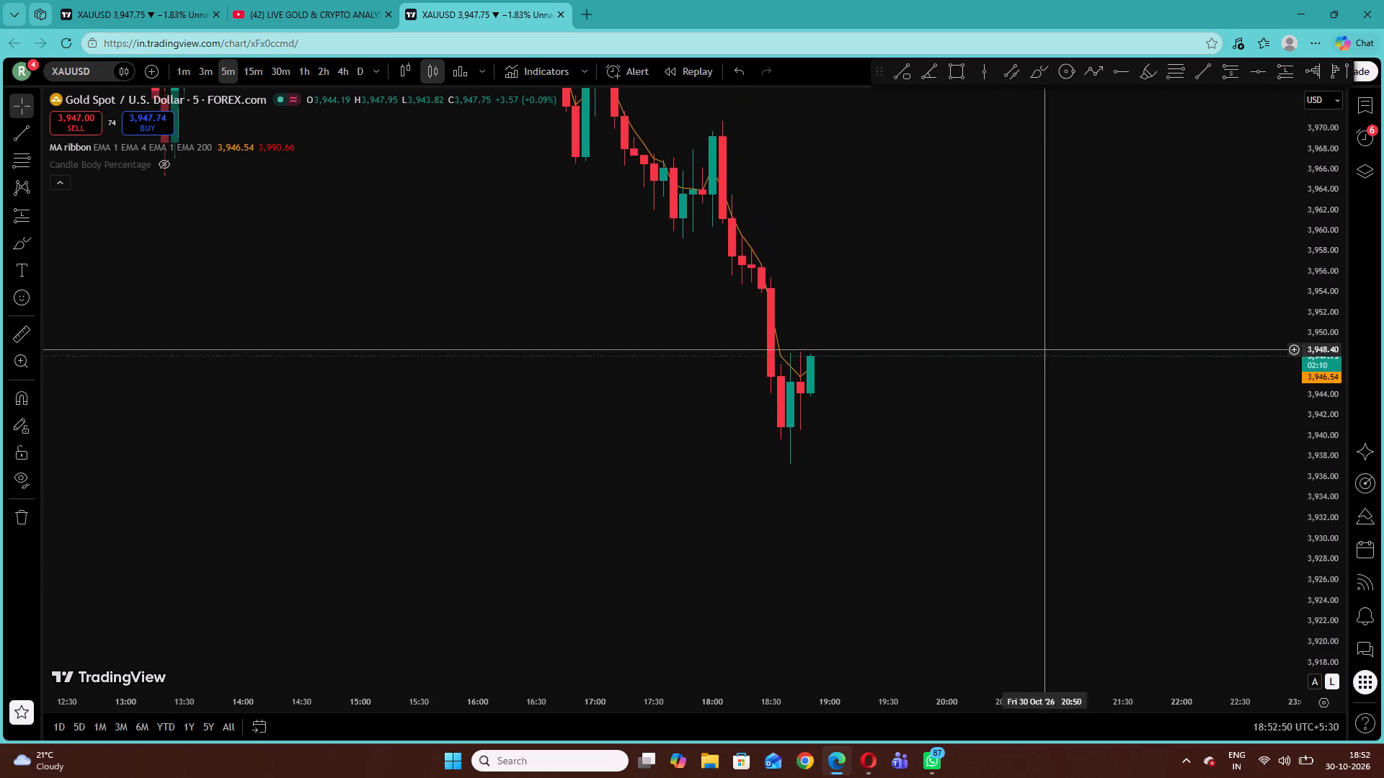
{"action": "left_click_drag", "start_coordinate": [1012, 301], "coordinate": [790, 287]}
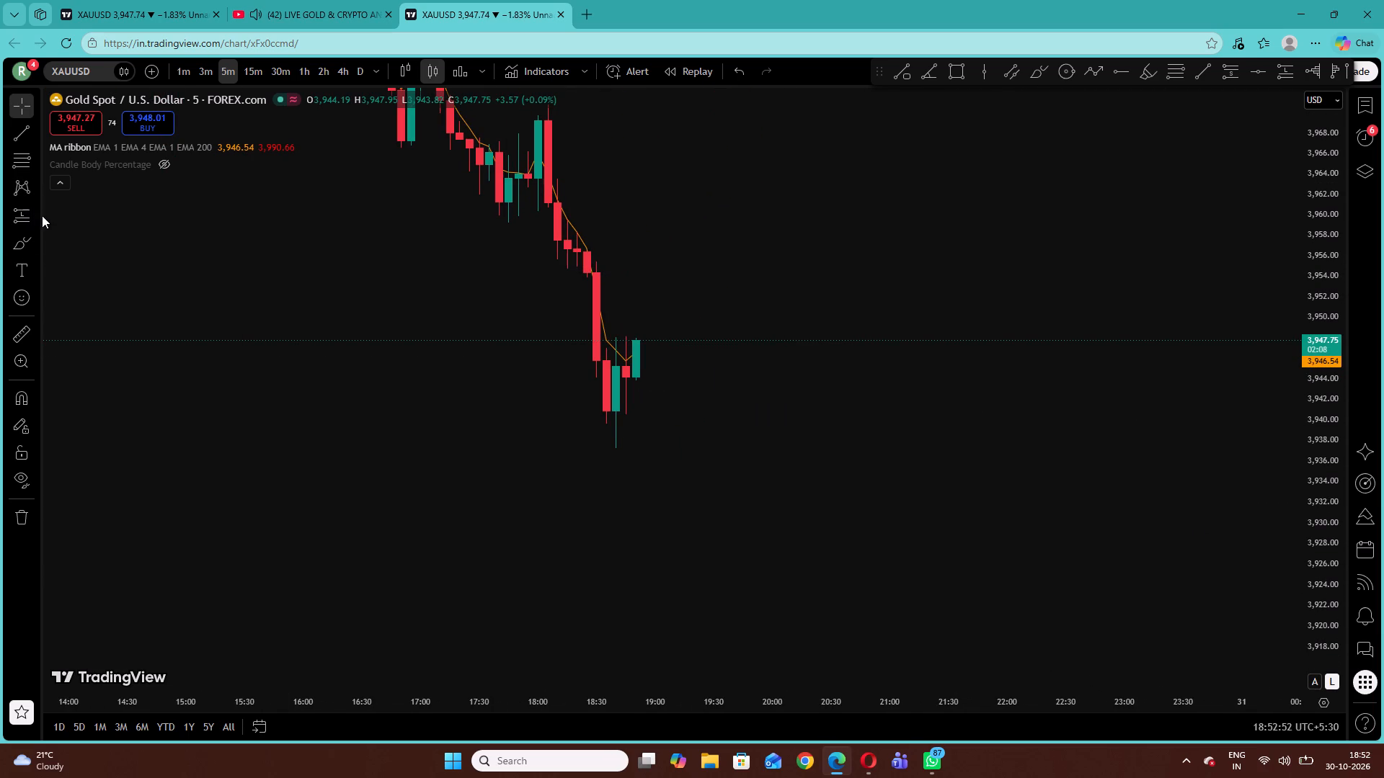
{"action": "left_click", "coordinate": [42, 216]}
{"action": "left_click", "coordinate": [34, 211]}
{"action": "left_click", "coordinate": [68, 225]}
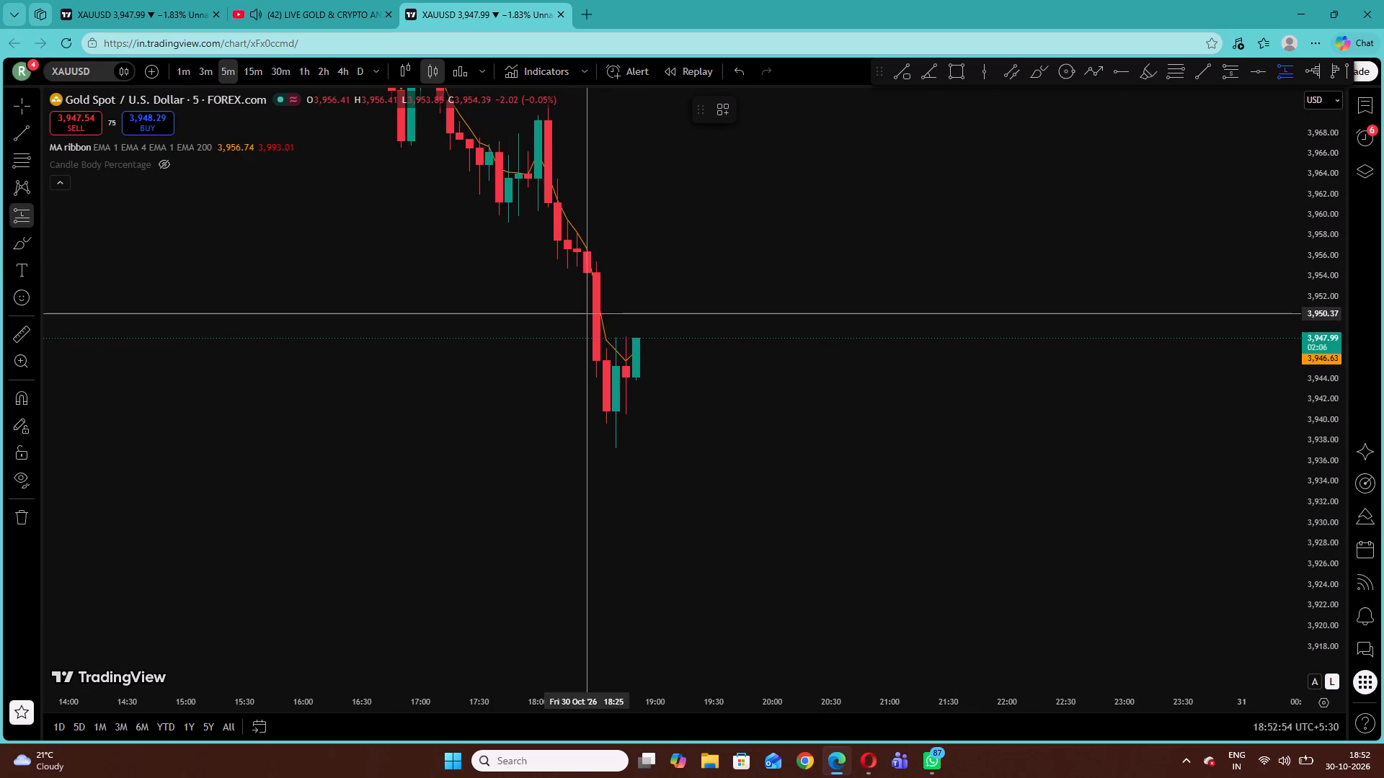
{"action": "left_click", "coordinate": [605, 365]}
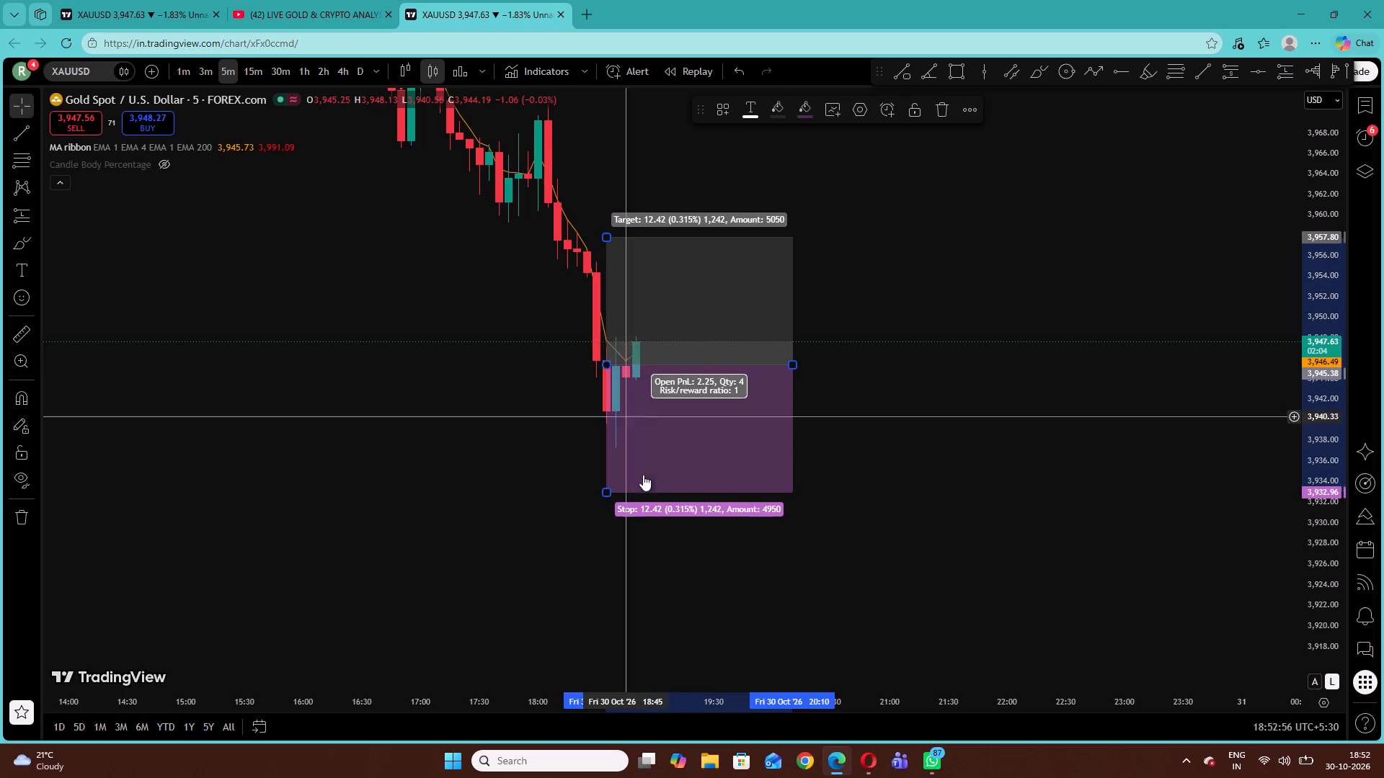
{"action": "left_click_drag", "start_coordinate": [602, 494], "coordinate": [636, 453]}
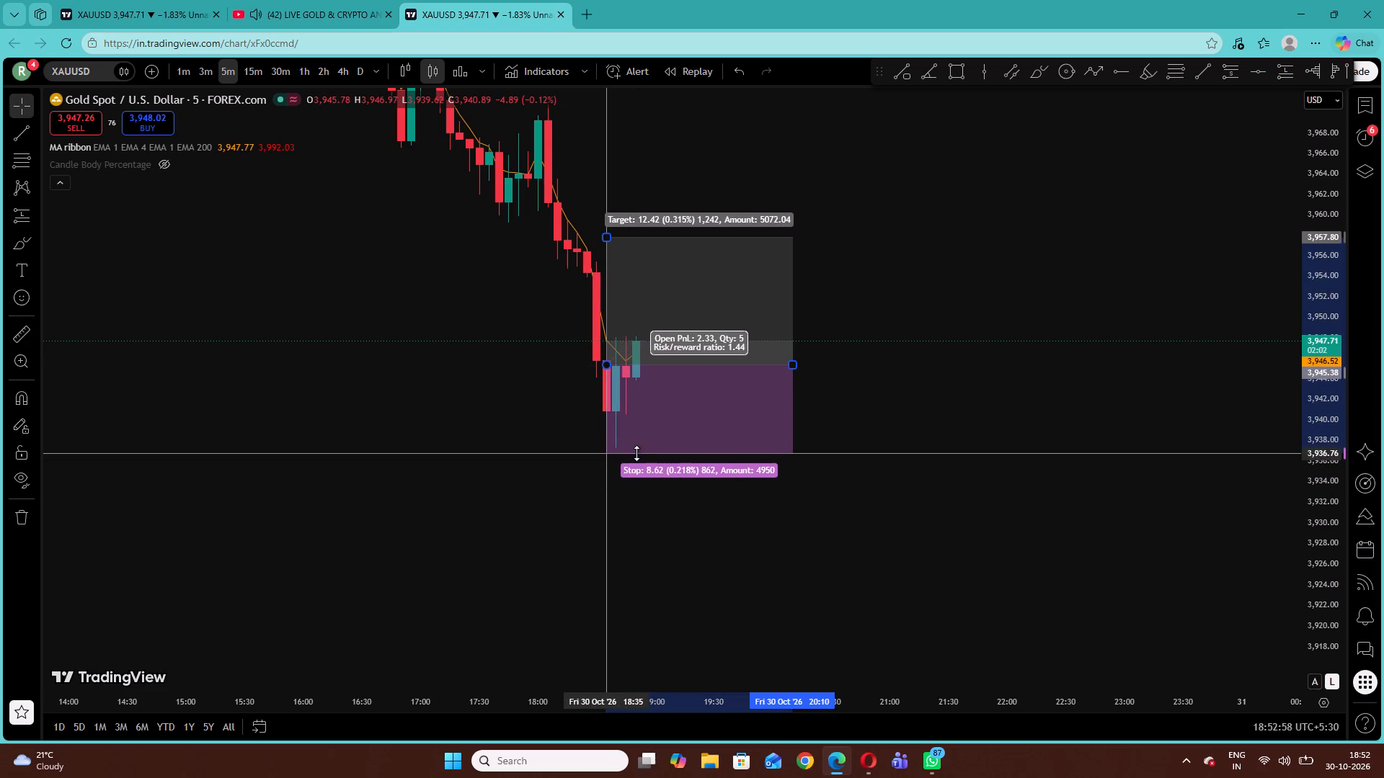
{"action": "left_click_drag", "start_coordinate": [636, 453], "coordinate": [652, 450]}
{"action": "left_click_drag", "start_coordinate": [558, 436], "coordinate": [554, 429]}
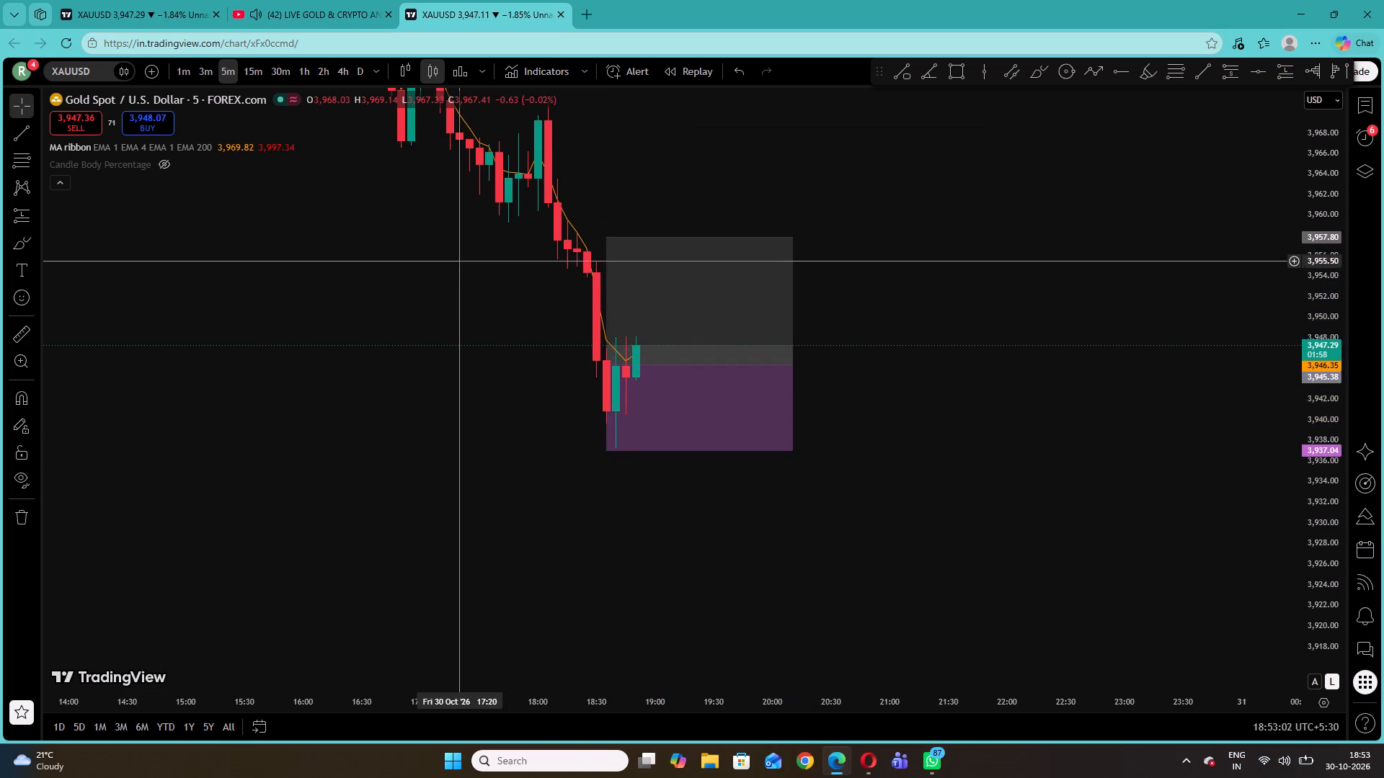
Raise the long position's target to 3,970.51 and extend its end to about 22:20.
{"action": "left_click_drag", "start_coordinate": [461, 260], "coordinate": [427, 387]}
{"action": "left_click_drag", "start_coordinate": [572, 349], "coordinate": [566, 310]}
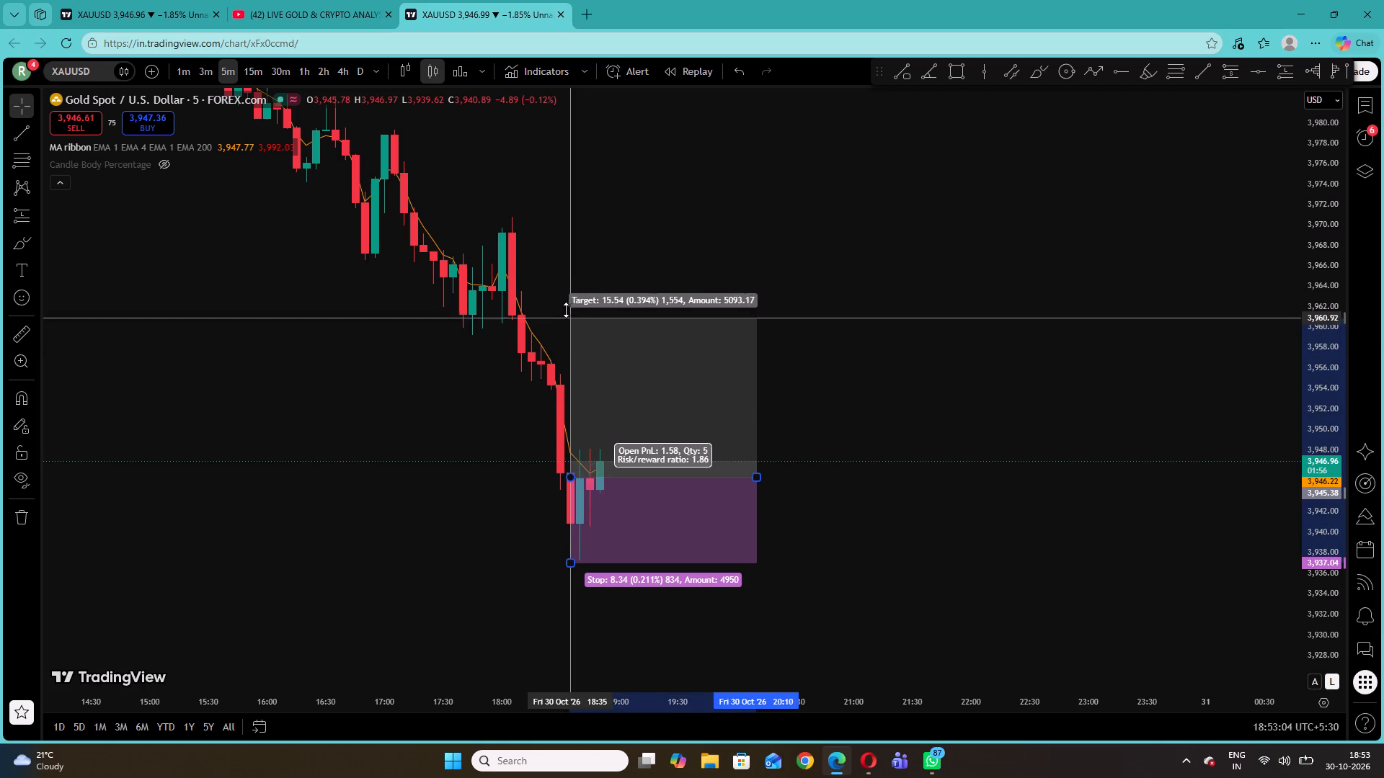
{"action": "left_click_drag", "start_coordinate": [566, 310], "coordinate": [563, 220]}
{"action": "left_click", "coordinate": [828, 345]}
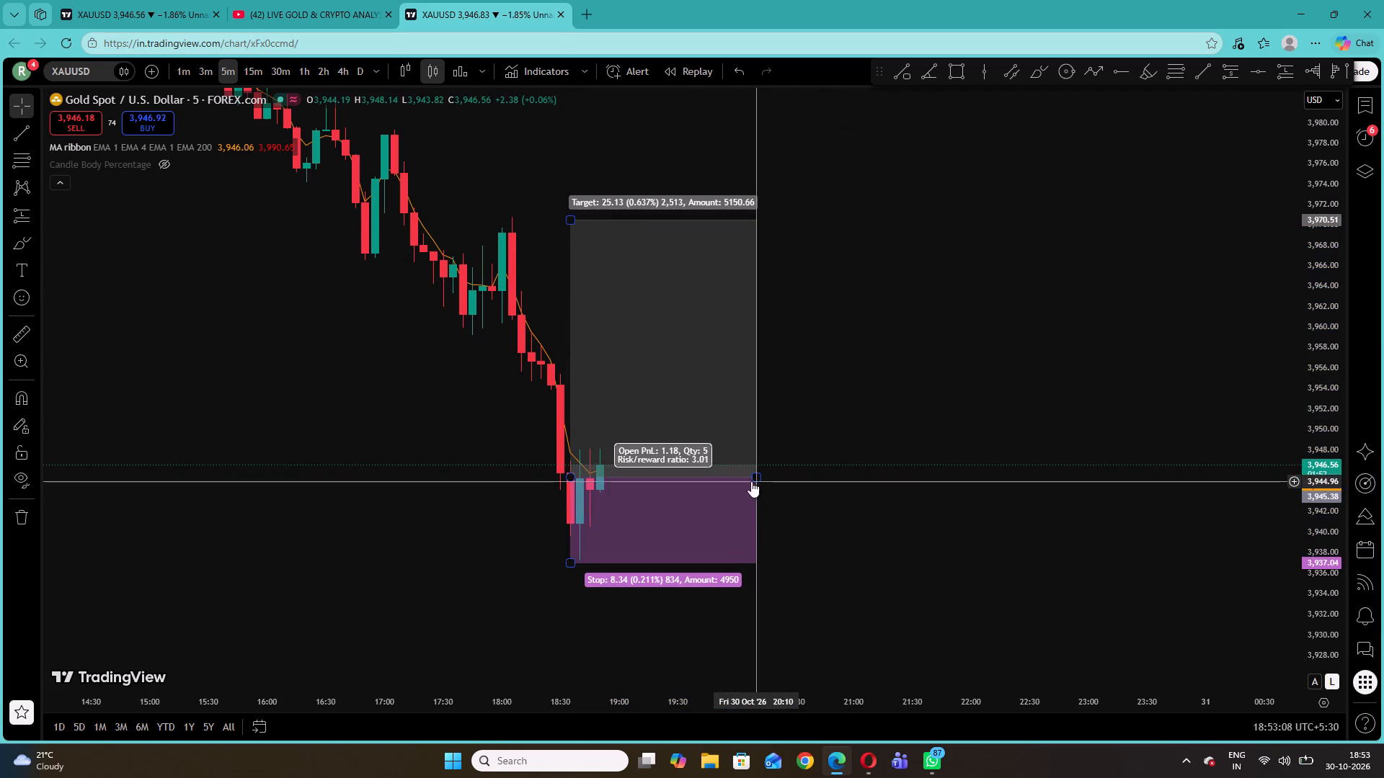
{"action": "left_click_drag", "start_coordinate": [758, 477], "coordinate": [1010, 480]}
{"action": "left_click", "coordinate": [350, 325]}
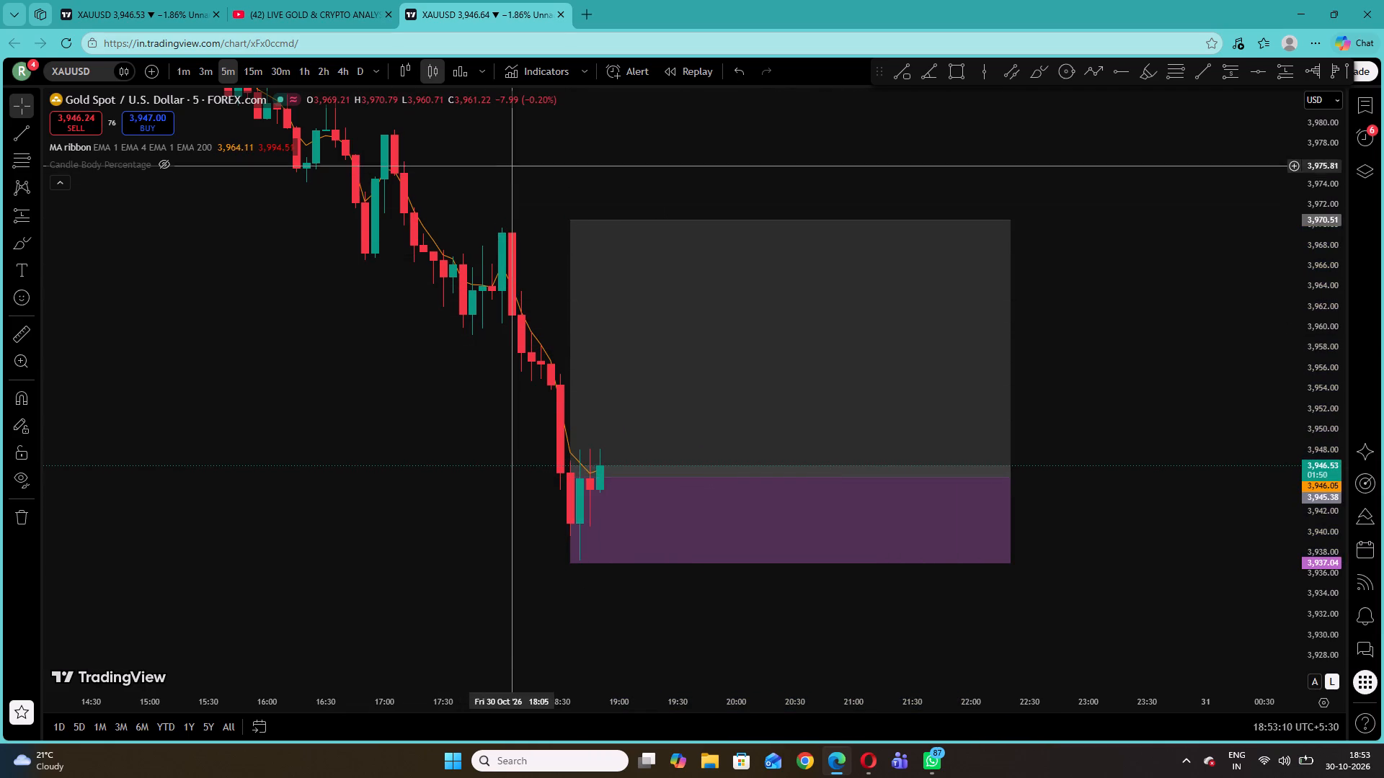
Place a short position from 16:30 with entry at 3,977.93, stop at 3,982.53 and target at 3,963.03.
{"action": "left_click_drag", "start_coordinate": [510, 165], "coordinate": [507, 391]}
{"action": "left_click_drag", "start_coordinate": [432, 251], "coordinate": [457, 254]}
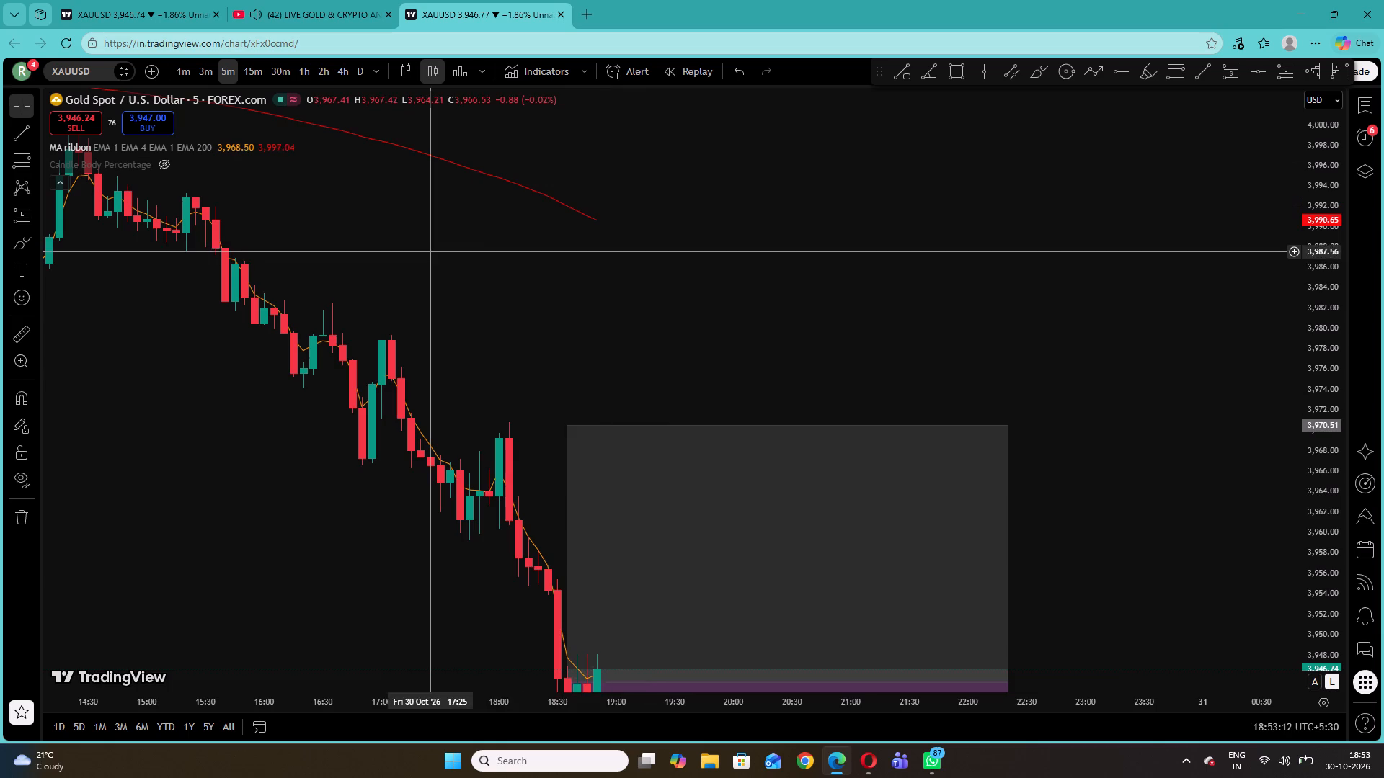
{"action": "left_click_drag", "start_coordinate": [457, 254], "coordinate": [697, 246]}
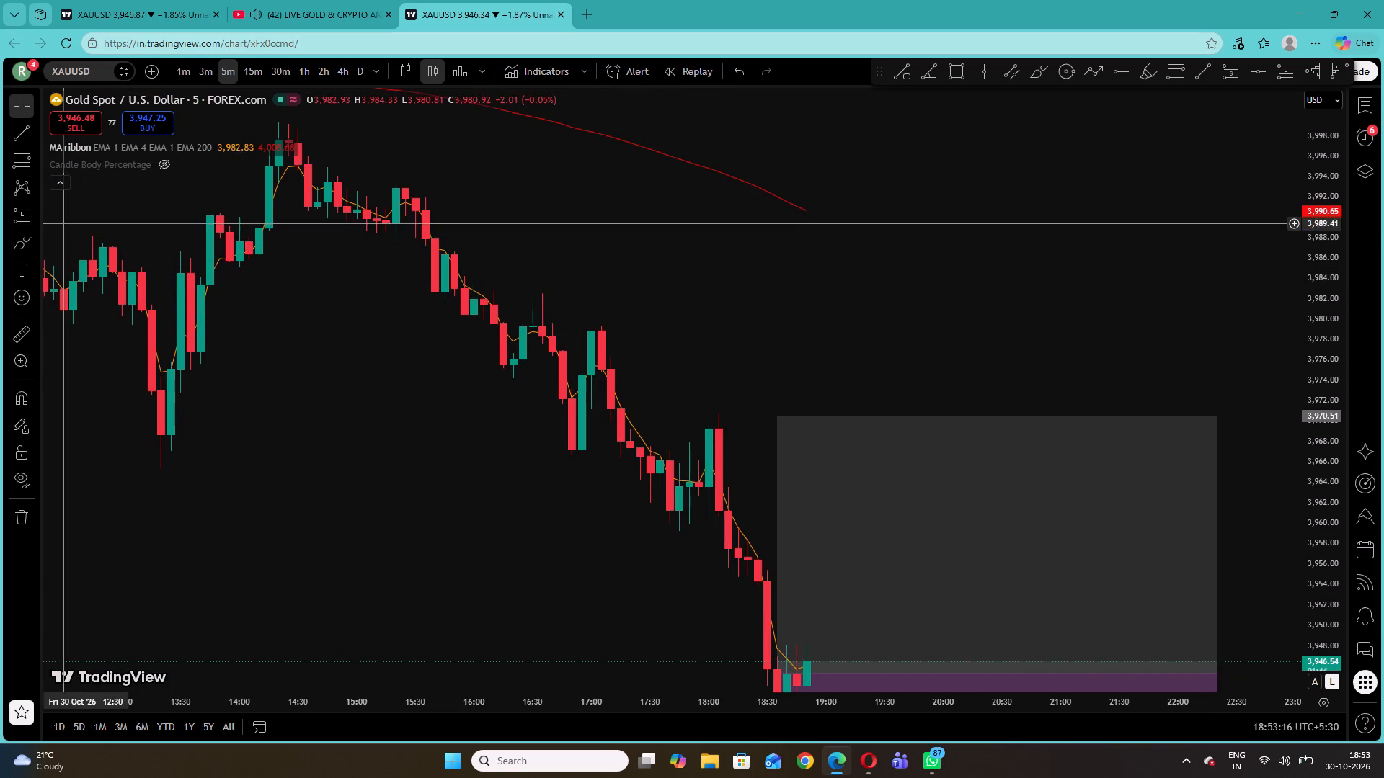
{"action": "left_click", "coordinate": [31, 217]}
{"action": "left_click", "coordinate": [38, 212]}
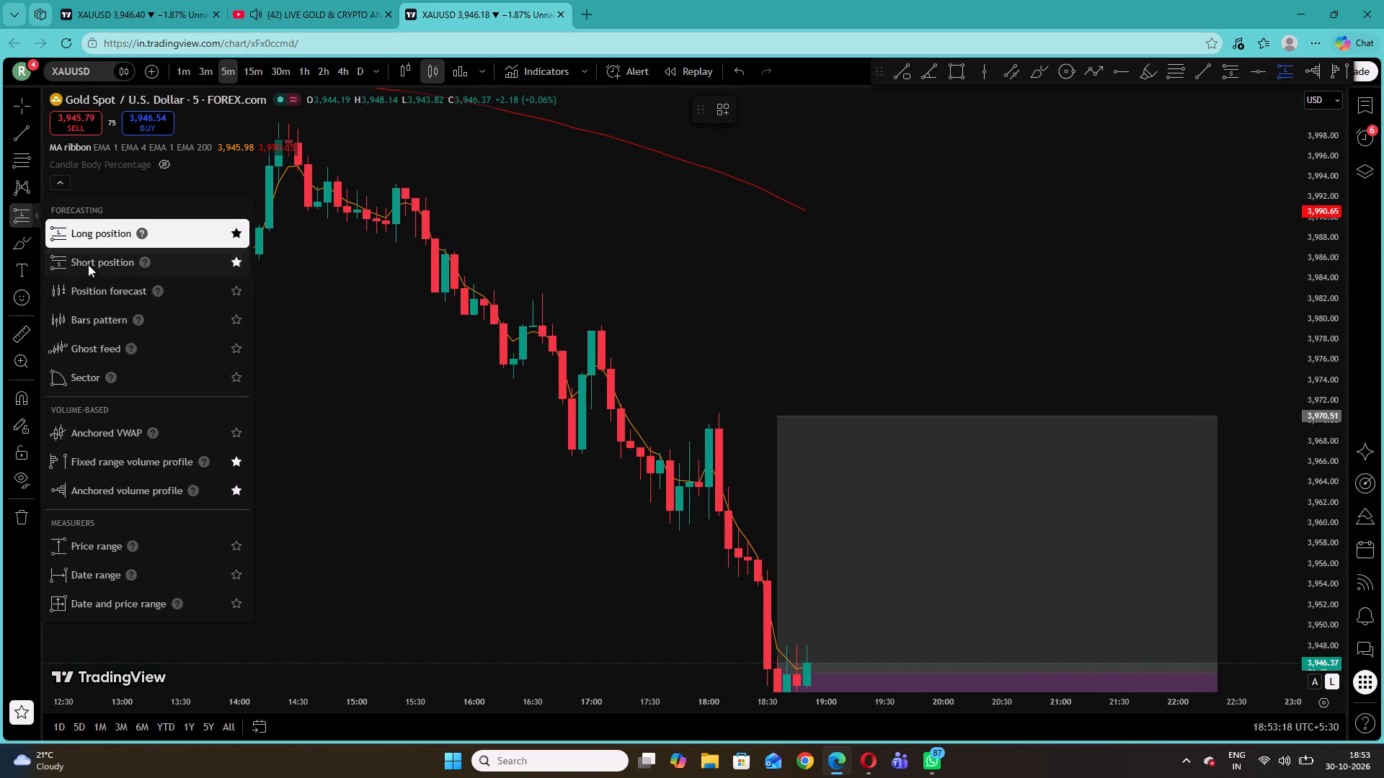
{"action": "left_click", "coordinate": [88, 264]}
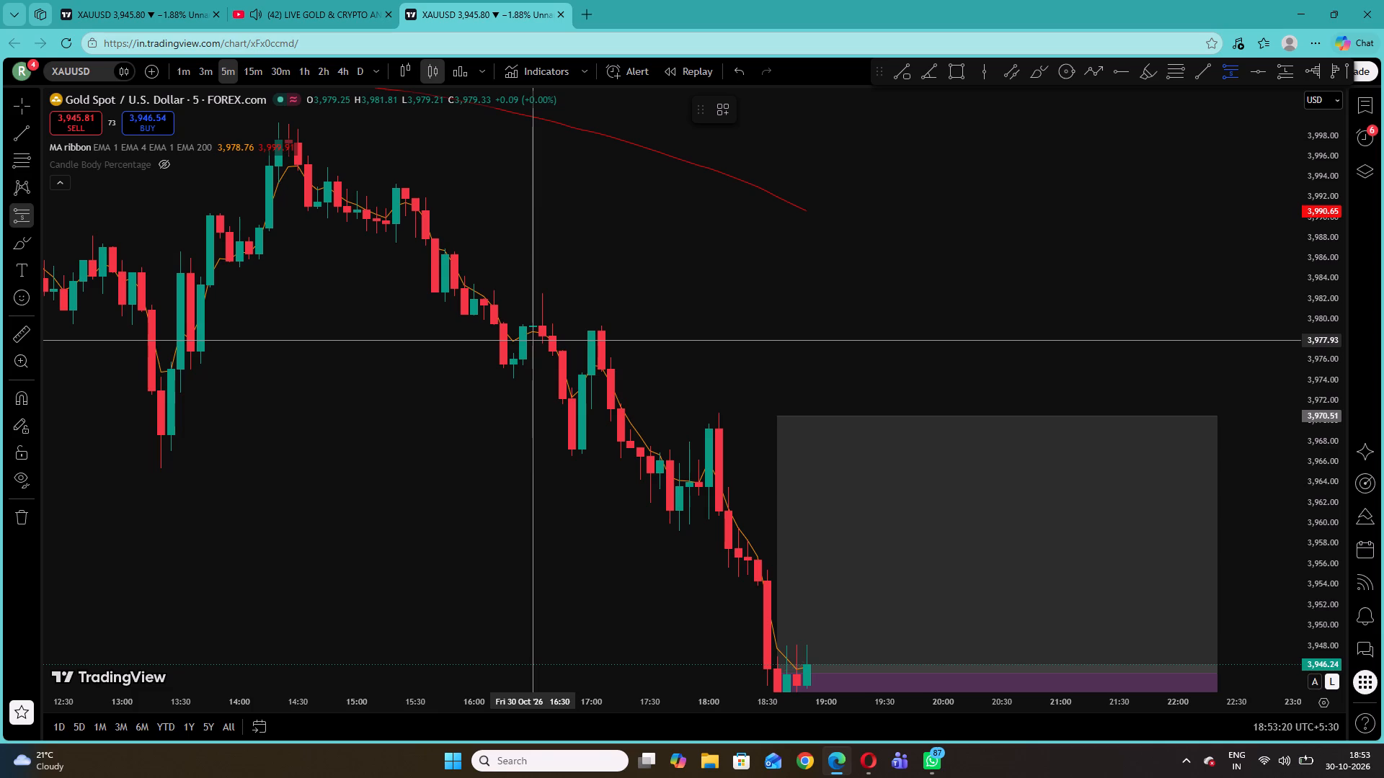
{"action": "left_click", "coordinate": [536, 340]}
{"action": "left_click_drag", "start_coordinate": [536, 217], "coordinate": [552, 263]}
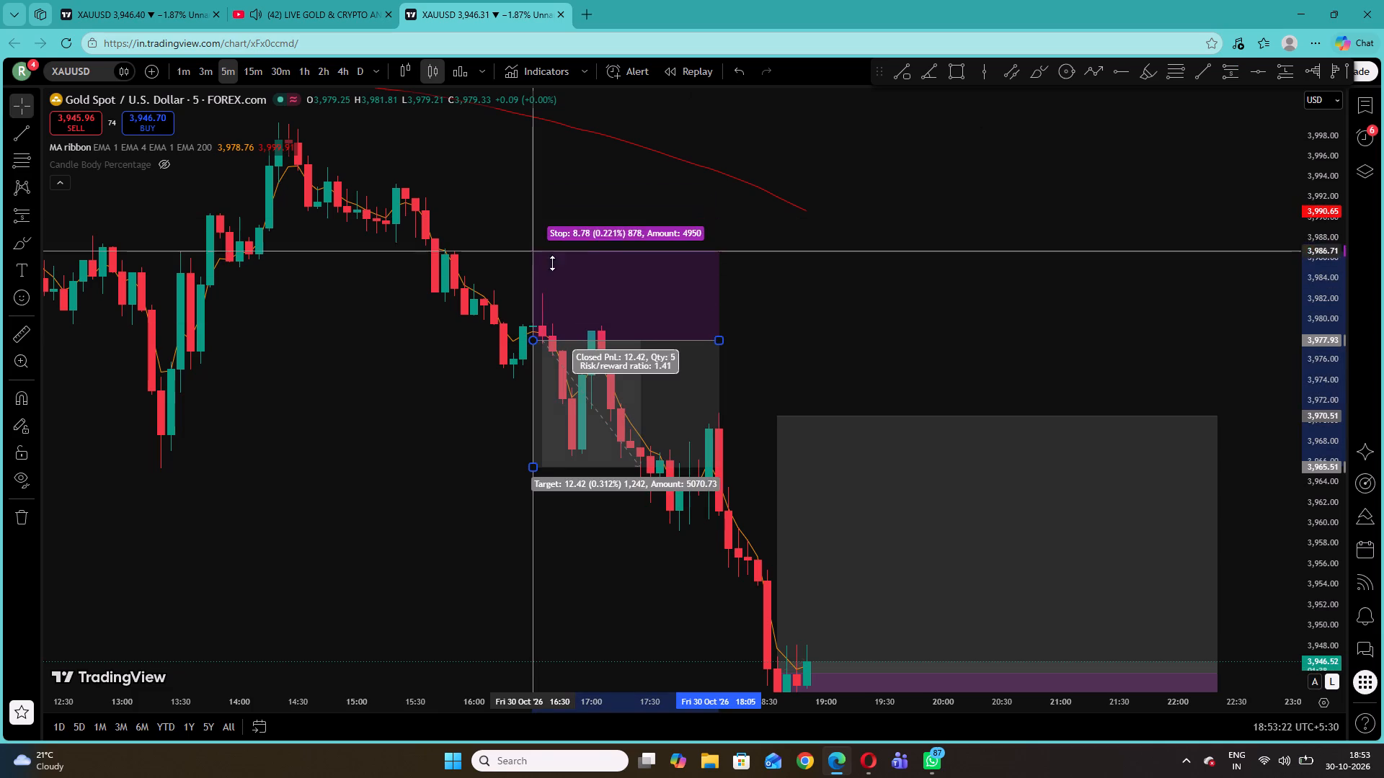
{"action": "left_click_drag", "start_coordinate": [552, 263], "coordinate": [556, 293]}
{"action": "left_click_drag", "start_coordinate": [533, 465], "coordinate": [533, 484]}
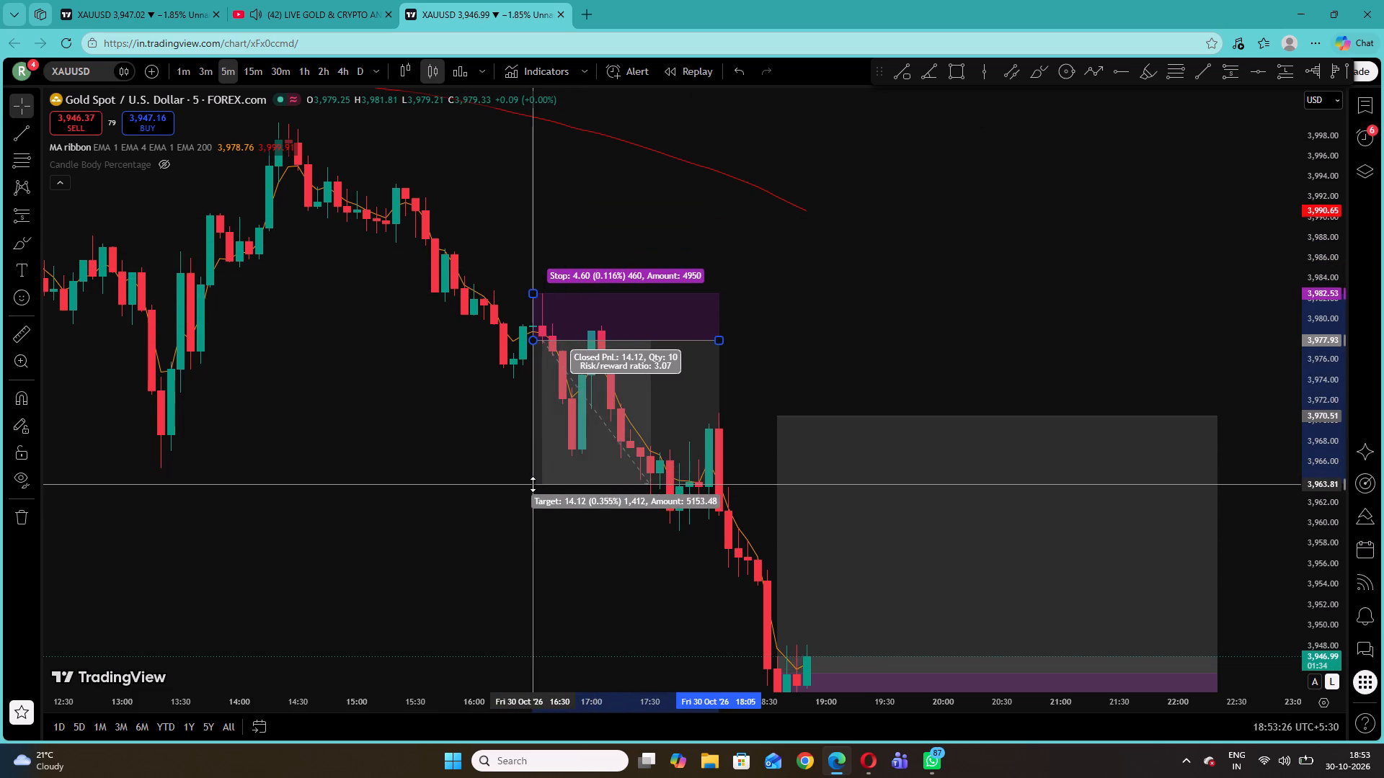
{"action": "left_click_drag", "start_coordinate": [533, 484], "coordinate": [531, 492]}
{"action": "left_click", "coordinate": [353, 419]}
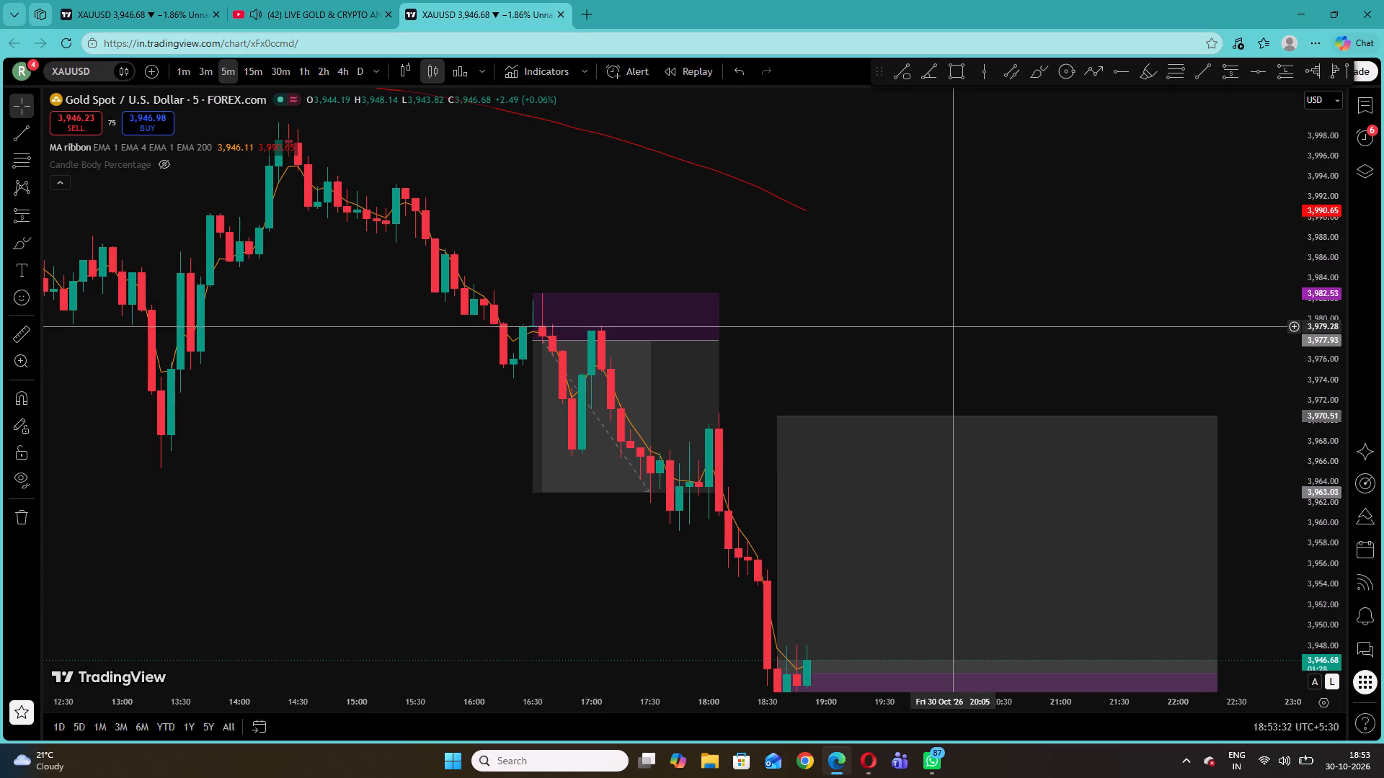
Check the live YouTube gold stream and return to the marked XAUUSD chart.
{"action": "left_click_drag", "start_coordinate": [957, 328], "coordinate": [869, 216]}
{"action": "left_click", "coordinate": [334, 0]}
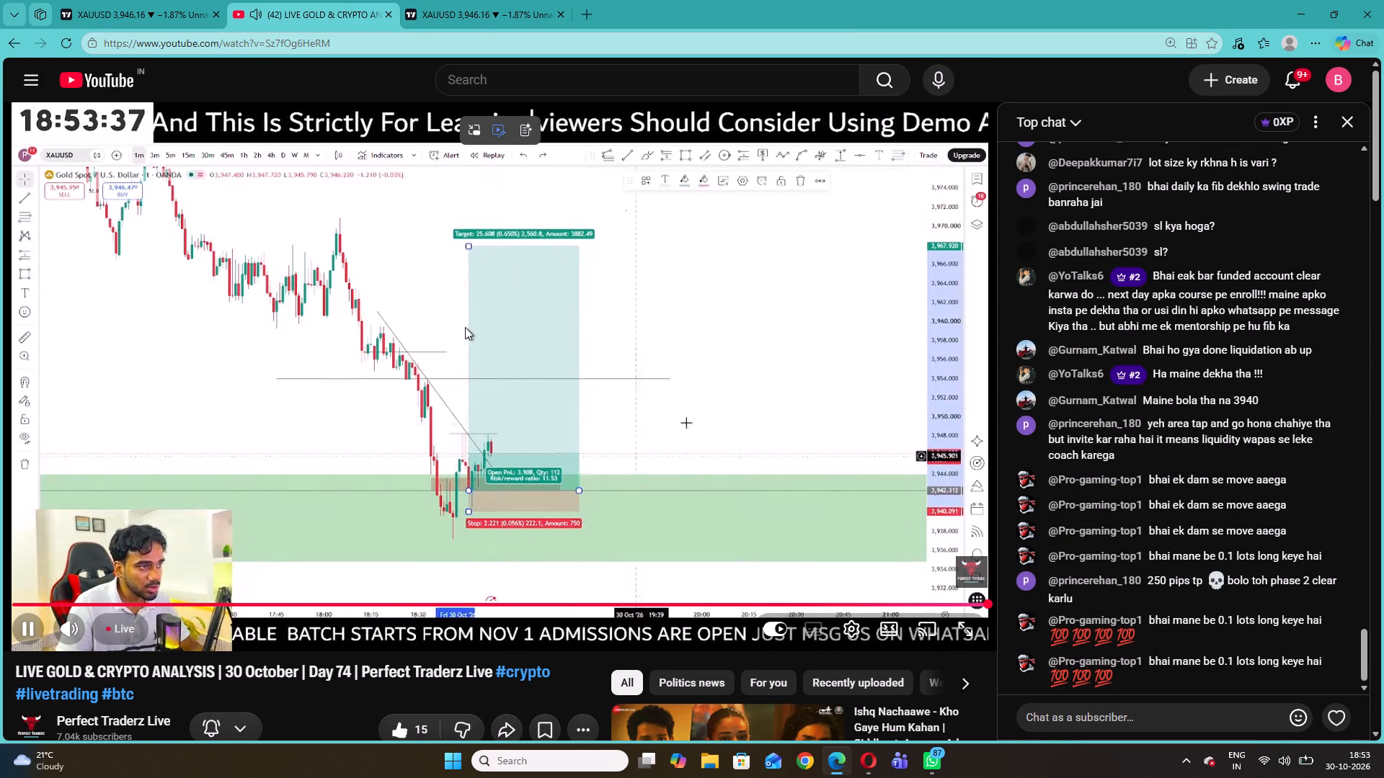
{"action": "left_click", "coordinate": [446, 0]}
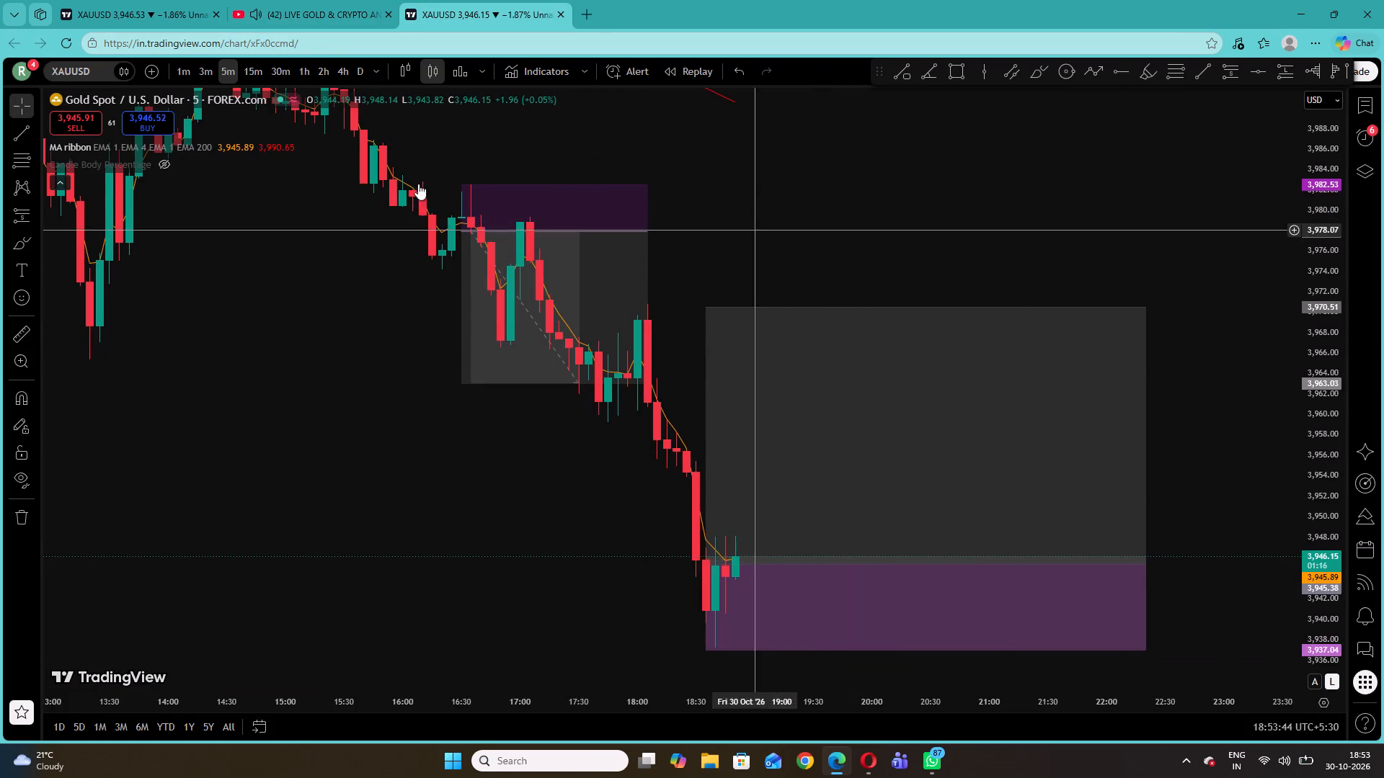
Compare the marked positions on the 15-minute, 5-minute and 1-minute timeframes, ending at the 16:30 short position on the 1-minute one.
{"action": "left_click", "coordinate": [260, 73]}
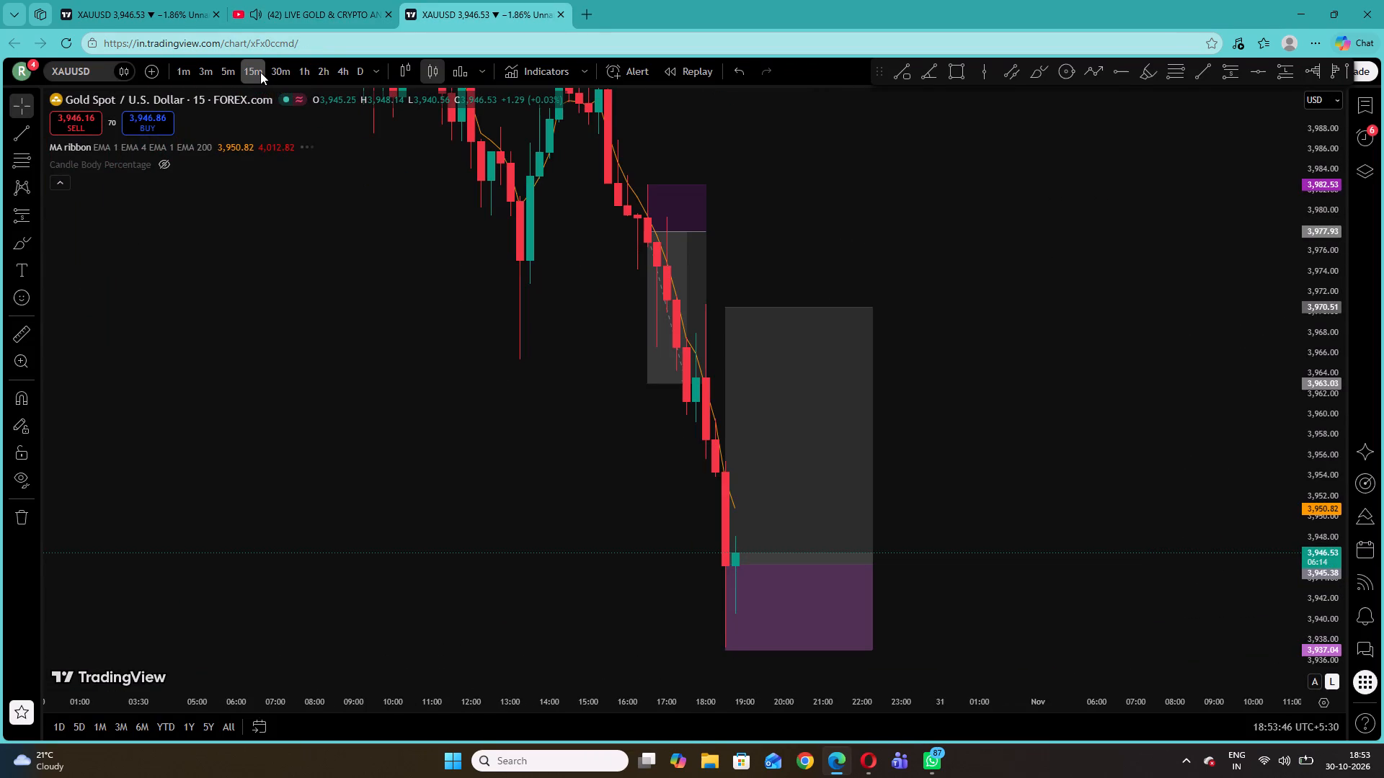
{"action": "left_click", "coordinate": [228, 69]}
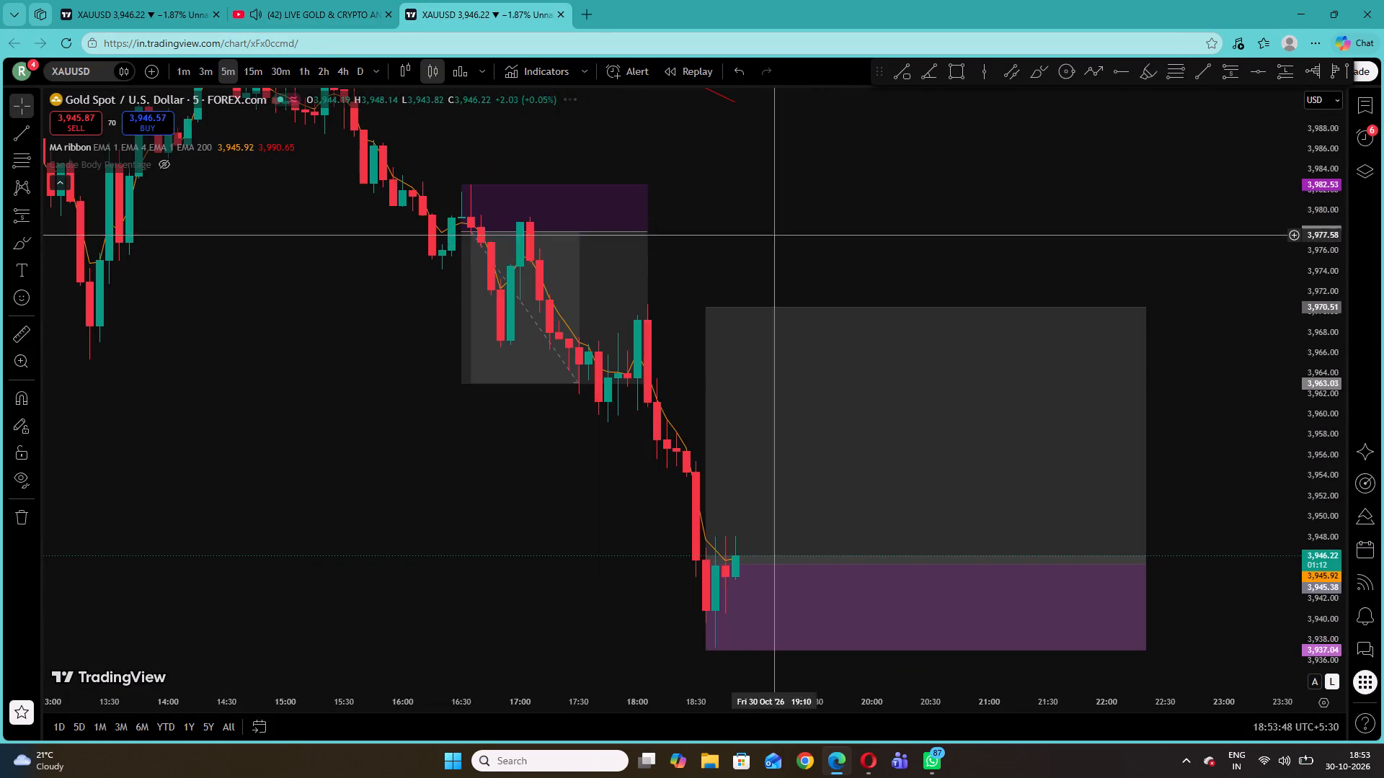
{"action": "left_click", "coordinate": [180, 63]}
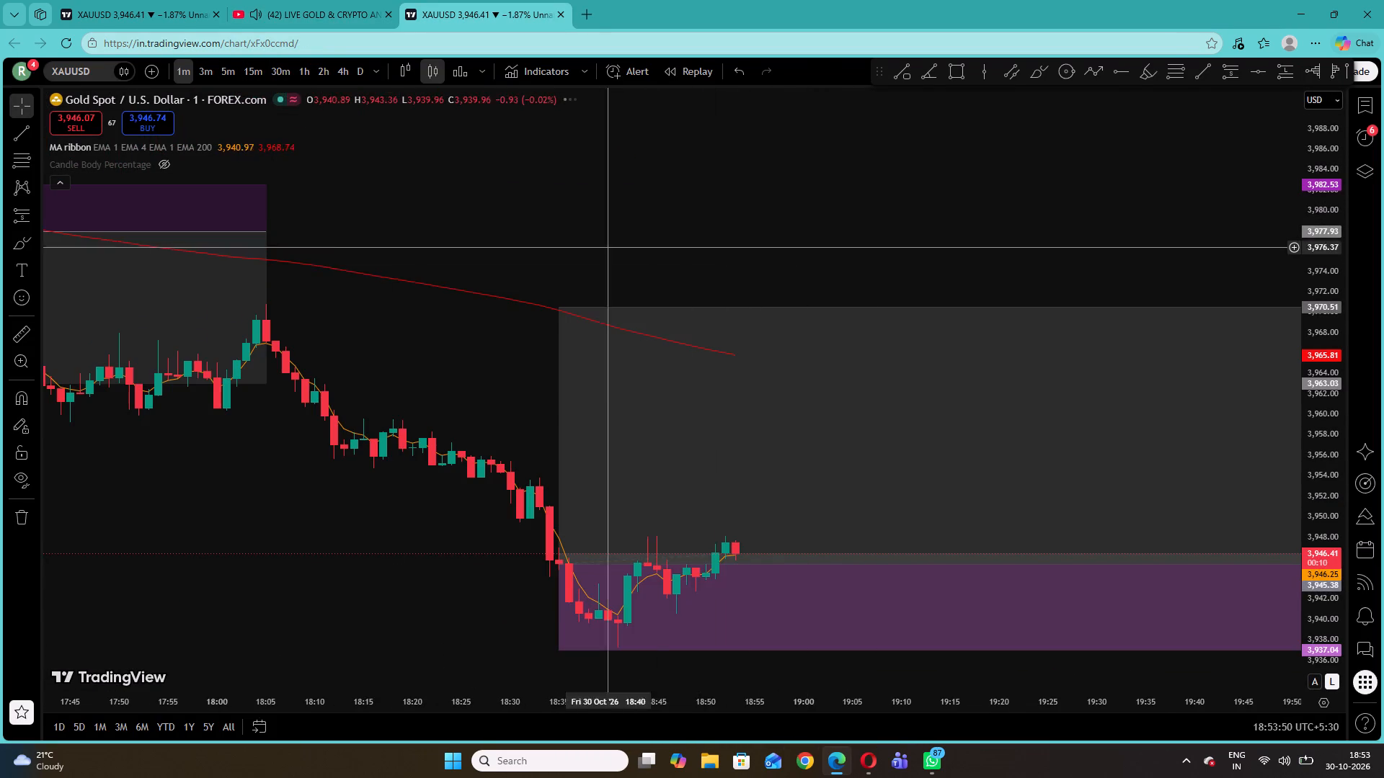
{"action": "left_click_drag", "start_coordinate": [581, 238], "coordinate": [923, 323]}
{"action": "left_click_drag", "start_coordinate": [794, 281], "coordinate": [1169, 326]}
{"action": "left_click_drag", "start_coordinate": [569, 190], "coordinate": [763, 185]}
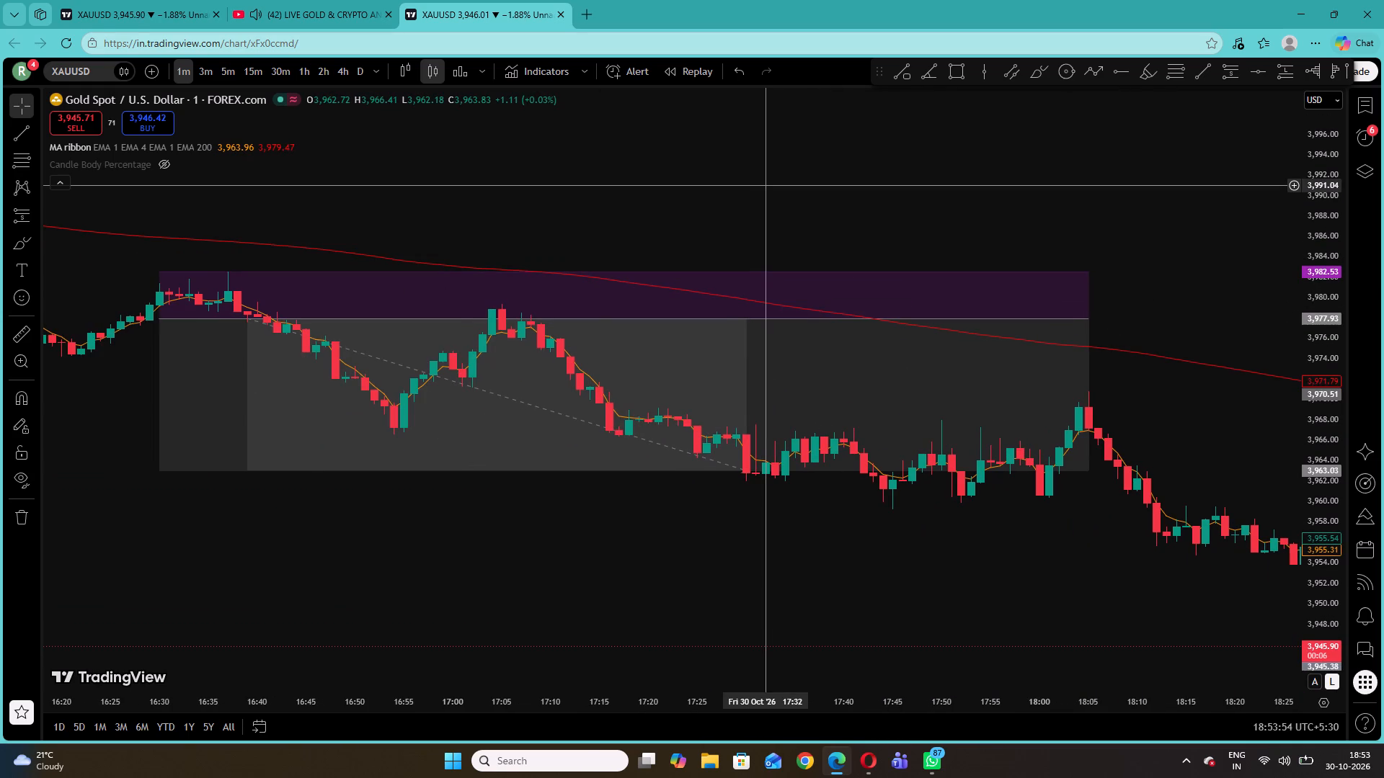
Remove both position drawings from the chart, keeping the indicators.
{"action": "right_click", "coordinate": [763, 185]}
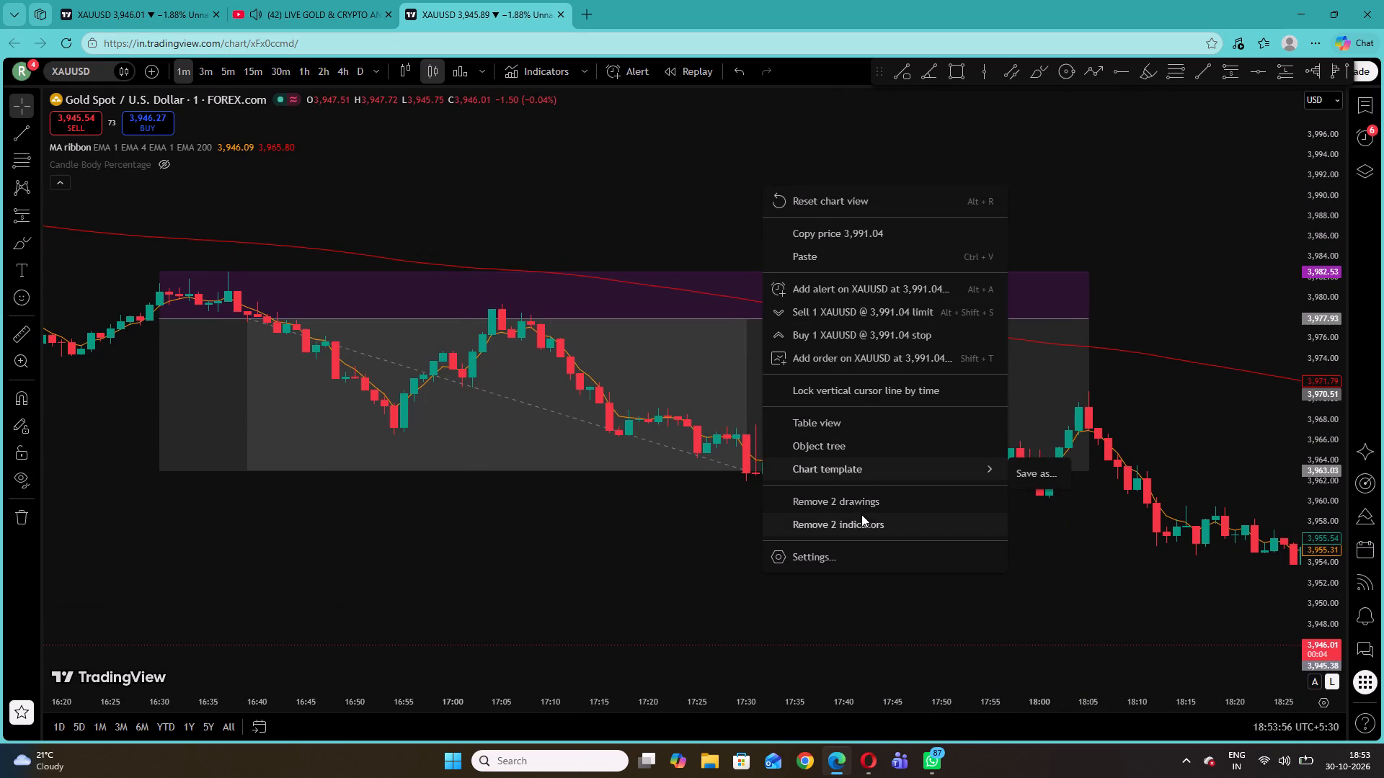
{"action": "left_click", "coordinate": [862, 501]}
Study the 1-minute XAUUSD history against EMA 4 and EMA 200, going back from the afternoon to about 06:00 on 30 October.
{"action": "left_click_drag", "start_coordinate": [498, 202], "coordinate": [719, 217]}
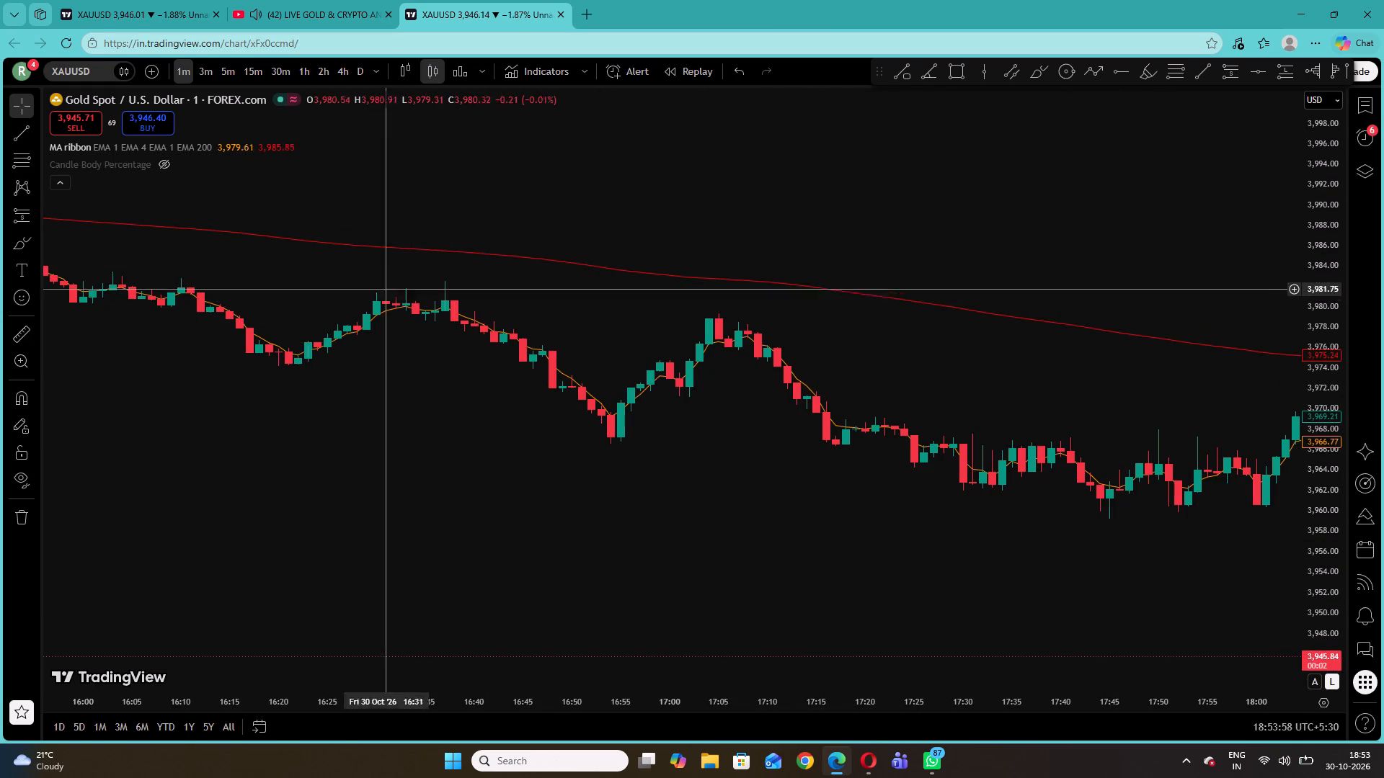
{"action": "left_click_drag", "start_coordinate": [277, 243], "coordinate": [1022, 278]}
{"action": "left_click_drag", "start_coordinate": [368, 233], "coordinate": [795, 349]}
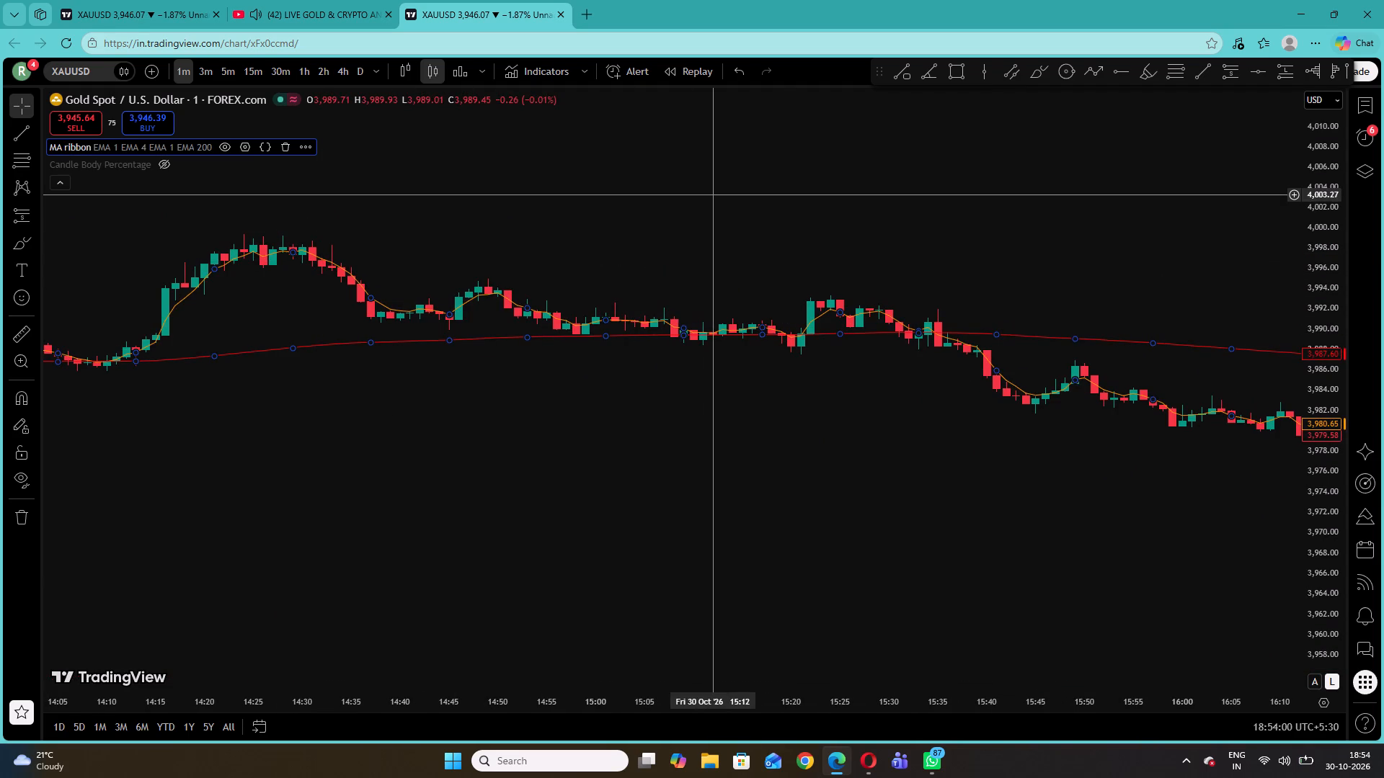
{"action": "left_click", "coordinate": [709, 194]}
{"action": "left_click_drag", "start_coordinate": [647, 248], "coordinate": [939, 306]}
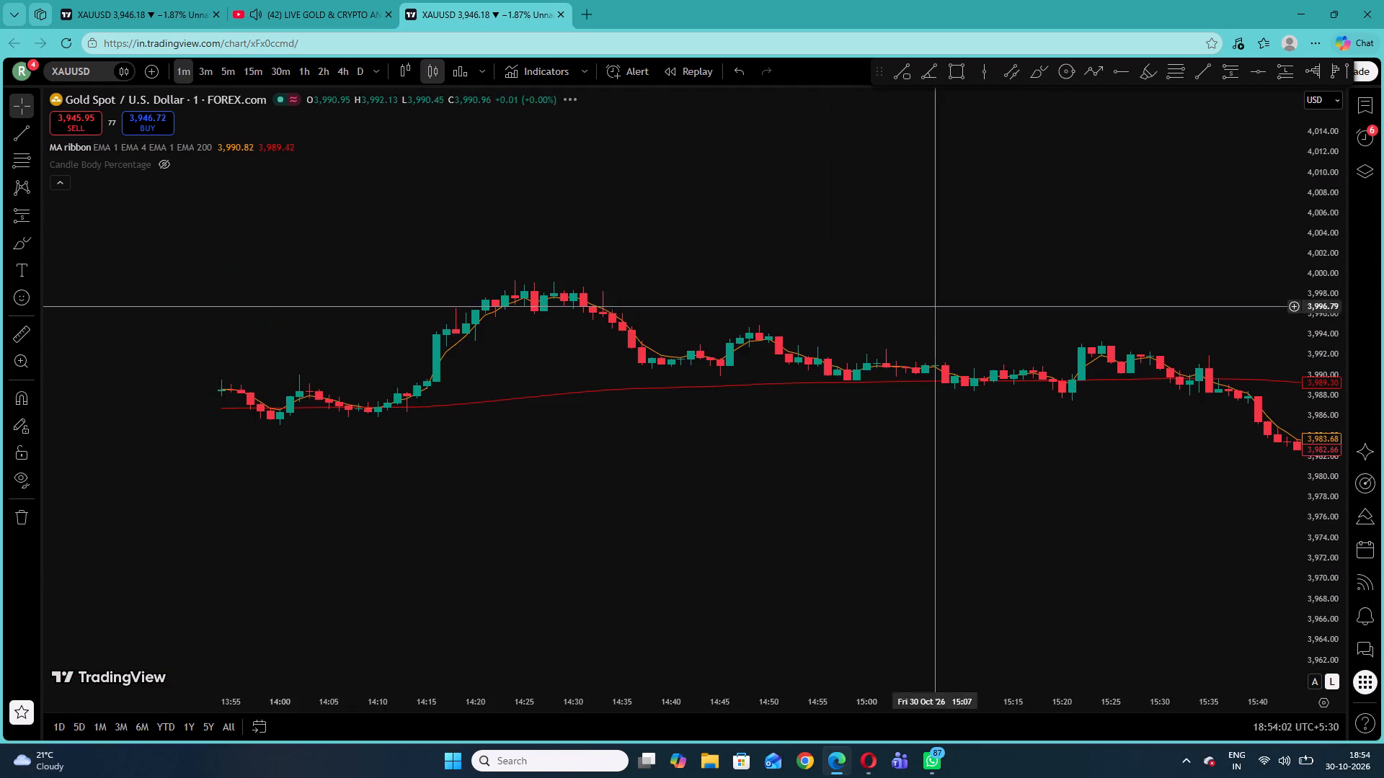
{"action": "left_click_drag", "start_coordinate": [655, 263], "coordinate": [1288, 297]}
{"action": "left_click_drag", "start_coordinate": [325, 277], "coordinate": [1065, 317]}
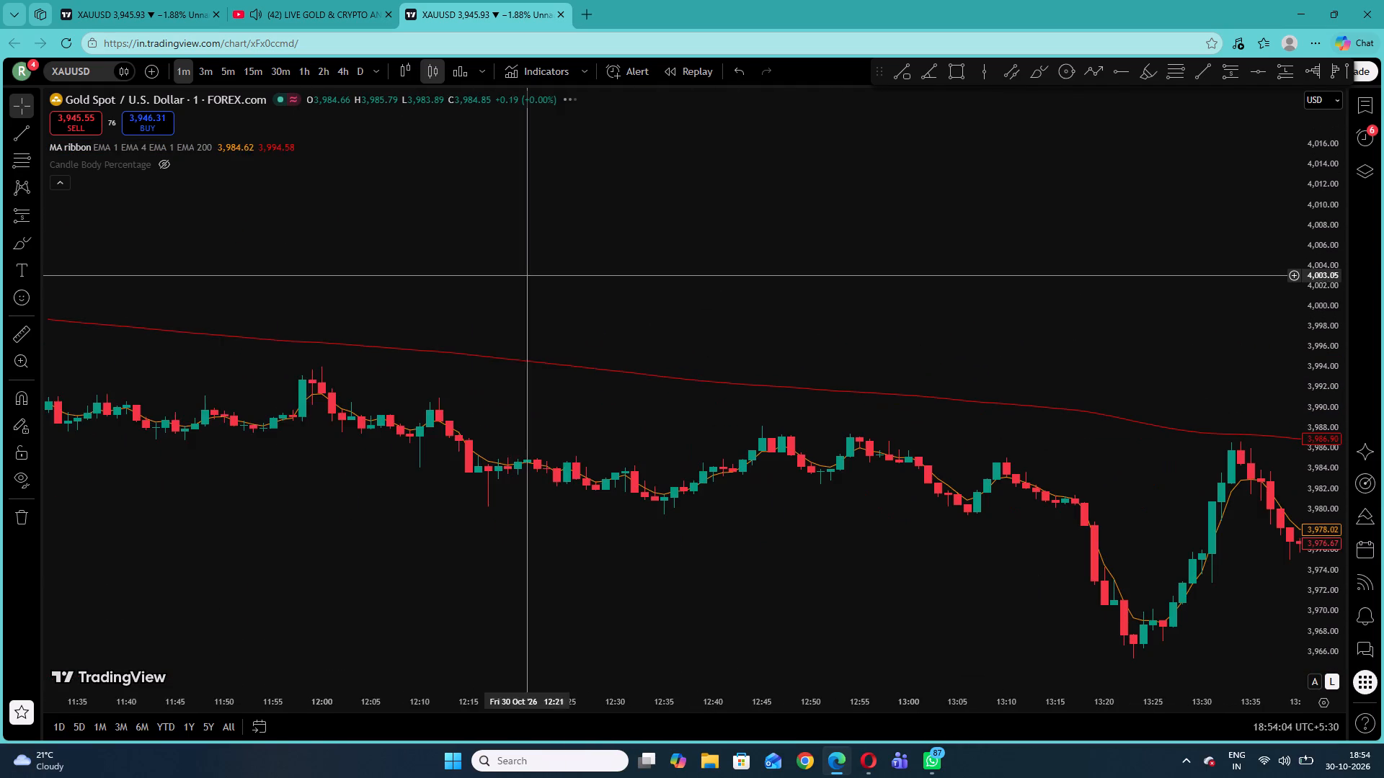
{"action": "left_click_drag", "start_coordinate": [525, 277], "coordinate": [1155, 284]}
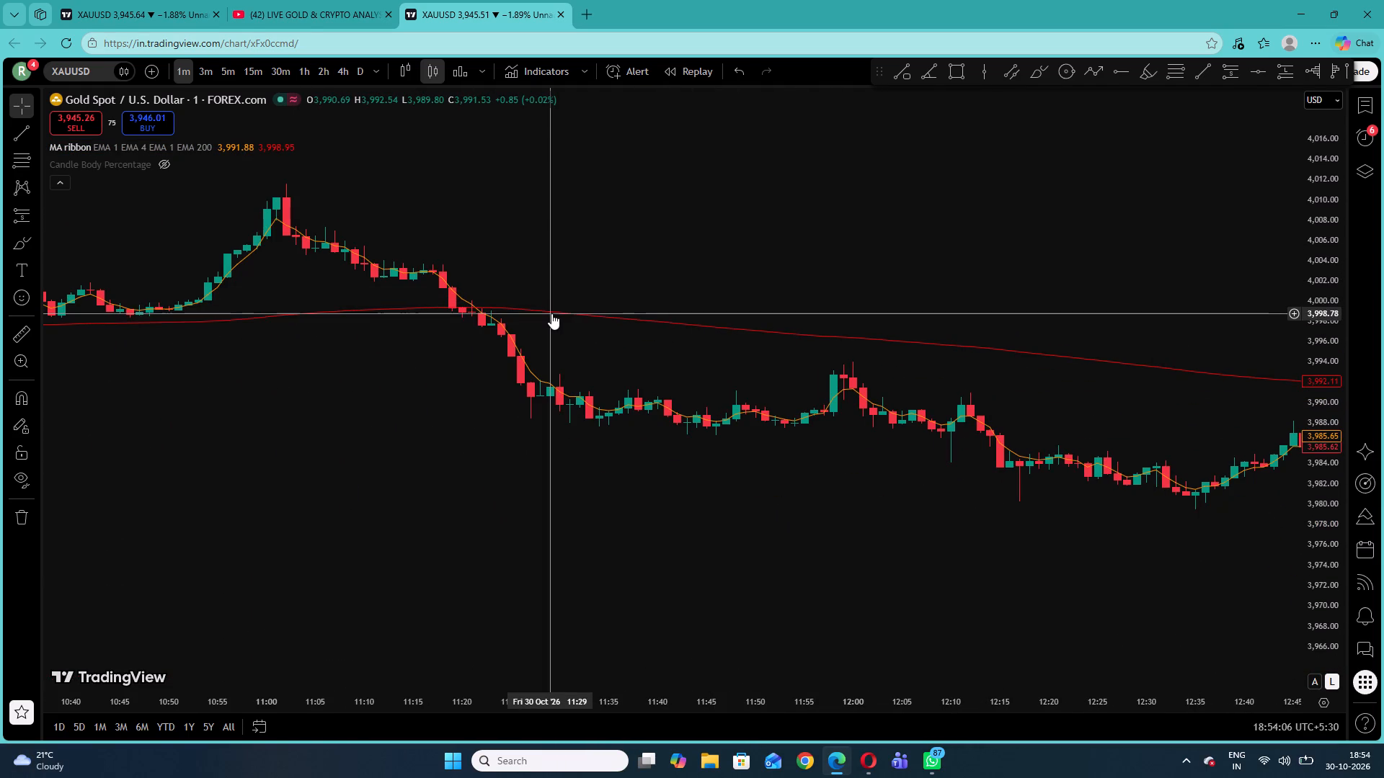
{"action": "left_click_drag", "start_coordinate": [567, 303], "coordinate": [1107, 337]}
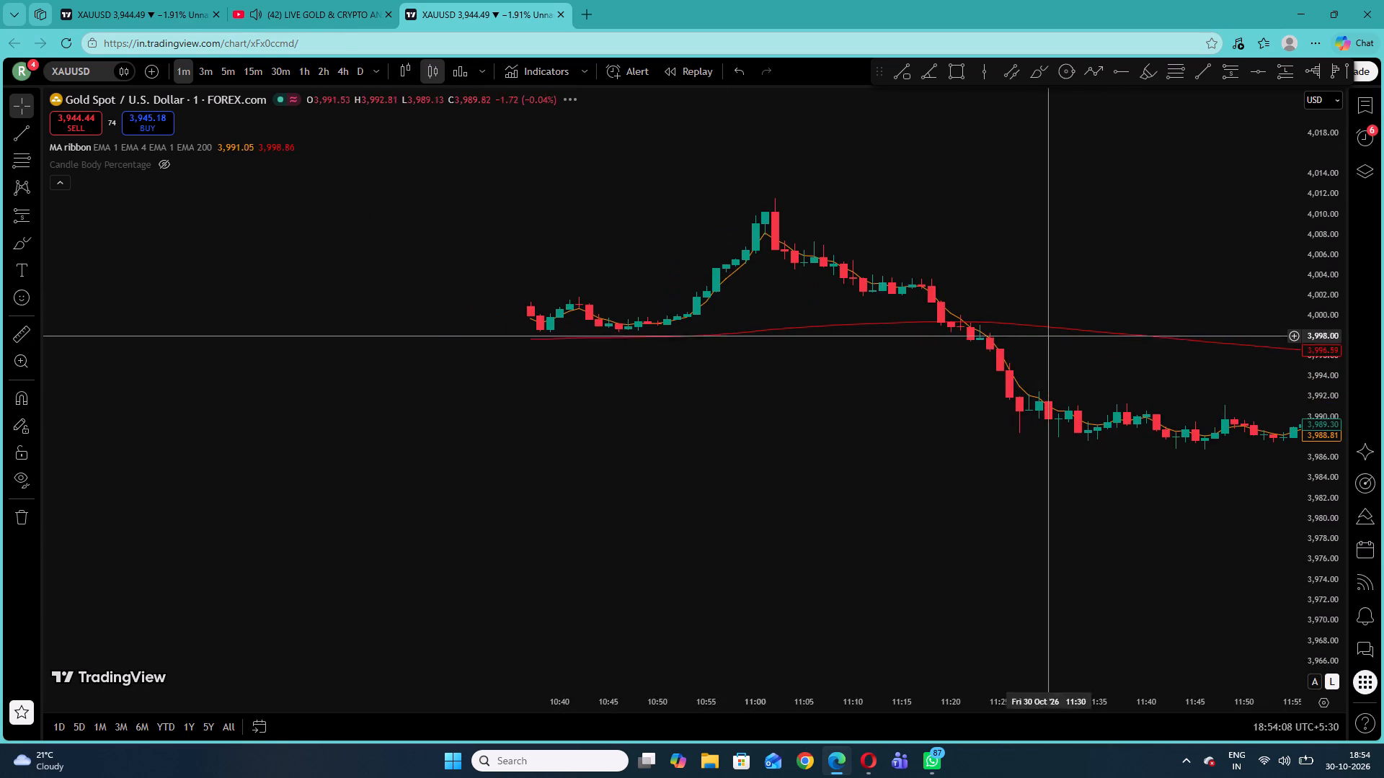
{"action": "left_click_drag", "start_coordinate": [519, 418], "coordinate": [930, 419]}
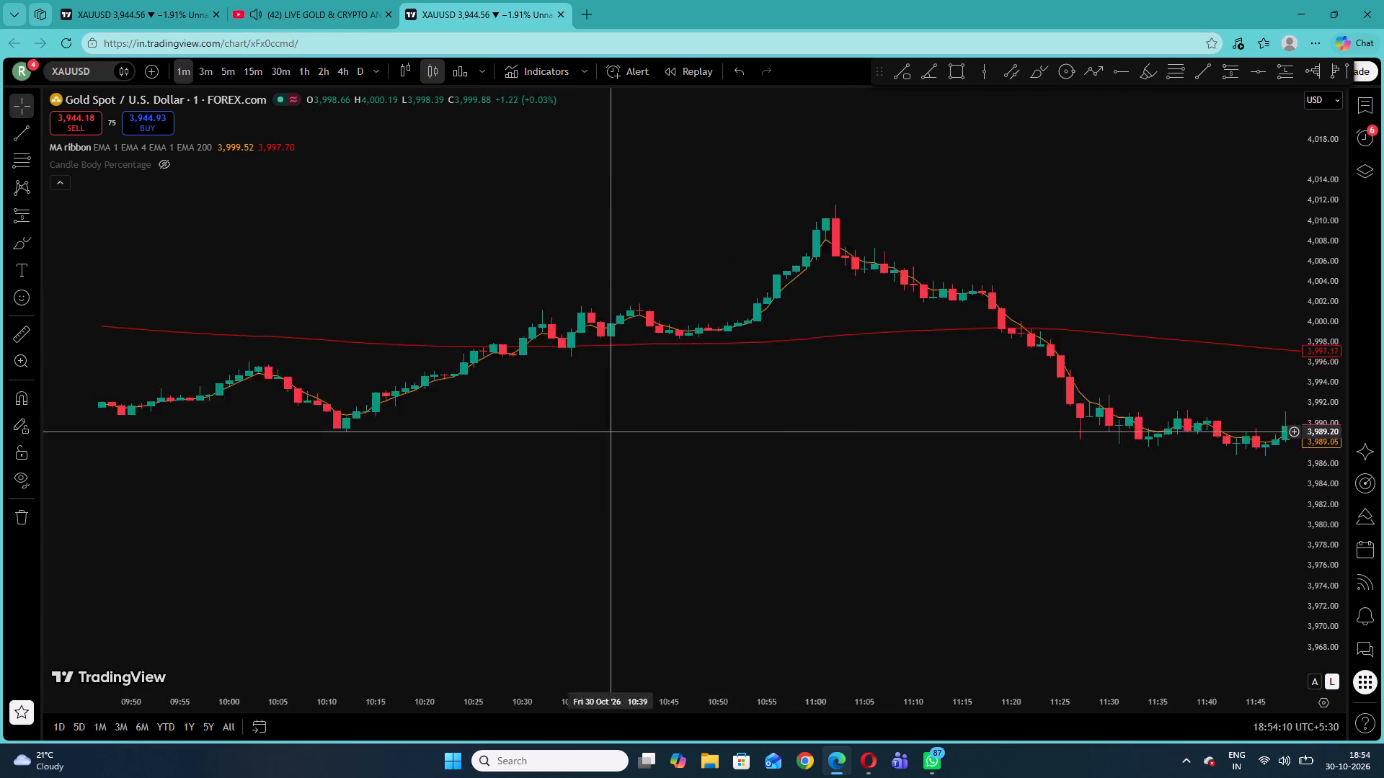
{"action": "left_click_drag", "start_coordinate": [930, 419], "coordinate": [1286, 389]}
{"action": "left_click_drag", "start_coordinate": [796, 372], "coordinate": [1278, 362]}
{"action": "left_click_drag", "start_coordinate": [626, 383], "coordinate": [1210, 474]}
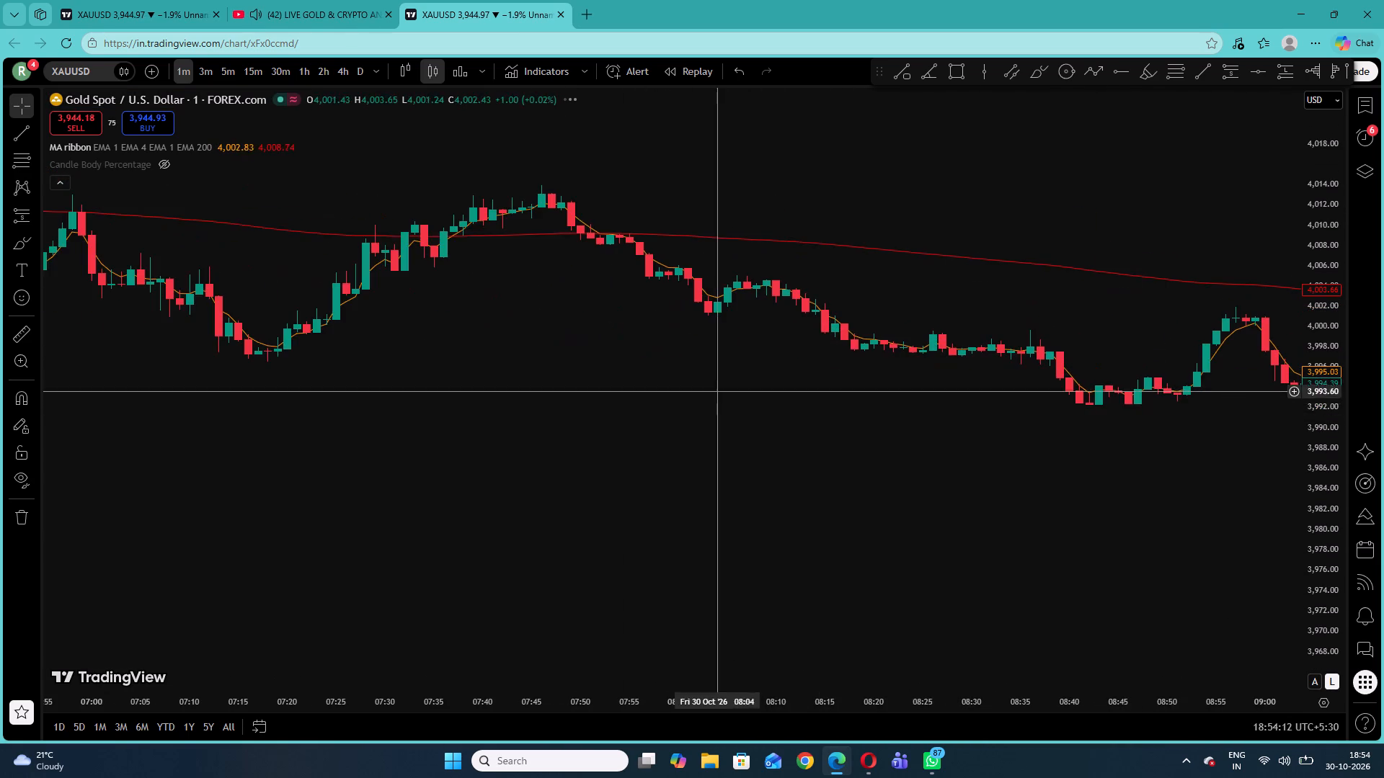
{"action": "left_click_drag", "start_coordinate": [711, 393], "coordinate": [805, 453]}
{"action": "left_click_drag", "start_coordinate": [1318, 524], "coordinate": [1336, 116]}
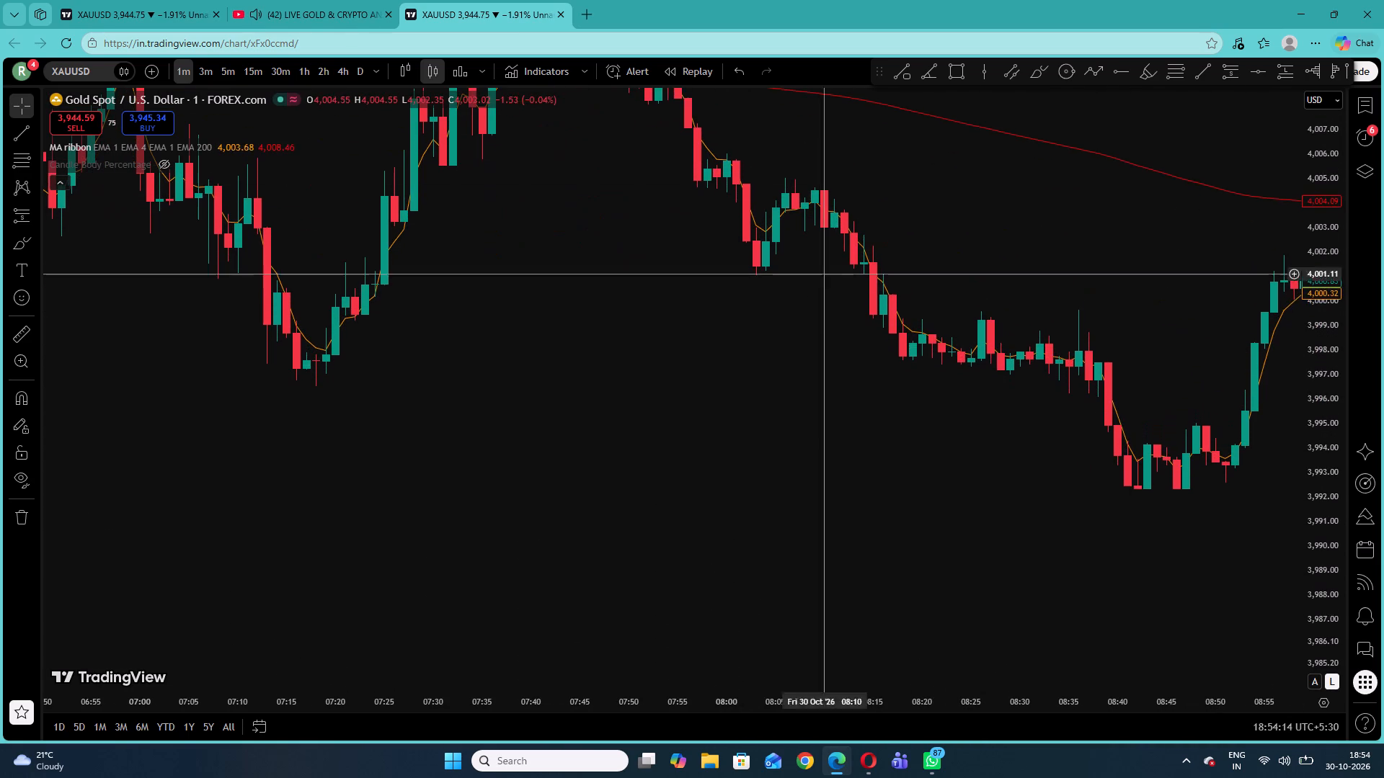
{"action": "left_click_drag", "start_coordinate": [626, 277], "coordinate": [717, 473]}
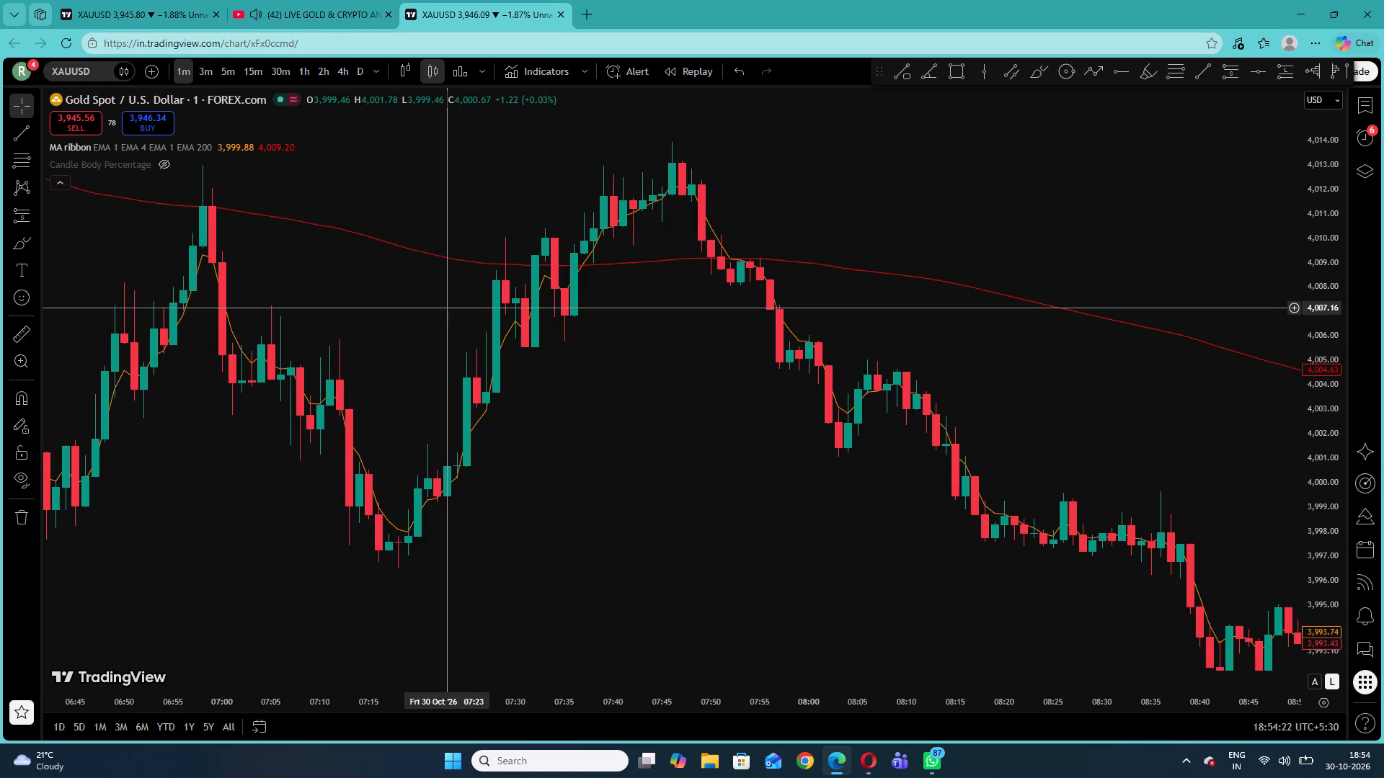
{"action": "left_click_drag", "start_coordinate": [320, 322], "coordinate": [877, 435]}
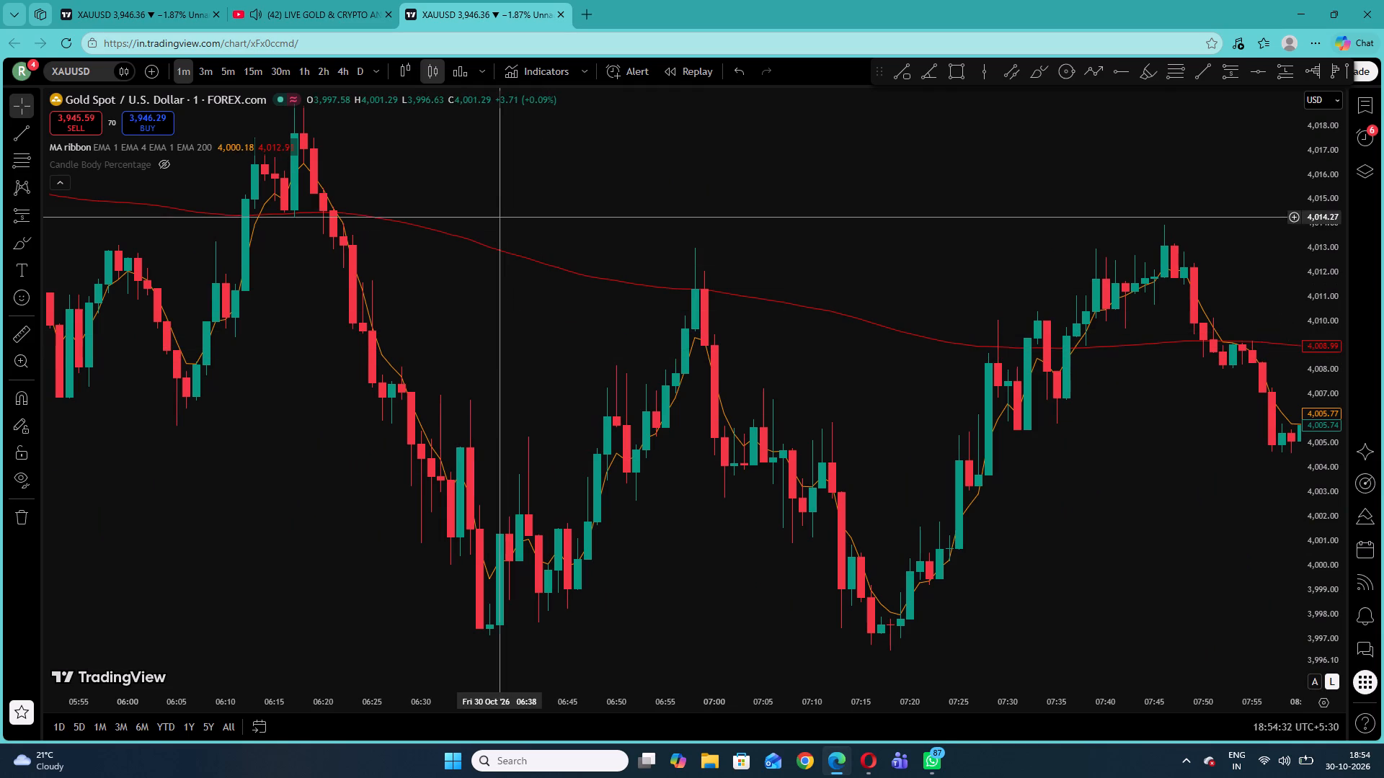
Check the live YouTube gold stream and the 5-minute XAUUSD chart, and return to the 1-minute chart.
{"action": "left_click", "coordinate": [324, 0]}
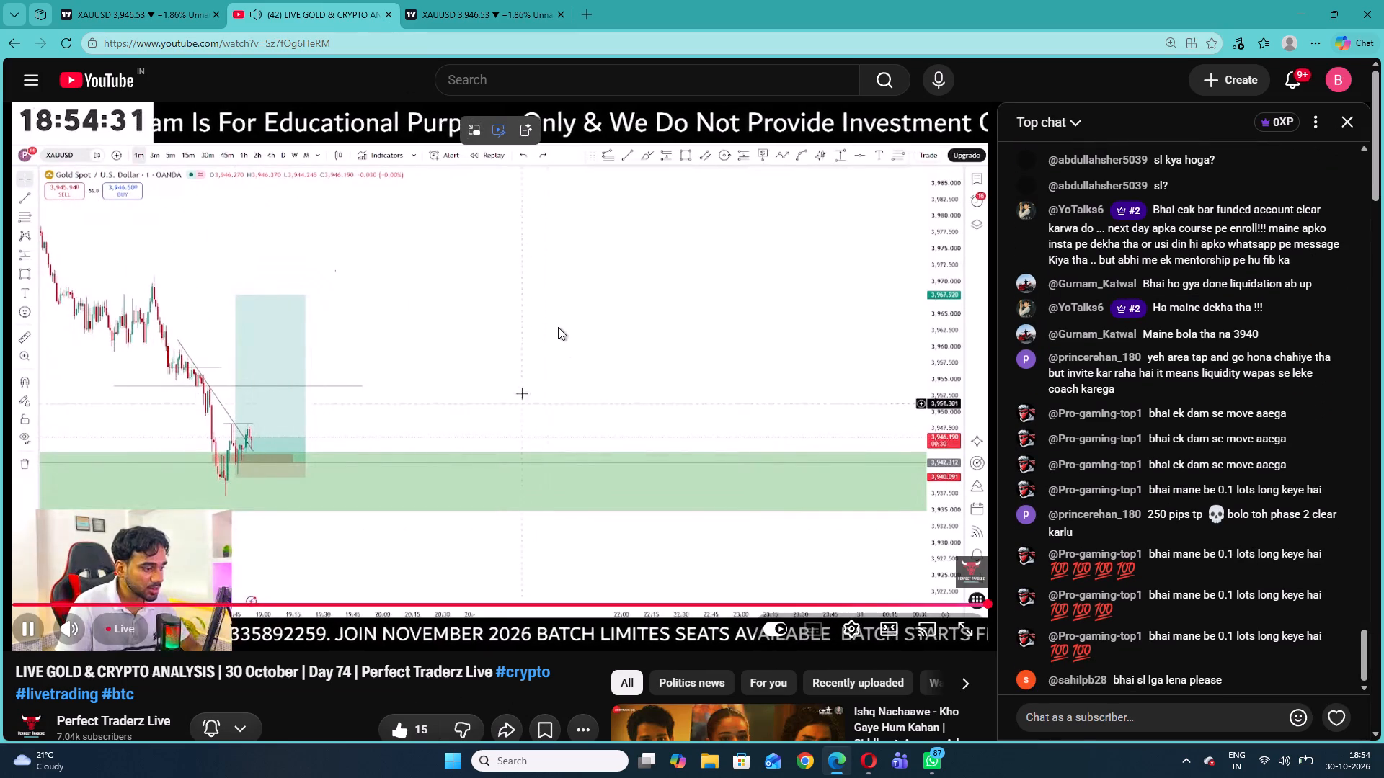
{"action": "left_click", "coordinate": [177, 6]}
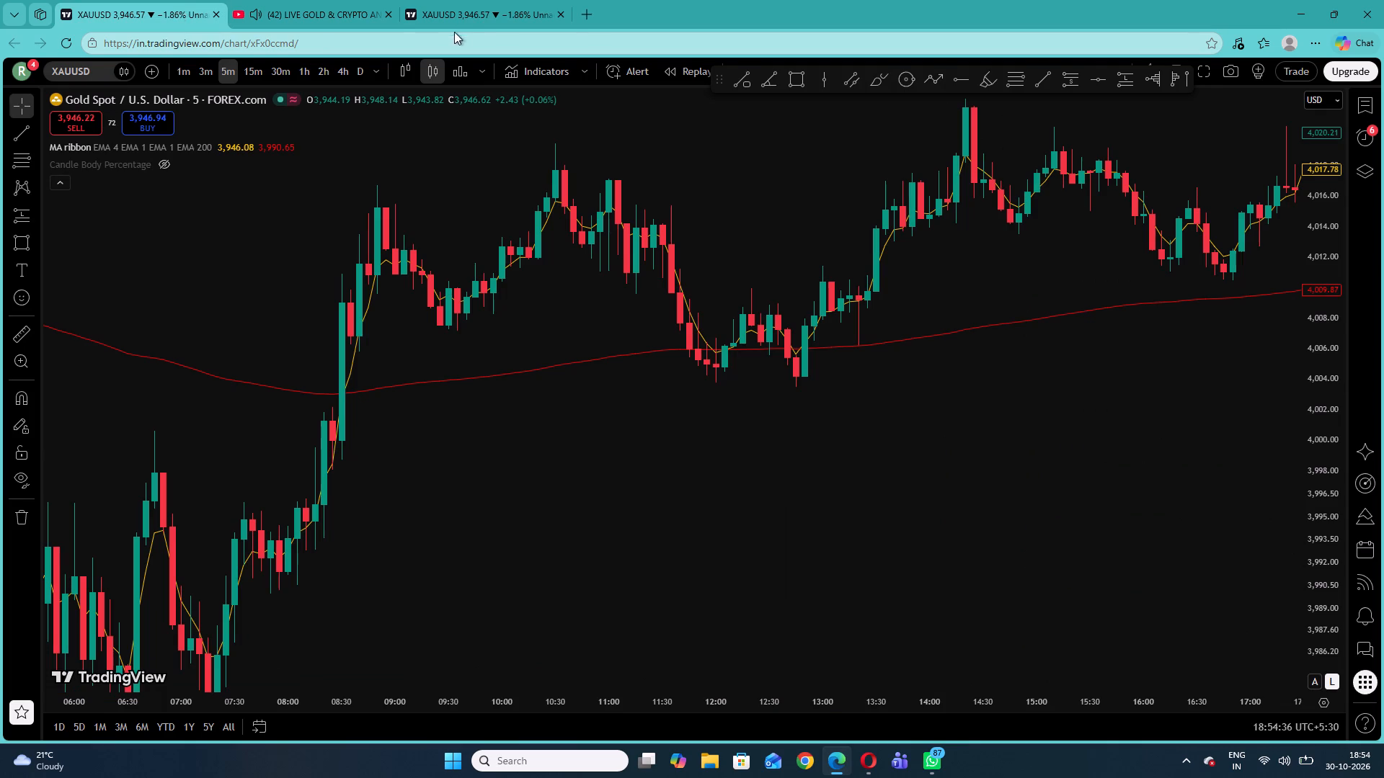
{"action": "left_click", "coordinate": [480, 10]}
Examine how the 1-minute candles between about 05:00 and 08:00 react to EMA 4 and EMA 200.
{"action": "left_click_drag", "start_coordinate": [473, 319], "coordinate": [740, 506]}
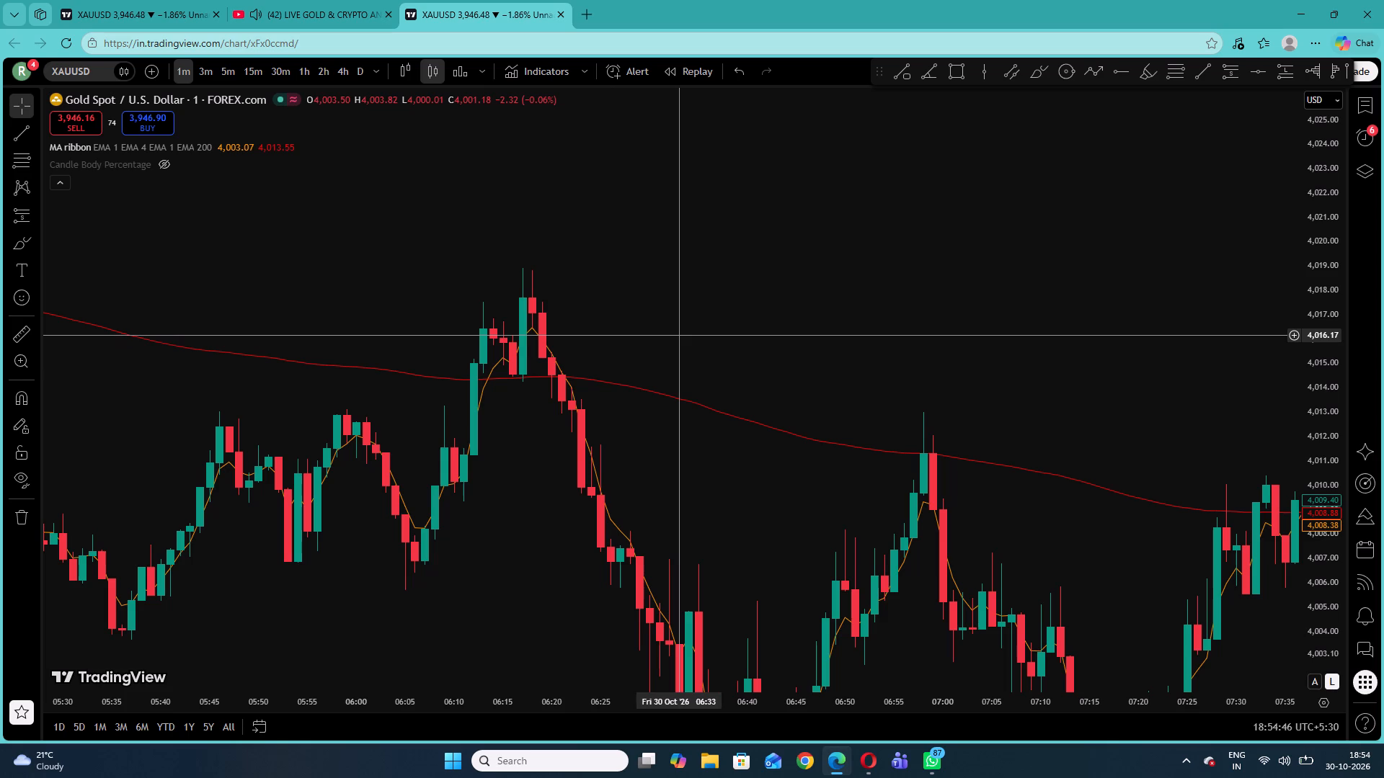
{"action": "left_click_drag", "start_coordinate": [744, 356], "coordinate": [477, 234]}
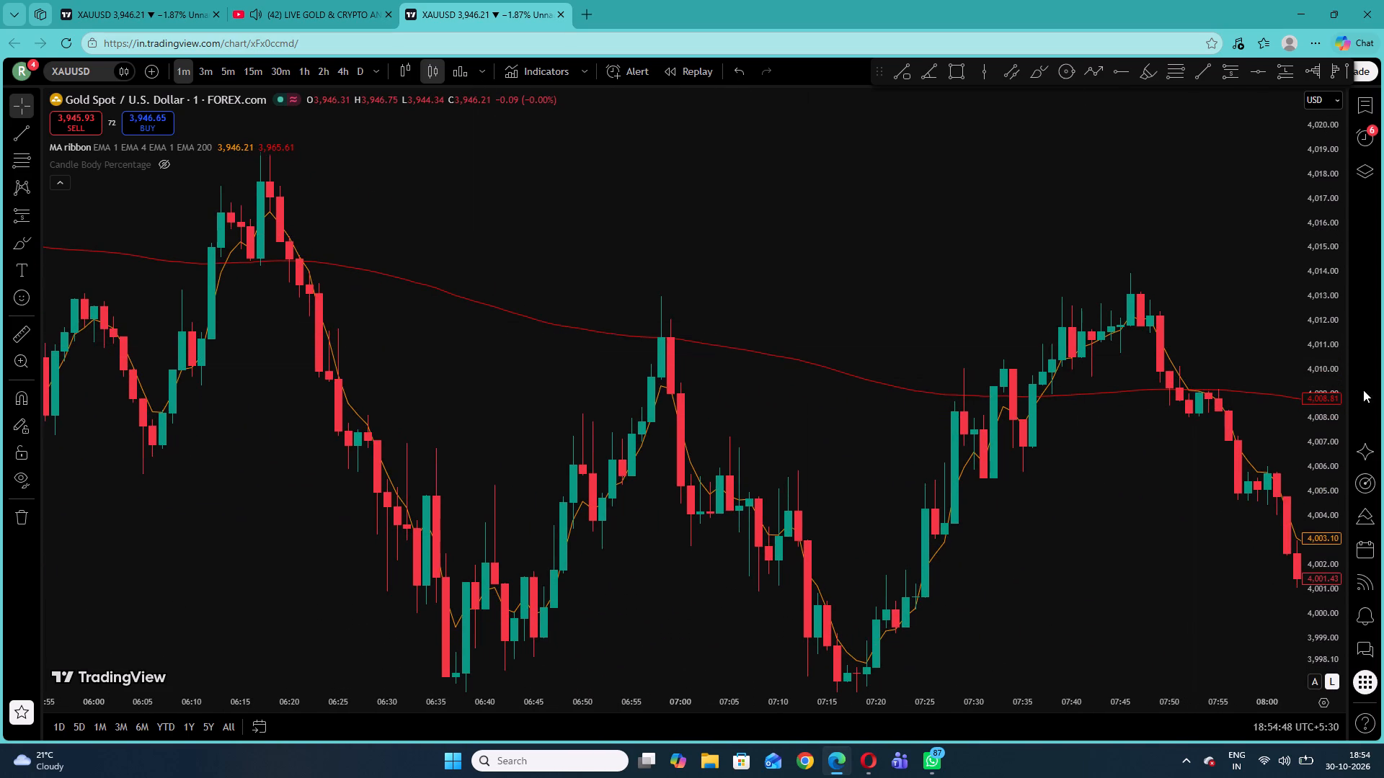
{"action": "left_click_drag", "start_coordinate": [1321, 390], "coordinate": [1320, 467]}
{"action": "left_click_drag", "start_coordinate": [754, 256], "coordinate": [670, 241]}
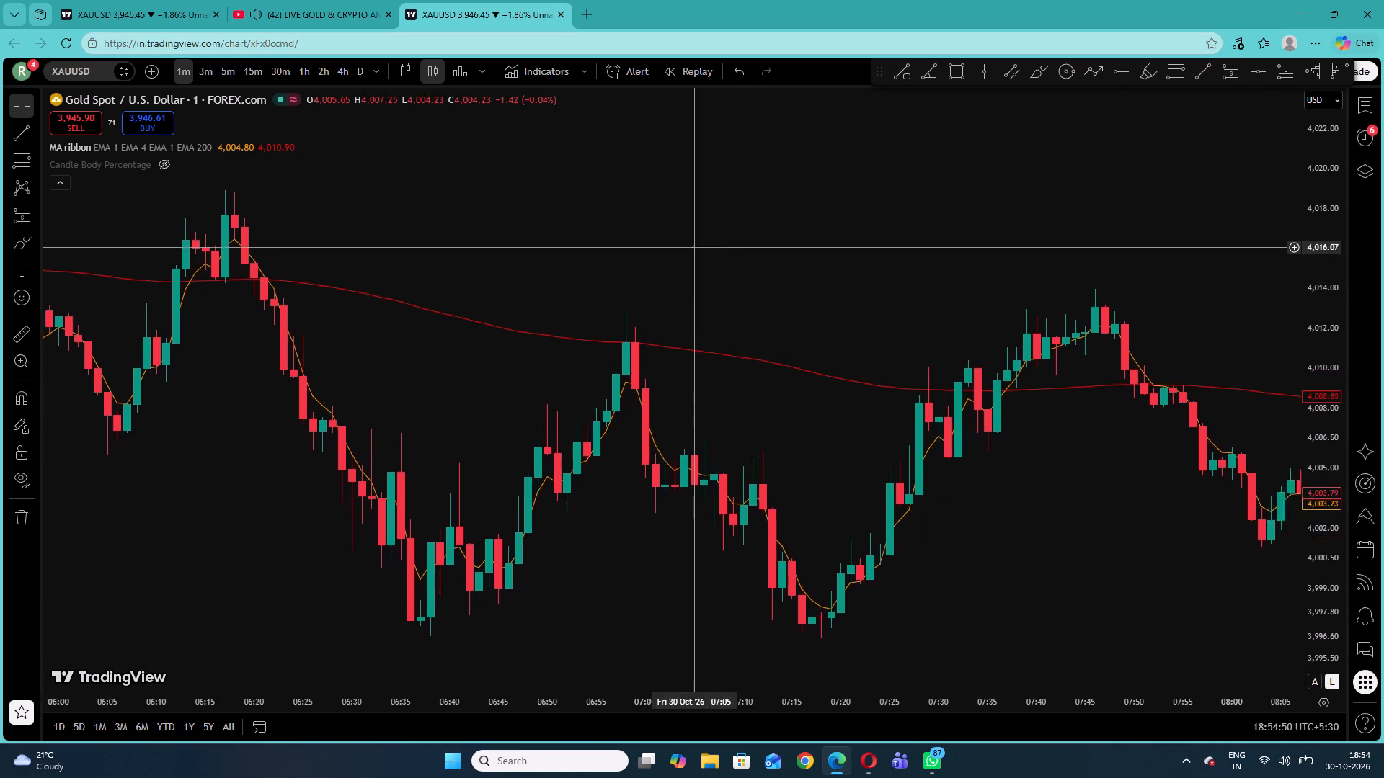
{"action": "left_click_drag", "start_coordinate": [670, 241], "coordinate": [518, 228]}
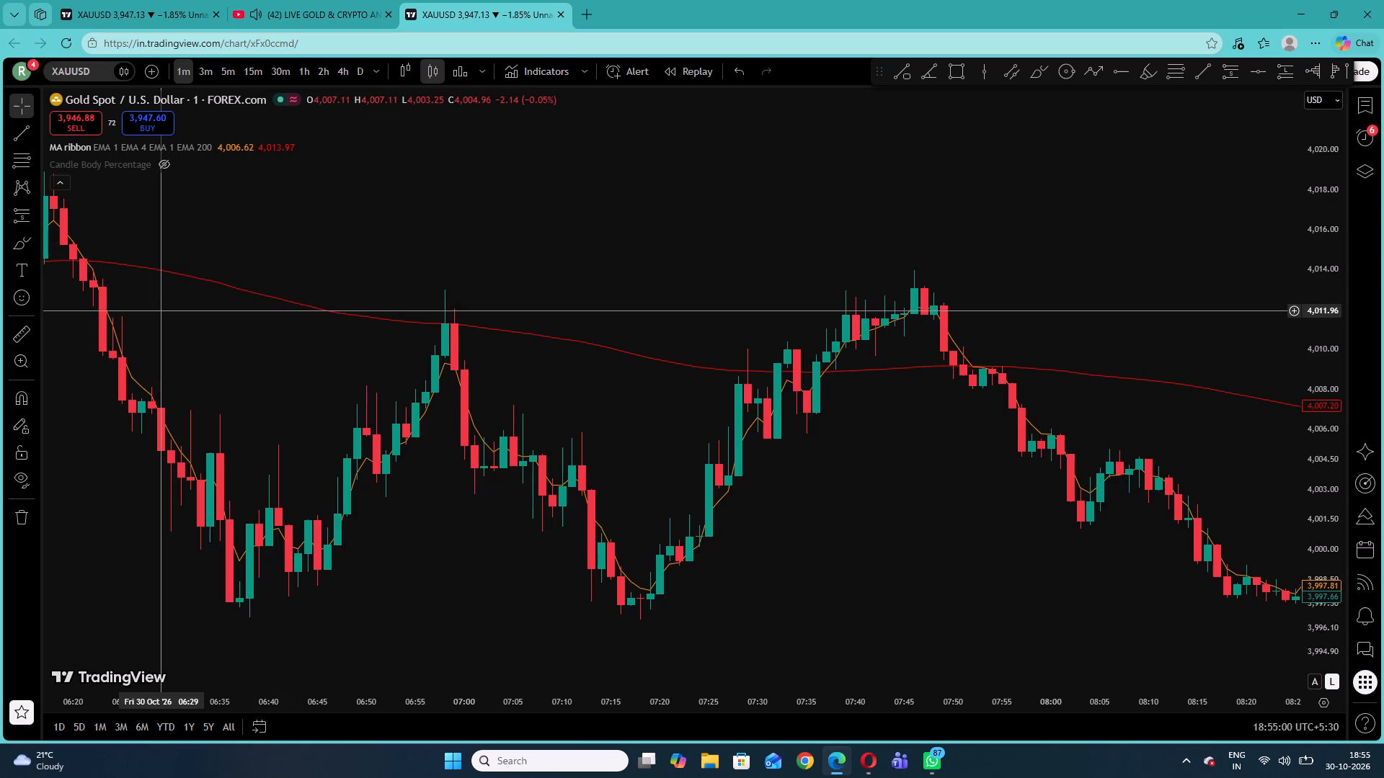
{"action": "left_click_drag", "start_coordinate": [247, 319], "coordinate": [774, 377]}
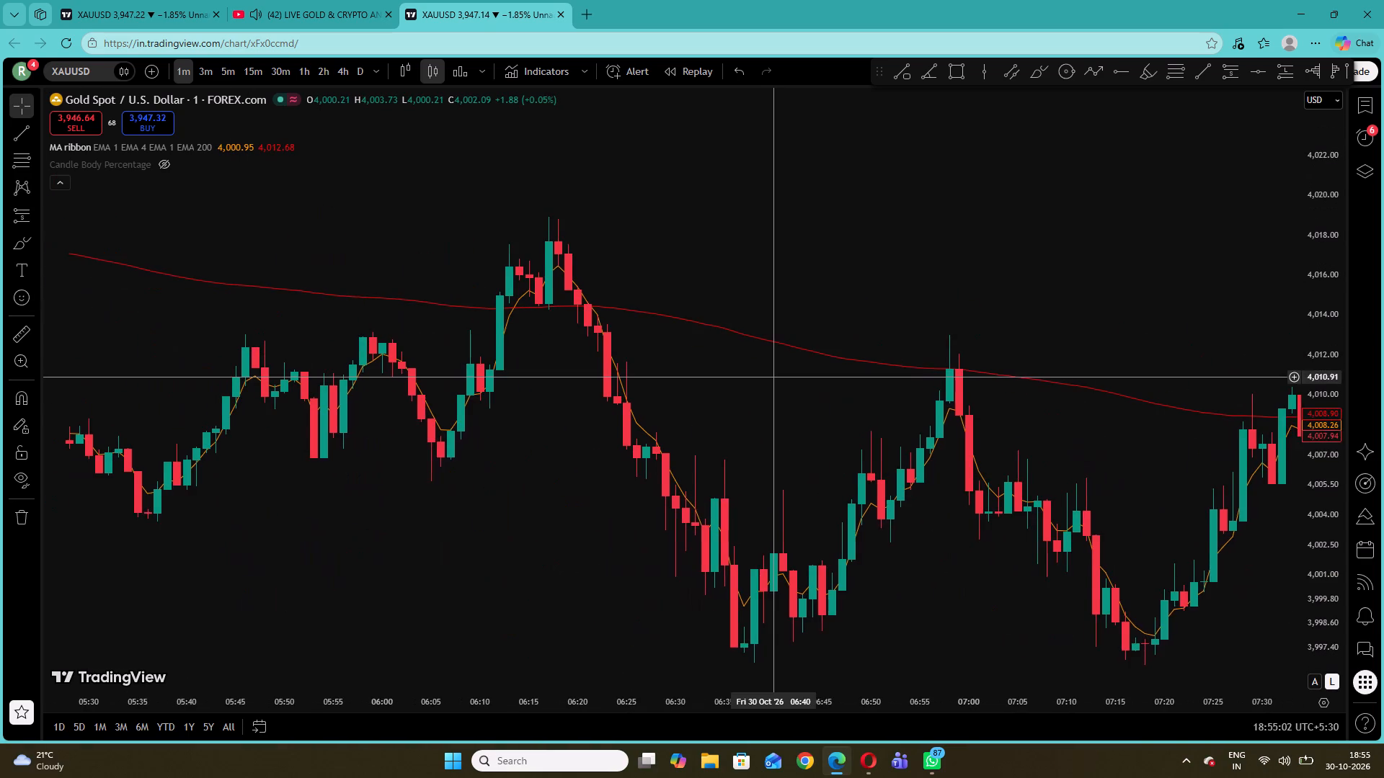
{"action": "left_click_drag", "start_coordinate": [774, 377], "coordinate": [763, 416]}
{"action": "left_click_drag", "start_coordinate": [319, 395], "coordinate": [564, 401]}
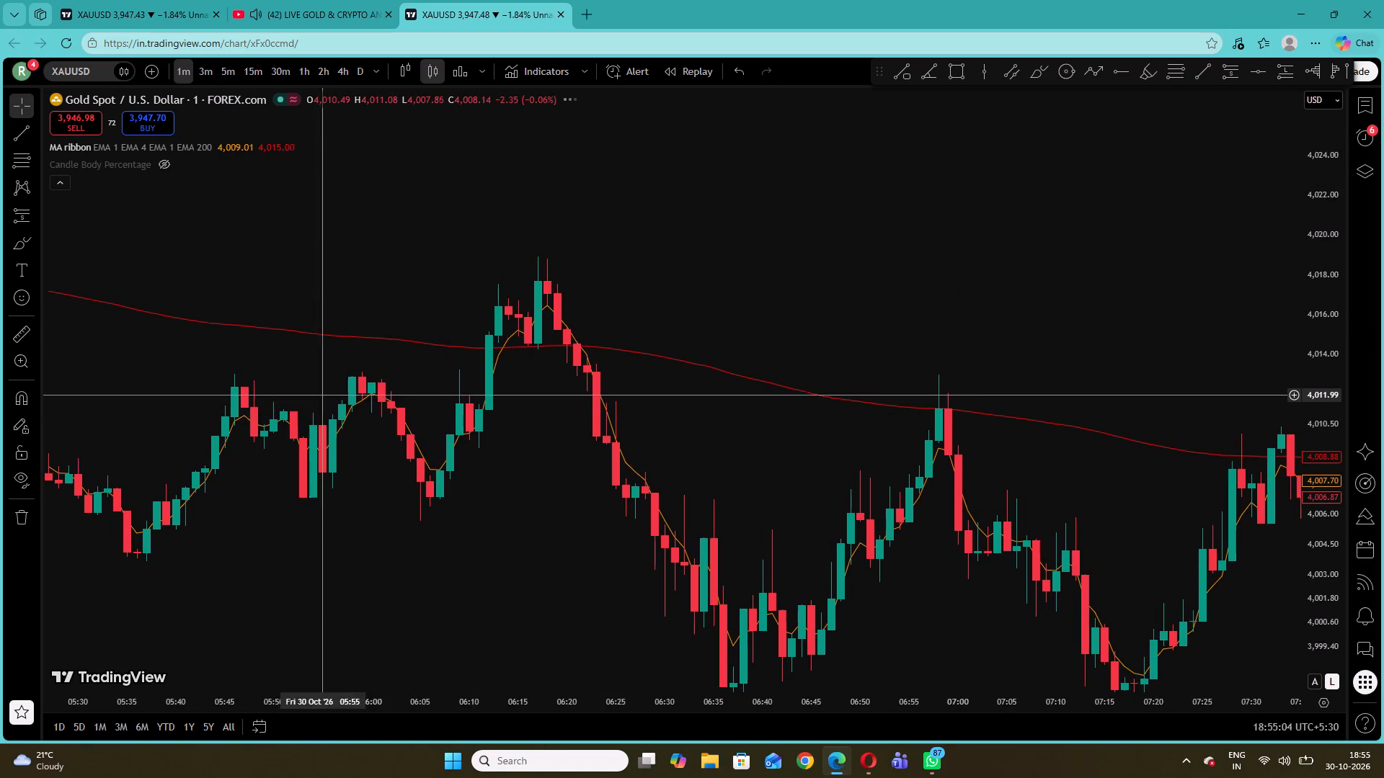
{"action": "left_click_drag", "start_coordinate": [564, 401], "coordinate": [768, 401]}
Enable MA #1 in the MA ribbon indicator as an EMA with length 2.
{"action": "left_click", "coordinate": [641, 328]}
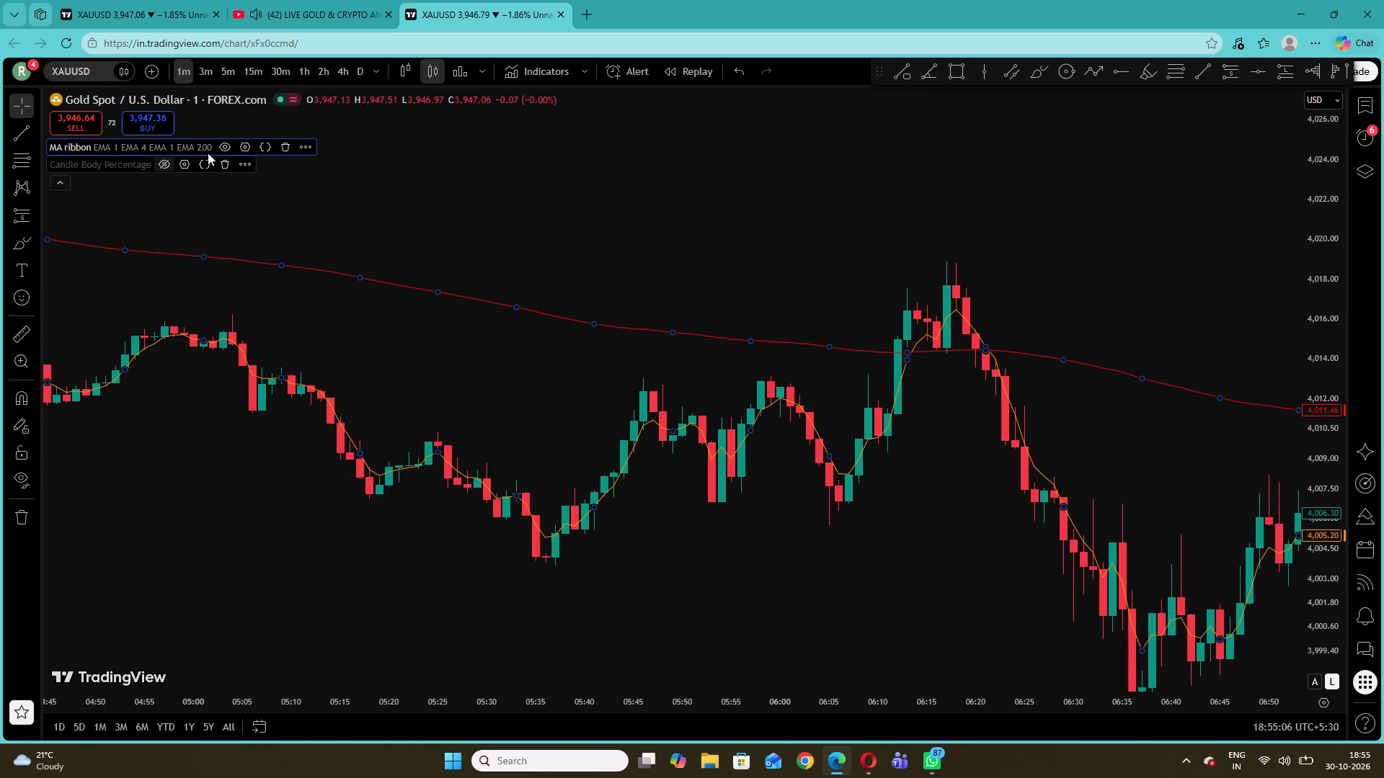
{"action": "left_click", "coordinate": [238, 144]}
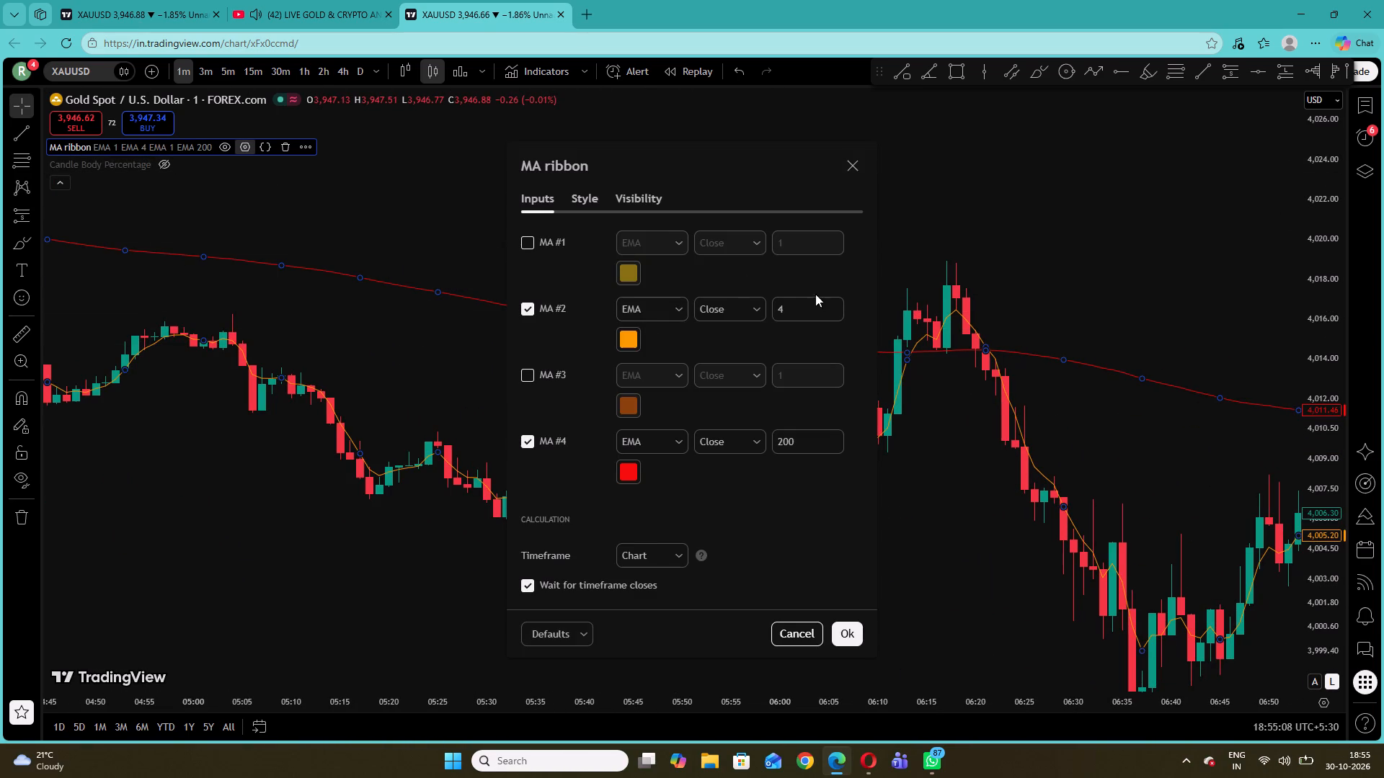
{"action": "left_click", "coordinate": [529, 245]}
{"action": "left_click", "coordinate": [792, 245]}
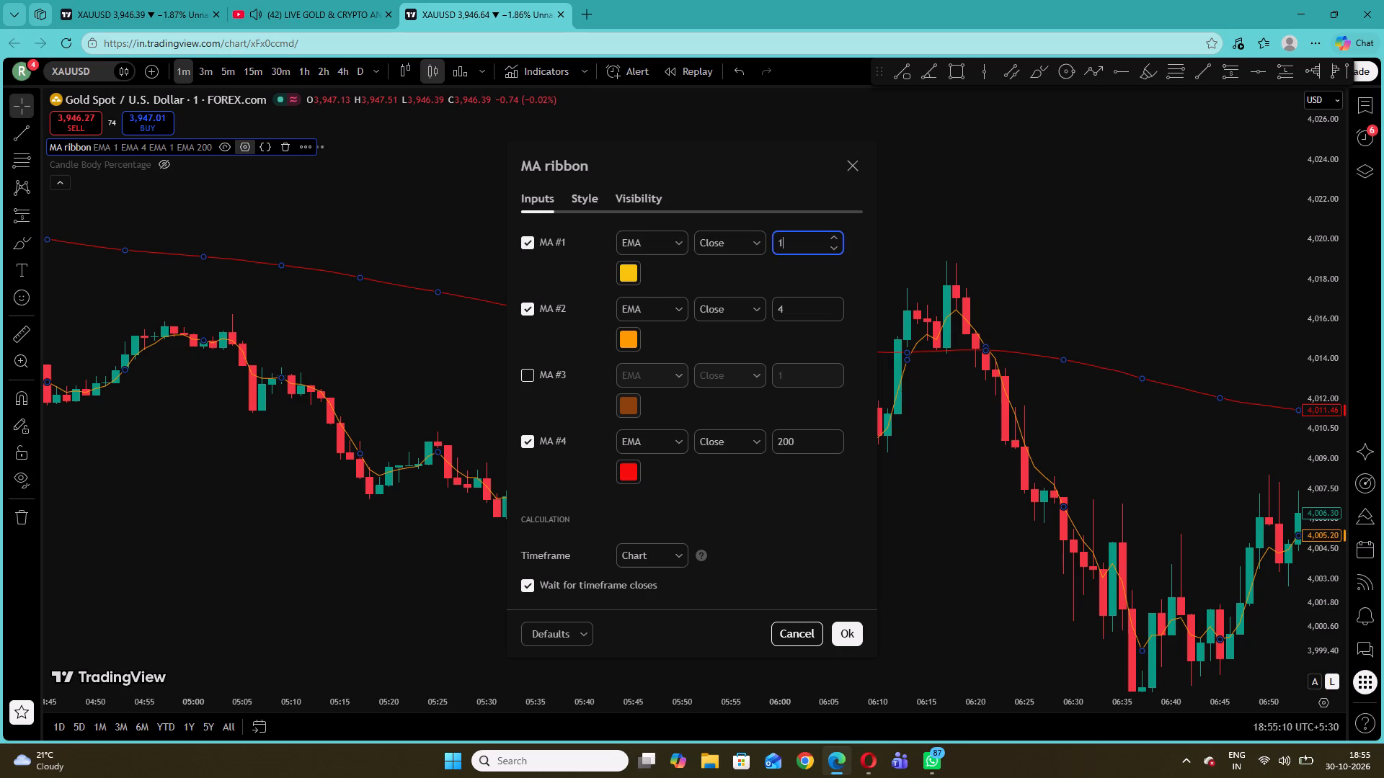
{"action": "left_click", "coordinate": [792, 245]}
{"action": "key", "text": "BackSpace"}
{"action": "key", "text": "2"}
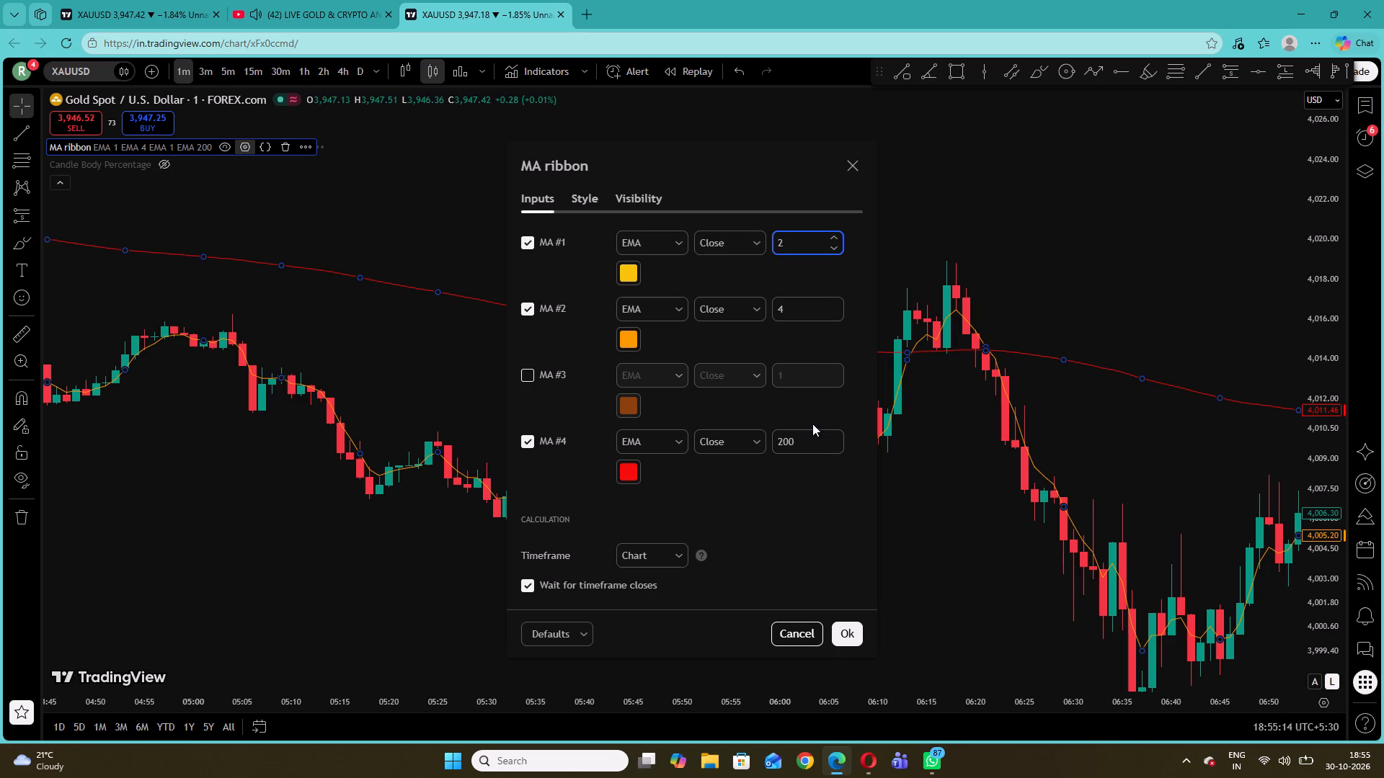
{"action": "left_click", "coordinate": [815, 567]}
{"action": "left_click", "coordinate": [837, 623]}
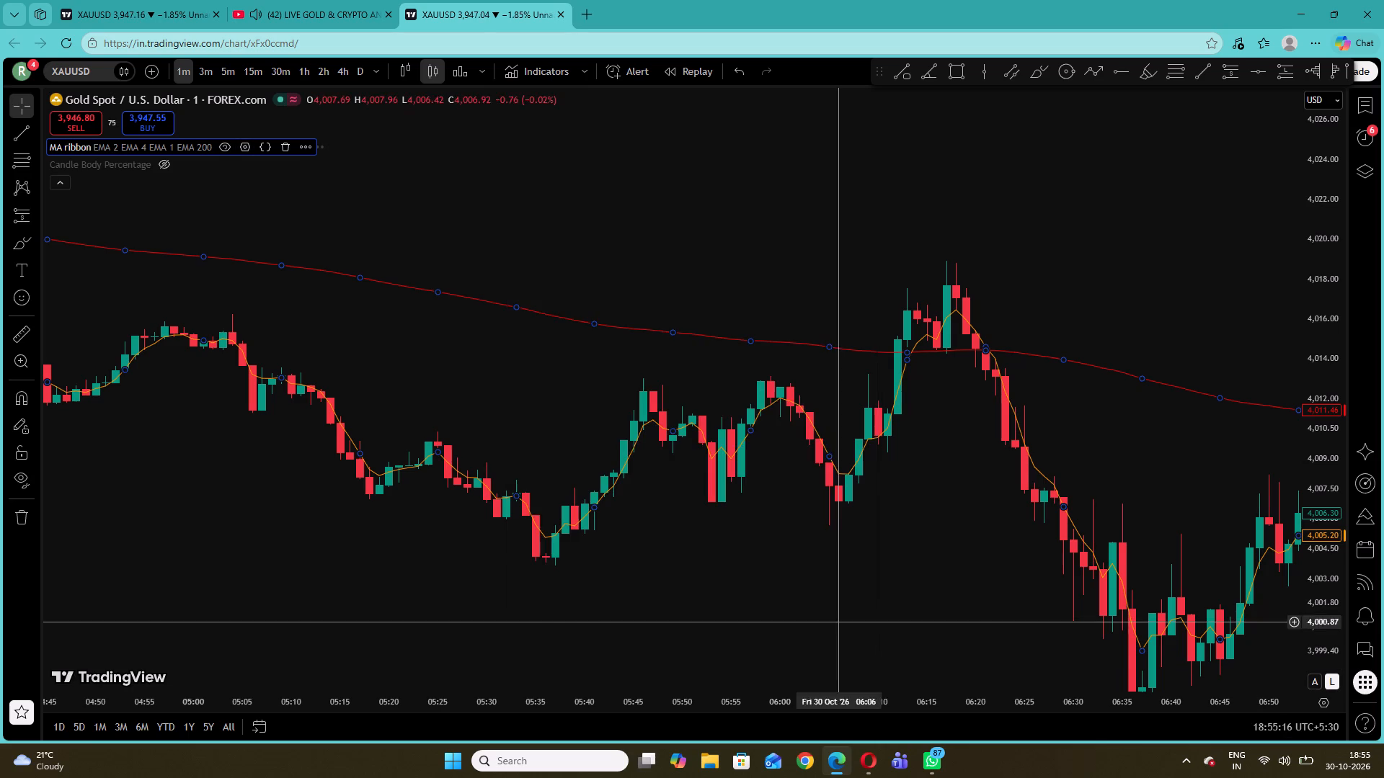
{"action": "left_click", "coordinate": [877, 246]}
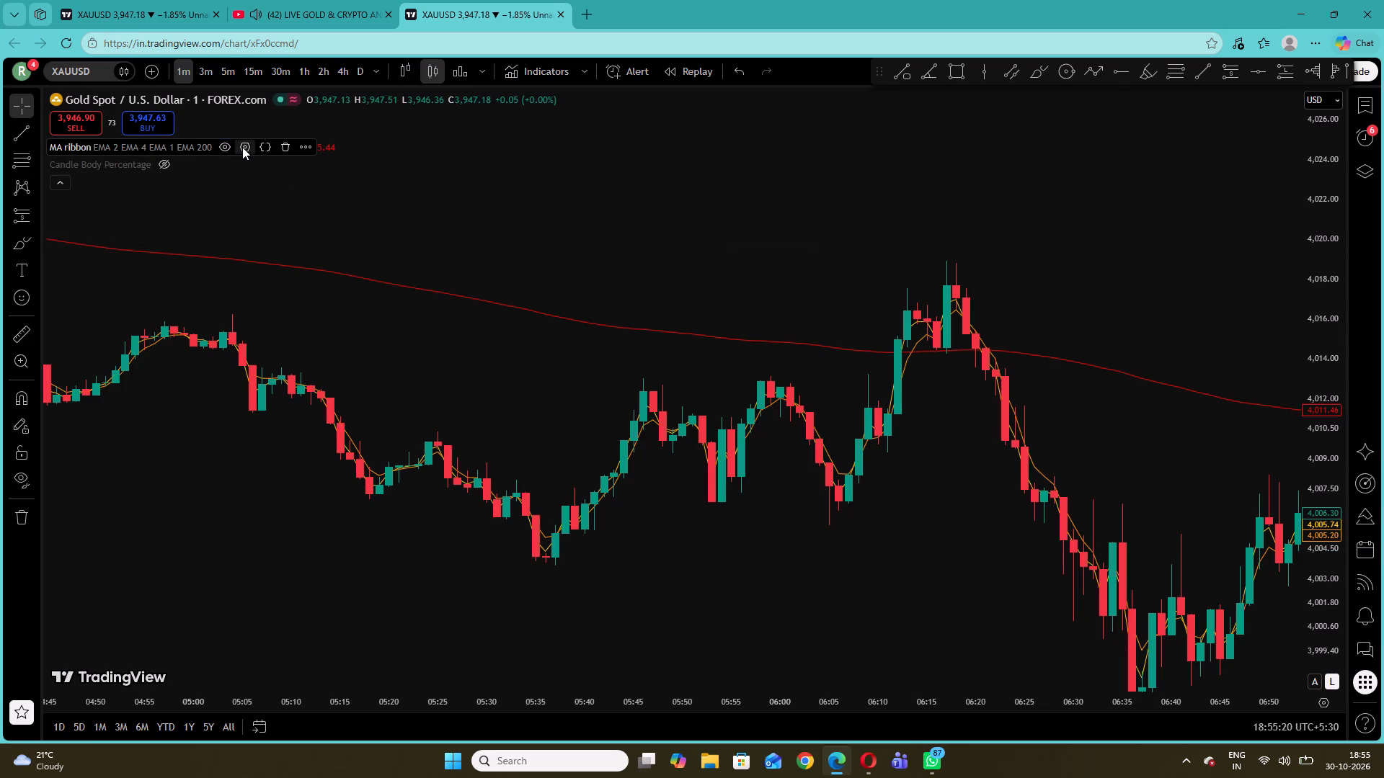
Disable MA #2, the EMA 4 line, in the MA ribbon indicator.
{"action": "left_click", "coordinate": [242, 147]}
{"action": "left_click", "coordinate": [528, 302]}
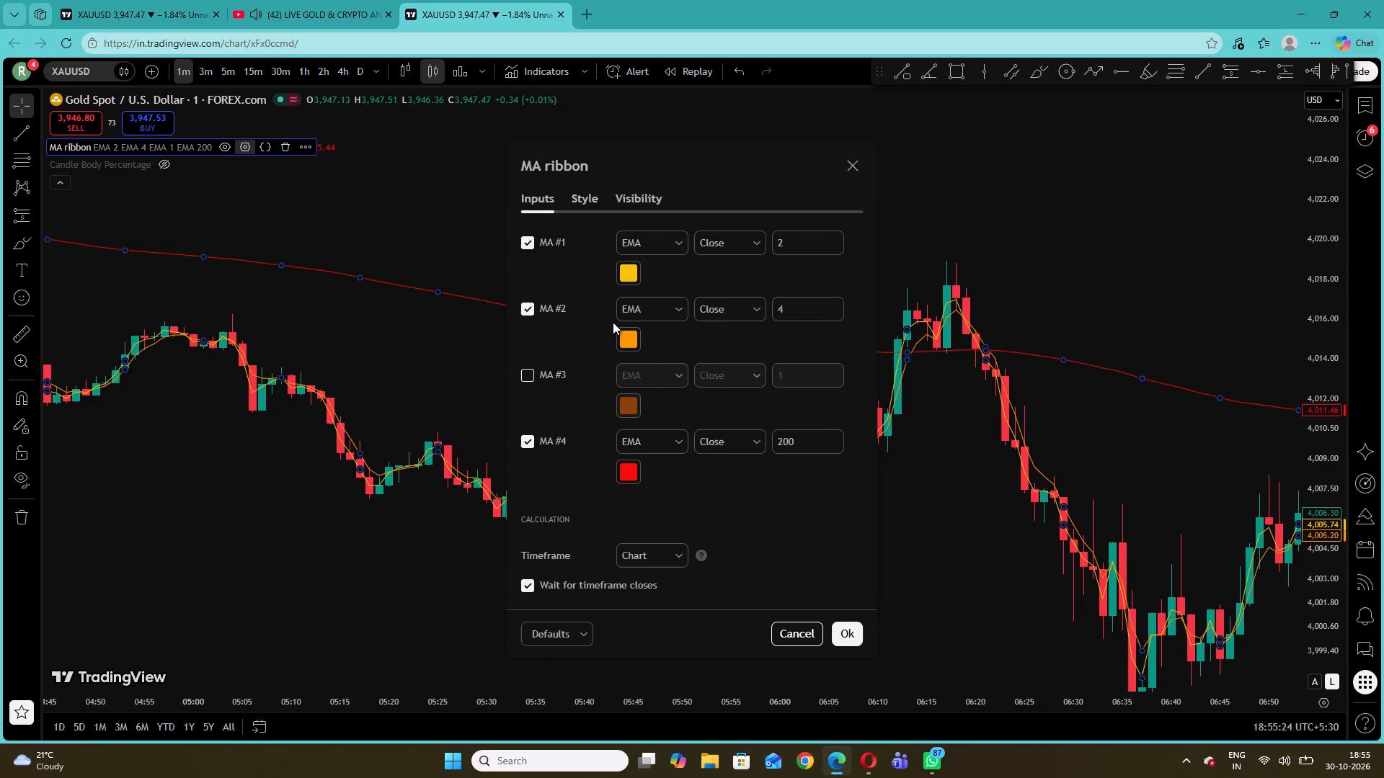
{"action": "left_click", "coordinate": [525, 308]}
{"action": "double_click", "coordinate": [525, 308]}
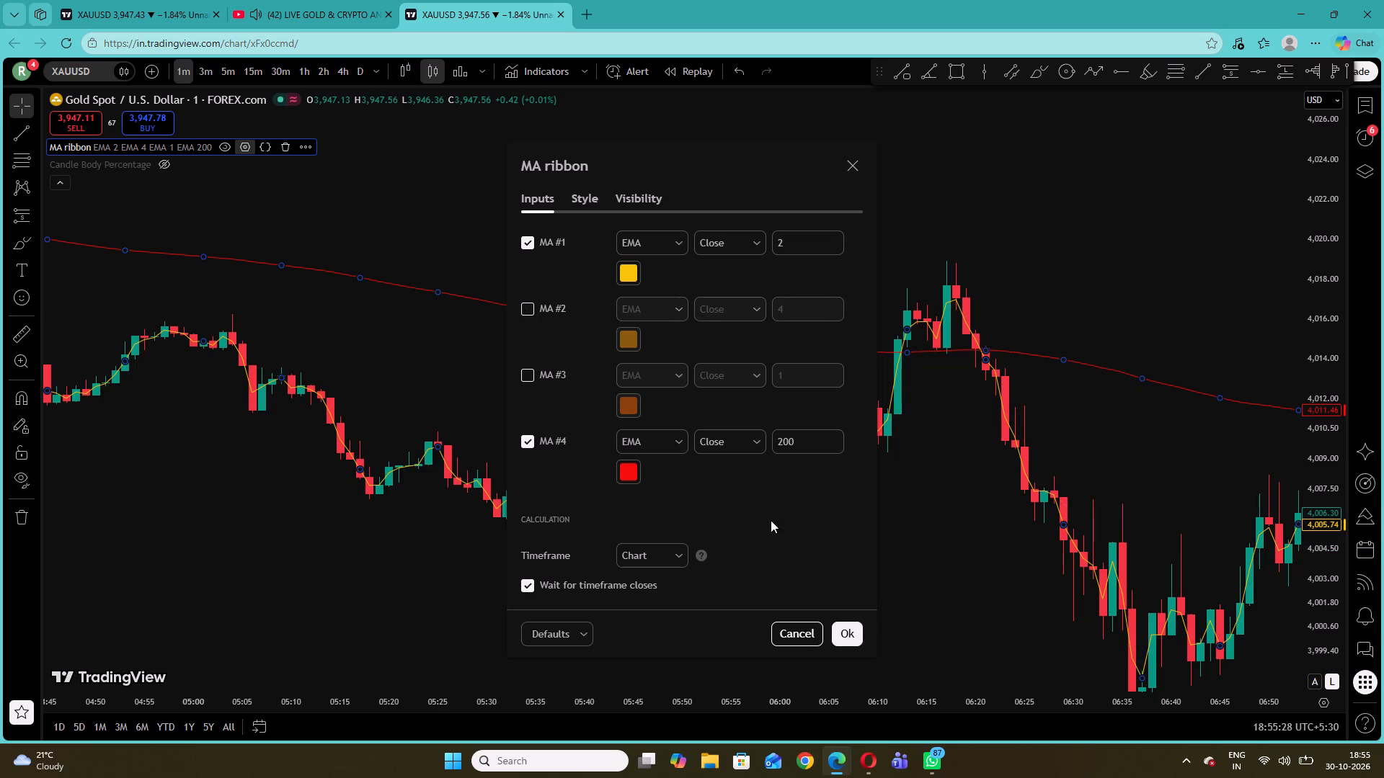
{"action": "left_click", "coordinate": [819, 520]}
{"action": "left_click", "coordinate": [846, 633]}
{"action": "left_click", "coordinate": [1019, 282]}
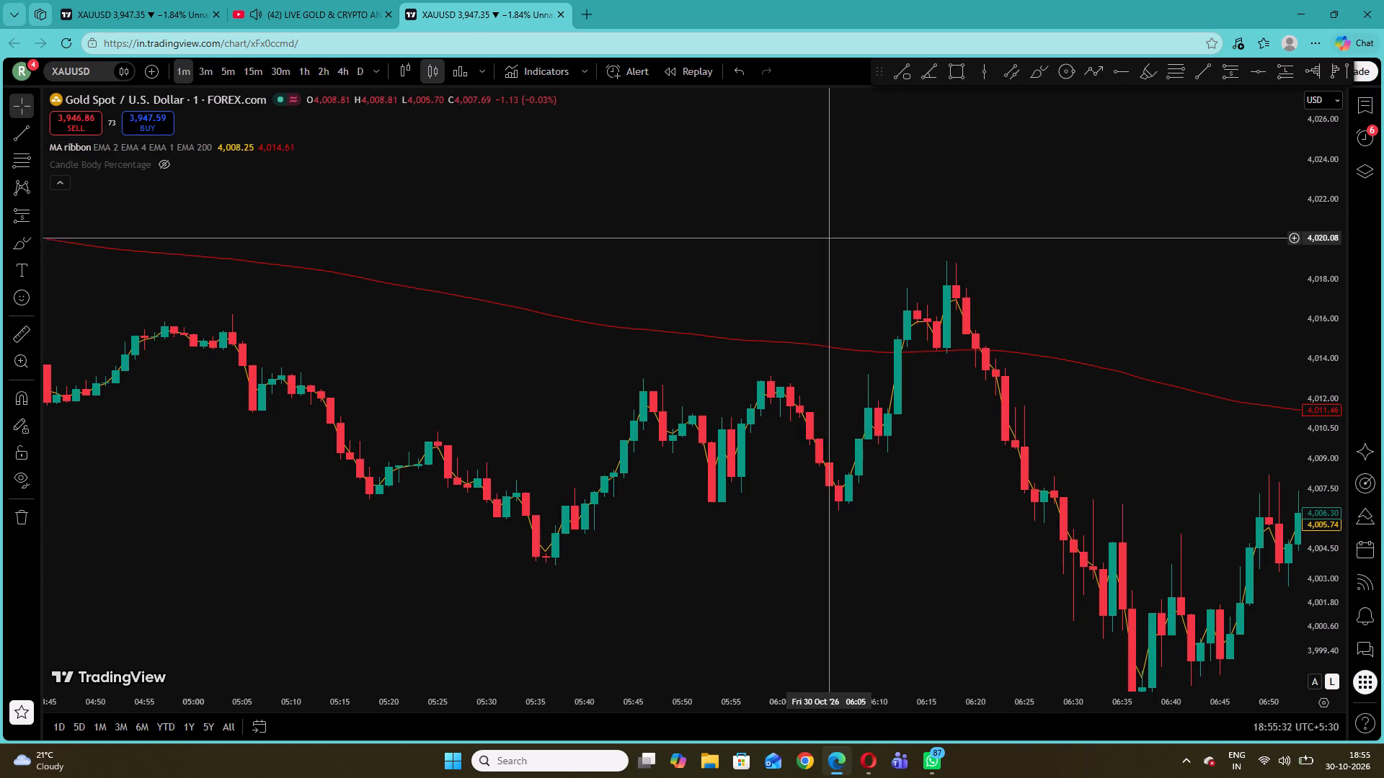
Place a long position at the 05:36 swing low with entry at about 4,005.33 and stop at about 4,003.55.
{"action": "left_click_drag", "start_coordinate": [737, 295], "coordinate": [815, 251]}
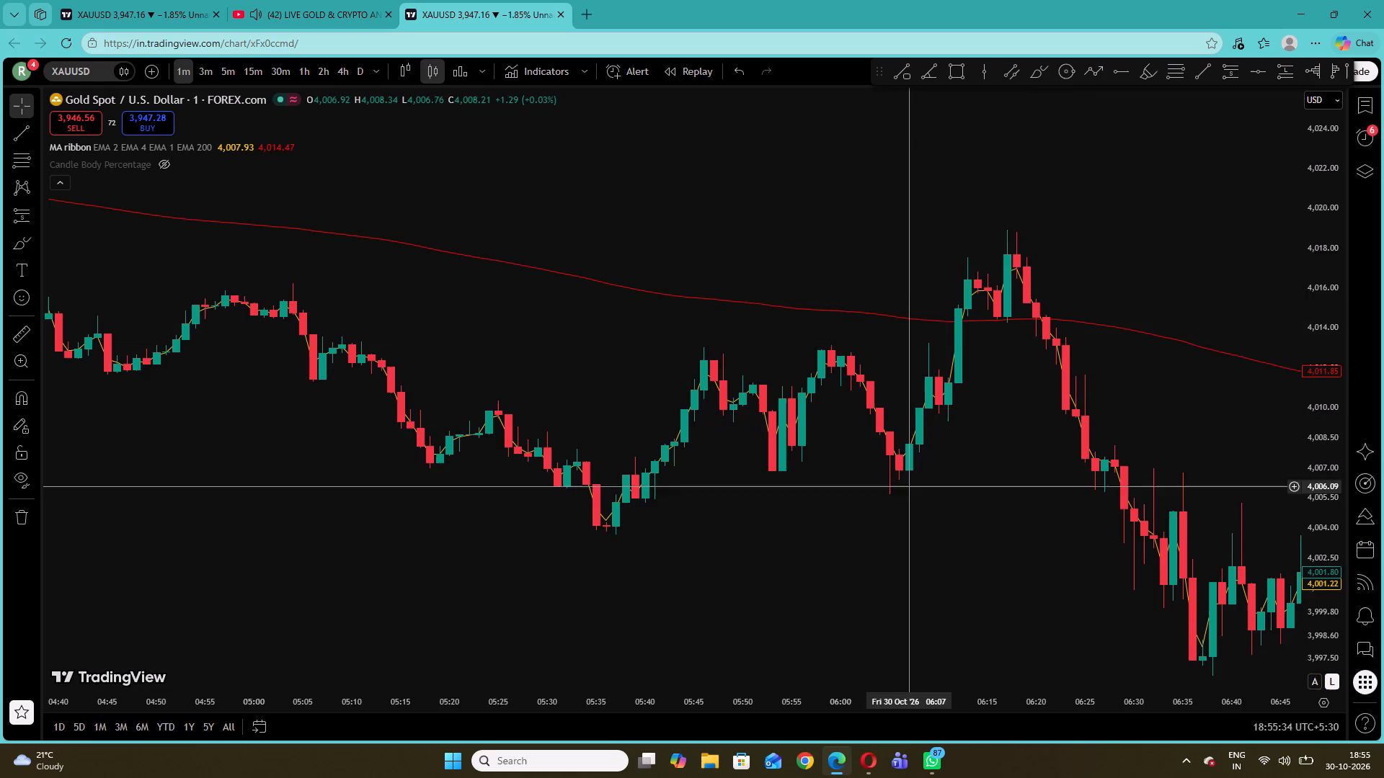
{"action": "left_click_drag", "start_coordinate": [892, 496], "coordinate": [861, 417]}
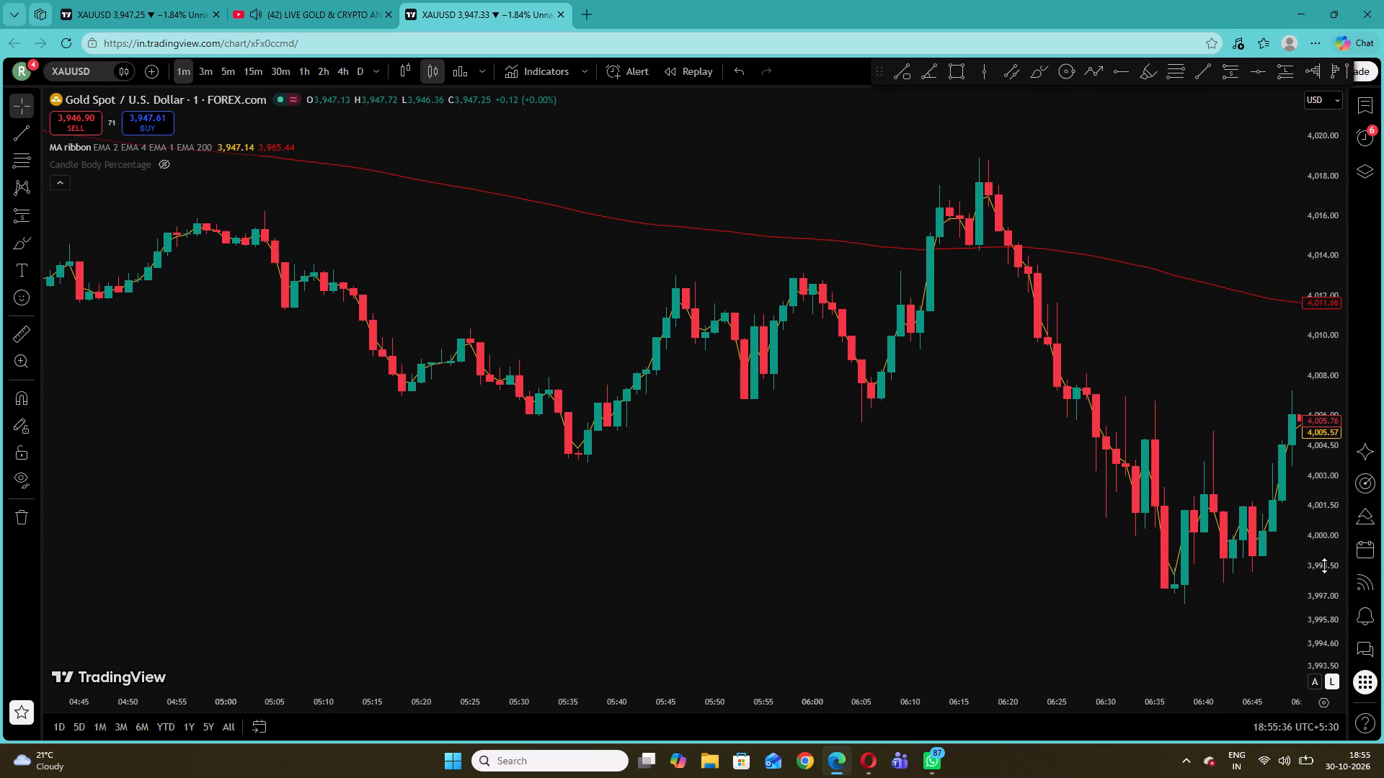
{"action": "left_click_drag", "start_coordinate": [1325, 568], "coordinate": [1268, 408]}
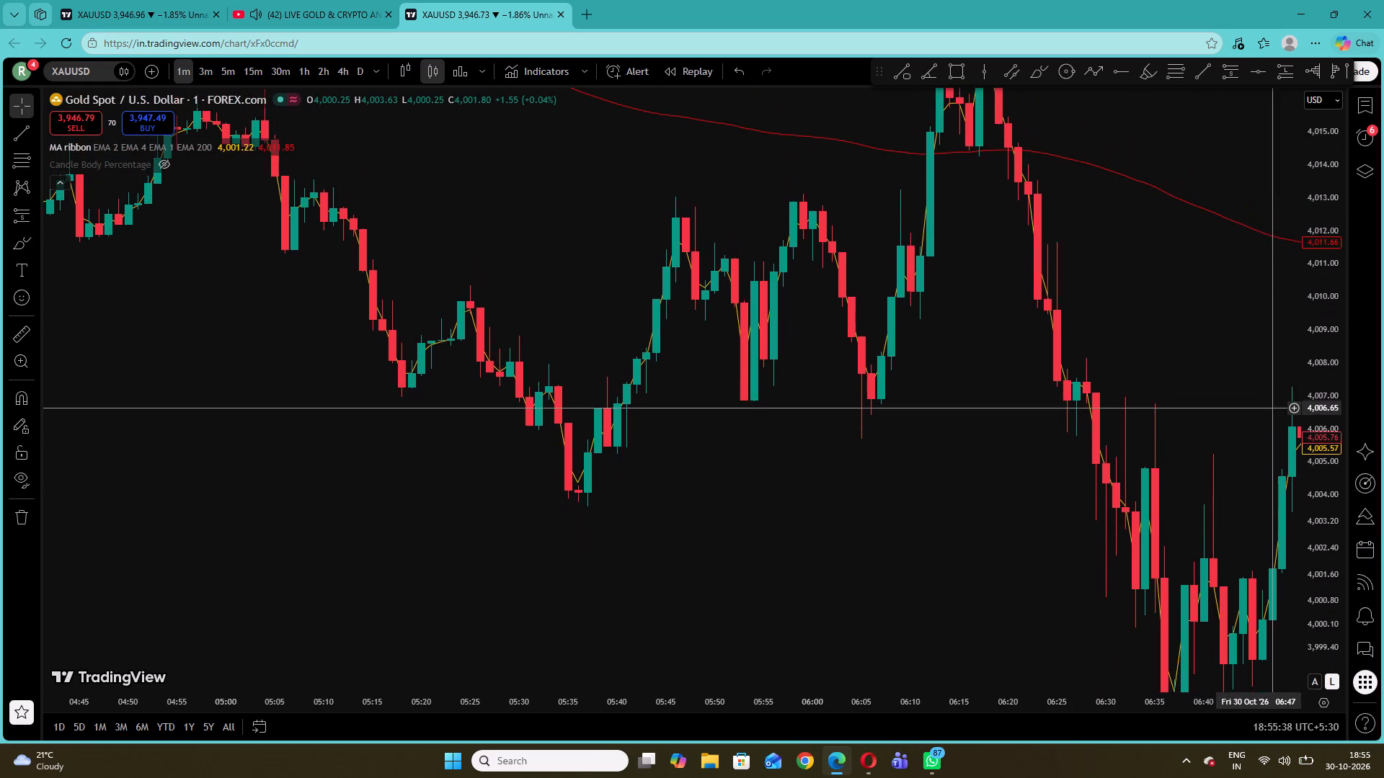
{"action": "left_click_drag", "start_coordinate": [1268, 408], "coordinate": [1264, 410]}
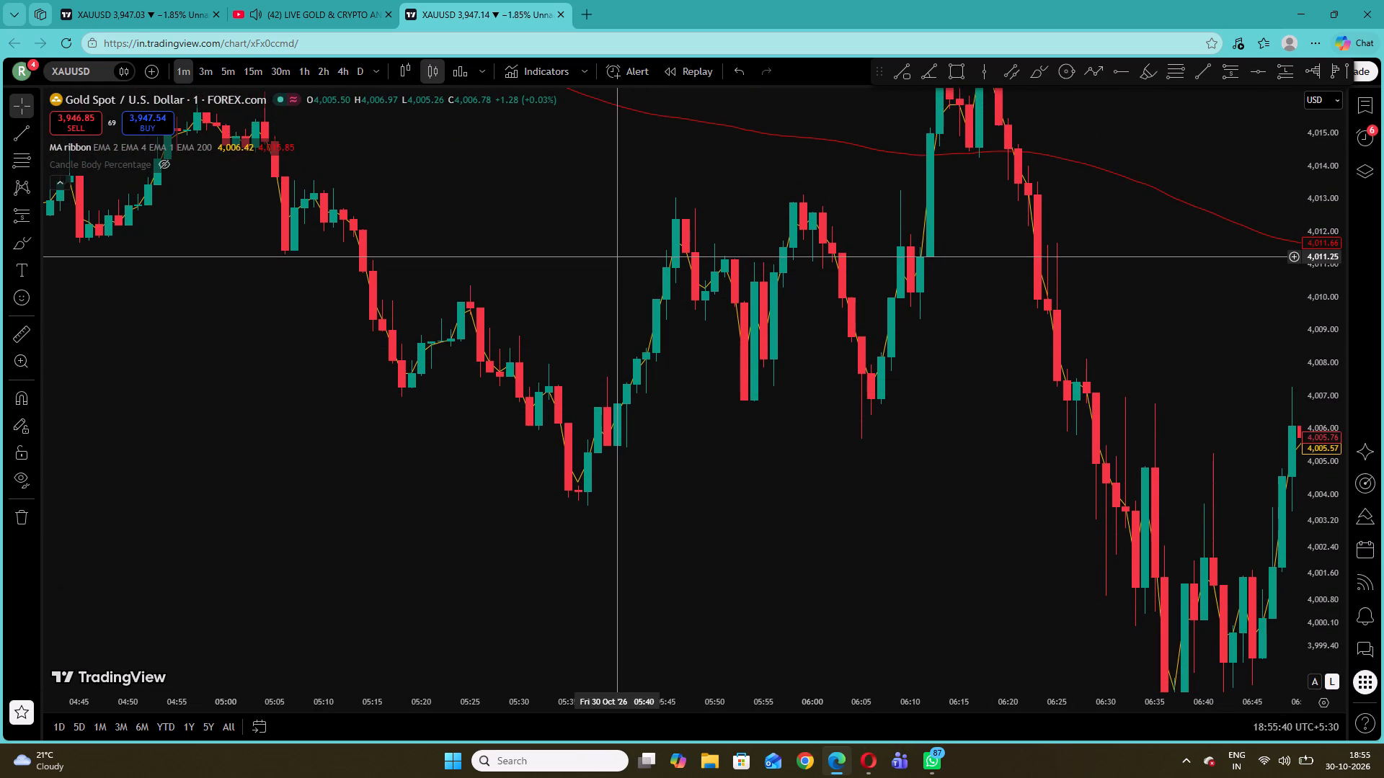
{"action": "left_click_drag", "start_coordinate": [590, 248], "coordinate": [358, 270]}
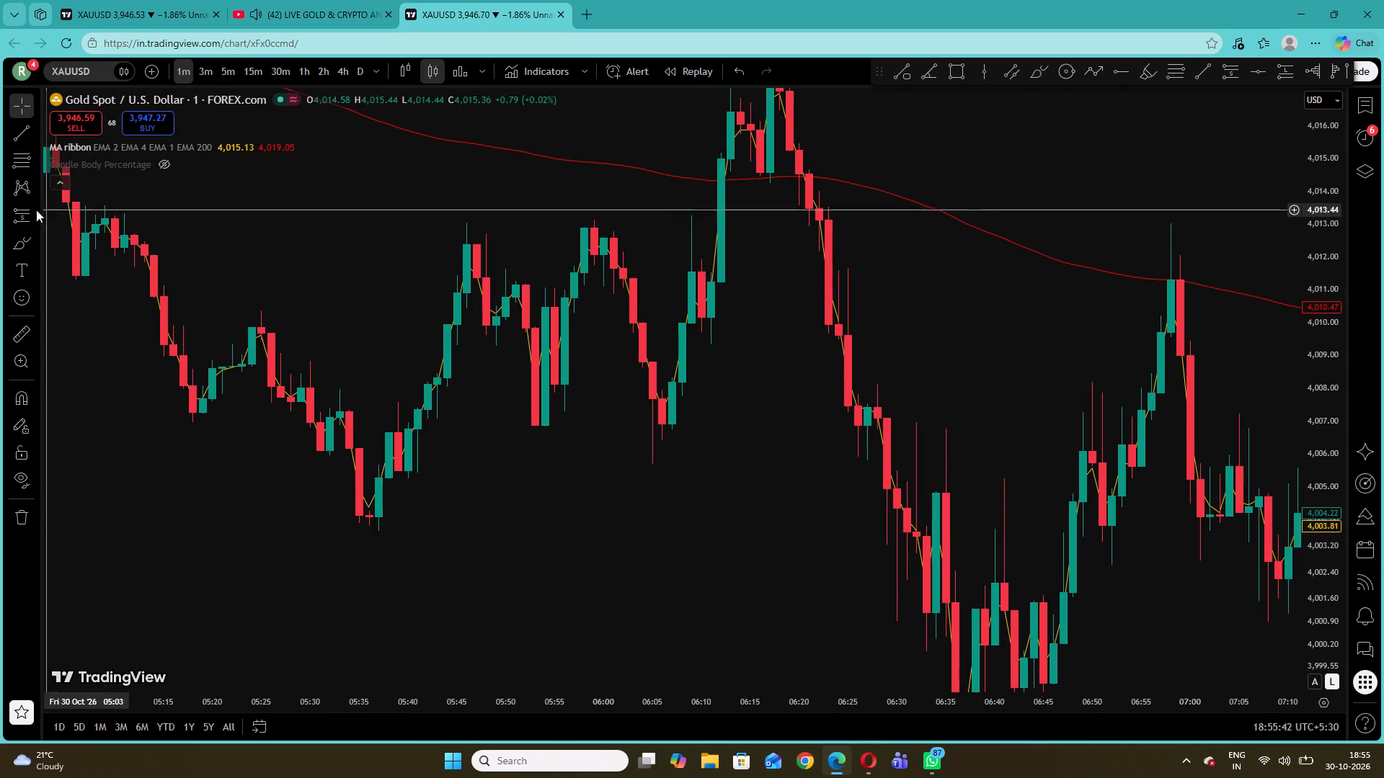
{"action": "left_click", "coordinate": [33, 213]}
{"action": "left_click", "coordinate": [65, 228]}
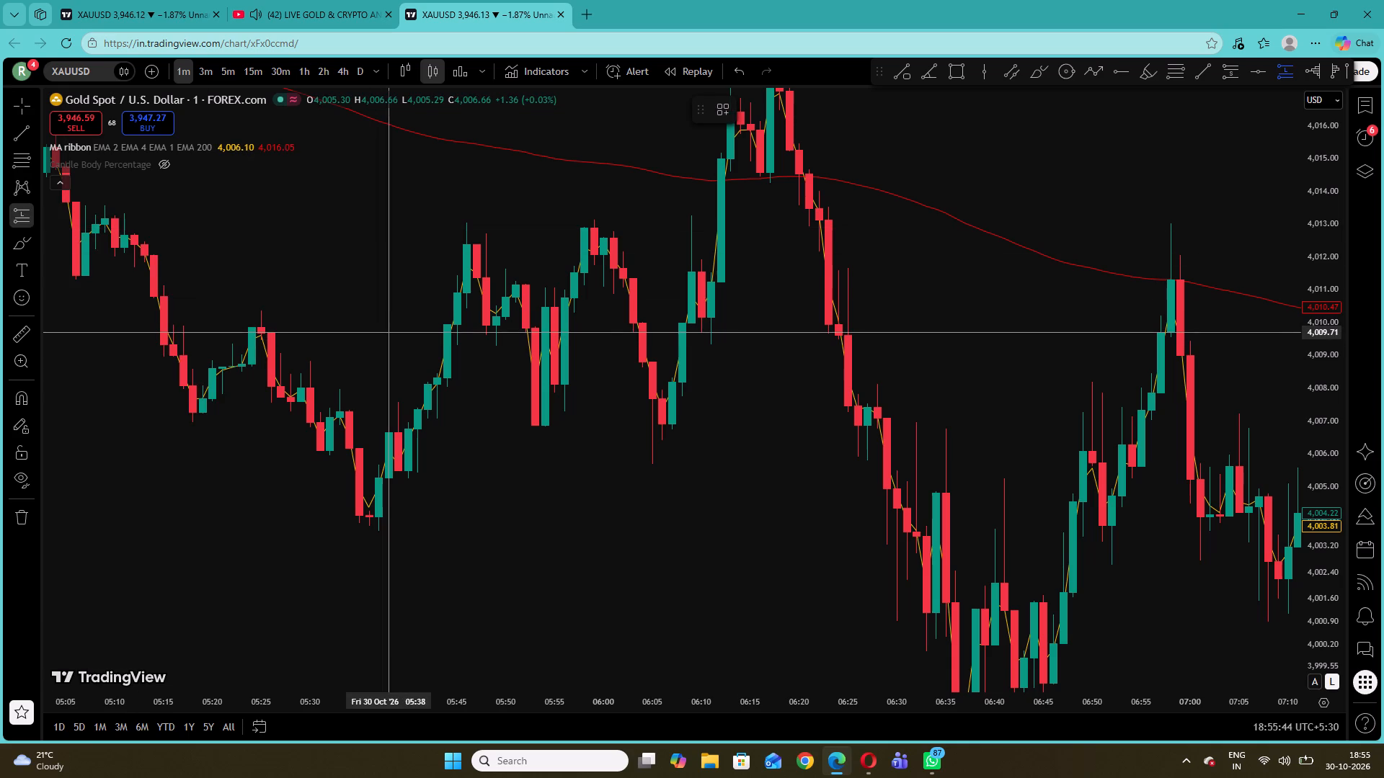
{"action": "left_click", "coordinate": [369, 476]}
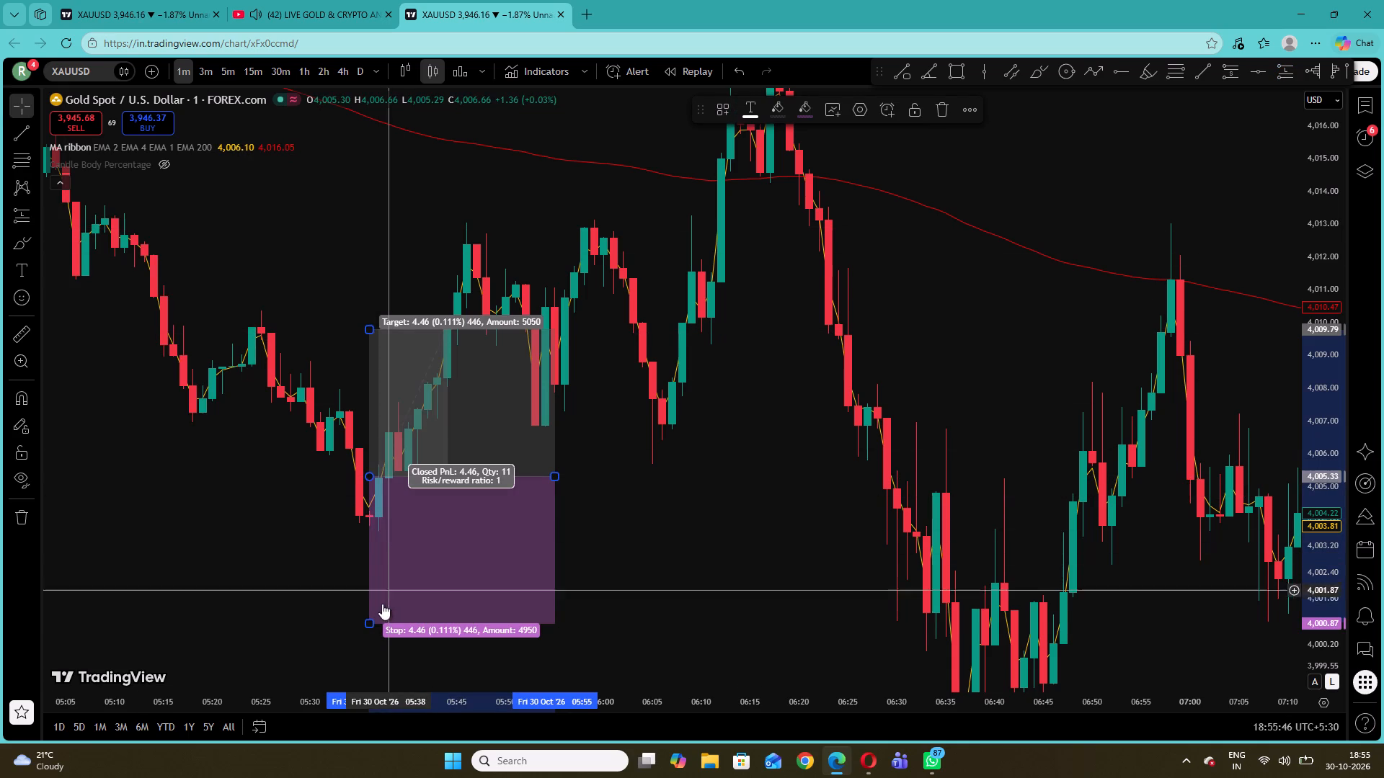
{"action": "left_click_drag", "start_coordinate": [371, 622], "coordinate": [408, 535]}
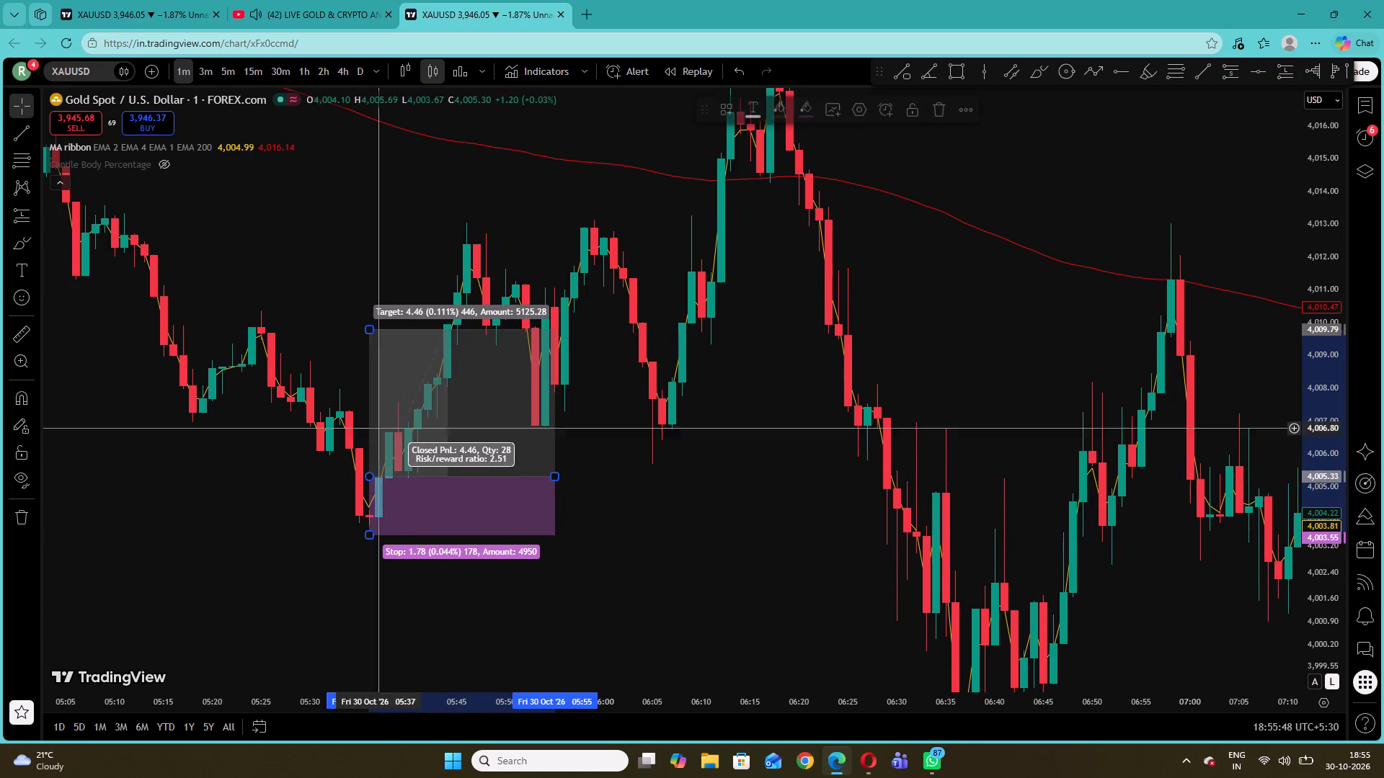
Raise the long position's target to about 4,014.23 for a risk/reward ratio of 5, and extend it to about 06:13.
{"action": "left_click_drag", "start_coordinate": [306, 285], "coordinate": [296, 393]}
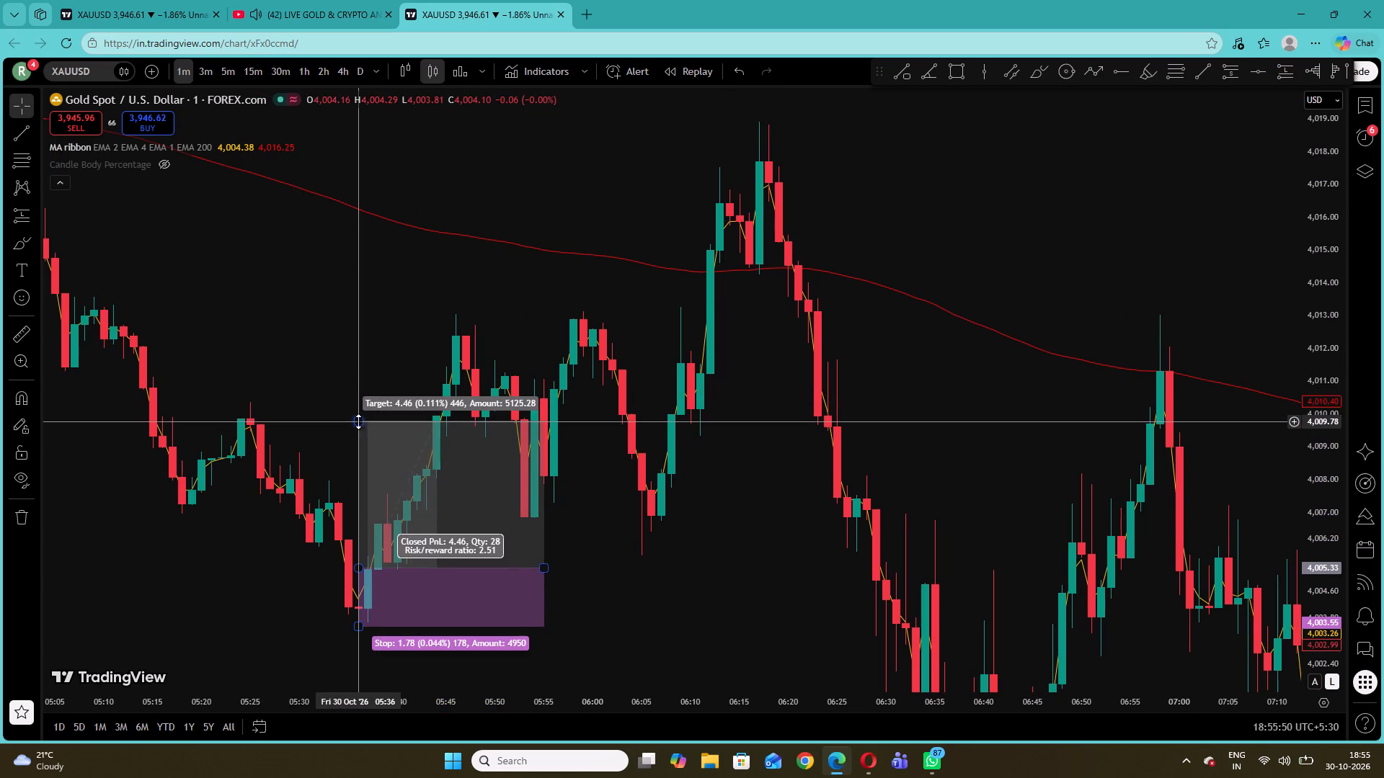
{"action": "left_click_drag", "start_coordinate": [358, 421], "coordinate": [353, 372]}
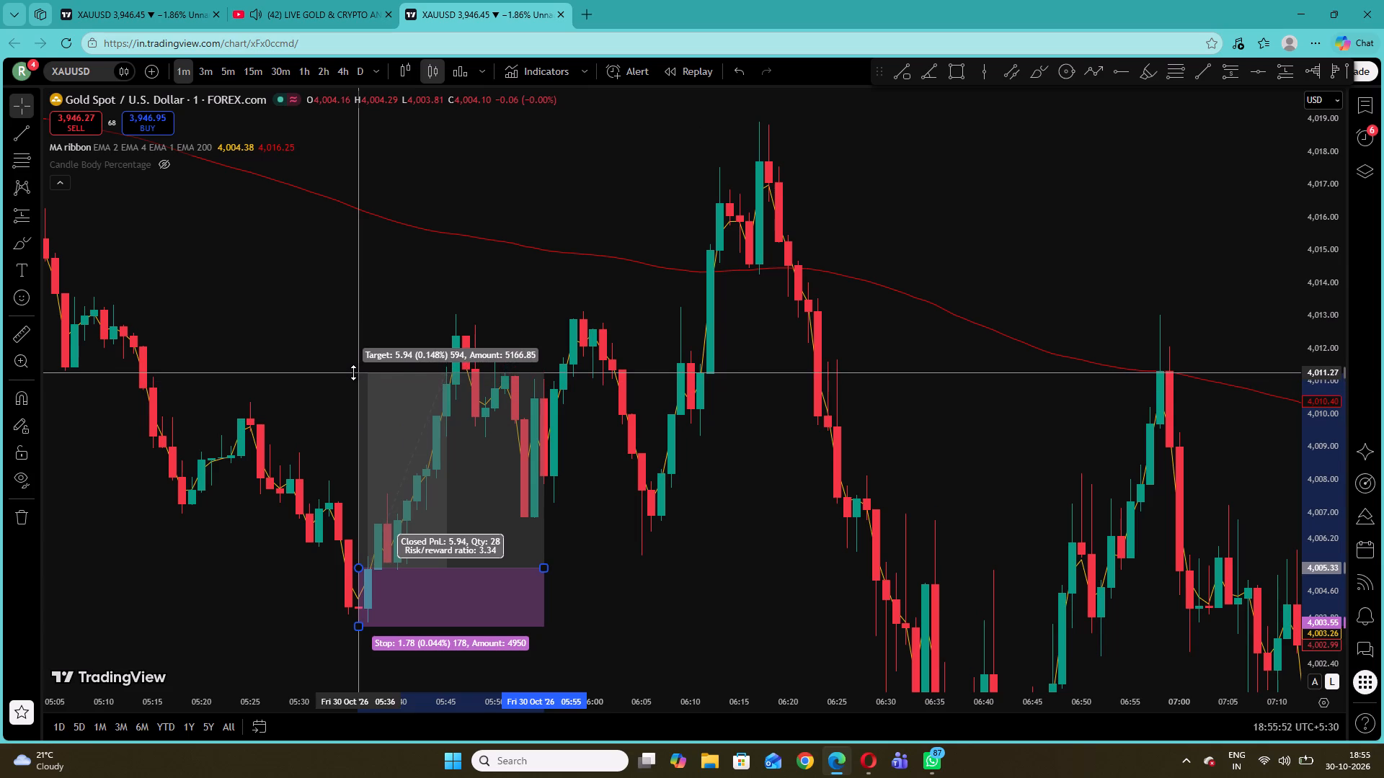
{"action": "left_click_drag", "start_coordinate": [353, 372], "coordinate": [396, 295]}
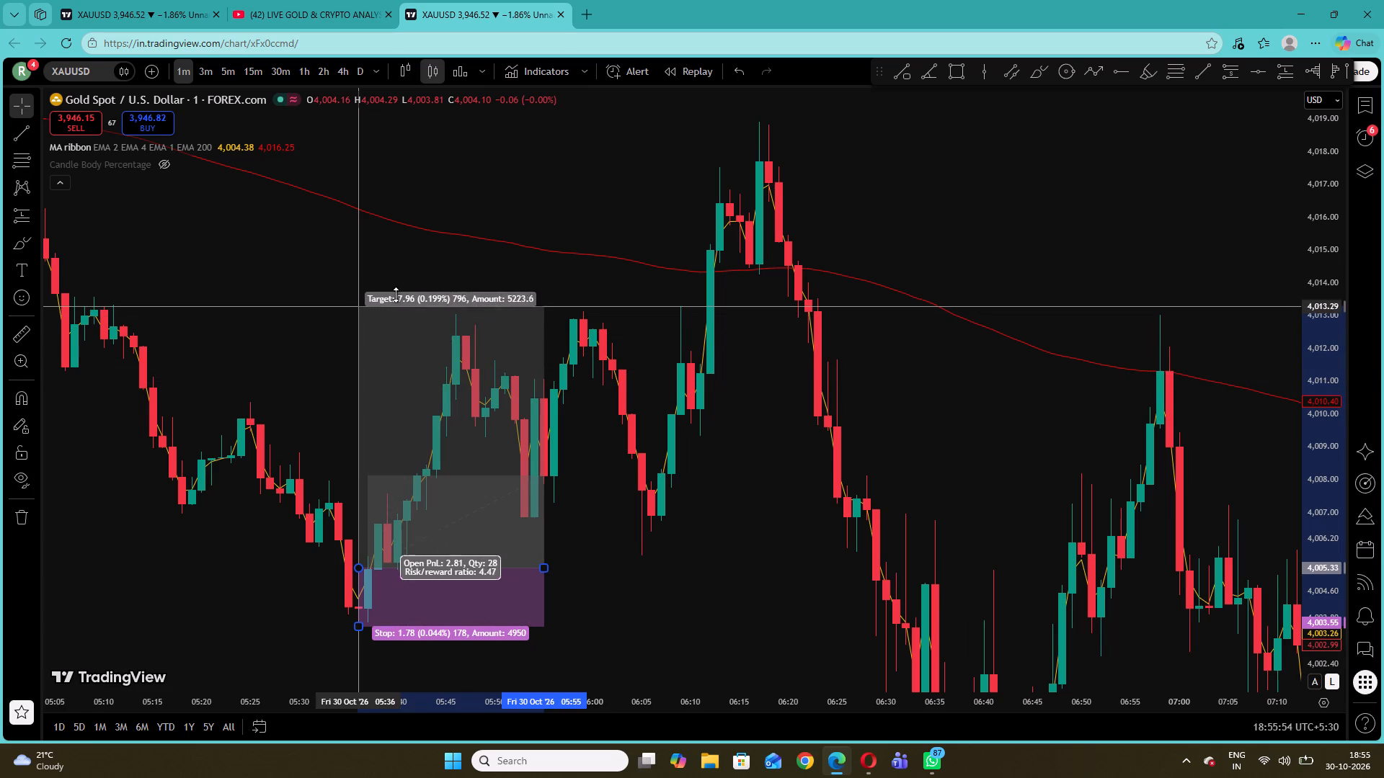
{"action": "left_click_drag", "start_coordinate": [396, 295], "coordinate": [393, 264]}
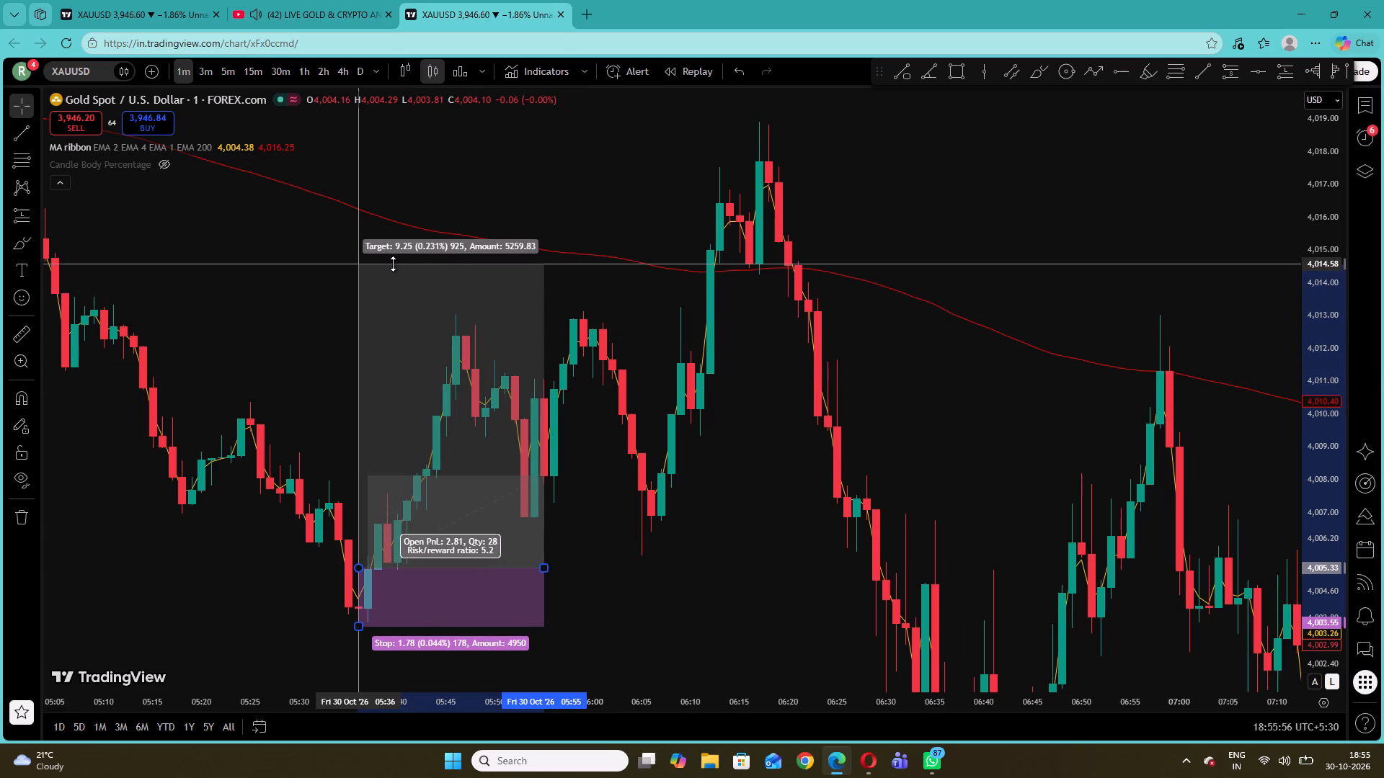
{"action": "left_click_drag", "start_coordinate": [393, 264], "coordinate": [392, 275]}
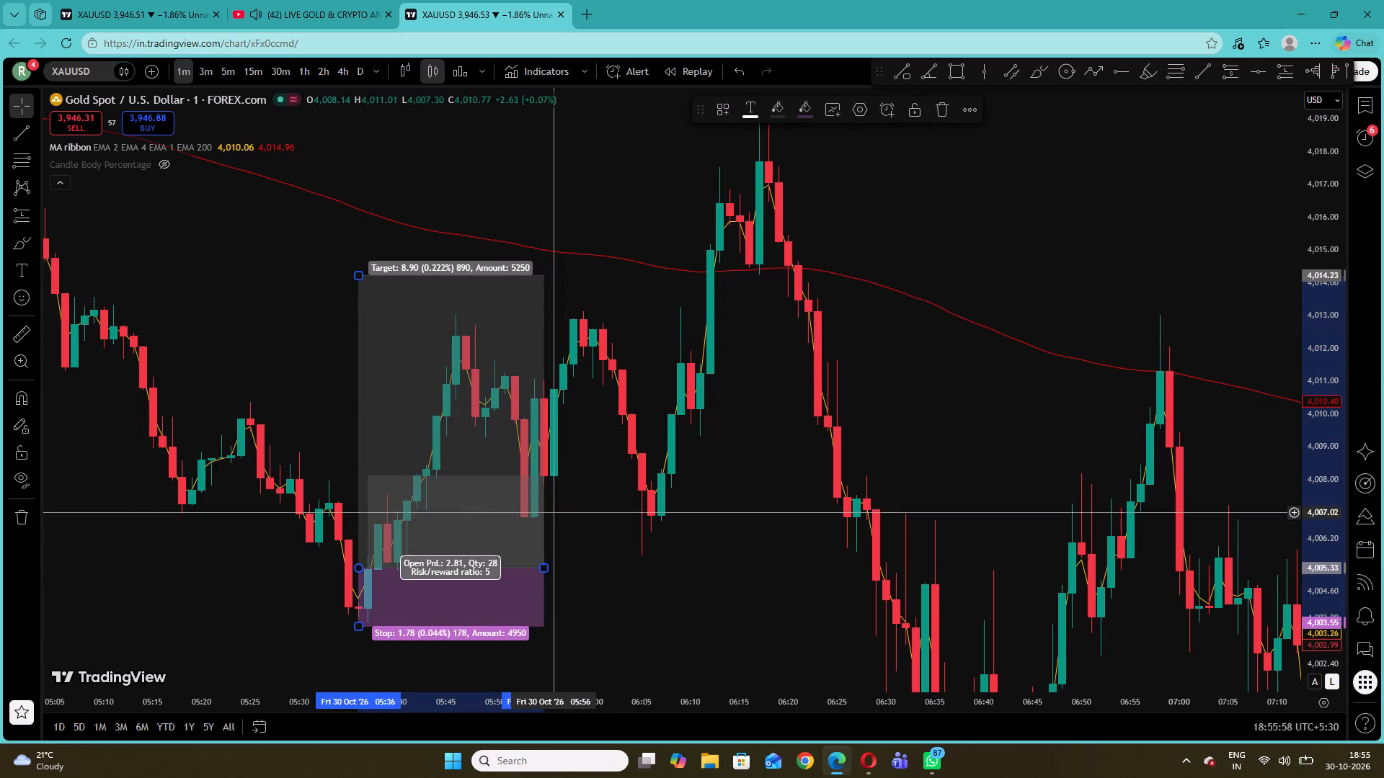
{"action": "left_click_drag", "start_coordinate": [546, 568], "coordinate": [724, 576]}
Examine the 1-minute candles after the long position, up to about 07:40, against EMA 2 and EMA 200.
{"action": "left_click_drag", "start_coordinate": [789, 480], "coordinate": [813, 462]}
{"action": "left_click_drag", "start_coordinate": [1021, 344], "coordinate": [729, 415]}
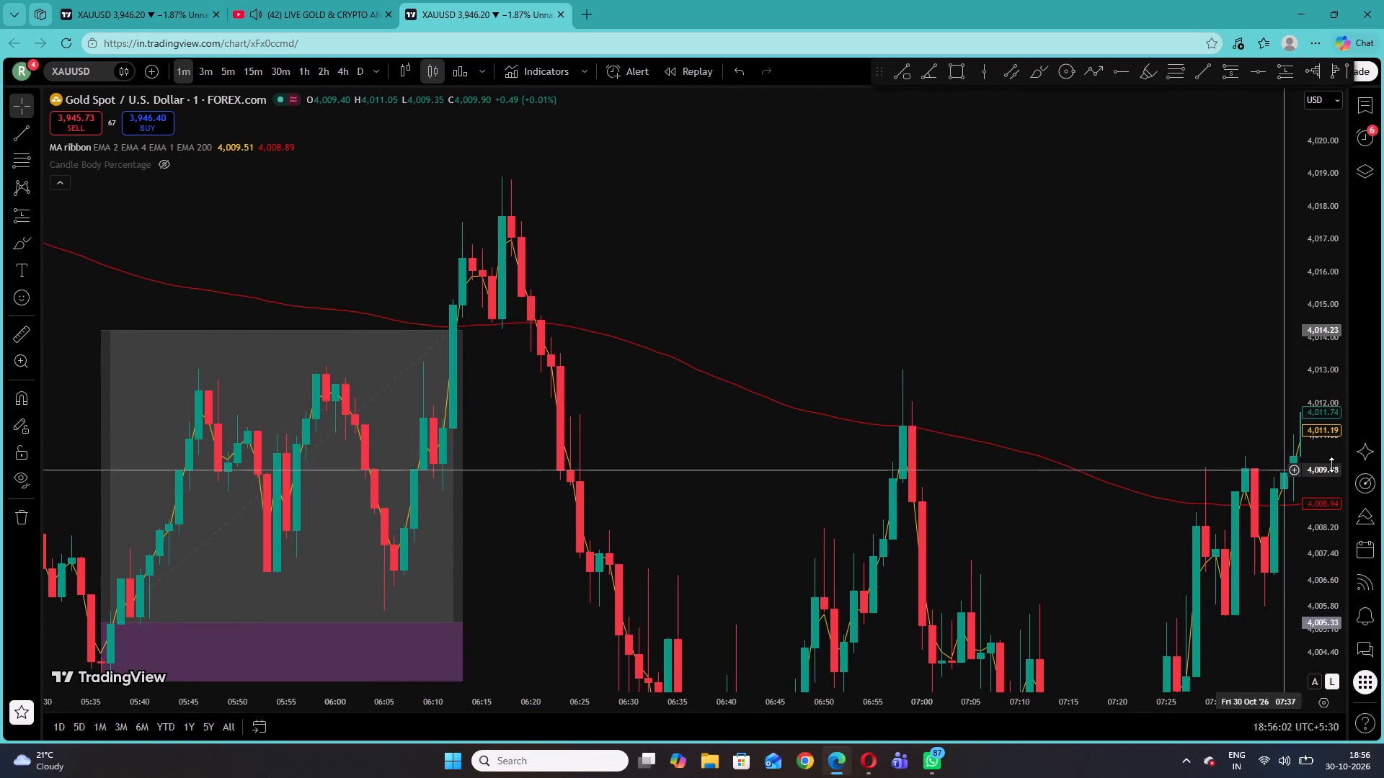
{"action": "left_click_drag", "start_coordinate": [1326, 431], "coordinate": [1311, 596]}
{"action": "left_click_drag", "start_coordinate": [918, 337], "coordinate": [856, 170]}
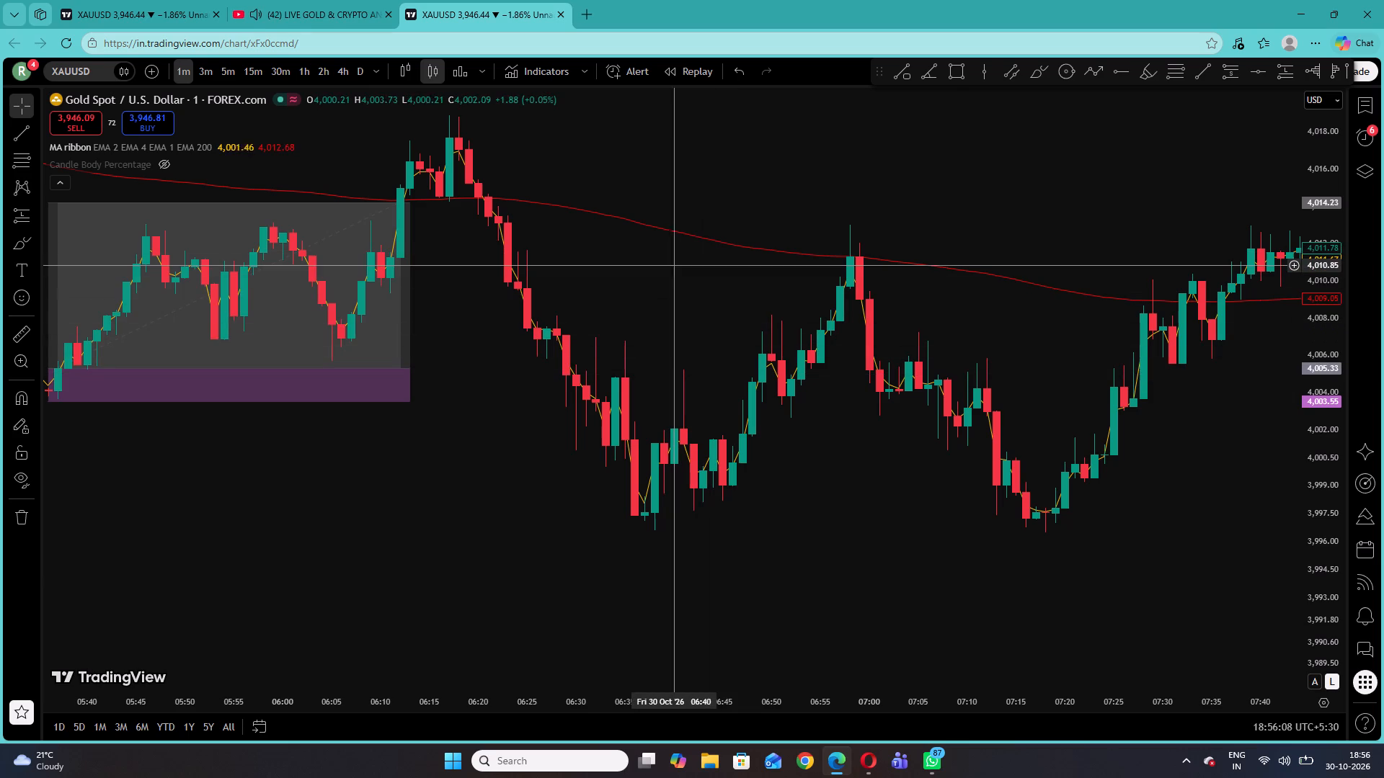
{"action": "left_click_drag", "start_coordinate": [662, 266], "coordinate": [704, 434]}
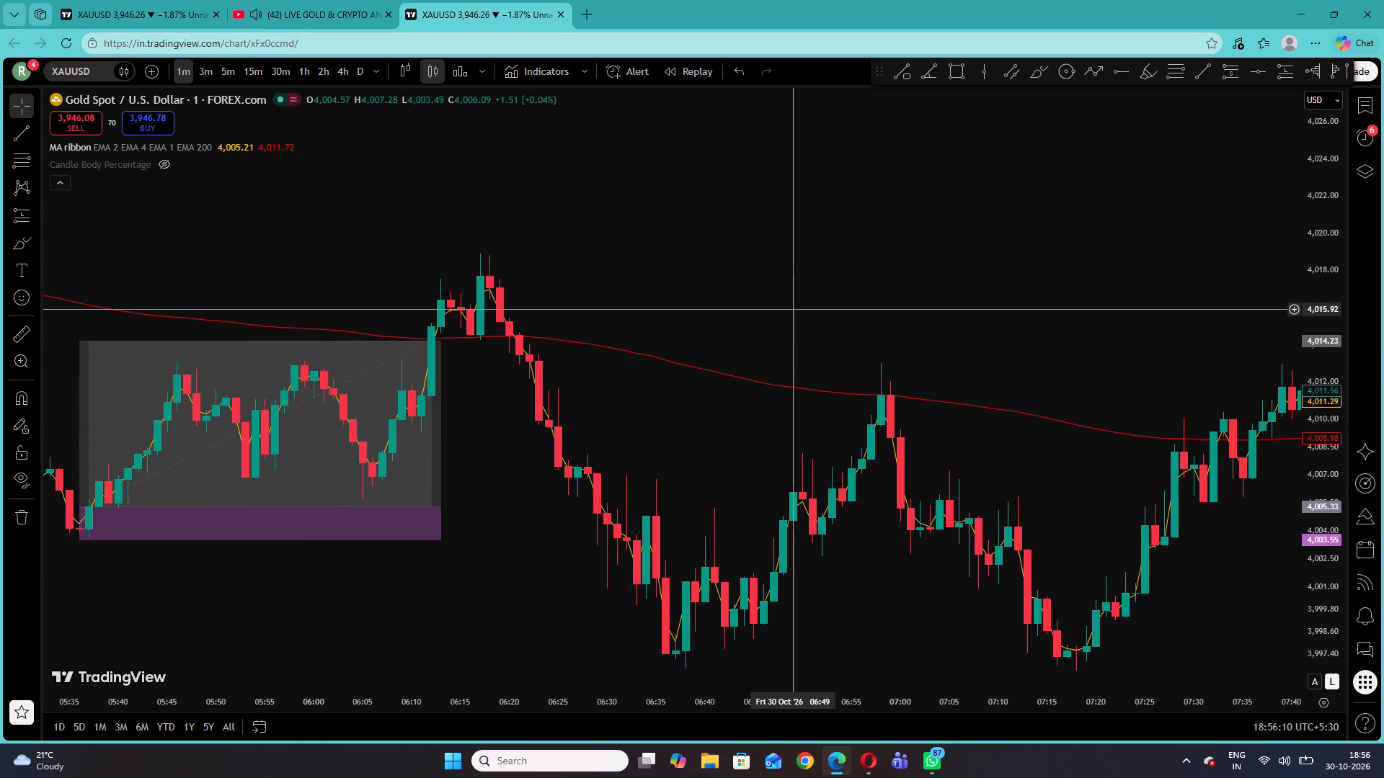
{"action": "left_click_drag", "start_coordinate": [797, 313], "coordinate": [678, 281]}
Check the live YouTube gold stream and return to the 1-minute XAUUSD chart.
{"action": "left_click", "coordinate": [306, 0]}
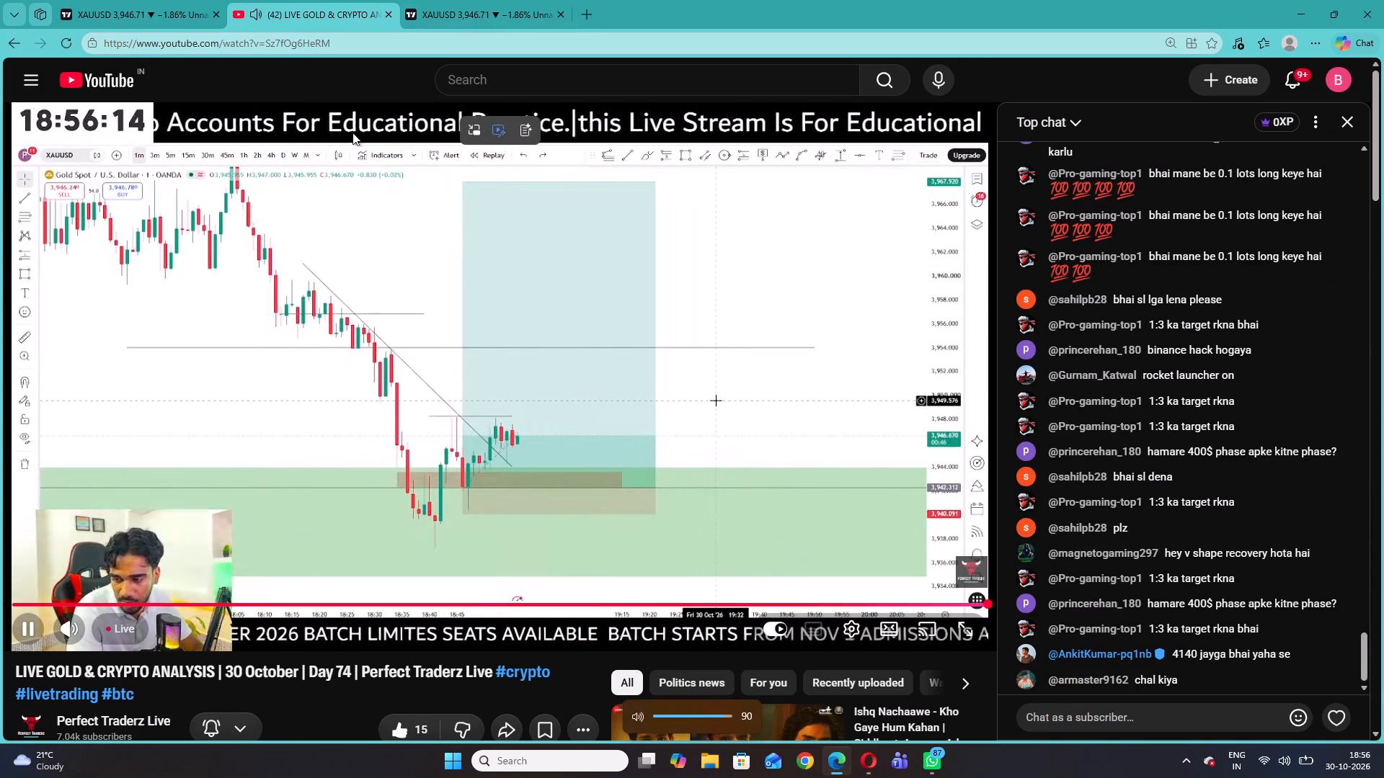
{"action": "left_click", "coordinate": [452, 0]}
Examine how the 1-minute candles from the long position through about 10:15 behave against EMA 2 and EMA 200.
{"action": "left_click_drag", "start_coordinate": [603, 274], "coordinate": [897, 253]}
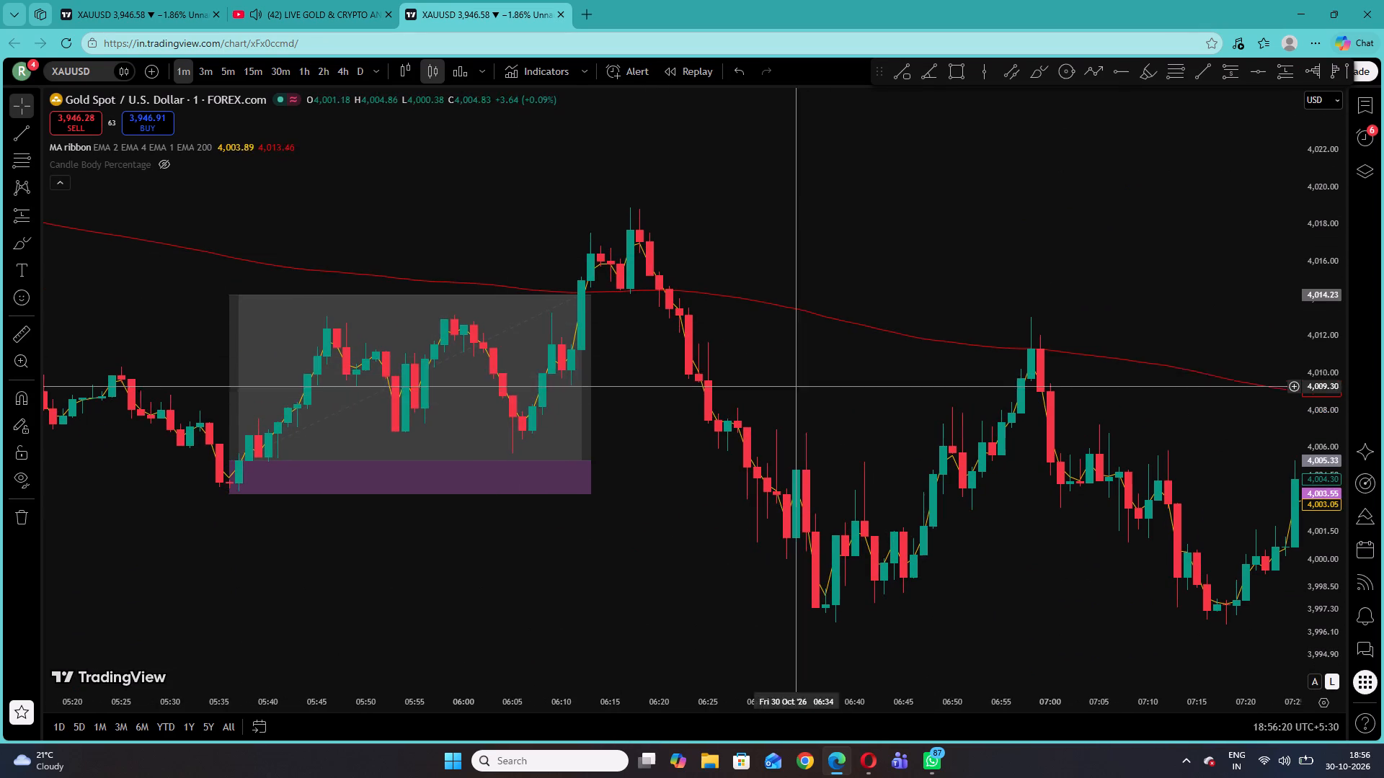
{"action": "left_click_drag", "start_coordinate": [879, 399], "coordinate": [564, 292]}
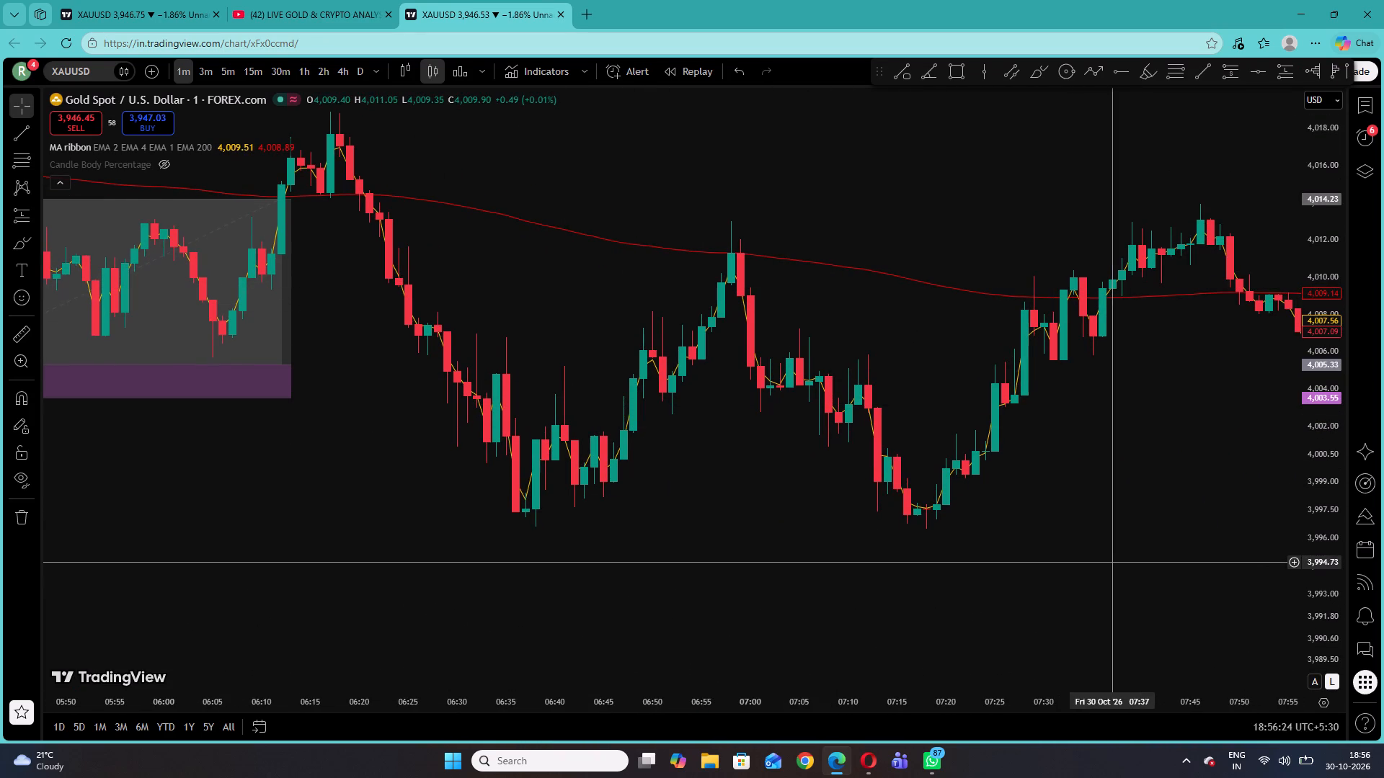
{"action": "left_click_drag", "start_coordinate": [1104, 504], "coordinate": [732, 524]}
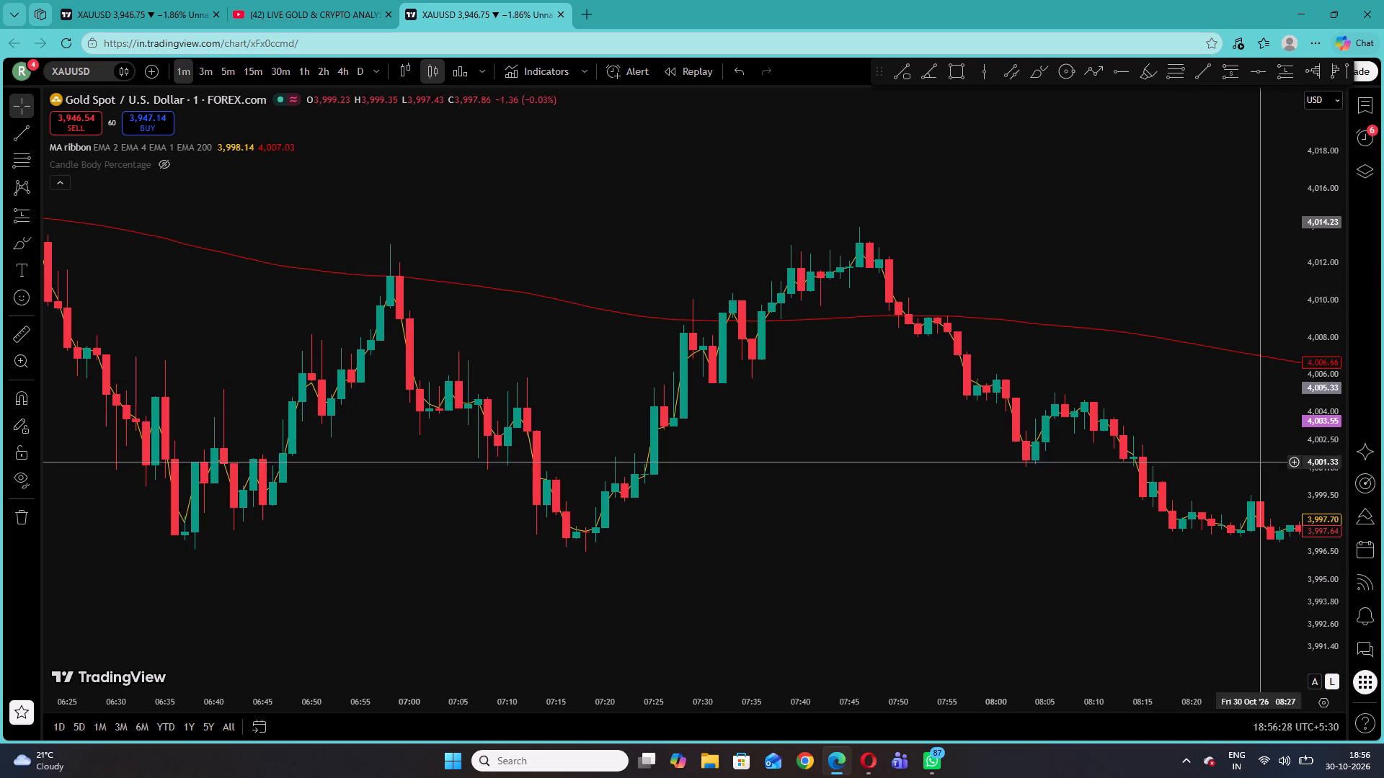
{"action": "left_click_drag", "start_coordinate": [1220, 434], "coordinate": [930, 364]}
{"action": "left_click_drag", "start_coordinate": [1050, 357], "coordinate": [765, 324]}
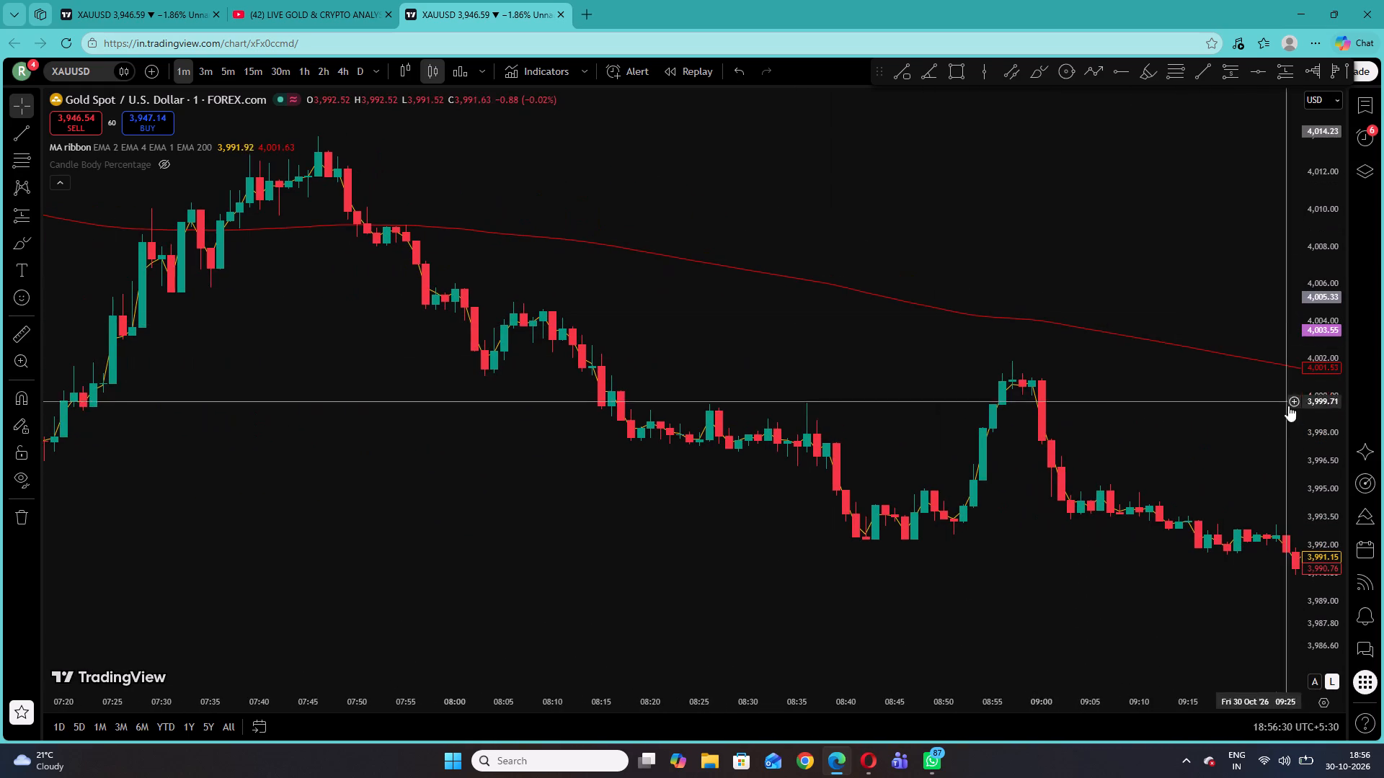
{"action": "left_click_drag", "start_coordinate": [1327, 459], "coordinate": [1292, 134]}
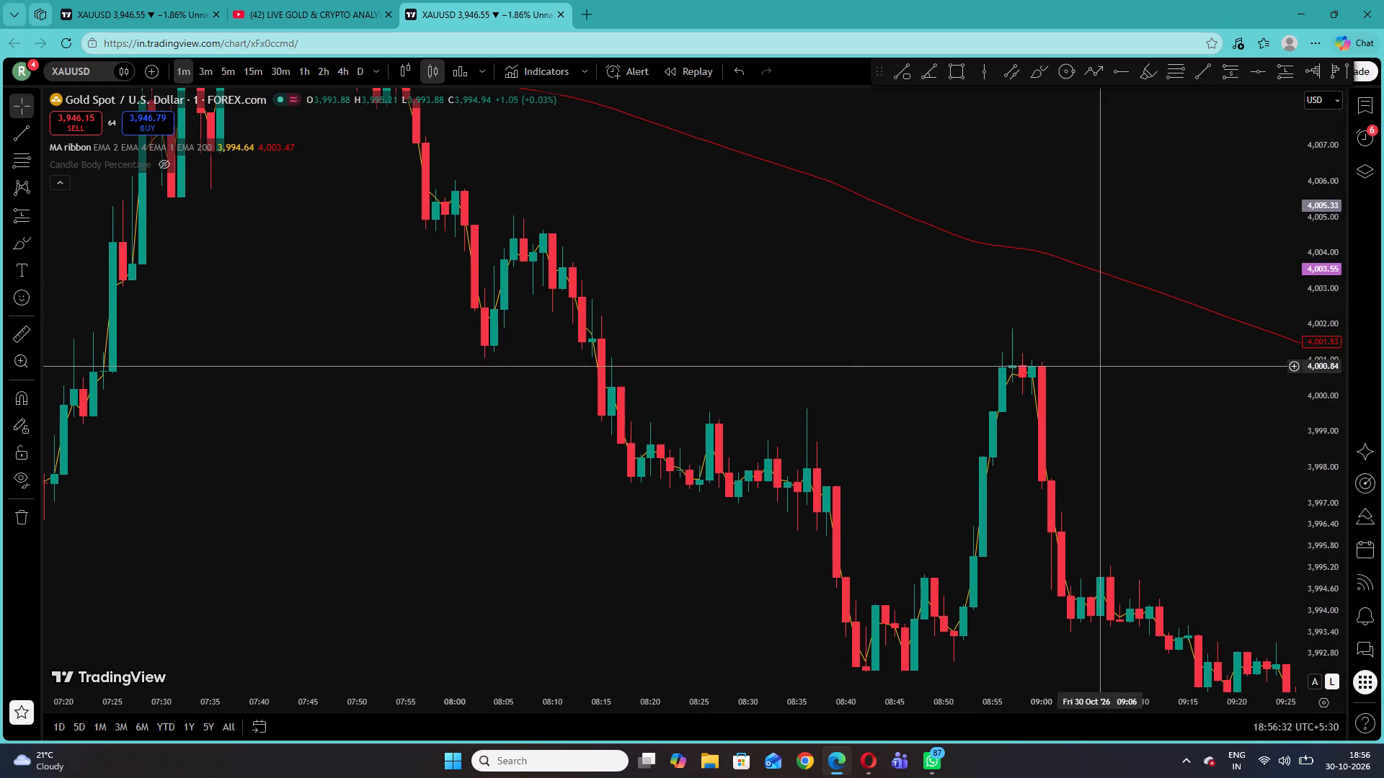
{"action": "left_click_drag", "start_coordinate": [1111, 422], "coordinate": [789, 195]}
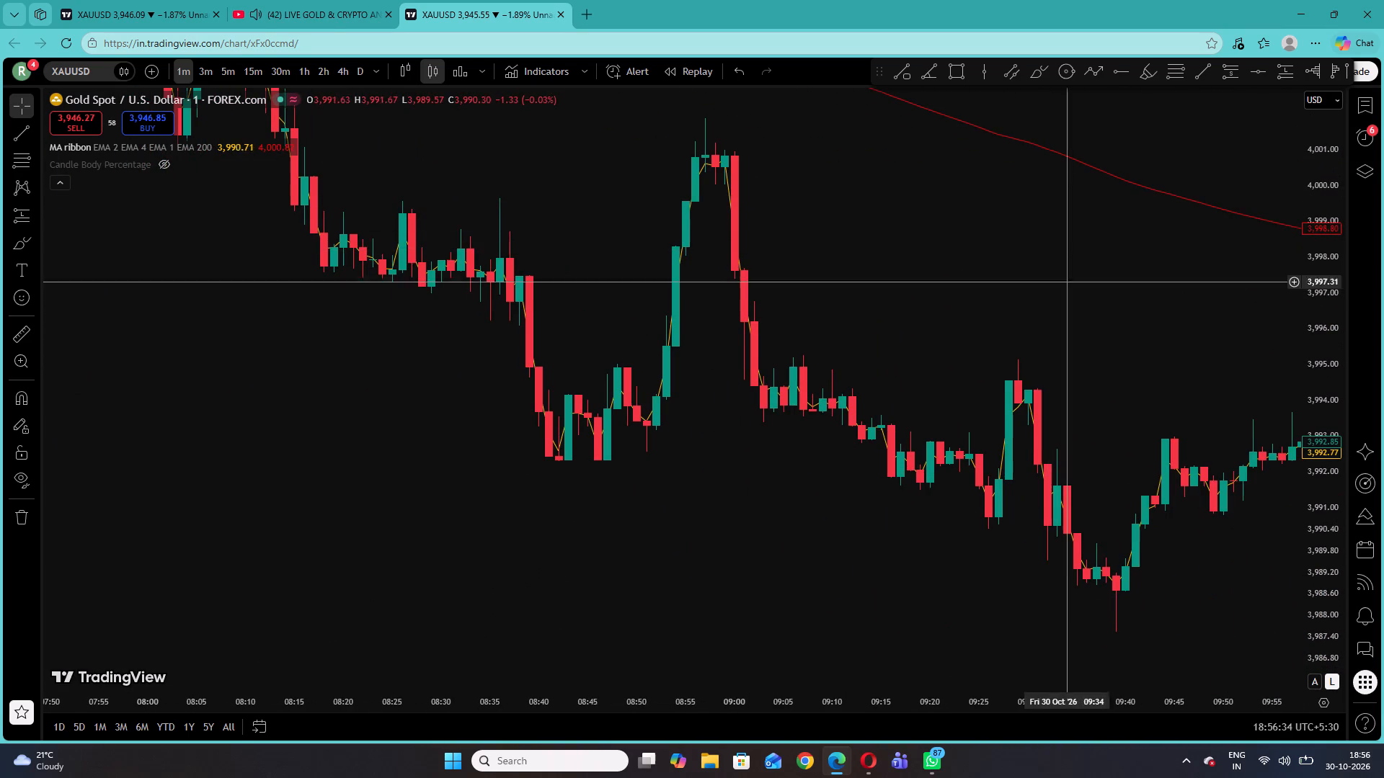
{"action": "left_click_drag", "start_coordinate": [1089, 298], "coordinate": [882, 259]}
{"action": "left_click_drag", "start_coordinate": [1326, 419], "coordinate": [1275, 224]}
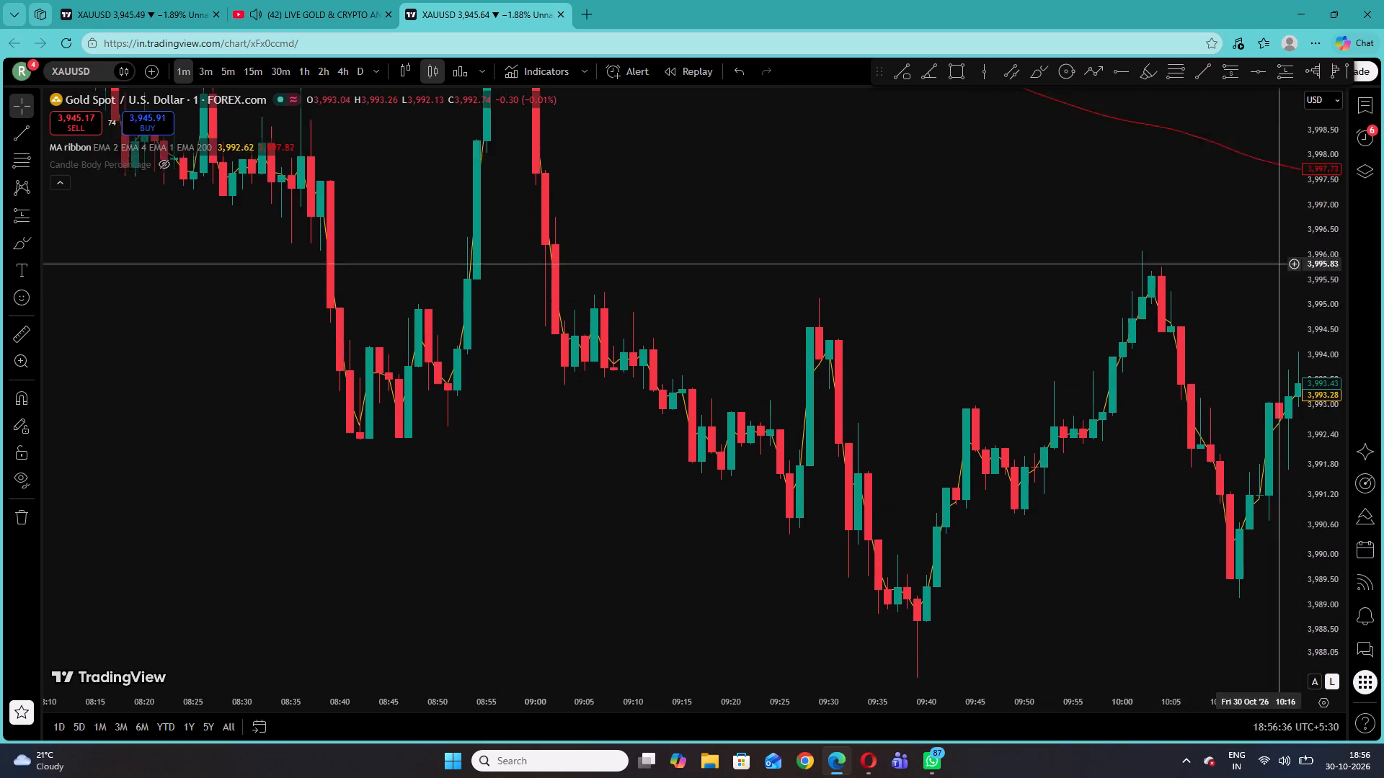
{"action": "left_click_drag", "start_coordinate": [1275, 224], "coordinate": [1243, 359]}
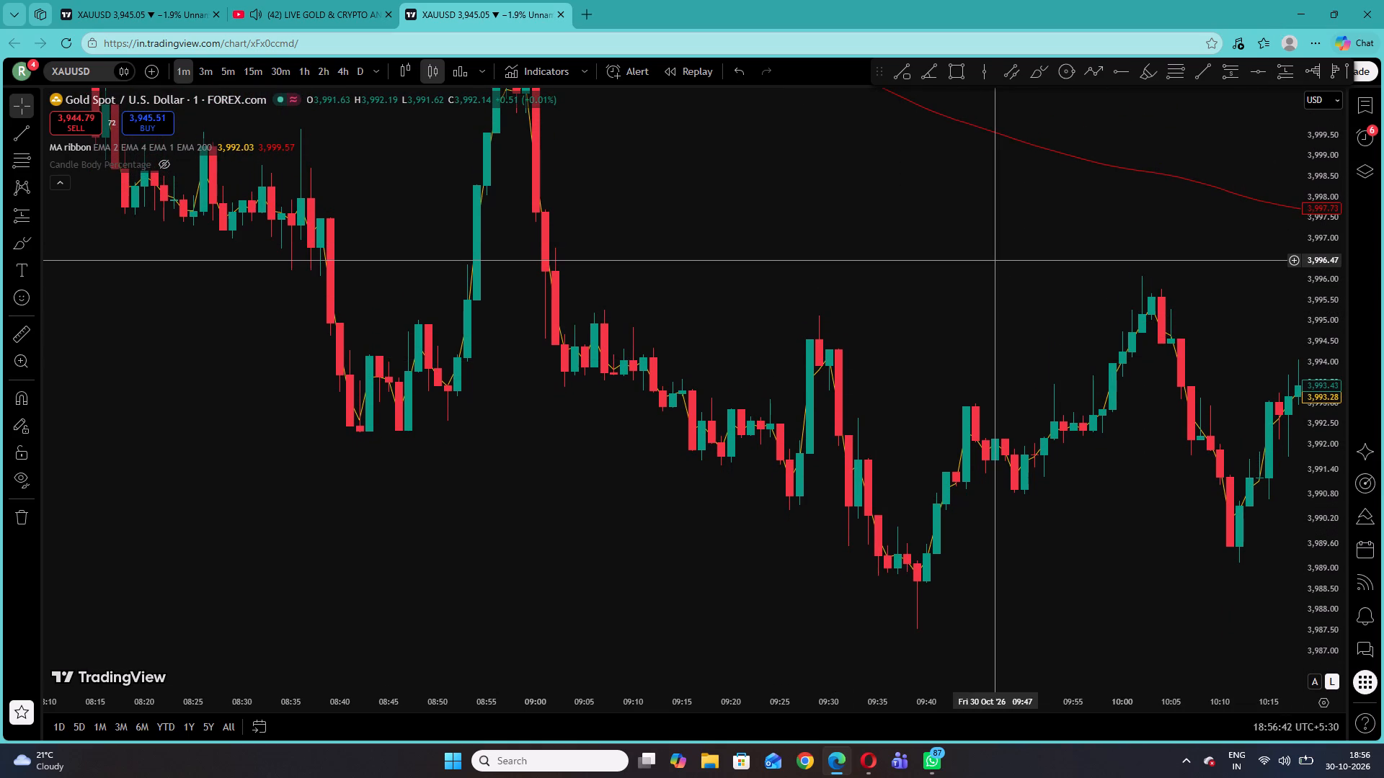
Examine the 1-minute candles between about 10:15 and 13:20 for crossings of EMA 200.
{"action": "left_click_drag", "start_coordinate": [1011, 287], "coordinate": [603, 251]}
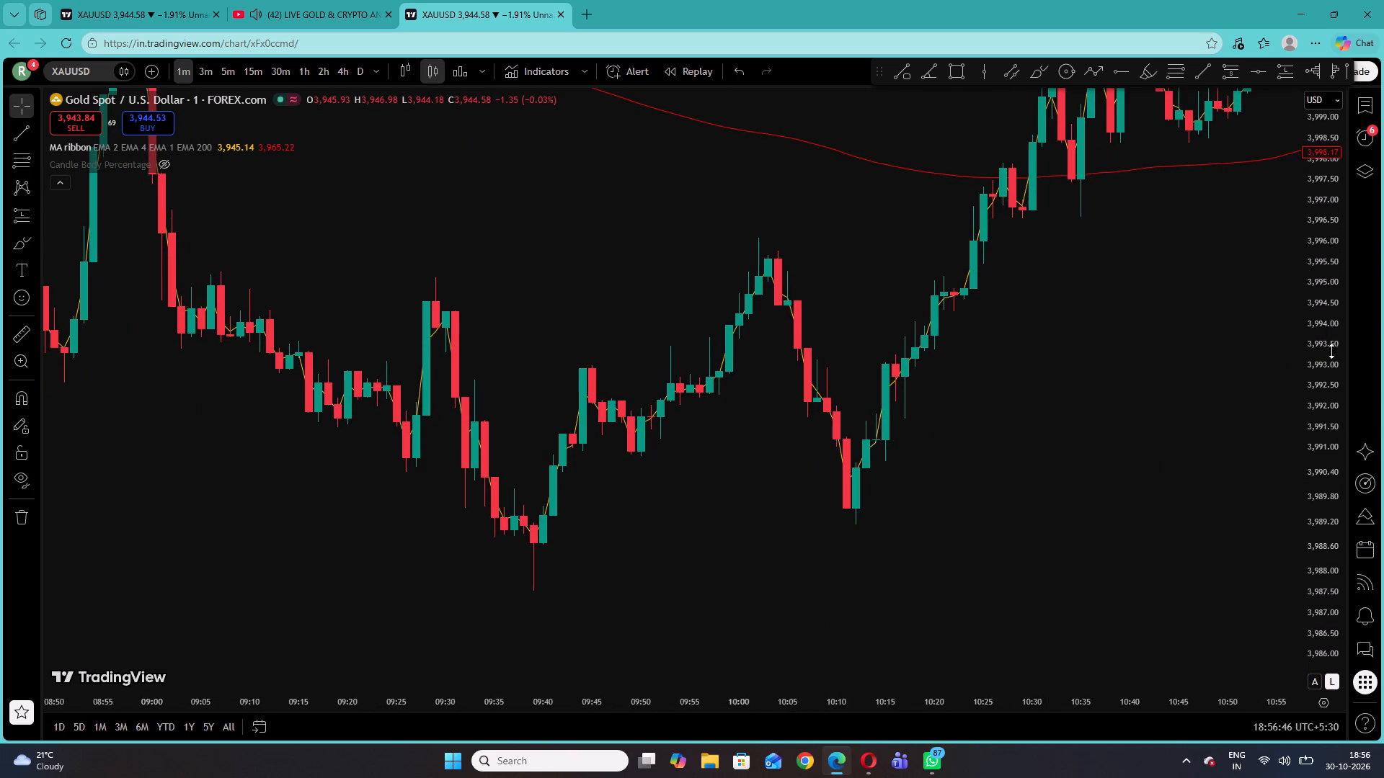
{"action": "left_click_drag", "start_coordinate": [1329, 342], "coordinate": [1308, 406]}
{"action": "left_click_drag", "start_coordinate": [1146, 222], "coordinate": [691, 537]}
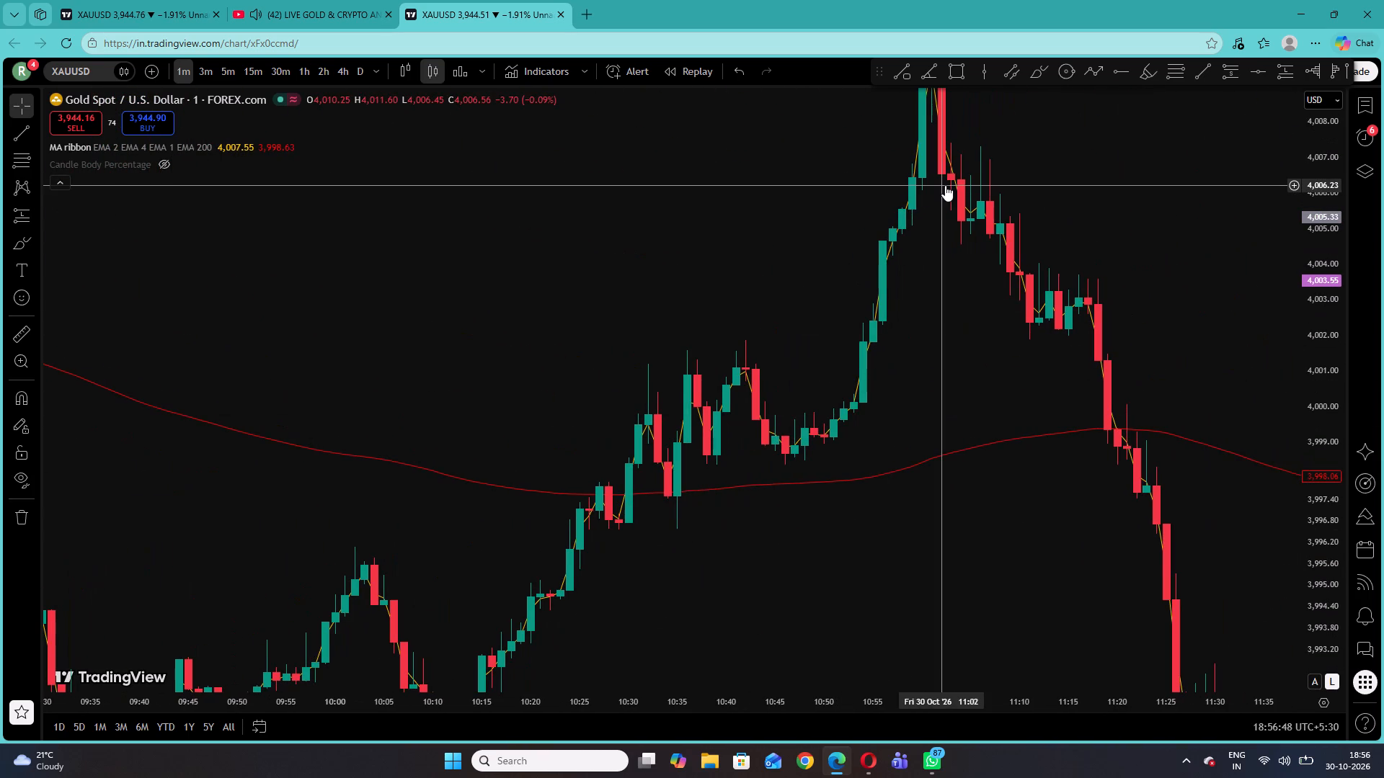
{"action": "left_click_drag", "start_coordinate": [1152, 239], "coordinate": [1000, 428]}
{"action": "left_click_drag", "start_coordinate": [1341, 325], "coordinate": [1323, 392]}
{"action": "left_click_drag", "start_coordinate": [1210, 409], "coordinate": [910, 241]}
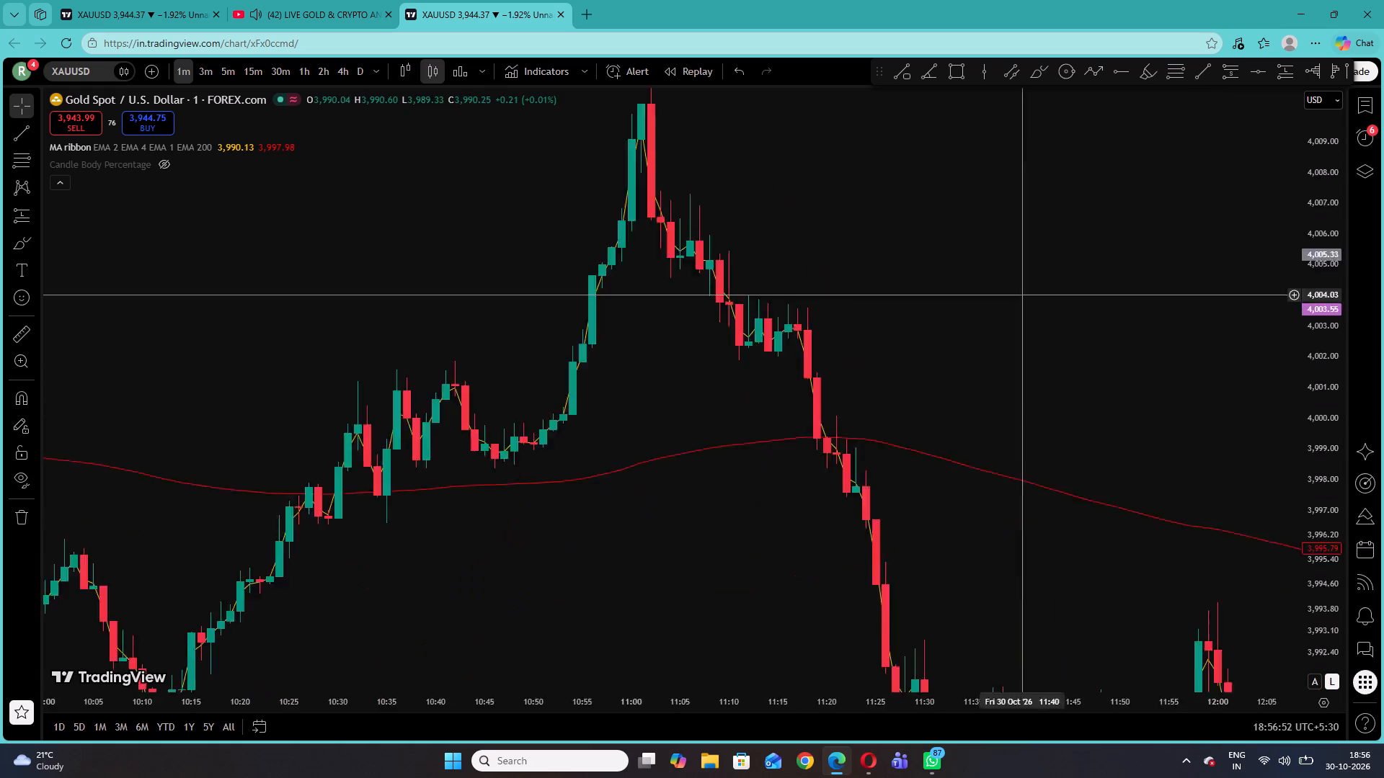
{"action": "left_click_drag", "start_coordinate": [910, 241], "coordinate": [787, 142]}
{"action": "left_click_drag", "start_coordinate": [1040, 357], "coordinate": [934, 261]}
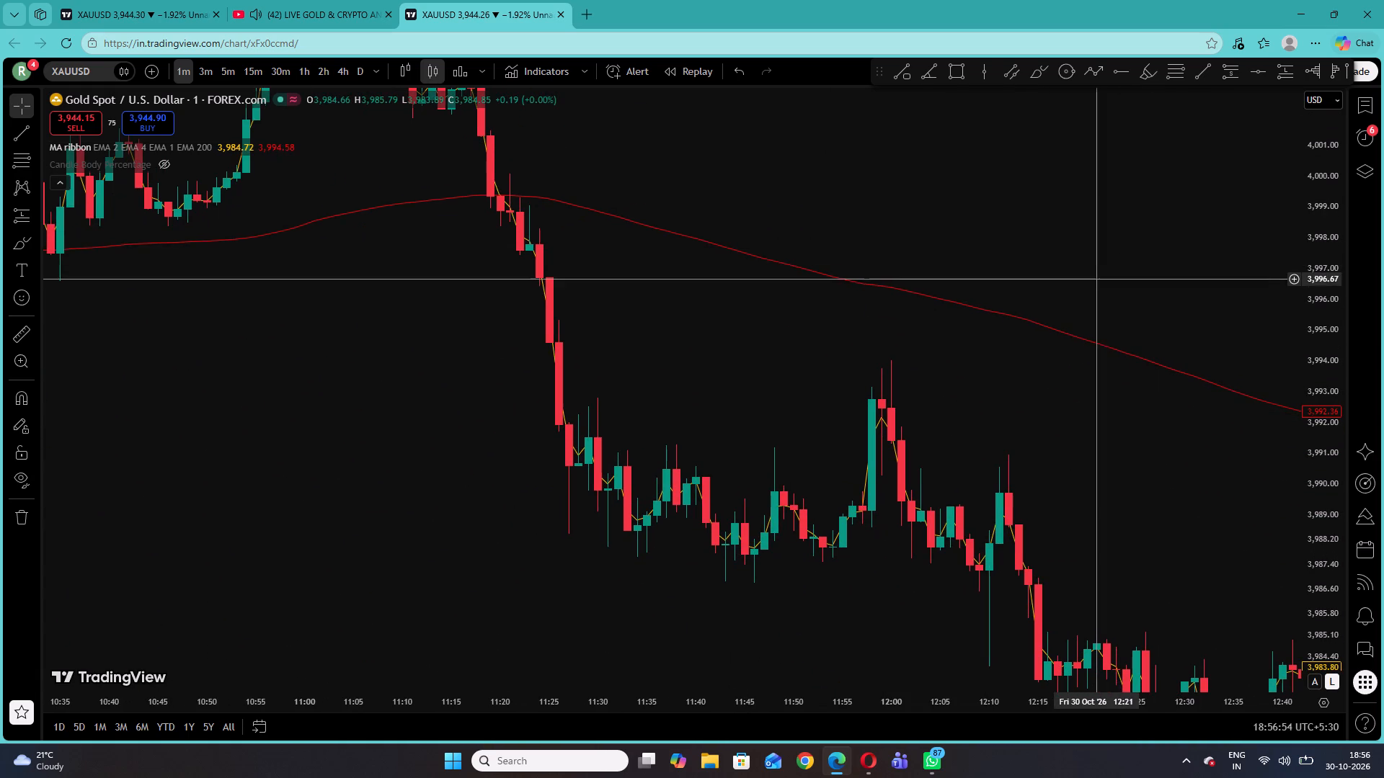
{"action": "left_click_drag", "start_coordinate": [1127, 362], "coordinate": [679, 177]}
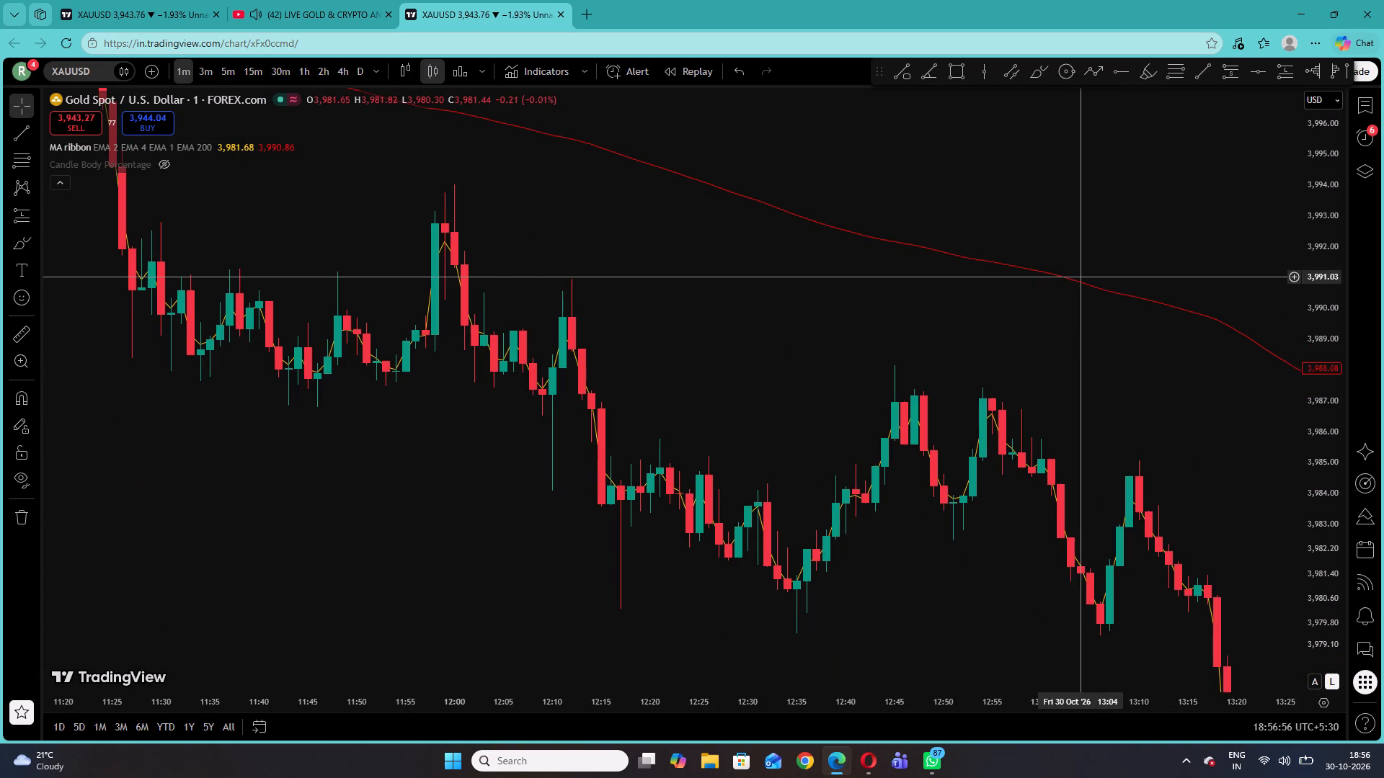
Examine the 1-minute candles from about 13:20 to the latest candle near 18:57 against EMA 2 and EMA 200.
{"action": "left_click_drag", "start_coordinate": [1204, 352], "coordinate": [870, 264]}
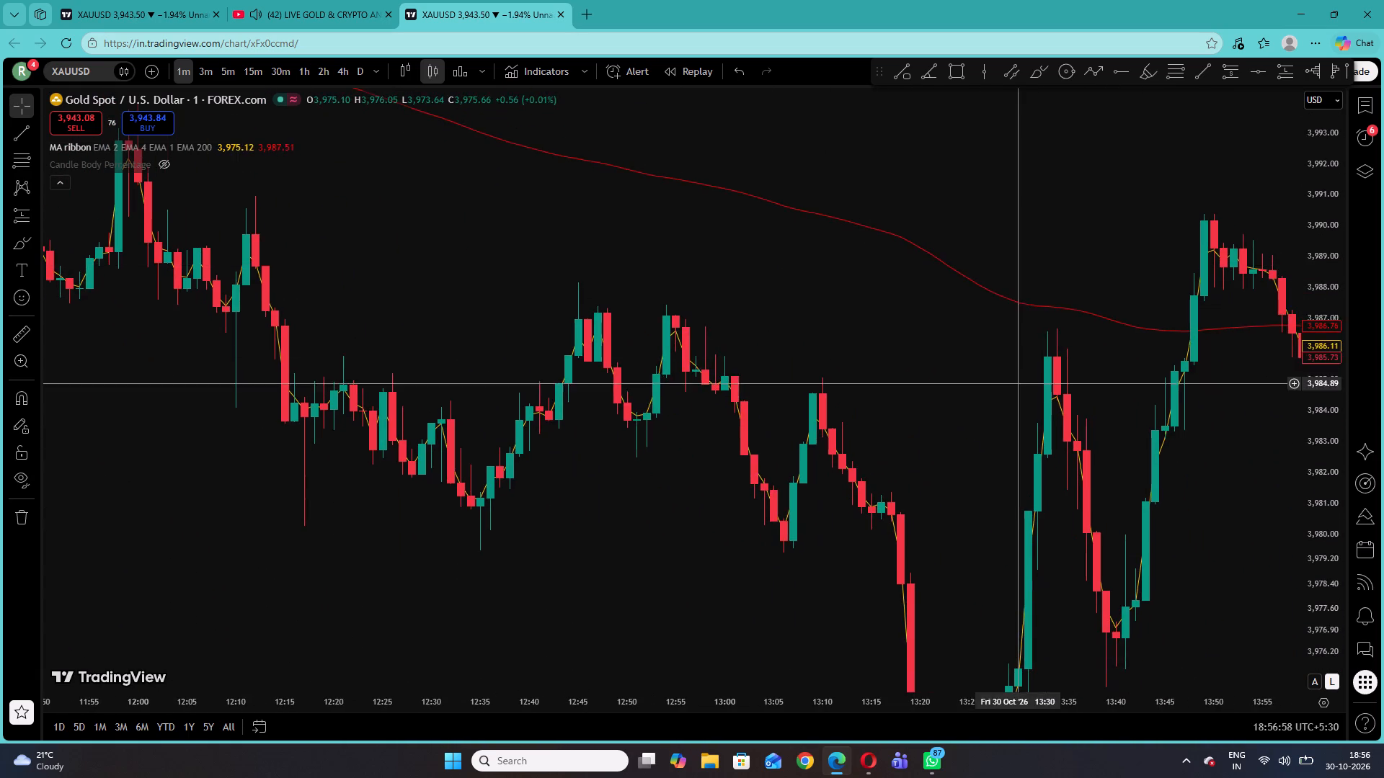
{"action": "left_click_drag", "start_coordinate": [970, 353], "coordinate": [755, 216]}
{"action": "left_click_drag", "start_coordinate": [1327, 345], "coordinate": [1314, 449]}
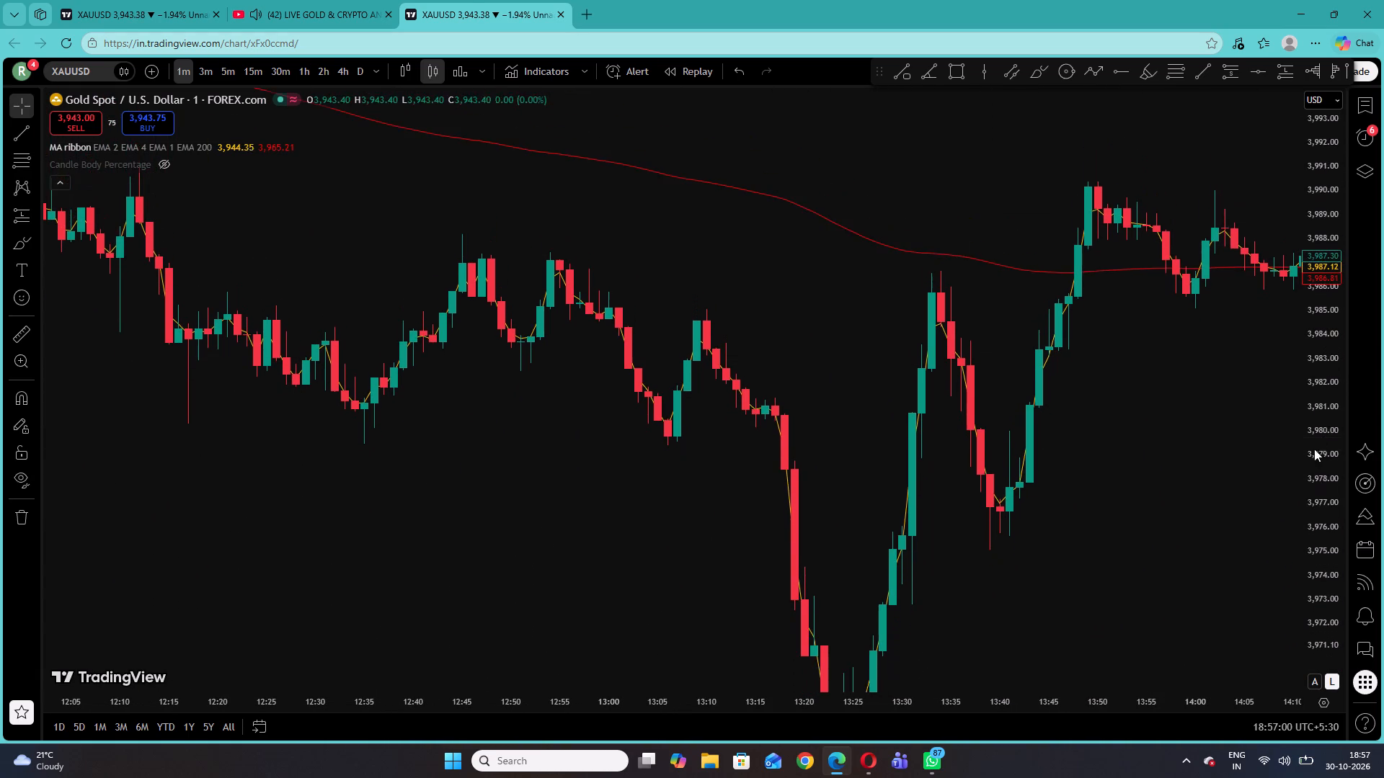
{"action": "left_click_drag", "start_coordinate": [1314, 449], "coordinate": [1321, 449]}
{"action": "left_click_drag", "start_coordinate": [1106, 426], "coordinate": [817, 451]}
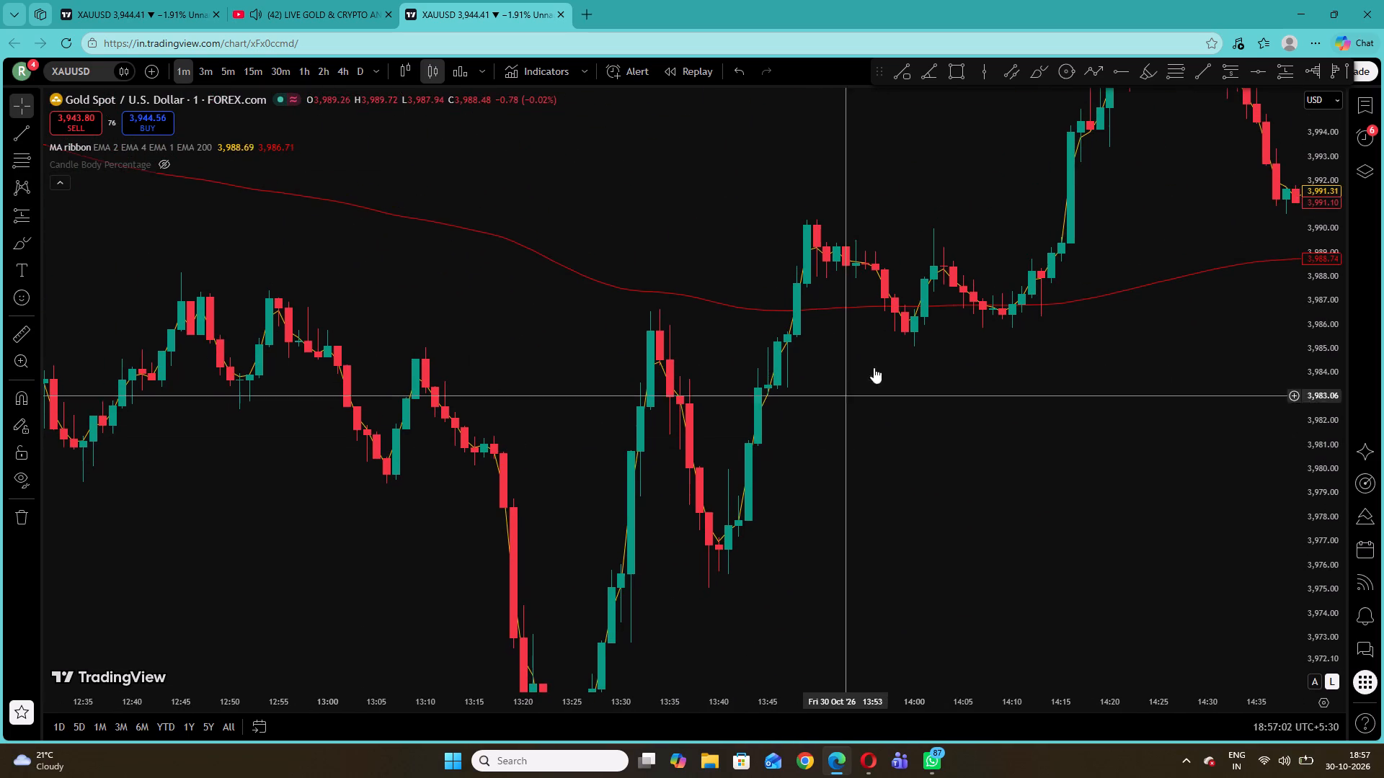
{"action": "left_click_drag", "start_coordinate": [944, 153], "coordinate": [690, 343]}
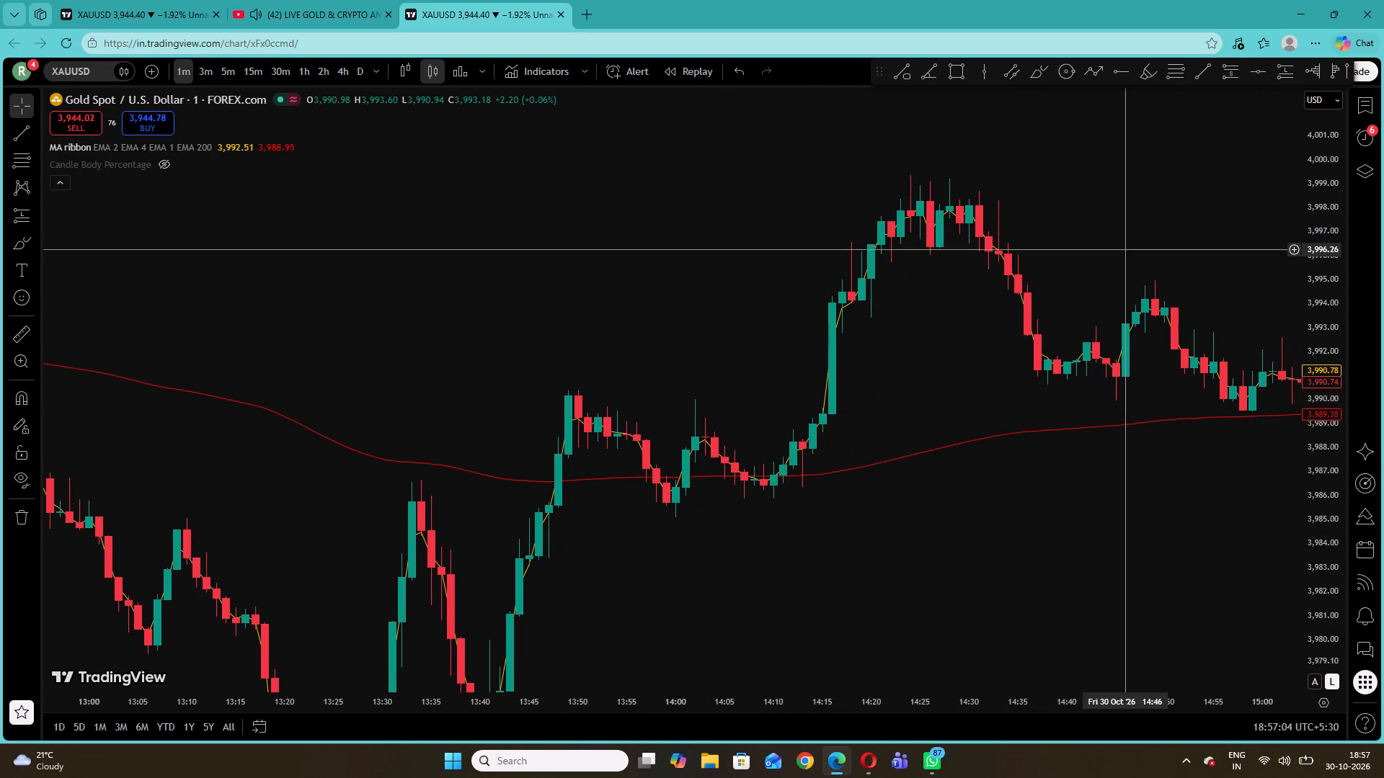
{"action": "left_click_drag", "start_coordinate": [1124, 247], "coordinate": [580, 221]}
{"action": "left_click_drag", "start_coordinate": [1053, 235], "coordinate": [759, 205]}
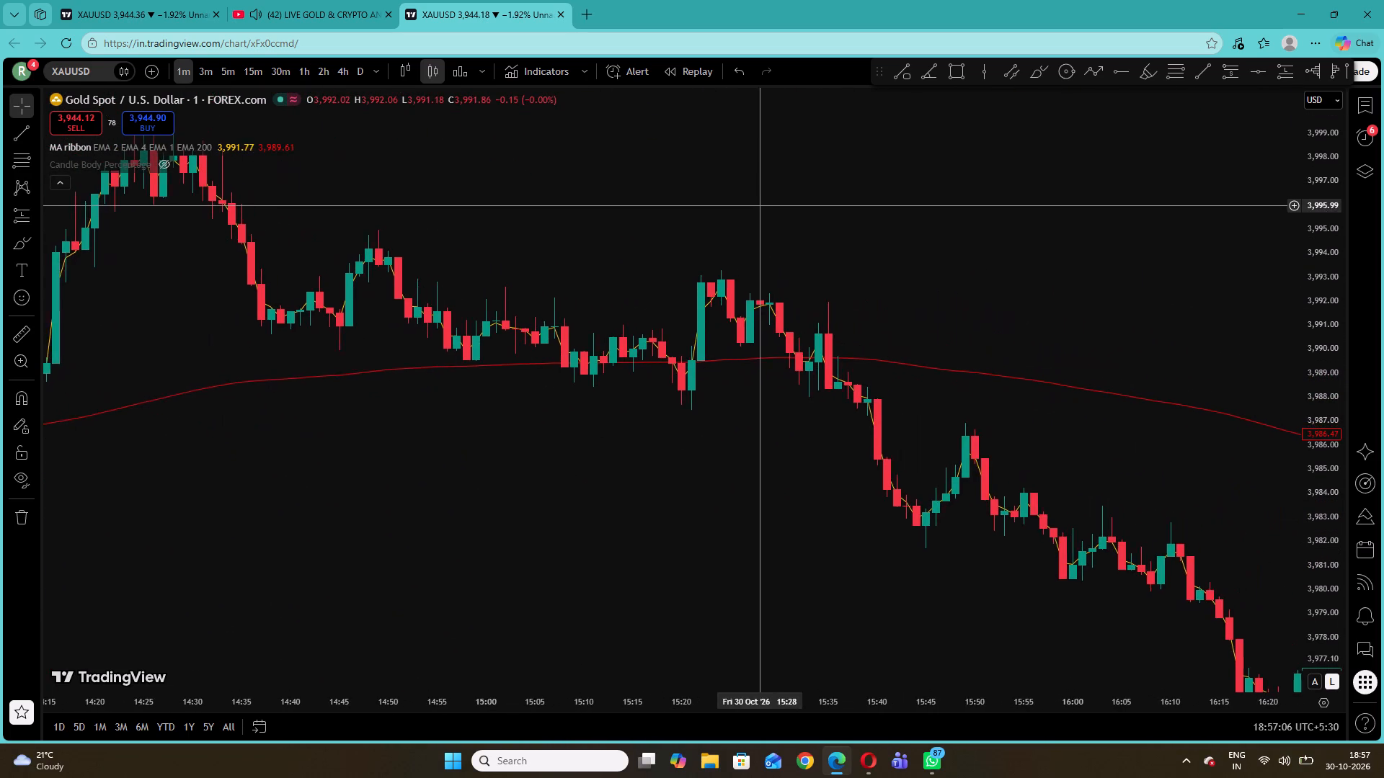
{"action": "left_click_drag", "start_coordinate": [759, 205], "coordinate": [758, 205]}
{"action": "left_click_drag", "start_coordinate": [1119, 361], "coordinate": [828, 142]}
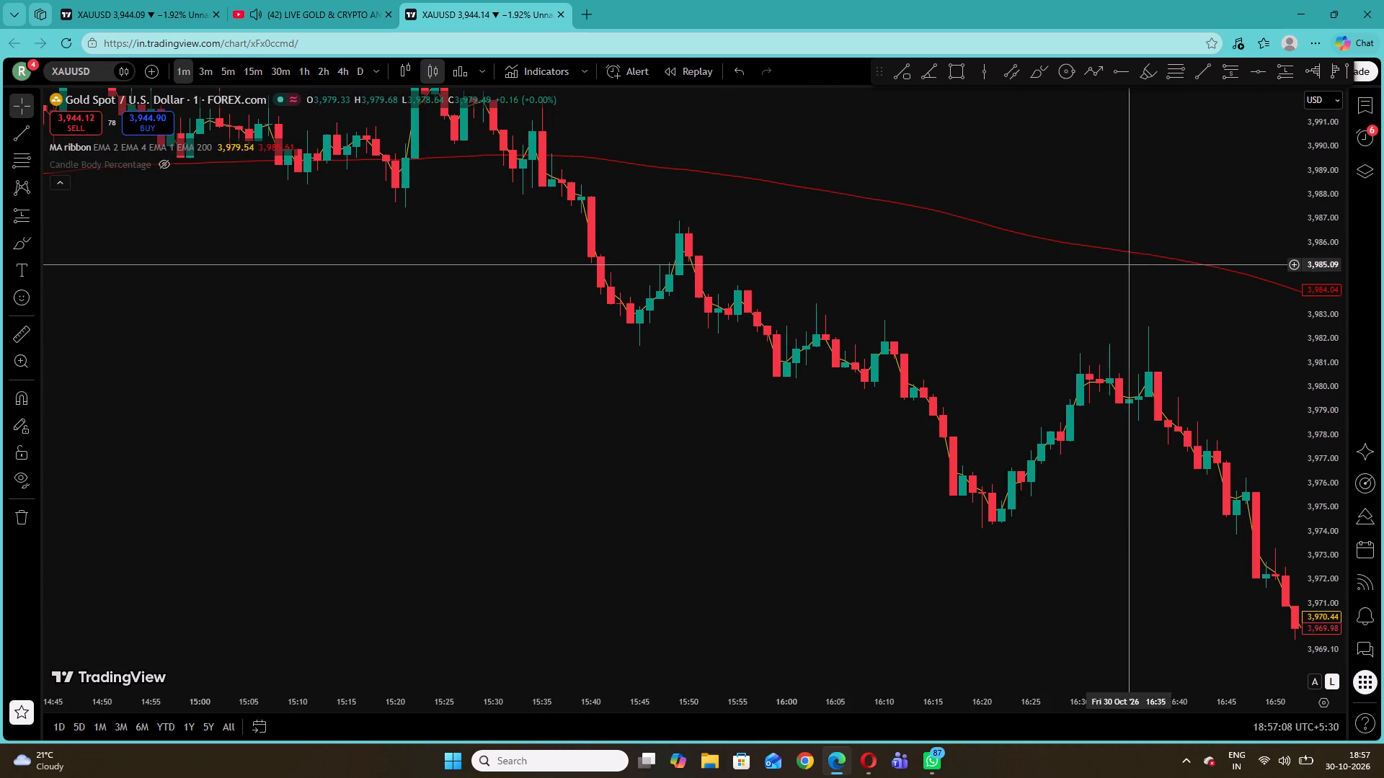
{"action": "left_click_drag", "start_coordinate": [1195, 337], "coordinate": [752, 184]}
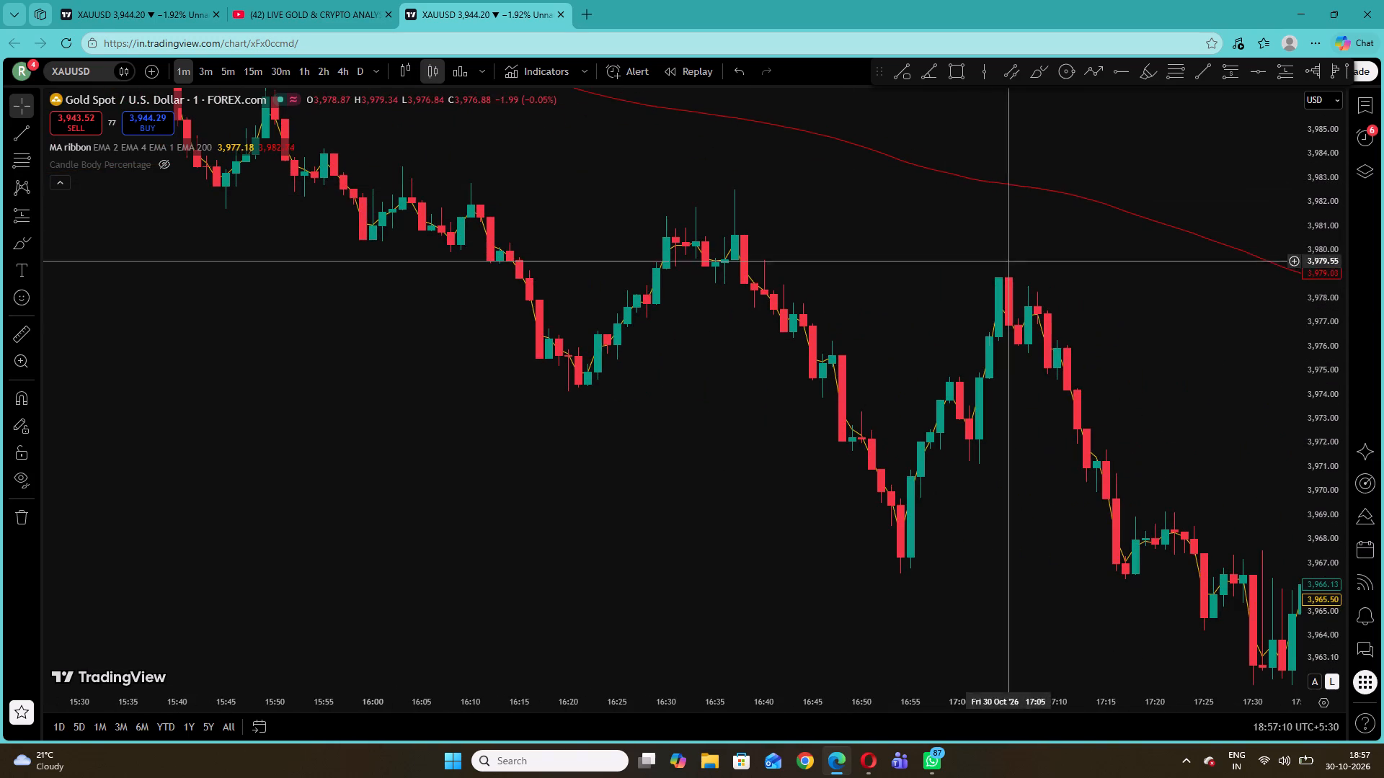
{"action": "left_click_drag", "start_coordinate": [1096, 288], "coordinate": [573, 170]}
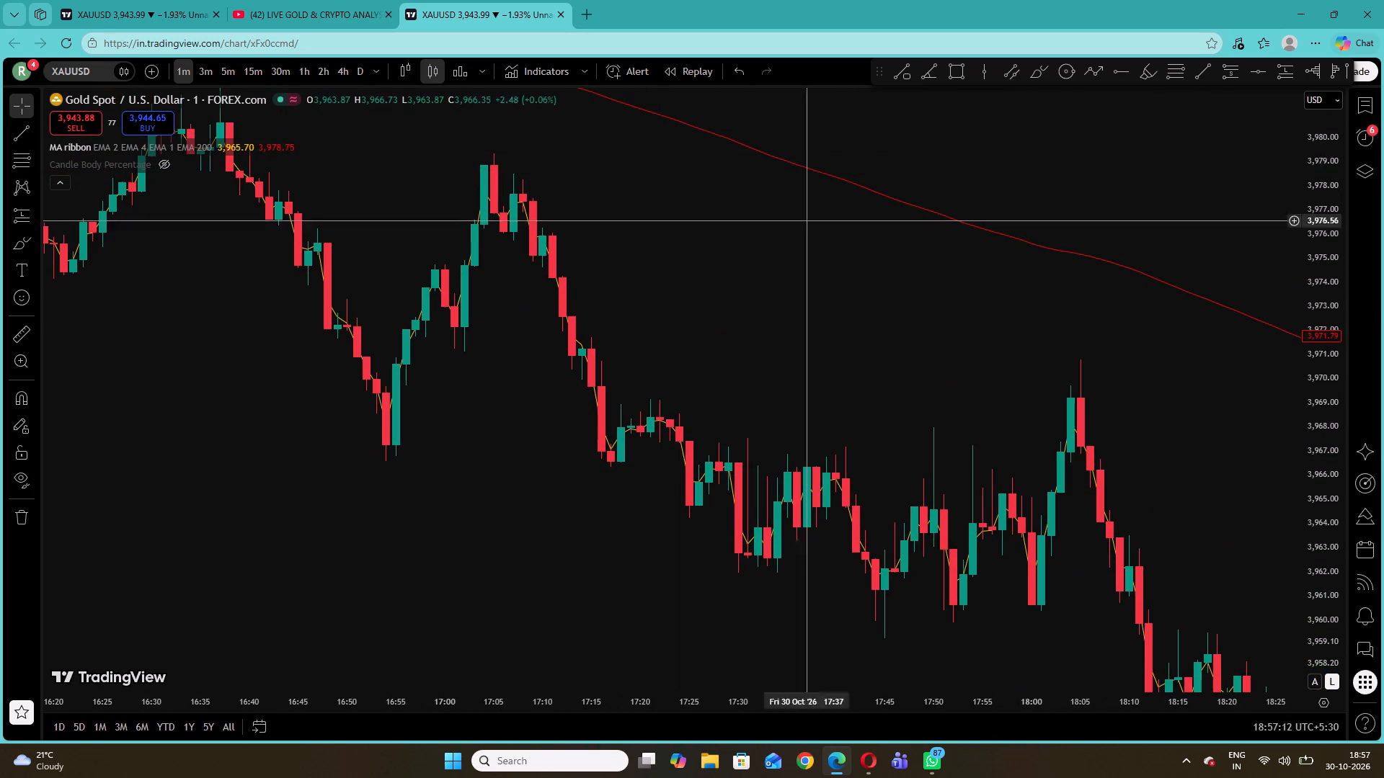
{"action": "left_click_drag", "start_coordinate": [926, 351], "coordinate": [571, 228]}
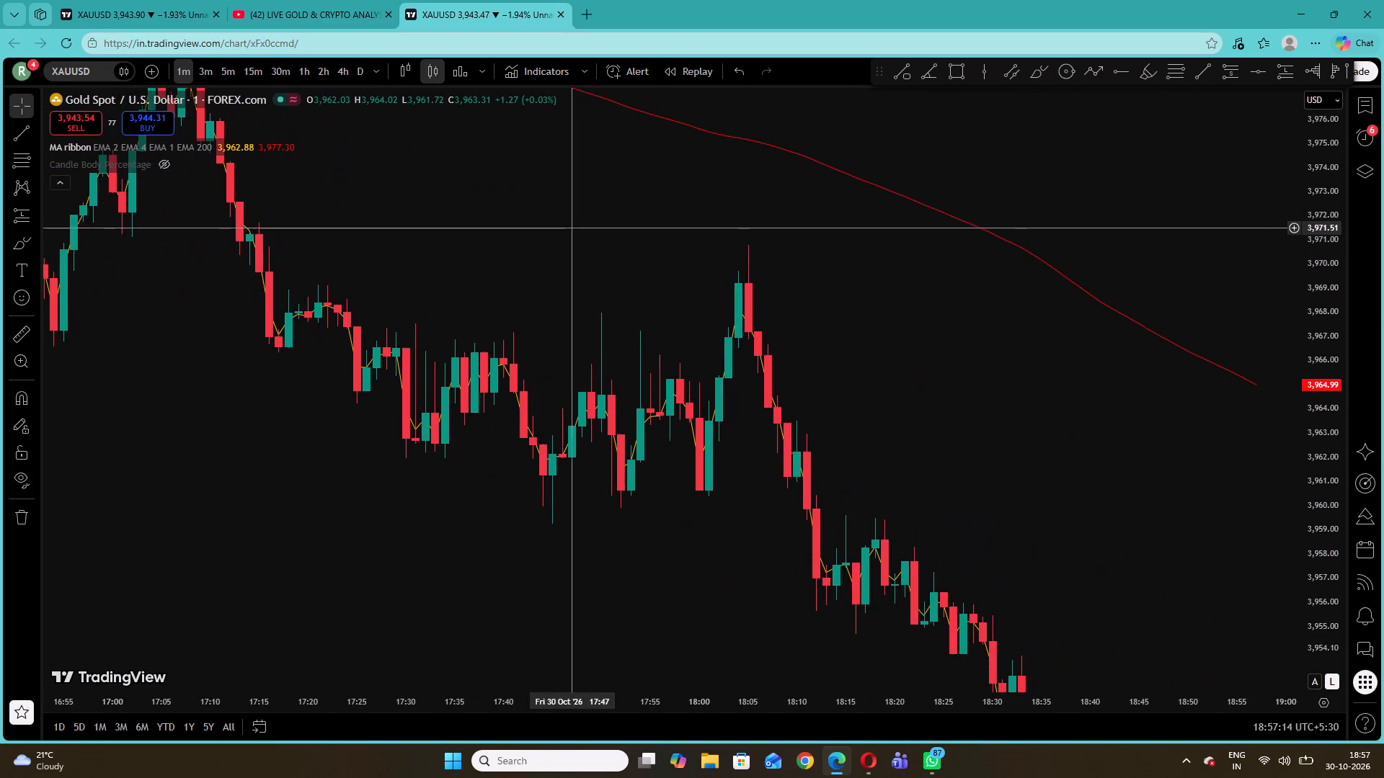
{"action": "left_click_drag", "start_coordinate": [1035, 499], "coordinate": [890, 258]}
{"action": "left_click_drag", "start_coordinate": [1145, 417], "coordinate": [970, 187]}
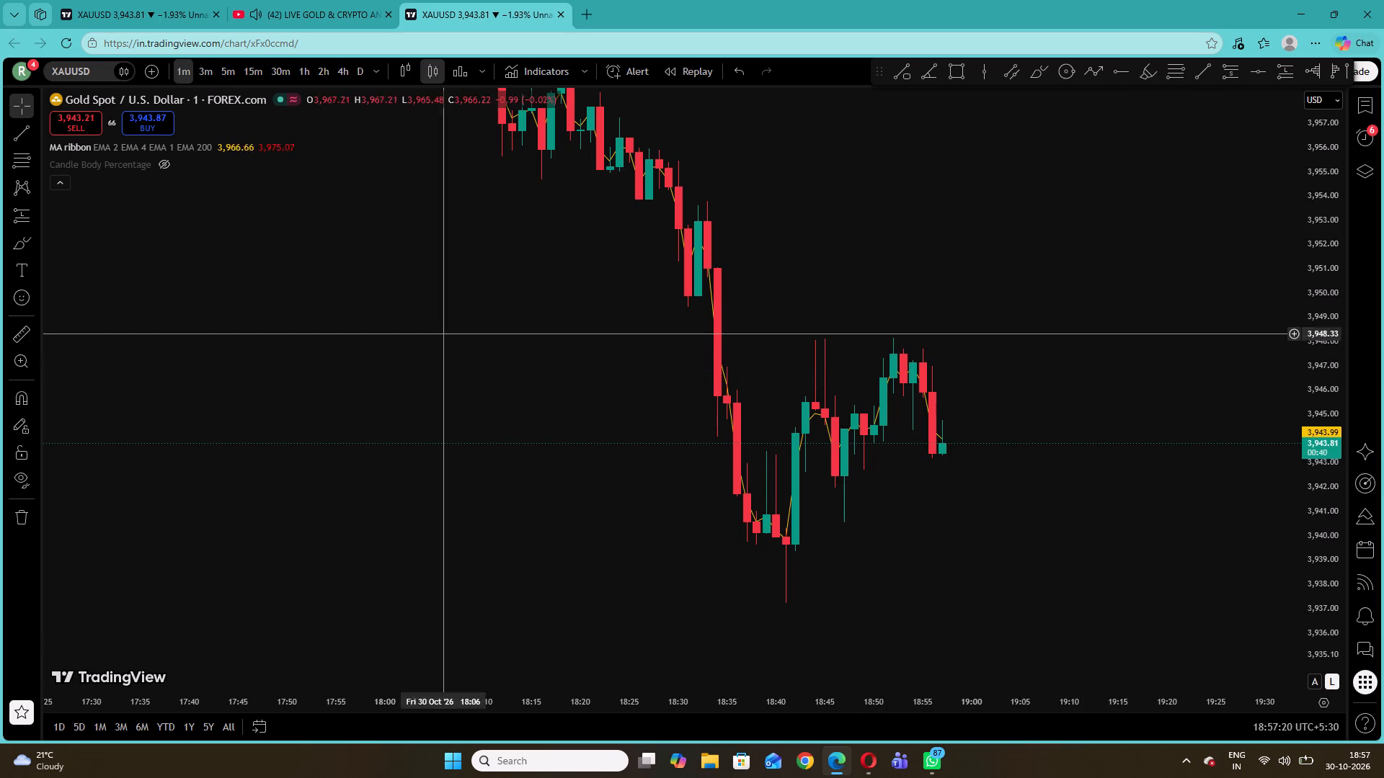
Place a short position at the 18:44 candle with entry about 3,944.82 and stop about 3,948.30.
{"action": "left_click", "coordinate": [35, 215]}
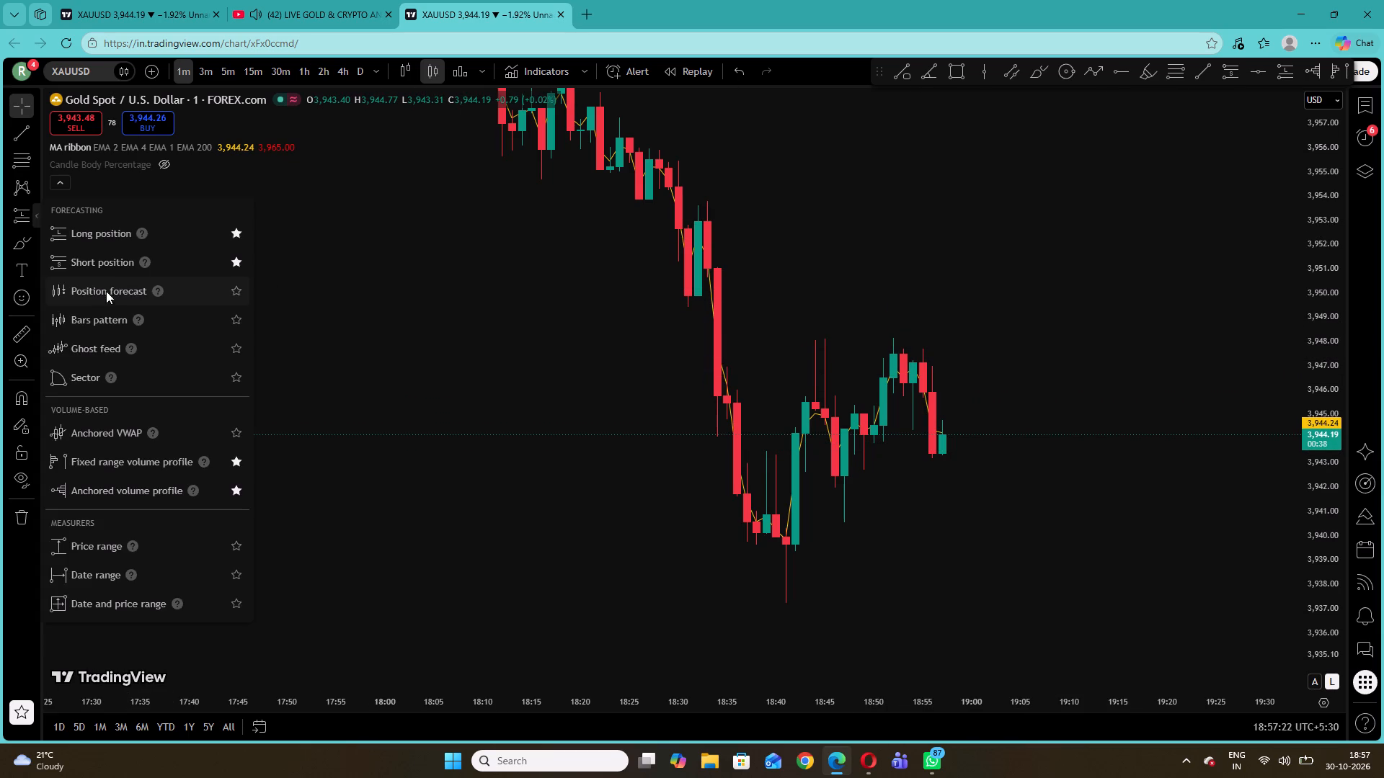
{"action": "left_click", "coordinate": [97, 263]}
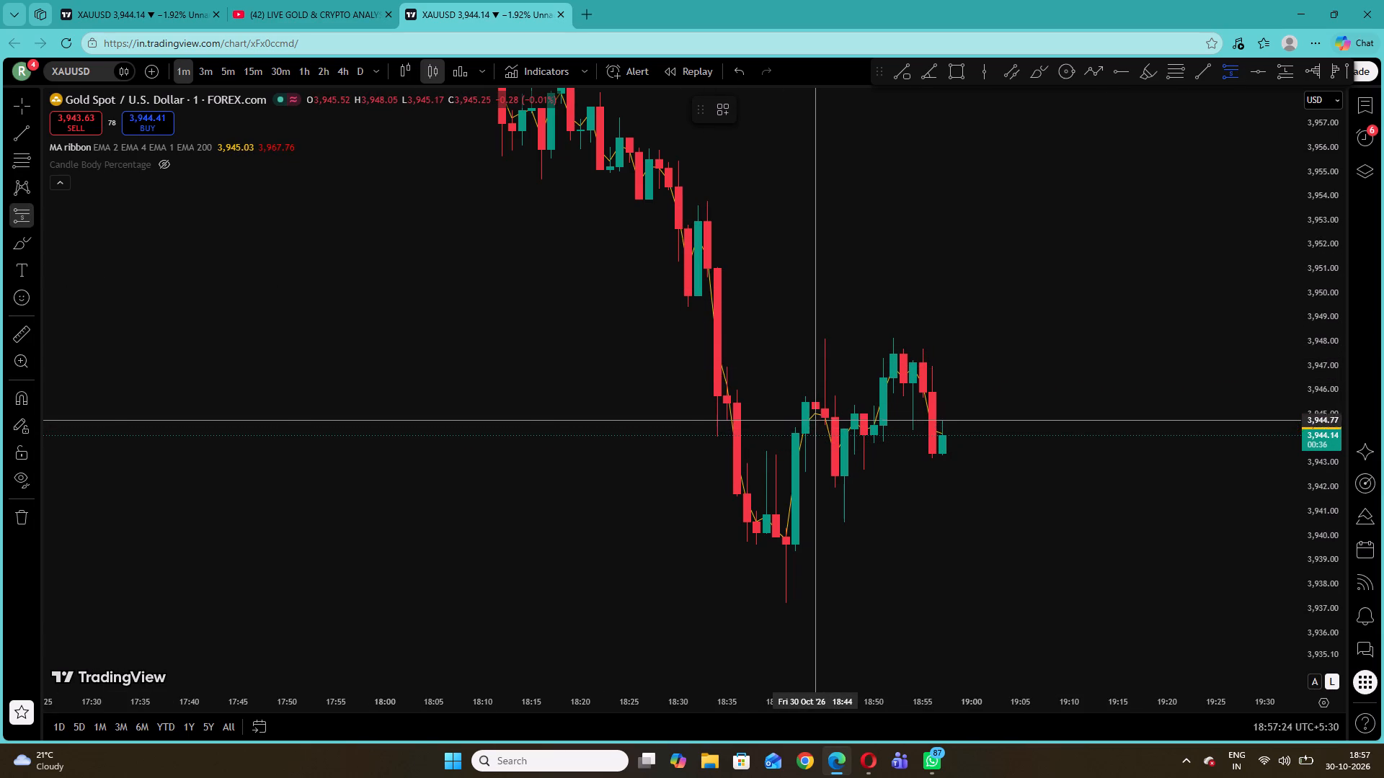
{"action": "left_click", "coordinate": [816, 419]}
{"action": "left_click_drag", "start_coordinate": [815, 257], "coordinate": [856, 308]}
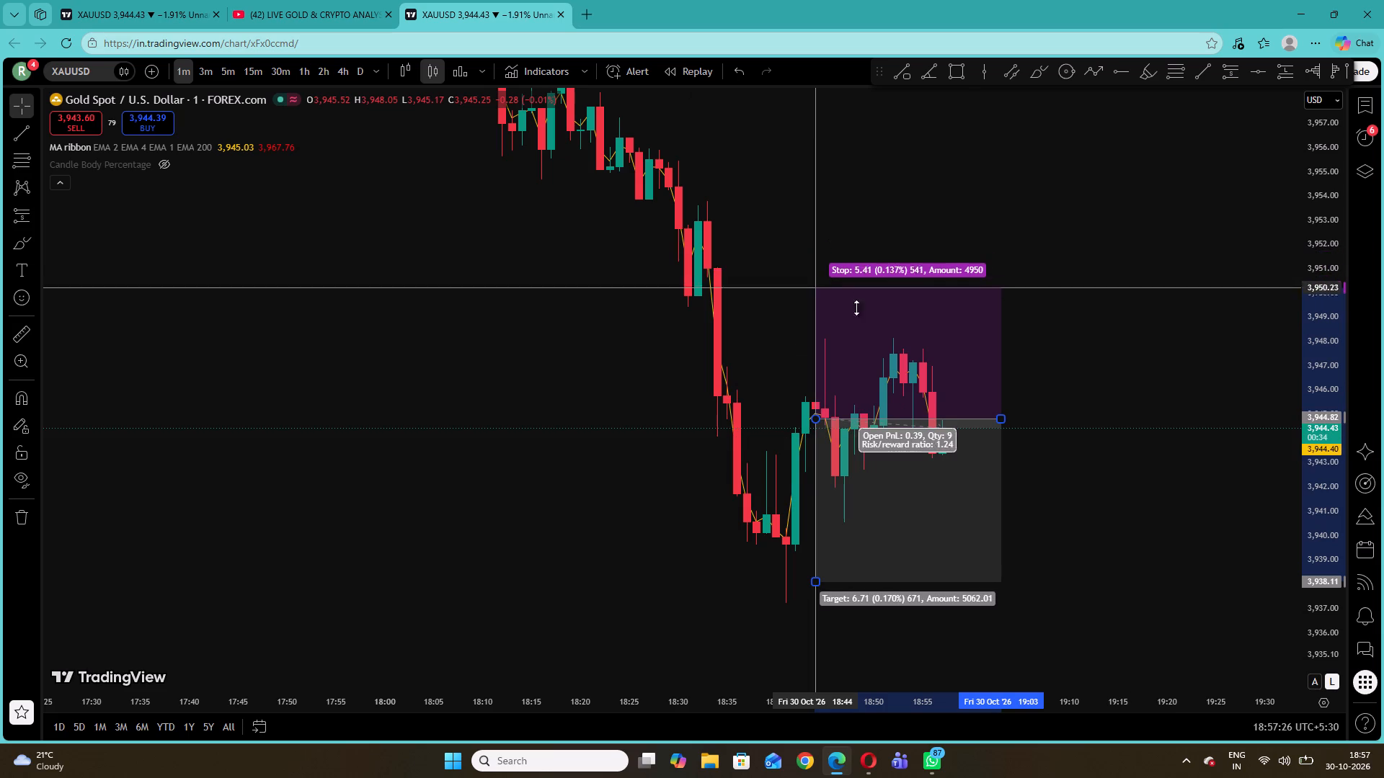
{"action": "left_click_drag", "start_coordinate": [856, 308], "coordinate": [862, 334]}
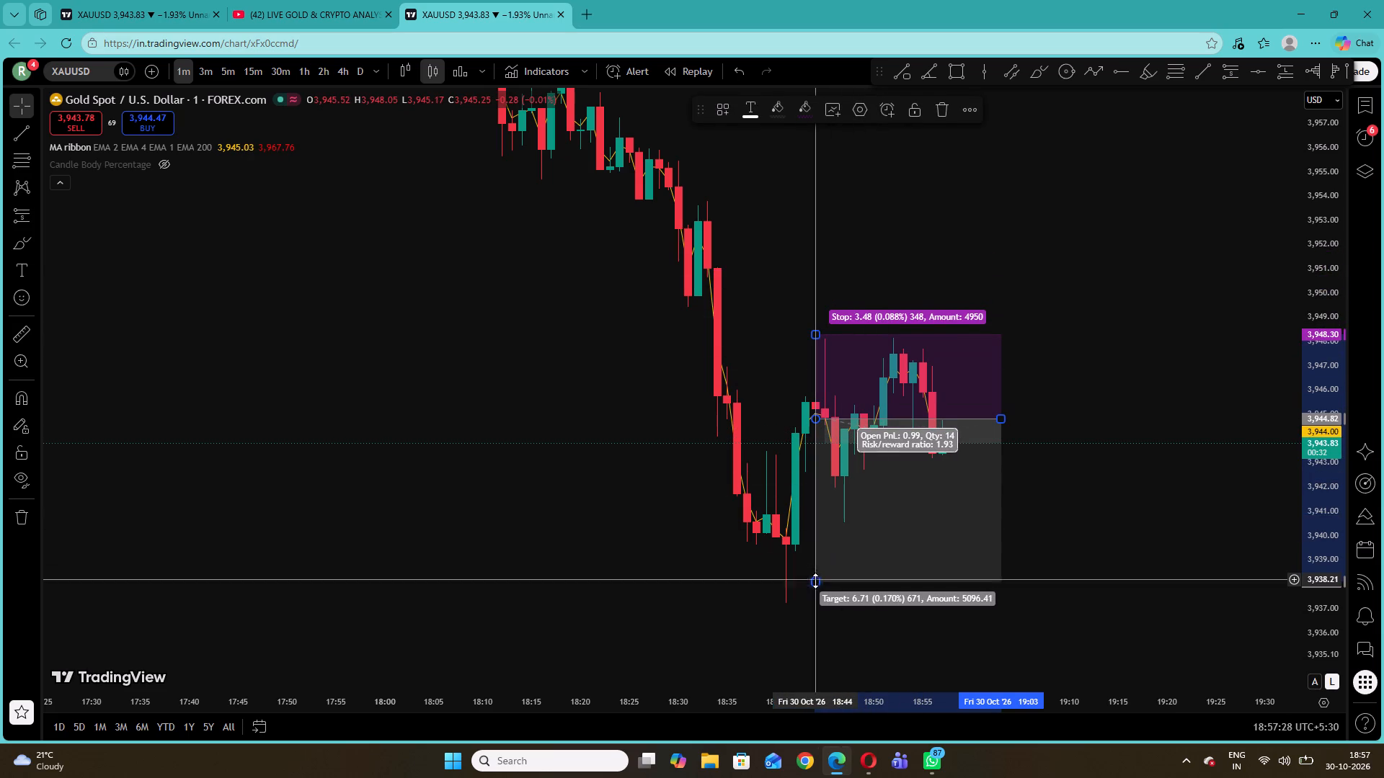
Lower the short position's target to about 3,927.24 and extend its time span to about 19:24.
{"action": "left_click_drag", "start_coordinate": [817, 585], "coordinate": [809, 616]}
{"action": "left_click_drag", "start_coordinate": [639, 550], "coordinate": [508, 318]}
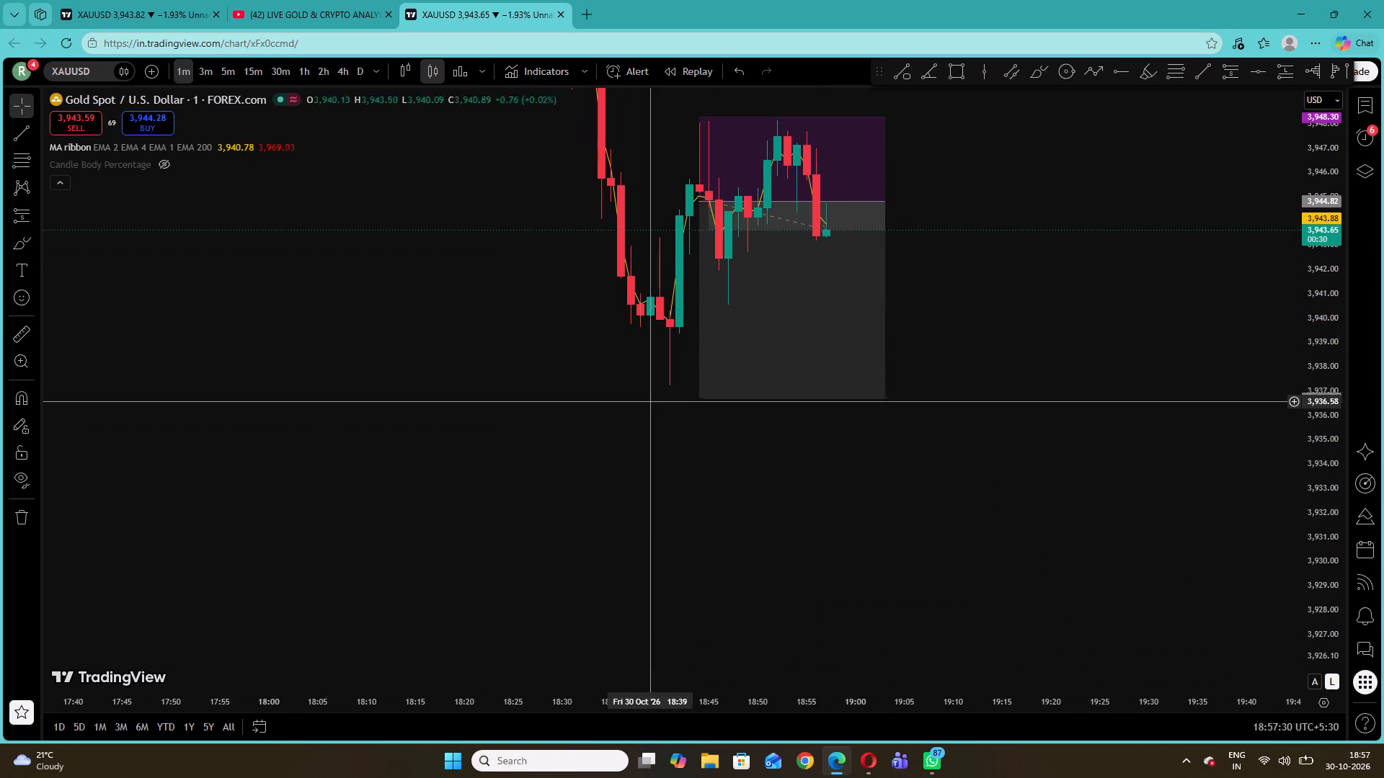
{"action": "left_click_drag", "start_coordinate": [696, 397], "coordinate": [699, 506]}
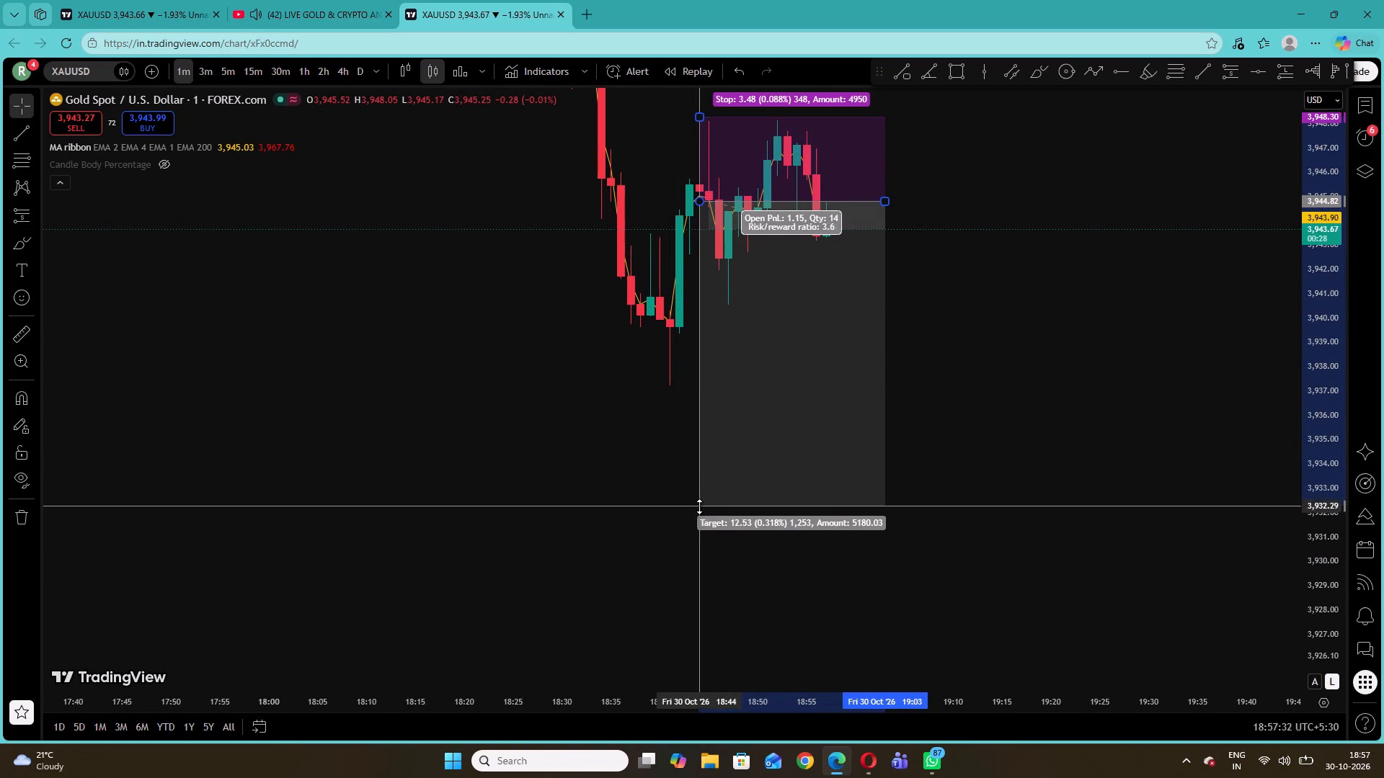
{"action": "left_click_drag", "start_coordinate": [699, 506], "coordinate": [697, 570]}
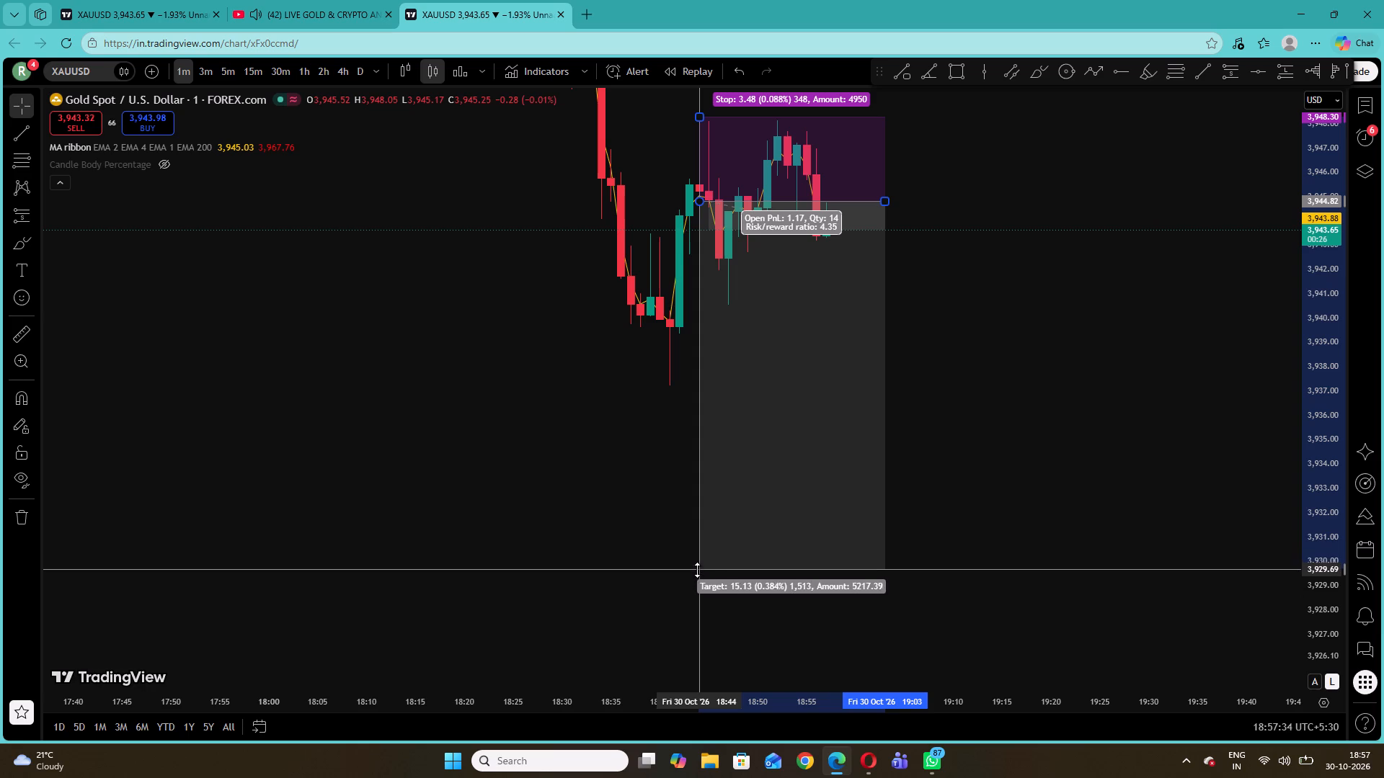
{"action": "left_click_drag", "start_coordinate": [697, 570], "coordinate": [693, 615]}
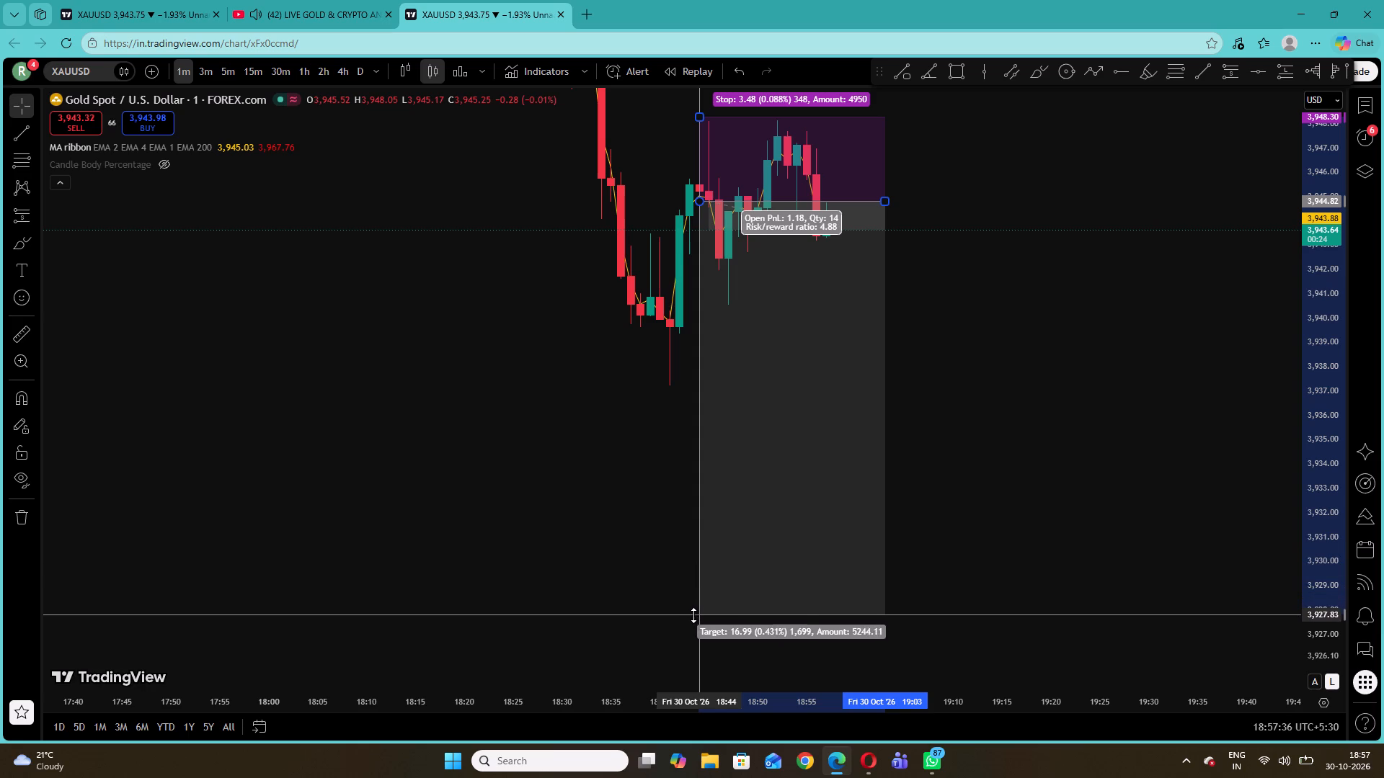
{"action": "left_click_drag", "start_coordinate": [693, 615], "coordinate": [692, 629]}
{"action": "left_click", "coordinate": [637, 518]}
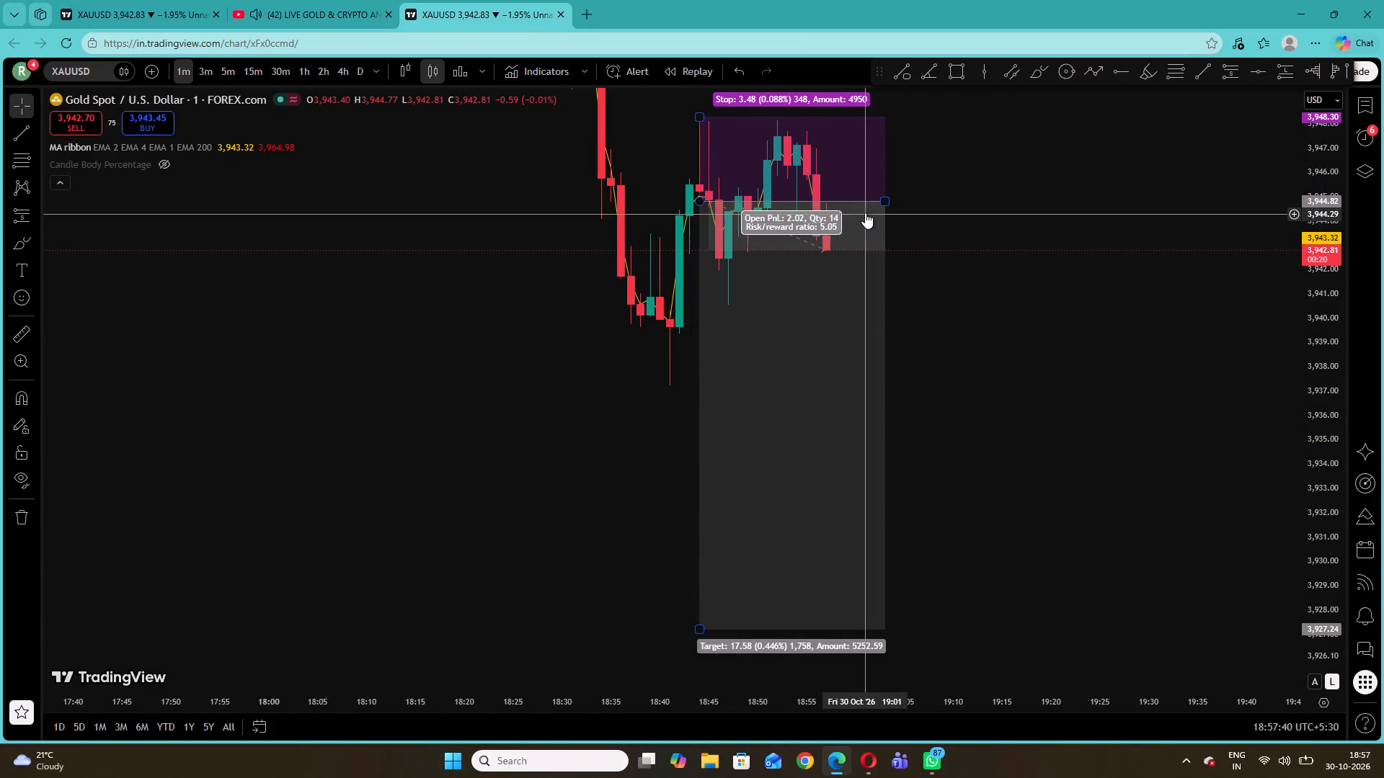
{"action": "left_click_drag", "start_coordinate": [882, 200], "coordinate": [1092, 228]}
{"action": "left_click", "coordinate": [1176, 256]}
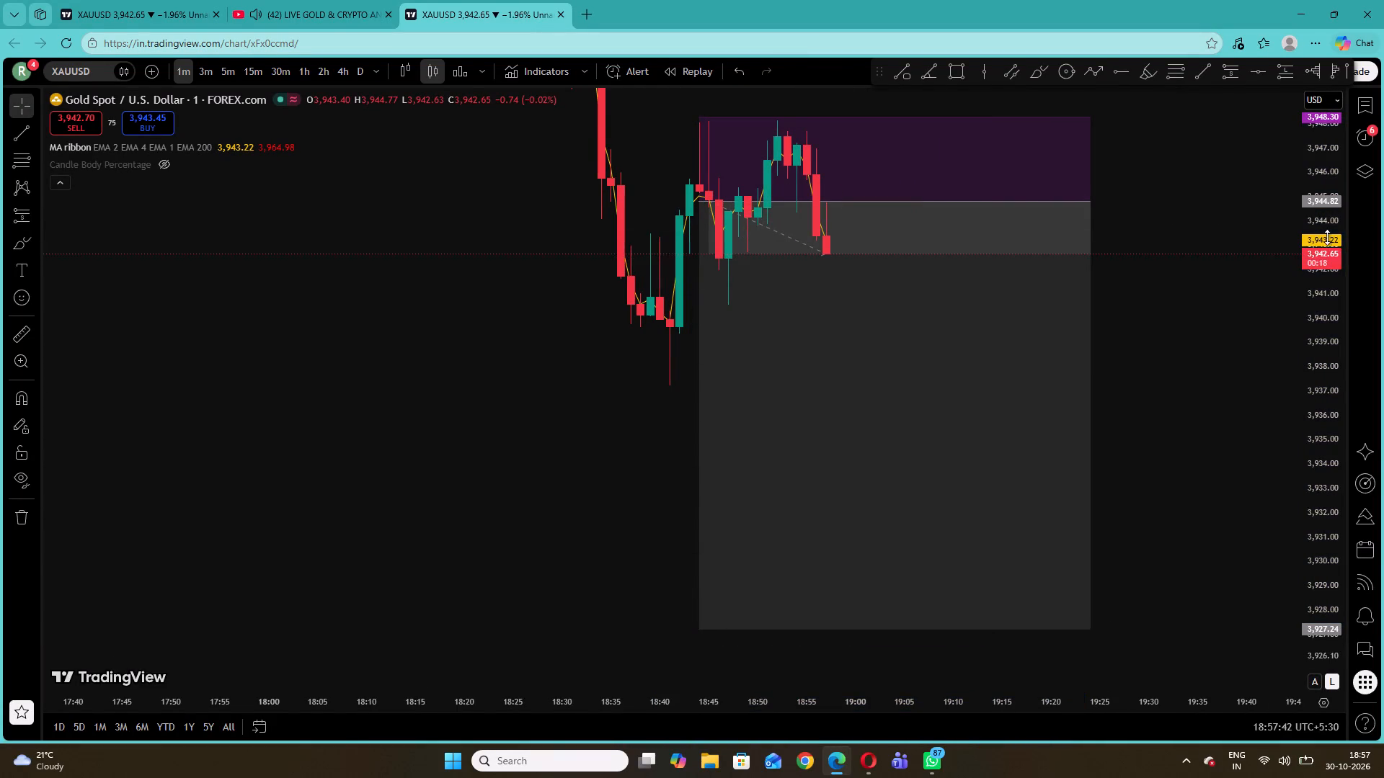
Review the short position against the preceding decline from about 16:40 to the latest candle.
{"action": "left_click_drag", "start_coordinate": [1336, 213], "coordinate": [1335, 320]}
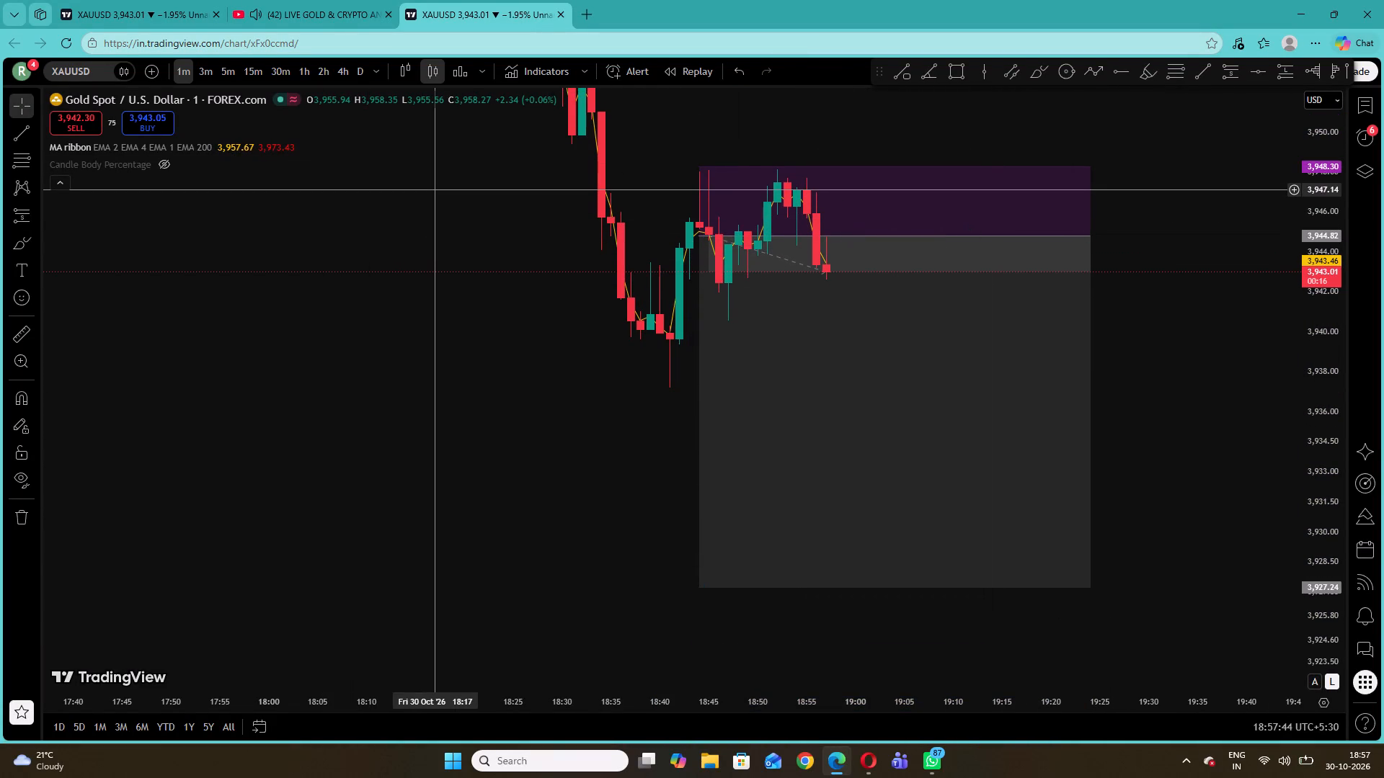
{"action": "left_click_drag", "start_coordinate": [295, 194], "coordinate": [913, 555]}
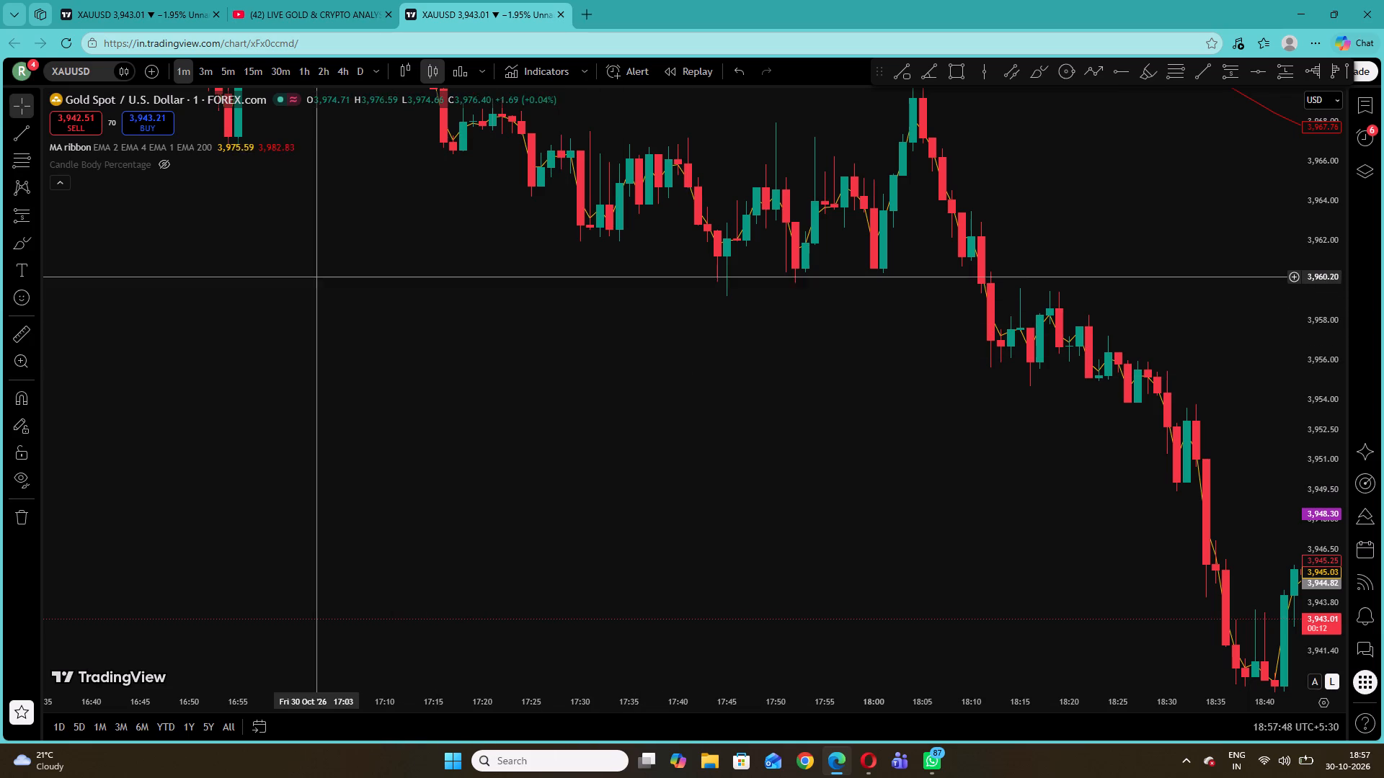
{"action": "left_click_drag", "start_coordinate": [745, 468], "coordinate": [44, 218]}
{"action": "left_click_drag", "start_coordinate": [1330, 305], "coordinate": [1312, 382]}
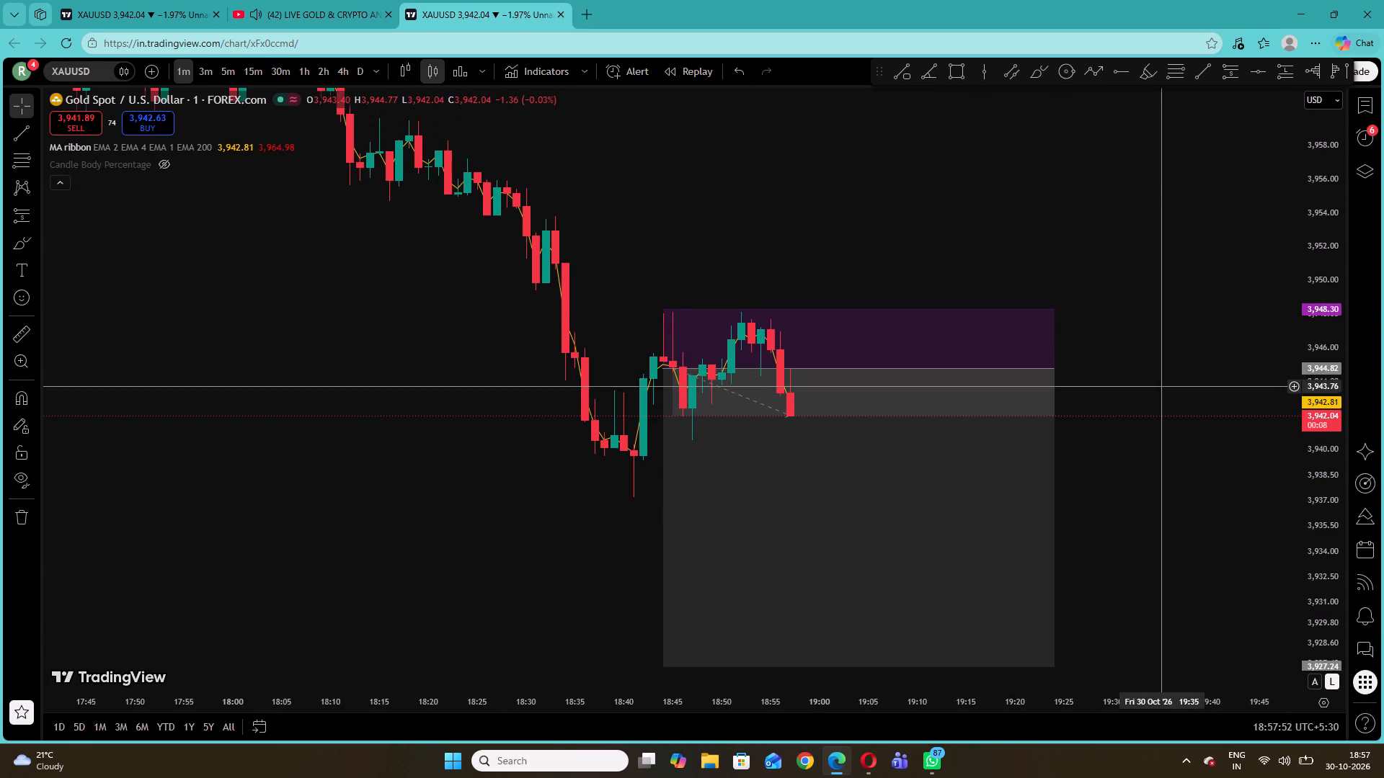
{"action": "left_click_drag", "start_coordinate": [1155, 386], "coordinate": [1087, 340]}
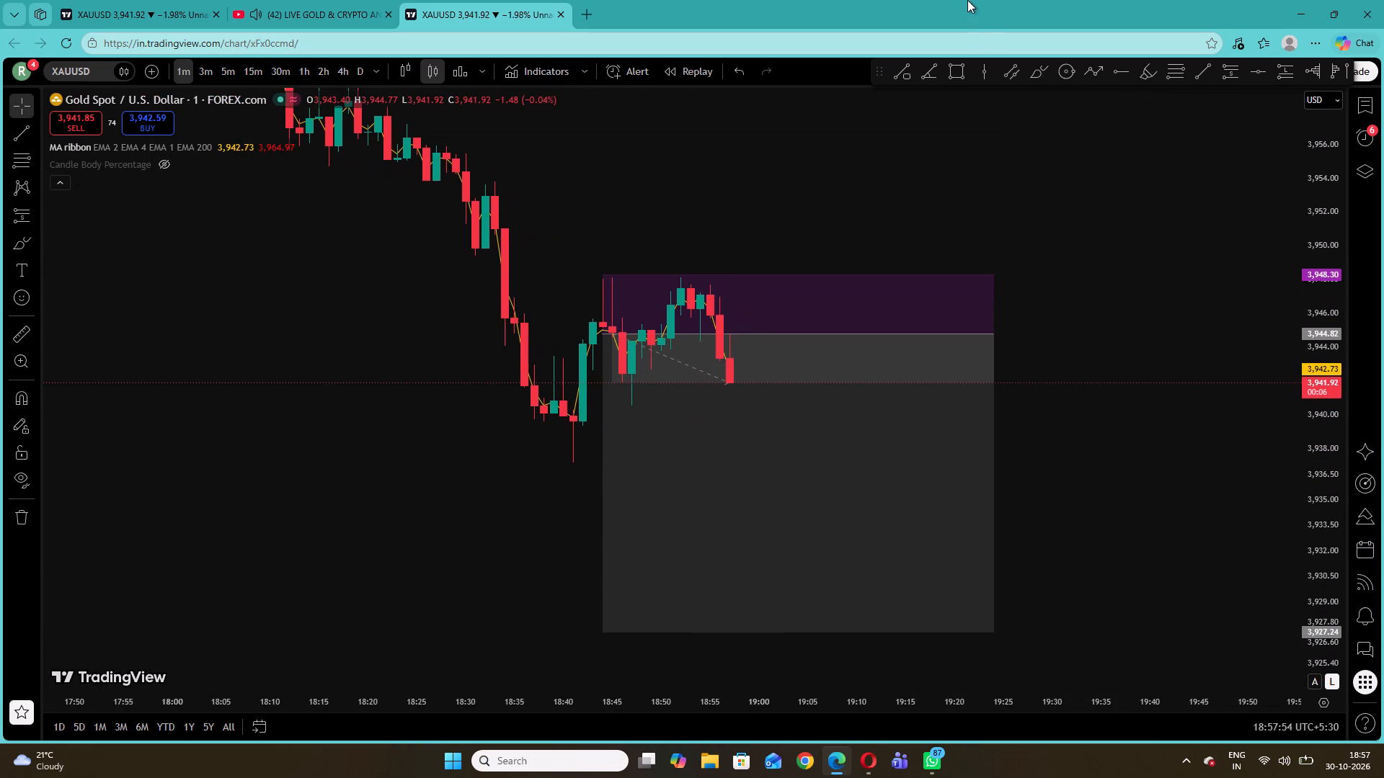
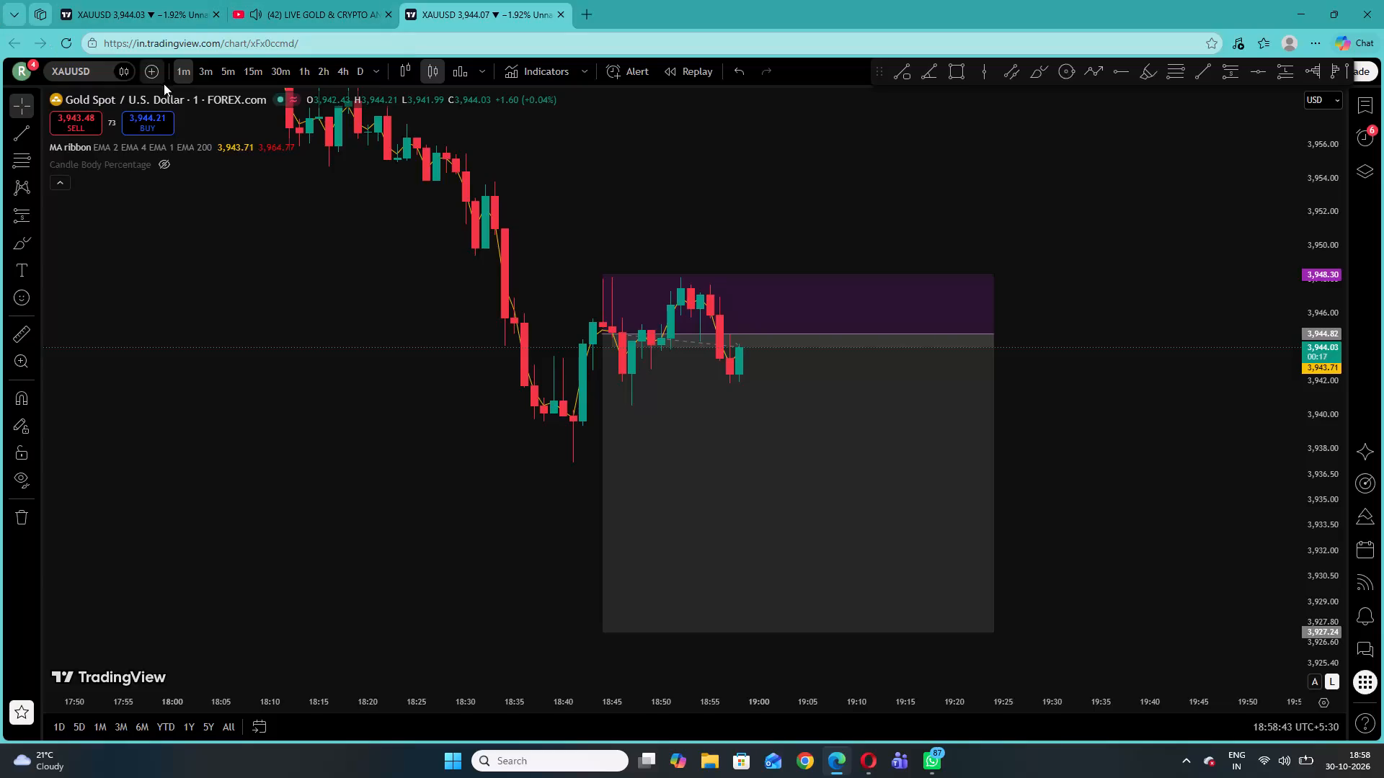
View the XAUUSD chart on the 5-minute interval and return it to the 1-minute interval.
{"action": "left_click", "coordinate": [221, 68]}
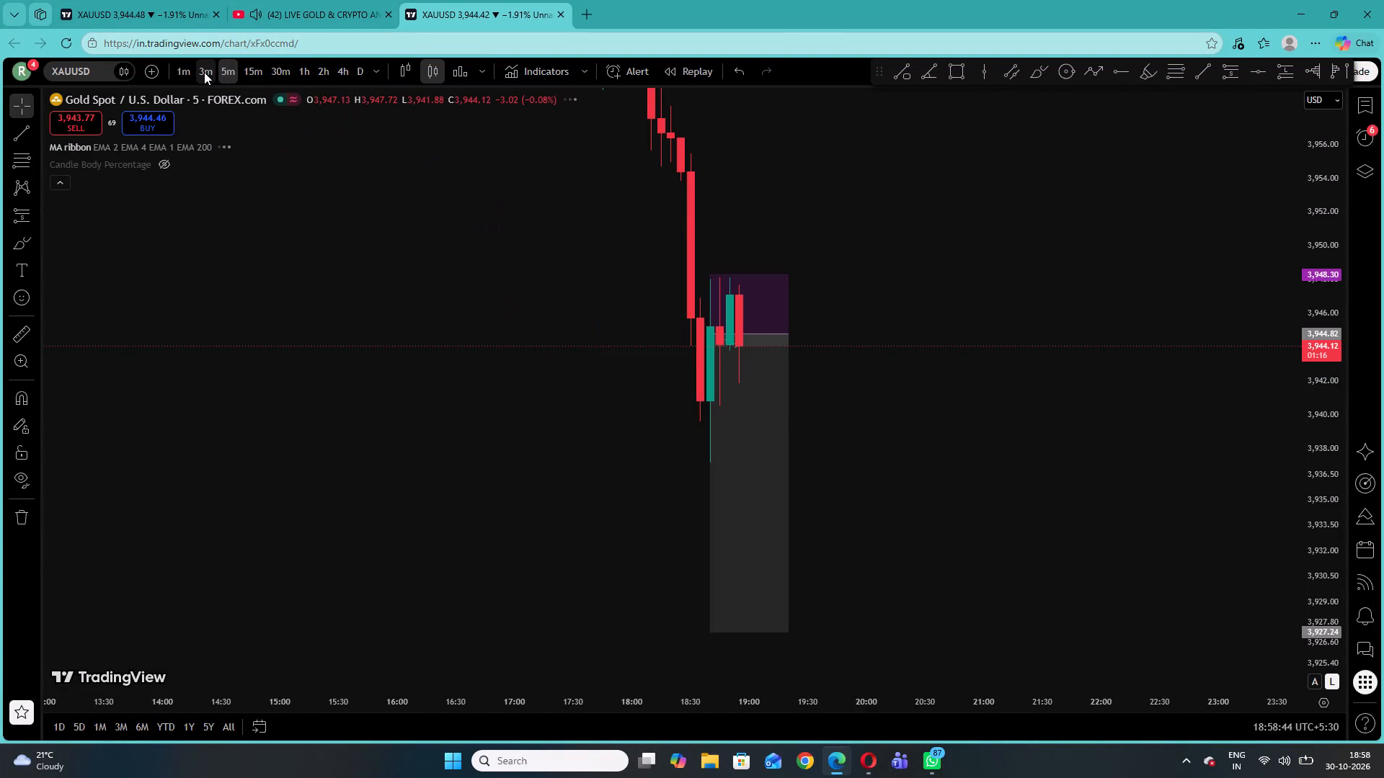
{"action": "left_click", "coordinate": [187, 68]}
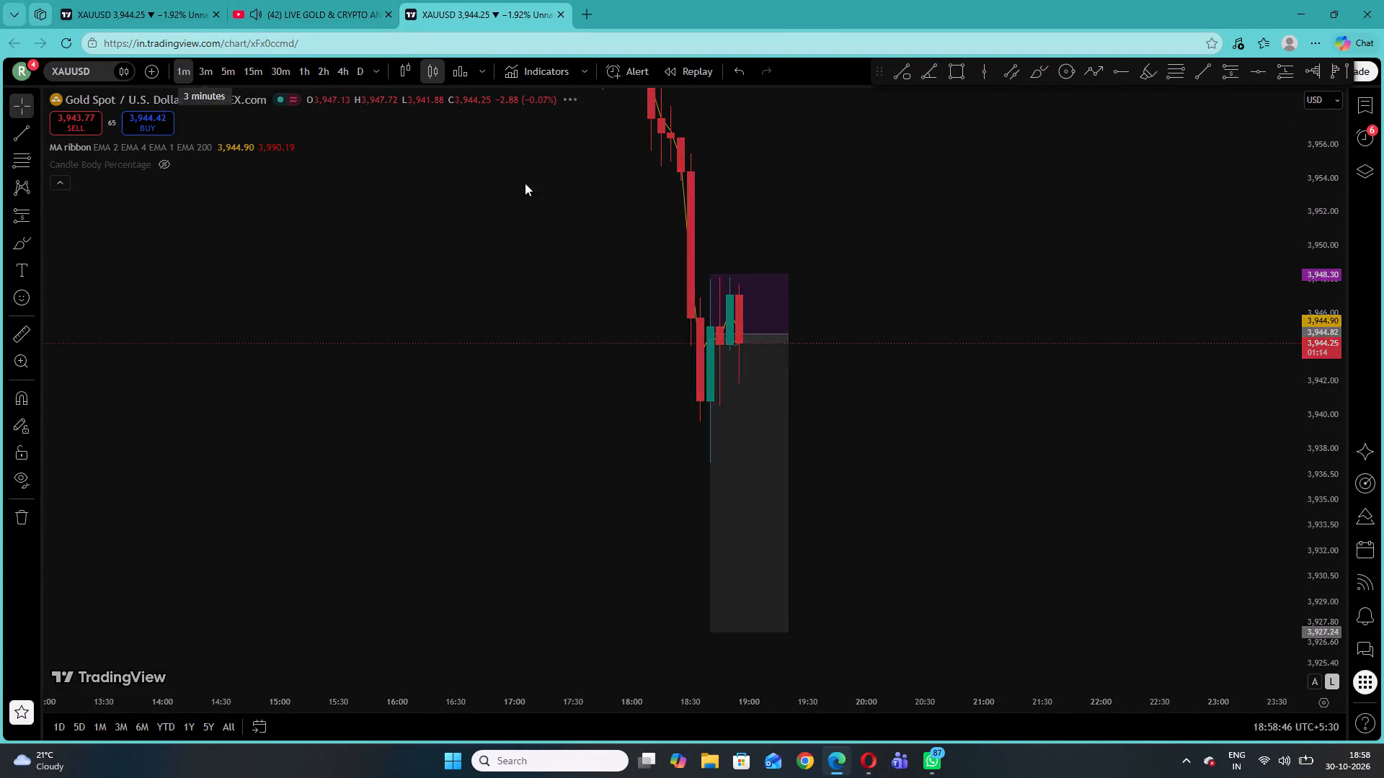
Examine the 1-minute XAUUSD price history backwards through 30 October to the late evening of 29 October.
{"action": "left_click_drag", "start_coordinate": [1334, 362], "coordinate": [1314, 423]}
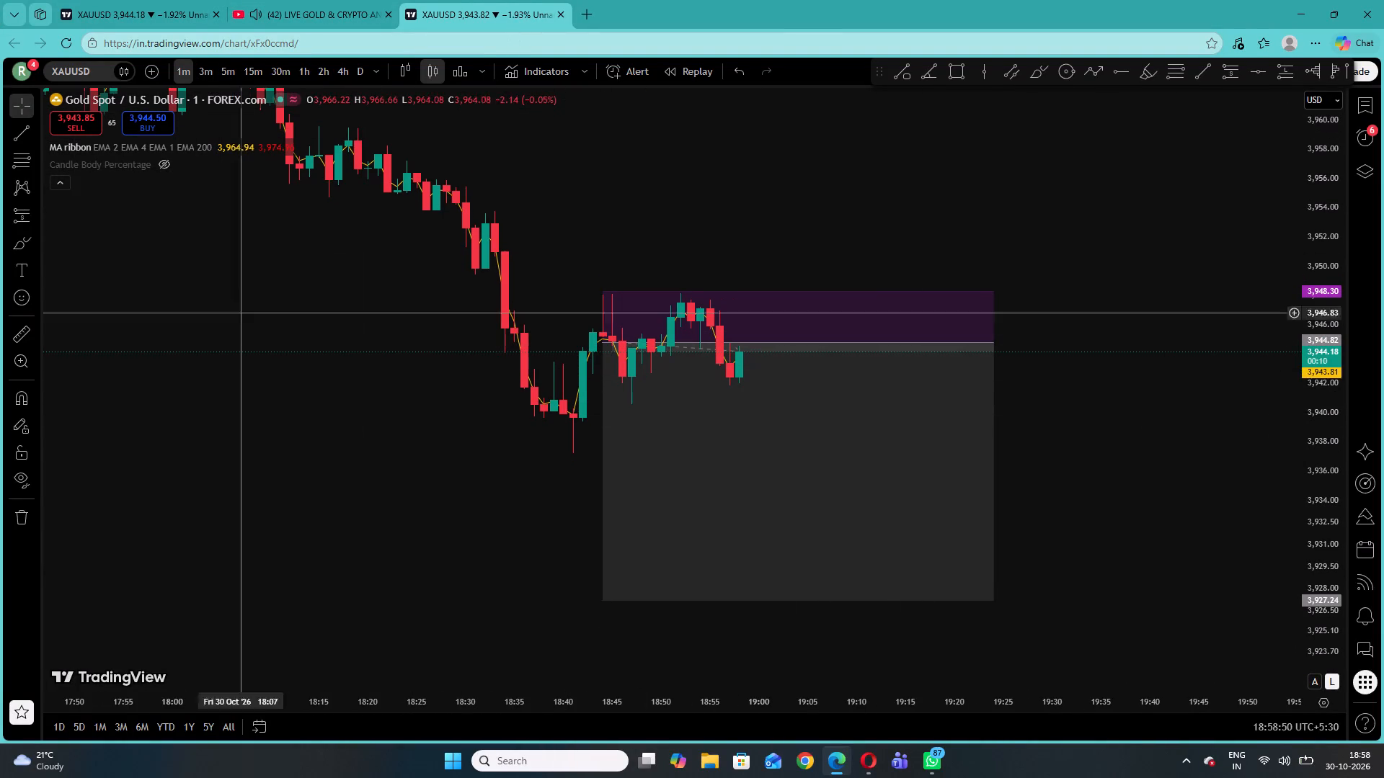
{"action": "left_click_drag", "start_coordinate": [226, 287], "coordinate": [999, 436]}
{"action": "left_click_drag", "start_coordinate": [464, 322], "coordinate": [832, 532]}
{"action": "left_click_drag", "start_coordinate": [942, 481], "coordinate": [165, 376]}
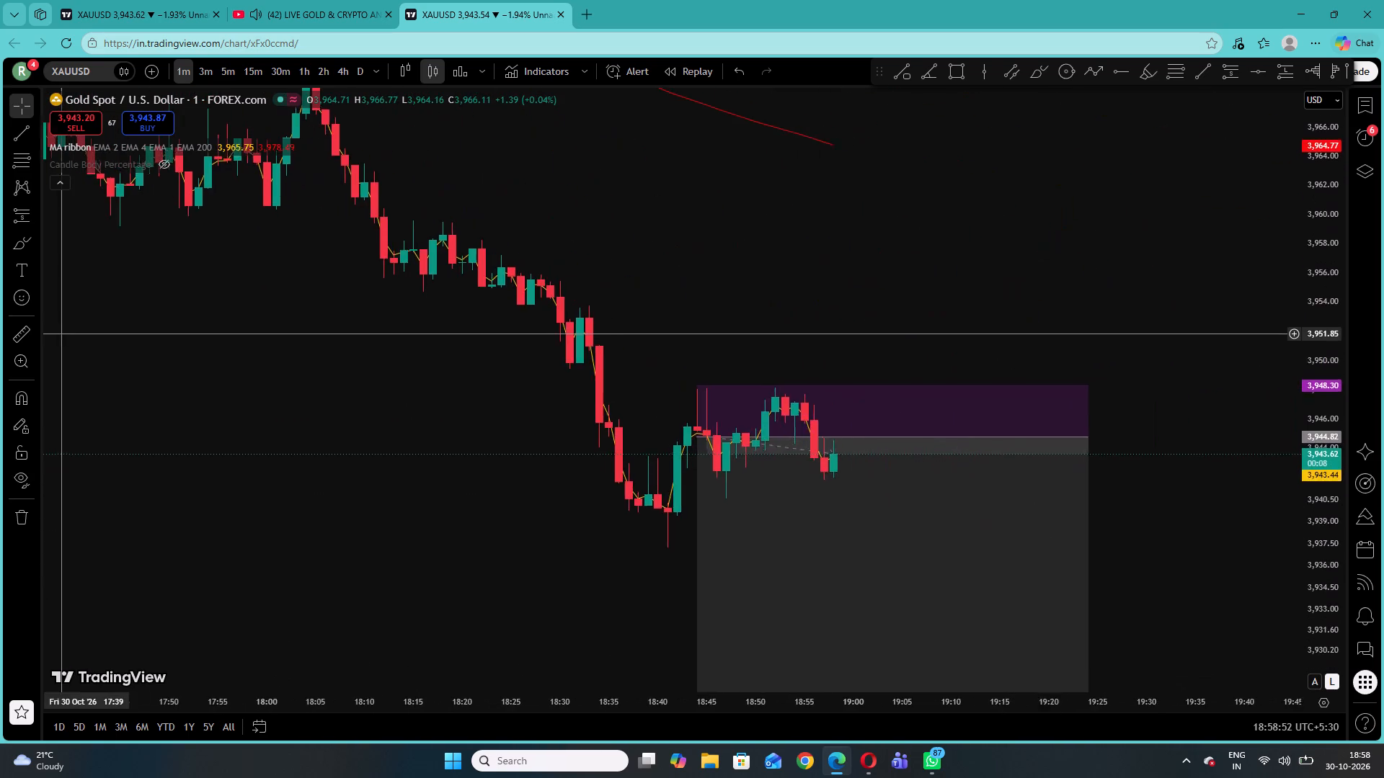
{"action": "left_click_drag", "start_coordinate": [165, 376], "coordinate": [1241, 451]}
{"action": "left_click_drag", "start_coordinate": [425, 267], "coordinate": [1030, 504]}
{"action": "left_click_drag", "start_coordinate": [495, 319], "coordinate": [1104, 577]}
{"action": "left_click_drag", "start_coordinate": [479, 442], "coordinate": [1039, 581]}
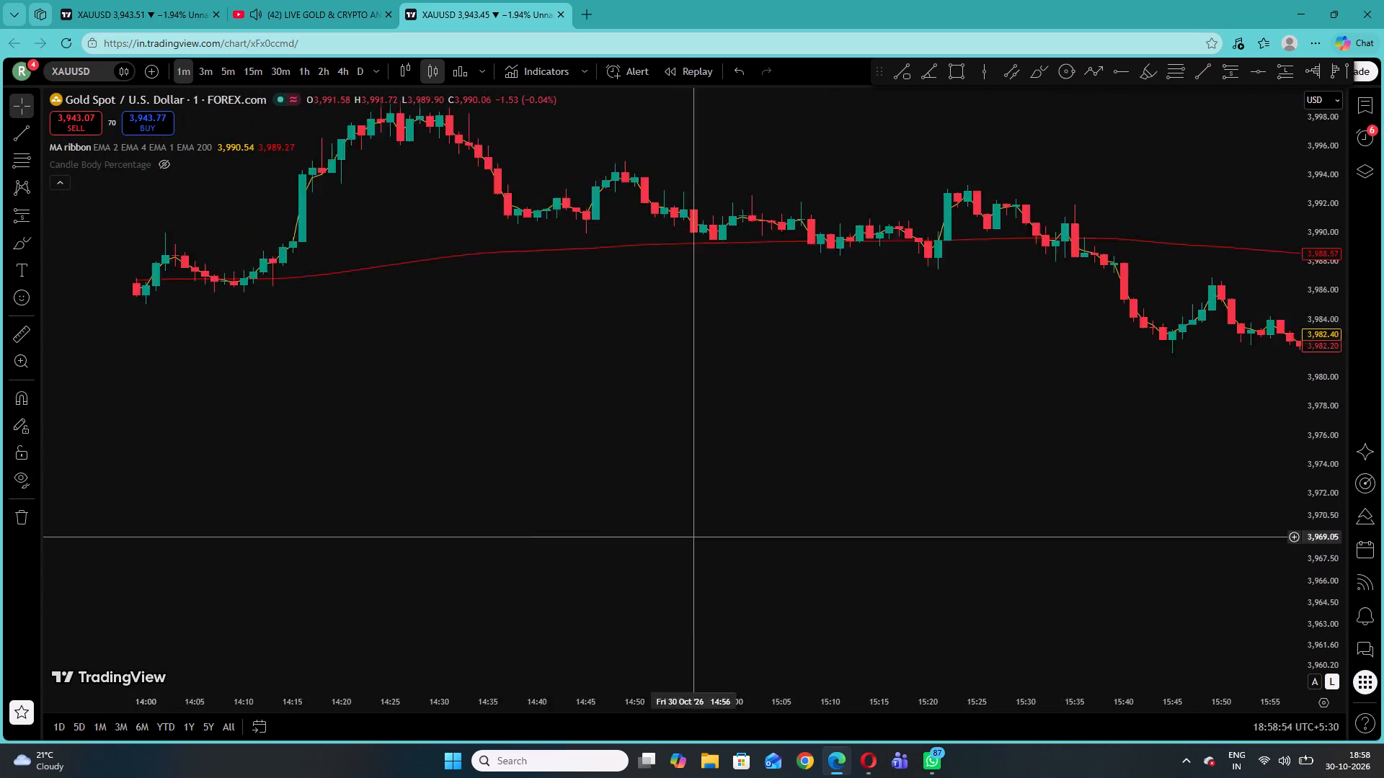
{"action": "left_click_drag", "start_coordinate": [1039, 581], "coordinate": [1287, 591]}
{"action": "left_click_drag", "start_coordinate": [453, 511], "coordinate": [1287, 591]}
{"action": "left_click_drag", "start_coordinate": [430, 365], "coordinate": [1328, 455]}
{"action": "left_click_drag", "start_coordinate": [538, 444], "coordinate": [1247, 496]}
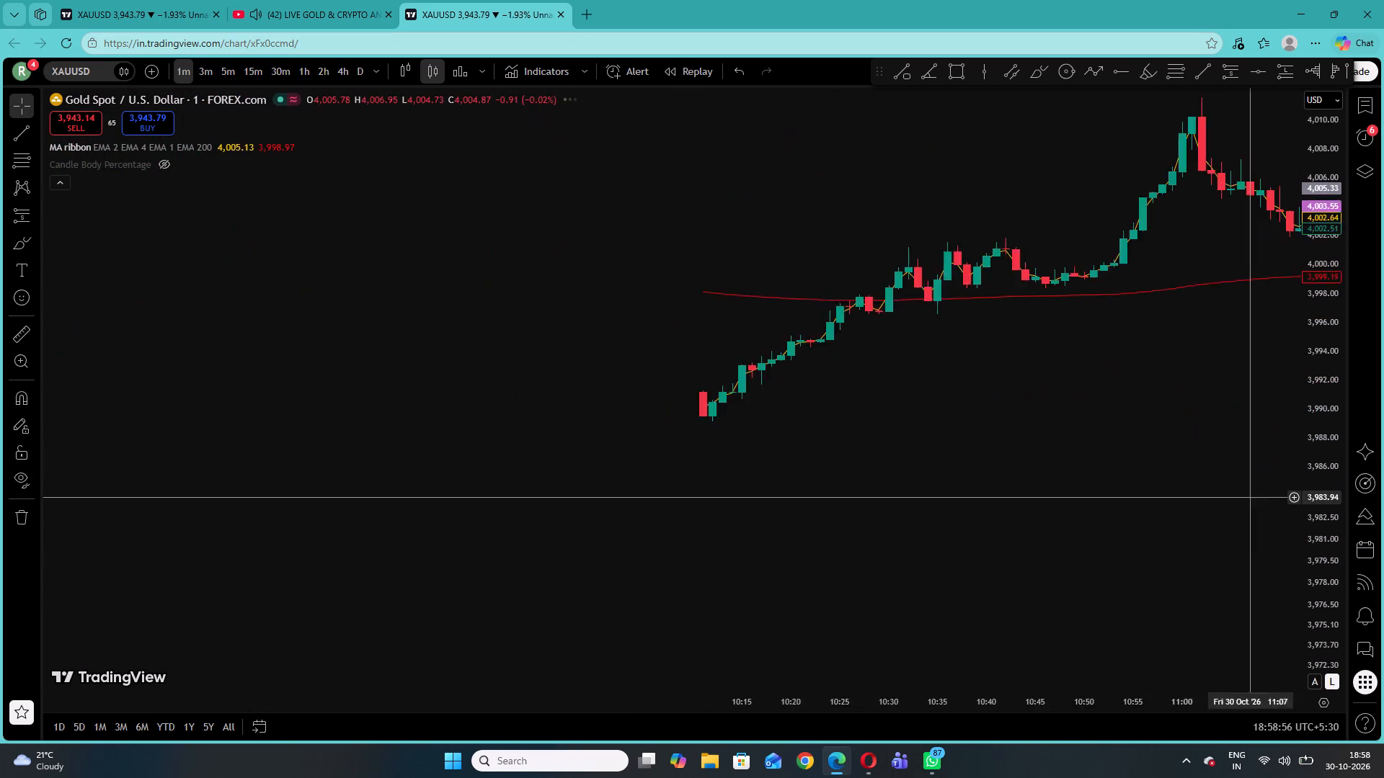
{"action": "left_click_drag", "start_coordinate": [1247, 496], "coordinate": [1215, 478]}
{"action": "left_click_drag", "start_coordinate": [422, 399], "coordinate": [1325, 461]}
{"action": "left_click_drag", "start_coordinate": [549, 467], "coordinate": [1285, 513]}
{"action": "left_click_drag", "start_coordinate": [351, 473], "coordinate": [1166, 606]}
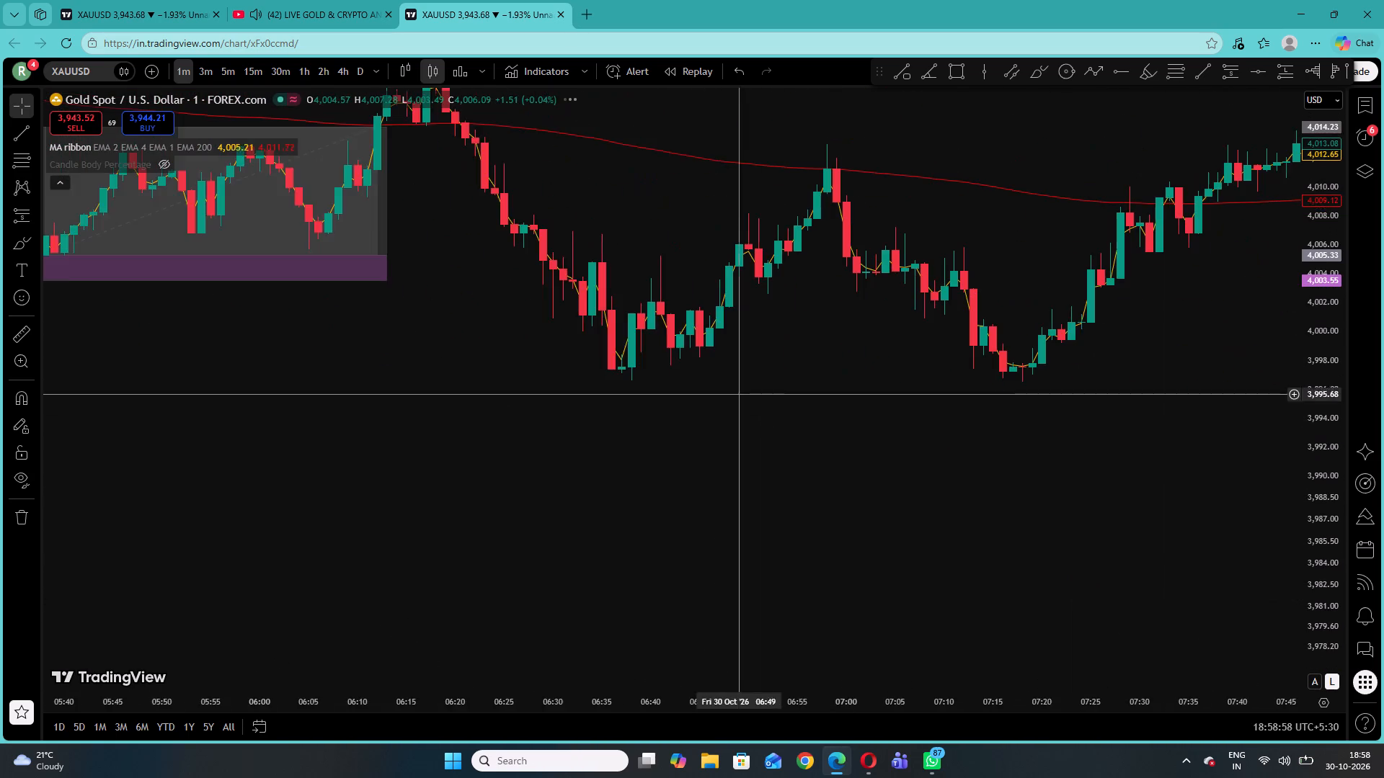
{"action": "left_click_drag", "start_coordinate": [732, 398], "coordinate": [1259, 563]}
{"action": "left_click_drag", "start_coordinate": [410, 498], "coordinate": [1127, 556]}
{"action": "left_click_drag", "start_coordinate": [443, 522], "coordinate": [1380, 578]}
{"action": "left_click_drag", "start_coordinate": [517, 522], "coordinate": [1109, 594]}
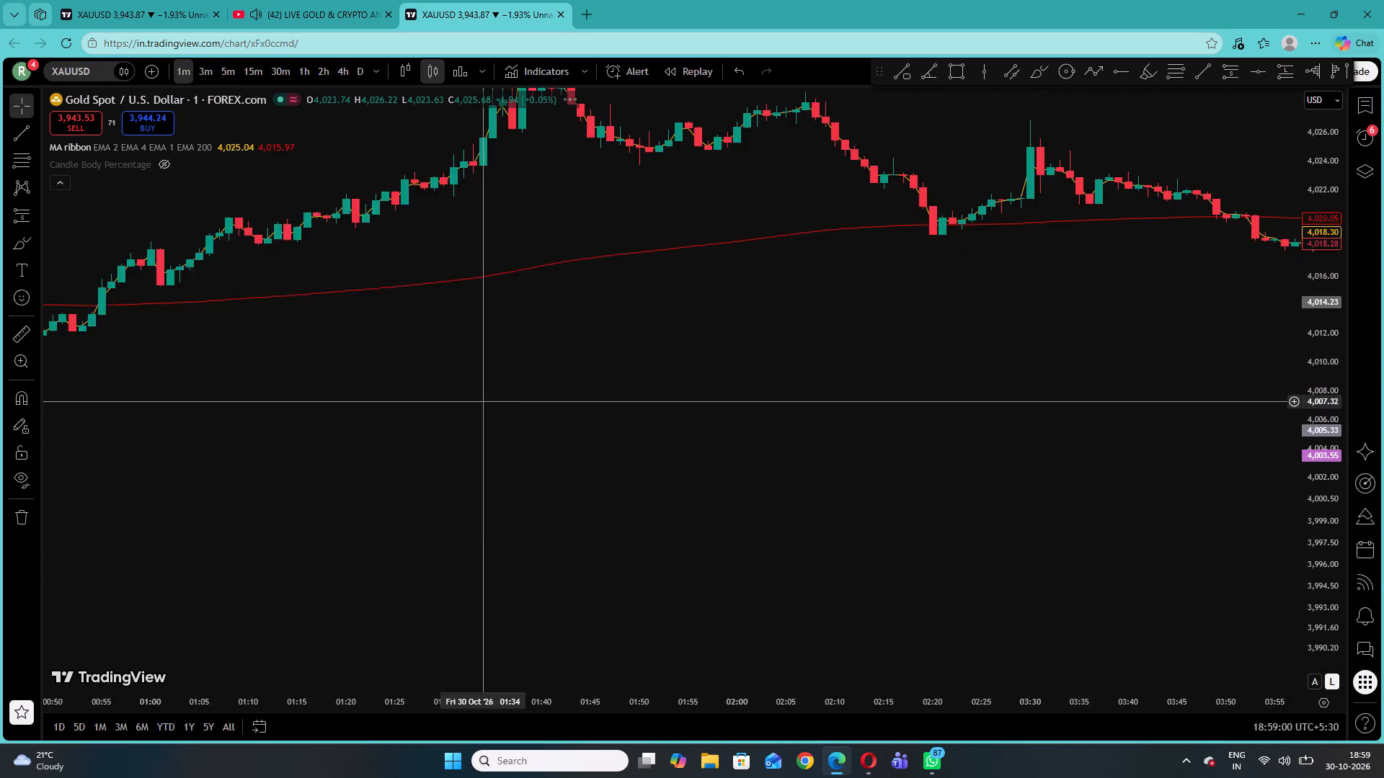
{"action": "left_click_drag", "start_coordinate": [681, 542], "coordinate": [1144, 656]}
{"action": "left_click_drag", "start_coordinate": [353, 435], "coordinate": [1383, 538]}
{"action": "left_click_drag", "start_coordinate": [603, 504], "coordinate": [1369, 441]}
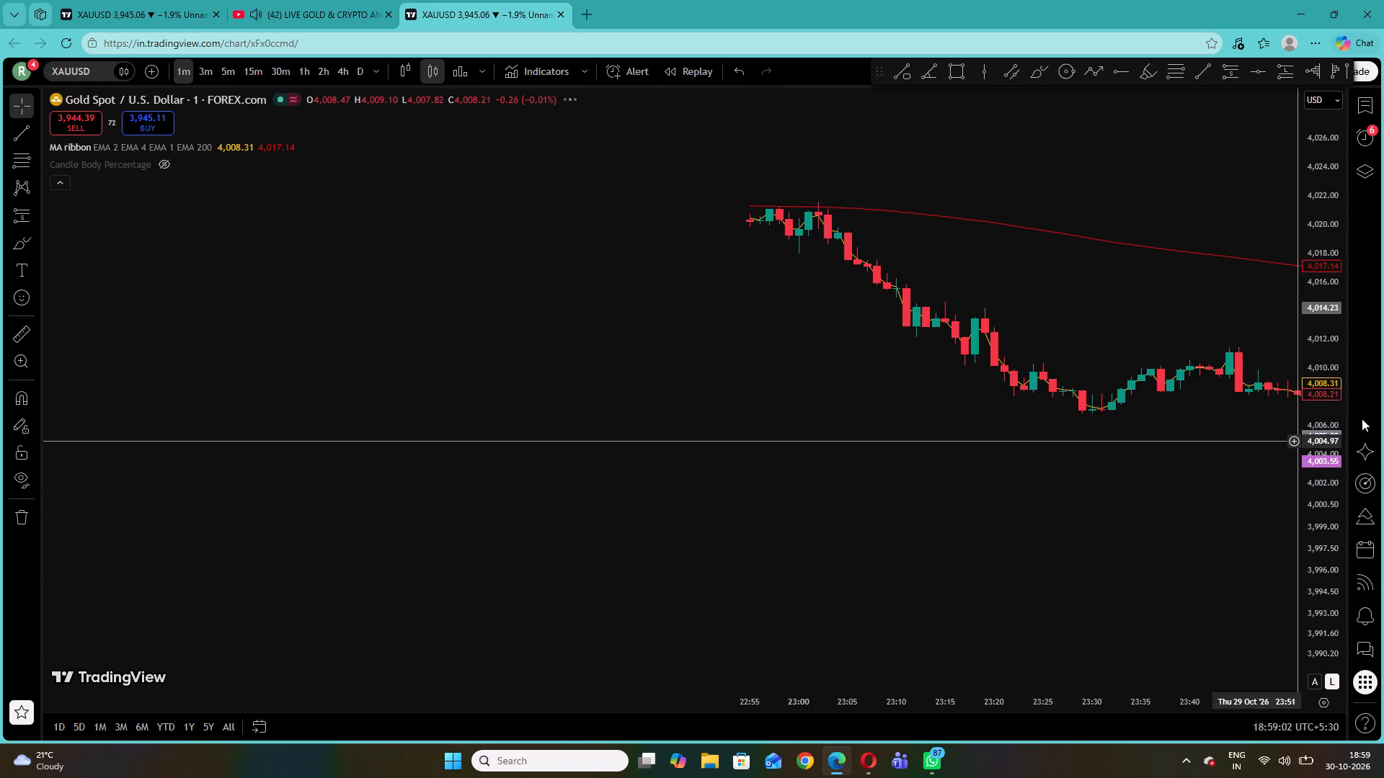
Examine the 1-minute price action of 29 October backwards from the late evening to the early morning.
{"action": "left_click_drag", "start_coordinate": [556, 355], "coordinate": [1306, 399]}
{"action": "left_click_drag", "start_coordinate": [351, 411], "coordinate": [1137, 423]}
{"action": "left_click_drag", "start_coordinate": [515, 406], "coordinate": [1211, 500]}
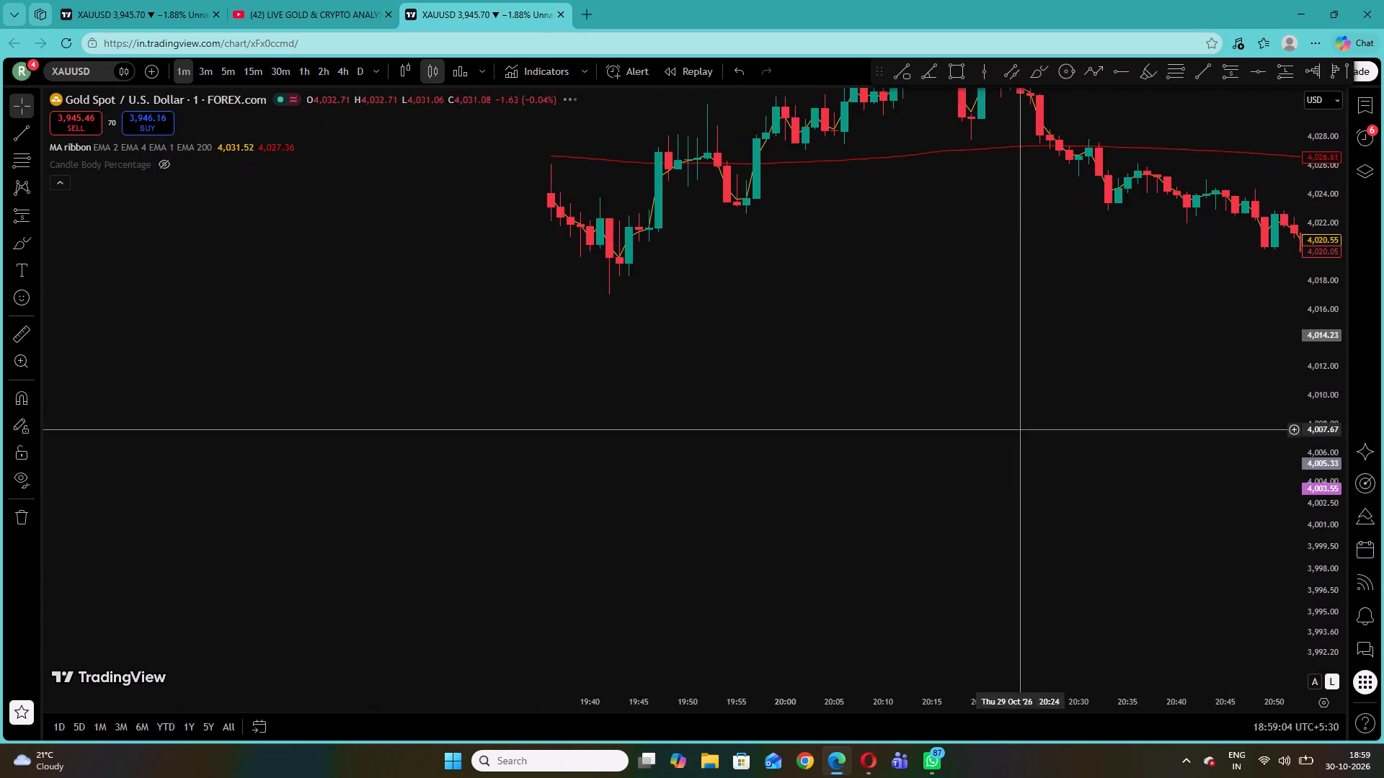
{"action": "left_click_drag", "start_coordinate": [619, 342], "coordinate": [1383, 475]}
{"action": "left_click_drag", "start_coordinate": [706, 365], "coordinate": [1380, 496]}
{"action": "left_click_drag", "start_coordinate": [458, 382], "coordinate": [1380, 452]}
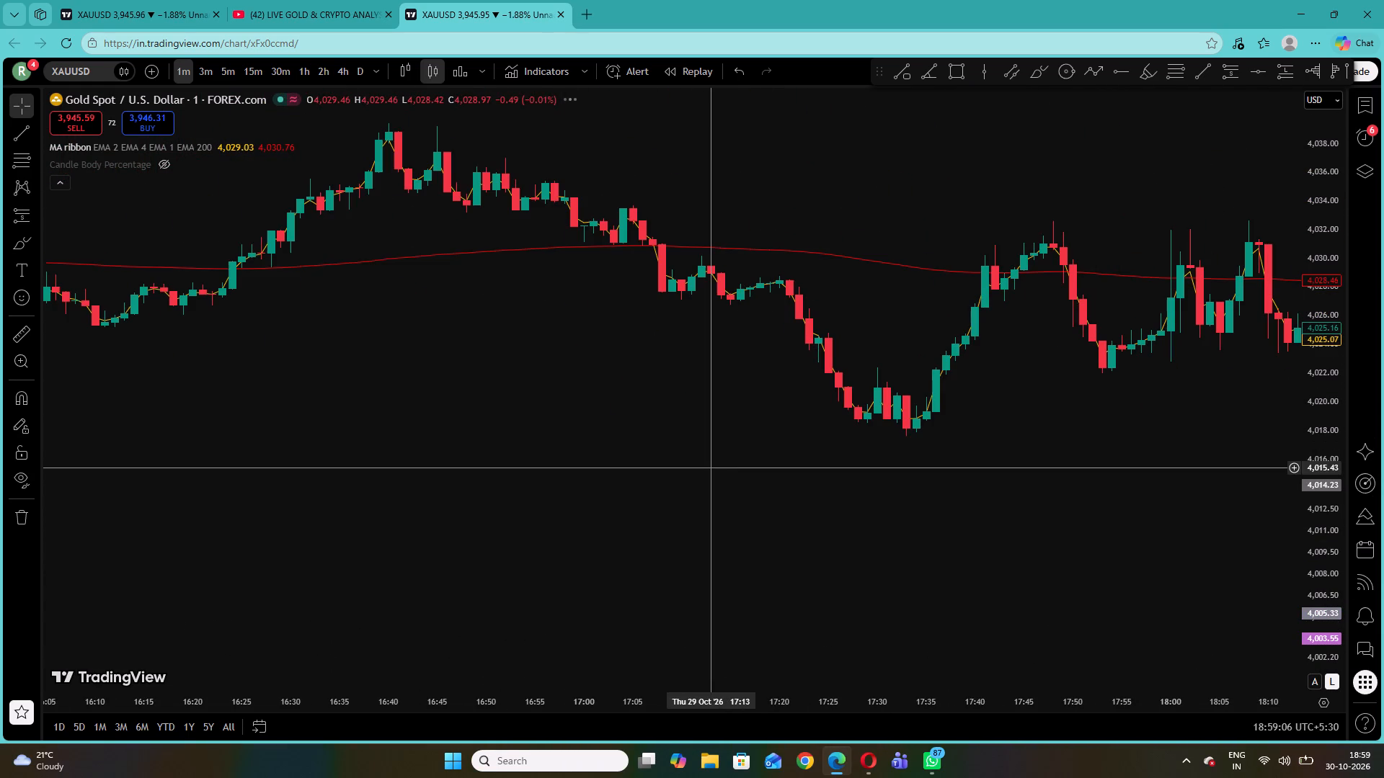
{"action": "left_click_drag", "start_coordinate": [709, 468], "coordinate": [1383, 491]}
{"action": "left_click_drag", "start_coordinate": [310, 430], "coordinate": [1115, 497]}
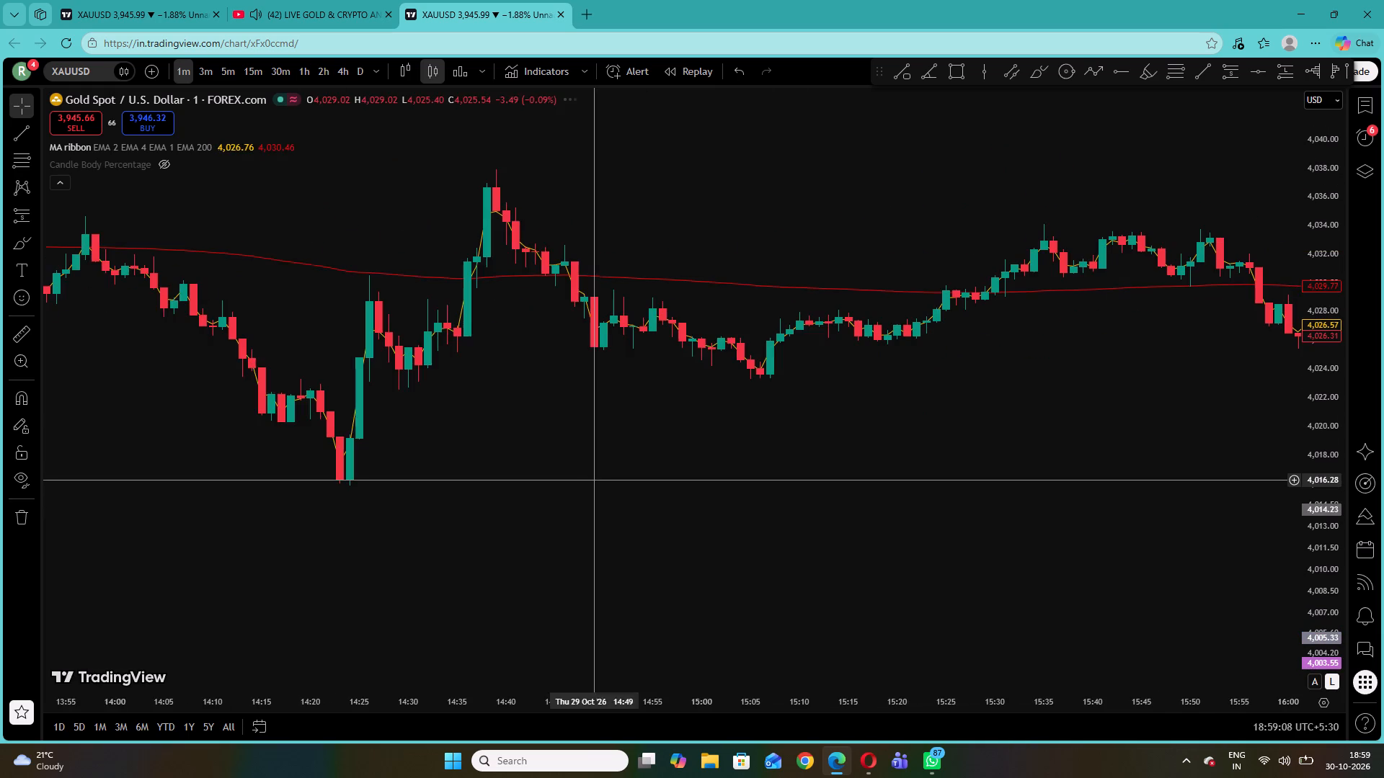
{"action": "left_click_drag", "start_coordinate": [580, 482], "coordinate": [1383, 527]}
{"action": "left_click_drag", "start_coordinate": [493, 473], "coordinate": [1213, 501]}
{"action": "left_click_drag", "start_coordinate": [551, 443], "coordinate": [929, 491]}
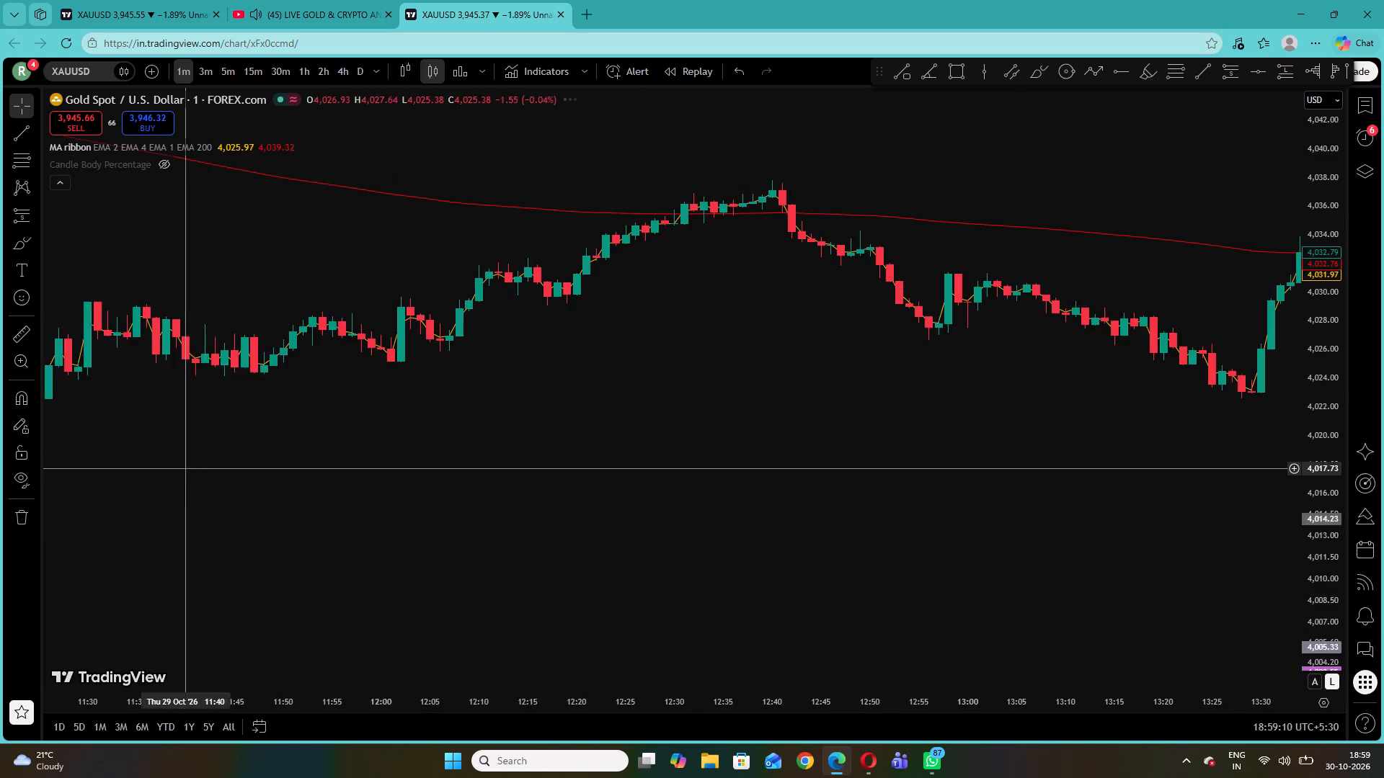
{"action": "left_click_drag", "start_coordinate": [234, 483], "coordinate": [1190, 527]}
{"action": "left_click_drag", "start_coordinate": [531, 533], "coordinate": [1371, 540]}
{"action": "left_click_drag", "start_coordinate": [655, 471], "coordinate": [1383, 560]}
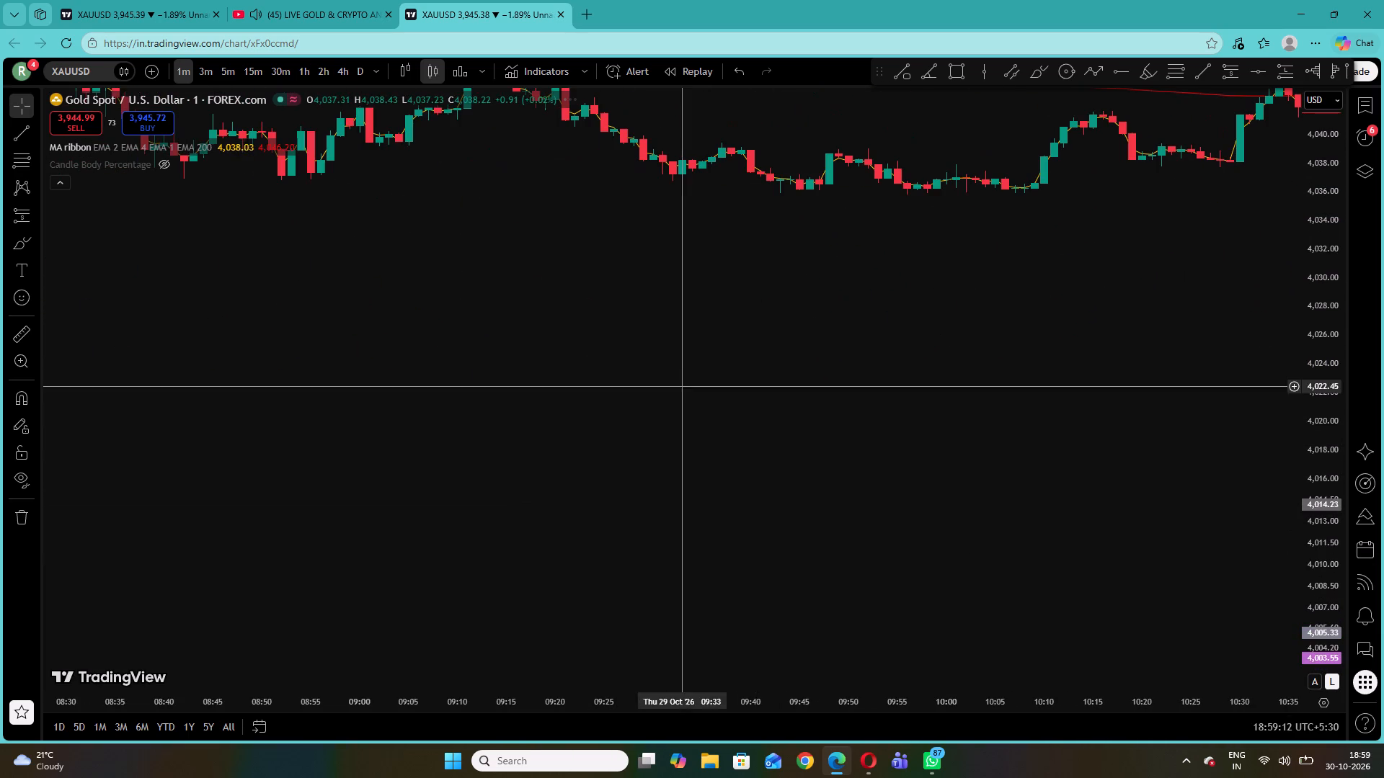
{"action": "left_click_drag", "start_coordinate": [665, 397], "coordinate": [1370, 556]}
{"action": "left_click_drag", "start_coordinate": [639, 458], "coordinate": [1087, 657]}
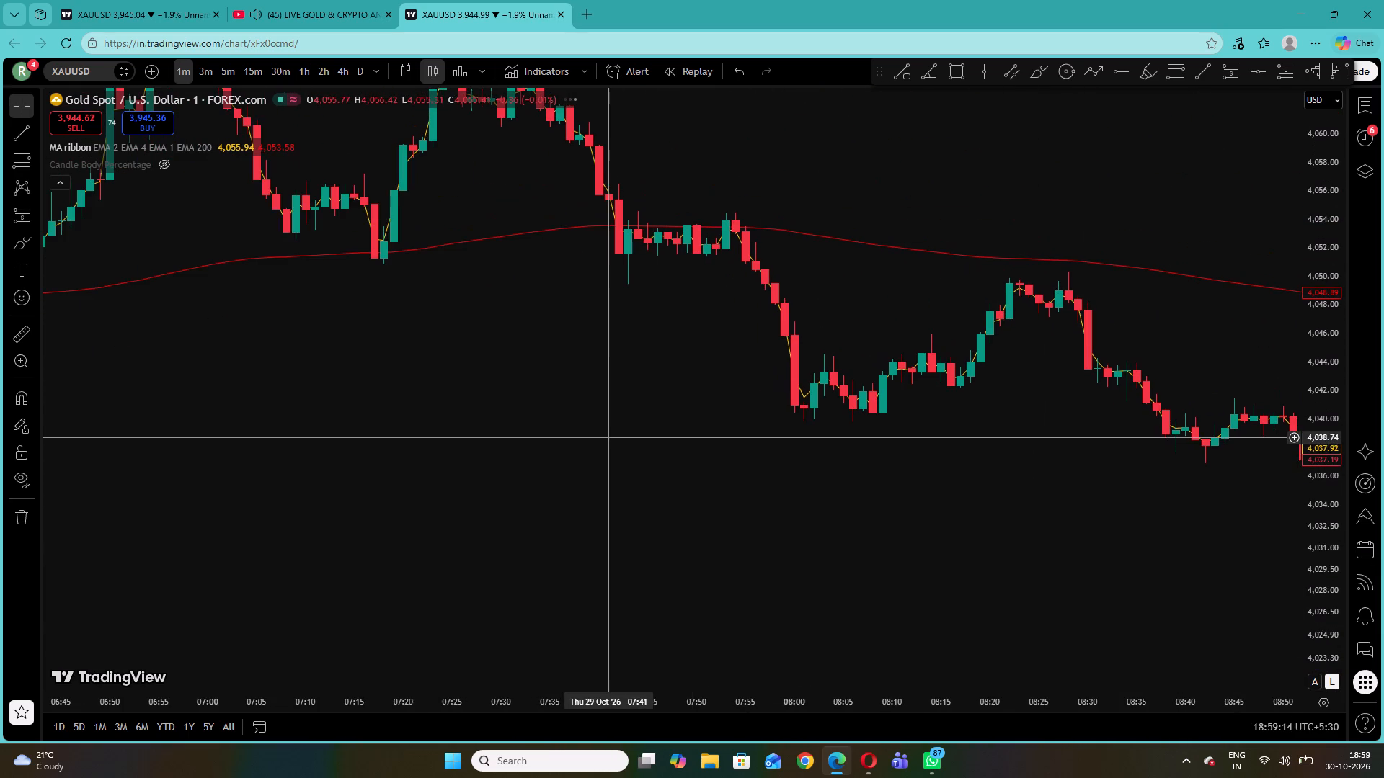
{"action": "left_click_drag", "start_coordinate": [611, 437], "coordinate": [1217, 612]}
{"action": "left_click_drag", "start_coordinate": [569, 529], "coordinate": [1125, 510]}
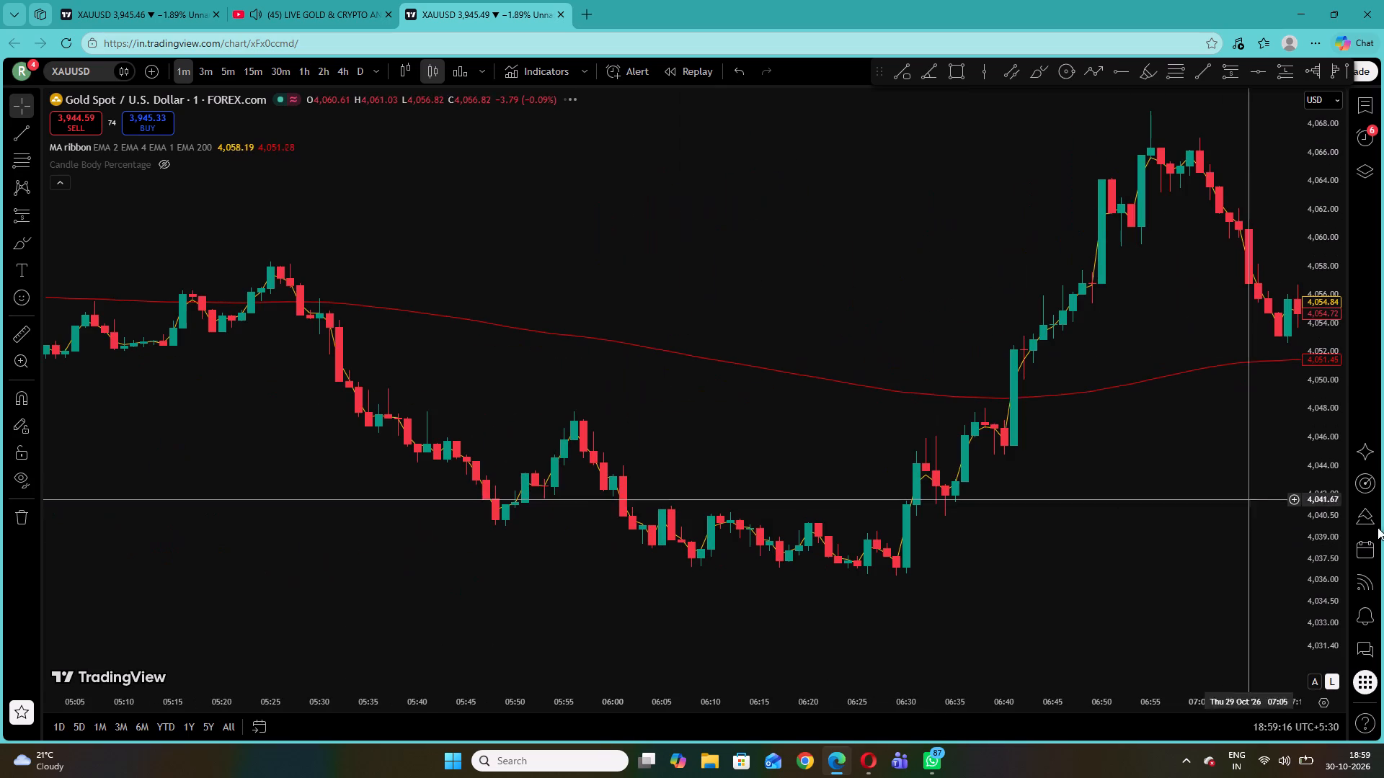
{"action": "left_click_drag", "start_coordinate": [1337, 632], "coordinate": [1309, 474]}
{"action": "left_click_drag", "start_coordinate": [519, 478], "coordinate": [1156, 501]}
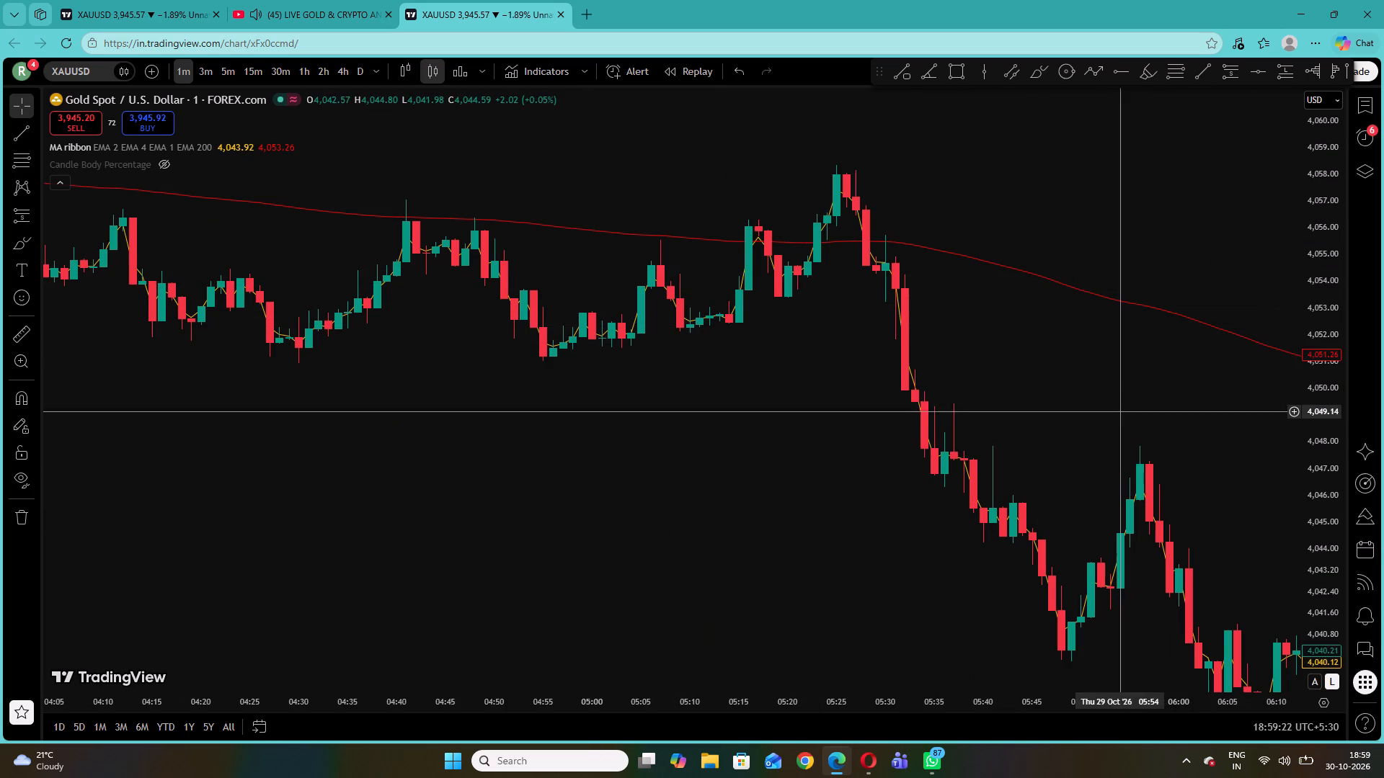
Place a short position at 06:32 on 29 October with entry 4,042.69, stop 4,046.32 and target 4,036.17.
{"action": "left_click_drag", "start_coordinate": [1122, 413], "coordinate": [546, 389]}
{"action": "left_click_drag", "start_coordinate": [848, 427], "coordinate": [732, 344]}
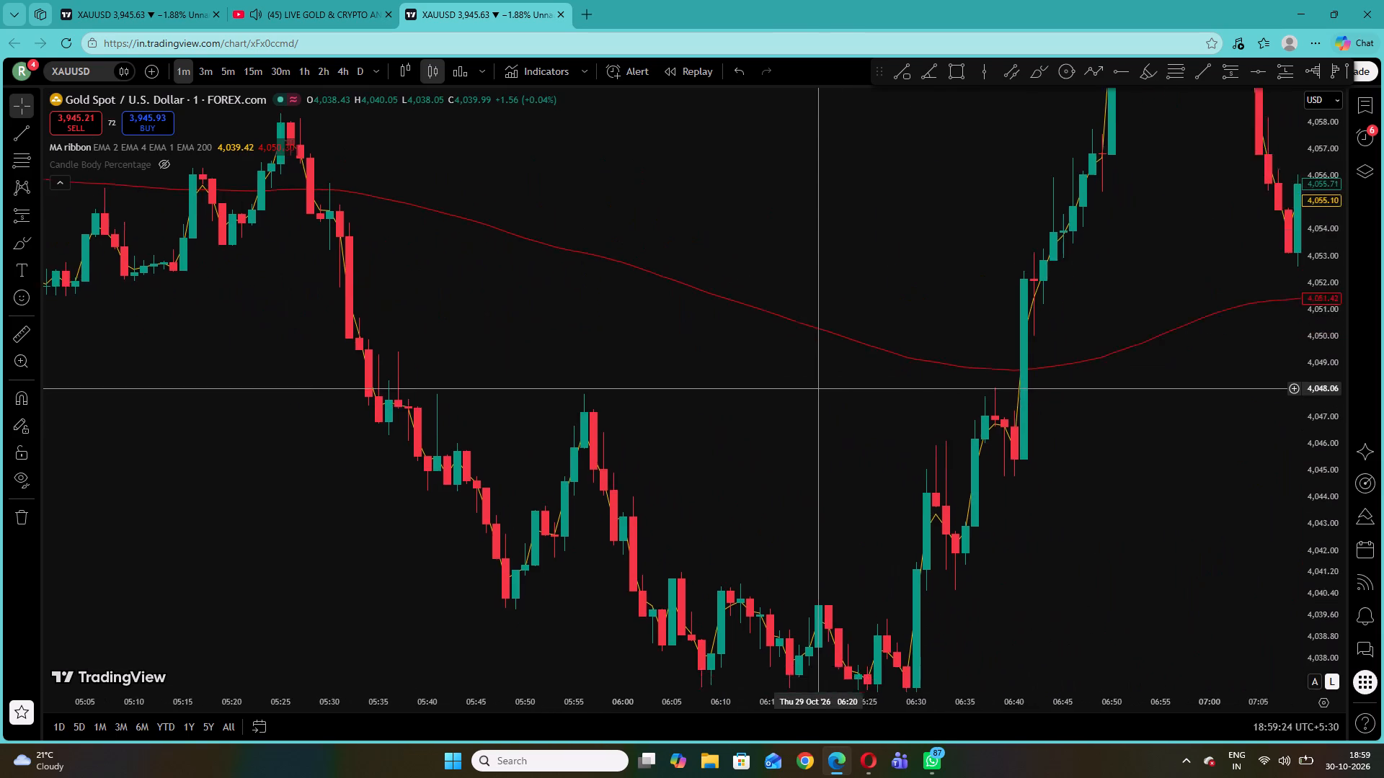
{"action": "left_click_drag", "start_coordinate": [732, 344], "coordinate": [678, 316]}
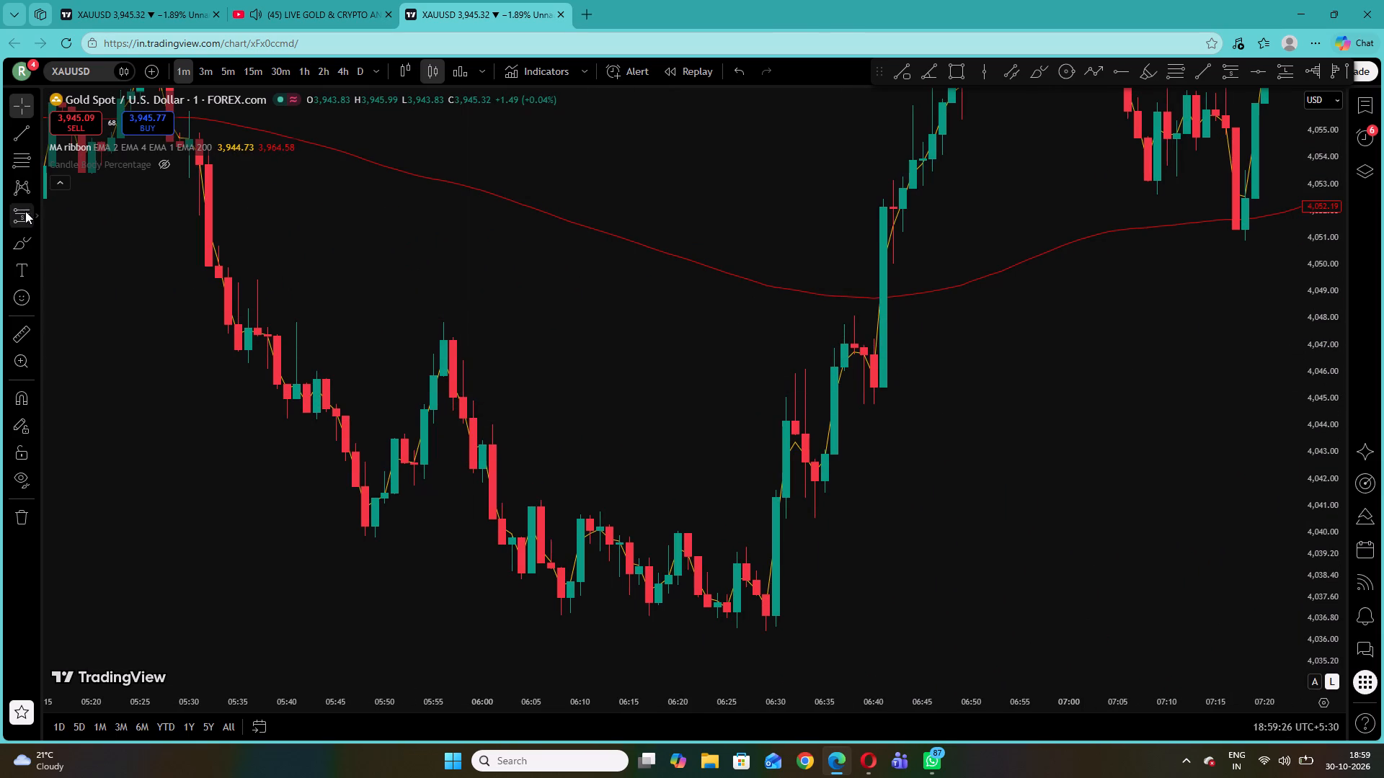
{"action": "left_click", "coordinate": [32, 211]}
{"action": "left_click", "coordinate": [95, 261]}
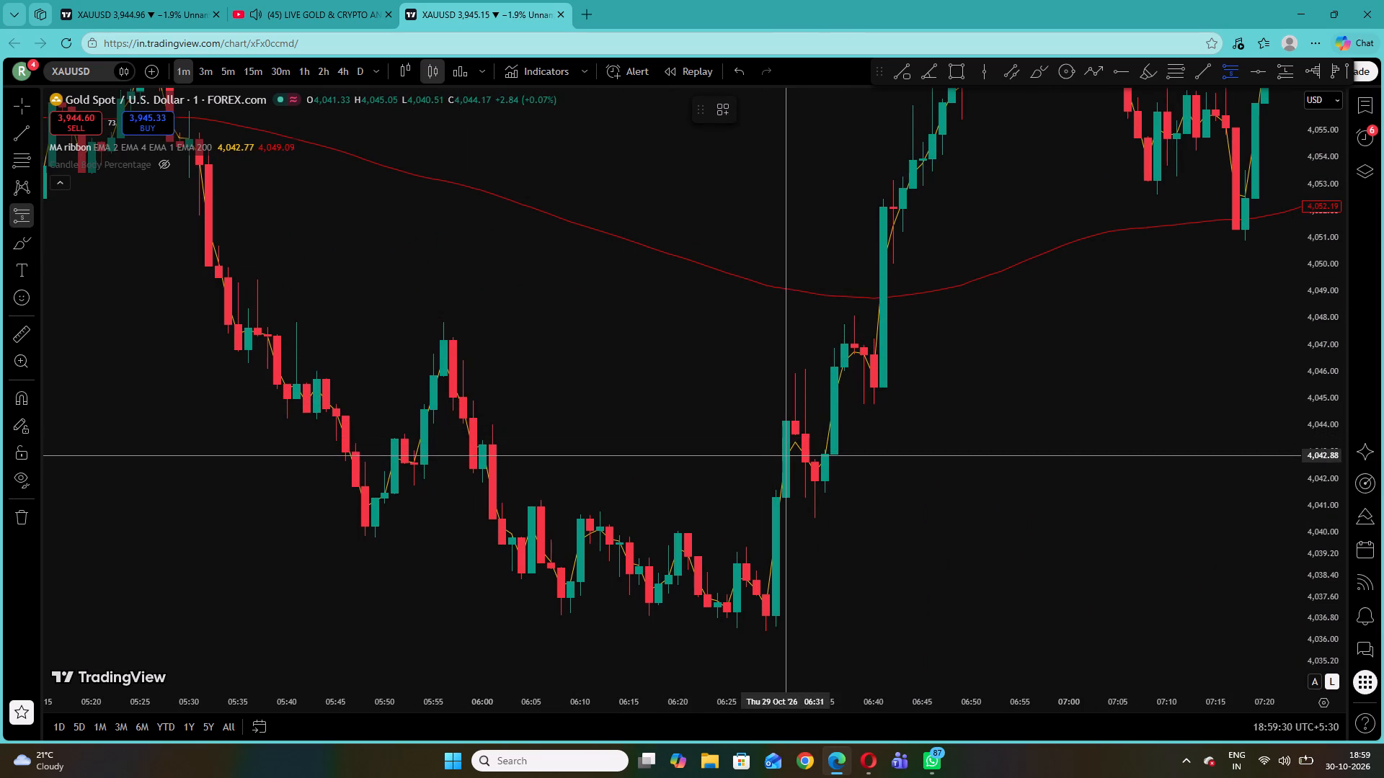
{"action": "left_click", "coordinate": [793, 460]}
{"action": "left_click_drag", "start_coordinate": [794, 285], "coordinate": [814, 336]}
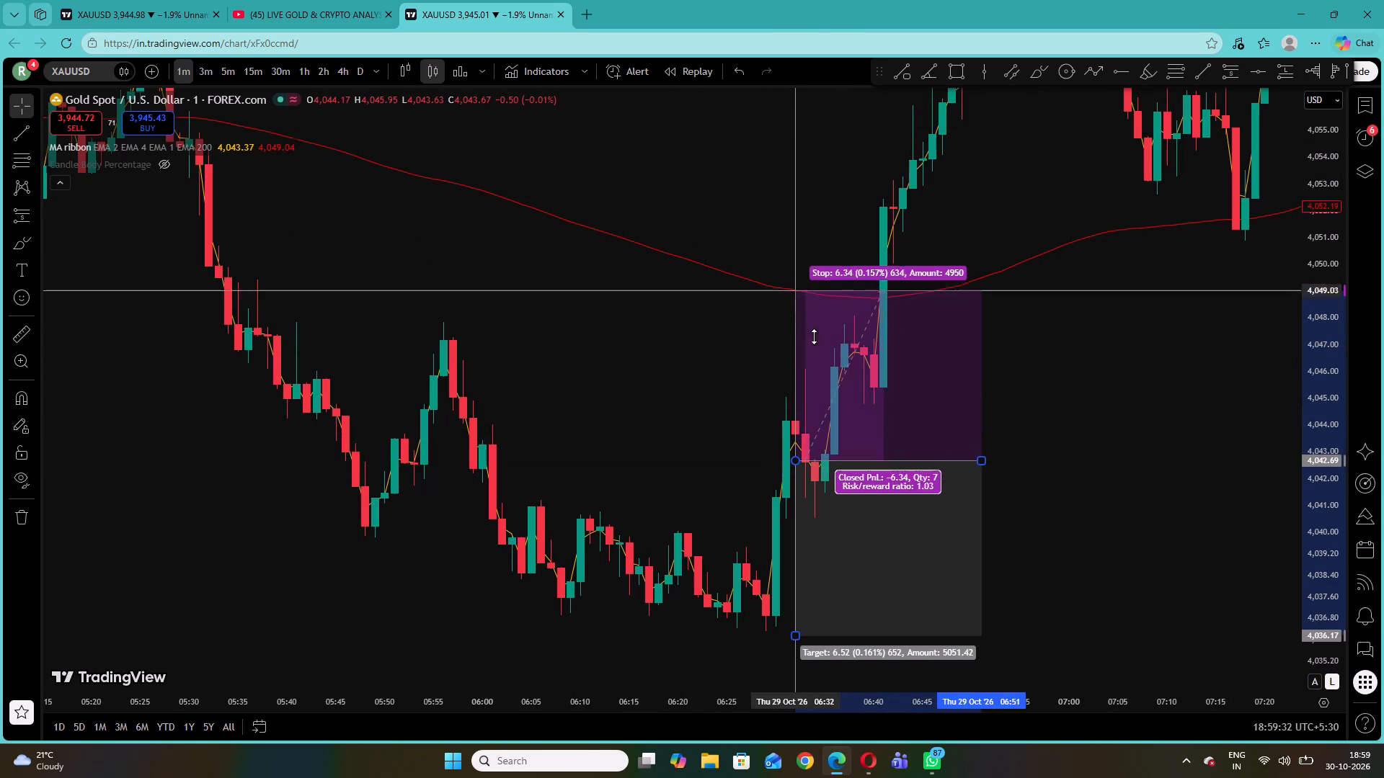
{"action": "left_click_drag", "start_coordinate": [814, 336], "coordinate": [817, 363]}
{"action": "left_click", "coordinate": [773, 339]}
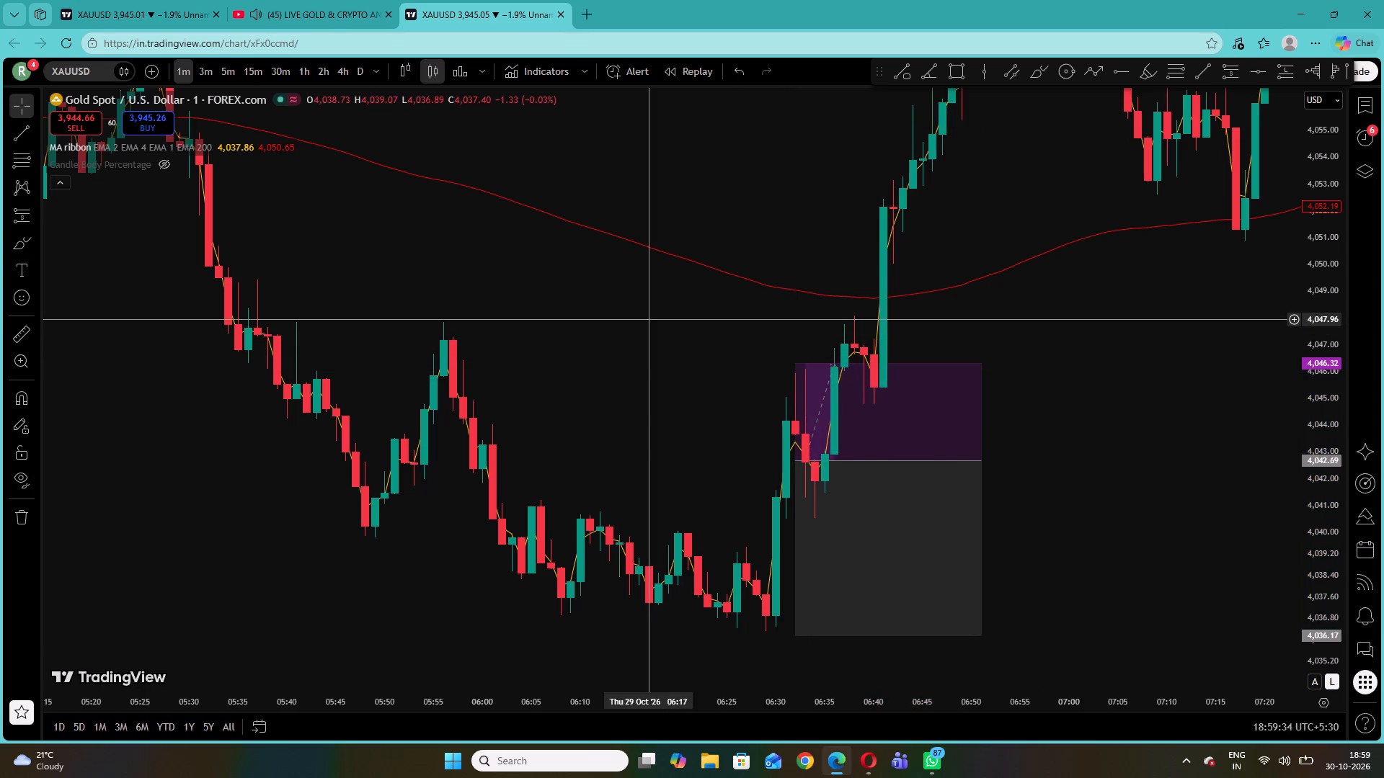
Place a long position at 08:01 on 29 October with entry 4,042.53, stop 4,040.02 and target 4,051.31.
{"action": "left_click_drag", "start_coordinate": [1109, 425], "coordinate": [622, 658]}
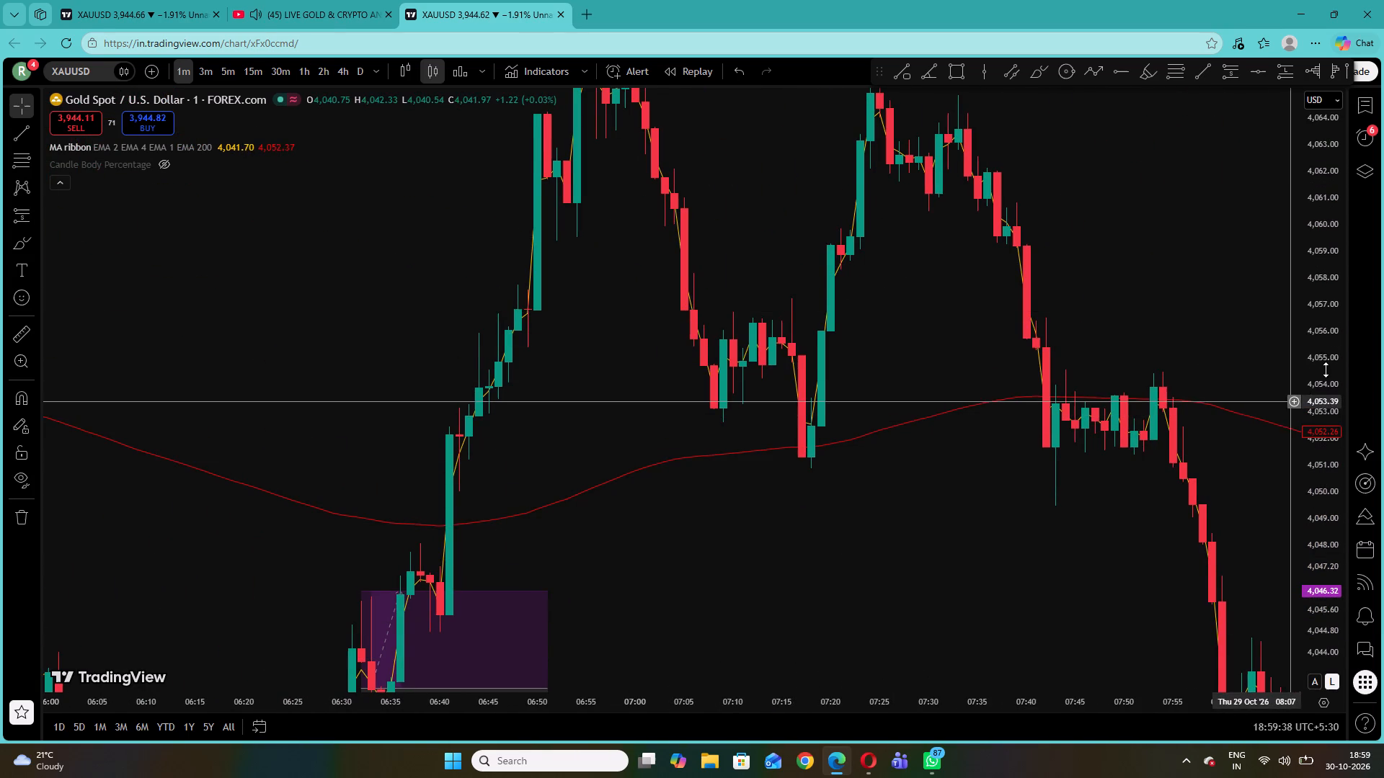
{"action": "left_click_drag", "start_coordinate": [1326, 370], "coordinate": [1336, 444]}
{"action": "left_click_drag", "start_coordinate": [993, 302], "coordinate": [833, 535]}
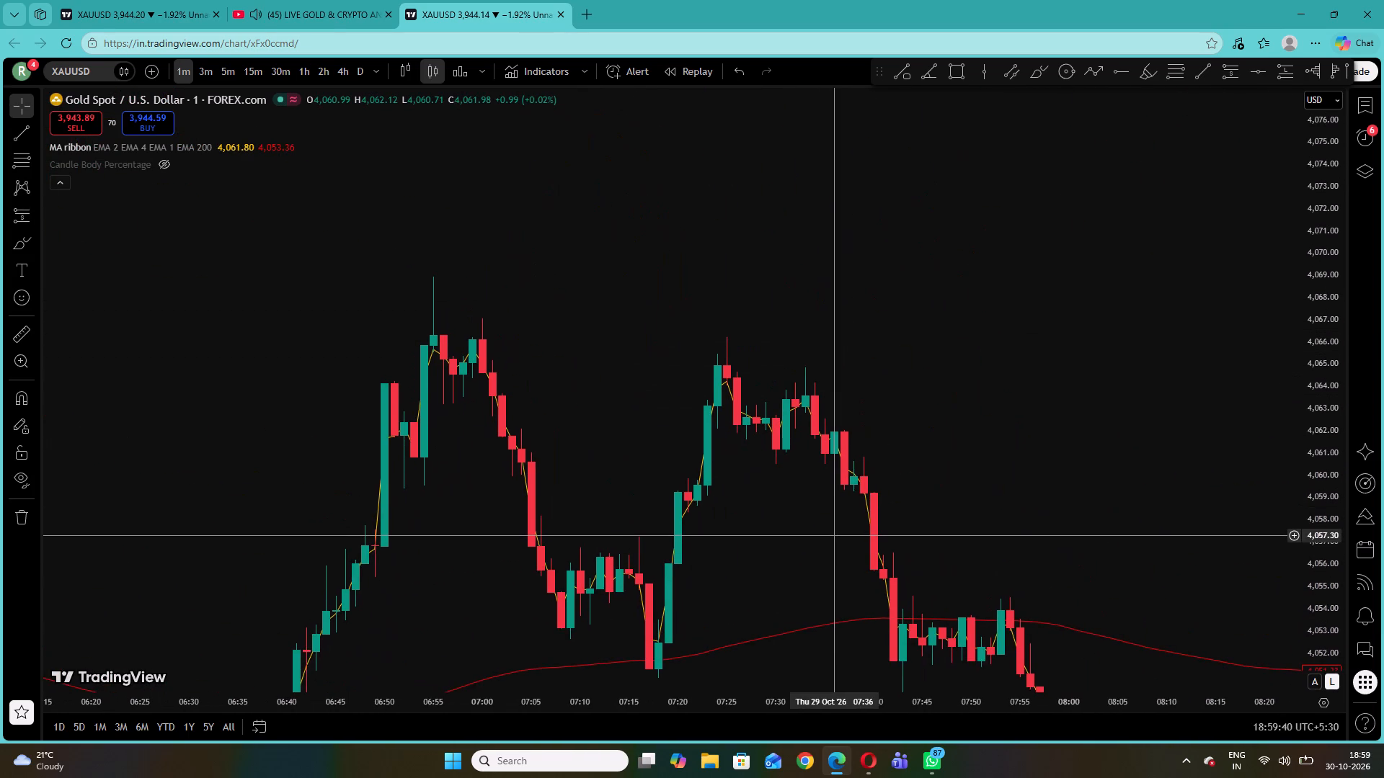
{"action": "left_click_drag", "start_coordinate": [833, 535], "coordinate": [848, 292]}
{"action": "left_click_drag", "start_coordinate": [1143, 323], "coordinate": [1122, 316]}
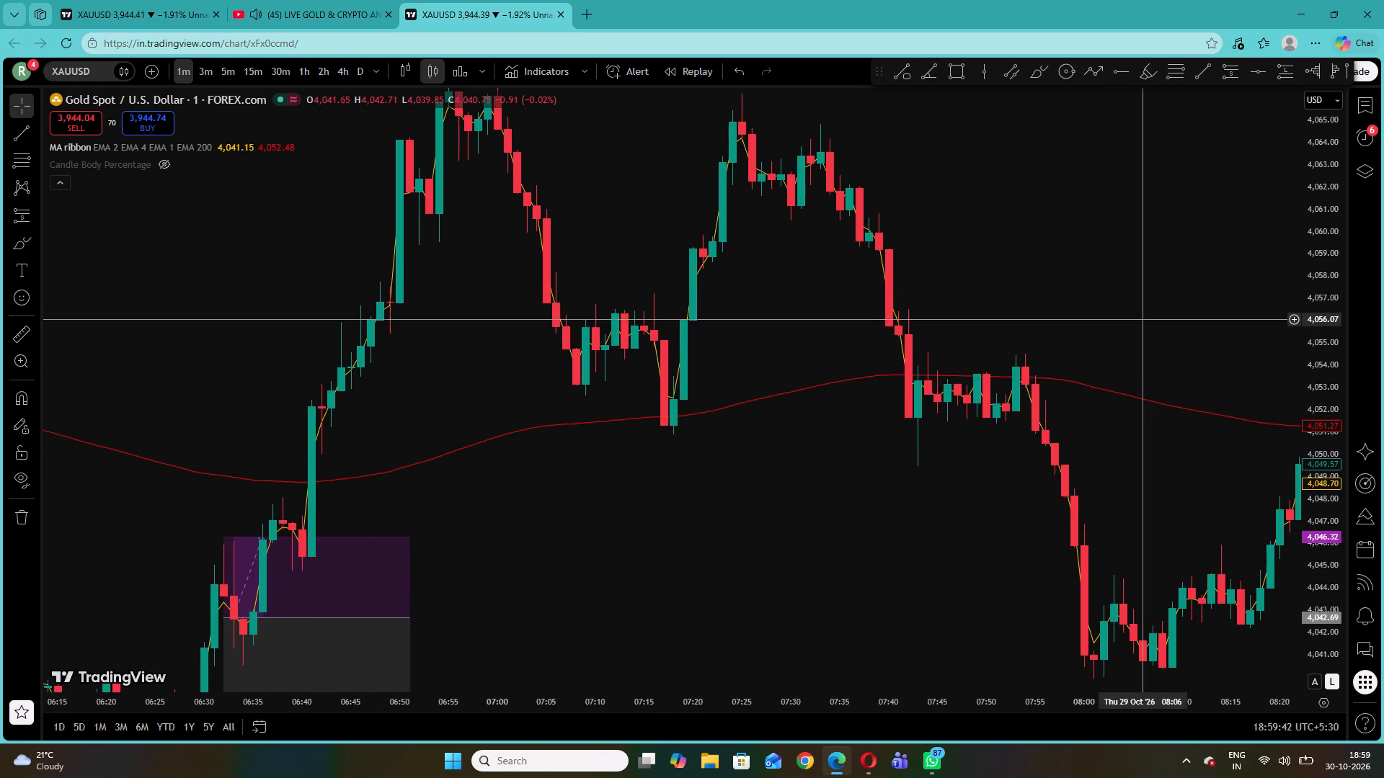
{"action": "left_click_drag", "start_coordinate": [1122, 316], "coordinate": [365, 309]}
{"action": "left_click_drag", "start_coordinate": [871, 465], "coordinate": [904, 409]}
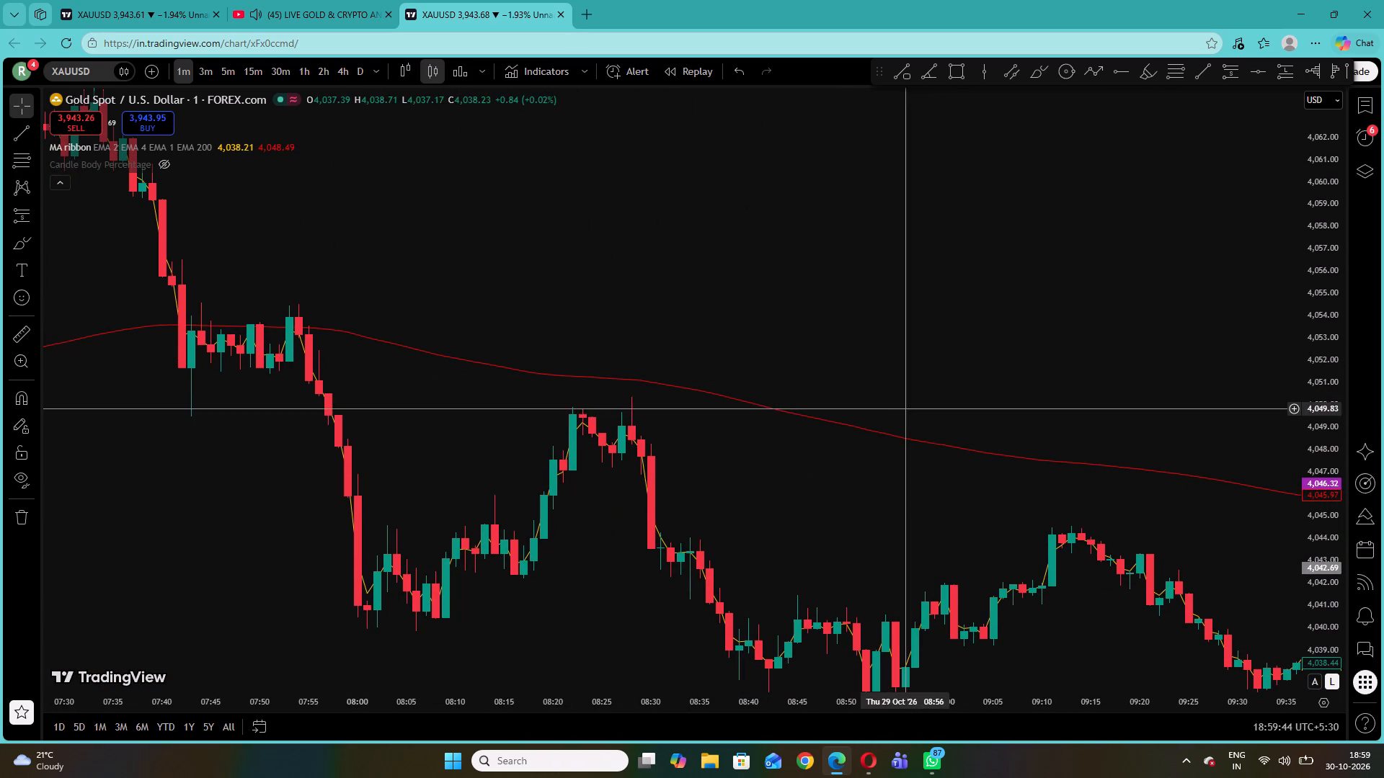
{"action": "left_click_drag", "start_coordinate": [827, 480], "coordinate": [915, 419]}
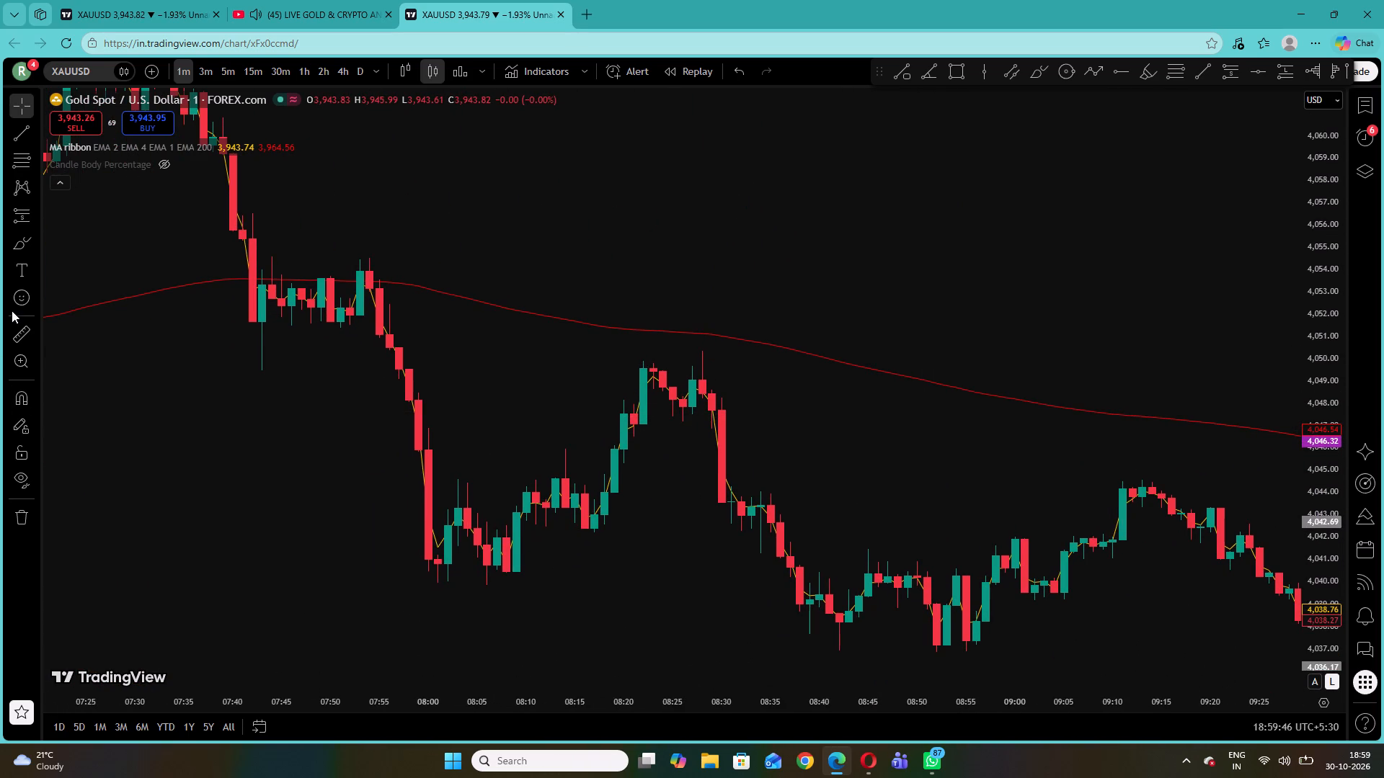
{"action": "left_click", "coordinate": [35, 212]}
{"action": "left_click", "coordinate": [62, 235]}
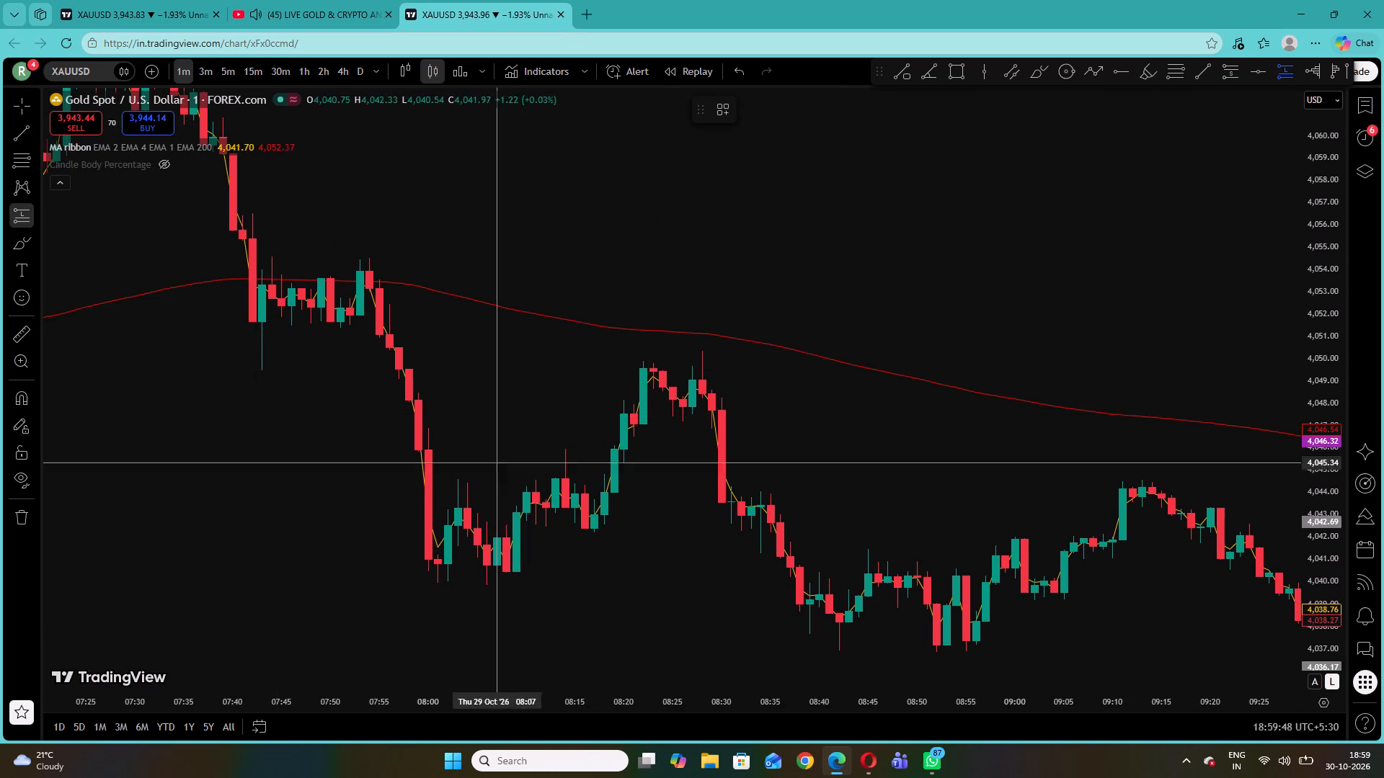
{"action": "left_click", "coordinate": [438, 525]}
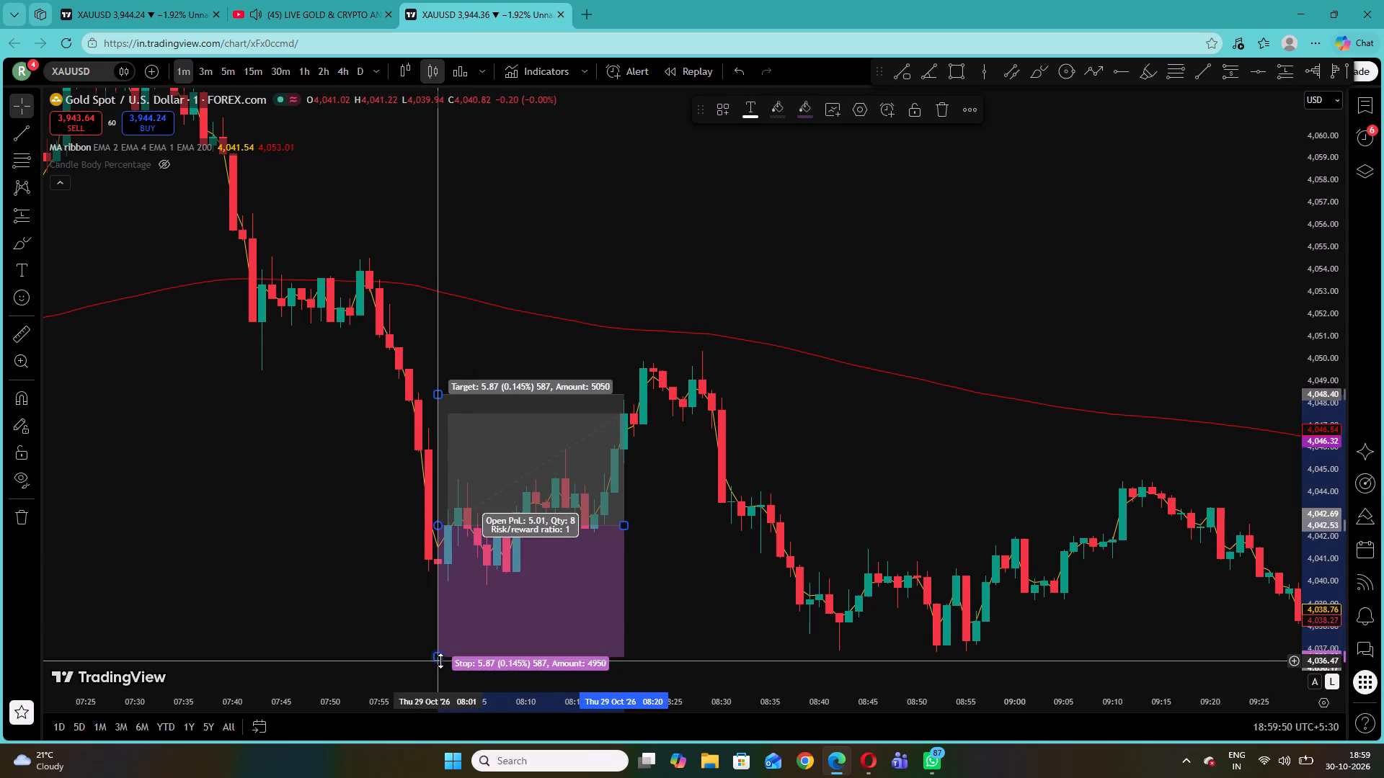
{"action": "left_click_drag", "start_coordinate": [441, 657], "coordinate": [468, 581]}
{"action": "left_click_drag", "start_coordinate": [438, 389], "coordinate": [440, 335]}
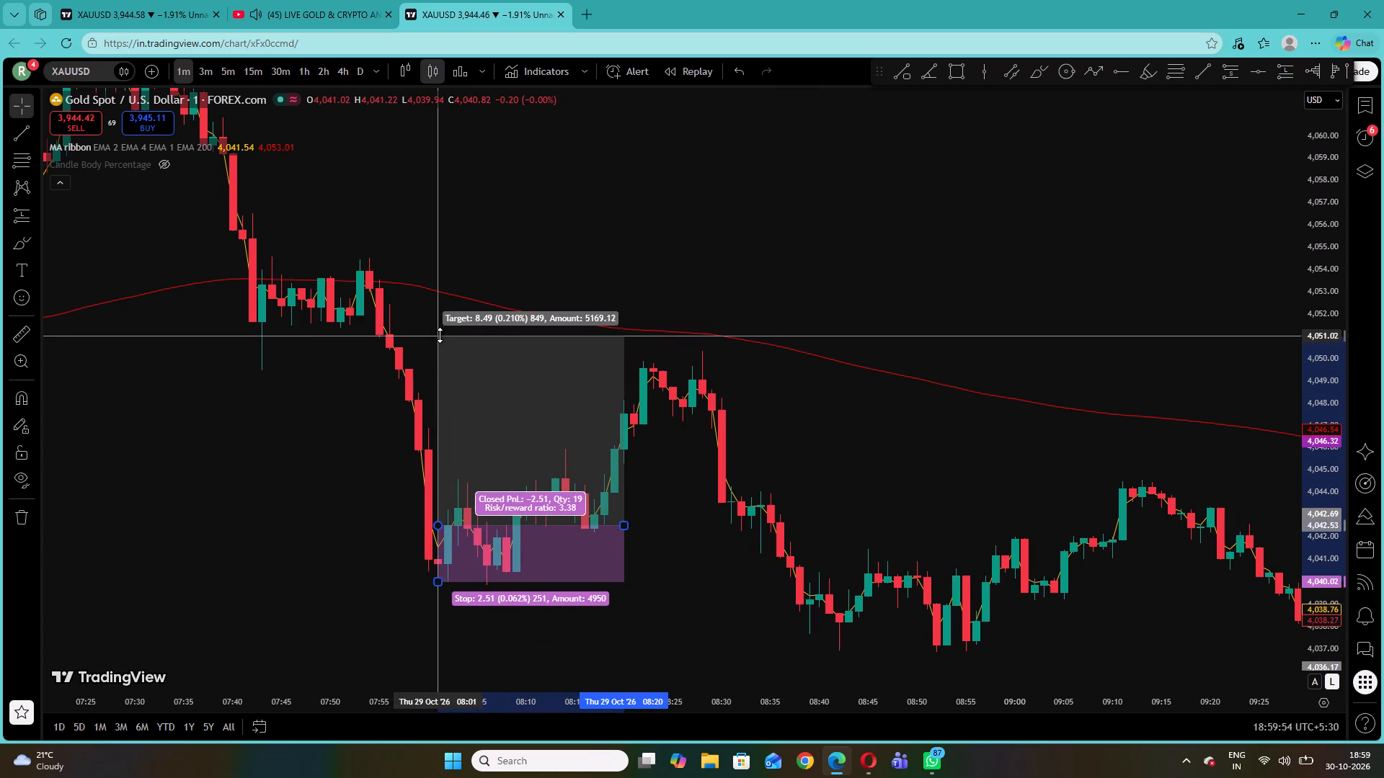
{"action": "left_click_drag", "start_coordinate": [440, 335], "coordinate": [440, 329]}
{"action": "left_click", "coordinate": [897, 529]}
Examine the 1-minute XAUUSD price action of 29 October forward from about 08:20 to mid-afternoon around 15:10.
{"action": "left_click_drag", "start_coordinate": [953, 511], "coordinate": [515, 473]}
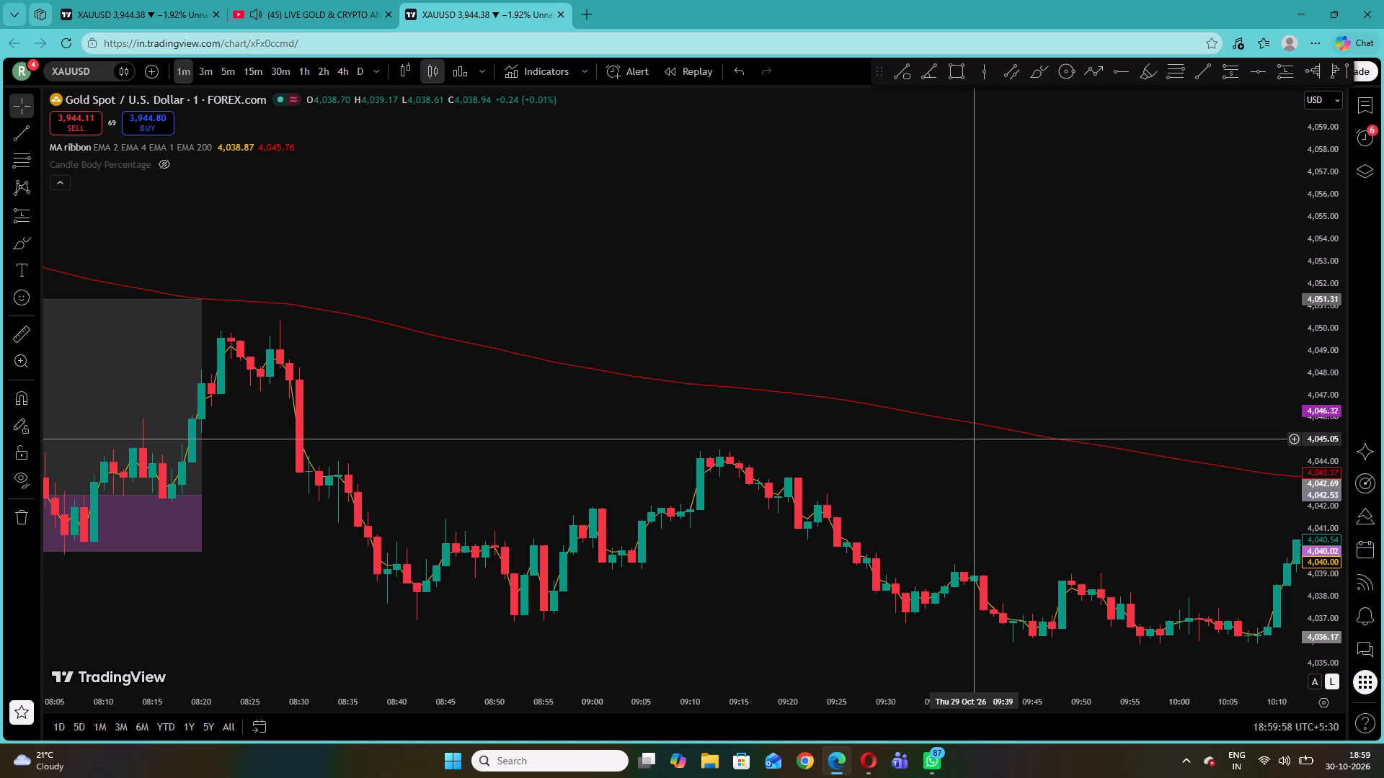
{"action": "left_click_drag", "start_coordinate": [1008, 487], "coordinate": [661, 301]}
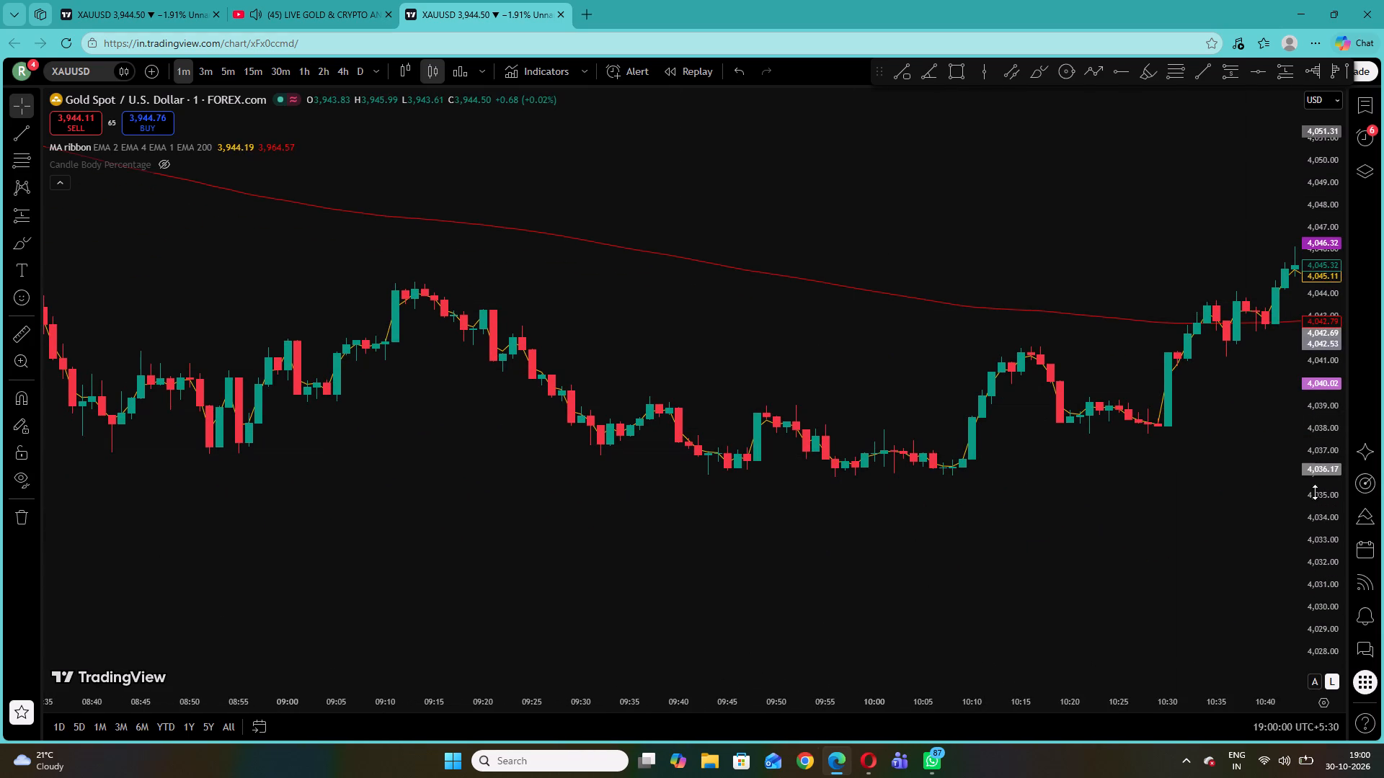
{"action": "left_click_drag", "start_coordinate": [1323, 535], "coordinate": [1259, 215]}
{"action": "left_click_drag", "start_coordinate": [1071, 395], "coordinate": [544, 571]}
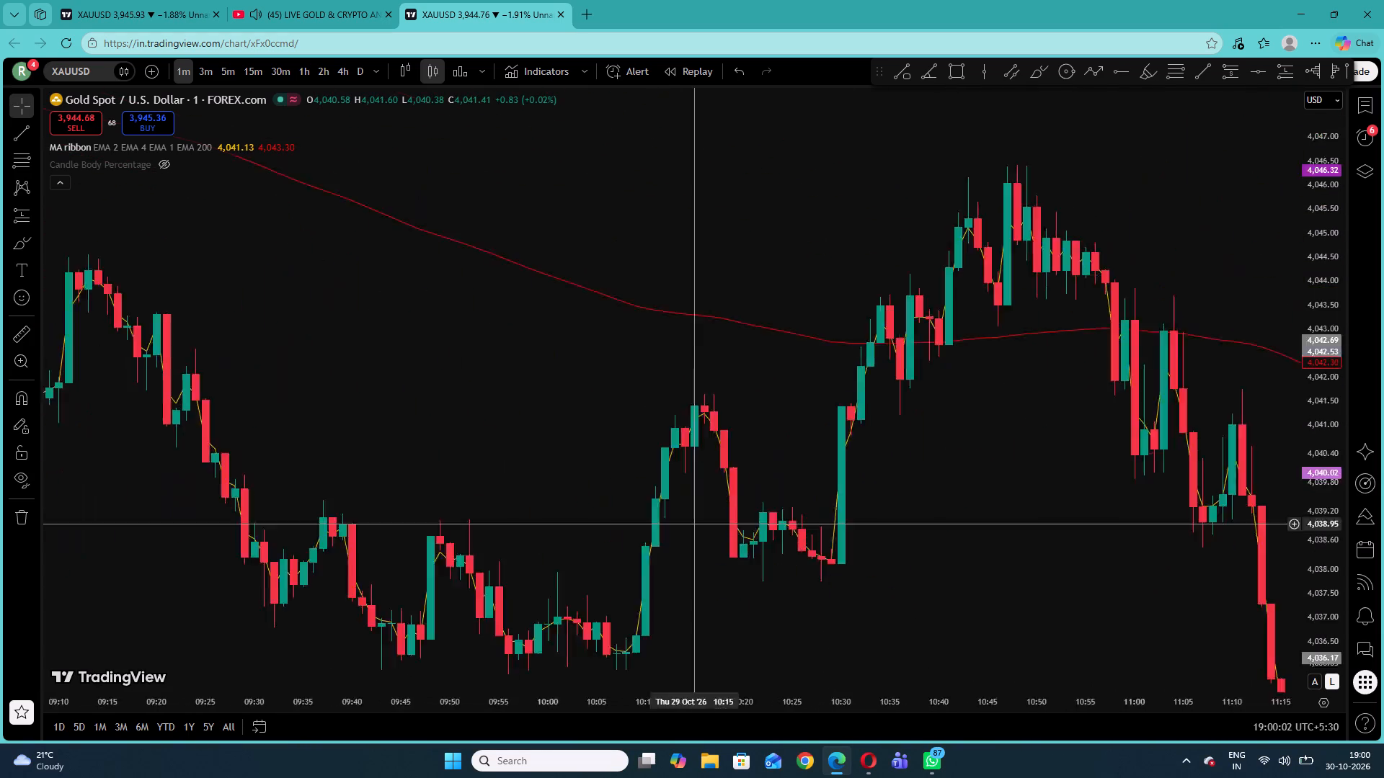
{"action": "left_click_drag", "start_coordinate": [544, 571], "coordinate": [440, 599]}
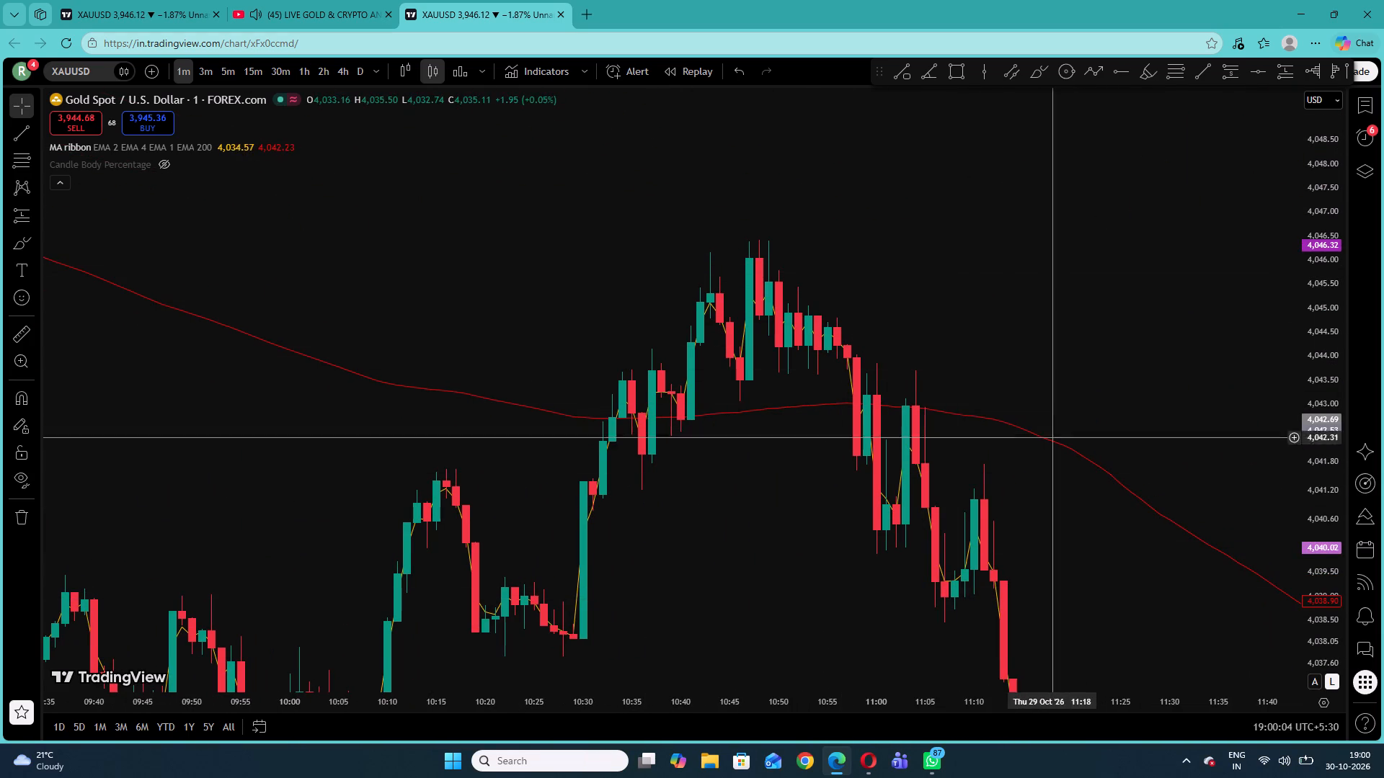
{"action": "left_click_drag", "start_coordinate": [1048, 450], "coordinate": [835, 52]}
{"action": "left_click_drag", "start_coordinate": [1323, 365], "coordinate": [1319, 494]}
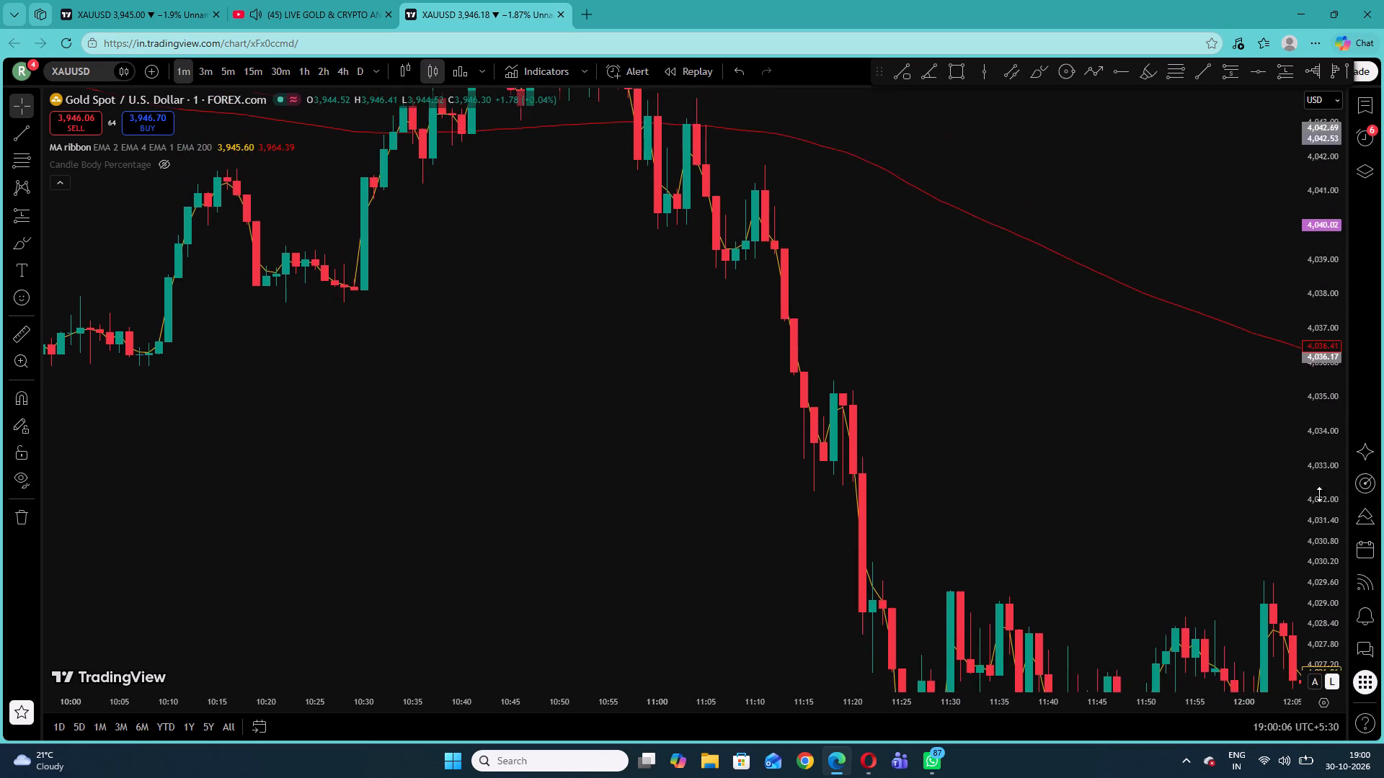
{"action": "left_click_drag", "start_coordinate": [1319, 494], "coordinate": [1312, 492]}
{"action": "left_click_drag", "start_coordinate": [1155, 477], "coordinate": [679, 225]}
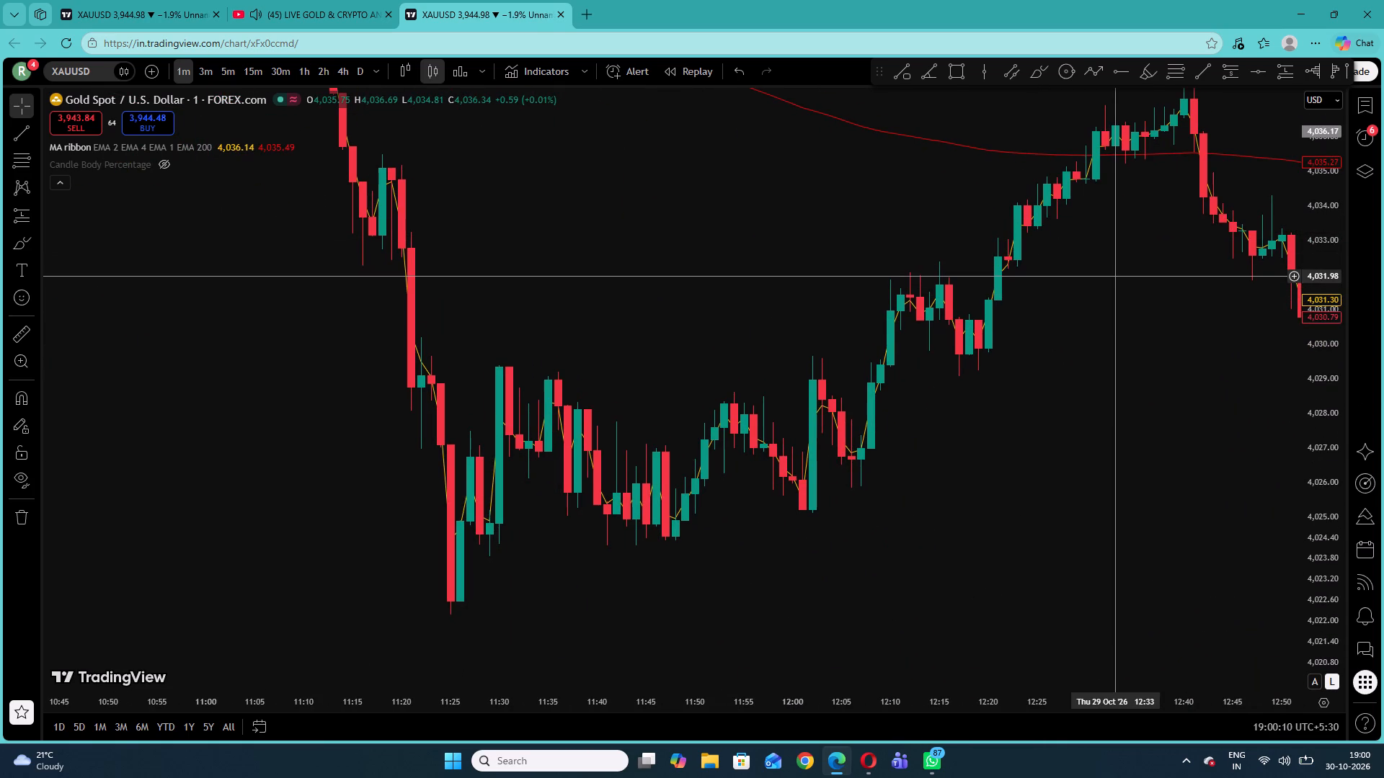
{"action": "left_click_drag", "start_coordinate": [1119, 276], "coordinate": [843, 418]}
{"action": "left_click_drag", "start_coordinate": [1225, 362], "coordinate": [793, 234]}
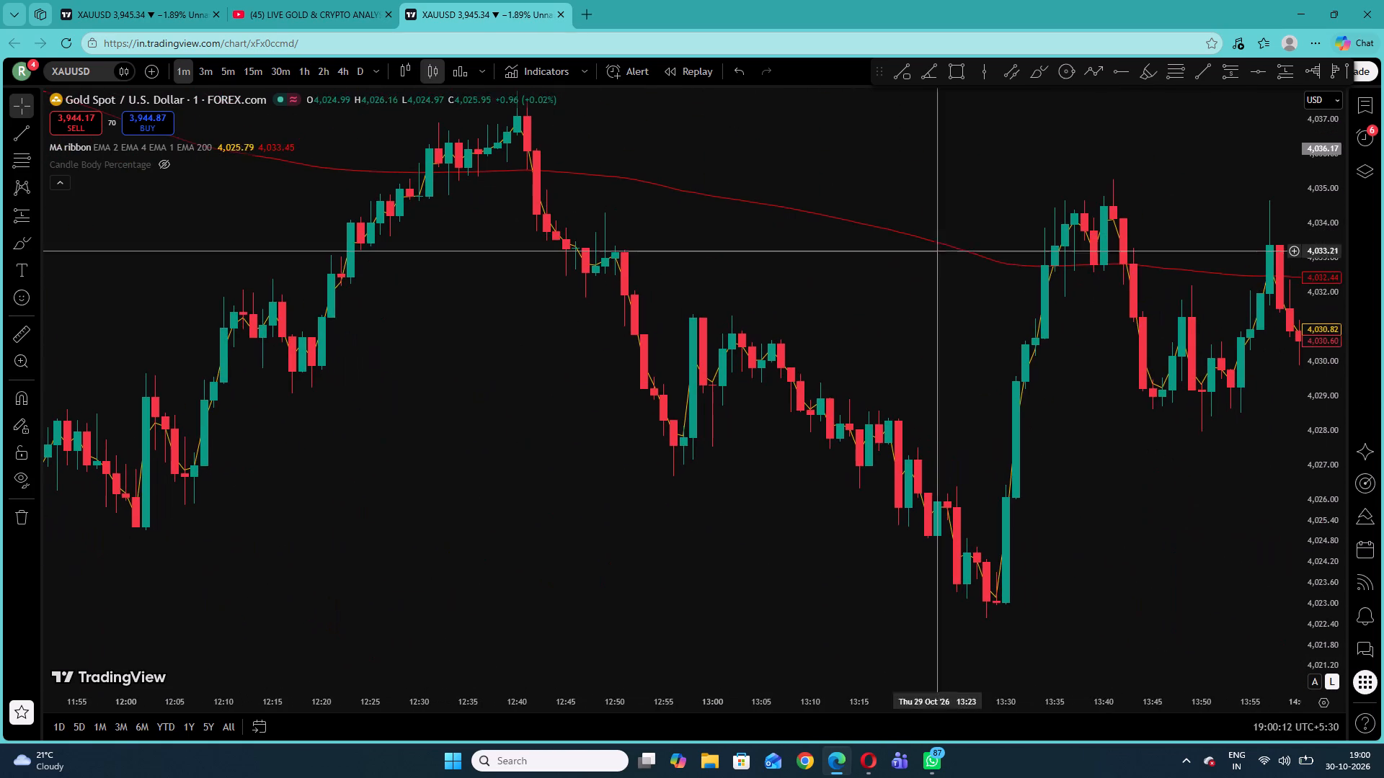
{"action": "left_click_drag", "start_coordinate": [1156, 333], "coordinate": [806, 396]}
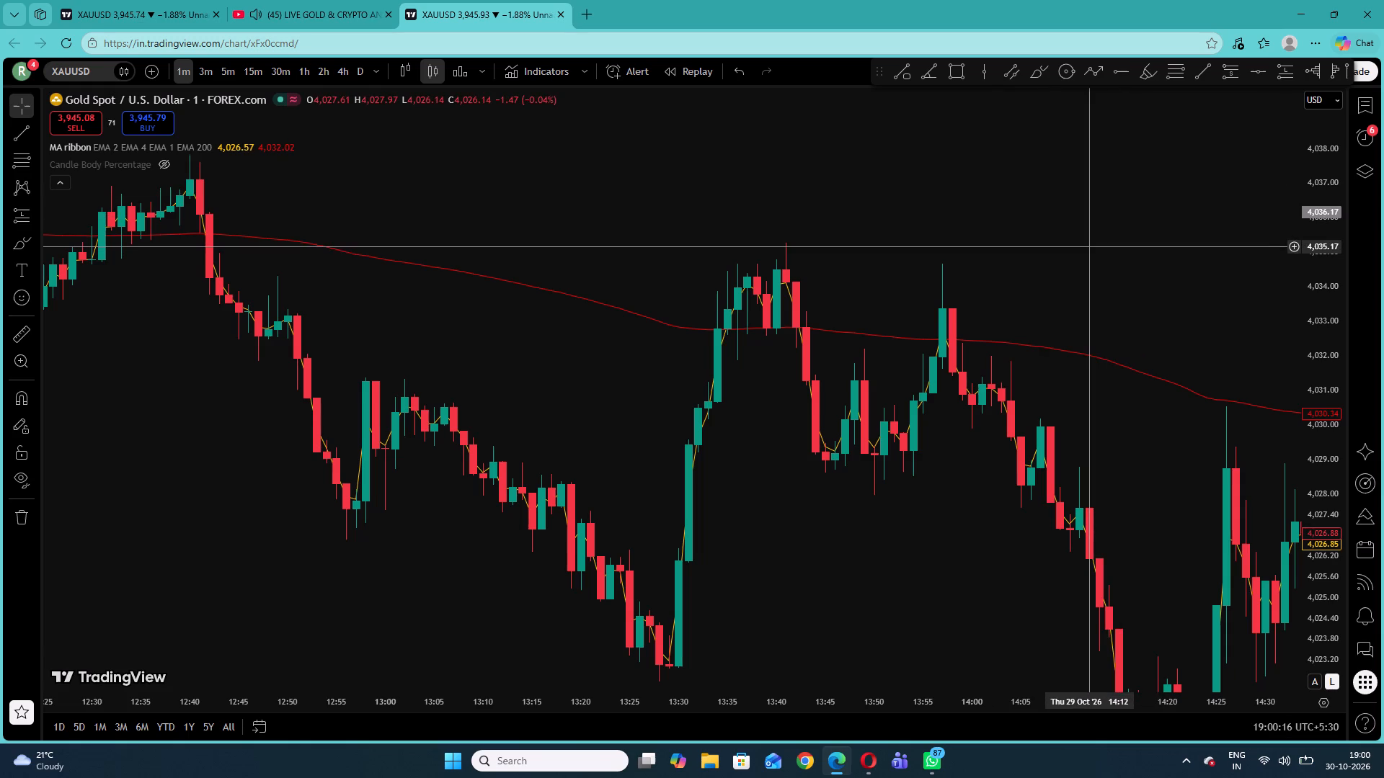
{"action": "left_click_drag", "start_coordinate": [1085, 246], "coordinate": [670, 196]}
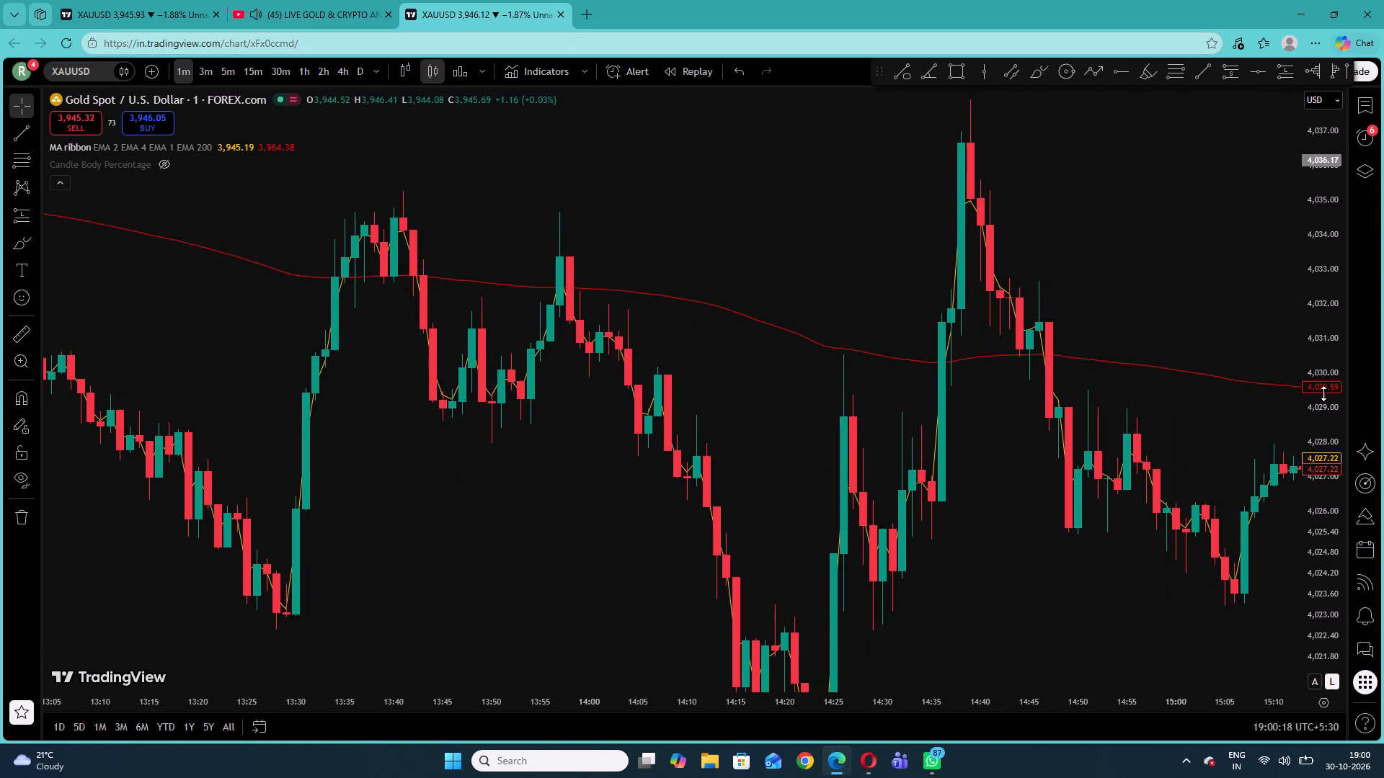
Examine the 1-minute price action of 29 October forward from mid-afternoon to about 18:55.
{"action": "left_click_drag", "start_coordinate": [1331, 365], "coordinate": [1324, 617]}
{"action": "left_click_drag", "start_coordinate": [1181, 520], "coordinate": [688, 462]}
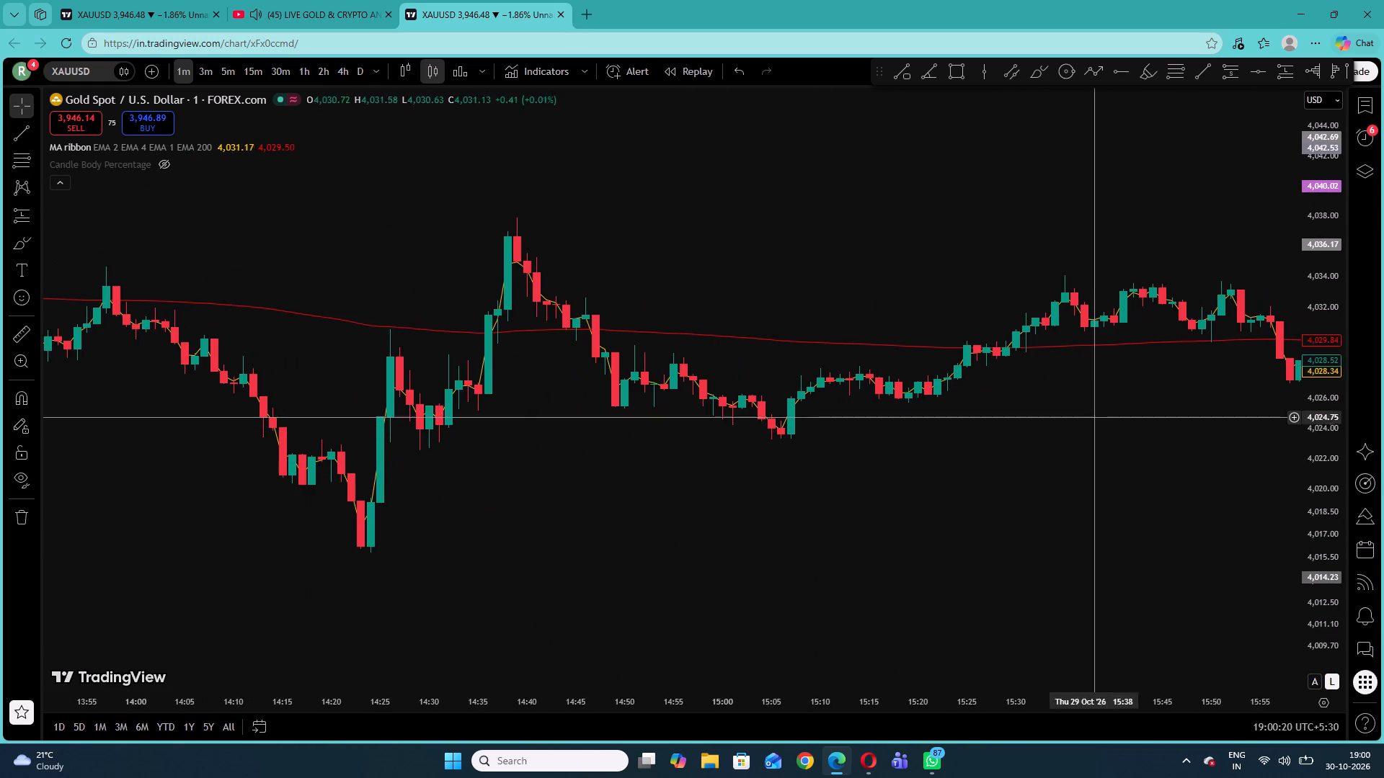
{"action": "left_click_drag", "start_coordinate": [1312, 493], "coordinate": [1287, 297]}
{"action": "left_click_drag", "start_coordinate": [1233, 353], "coordinate": [711, 450]}
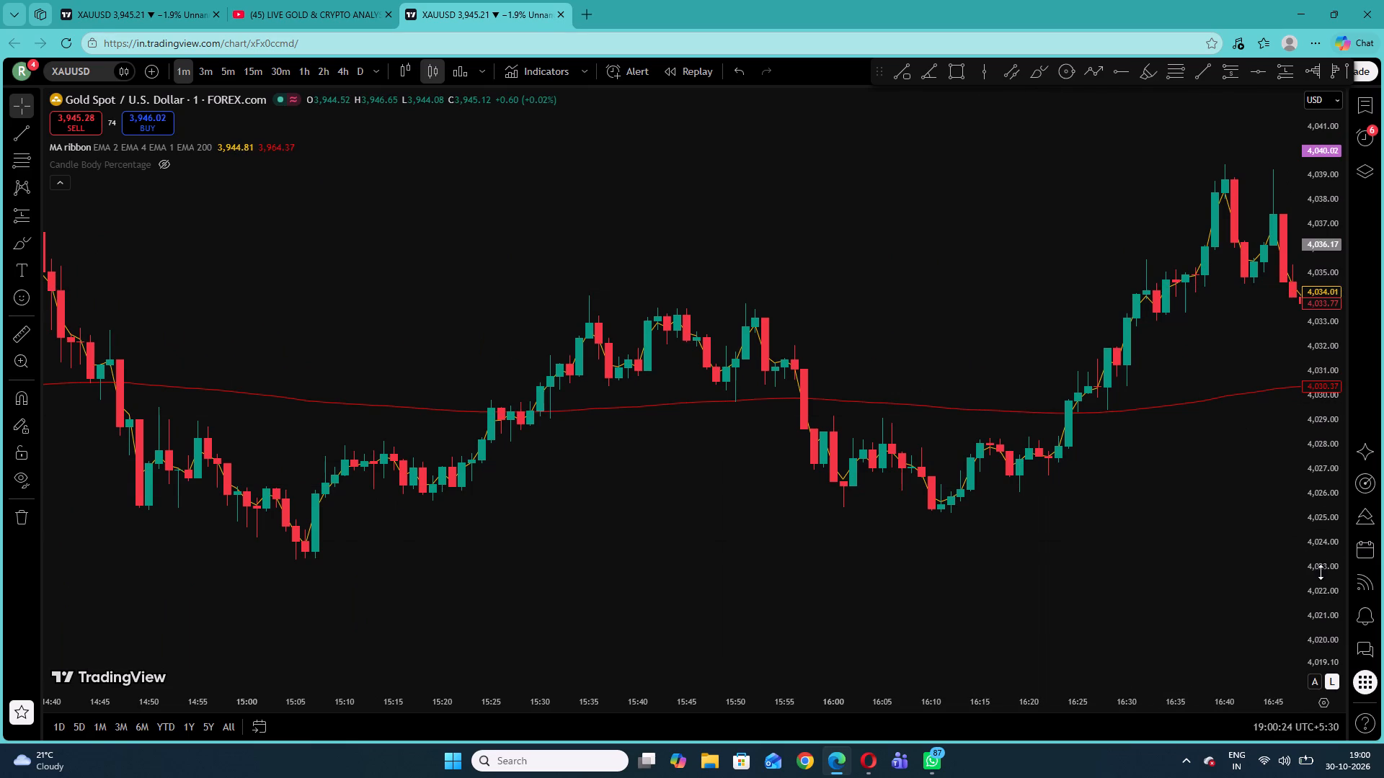
{"action": "left_click_drag", "start_coordinate": [1319, 577], "coordinate": [1291, 342]}
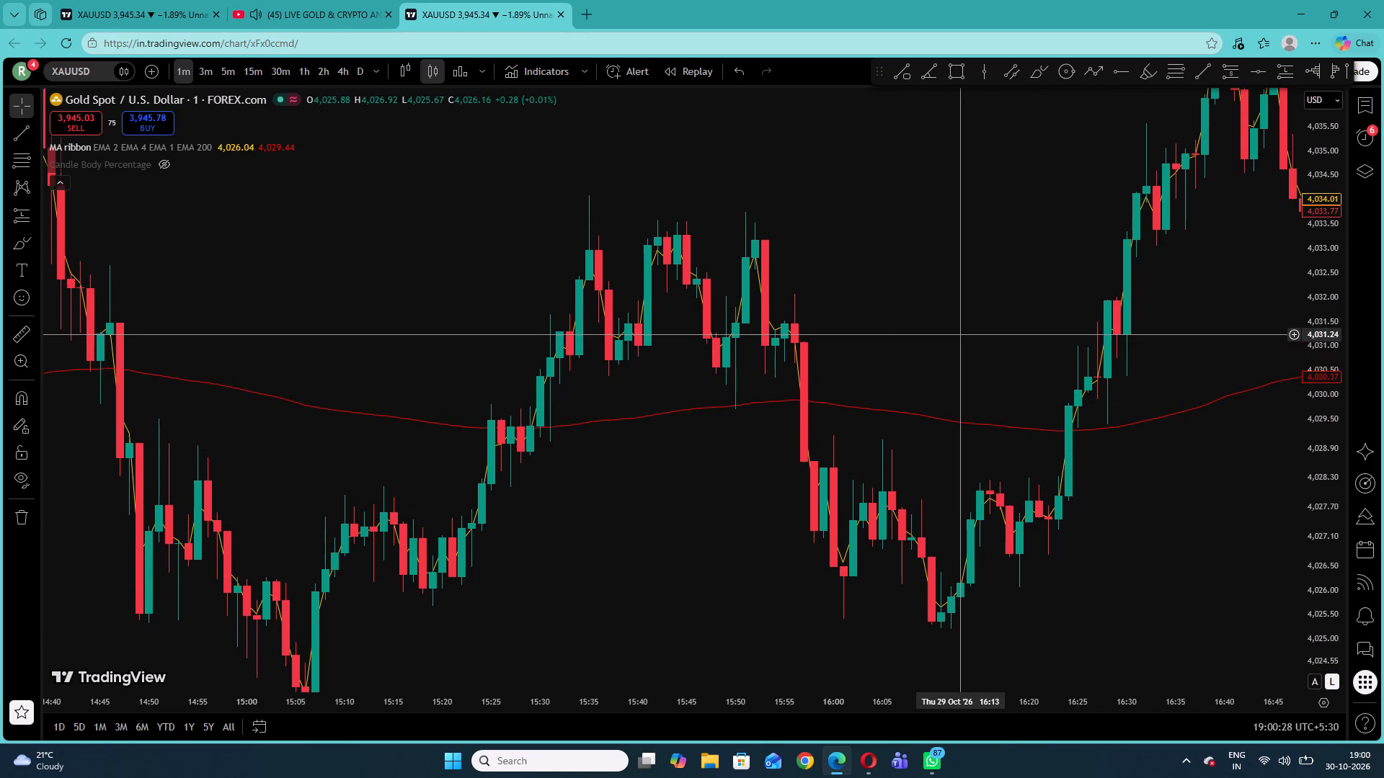
{"action": "left_click_drag", "start_coordinate": [959, 334], "coordinate": [632, 428]}
{"action": "left_click_drag", "start_coordinate": [1070, 416], "coordinate": [725, 504]}
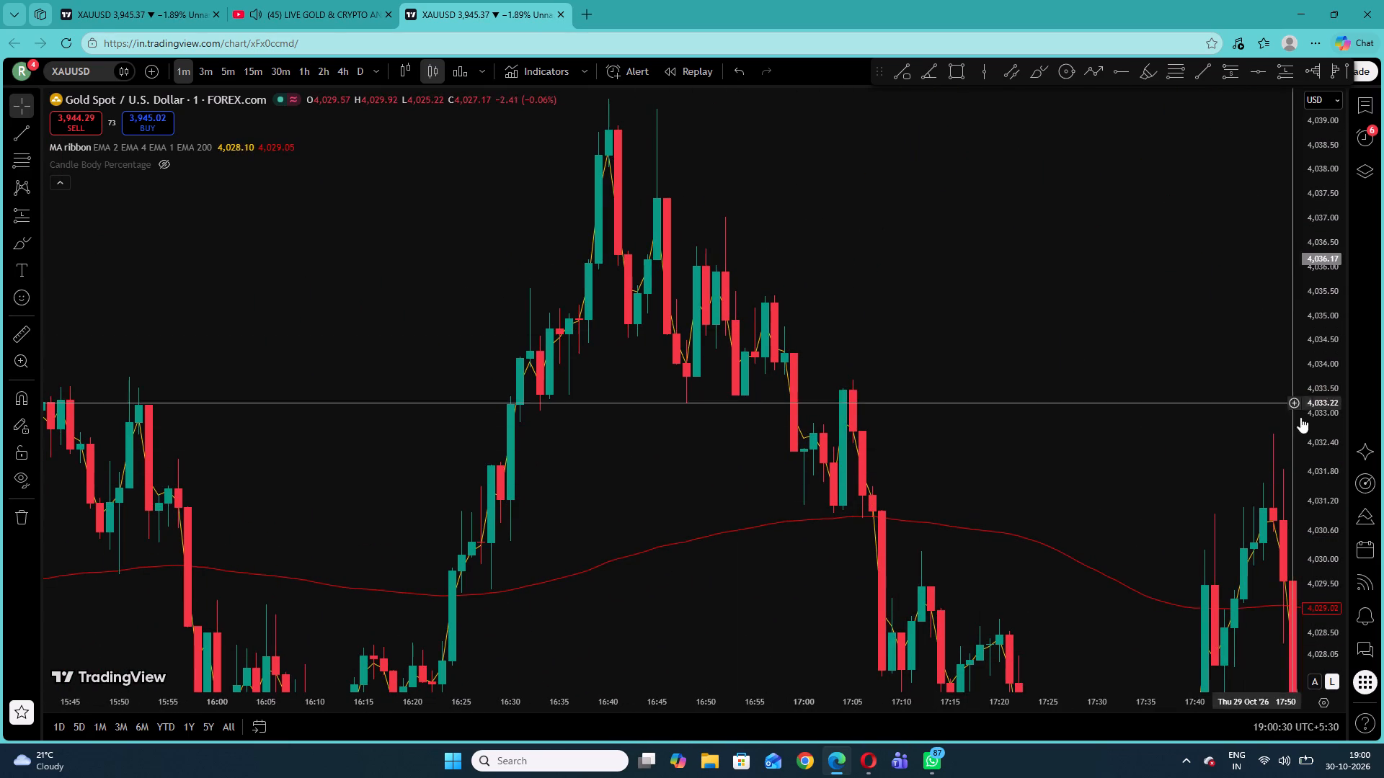
{"action": "left_click_drag", "start_coordinate": [1324, 387], "coordinate": [1313, 494]}
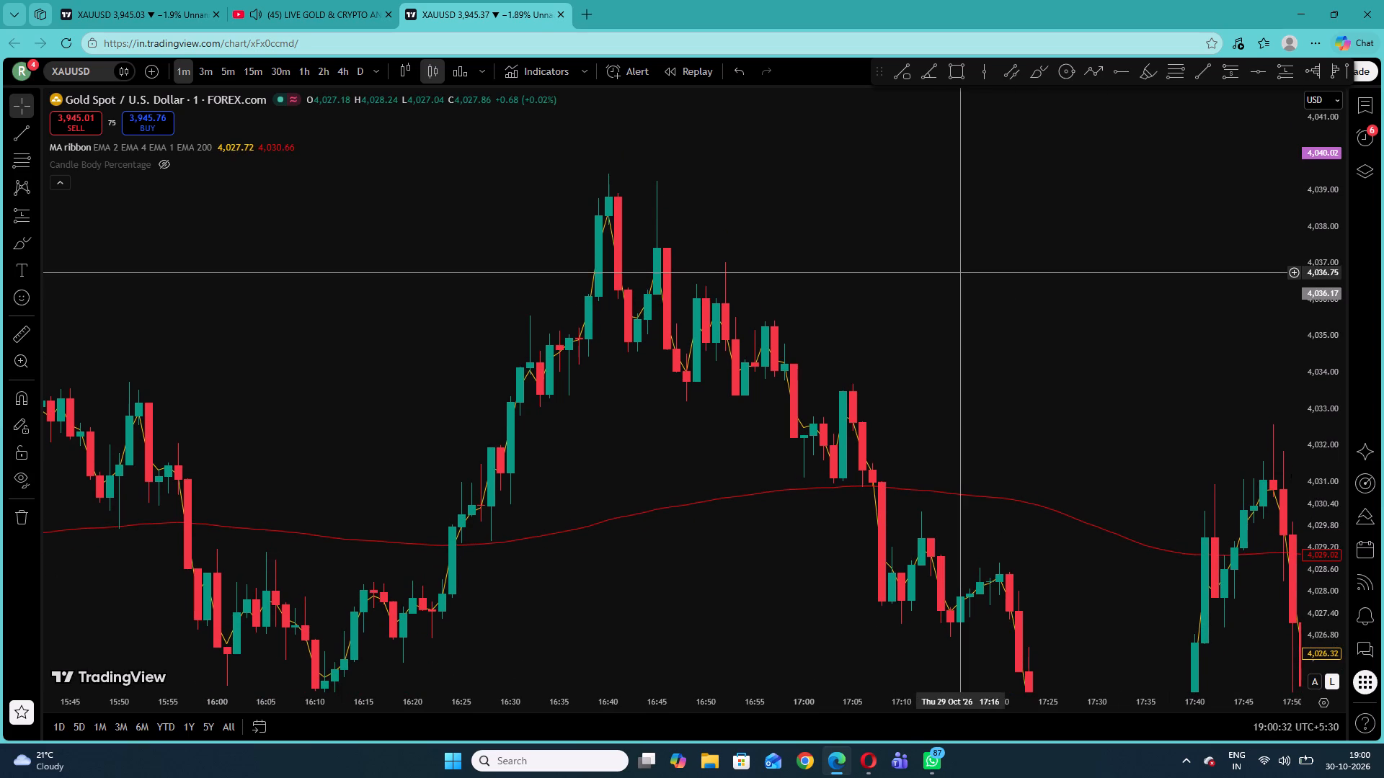
{"action": "left_click_drag", "start_coordinate": [1073, 300], "coordinate": [541, 226]}
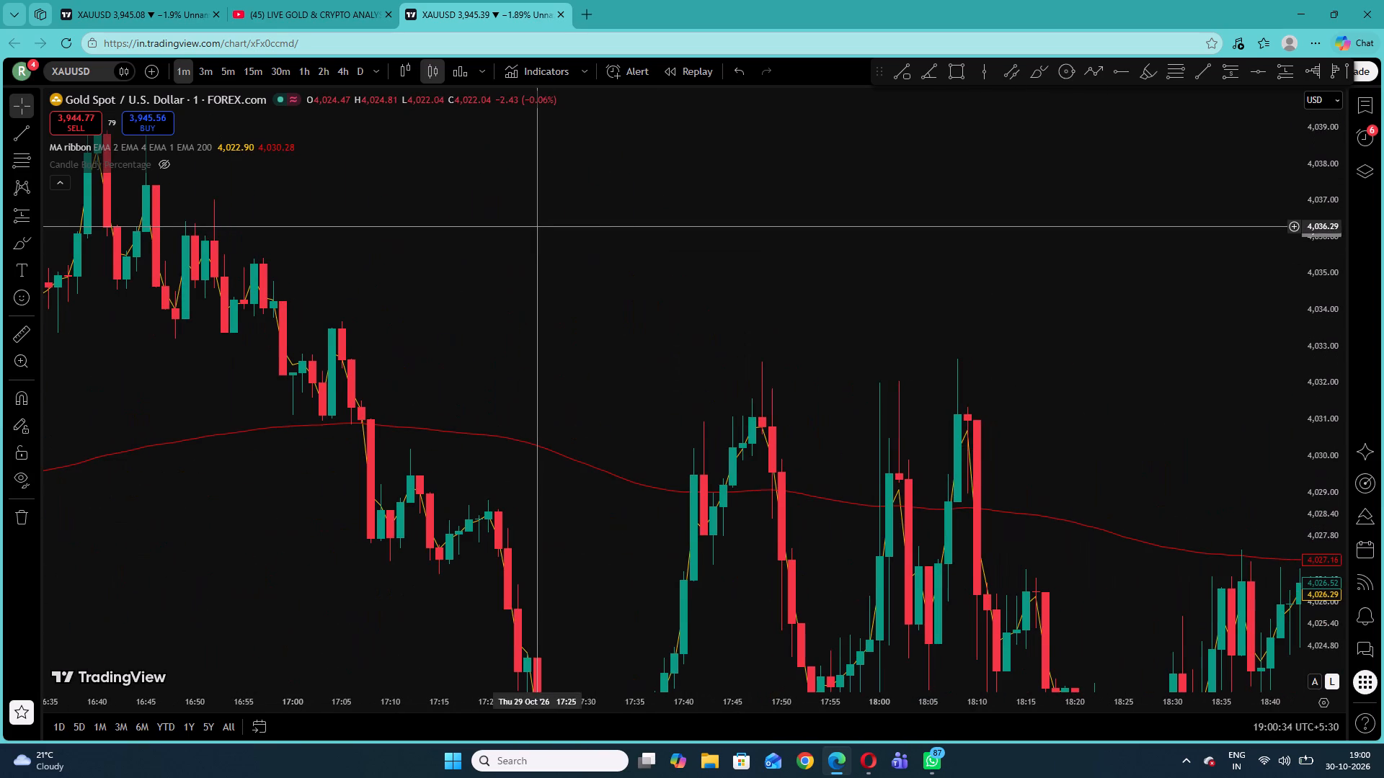
{"action": "right_click", "coordinate": [884, 233]}
{"action": "left_click", "coordinate": [616, 255]}
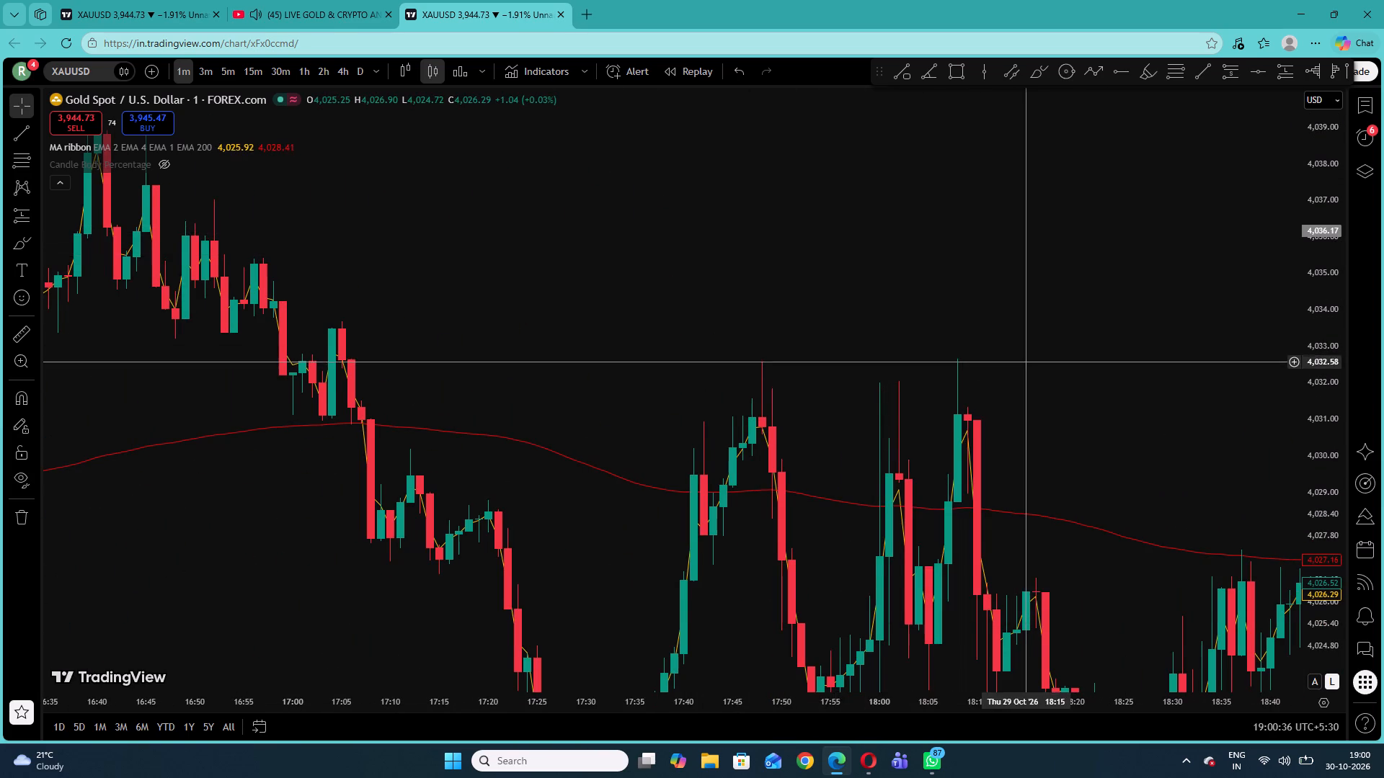
{"action": "left_click_drag", "start_coordinate": [1029, 361], "coordinate": [888, 214]}
{"action": "left_click_drag", "start_coordinate": [1329, 361], "coordinate": [1321, 505]}
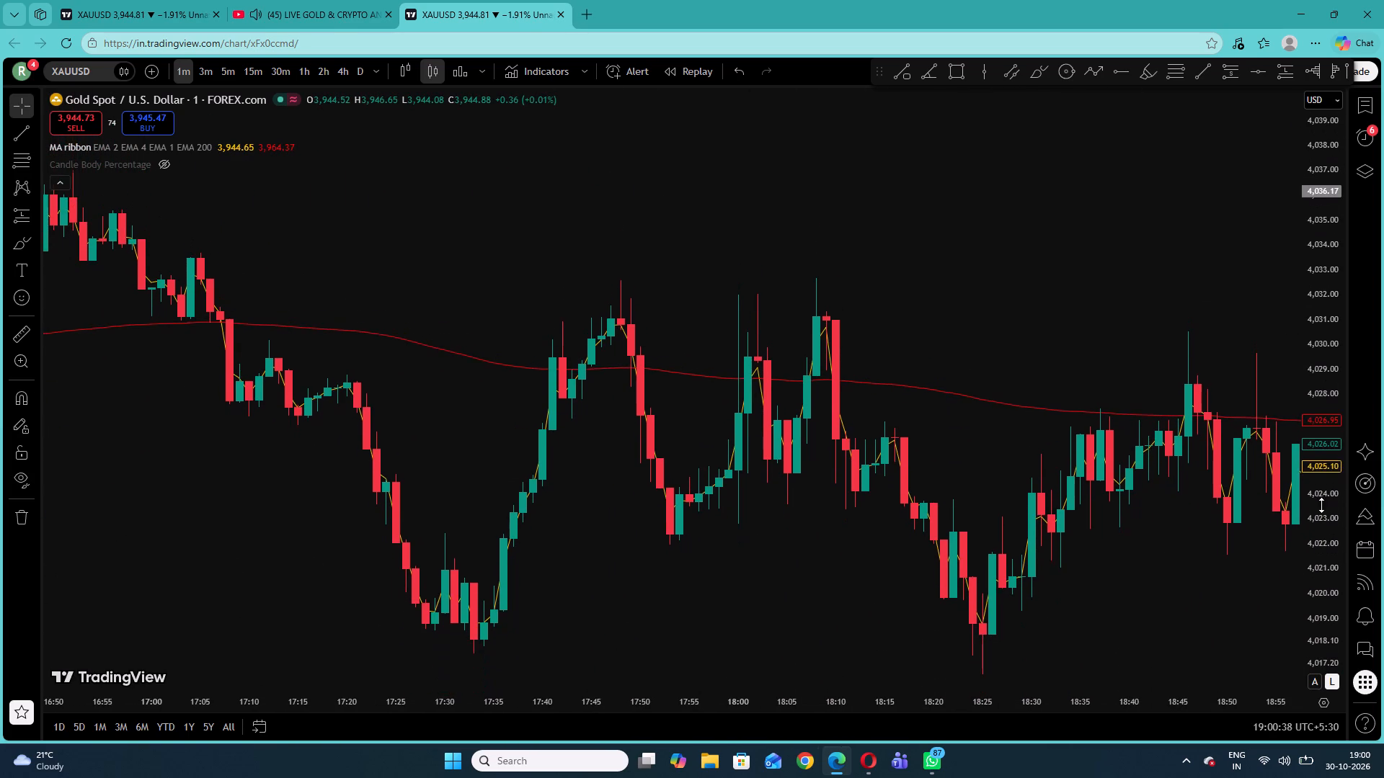
{"action": "left_click_drag", "start_coordinate": [1321, 505], "coordinate": [1303, 489]}
Reset the chart view to the latest 30 October candles and inspect the short position with entry 3,944.82.
{"action": "right_click", "coordinate": [928, 270]}
{"action": "left_click", "coordinate": [1002, 274]}
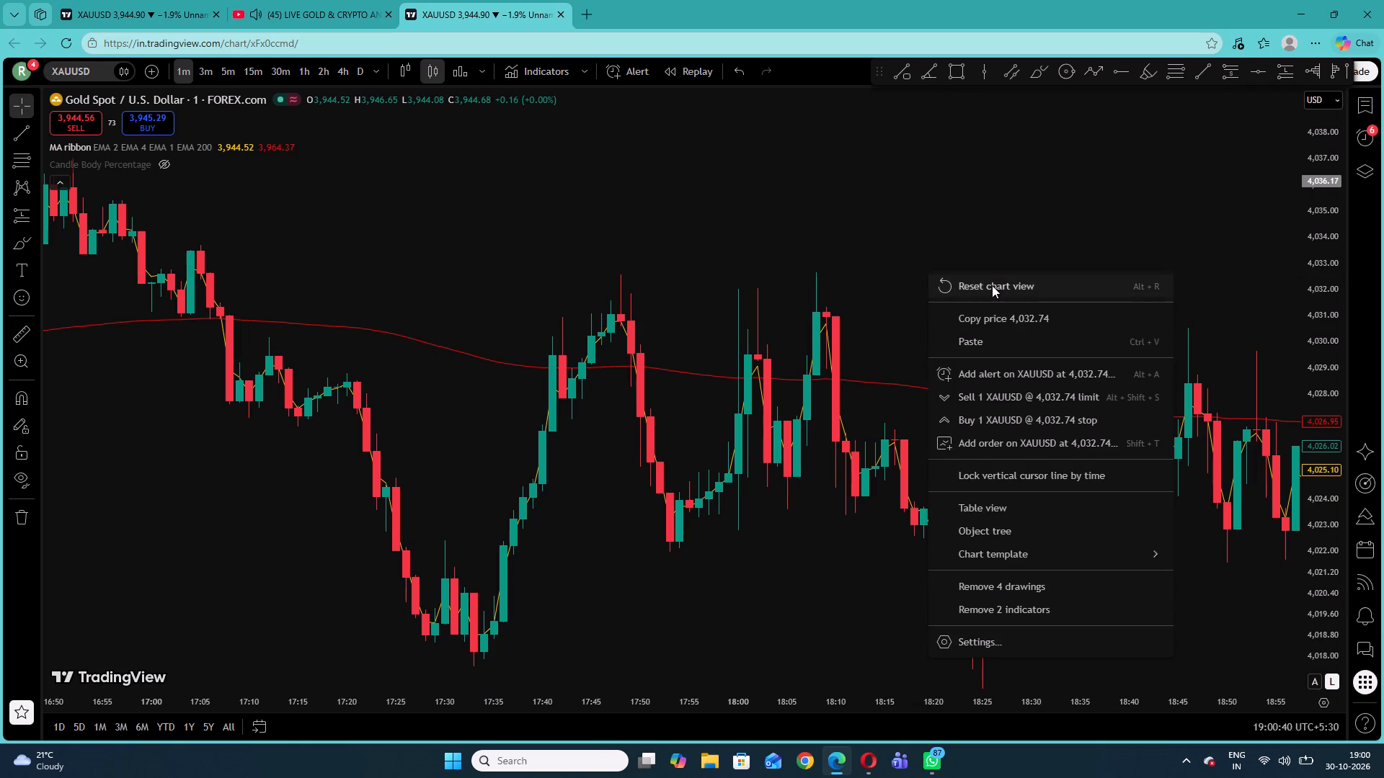
{"action": "left_click", "coordinate": [991, 285]}
{"action": "left_click_drag", "start_coordinate": [1310, 456], "coordinate": [1316, 385]}
{"action": "left_click_drag", "start_coordinate": [1210, 454], "coordinate": [754, 298]}
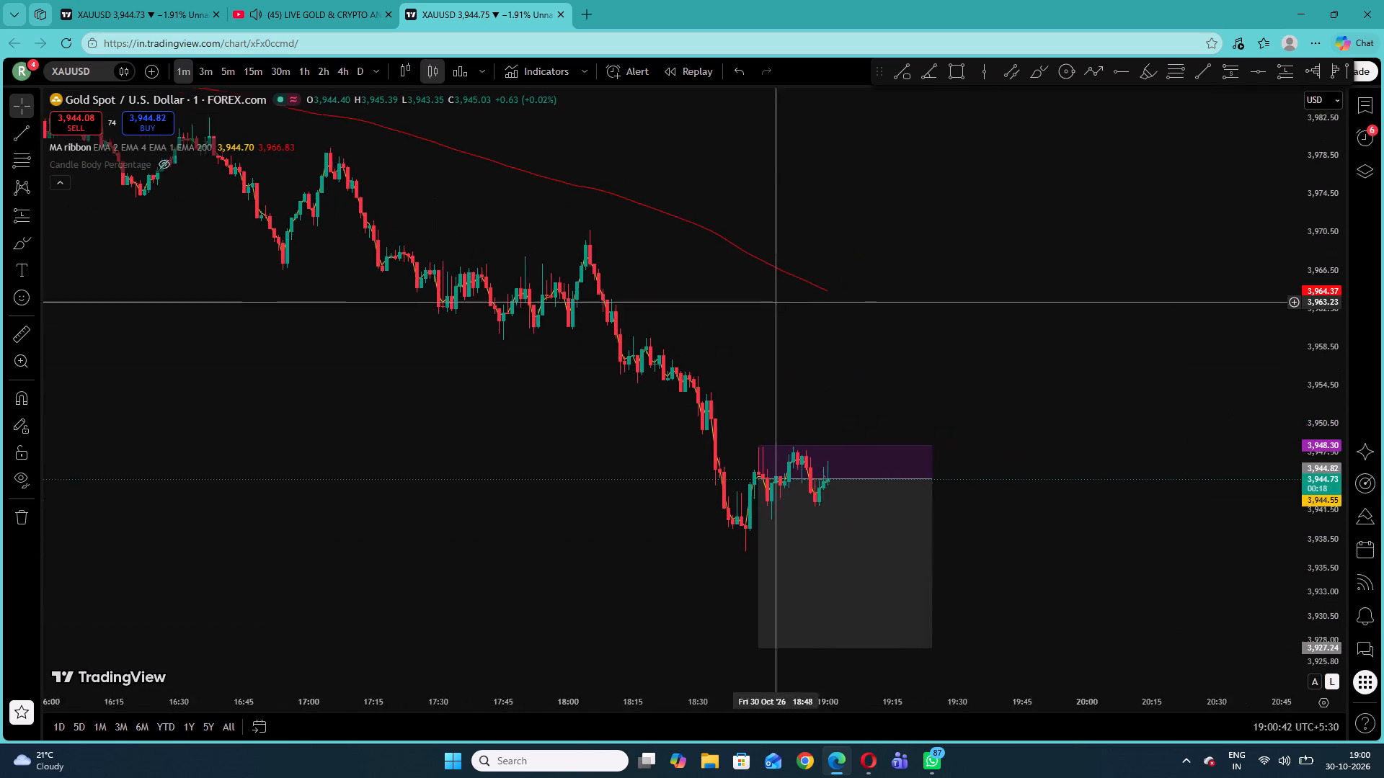
{"action": "left_click_drag", "start_coordinate": [754, 298], "coordinate": [728, 296]}
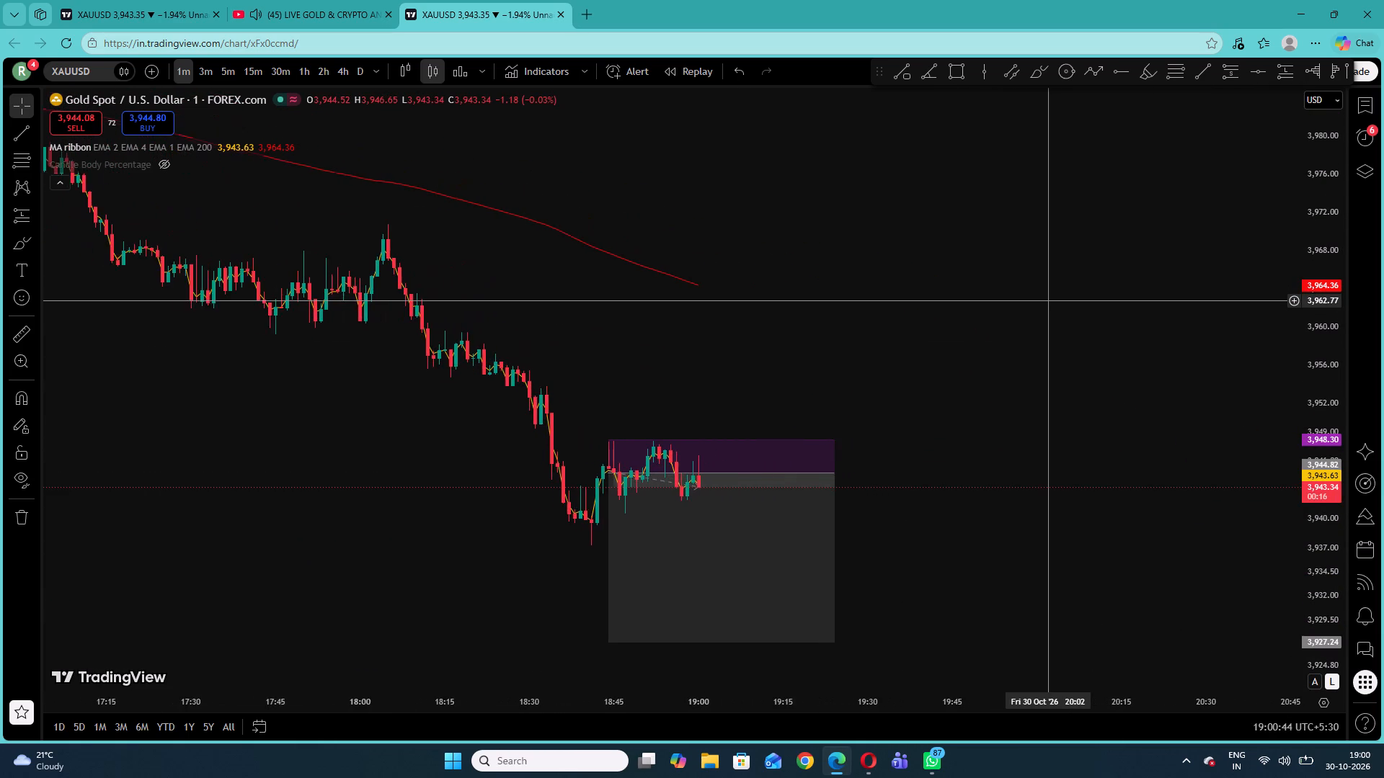
{"action": "left_click", "coordinate": [776, 322]}
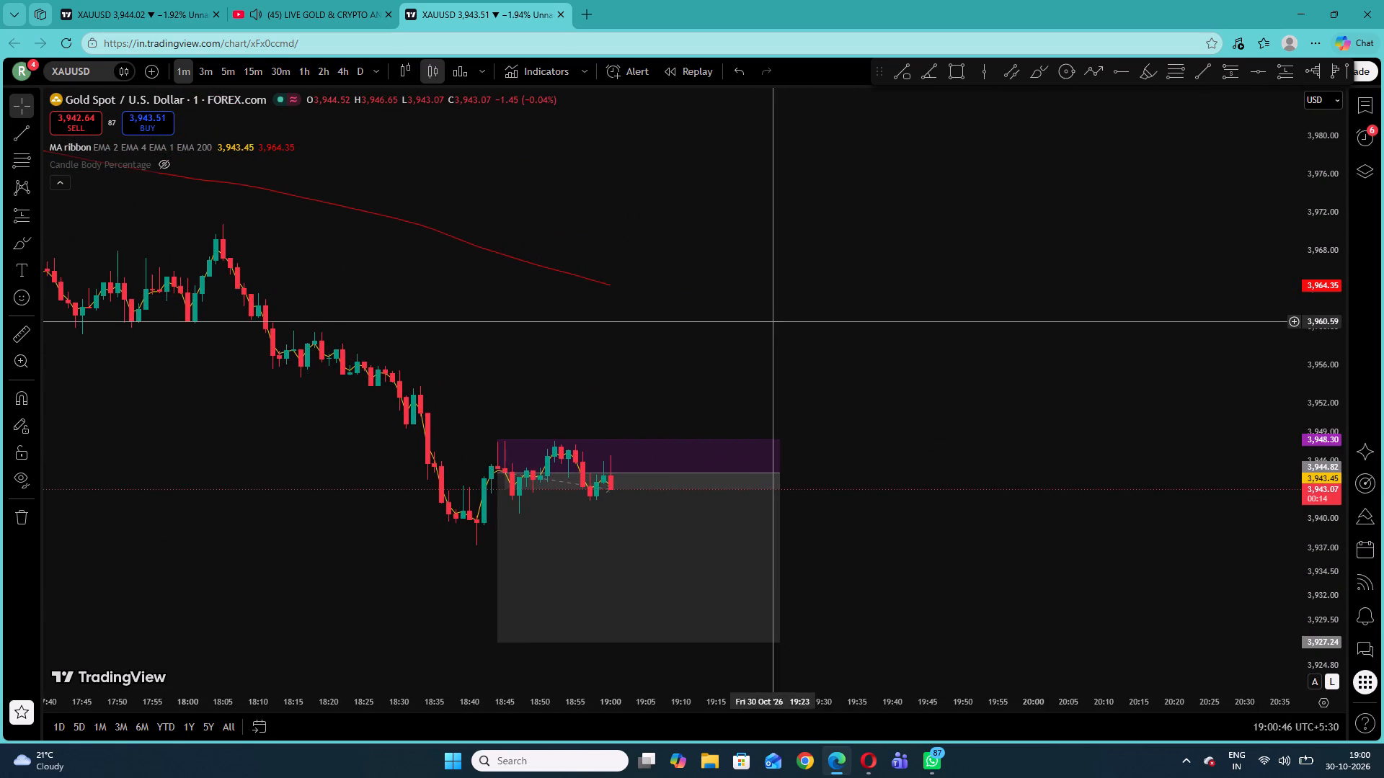
{"action": "left_click_drag", "start_coordinate": [772, 321], "coordinate": [945, 297]}
{"action": "left_click_drag", "start_coordinate": [1312, 509], "coordinate": [1221, 169]}
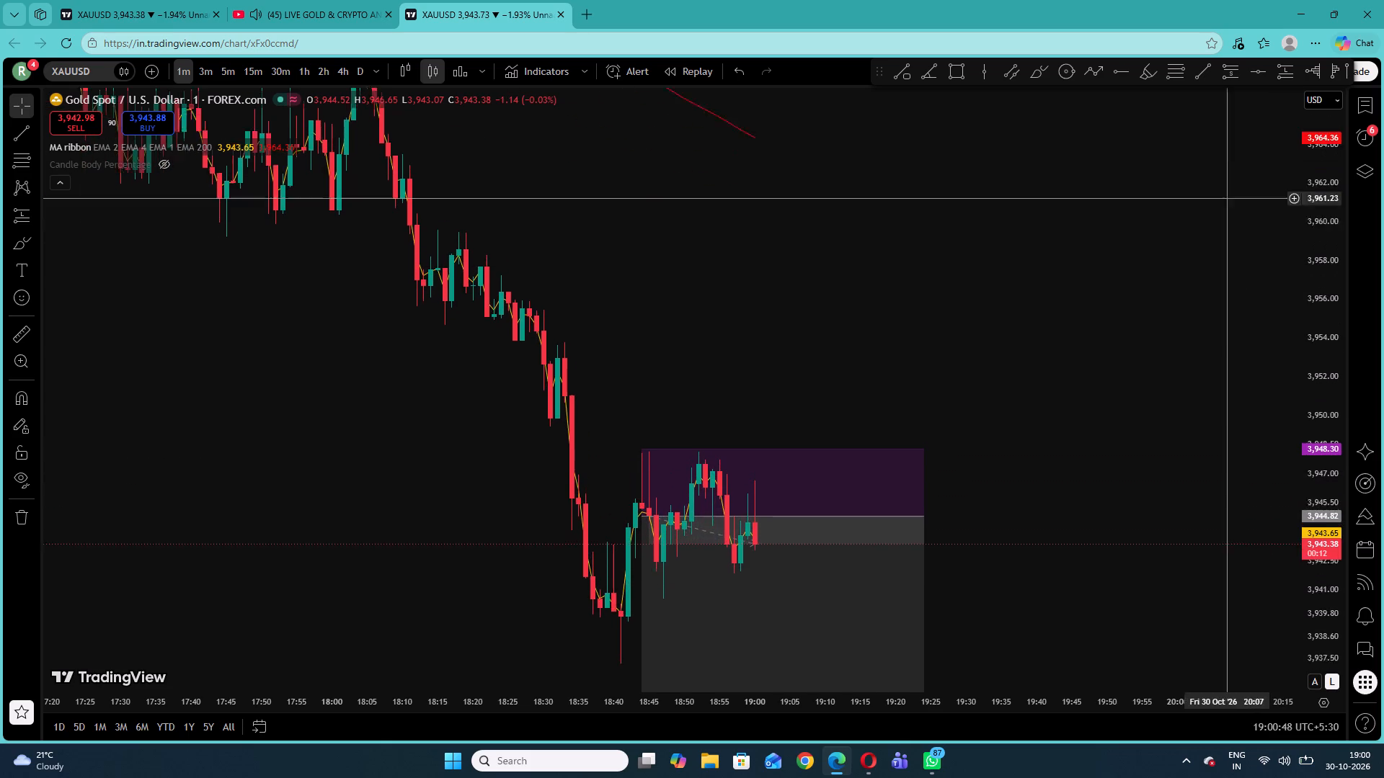
{"action": "left_click_drag", "start_coordinate": [1221, 169], "coordinate": [1216, 151]}
{"action": "left_click_drag", "start_coordinate": [982, 524], "coordinate": [957, 288]}
{"action": "left_click_drag", "start_coordinate": [1323, 386], "coordinate": [1325, 480]}
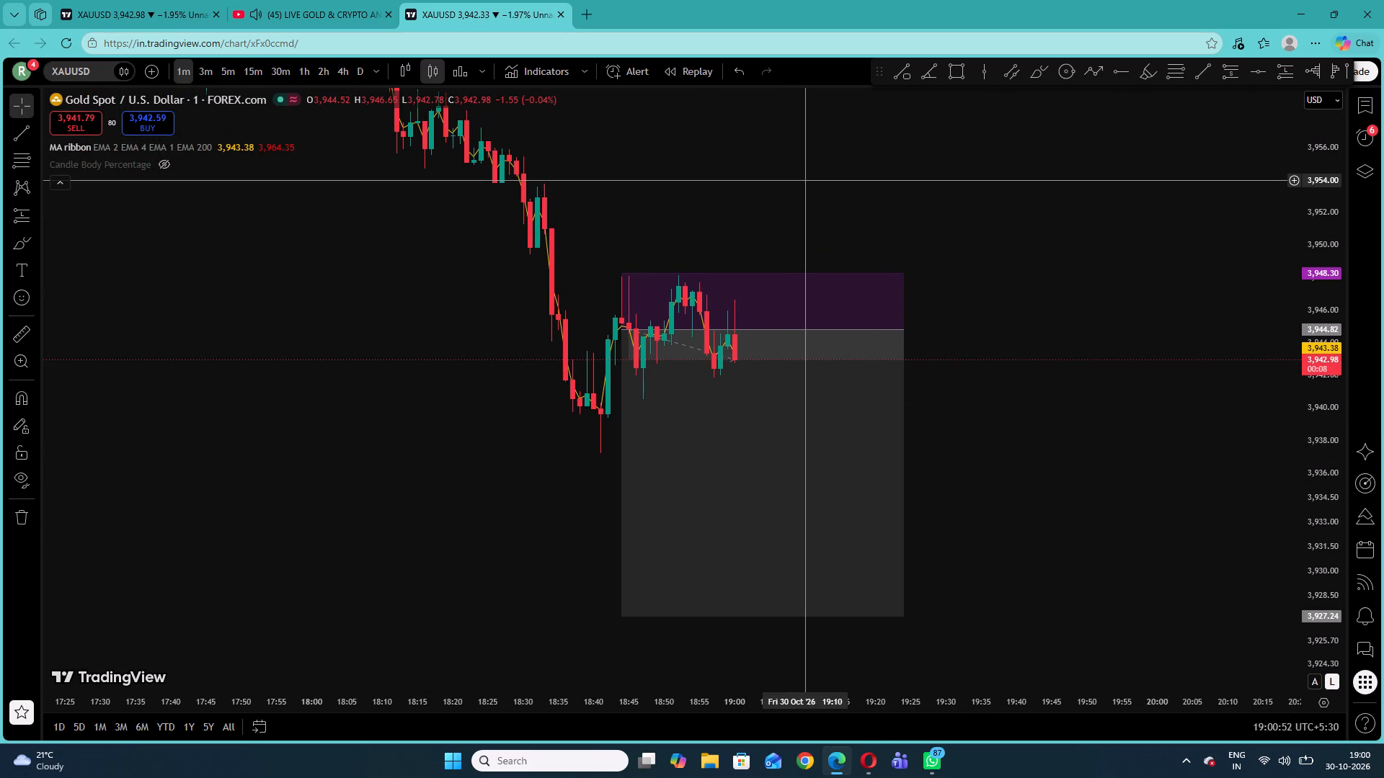
{"action": "left_click", "coordinate": [317, 0]}
{"action": "left_click", "coordinate": [423, 0]}
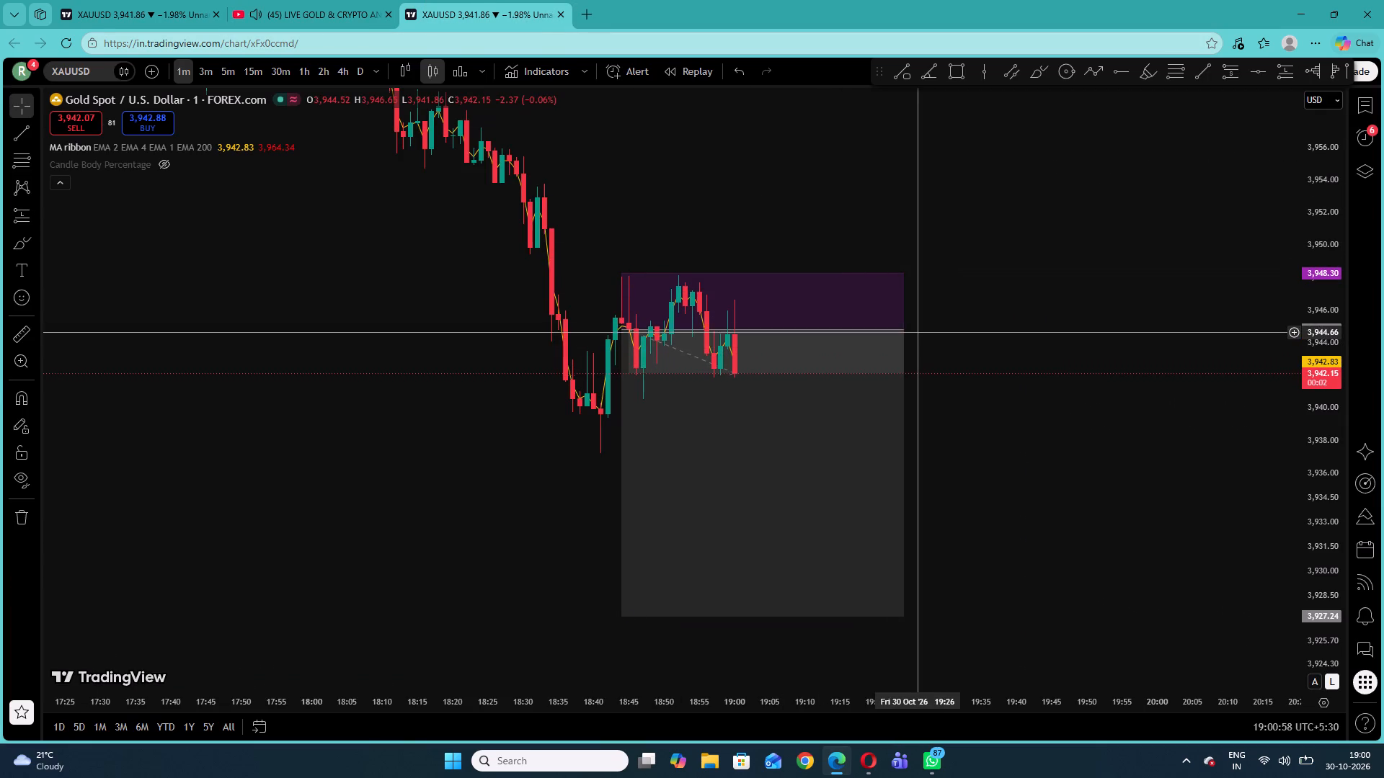
Extend the end of the 30 October short position to about 19:31.
{"action": "left_click_drag", "start_coordinate": [905, 329], "coordinate": [951, 331]}
{"action": "left_click", "coordinate": [1010, 306]}
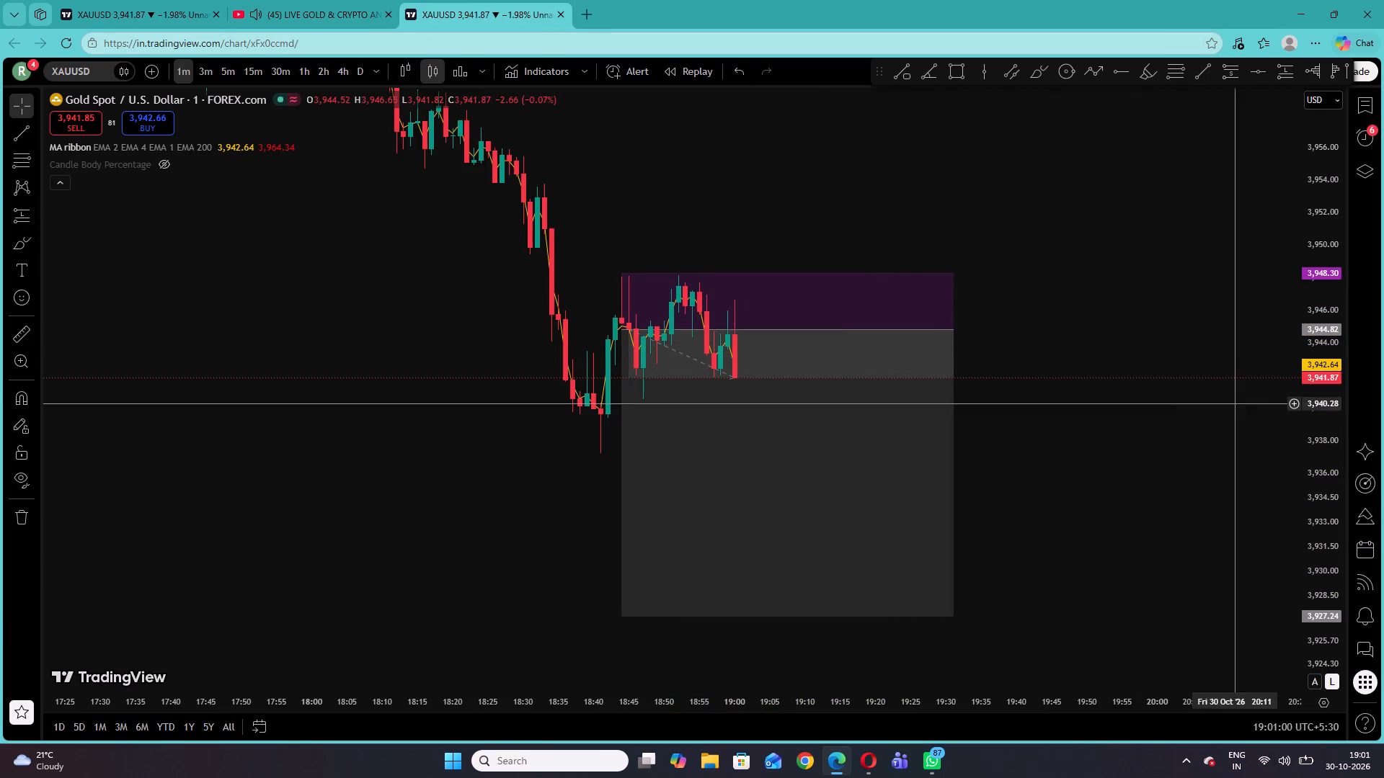
Compare the XAUUSD chart with the YouTube live gold analysis stream, also checking the price on the 5-minute timeframe.
{"action": "left_click_drag", "start_coordinate": [1303, 364], "coordinate": [1305, 383]}
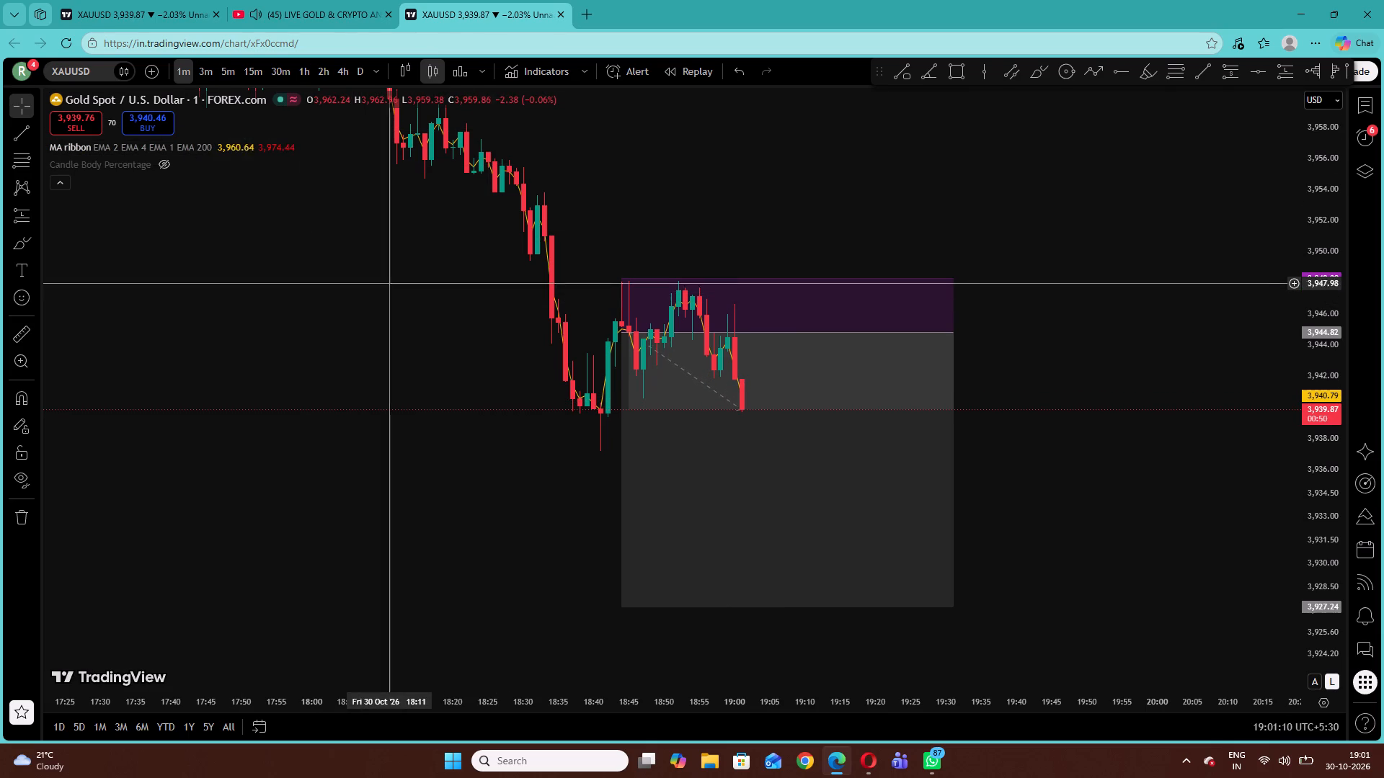
{"action": "left_click", "coordinate": [283, 0]}
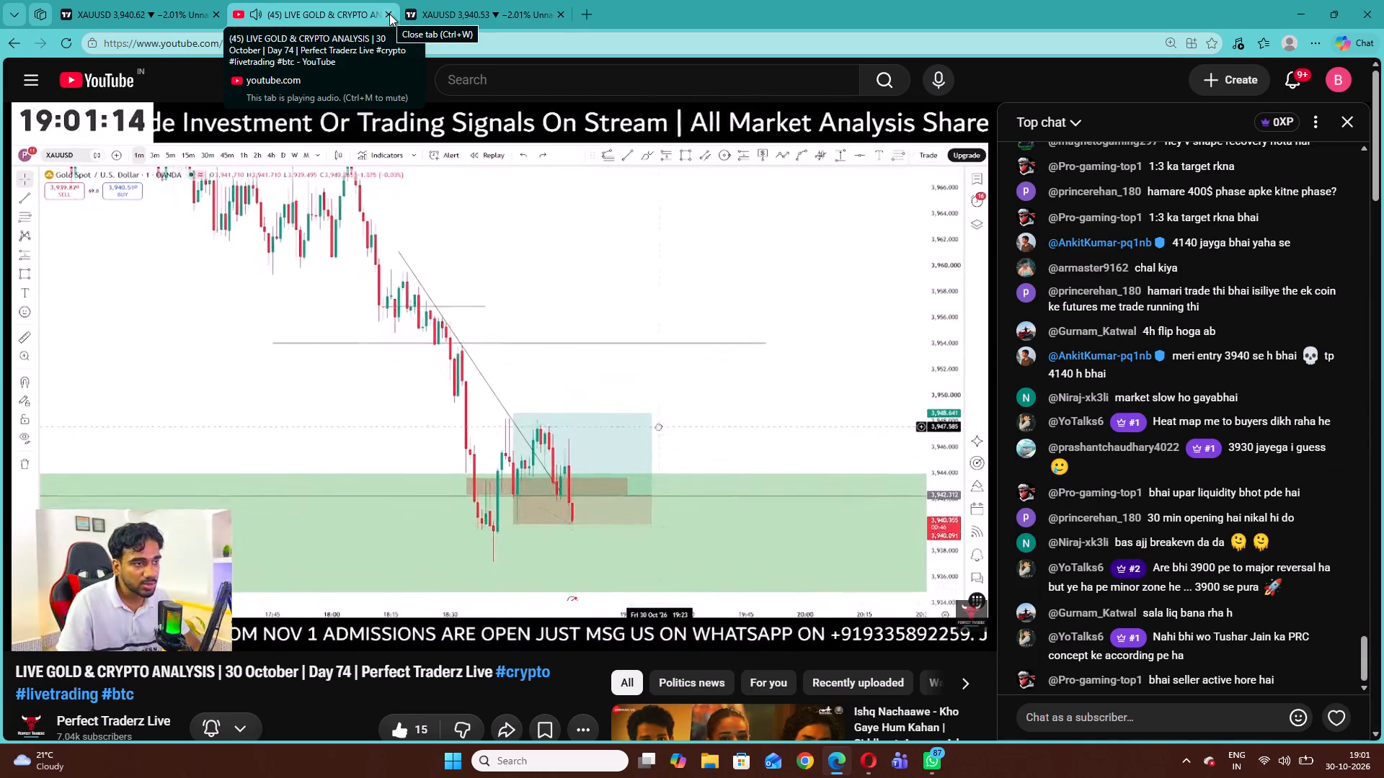
{"action": "left_click", "coordinate": [481, 0]}
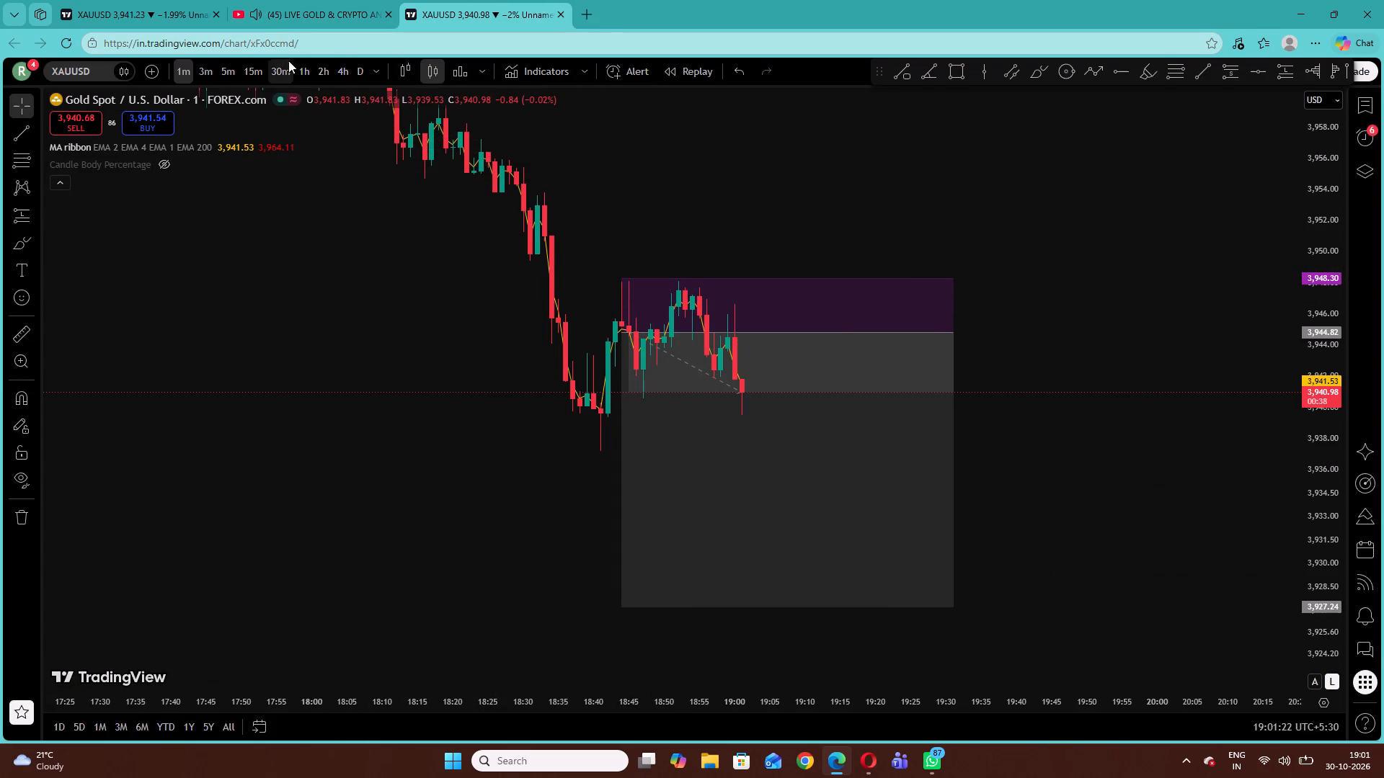
{"action": "left_click", "coordinate": [229, 69]}
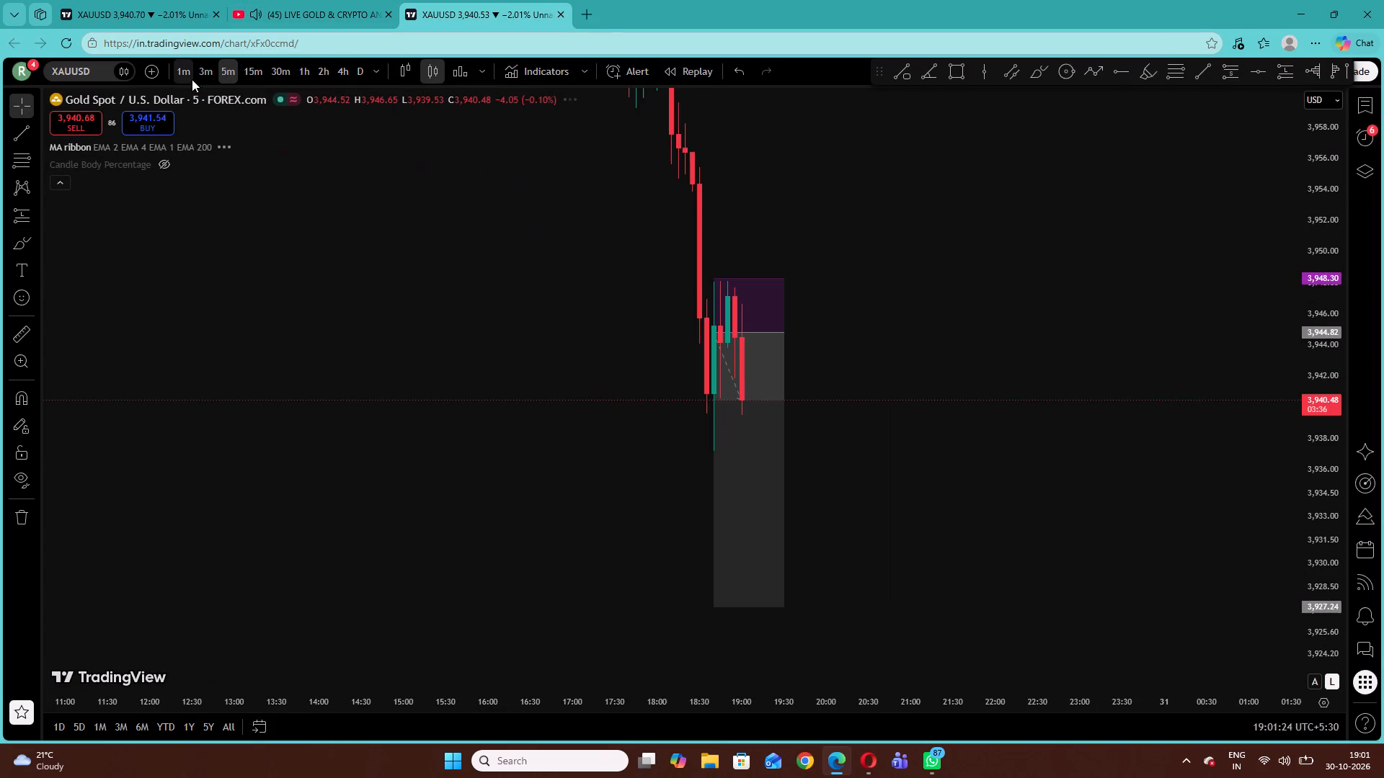
{"action": "left_click", "coordinate": [187, 68]}
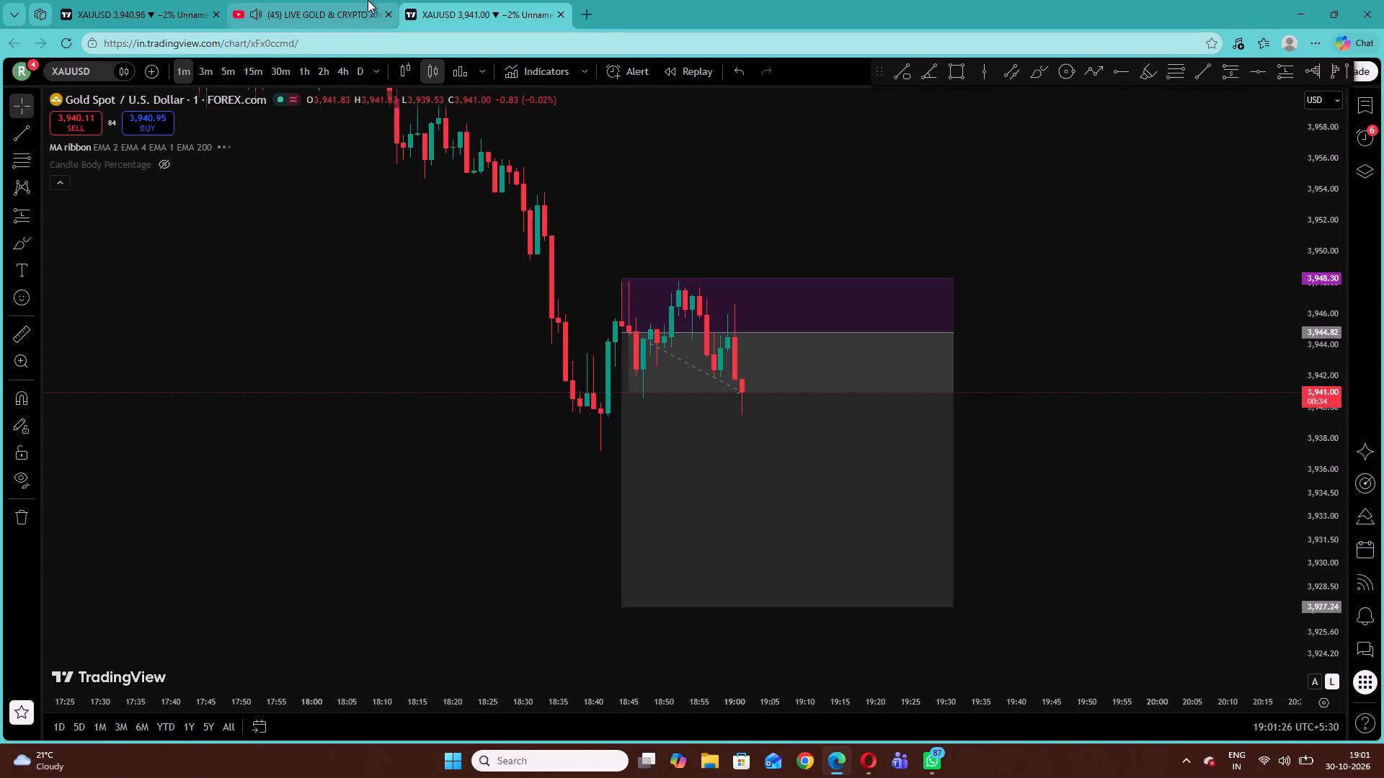
{"action": "left_click", "coordinate": [355, 0]}
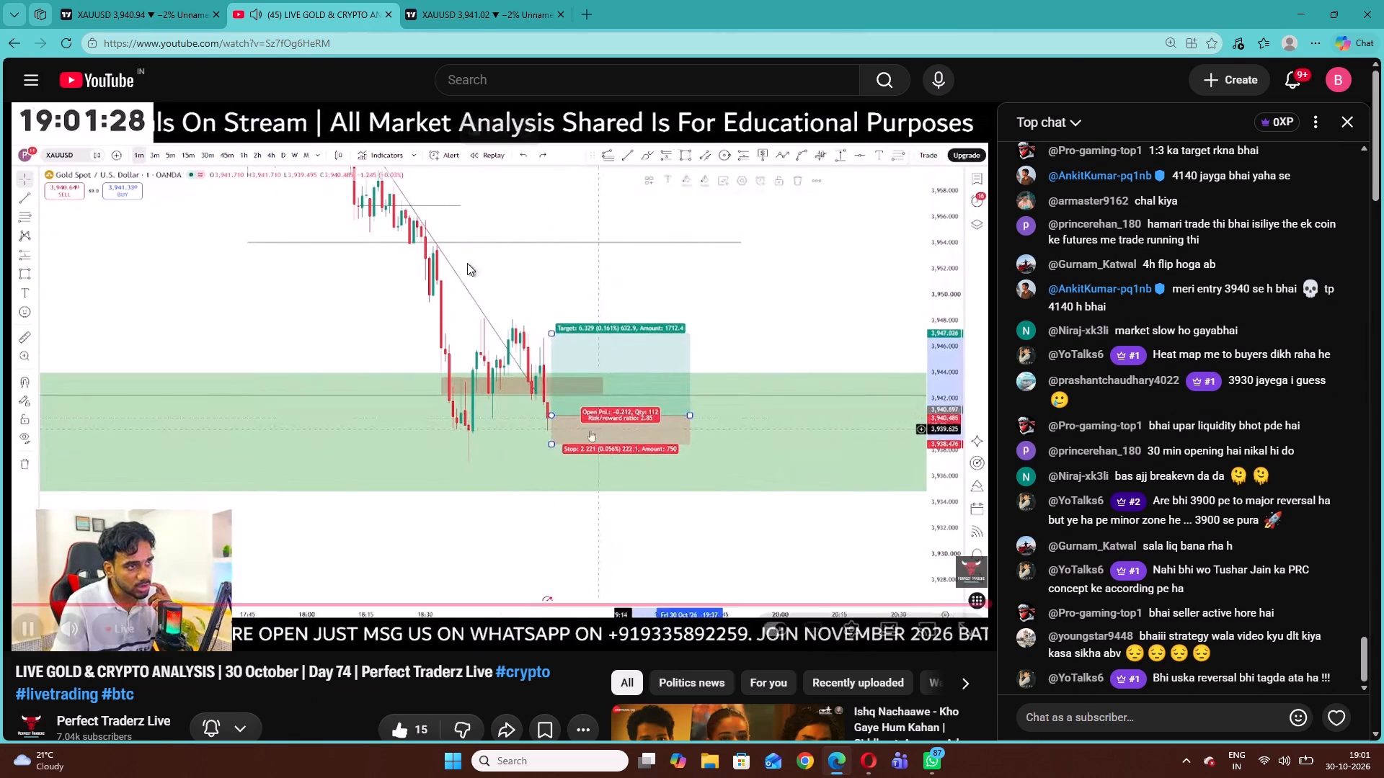
{"action": "left_click", "coordinate": [500, 0]}
Examine the 30 October 1-minute price action before the short position, back to about 16:30.
{"action": "left_click_drag", "start_coordinate": [1315, 399], "coordinate": [1319, 434]}
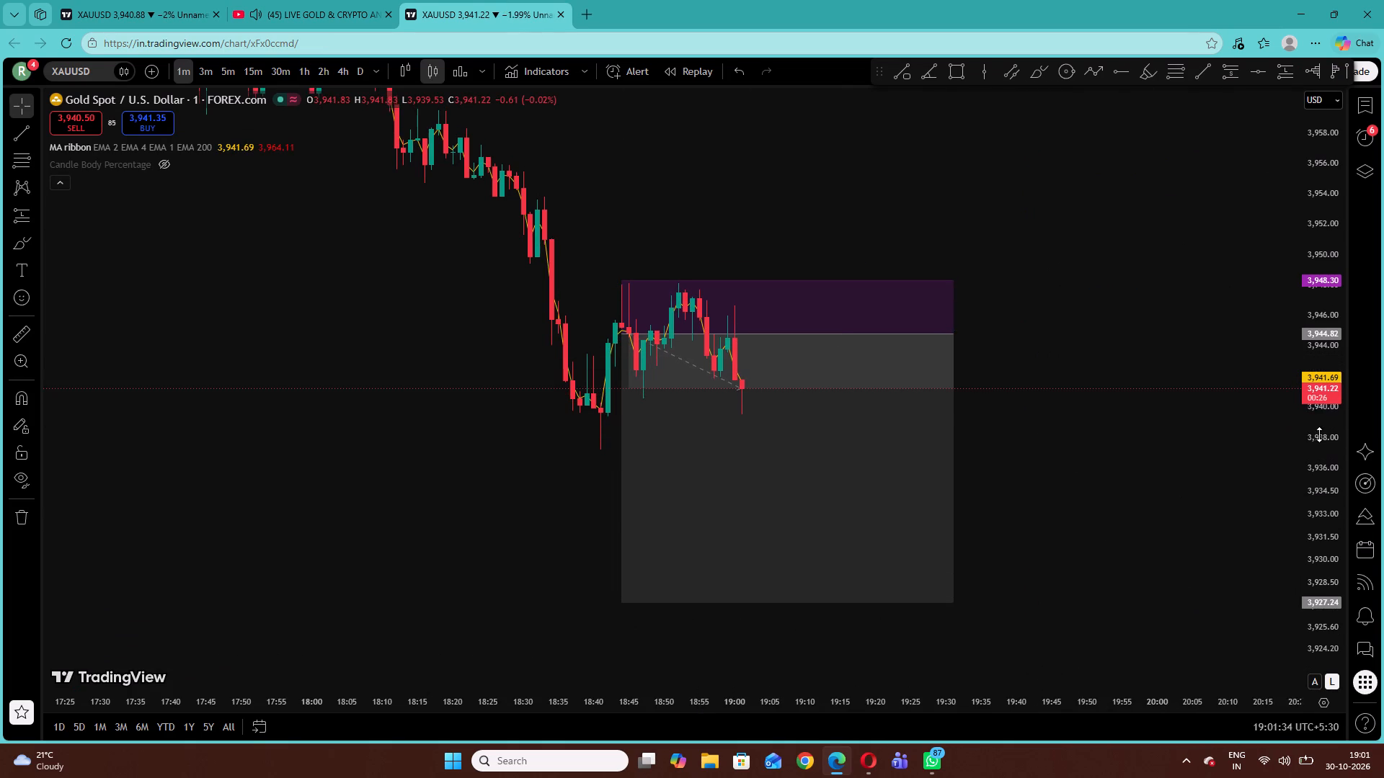
{"action": "left_click_drag", "start_coordinate": [1319, 434], "coordinate": [1319, 436]}
{"action": "left_click_drag", "start_coordinate": [283, 321], "coordinate": [400, 520]}
{"action": "left_click_drag", "start_coordinate": [301, 355], "coordinate": [422, 514]}
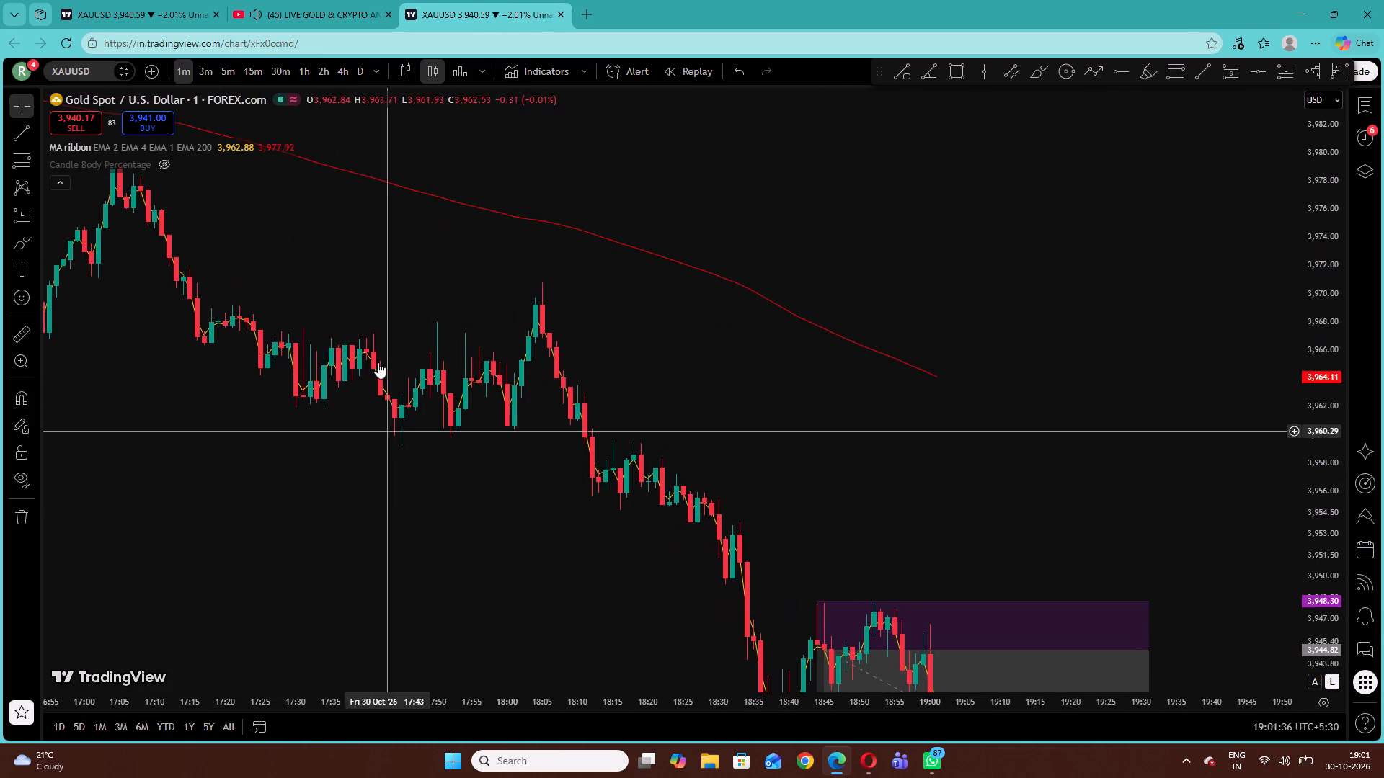
{"action": "left_click", "coordinate": [365, 292]}
{"action": "left_click_drag", "start_coordinate": [315, 265], "coordinate": [732, 436]}
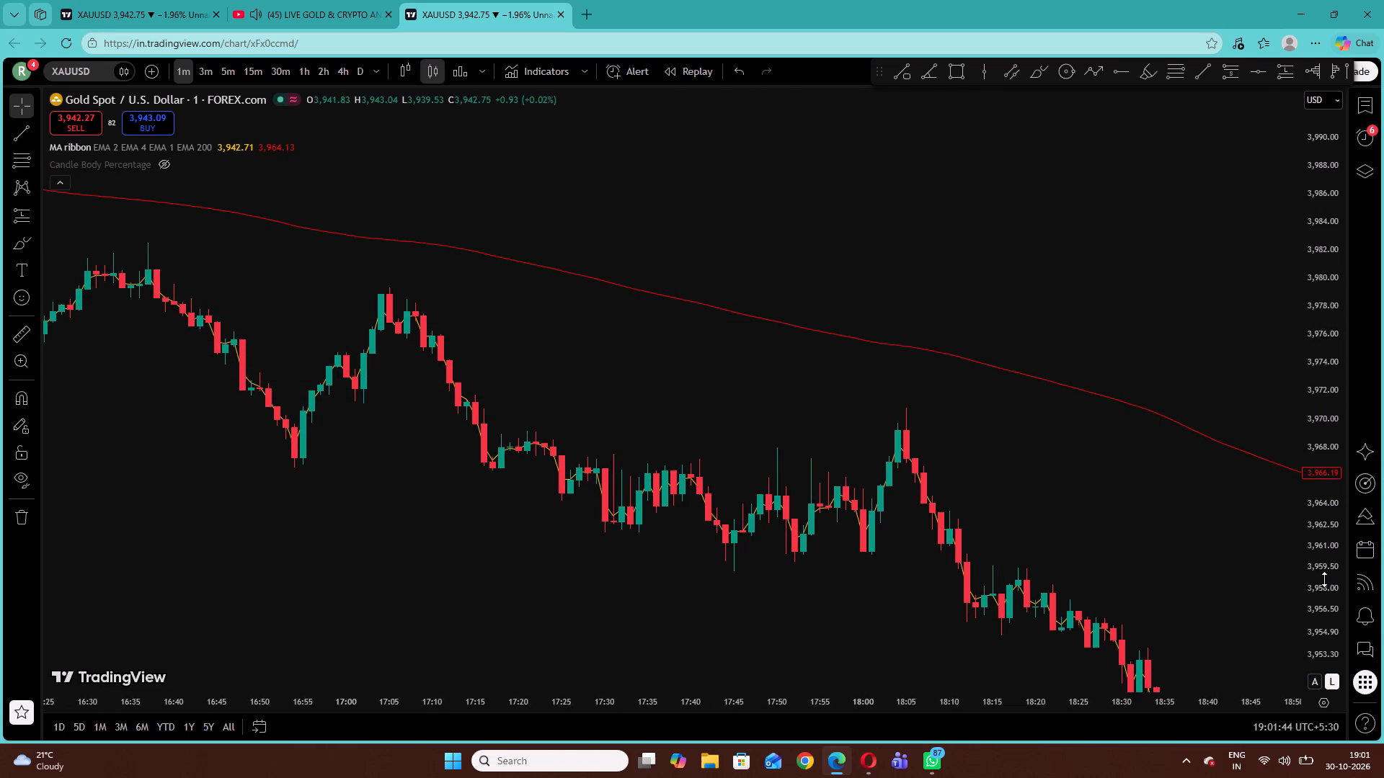
{"action": "left_click_drag", "start_coordinate": [1324, 577], "coordinate": [1228, 285]}
{"action": "left_click_drag", "start_coordinate": [1081, 436], "coordinate": [1029, 316]}
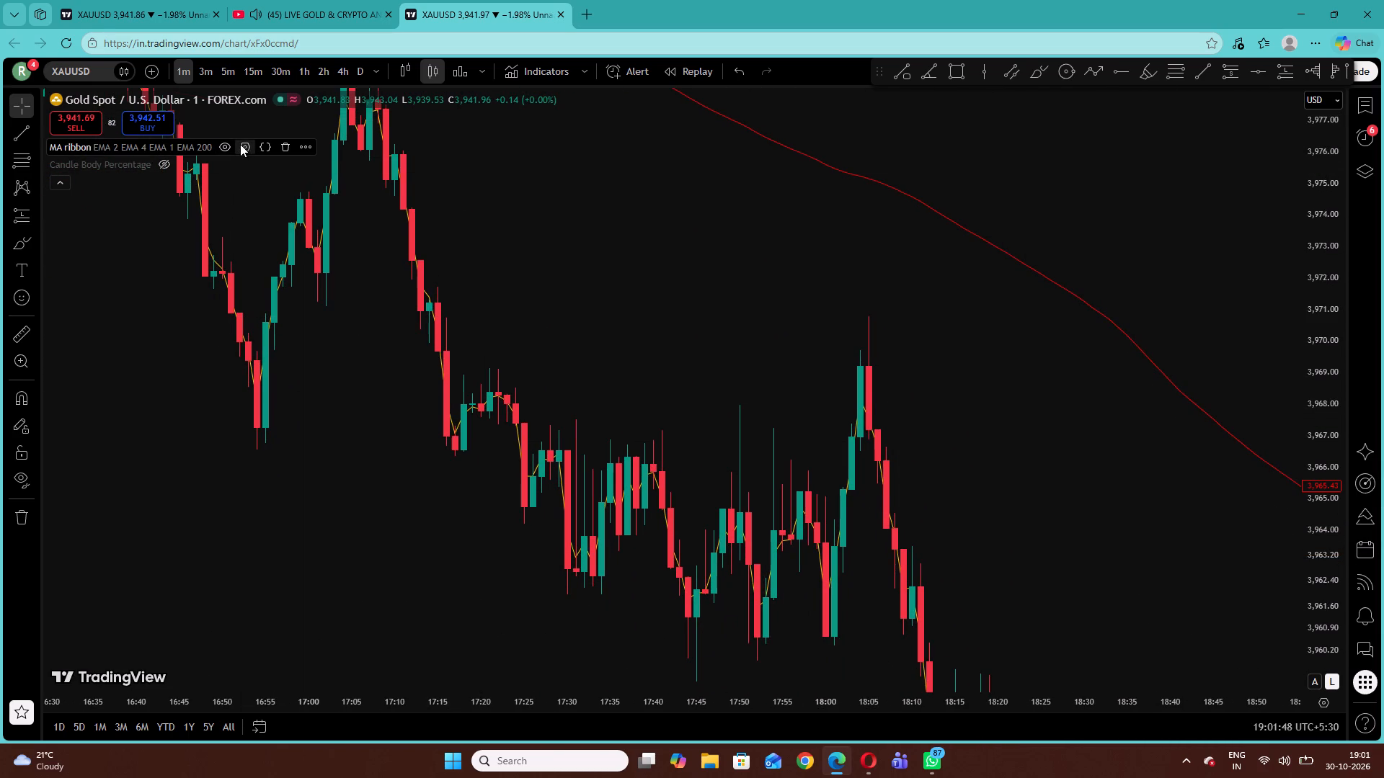
Review the input settings of the MA ribbon indicator.
{"action": "left_click", "coordinate": [239, 144]}
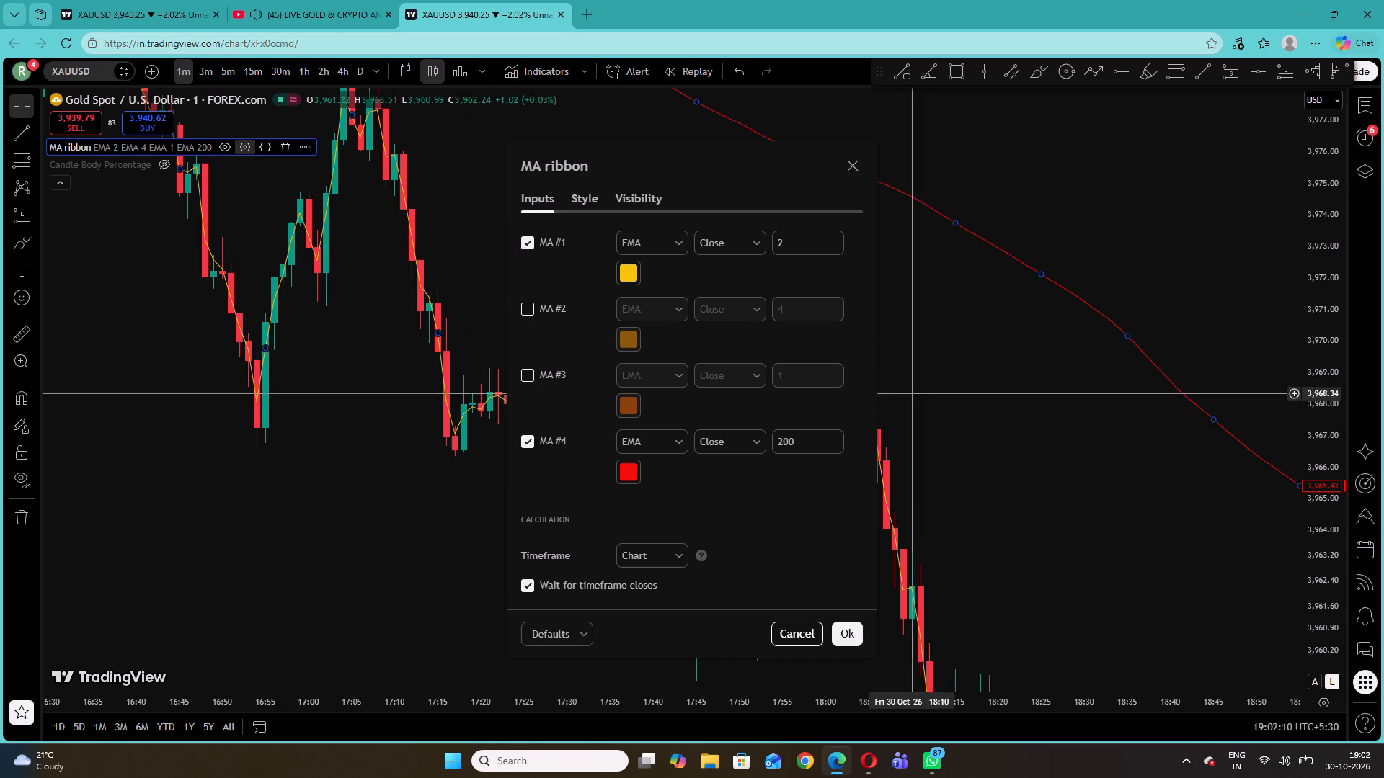
{"action": "left_click", "coordinate": [952, 351]}
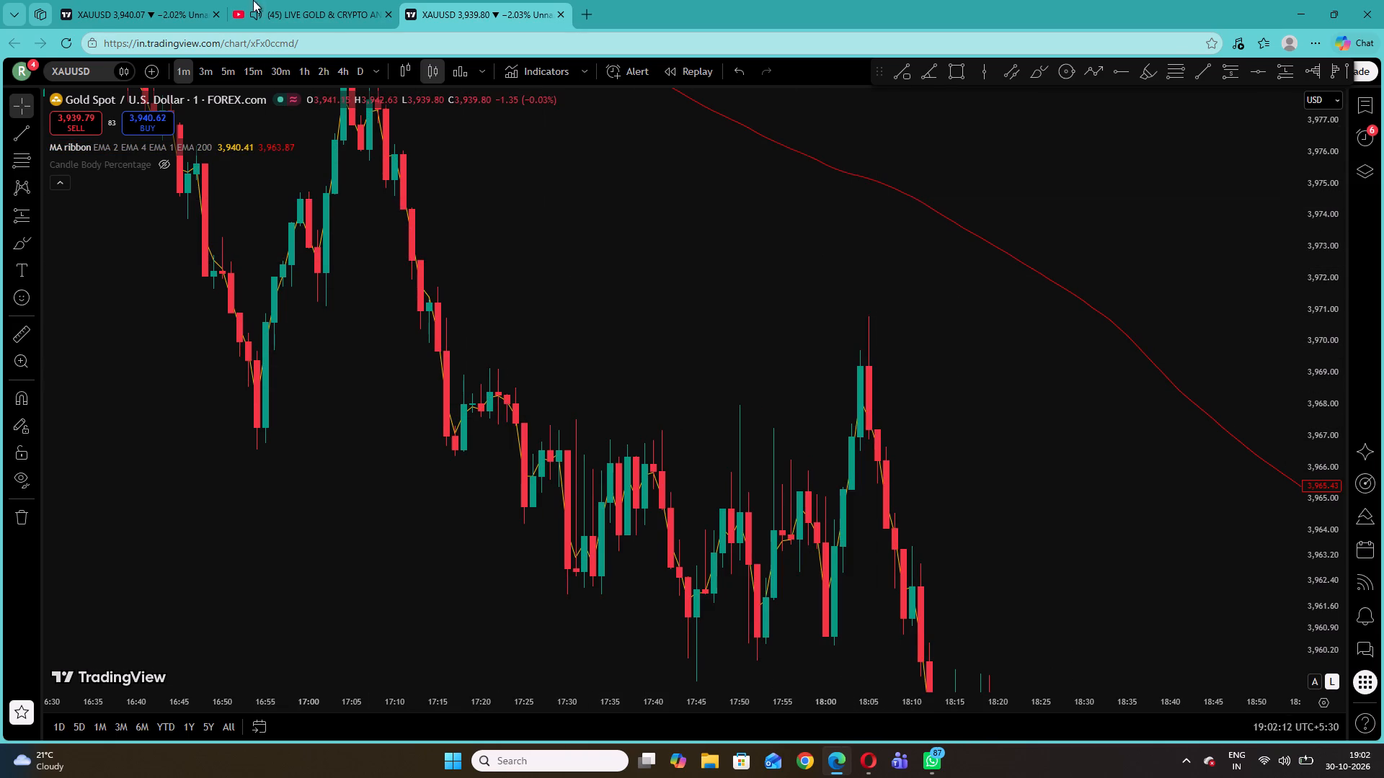
Check the YouTube live gold analysis stream and the 5-minute XAUUSD chart.
{"action": "left_click", "coordinate": [313, 0]}
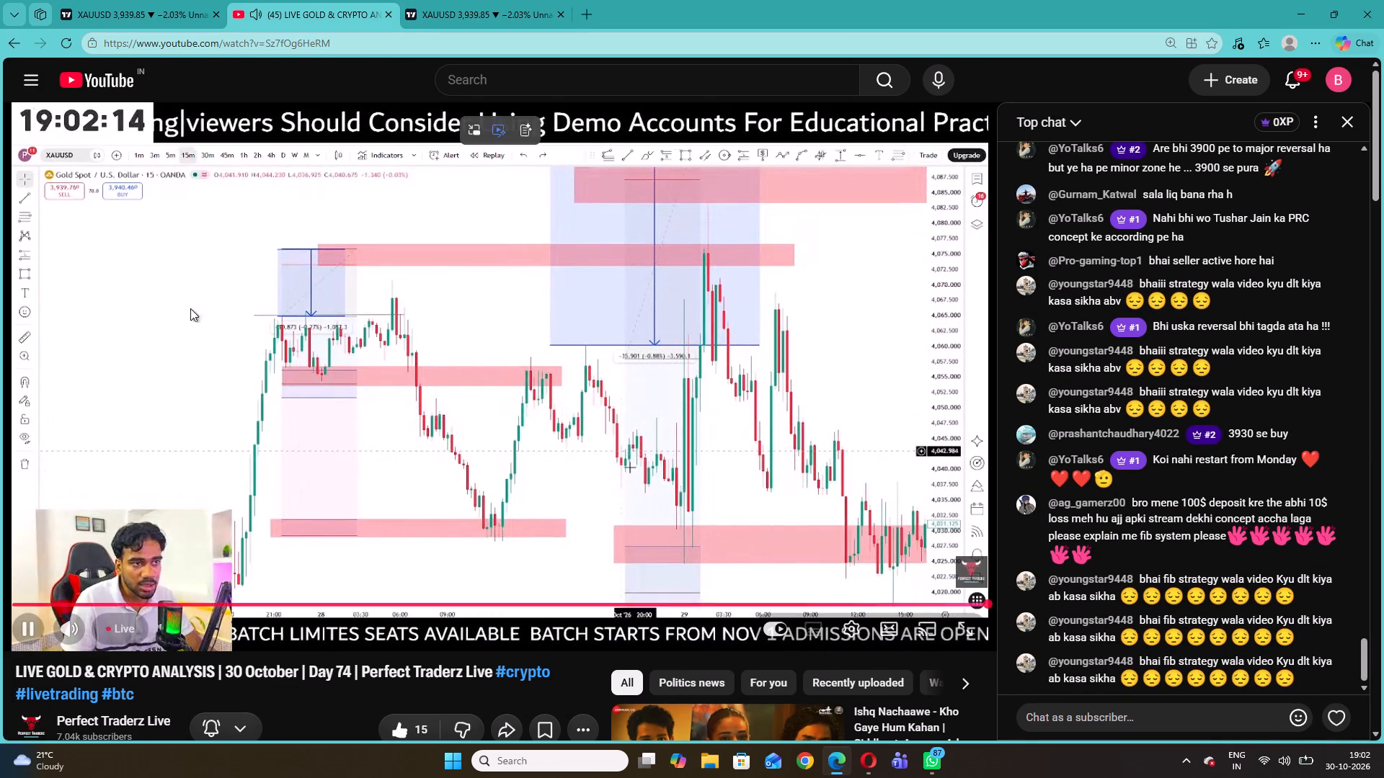
{"action": "left_click", "coordinate": [138, 0]}
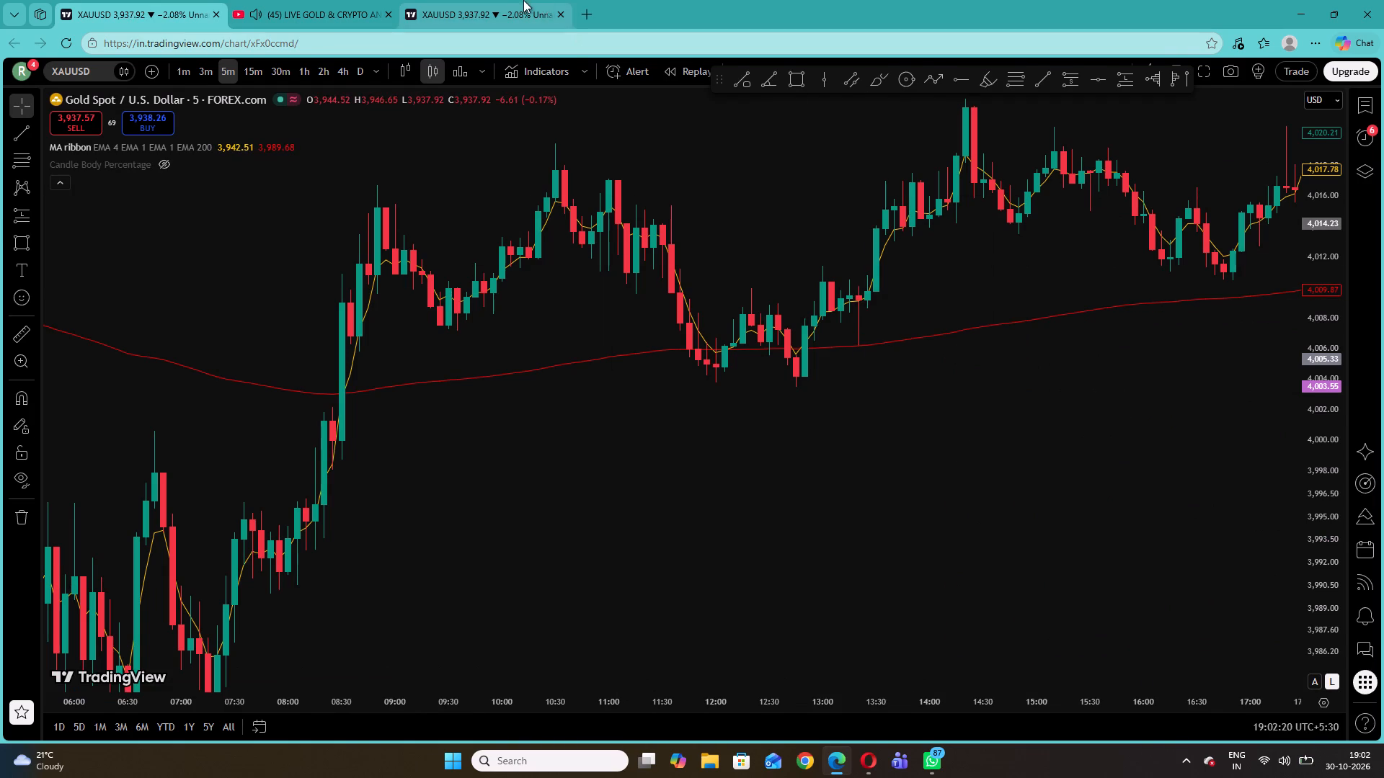
{"action": "left_click", "coordinate": [523, 0]}
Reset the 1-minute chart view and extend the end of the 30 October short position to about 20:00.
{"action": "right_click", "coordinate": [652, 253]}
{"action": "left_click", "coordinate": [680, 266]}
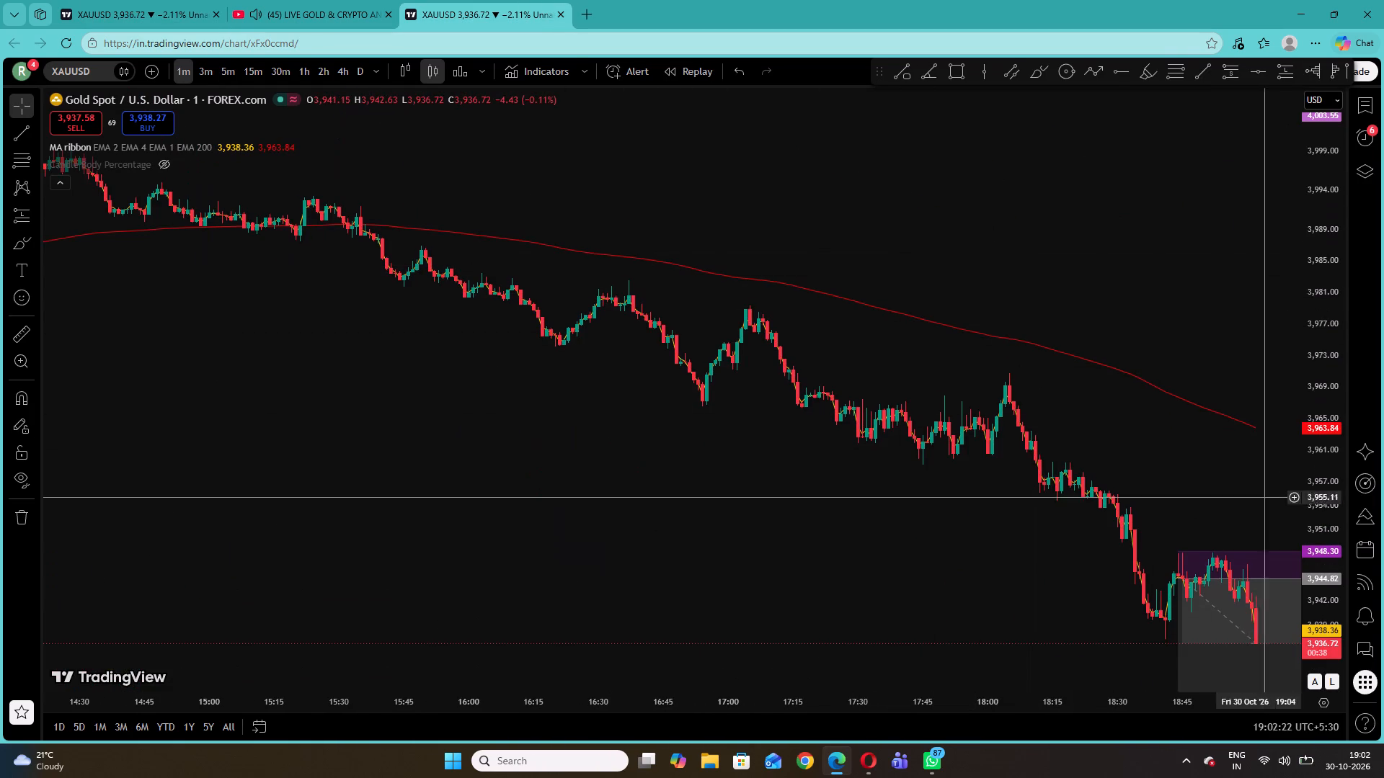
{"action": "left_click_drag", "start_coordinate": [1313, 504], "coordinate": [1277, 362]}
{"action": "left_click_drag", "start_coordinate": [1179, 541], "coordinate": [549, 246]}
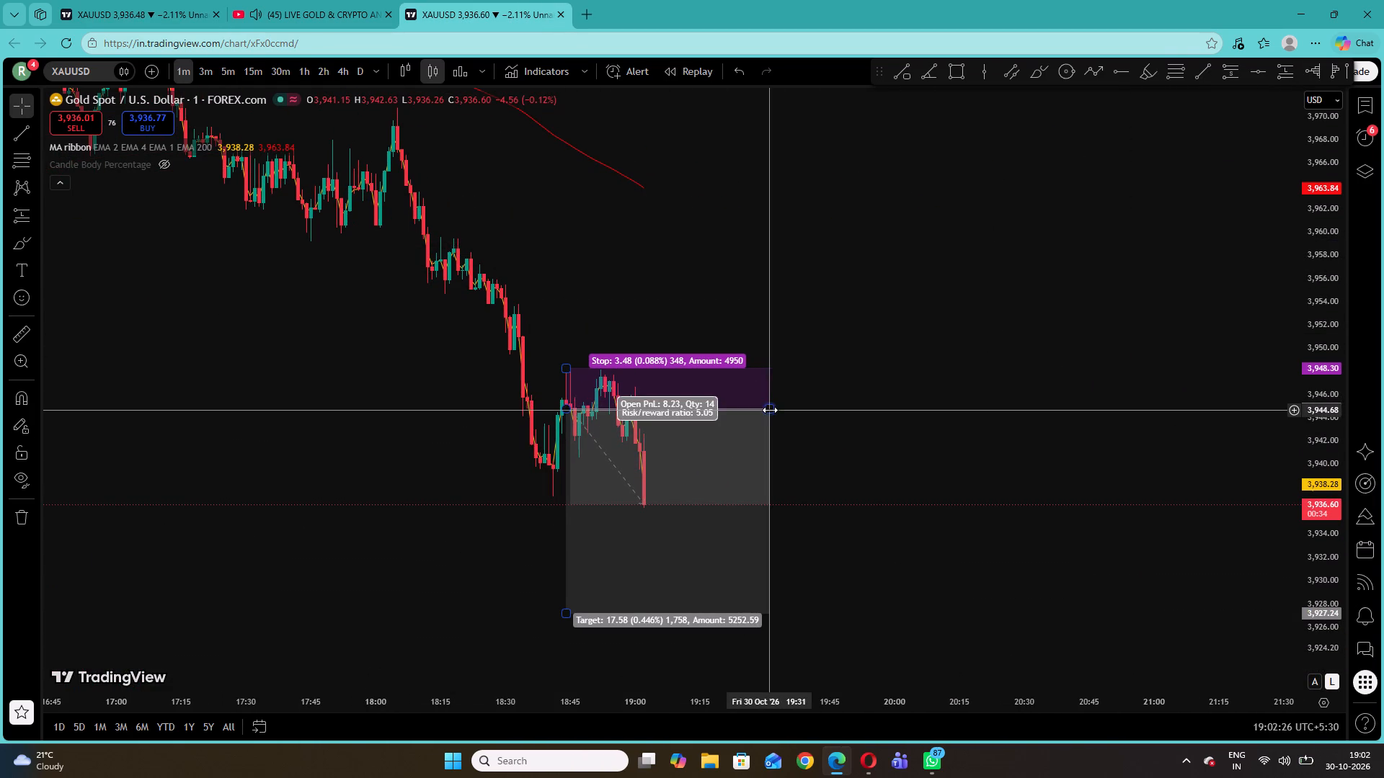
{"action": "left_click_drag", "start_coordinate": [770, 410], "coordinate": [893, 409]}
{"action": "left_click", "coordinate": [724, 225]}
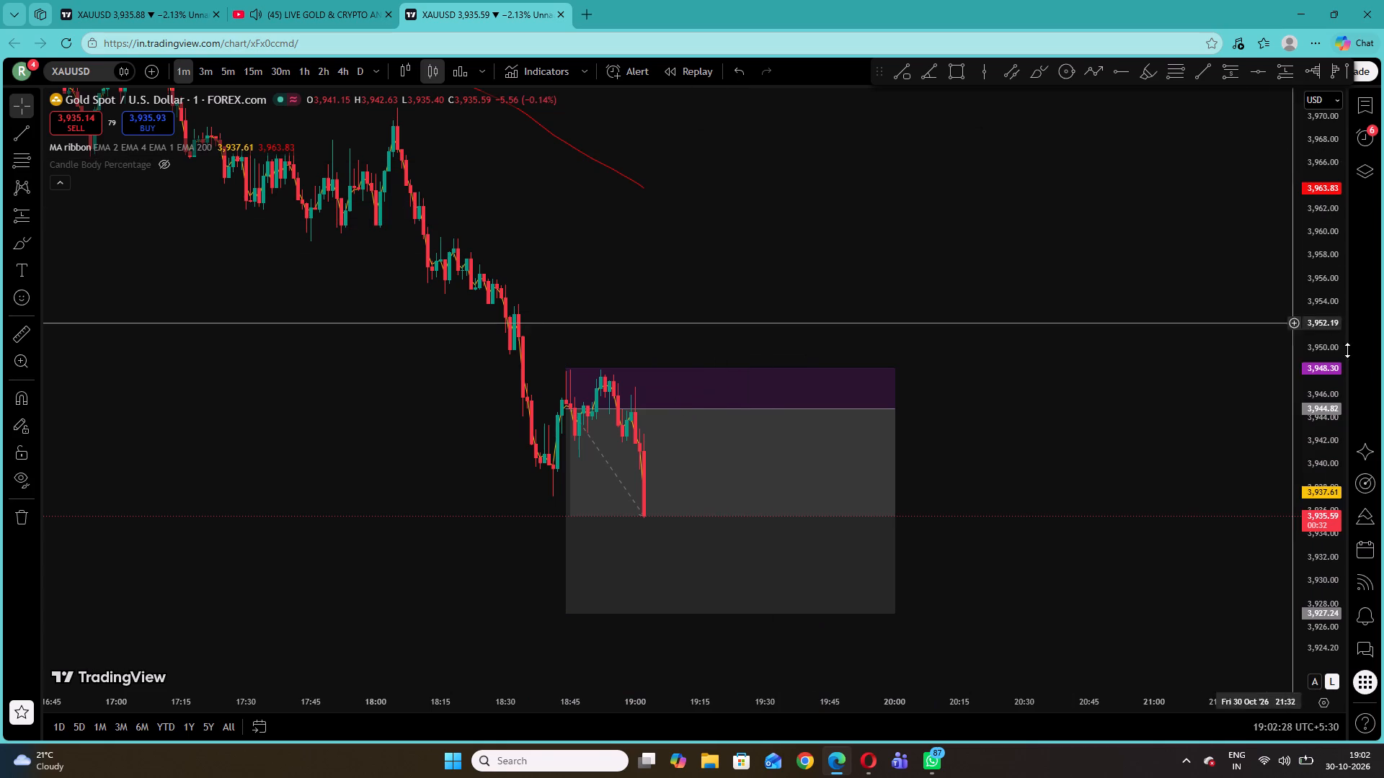
Inspect the 30 October short position at different price scales and on the 3-minute and 5-minute timeframes.
{"action": "left_click_drag", "start_coordinate": [1330, 444], "coordinate": [1296, 79]}
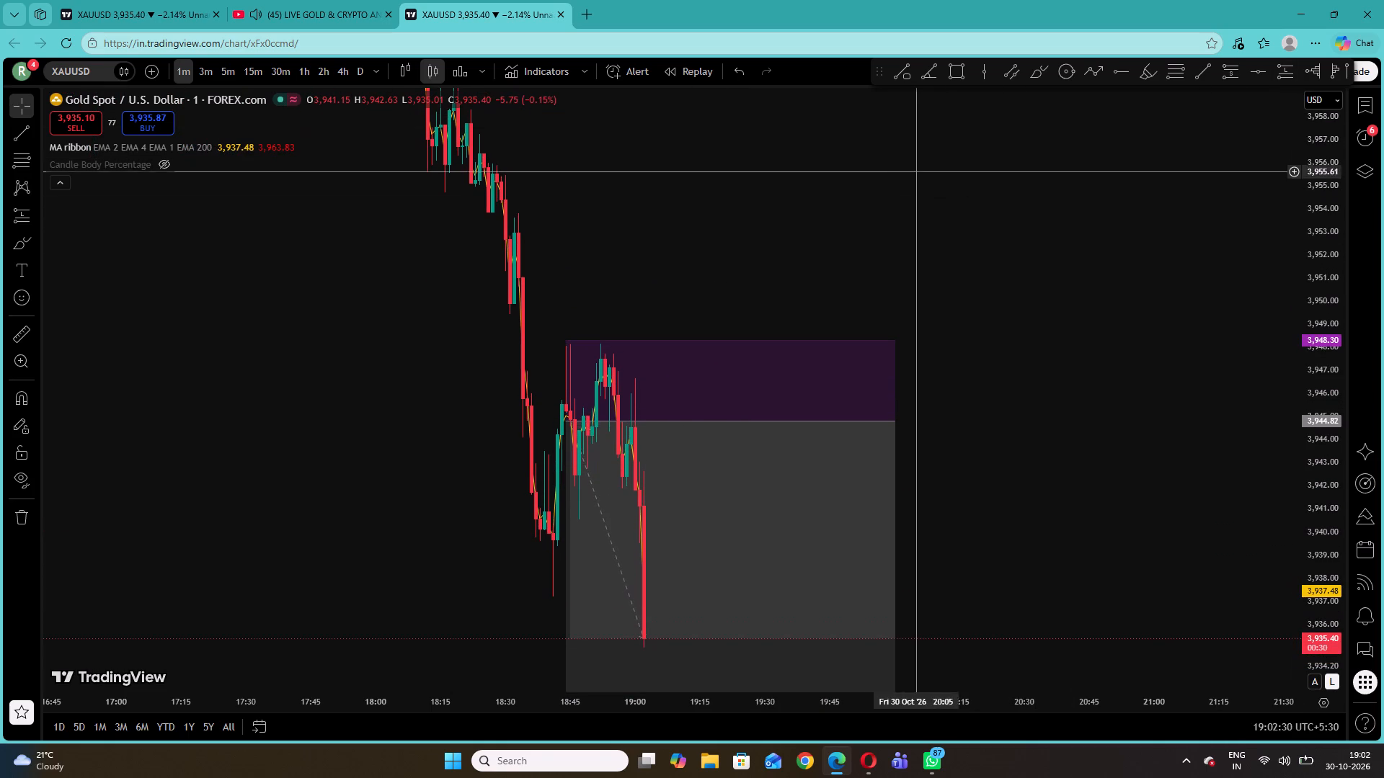
{"action": "left_click_drag", "start_coordinate": [1317, 325], "coordinate": [1300, 450]}
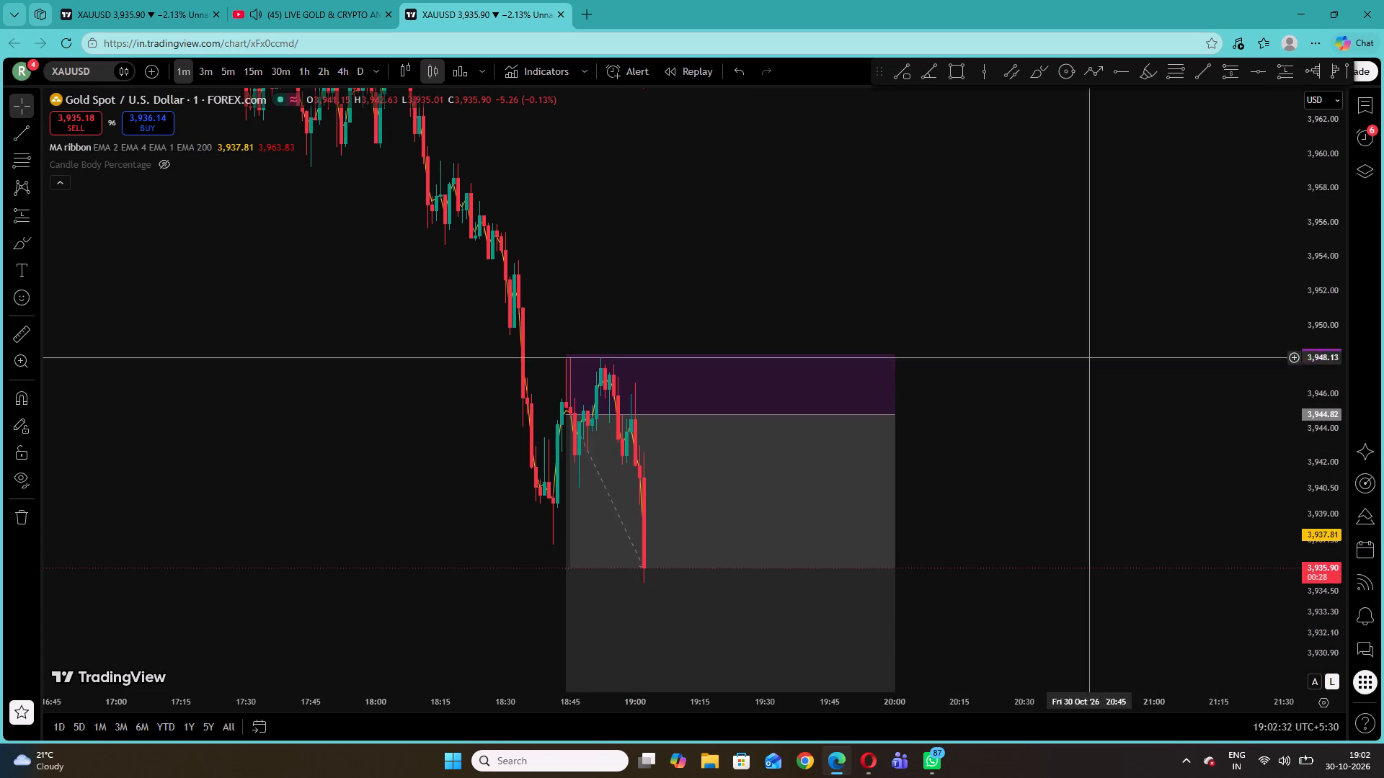
{"action": "left_click_drag", "start_coordinate": [809, 236], "coordinate": [907, 308]}
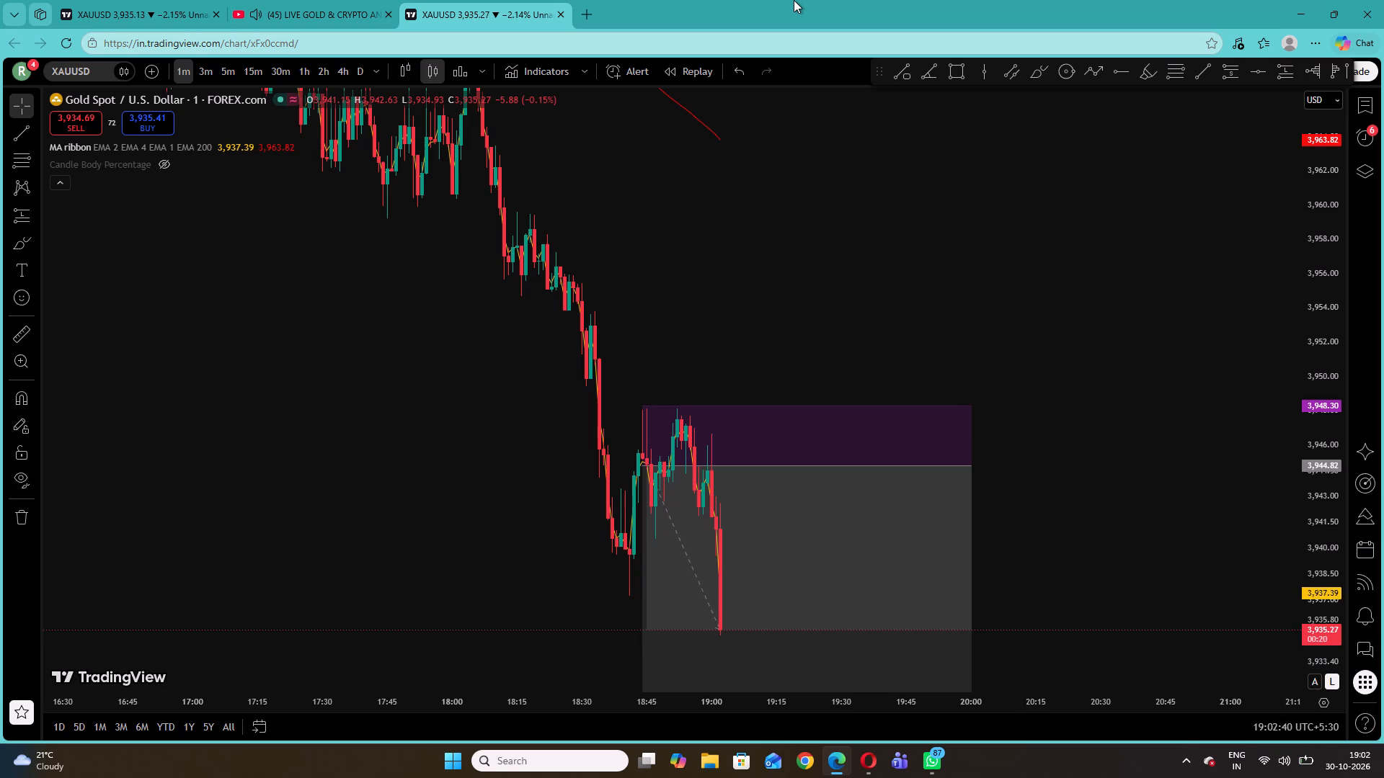
{"action": "left_click_drag", "start_coordinate": [1021, 463], "coordinate": [1024, 380]}
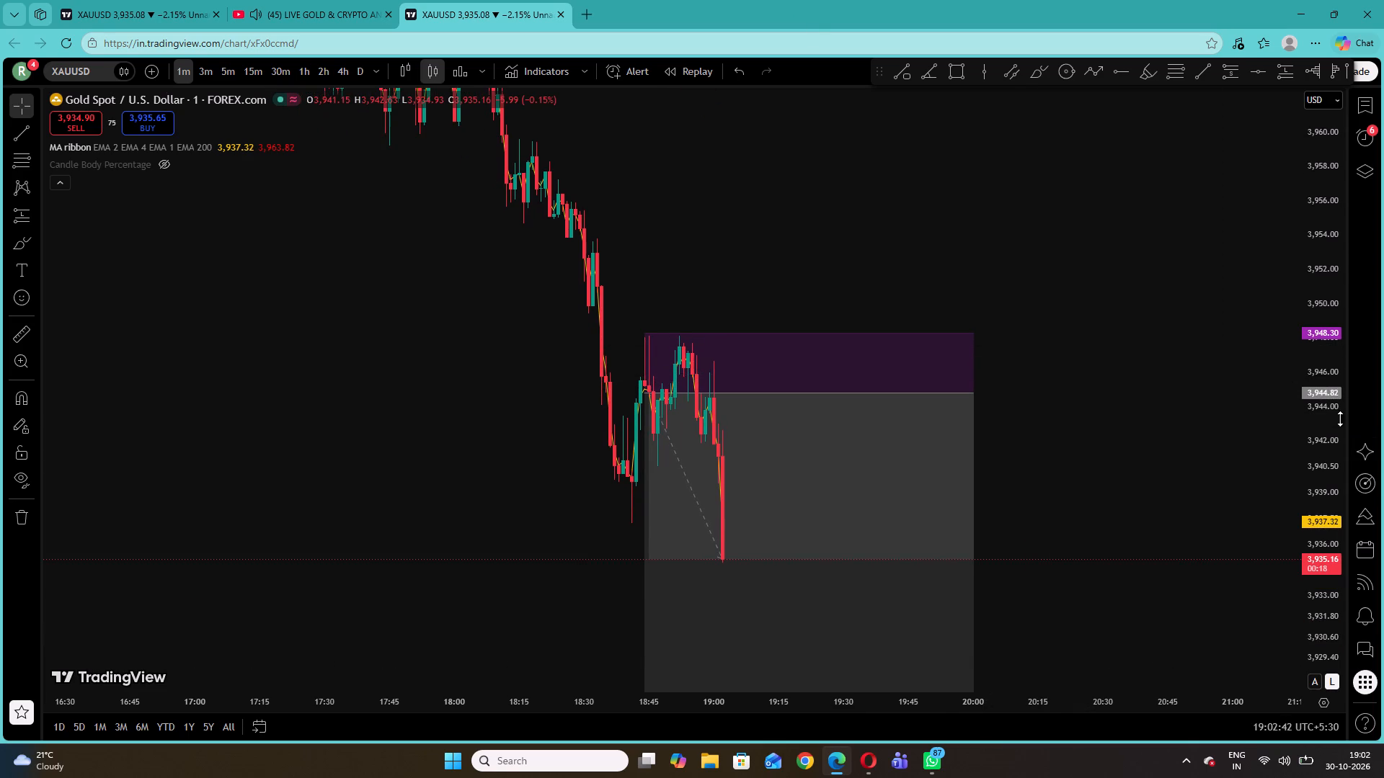
{"action": "left_click_drag", "start_coordinate": [1336, 405], "coordinate": [1317, 507]}
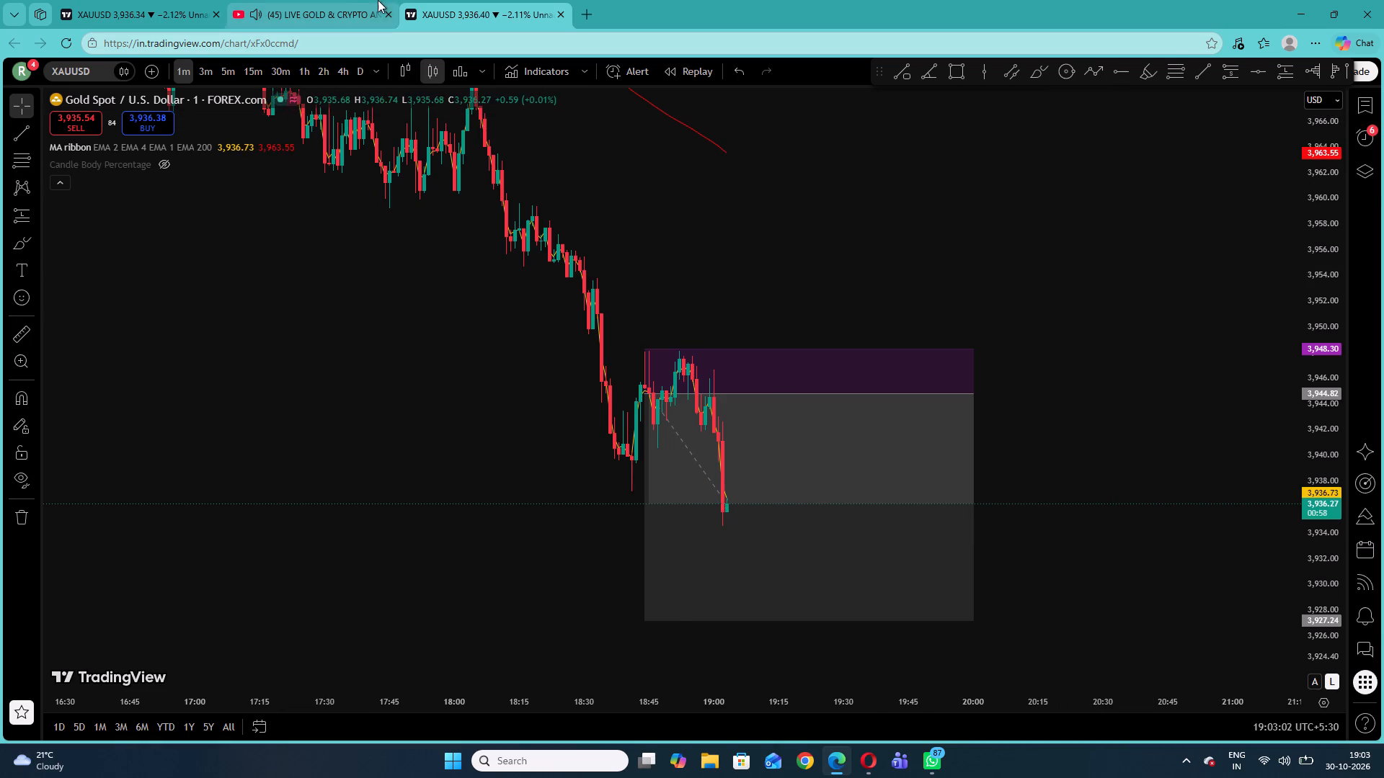
{"action": "left_click", "coordinate": [356, 0]}
{"action": "left_click", "coordinate": [137, 0]}
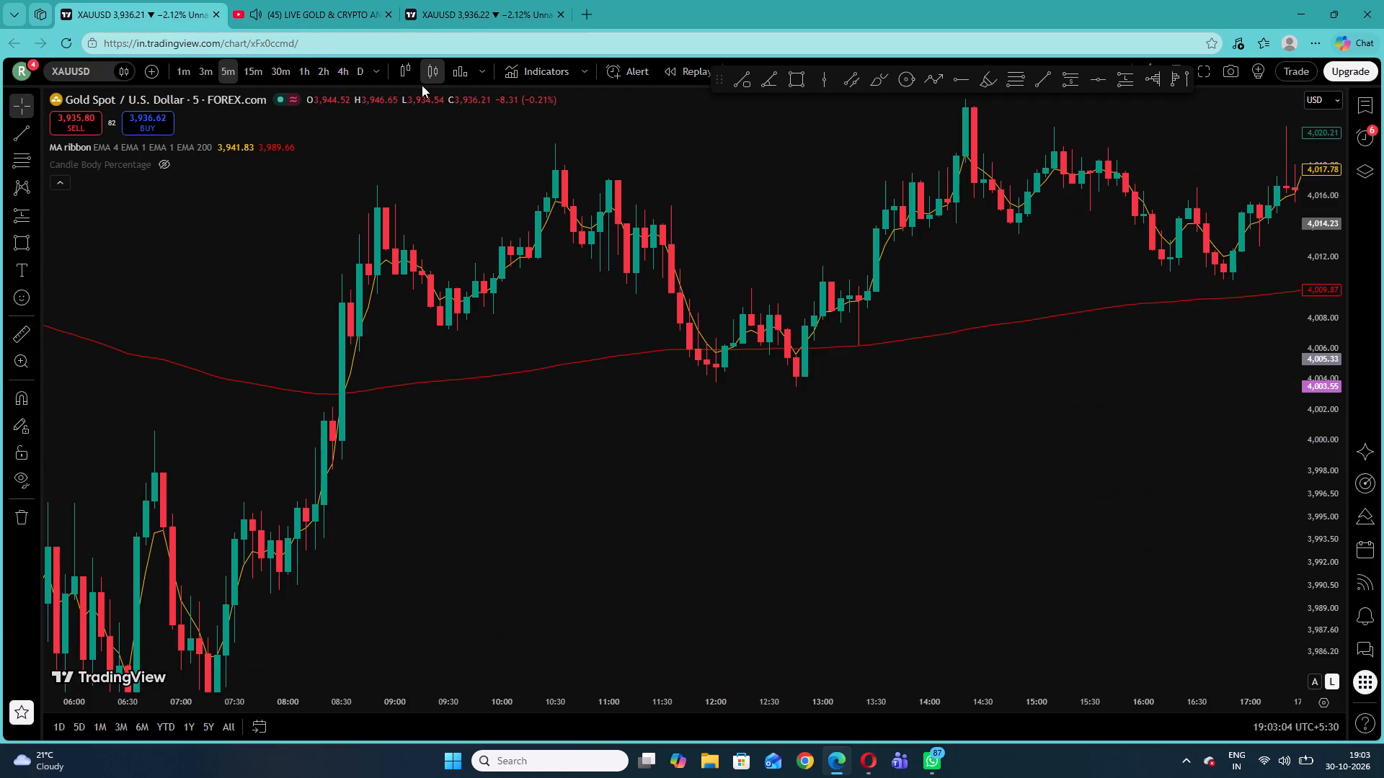
{"action": "left_click", "coordinate": [470, 16]}
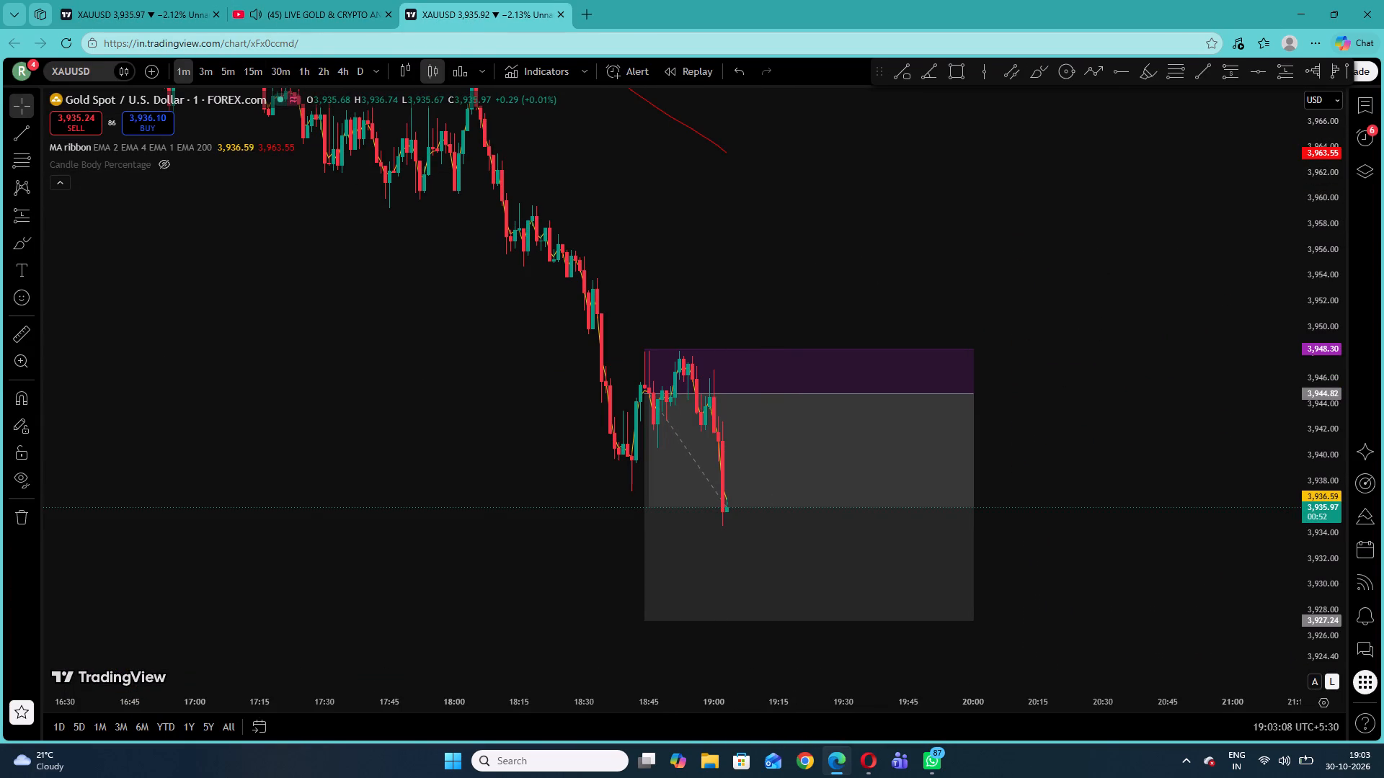
{"action": "left_click", "coordinate": [205, 68]}
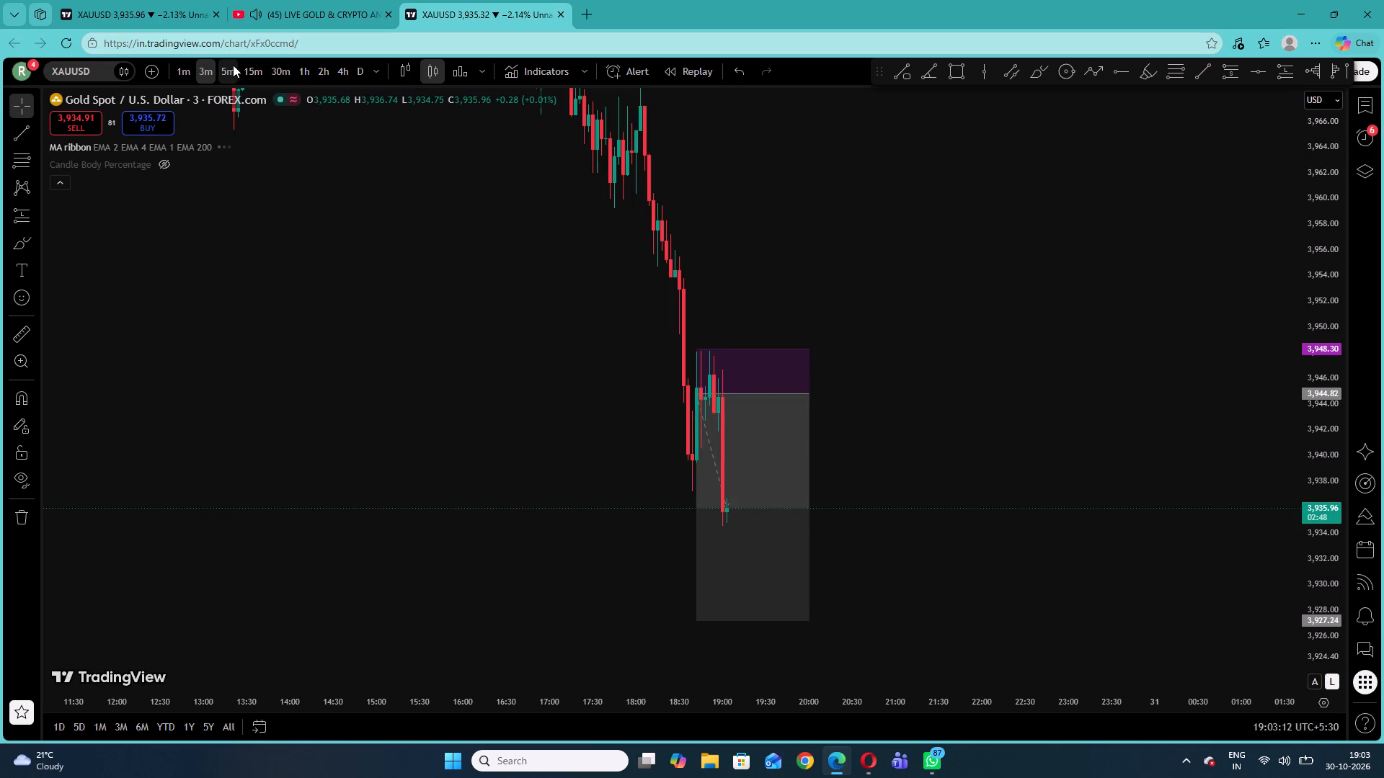
{"action": "left_click", "coordinate": [231, 65]}
Close the YouTube live gold and crypto analysis stream.
{"action": "left_click", "coordinate": [387, 0]}
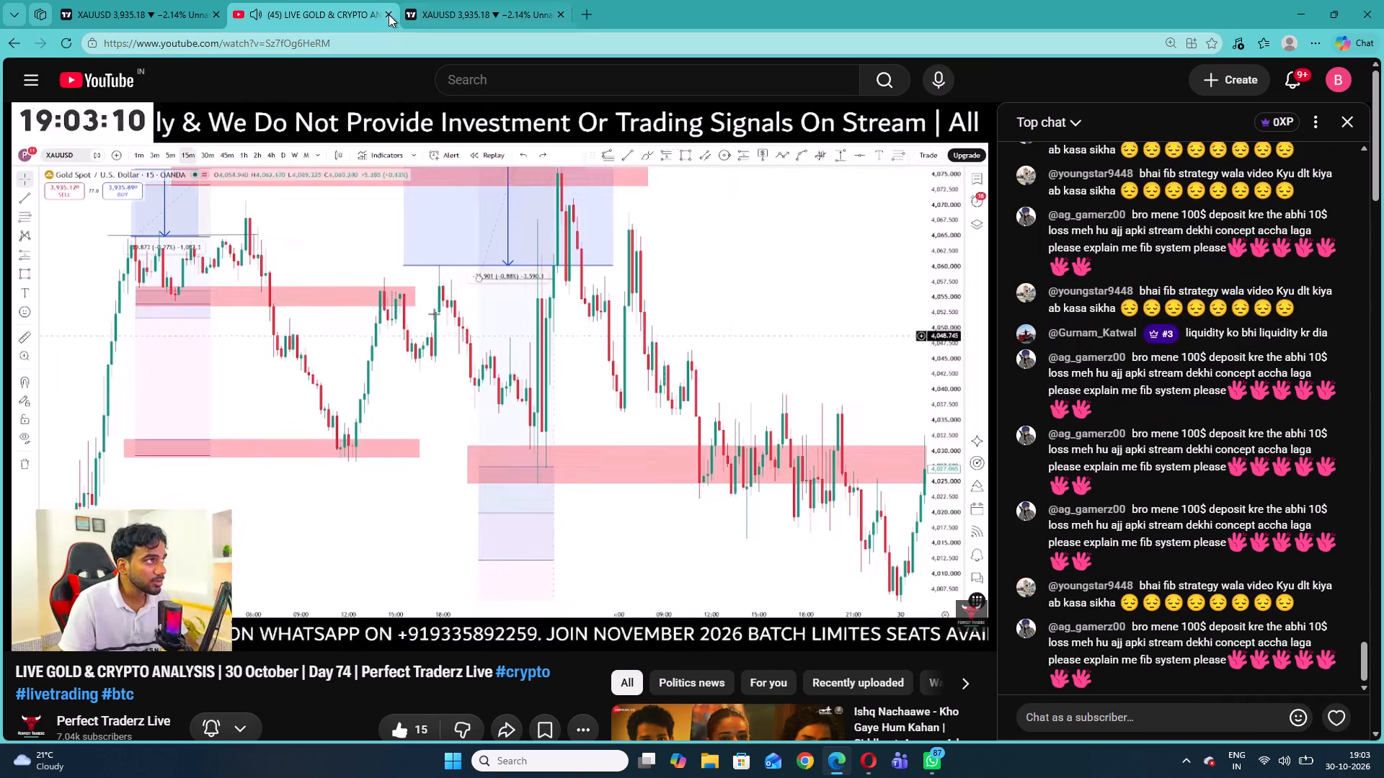
{"action": "left_click", "coordinate": [389, 14]}
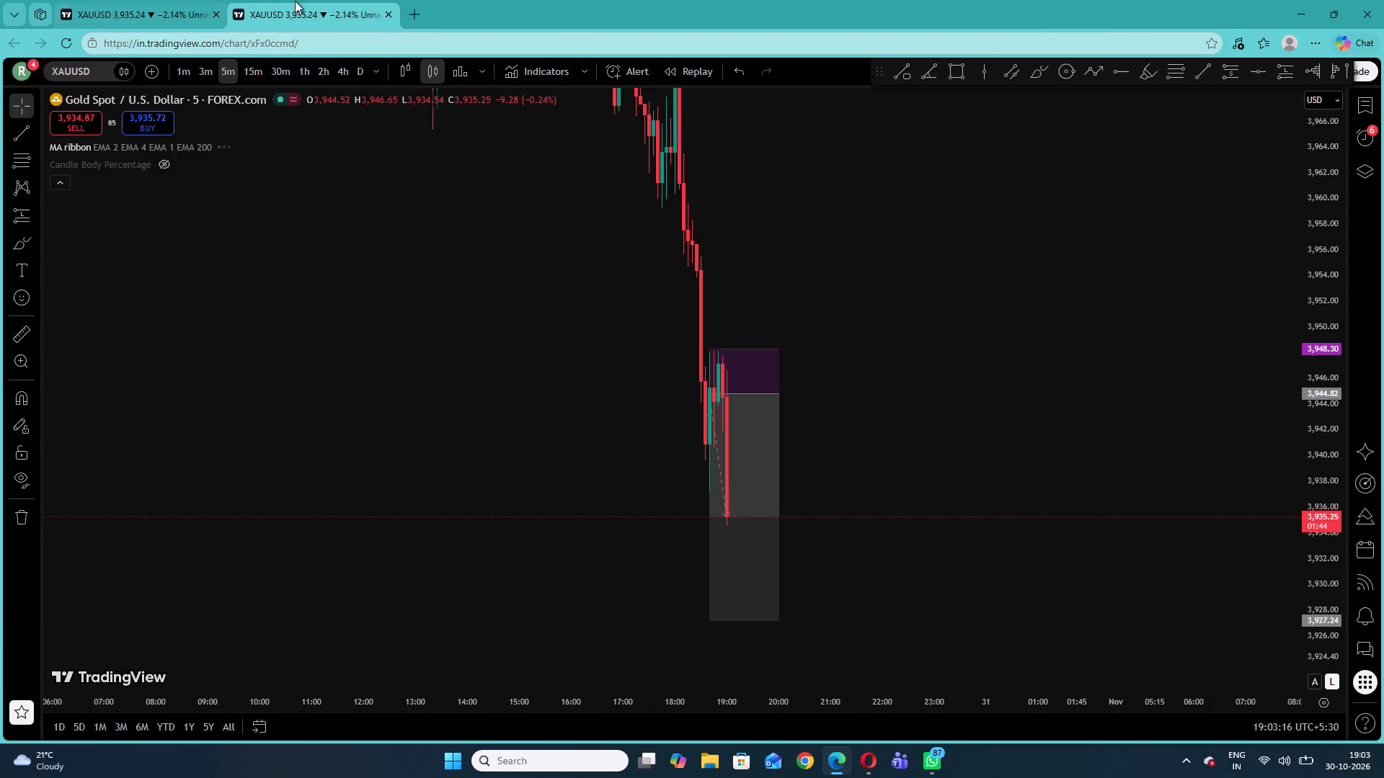
Open YouTube separately and watch the Booming Bulls "Live Trading" stream with sound.
{"action": "left_click", "coordinate": [419, 13]}
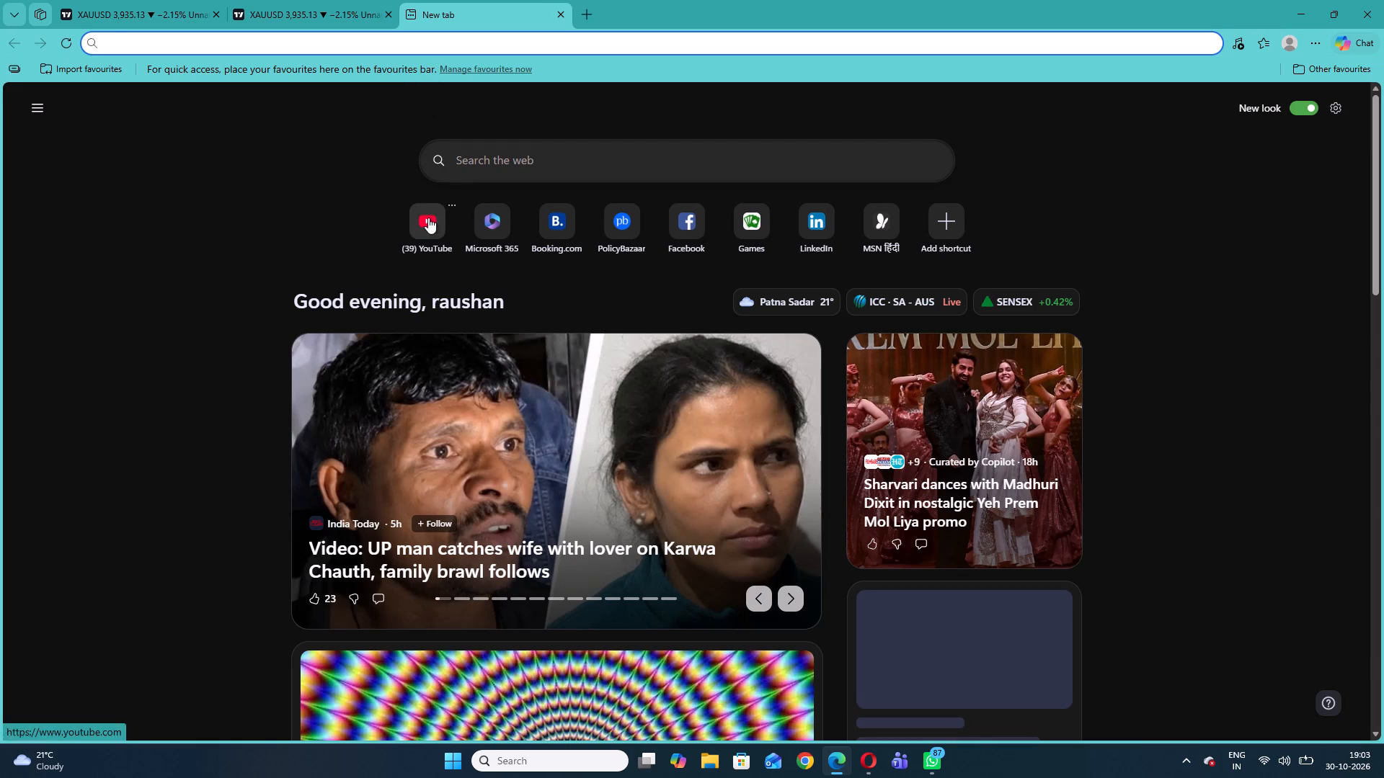
{"action": "left_click", "coordinate": [429, 218]}
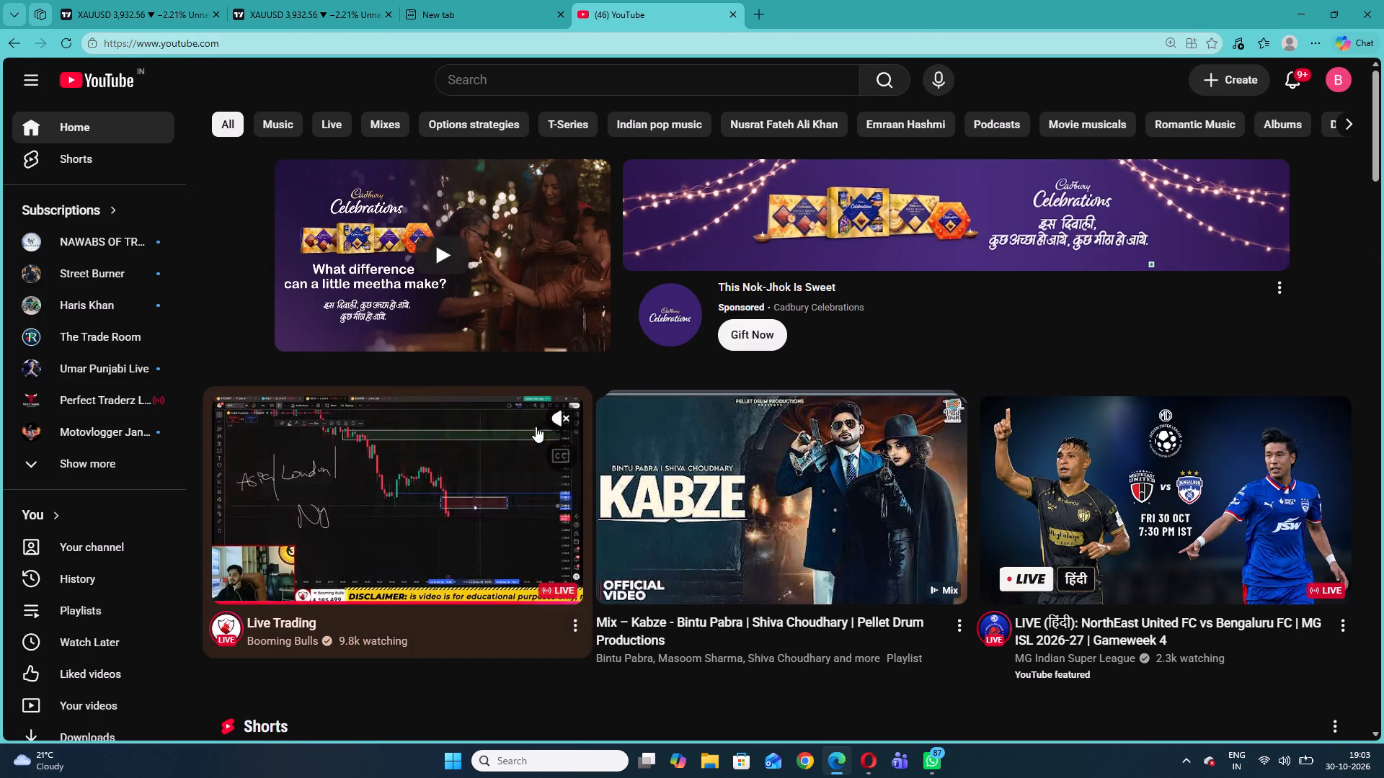
{"action": "left_click", "coordinate": [559, 424]}
{"action": "left_click", "coordinate": [492, 452]}
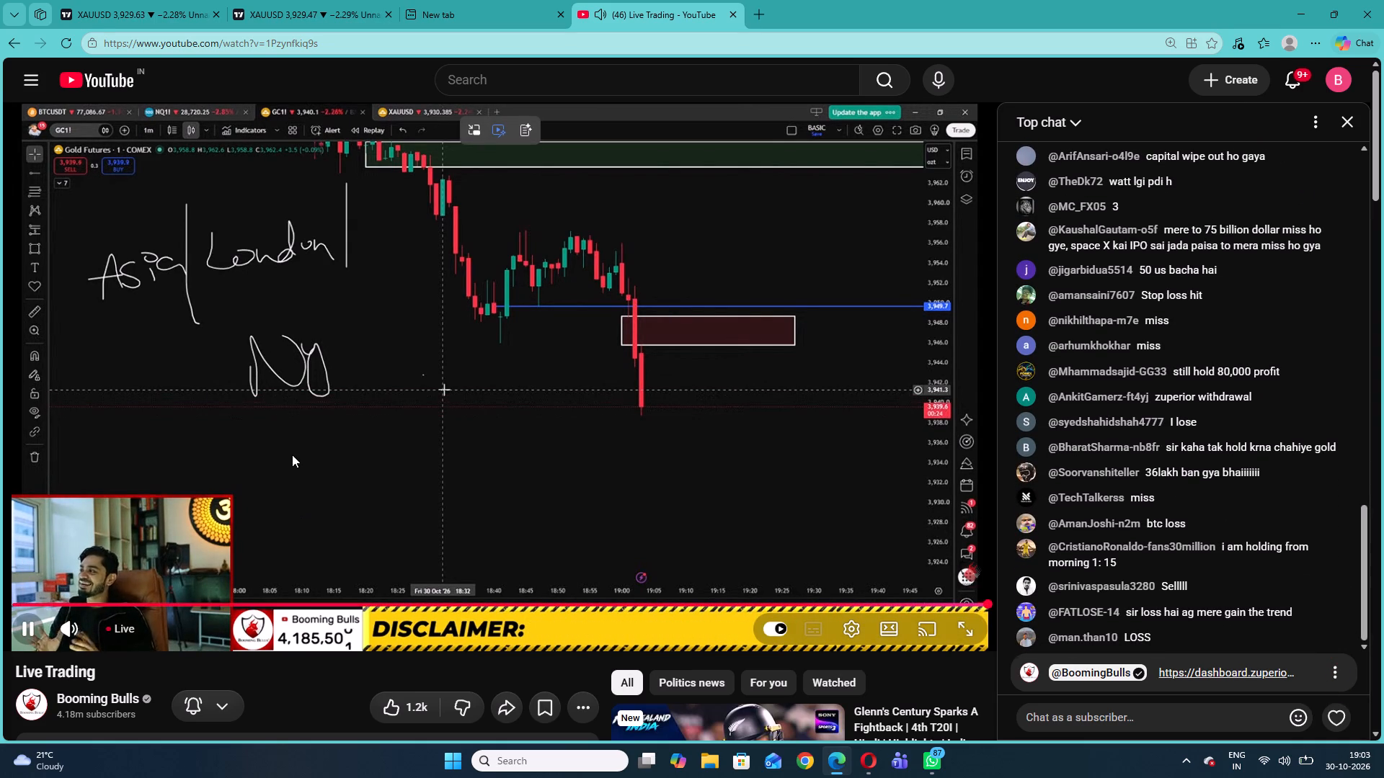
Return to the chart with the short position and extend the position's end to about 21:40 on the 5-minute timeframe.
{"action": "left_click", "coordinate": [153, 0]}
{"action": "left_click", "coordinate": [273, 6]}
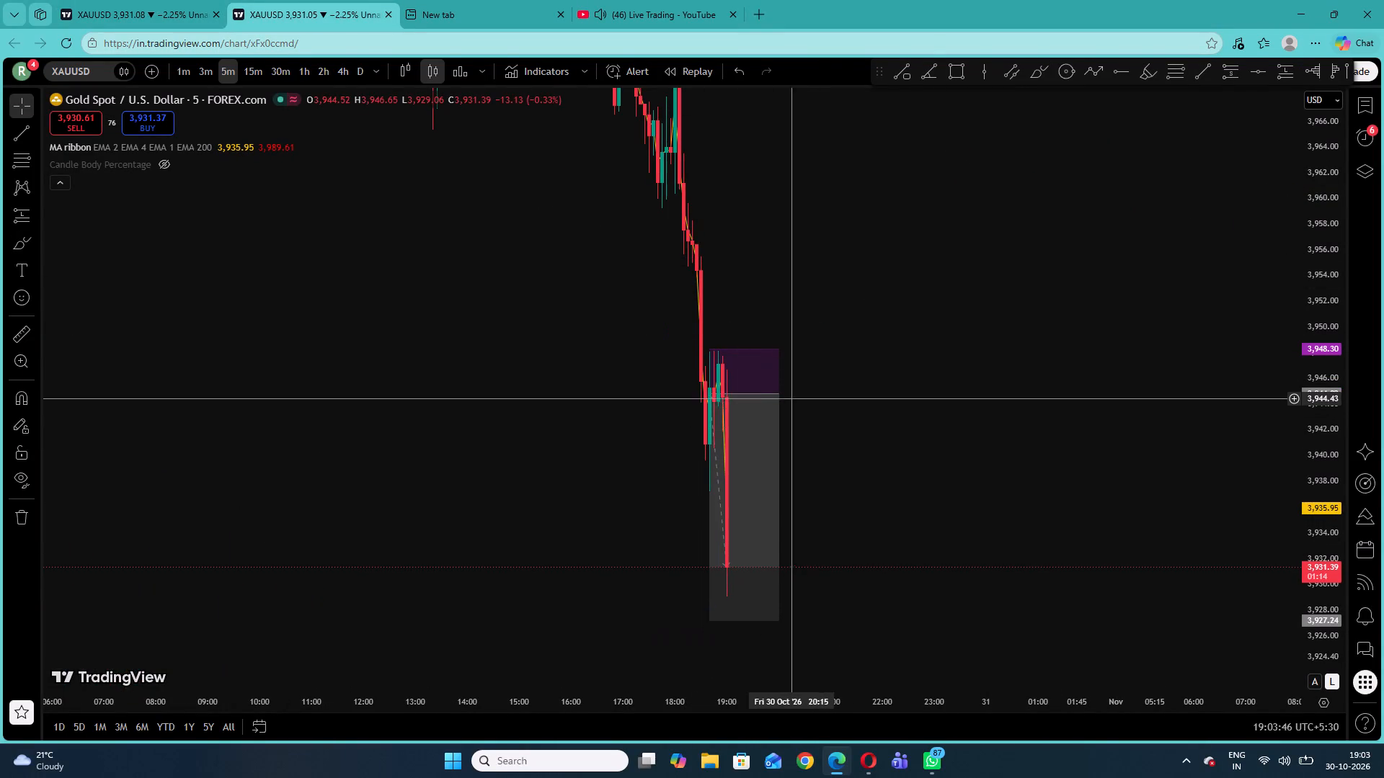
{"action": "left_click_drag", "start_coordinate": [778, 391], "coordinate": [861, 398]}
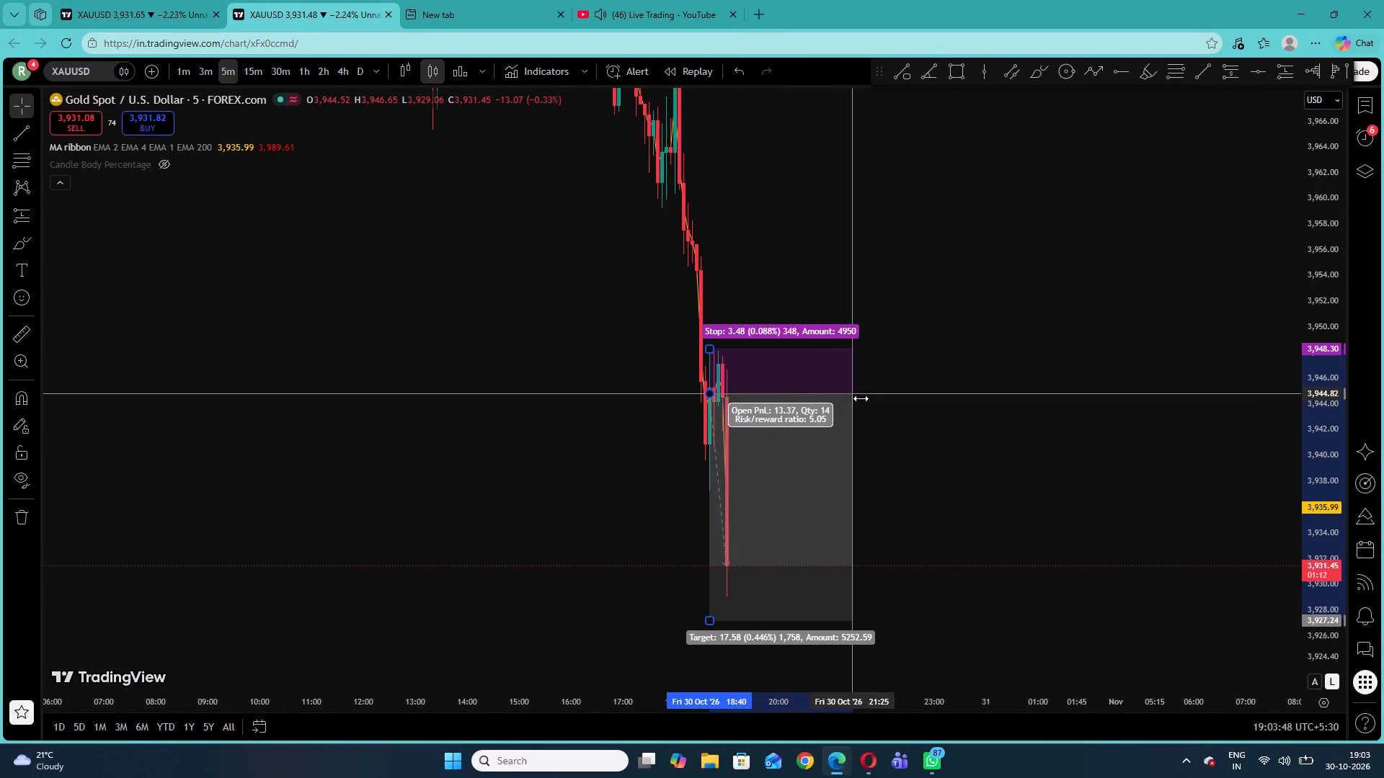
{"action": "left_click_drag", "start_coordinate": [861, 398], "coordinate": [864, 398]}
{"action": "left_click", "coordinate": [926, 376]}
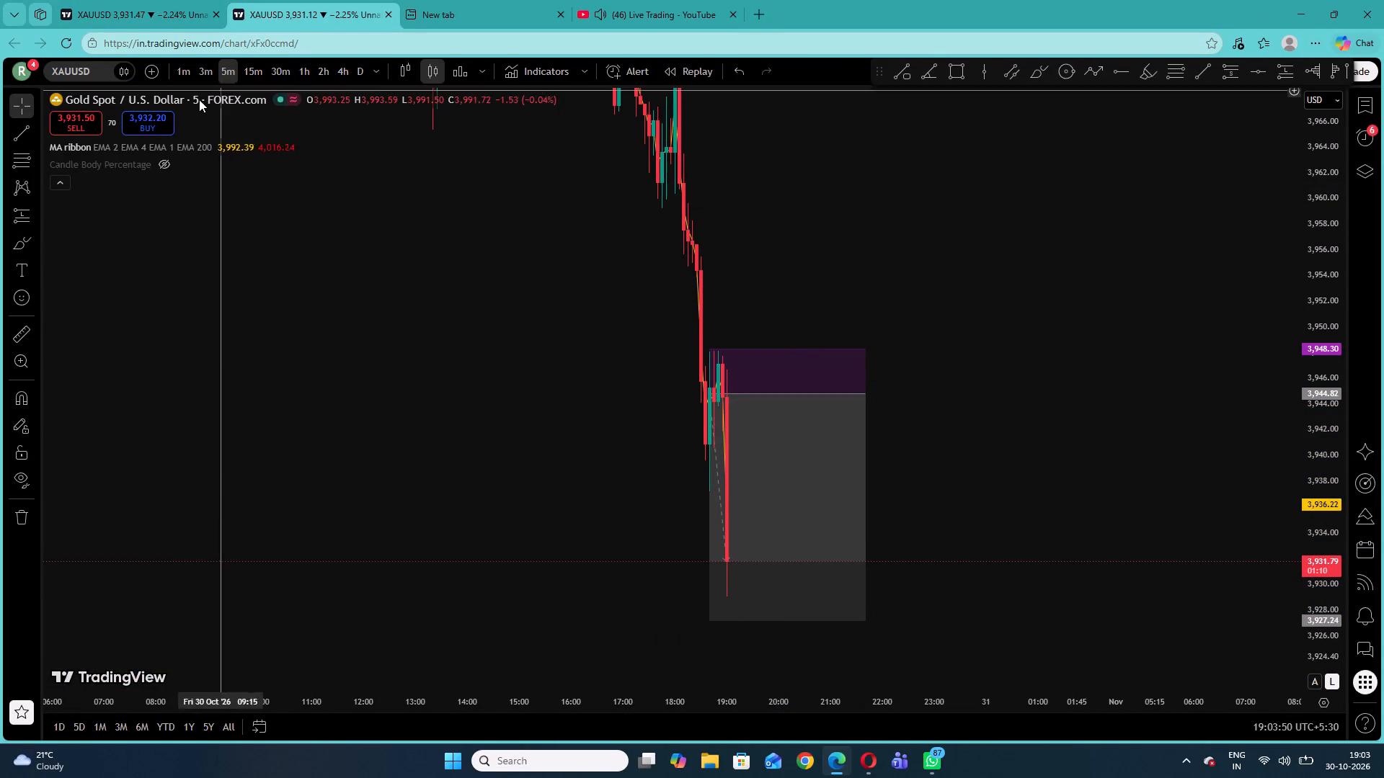
Switch the chart to the 1-minute timeframe and shorten the short position to end at about 19:54.
{"action": "left_click", "coordinate": [182, 66]}
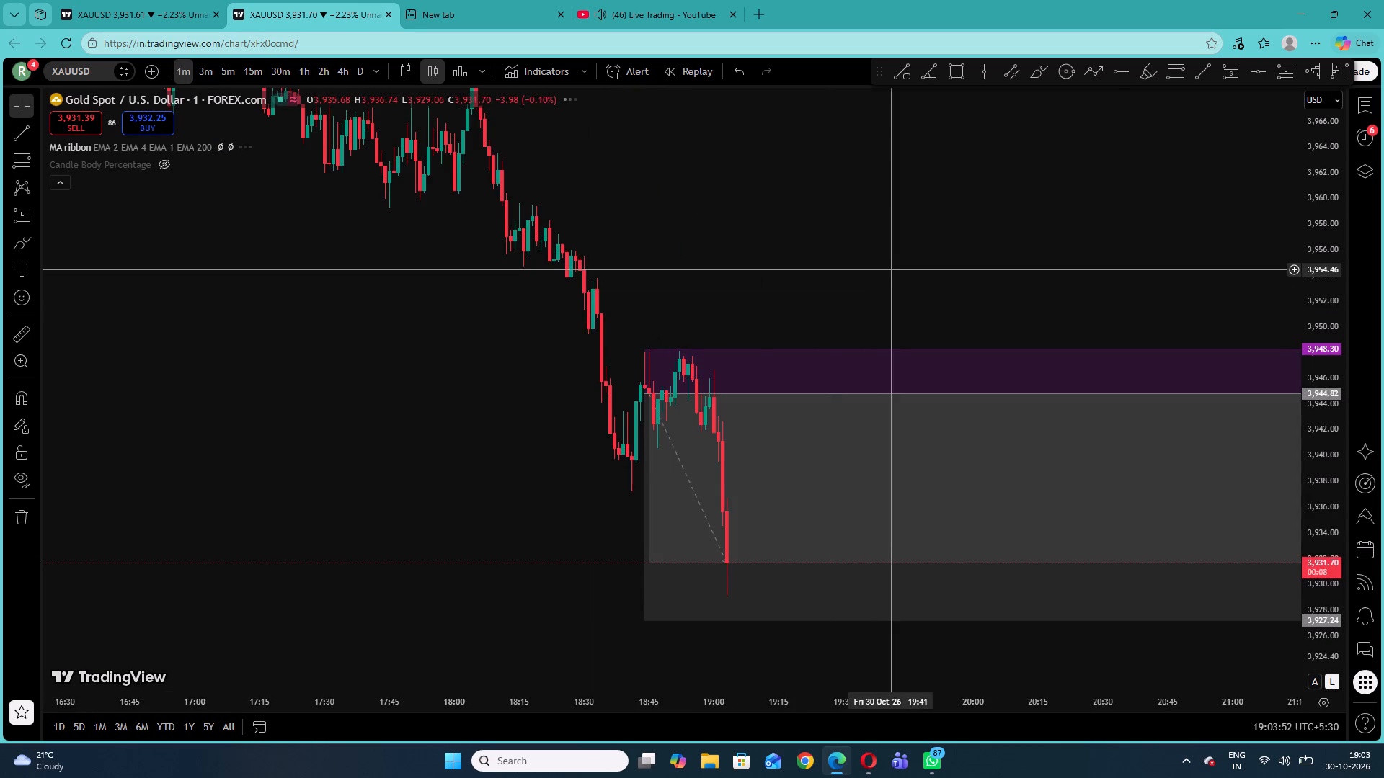
{"action": "left_click_drag", "start_coordinate": [892, 269], "coordinate": [683, 242]}
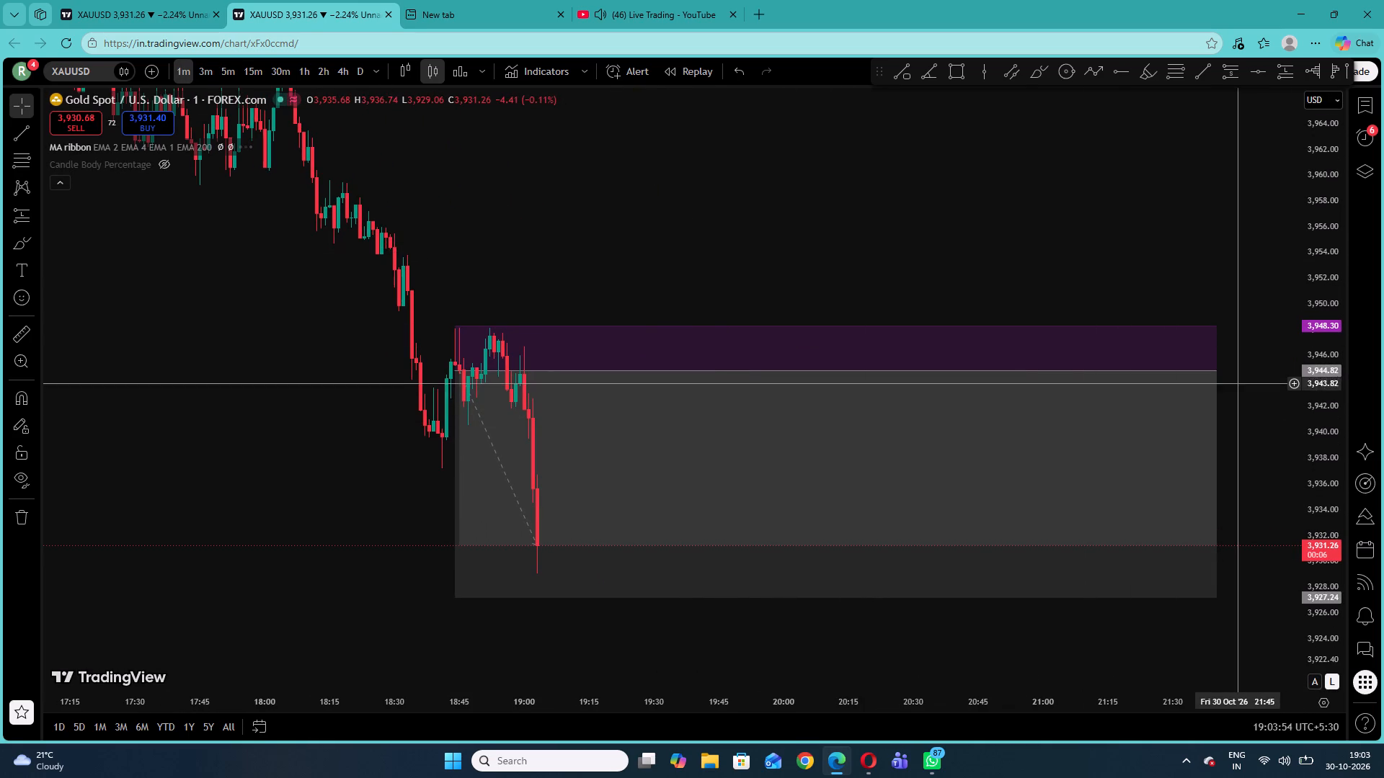
{"action": "left_click_drag", "start_coordinate": [1216, 372], "coordinate": [760, 384]}
{"action": "left_click", "coordinate": [918, 375]}
{"action": "left_click_drag", "start_coordinate": [871, 373], "coordinate": [1077, 339]}
{"action": "left_click_drag", "start_coordinate": [1335, 415], "coordinate": [1330, 341]}
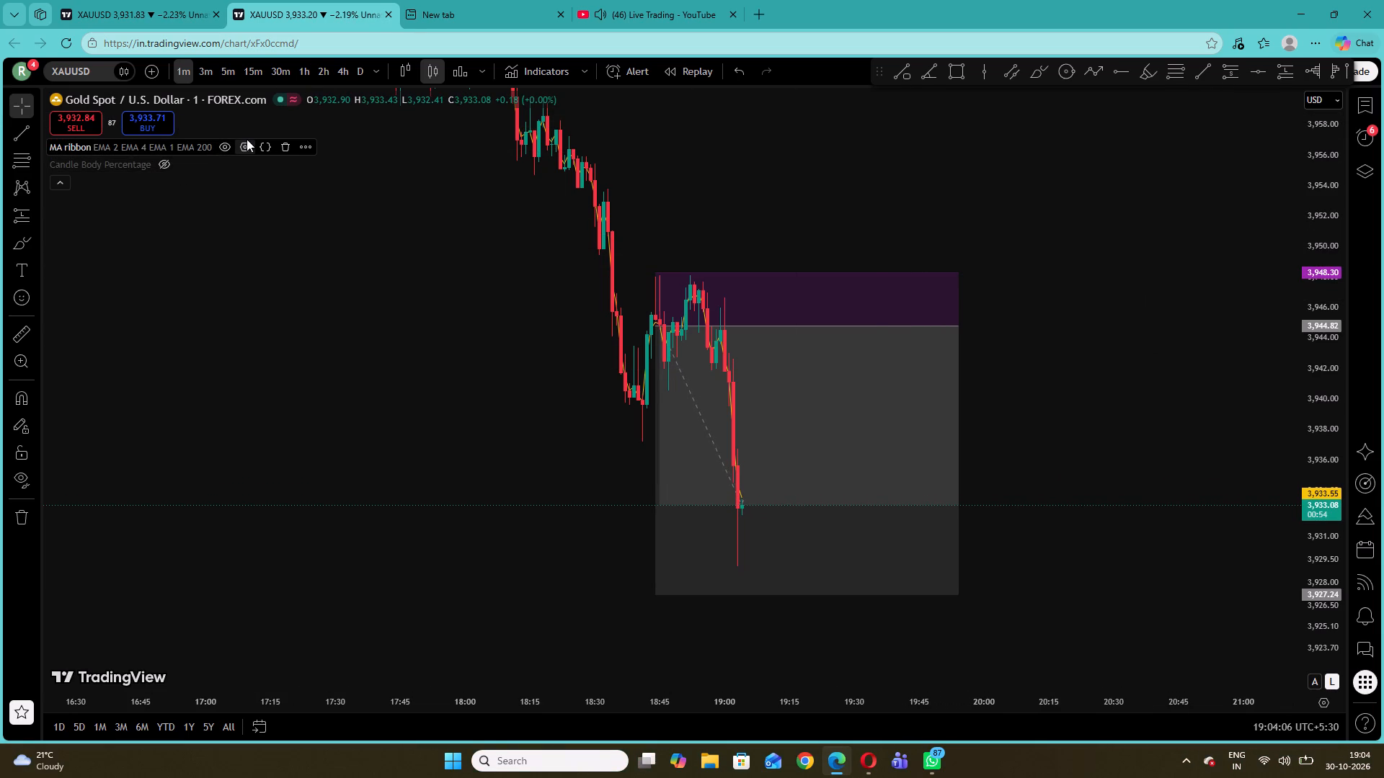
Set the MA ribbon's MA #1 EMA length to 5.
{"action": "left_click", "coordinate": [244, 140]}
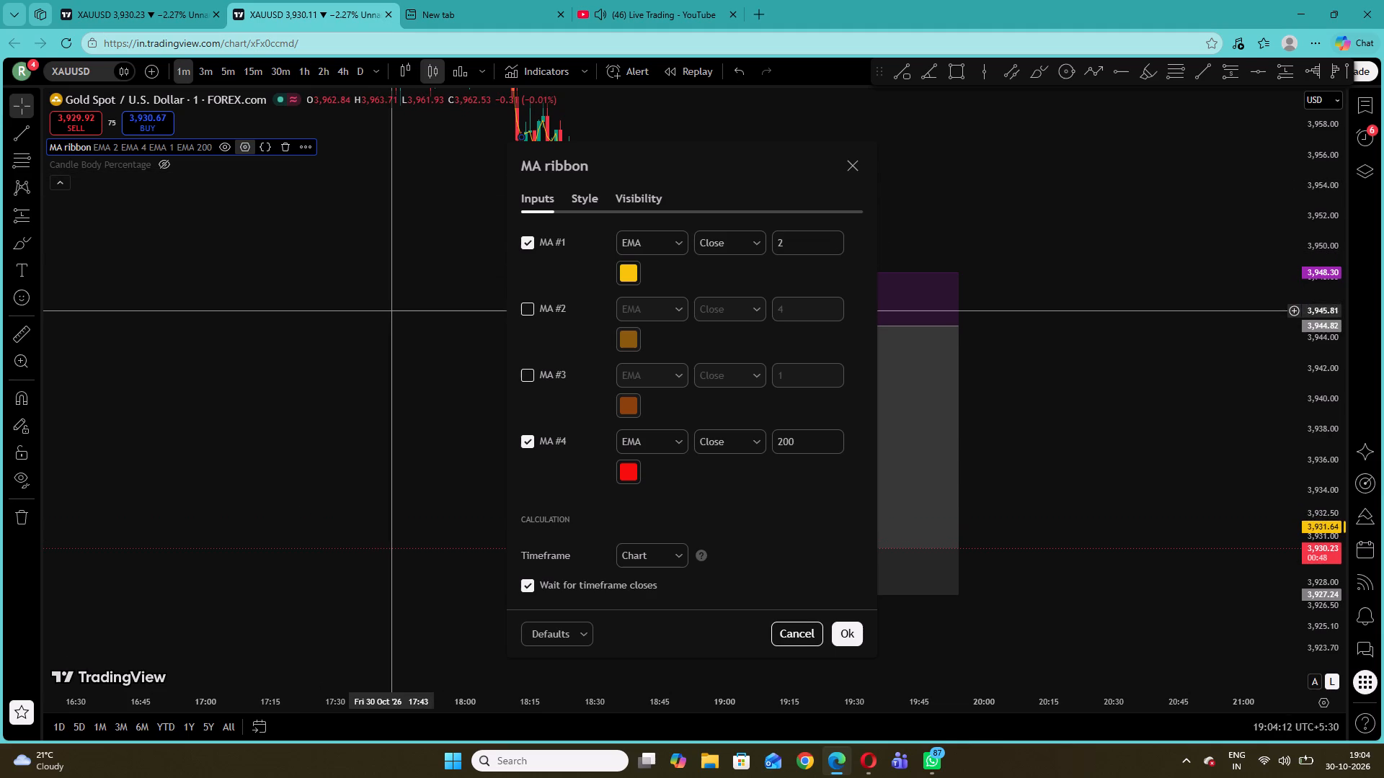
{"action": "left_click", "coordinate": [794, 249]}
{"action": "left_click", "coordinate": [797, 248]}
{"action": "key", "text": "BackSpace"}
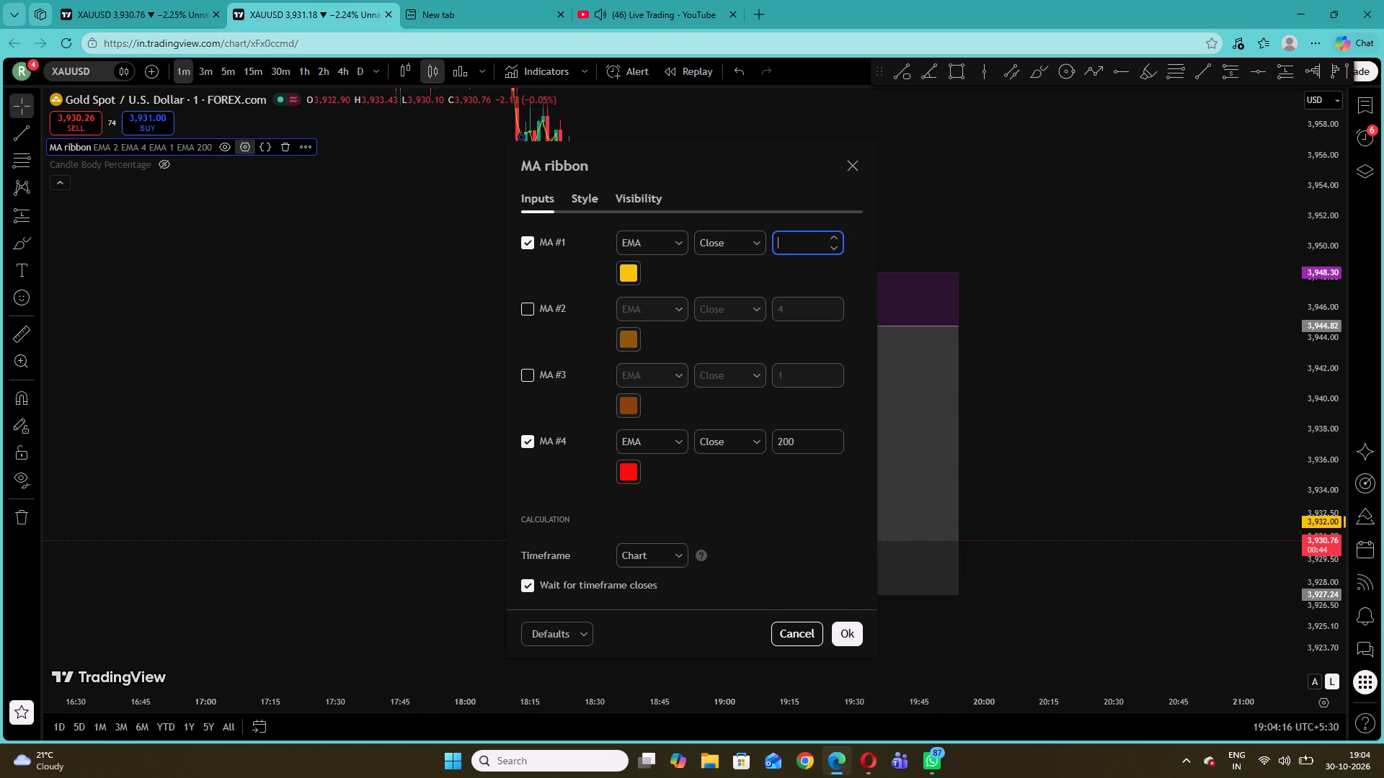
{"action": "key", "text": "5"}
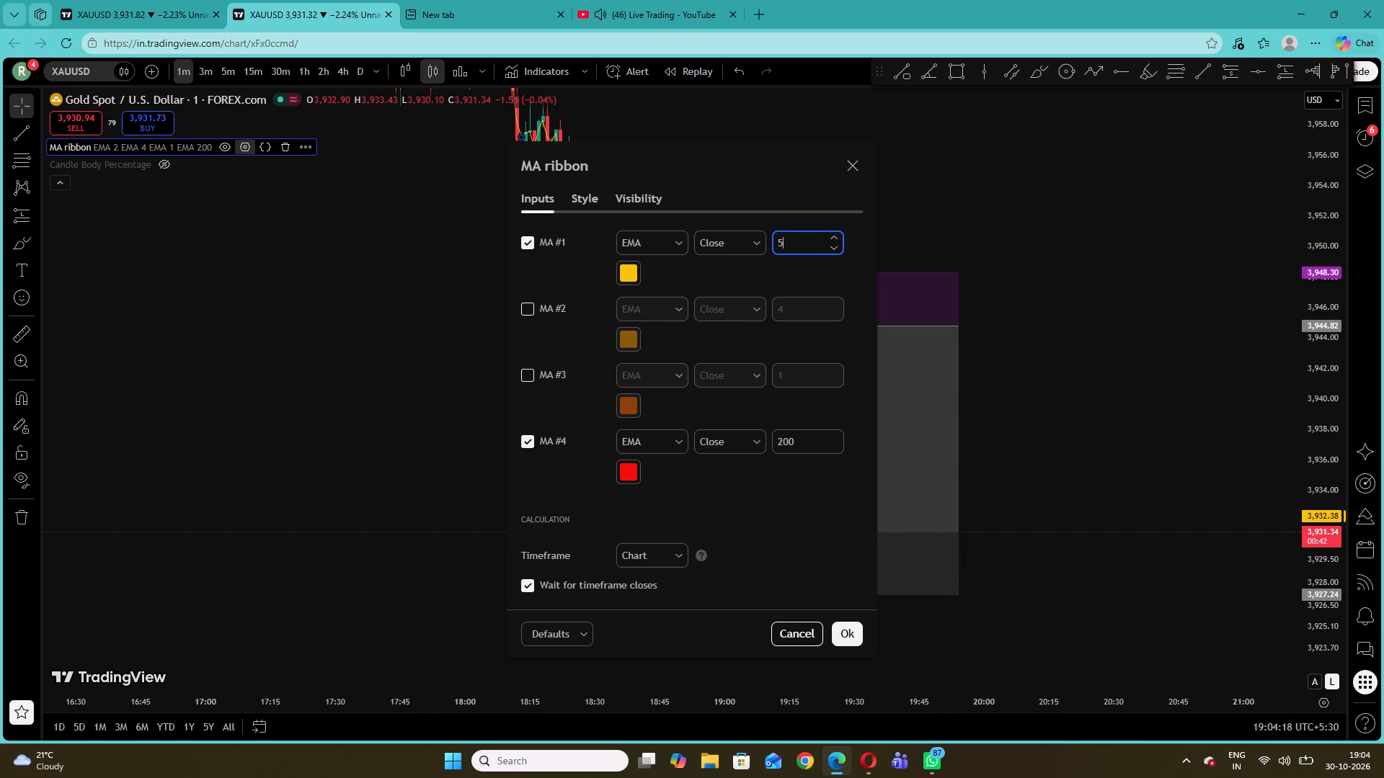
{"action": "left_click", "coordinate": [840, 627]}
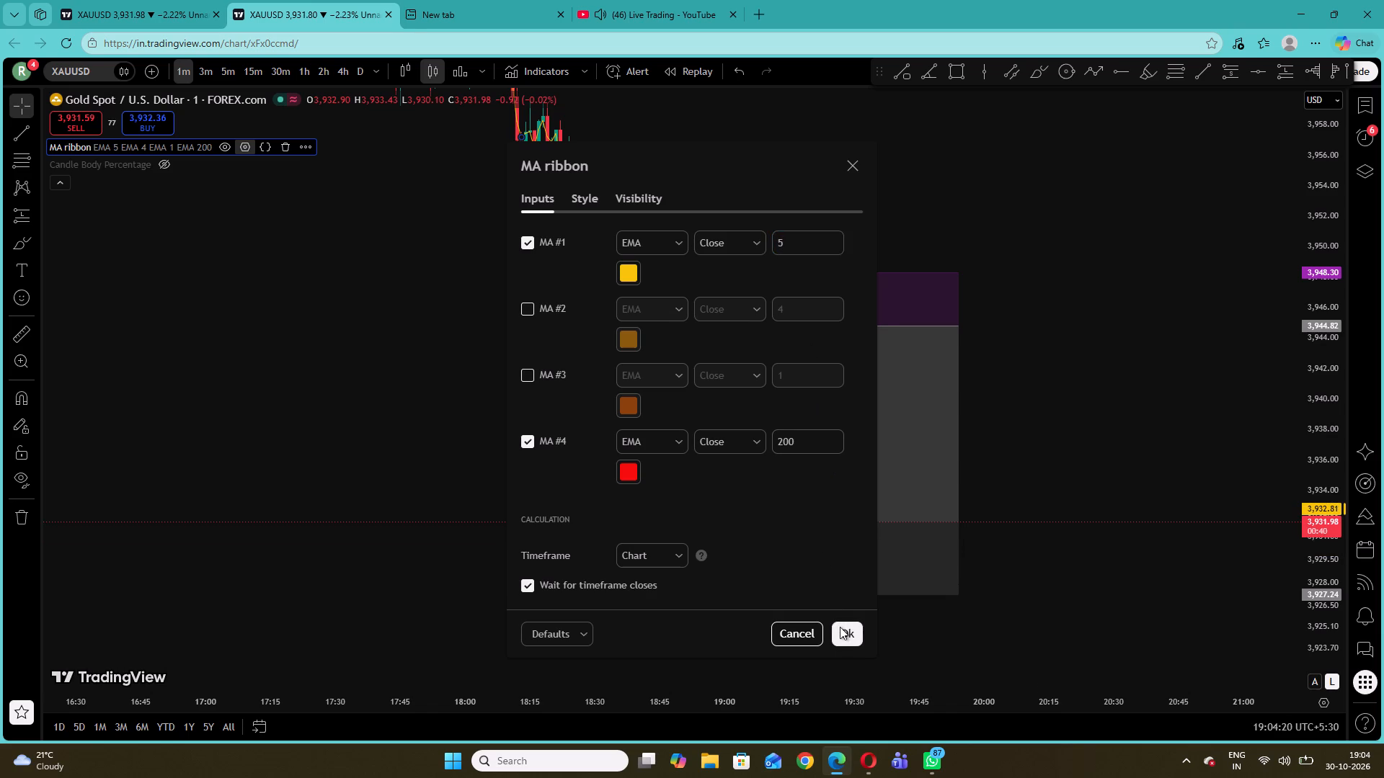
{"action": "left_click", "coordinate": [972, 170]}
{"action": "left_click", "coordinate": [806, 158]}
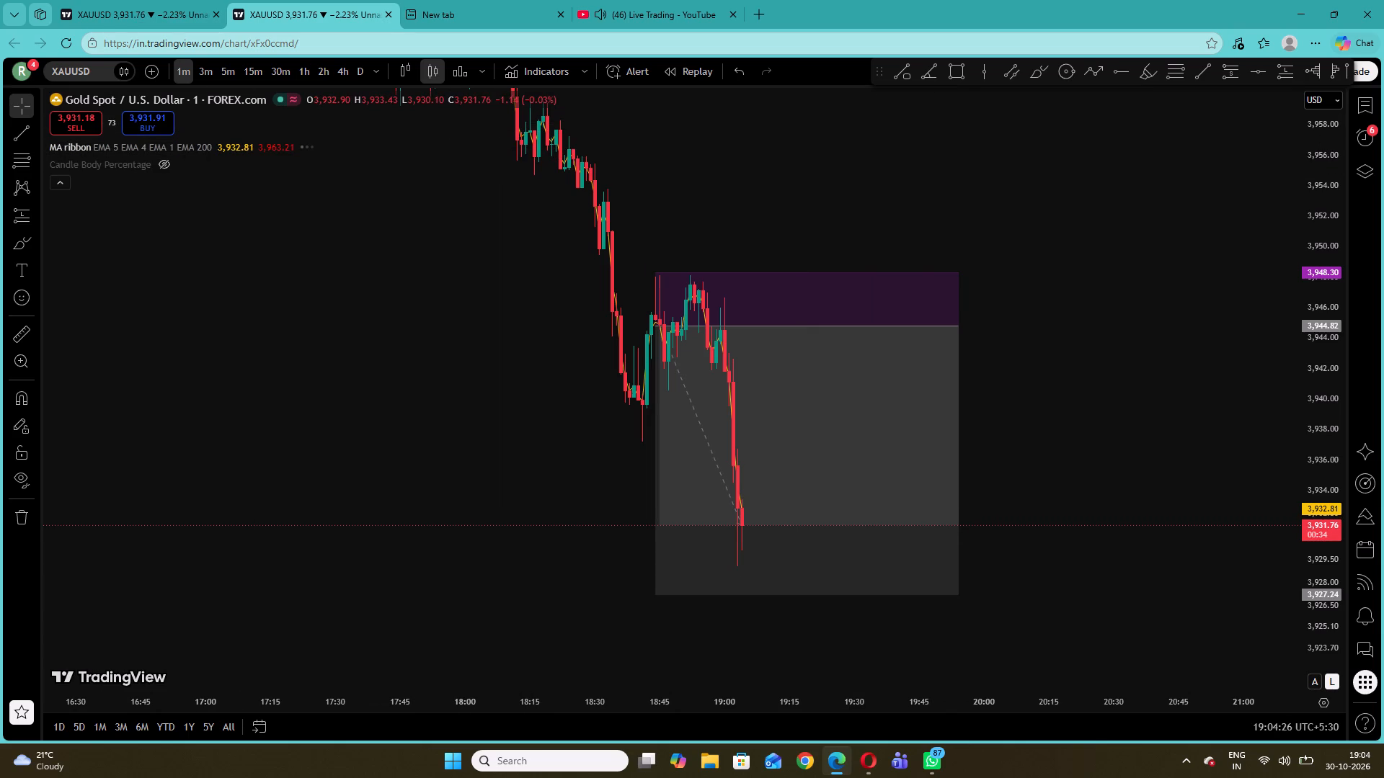
Reload the chart page and hide the watchlist, keeping the short position in view.
{"action": "left_click", "coordinate": [59, 36]}
{"action": "left_click", "coordinate": [771, 136]}
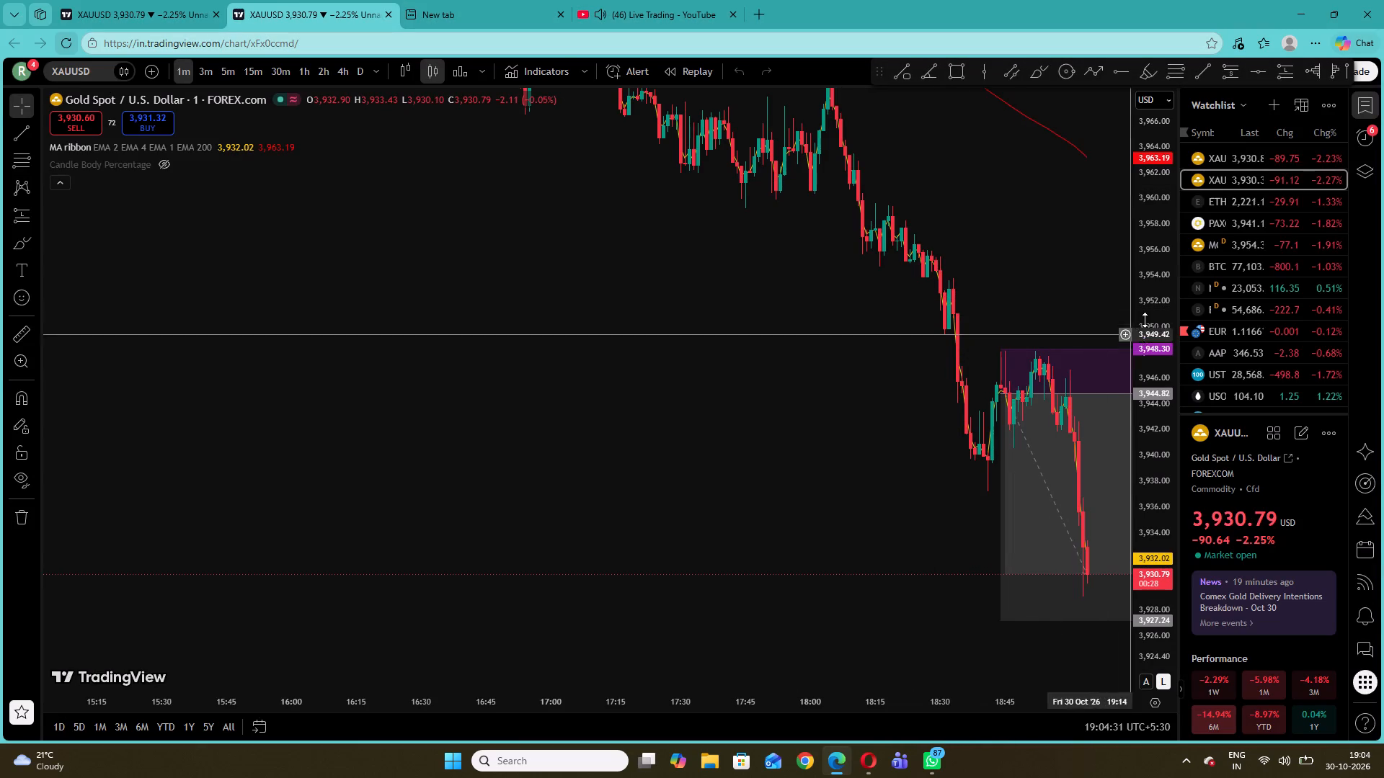
{"action": "left_click_drag", "start_coordinate": [1145, 319], "coordinate": [1135, 368]}
{"action": "left_click_drag", "start_coordinate": [1061, 308], "coordinate": [856, 282]}
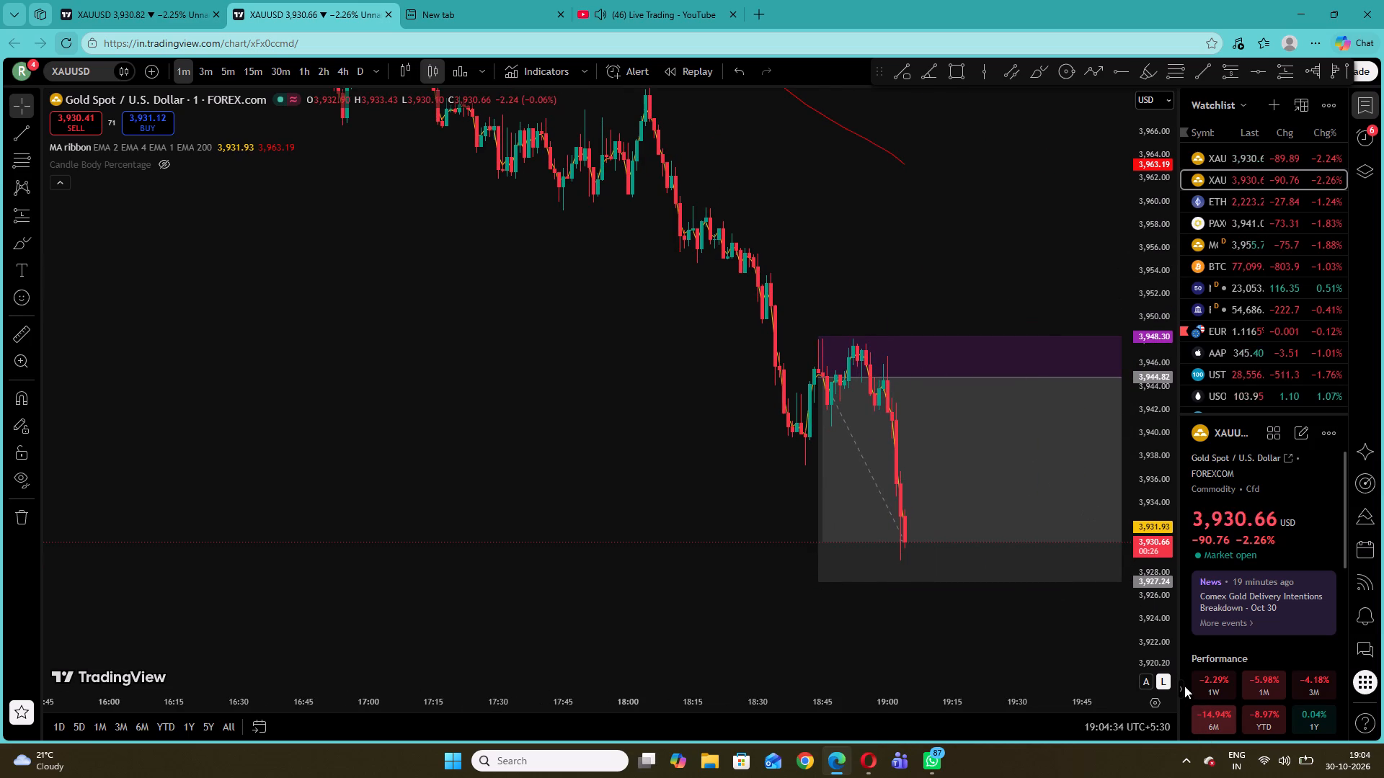
{"action": "left_click", "coordinate": [1180, 691]}
{"action": "left_click_drag", "start_coordinate": [746, 399], "coordinate": [360, 423]}
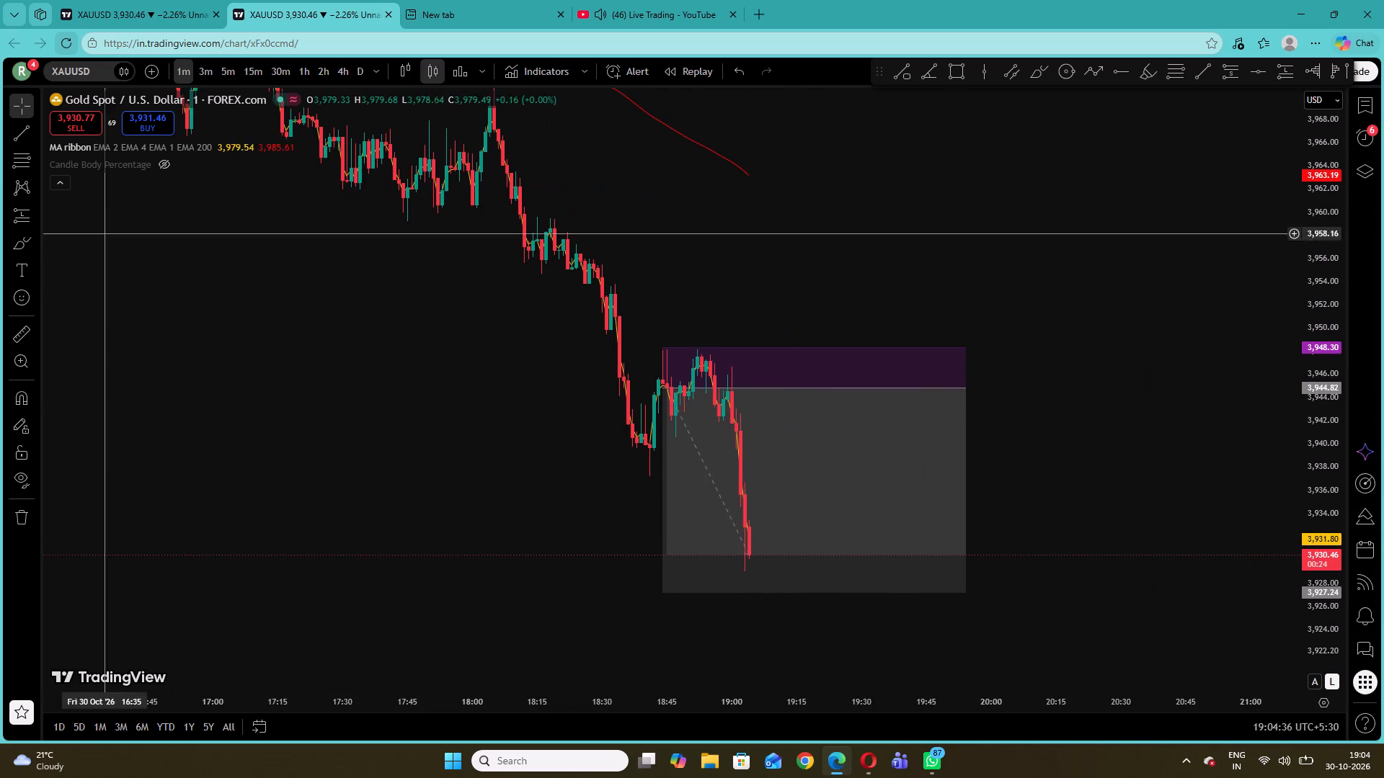
Set the MA ribbon's MA #1 EMA length to 5 on the 1-minute chart.
{"action": "left_click", "coordinate": [240, 145]}
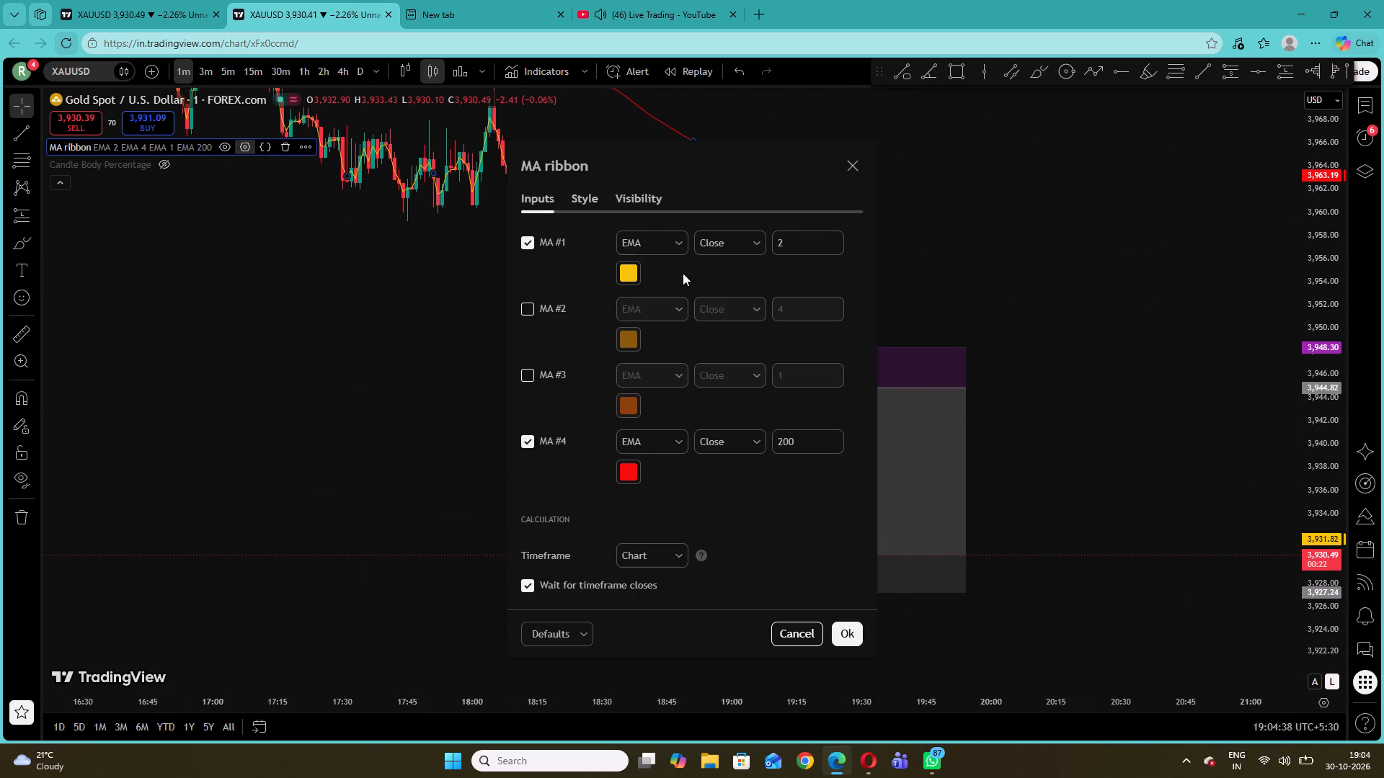
{"action": "left_click", "coordinate": [807, 248]}
{"action": "left_click", "coordinate": [807, 248]}
{"action": "key", "text": "BackSpace"}
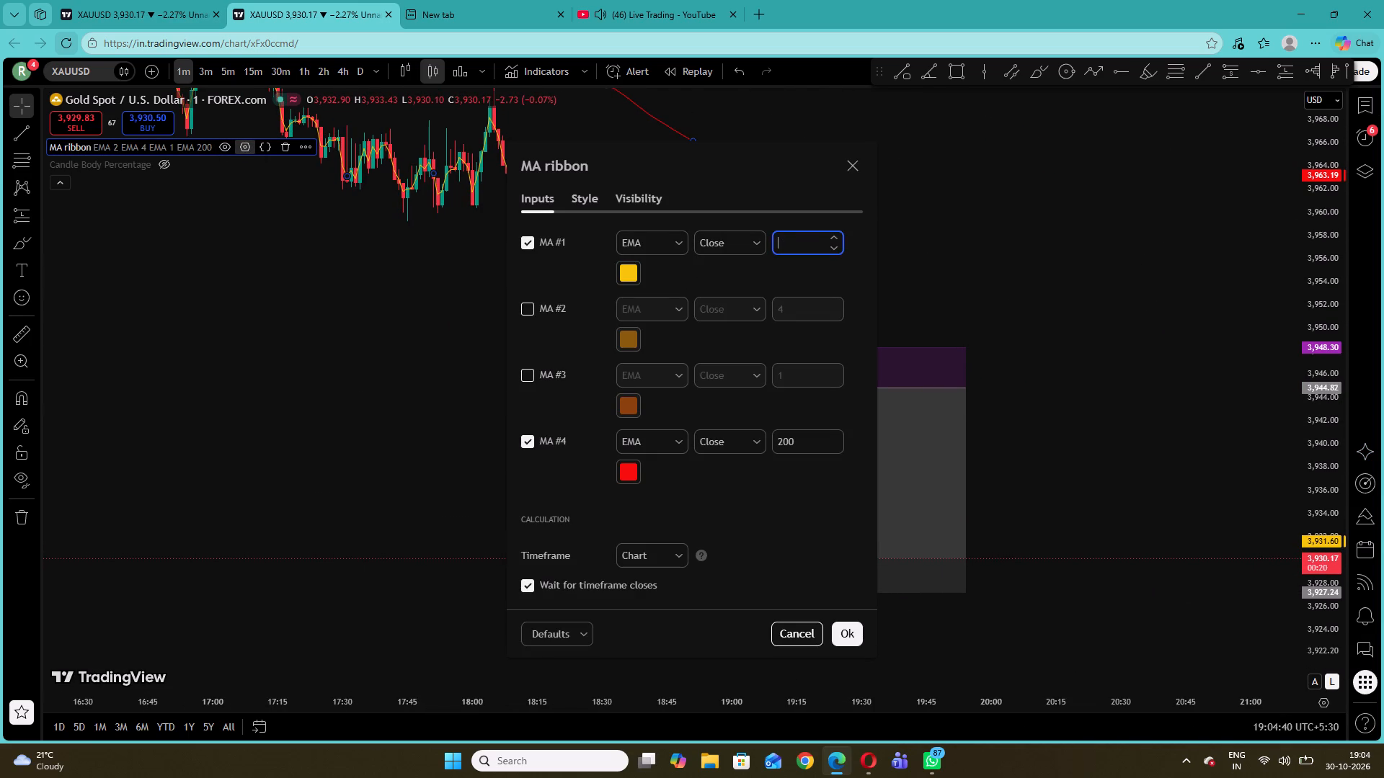
{"action": "key", "text": "5"}
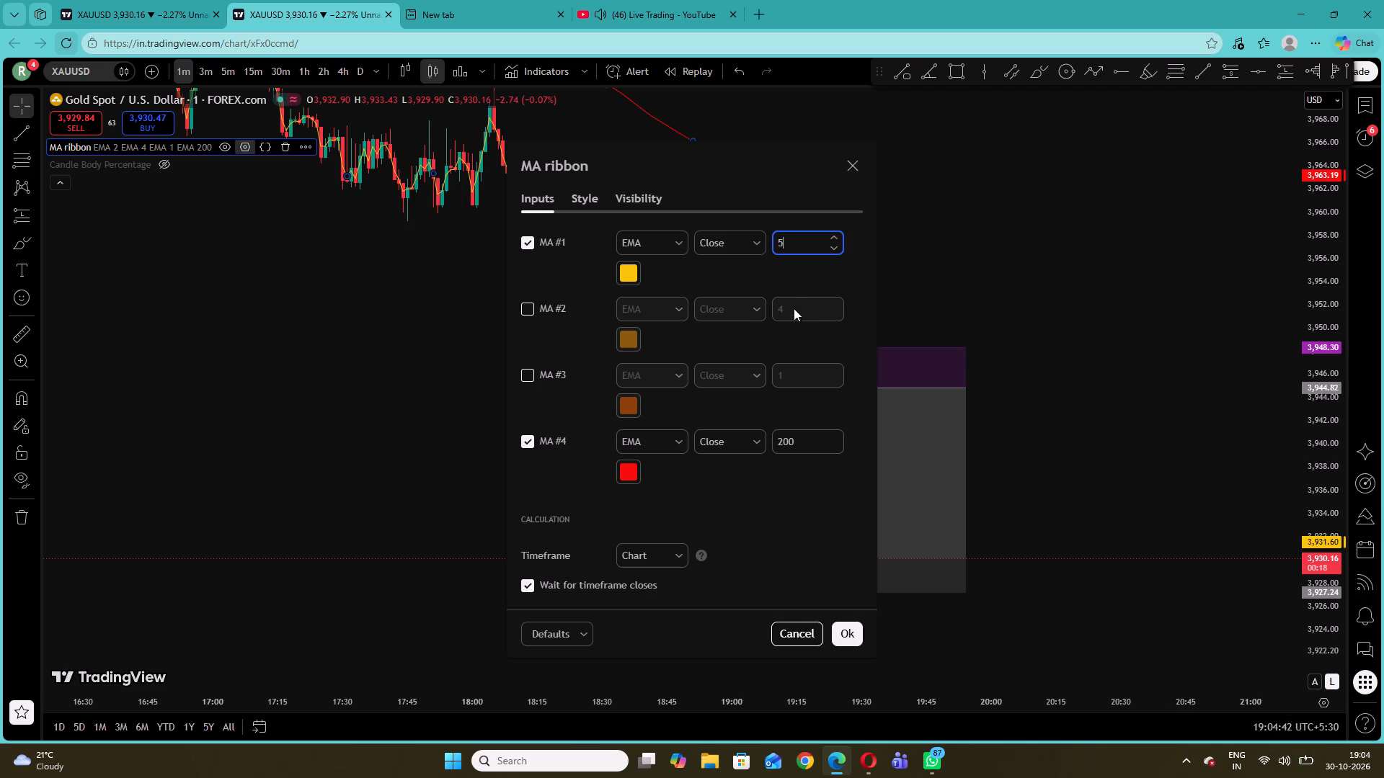
{"action": "left_click", "coordinate": [846, 632]}
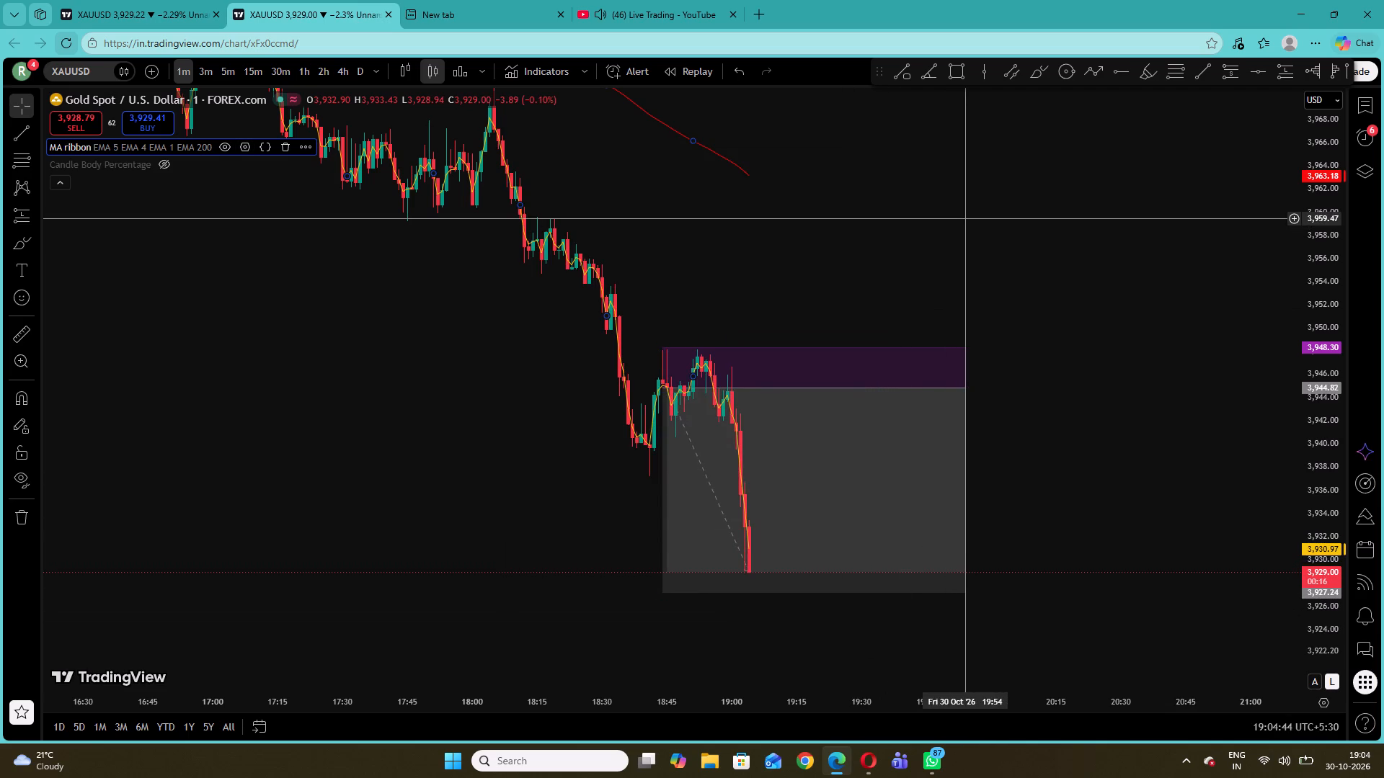
{"action": "left_click", "coordinate": [965, 218]}
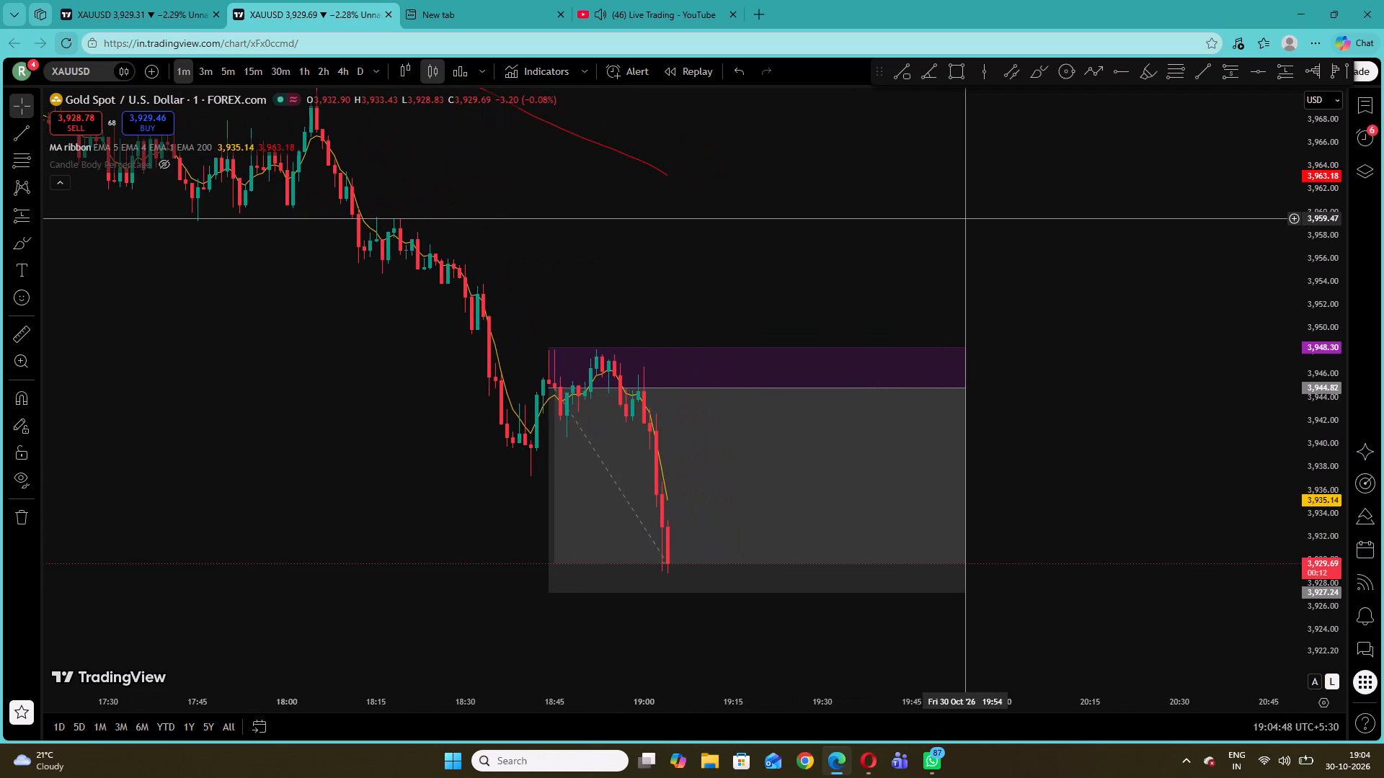
Check the Live Trading stream briefly, return to the 1-minute XAUUSD chart and remove the short position drawing.
{"action": "left_click", "coordinate": [635, 0]}
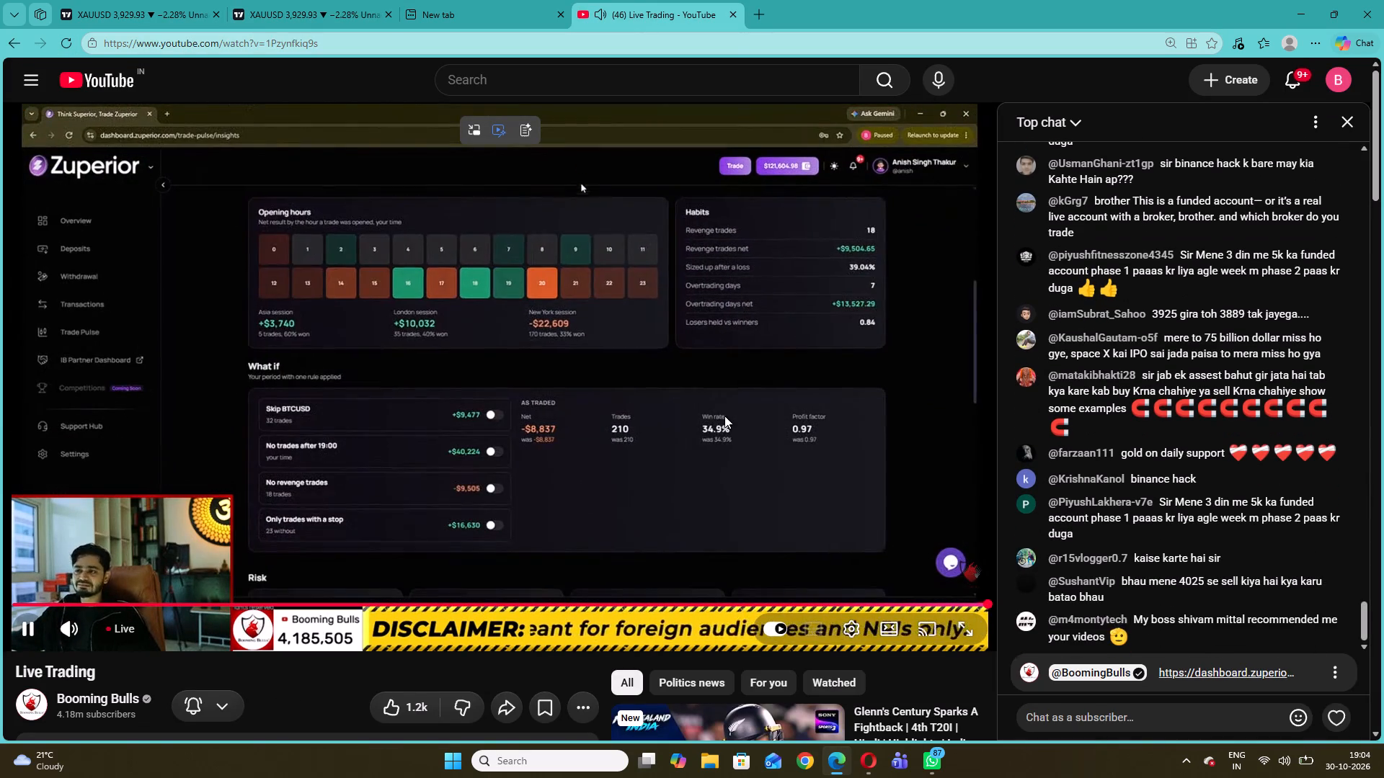
{"action": "left_click", "coordinate": [332, 0]}
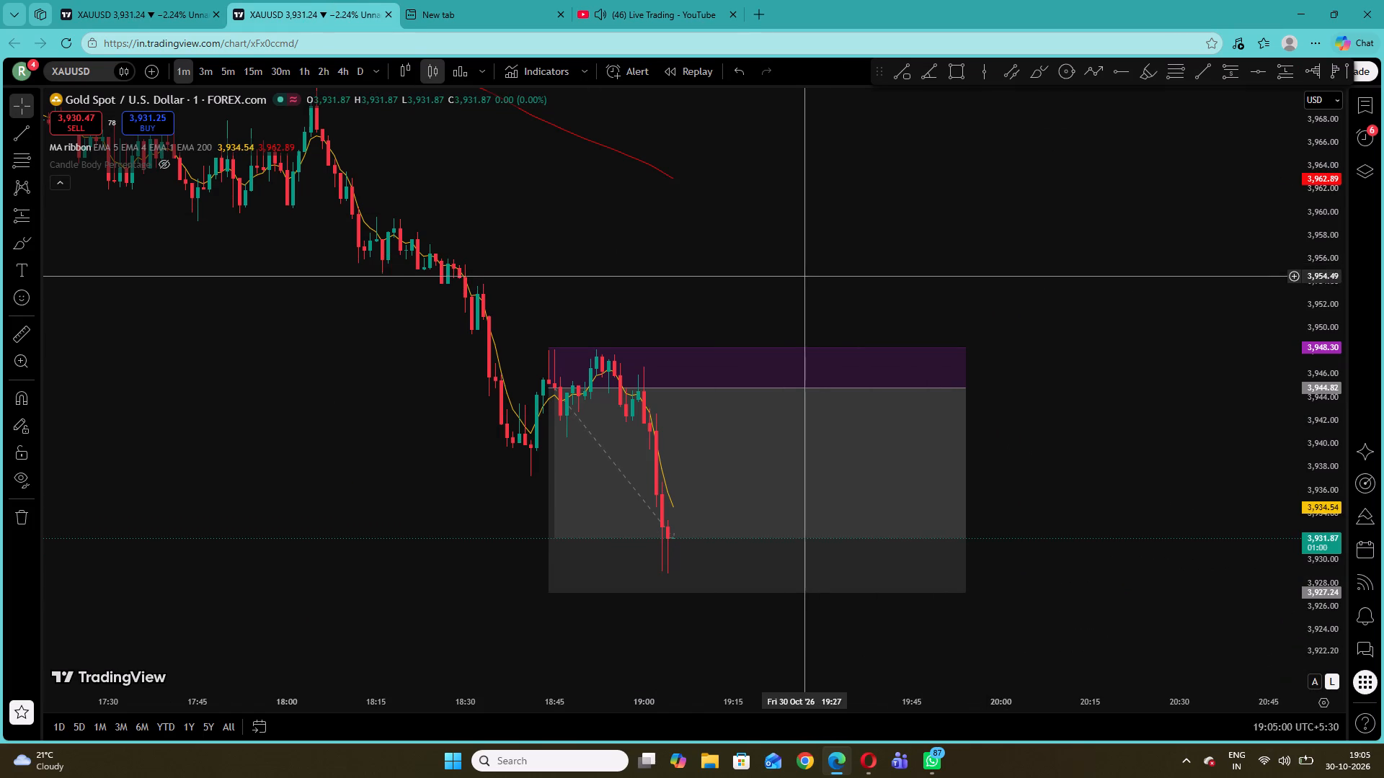
{"action": "right_click", "coordinate": [790, 246]}
{"action": "left_click", "coordinate": [893, 560]}
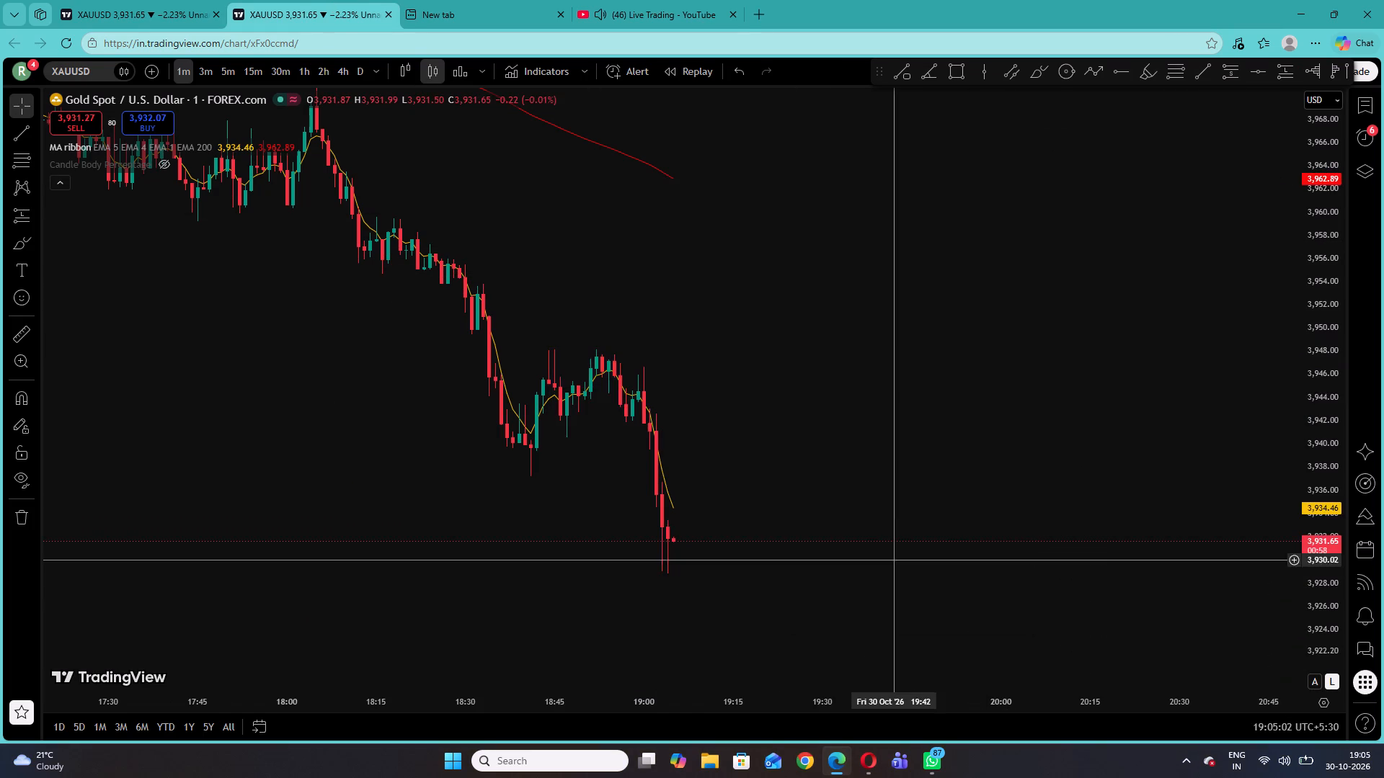
Close the empty new browser tab between the chart and the Live Trading stream.
{"action": "left_click_drag", "start_coordinate": [884, 377], "coordinate": [972, 359]}
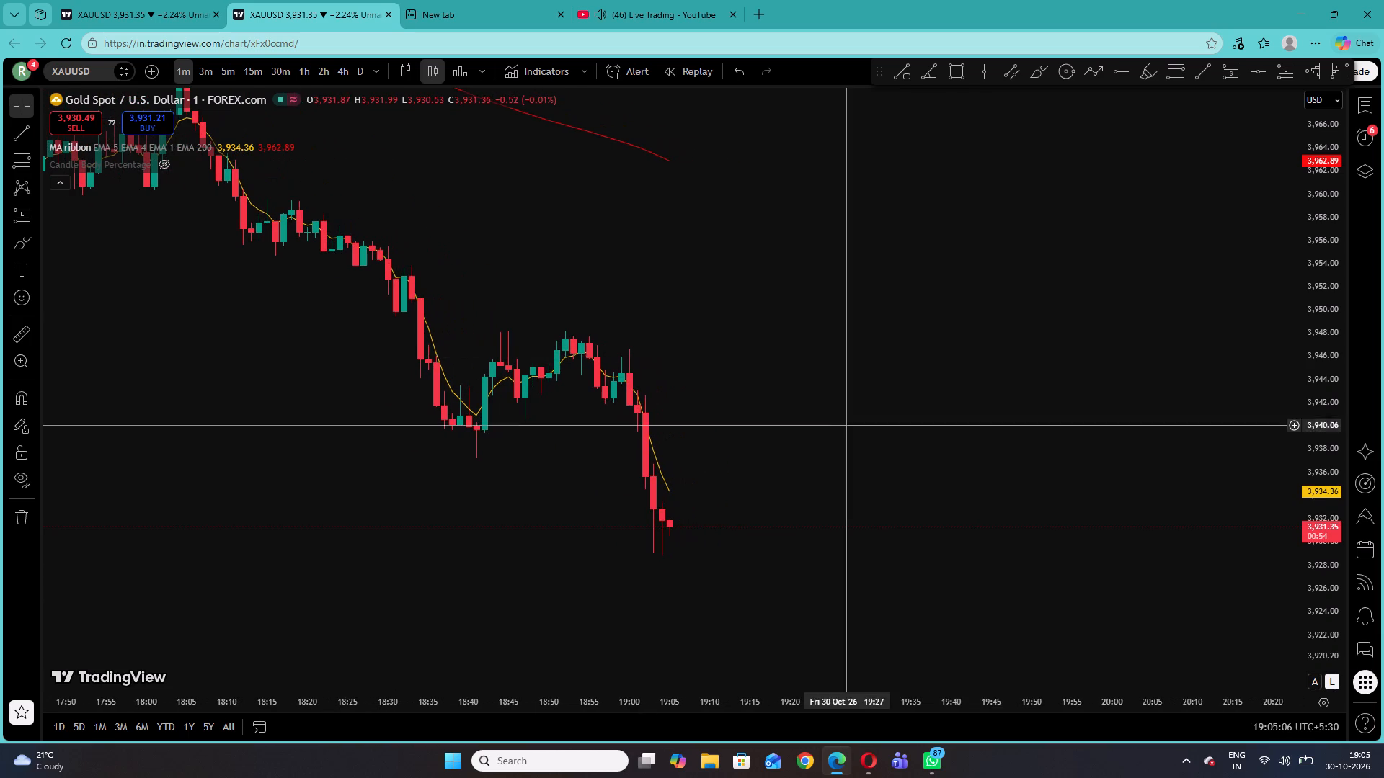
{"action": "left_click_drag", "start_coordinate": [852, 411], "coordinate": [964, 370]}
{"action": "left_click_drag", "start_coordinate": [1344, 499], "coordinate": [1326, 409]}
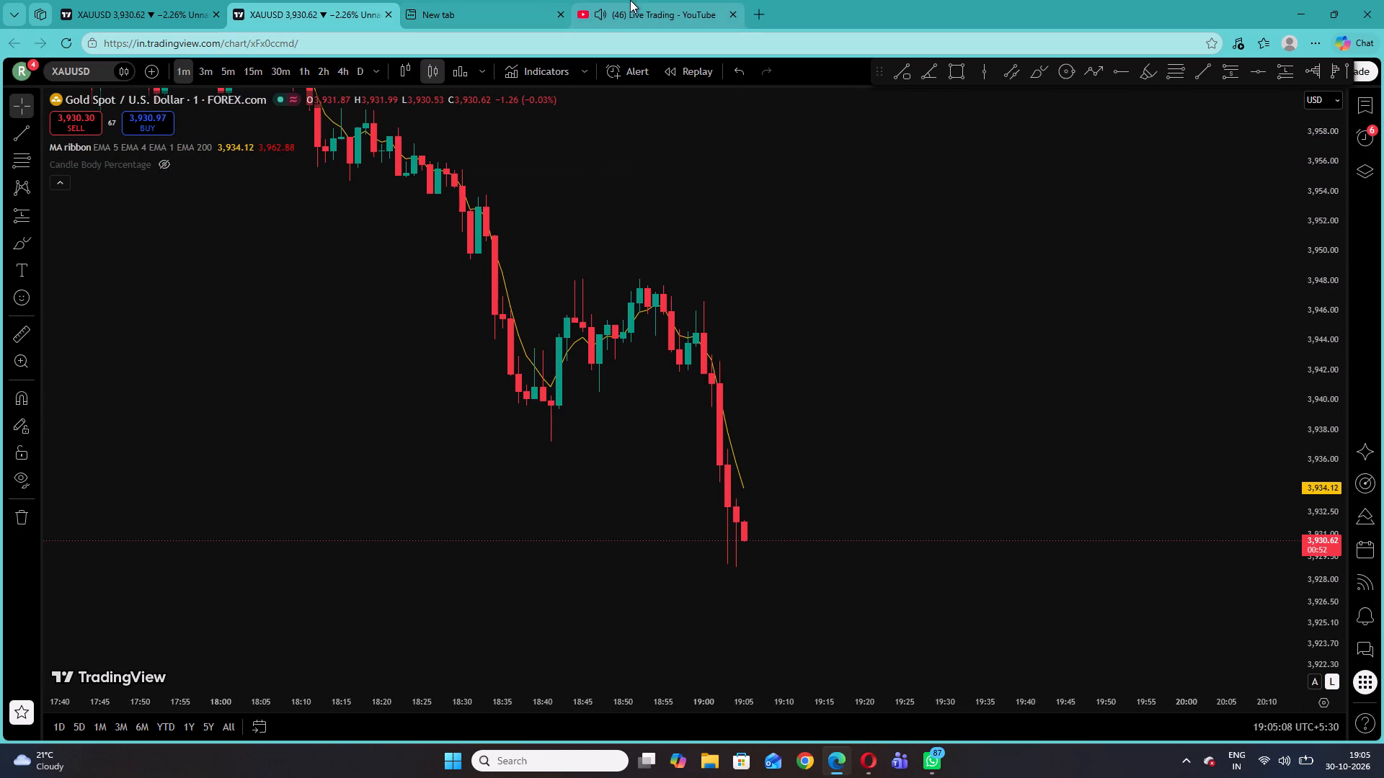
{"action": "left_click", "coordinate": [564, 18]}
Compare the Live Trading stream with the XAUUSD charts, examining the latest 1-minute candles after resetting the chart view.
{"action": "left_click", "coordinate": [420, 22]}
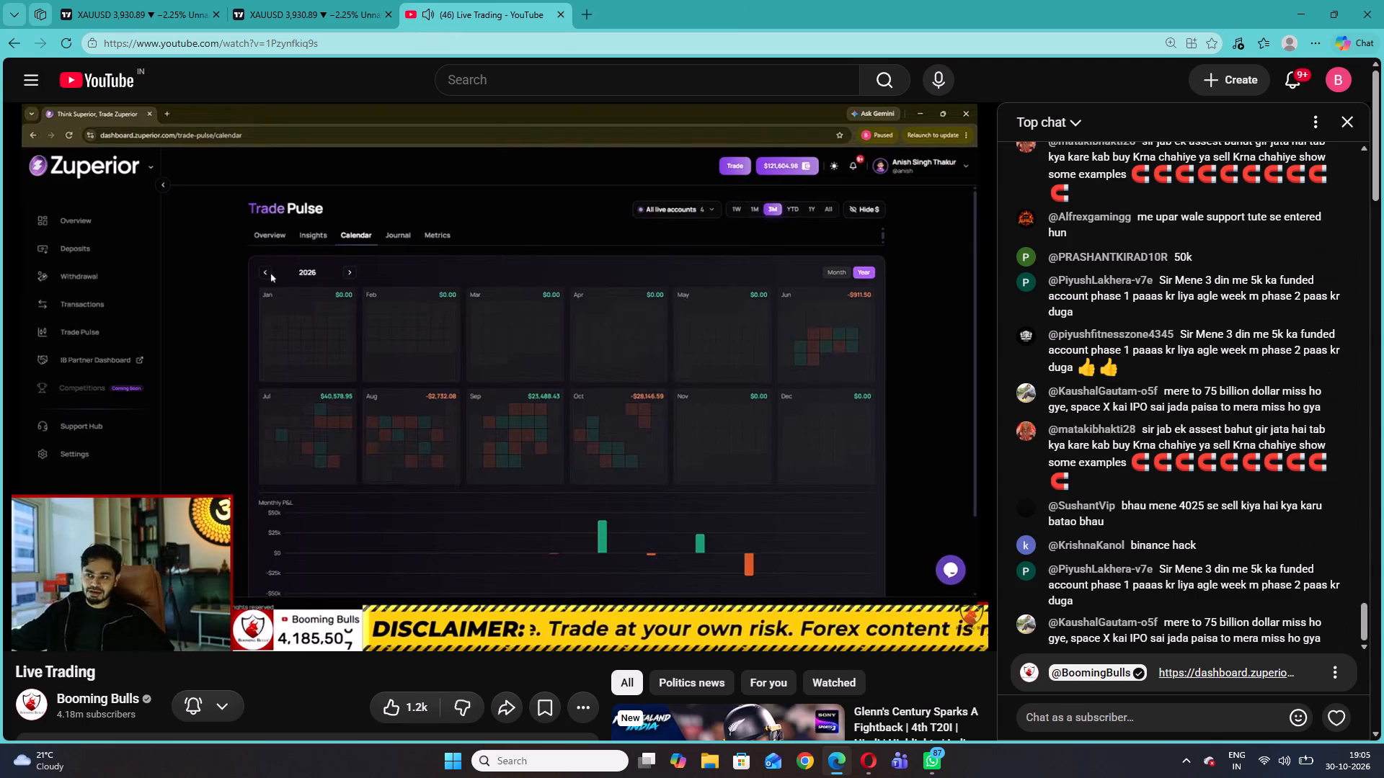
{"action": "left_click", "coordinate": [303, 0]}
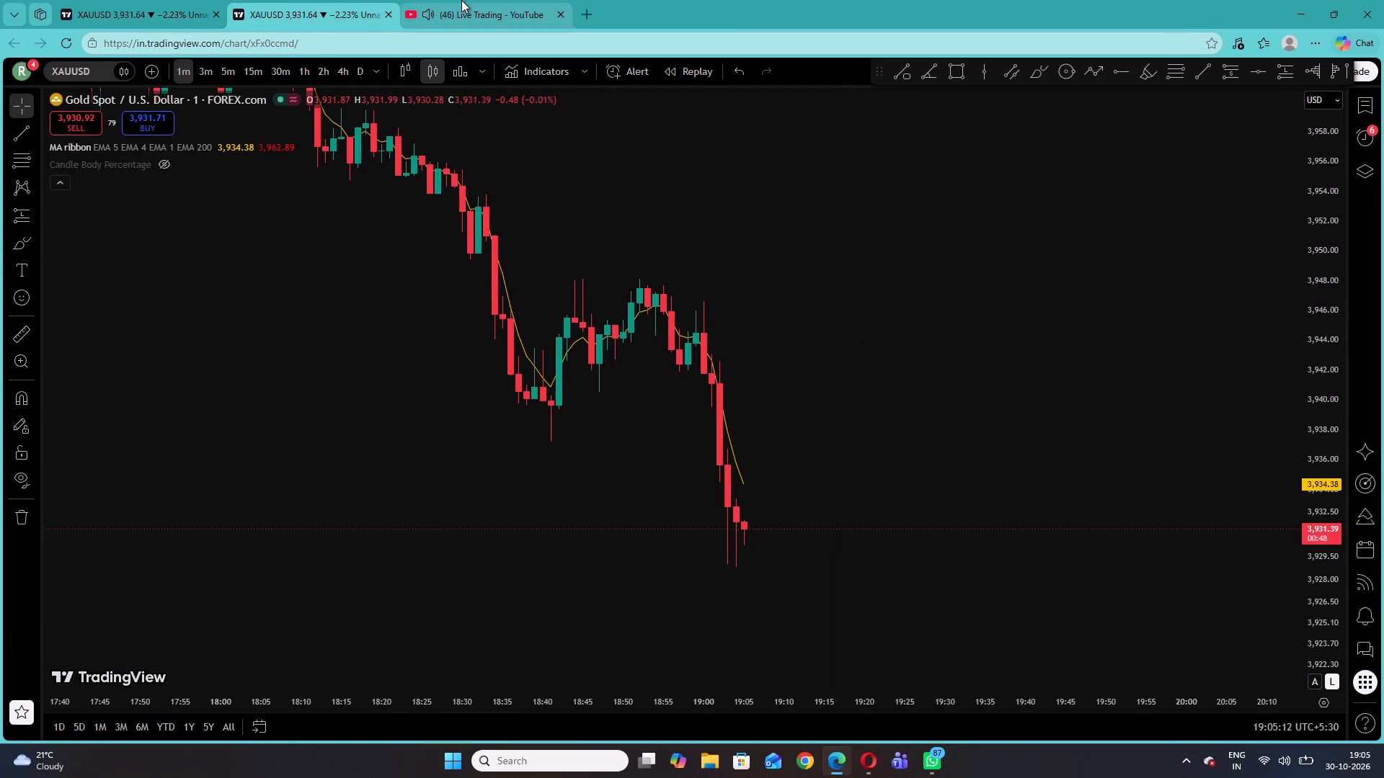
{"action": "left_click", "coordinate": [461, 0]}
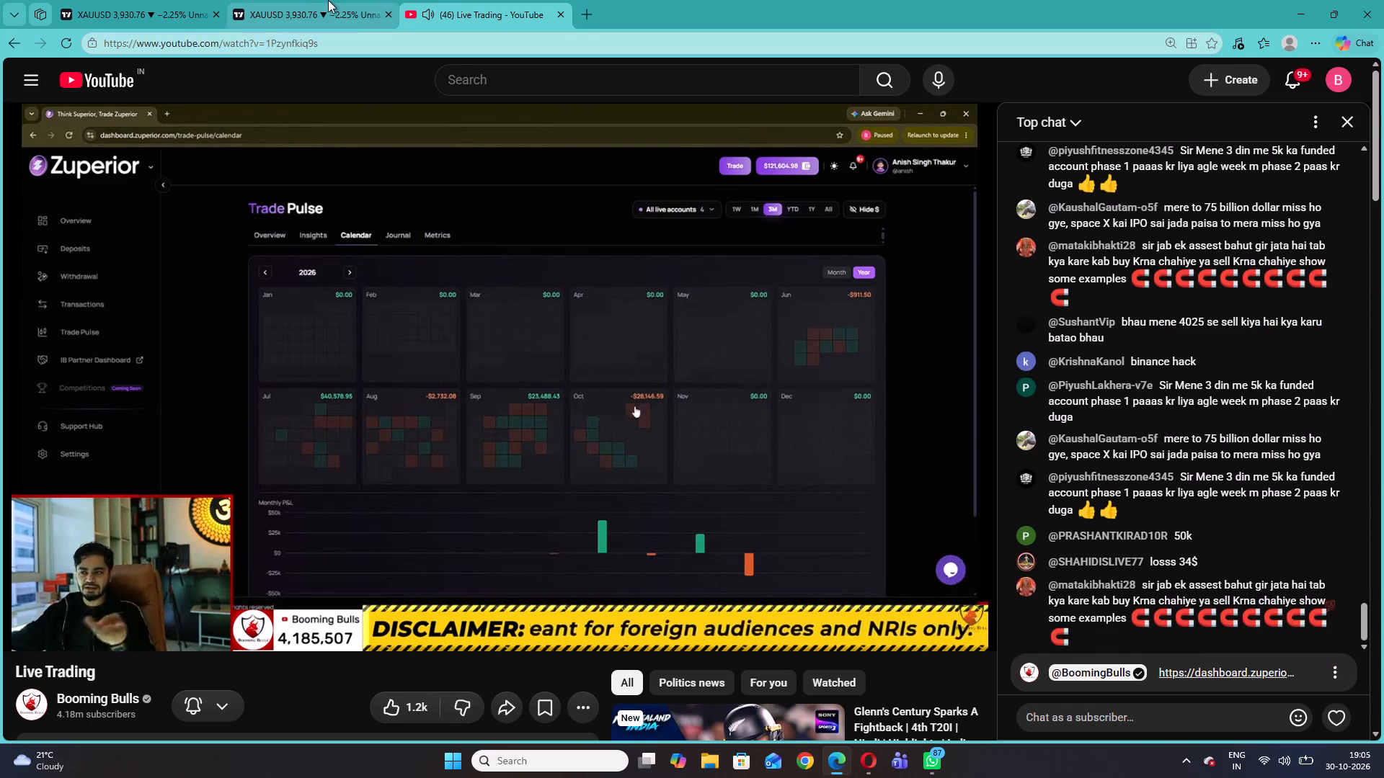
{"action": "left_click", "coordinate": [329, 0]}
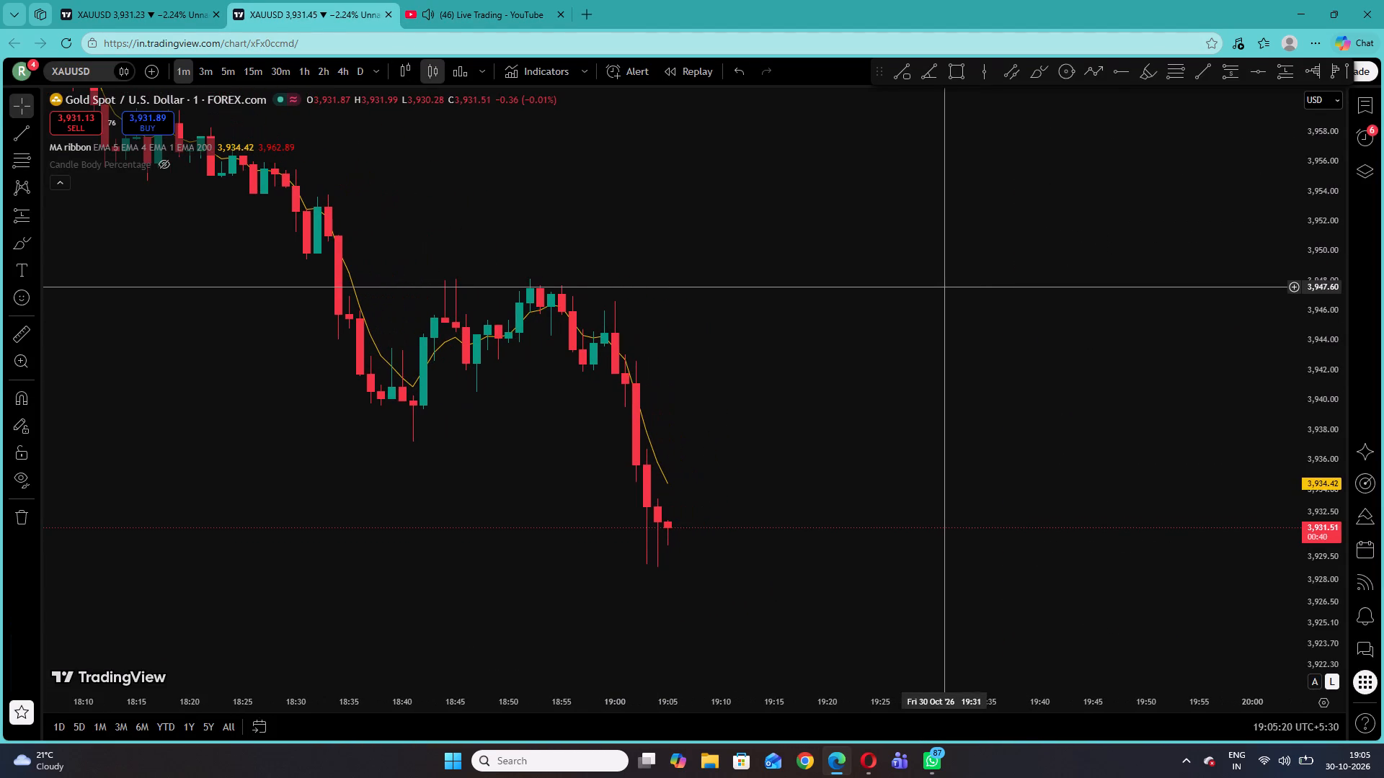
{"action": "left_click_drag", "start_coordinate": [492, 197], "coordinate": [836, 469]}
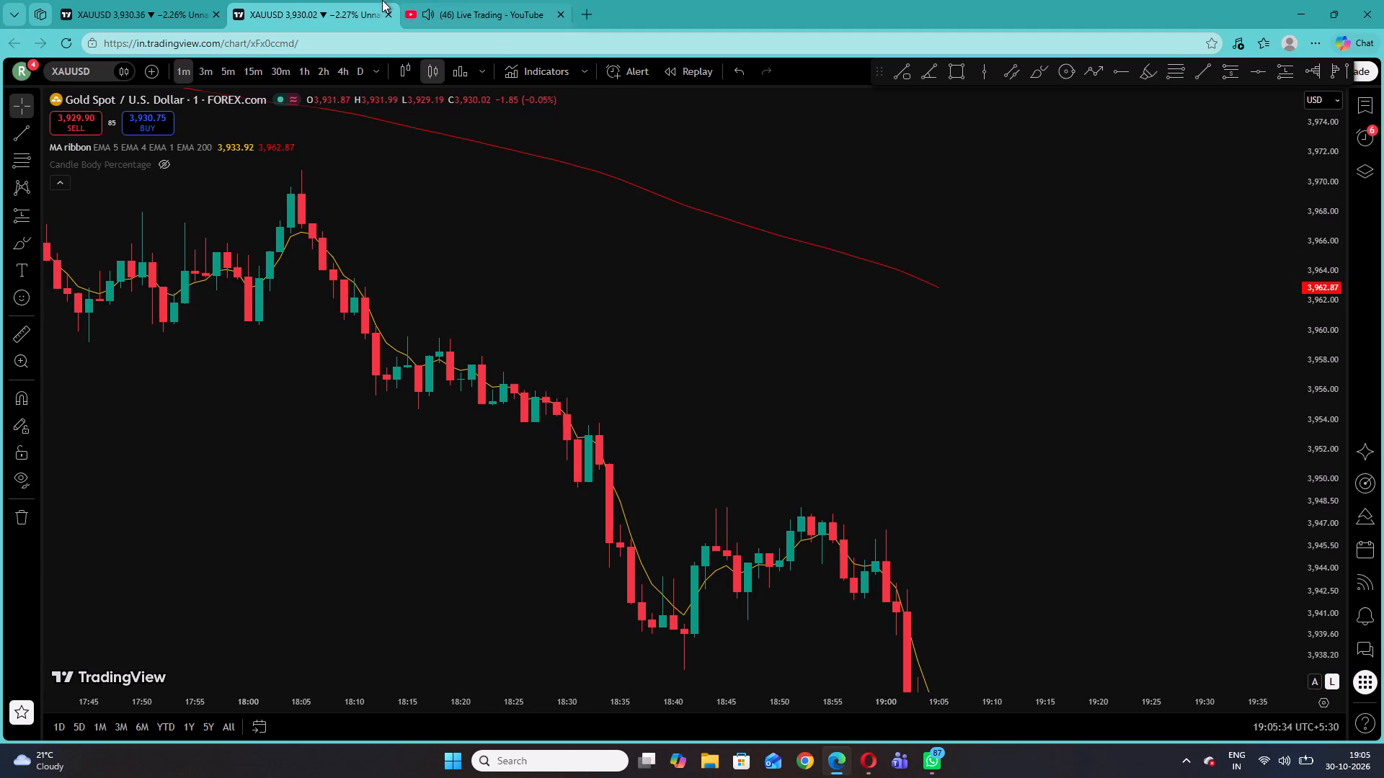
{"action": "left_click", "coordinate": [462, 0]}
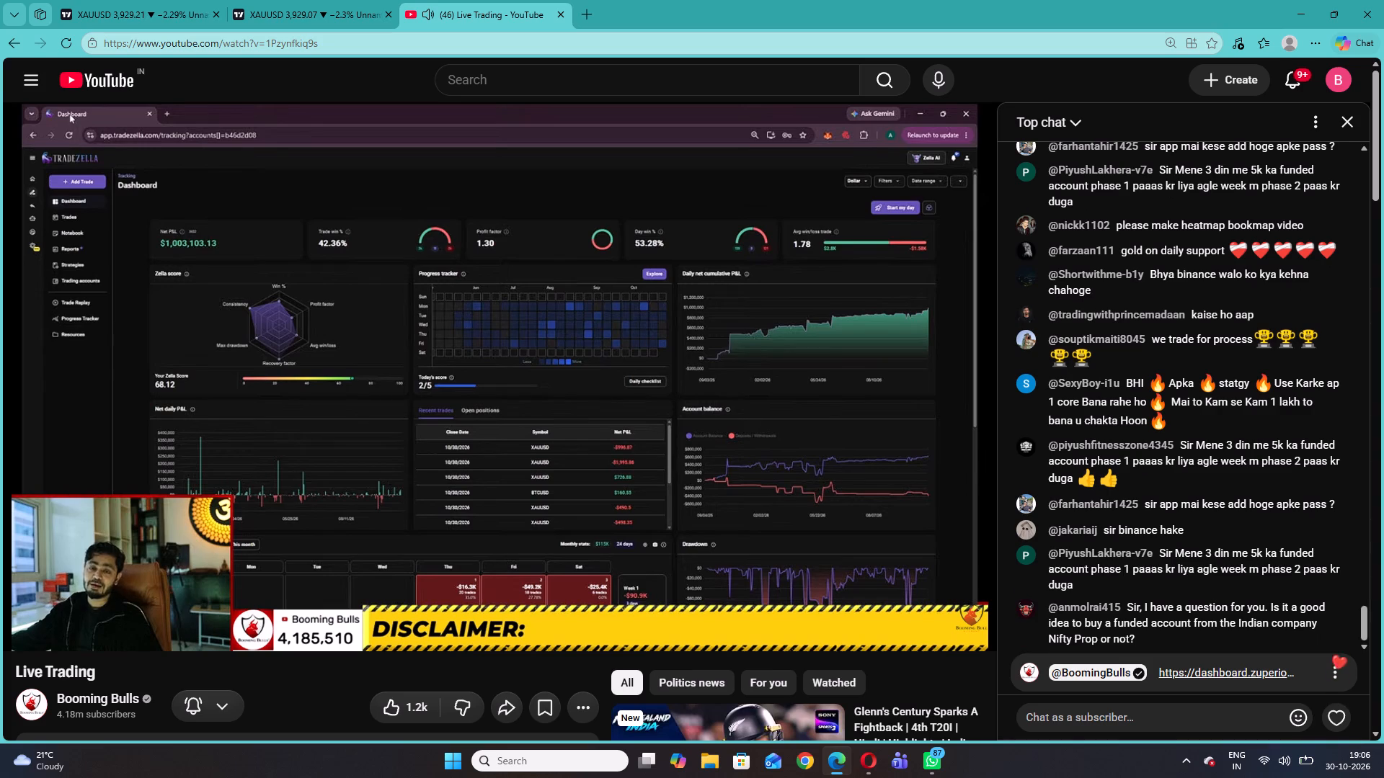
{"action": "left_click", "coordinate": [336, 0]}
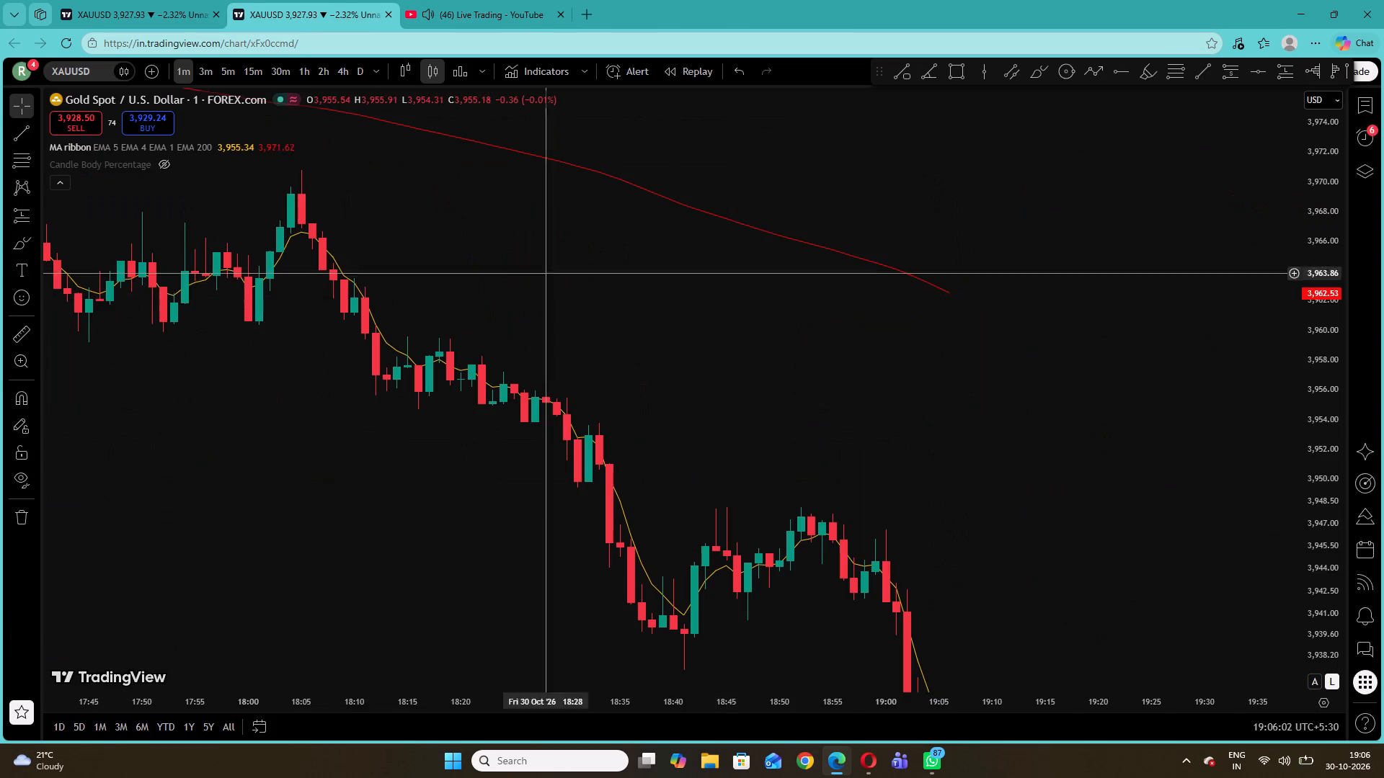
{"action": "left_click", "coordinate": [161, 0]}
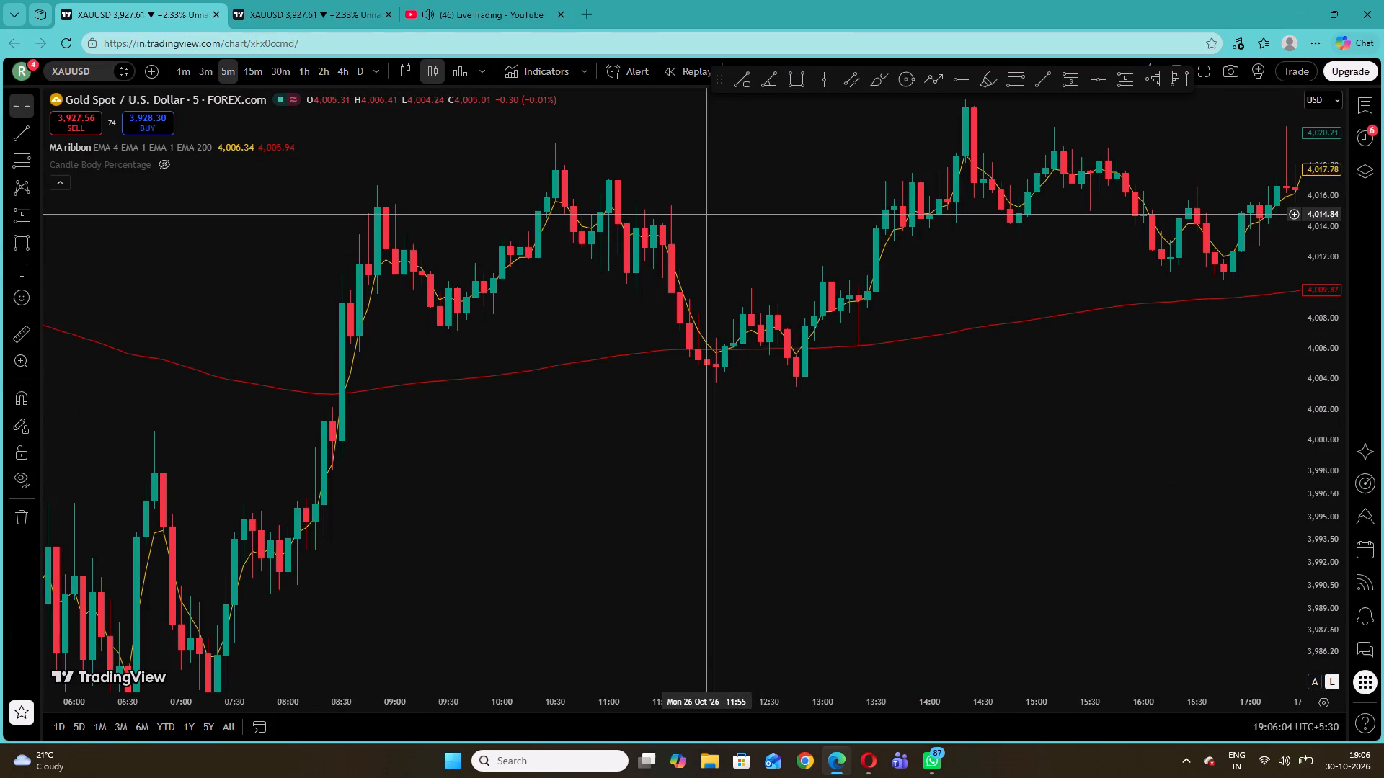
{"action": "left_click", "coordinate": [386, 0]}
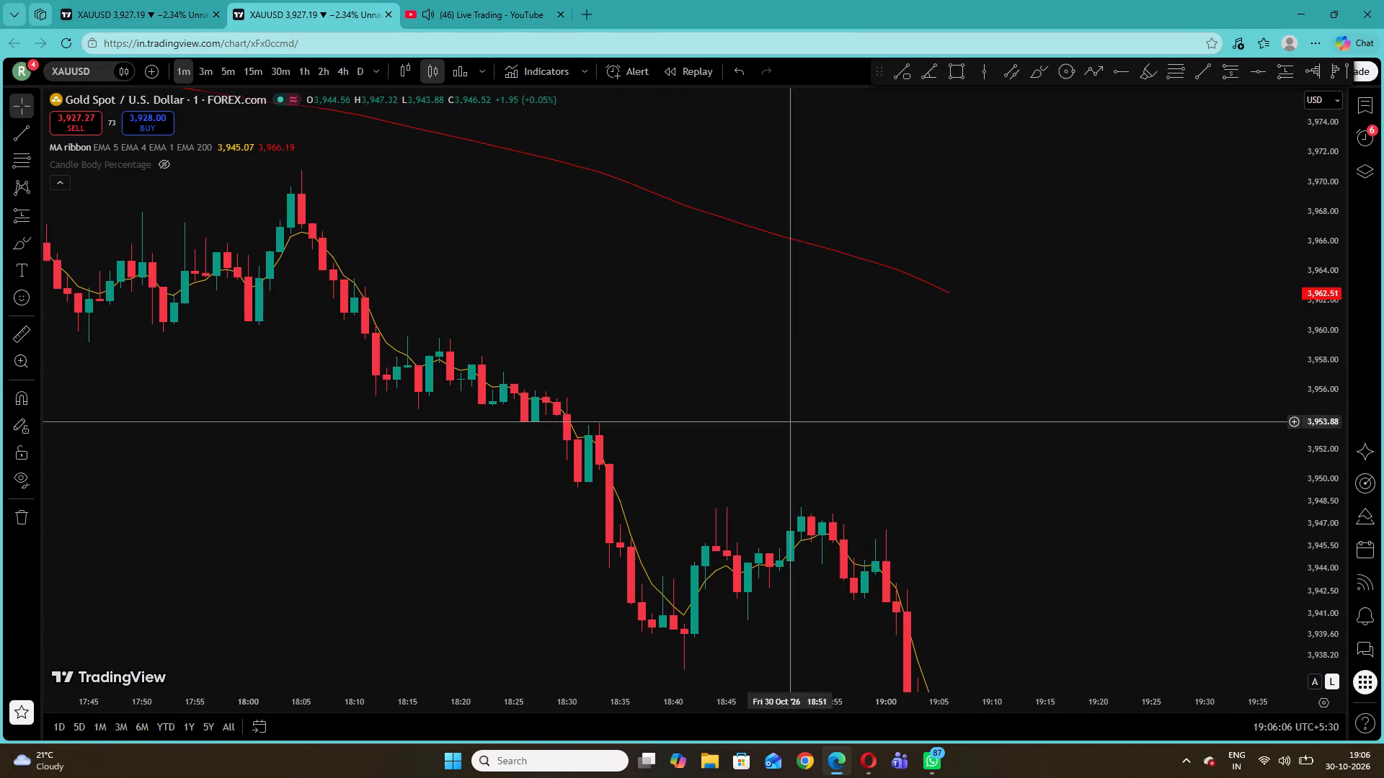
{"action": "right_click", "coordinate": [817, 427]}
{"action": "left_click", "coordinate": [865, 396]}
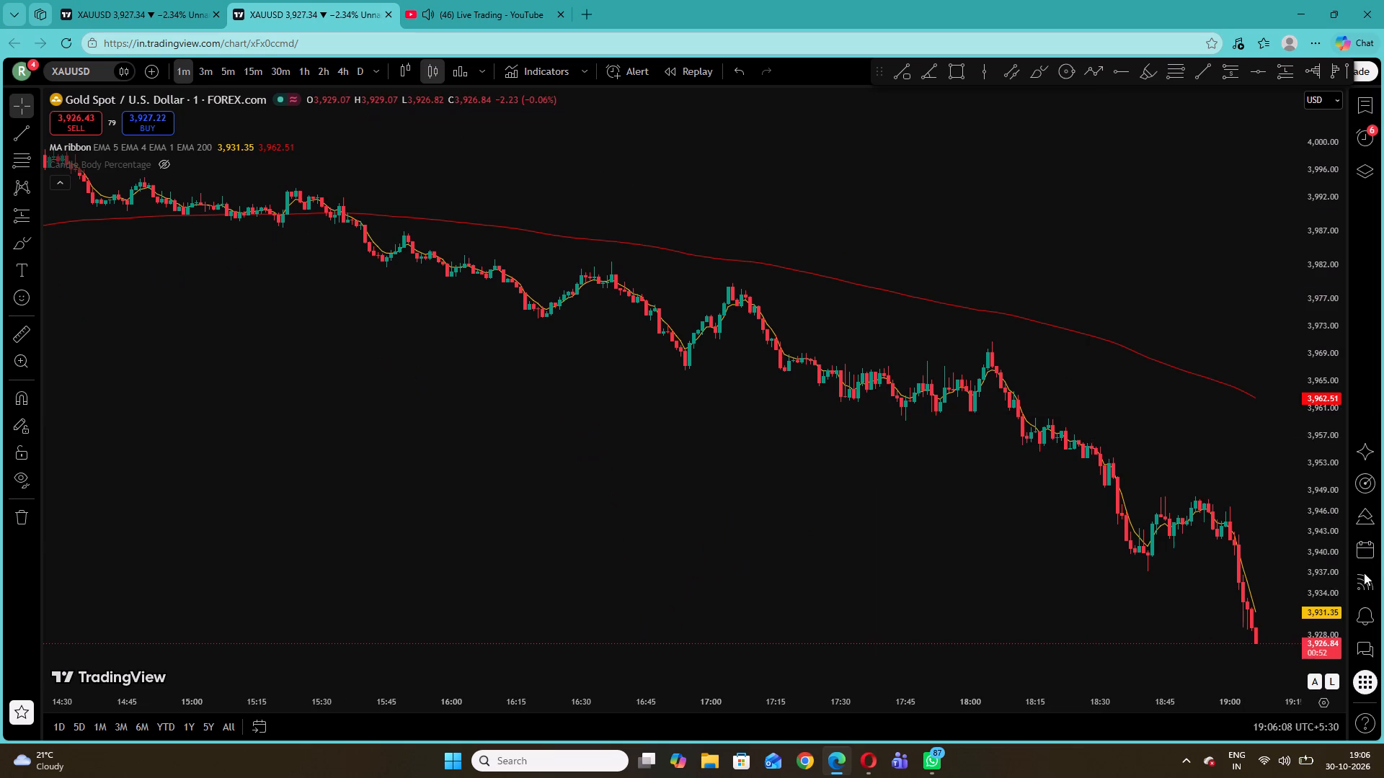
{"action": "left_click_drag", "start_coordinate": [1334, 601], "coordinate": [1323, 537]}
{"action": "left_click_drag", "start_coordinate": [1226, 553], "coordinate": [805, 401]}
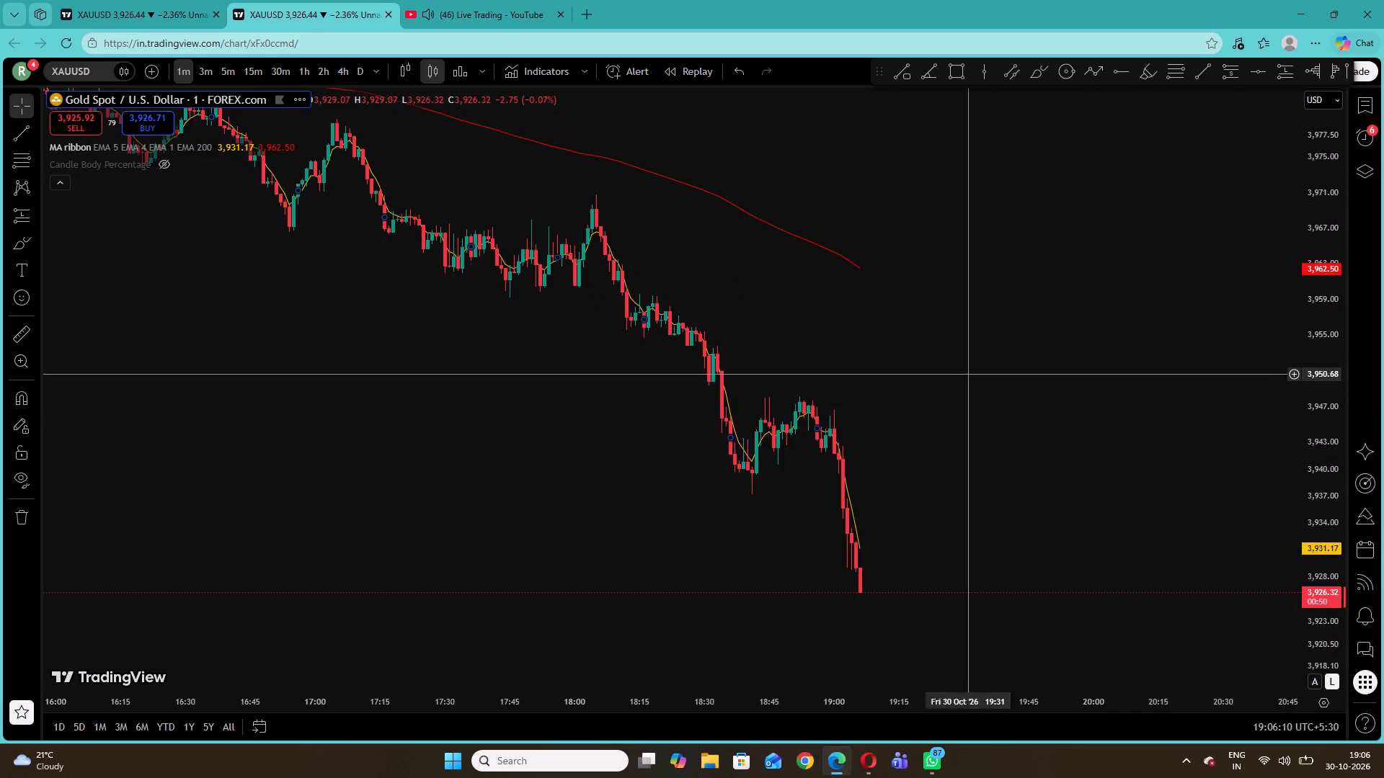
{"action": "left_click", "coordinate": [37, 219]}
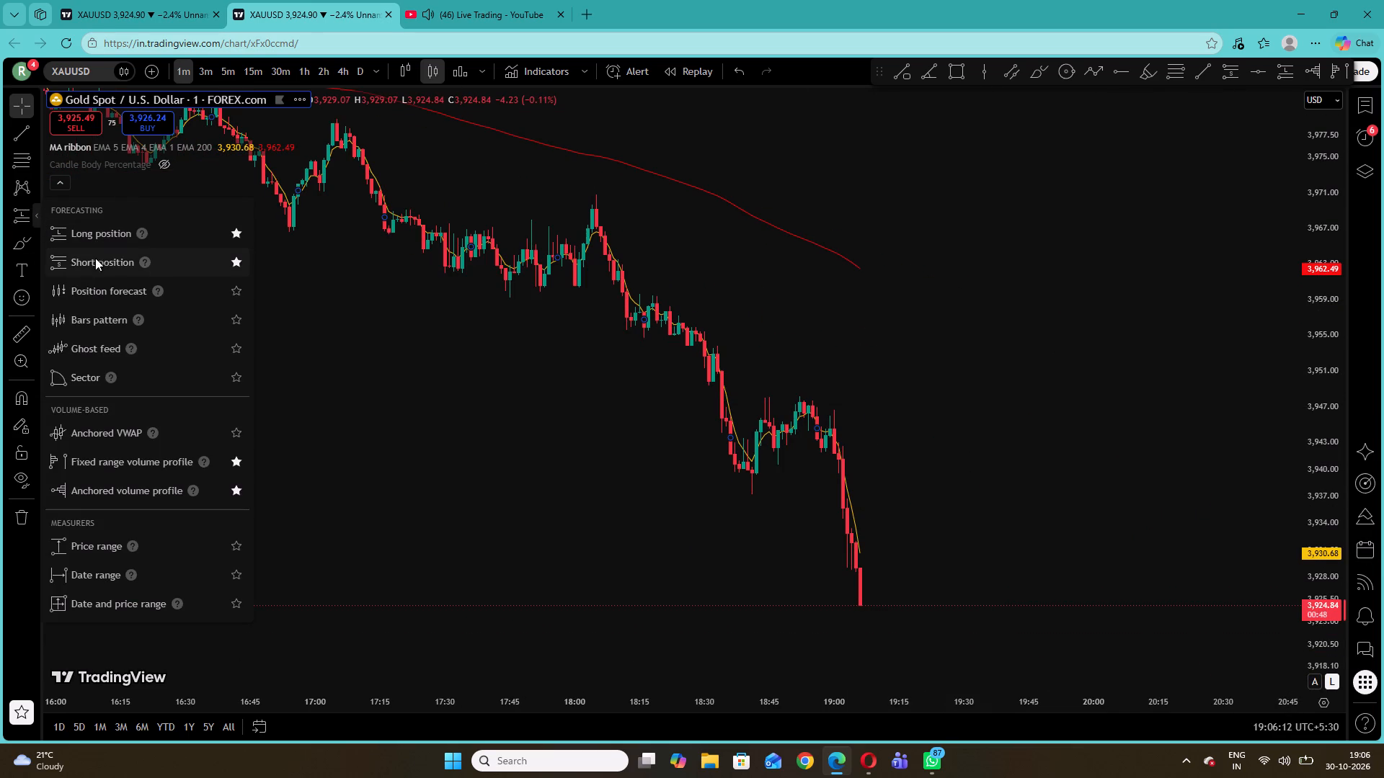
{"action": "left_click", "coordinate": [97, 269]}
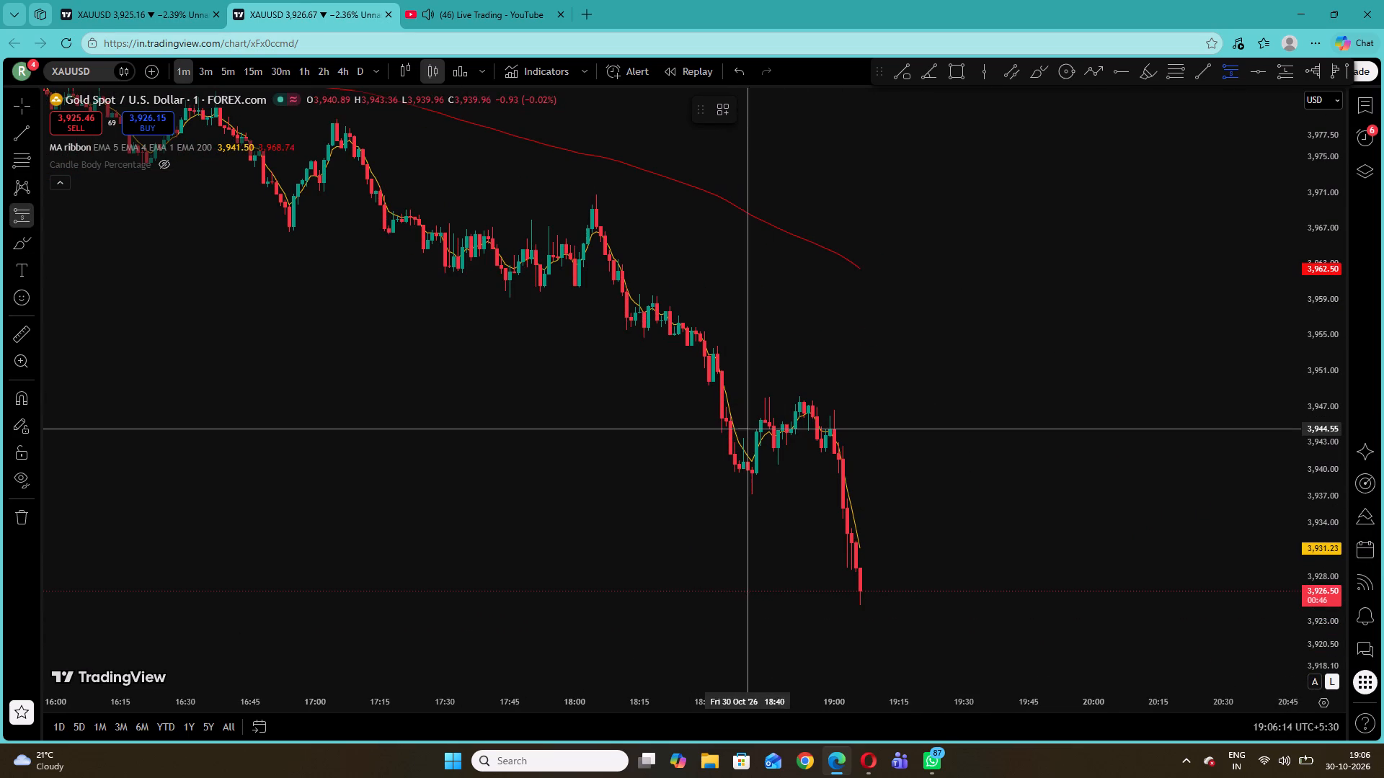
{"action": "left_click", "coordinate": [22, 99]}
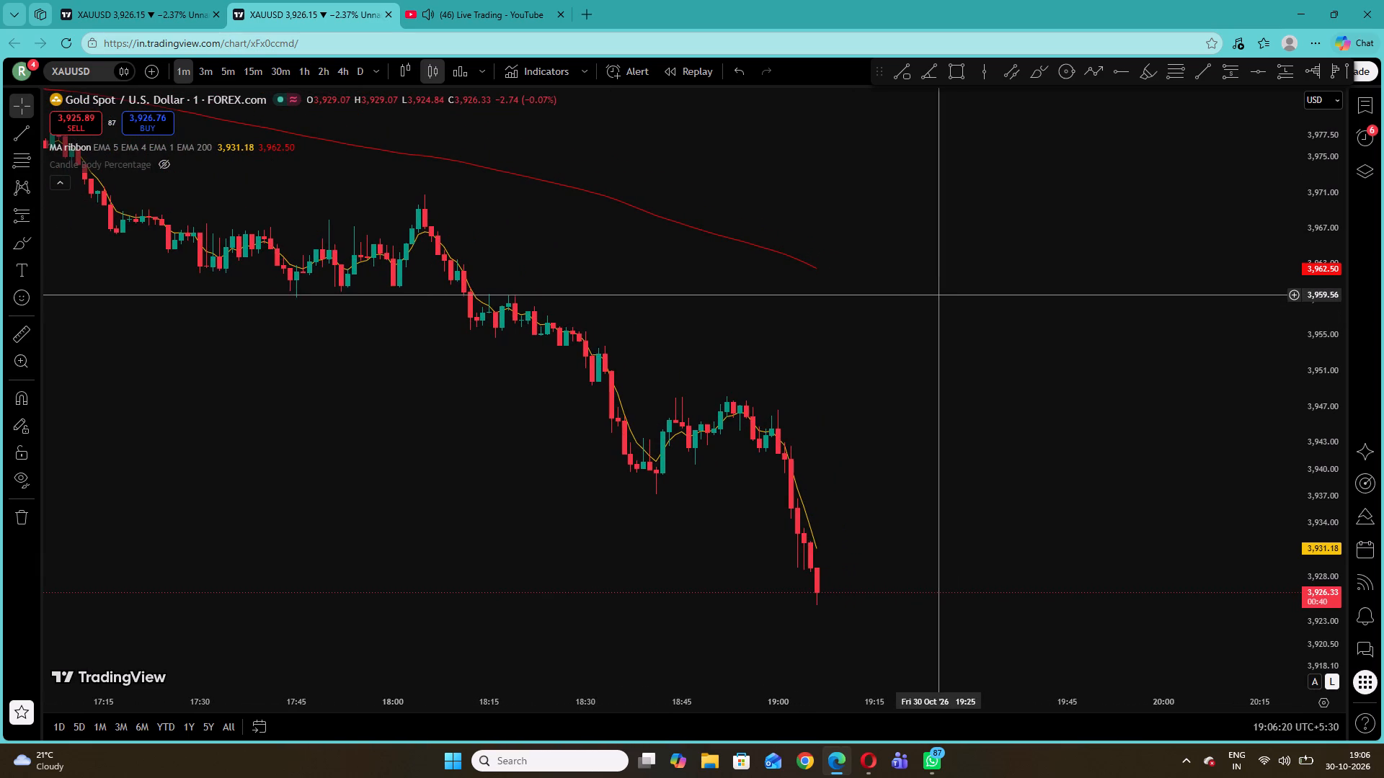
Examine the 1-minute XAUUSD decline and earlier candles against the EMA lines, alternating with the Live Trading stream.
{"action": "left_click_drag", "start_coordinate": [840, 334], "coordinate": [908, 252]}
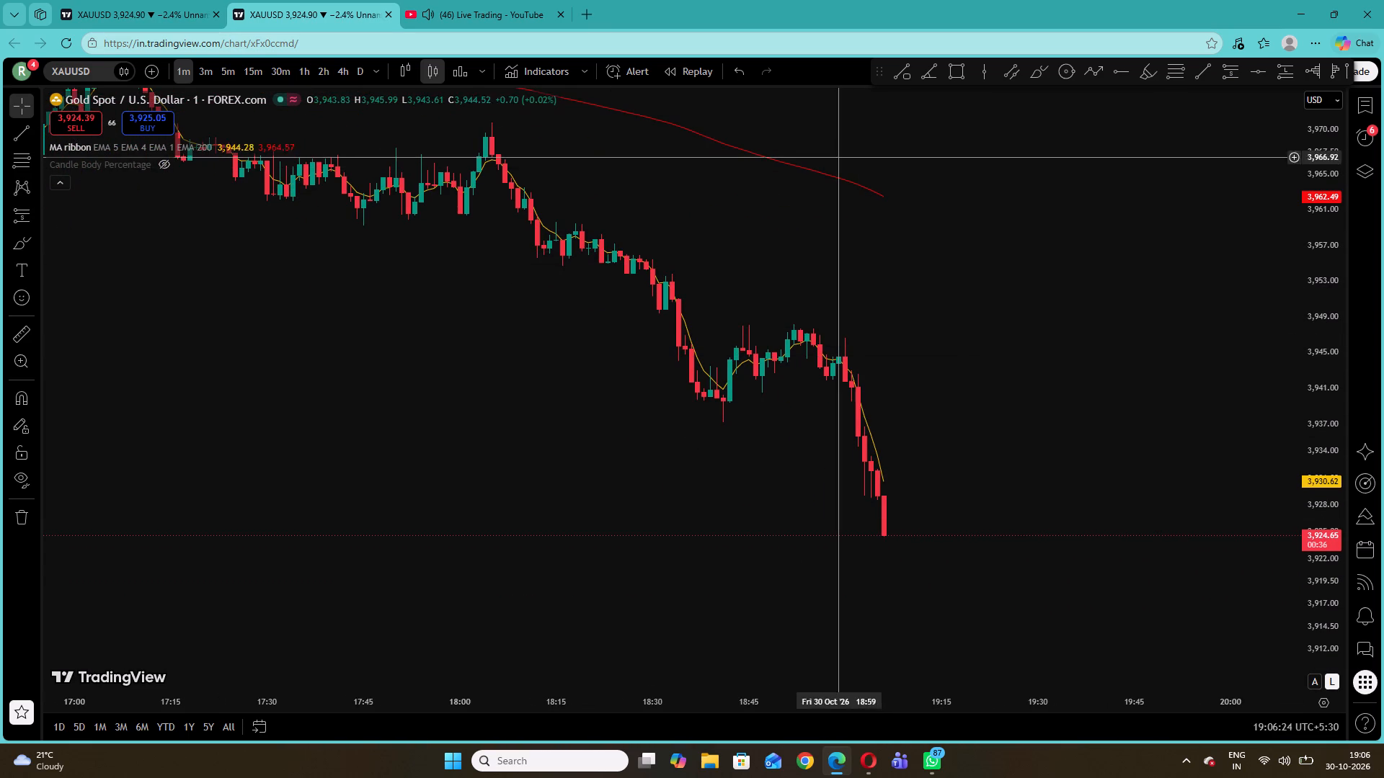
{"action": "left_click", "coordinate": [500, 0]}
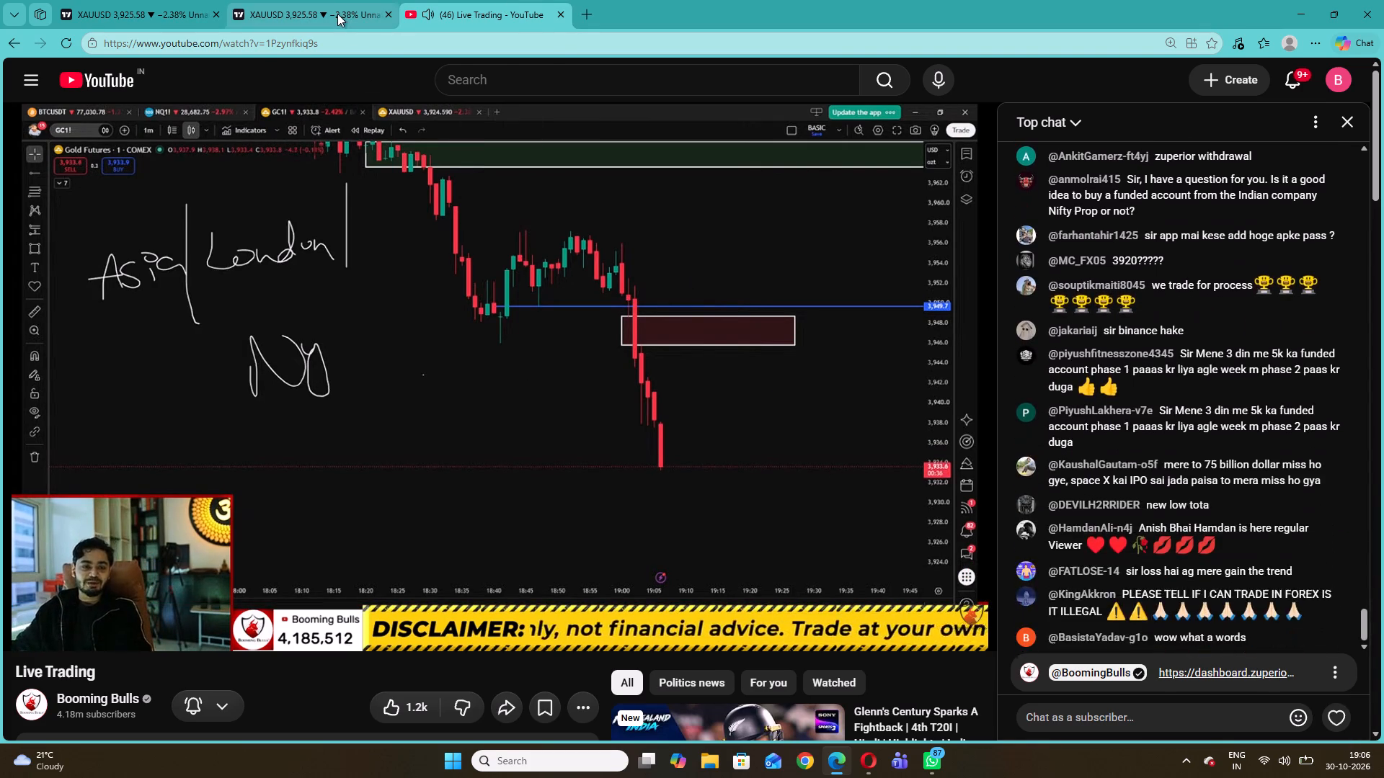
{"action": "left_click", "coordinate": [337, 14]}
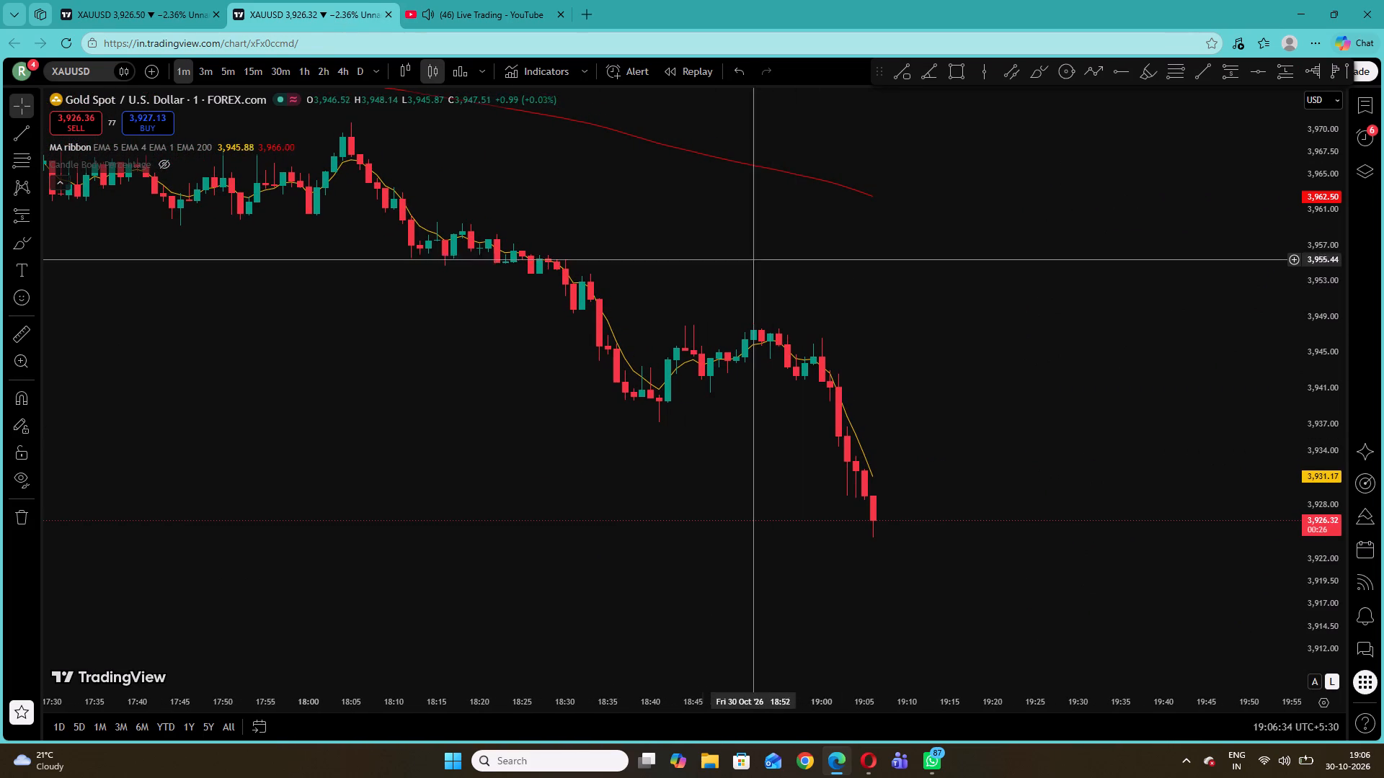
{"action": "left_click_drag", "start_coordinate": [1318, 439], "coordinate": [1271, 340]}
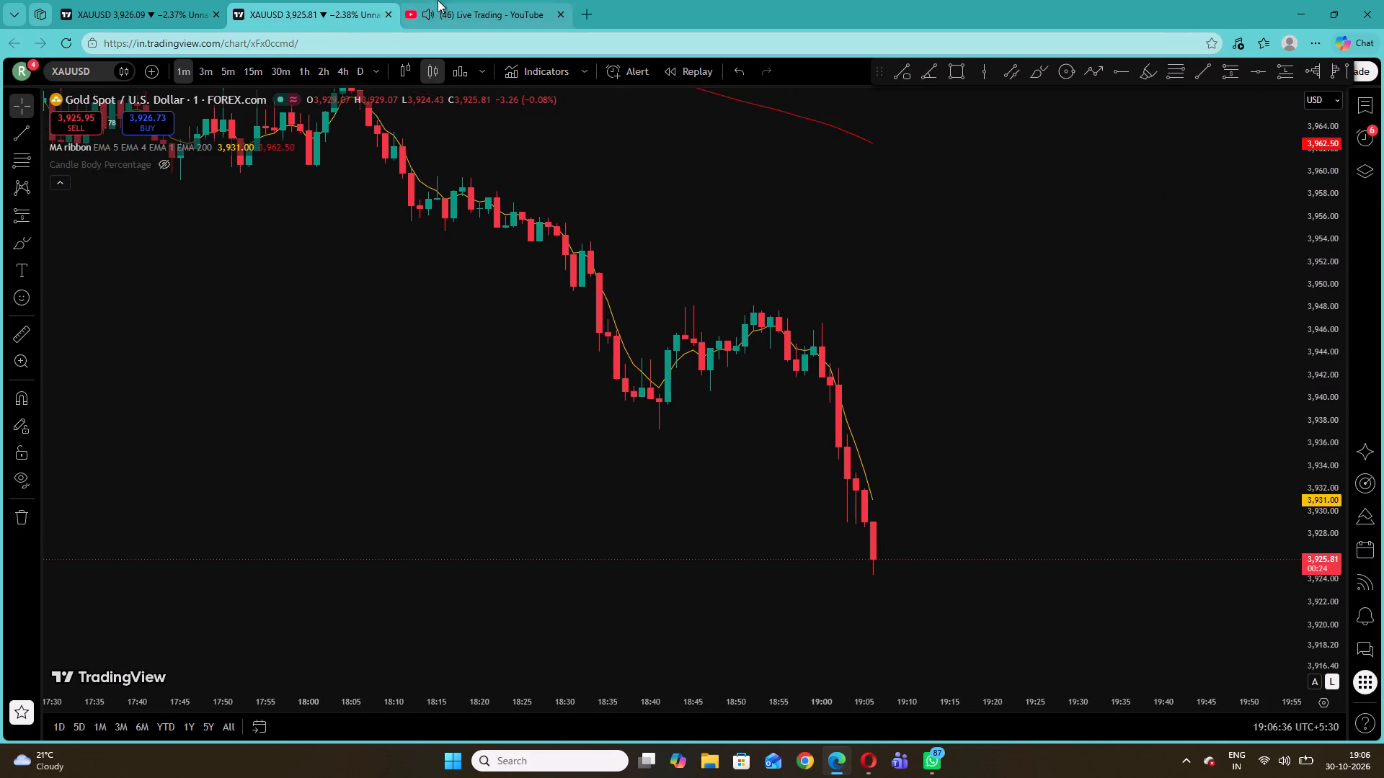
{"action": "left_click", "coordinate": [460, 12]}
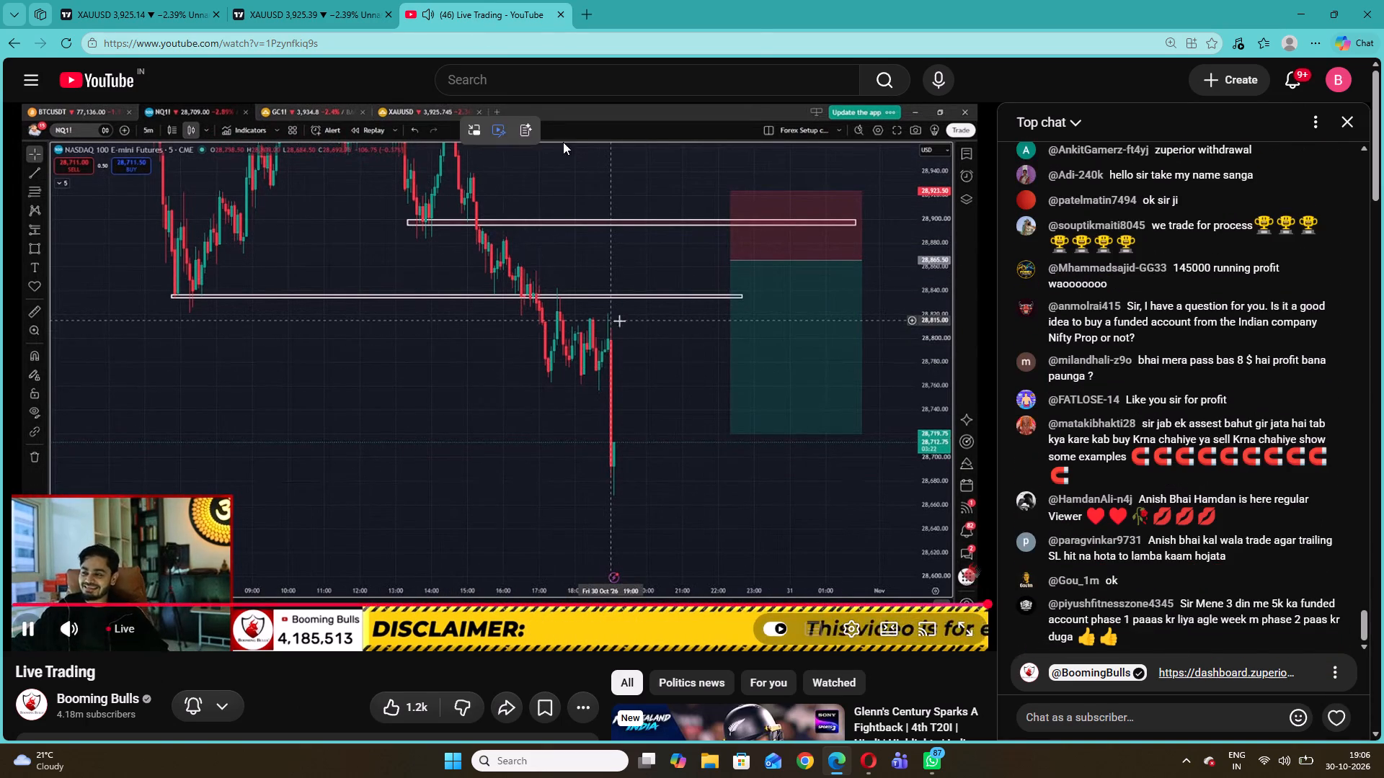
{"action": "left_click", "coordinate": [373, 0]}
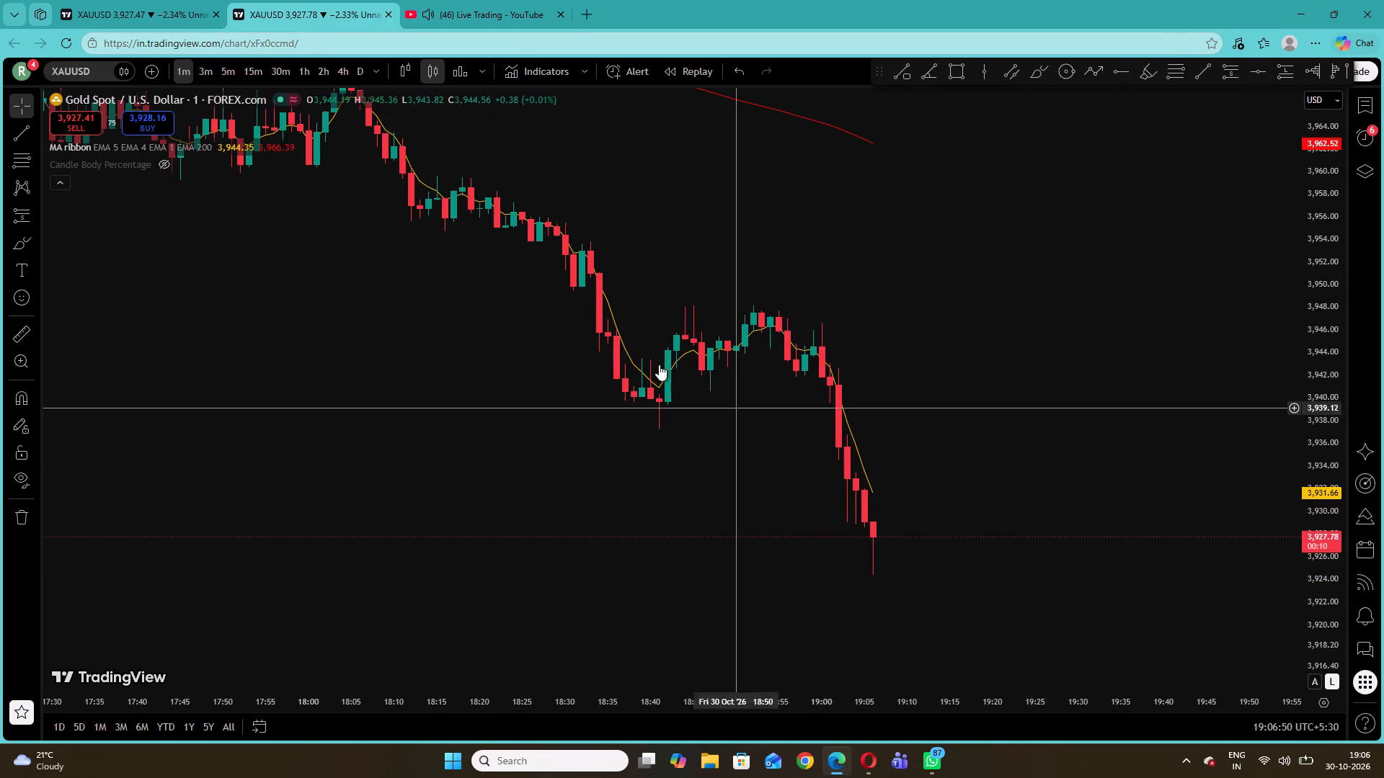
{"action": "left_click", "coordinate": [469, 0]}
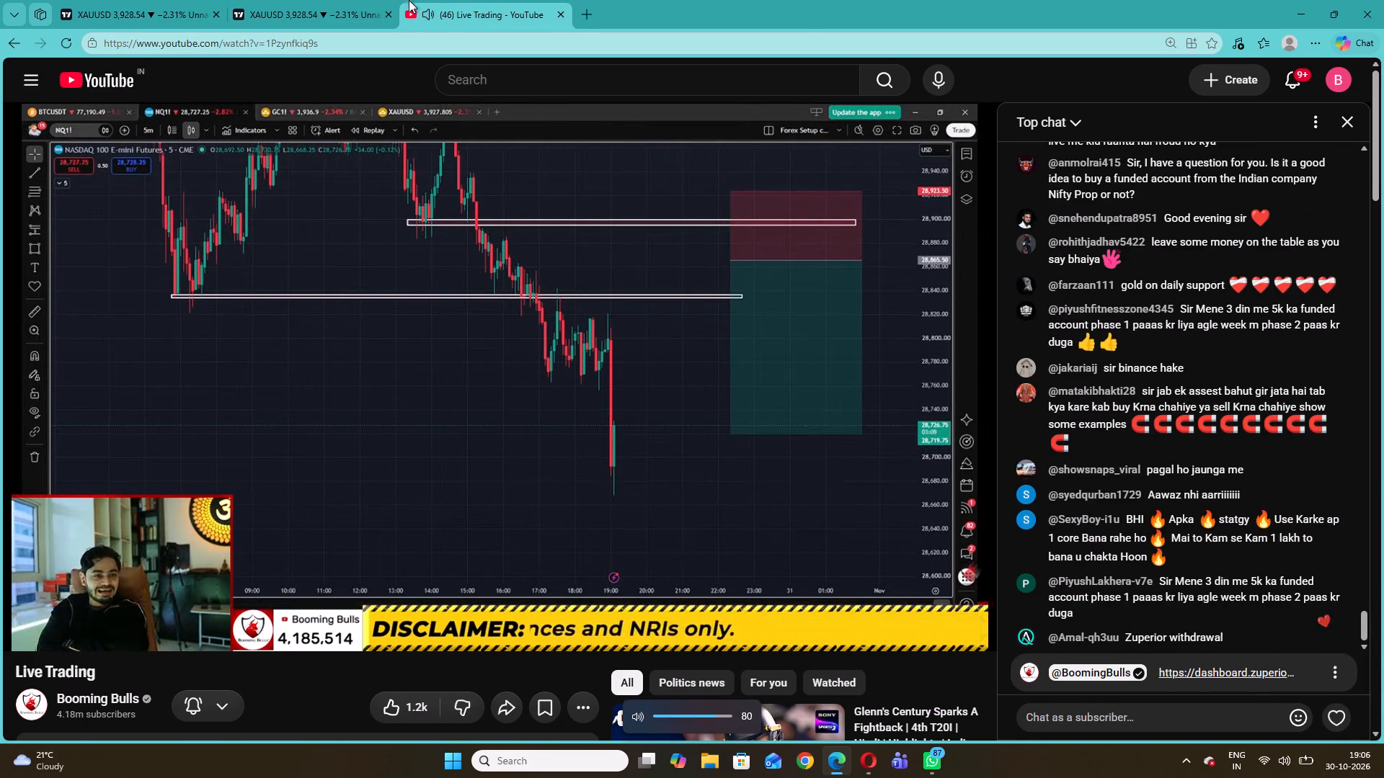
{"action": "left_click", "coordinate": [373, 0]}
{"action": "left_click_drag", "start_coordinate": [838, 197], "coordinate": [1164, 563]}
{"action": "left_click", "coordinate": [754, 280]}
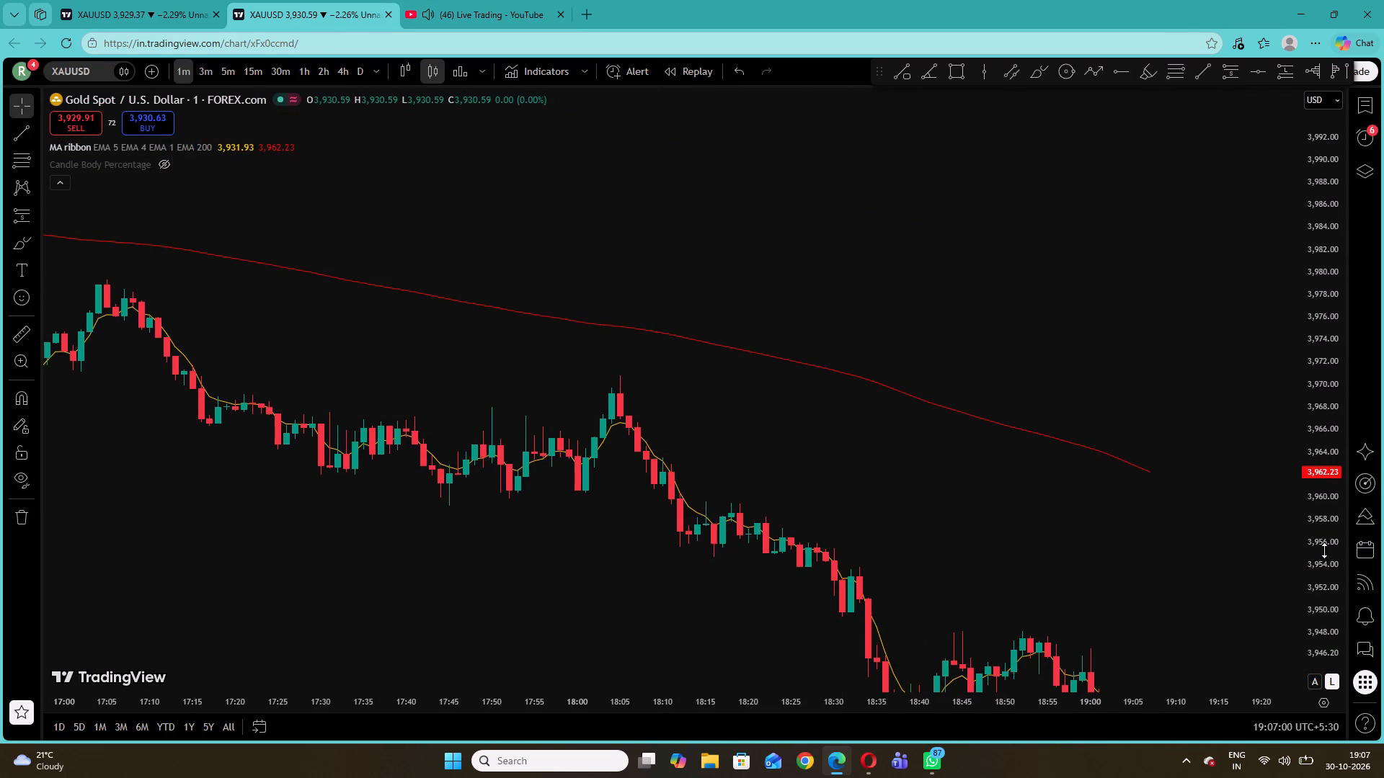
{"action": "left_click_drag", "start_coordinate": [1324, 550], "coordinate": [1292, 336]}
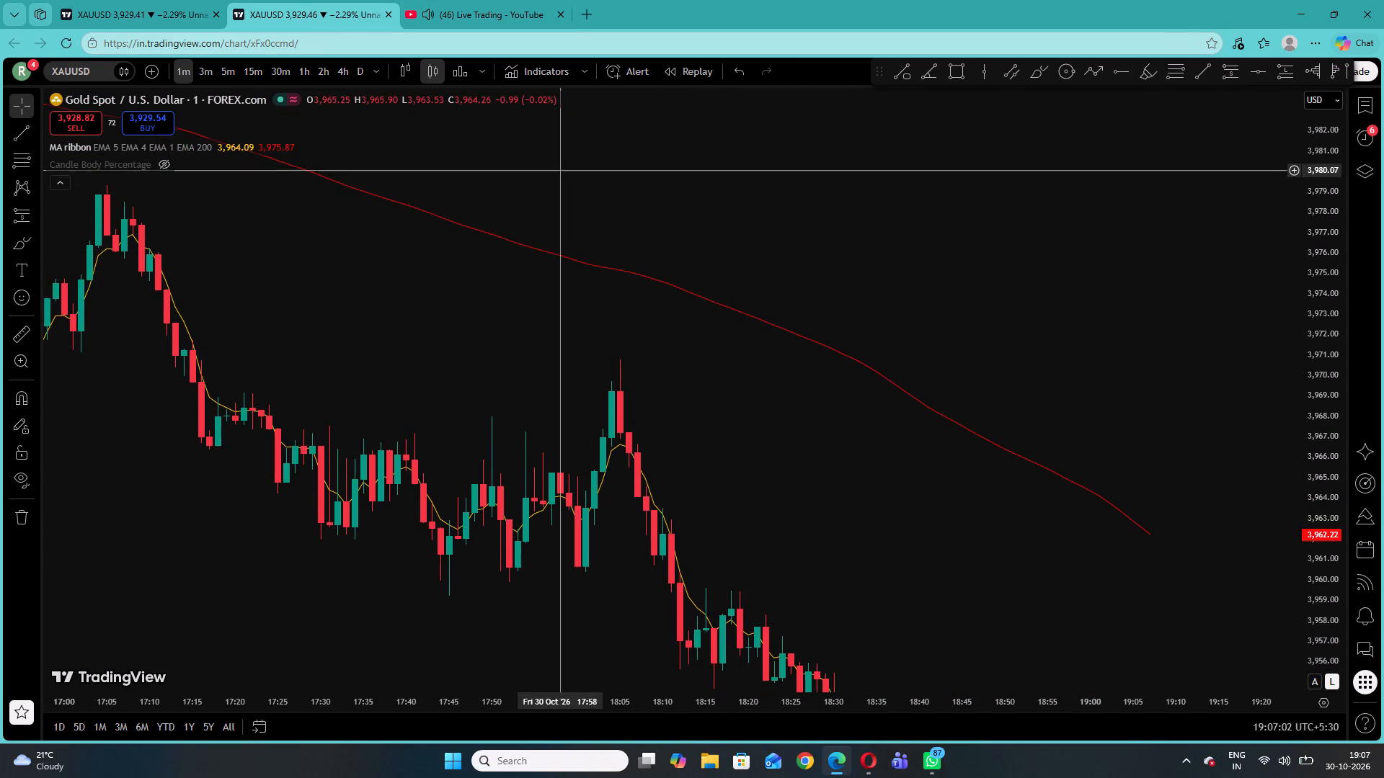
{"action": "left_click_drag", "start_coordinate": [451, 189], "coordinate": [698, 264]}
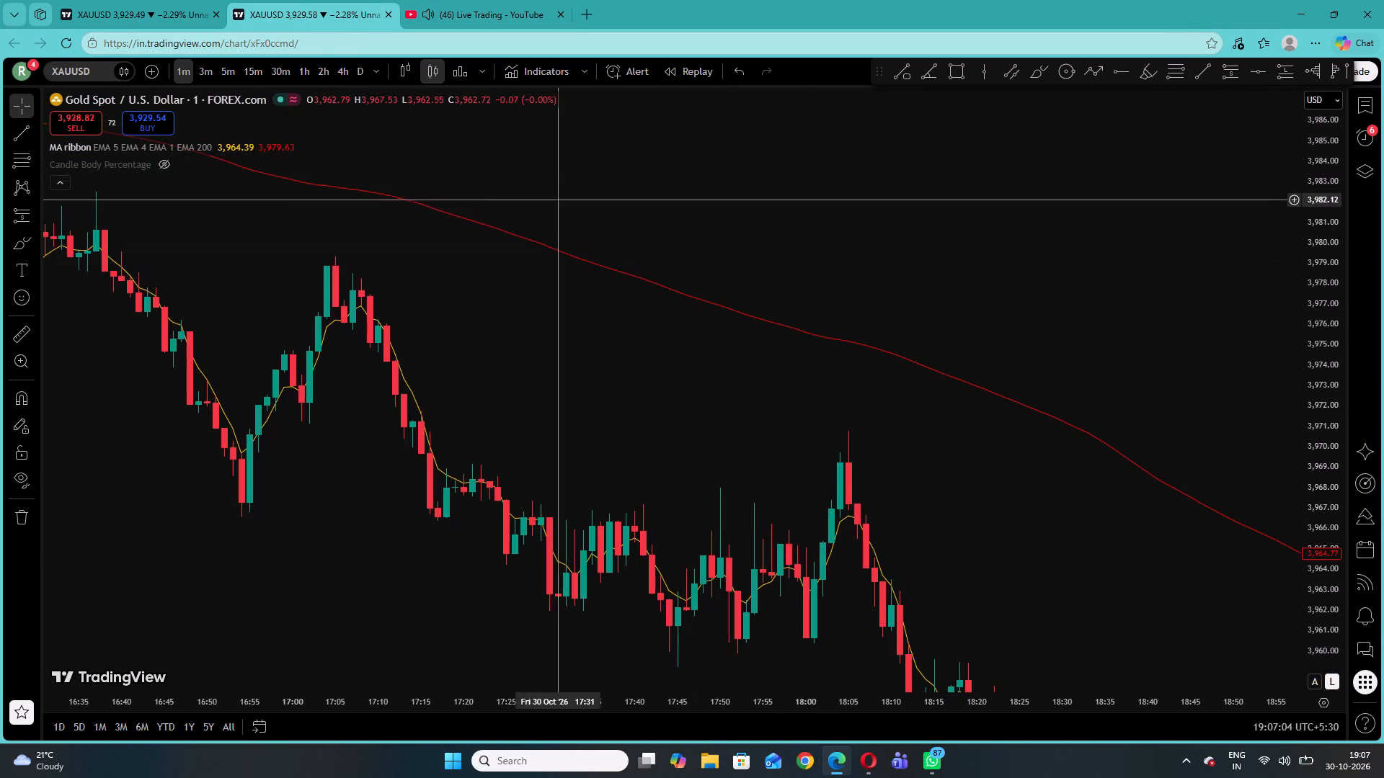
{"action": "left_click", "coordinate": [497, 0]}
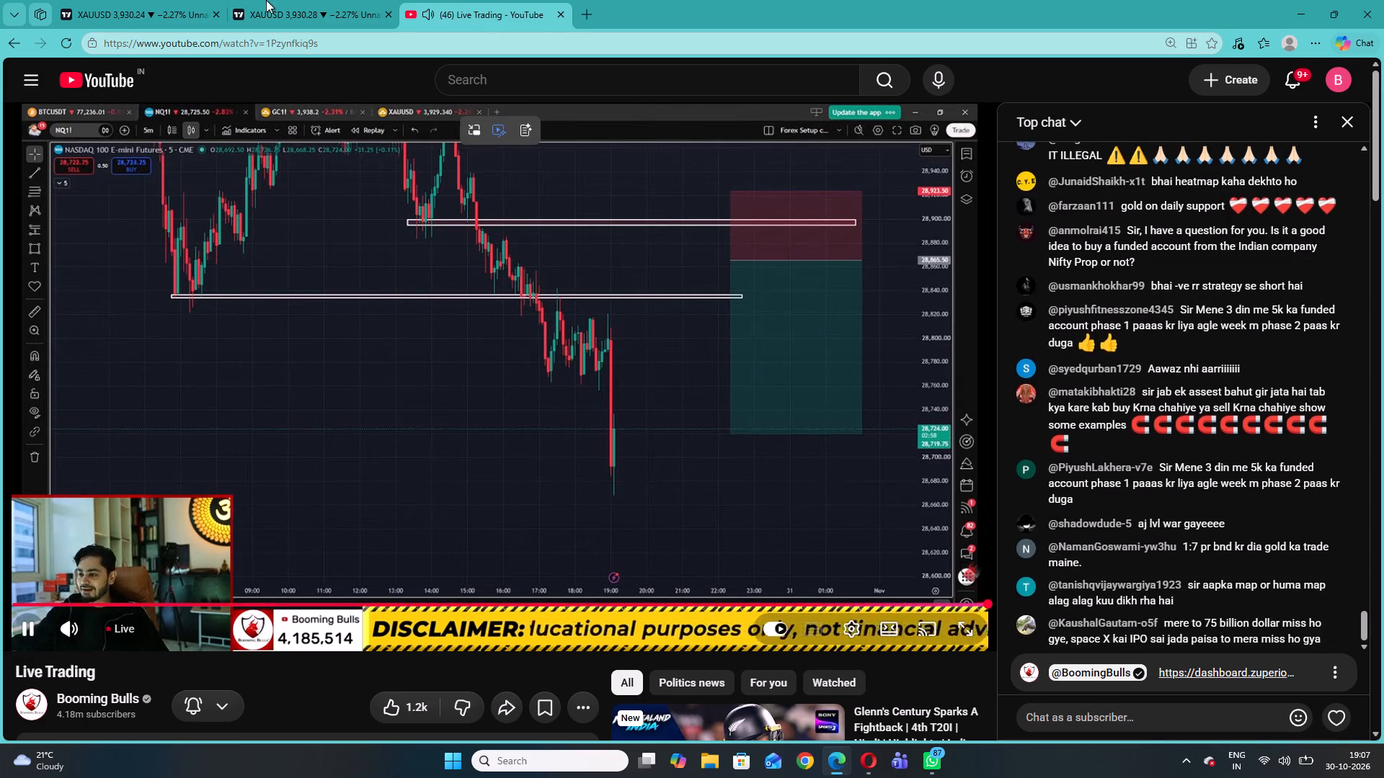
On the 1-minute XAUUSD chart, draw a short position from 18:44 with entry at 3,944.82 and stop at 3,948.18.
{"action": "left_click", "coordinate": [284, 0]}
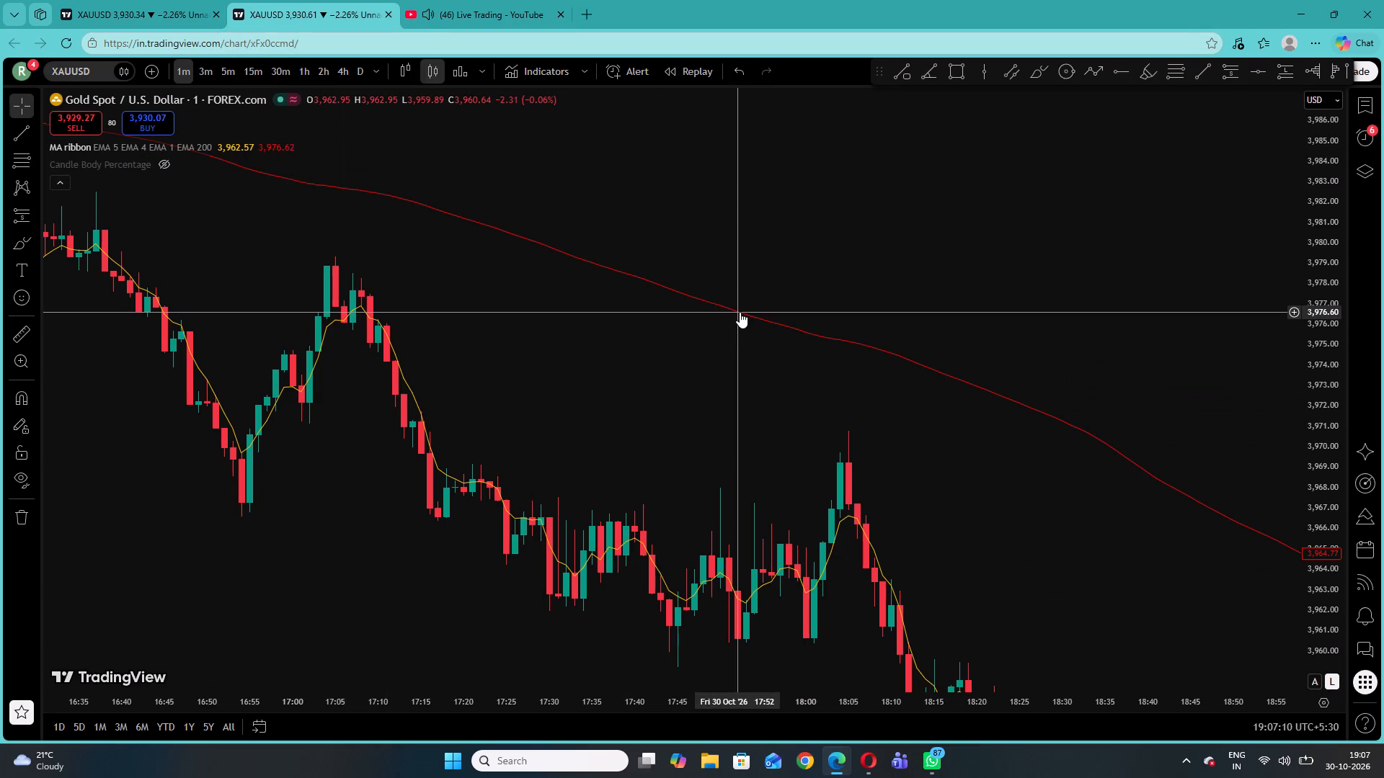
{"action": "left_click_drag", "start_coordinate": [984, 345], "coordinate": [944, 233]}
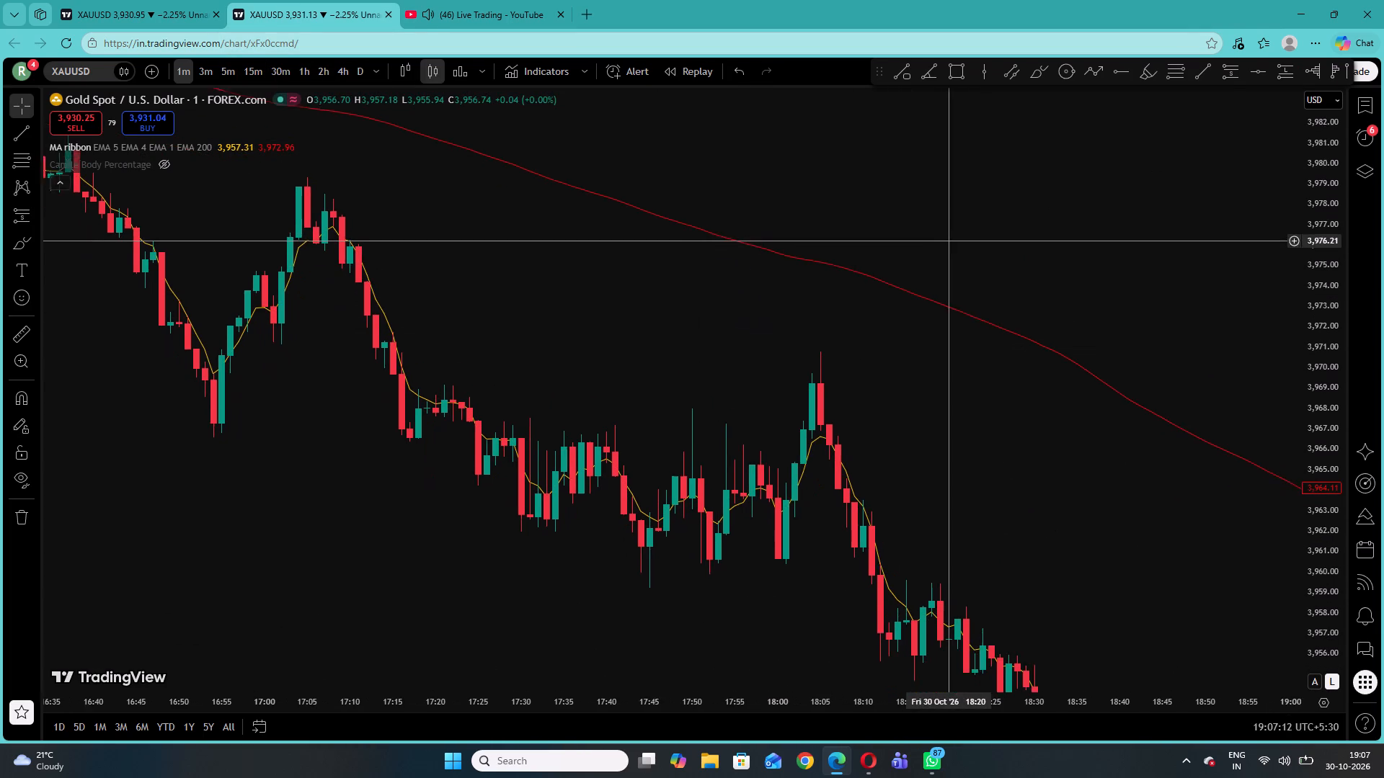
{"action": "left_click_drag", "start_coordinate": [944, 233], "coordinate": [928, 205]}
{"action": "left_click_drag", "start_coordinate": [1082, 486], "coordinate": [735, 259]}
{"action": "left_click_drag", "start_coordinate": [931, 464], "coordinate": [720, 247]}
{"action": "left_click_drag", "start_coordinate": [853, 375], "coordinate": [789, 217]}
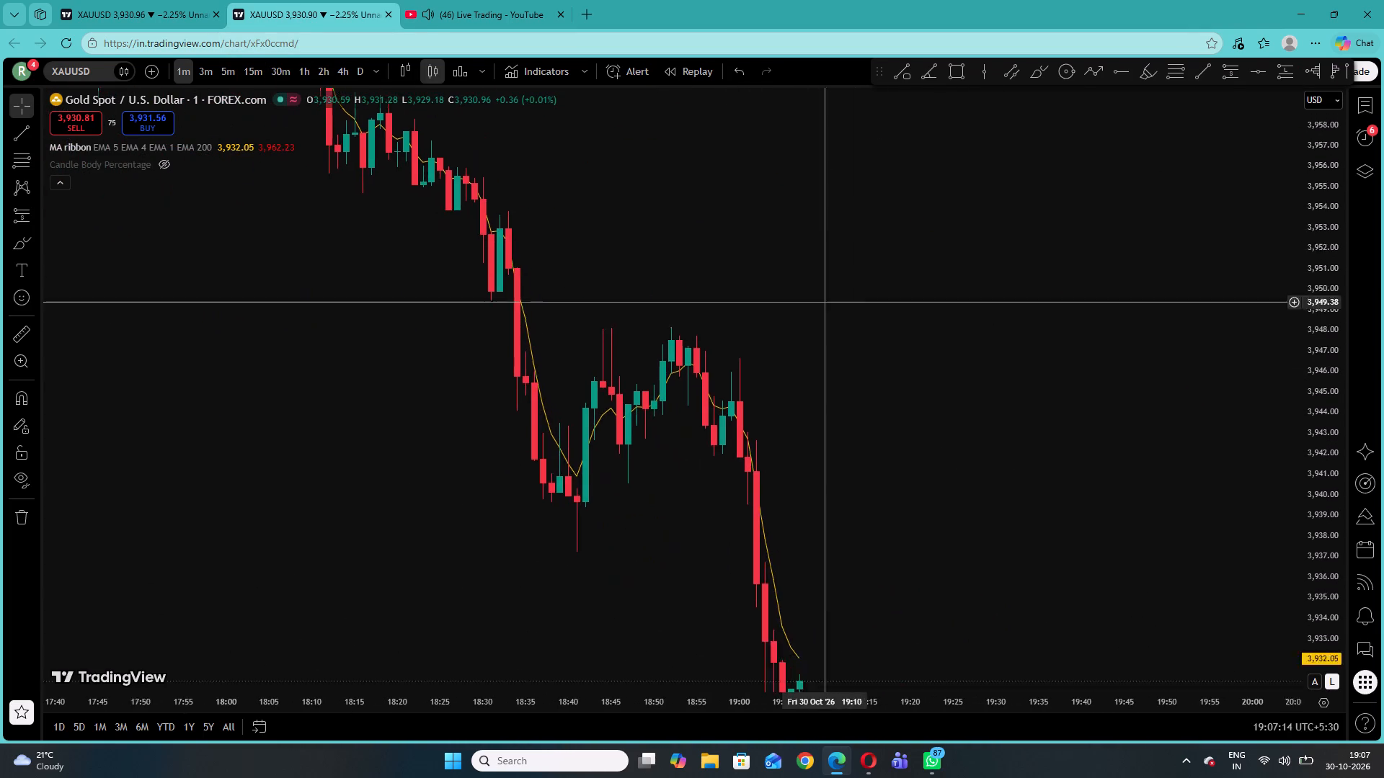
{"action": "left_click_drag", "start_coordinate": [789, 217], "coordinate": [739, 140]}
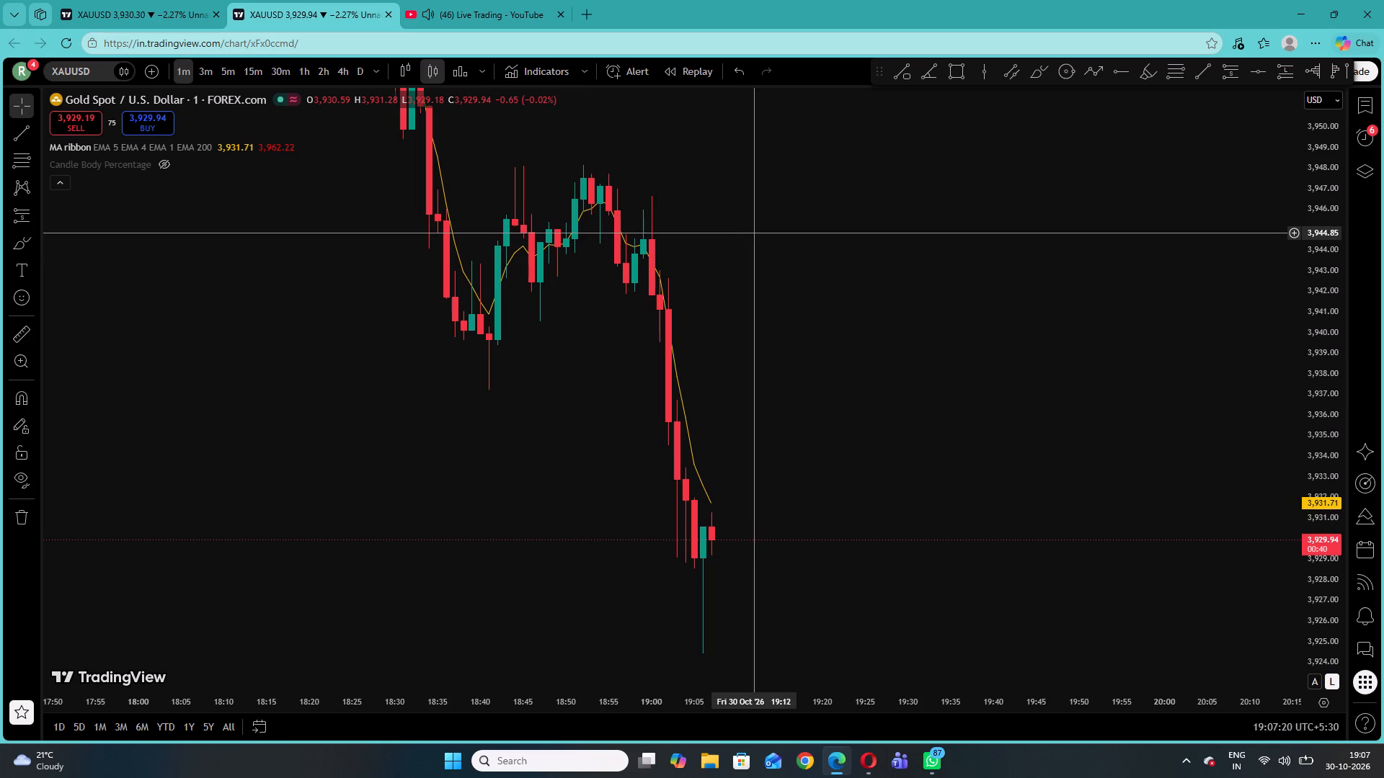
{"action": "left_click", "coordinate": [32, 213]}
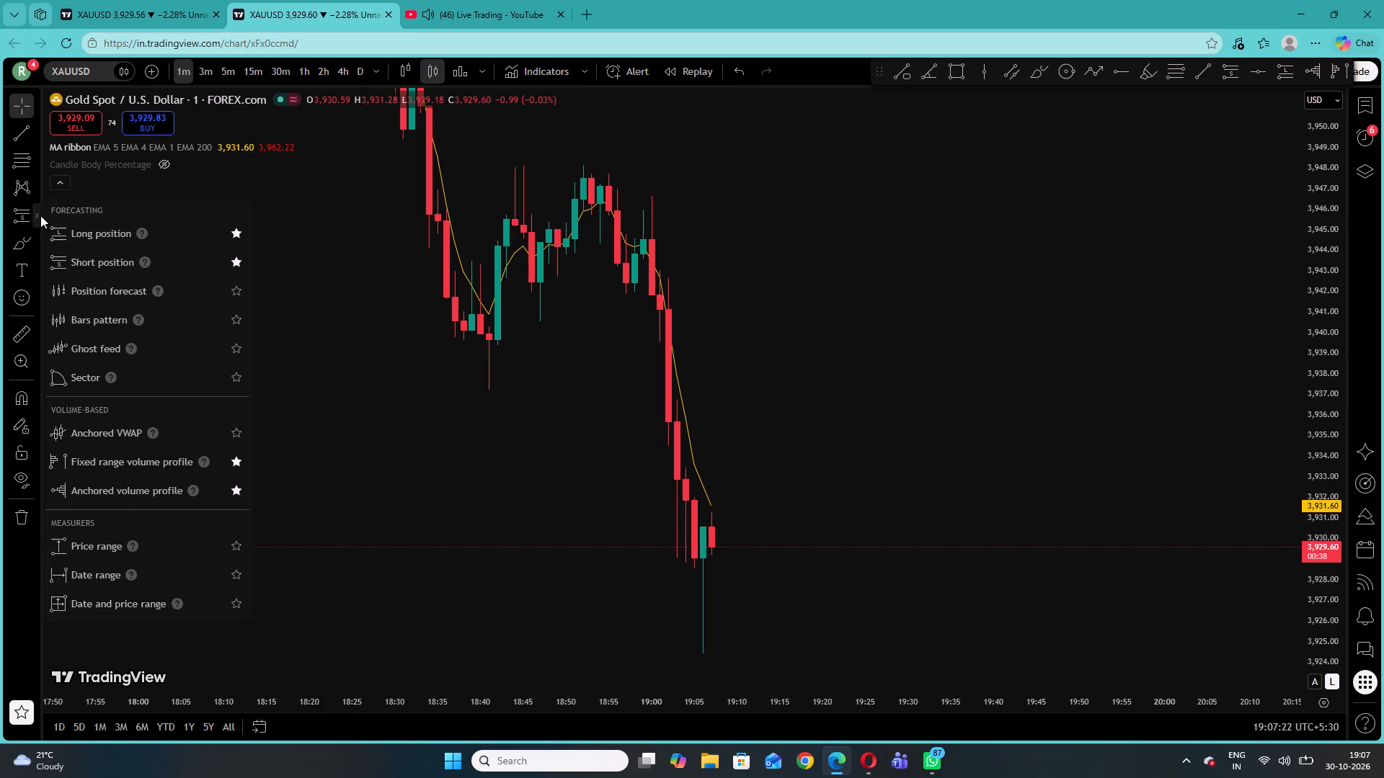
{"action": "left_click", "coordinate": [85, 256]}
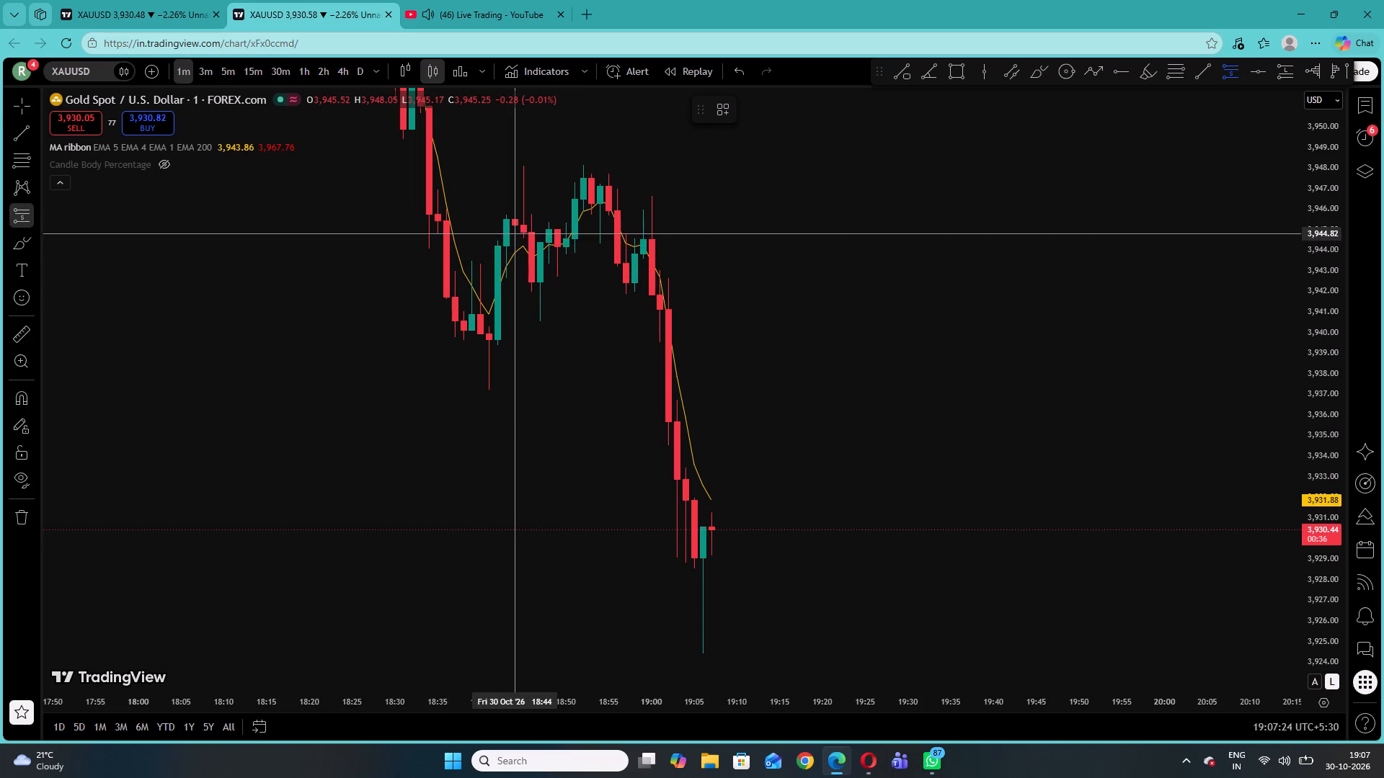
{"action": "left_click", "coordinate": [514, 233]}
{"action": "left_click_drag", "start_coordinate": [486, 188], "coordinate": [501, 303]}
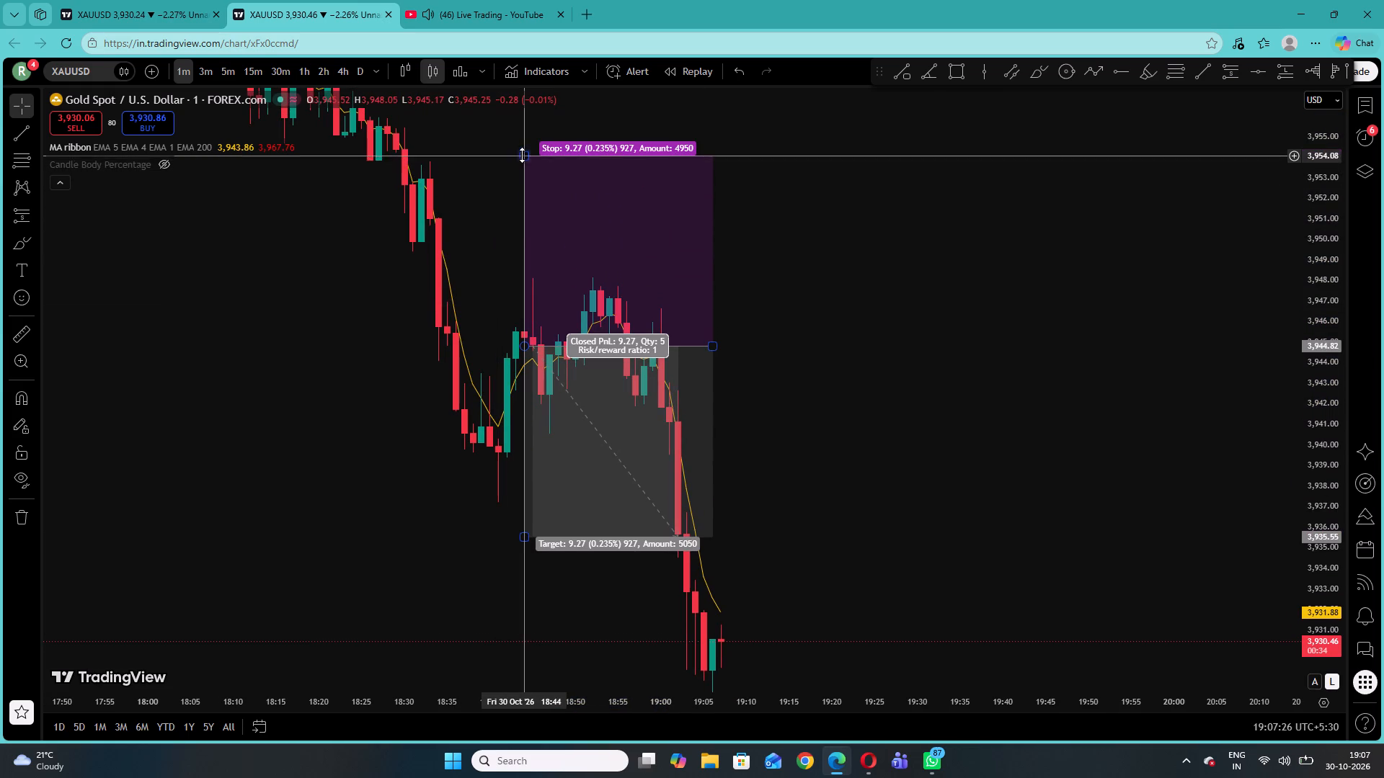
{"action": "left_click_drag", "start_coordinate": [522, 155], "coordinate": [564, 277]}
{"action": "left_click_drag", "start_coordinate": [465, 285], "coordinate": [465, 205]}
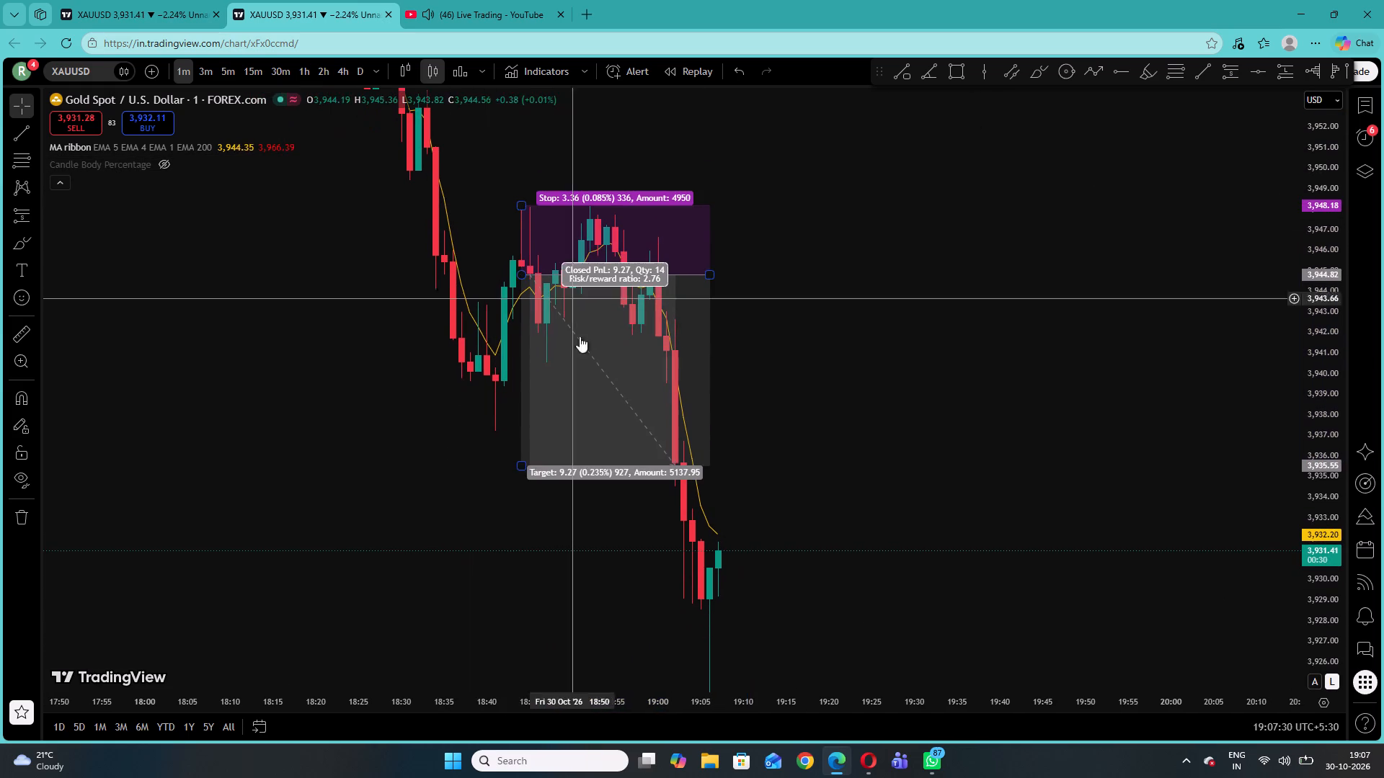
Extend the short position's target down to 3,927.96.
{"action": "left_click_drag", "start_coordinate": [523, 467], "coordinate": [530, 585]}
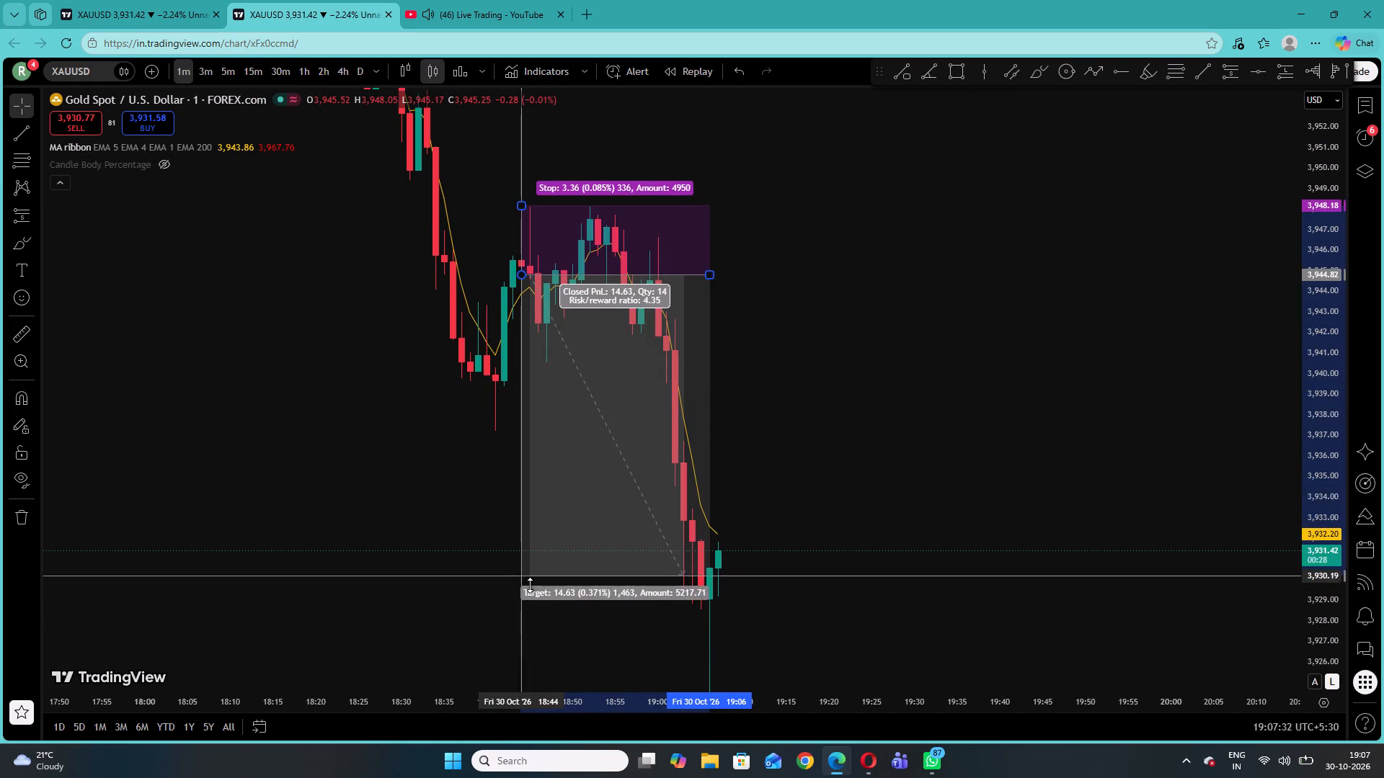
{"action": "left_click_drag", "start_coordinate": [530, 585], "coordinate": [522, 620]}
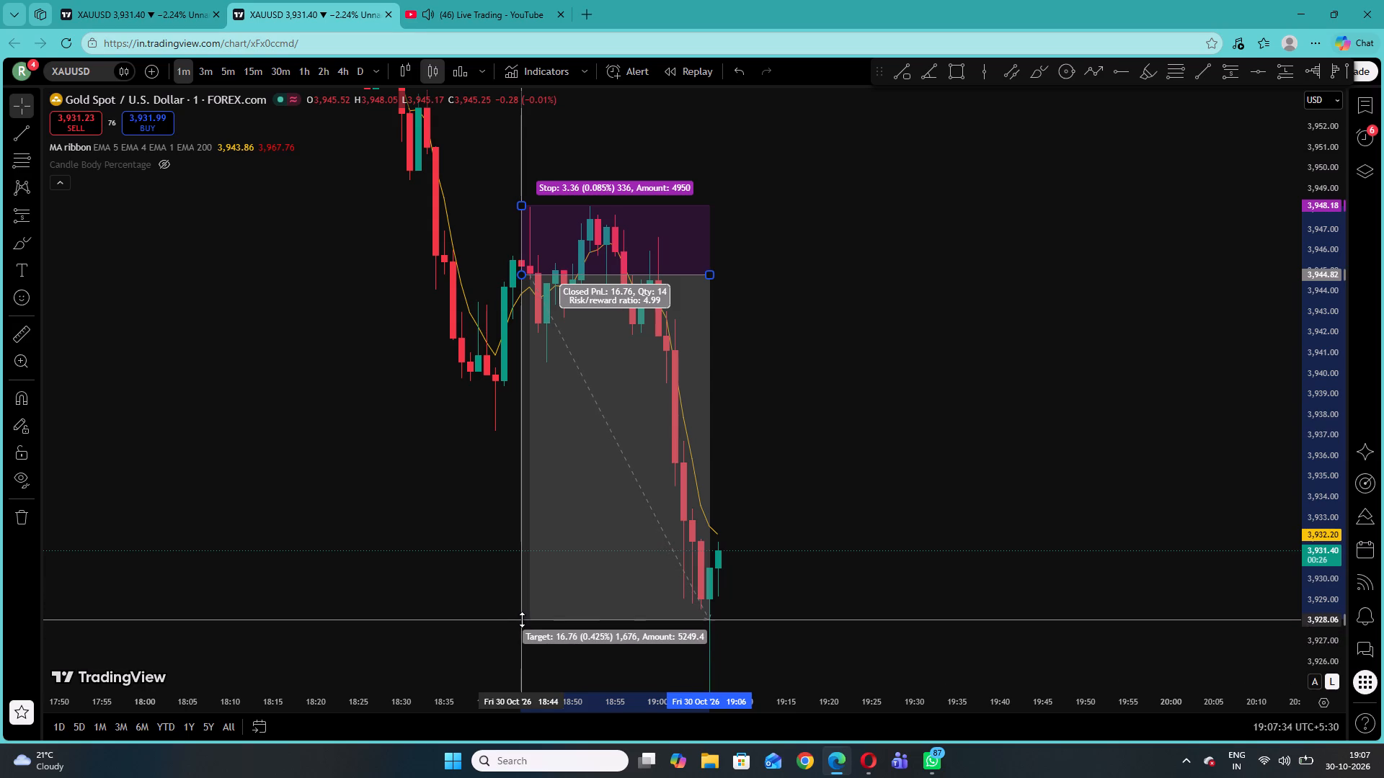
{"action": "left_click_drag", "start_coordinate": [522, 620], "coordinate": [524, 622]}
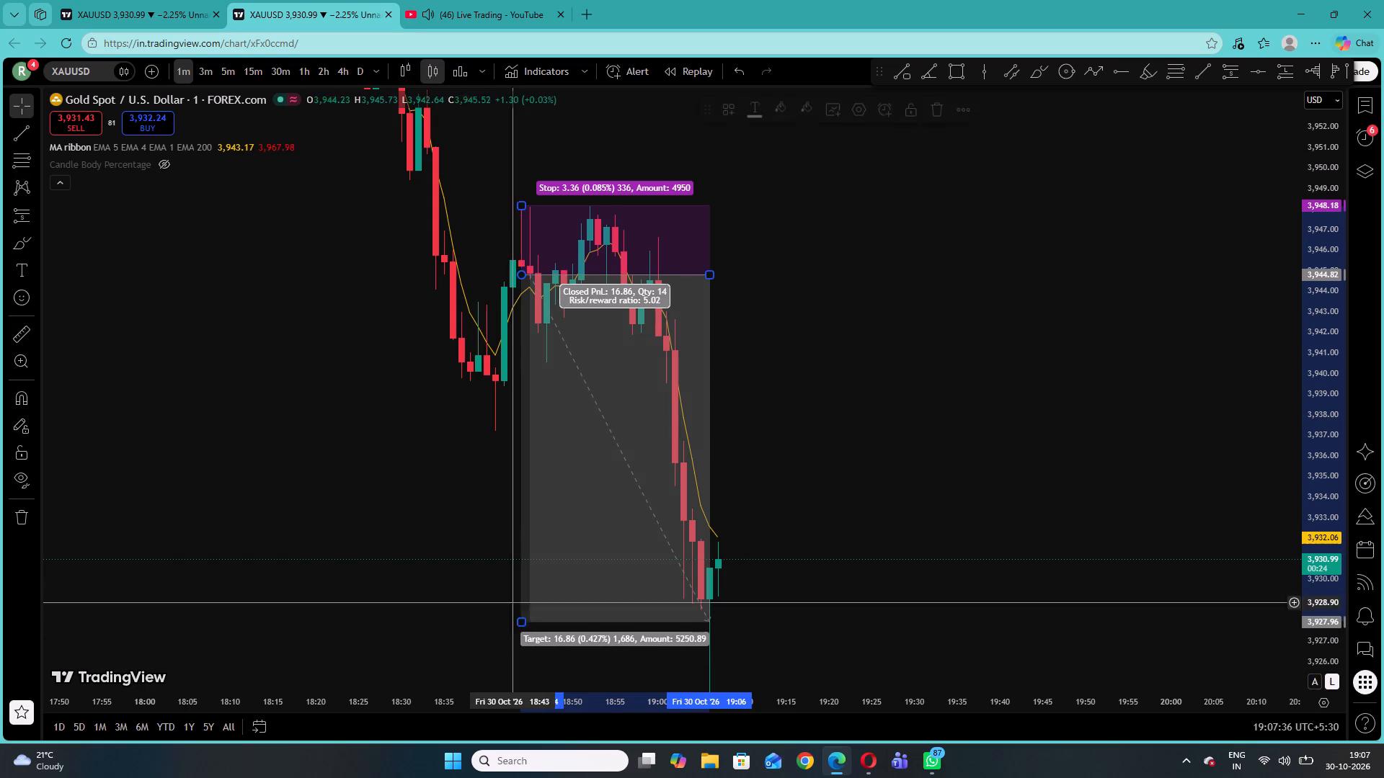
{"action": "left_click", "coordinate": [493, 540]}
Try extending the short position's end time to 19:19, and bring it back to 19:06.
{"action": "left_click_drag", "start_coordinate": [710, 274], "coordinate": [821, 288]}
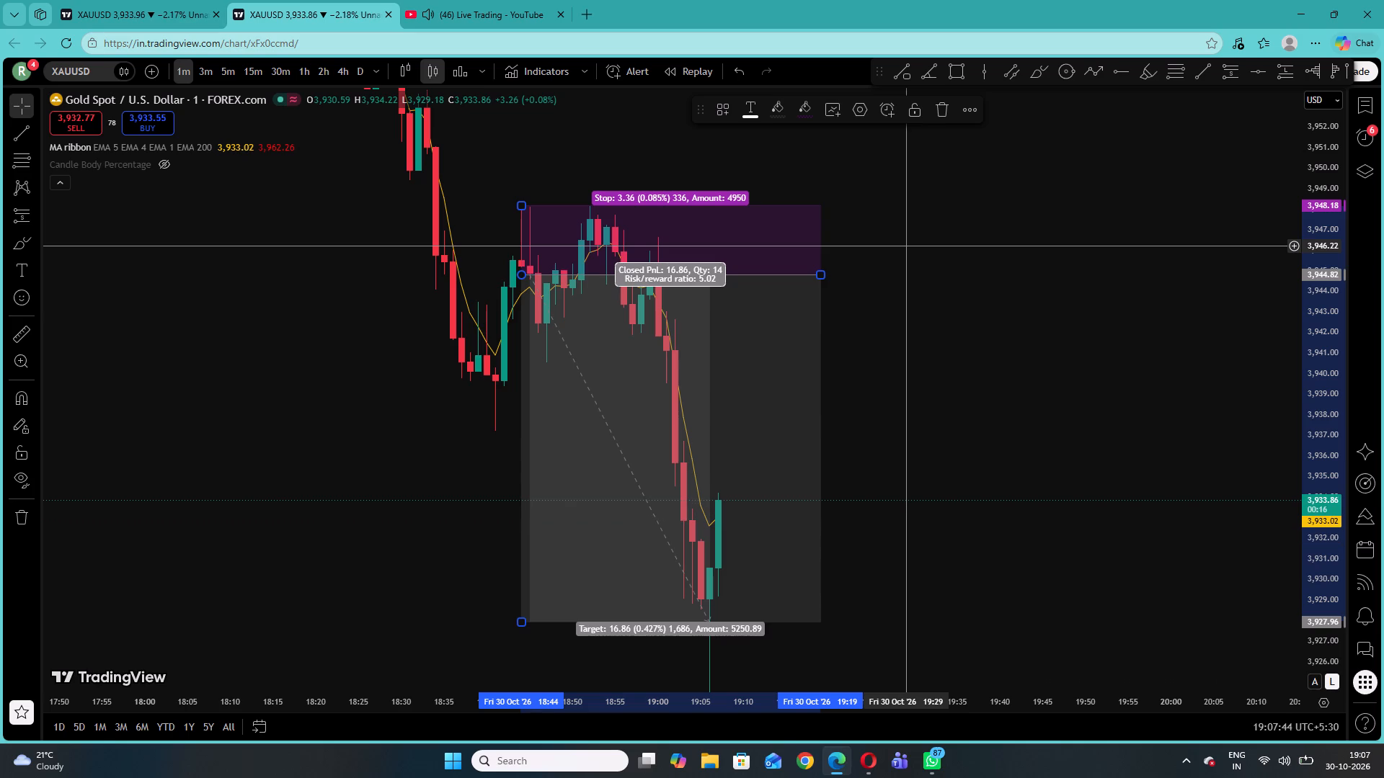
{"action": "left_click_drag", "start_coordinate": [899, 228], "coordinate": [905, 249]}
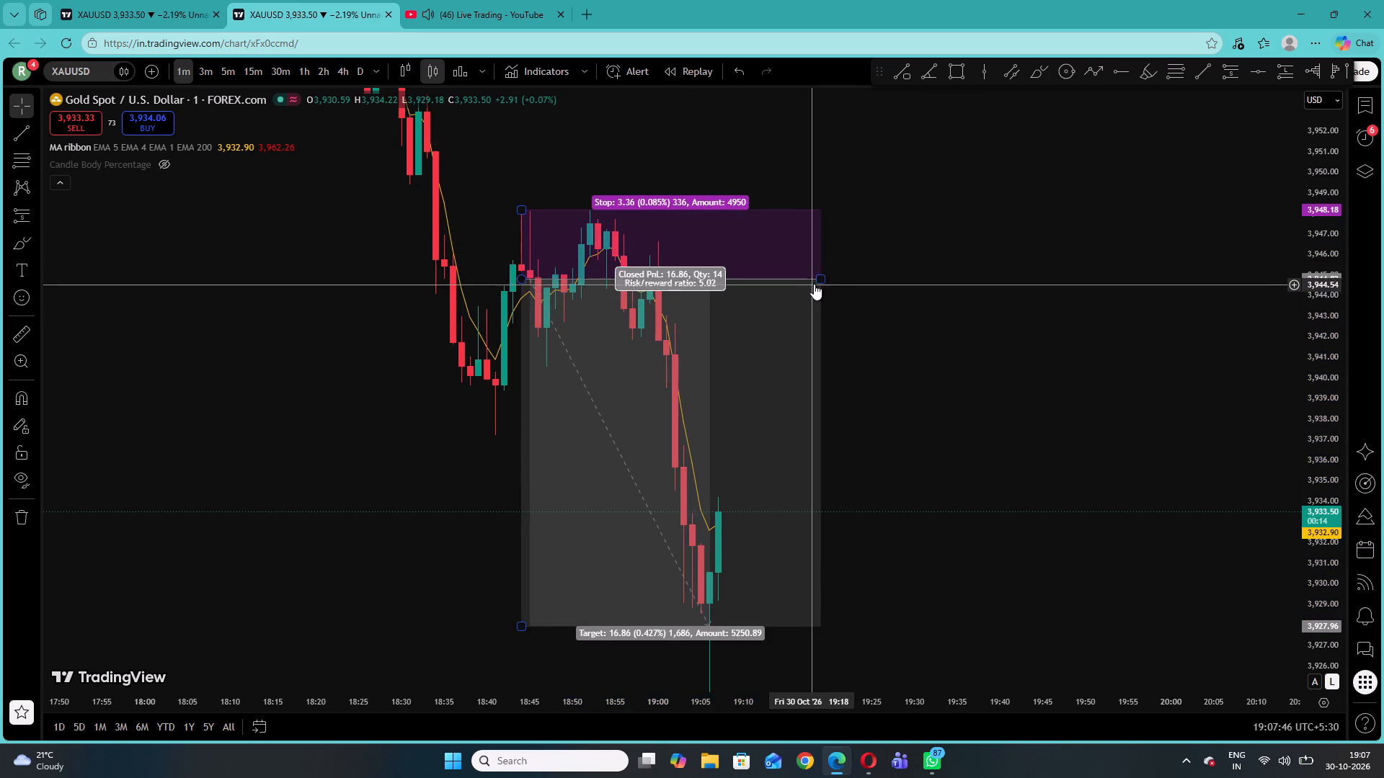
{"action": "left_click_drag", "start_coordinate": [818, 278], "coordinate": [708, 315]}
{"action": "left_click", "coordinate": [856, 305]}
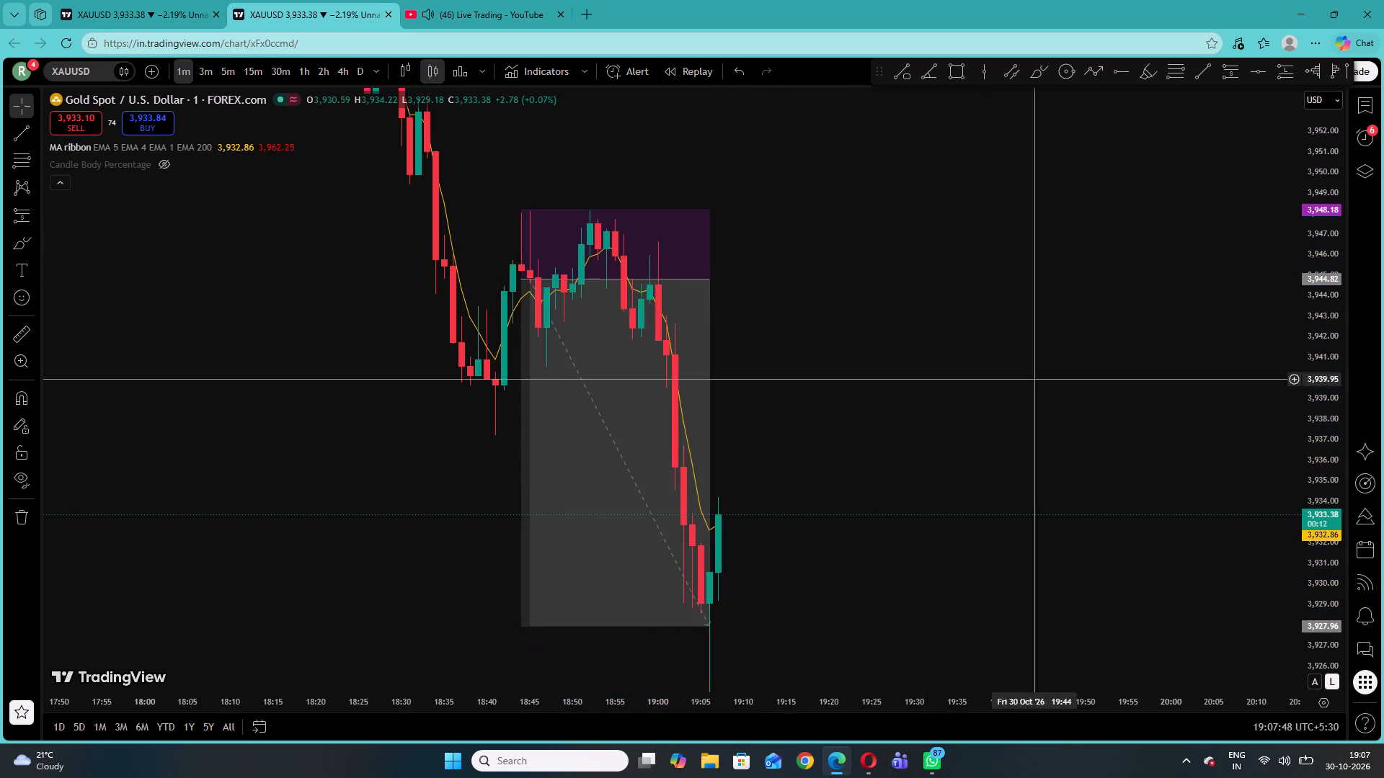
Compare the short position and latest XAUUSD candles with the gold chart on the Live Trading stream.
{"action": "left_click_drag", "start_coordinate": [1322, 338], "coordinate": [1298, 424]}
{"action": "left_click_drag", "start_coordinate": [881, 313], "coordinate": [988, 307]}
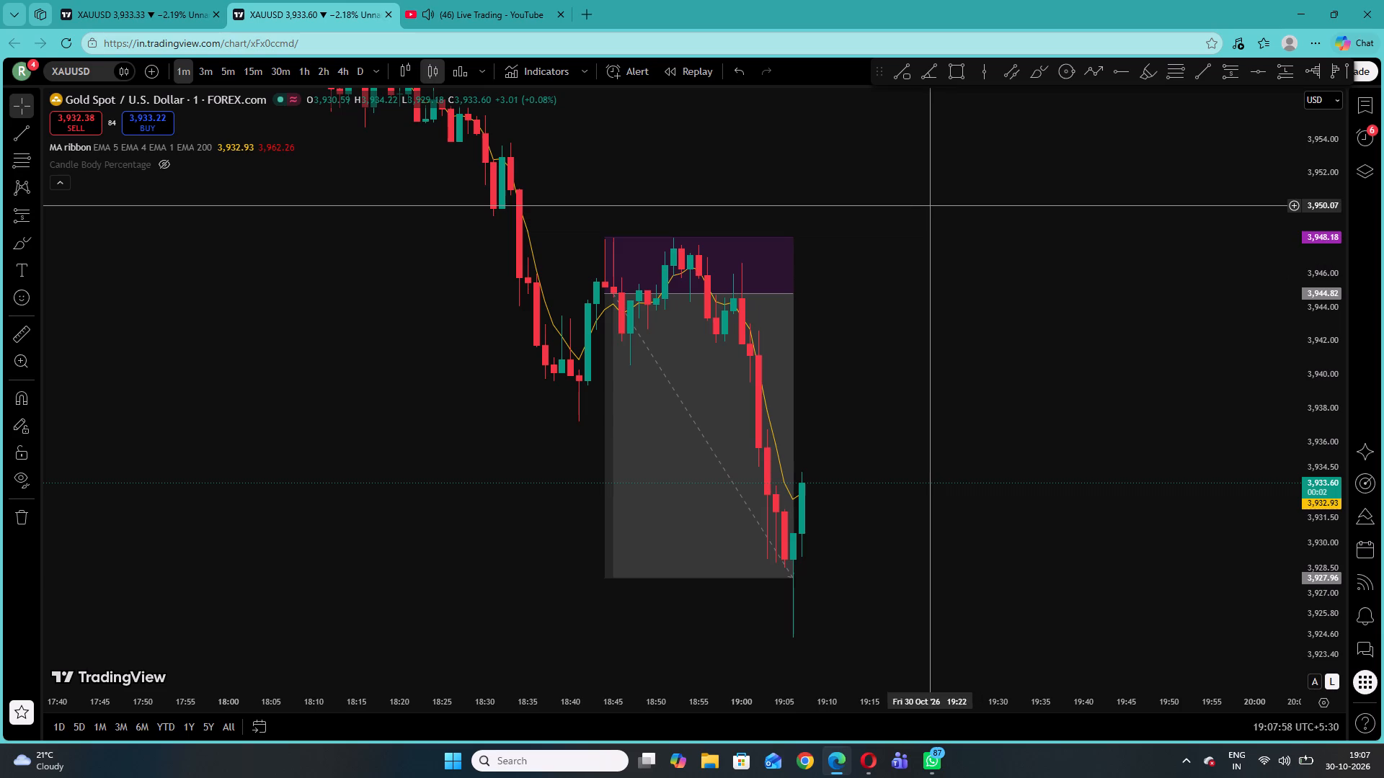
{"action": "left_click", "coordinate": [552, 0]}
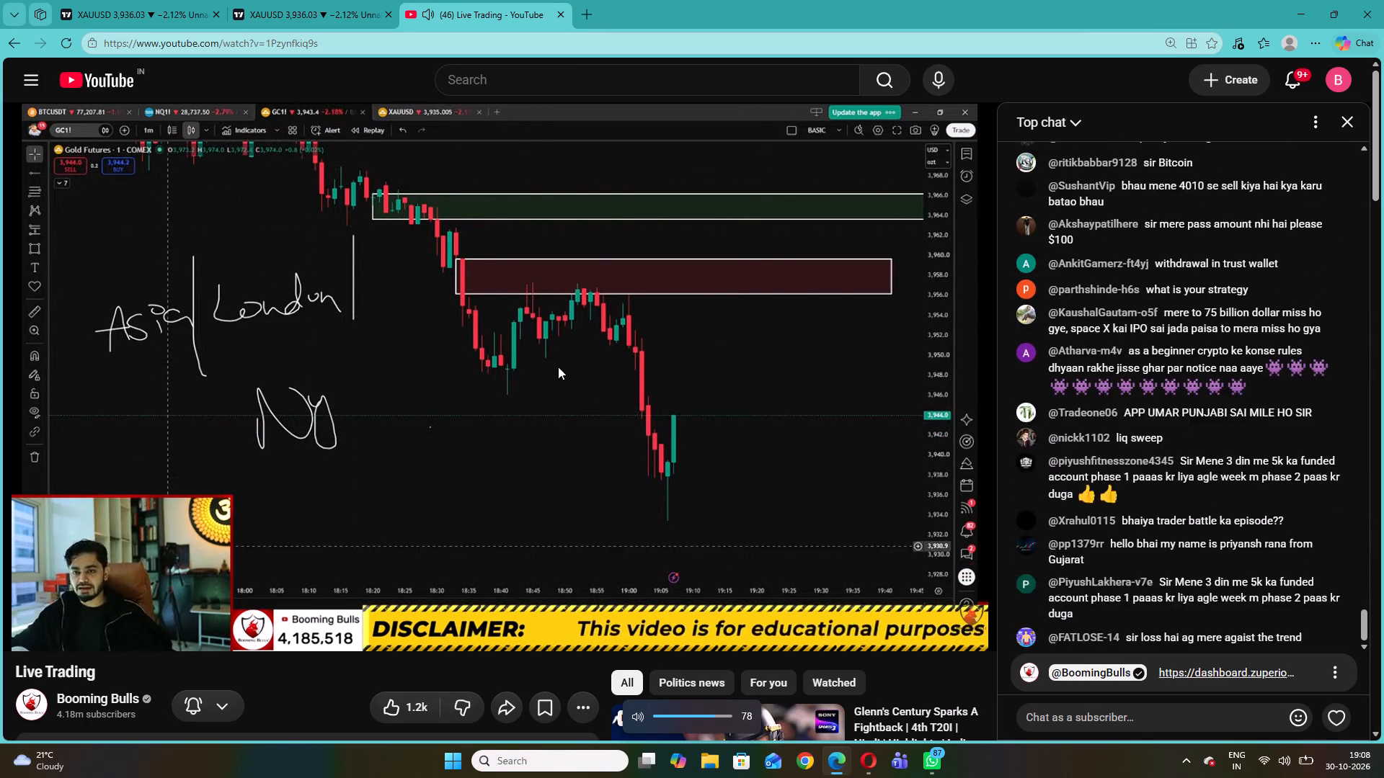
{"action": "left_click", "coordinate": [342, 0]}
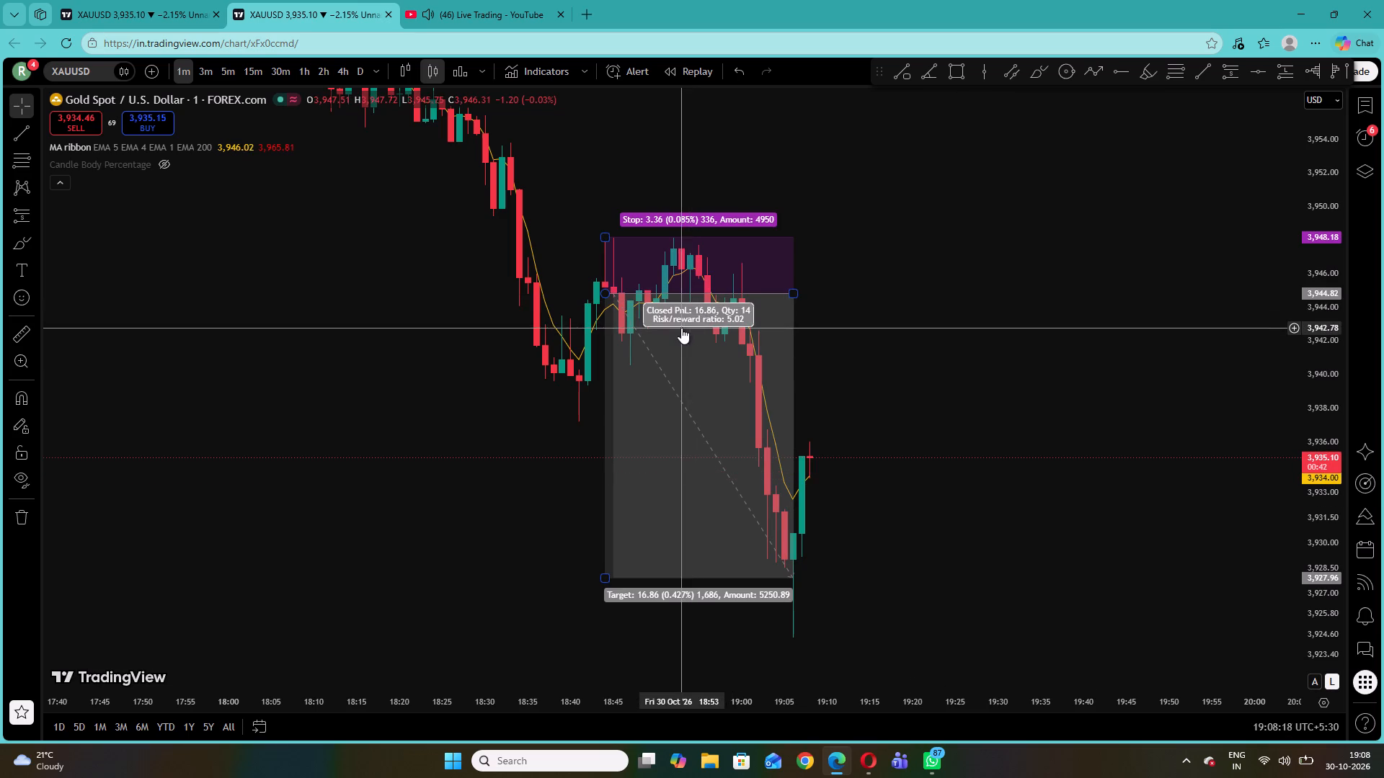
{"action": "left_click", "coordinate": [956, 256]}
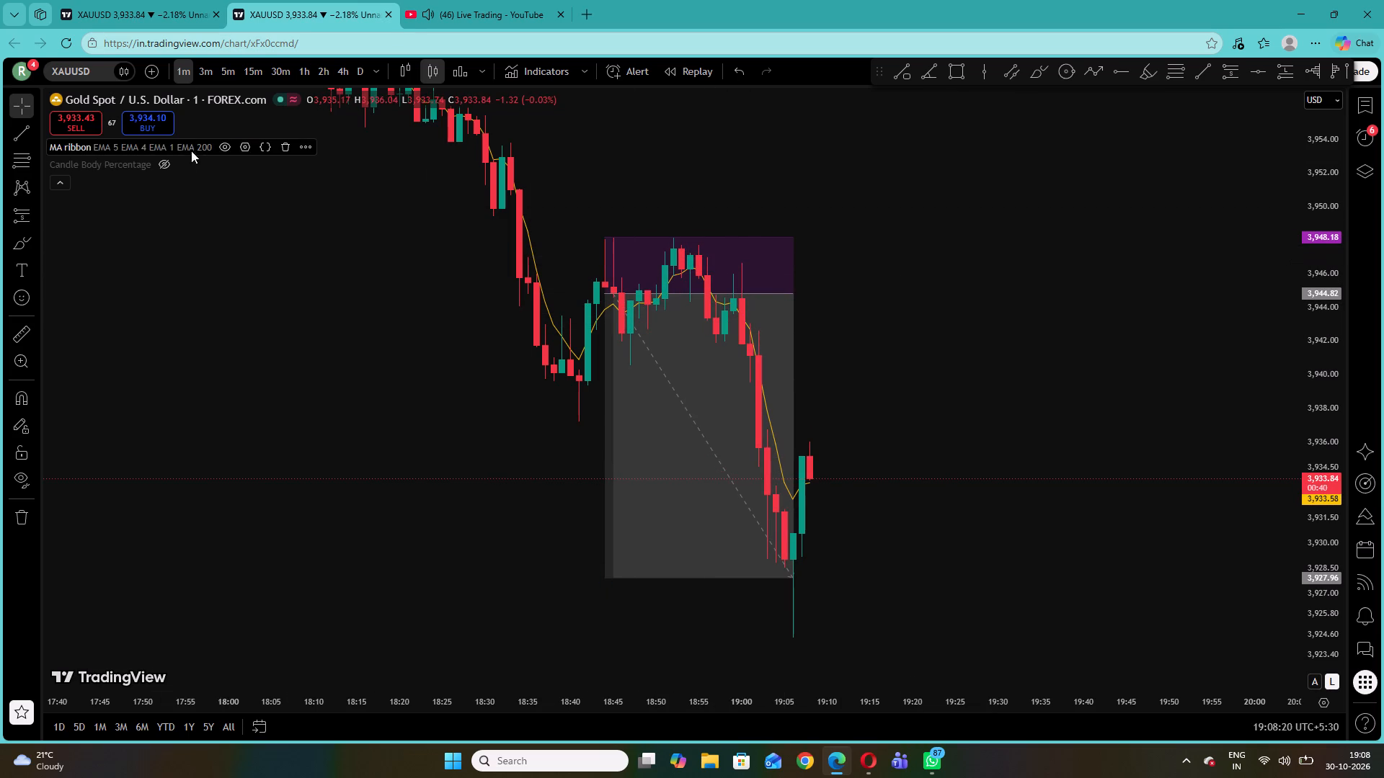
Set the MA ribbon's MA #1 EMA length to 3.
{"action": "left_click", "coordinate": [243, 146]}
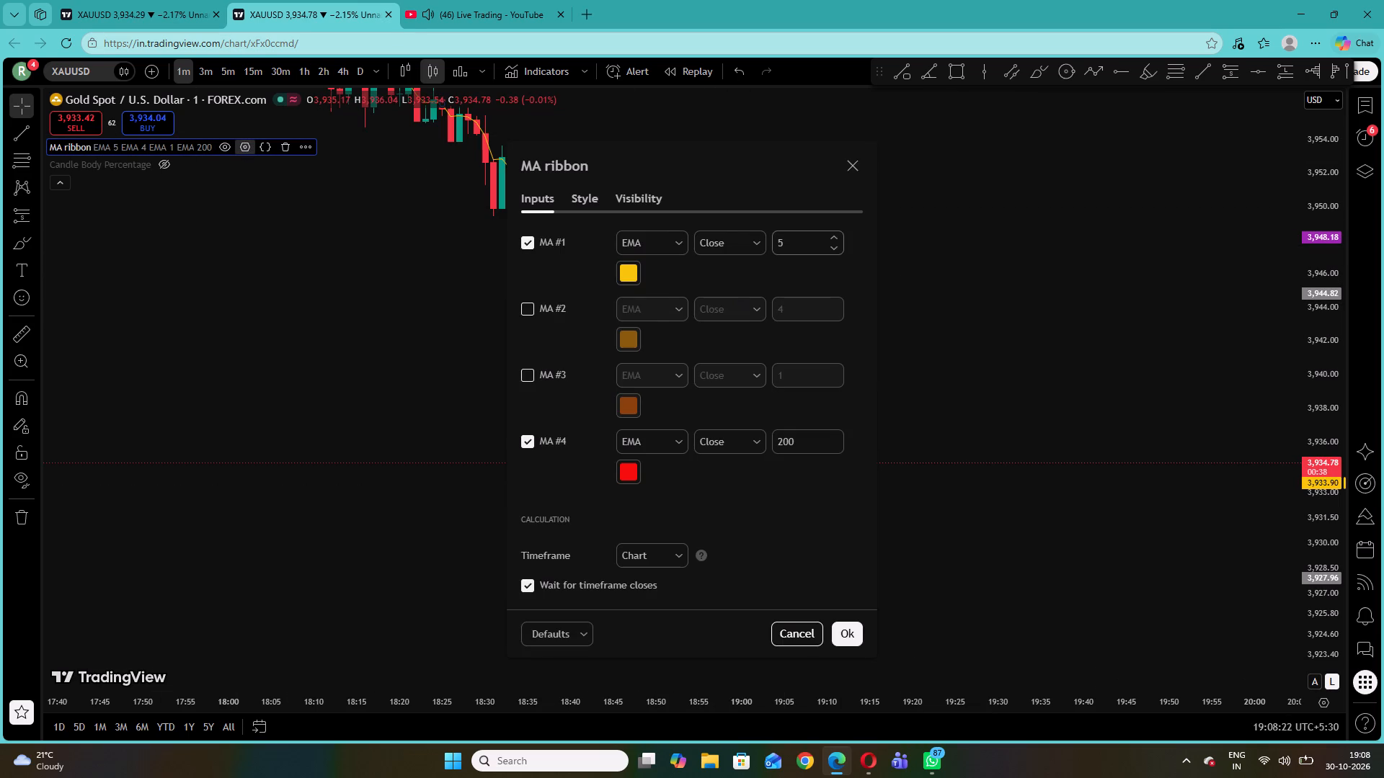
{"action": "left_click", "coordinate": [818, 243]}
{"action": "left_click", "coordinate": [817, 243]}
{"action": "key", "text": "BackSpace"}
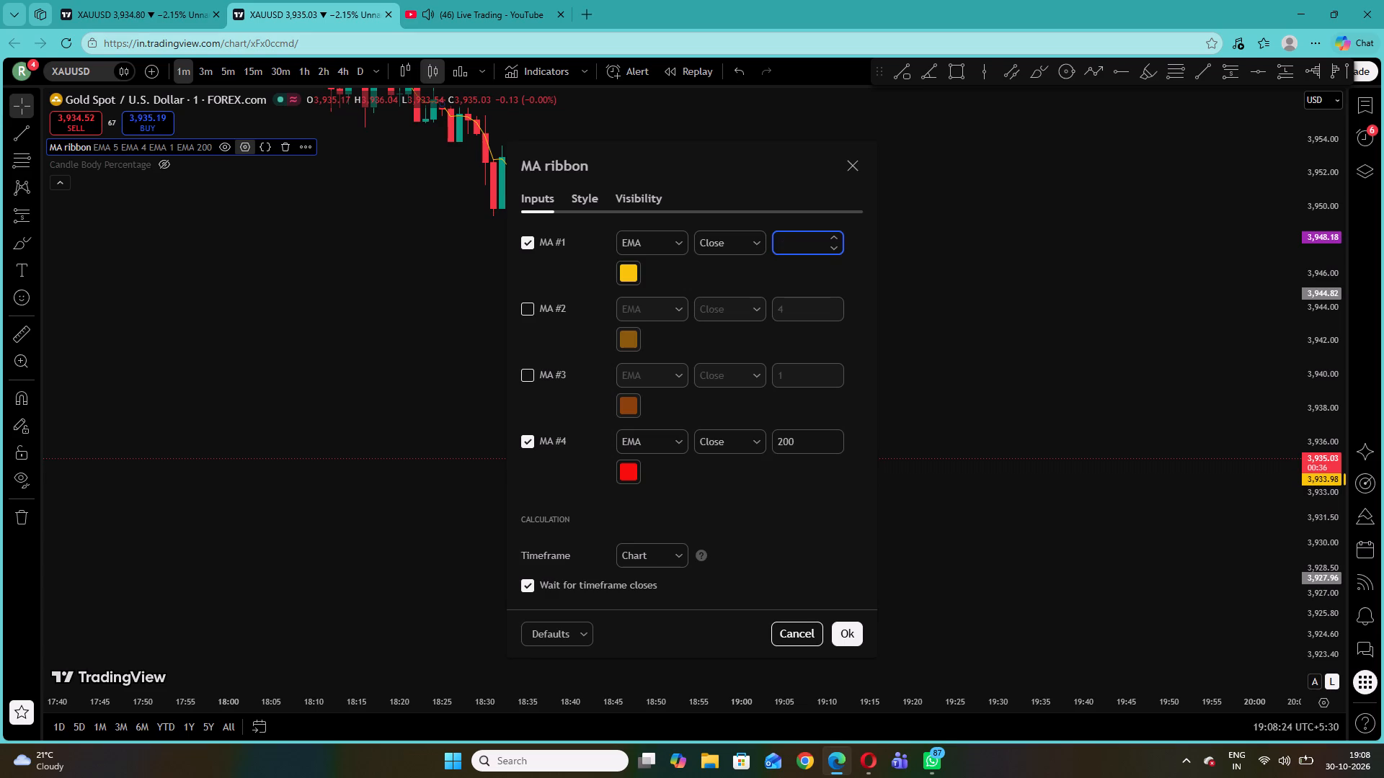
{"action": "key", "text": "3"}
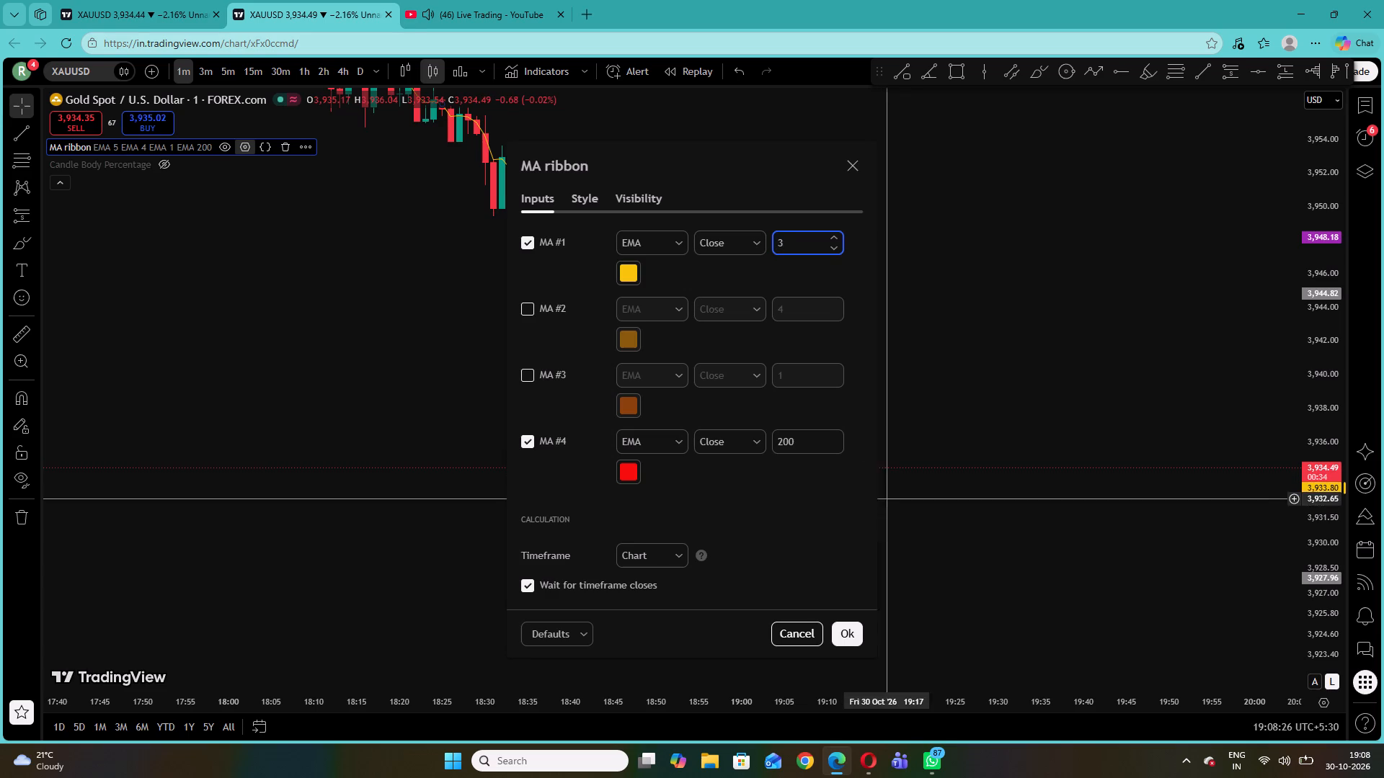
{"action": "left_click", "coordinate": [846, 631]}
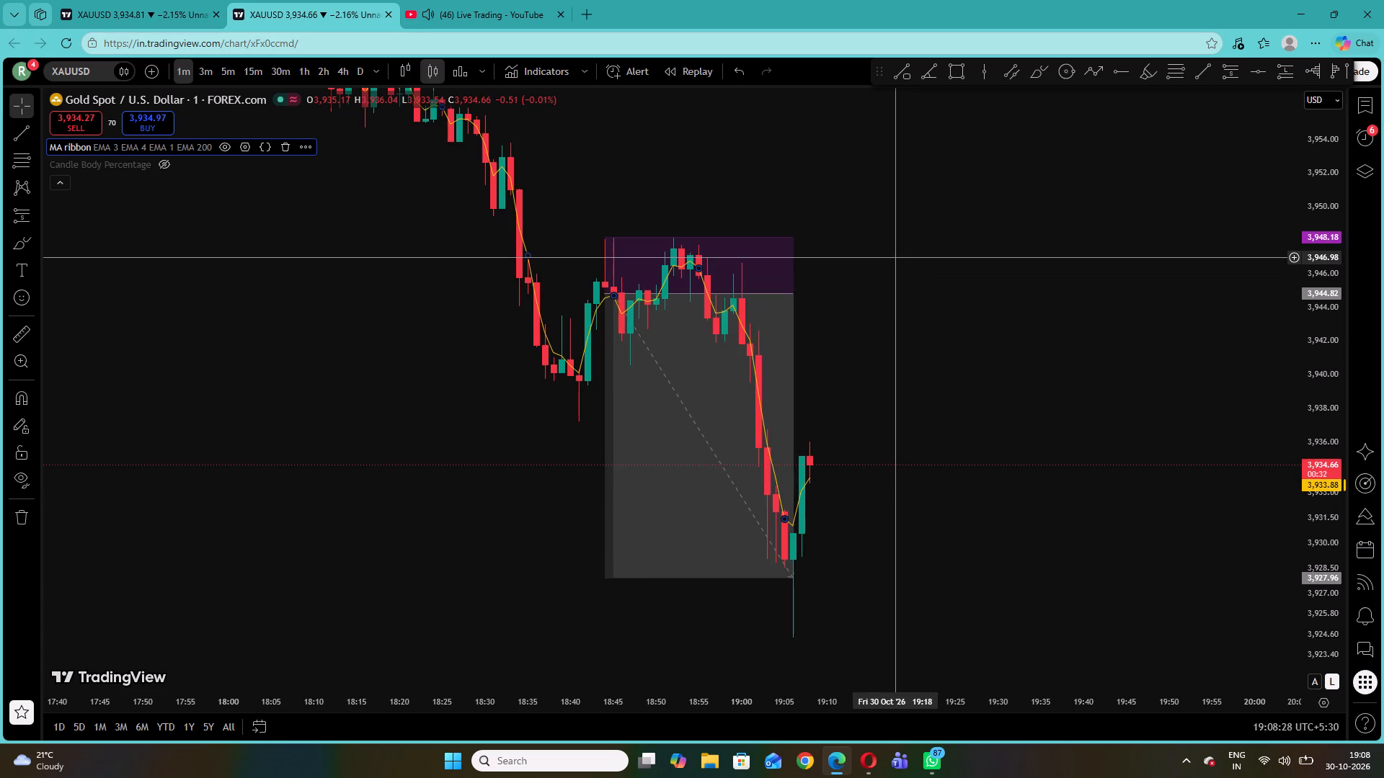
{"action": "left_click", "coordinate": [900, 257]}
{"action": "left_click", "coordinate": [956, 166]}
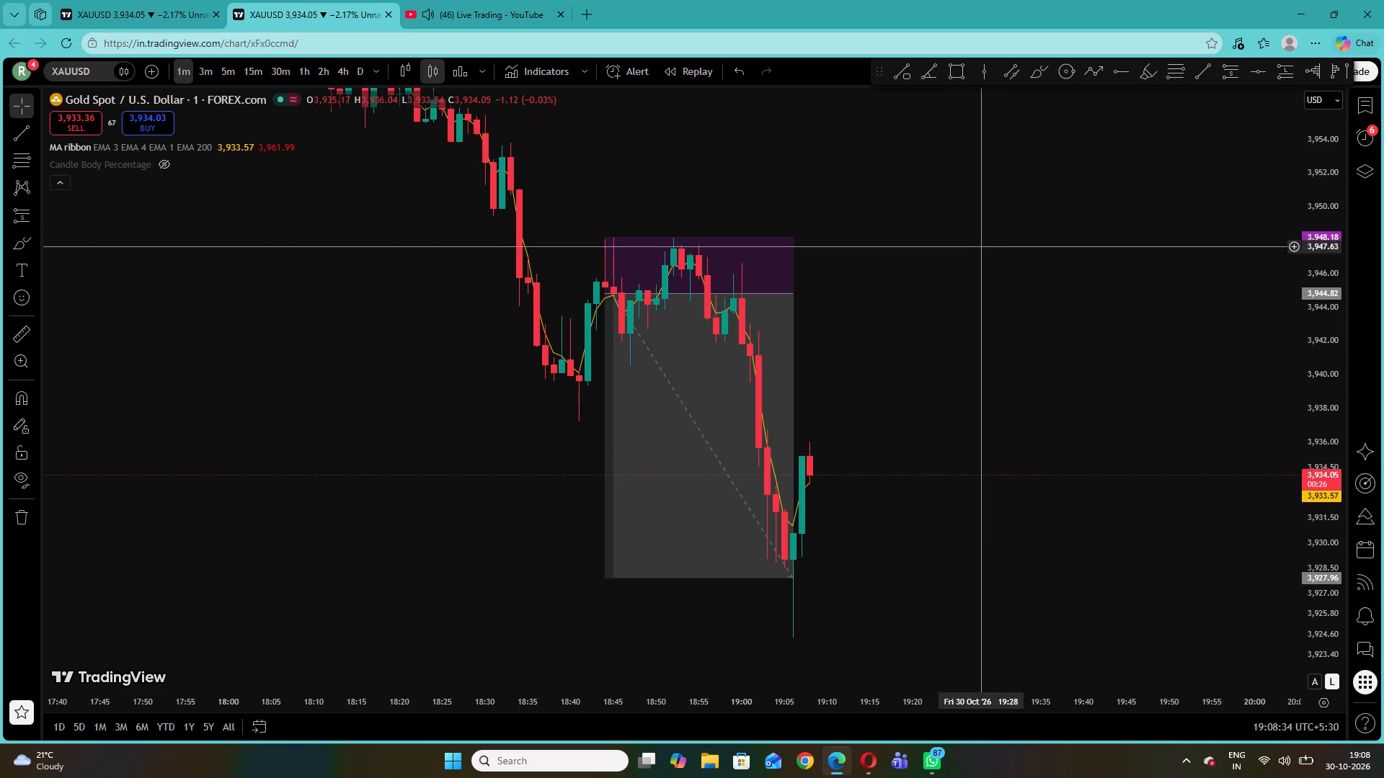
Draw a long position from 19:06 with entry at 3,935.25 and stop at 3,928.89.
{"action": "left_click_drag", "start_coordinate": [933, 250], "coordinate": [834, 174]}
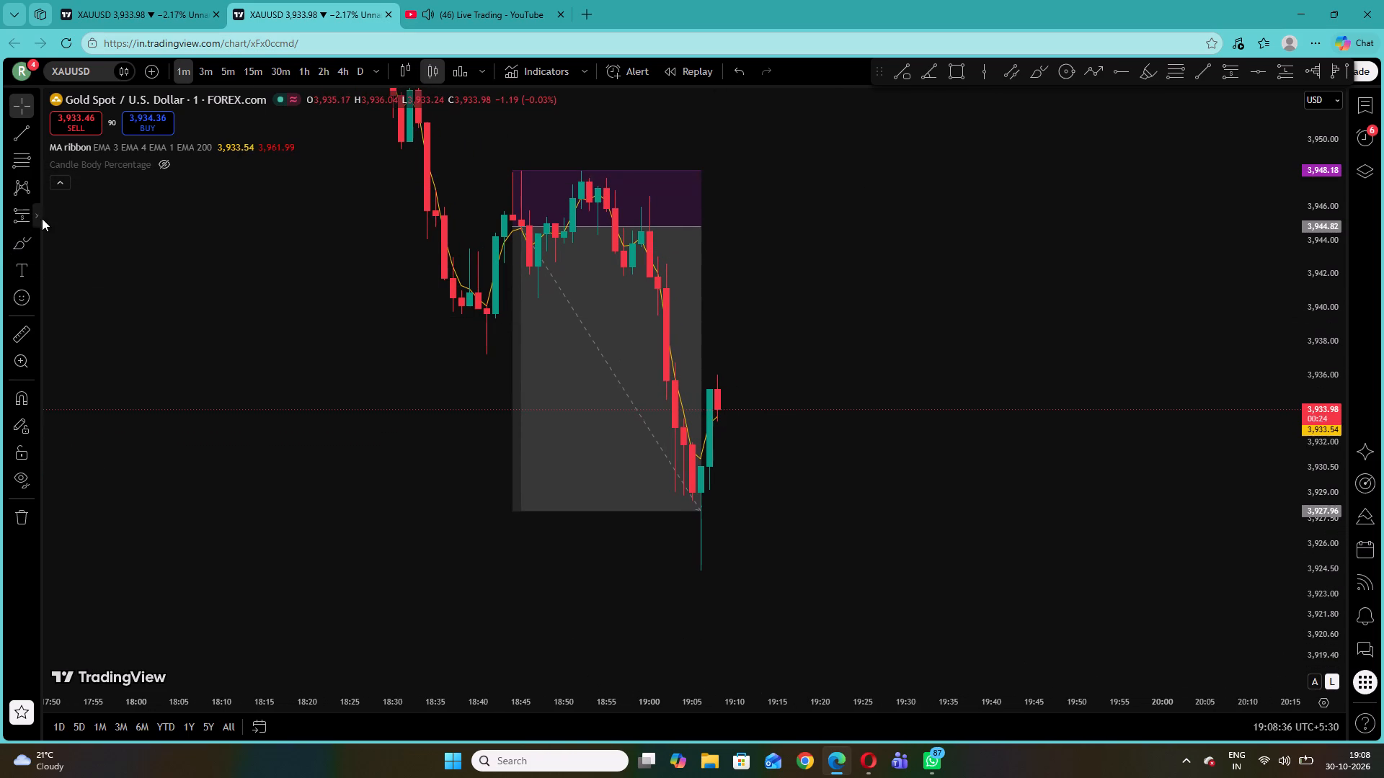
{"action": "left_click", "coordinate": [38, 211]}
{"action": "left_click", "coordinate": [48, 219]}
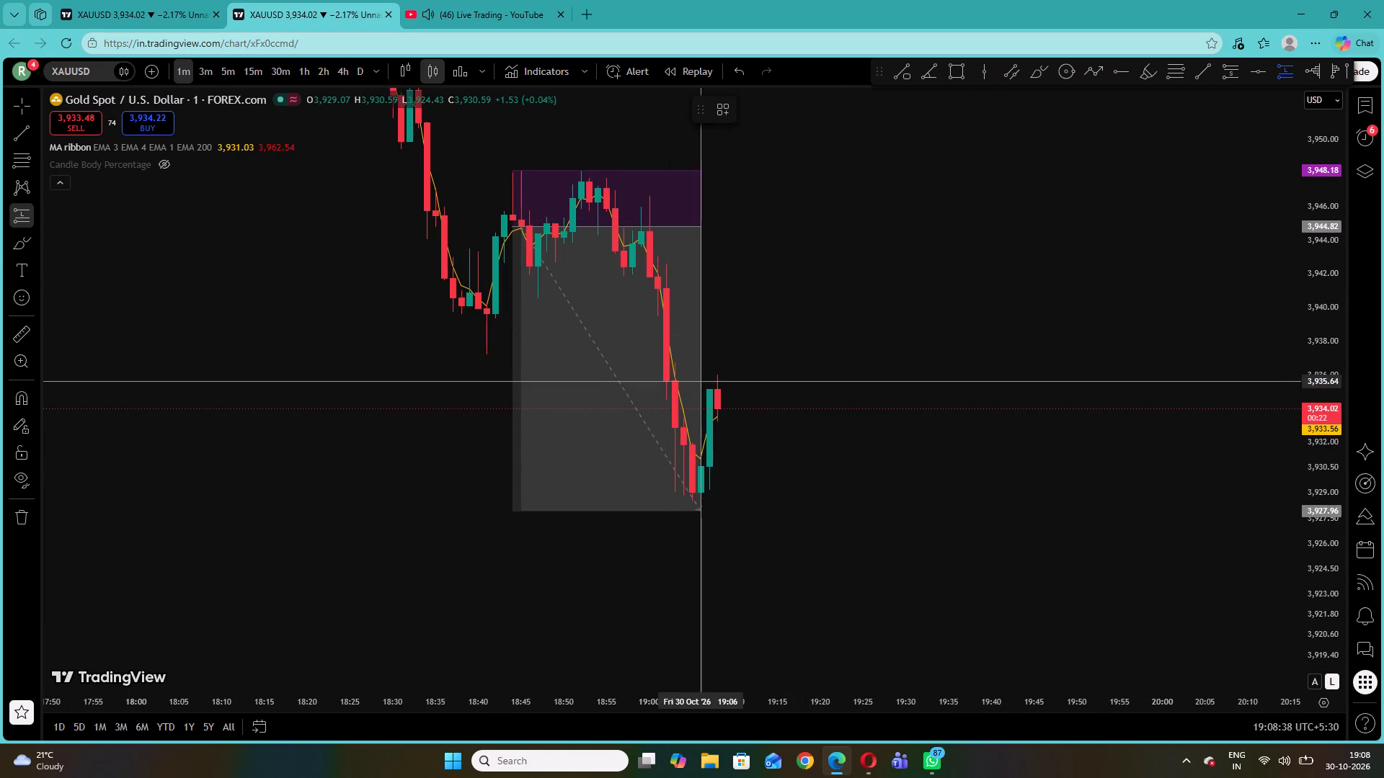
{"action": "left_click", "coordinate": [699, 388]}
{"action": "left_click_drag", "start_coordinate": [698, 545], "coordinate": [740, 501]}
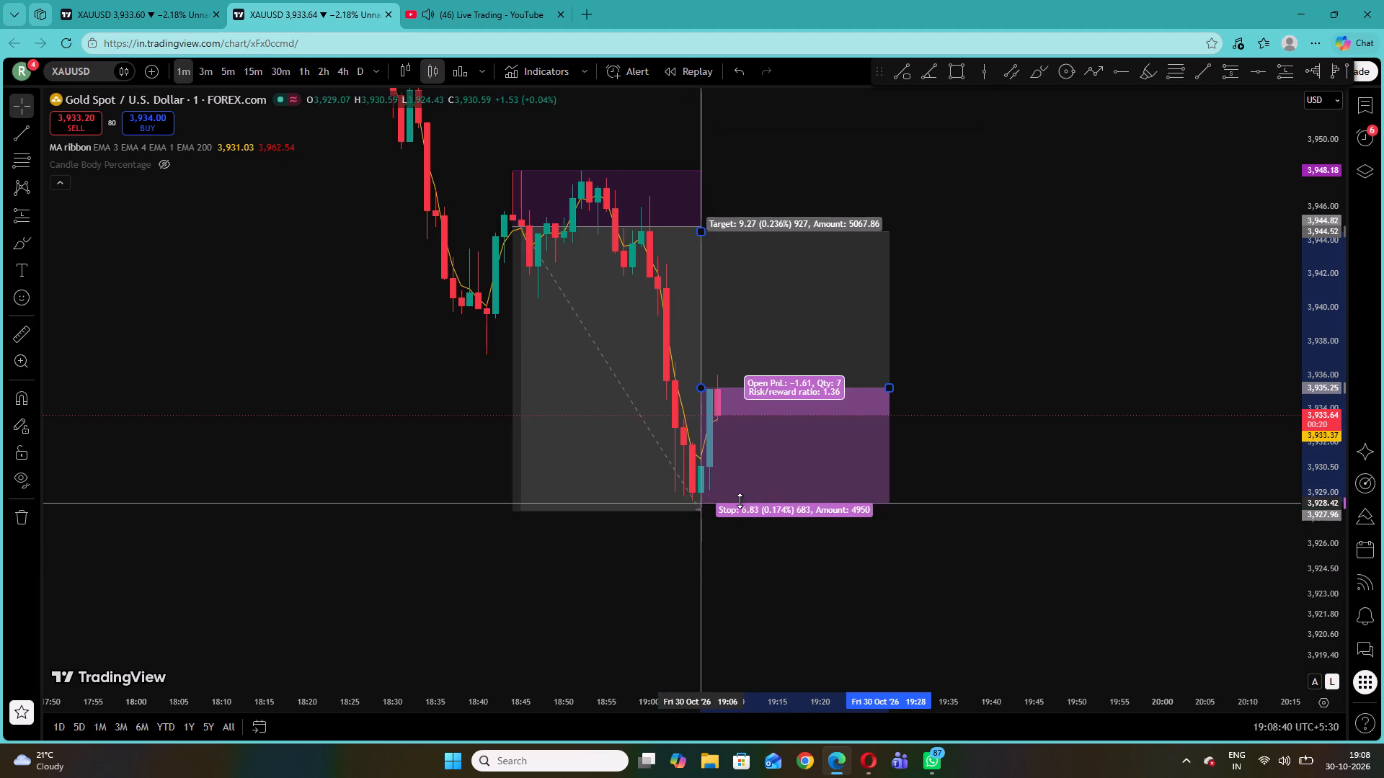
{"action": "left_click_drag", "start_coordinate": [740, 501], "coordinate": [741, 495]}
Shorten the short position so that it ends at about 19:04.
{"action": "left_click_drag", "start_coordinate": [927, 304], "coordinate": [916, 448]}
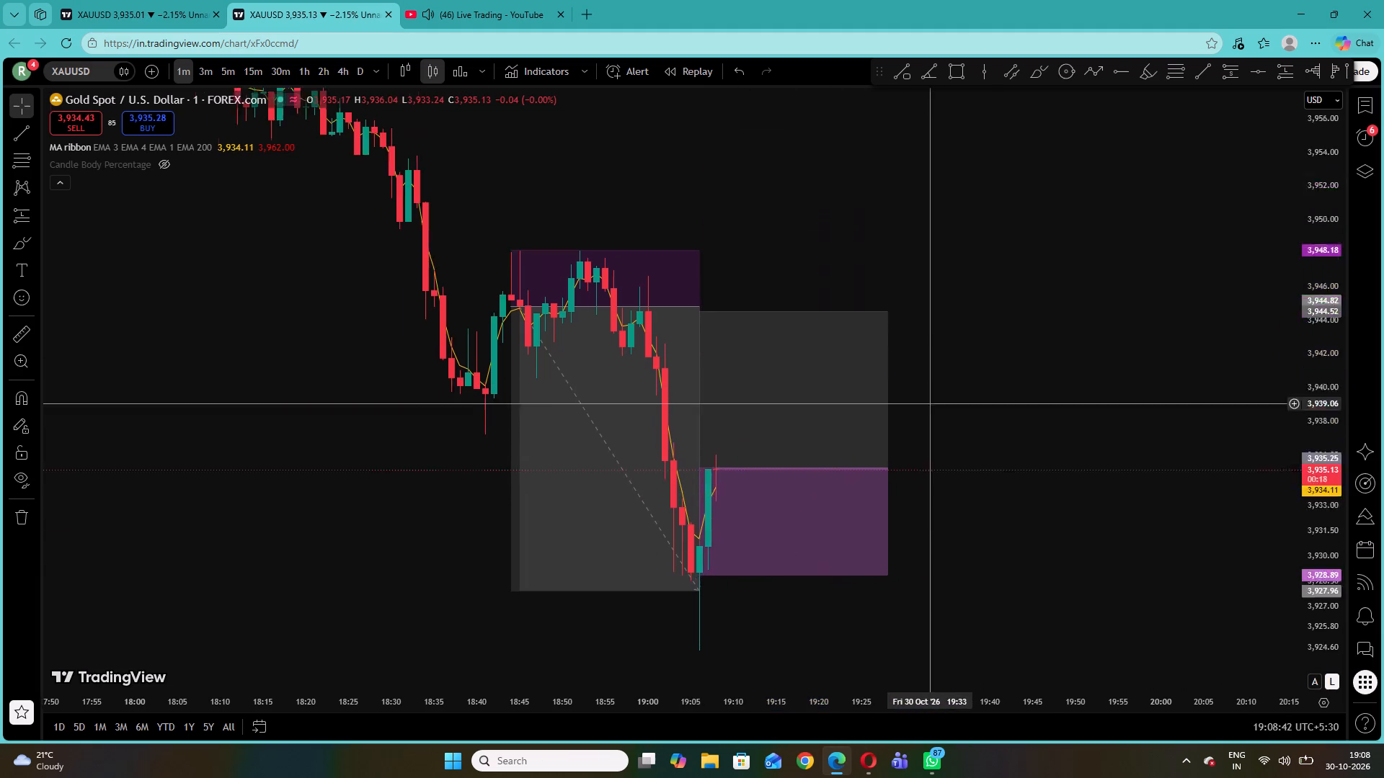
{"action": "left_click_drag", "start_coordinate": [916, 448], "coordinate": [835, 566]}
{"action": "left_click", "coordinate": [605, 465]}
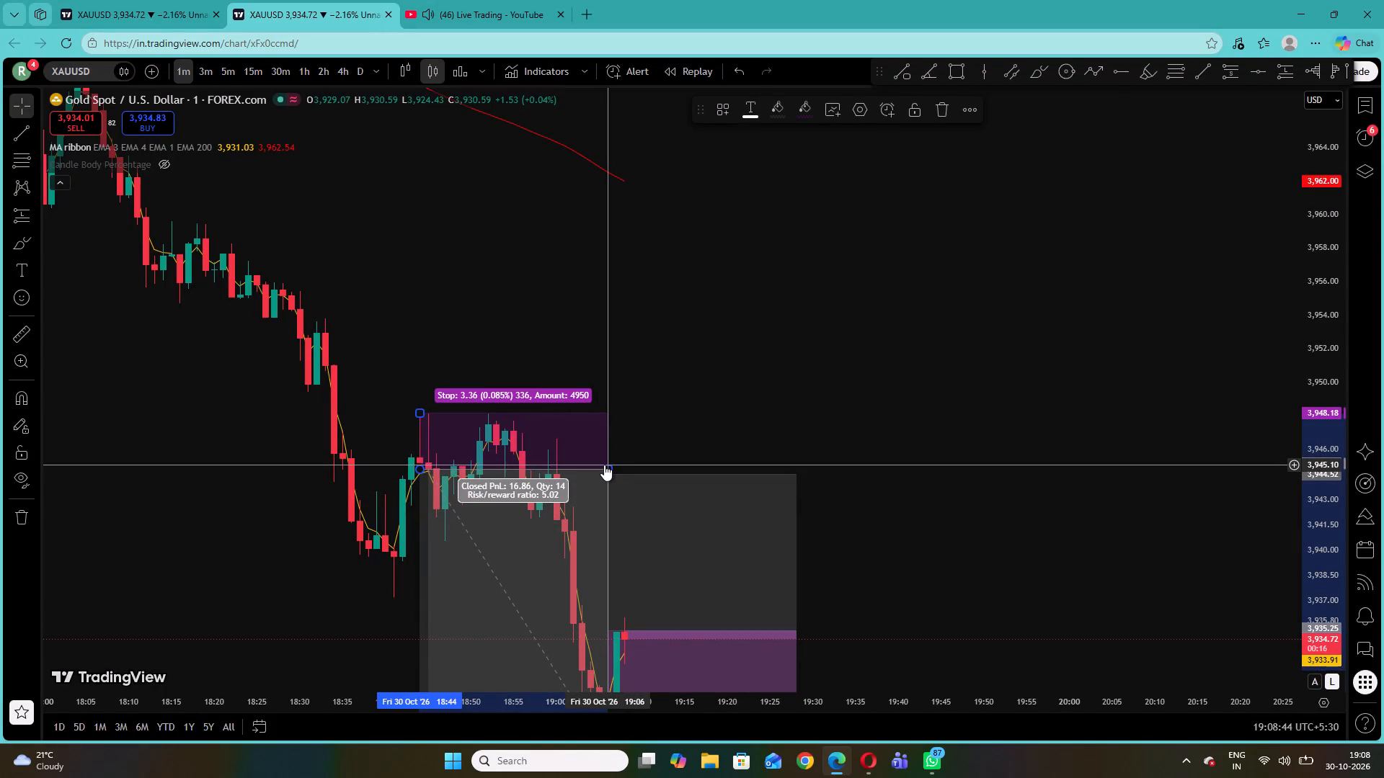
{"action": "left_click", "coordinate": [610, 470]}
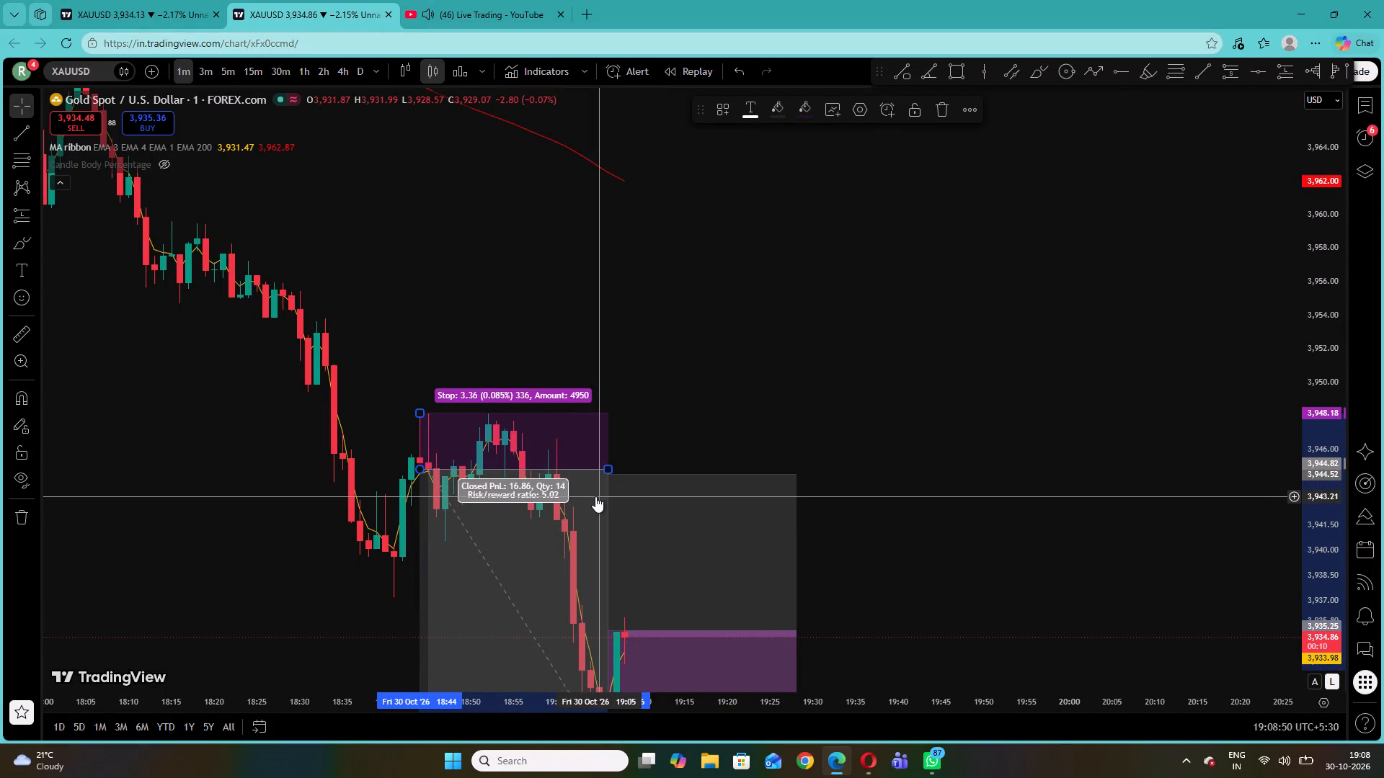
{"action": "left_click_drag", "start_coordinate": [608, 465], "coordinate": [593, 469]}
Raise the long position's target above the EMA 200 line to 3,967.66.
{"action": "left_click_drag", "start_coordinate": [605, 475], "coordinate": [629, 228]}
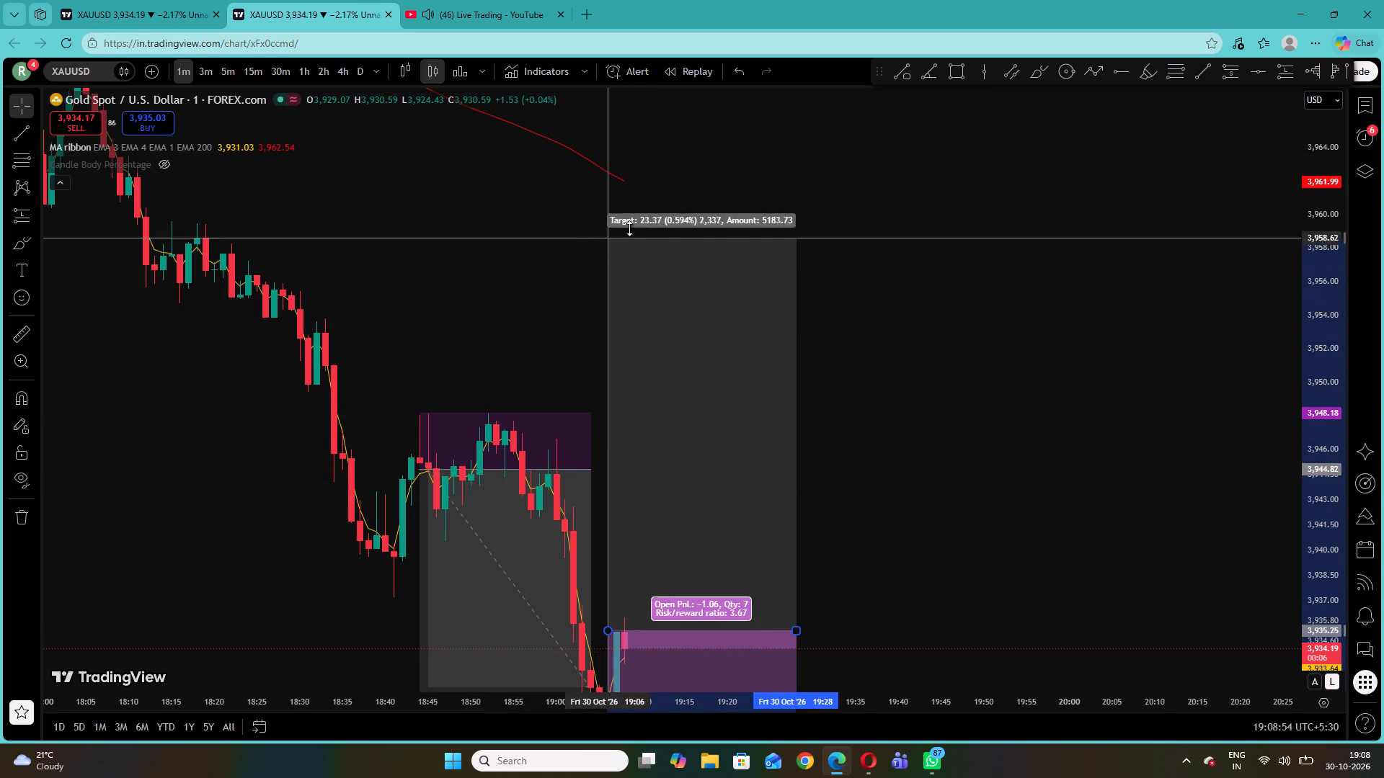
{"action": "left_click_drag", "start_coordinate": [629, 228], "coordinate": [627, 180]}
{"action": "left_click", "coordinate": [941, 249]}
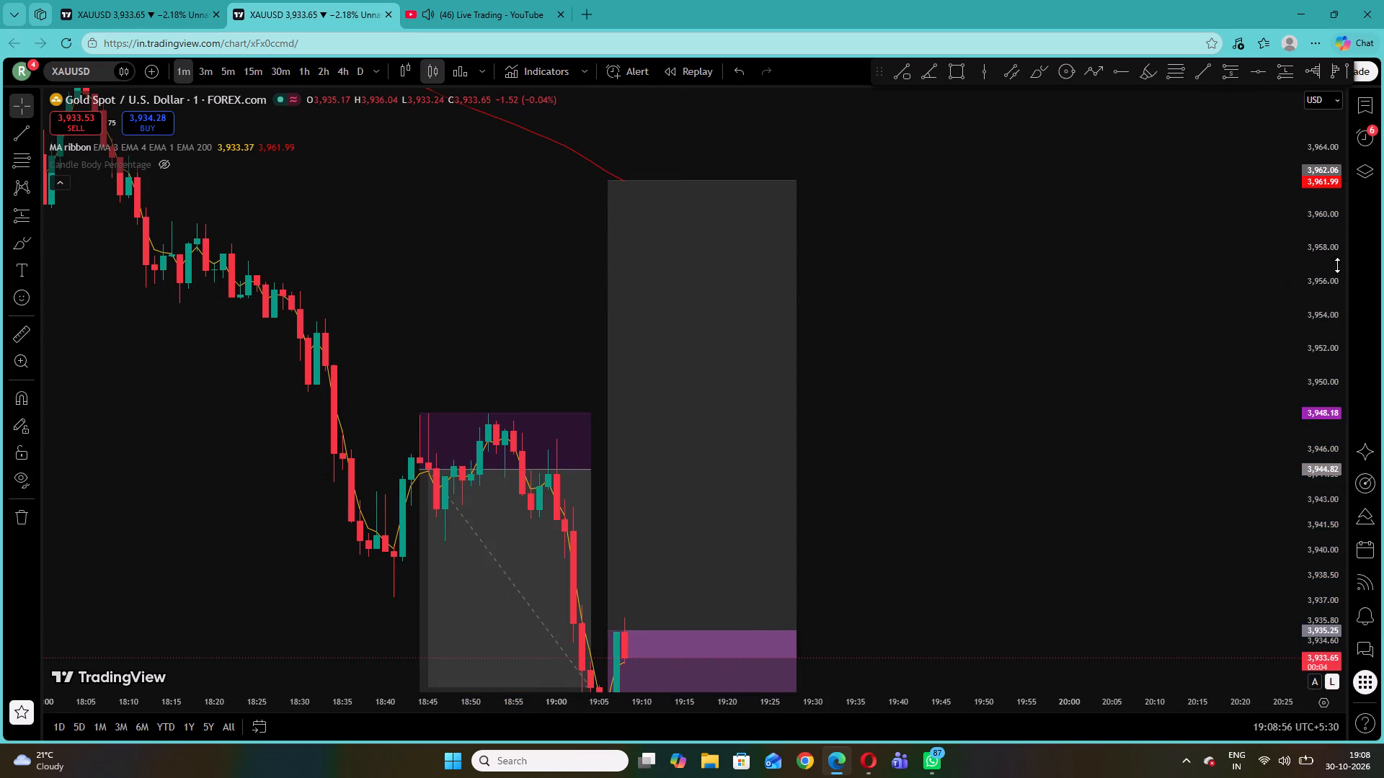
{"action": "left_click_drag", "start_coordinate": [1332, 250], "coordinate": [1323, 402]}
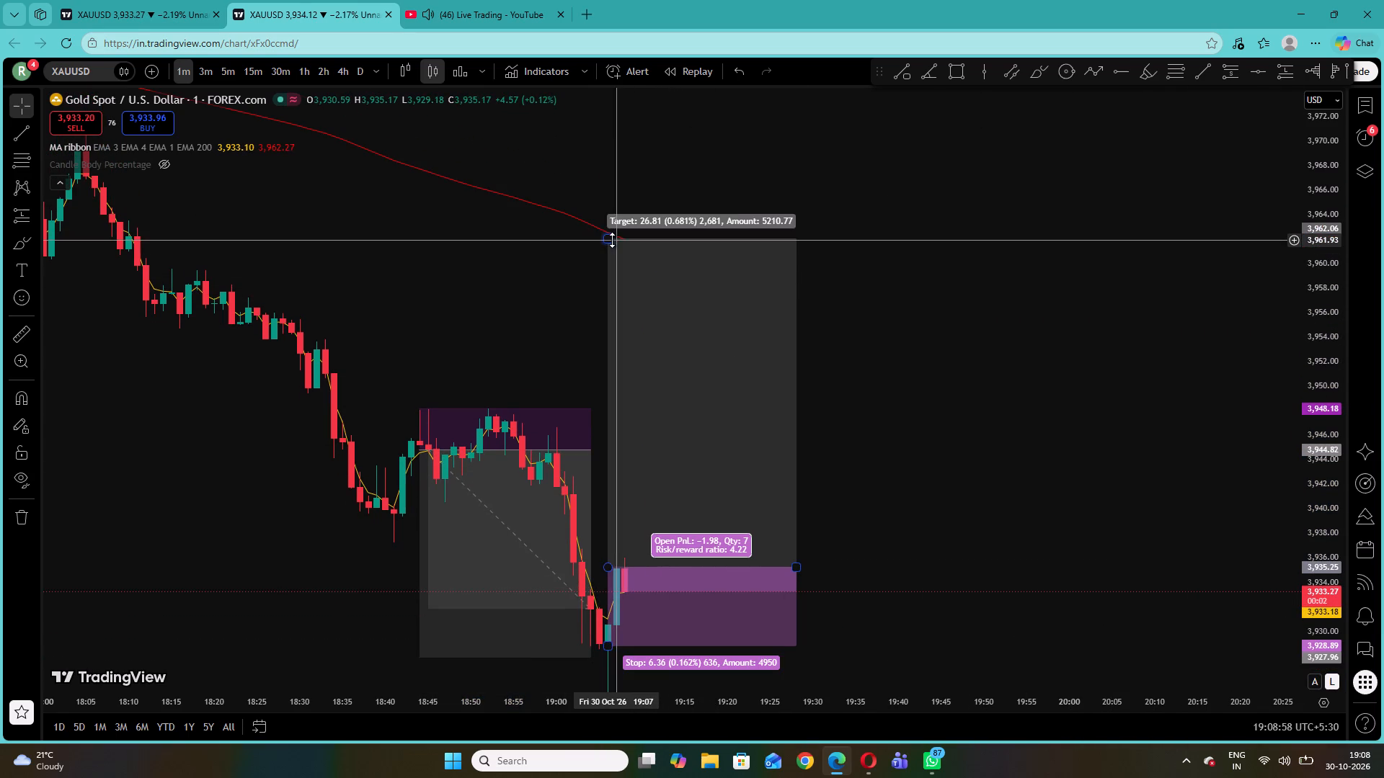
{"action": "left_click_drag", "start_coordinate": [607, 240], "coordinate": [606, 196]}
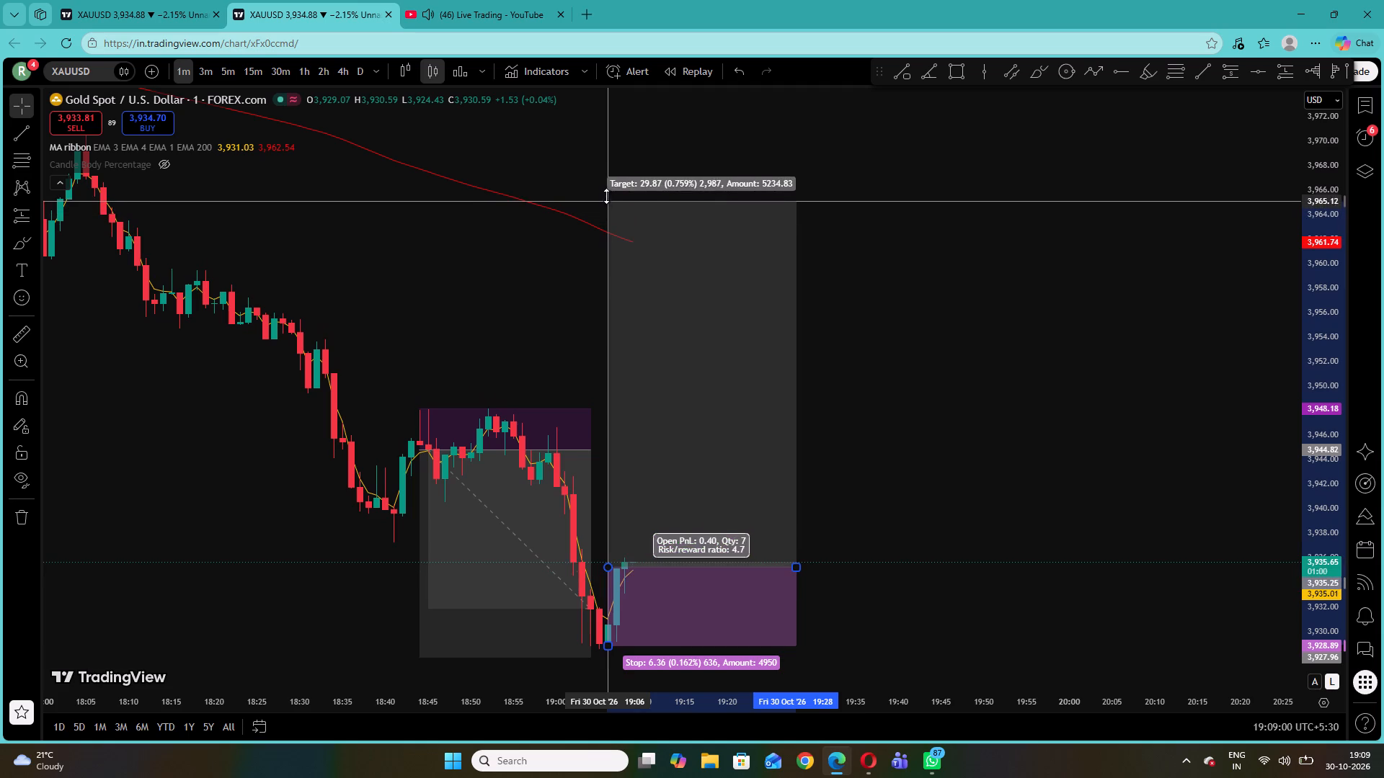
{"action": "left_click_drag", "start_coordinate": [606, 196], "coordinate": [602, 170]}
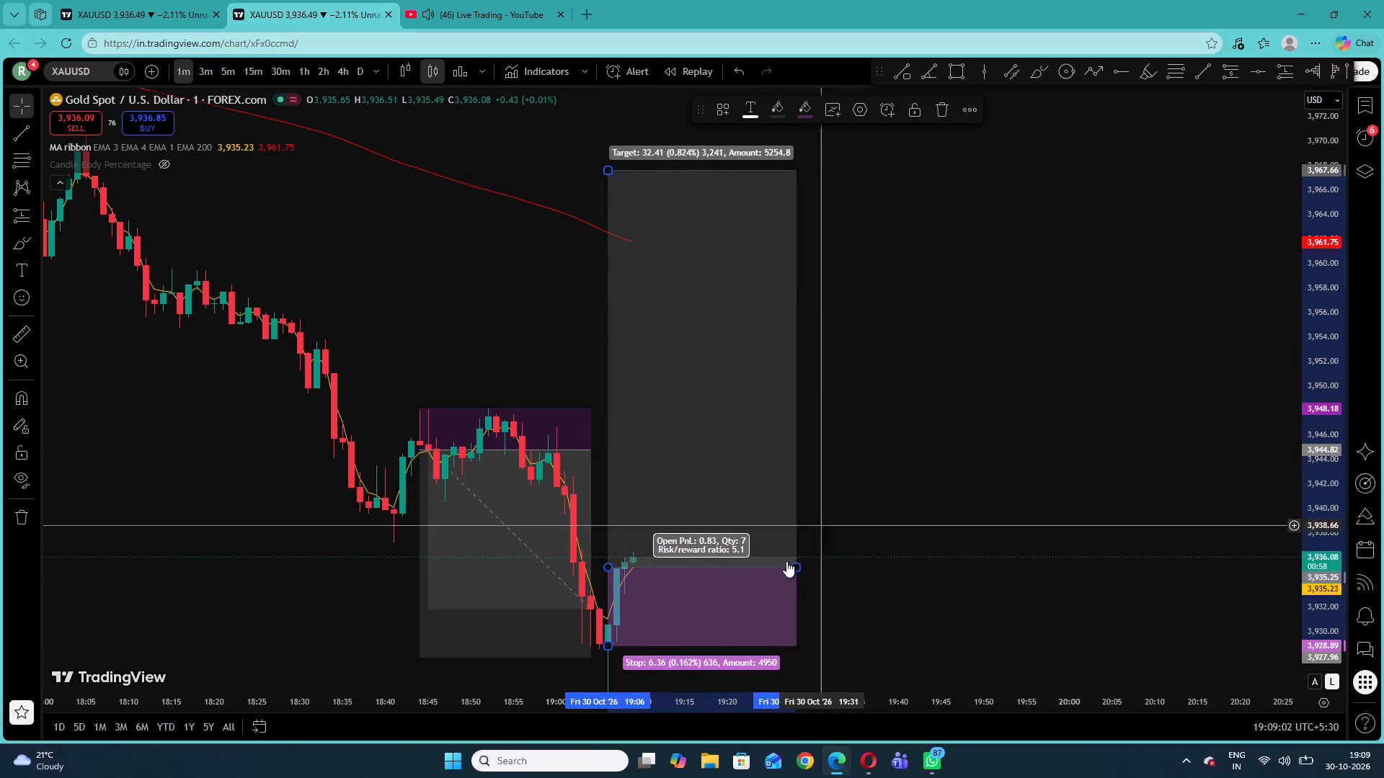
Extend the long position's end time to about 19:47.
{"action": "left_click_drag", "start_coordinate": [796, 569], "coordinate": [962, 553]}
{"action": "left_click", "coordinate": [1181, 441]}
{"action": "left_click_drag", "start_coordinate": [995, 411], "coordinate": [1063, 310]}
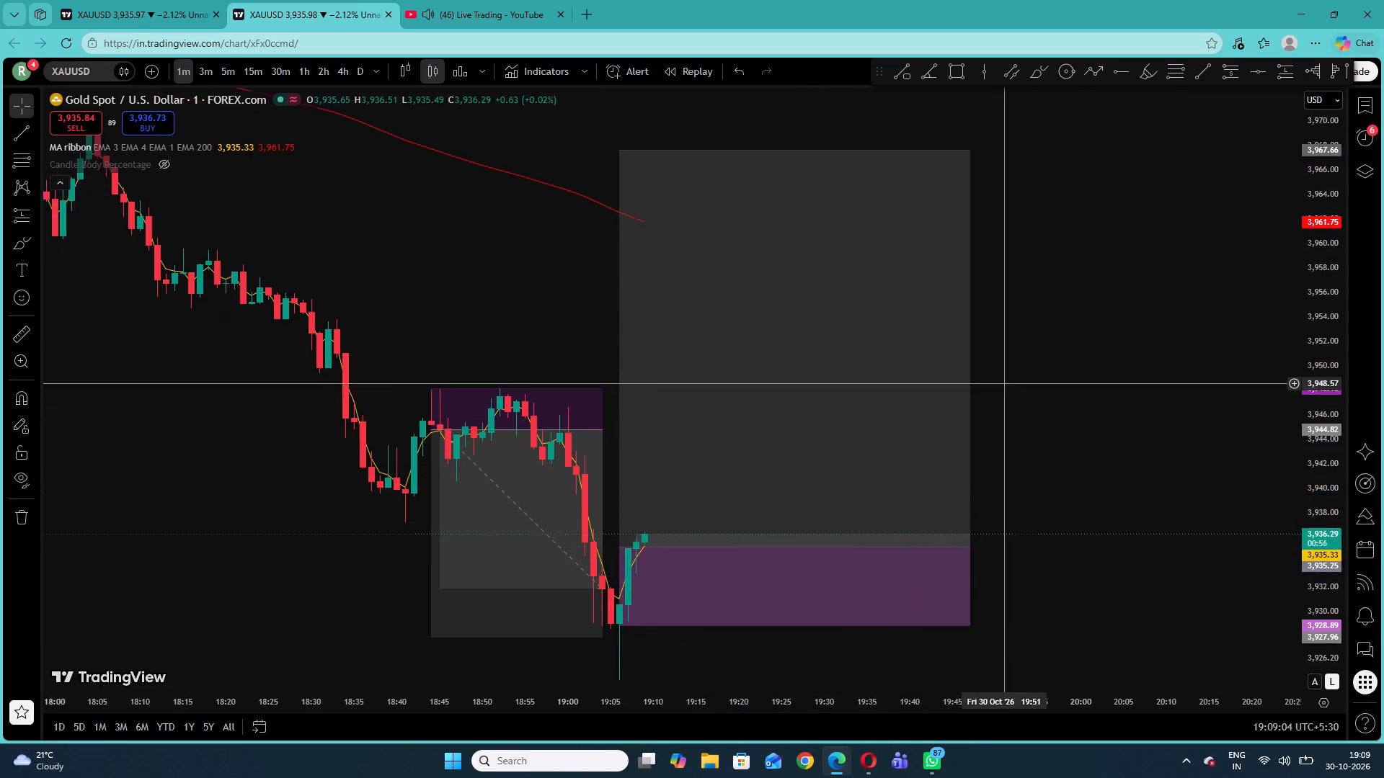
Review the current position setups, check the Live Trading stream on YouTube and return to the XAUUSD chart.
{"action": "left_click_drag", "start_coordinate": [1063, 310], "coordinate": [1075, 263]}
{"action": "left_click_drag", "start_coordinate": [1312, 355], "coordinate": [1327, 474]}
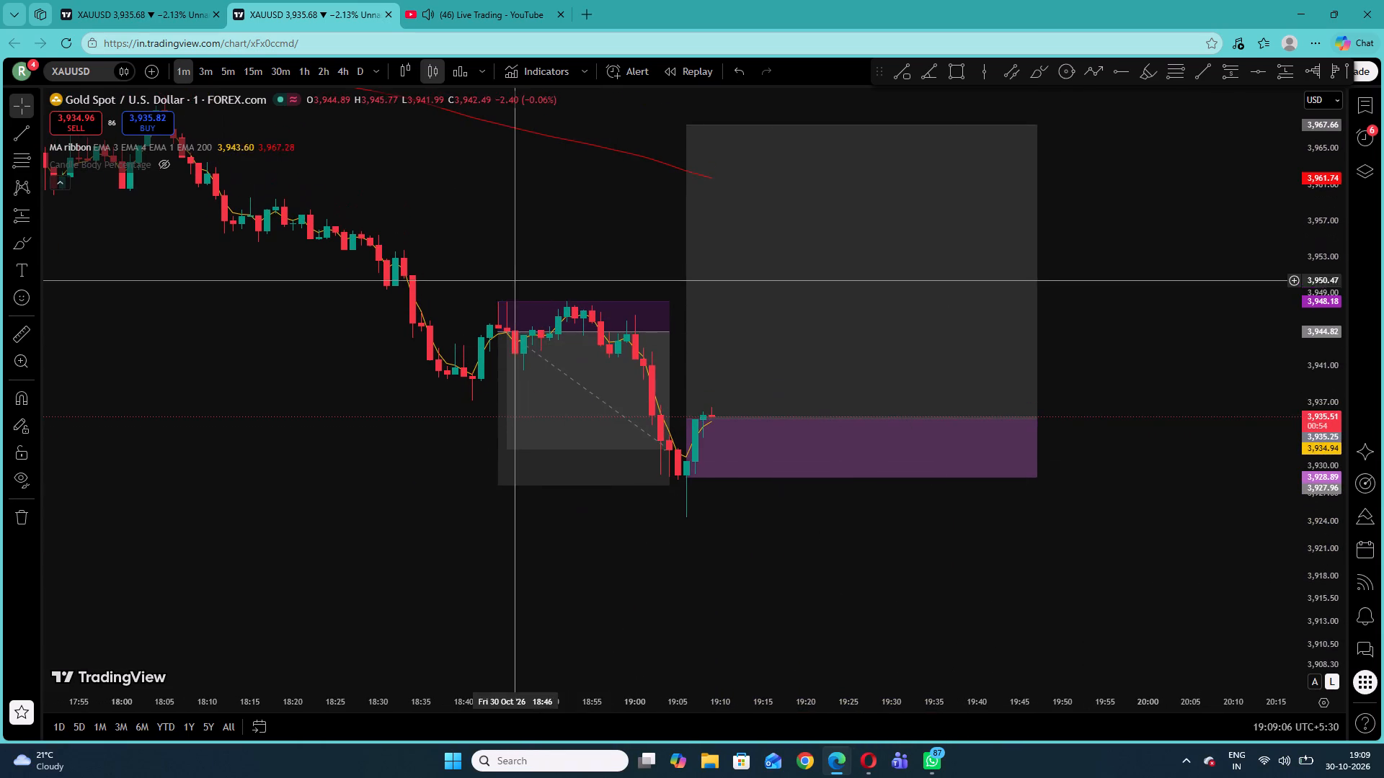
{"action": "left_click_drag", "start_coordinate": [1331, 587], "coordinate": [1326, 341]}
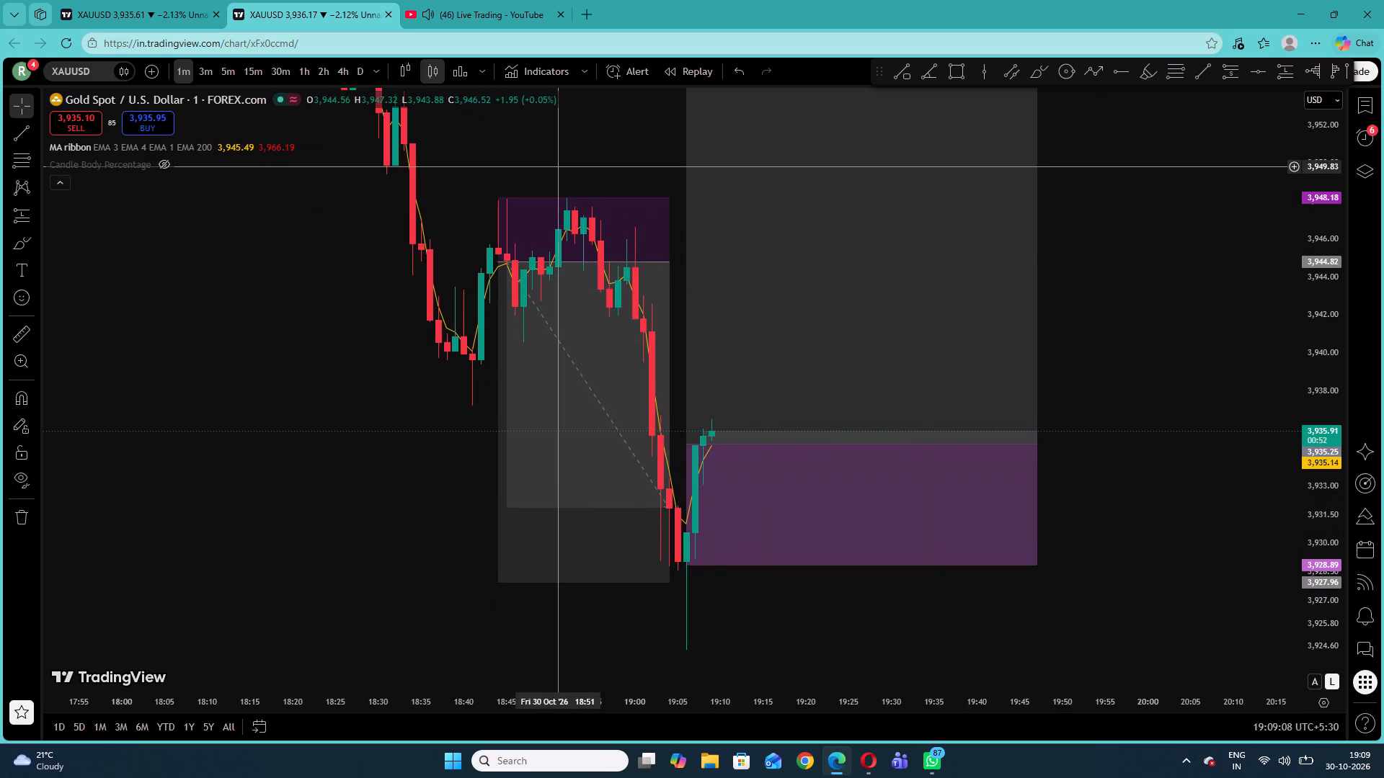
{"action": "left_click_drag", "start_coordinate": [561, 165], "coordinate": [705, 620]}
{"action": "left_click", "coordinate": [523, 0]}
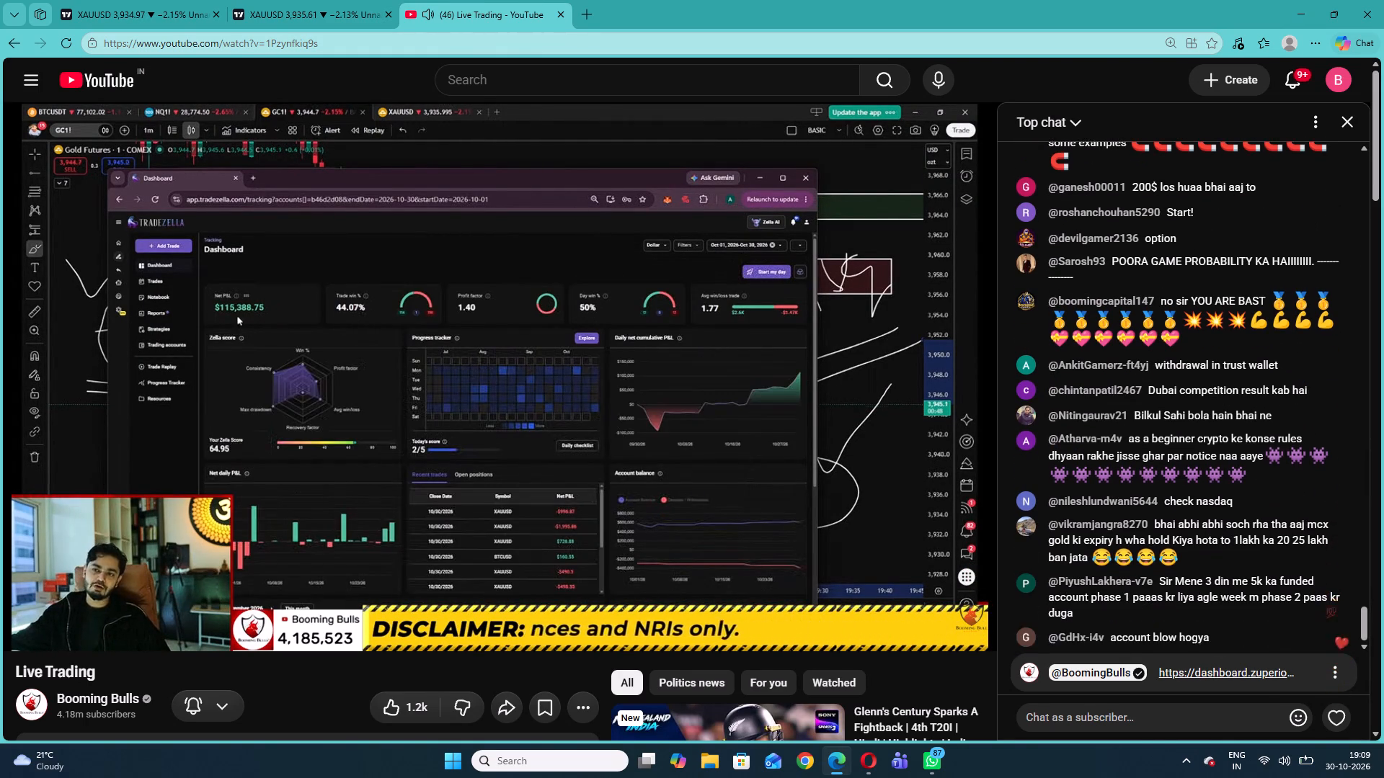
{"action": "left_click", "coordinate": [294, 0]}
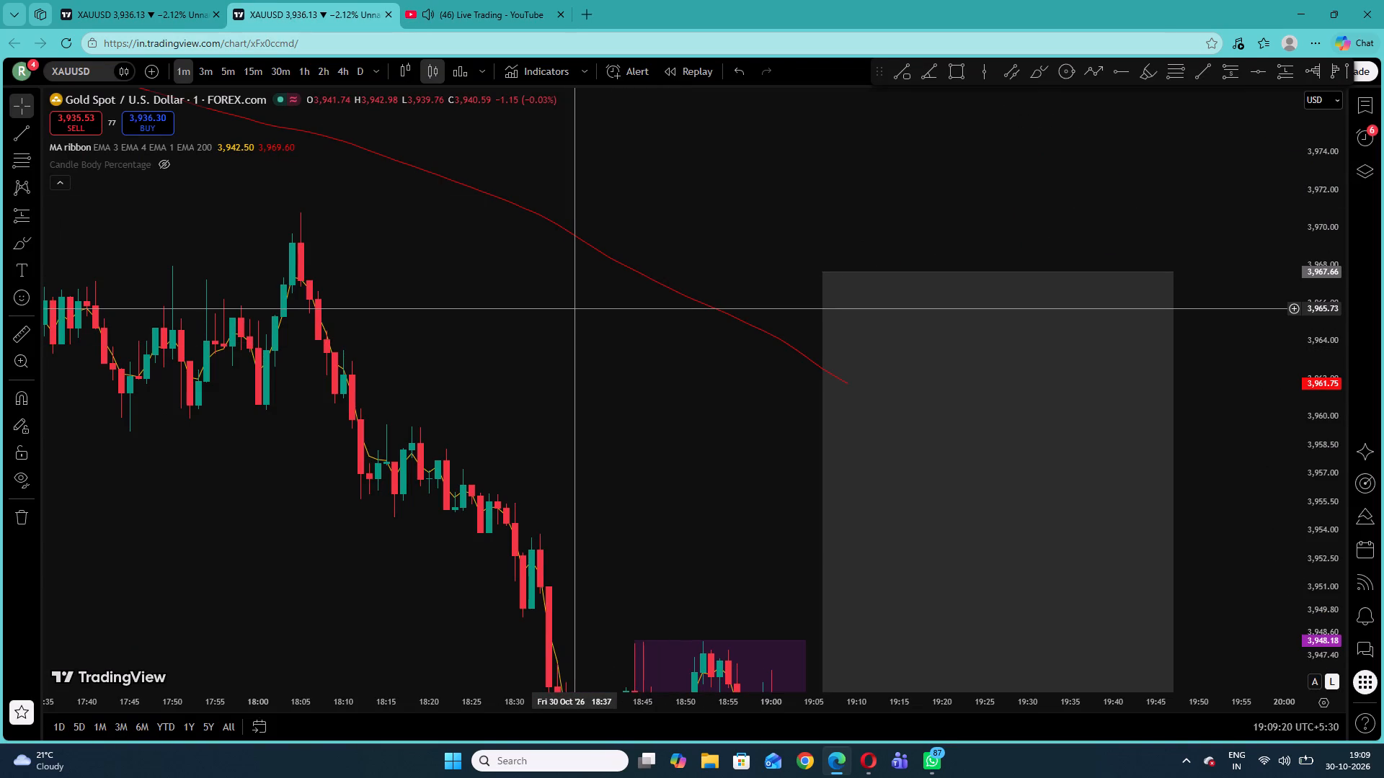
Examine the 1-minute price action against the EMA 200 line from about 18:35 back to about 12:40.
{"action": "left_click_drag", "start_coordinate": [523, 299], "coordinate": [866, 337]}
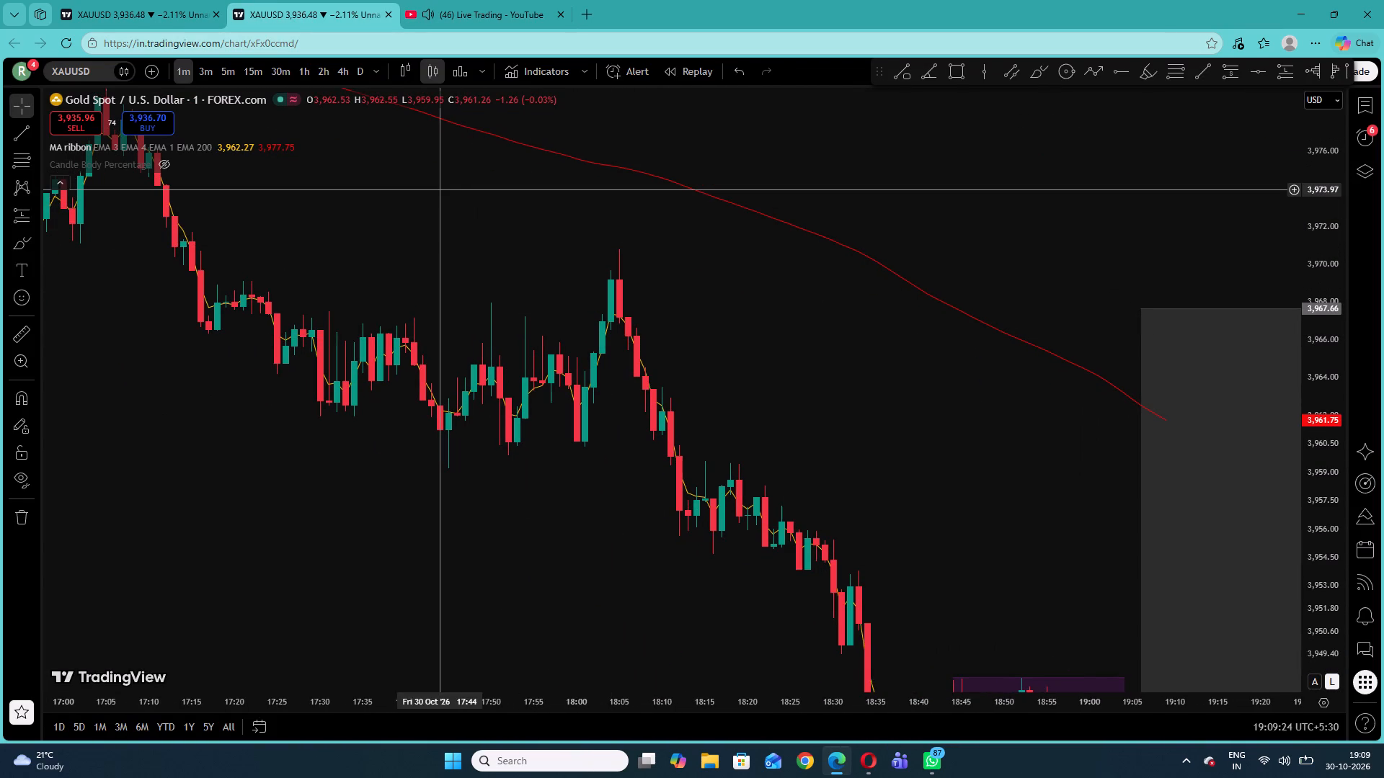
{"action": "left_click_drag", "start_coordinate": [442, 189], "coordinate": [913, 402]}
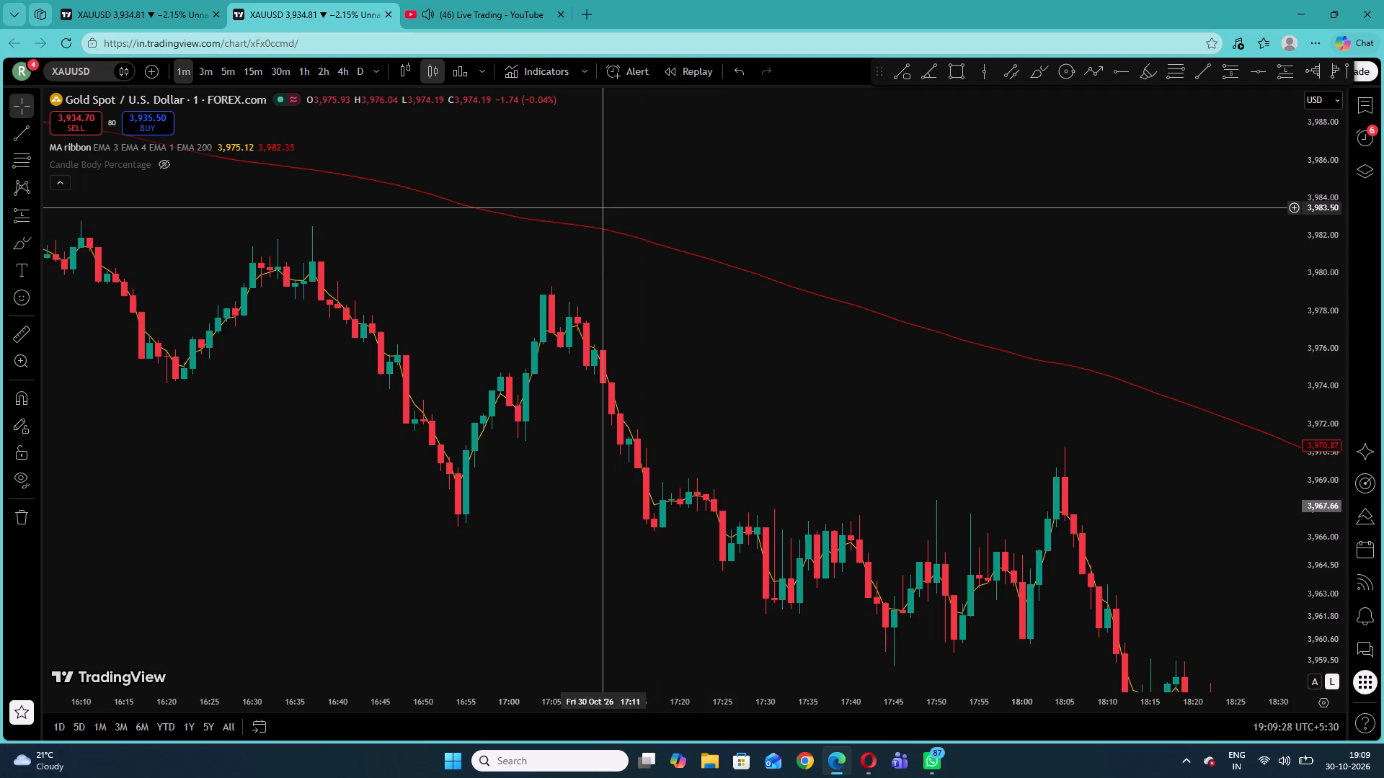
{"action": "left_click_drag", "start_coordinate": [603, 207], "coordinate": [1043, 313]}
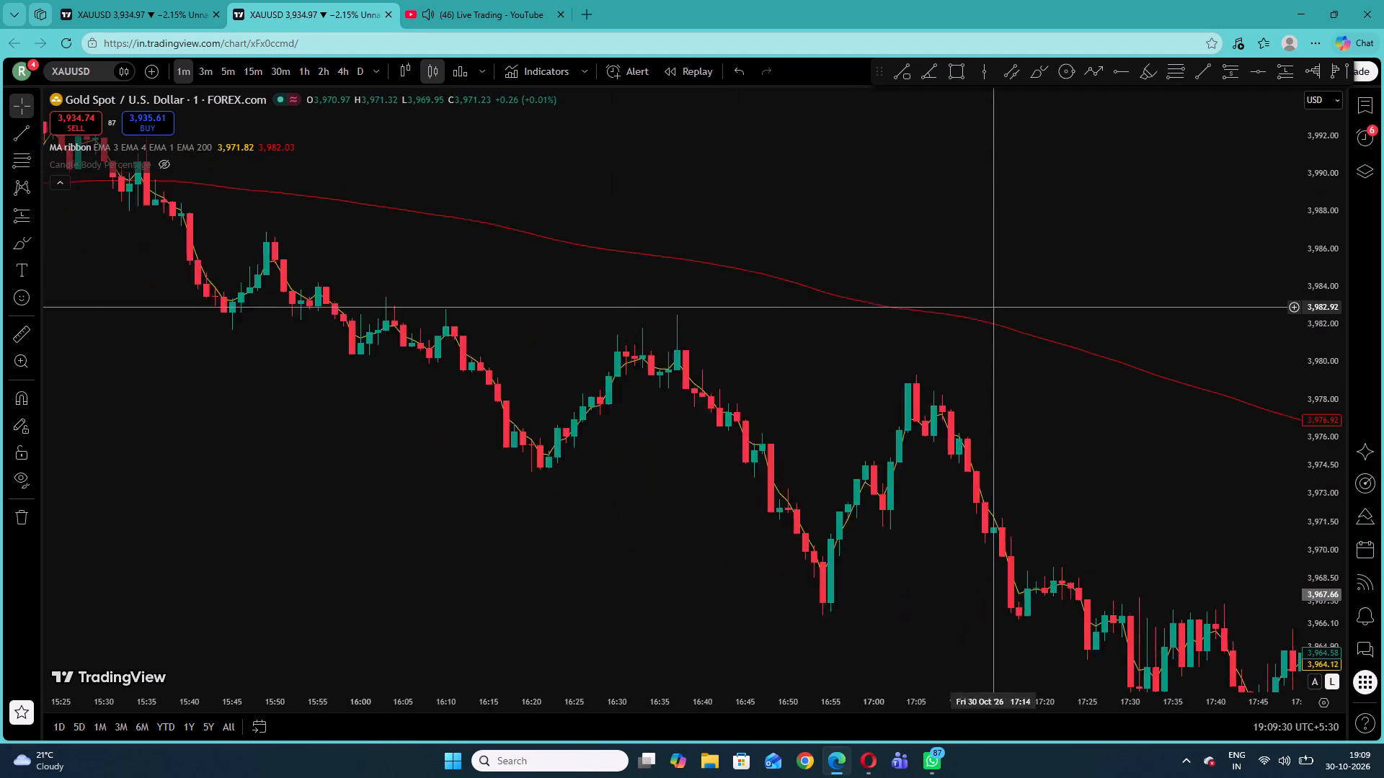
{"action": "left_click_drag", "start_coordinate": [1043, 313], "coordinate": [1091, 318]}
{"action": "left_click_drag", "start_coordinate": [567, 208], "coordinate": [988, 370]}
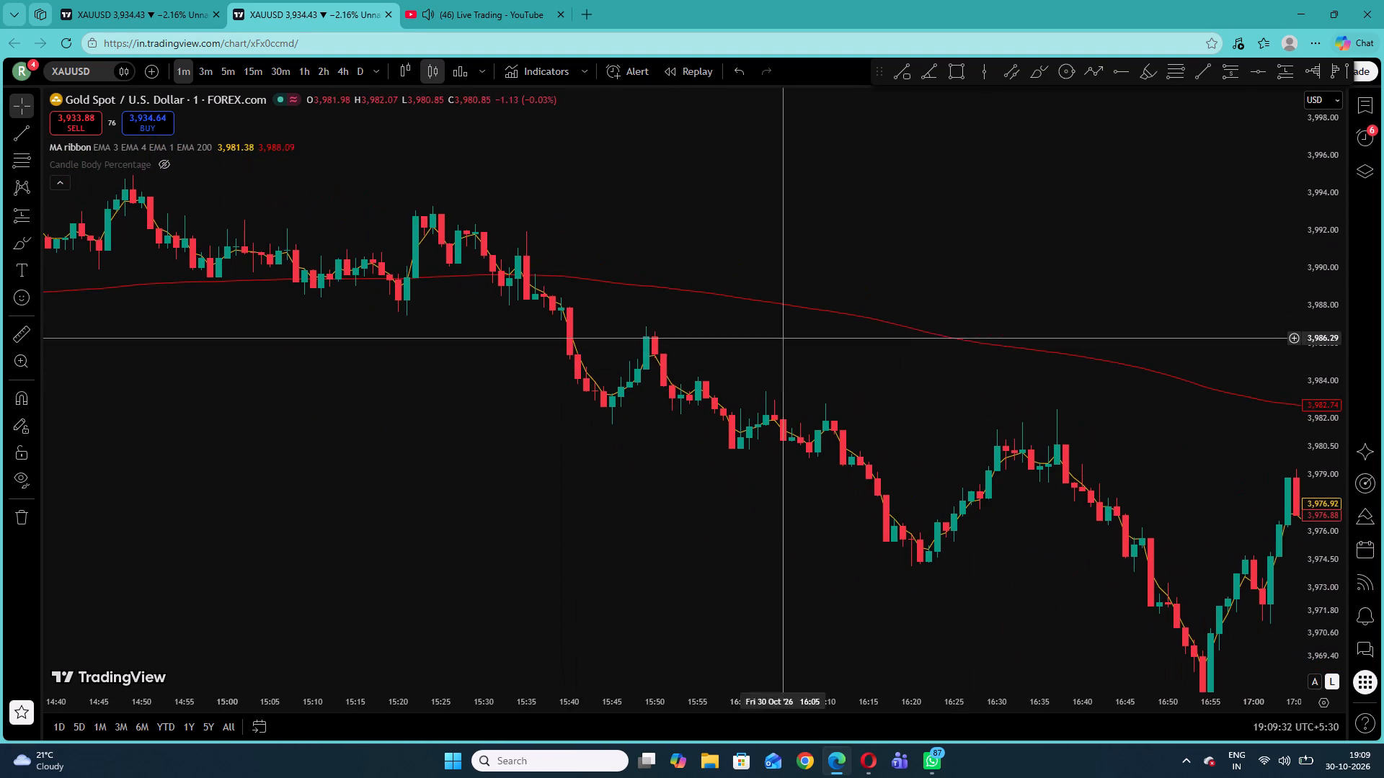
{"action": "left_click_drag", "start_coordinate": [653, 320], "coordinate": [1001, 478]}
{"action": "left_click_drag", "start_coordinate": [702, 266], "coordinate": [1068, 285]}
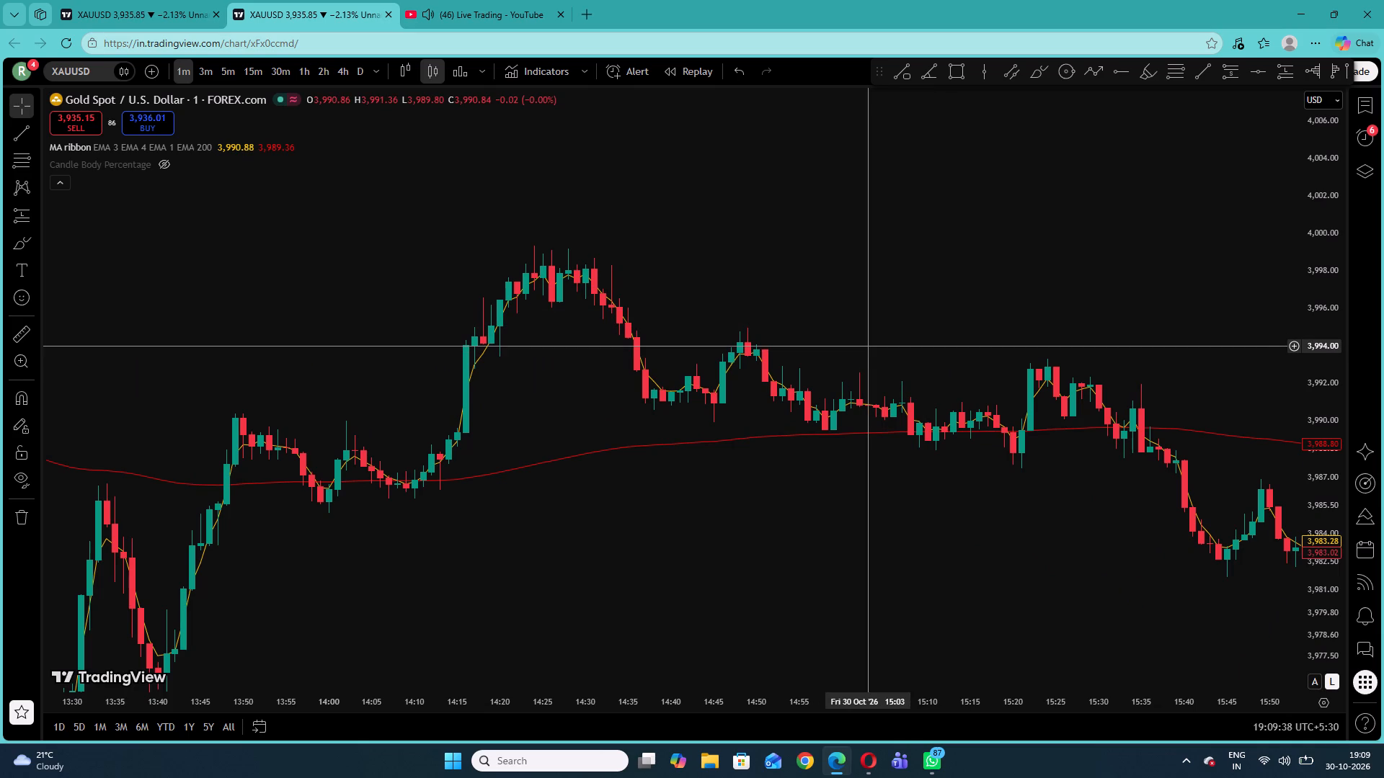
{"action": "left_click_drag", "start_coordinate": [863, 348], "coordinate": [1070, 351]}
{"action": "left_click_drag", "start_coordinate": [812, 396], "coordinate": [894, 346]}
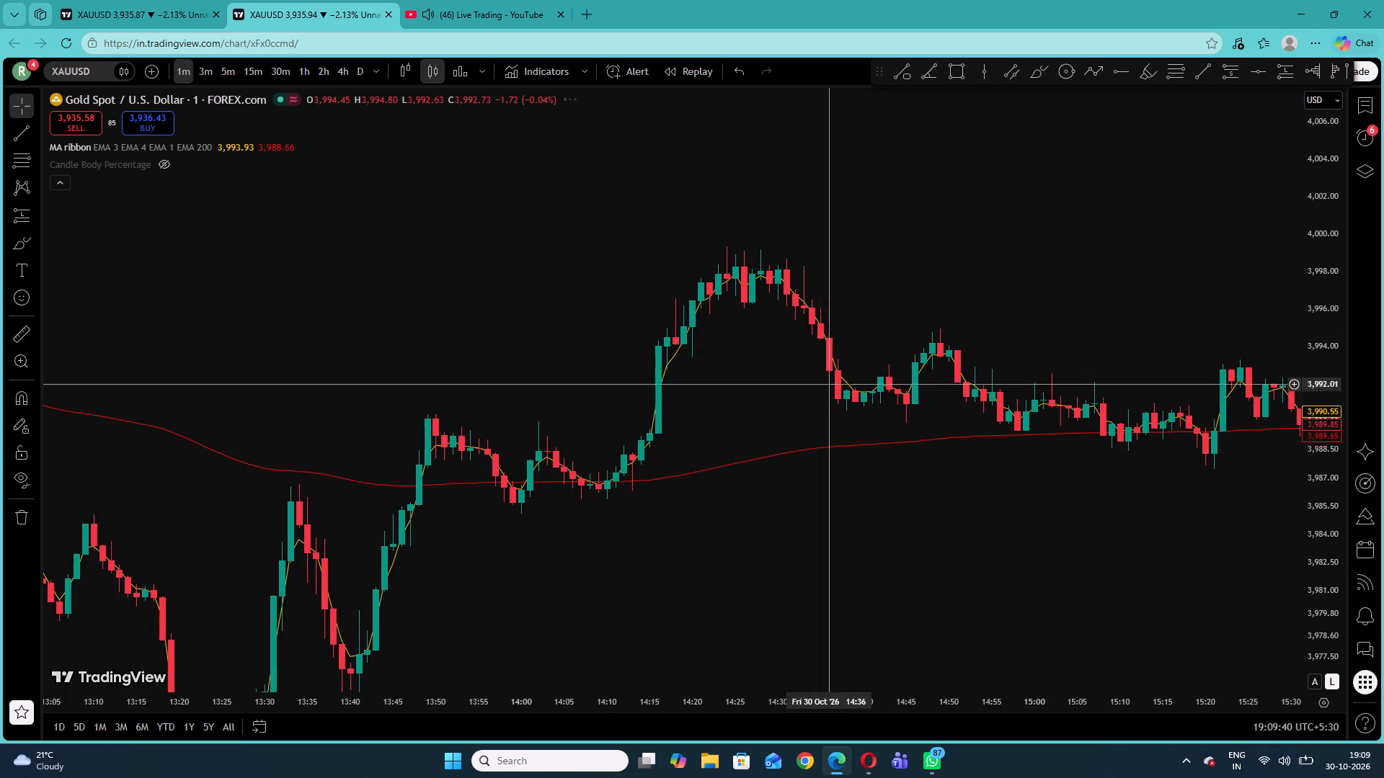
{"action": "left_click_drag", "start_coordinate": [894, 346], "coordinate": [1062, 272]}
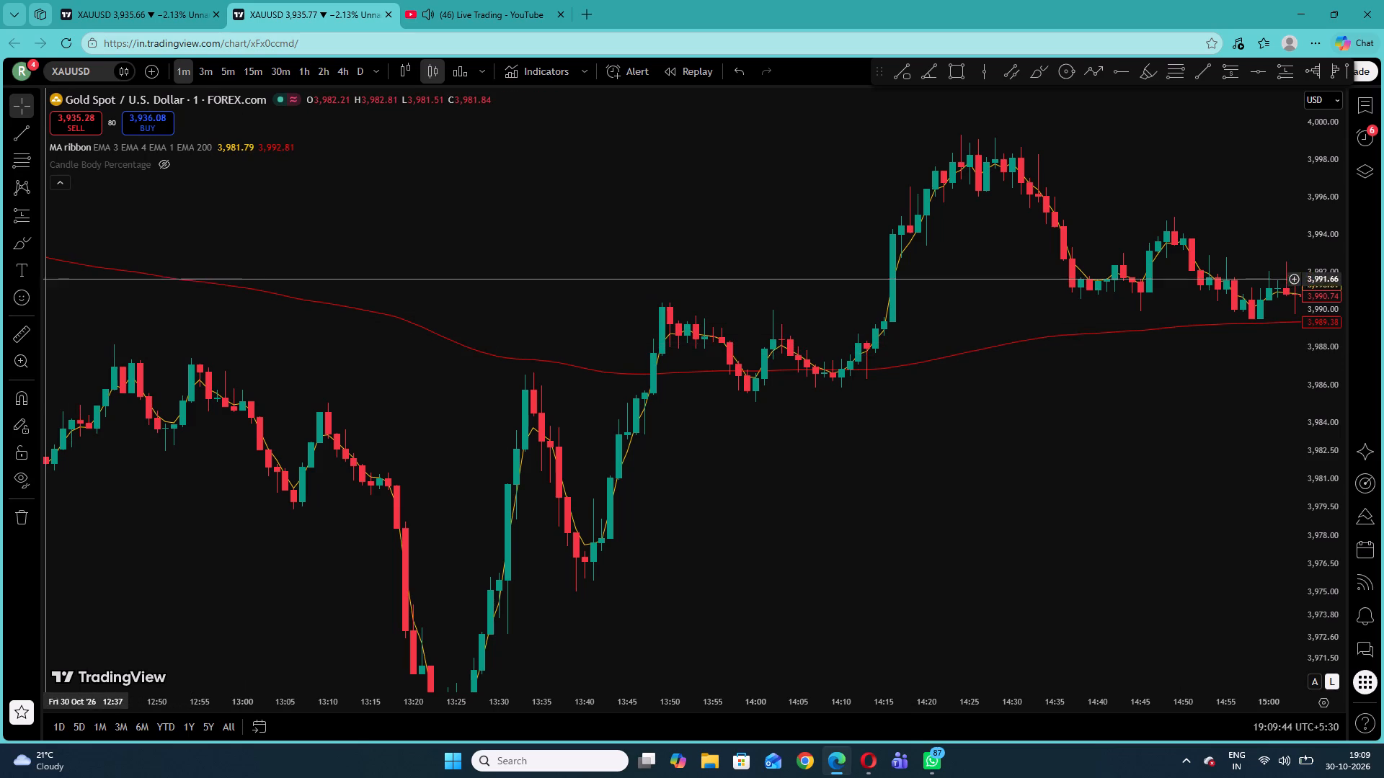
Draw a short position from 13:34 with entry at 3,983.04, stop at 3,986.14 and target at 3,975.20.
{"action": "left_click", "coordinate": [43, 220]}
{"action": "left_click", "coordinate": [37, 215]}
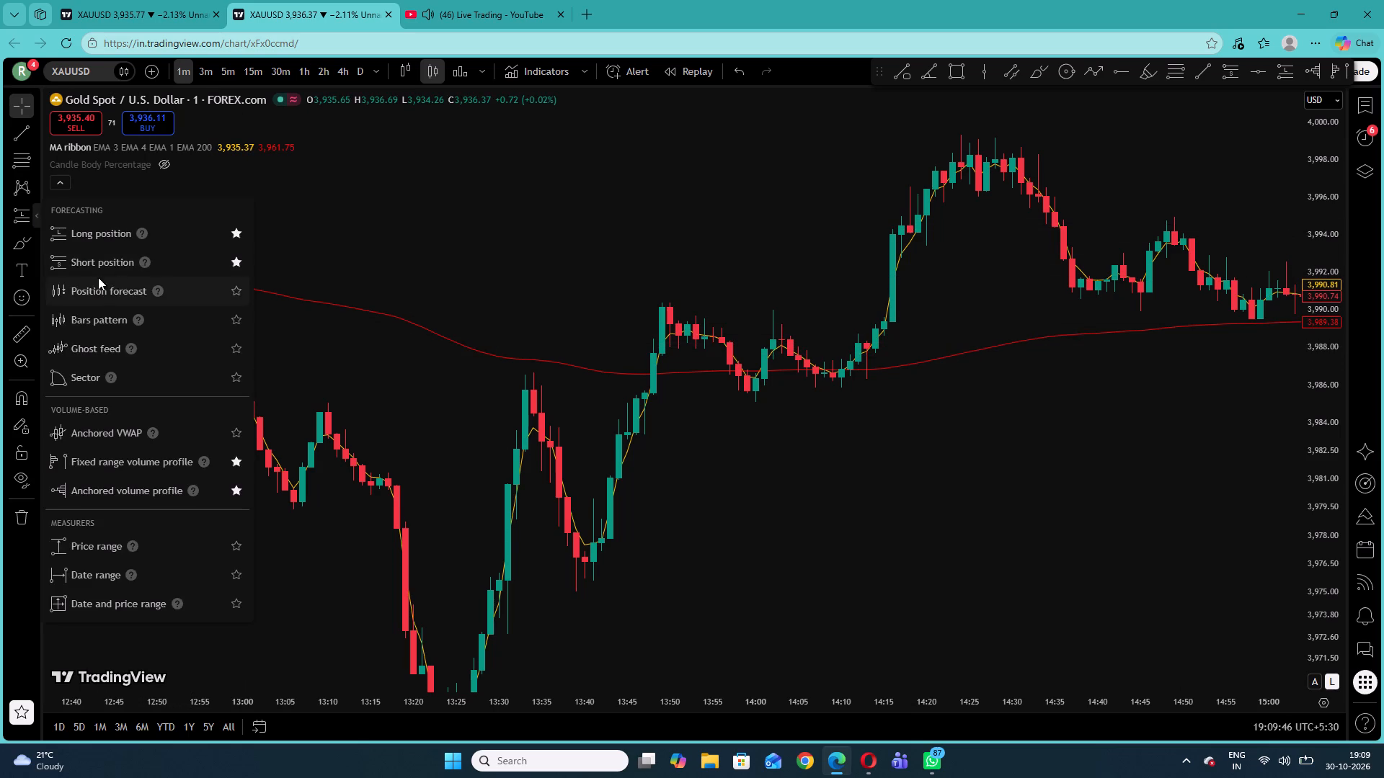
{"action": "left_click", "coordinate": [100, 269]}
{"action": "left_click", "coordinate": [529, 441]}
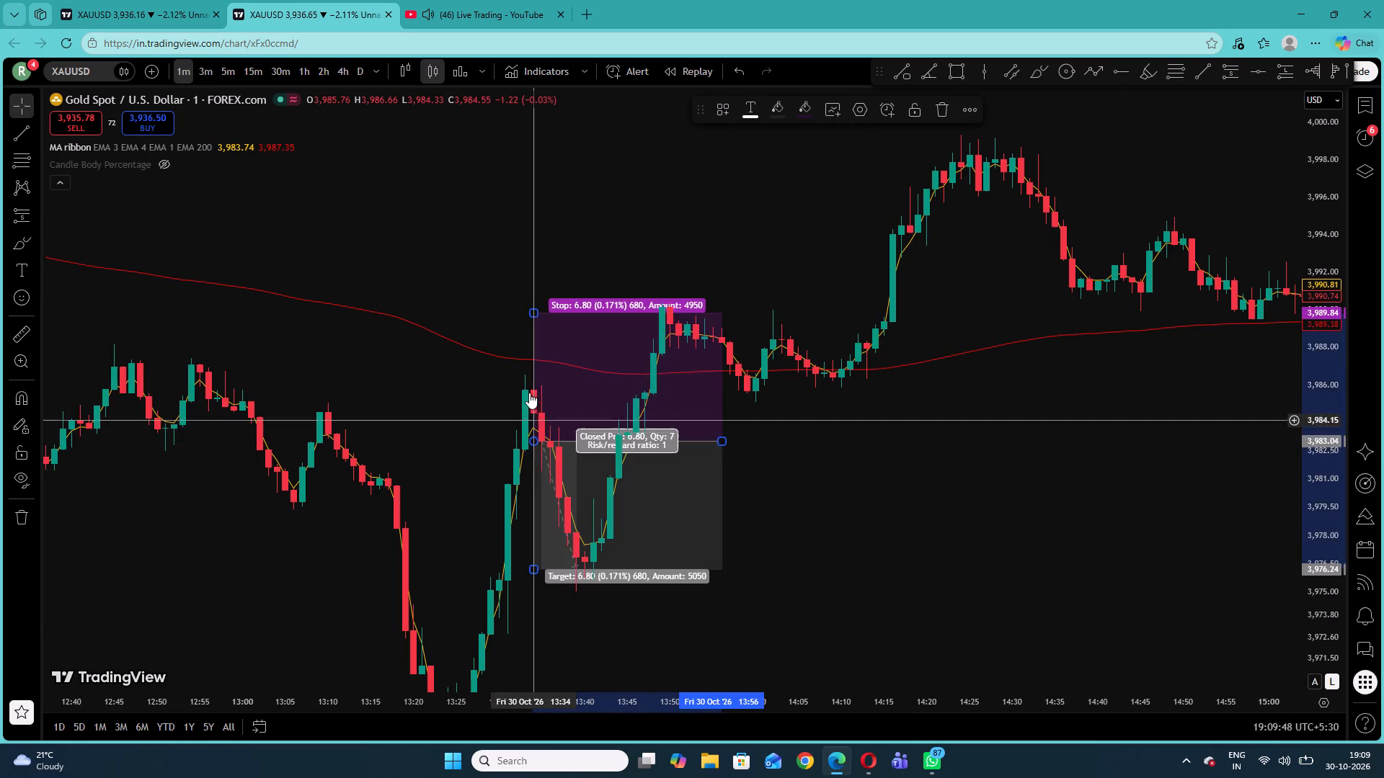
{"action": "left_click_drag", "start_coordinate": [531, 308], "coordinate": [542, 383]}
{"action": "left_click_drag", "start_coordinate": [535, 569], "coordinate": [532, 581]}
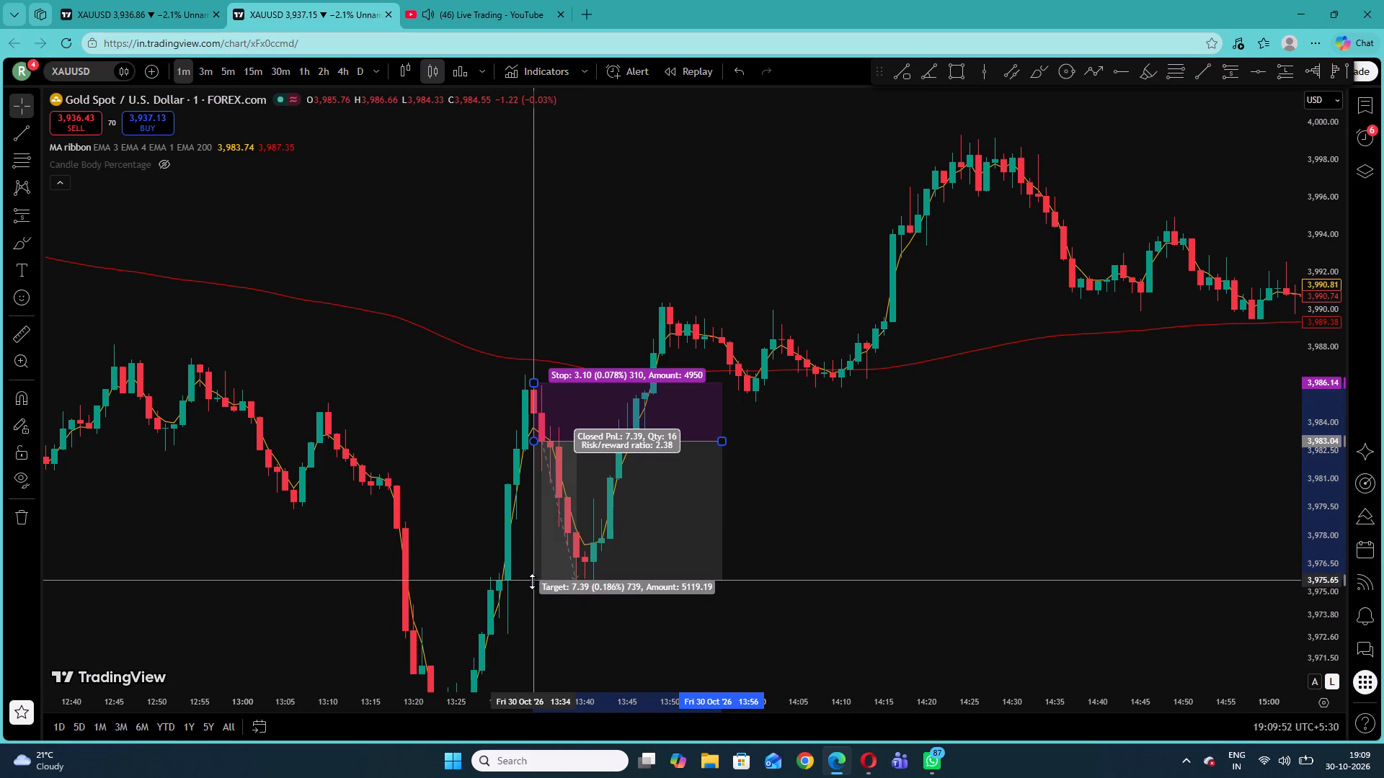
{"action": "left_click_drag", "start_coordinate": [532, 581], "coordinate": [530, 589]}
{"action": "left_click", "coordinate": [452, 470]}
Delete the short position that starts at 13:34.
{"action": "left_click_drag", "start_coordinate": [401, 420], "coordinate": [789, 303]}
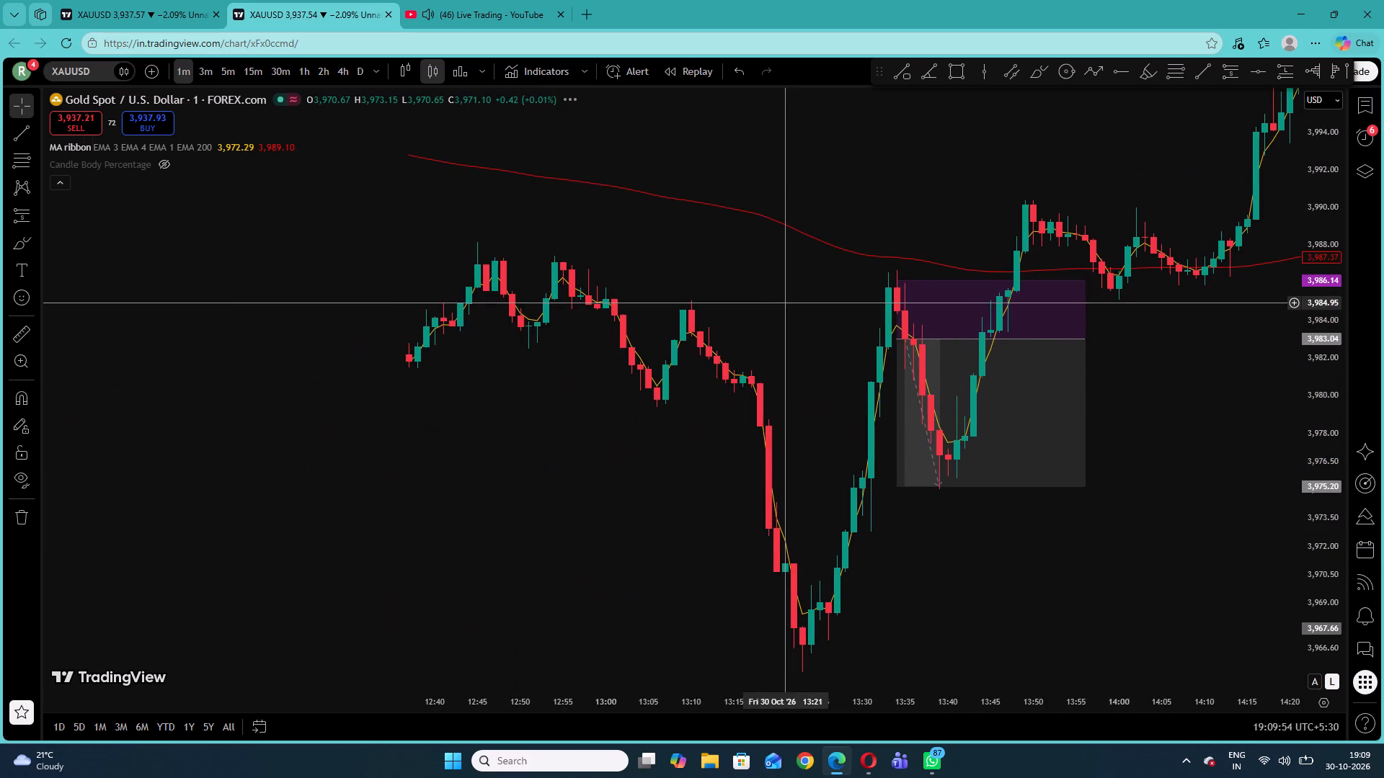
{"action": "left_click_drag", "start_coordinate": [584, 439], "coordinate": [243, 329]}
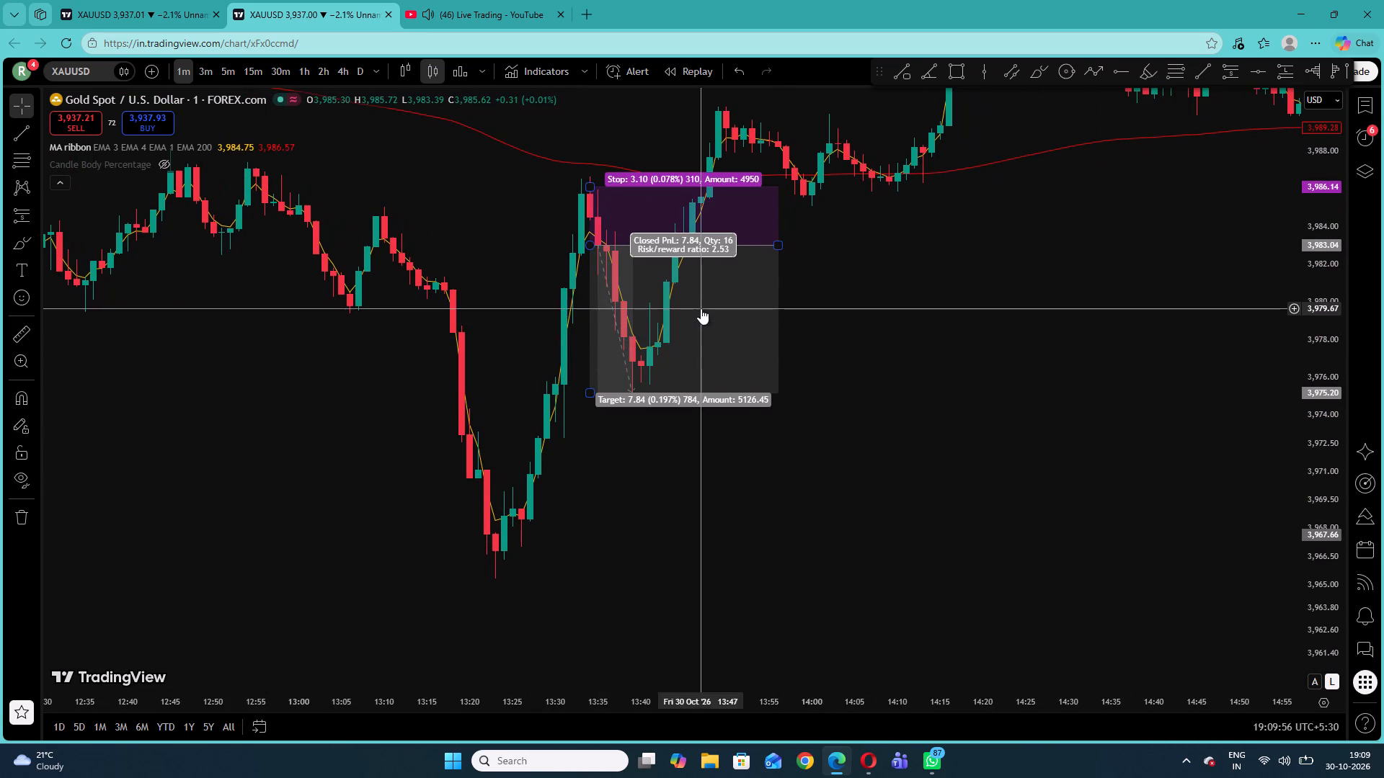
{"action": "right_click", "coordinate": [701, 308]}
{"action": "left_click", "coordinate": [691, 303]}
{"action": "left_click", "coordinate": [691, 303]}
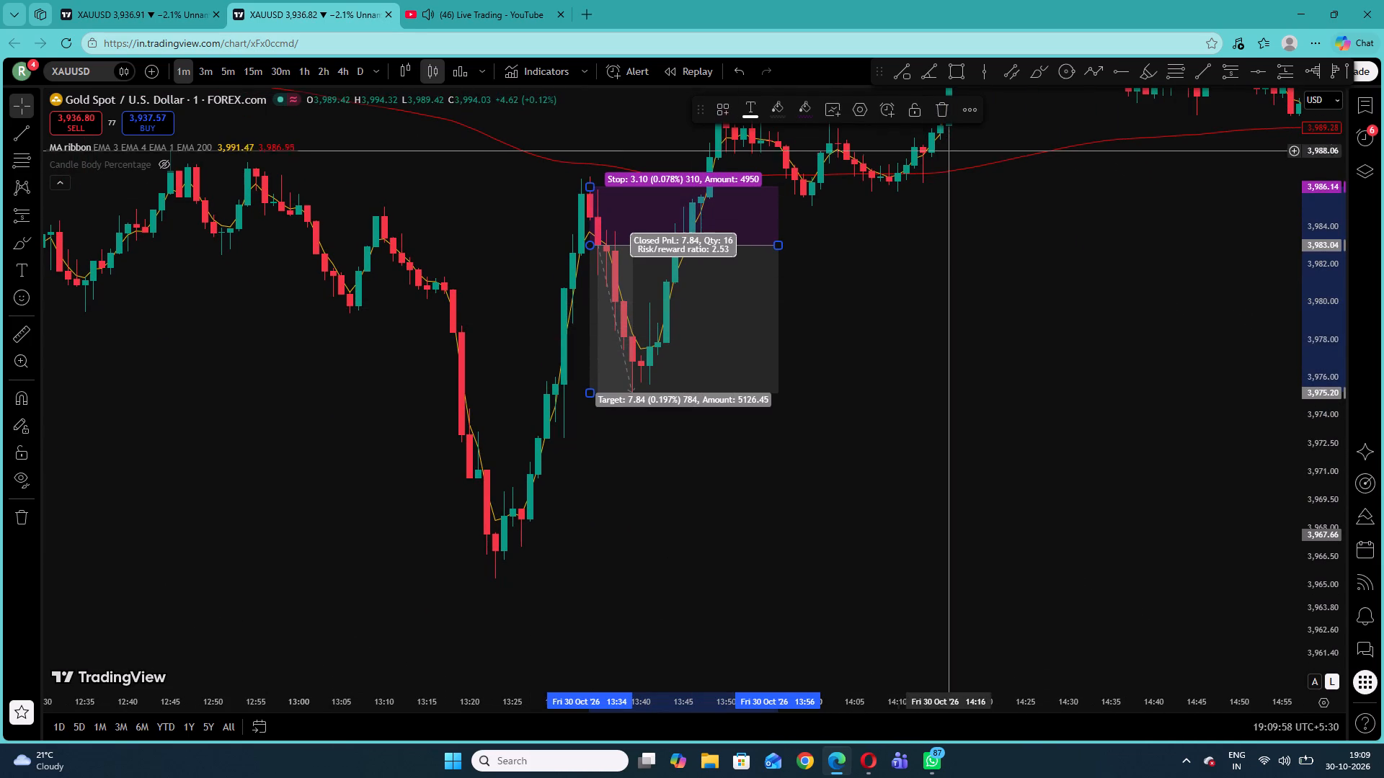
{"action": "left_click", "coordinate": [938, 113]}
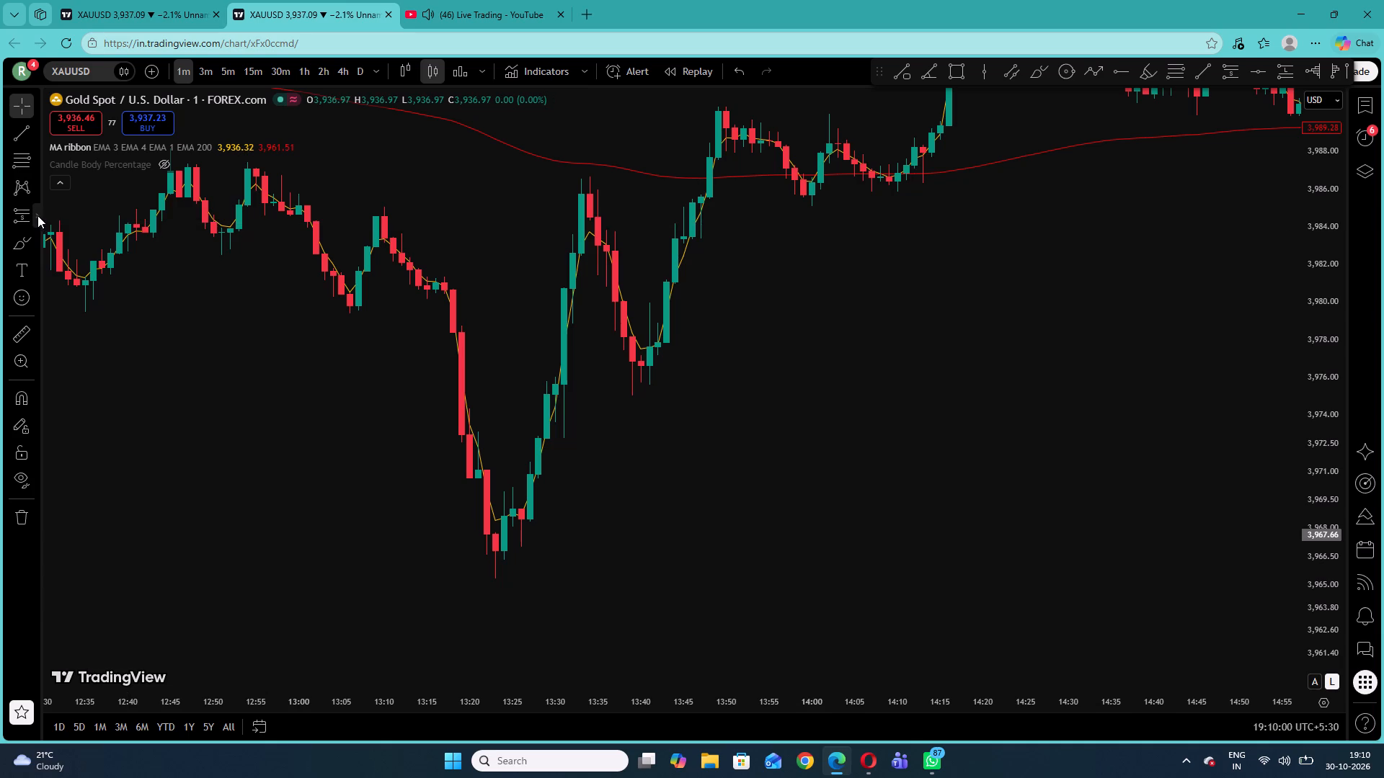
Draw a long position from about 13:23 with entry at 3,968.78, stop at 3,966.07 and target at 3,984.57.
{"action": "left_click", "coordinate": [37, 215]}
{"action": "left_click", "coordinate": [62, 231]}
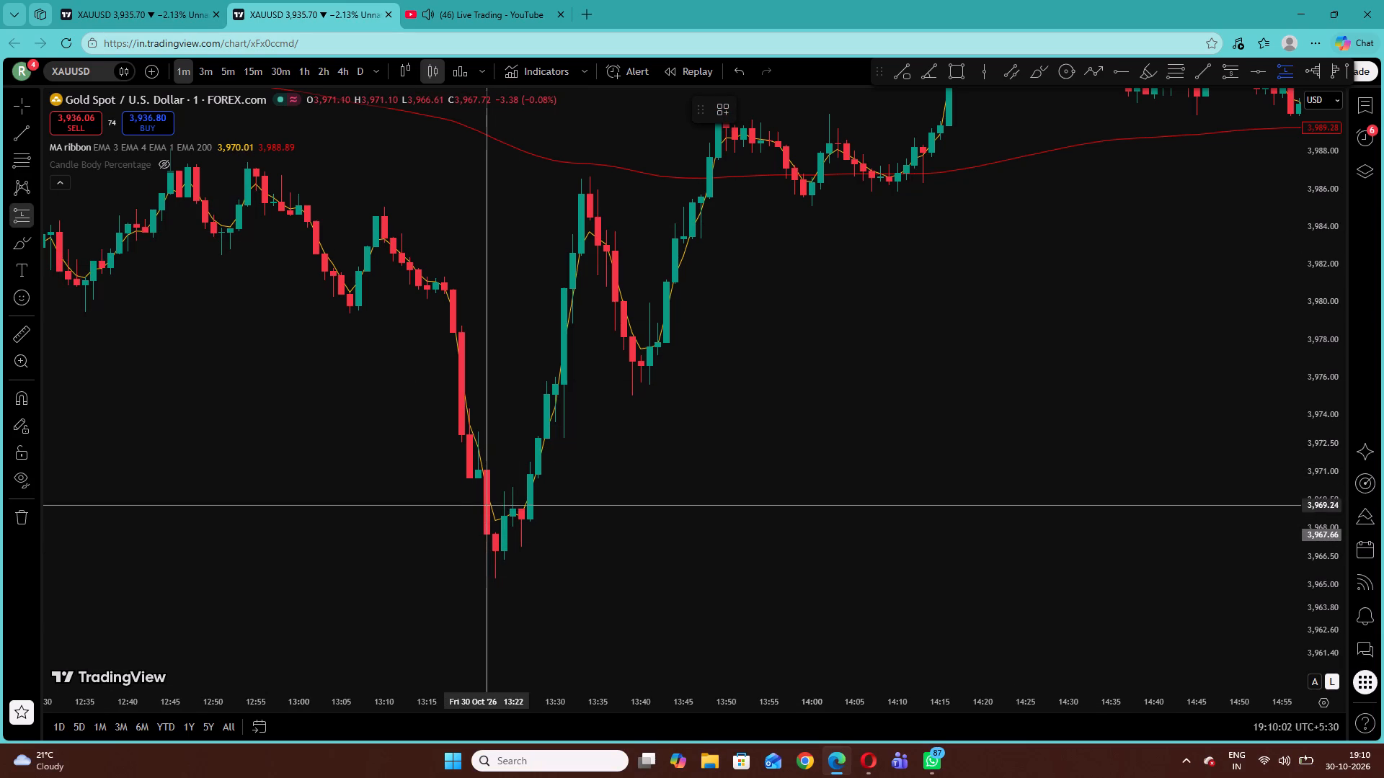
{"action": "left_click", "coordinate": [494, 514]}
{"action": "left_click_drag", "start_coordinate": [495, 642], "coordinate": [535, 565]}
{"action": "left_click_drag", "start_coordinate": [379, 359], "coordinate": [342, 462]}
{"action": "left_click_drag", "start_coordinate": [469, 479], "coordinate": [480, 310]}
{"action": "left_click", "coordinate": [442, 256]}
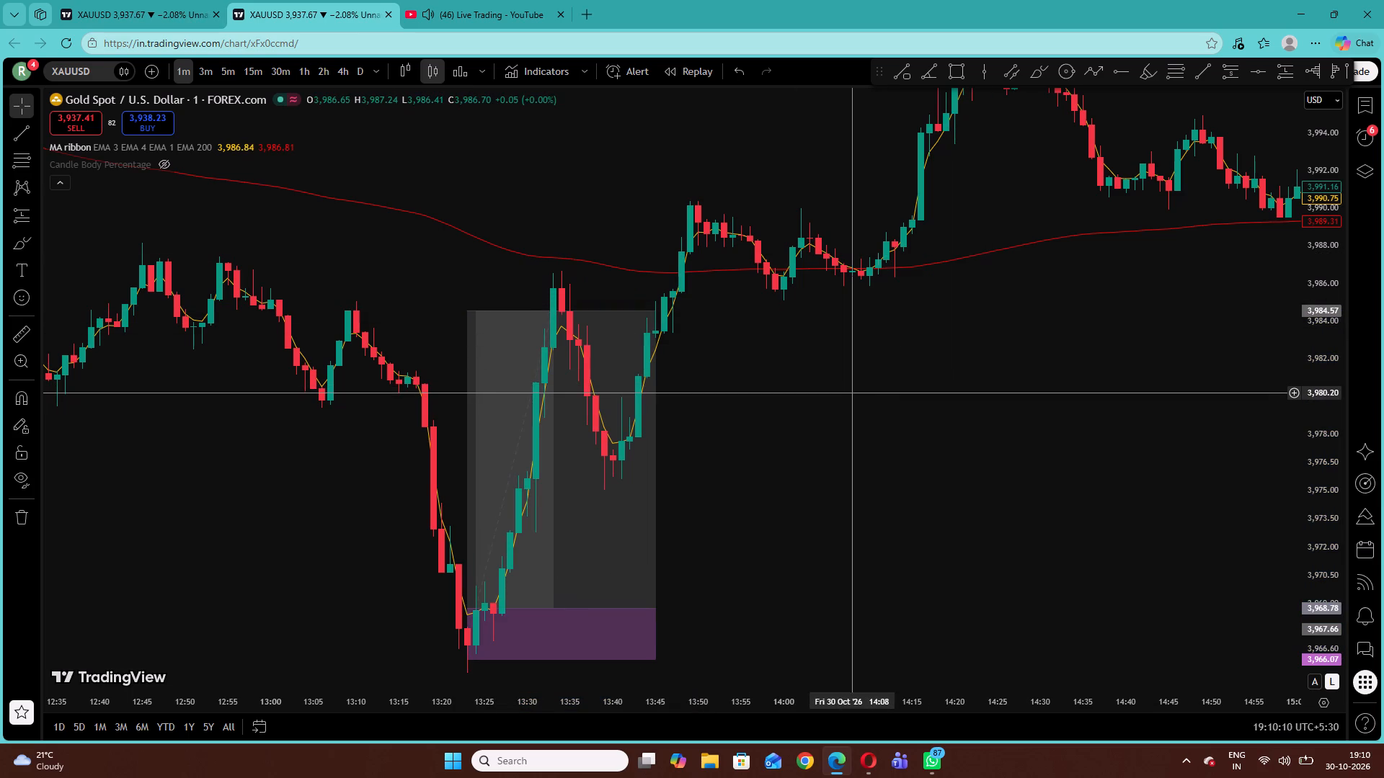
Examine the price action before the 13:23 long position, back through the morning to about 08:50.
{"action": "left_click_drag", "start_coordinate": [723, 167], "coordinate": [1145, 223]}
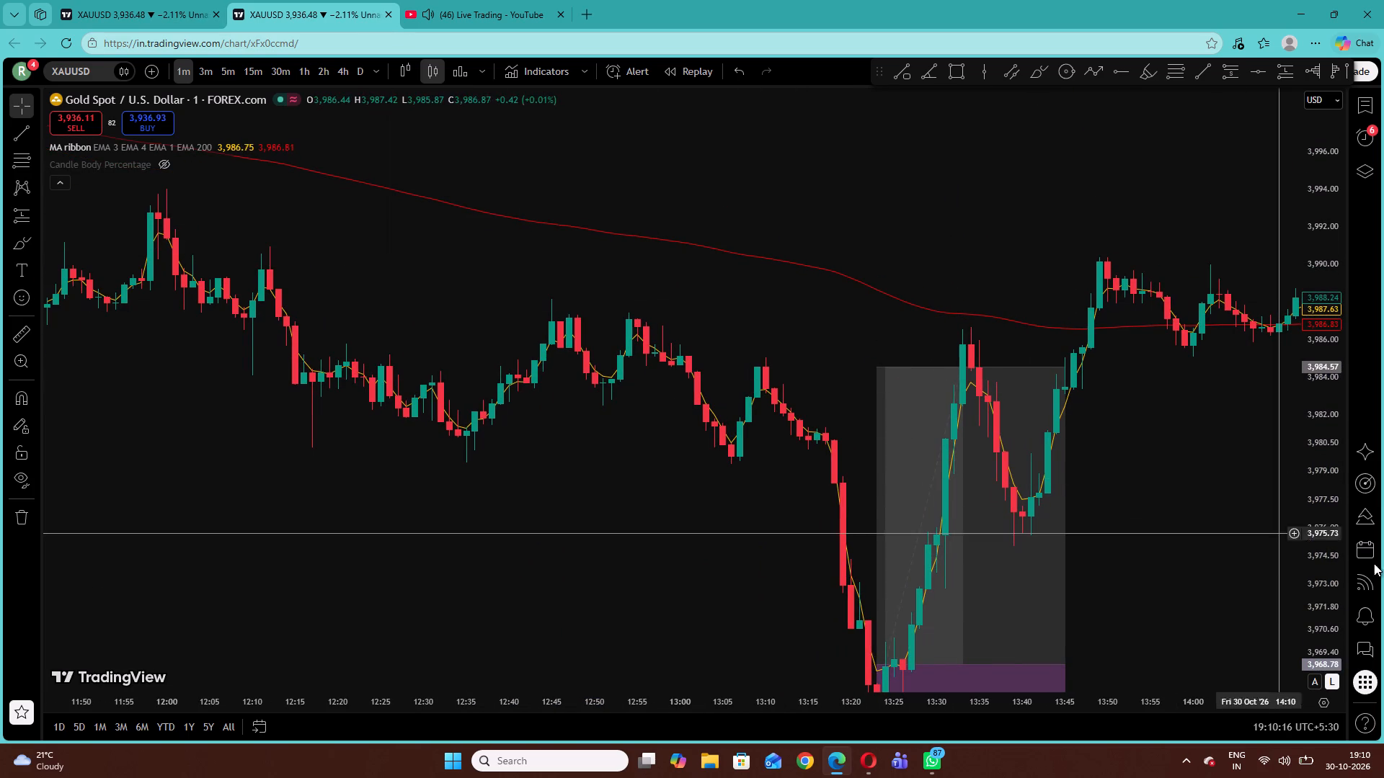
{"action": "left_click_drag", "start_coordinate": [1316, 597], "coordinate": [1310, 352]}
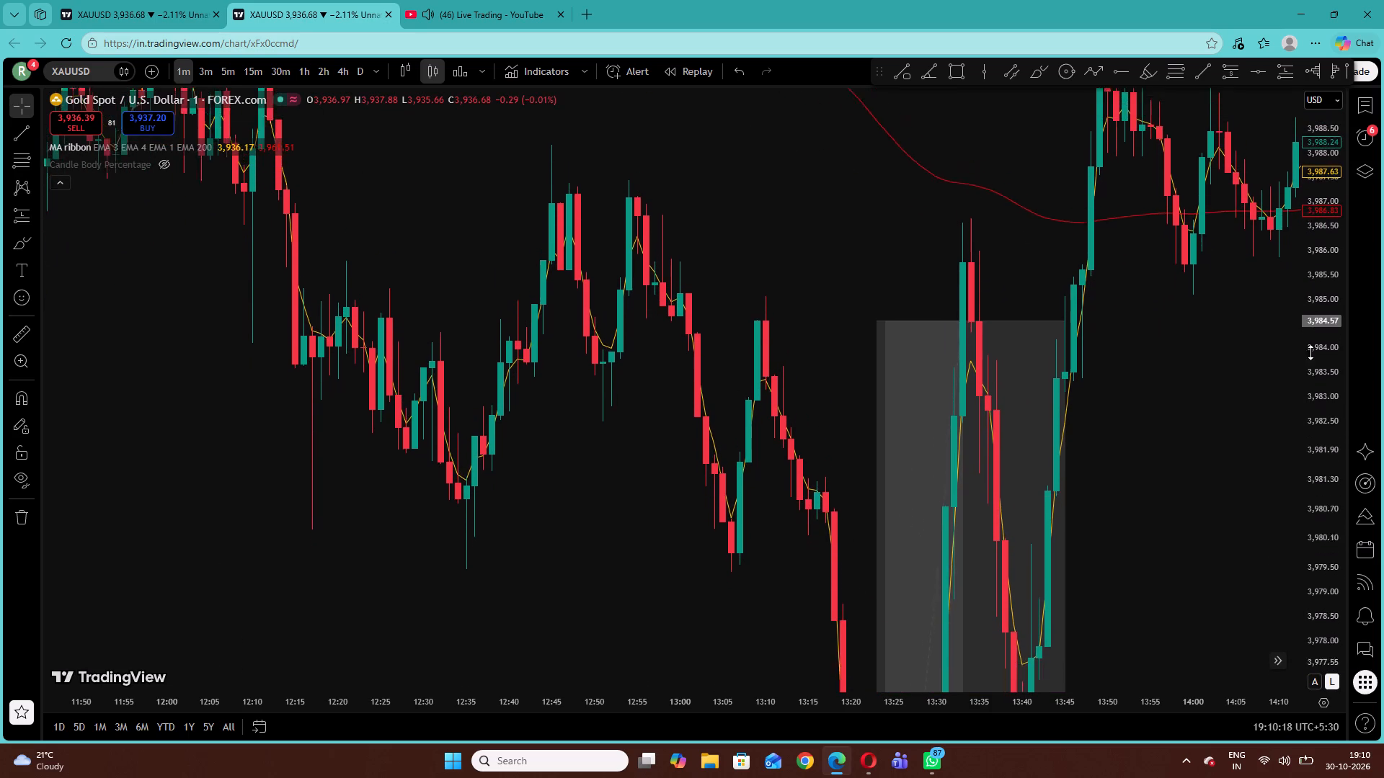
{"action": "left_click_drag", "start_coordinate": [1310, 352], "coordinate": [1213, 500]}
{"action": "left_click_drag", "start_coordinate": [748, 448], "coordinate": [529, 227]}
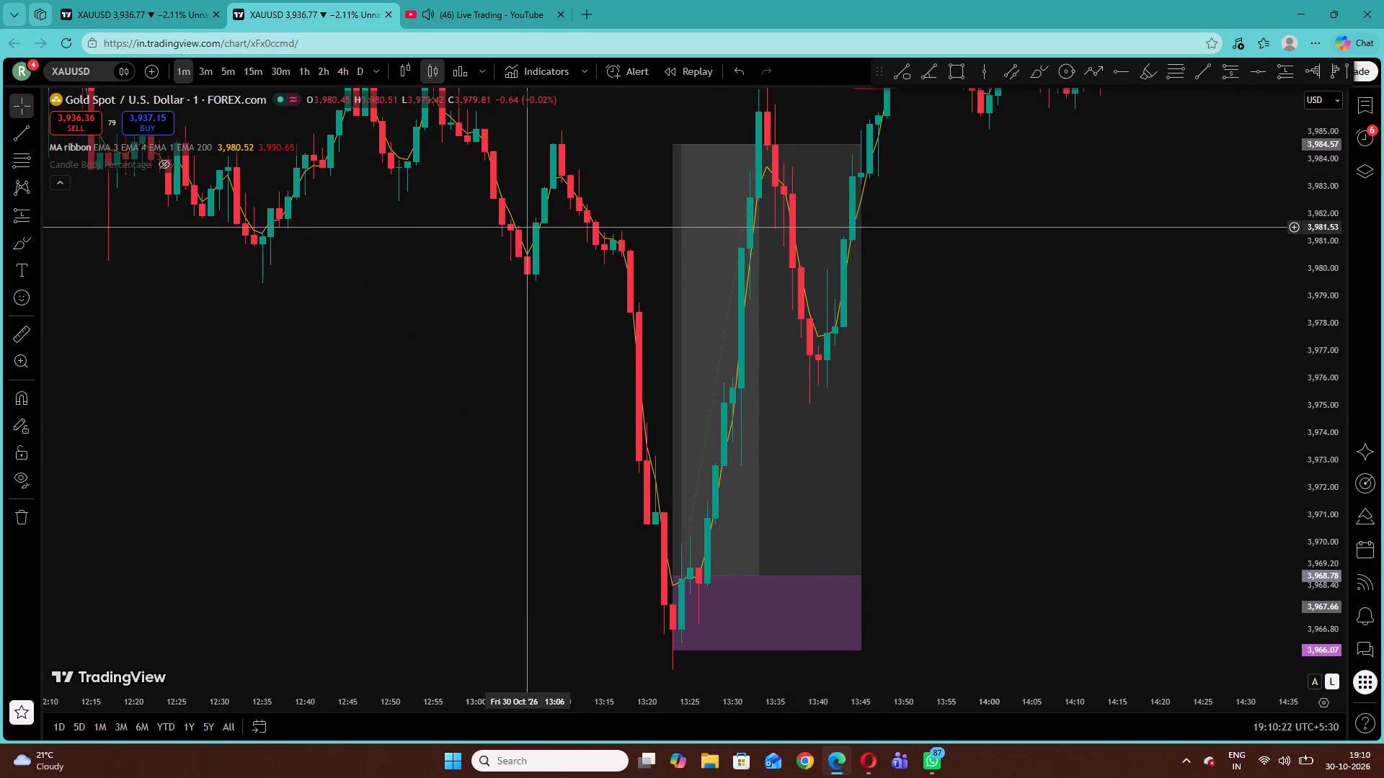
{"action": "left_click_drag", "start_coordinate": [529, 227], "coordinate": [567, 402]}
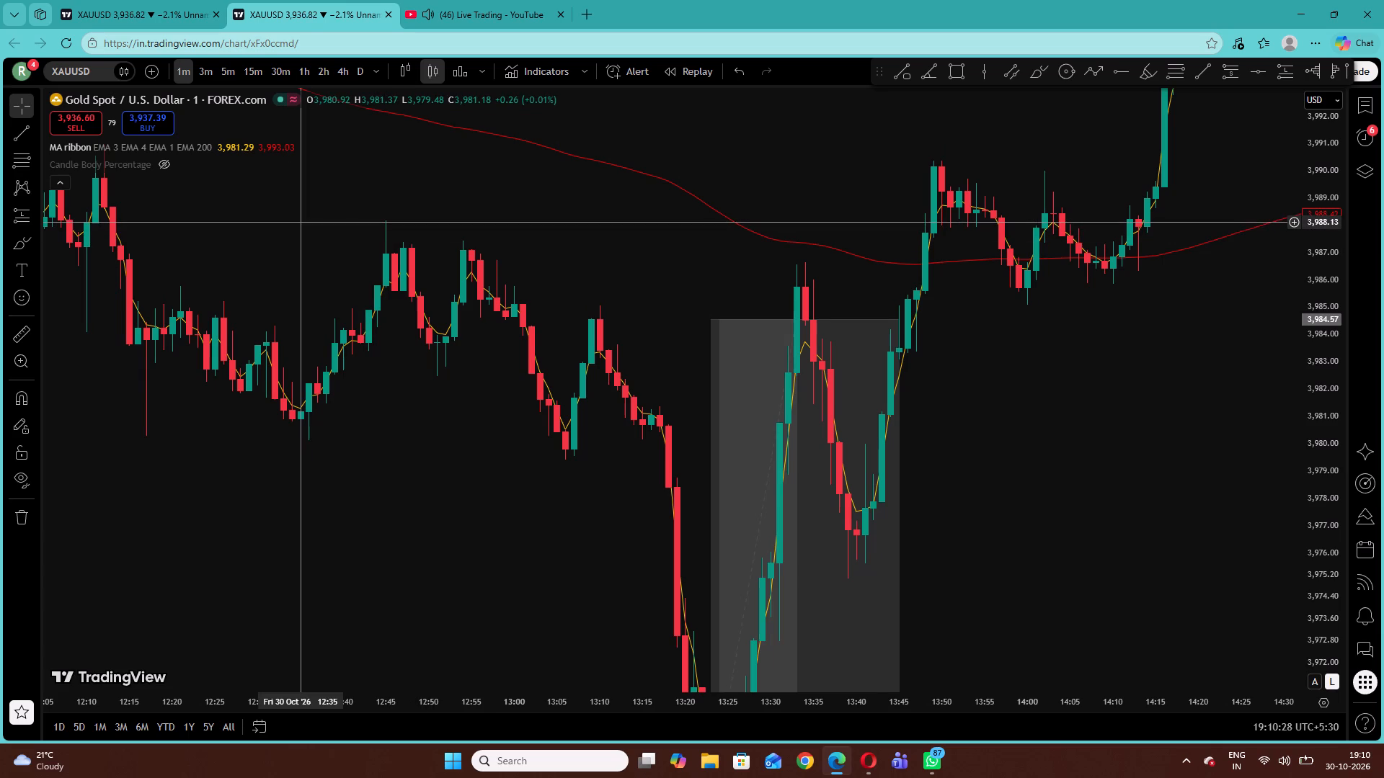
{"action": "left_click_drag", "start_coordinate": [324, 230], "coordinate": [794, 366]}
{"action": "left_click_drag", "start_coordinate": [367, 244], "coordinate": [714, 388]}
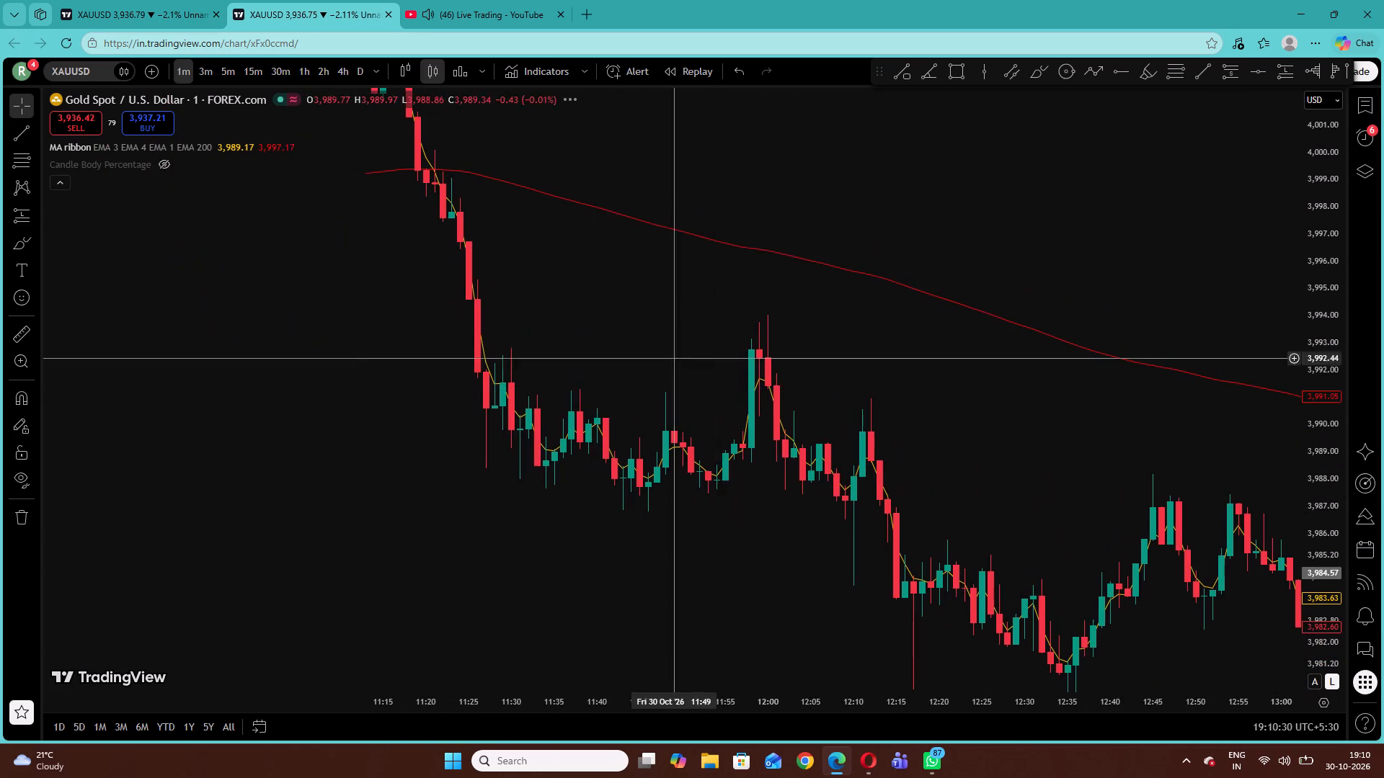
{"action": "left_click_drag", "start_coordinate": [525, 251], "coordinate": [714, 529]}
{"action": "left_click_drag", "start_coordinate": [394, 348], "coordinate": [624, 466]}
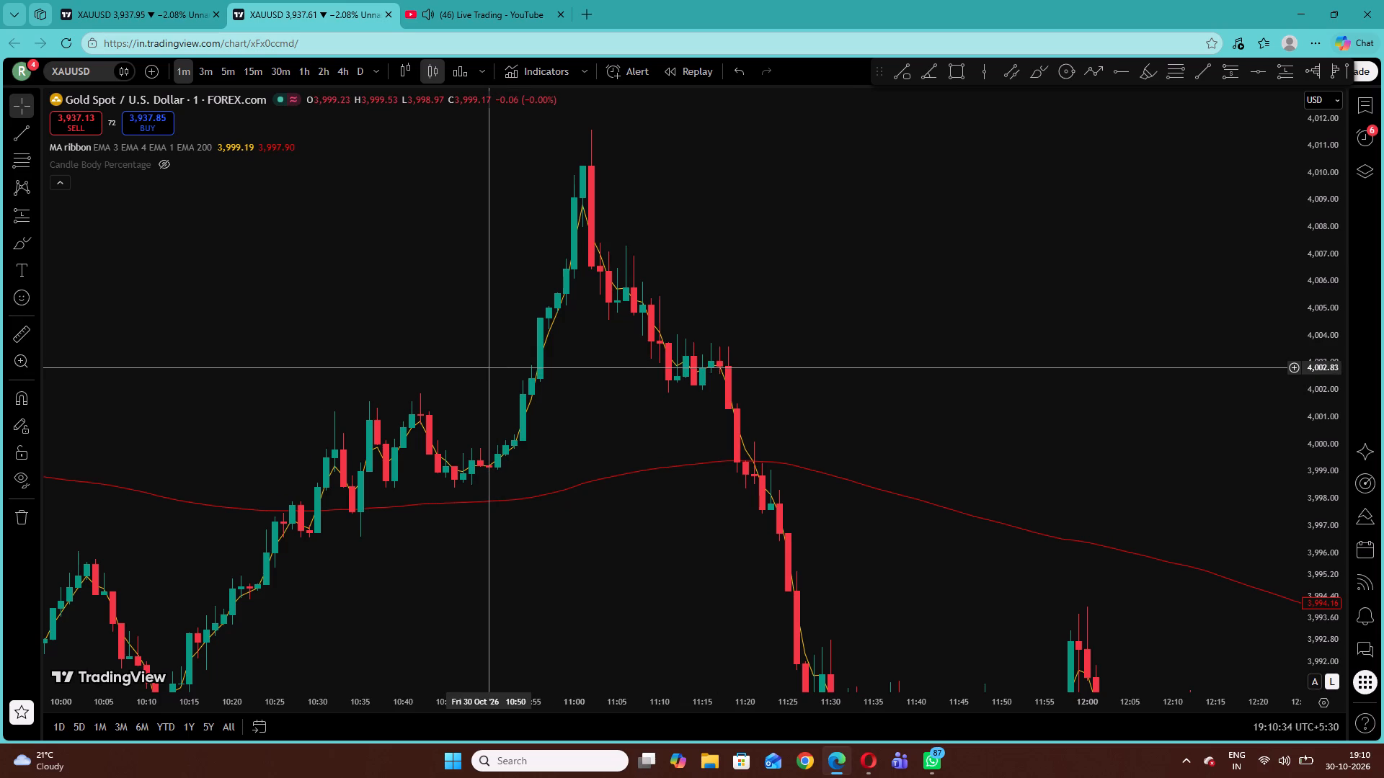
{"action": "left_click_drag", "start_coordinate": [490, 367], "coordinate": [1094, 280]}
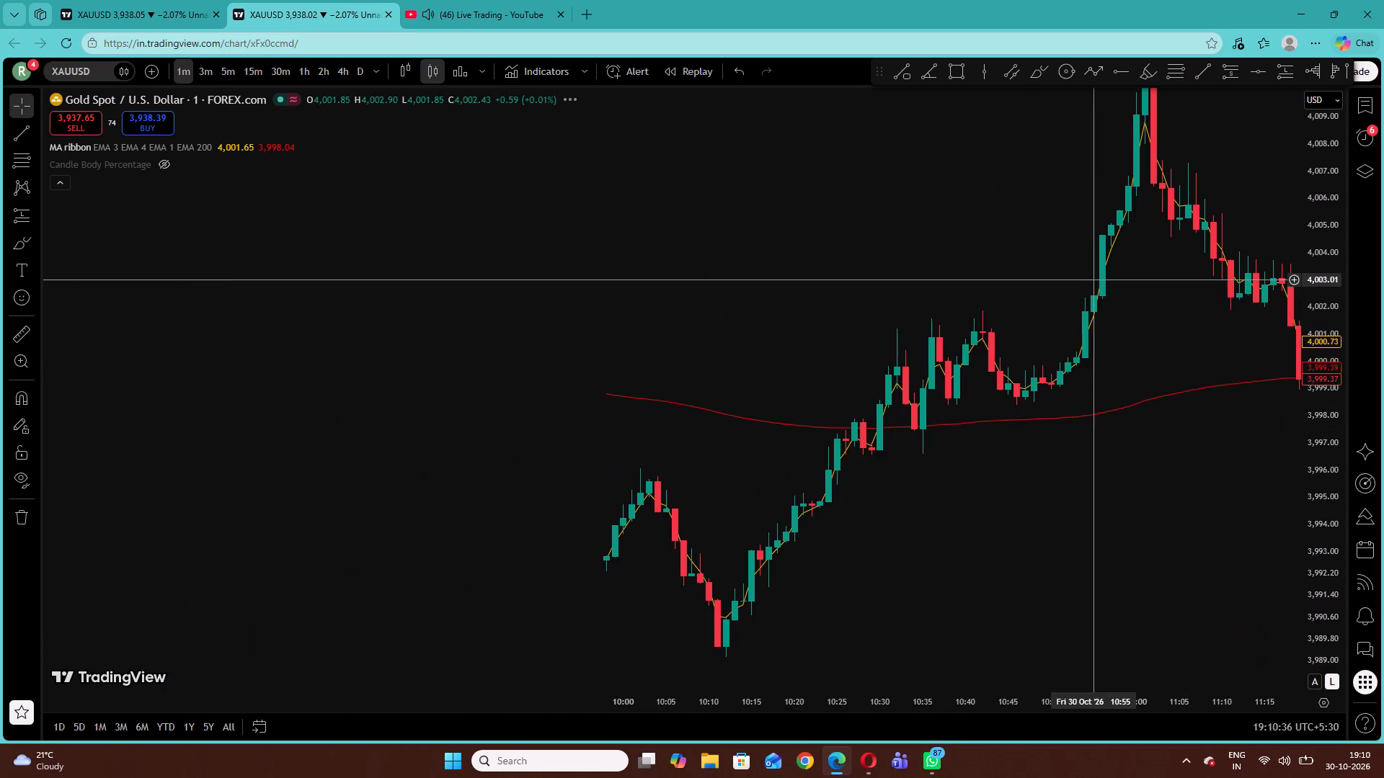
{"action": "left_click_drag", "start_coordinate": [858, 417], "coordinate": [914, 325]}
{"action": "left_click", "coordinate": [748, 347]}
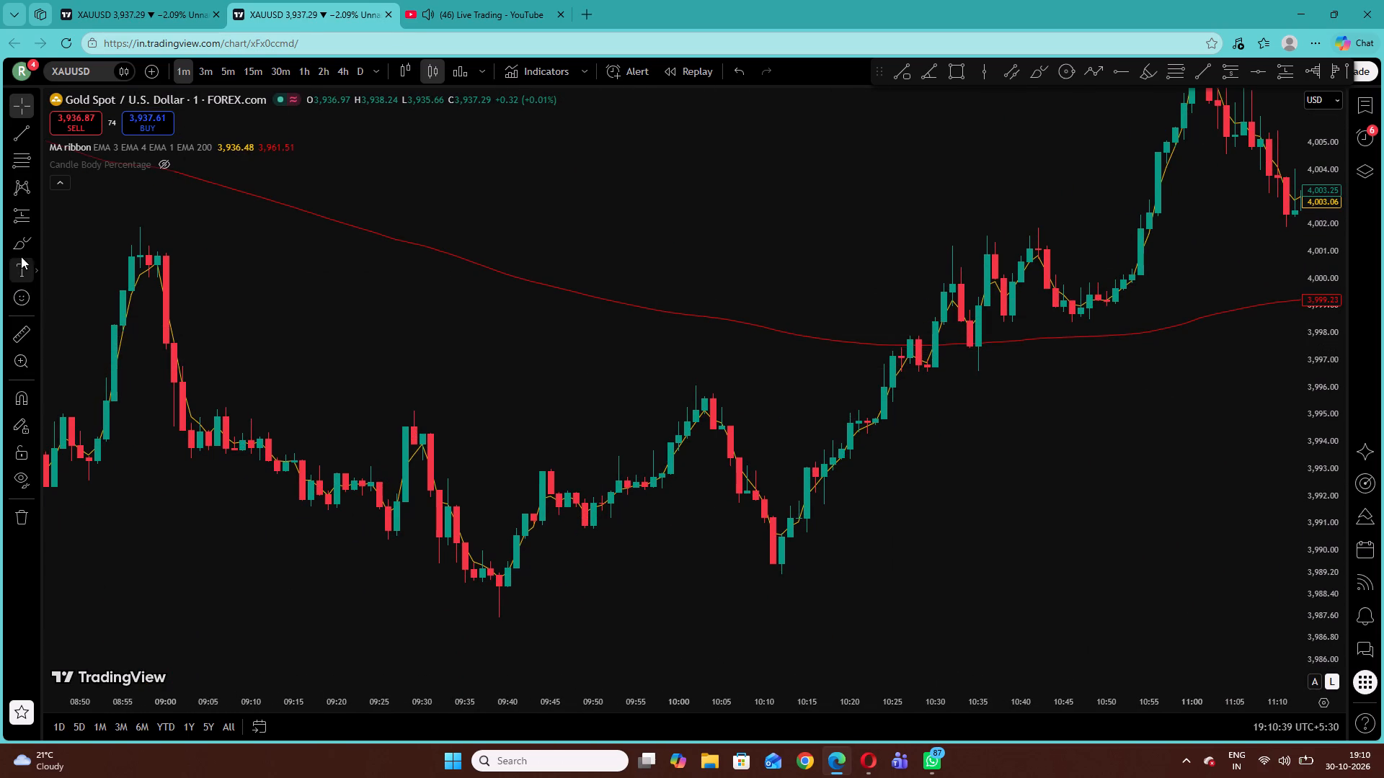
Draw a short position from 09:28 with entry at 3,993.87, stop at 3,995.25 and target at 3,986.89.
{"action": "left_click", "coordinate": [32, 215]}
{"action": "left_click", "coordinate": [32, 211]}
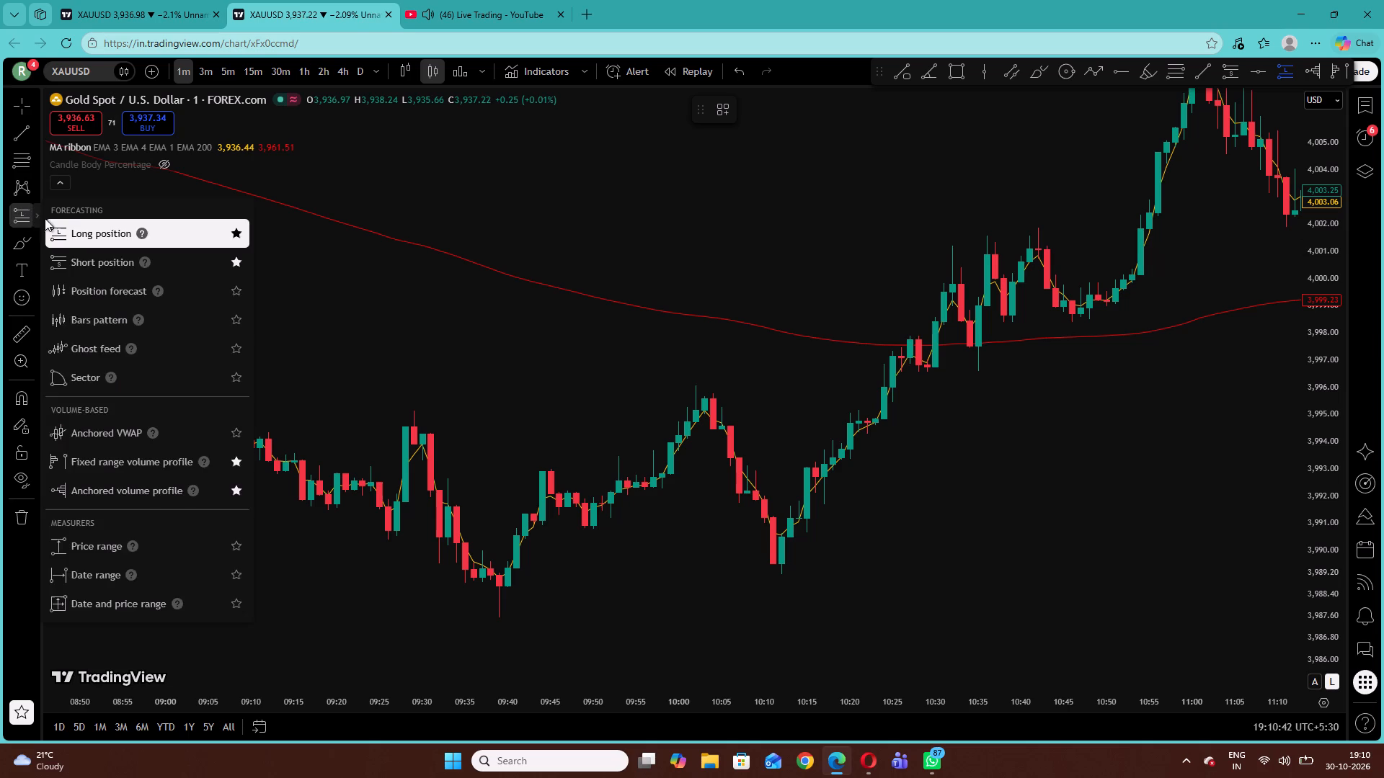
{"action": "left_click", "coordinate": [64, 265]}
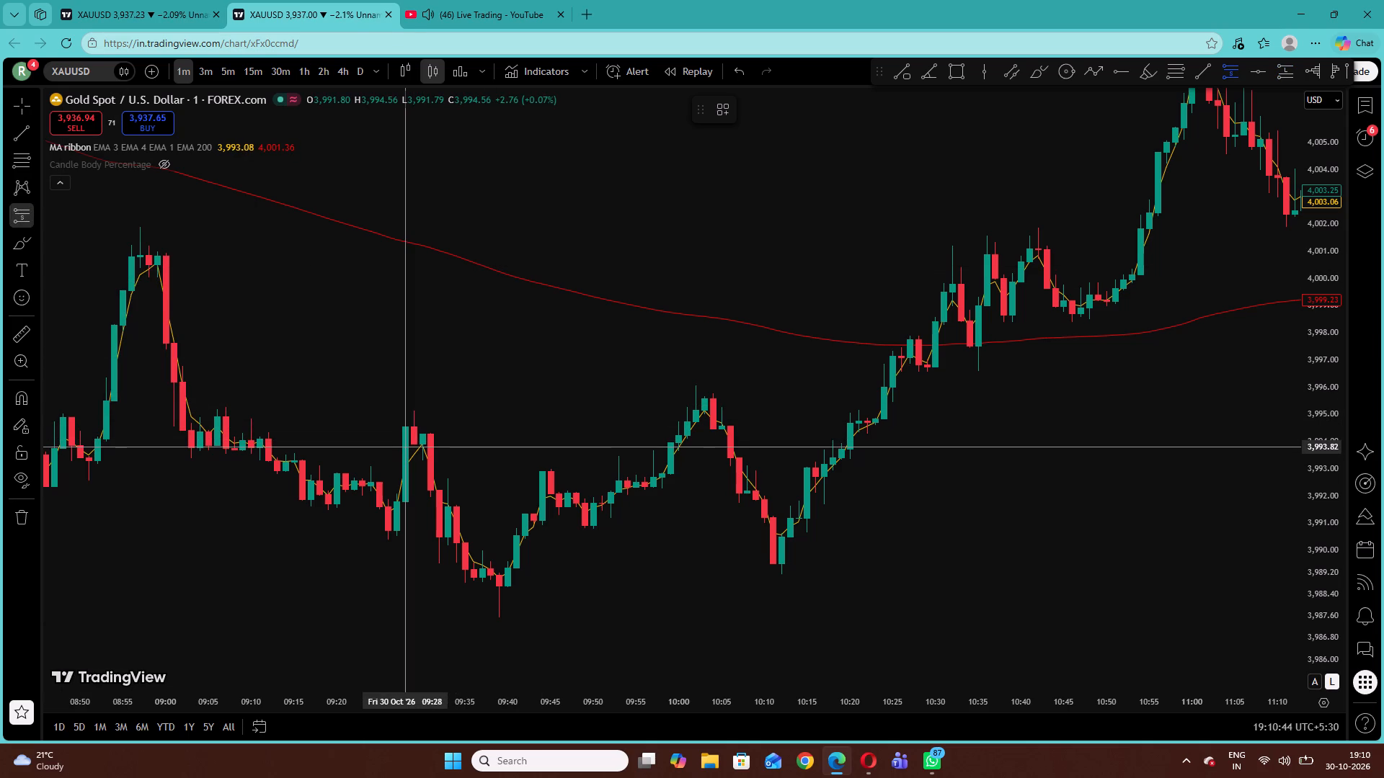
{"action": "left_click", "coordinate": [407, 445]}
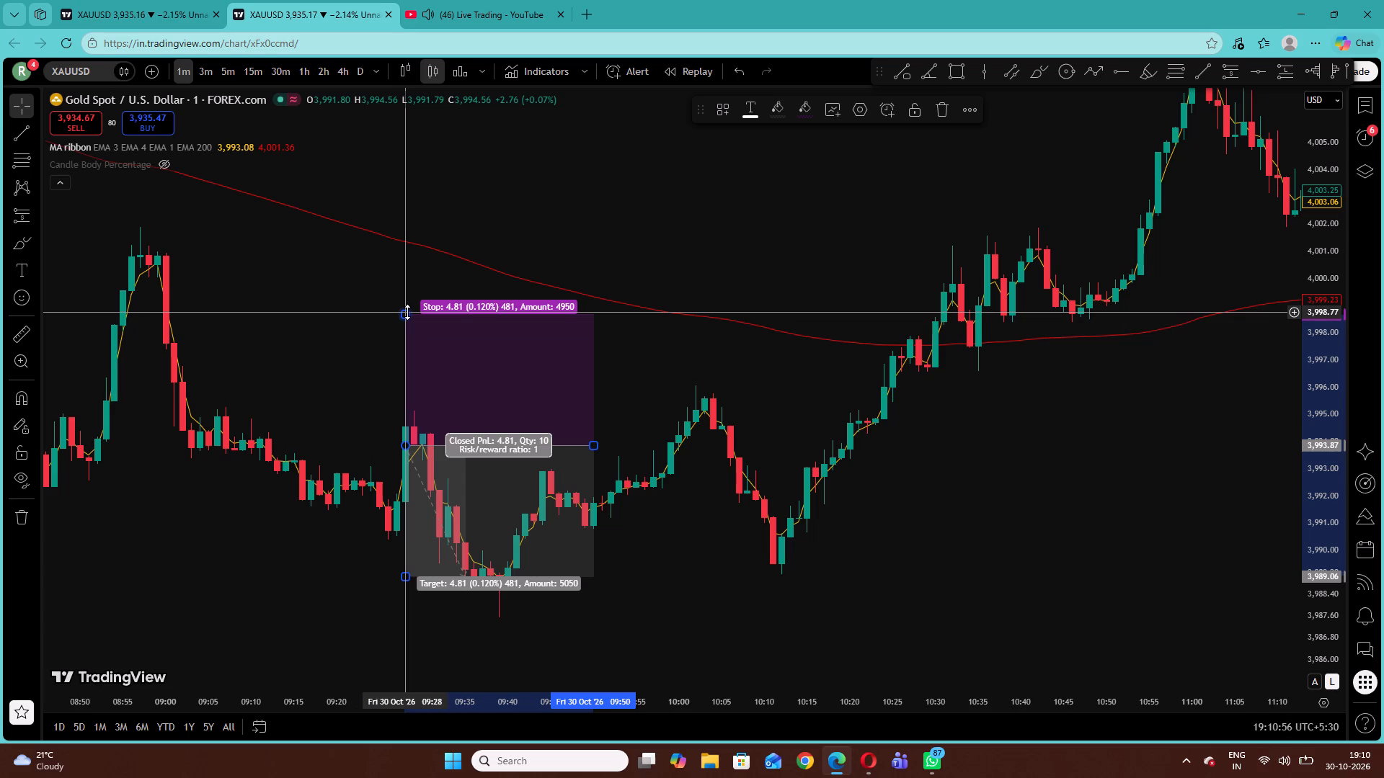
{"action": "left_click_drag", "start_coordinate": [407, 312], "coordinate": [407, 354]}
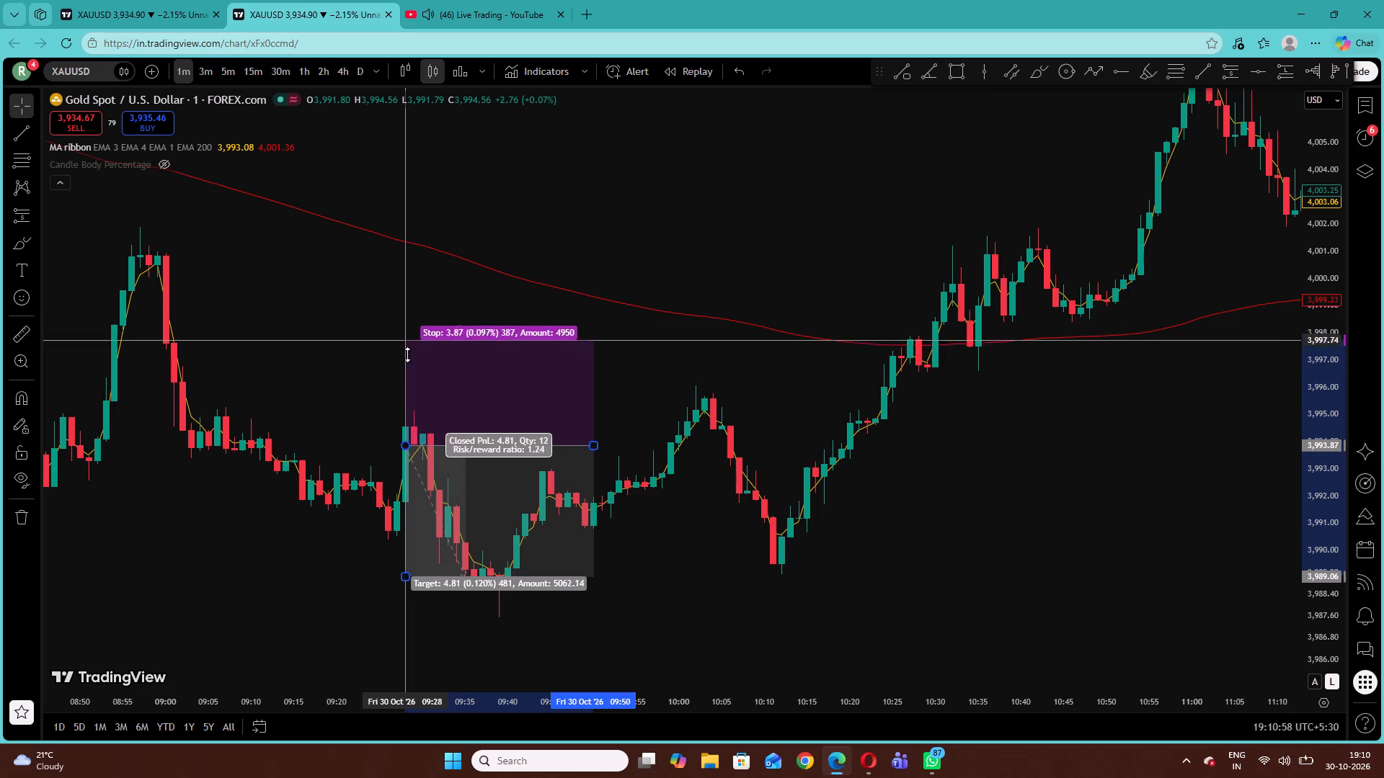
{"action": "left_click_drag", "start_coordinate": [407, 354], "coordinate": [424, 408]}
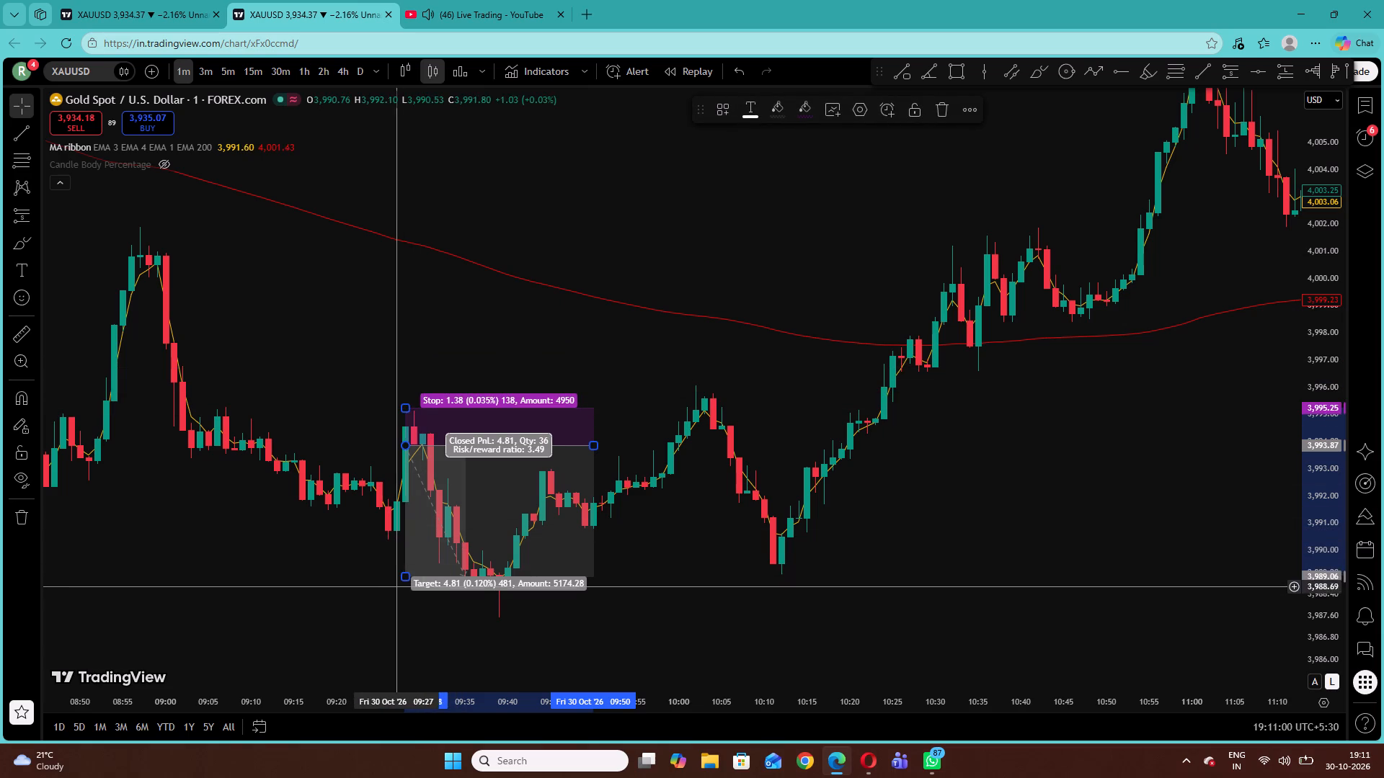
{"action": "left_click_drag", "start_coordinate": [407, 577], "coordinate": [402, 622]}
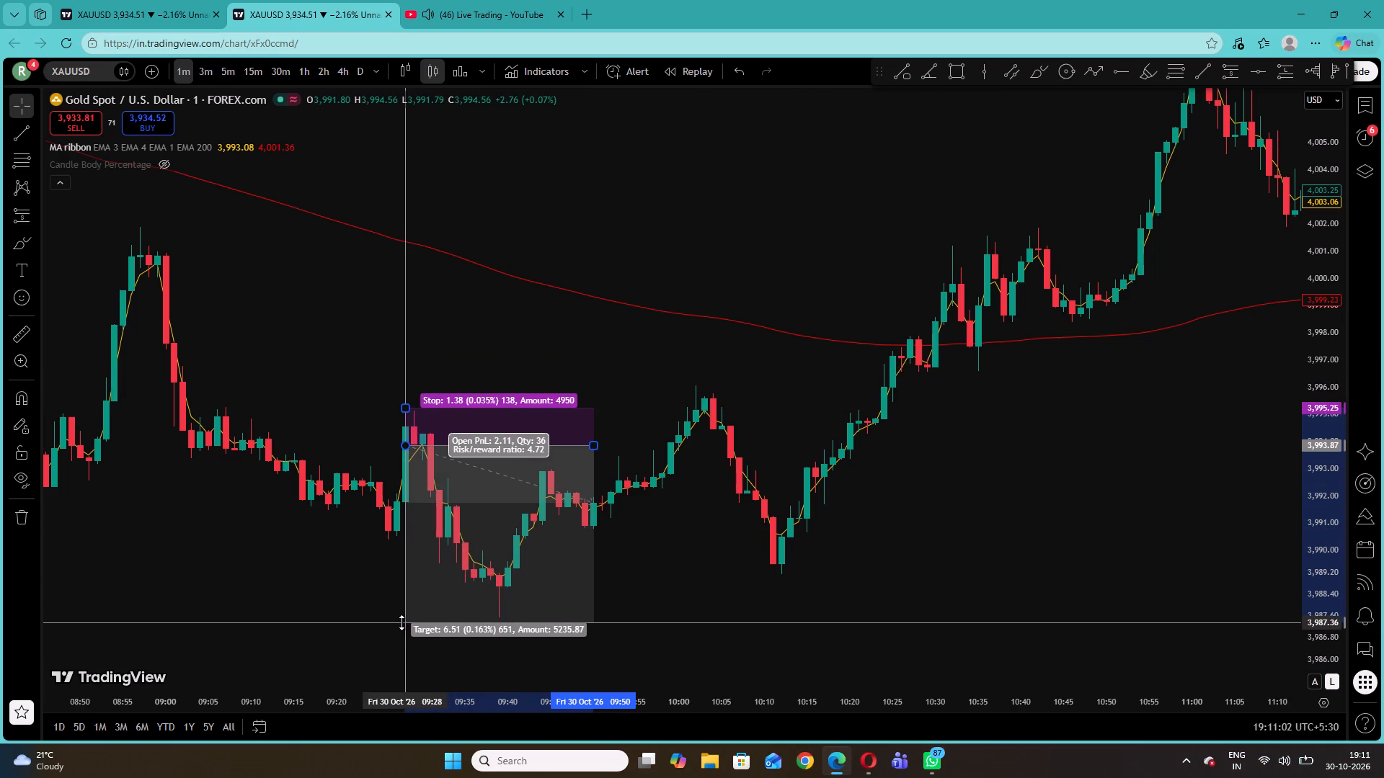
{"action": "left_click_drag", "start_coordinate": [402, 622], "coordinate": [398, 635]}
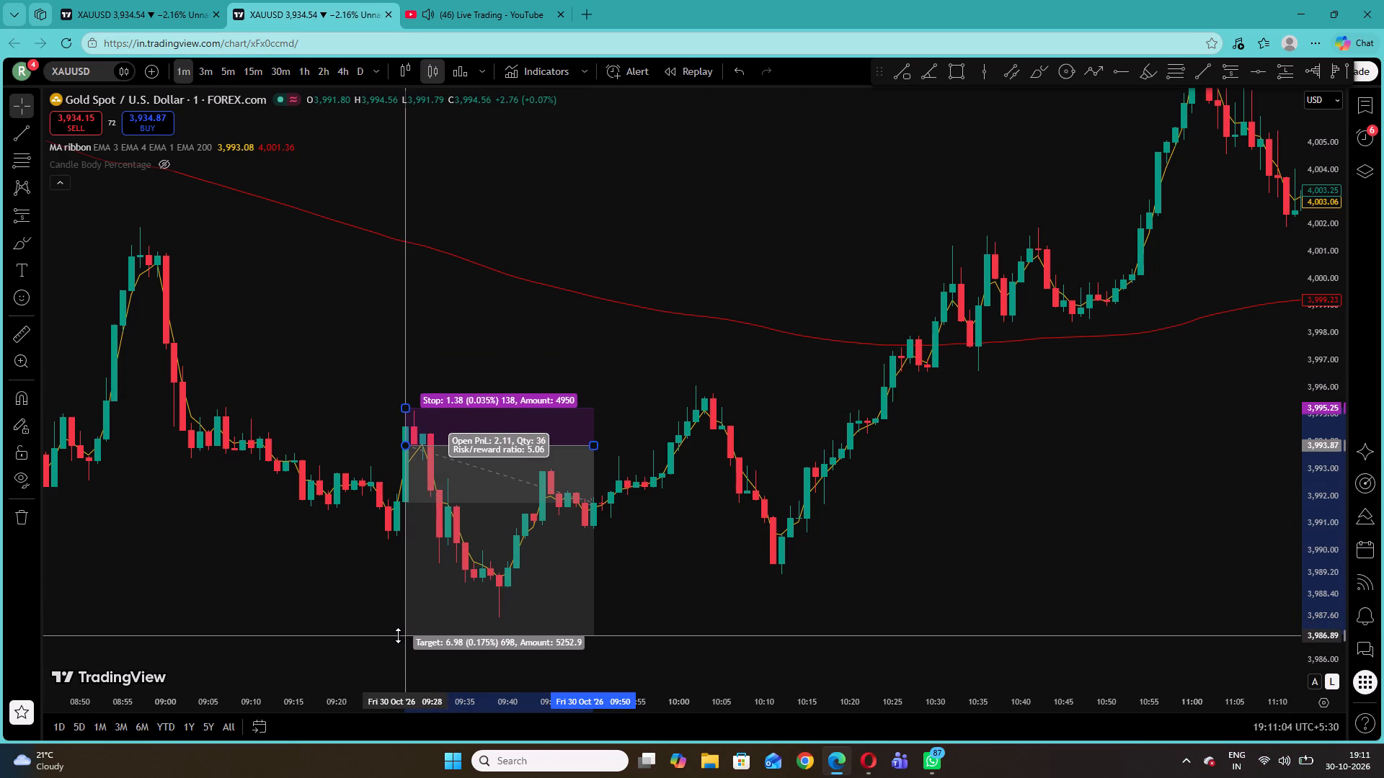
Delete the short position that starts at 09:28.
{"action": "left_click_drag", "start_coordinate": [398, 635], "coordinate": [396, 636]}
{"action": "left_click", "coordinate": [335, 604]}
{"action": "left_click", "coordinate": [536, 516]}
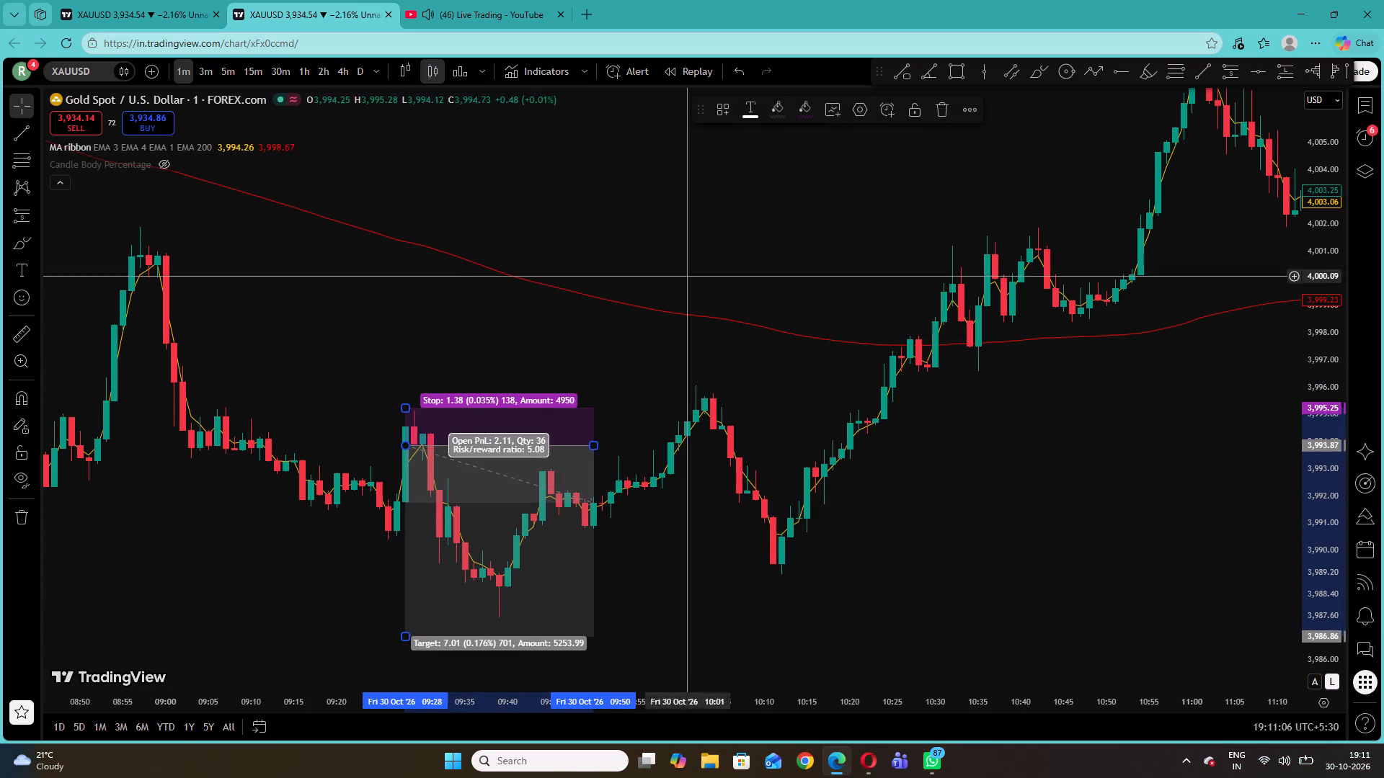
{"action": "left_click", "coordinate": [934, 103]}
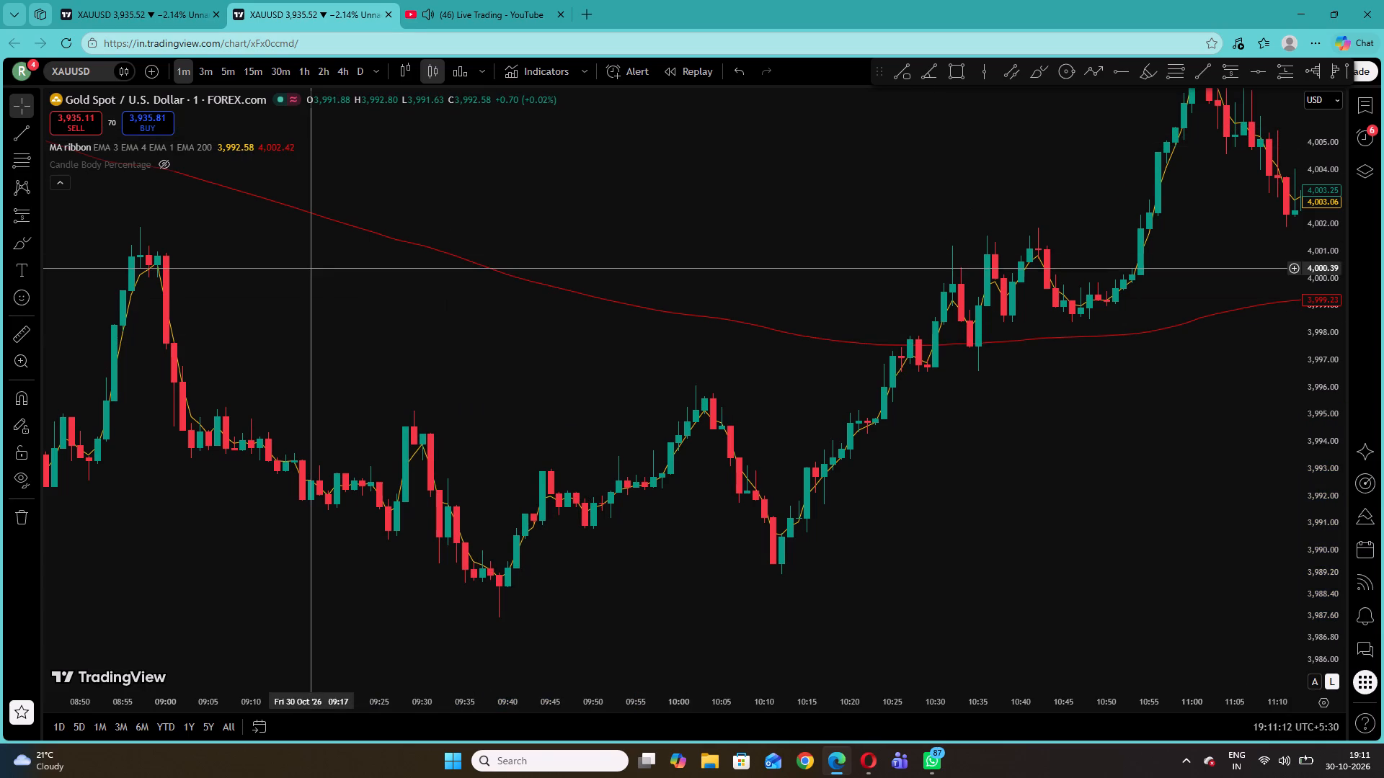
Draw a short position from 08:57 with entry at 4,000.44, stop at 4,002.16 and target at 3,991.62.
{"action": "left_click_drag", "start_coordinate": [311, 254], "coordinate": [593, 283]}
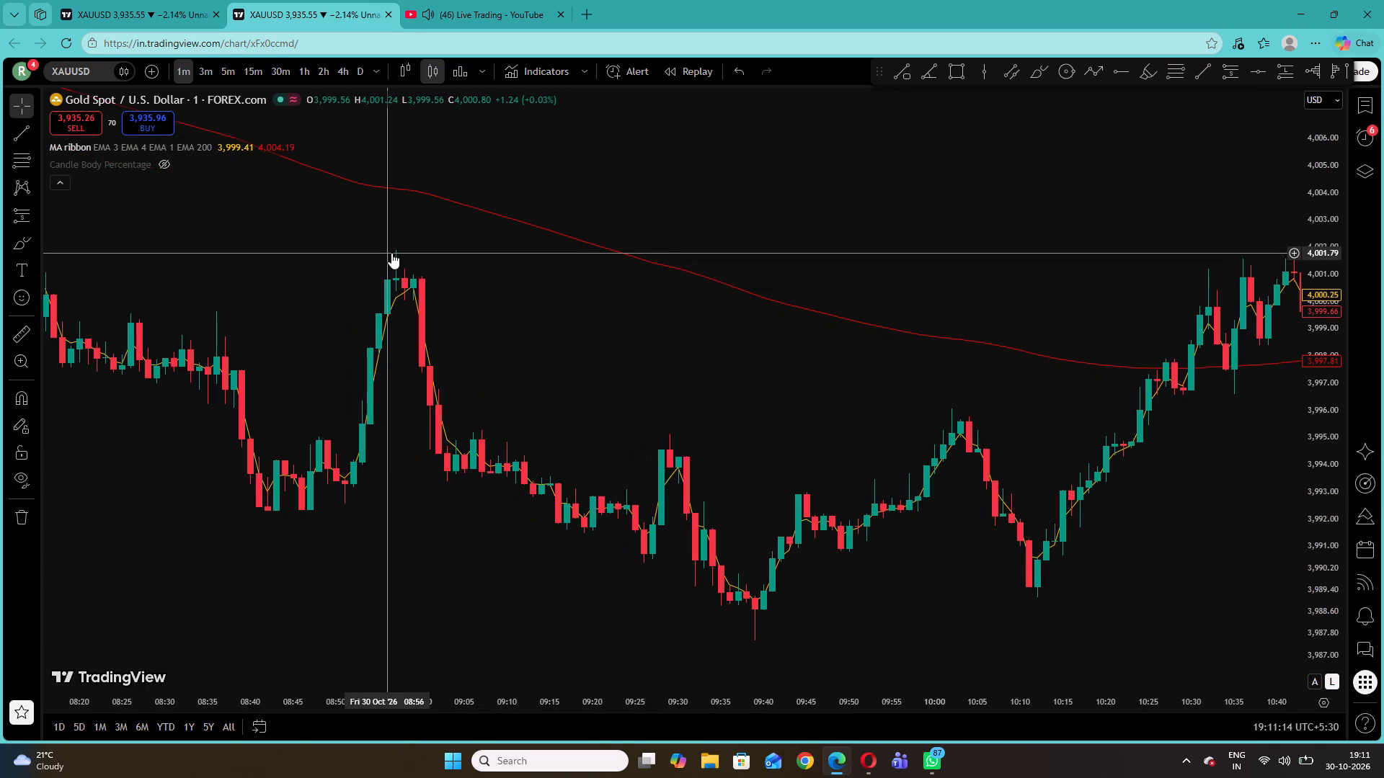
{"action": "left_click", "coordinate": [35, 211]}
{"action": "left_click_drag", "start_coordinate": [72, 260], "coordinate": [73, 261]}
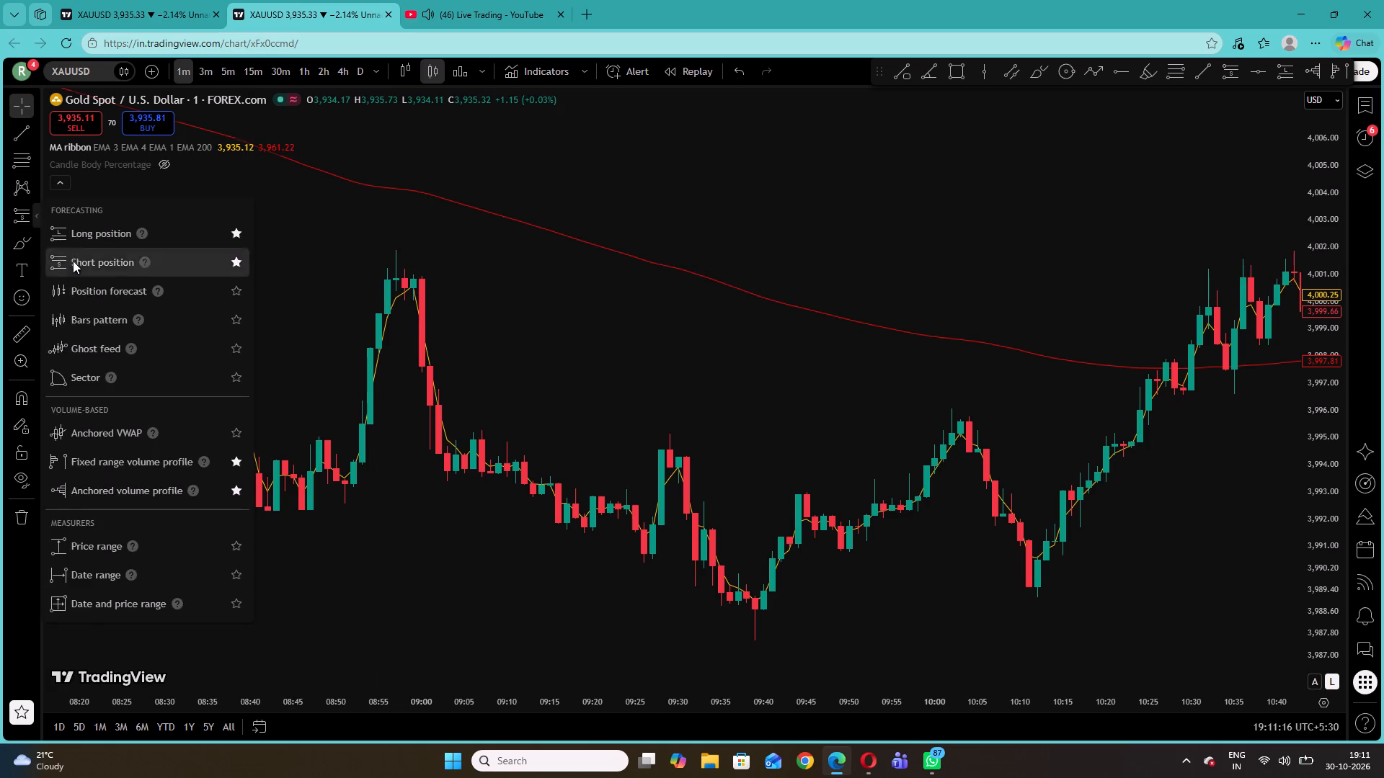
{"action": "left_click_drag", "start_coordinate": [73, 261], "coordinate": [80, 264]}
{"action": "left_click", "coordinate": [394, 290]}
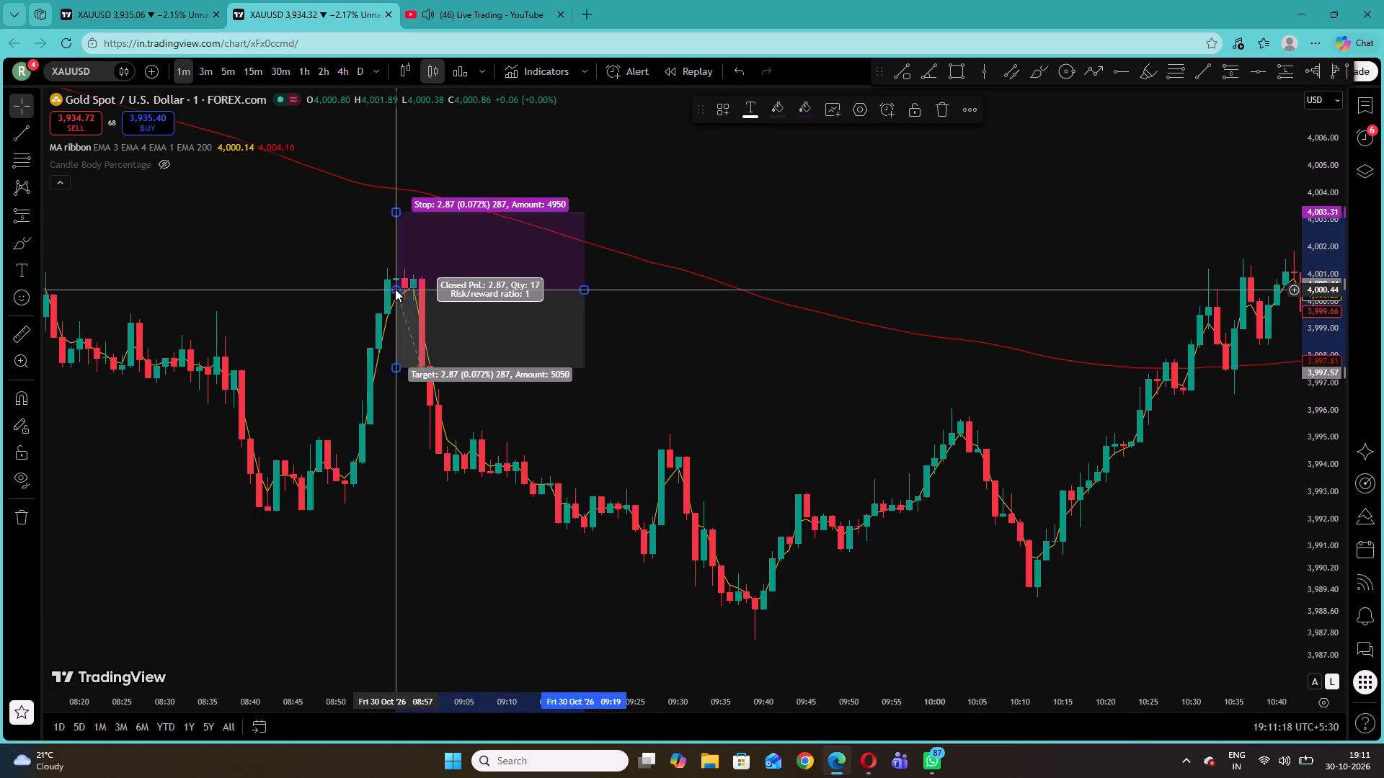
{"action": "left_click_drag", "start_coordinate": [396, 213], "coordinate": [408, 248]}
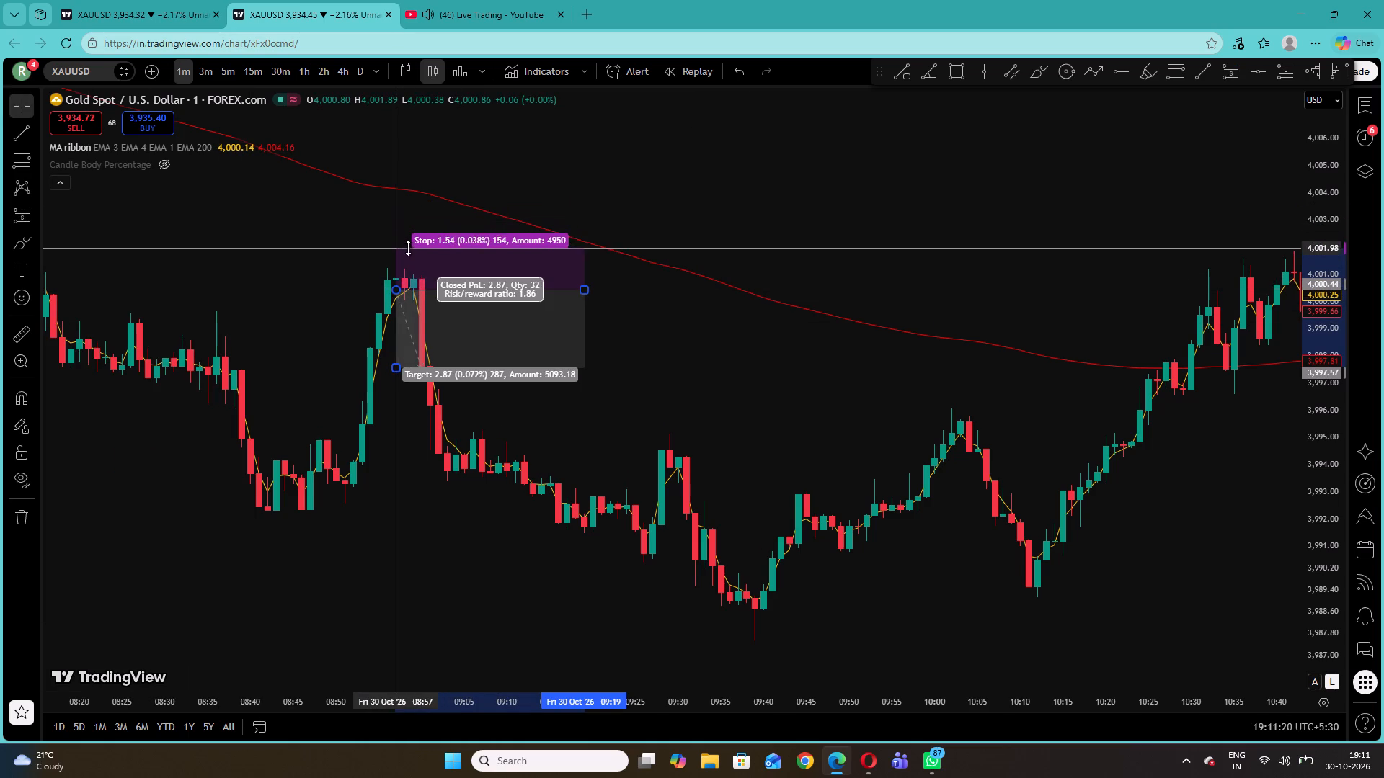
{"action": "left_click_drag", "start_coordinate": [408, 248], "coordinate": [408, 254]}
{"action": "left_click", "coordinate": [368, 236]}
{"action": "left_click_drag", "start_coordinate": [396, 257], "coordinate": [395, 256]}
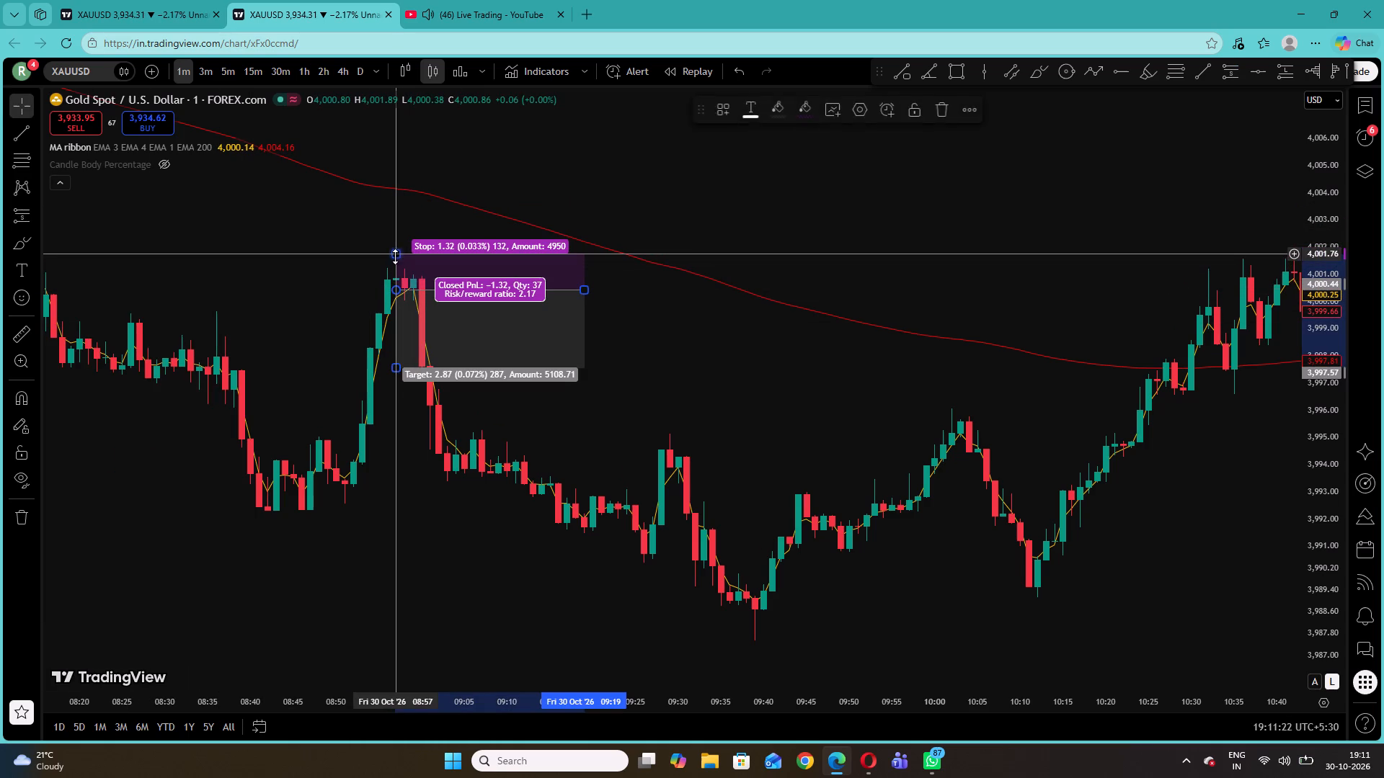
{"action": "left_click_drag", "start_coordinate": [395, 256], "coordinate": [395, 243]}
{"action": "left_click", "coordinate": [341, 243]}
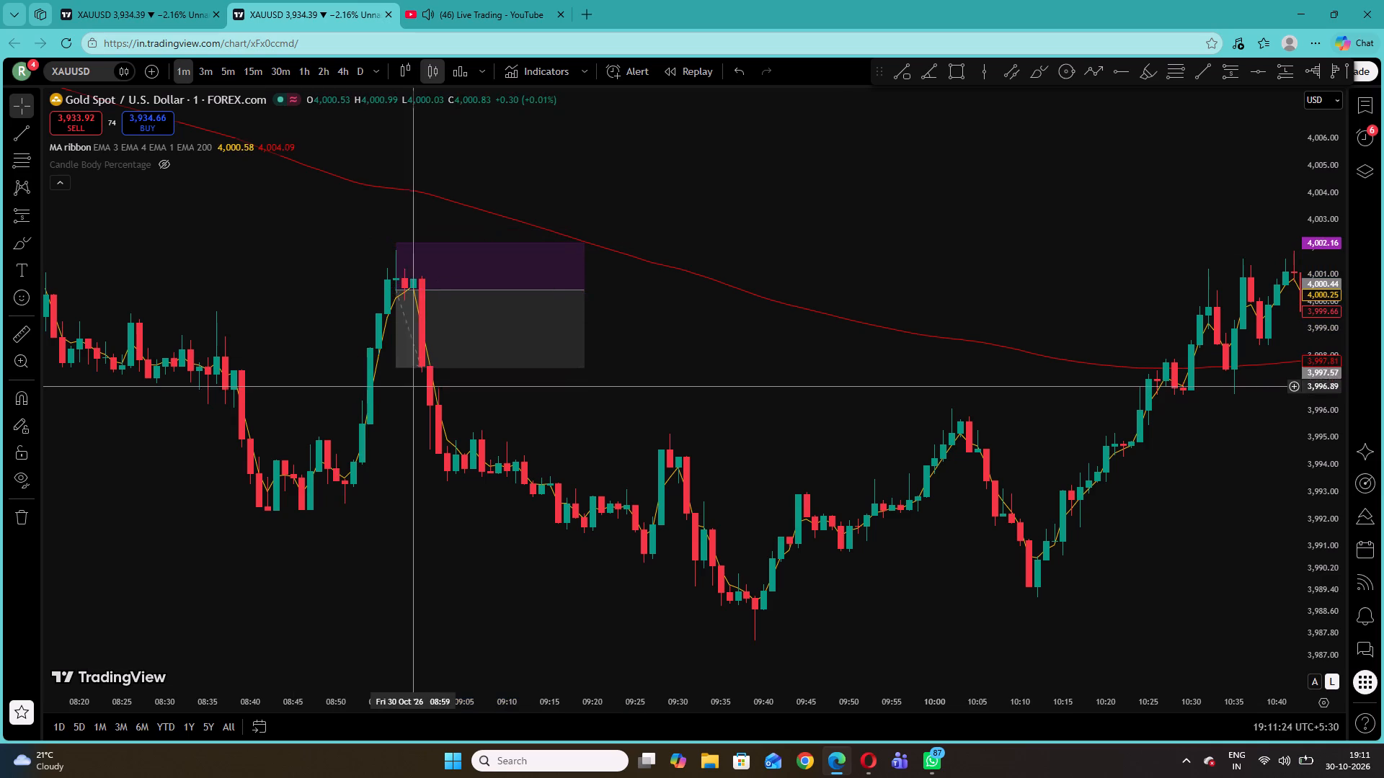
{"action": "left_click_drag", "start_coordinate": [396, 365], "coordinate": [422, 495]}
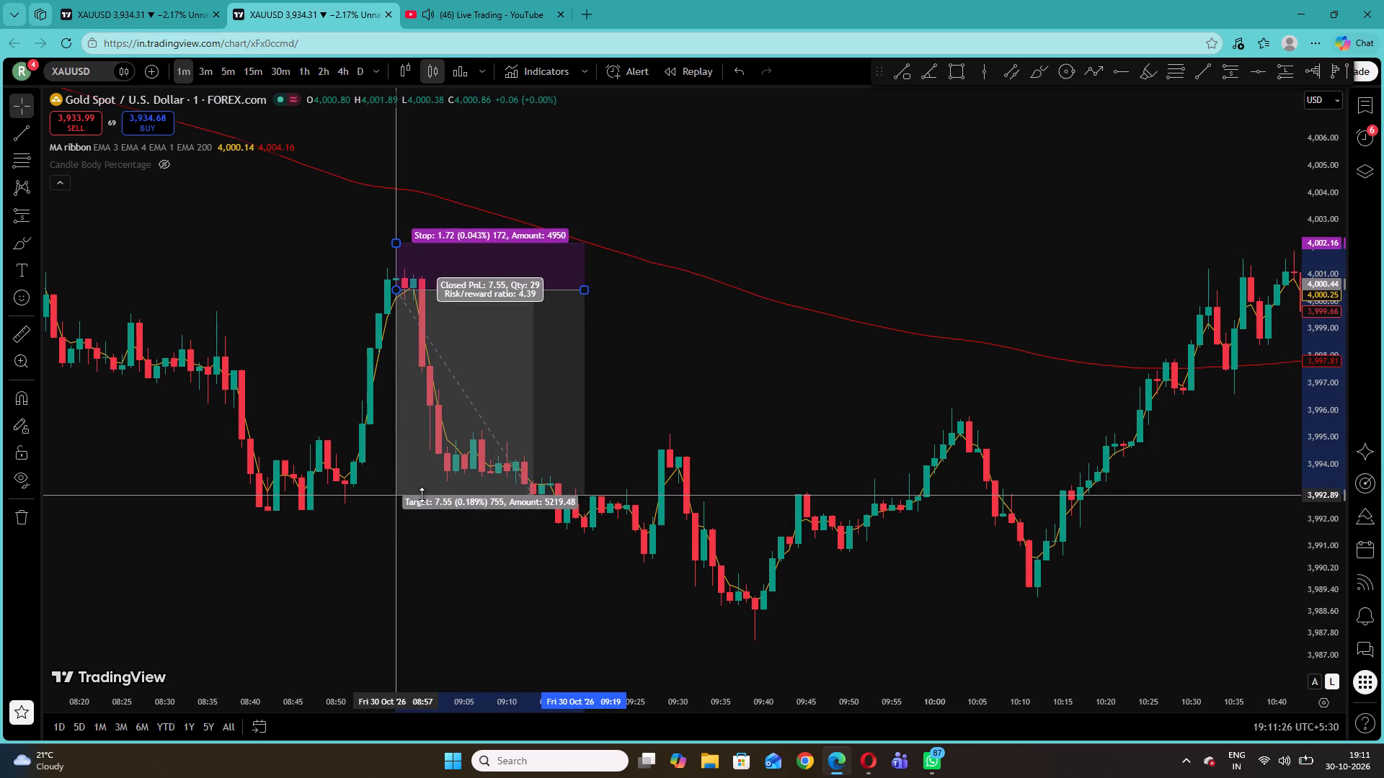
{"action": "left_click_drag", "start_coordinate": [422, 495], "coordinate": [422, 520]}
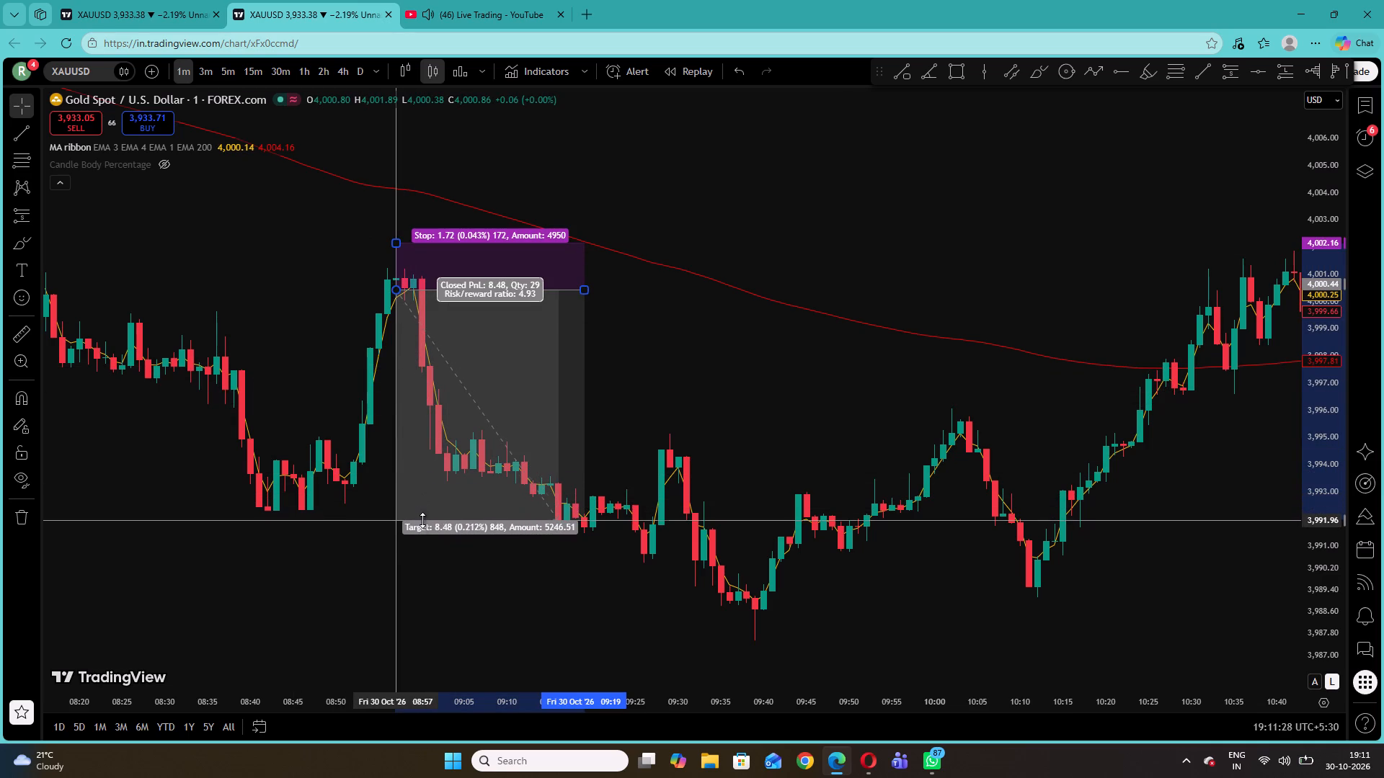
{"action": "left_click_drag", "start_coordinate": [422, 520], "coordinate": [421, 529]}
{"action": "left_click", "coordinate": [673, 421]}
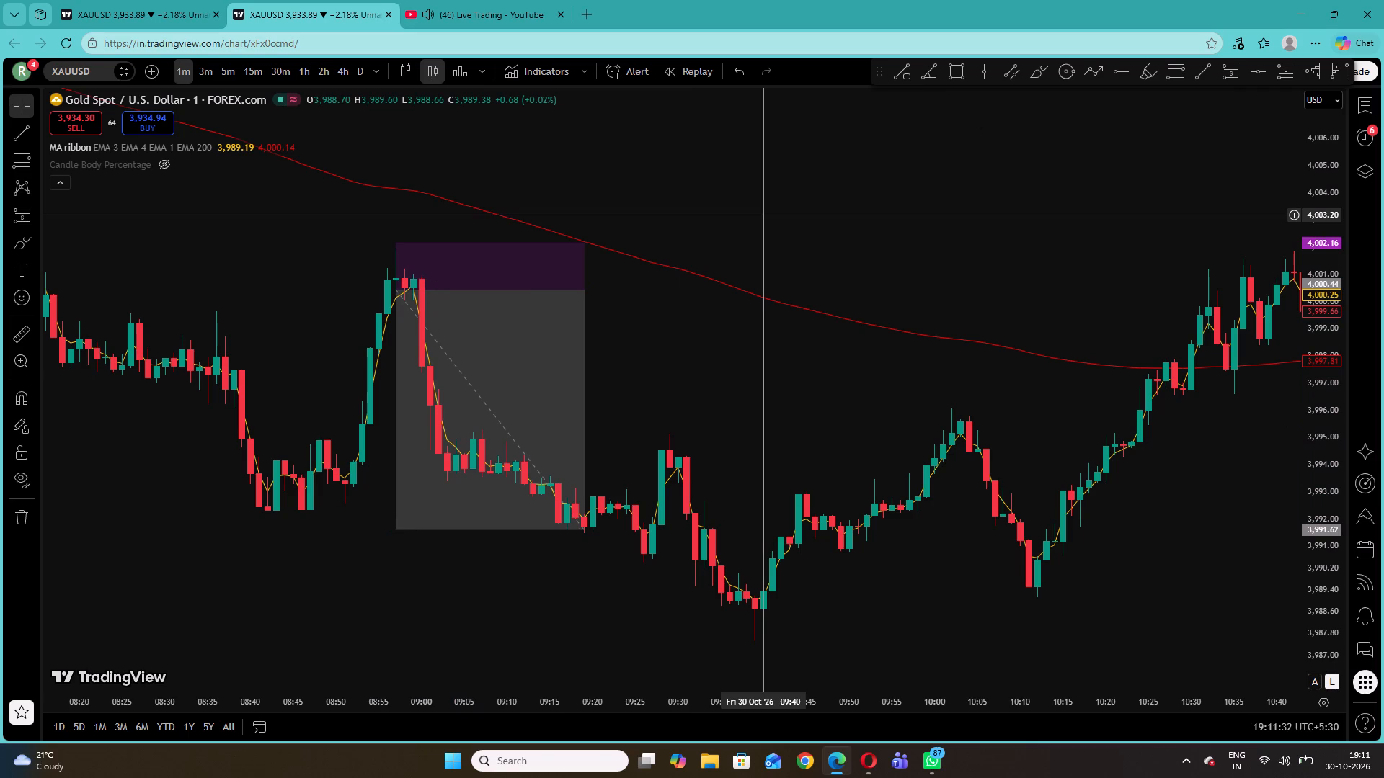
Draw a long position from 08:50 to about 08:57 with entry at 3,993.30, stop at 3,992.52 and target at 3,997.20.
{"action": "left_click_drag", "start_coordinate": [772, 274], "coordinate": [1008, 269]}
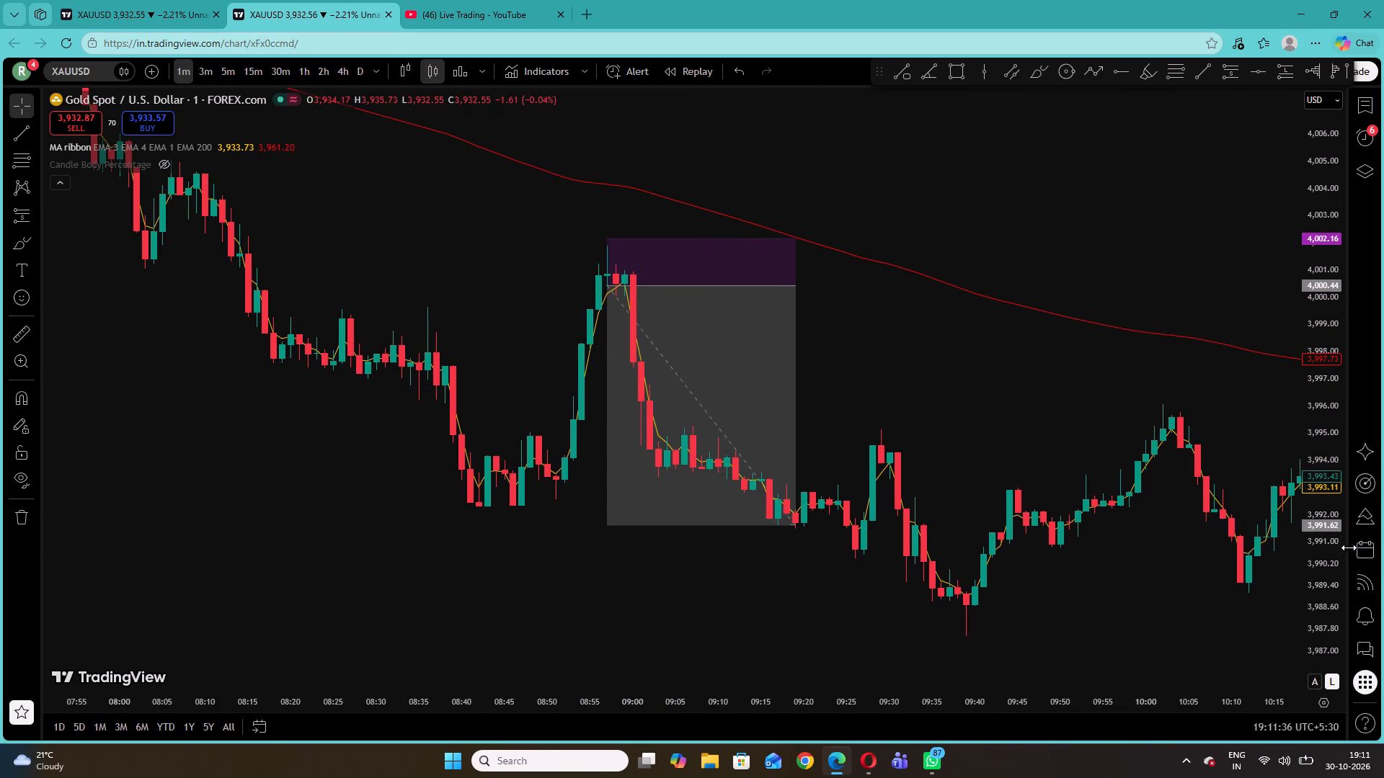
{"action": "left_click_drag", "start_coordinate": [1320, 564], "coordinate": [1322, 282]}
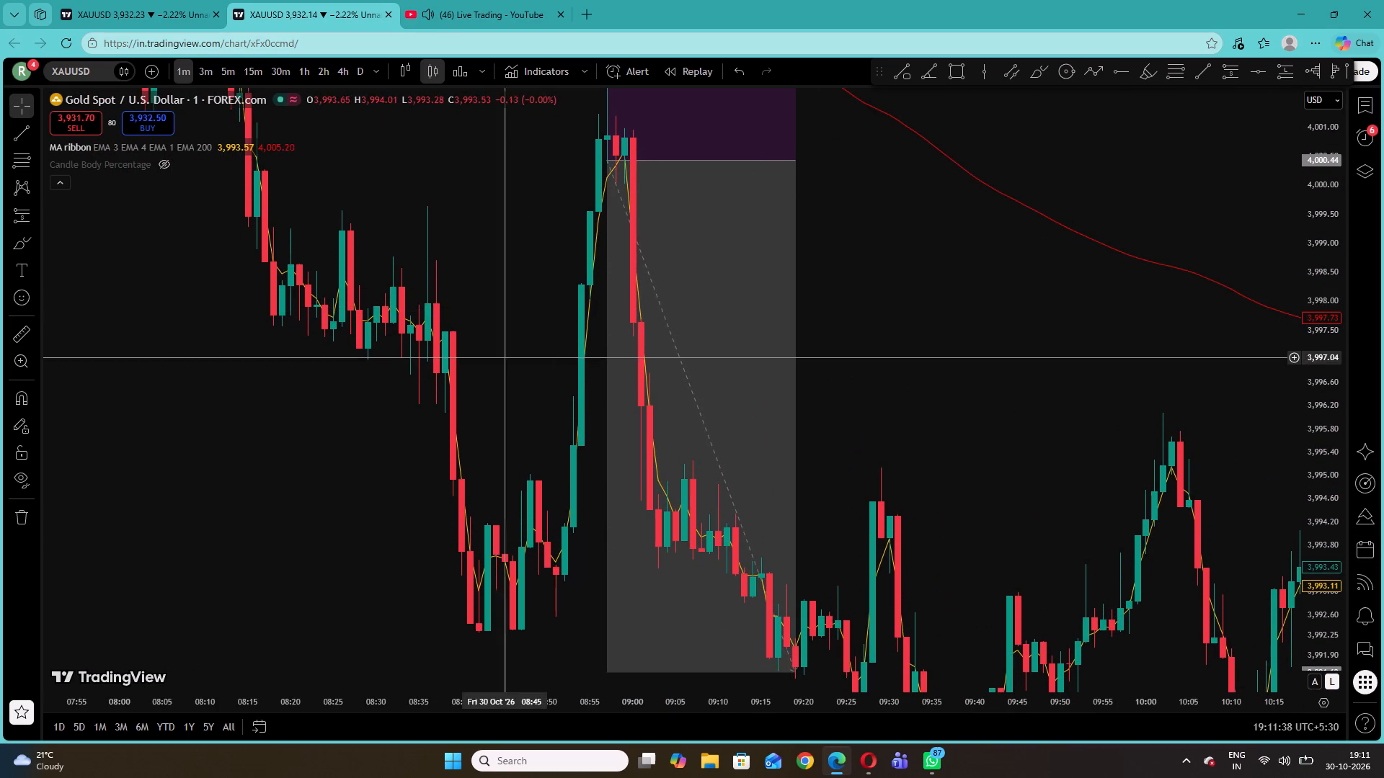
{"action": "left_click", "coordinate": [31, 215]}
{"action": "left_click", "coordinate": [34, 214]}
{"action": "left_click", "coordinate": [67, 227]}
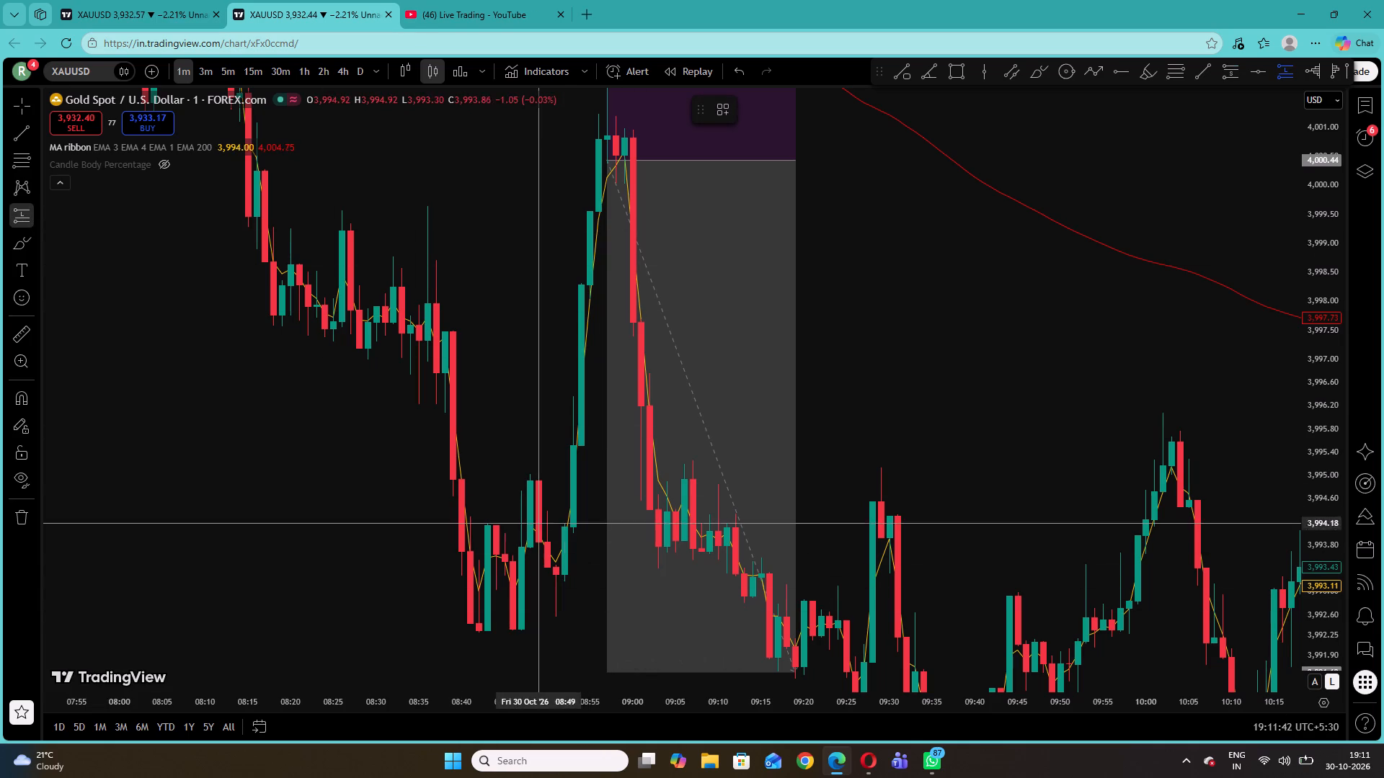
{"action": "left_click", "coordinate": [545, 574]}
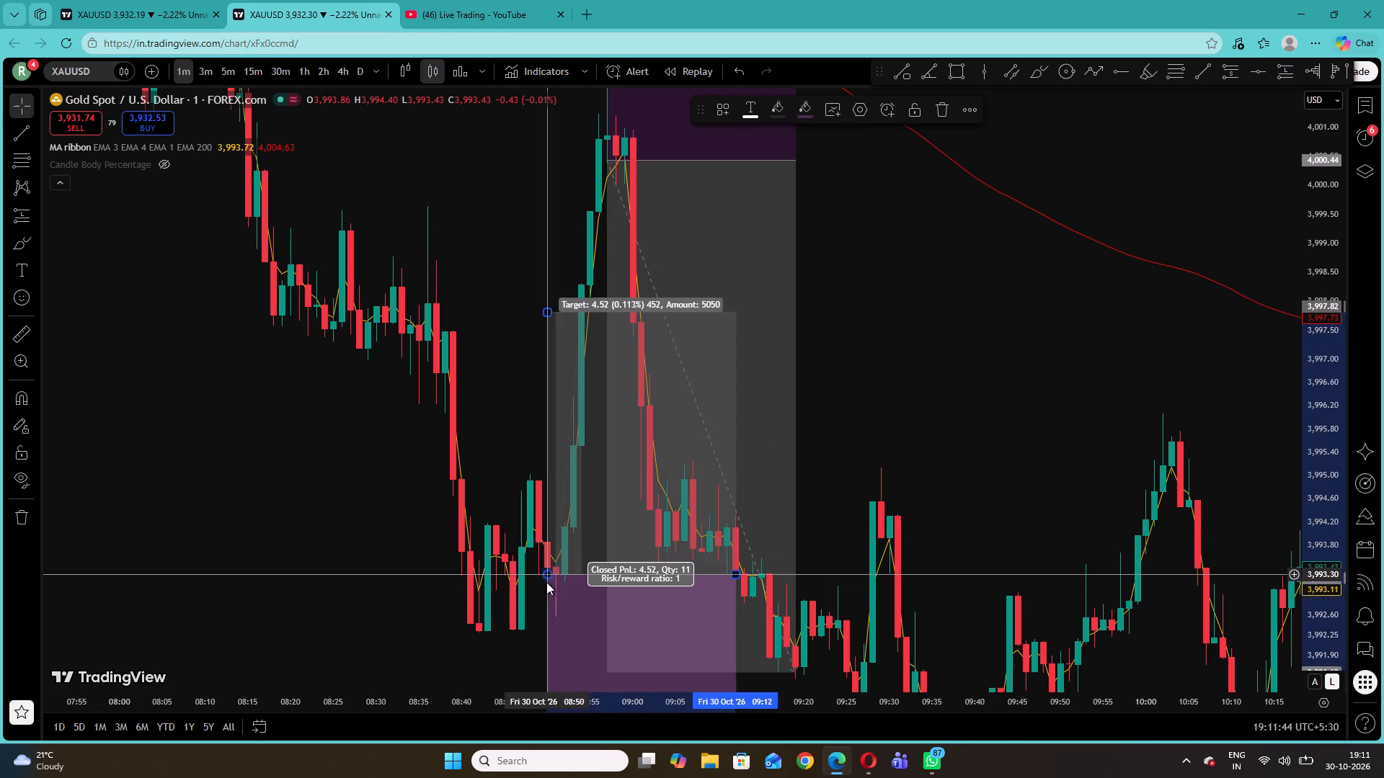
{"action": "left_click_drag", "start_coordinate": [502, 613], "coordinate": [492, 514]}
{"action": "left_click_drag", "start_coordinate": [497, 595], "coordinate": [474, 436]}
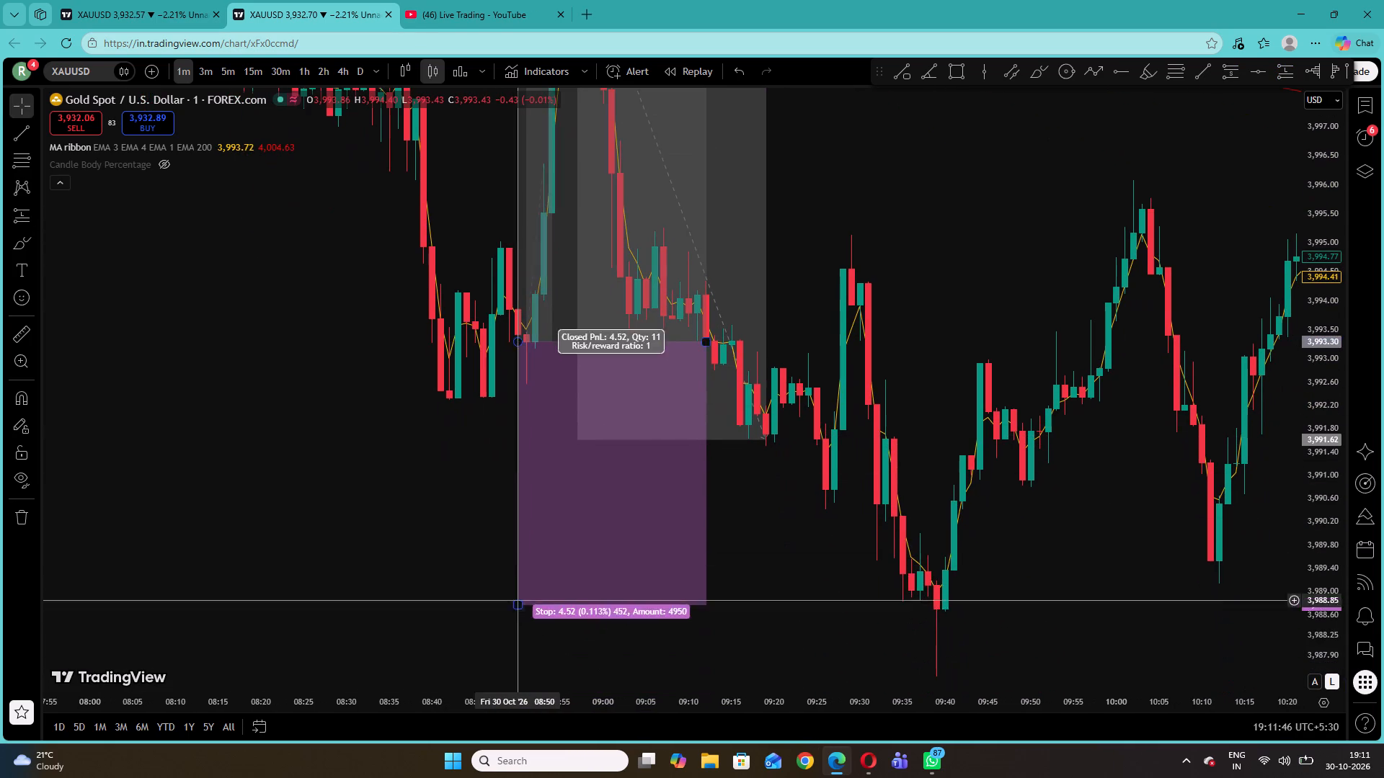
{"action": "left_click_drag", "start_coordinate": [520, 606], "coordinate": [542, 387]}
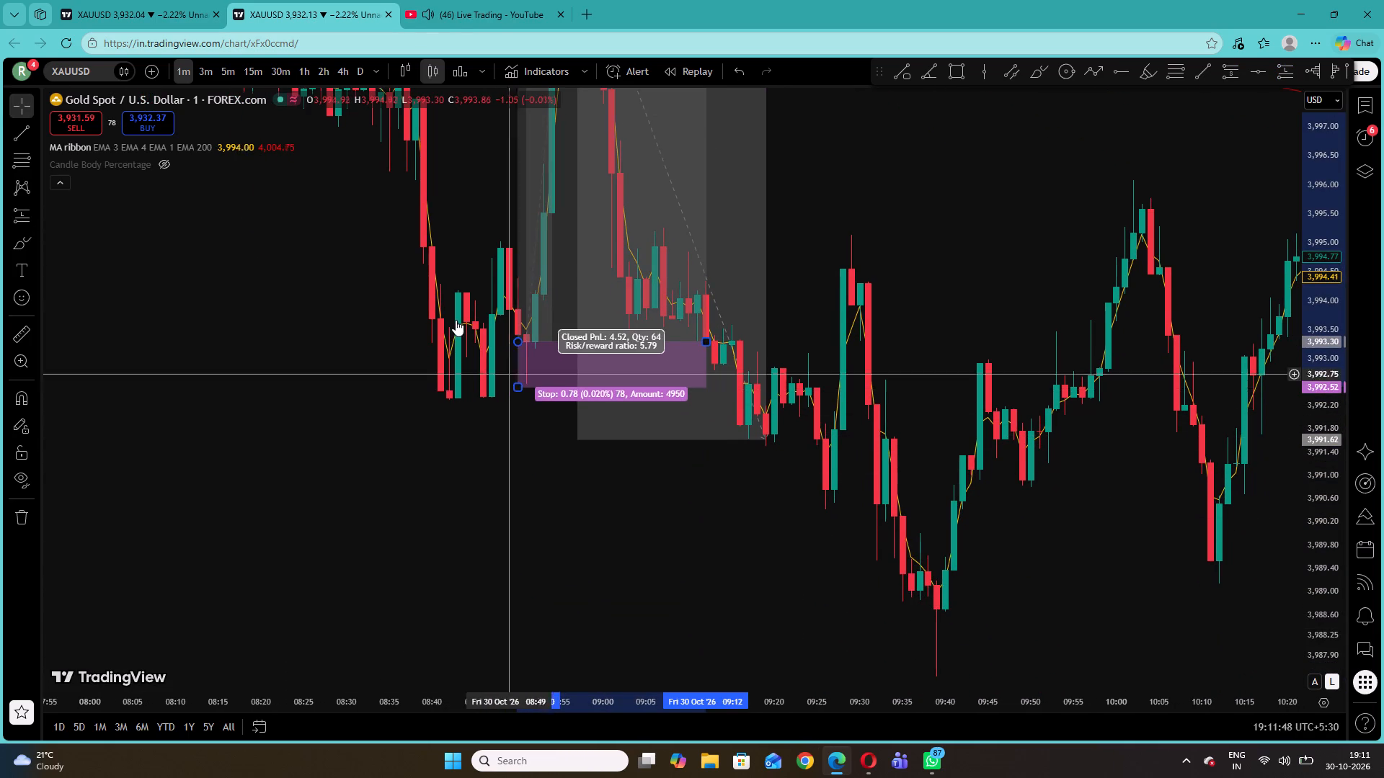
{"action": "left_click_drag", "start_coordinate": [444, 264], "coordinate": [371, 558]}
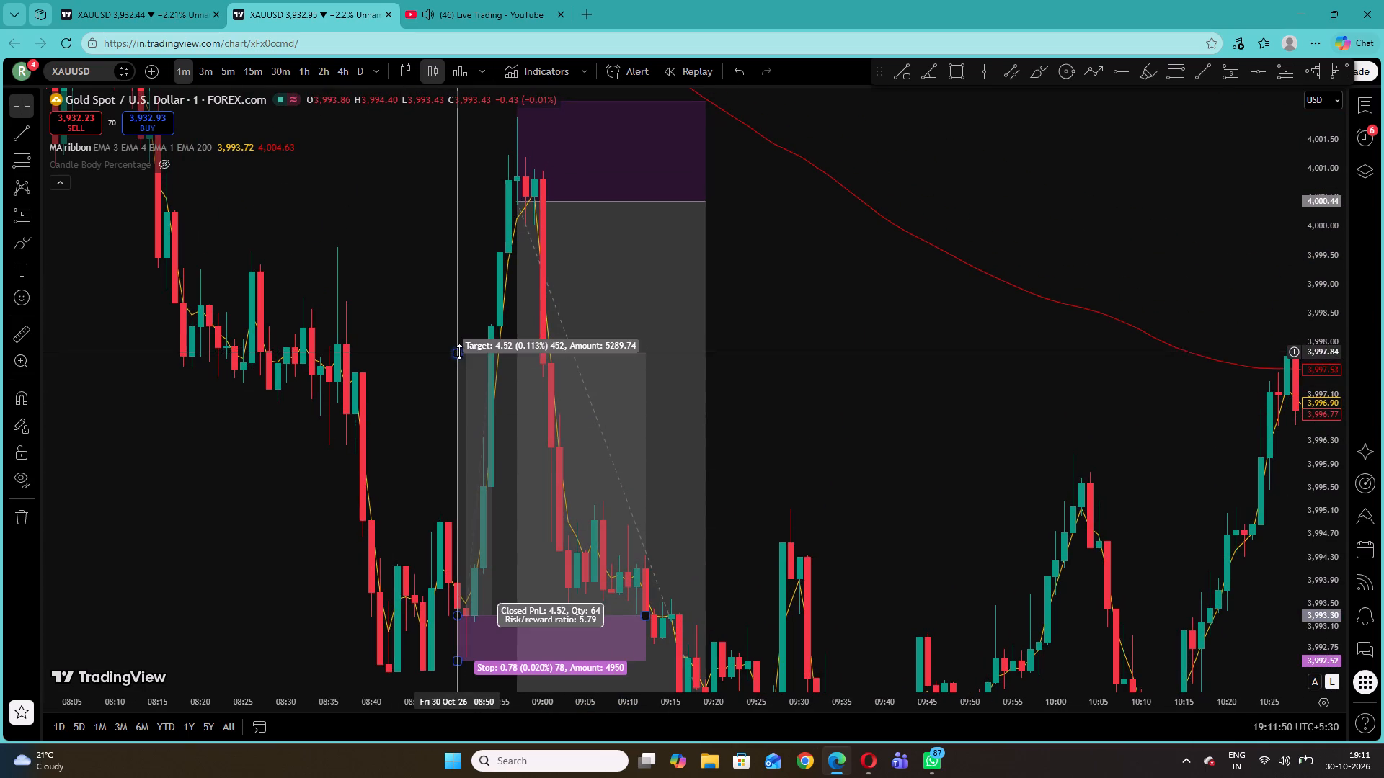
{"action": "left_click_drag", "start_coordinate": [459, 352], "coordinate": [451, 389]}
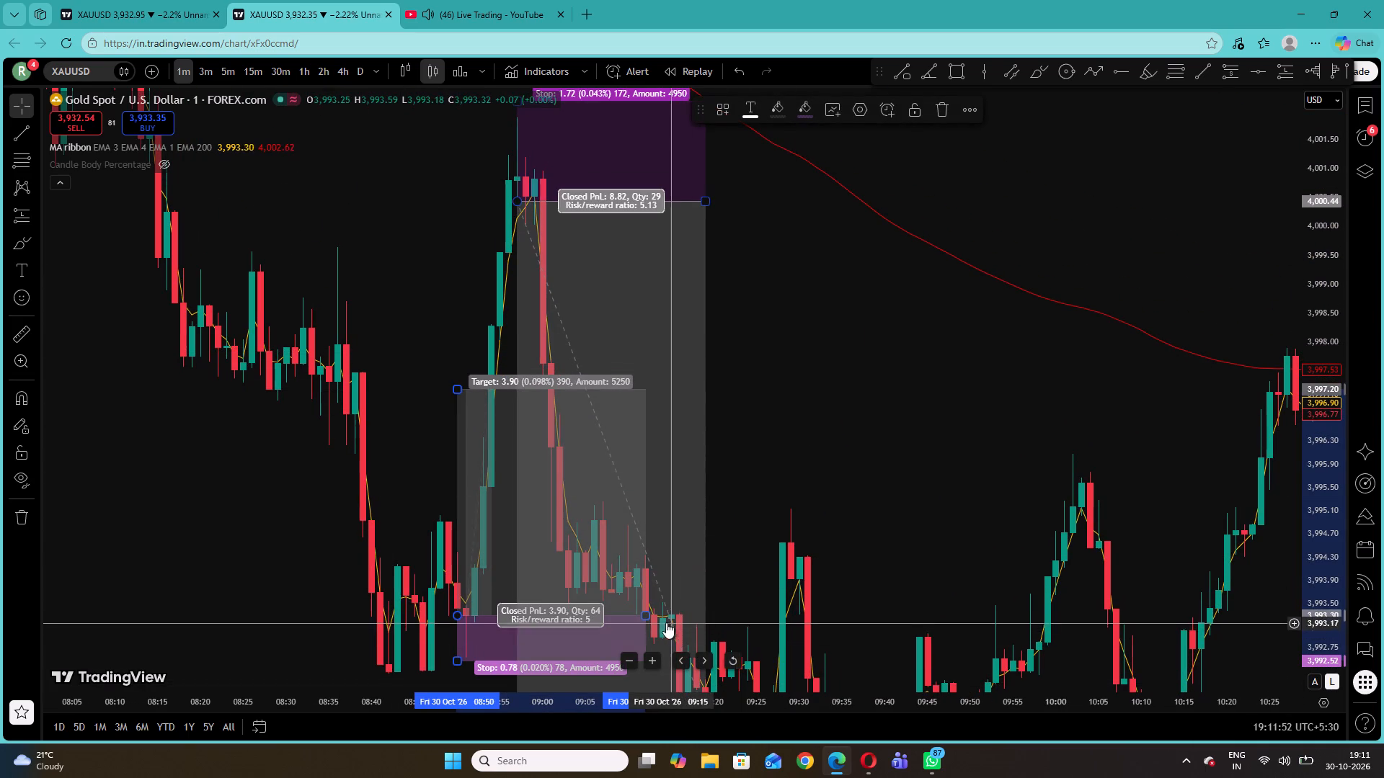
{"action": "left_click_drag", "start_coordinate": [647, 617], "coordinate": [520, 607]}
{"action": "left_click", "coordinate": [946, 426]}
Examine the price action around the 08:50 and 08:57 positions and back through the early morning to about 04:10.
{"action": "left_click_drag", "start_coordinate": [1314, 417], "coordinate": [1316, 572]}
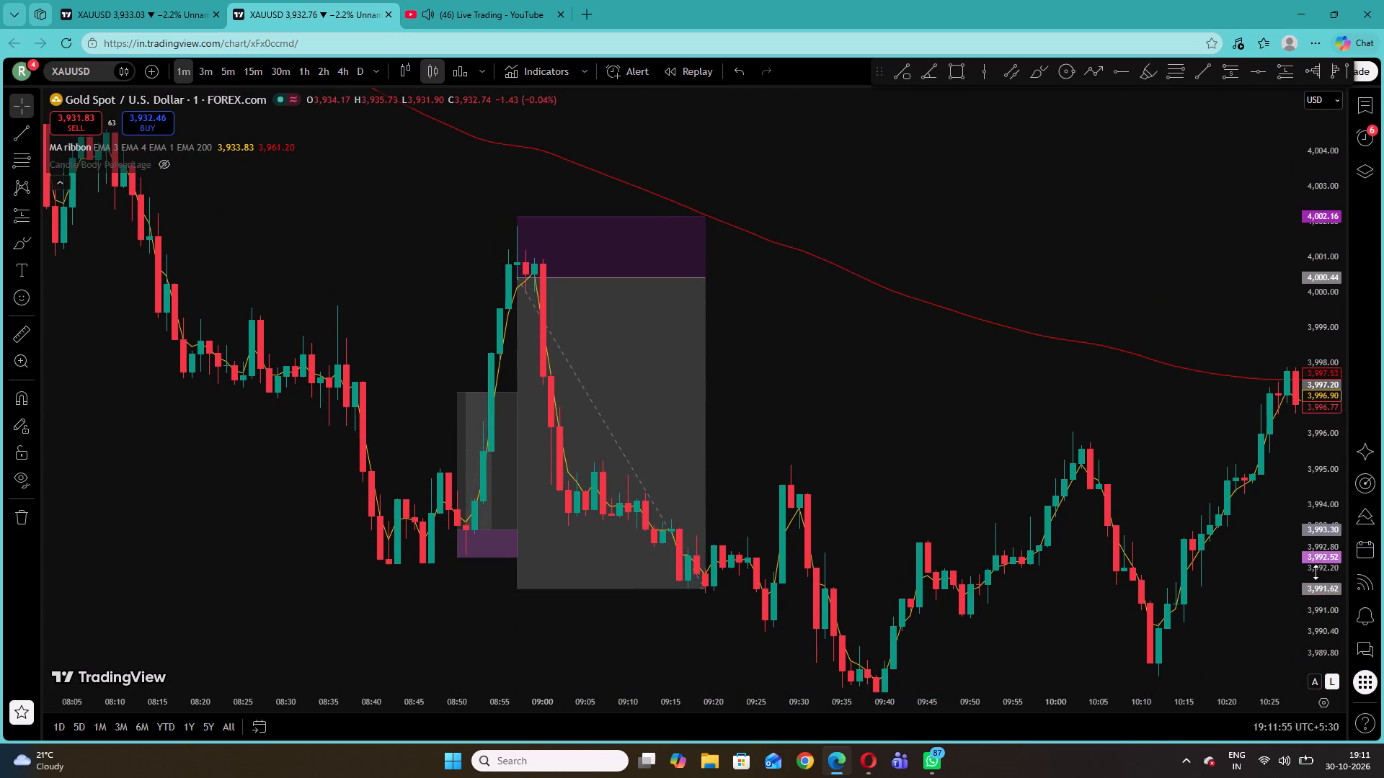
{"action": "left_click_drag", "start_coordinate": [1316, 572], "coordinate": [1308, 562]}
{"action": "left_click_drag", "start_coordinate": [926, 431], "coordinate": [688, 357]}
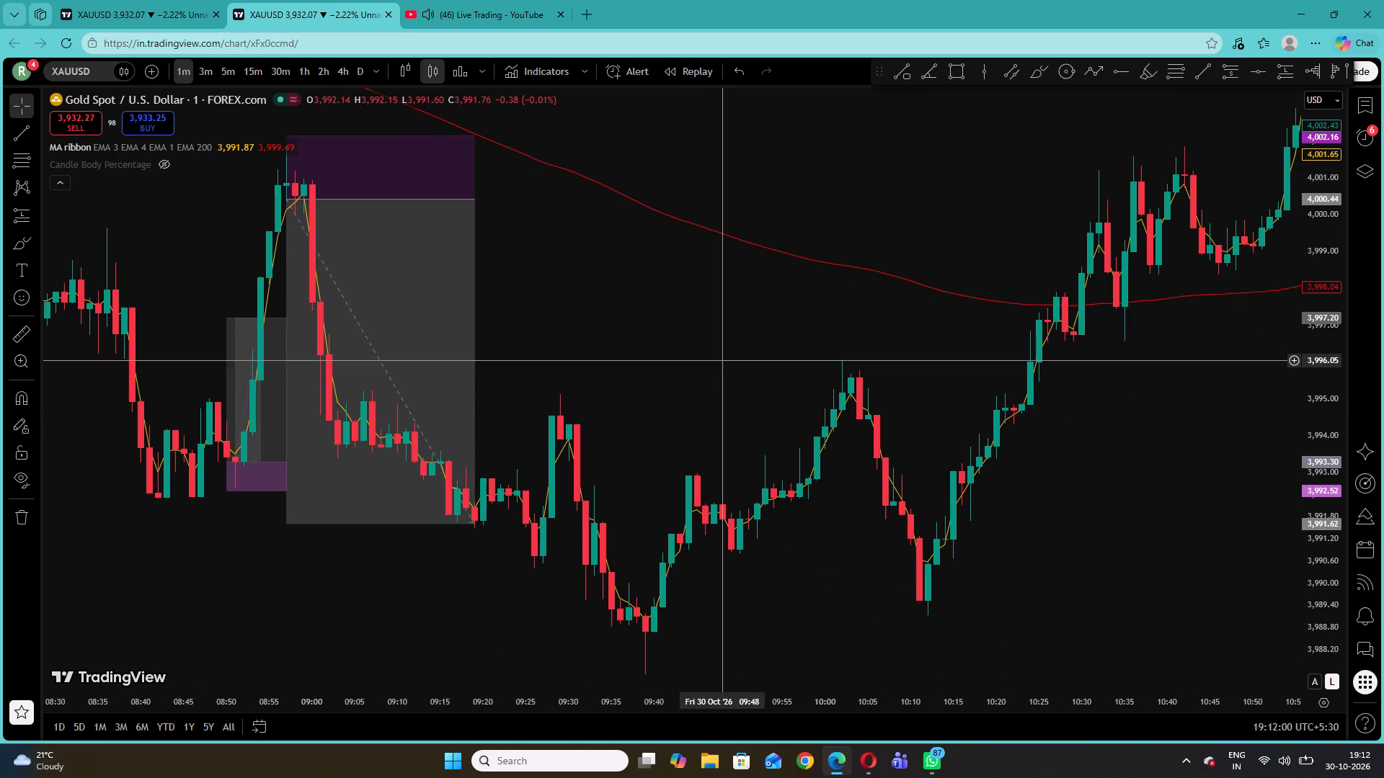
{"action": "left_click_drag", "start_coordinate": [659, 320], "coordinate": [998, 532]}
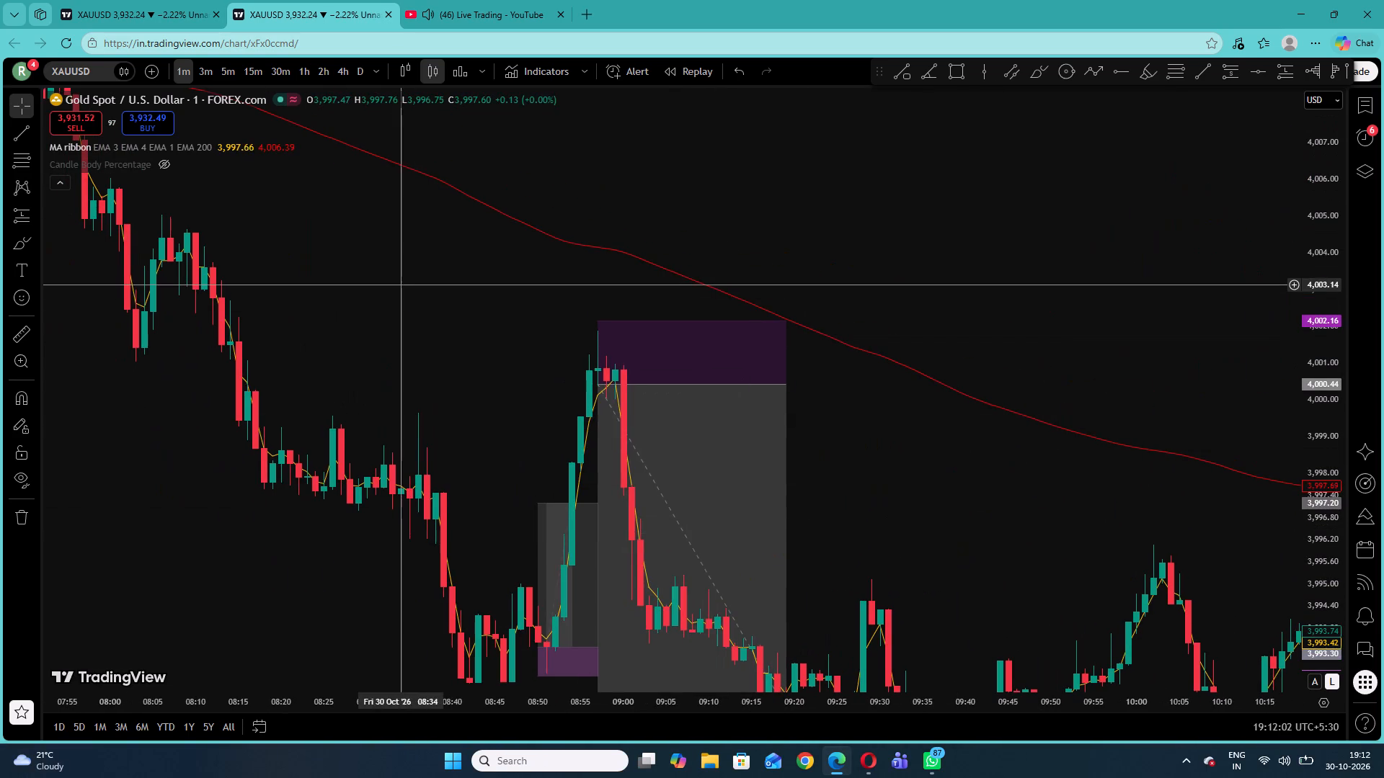
{"action": "left_click_drag", "start_coordinate": [425, 290], "coordinate": [910, 429]}
{"action": "left_click_drag", "start_coordinate": [497, 315], "coordinate": [884, 486]}
{"action": "left_click_drag", "start_coordinate": [1331, 326], "coordinate": [1315, 491]}
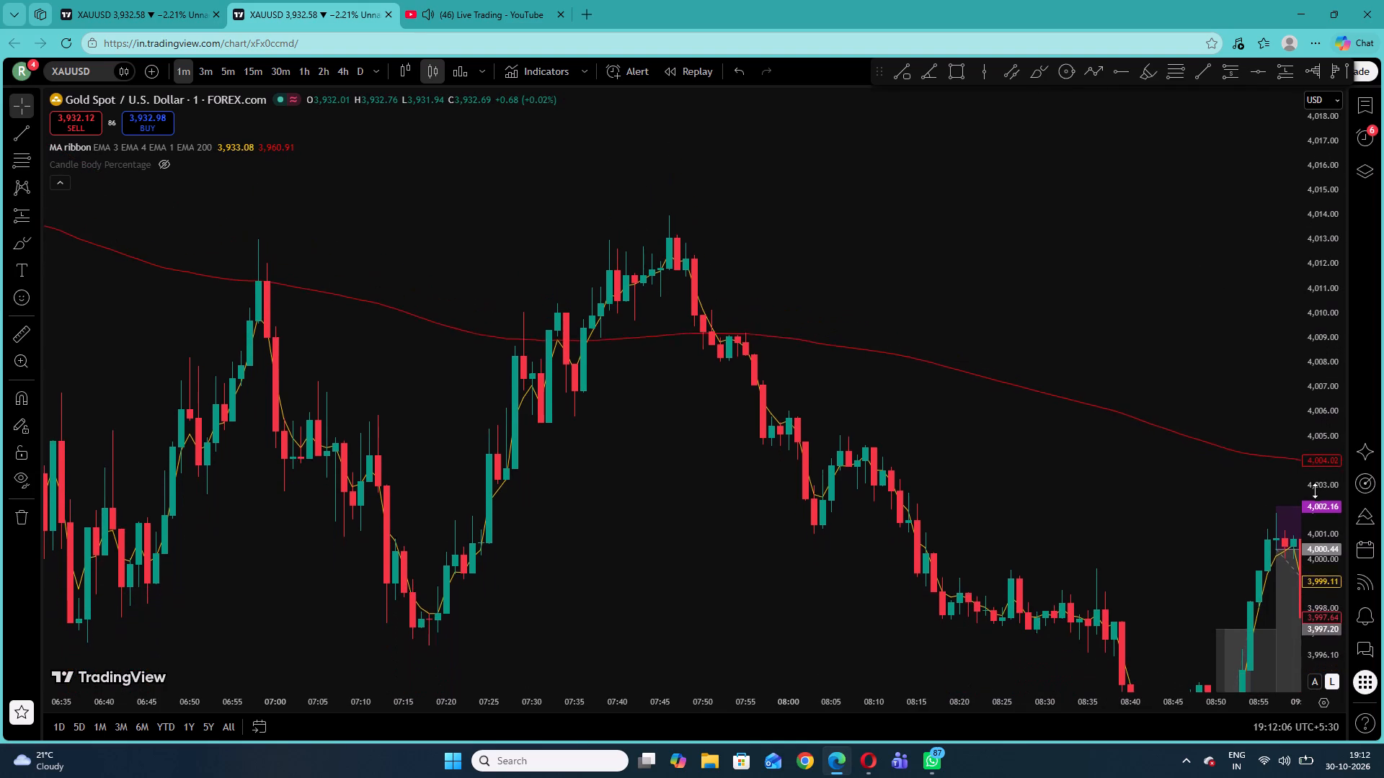
{"action": "left_click_drag", "start_coordinate": [1315, 491], "coordinate": [1310, 488]}
{"action": "left_click_drag", "start_coordinate": [611, 454], "coordinate": [821, 356]}
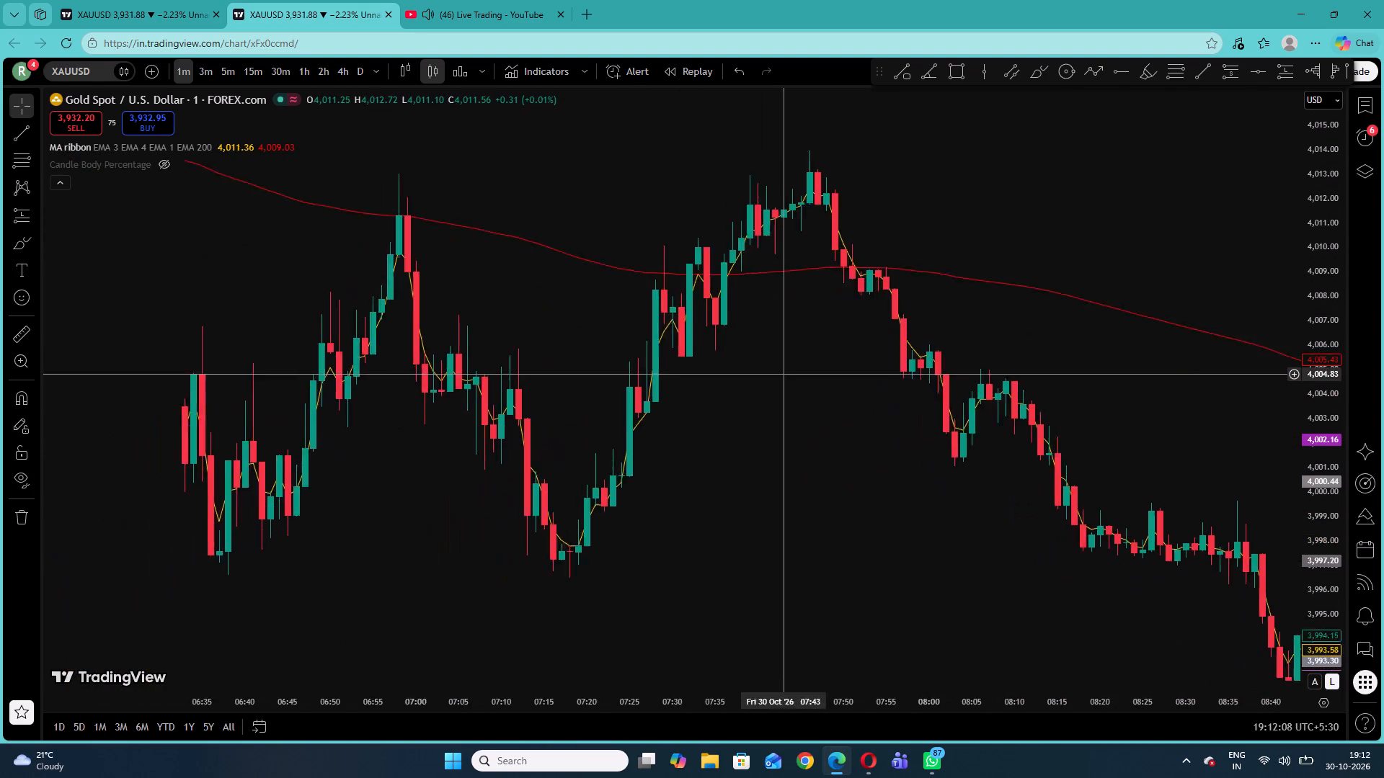
{"action": "left_click_drag", "start_coordinate": [821, 356], "coordinate": [825, 354]}
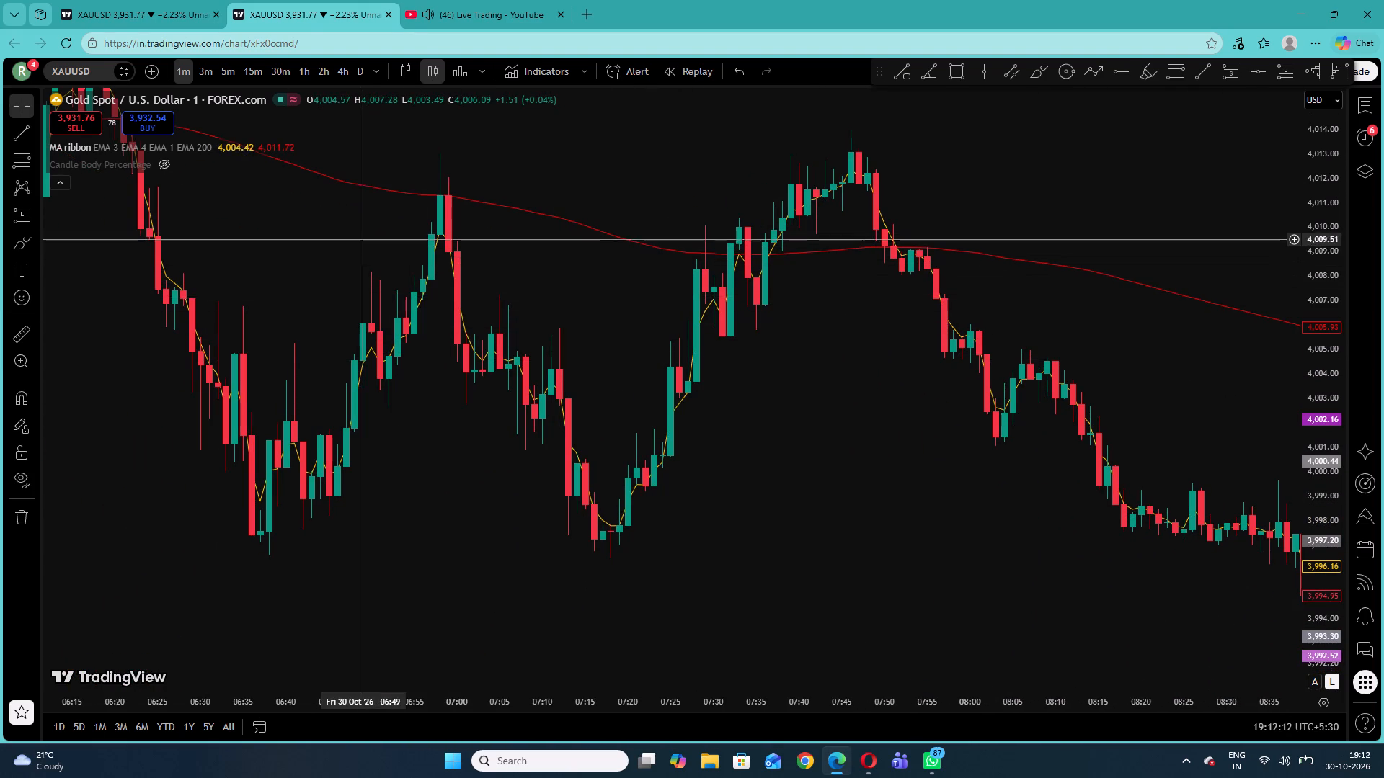
{"action": "left_click_drag", "start_coordinate": [379, 190], "coordinate": [691, 251]}
{"action": "left_click", "coordinate": [610, 240]}
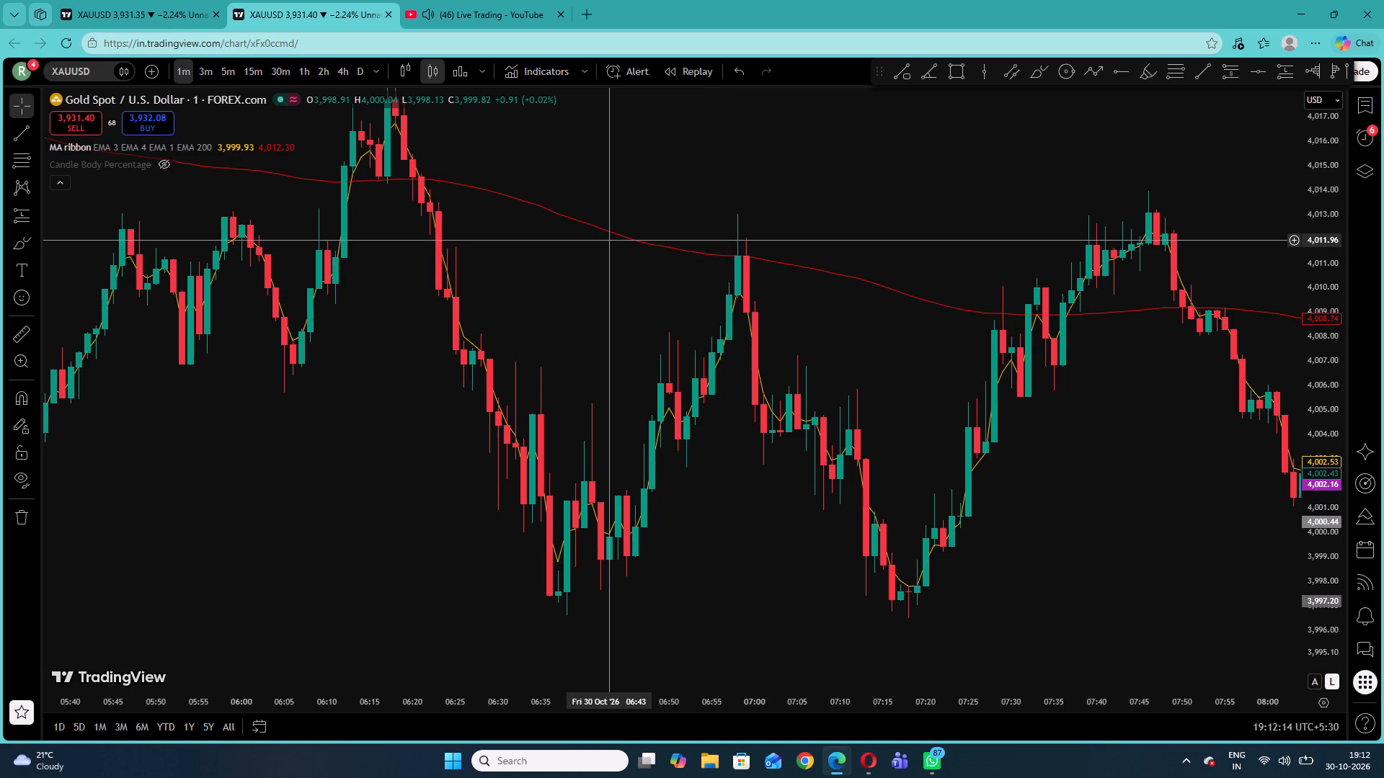
{"action": "left_click_drag", "start_coordinate": [562, 272], "coordinate": [833, 385]}
{"action": "left_click_drag", "start_coordinate": [520, 388], "coordinate": [901, 416]}
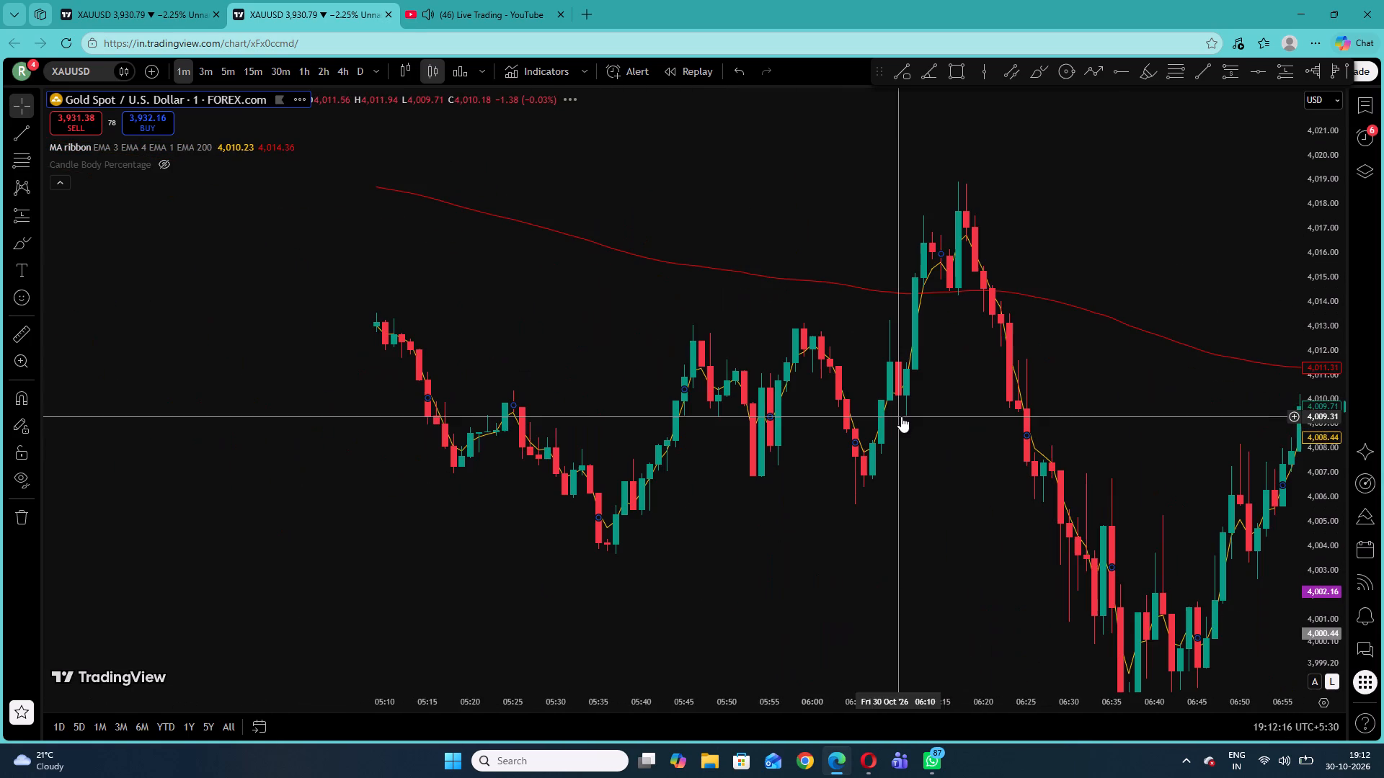
{"action": "left_click", "coordinate": [858, 450]}
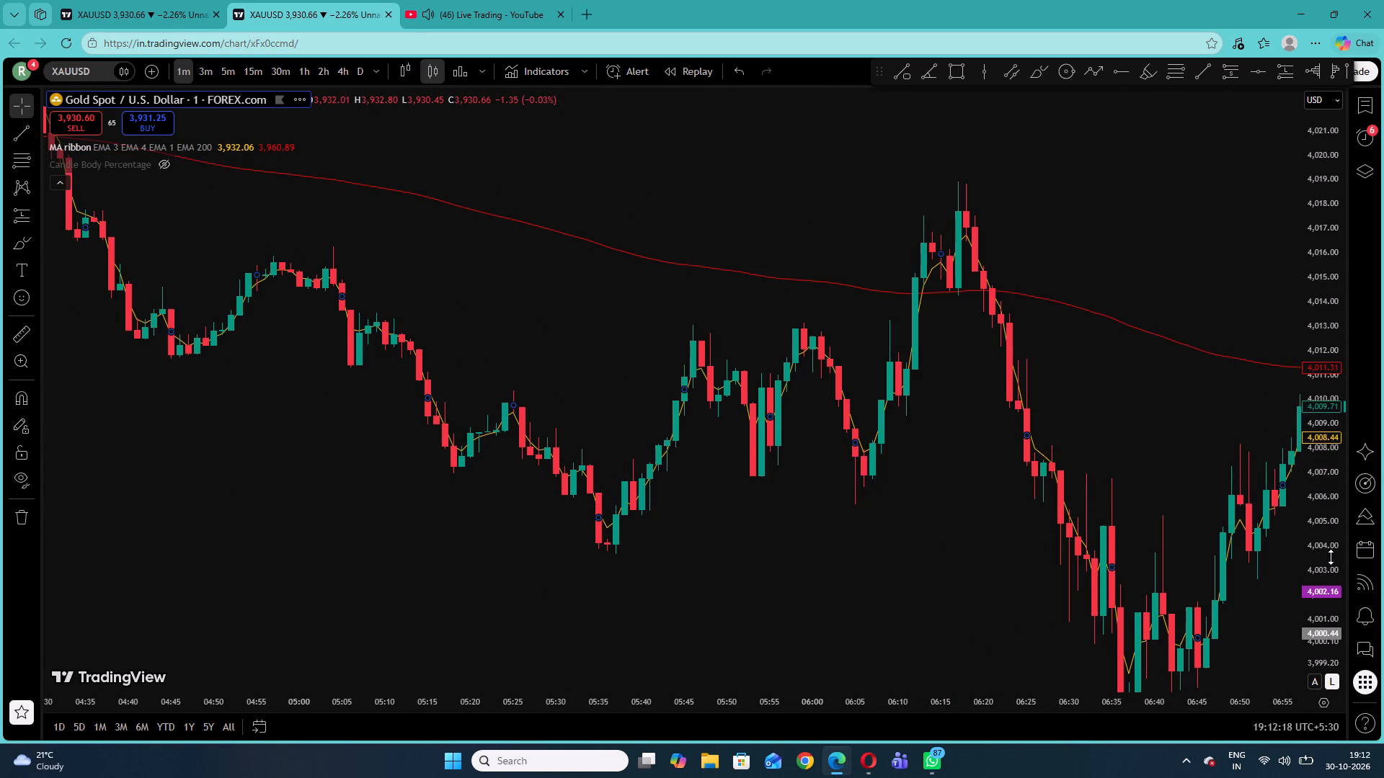
{"action": "left_click_drag", "start_coordinate": [1328, 560], "coordinate": [1329, 510]}
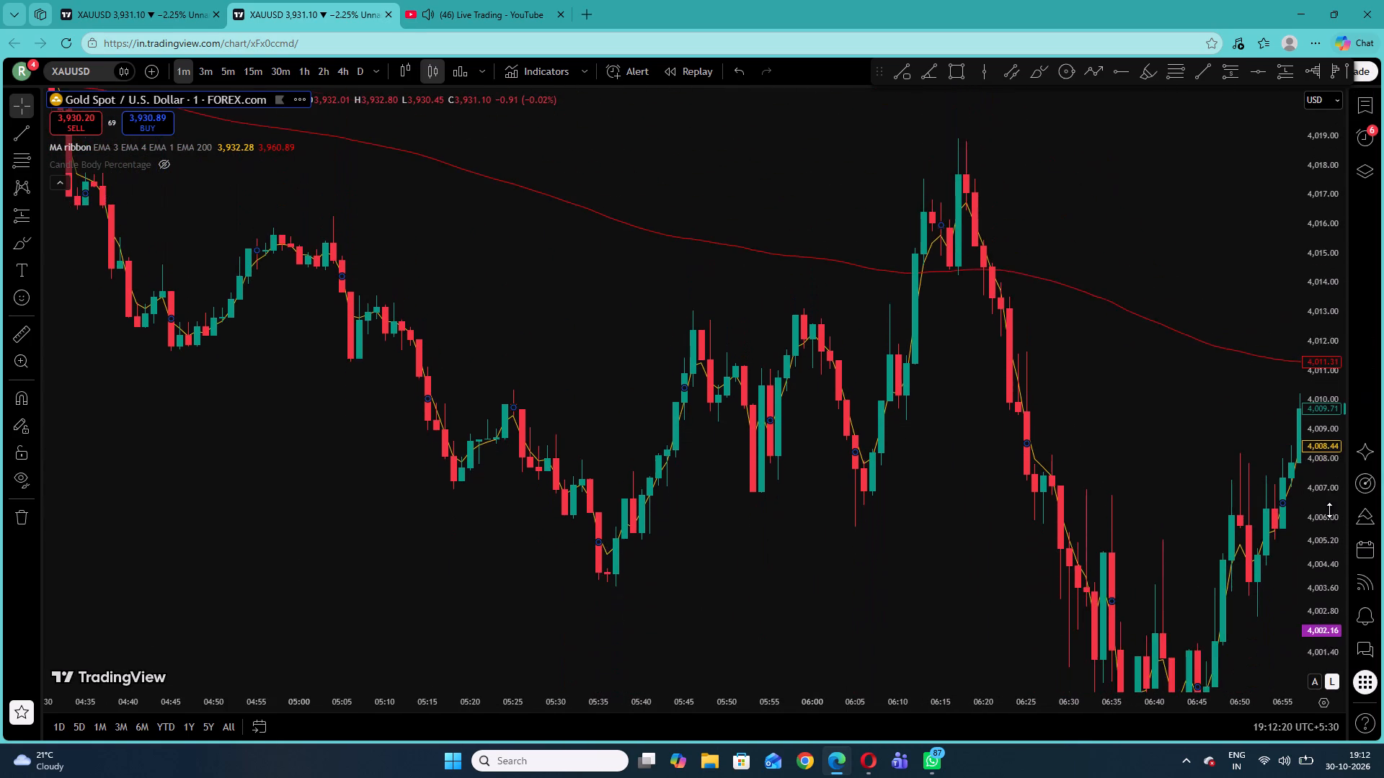
{"action": "left_click_drag", "start_coordinate": [1329, 510], "coordinate": [1334, 486]}
{"action": "left_click", "coordinate": [649, 274]}
{"action": "left_click_drag", "start_coordinate": [649, 274], "coordinate": [928, 231]}
Place a short position on the 05:24 candle with entry at 4,009.63.
{"action": "left_click_drag", "start_coordinate": [1310, 506], "coordinate": [1322, 444]}
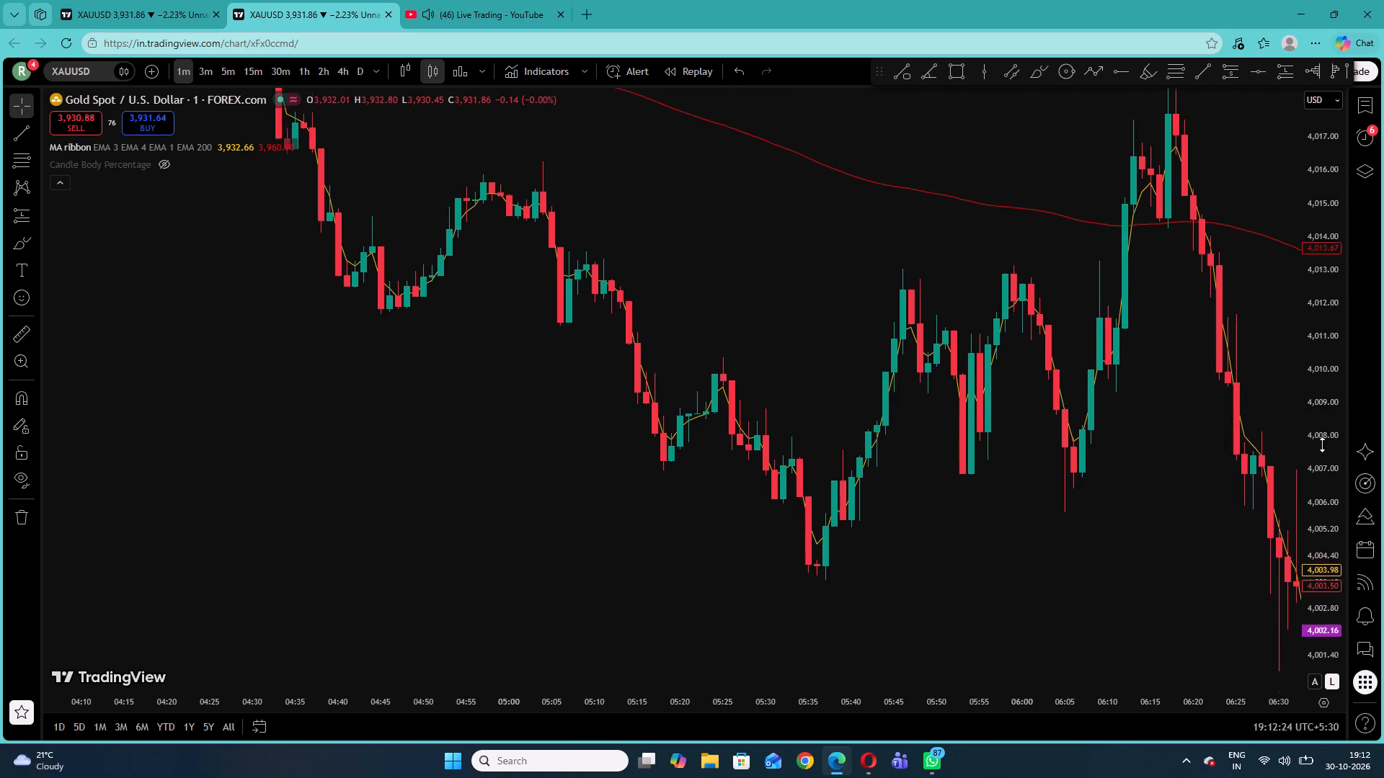
{"action": "left_click_drag", "start_coordinate": [1322, 444], "coordinate": [1355, 5]}
{"action": "left_click_drag", "start_coordinate": [1329, 524], "coordinate": [1361, 159]}
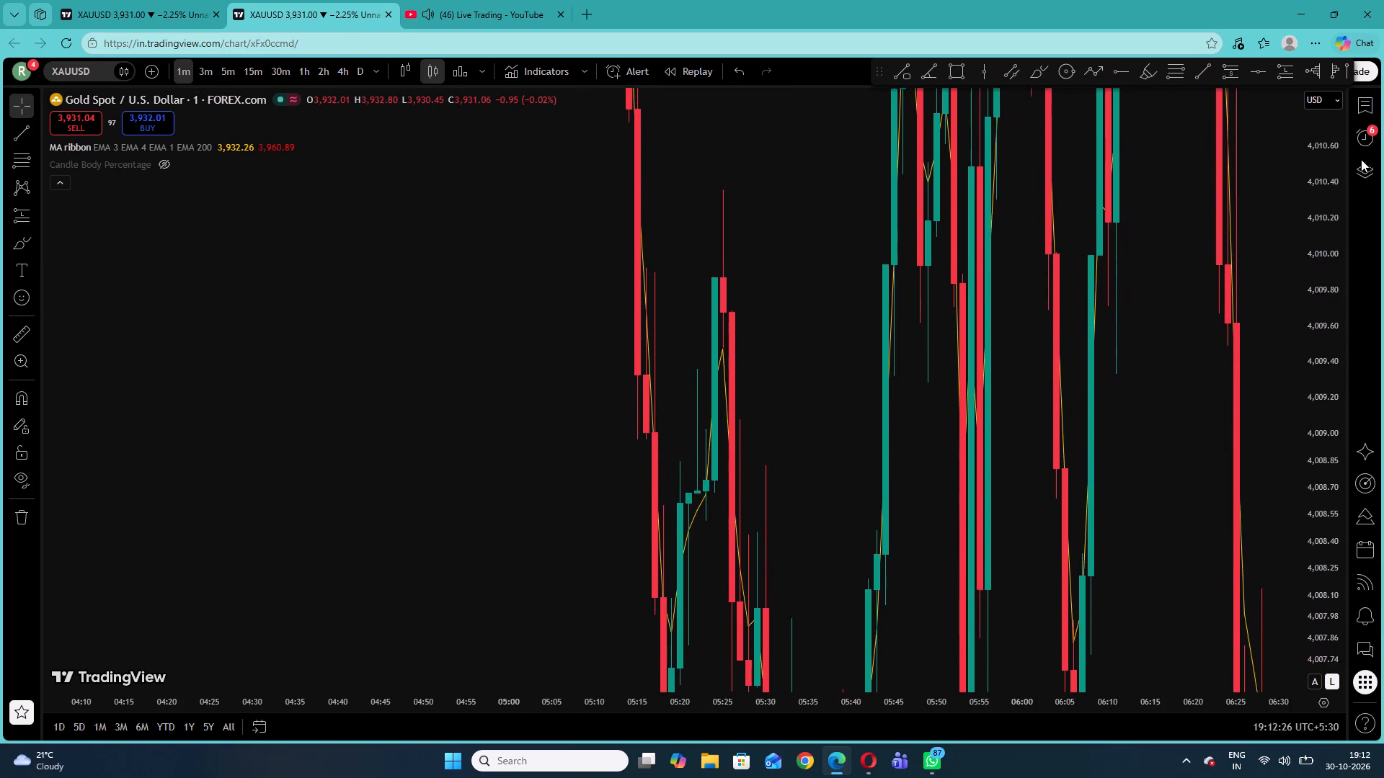
{"action": "left_click_drag", "start_coordinate": [1361, 159], "coordinate": [1344, 613]}
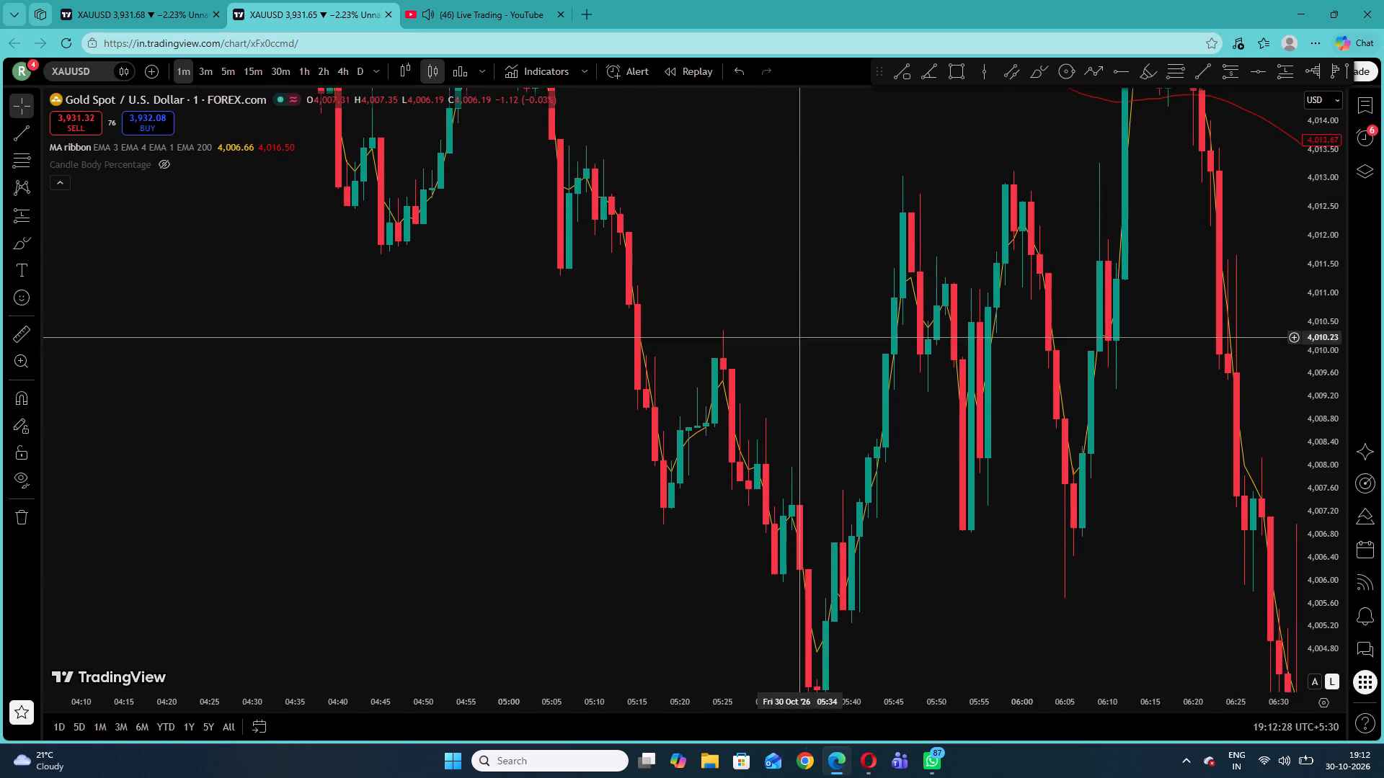
{"action": "left_click_drag", "start_coordinate": [797, 303], "coordinate": [595, 272]}
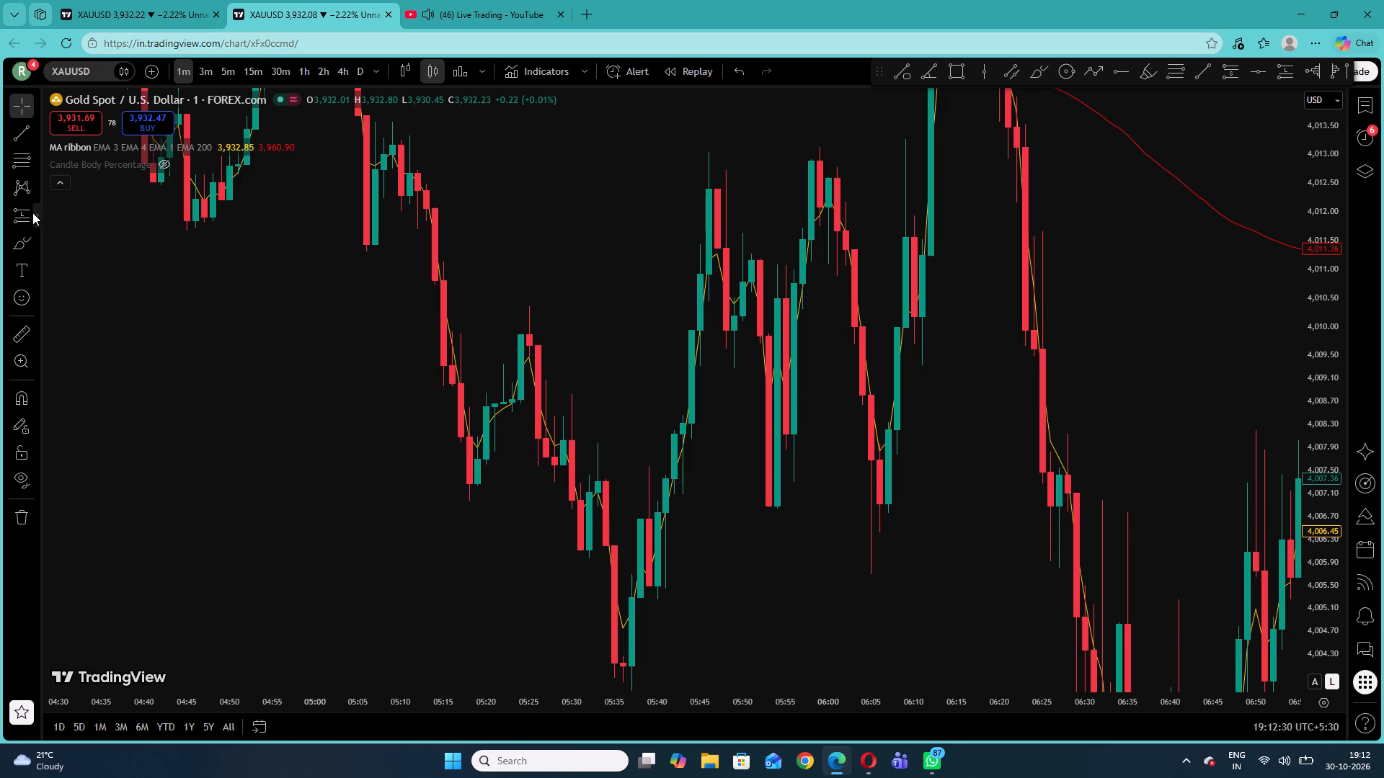
{"action": "left_click", "coordinate": [32, 213]}
{"action": "left_click", "coordinate": [80, 254]}
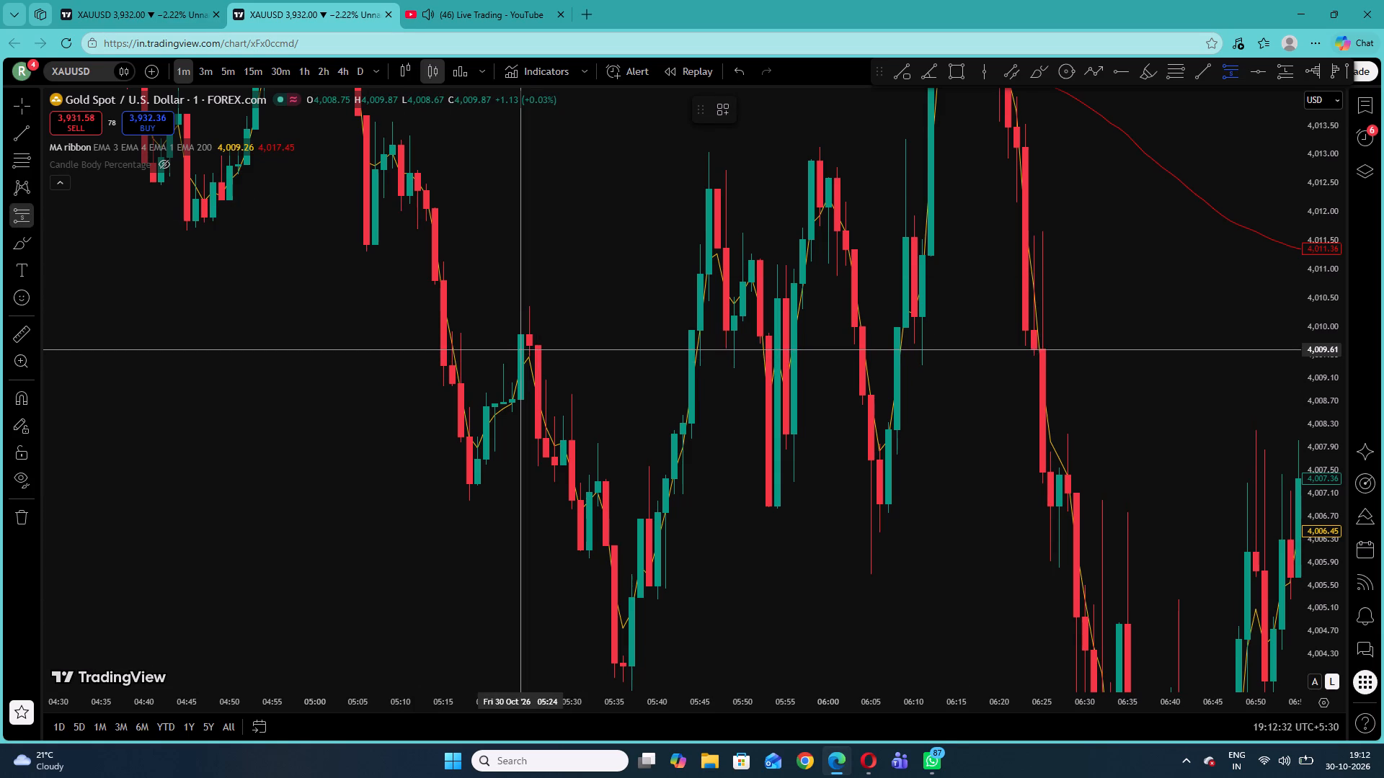
{"action": "left_click", "coordinate": [523, 348]}
{"action": "left_click", "coordinate": [503, 178]}
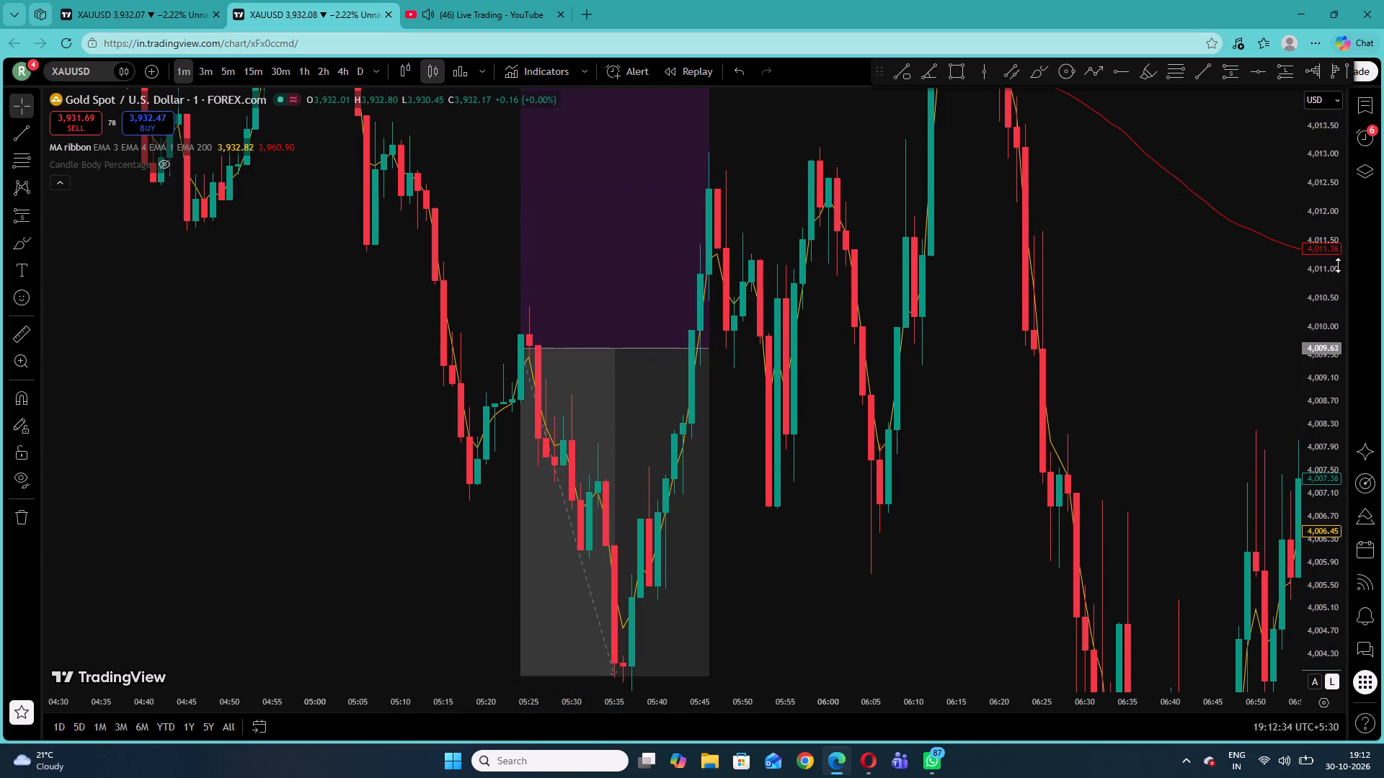
Set the 05:24 short position's stop to 4,010.48 and target to 4,005.37, and shorten it to end at about 05:37.
{"action": "left_click_drag", "start_coordinate": [1335, 261], "coordinate": [1319, 371]}
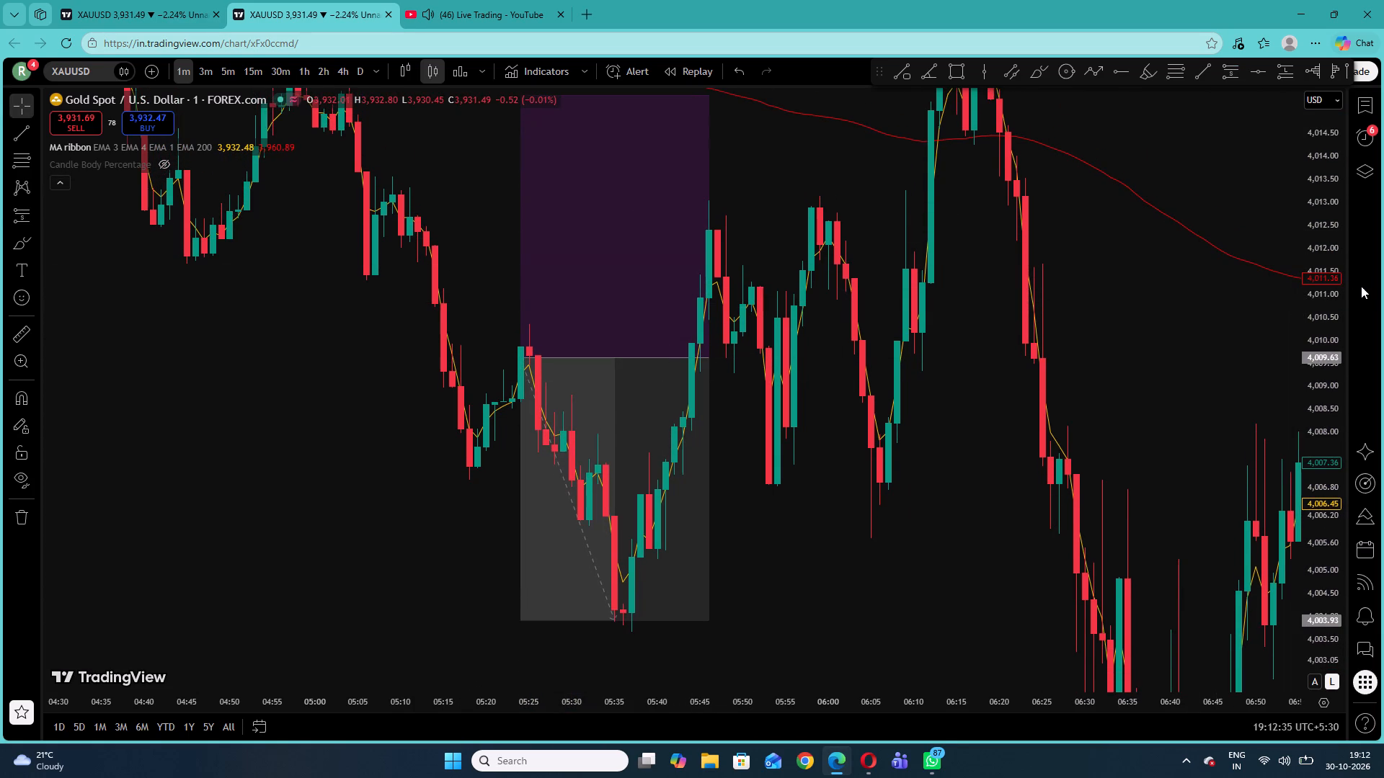
{"action": "left_click_drag", "start_coordinate": [1326, 298], "coordinate": [1328, 379]}
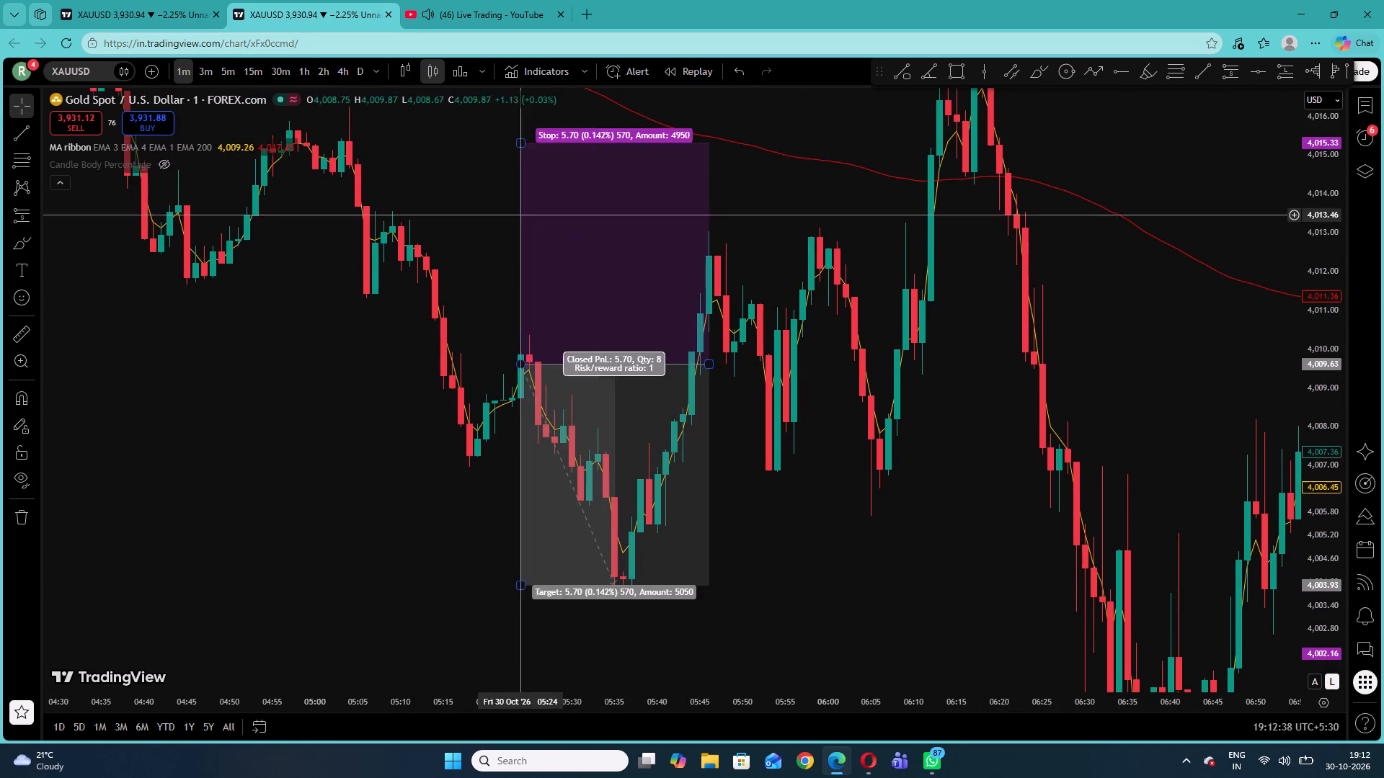
{"action": "left_click_drag", "start_coordinate": [521, 142], "coordinate": [550, 330]}
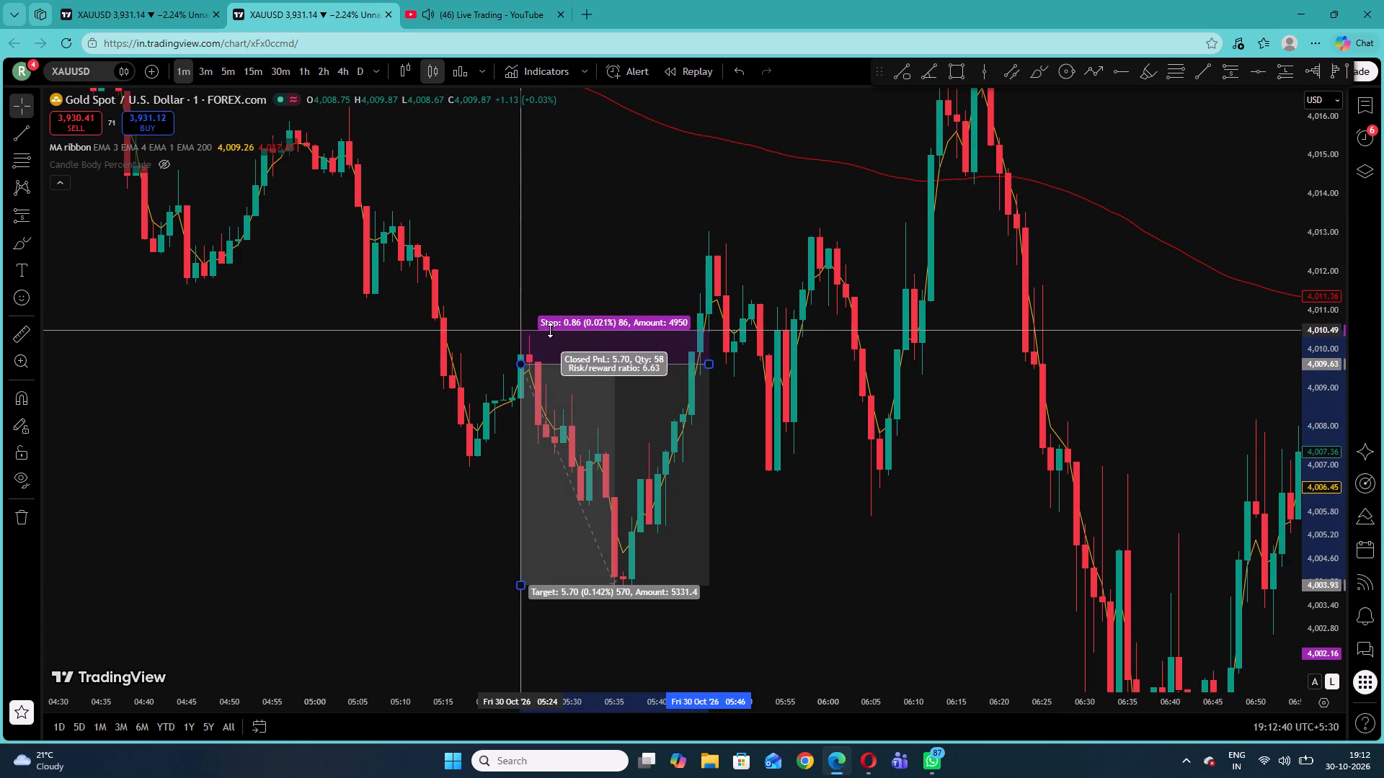
{"action": "left_click_drag", "start_coordinate": [550, 330], "coordinate": [551, 331]}
{"action": "left_click_drag", "start_coordinate": [520, 588], "coordinate": [521, 541]}
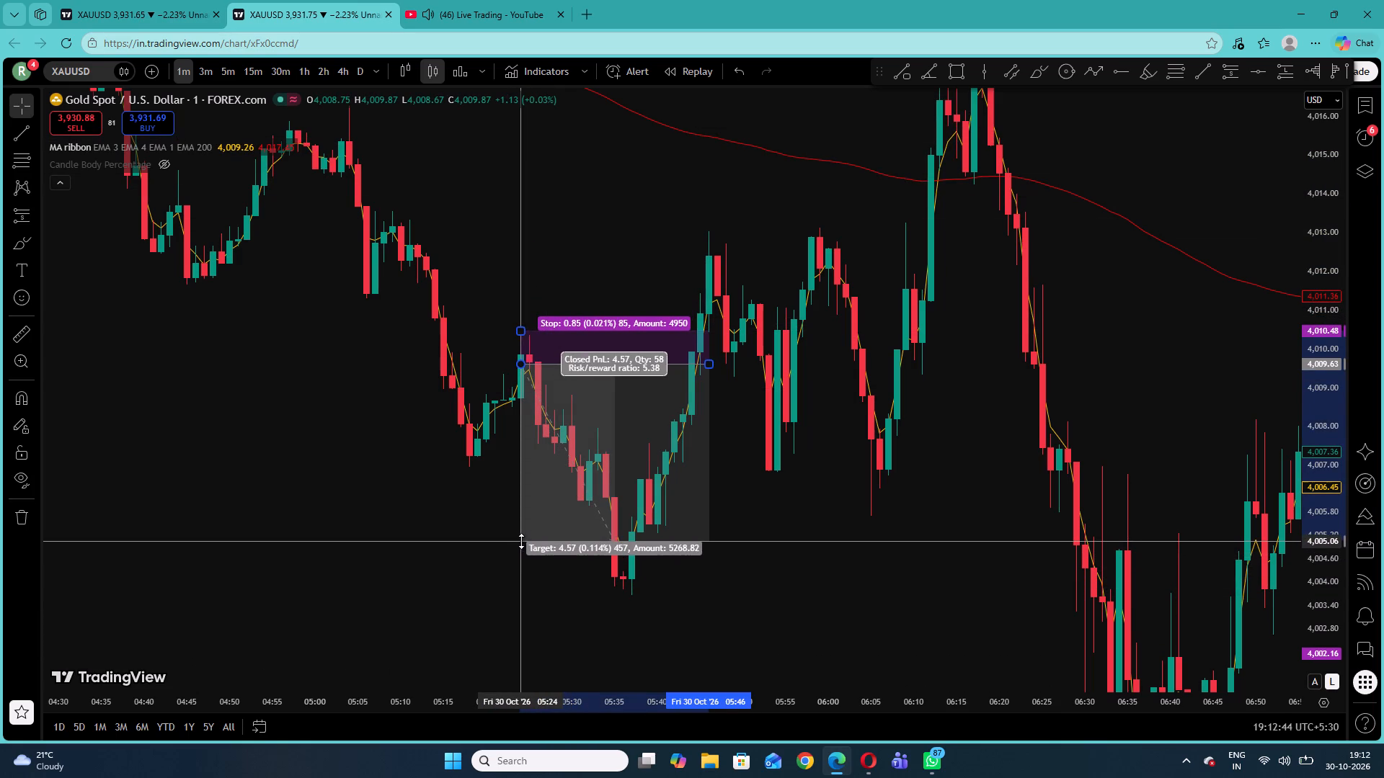
{"action": "left_click_drag", "start_coordinate": [521, 541], "coordinate": [534, 525]}
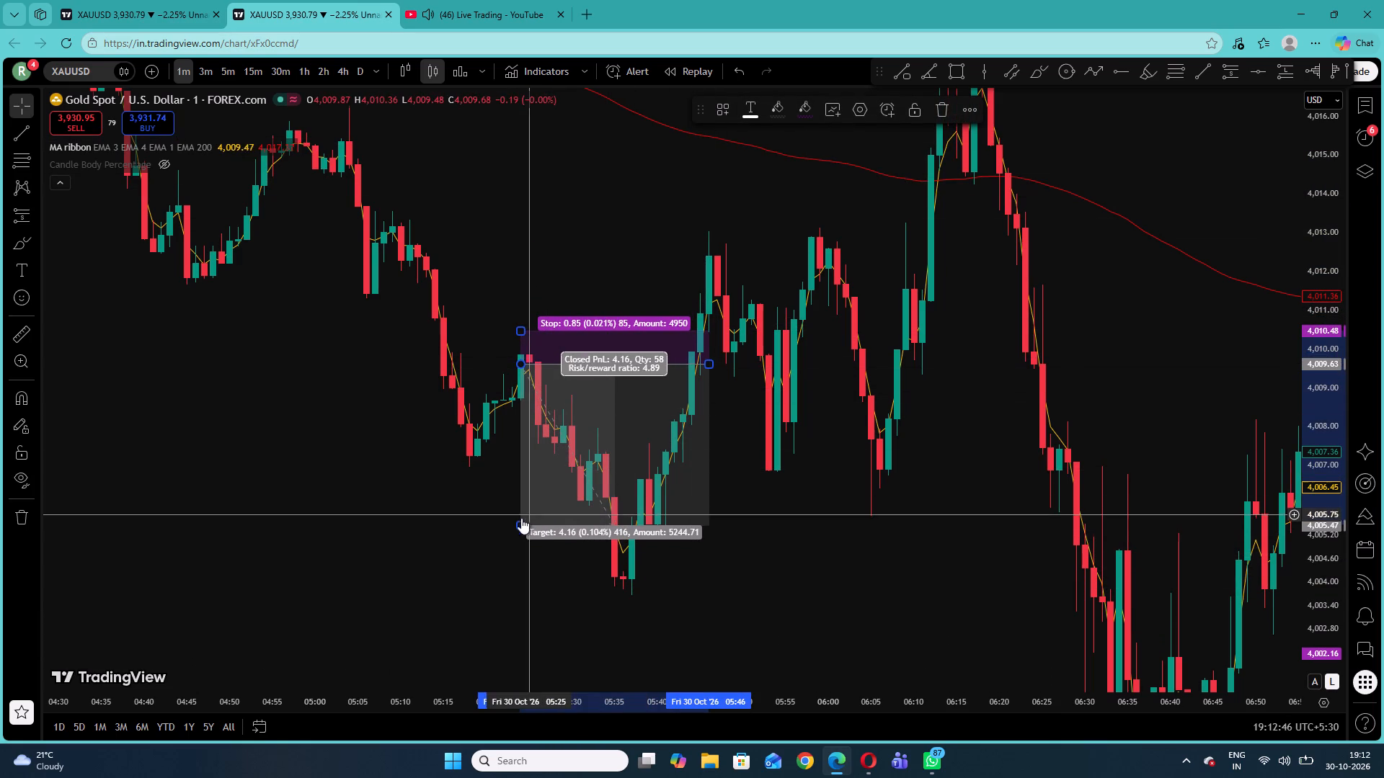
{"action": "left_click_drag", "start_coordinate": [520, 522], "coordinate": [520, 529]}
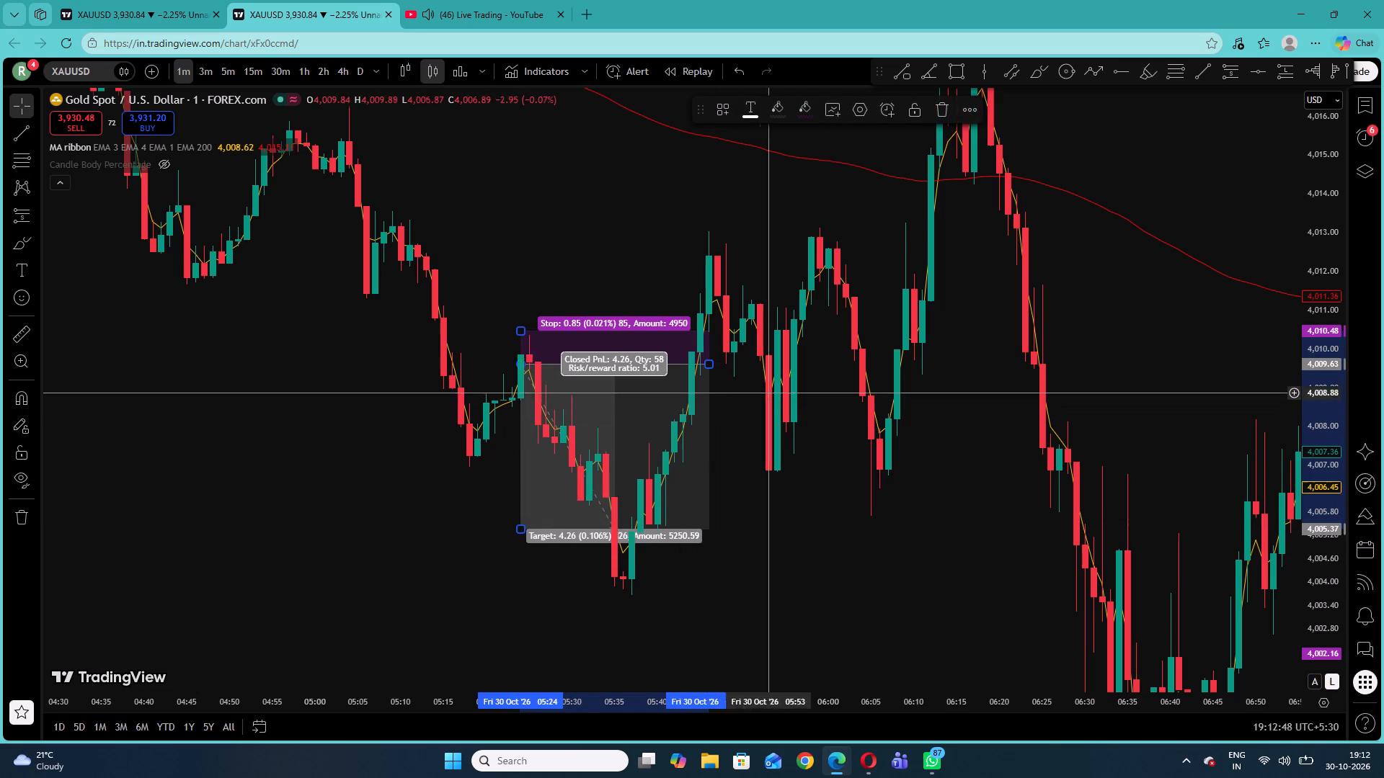
{"action": "left_click_drag", "start_coordinate": [707, 366], "coordinate": [629, 395]}
{"action": "left_click_drag", "start_coordinate": [683, 381], "coordinate": [676, 363]}
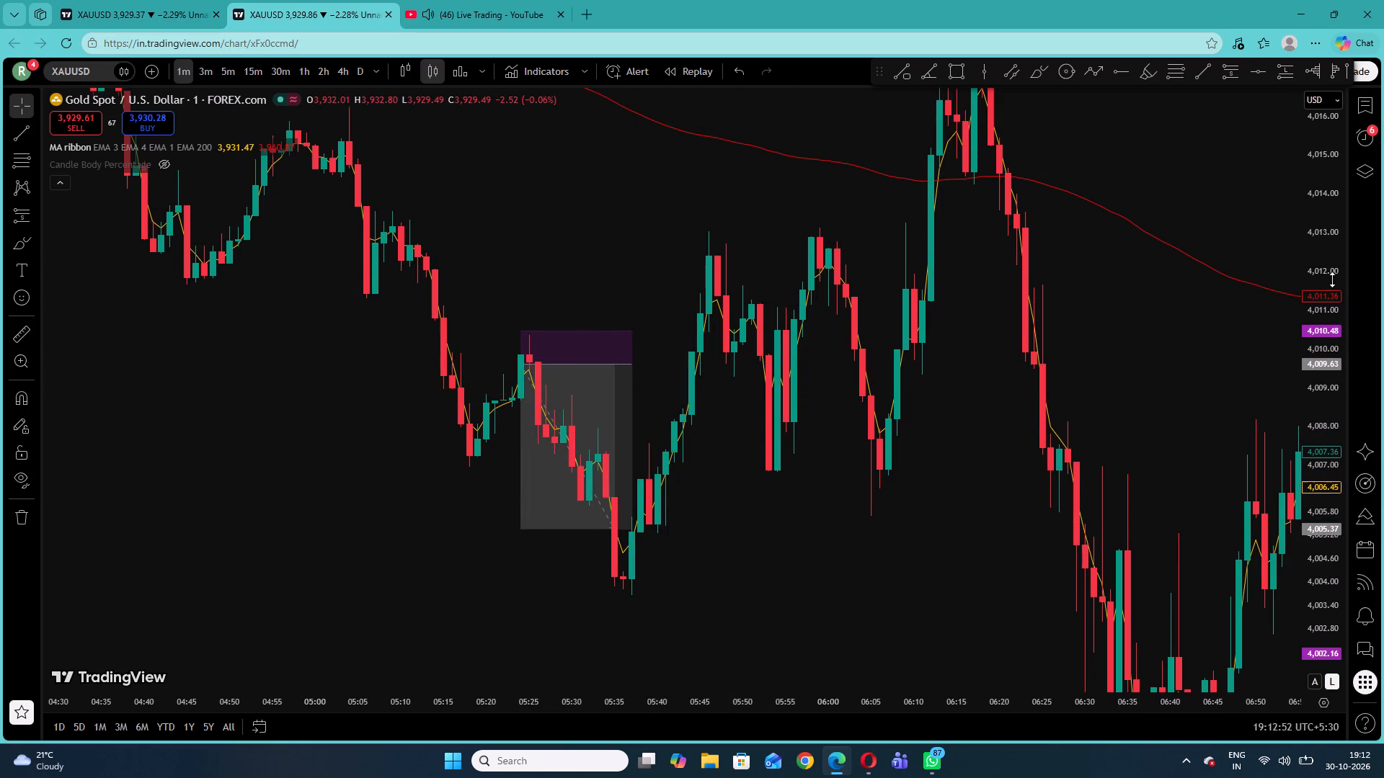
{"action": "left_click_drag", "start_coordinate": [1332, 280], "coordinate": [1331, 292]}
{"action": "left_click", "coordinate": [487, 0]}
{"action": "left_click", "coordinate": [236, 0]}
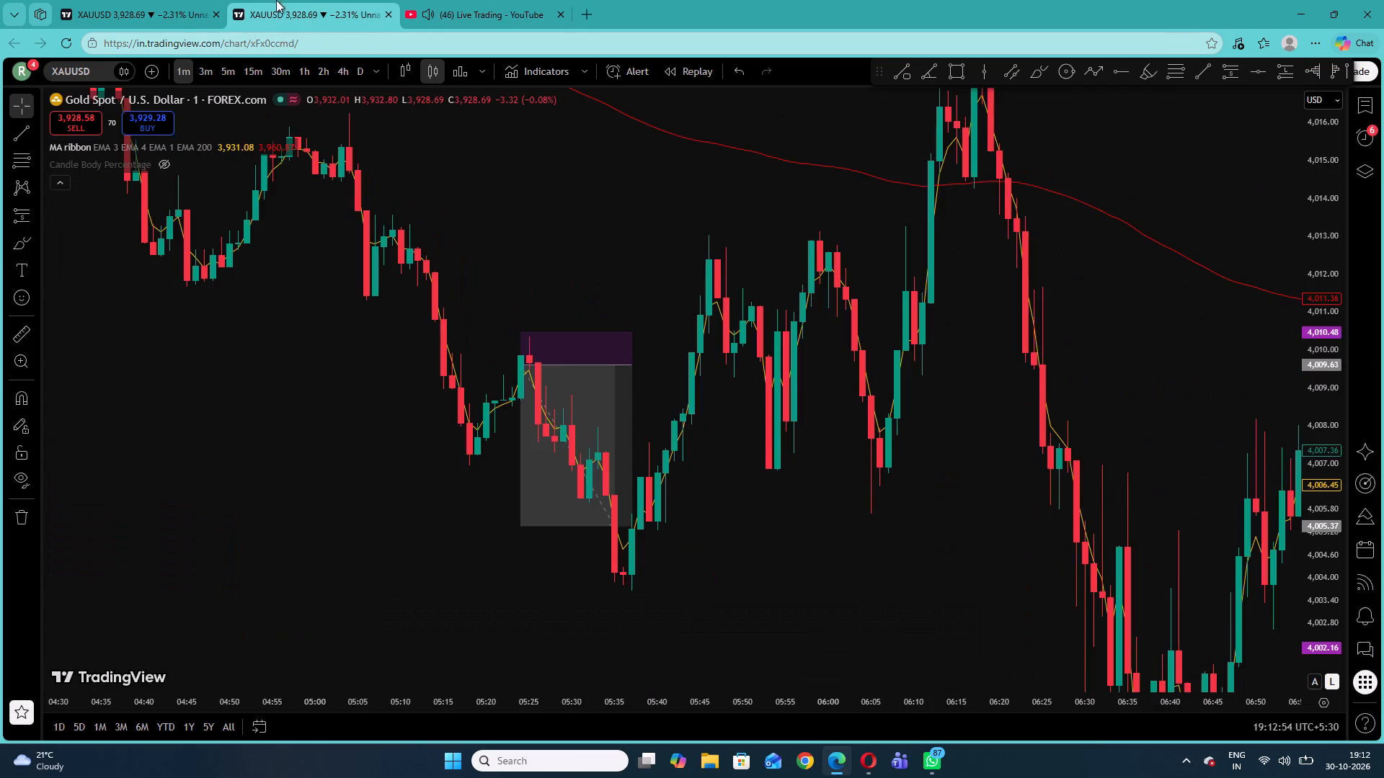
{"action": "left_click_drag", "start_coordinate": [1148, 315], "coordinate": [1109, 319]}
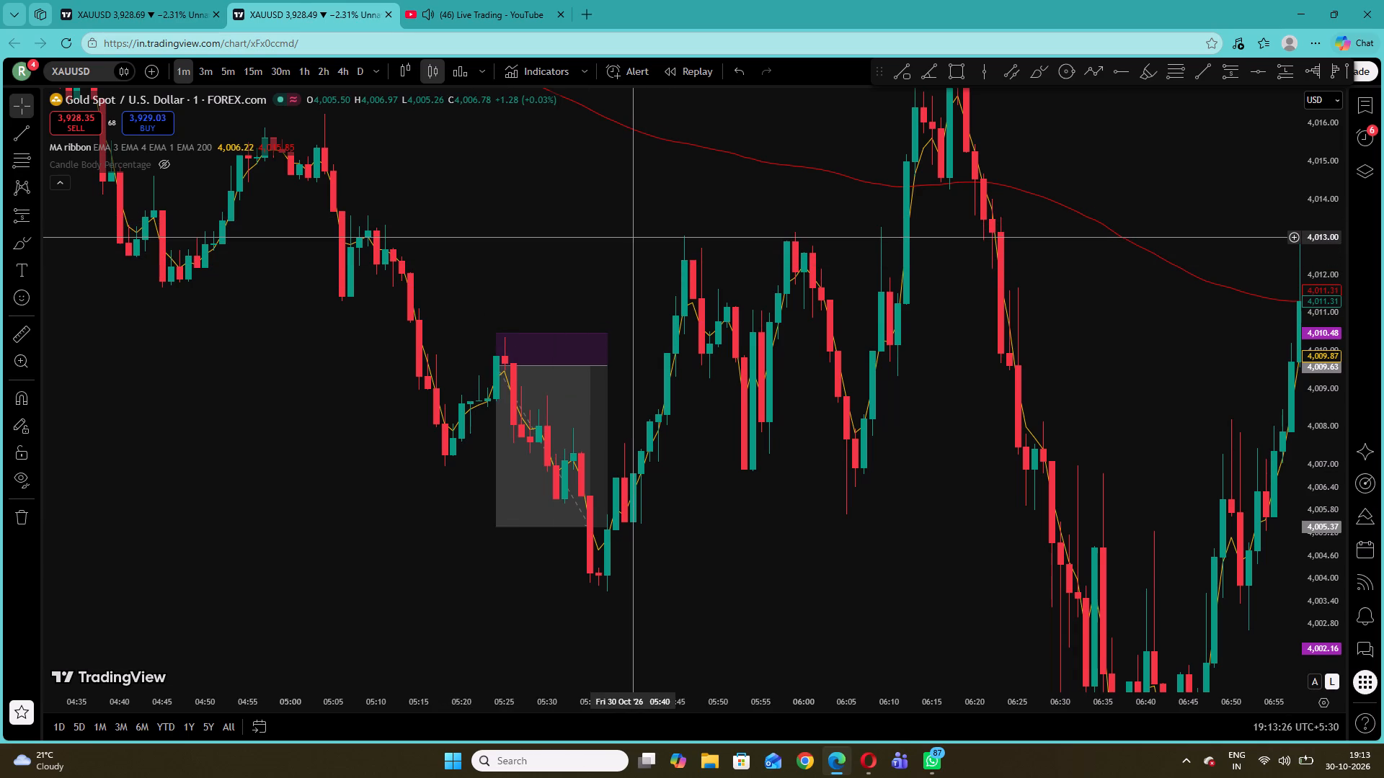
Reset the chart to the latest candles and delete the long position that starts at 19:06.
{"action": "right_click", "coordinate": [662, 196]}
{"action": "left_click", "coordinate": [717, 205]}
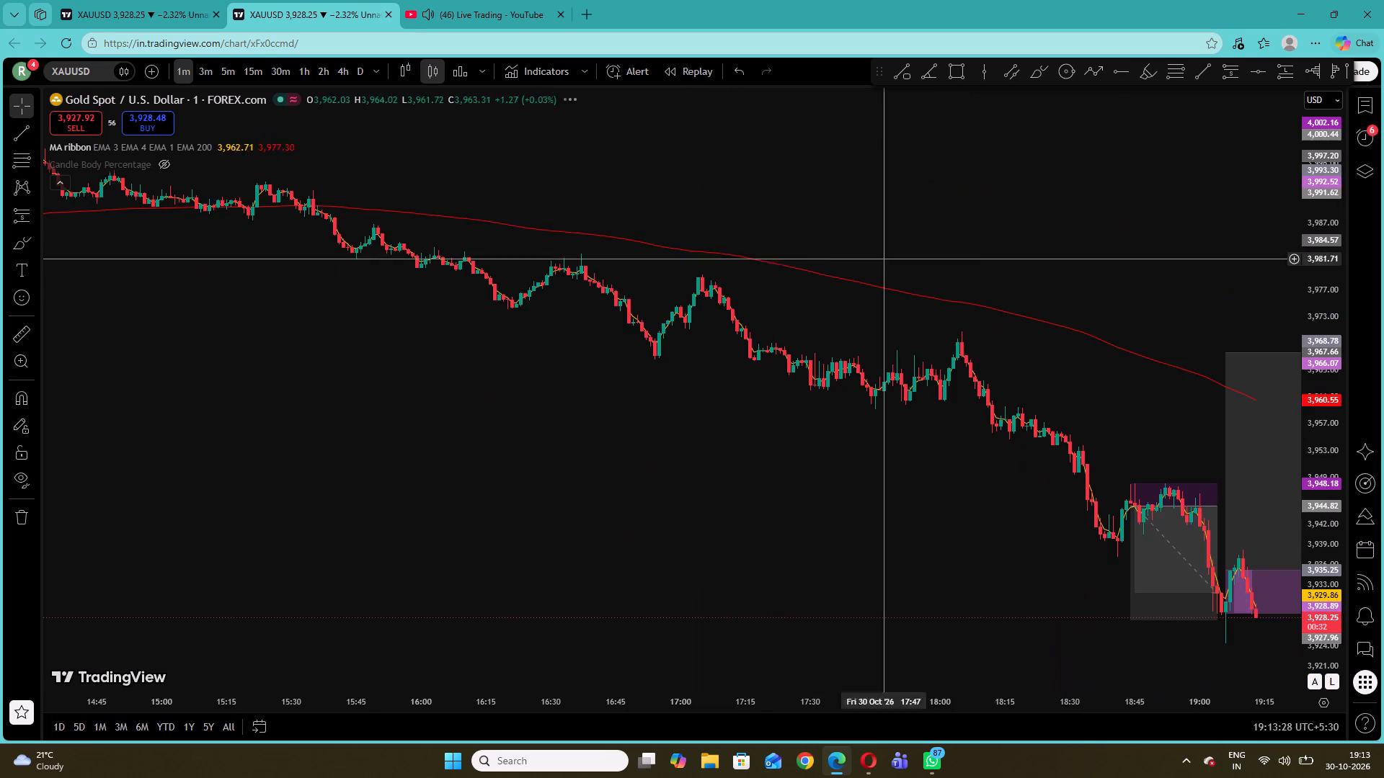
{"action": "left_click_drag", "start_coordinate": [1330, 391], "coordinate": [1326, 414]}
{"action": "left_click_drag", "start_coordinate": [1122, 352], "coordinate": [657, 149]}
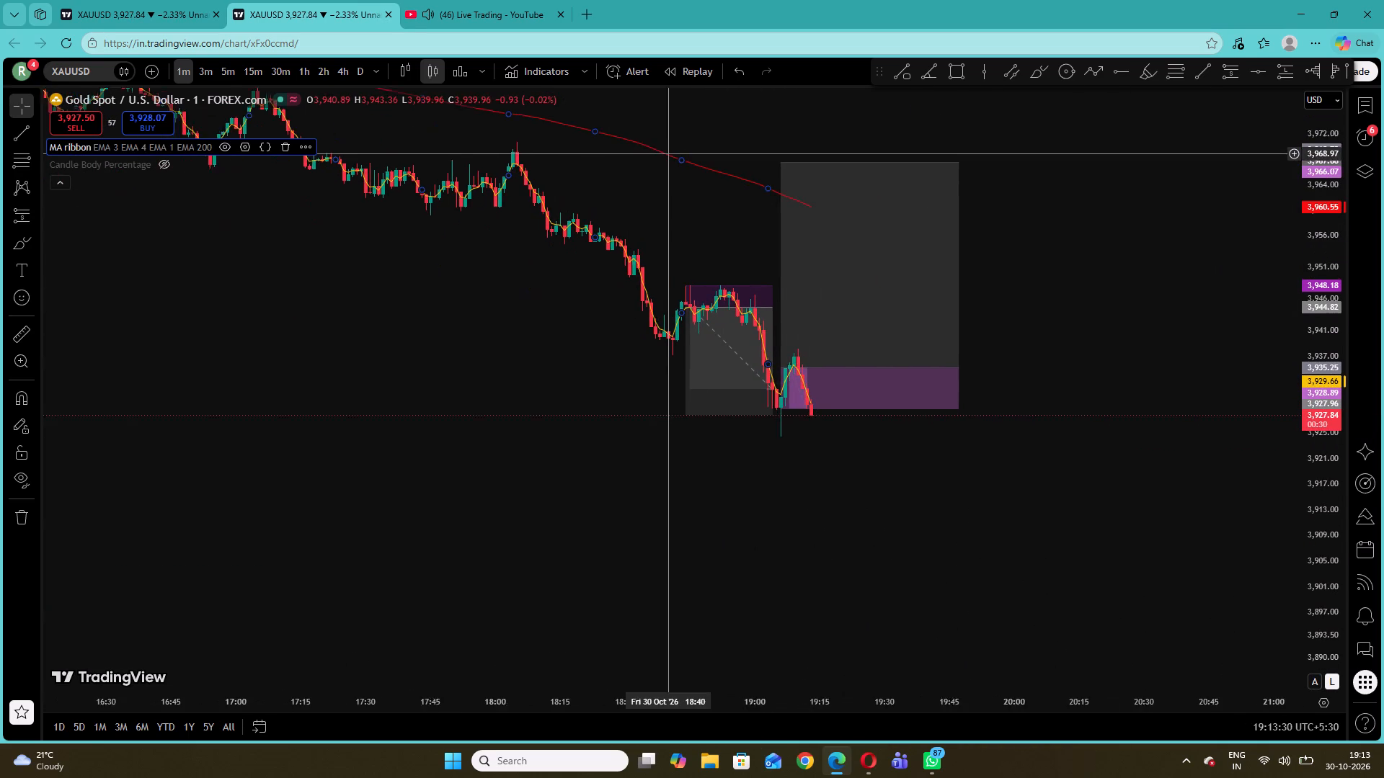
{"action": "left_click_drag", "start_coordinate": [657, 149], "coordinate": [657, 149]}
{"action": "left_click", "coordinate": [1123, 313]}
{"action": "left_click", "coordinate": [877, 372]}
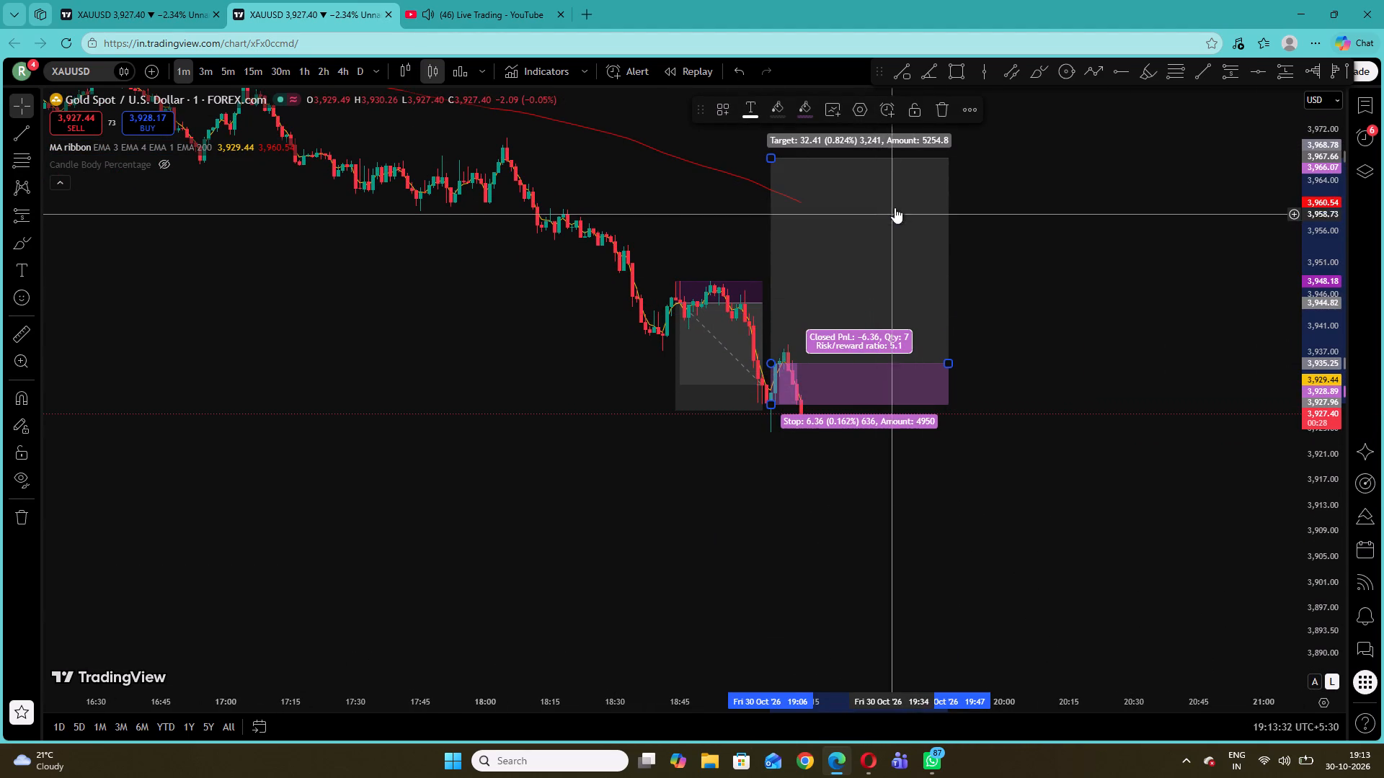
{"action": "left_click", "coordinate": [940, 101]}
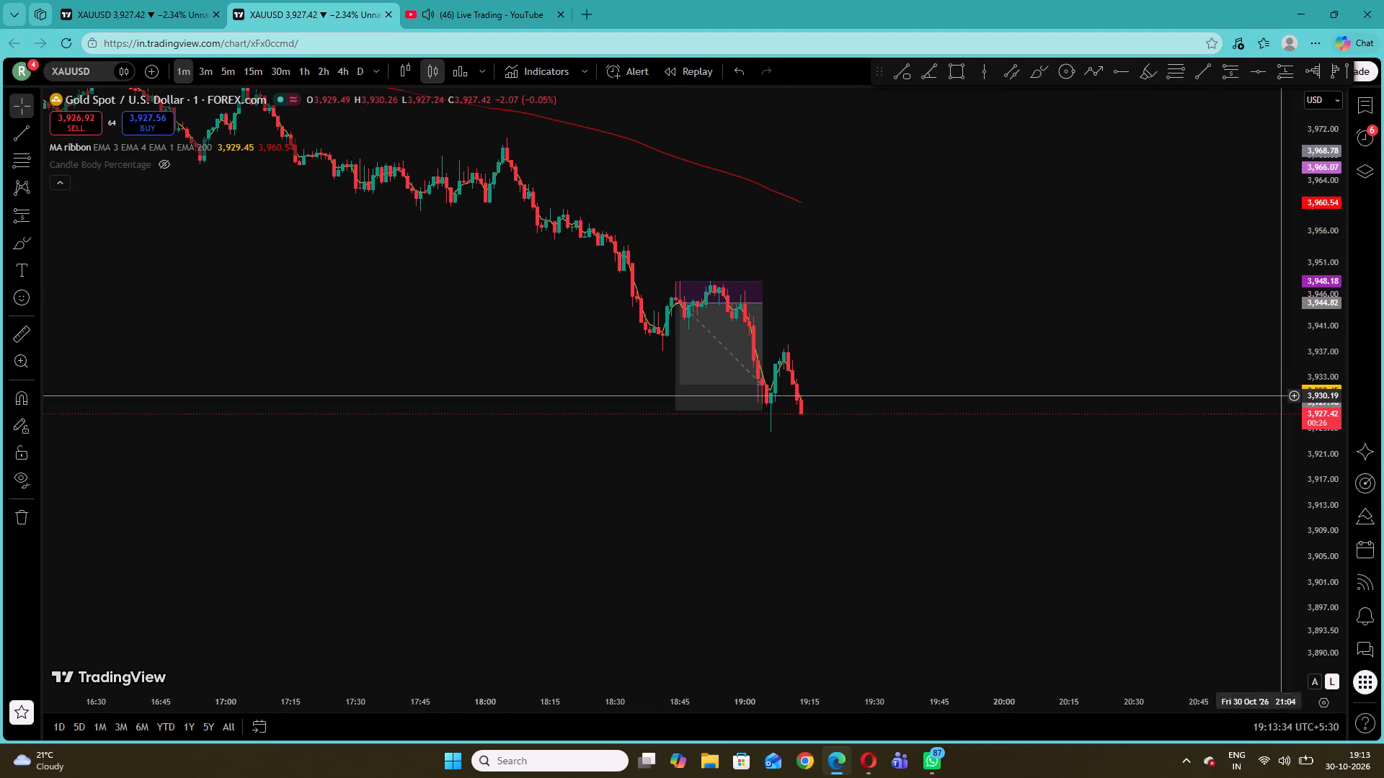
Draw a long position from 19:04 with entry at 3,929.06, stop at 3,924.21 and target at 3,953.73.
{"action": "left_click", "coordinate": [38, 217]}
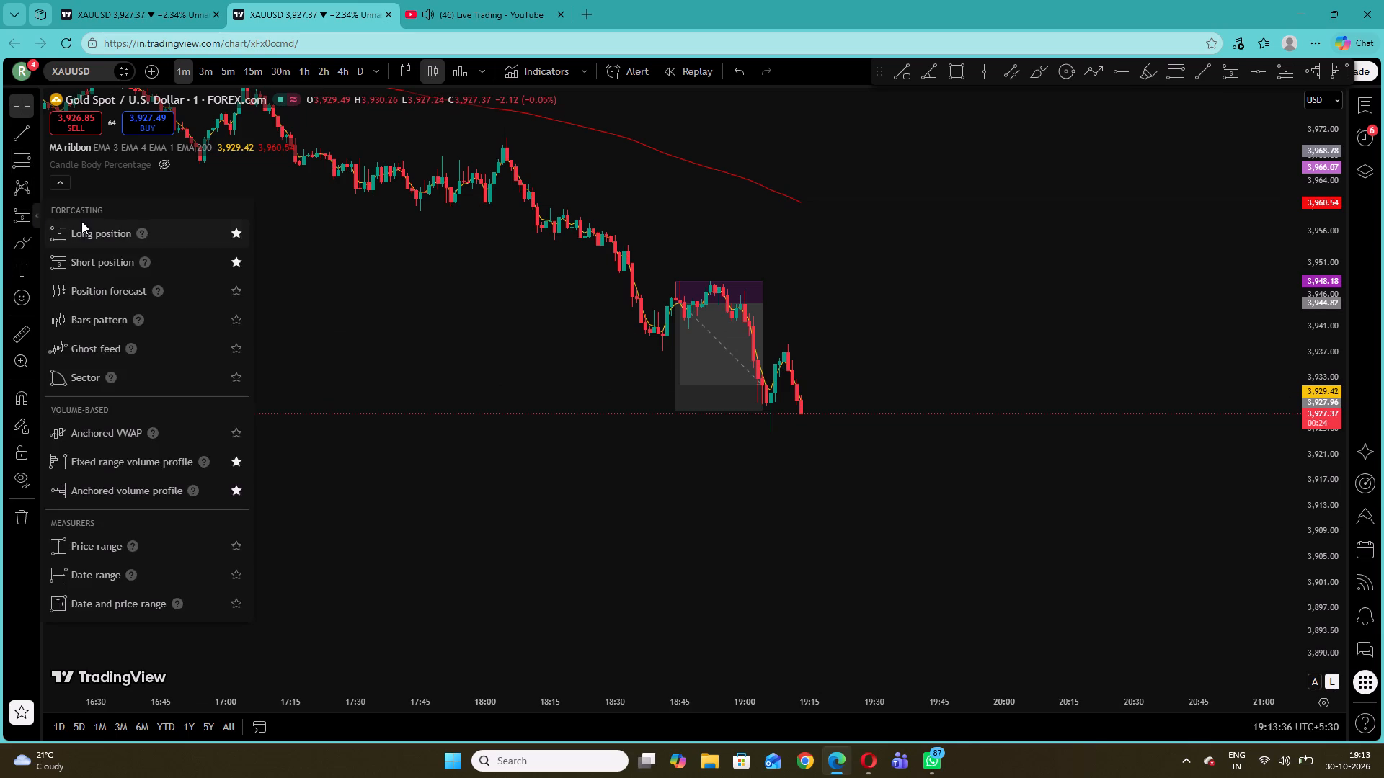
{"action": "left_click", "coordinate": [81, 221]}
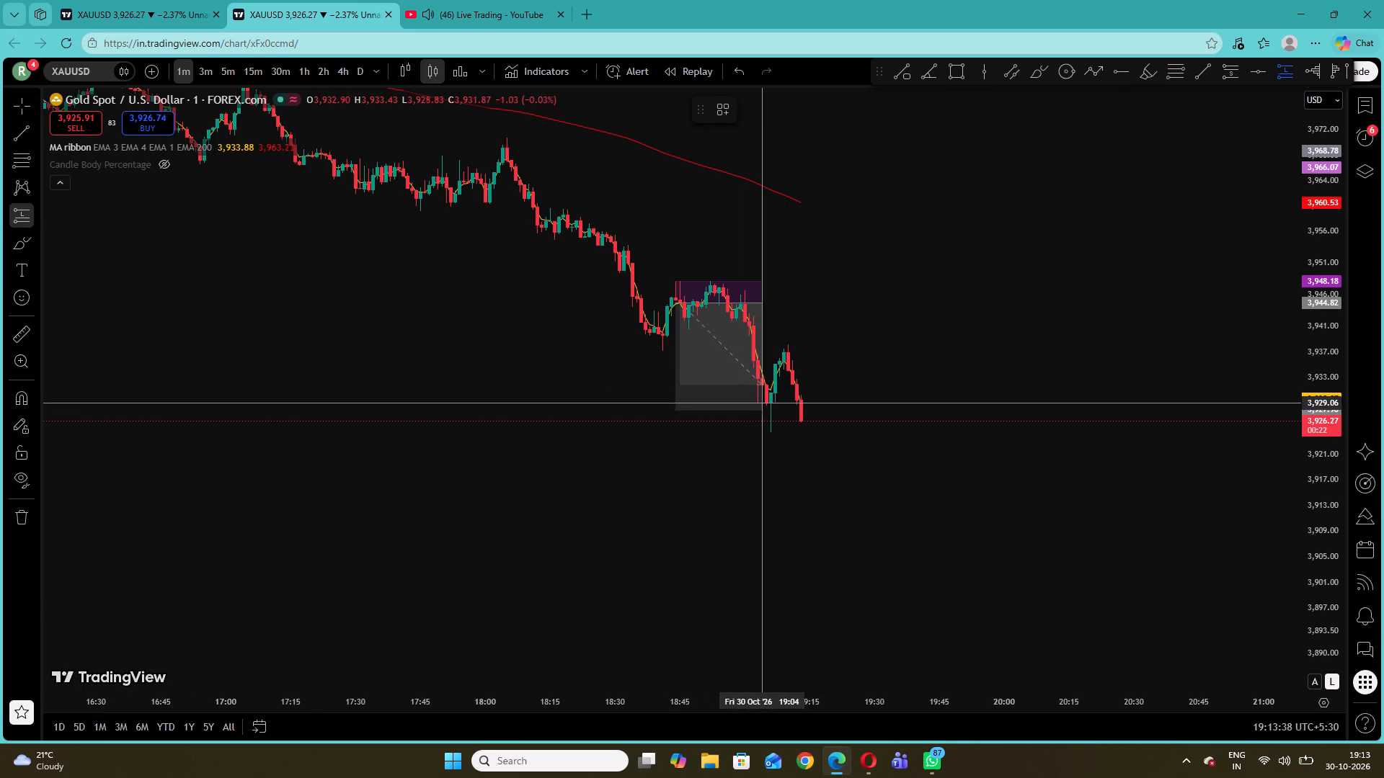
{"action": "left_click", "coordinate": [761, 403]}
{"action": "left_click_drag", "start_coordinate": [760, 480], "coordinate": [809, 438]}
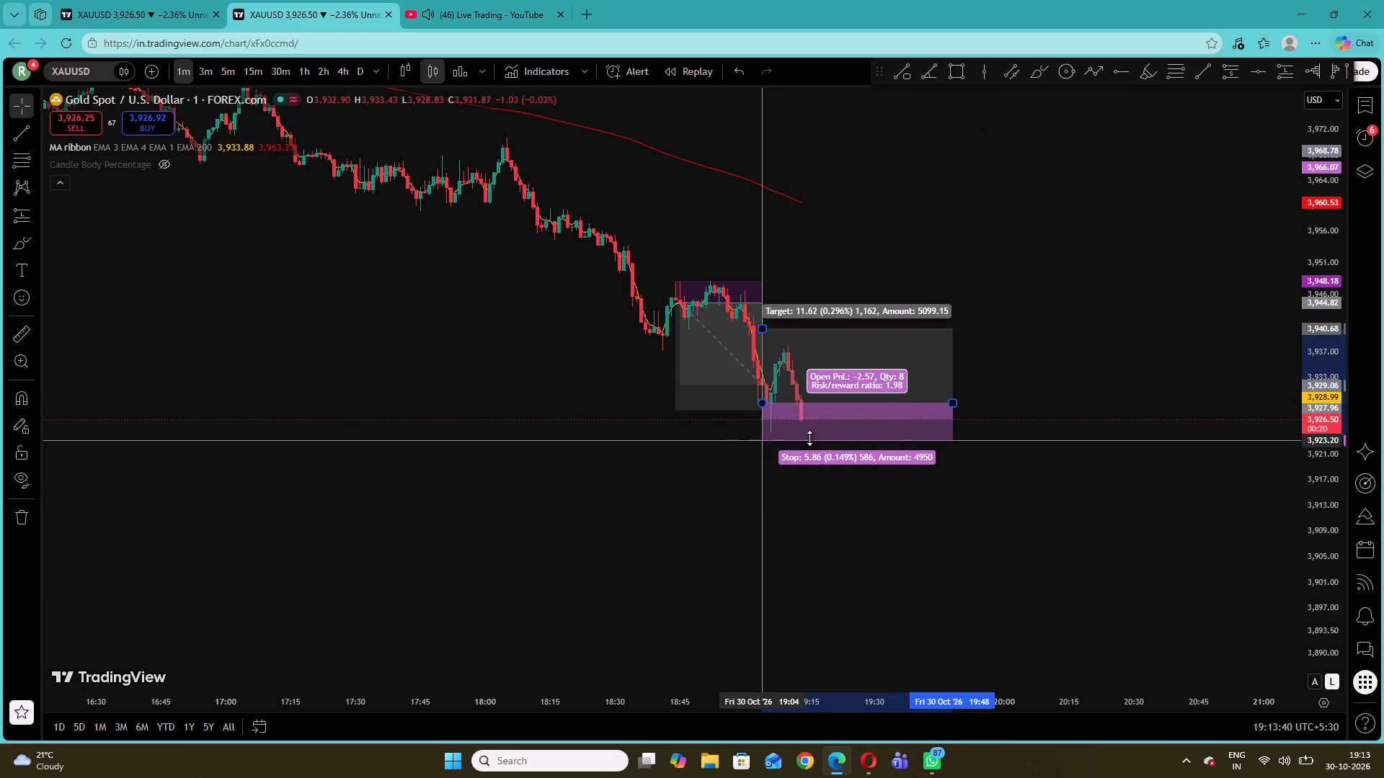
{"action": "left_click_drag", "start_coordinate": [809, 438], "coordinate": [814, 434]}
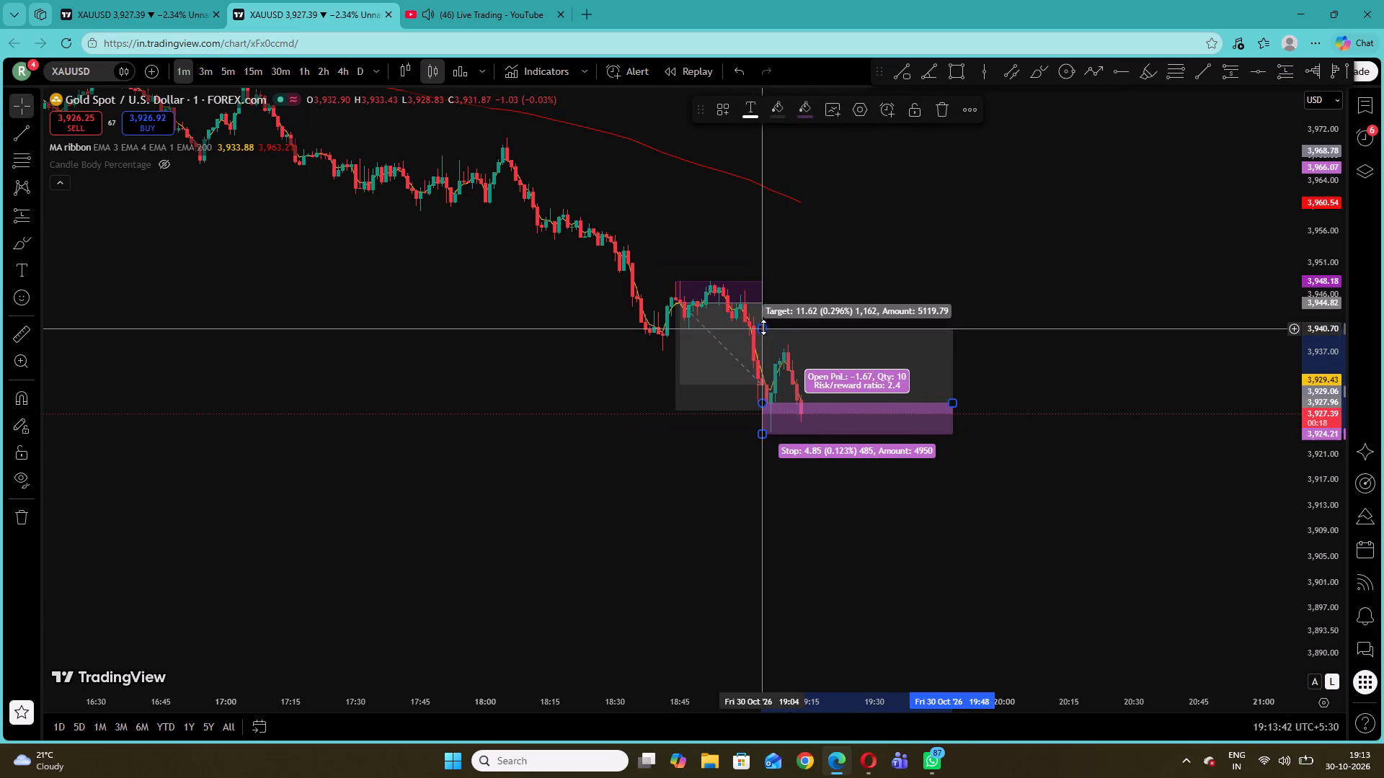
{"action": "left_click_drag", "start_coordinate": [760, 326], "coordinate": [815, 249]}
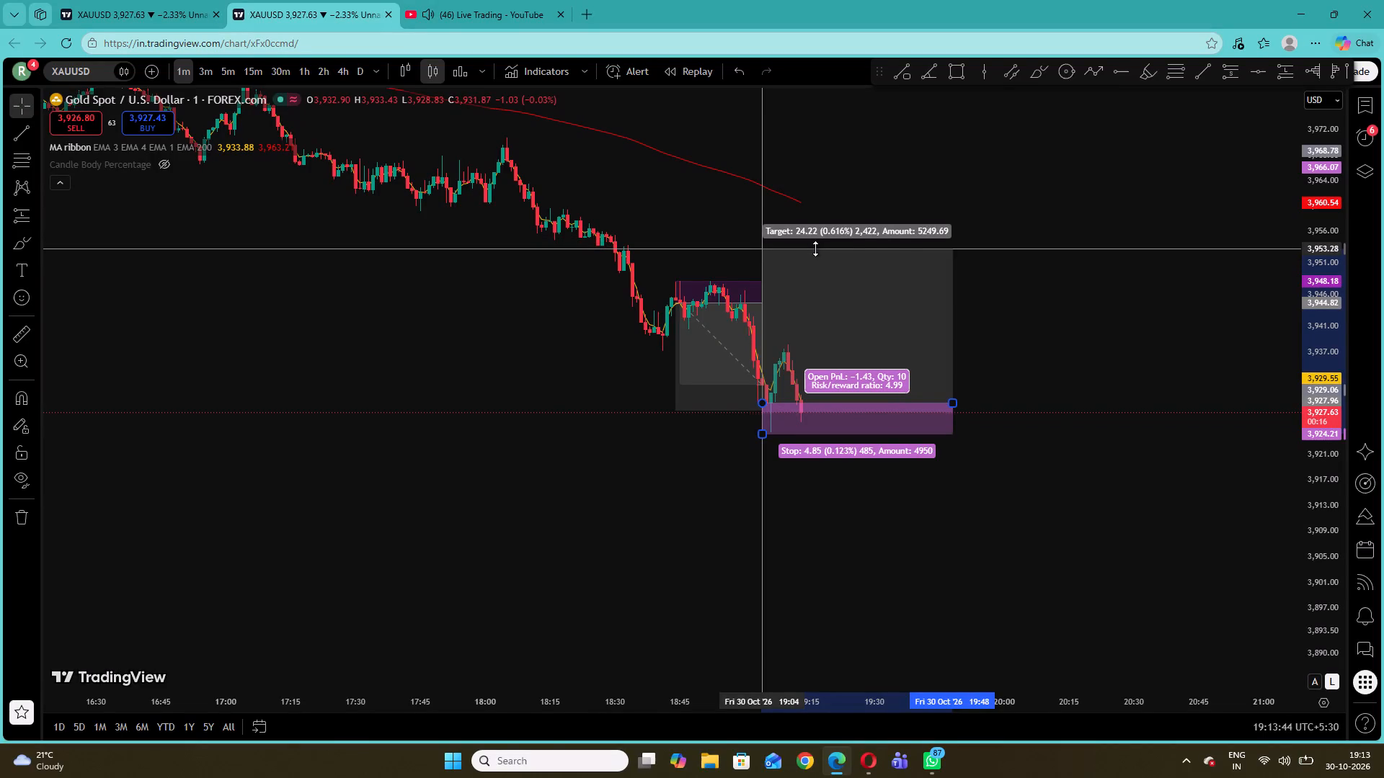
{"action": "left_click_drag", "start_coordinate": [815, 249], "coordinate": [817, 246]}
{"action": "left_click", "coordinate": [672, 236]}
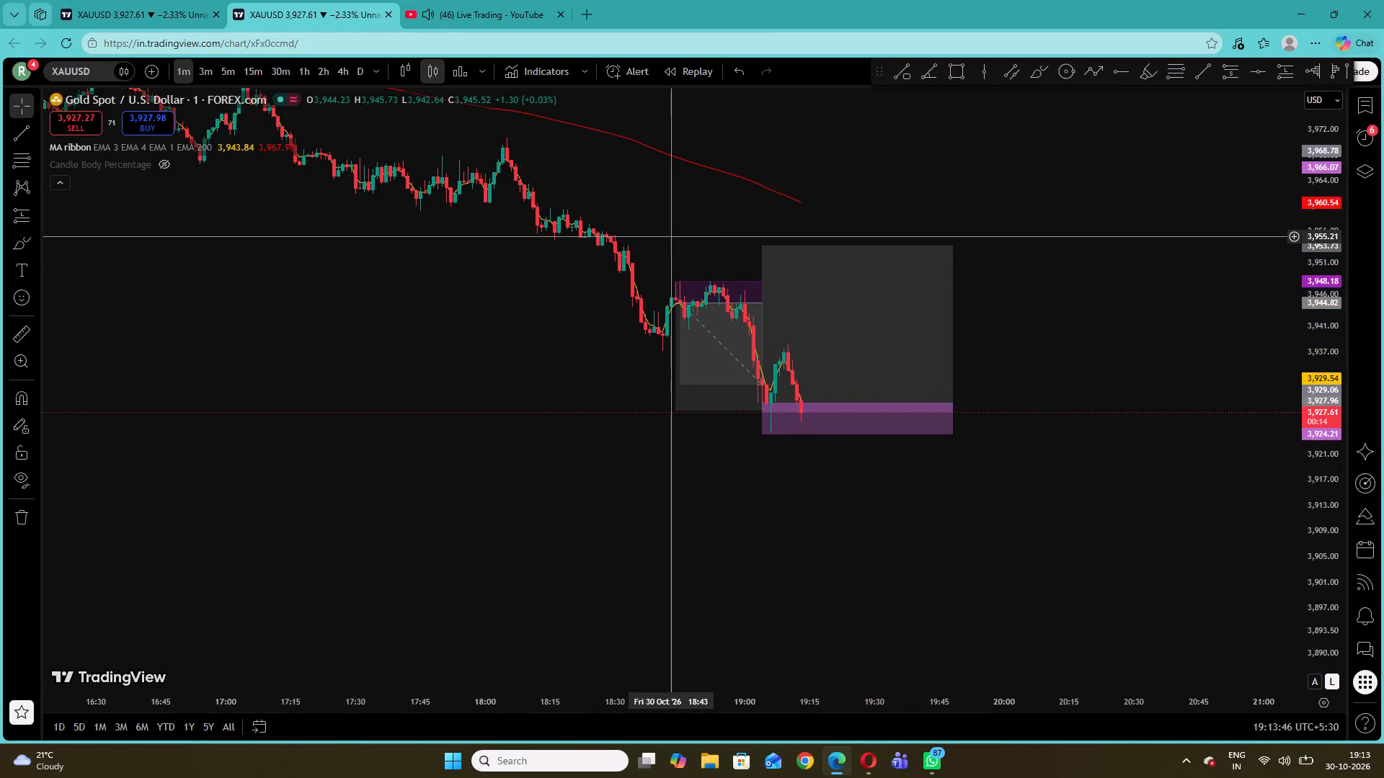
Extend the end of the 19:04 long position to about 19:58.
{"action": "left_click_drag", "start_coordinate": [1334, 445], "coordinate": [1334, 187]}
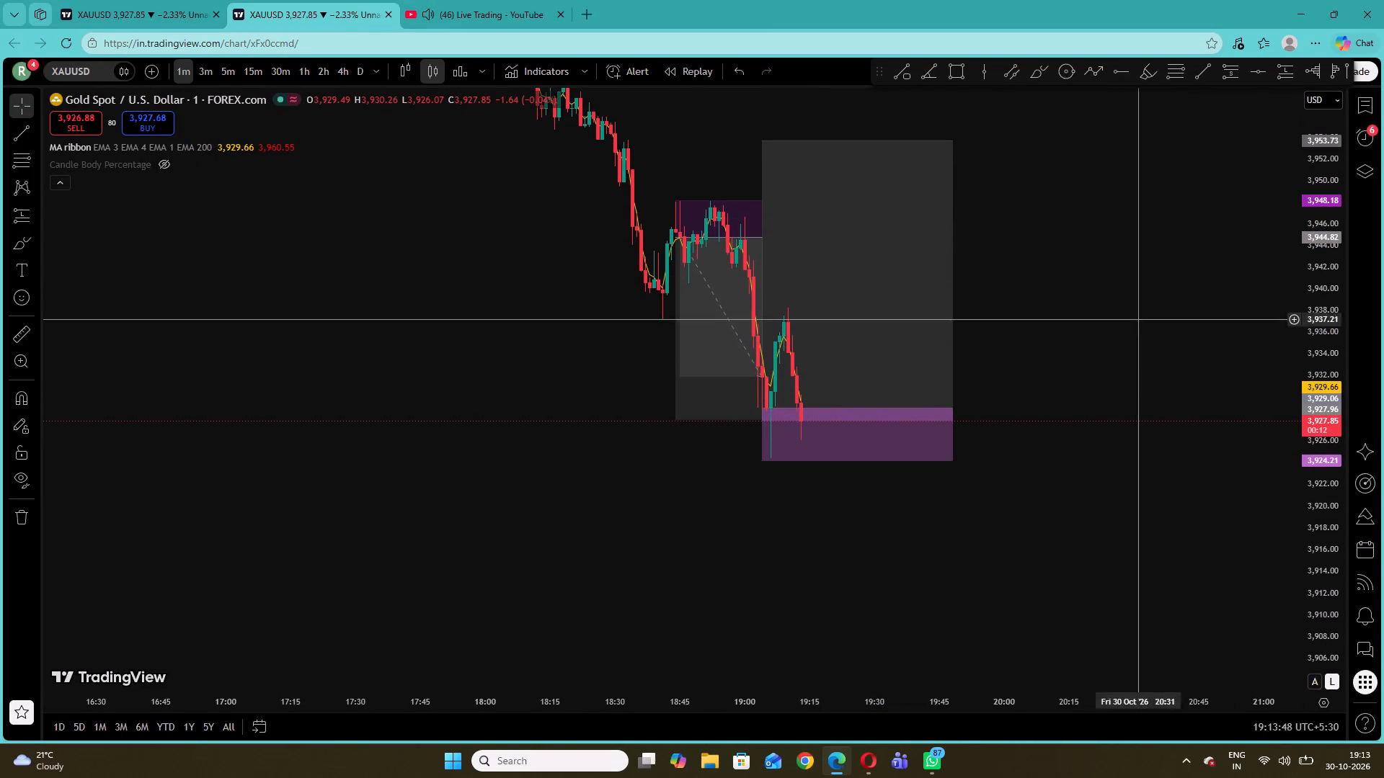
{"action": "left_click_drag", "start_coordinate": [952, 409], "coordinate": [995, 406]}
{"action": "left_click_drag", "start_coordinate": [1104, 361], "coordinate": [1108, 352]}
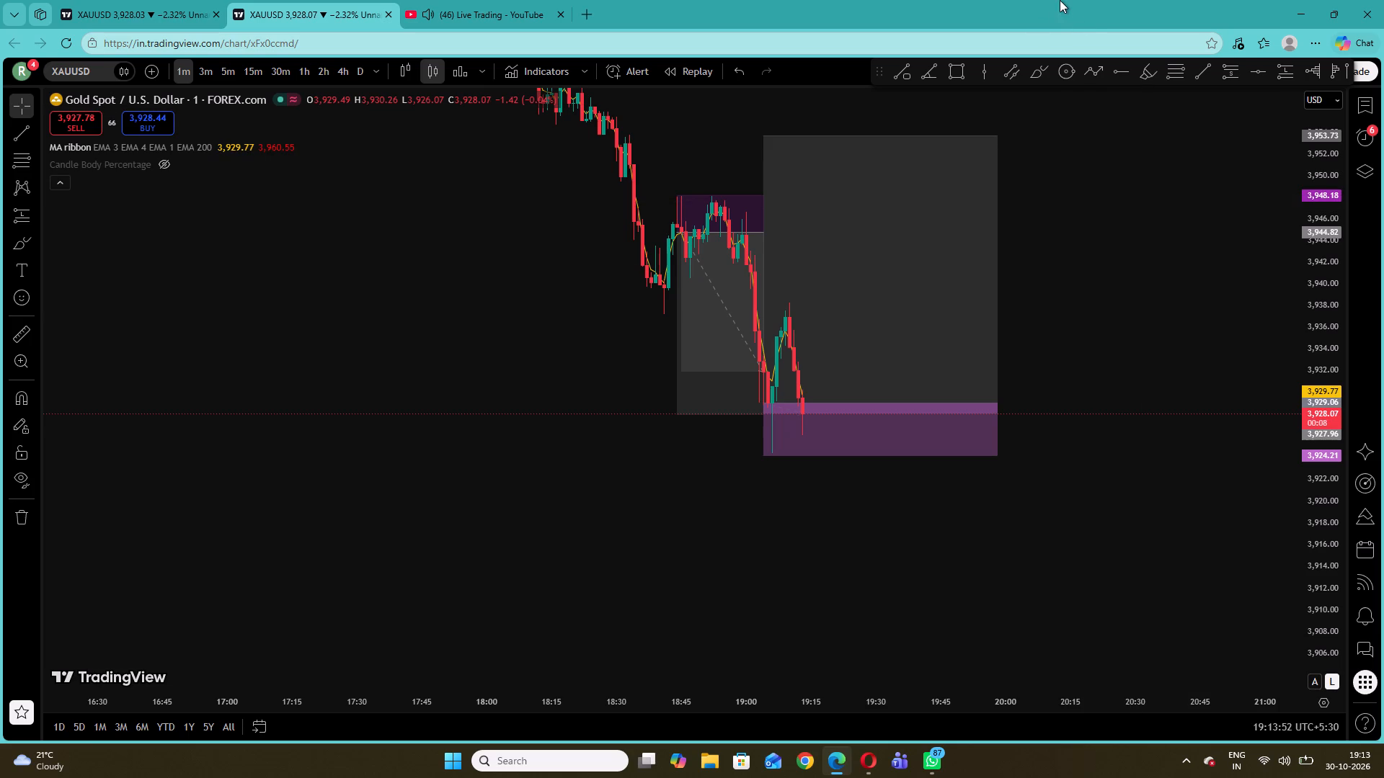
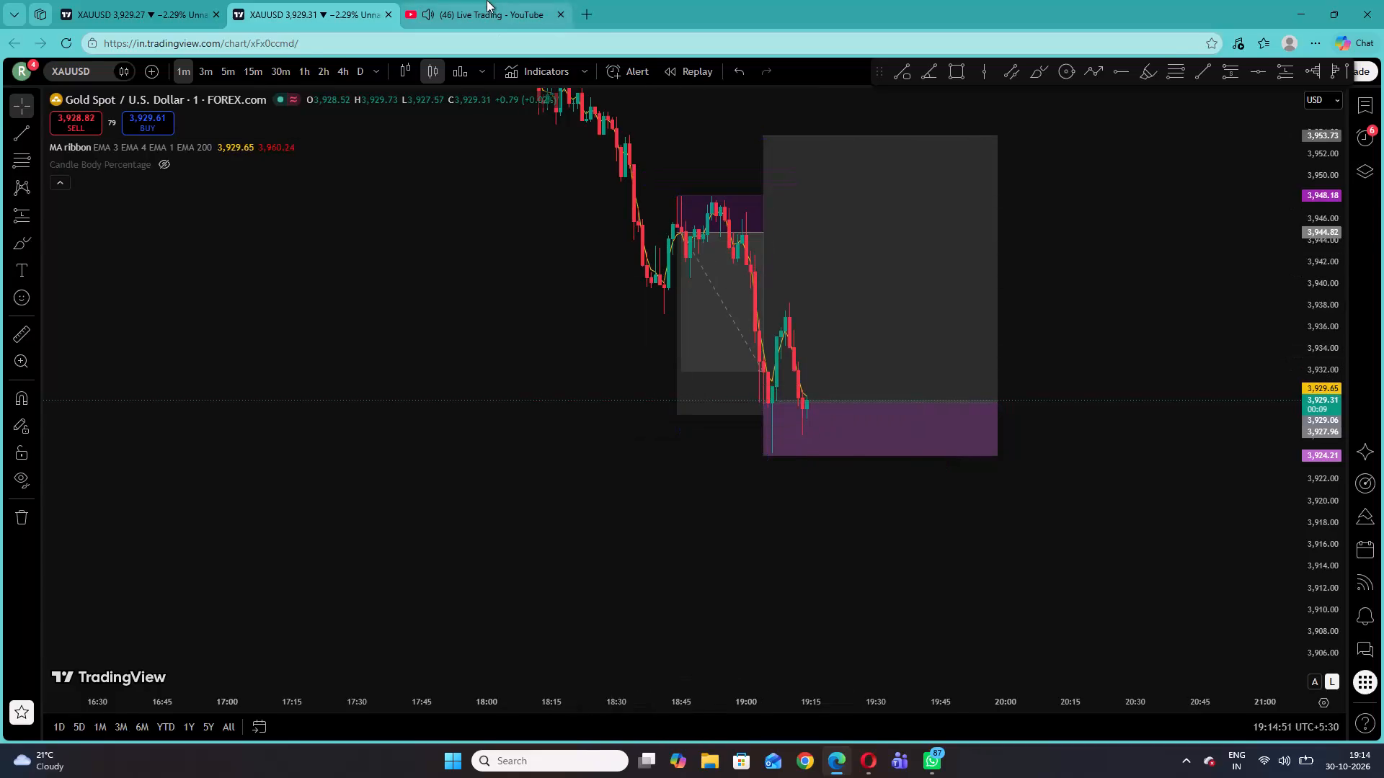
Check the Live Trading stream on YouTube, then return to the XAUUSD chart.
{"action": "left_click", "coordinate": [485, 0]}
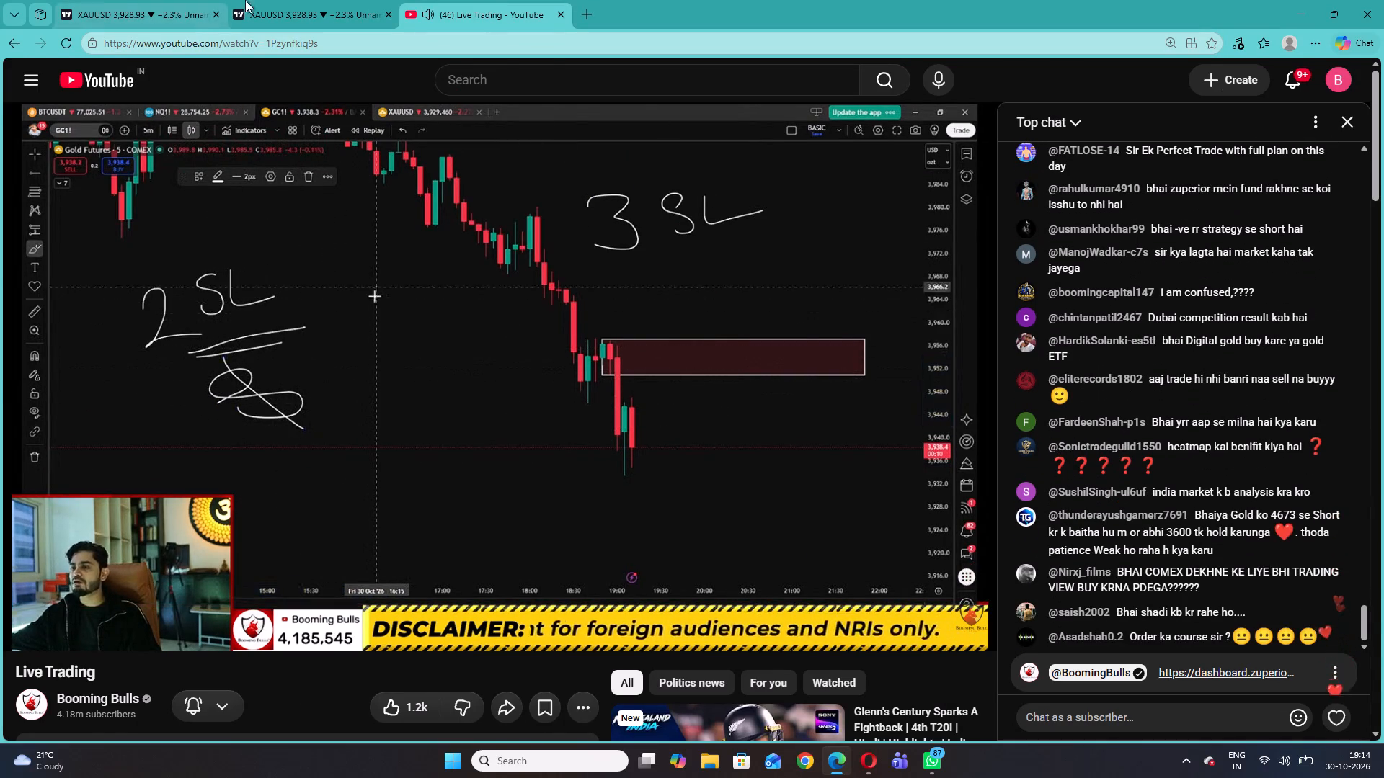
{"action": "left_click", "coordinate": [301, 0]}
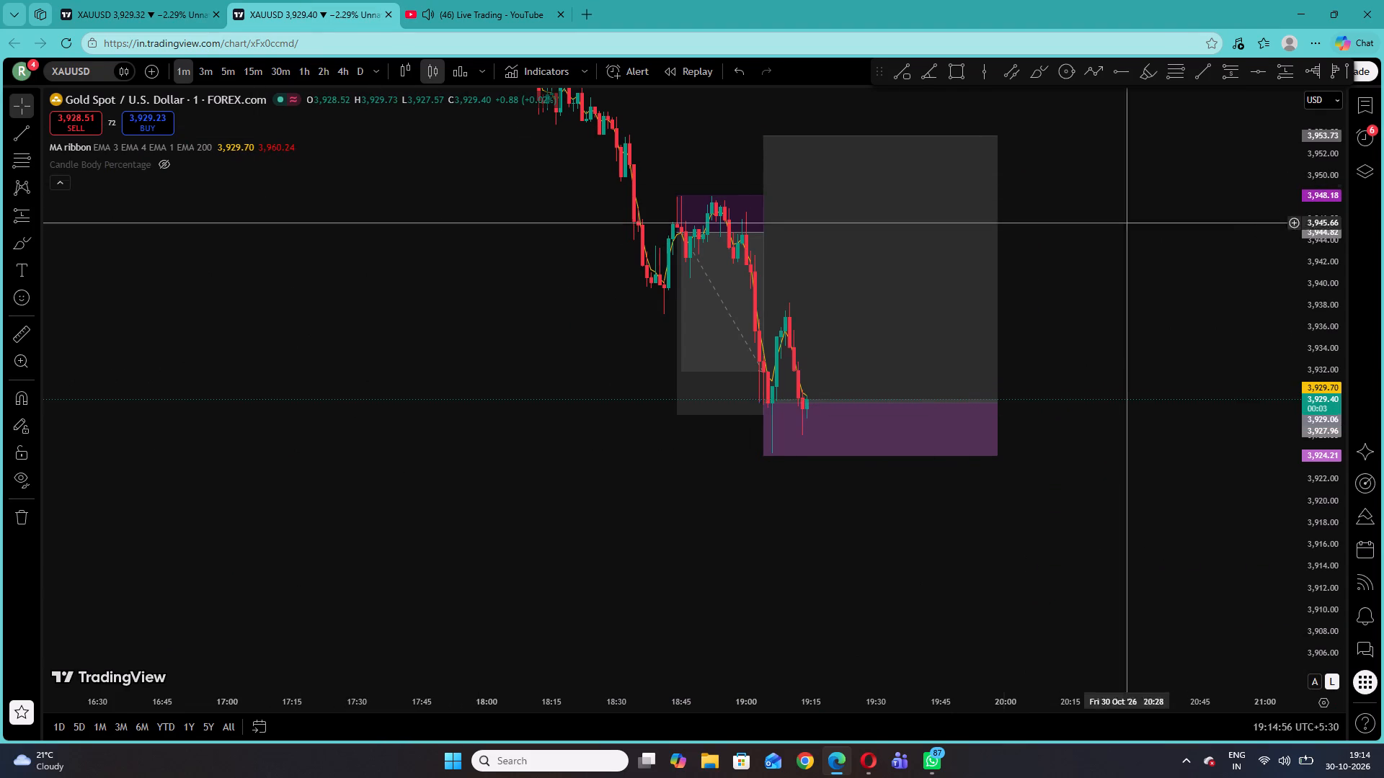
Delete the short position spanning 18:44 to 19:04, just before the current long position.
{"action": "left_click_drag", "start_coordinate": [1321, 356], "coordinate": [1316, 394]}
{"action": "left_click_drag", "start_coordinate": [1163, 321], "coordinate": [1027, 355]}
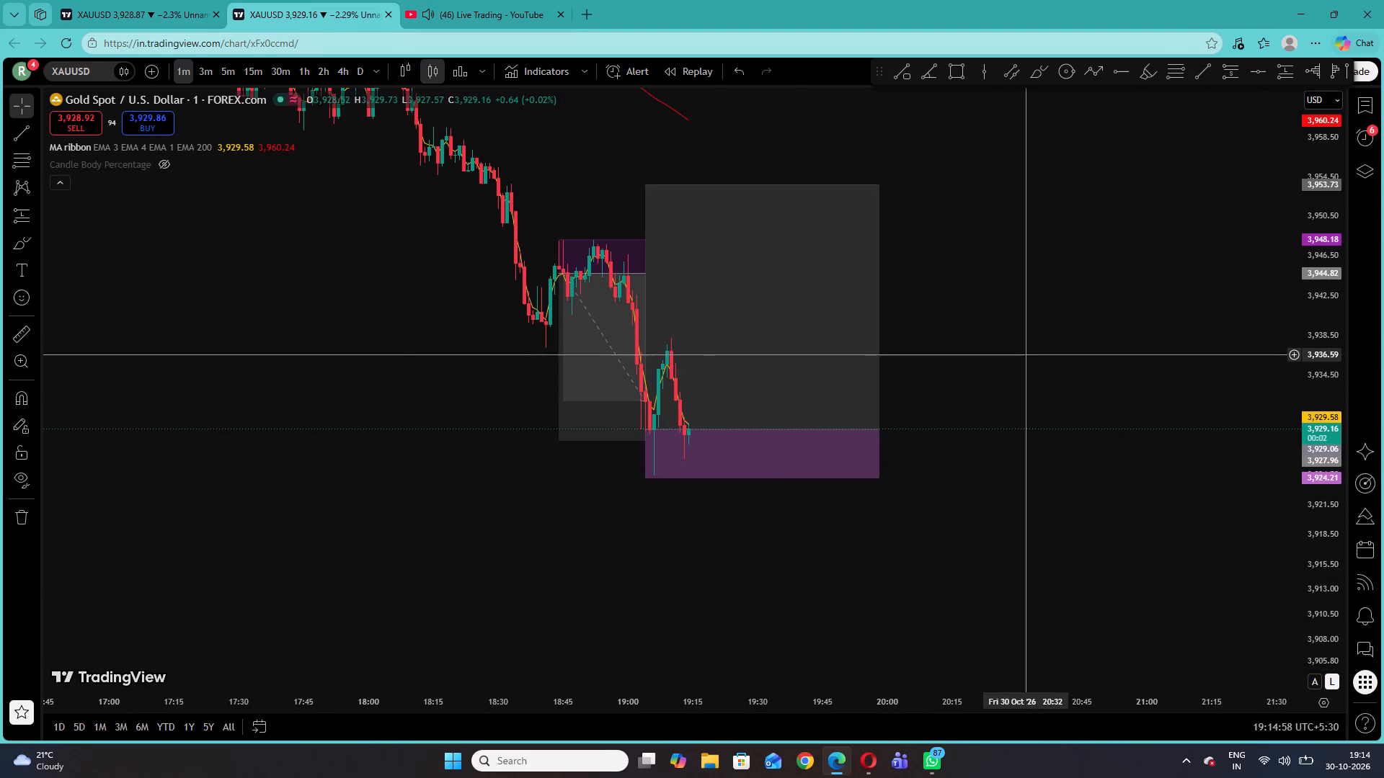
{"action": "left_click", "coordinate": [610, 285]}
{"action": "left_click", "coordinate": [945, 110]}
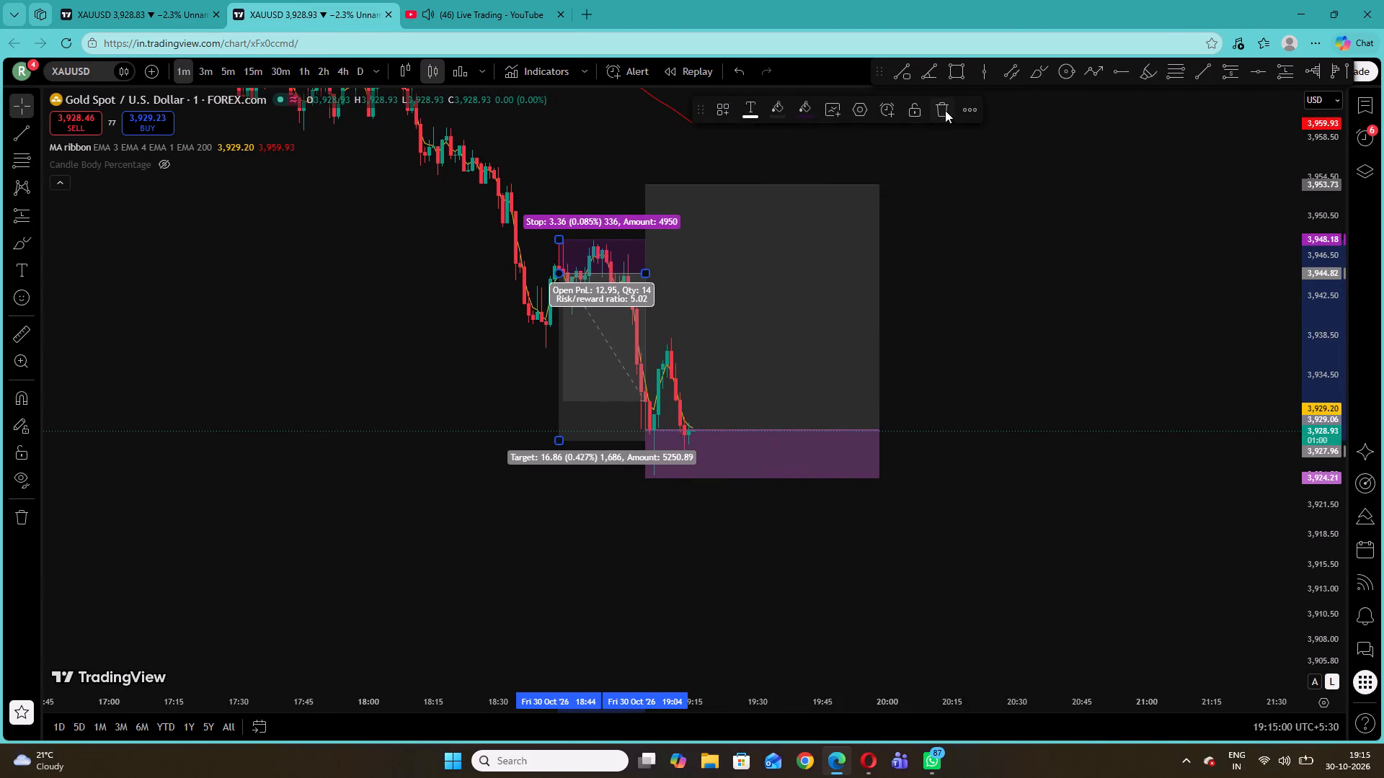
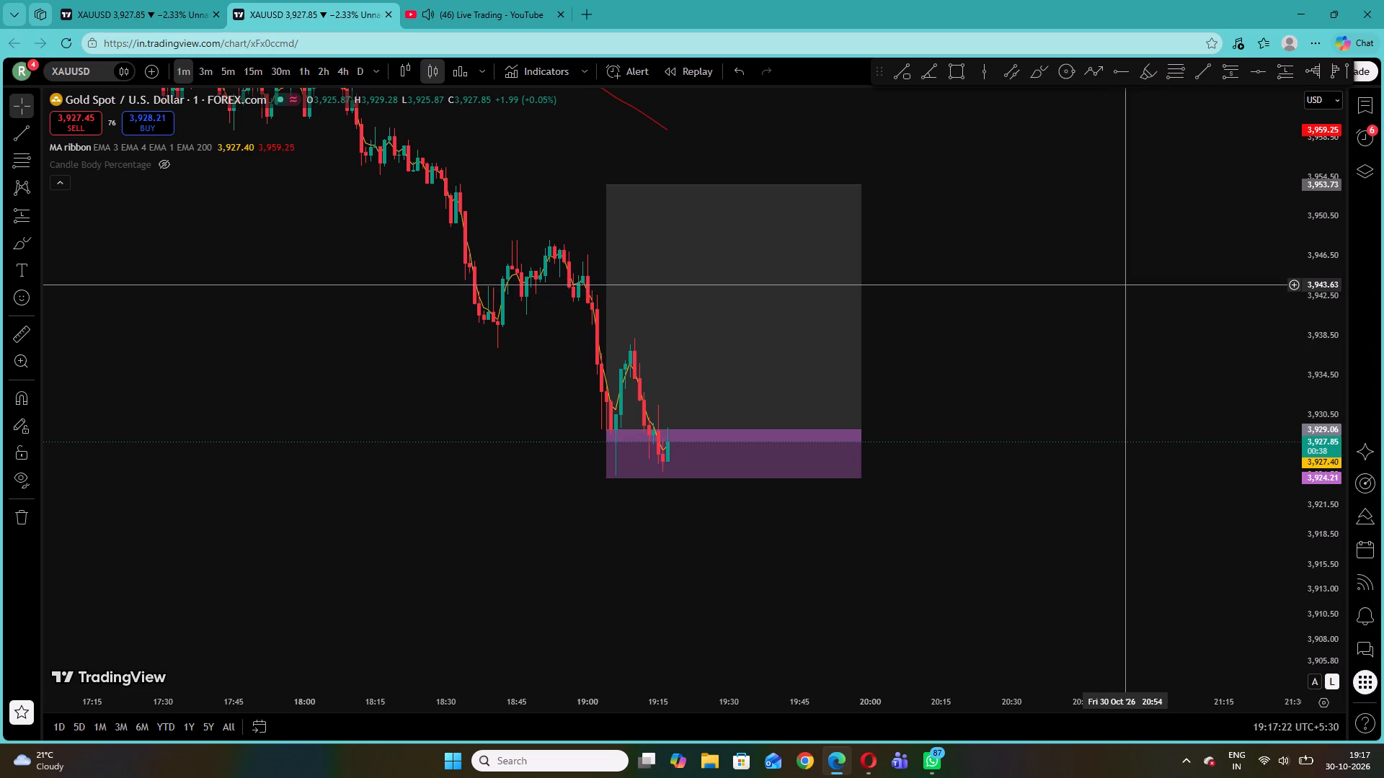
Remove all five drawings from the XAUUSD chart, keeping the indicators.
{"action": "left_click", "coordinate": [1127, 285]}
{"action": "double_click", "coordinate": [1127, 285]}
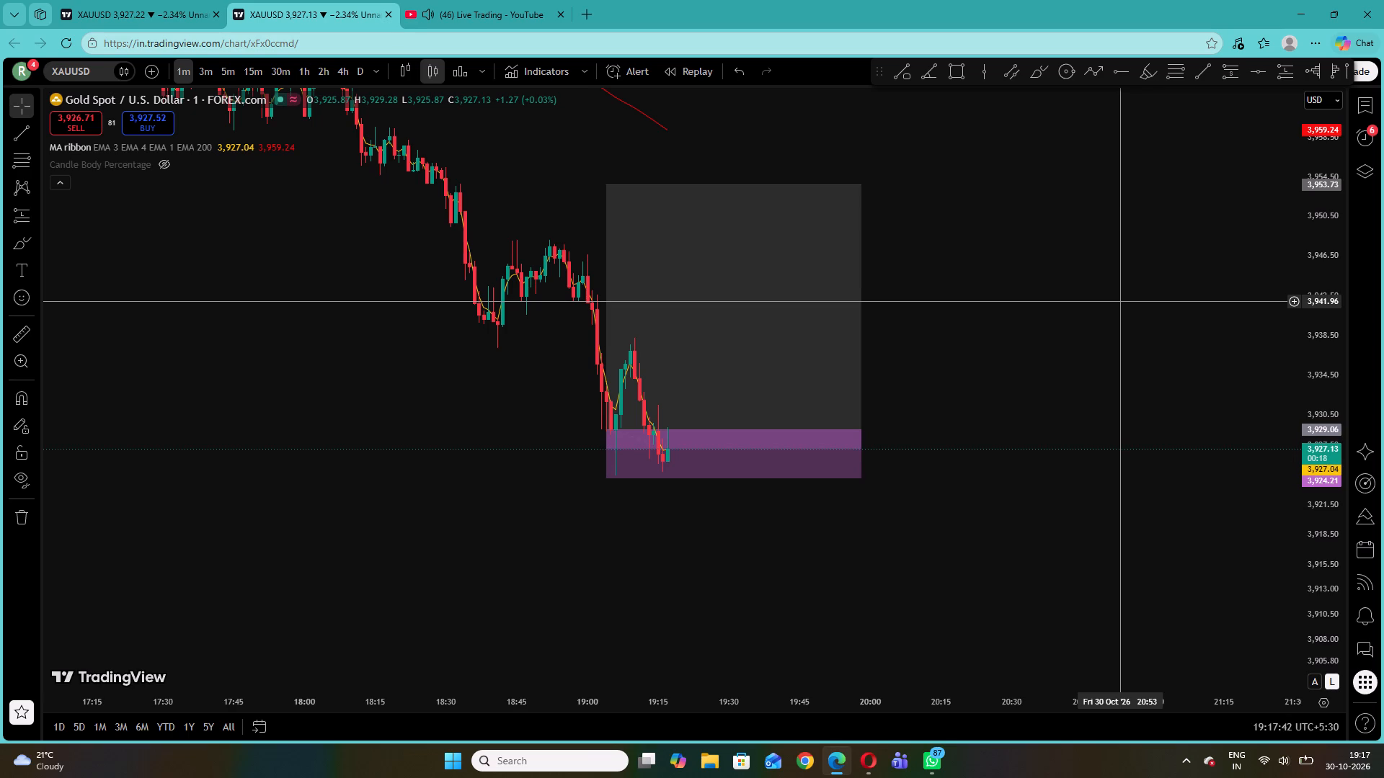
{"action": "right_click", "coordinate": [1024, 233]}
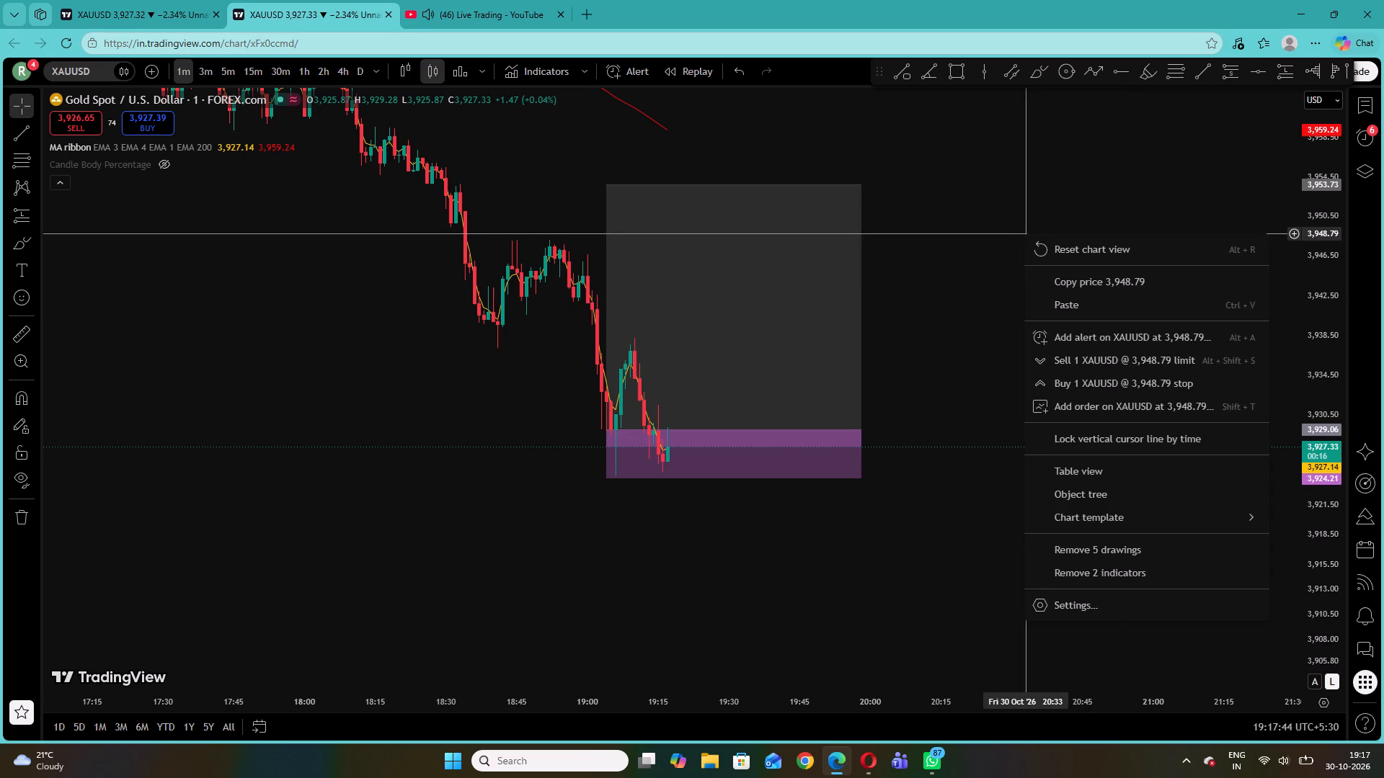
{"action": "left_click", "coordinate": [937, 392]}
{"action": "left_click_drag", "start_coordinate": [1336, 349], "coordinate": [1336, 390]}
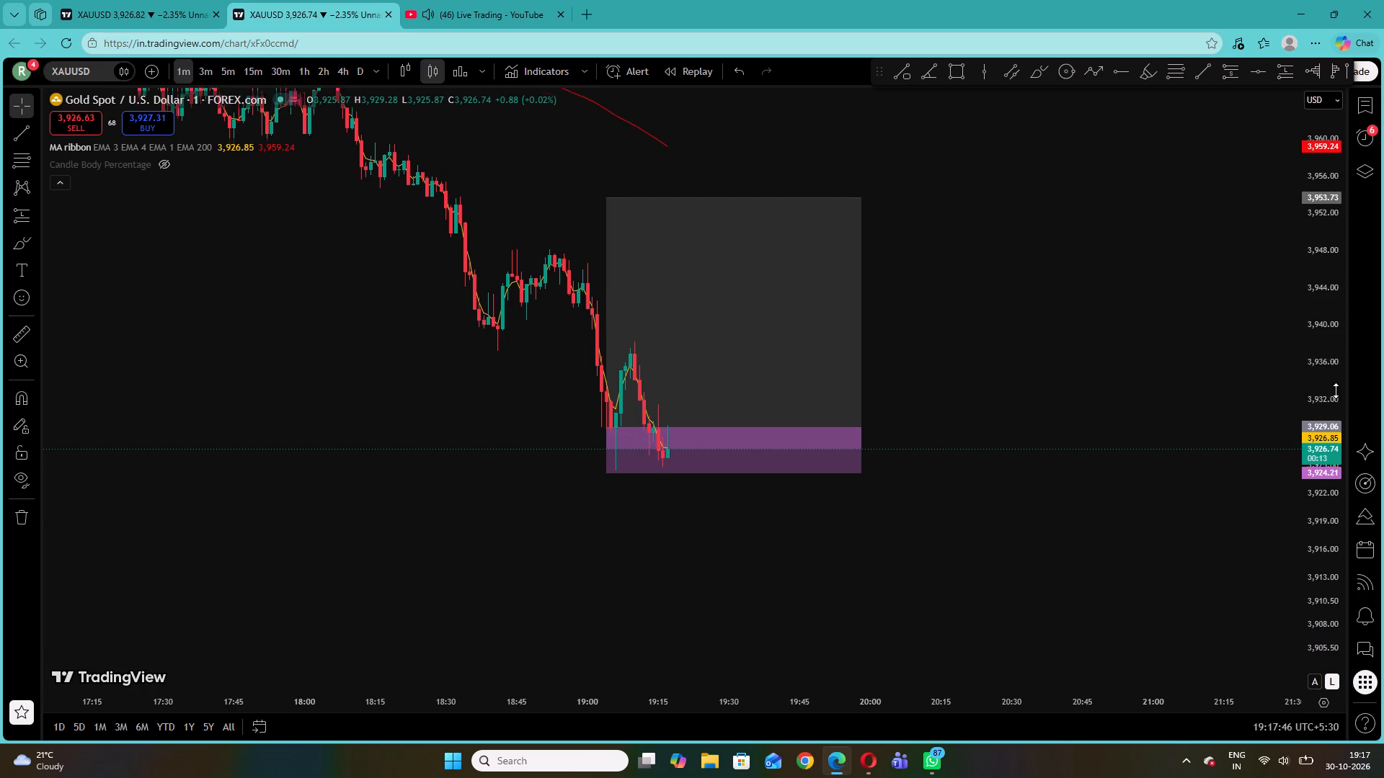
{"action": "left_click_drag", "start_coordinate": [1336, 390], "coordinate": [1336, 392]}
{"action": "right_click", "coordinate": [1004, 231]}
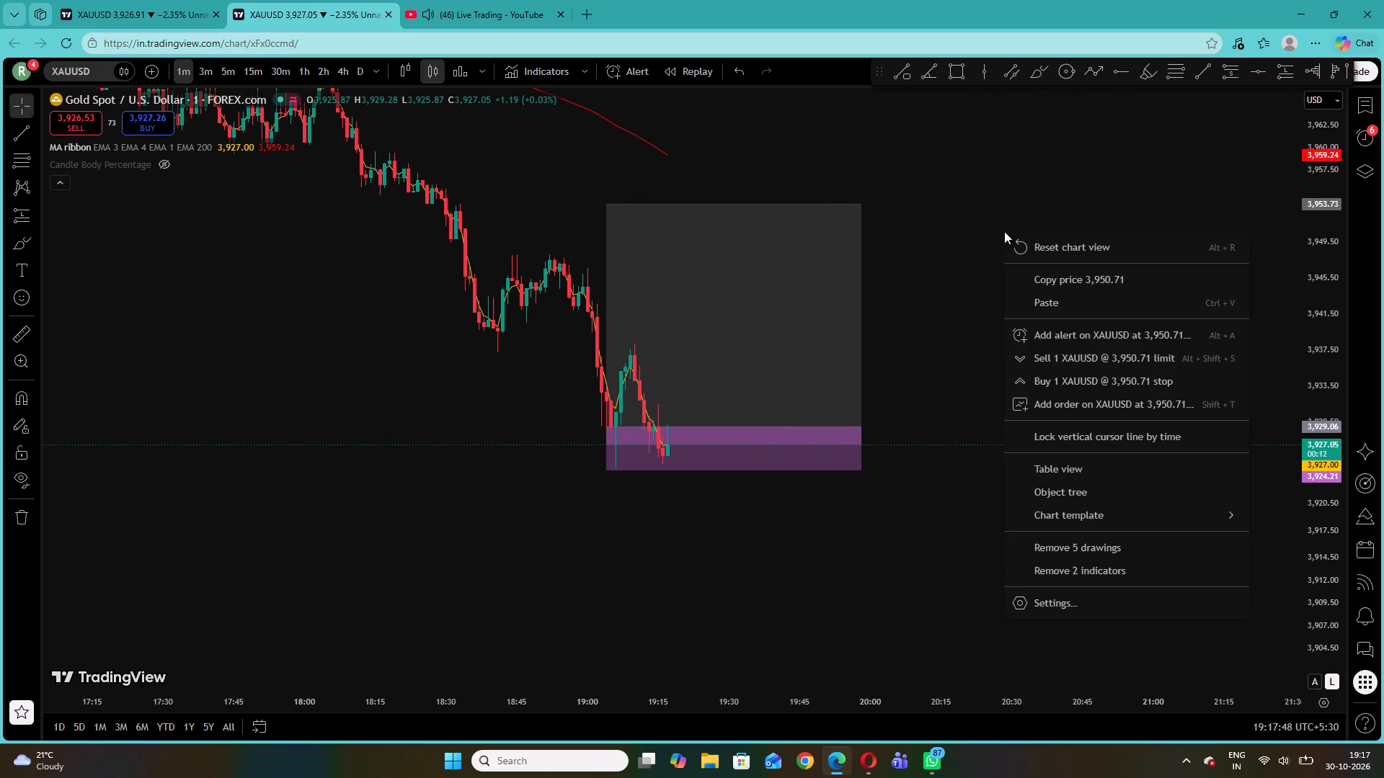
{"action": "left_click", "coordinate": [1121, 544]}
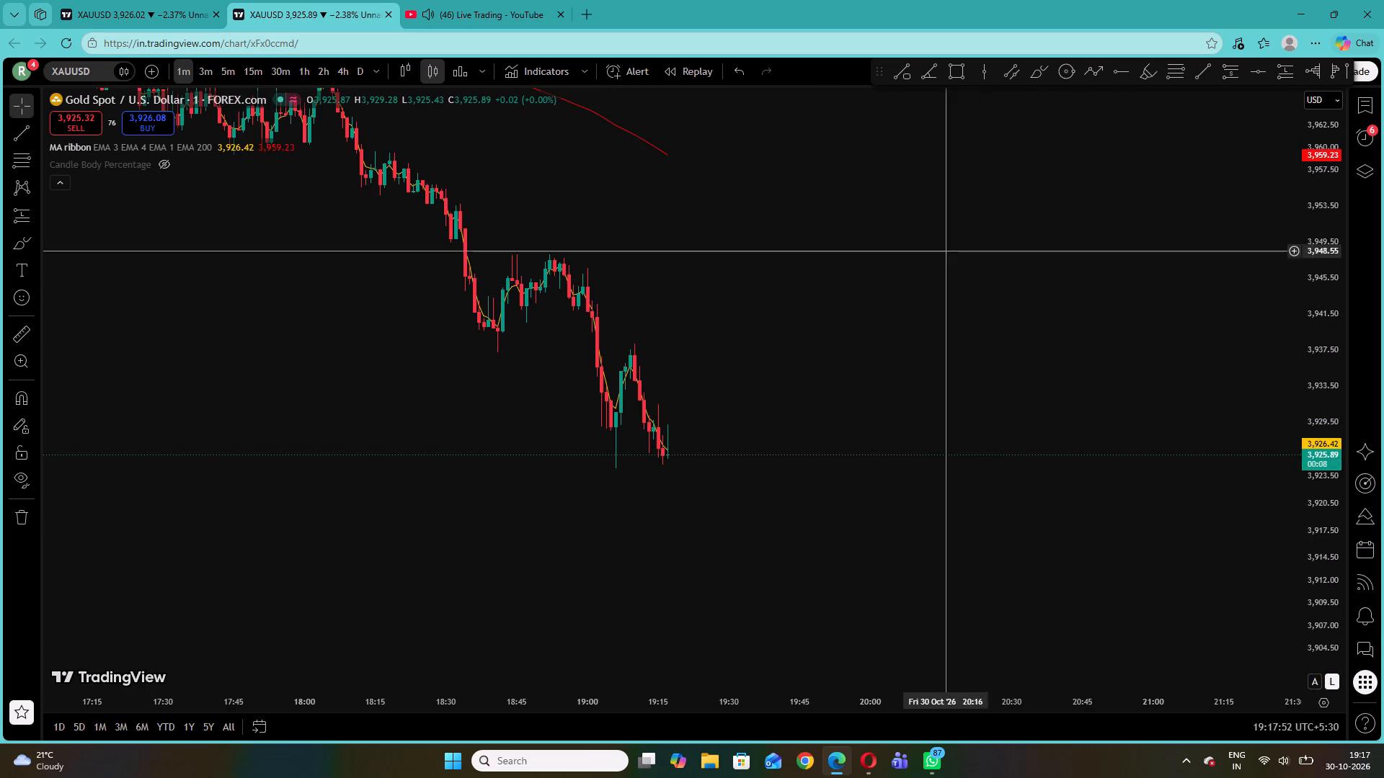
Check the Booming Bulls Live Trading stream's gold chart on YouTube, and return to the XAUUSD chart.
{"action": "left_click", "coordinate": [526, 5]}
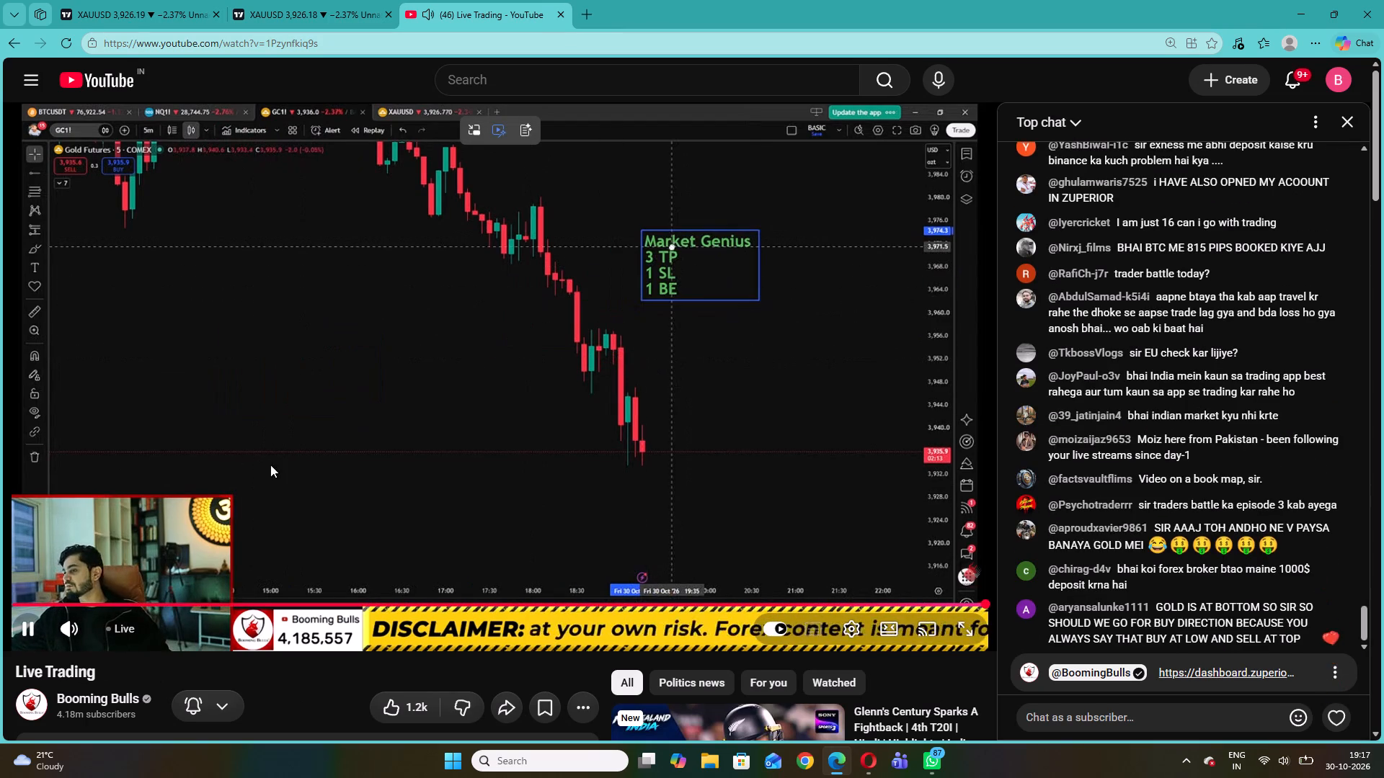
{"action": "left_click", "coordinate": [129, 628]}
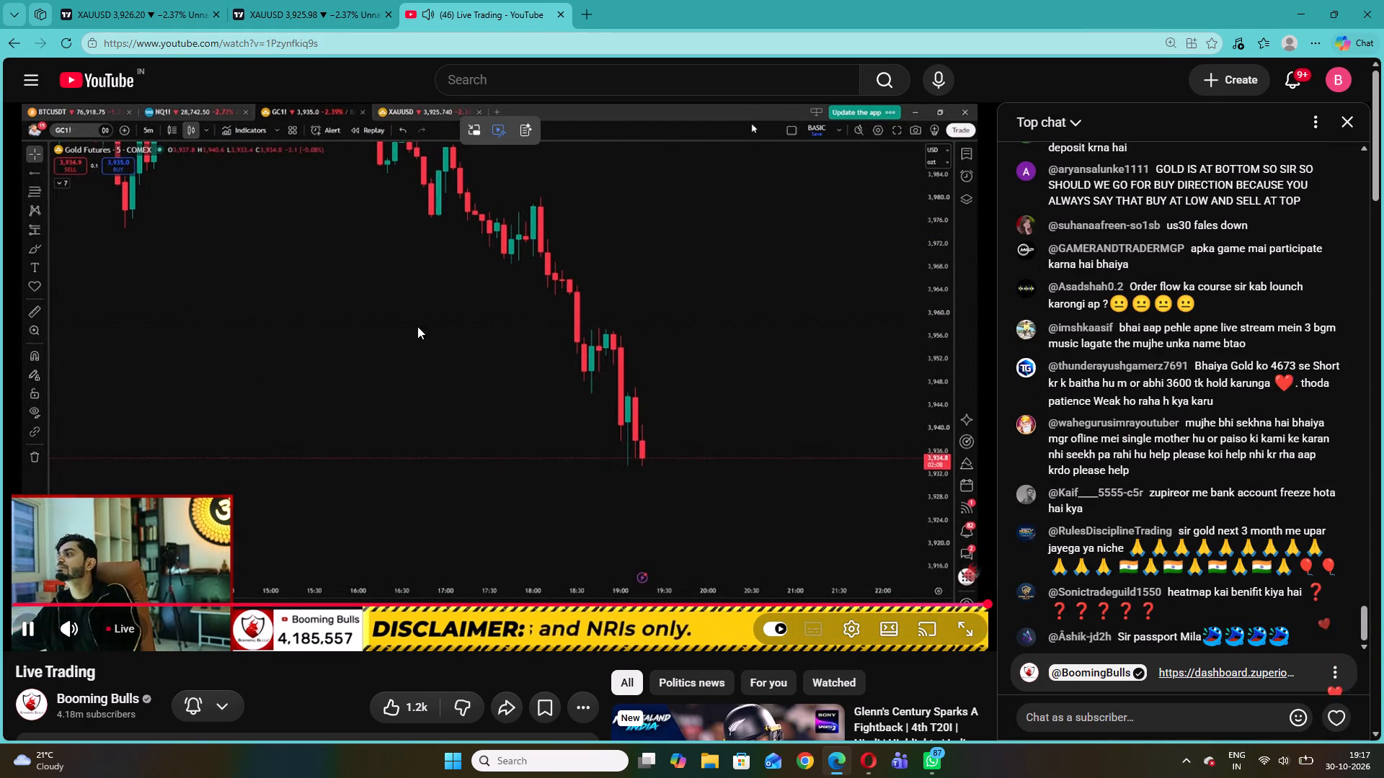
{"action": "left_click", "coordinate": [298, 0]}
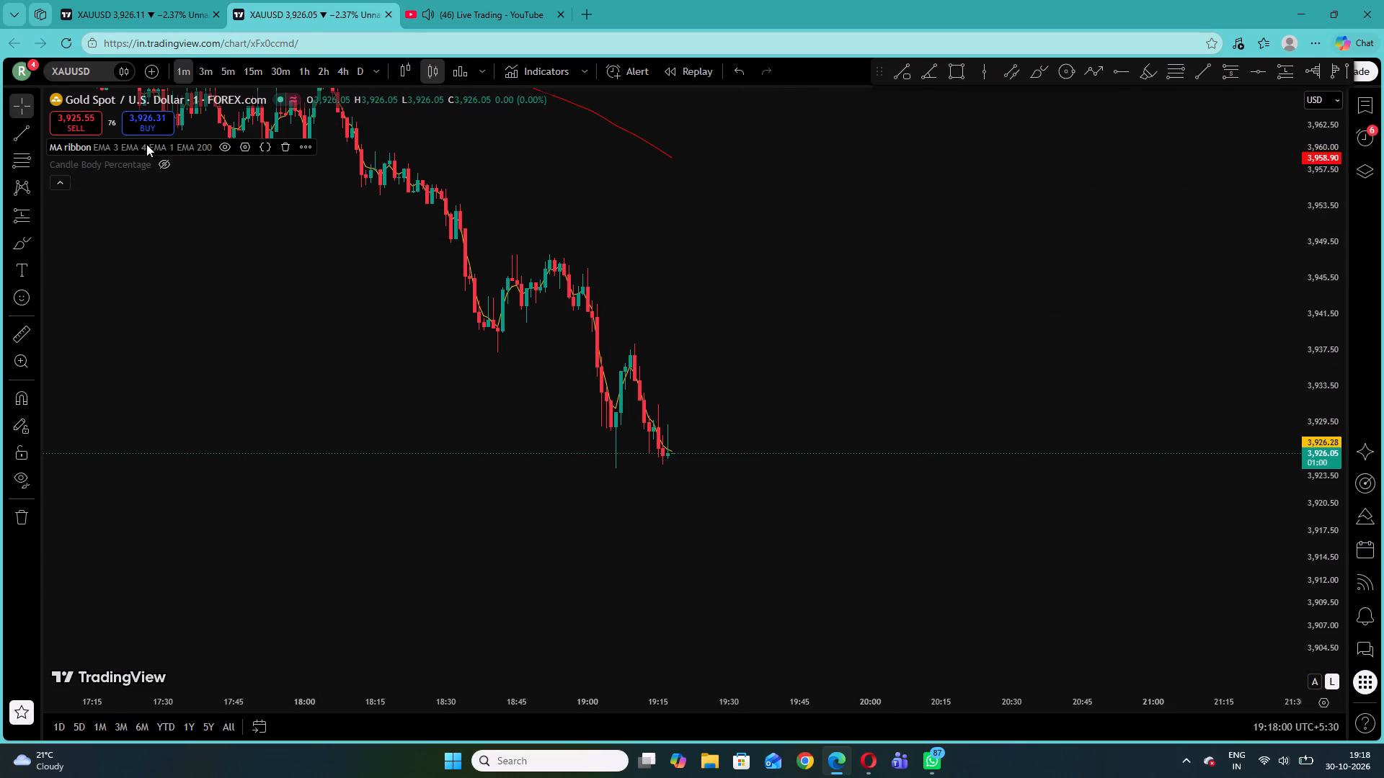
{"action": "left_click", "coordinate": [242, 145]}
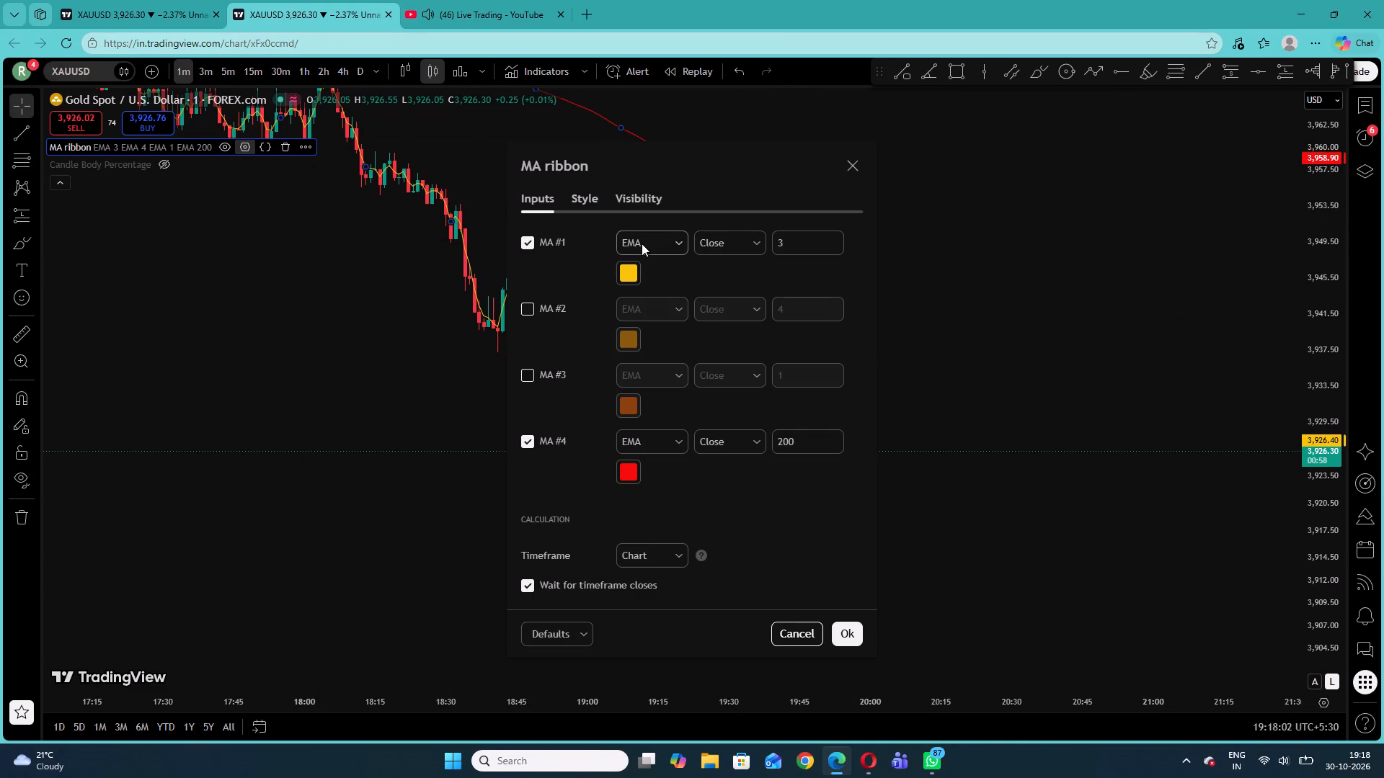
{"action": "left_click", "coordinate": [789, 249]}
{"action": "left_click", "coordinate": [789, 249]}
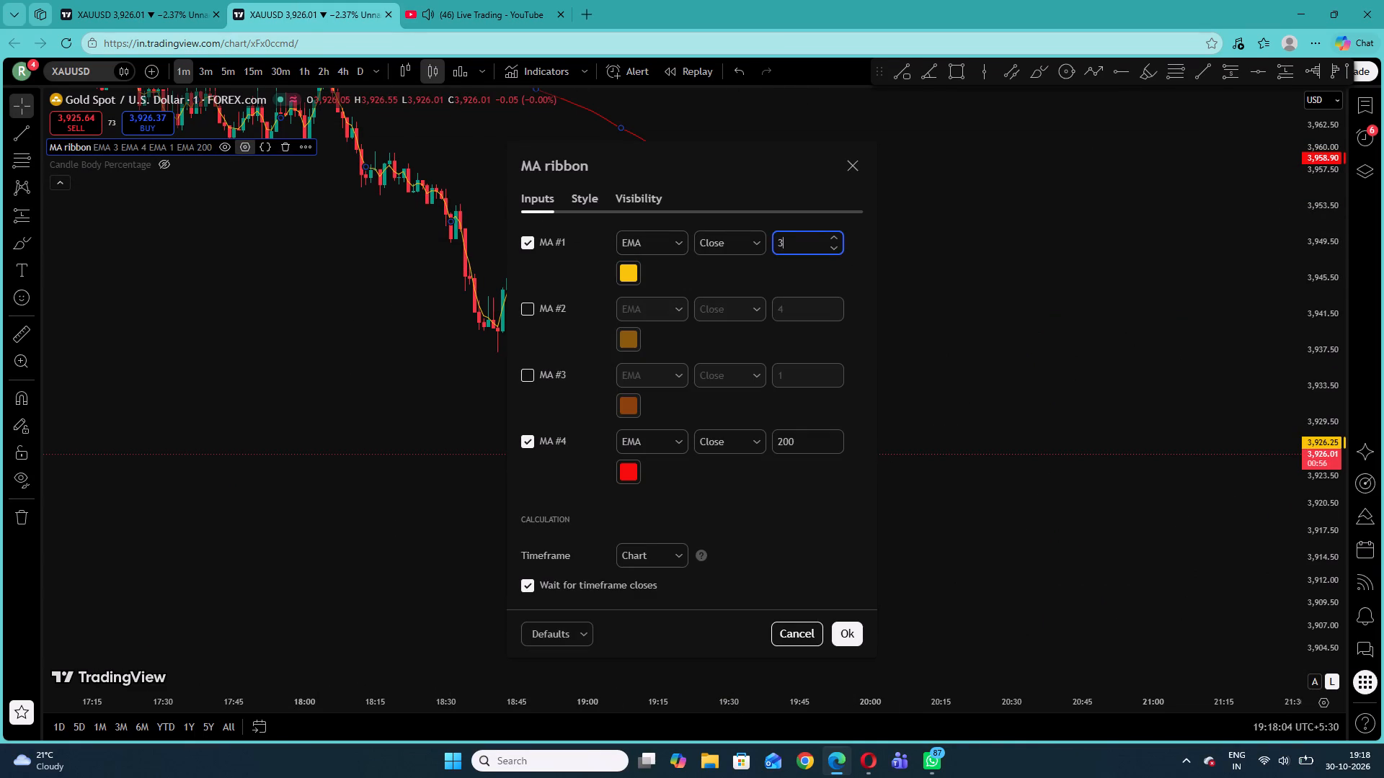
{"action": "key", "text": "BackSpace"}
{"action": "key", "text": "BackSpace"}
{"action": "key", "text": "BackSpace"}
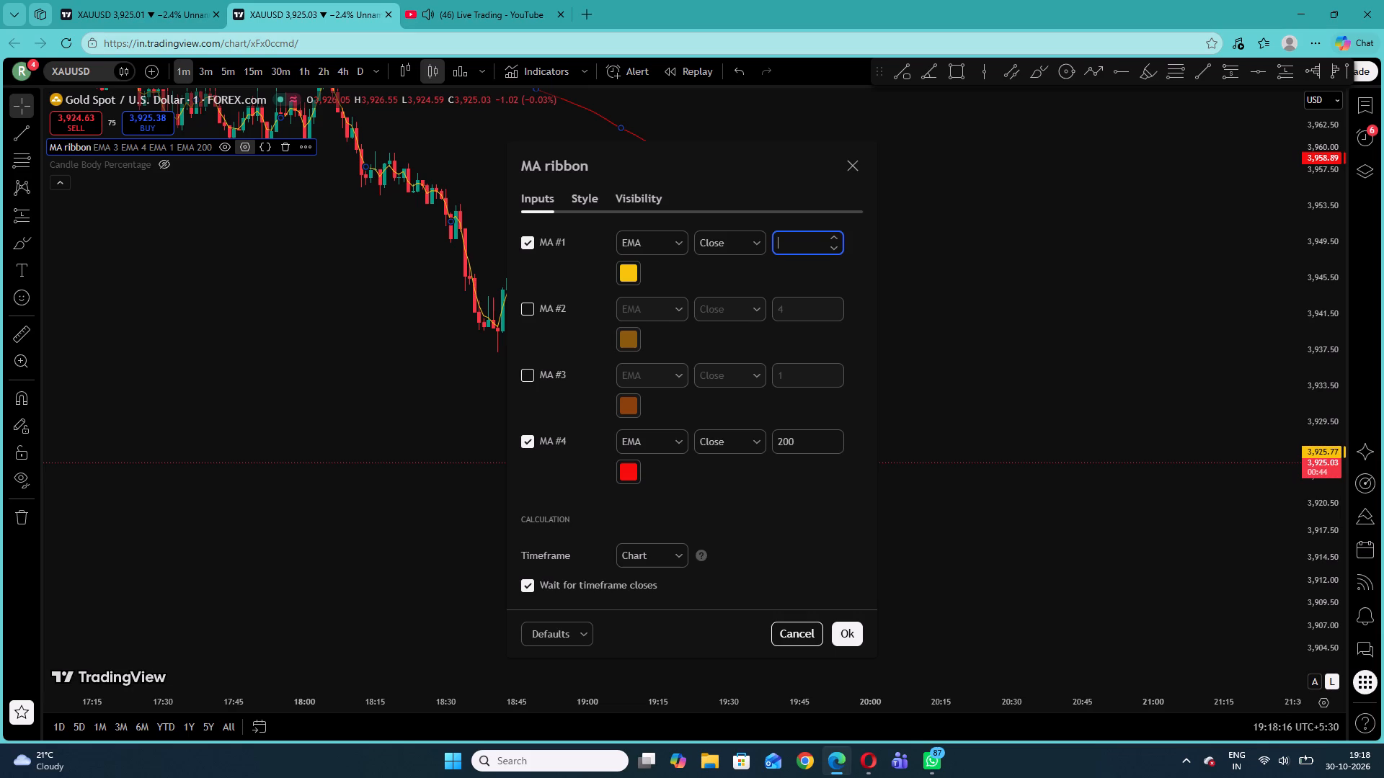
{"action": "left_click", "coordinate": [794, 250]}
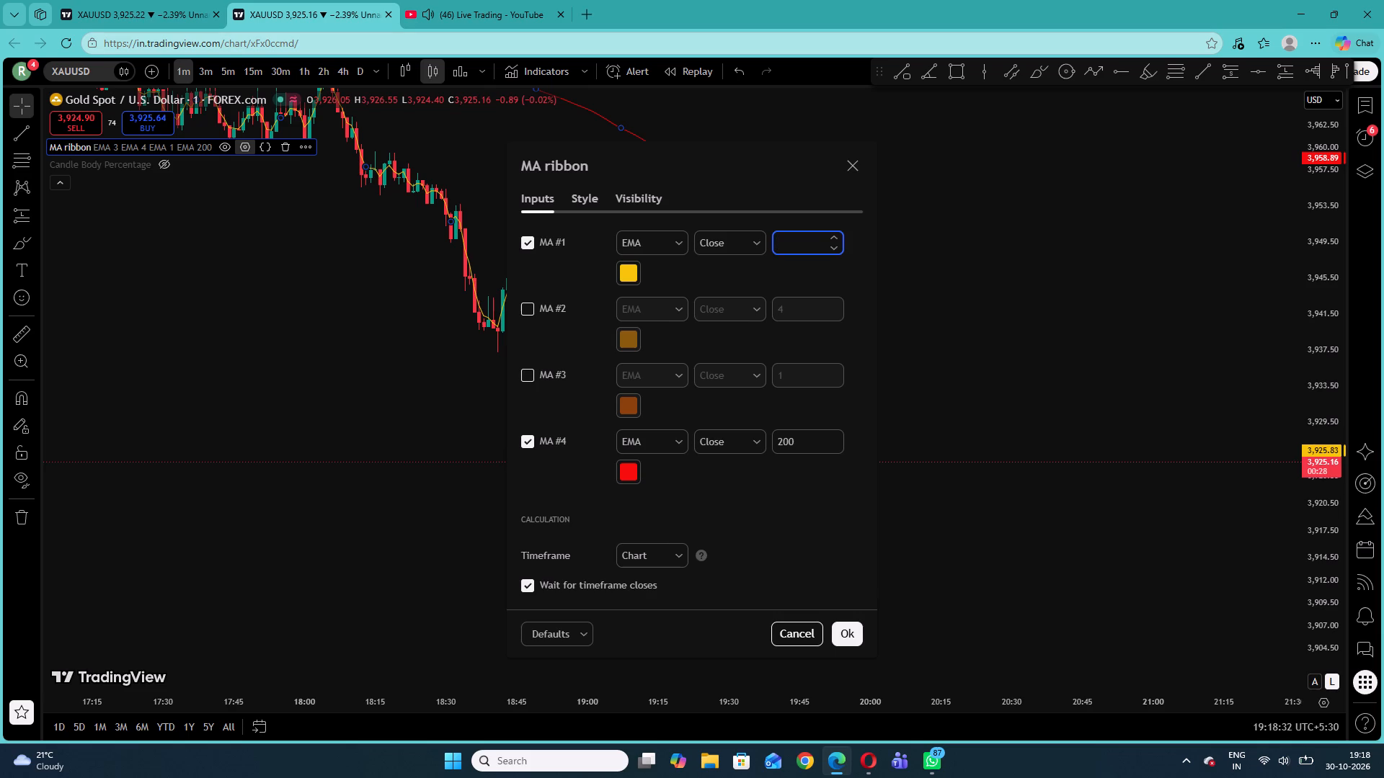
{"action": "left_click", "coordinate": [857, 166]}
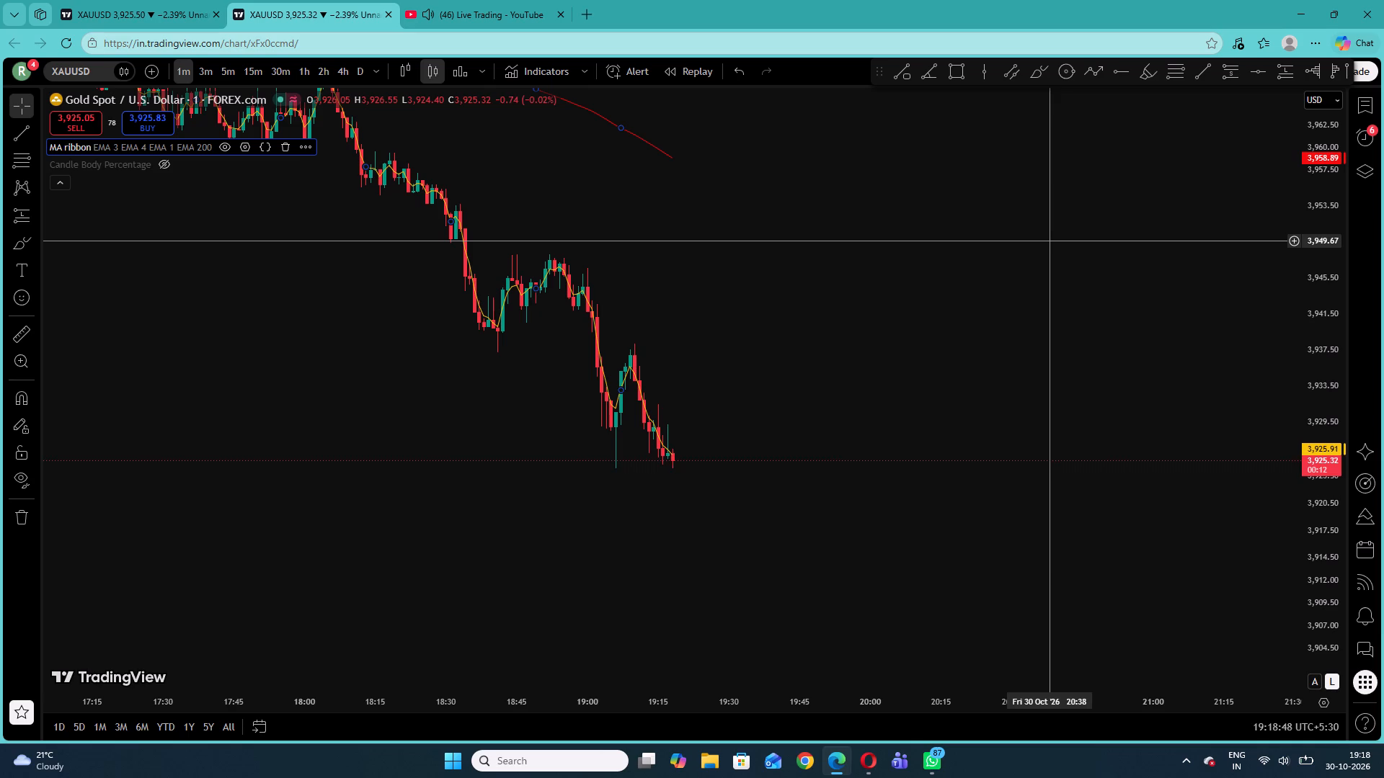
Compare XAUUSD on the 3-minute and 15-minute timeframes, returning to the 1-minute chart.
{"action": "left_click", "coordinate": [217, 70]}
{"action": "left_click", "coordinate": [208, 73]}
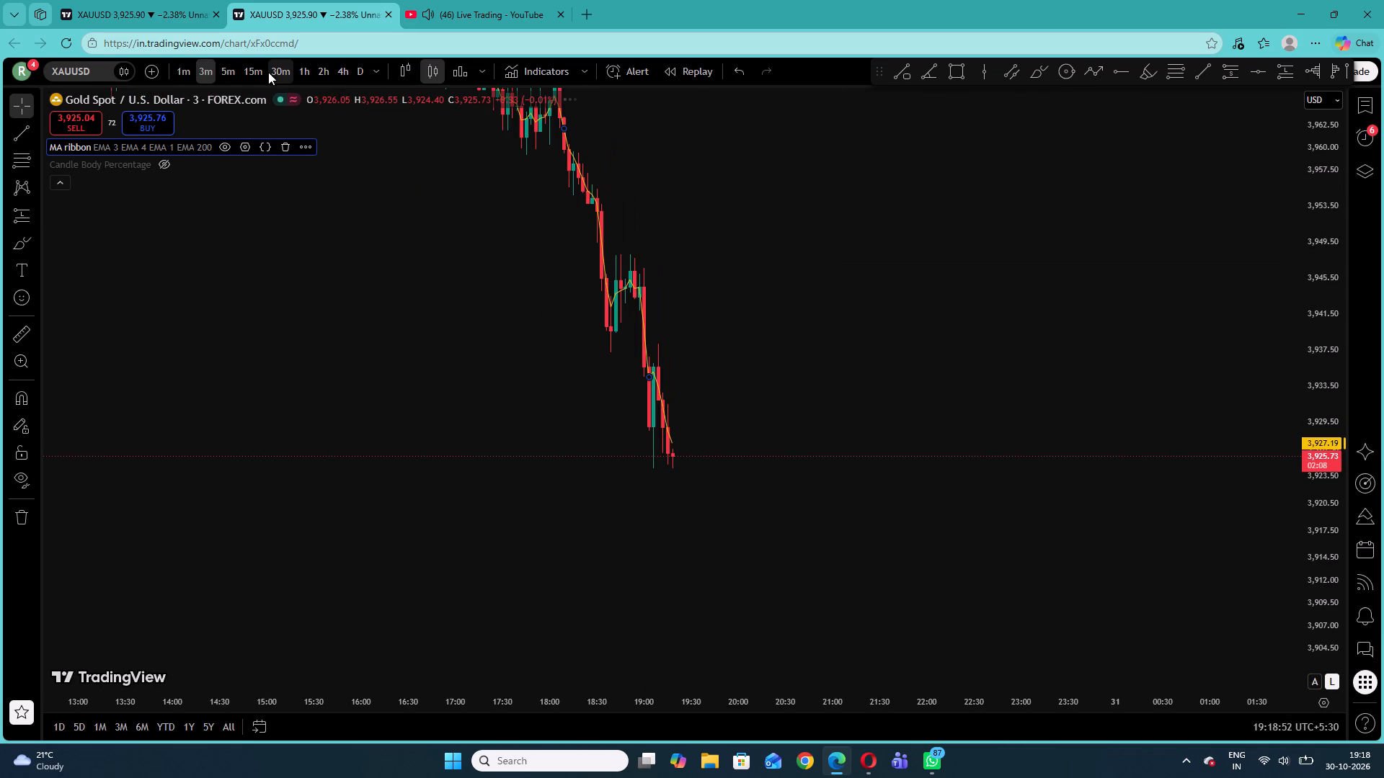
{"action": "left_click", "coordinate": [257, 70]}
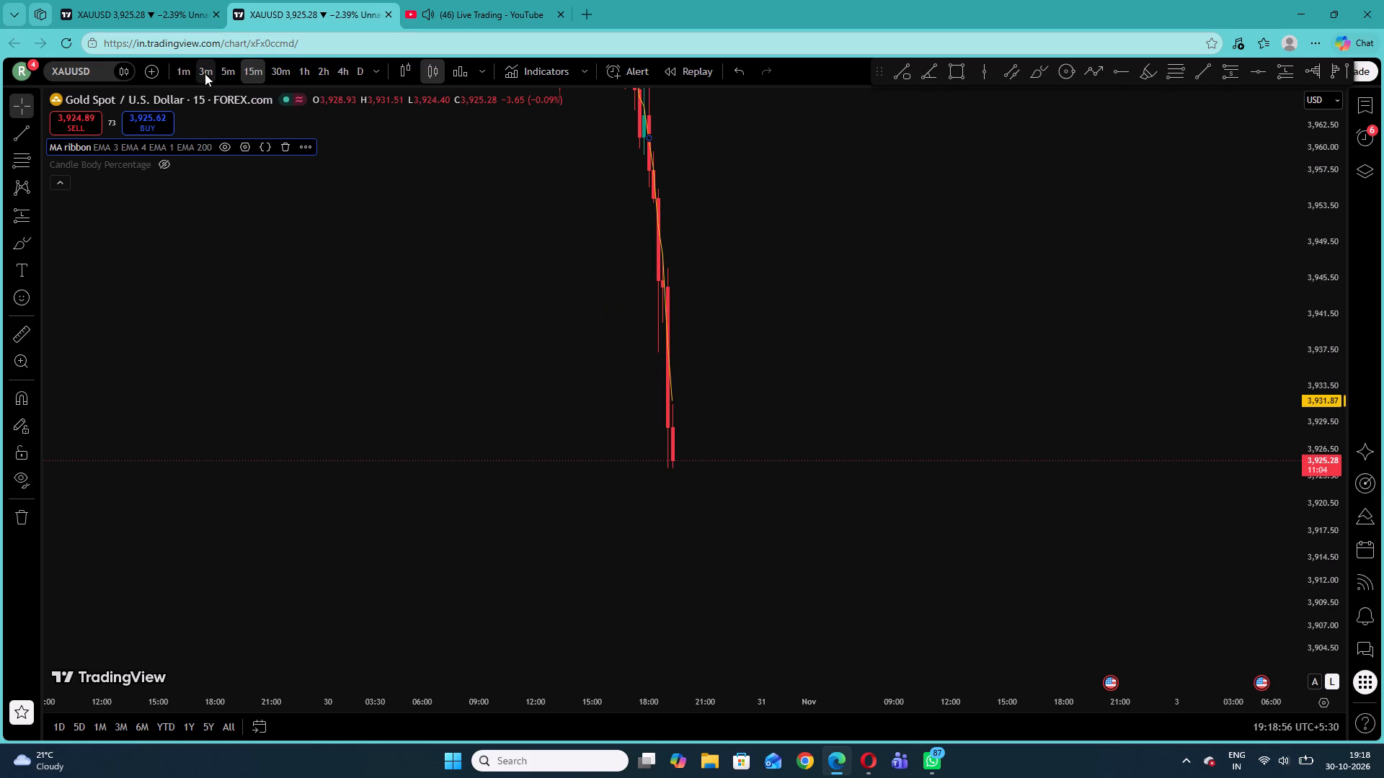
{"action": "left_click", "coordinate": [182, 70]}
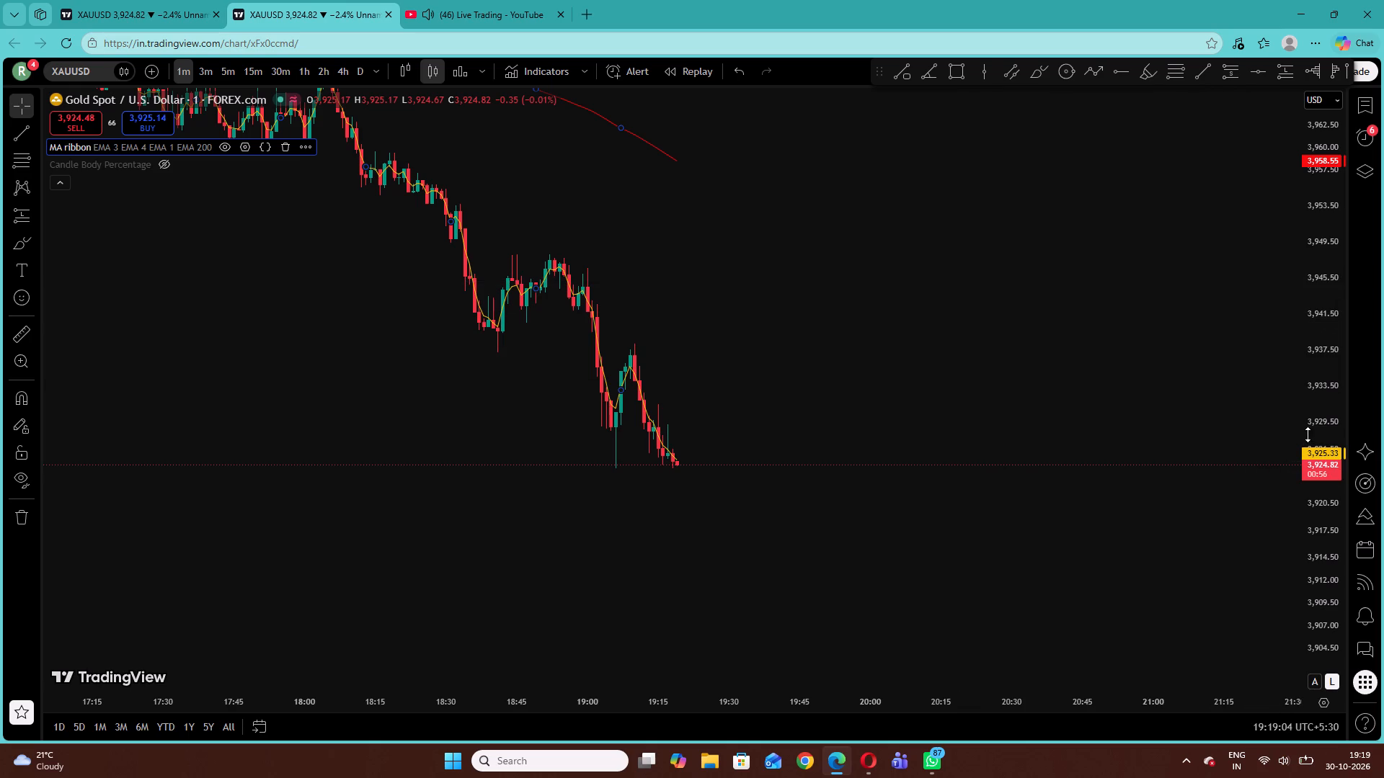
Examine the latest XAUUSD decline up close and across the 3-, 5- and 15-minute timeframes, ending on the 1-minute chart.
{"action": "left_click_drag", "start_coordinate": [1314, 427], "coordinate": [1302, 273]}
{"action": "left_click_drag", "start_coordinate": [919, 315], "coordinate": [941, 302]}
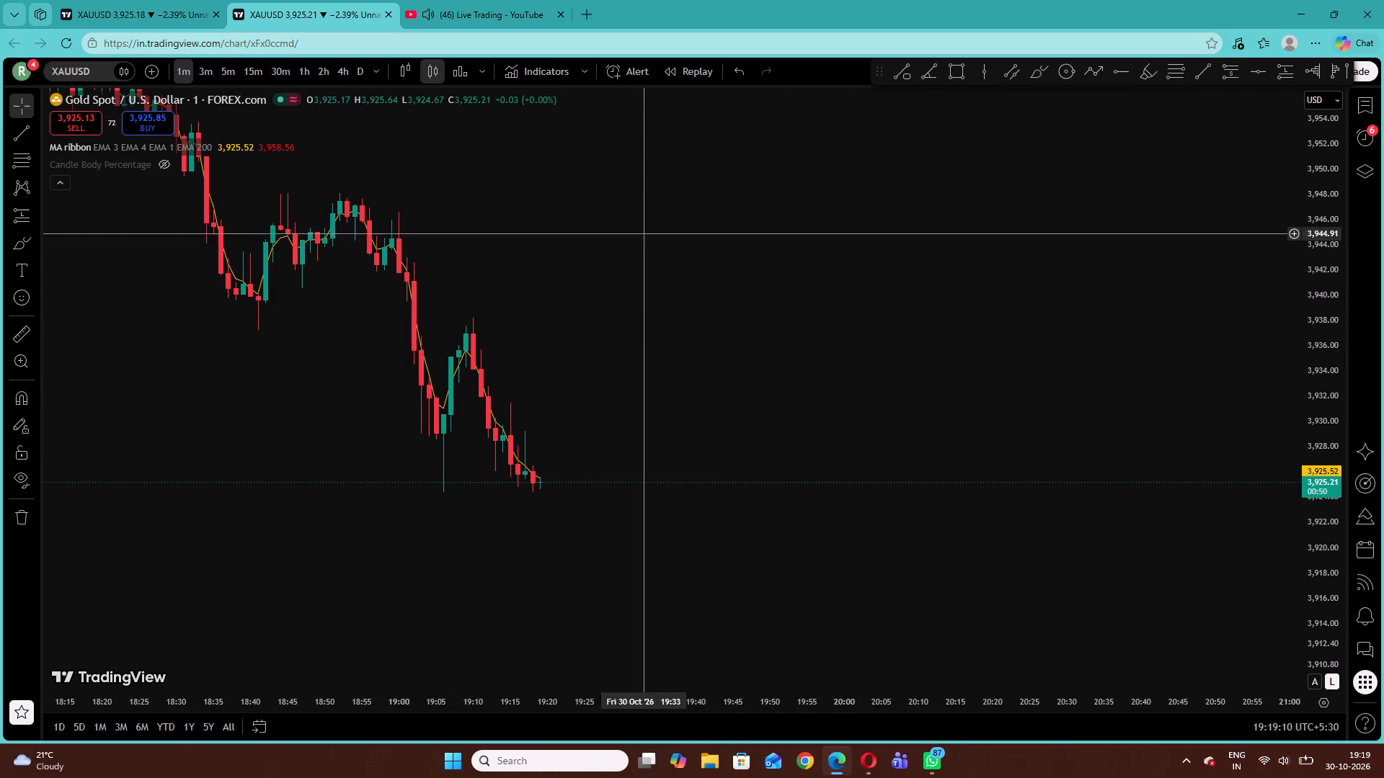
{"action": "left_click_drag", "start_coordinate": [619, 243], "coordinate": [1001, 274]}
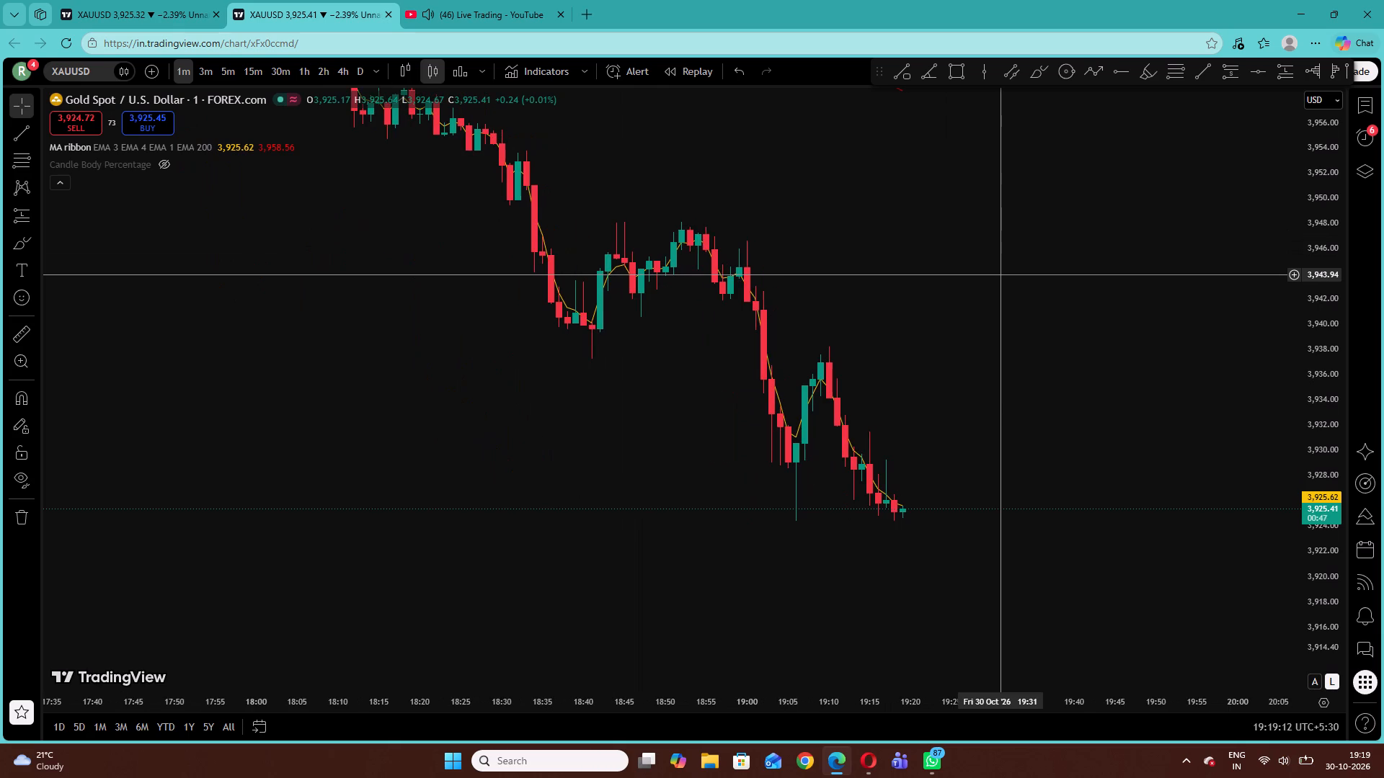
{"action": "left_click_drag", "start_coordinate": [676, 260], "coordinate": [646, 254]}
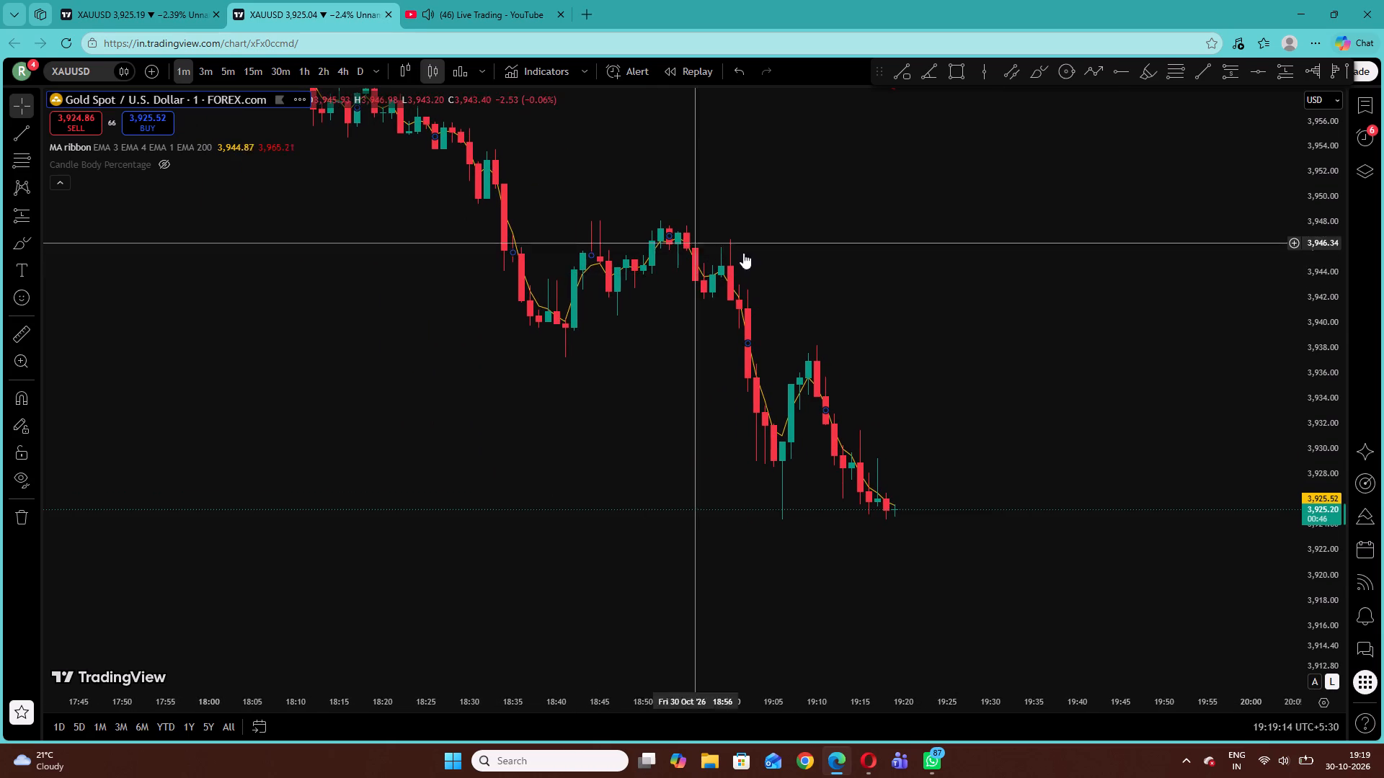
{"action": "left_click_drag", "start_coordinate": [853, 300], "coordinate": [719, 246]}
{"action": "left_click_drag", "start_coordinate": [1322, 434], "coordinate": [1292, 274]}
{"action": "left_click", "coordinate": [884, 234]}
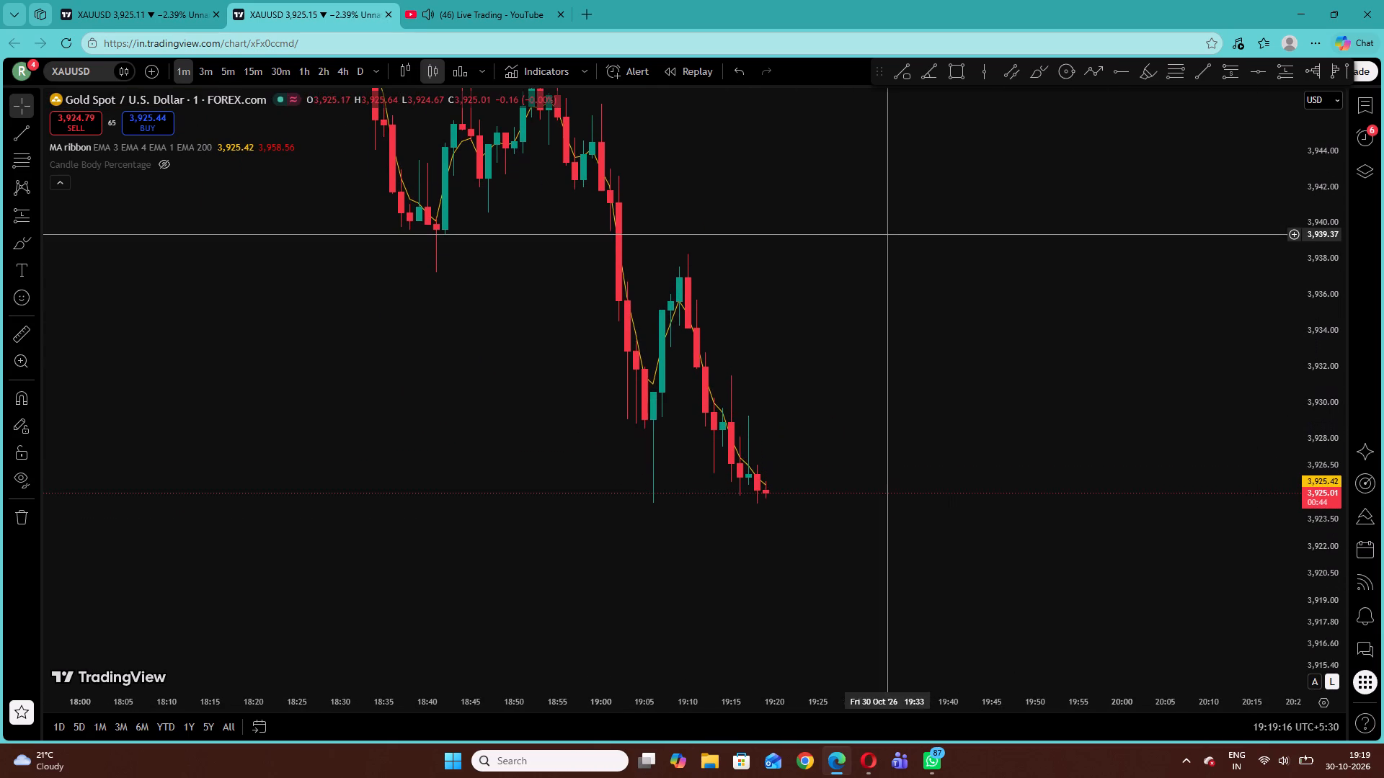
{"action": "left_click", "coordinate": [205, 73]}
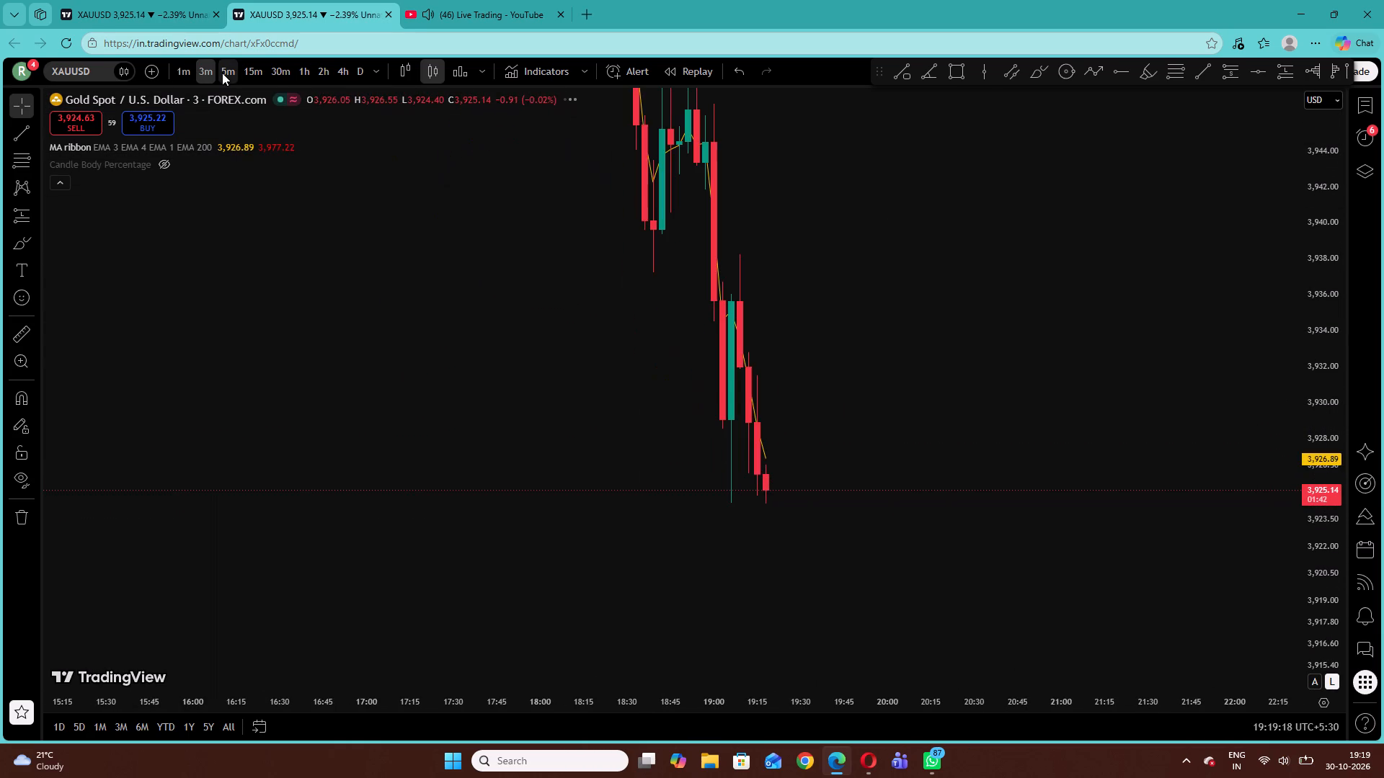
{"action": "left_click", "coordinate": [223, 73]}
{"action": "left_click", "coordinate": [263, 71]}
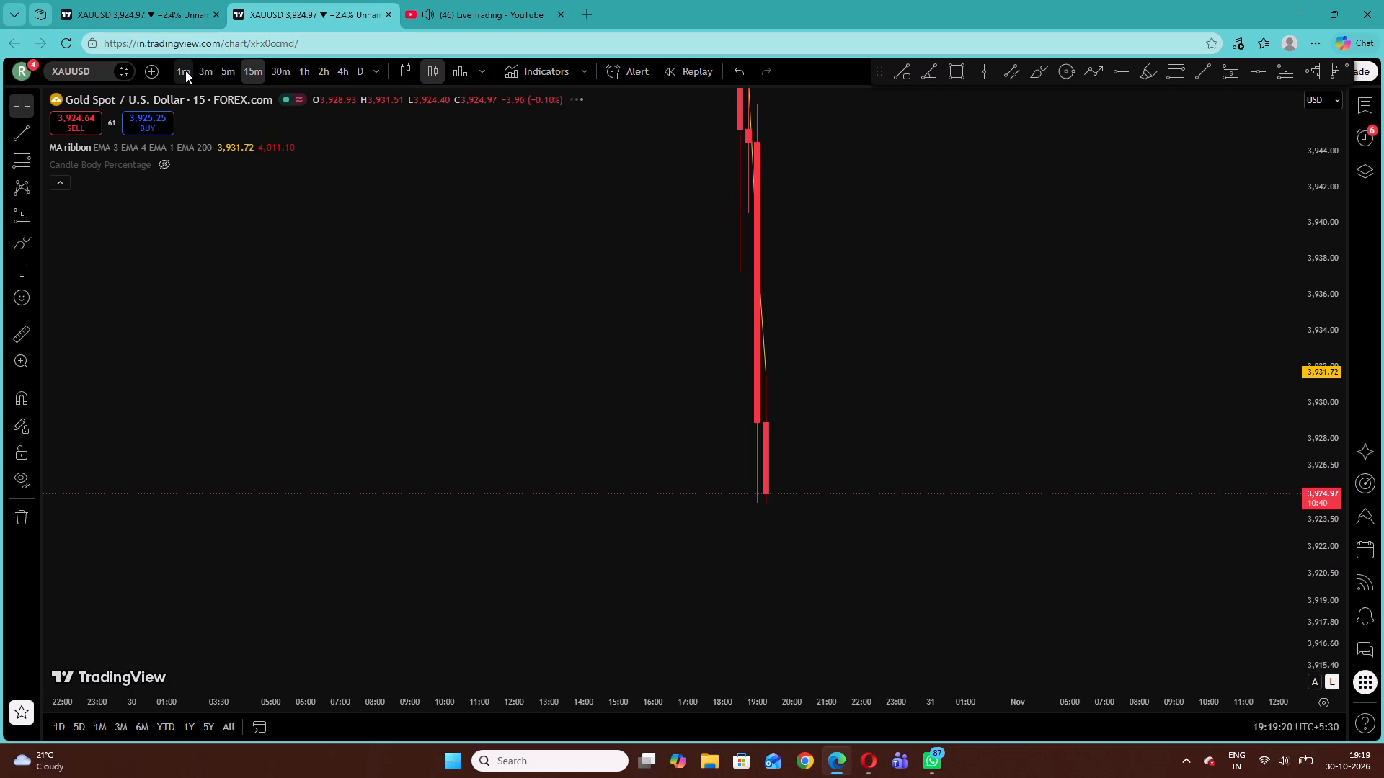
{"action": "left_click", "coordinate": [185, 71]}
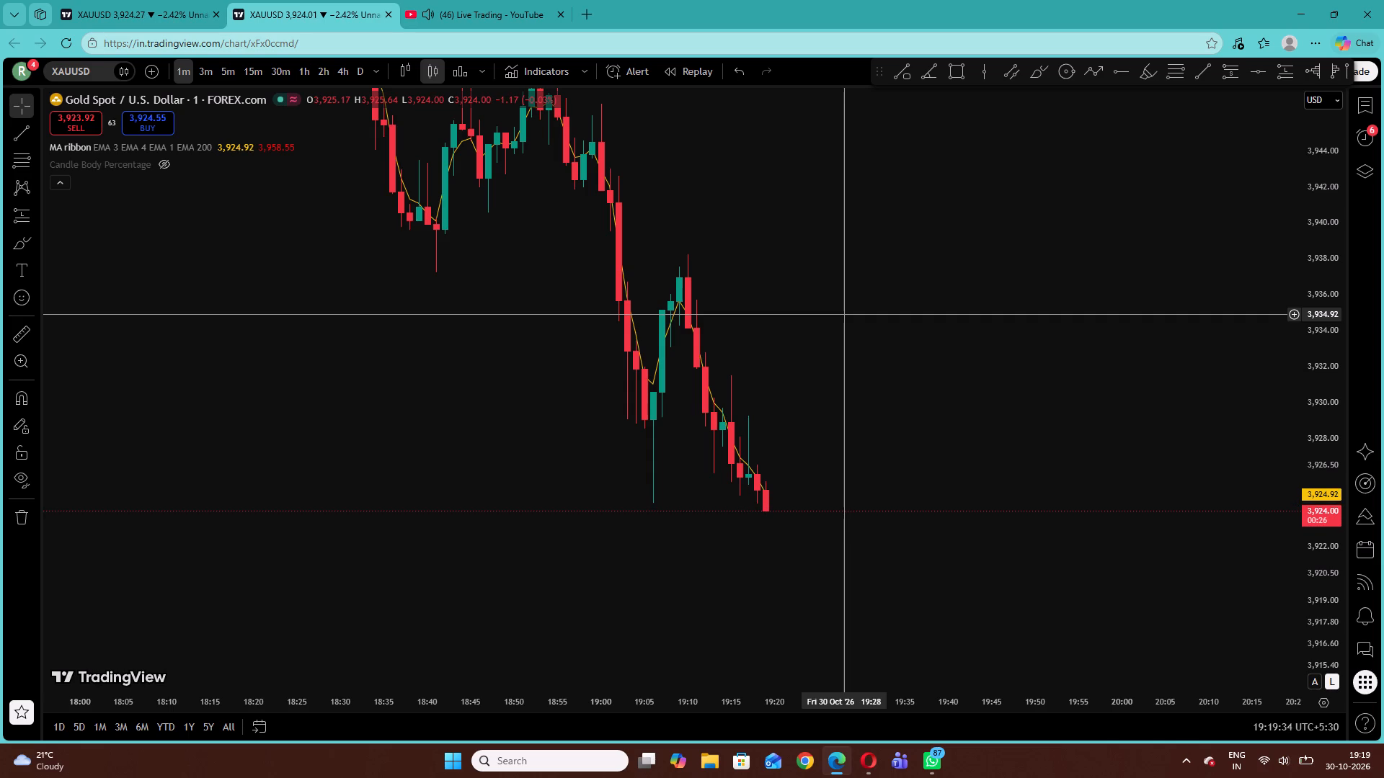
Switch YouTube to The Trade Room's 30 Oct Live Crypto & Gold Analysis stream using its recent notification.
{"action": "left_click", "coordinate": [498, 0]}
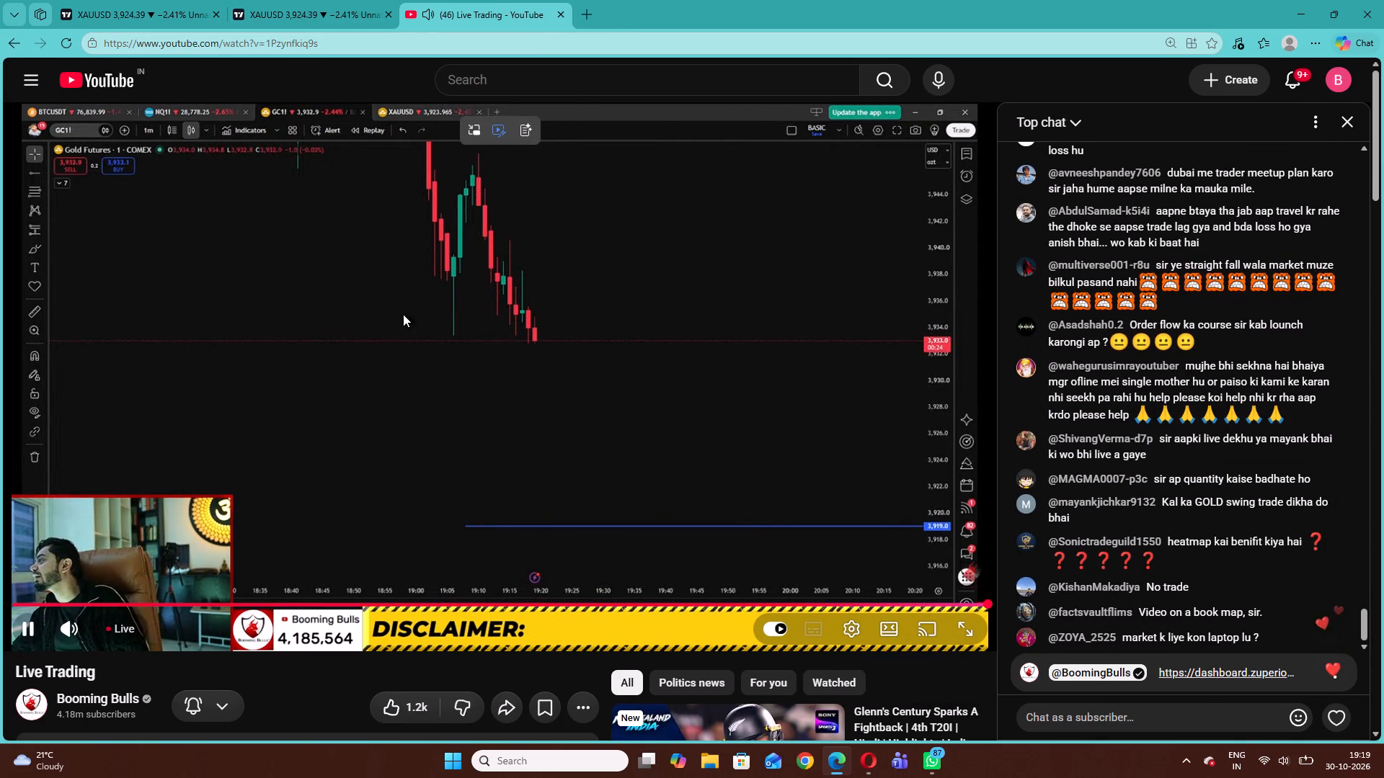
{"action": "left_click", "coordinate": [1296, 86]}
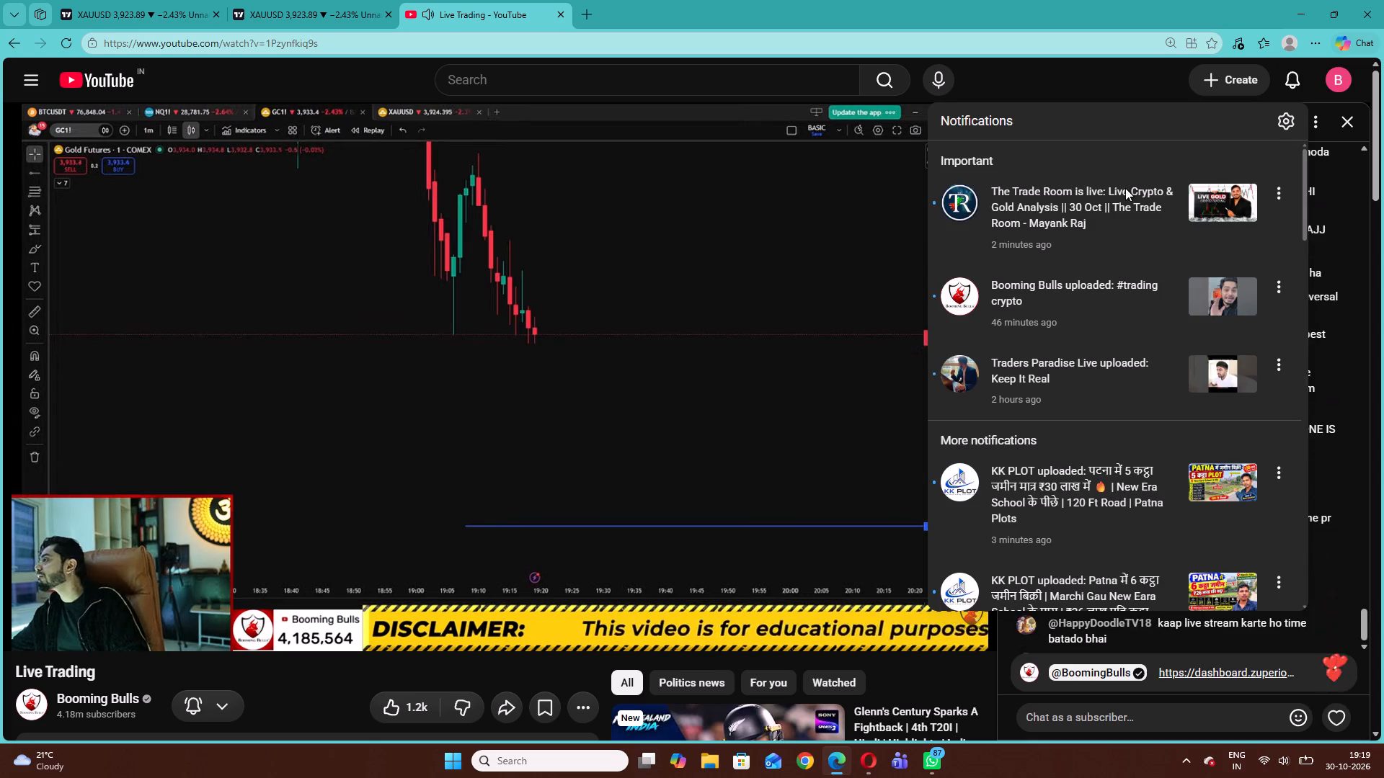
{"action": "left_click", "coordinate": [1198, 204]}
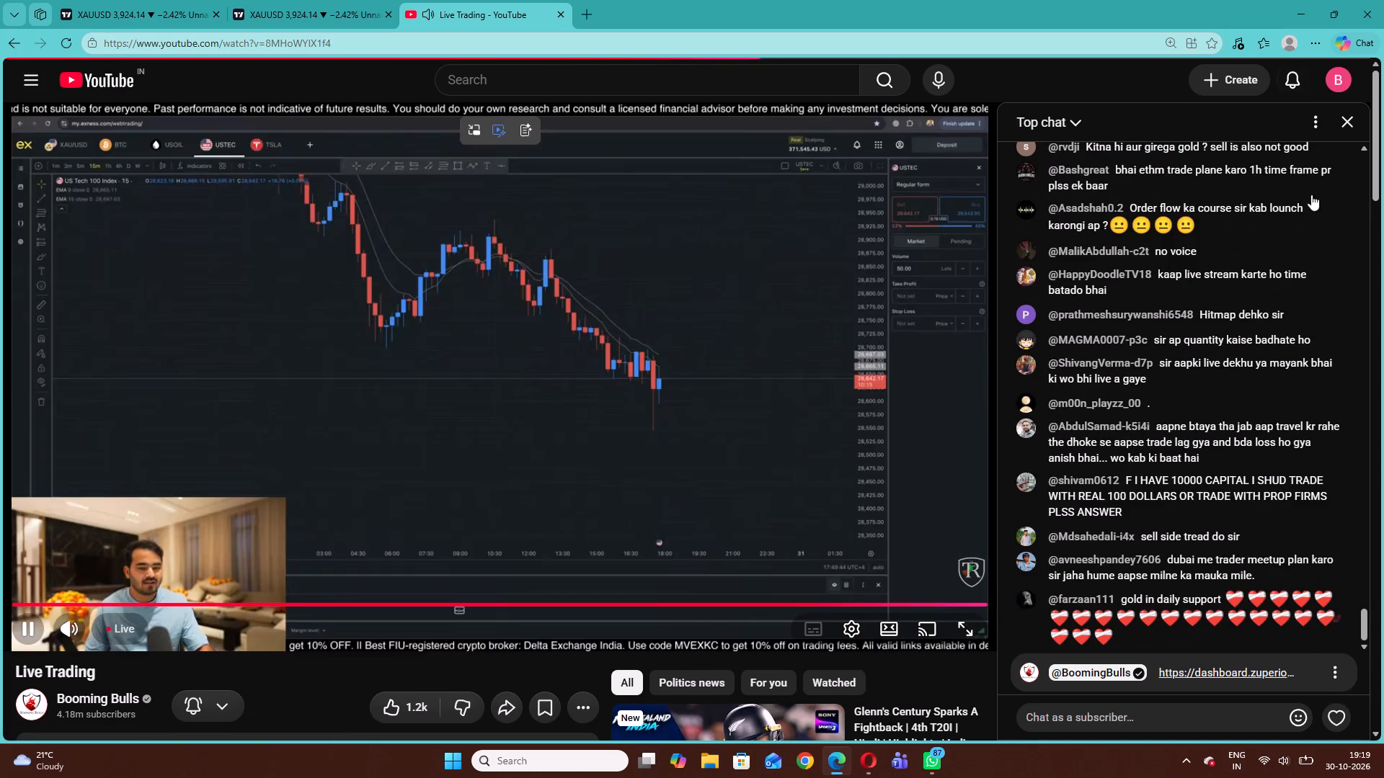
{"action": "left_click", "coordinate": [1349, 125]}
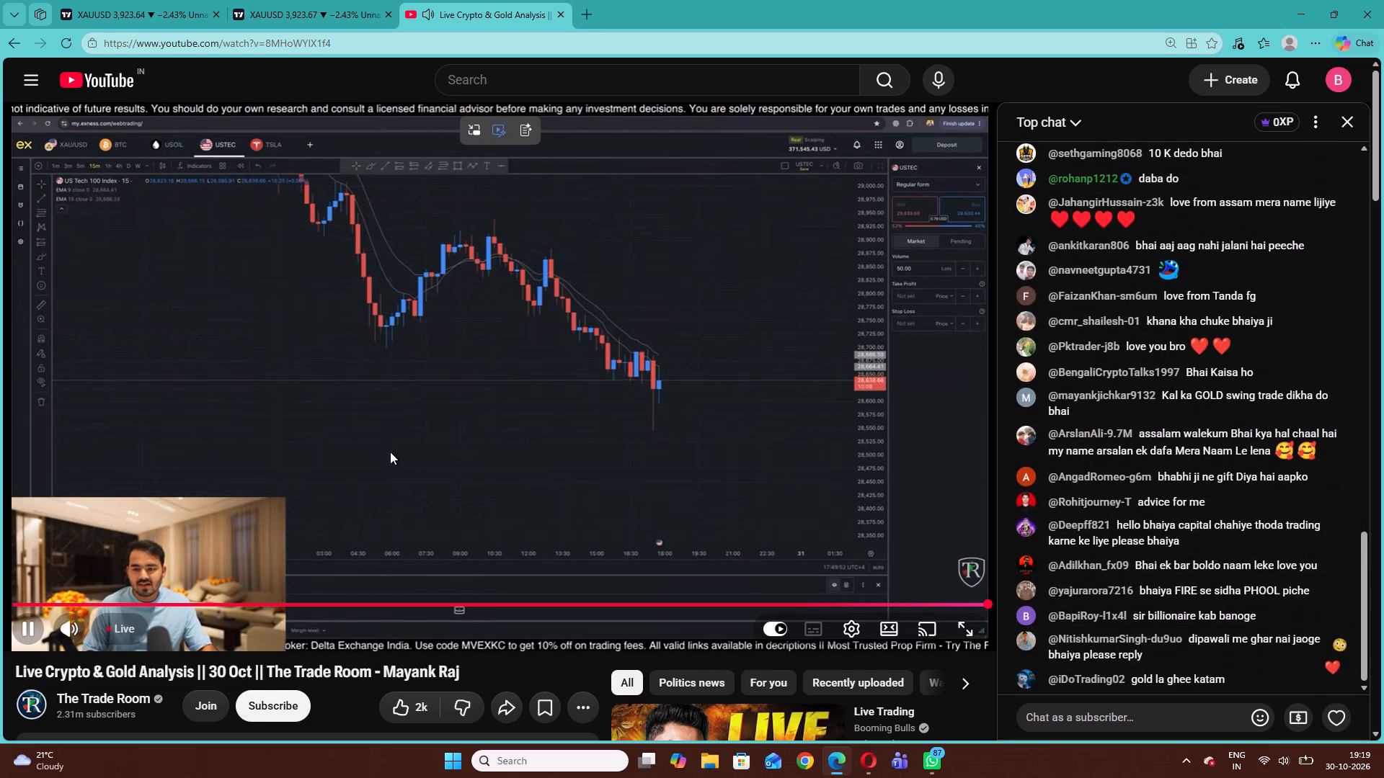
Return to the XAUUSD chart and examine the earlier 1-minute price action between about 17:00 and 19:00.
{"action": "left_click", "coordinate": [303, 0]}
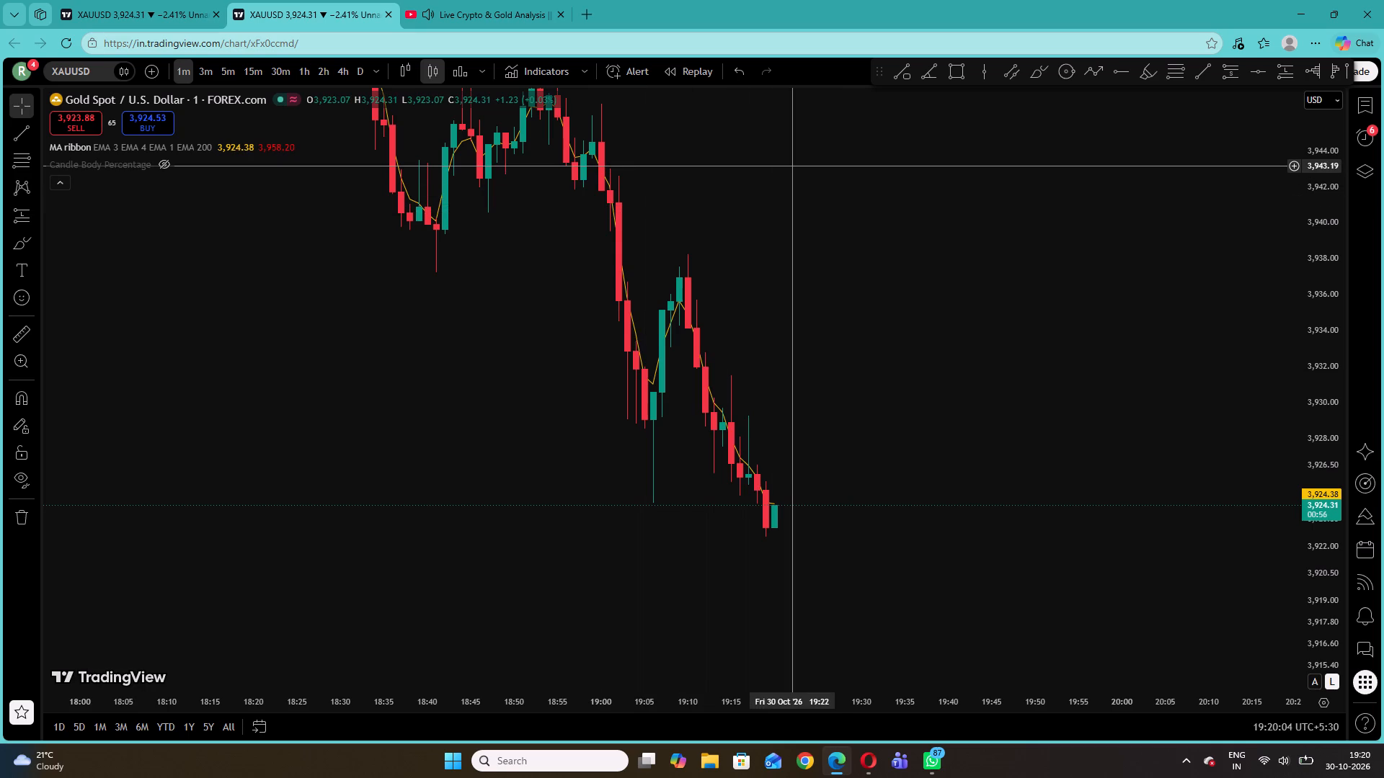
{"action": "left_click_drag", "start_coordinate": [683, 219], "coordinate": [1013, 453]}
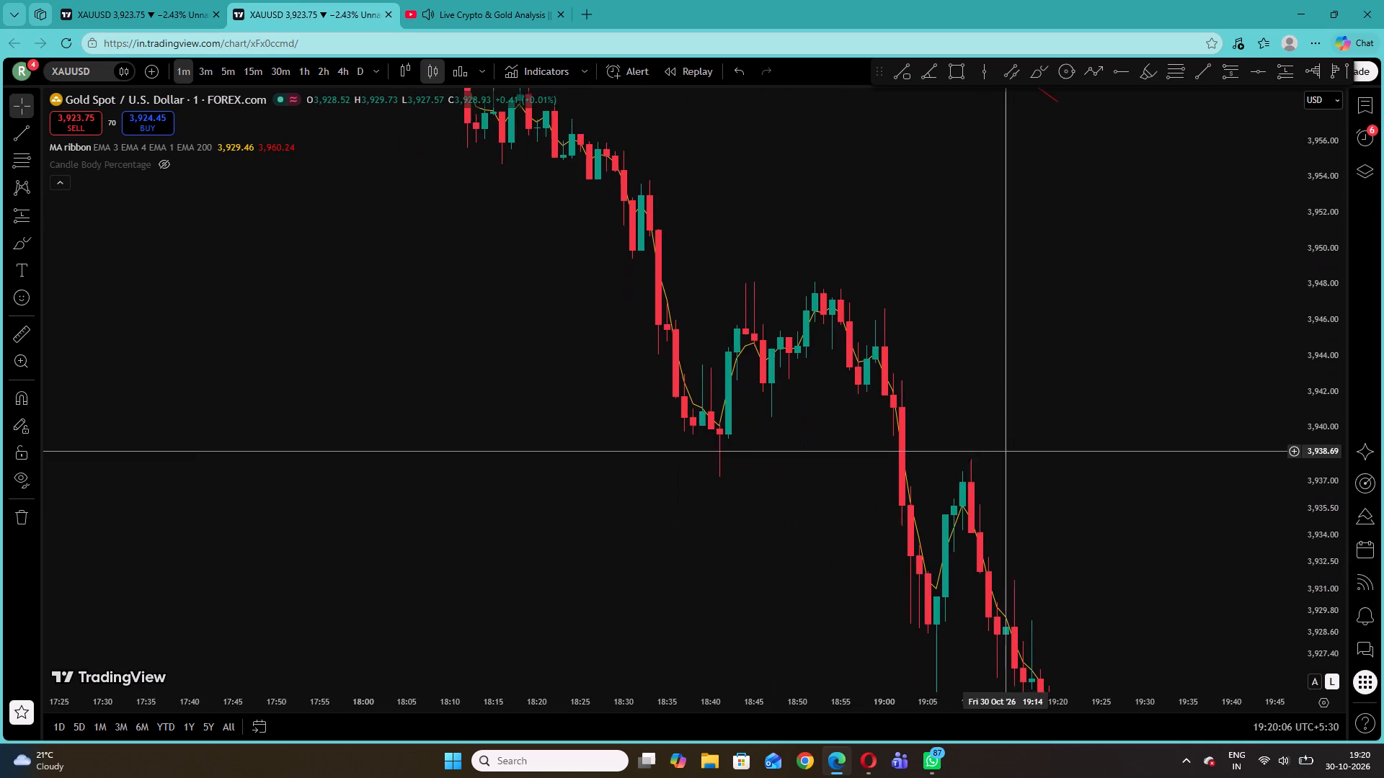
{"action": "left_click_drag", "start_coordinate": [1013, 453], "coordinate": [1020, 437]}
{"action": "left_click", "coordinate": [970, 298]}
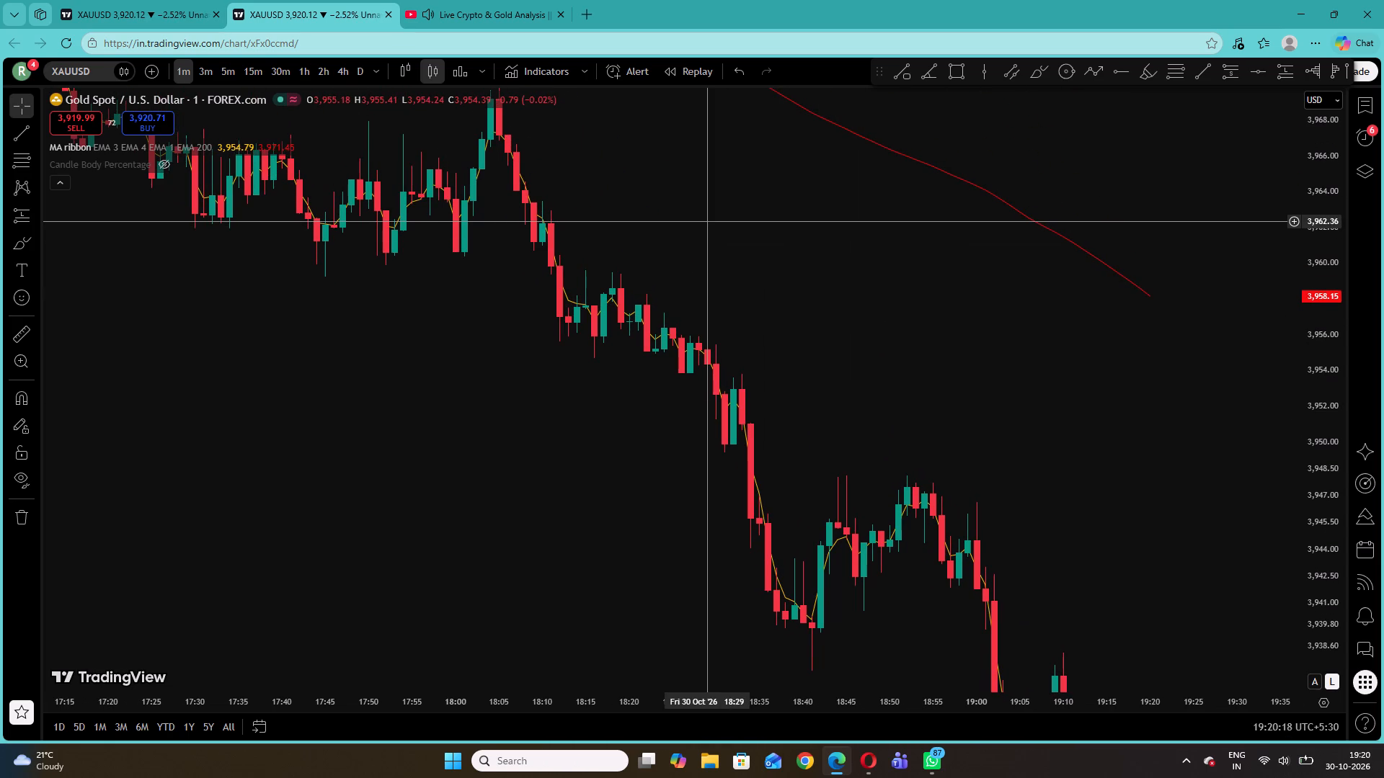
{"action": "left_click_drag", "start_coordinate": [708, 221], "coordinate": [845, 338]}
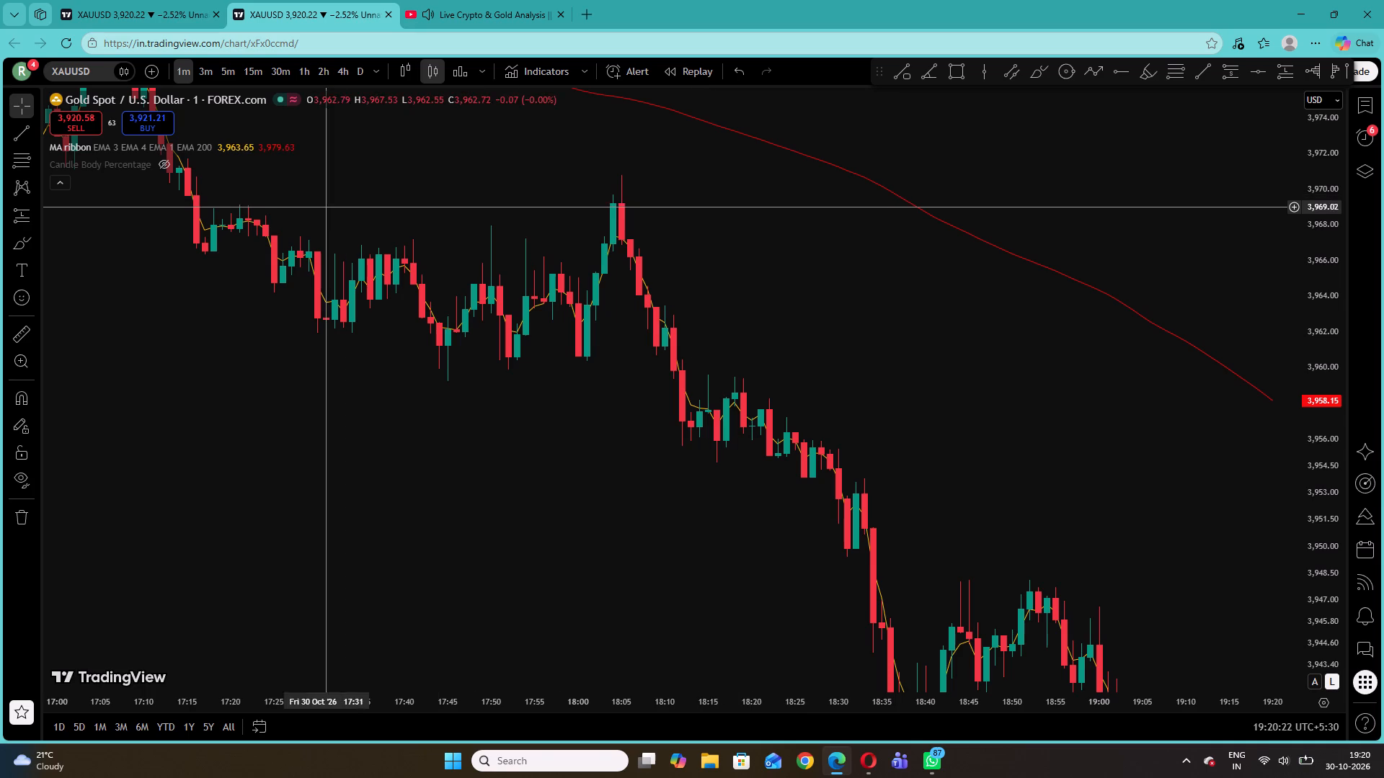
Check The Trade Room's live stream on YouTube, and return to the XAUUSD chart.
{"action": "left_click", "coordinate": [443, 0]}
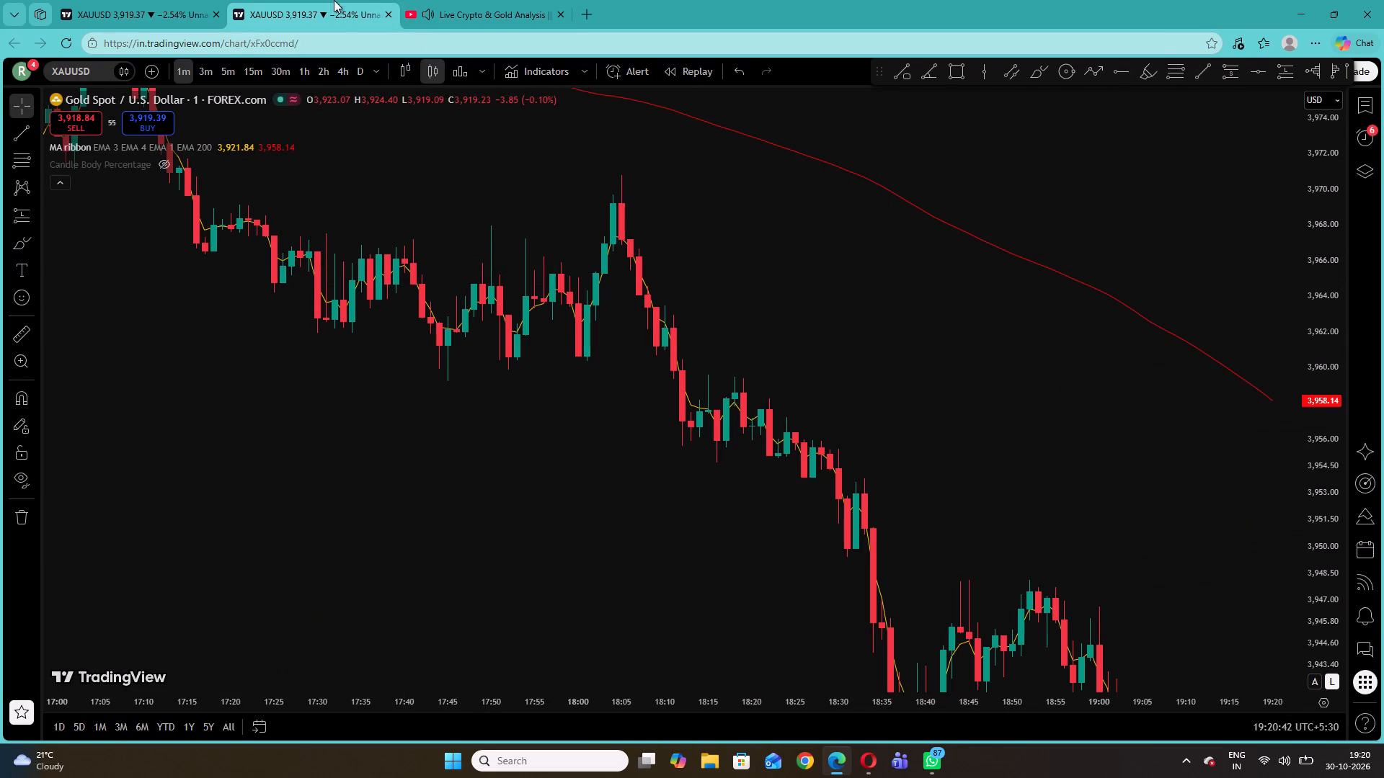
{"action": "left_click", "coordinate": [462, 0]}
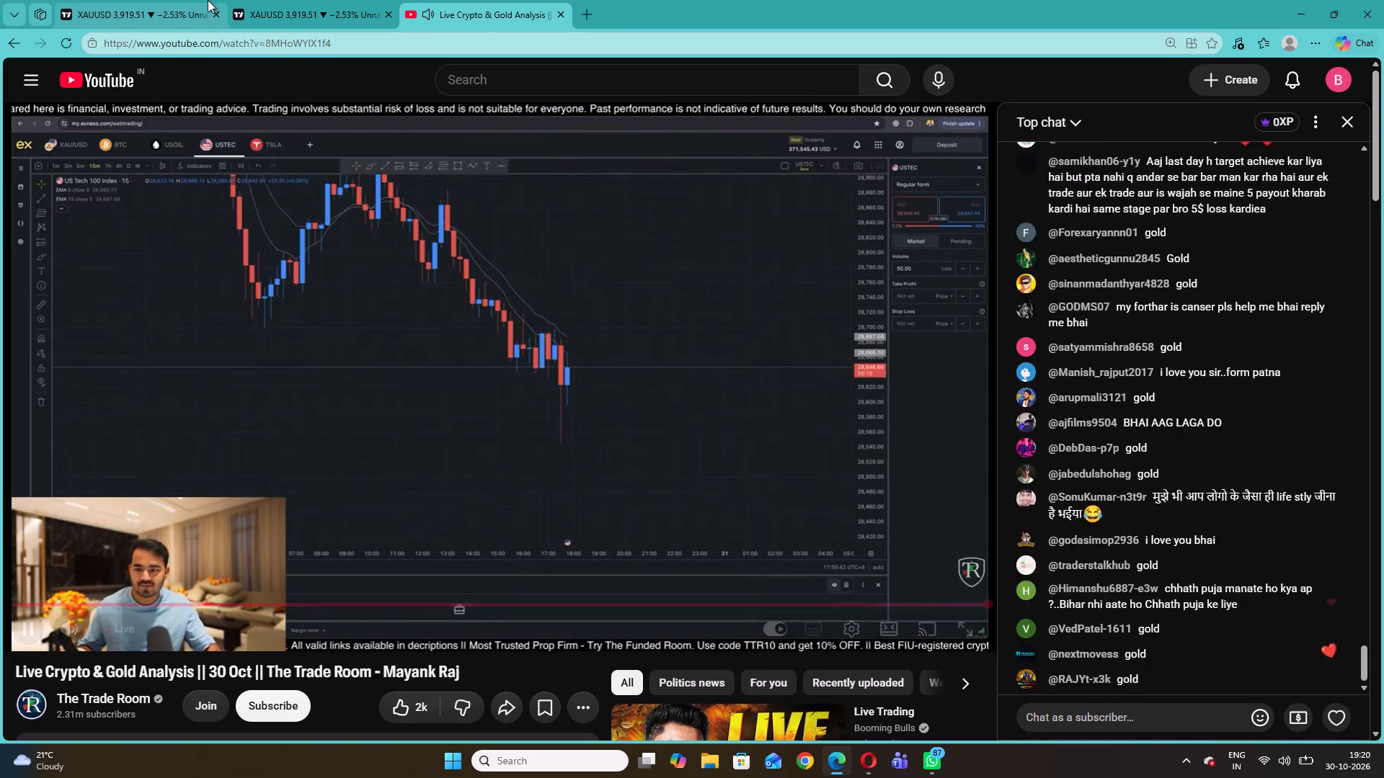
{"action": "left_click", "coordinate": [279, 0]}
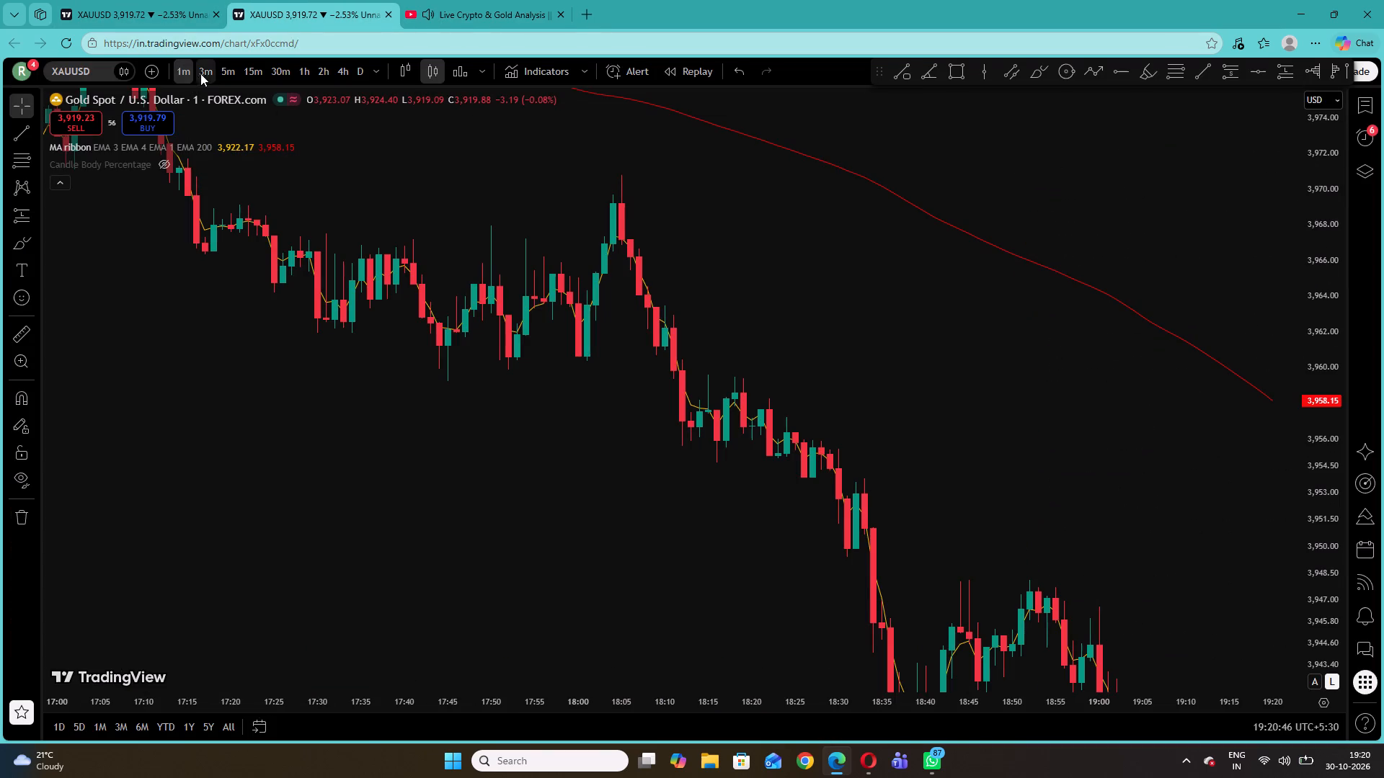
Collapse the indicator legend on the XAUUSD chart.
{"action": "left_click", "coordinate": [69, 178]}
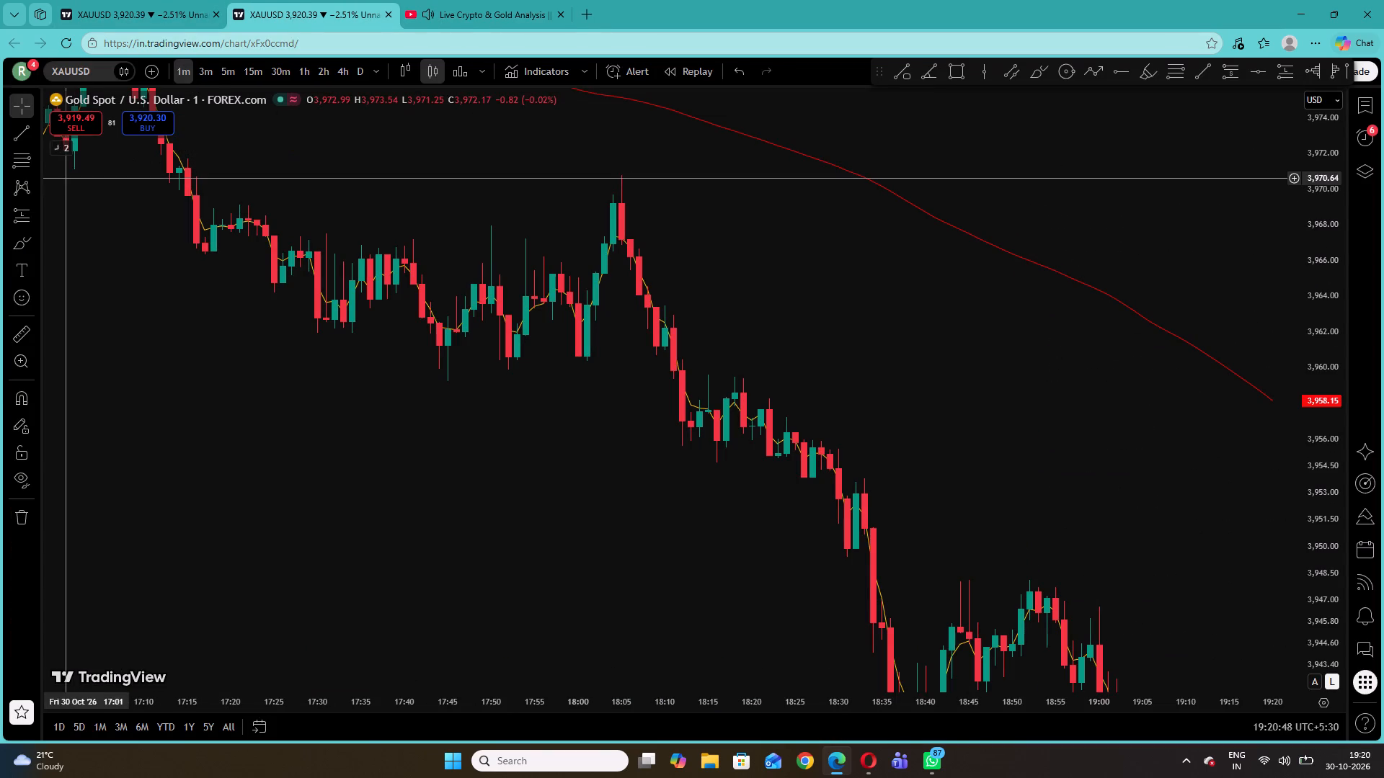
Switch the XAUUSD chart to the 5-minute timeframe, reset its view and examine the 30 October decline.
{"action": "left_click", "coordinate": [213, 70]}
{"action": "left_click", "coordinate": [234, 70]}
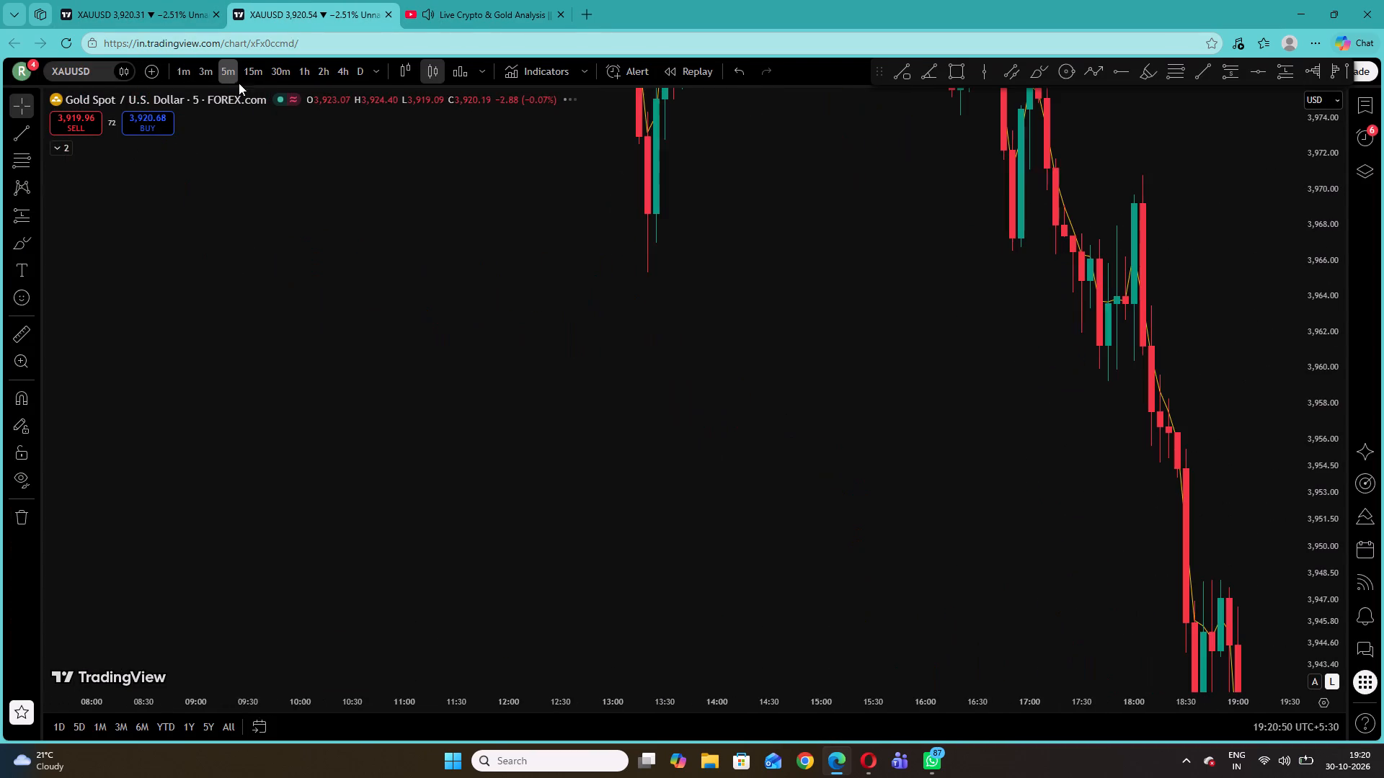
{"action": "right_click", "coordinate": [756, 342]}
{"action": "left_click", "coordinate": [779, 353]}
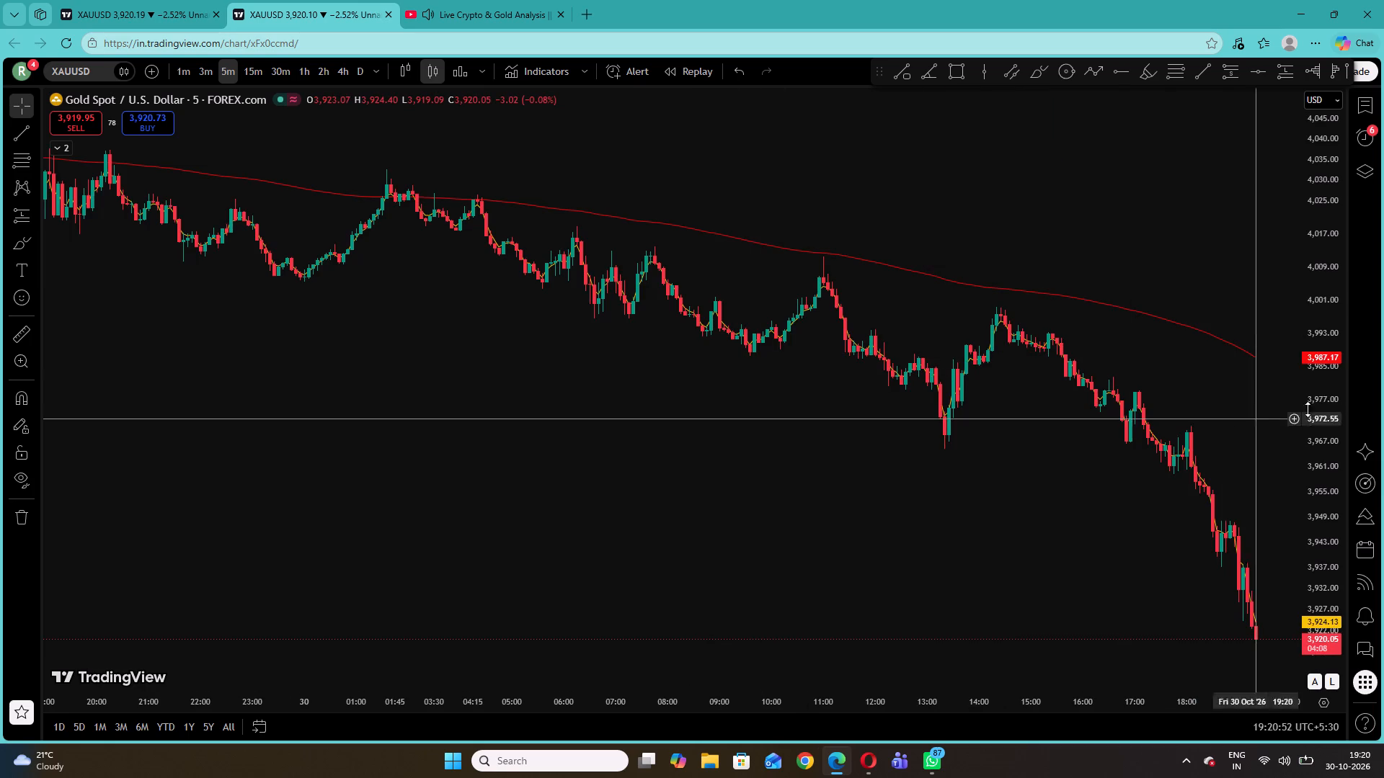
{"action": "left_click_drag", "start_coordinate": [1321, 429], "coordinate": [1274, 200]}
{"action": "left_click_drag", "start_coordinate": [1202, 272], "coordinate": [342, 328]}
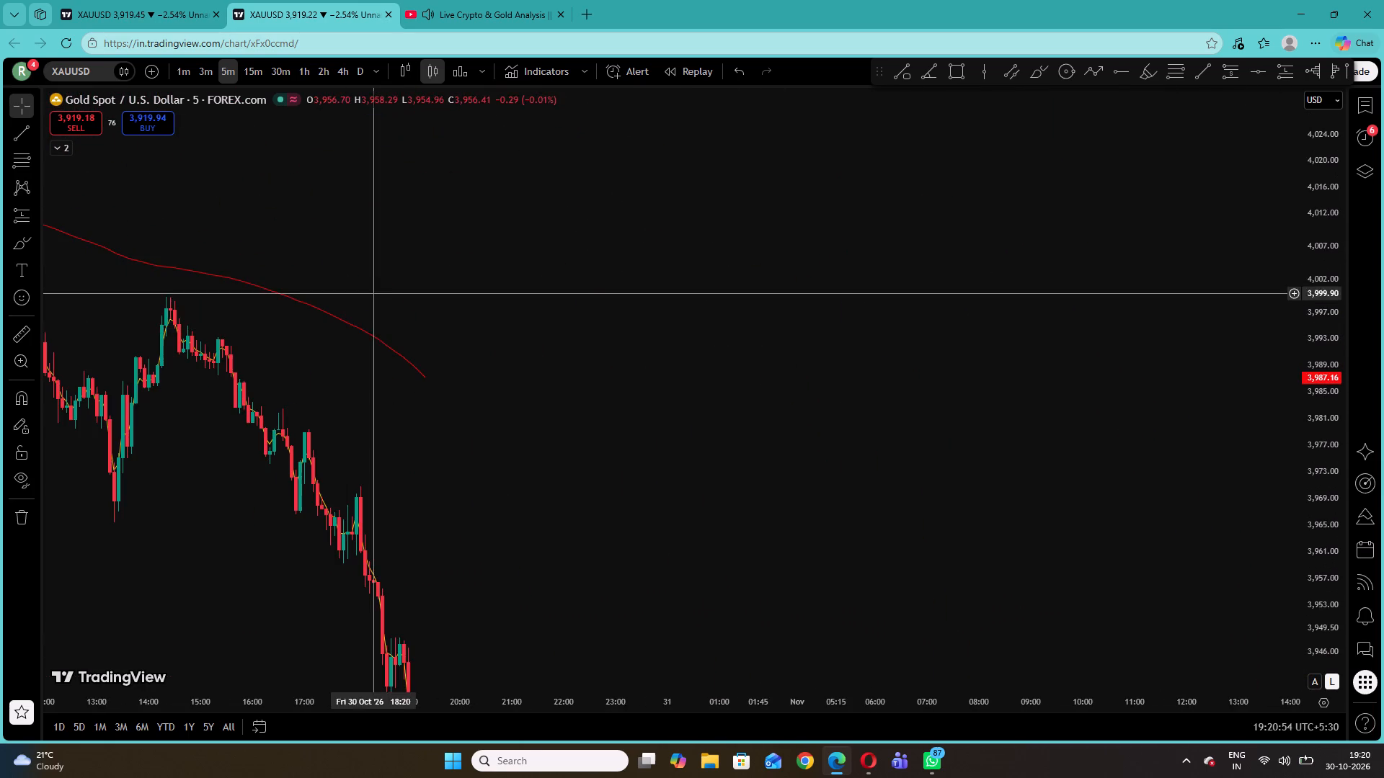
{"action": "left_click_drag", "start_coordinate": [256, 265], "coordinate": [703, 226]}
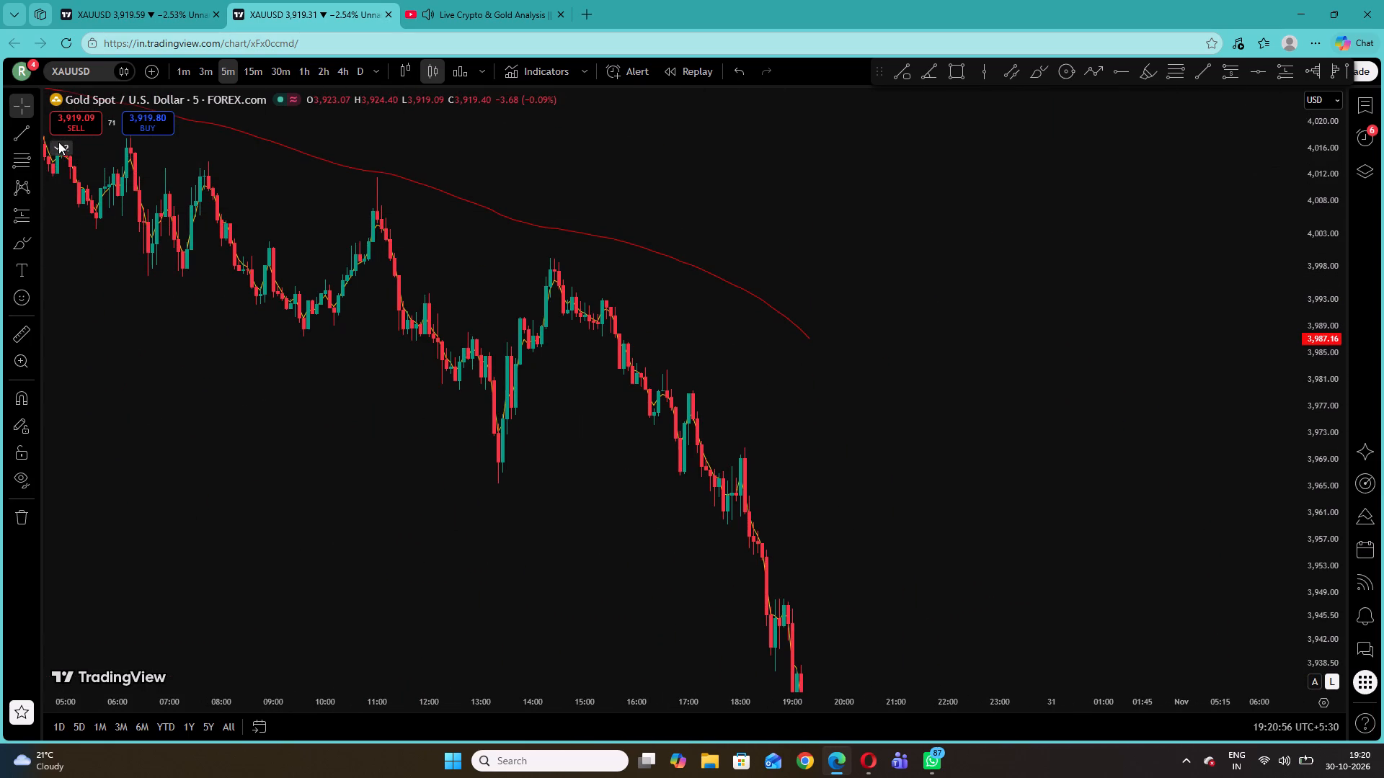
{"action": "left_click", "coordinate": [784, 254]}
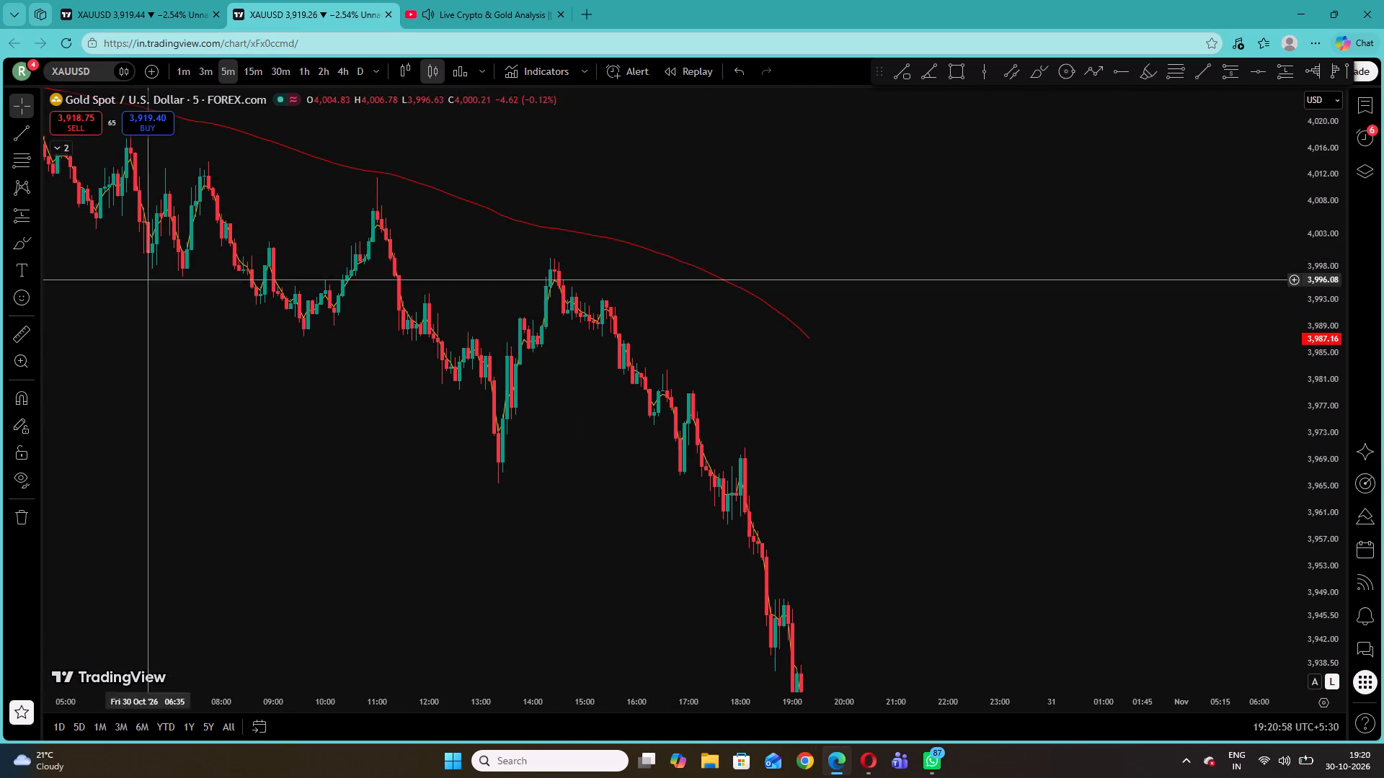
{"action": "left_click_drag", "start_coordinate": [639, 194], "coordinate": [827, 333]}
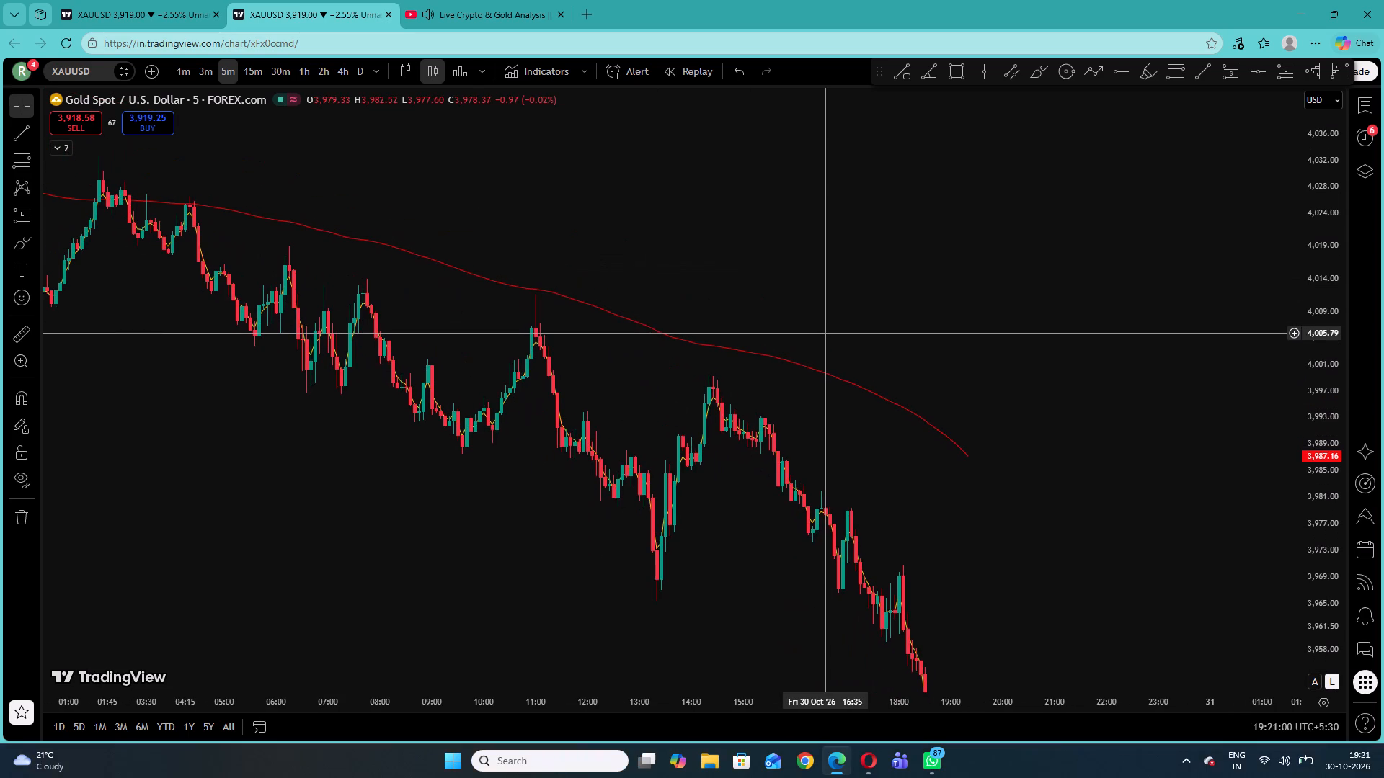
Check The Trade Room's live stream on YouTube, and return to examine XAUUSD's 5-minute decline from about 11:00 to 19:00.
{"action": "left_click", "coordinate": [391, 0]}
{"action": "left_click", "coordinate": [459, 0]}
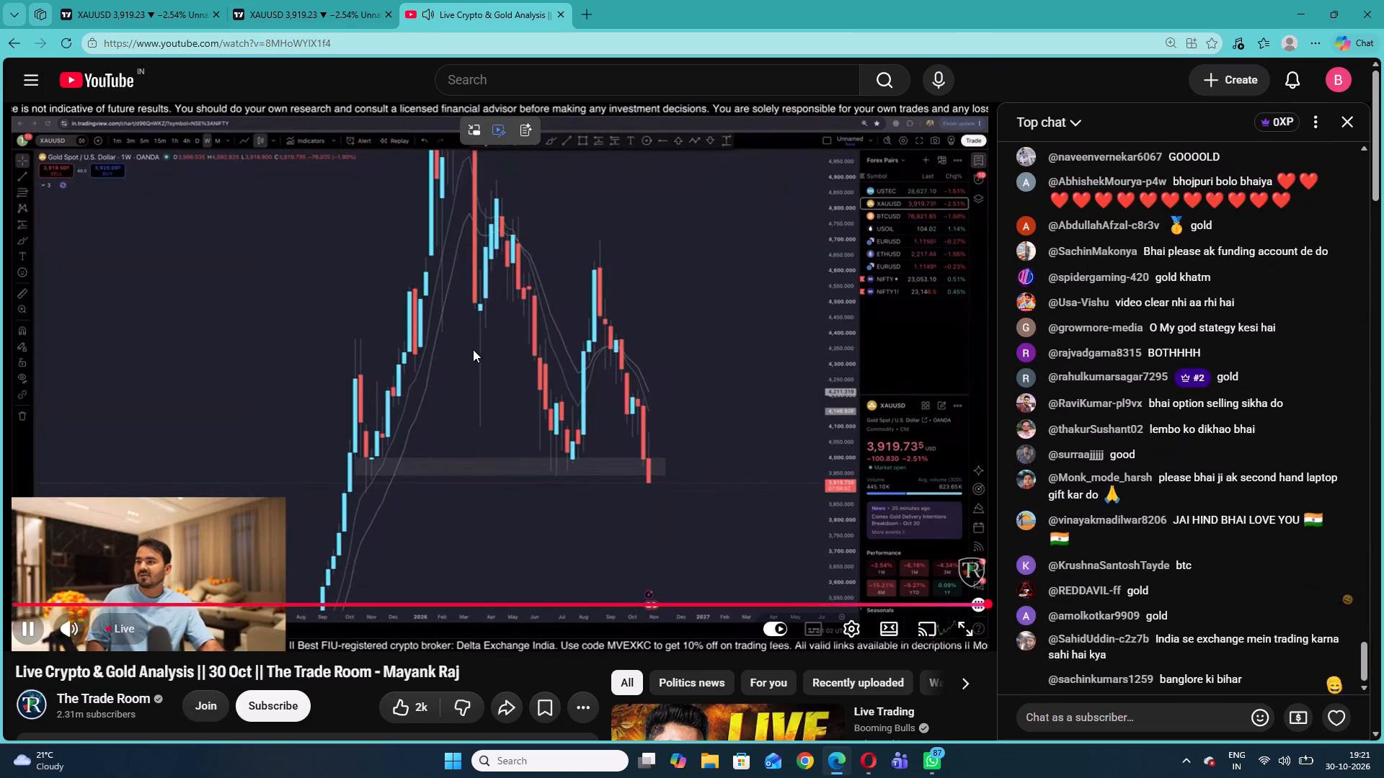
{"action": "left_click", "coordinate": [265, 1]}
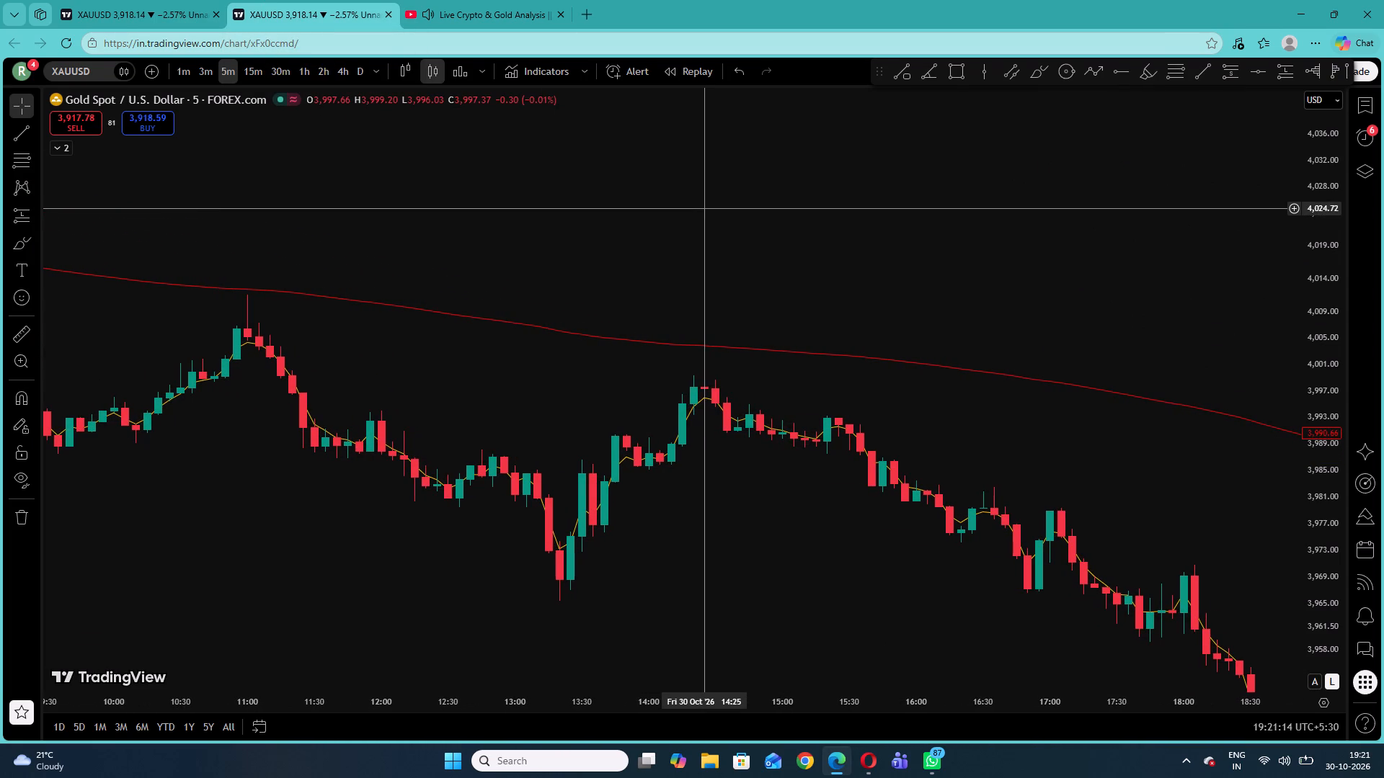
{"action": "left_click_drag", "start_coordinate": [970, 360], "coordinate": [879, 287]}
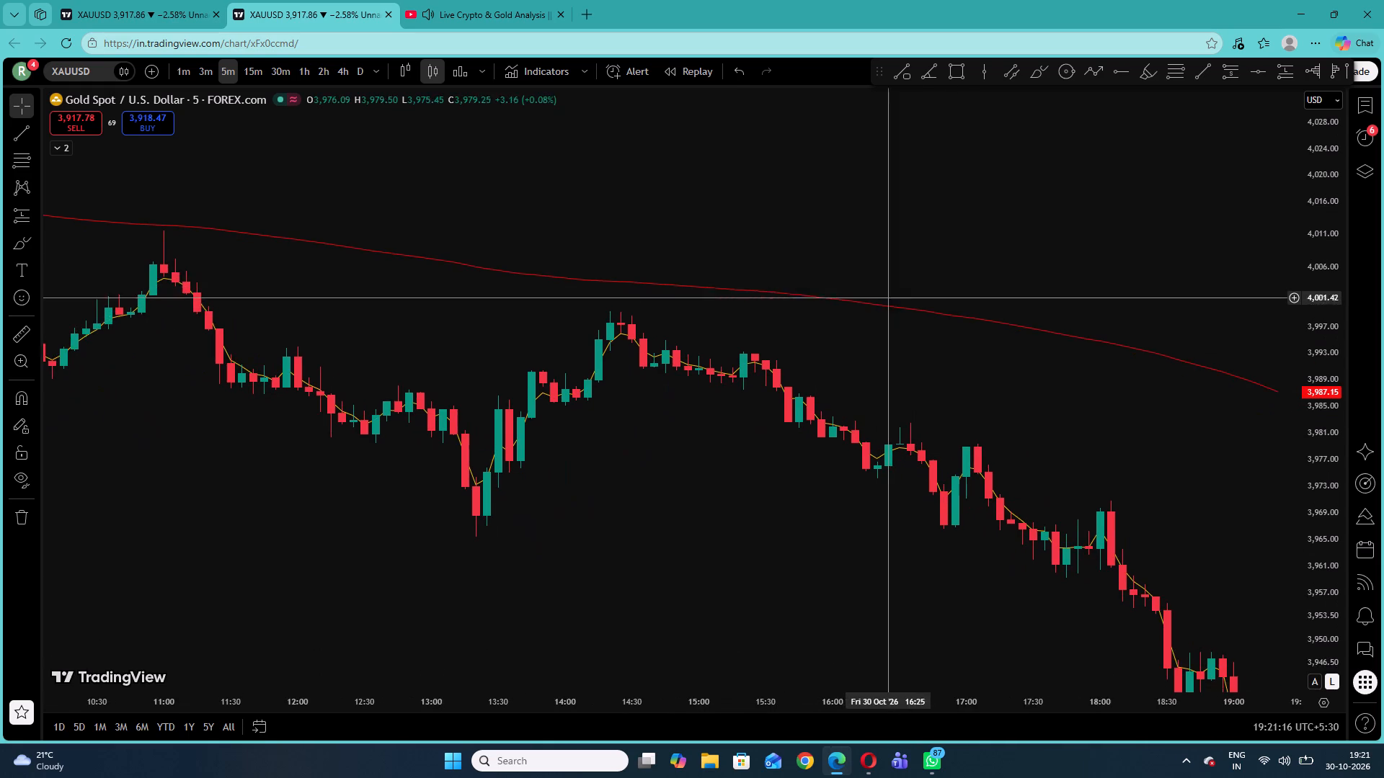
{"action": "left_click_drag", "start_coordinate": [1112, 385], "coordinate": [1011, 310]}
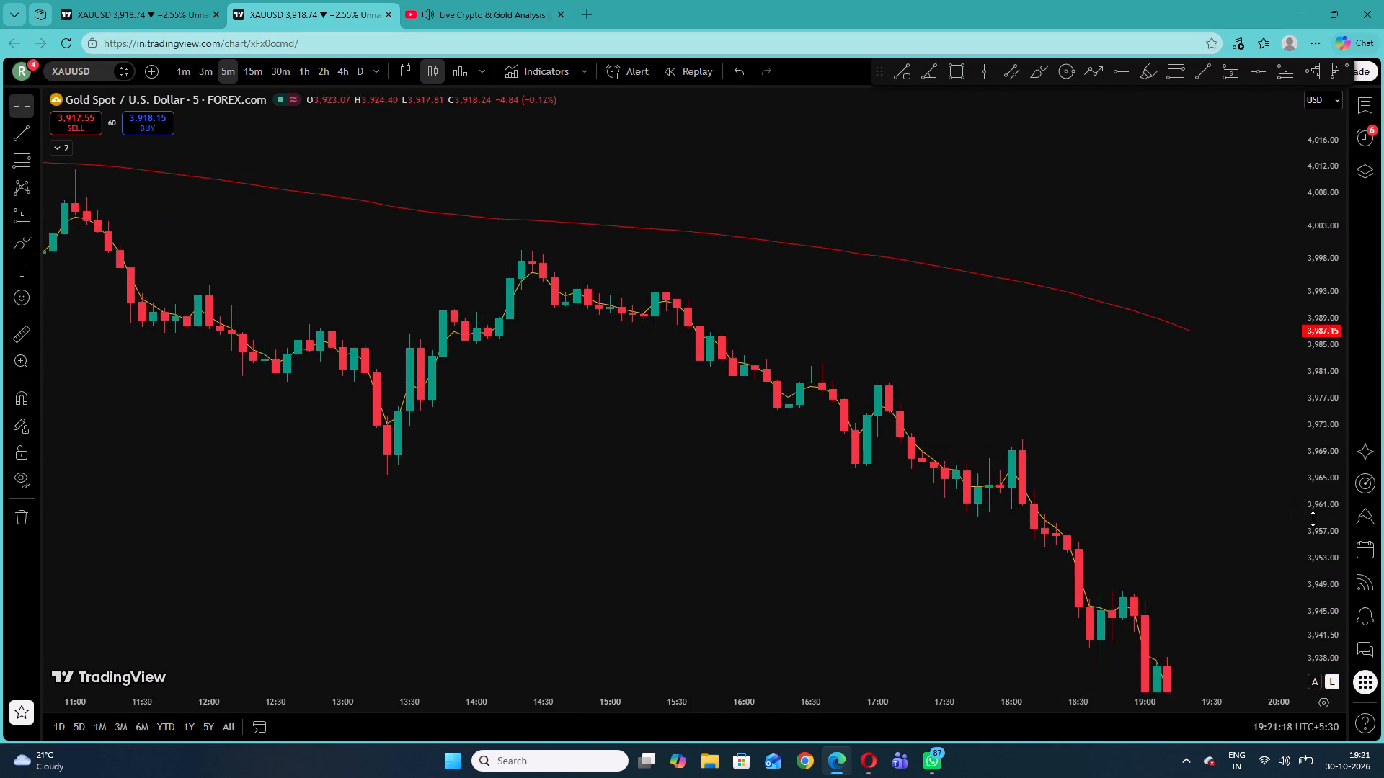
{"action": "left_click_drag", "start_coordinate": [1318, 518], "coordinate": [1316, 300]}
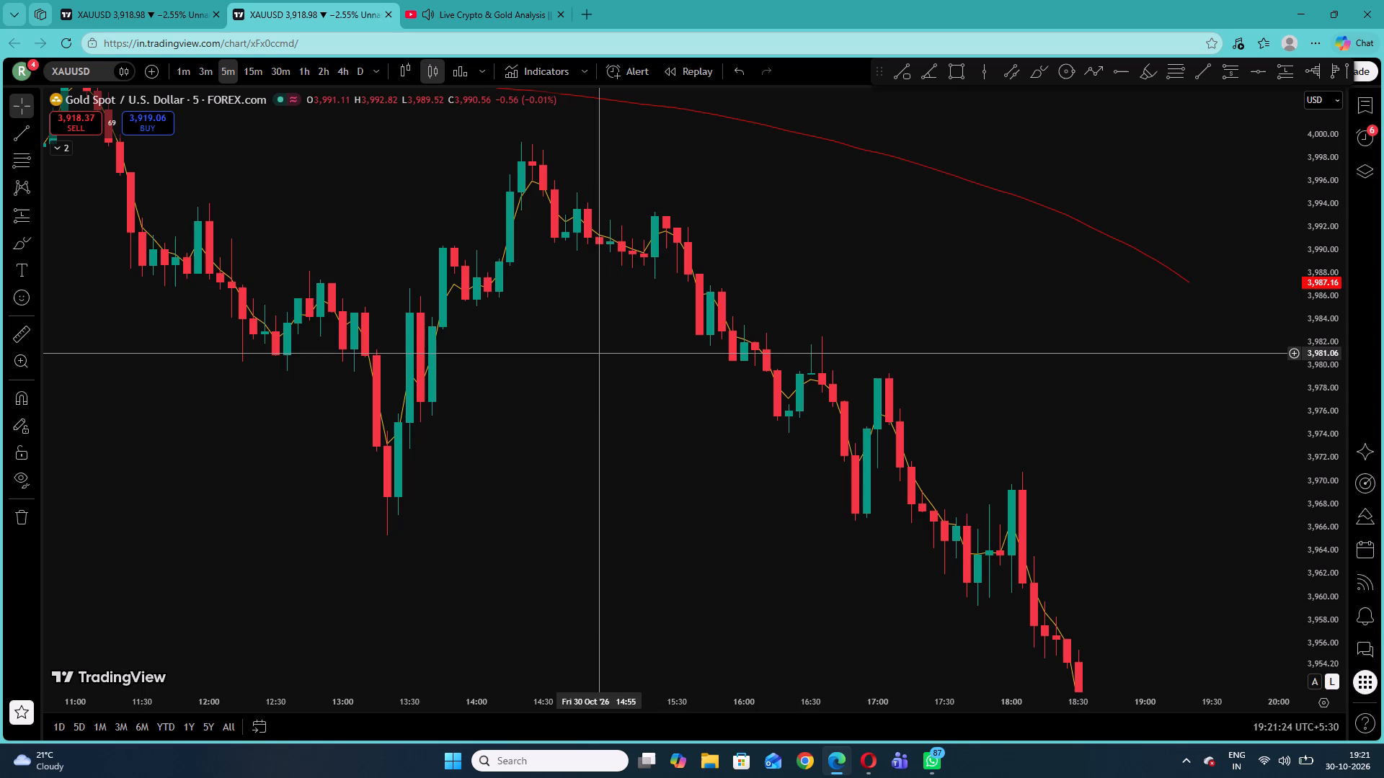
Check the live stream again, and return to the 5-minute XAUUSD chart to view the earlier candles from about 09:00.
{"action": "left_click", "coordinate": [515, 0]}
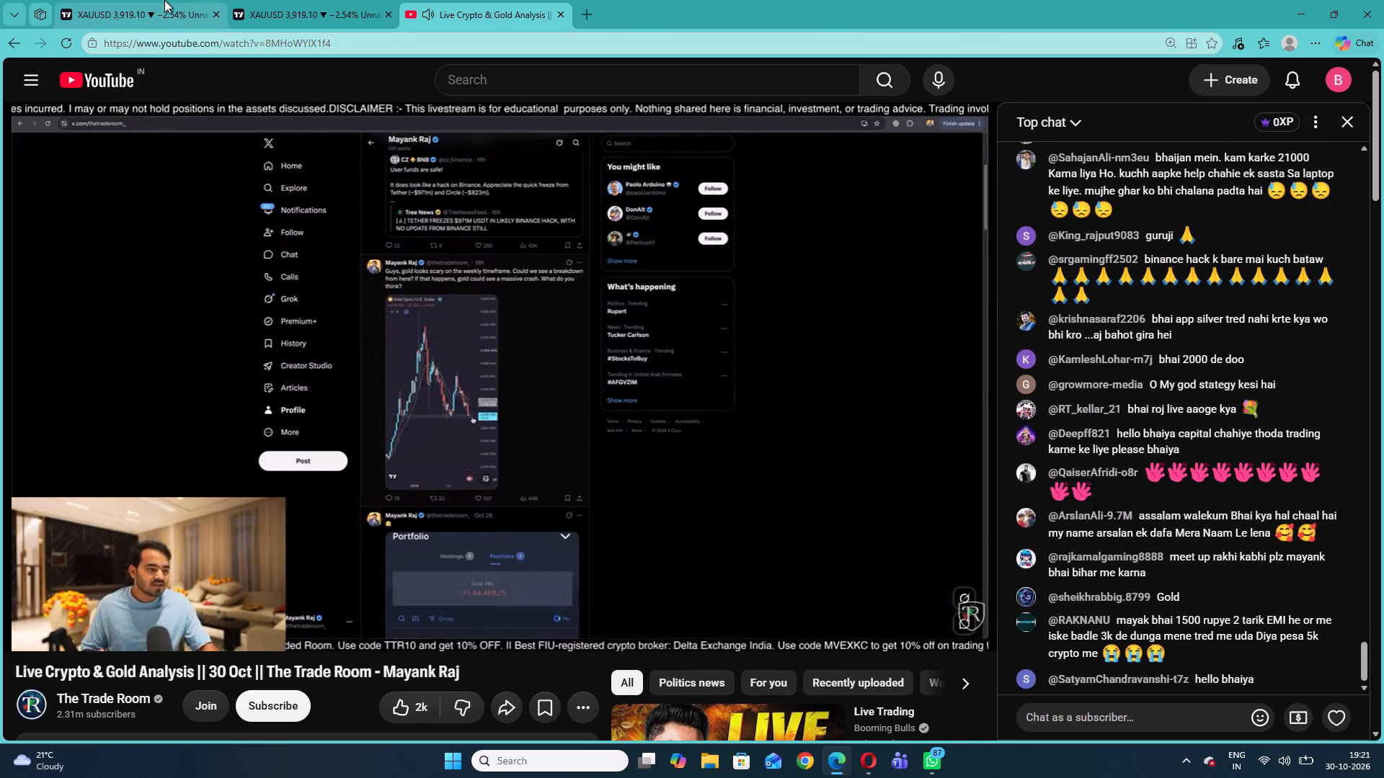
{"action": "left_click", "coordinate": [164, 0]}
{"action": "left_click", "coordinate": [334, 0]}
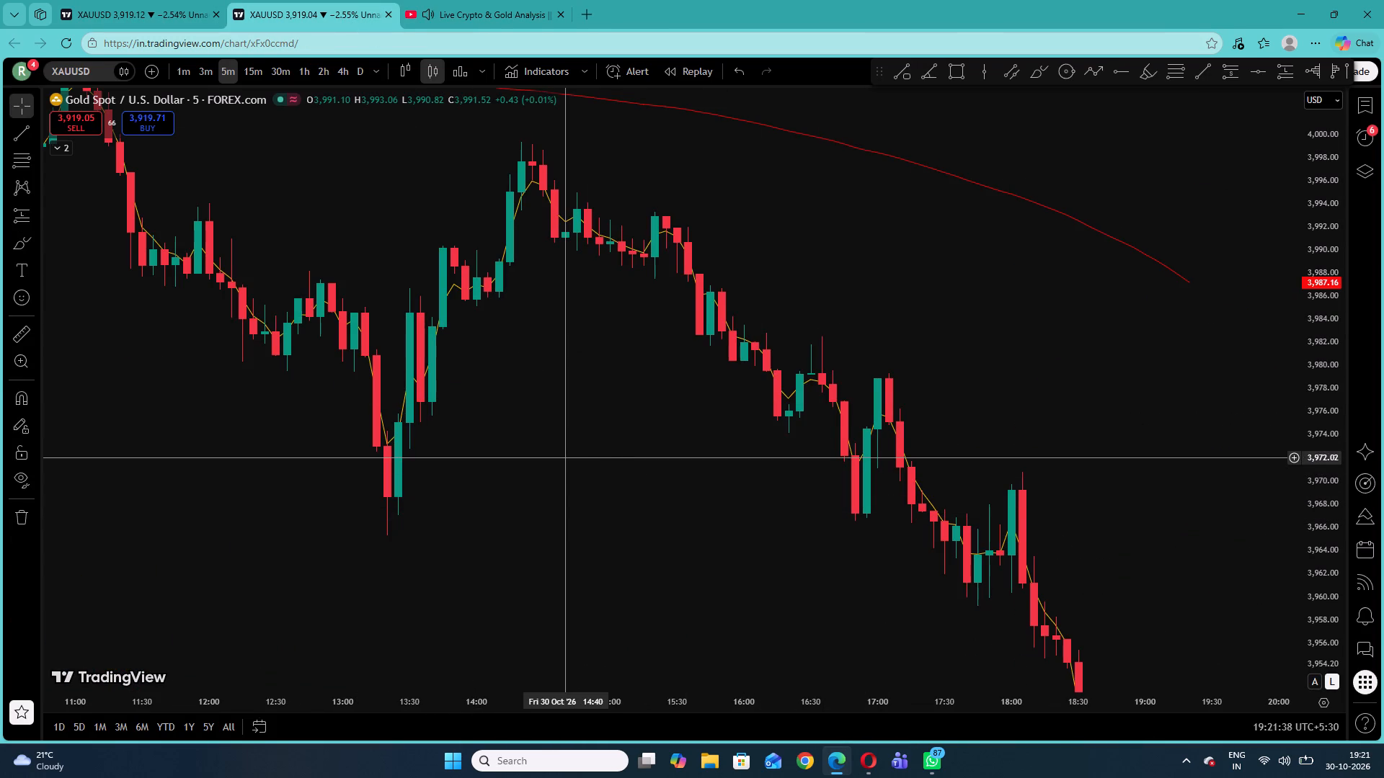
{"action": "left_click_drag", "start_coordinate": [561, 457], "coordinate": [816, 673]}
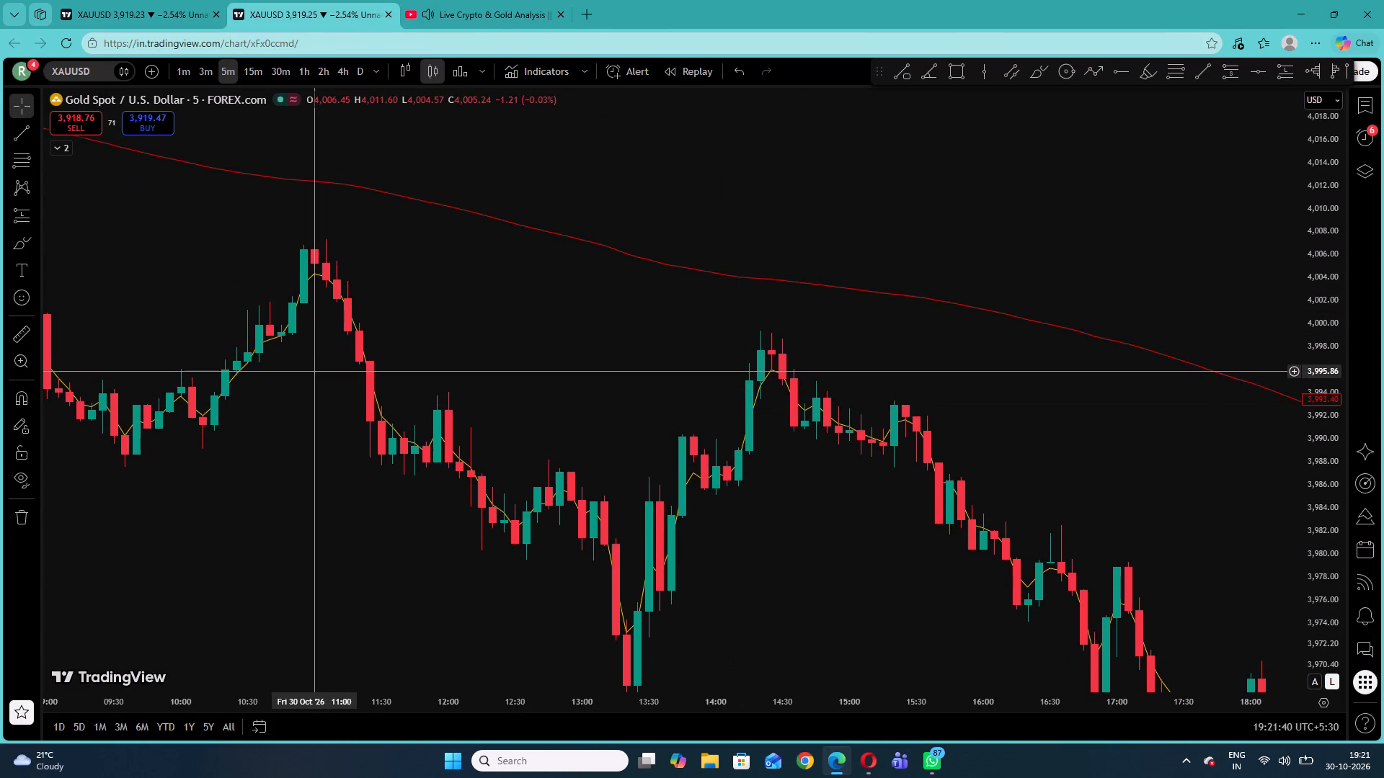
Expand the indicator legend and set the MA ribbon's MA #1 length to 2.
{"action": "left_click", "coordinate": [50, 148]}
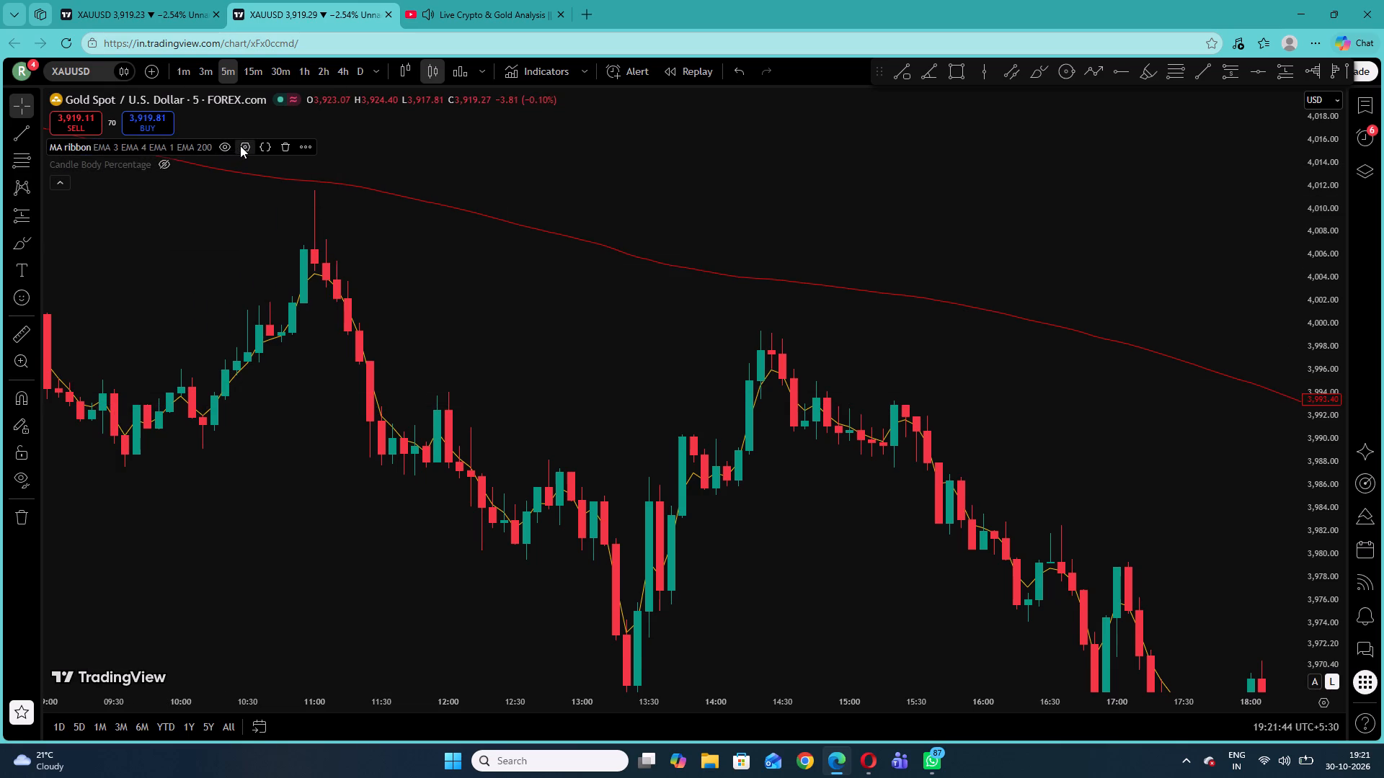
{"action": "left_click", "coordinate": [240, 146]}
{"action": "left_click", "coordinate": [794, 251]}
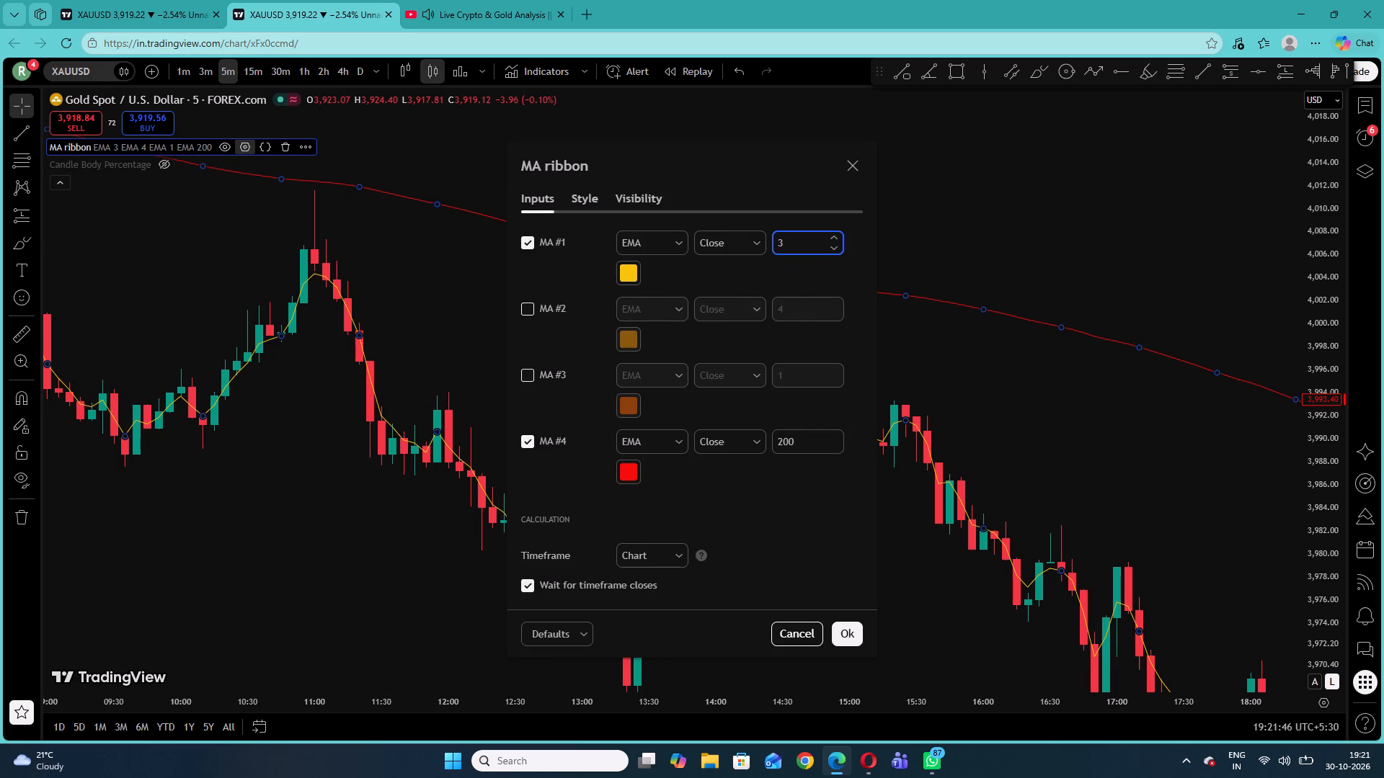
{"action": "left_click", "coordinate": [794, 251]}
{"action": "key", "text": "BackSpace"}
{"action": "key", "text": "2"}
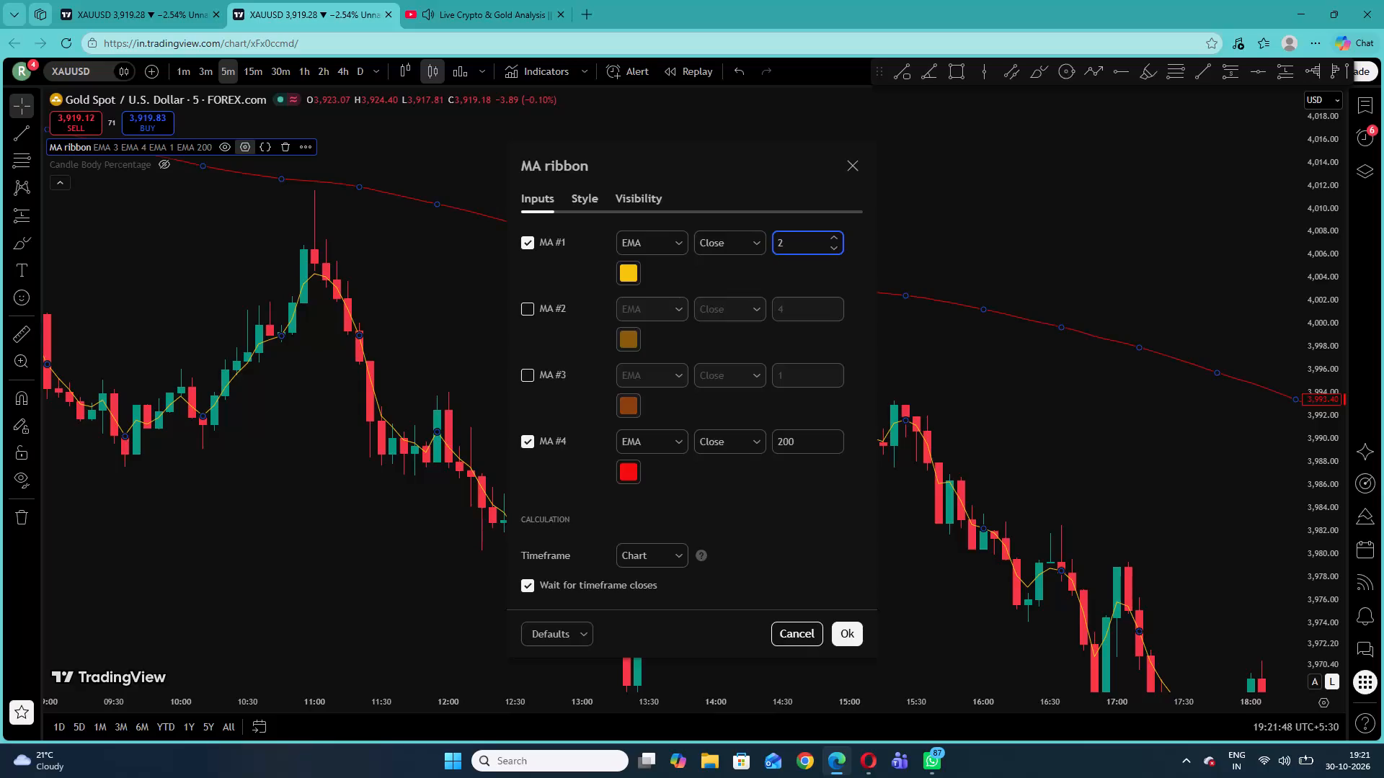
{"action": "left_click", "coordinate": [843, 633]}
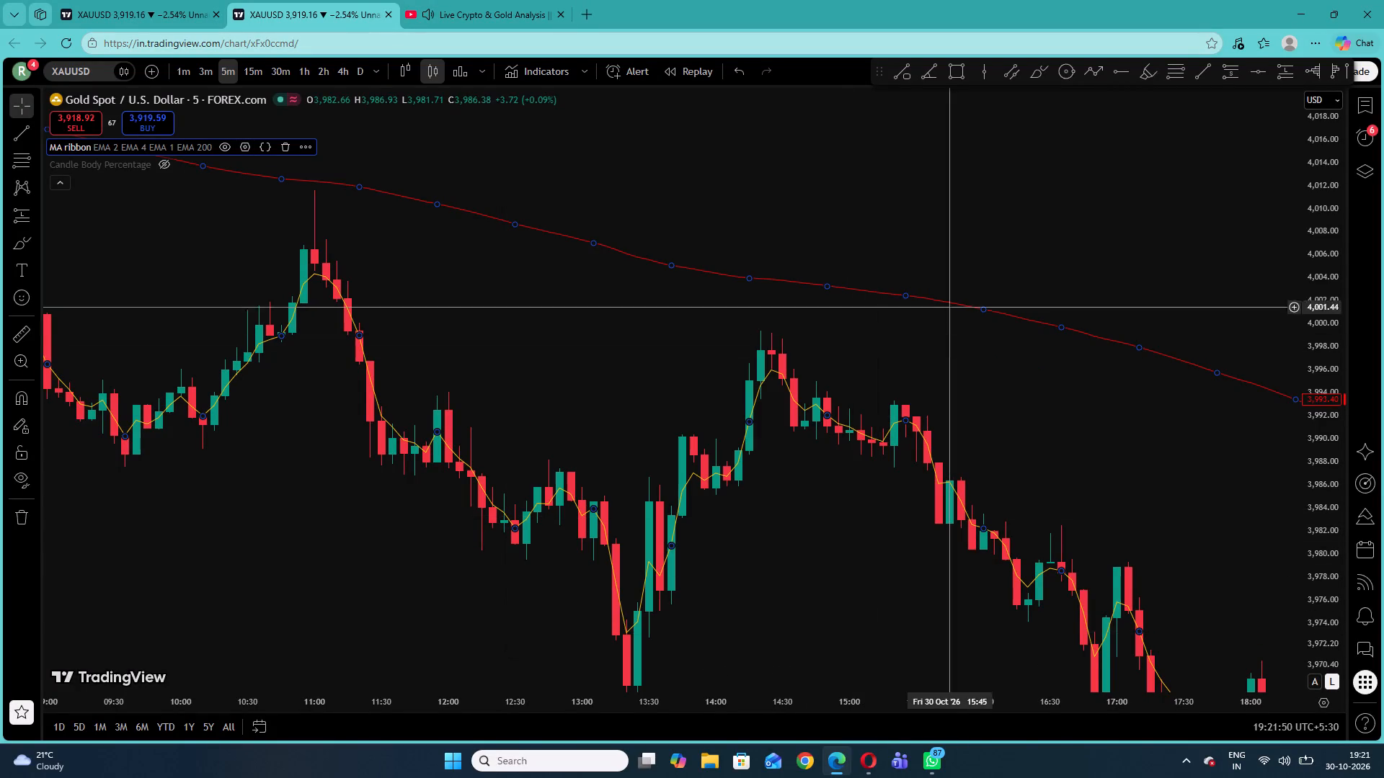
{"action": "left_click", "coordinate": [952, 252]}
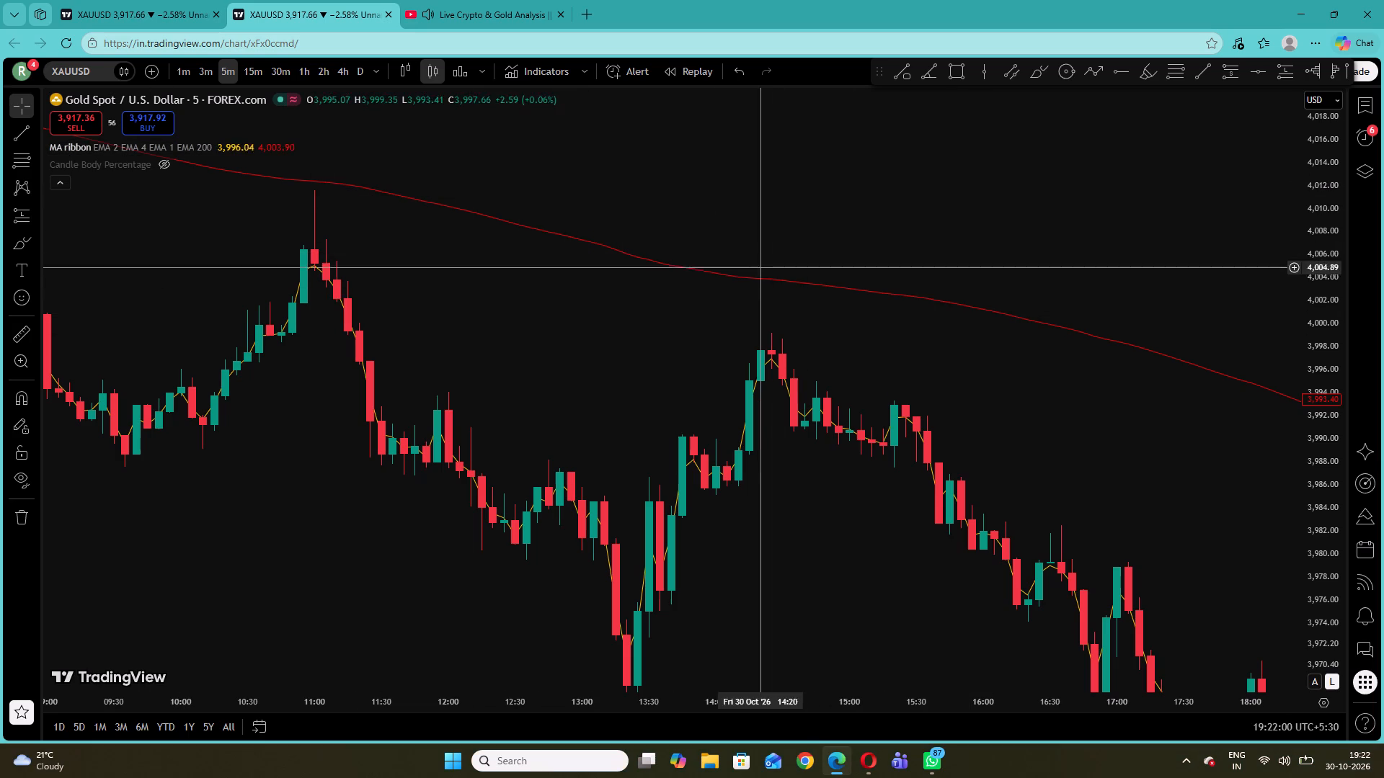
Compare with the other open XAUUSD chart, and examine the 5-minute candles against the MA ribbon back to about 06:00.
{"action": "left_click_drag", "start_coordinate": [815, 333], "coordinate": [809, 218]}
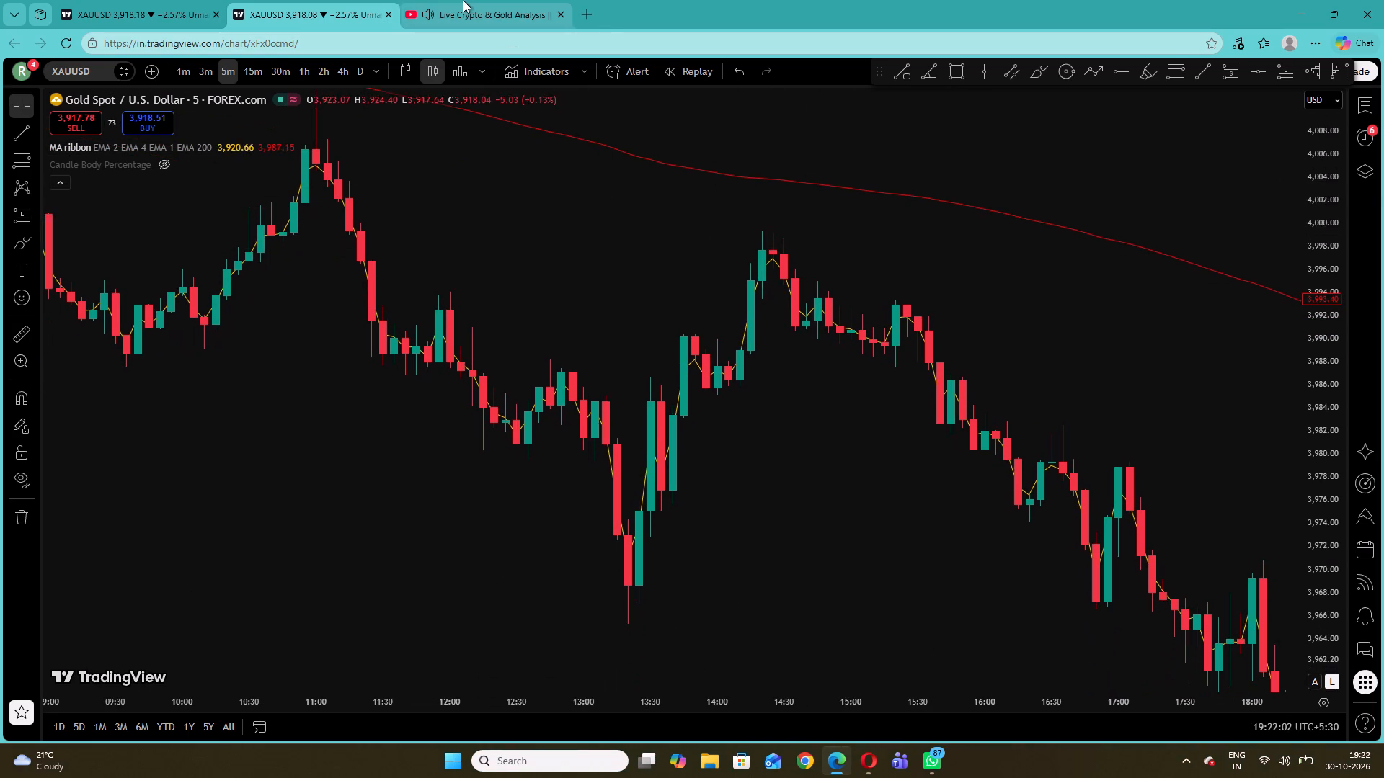
{"action": "left_click", "coordinate": [463, 0]}
{"action": "left_click", "coordinate": [143, 0]}
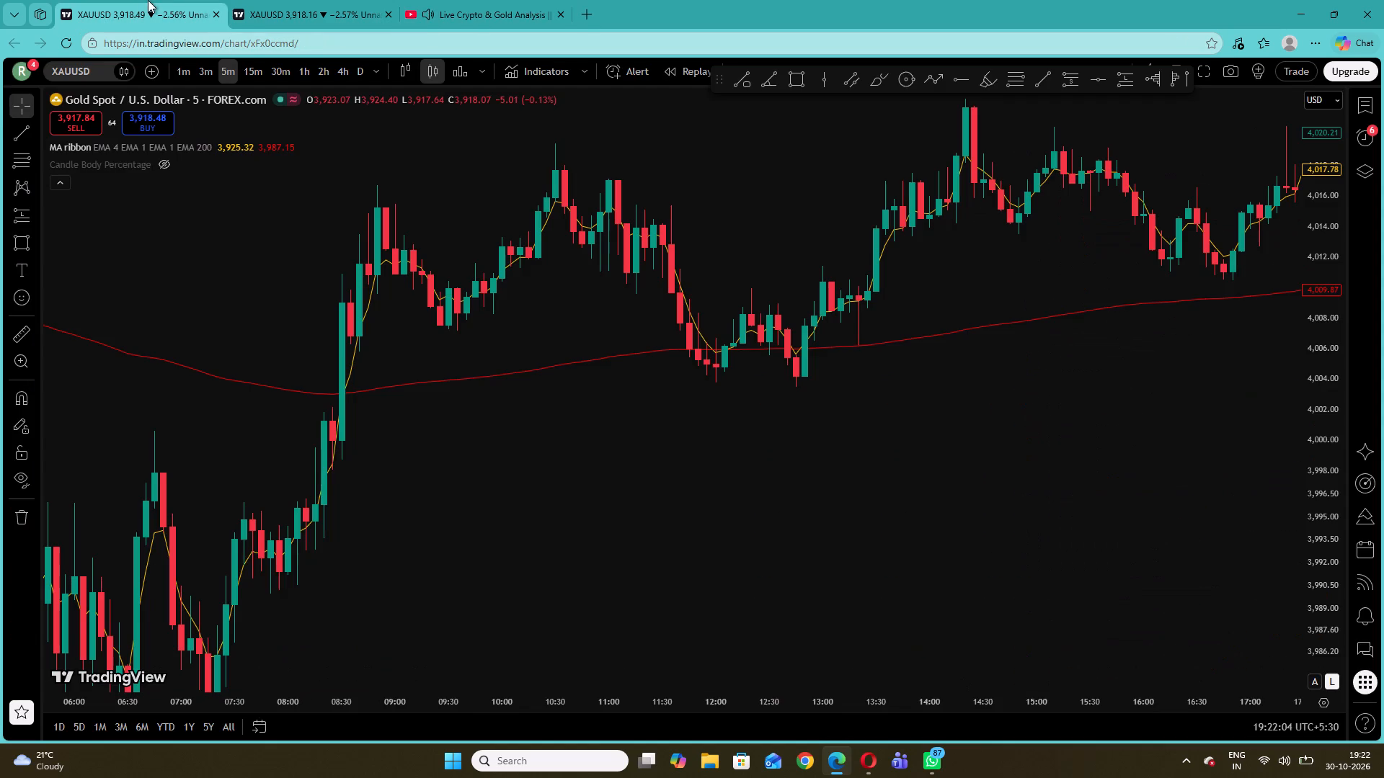
{"action": "left_click", "coordinate": [214, 0]}
{"action": "left_click", "coordinate": [329, 26]}
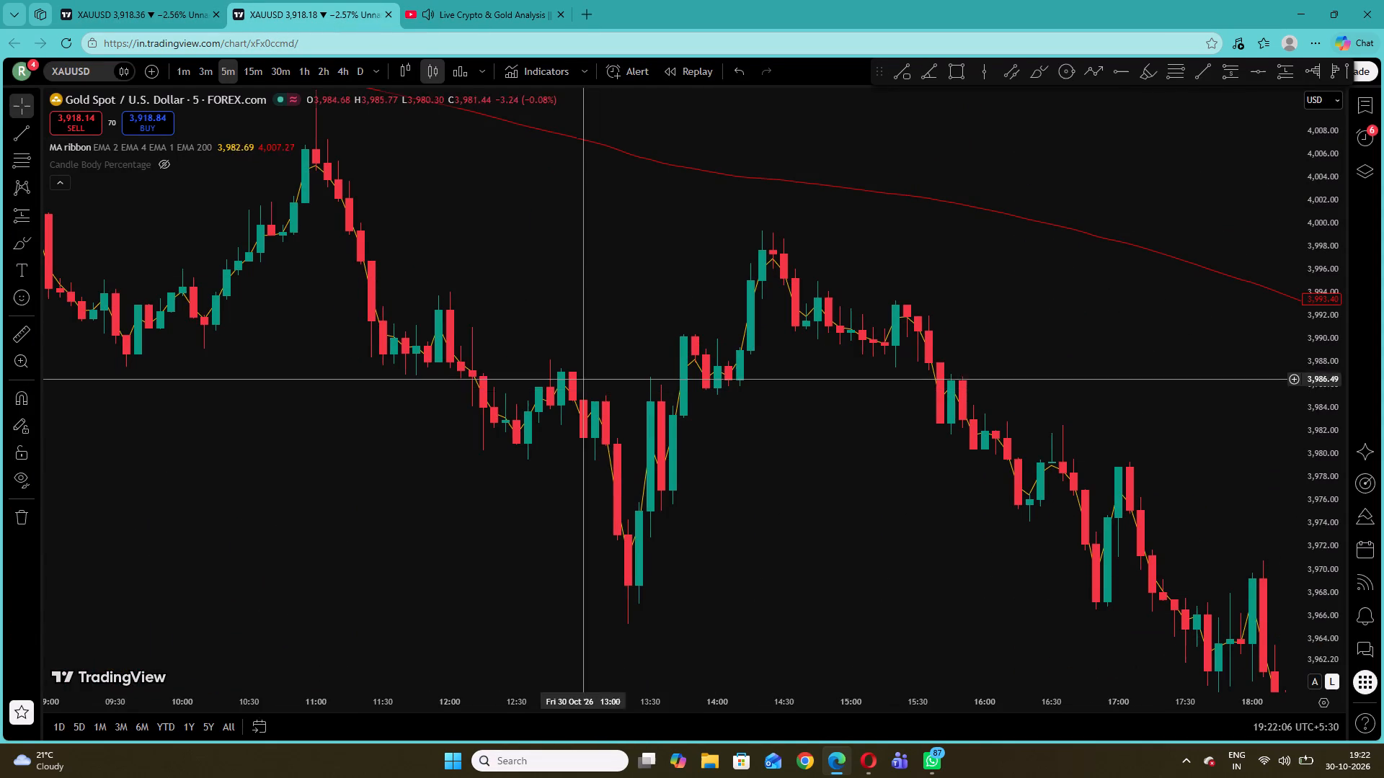
{"action": "left_click", "coordinate": [531, 262]}
{"action": "left_click_drag", "start_coordinate": [278, 247], "coordinate": [667, 334]}
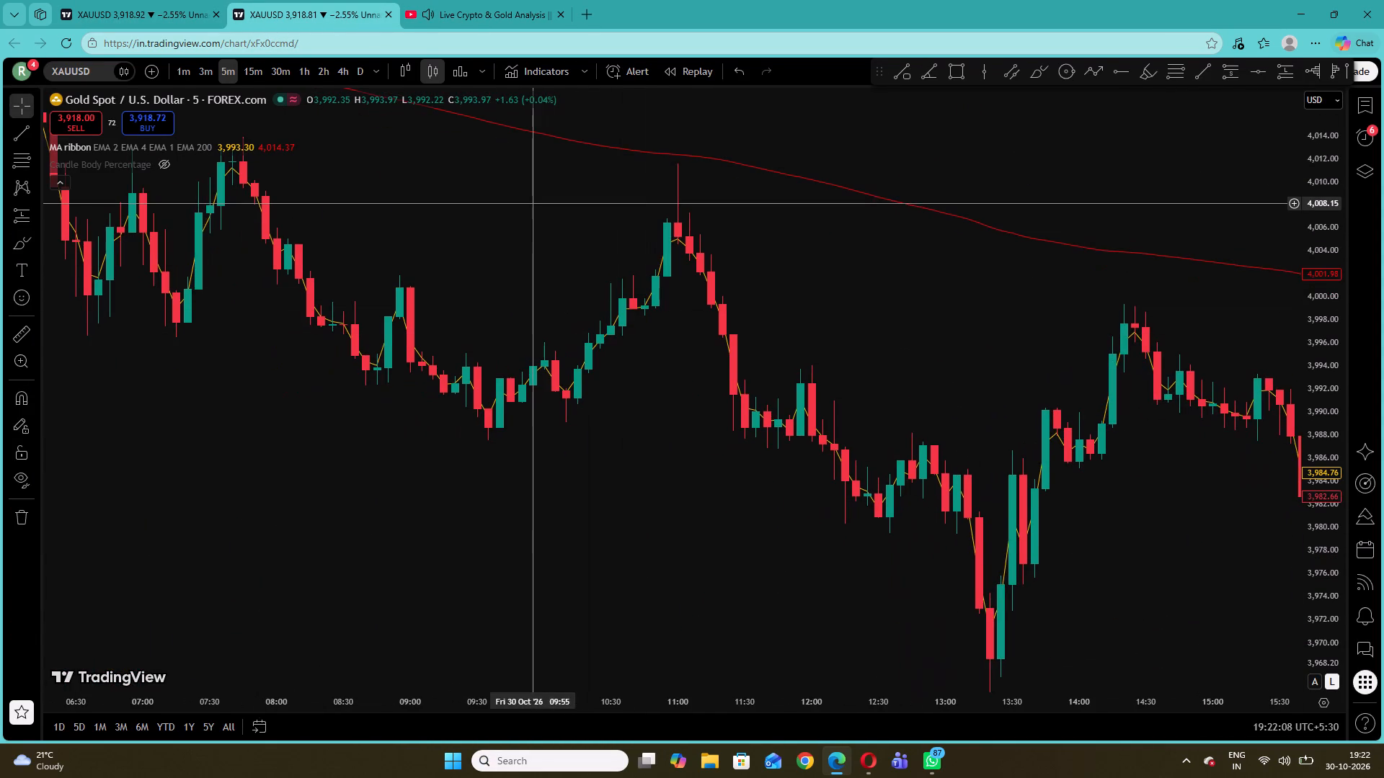
{"action": "left_click_drag", "start_coordinate": [535, 203], "coordinate": [642, 304]}
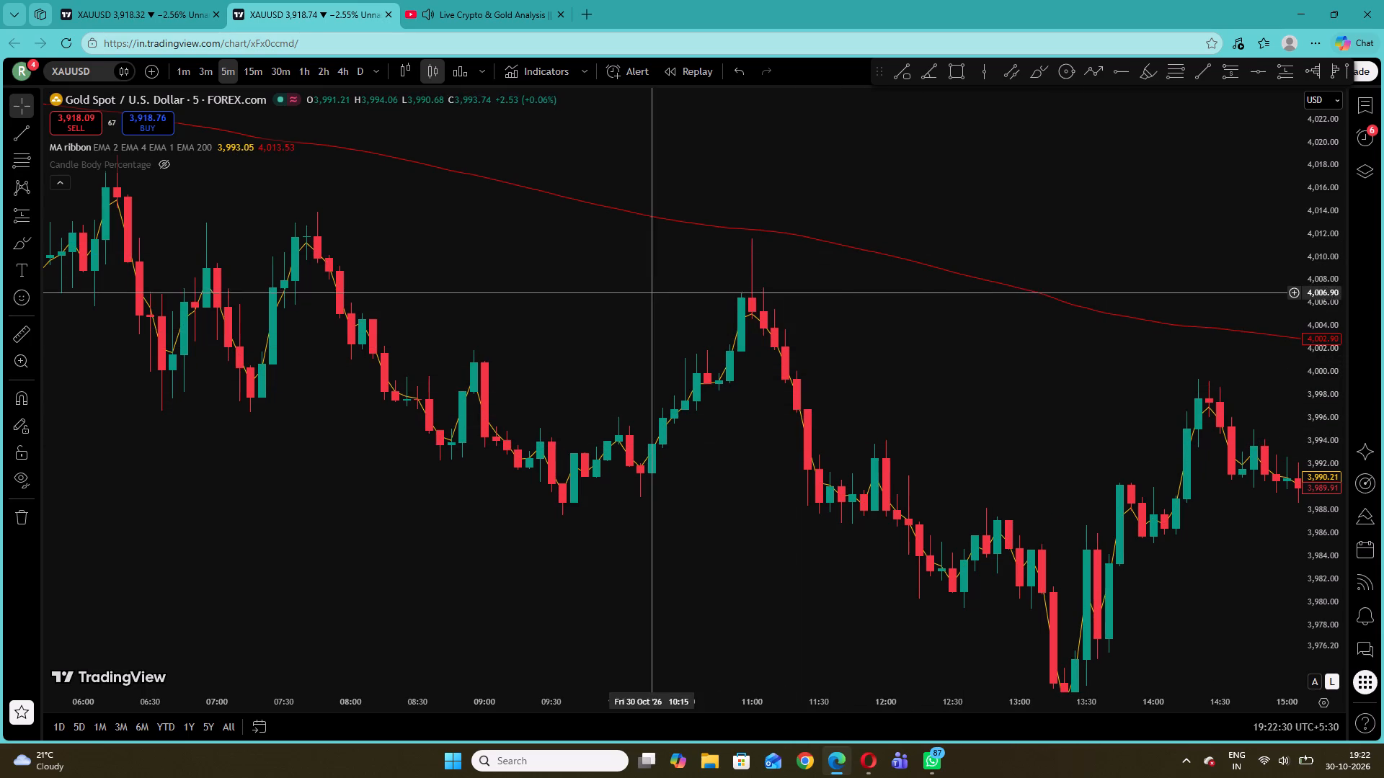
Switch the XAUUSD chart to the 1-minute timeframe and reset the chart view.
{"action": "left_click", "coordinate": [183, 67]}
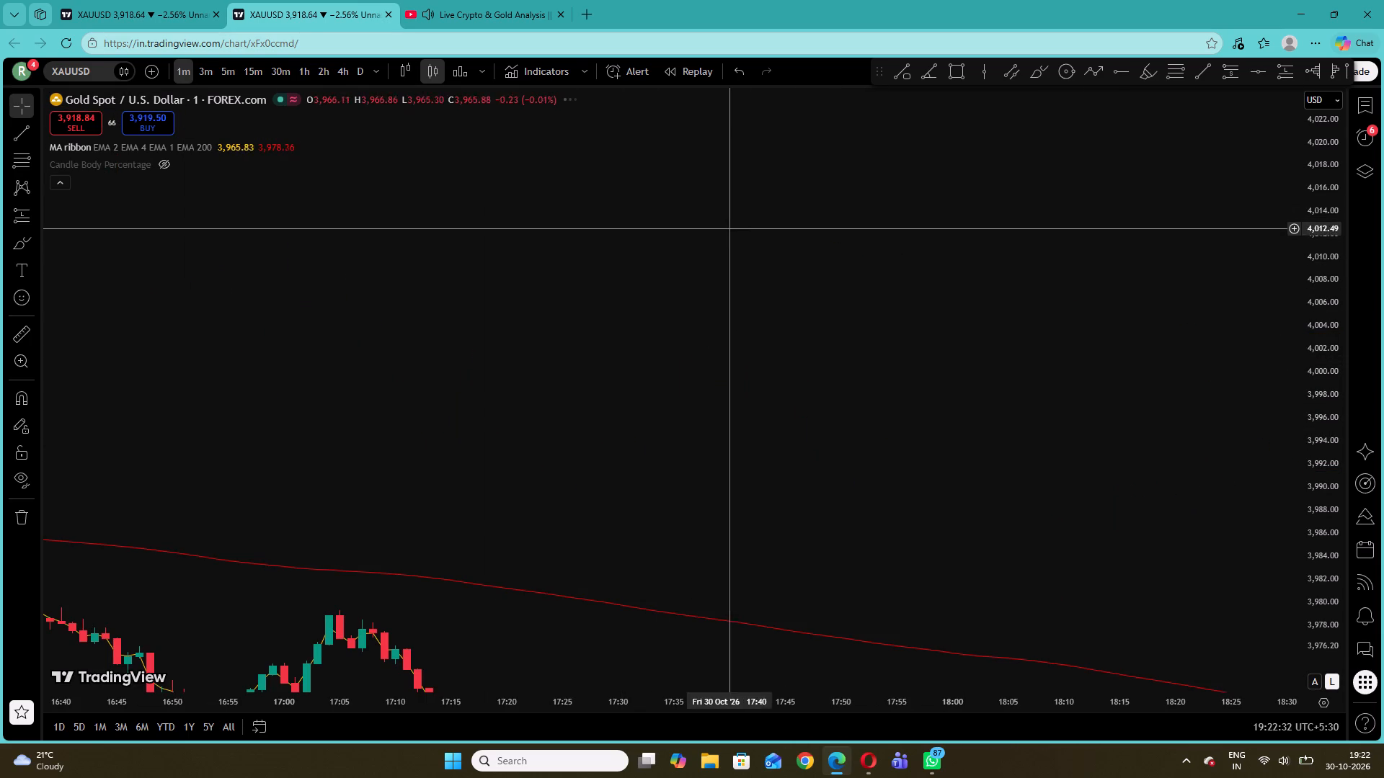
{"action": "right_click", "coordinate": [750, 213]}
{"action": "left_click", "coordinate": [782, 223]}
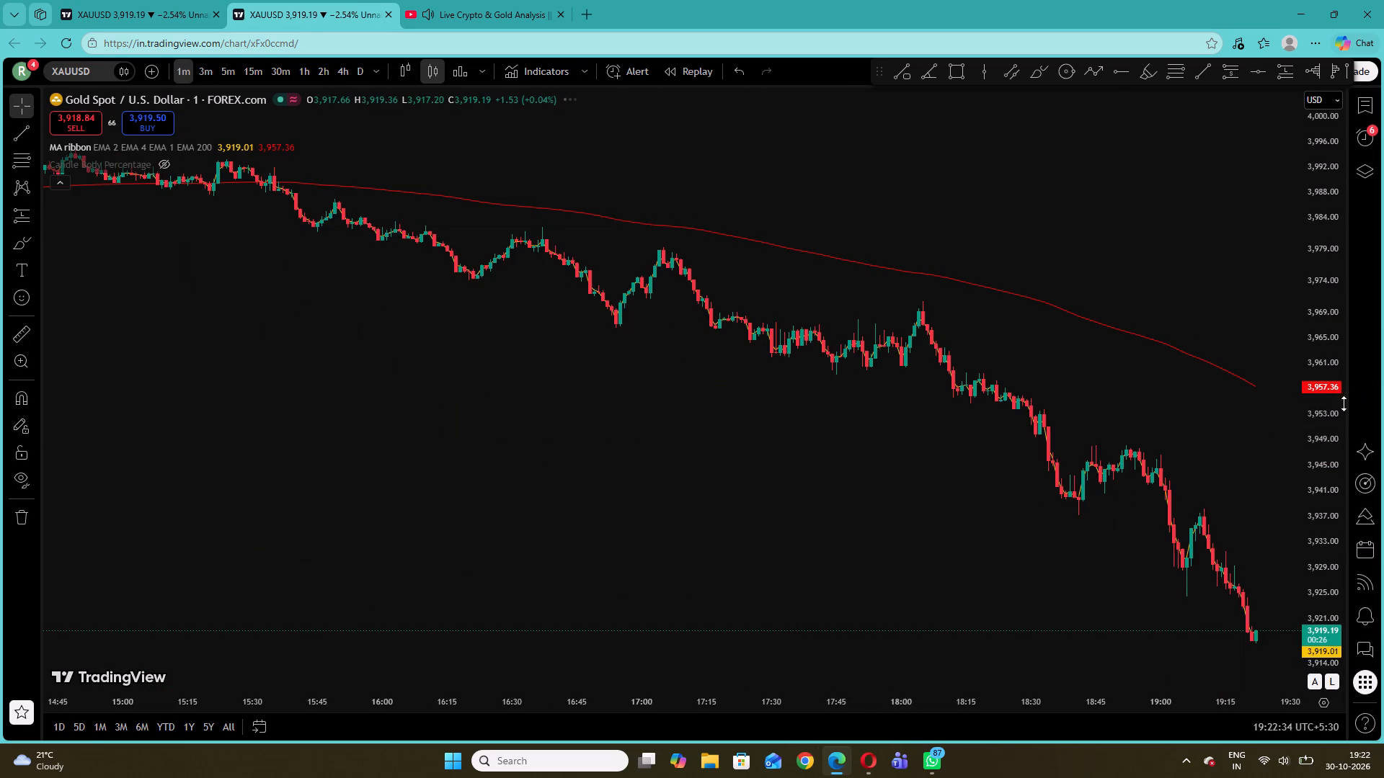
Examine the 1-minute candles against the MA ribbon's averages, from the latest price back to about 13:00 on 30 October.
{"action": "left_click_drag", "start_coordinate": [1340, 451], "coordinate": [1256, 195]}
{"action": "left_click_drag", "start_coordinate": [1214, 369], "coordinate": [946, 241]}
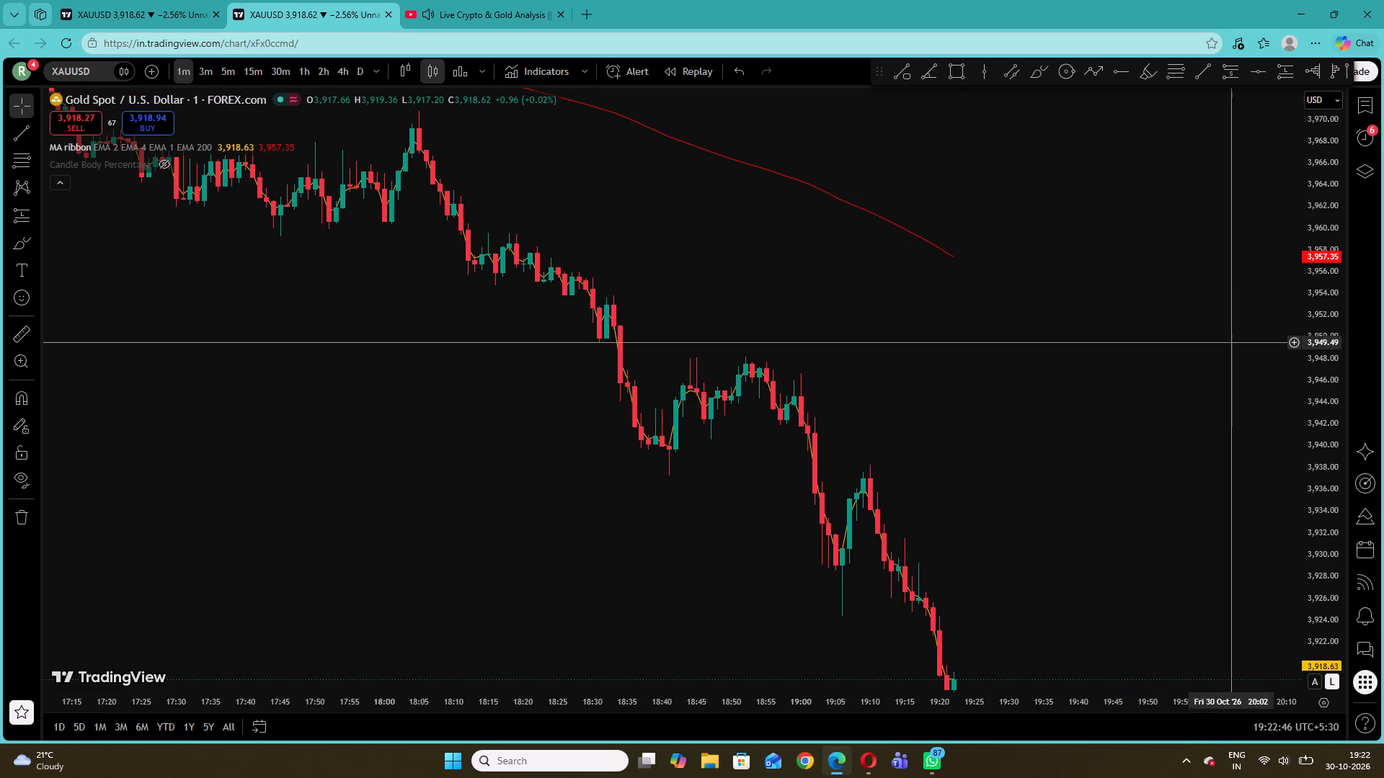
{"action": "left_click_drag", "start_coordinate": [1312, 491], "coordinate": [1290, 408]}
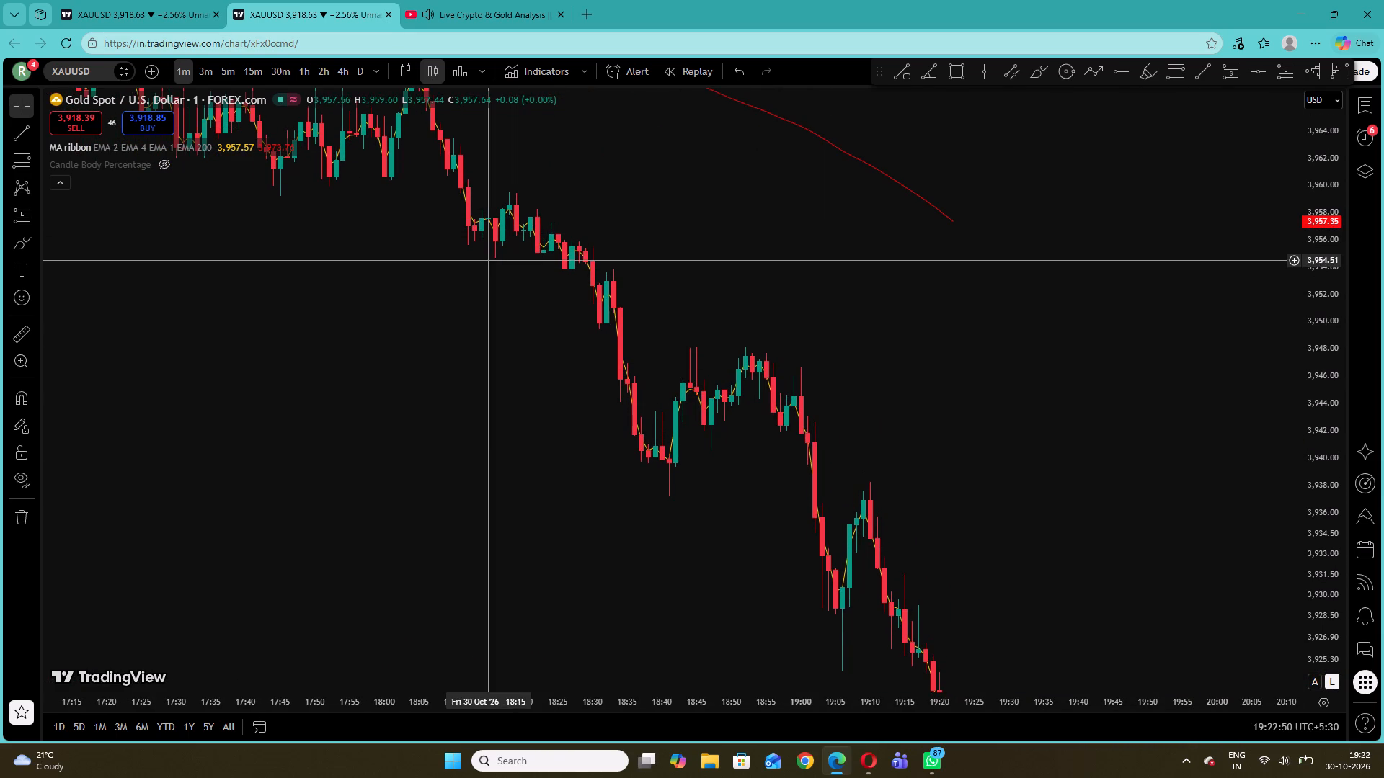
{"action": "left_click_drag", "start_coordinate": [459, 298], "coordinate": [985, 529]}
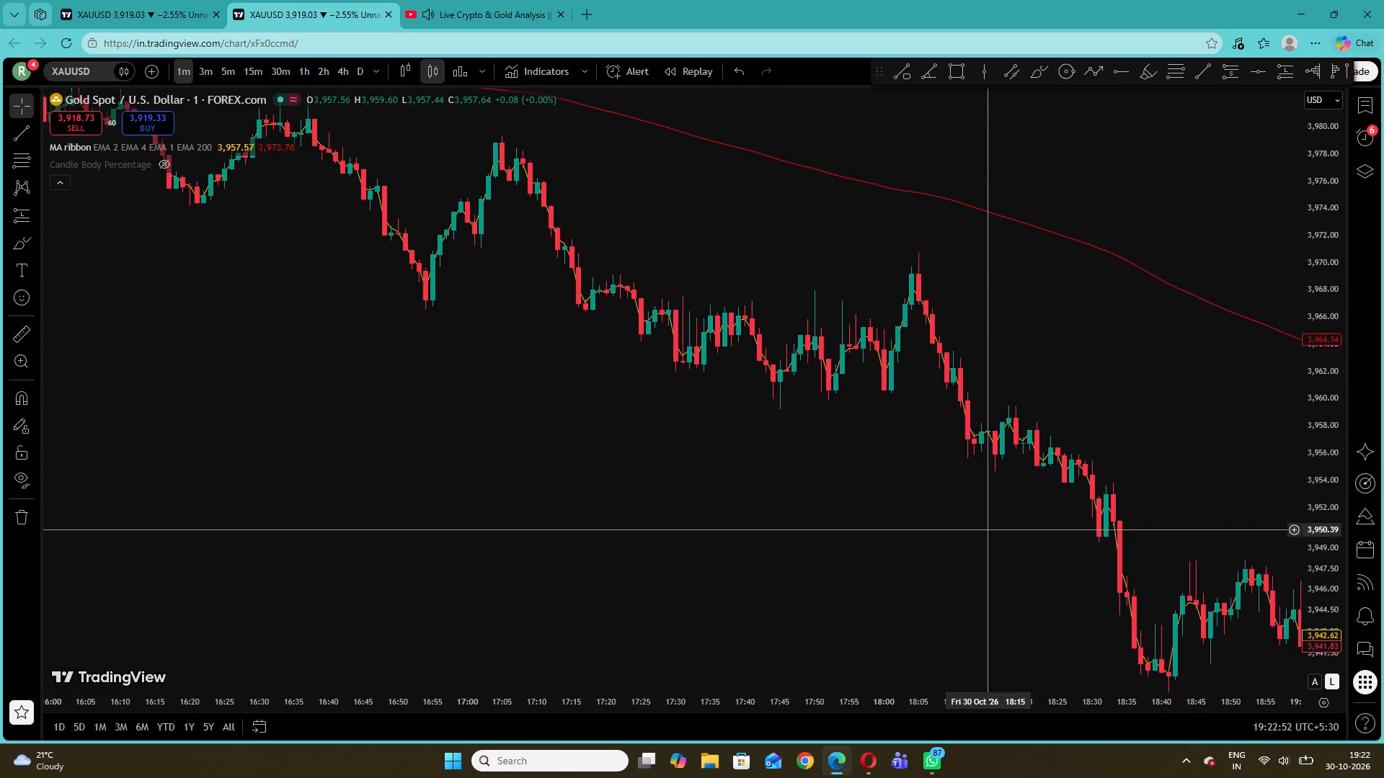
{"action": "left_click_drag", "start_coordinate": [985, 529], "coordinate": [986, 529]}
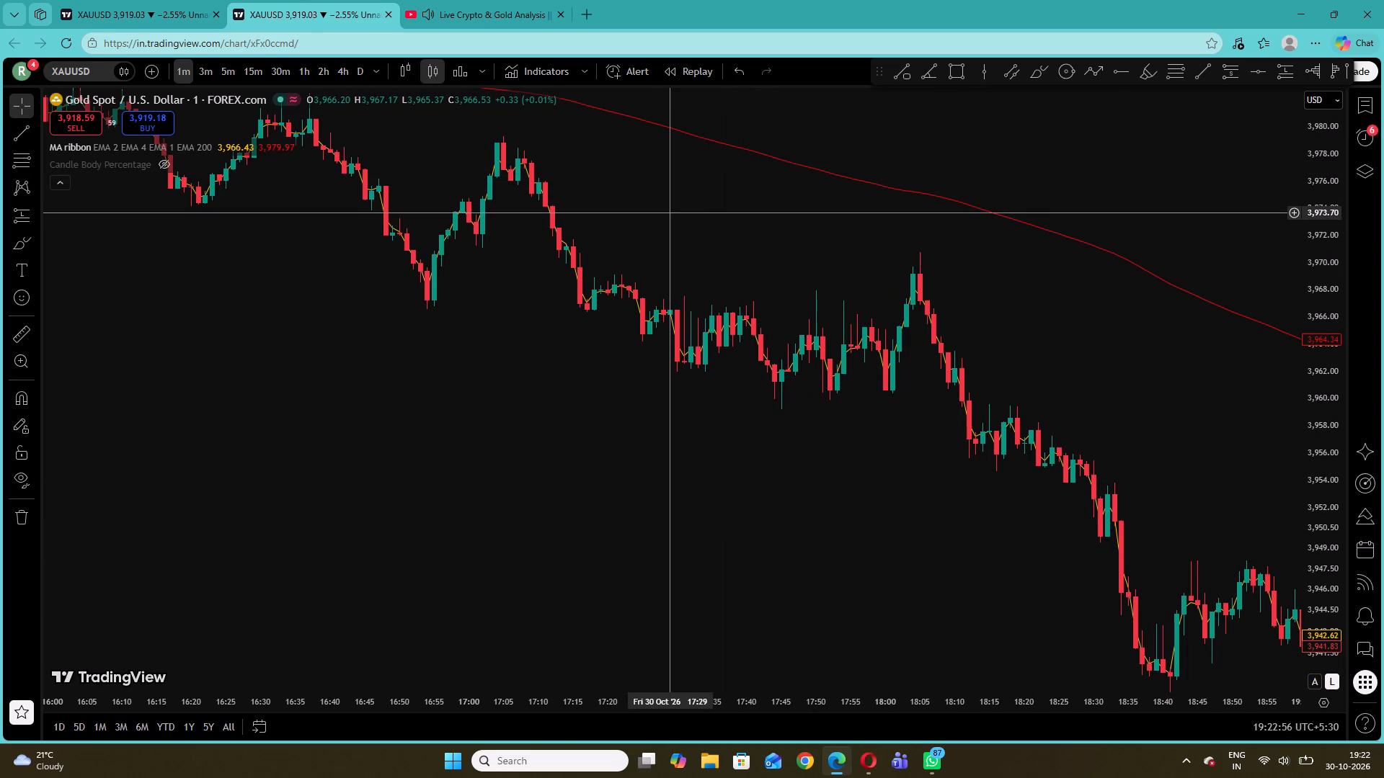
{"action": "left_click_drag", "start_coordinate": [671, 213], "coordinate": [1023, 339]}
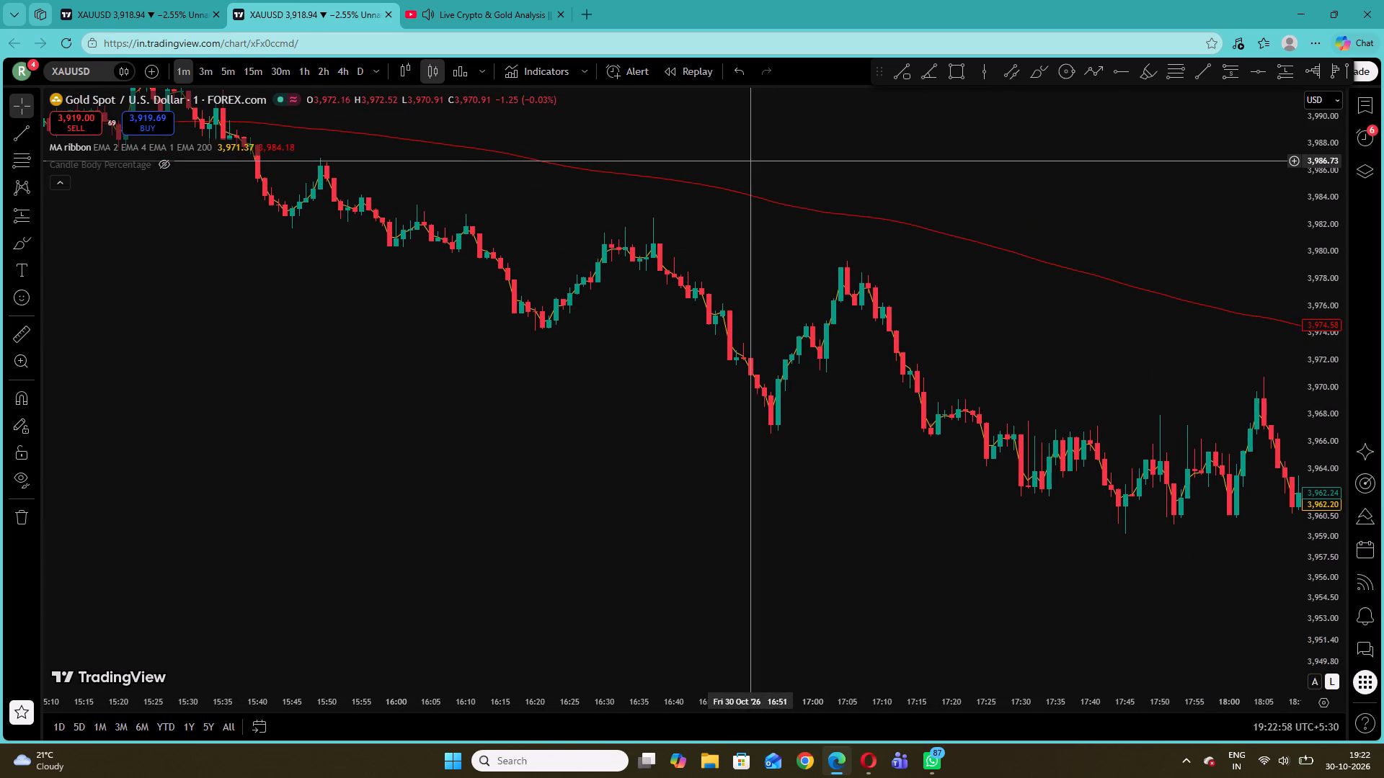
{"action": "left_click_drag", "start_coordinate": [751, 161], "coordinate": [1048, 268]}
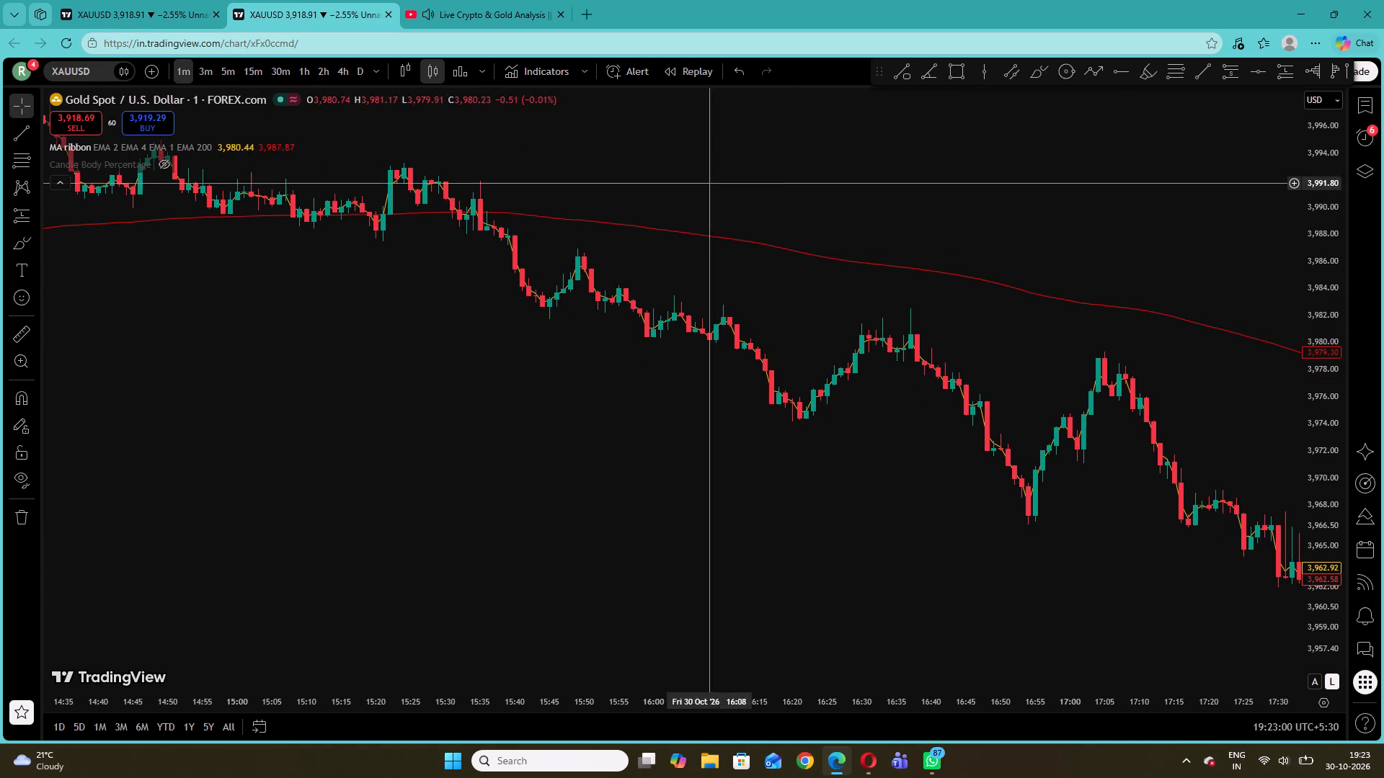
{"action": "left_click_drag", "start_coordinate": [657, 179], "coordinate": [975, 357]}
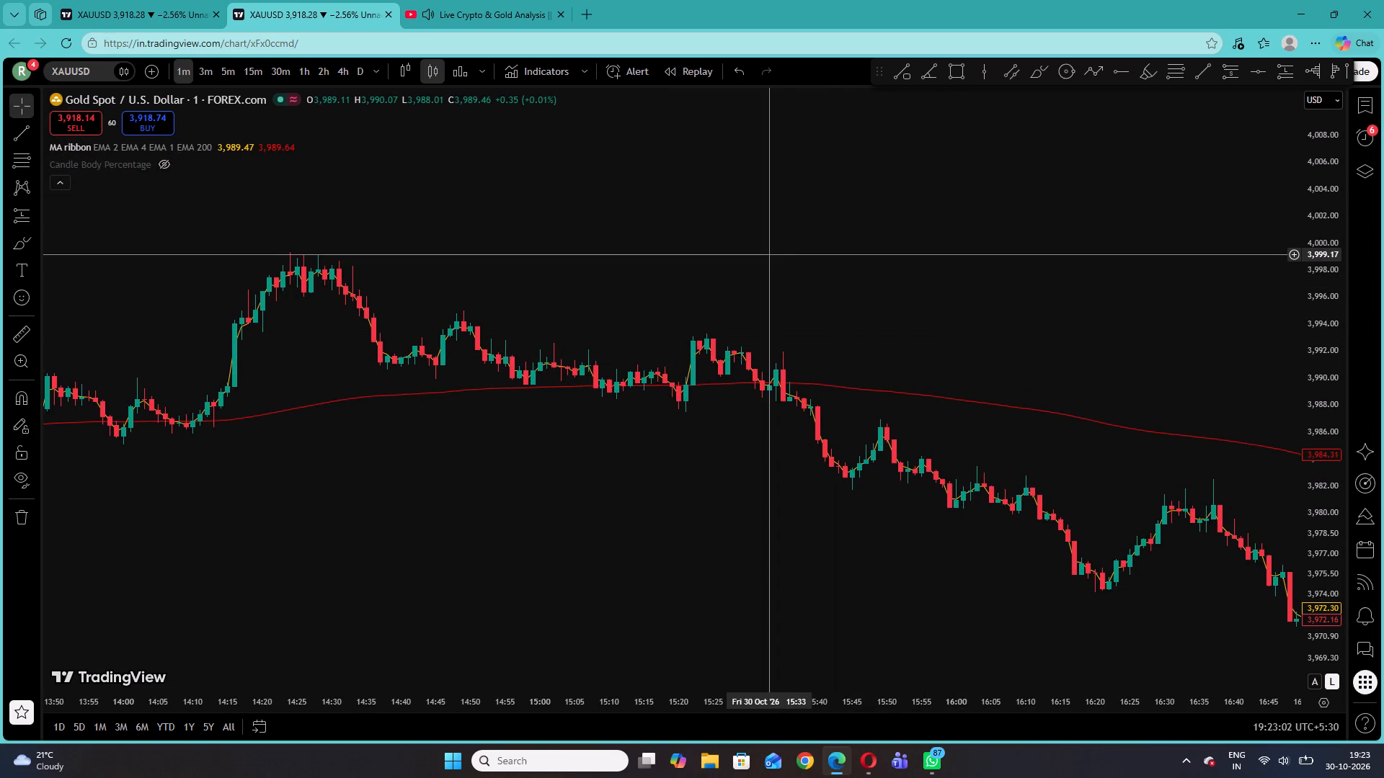
{"action": "left_click_drag", "start_coordinate": [768, 254], "coordinate": [964, 241]}
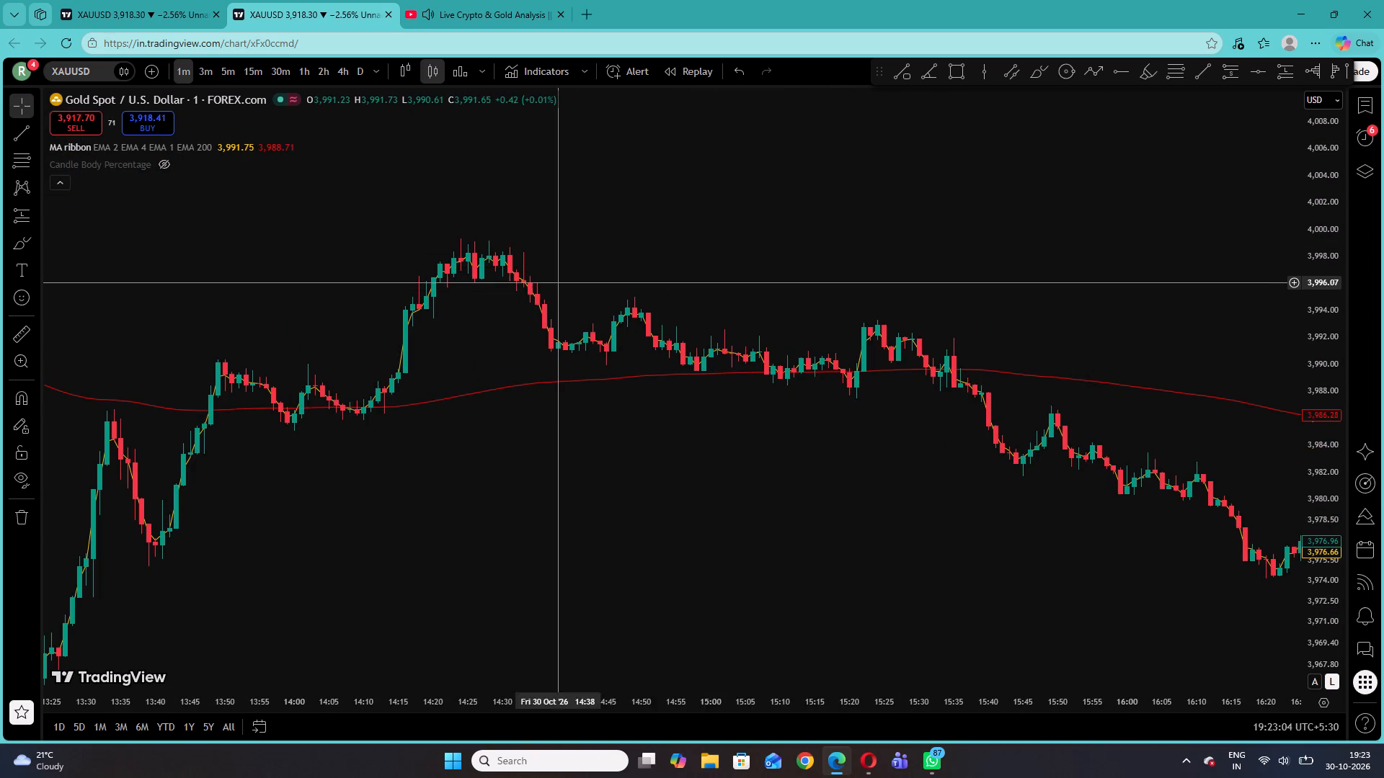
{"action": "left_click_drag", "start_coordinate": [559, 282], "coordinate": [809, 246]}
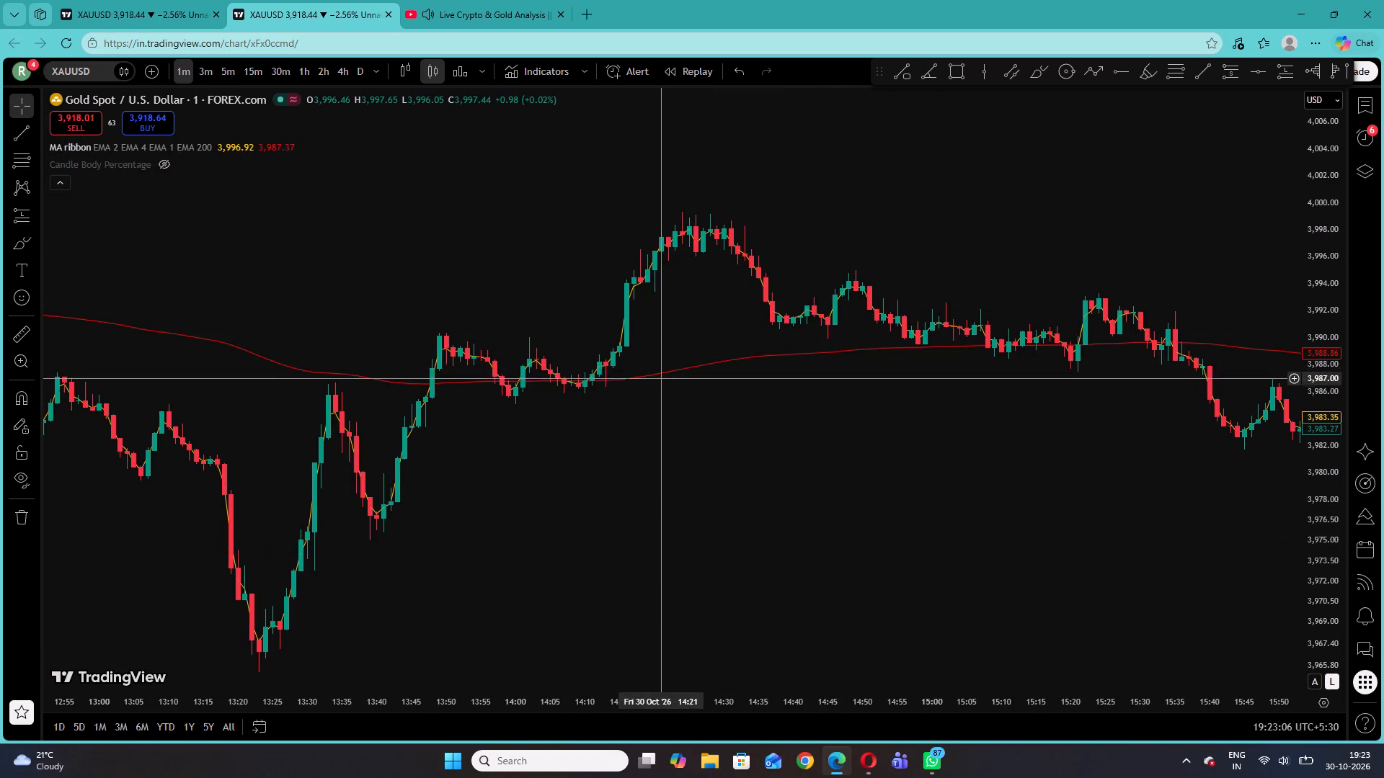
Examine the 1-minute candles against the MA ribbon's averages from about 13:00 back to about 04:20 on 30 October.
{"action": "left_click_drag", "start_coordinate": [662, 380], "coordinate": [881, 278]}
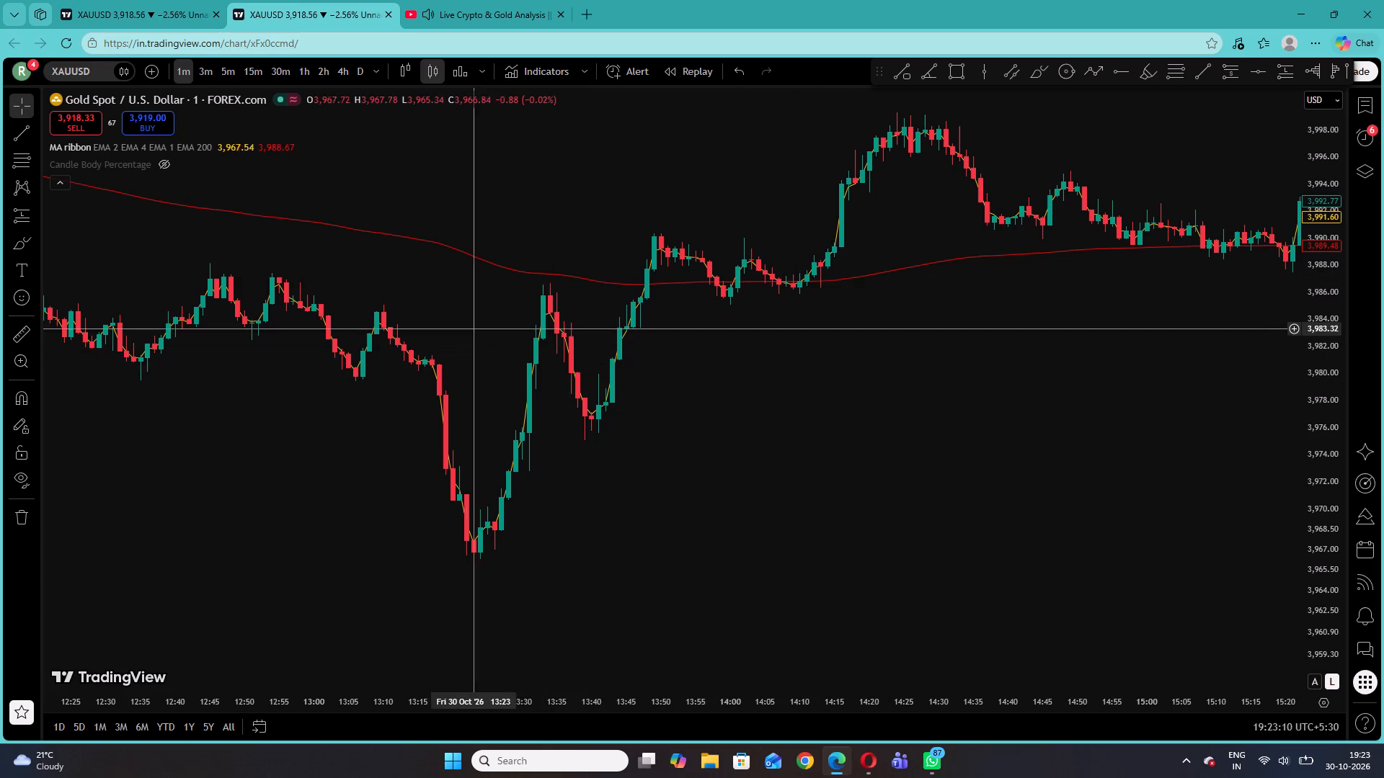
{"action": "left_click_drag", "start_coordinate": [451, 228], "coordinate": [822, 257]}
{"action": "left_click_drag", "start_coordinate": [672, 245], "coordinate": [672, 246]}
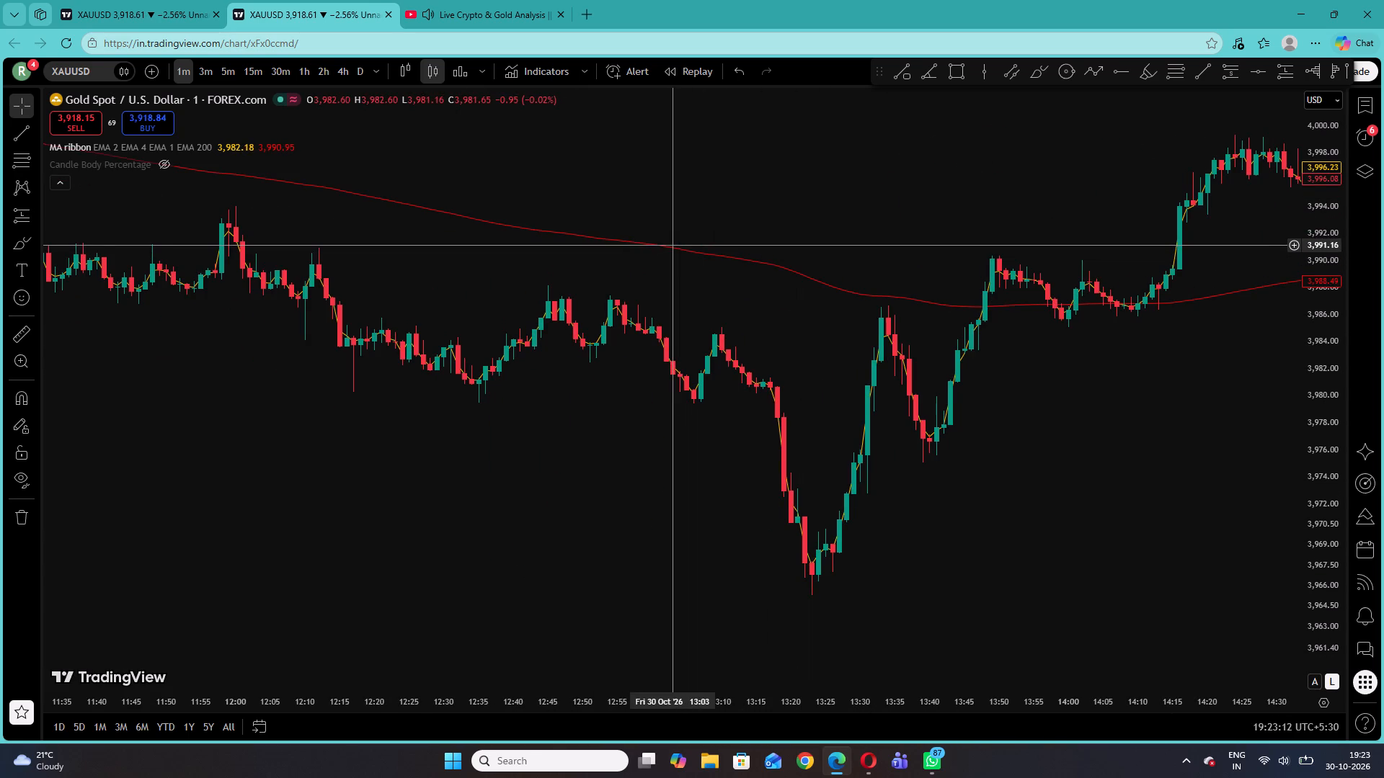
{"action": "left_click_drag", "start_coordinate": [672, 246], "coordinate": [799, 290]}
{"action": "left_click_drag", "start_coordinate": [554, 220], "coordinate": [891, 274]}
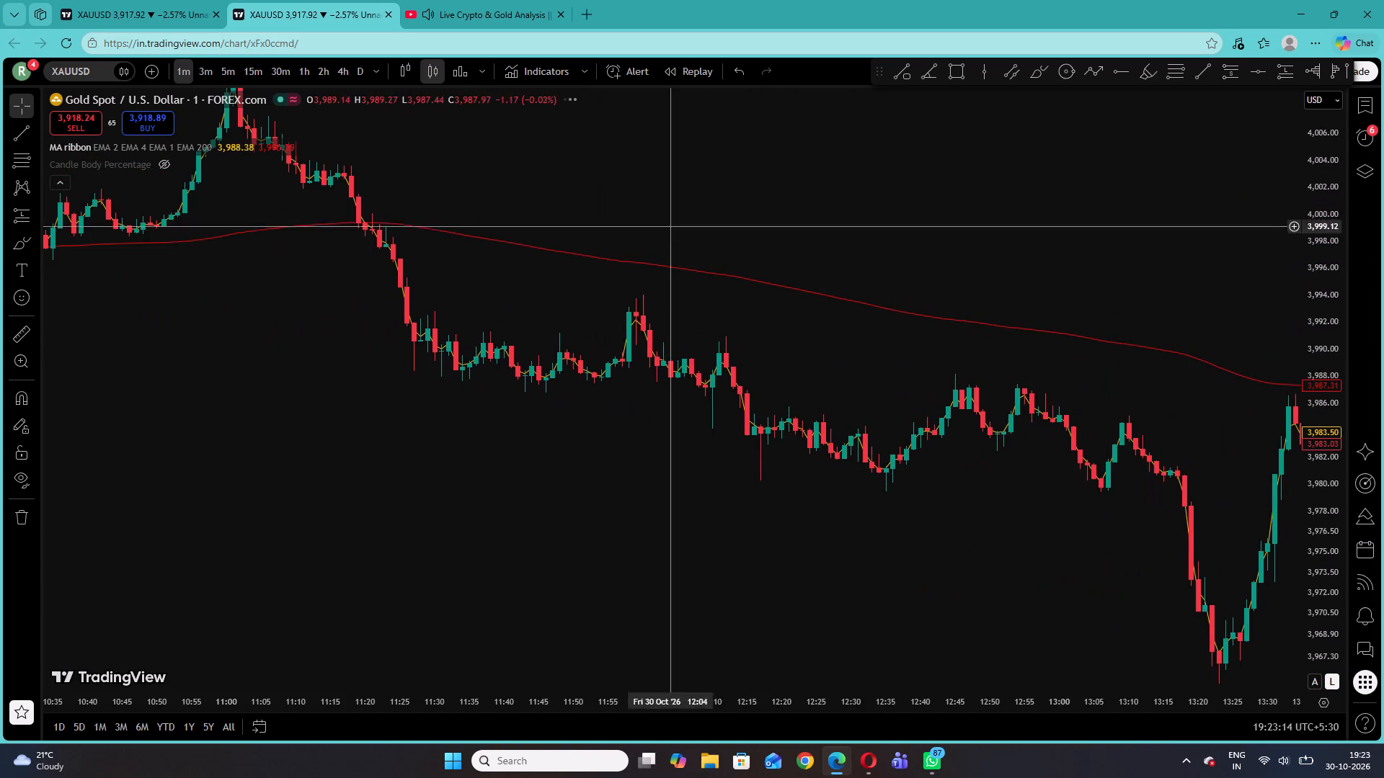
{"action": "left_click_drag", "start_coordinate": [587, 183], "coordinate": [910, 384]}
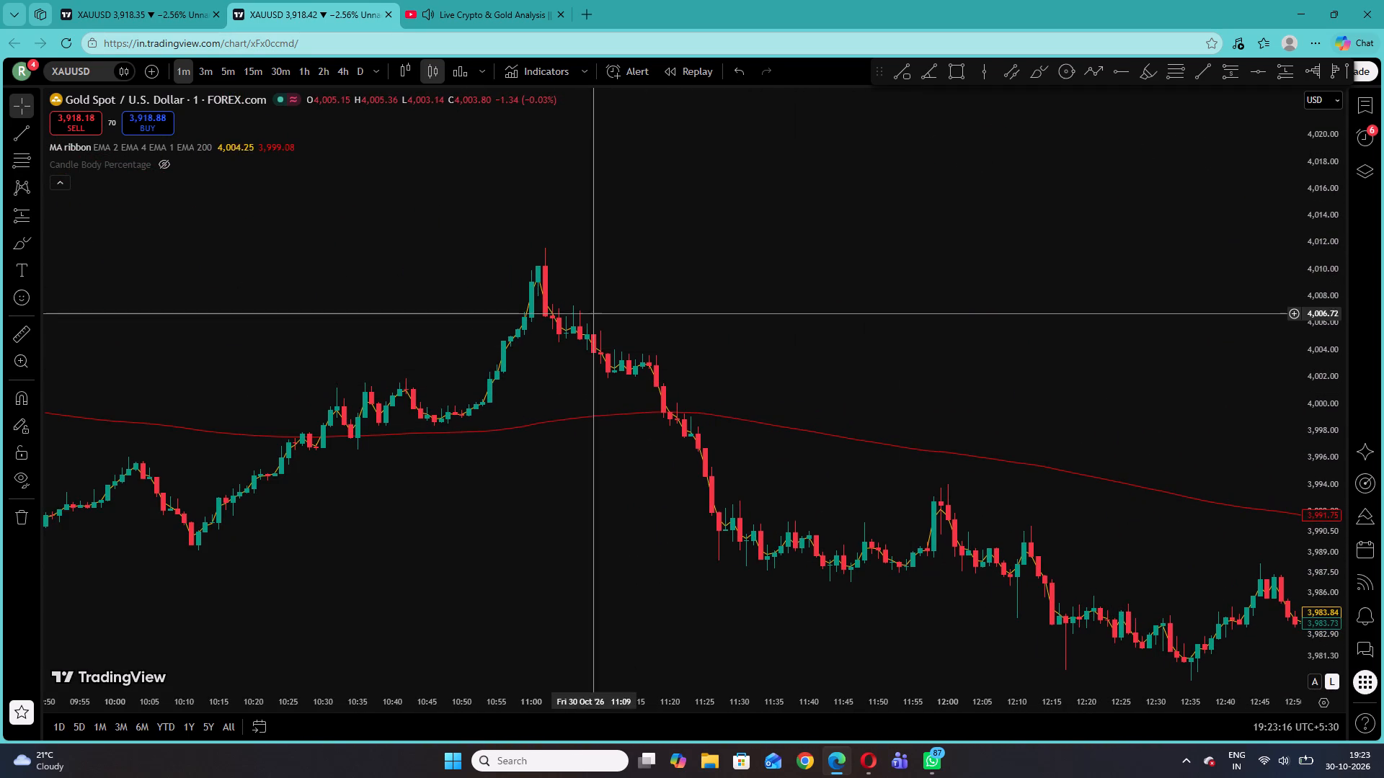
{"action": "left_click_drag", "start_coordinate": [567, 308], "coordinate": [888, 254]}
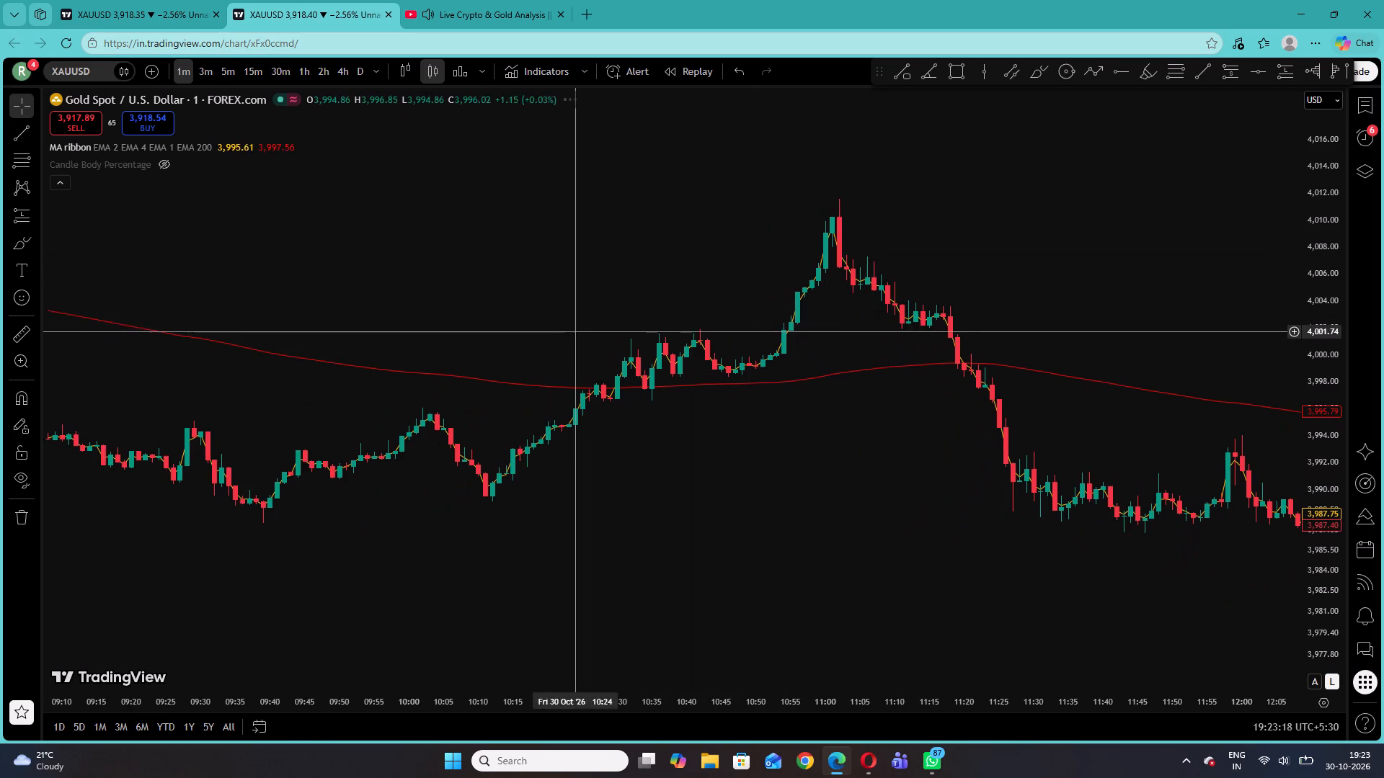
{"action": "left_click_drag", "start_coordinate": [573, 331], "coordinate": [921, 246]}
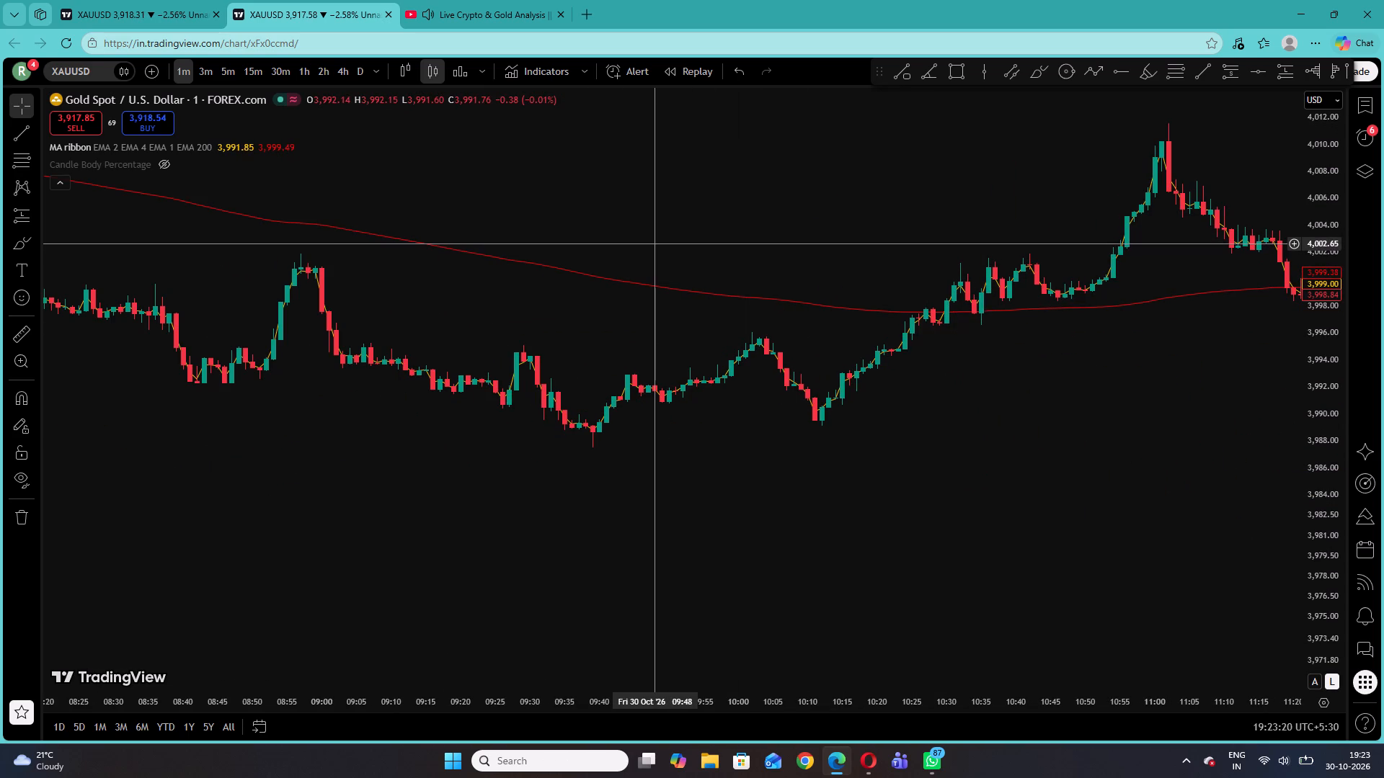
{"action": "left_click_drag", "start_coordinate": [657, 243], "coordinate": [892, 292]}
{"action": "left_click_drag", "start_coordinate": [693, 297], "coordinate": [928, 276]}
{"action": "left_click", "coordinate": [925, 269]}
{"action": "left_click", "coordinate": [761, 213]}
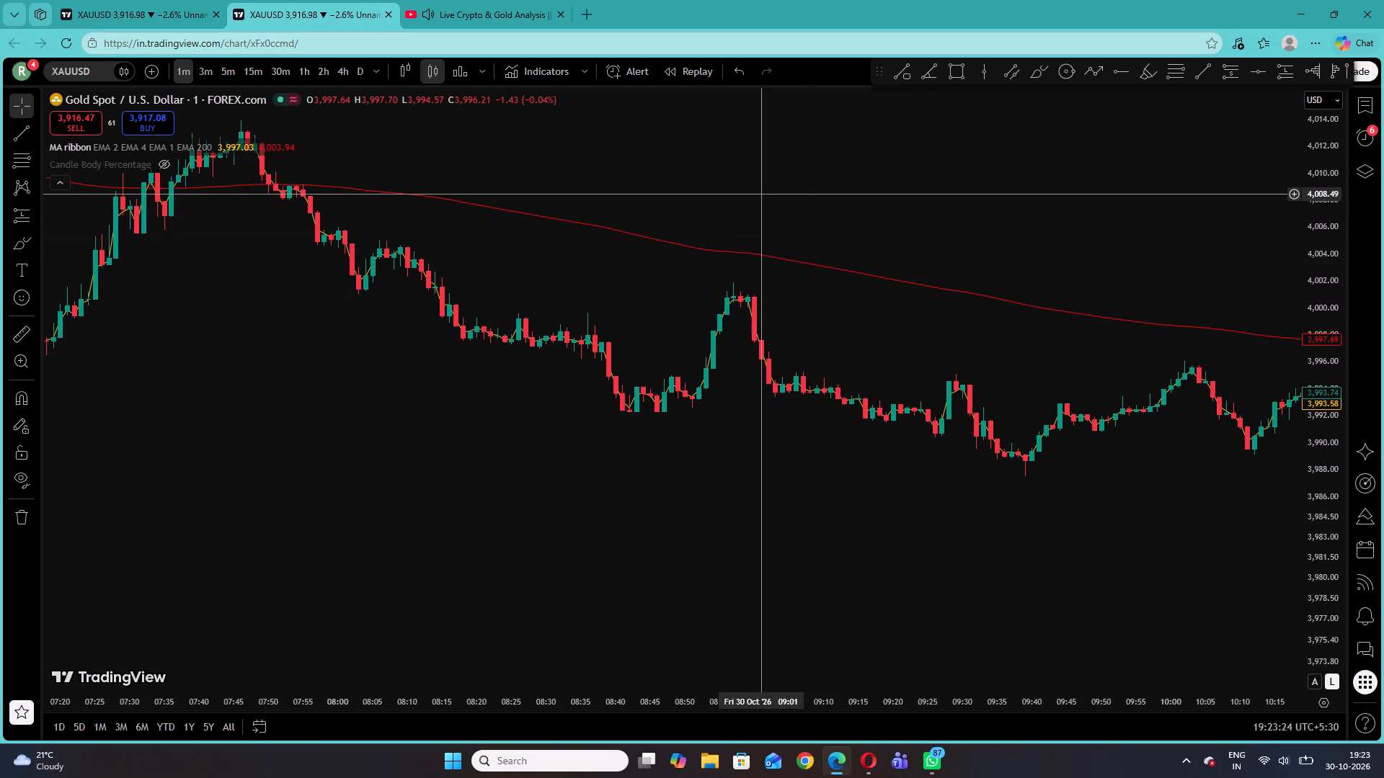
{"action": "left_click_drag", "start_coordinate": [760, 194], "coordinate": [1019, 290]}
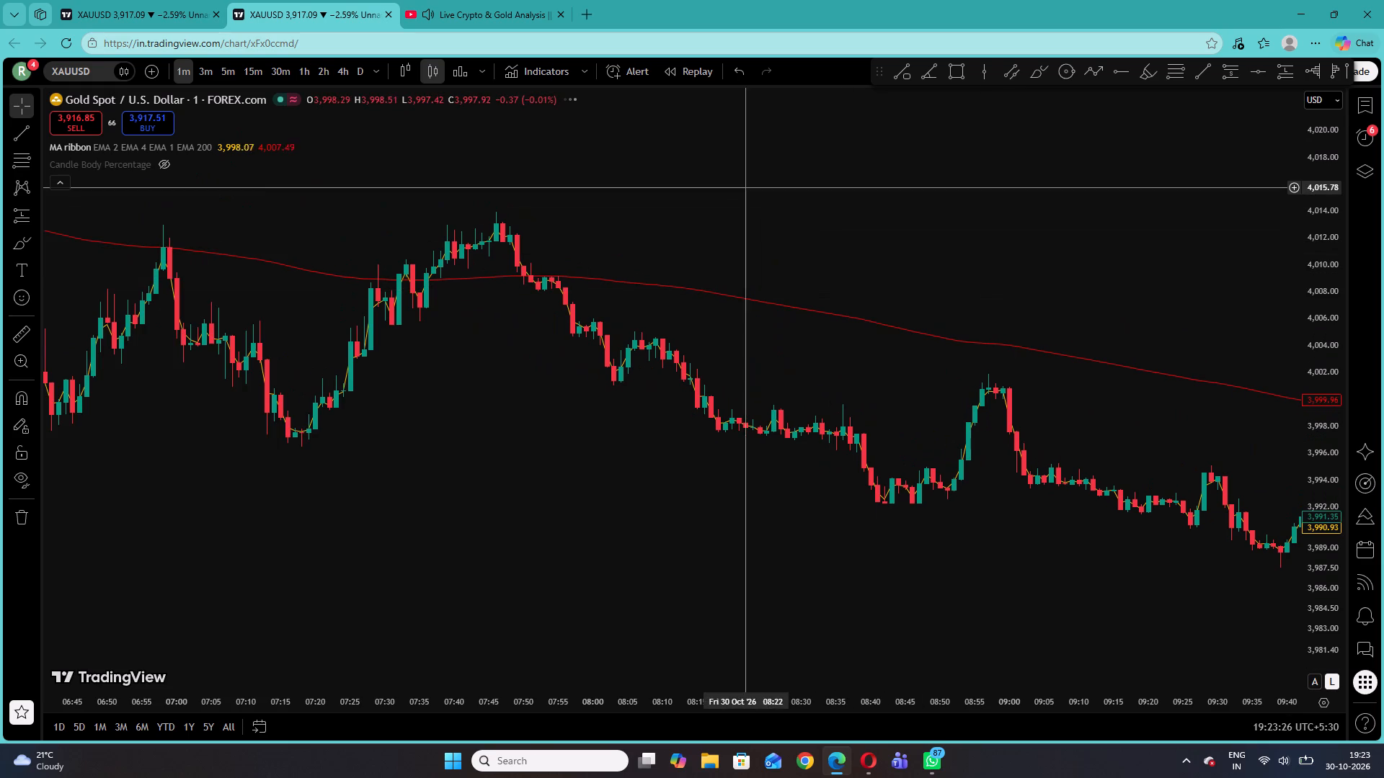
{"action": "left_click_drag", "start_coordinate": [646, 252], "coordinate": [949, 277]}
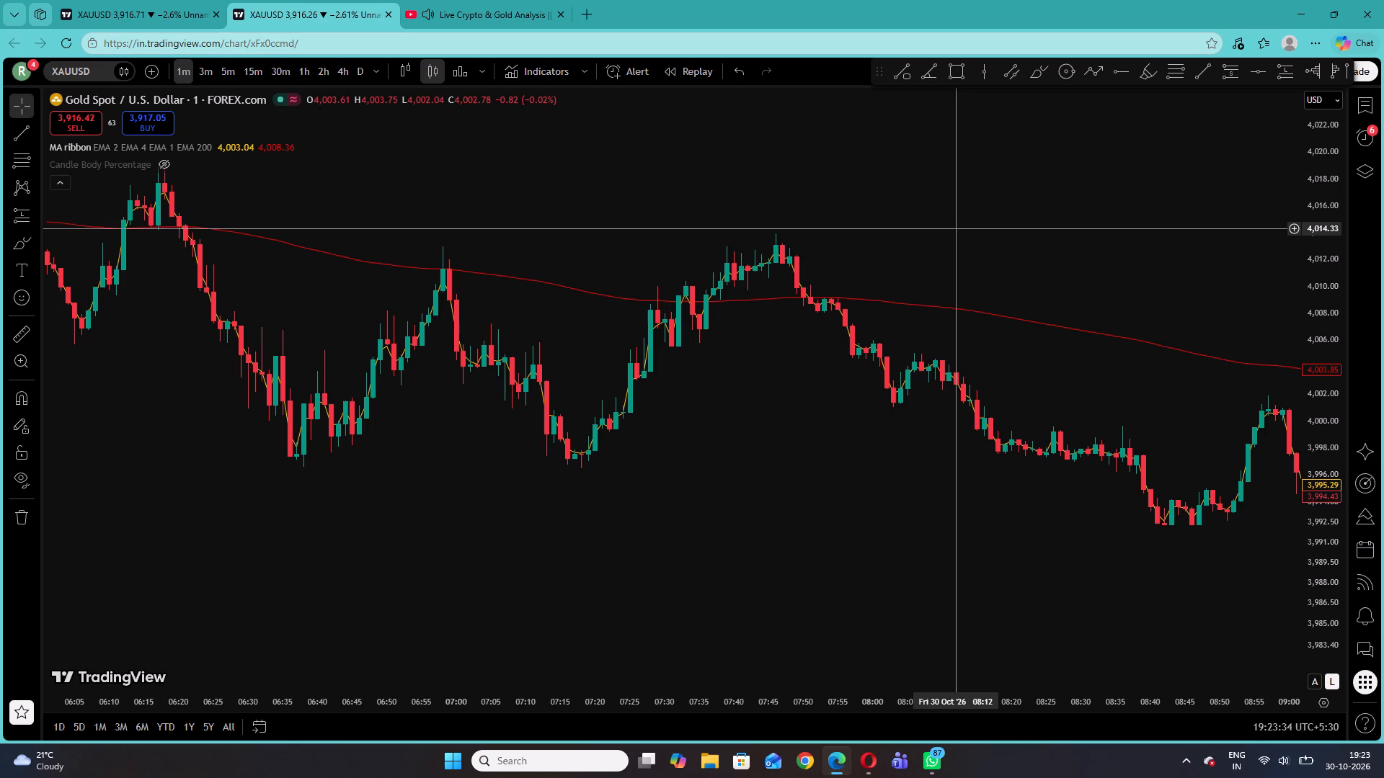
{"action": "left_click_drag", "start_coordinate": [593, 231], "coordinate": [941, 264]}
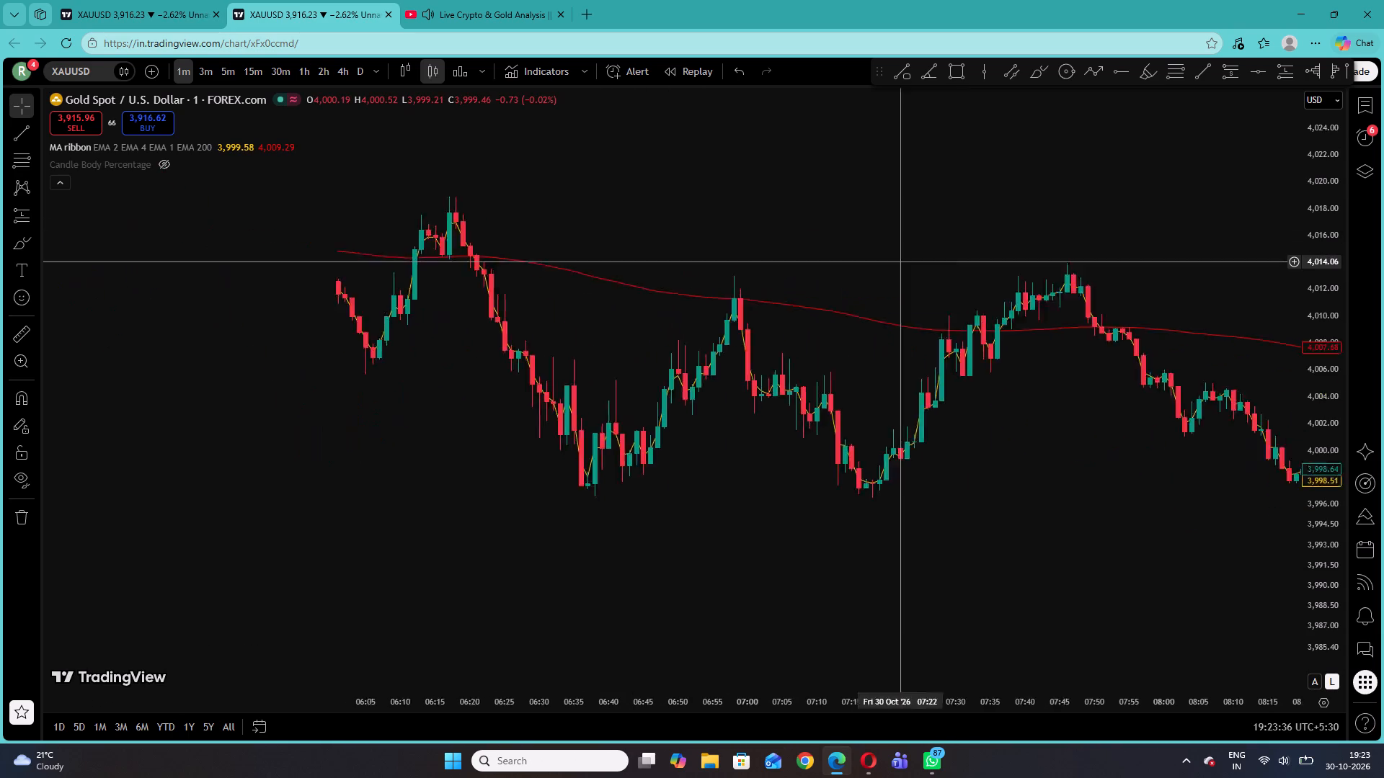
{"action": "left_click_drag", "start_coordinate": [941, 264], "coordinate": [1023, 268]}
{"action": "left_click_drag", "start_coordinate": [655, 275], "coordinate": [993, 310]}
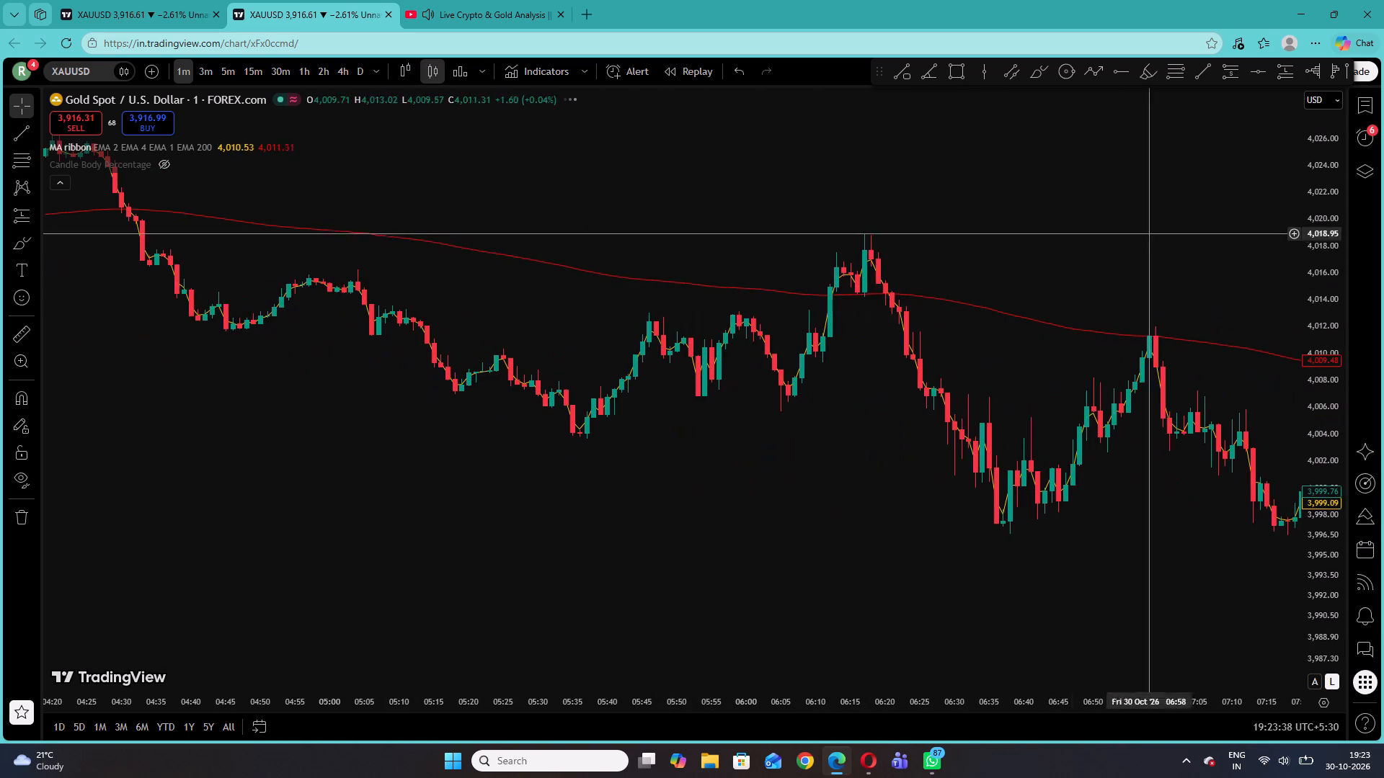
Place a long position at the 05:35 low on 30 October: entry 4,005.37, stop 4,003.51, target 4,014.80, extending to about 06:18.
{"action": "left_click_drag", "start_coordinate": [1315, 373], "coordinate": [1303, 126]}
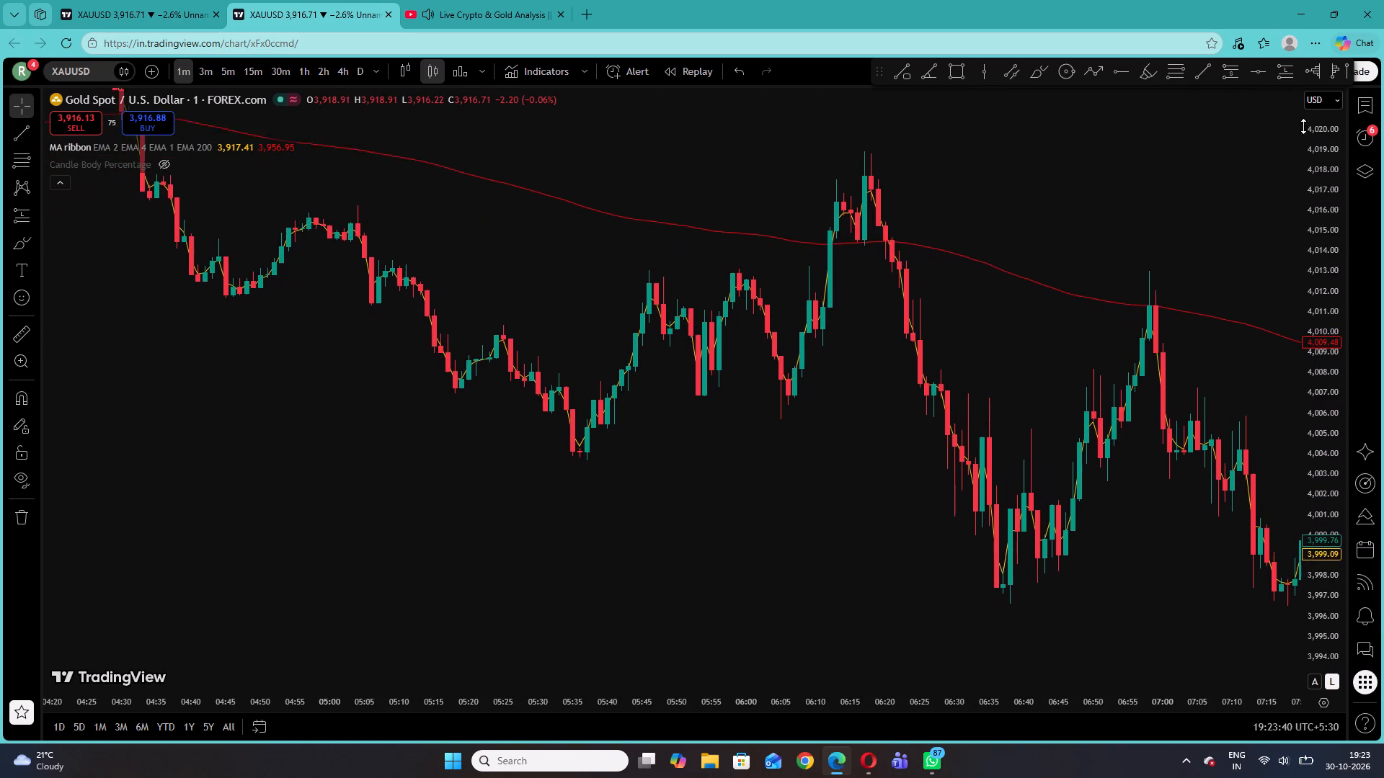
{"action": "left_click_drag", "start_coordinate": [1303, 126], "coordinate": [1323, 13]}
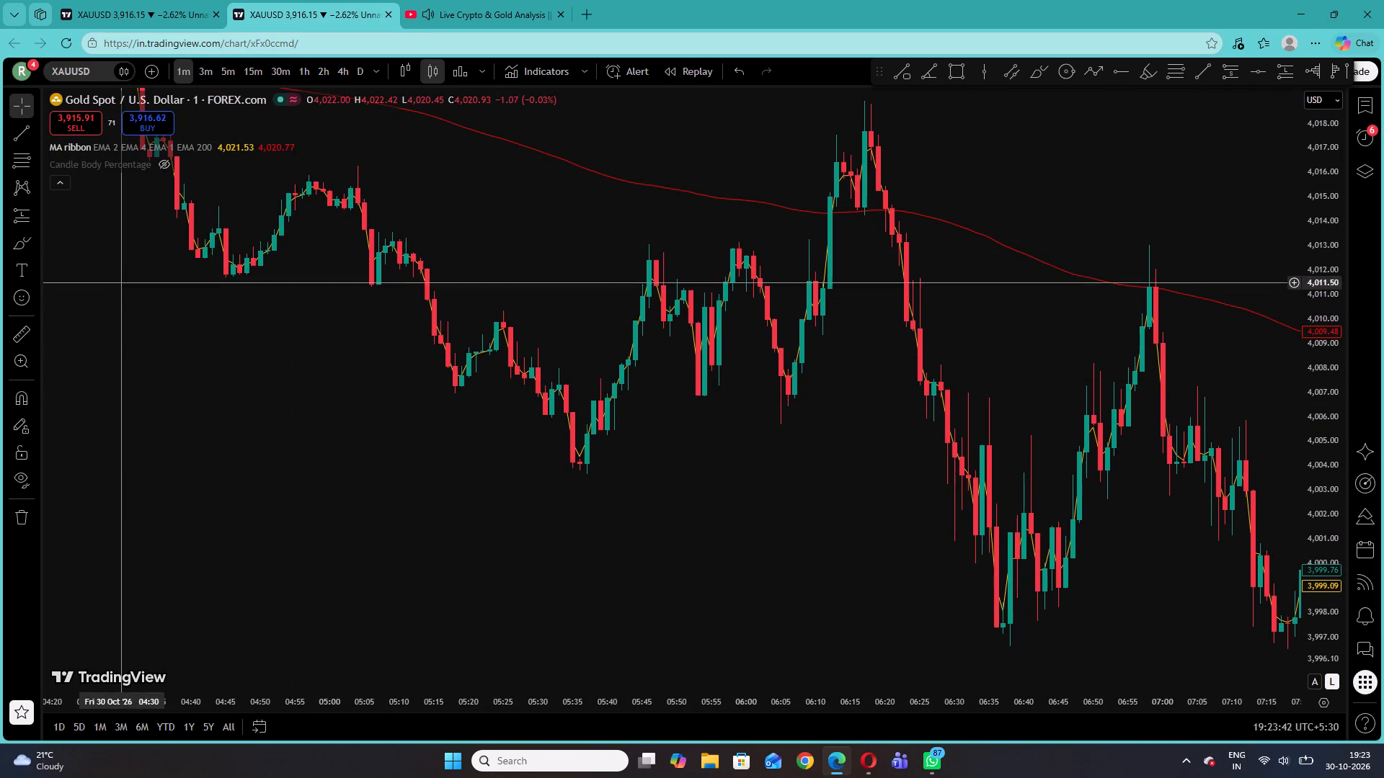
{"action": "left_click", "coordinate": [32, 218]}
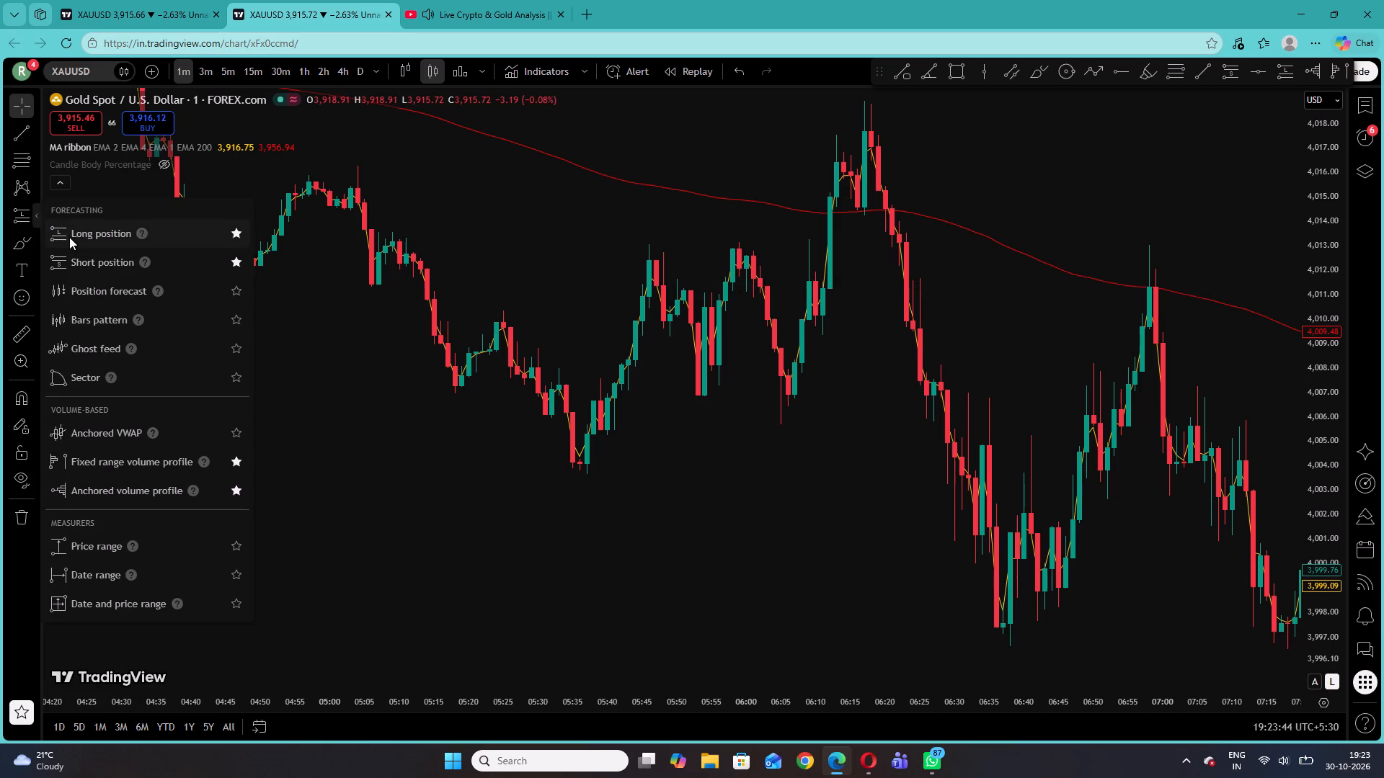
{"action": "left_click", "coordinate": [69, 237]}
{"action": "left_click", "coordinate": [575, 432]}
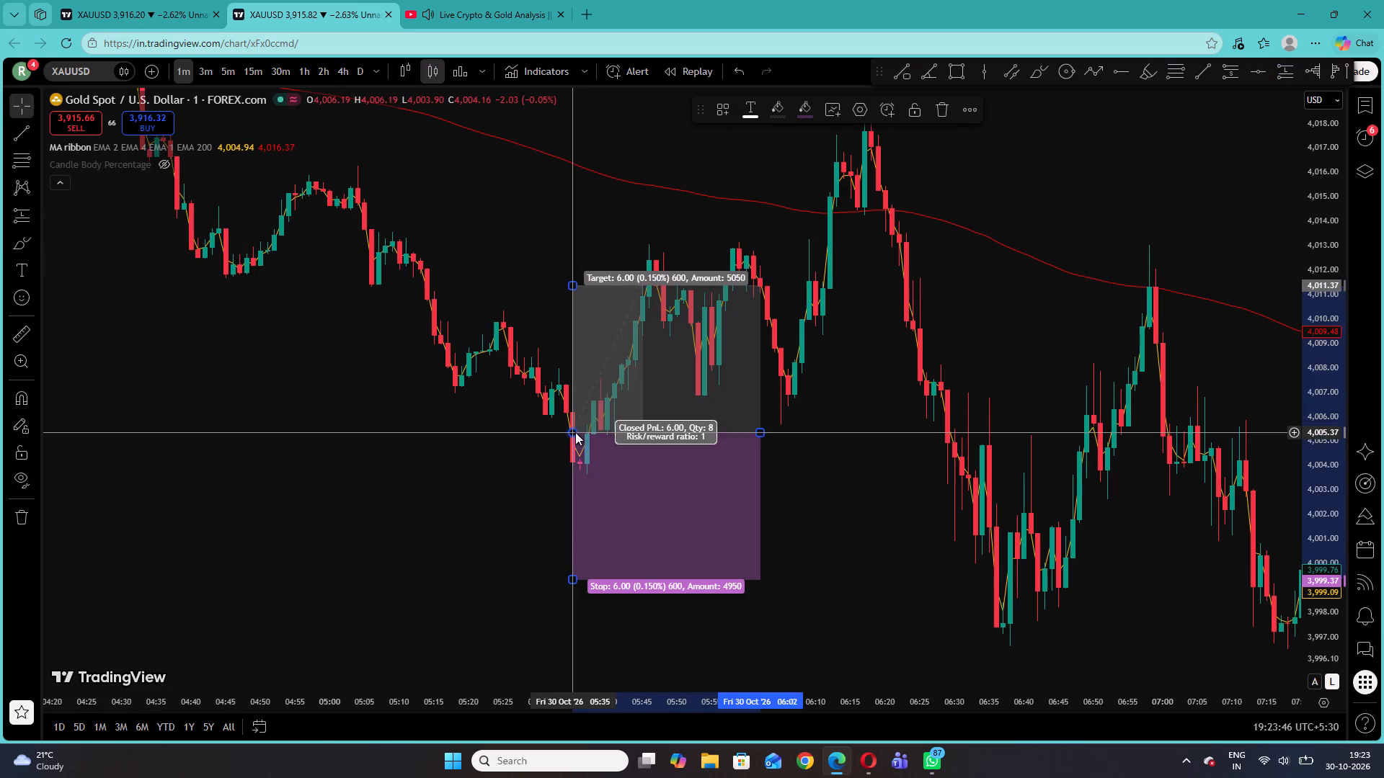
{"action": "left_click_drag", "start_coordinate": [575, 578], "coordinate": [616, 478]}
{"action": "left_click_drag", "start_coordinate": [574, 285], "coordinate": [576, 205]}
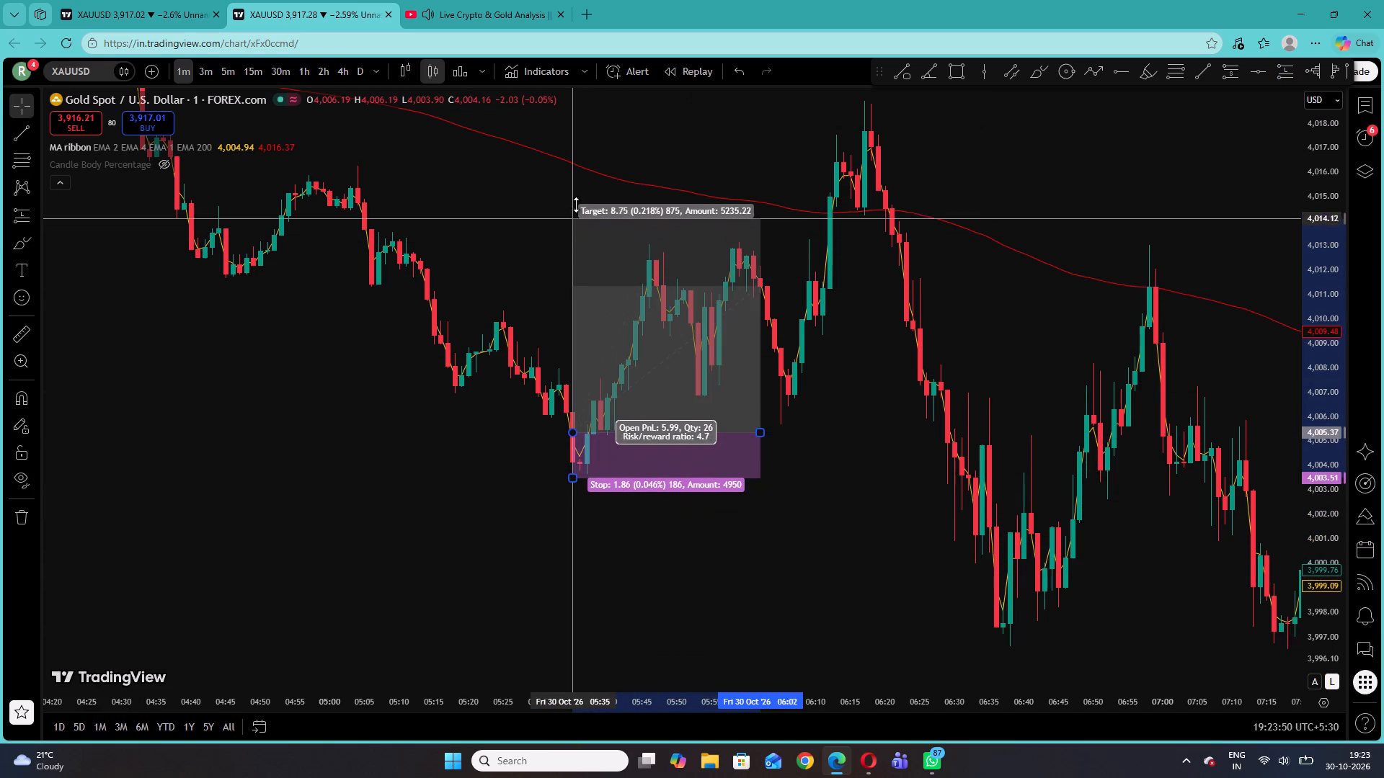
{"action": "left_click_drag", "start_coordinate": [576, 205], "coordinate": [576, 202]}
{"action": "left_click_drag", "start_coordinate": [760, 434], "coordinate": [830, 437]}
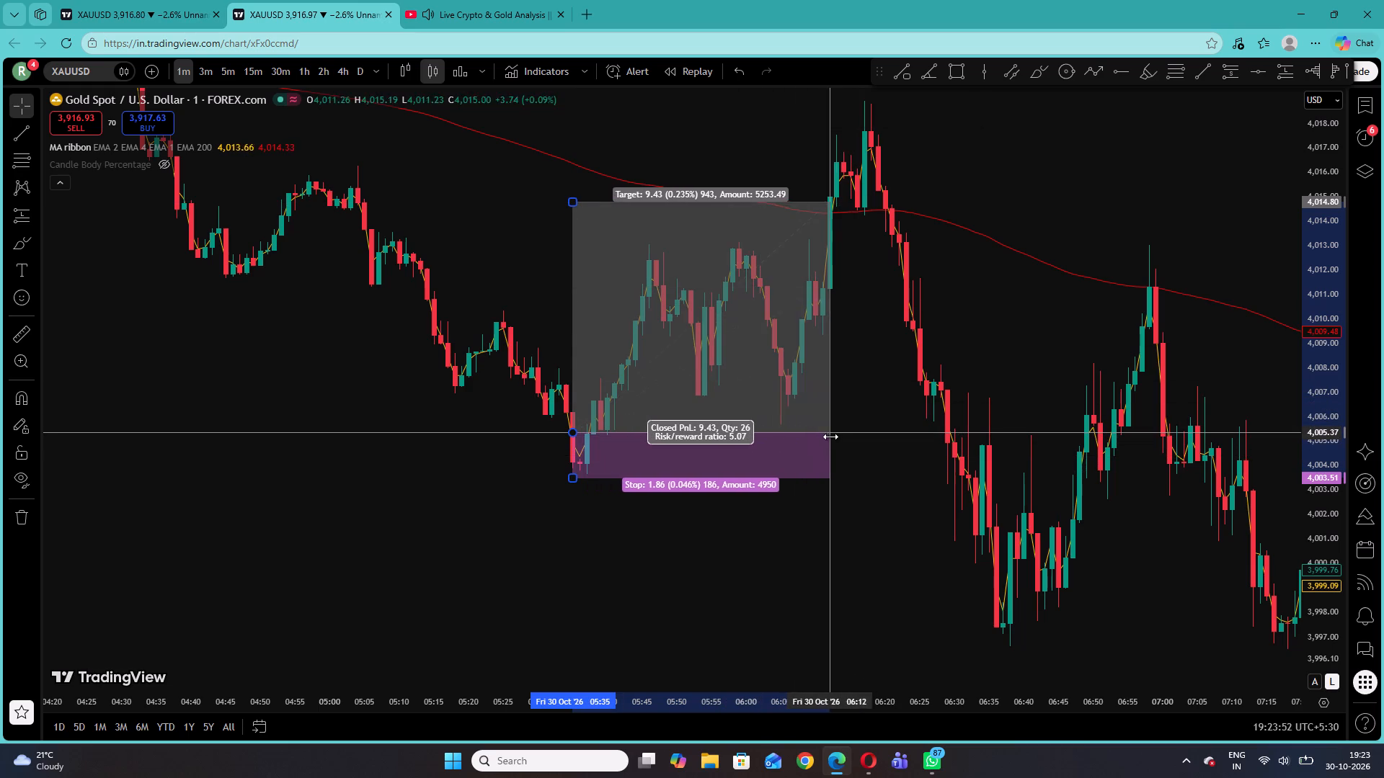
{"action": "left_click_drag", "start_coordinate": [830, 437], "coordinate": [871, 437]}
{"action": "left_click", "coordinate": [997, 370]}
Examine the 1-minute candles against the MA ribbon's averages from about 05:30 on 30 October back to about 18:20 on 29 October.
{"action": "left_click_drag", "start_coordinate": [338, 343], "coordinate": [728, 532]}
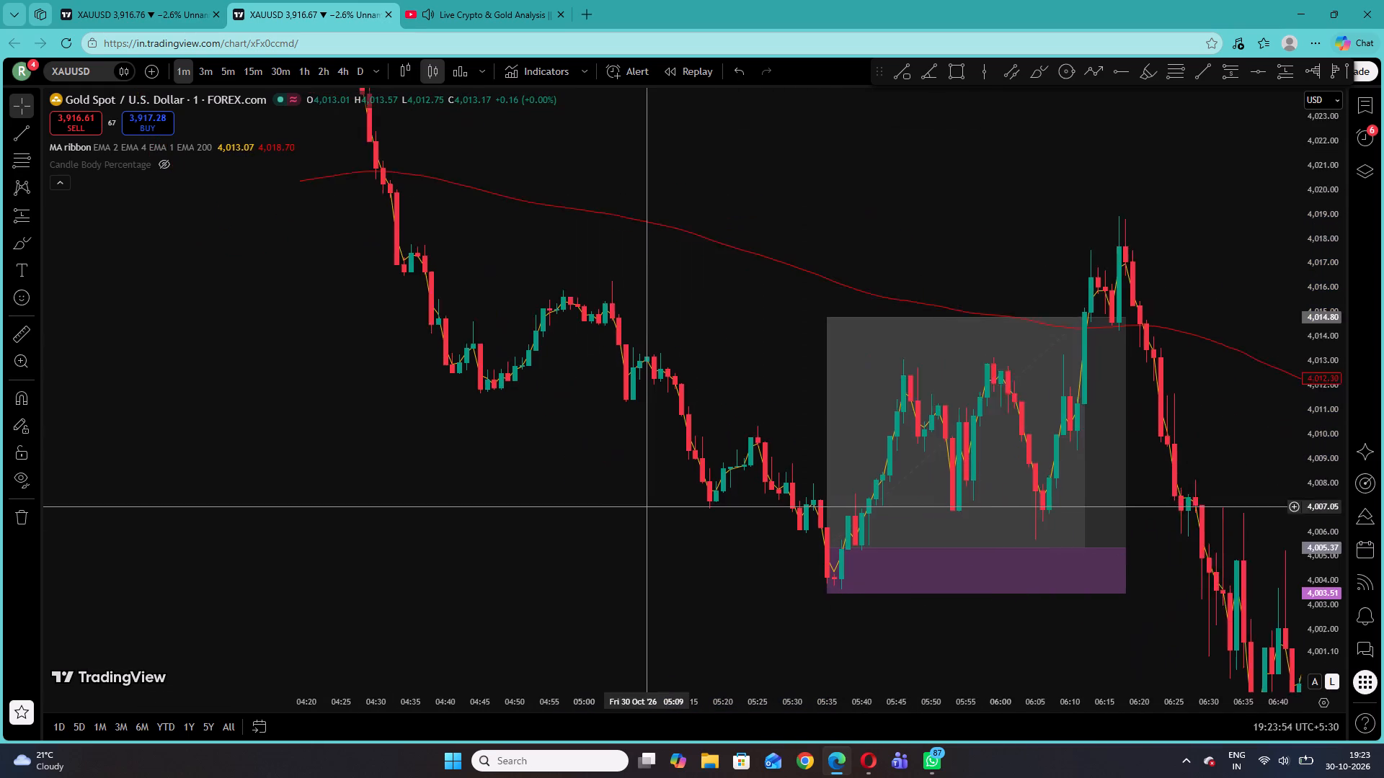
{"action": "left_click_drag", "start_coordinate": [728, 532], "coordinate": [772, 543]}
{"action": "left_click_drag", "start_coordinate": [420, 345], "coordinate": [777, 527]}
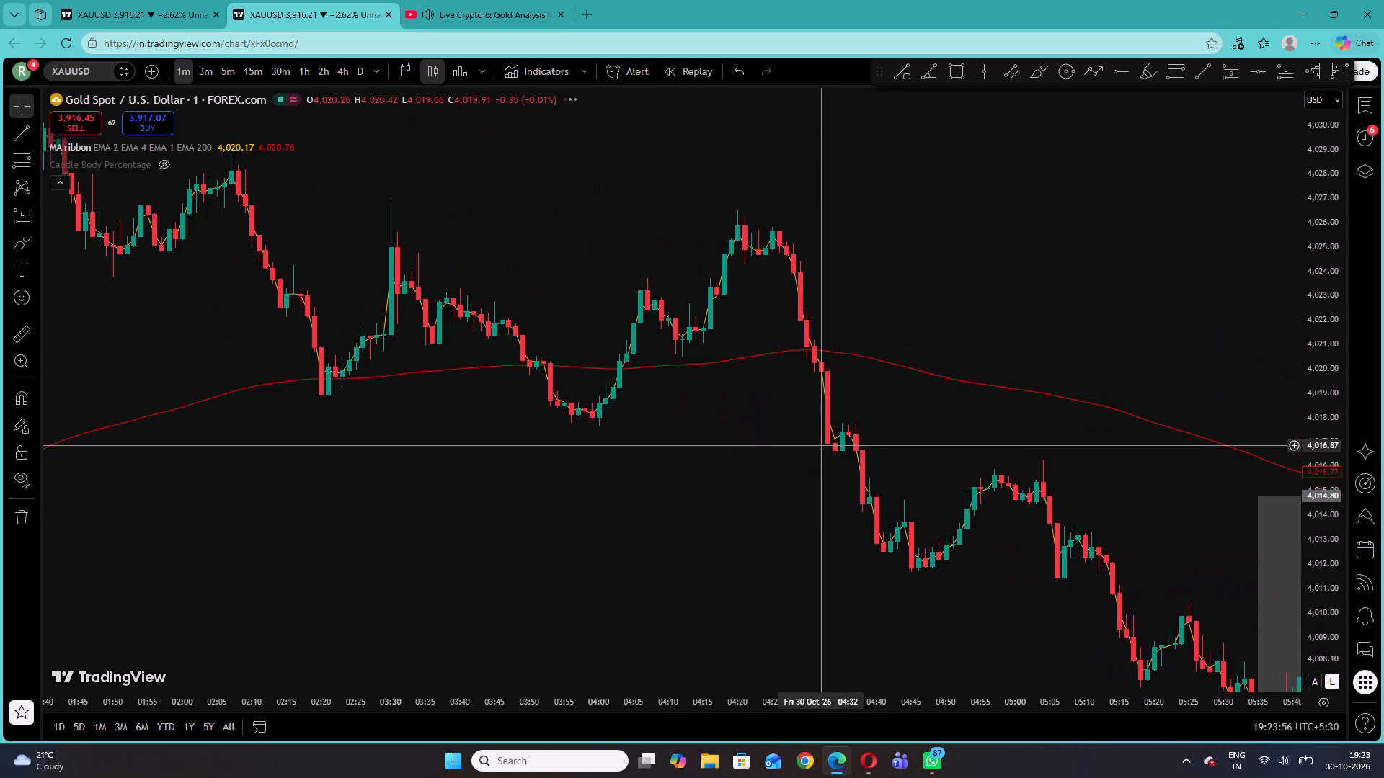
{"action": "left_click_drag", "start_coordinate": [471, 309], "coordinate": [842, 427]}
{"action": "left_click", "coordinate": [714, 254]}
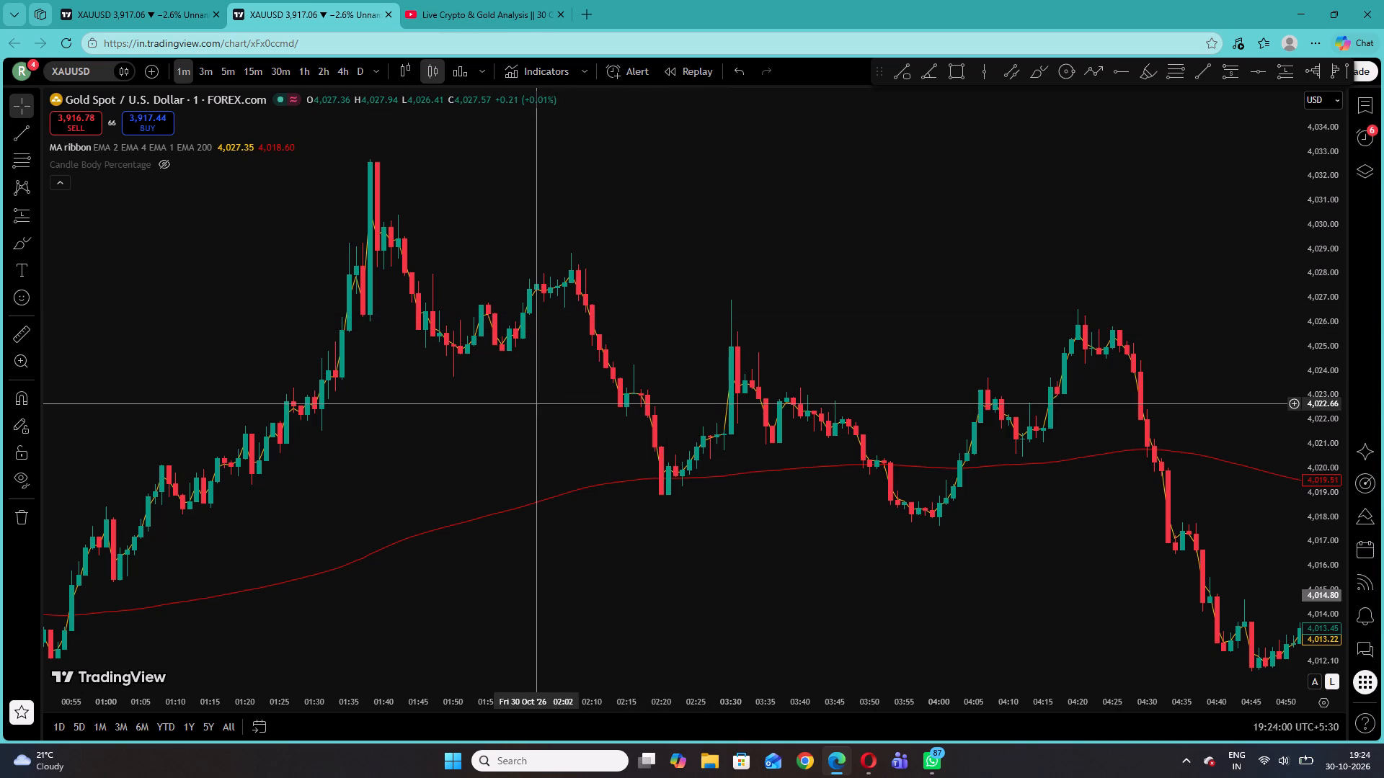
{"action": "left_click_drag", "start_coordinate": [471, 422], "coordinate": [974, 339]}
{"action": "left_click_drag", "start_coordinate": [601, 349], "coordinate": [971, 186]}
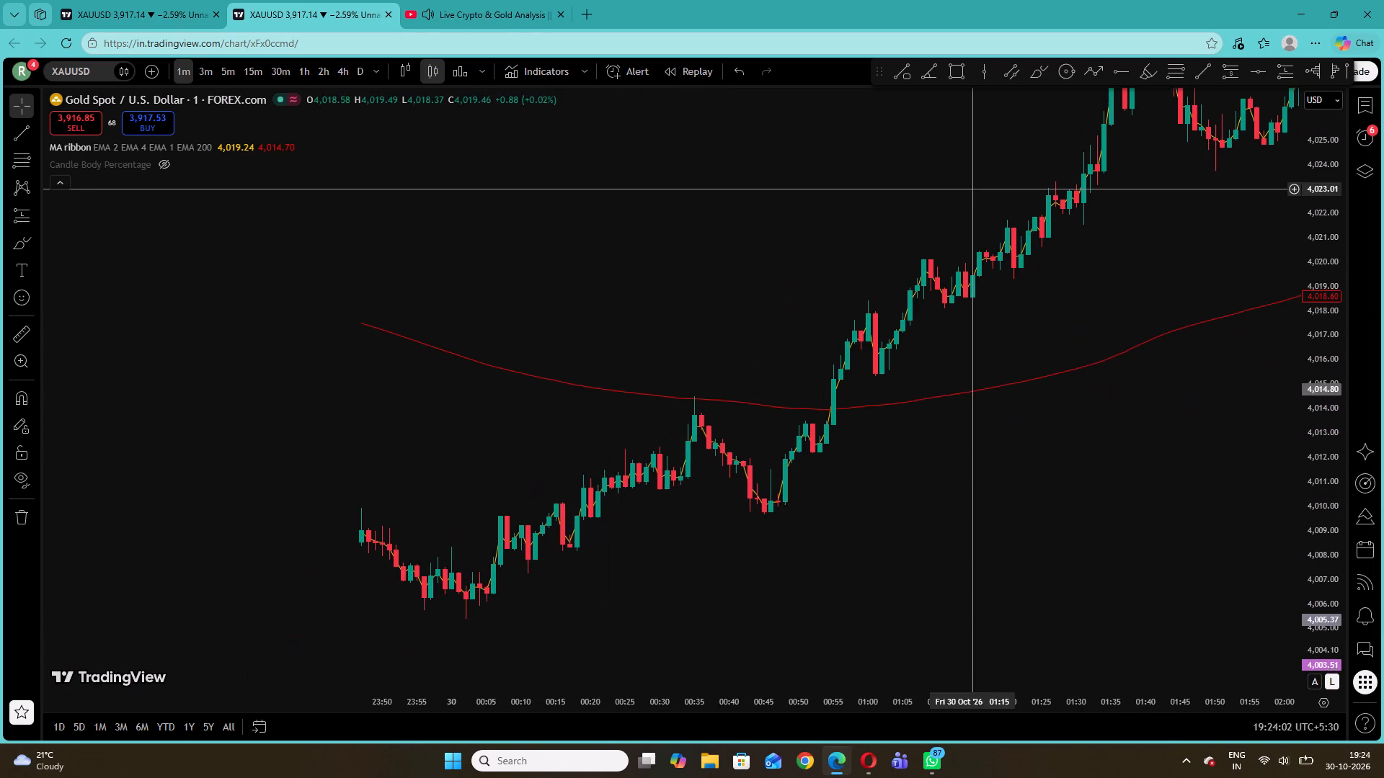
{"action": "left_click_drag", "start_coordinate": [676, 306], "coordinate": [975, 305]}
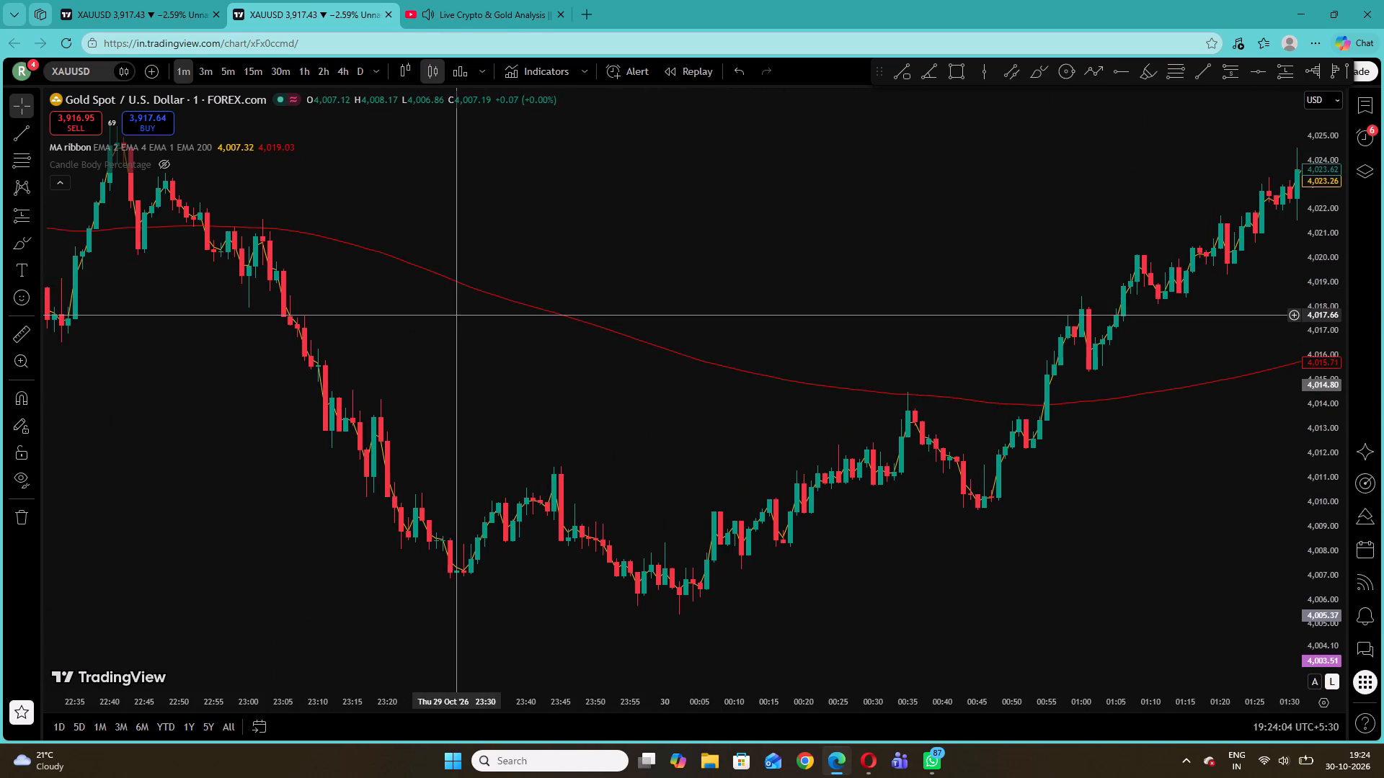
{"action": "left_click_drag", "start_coordinate": [611, 338], "coordinate": [1118, 447]}
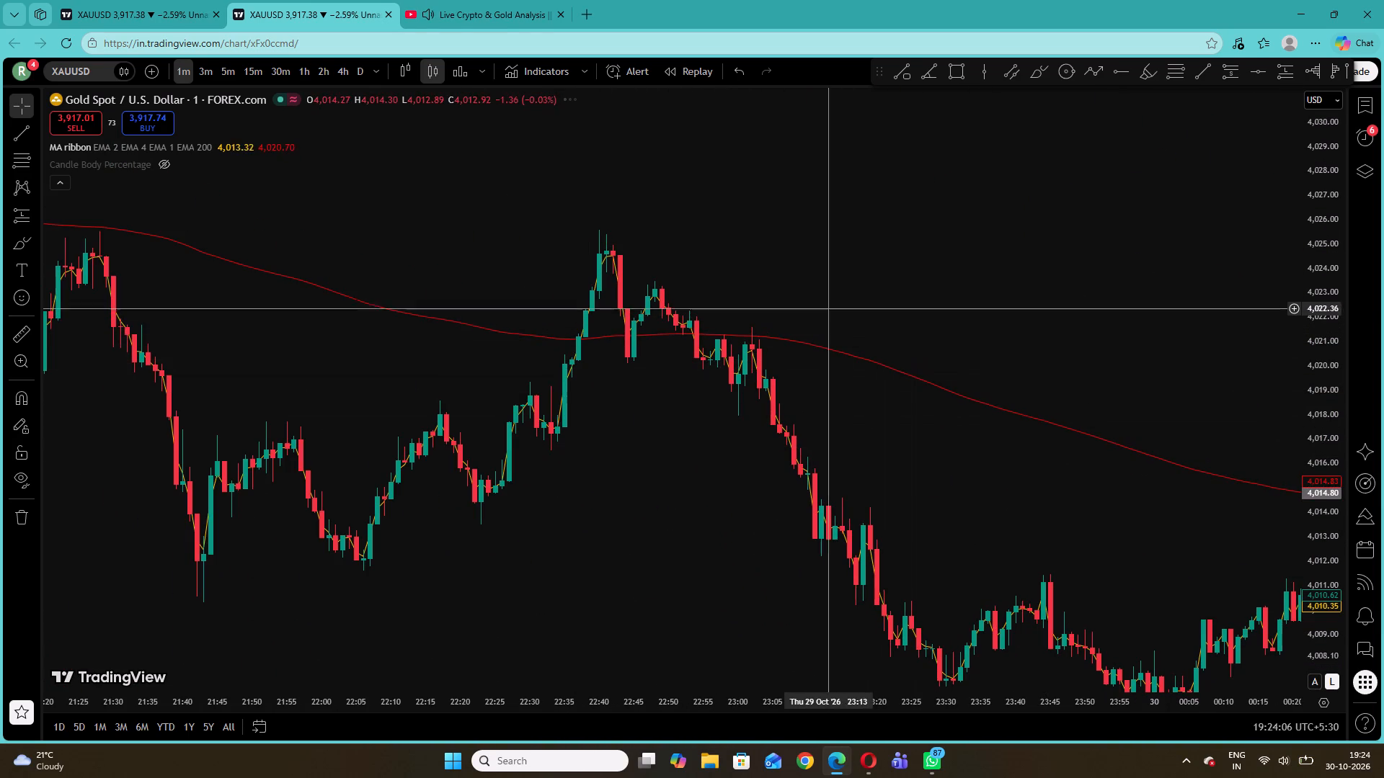
{"action": "left_click_drag", "start_coordinate": [780, 277], "coordinate": [1135, 307]}
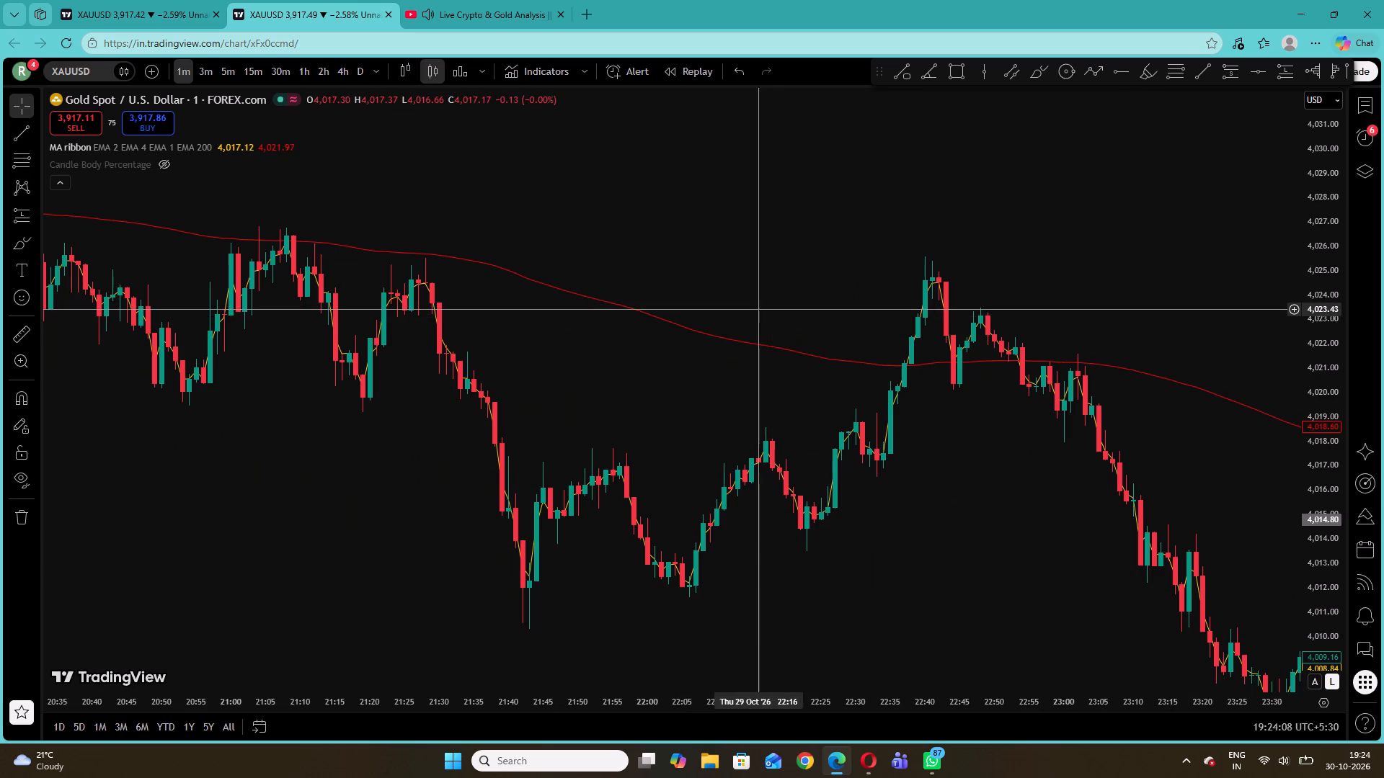
{"action": "left_click_drag", "start_coordinate": [688, 310], "coordinate": [1112, 420]}
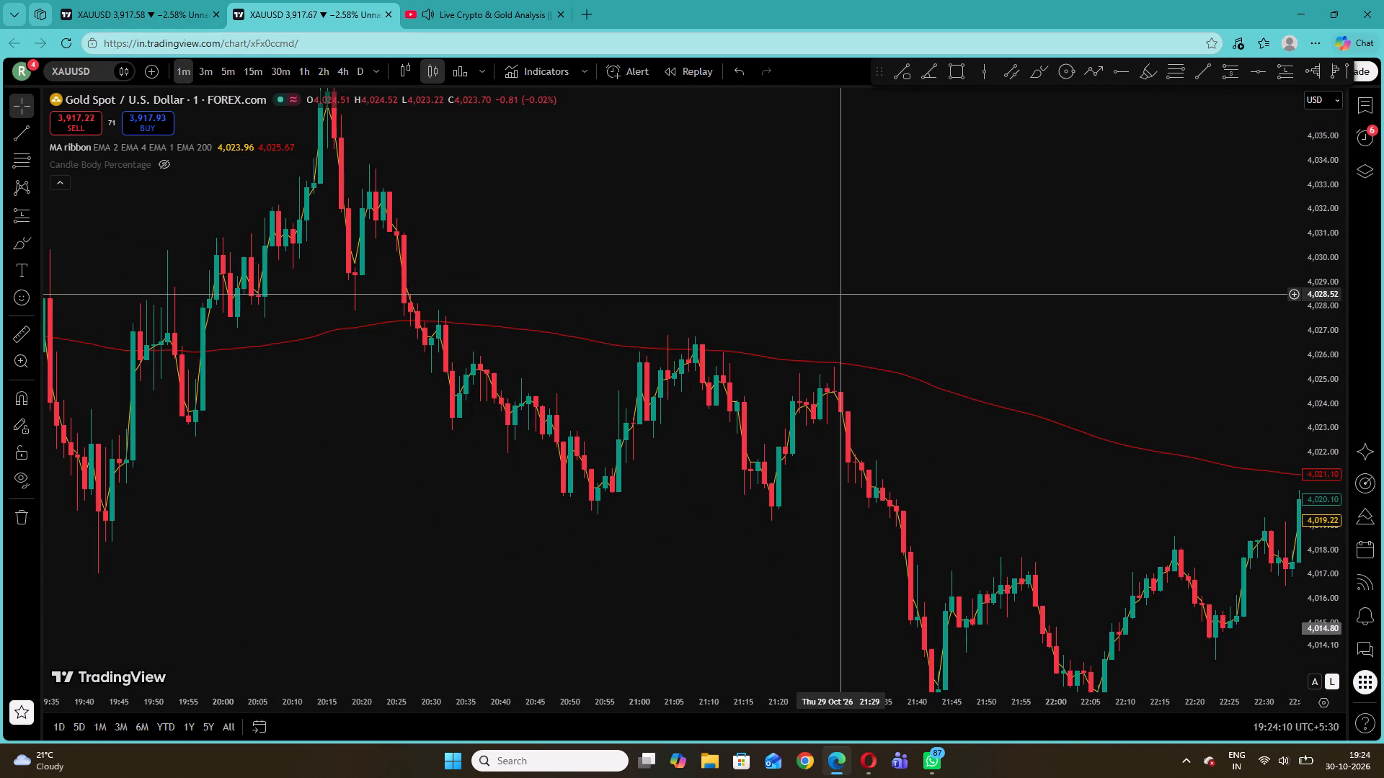
{"action": "left_click_drag", "start_coordinate": [727, 316], "coordinate": [1297, 413]}
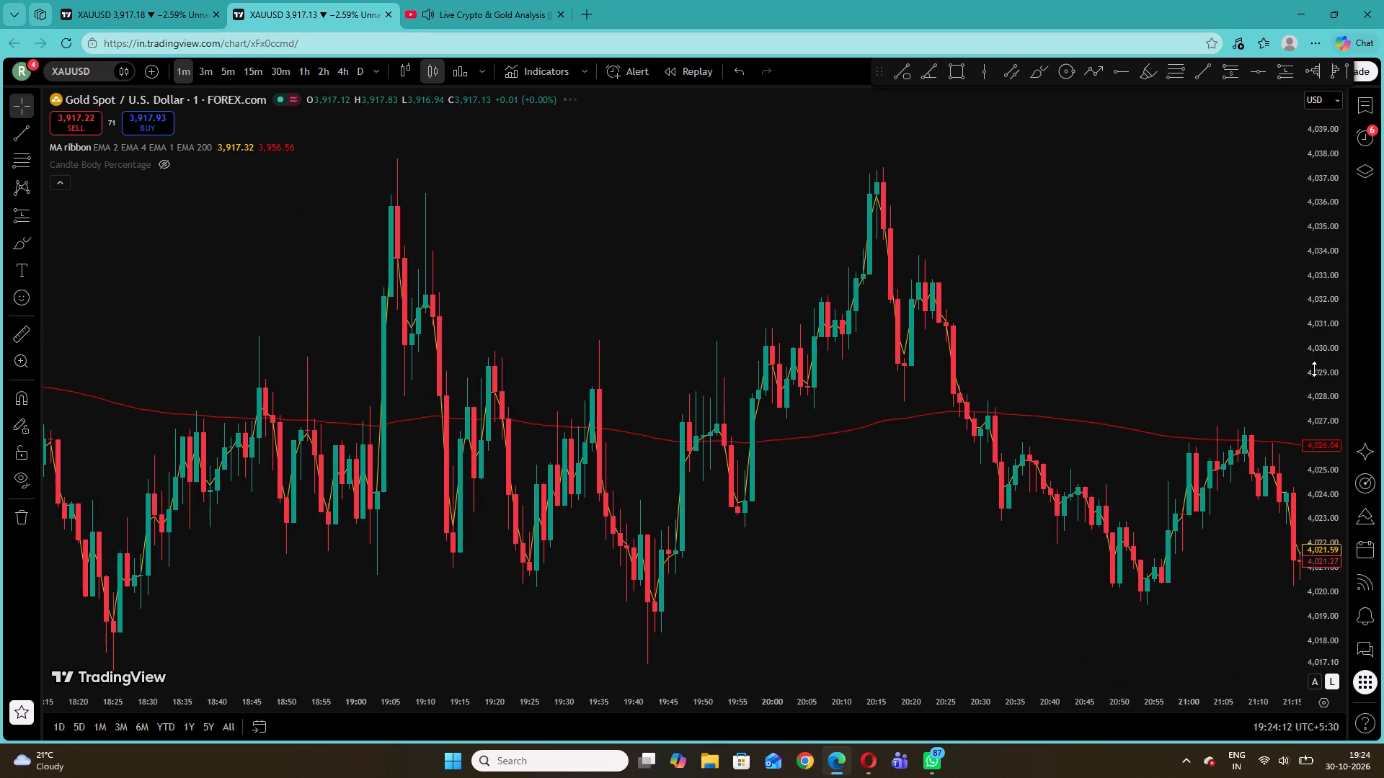
Place a long position at 20:19 on 29 October: entry 4,029.39, stop 4,027.49, target 4,033.60, ending at about 20:28.
{"action": "left_click_drag", "start_coordinate": [1319, 346], "coordinate": [1323, 434]}
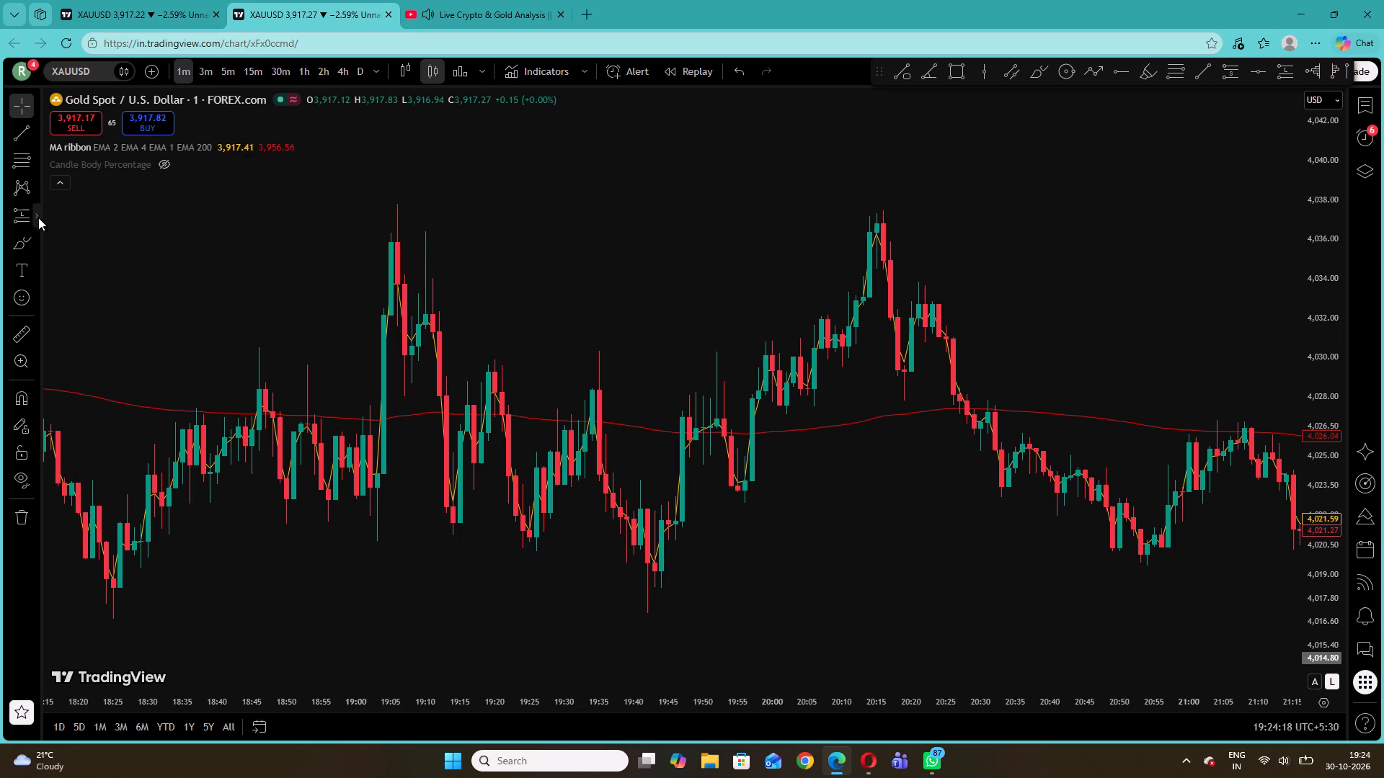
{"action": "left_click", "coordinate": [30, 214]}
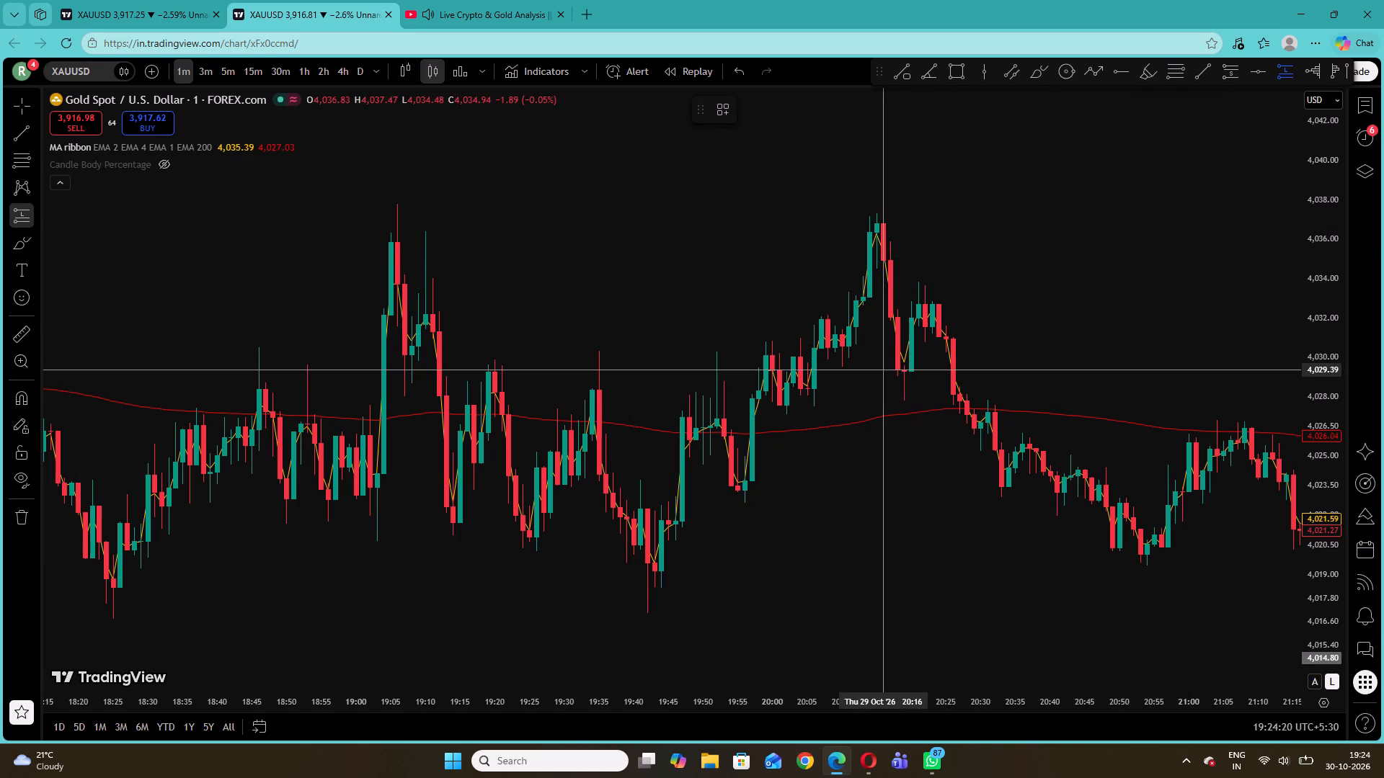
{"action": "left_click", "coordinate": [903, 370]}
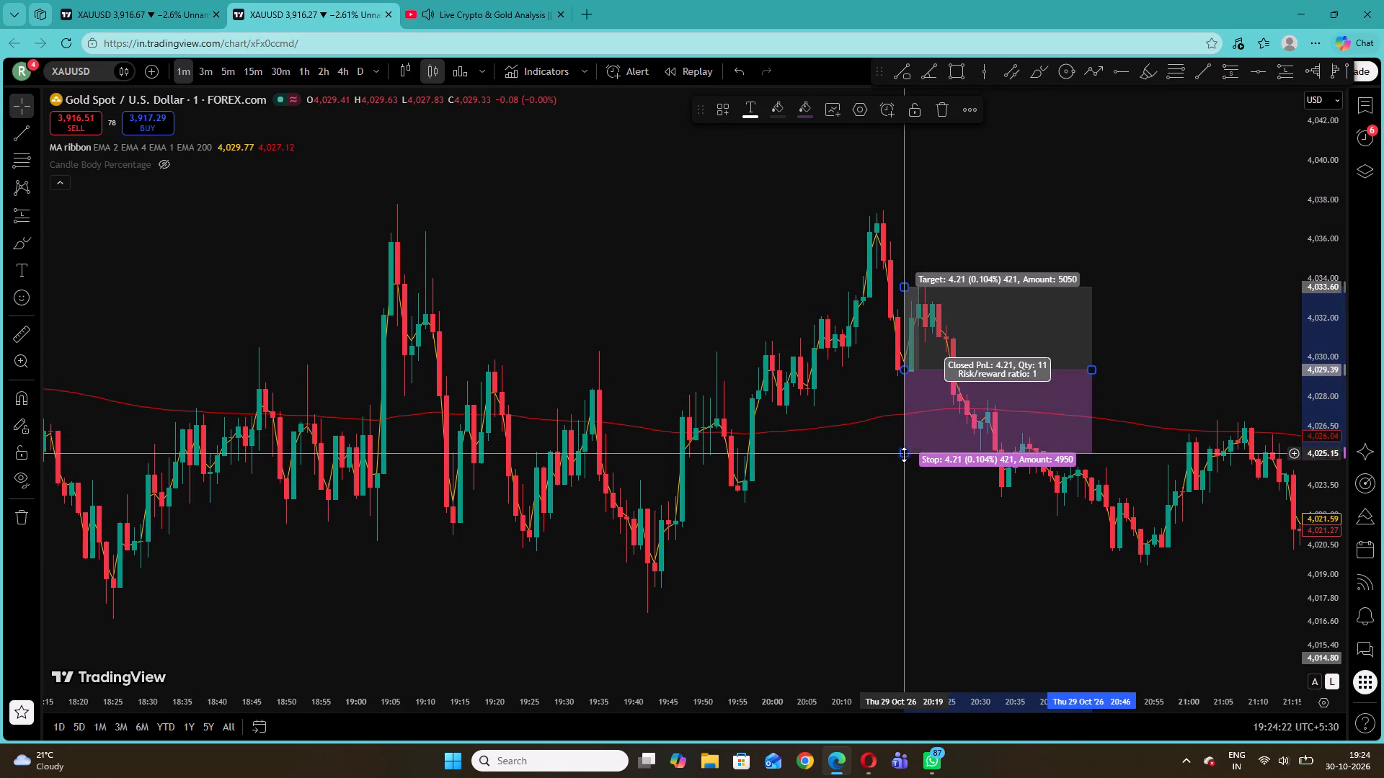
{"action": "left_click_drag", "start_coordinate": [904, 455], "coordinate": [921, 407]}
{"action": "left_click", "coordinate": [890, 388]}
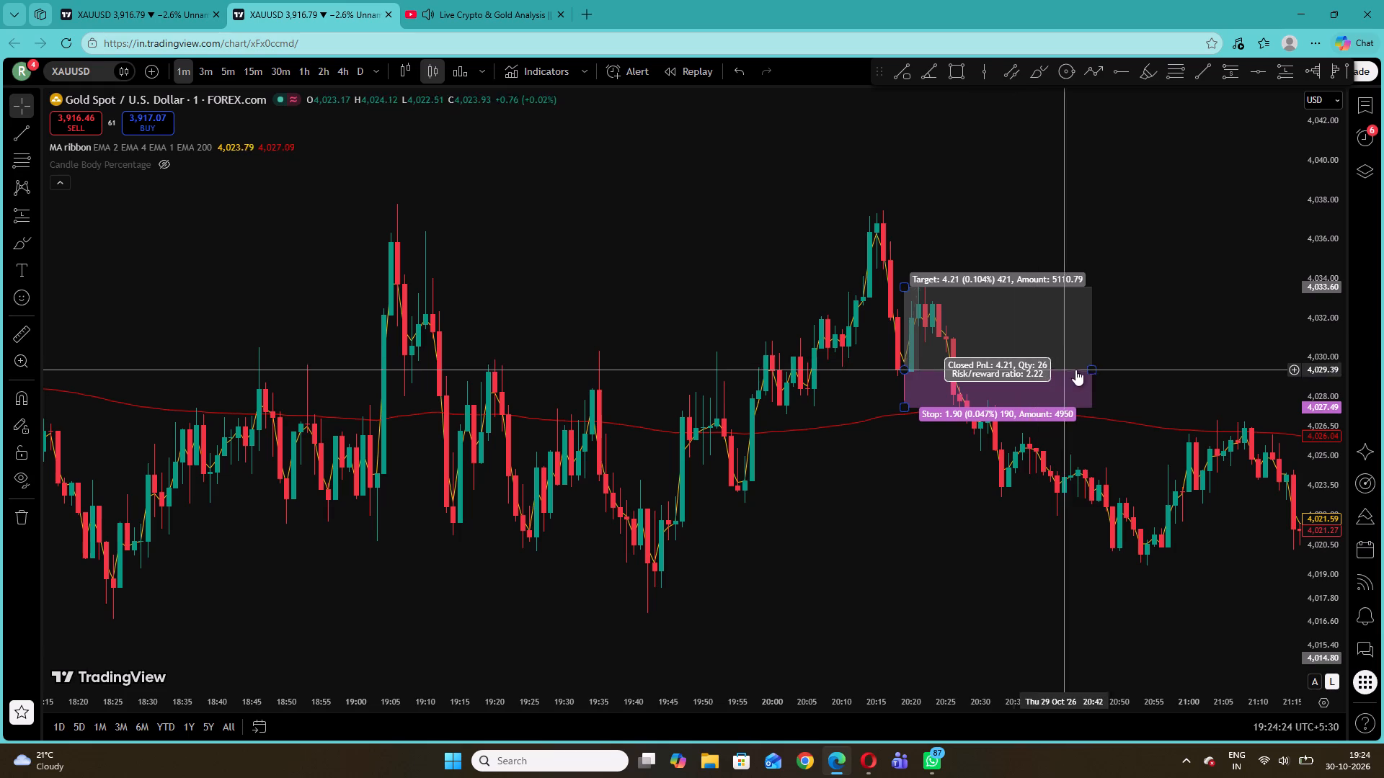
{"action": "left_click_drag", "start_coordinate": [1094, 367], "coordinate": [964, 376]}
{"action": "left_click_drag", "start_coordinate": [1019, 362], "coordinate": [1015, 354]}
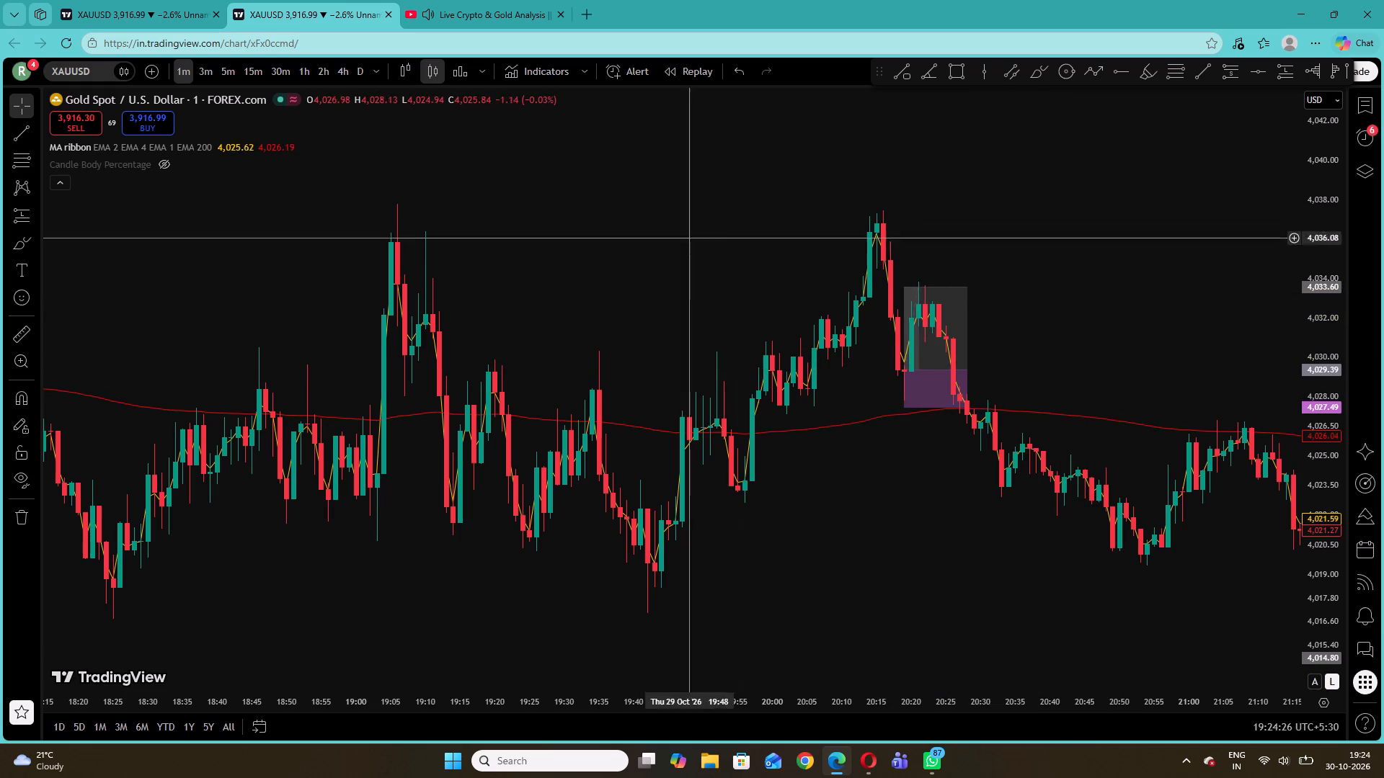
Examine the 1-minute candles against the MA ribbon's averages from about 21:15 back to about 13:40 on 29 October.
{"action": "left_click_drag", "start_coordinate": [667, 282], "coordinate": [1181, 262]}
{"action": "left_click_drag", "start_coordinate": [670, 253], "coordinate": [1135, 261]}
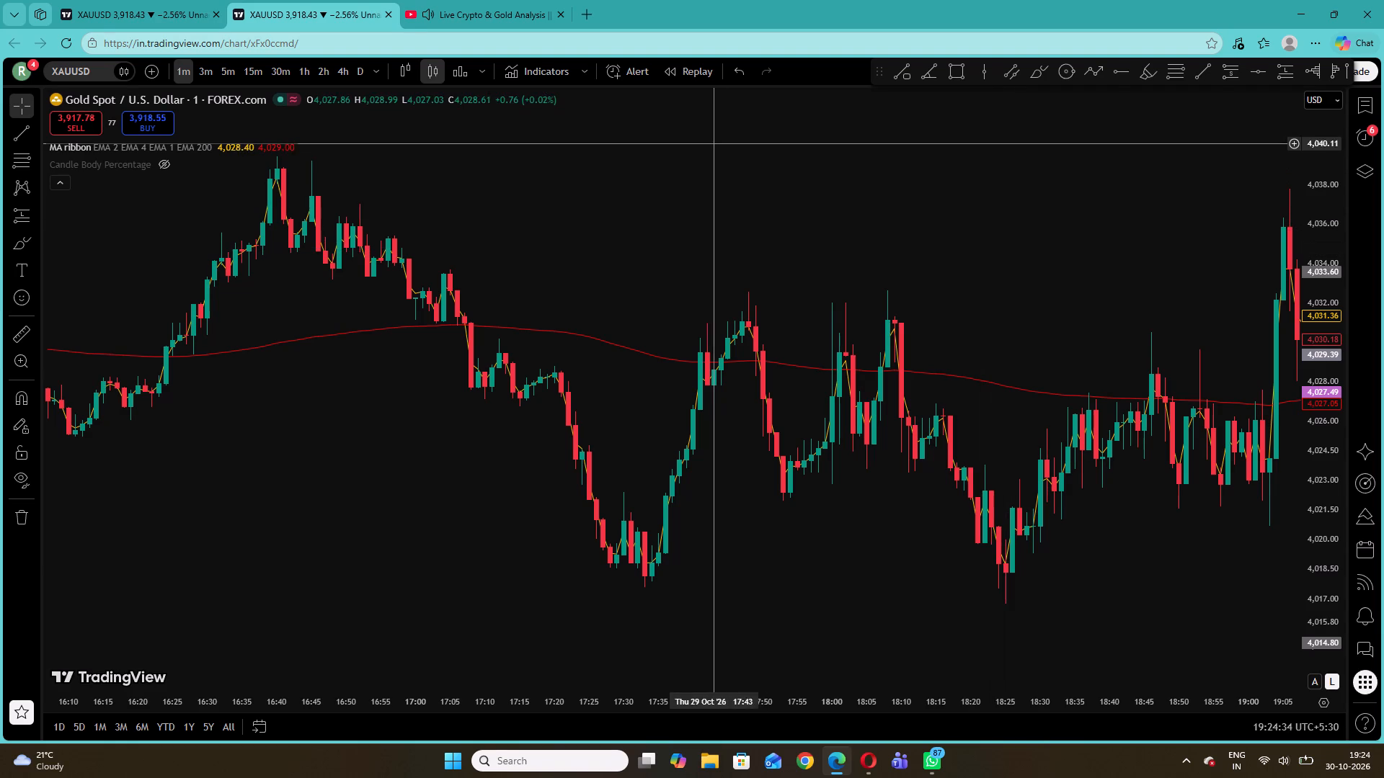
{"action": "left_click_drag", "start_coordinate": [713, 143], "coordinate": [1104, 264]}
{"action": "left_click_drag", "start_coordinate": [590, 329], "coordinate": [1039, 250]}
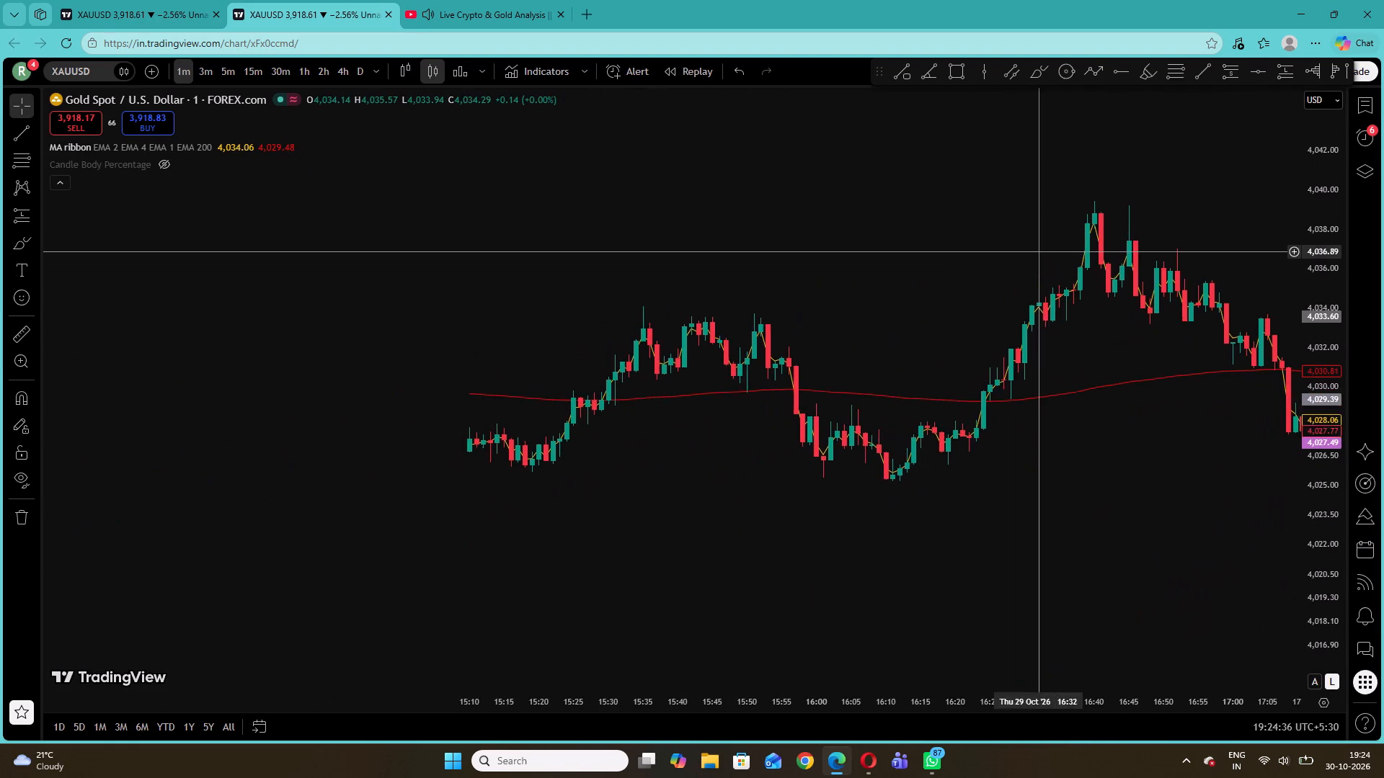
{"action": "left_click_drag", "start_coordinate": [1039, 250], "coordinate": [1039, 249]}
{"action": "left_click_drag", "start_coordinate": [725, 281], "coordinate": [980, 241]}
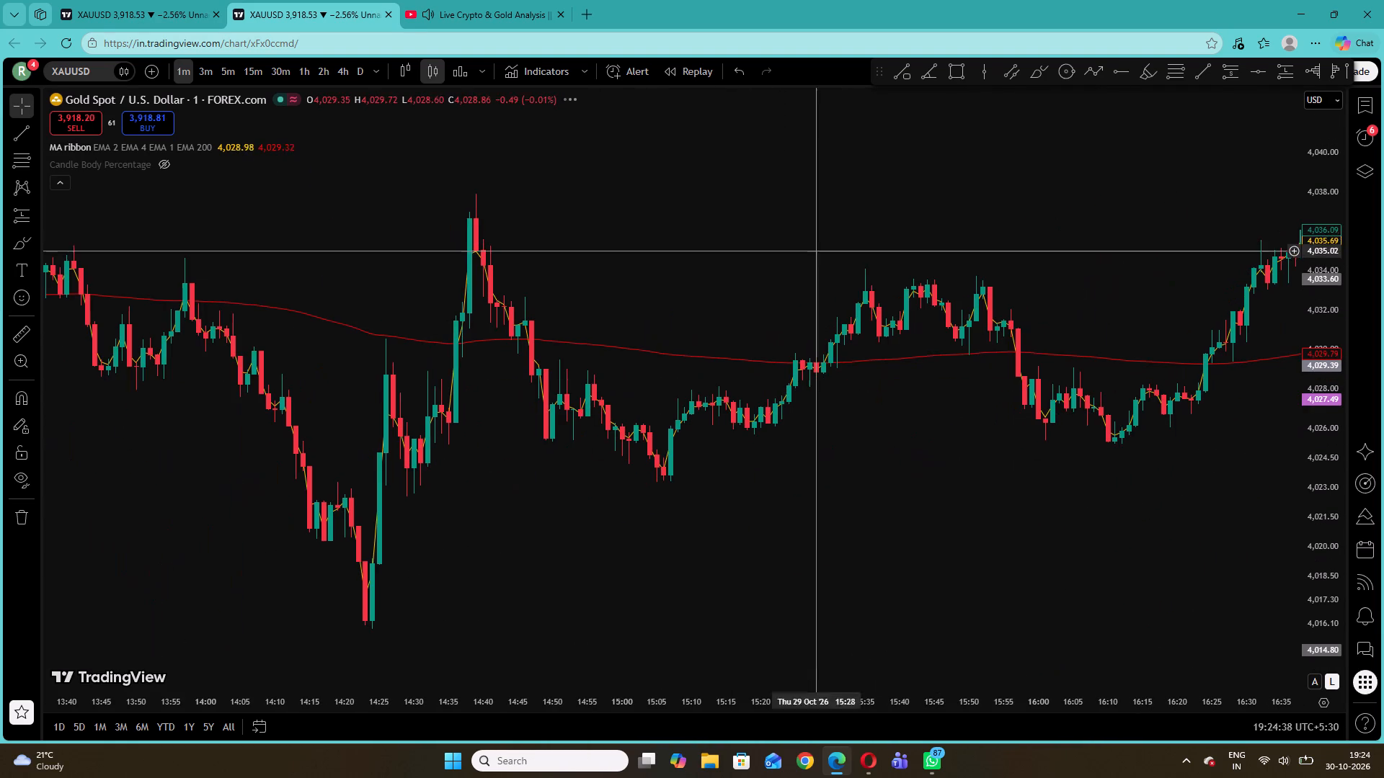
{"action": "left_click_drag", "start_coordinate": [531, 217], "coordinate": [809, 265]}
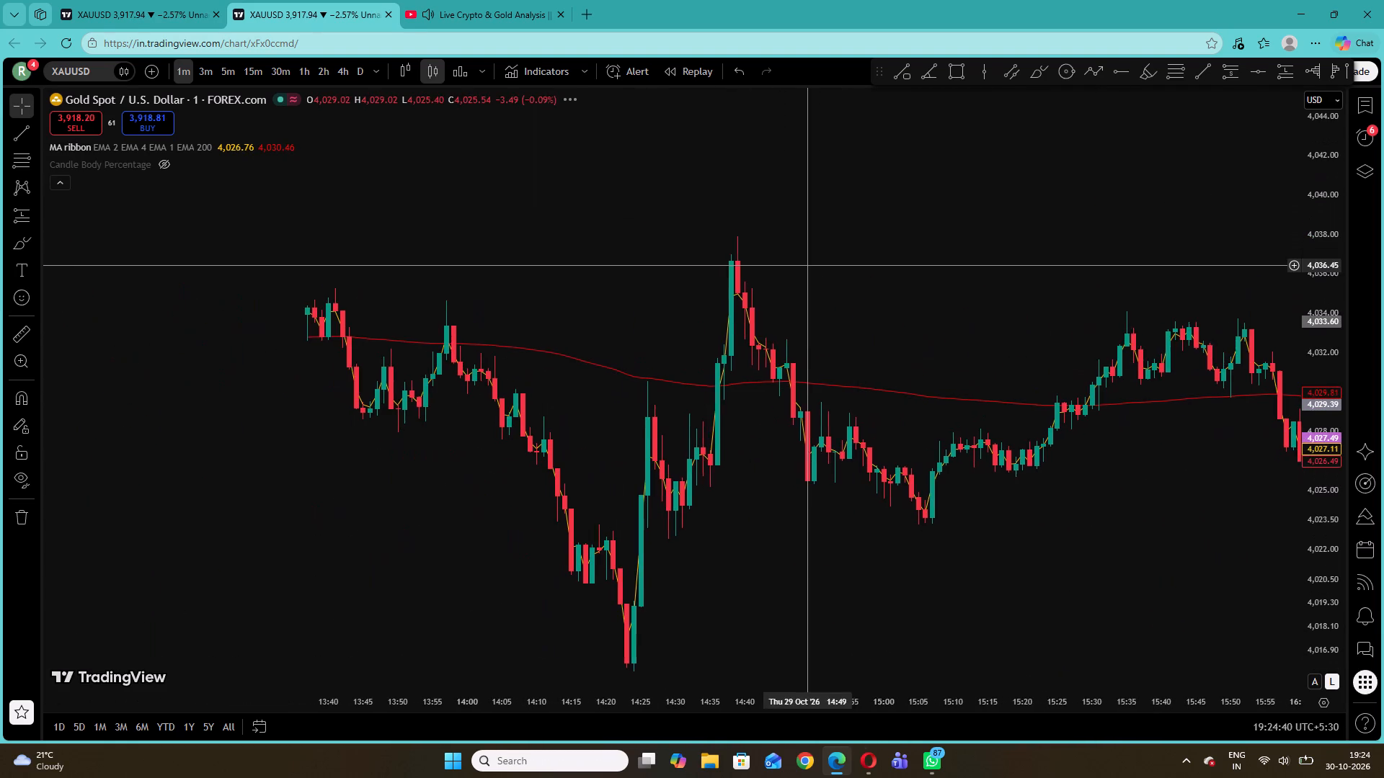
Examine the 1-minute swings against the MA ribbon's averages from about 15:55 back to 10:30 on 29 October, glancing at the live YouTube stream.
{"action": "left_click_drag", "start_coordinate": [1313, 430], "coordinate": [1317, 321]}
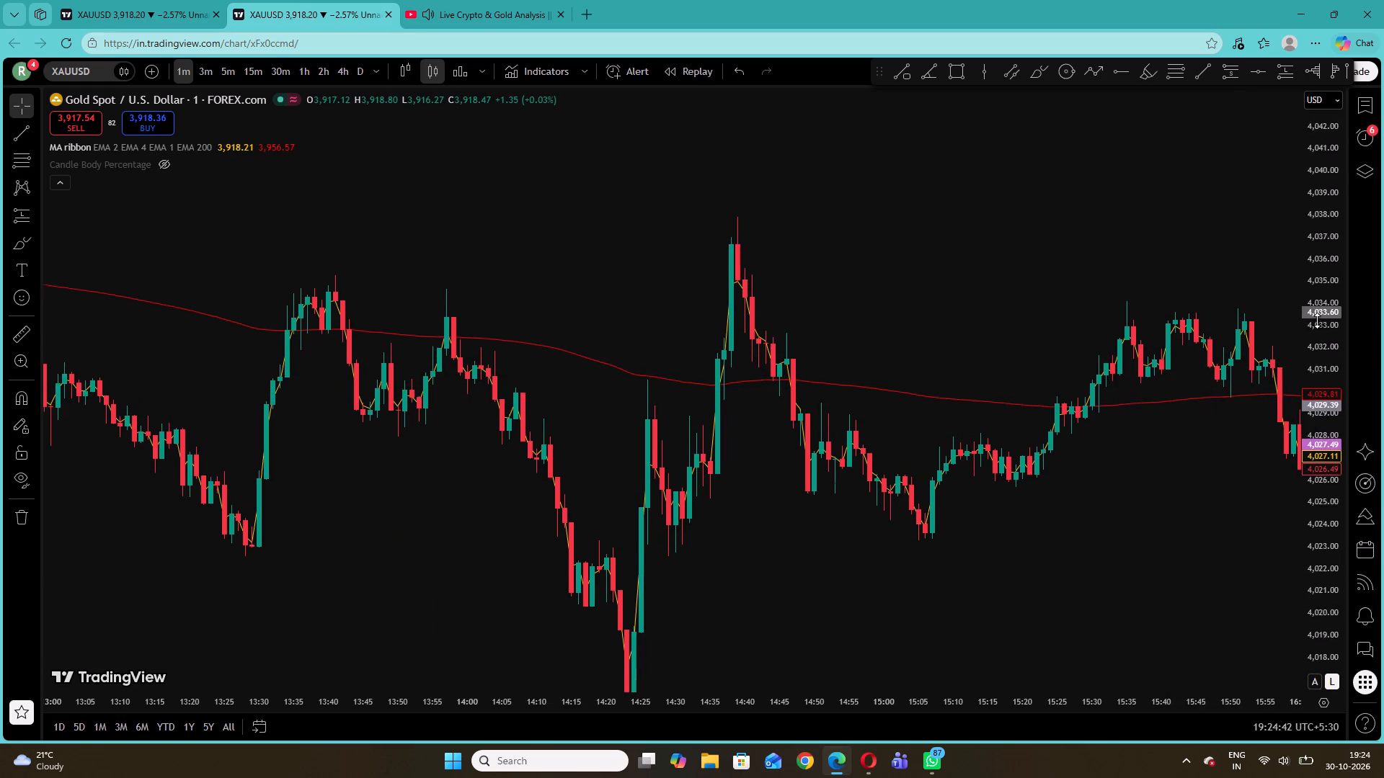
{"action": "left_click_drag", "start_coordinate": [1317, 321], "coordinate": [1322, 81]}
{"action": "left_click_drag", "start_coordinate": [734, 210], "coordinate": [760, 393]}
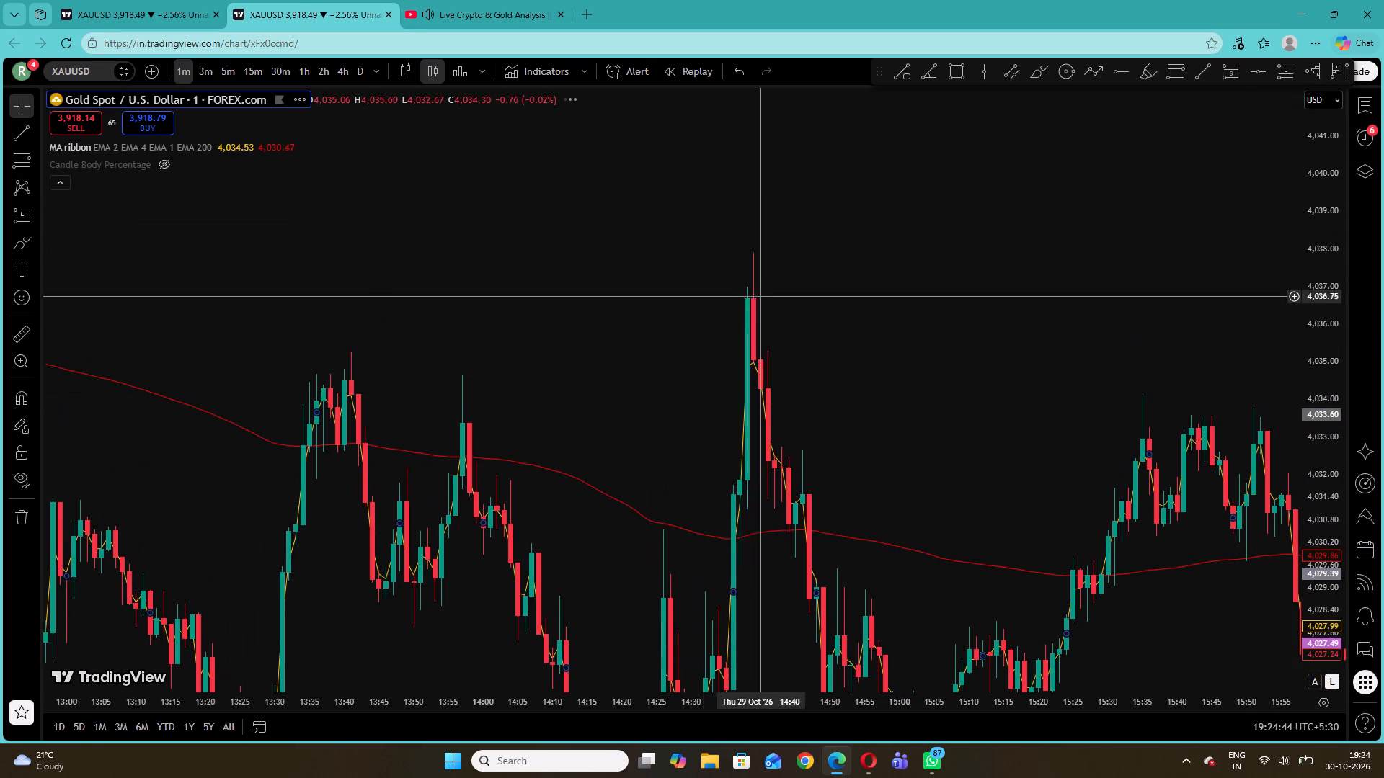
{"action": "left_click_drag", "start_coordinate": [1330, 510], "coordinate": [1345, 100]}
{"action": "left_click_drag", "start_coordinate": [961, 256], "coordinate": [966, 274]}
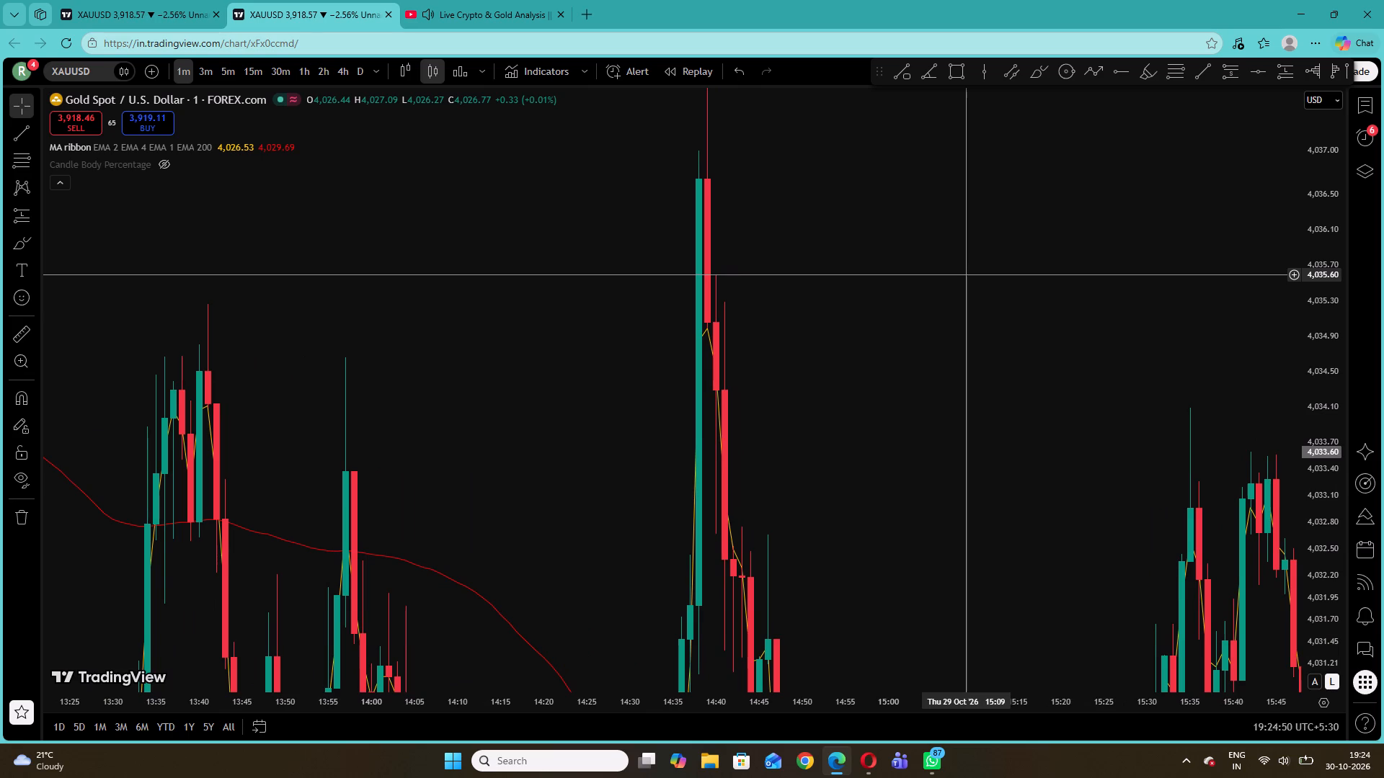
{"action": "left_click_drag", "start_coordinate": [1328, 327], "coordinate": [1297, 632]}
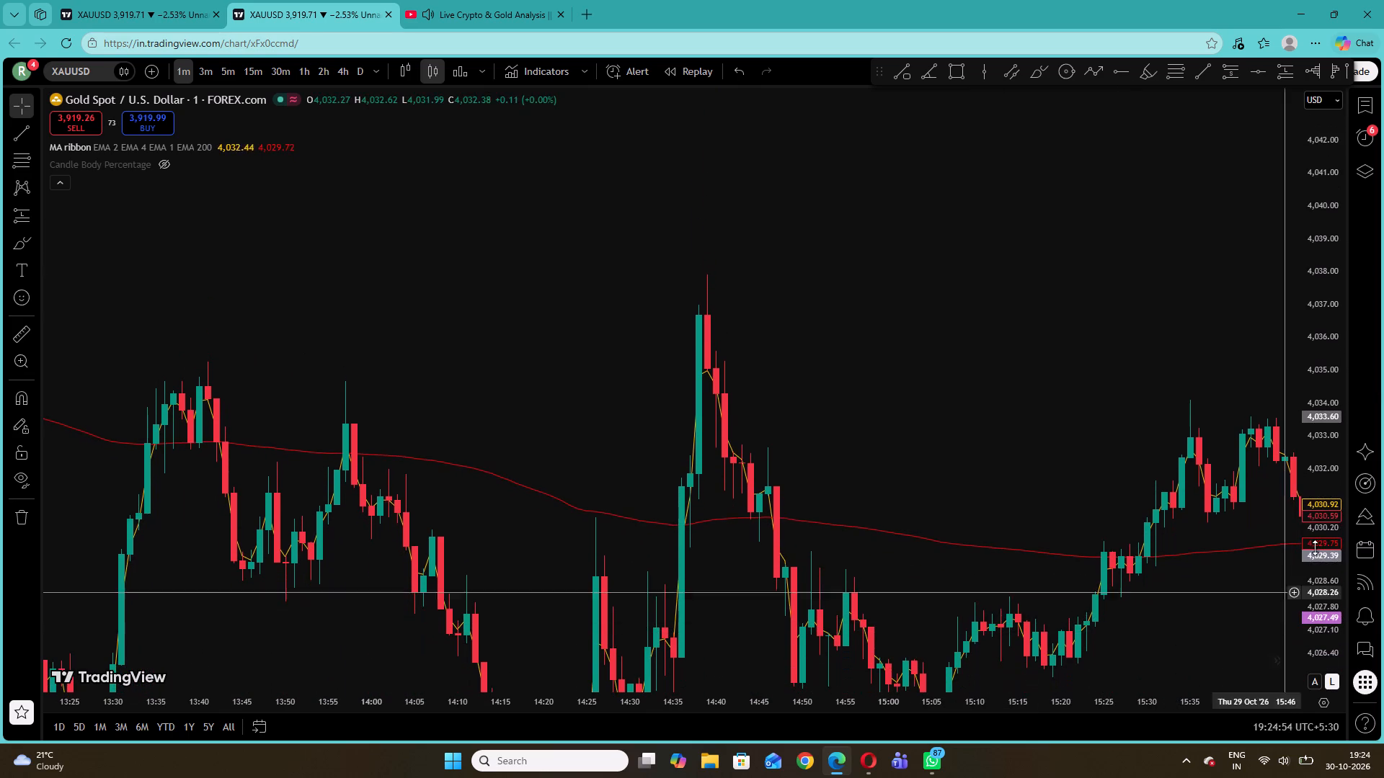
{"action": "left_click_drag", "start_coordinate": [722, 445], "coordinate": [955, 244]}
{"action": "left_click_drag", "start_coordinate": [1320, 430], "coordinate": [1313, 486]}
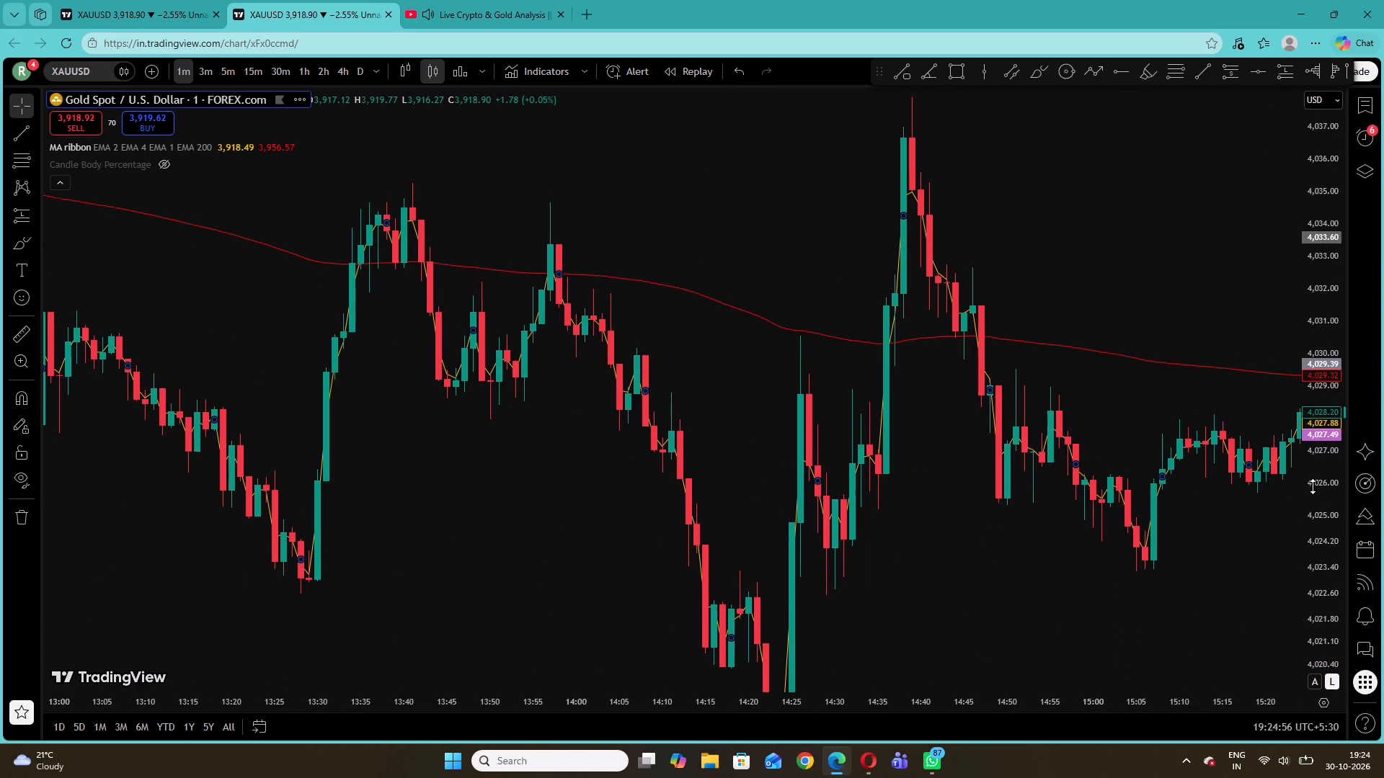
{"action": "left_click_drag", "start_coordinate": [1313, 486], "coordinate": [1304, 522]}
{"action": "left_click_drag", "start_coordinate": [262, 357], "coordinate": [582, 388]}
{"action": "left_click", "coordinate": [511, 0]}
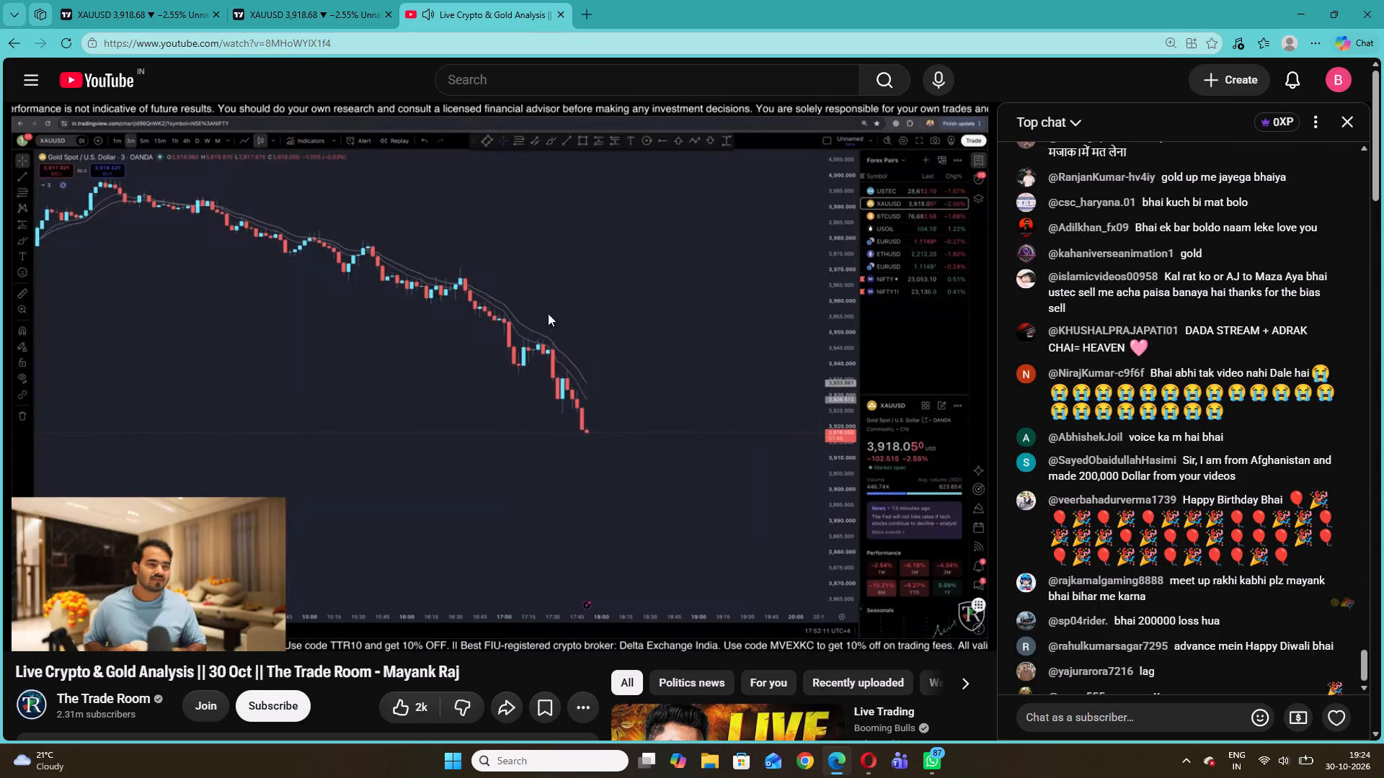
{"action": "left_click", "coordinate": [290, 0]}
{"action": "left_click_drag", "start_coordinate": [417, 285], "coordinate": [673, 311]}
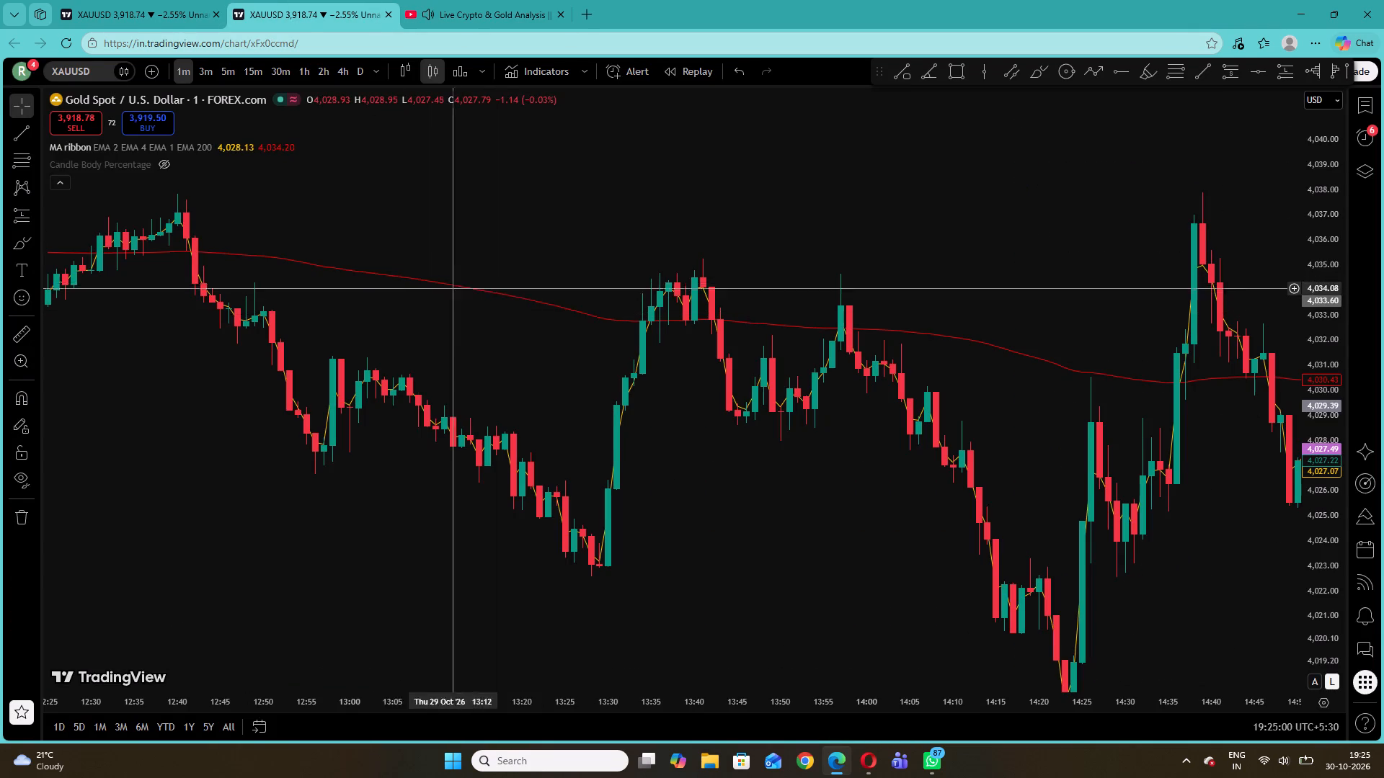
{"action": "left_click_drag", "start_coordinate": [673, 311], "coordinate": [821, 336]}
{"action": "left_click_drag", "start_coordinate": [334, 375], "coordinate": [629, 339]}
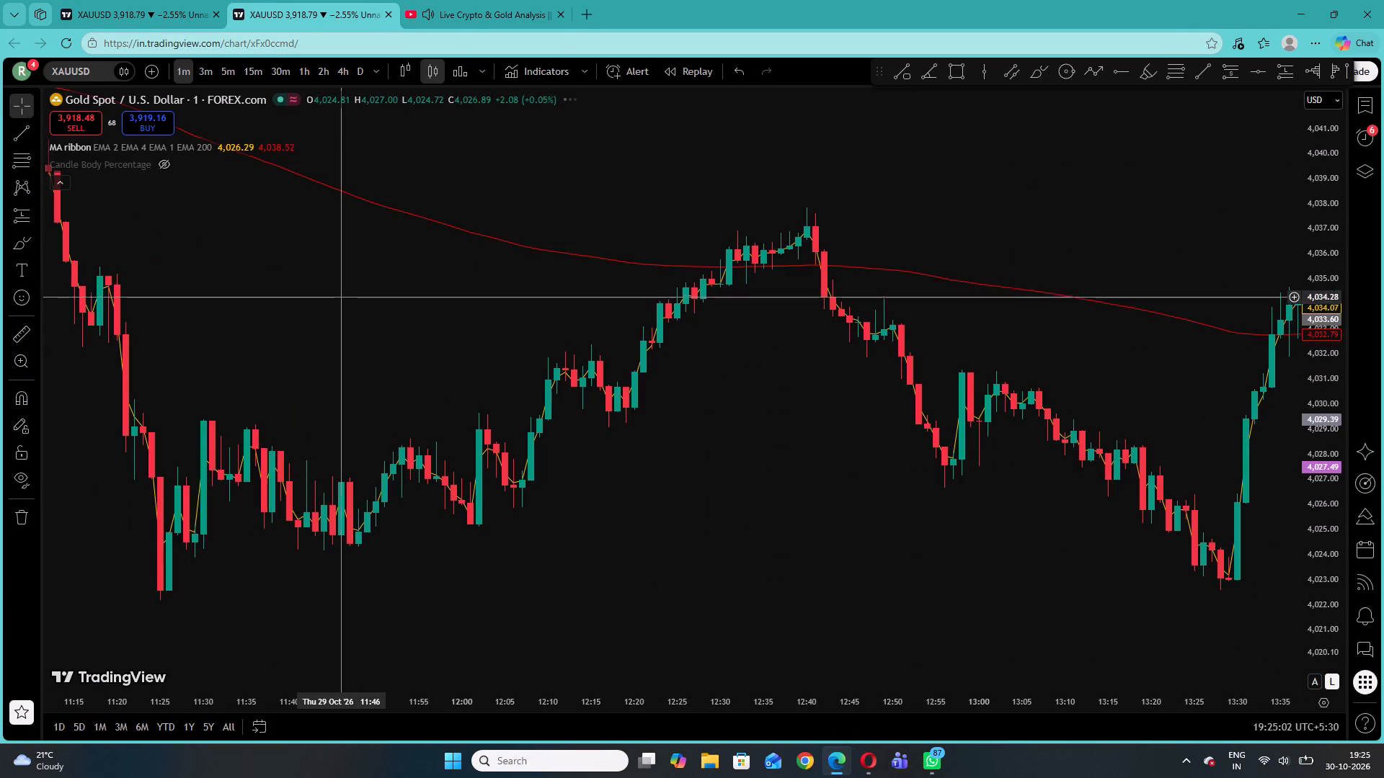
{"action": "left_click_drag", "start_coordinate": [343, 275], "coordinate": [758, 385]}
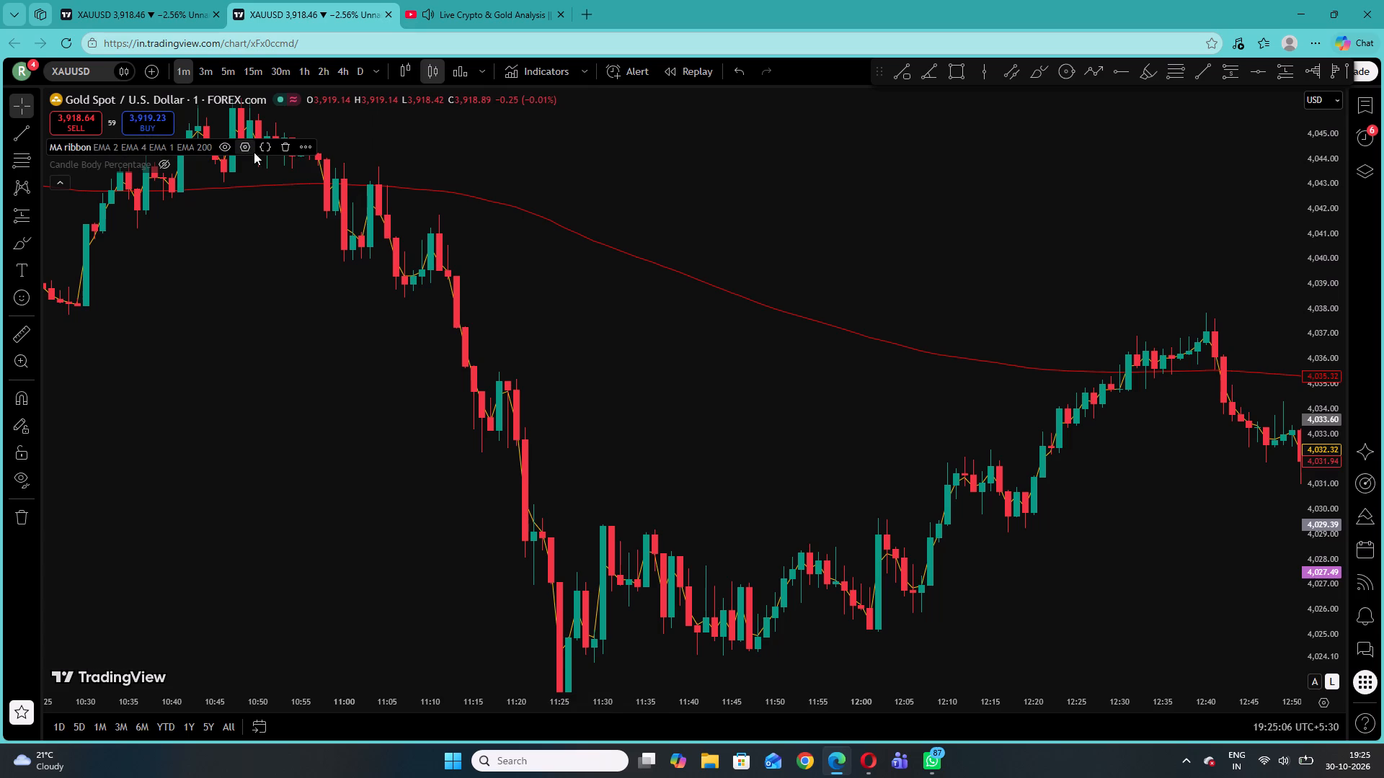
Set the MA #1 length of the MA ribbon indicator to 5.
{"action": "left_click", "coordinate": [238, 151]}
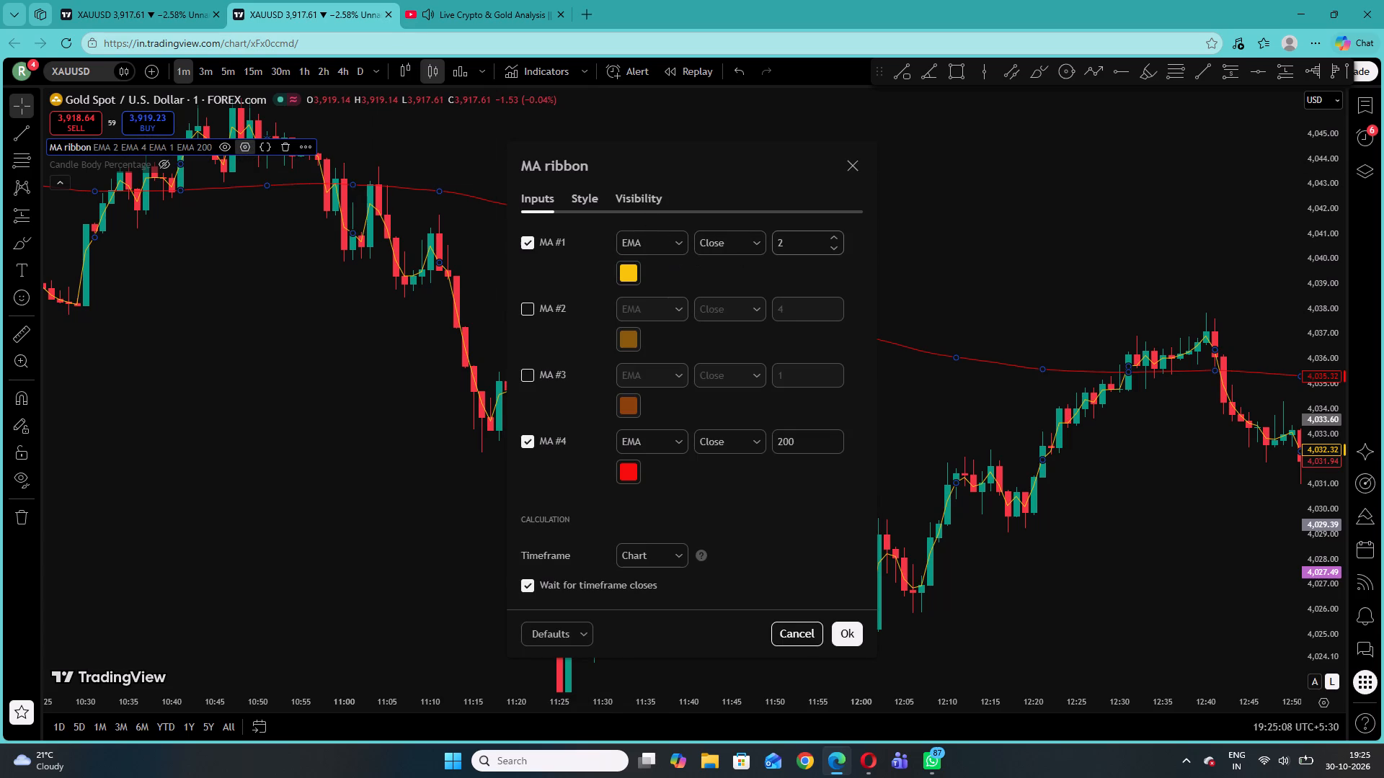
{"action": "left_click", "coordinate": [789, 245]}
{"action": "left_click", "coordinate": [790, 245]}
{"action": "key", "text": "BackSpace"}
{"action": "key", "text": "5"}
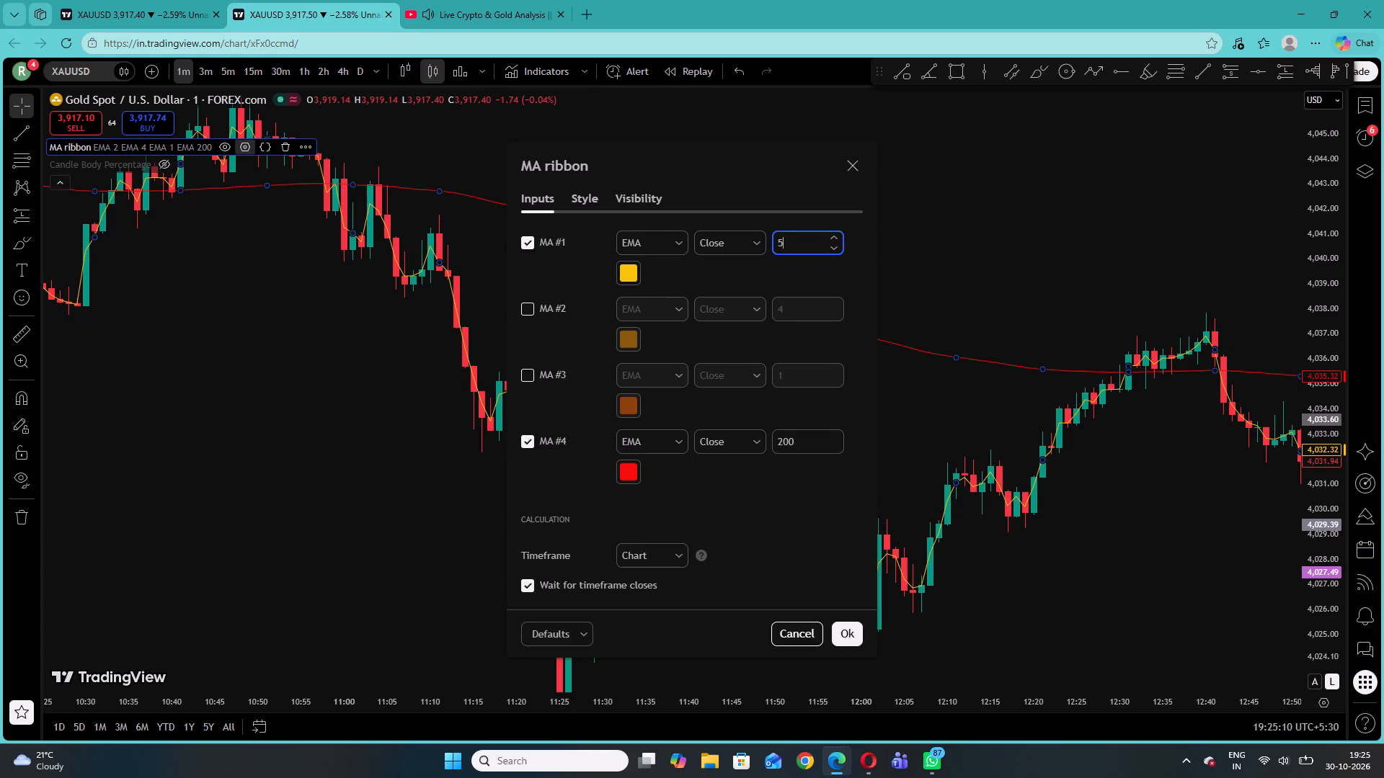
{"action": "left_click", "coordinate": [850, 636]}
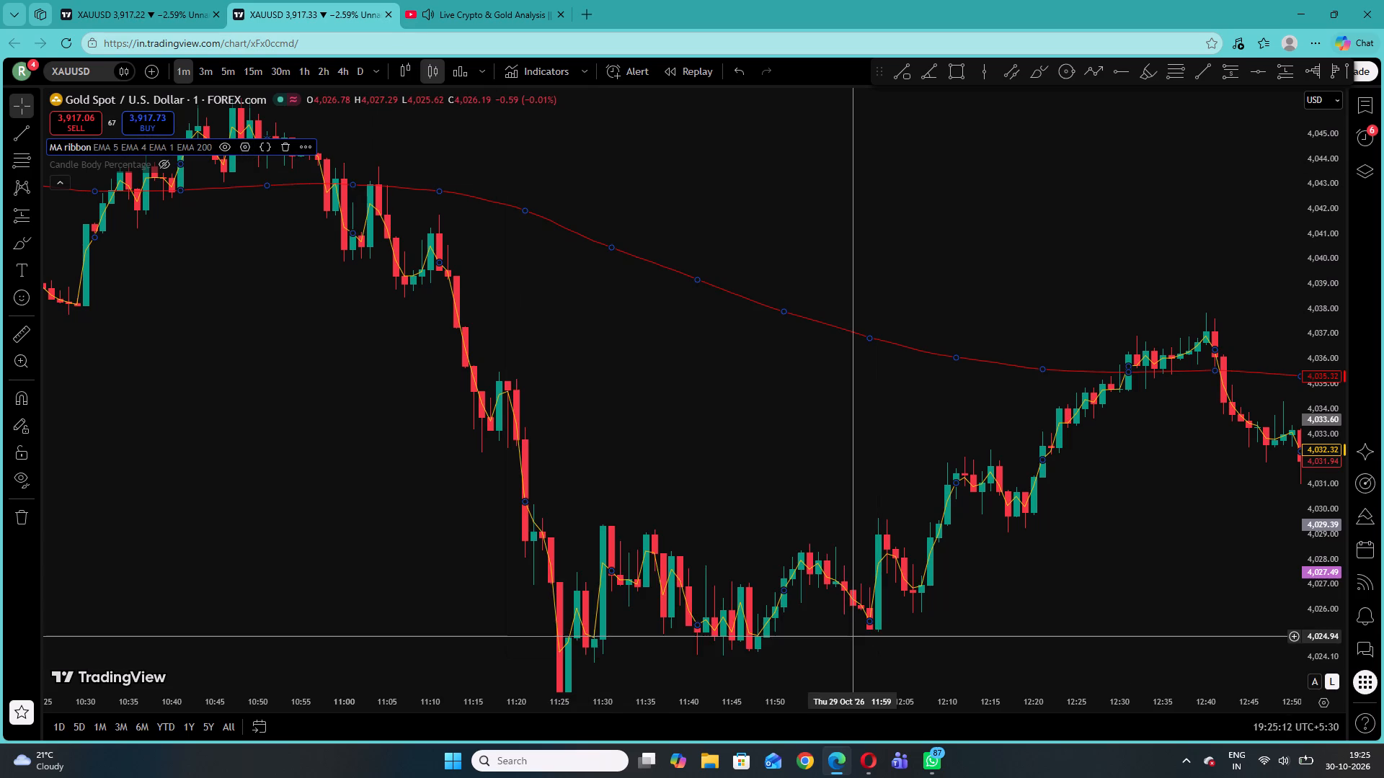
{"action": "left_click", "coordinate": [856, 236]}
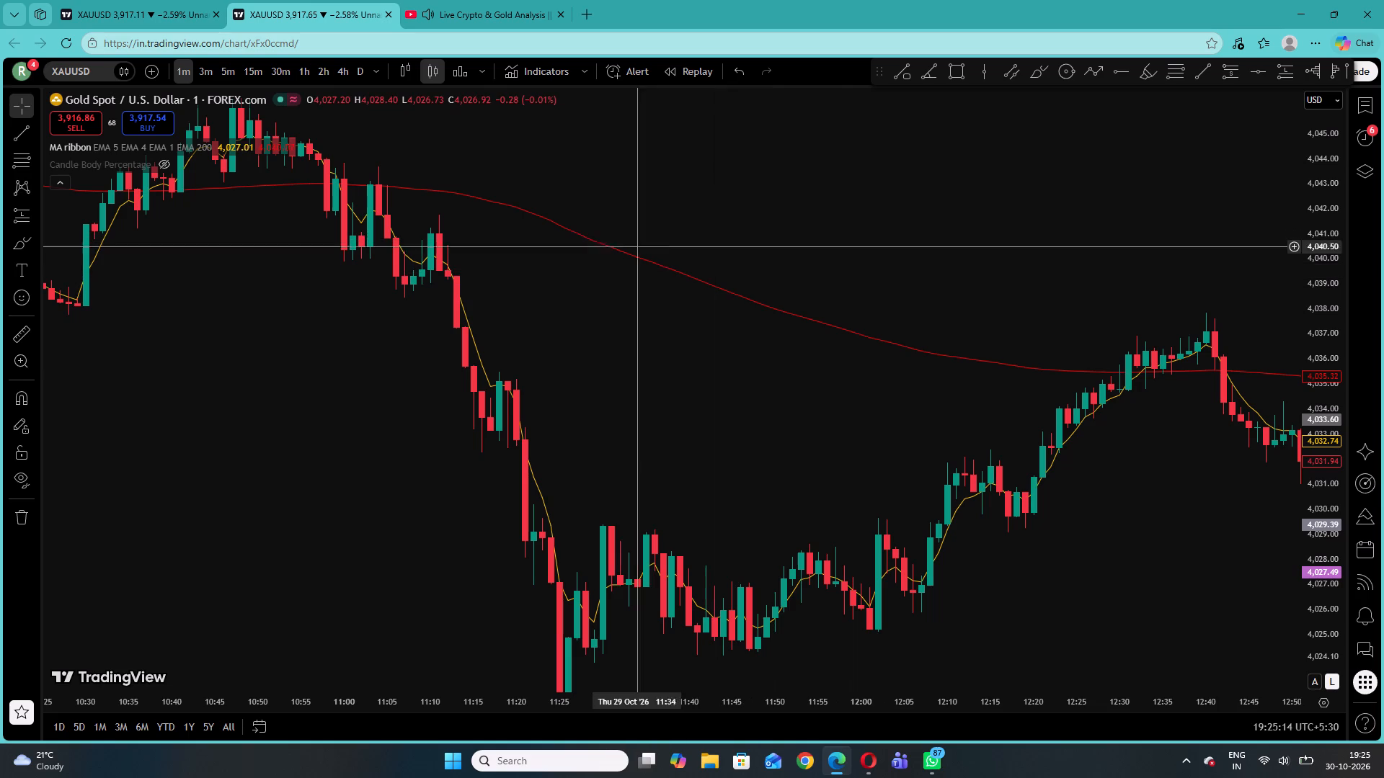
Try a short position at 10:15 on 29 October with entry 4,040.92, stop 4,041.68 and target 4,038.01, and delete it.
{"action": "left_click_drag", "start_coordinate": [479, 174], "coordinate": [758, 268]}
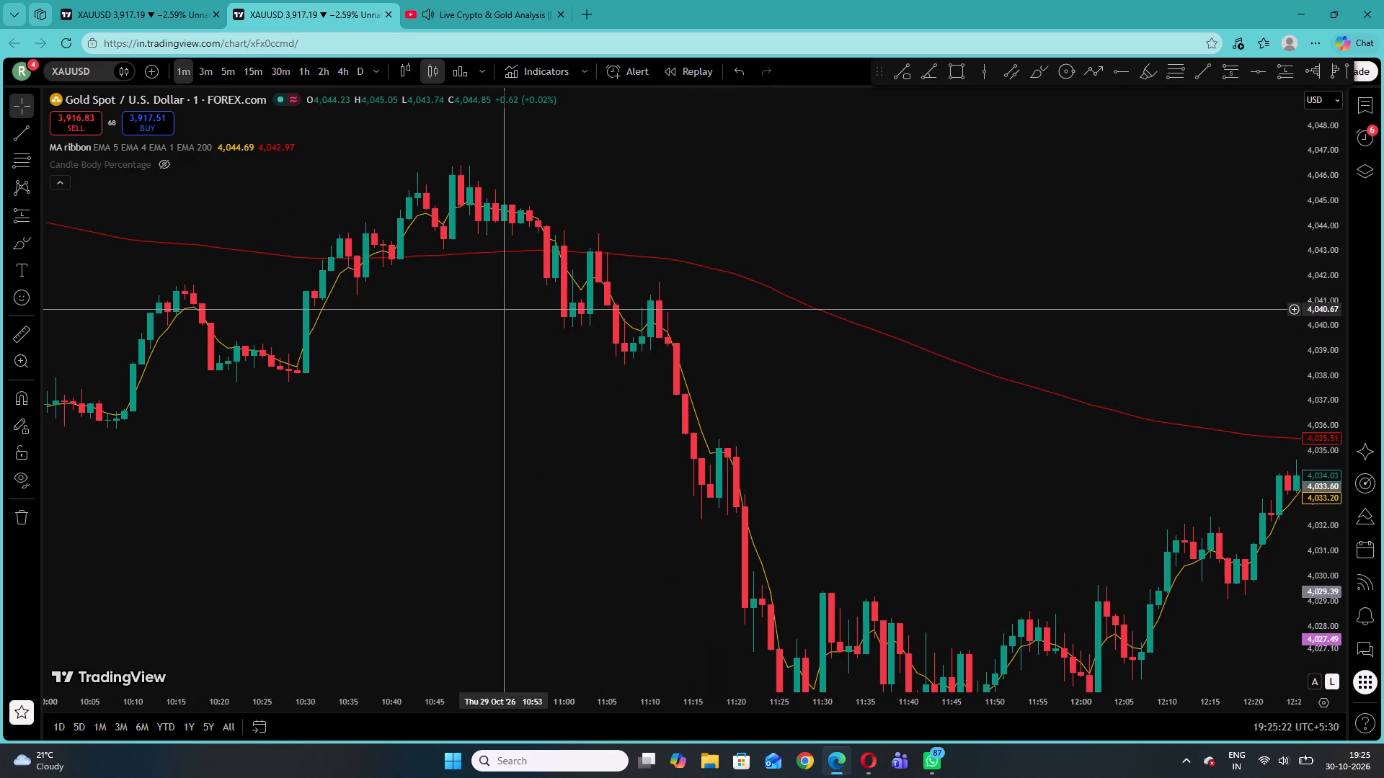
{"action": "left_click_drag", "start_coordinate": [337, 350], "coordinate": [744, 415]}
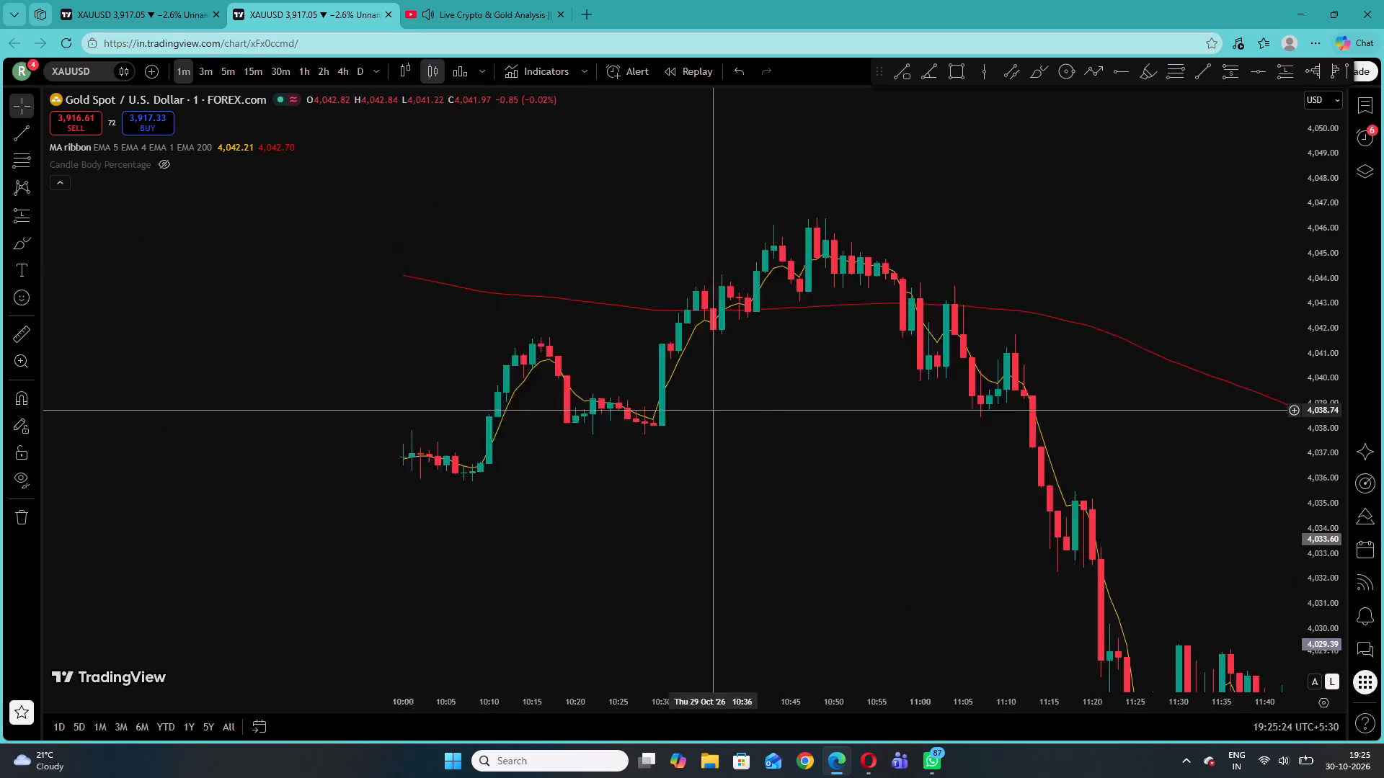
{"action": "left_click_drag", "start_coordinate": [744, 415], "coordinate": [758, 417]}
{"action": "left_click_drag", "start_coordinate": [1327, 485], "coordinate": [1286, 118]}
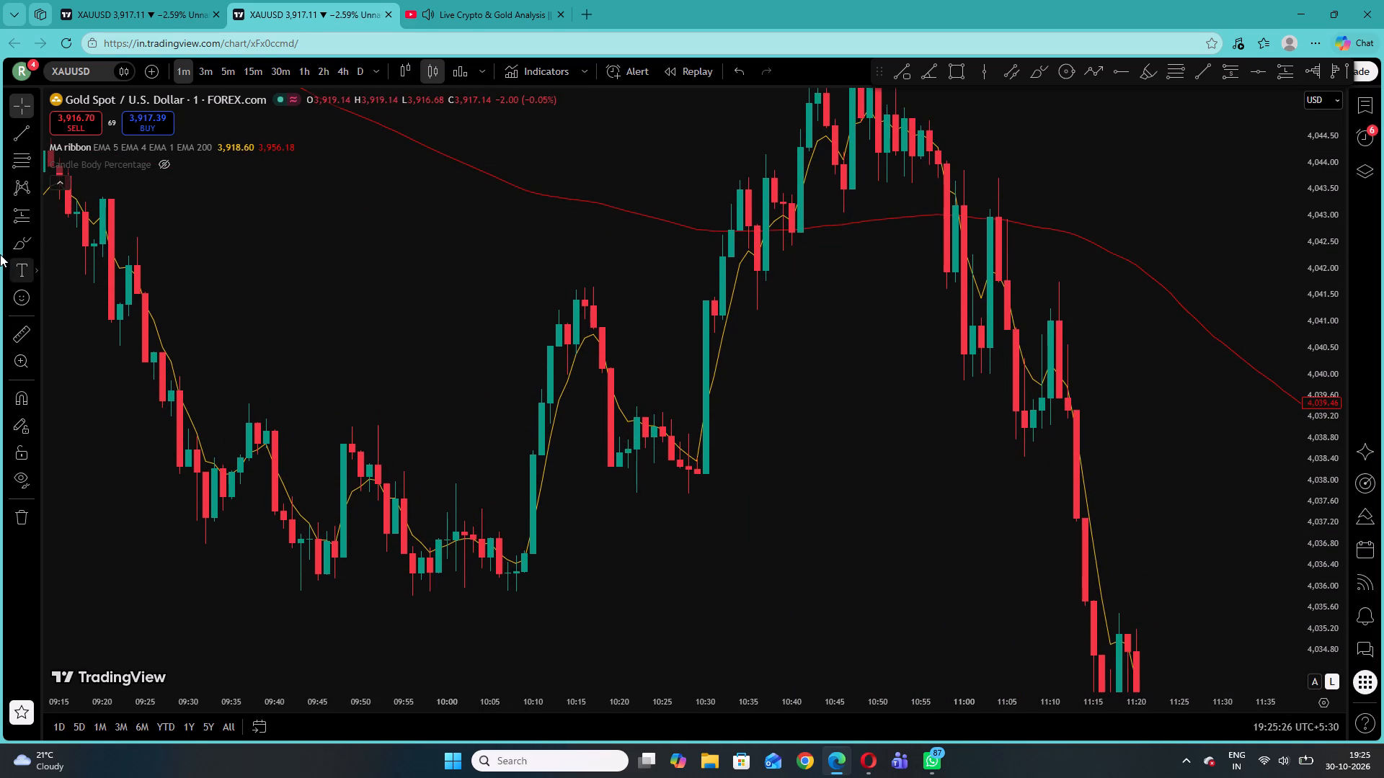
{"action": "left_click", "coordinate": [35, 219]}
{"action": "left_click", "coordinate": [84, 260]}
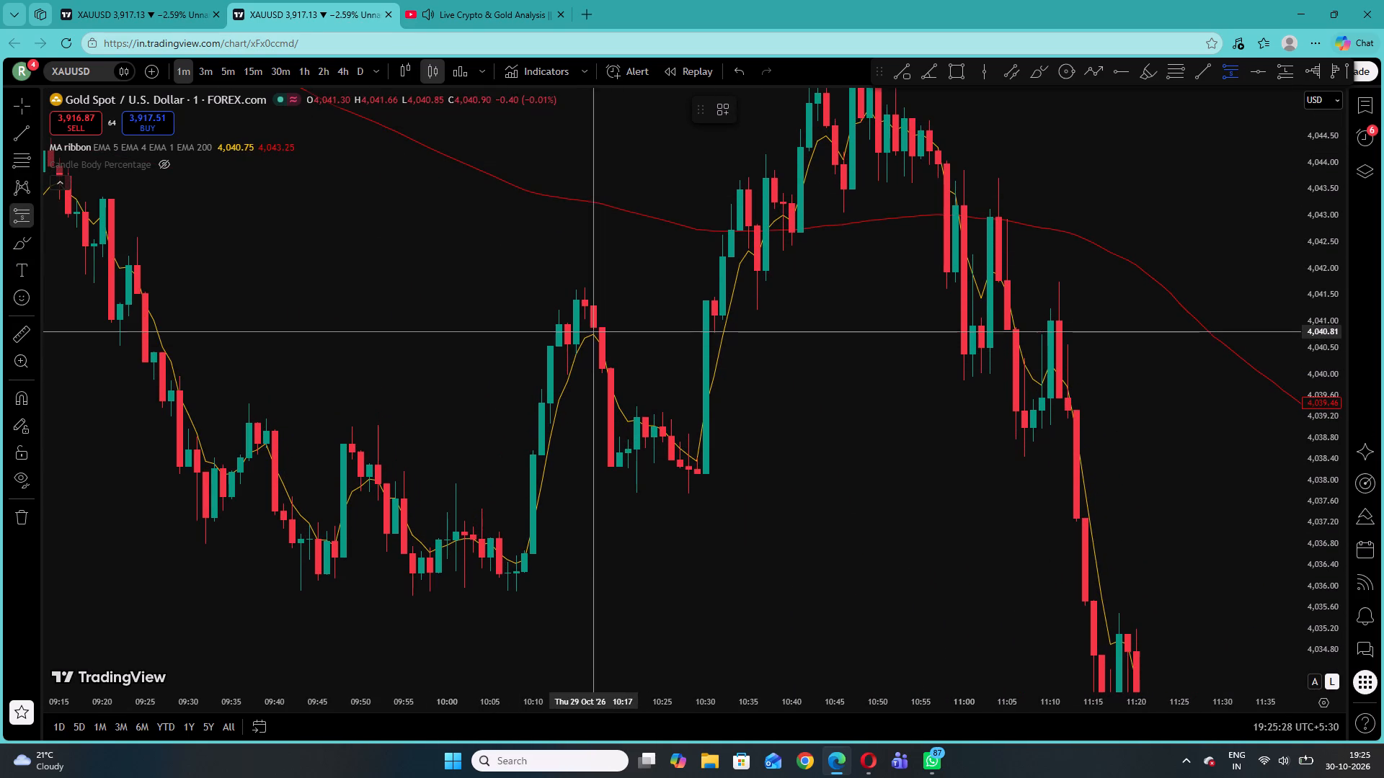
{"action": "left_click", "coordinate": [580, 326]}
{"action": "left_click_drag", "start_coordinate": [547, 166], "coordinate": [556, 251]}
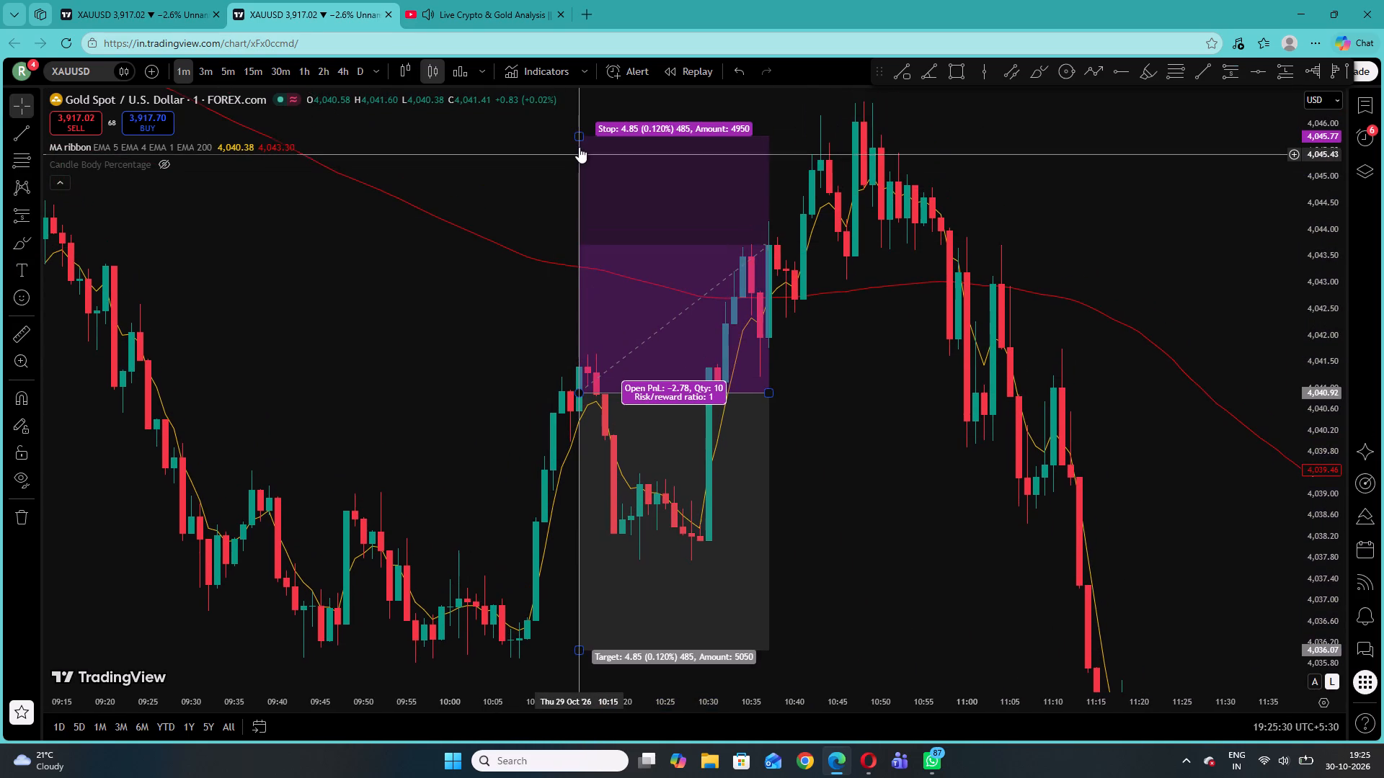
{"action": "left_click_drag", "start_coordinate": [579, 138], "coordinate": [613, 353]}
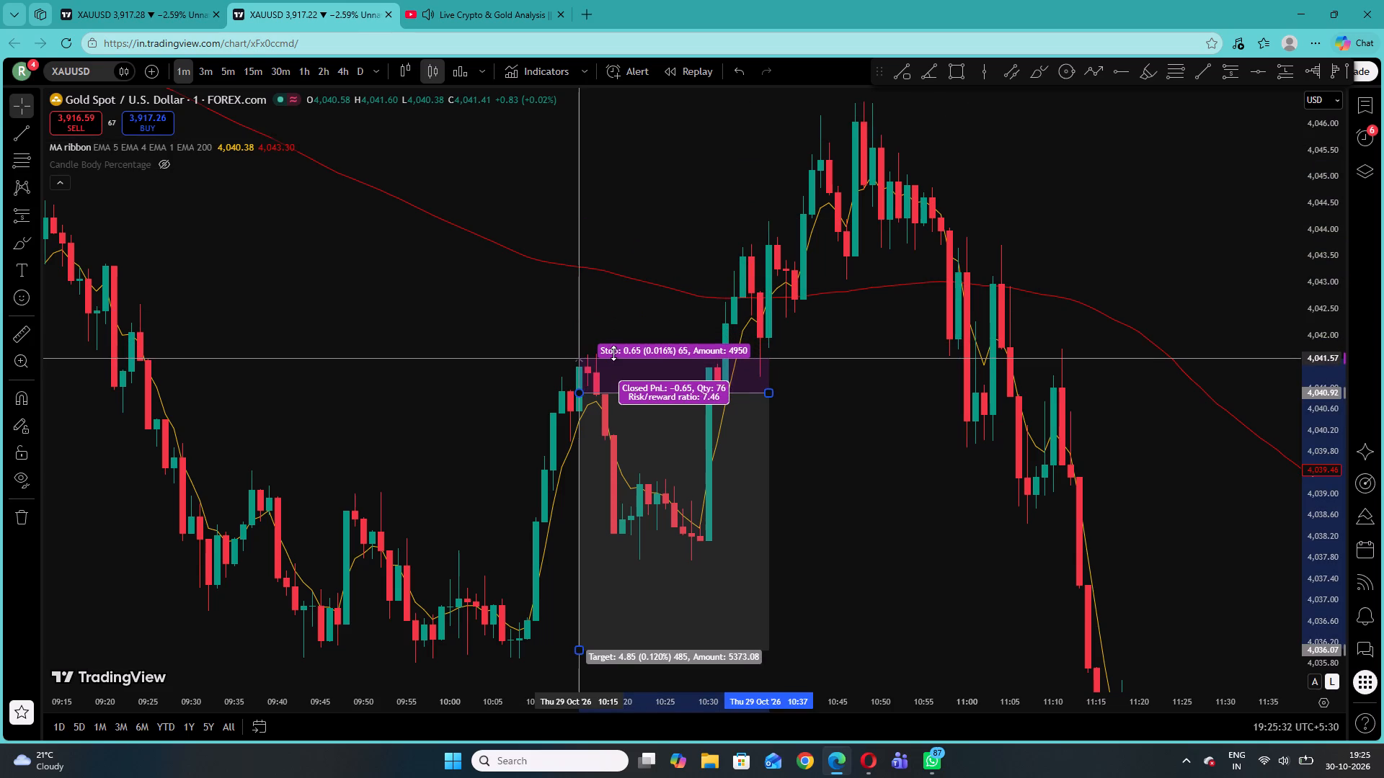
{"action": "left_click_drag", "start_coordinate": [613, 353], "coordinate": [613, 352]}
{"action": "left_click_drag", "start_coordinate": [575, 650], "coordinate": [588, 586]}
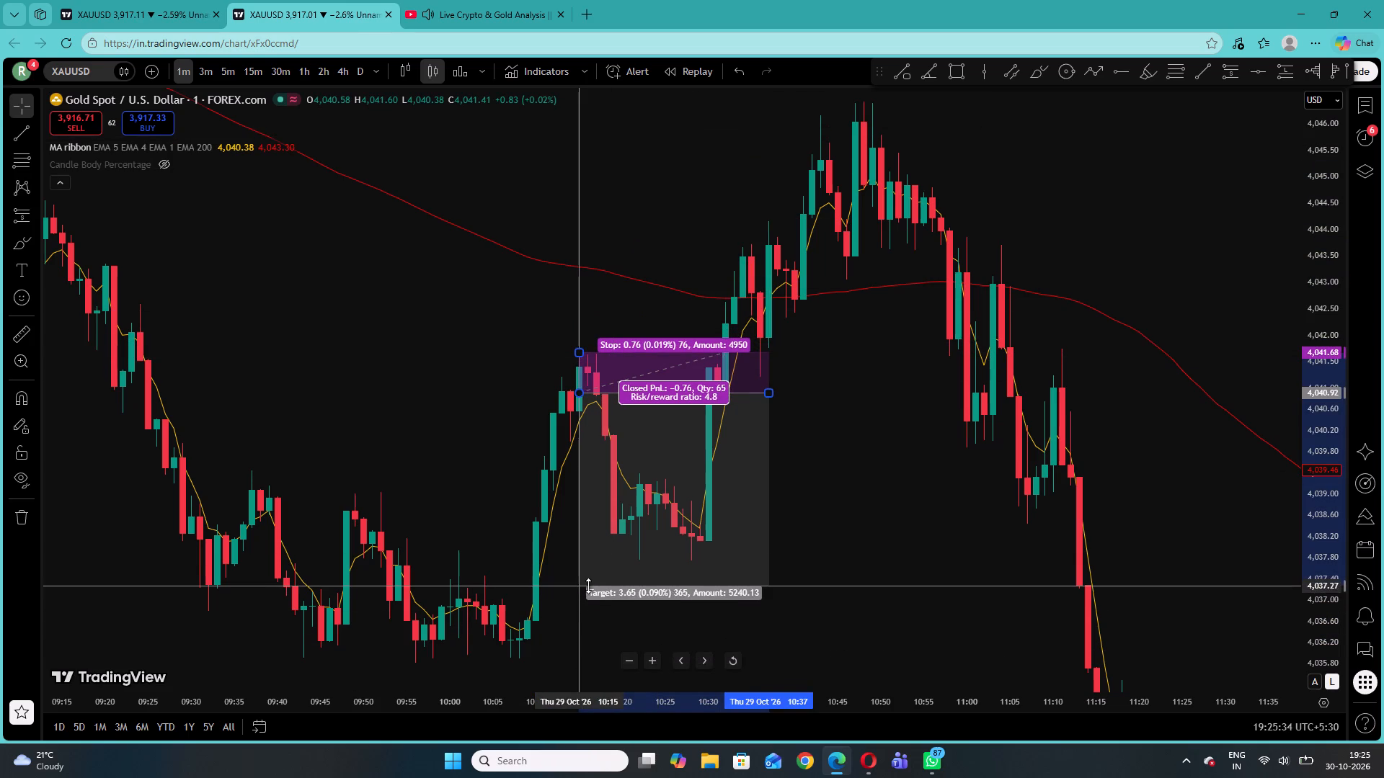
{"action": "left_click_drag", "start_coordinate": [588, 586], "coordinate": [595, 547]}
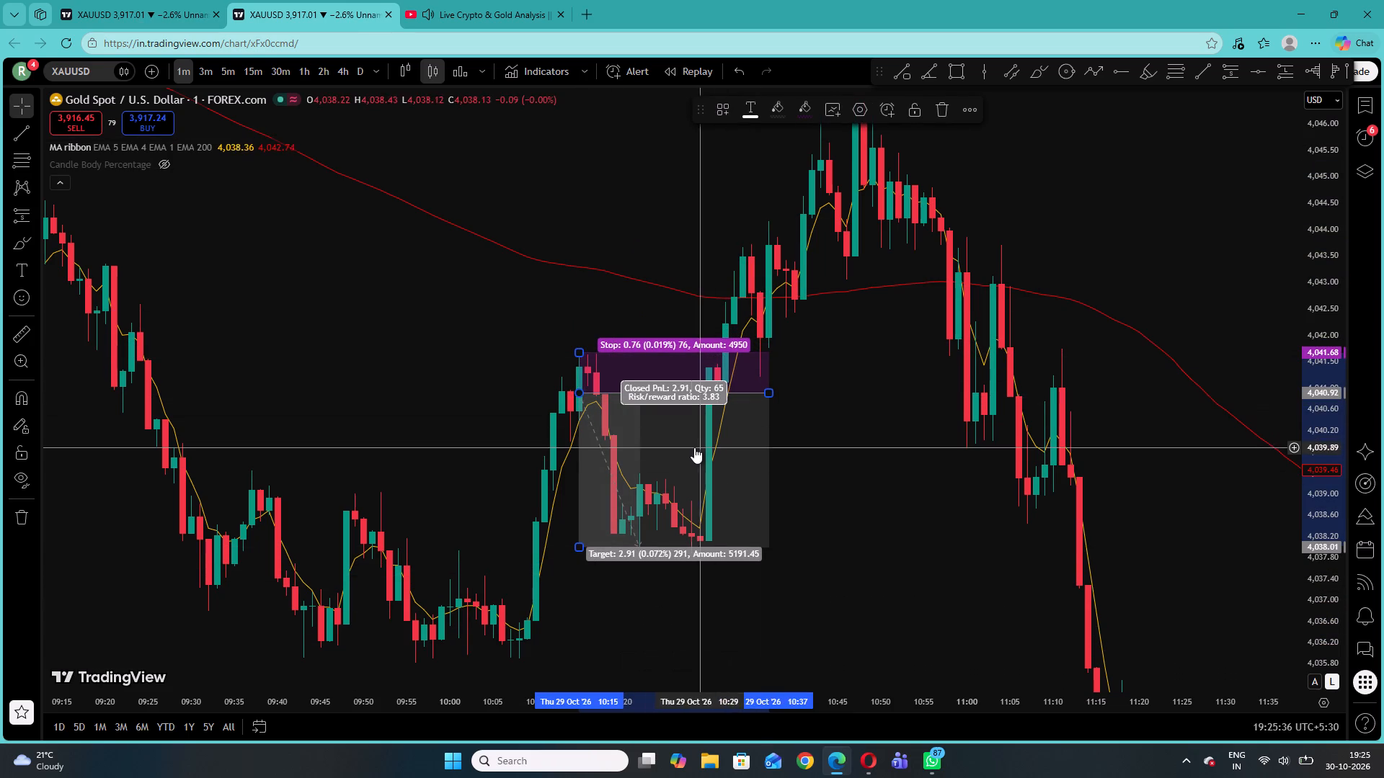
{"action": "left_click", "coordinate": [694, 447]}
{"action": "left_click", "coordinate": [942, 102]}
Check the live YouTube stream, examine candles back to about 08:05 on 29 October, and return the chart to the latest 30 October candles.
{"action": "left_click", "coordinate": [430, 0]}
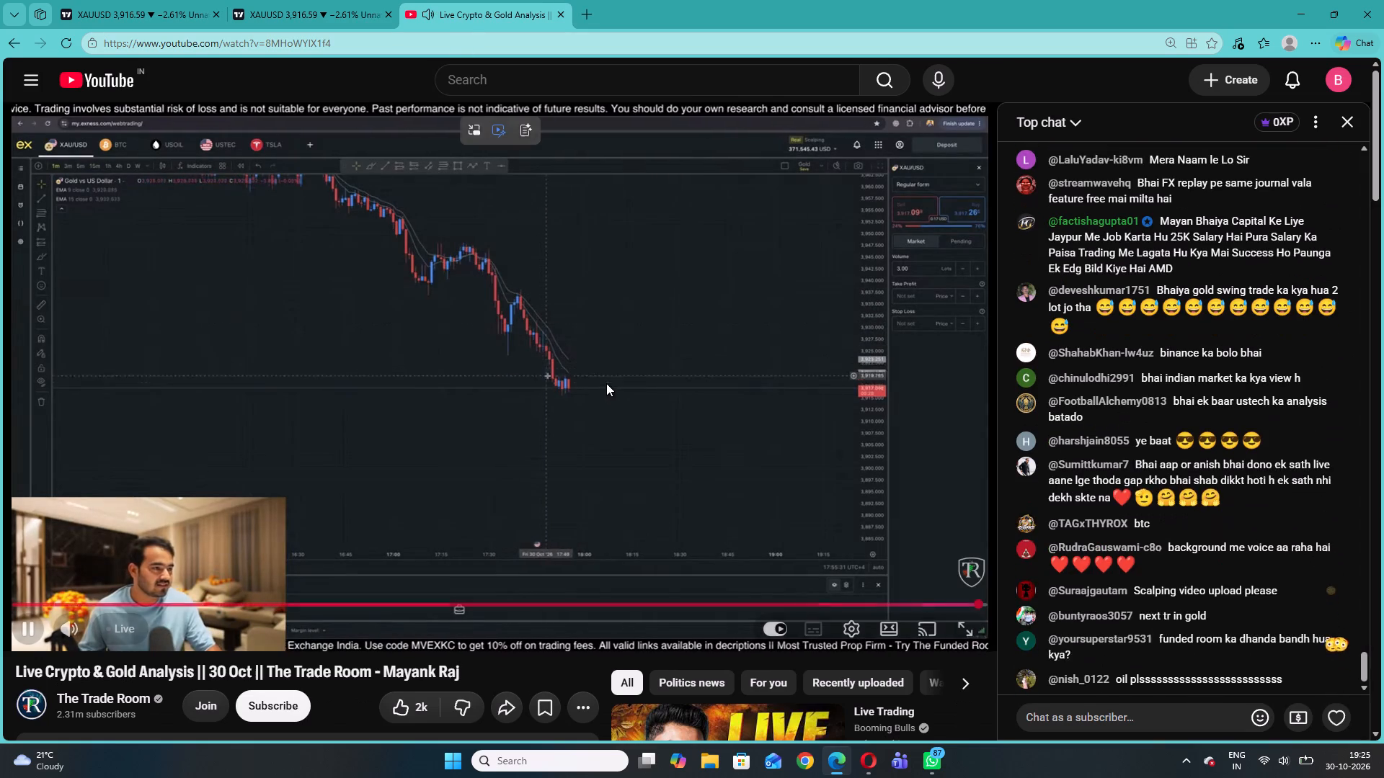
{"action": "left_click", "coordinate": [311, 0]}
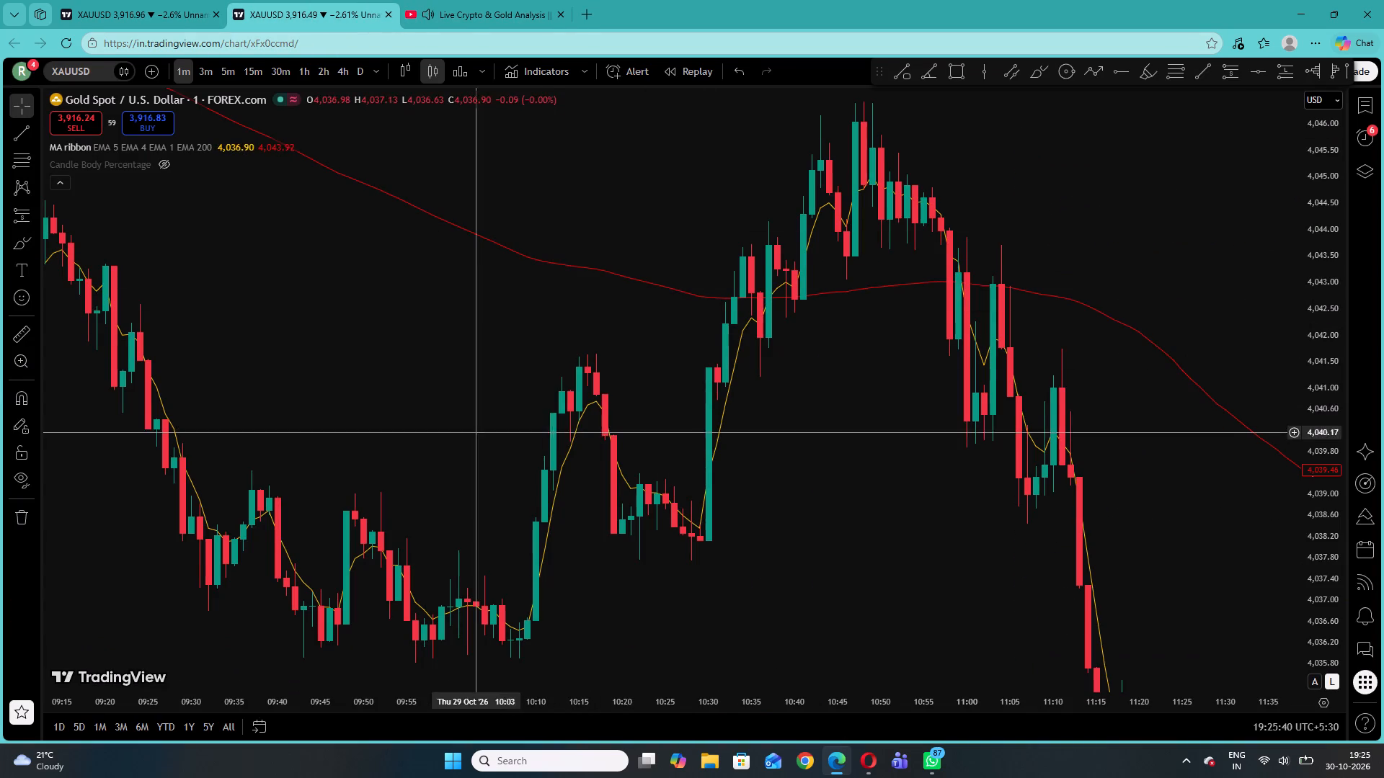
{"action": "left_click_drag", "start_coordinate": [378, 386], "coordinate": [722, 399]}
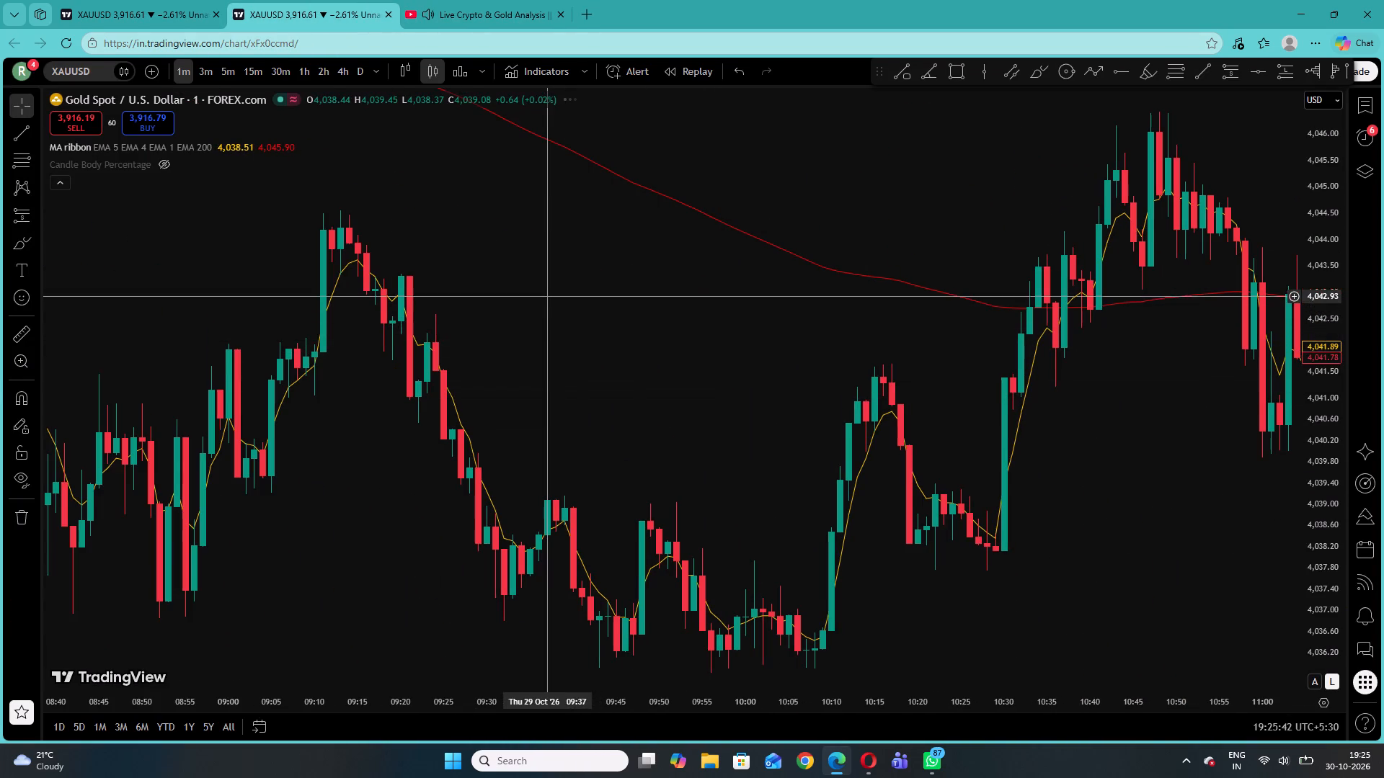
{"action": "left_click_drag", "start_coordinate": [544, 296], "coordinate": [909, 410]}
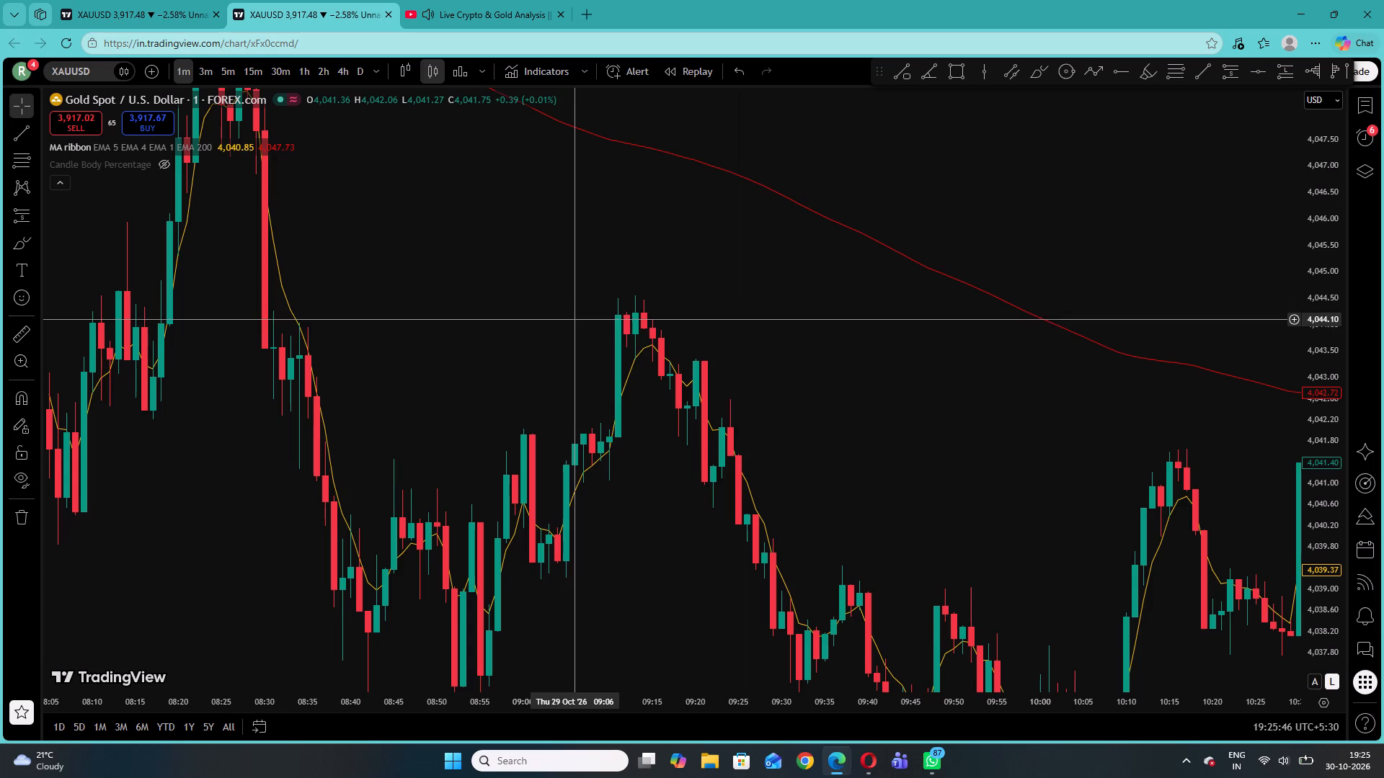
{"action": "right_click", "coordinate": [797, 295]}
{"action": "left_click", "coordinate": [838, 300]}
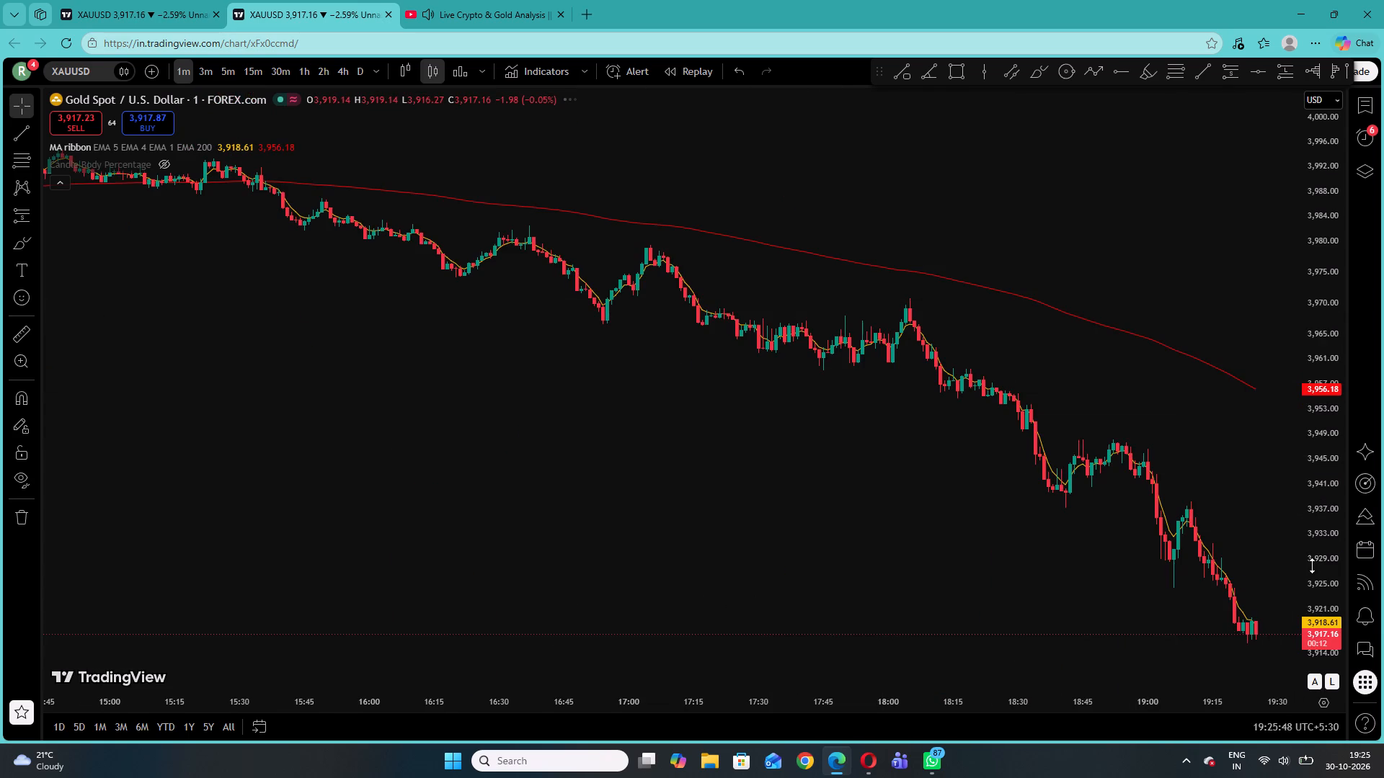
{"action": "left_click_drag", "start_coordinate": [1327, 578], "coordinate": [1314, 403]}
{"action": "left_click_drag", "start_coordinate": [1210, 510], "coordinate": [948, 313]}
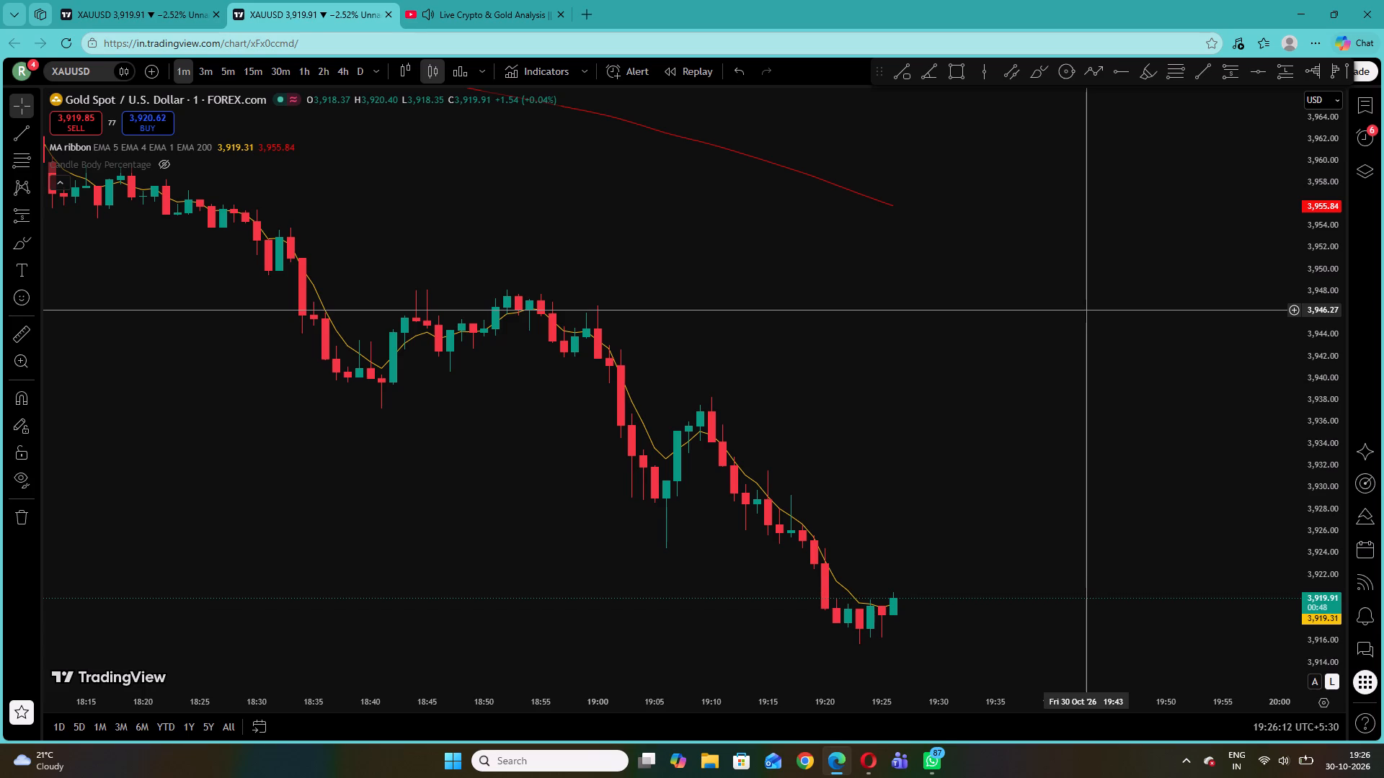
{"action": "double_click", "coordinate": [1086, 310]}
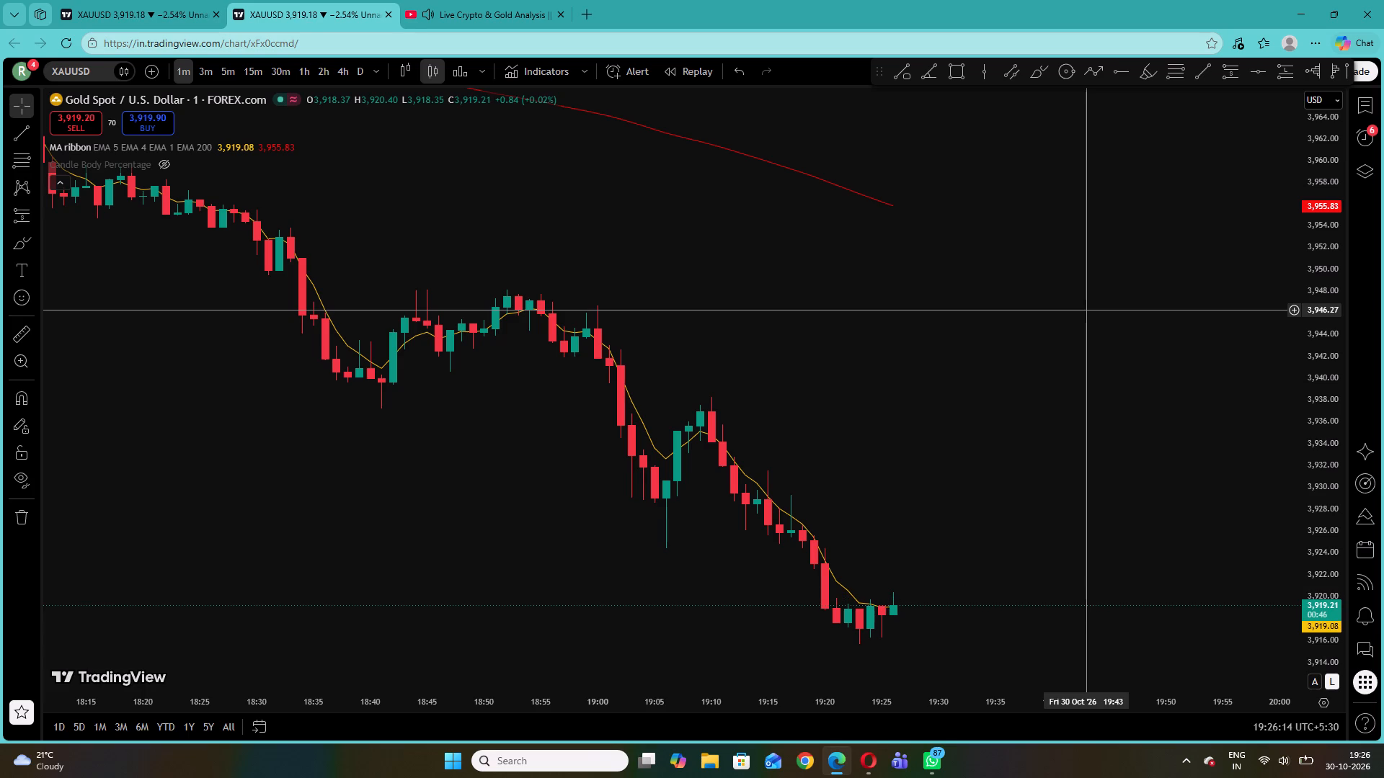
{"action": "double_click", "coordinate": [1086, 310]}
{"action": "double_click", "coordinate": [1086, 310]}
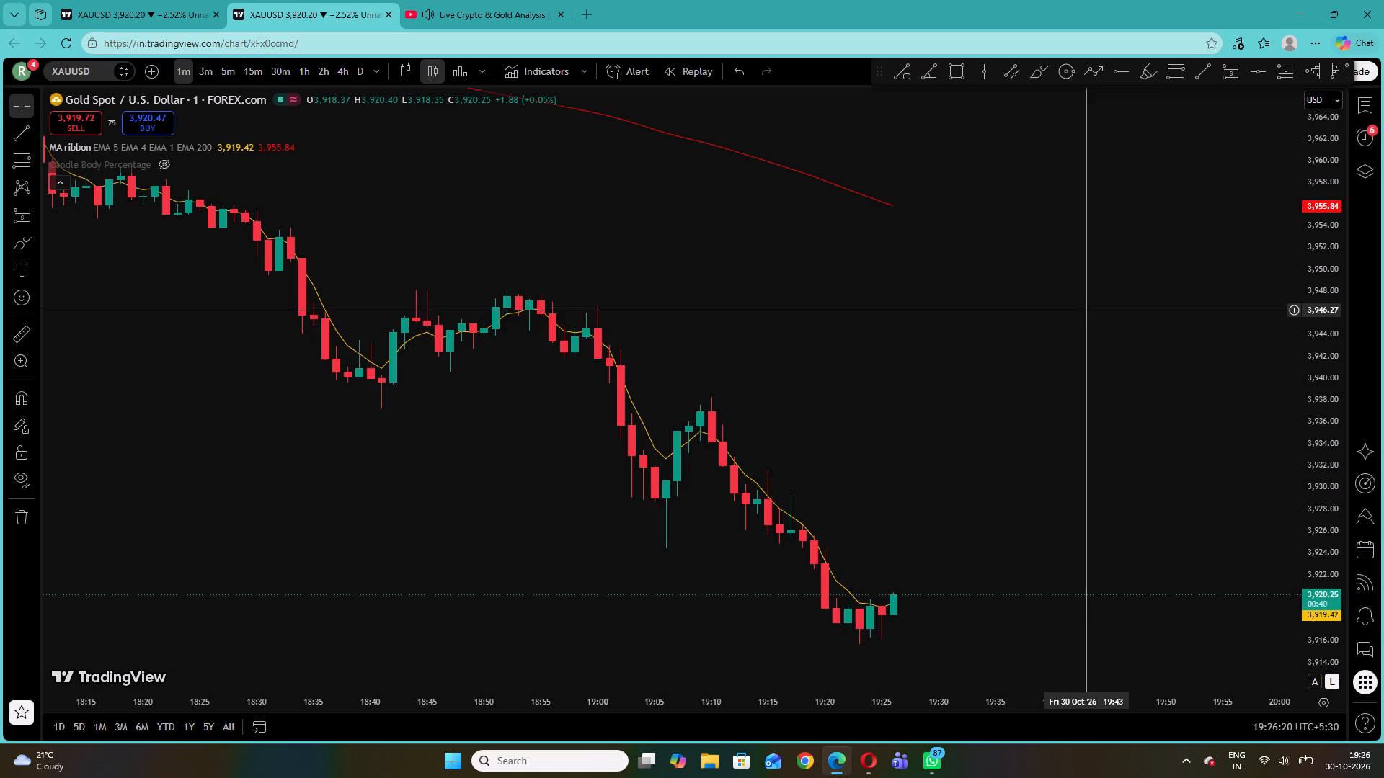
Review the closed trades shown on the YouTube stream alongside the XAUUSD 1-minute candles back to about 17:30 on 30 October.
{"action": "left_click", "coordinate": [422, 1]}
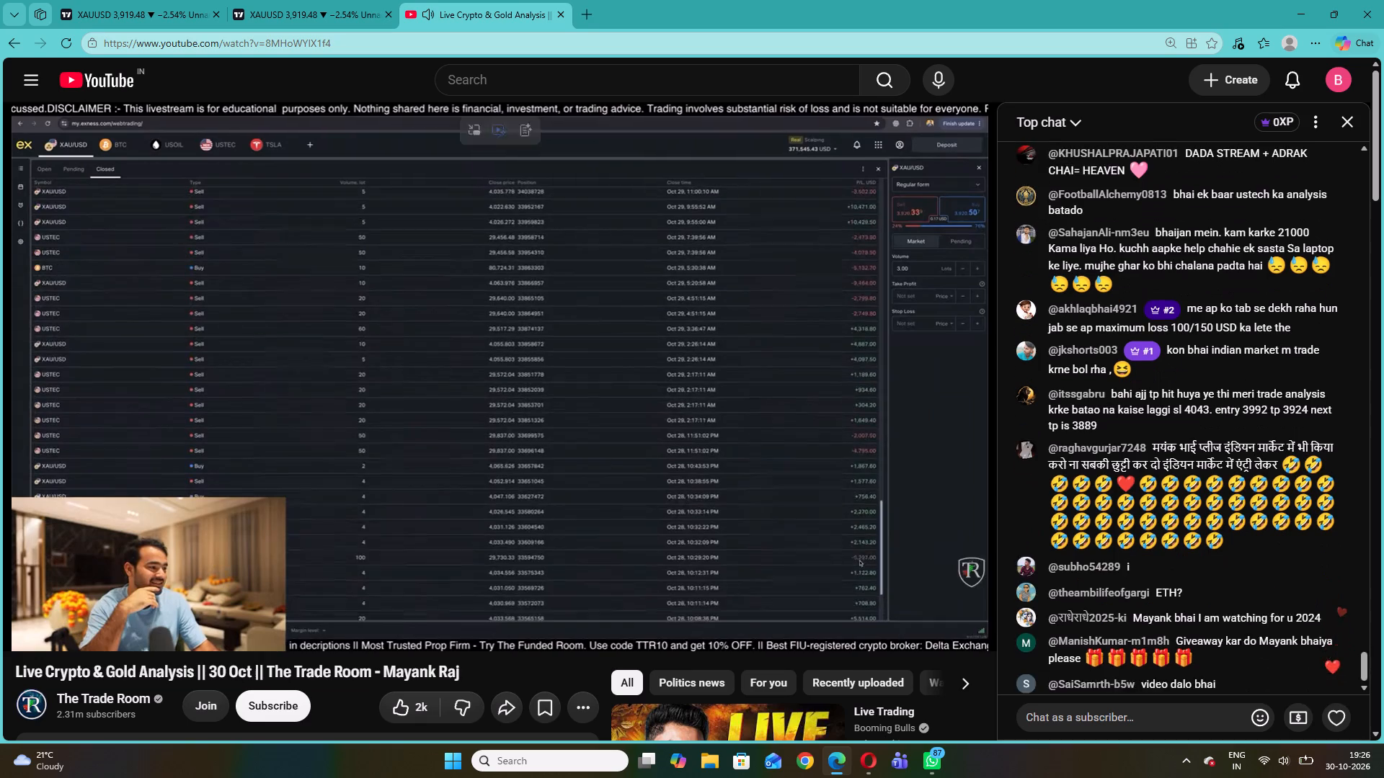
{"action": "left_click", "coordinate": [272, 0]}
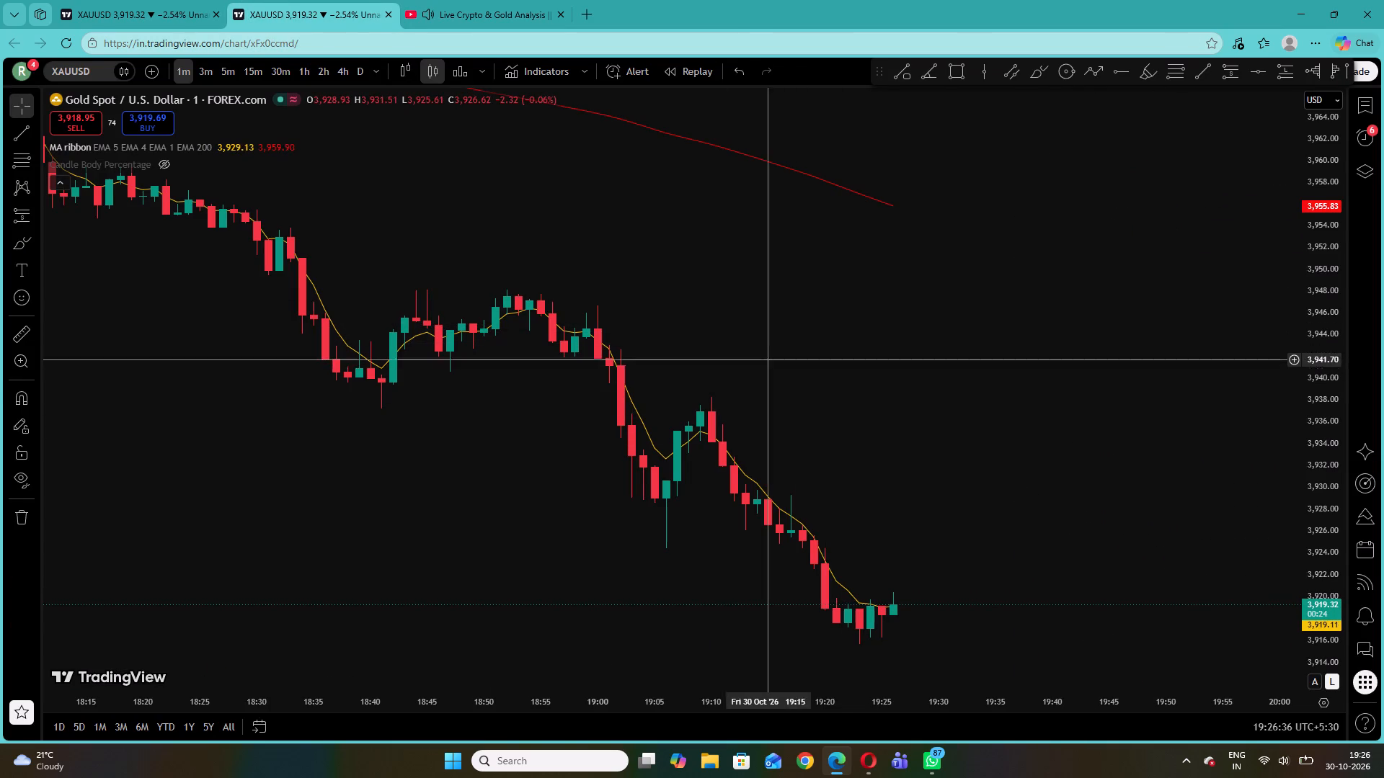
{"action": "left_click", "coordinate": [483, 0]}
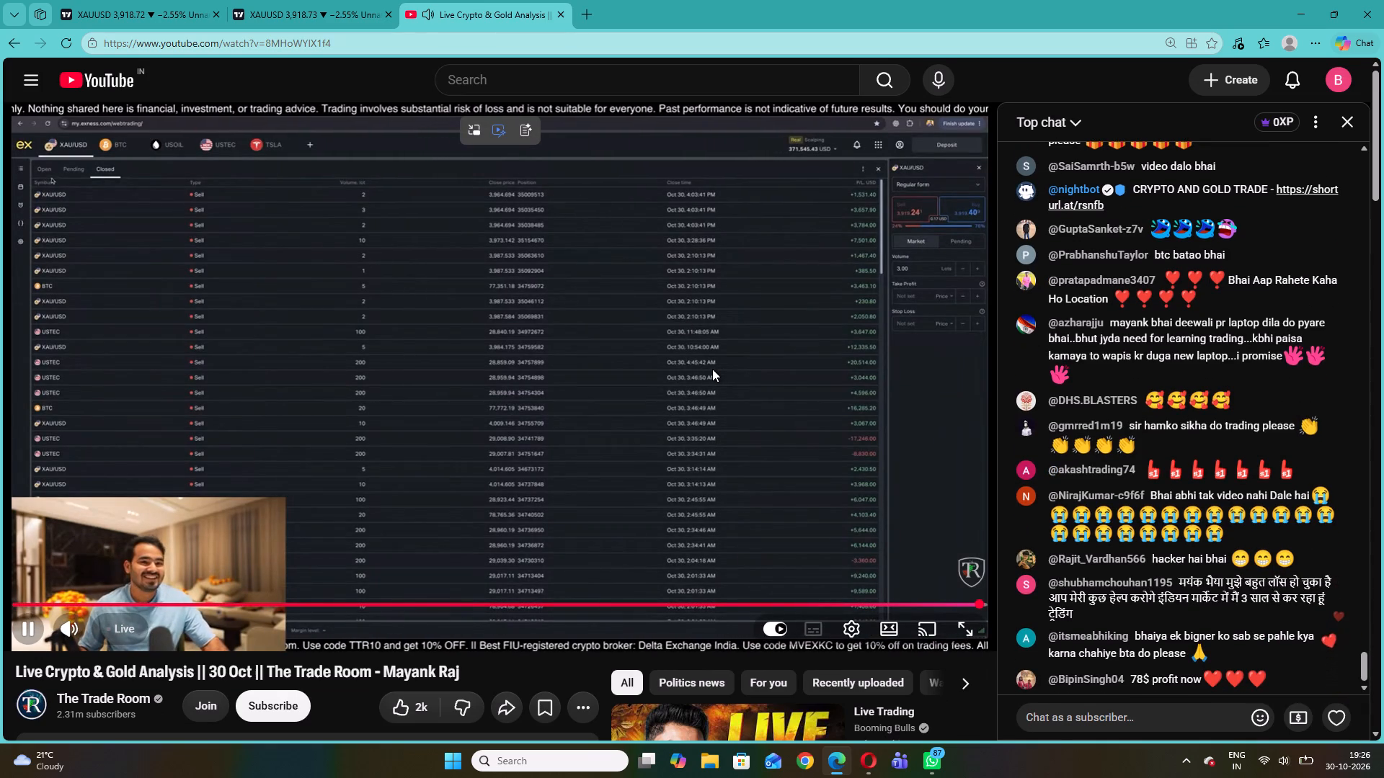
{"action": "left_click", "coordinate": [314, 0]}
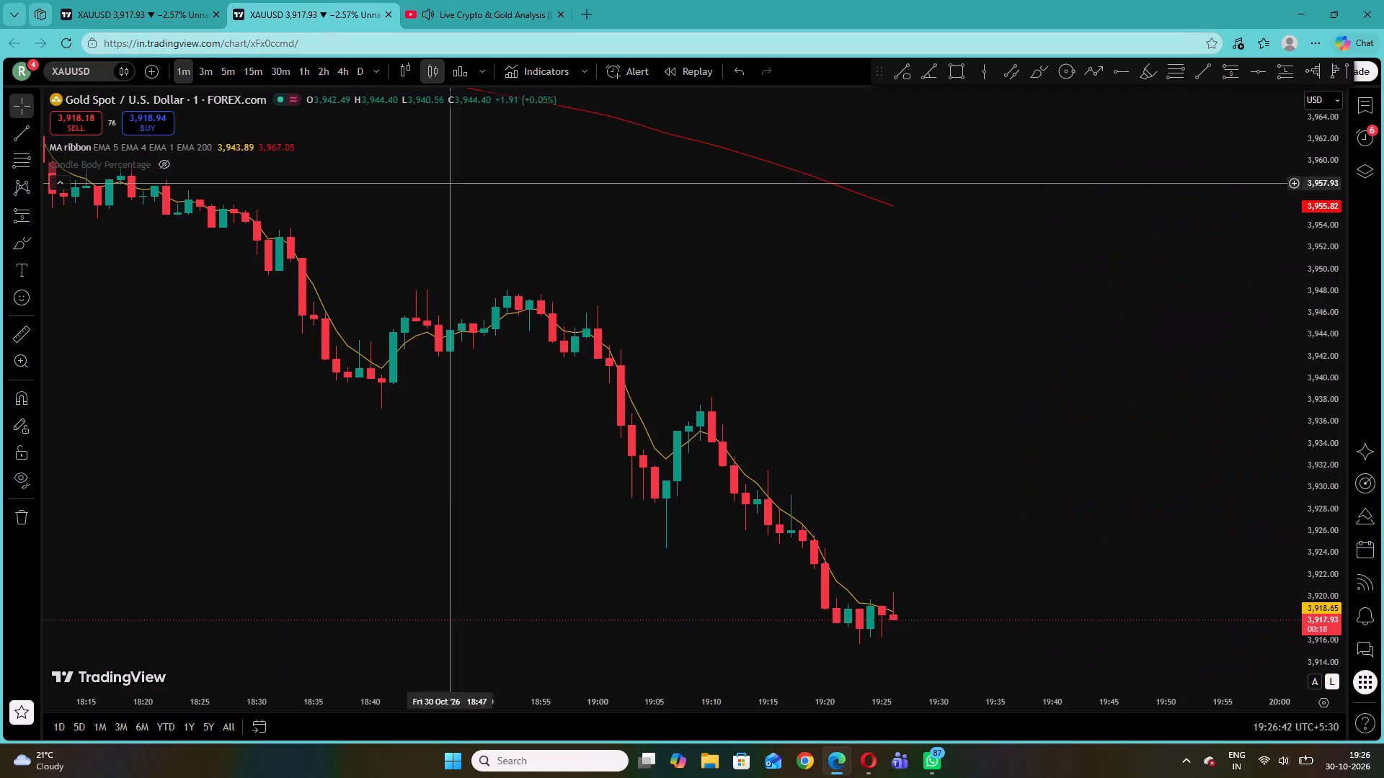
{"action": "left_click_drag", "start_coordinate": [602, 260], "coordinate": [1140, 380]}
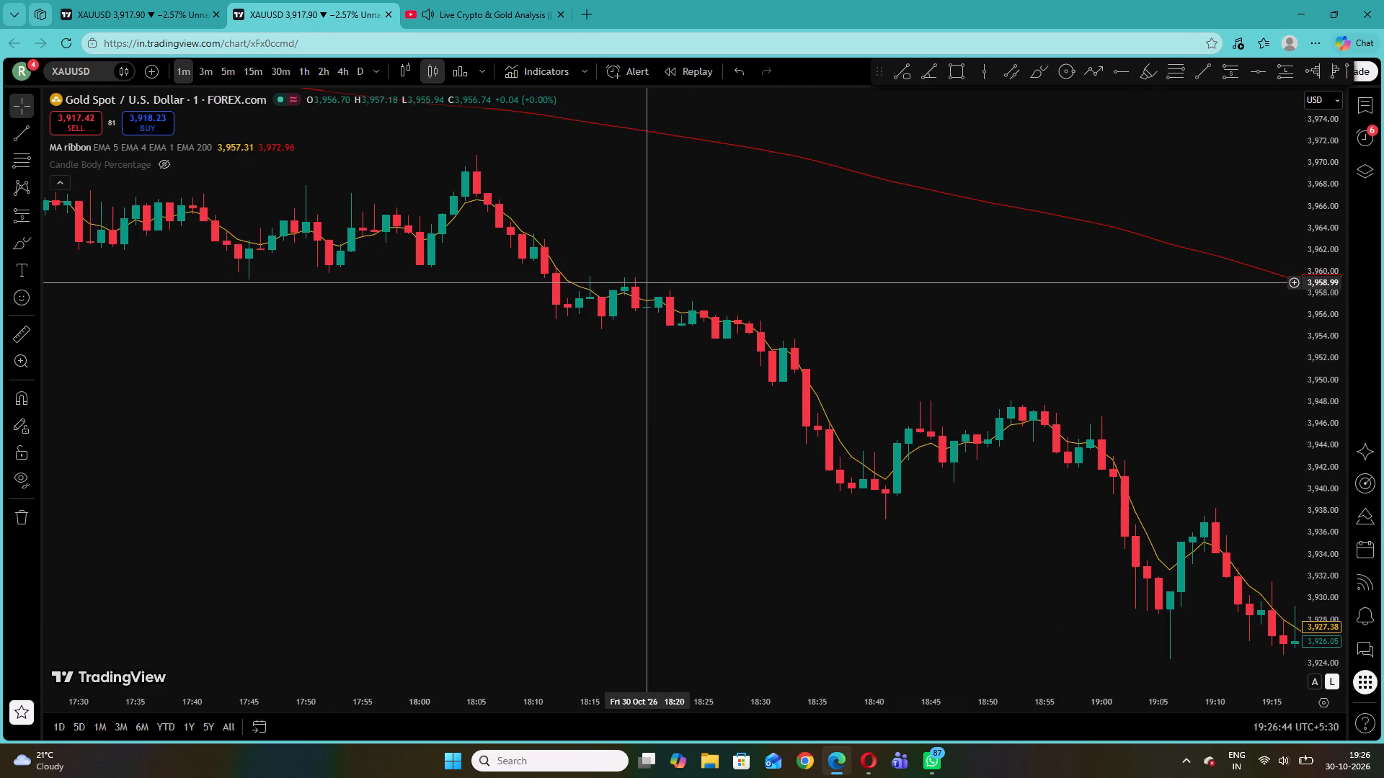
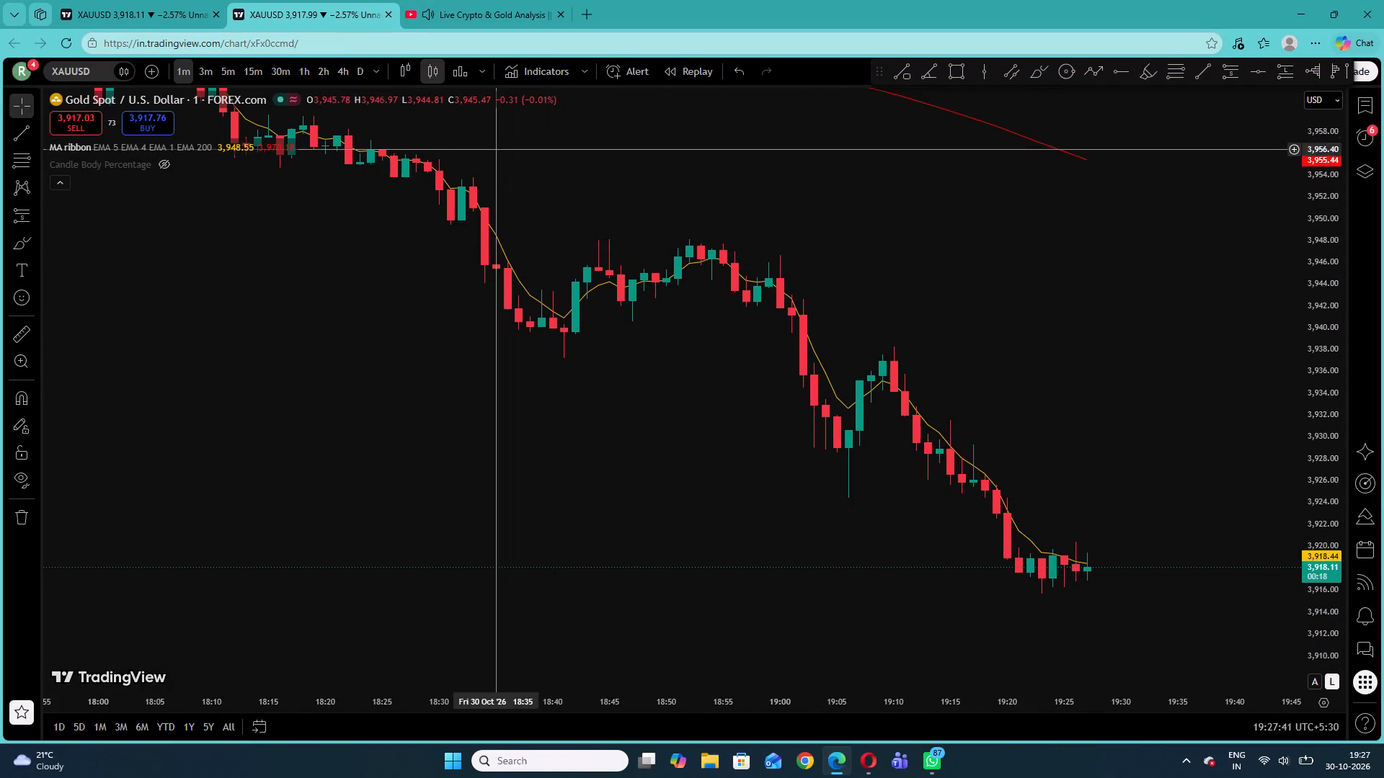
Place a short position at 18:44 on 30 October with entry 3,944.75, stop 3,948.58 and target 3,925.48, extended to about 19:10.
{"action": "left_click_drag", "start_coordinate": [642, 198], "coordinate": [925, 264]}
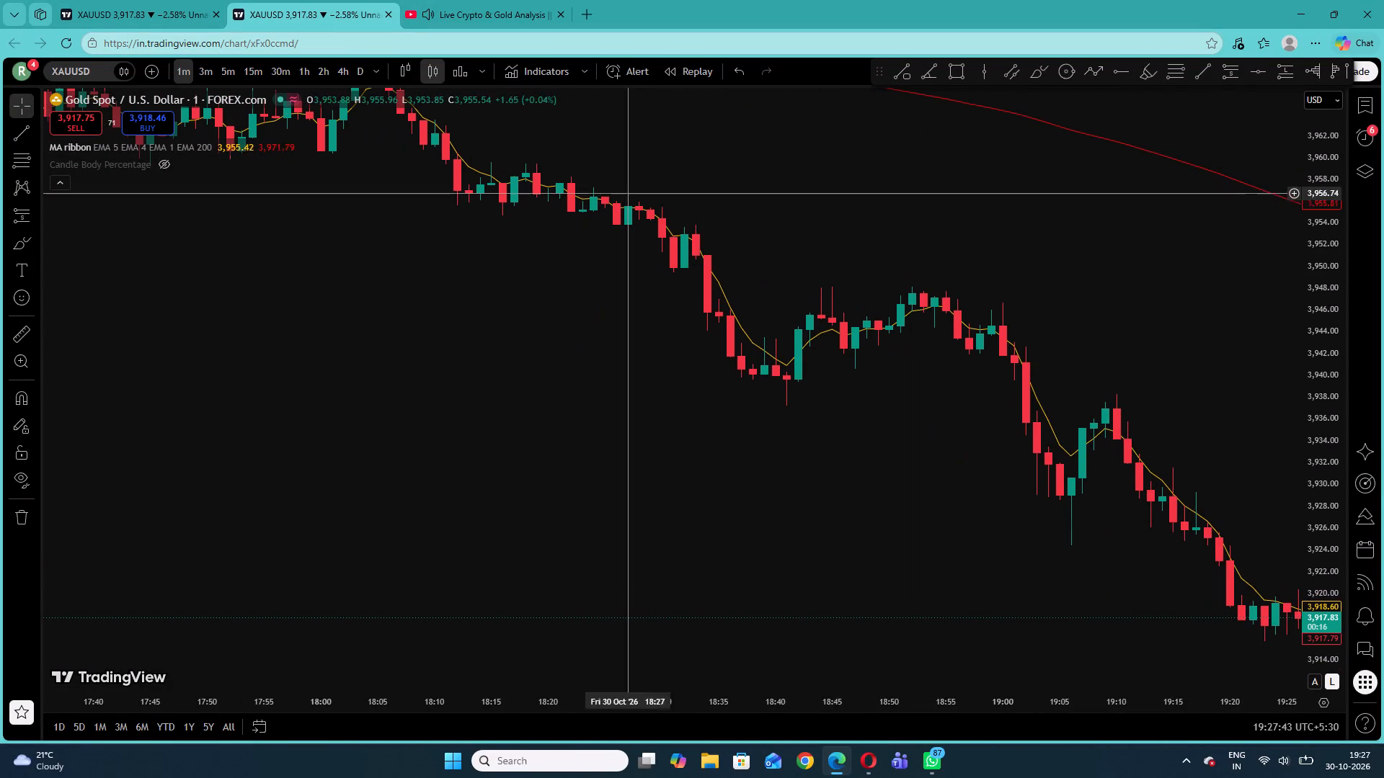
{"action": "left_click_drag", "start_coordinate": [978, 230], "coordinate": [783, 236]}
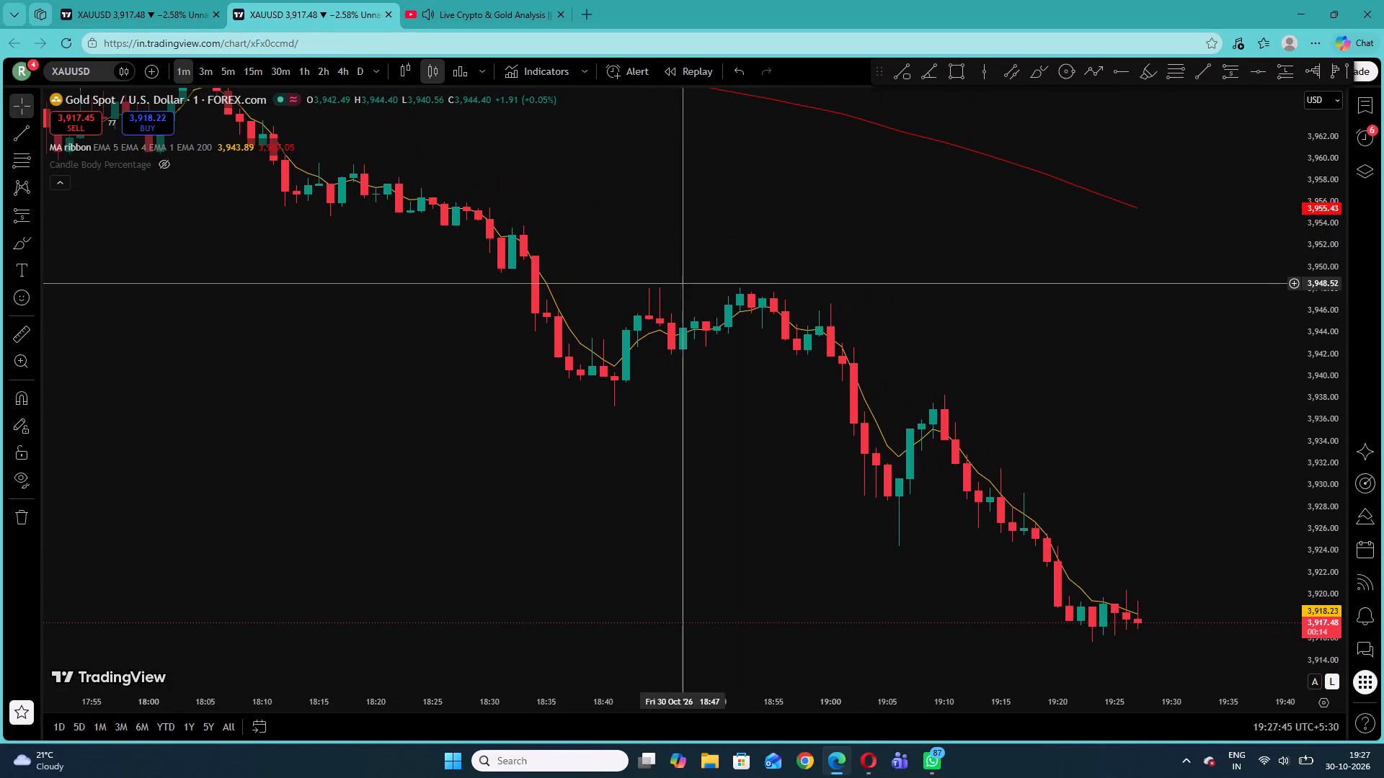
{"action": "left_click", "coordinate": [35, 212]}
{"action": "left_click", "coordinate": [108, 267]}
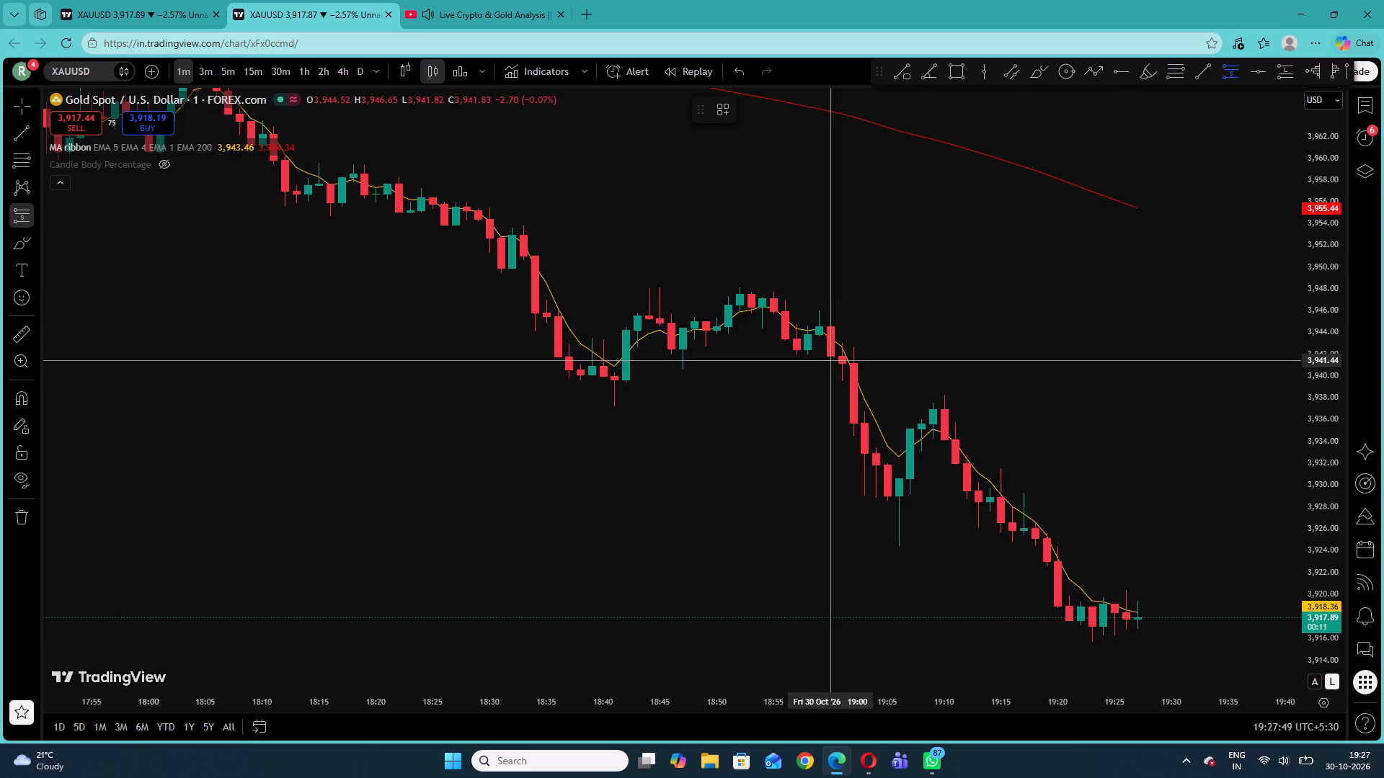
{"action": "left_click", "coordinate": [649, 324]}
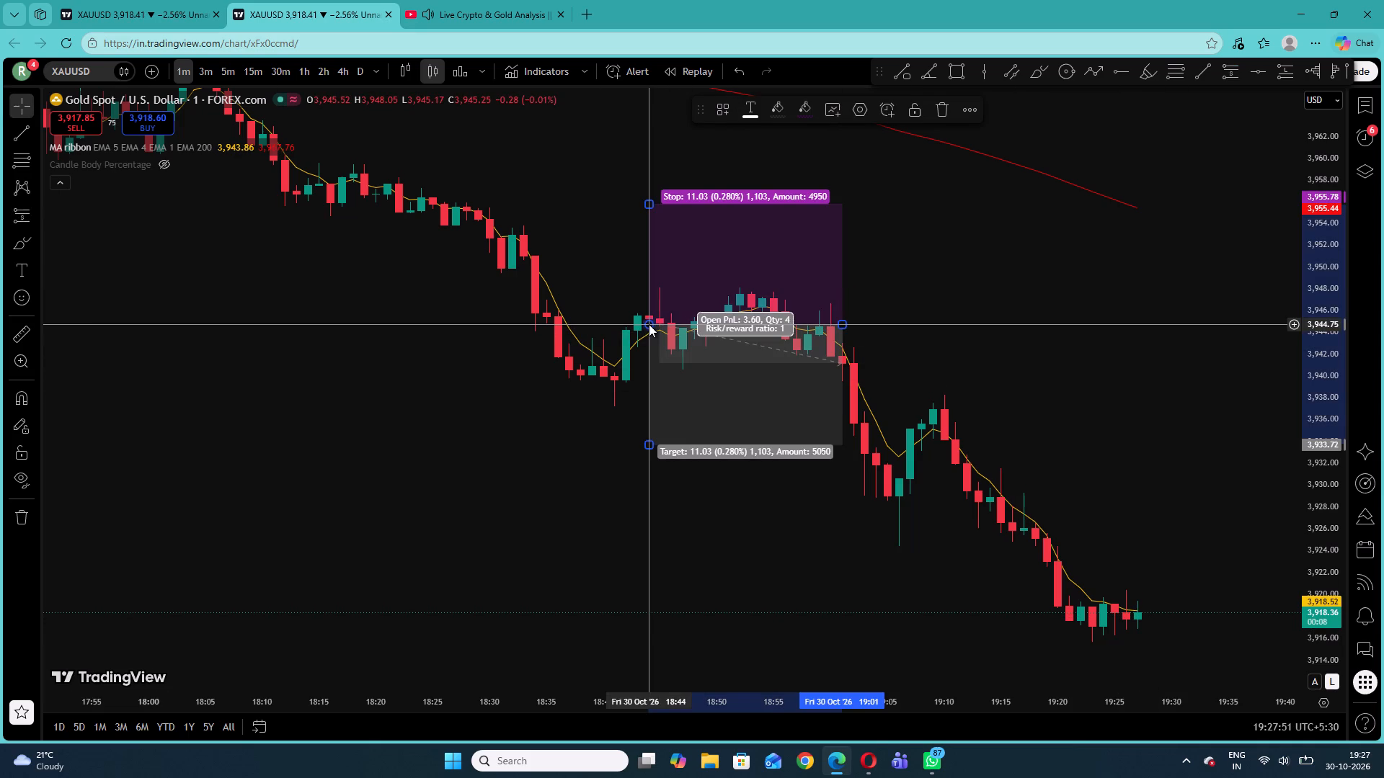
{"action": "left_click_drag", "start_coordinate": [646, 204], "coordinate": [683, 282]}
{"action": "left_click_drag", "start_coordinate": [651, 444], "coordinate": [659, 517]}
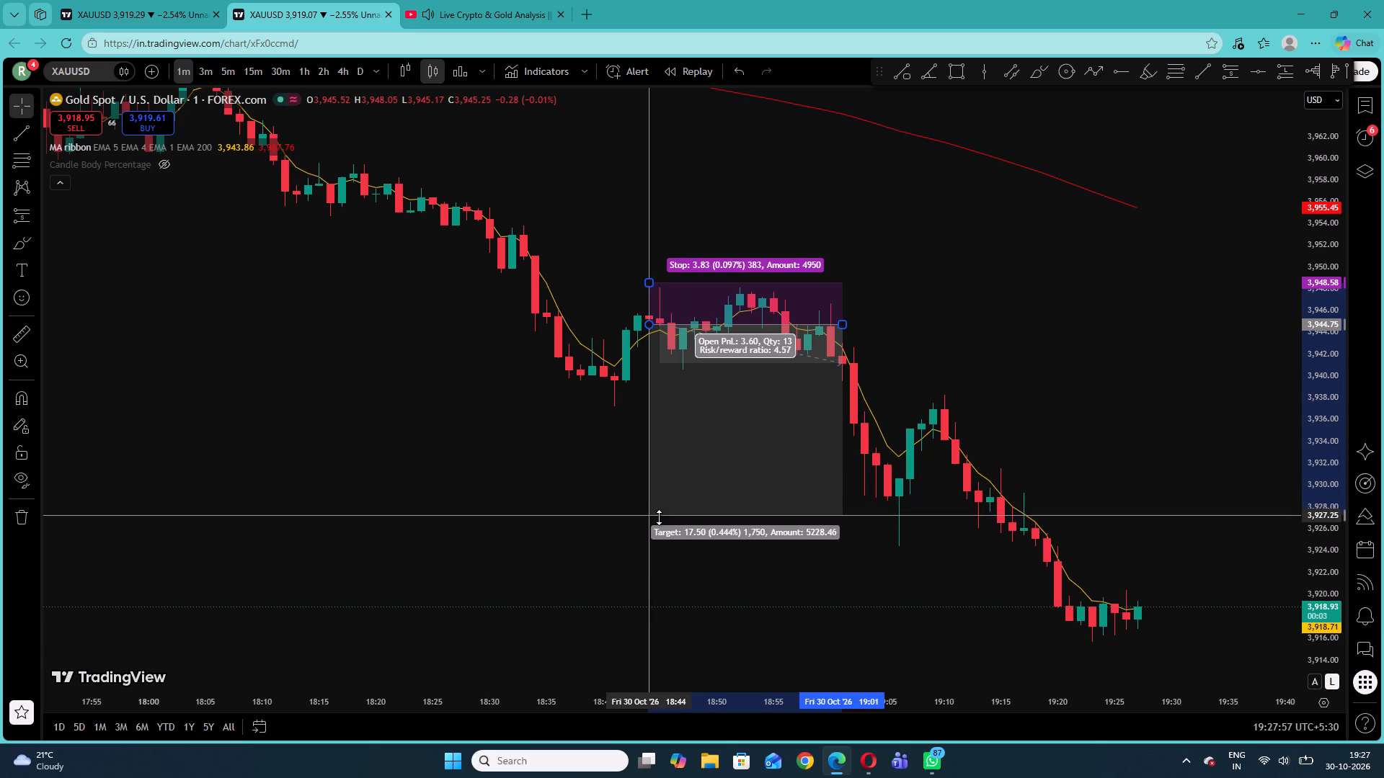
{"action": "left_click_drag", "start_coordinate": [659, 517], "coordinate": [660, 530]}
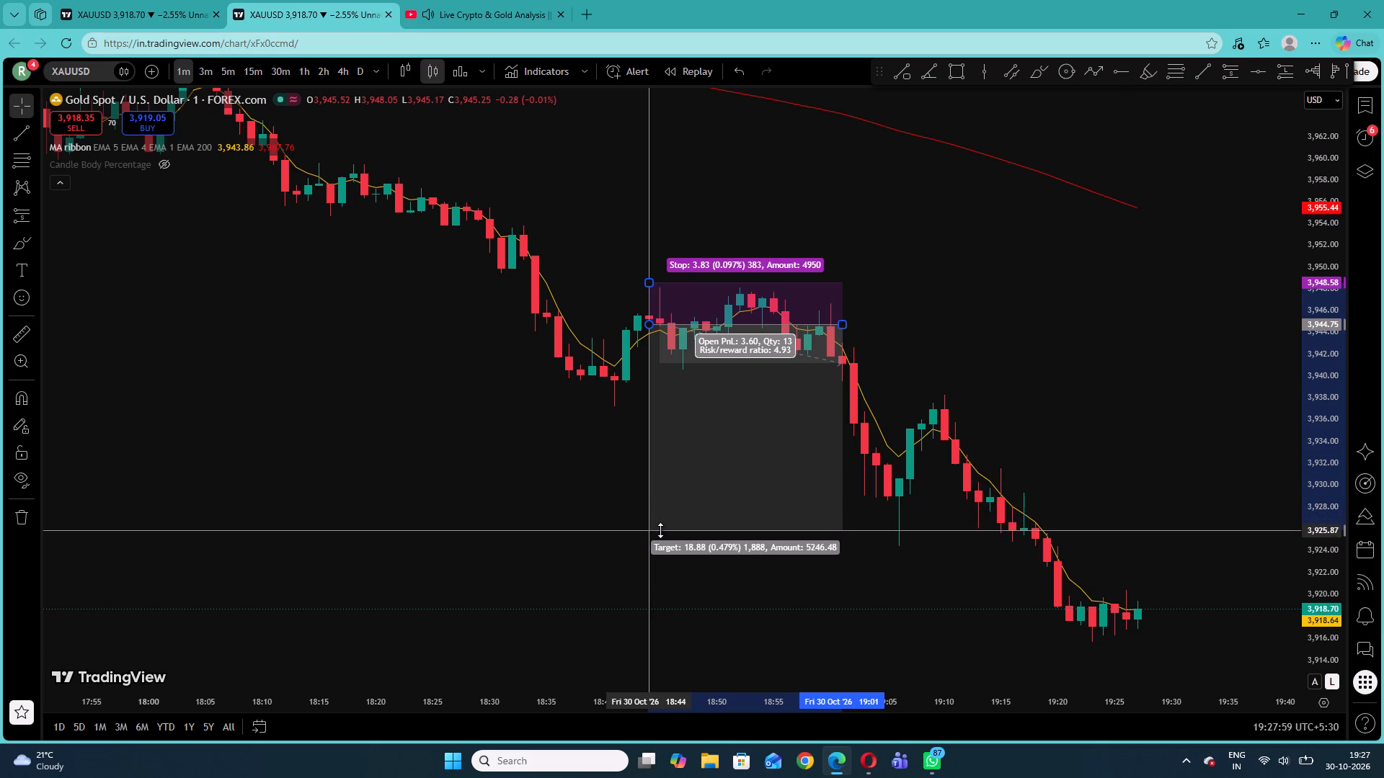
{"action": "left_click_drag", "start_coordinate": [660, 530], "coordinate": [660, 535]}
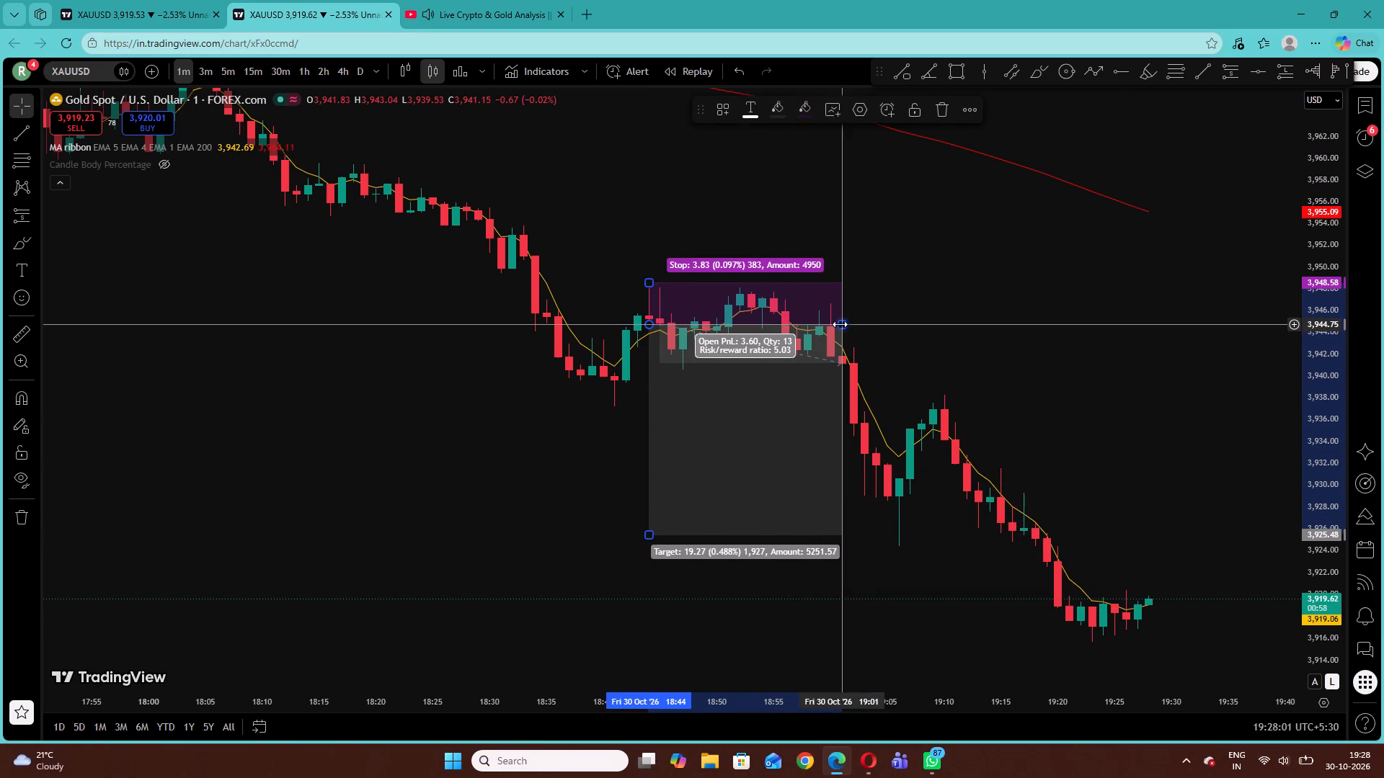
{"action": "left_click_drag", "start_coordinate": [840, 324], "coordinate": [939, 326]}
{"action": "left_click", "coordinate": [1013, 316]}
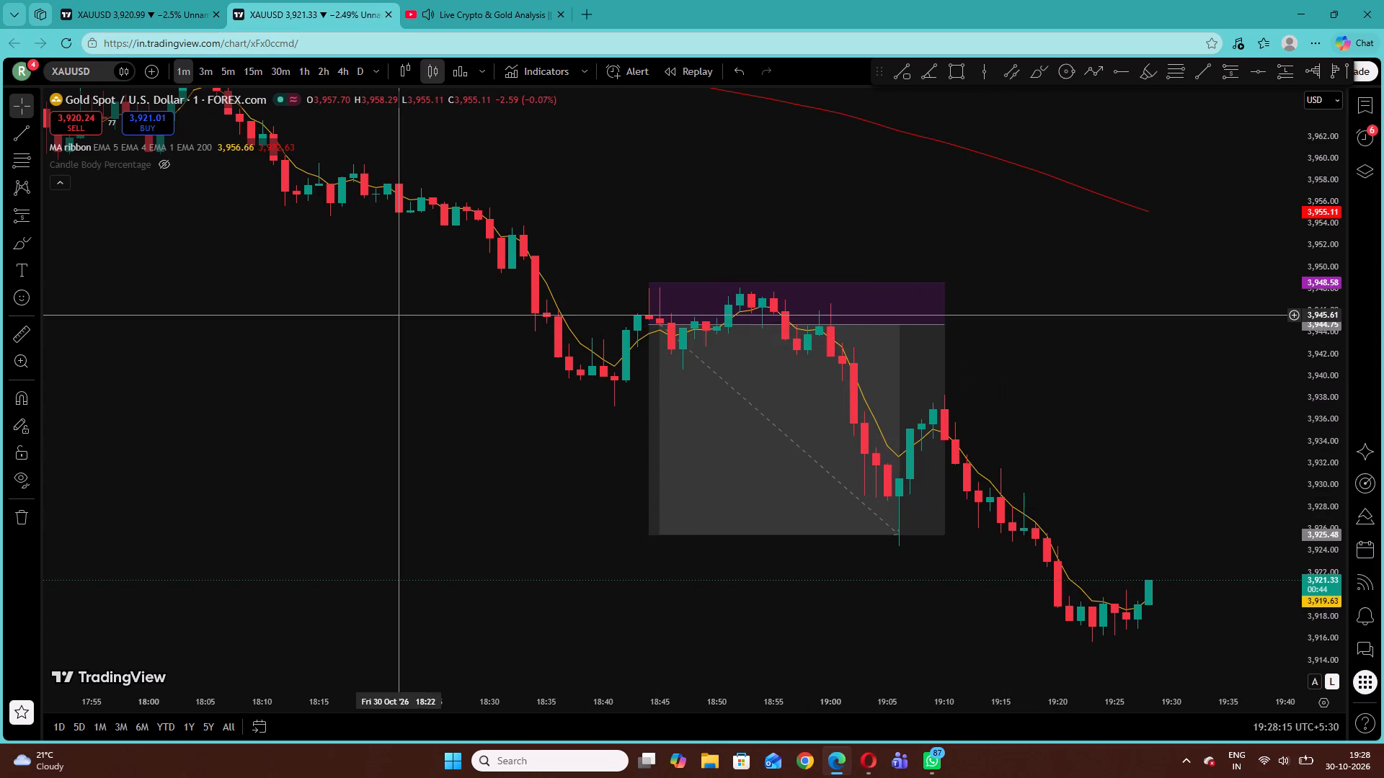
Place a long position at 19:23 on 30 October with entry 3,919.18, stop 3,916.14 and target 3,934.43.
{"action": "left_click_drag", "start_coordinate": [1248, 510], "coordinate": [1105, 402]}
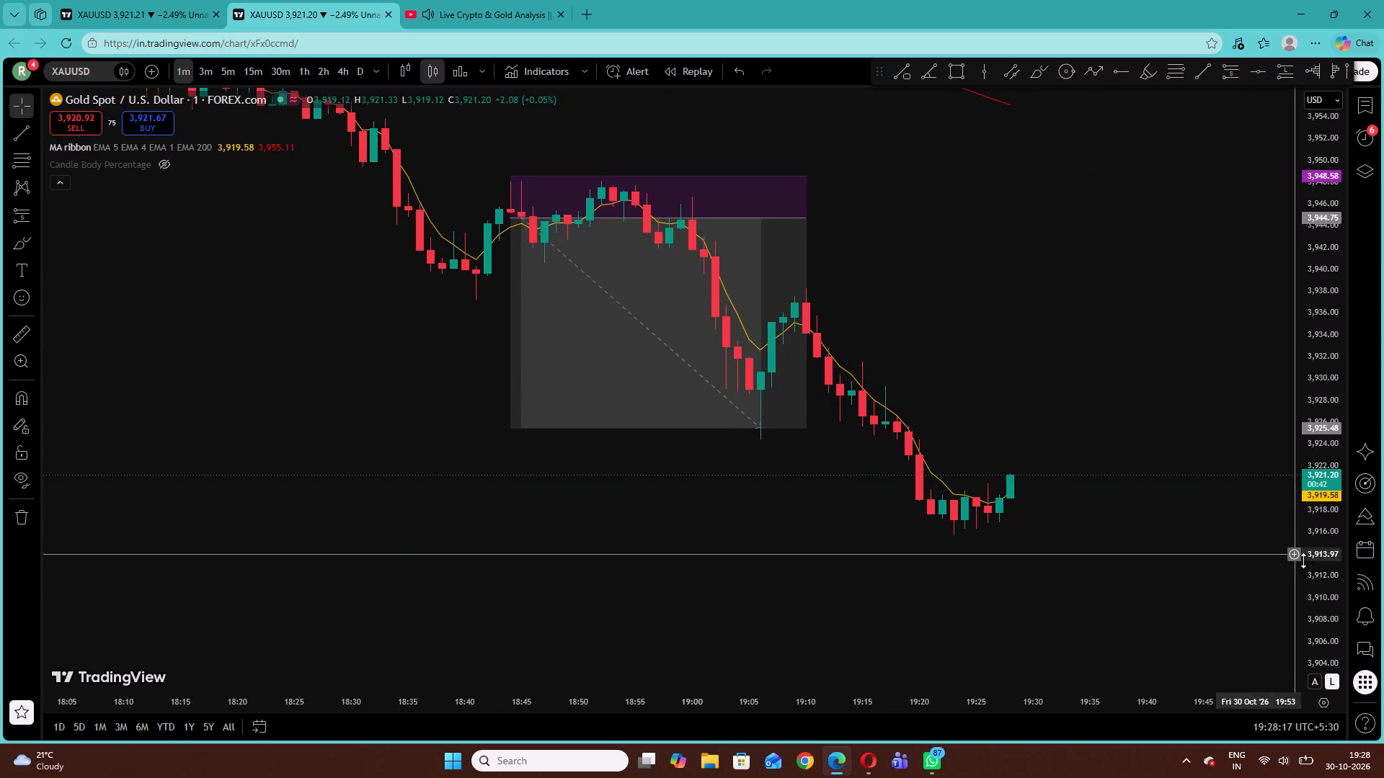
{"action": "left_click_drag", "start_coordinate": [1321, 581], "coordinate": [1215, 186]}
{"action": "left_click_drag", "start_coordinate": [1044, 464], "coordinate": [878, 252]}
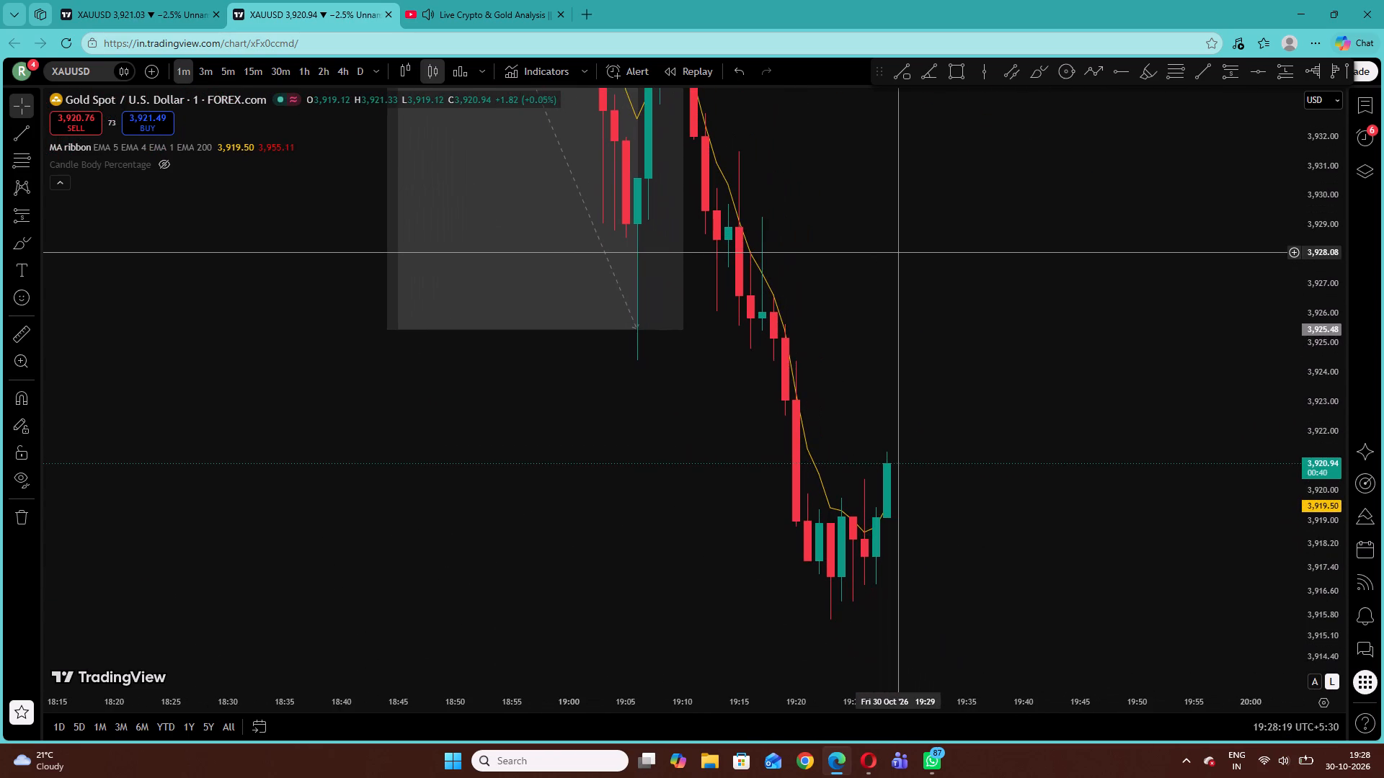
{"action": "left_click", "coordinate": [35, 217]}
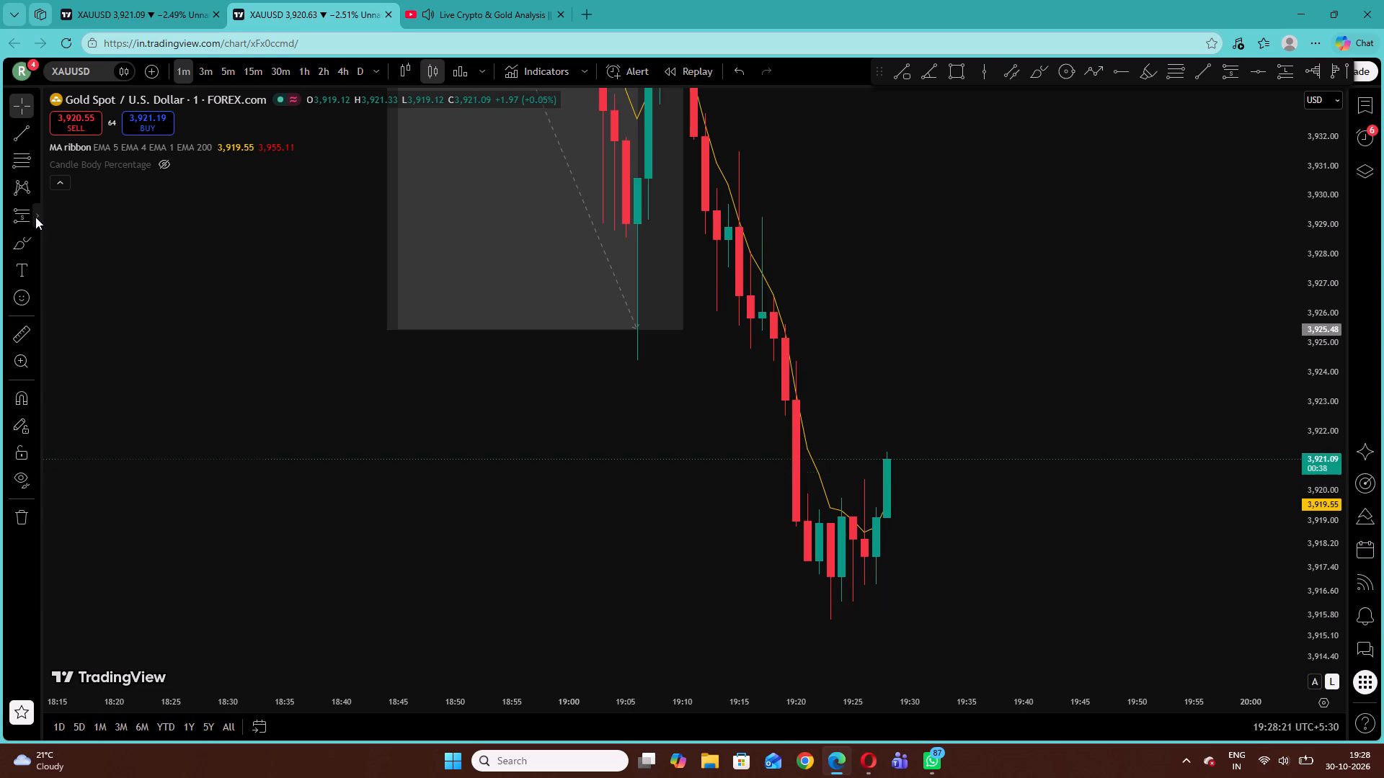
{"action": "left_click", "coordinate": [79, 241]}
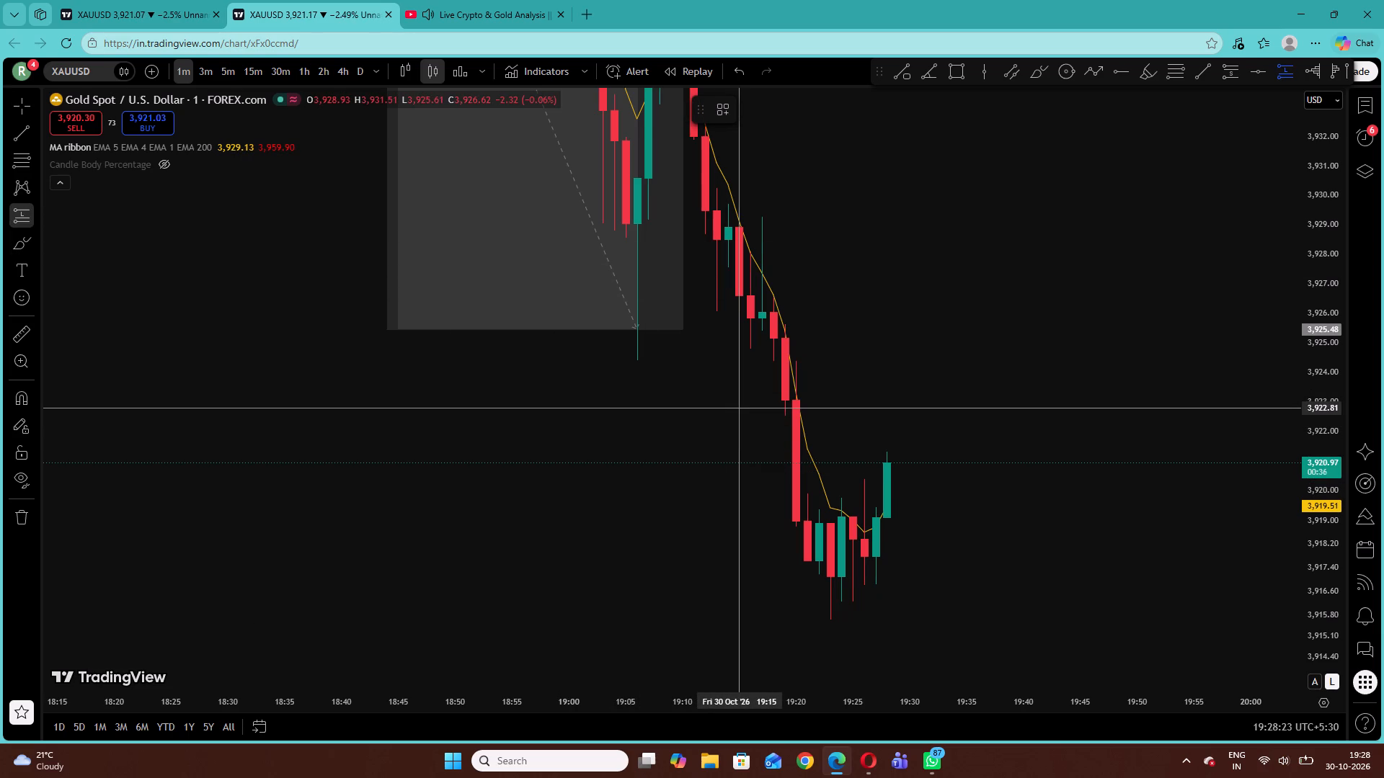
{"action": "left_click", "coordinate": [825, 515]}
{"action": "left_click_drag", "start_coordinate": [753, 627], "coordinate": [743, 521]}
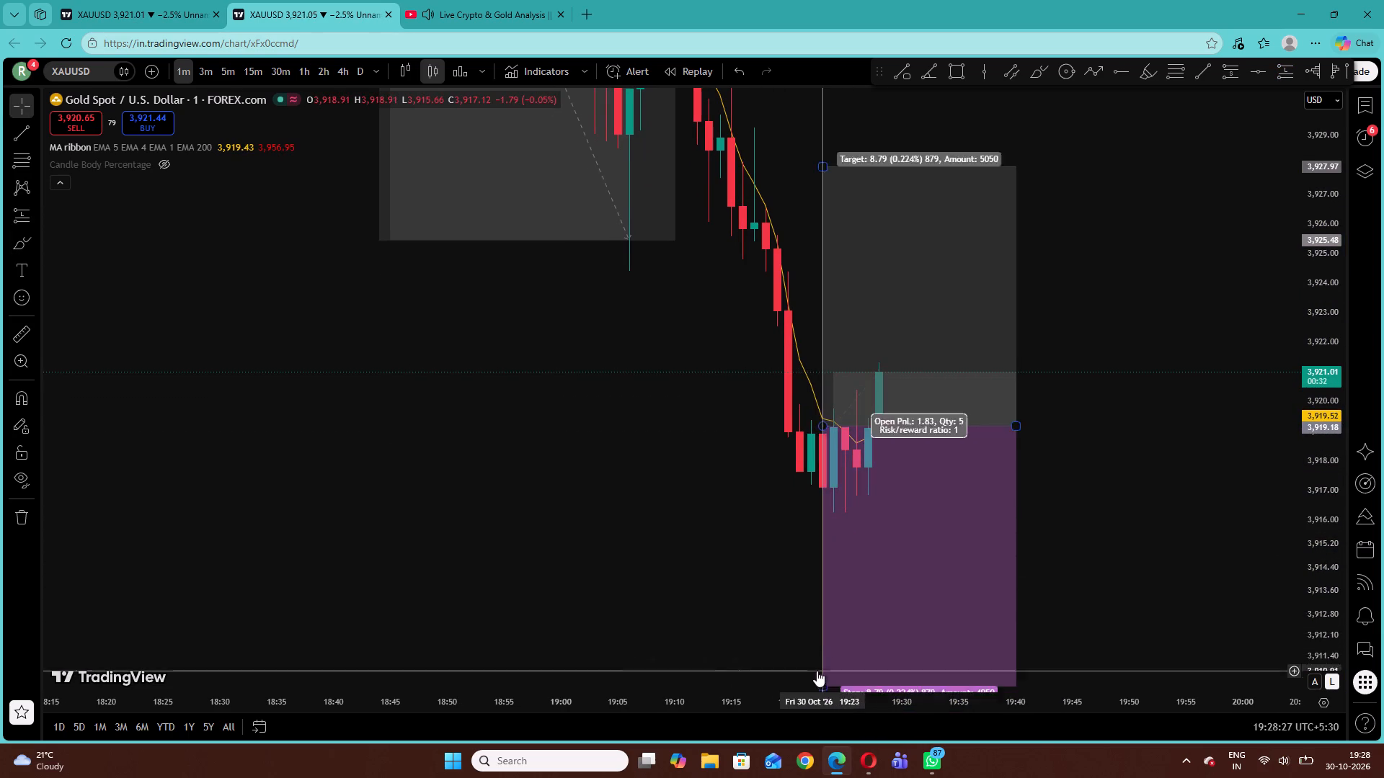
{"action": "left_click_drag", "start_coordinate": [778, 645], "coordinate": [777, 607]}
{"action": "left_click_drag", "start_coordinate": [817, 656], "coordinate": [856, 509]}
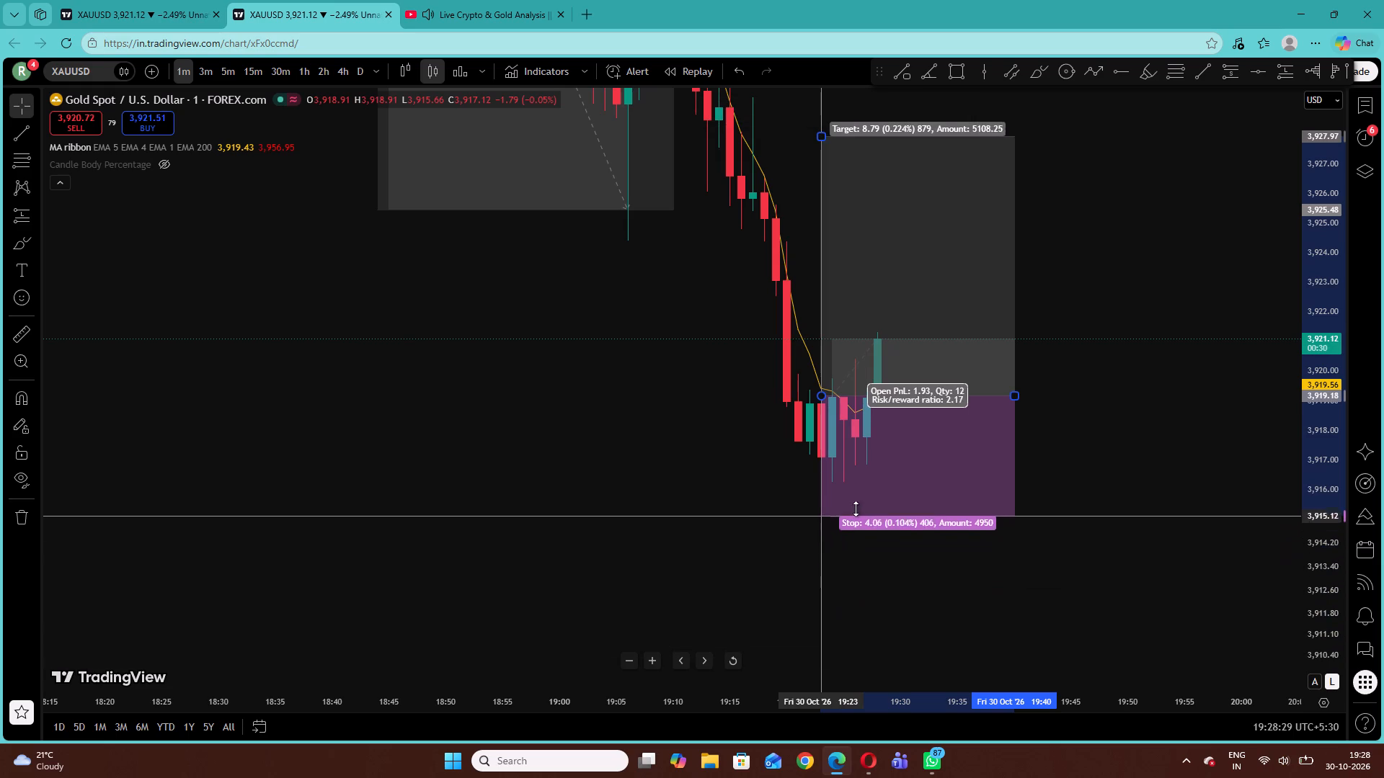
{"action": "left_click_drag", "start_coordinate": [856, 509], "coordinate": [863, 486]}
{"action": "left_click_drag", "start_coordinate": [670, 362], "coordinate": [658, 683]}
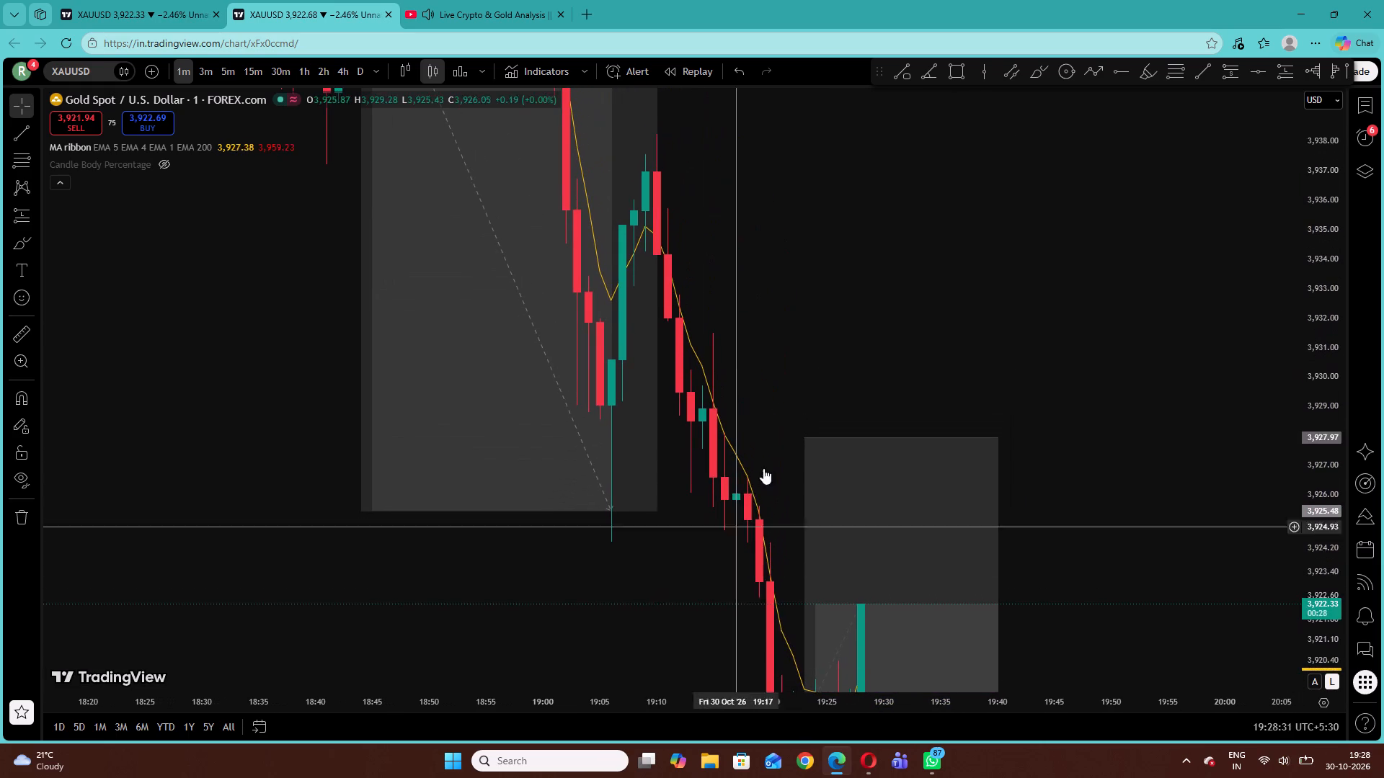
{"action": "left_click_drag", "start_coordinate": [804, 434], "coordinate": [808, 305]}
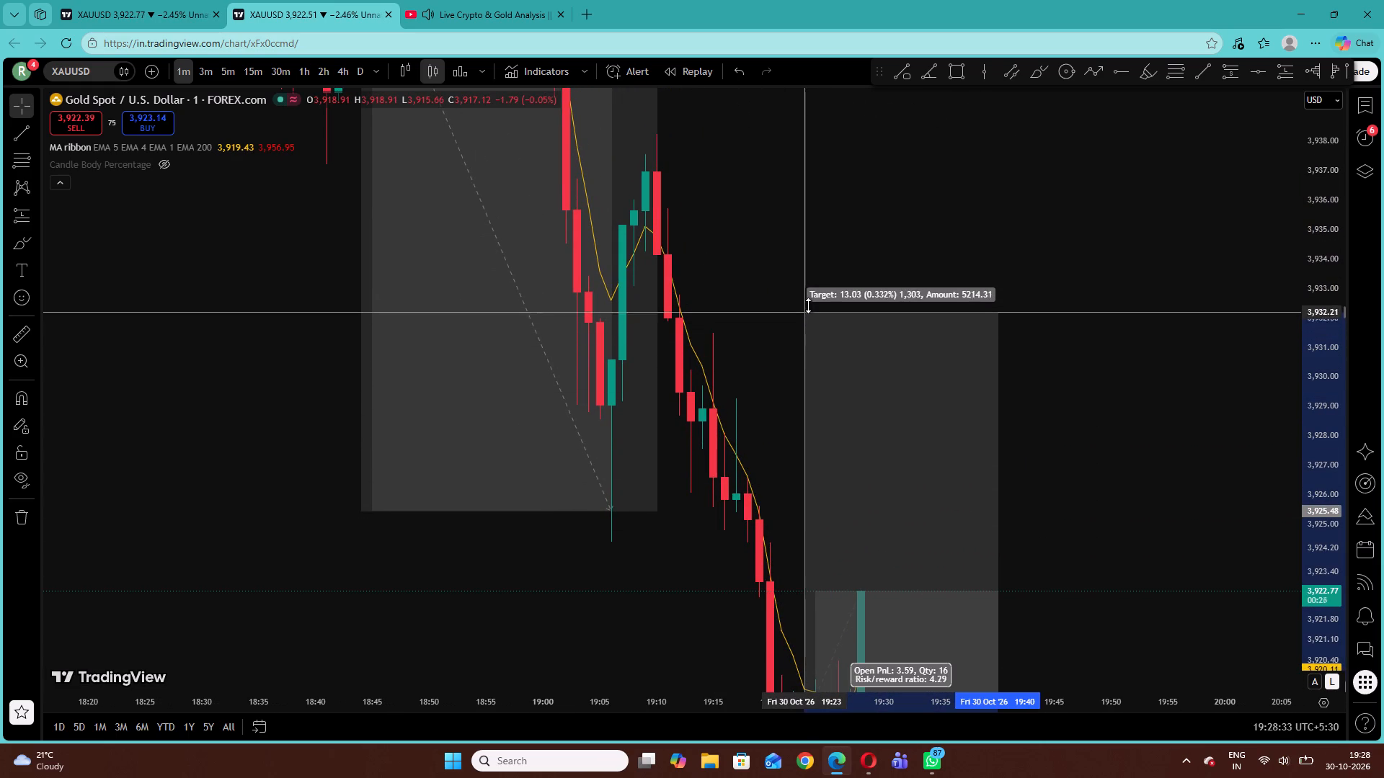
{"action": "left_click_drag", "start_coordinate": [808, 305], "coordinate": [821, 246]}
{"action": "left_click", "coordinate": [1075, 308]}
{"action": "left_click_drag", "start_coordinate": [1330, 262], "coordinate": [1309, 633]}
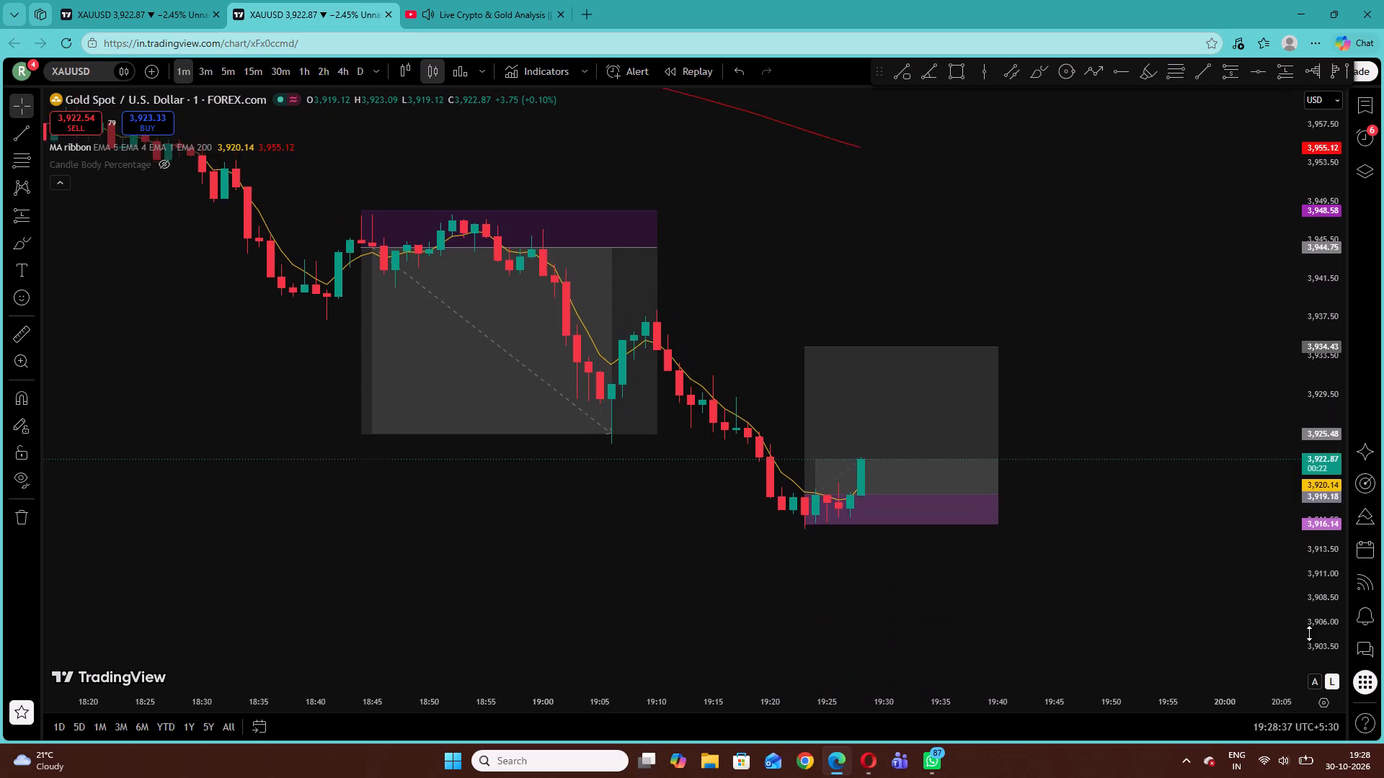
{"action": "left_click_drag", "start_coordinate": [1309, 633], "coordinate": [1308, 622]}
{"action": "left_click_drag", "start_coordinate": [846, 261], "coordinate": [852, 269]}
Check the gold chart on the live YouTube stream and return to the XAUUSD chart.
{"action": "left_click", "coordinate": [489, 0]}
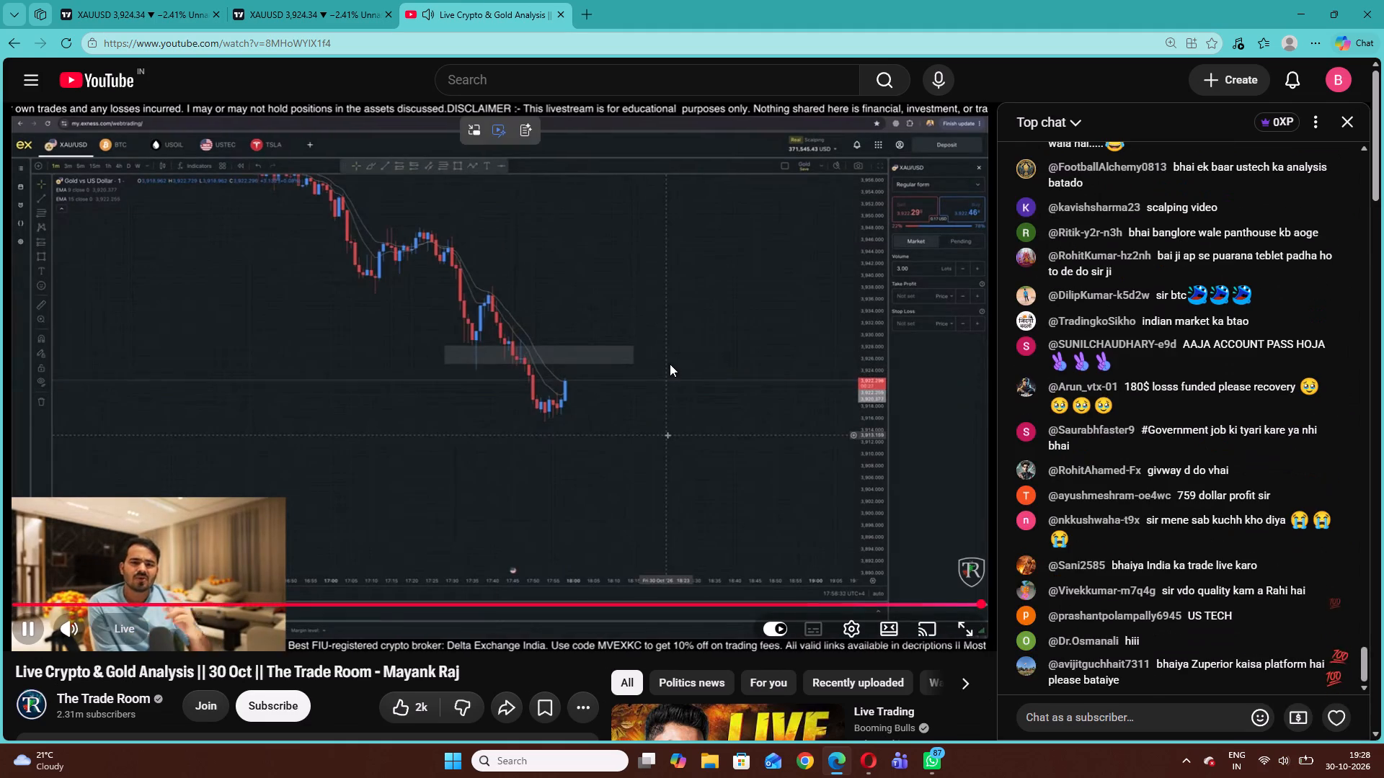
{"action": "left_click", "coordinate": [337, 0]}
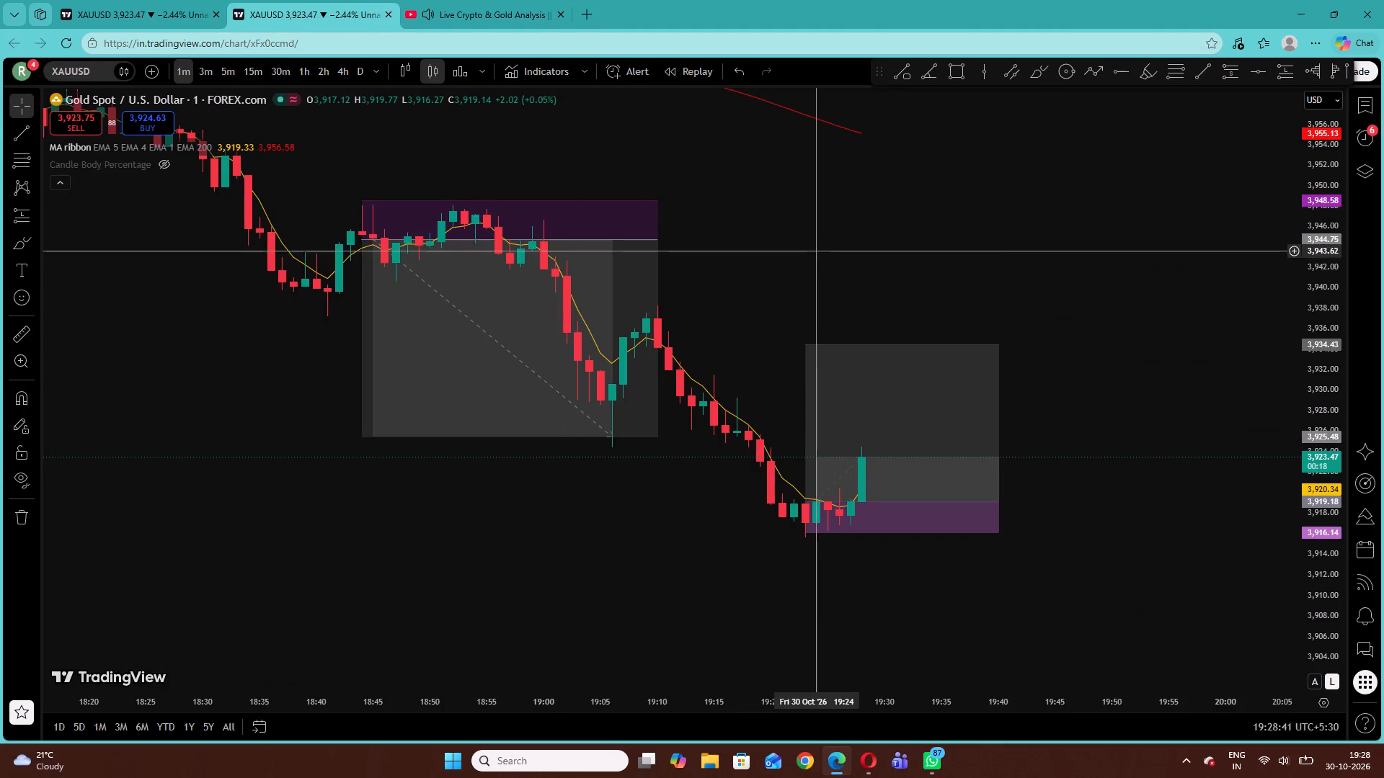
Place a short position at 18:04 on 30 October with entry 3,967.20, stop 3,970.93 and target 3,948.28, extended to about 18:38.
{"action": "left_click_drag", "start_coordinate": [757, 220], "coordinate": [1227, 312]}
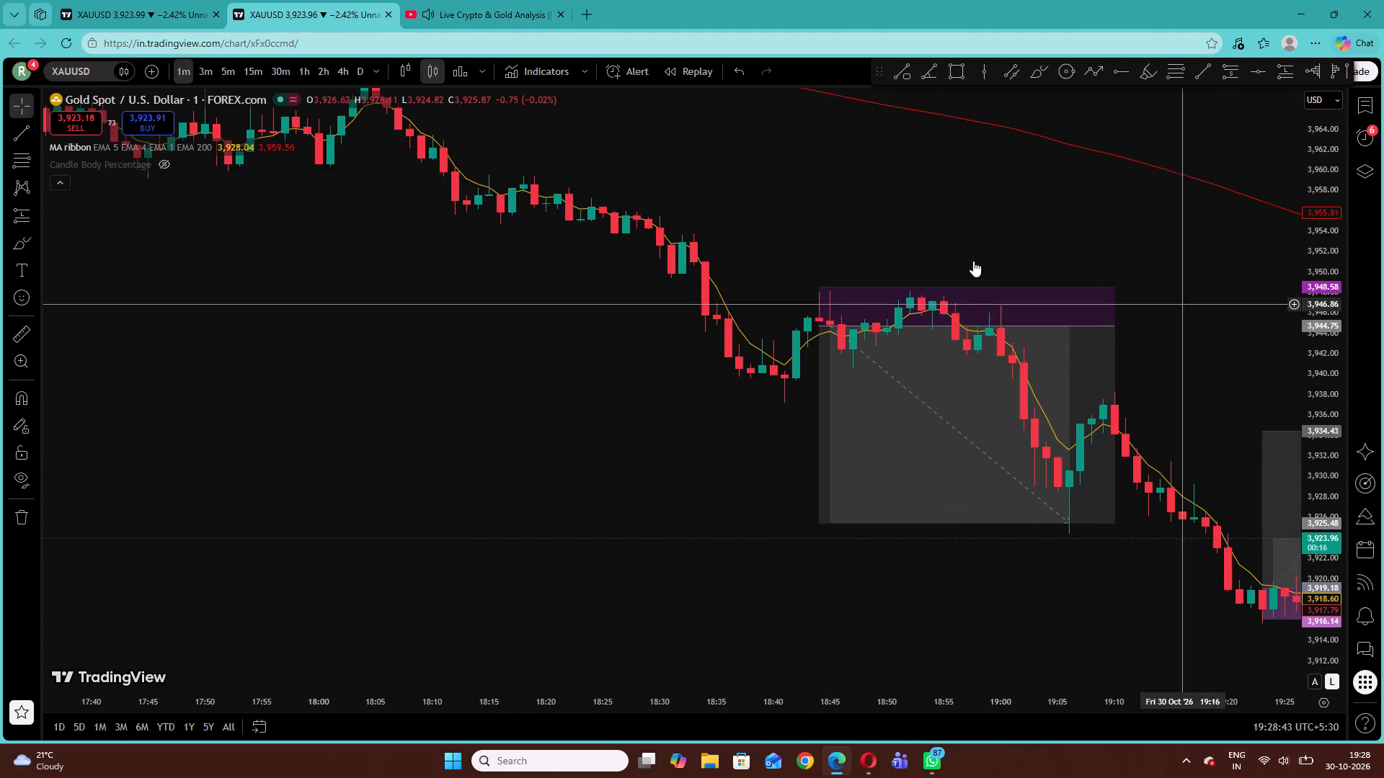
{"action": "left_click_drag", "start_coordinate": [708, 156], "coordinate": [915, 321]}
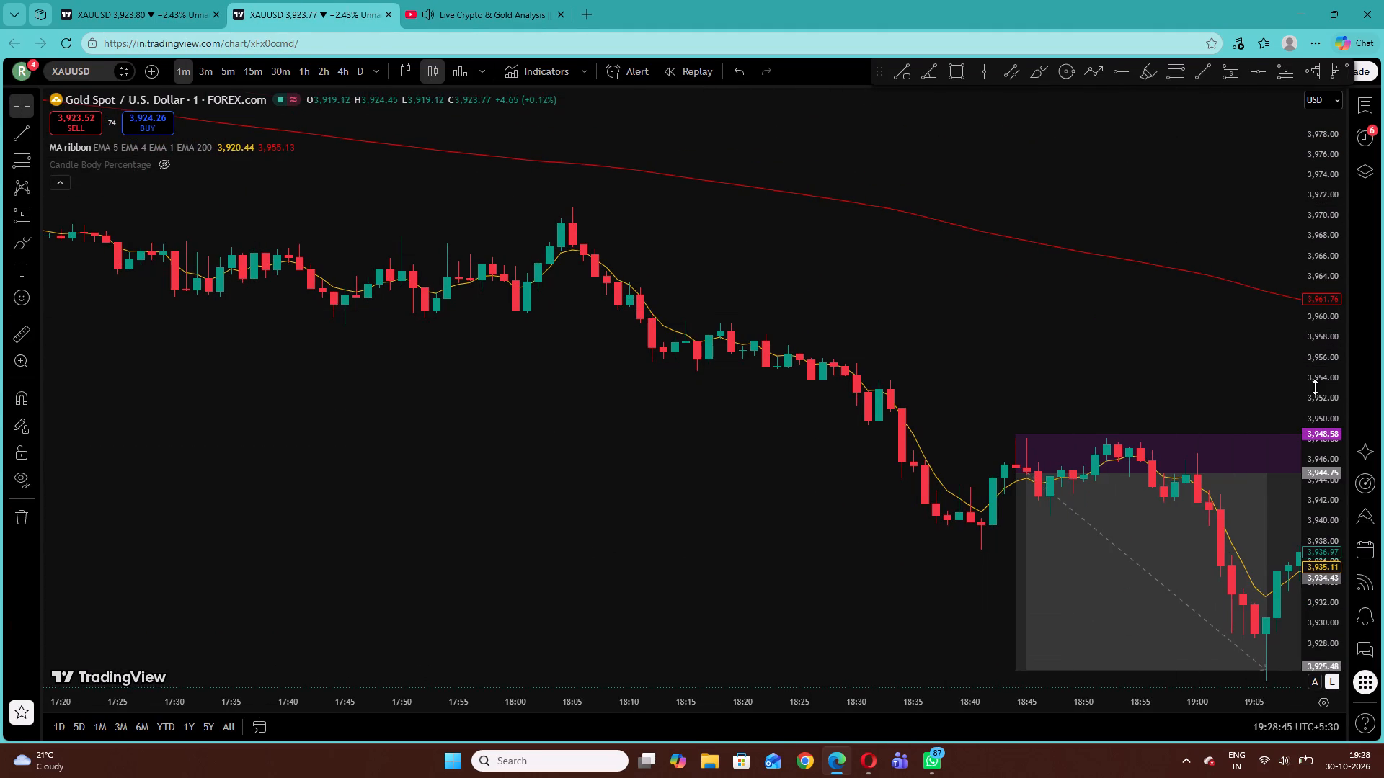
{"action": "left_click_drag", "start_coordinate": [1315, 388], "coordinate": [1268, 27]}
{"action": "left_click_drag", "start_coordinate": [662, 198], "coordinate": [764, 565]}
{"action": "left_click_drag", "start_coordinate": [793, 417], "coordinate": [794, 413]}
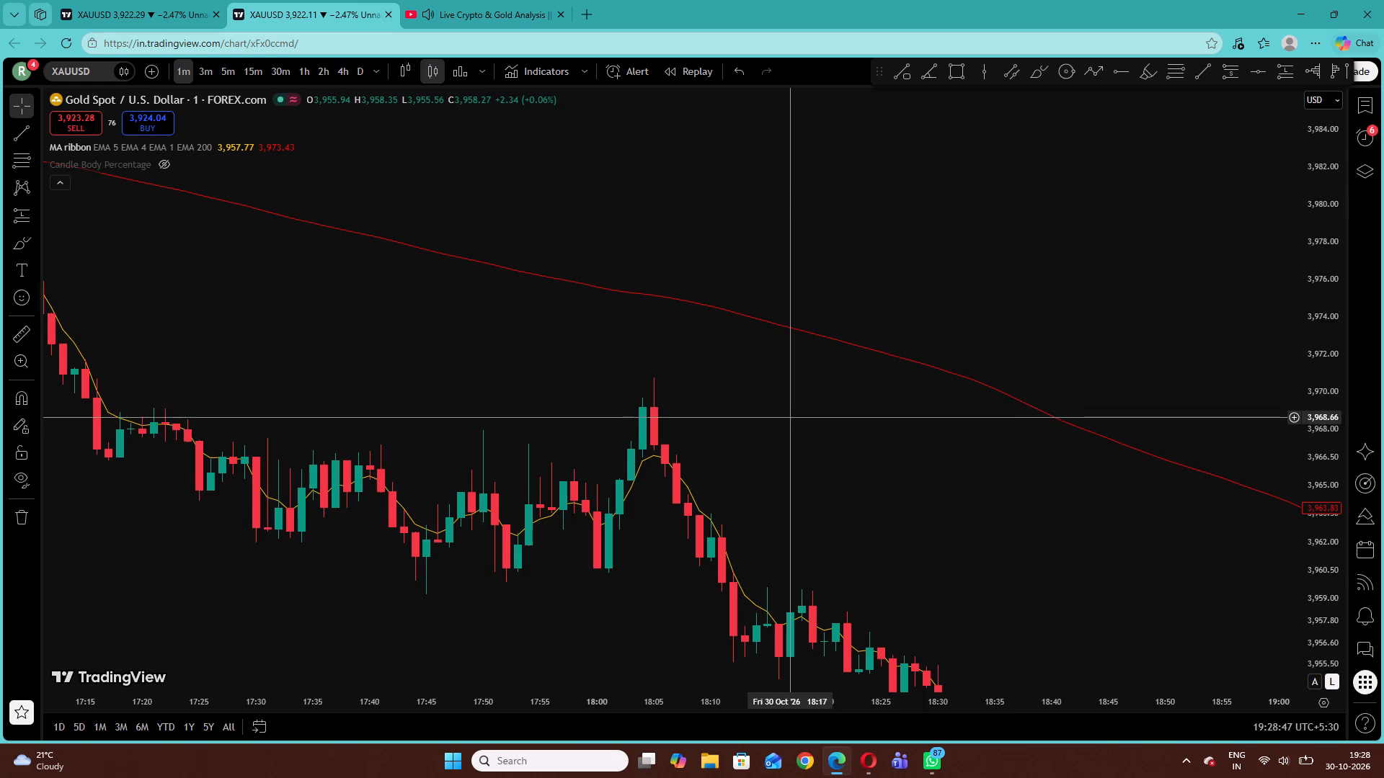
{"action": "left_click_drag", "start_coordinate": [794, 413], "coordinate": [843, 344]}
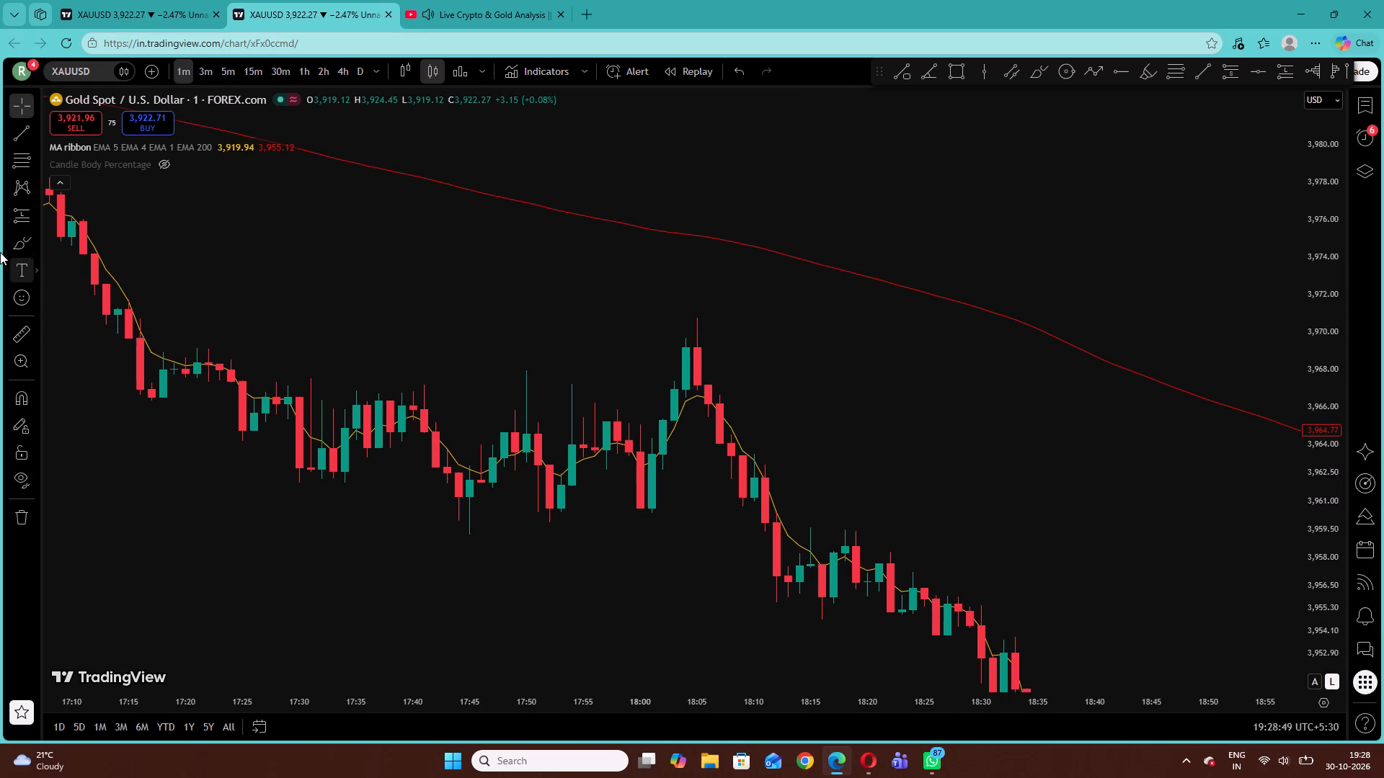
{"action": "left_click", "coordinate": [35, 210]}
{"action": "left_click", "coordinate": [94, 266]}
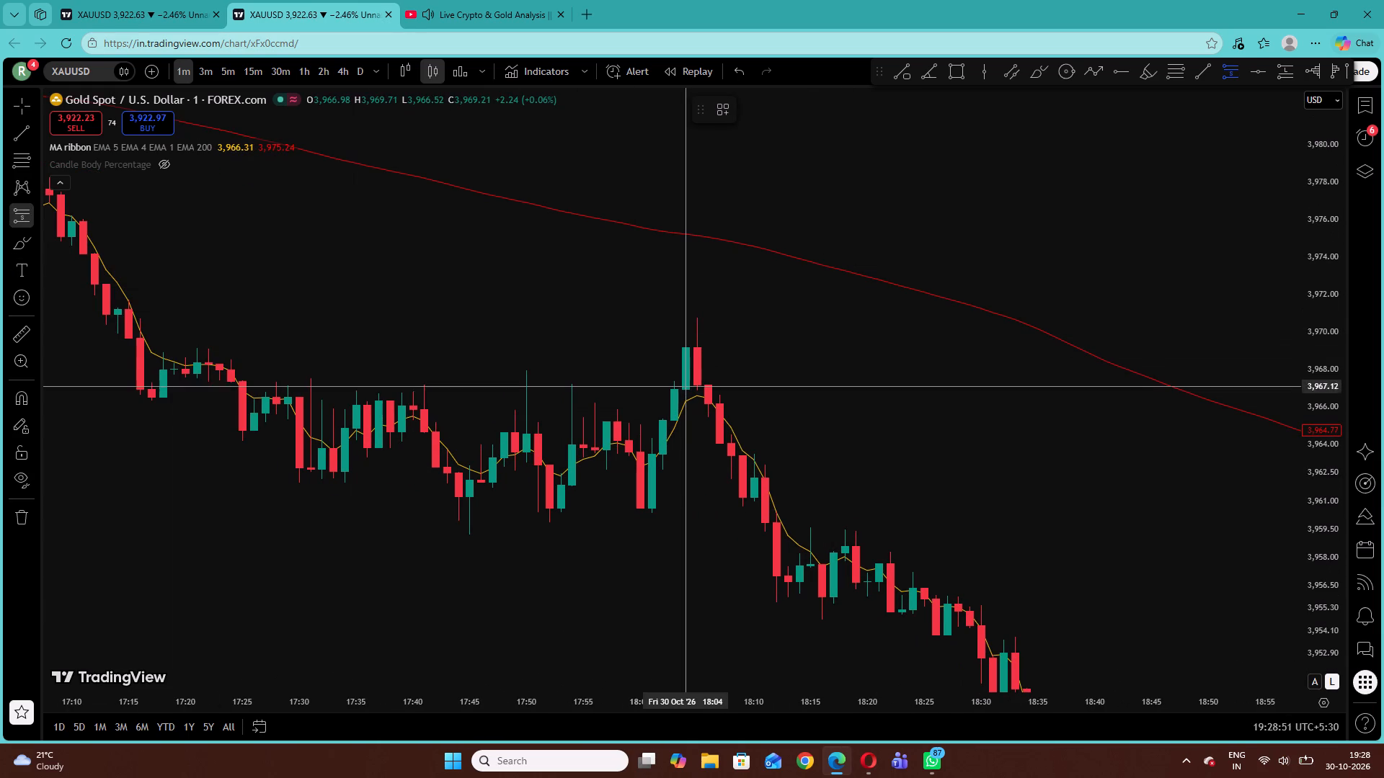
{"action": "left_click", "coordinate": [686, 385]}
{"action": "left_click_drag", "start_coordinate": [684, 234], "coordinate": [718, 308]}
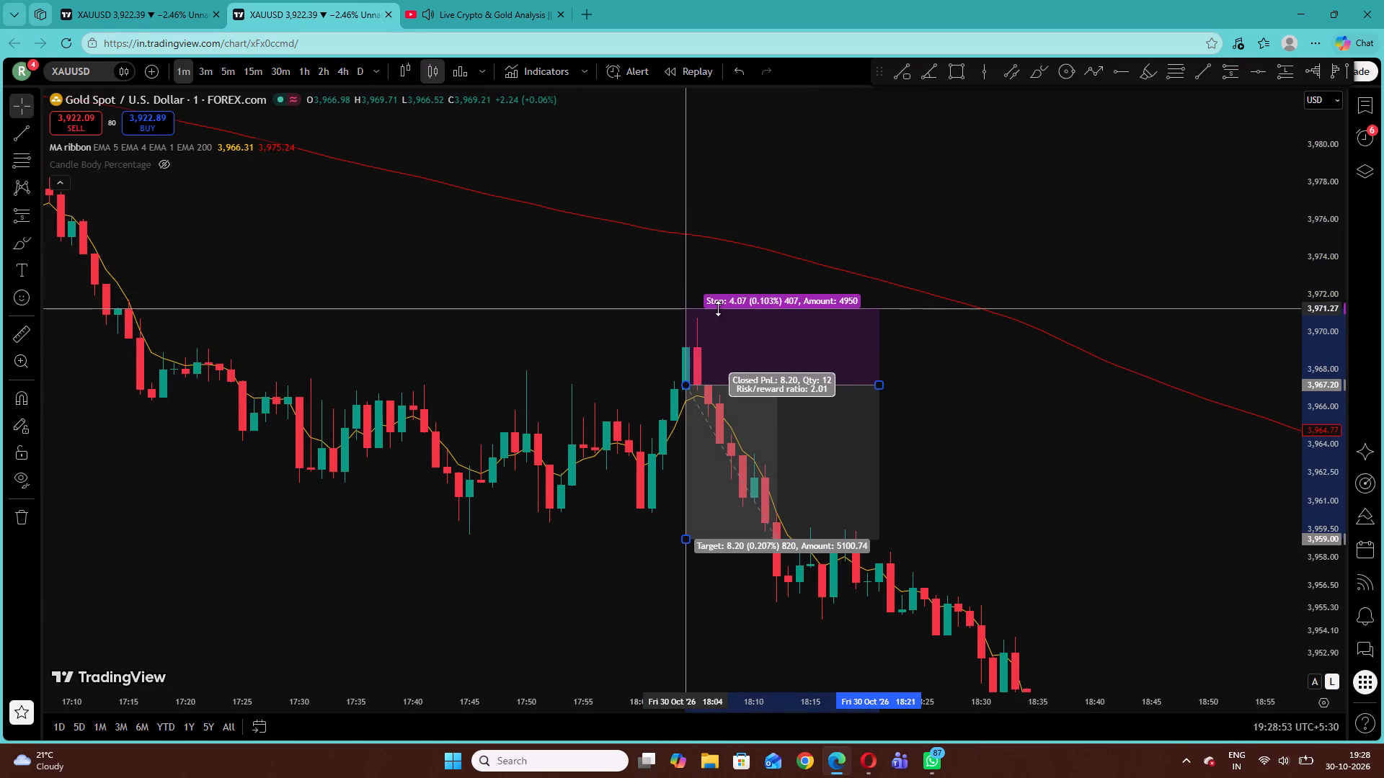
{"action": "left_click_drag", "start_coordinate": [718, 308], "coordinate": [719, 315]}
{"action": "left_click_drag", "start_coordinate": [572, 315], "coordinate": [553, 209]}
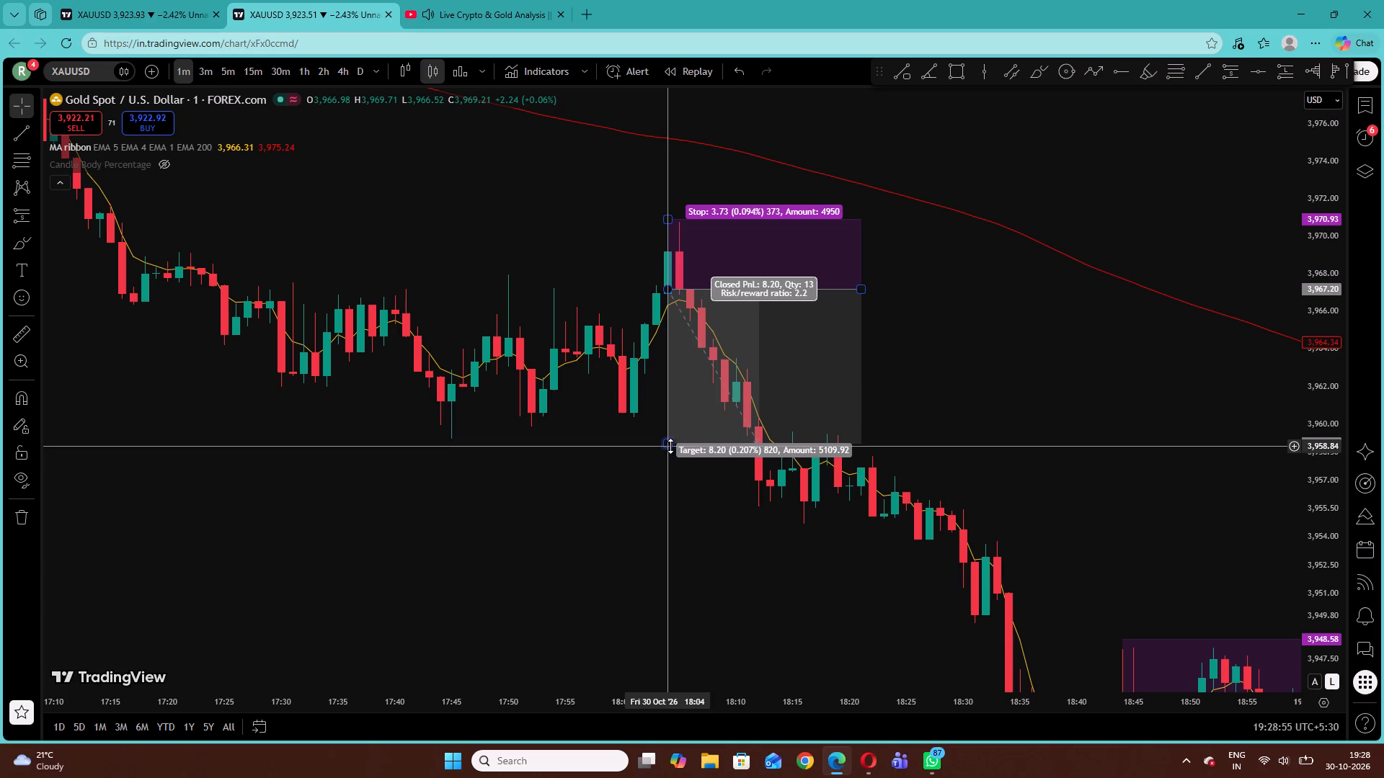
{"action": "left_click_drag", "start_coordinate": [670, 446], "coordinate": [656, 634]}
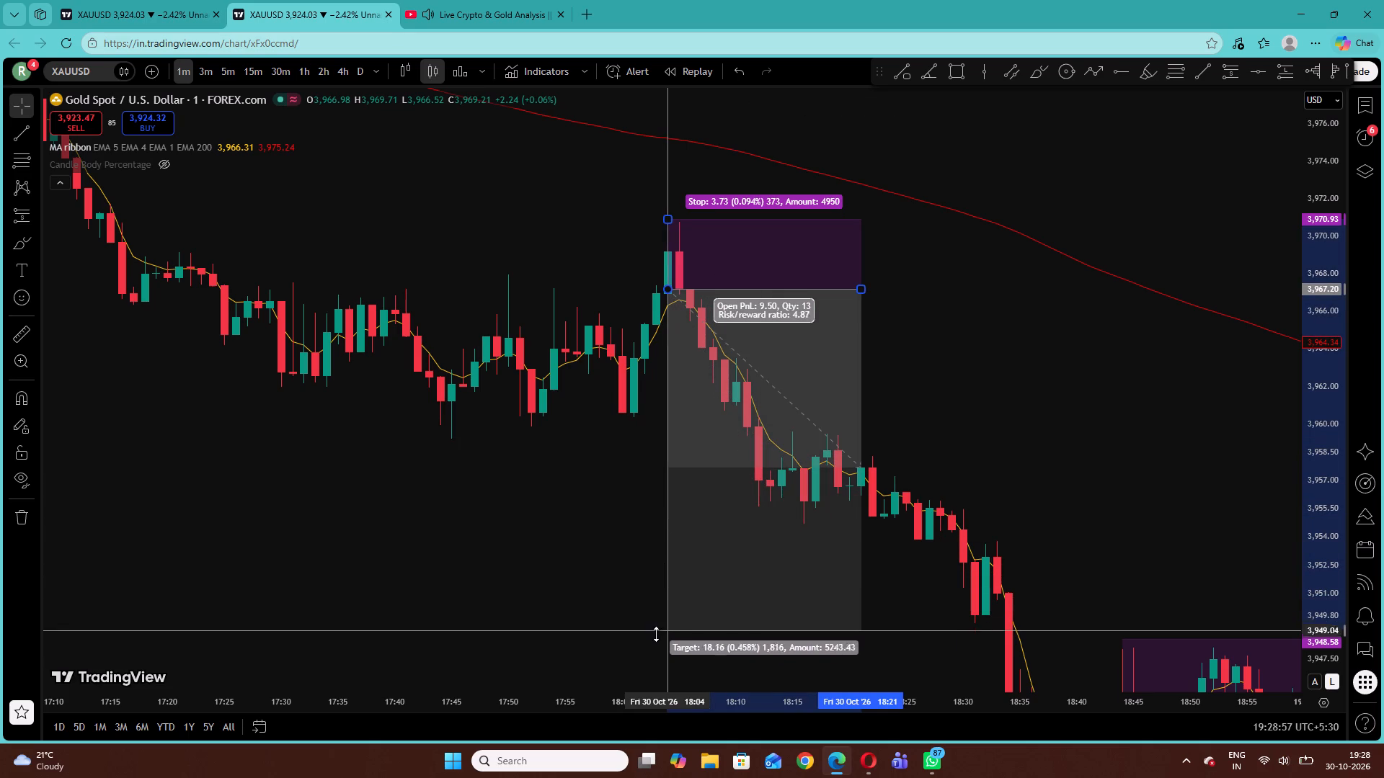
{"action": "left_click_drag", "start_coordinate": [656, 634], "coordinate": [649, 645]}
{"action": "left_click_drag", "start_coordinate": [497, 556], "coordinate": [414, 388]}
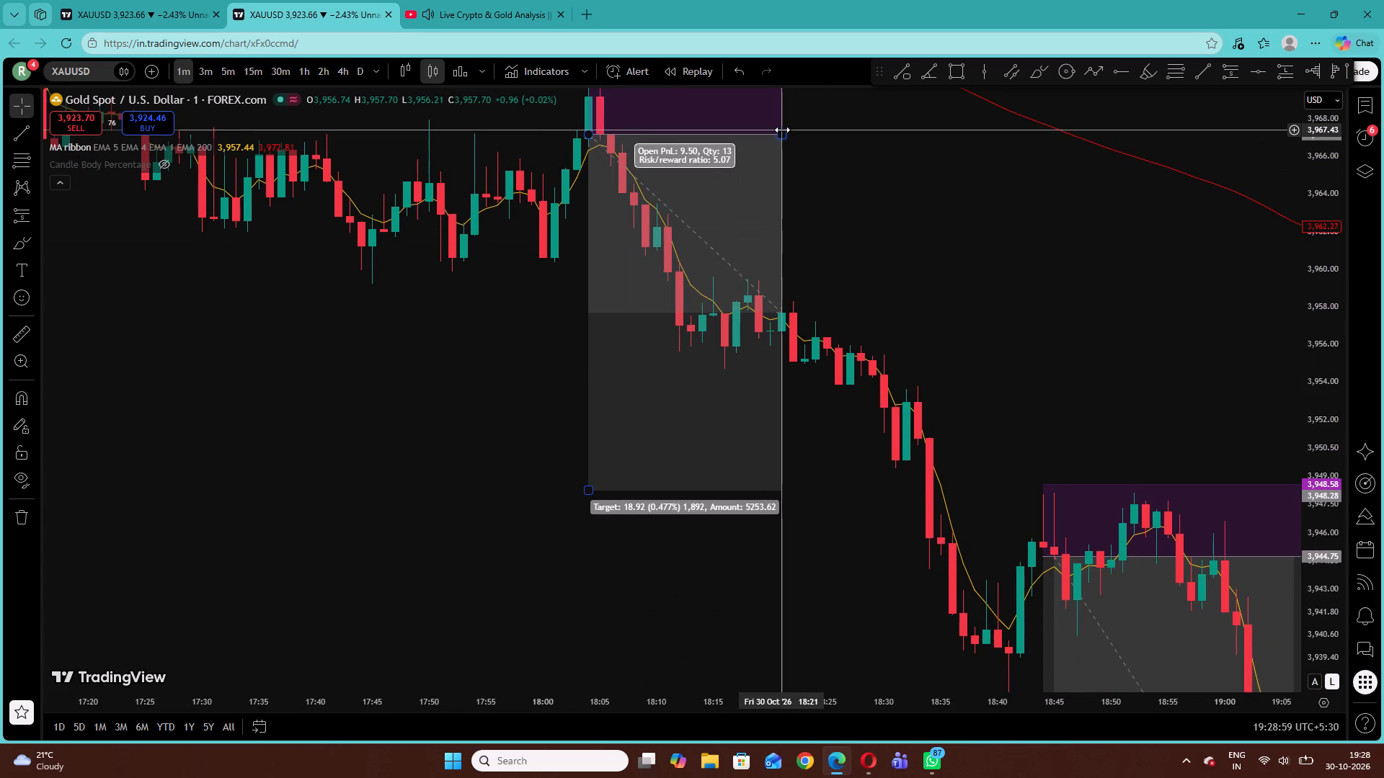
{"action": "left_click_drag", "start_coordinate": [782, 130], "coordinate": [970, 161]}
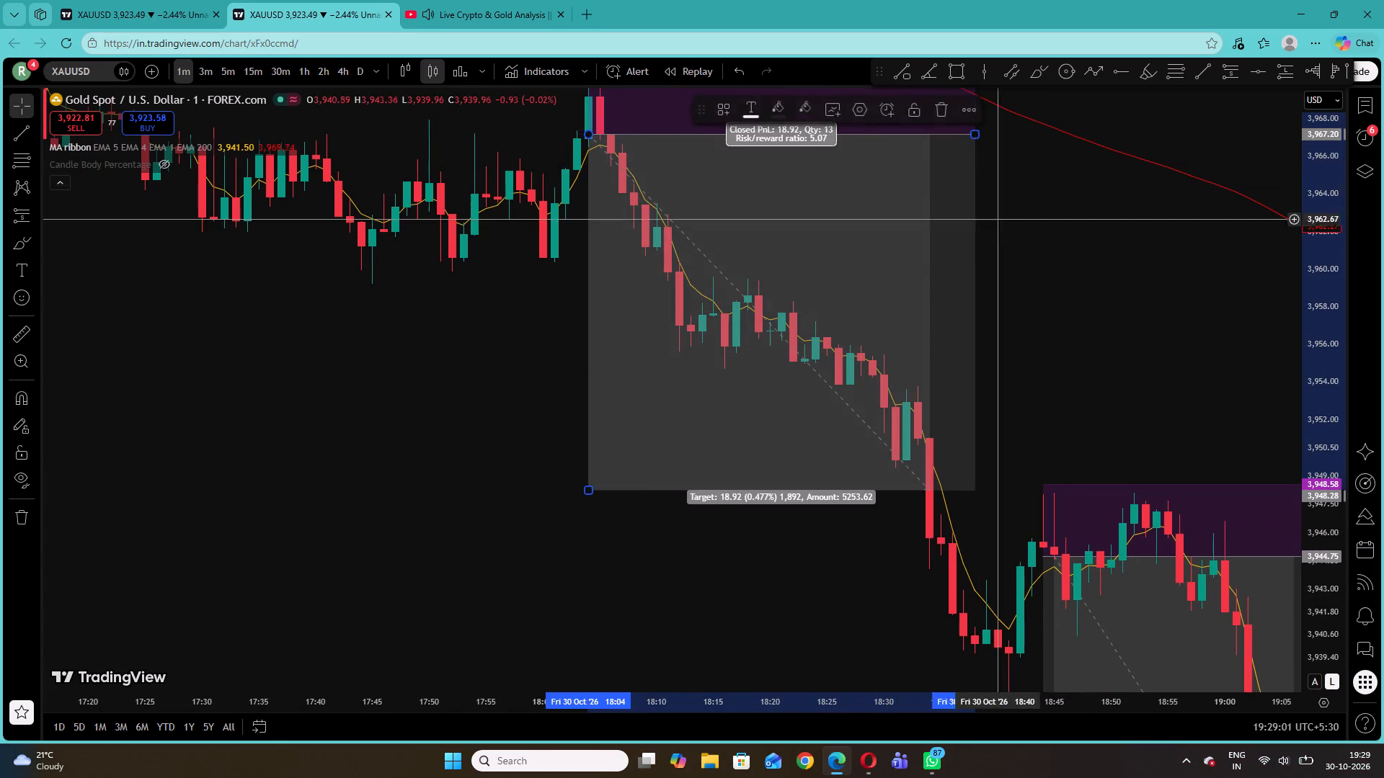
{"action": "left_click", "coordinate": [1039, 264]}
Extend the 19:23 long position's end time to about 19:44.
{"action": "left_click_drag", "start_coordinate": [1087, 305], "coordinate": [462, 39]}
{"action": "left_click_drag", "start_coordinate": [928, 279], "coordinate": [719, 22]}
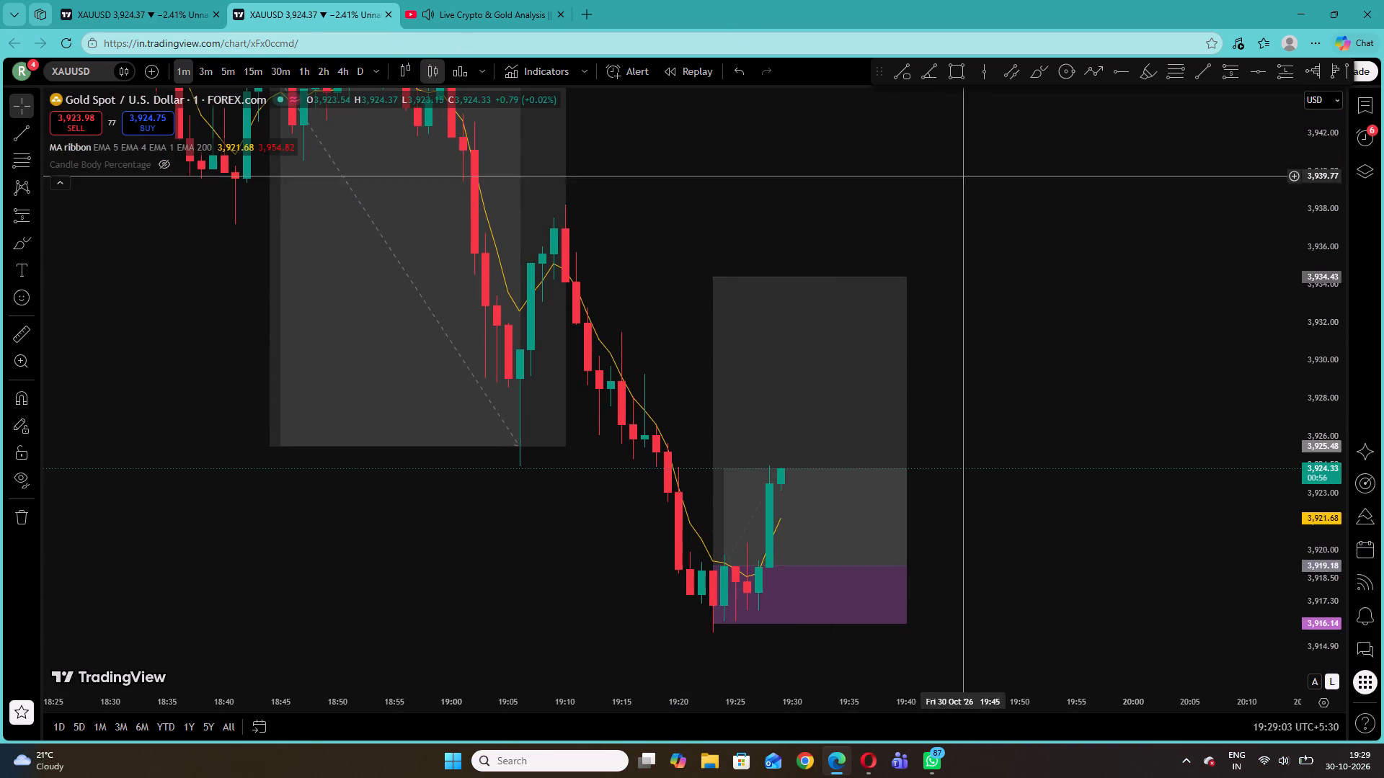
{"action": "left_click_drag", "start_coordinate": [907, 564], "coordinate": [954, 563]}
Examine the candles from about 18:00 to the latest against the short and long positions marked on 30 October.
{"action": "left_click_drag", "start_coordinate": [993, 517], "coordinate": [990, 500]}
{"action": "left_click_drag", "start_coordinate": [666, 156], "coordinate": [933, 309]}
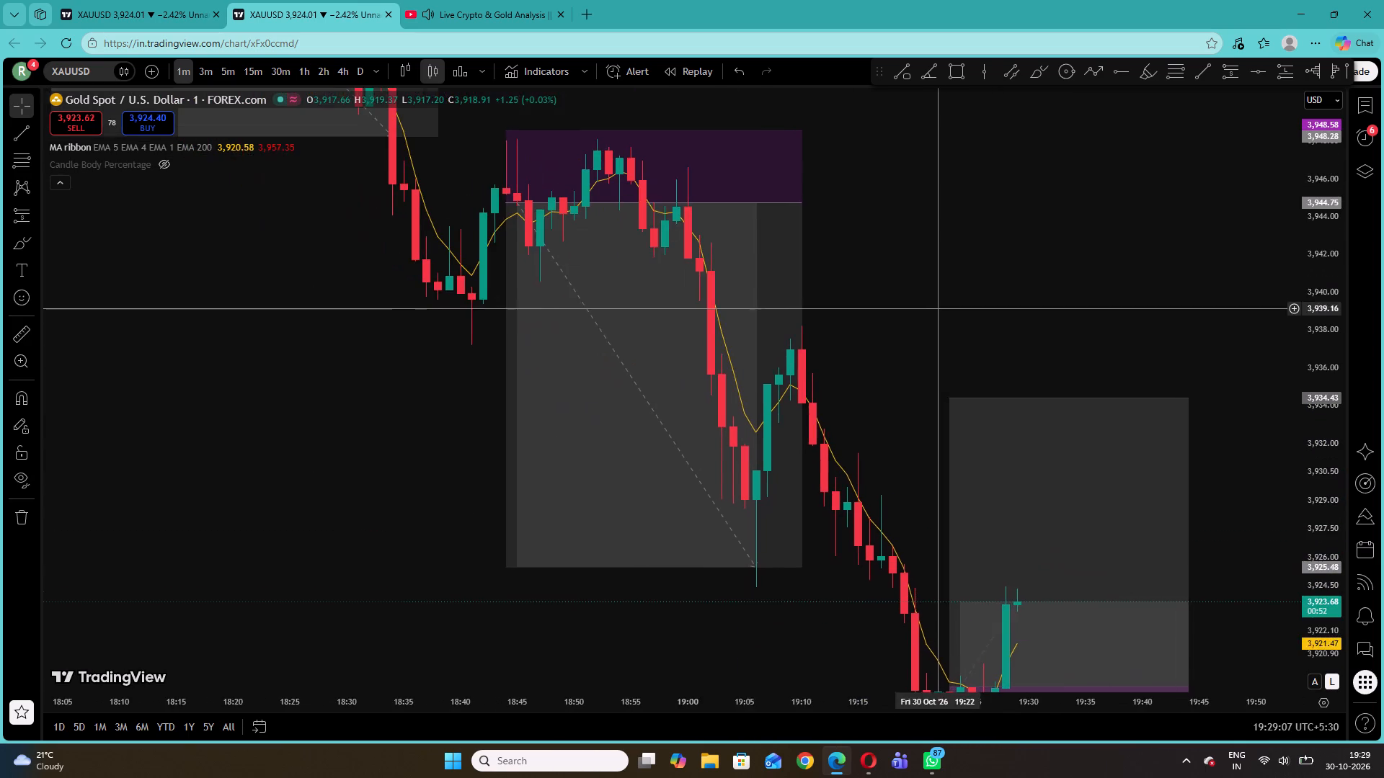
{"action": "left_click_drag", "start_coordinate": [933, 309], "coordinate": [936, 308]}
{"action": "left_click_drag", "start_coordinate": [292, 227], "coordinate": [408, 323]}
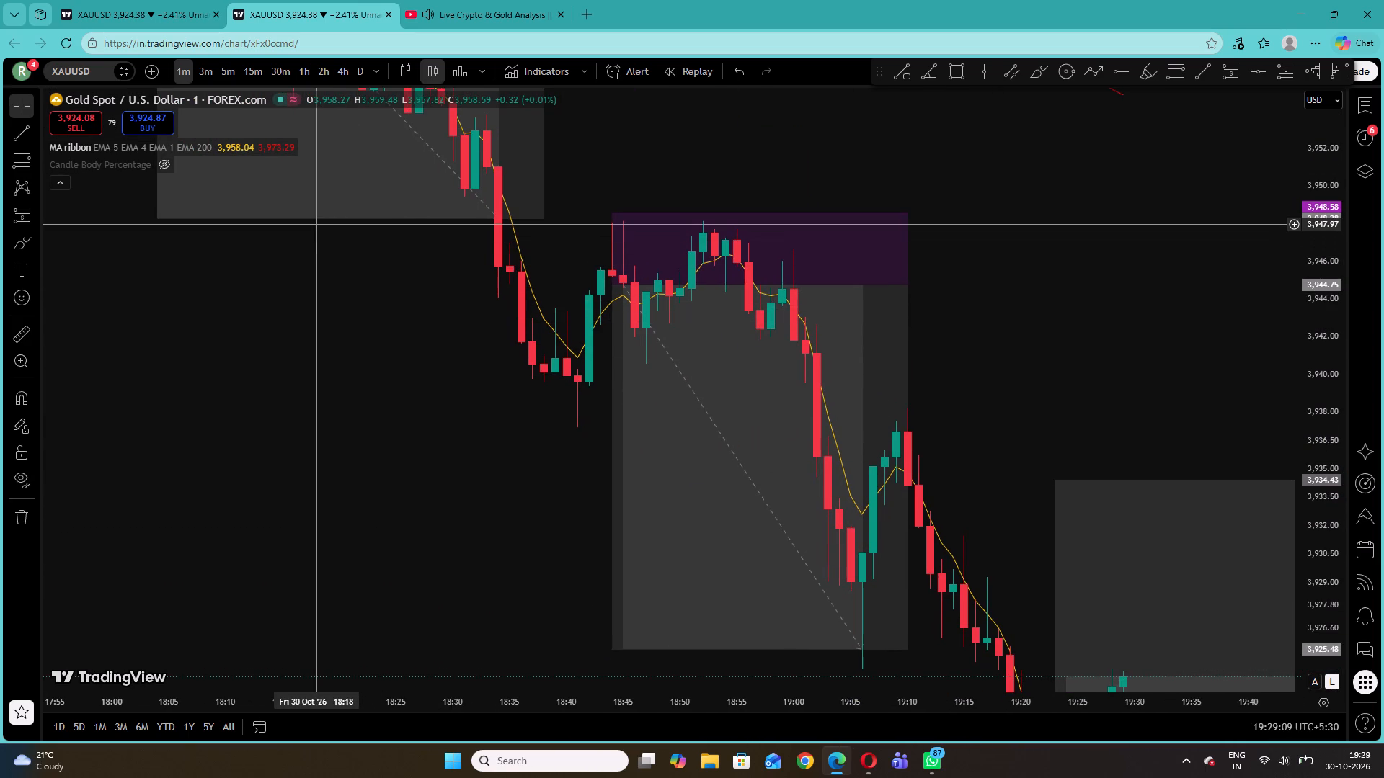
{"action": "left_click_drag", "start_coordinate": [313, 224], "coordinate": [468, 356]}
{"action": "left_click_drag", "start_coordinate": [1141, 334], "coordinate": [857, 143]}
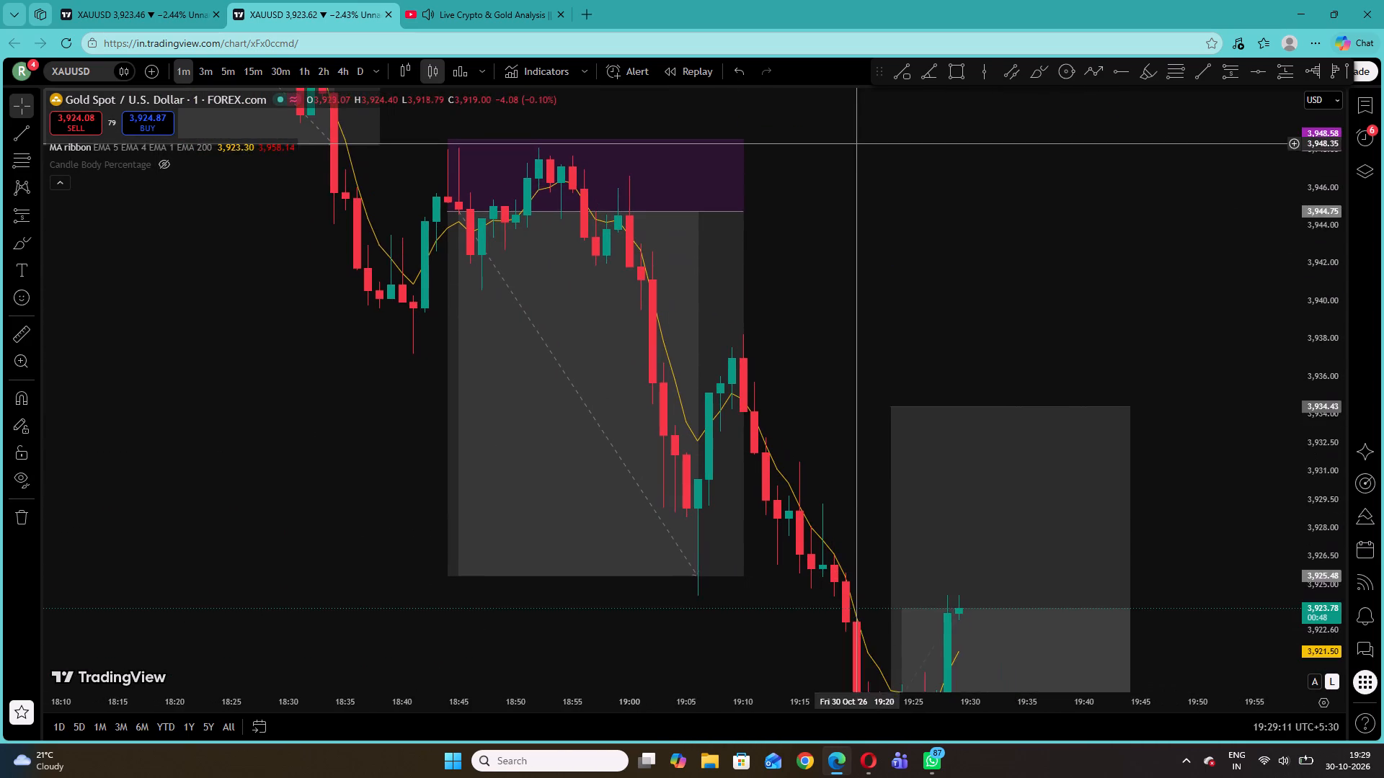
{"action": "left_click_drag", "start_coordinate": [962, 243], "coordinate": [861, 154]}
{"action": "left_click_drag", "start_coordinate": [1336, 353], "coordinate": [1331, 408]}
{"action": "left_click_drag", "start_coordinate": [1230, 402], "coordinate": [1212, 376]}
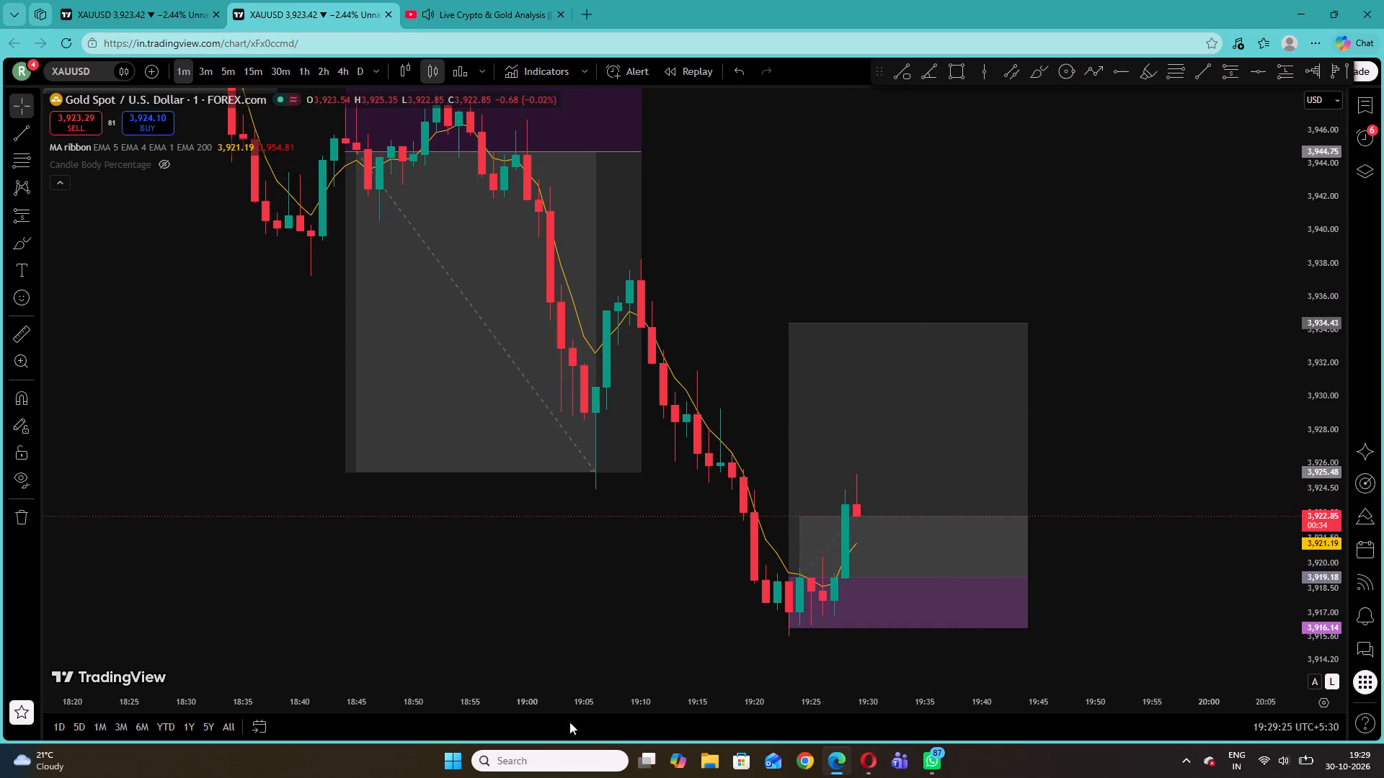
Search Windows for "drawing" and open a blank canvas in Paint.
{"action": "left_click", "coordinate": [544, 761]}
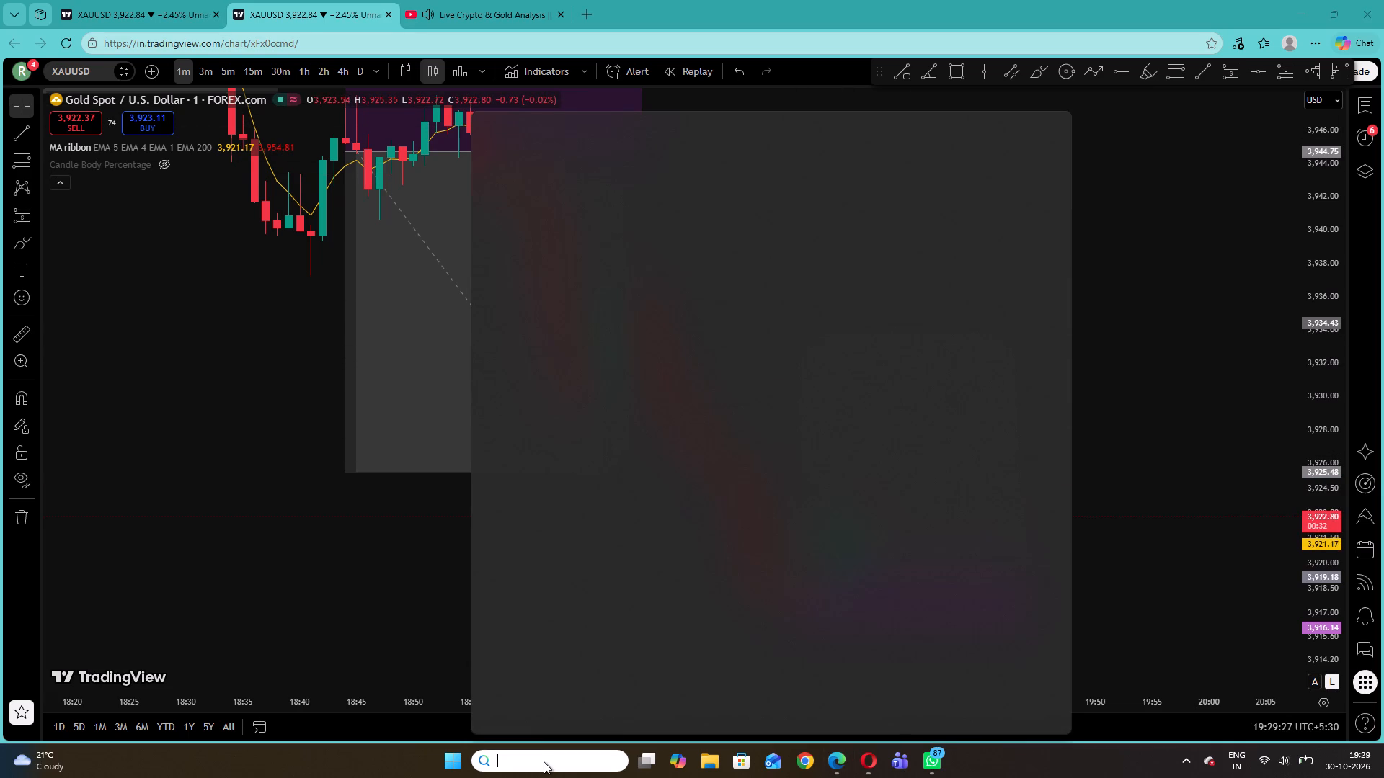
{"action": "left_click", "coordinate": [544, 761]}
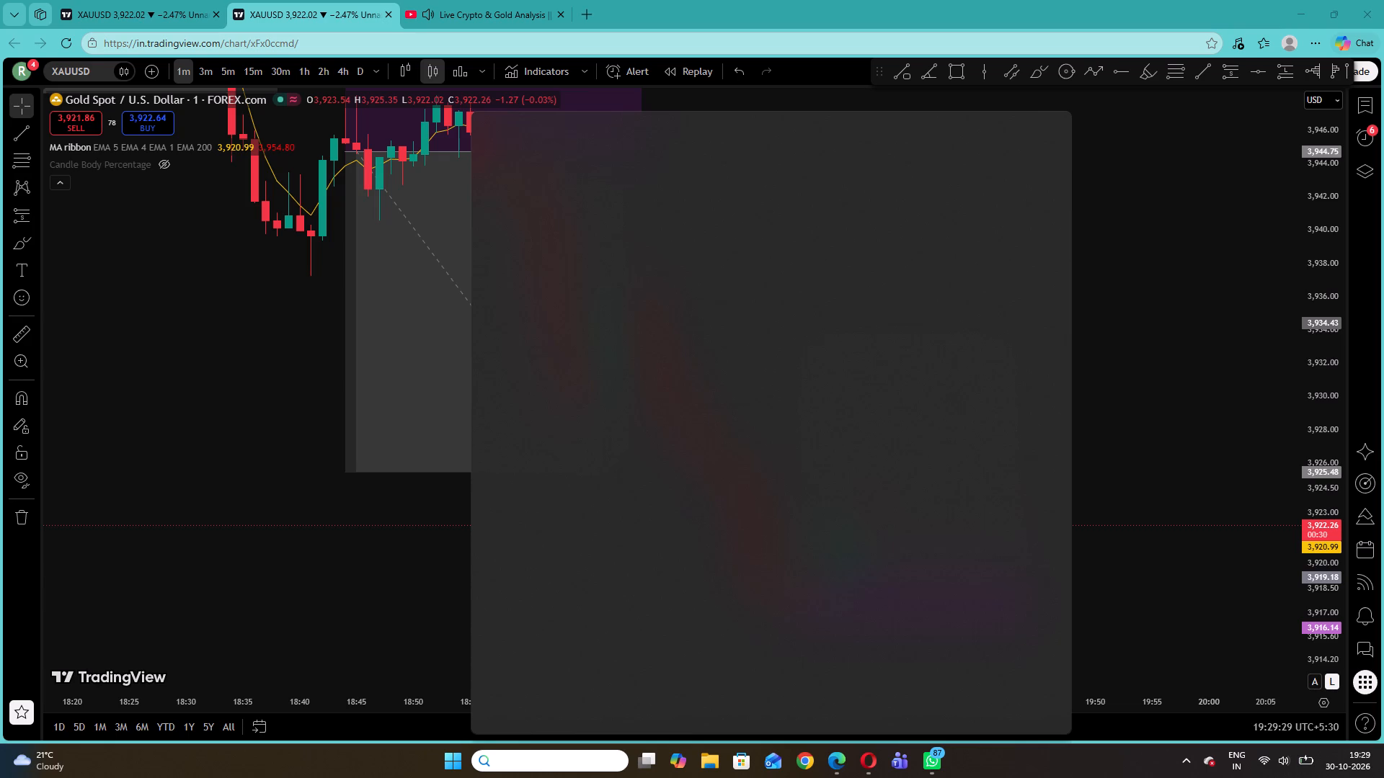
{"action": "type", "text": "dr"}
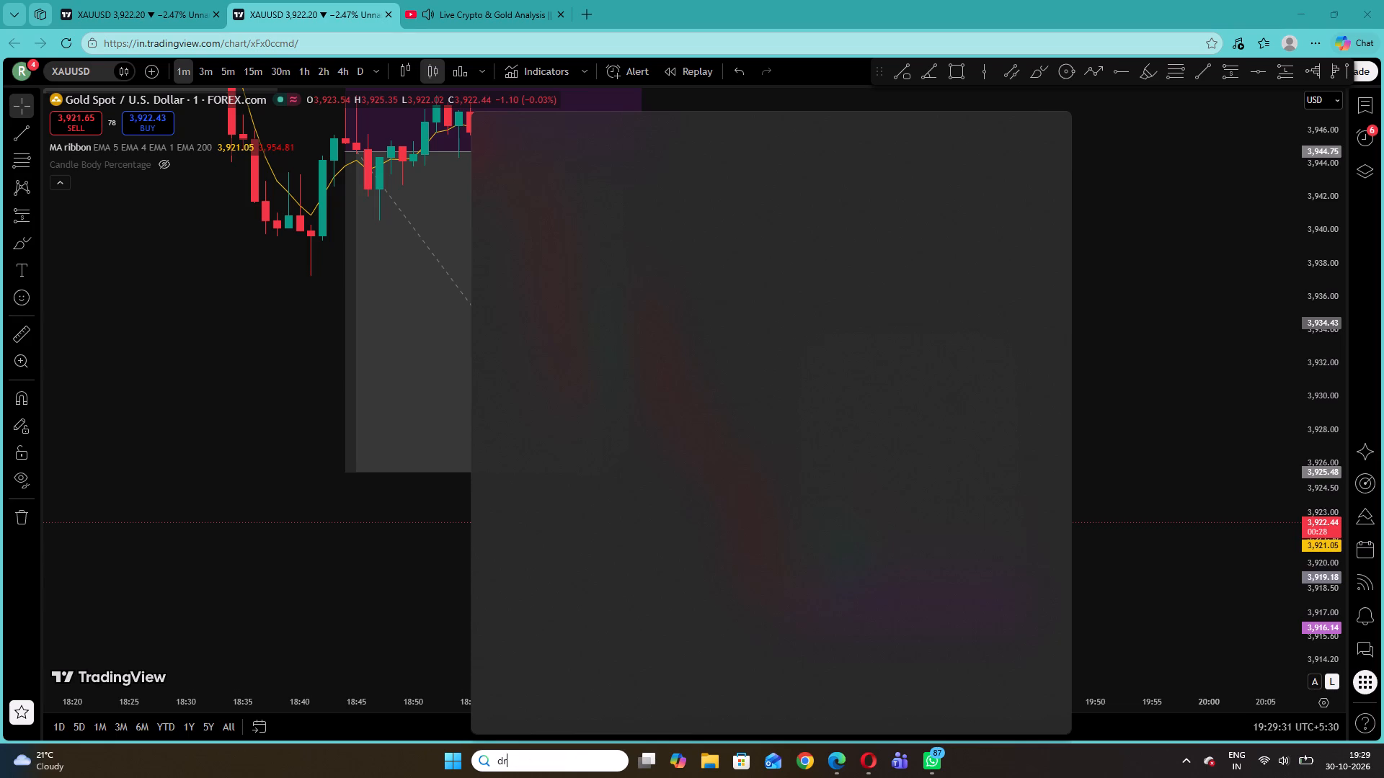
{"action": "type", "text": "awing"}
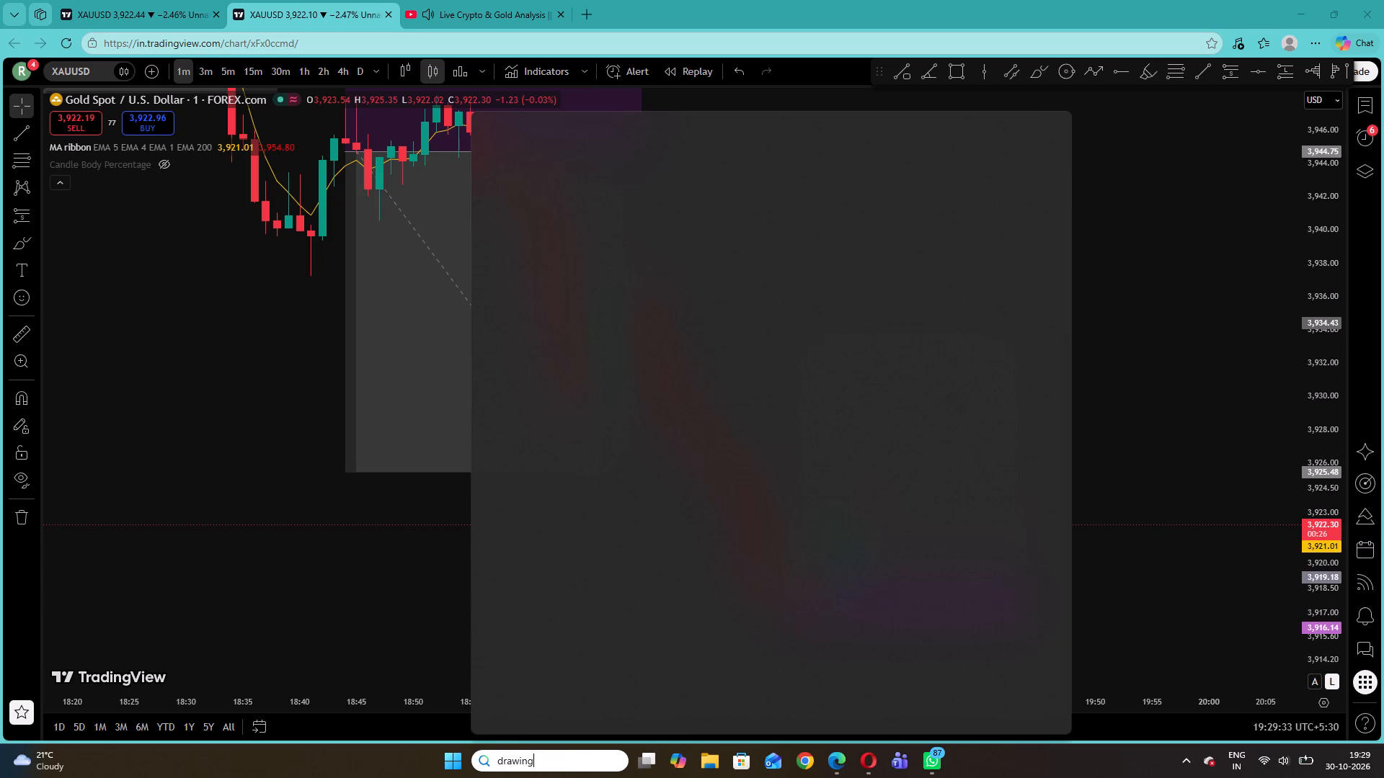
{"action": "key", "text": "Return"}
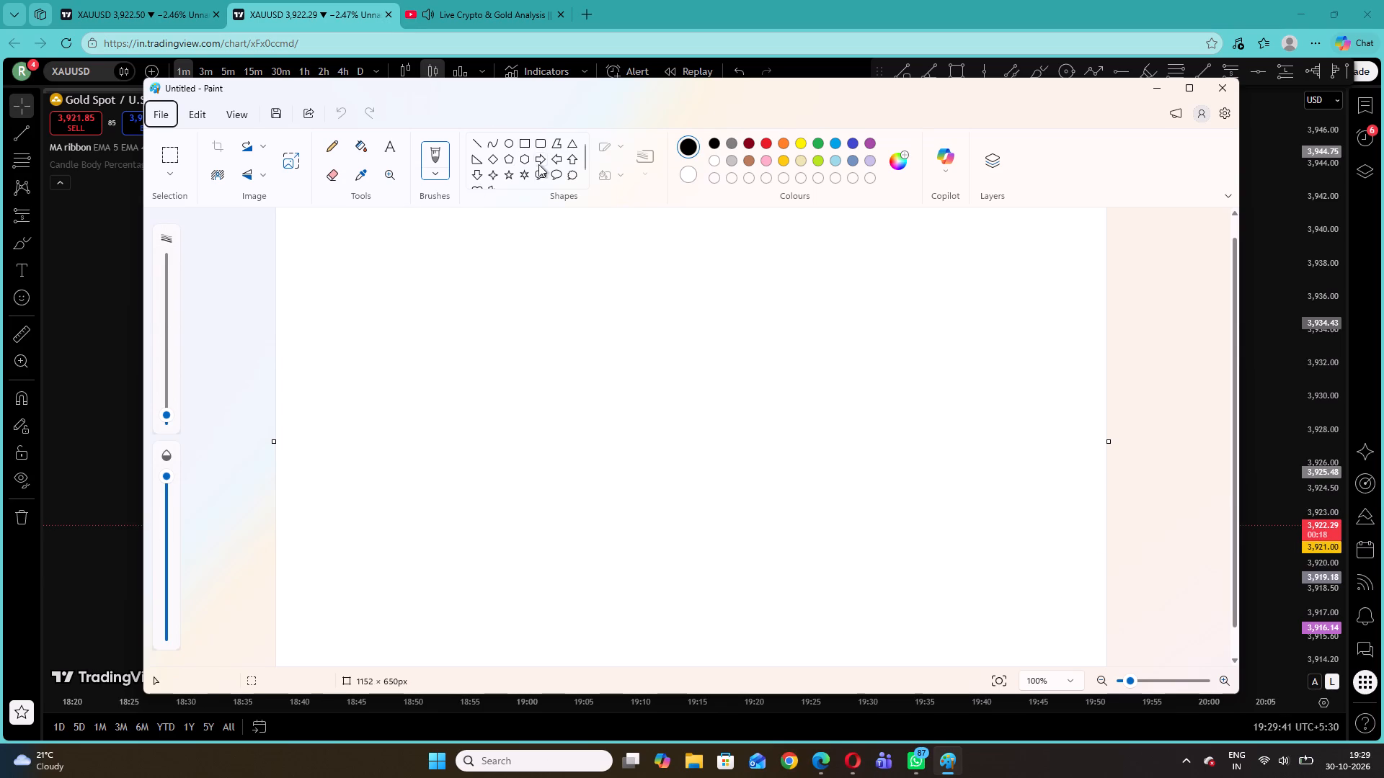
Draw a black circle about 205 × 212 px in the upper middle of the canvas as the figure's head.
{"action": "left_click", "coordinate": [507, 143]}
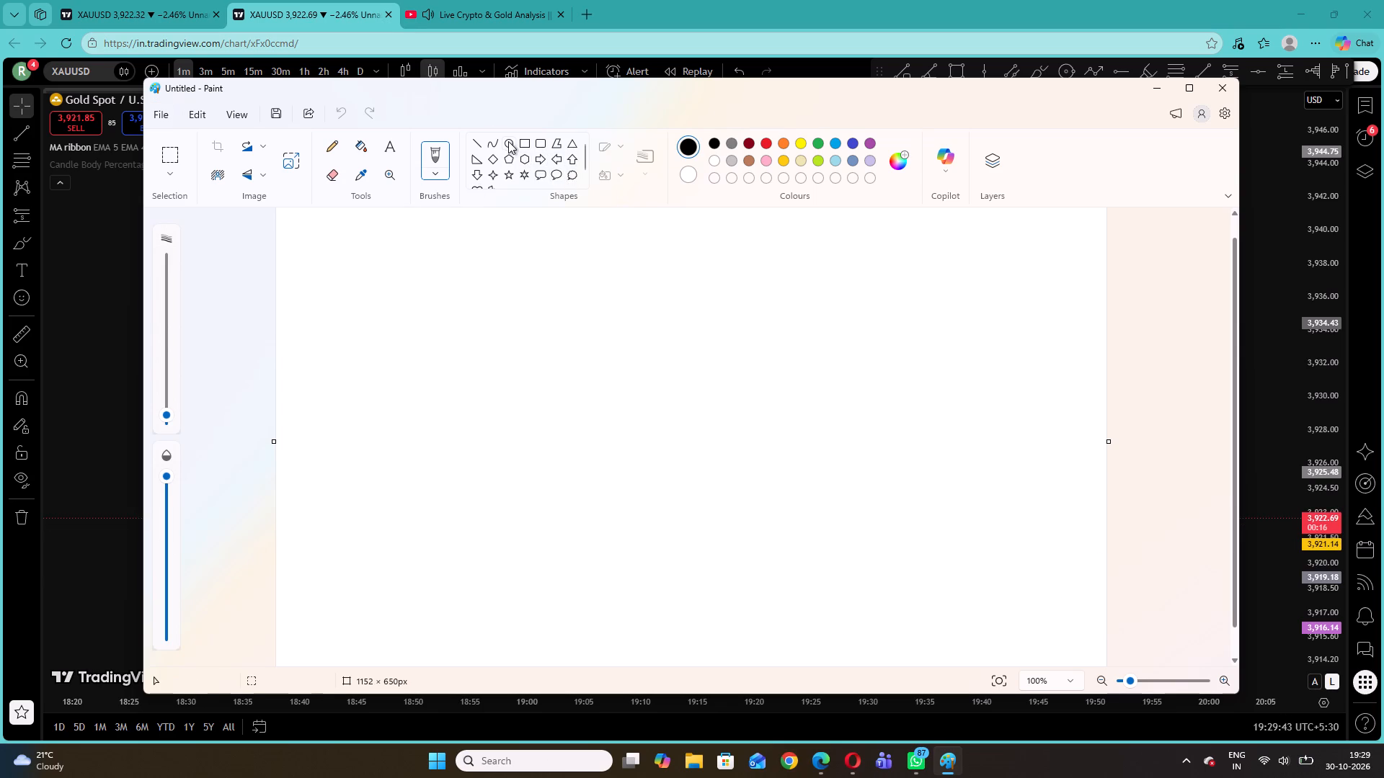
{"action": "left_click_drag", "start_coordinate": [610, 287], "coordinate": [664, 359]}
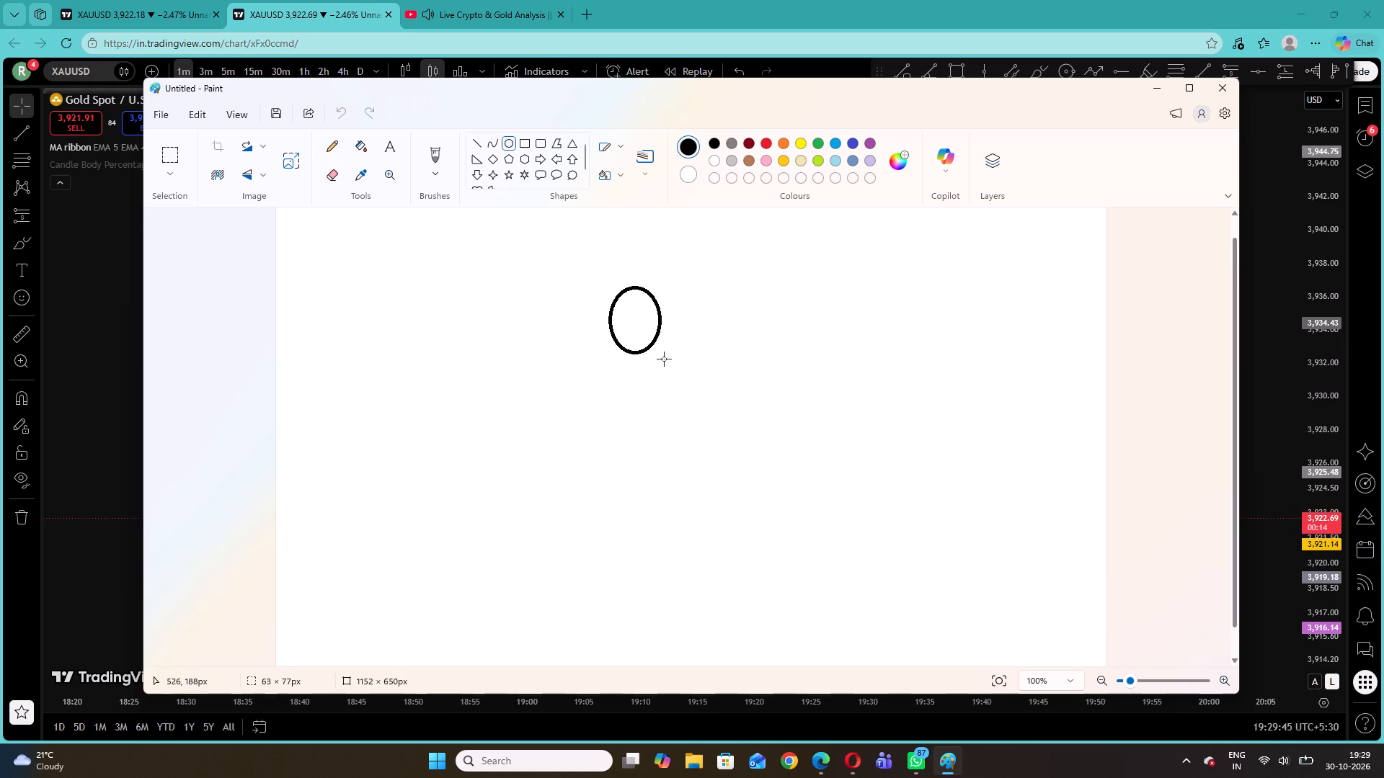
{"action": "left_click_drag", "start_coordinate": [664, 359], "coordinate": [758, 440]}
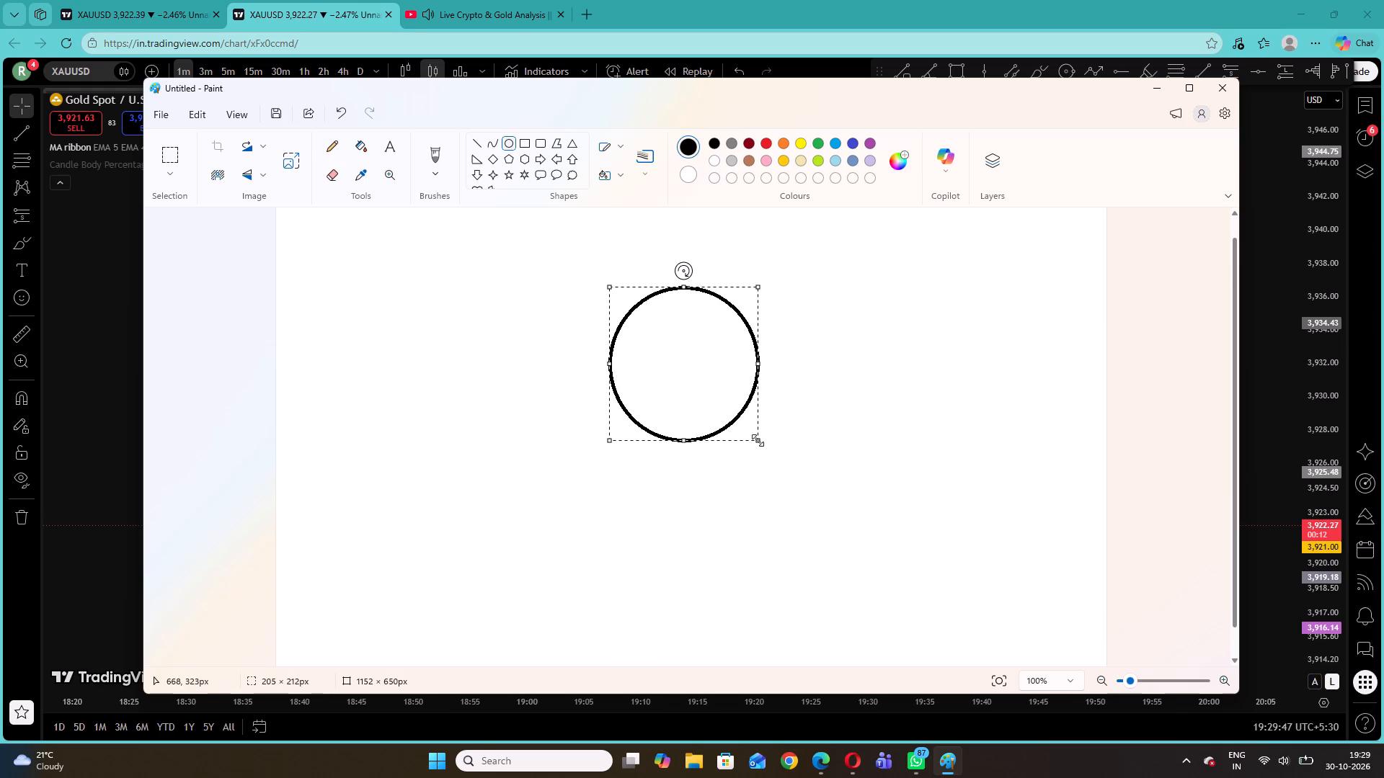
{"action": "left_click", "coordinate": [758, 440]}
Draw an upright oval body about 132 × 170 px and move it directly beneath the centre of the head.
{"action": "left_click", "coordinate": [510, 143]}
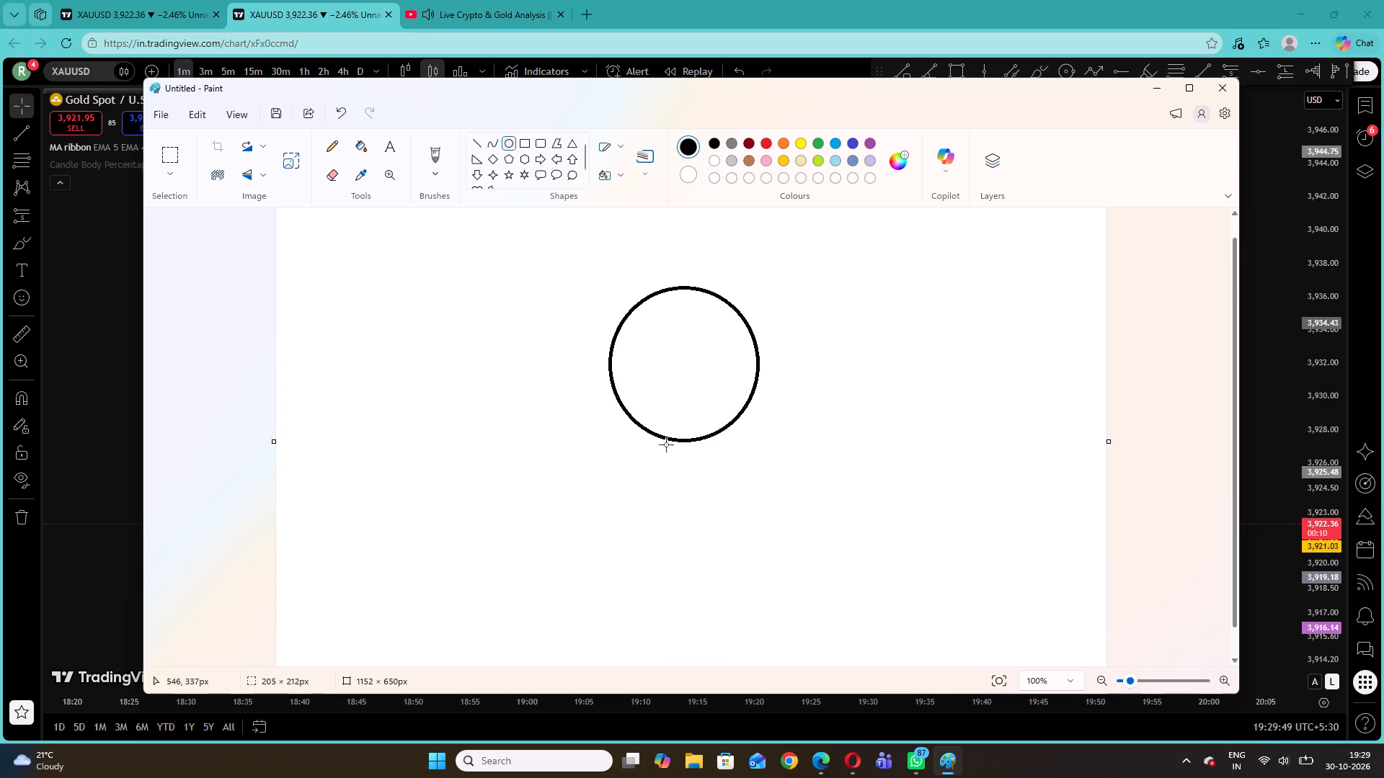
{"action": "left_click_drag", "start_coordinate": [686, 441], "coordinate": [727, 565]}
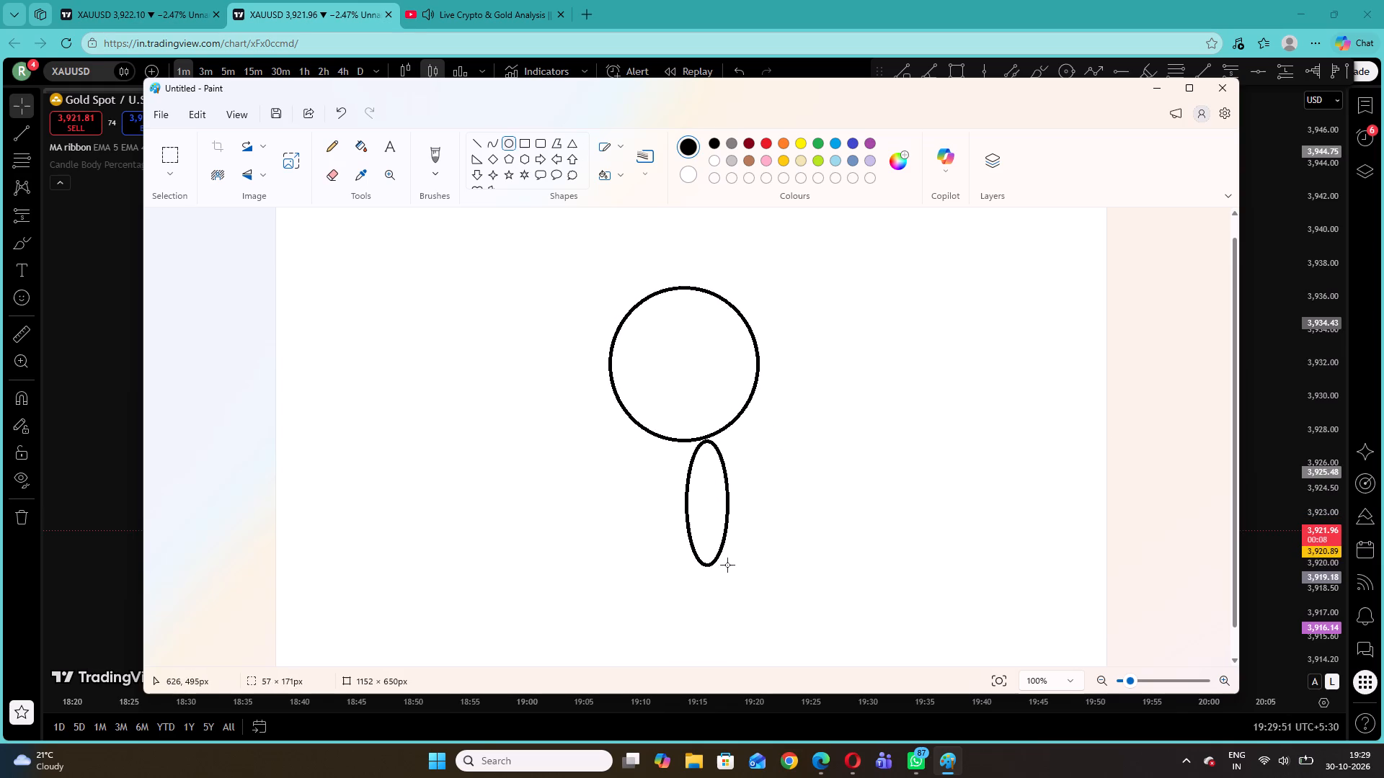
{"action": "left_click_drag", "start_coordinate": [727, 565], "coordinate": [786, 570]}
{"action": "left_click", "coordinate": [781, 563]}
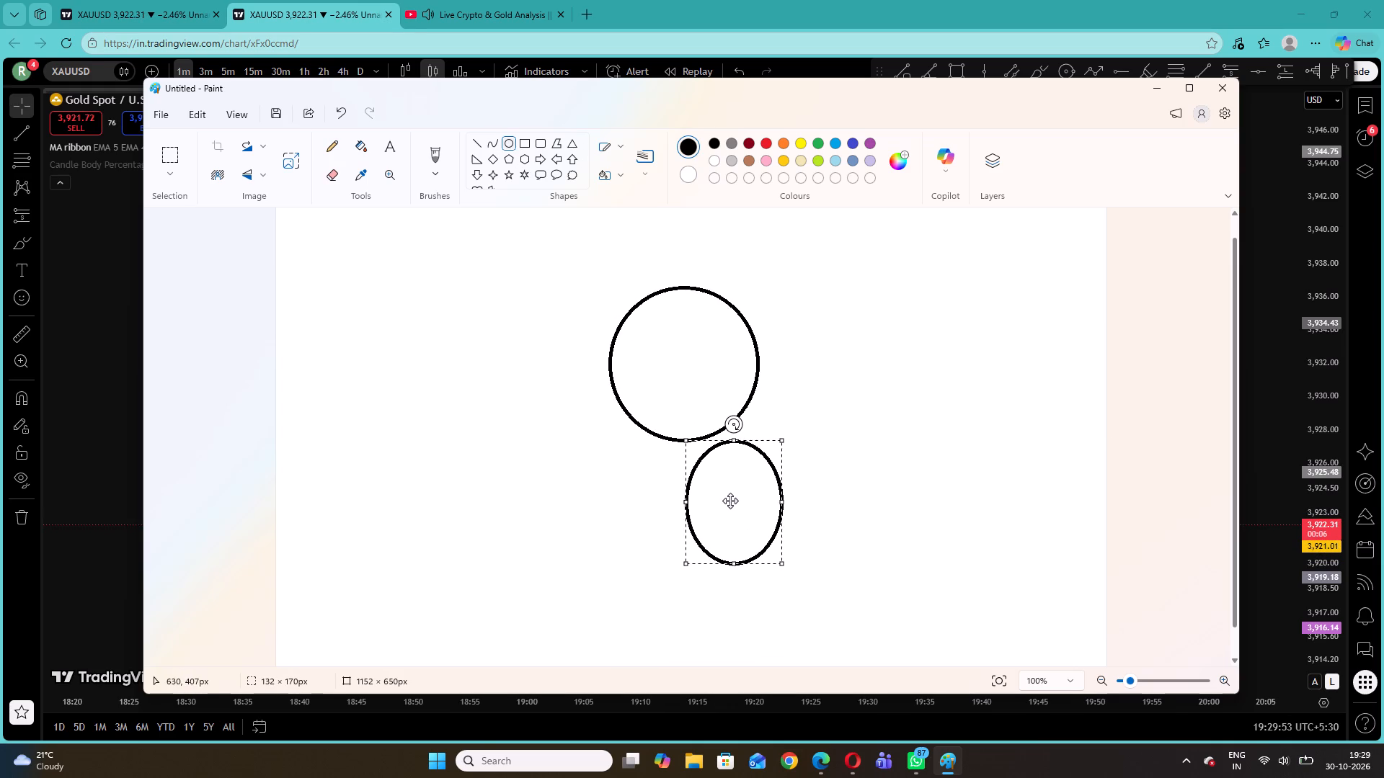
{"action": "left_click_drag", "start_coordinate": [730, 501], "coordinate": [688, 498]}
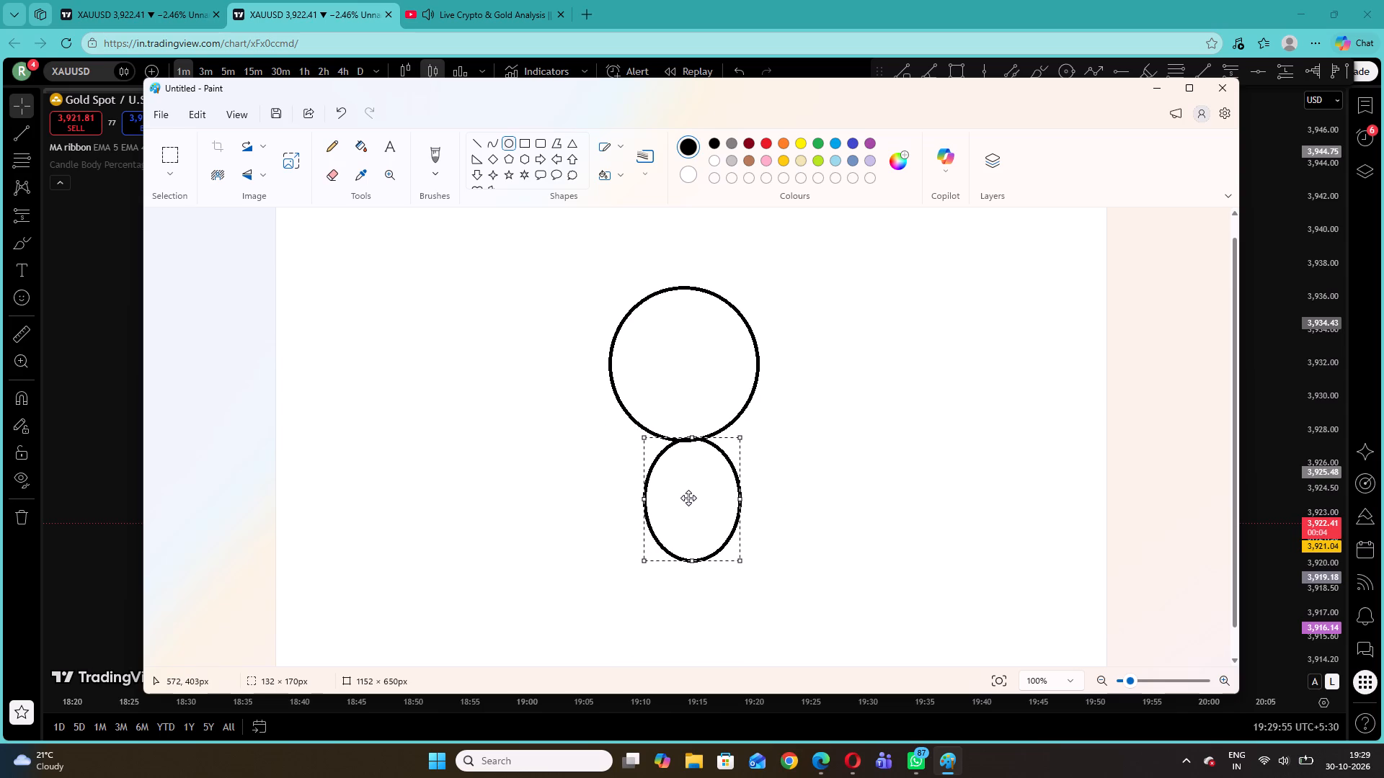
{"action": "left_click_drag", "start_coordinate": [688, 498], "coordinate": [687, 498]}
{"action": "left_click", "coordinate": [687, 498]}
{"action": "left_click", "coordinate": [502, 355]}
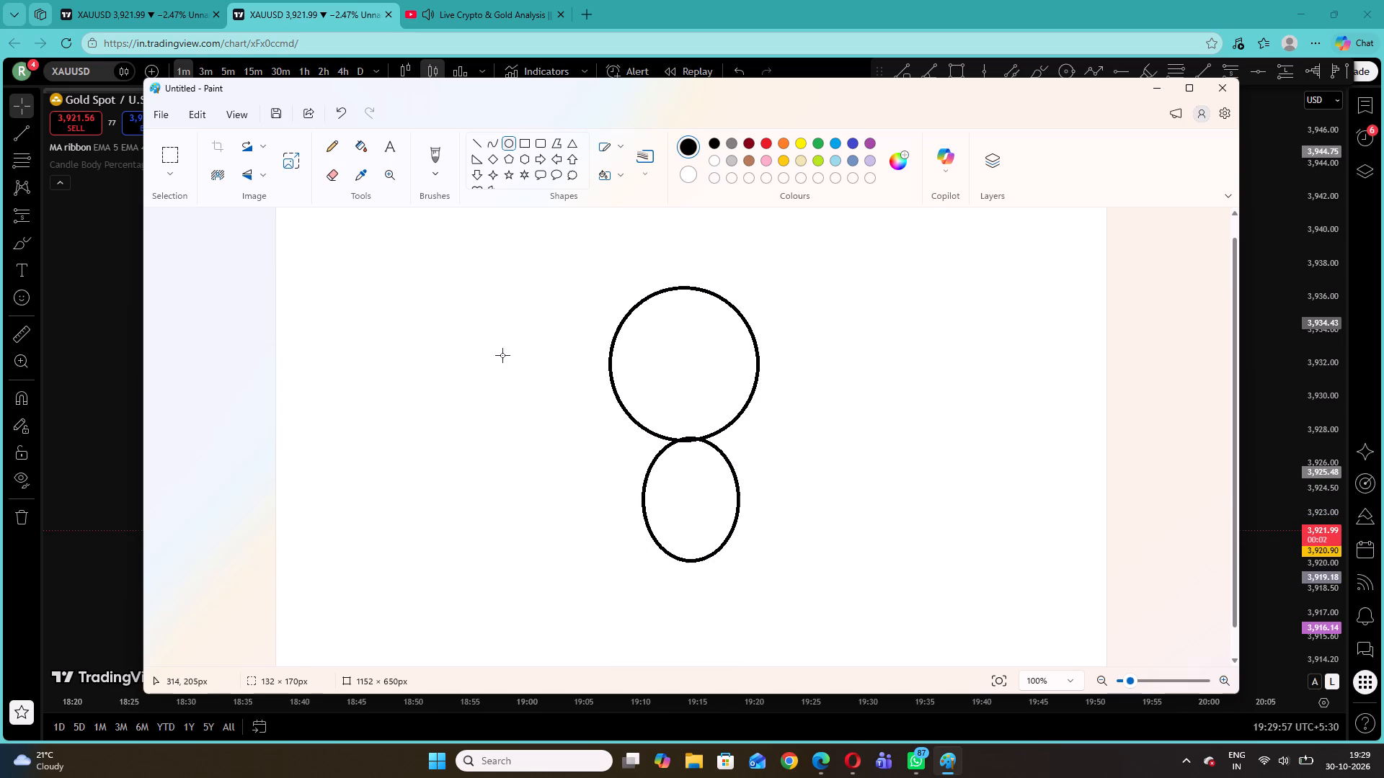
Draw two small rectangular eyes level with each other inside the head circle.
{"action": "left_click", "coordinate": [522, 139]}
{"action": "left_click_drag", "start_coordinate": [627, 339], "coordinate": [644, 350]}
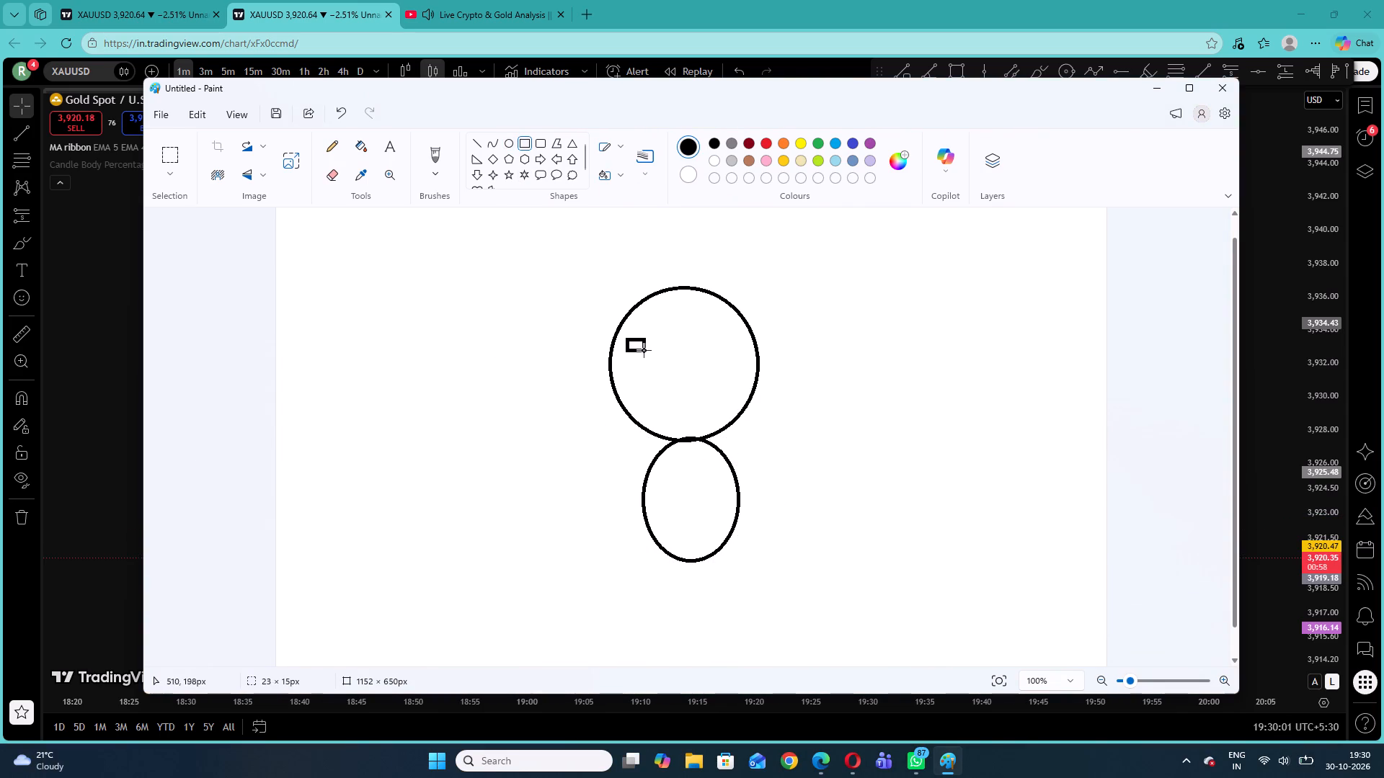
{"action": "left_click_drag", "start_coordinate": [644, 350], "coordinate": [650, 358]}
{"action": "left_click", "coordinate": [650, 358]}
{"action": "left_click", "coordinate": [518, 347]}
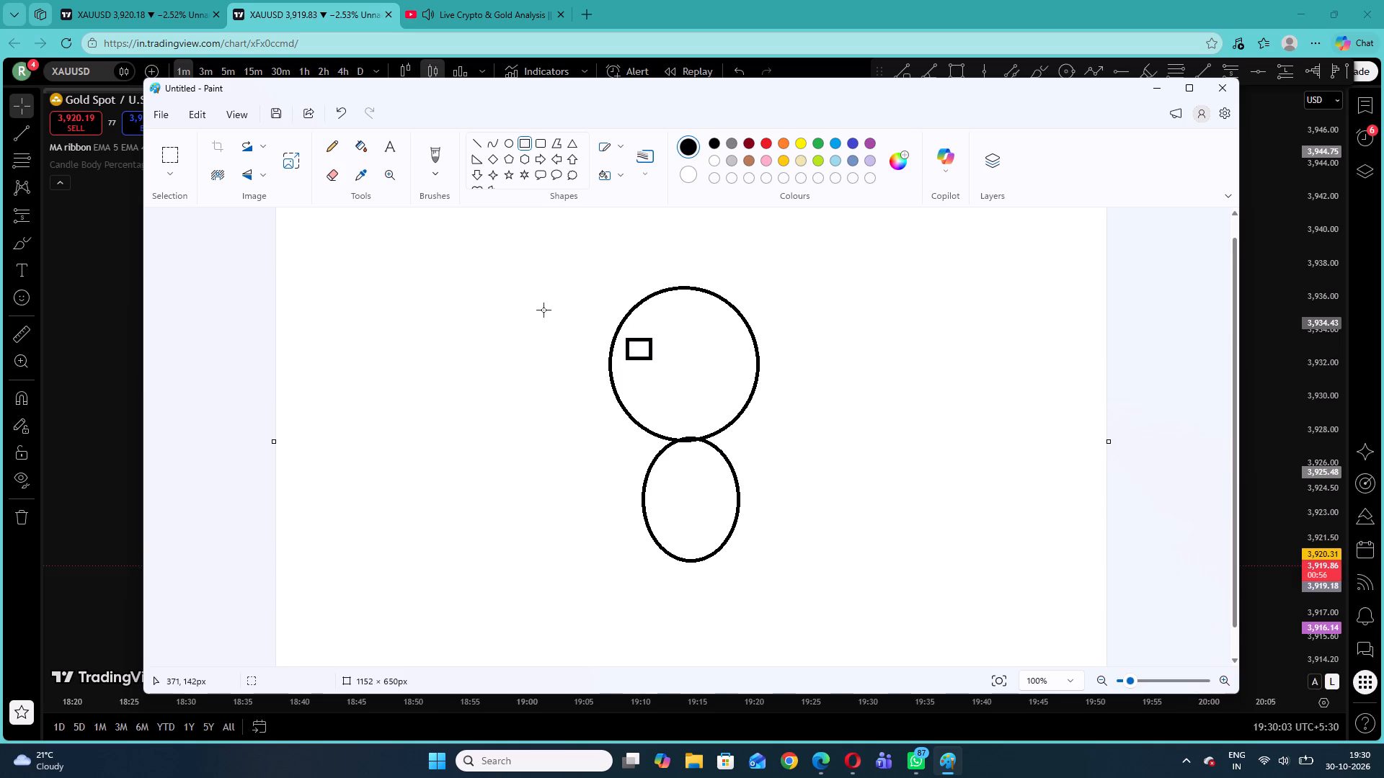
{"action": "left_click", "coordinate": [528, 139]}
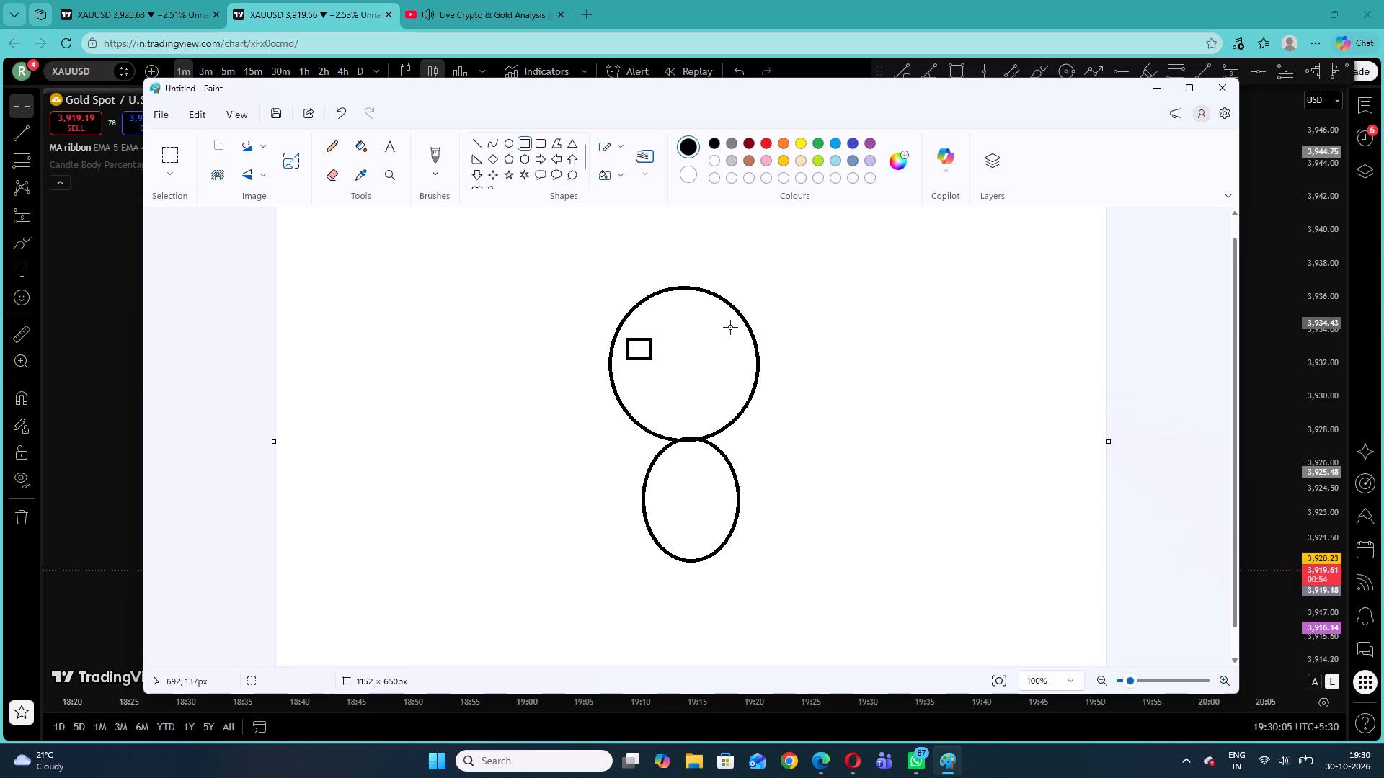
{"action": "left_click_drag", "start_coordinate": [711, 342], "coordinate": [735, 357]}
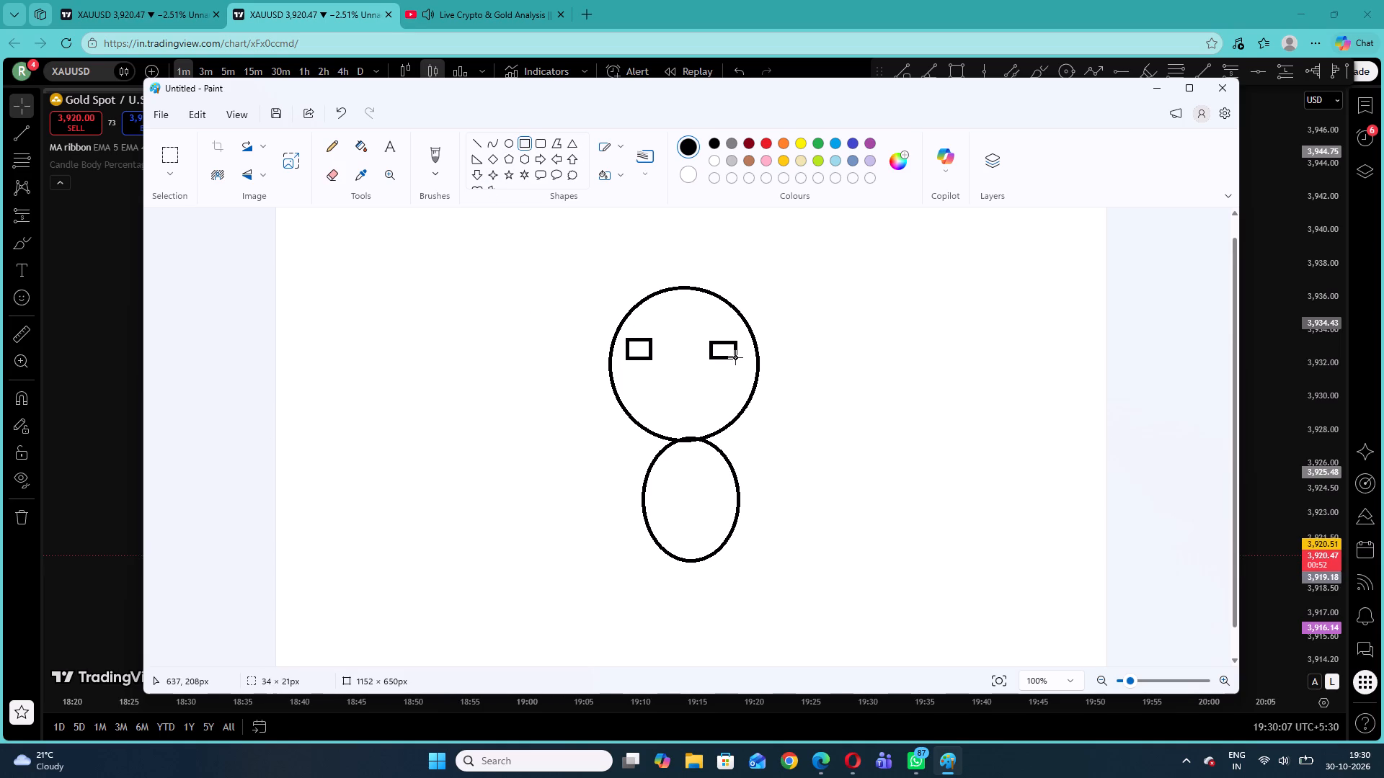
{"action": "left_click_drag", "start_coordinate": [735, 357], "coordinate": [737, 360]}
{"action": "left_click", "coordinate": [737, 360]}
{"action": "left_click", "coordinate": [668, 375]}
Draw a rectangular mouth about 66 × 21 px, centred below the eyes in the head.
{"action": "left_click_drag", "start_coordinate": [713, 402], "coordinate": [701, 377]}
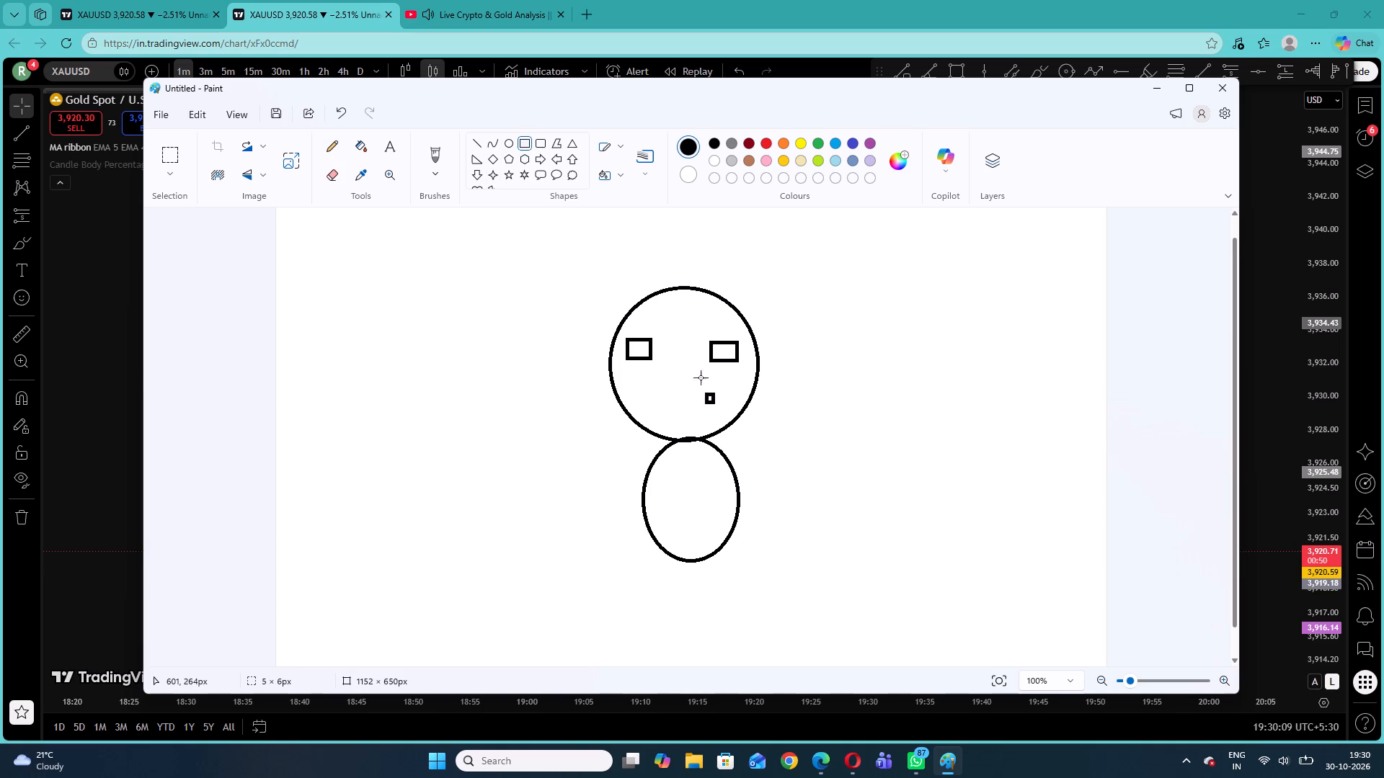
{"action": "left_click_drag", "start_coordinate": [701, 377], "coordinate": [700, 368]}
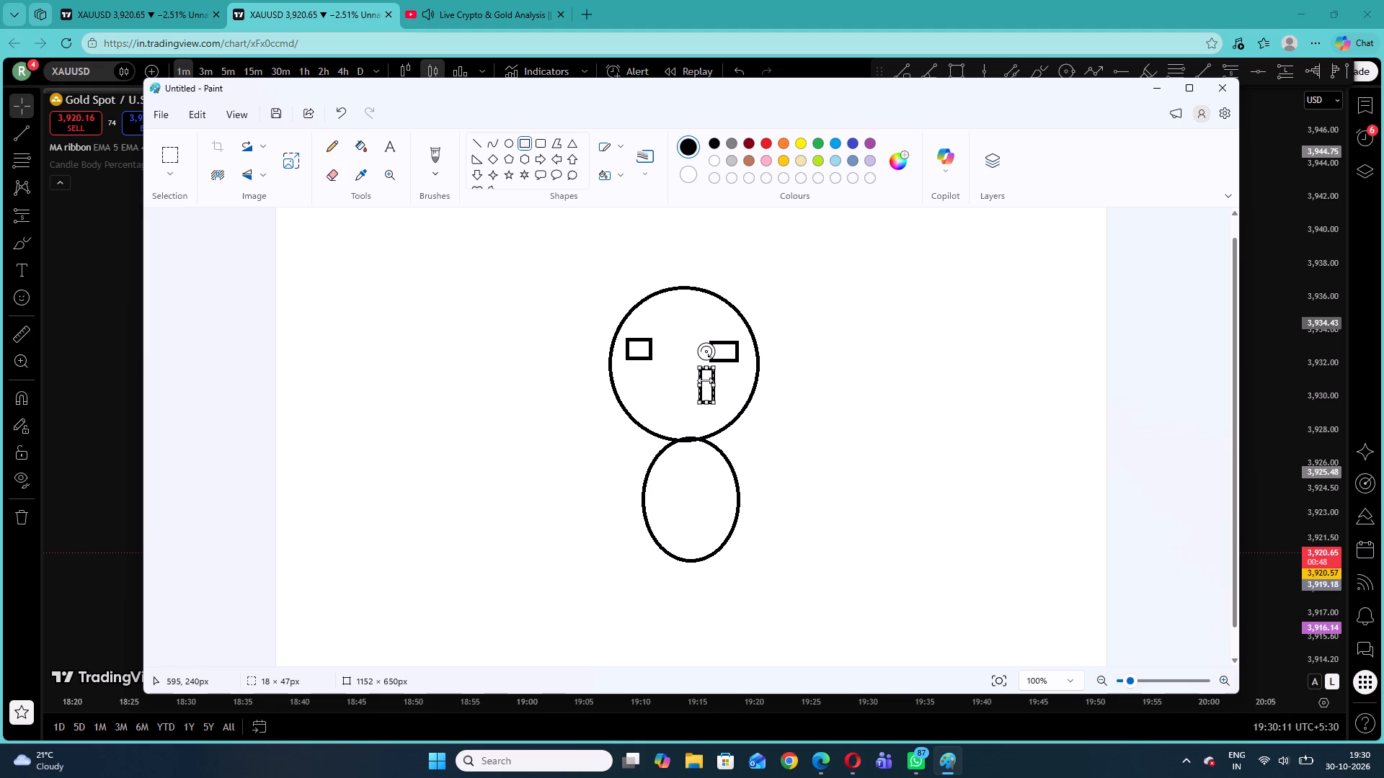
{"action": "left_click_drag", "start_coordinate": [698, 386], "coordinate": [665, 393]}
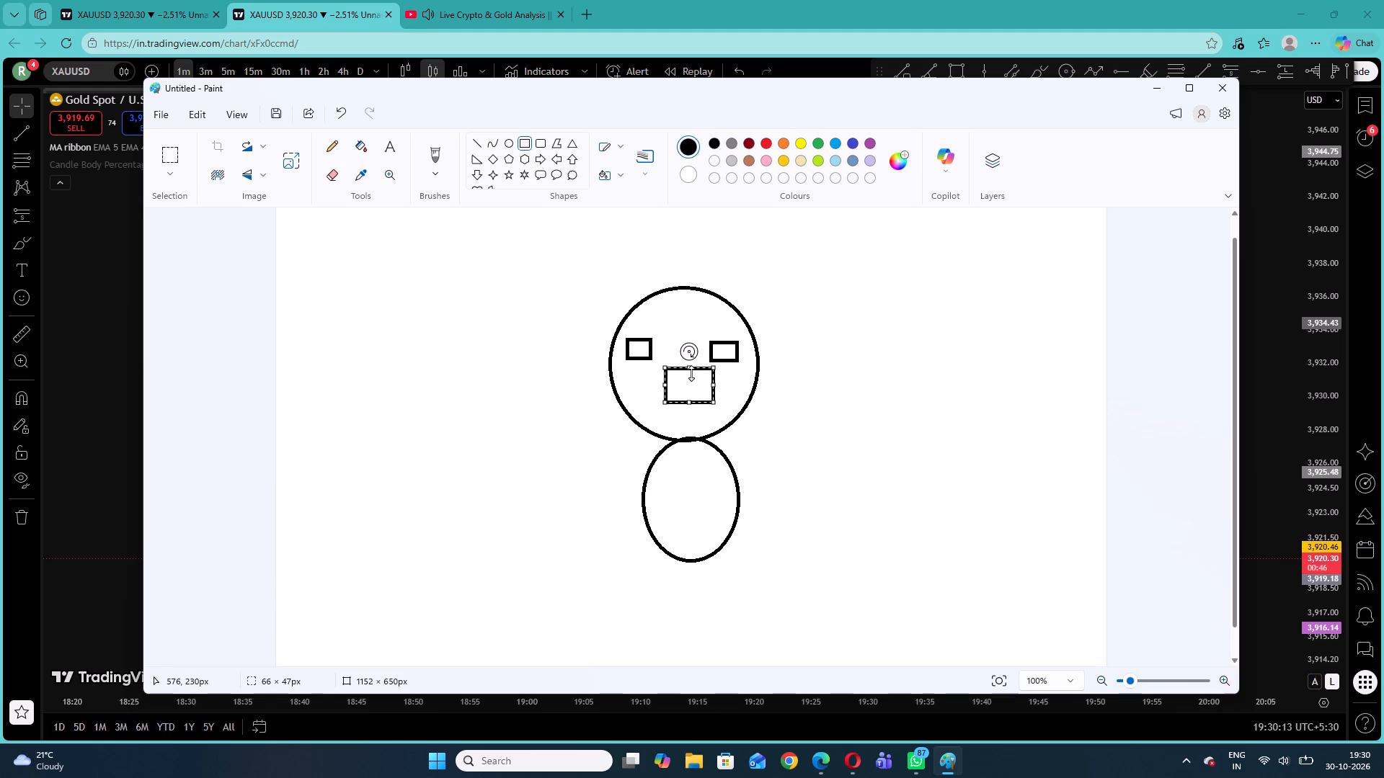
{"action": "left_click_drag", "start_coordinate": [688, 372], "coordinate": [688, 387]}
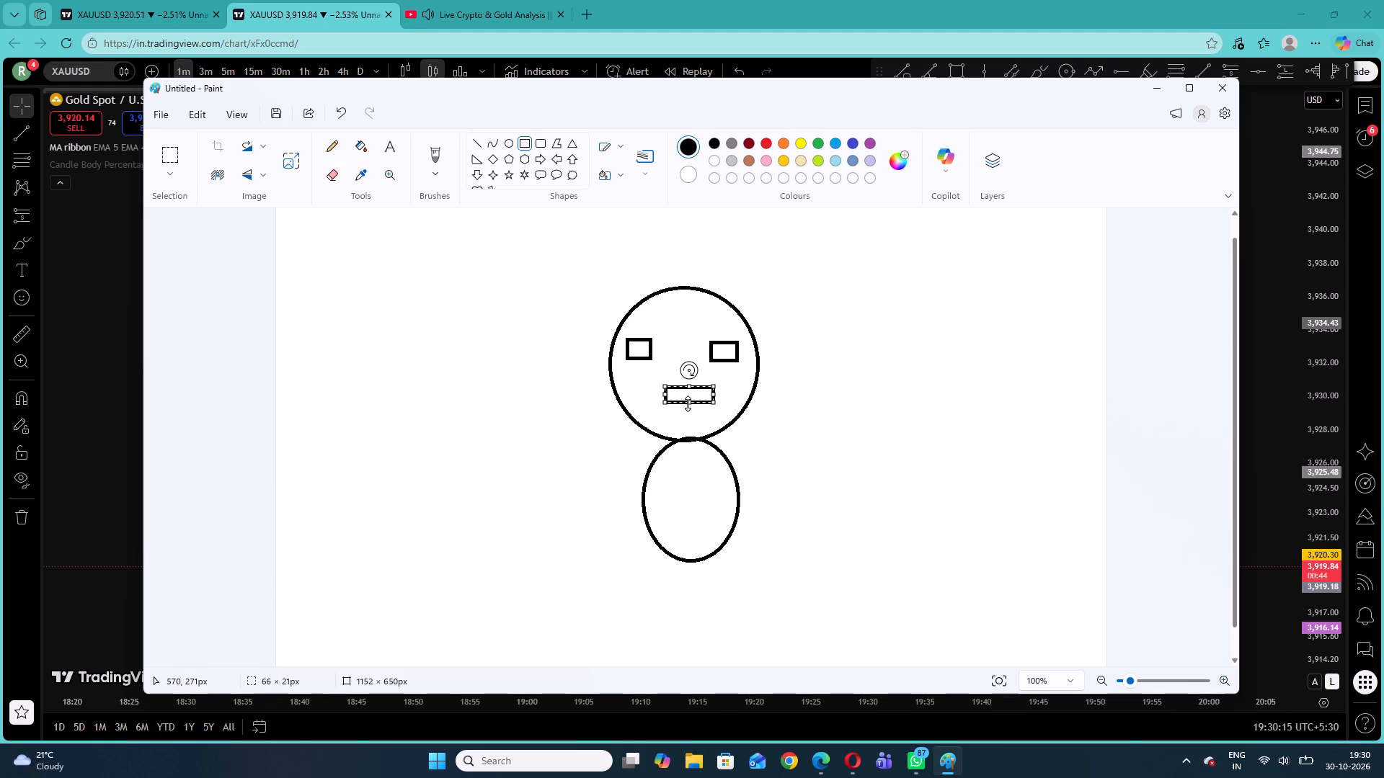
{"action": "left_click", "coordinate": [688, 403]}
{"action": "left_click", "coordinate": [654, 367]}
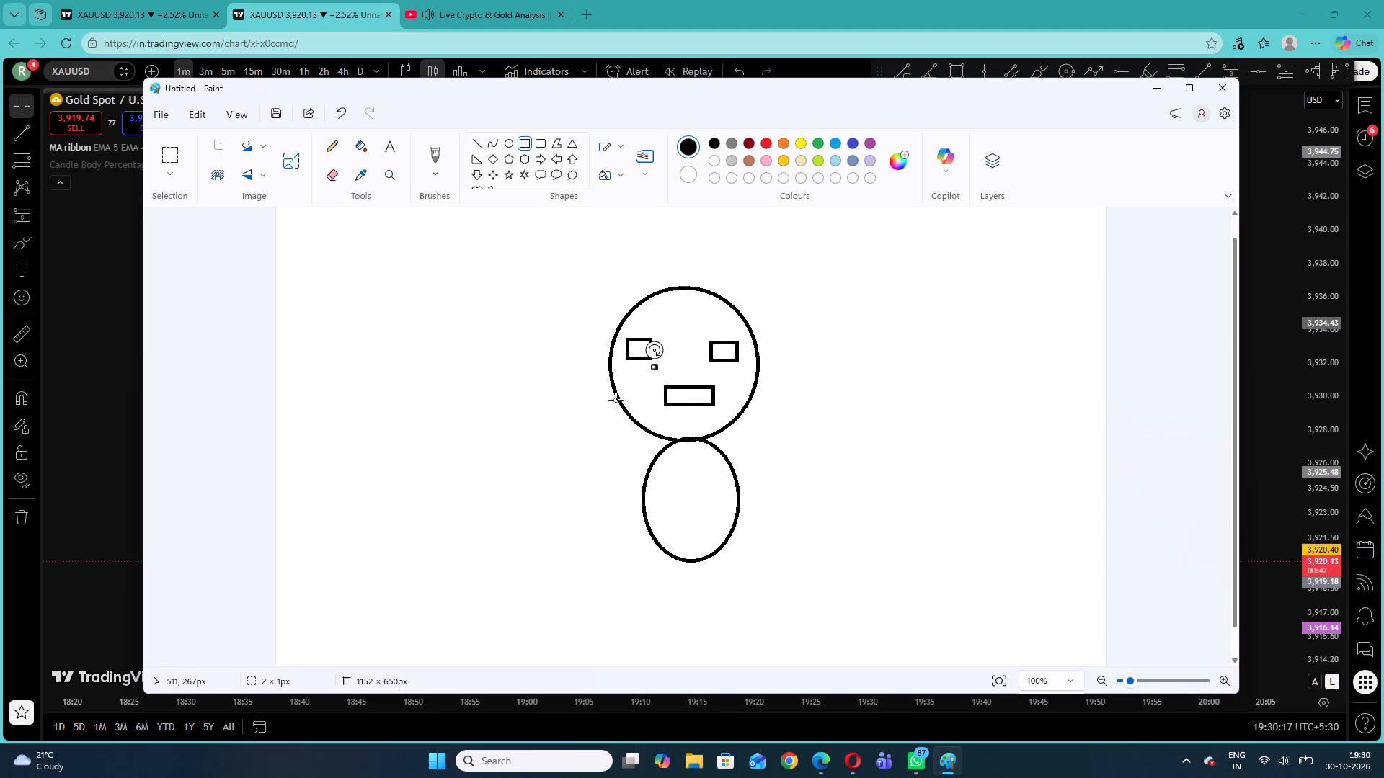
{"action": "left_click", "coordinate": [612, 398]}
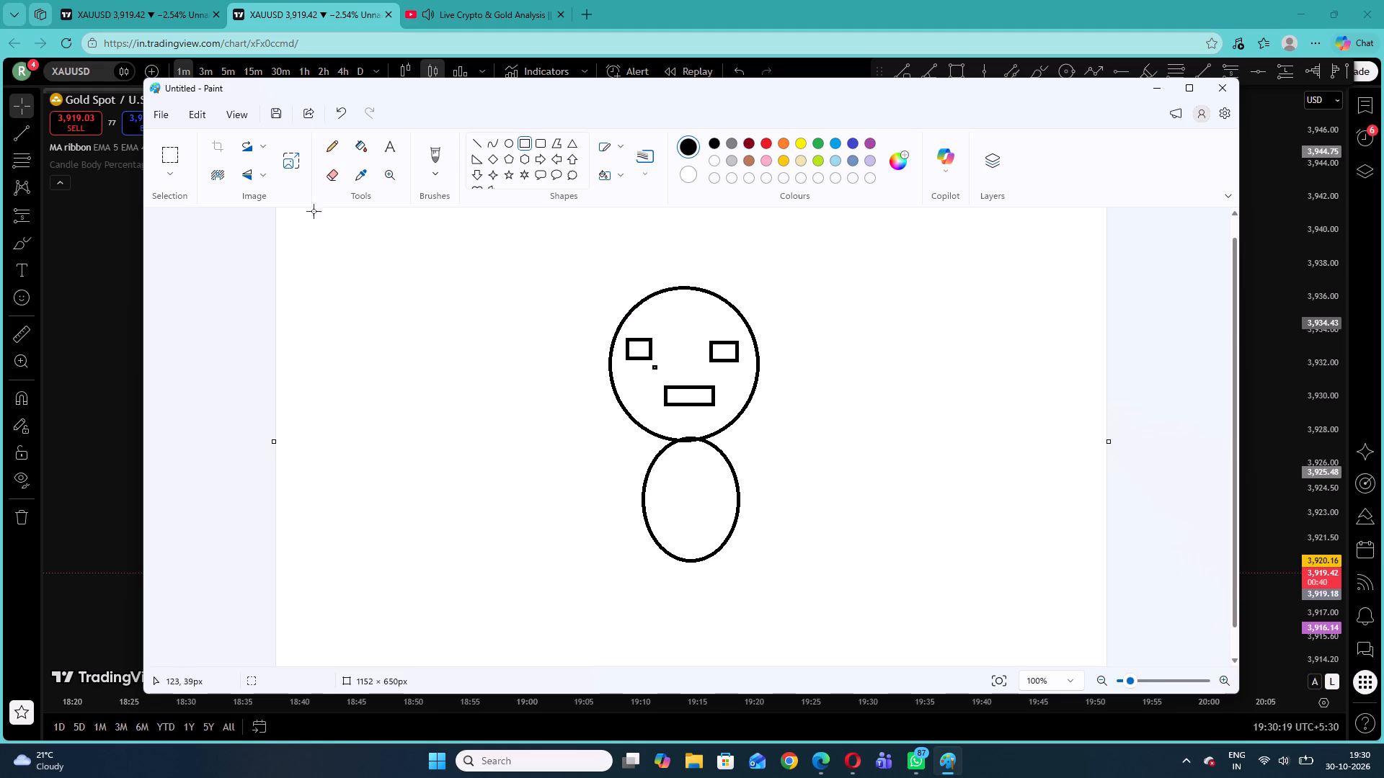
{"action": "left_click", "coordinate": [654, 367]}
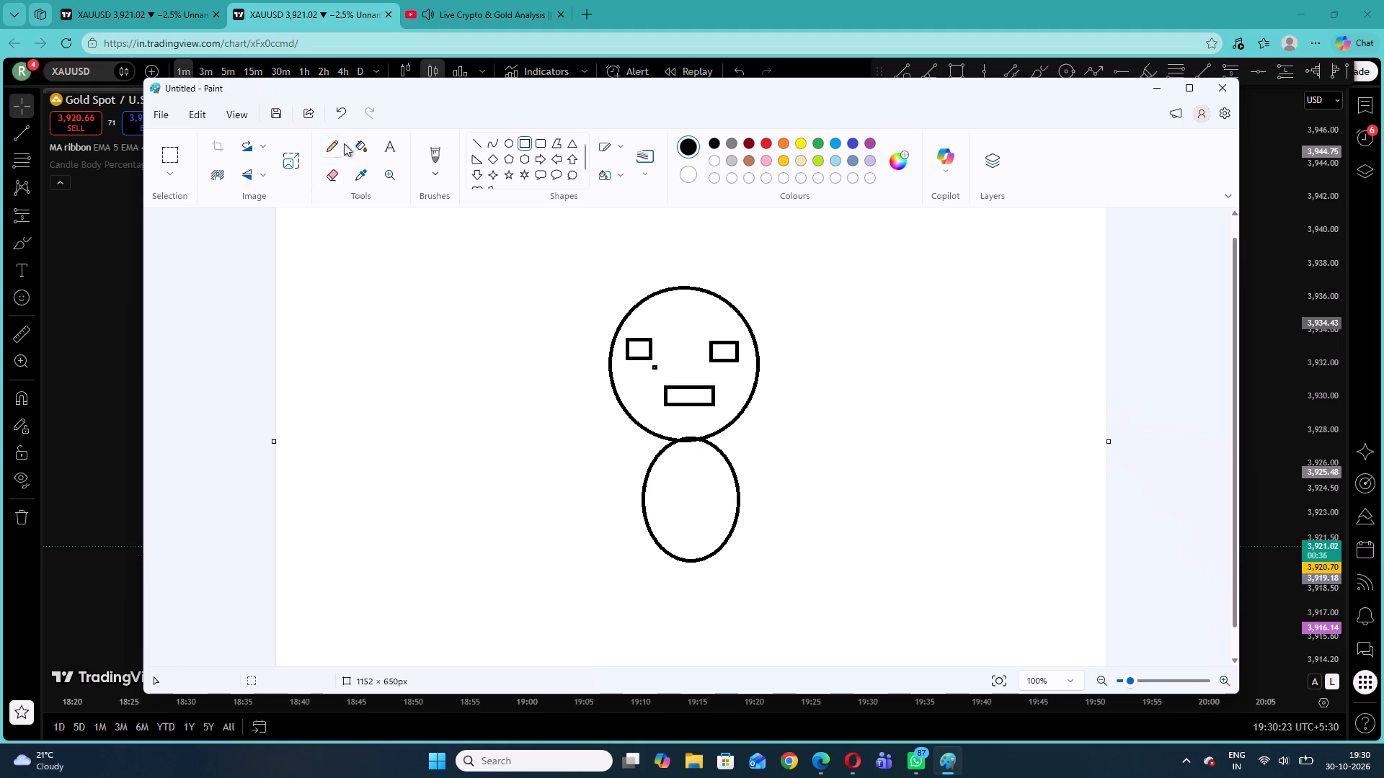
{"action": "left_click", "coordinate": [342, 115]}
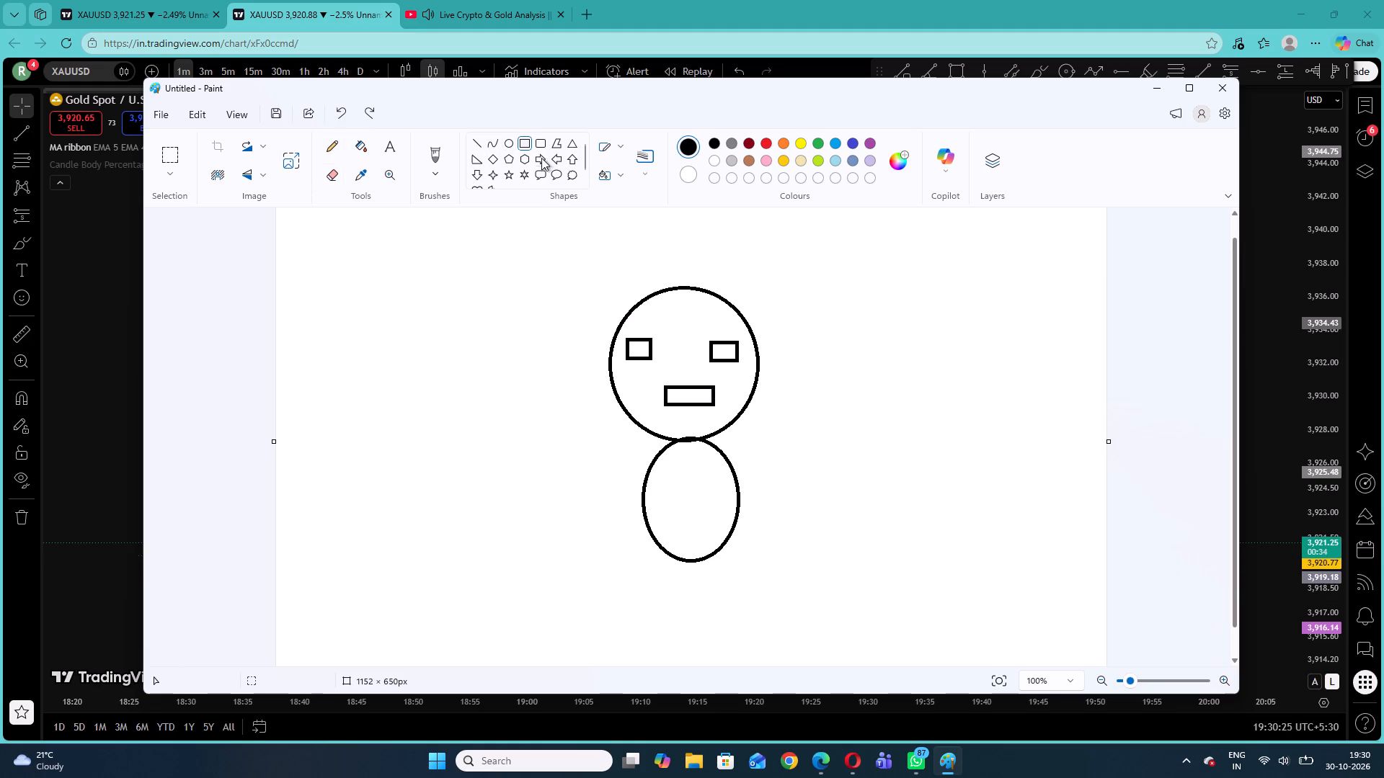
Draw two straight arms sloping down from the body's sides, about 89 × 62 px on the left and 79 × 61 px on the right.
{"action": "left_click", "coordinate": [483, 148]}
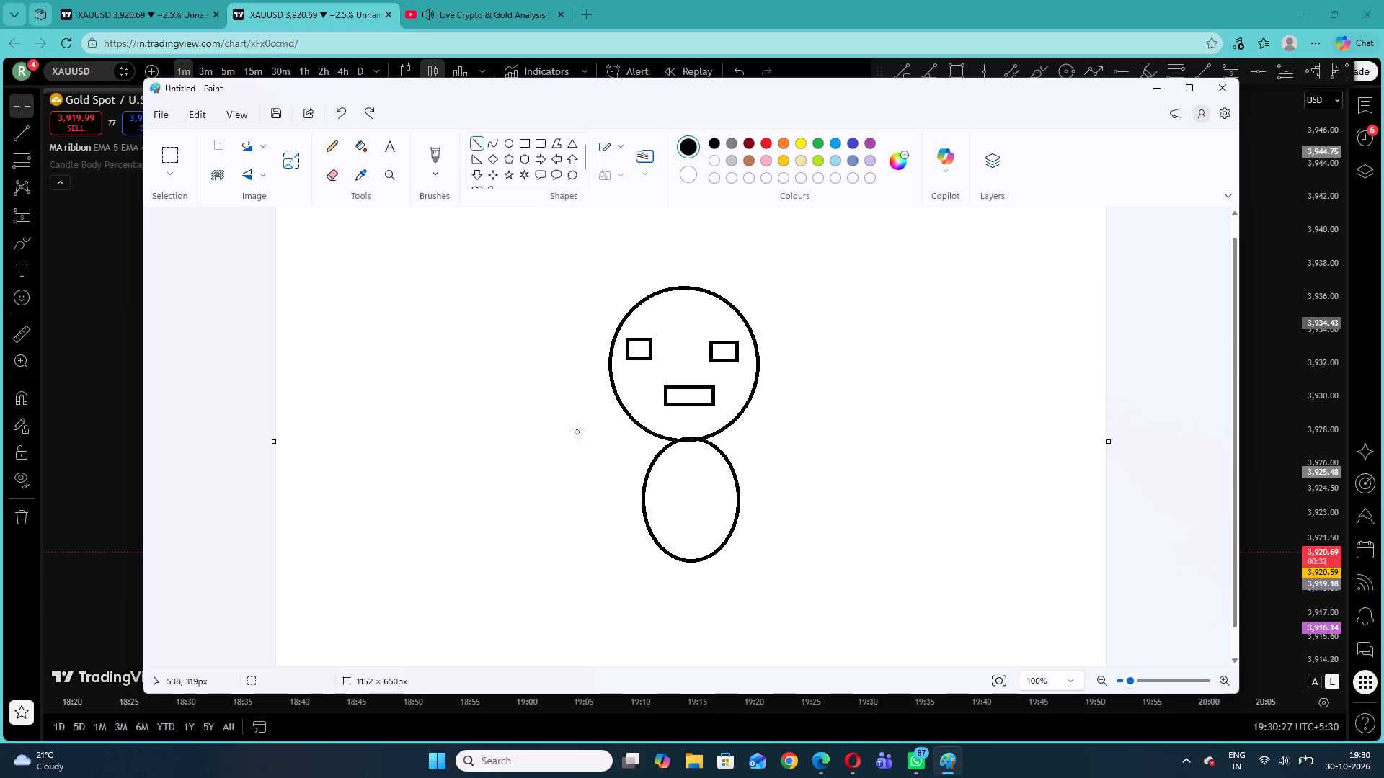
{"action": "left_click_drag", "start_coordinate": [643, 511], "coordinate": [587, 549]}
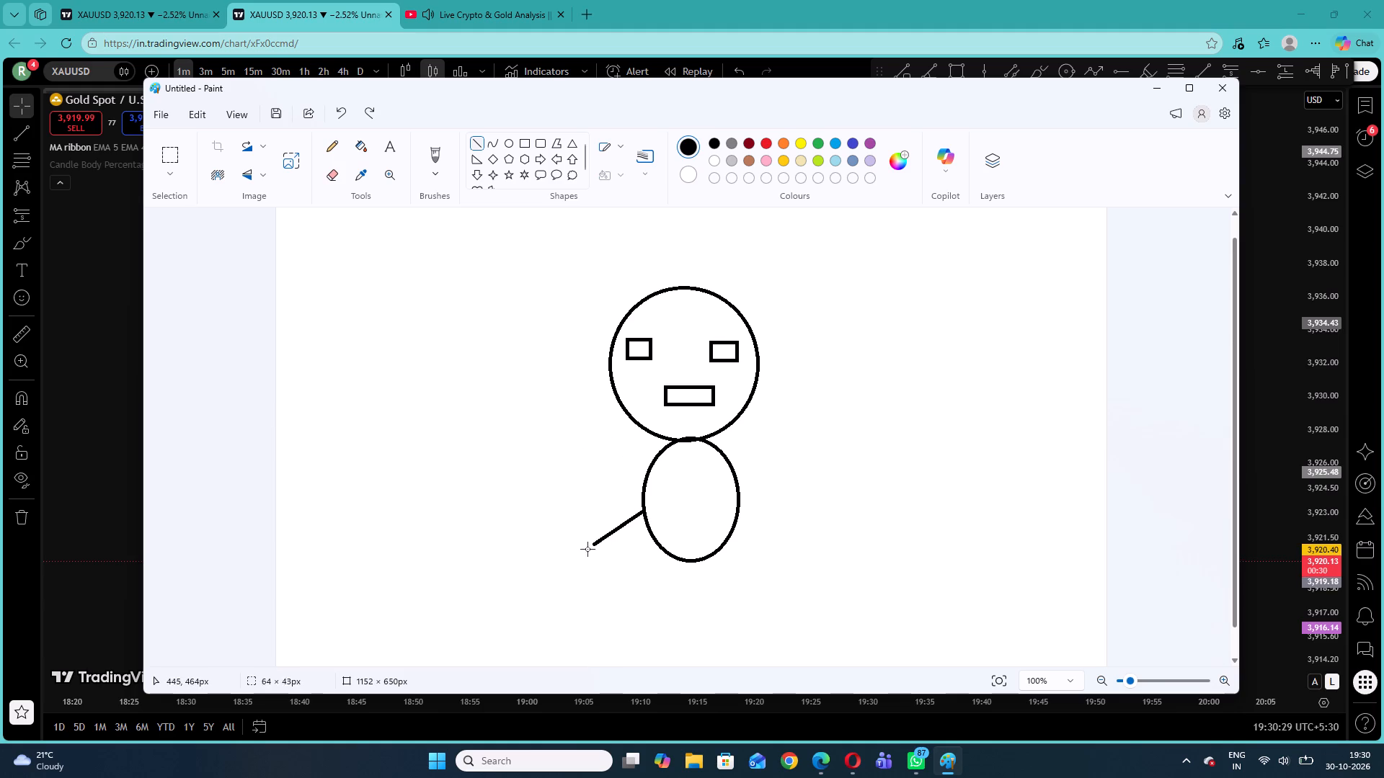
{"action": "left_click_drag", "start_coordinate": [587, 549], "coordinate": [579, 555]}
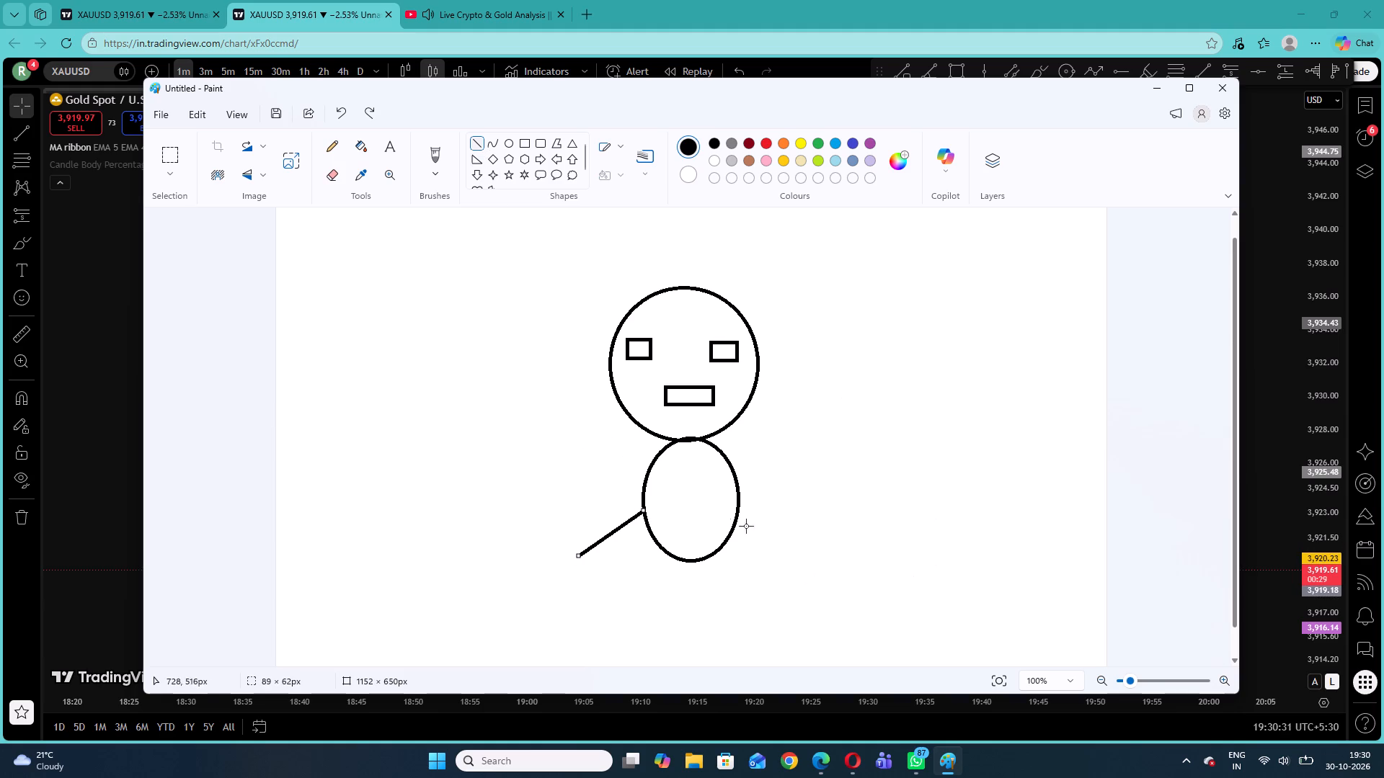
{"action": "left_click_drag", "start_coordinate": [741, 503], "coordinate": [849, 581]}
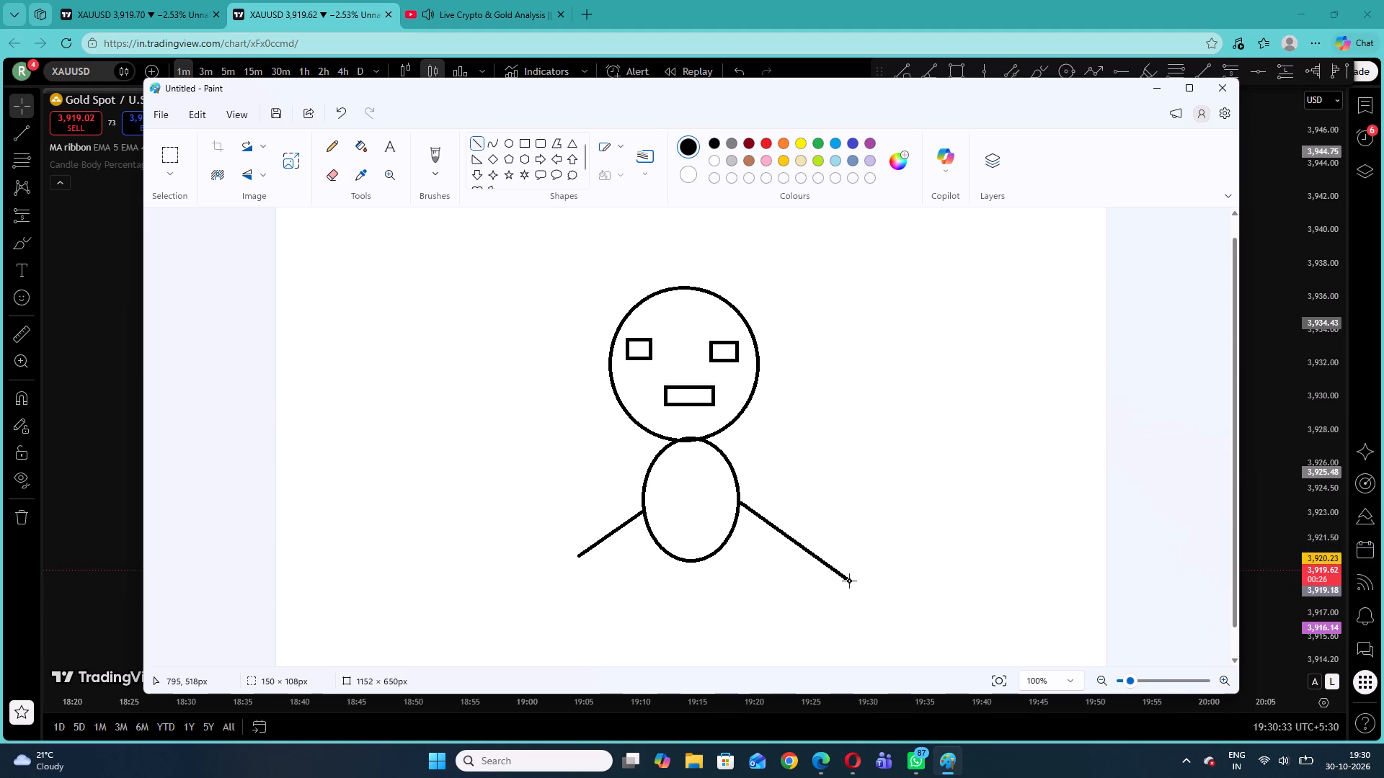
{"action": "left_click_drag", "start_coordinate": [849, 581], "coordinate": [798, 547]}
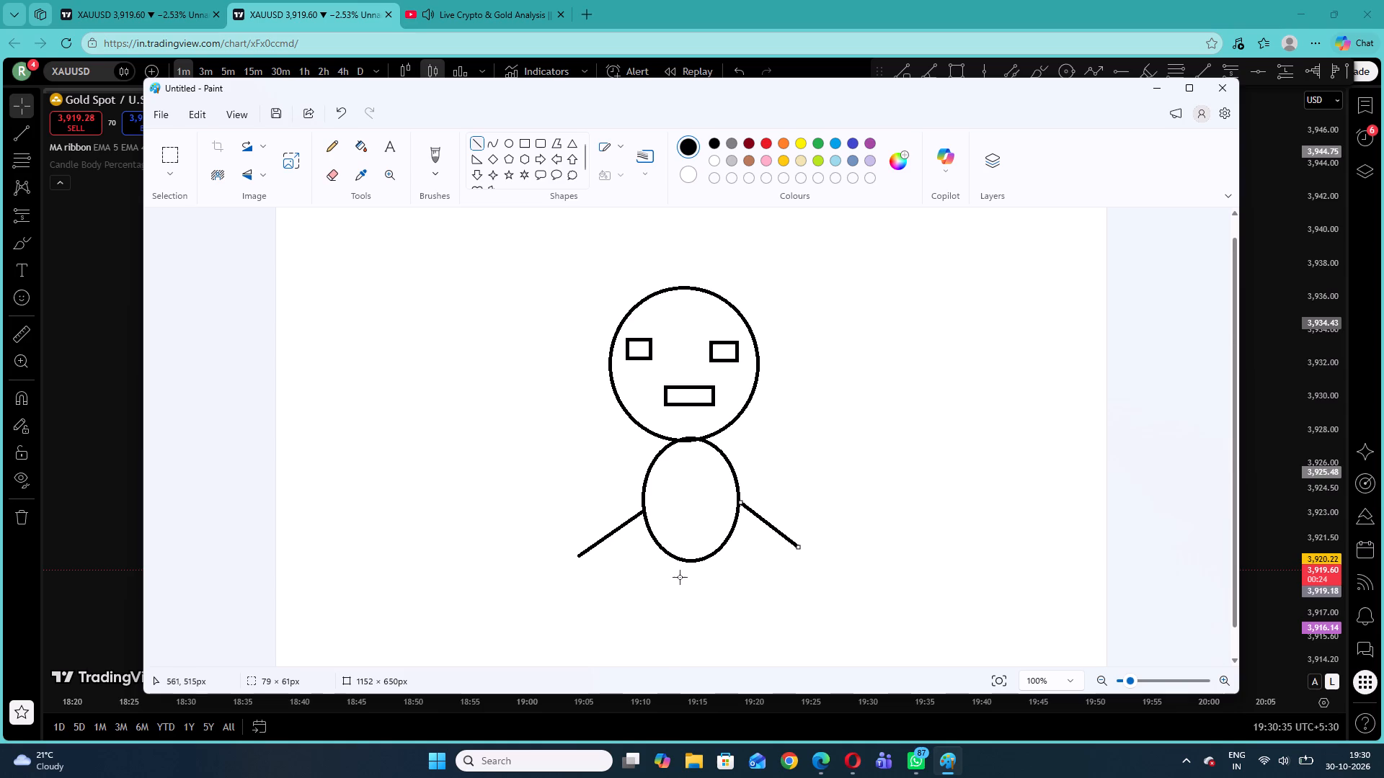
Draw two straight legs from the body's bottom, about 33 × 90 px on the left and 39 × 109 px on the right.
{"action": "left_click_drag", "start_coordinate": [670, 558], "coordinate": [646, 622]}
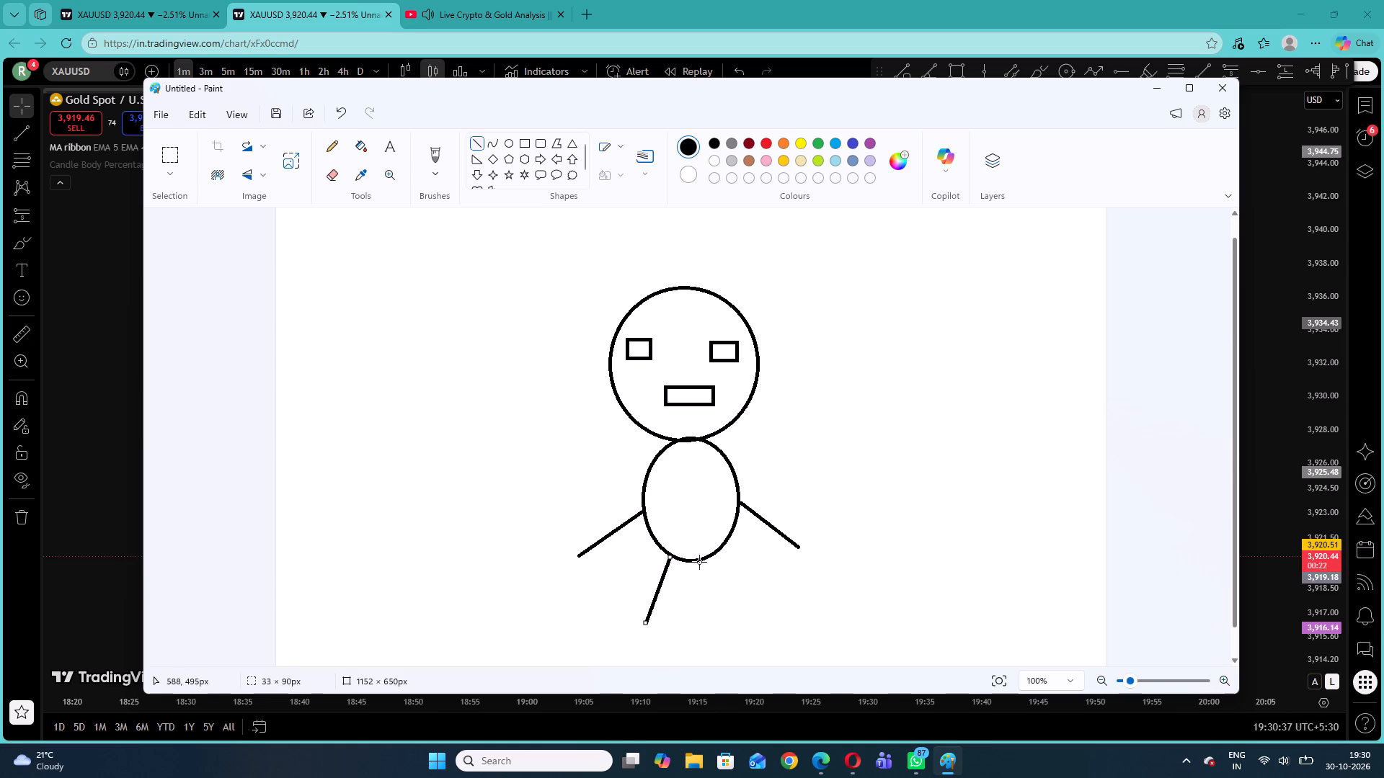
{"action": "left_click_drag", "start_coordinate": [698, 560], "coordinate": [726, 639]}
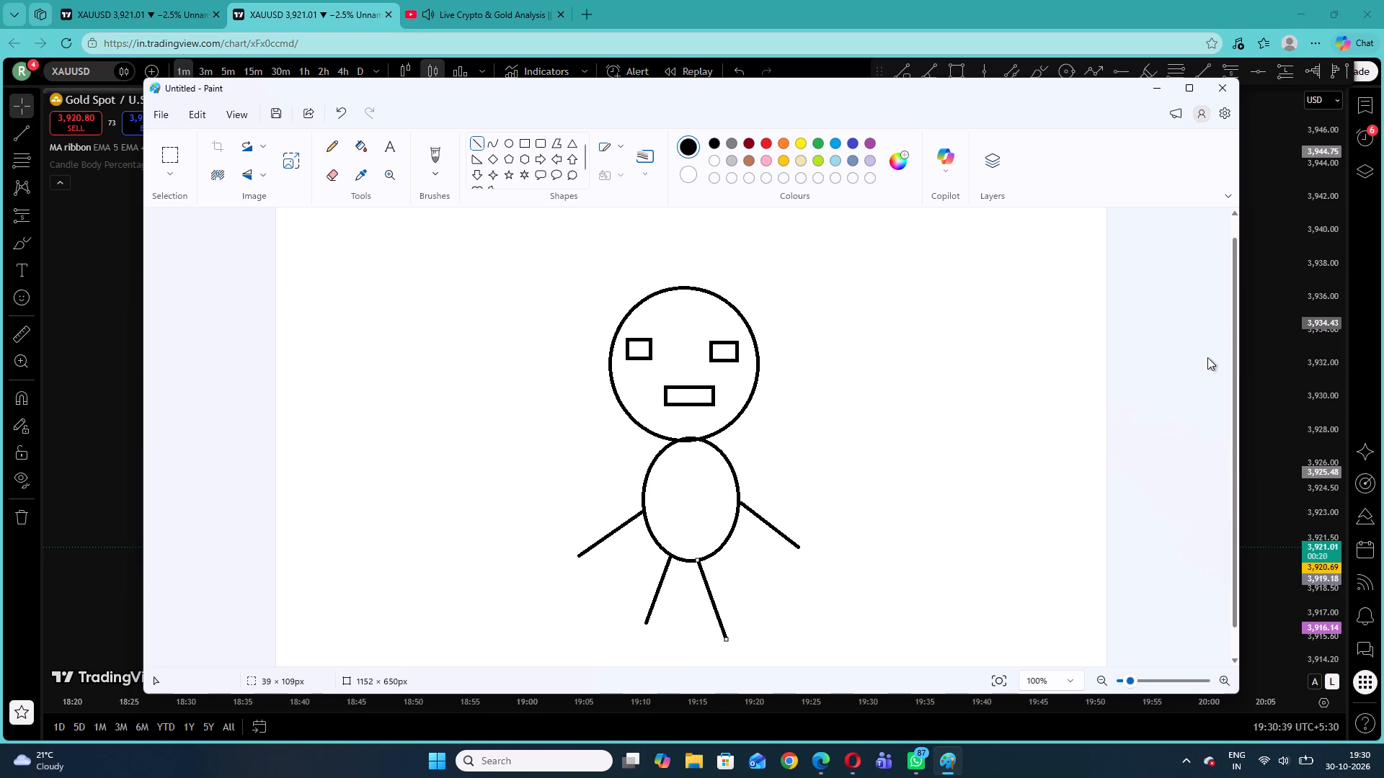
Recolour the figure's right leg red and place a tiny red dot inside the left eye.
{"action": "left_click", "coordinate": [1182, 94]}
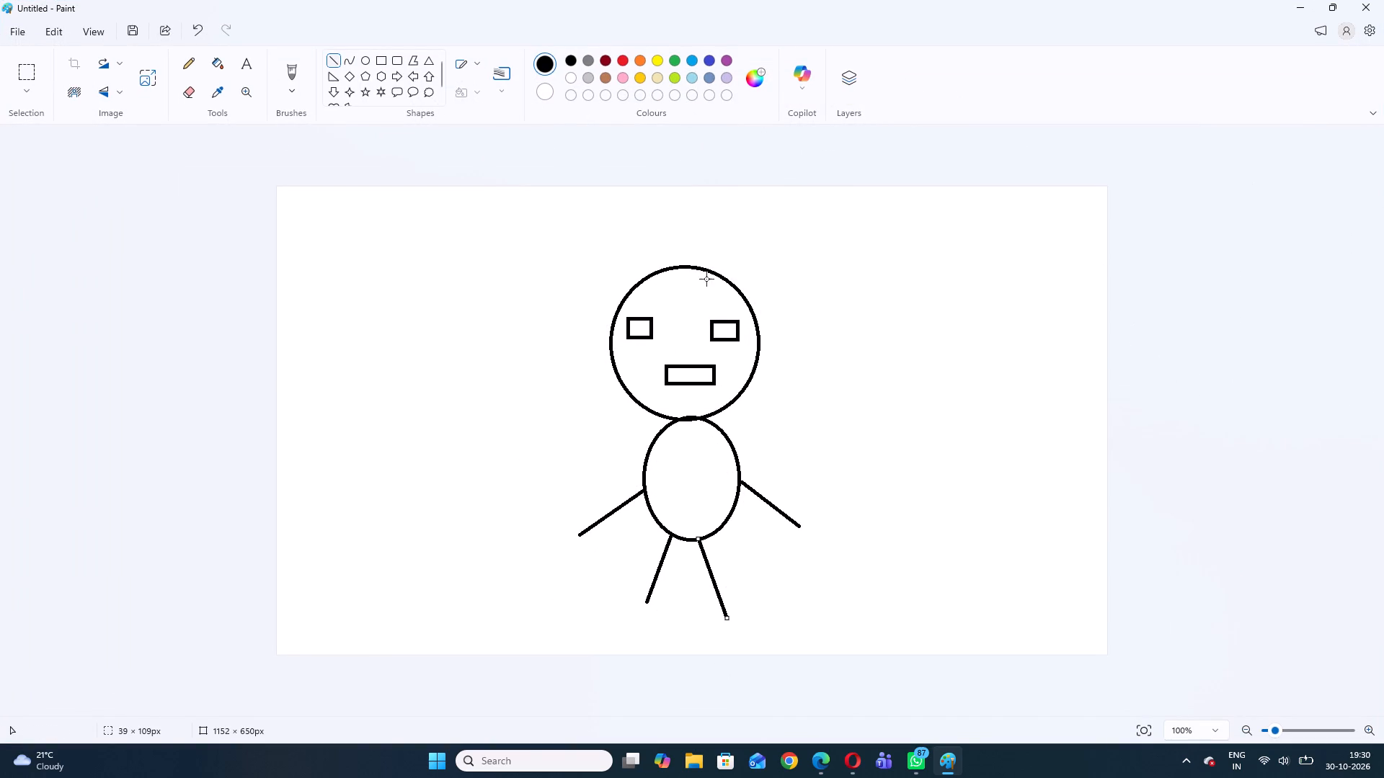
{"action": "left_click", "coordinate": [625, 61]}
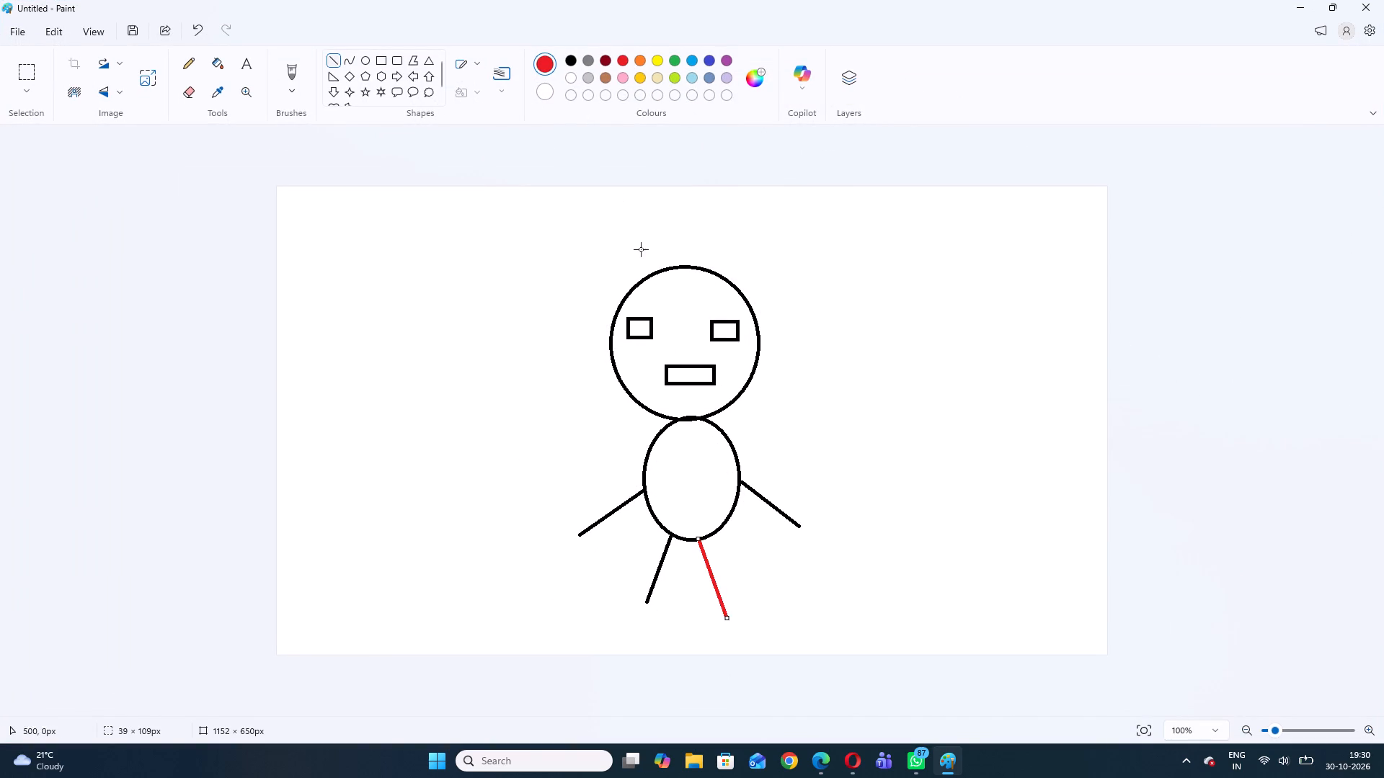
{"action": "left_click", "coordinate": [646, 328]}
Return to the XAUUSD chart in Edge and delete the long position drawn over the latest candles from 19:23.
{"action": "left_click", "coordinate": [1301, 4]}
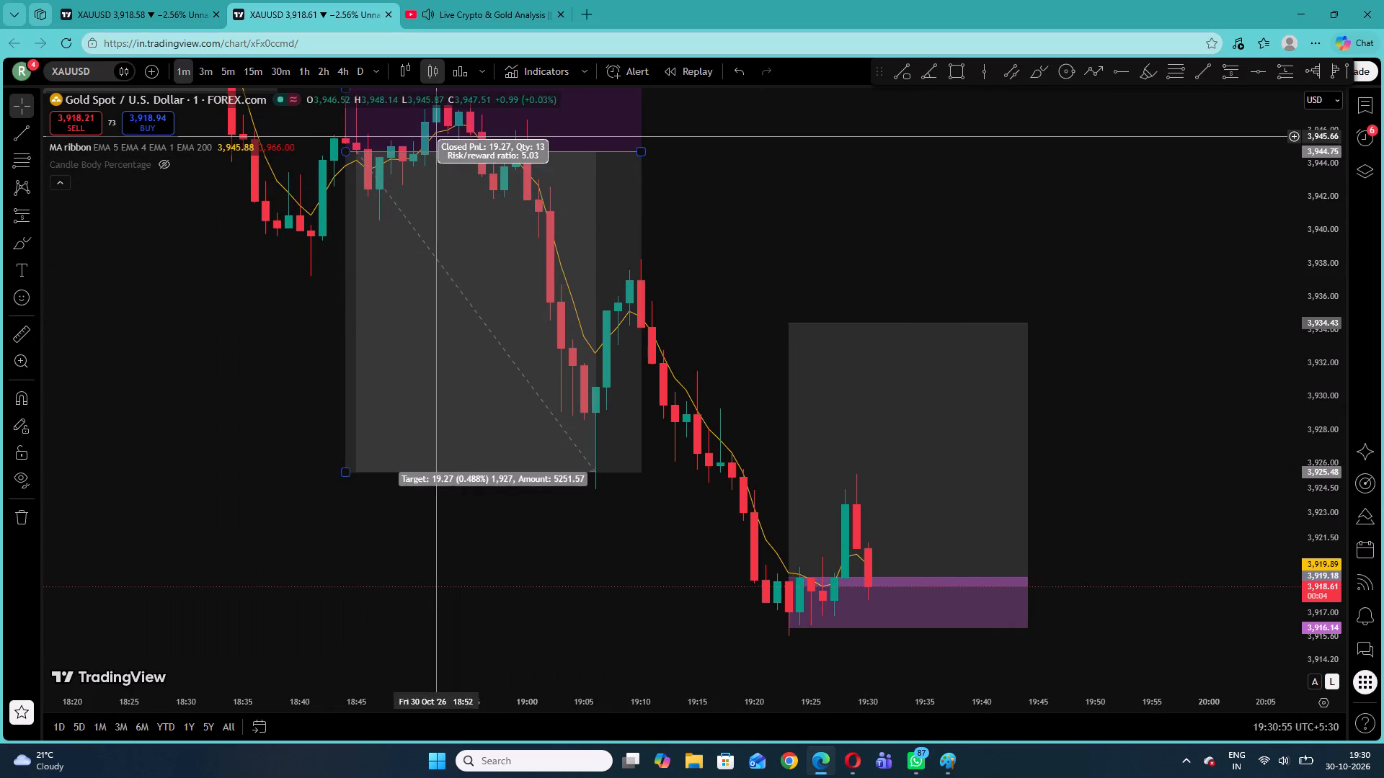
{"action": "left_click", "coordinate": [22, 111]}
{"action": "left_click", "coordinate": [988, 250]}
{"action": "left_click_drag", "start_coordinate": [1103, 303], "coordinate": [984, 188]}
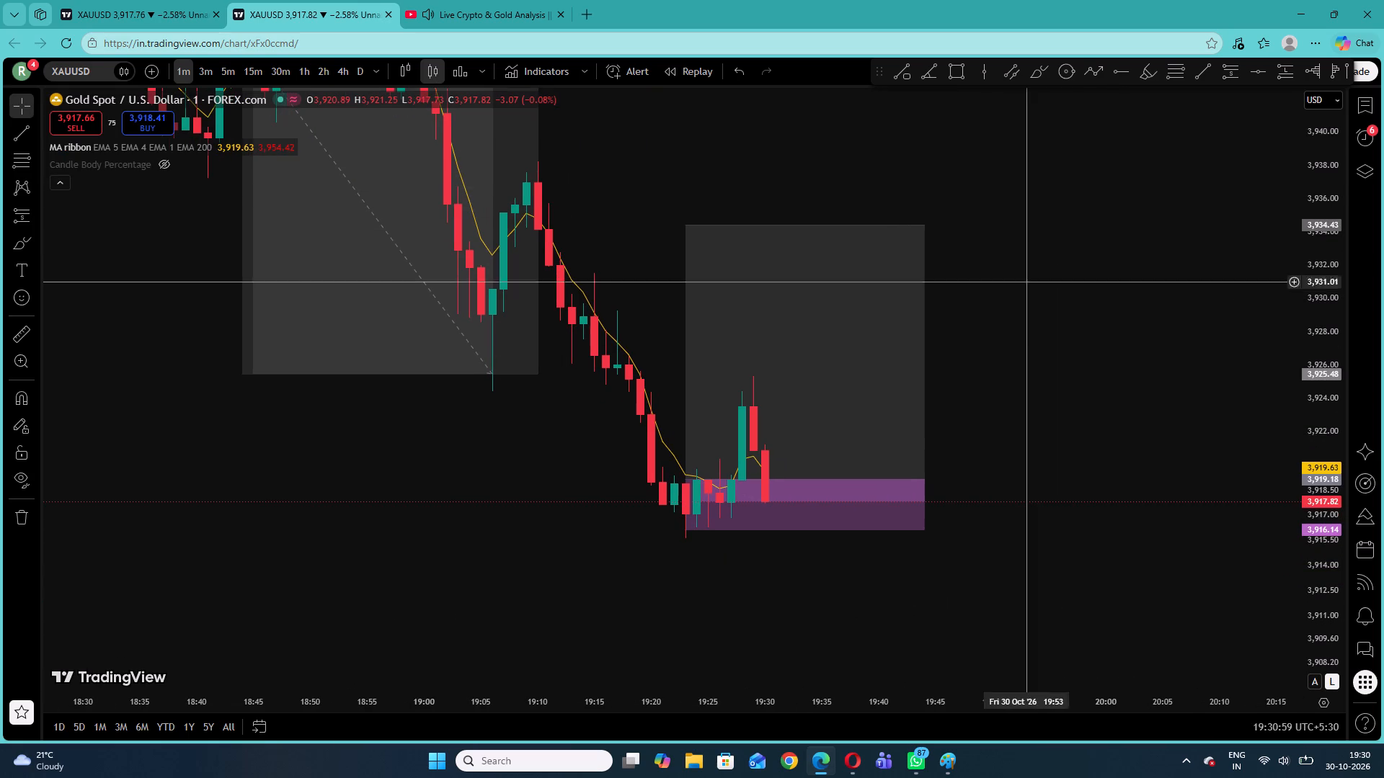
{"action": "left_click_drag", "start_coordinate": [1020, 386], "coordinate": [998, 338]}
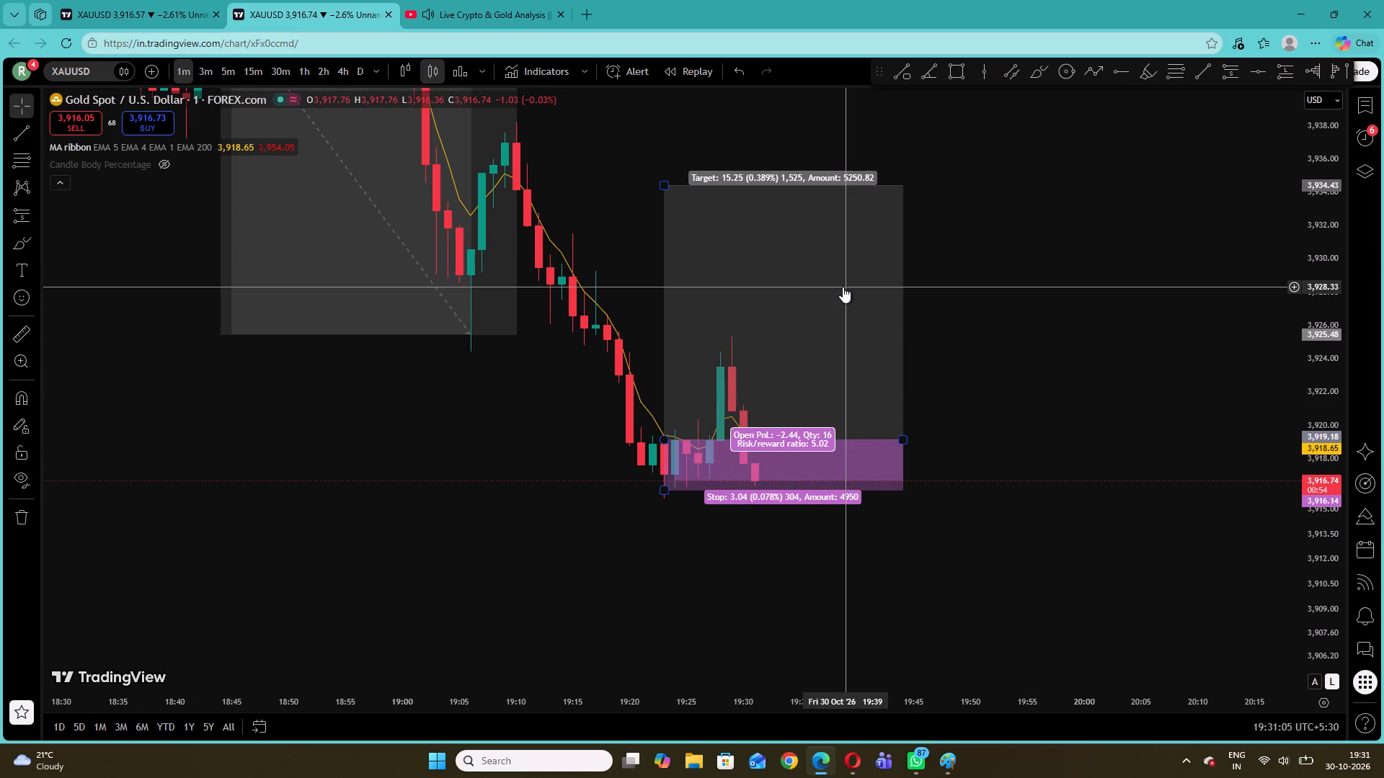
{"action": "left_click", "coordinate": [1050, 293]}
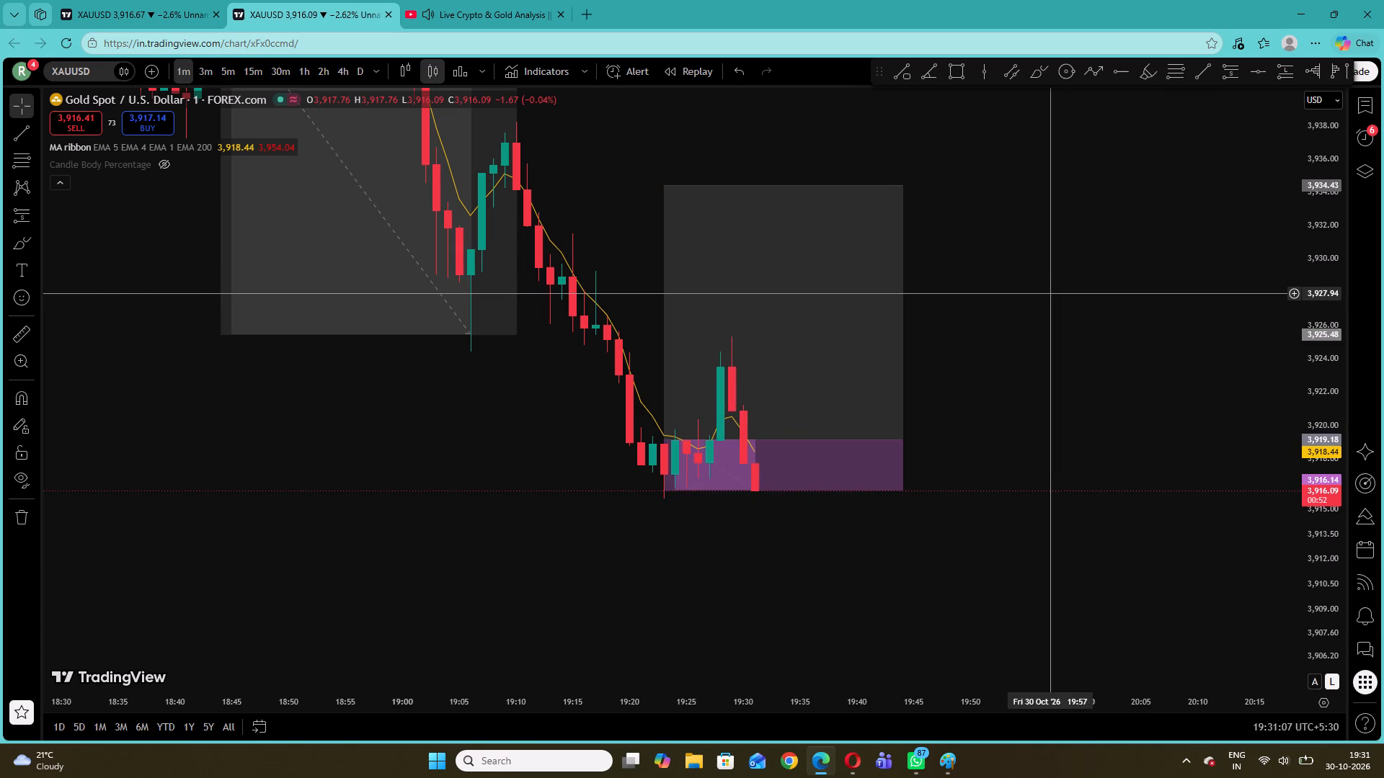
{"action": "left_click", "coordinate": [737, 359]}
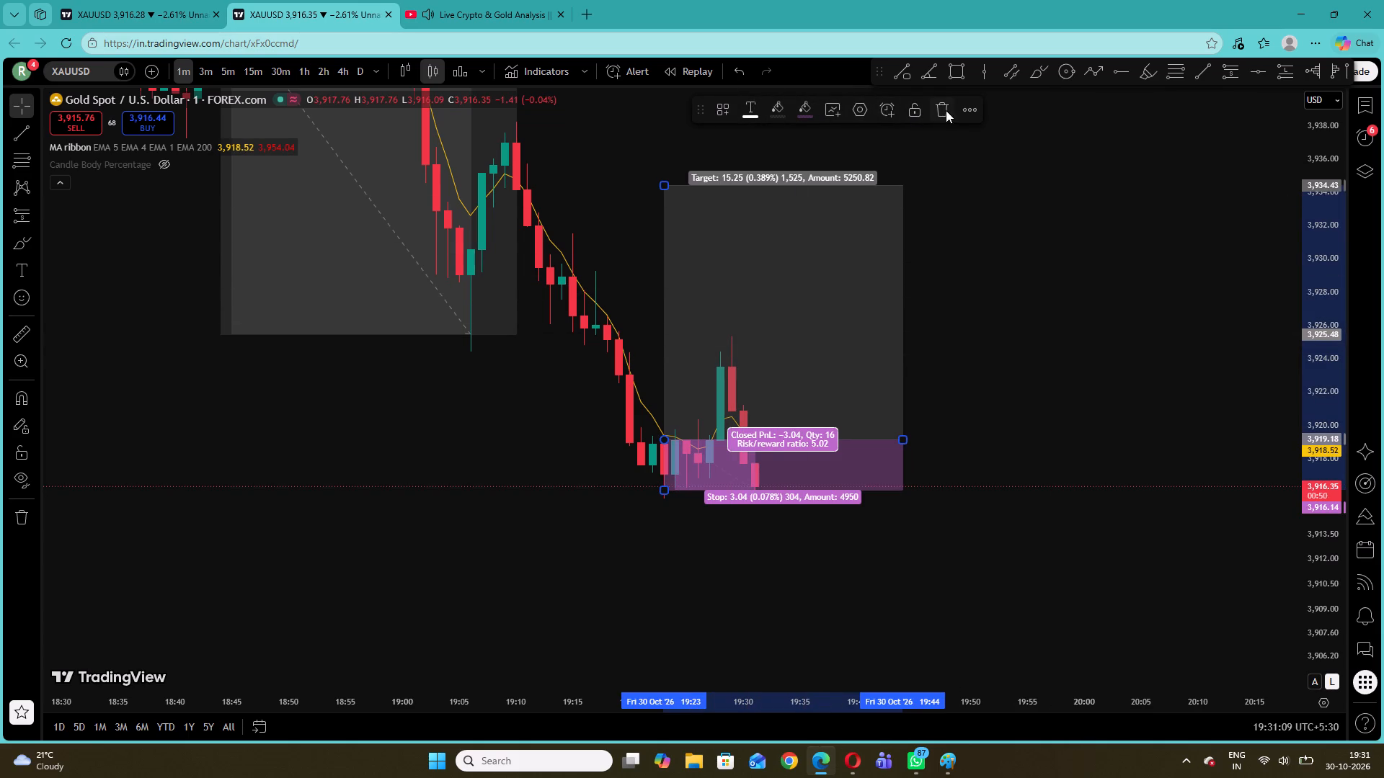
{"action": "left_click", "coordinate": [946, 110]}
Examine the 1-minute candles before the two short positions, going back to about 16:15.
{"action": "left_click_drag", "start_coordinate": [766, 167], "coordinate": [1049, 463]}
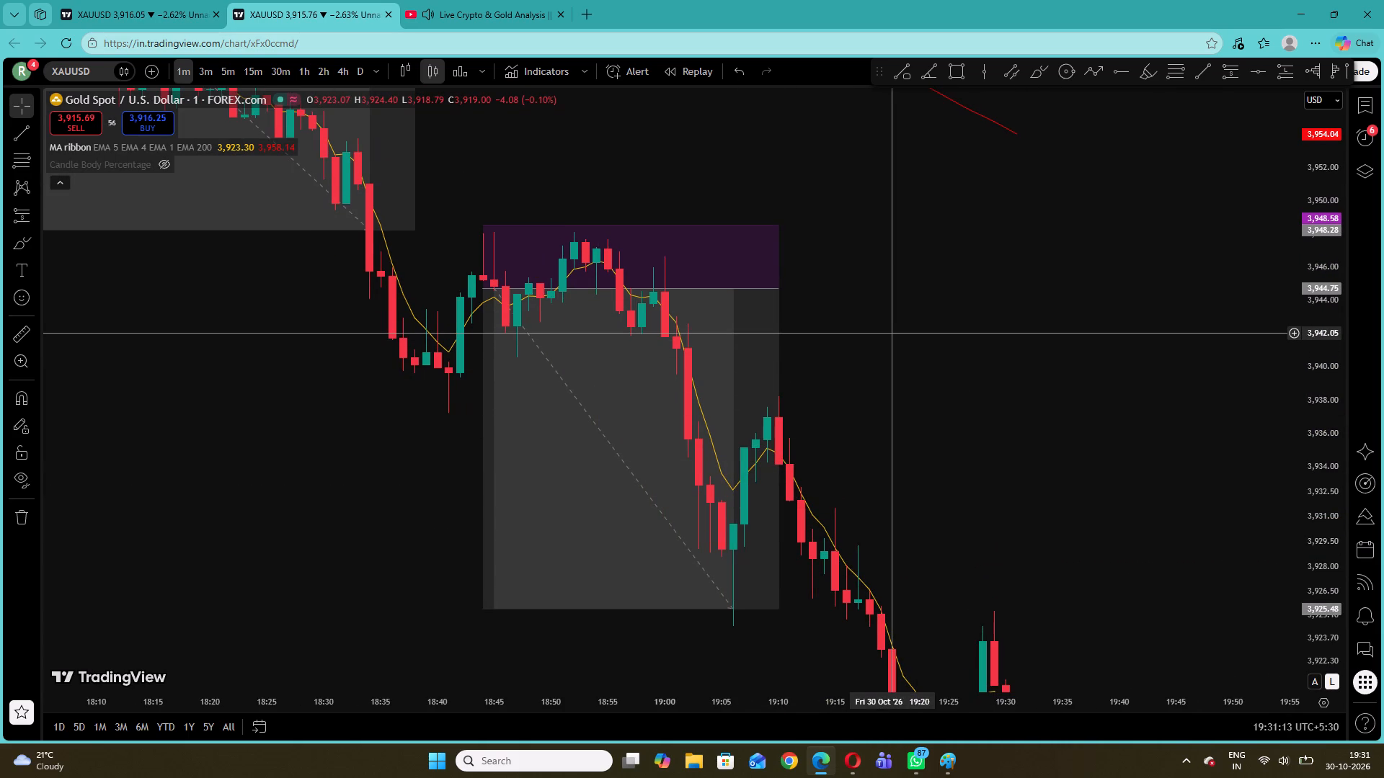
{"action": "left_click_drag", "start_coordinate": [890, 333], "coordinate": [1106, 418]}
{"action": "left_click_drag", "start_coordinate": [670, 223], "coordinate": [872, 411]}
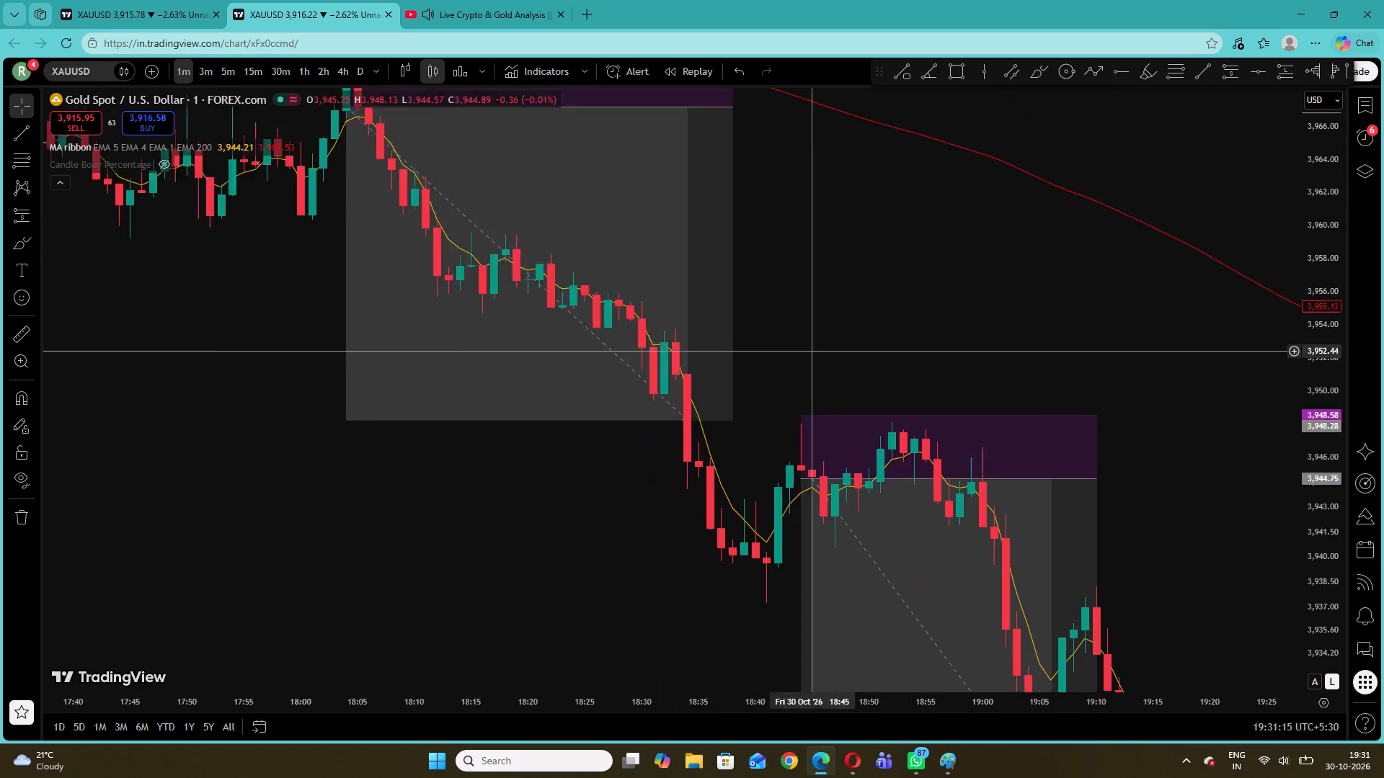
{"action": "left_click_drag", "start_coordinate": [872, 411], "coordinate": [961, 490]}
{"action": "left_click", "coordinate": [399, 224]}
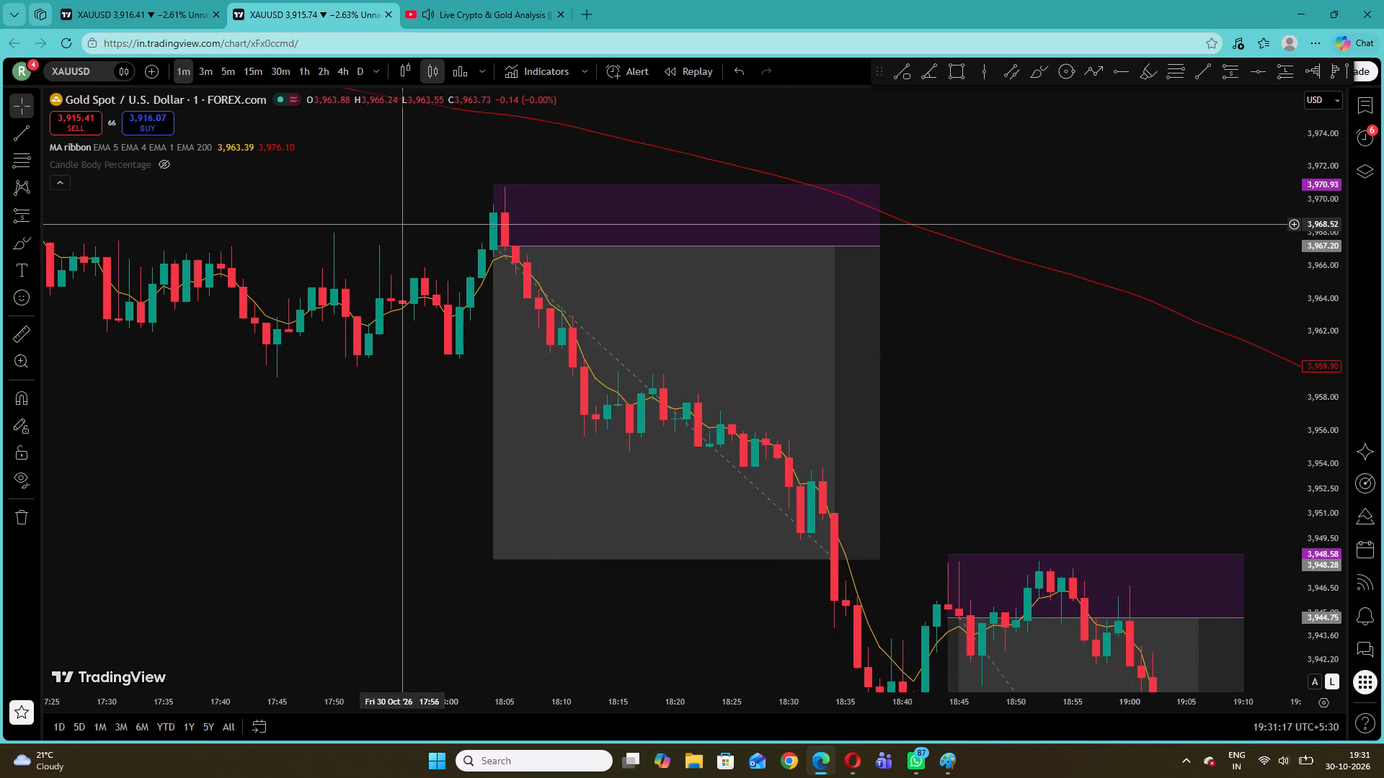
{"action": "left_click_drag", "start_coordinate": [399, 224], "coordinate": [912, 252]}
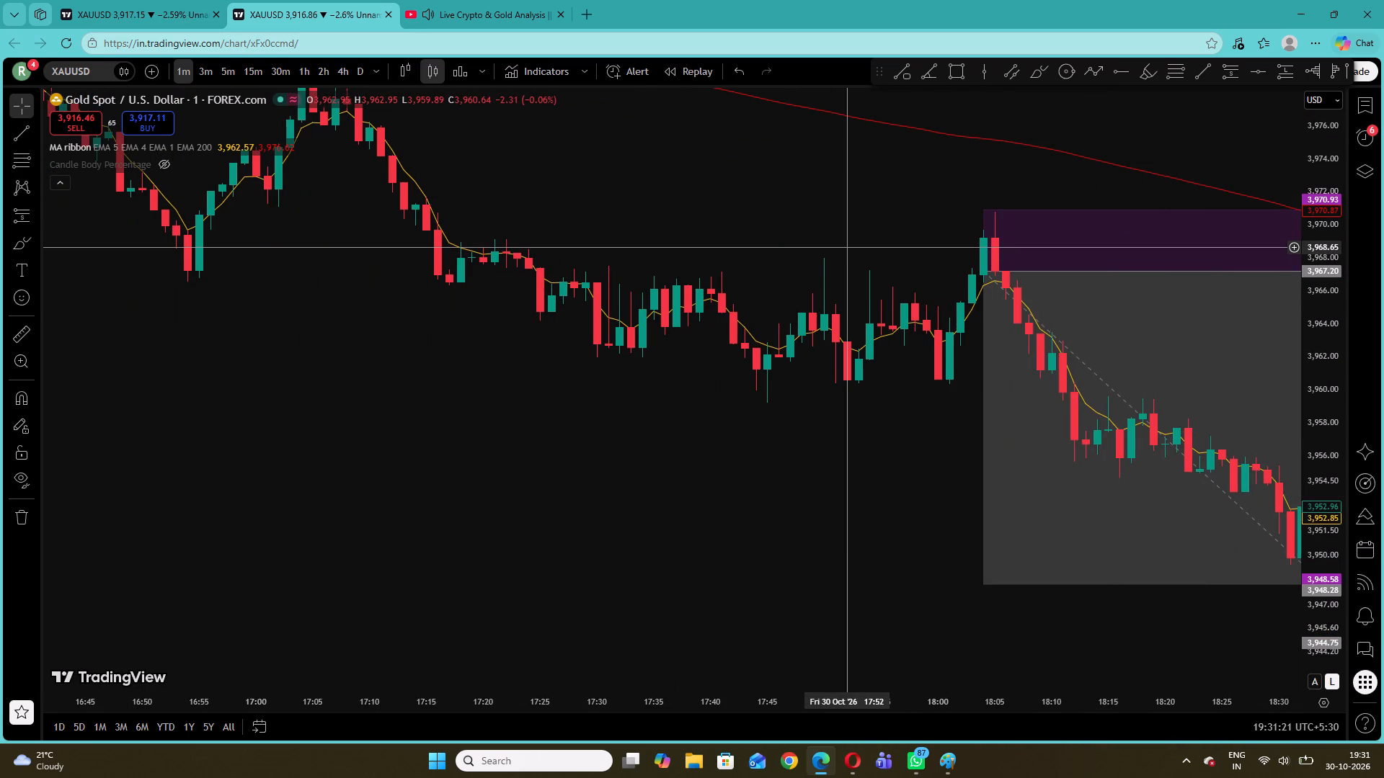
{"action": "left_click_drag", "start_coordinate": [850, 246], "coordinate": [1038, 390]}
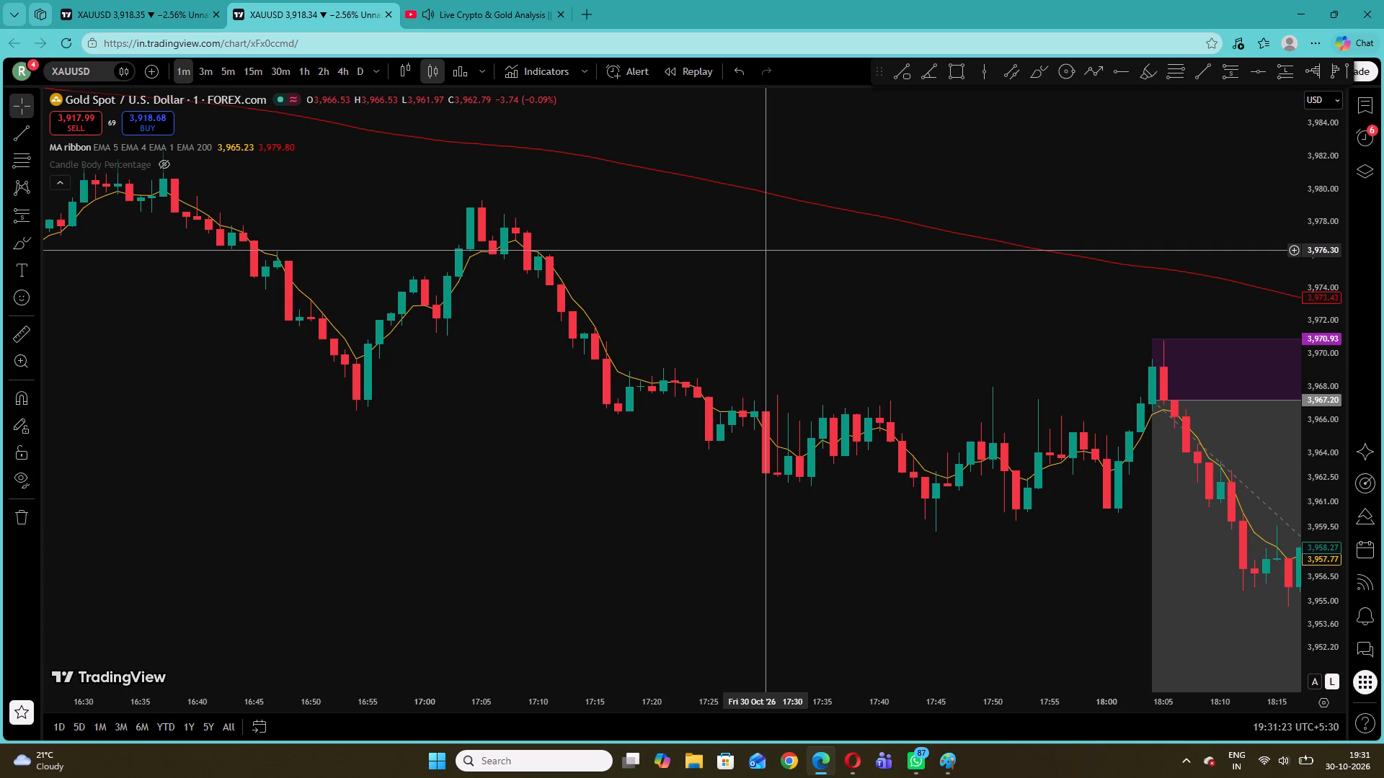
{"action": "left_click_drag", "start_coordinate": [816, 271], "coordinate": [585, 225]}
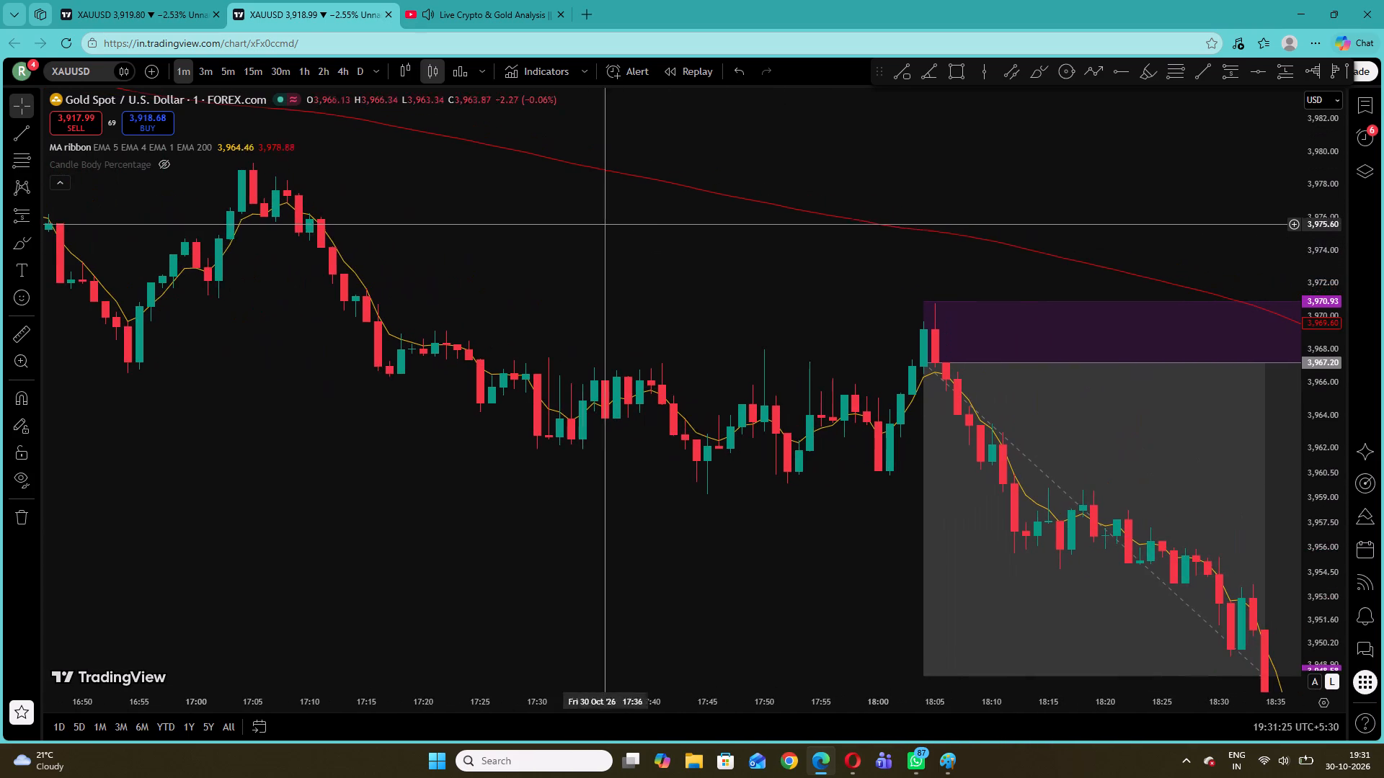
{"action": "left_click_drag", "start_coordinate": [828, 274], "coordinate": [1003, 251]}
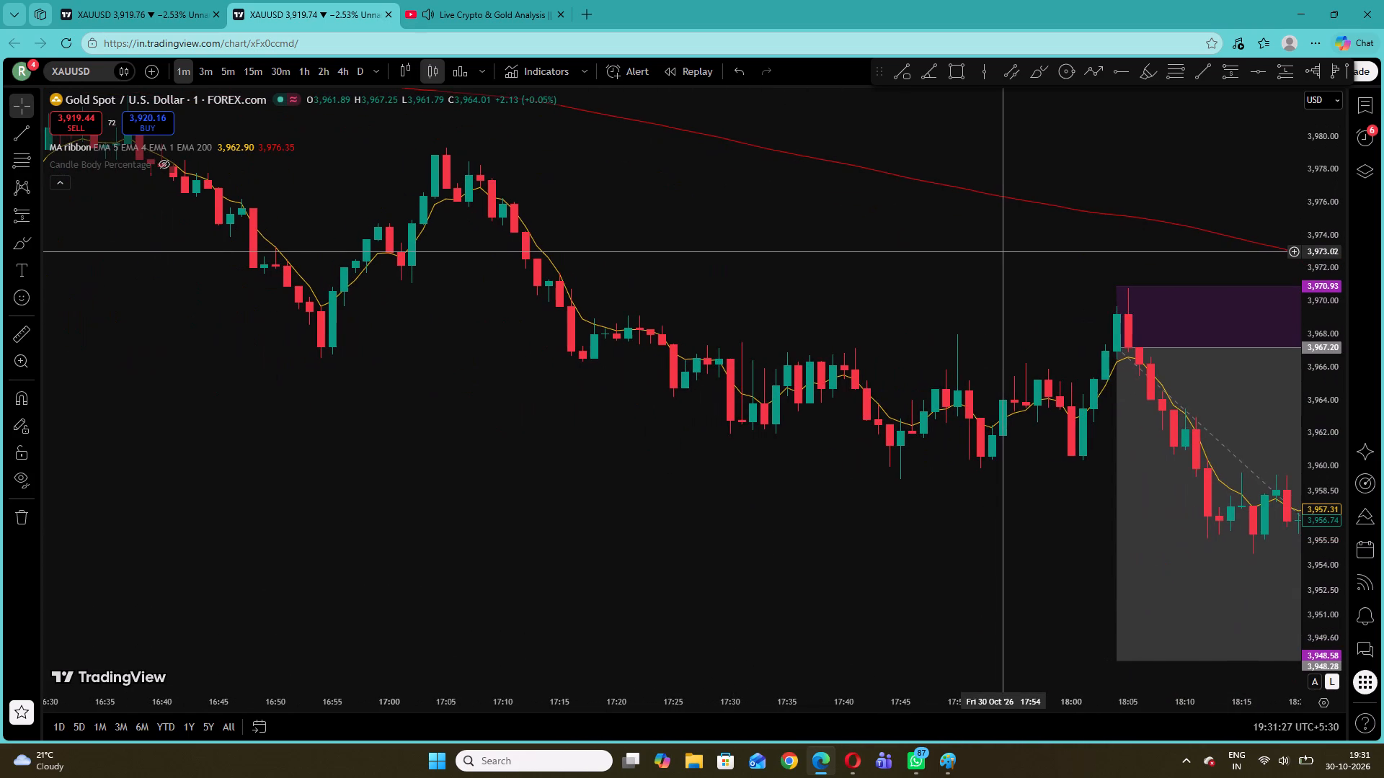
{"action": "left_click_drag", "start_coordinate": [1003, 251], "coordinate": [1007, 256]}
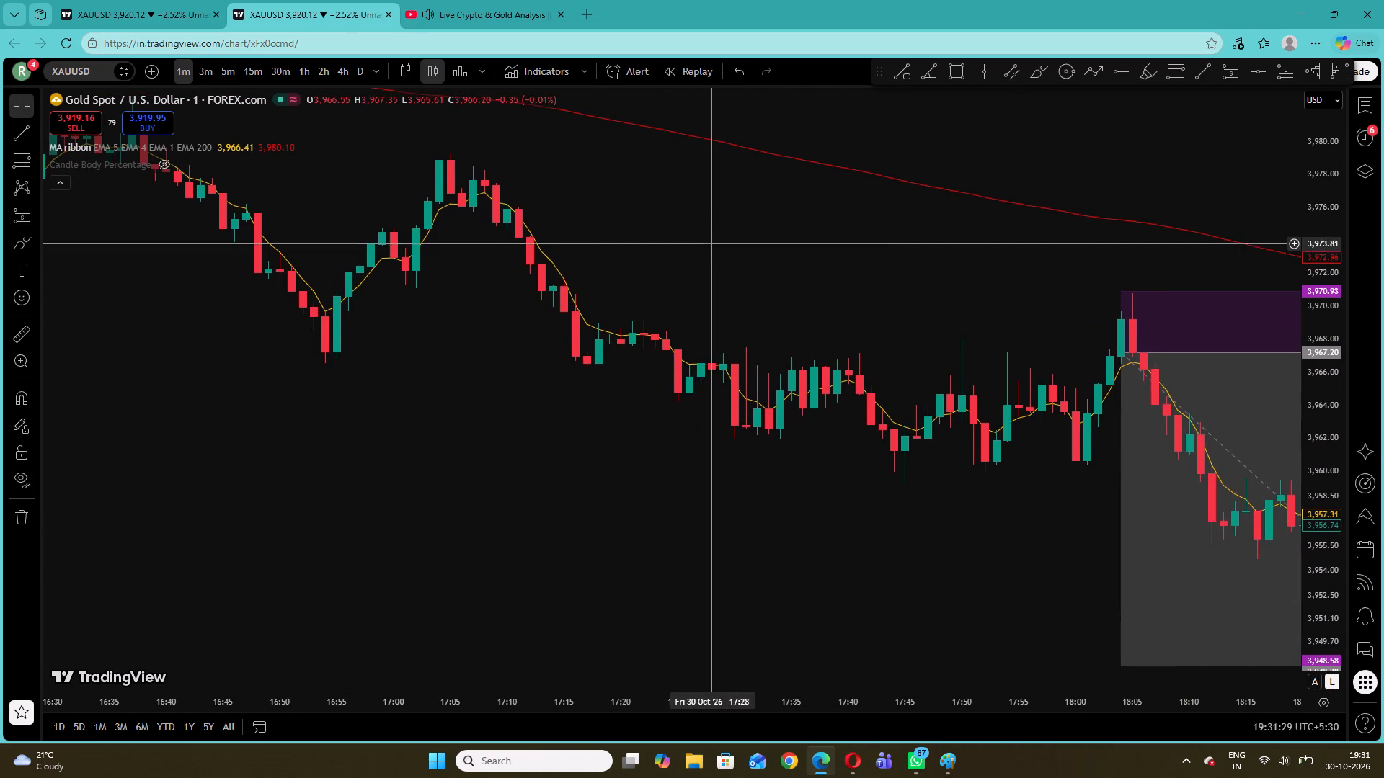
{"action": "left_click_drag", "start_coordinate": [717, 254], "coordinate": [926, 366]}
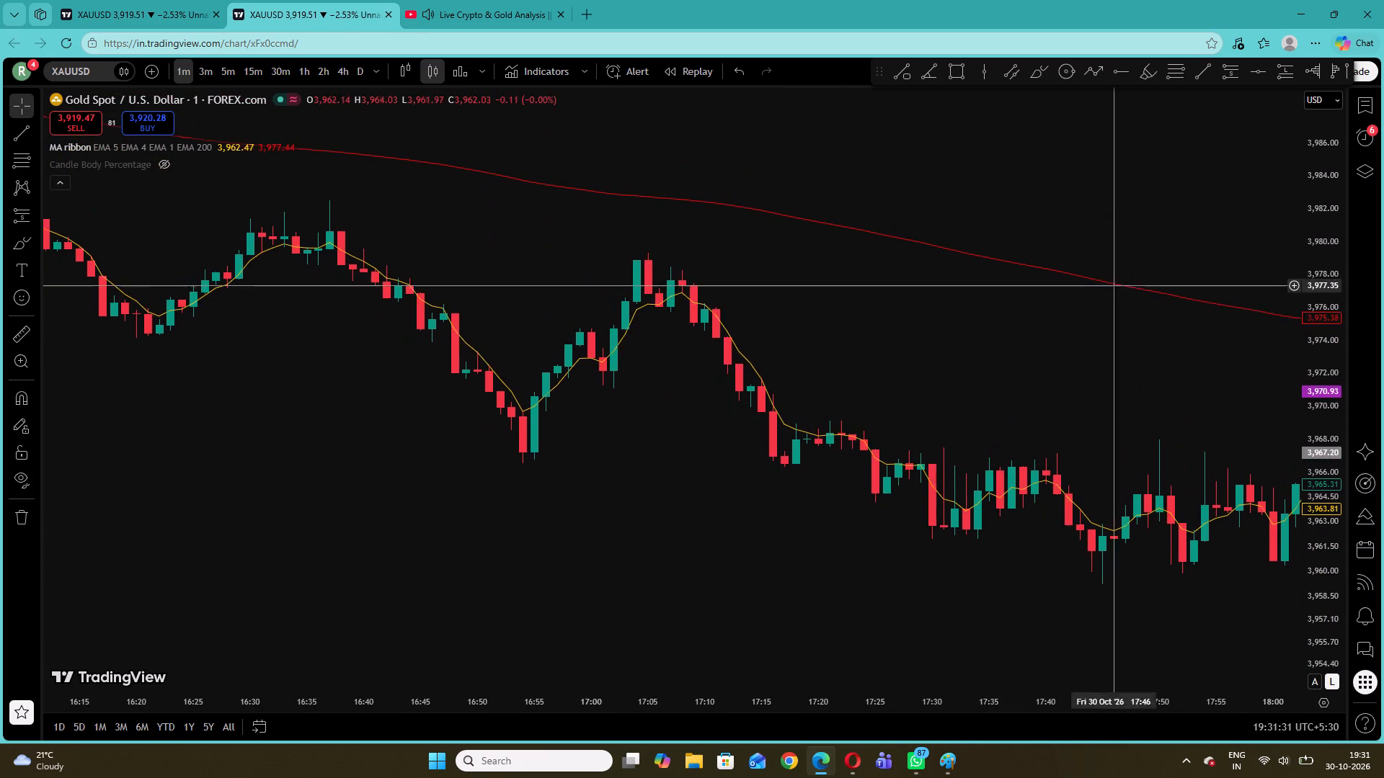
{"action": "left_click_drag", "start_coordinate": [1319, 432], "coordinate": [1279, 125]}
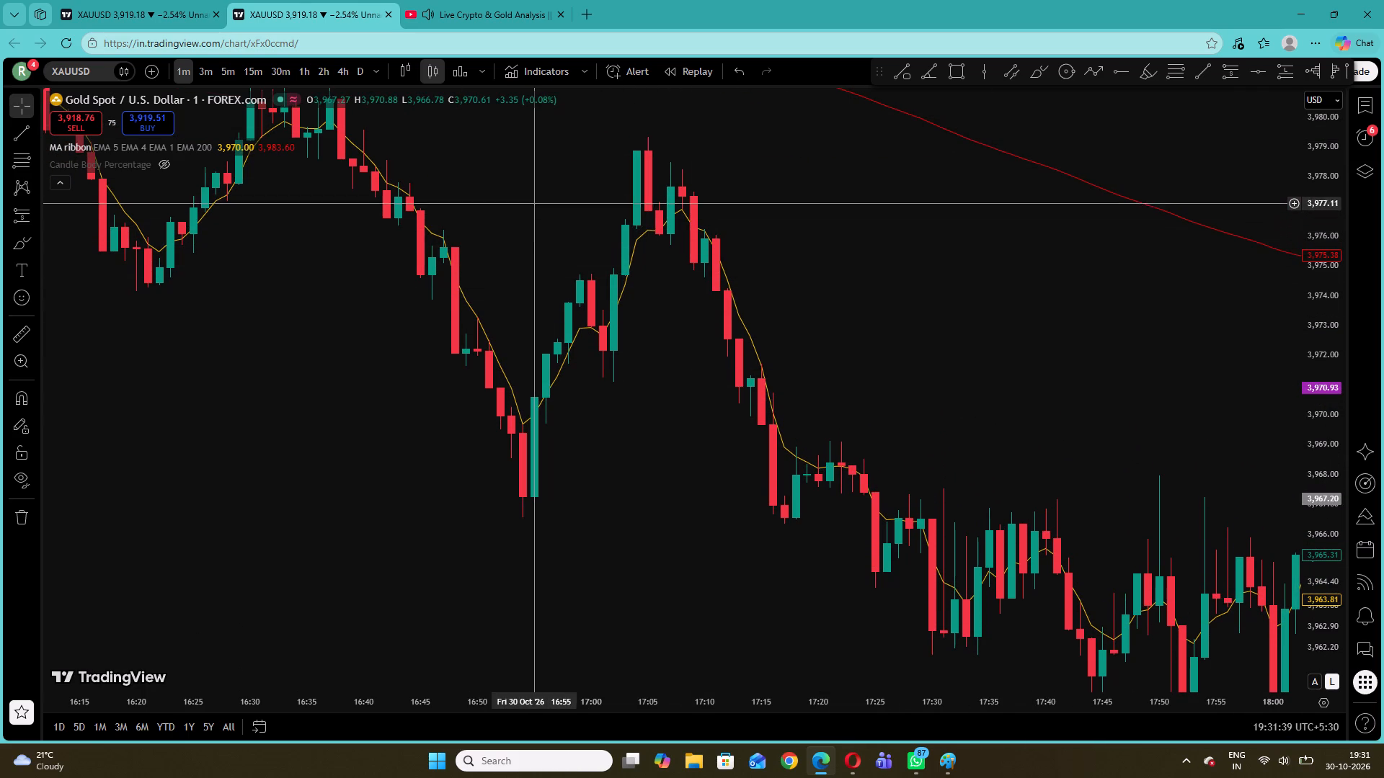
{"action": "left_click_drag", "start_coordinate": [1328, 317], "coordinate": [1313, 395]}
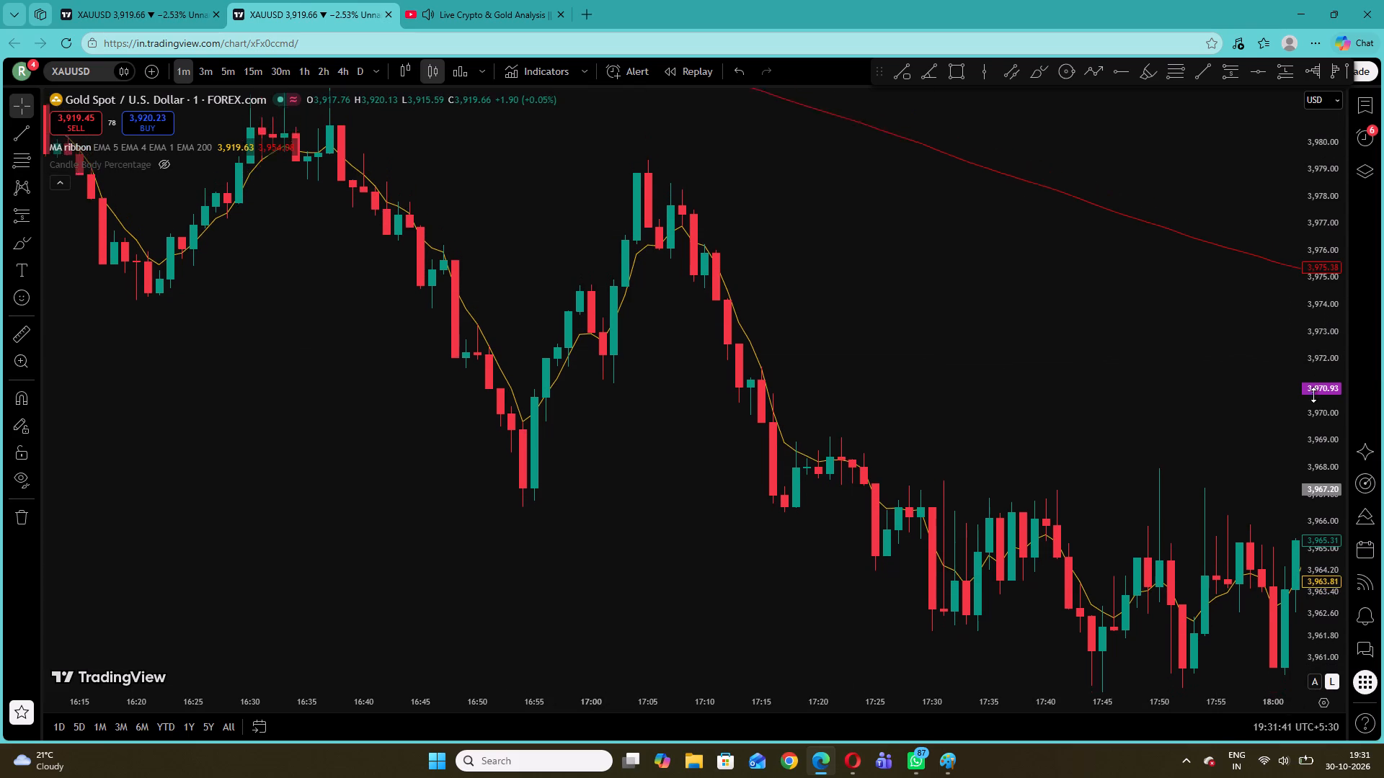
{"action": "left_click_drag", "start_coordinate": [1313, 395], "coordinate": [1313, 401]}
Examine the decline from the 18:05 short position to the latest candles, up close and within the wider default view.
{"action": "left_click_drag", "start_coordinate": [978, 312], "coordinate": [505, 256]}
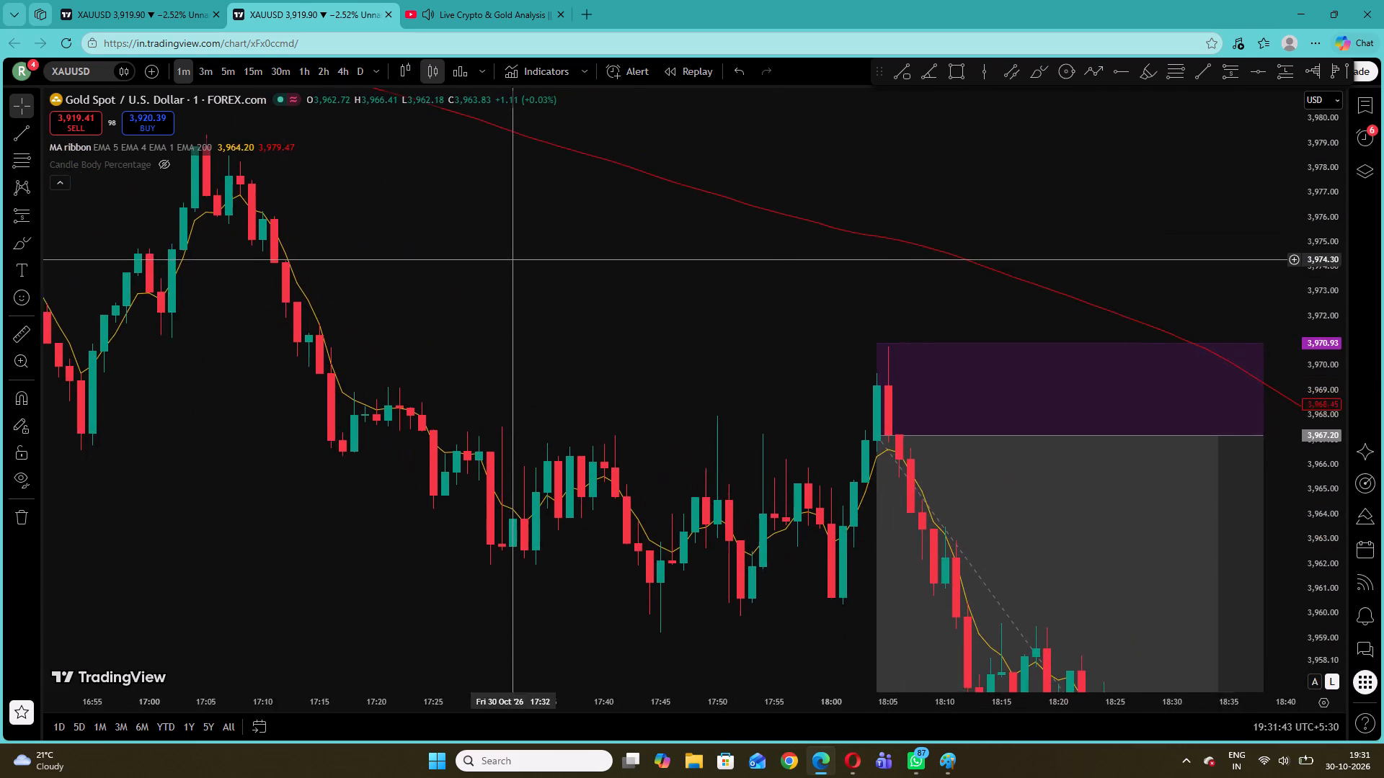
{"action": "left_click_drag", "start_coordinate": [505, 256], "coordinate": [505, 256]}
{"action": "left_click_drag", "start_coordinate": [929, 318], "coordinate": [458, 146]}
{"action": "left_click_drag", "start_coordinate": [1155, 420], "coordinate": [746, 125]}
{"action": "left_click_drag", "start_coordinate": [1001, 354], "coordinate": [735, 214]}
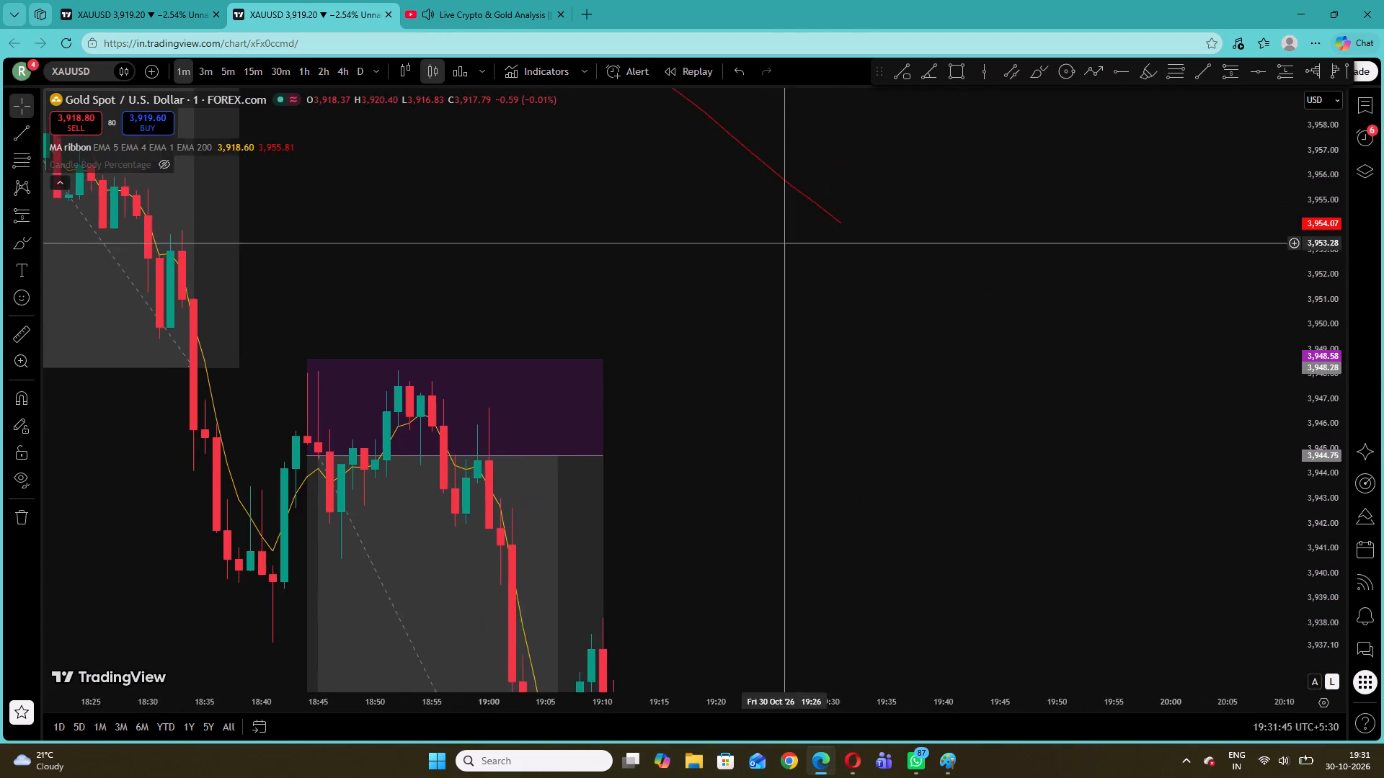
{"action": "left_click_drag", "start_coordinate": [735, 214], "coordinate": [711, 200]}
{"action": "left_click_drag", "start_coordinate": [973, 395], "coordinate": [929, 157]}
{"action": "left_click_drag", "start_coordinate": [768, 373], "coordinate": [767, 148]}
{"action": "left_click_drag", "start_coordinate": [972, 464], "coordinate": [993, 432]}
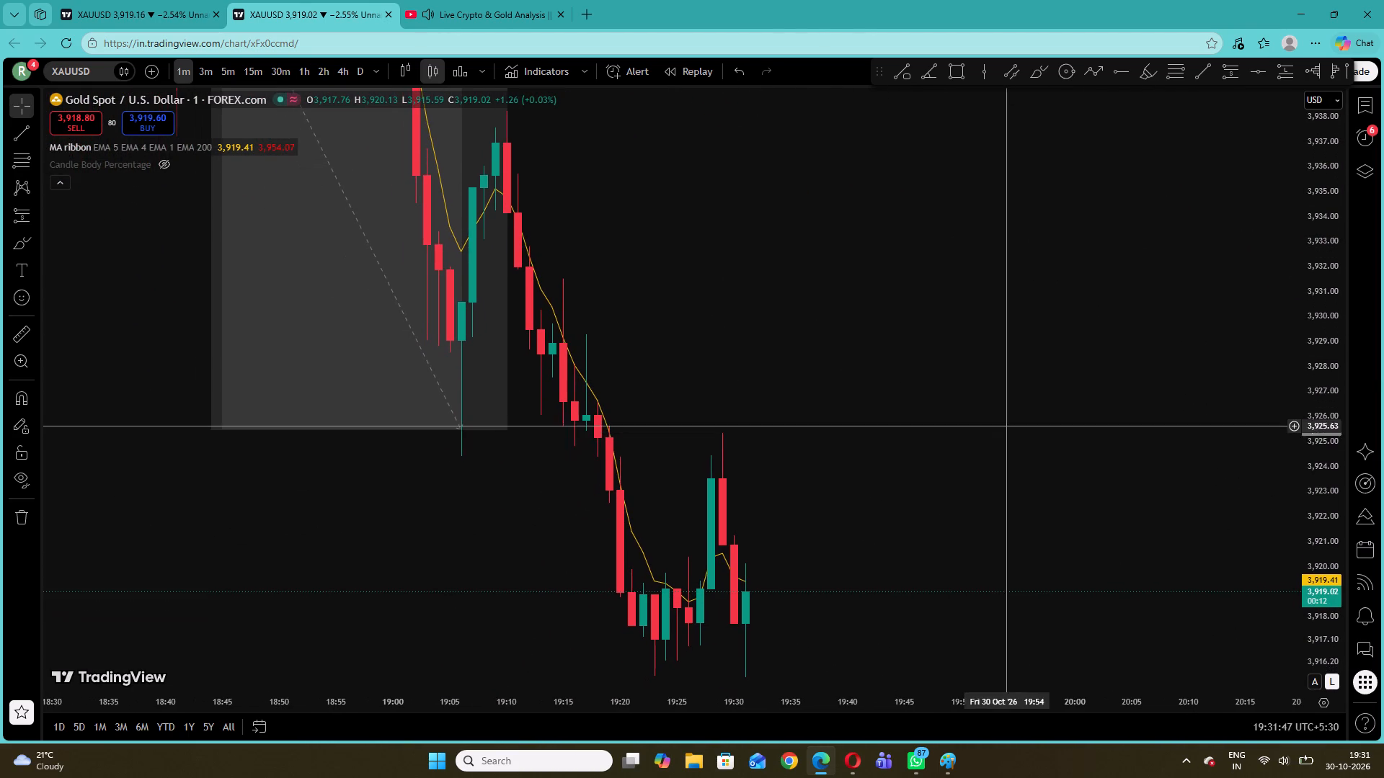
{"action": "left_click_drag", "start_coordinate": [1324, 398], "coordinate": [1288, 563]}
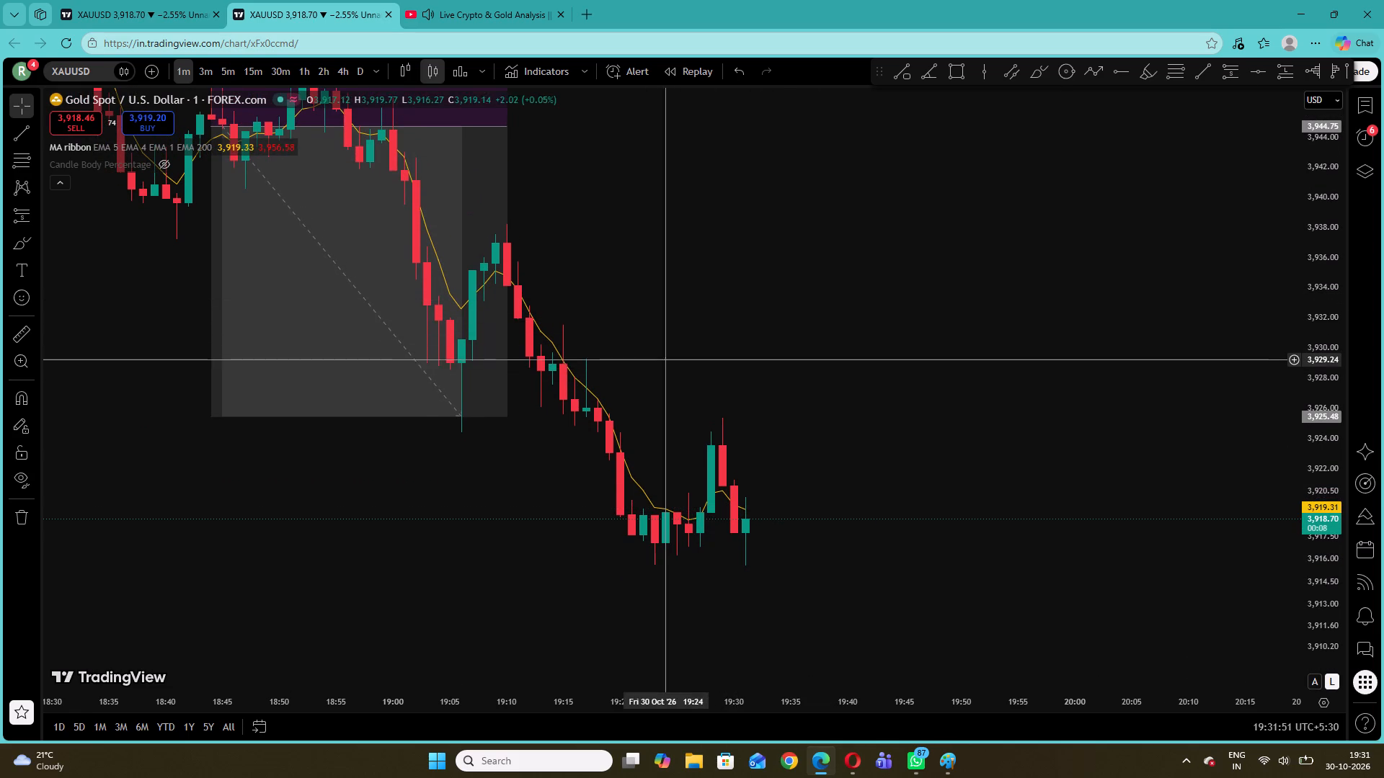
{"action": "left_click_drag", "start_coordinate": [603, 287], "coordinate": [1016, 399]}
{"action": "right_click", "coordinate": [441, 269]}
{"action": "left_click", "coordinate": [501, 298]}
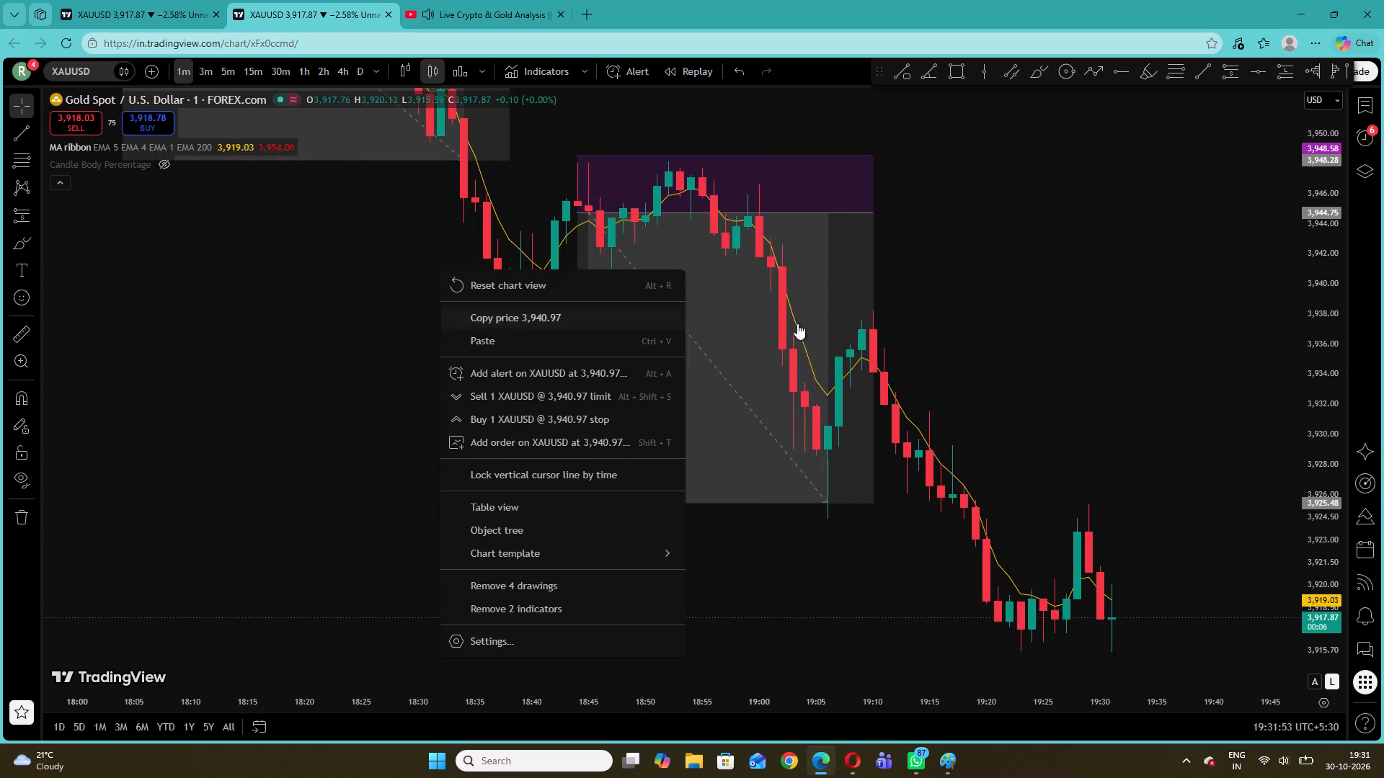
{"action": "left_click", "coordinate": [549, 290]}
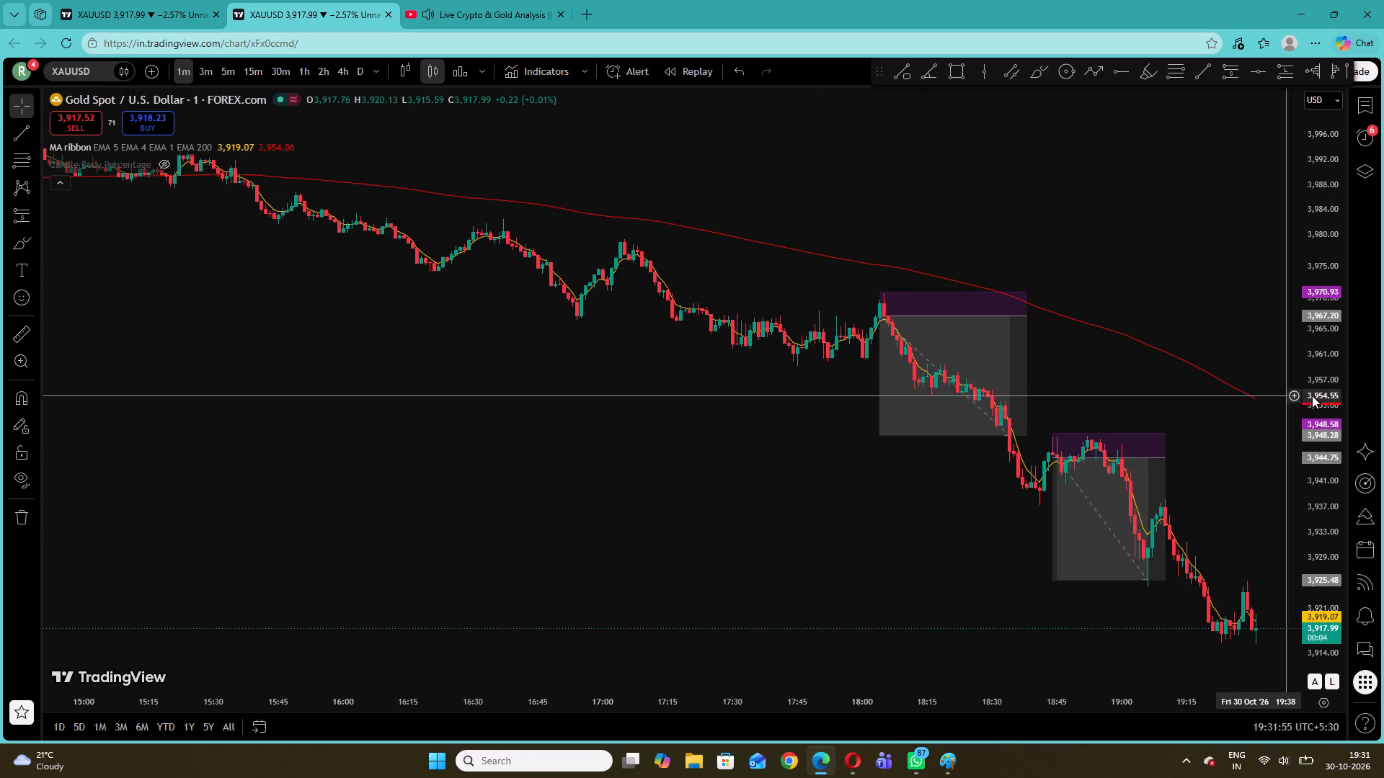
{"action": "left_click_drag", "start_coordinate": [1339, 406], "coordinate": [1331, 338]}
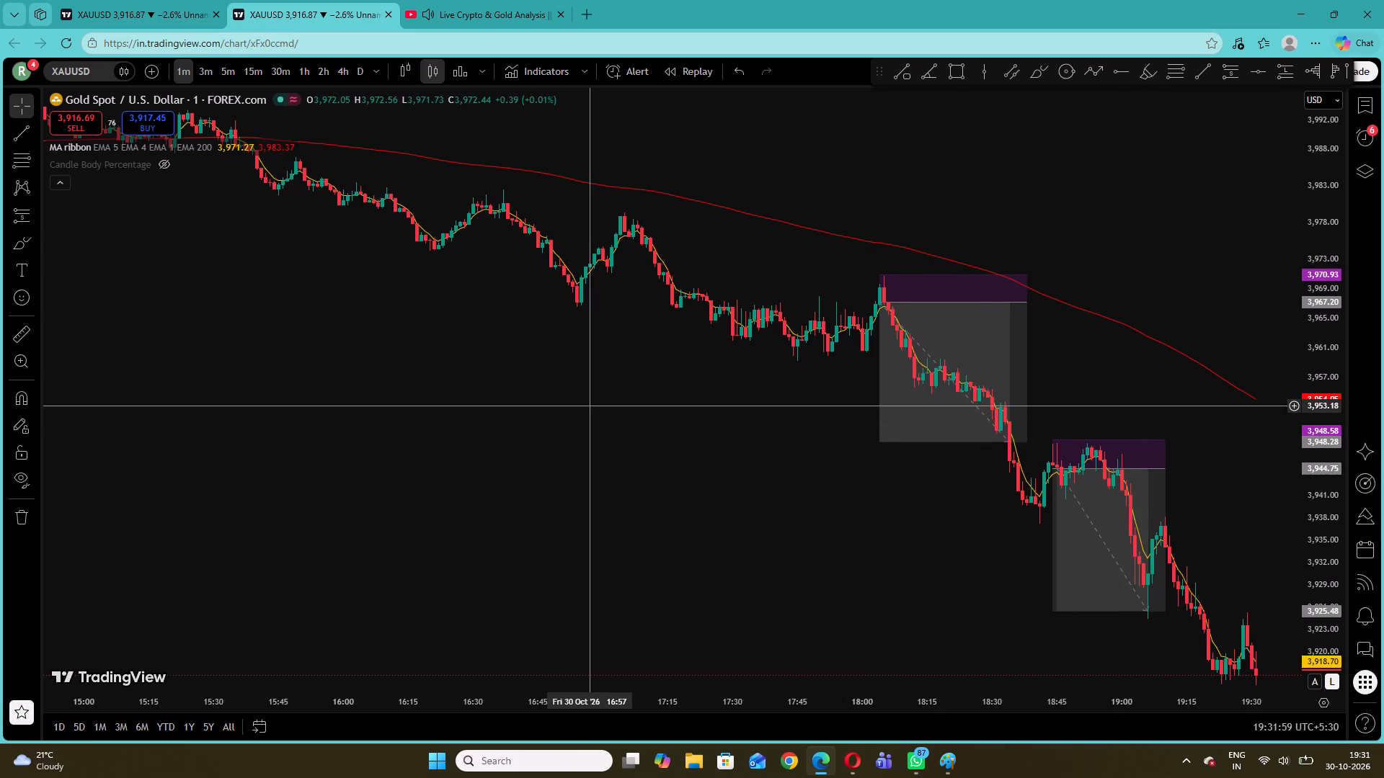
Remove all drawings from the XAUUSD chart, keeping the indicators.
{"action": "left_click", "coordinate": [706, 666]}
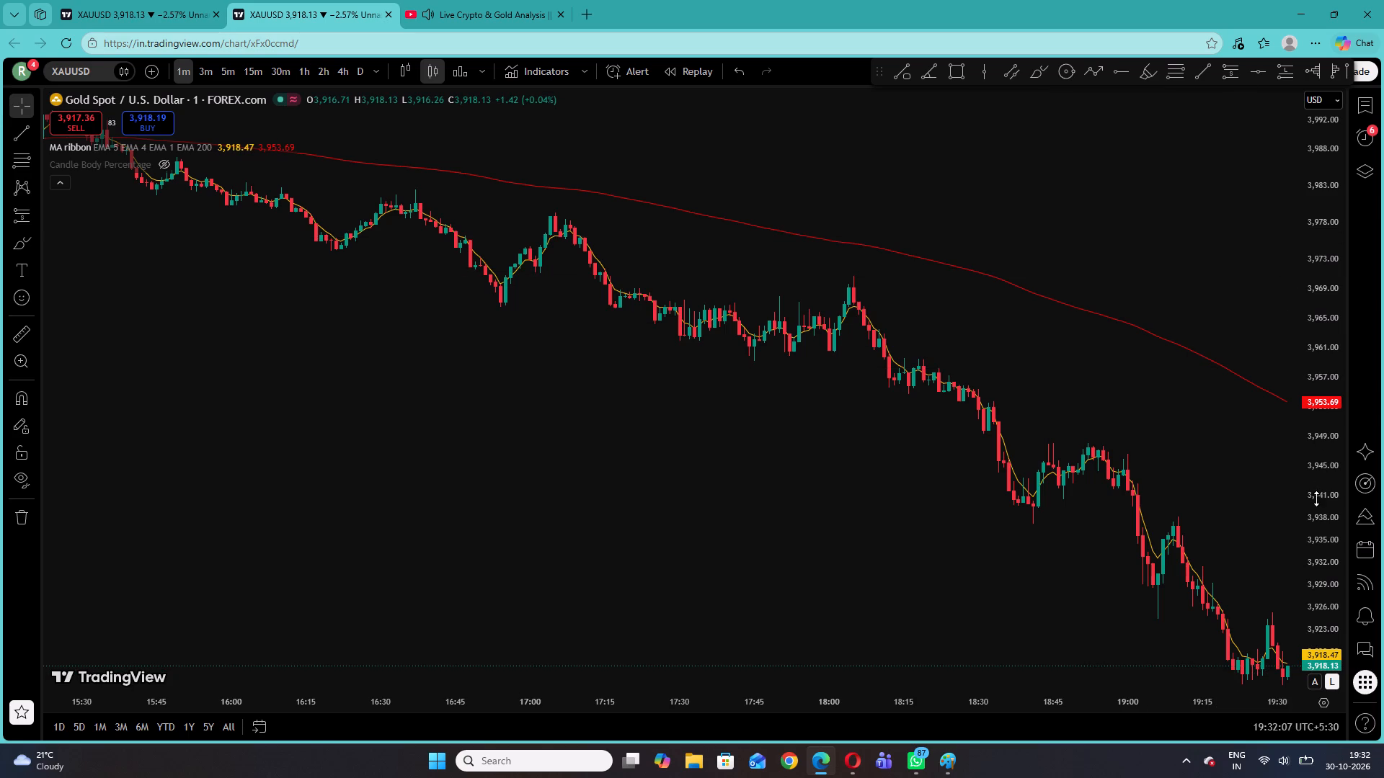
Examine the earlier XAUUSD price action against the moving averages, going back to about 12:35.
{"action": "left_click_drag", "start_coordinate": [1316, 498], "coordinate": [1318, 474]}
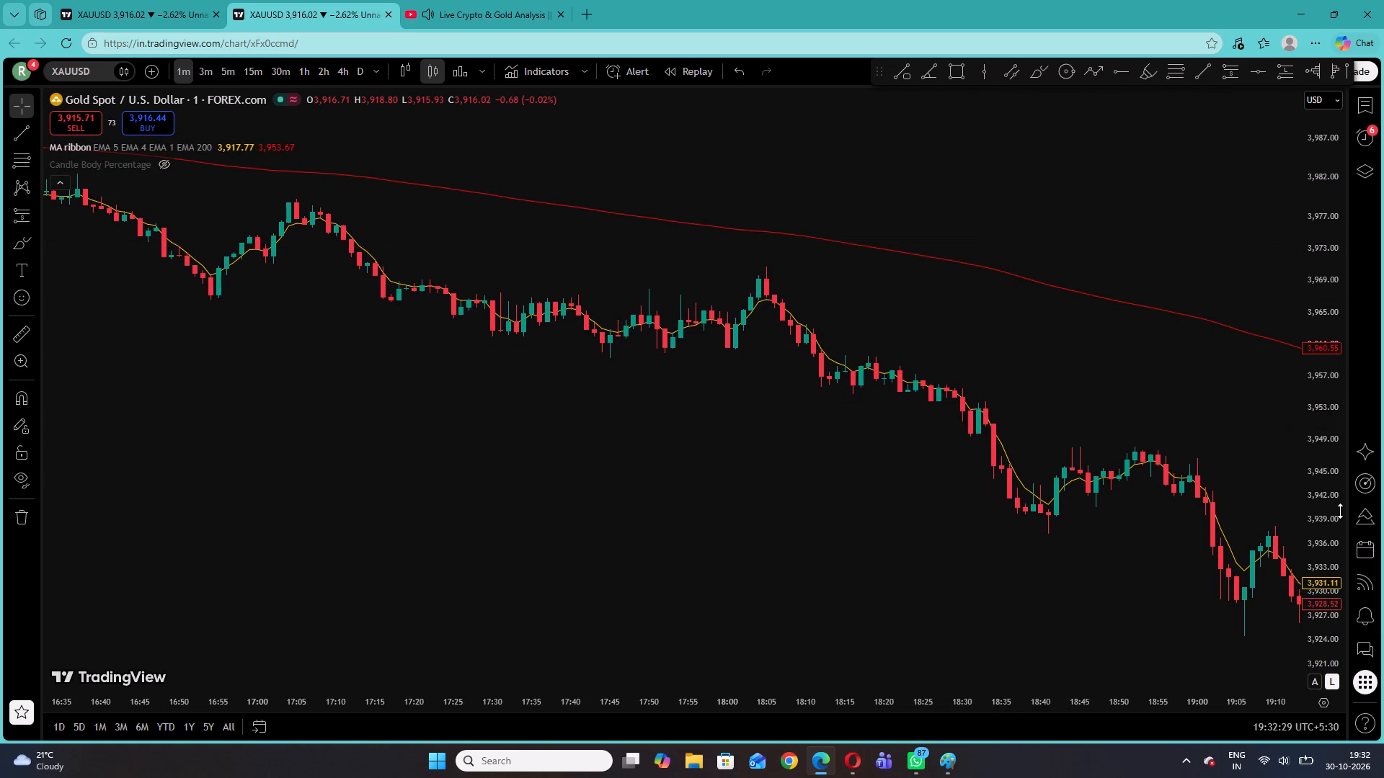
{"action": "left_click_drag", "start_coordinate": [1334, 521], "coordinate": [1267, 200]}
{"action": "left_click_drag", "start_coordinate": [618, 282], "coordinate": [1115, 592]}
{"action": "left_click_drag", "start_coordinate": [470, 388], "coordinate": [921, 515]}
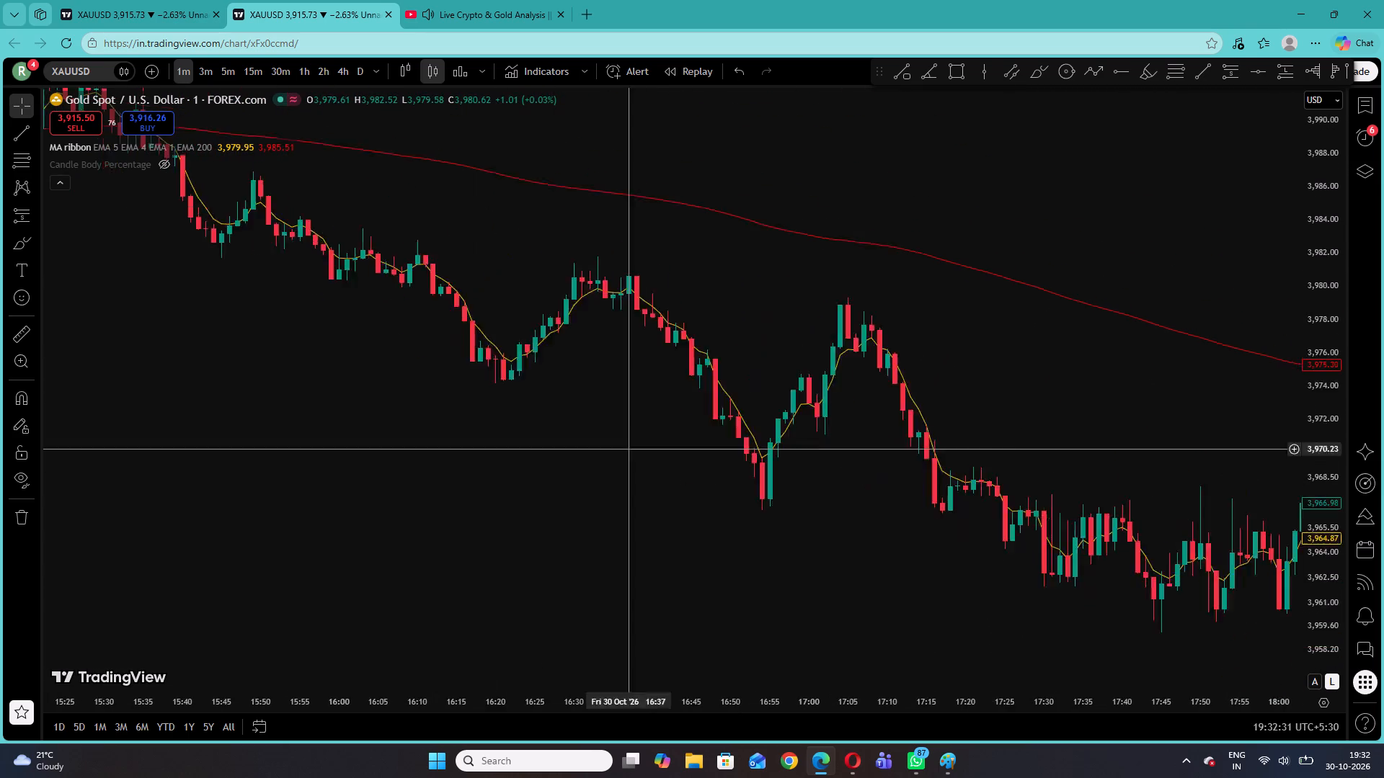
{"action": "left_click_drag", "start_coordinate": [921, 515], "coordinate": [1370, 565]}
{"action": "left_click_drag", "start_coordinate": [616, 400], "coordinate": [882, 558]}
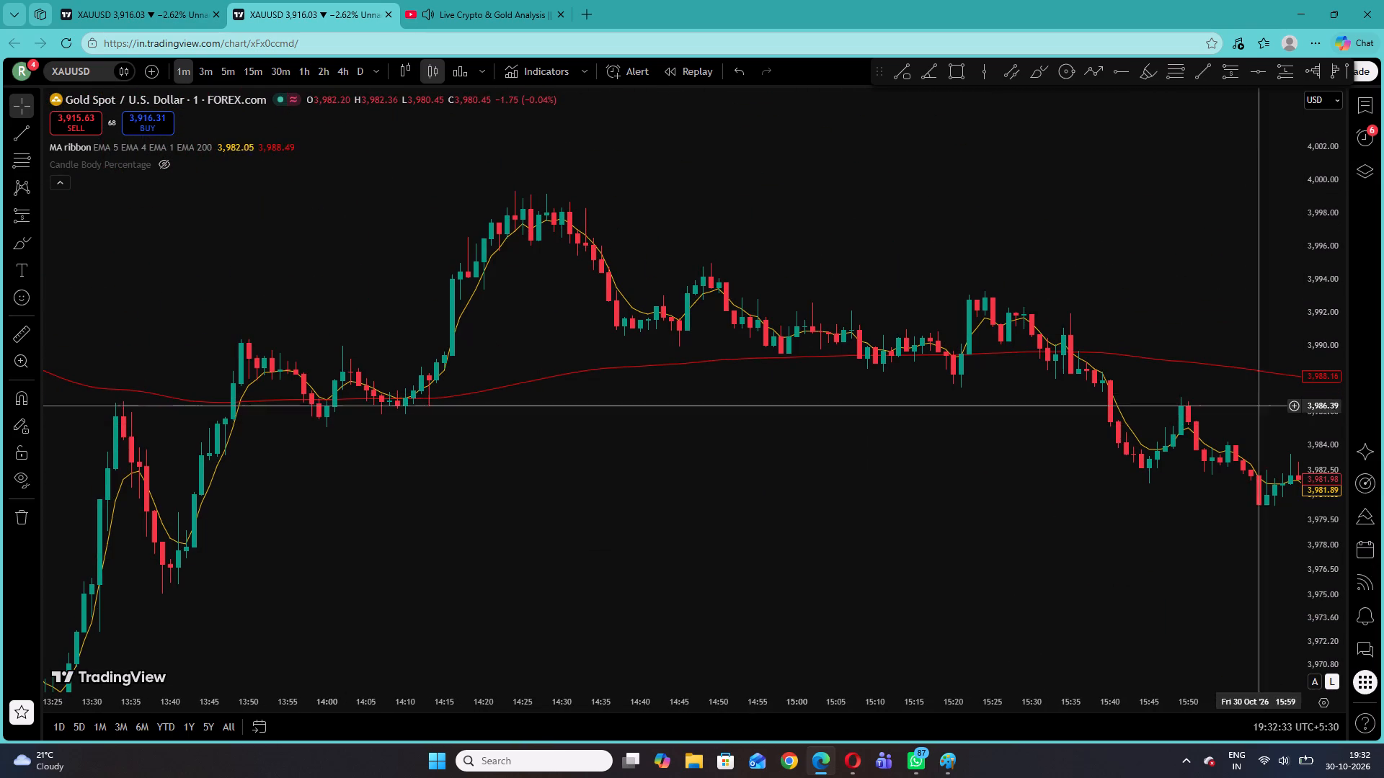
{"action": "left_click_drag", "start_coordinate": [1330, 466], "coordinate": [1265, 189]}
{"action": "left_click_drag", "start_coordinate": [1120, 200], "coordinate": [873, 300]}
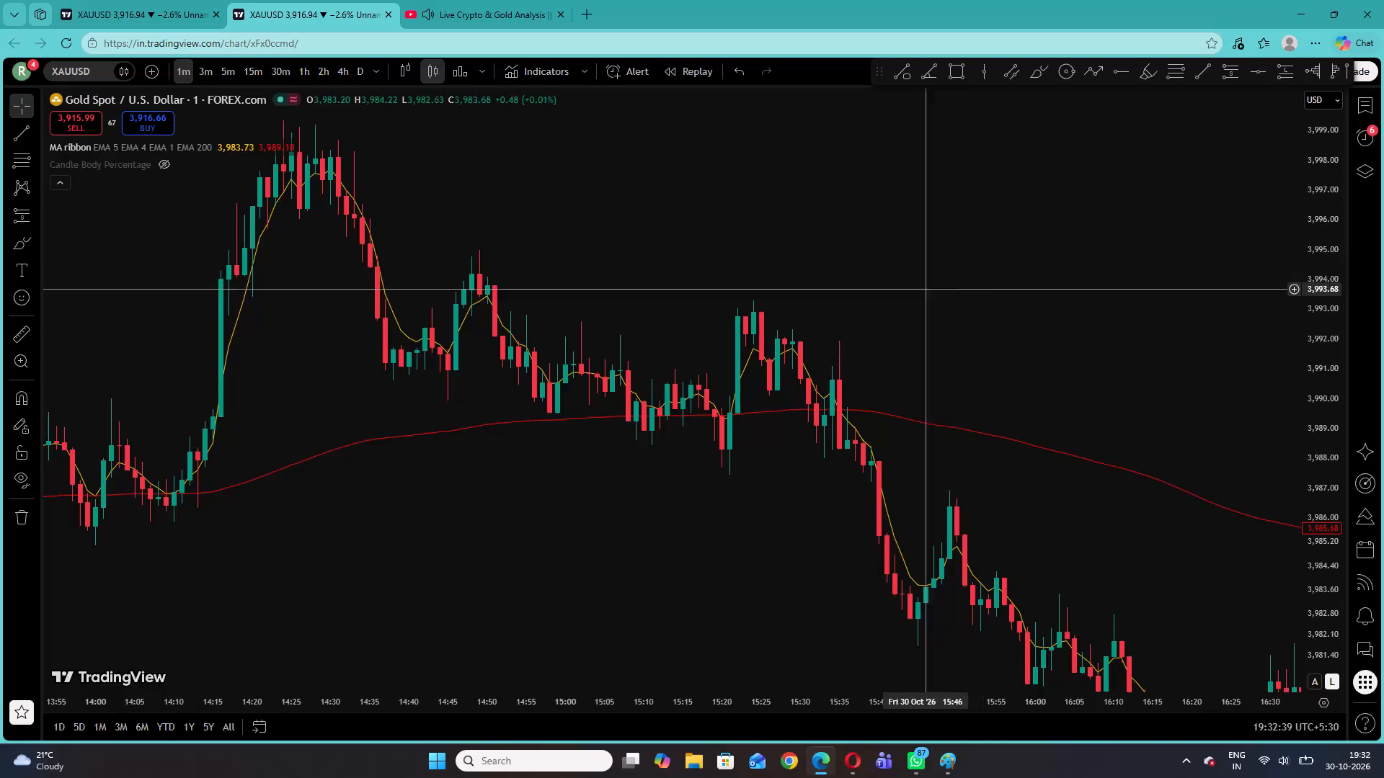
{"action": "left_click_drag", "start_coordinate": [594, 296], "coordinate": [1038, 239]}
{"action": "left_click_drag", "start_coordinate": [763, 360], "coordinate": [927, 263]}
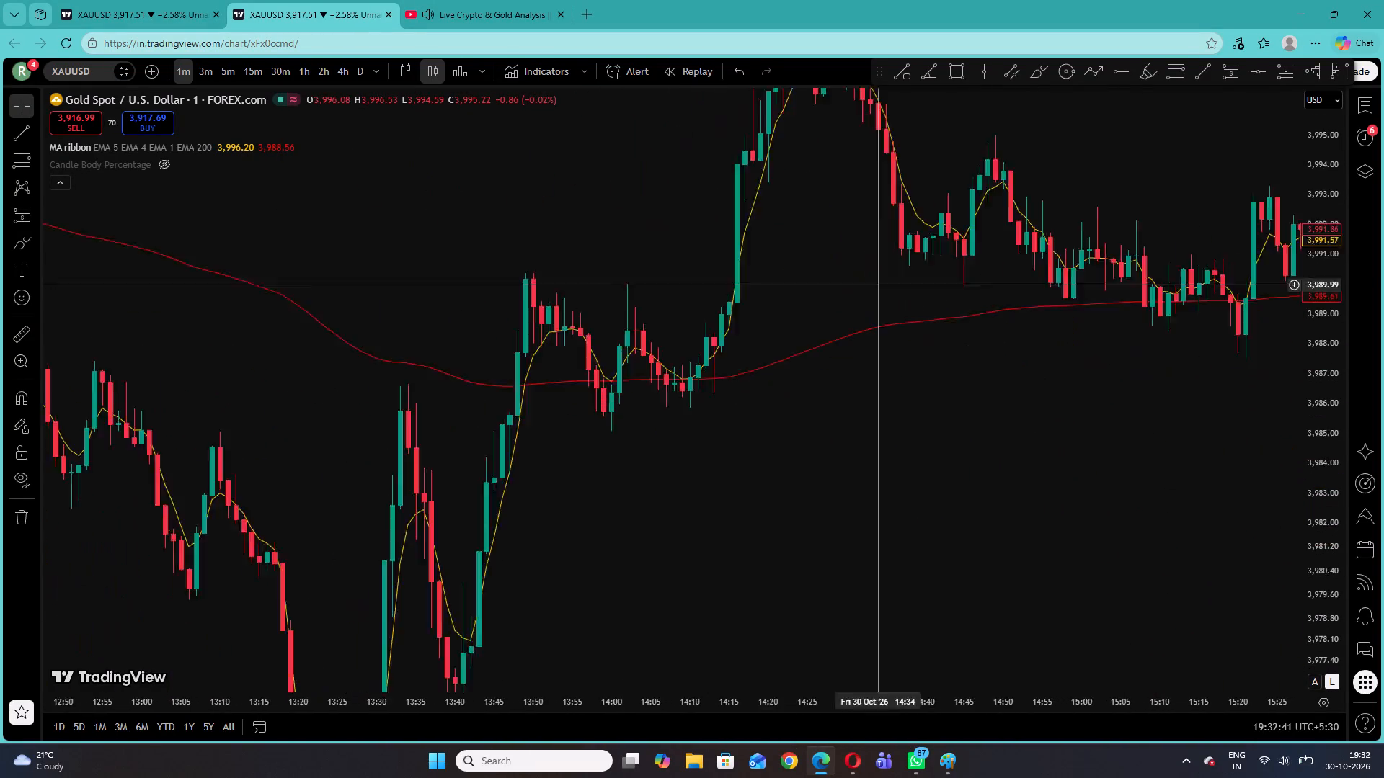
{"action": "left_click_drag", "start_coordinate": [927, 263], "coordinate": [1008, 220]}
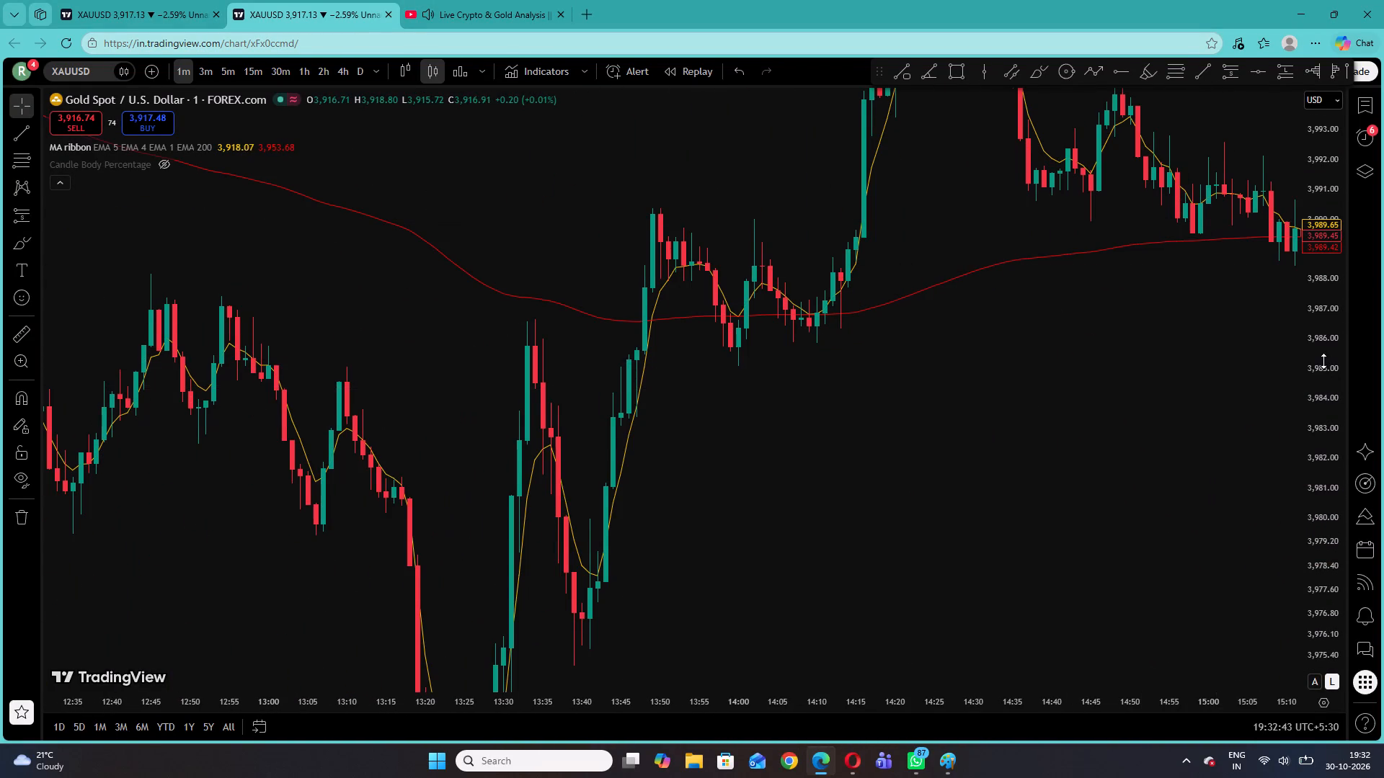
{"action": "left_click_drag", "start_coordinate": [1323, 361], "coordinate": [1269, 213]}
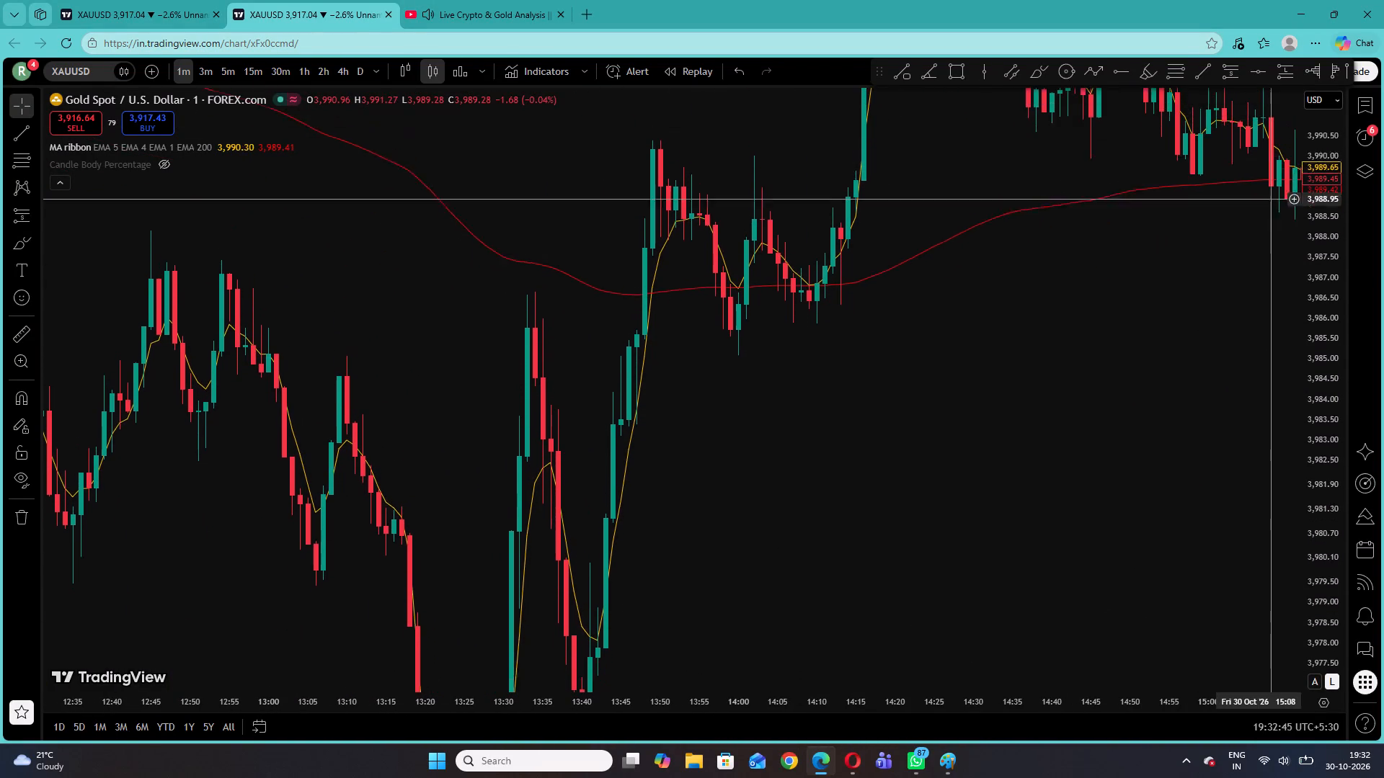
{"action": "left_click_drag", "start_coordinate": [1269, 213], "coordinate": [1187, 415]}
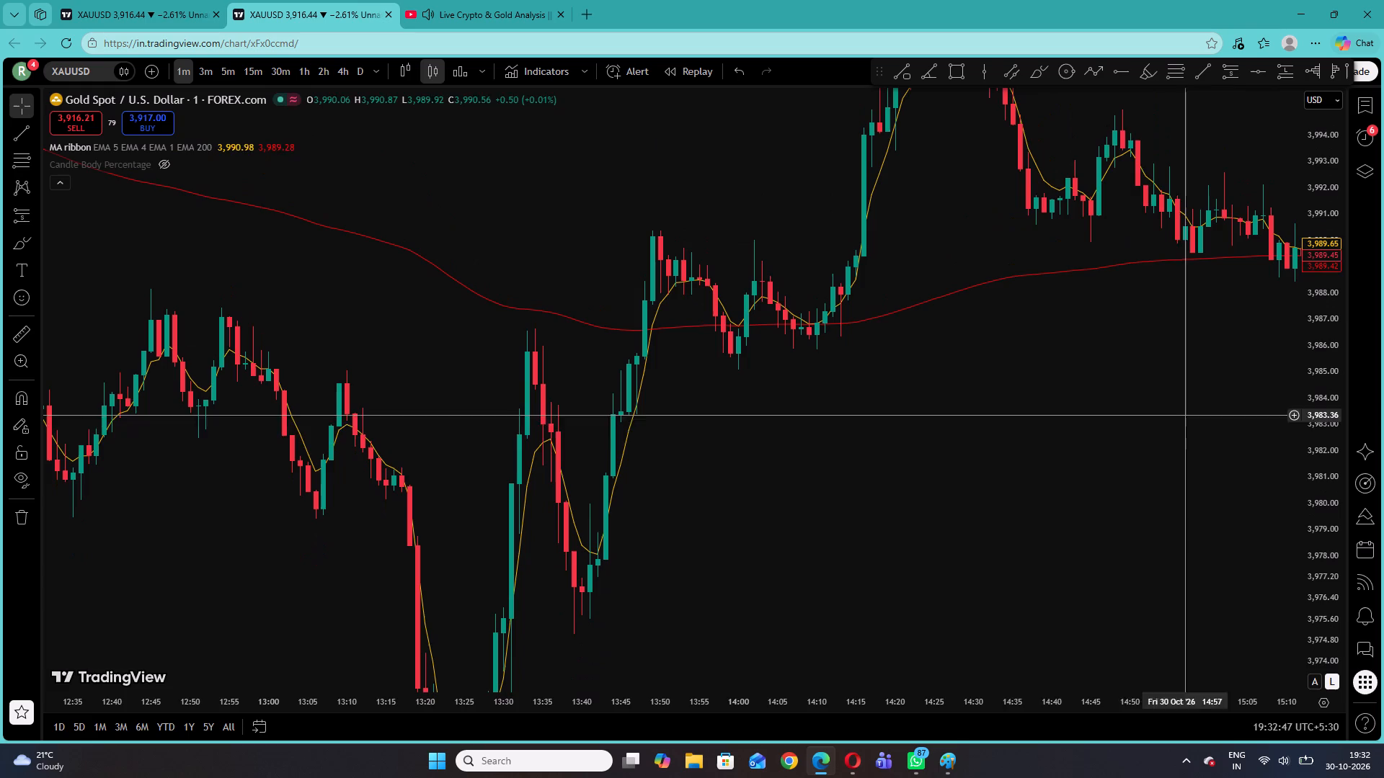
Examine the earlier 1-minute XAUUSD candles against the moving averages, going back to about 04:45 on 30 October.
{"action": "left_click_drag", "start_coordinate": [614, 439], "coordinate": [1154, 396]}
{"action": "left_click_drag", "start_coordinate": [1335, 354], "coordinate": [1328, 509]}
{"action": "left_click", "coordinate": [773, 371]}
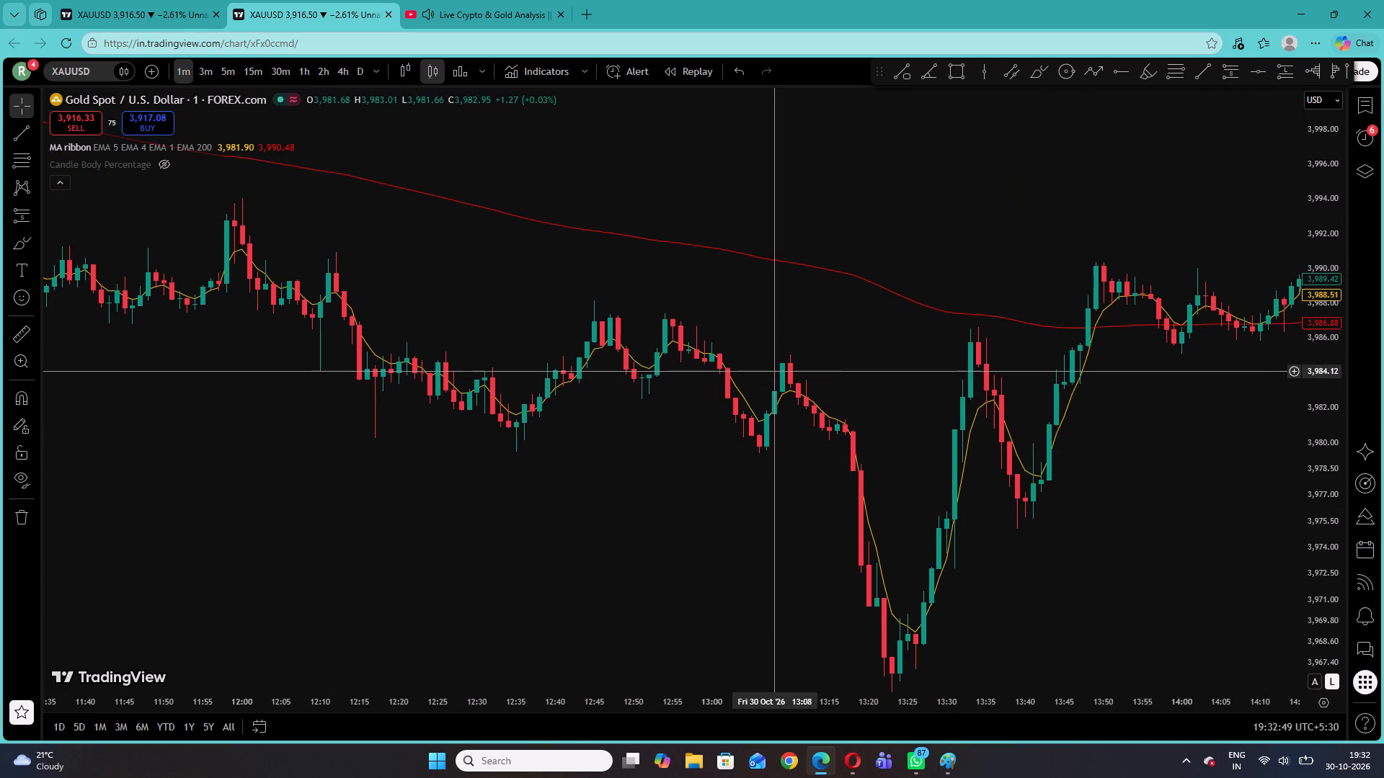
{"action": "left_click_drag", "start_coordinate": [707, 233], "coordinate": [1061, 269]}
{"action": "left_click_drag", "start_coordinate": [843, 293], "coordinate": [1371, 283]}
{"action": "left_click_drag", "start_coordinate": [1099, 221], "coordinate": [1186, 340]}
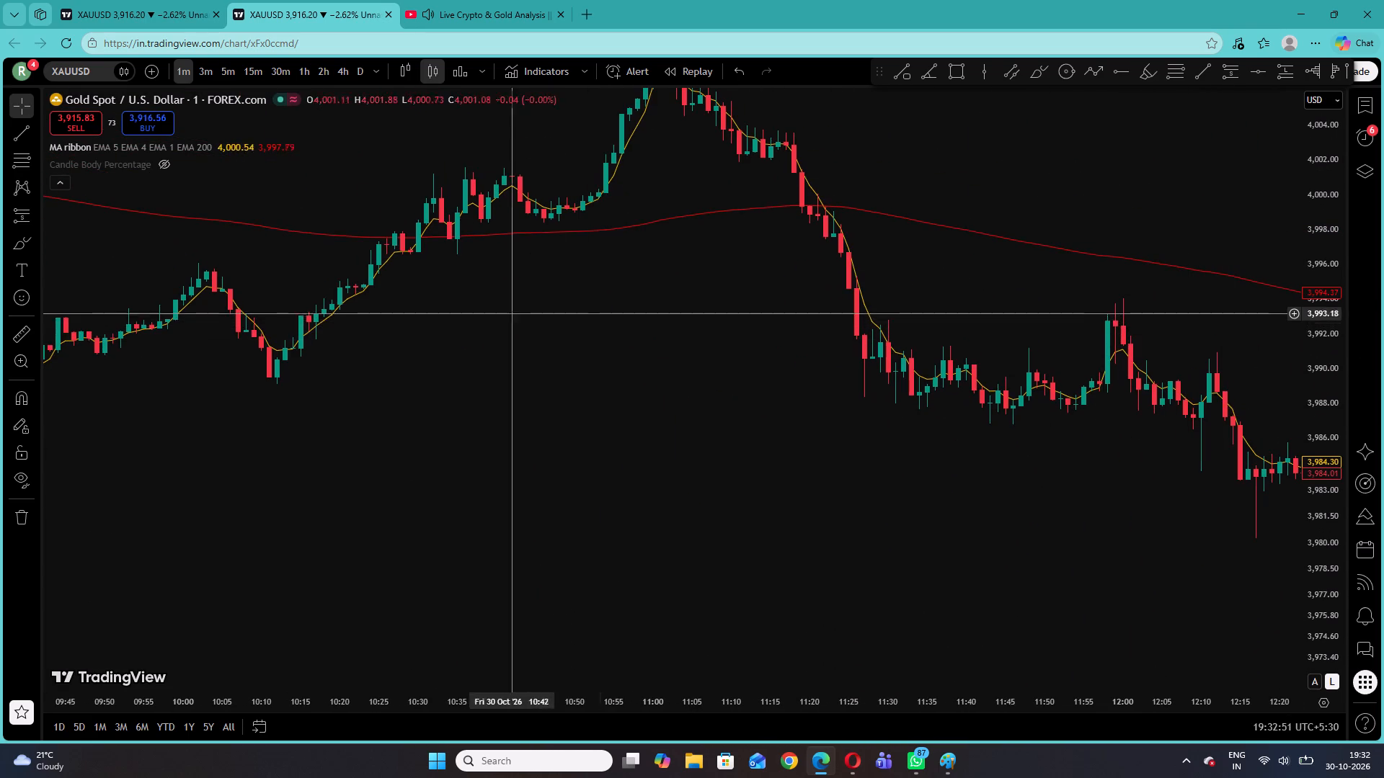
{"action": "left_click_drag", "start_coordinate": [503, 311], "coordinate": [1238, 390]}
{"action": "left_click_drag", "start_coordinate": [415, 322], "coordinate": [1315, 393]}
{"action": "left_click_drag", "start_coordinate": [471, 372], "coordinate": [1151, 424]}
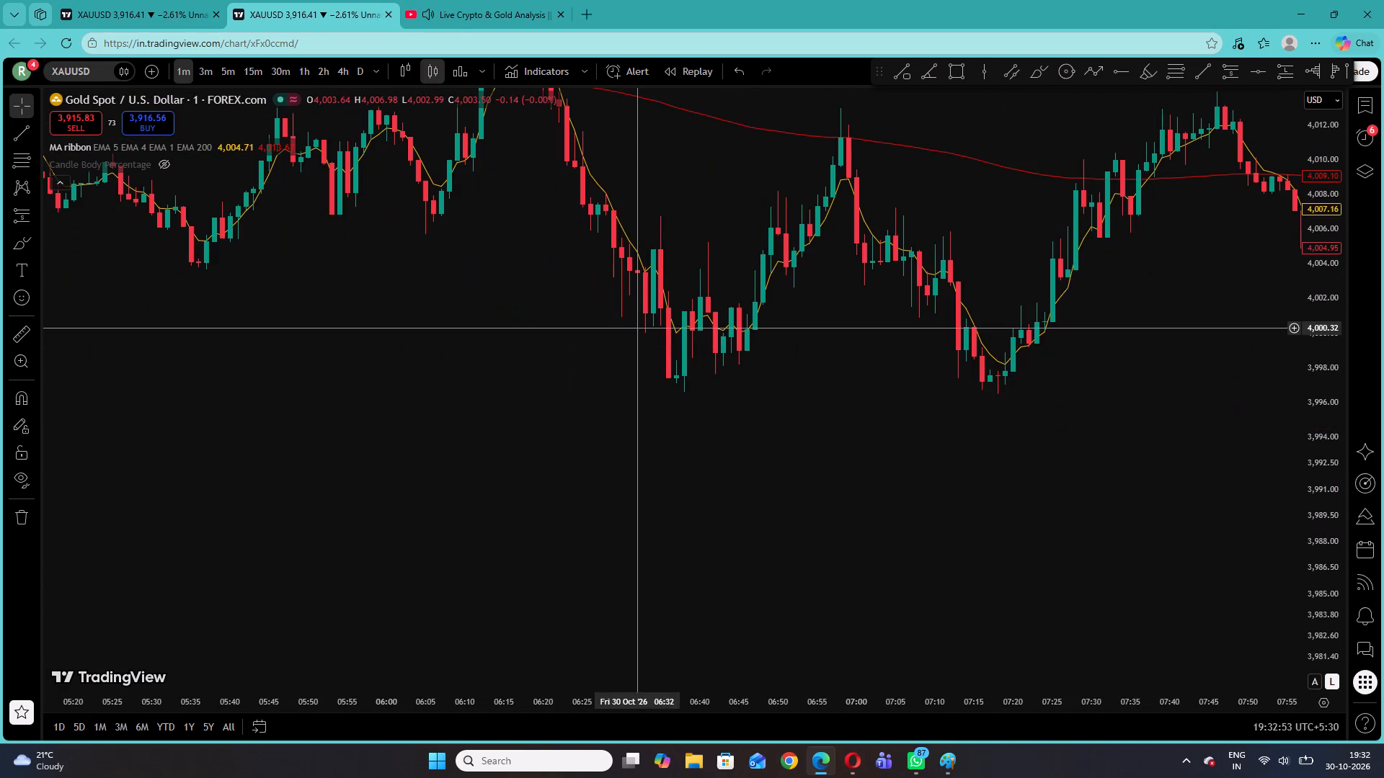
{"action": "left_click_drag", "start_coordinate": [536, 338], "coordinate": [1109, 411]}
{"action": "left_click_drag", "start_coordinate": [959, 328], "coordinate": [609, 524]}
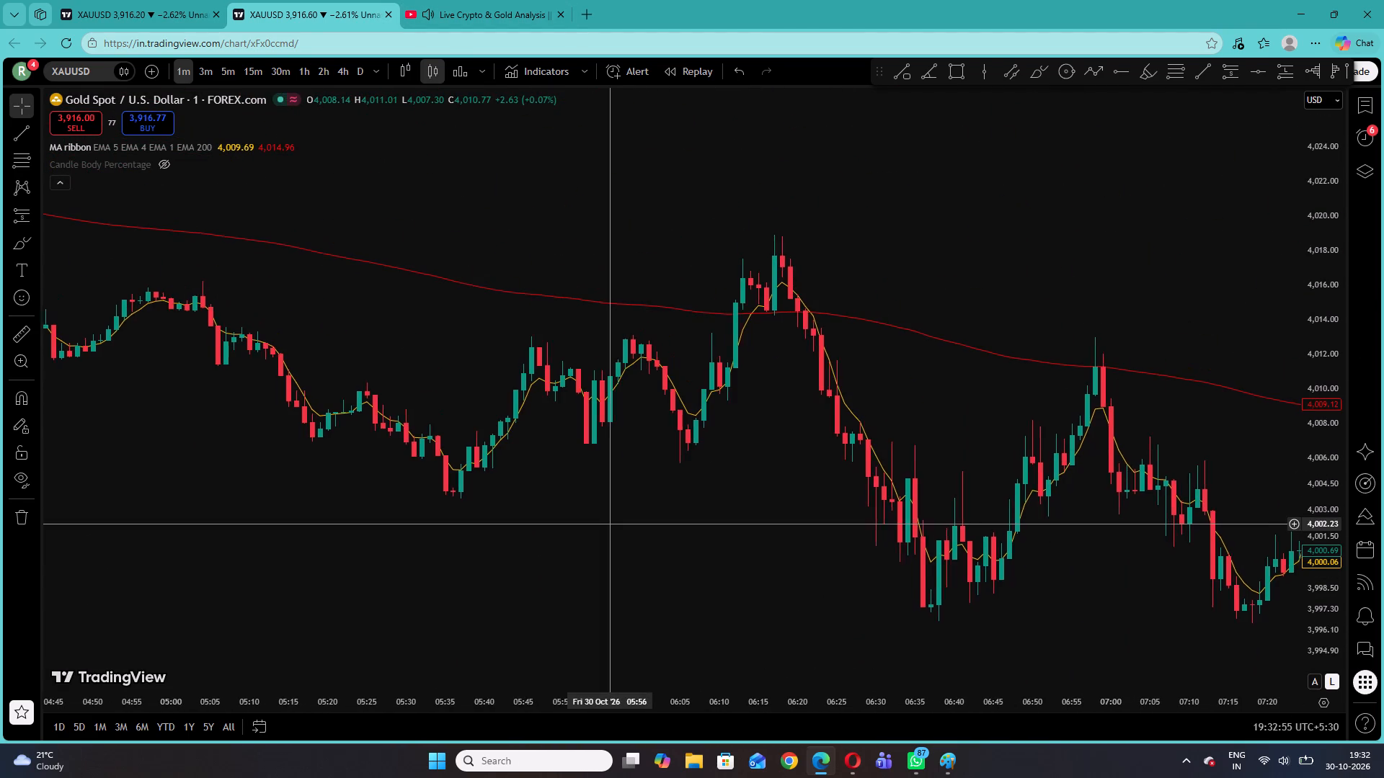
{"action": "left_click_drag", "start_coordinate": [609, 524], "coordinate": [608, 524]}
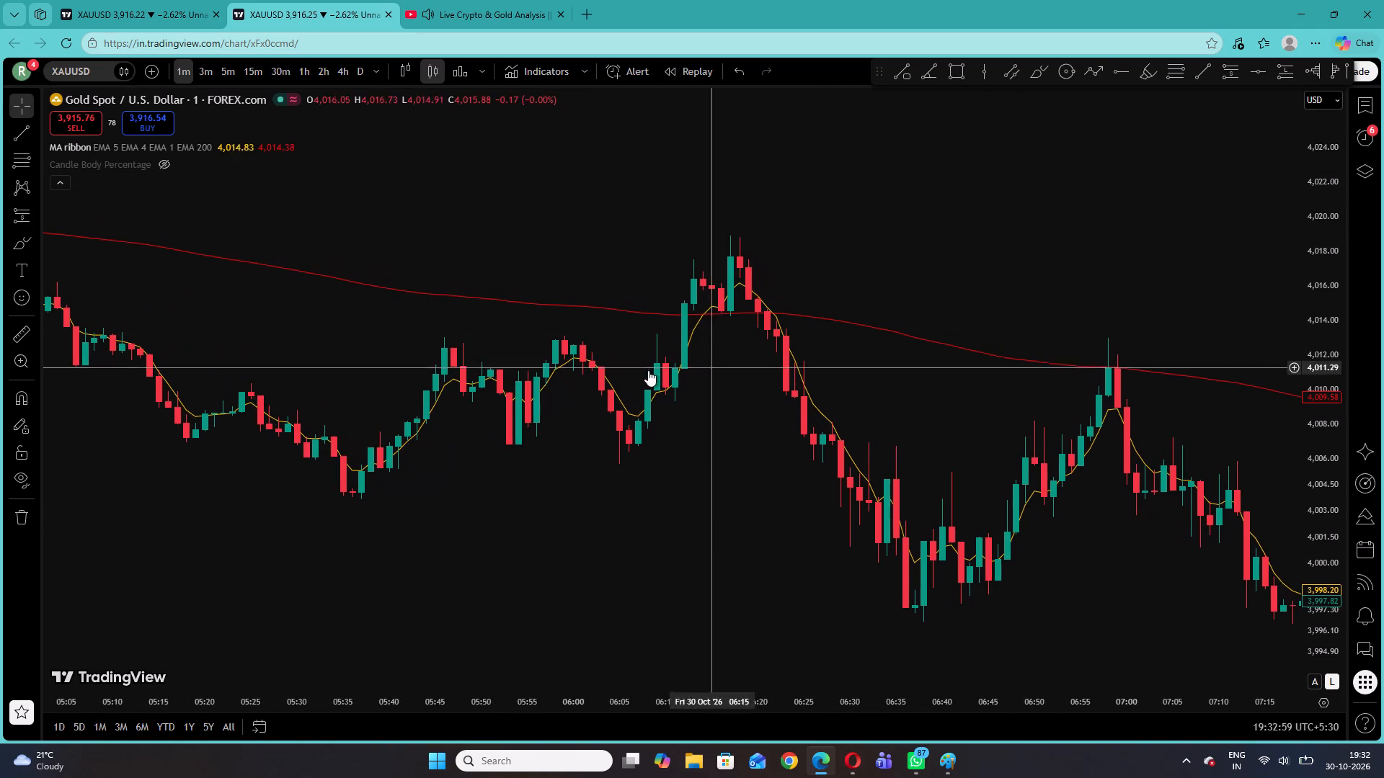
{"action": "left_click_drag", "start_coordinate": [621, 377], "coordinate": [727, 333]}
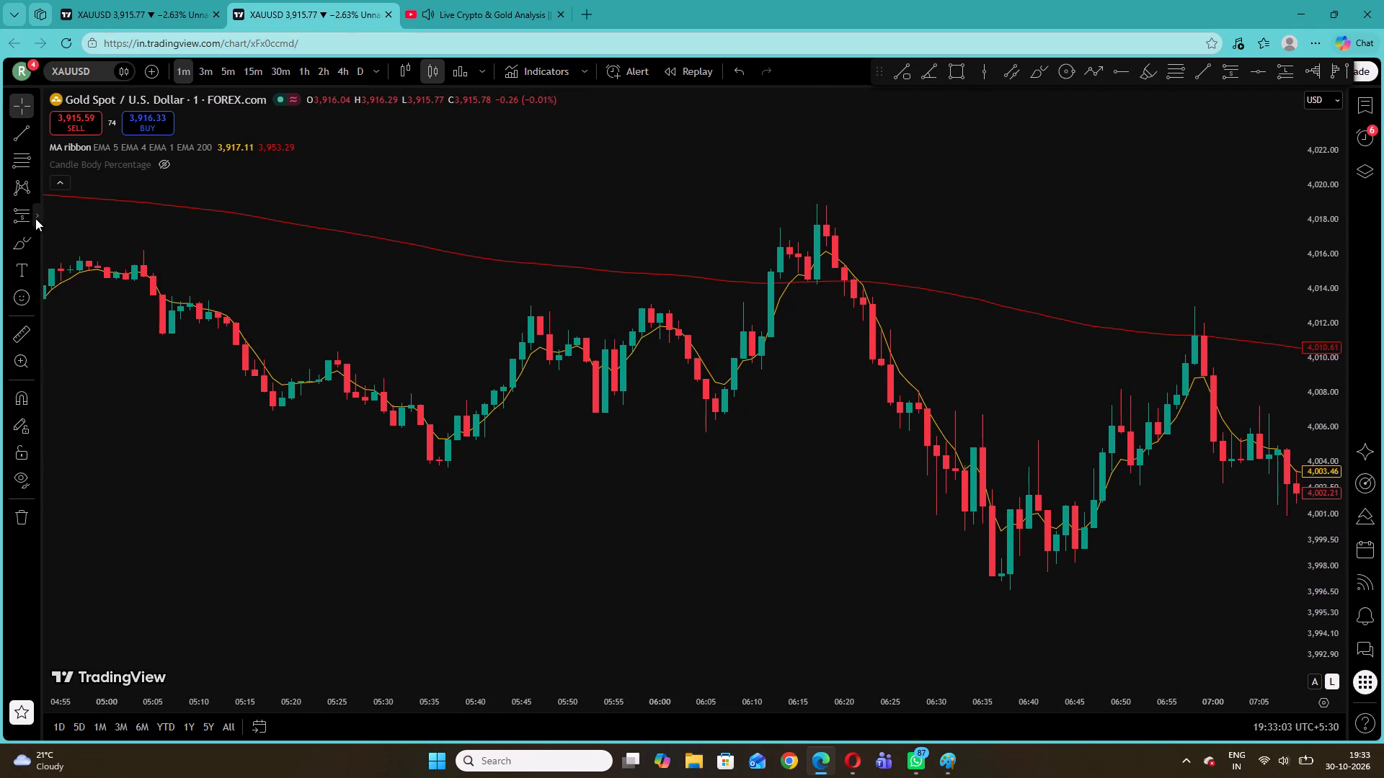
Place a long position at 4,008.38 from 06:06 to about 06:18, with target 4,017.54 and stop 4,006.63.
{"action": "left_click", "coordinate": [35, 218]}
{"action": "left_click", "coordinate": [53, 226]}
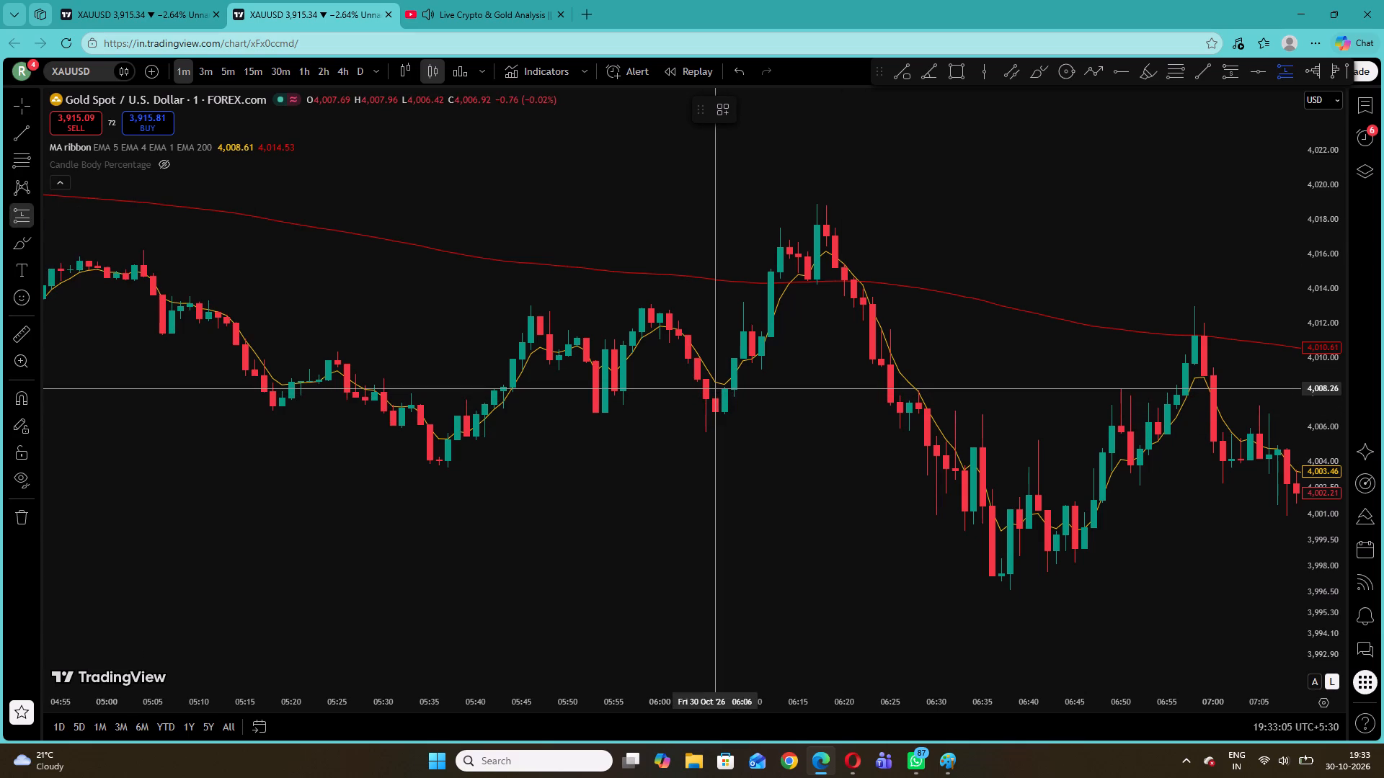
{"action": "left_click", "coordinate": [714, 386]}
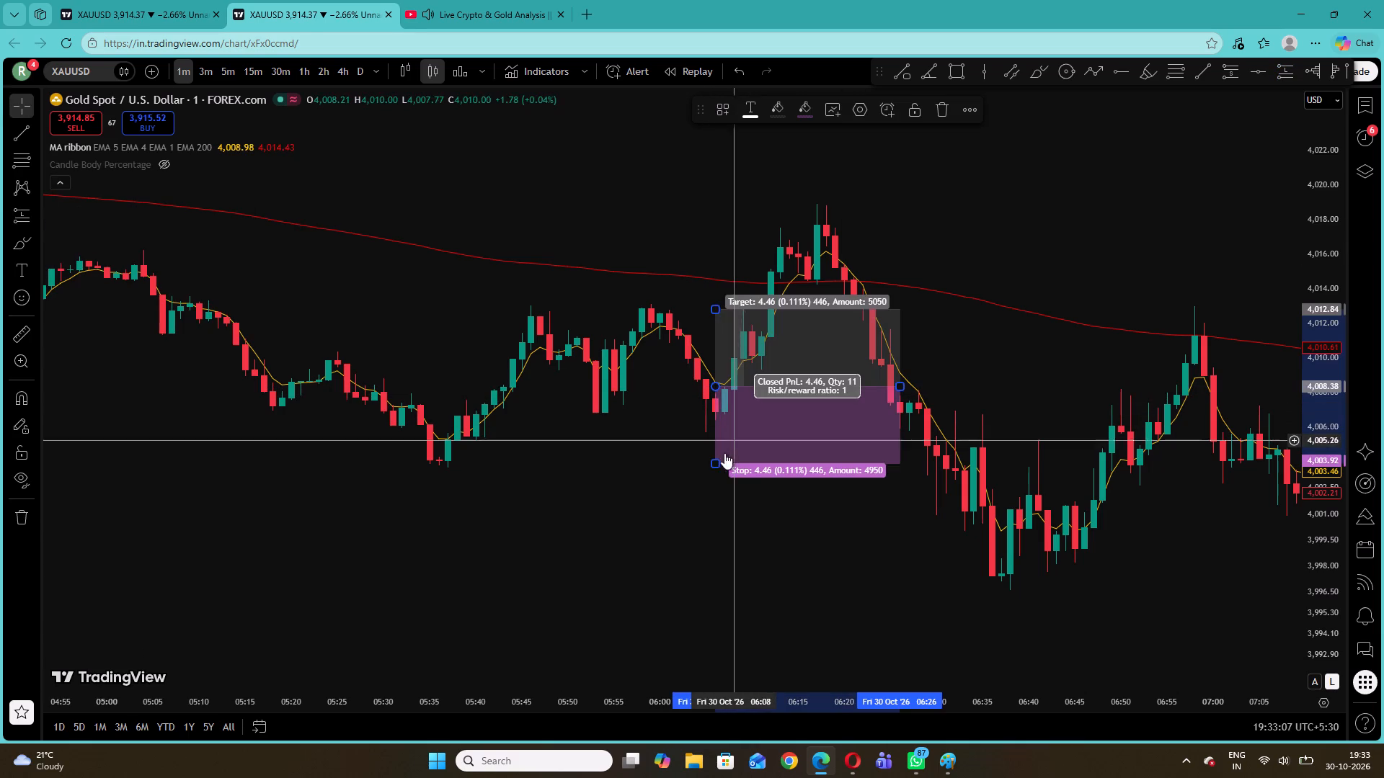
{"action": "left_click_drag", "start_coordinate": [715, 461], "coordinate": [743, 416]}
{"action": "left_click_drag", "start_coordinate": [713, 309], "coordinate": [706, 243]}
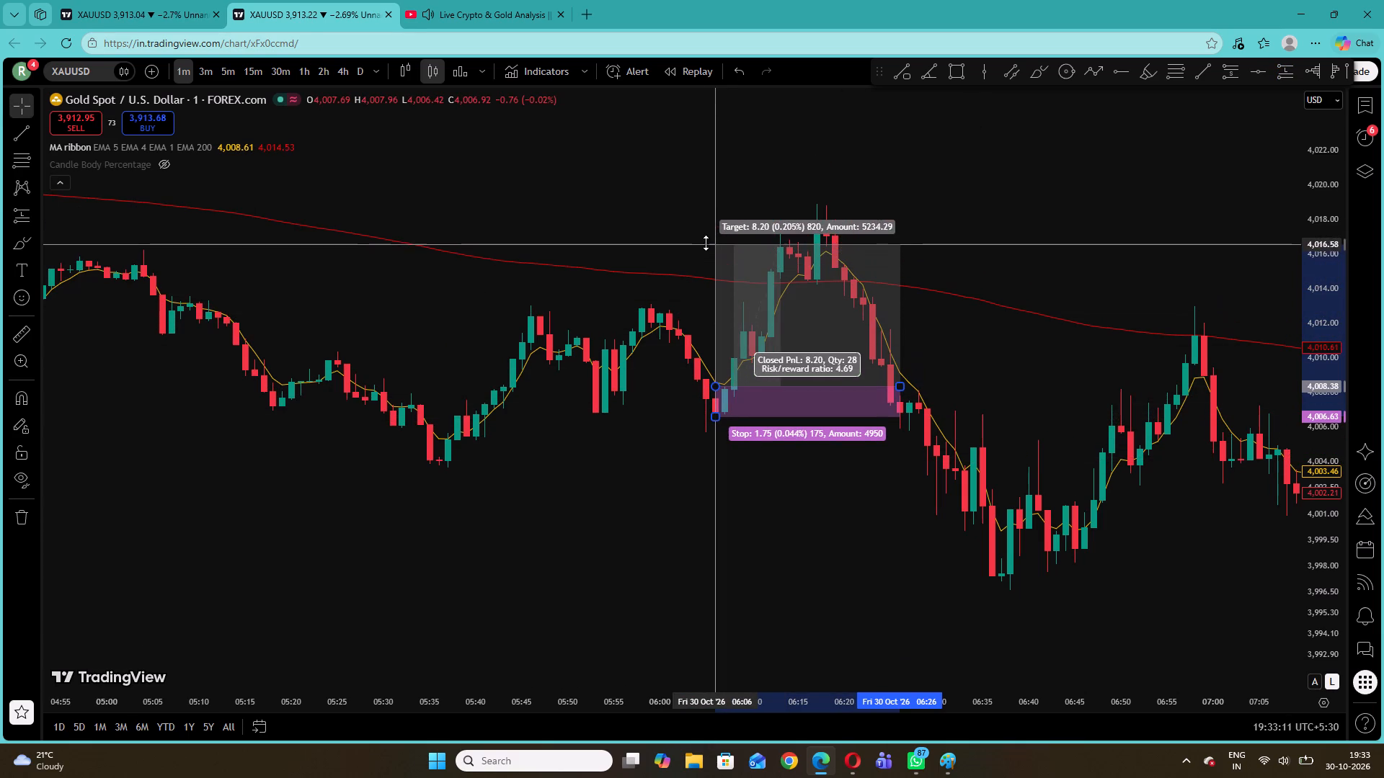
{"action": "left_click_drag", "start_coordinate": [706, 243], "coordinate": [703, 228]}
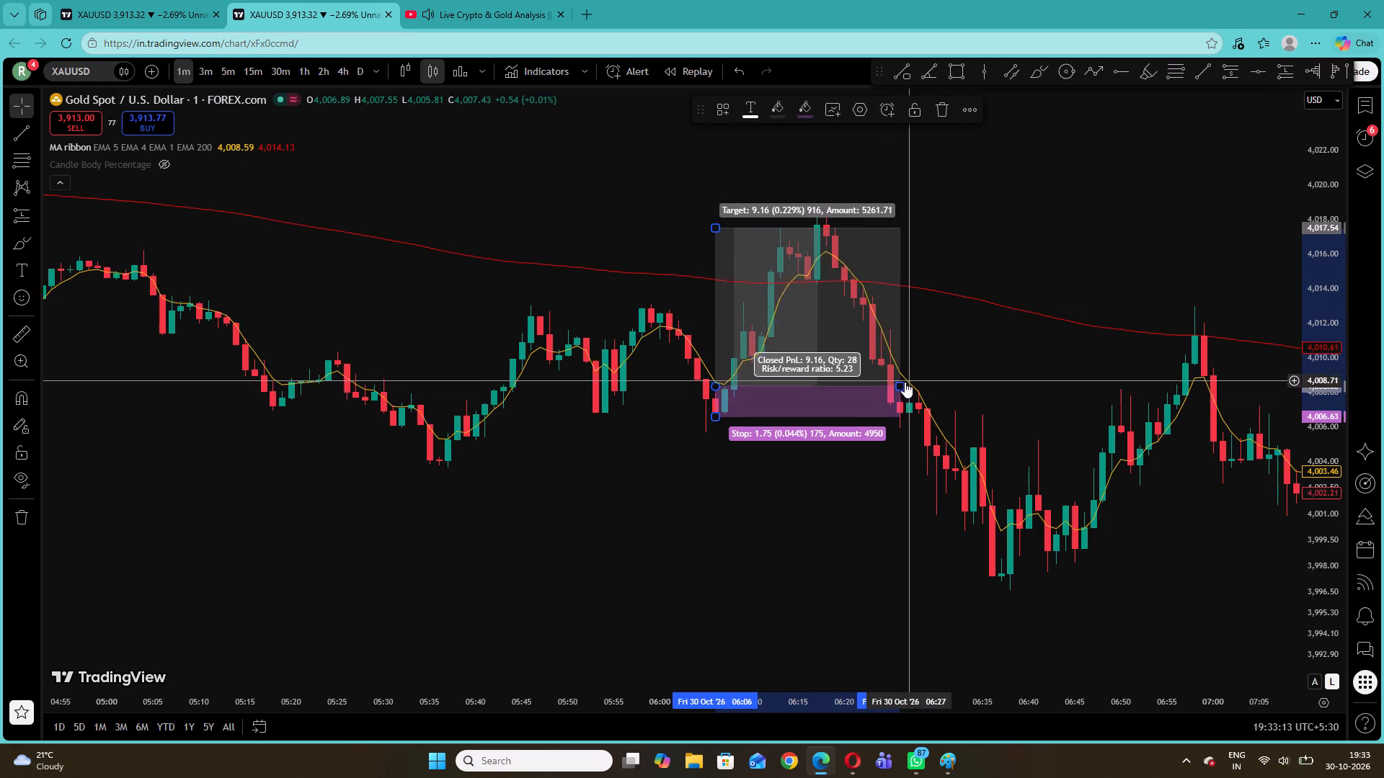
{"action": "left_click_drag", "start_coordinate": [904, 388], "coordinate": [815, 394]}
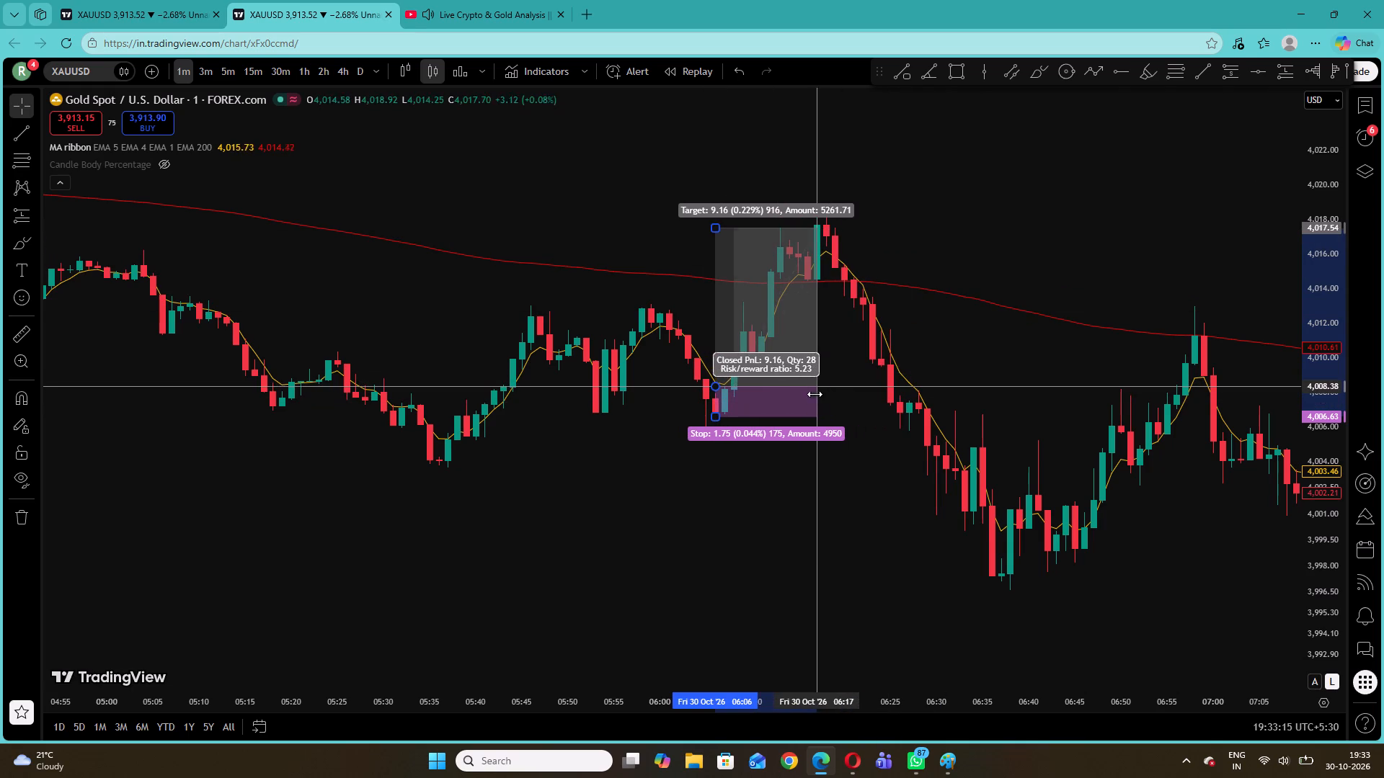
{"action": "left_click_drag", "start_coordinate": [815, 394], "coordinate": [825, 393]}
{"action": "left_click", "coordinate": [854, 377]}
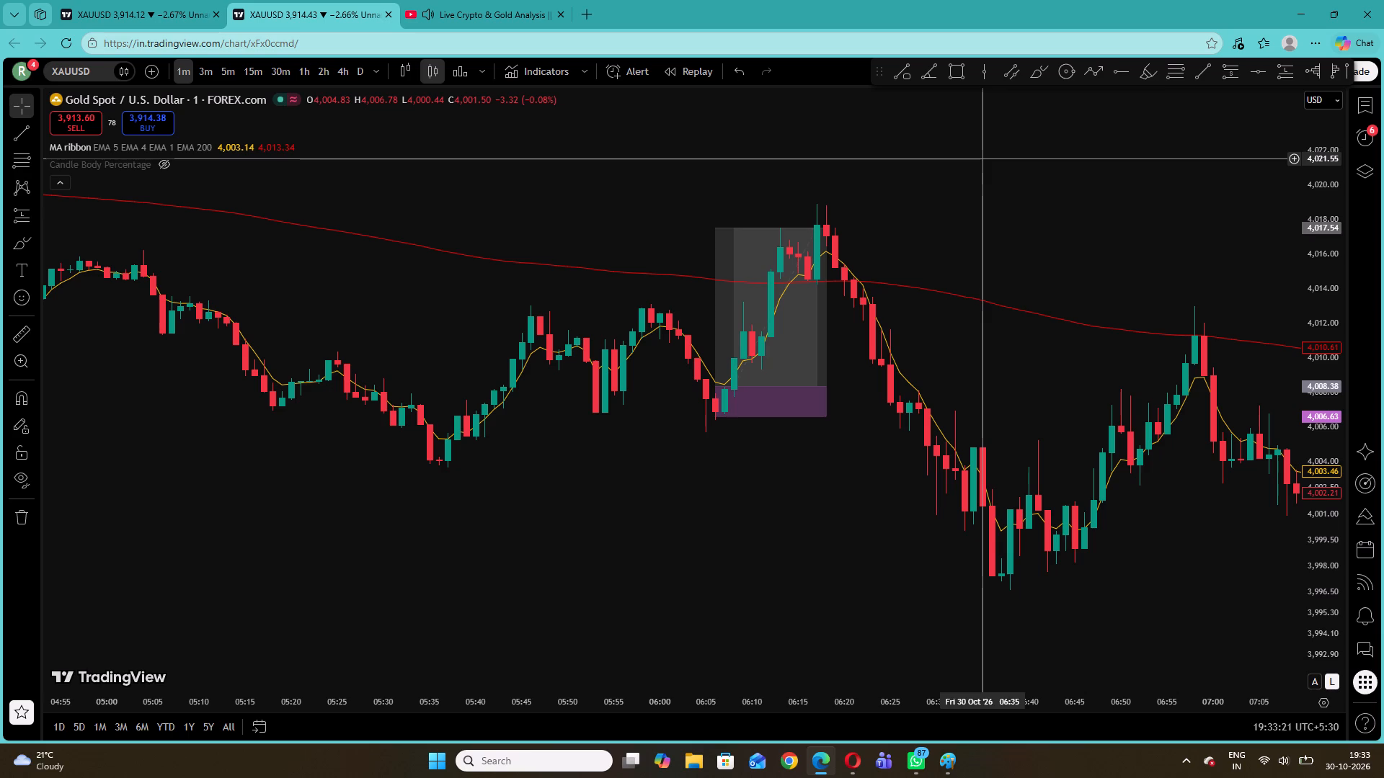
Switch to The Trade Room's Live Crypto & Gold Analysis stream on YouTube and like it.
{"action": "left_click", "coordinate": [464, 0]}
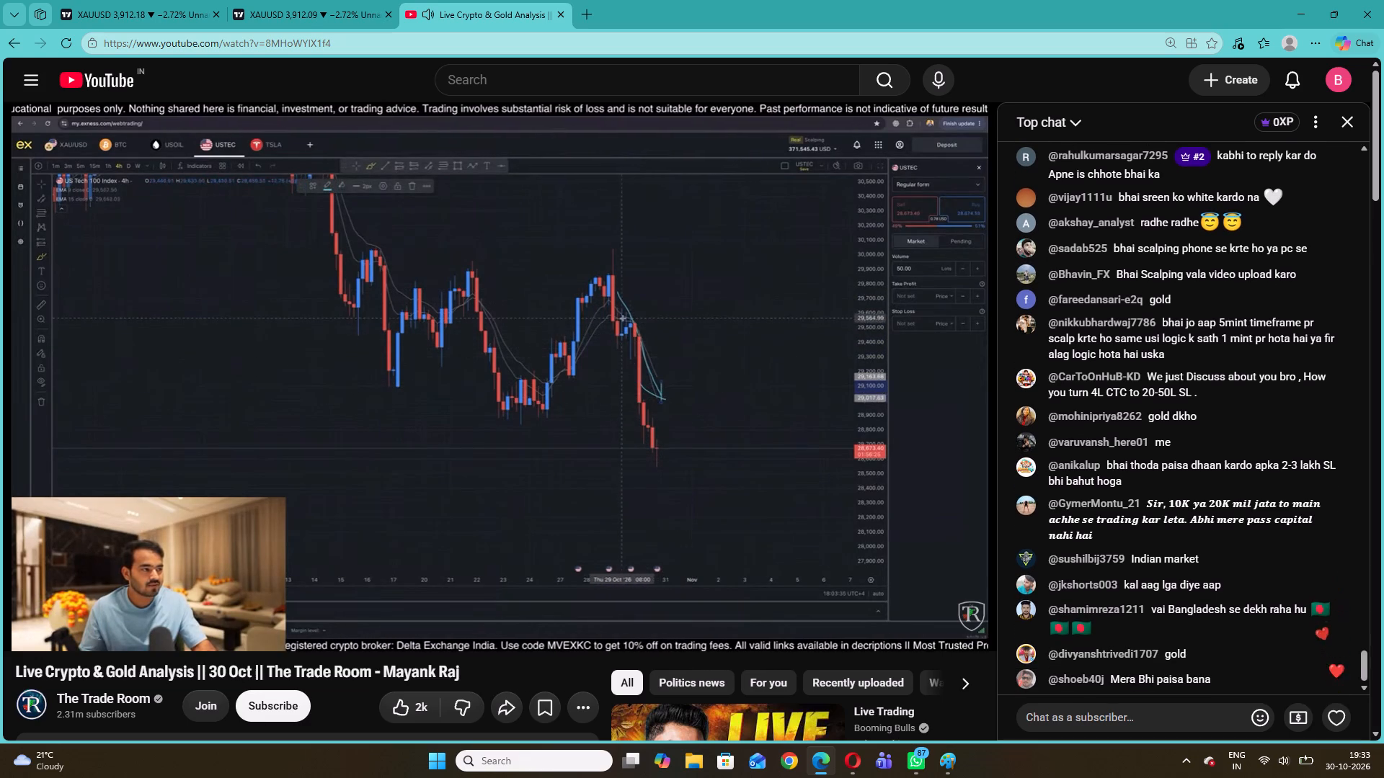
{"action": "left_click", "coordinate": [398, 705]}
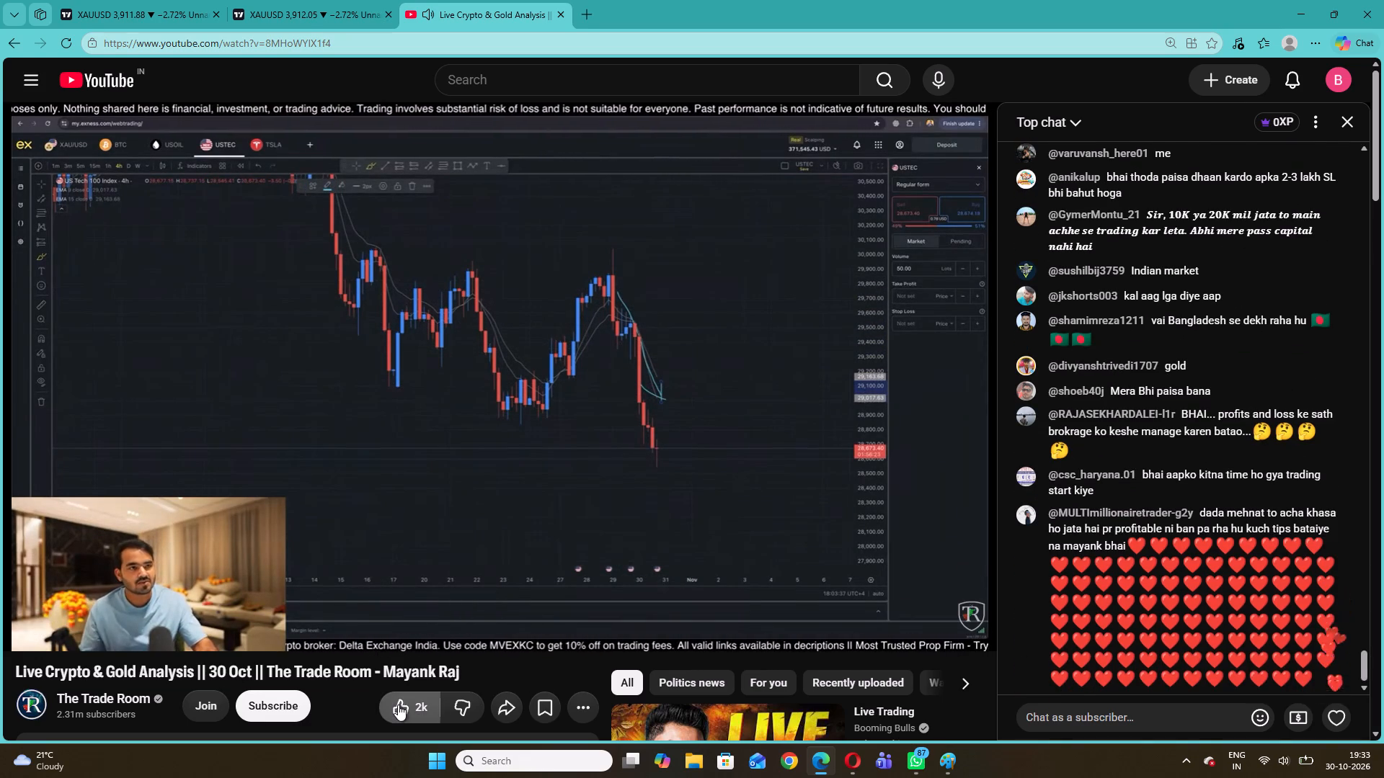
Return to the XAUUSD chart and examine the candles around the 06:06 long position and onward to about 07:30.
{"action": "left_click", "coordinate": [306, 1]}
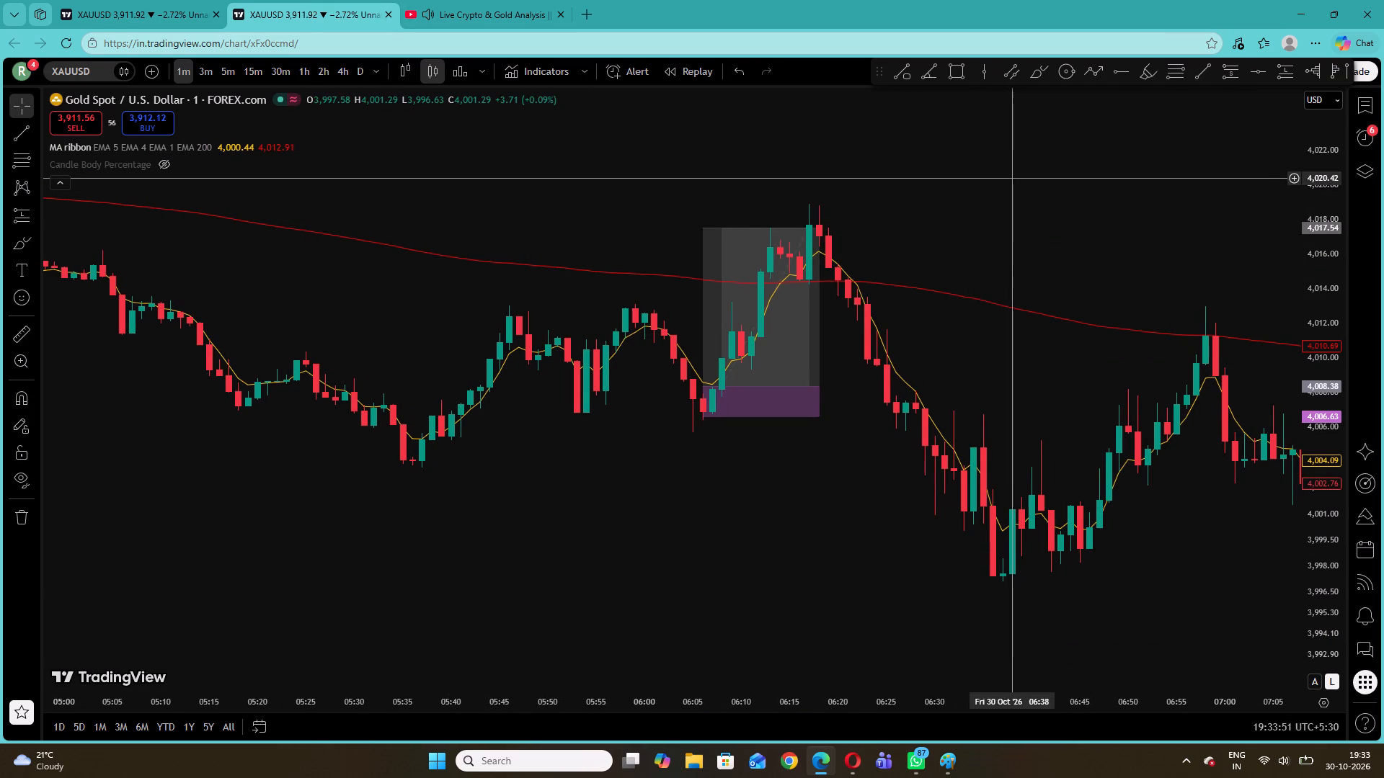
{"action": "left_click_drag", "start_coordinate": [1331, 447], "coordinate": [1321, 401]}
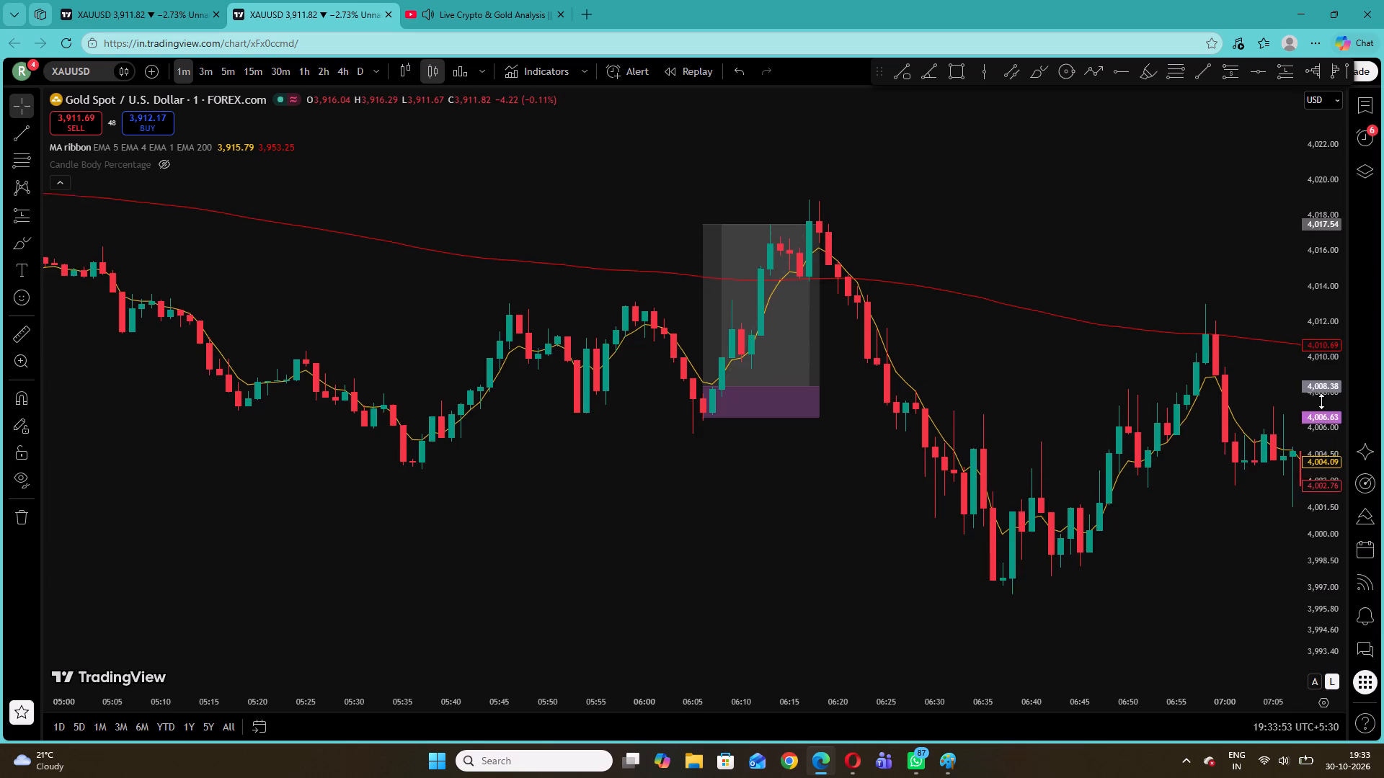
{"action": "left_click_drag", "start_coordinate": [1321, 401], "coordinate": [1283, 202]}
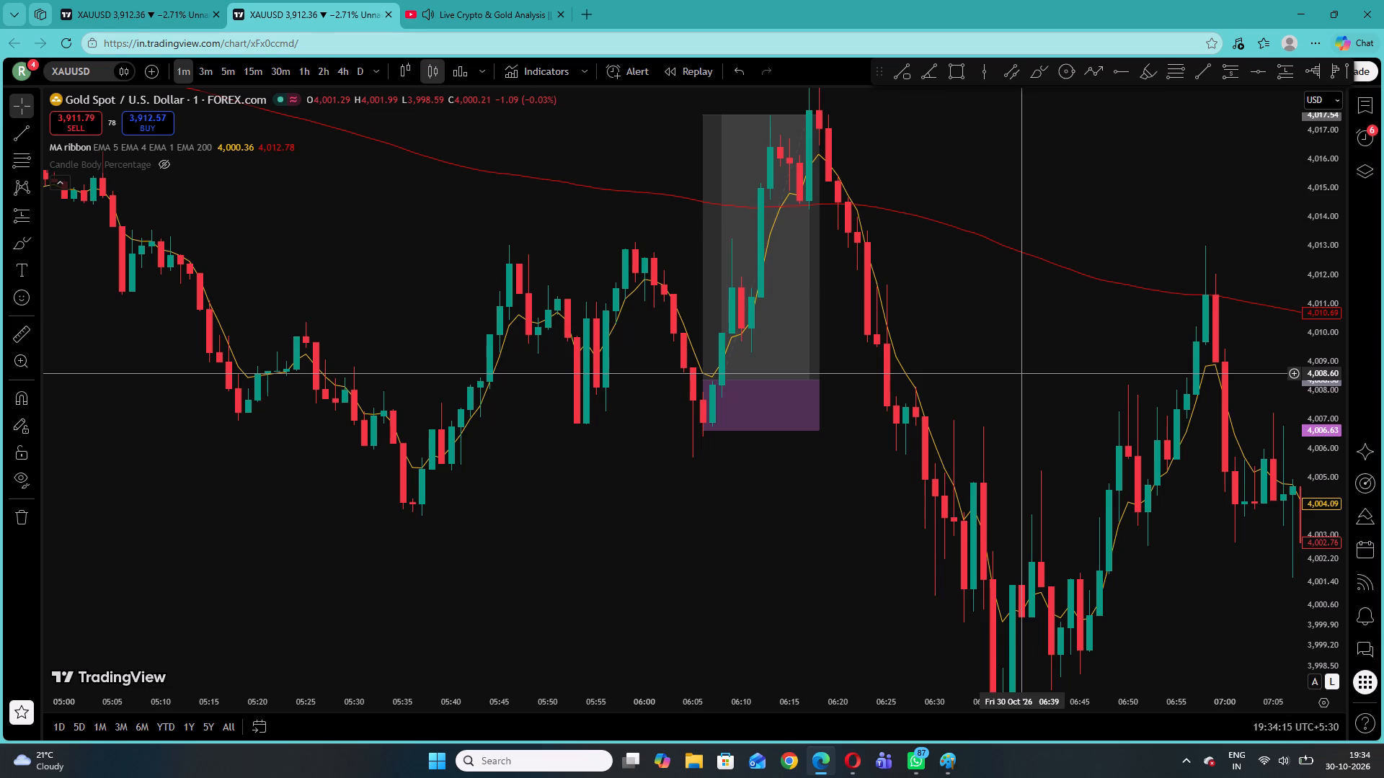
{"action": "left_click_drag", "start_coordinate": [1332, 318], "coordinate": [1306, 529]}
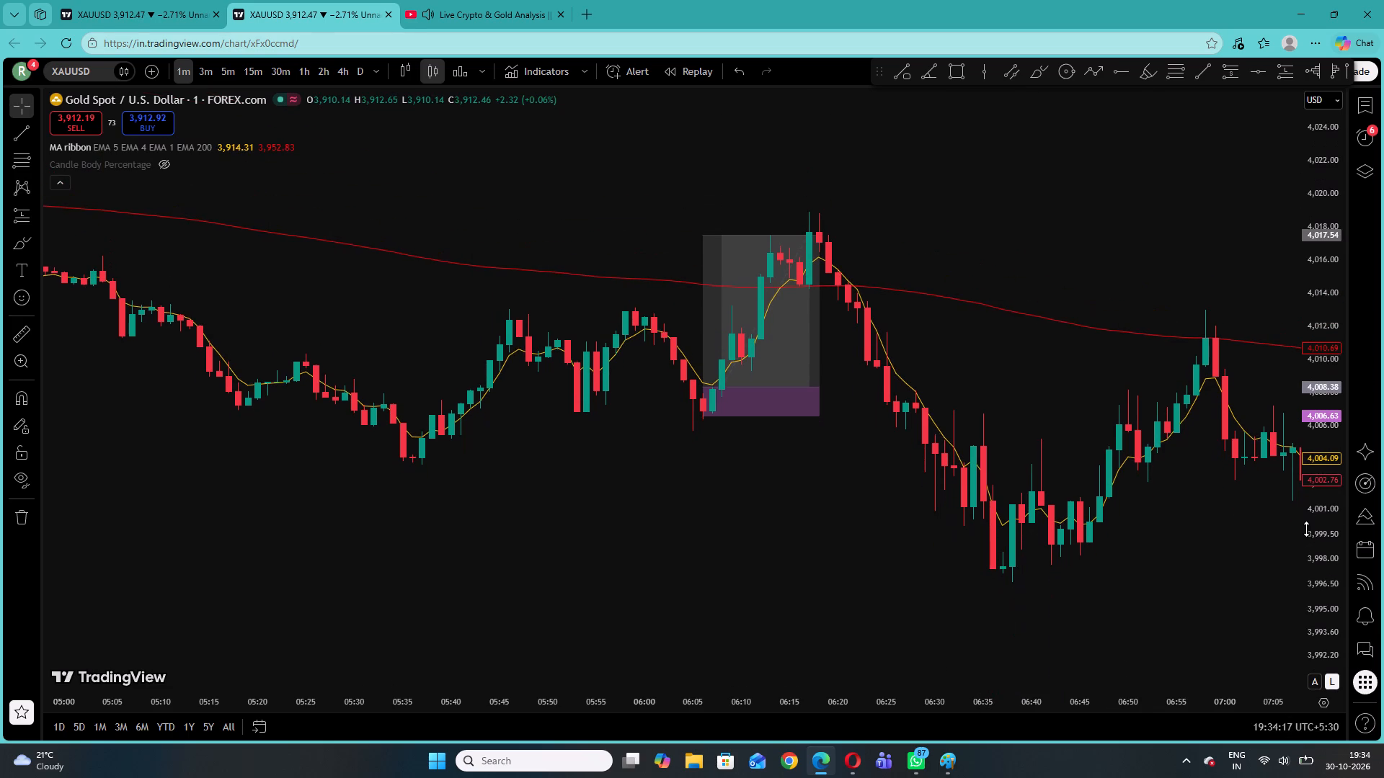
{"action": "left_click_drag", "start_coordinate": [1306, 529], "coordinate": [1302, 525]}
{"action": "left_click_drag", "start_coordinate": [1041, 176], "coordinate": [748, 184]}
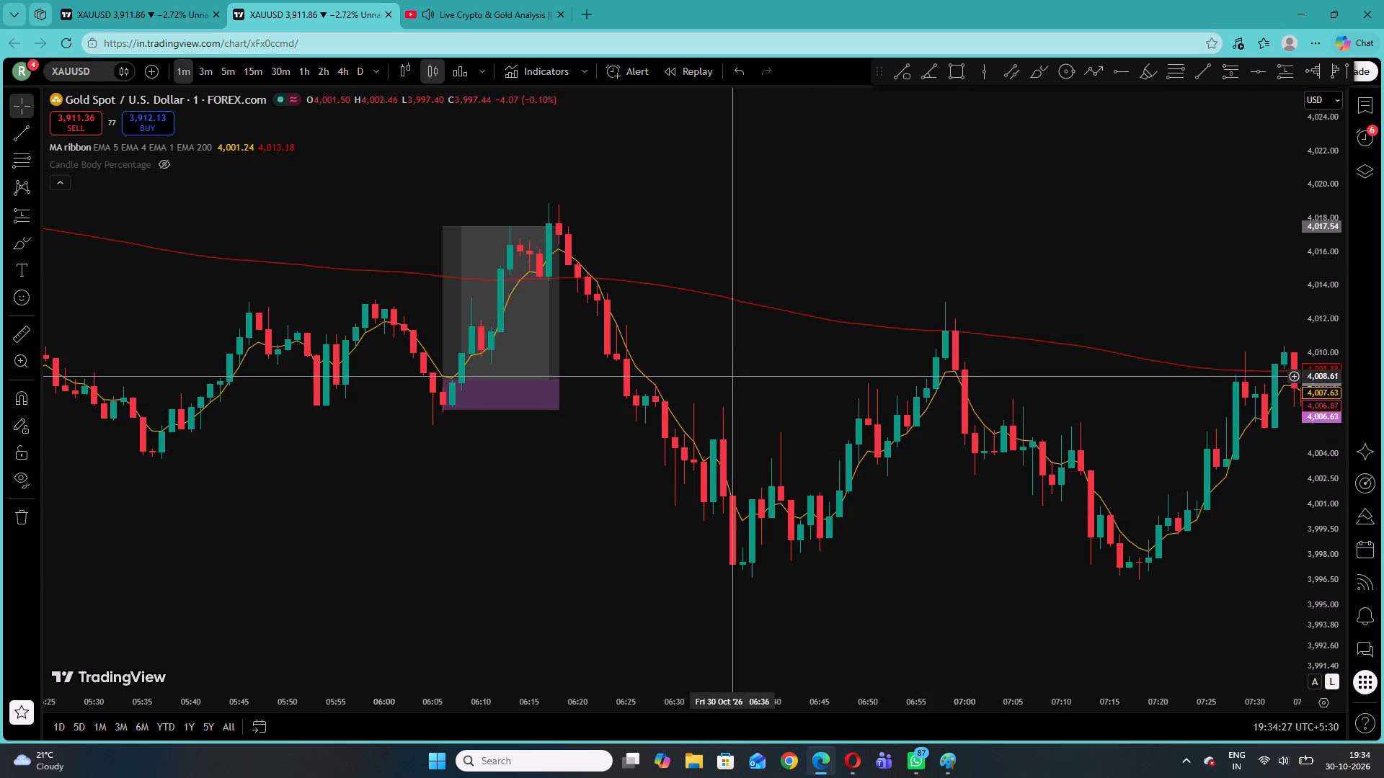
Switch to The Trade Room's YouTube stream and jump to its live point.
{"action": "left_click_drag", "start_coordinate": [518, 0], "coordinate": [518, 8]}
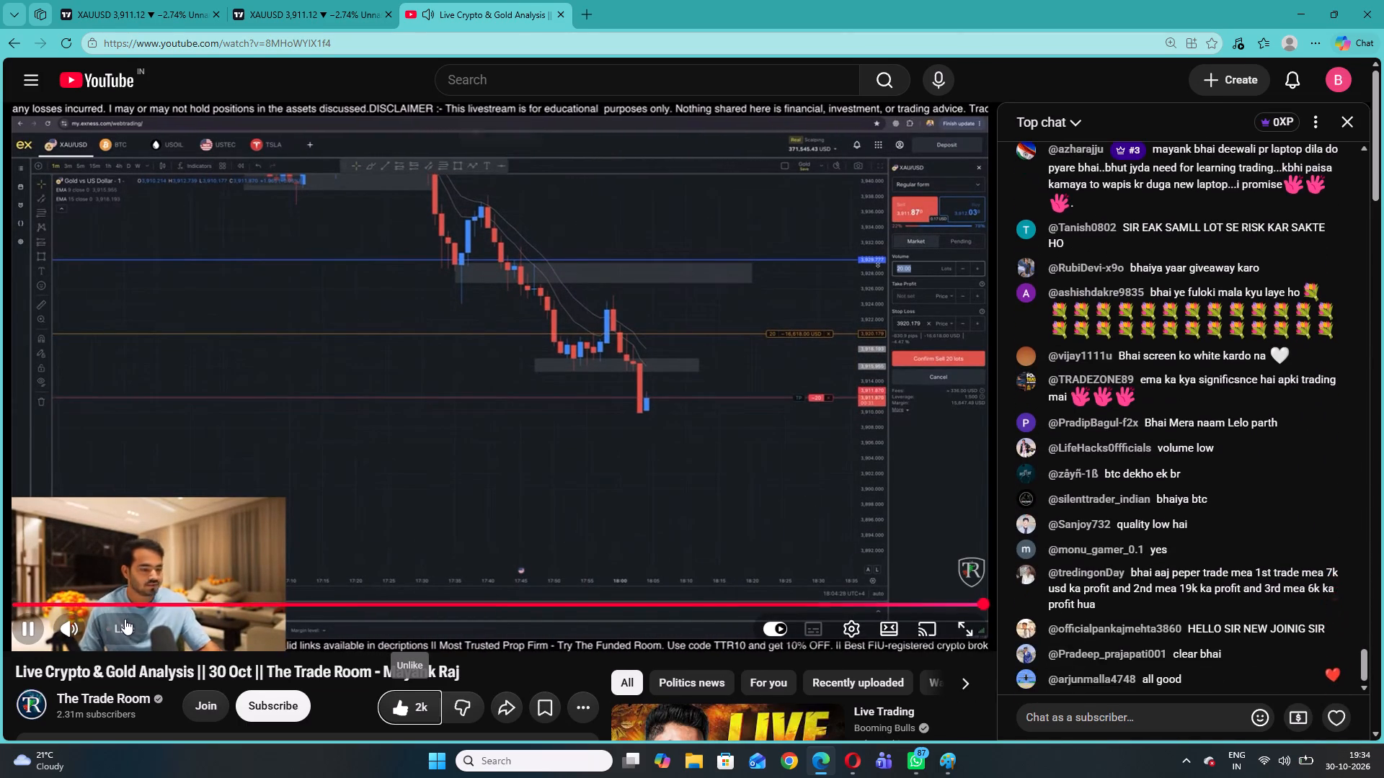
{"action": "left_click", "coordinate": [125, 621]}
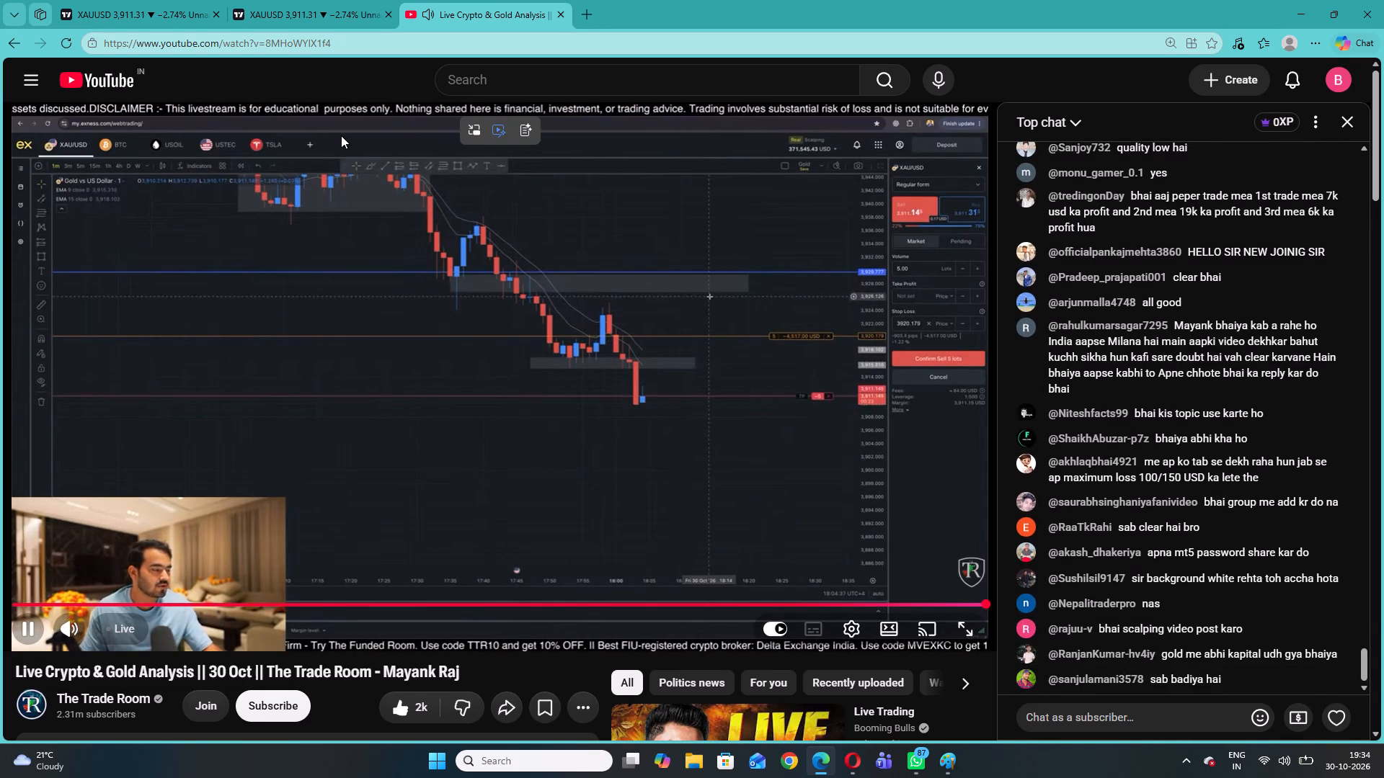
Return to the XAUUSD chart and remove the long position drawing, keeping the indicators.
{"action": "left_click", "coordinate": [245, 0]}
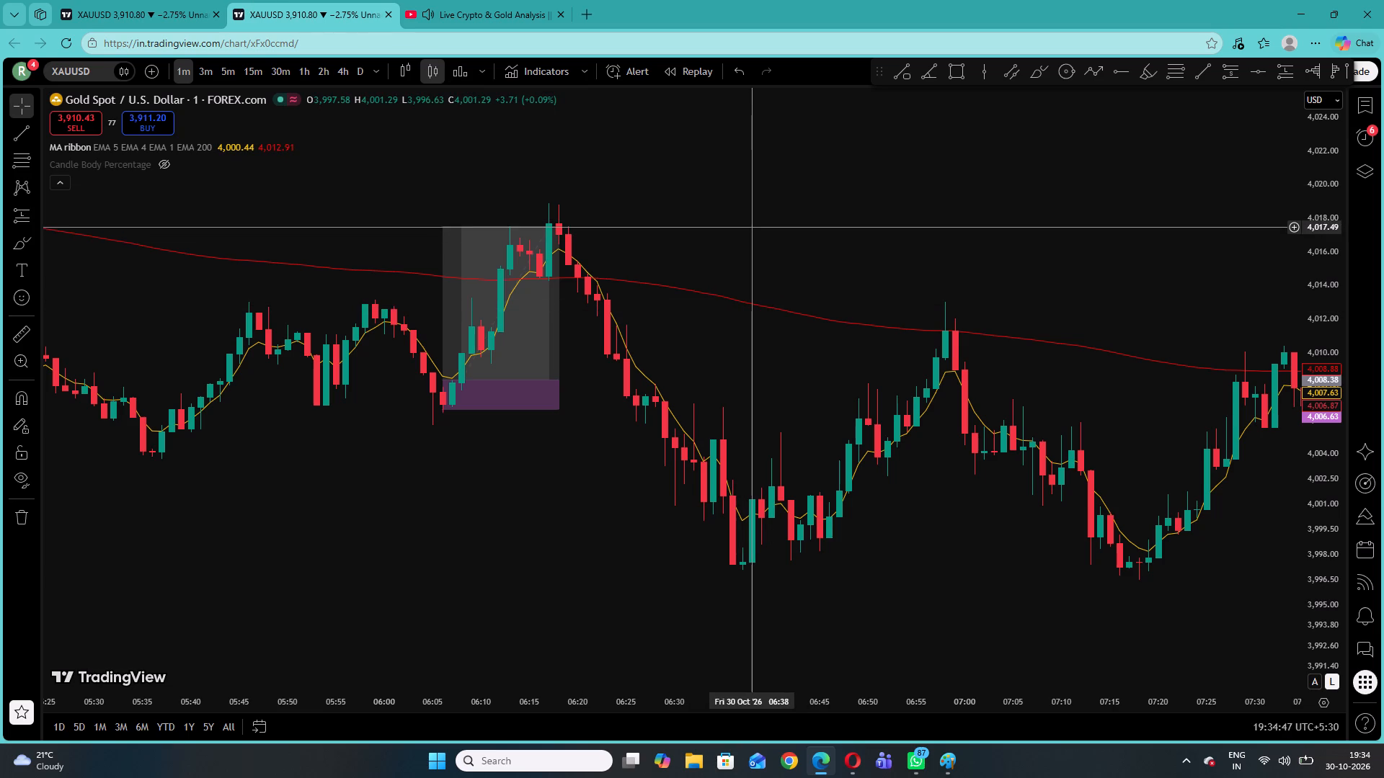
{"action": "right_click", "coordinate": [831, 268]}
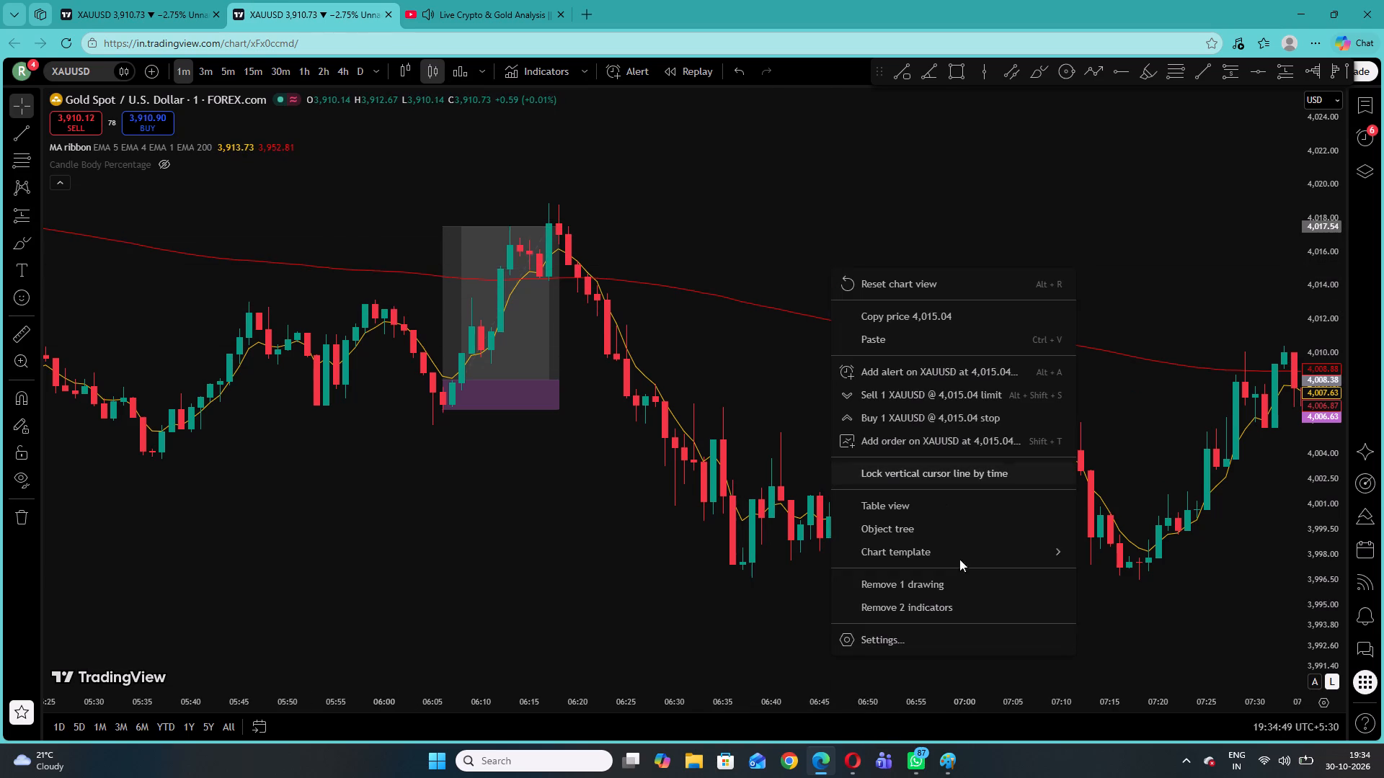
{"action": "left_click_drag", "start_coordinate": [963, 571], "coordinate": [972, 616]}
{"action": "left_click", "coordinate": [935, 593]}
Examine the XAUUSD candles from about 05:15 to 10:05 against the moving averages.
{"action": "left_click_drag", "start_coordinate": [1059, 342], "coordinate": [851, 307]}
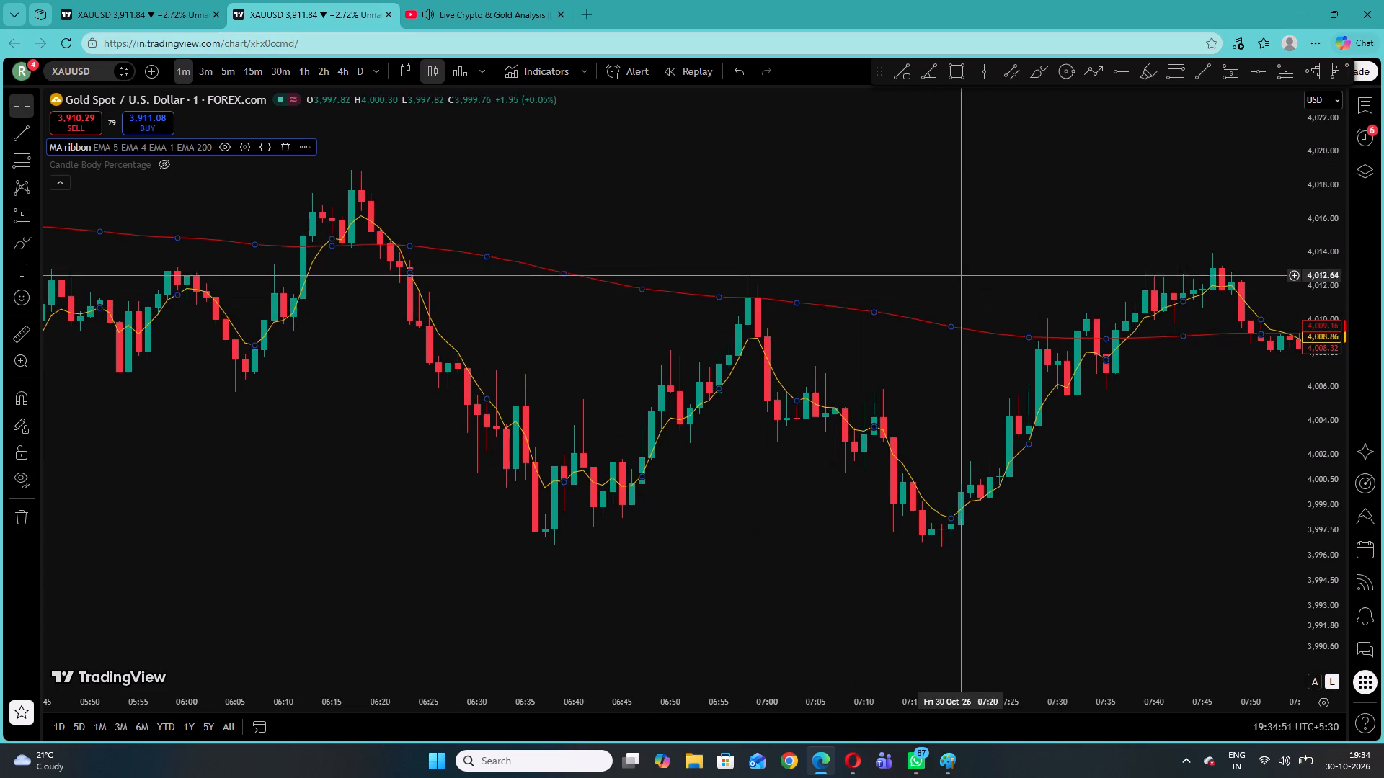
{"action": "left_click", "coordinate": [1003, 214]}
{"action": "left_click_drag", "start_coordinate": [1078, 204], "coordinate": [772, 215]}
{"action": "left_click_drag", "start_coordinate": [1210, 390], "coordinate": [975, 336]}
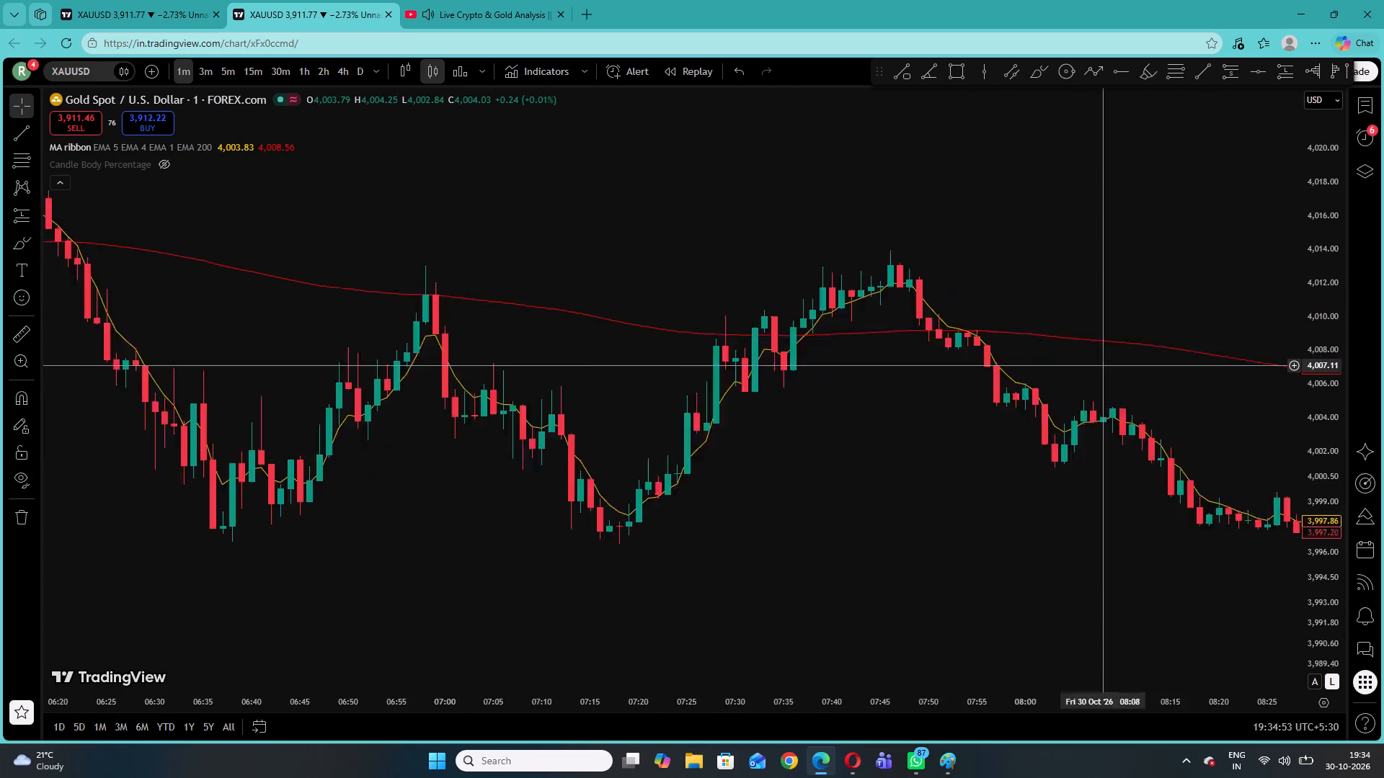
{"action": "left_click_drag", "start_coordinate": [975, 336], "coordinate": [917, 316]}
{"action": "left_click_drag", "start_coordinate": [1327, 509], "coordinate": [1308, 380]}
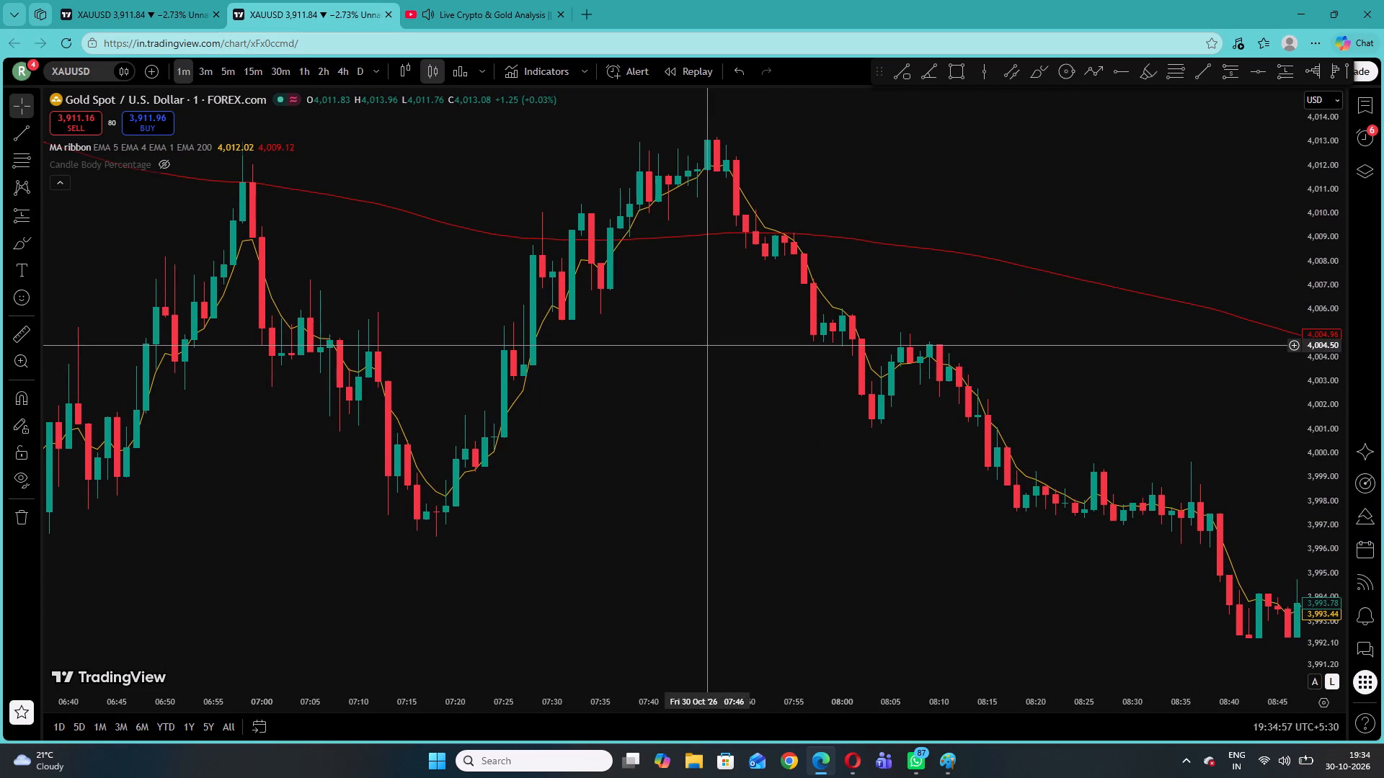
{"action": "left_click_drag", "start_coordinate": [1156, 387], "coordinate": [534, 280]}
{"action": "left_click_drag", "start_coordinate": [926, 366], "coordinate": [744, 323]}
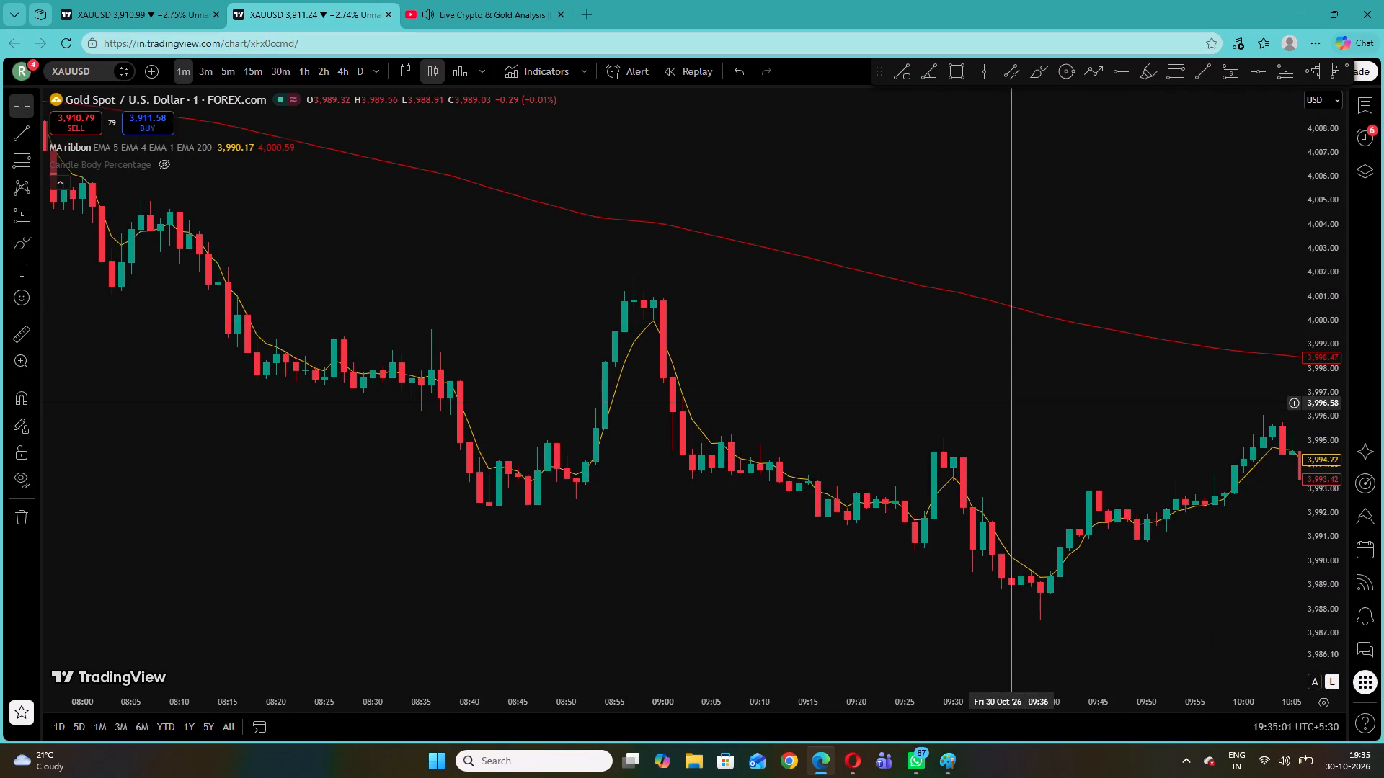
{"action": "left_click_drag", "start_coordinate": [378, 327], "coordinate": [1230, 358]}
{"action": "left_click_drag", "start_coordinate": [373, 406], "coordinate": [1259, 446]}
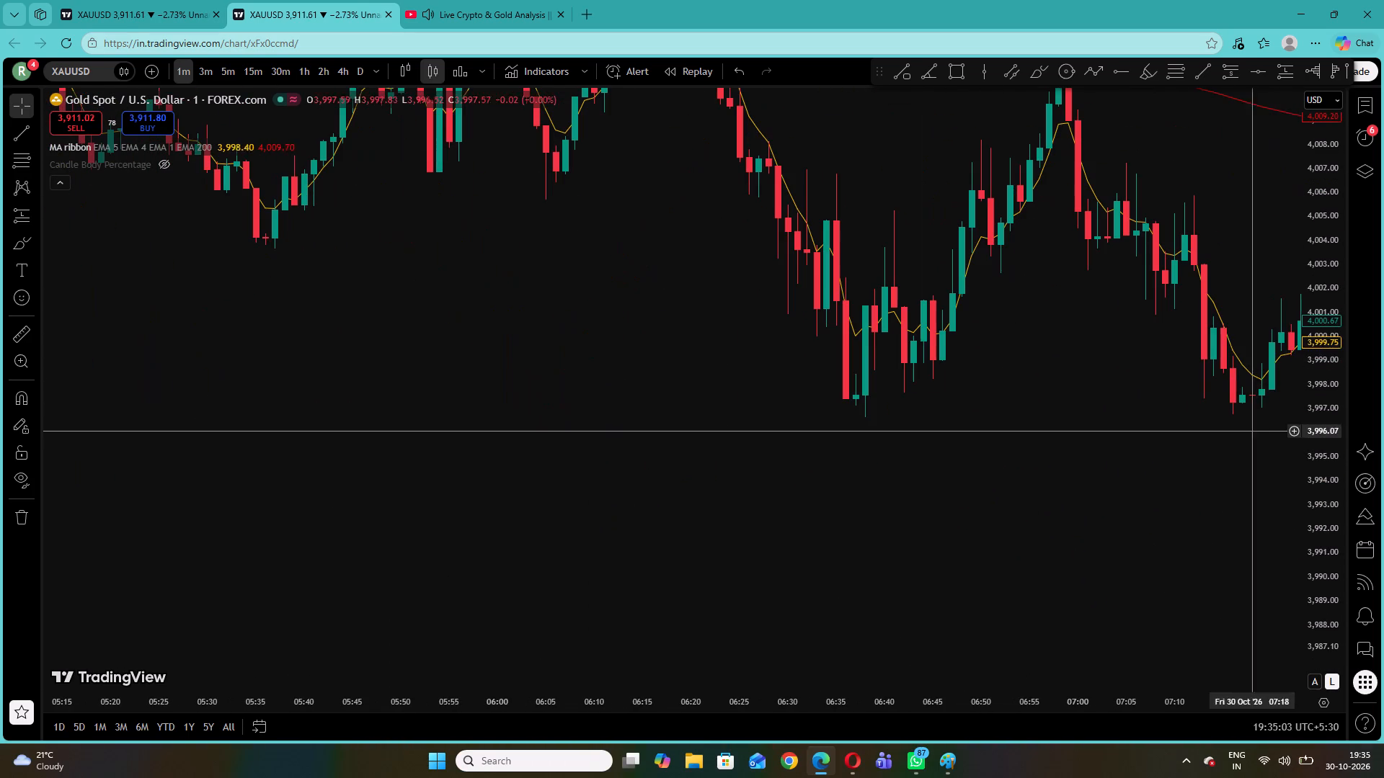
Reset the chart view and examine the 30 October price action in a wider view, going back to about 01:15.
{"action": "right_click_drag", "start_coordinate": [952, 333], "coordinate": [970, 338]}
{"action": "left_click", "coordinate": [1037, 352]}
{"action": "left_click_drag", "start_coordinate": [466, 422], "coordinate": [1107, 453]}
{"action": "left_click_drag", "start_coordinate": [653, 483], "coordinate": [1215, 487]}
{"action": "left_click_drag", "start_coordinate": [724, 419], "coordinate": [1146, 429]}
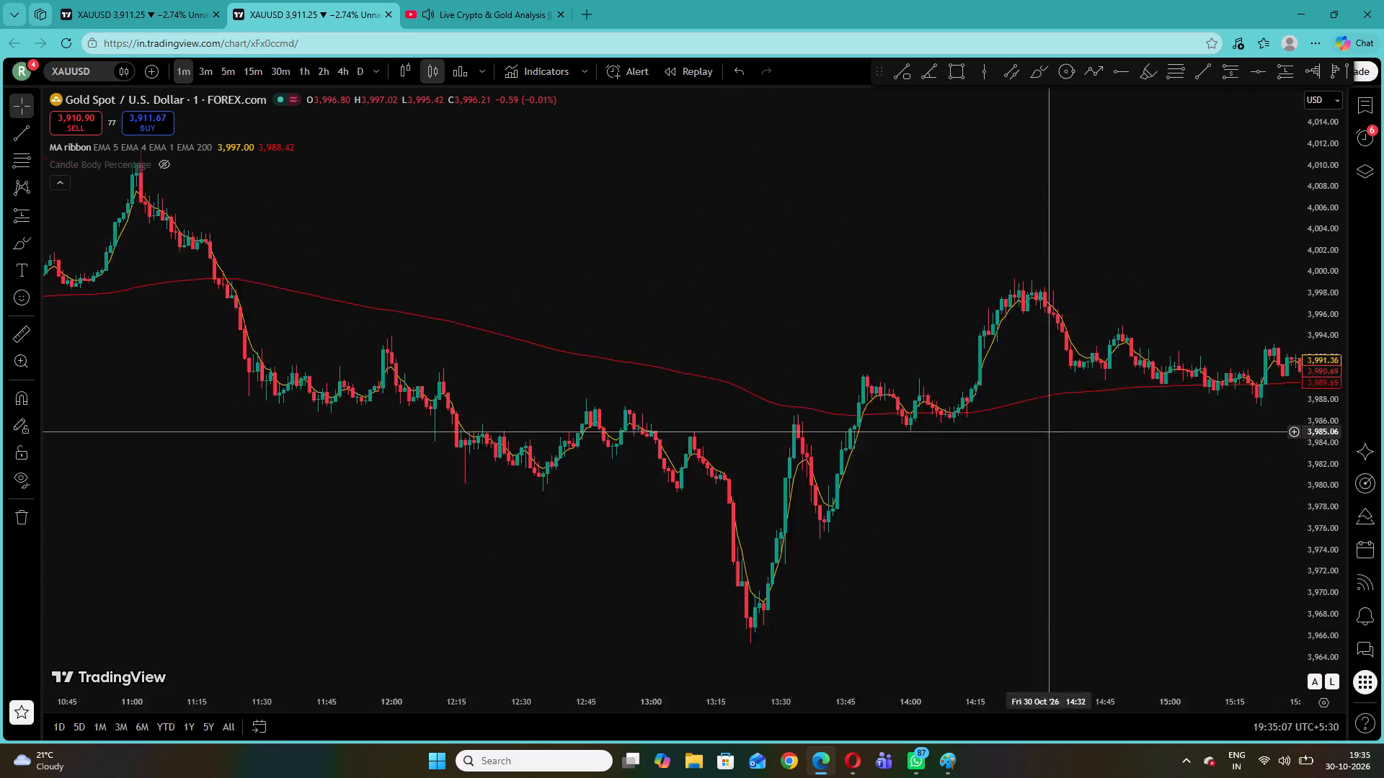
{"action": "left_click_drag", "start_coordinate": [1146, 429], "coordinate": [1244, 422]}
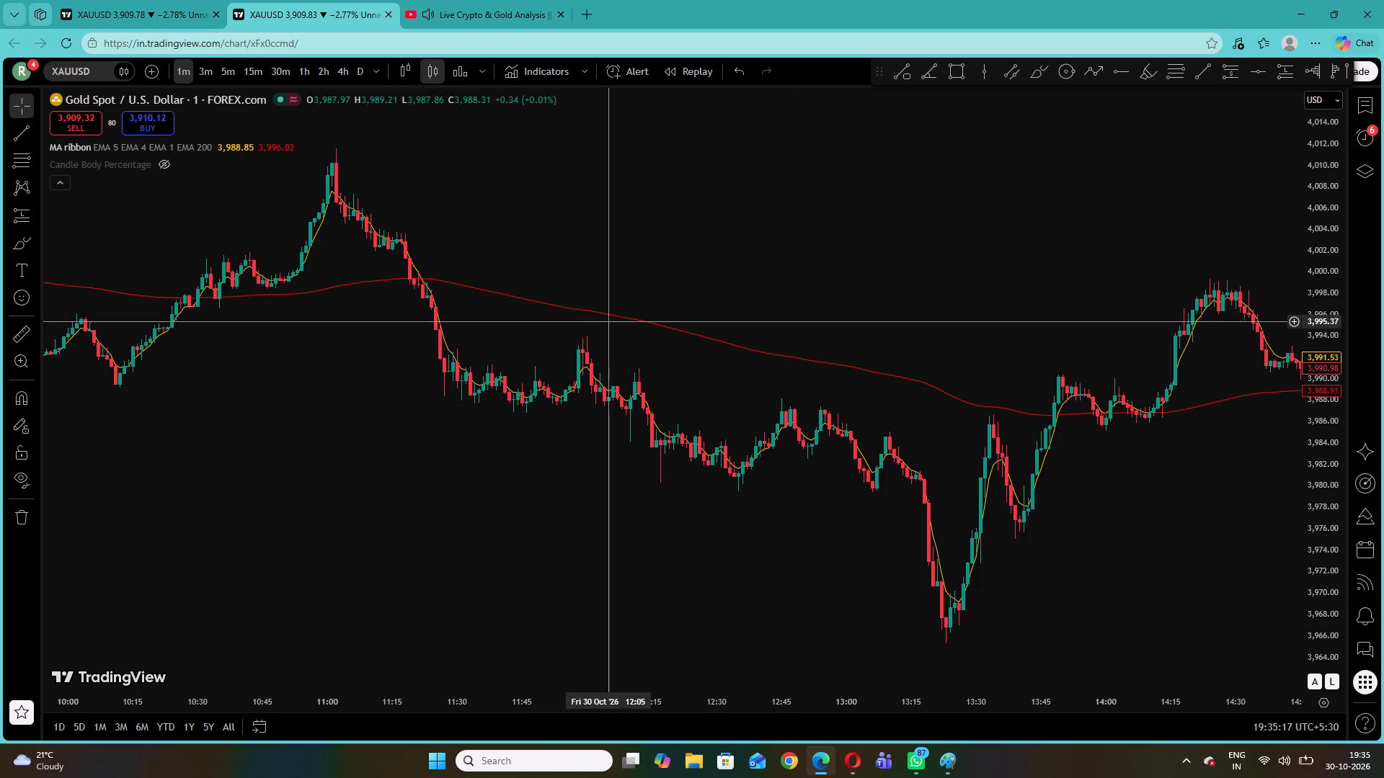
{"action": "left_click_drag", "start_coordinate": [438, 292], "coordinate": [1101, 330]}
{"action": "left_click_drag", "start_coordinate": [514, 338], "coordinate": [518, 338]}
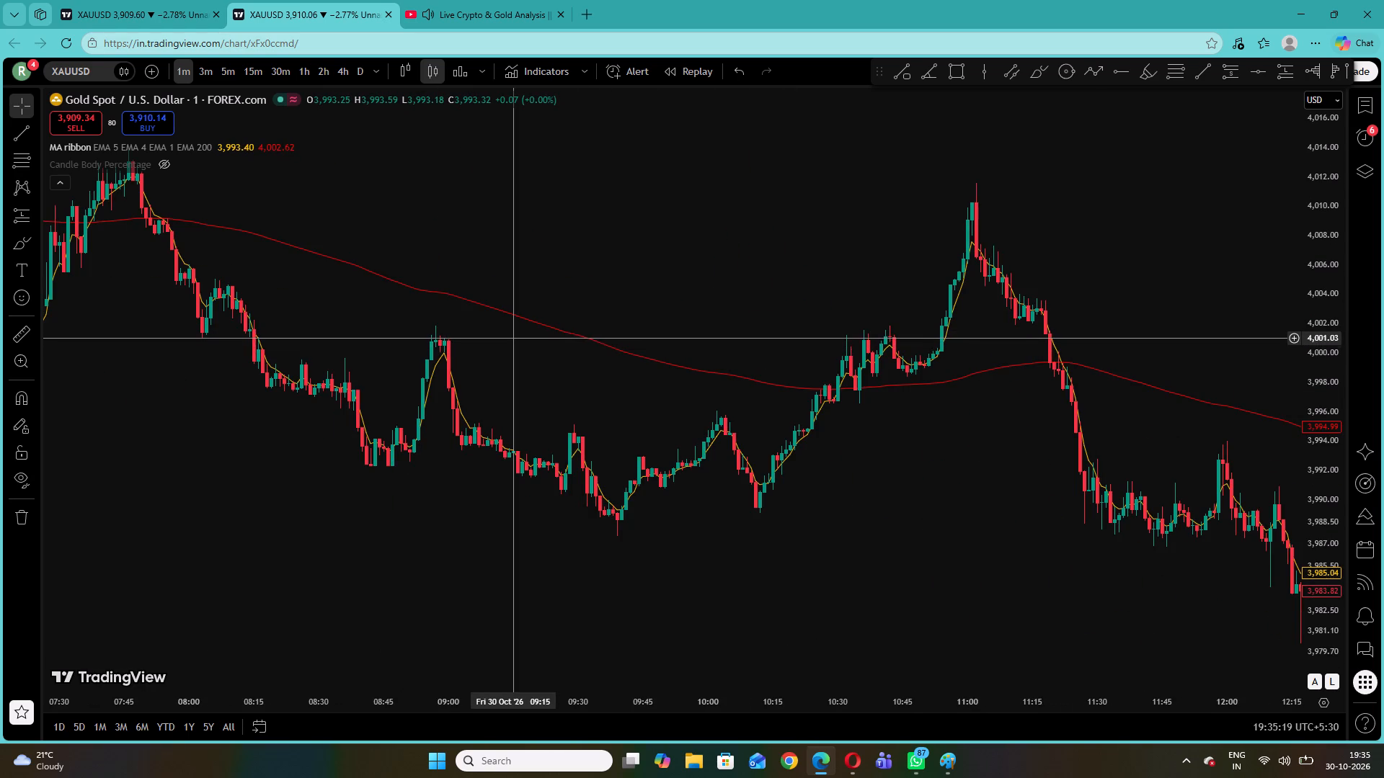
{"action": "left_click_drag", "start_coordinate": [518, 338], "coordinate": [1219, 341]}
{"action": "left_click_drag", "start_coordinate": [639, 390], "coordinate": [1383, 413]}
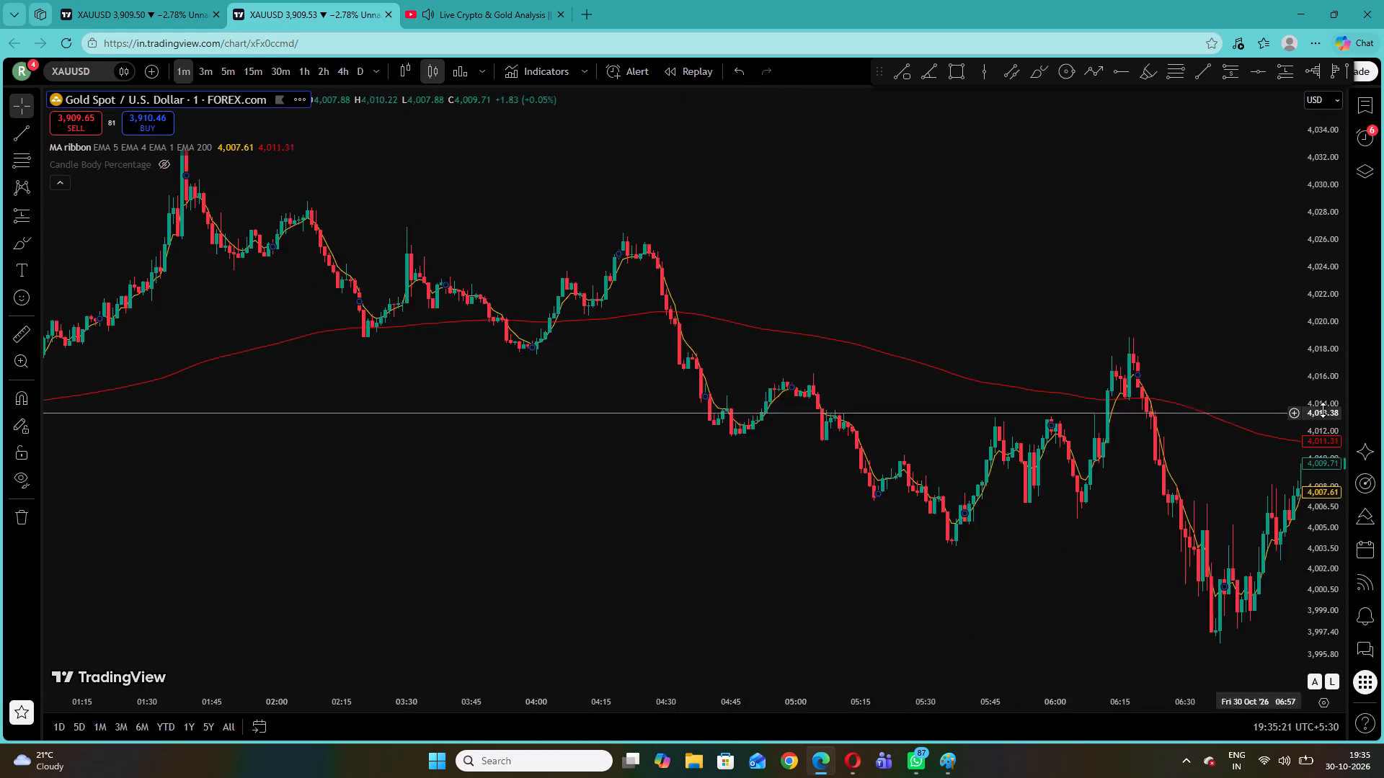
Examine the 29 October XAUUSD price action against the 200 EMA, going back to about 06:00.
{"action": "left_click_drag", "start_coordinate": [473, 414], "coordinate": [1305, 420]}
{"action": "left_click_drag", "start_coordinate": [360, 459], "coordinate": [1383, 437]}
{"action": "left_click_drag", "start_coordinate": [518, 450], "coordinate": [1383, 424]}
{"action": "left_click_drag", "start_coordinate": [252, 426], "coordinate": [1230, 385]}
{"action": "left_click_drag", "start_coordinate": [227, 411], "coordinate": [1189, 380]}
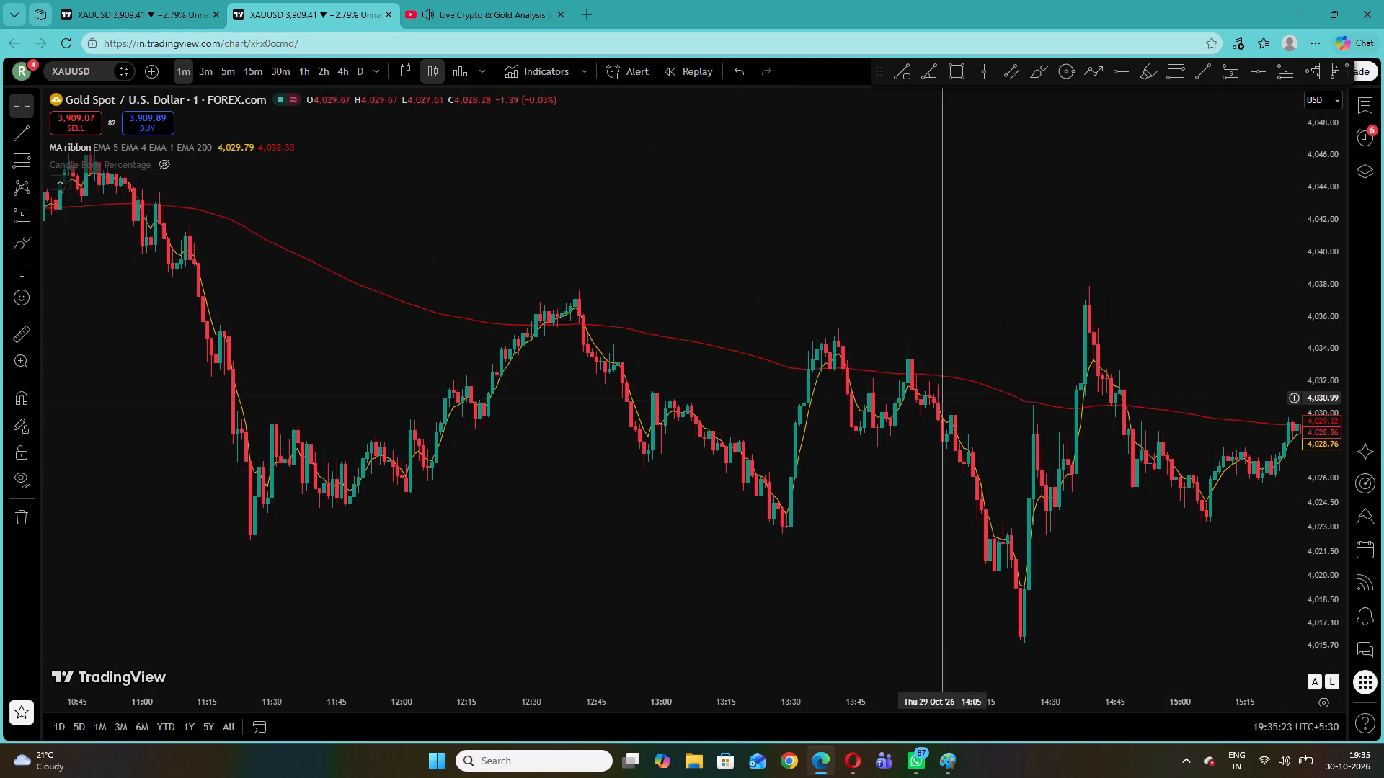
{"action": "left_click_drag", "start_coordinate": [332, 329], "coordinate": [950, 352]}
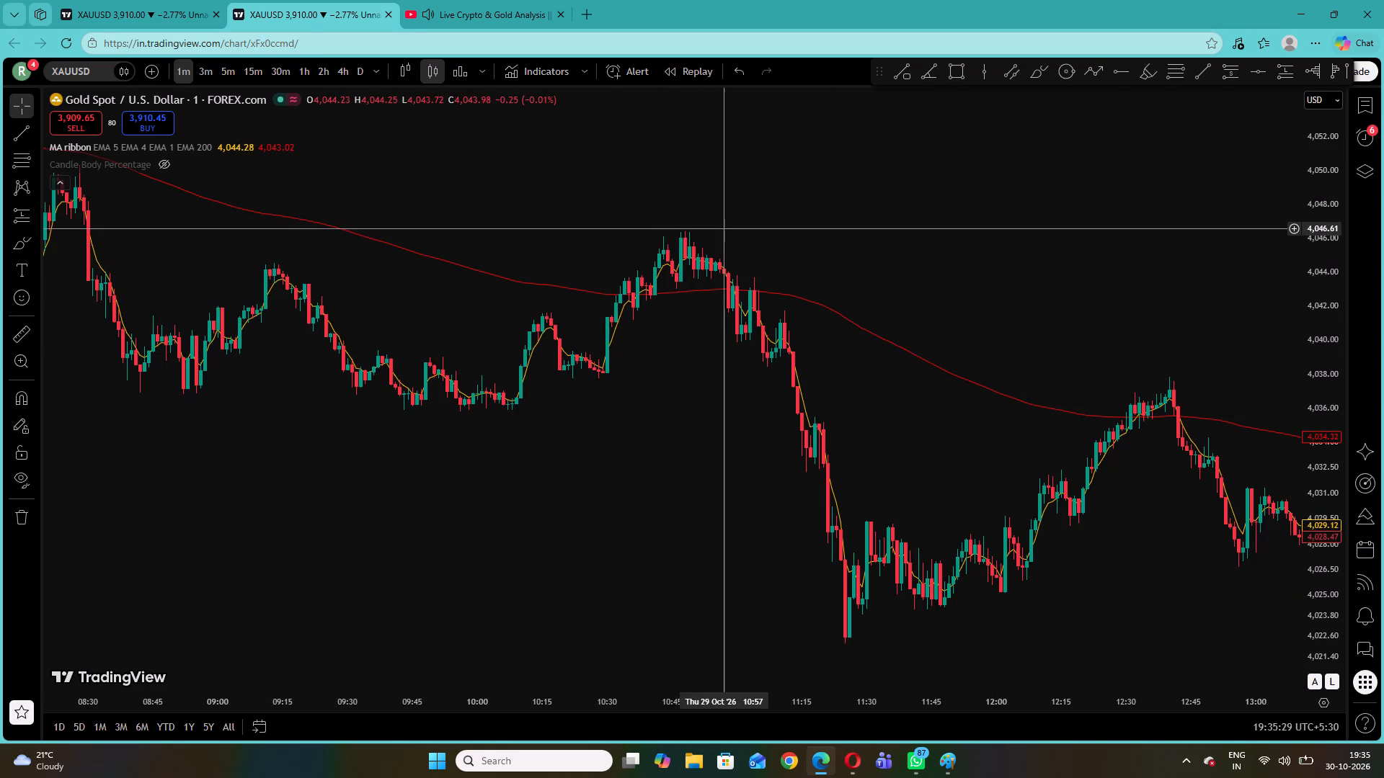
{"action": "left_click_drag", "start_coordinate": [448, 311], "coordinate": [1123, 365]}
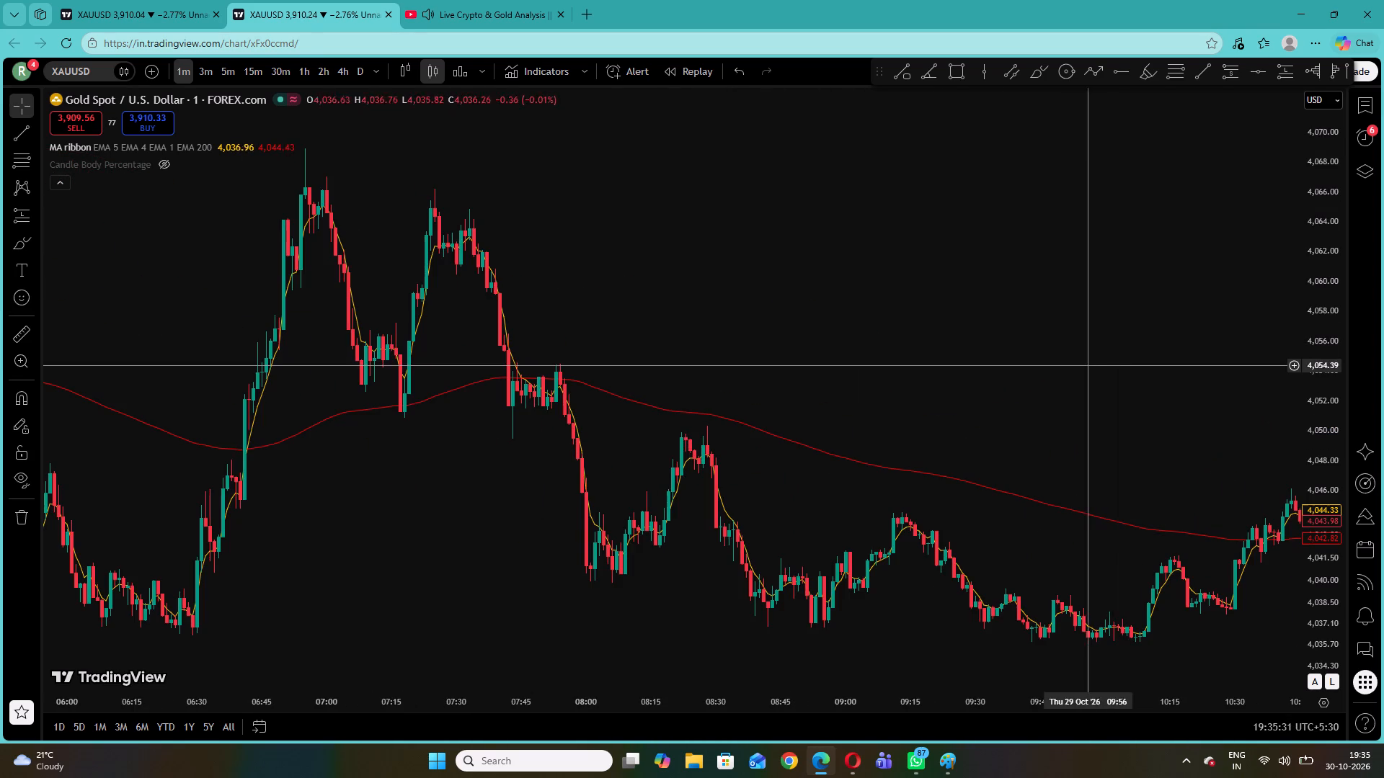
Examine the earlier 29 October XAUUSD candles against the moving averages, going back to about 01:15.
{"action": "left_click_drag", "start_coordinate": [445, 370], "coordinate": [916, 424]}
{"action": "left_click_drag", "start_coordinate": [530, 398], "coordinate": [1212, 412]}
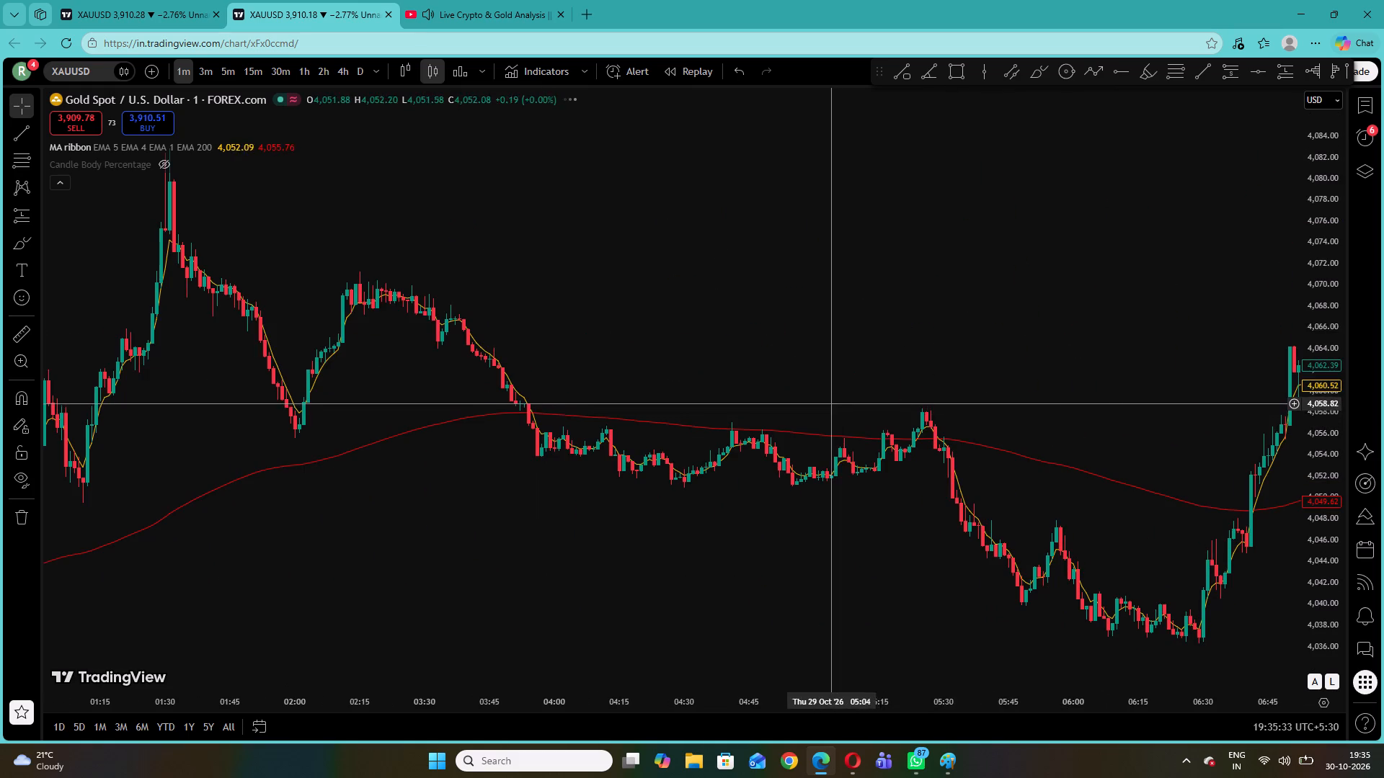
{"action": "left_click_drag", "start_coordinate": [1330, 532], "coordinate": [1278, 321]}
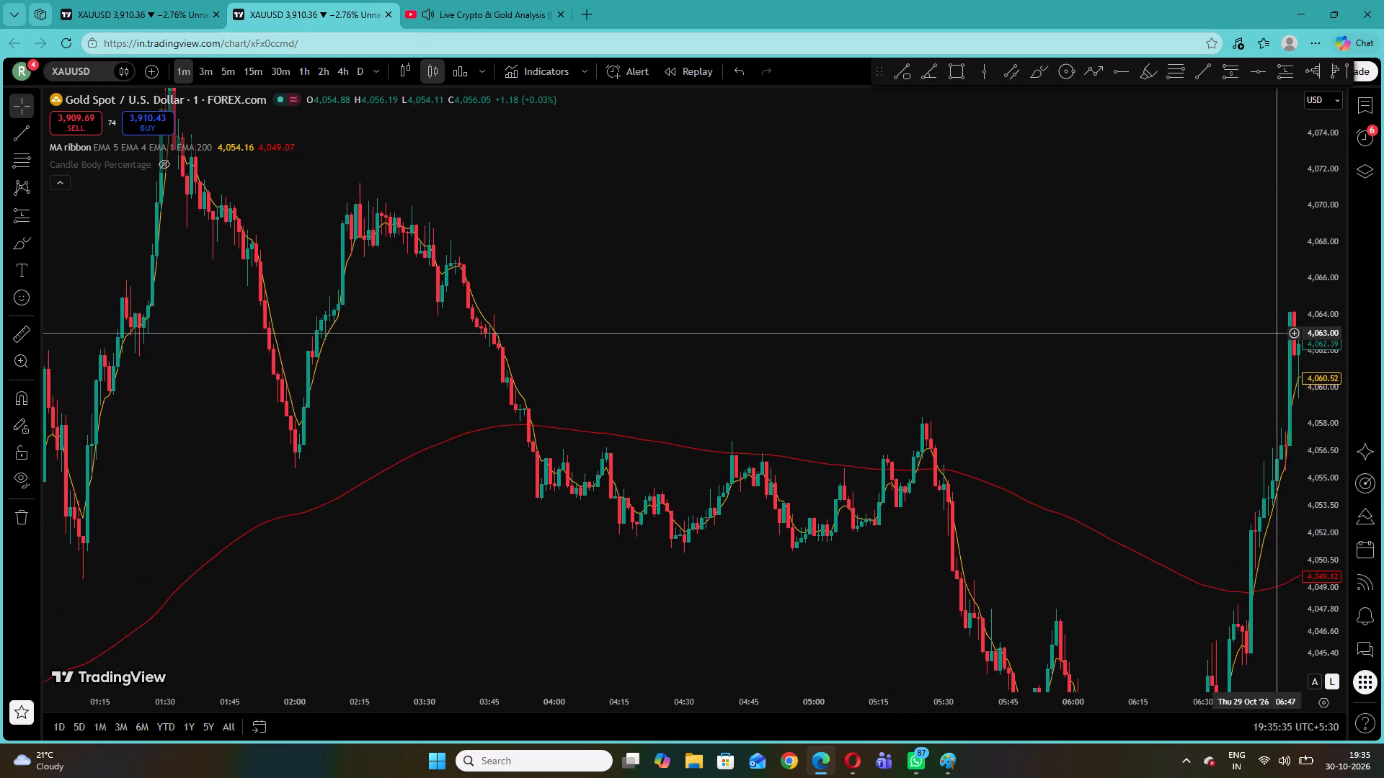
{"action": "left_click_drag", "start_coordinate": [1278, 321], "coordinate": [1277, 315]}
{"action": "left_click_drag", "start_coordinate": [1104, 429], "coordinate": [767, 230]}
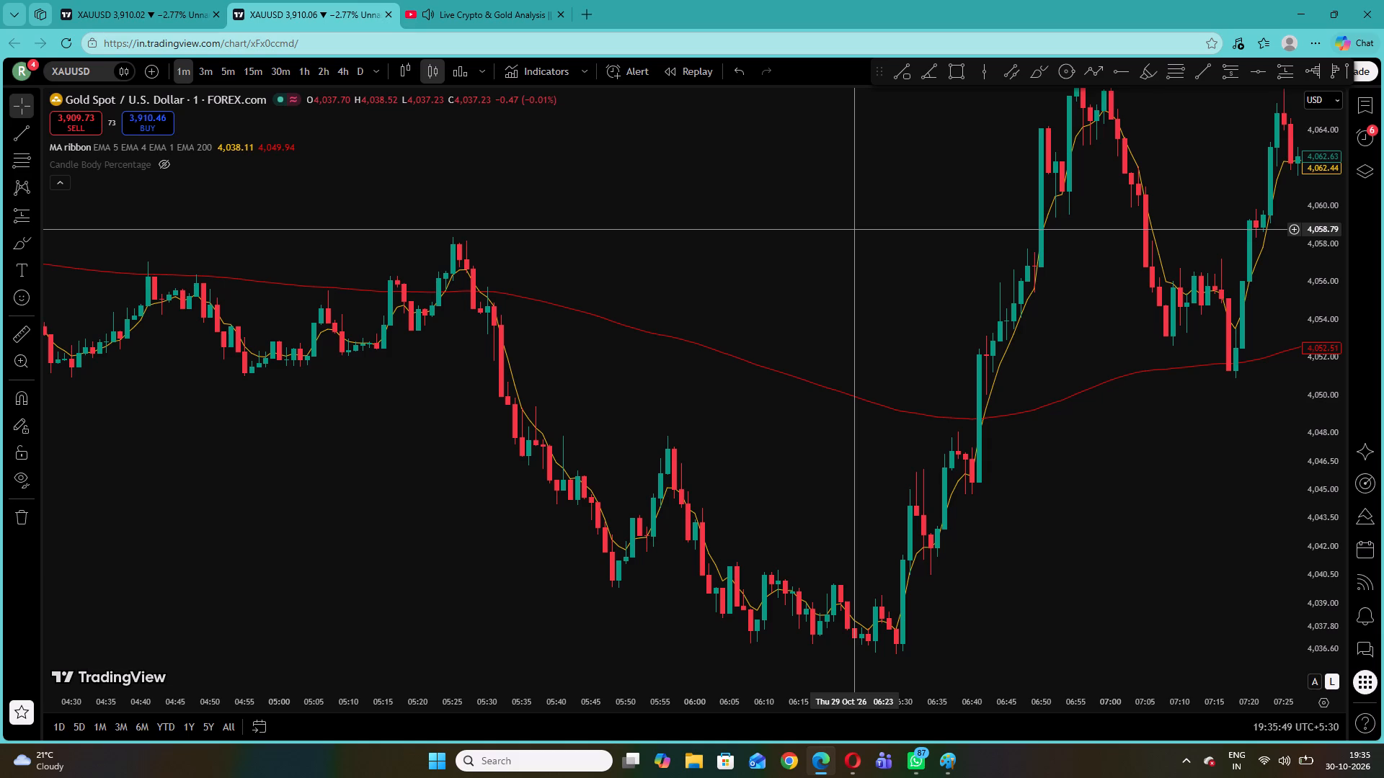
Check the YouTube gold analysis live stream, viewing it full screen with the live chat closed.
{"action": "left_click", "coordinate": [513, 0]}
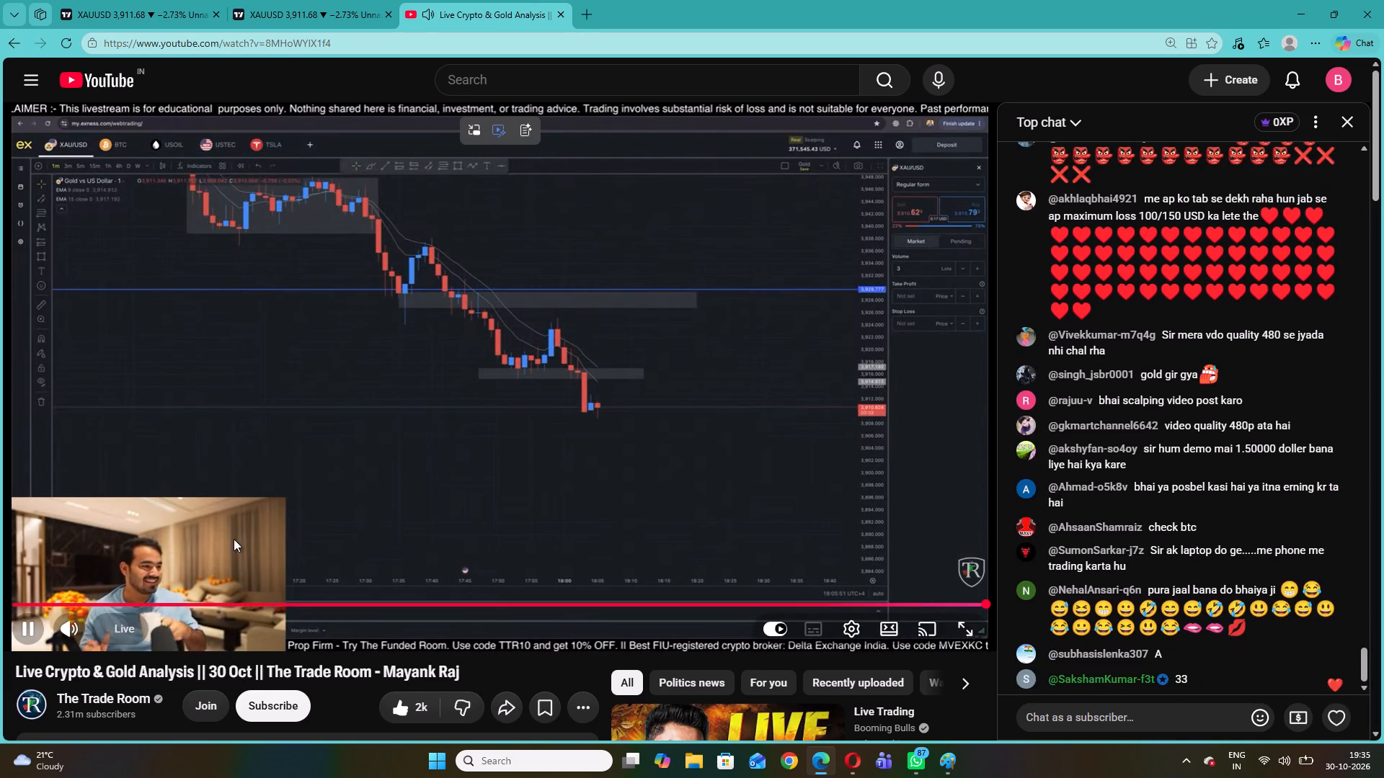
{"action": "left_click", "coordinate": [125, 632]}
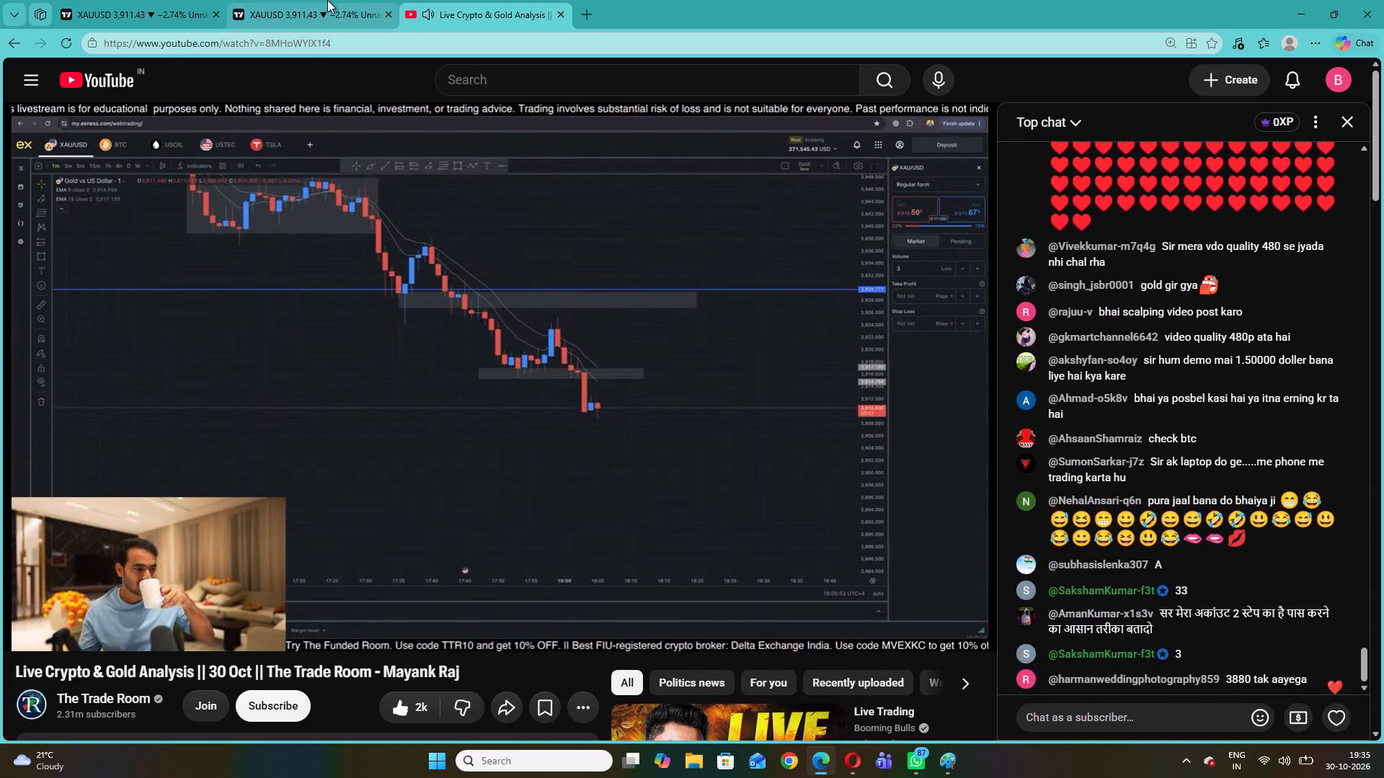
{"action": "left_click", "coordinate": [327, 0]}
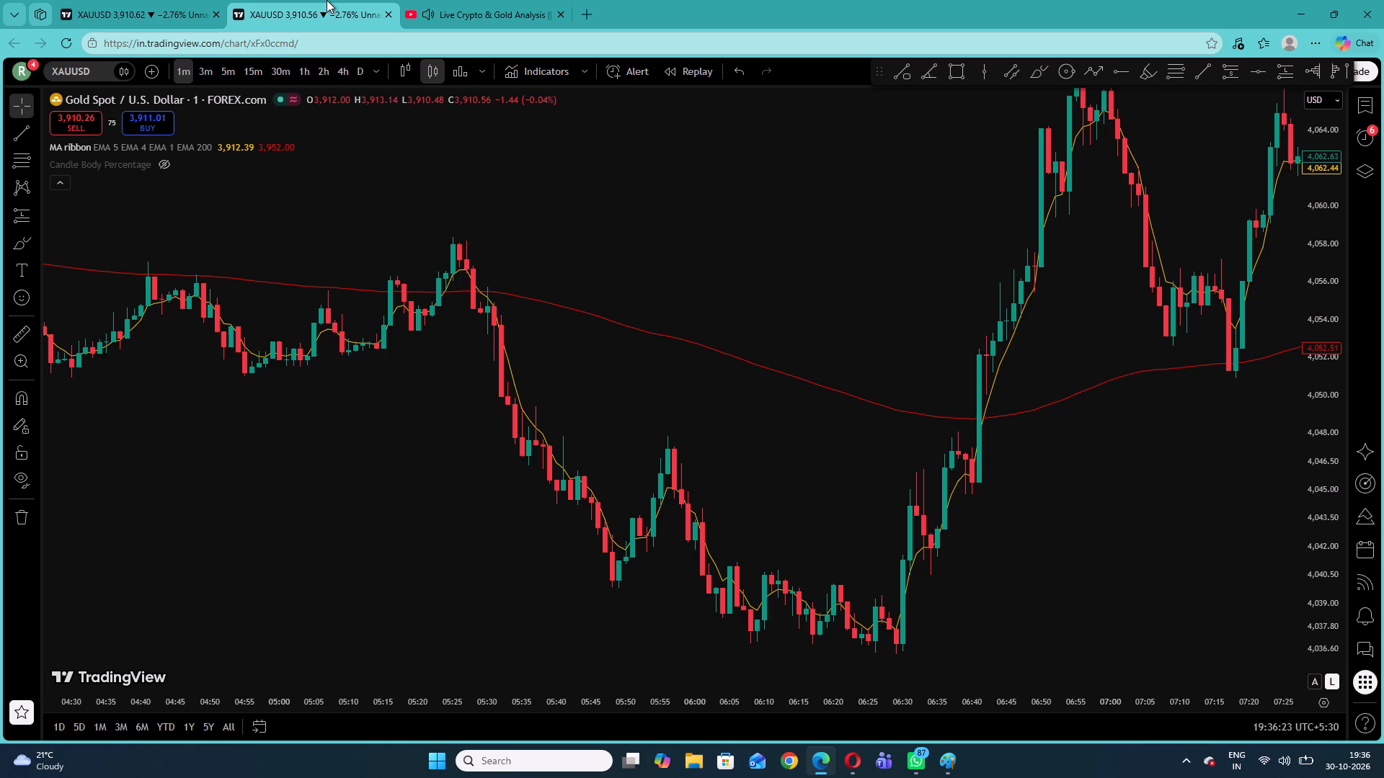
{"action": "left_click", "coordinate": [476, 0]}
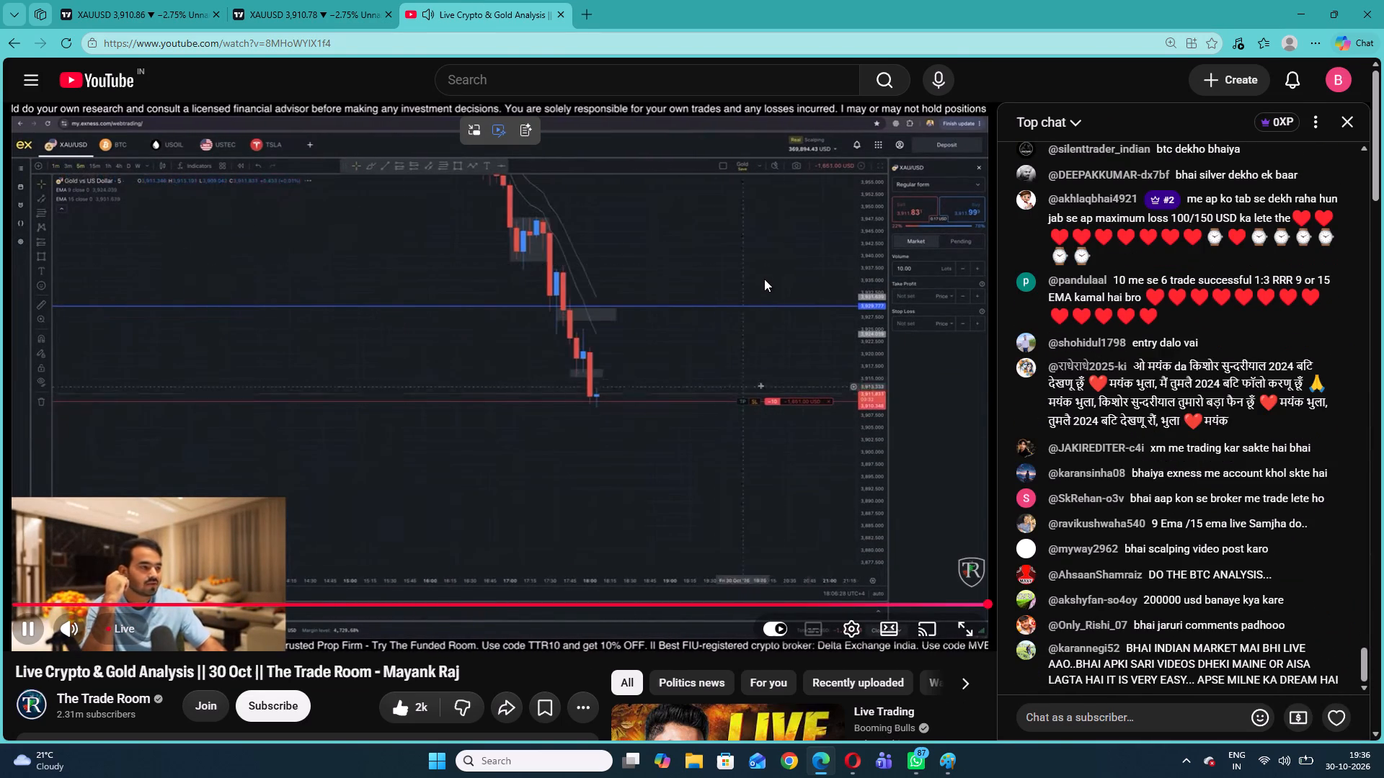
{"action": "left_click", "coordinate": [968, 631]}
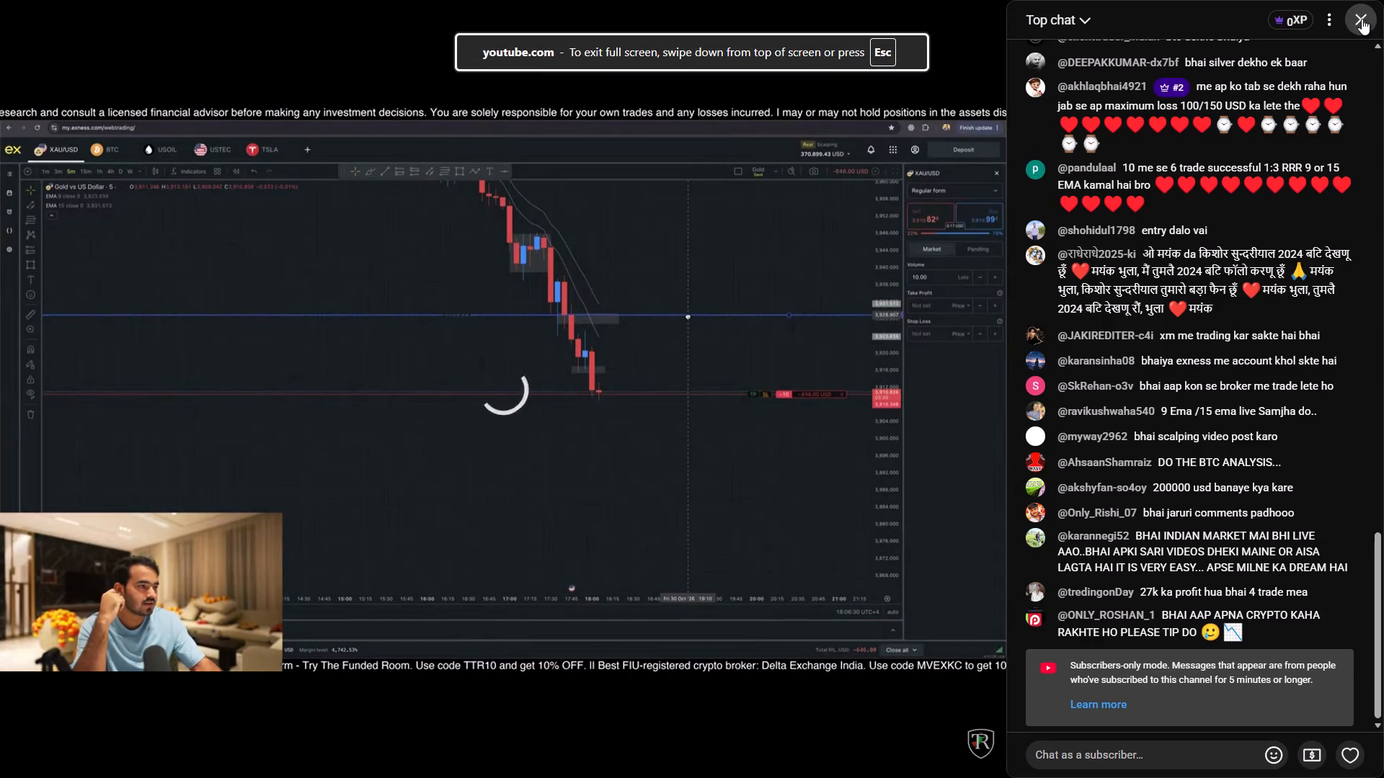
{"action": "left_click", "coordinate": [1362, 19]}
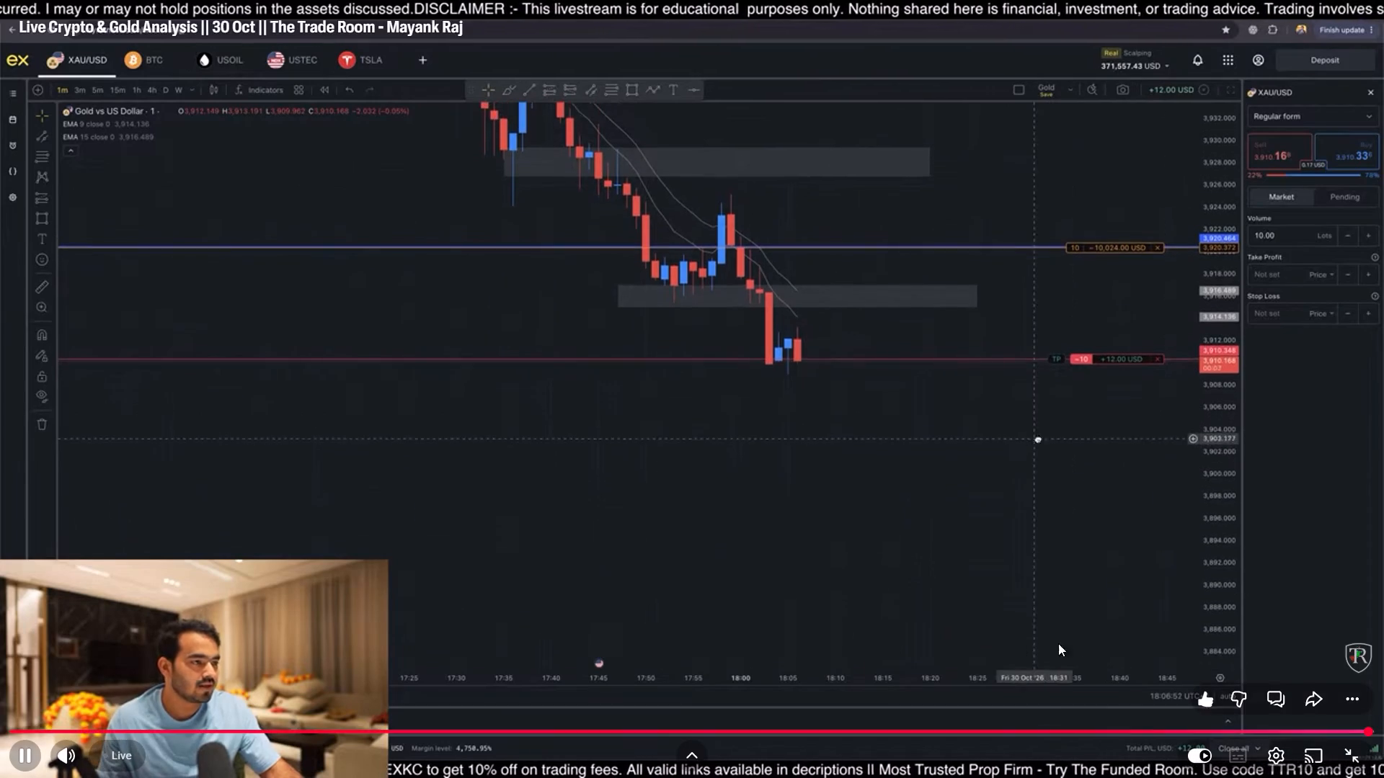
{"action": "left_click", "coordinate": [1351, 751]}
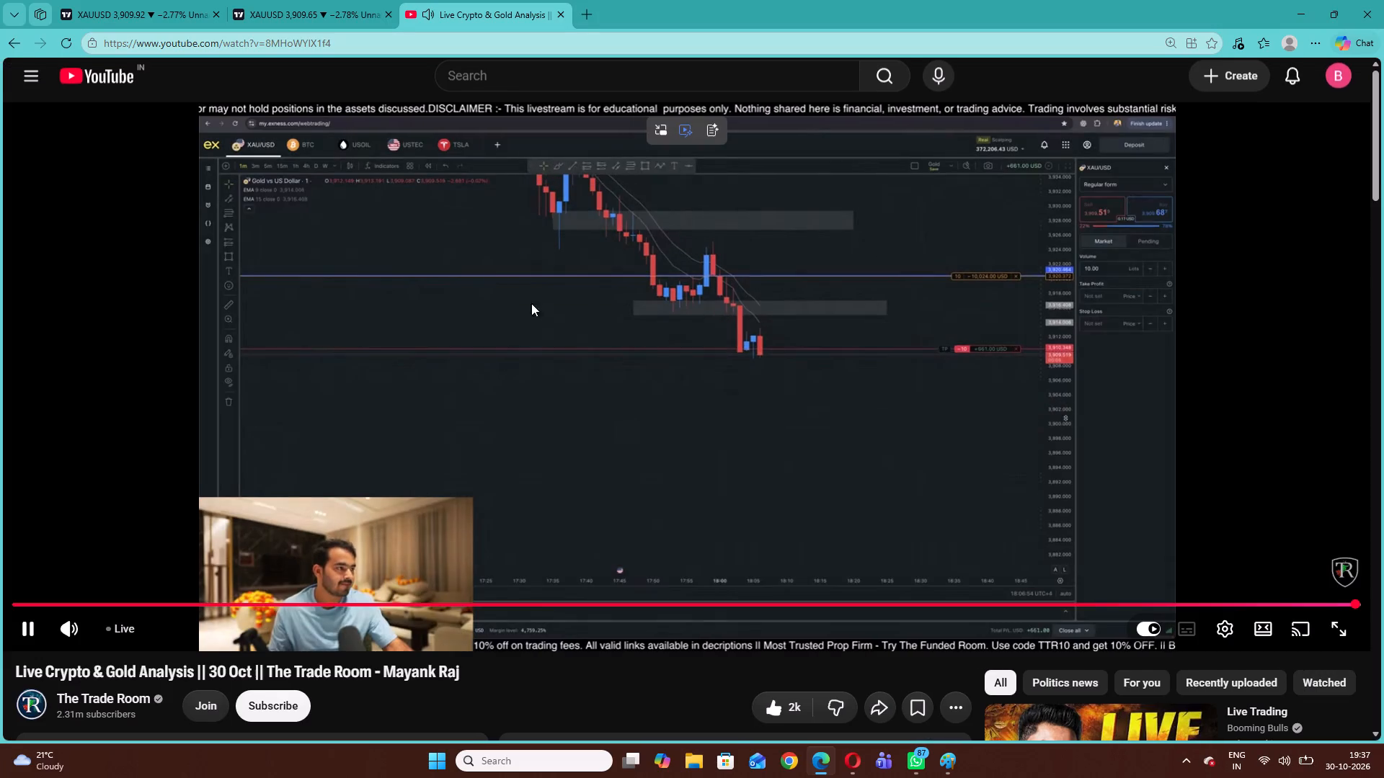
Return to the XAUUSD chart and examine the 29 October candles from about 06:25 to 11:05 against the 200 EMA.
{"action": "left_click", "coordinate": [347, 0]}
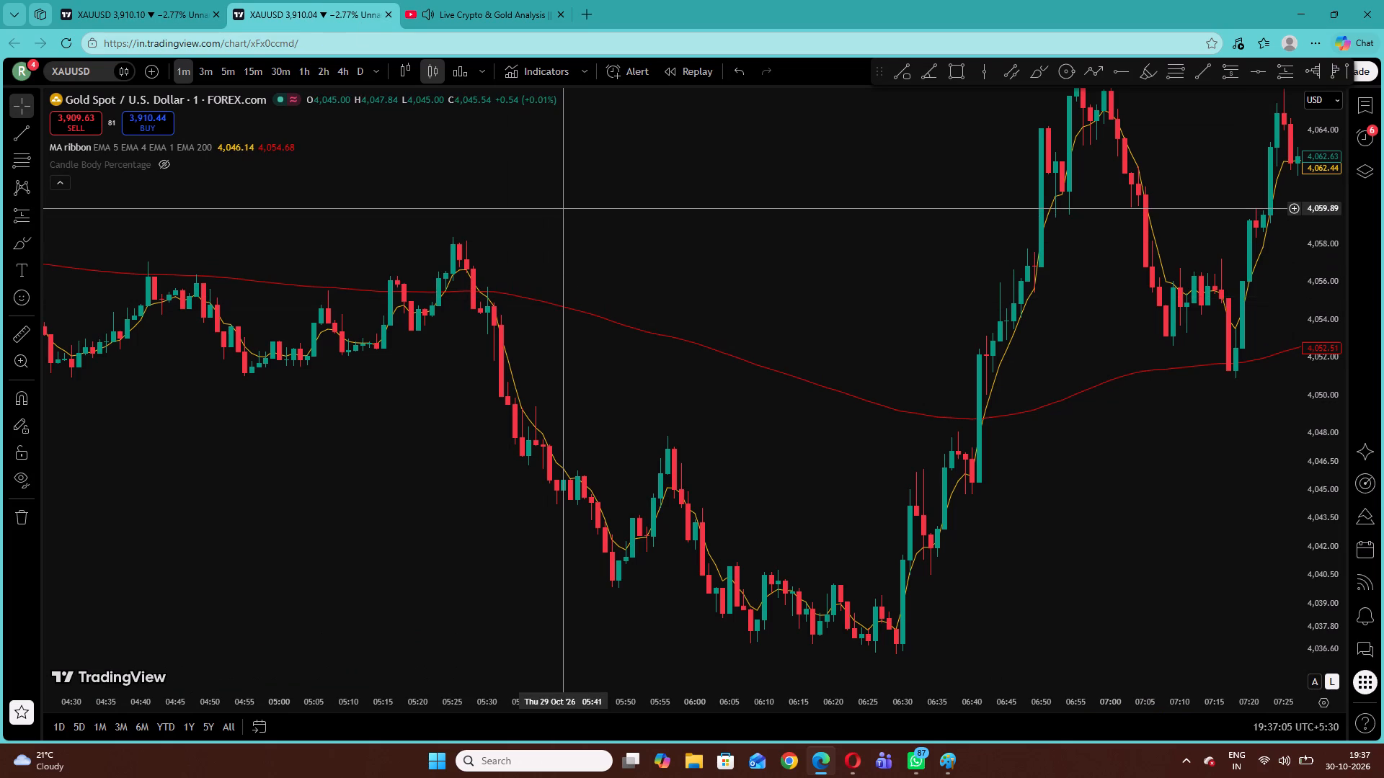
{"action": "left_click_drag", "start_coordinate": [973, 306], "coordinate": [545, 353]}
{"action": "left_click_drag", "start_coordinate": [992, 384], "coordinate": [611, 294]}
{"action": "left_click", "coordinate": [1016, 324]}
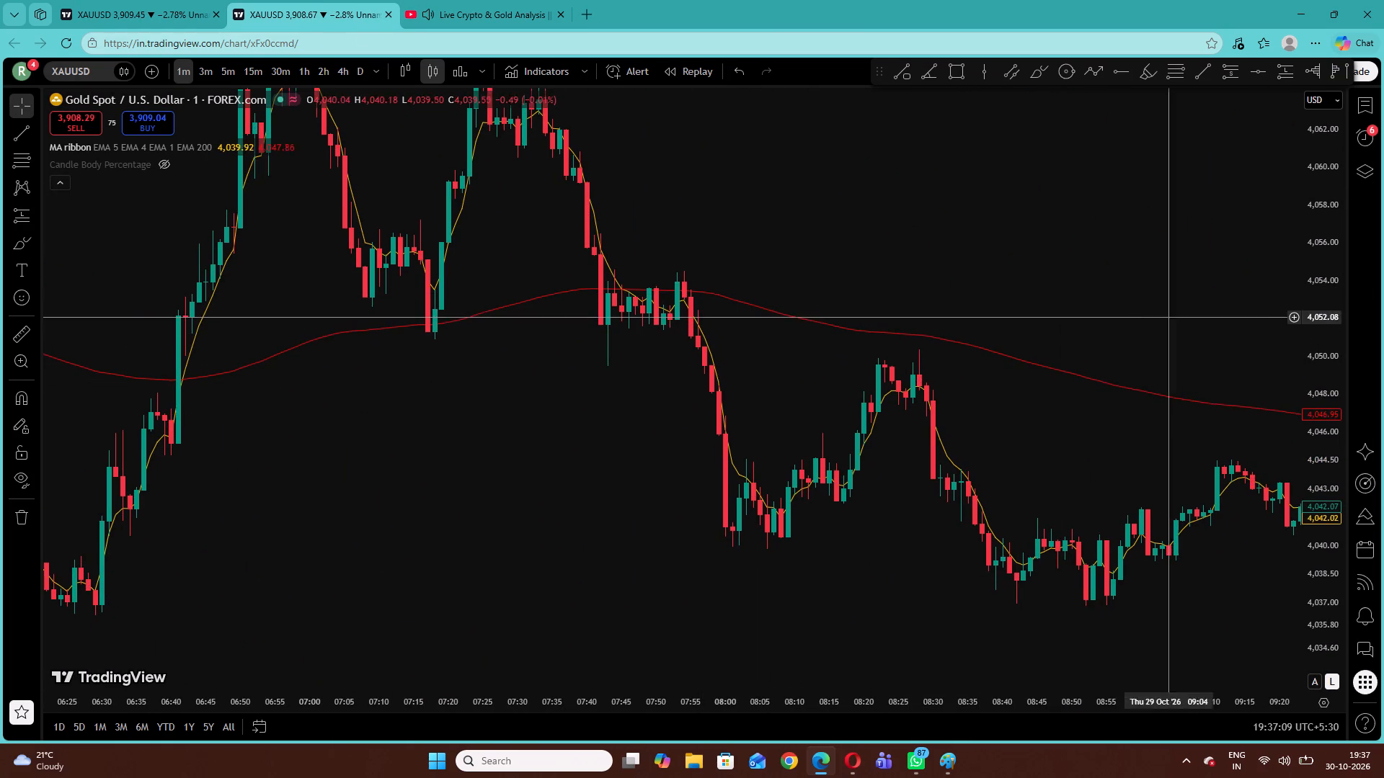
{"action": "left_click_drag", "start_coordinate": [1323, 367], "coordinate": [1331, 390]}
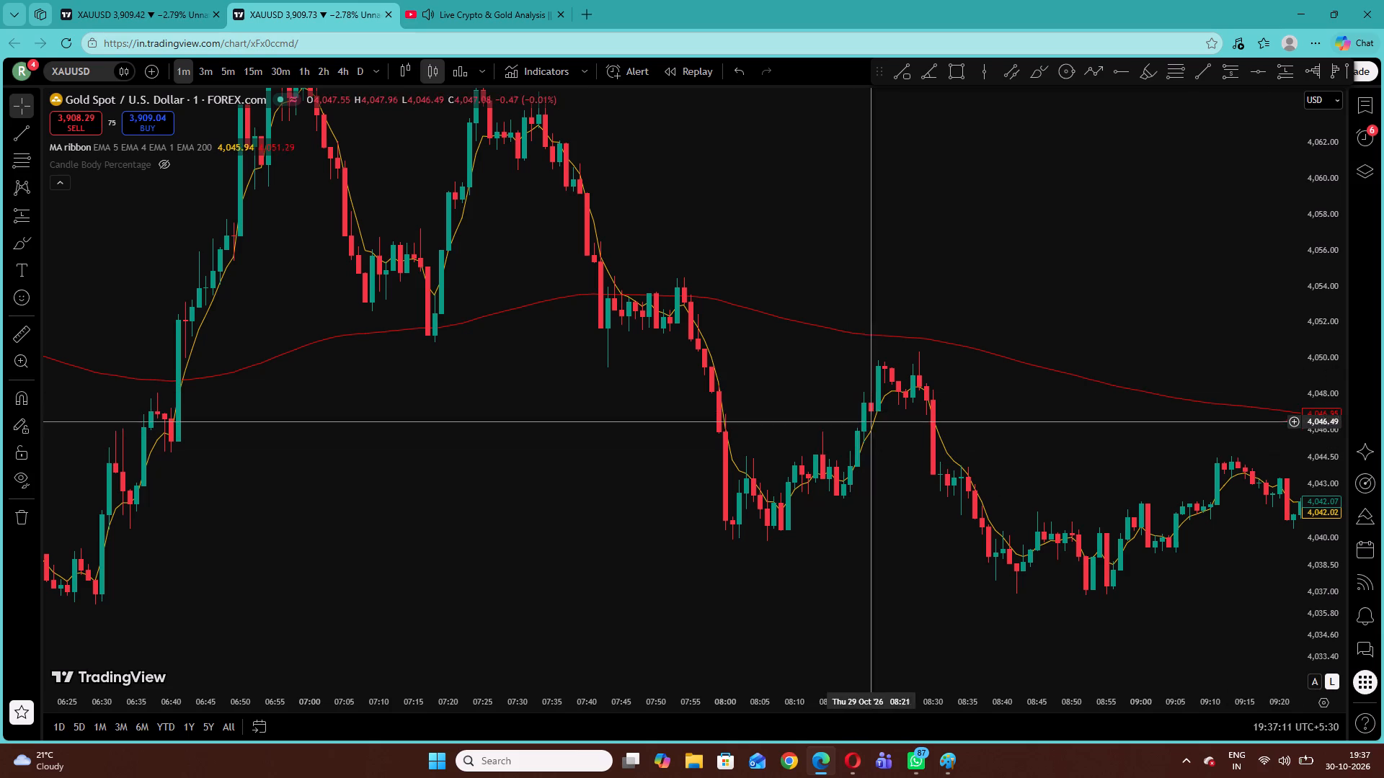
{"action": "left_click_drag", "start_coordinate": [1068, 515], "coordinate": [761, 447]}
{"action": "left_click_drag", "start_coordinate": [1083, 544], "coordinate": [623, 410]}
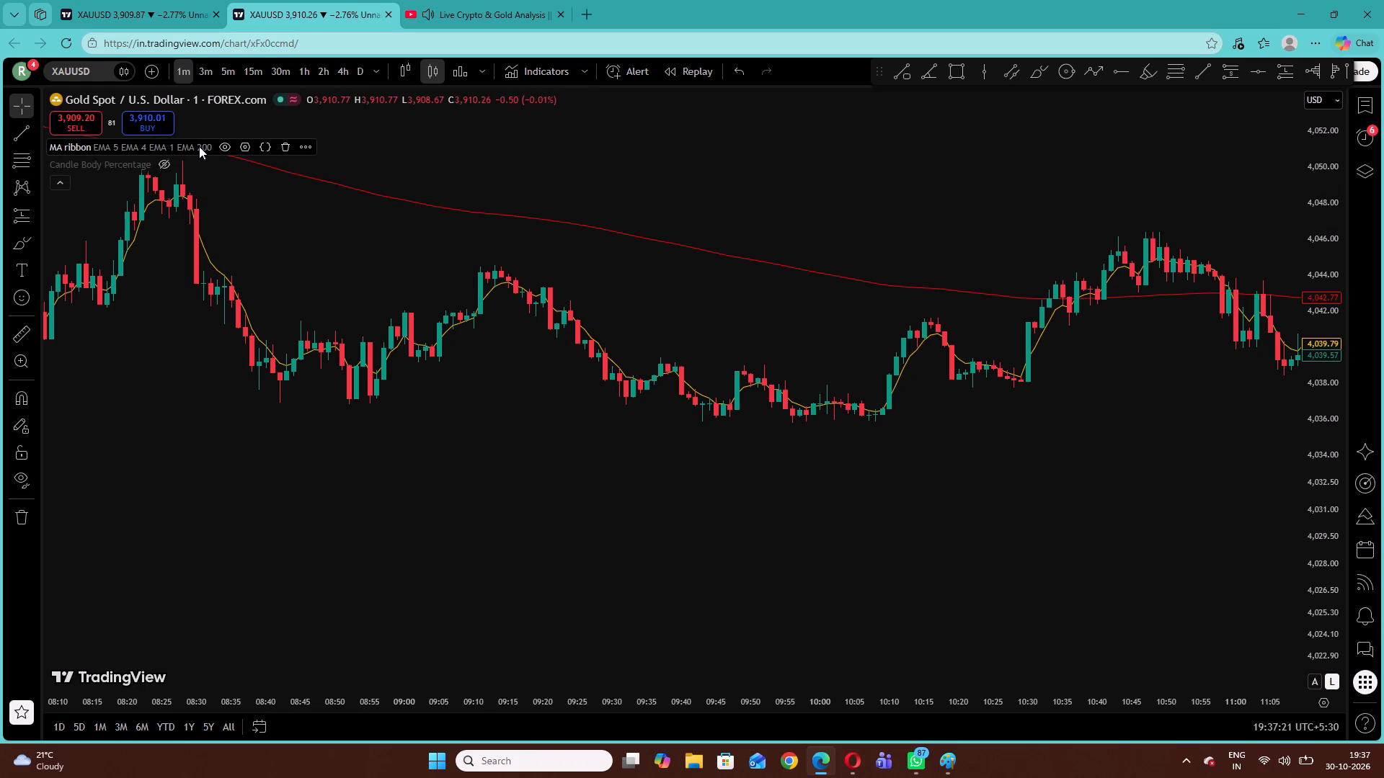
Review the MA ribbon indicator's input settings without changing them.
{"action": "left_click", "coordinate": [247, 148]}
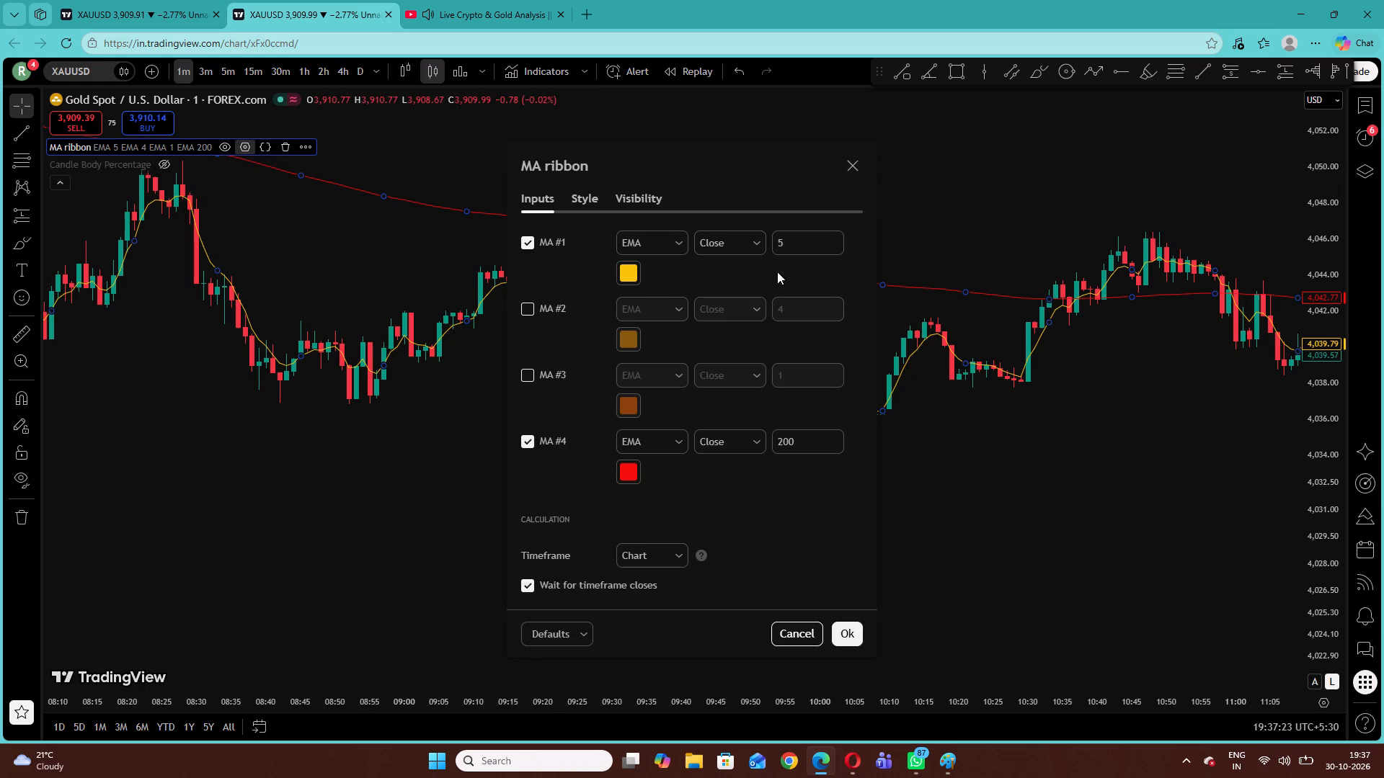
{"action": "left_click", "coordinate": [860, 169]}
{"action": "left_click", "coordinate": [841, 244]}
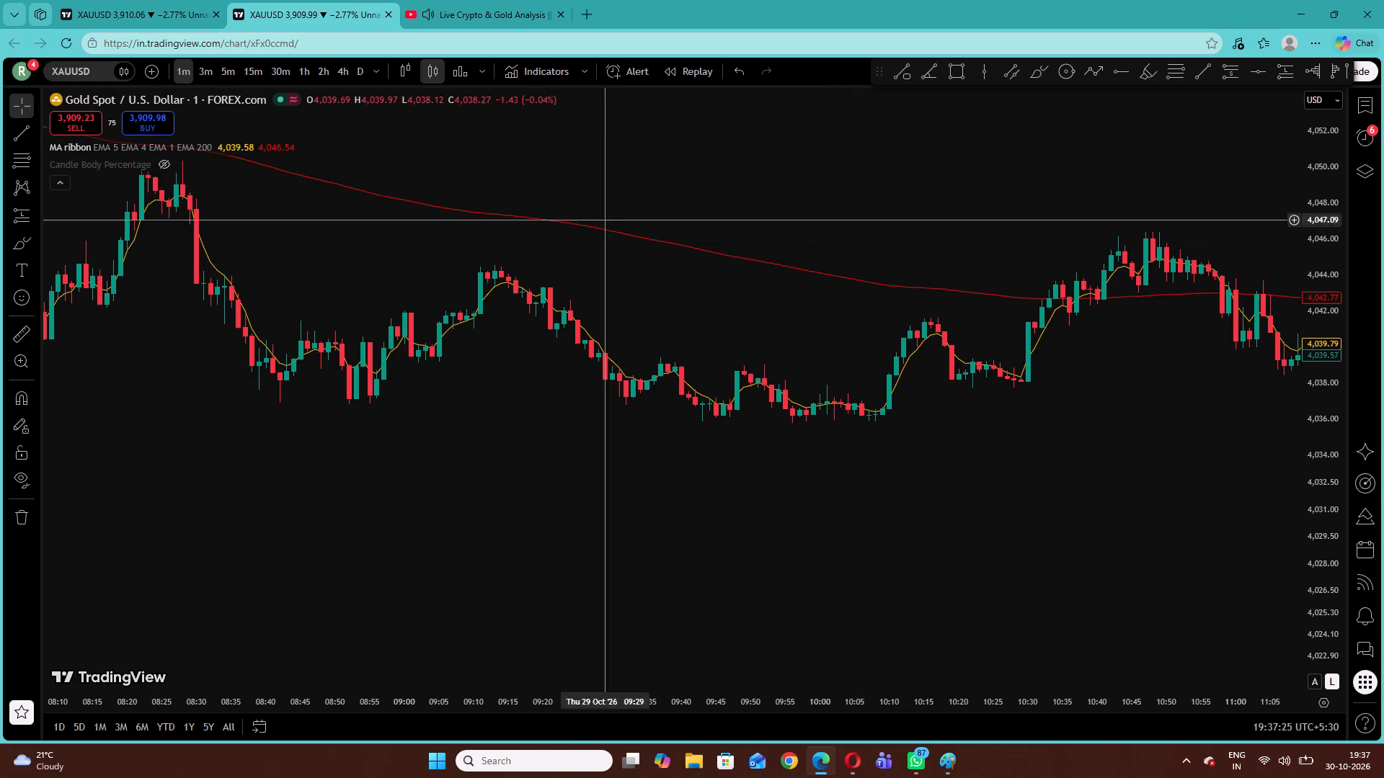
Switch the XAUUSD chart to the 5-minute timeframe and reset the chart view.
{"action": "left_click", "coordinate": [233, 76]}
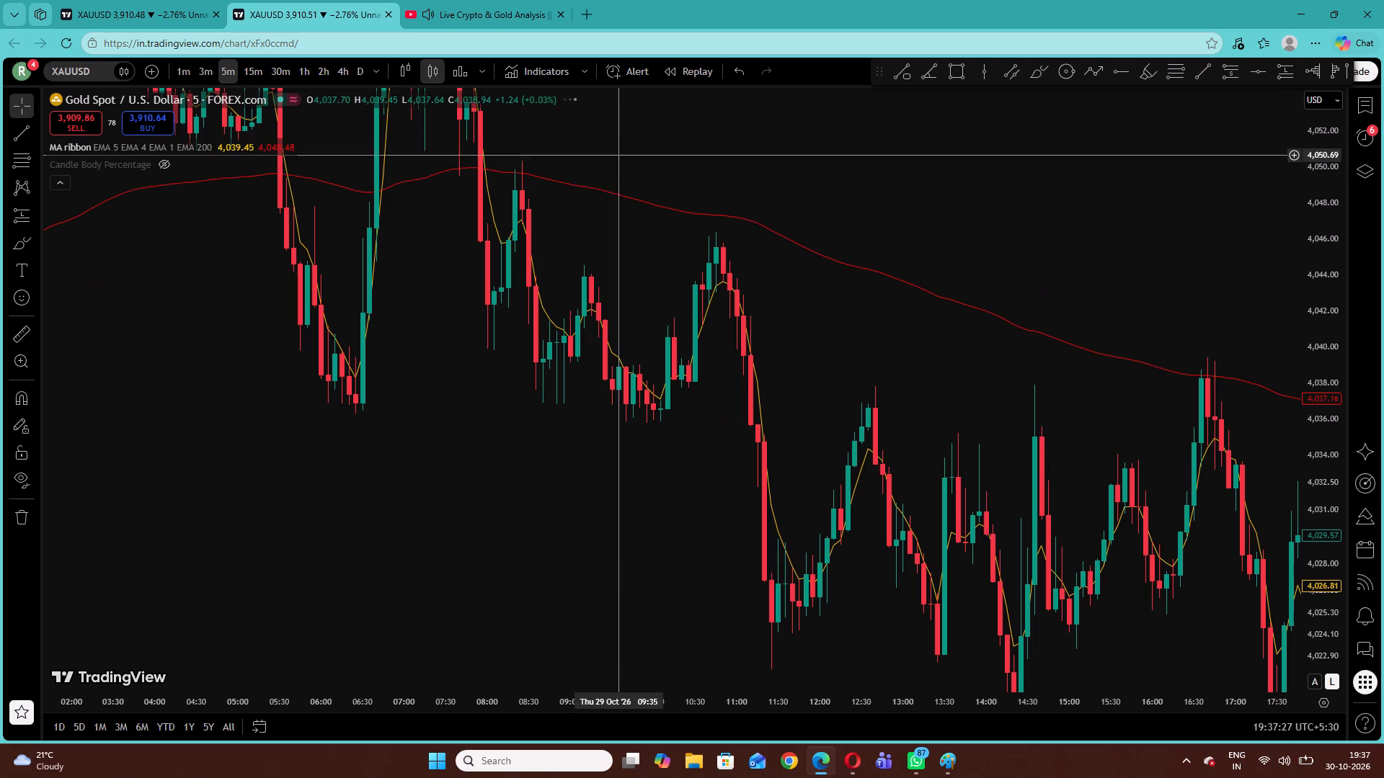
{"action": "right_click", "coordinate": [704, 231]}
{"action": "left_click", "coordinate": [746, 249]}
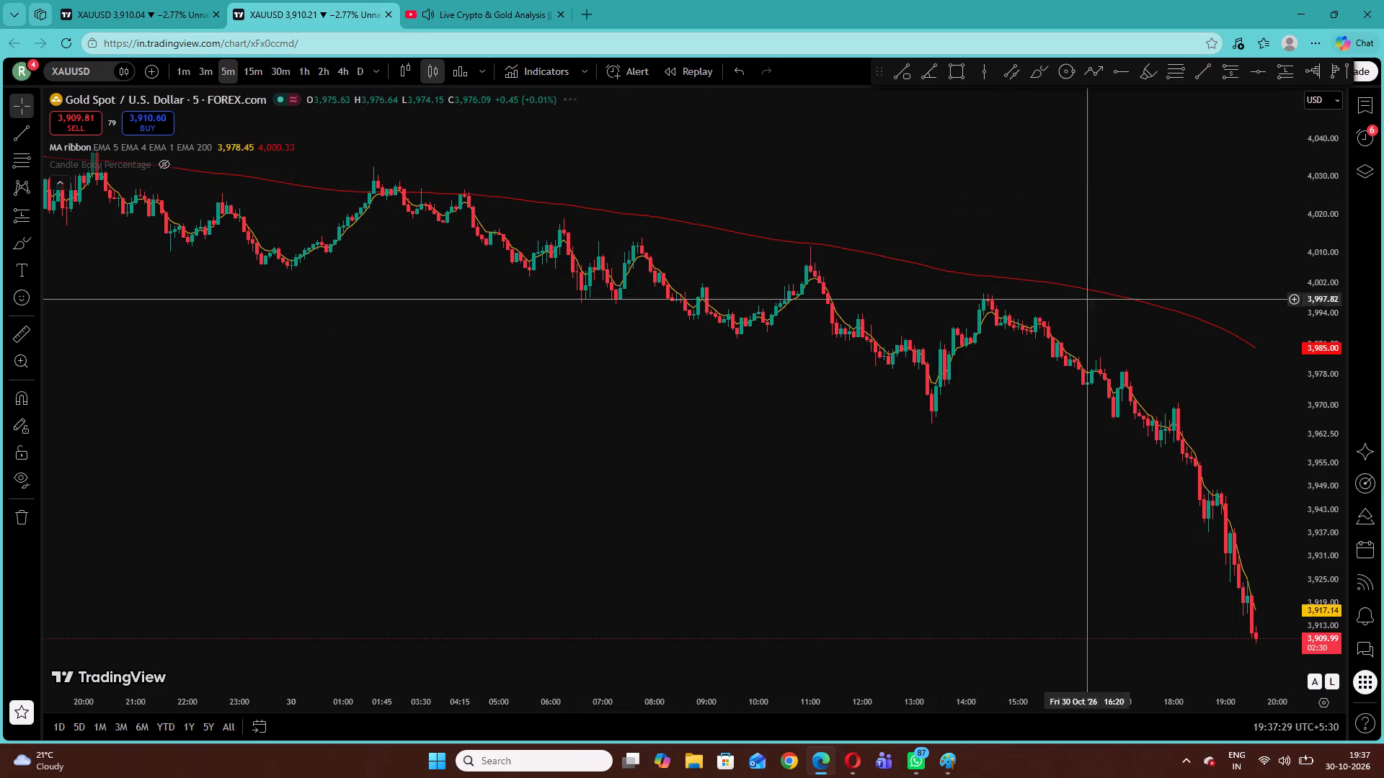
Draw a rectangle over the 30 October swing low's wick, from about 13:15 to 13:45 and about 3,968.50 to 3,965.57.
{"action": "left_click_drag", "start_coordinate": [1306, 446], "coordinate": [1296, 225]}
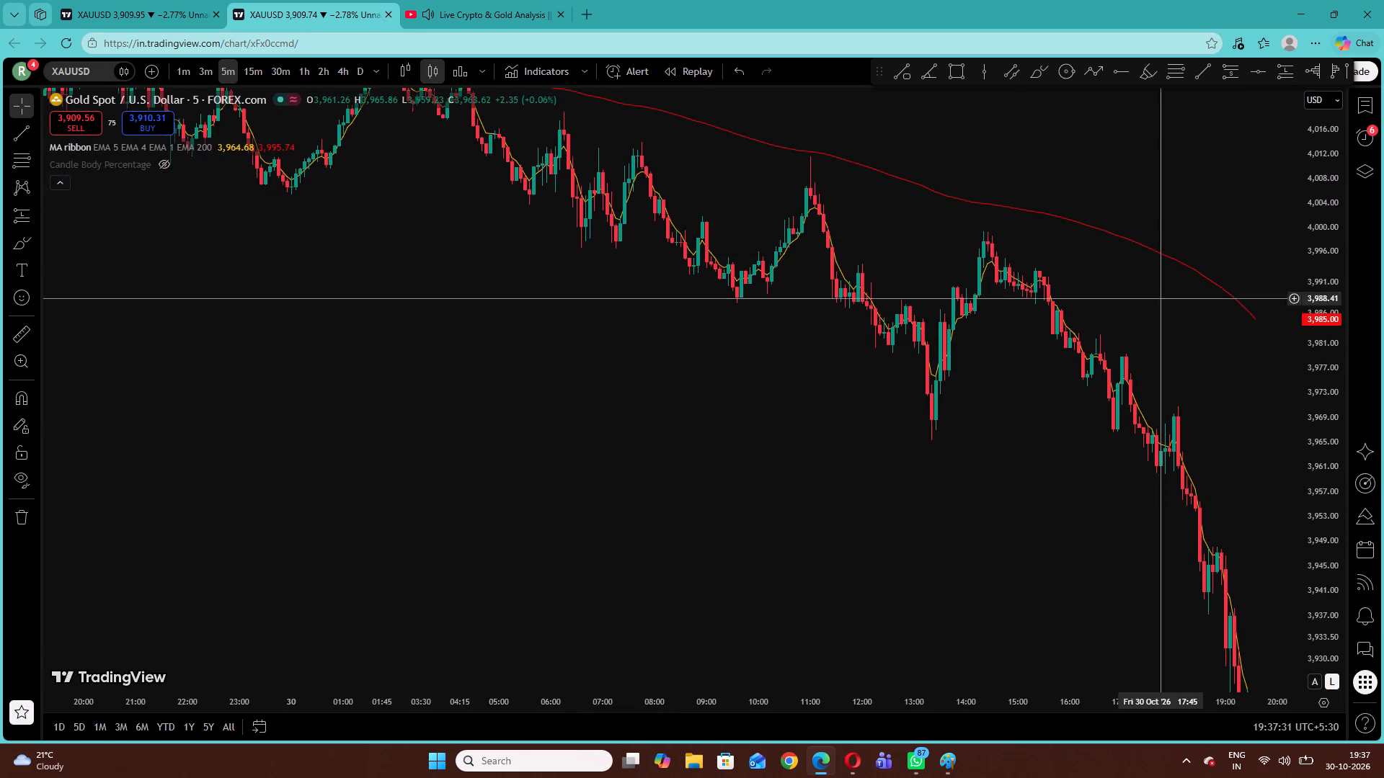
{"action": "left_click_drag", "start_coordinate": [1140, 307], "coordinate": [720, 320]}
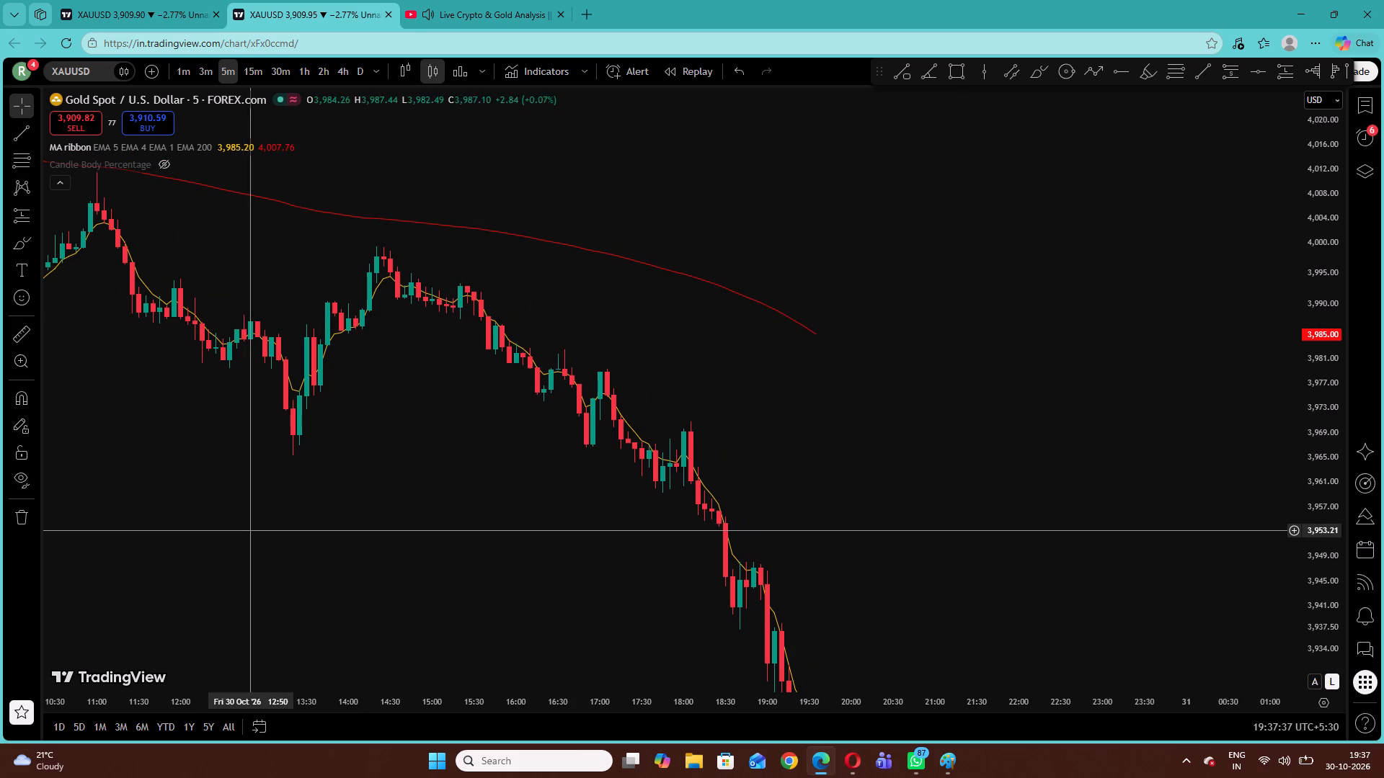
{"action": "left_click_drag", "start_coordinate": [254, 530], "coordinate": [402, 493]}
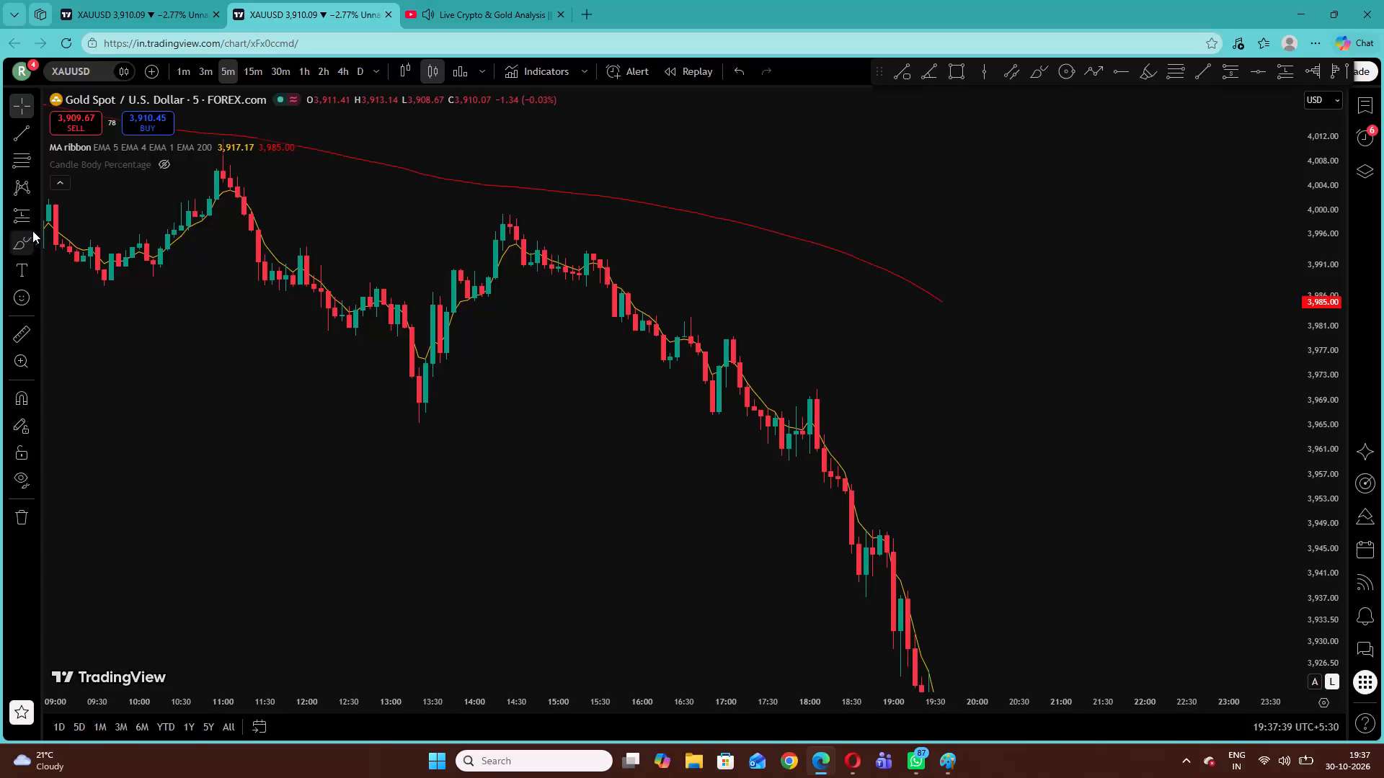
{"action": "left_click", "coordinate": [36, 235]}
{"action": "left_click", "coordinate": [77, 458]}
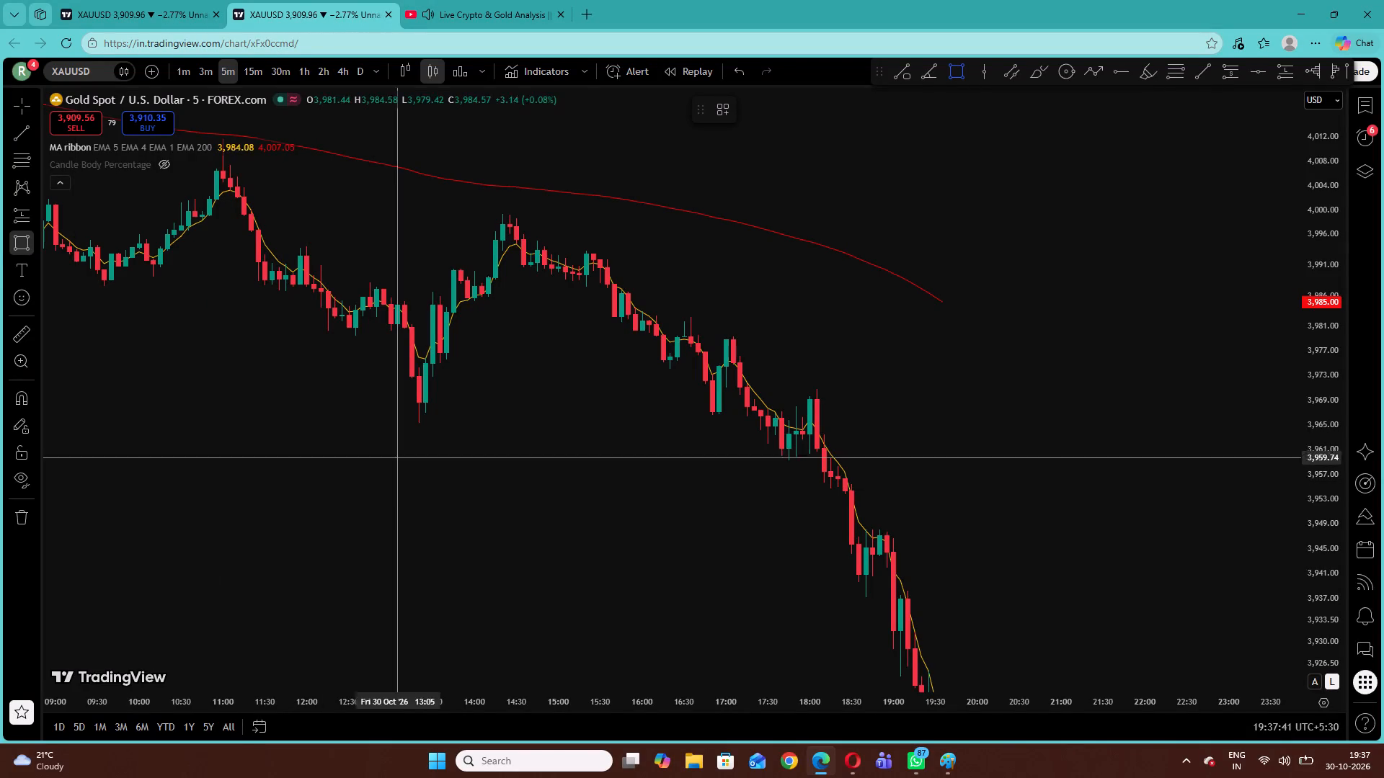
{"action": "left_click", "coordinate": [408, 403]}
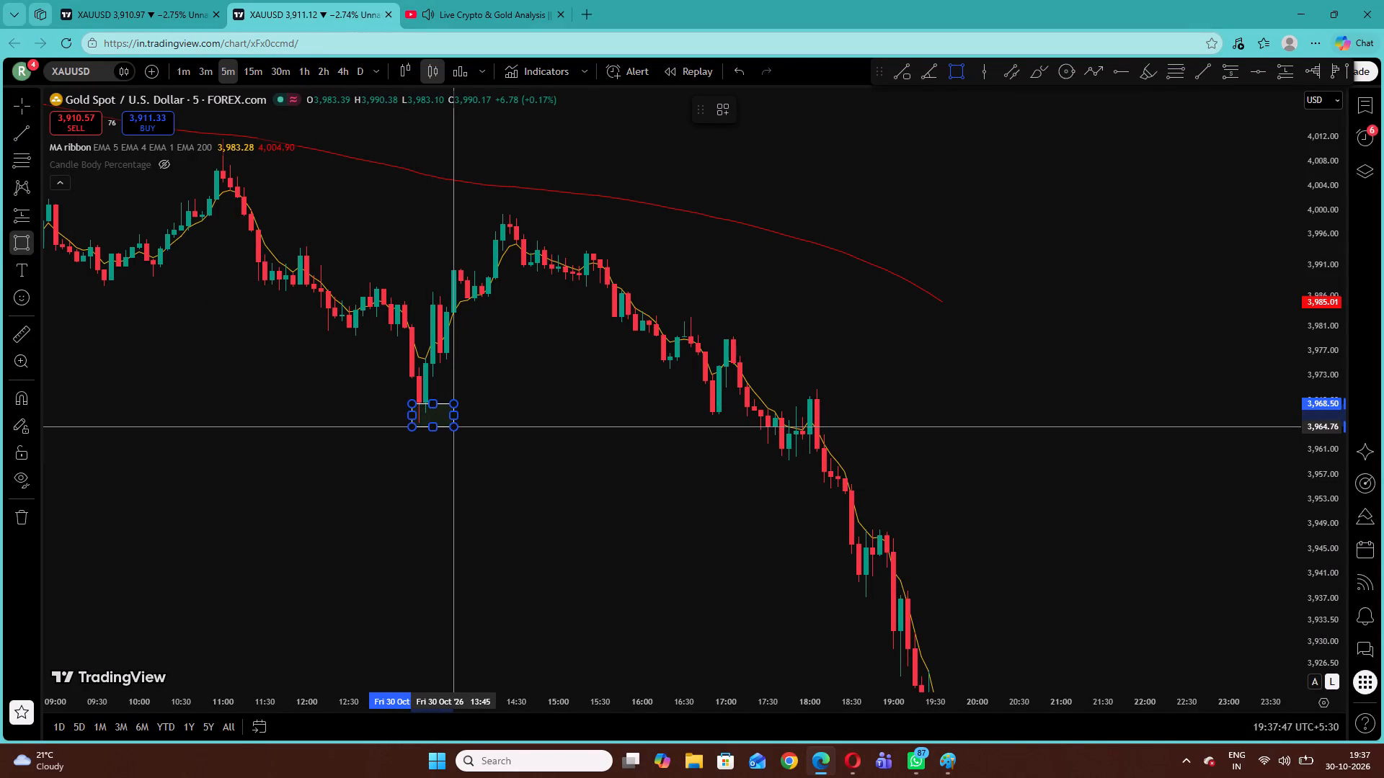
{"action": "left_click", "coordinate": [456, 421]}
{"action": "left_click", "coordinate": [501, 418]}
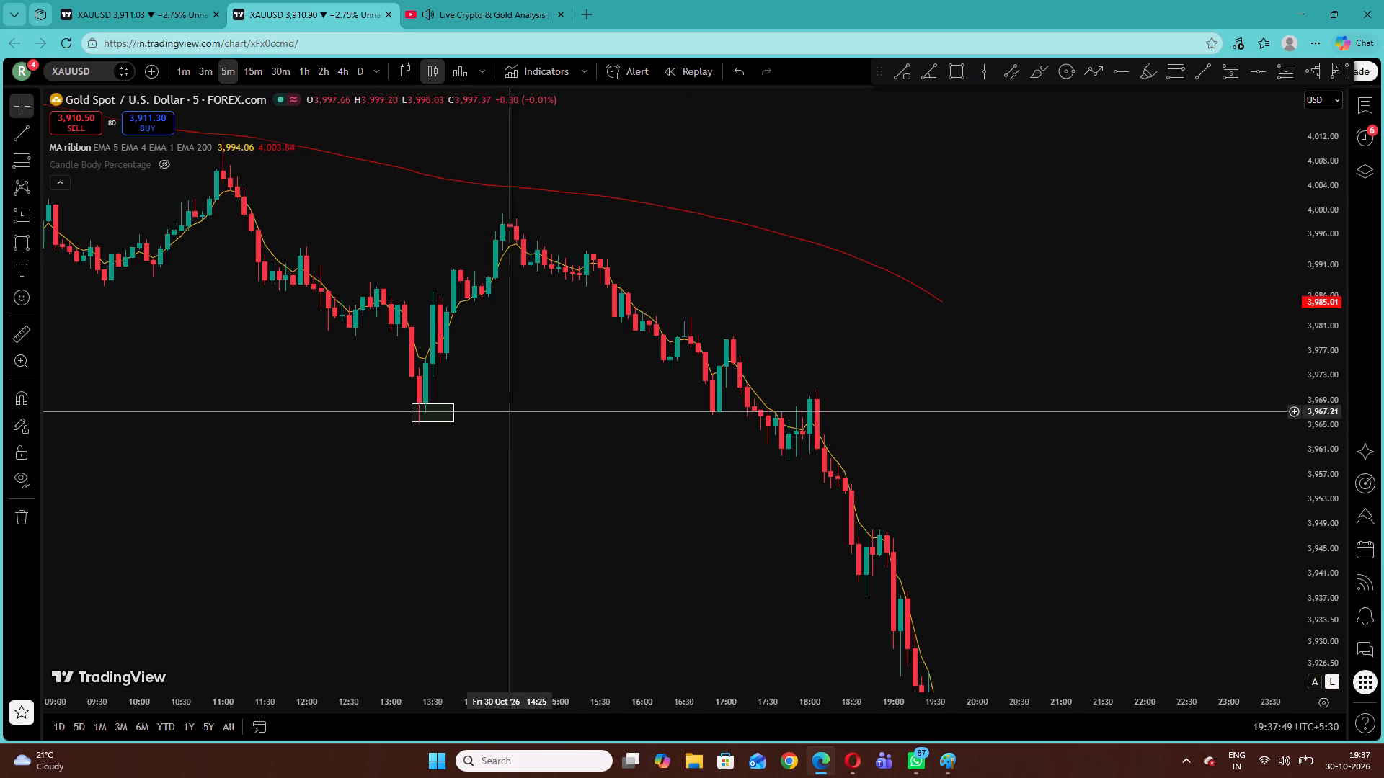
Fit the rectangle to the swing low's wick, from 3,968.68 down to about 3,965.4, and extend its end to about 14:15.
{"action": "left_click_drag", "start_coordinate": [555, 383], "coordinate": [625, 329]}
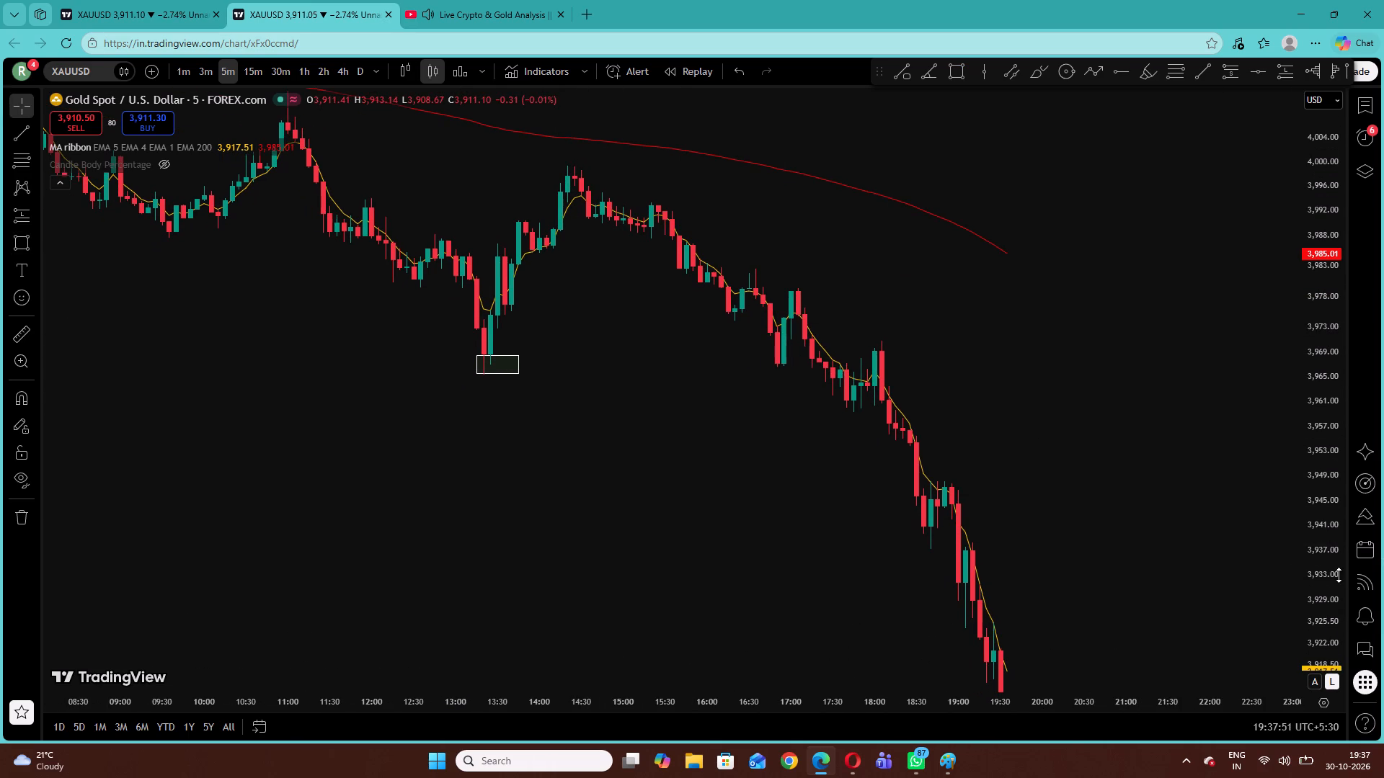
{"action": "left_click_drag", "start_coordinate": [1342, 575], "coordinate": [1311, 59]}
{"action": "left_click_drag", "start_coordinate": [629, 420], "coordinate": [639, 471]}
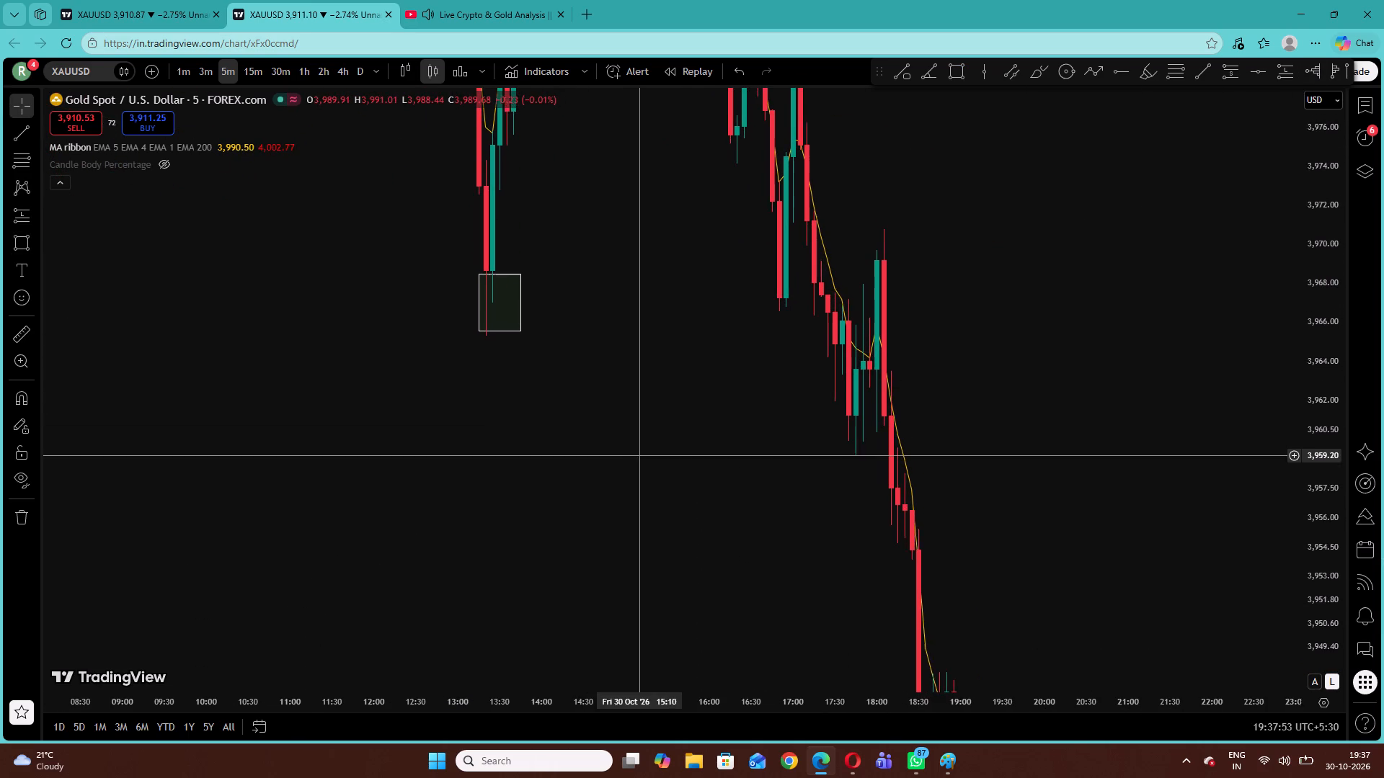
{"action": "left_click_drag", "start_coordinate": [639, 471], "coordinate": [639, 473]}
{"action": "left_click_drag", "start_coordinate": [1320, 594], "coordinate": [1316, 81]}
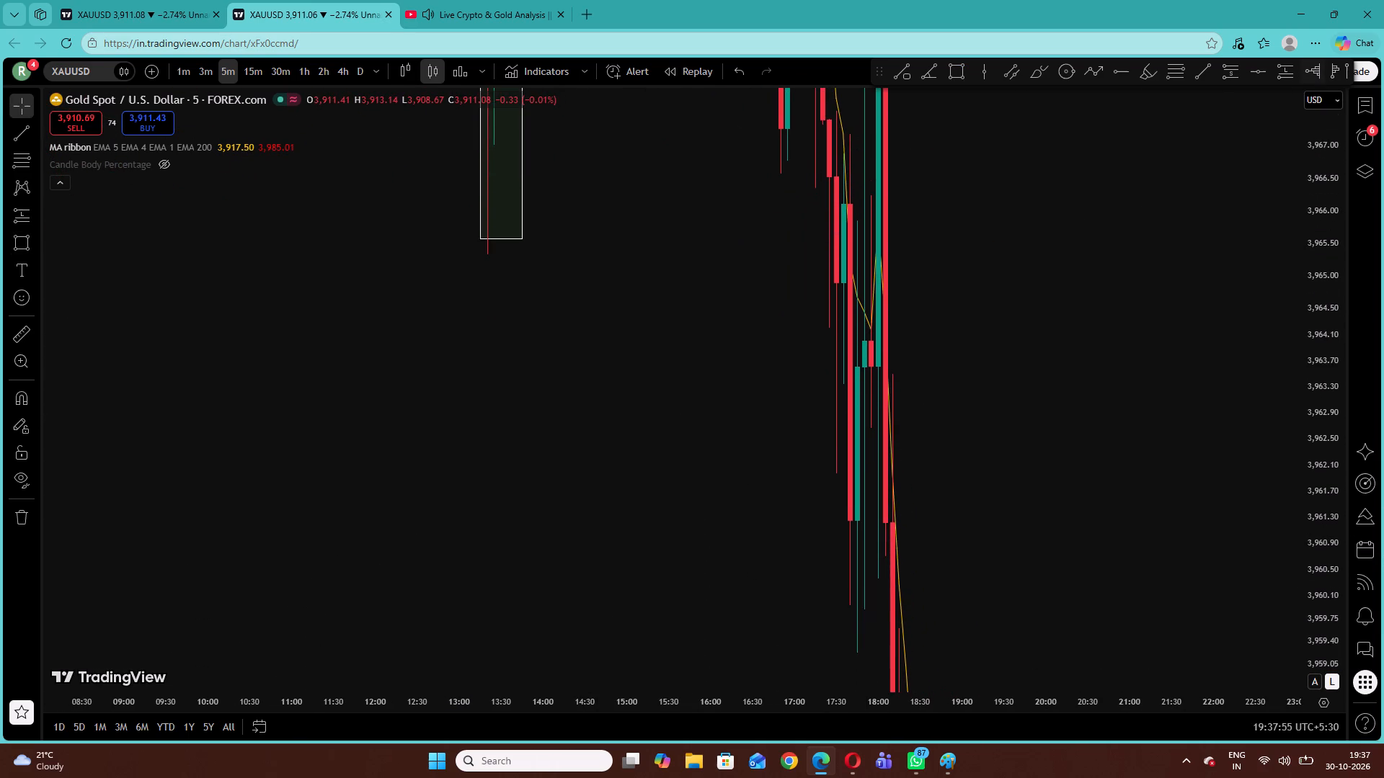
{"action": "left_click_drag", "start_coordinate": [693, 277], "coordinate": [672, 595]}
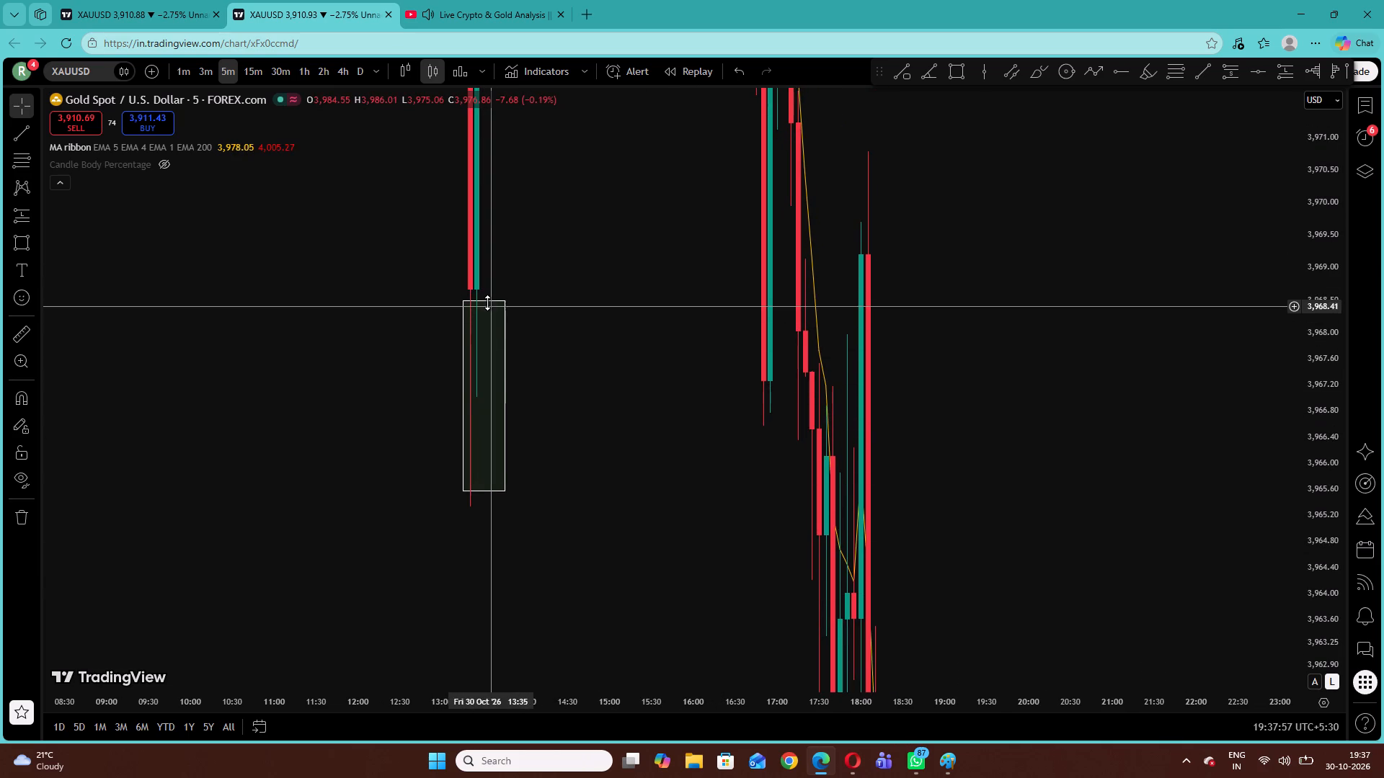
{"action": "left_click_drag", "start_coordinate": [487, 303], "coordinate": [487, 288]}
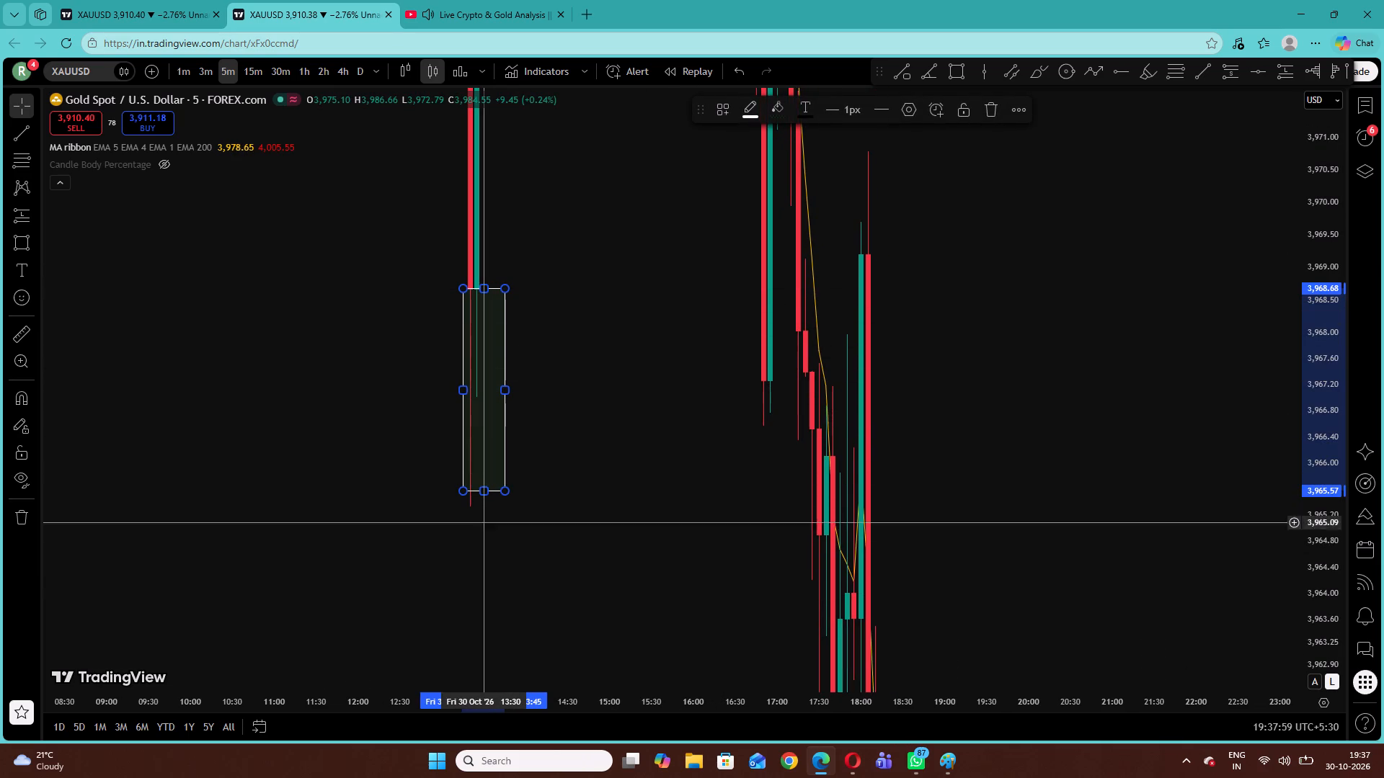
{"action": "left_click_drag", "start_coordinate": [485, 489], "coordinate": [488, 503]}
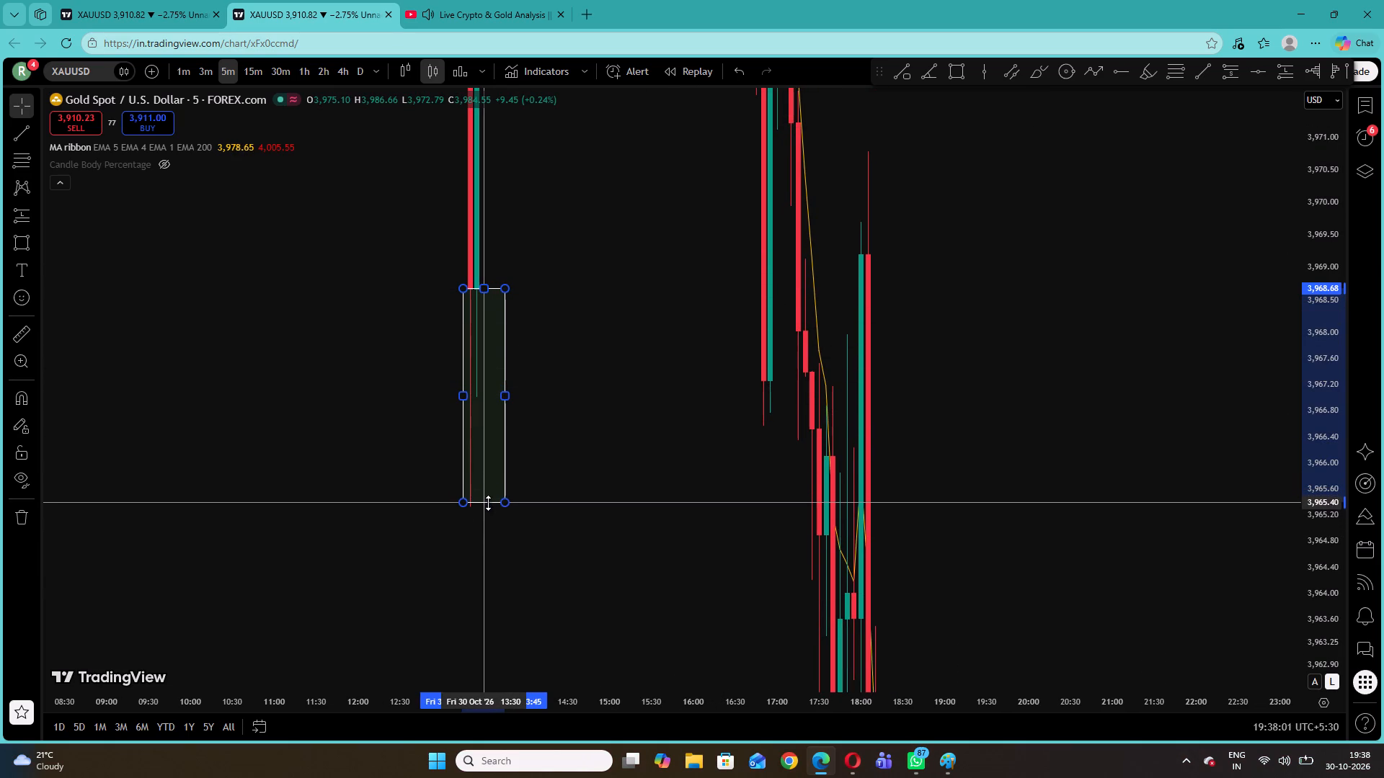
{"action": "left_click_drag", "start_coordinate": [488, 503], "coordinate": [488, 506]}
{"action": "left_click", "coordinate": [575, 463]}
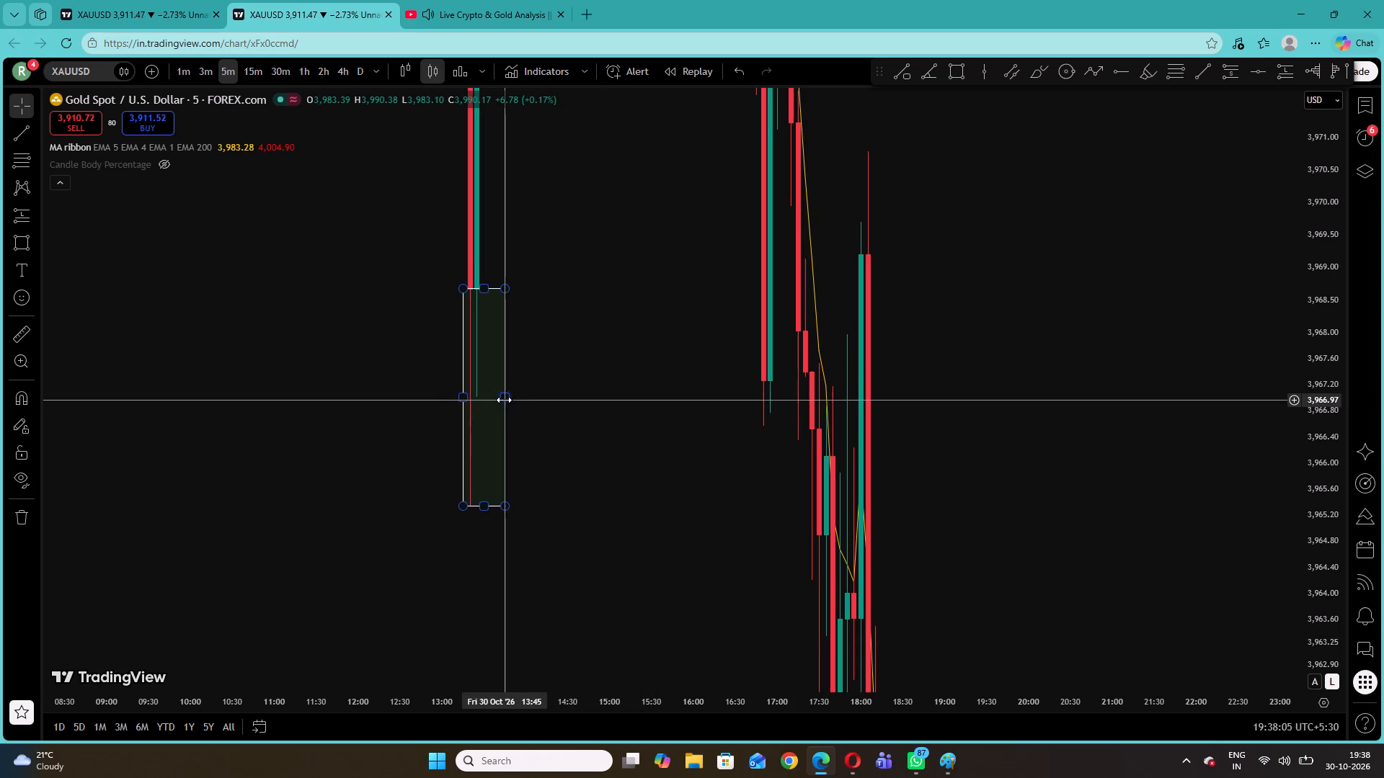
{"action": "left_click_drag", "start_coordinate": [504, 400], "coordinate": [544, 403]}
{"action": "left_click", "coordinate": [588, 390]}
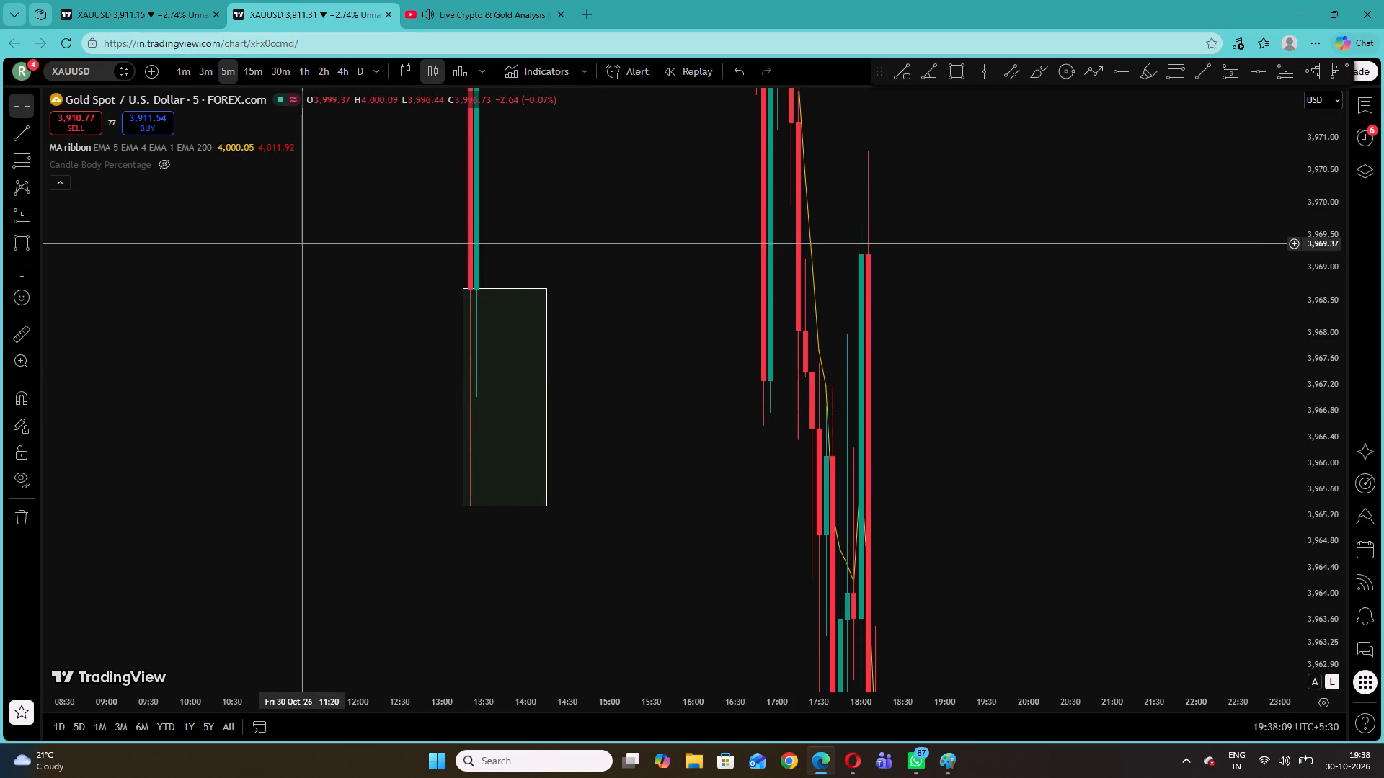
Switch XAUUSD to the 1-minute timeframe, reset the chart view and examine price action around the marked swing-low rectangle.
{"action": "left_click", "coordinate": [184, 66]}
{"action": "right_click", "coordinate": [719, 224]}
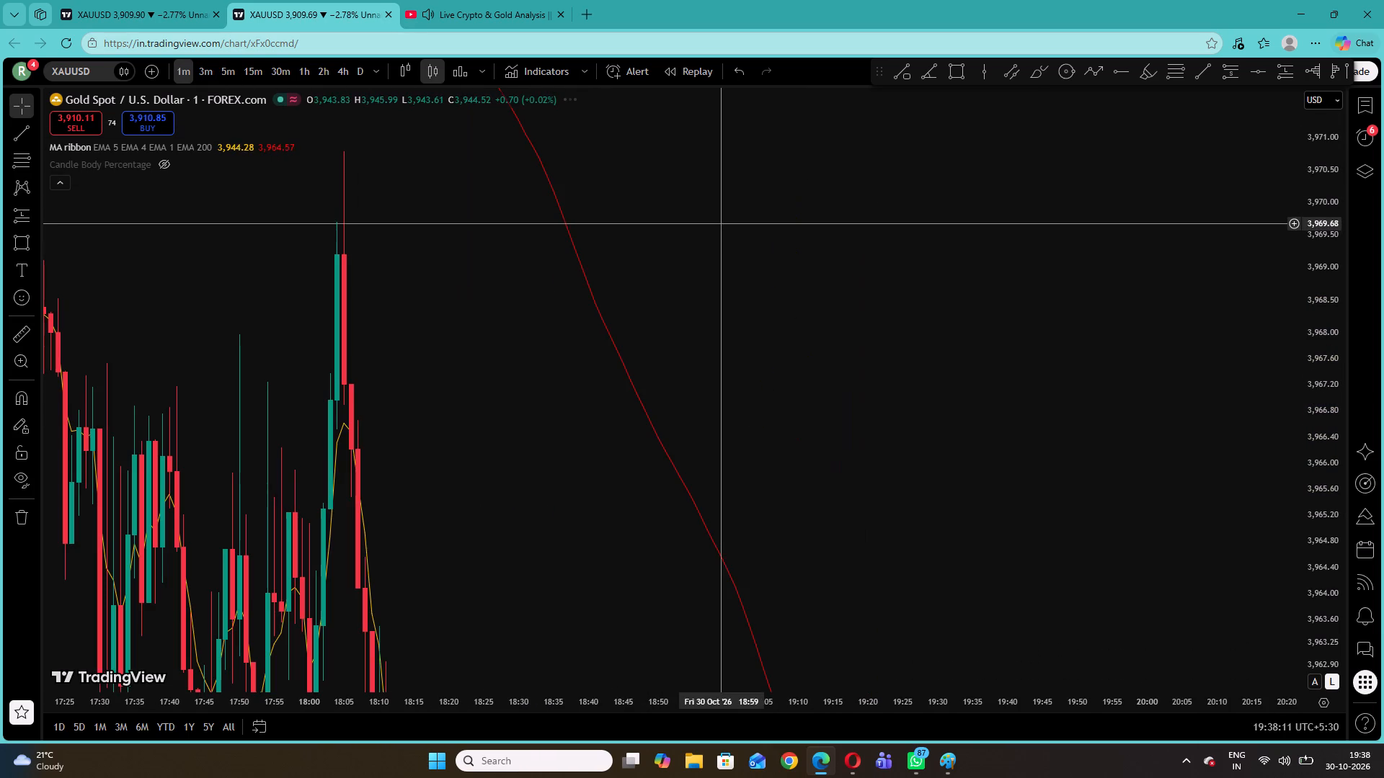
{"action": "left_click", "coordinate": [753, 242]}
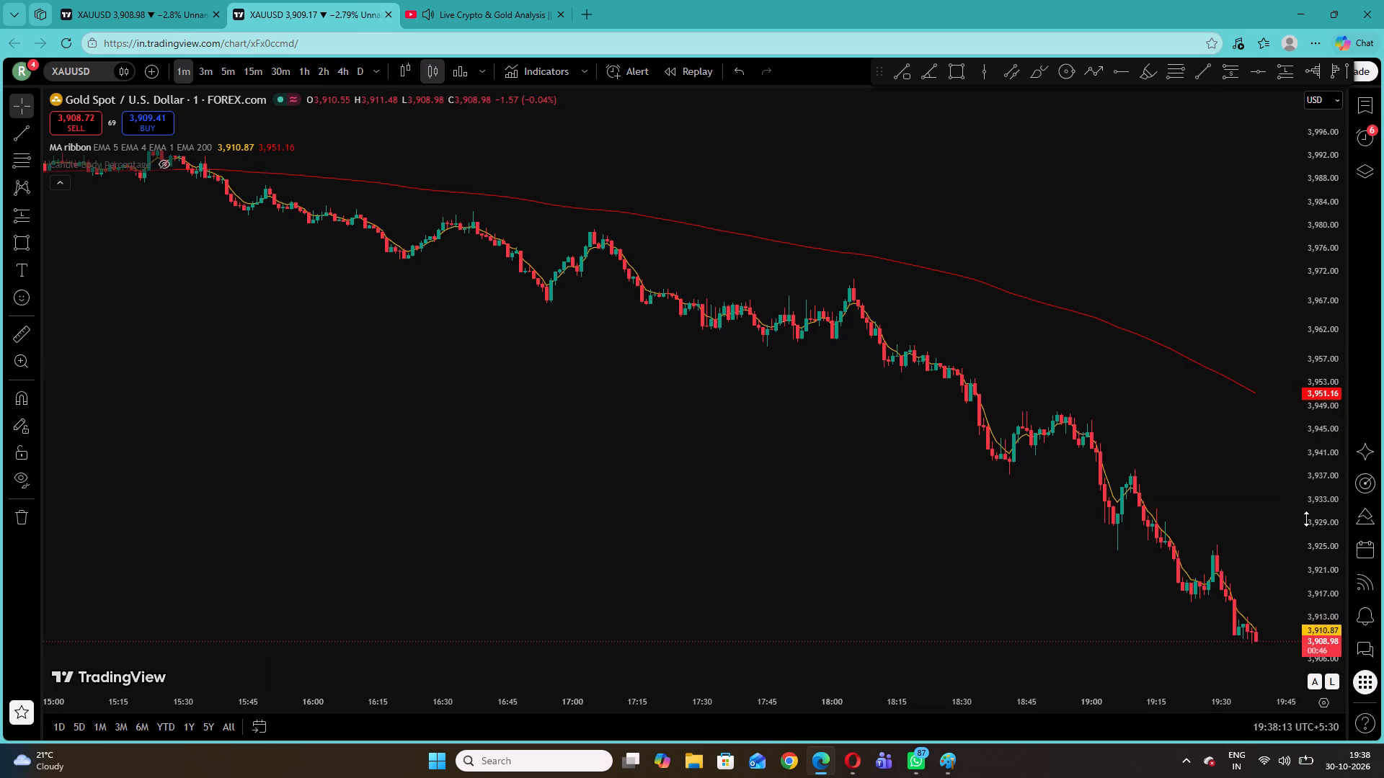
{"action": "left_click_drag", "start_coordinate": [1341, 465], "coordinate": [1331, 486]}
{"action": "left_click_drag", "start_coordinate": [464, 382], "coordinate": [851, 408]}
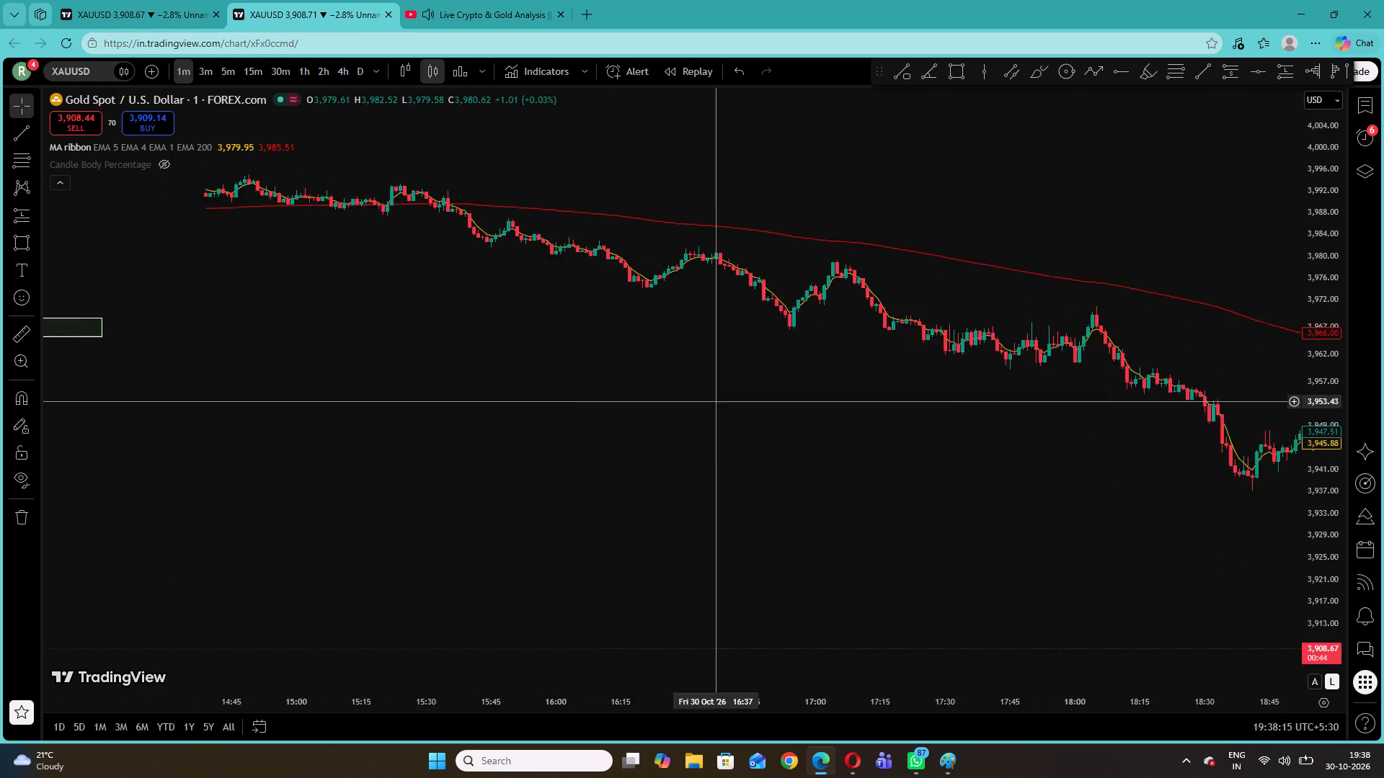
{"action": "left_click_drag", "start_coordinate": [851, 408], "coordinate": [944, 413]}
{"action": "left_click_drag", "start_coordinate": [580, 409], "coordinate": [1103, 428]}
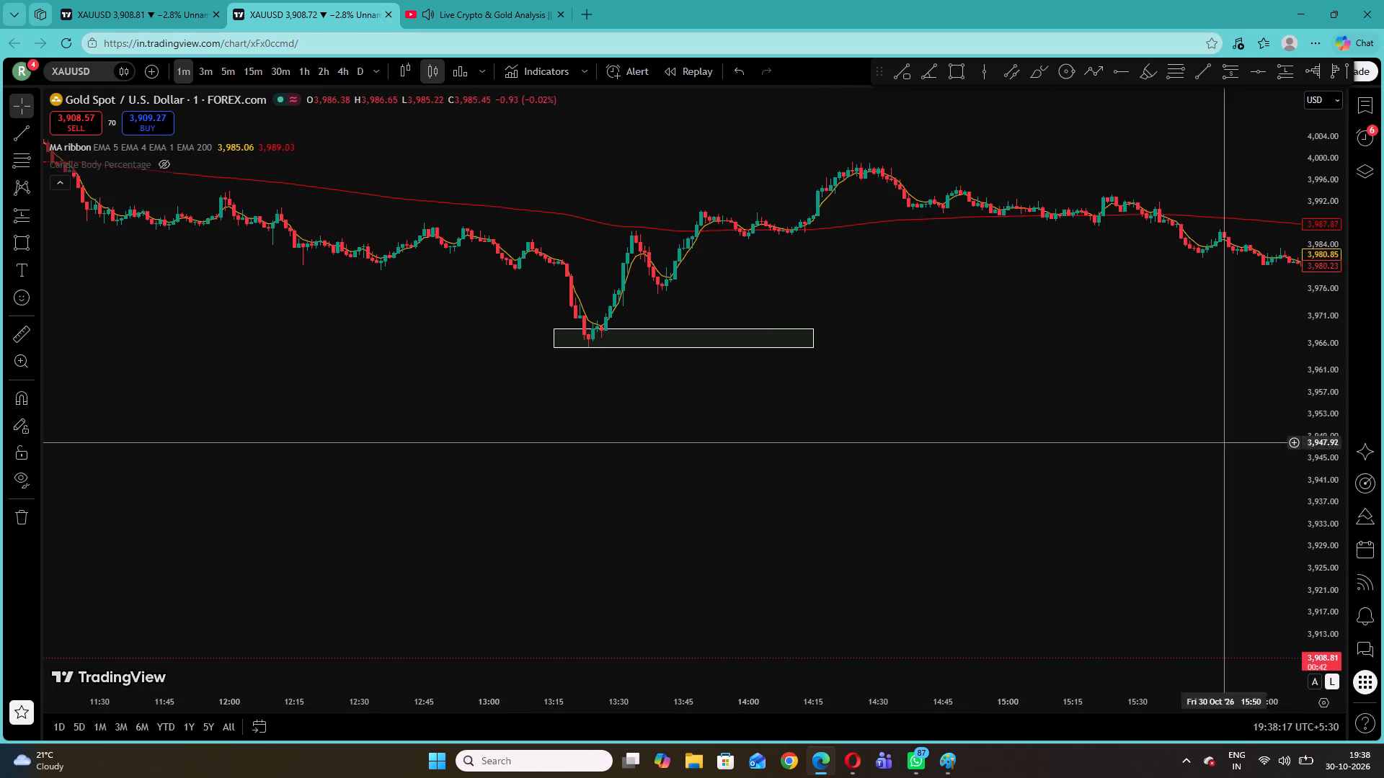
{"action": "left_click_drag", "start_coordinate": [1325, 542], "coordinate": [1267, 71]}
{"action": "left_click_drag", "start_coordinate": [996, 223], "coordinate": [924, 372]}
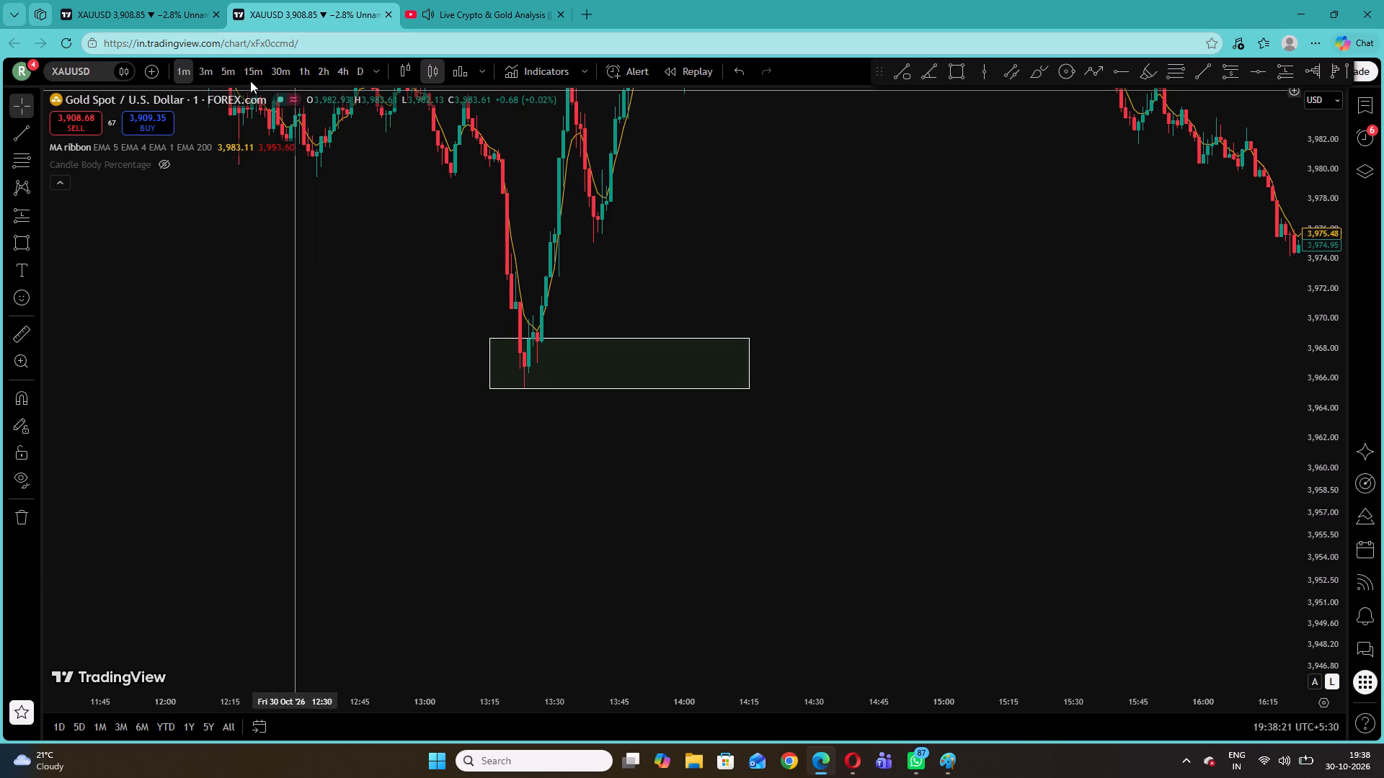
Switch the XAUUSD chart back to the 5-minute timeframe and reset the chart view.
{"action": "left_click", "coordinate": [229, 70]}
{"action": "right_click", "coordinate": [814, 290]}
{"action": "left_click", "coordinate": [845, 316]}
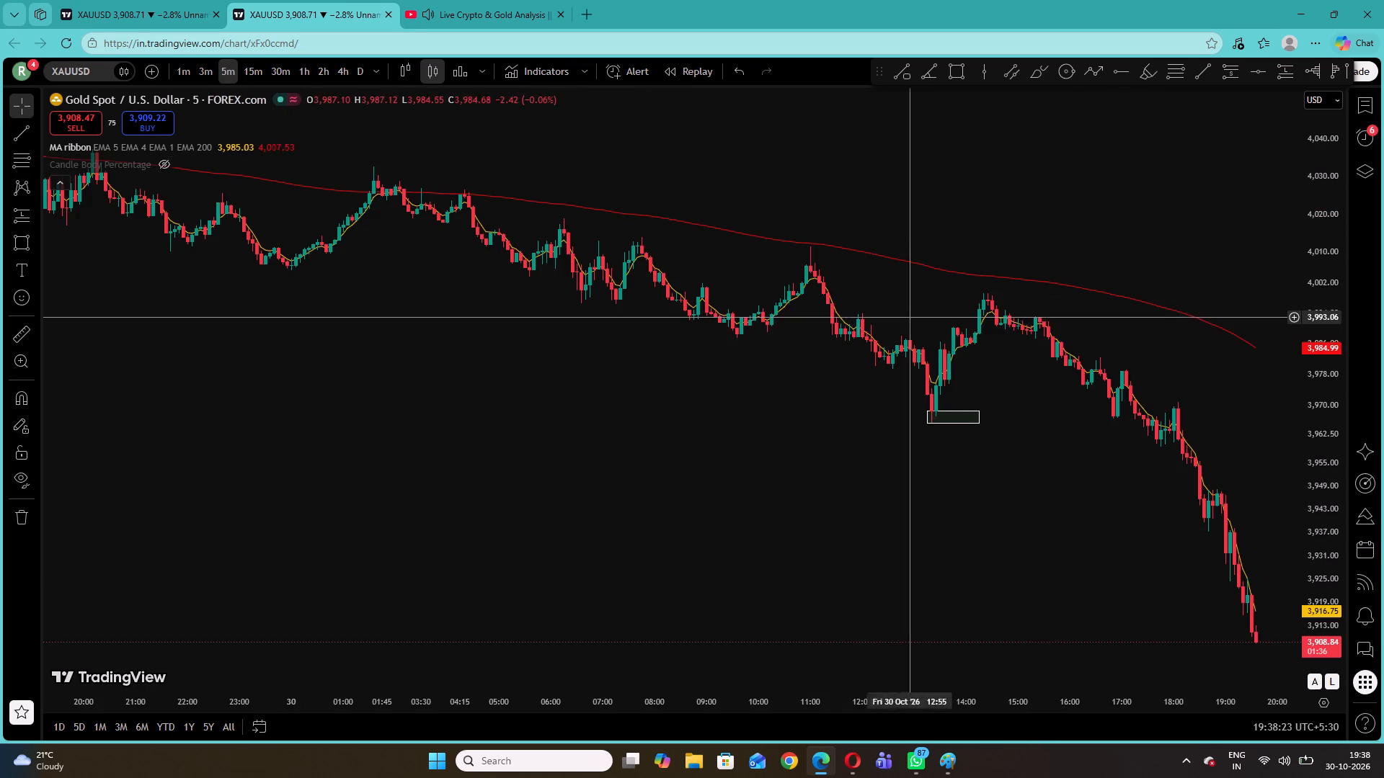
Examine the 5-minute candles around the marked zone and the 14:25 swing high in relation to the moving averages.
{"action": "left_click_drag", "start_coordinate": [1313, 450], "coordinate": [1318, 289]}
{"action": "left_click_drag", "start_coordinate": [1184, 229], "coordinate": [1083, 251]}
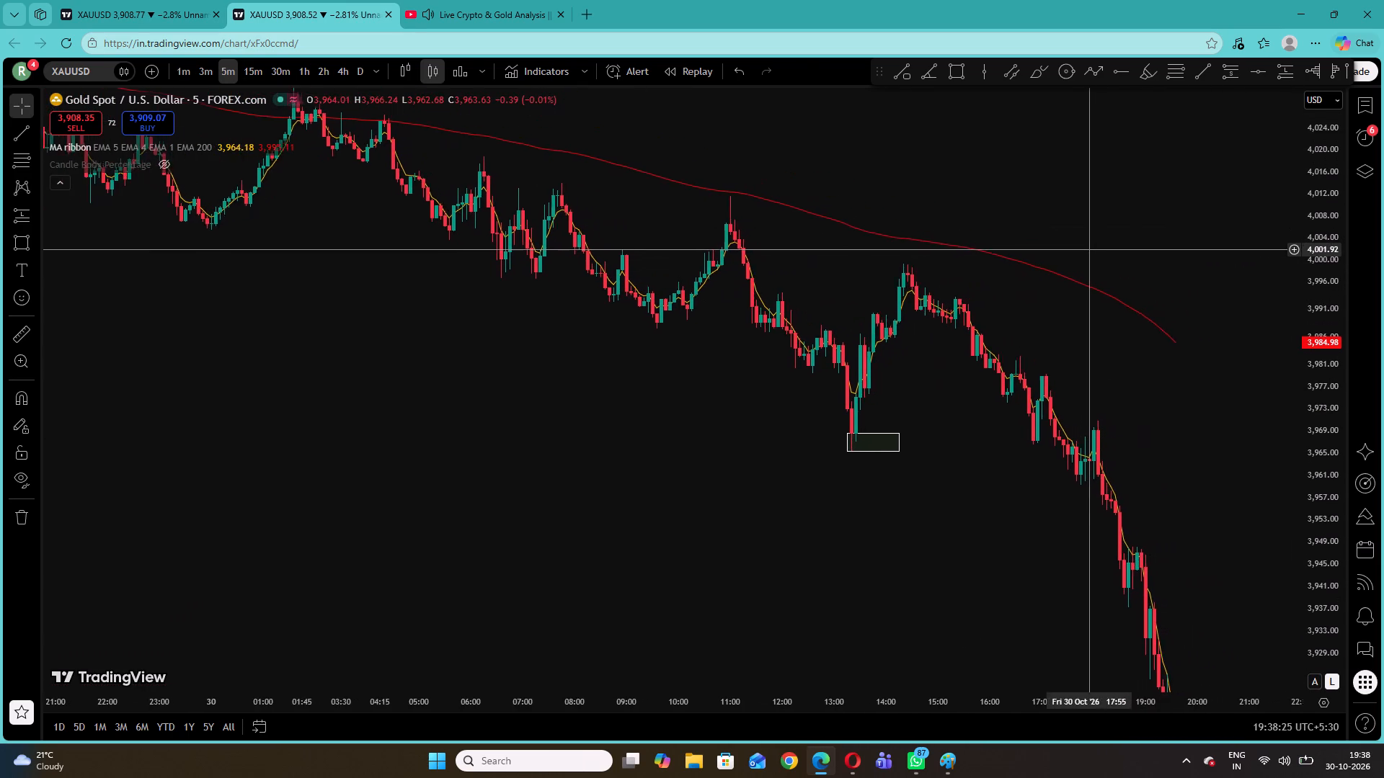
{"action": "left_click_drag", "start_coordinate": [1083, 251], "coordinate": [1070, 248]}
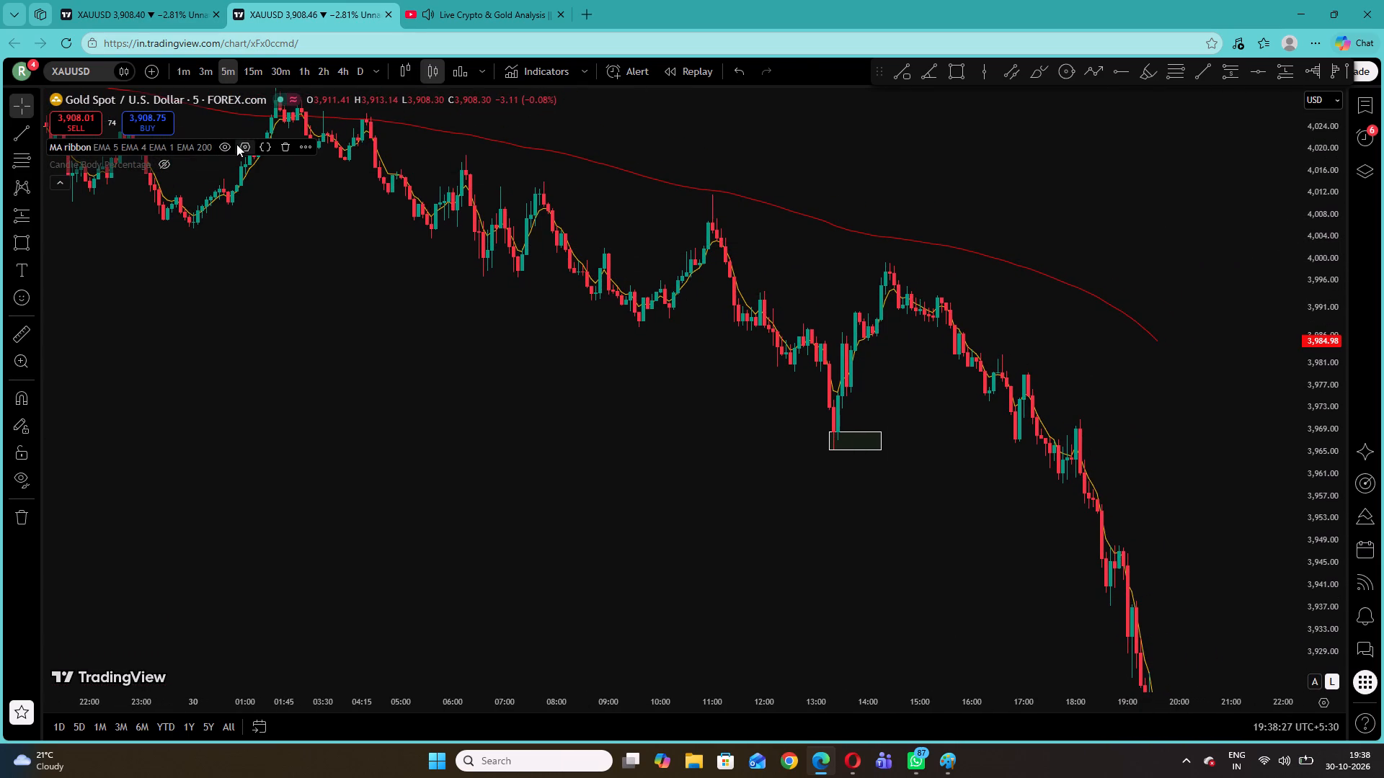
{"action": "left_click", "coordinate": [240, 144]}
{"action": "left_click", "coordinate": [311, 265]}
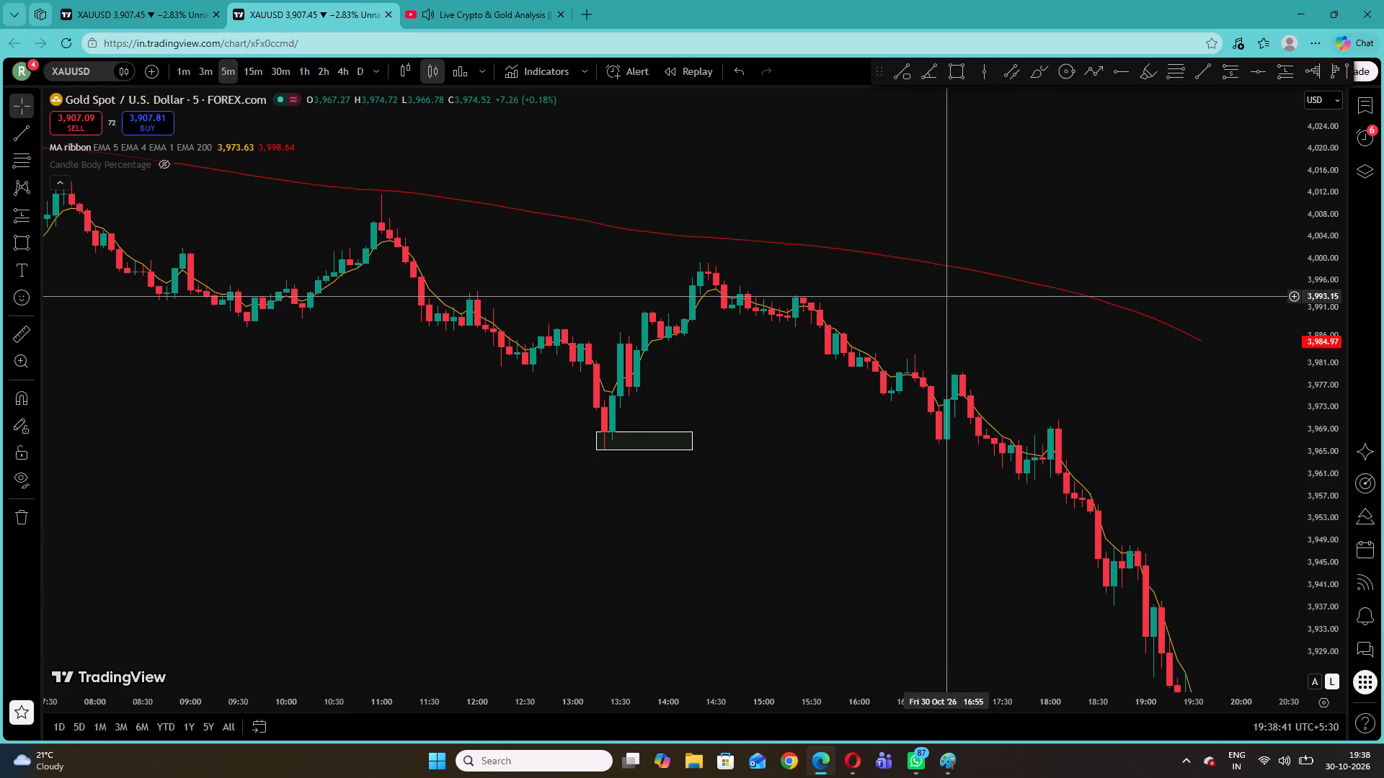
{"action": "left_click_drag", "start_coordinate": [860, 220], "coordinate": [859, 294]}
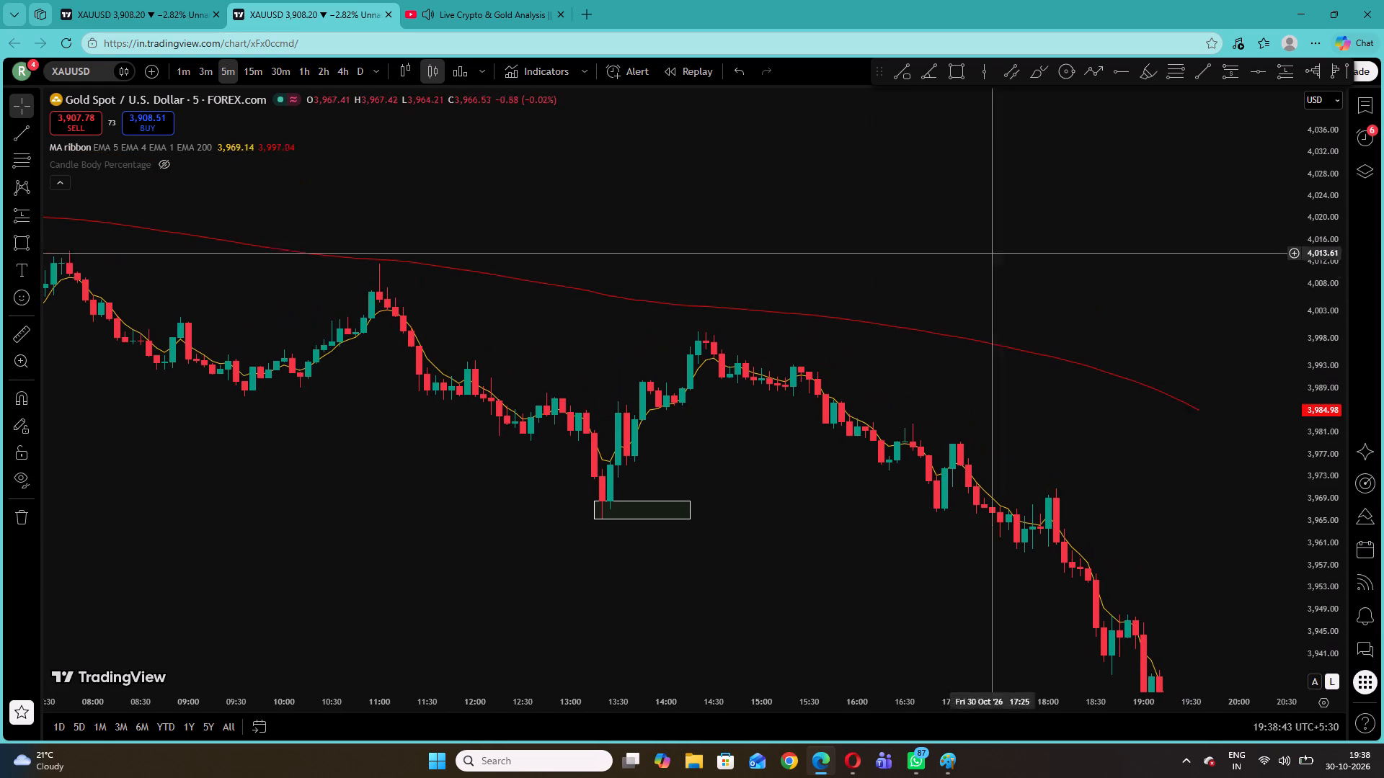
{"action": "left_click_drag", "start_coordinate": [1331, 481], "coordinate": [1223, 0]}
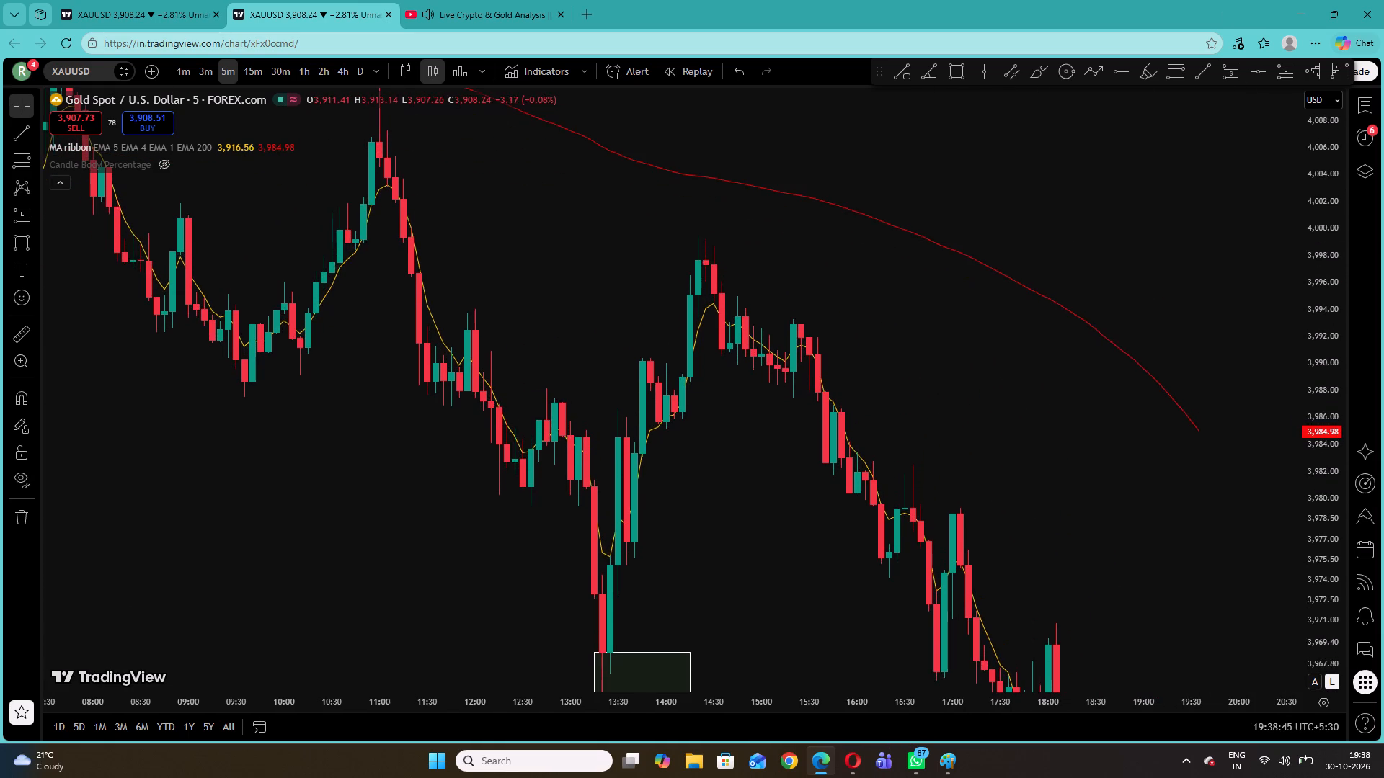
{"action": "left_click_drag", "start_coordinate": [1047, 237], "coordinate": [929, 337]}
Bring the YouTube trading stream up to the live point and compare its gold chart with the XAUUSD chart.
{"action": "left_click", "coordinate": [455, 0]}
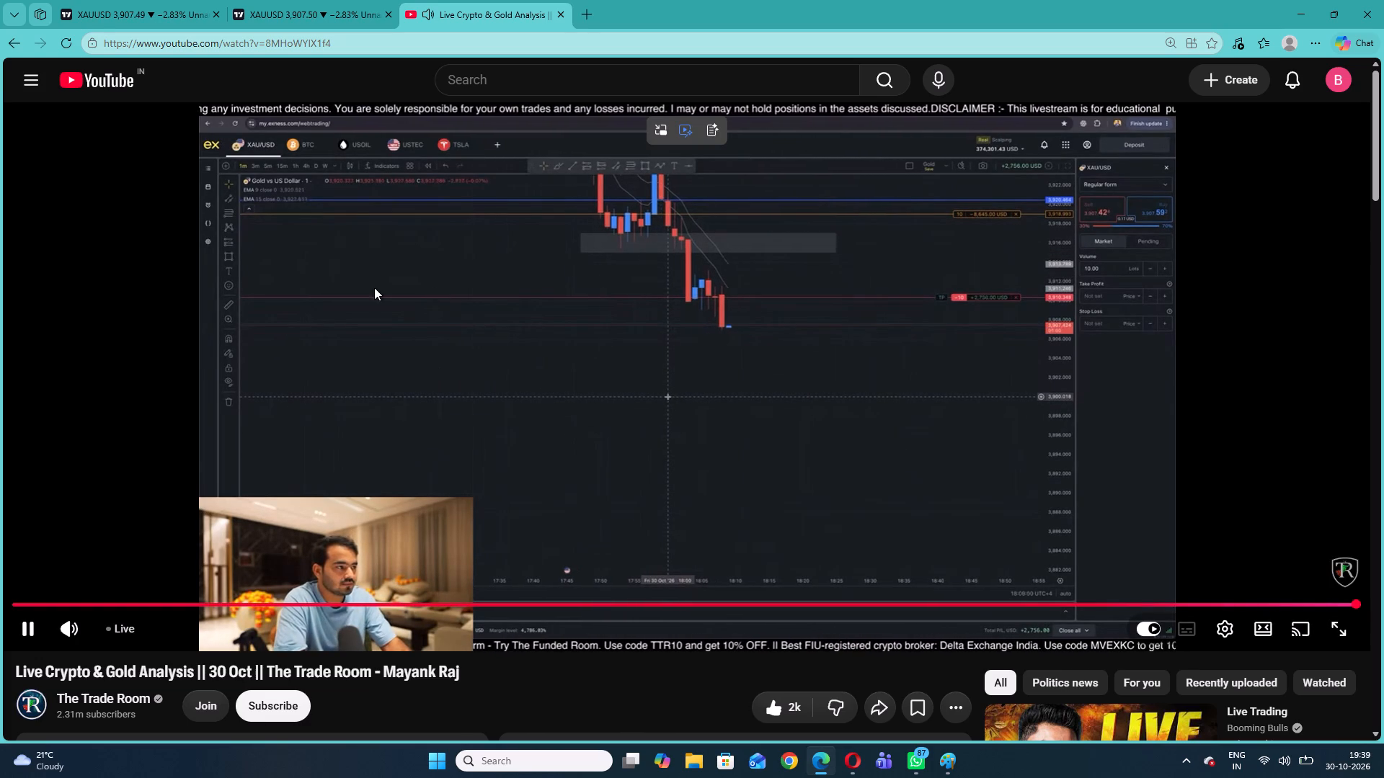
{"action": "left_click", "coordinate": [117, 632]}
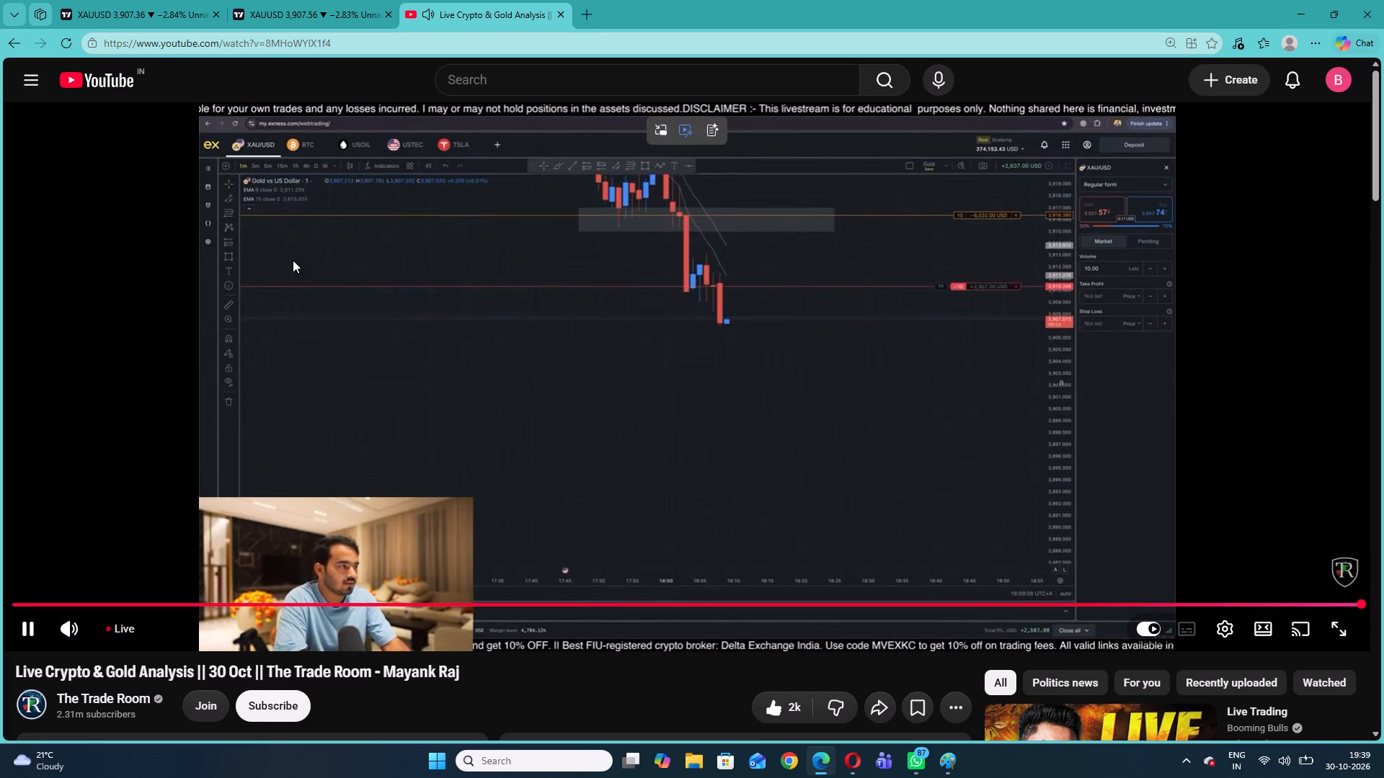
{"action": "left_click", "coordinate": [302, 6]}
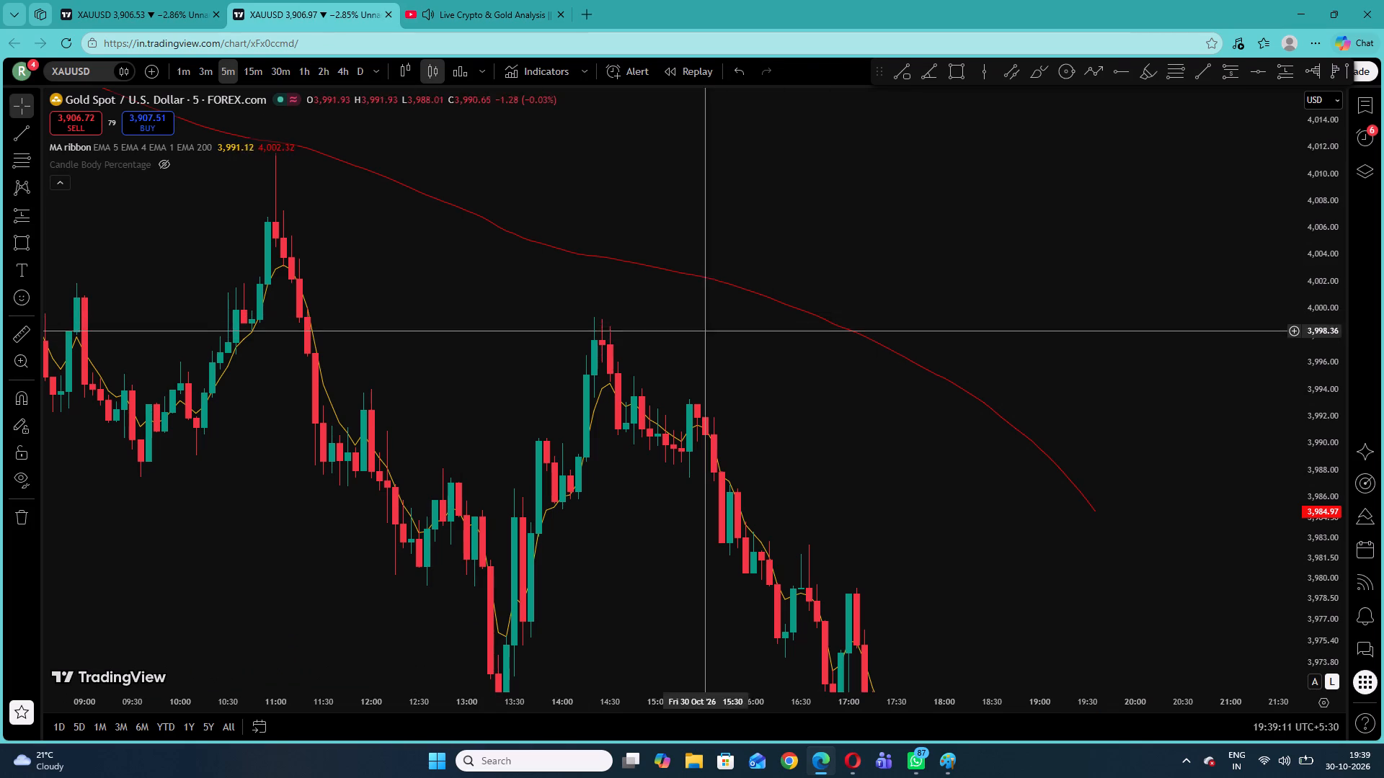
{"action": "left_click", "coordinate": [546, 0]}
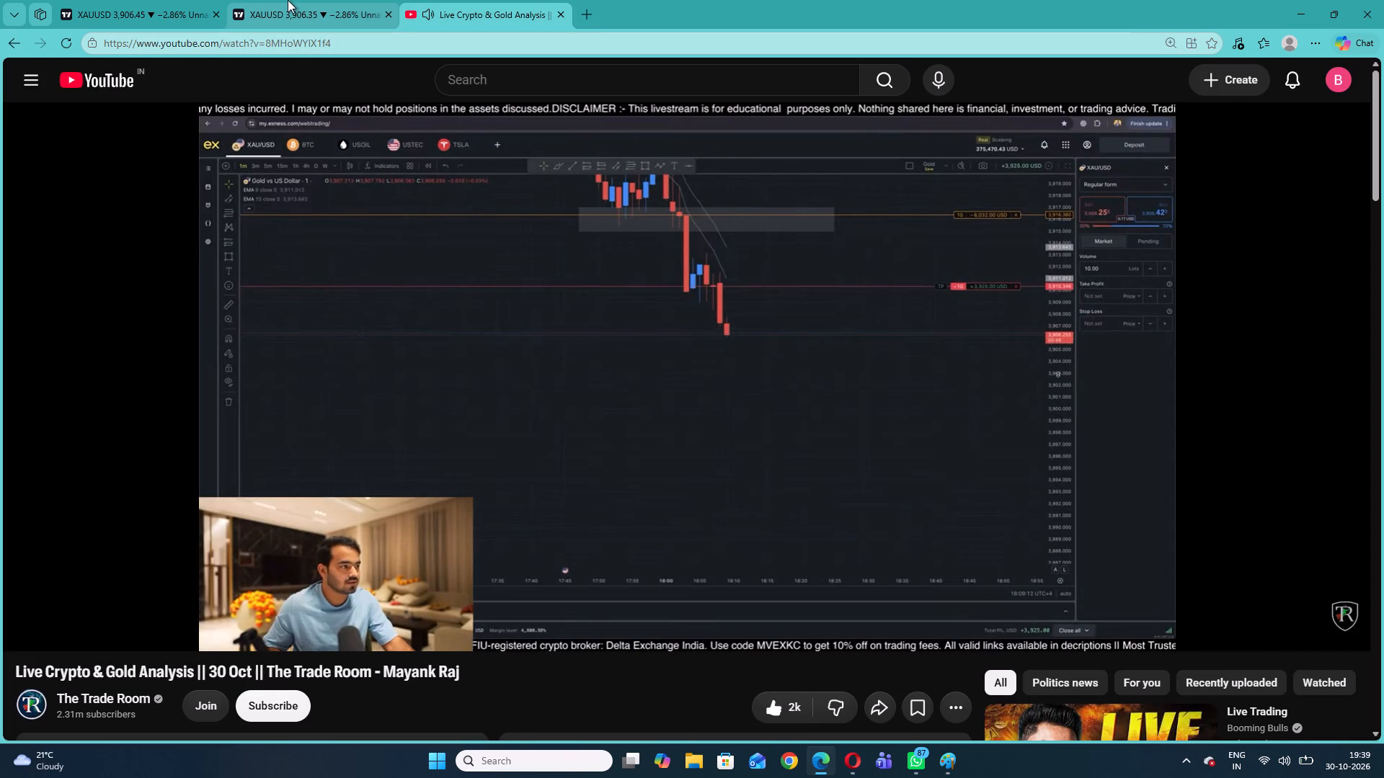
On the 5-minute XAUUSD chart, draw a rectangle over the swing-high wicks from about 14:15 to 14:30, about 3,999.5 down to 3,997.5.
{"action": "left_click", "coordinate": [288, 0]}
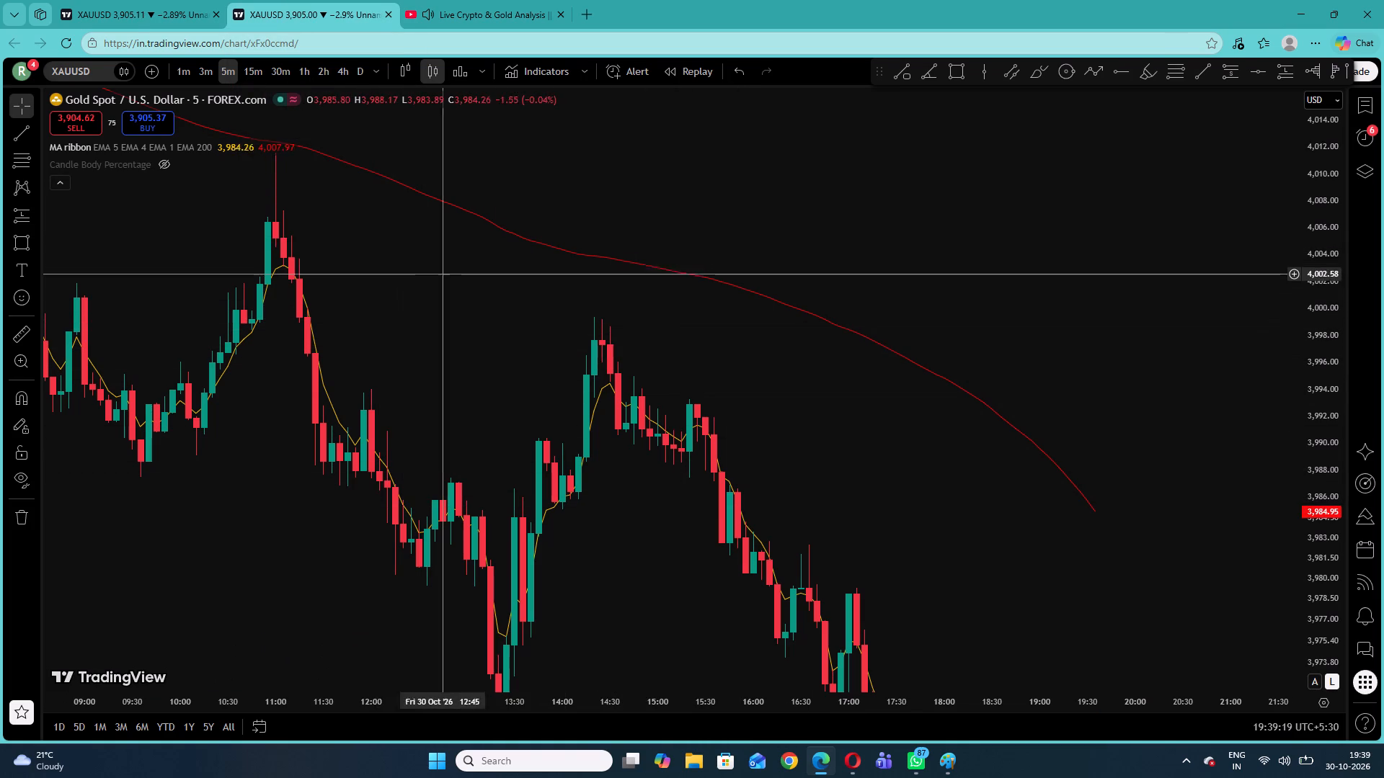
{"action": "left_click", "coordinate": [25, 235]}
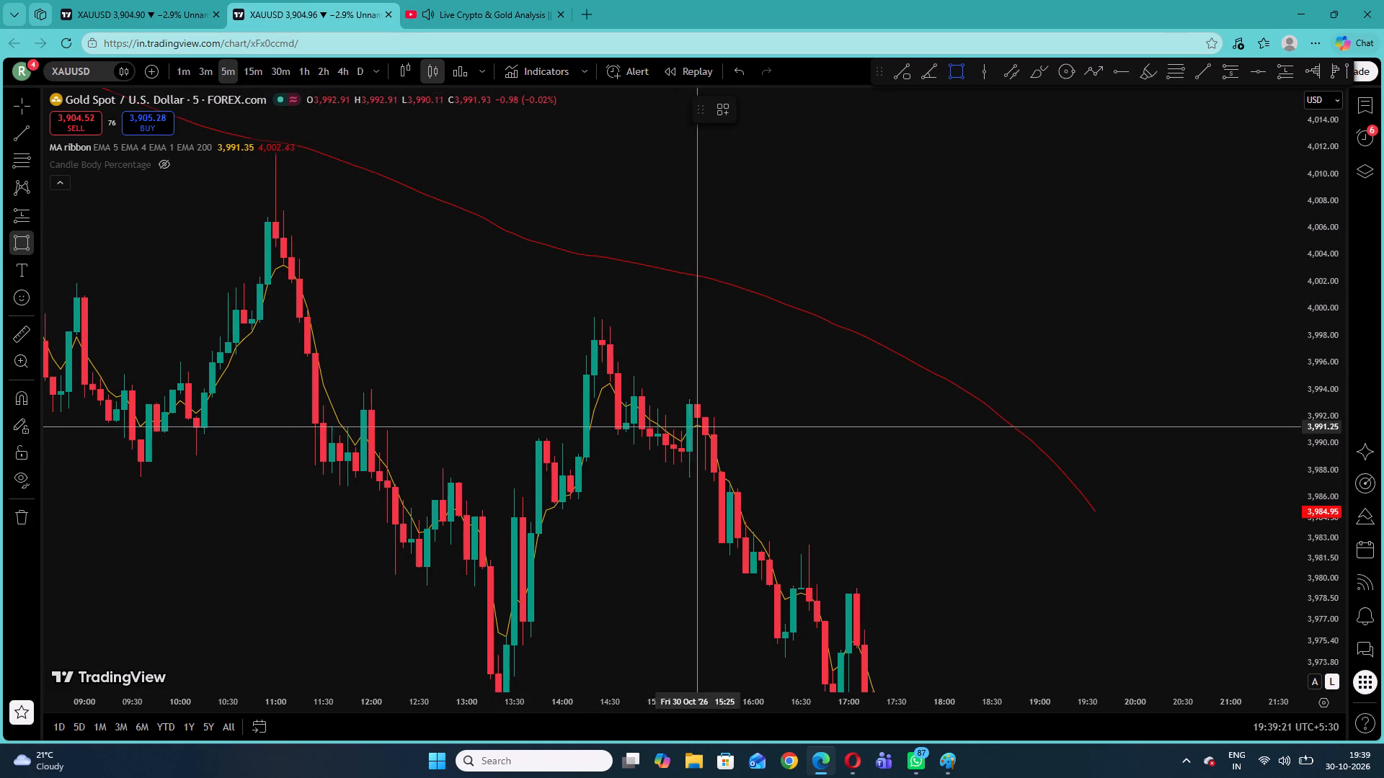
{"action": "left_click", "coordinate": [587, 316]}
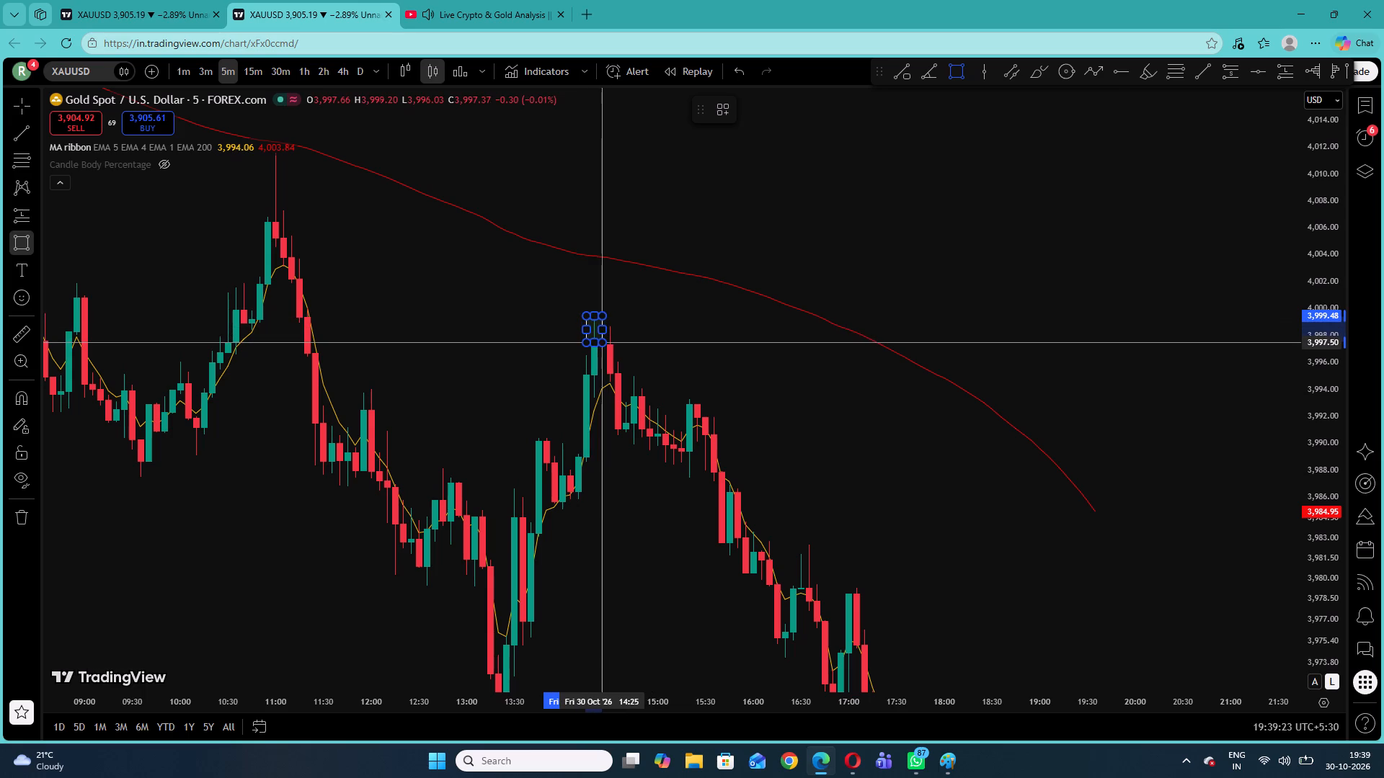
{"action": "left_click", "coordinate": [606, 341]}
{"action": "left_click", "coordinate": [560, 348]}
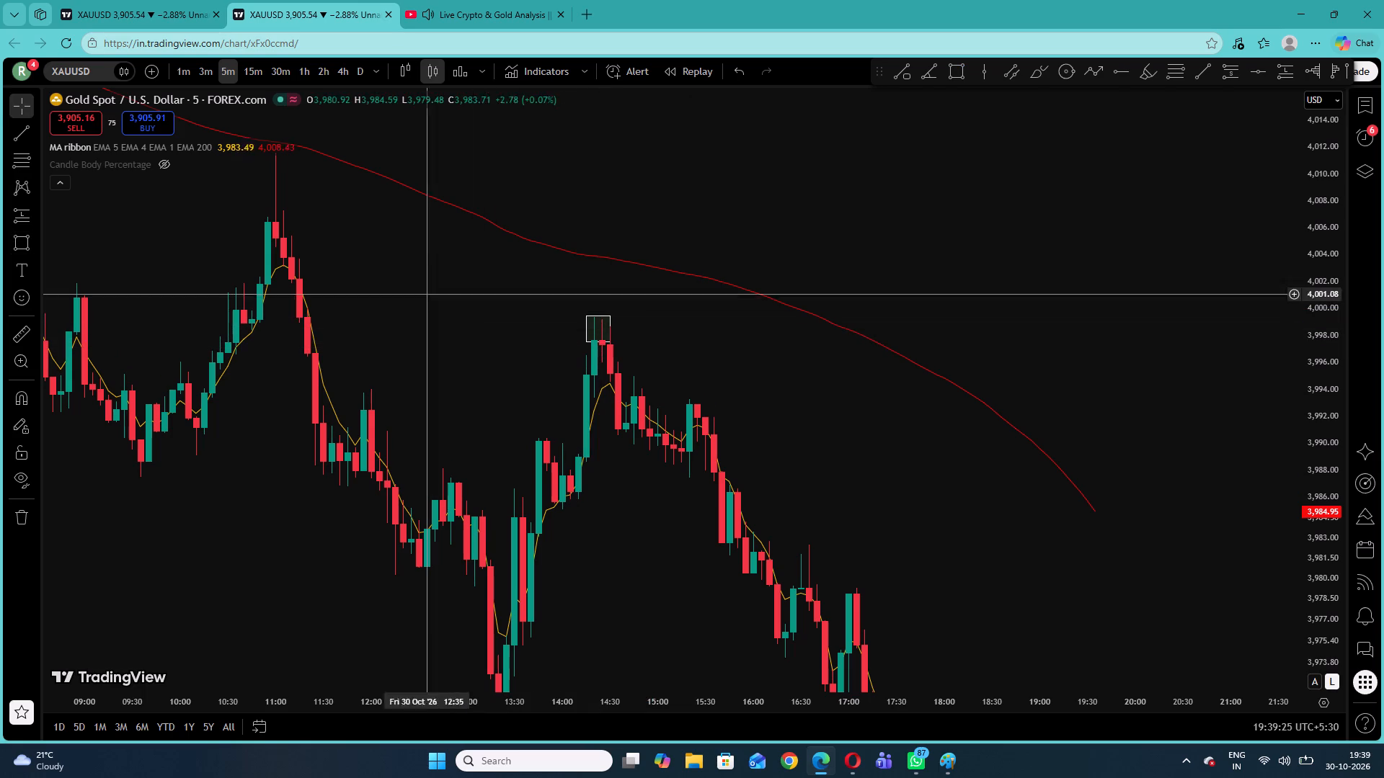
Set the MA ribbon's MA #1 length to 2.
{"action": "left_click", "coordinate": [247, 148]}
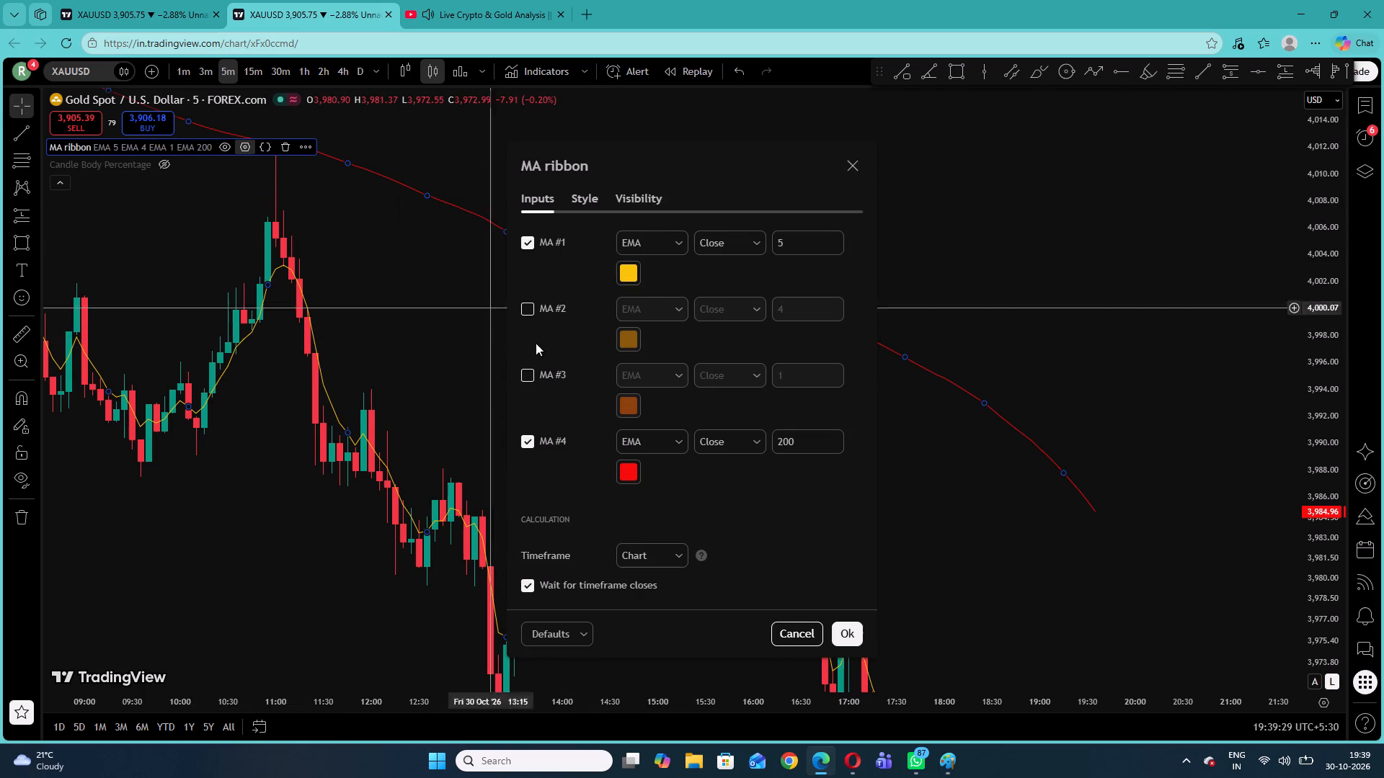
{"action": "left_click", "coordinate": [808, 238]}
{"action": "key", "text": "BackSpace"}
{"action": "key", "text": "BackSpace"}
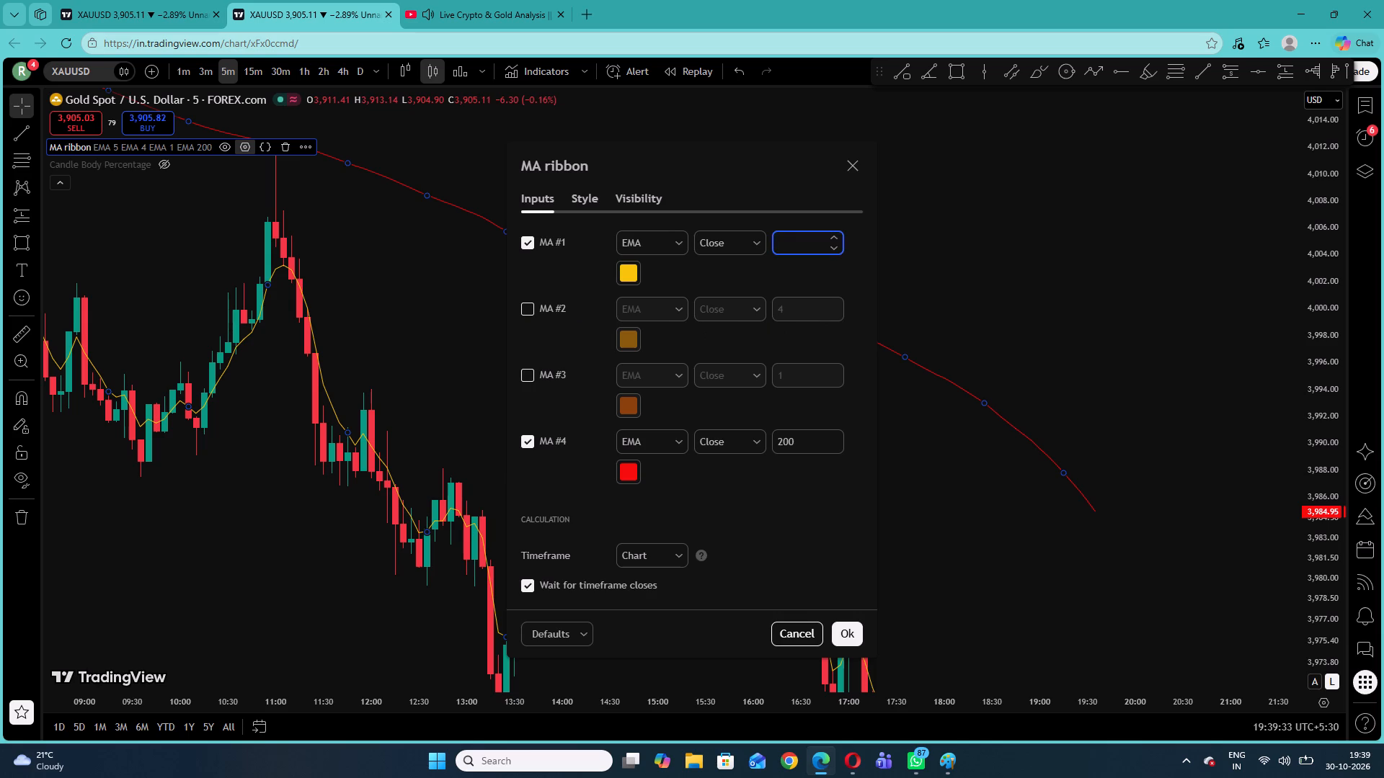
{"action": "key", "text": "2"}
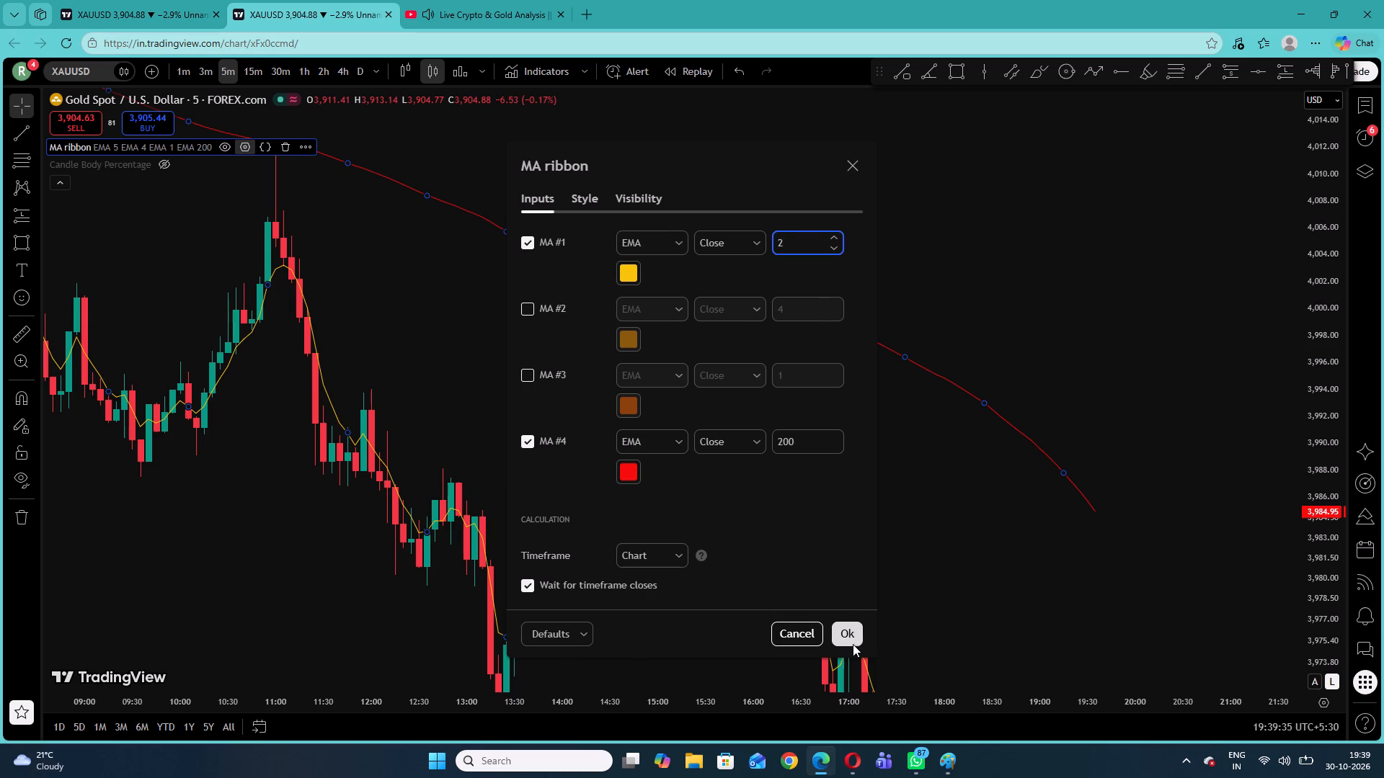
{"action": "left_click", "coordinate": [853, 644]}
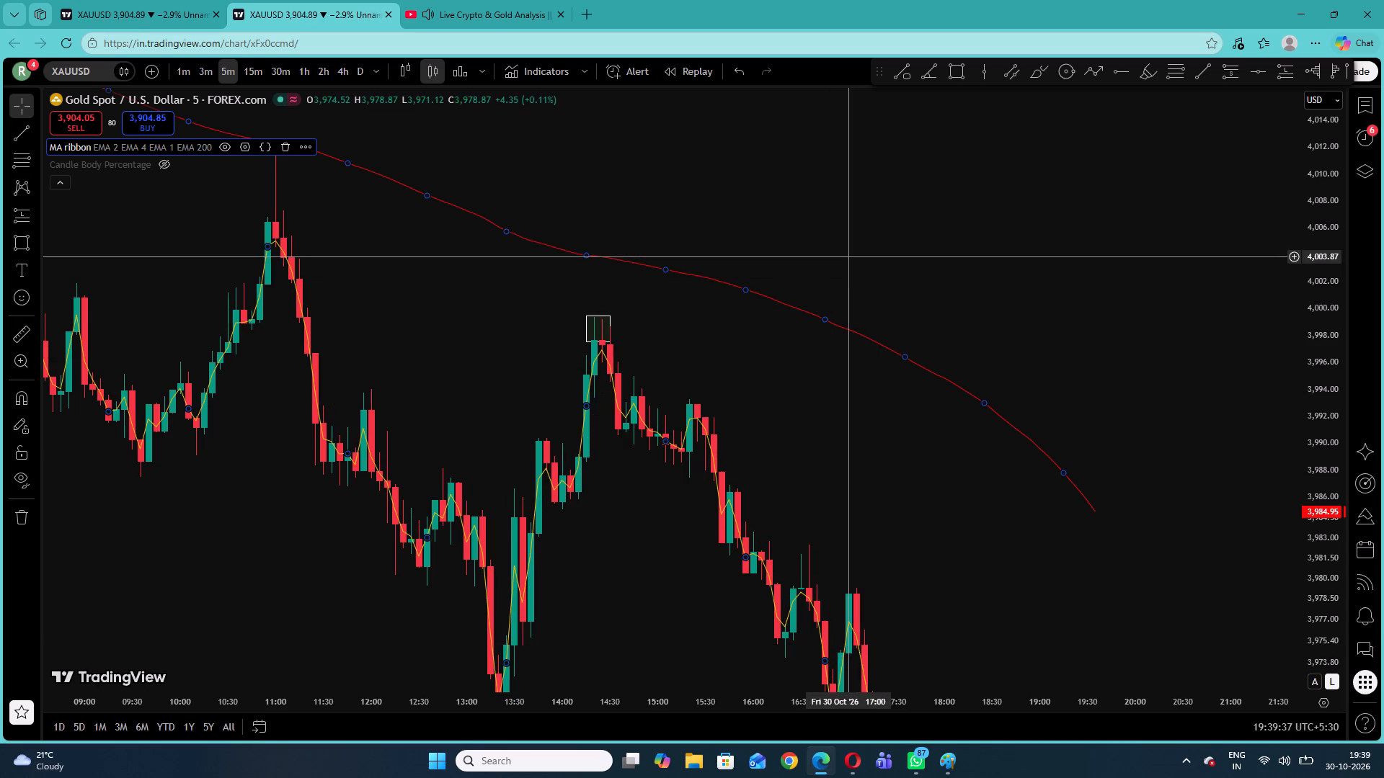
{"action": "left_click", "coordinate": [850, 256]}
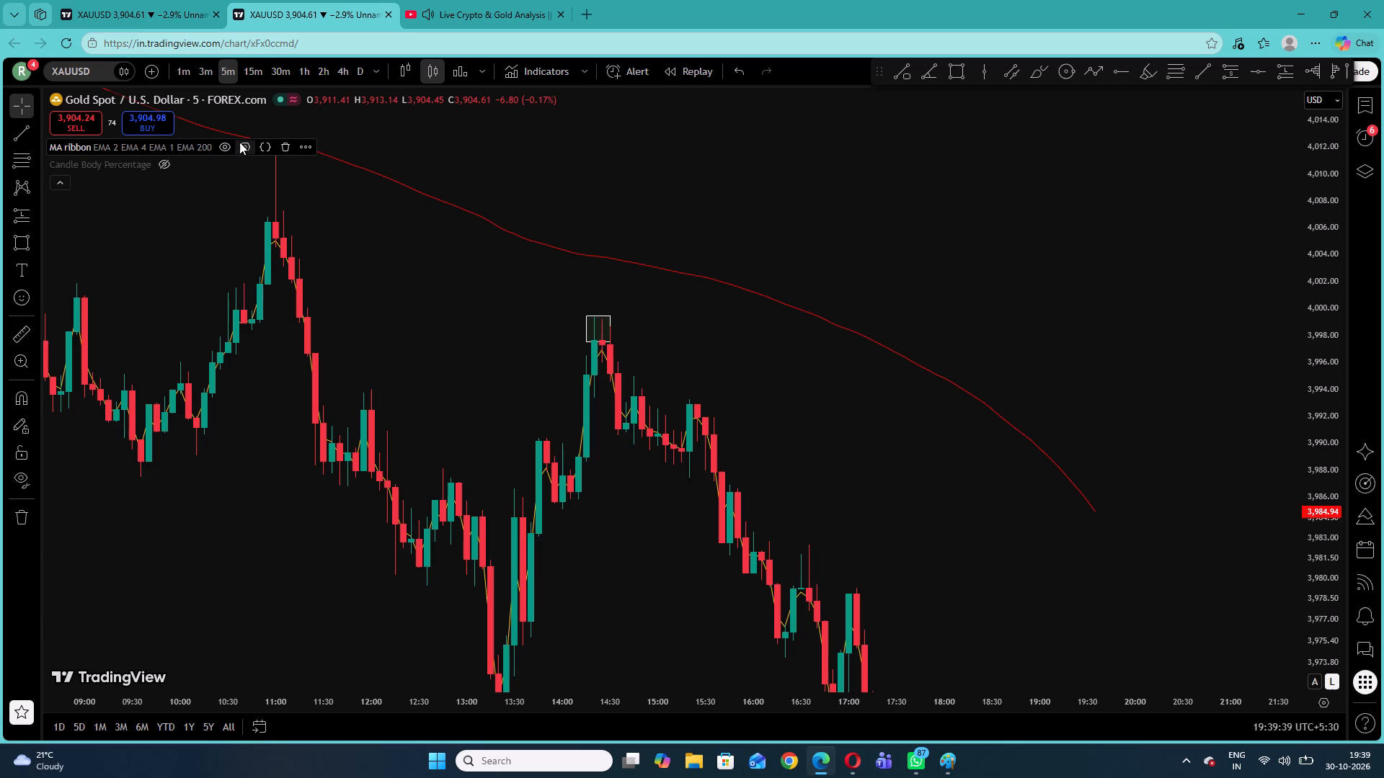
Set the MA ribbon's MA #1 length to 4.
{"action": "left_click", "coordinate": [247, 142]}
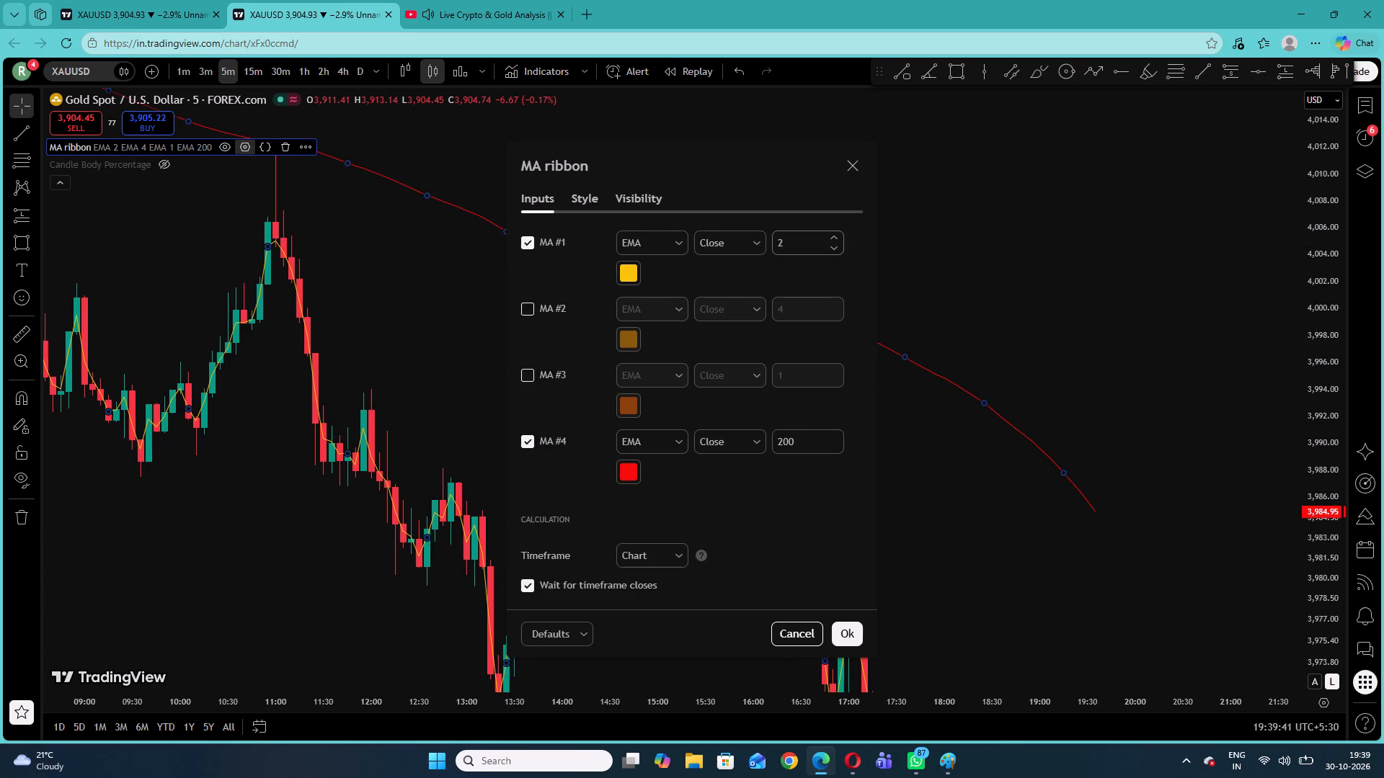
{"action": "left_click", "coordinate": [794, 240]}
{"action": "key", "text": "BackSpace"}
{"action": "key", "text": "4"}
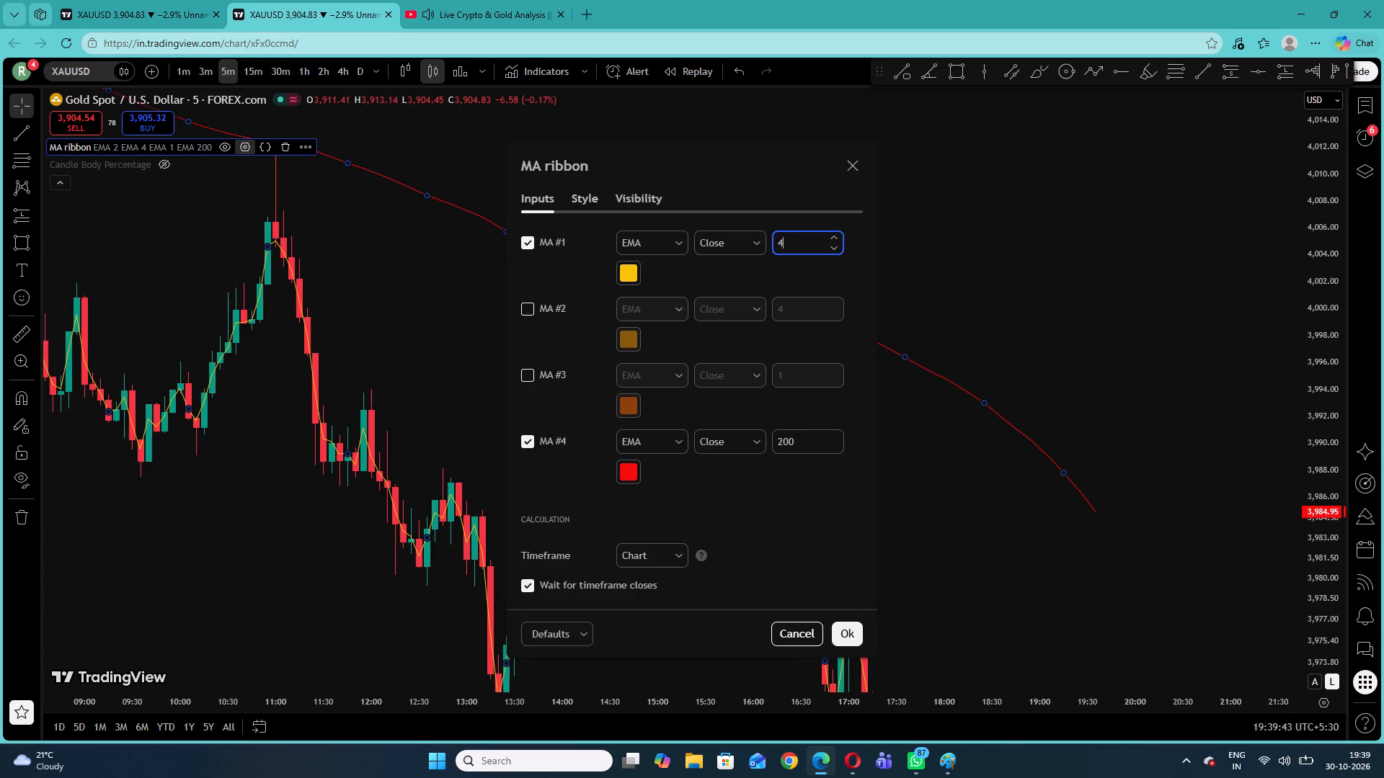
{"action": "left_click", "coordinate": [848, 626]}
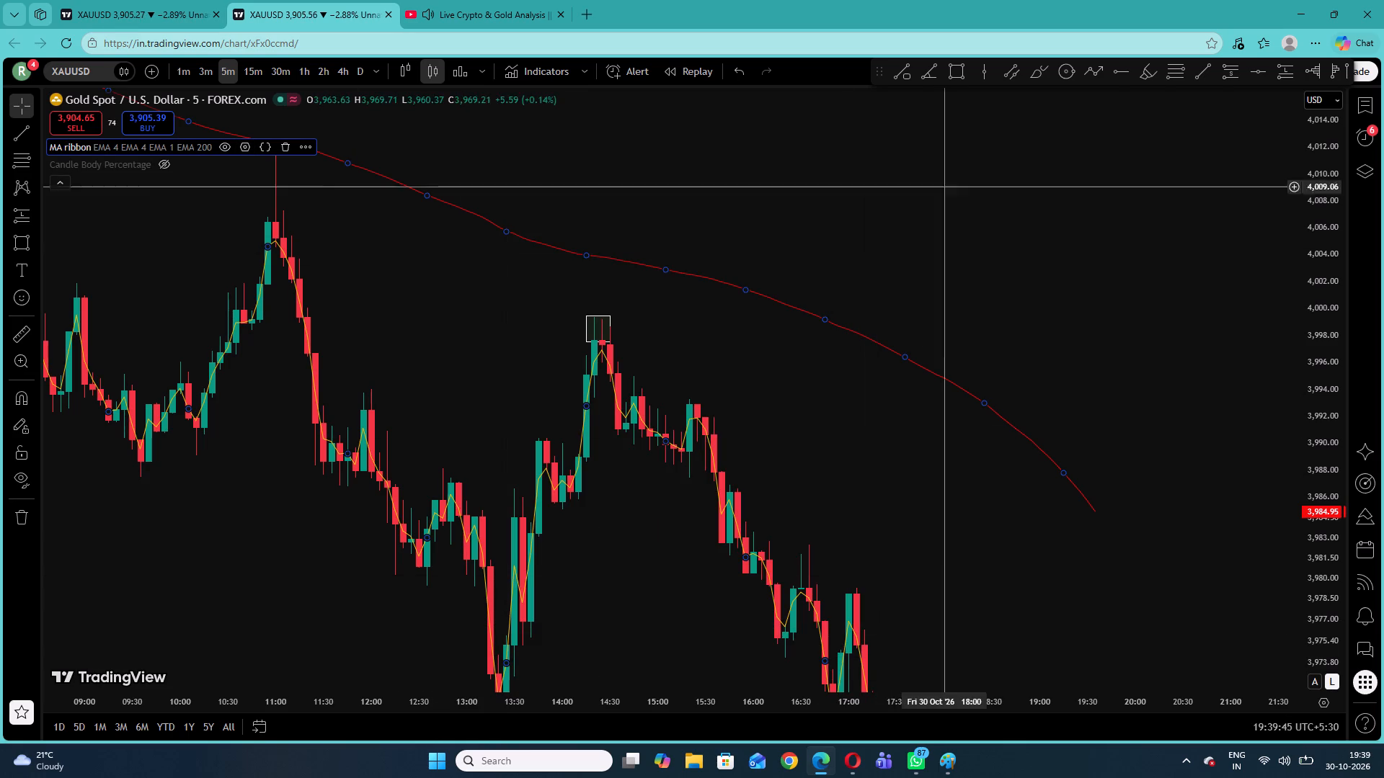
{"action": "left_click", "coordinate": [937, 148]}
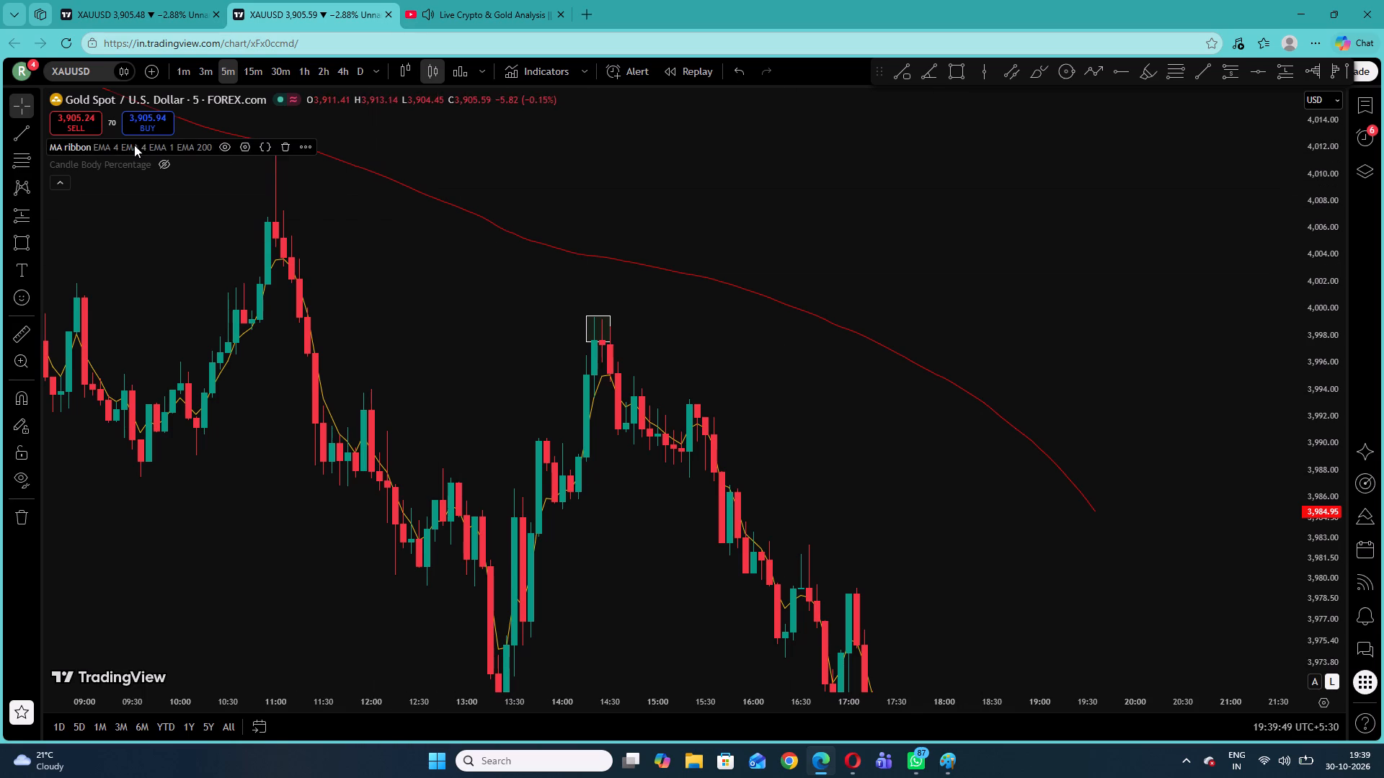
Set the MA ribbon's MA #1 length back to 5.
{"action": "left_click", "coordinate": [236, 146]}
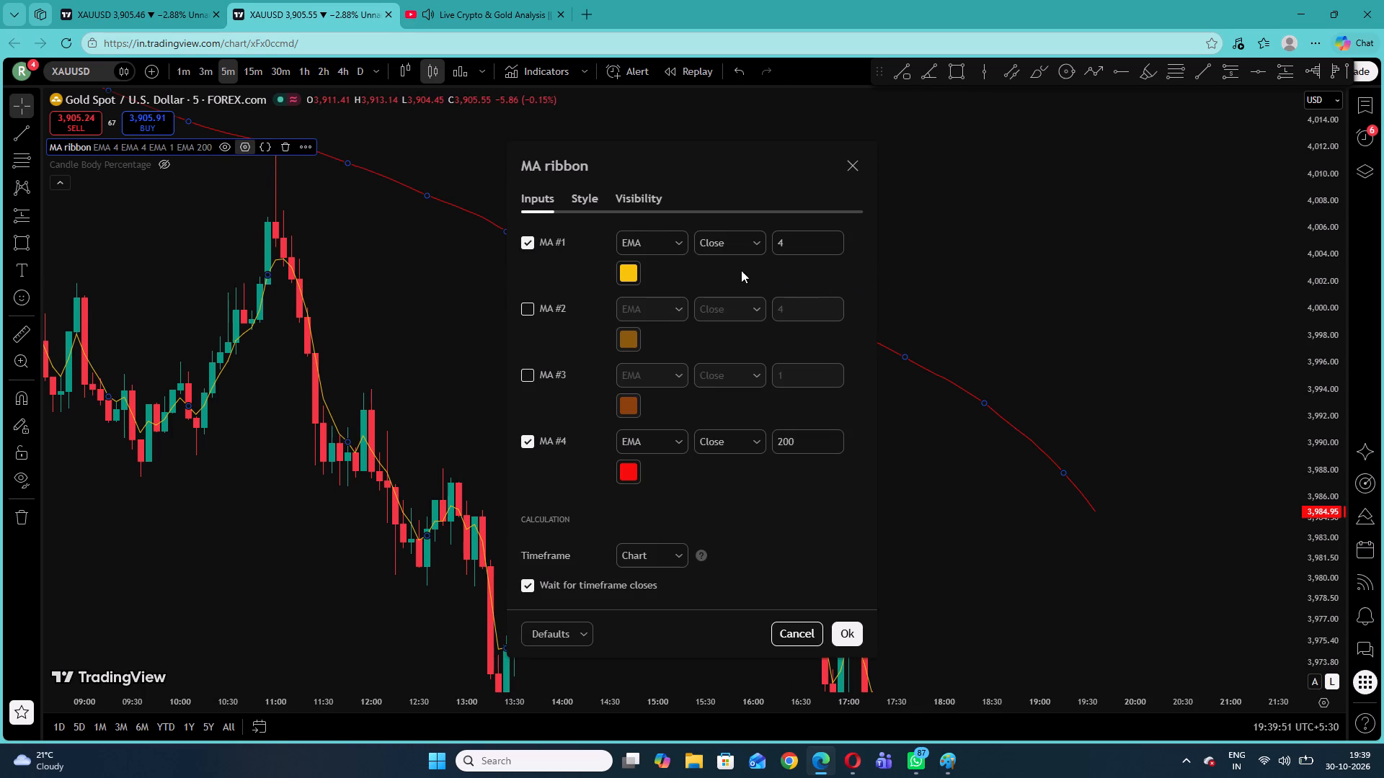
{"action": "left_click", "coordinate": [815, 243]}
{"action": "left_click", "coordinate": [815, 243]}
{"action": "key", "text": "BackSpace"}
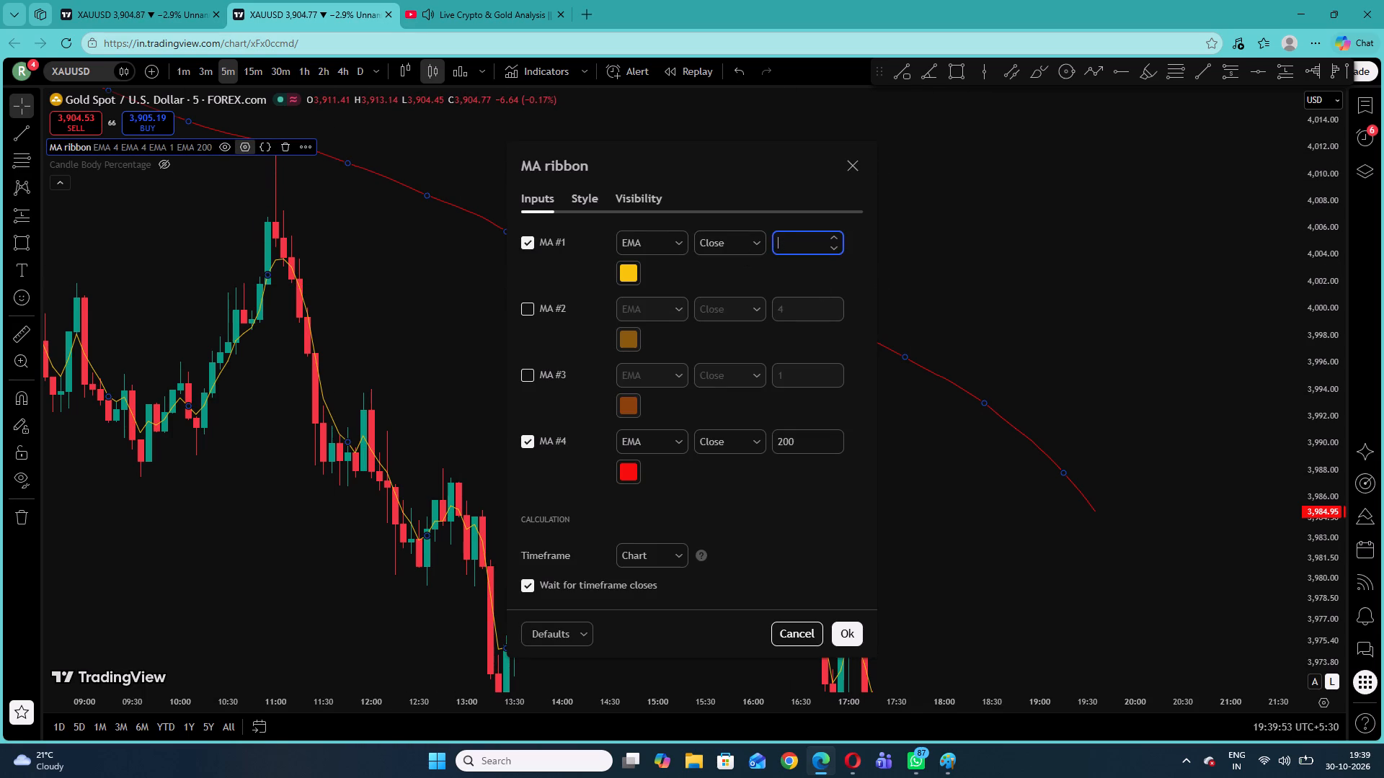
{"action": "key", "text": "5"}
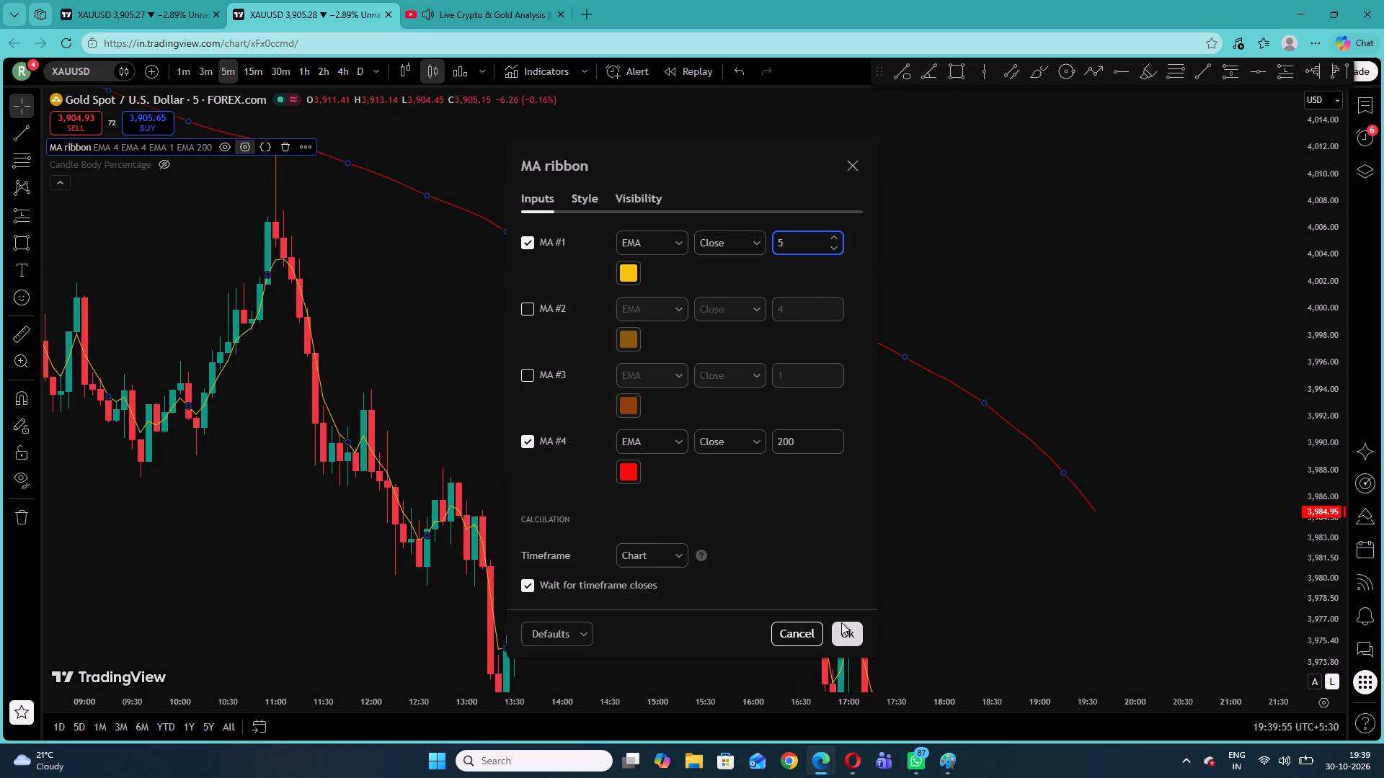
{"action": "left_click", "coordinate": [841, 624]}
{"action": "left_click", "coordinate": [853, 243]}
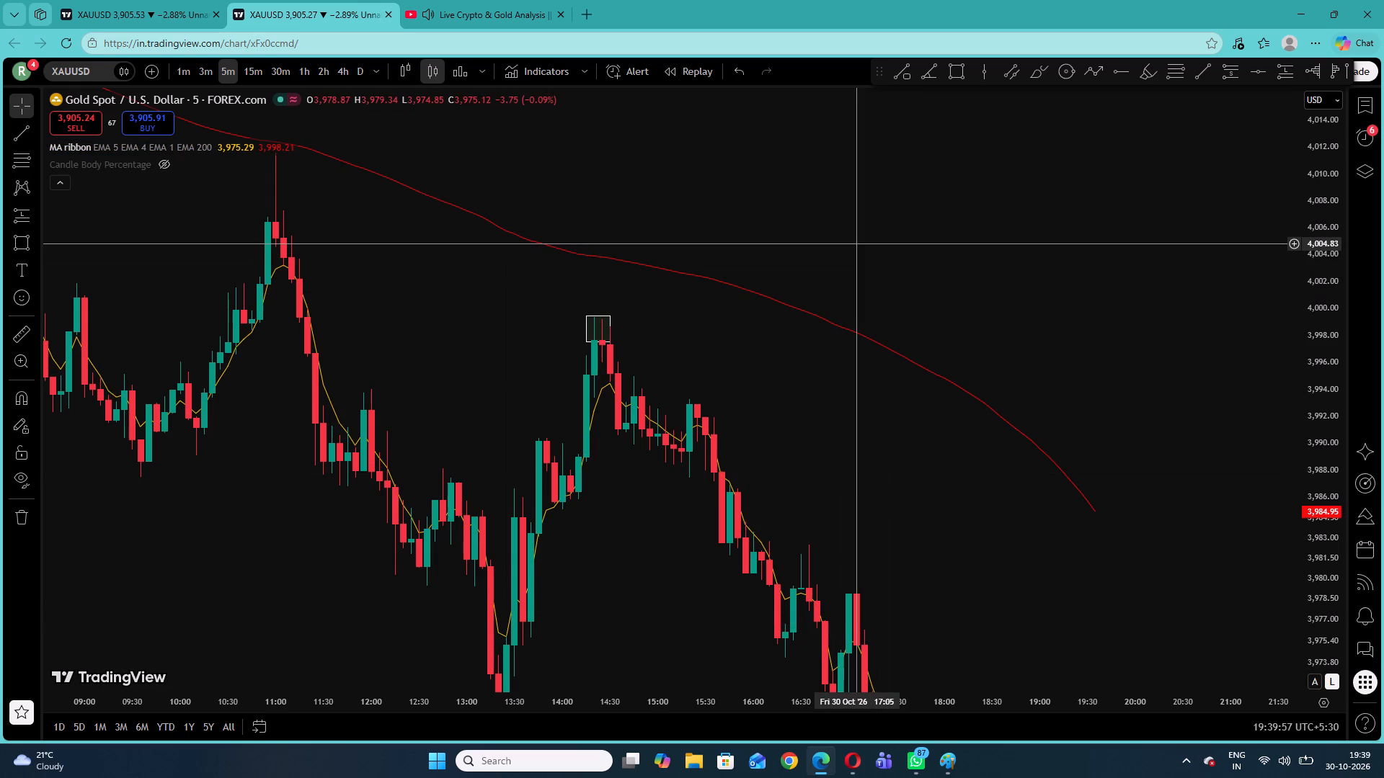
Switch to the YouTube trading stream to view the live gold chart.
{"action": "left_click", "coordinate": [533, 0]}
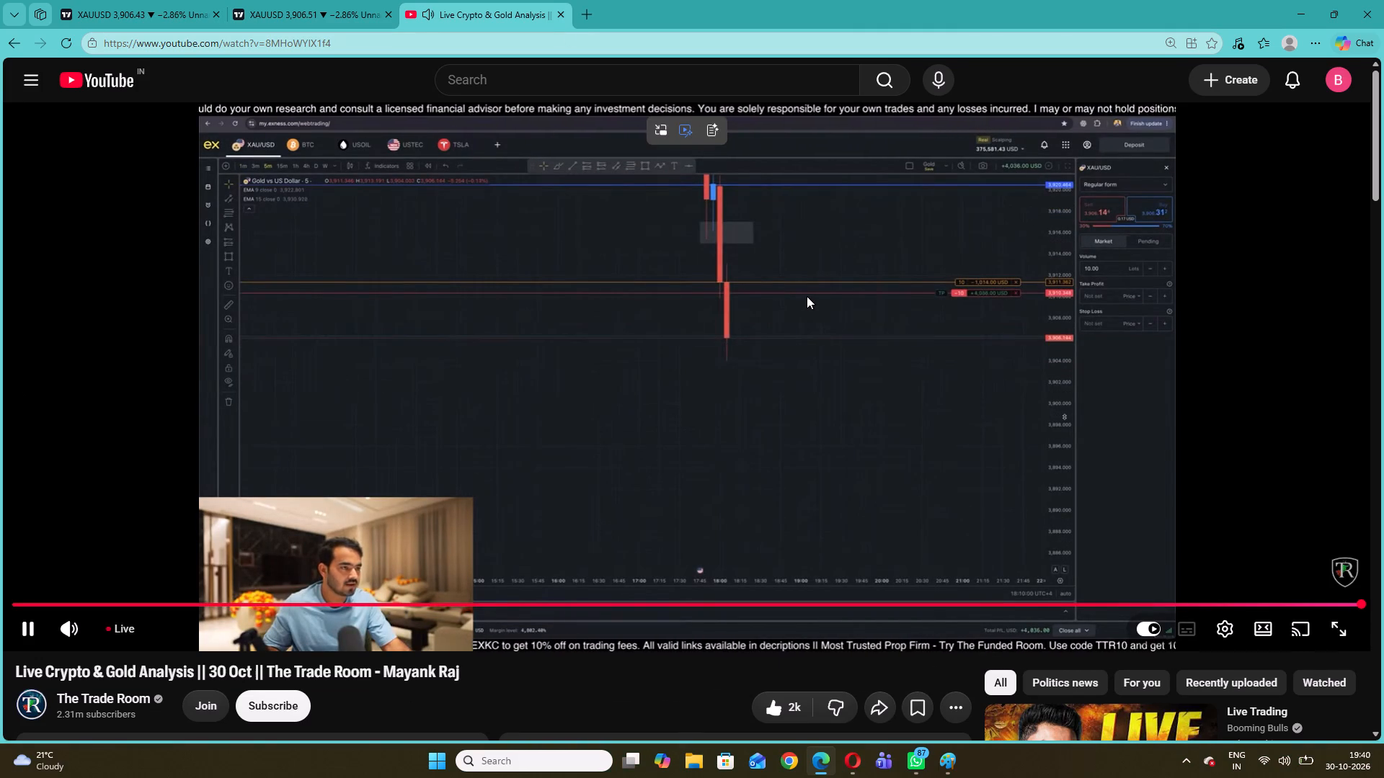
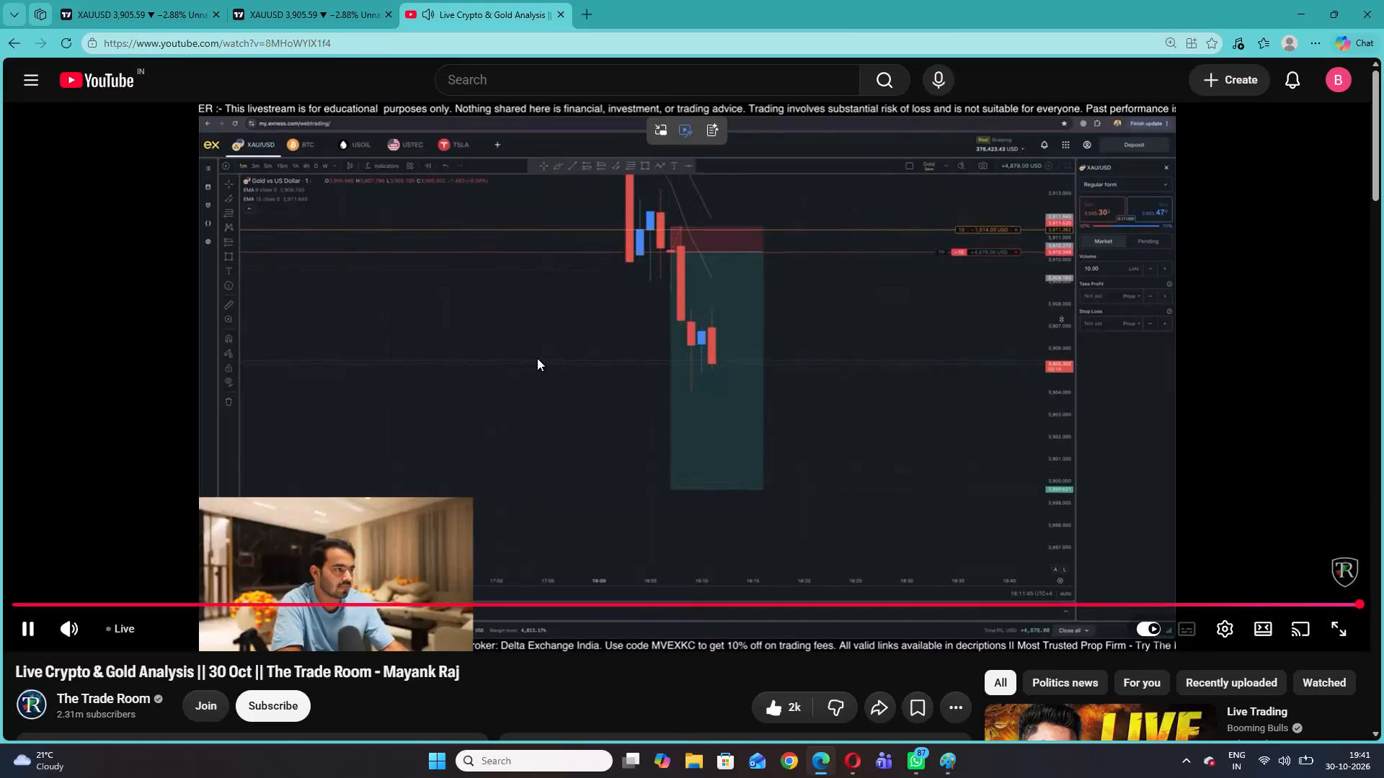
Return to the 5-minute XAUUSD chart and delete the rectangle marking the swing low around 13:15.
{"action": "left_click", "coordinate": [307, 0]}
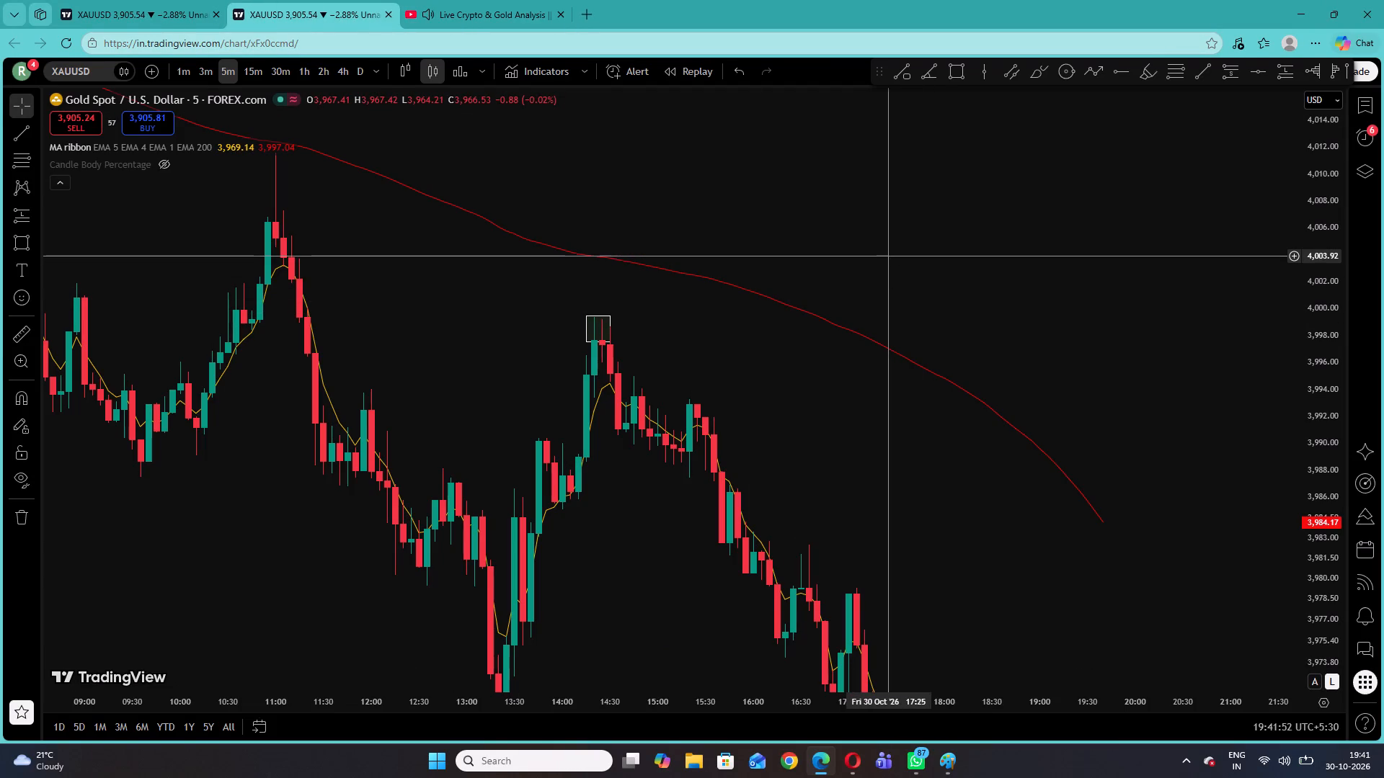
{"action": "left_click_drag", "start_coordinate": [600, 195], "coordinate": [1002, 161]}
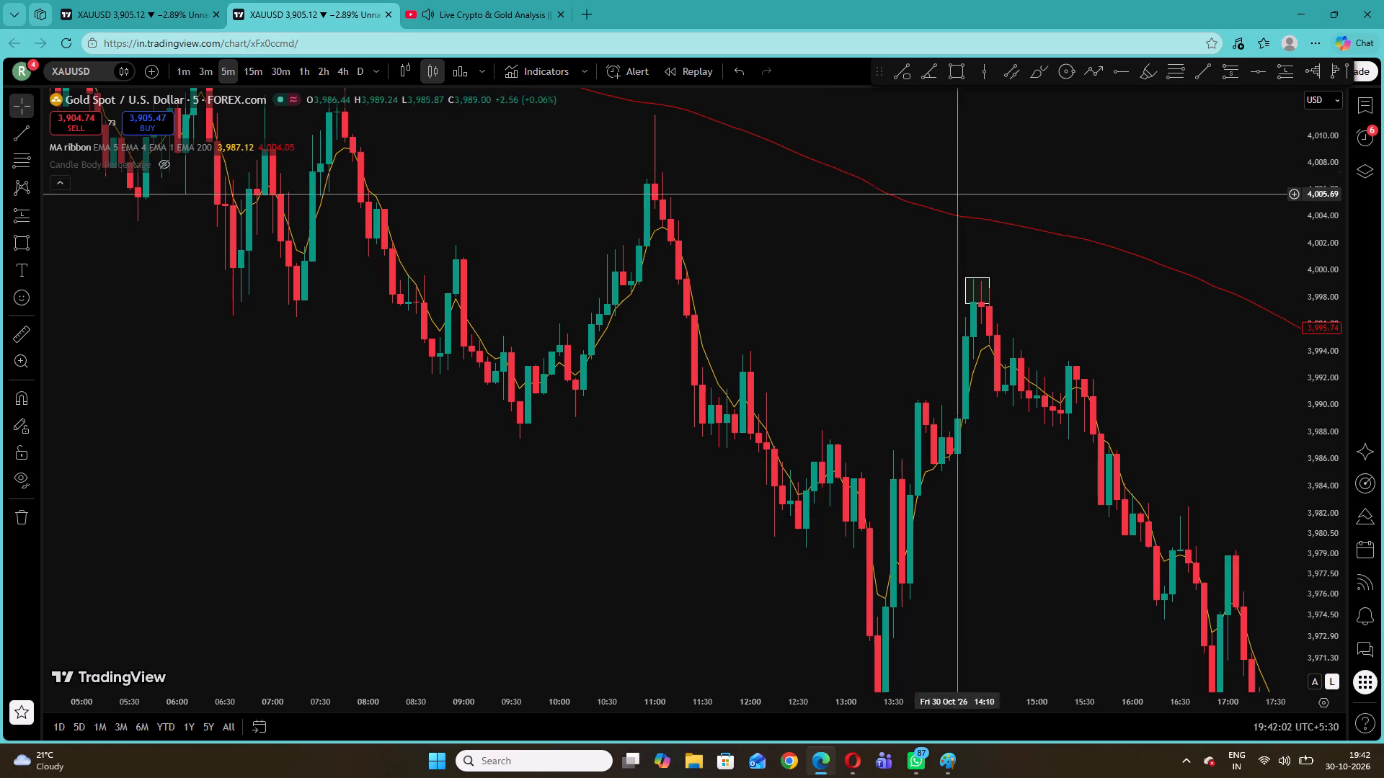
{"action": "left_click_drag", "start_coordinate": [1322, 345], "coordinate": [1301, 455]}
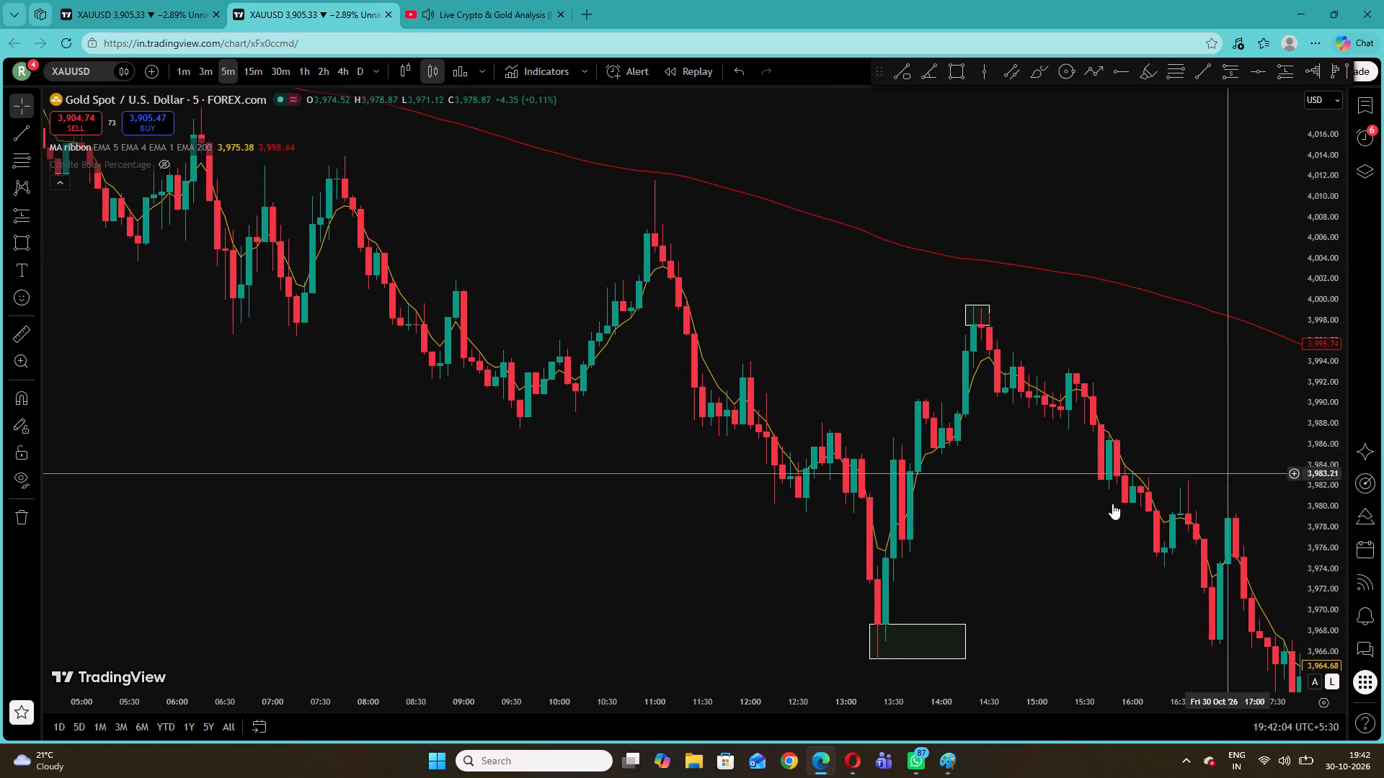
{"action": "right_click", "coordinate": [1024, 517]}
{"action": "left_click_drag", "start_coordinate": [1002, 502], "coordinate": [967, 406]}
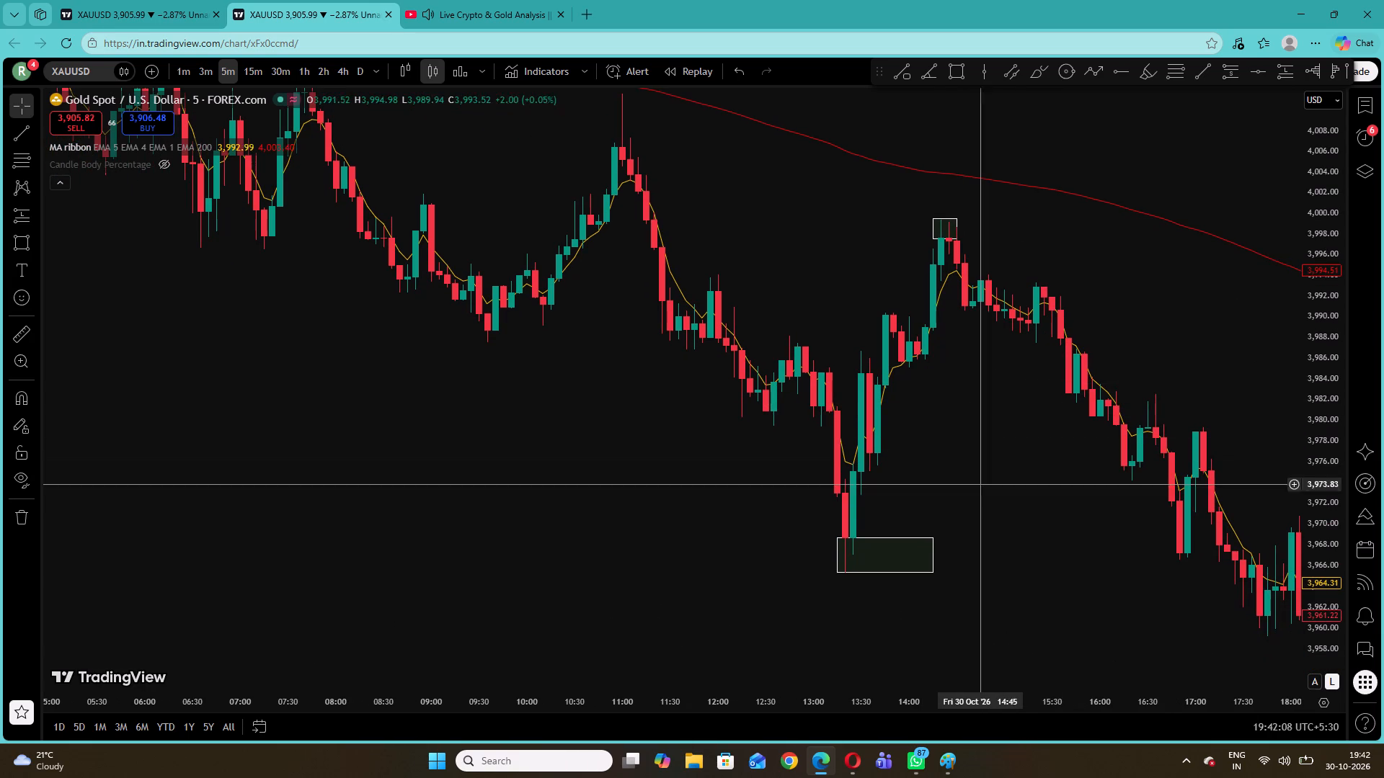
{"action": "left_click", "coordinate": [931, 553]}
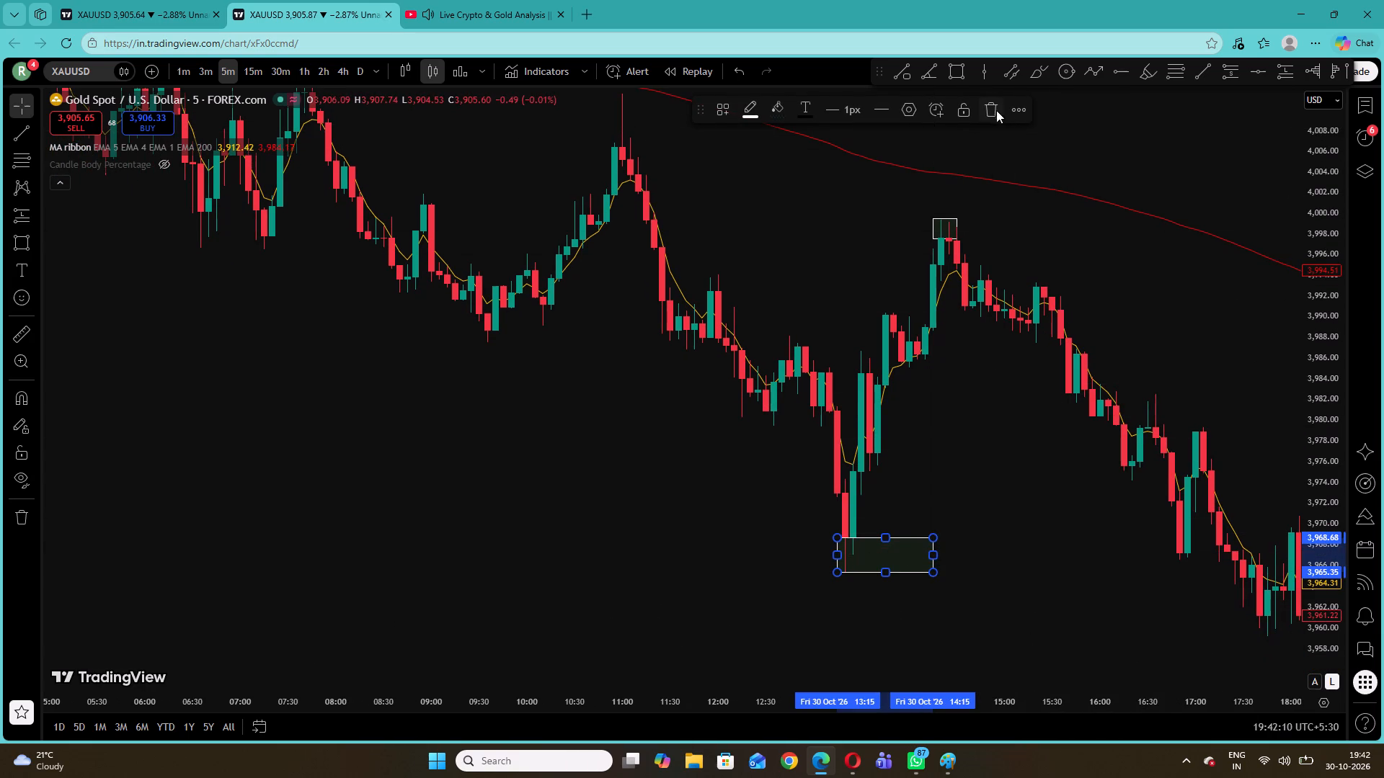
{"action": "left_click", "coordinate": [987, 107]}
Examine the latest 5-minute XAUUSD decline against the MA ribbon, cross-checking it with the gold chart on the YouTube stream.
{"action": "left_click_drag", "start_coordinate": [1164, 364], "coordinate": [934, 243]}
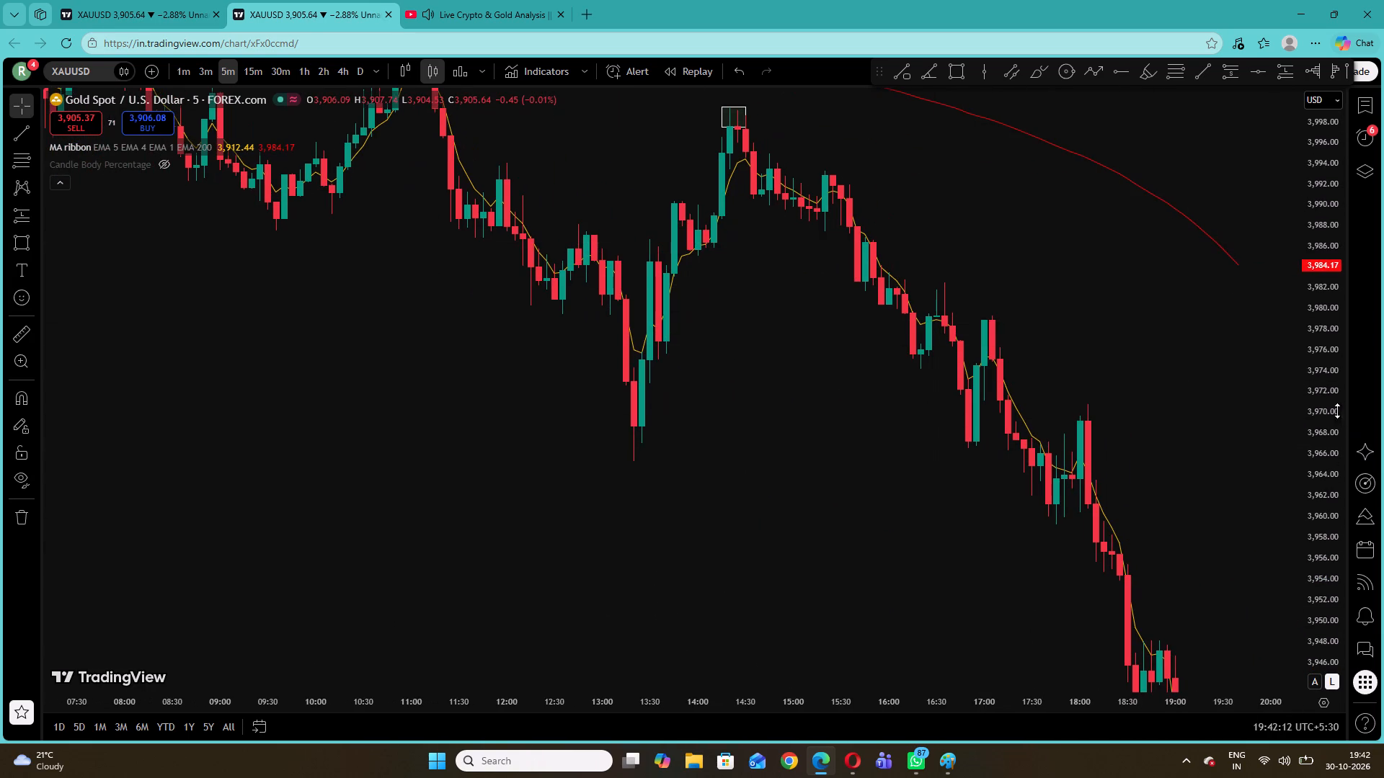
{"action": "left_click_drag", "start_coordinate": [1326, 398], "coordinate": [1326, 470]}
{"action": "left_click", "coordinate": [948, 267]}
{"action": "left_click", "coordinate": [500, 0]}
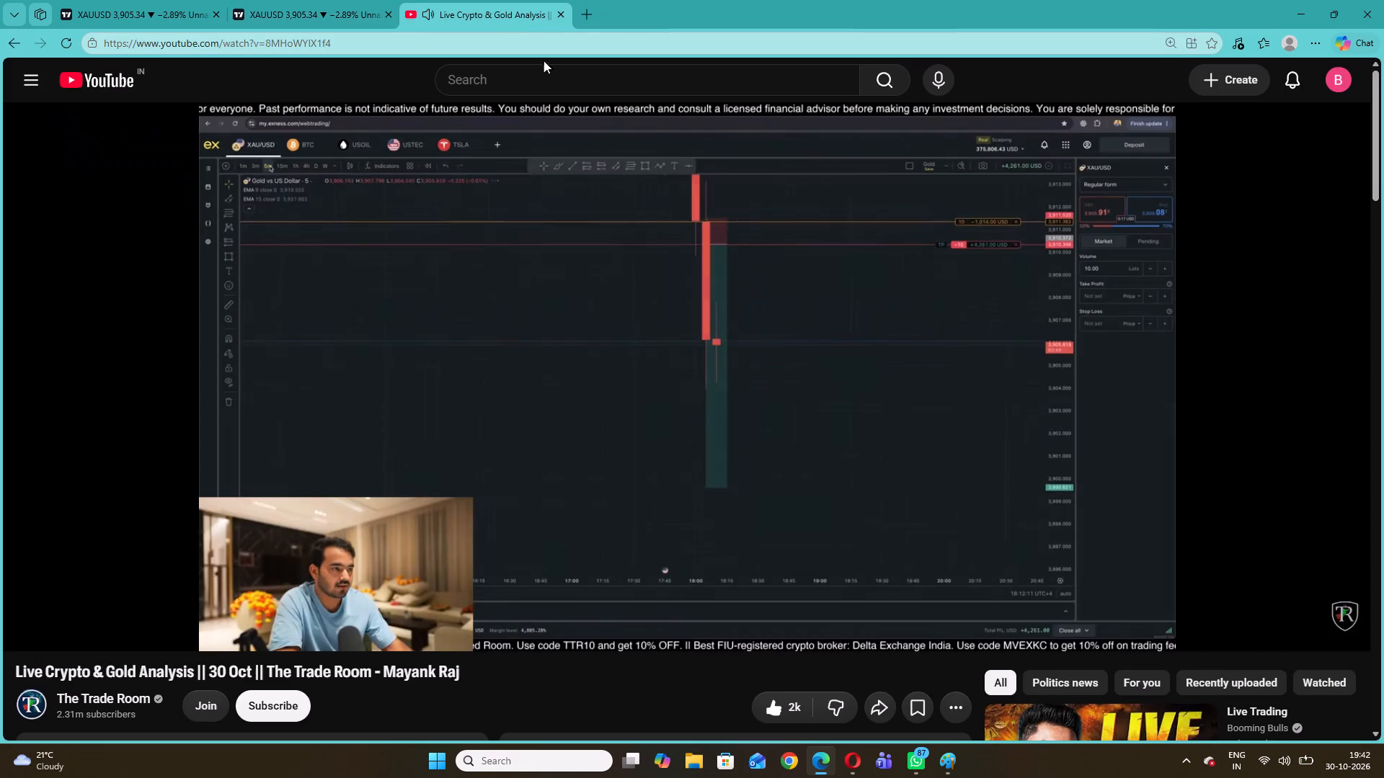
{"action": "left_click", "coordinate": [280, 0]}
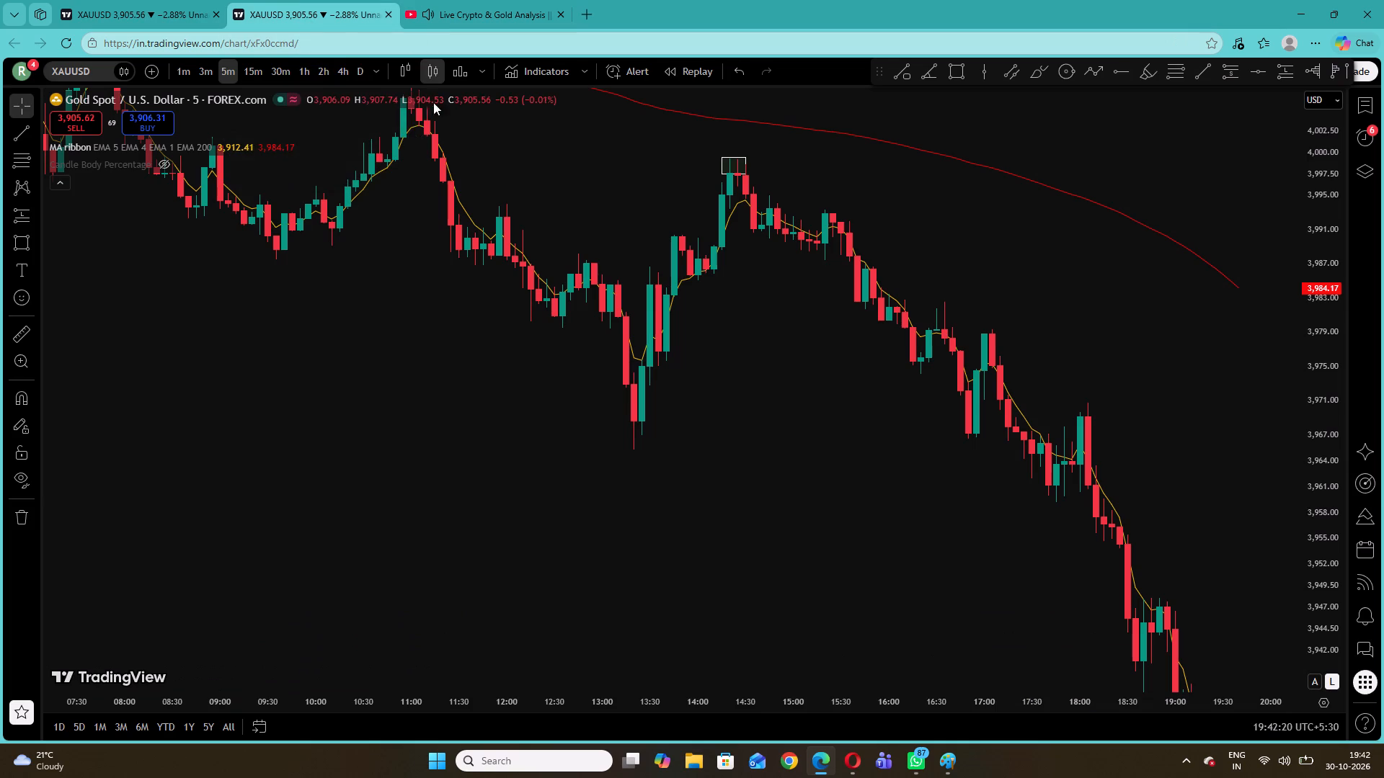
{"action": "left_click_drag", "start_coordinate": [933, 421], "coordinate": [933, 420]}
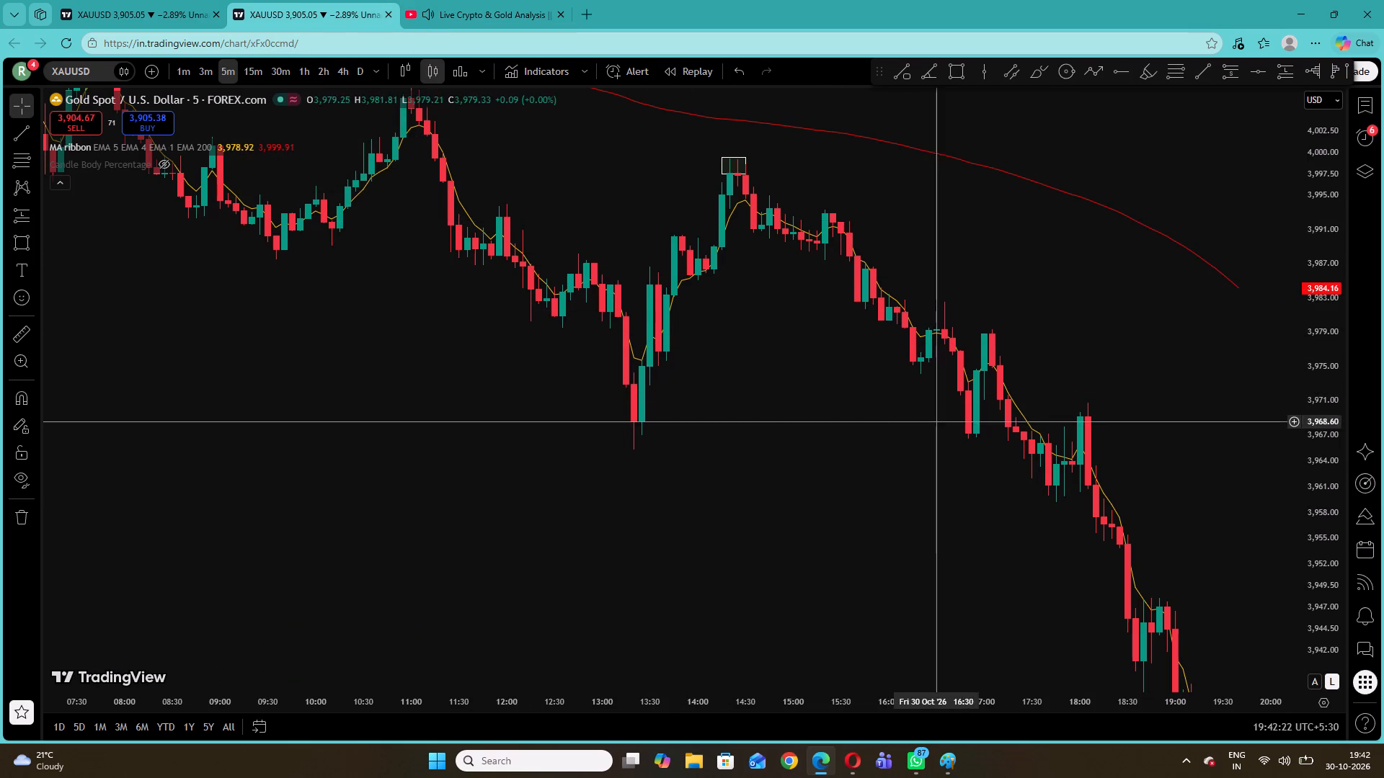
{"action": "left_click_drag", "start_coordinate": [933, 420], "coordinate": [654, 241]}
{"action": "left_click_drag", "start_coordinate": [1337, 450], "coordinate": [1310, 565]}
{"action": "left_click_drag", "start_coordinate": [1126, 509], "coordinate": [1061, 330]}
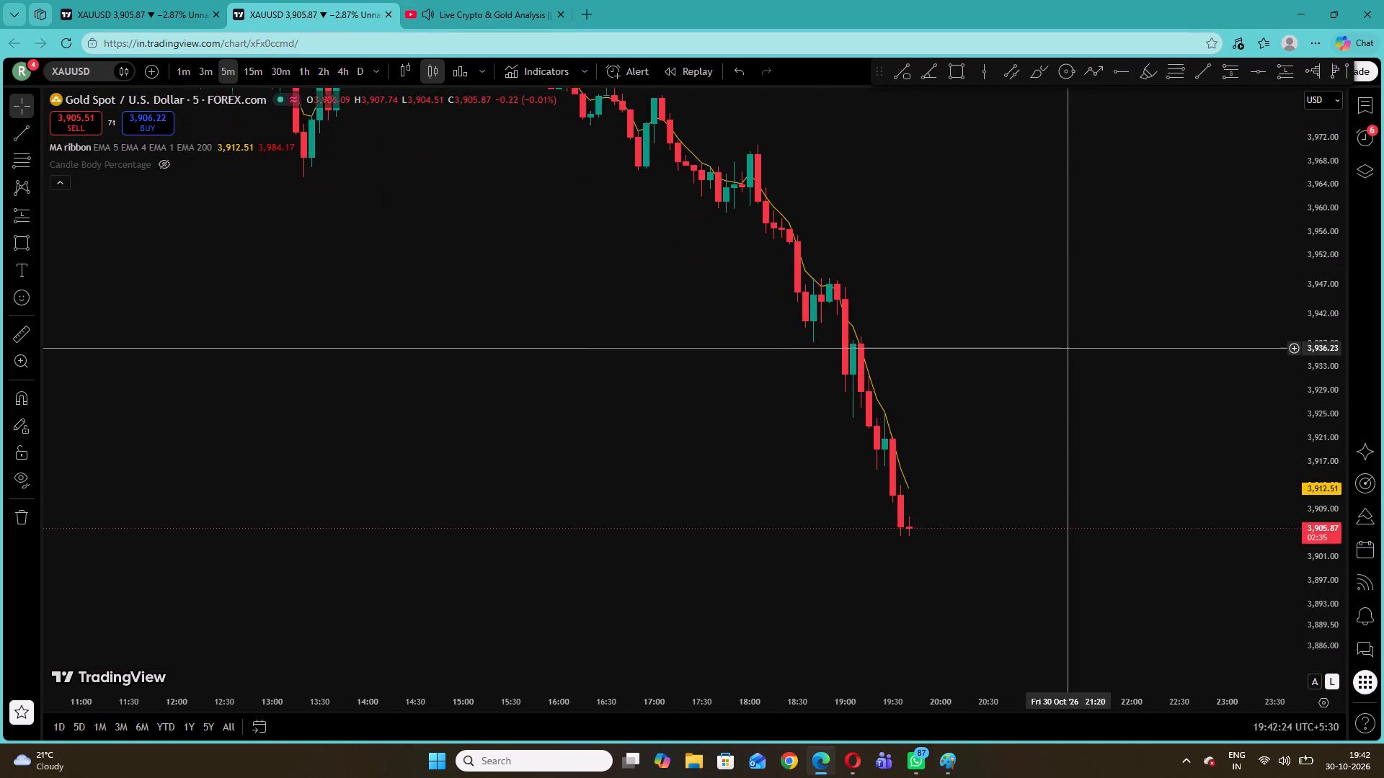
{"action": "left_click_drag", "start_coordinate": [1061, 330], "coordinate": [1061, 329]}
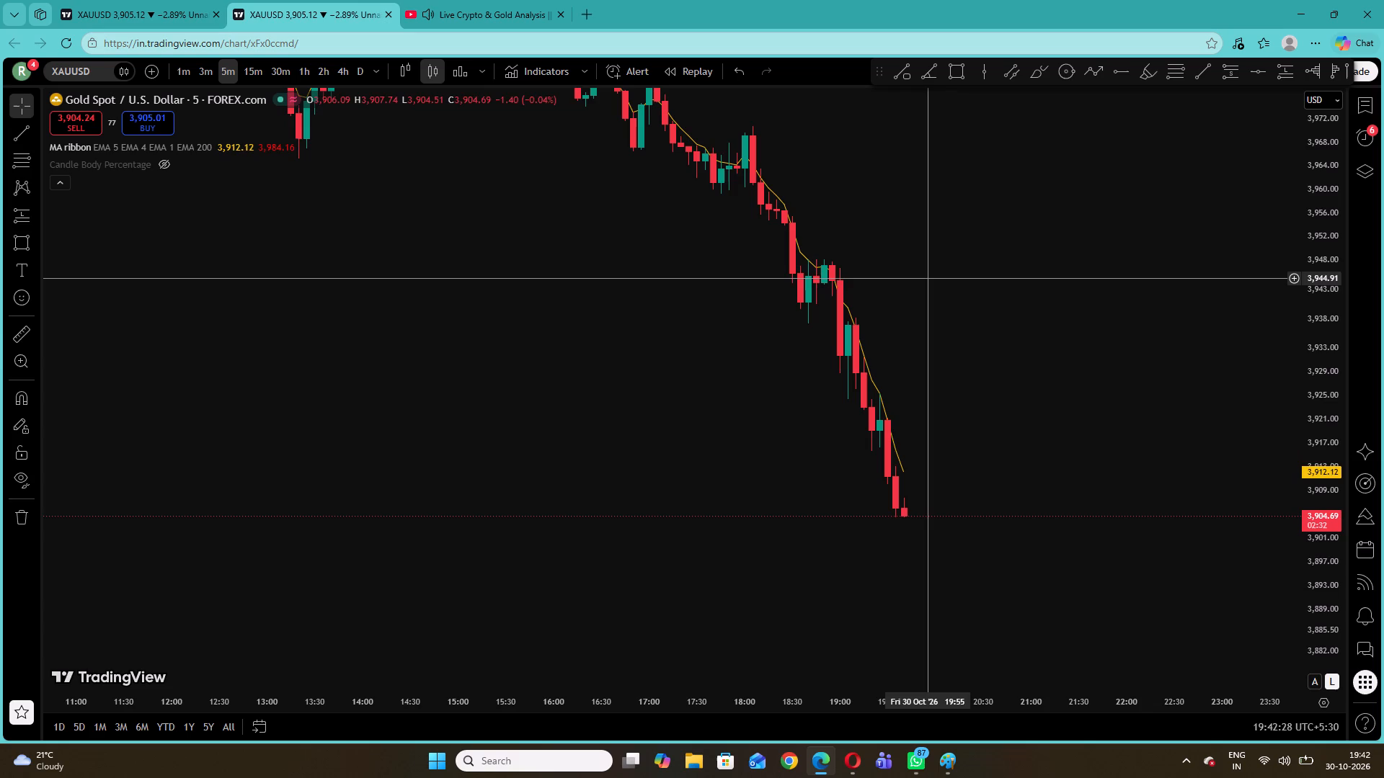
{"action": "left_click", "coordinate": [502, 0]}
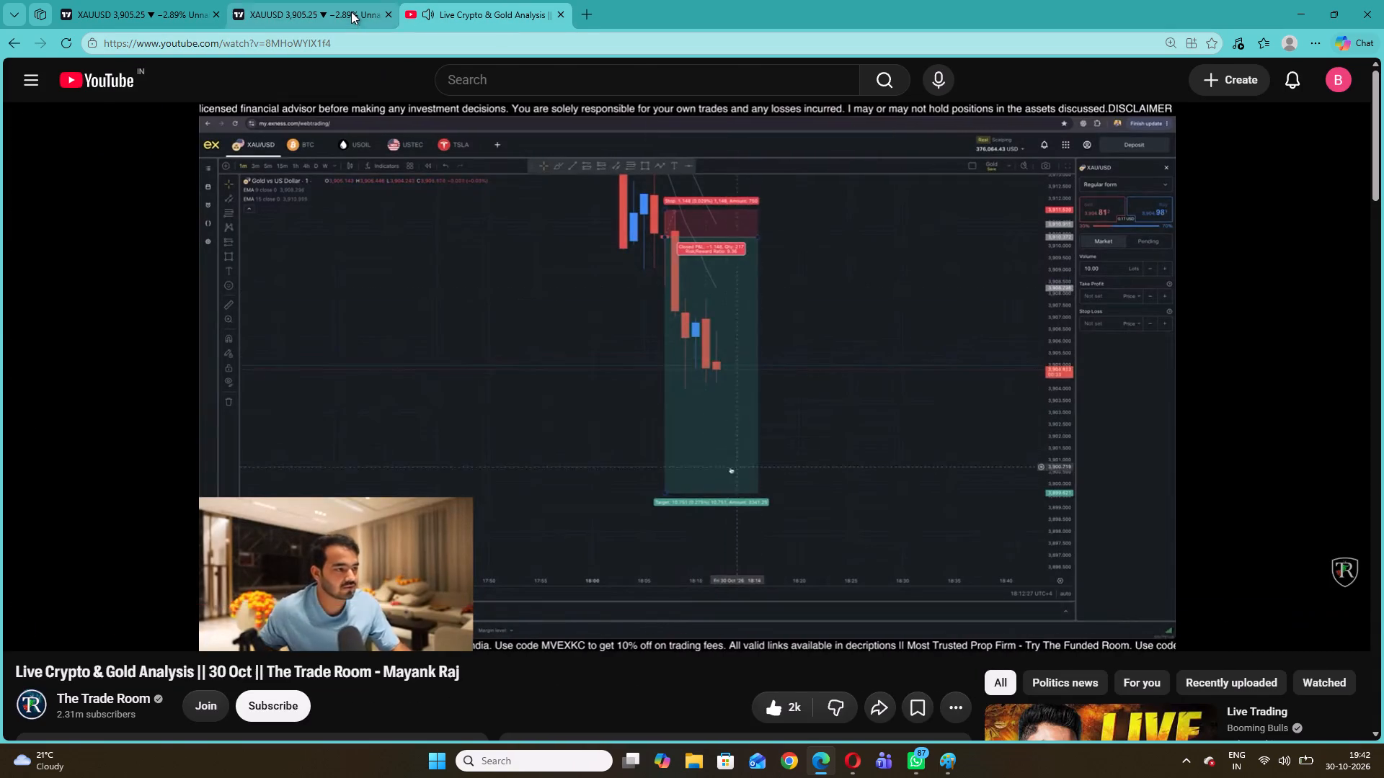
{"action": "left_click", "coordinate": [351, 12]}
{"action": "left_click_drag", "start_coordinate": [457, 188], "coordinate": [843, 484]}
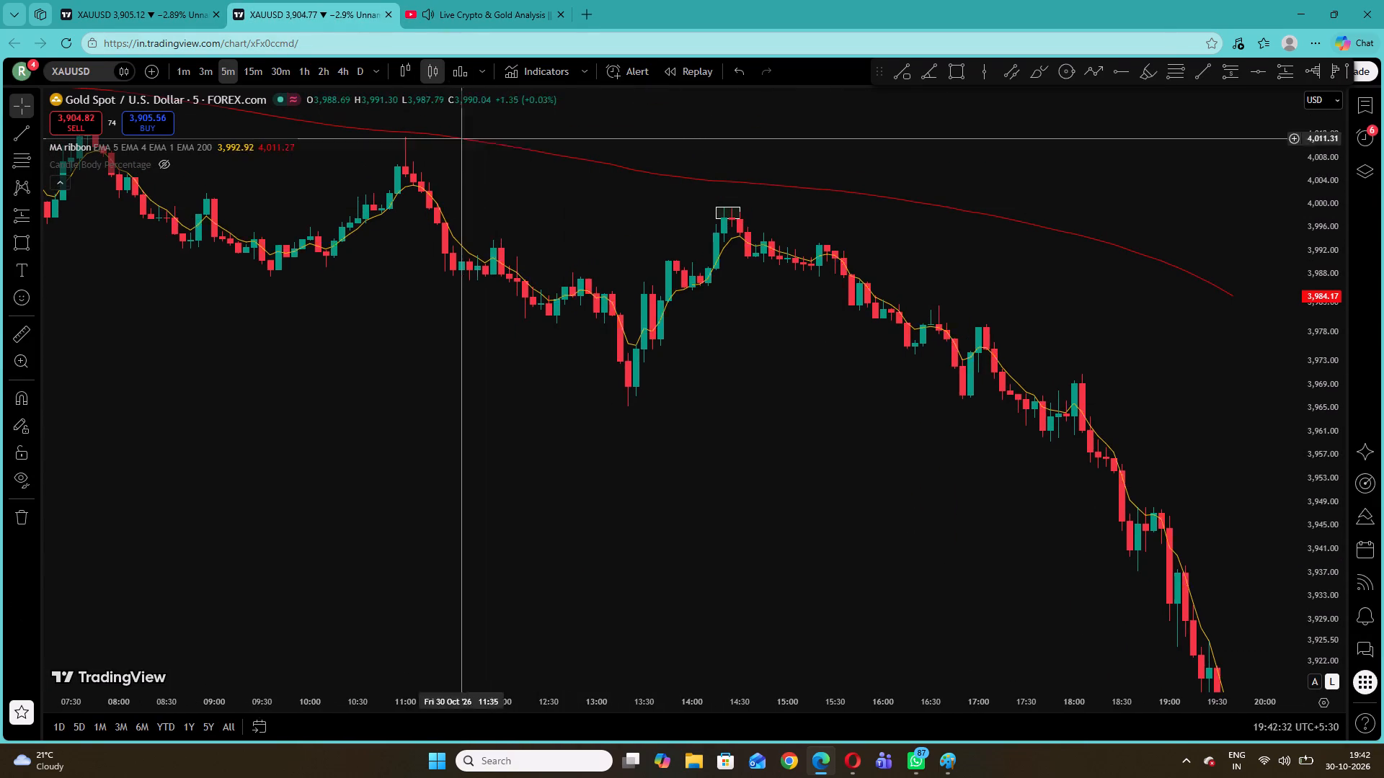
Switch to the YouTube trading stream and bring playback to the live point.
{"action": "left_click", "coordinate": [448, 0]}
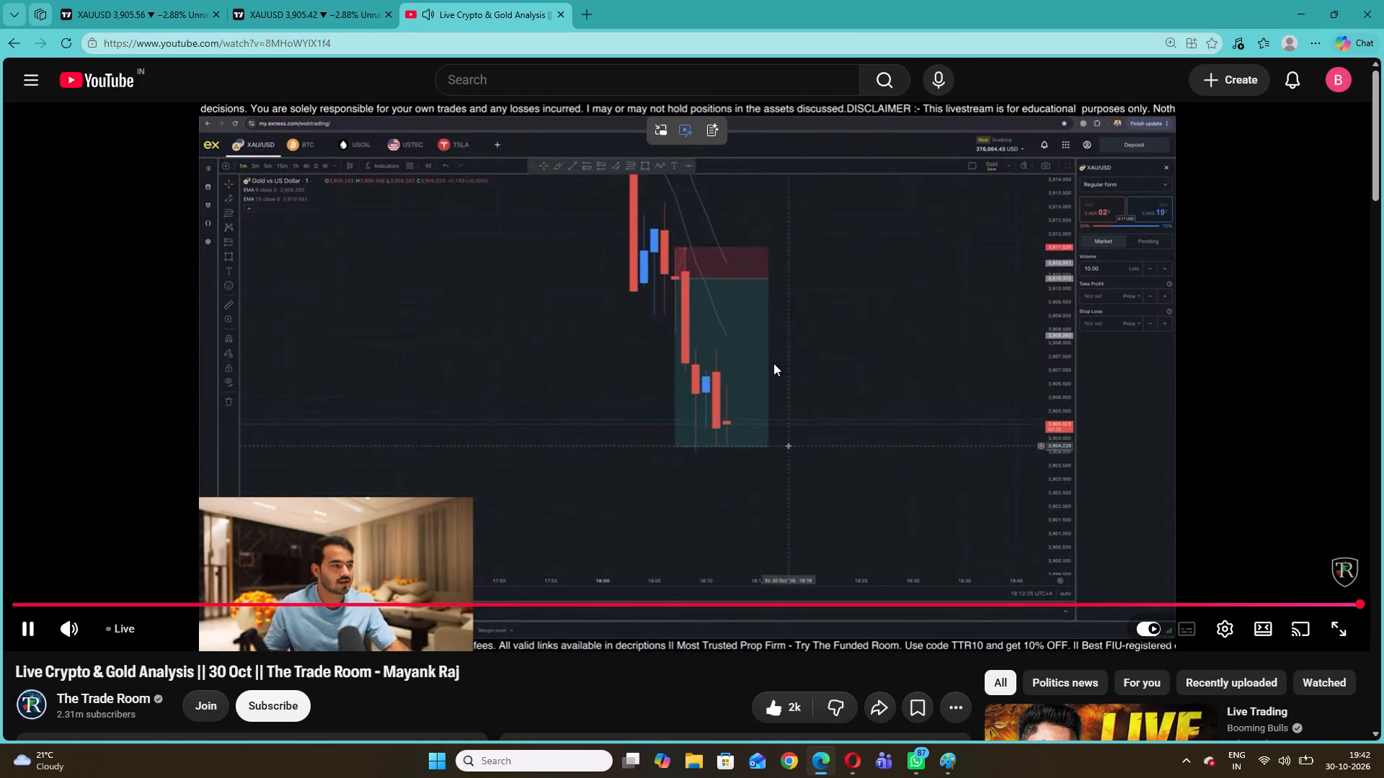
{"action": "left_click", "coordinate": [132, 624]}
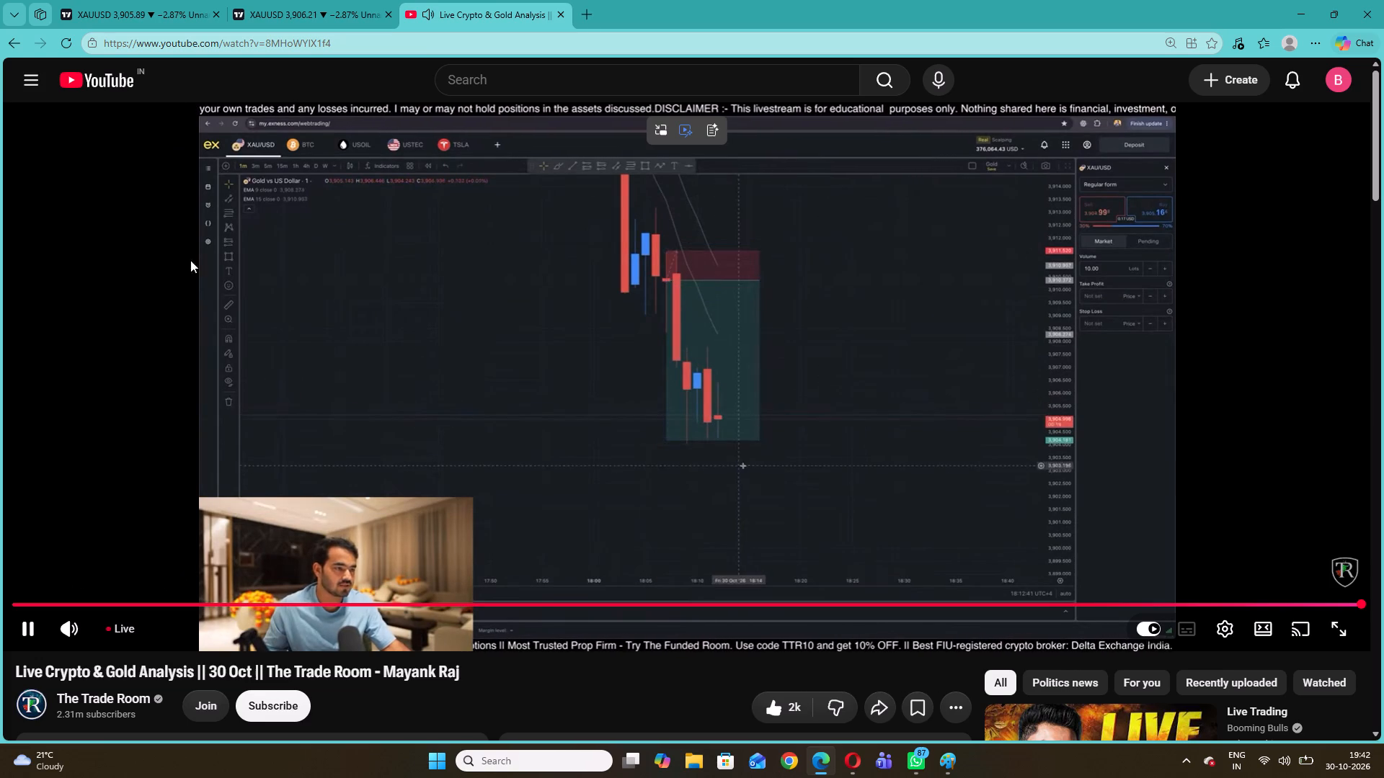
Mark the 5-minute swing high around 07:40 on XAUUSD with a small rectangle from about 4,012.9 down to about 4,011.8.
{"action": "left_click", "coordinate": [267, 0]}
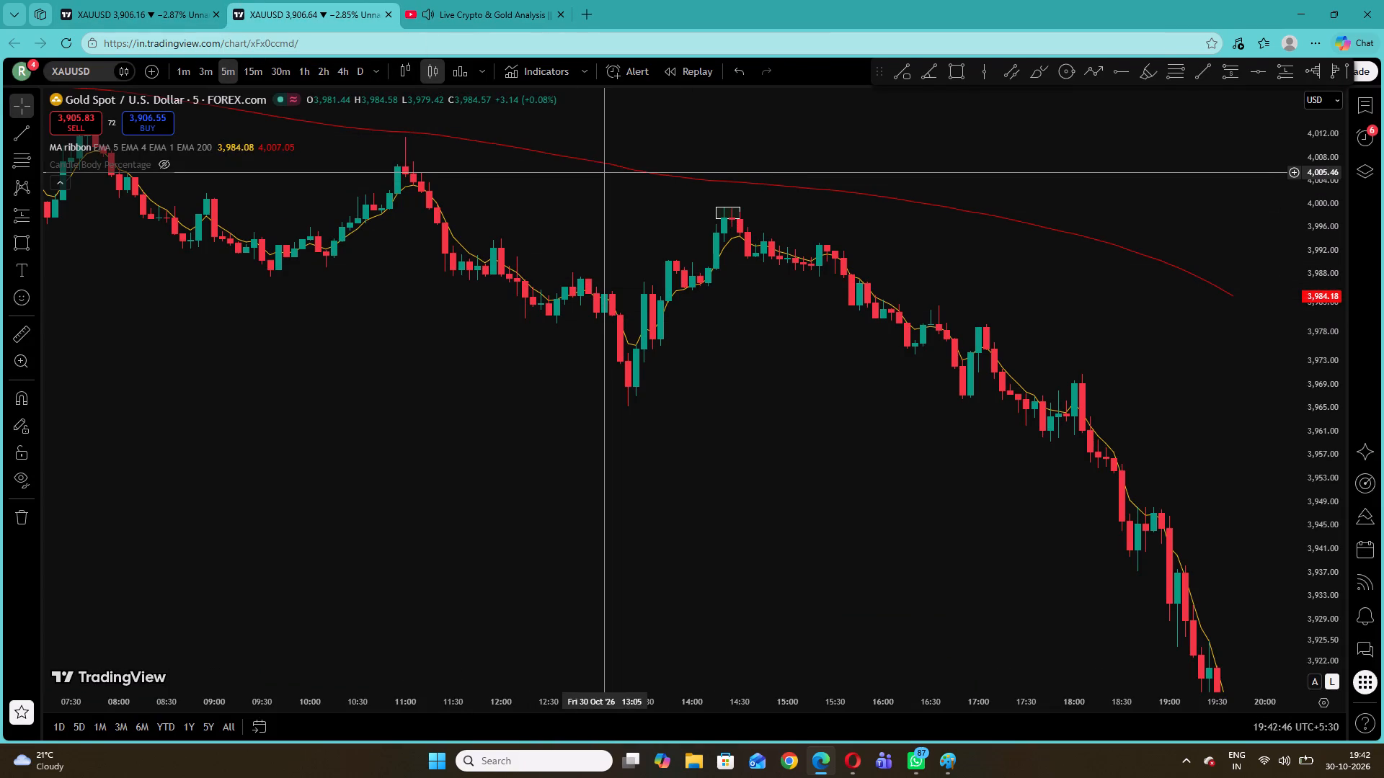
{"action": "left_click", "coordinate": [598, 174]}
{"action": "left_click_drag", "start_coordinate": [518, 210], "coordinate": [727, 314]}
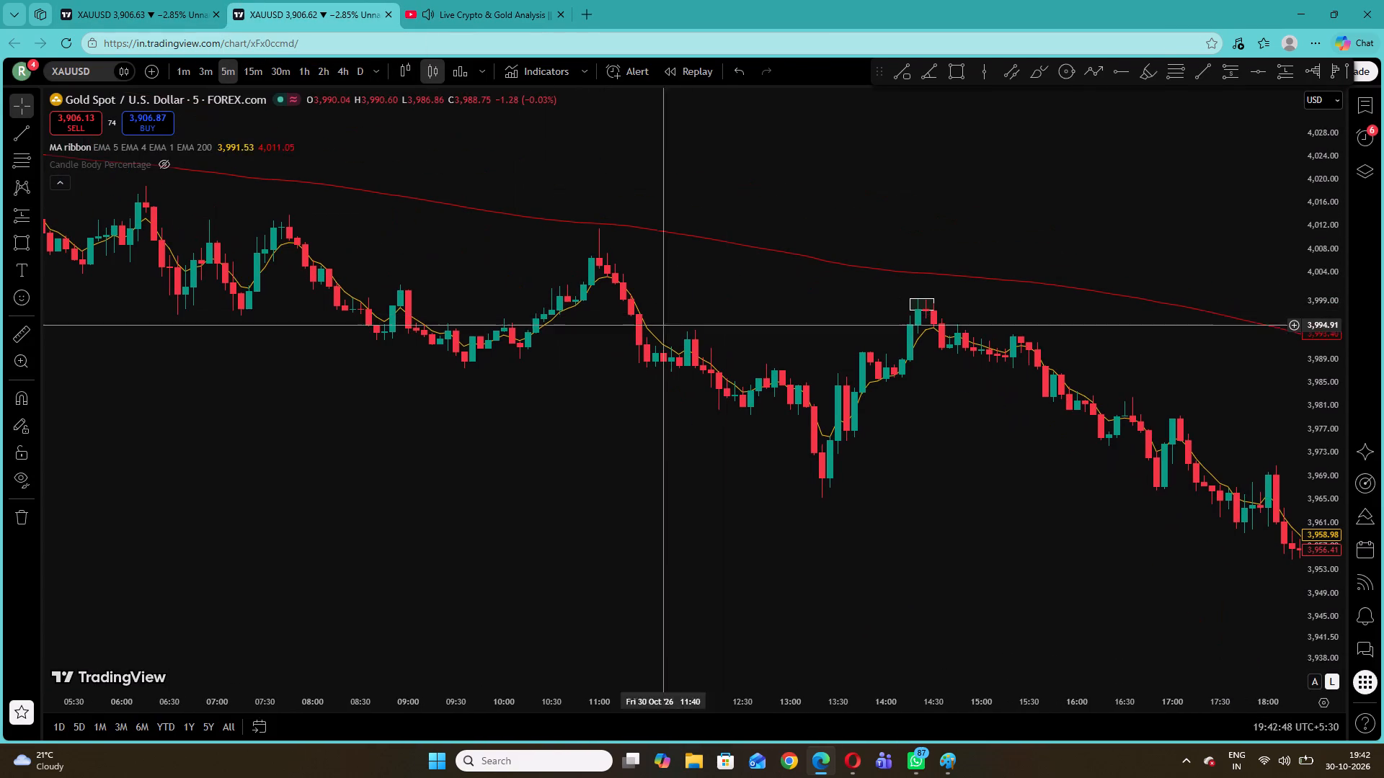
{"action": "left_click_drag", "start_coordinate": [455, 330], "coordinate": [717, 402]}
{"action": "left_click", "coordinate": [579, 288]}
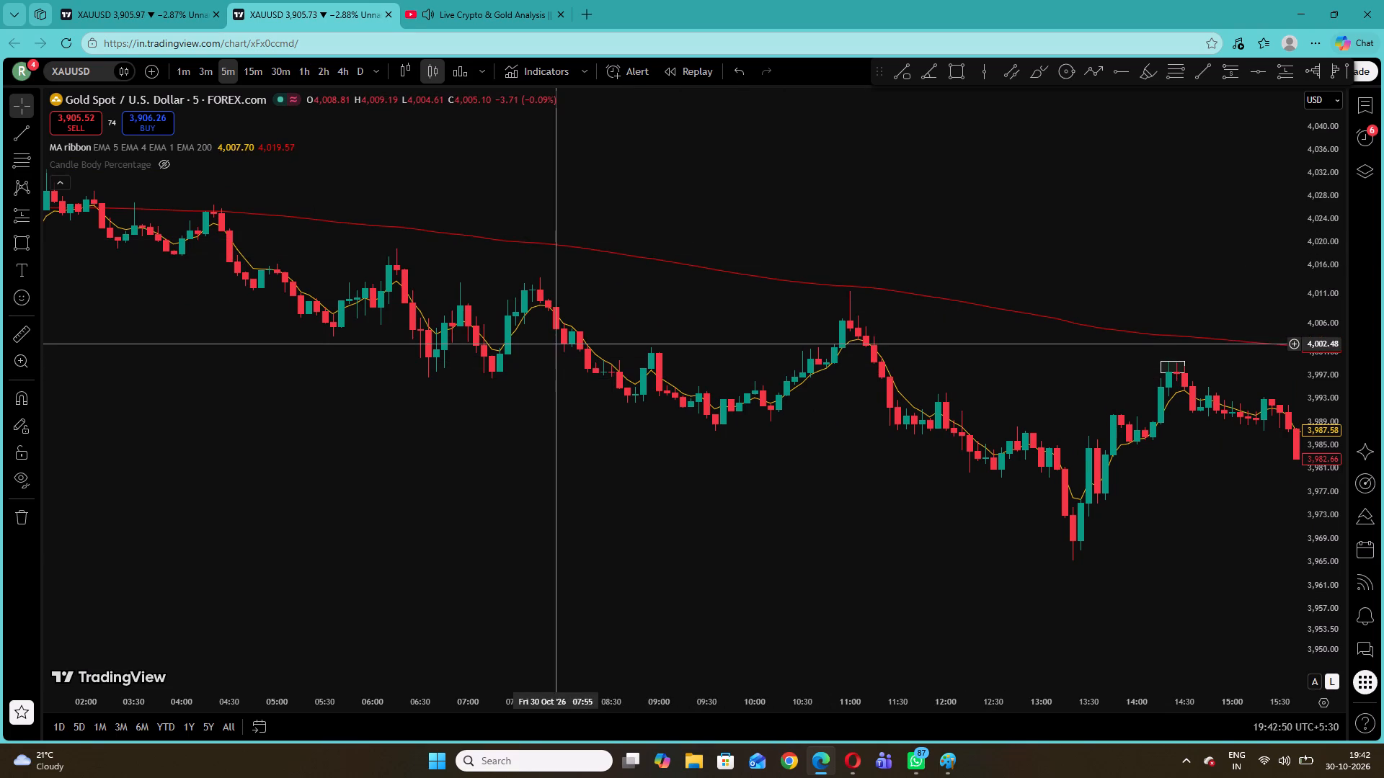
{"action": "left_click_drag", "start_coordinate": [554, 361], "coordinate": [846, 416]}
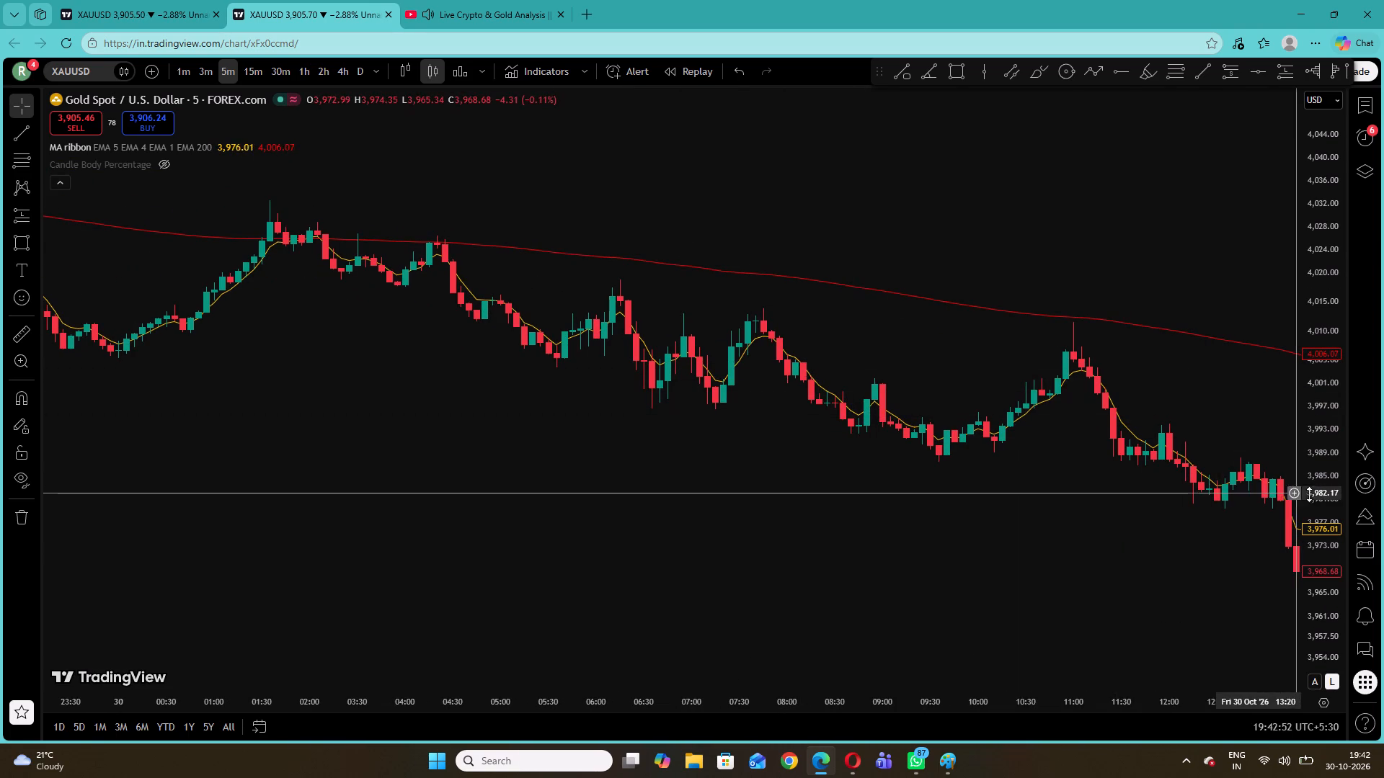
{"action": "left_click_drag", "start_coordinate": [1323, 494], "coordinate": [1205, 112]}
{"action": "left_click_drag", "start_coordinate": [838, 196], "coordinate": [717, 310]}
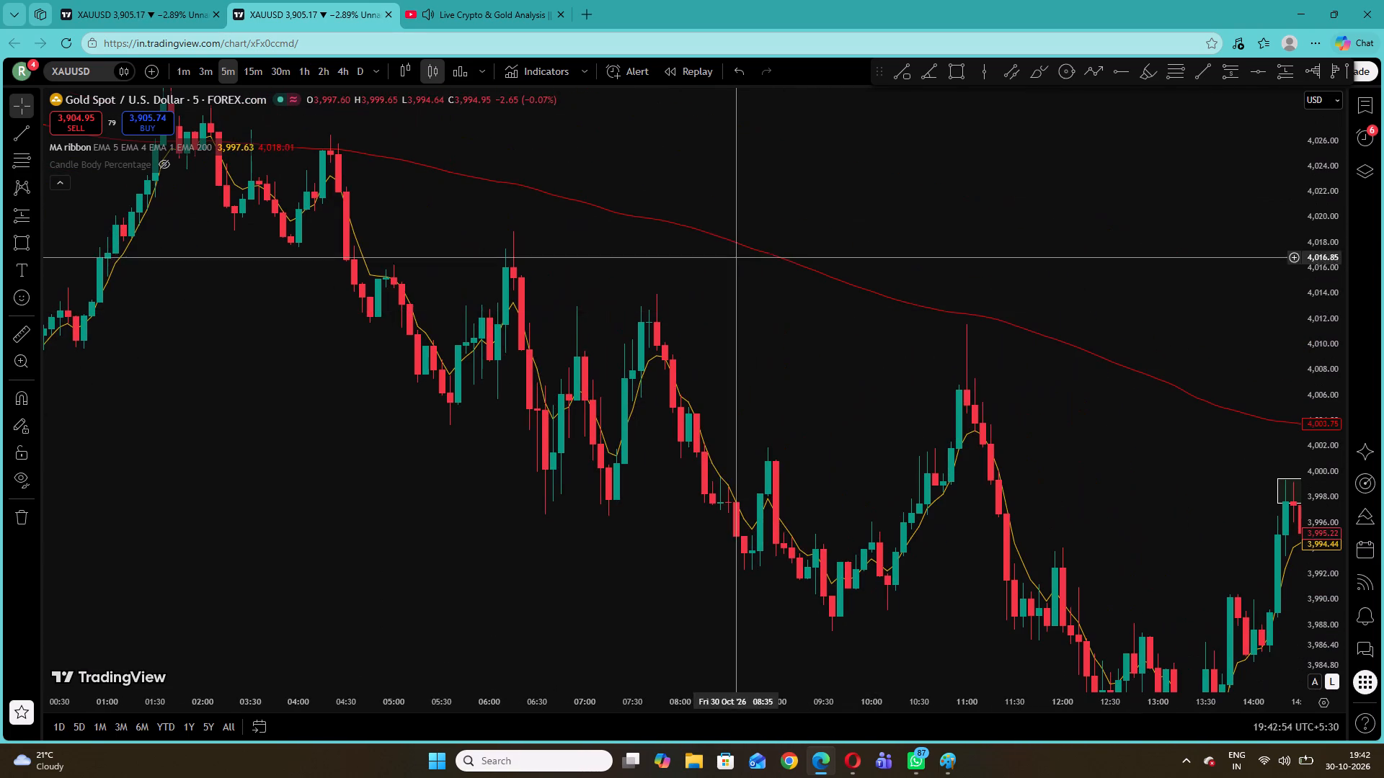
{"action": "left_click_drag", "start_coordinate": [736, 255], "coordinate": [722, 247]}
{"action": "left_click", "coordinate": [21, 238]}
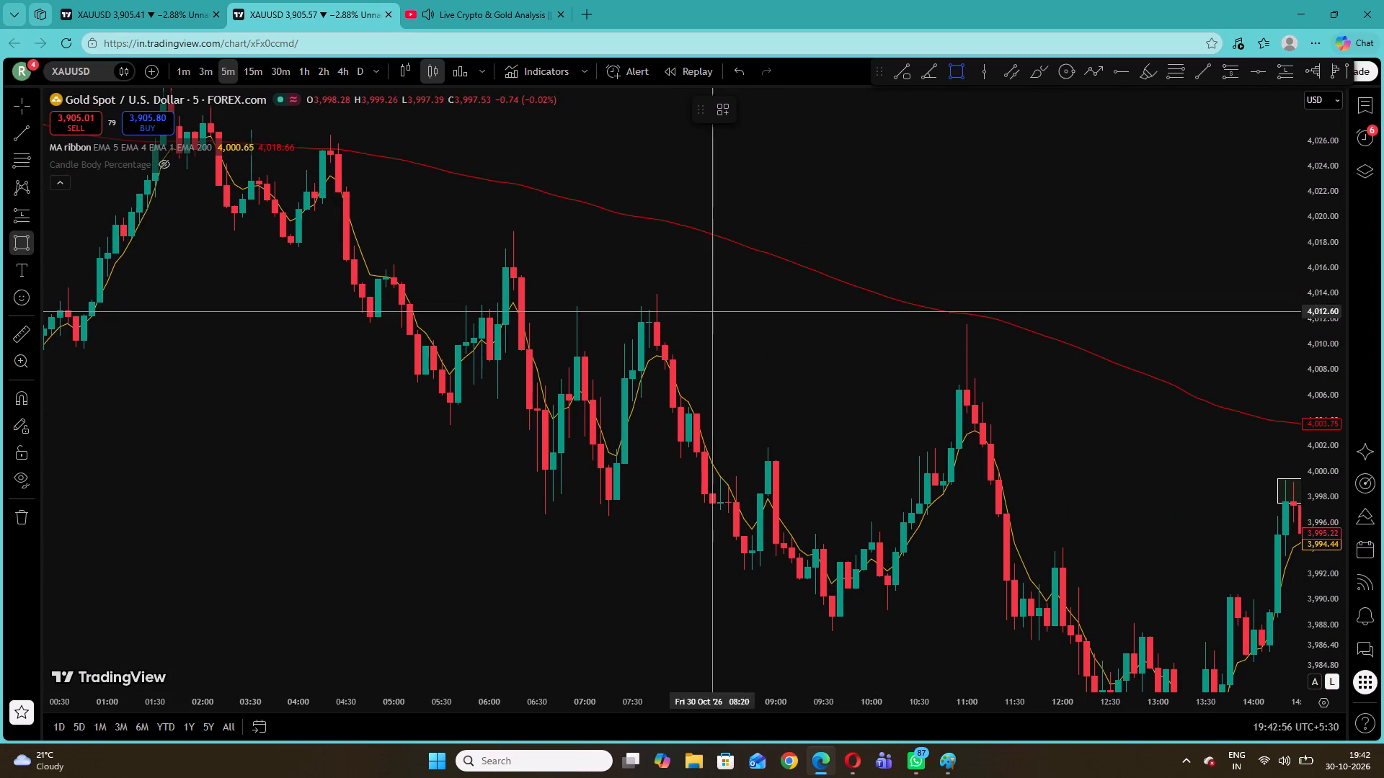
{"action": "left_click", "coordinate": [644, 307]}
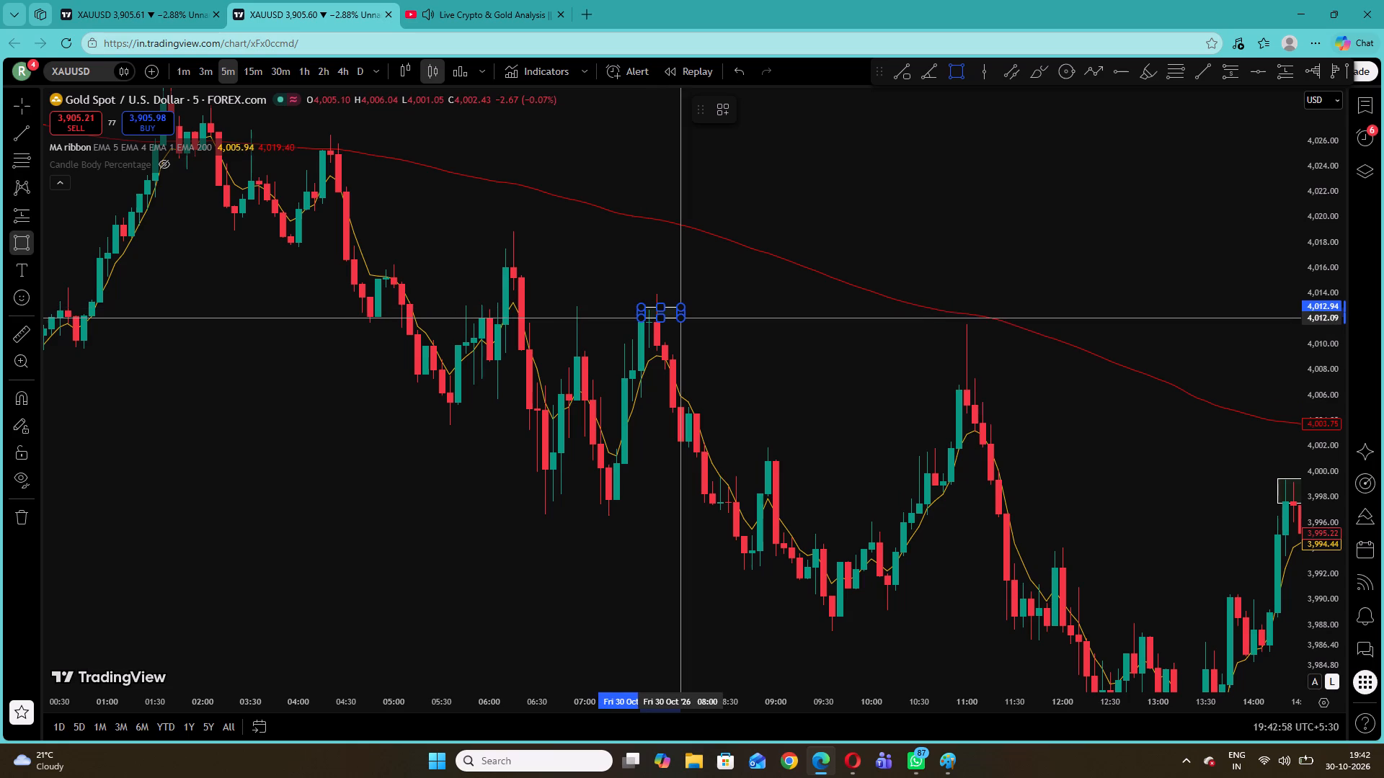
{"action": "left_click", "coordinate": [686, 322]}
{"action": "left_click", "coordinate": [720, 285]}
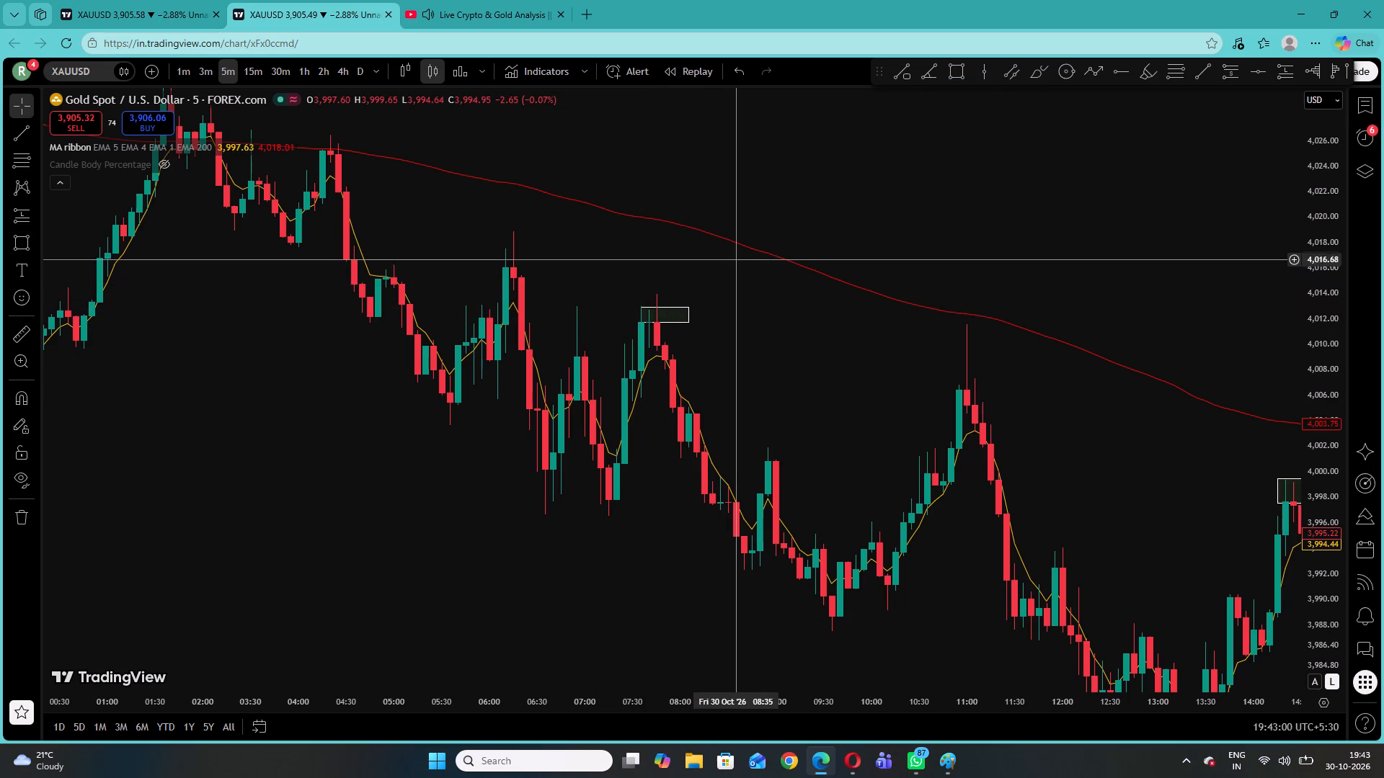
Check the YouTube stream and examine XAUUSD's 5-minute price action from the marked morning swing high through the latest decline.
{"action": "left_click", "coordinate": [542, 0]}
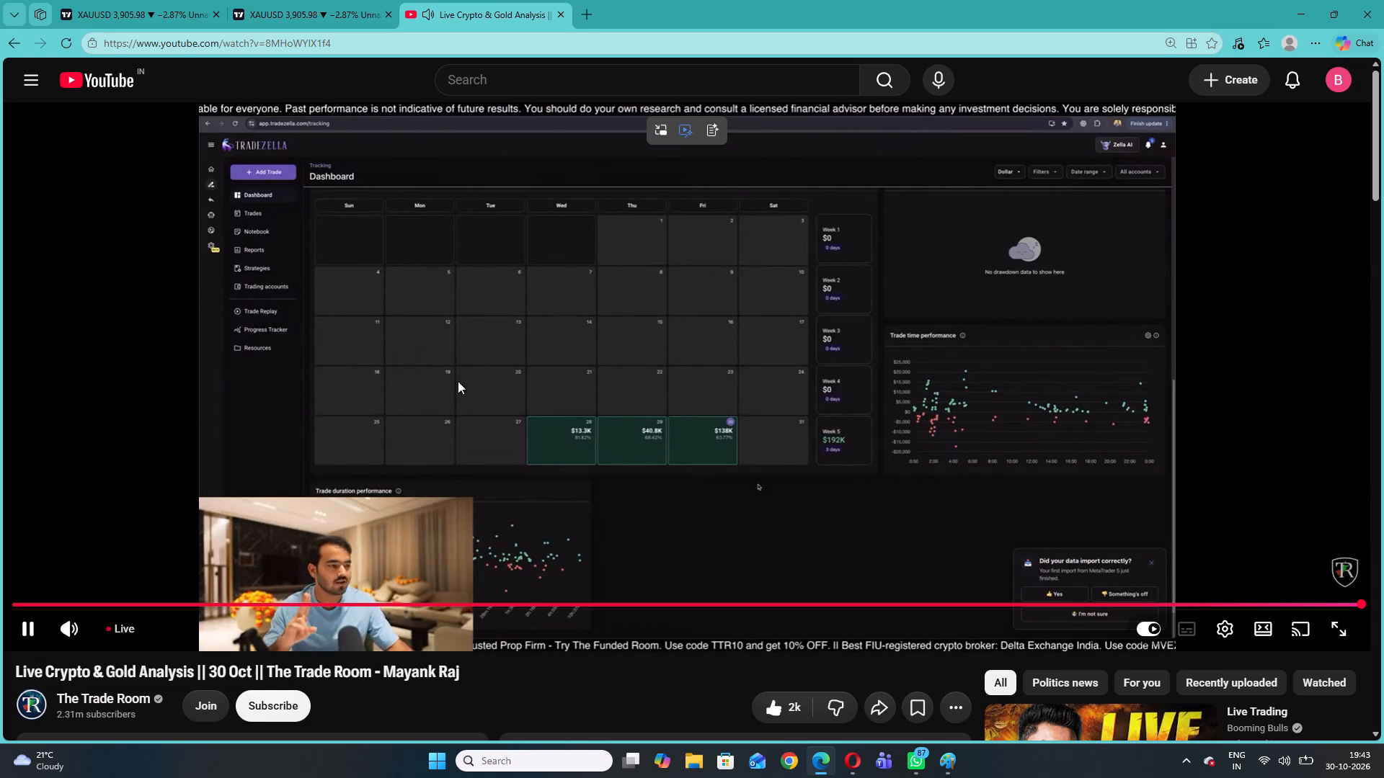
{"action": "left_click", "coordinate": [322, 0]}
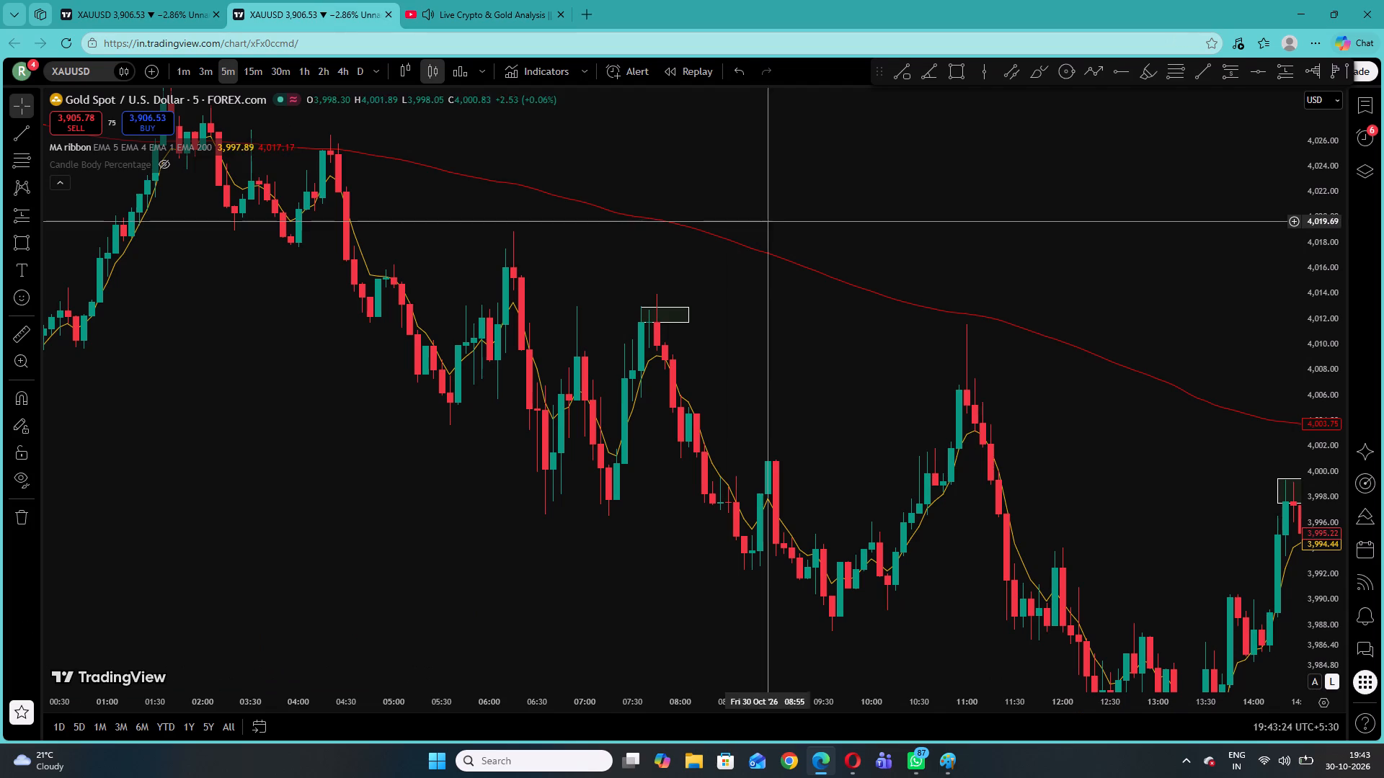
{"action": "left_click", "coordinate": [799, 225]}
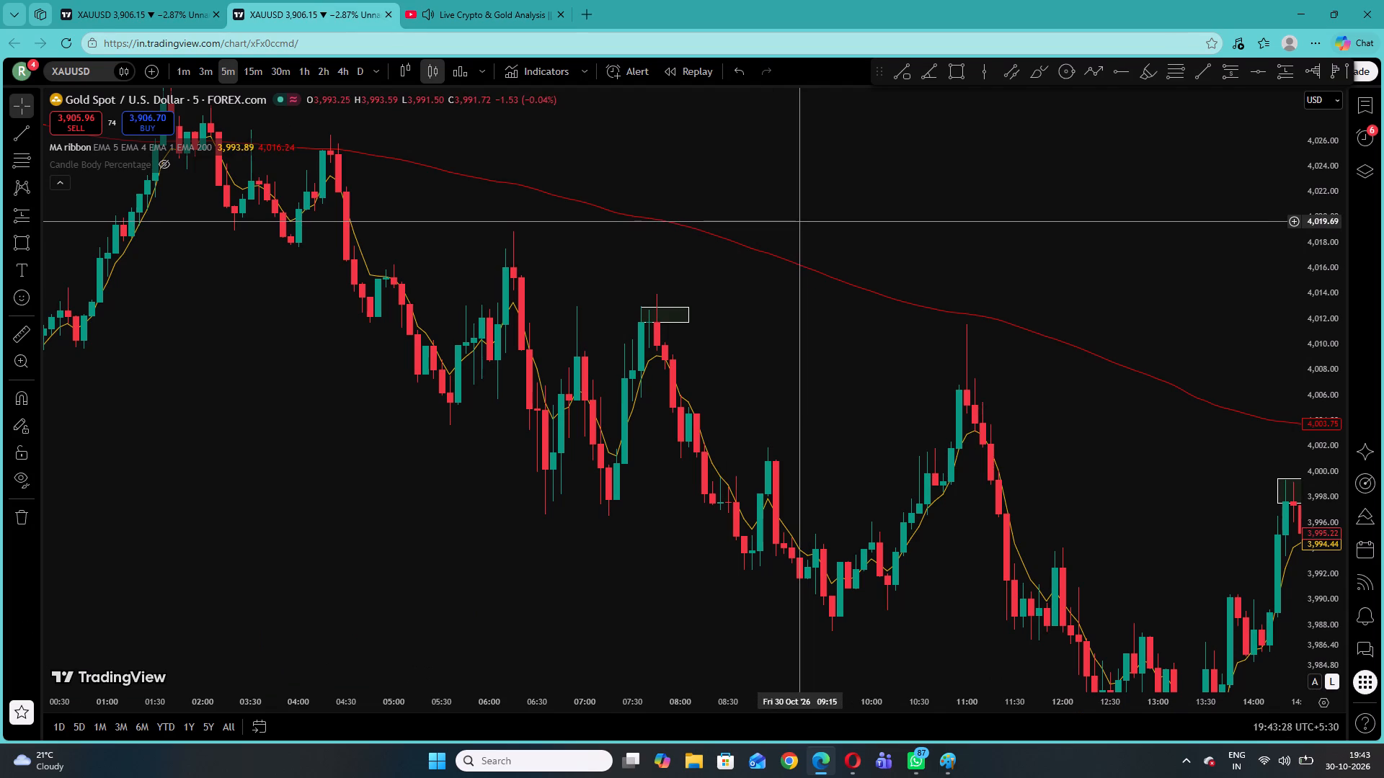
{"action": "left_click", "coordinate": [801, 221]}
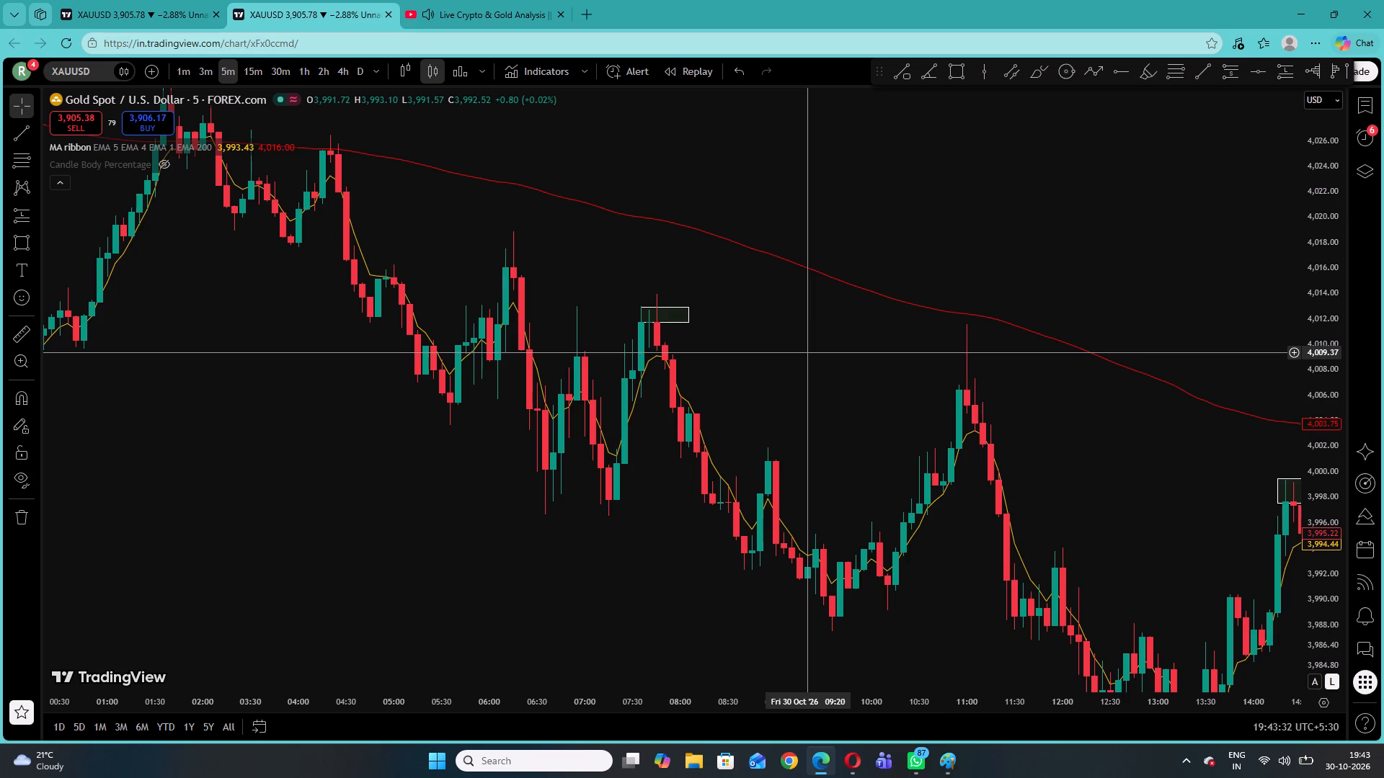
{"action": "left_click_drag", "start_coordinate": [828, 378], "coordinate": [658, 275]}
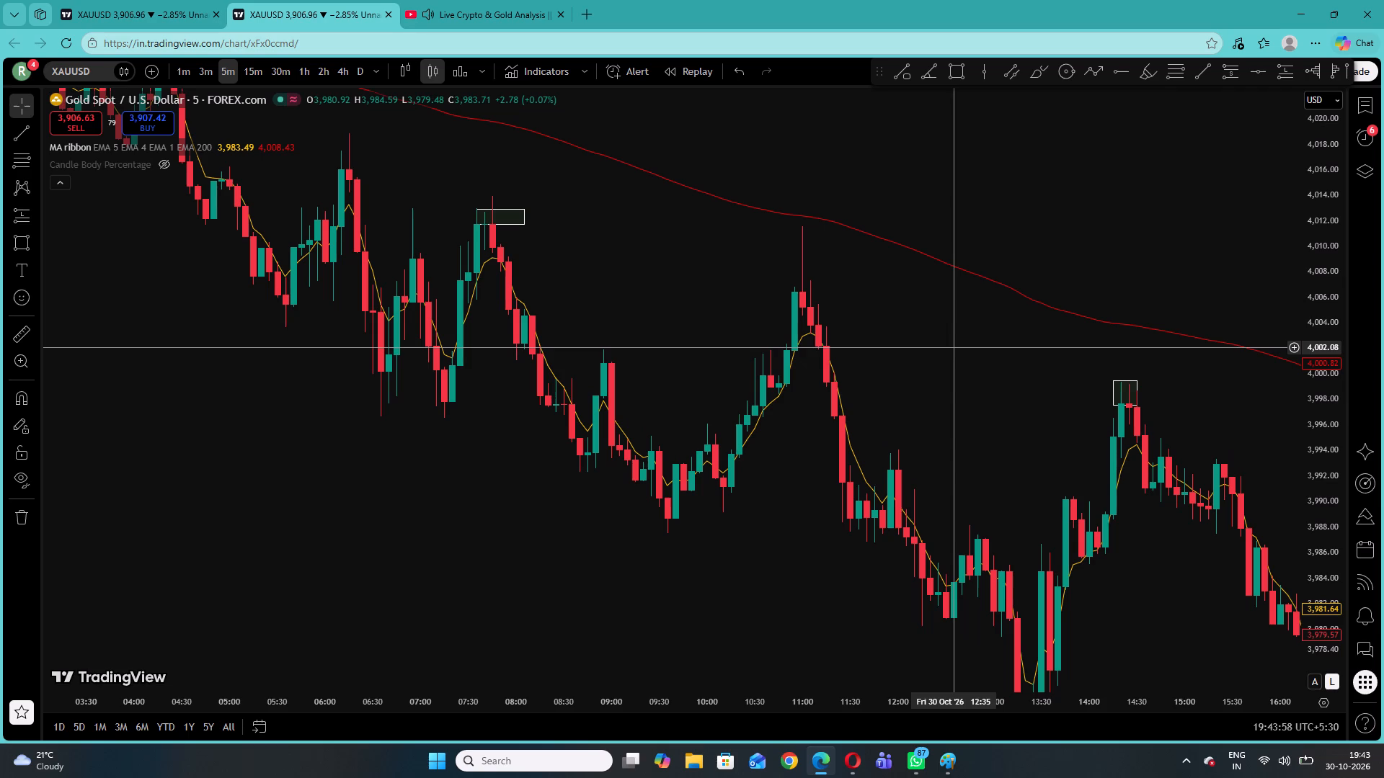
{"action": "left_click", "coordinate": [432, 0]}
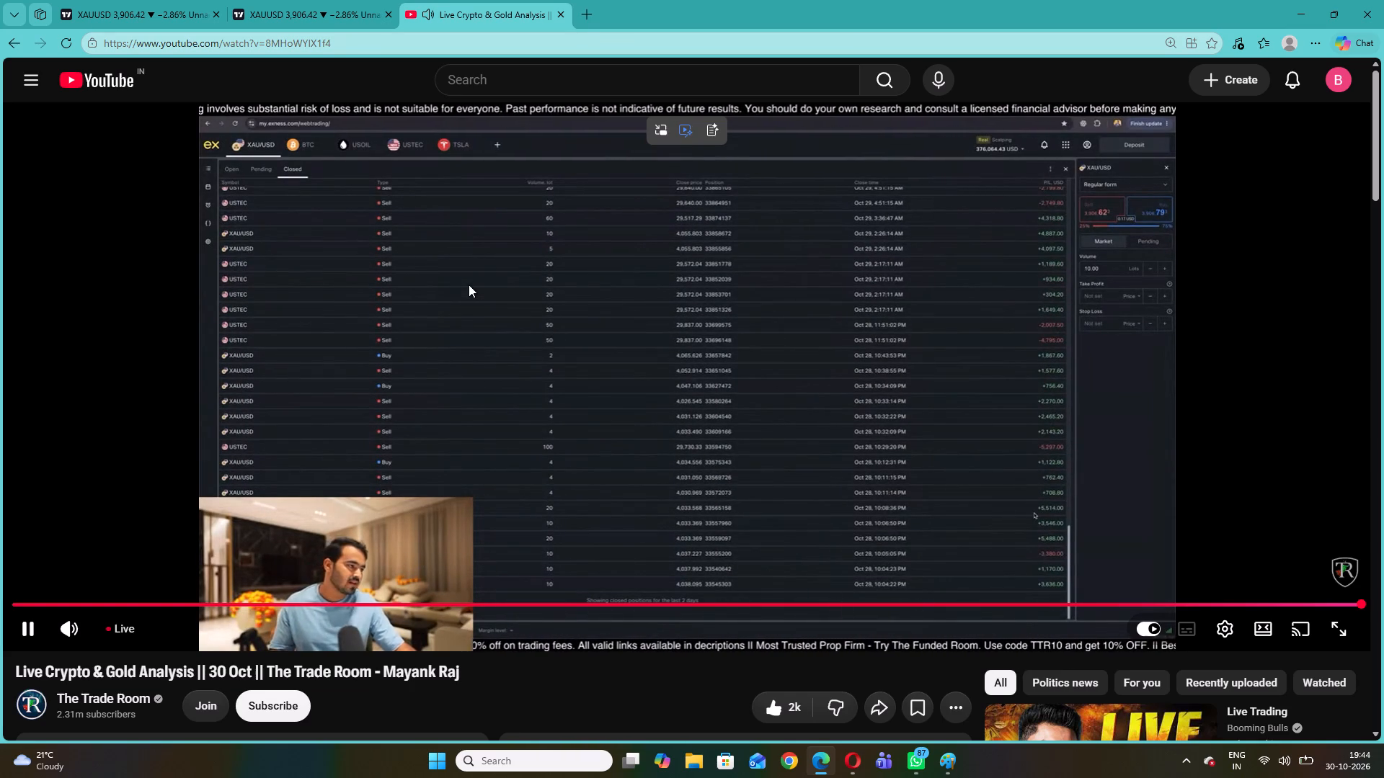
{"action": "left_click", "coordinate": [362, 0]}
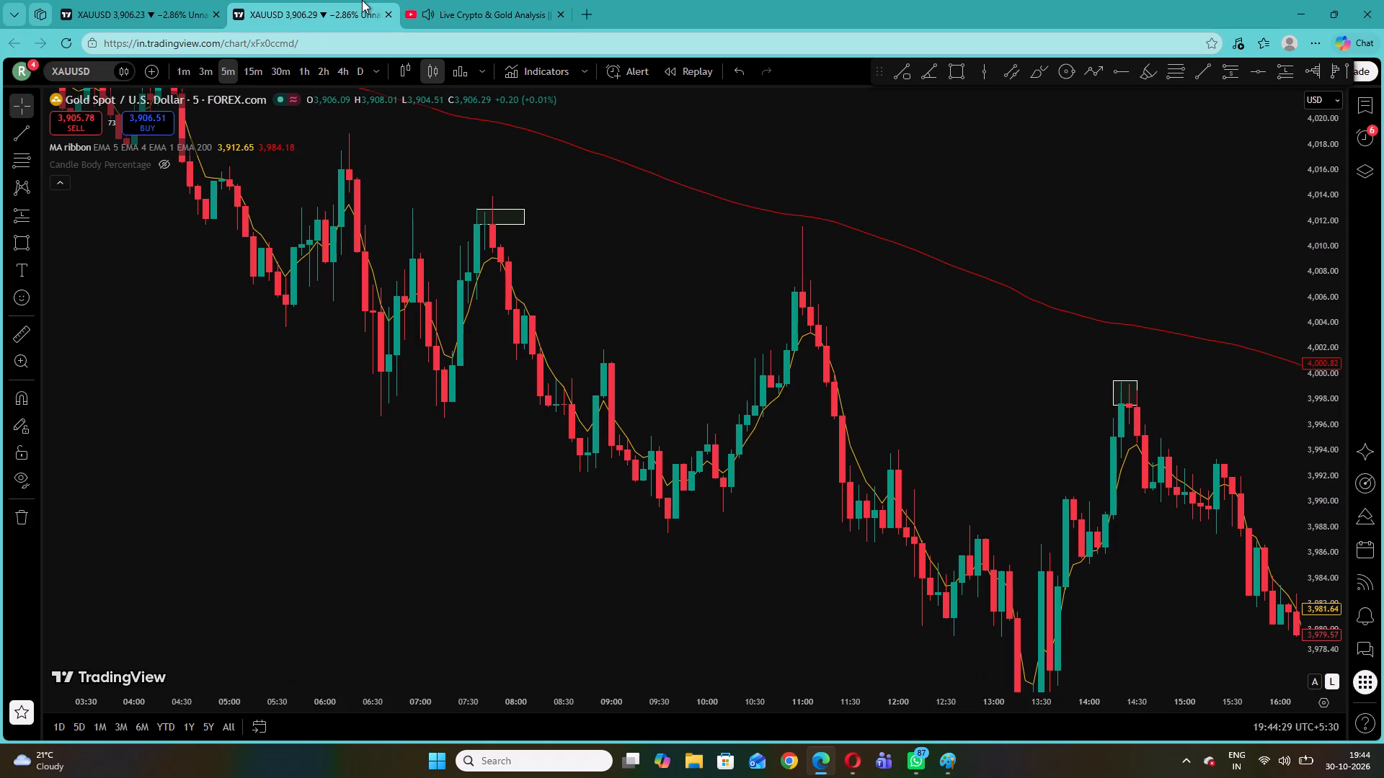
{"action": "left_click", "coordinate": [162, 0]}
{"action": "left_click", "coordinate": [314, 6]}
{"action": "left_click_drag", "start_coordinate": [936, 354], "coordinate": [704, 249]}
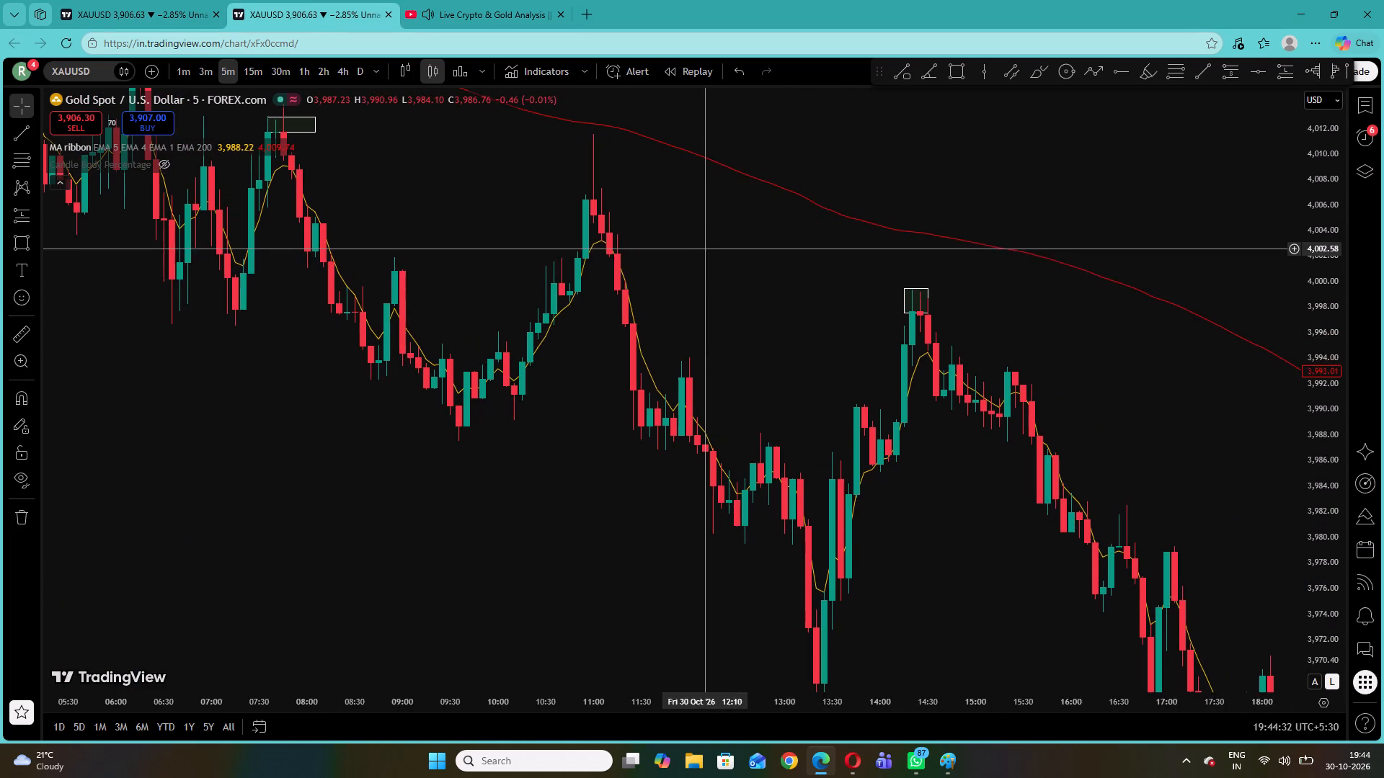
{"action": "left_click_drag", "start_coordinate": [1194, 411], "coordinate": [988, 303]}
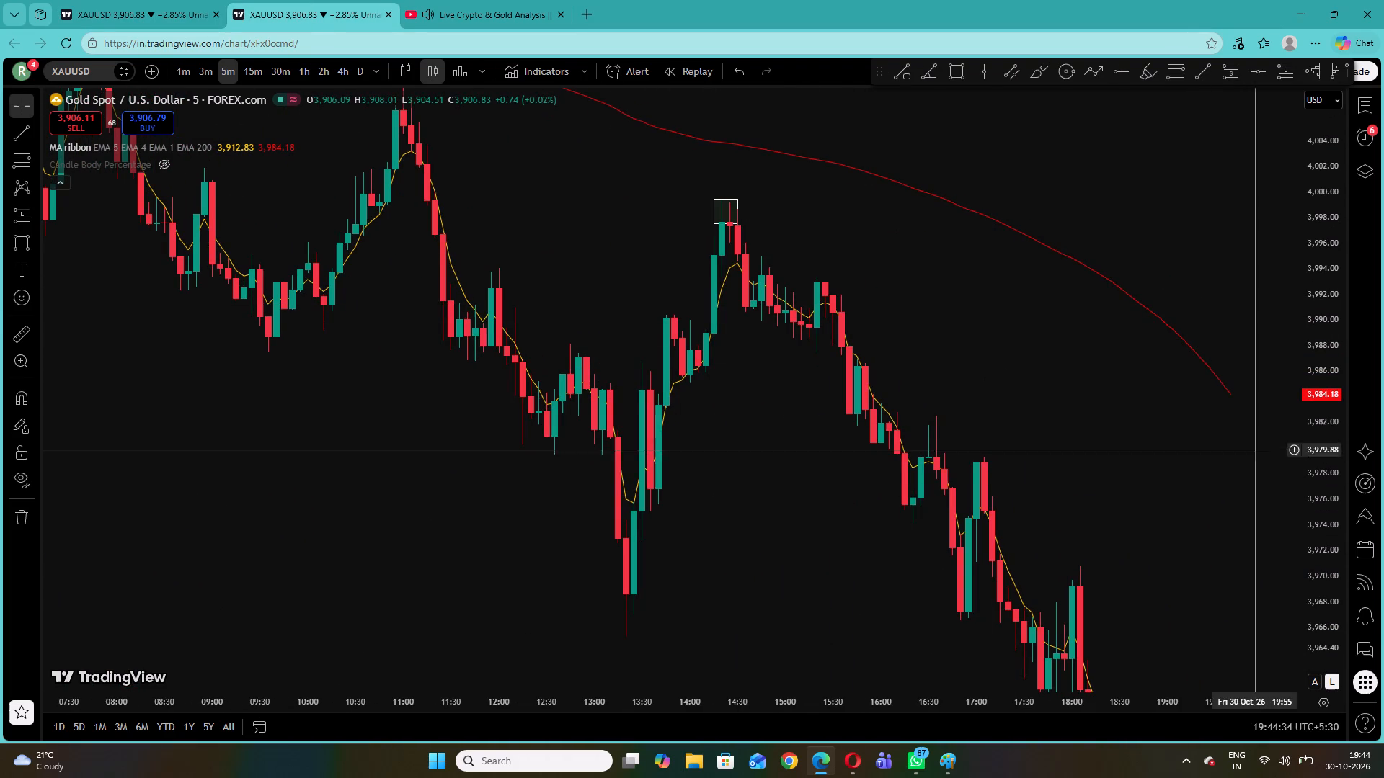
{"action": "left_click_drag", "start_coordinate": [1316, 437], "coordinate": [1321, 474]}
{"action": "left_click_drag", "start_coordinate": [1212, 444], "coordinate": [964, 383]}
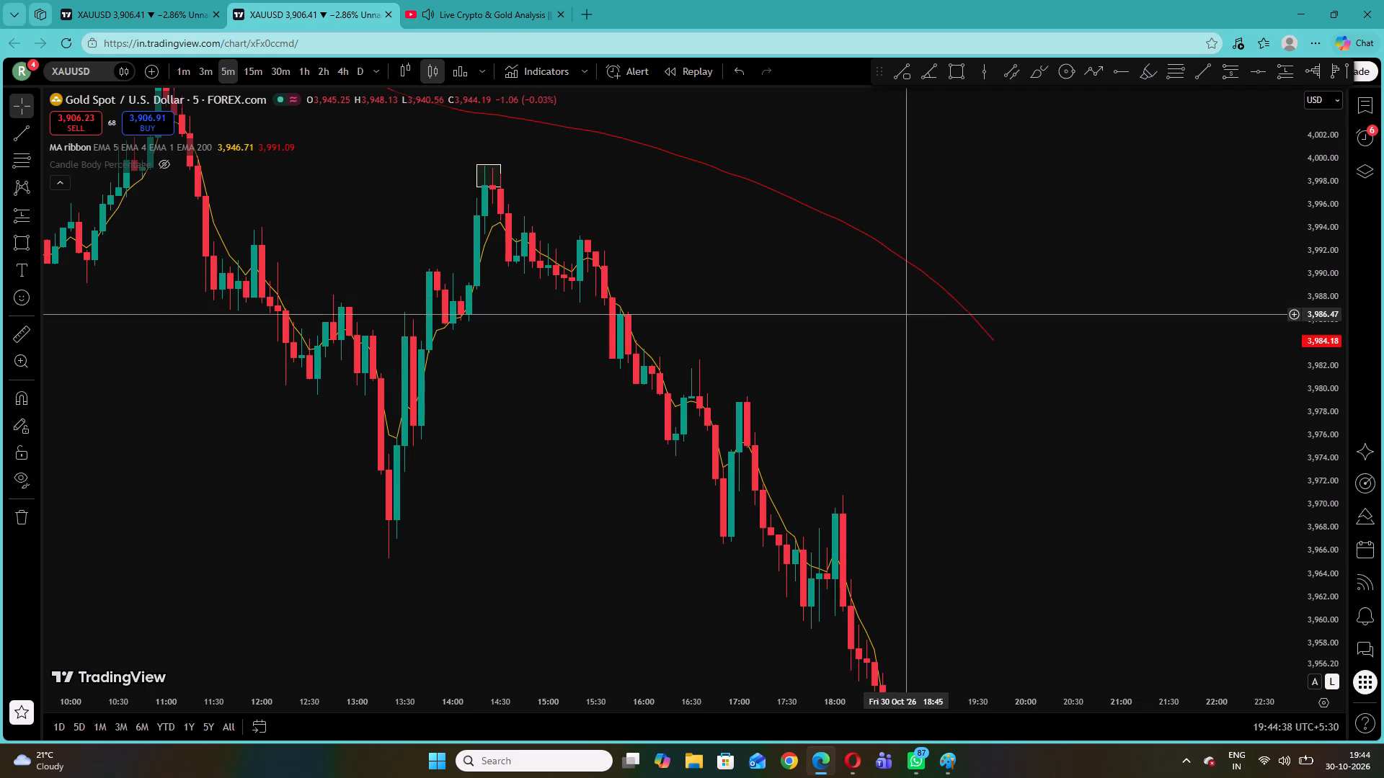
{"action": "left_click_drag", "start_coordinate": [917, 341], "coordinate": [1017, 183]}
{"action": "left_click_drag", "start_coordinate": [1329, 386], "coordinate": [1320, 512]}
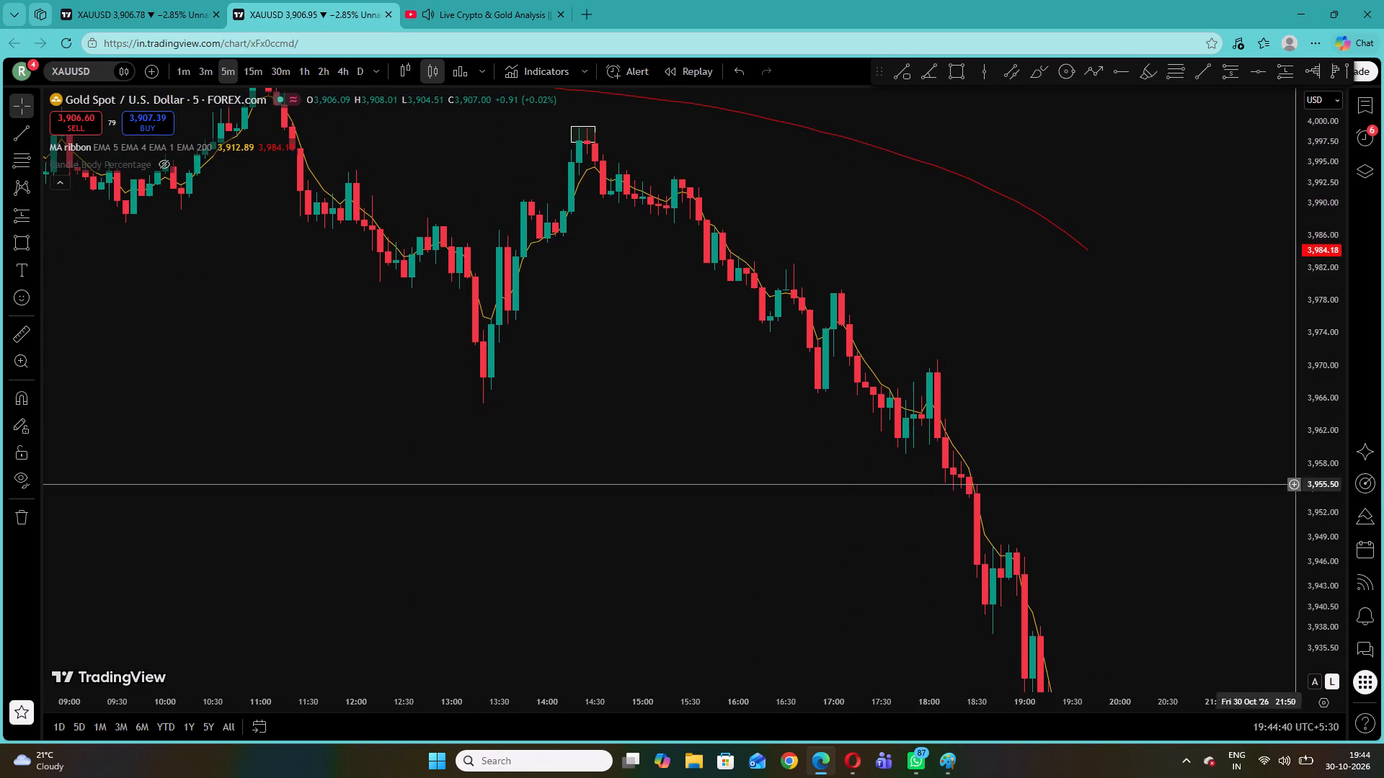
Switch XAUUSD to the 15-minute timeframe and remove both rectangle drawings from the chart.
{"action": "left_click_drag", "start_coordinate": [1152, 525], "coordinate": [1033, 200]}
{"action": "left_click_drag", "start_coordinate": [1321, 441], "coordinate": [1331, 527]}
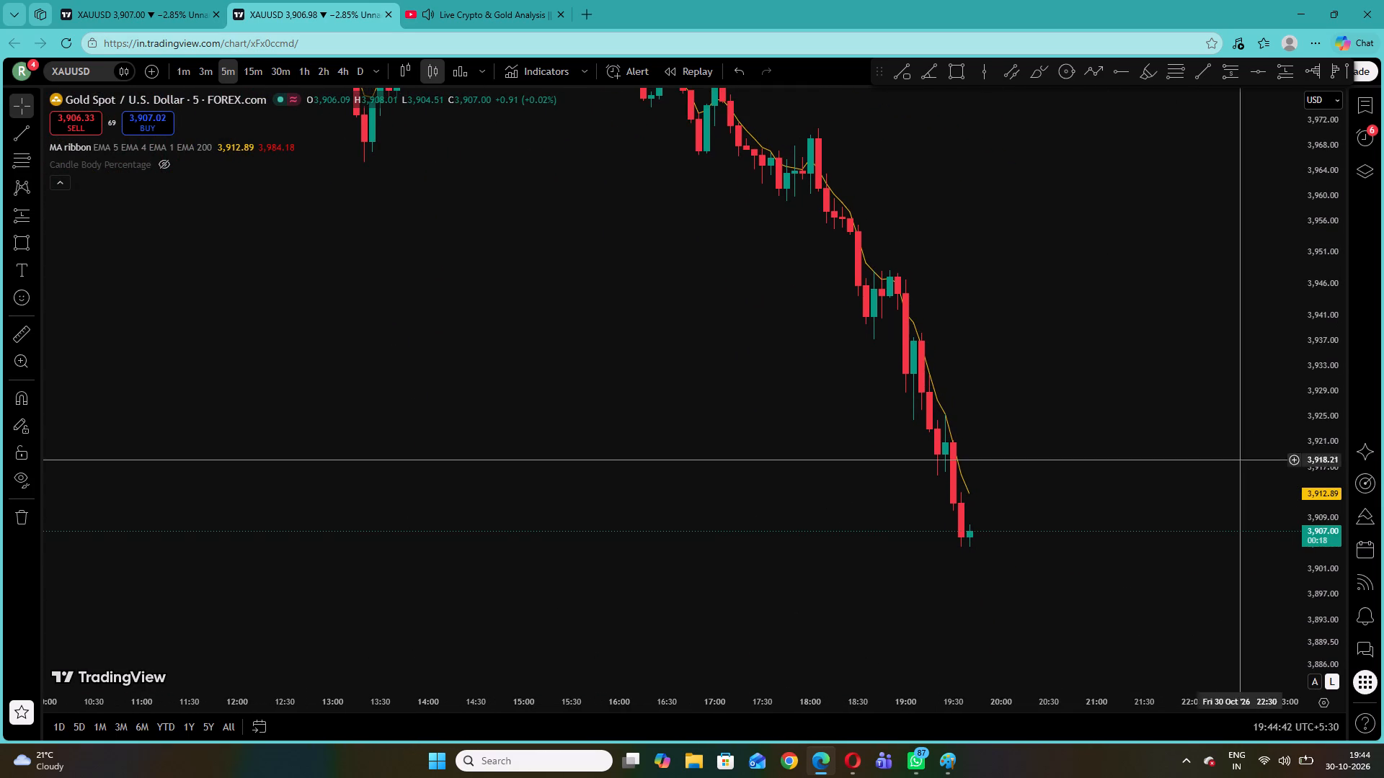
{"action": "left_click_drag", "start_coordinate": [957, 271], "coordinate": [1073, 578]}
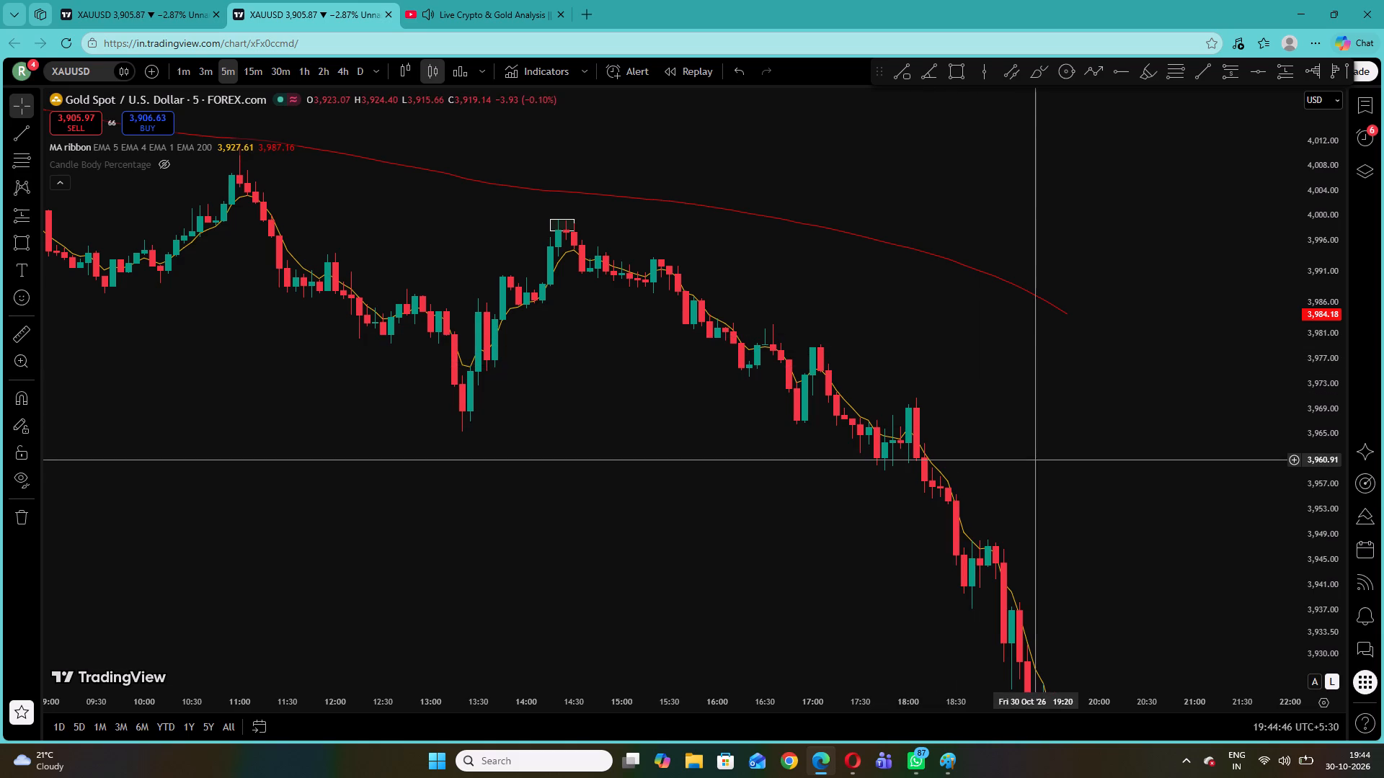
{"action": "left_click_drag", "start_coordinate": [1087, 501], "coordinate": [892, 232]}
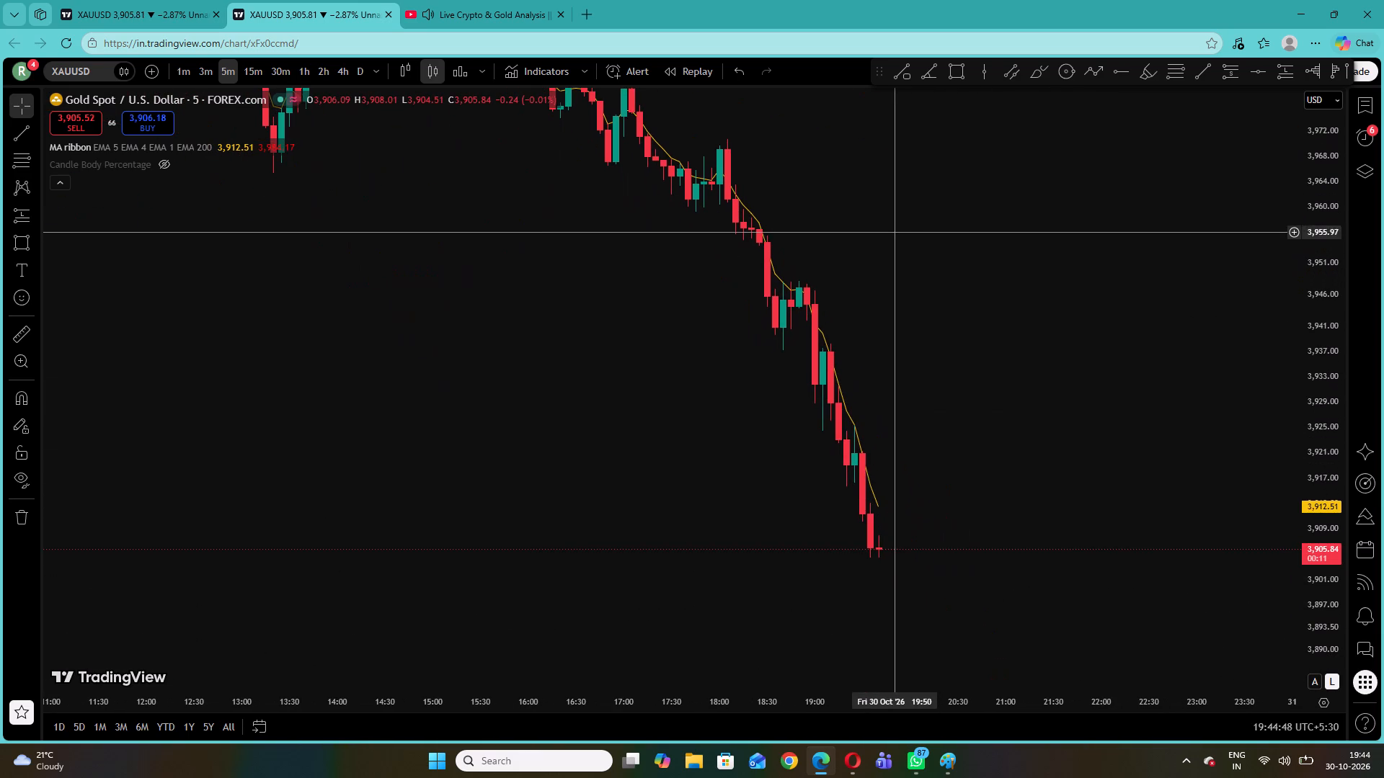
{"action": "left_click_drag", "start_coordinate": [1321, 404], "coordinate": [1324, 527]}
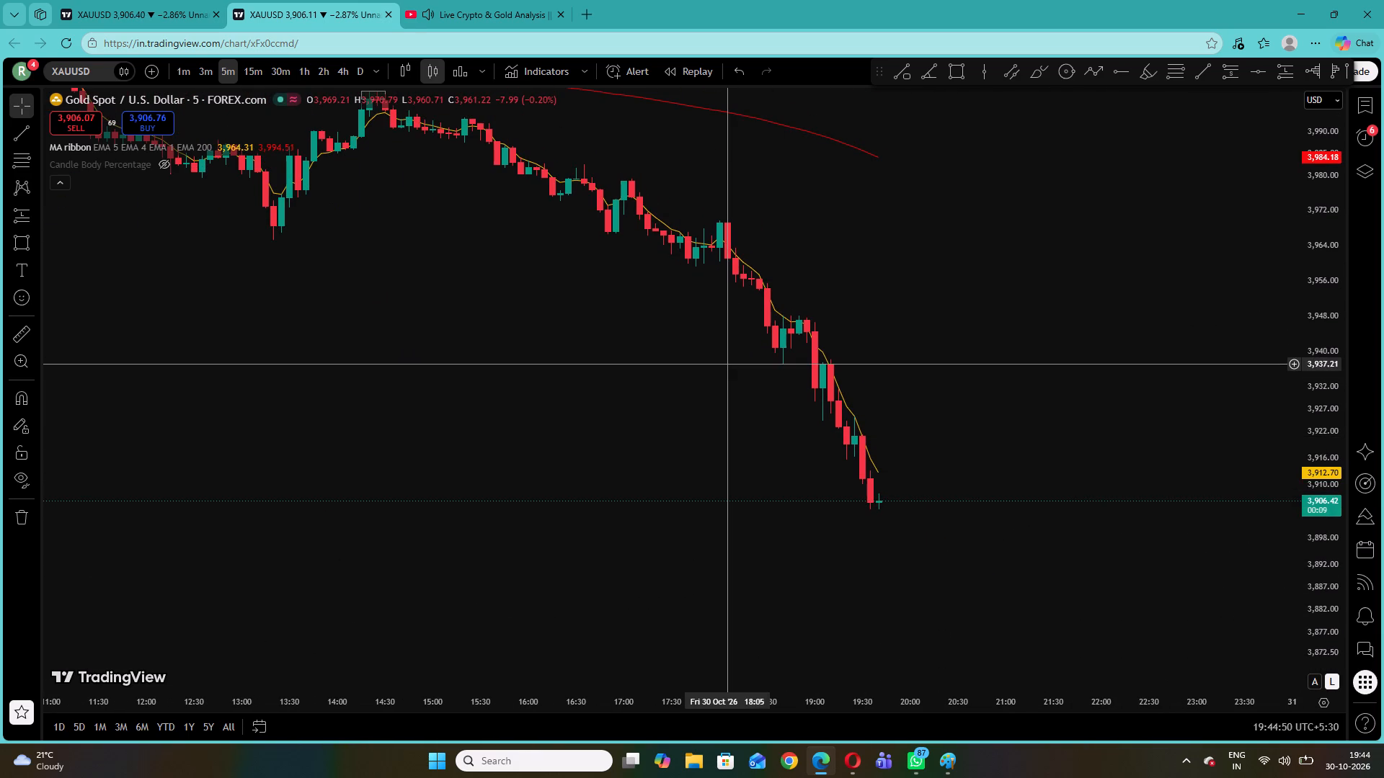
{"action": "left_click_drag", "start_coordinate": [729, 364], "coordinate": [839, 436]}
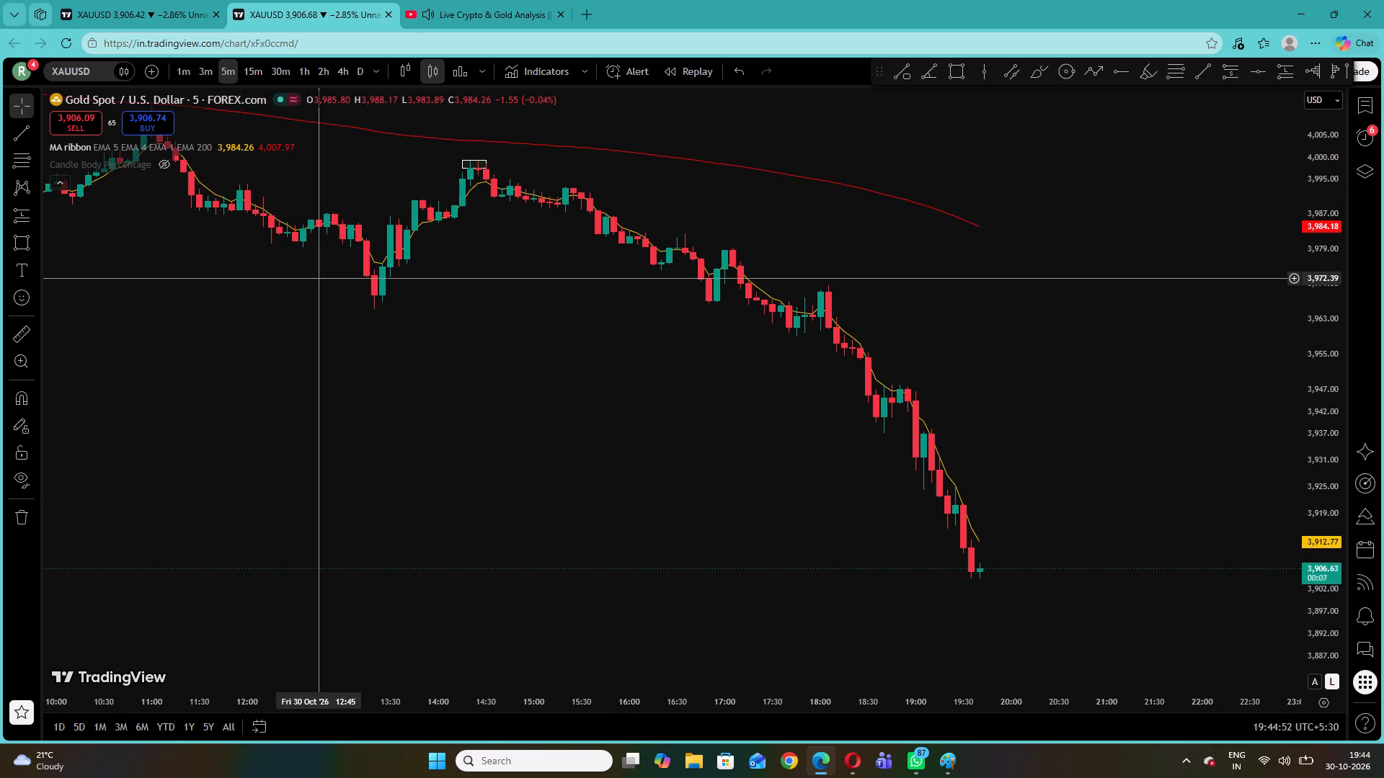
{"action": "left_click", "coordinate": [250, 60]}
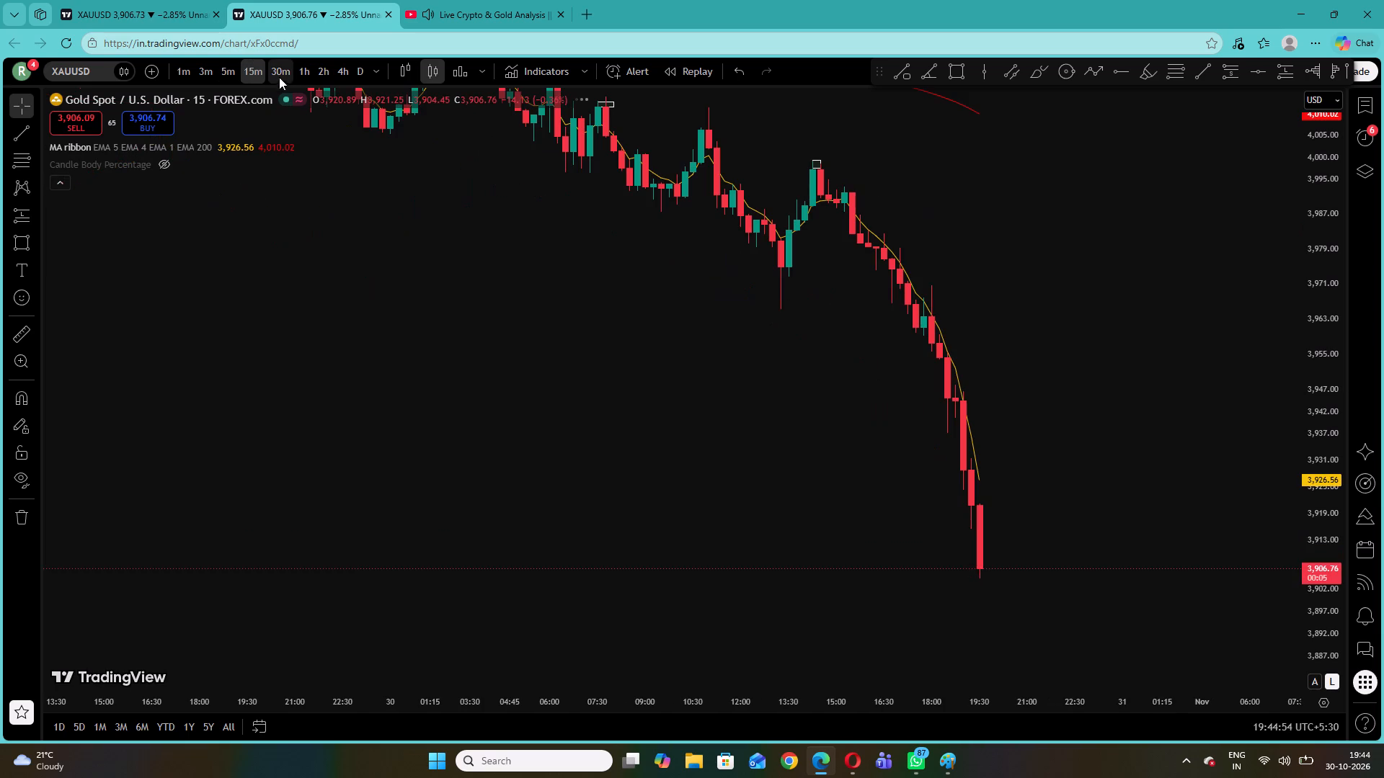
{"action": "right_click", "coordinate": [450, 205]}
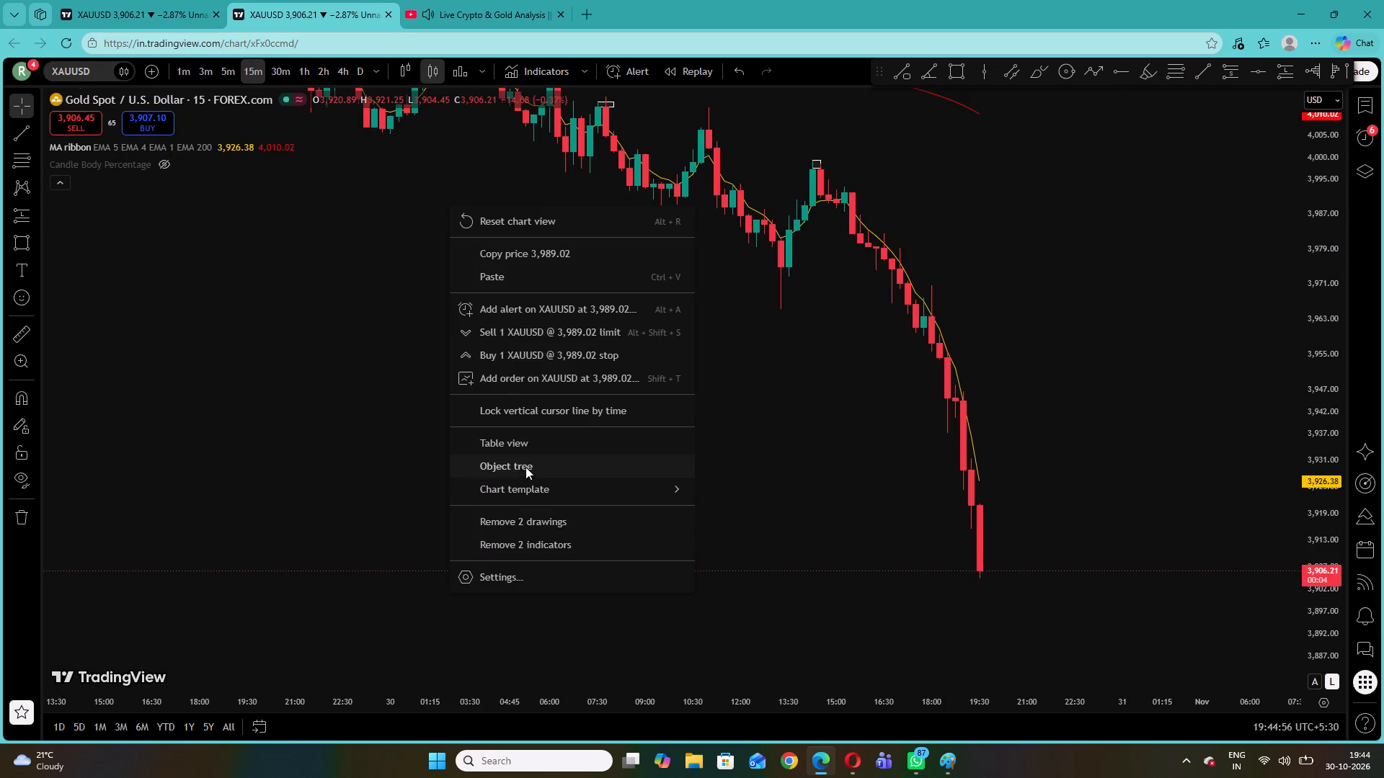
{"action": "left_click", "coordinate": [525, 522]}
Review the 15-minute decline and switch XAUUSD to the 30-minute timeframe.
{"action": "left_click_drag", "start_coordinate": [614, 236], "coordinate": [573, 382]}
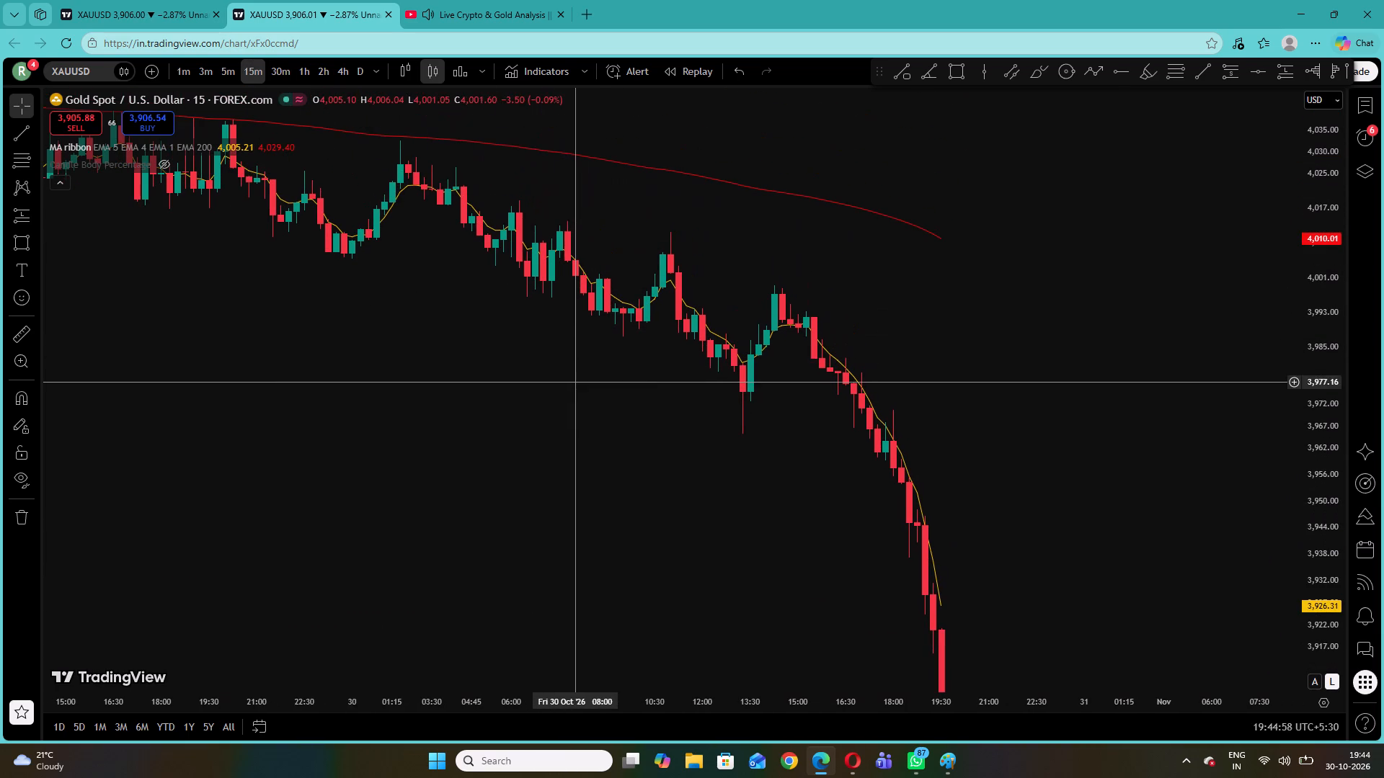
{"action": "left_click", "coordinate": [278, 70]}
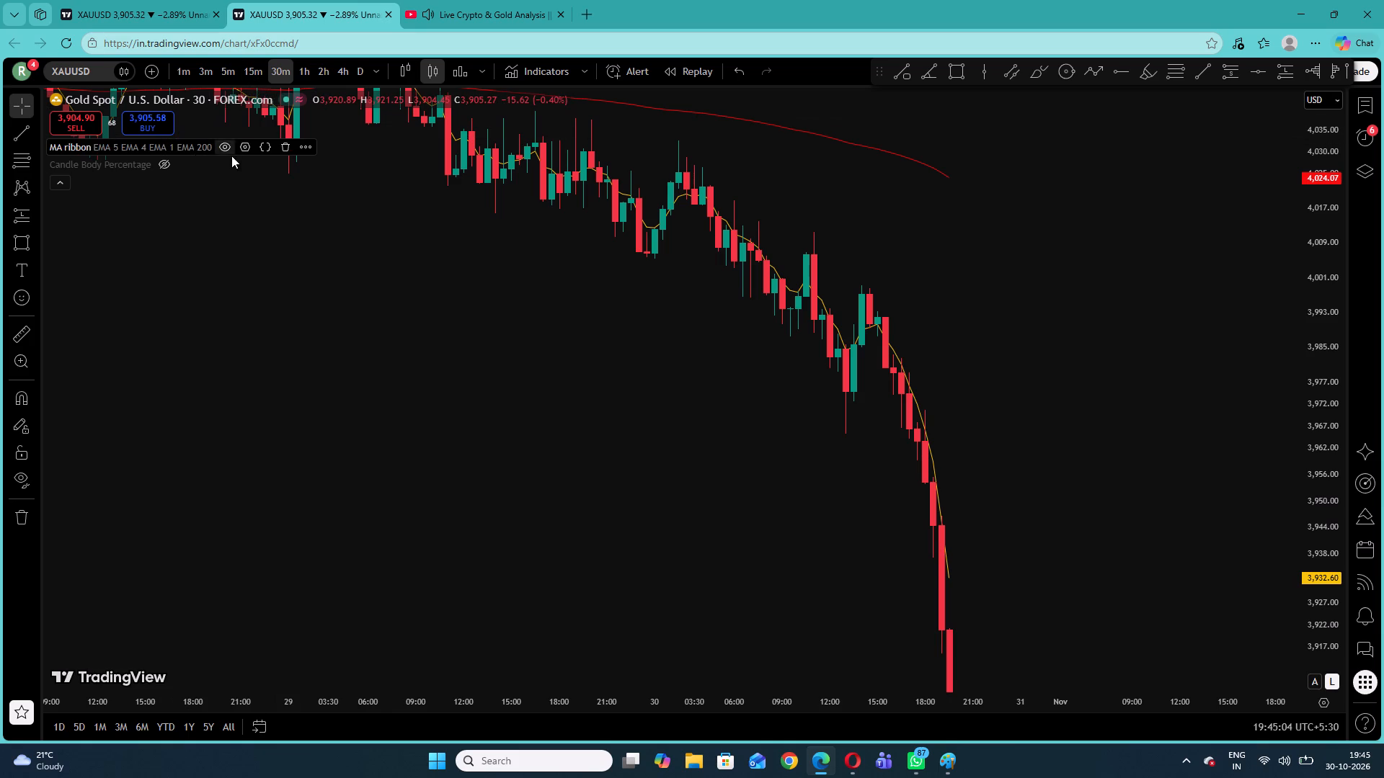
Set the length of the MA ribbon's first EMA (MA #1) to 2.
{"action": "left_click", "coordinate": [241, 144]}
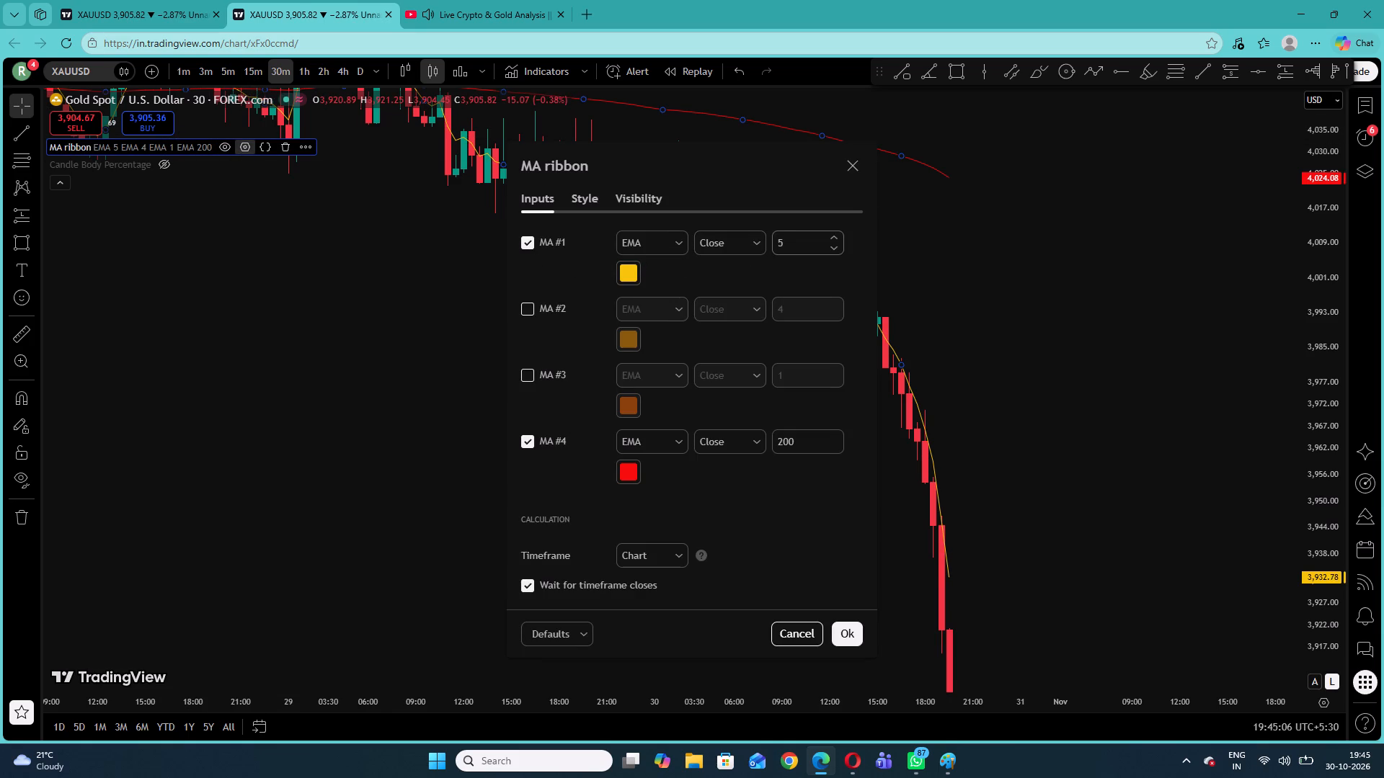
{"action": "left_click", "coordinate": [804, 239]}
{"action": "left_click", "coordinate": [804, 239]}
{"action": "key", "text": "BackSpace"}
{"action": "key", "text": "BackSpace"}
{"action": "key", "text": "2"}
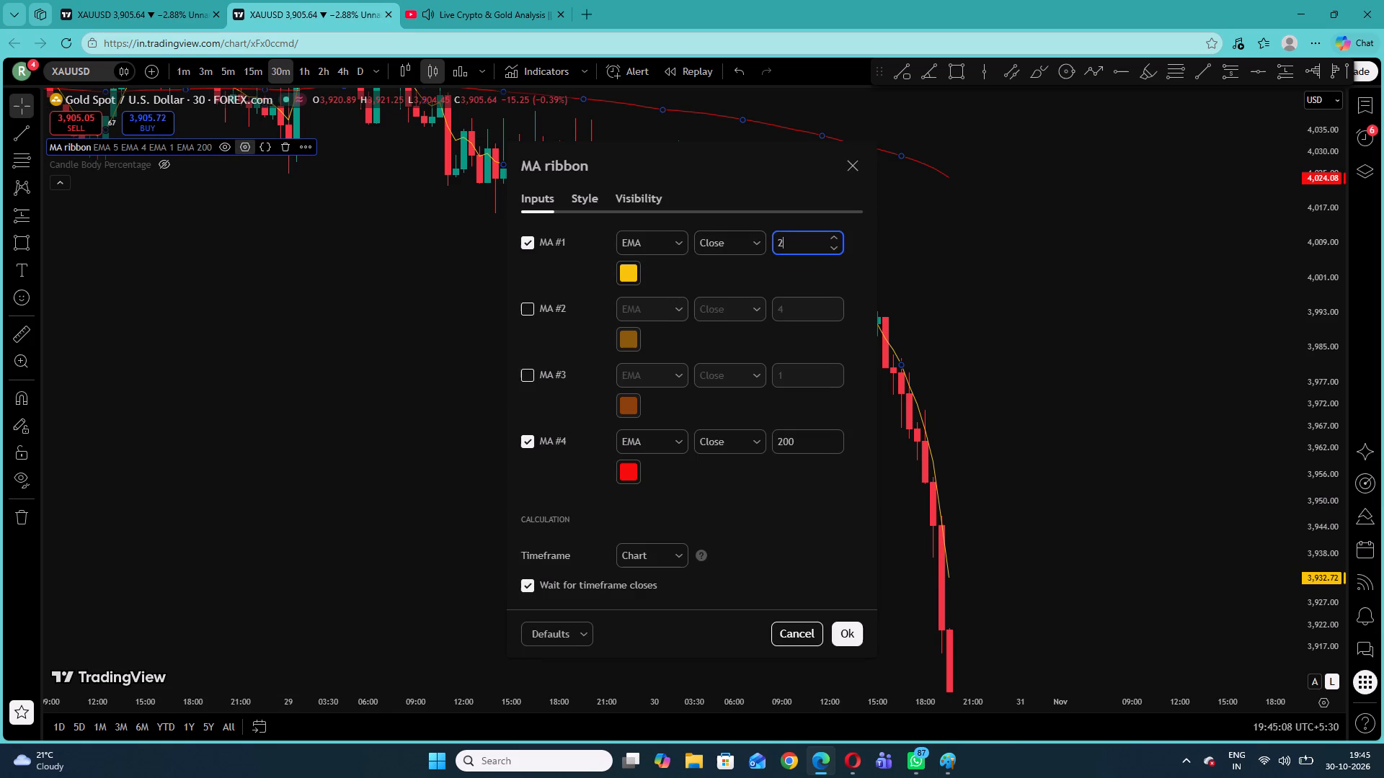
{"action": "left_click", "coordinate": [850, 629]}
{"action": "left_click", "coordinate": [918, 266]}
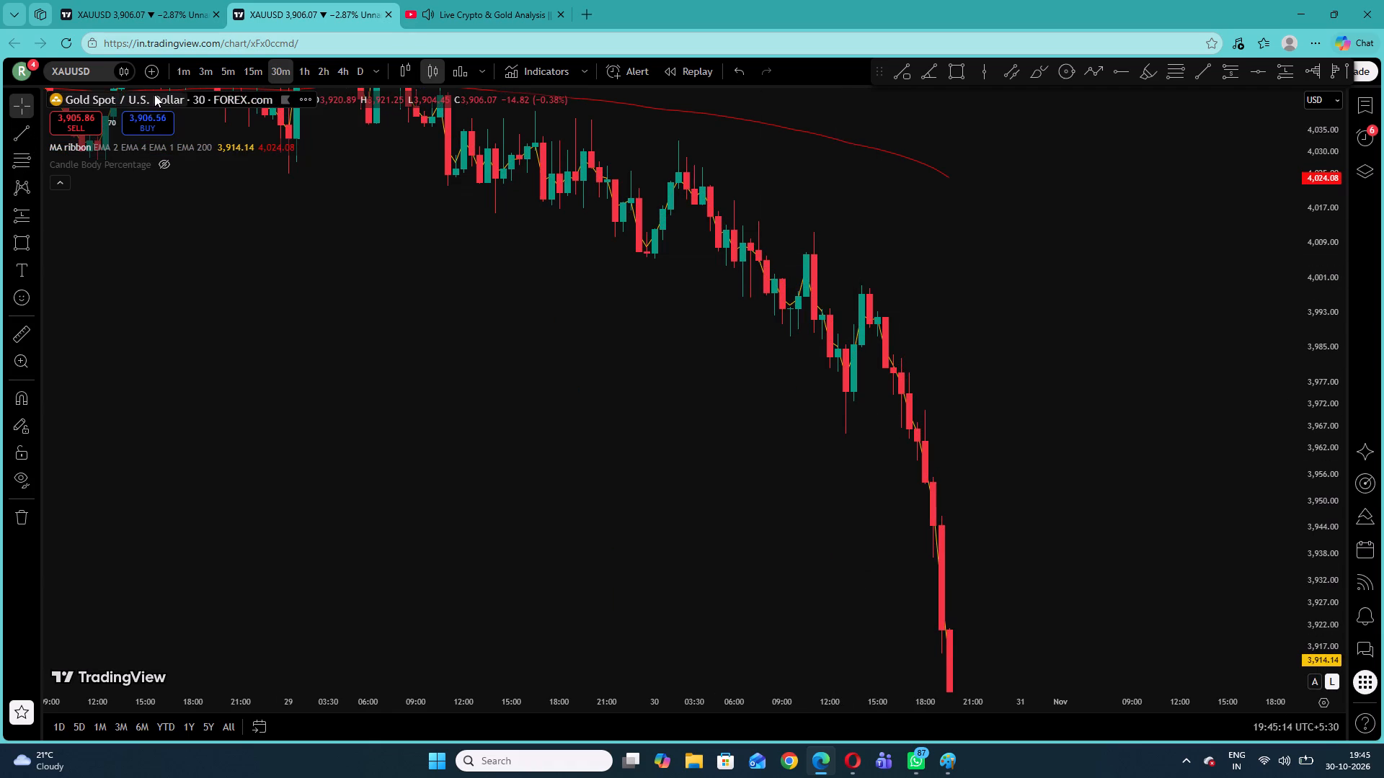
Switch XAUUSD to the 1-minute timeframe with a reset view and examine the evening decline against the 2 and 200 EMAs.
{"action": "left_click", "coordinate": [184, 70]}
{"action": "right_click", "coordinate": [838, 196]}
{"action": "left_click", "coordinate": [891, 210]}
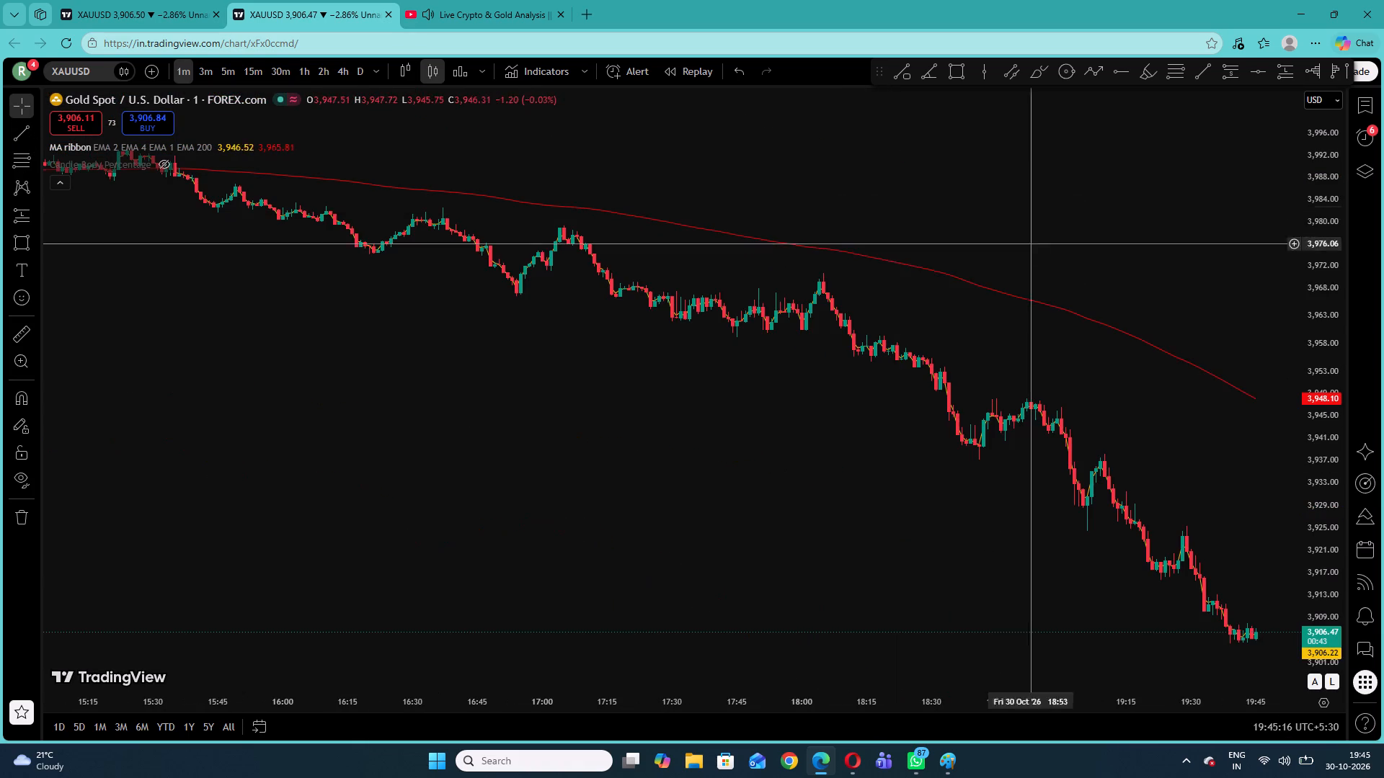
{"action": "left_click_drag", "start_coordinate": [1321, 399], "coordinate": [1279, 188]}
{"action": "left_click_drag", "start_coordinate": [1100, 299], "coordinate": [1039, 263]}
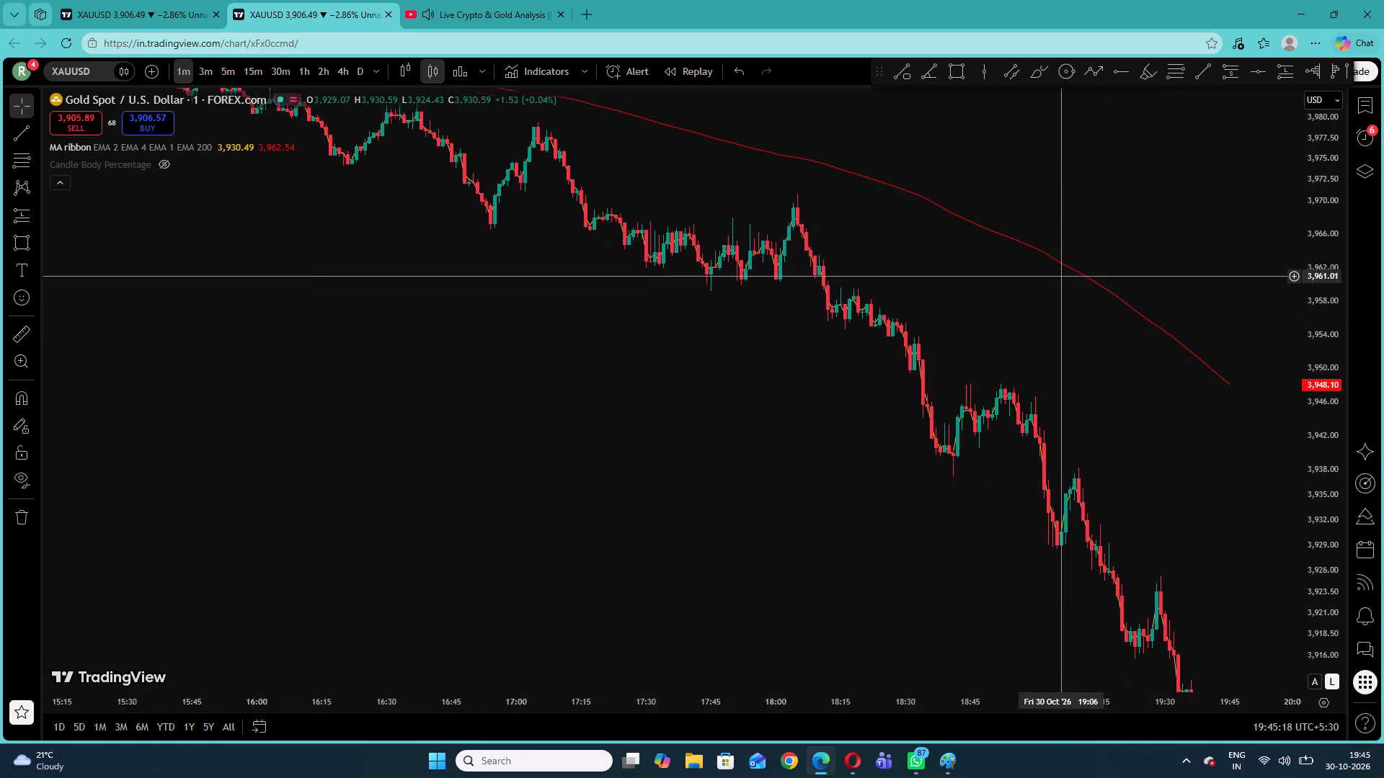
{"action": "left_click_drag", "start_coordinate": [1039, 263], "coordinate": [1008, 241]}
{"action": "left_click_drag", "start_coordinate": [1340, 489], "coordinate": [1312, 99]}
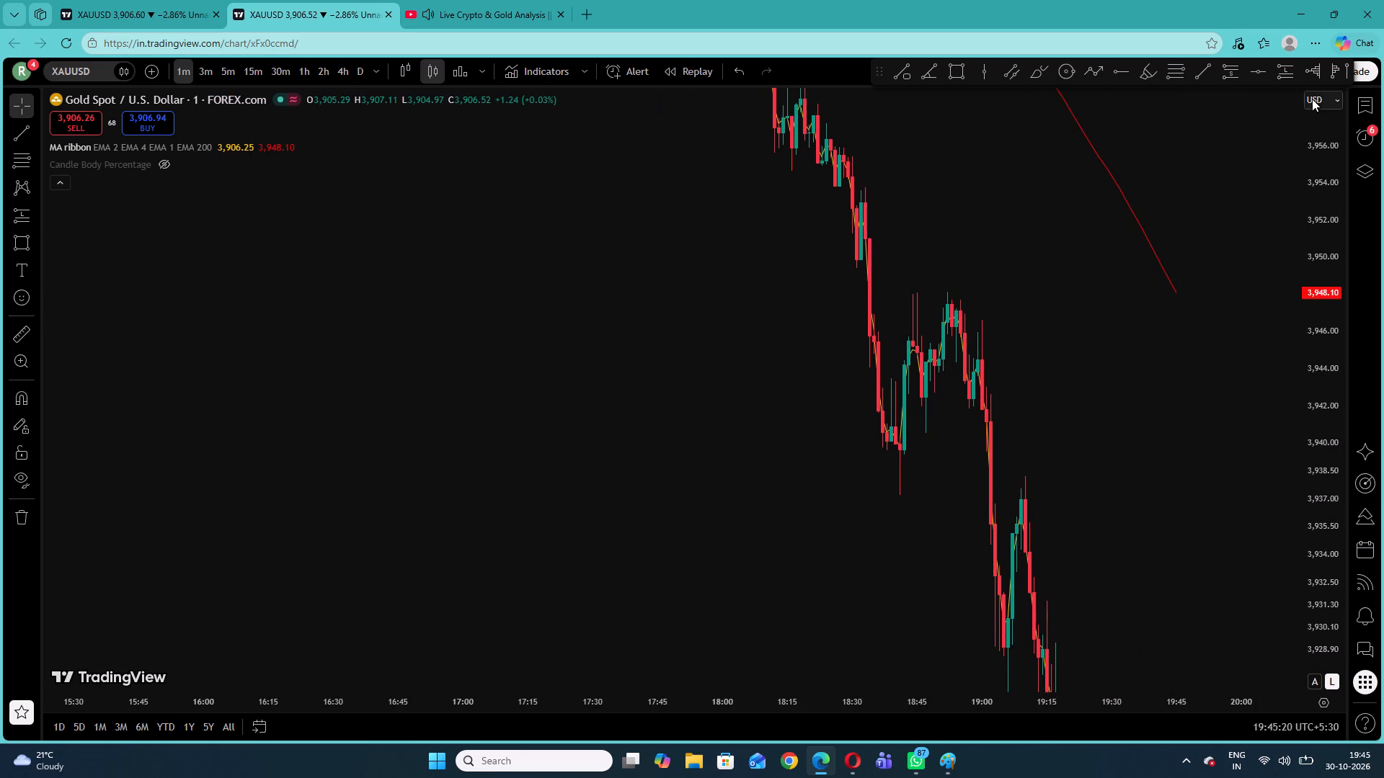
{"action": "left_click_drag", "start_coordinate": [1326, 506], "coordinate": [1334, 119]}
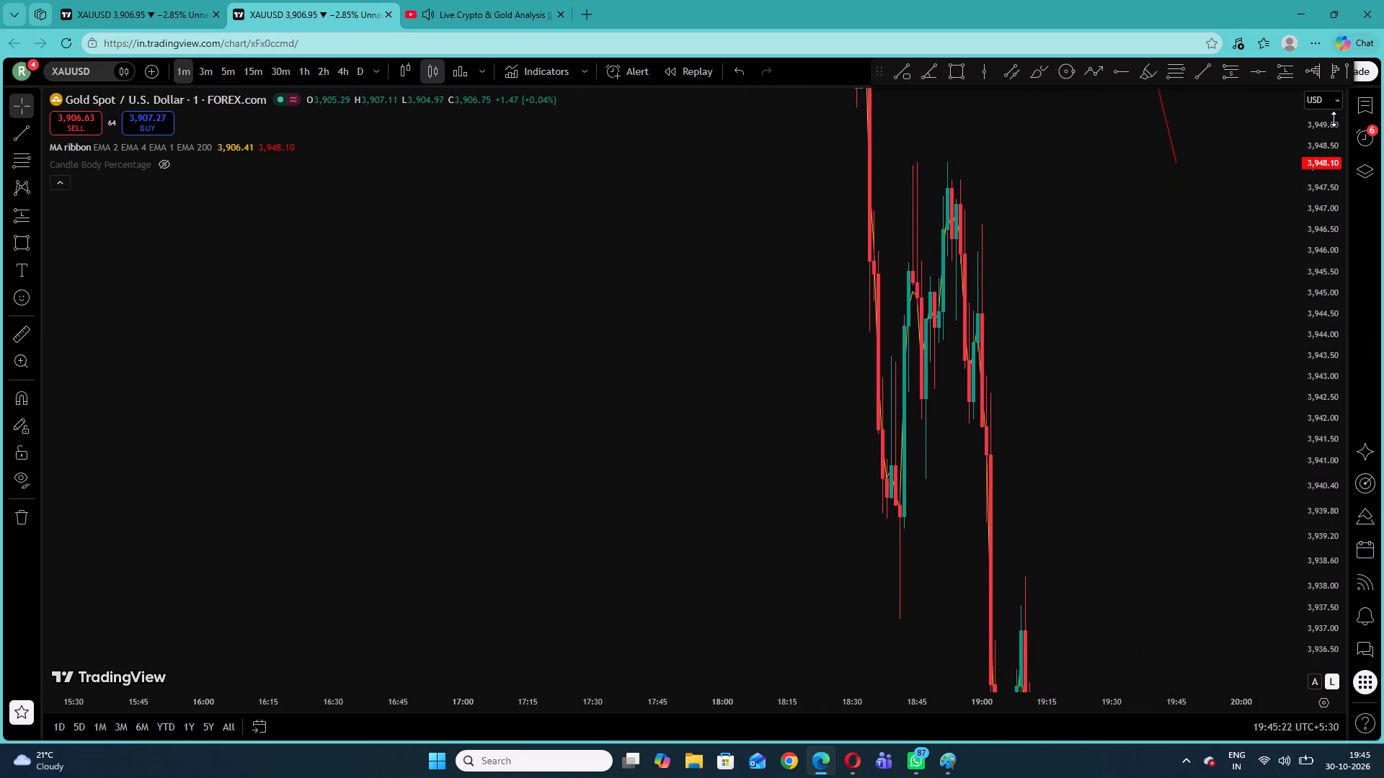
{"action": "left_click_drag", "start_coordinate": [1334, 119], "coordinate": [1339, 627]}
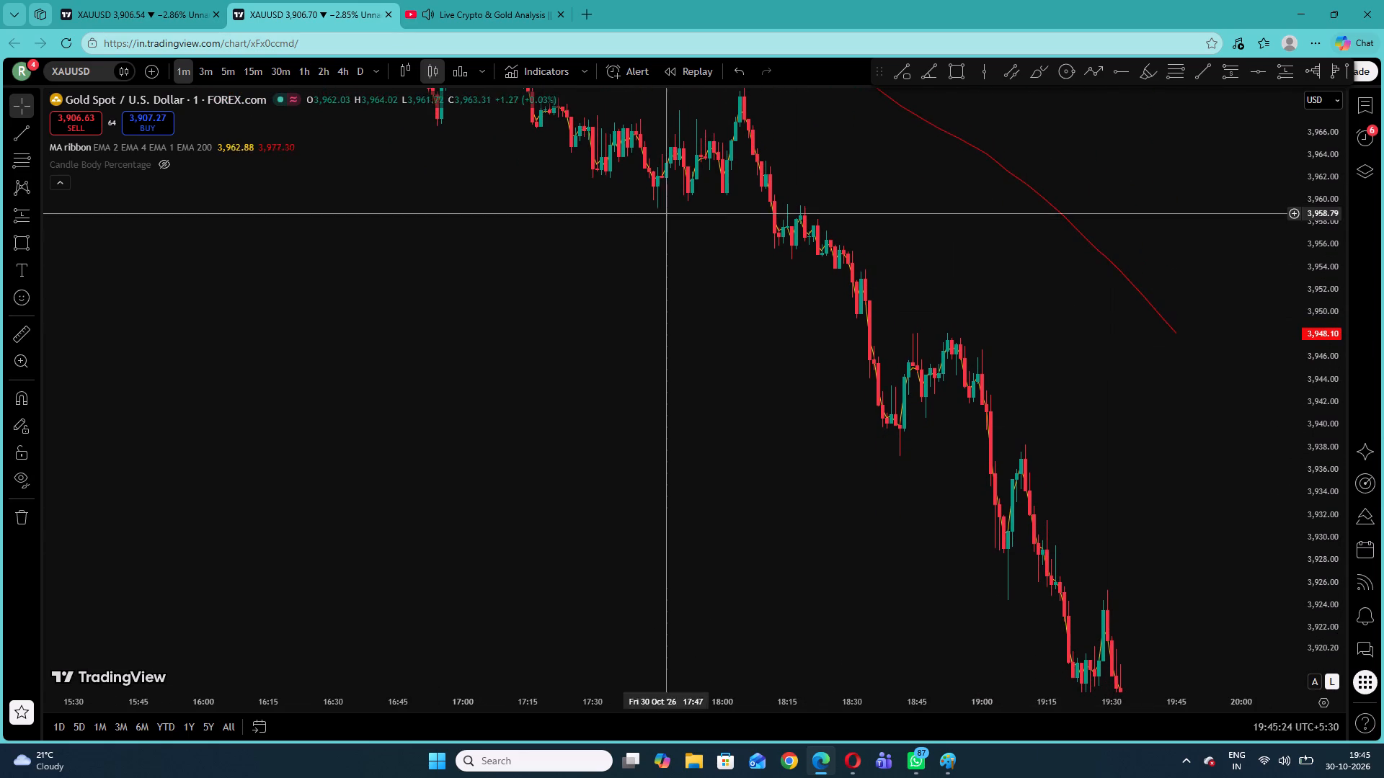
Return XAUUSD to the 5-minute timeframe with the chart view reset and automatic price scaling turned off.
{"action": "left_click", "coordinate": [177, 0]}
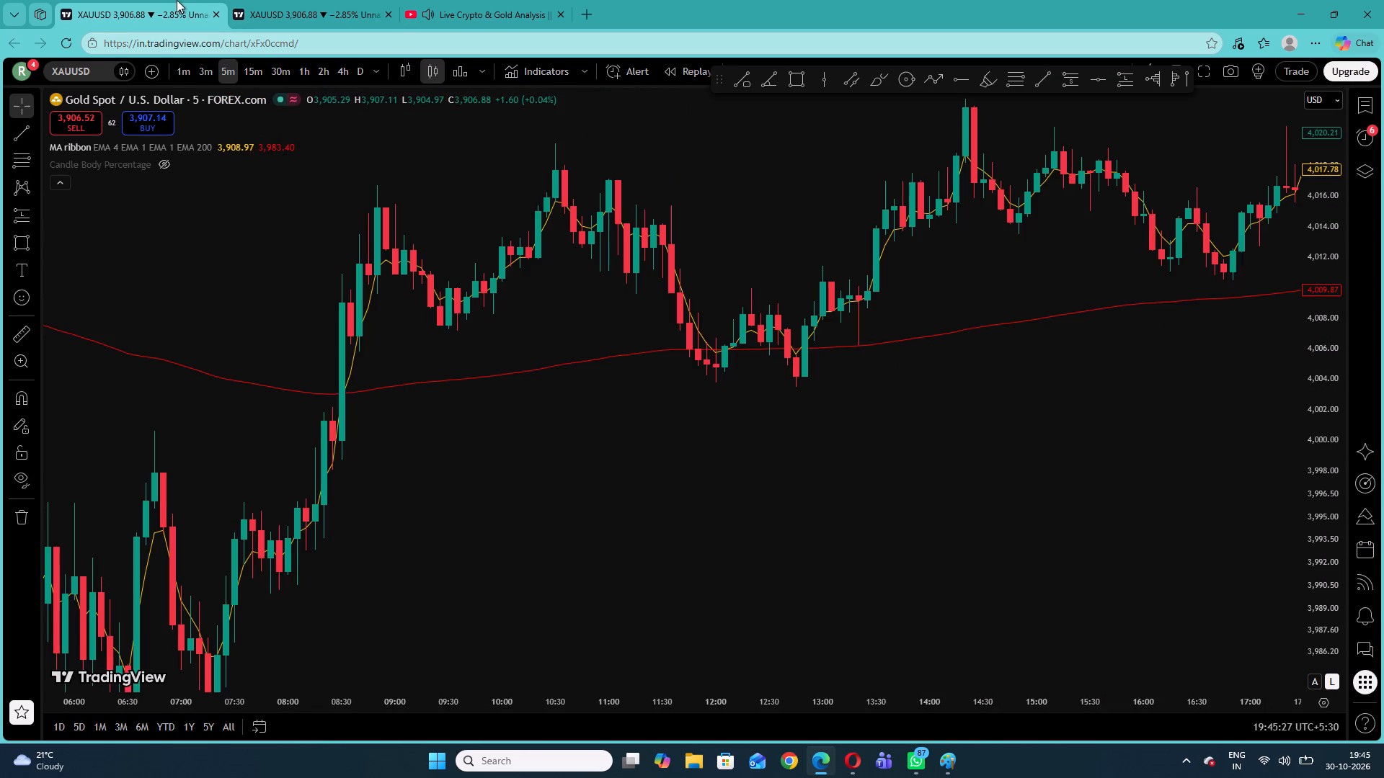
{"action": "left_click", "coordinate": [265, 1]}
{"action": "left_click", "coordinate": [226, 72]}
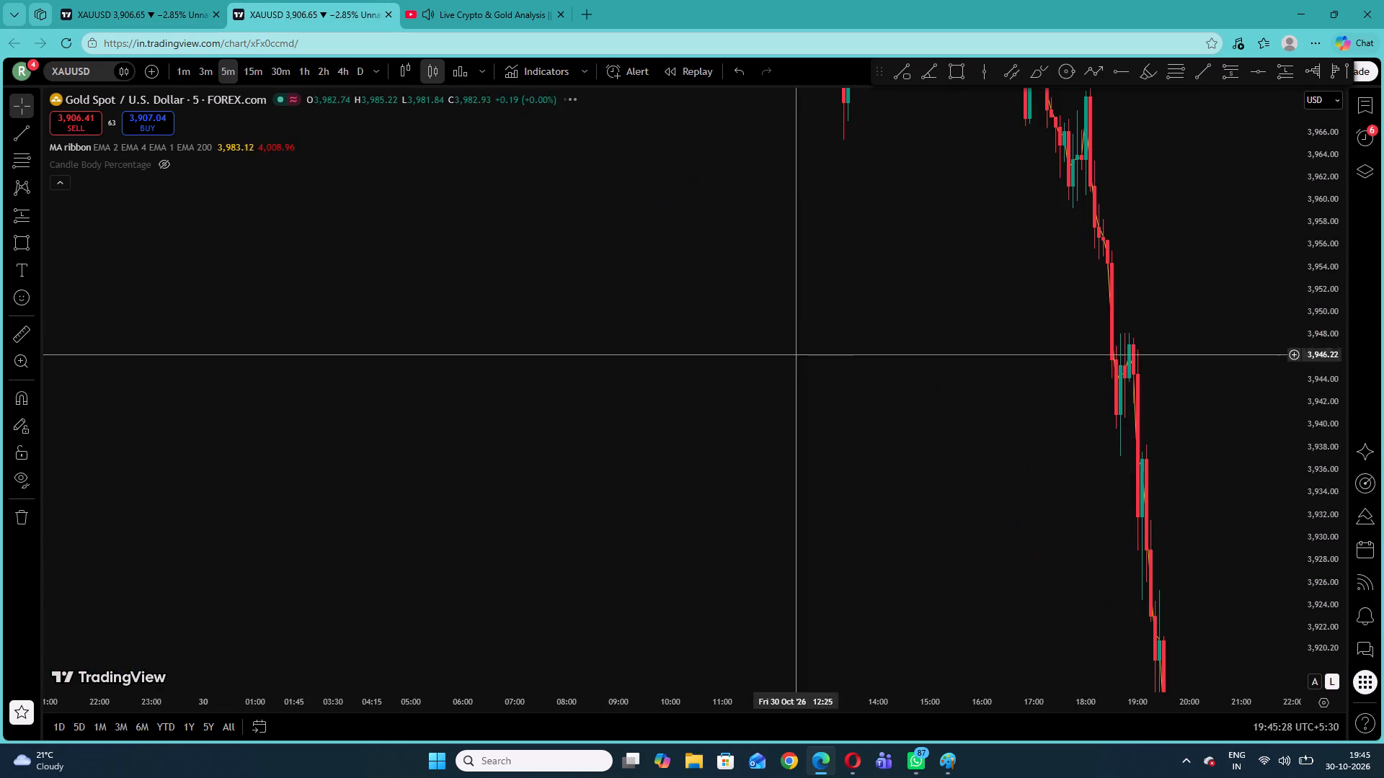
{"action": "right_click", "coordinate": [1054, 267]}
{"action": "left_click", "coordinate": [1077, 279]}
{"action": "left_click_drag", "start_coordinate": [1349, 472], "coordinate": [1318, 226]}
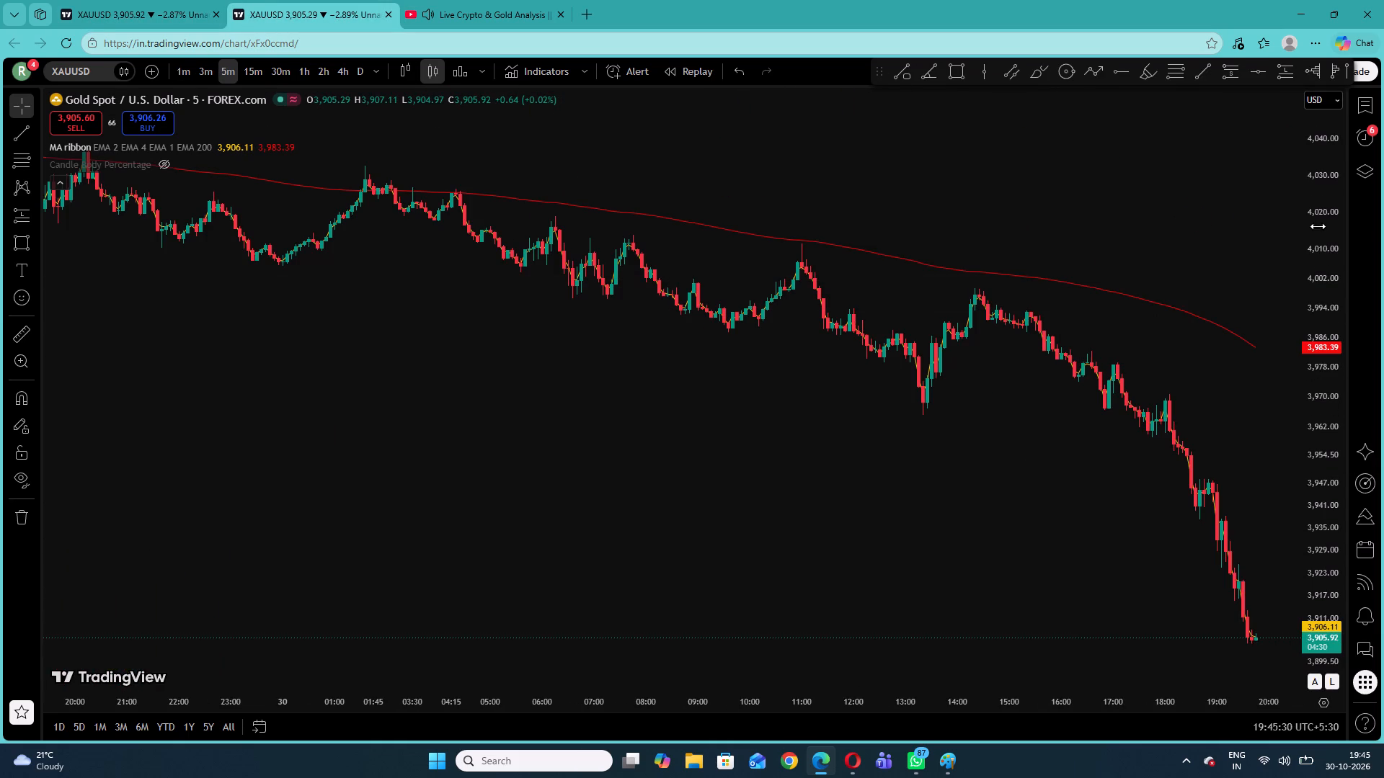
{"action": "left_click_drag", "start_coordinate": [1318, 226], "coordinate": [1313, 190]}
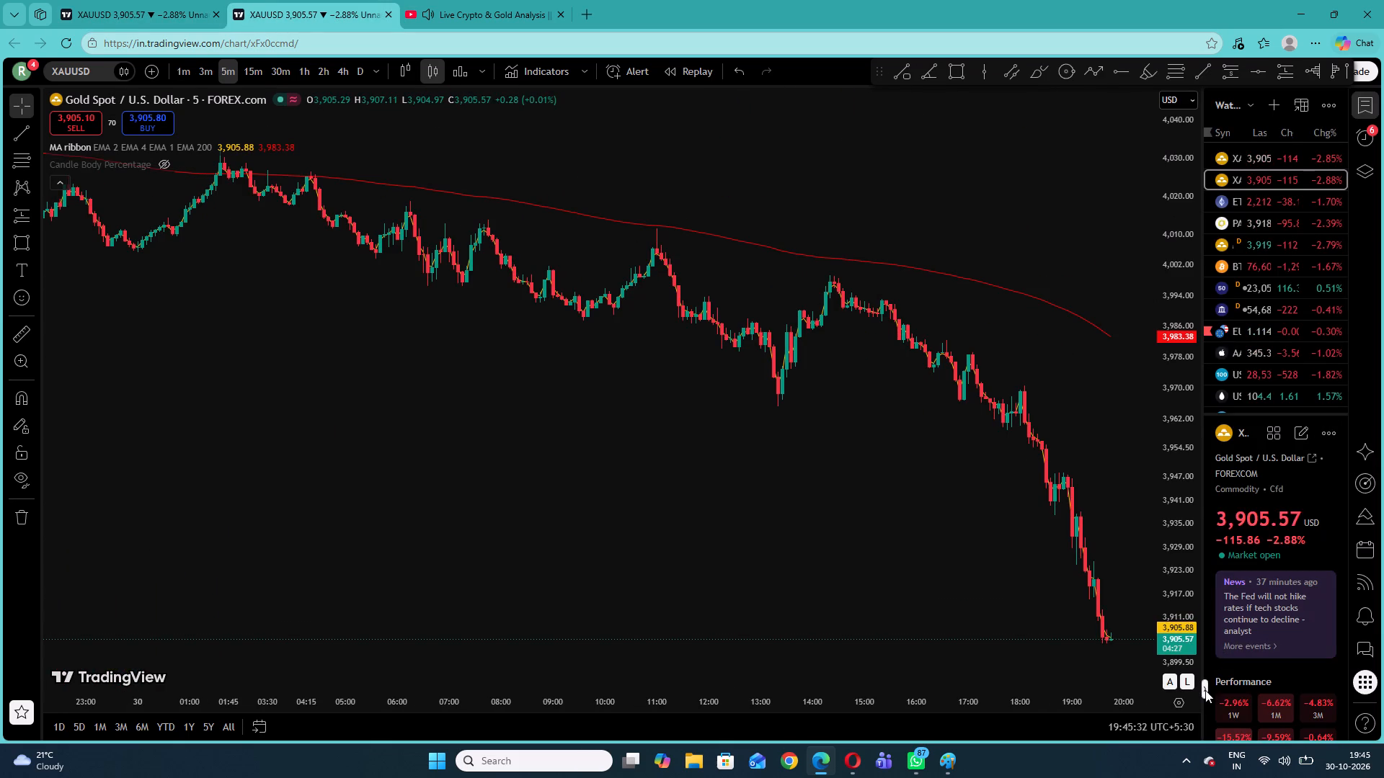
{"action": "left_click_drag", "start_coordinate": [1205, 690], "coordinate": [1202, 680]}
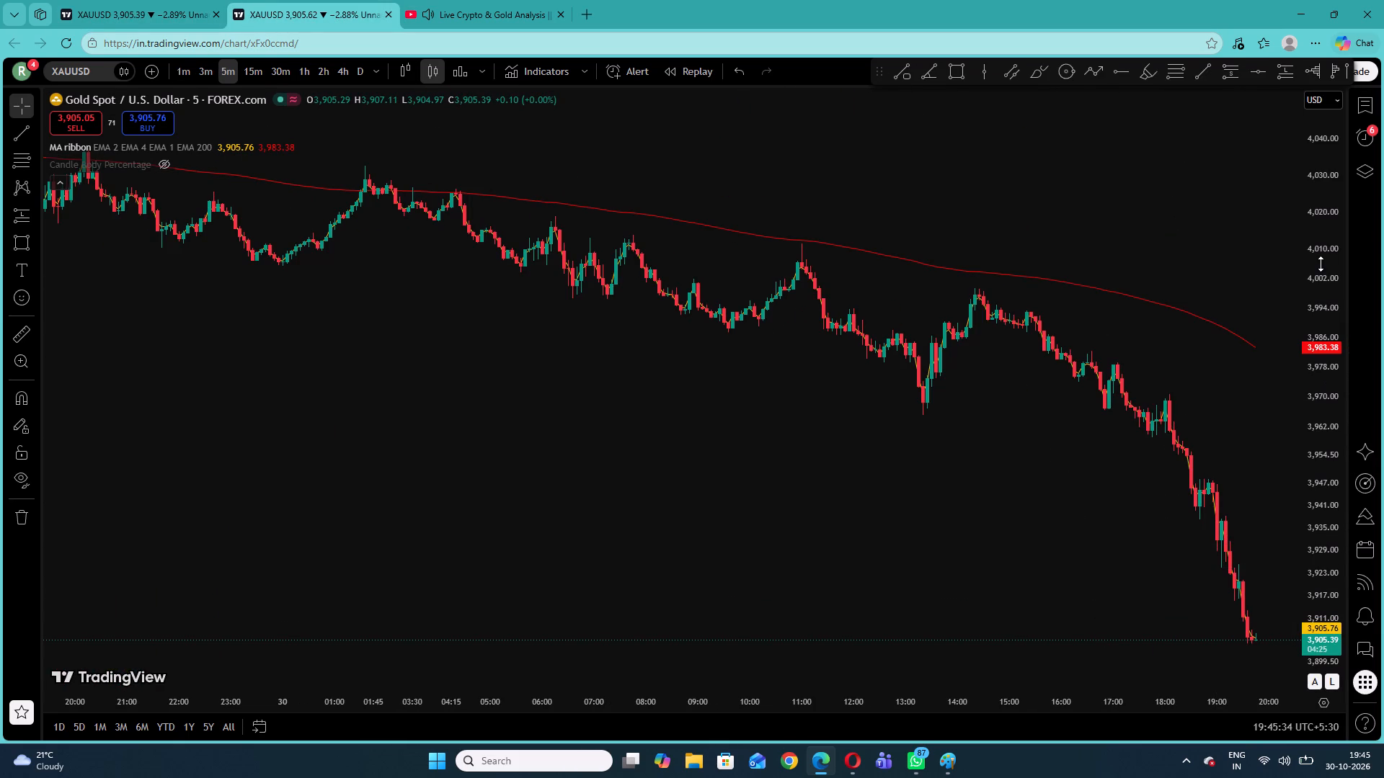
{"action": "right_click", "coordinate": [710, 209]}
{"action": "left_click", "coordinate": [747, 224]}
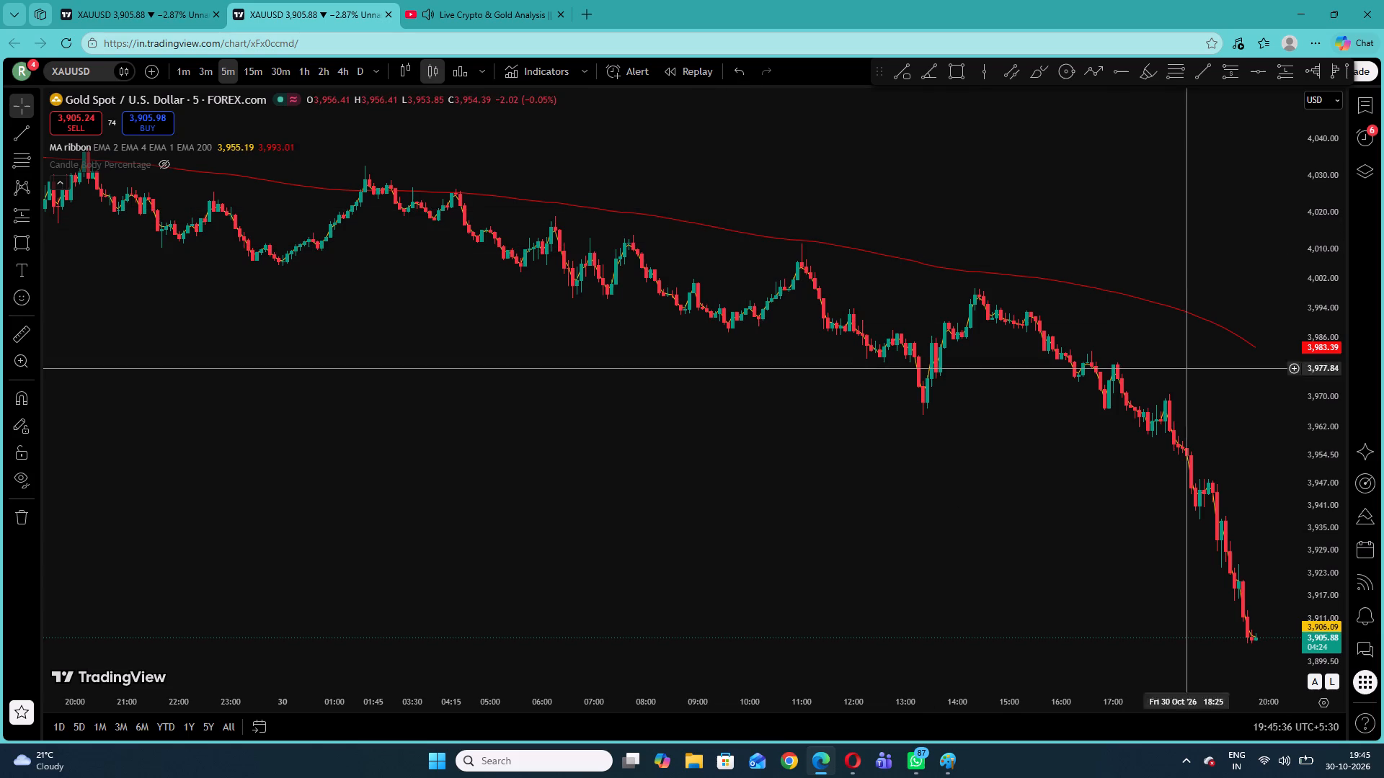
{"action": "left_click", "coordinate": [1316, 685]}
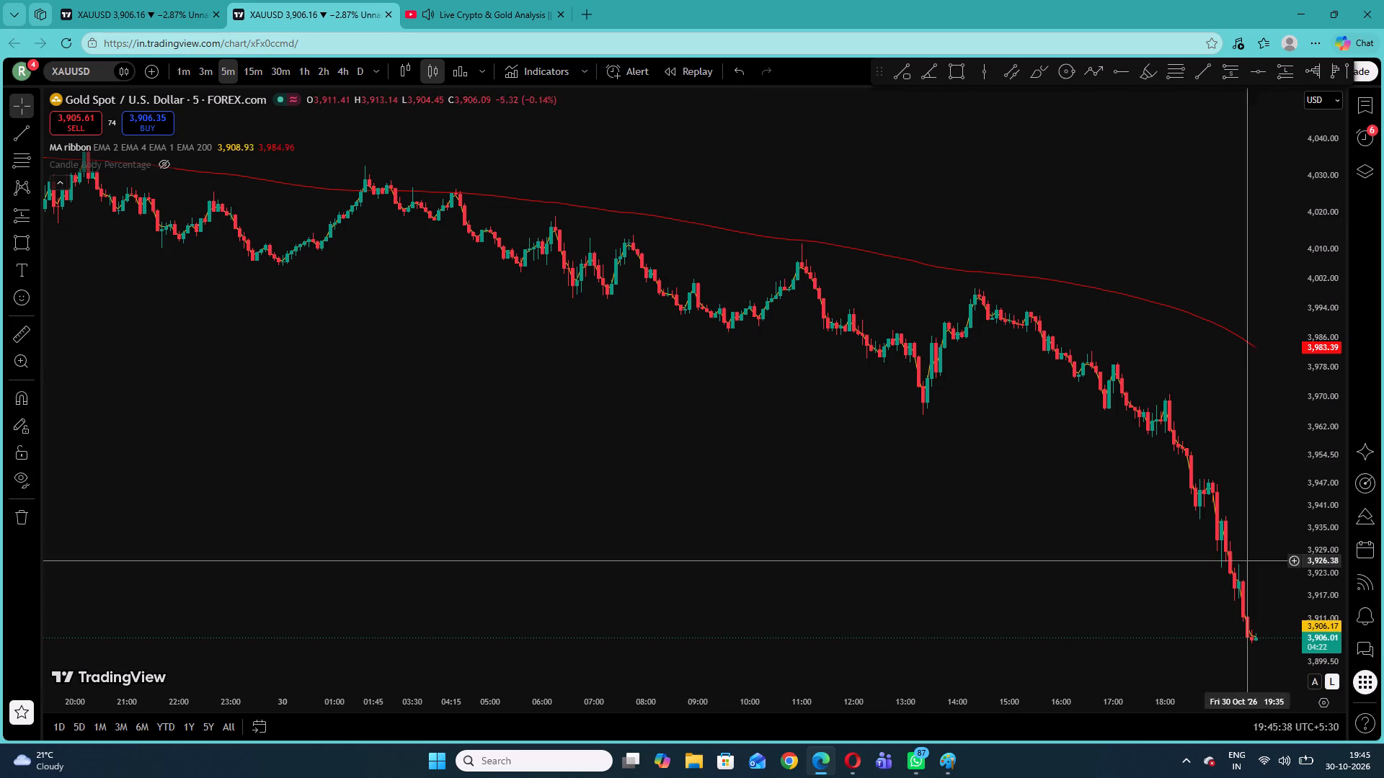
{"action": "left_click_drag", "start_coordinate": [1311, 432], "coordinate": [1313, 459]}
{"action": "left_click_drag", "start_coordinate": [1171, 423], "coordinate": [1053, 421]}
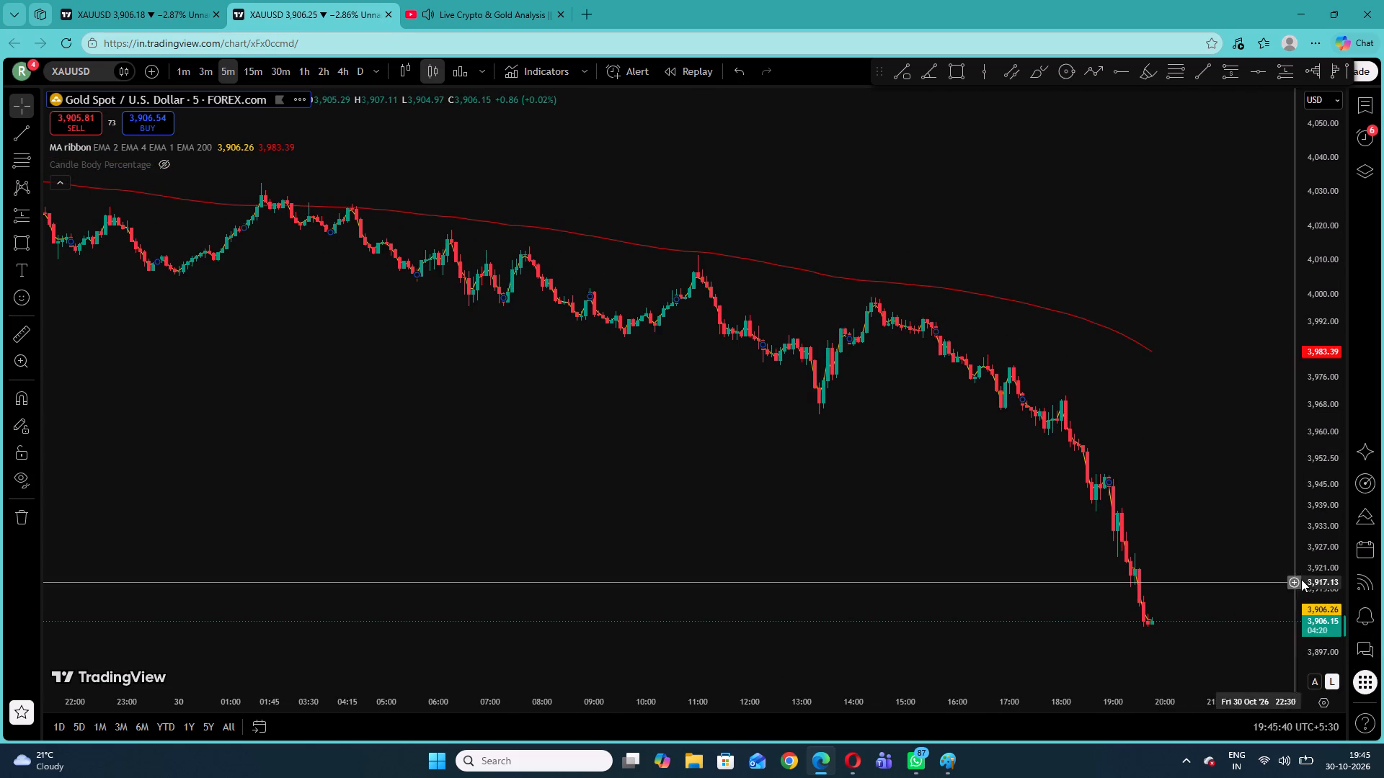
{"action": "left_click_drag", "start_coordinate": [1313, 567], "coordinate": [1233, 269]}
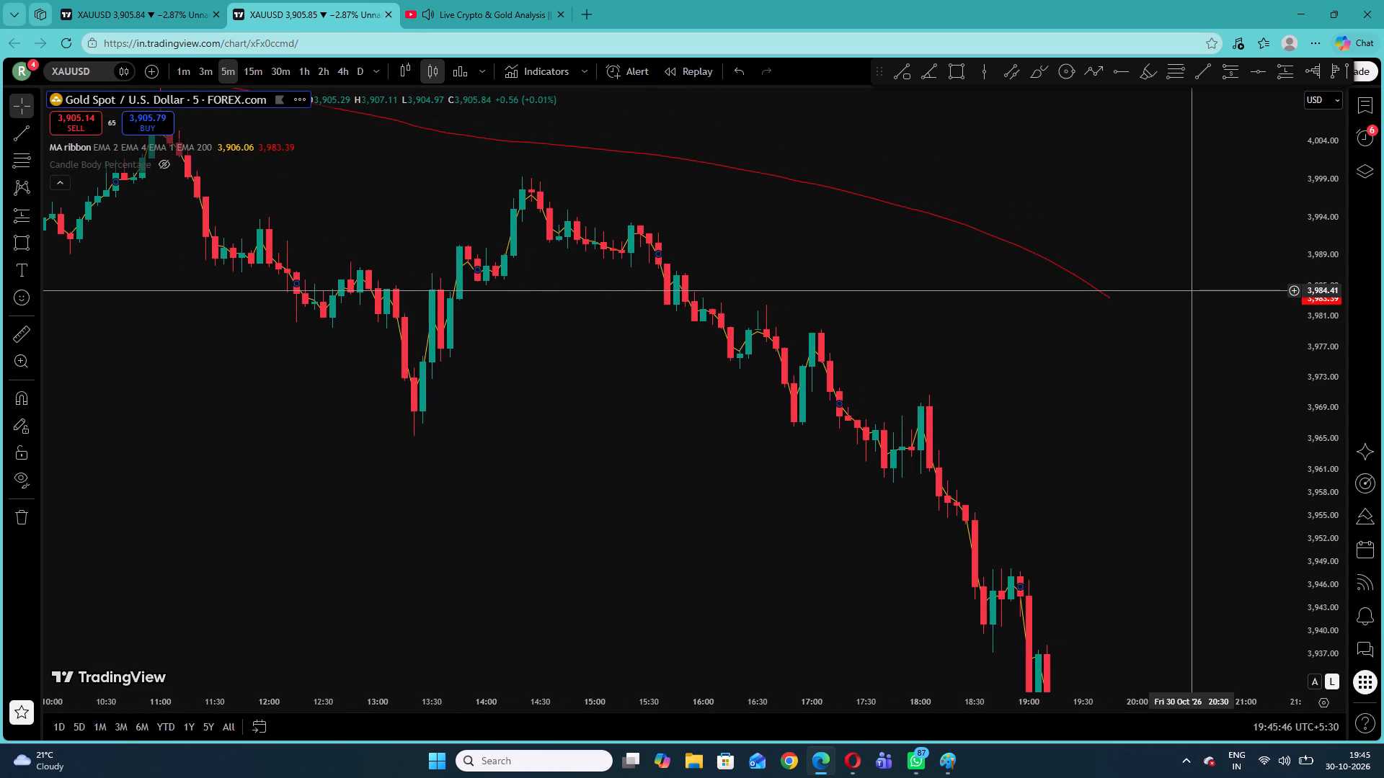
Examine XAUUSD's 5-minute swings from the early morning through the latest evening decline against the 2 and 200 EMAs.
{"action": "left_click", "coordinate": [990, 185]}
{"action": "left_click_drag", "start_coordinate": [755, 231], "coordinate": [1109, 334]}
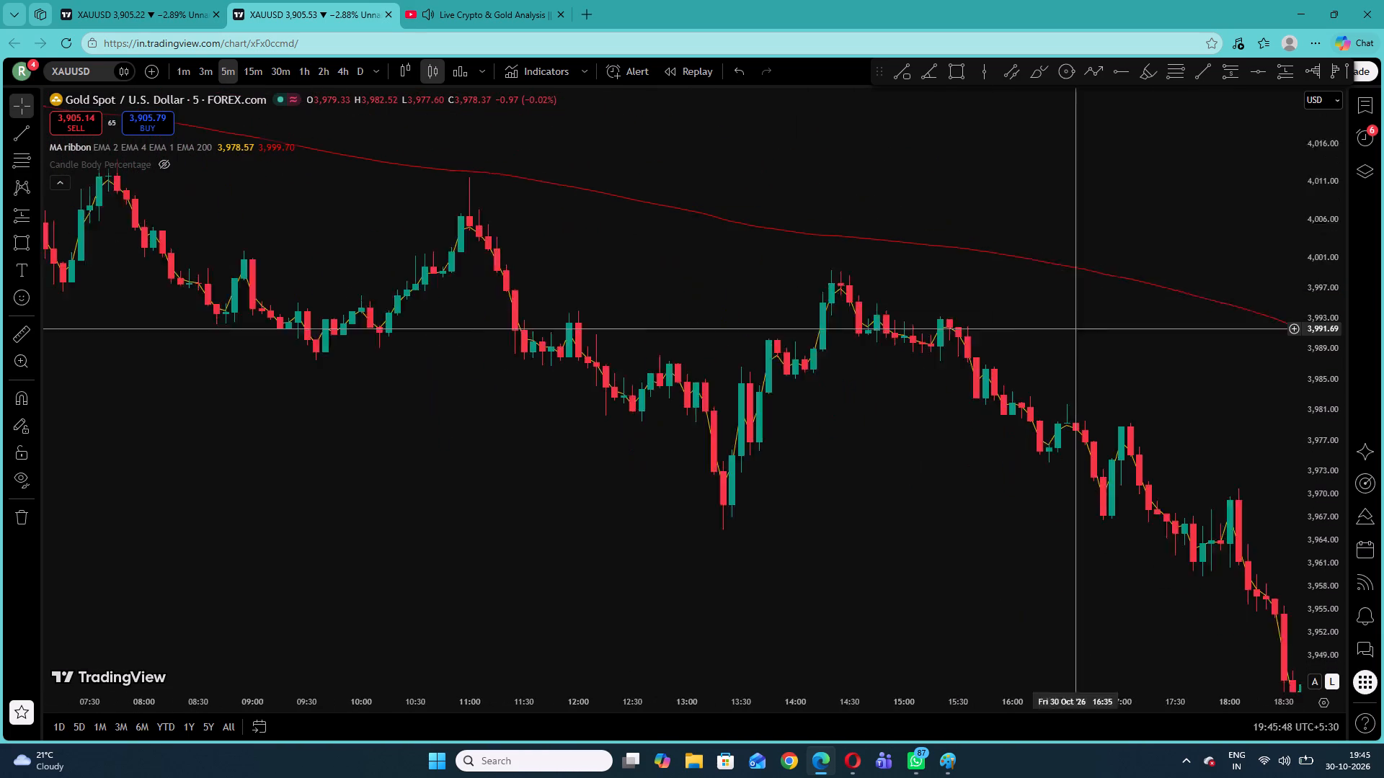
{"action": "left_click_drag", "start_coordinate": [1109, 334], "coordinate": [1128, 336]}
{"action": "left_click_drag", "start_coordinate": [715, 235], "coordinate": [776, 250]}
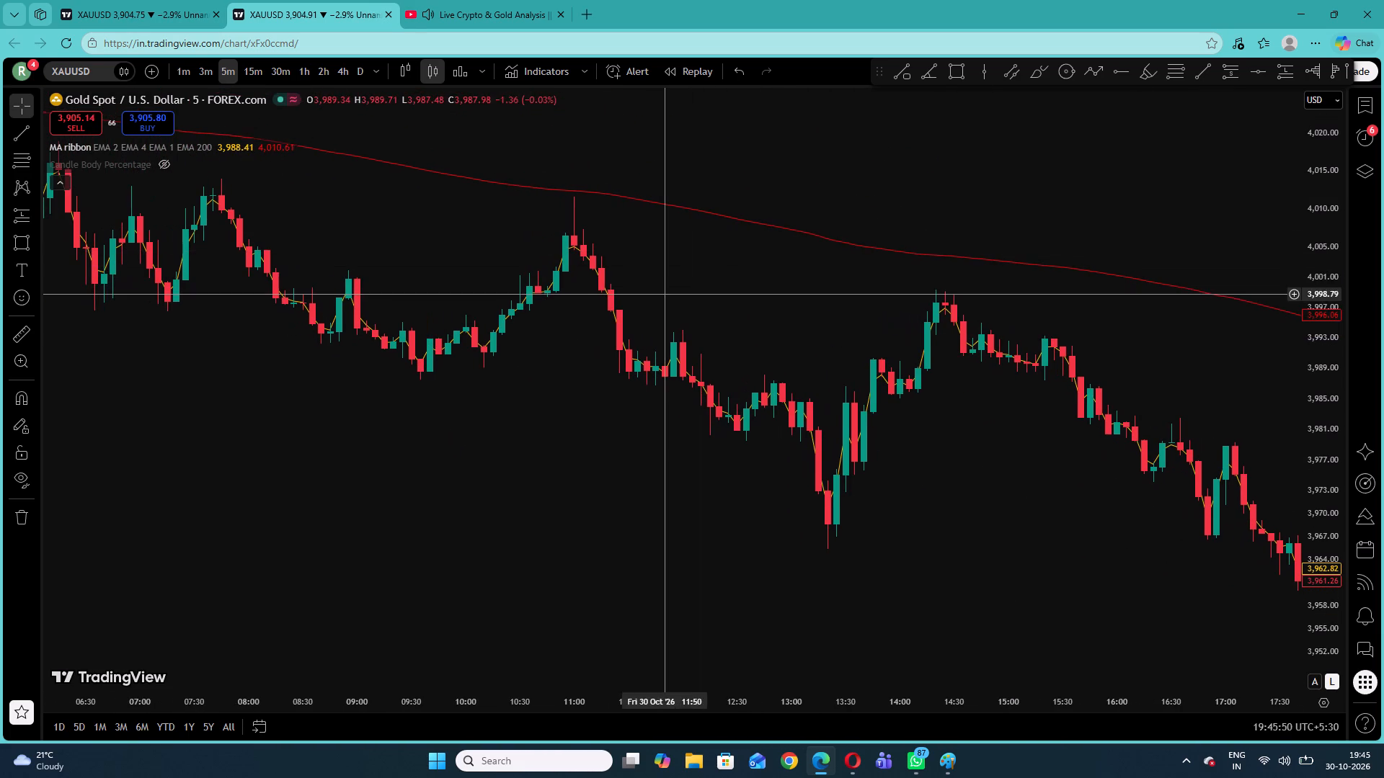
{"action": "left_click_drag", "start_coordinate": [481, 411], "coordinate": [722, 418]}
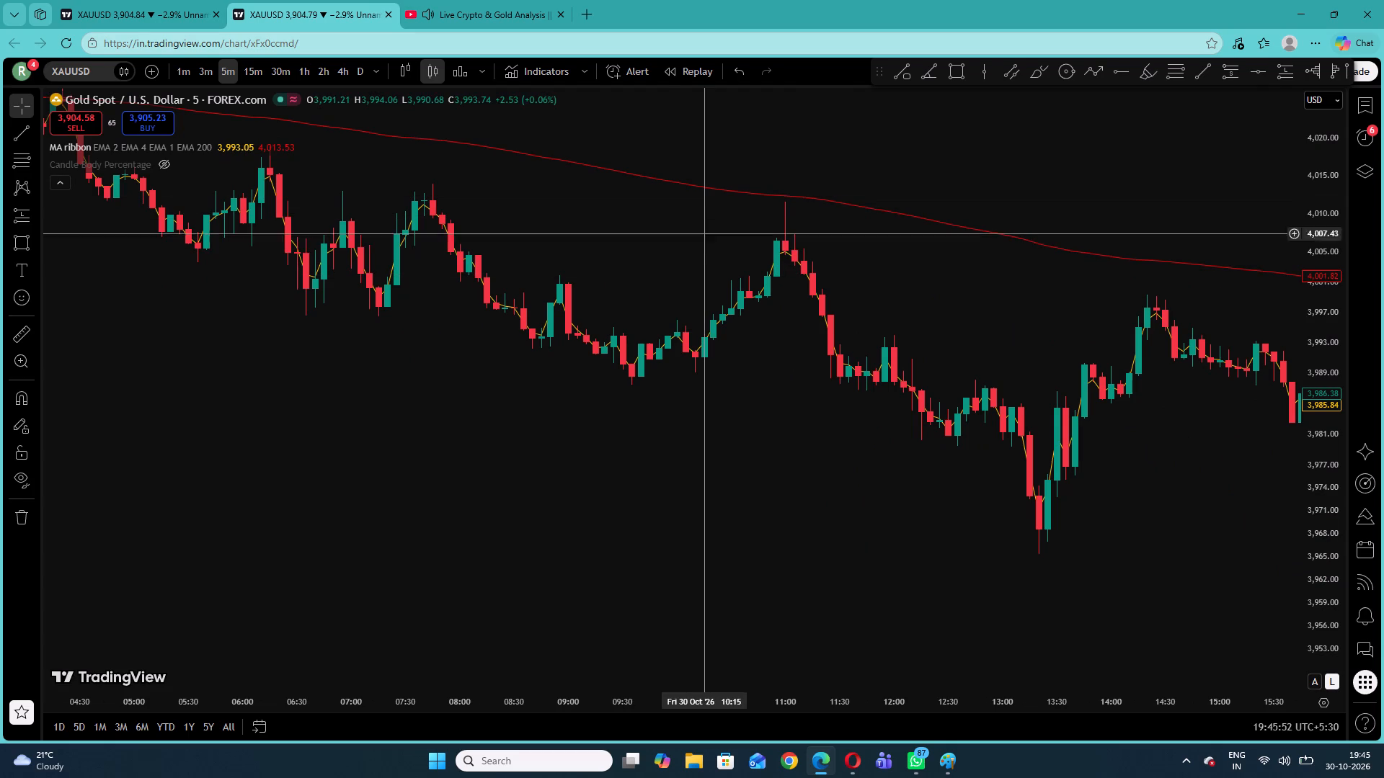
{"action": "left_click_drag", "start_coordinate": [576, 262], "coordinate": [811, 398]}
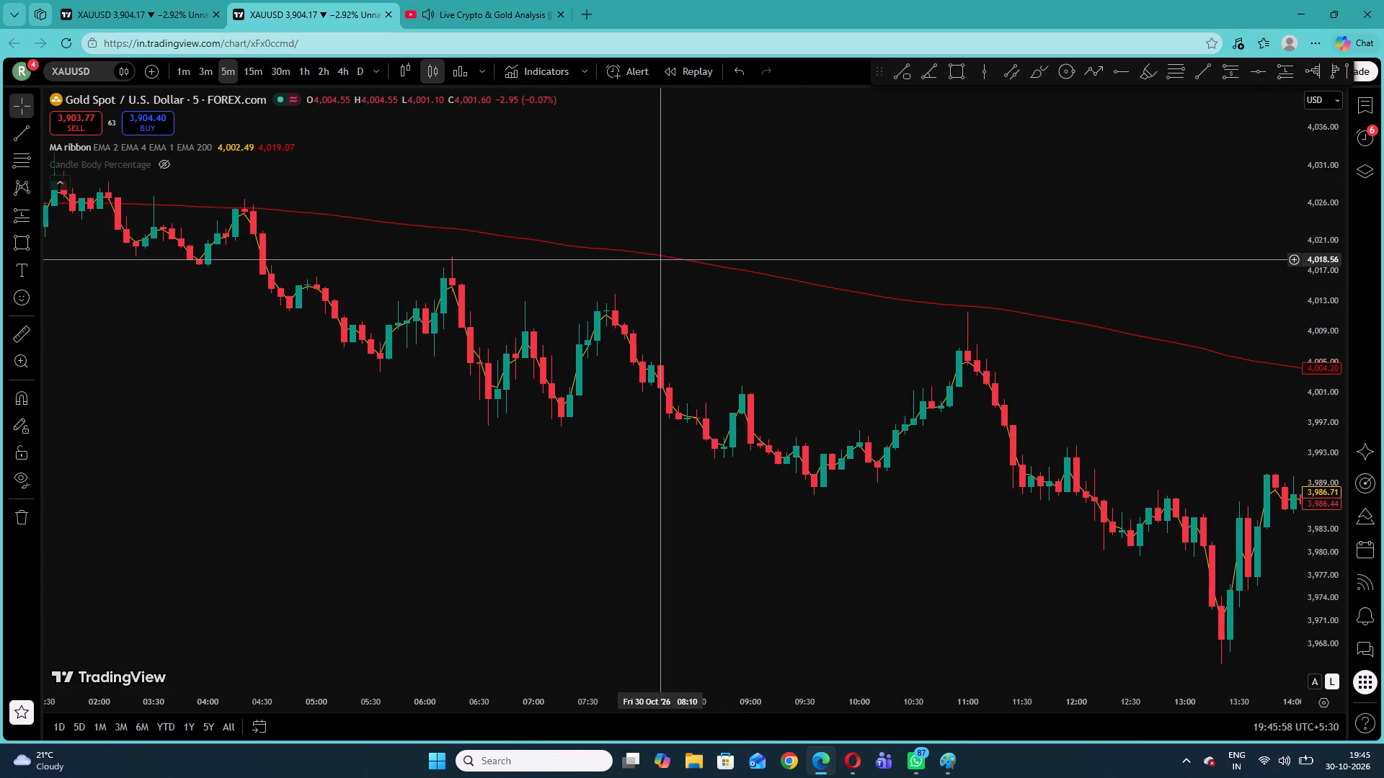
{"action": "left_click_drag", "start_coordinate": [885, 365], "coordinate": [650, 305]}
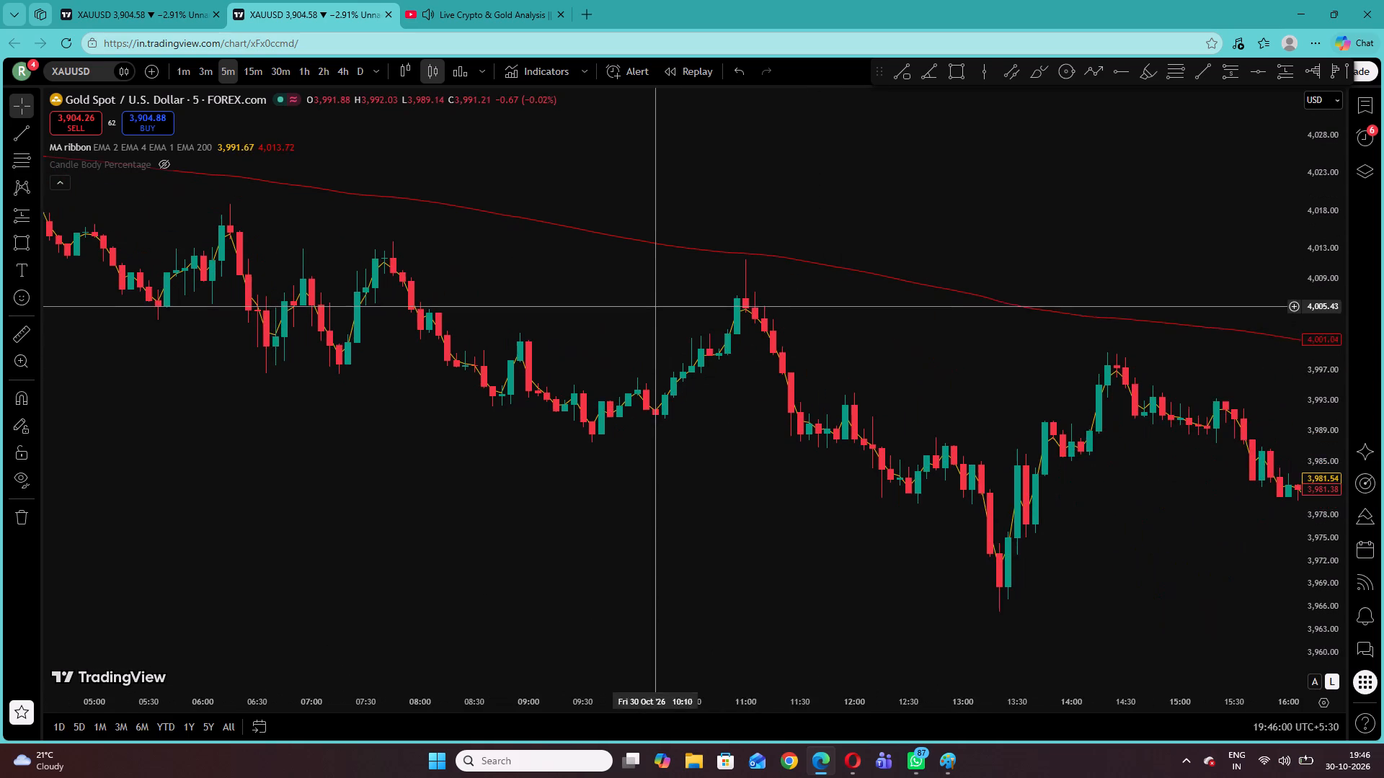
{"action": "left_click_drag", "start_coordinate": [982, 351], "coordinate": [760, 301]}
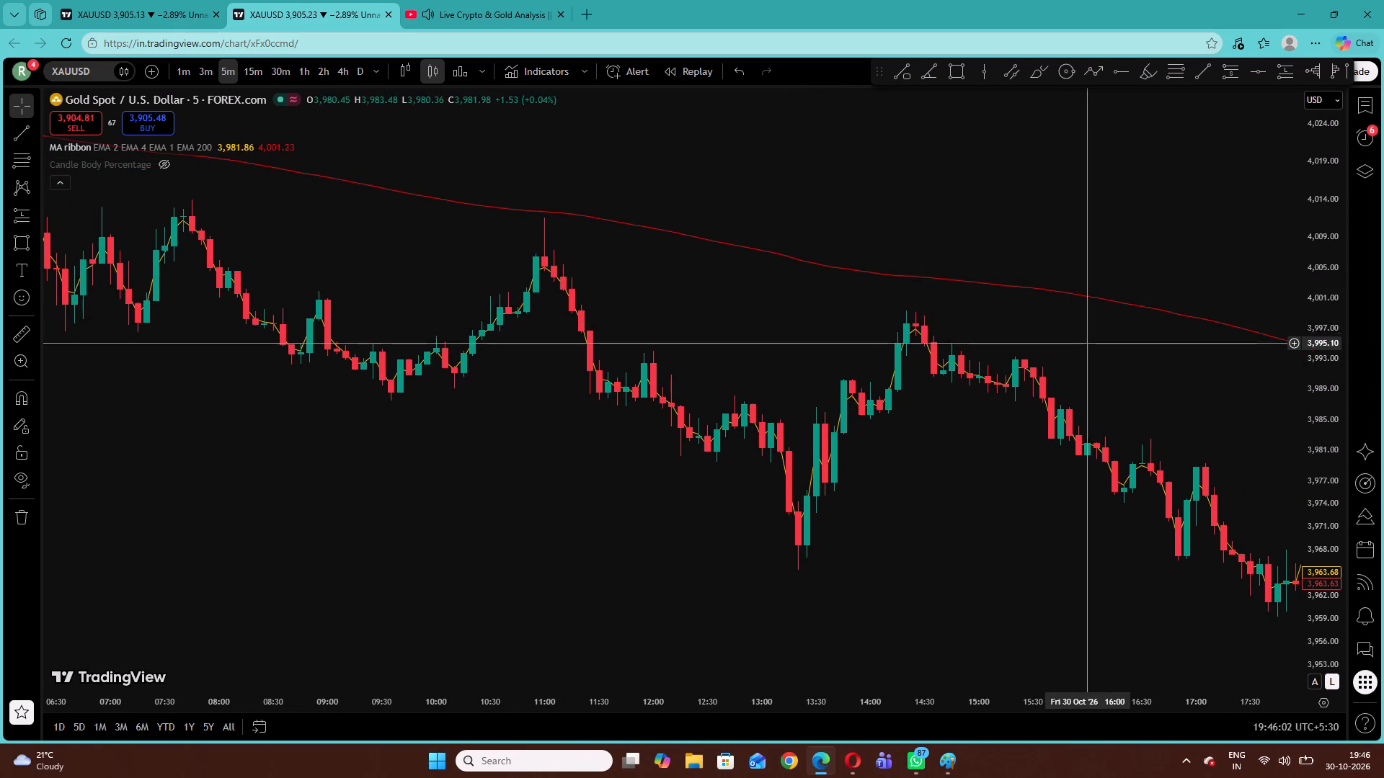
{"action": "left_click_drag", "start_coordinate": [1086, 343], "coordinate": [742, 255]}
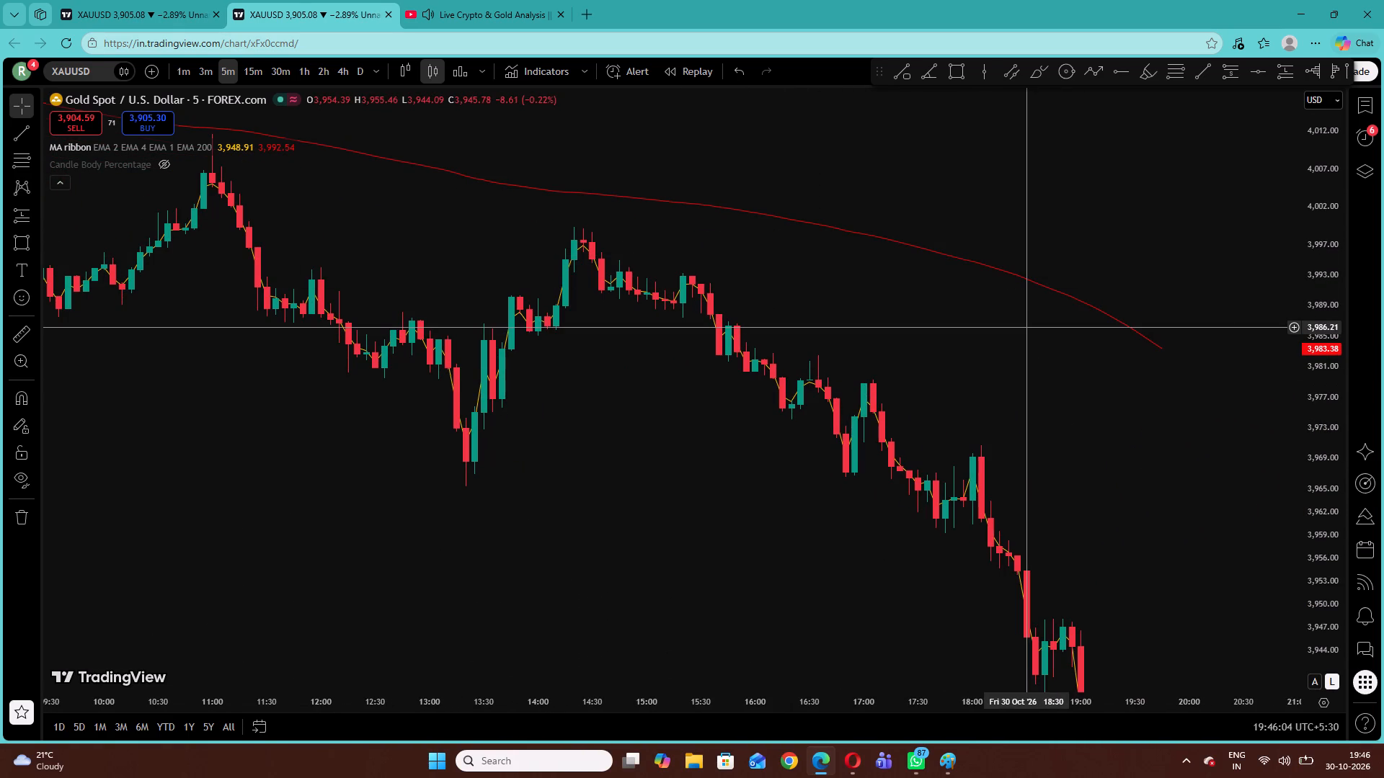
{"action": "left_click_drag", "start_coordinate": [1069, 427], "coordinate": [814, 182]}
{"action": "left_click_drag", "start_coordinate": [1047, 413], "coordinate": [1008, 215]}
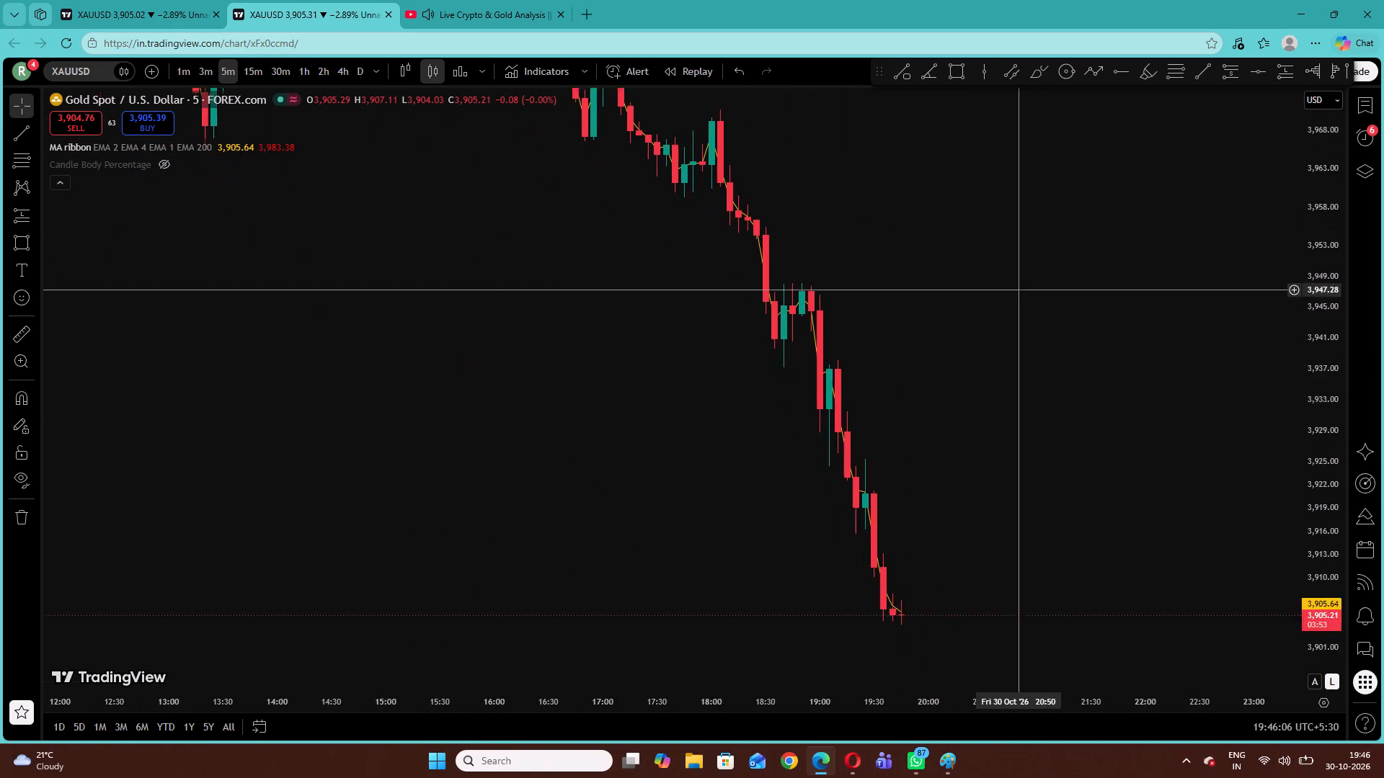
{"action": "left_click_drag", "start_coordinate": [1008, 215], "coordinate": [999, 152]}
{"action": "left_click_drag", "start_coordinate": [901, 201], "coordinate": [1141, 487]}
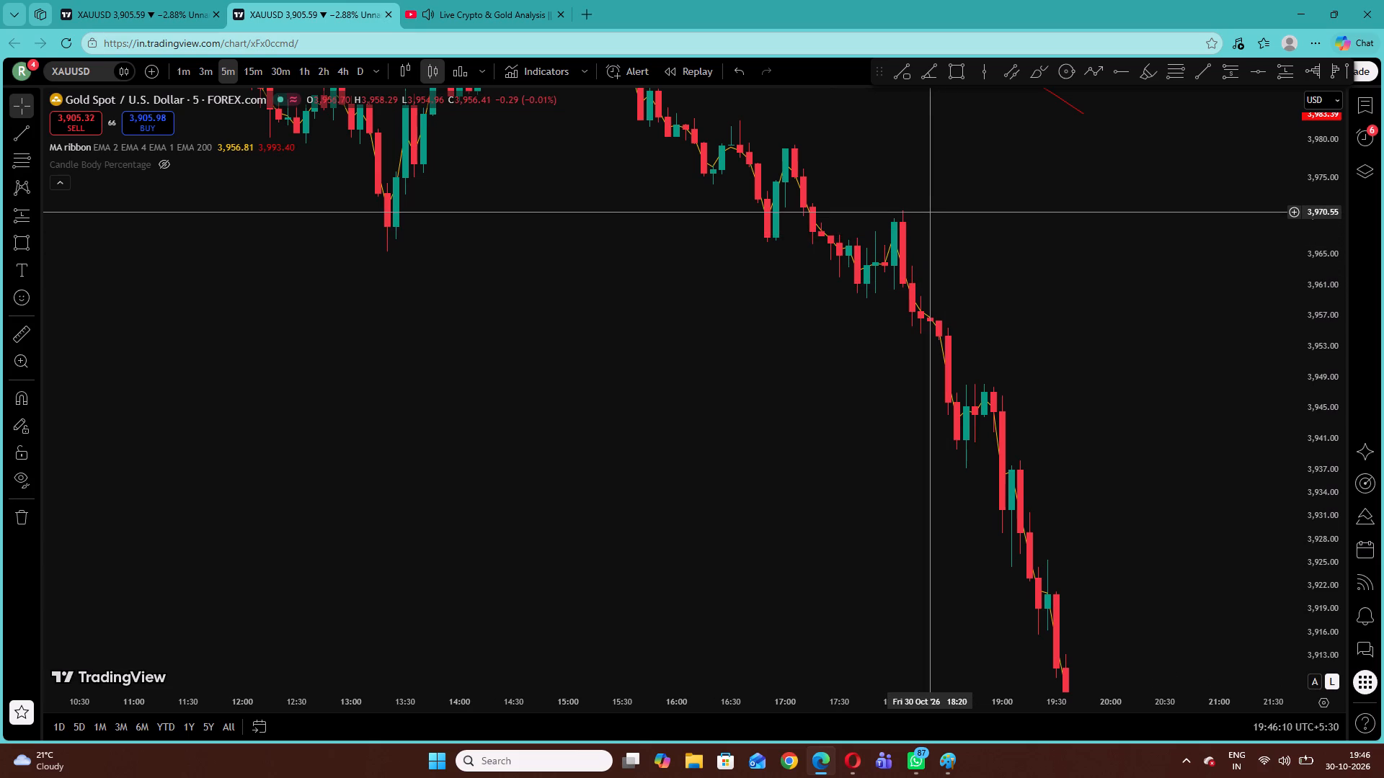
Switch XAUUSD to the 1-minute timeframe with the chart view reset and the price scale stretched around the evening decline.
{"action": "left_click", "coordinate": [178, 64]}
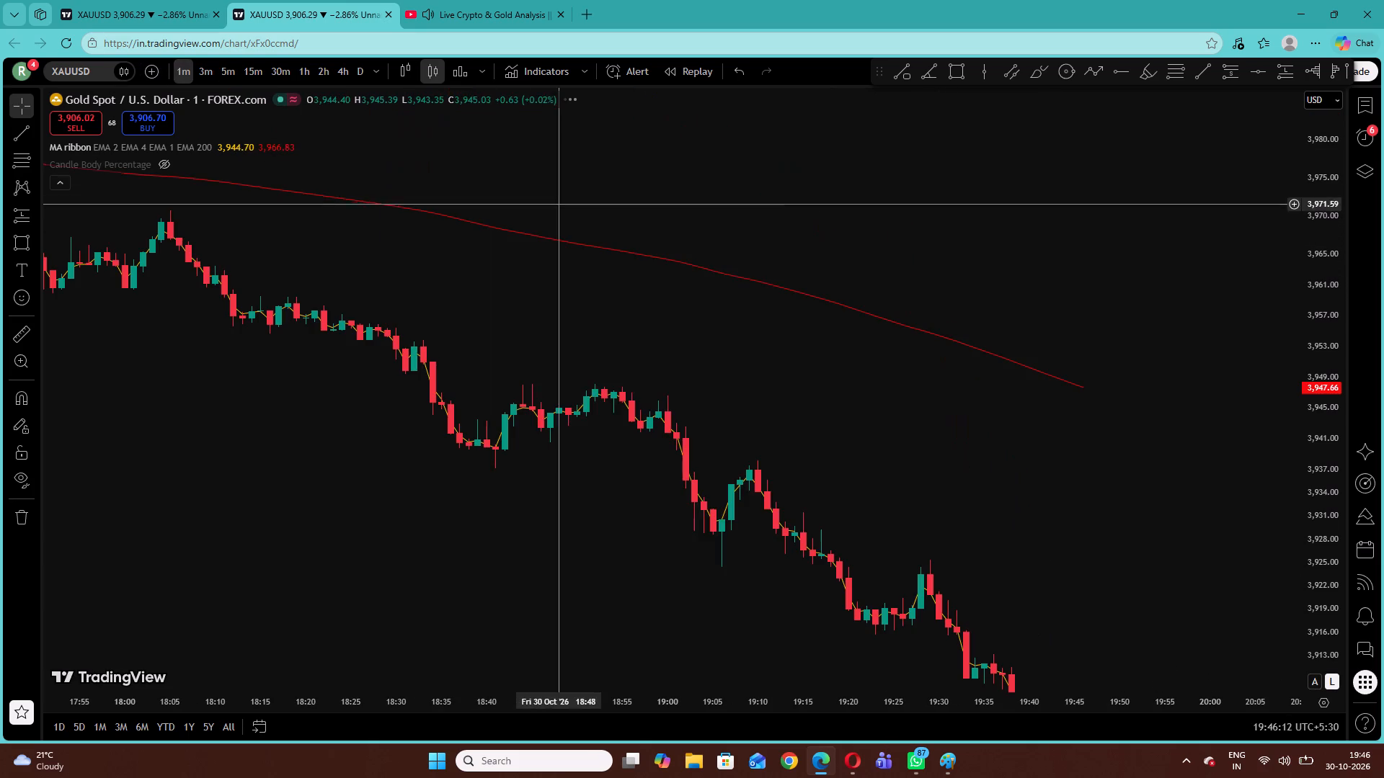
{"action": "right_click", "coordinate": [559, 205]}
{"action": "left_click", "coordinate": [599, 217]}
{"action": "left_click", "coordinate": [1056, 233]}
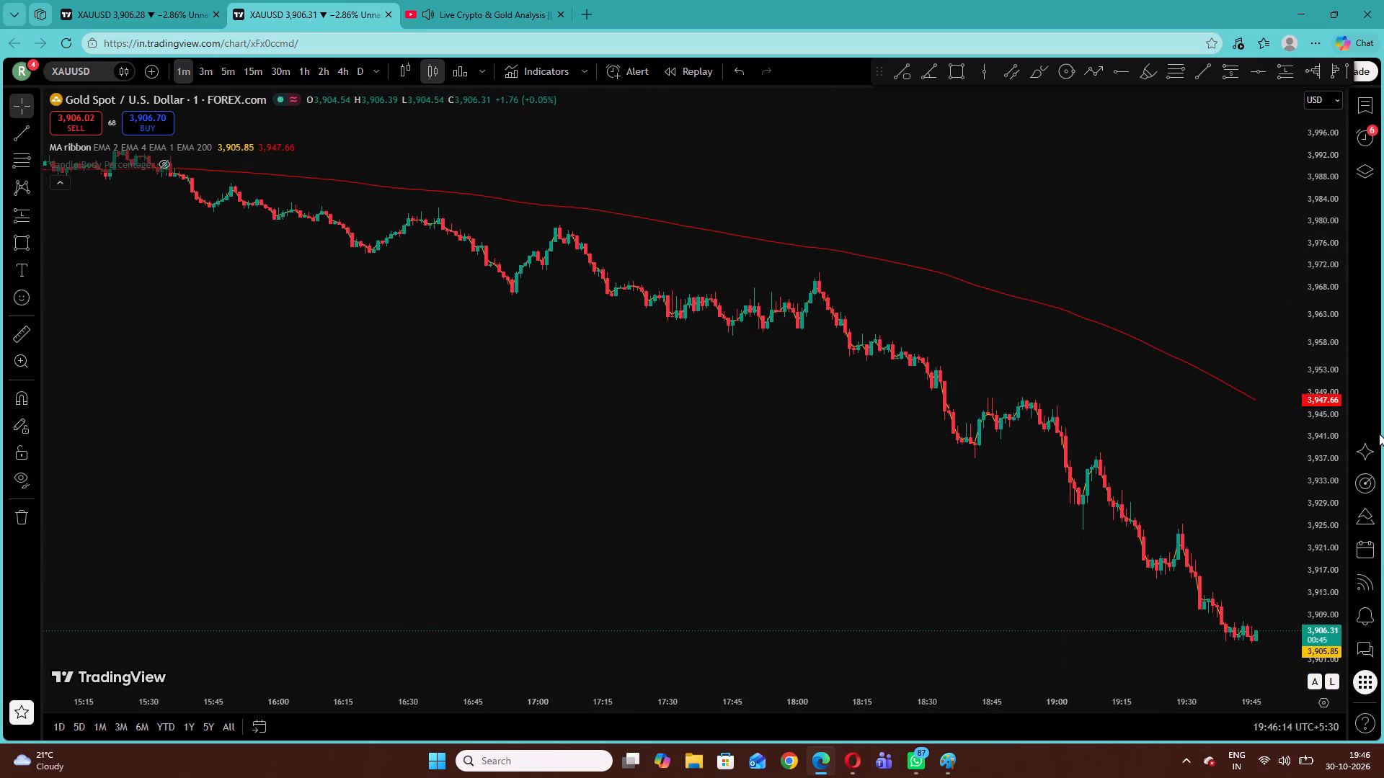
{"action": "left_click_drag", "start_coordinate": [1327, 447], "coordinate": [1266, 167]}
{"action": "left_click_drag", "start_coordinate": [713, 254], "coordinate": [672, 372]}
Switch to the YouTube trading stream and bring playback to the live point to check the presenter's Bitcoin chart.
{"action": "left_click", "coordinate": [532, 0]}
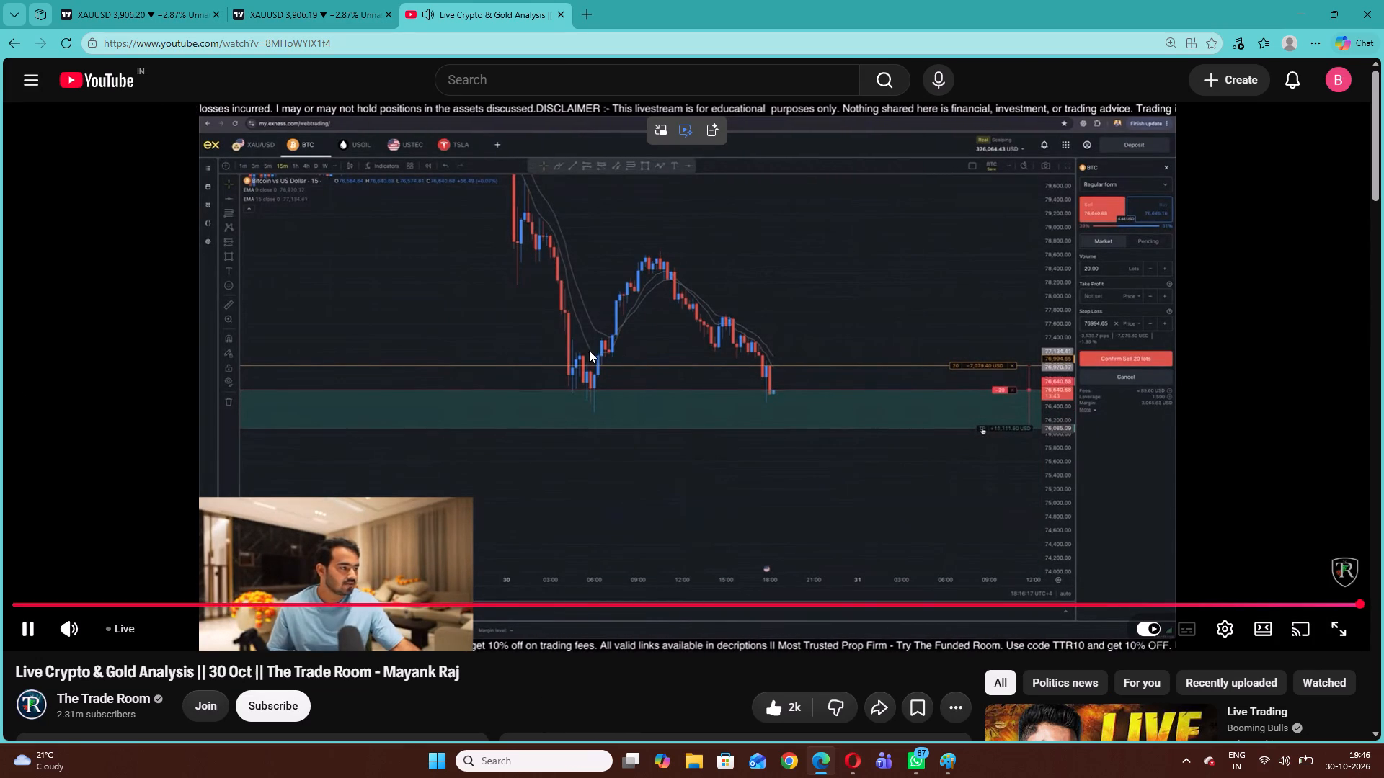
{"action": "left_click", "coordinate": [122, 630]}
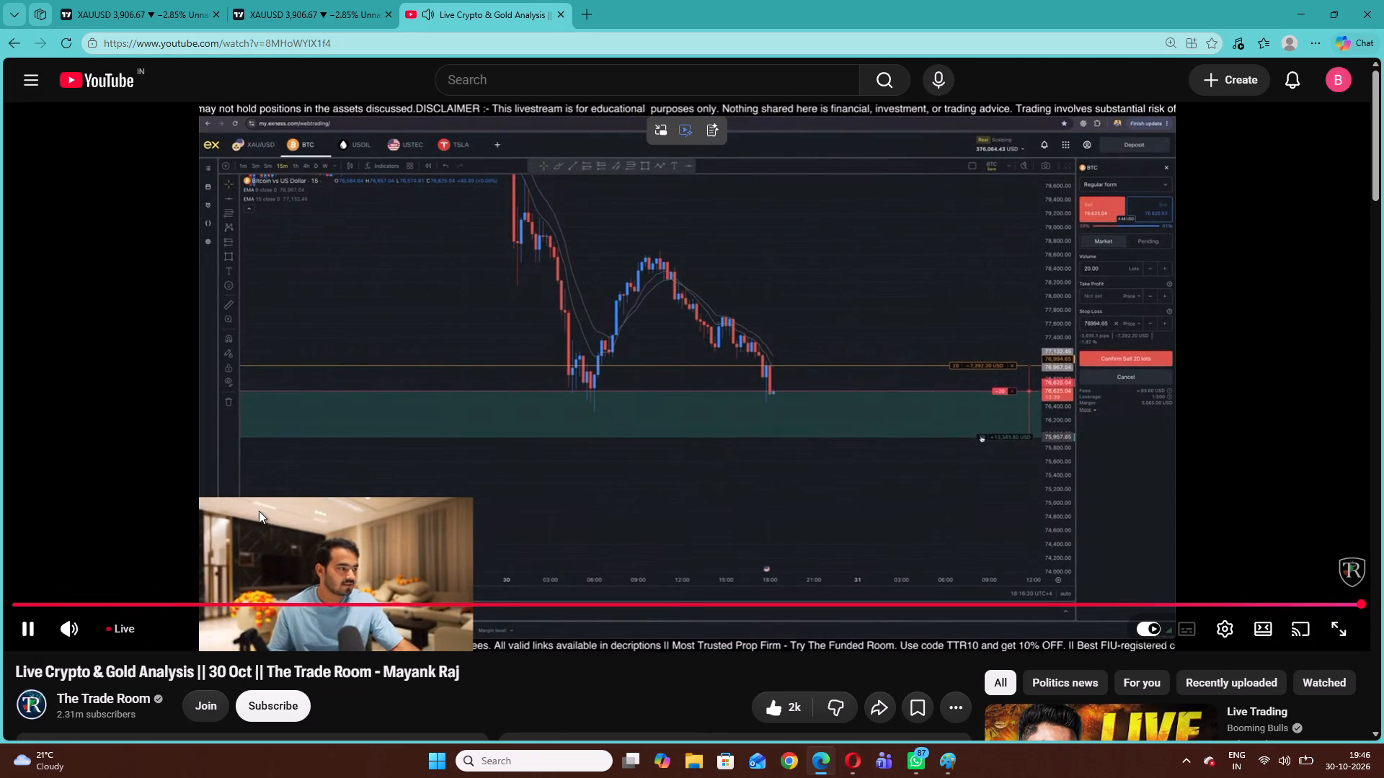
Return to the XAUUSD chart and examine the 1-minute decline between about 16:15 and 19:20 against the 2 and 200 EMAs.
{"action": "left_click", "coordinate": [324, 0]}
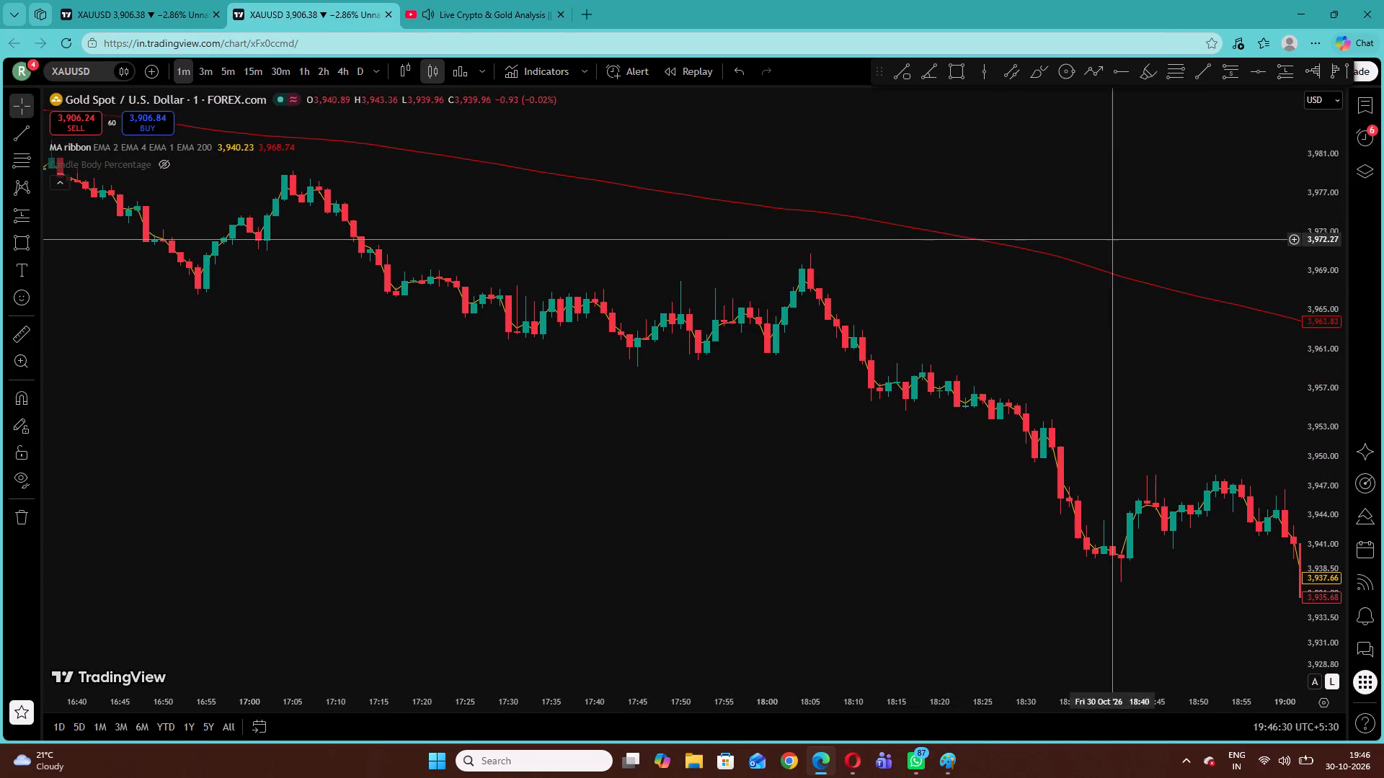
{"action": "left_click_drag", "start_coordinate": [975, 250], "coordinate": [833, 204]}
{"action": "left_click_drag", "start_coordinate": [1175, 345], "coordinate": [1120, 280]}
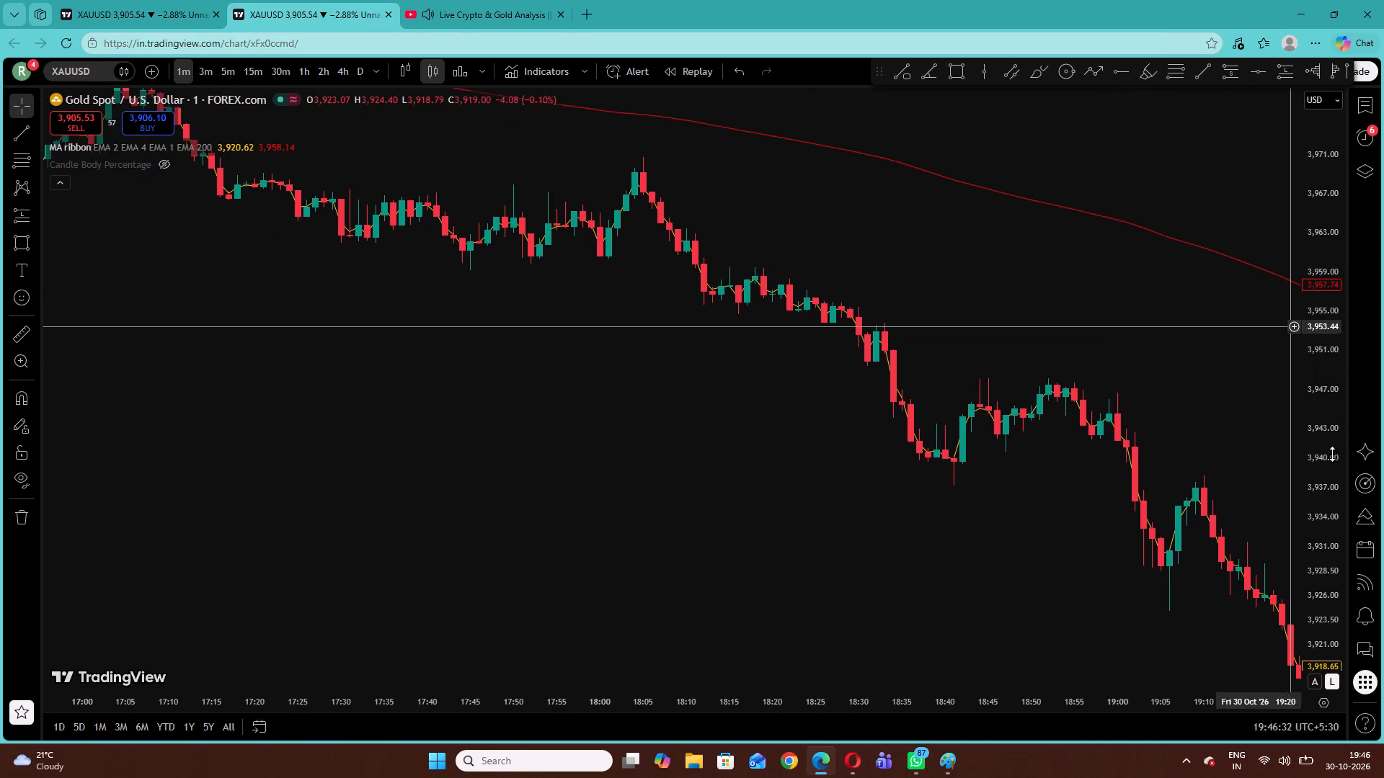
{"action": "left_click_drag", "start_coordinate": [1323, 514], "coordinate": [1243, 315]}
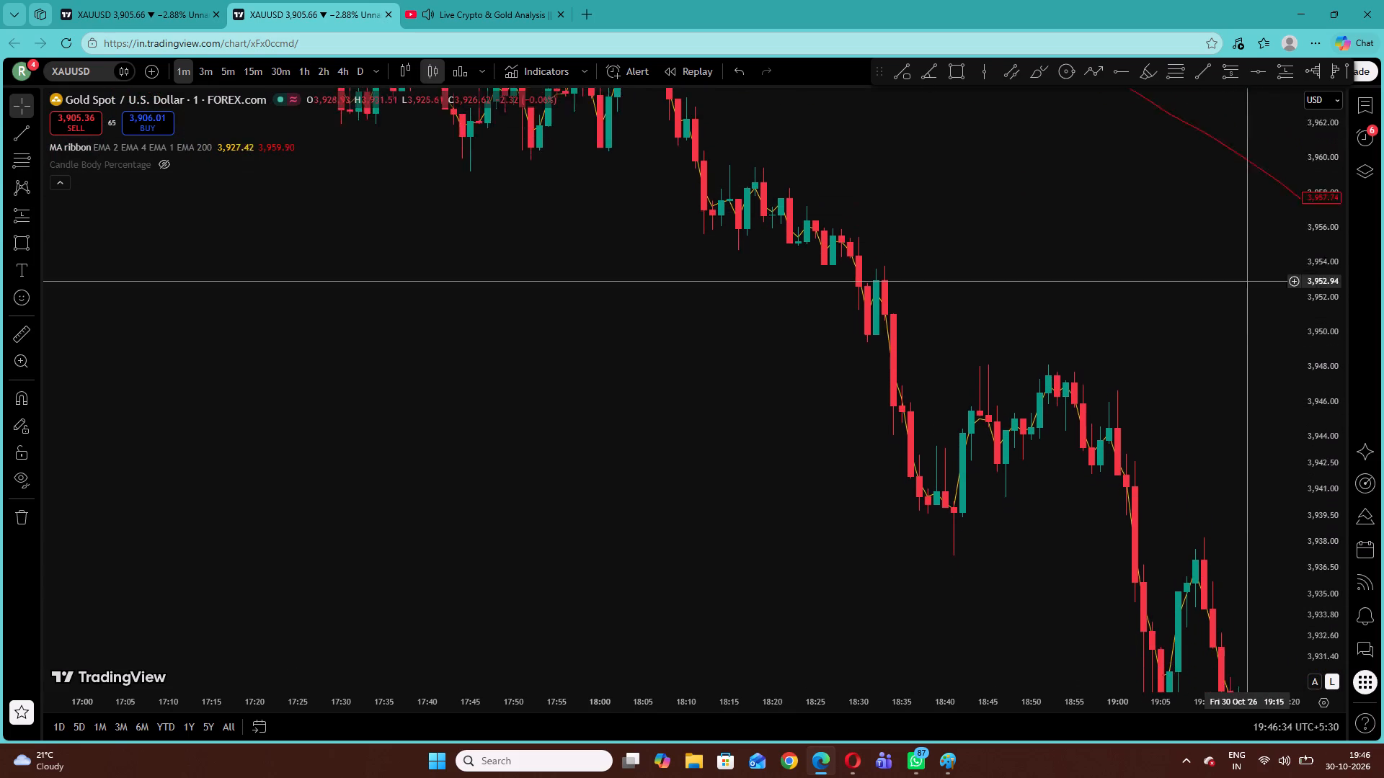
{"action": "left_click_drag", "start_coordinate": [1243, 315], "coordinate": [1220, 419]}
{"action": "left_click_drag", "start_coordinate": [458, 310], "coordinate": [528, 537]}
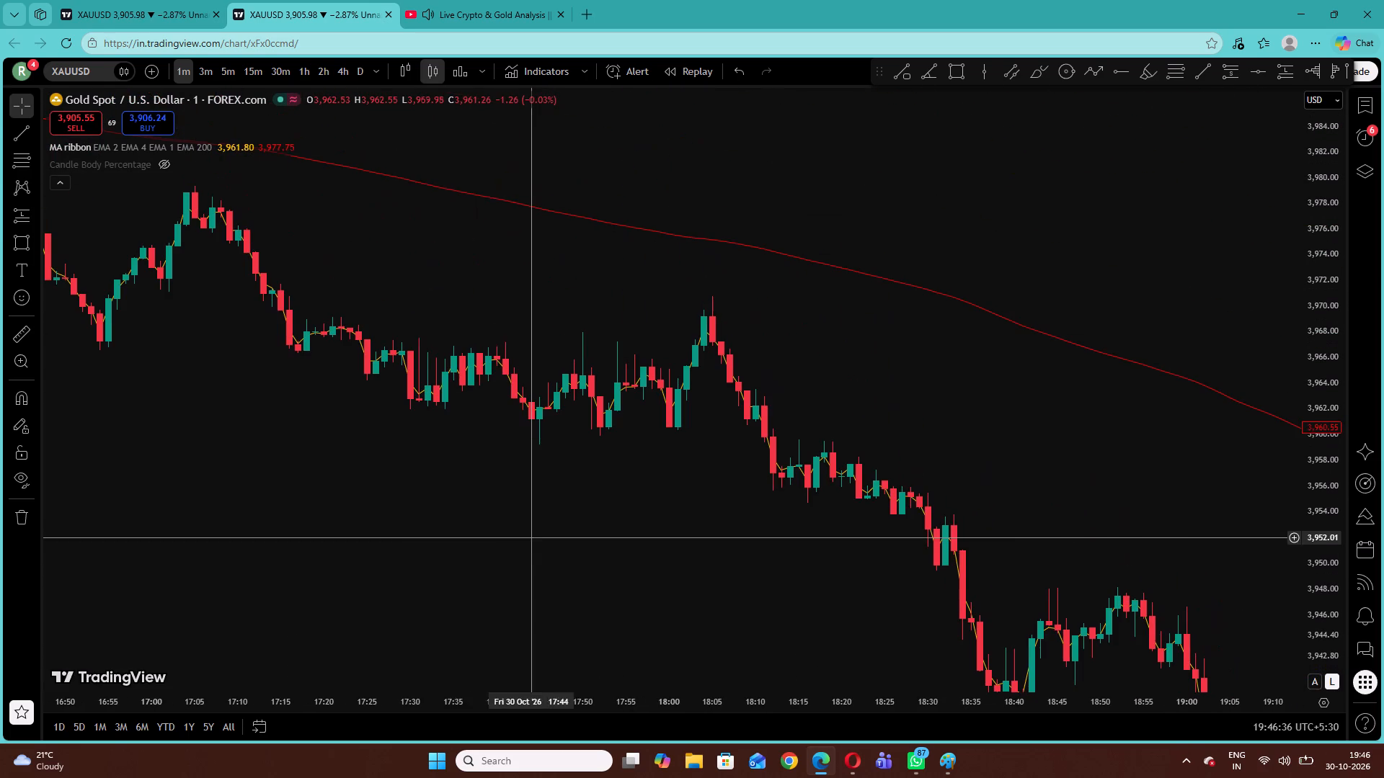
{"action": "left_click_drag", "start_coordinate": [406, 434], "coordinate": [711, 468]}
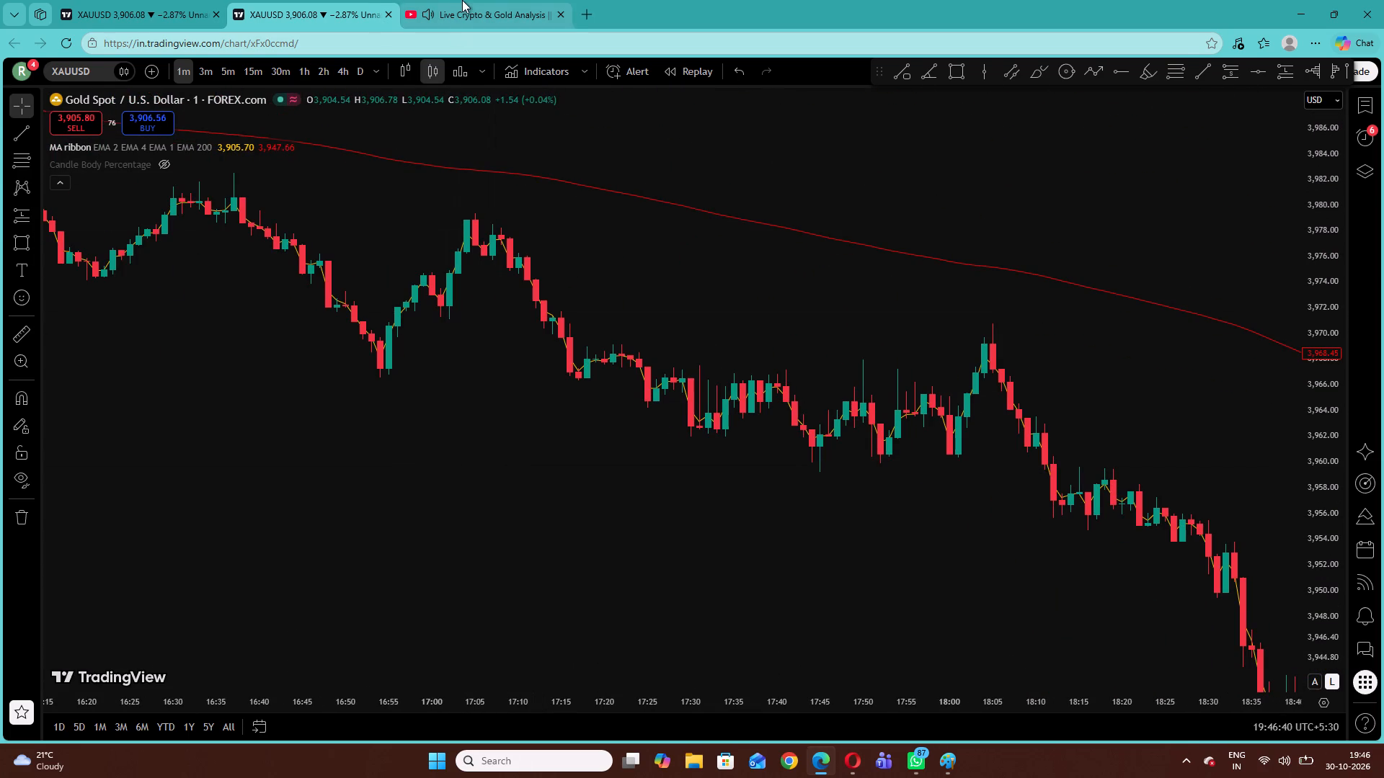
Switch to the YouTube trading stream and watch the presenter's live Bitcoin trade.
{"action": "left_click", "coordinate": [462, 0]}
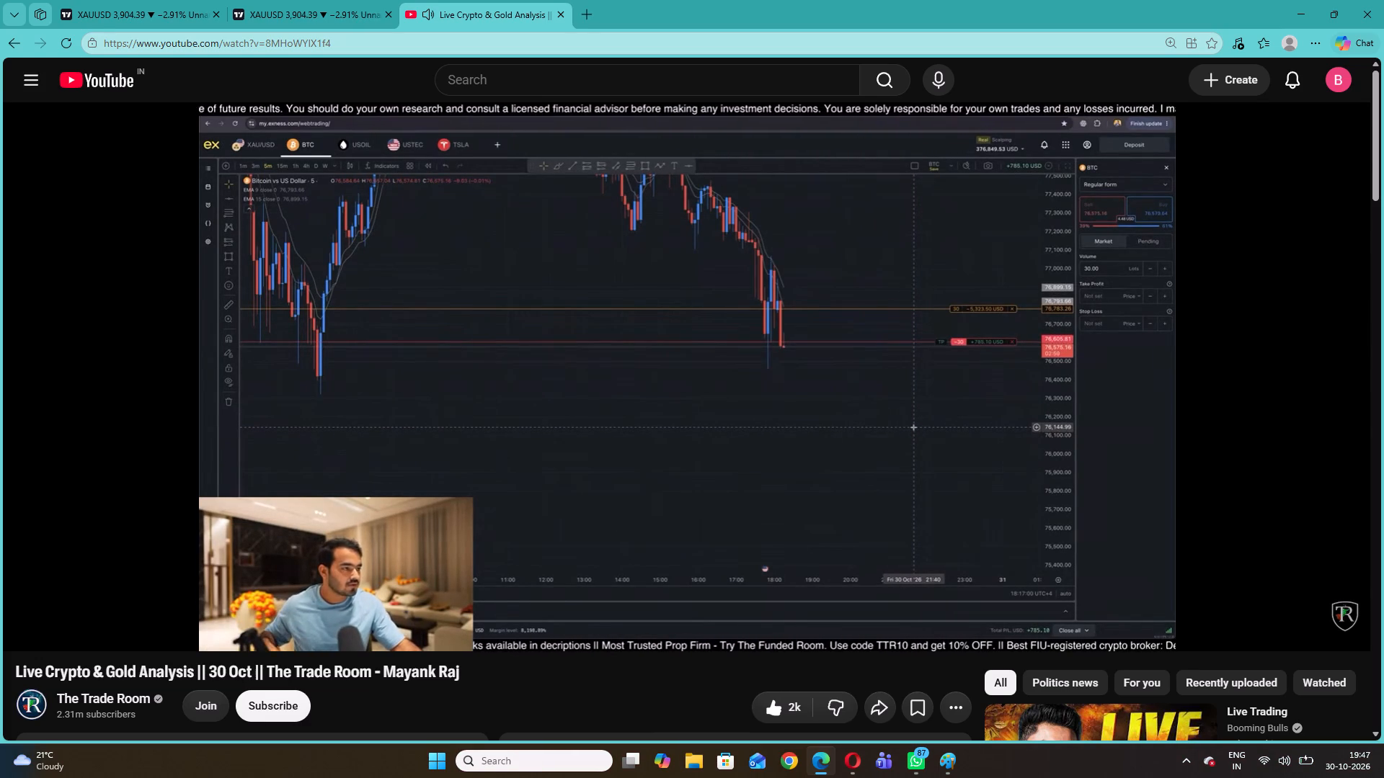
Return to the XAUUSD chart and examine the 1-minute swings from about 18:00 back to 10:35 against the 2 and 200 EMAs.
{"action": "left_click", "coordinate": [309, 0]}
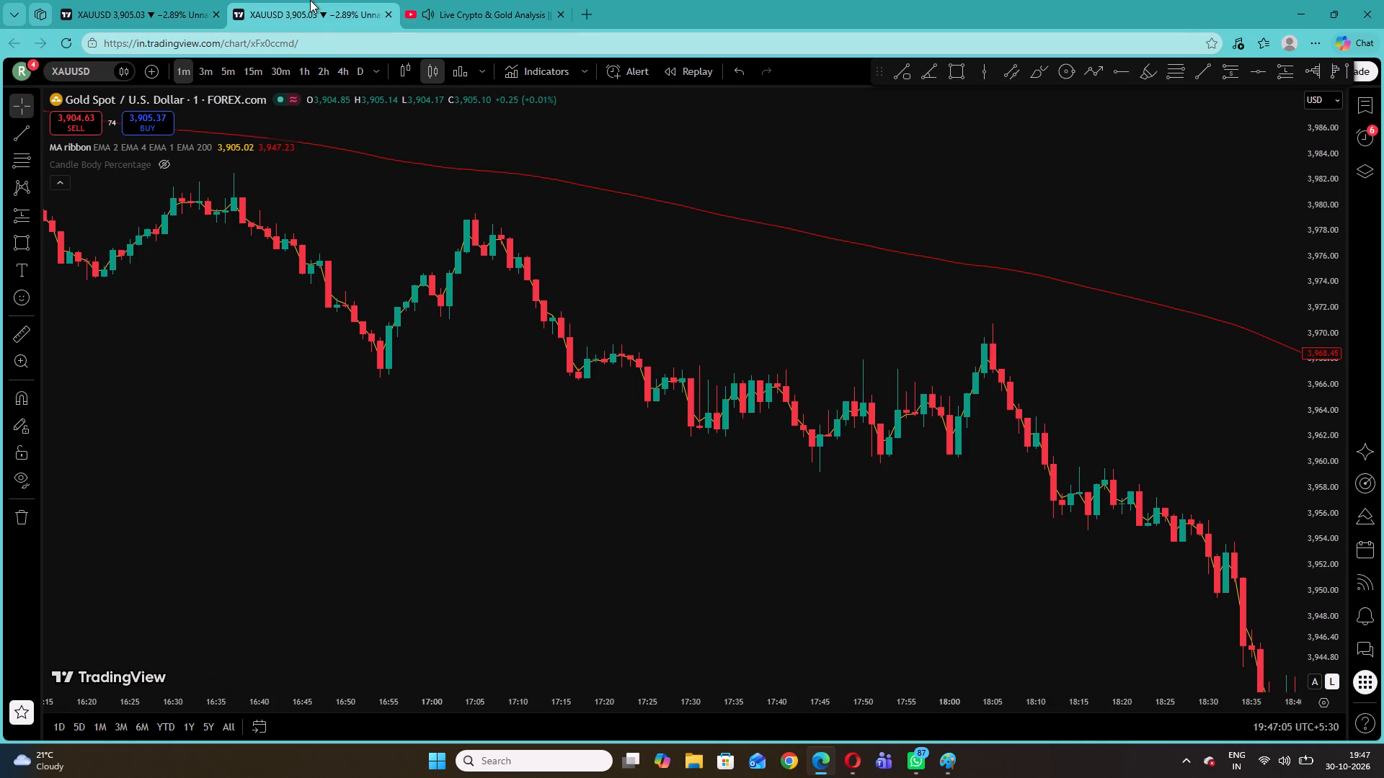
{"action": "left_click_drag", "start_coordinate": [664, 233], "coordinate": [939, 324]}
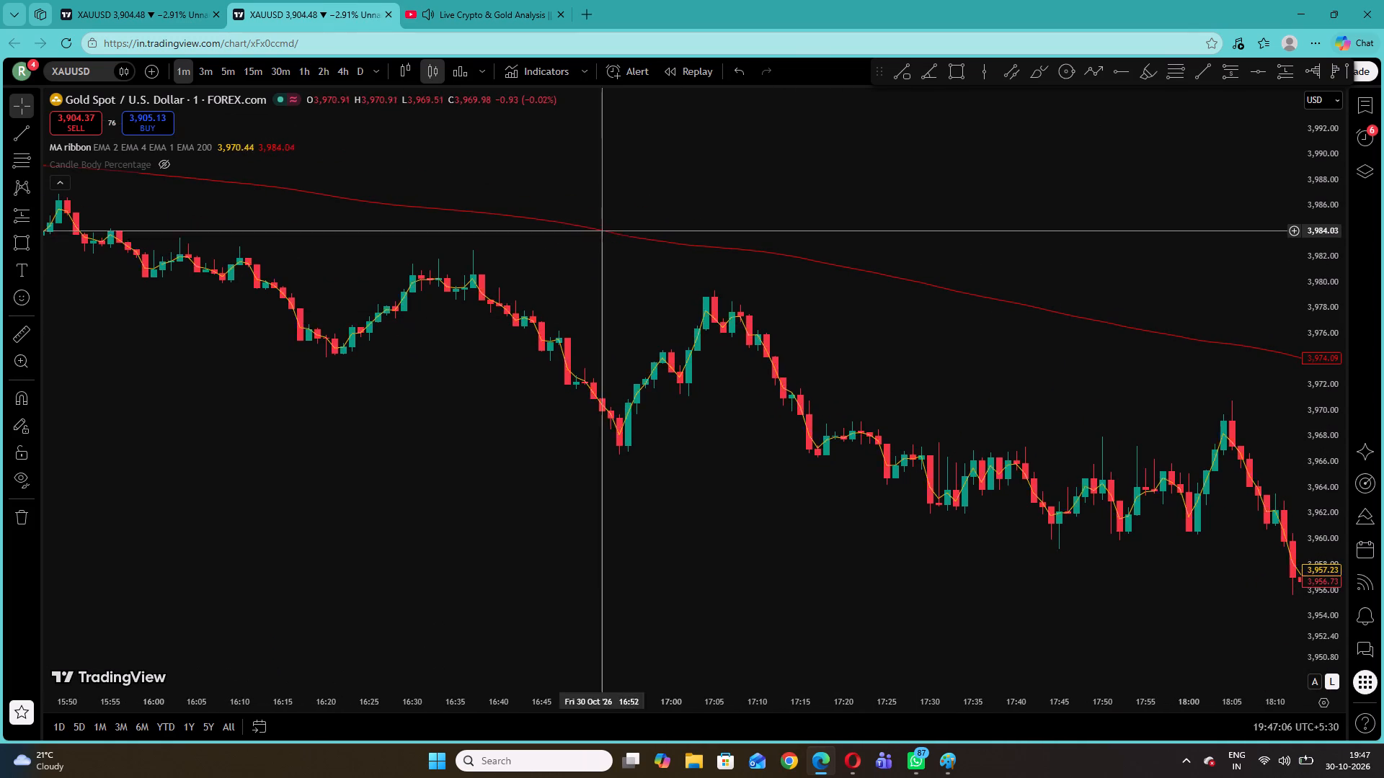
{"action": "left_click", "coordinate": [584, 219]}
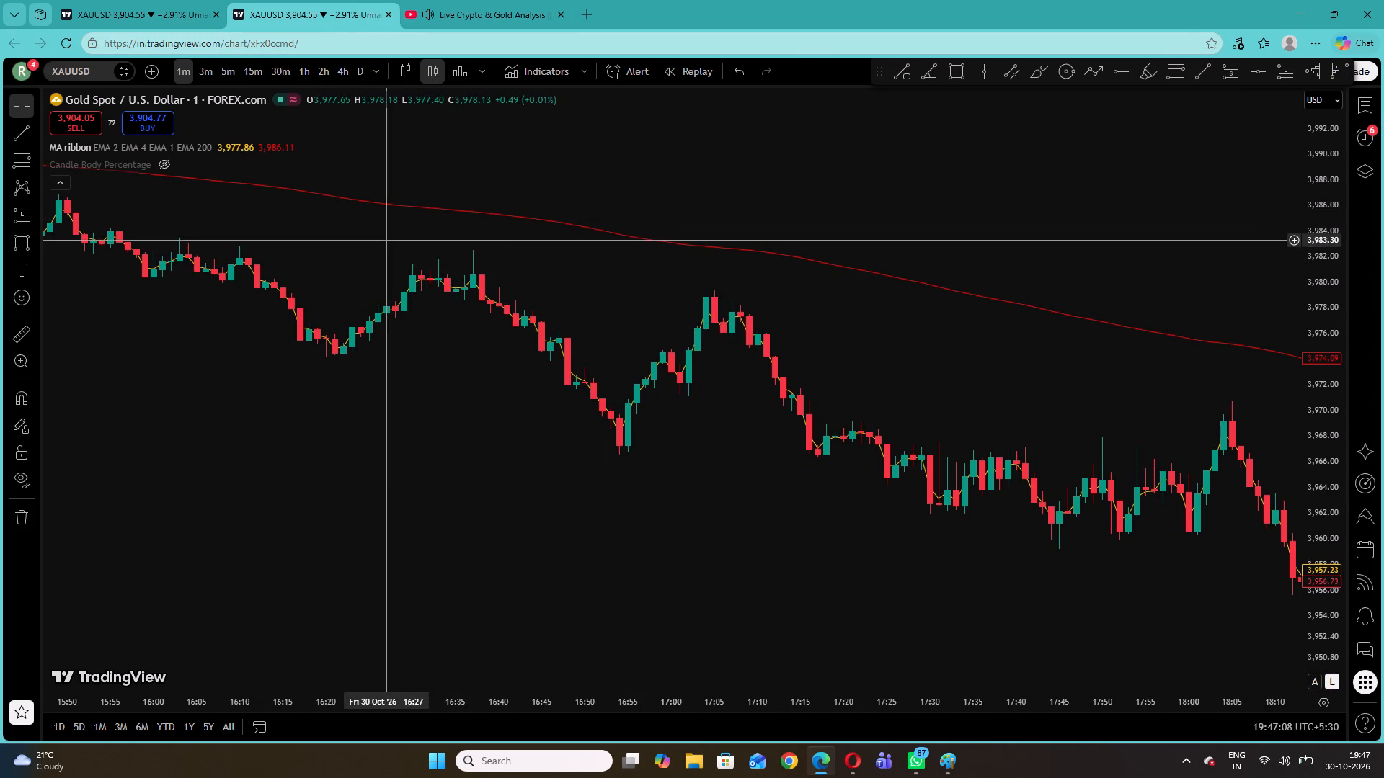
{"action": "left_click_drag", "start_coordinate": [389, 240], "coordinate": [933, 329]}
{"action": "left_click_drag", "start_coordinate": [589, 200], "coordinate": [876, 319]}
{"action": "left_click_drag", "start_coordinate": [1341, 528], "coordinate": [1297, 281]}
{"action": "left_click_drag", "start_coordinate": [494, 322], "coordinate": [494, 322]}
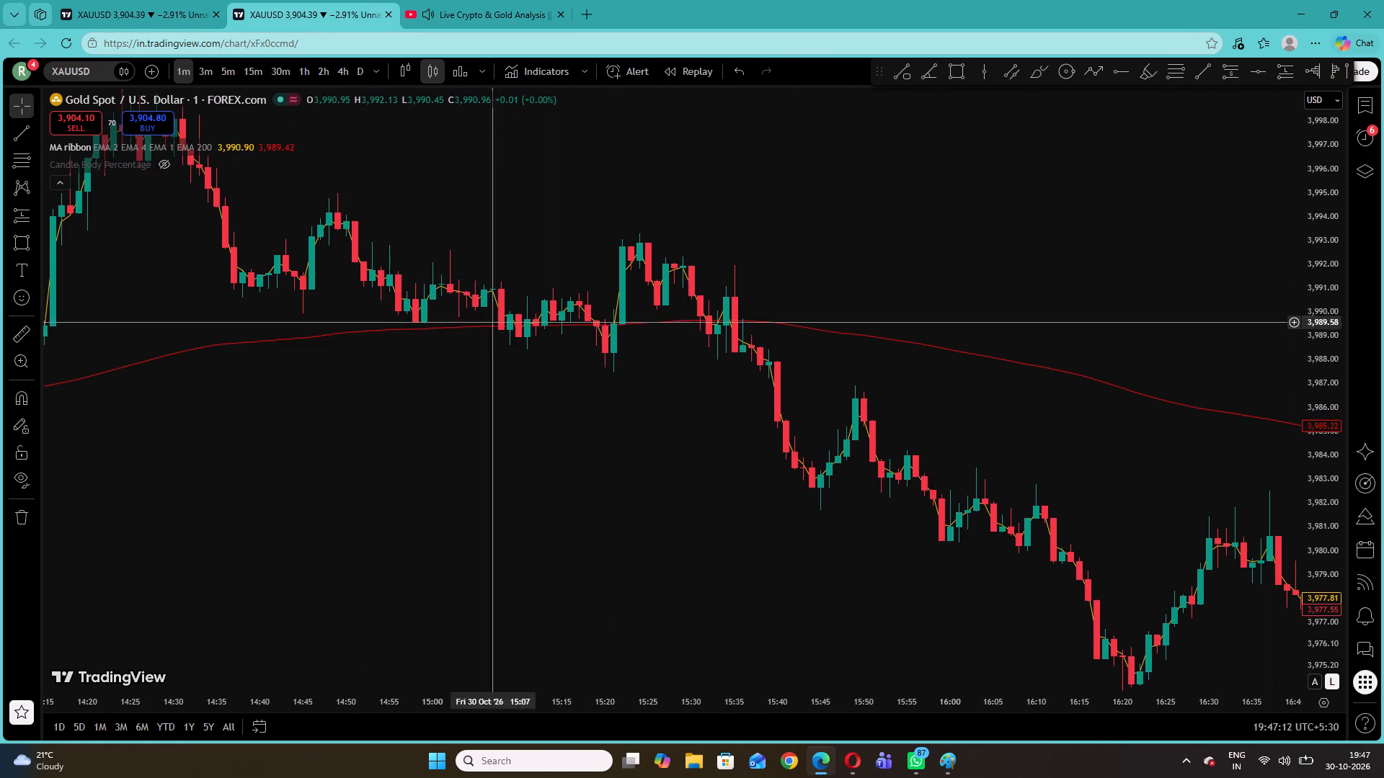
{"action": "left_click_drag", "start_coordinate": [494, 322], "coordinate": [1074, 483]}
{"action": "left_click_drag", "start_coordinate": [604, 429], "coordinate": [954, 325]}
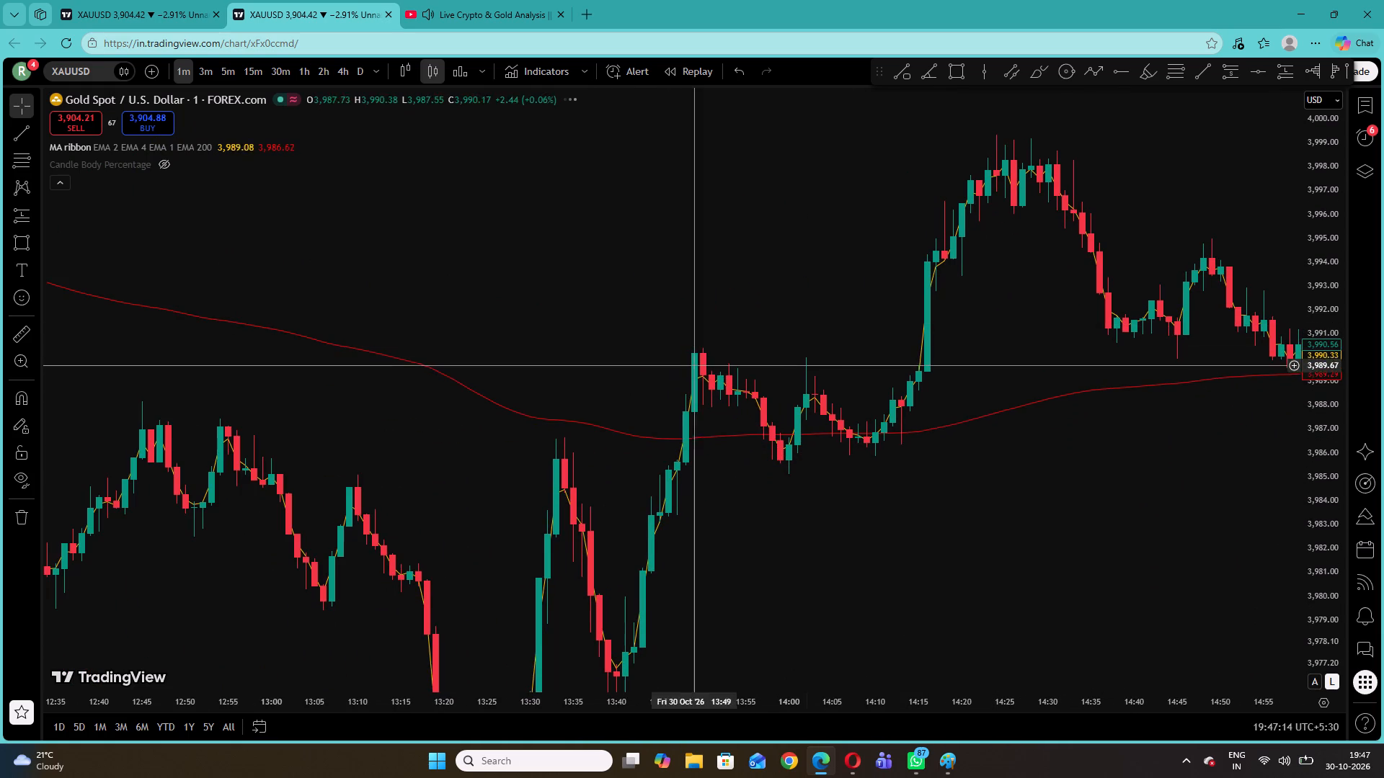
{"action": "left_click_drag", "start_coordinate": [764, 529], "coordinate": [748, 480]}
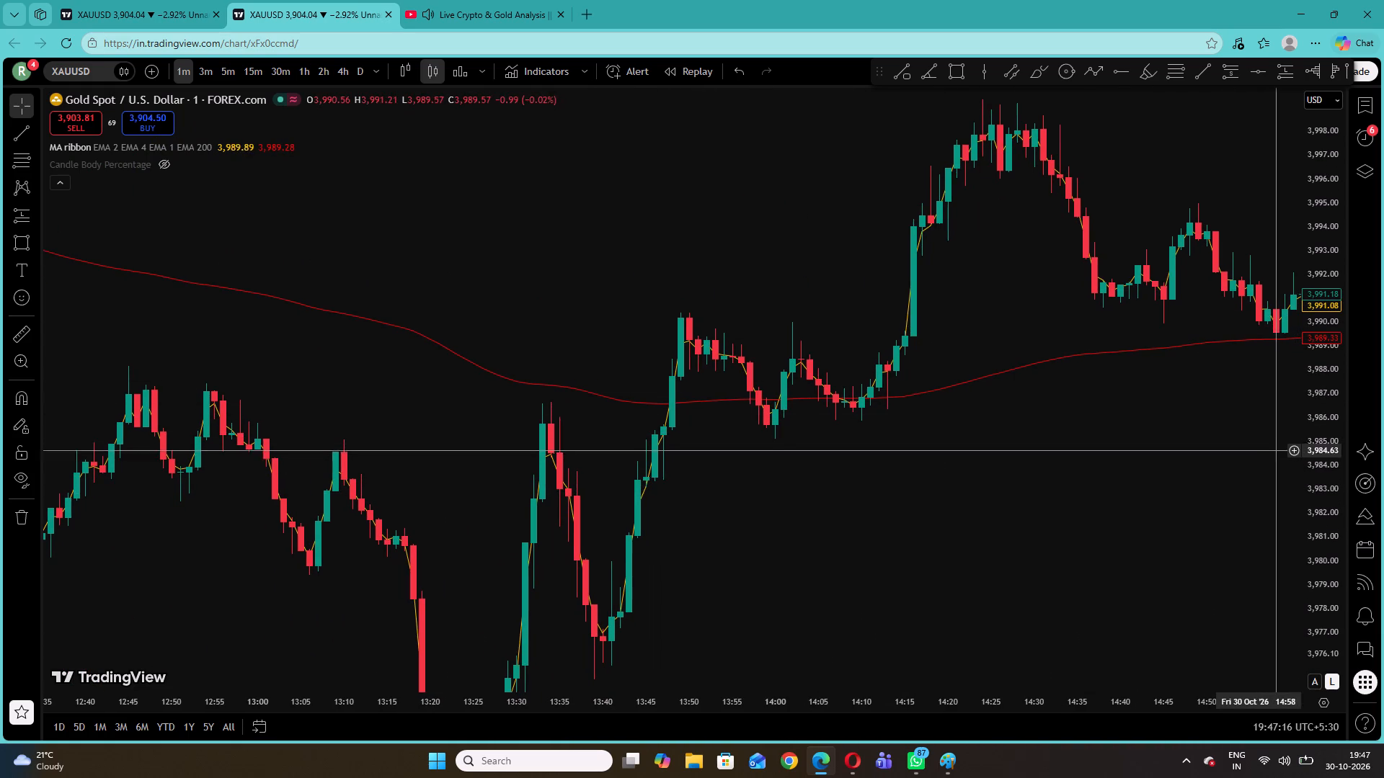
{"action": "left_click_drag", "start_coordinate": [824, 458], "coordinate": [942, 333]}
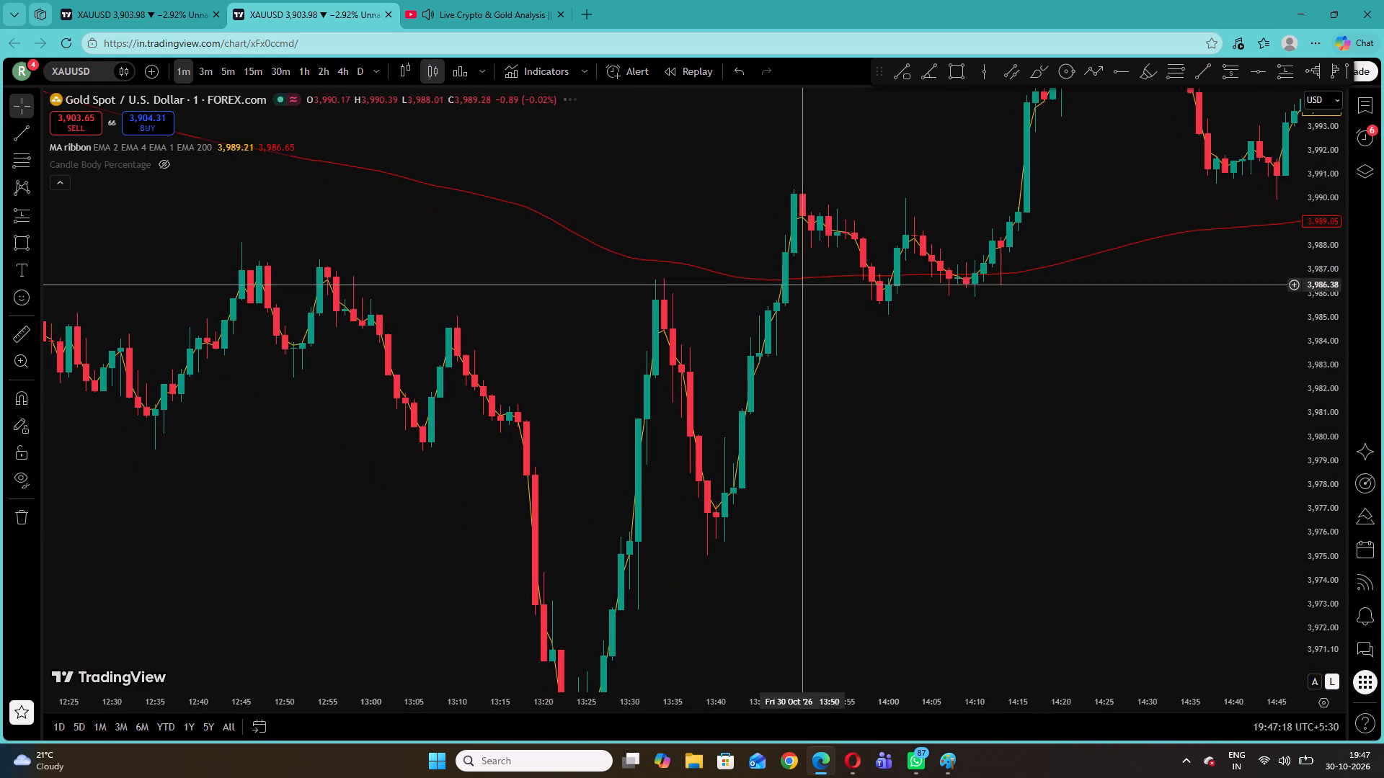
{"action": "left_click_drag", "start_coordinate": [1329, 390], "coordinate": [1321, 439]}
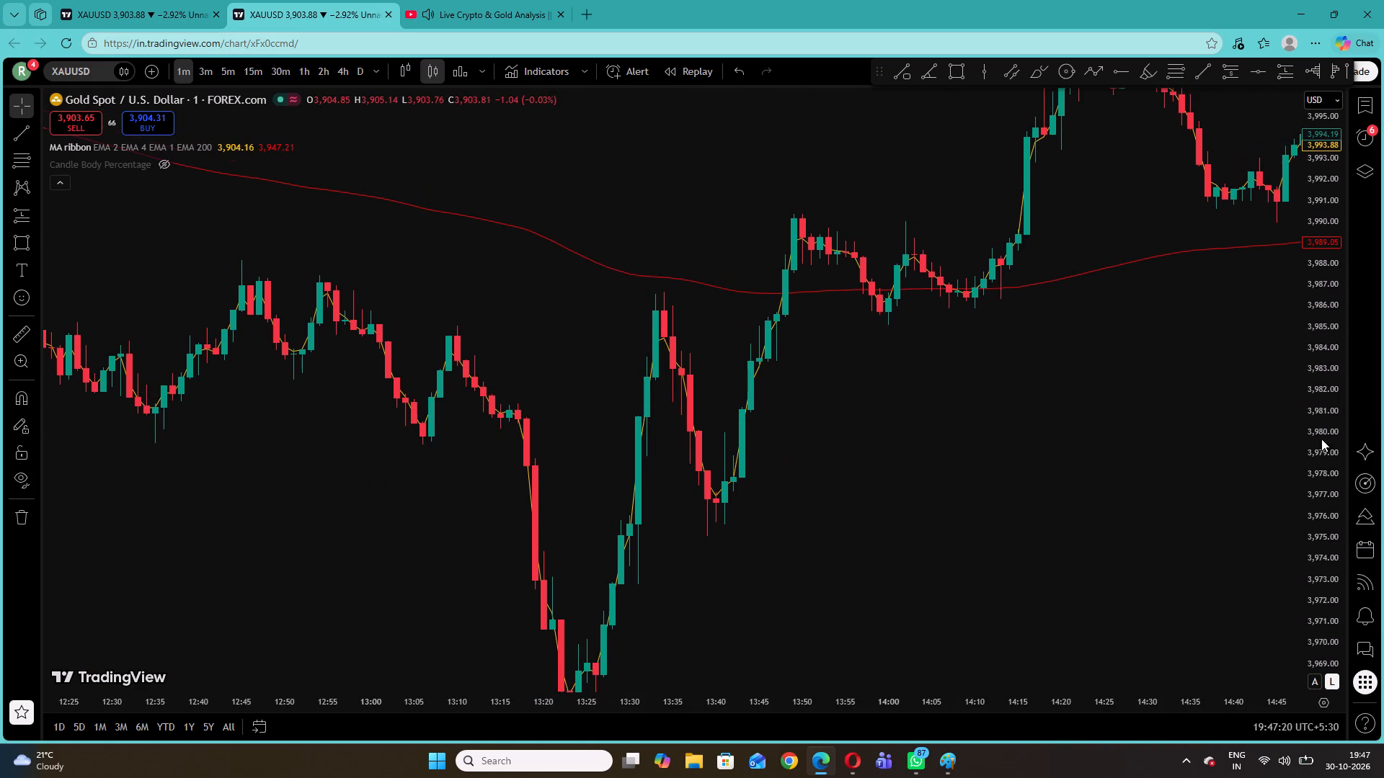
{"action": "left_click_drag", "start_coordinate": [1321, 439], "coordinate": [1325, 440]}
{"action": "left_click_drag", "start_coordinate": [467, 272], "coordinate": [872, 294]}
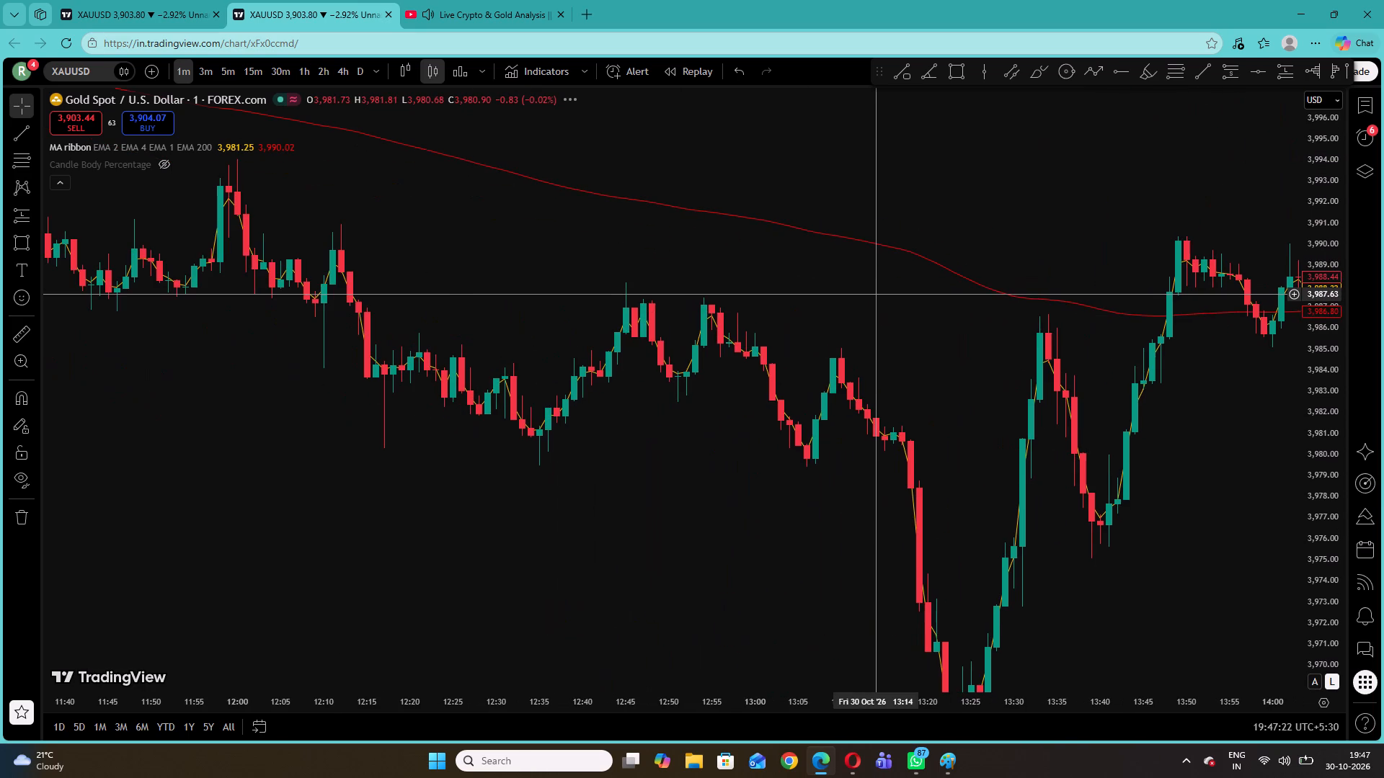
{"action": "left_click_drag", "start_coordinate": [383, 312], "coordinate": [983, 361]}
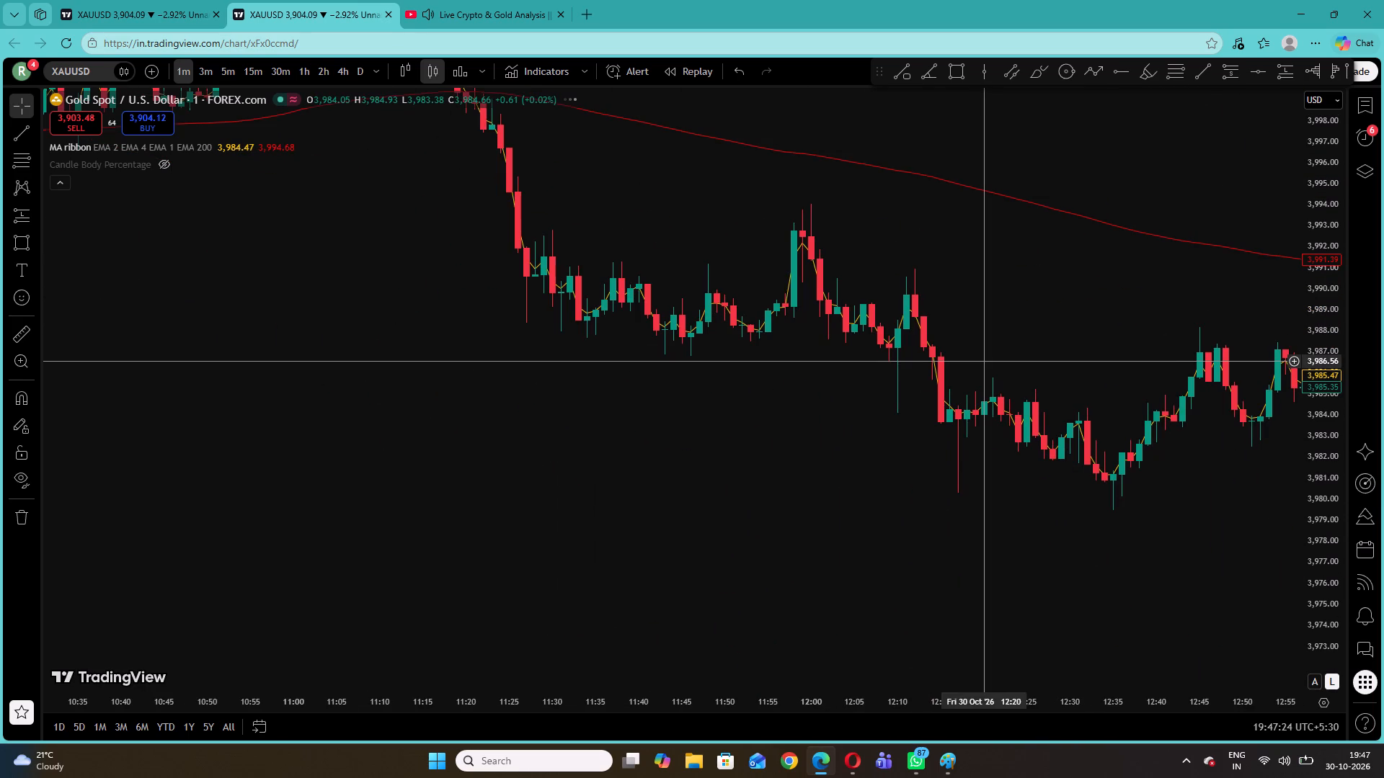
Switch to the YouTube trading stream and check the zone drawn on the presenter's Bitcoin chart.
{"action": "left_click", "coordinate": [430, 0]}
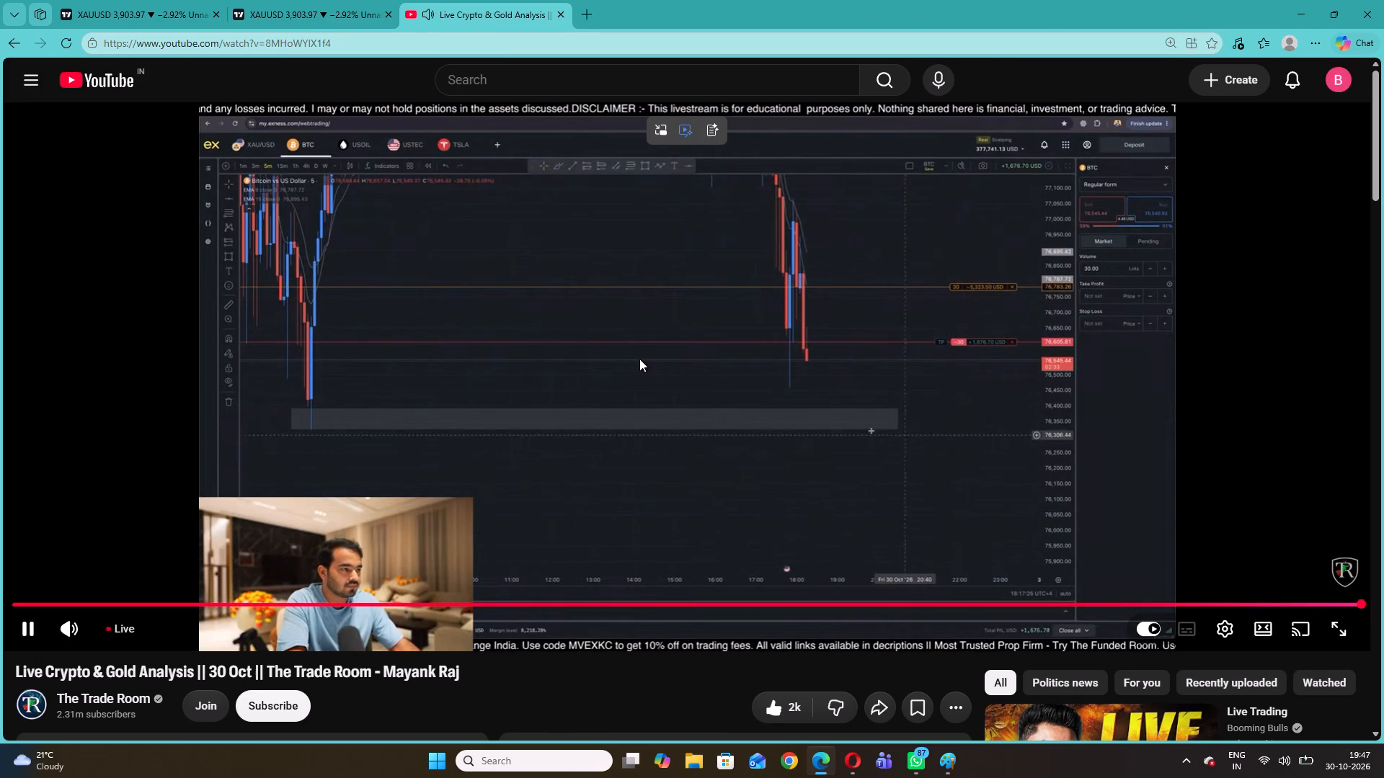
Return to the XAUUSD chart and examine the 1-minute swings from about 12:00 back to 04:35 against the 2 and 200 EMAs.
{"action": "left_click_drag", "start_coordinate": [287, 0], "coordinate": [294, 0]}
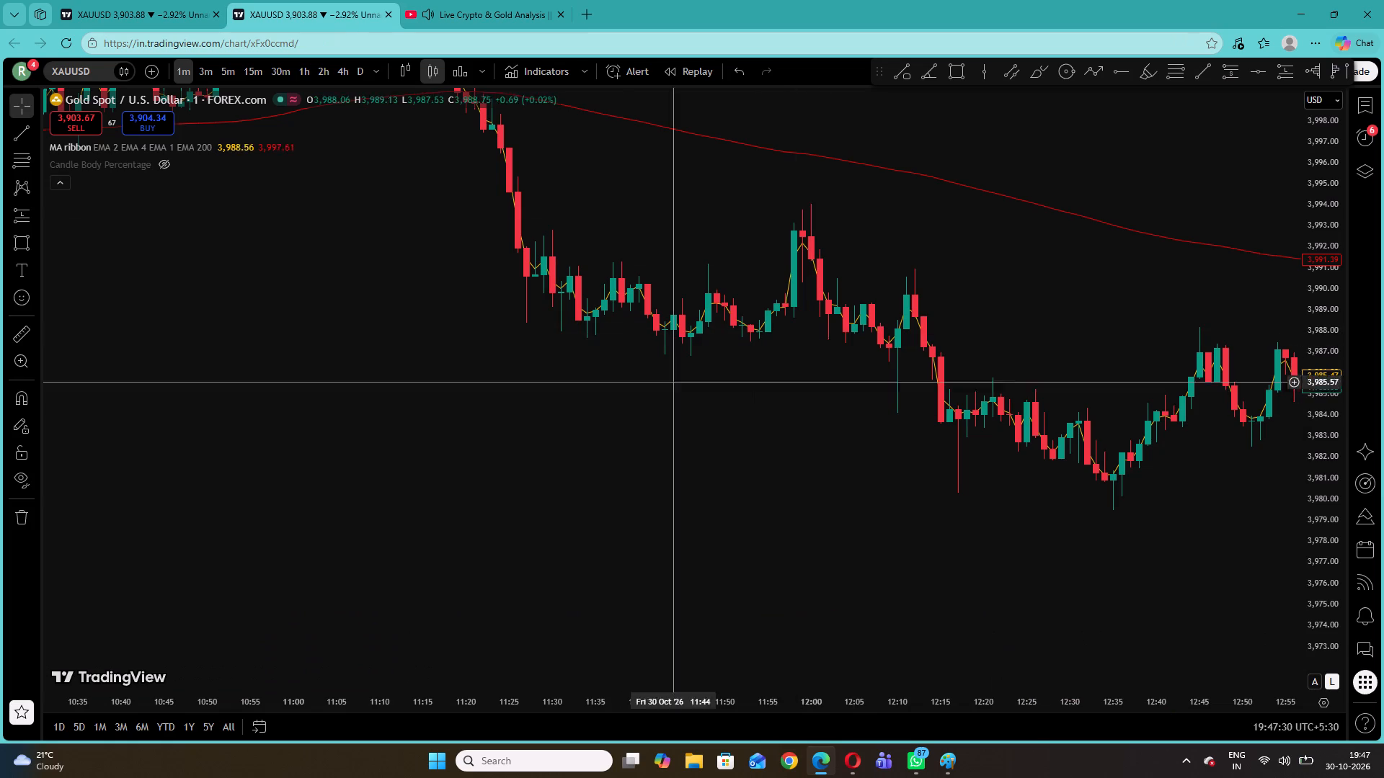
{"action": "left_click_drag", "start_coordinate": [631, 213], "coordinate": [824, 577]}
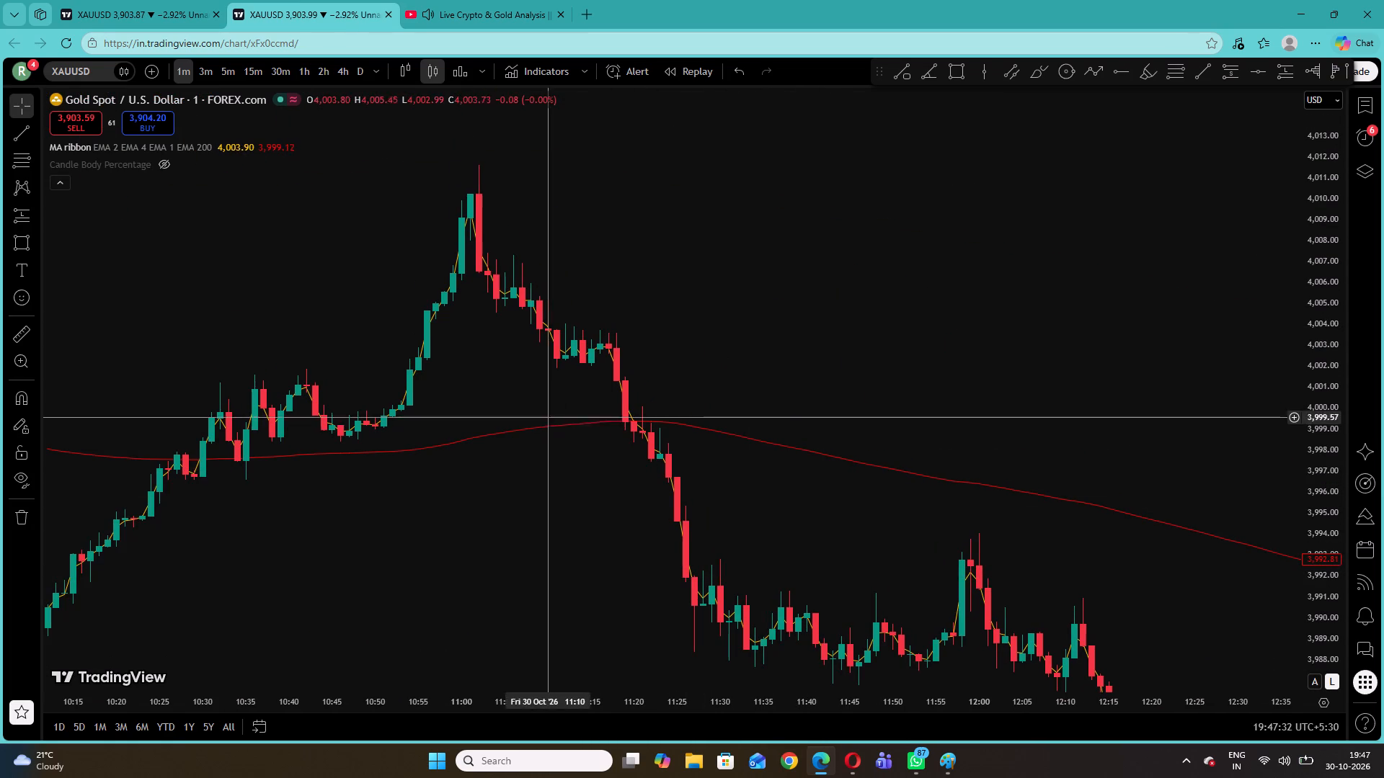
{"action": "left_click_drag", "start_coordinate": [533, 374], "coordinate": [873, 277]}
{"action": "left_click_drag", "start_coordinate": [565, 482], "coordinate": [1083, 422]}
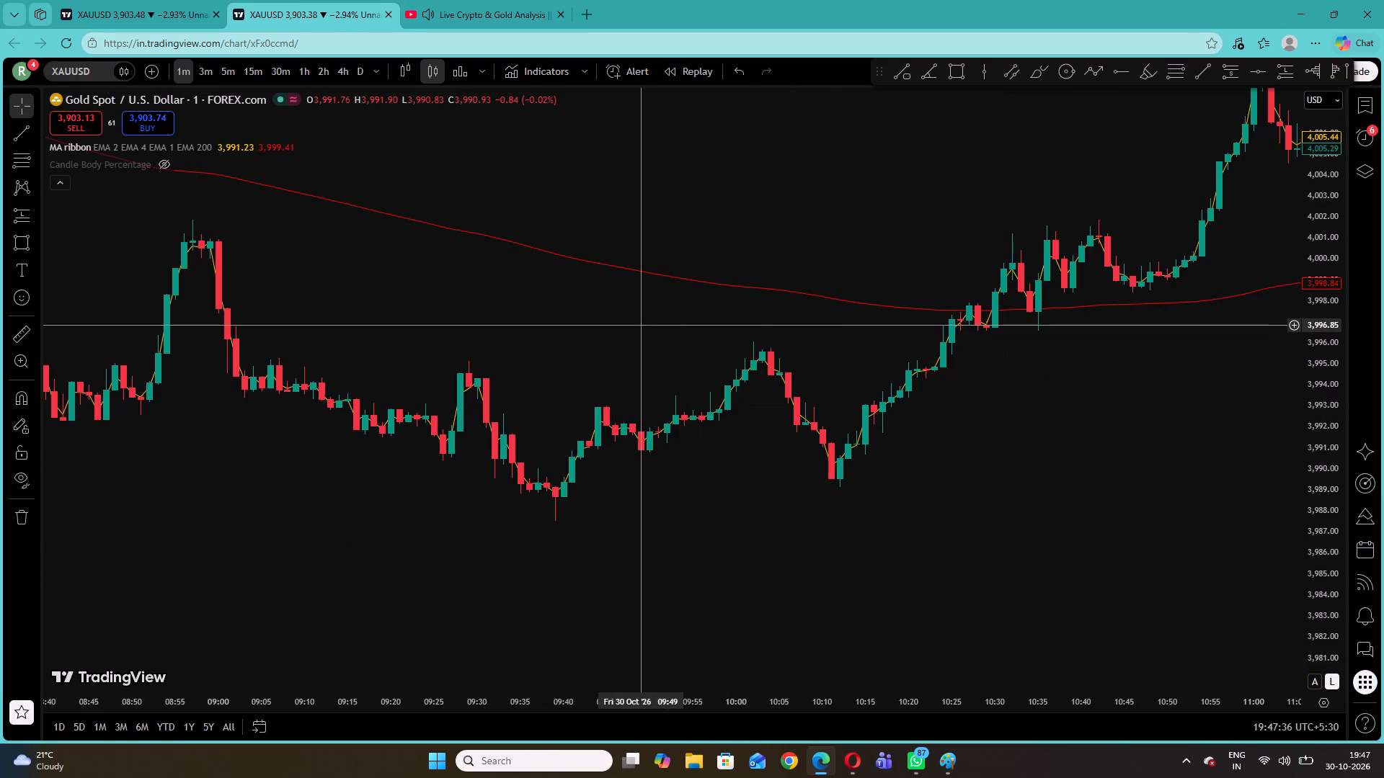
{"action": "left_click_drag", "start_coordinate": [591, 300], "coordinate": [946, 443]}
{"action": "left_click_drag", "start_coordinate": [702, 458], "coordinate": [944, 330]}
{"action": "left_click_drag", "start_coordinate": [739, 235], "coordinate": [956, 364]}
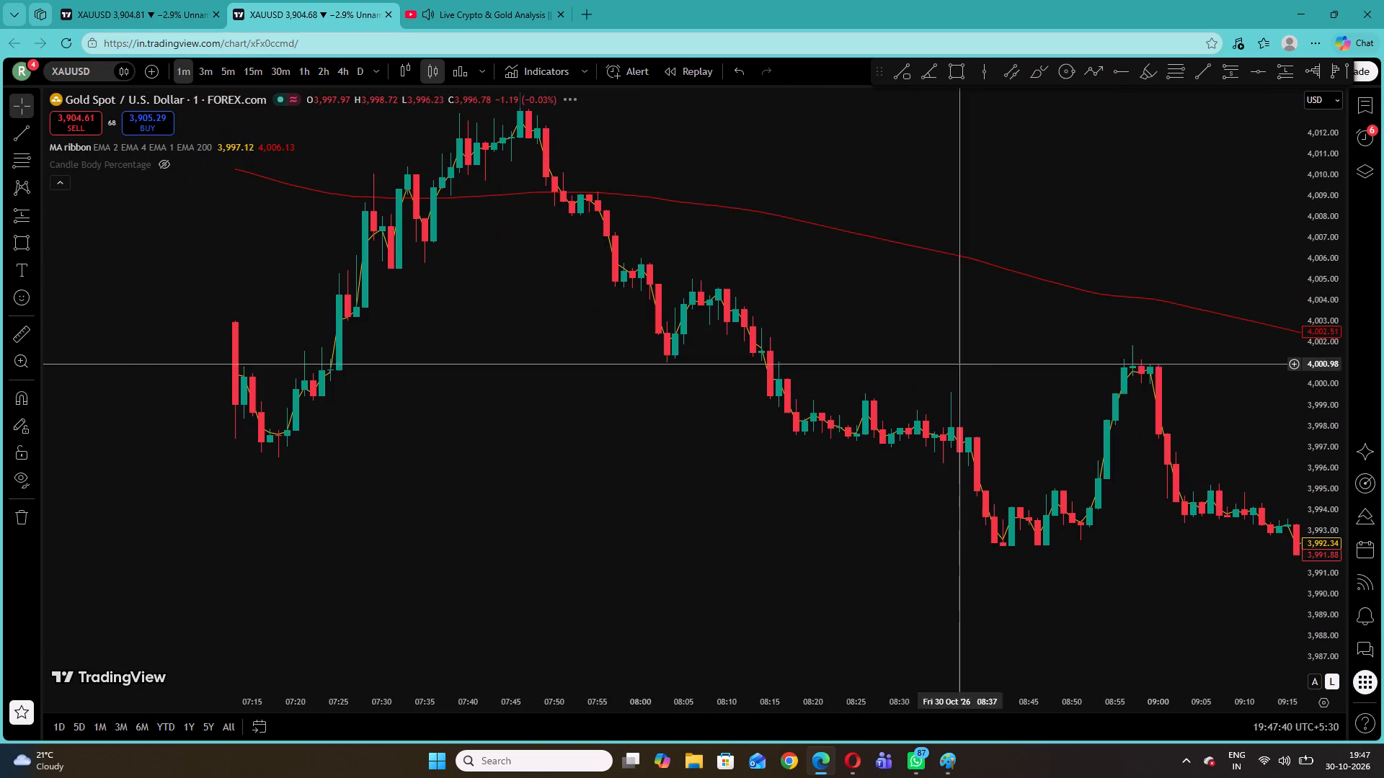
{"action": "left_click_drag", "start_coordinate": [540, 357], "coordinate": [977, 529]}
{"action": "left_click_drag", "start_coordinate": [647, 336], "coordinate": [1176, 400]}
{"action": "left_click_drag", "start_coordinate": [733, 351], "coordinate": [1108, 373]}
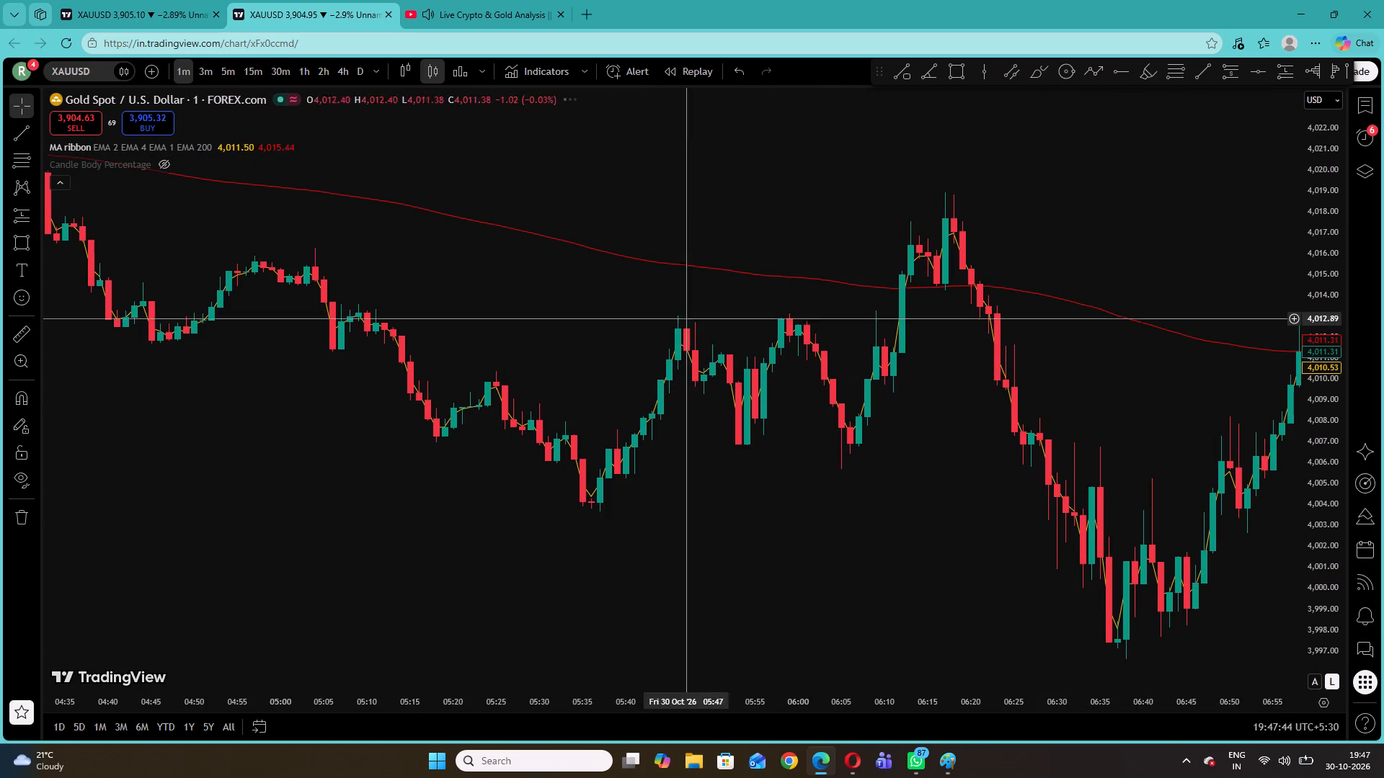
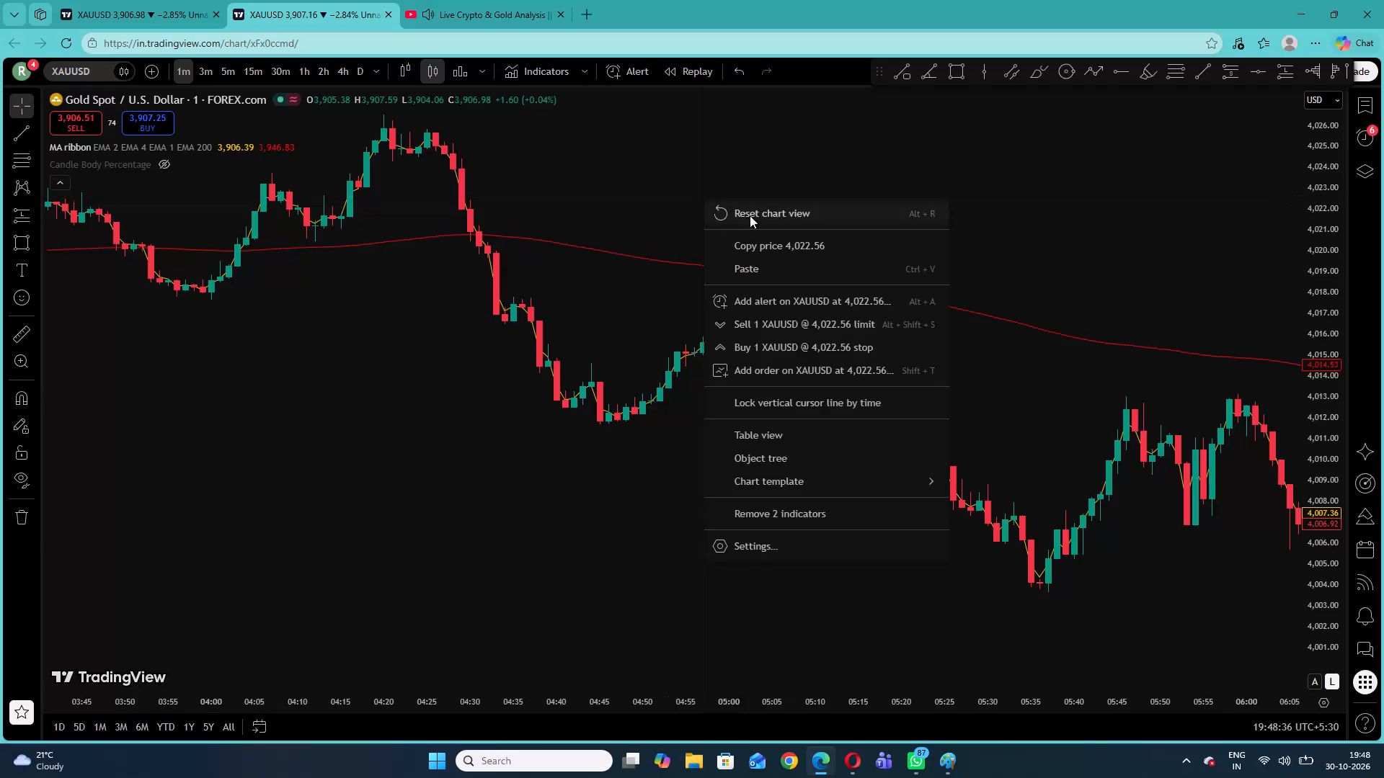
Dismiss the chart's context menu and check the presenter's Bitcoin trade on the YouTube trading stream.
{"action": "left_click", "coordinate": [470, 0]}
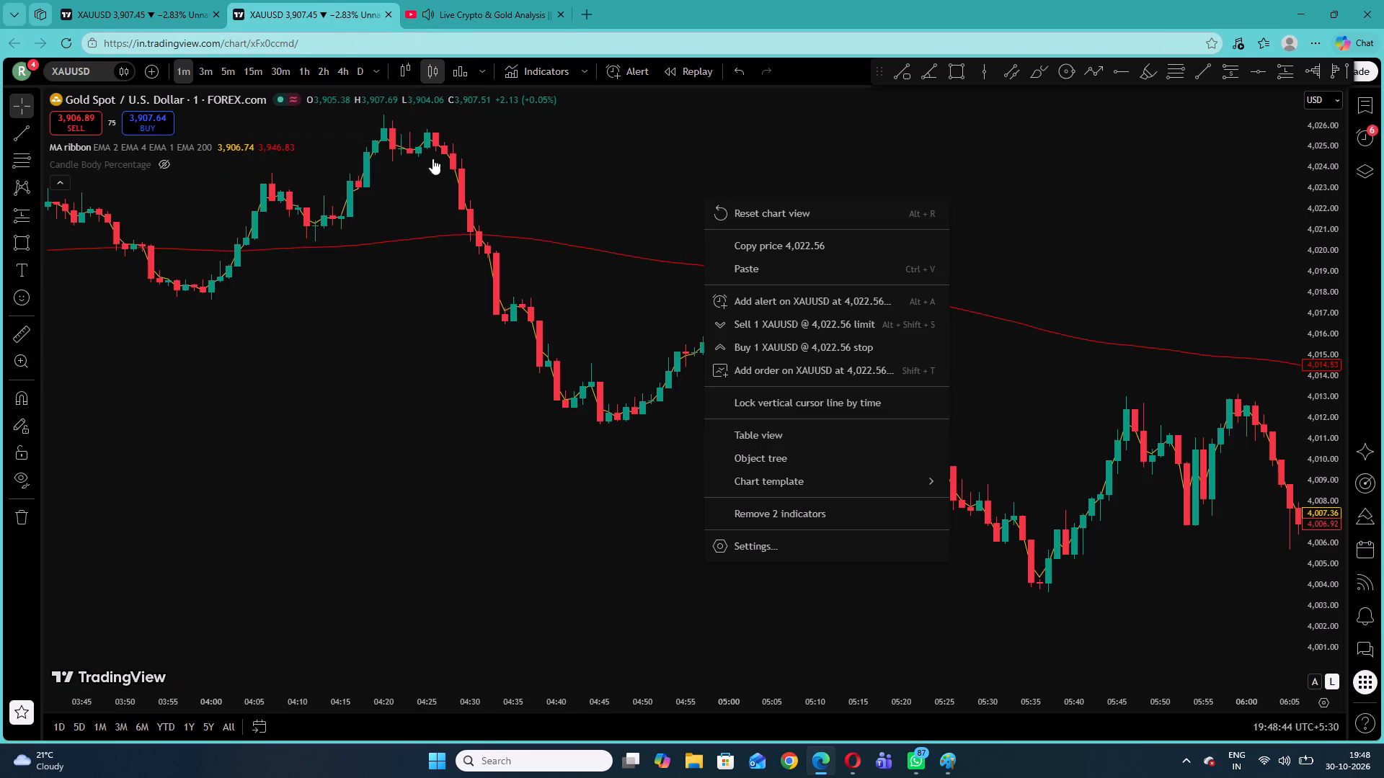
{"action": "left_click", "coordinate": [628, 224]}
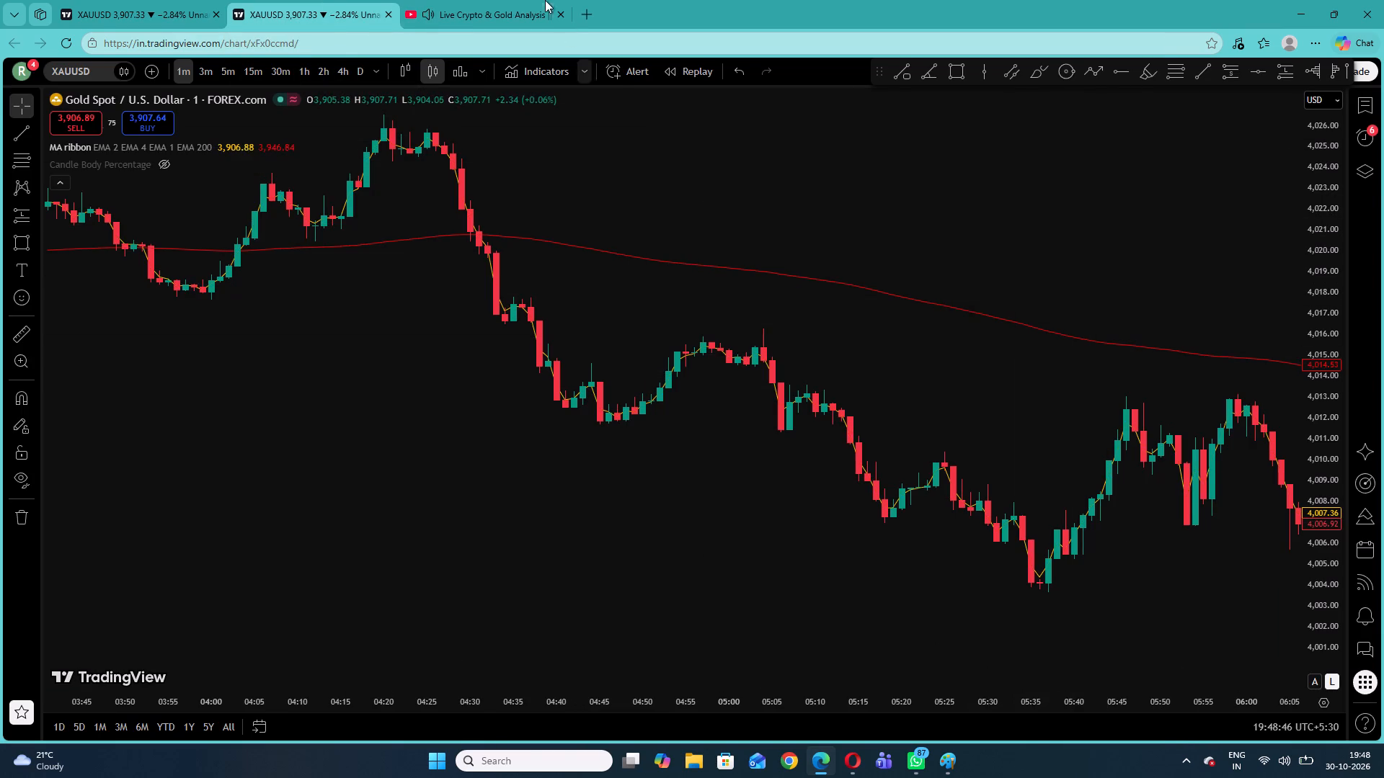
{"action": "left_click", "coordinate": [541, 0]}
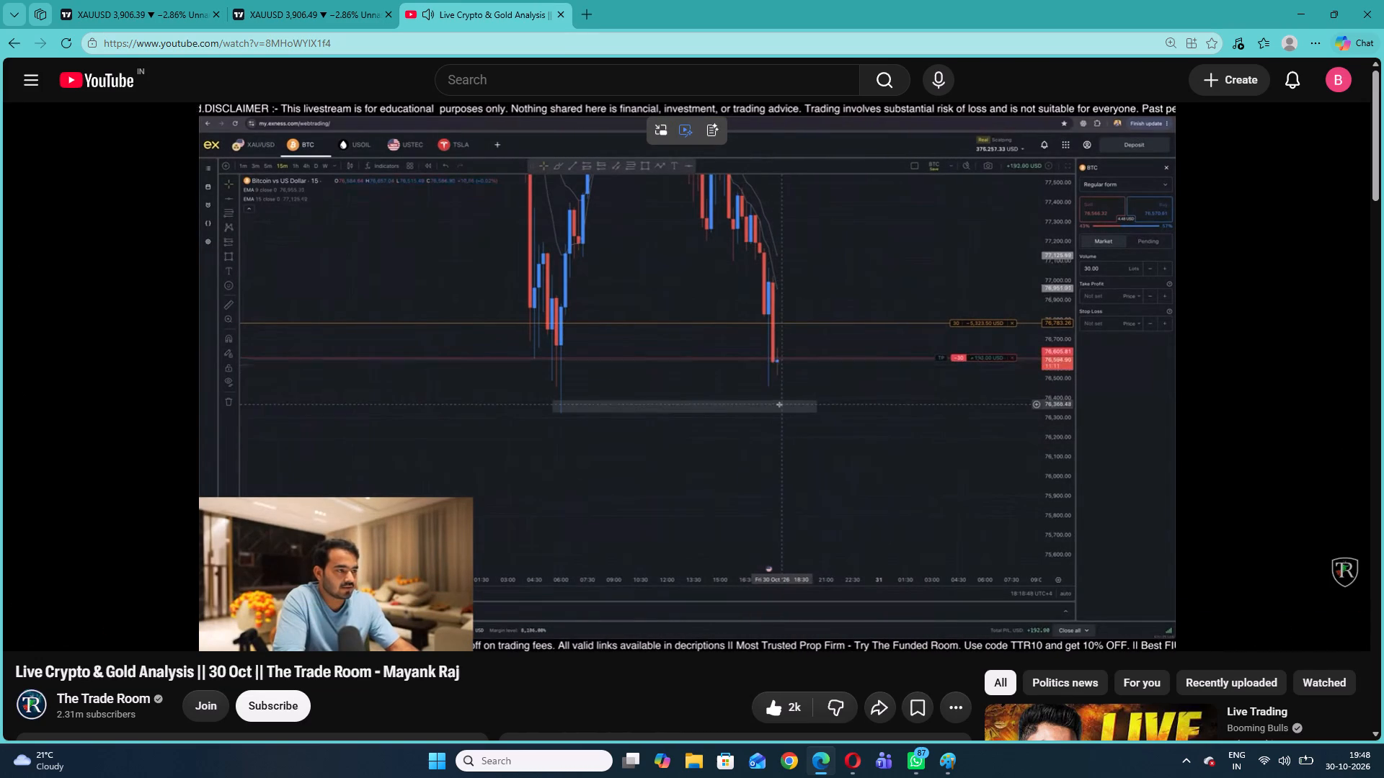
Examine the XAUUSD 1-minute swings from about 04:20 to 08:00 against the 2 and 200 EMAs, checking the YouTube stream once in between.
{"action": "left_click", "coordinate": [333, 0]}
{"action": "left_click_drag", "start_coordinate": [1037, 292], "coordinate": [683, 244]}
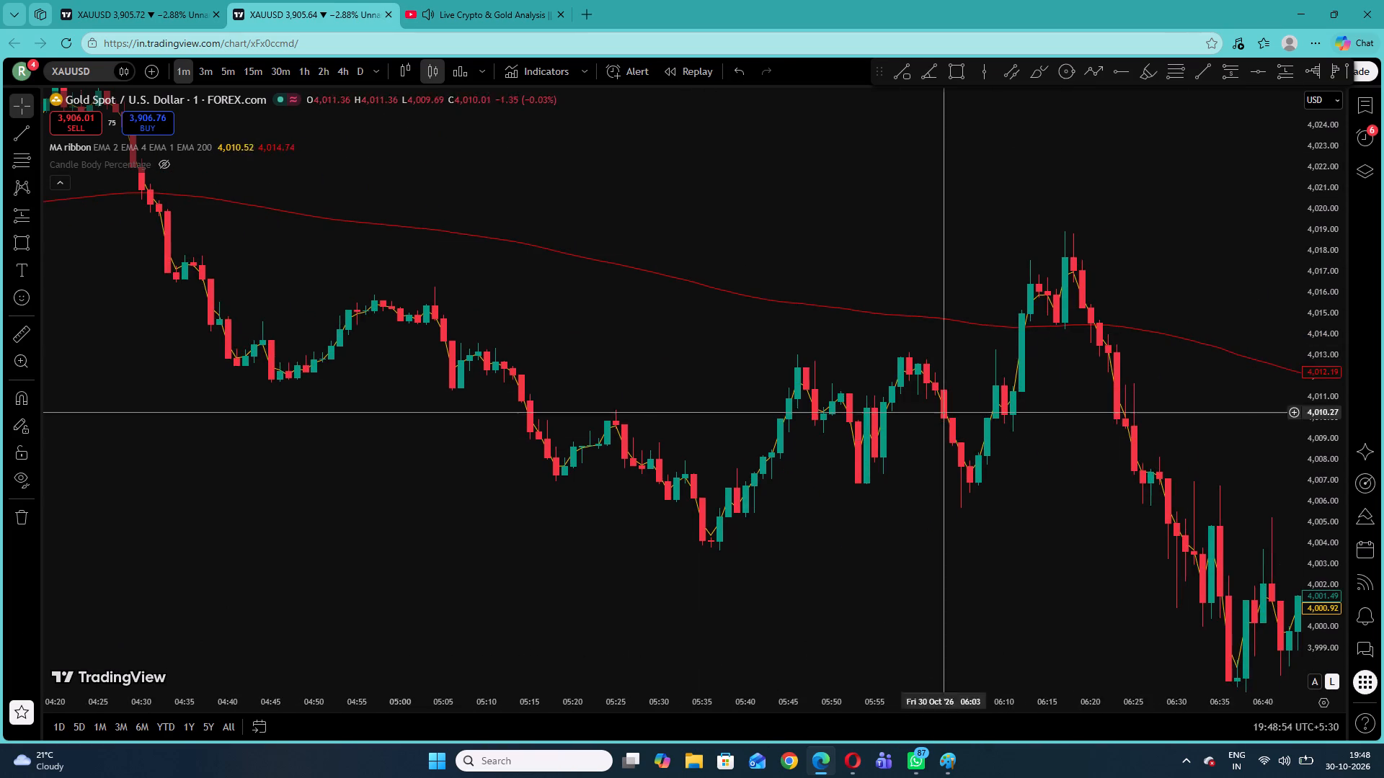
{"action": "left_click", "coordinate": [512, 0]}
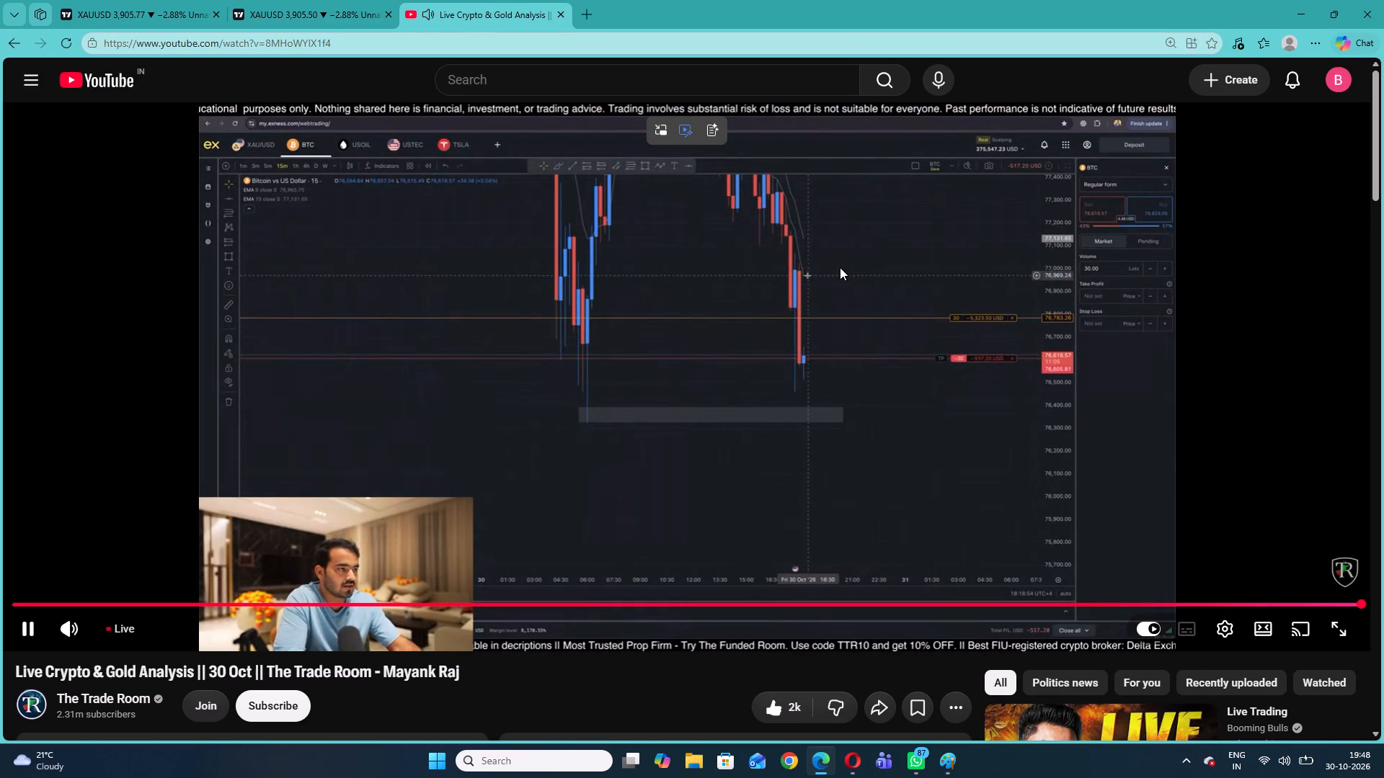
{"action": "left_click", "coordinate": [351, 0]}
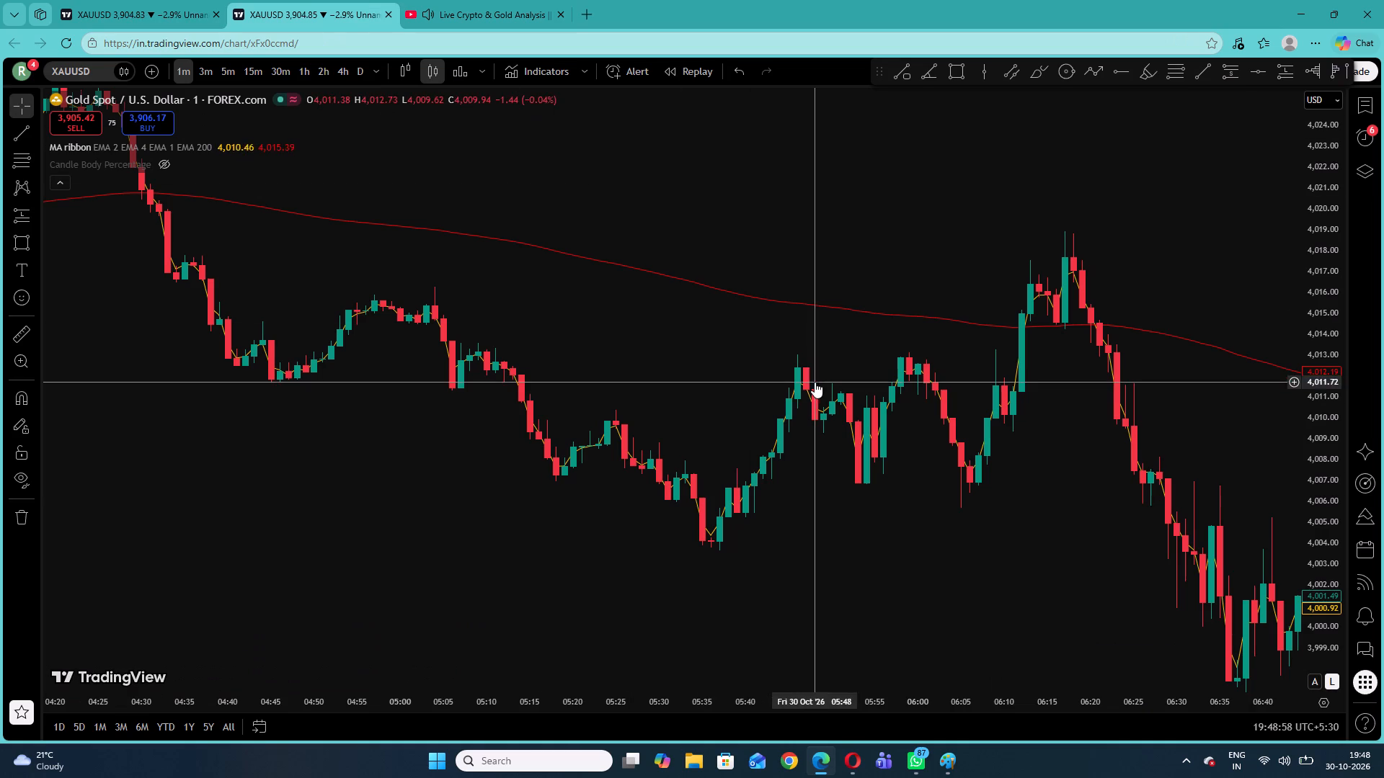
{"action": "left_click_drag", "start_coordinate": [792, 361], "coordinate": [443, 290]}
{"action": "left_click", "coordinate": [942, 395]}
{"action": "left_click_drag", "start_coordinate": [977, 411], "coordinate": [543, 306]}
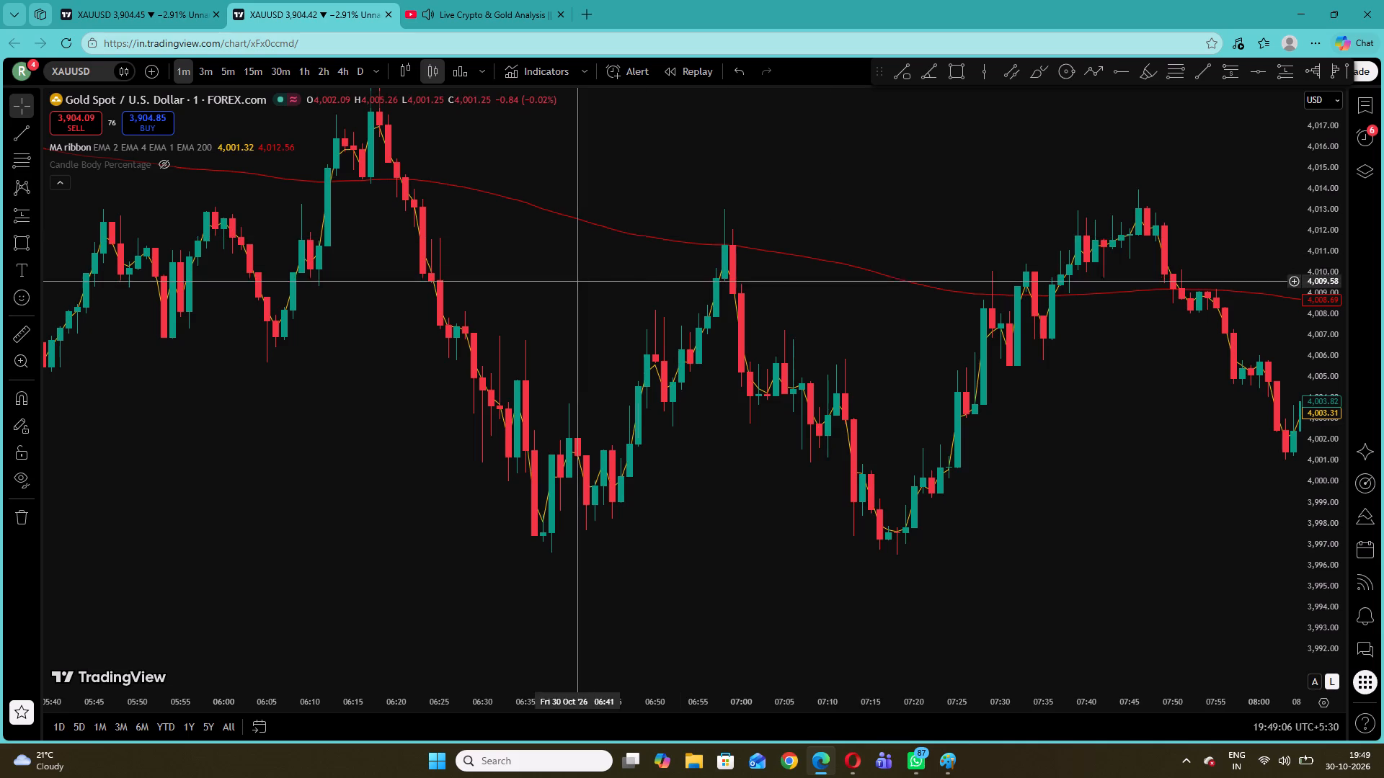
{"action": "left_click_drag", "start_coordinate": [574, 277], "coordinate": [1088, 349]}
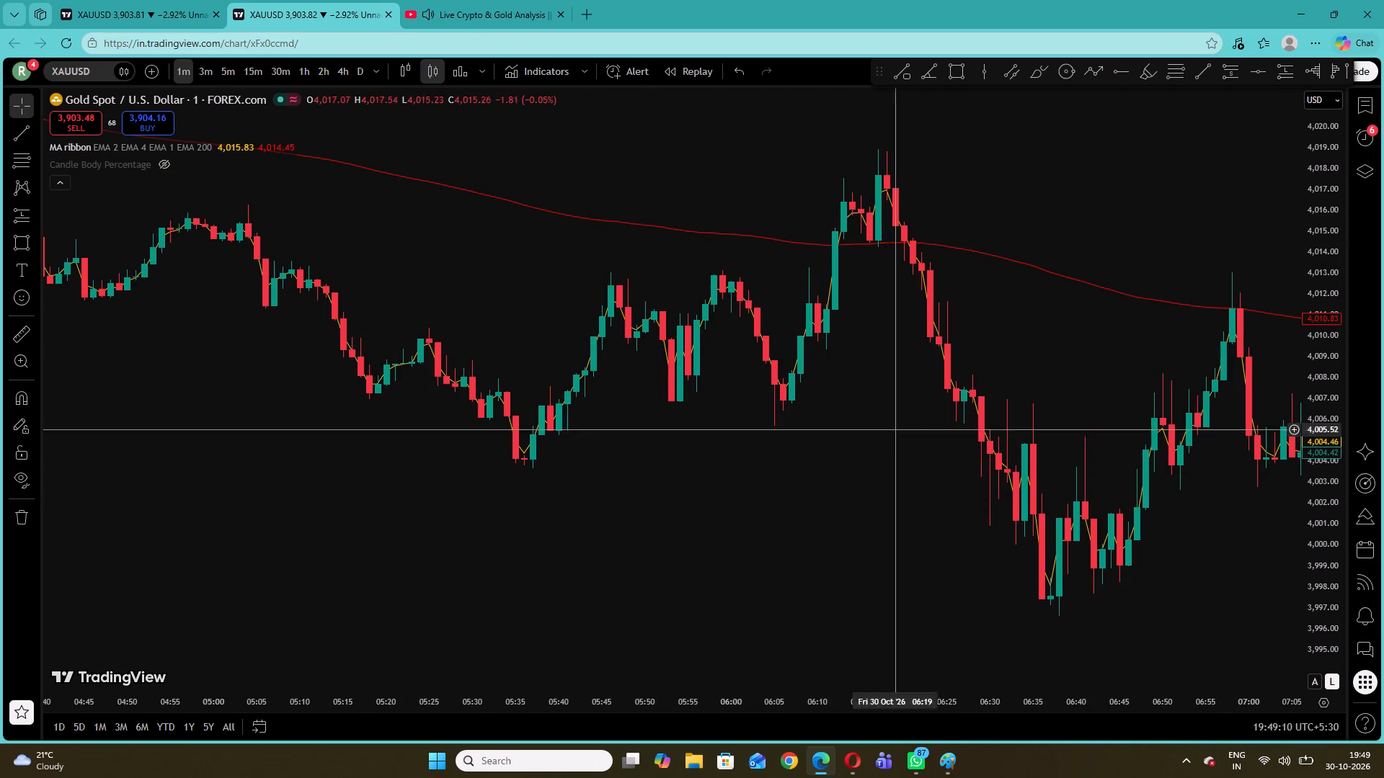
Draw a long position at the 05:36 low with entry 4,005.24, stop 4,003.56 and target 4,018.86, extended to about 06:25.
{"action": "left_click", "coordinate": [35, 215]}
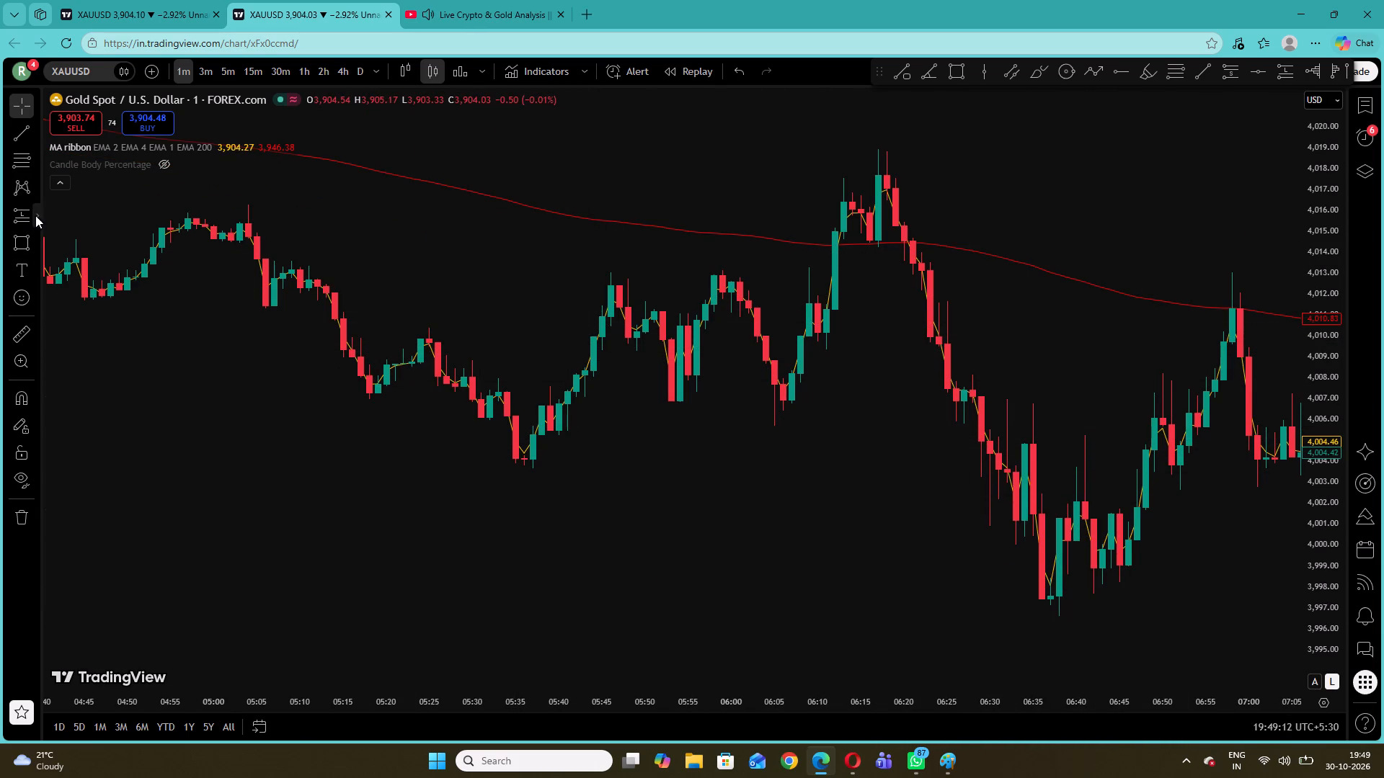
{"action": "left_click", "coordinate": [95, 243]}
{"action": "left_click", "coordinate": [520, 435]}
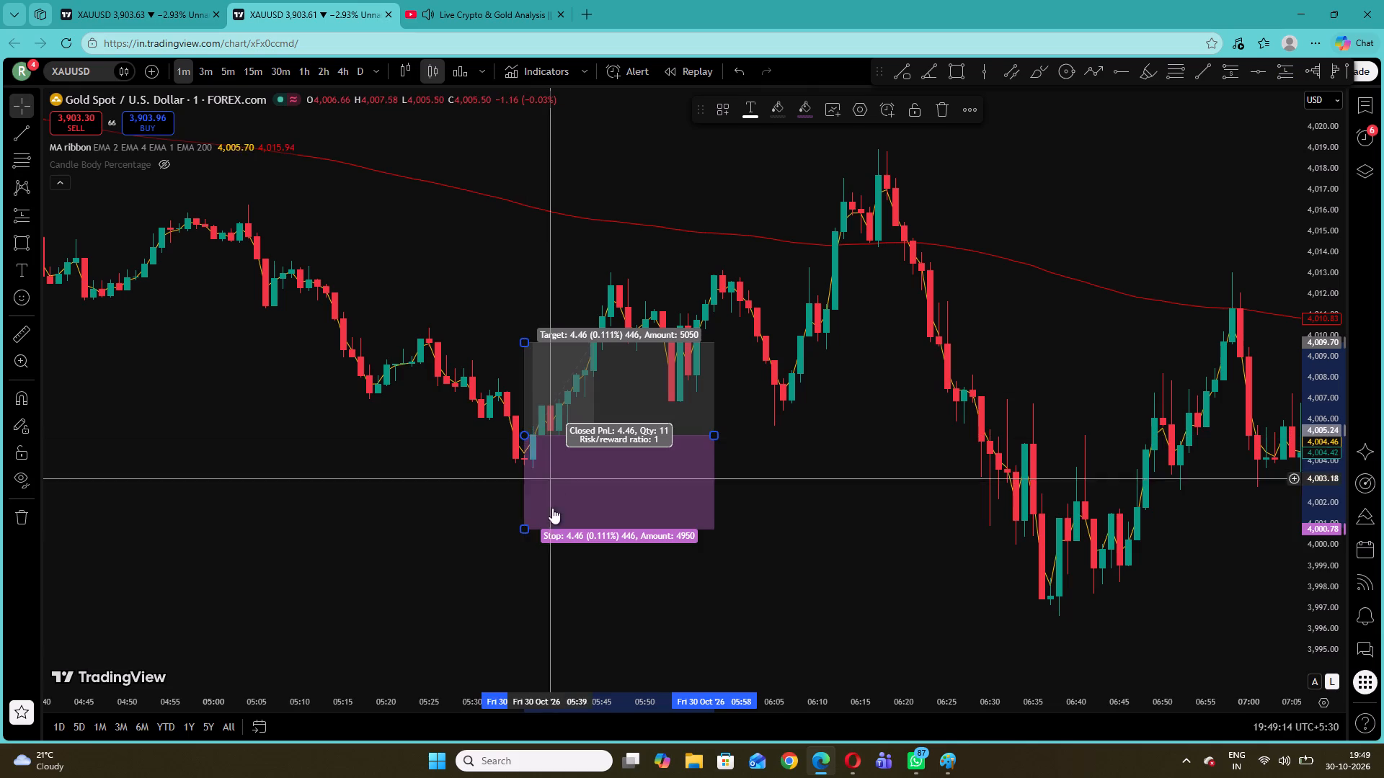
{"action": "left_click_drag", "start_coordinate": [525, 529], "coordinate": [556, 466]}
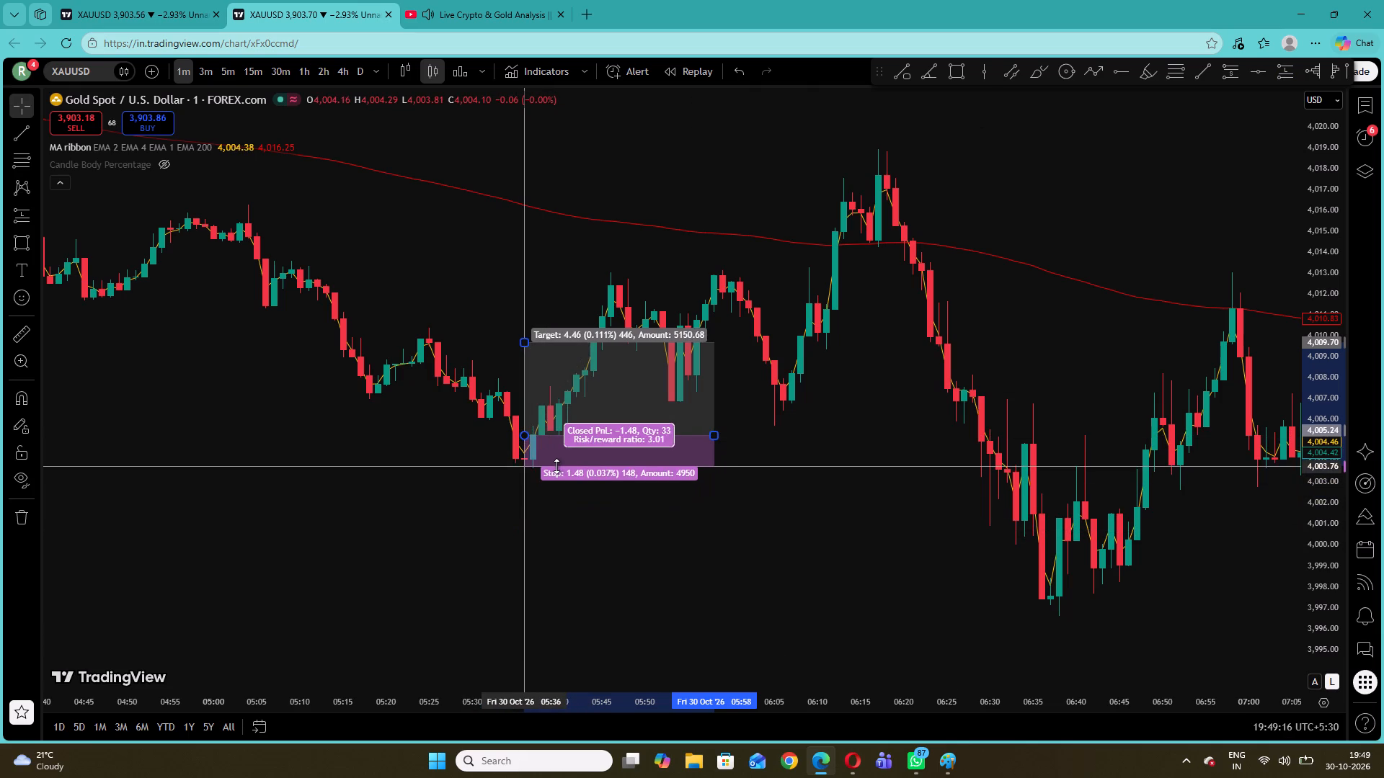
{"action": "left_click_drag", "start_coordinate": [556, 466], "coordinate": [558, 470]}
{"action": "left_click_drag", "start_coordinate": [522, 344], "coordinate": [546, 223]}
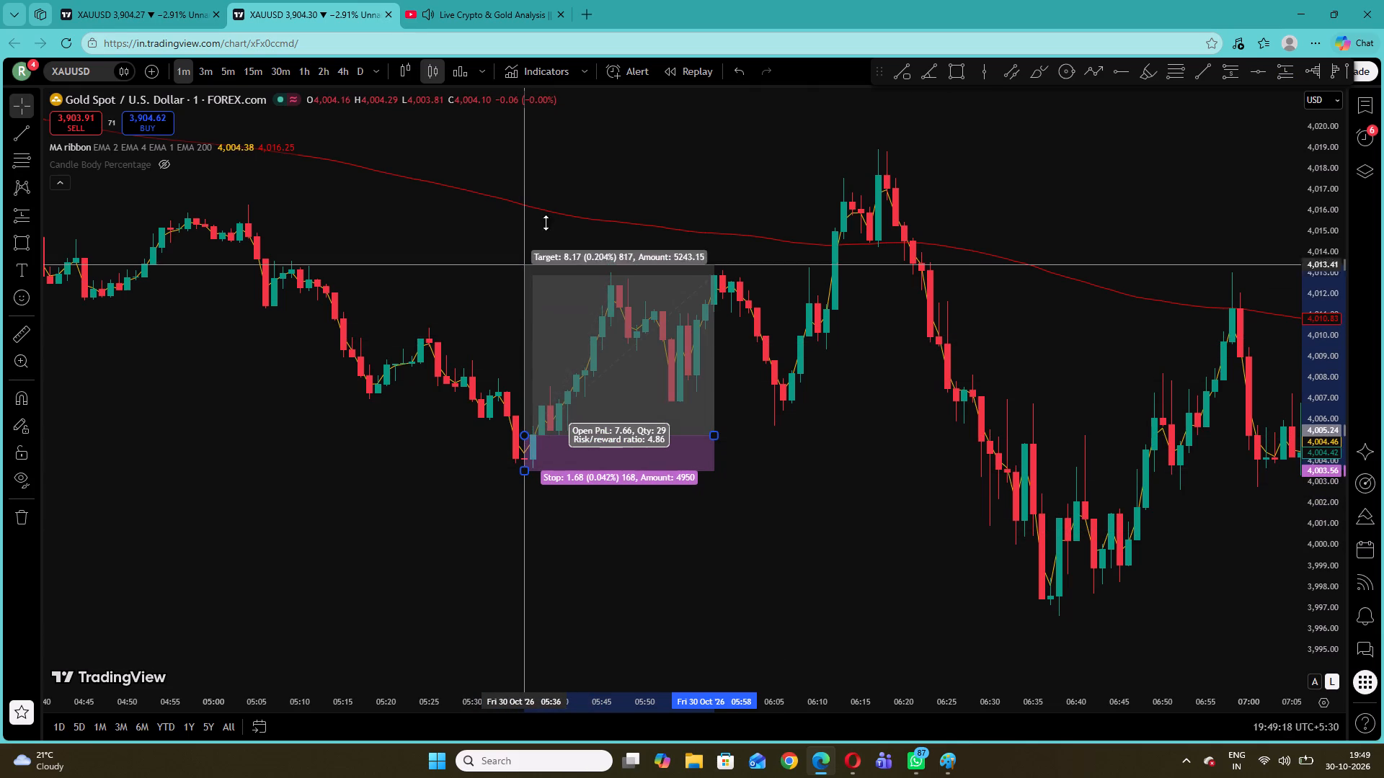
{"action": "left_click_drag", "start_coordinate": [546, 223], "coordinate": [556, 158]}
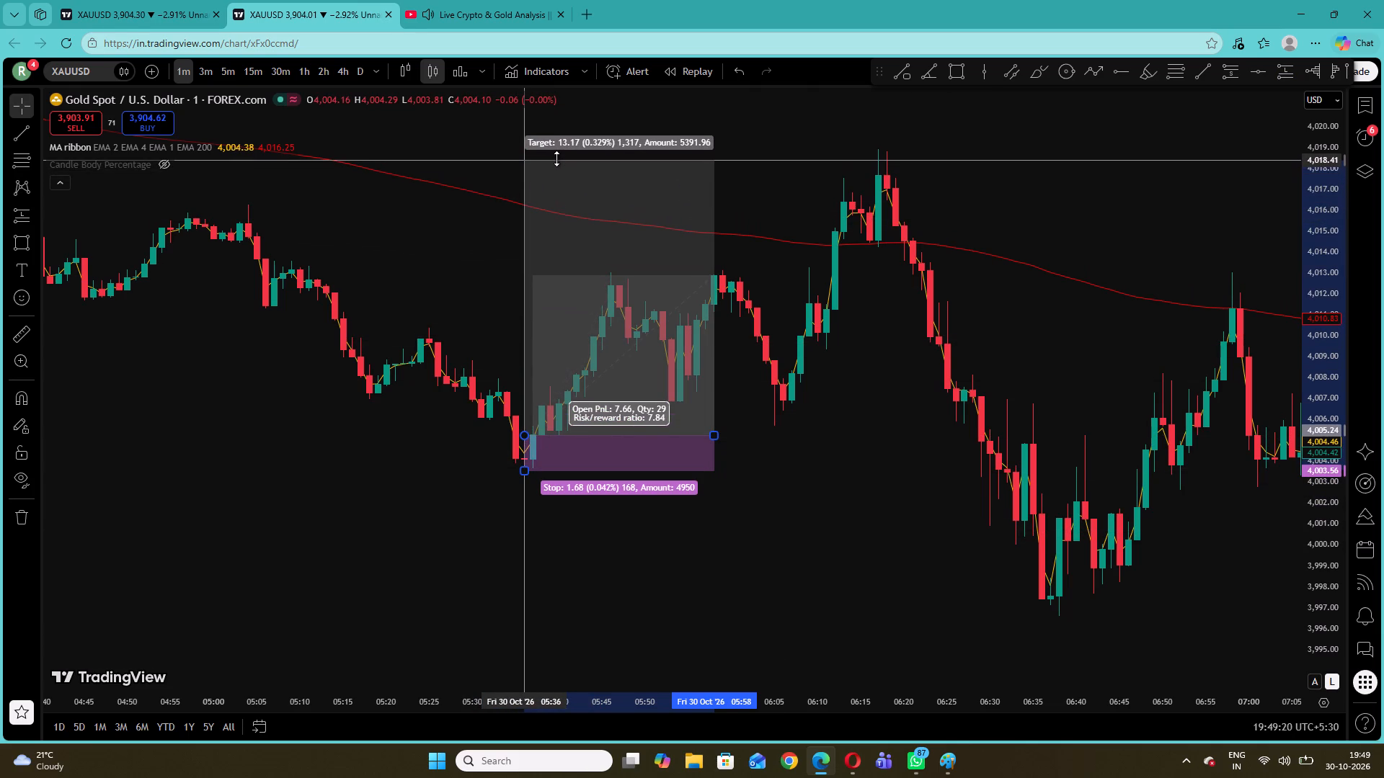
{"action": "left_click_drag", "start_coordinate": [556, 158], "coordinate": [558, 151]}
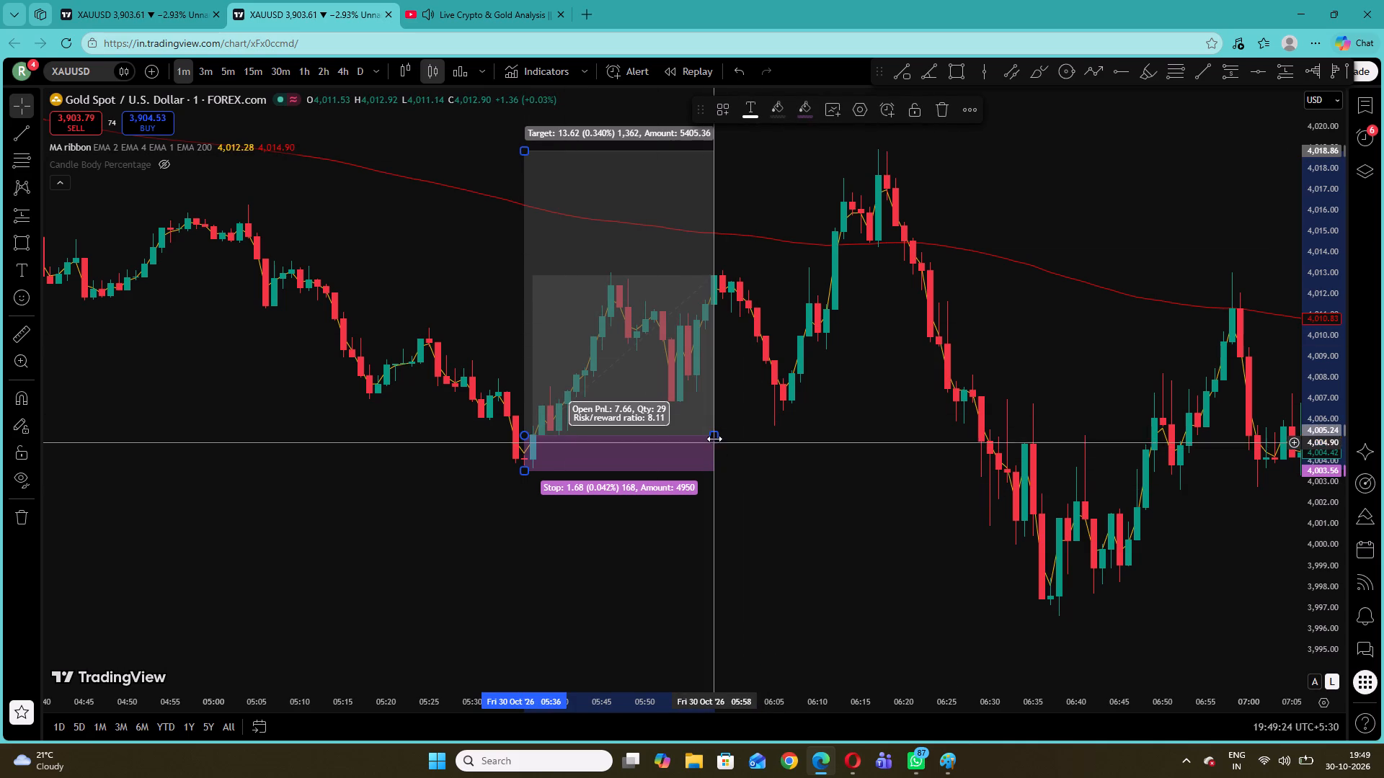
{"action": "left_click_drag", "start_coordinate": [714, 434], "coordinate": [944, 432]}
{"action": "left_click", "coordinate": [1059, 352]}
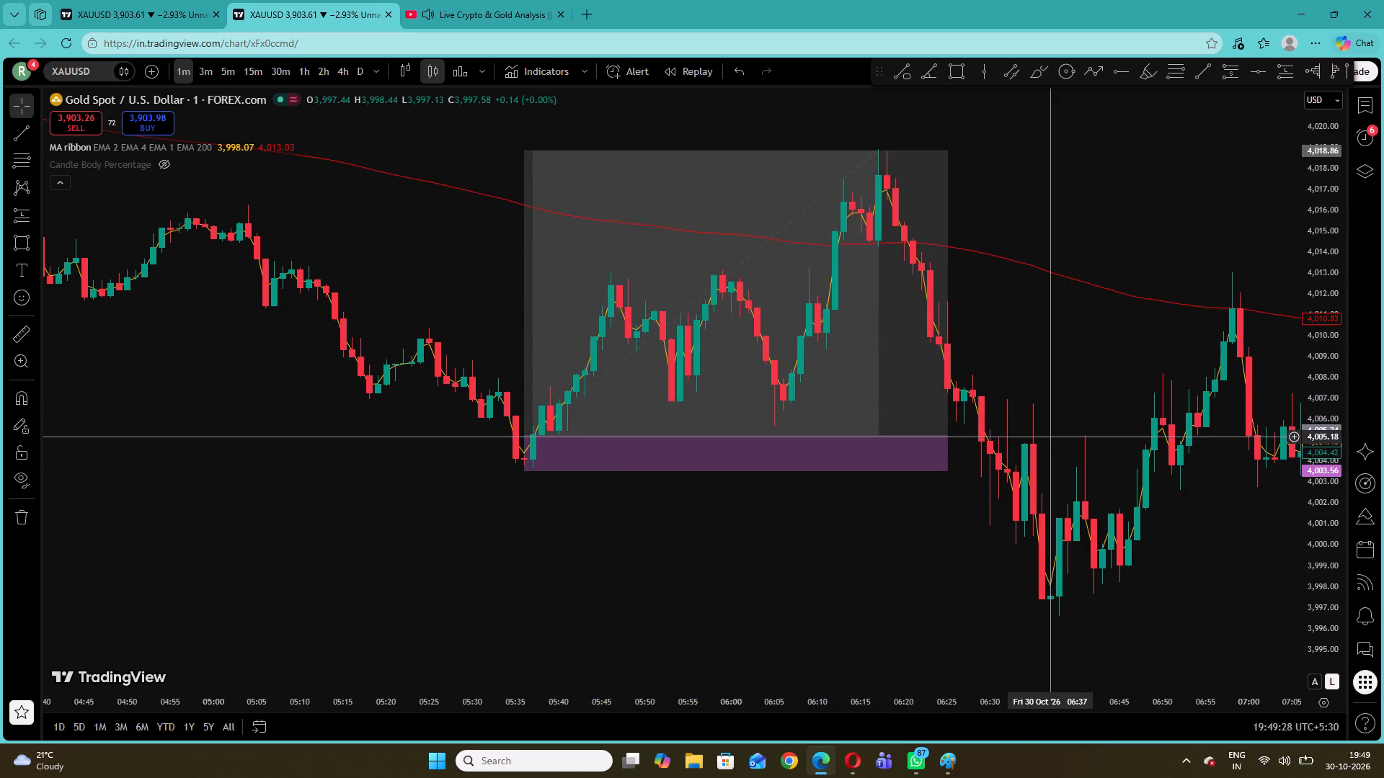
Glance at the YouTube trading stream and return to the XAUUSD chart.
{"action": "left_click", "coordinate": [474, 1]}
{"action": "left_click", "coordinate": [331, 0]}
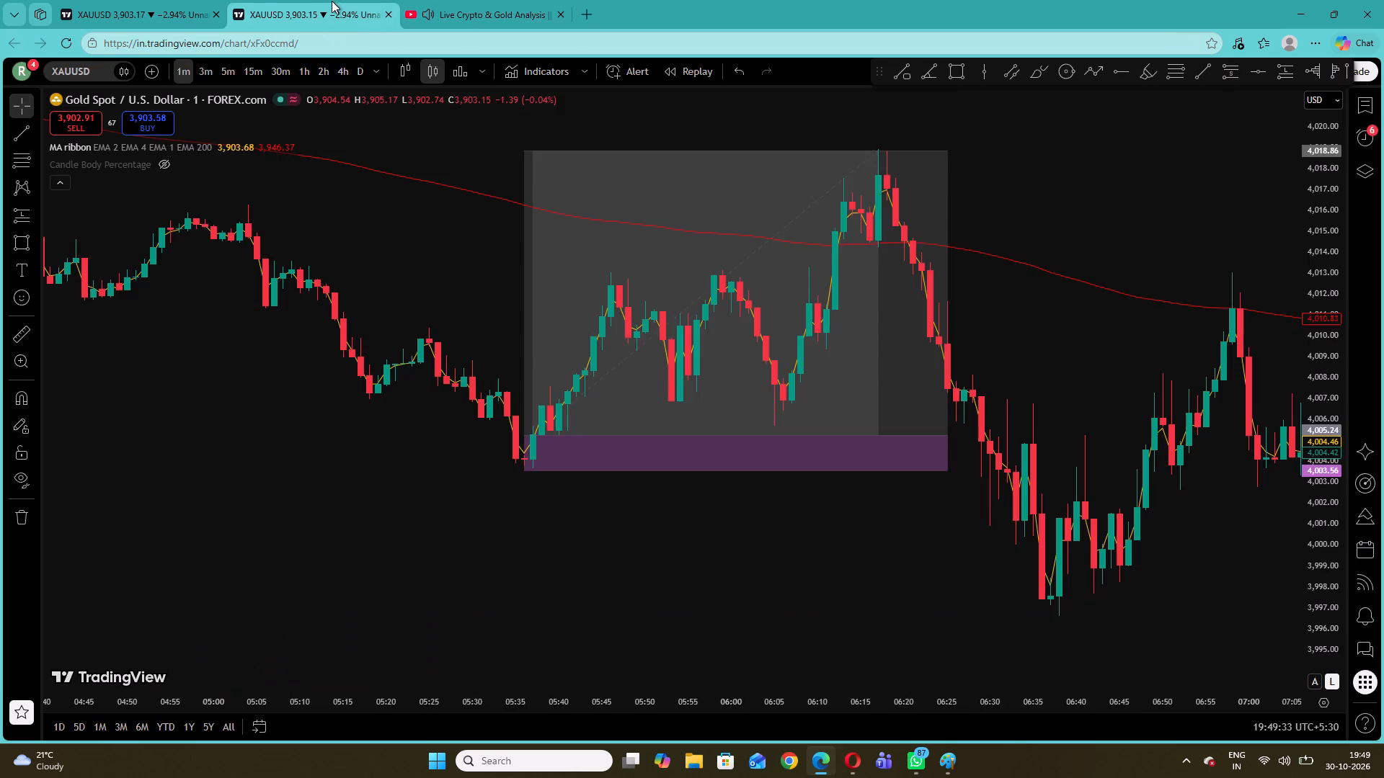
Draw a short position at 06:50 with entry 4,003.80, stop 4,007.96 and target 3,999.32, narrowed to end at about 06:56.
{"action": "left_click_drag", "start_coordinate": [1011, 347], "coordinate": [567, 251]}
{"action": "left_click", "coordinate": [846, 264]}
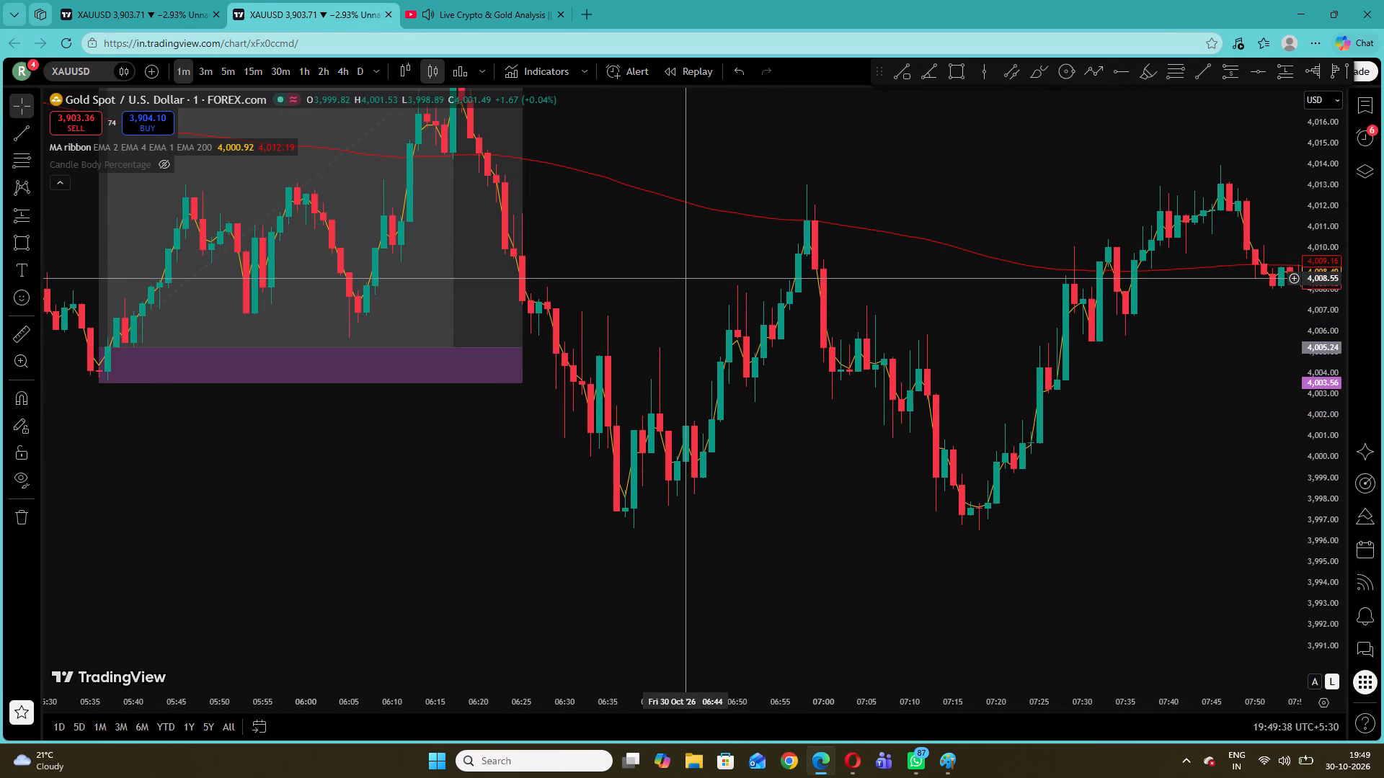
{"action": "left_click", "coordinate": [38, 213]}
{"action": "left_click", "coordinate": [106, 260]}
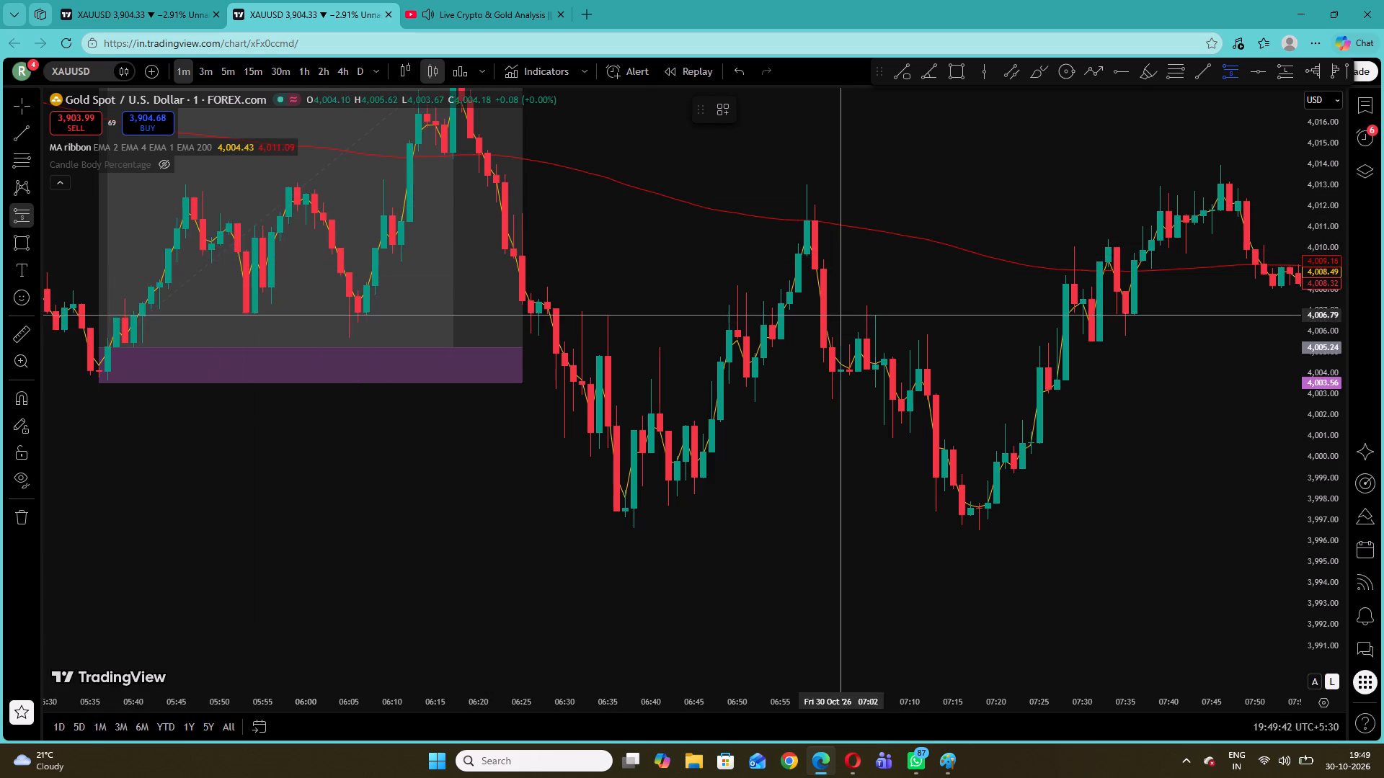
{"action": "left_click", "coordinate": [736, 377]}
{"action": "left_click", "coordinate": [739, 287]}
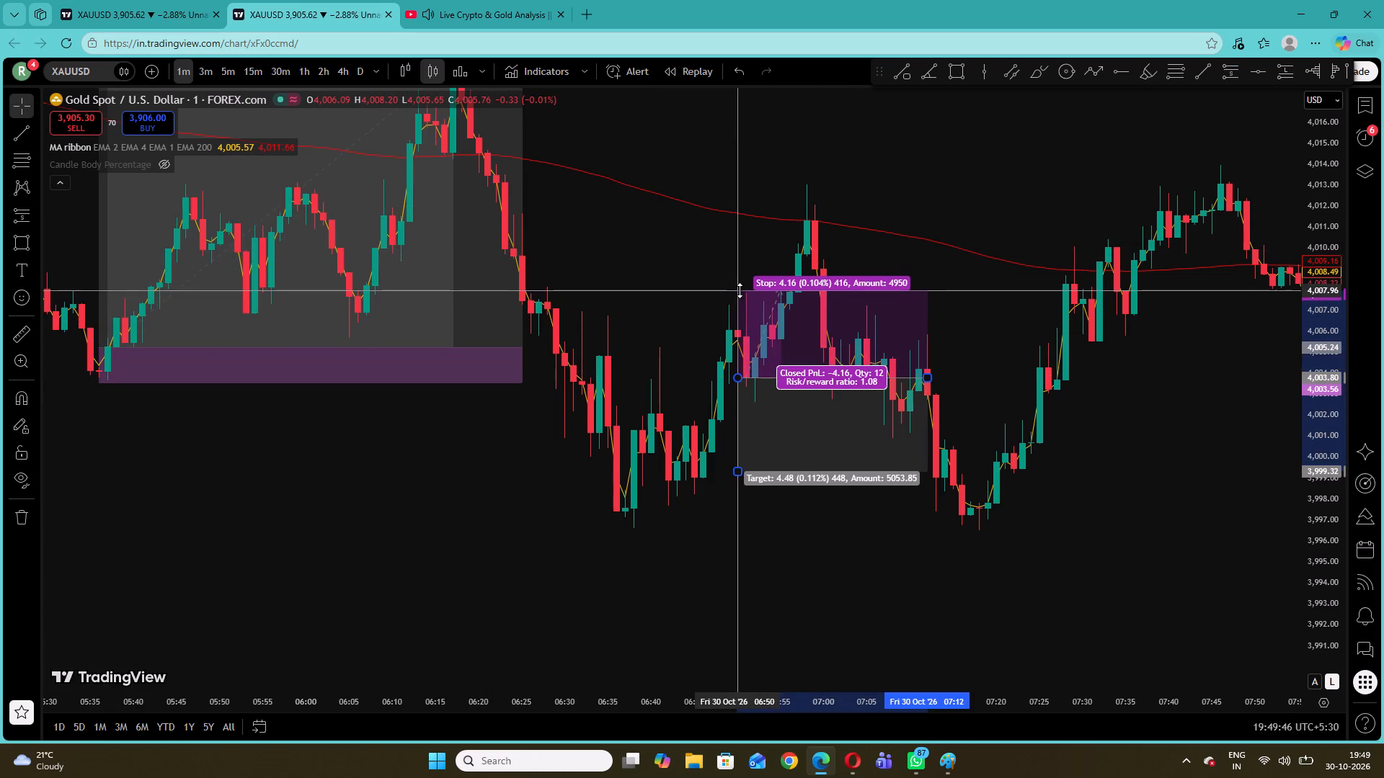
{"action": "left_click", "coordinate": [715, 292]}
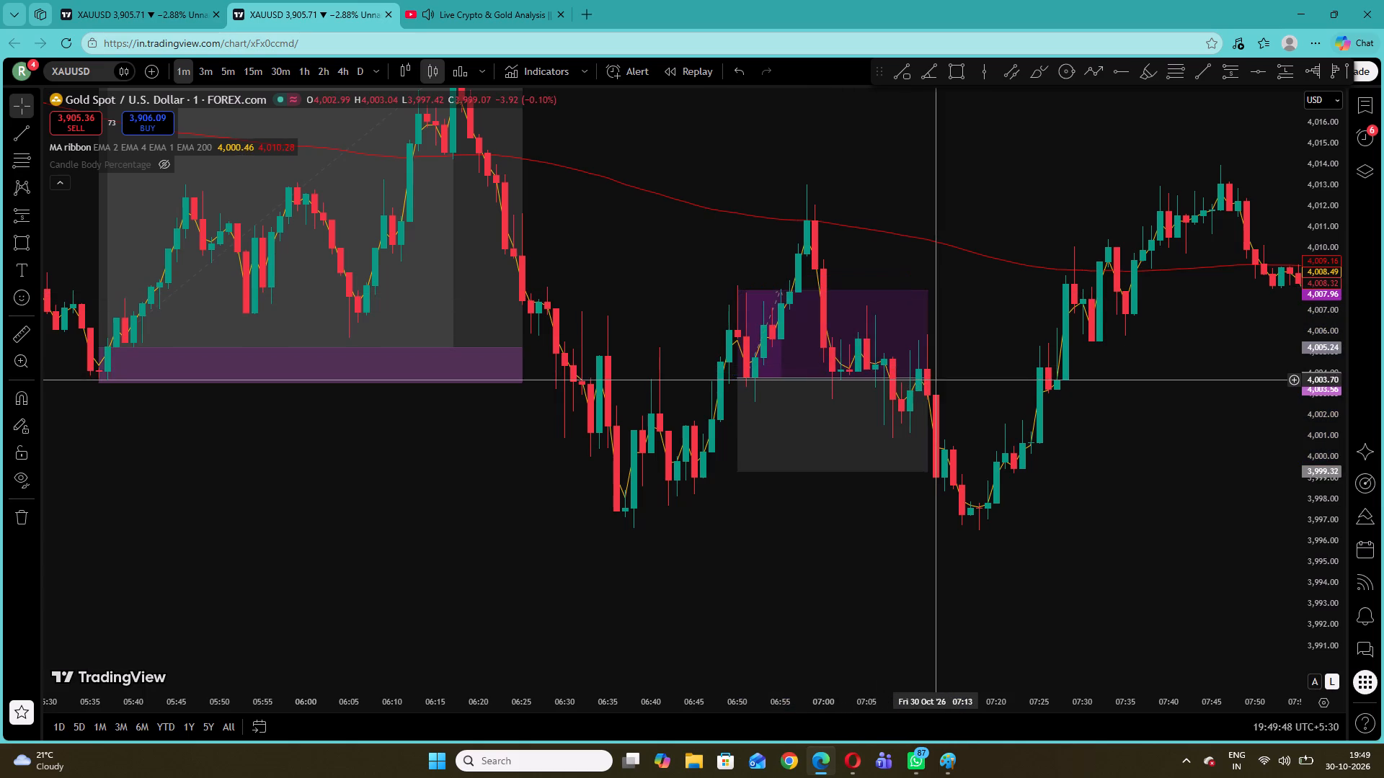
{"action": "left_click_drag", "start_coordinate": [929, 380], "coordinate": [789, 381]}
{"action": "left_click", "coordinate": [938, 326]}
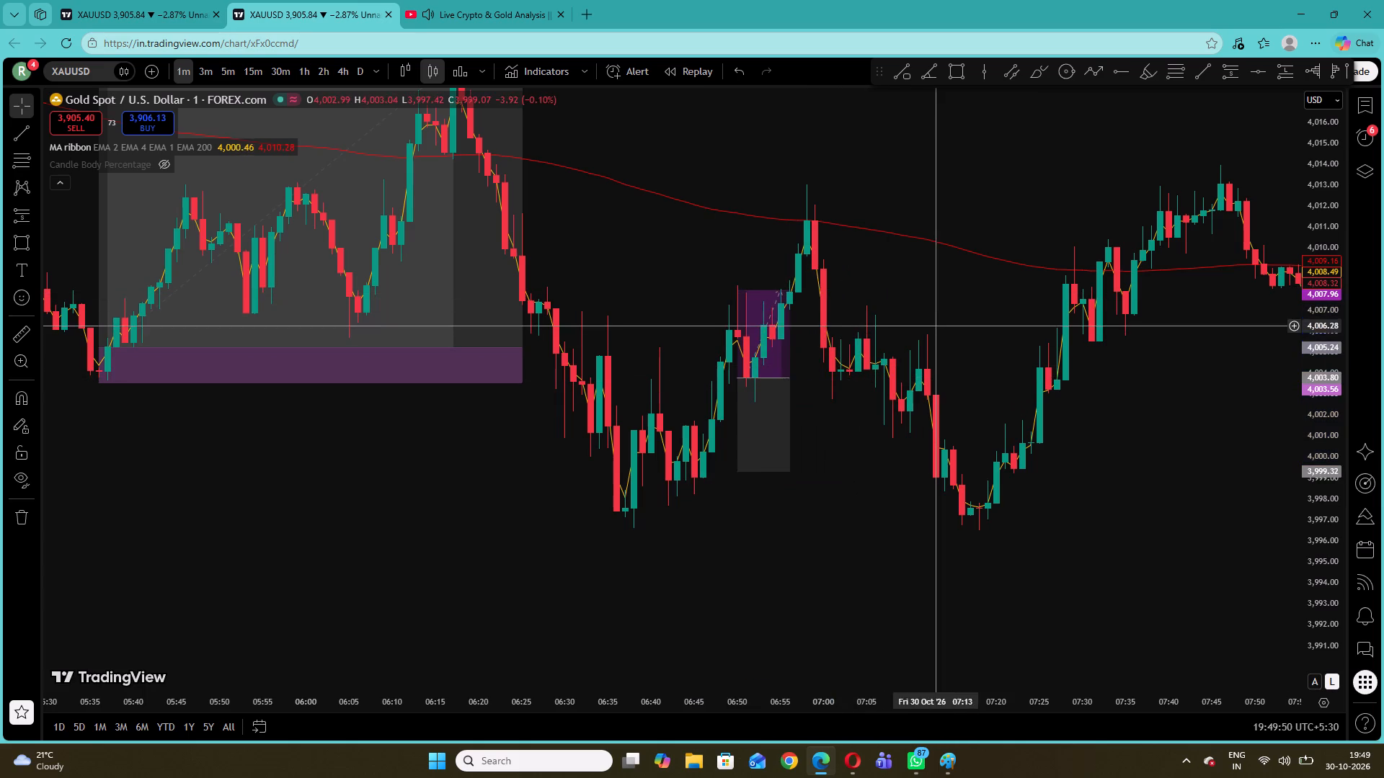
Examine the XAUUSD 1-minute swings forward from about 07:00 to 10:45 against the 2 and 200 EMAs.
{"action": "left_click_drag", "start_coordinate": [1037, 289], "coordinate": [762, 289]}
{"action": "left_click", "coordinate": [1015, 345]}
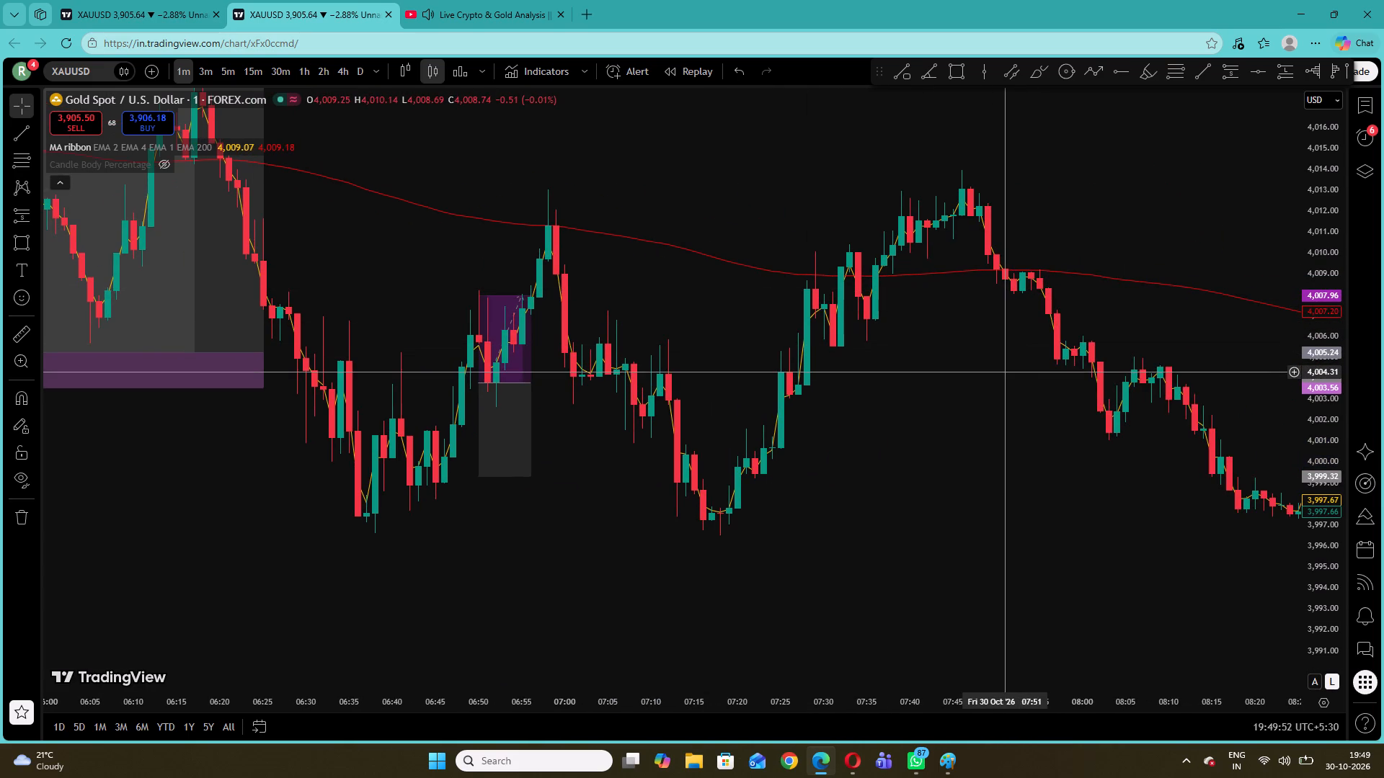
{"action": "left_click_drag", "start_coordinate": [1006, 372], "coordinate": [549, 228]}
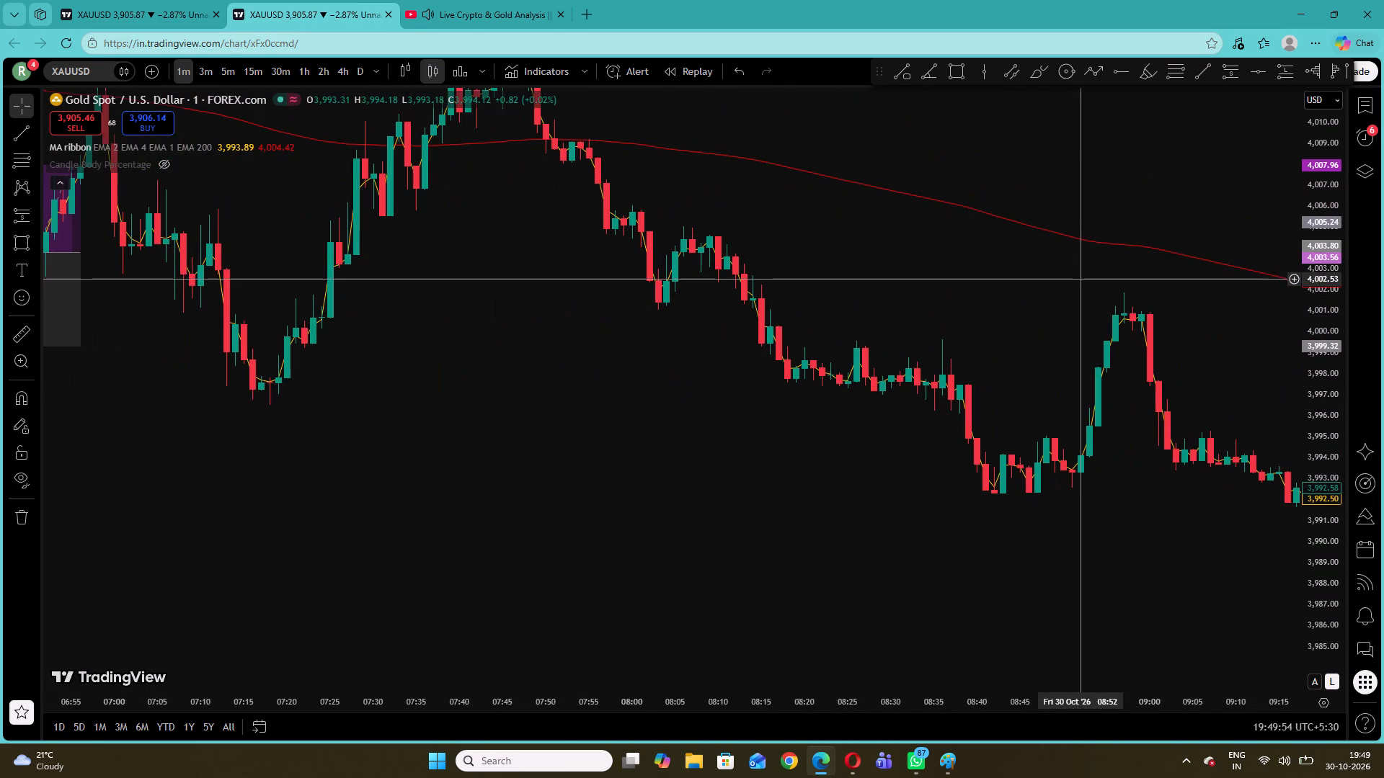
{"action": "left_click_drag", "start_coordinate": [1065, 296], "coordinate": [640, 225]}
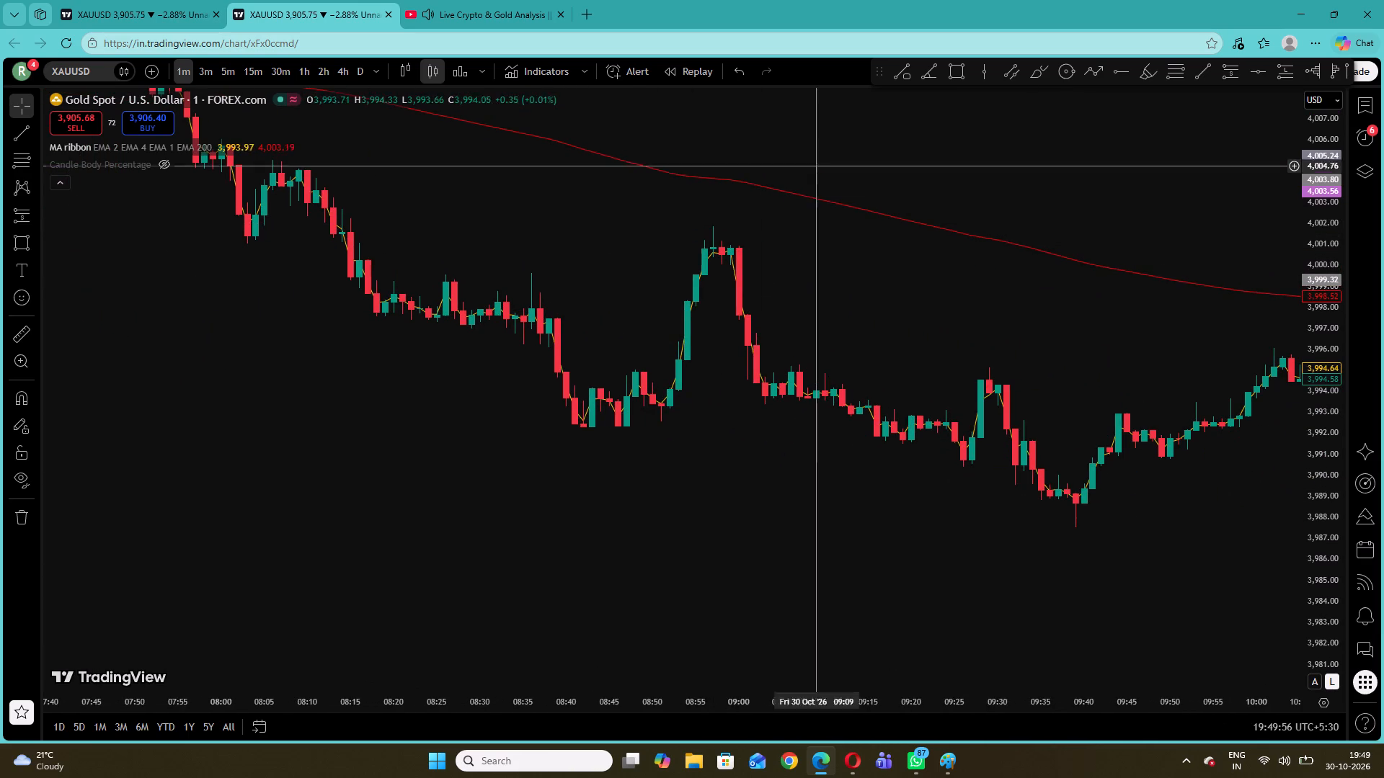
{"action": "left_click_drag", "start_coordinate": [1052, 305], "coordinate": [876, 228]}
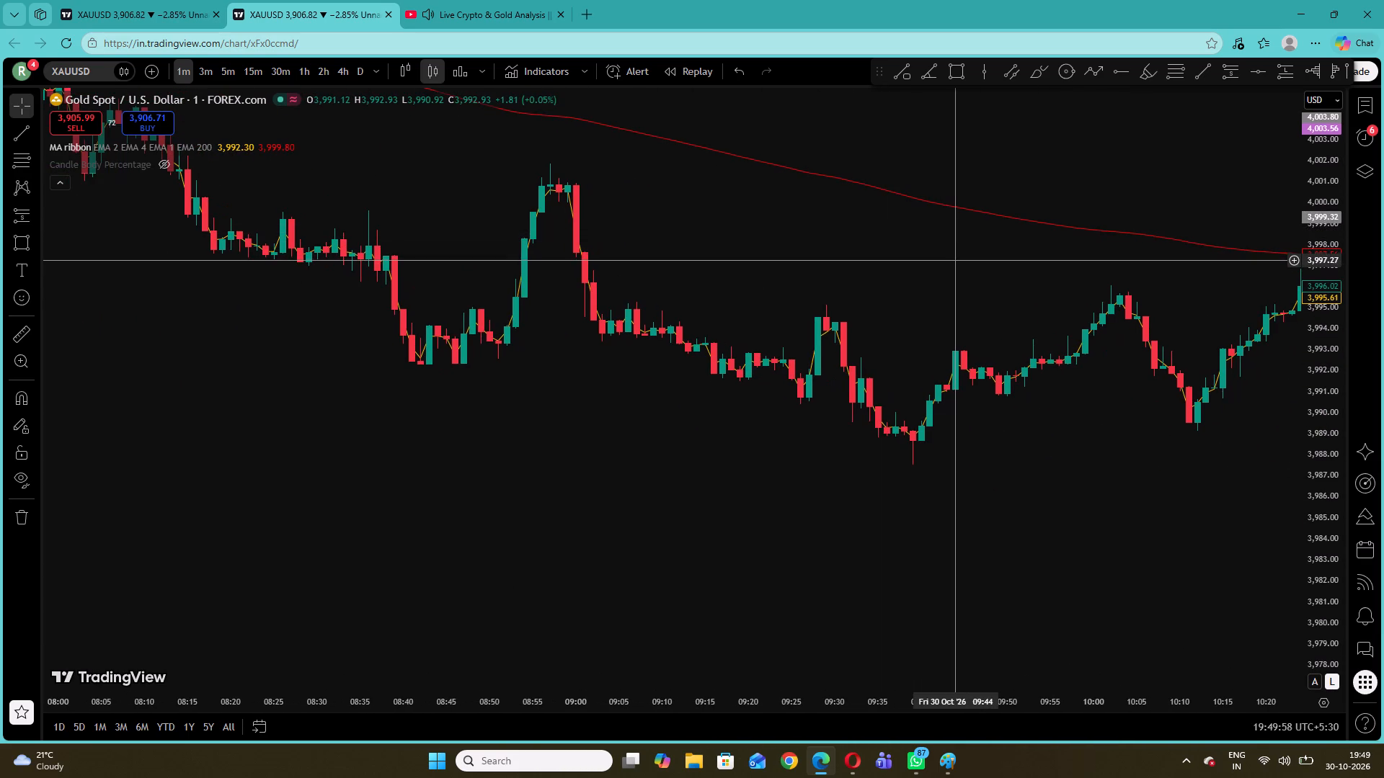
{"action": "left_click_drag", "start_coordinate": [978, 267], "coordinate": [742, 251]}
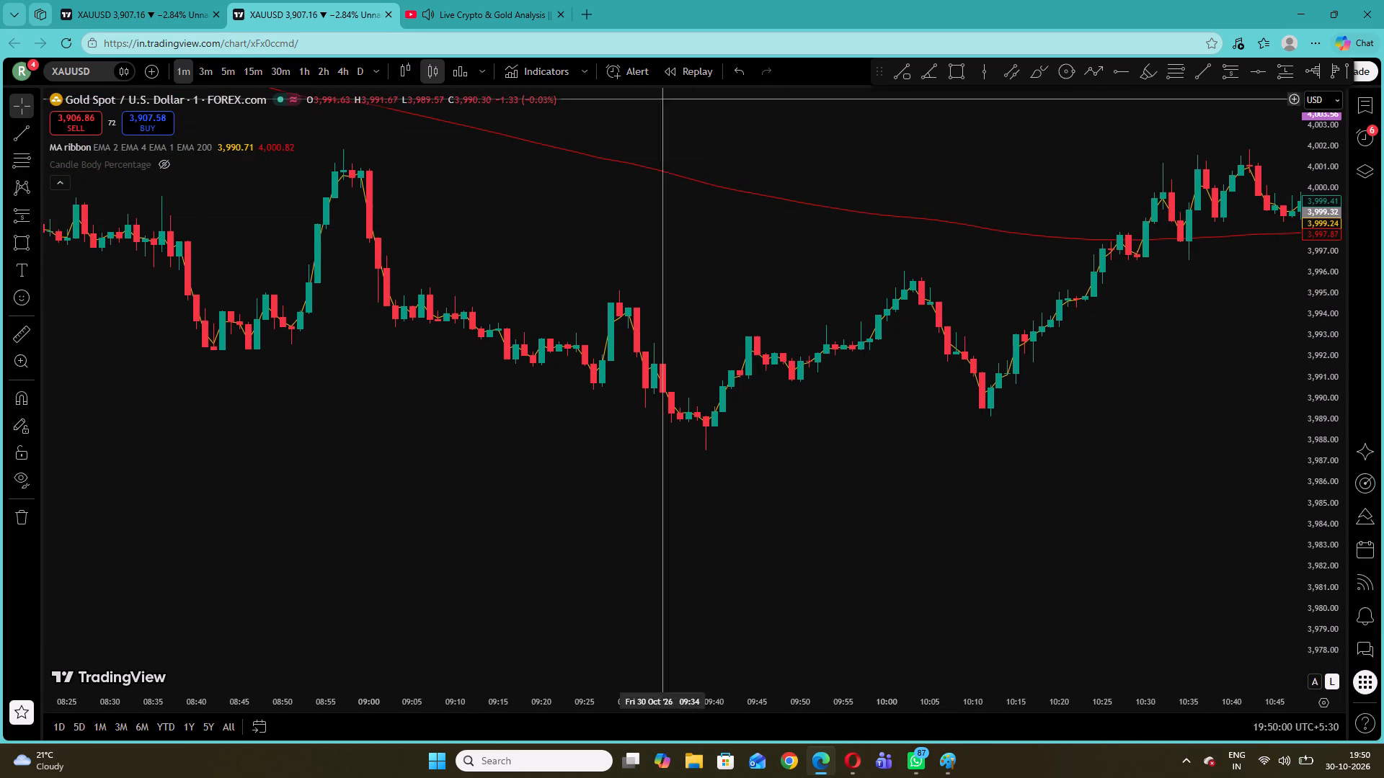
Switch to the YouTube trading stream and check the presenter's Bitcoin chart.
{"action": "left_click", "coordinate": [564, 0]}
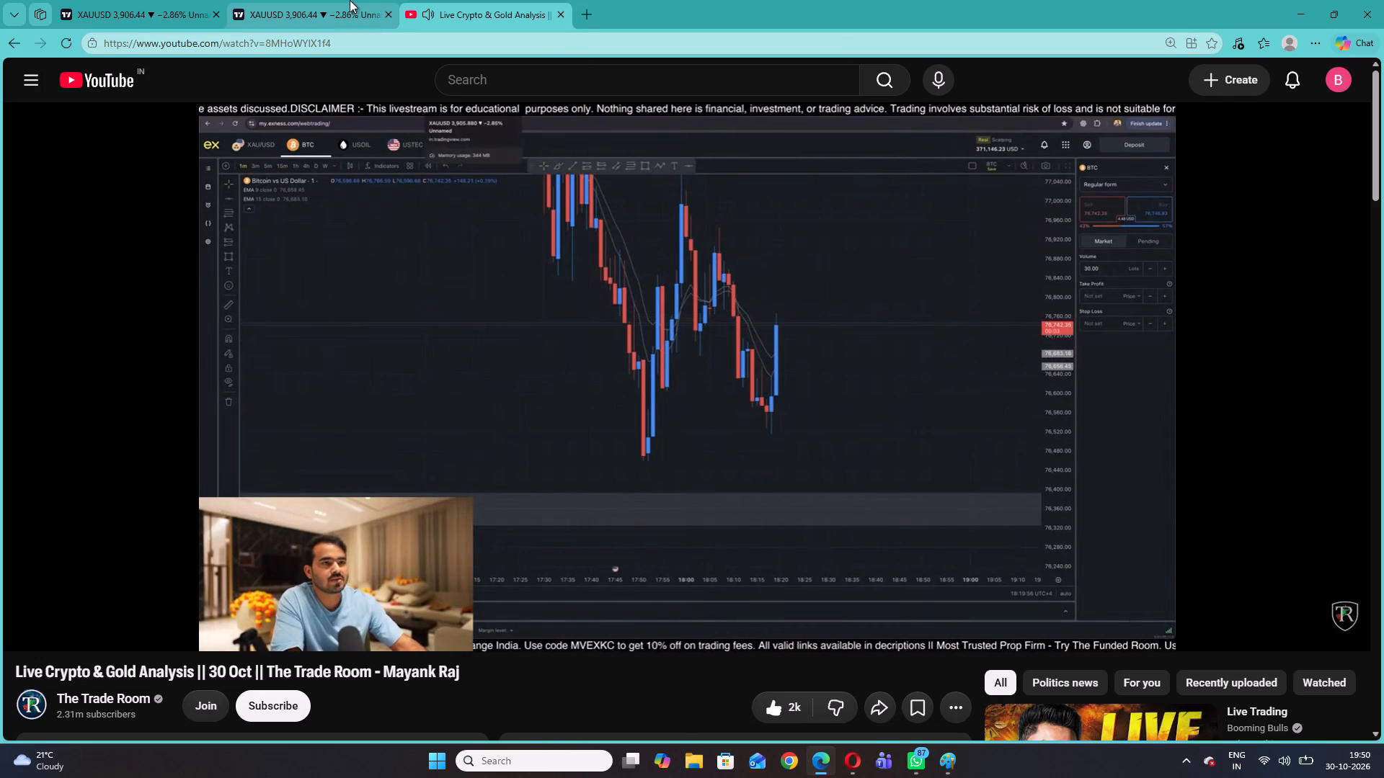
Return to the XAUUSD chart and examine the 1-minute swings forward from about 10:45 to 16:20 against the 2 and 200 EMAs.
{"action": "left_click", "coordinate": [350, 0]}
{"action": "left_click_drag", "start_coordinate": [1053, 275], "coordinate": [959, 290]}
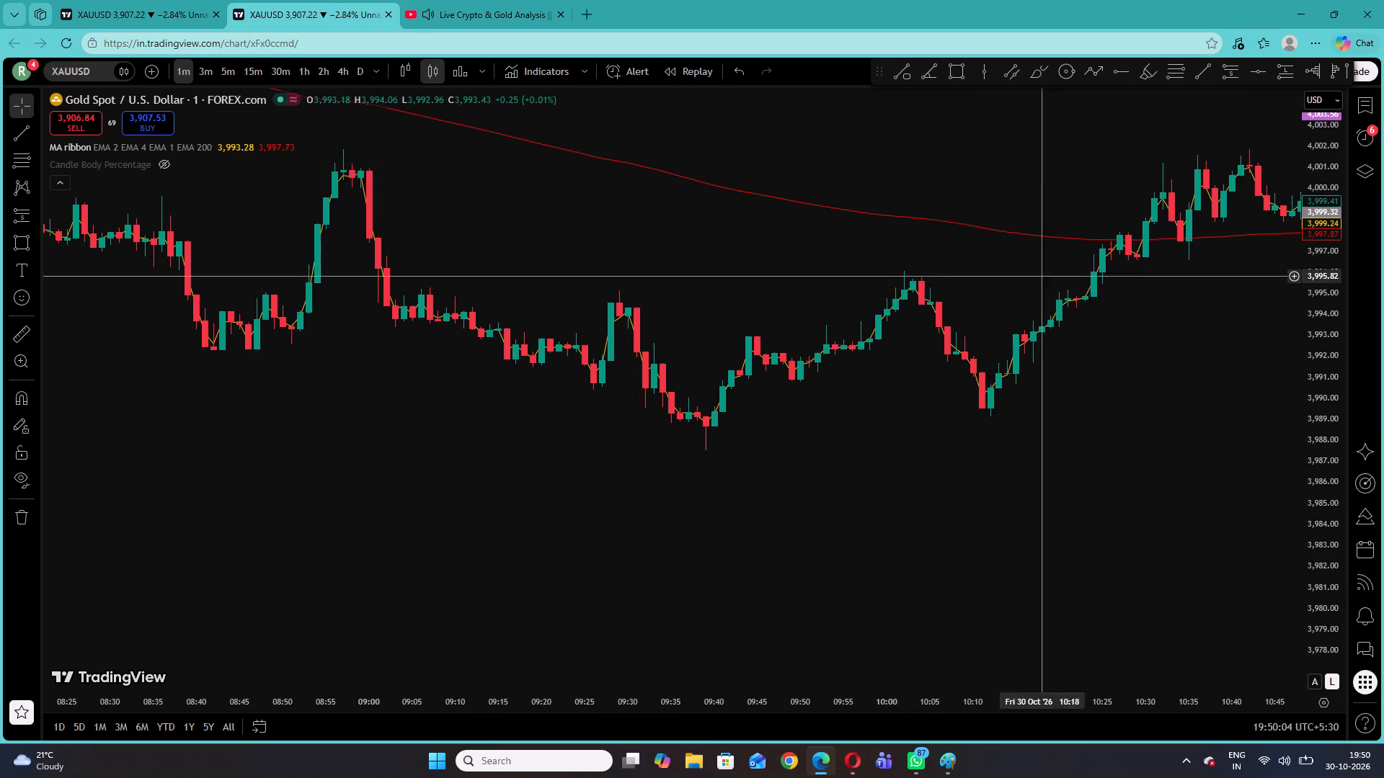
{"action": "left_click_drag", "start_coordinate": [959, 290], "coordinate": [565, 385]}
{"action": "left_click_drag", "start_coordinate": [1075, 277], "coordinate": [964, 340]}
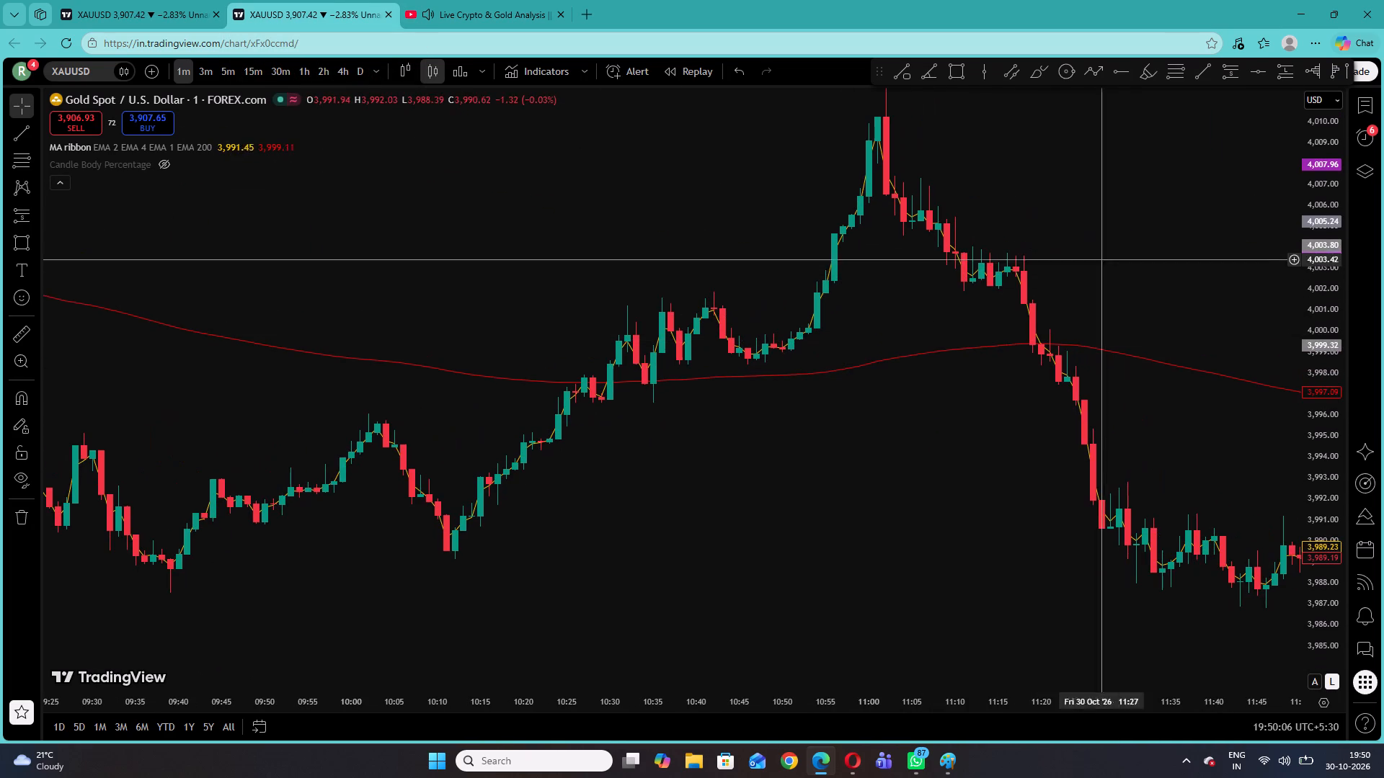
{"action": "left_click_drag", "start_coordinate": [1186, 305], "coordinate": [834, 141]}
{"action": "left_click_drag", "start_coordinate": [1179, 318], "coordinate": [978, 220]}
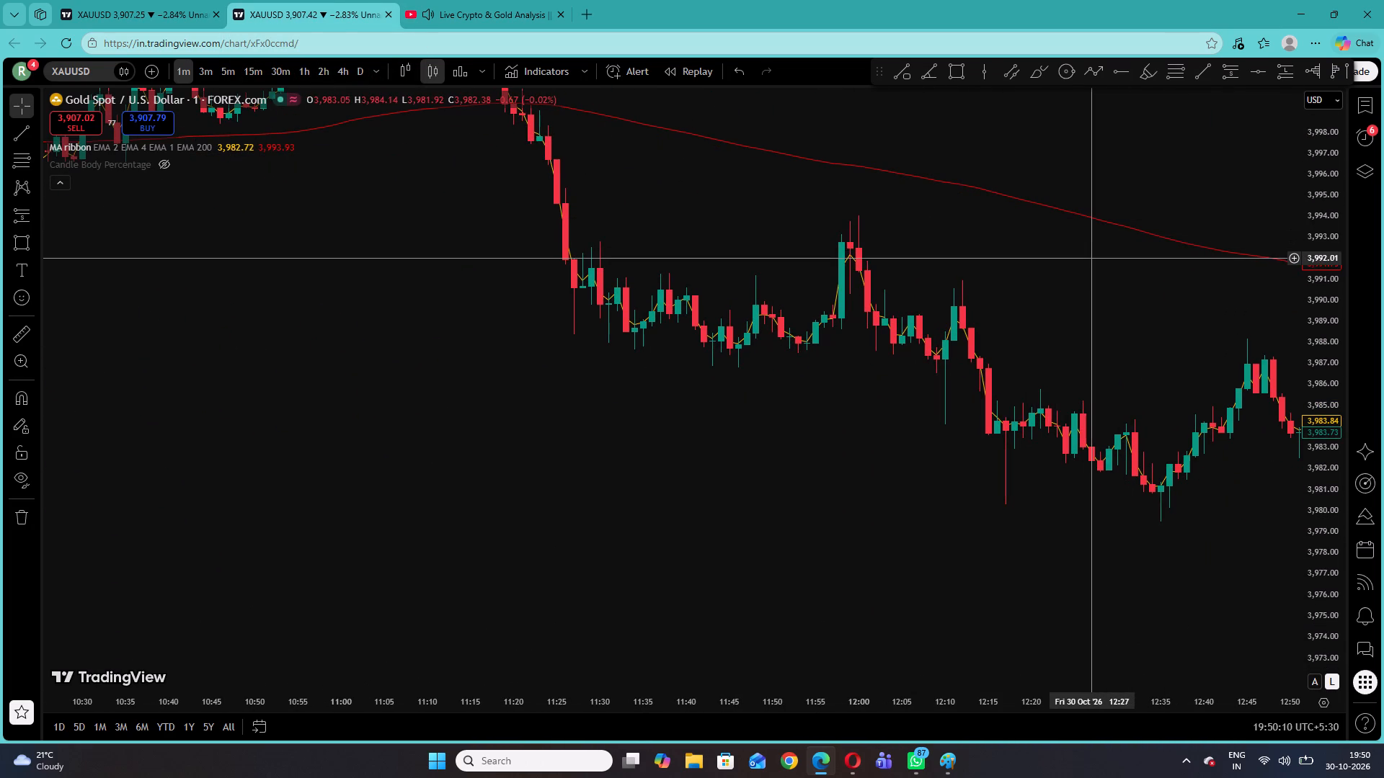
{"action": "left_click_drag", "start_coordinate": [1134, 309], "coordinate": [729, 260]}
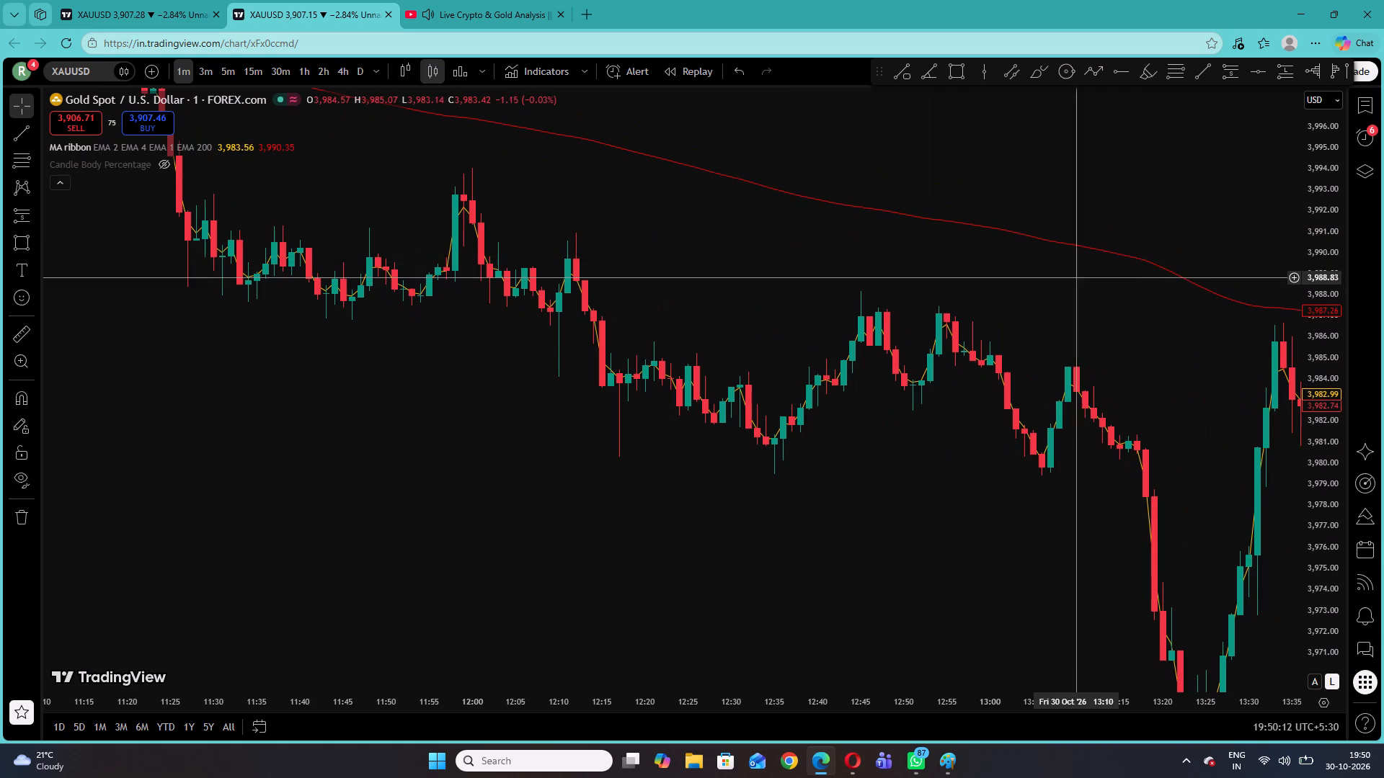
{"action": "left_click_drag", "start_coordinate": [1083, 296], "coordinate": [1036, 285]}
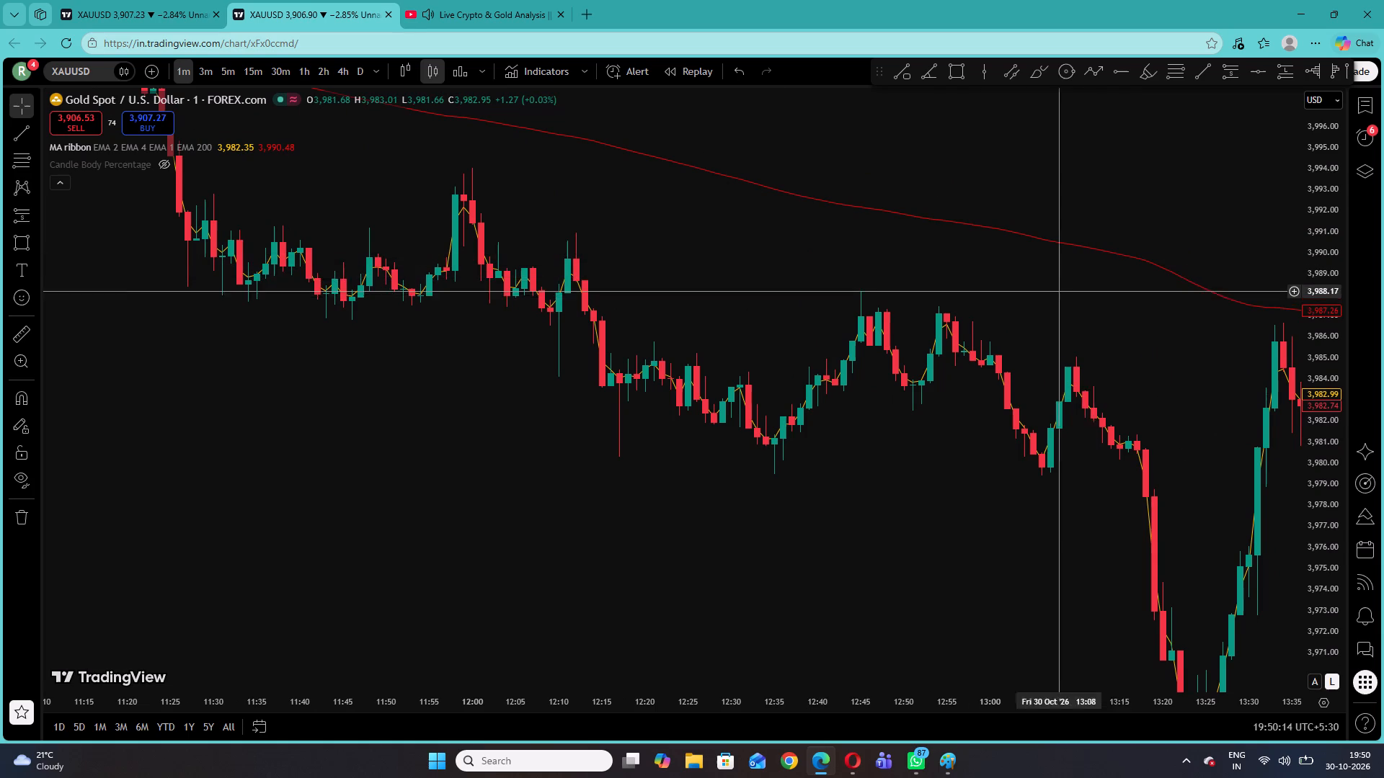
{"action": "left_click_drag", "start_coordinate": [1036, 285], "coordinate": [564, 197]}
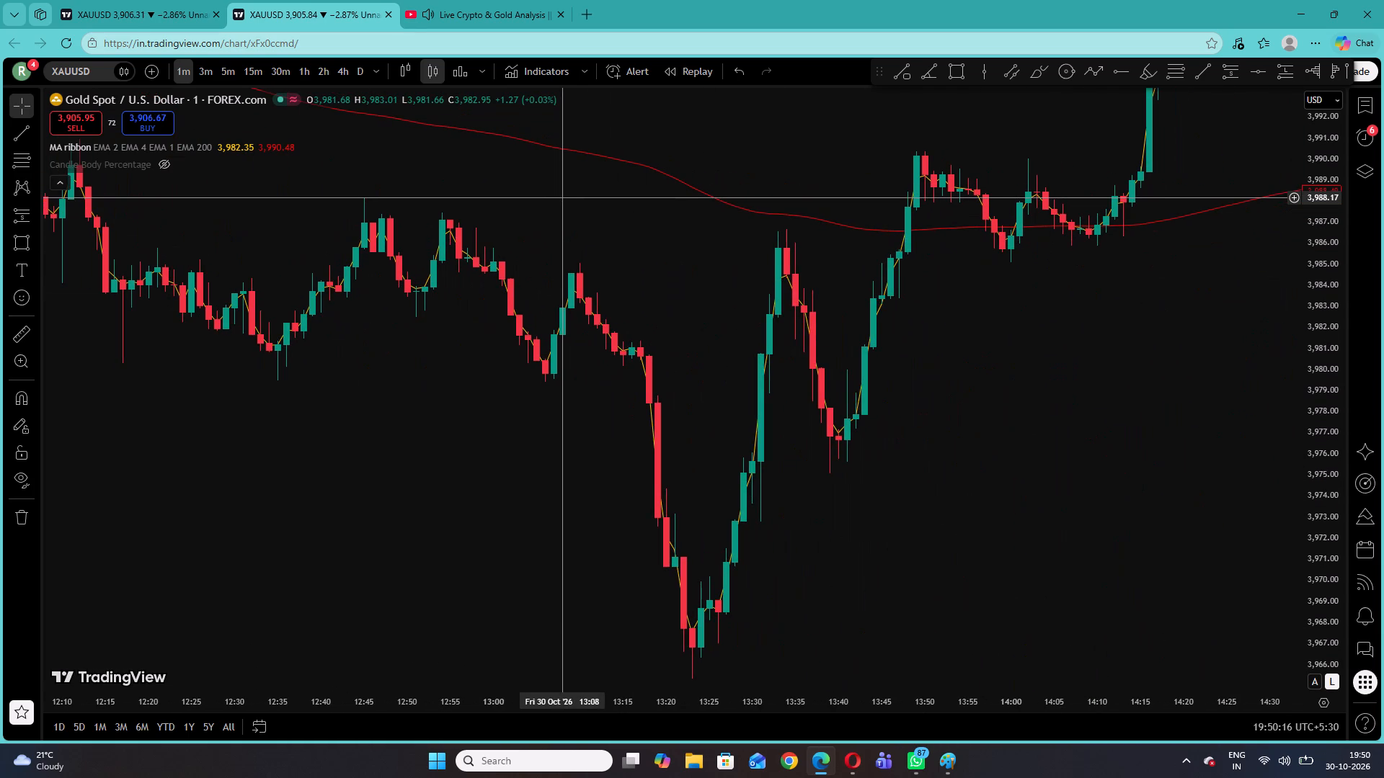
{"action": "left_click_drag", "start_coordinate": [1041, 295], "coordinate": [912, 457]}
{"action": "left_click_drag", "start_coordinate": [941, 260], "coordinate": [447, 310]}
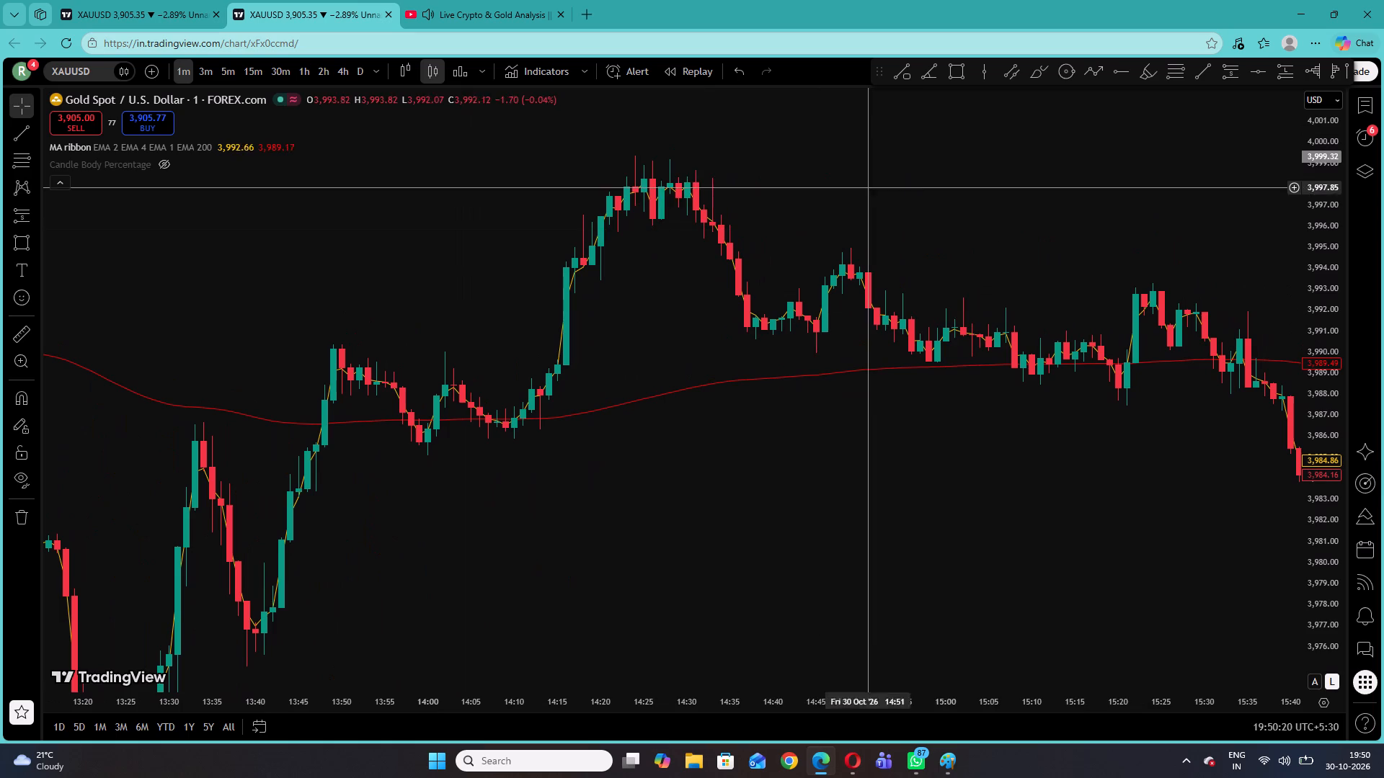
{"action": "left_click_drag", "start_coordinate": [1017, 199], "coordinate": [665, 172]}
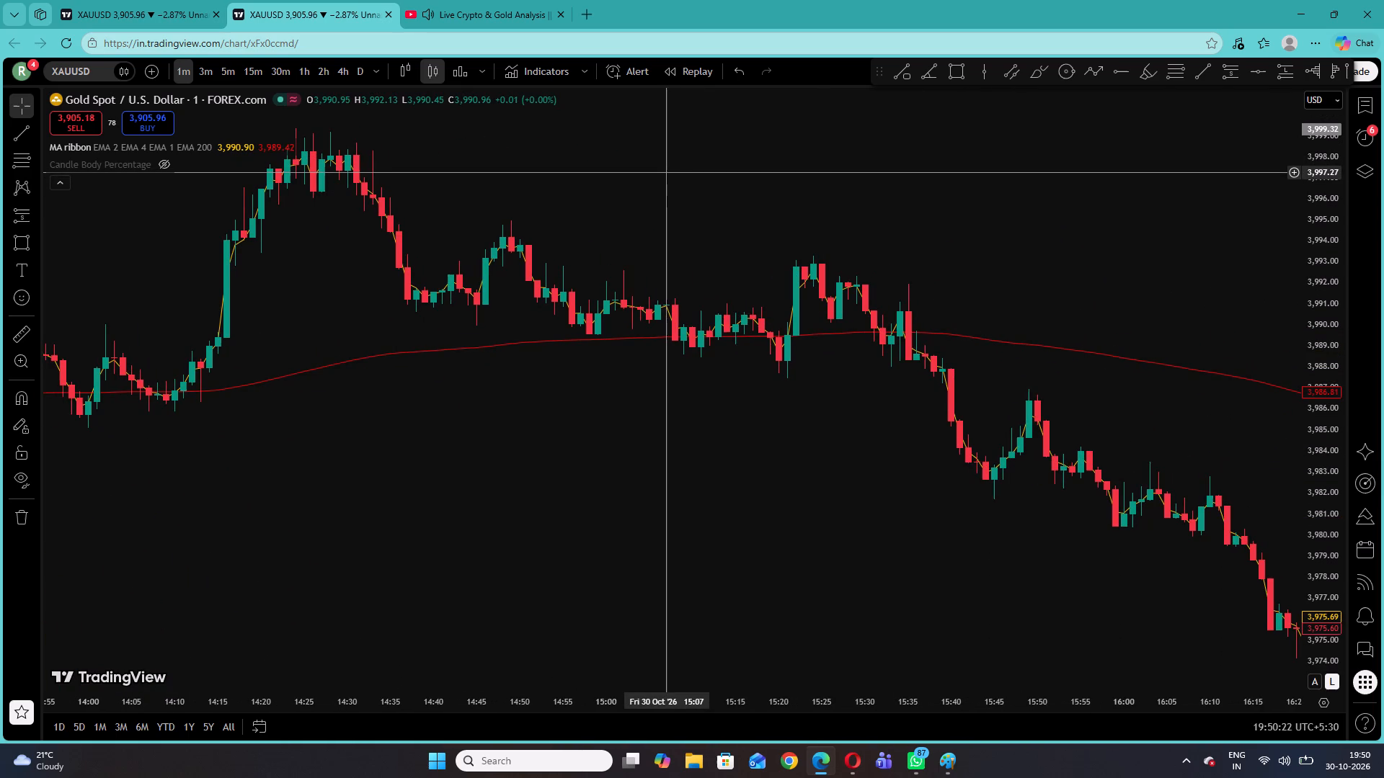
Examine the XAUUSD 1-minute swings forward from about 16:20 to 18:25 on 30 October against the 2 and 200 EMAs.
{"action": "left_click_drag", "start_coordinate": [1018, 274], "coordinate": [669, 113]}
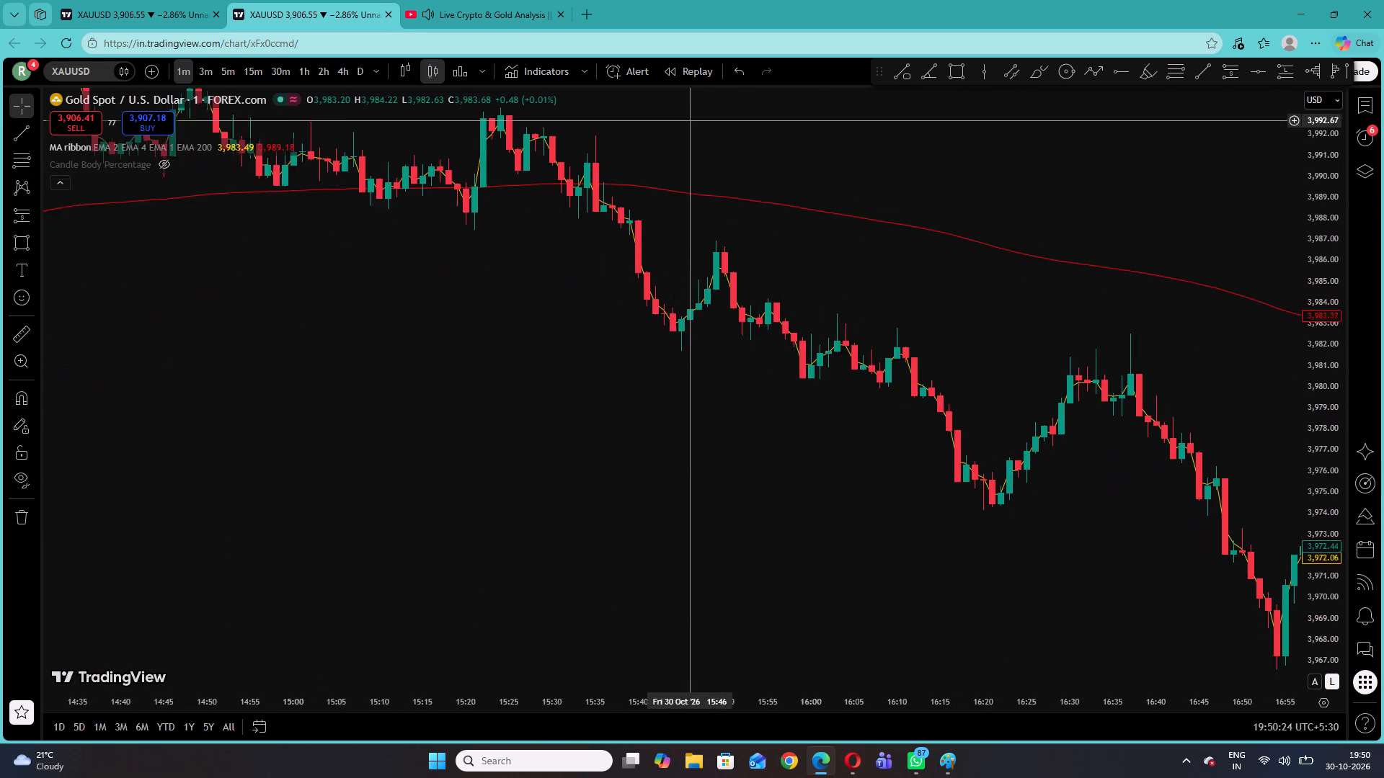
{"action": "left_click_drag", "start_coordinate": [669, 113], "coordinate": [667, 112]}
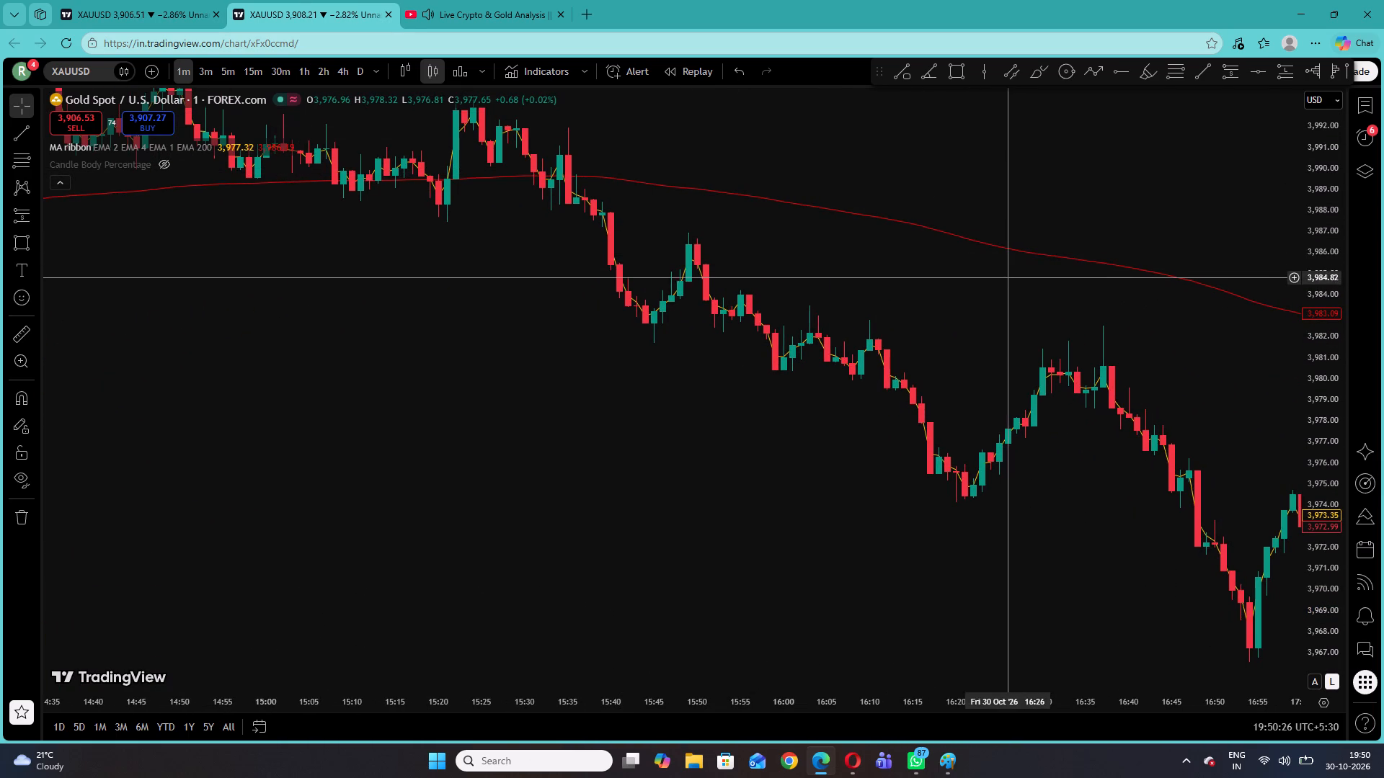
{"action": "left_click_drag", "start_coordinate": [1008, 281], "coordinate": [662, 207]}
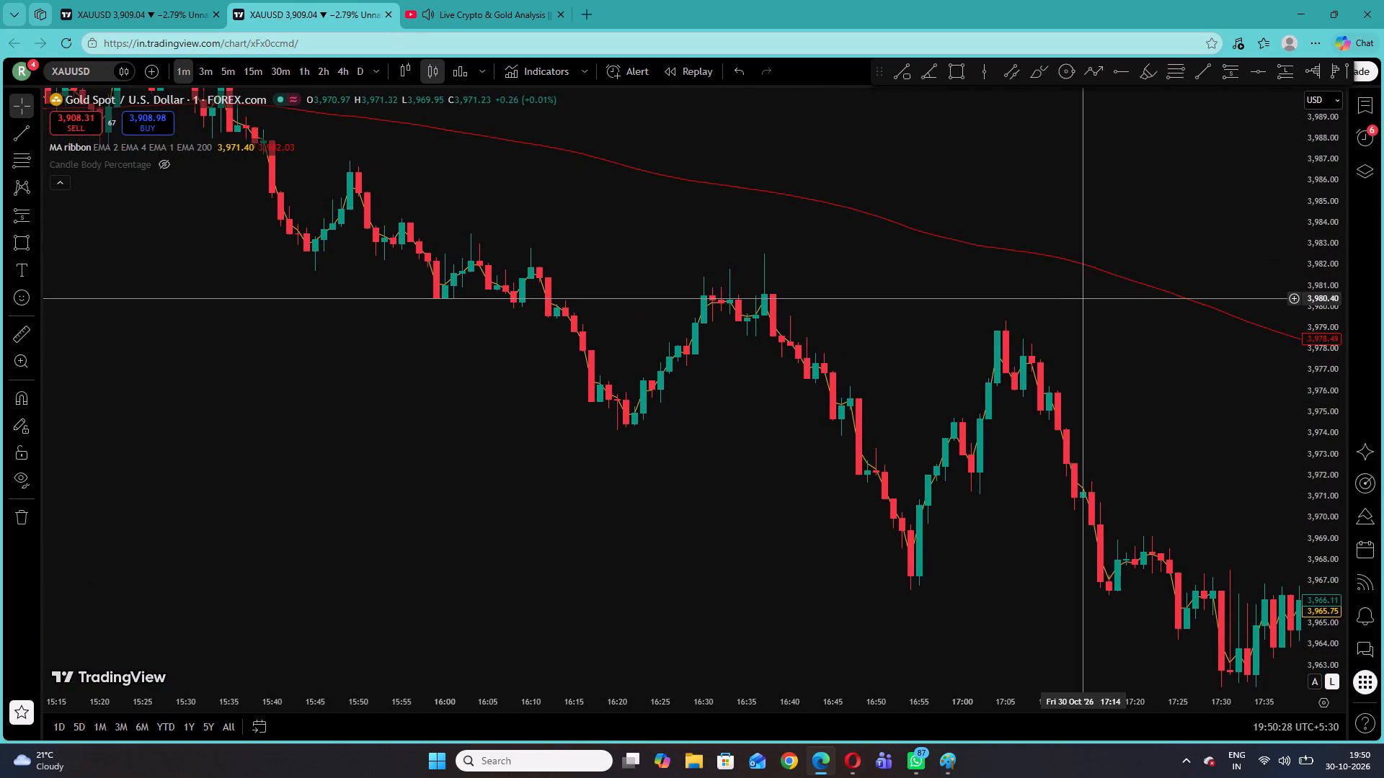
{"action": "left_click_drag", "start_coordinate": [1083, 298], "coordinate": [595, 164]}
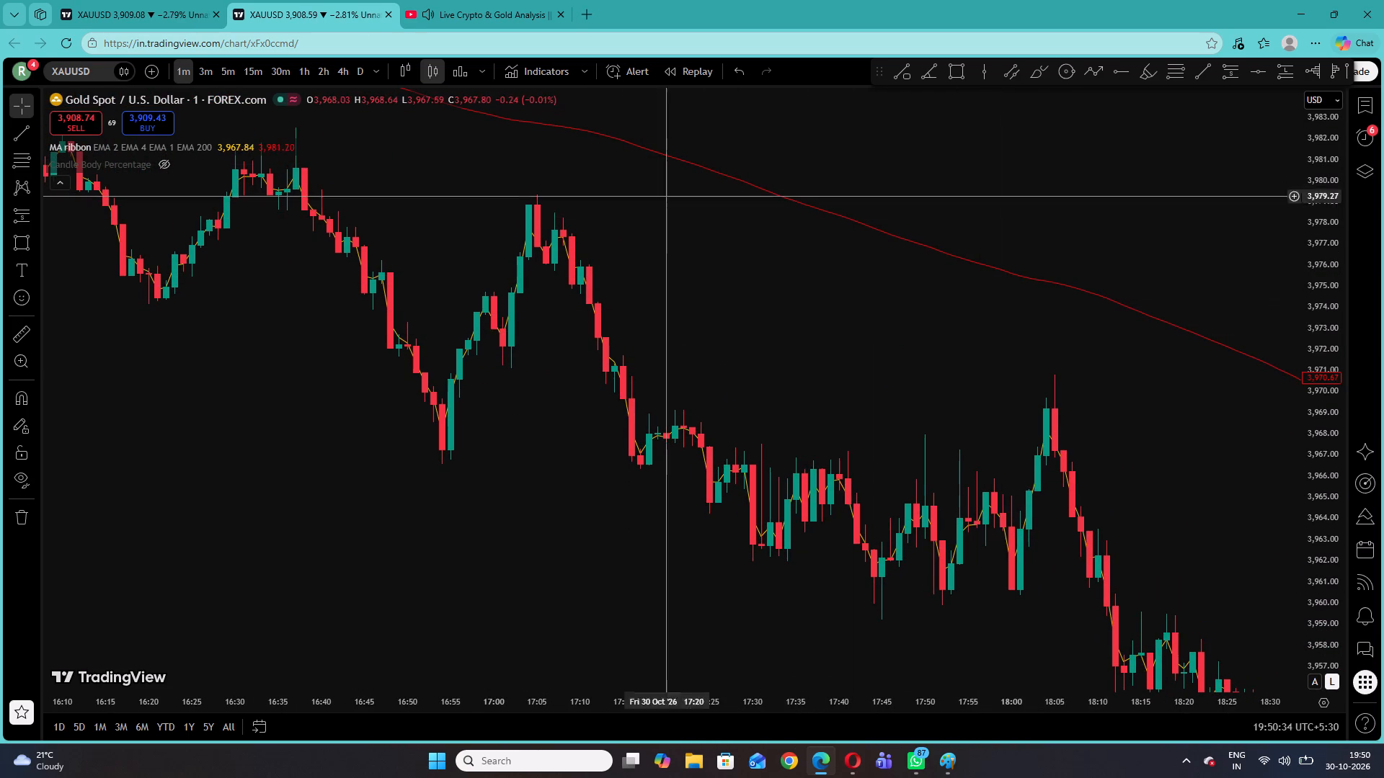
Switch to the YouTube trading stream and check the presenter's 15-minute XAUUSD chart.
{"action": "left_click", "coordinate": [477, 0]}
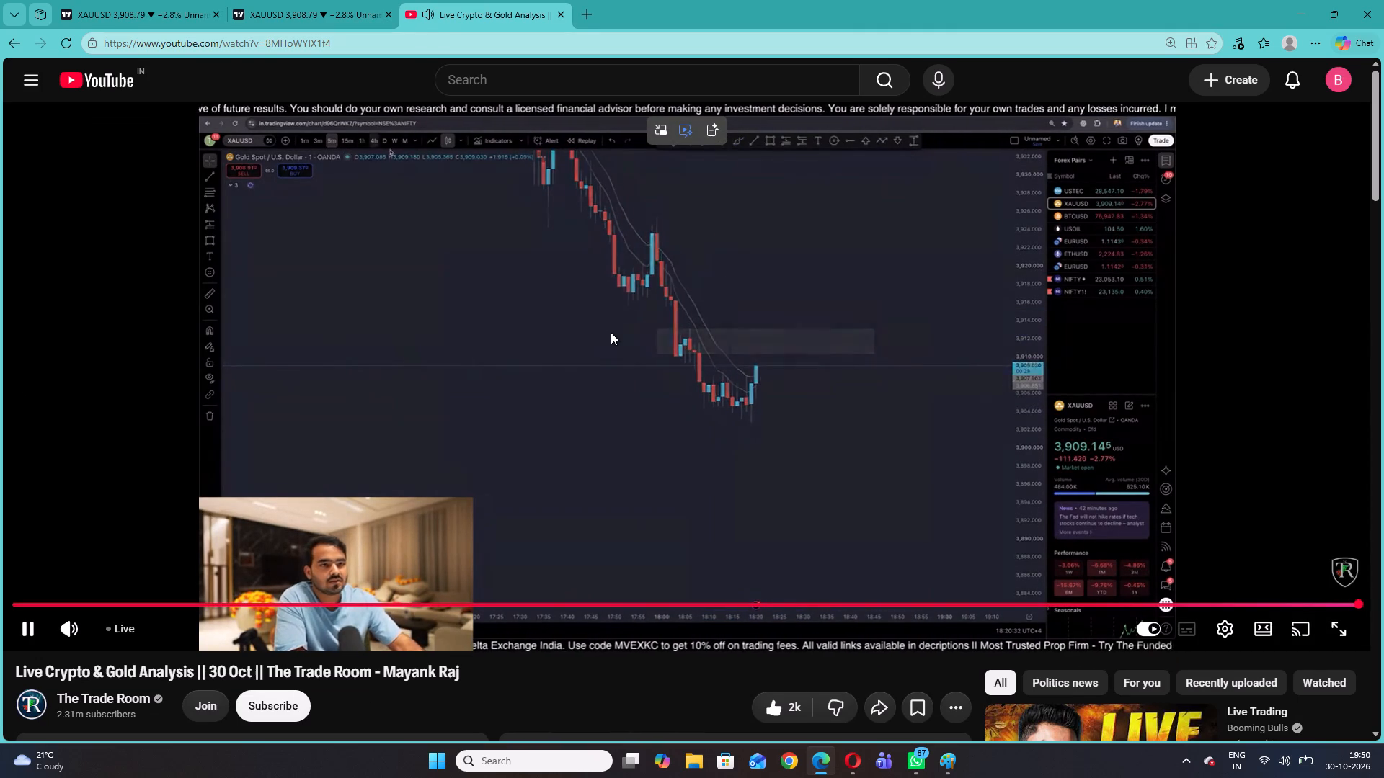
Return to the second XAUUSD chart and examine the 1-minute sell-off forward from about 18:25 to the latest candles.
{"action": "left_click", "coordinate": [205, 0]}
{"action": "left_click", "coordinate": [276, 1]}
{"action": "left_click_drag", "start_coordinate": [1015, 428], "coordinate": [679, 228]}
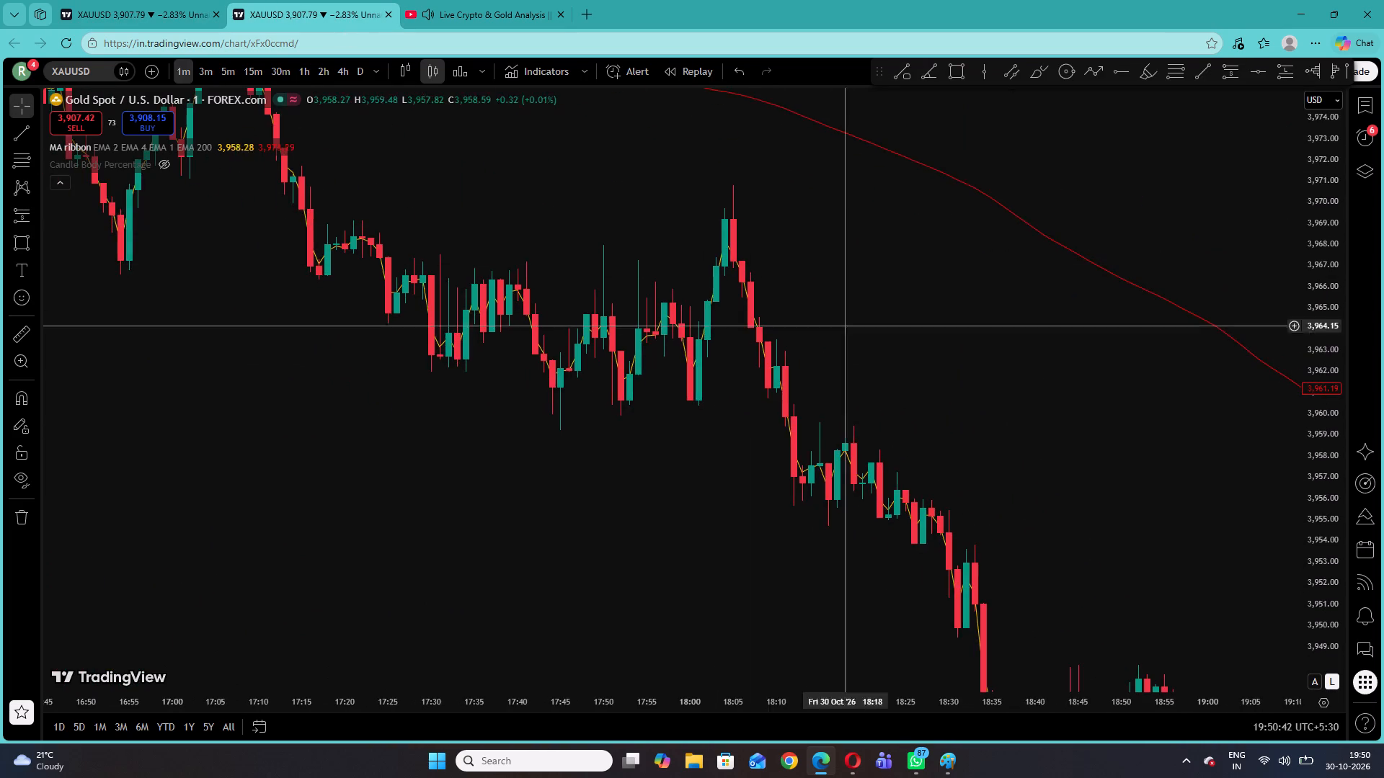
{"action": "left_click_drag", "start_coordinate": [1065, 509], "coordinate": [827, 202]}
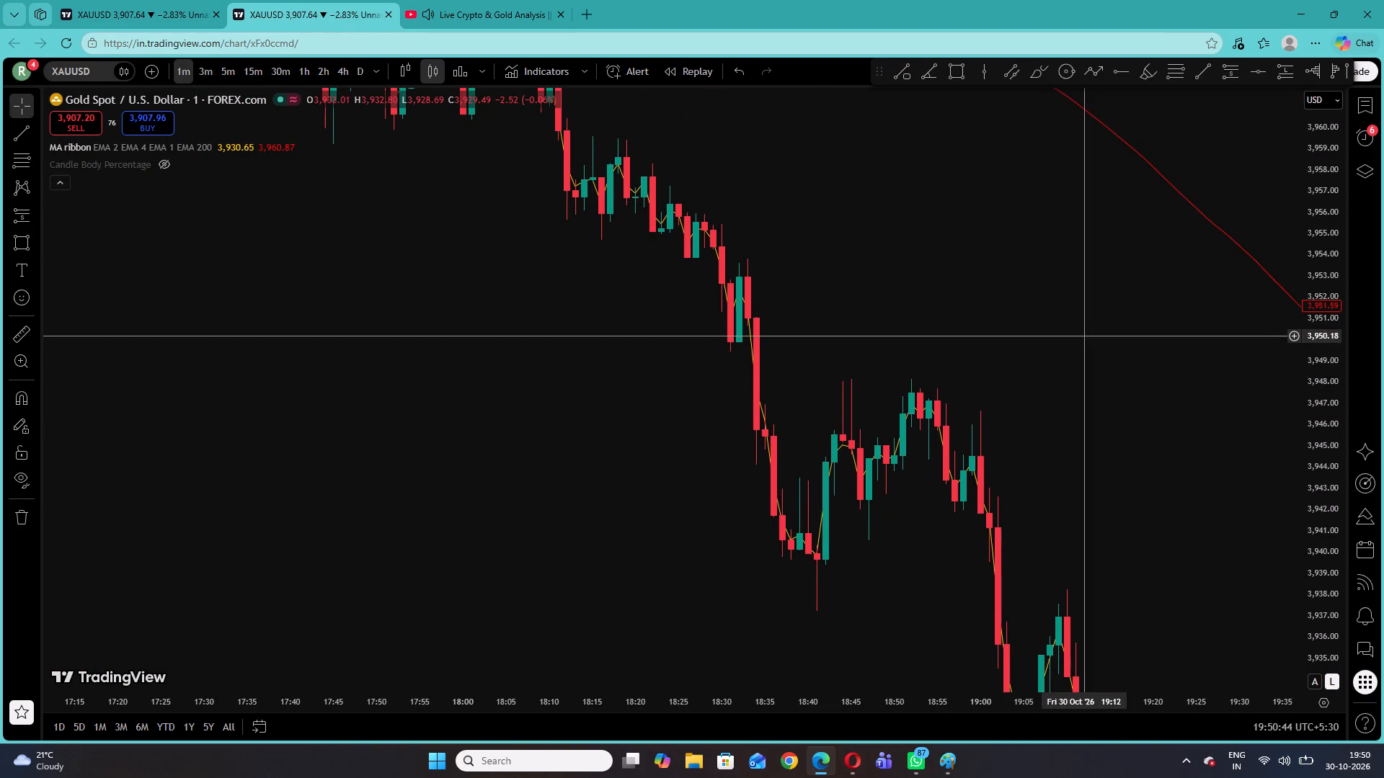
{"action": "left_click_drag", "start_coordinate": [1082, 331], "coordinate": [843, 109]}
Draw a short position at 18:44 on the XAUUSD chart with entry 3,944.78 and stop 3,948.43, just above the nearby swing high.
{"action": "left_click_drag", "start_coordinate": [643, 164], "coordinate": [613, 239]}
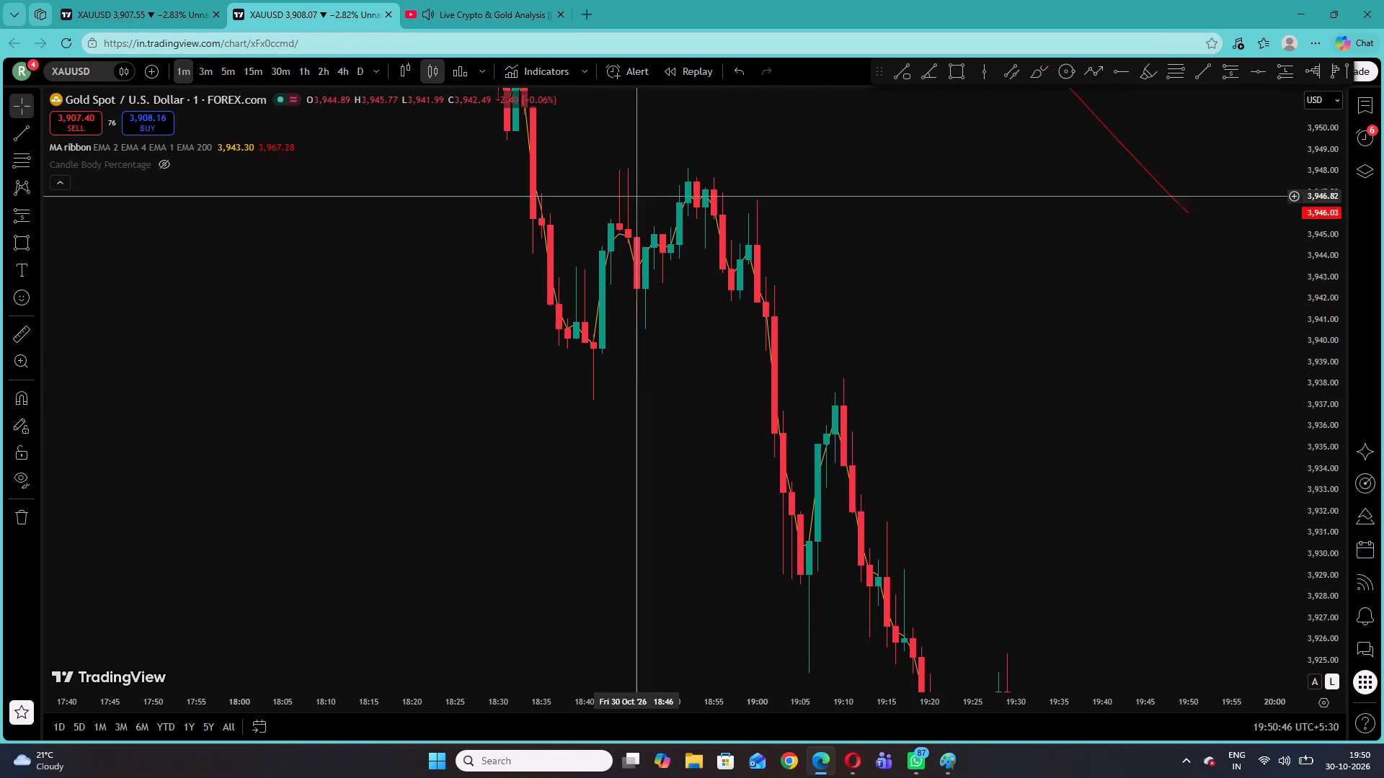
{"action": "left_click_drag", "start_coordinate": [613, 239], "coordinate": [588, 289]}
{"action": "left_click", "coordinate": [21, 214]}
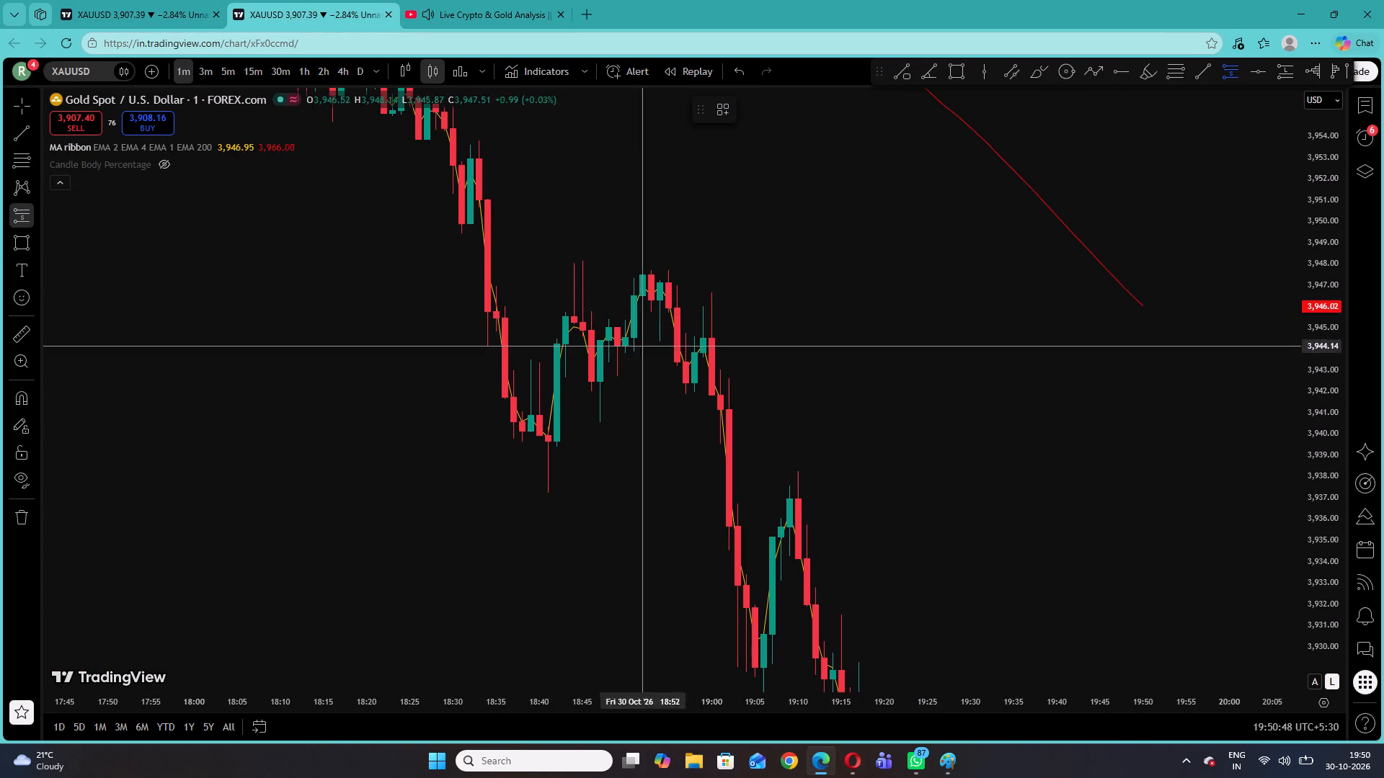
{"action": "left_click", "coordinate": [570, 332]}
{"action": "left_click", "coordinate": [553, 251]}
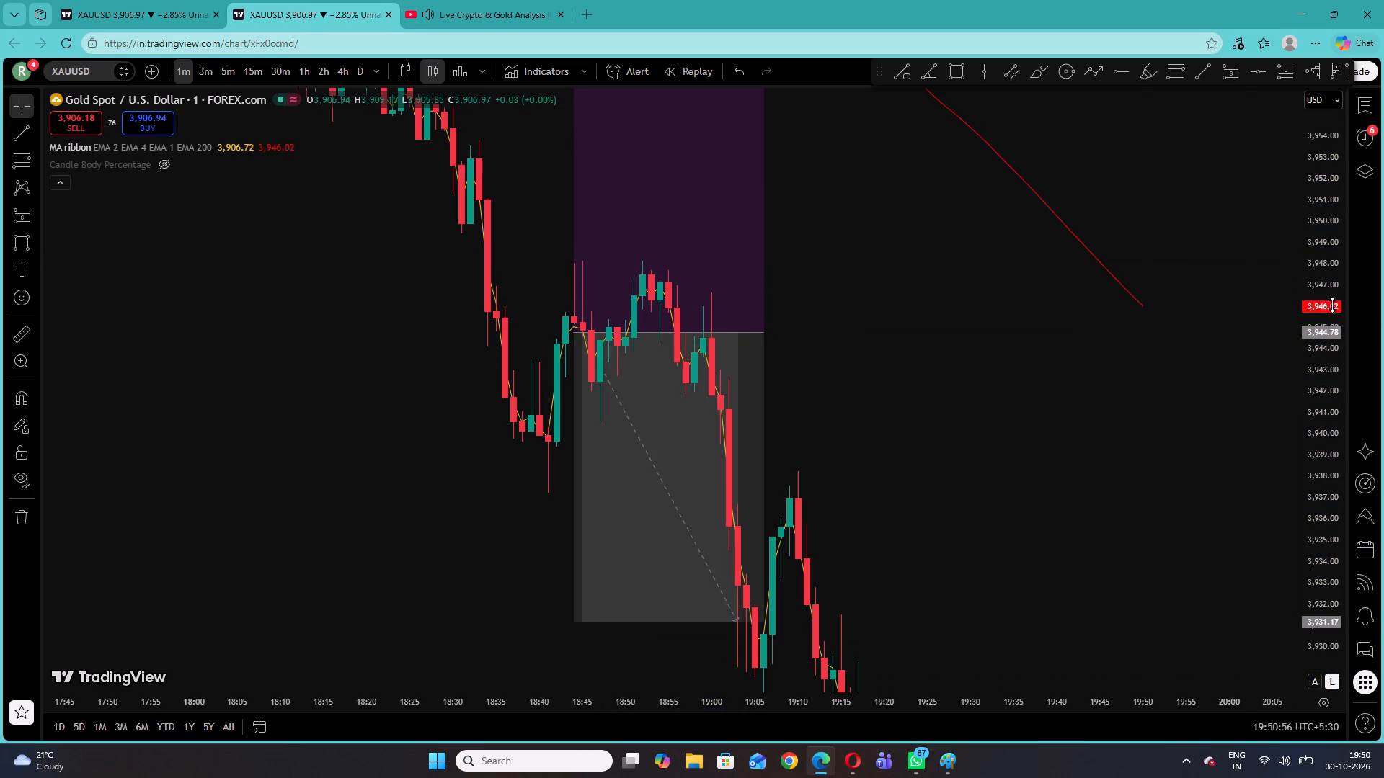
{"action": "left_click_drag", "start_coordinate": [1330, 302], "coordinate": [1323, 447]}
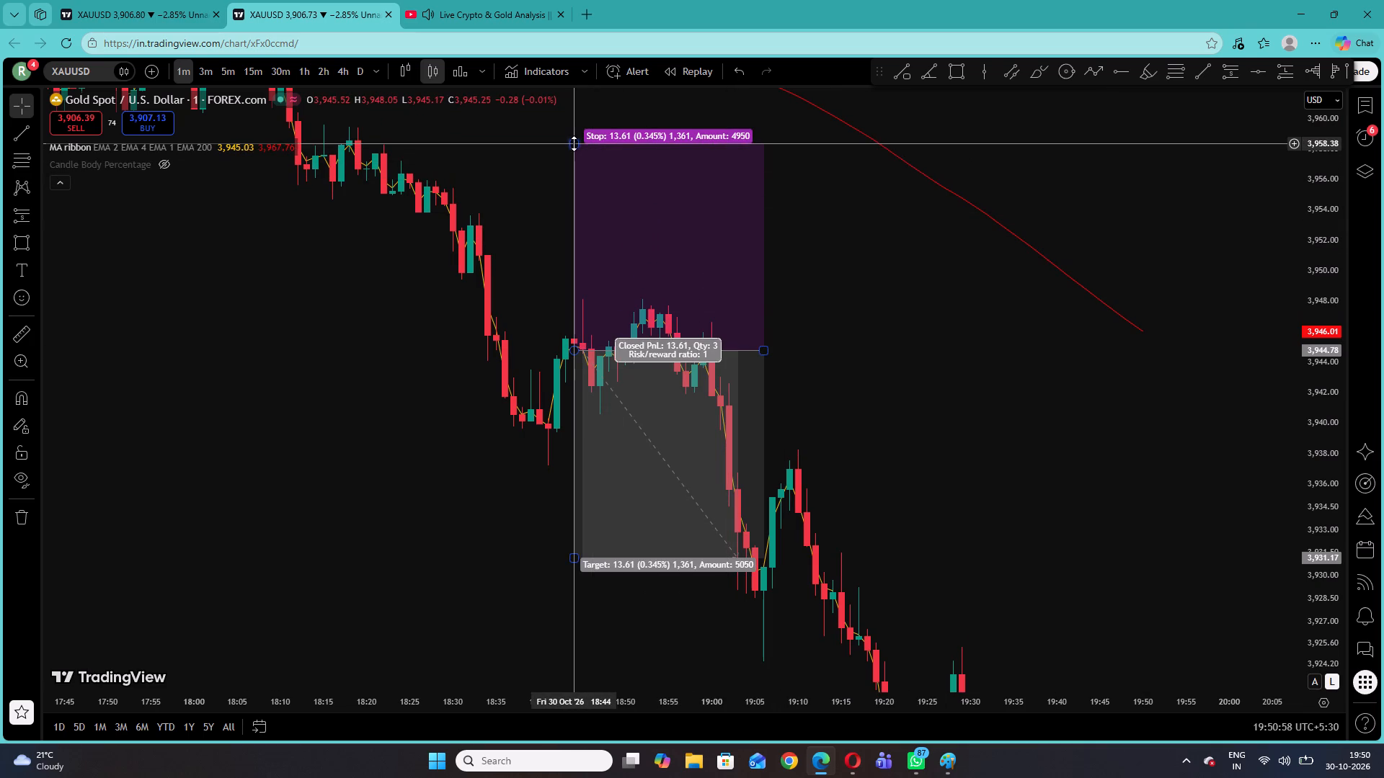
{"action": "left_click_drag", "start_coordinate": [574, 143], "coordinate": [605, 295]}
{"action": "left_click", "coordinate": [593, 243]}
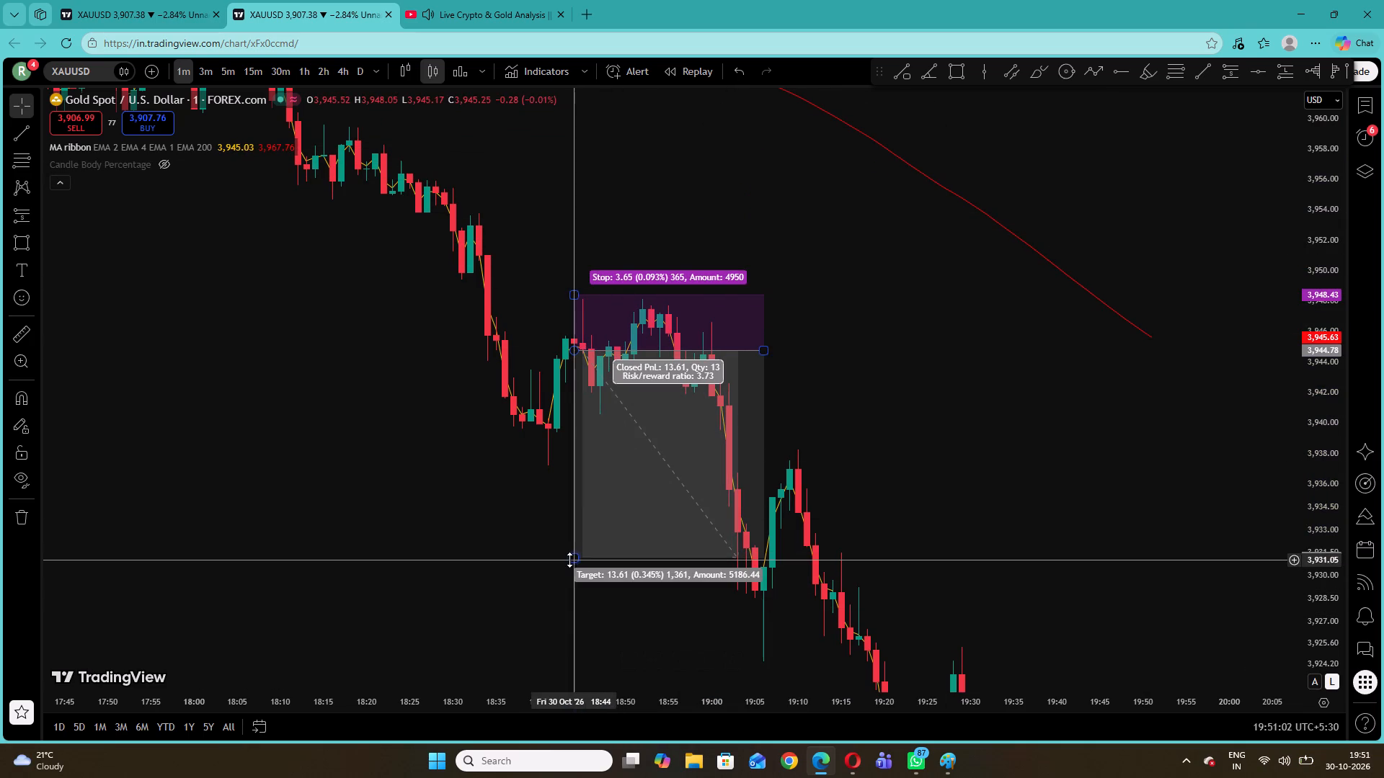
Lower the 18:44 short position's target to 3,922.66 and extend the position to end at about 19:29.
{"action": "left_click_drag", "start_coordinate": [569, 560], "coordinate": [582, 634]}
{"action": "left_click_drag", "start_coordinate": [533, 570], "coordinate": [533, 397]}
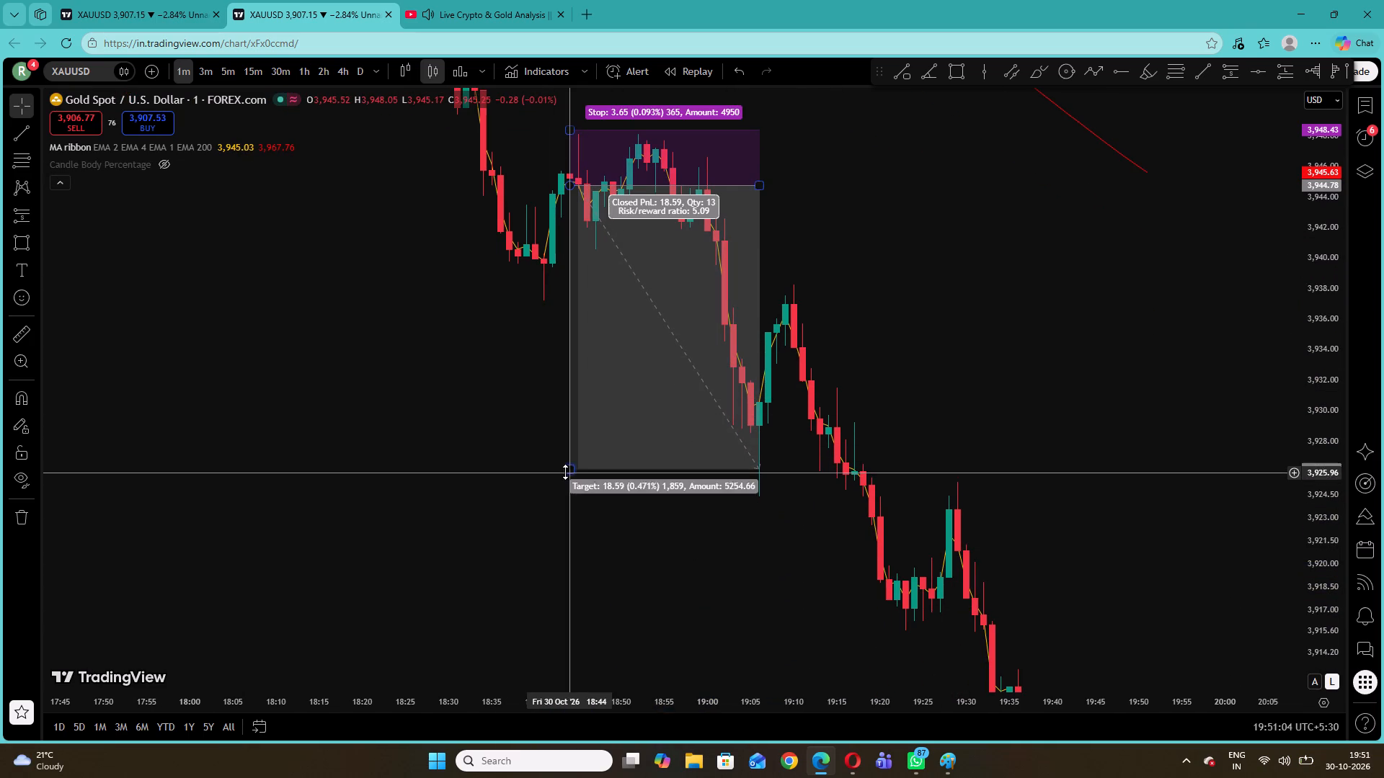
{"action": "left_click_drag", "start_coordinate": [565, 471], "coordinate": [567, 521]}
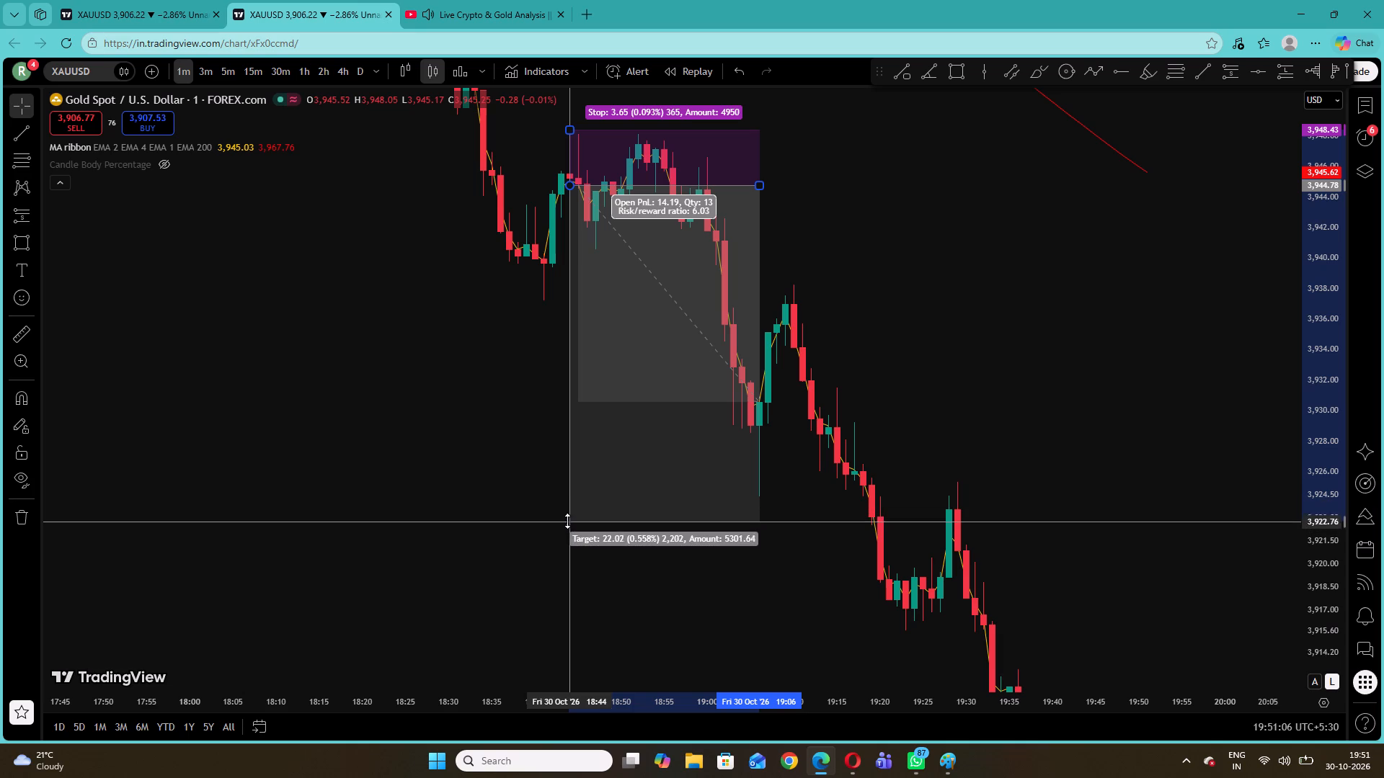
{"action": "left_click_drag", "start_coordinate": [567, 521], "coordinate": [567, 517]}
{"action": "left_click_drag", "start_coordinate": [760, 190], "coordinate": [959, 218]}
{"action": "left_click_drag", "start_coordinate": [1103, 277], "coordinate": [1096, 277]}
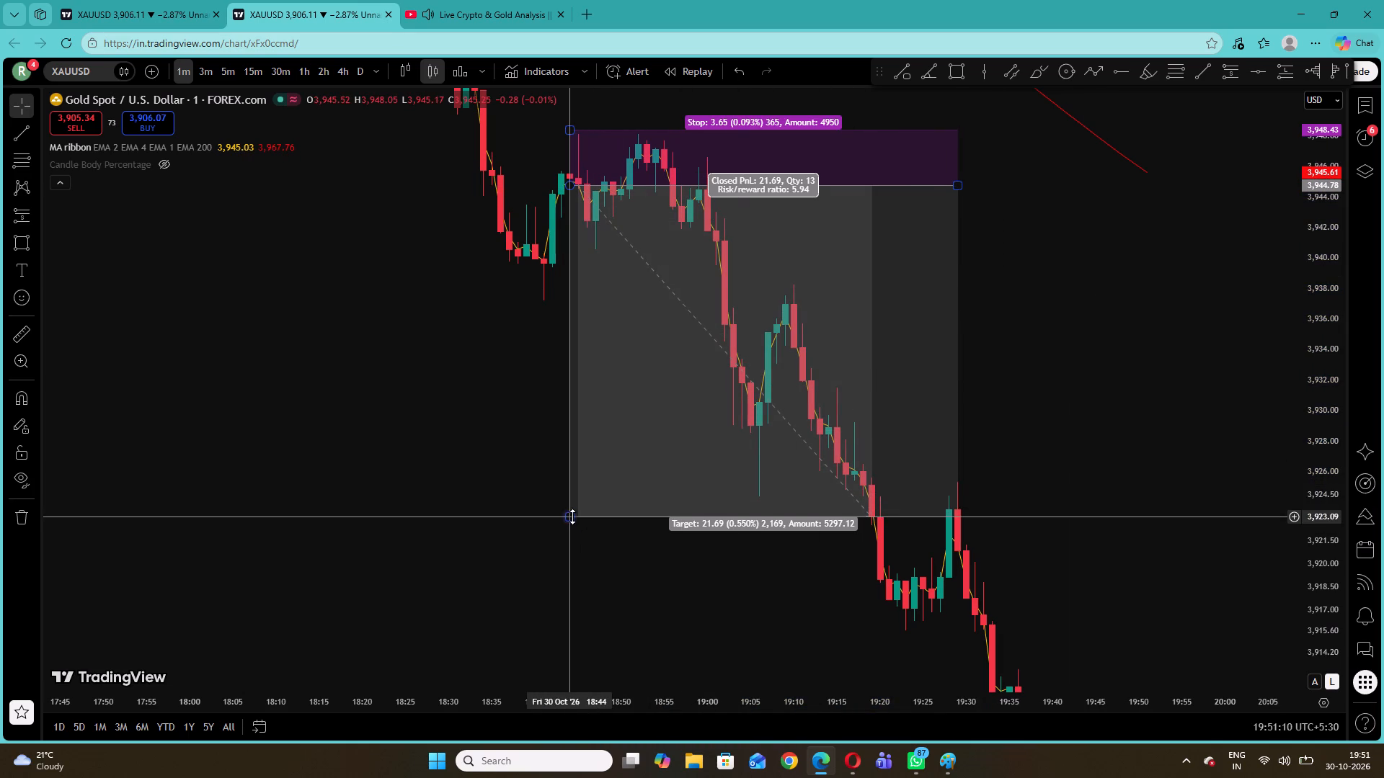
{"action": "left_click_drag", "start_coordinate": [572, 517], "coordinate": [571, 523]}
{"action": "left_click", "coordinate": [440, 494]}
Review the XAUUSD 1-minute price action backward from the latest 30 October candles to about 18:55 on 29 October.
{"action": "left_click_drag", "start_coordinate": [1217, 424], "coordinate": [1058, 184]}
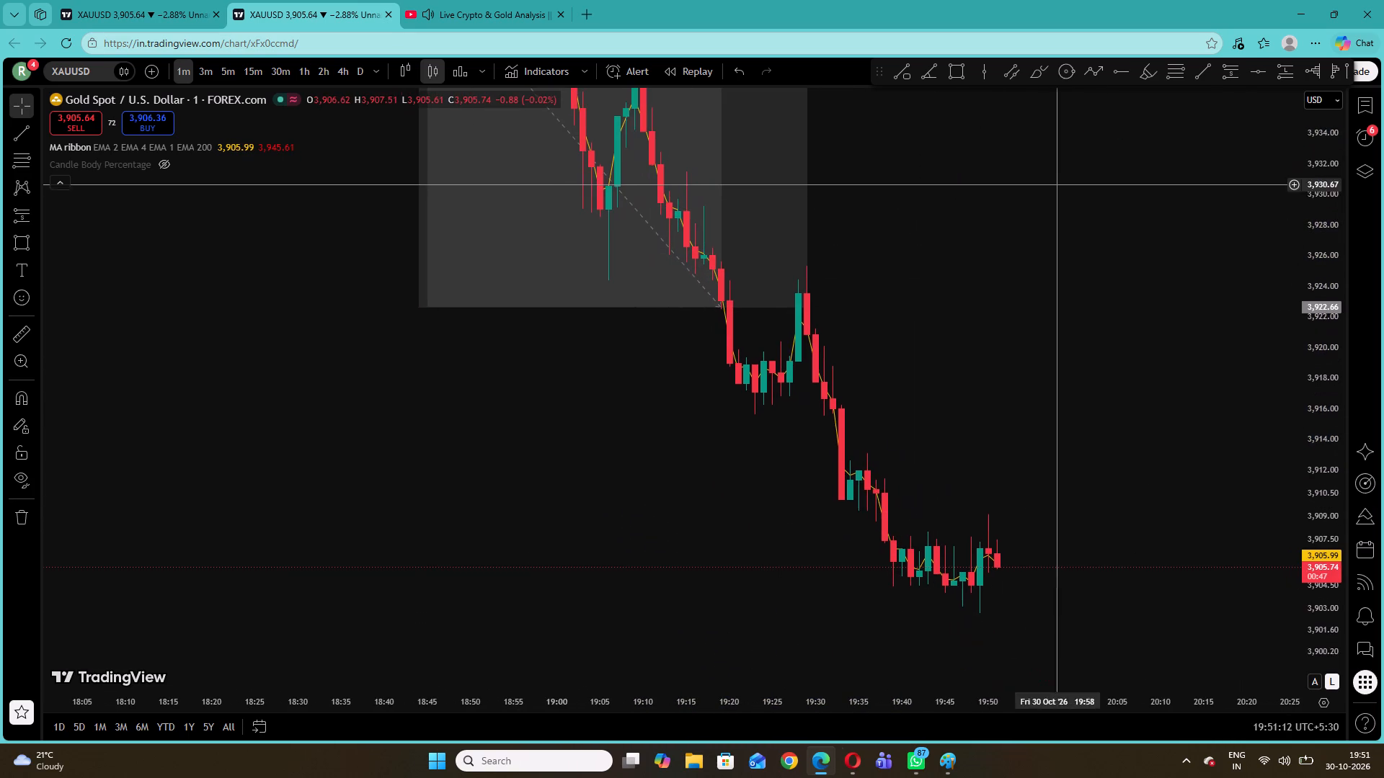
{"action": "left_click_drag", "start_coordinate": [989, 208], "coordinate": [1352, 387]}
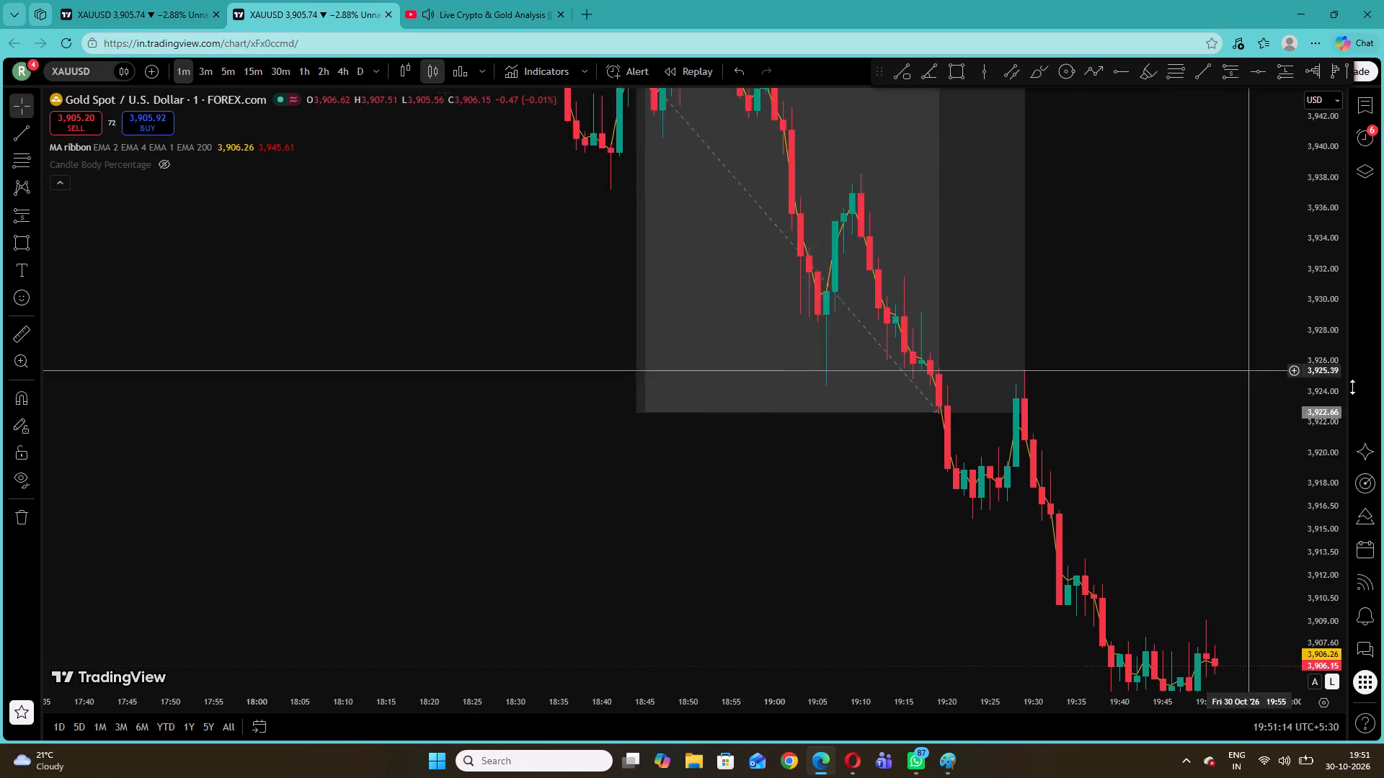
{"action": "left_click_drag", "start_coordinate": [1352, 387], "coordinate": [1378, 395]}
{"action": "left_click_drag", "start_coordinate": [490, 240], "coordinate": [1117, 416]}
{"action": "left_click_drag", "start_coordinate": [325, 233], "coordinate": [1254, 438]}
{"action": "left_click_drag", "start_coordinate": [495, 236], "coordinate": [1345, 494]}
{"action": "left_click_drag", "start_coordinate": [704, 218], "coordinate": [636, 550]}
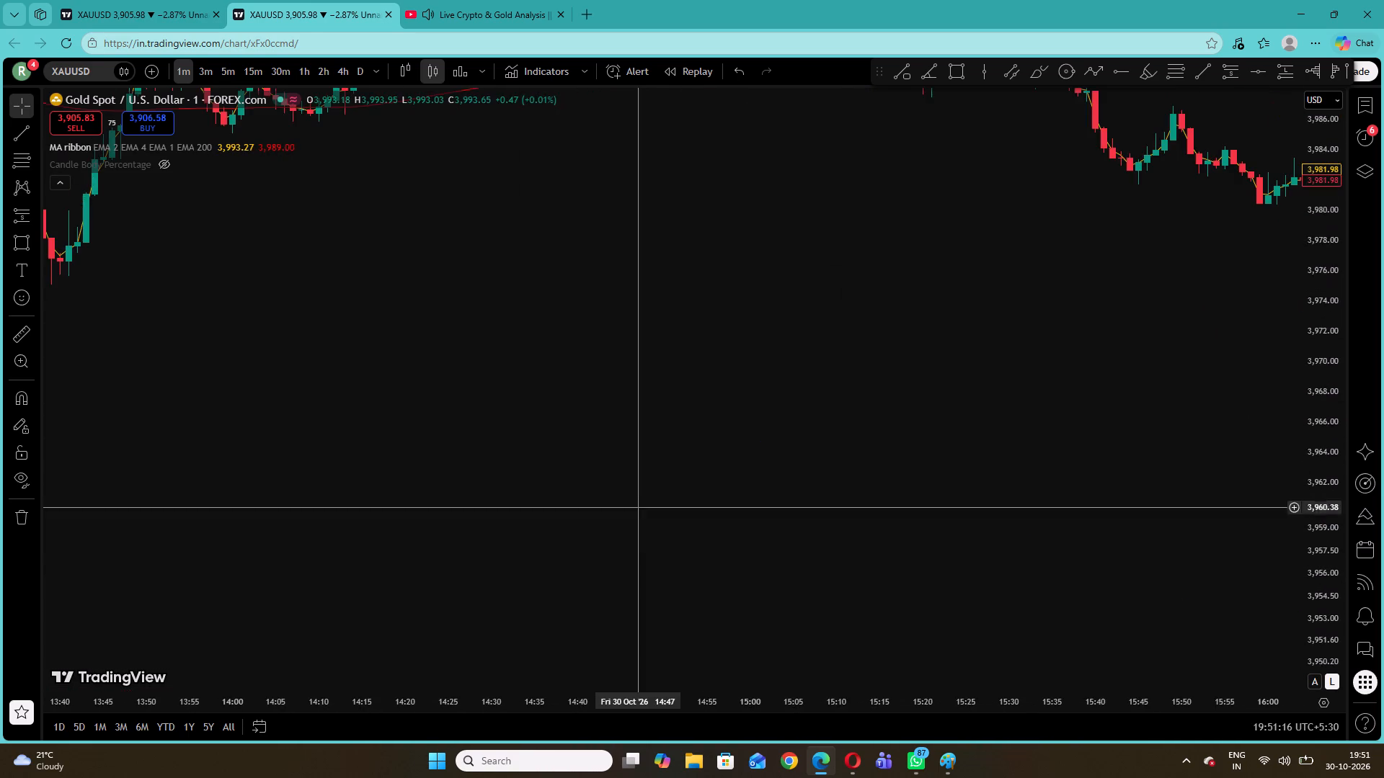
{"action": "left_click_drag", "start_coordinate": [594, 356], "coordinate": [1165, 717]}
{"action": "left_click_drag", "start_coordinate": [220, 473], "coordinate": [1075, 403]}
{"action": "left_click_drag", "start_coordinate": [123, 315], "coordinate": [1128, 323]}
{"action": "left_click_drag", "start_coordinate": [172, 349], "coordinate": [1095, 511]}
{"action": "left_click_drag", "start_coordinate": [367, 445], "coordinate": [1197, 532]}
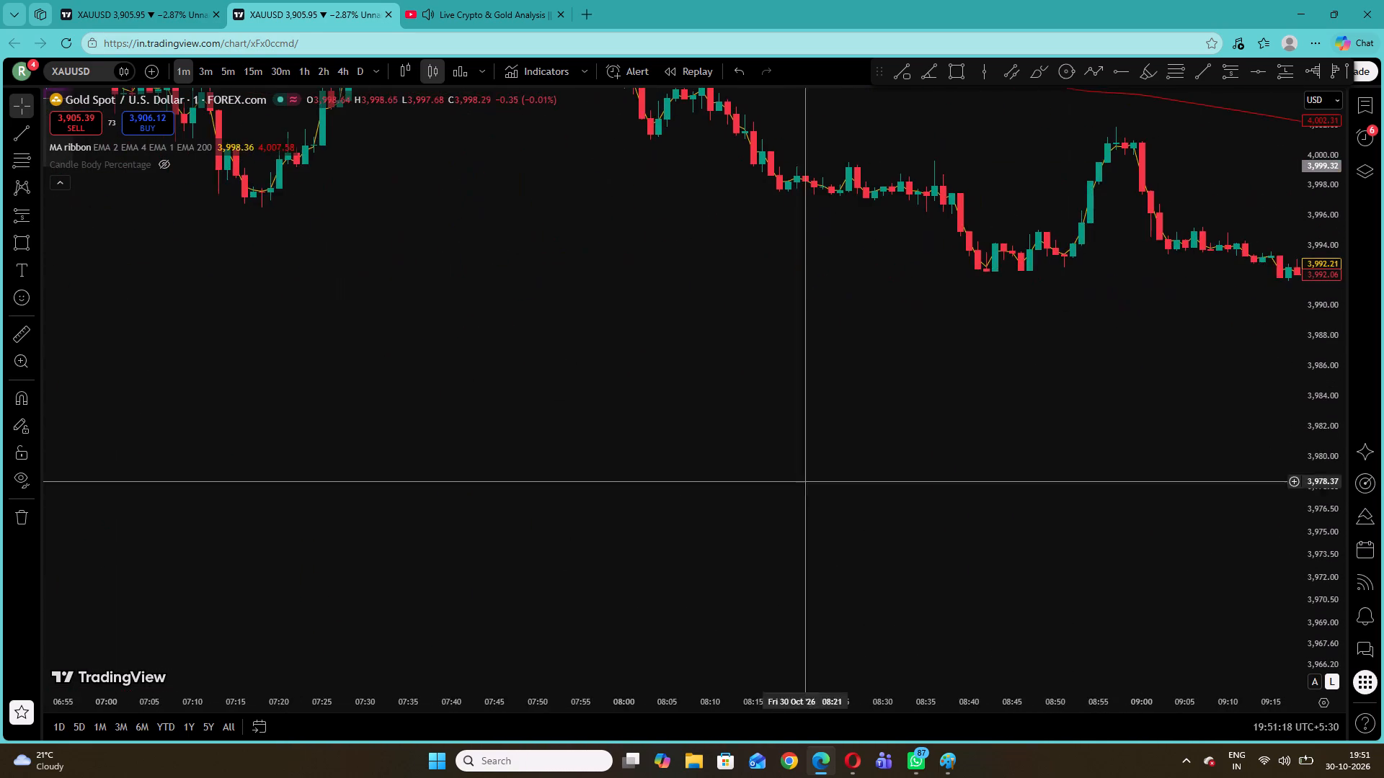
{"action": "left_click_drag", "start_coordinate": [471, 433], "coordinate": [1283, 546]}
{"action": "left_click_drag", "start_coordinate": [334, 302], "coordinate": [1297, 581]}
{"action": "left_click_drag", "start_coordinate": [626, 381], "coordinate": [1349, 516]}
{"action": "left_click_drag", "start_coordinate": [109, 405], "coordinate": [1146, 445]}
{"action": "left_click_drag", "start_coordinate": [385, 377], "coordinate": [1039, 478]}
{"action": "left_click_drag", "start_coordinate": [284, 429], "coordinate": [1379, 334]}
{"action": "left_click_drag", "start_coordinate": [760, 322], "coordinate": [1376, 481]}
{"action": "left_click_drag", "start_coordinate": [174, 300], "coordinate": [1087, 363]}
{"action": "left_click_drag", "start_coordinate": [532, 326], "coordinate": [1303, 491]}
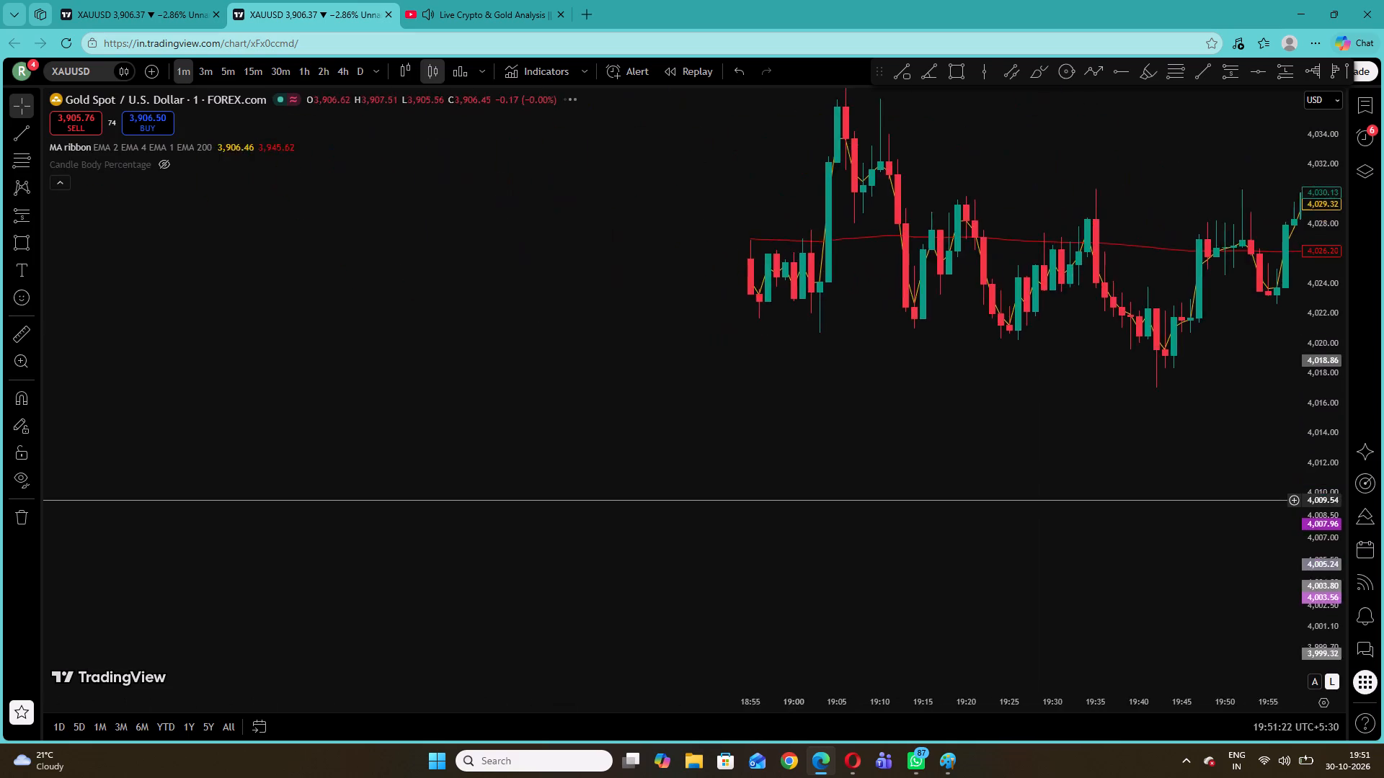
Review the XAUUSD 1-minute price action on 29 October backward from about 18:55 to 00:15 against the 200 EMA.
{"action": "left_click_drag", "start_coordinate": [444, 280], "coordinate": [1150, 553]}
{"action": "left_click_drag", "start_coordinate": [387, 433], "coordinate": [1382, 439]}
{"action": "left_click_drag", "start_coordinate": [286, 418], "coordinate": [1383, 542]}
{"action": "left_click_drag", "start_coordinate": [664, 479], "coordinate": [1354, 491]}
{"action": "left_click_drag", "start_coordinate": [98, 389], "coordinate": [920, 357]}
{"action": "left_click_drag", "start_coordinate": [469, 386], "coordinate": [1383, 334]}
{"action": "left_click_drag", "start_coordinate": [446, 388], "coordinate": [1193, 480]}
{"action": "left_click_drag", "start_coordinate": [281, 437], "coordinate": [890, 460]}
{"action": "left_click_drag", "start_coordinate": [124, 424], "coordinate": [1135, 457]}
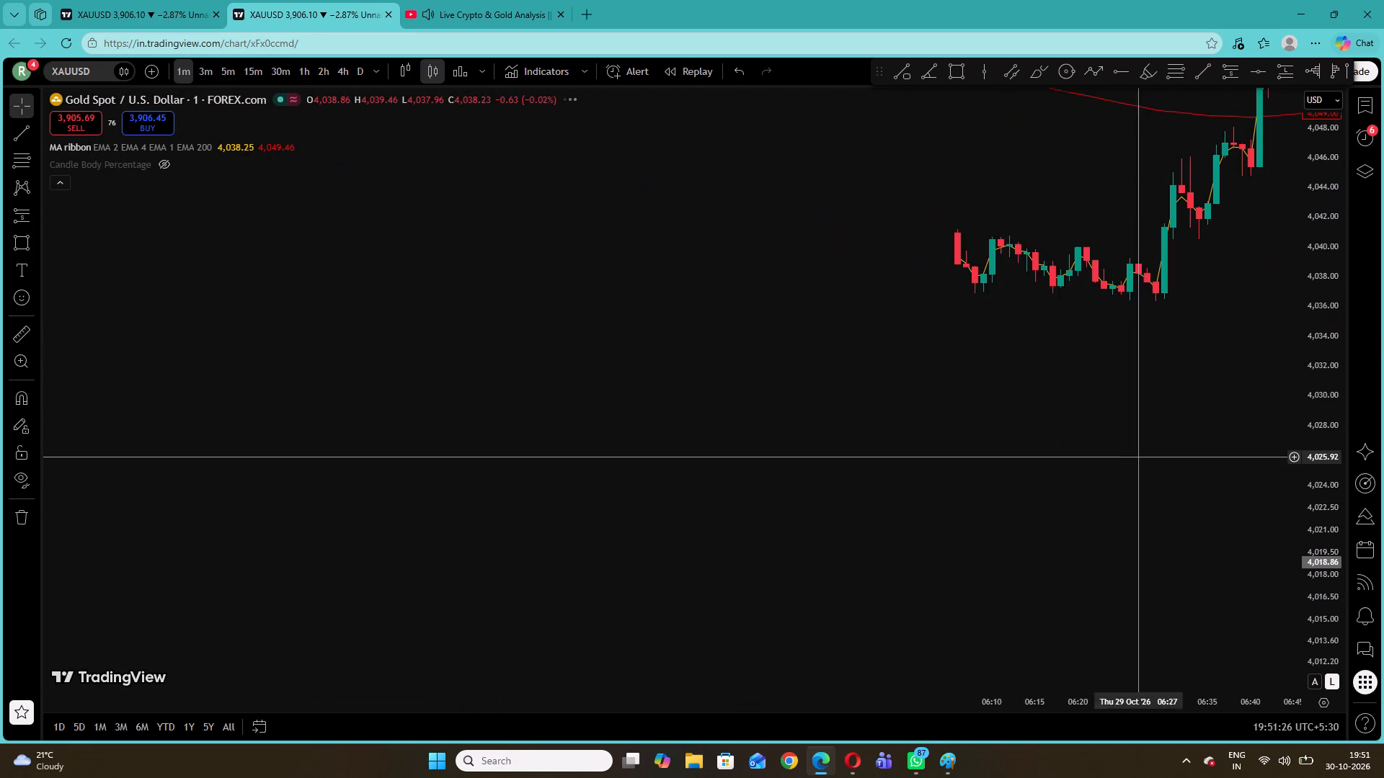
{"action": "left_click_drag", "start_coordinate": [503, 259], "coordinate": [1110, 486]}
{"action": "left_click_drag", "start_coordinate": [440, 256], "coordinate": [1088, 372]}
{"action": "left_click_drag", "start_coordinate": [305, 310], "coordinate": [979, 439]}
{"action": "left_click_drag", "start_coordinate": [377, 385], "coordinate": [629, 454]}
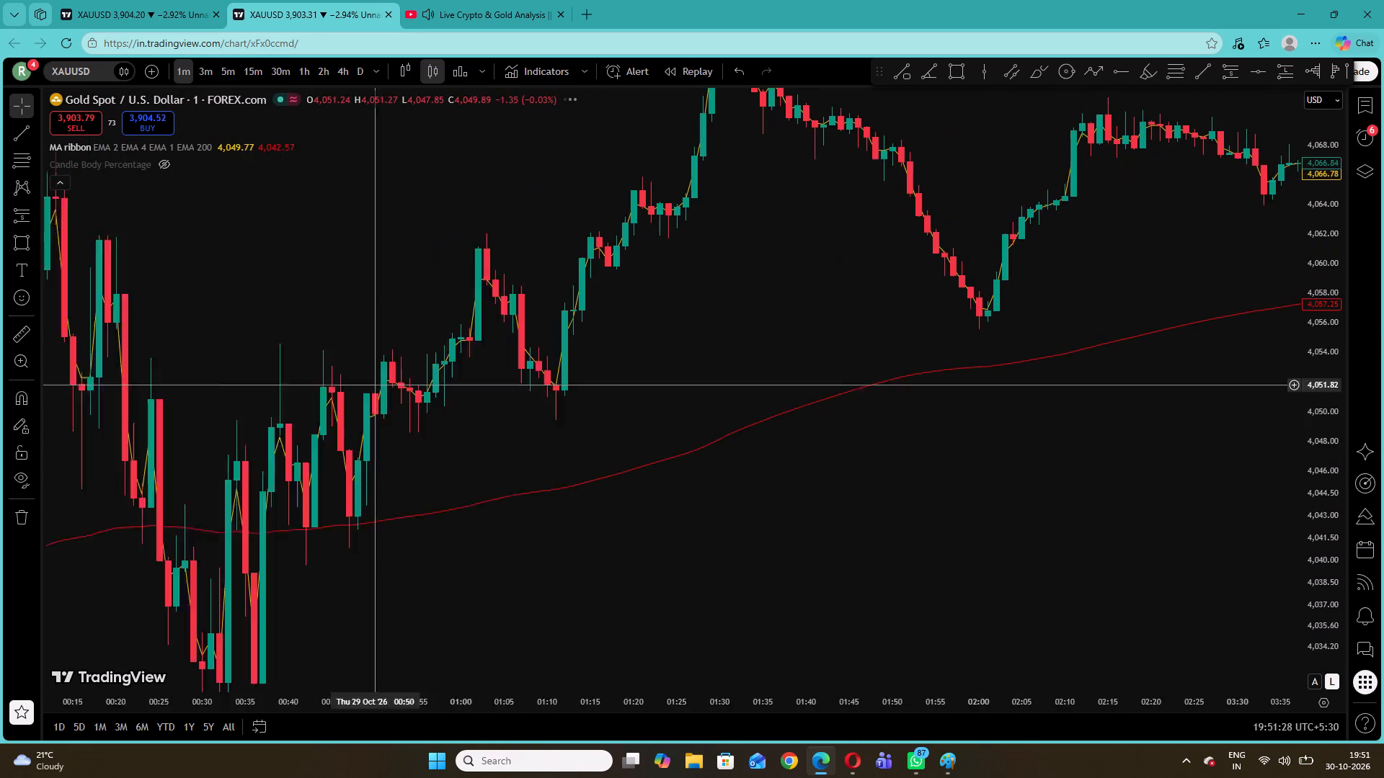
Review the XAUUSD 1-minute price action backward through 28 October to about 04:20 against the 200 EMA.
{"action": "left_click_drag", "start_coordinate": [629, 454], "coordinate": [1377, 421]}
{"action": "left_click_drag", "start_coordinate": [461, 394], "coordinate": [1383, 426]}
{"action": "left_click_drag", "start_coordinate": [604, 326], "coordinate": [1383, 359]}
{"action": "left_click_drag", "start_coordinate": [492, 372], "coordinate": [1302, 344]}
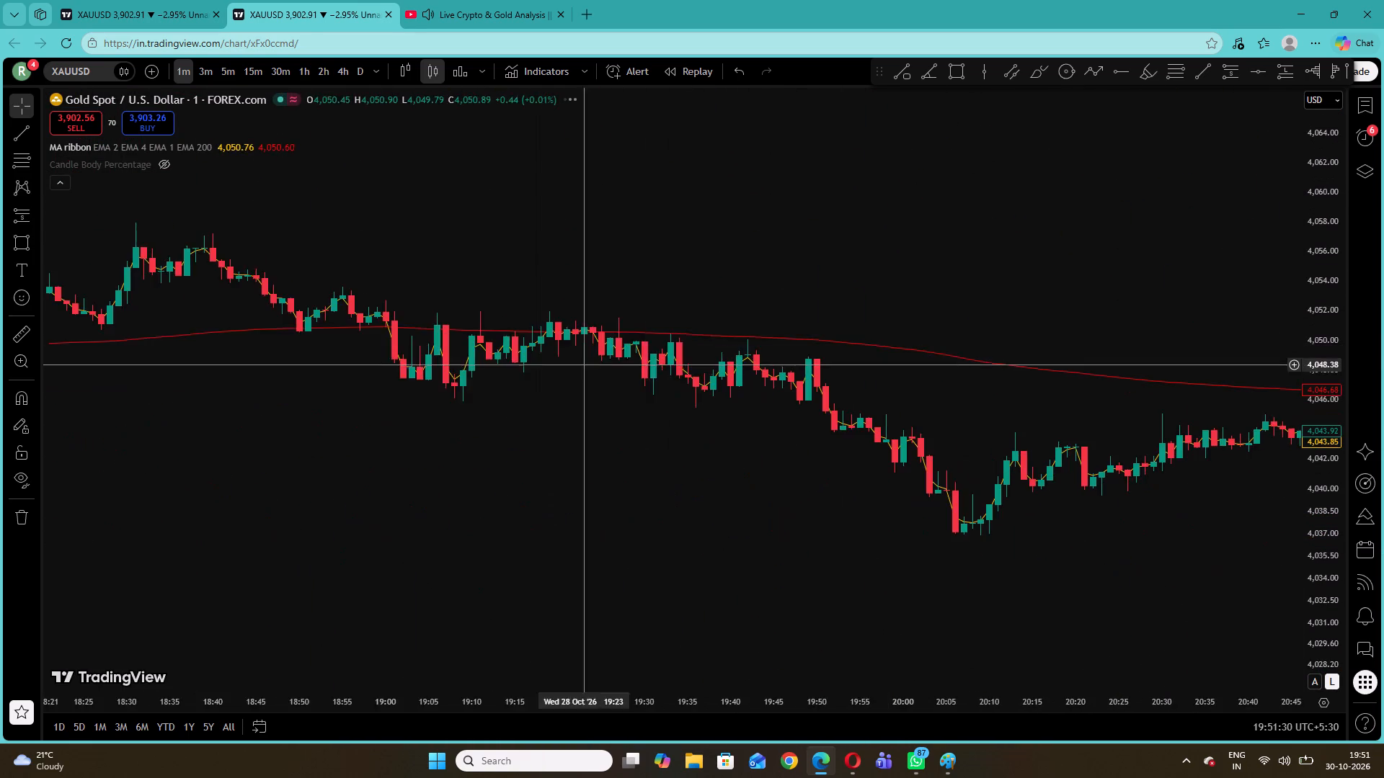
{"action": "left_click_drag", "start_coordinate": [538, 362], "coordinate": [1383, 369]}
{"action": "left_click_drag", "start_coordinate": [552, 370], "coordinate": [1313, 488]}
{"action": "left_click_drag", "start_coordinate": [342, 459], "coordinate": [1292, 490]}
{"action": "left_click_drag", "start_coordinate": [562, 493], "coordinate": [1362, 500]}
{"action": "left_click_drag", "start_coordinate": [318, 418], "coordinate": [904, 484]}
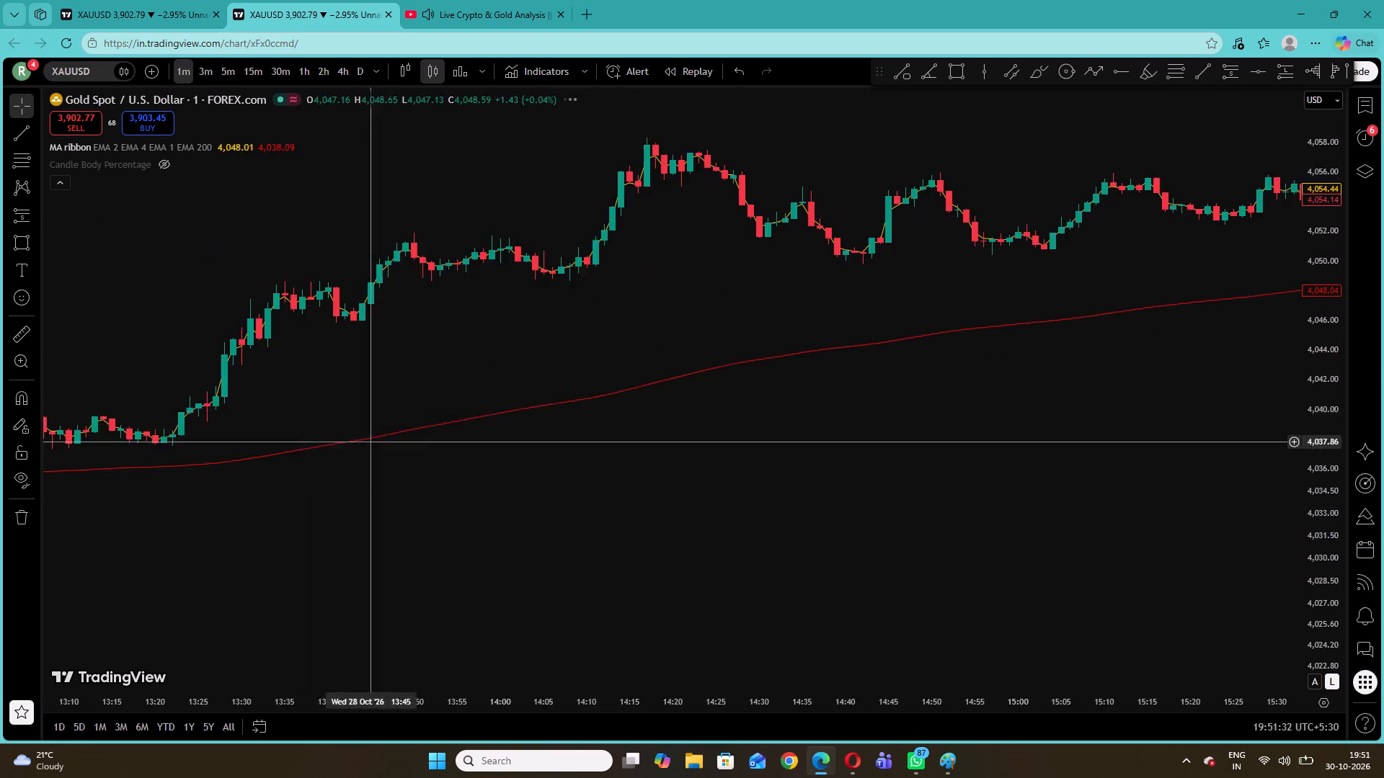
{"action": "left_click_drag", "start_coordinate": [904, 484], "coordinate": [1368, 475]}
{"action": "left_click_drag", "start_coordinate": [480, 461], "coordinate": [1380, 431]}
{"action": "left_click_drag", "start_coordinate": [564, 449], "coordinate": [1383, 425]}
{"action": "left_click_drag", "start_coordinate": [524, 406], "coordinate": [1362, 470]}
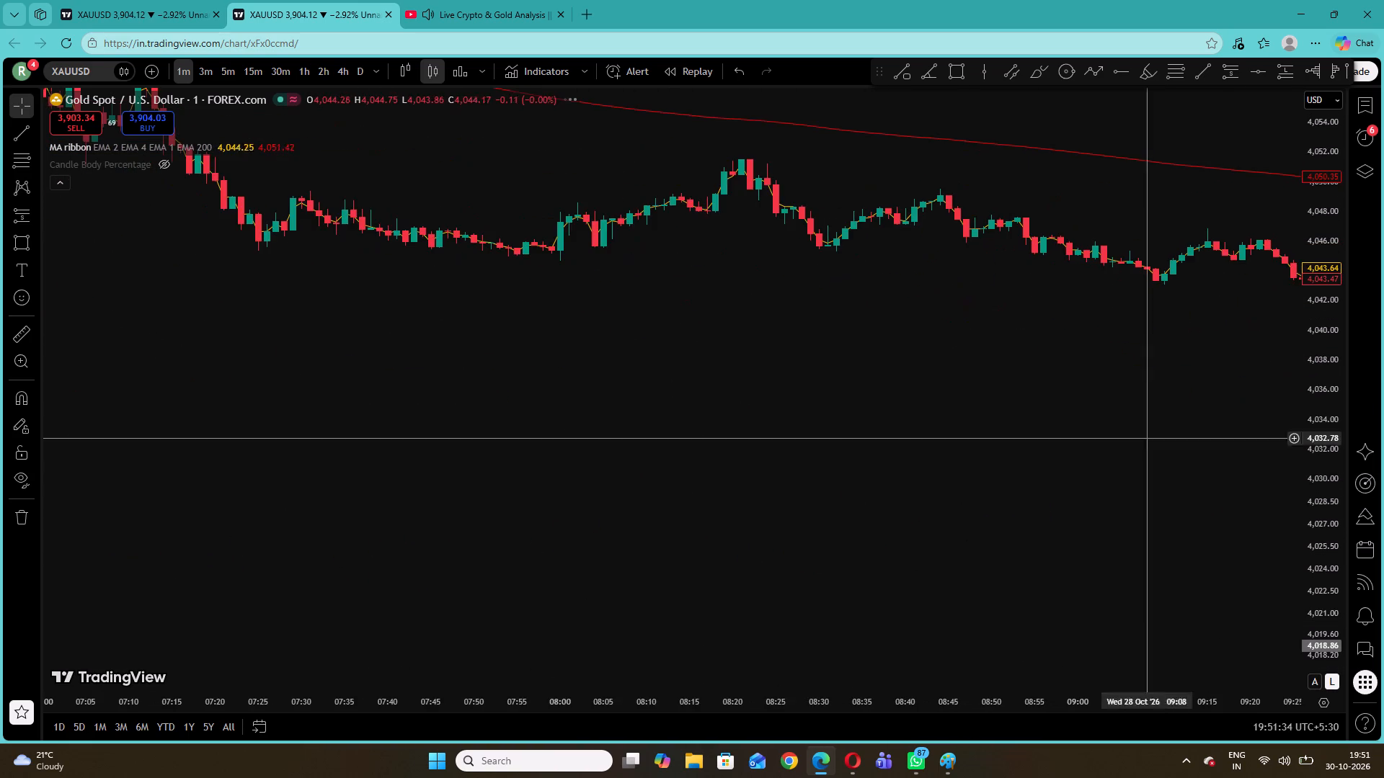
{"action": "left_click_drag", "start_coordinate": [556, 323], "coordinate": [1344, 444]}
{"action": "left_click_drag", "start_coordinate": [493, 367], "coordinate": [1345, 509]}
{"action": "left_click_drag", "start_coordinate": [790, 280], "coordinate": [871, 556]}
{"action": "left_click_drag", "start_coordinate": [593, 436], "coordinate": [1383, 409]}
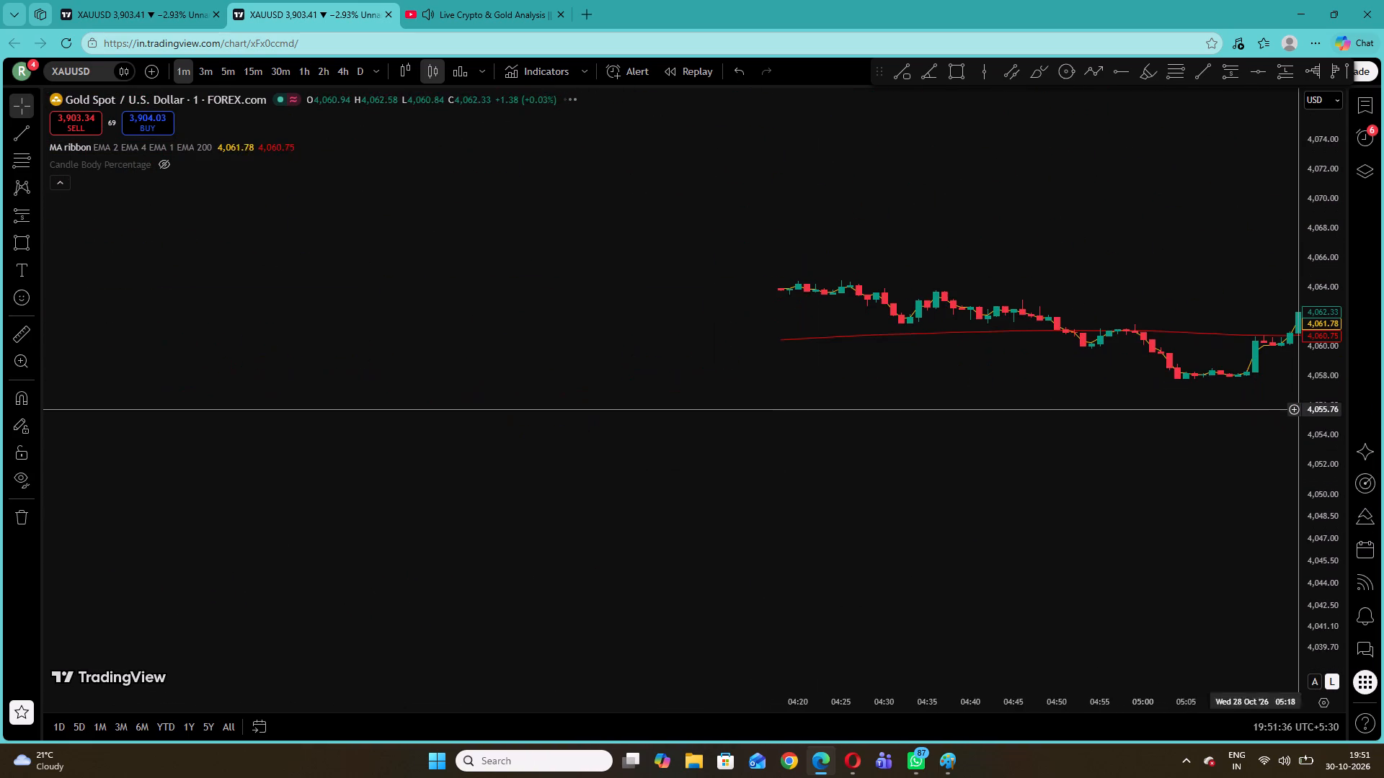
Review the XAUUSD 1-minute price action backward from early 28 October to about 00:00 on 27 October against the 200 EMA.
{"action": "left_click_drag", "start_coordinate": [306, 362], "coordinate": [1223, 349]}
{"action": "left_click_drag", "start_coordinate": [329, 357], "coordinate": [1383, 370]}
{"action": "left_click_drag", "start_coordinate": [559, 344], "coordinate": [1370, 321]}
{"action": "left_click_drag", "start_coordinate": [279, 355], "coordinate": [1200, 274]}
{"action": "left_click_drag", "start_coordinate": [418, 362], "coordinate": [1353, 321]}
{"action": "left_click_drag", "start_coordinate": [562, 395], "coordinate": [1326, 229]}
{"action": "left_click_drag", "start_coordinate": [403, 326], "coordinate": [1383, 92]}
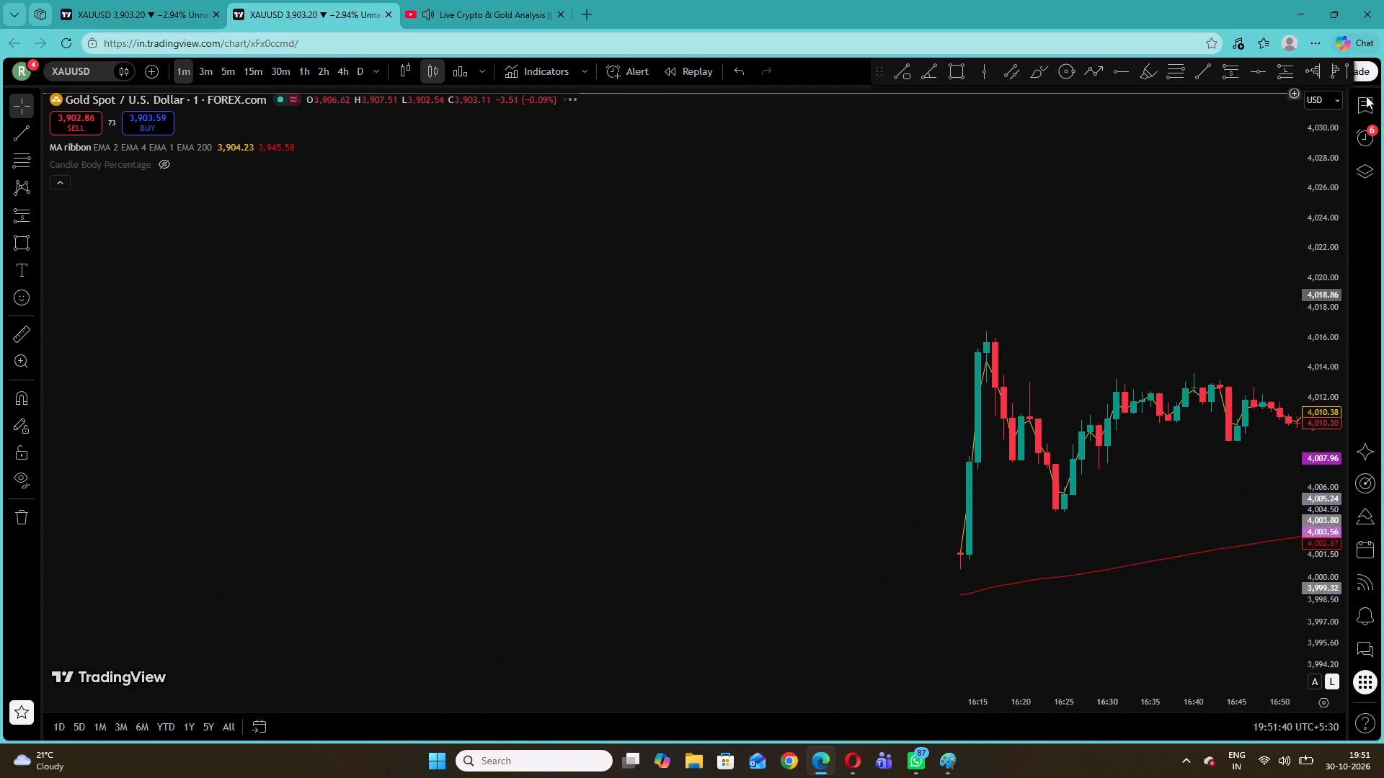
{"action": "left_click_drag", "start_coordinate": [771, 238], "coordinate": [1352, 193]}
{"action": "left_click_drag", "start_coordinate": [674, 287], "coordinate": [1382, 192]}
{"action": "left_click_drag", "start_coordinate": [551, 194], "coordinate": [1130, 225]}
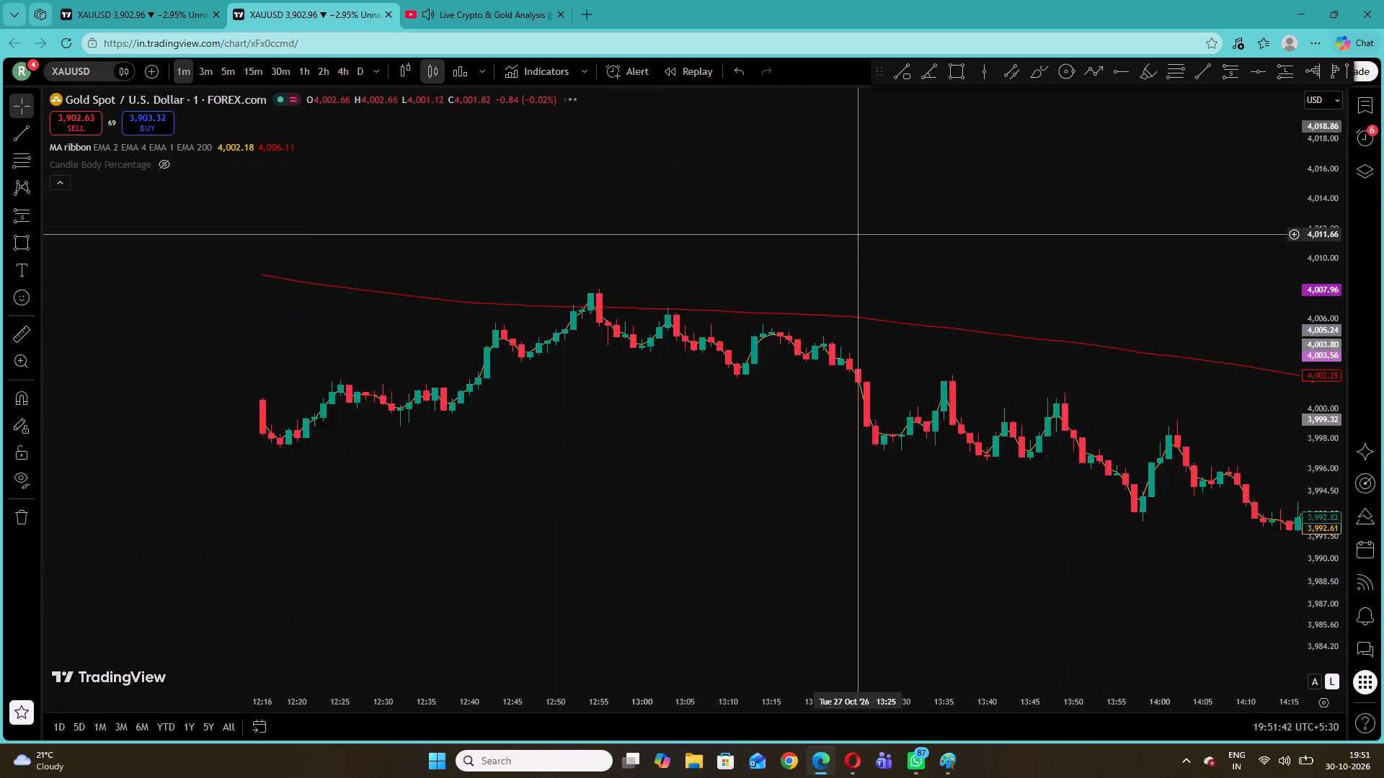
{"action": "left_click_drag", "start_coordinate": [1130, 225], "coordinate": [1135, 225]}
{"action": "left_click_drag", "start_coordinate": [593, 243], "coordinate": [1227, 211]}
{"action": "left_click_drag", "start_coordinate": [549, 271], "coordinate": [1349, 293]}
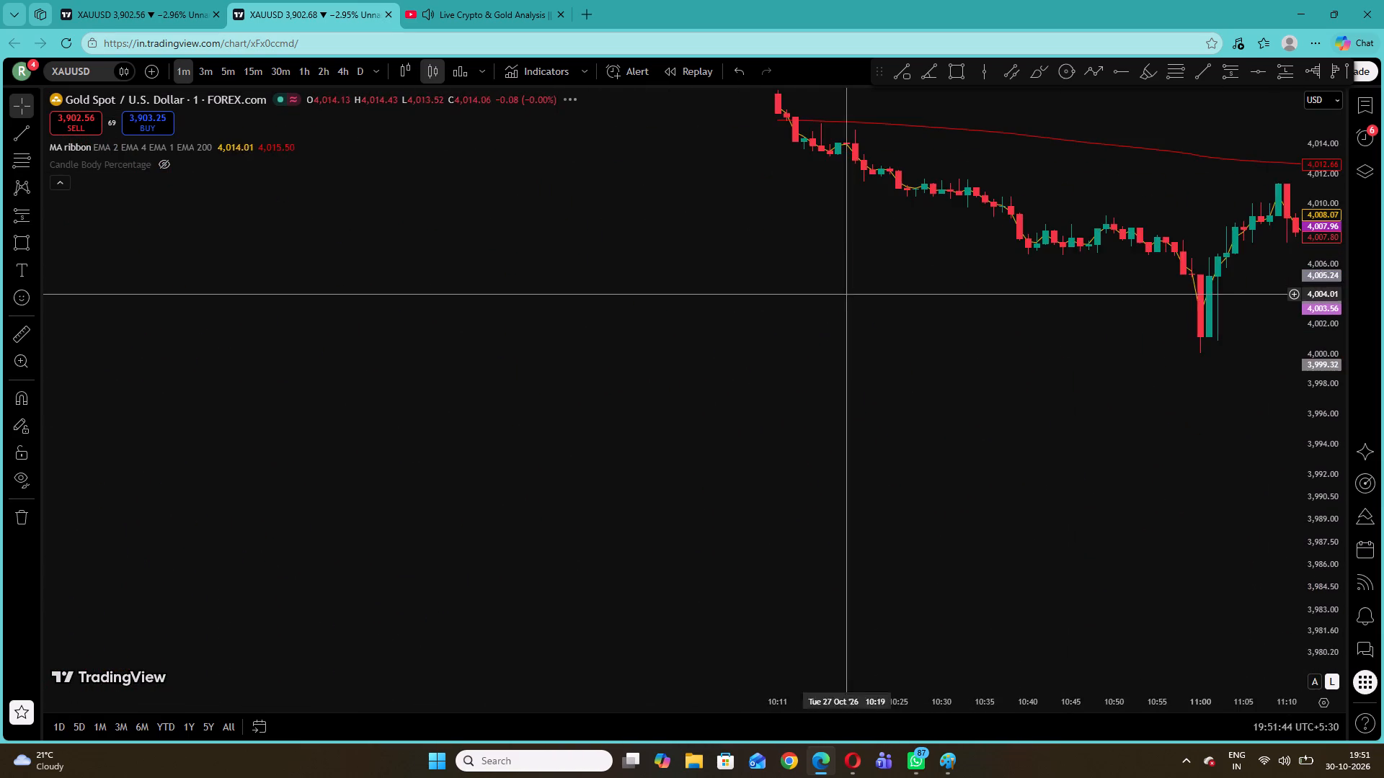
{"action": "left_click_drag", "start_coordinate": [600, 280], "coordinate": [1097, 330]}
{"action": "left_click_drag", "start_coordinate": [781, 272], "coordinate": [1365, 319]}
{"action": "left_click_drag", "start_coordinate": [627, 266], "coordinate": [1369, 364]}
{"action": "left_click_drag", "start_coordinate": [834, 359], "coordinate": [1377, 370]}
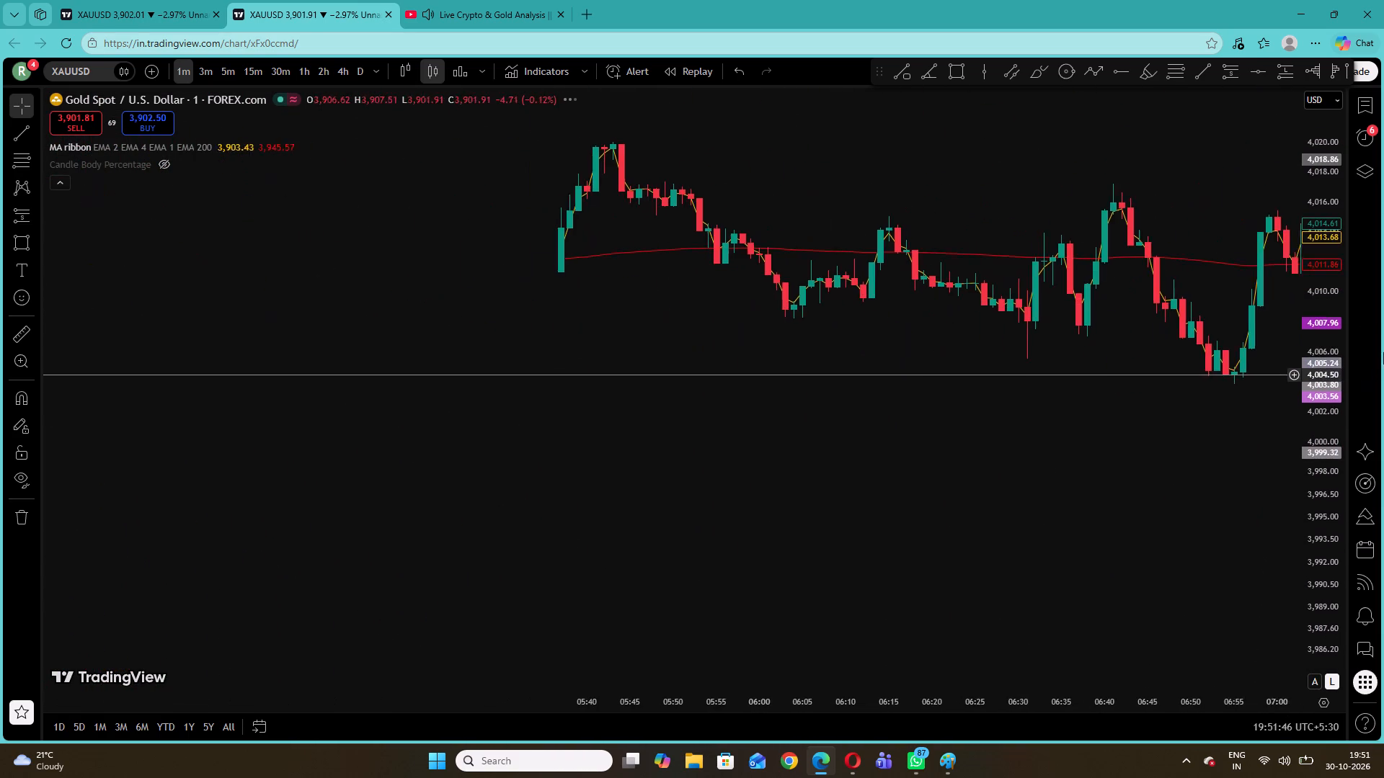
{"action": "left_click_drag", "start_coordinate": [553, 327], "coordinate": [1348, 406]}
{"action": "left_click_drag", "start_coordinate": [616, 367], "coordinate": [1268, 390]}
{"action": "left_click_drag", "start_coordinate": [618, 334], "coordinate": [1221, 357]}
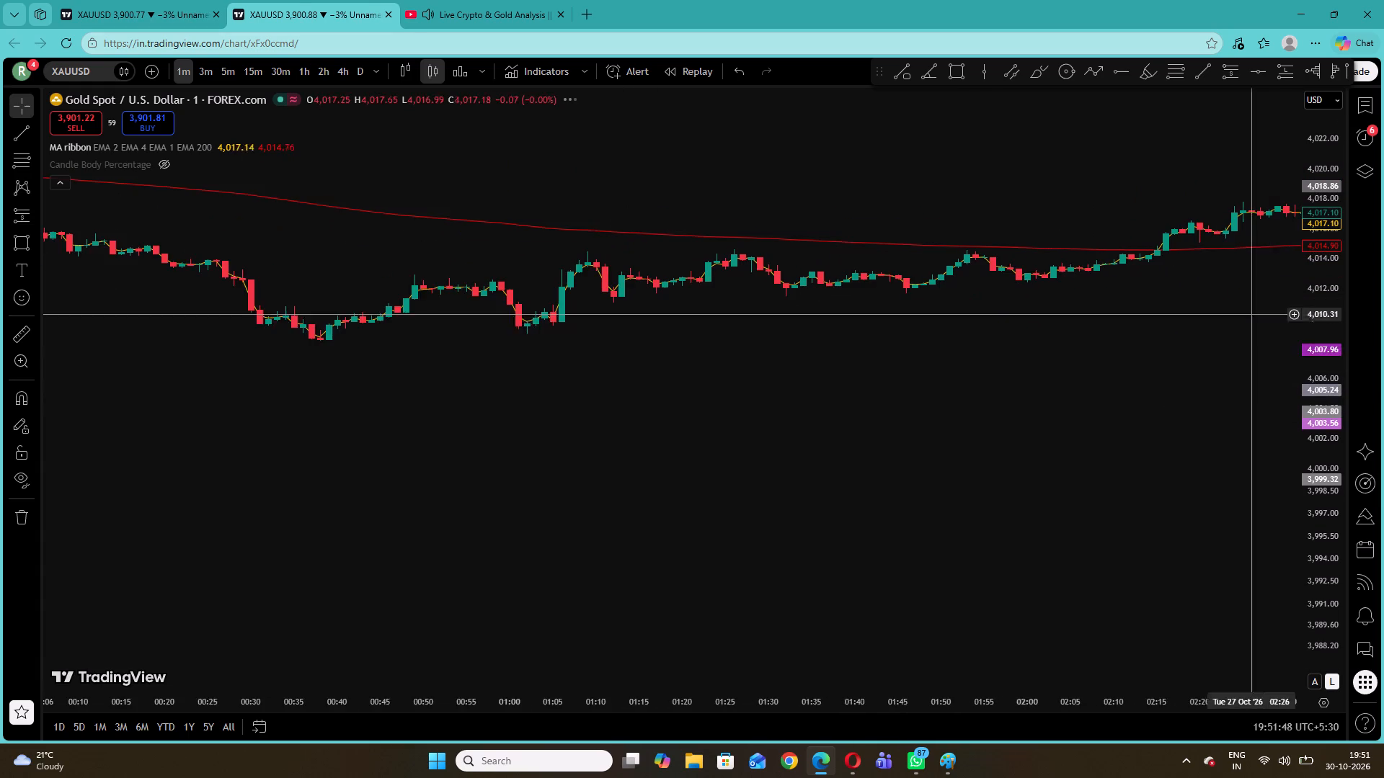
{"action": "left_click_drag", "start_coordinate": [374, 385], "coordinate": [450, 413]}
{"action": "left_click_drag", "start_coordinate": [361, 395], "coordinate": [584, 434]}
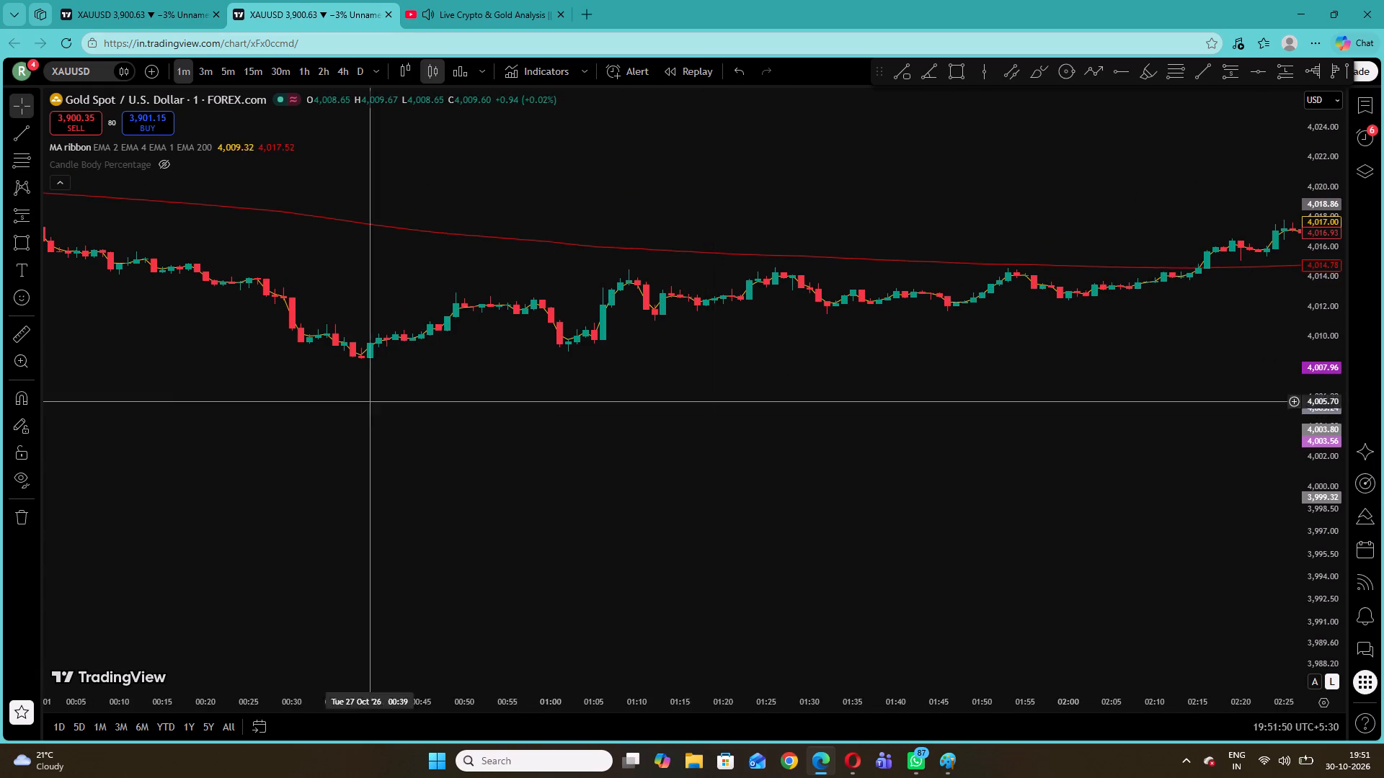
Review the XAUUSD 1-minute price action backward from the start of 27 October to about 12:20 on 26 October.
{"action": "left_click_drag", "start_coordinate": [584, 434], "coordinate": [1250, 416]}
{"action": "left_click_drag", "start_coordinate": [652, 385], "coordinate": [1383, 372]}
{"action": "left_click_drag", "start_coordinate": [275, 321], "coordinate": [1215, 381]}
{"action": "left_click_drag", "start_coordinate": [820, 357], "coordinate": [1251, 380]}
{"action": "left_click_drag", "start_coordinate": [320, 324], "coordinate": [913, 343]}
{"action": "left_click_drag", "start_coordinate": [370, 352], "coordinate": [1023, 343]}
{"action": "left_click_drag", "start_coordinate": [462, 323], "coordinate": [1150, 369]}
{"action": "left_click_drag", "start_coordinate": [559, 344], "coordinate": [1202, 348]}
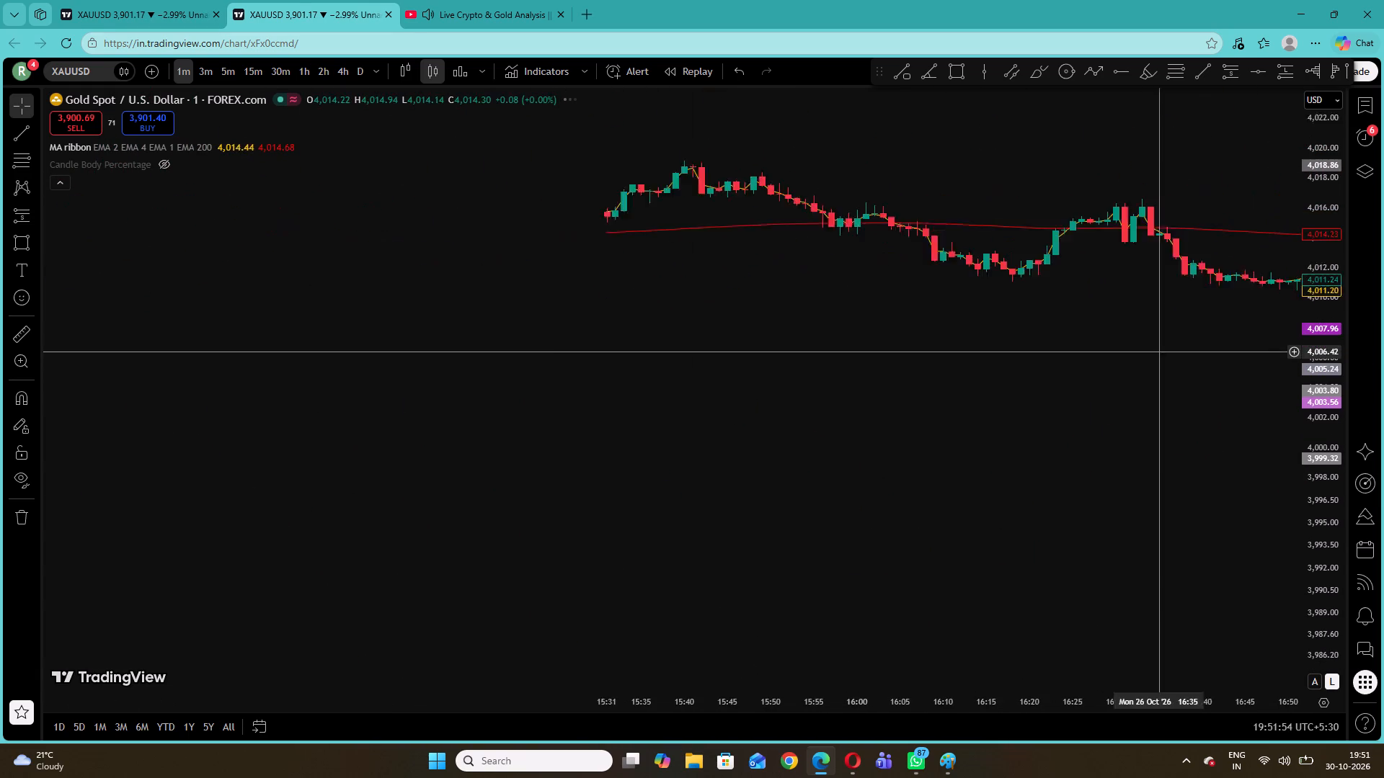
{"action": "left_click_drag", "start_coordinate": [1202, 348], "coordinate": [1203, 347]}
{"action": "left_click_drag", "start_coordinate": [531, 343], "coordinate": [1073, 346]}
{"action": "left_click_drag", "start_coordinate": [357, 351], "coordinate": [924, 383]}
{"action": "left_click_drag", "start_coordinate": [454, 366], "coordinate": [1021, 354]}
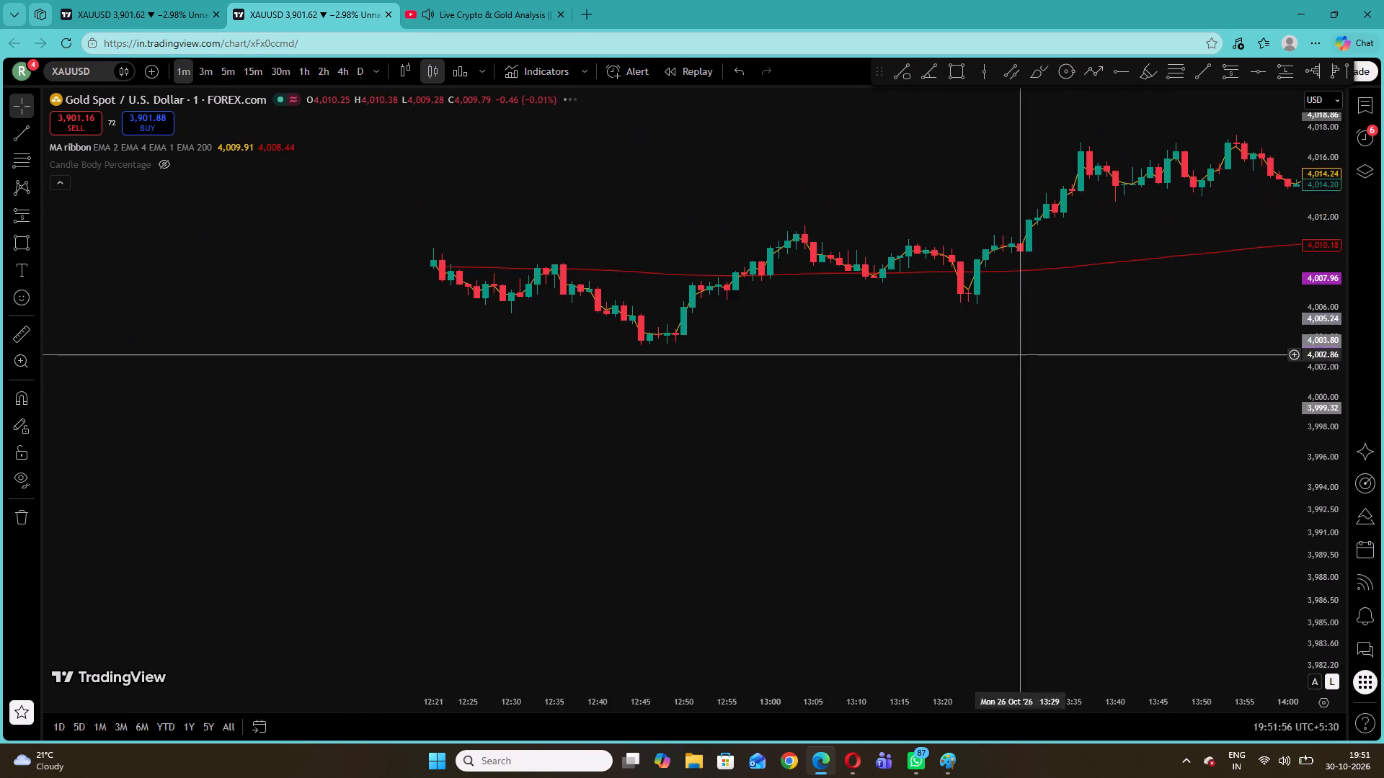
Switch to the YouTube trading stream and check the presenter's XAUUSD chart.
{"action": "left_click", "coordinate": [484, 0]}
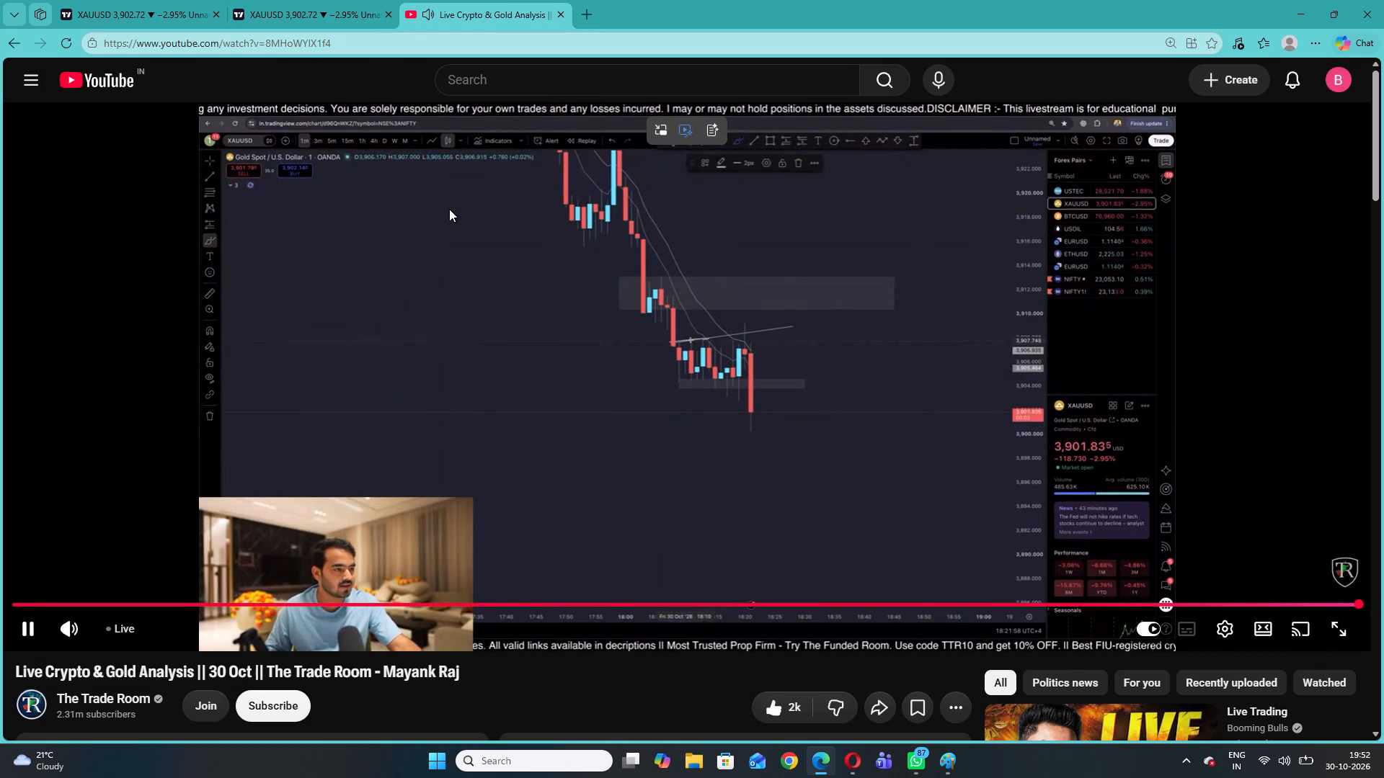
Return to the XAUUSD 1-minute chart and review the 26 October price action backward from about 12:15 to the earliest bars at 03:31.
{"action": "left_click", "coordinate": [149, 0]}
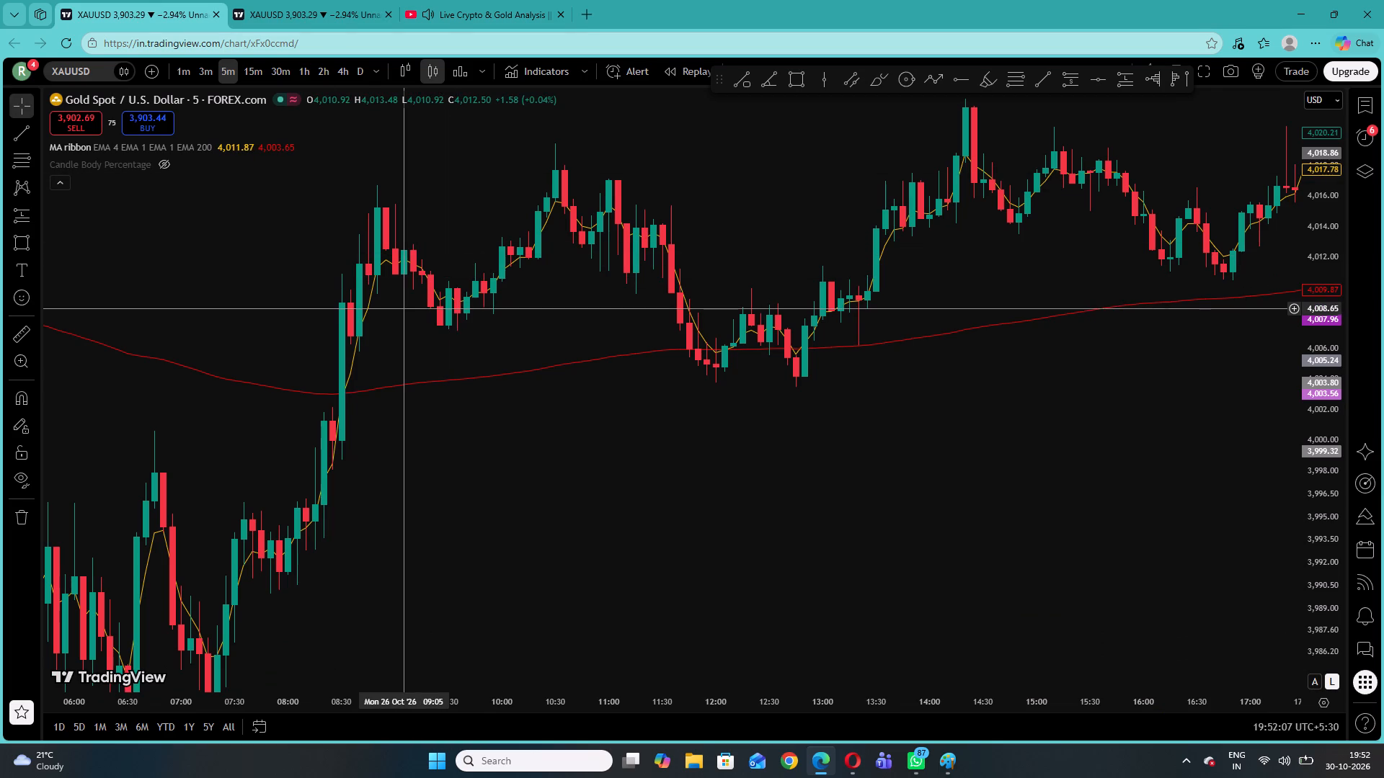
{"action": "left_click", "coordinate": [332, 0]}
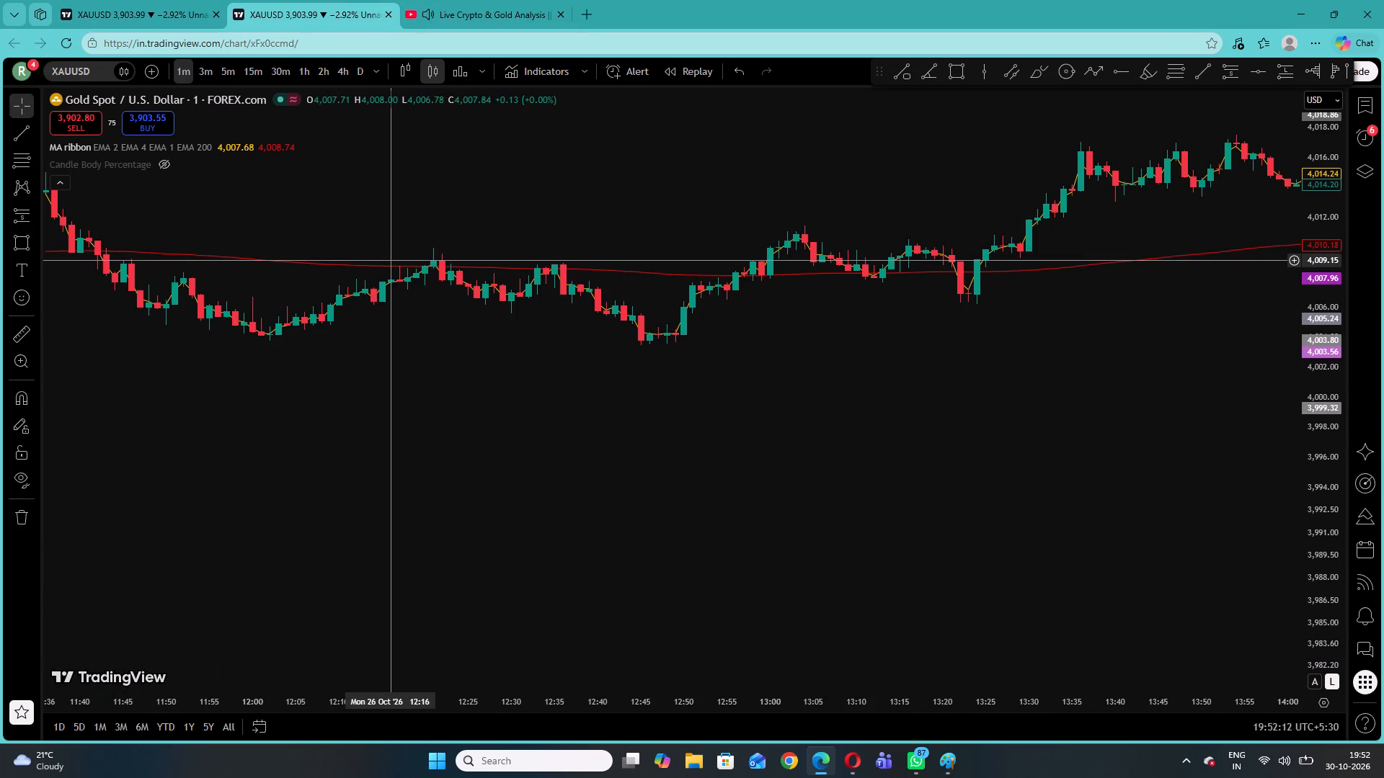
{"action": "left_click_drag", "start_coordinate": [394, 260], "coordinate": [1340, 356]}
{"action": "left_click_drag", "start_coordinate": [567, 338], "coordinate": [1305, 388]}
{"action": "left_click_drag", "start_coordinate": [357, 376], "coordinate": [1107, 341]}
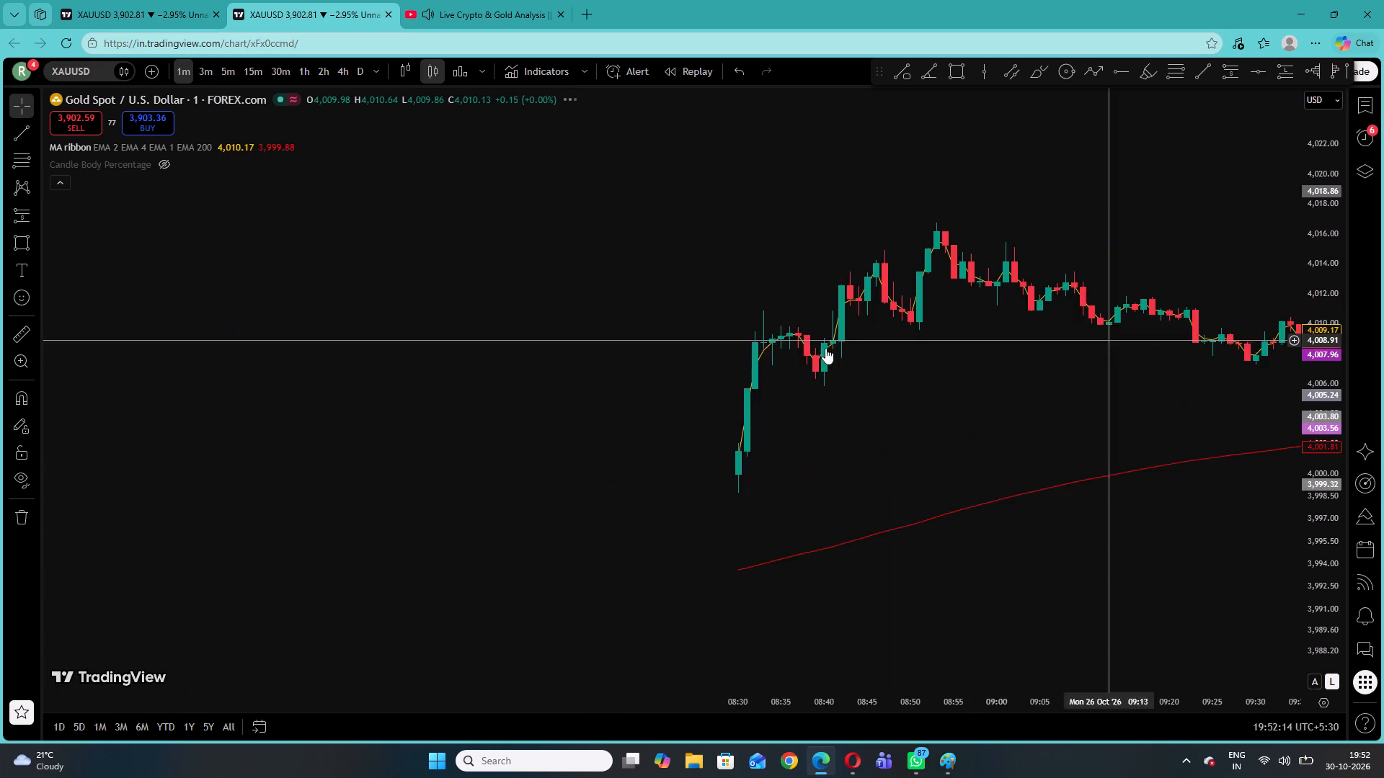
{"action": "left_click_drag", "start_coordinate": [401, 366], "coordinate": [1018, 303]}
{"action": "left_click_drag", "start_coordinate": [482, 390], "coordinate": [1163, 229]}
{"action": "left_click_drag", "start_coordinate": [510, 355], "coordinate": [1067, 238]}
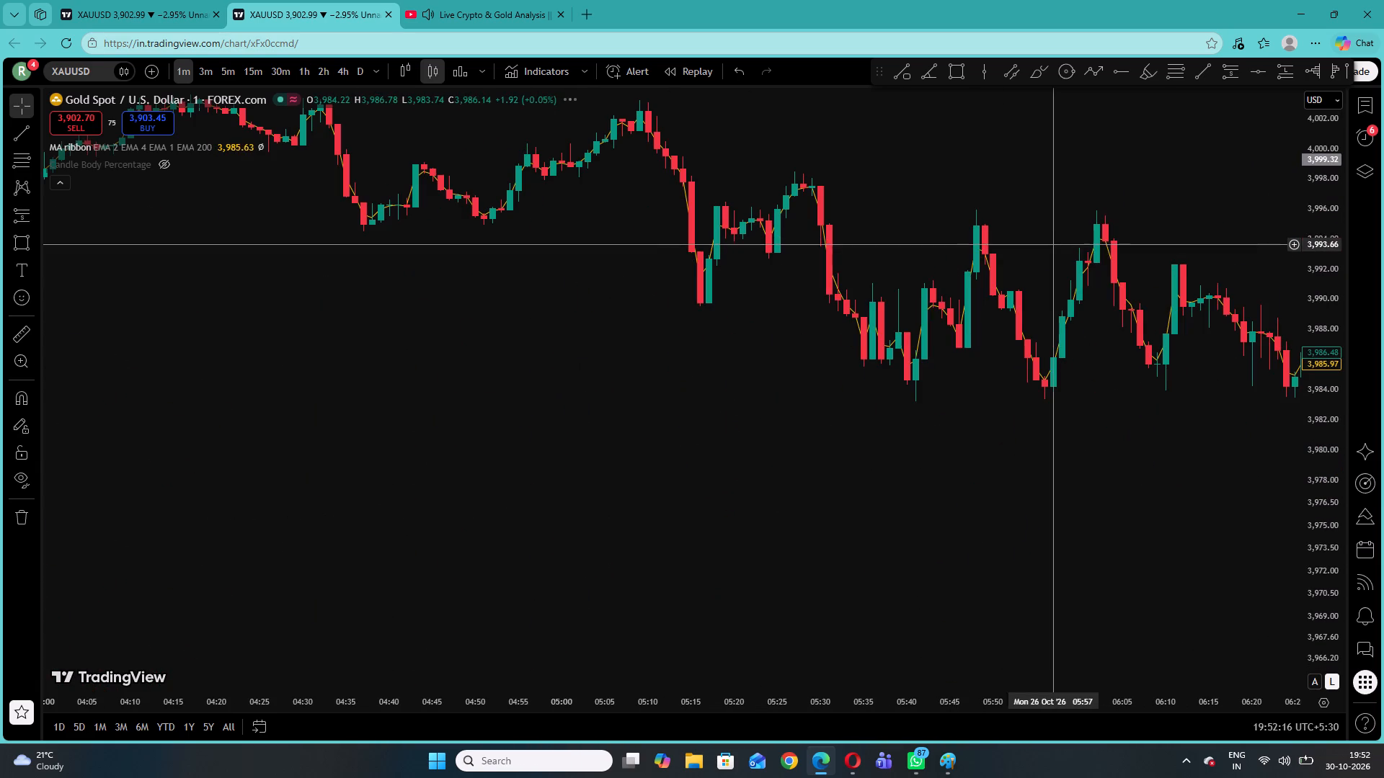
{"action": "left_click_drag", "start_coordinate": [628, 267], "coordinate": [633, 267]}
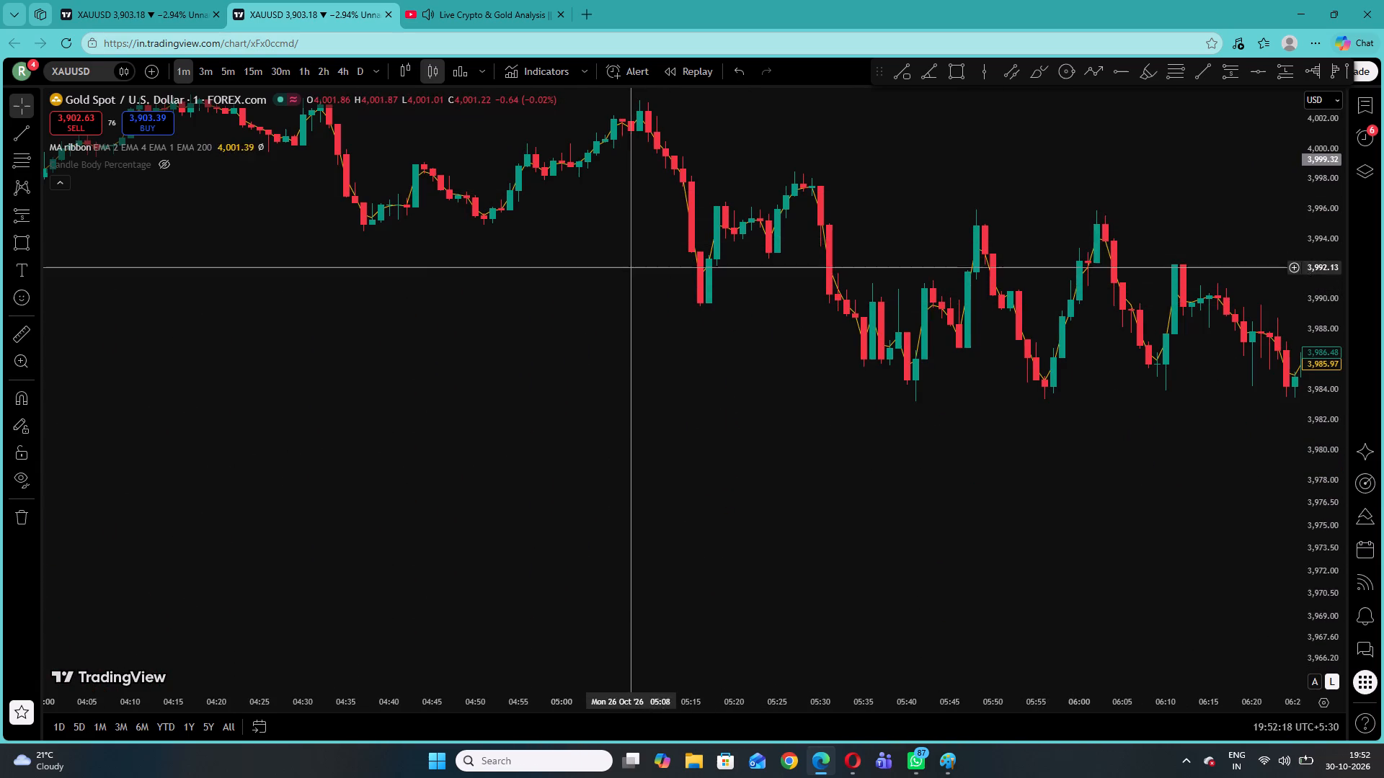
{"action": "left_click_drag", "start_coordinate": [633, 267], "coordinate": [1057, 437]}
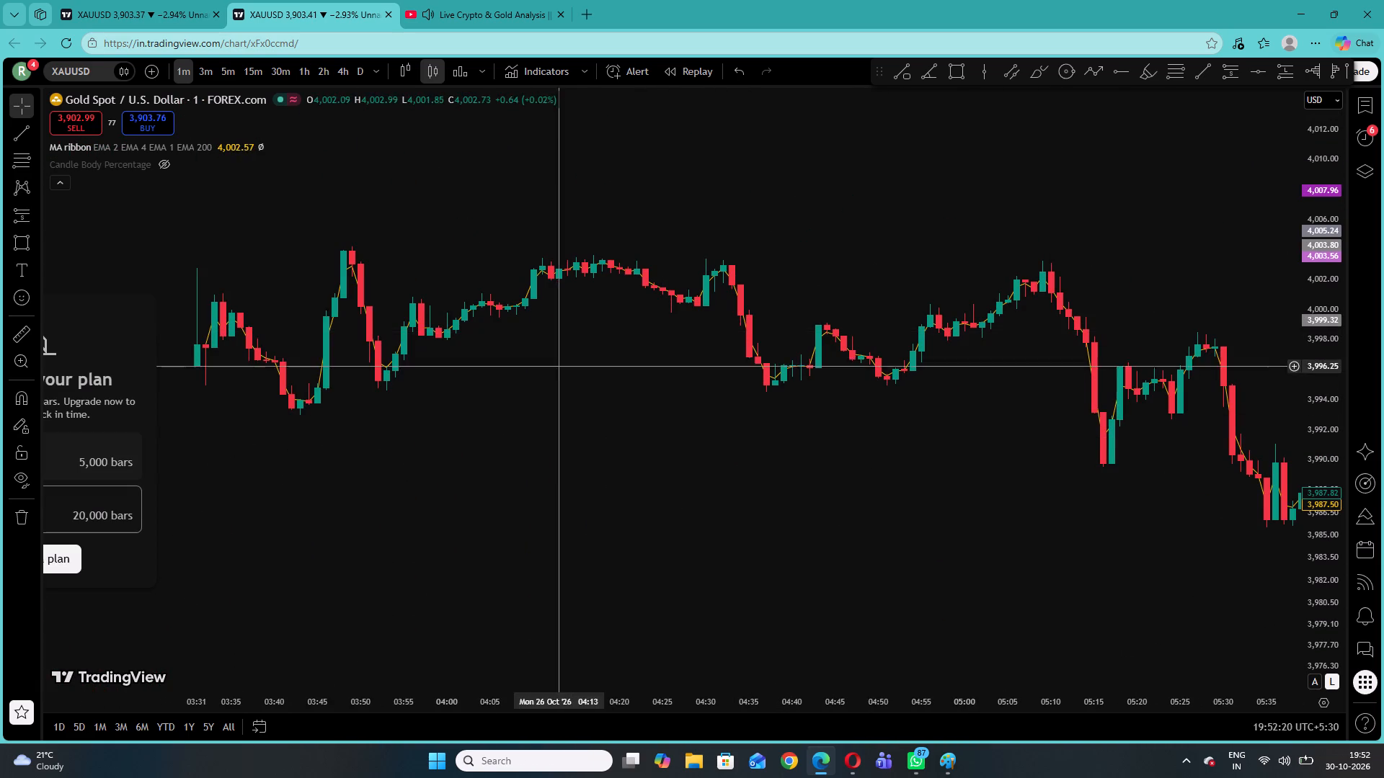
{"action": "left_click_drag", "start_coordinate": [1343, 444], "coordinate": [1308, 277]}
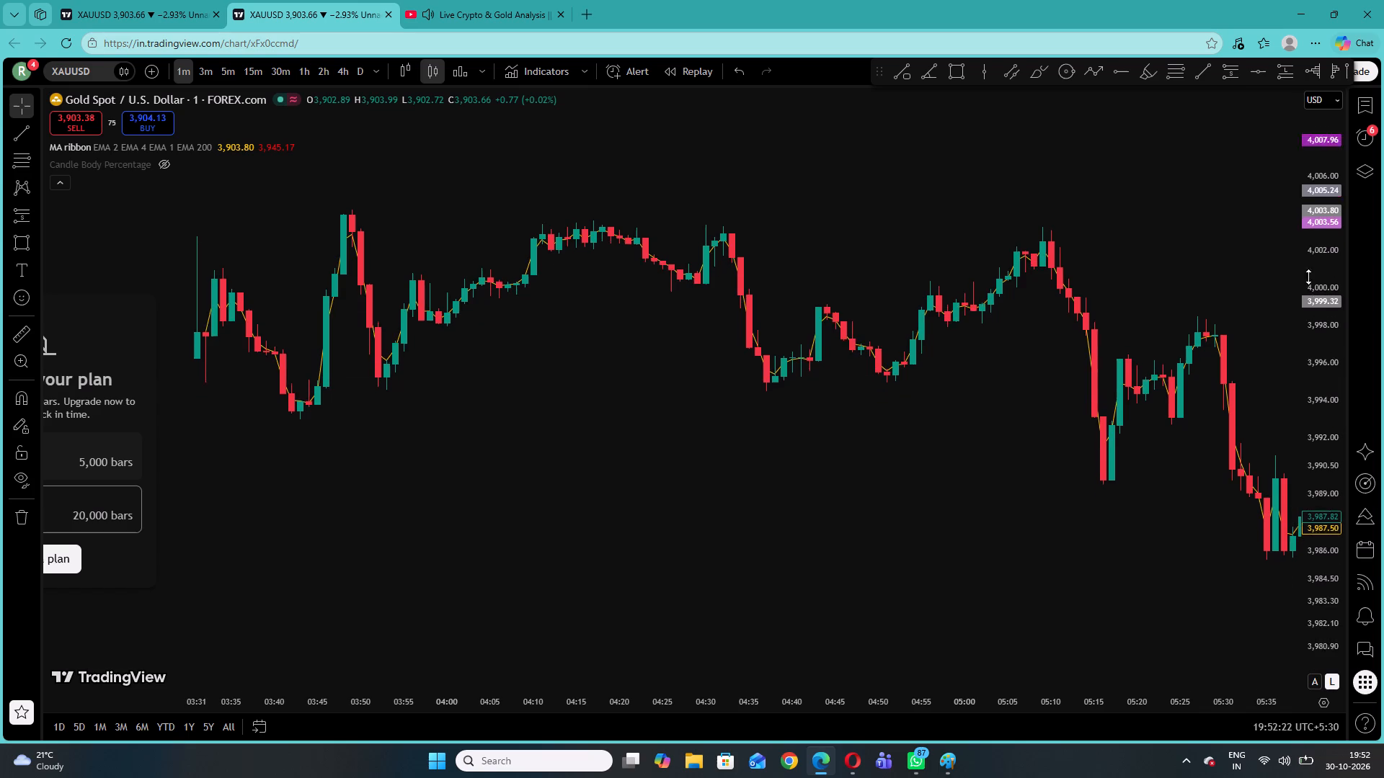
{"action": "left_click_drag", "start_coordinate": [1308, 277], "coordinate": [1289, 207]}
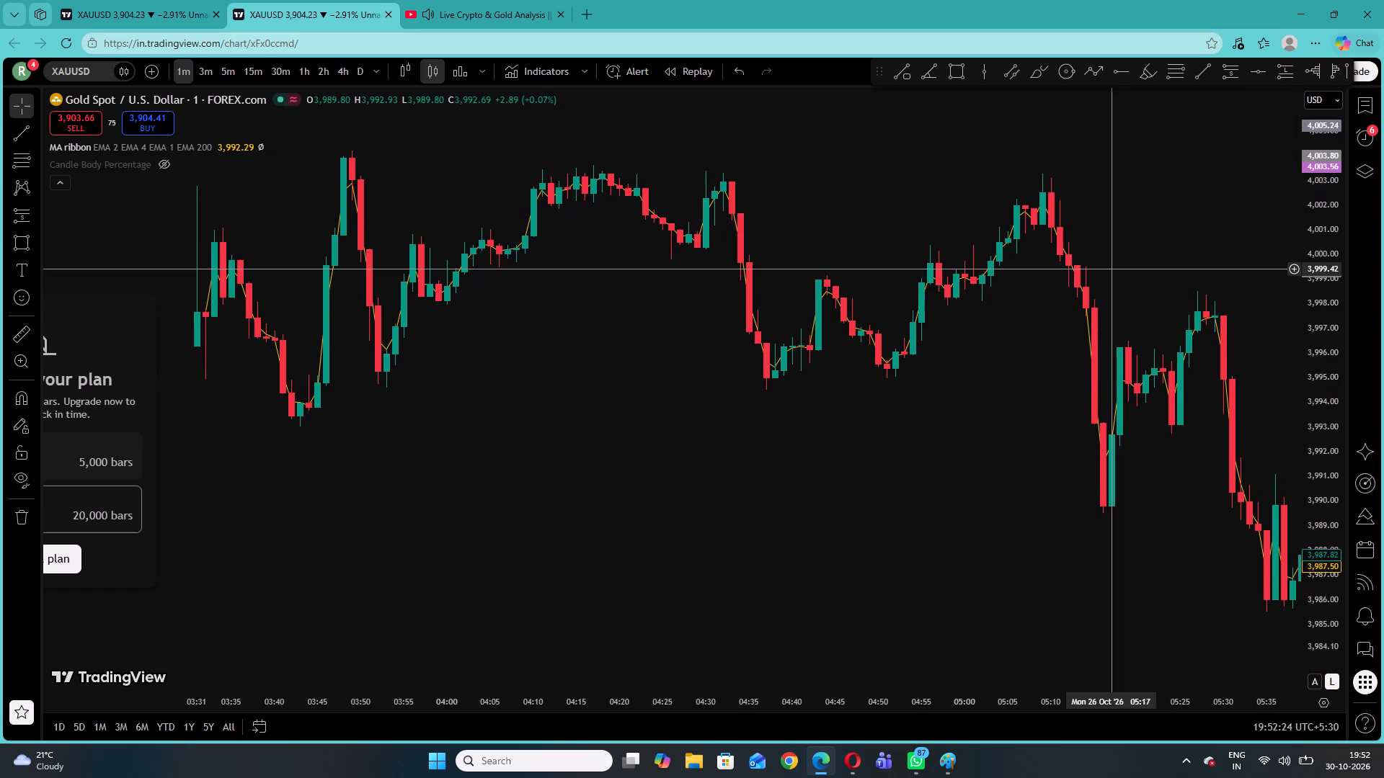
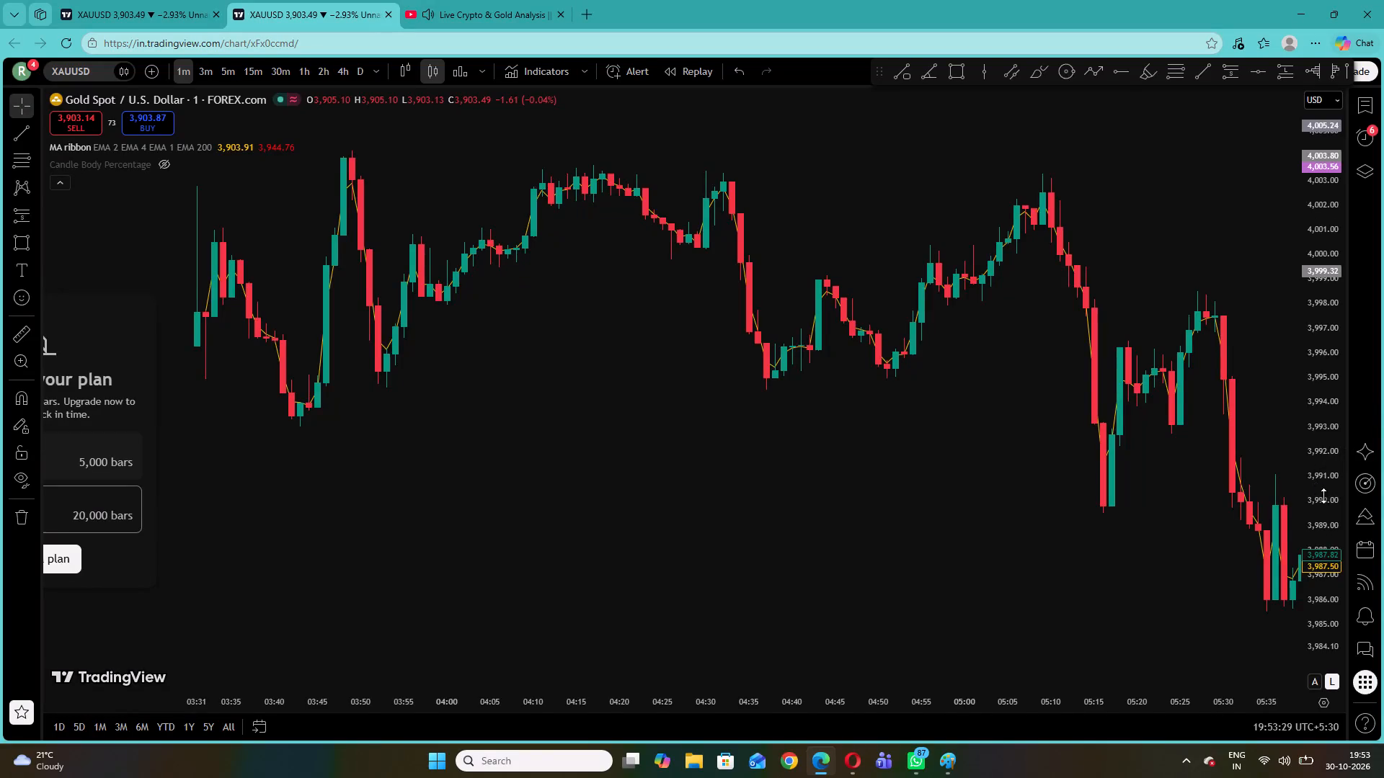
Review the XAUUSD 1-minute price action forward from the earliest bars at 03:31 to about 06:40 on 26 October.
{"action": "left_click_drag", "start_coordinate": [1324, 496], "coordinate": [1307, 168]}
{"action": "left_click_drag", "start_coordinate": [709, 374], "coordinate": [851, 381]}
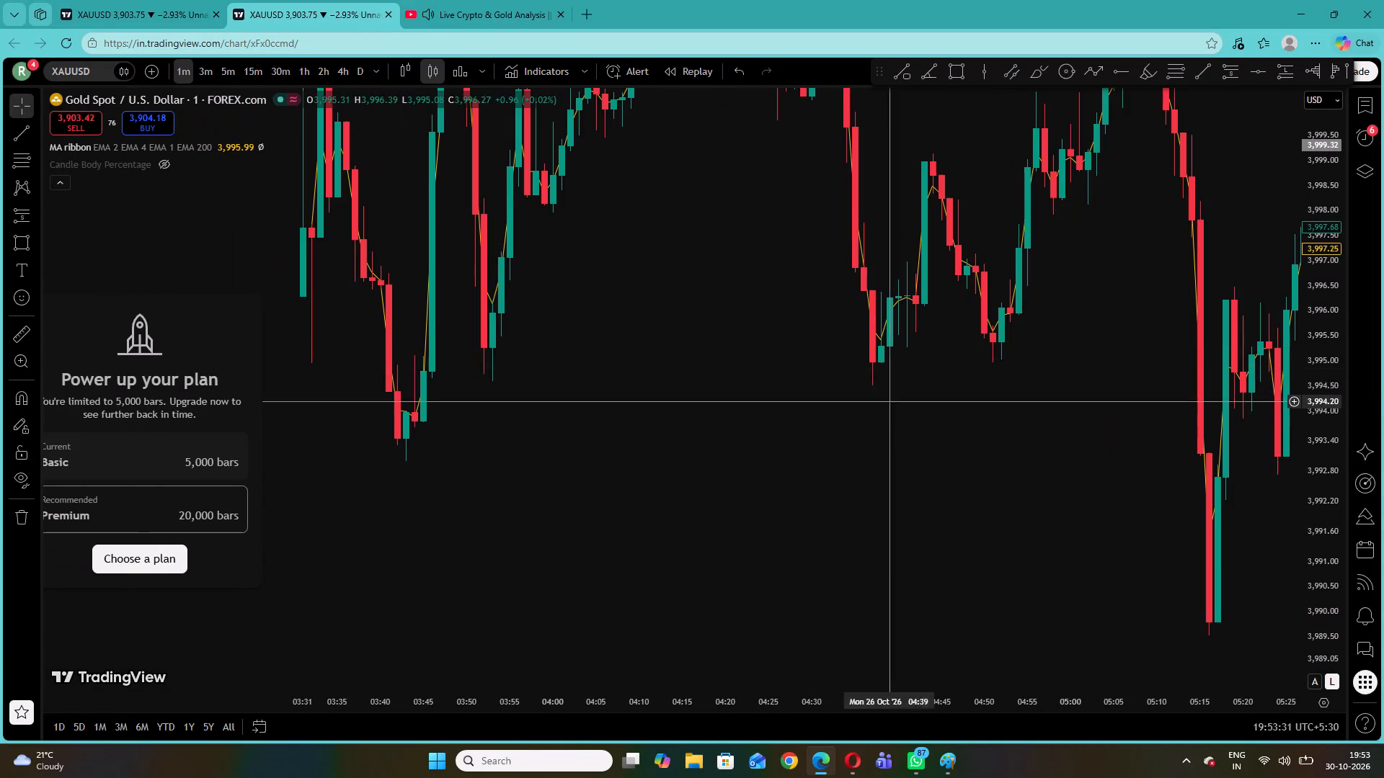
{"action": "left_click_drag", "start_coordinate": [799, 321], "coordinate": [818, 415]}
{"action": "left_click_drag", "start_coordinate": [1330, 555], "coordinate": [1322, 650]}
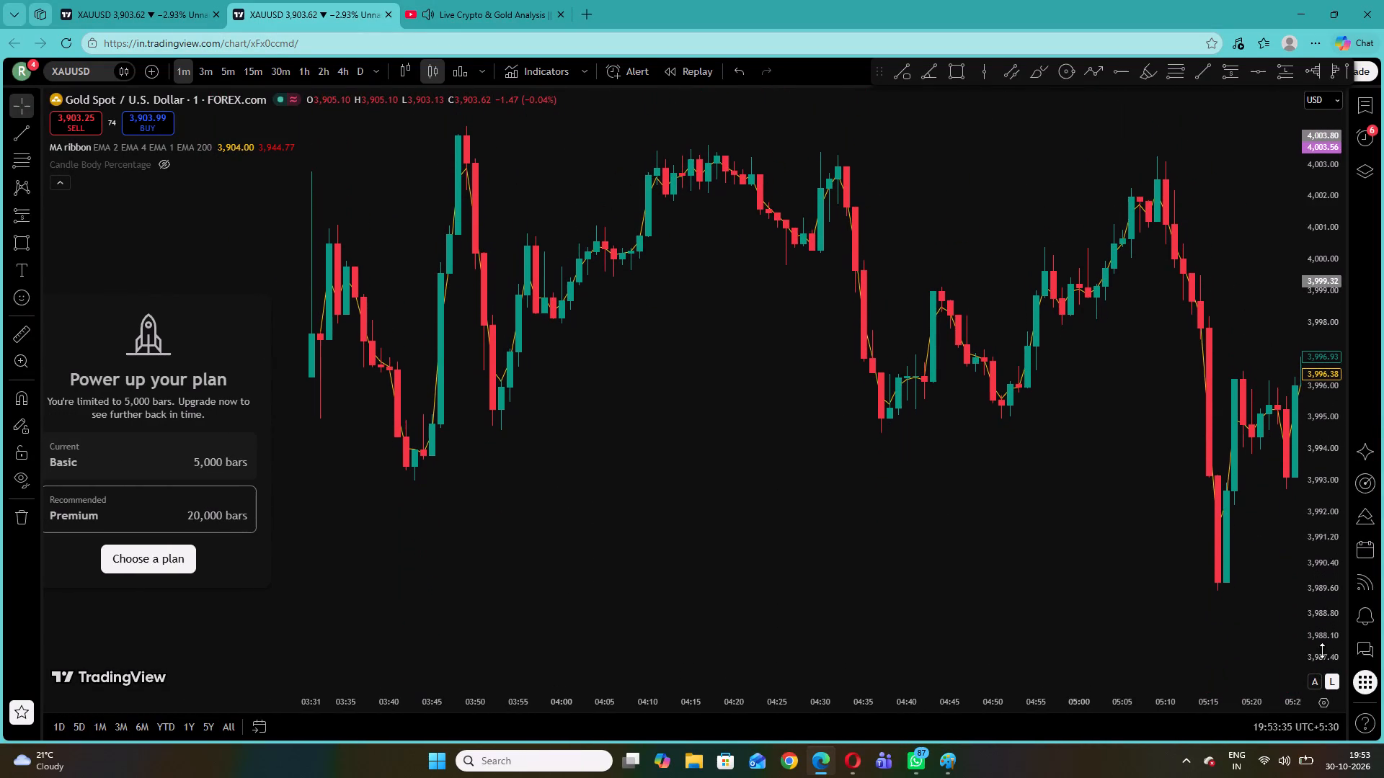
{"action": "left_click_drag", "start_coordinate": [1322, 650], "coordinate": [1322, 656]}
{"action": "left_click", "coordinate": [837, 456]}
{"action": "left_click_drag", "start_coordinate": [1002, 220], "coordinate": [648, 264]}
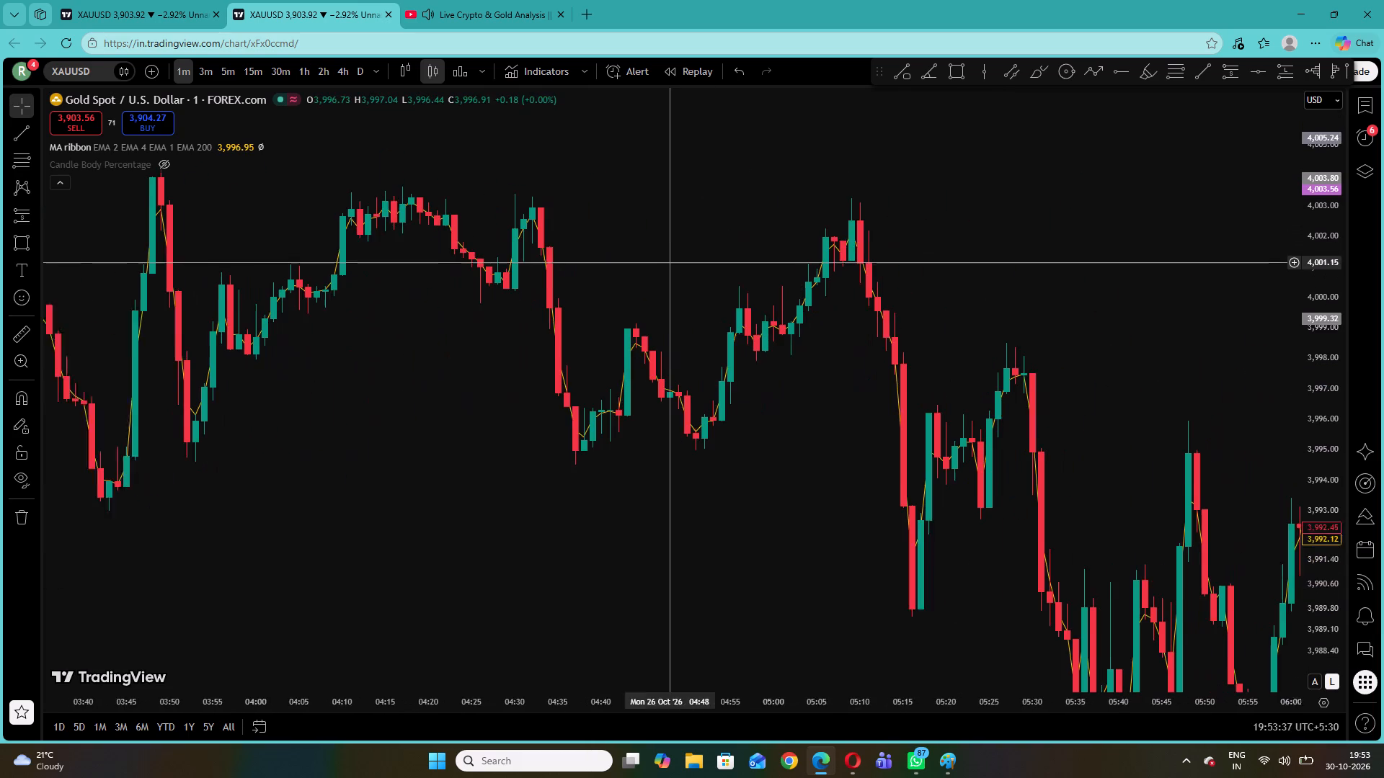
{"action": "left_click_drag", "start_coordinate": [648, 264], "coordinate": [641, 264]}
{"action": "left_click_drag", "start_coordinate": [1034, 326], "coordinate": [828, 248]}
{"action": "left_click_drag", "start_coordinate": [1082, 277], "coordinate": [928, 214]}
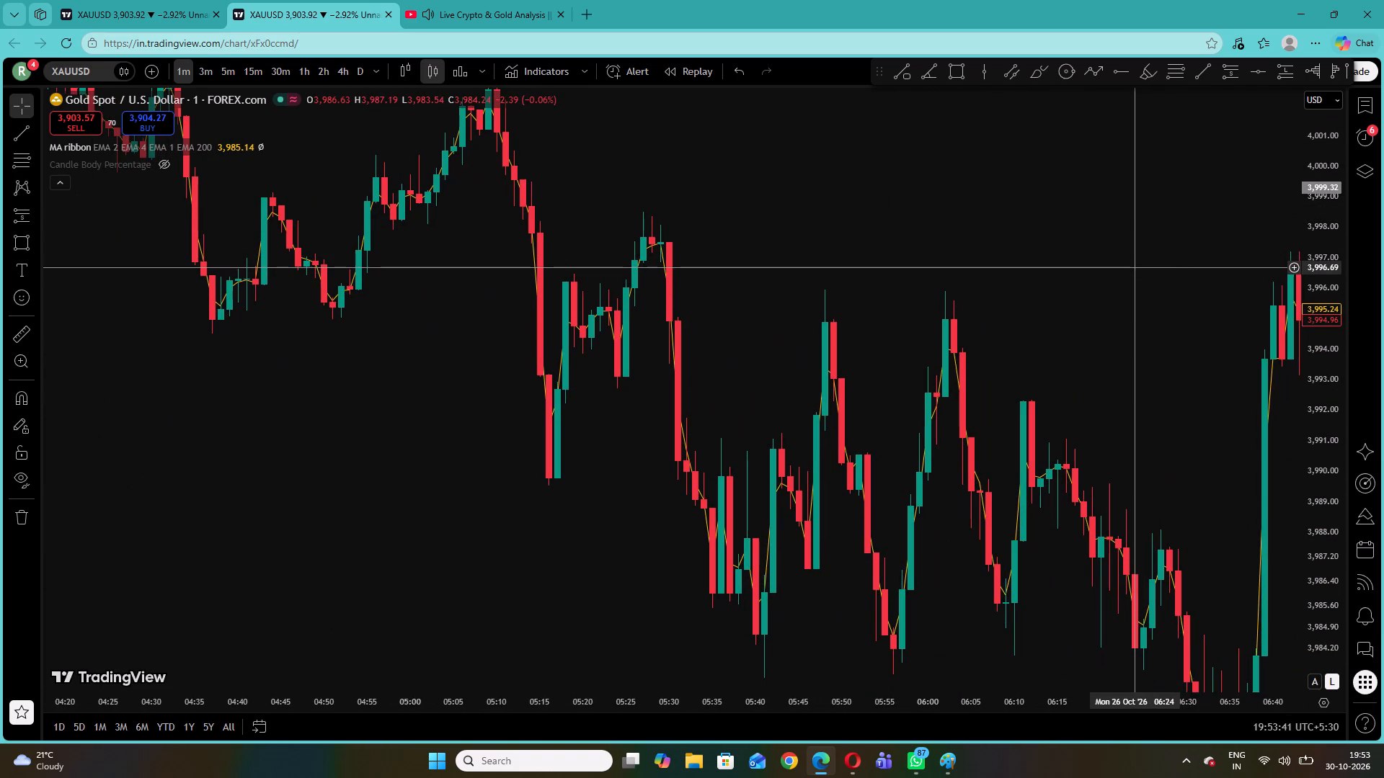
{"action": "left_click_drag", "start_coordinate": [1325, 362], "coordinate": [1303, 428]}
Switch to the YouTube trading stream and check the presenter's Bitcoin chart.
{"action": "left_click", "coordinate": [565, 0]}
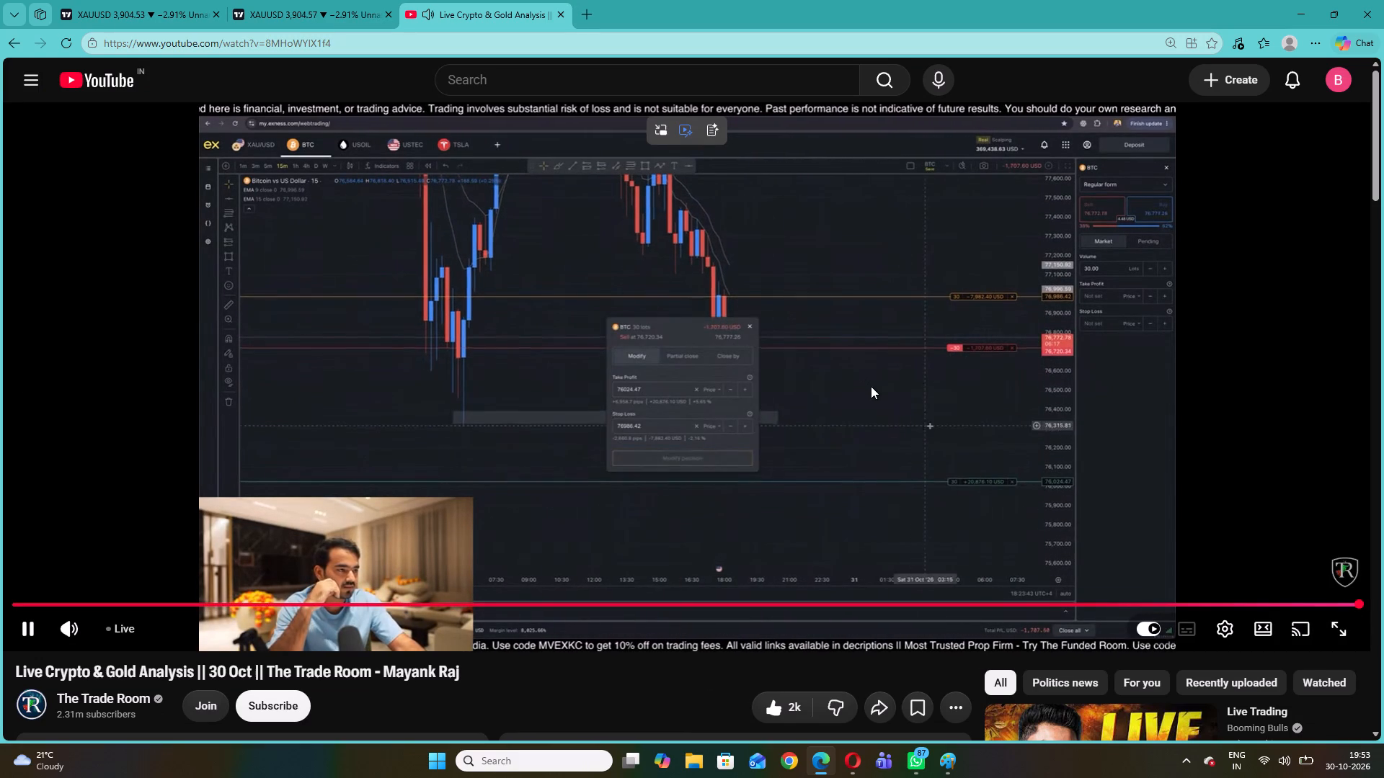
Return to the XAUUSD 1-minute chart and review the 26 October price action forward from about 06:40 to 08:40.
{"action": "left_click", "coordinate": [215, 0]}
{"action": "left_click", "coordinate": [368, 0]}
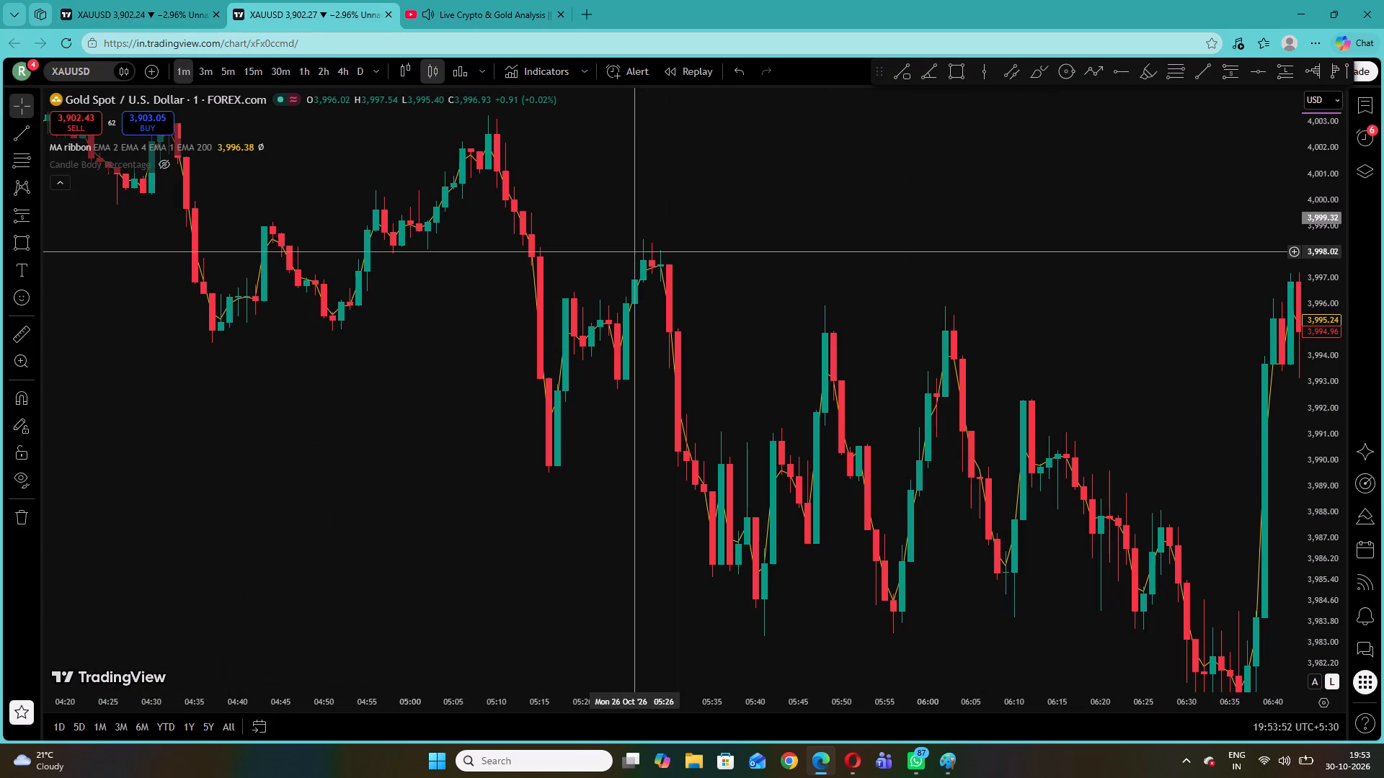
{"action": "left_click_drag", "start_coordinate": [877, 305], "coordinate": [688, 217]}
{"action": "left_click_drag", "start_coordinate": [1323, 390], "coordinate": [1324, 451]}
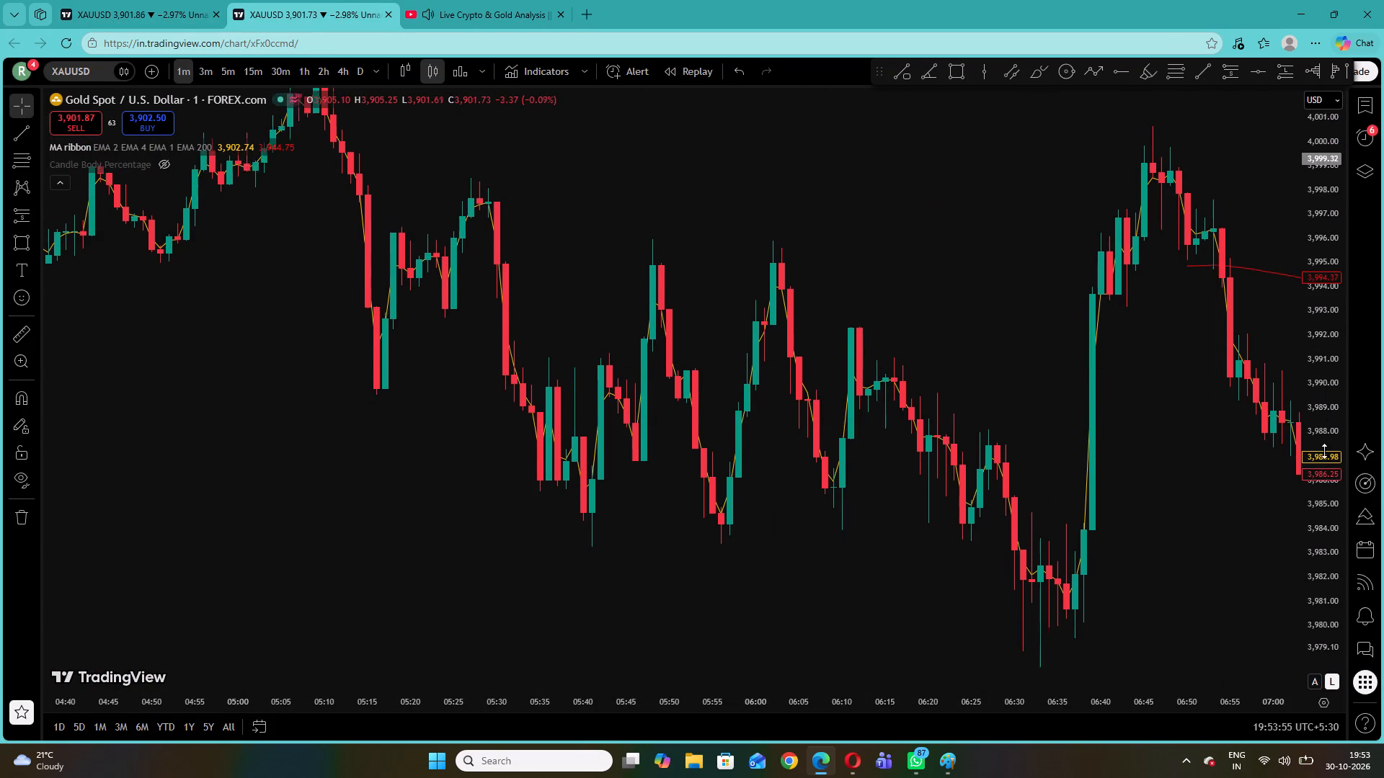
{"action": "left_click_drag", "start_coordinate": [1324, 451], "coordinate": [1323, 484]}
{"action": "left_click_drag", "start_coordinate": [1009, 258], "coordinate": [707, 239]}
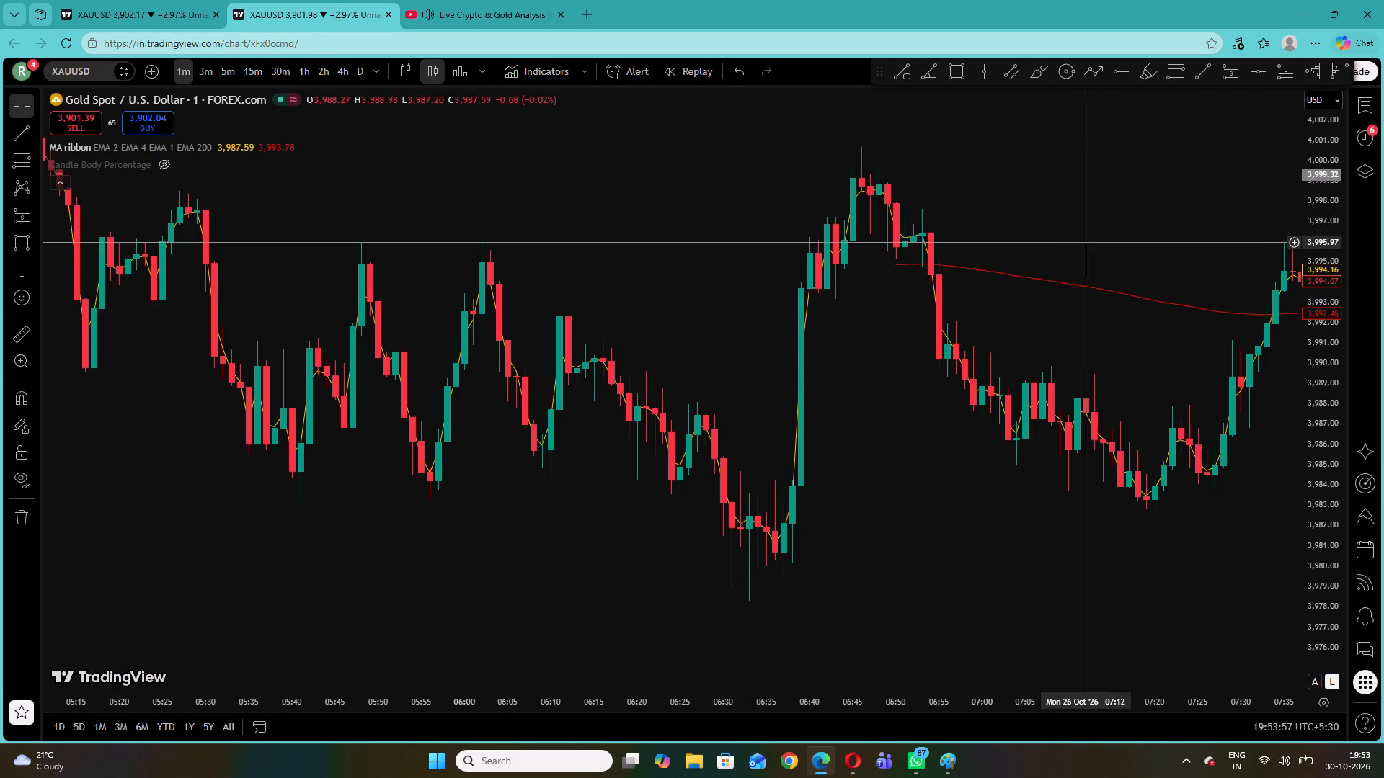
{"action": "left_click_drag", "start_coordinate": [1078, 238], "coordinate": [788, 227]}
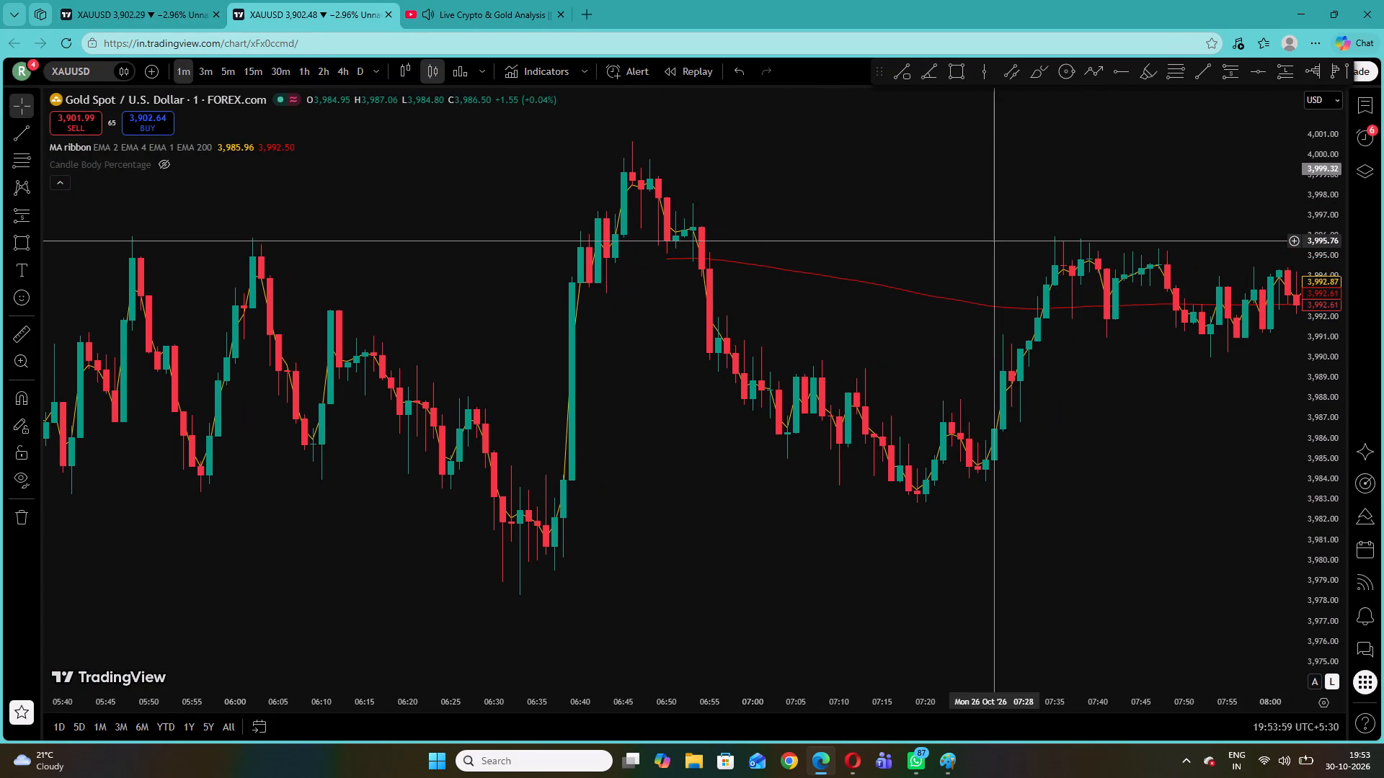
{"action": "left_click_drag", "start_coordinate": [991, 241], "coordinate": [600, 267]}
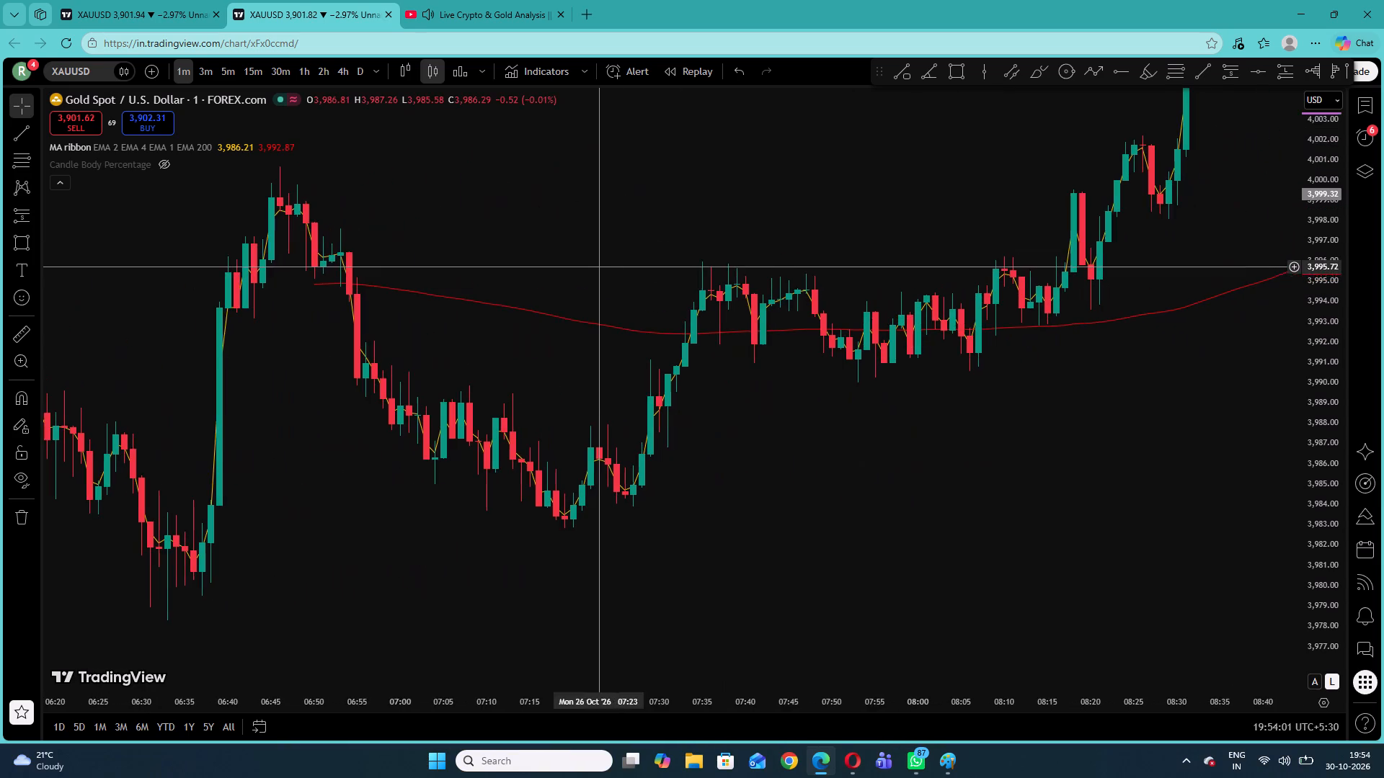
Check the presenter's Bitcoin trendline setup on the YouTube trading stream.
{"action": "left_click", "coordinate": [472, 0]}
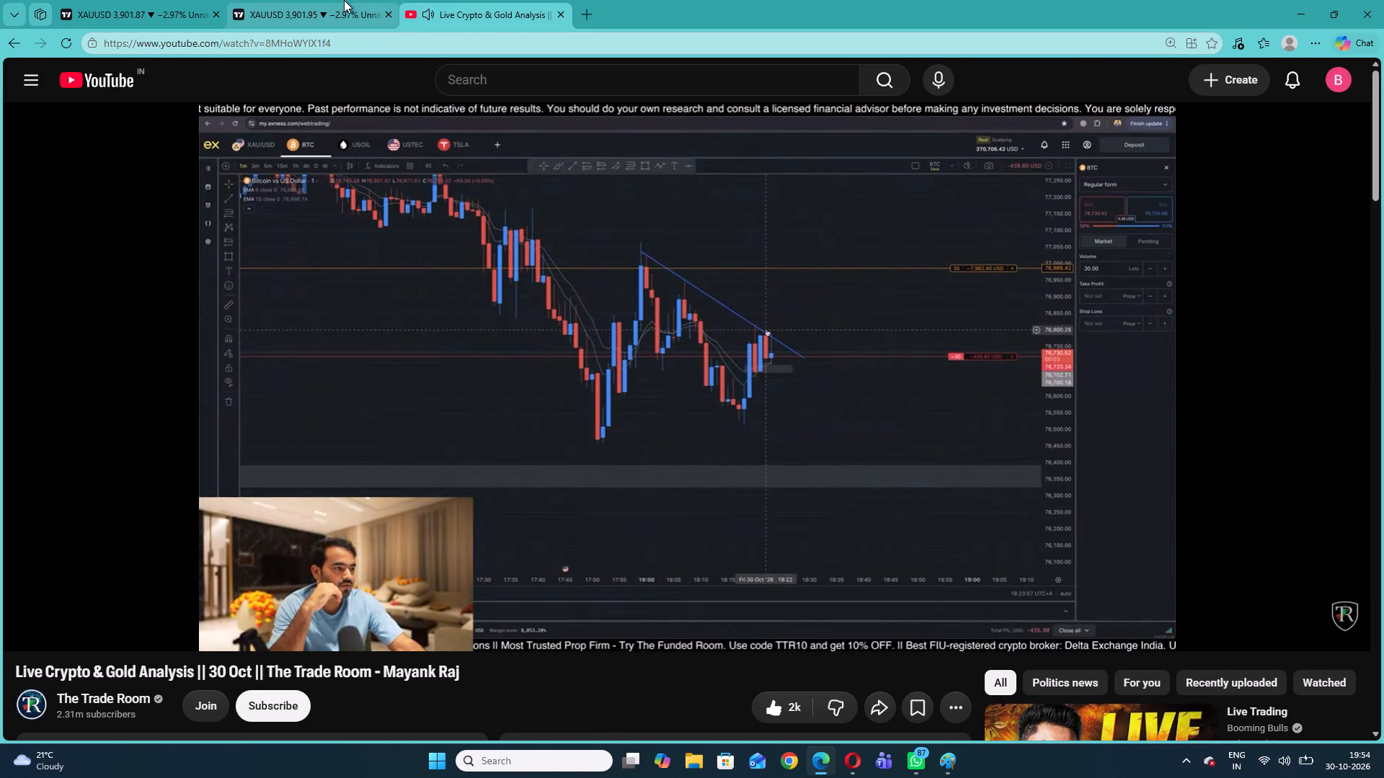
{"action": "left_click", "coordinate": [344, 0]}
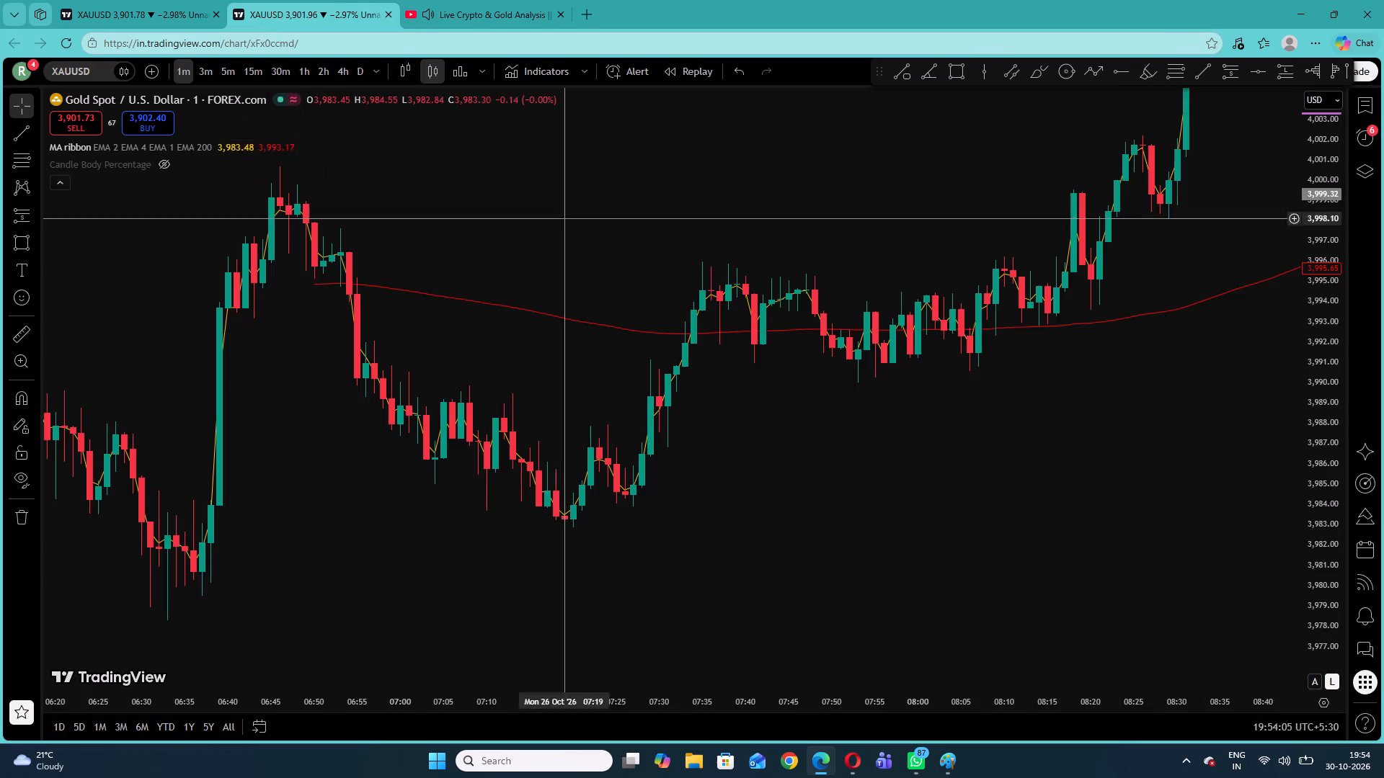
{"action": "left_click", "coordinate": [514, 6]}
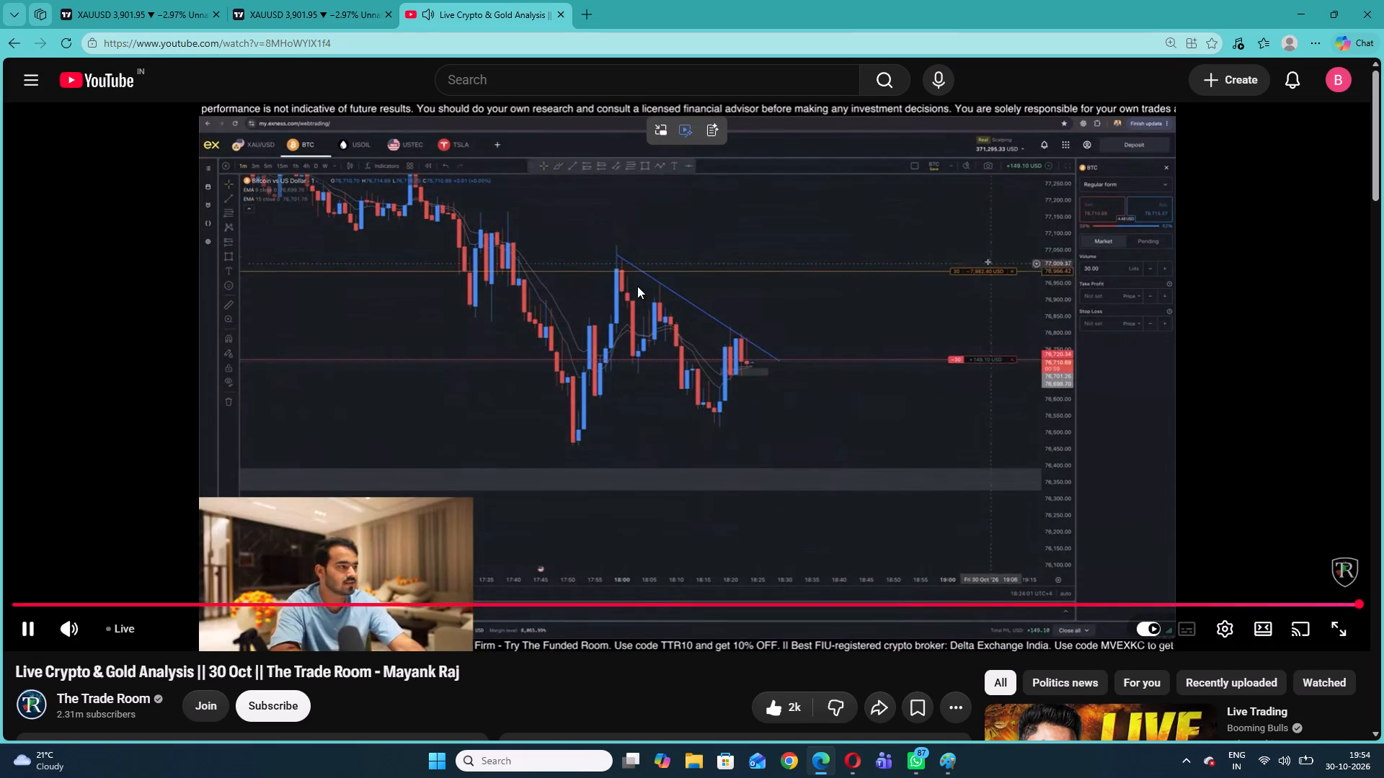
Return to the XAUUSD 1-minute chart and review price against the 200 EMA forward from about 08:40 to past 17:20 on 26 October.
{"action": "left_click", "coordinate": [321, 0]}
{"action": "left_click_drag", "start_coordinate": [890, 226], "coordinate": [439, 486]}
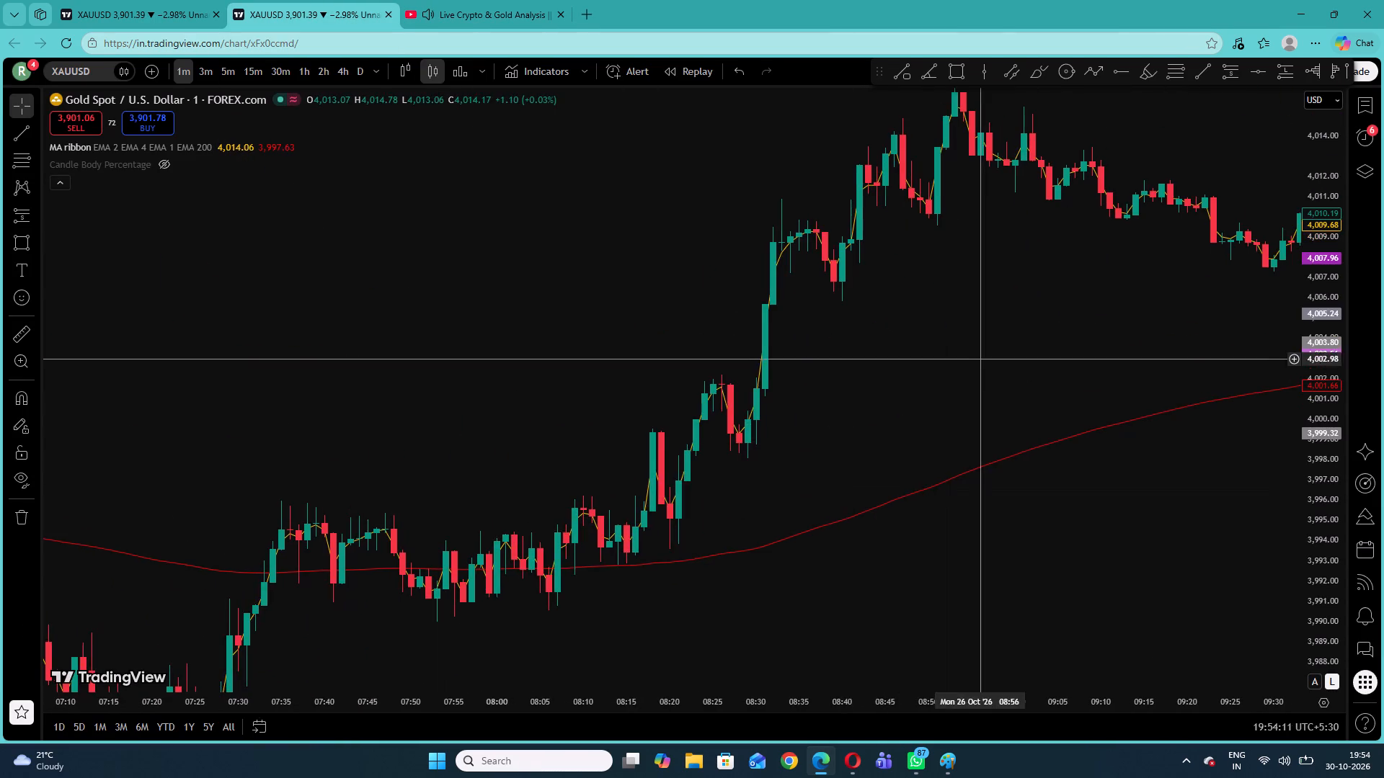
{"action": "left_click_drag", "start_coordinate": [979, 358], "coordinate": [532, 533]}
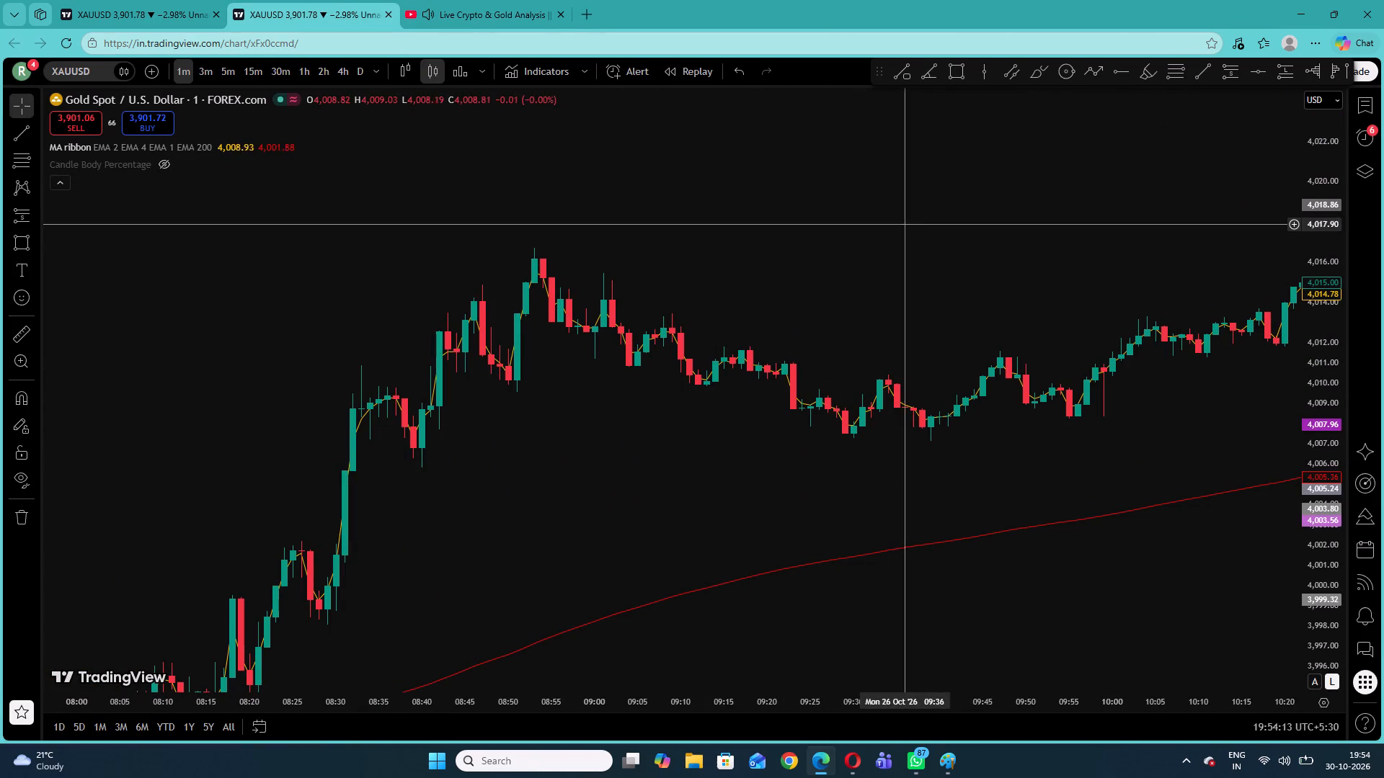
{"action": "left_click_drag", "start_coordinate": [1070, 300], "coordinate": [657, 334]}
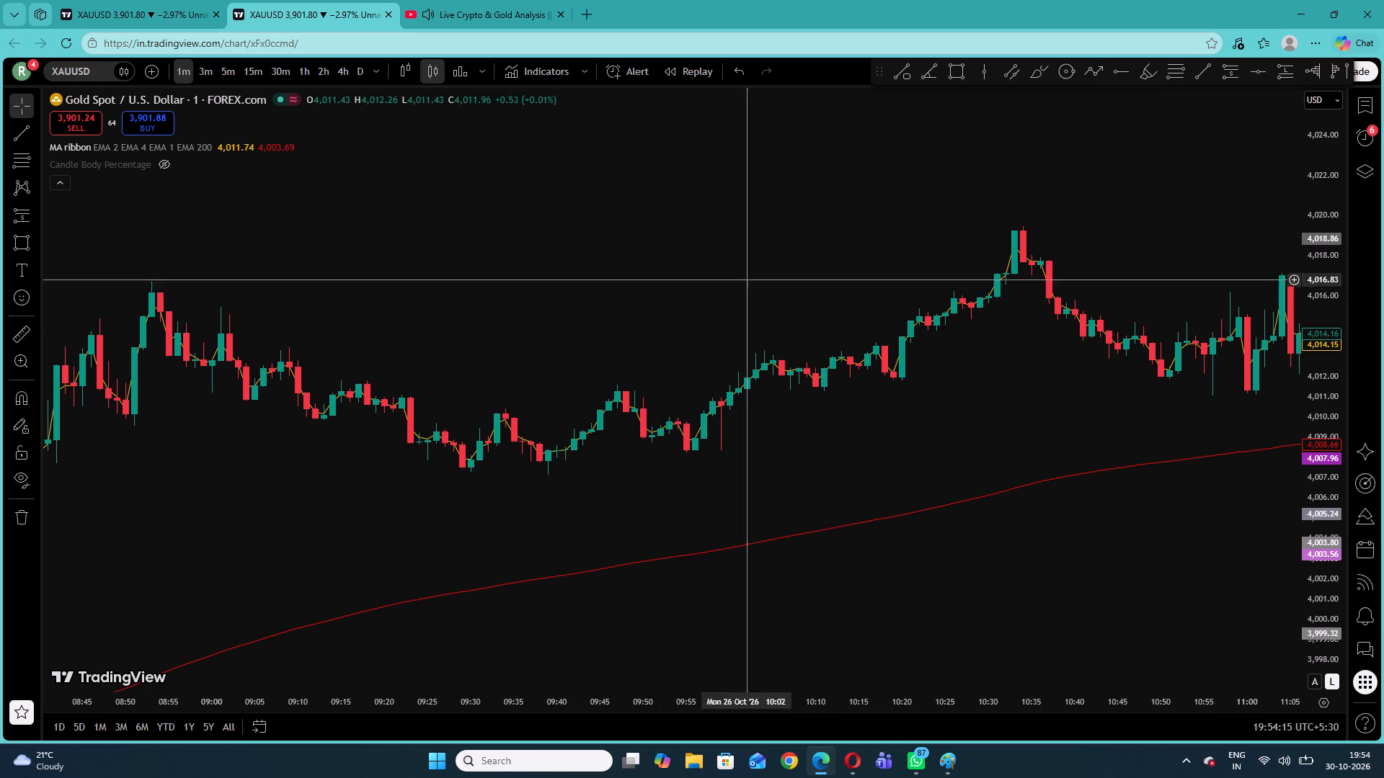
{"action": "left_click_drag", "start_coordinate": [1318, 469], "coordinate": [1292, 251]}
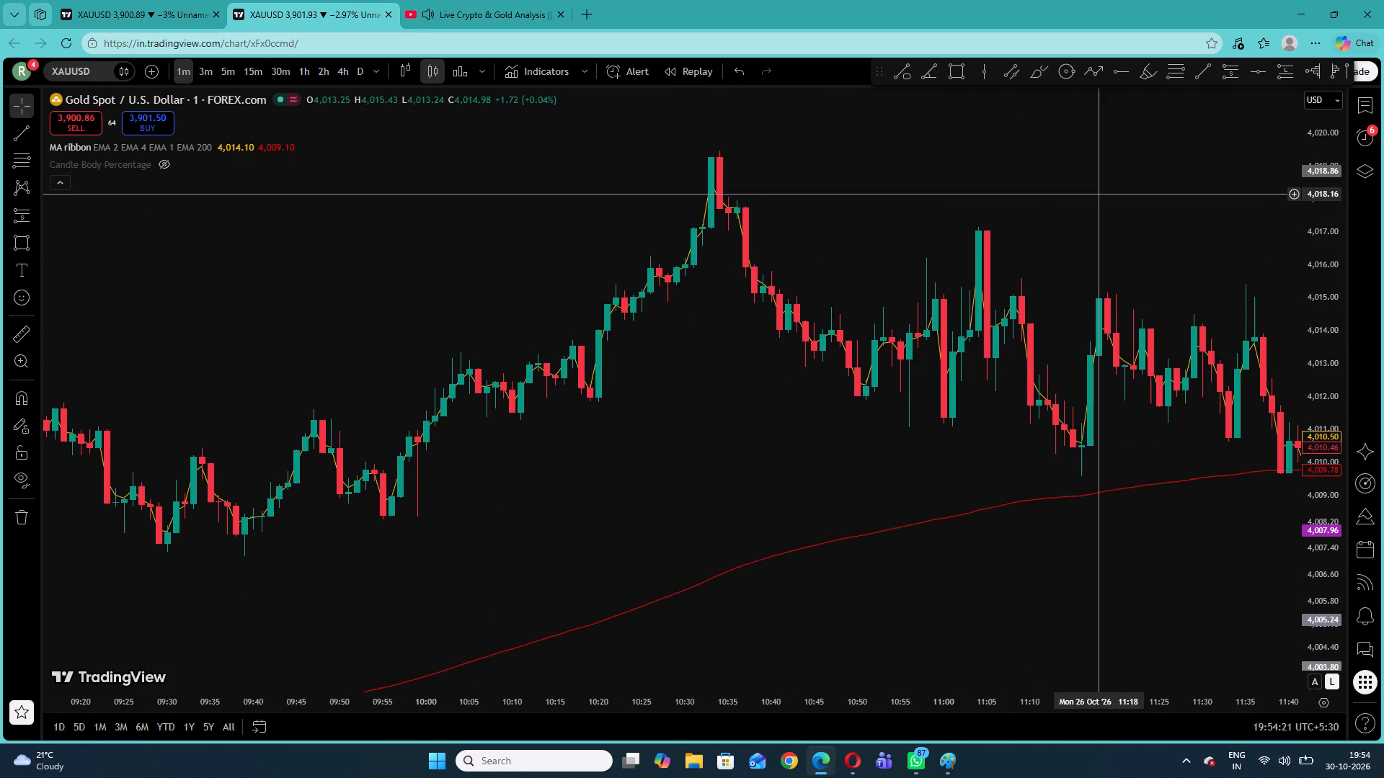
{"action": "left_click_drag", "start_coordinate": [1096, 194], "coordinate": [718, 187]}
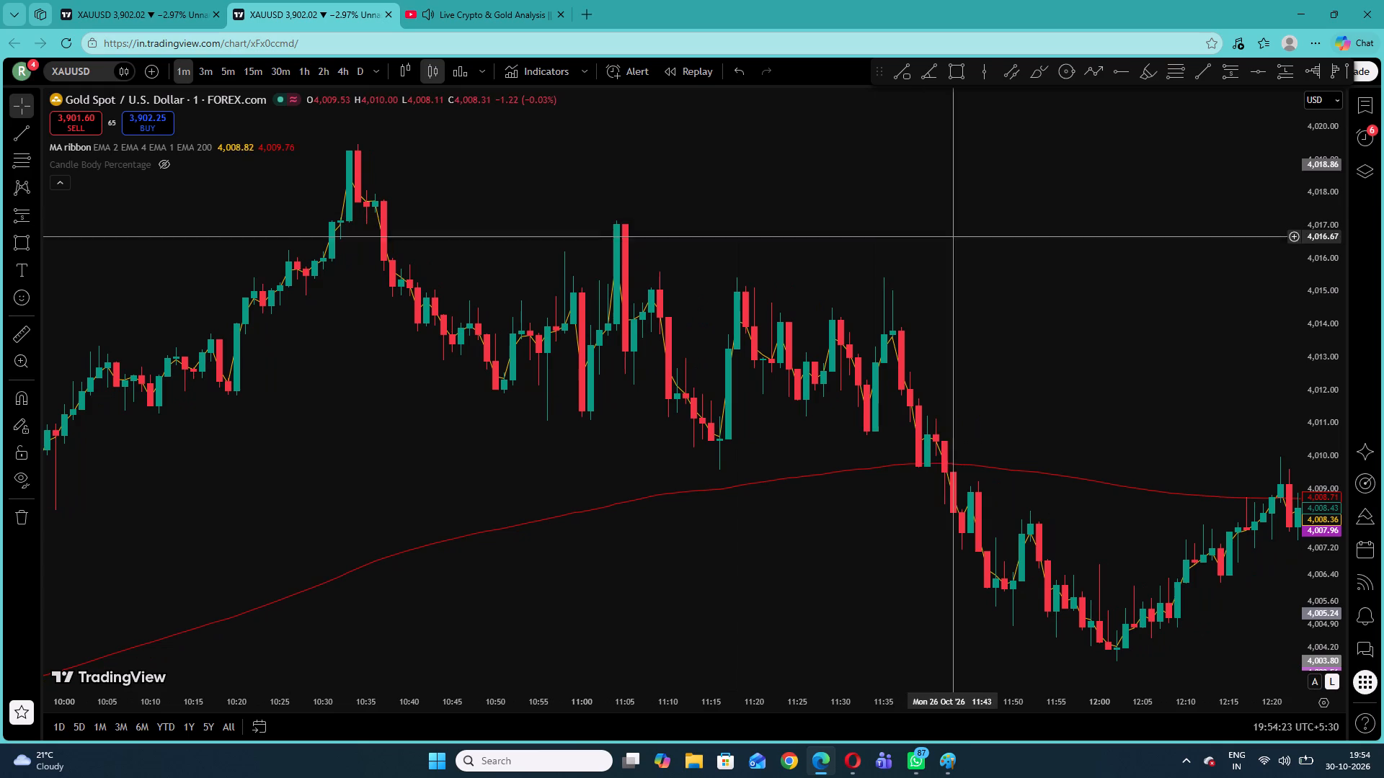
{"action": "left_click_drag", "start_coordinate": [981, 281], "coordinate": [658, 251]}
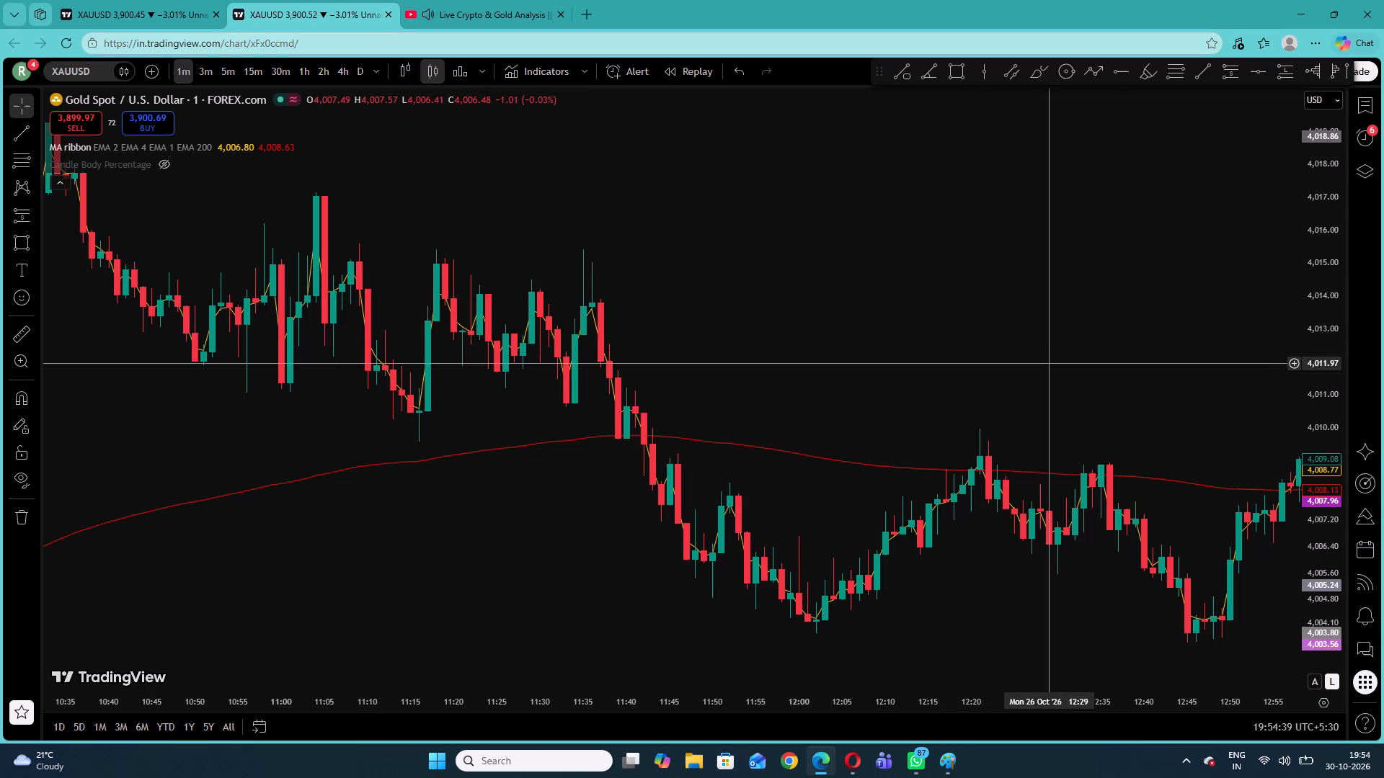
{"action": "left_click_drag", "start_coordinate": [1047, 364], "coordinate": [760, 249]}
{"action": "left_click_drag", "start_coordinate": [905, 211], "coordinate": [614, 220]}
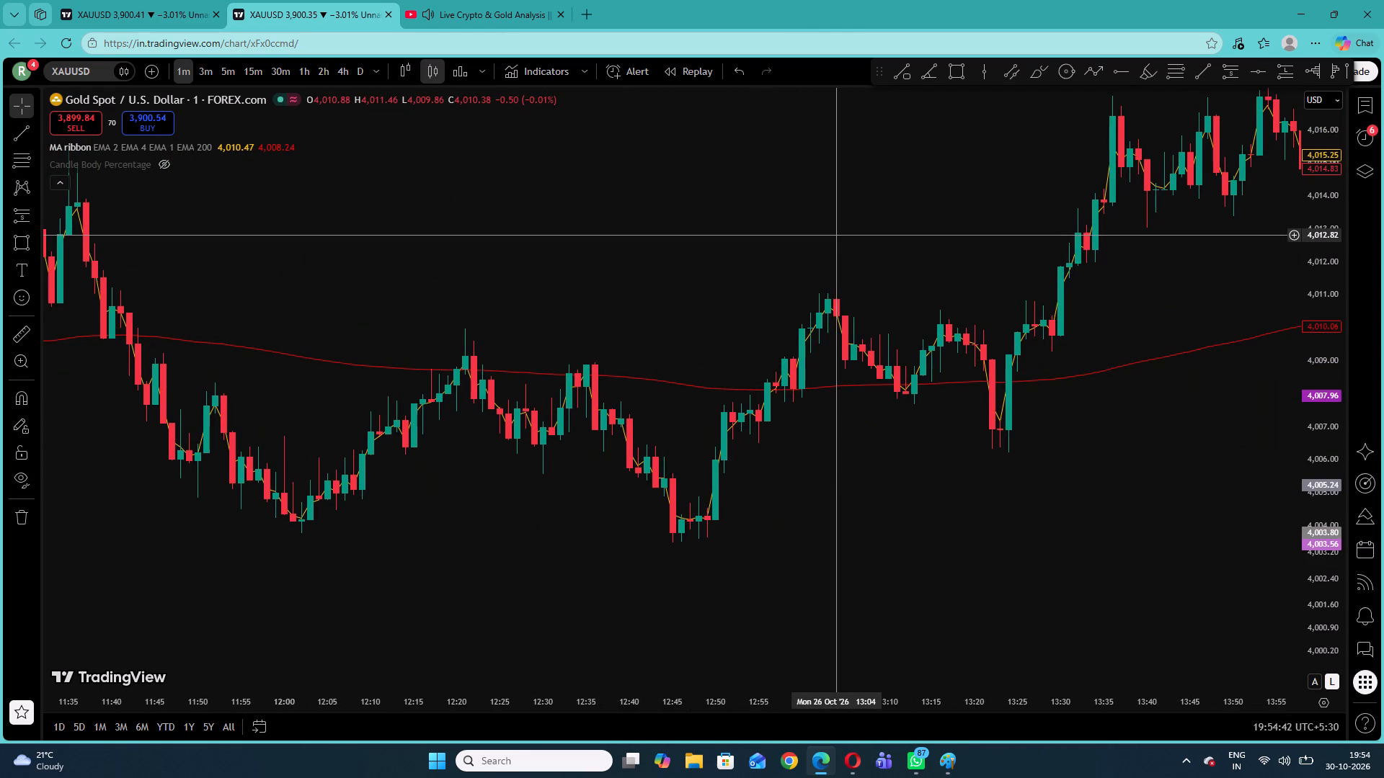
{"action": "left_click_drag", "start_coordinate": [835, 235], "coordinate": [490, 303]}
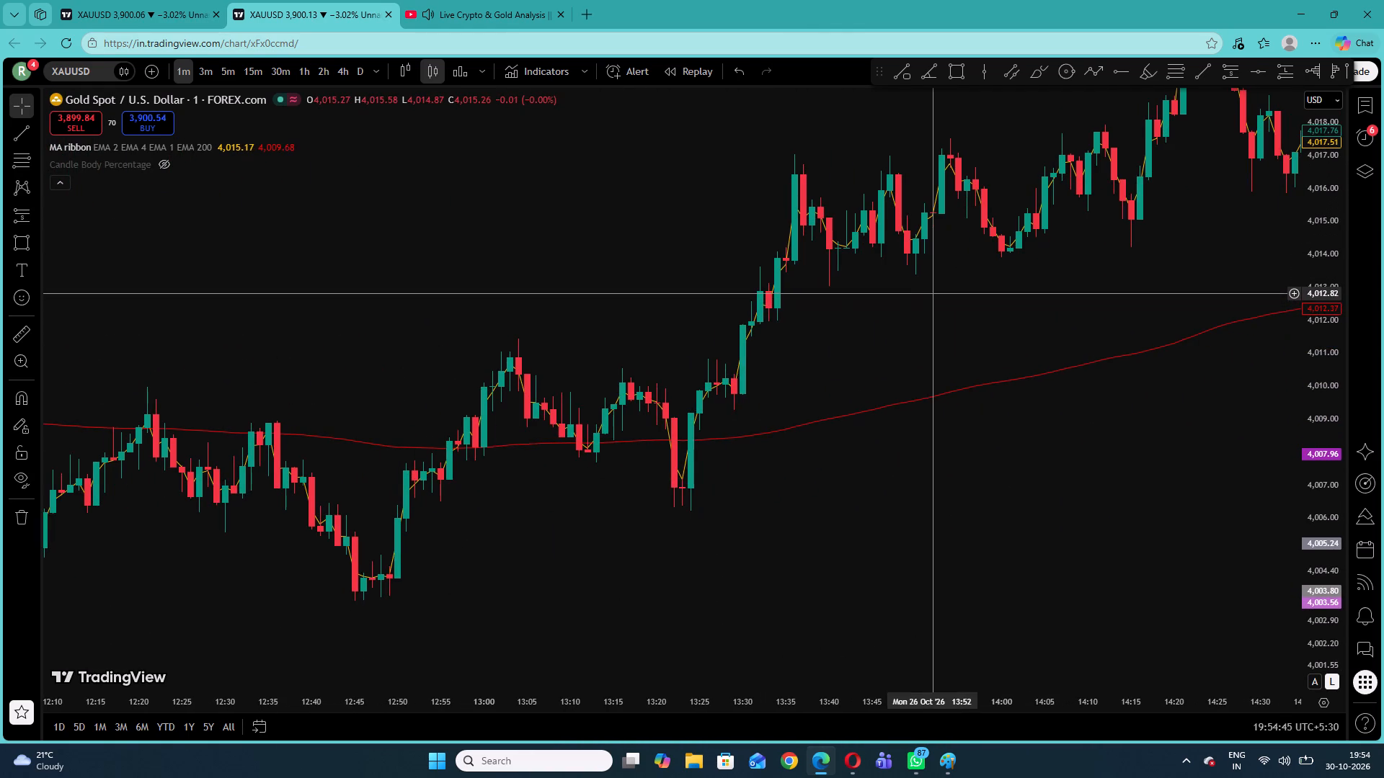
{"action": "left_click_drag", "start_coordinate": [933, 293], "coordinate": [660, 433]}
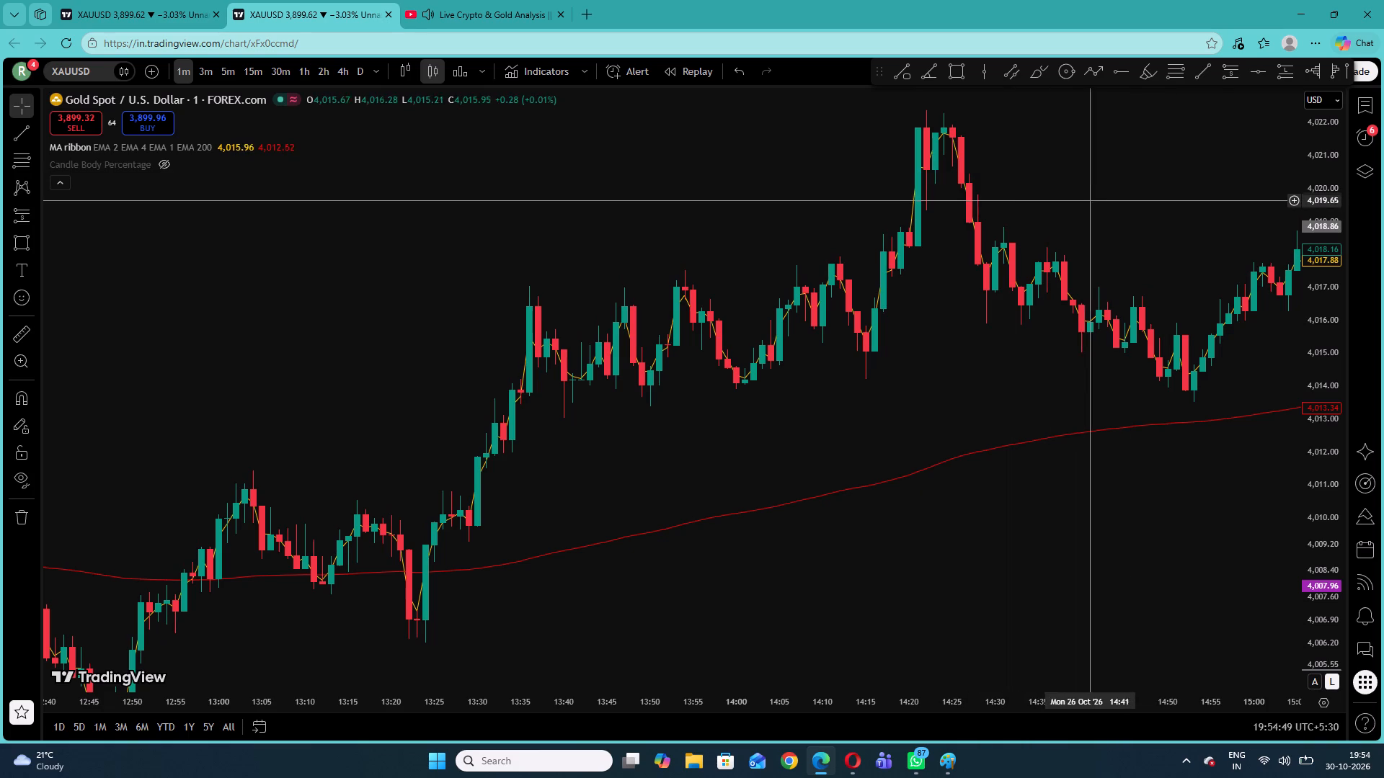
{"action": "left_click_drag", "start_coordinate": [1101, 198], "coordinate": [524, 249]}
{"action": "left_click_drag", "start_coordinate": [1024, 192], "coordinate": [664, 216]}
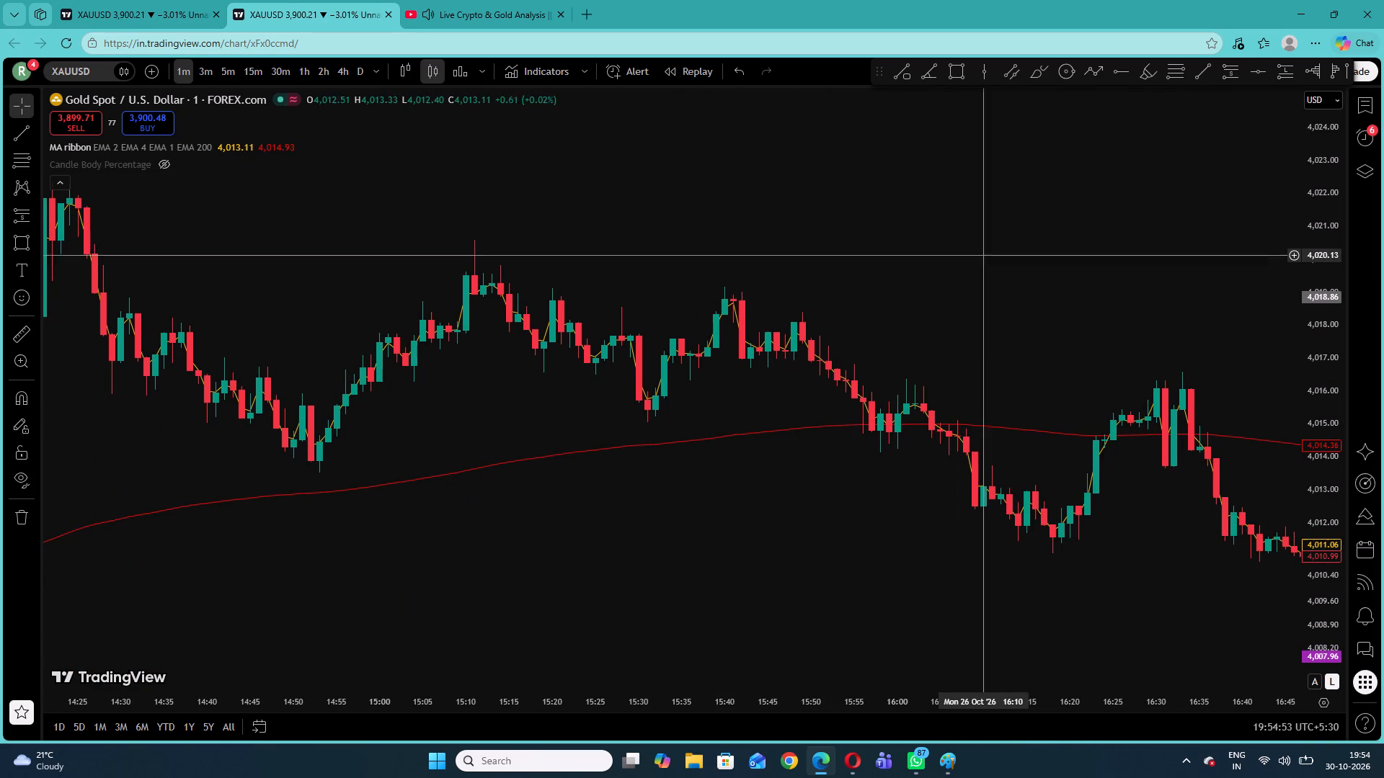
{"action": "left_click_drag", "start_coordinate": [993, 261], "coordinate": [662, 196]}
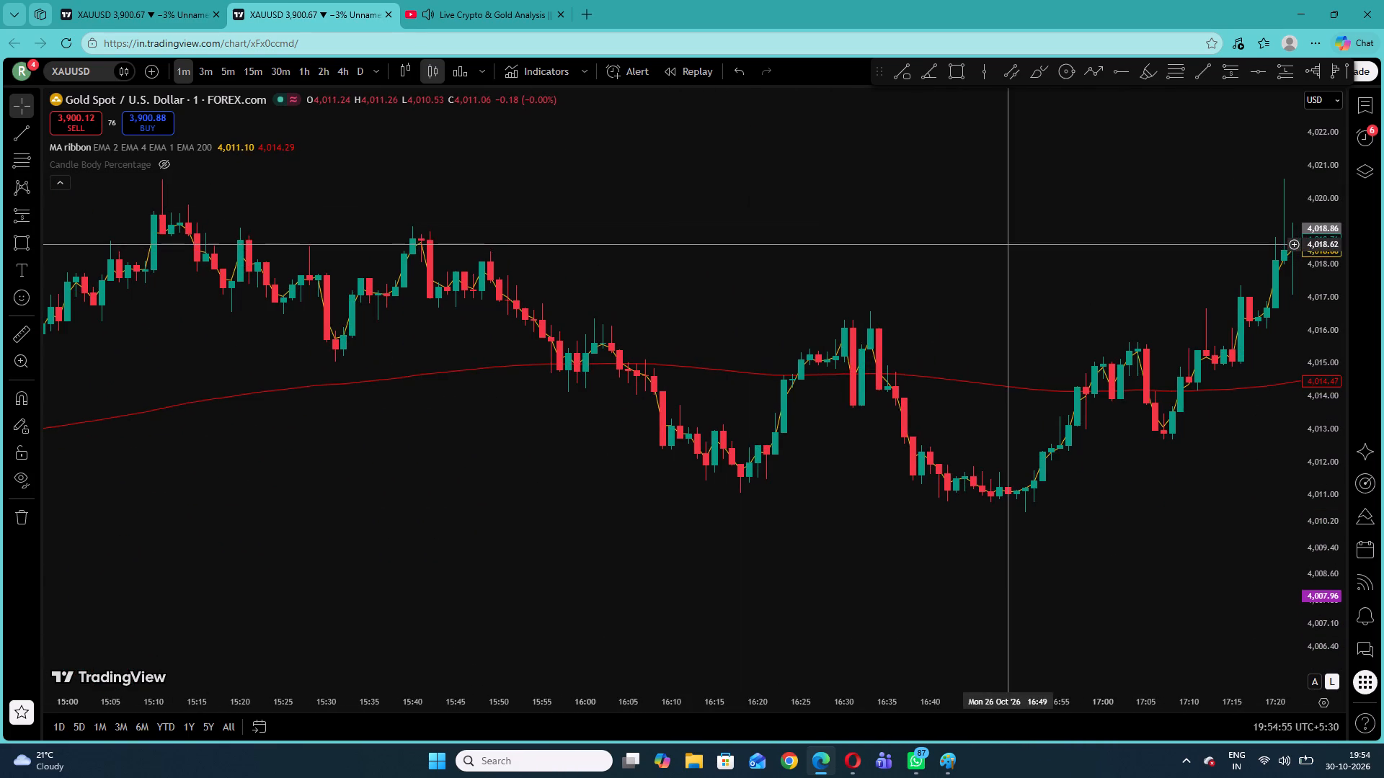
{"action": "left_click_drag", "start_coordinate": [1010, 244], "coordinate": [526, 293]}
Re-examine the 26 October XAUUSD price action around the 200 EMA between about 11:40 and 17:25.
{"action": "left_click_drag", "start_coordinate": [458, 290], "coordinate": [927, 292]}
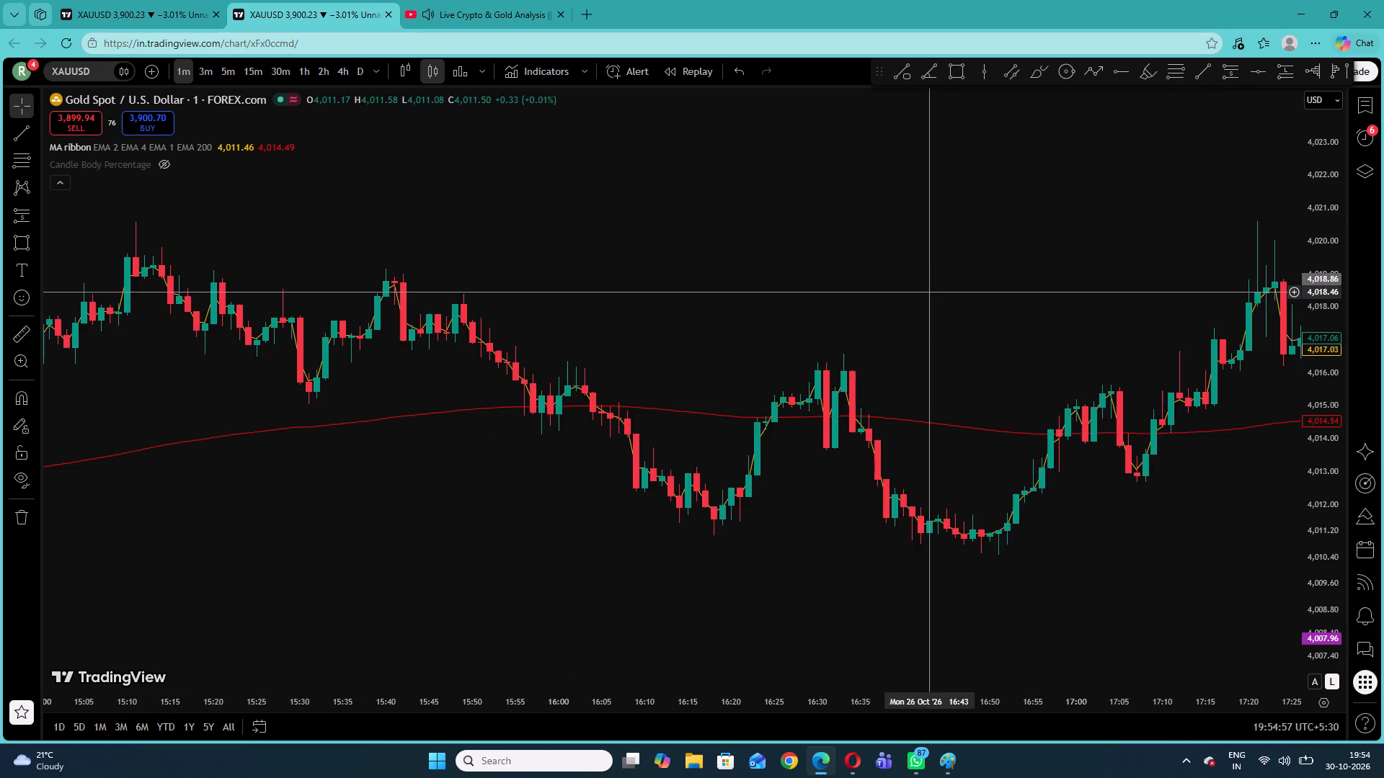
{"action": "left_click_drag", "start_coordinate": [387, 287], "coordinate": [1050, 292]}
{"action": "left_click", "coordinate": [568, 243]}
{"action": "left_click_drag", "start_coordinate": [567, 243], "coordinate": [1216, 261]}
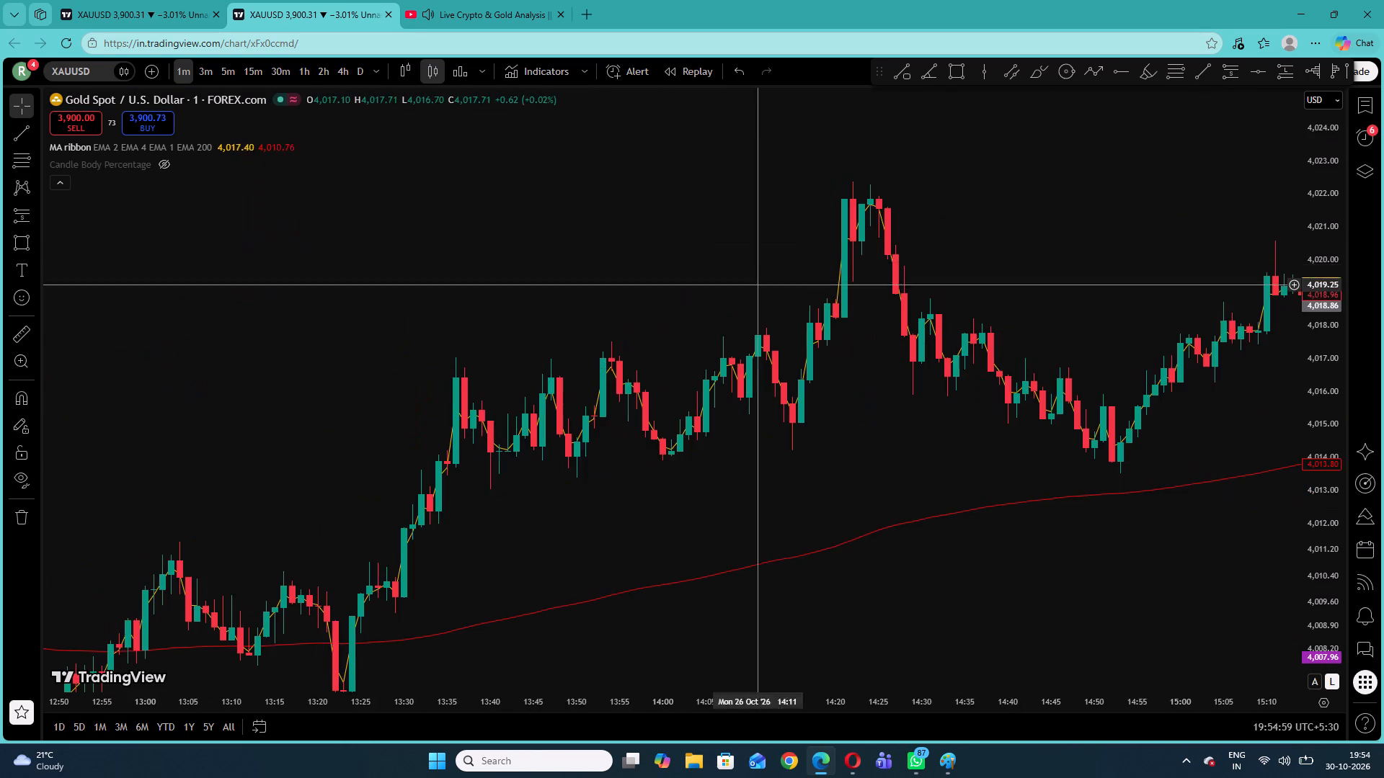
{"action": "left_click_drag", "start_coordinate": [522, 287], "coordinate": [1052, 234]}
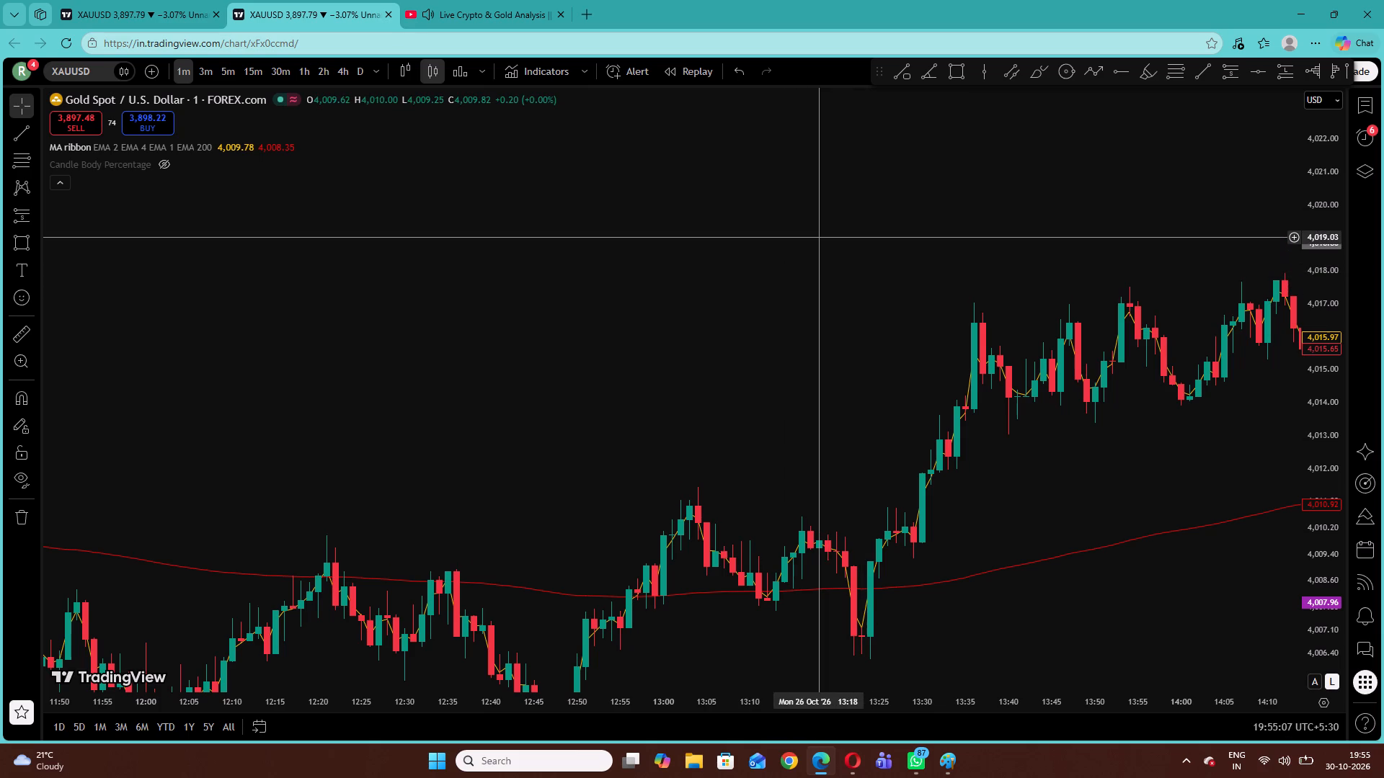
{"action": "left_click_drag", "start_coordinate": [752, 326], "coordinate": [828, 238]}
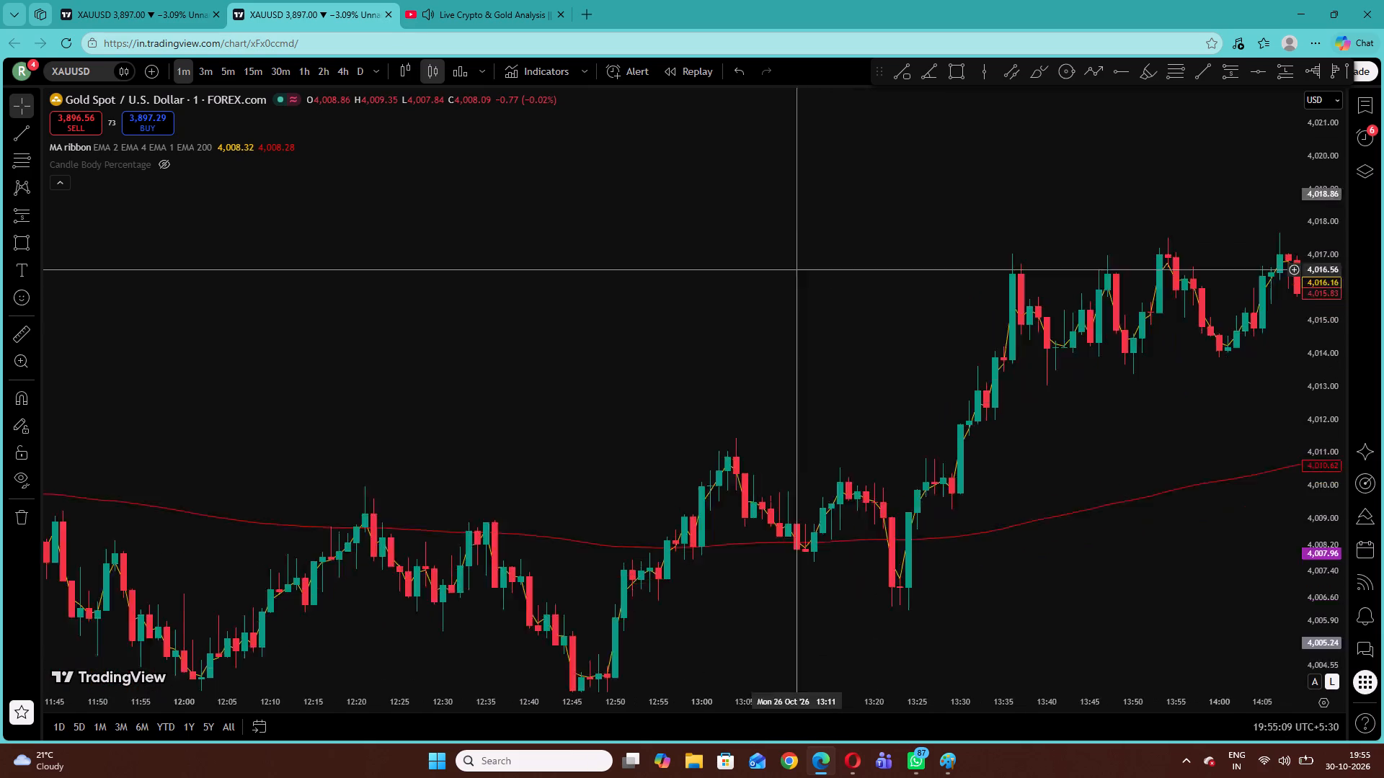
{"action": "left_click_drag", "start_coordinate": [828, 238], "coordinate": [861, 200]}
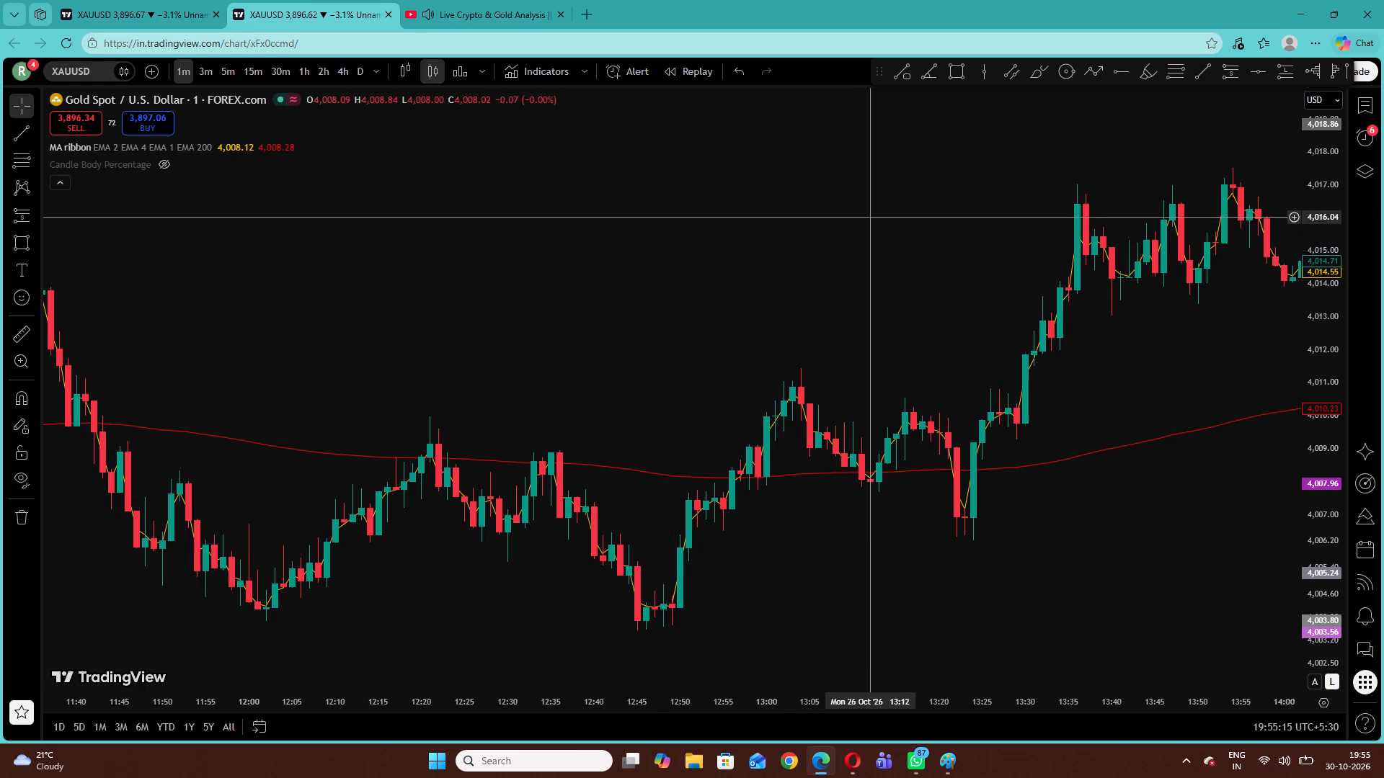
{"action": "left_click_drag", "start_coordinate": [872, 217], "coordinate": [367, 288]}
{"action": "left_click_drag", "start_coordinate": [860, 234], "coordinate": [449, 335]}
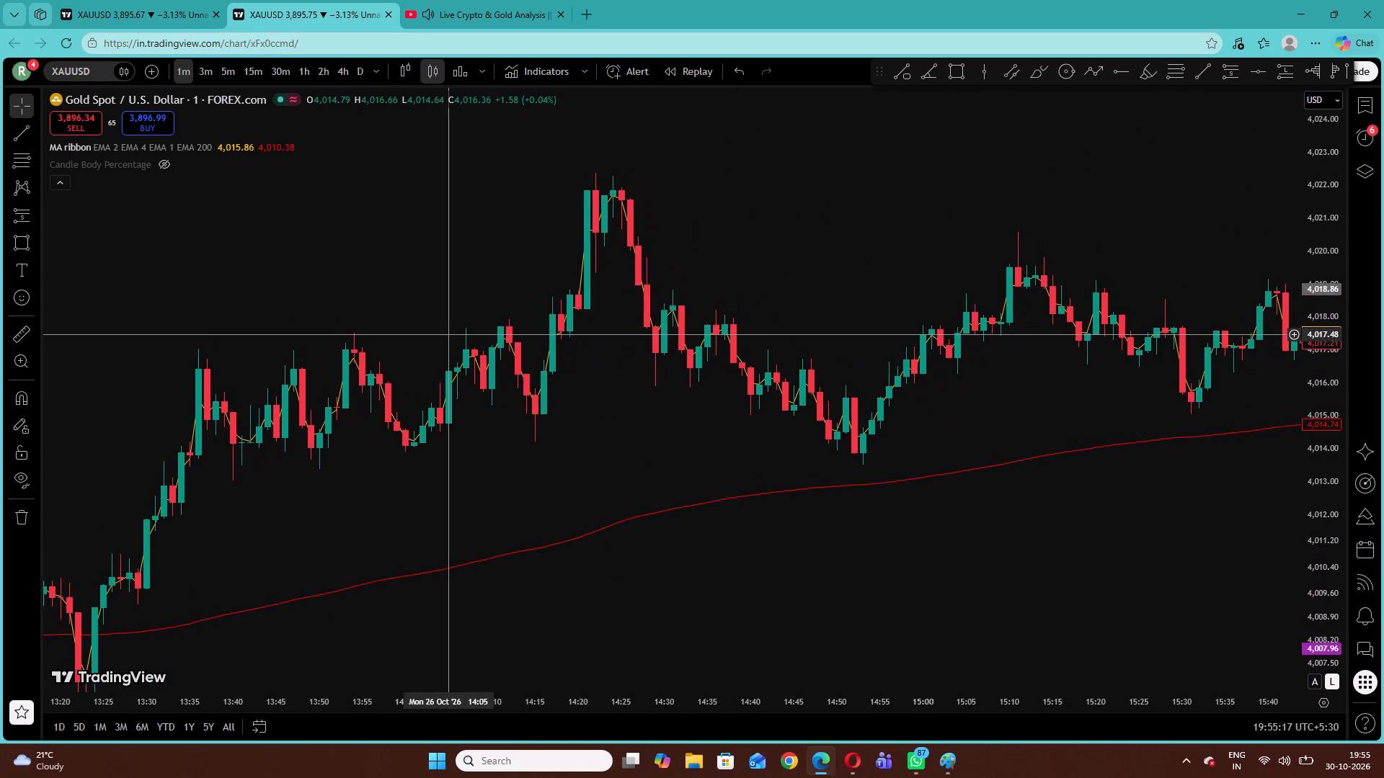
{"action": "left_click_drag", "start_coordinate": [887, 256], "coordinate": [773, 259]}
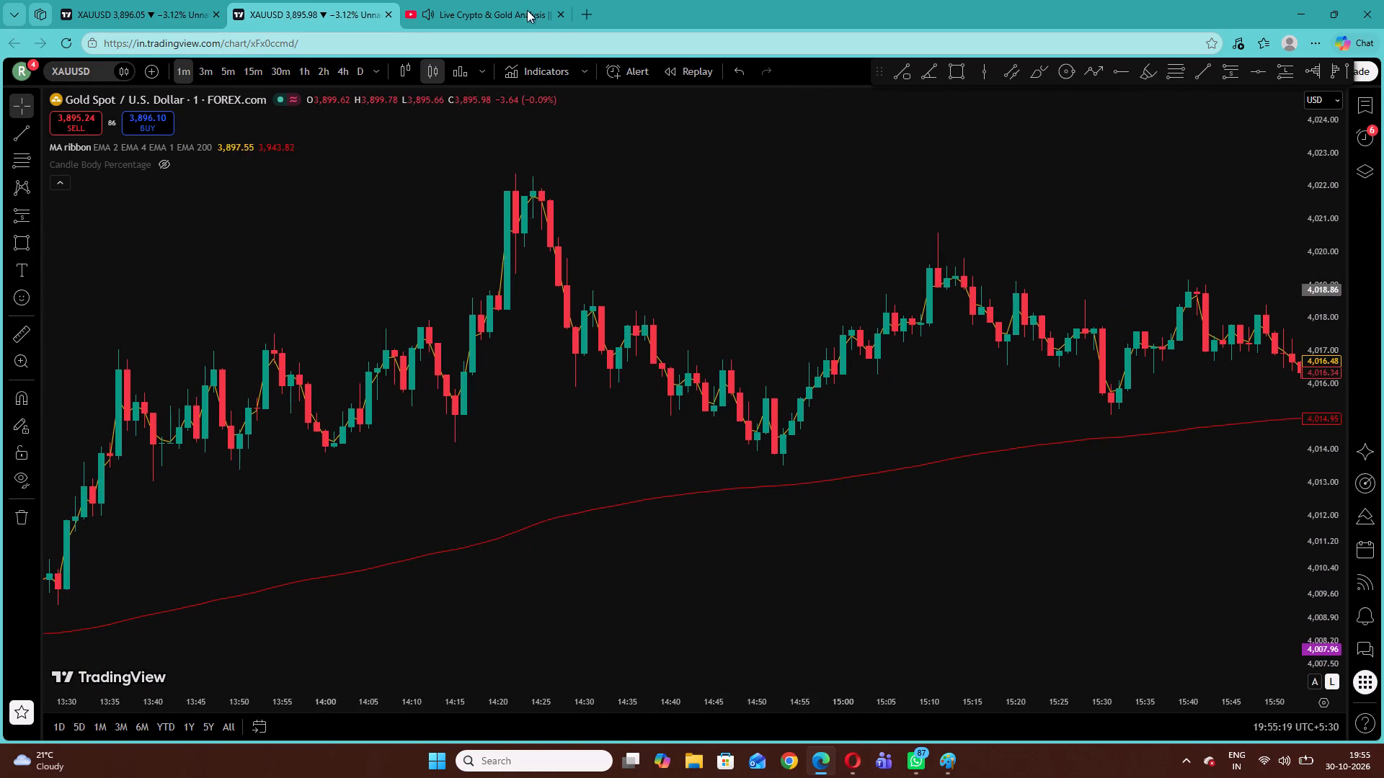
Switch to the YouTube trading stream and bring playback to the live point.
{"action": "left_click", "coordinate": [518, 0]}
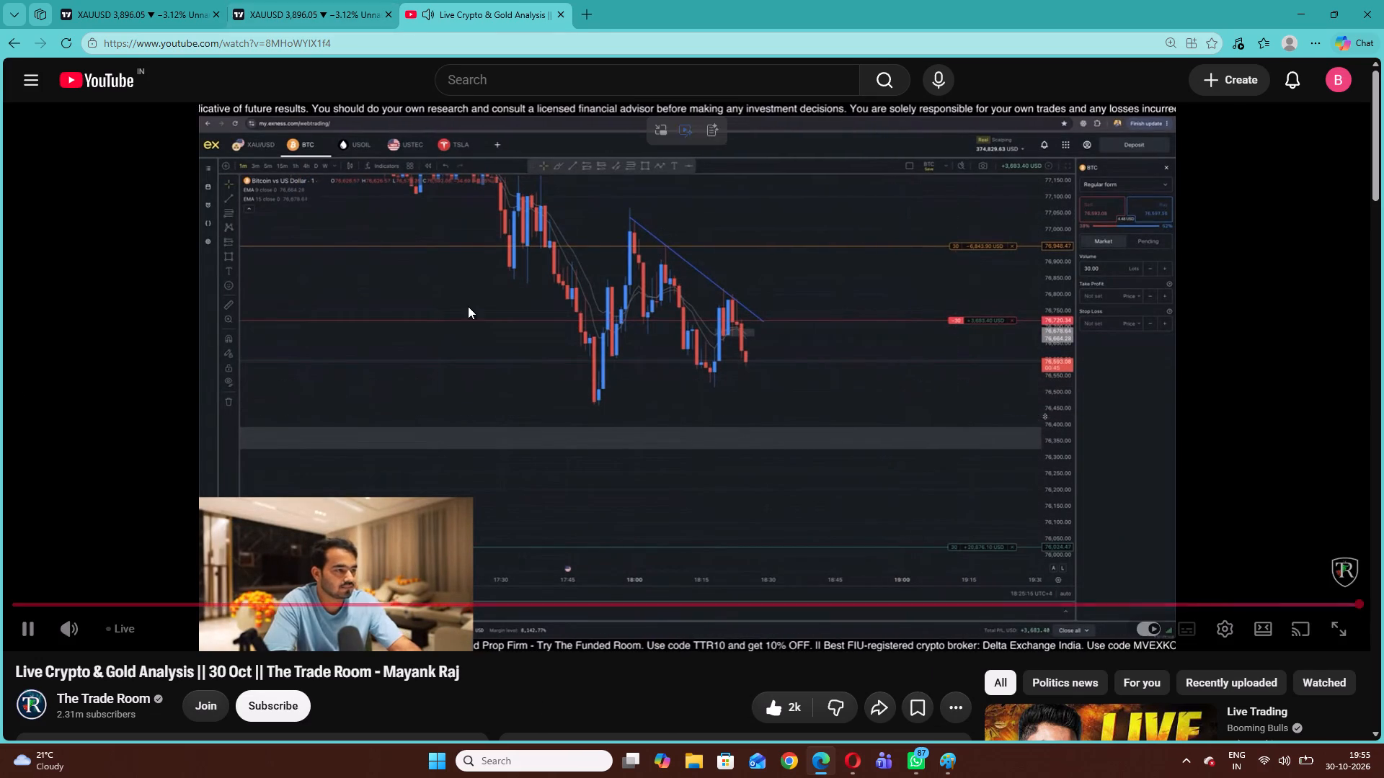
{"action": "left_click", "coordinate": [122, 637]}
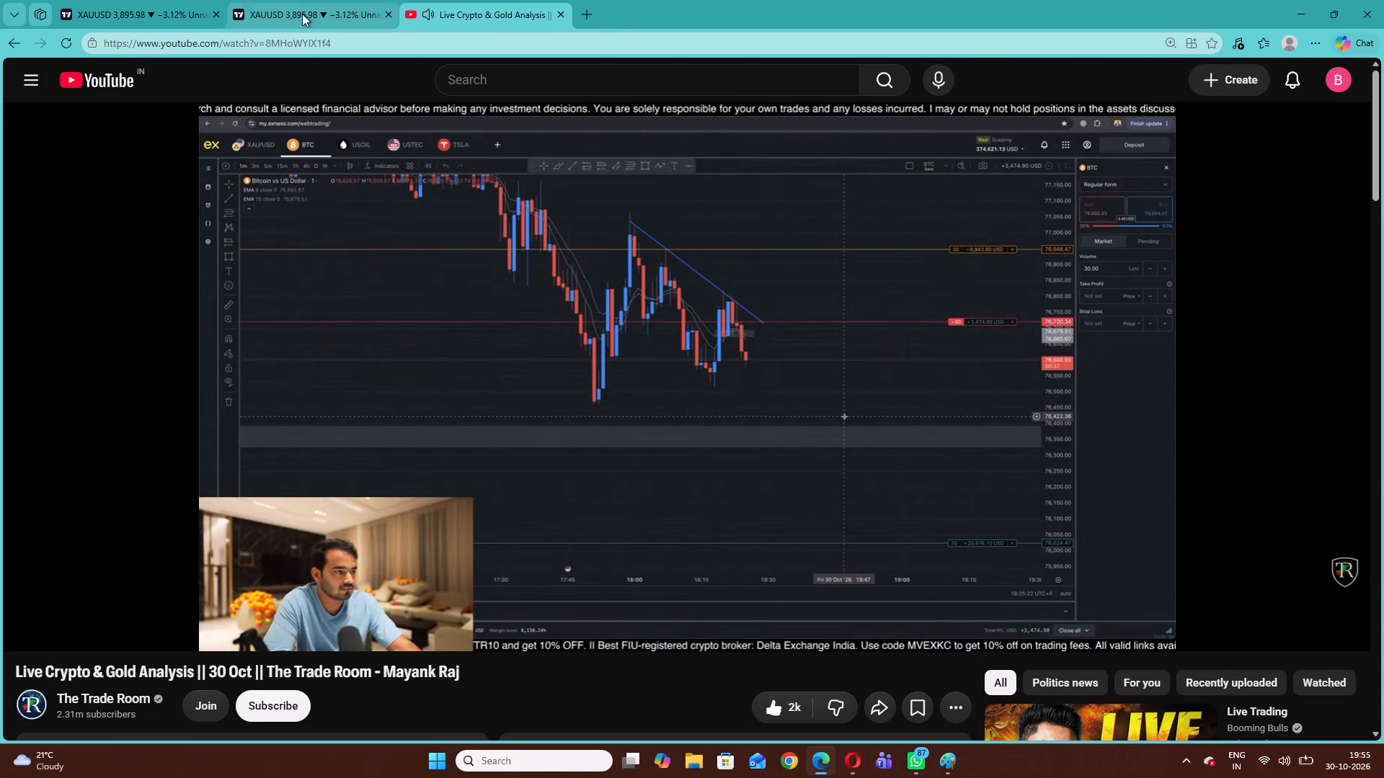
Return to the XAUUSD 1-minute chart and review price around the 200 EMA from about 14:20 to 18:50 on 26 October.
{"action": "left_click", "coordinate": [302, 13]}
{"action": "left_click_drag", "start_coordinate": [814, 279], "coordinate": [367, 312]}
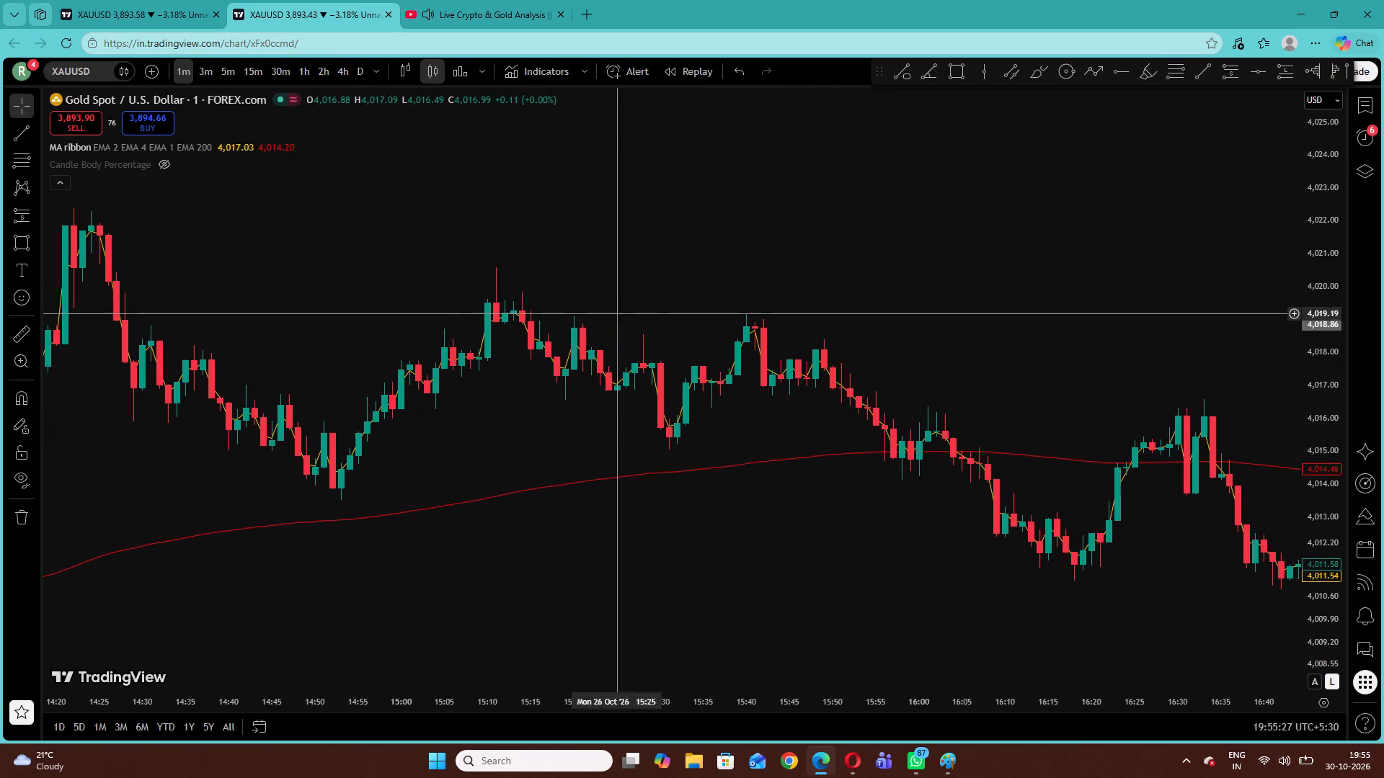
{"action": "left_click_drag", "start_coordinate": [1091, 317], "coordinate": [700, 254]}
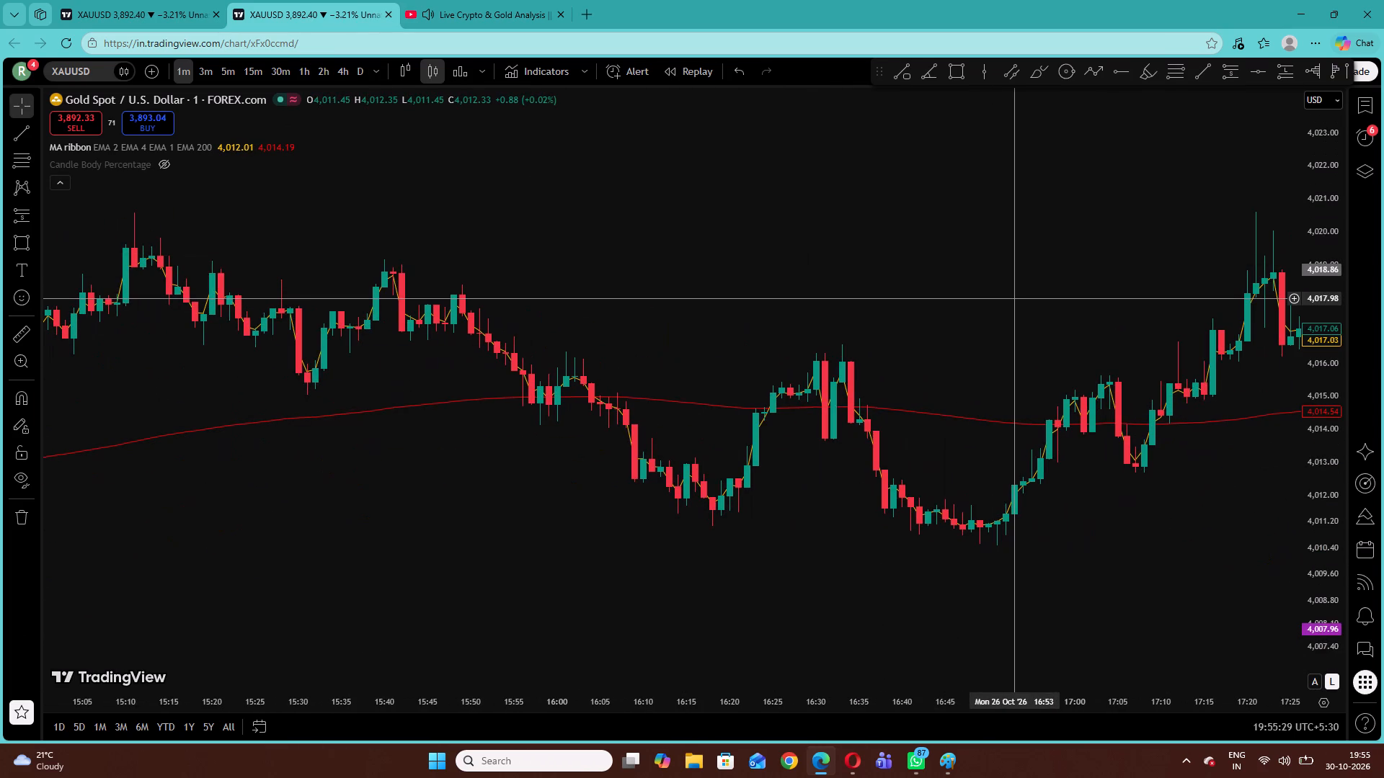
{"action": "left_click_drag", "start_coordinate": [1010, 298], "coordinate": [579, 288]}
{"action": "left_click_drag", "start_coordinate": [751, 262], "coordinate": [673, 292]}
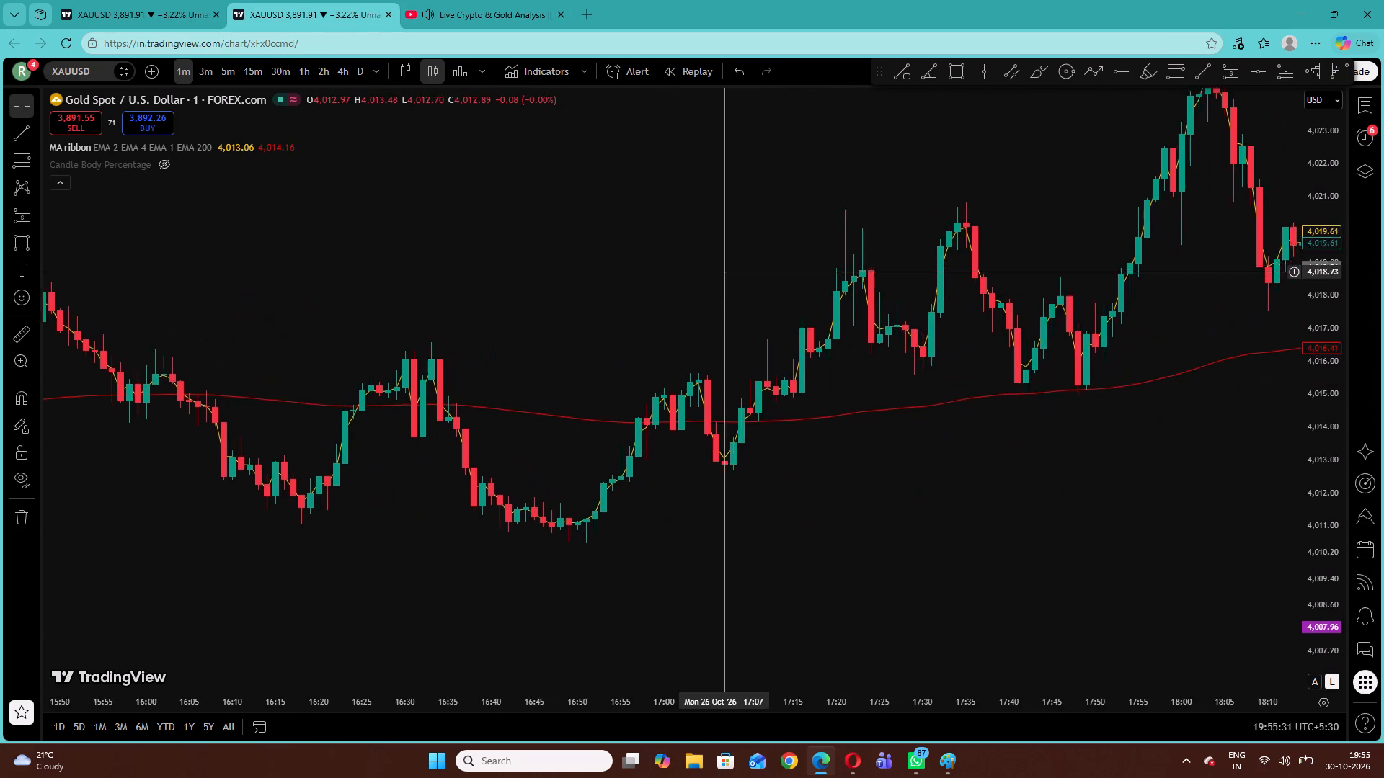
{"action": "left_click_drag", "start_coordinate": [673, 292], "coordinate": [452, 390]}
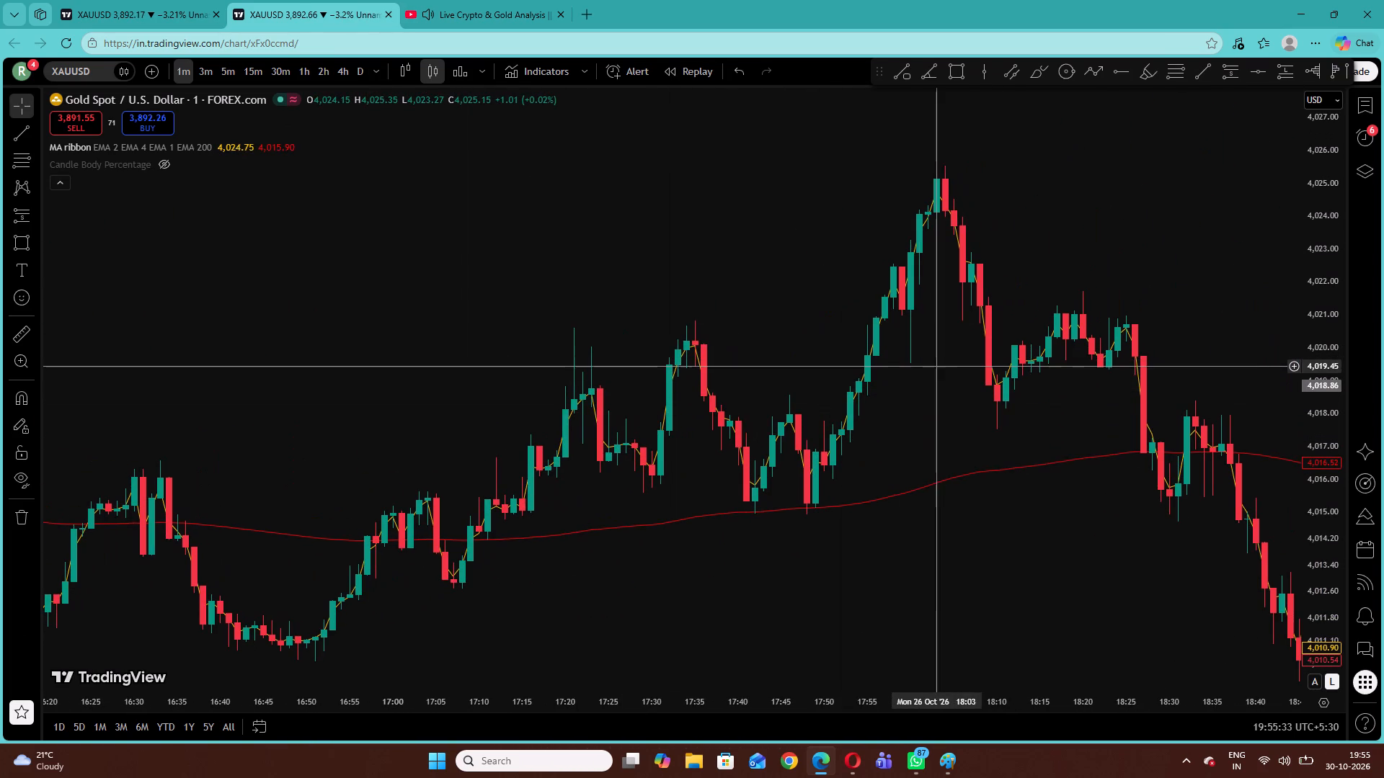
{"action": "left_click_drag", "start_coordinate": [936, 366], "coordinate": [630, 376]}
{"action": "left_click_drag", "start_coordinate": [1047, 429], "coordinate": [1047, 428]}
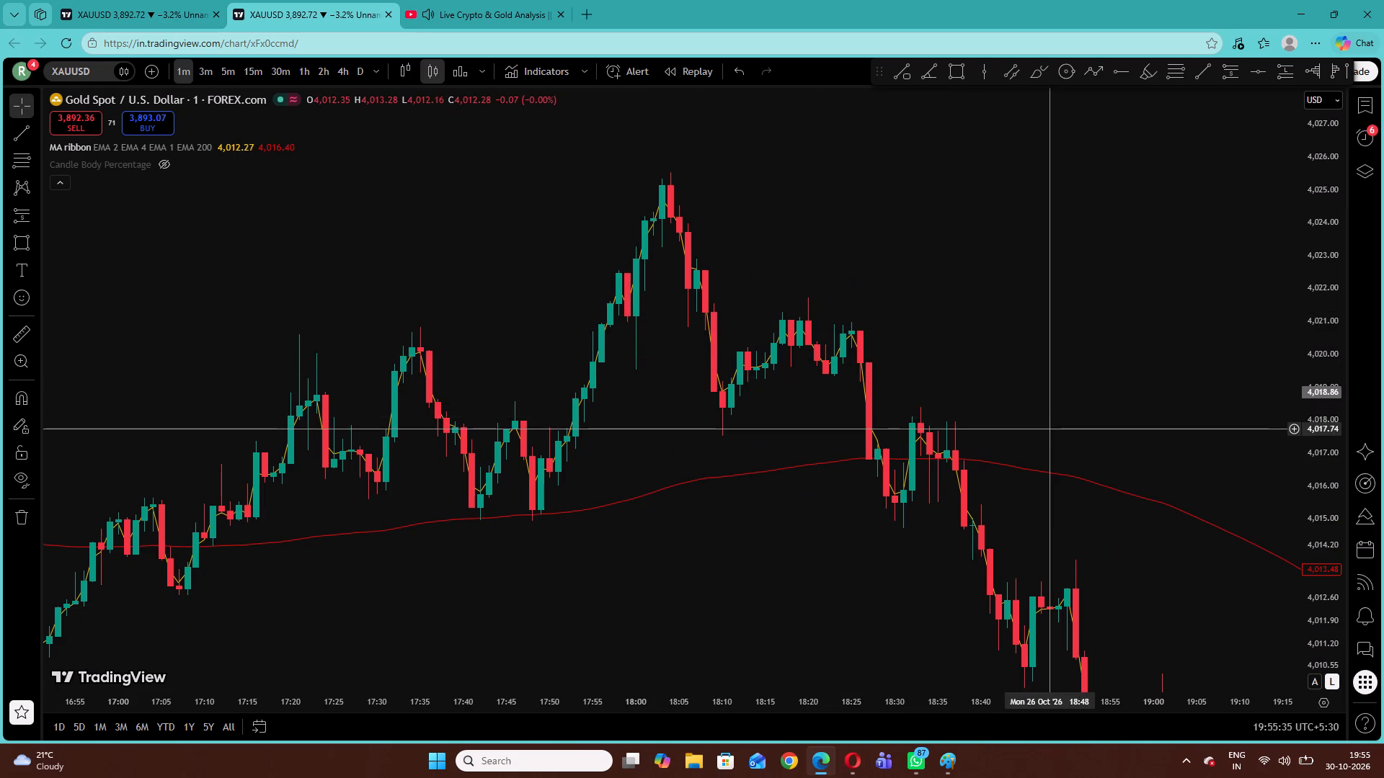
Examine the 26 October XAUUSD price action against the 200 EMA from about 18:50 to 21:00, with the price scale adjusted to fit.
{"action": "left_click_drag", "start_coordinate": [1047, 428], "coordinate": [956, 200]}
{"action": "left_click_drag", "start_coordinate": [1103, 387], "coordinate": [923, 252]}
{"action": "left_click_drag", "start_coordinate": [1098, 374], "coordinate": [908, 225]}
{"action": "left_click_drag", "start_coordinate": [1002, 358], "coordinate": [902, 190]}
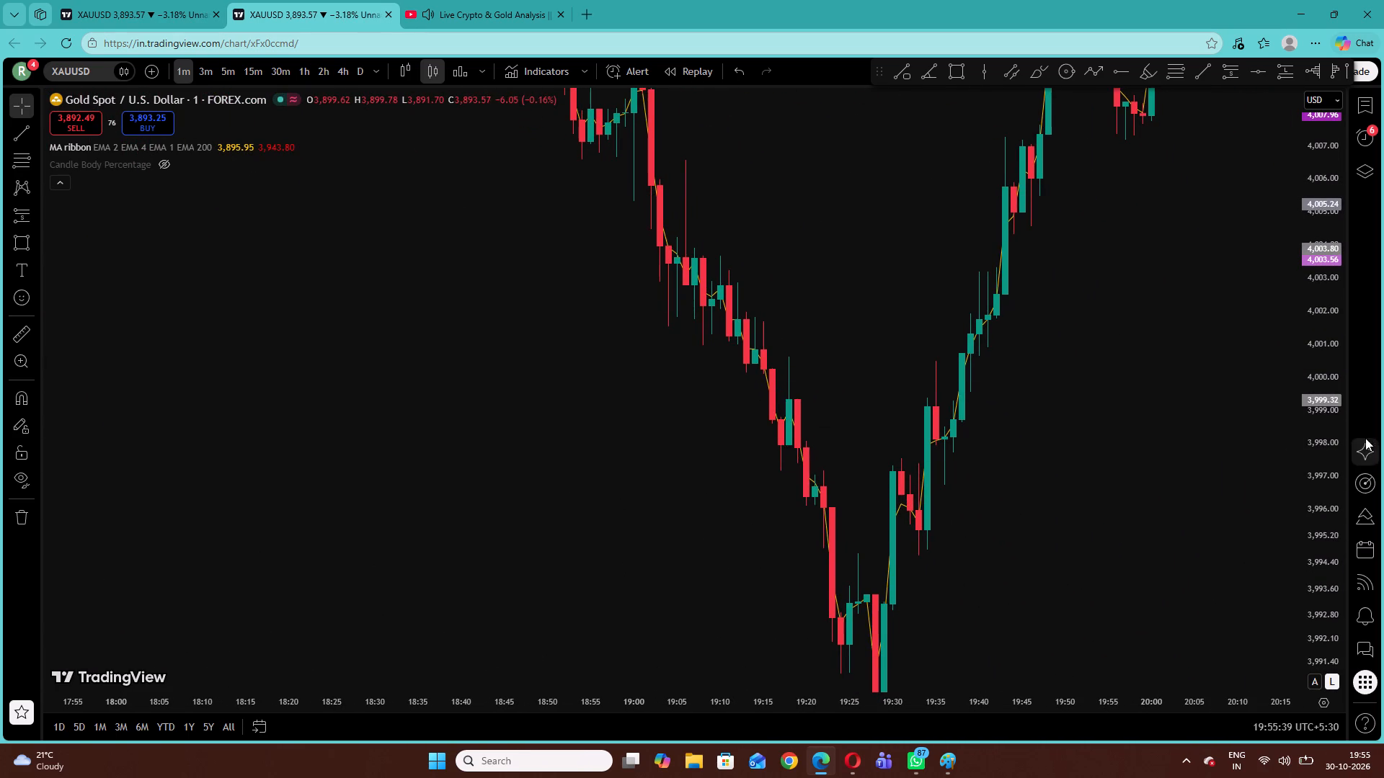
{"action": "left_click_drag", "start_coordinate": [1328, 401], "coordinate": [1322, 553]}
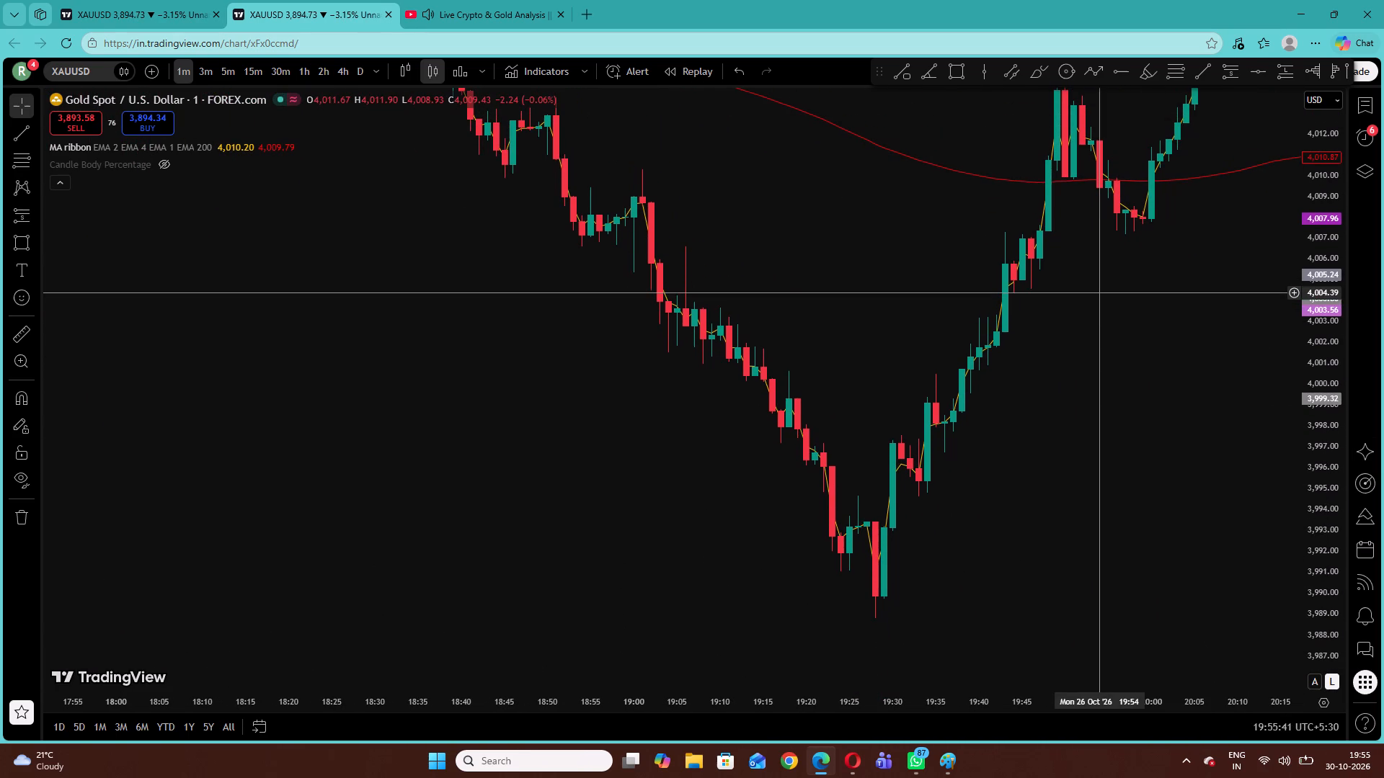
{"action": "left_click_drag", "start_coordinate": [1092, 286], "coordinate": [681, 473]}
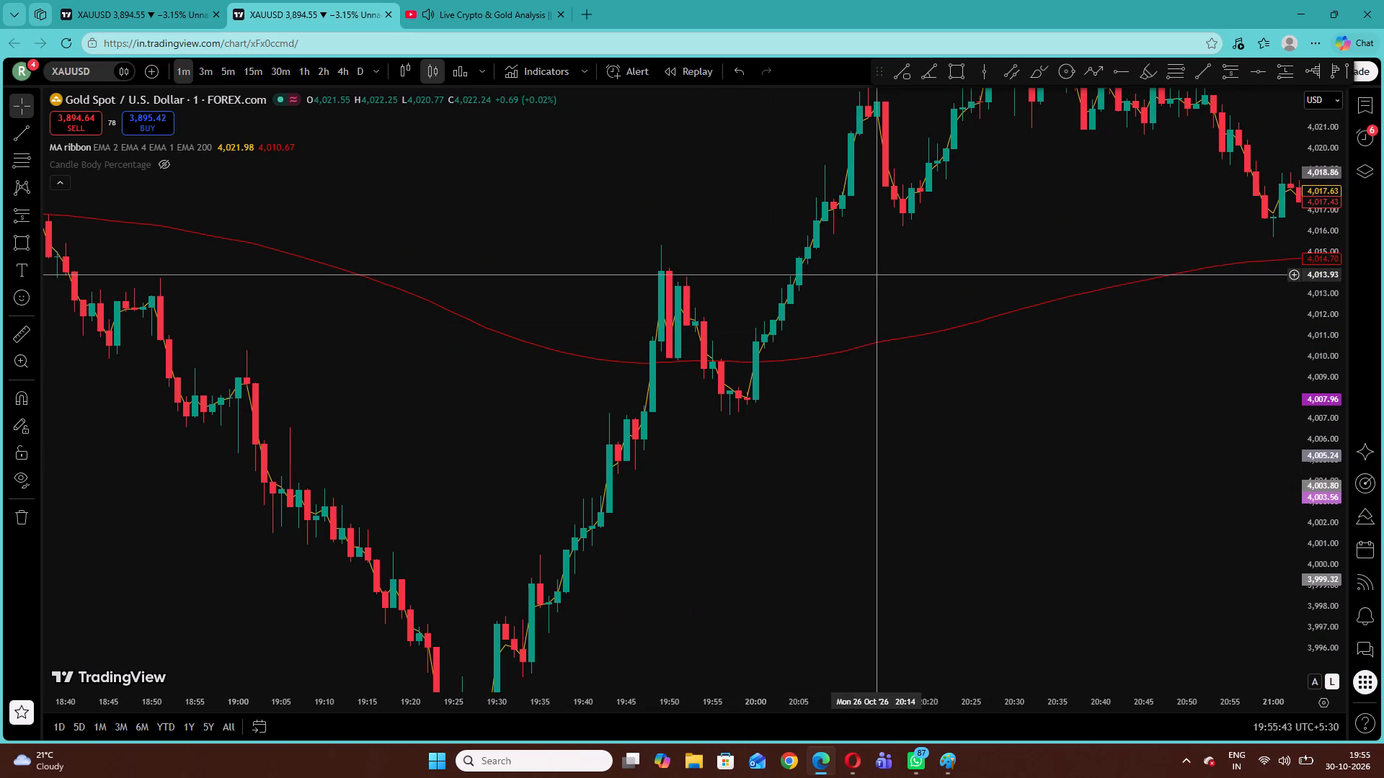
{"action": "left_click_drag", "start_coordinate": [879, 274], "coordinate": [813, 321]}
Check the presenter's Bitcoin trendline setup on the YouTube trading stream.
{"action": "left_click", "coordinate": [458, 0]}
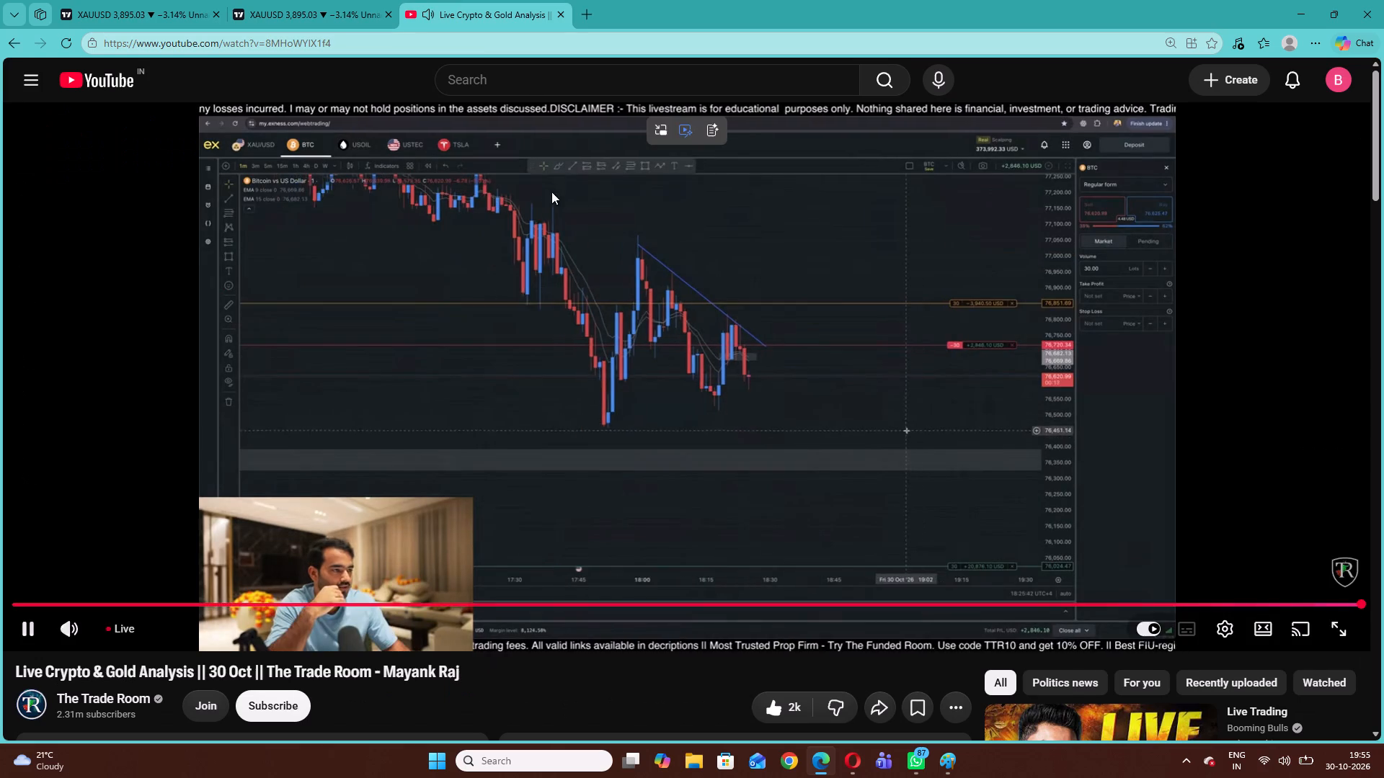
Return to the XAUUSD chart and review price against the 200 EMA from about 19:45 on 26 October to 00:50 on 27 October.
{"action": "left_click", "coordinate": [348, 0]}
{"action": "left_click_drag", "start_coordinate": [1113, 261], "coordinate": [869, 442]}
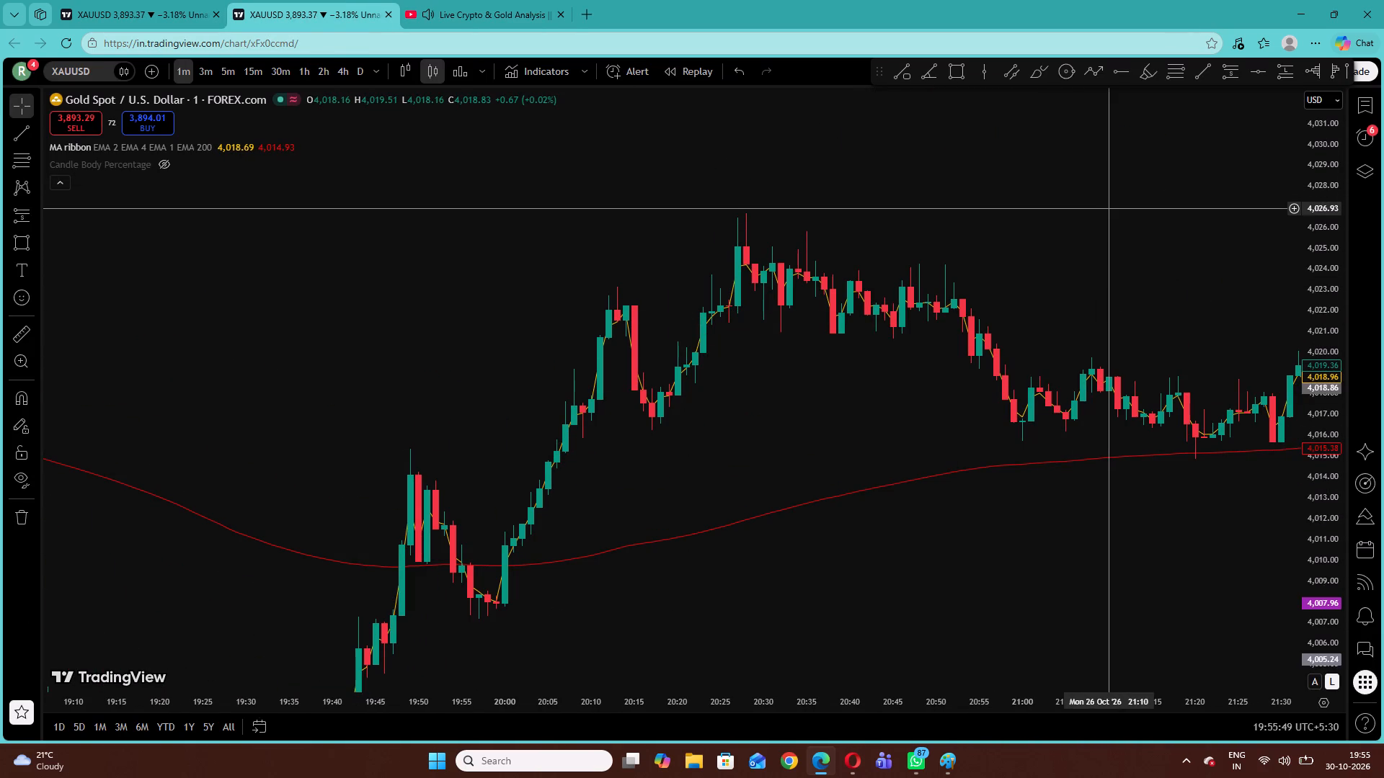
{"action": "left_click_drag", "start_coordinate": [1126, 280], "coordinate": [808, 237]}
{"action": "left_click", "coordinate": [946, 215]}
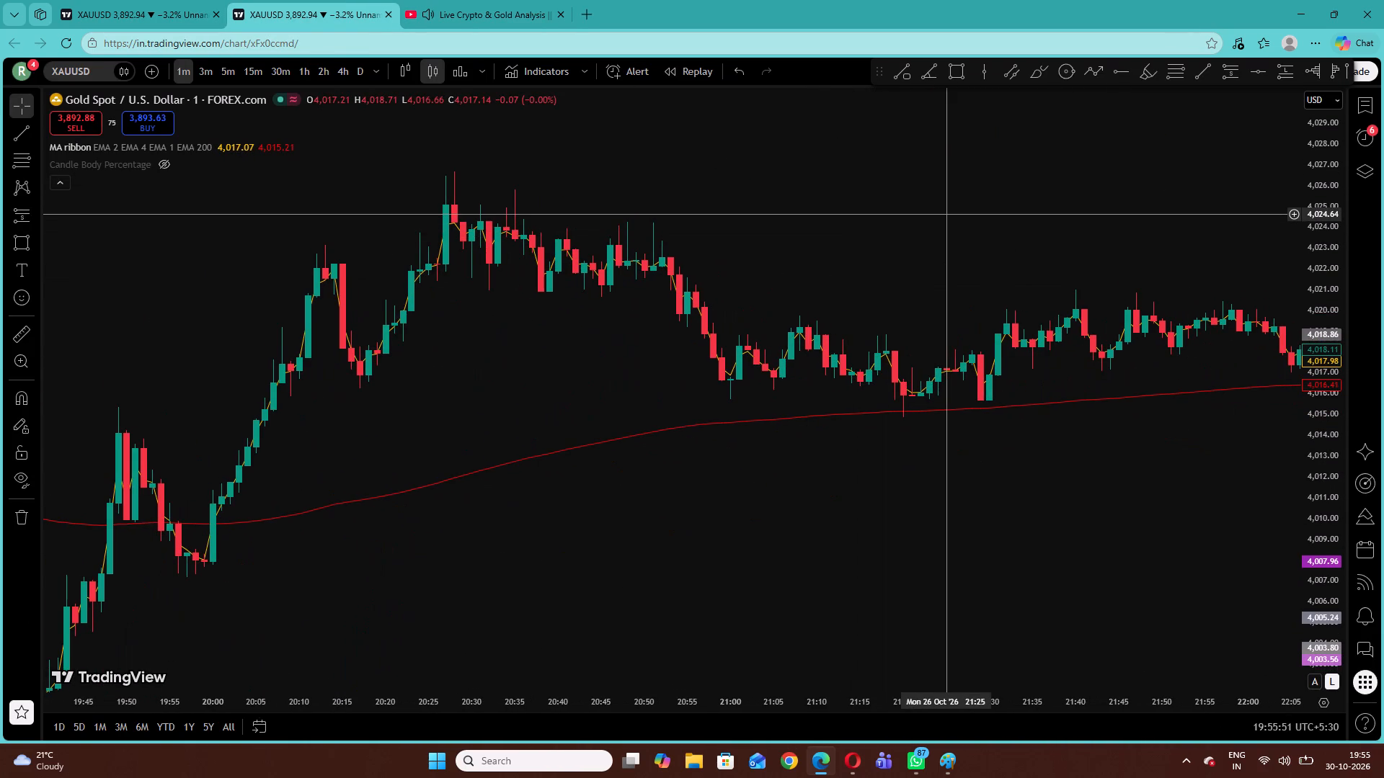
{"action": "left_click_drag", "start_coordinate": [1044, 239], "coordinate": [755, 229]}
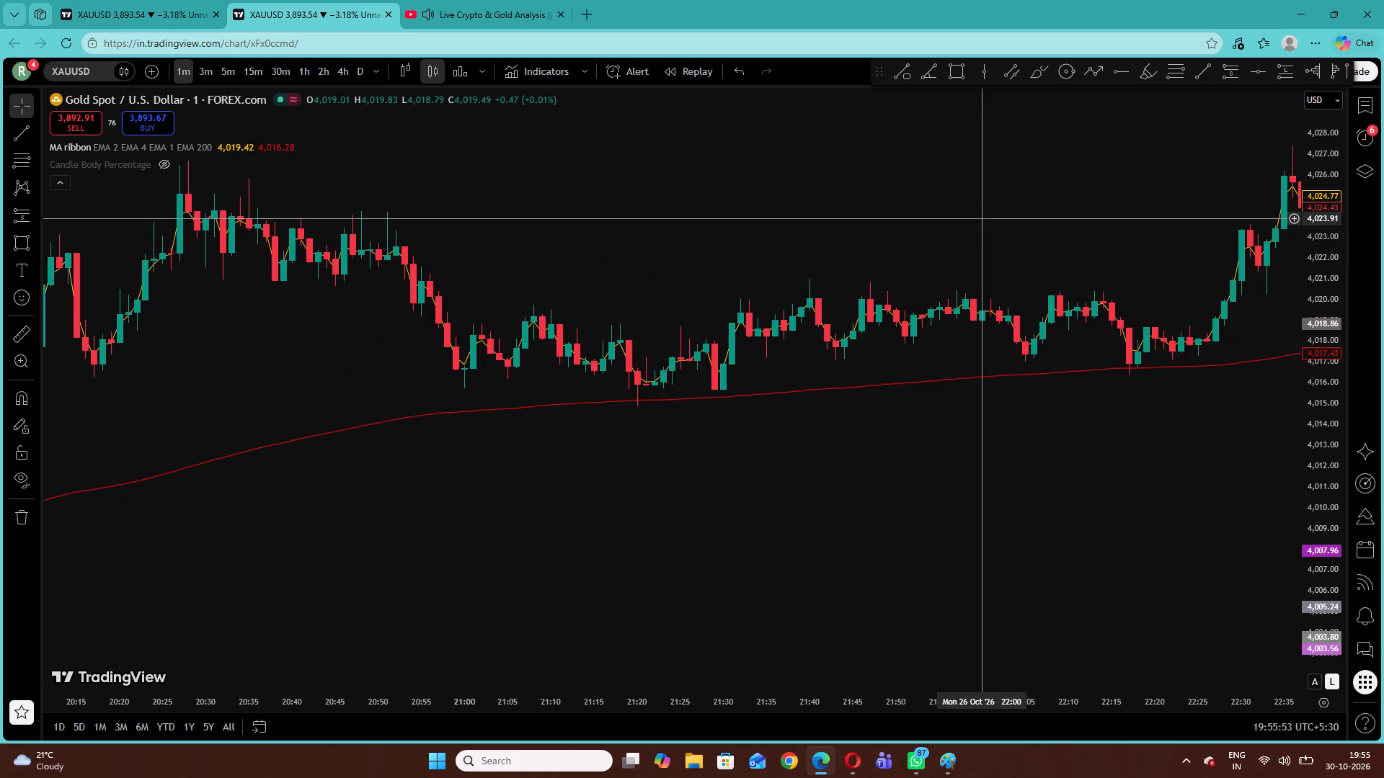
{"action": "left_click_drag", "start_coordinate": [1025, 216], "coordinate": [809, 231]}
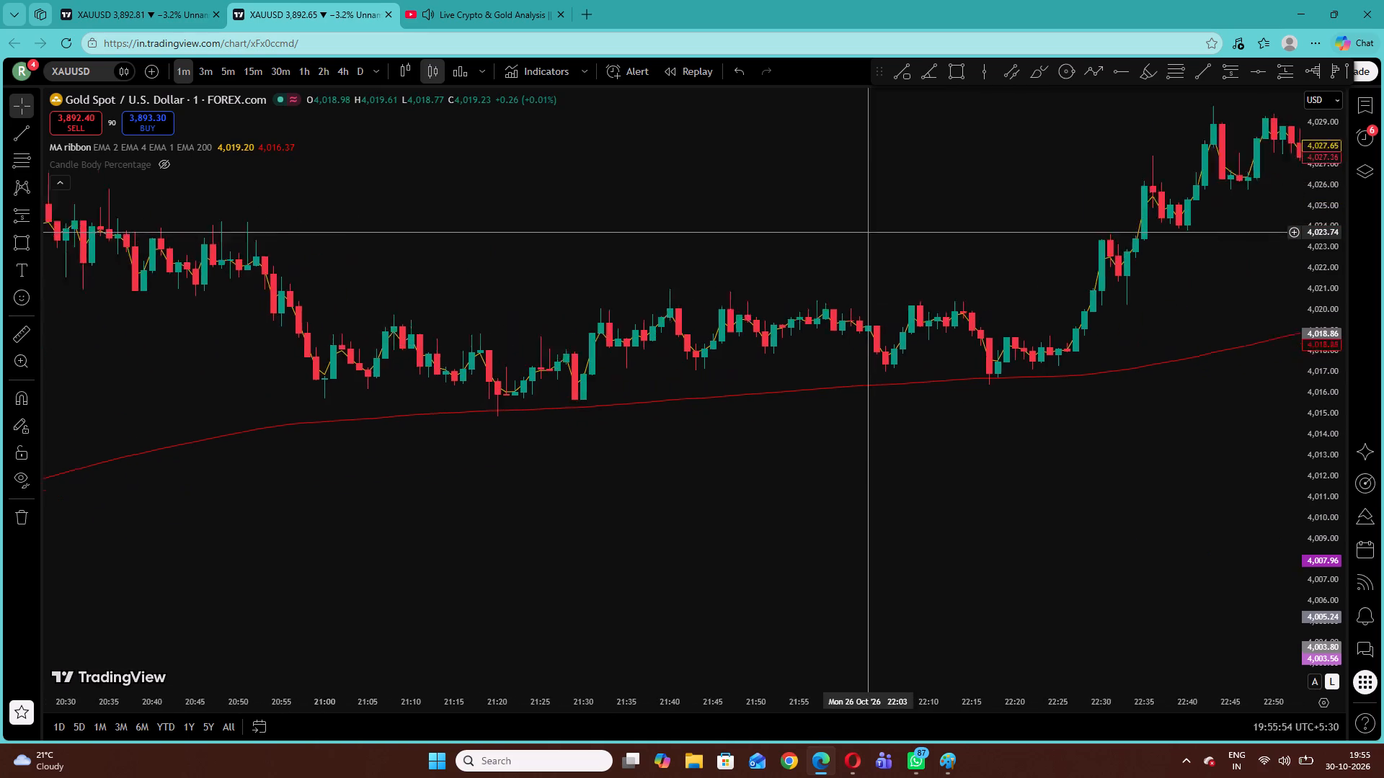
{"action": "left_click_drag", "start_coordinate": [809, 231], "coordinate": [773, 228]}
{"action": "left_click_drag", "start_coordinate": [928, 194], "coordinate": [513, 267]}
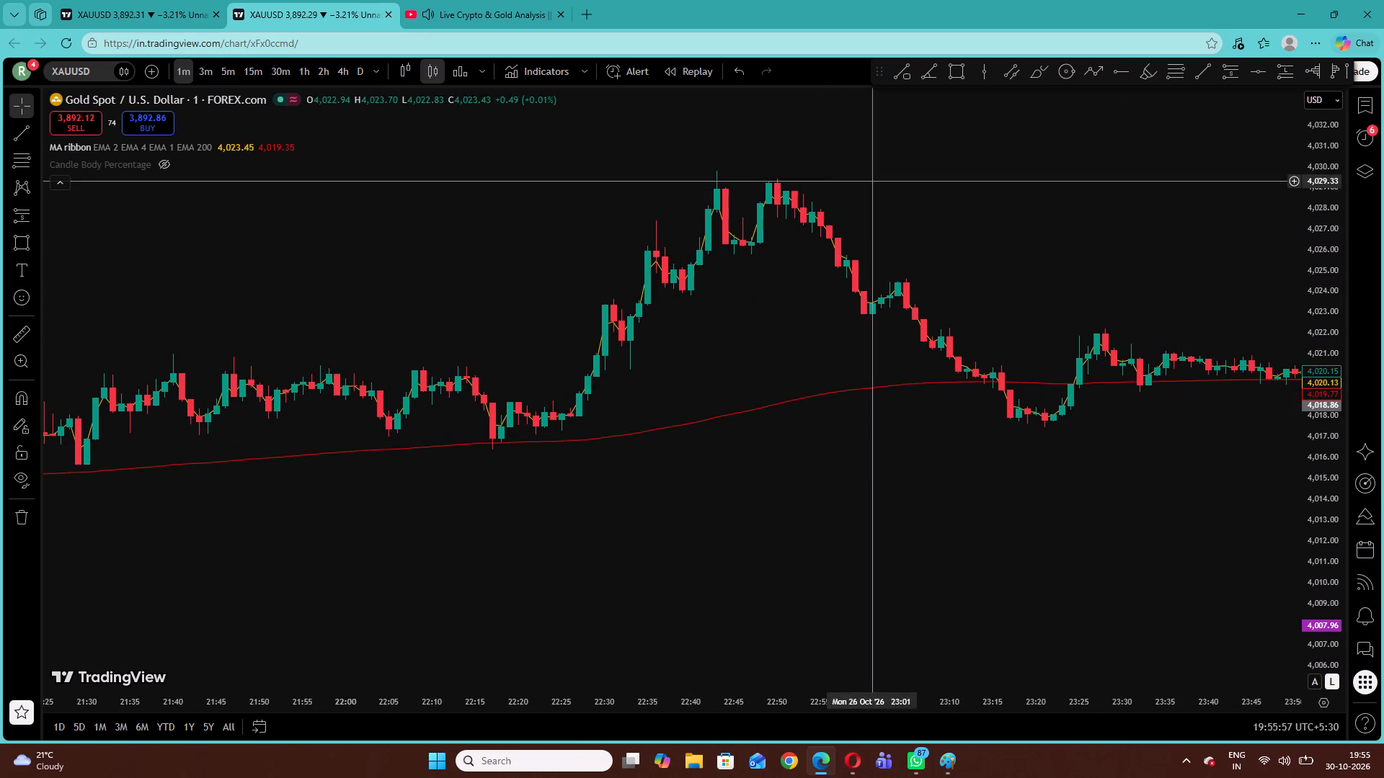
{"action": "left_click_drag", "start_coordinate": [1018, 242], "coordinate": [497, 238]}
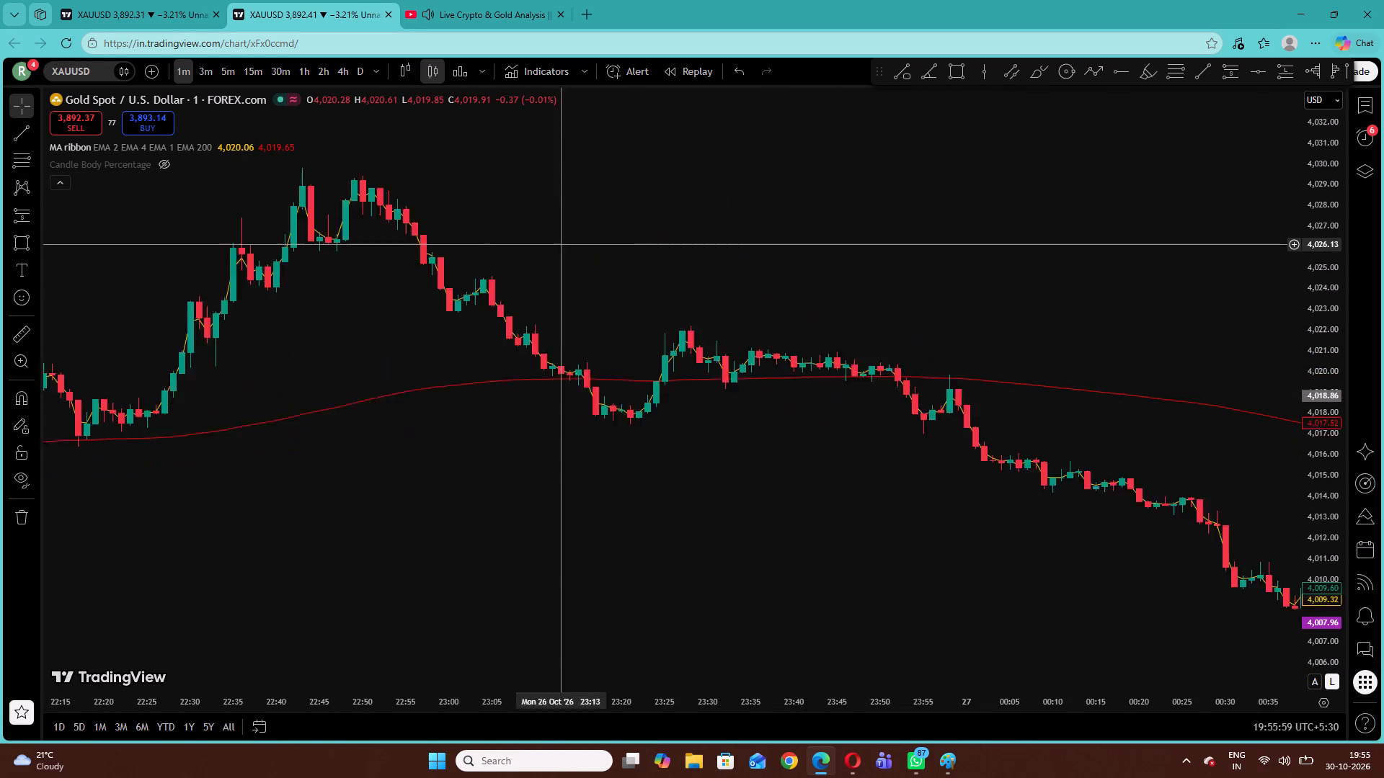
{"action": "left_click_drag", "start_coordinate": [497, 238], "coordinate": [463, 230]}
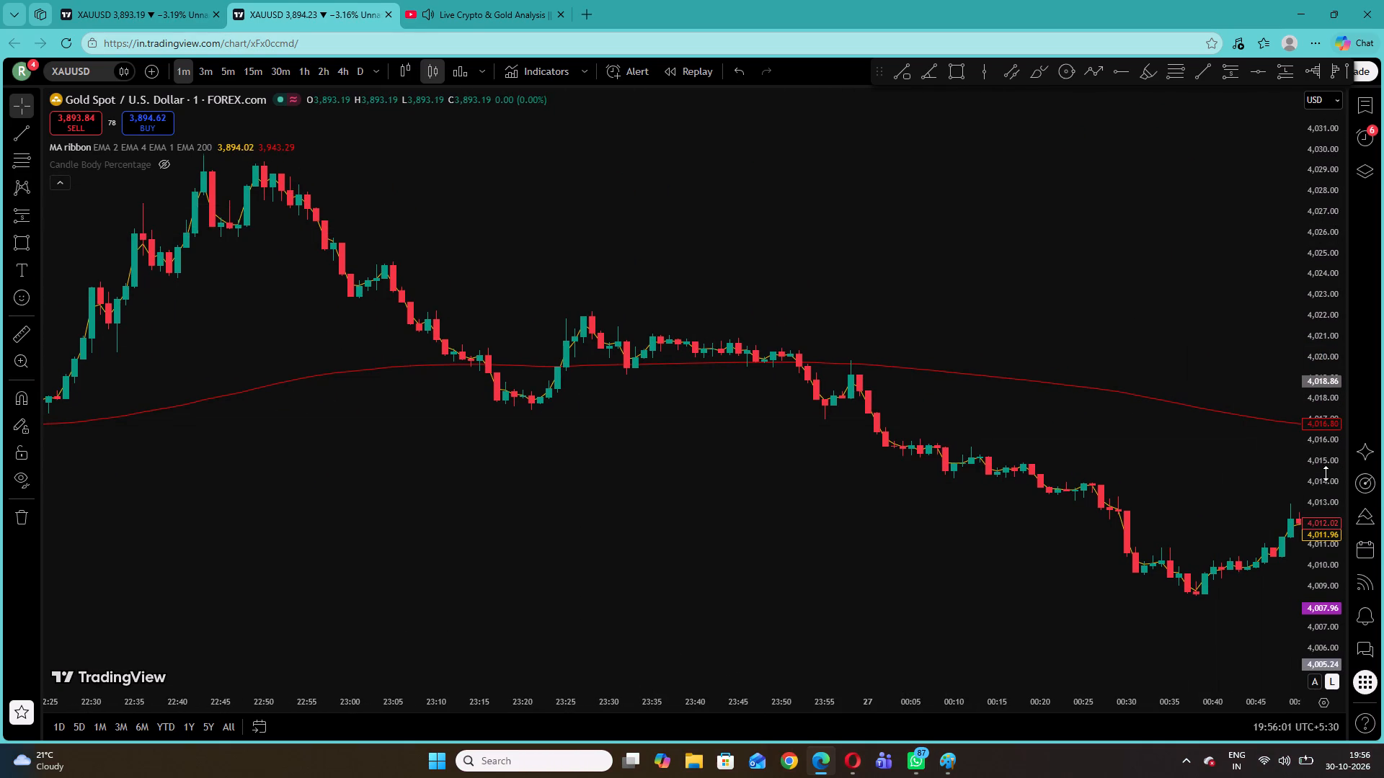
Examine the 27 October XAUUSD candles relative to the 200 EMA from about 00:00 to 05:15, stretching the price scale for detail.
{"action": "left_click_drag", "start_coordinate": [1327, 473], "coordinate": [1278, 192]}
{"action": "left_click_drag", "start_coordinate": [1181, 452], "coordinate": [873, 239]}
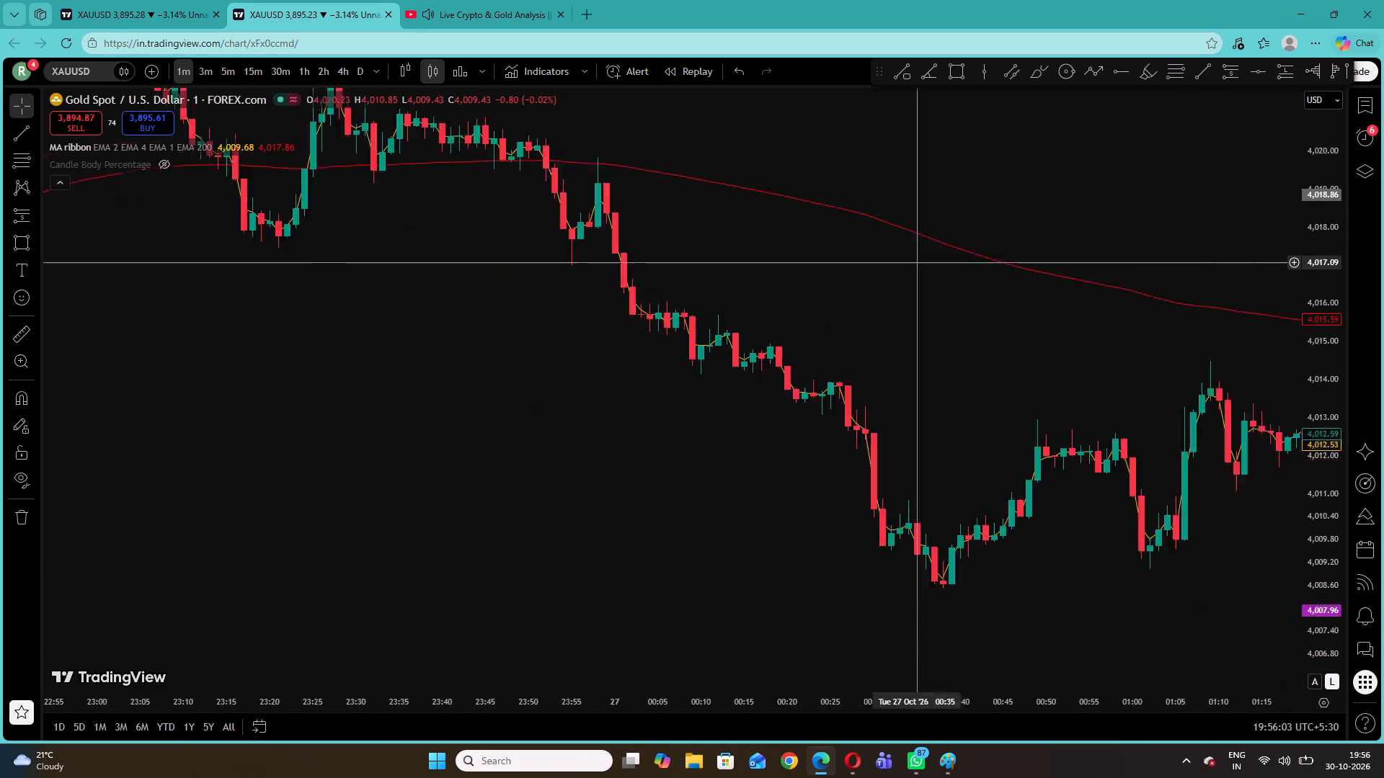
{"action": "left_click_drag", "start_coordinate": [873, 239], "coordinate": [829, 217]}
{"action": "left_click_drag", "start_coordinate": [1065, 269], "coordinate": [828, 277]}
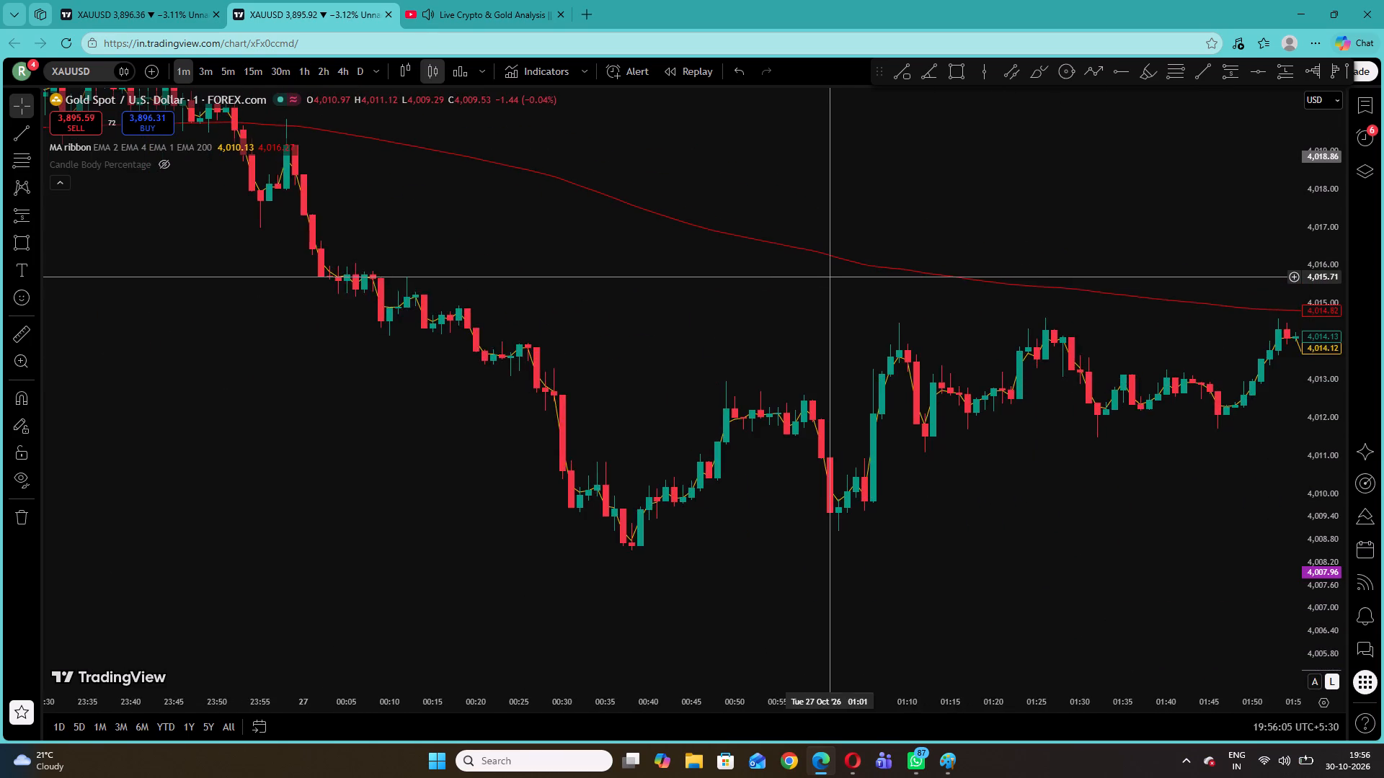
{"action": "left_click_drag", "start_coordinate": [1153, 282], "coordinate": [686, 264]}
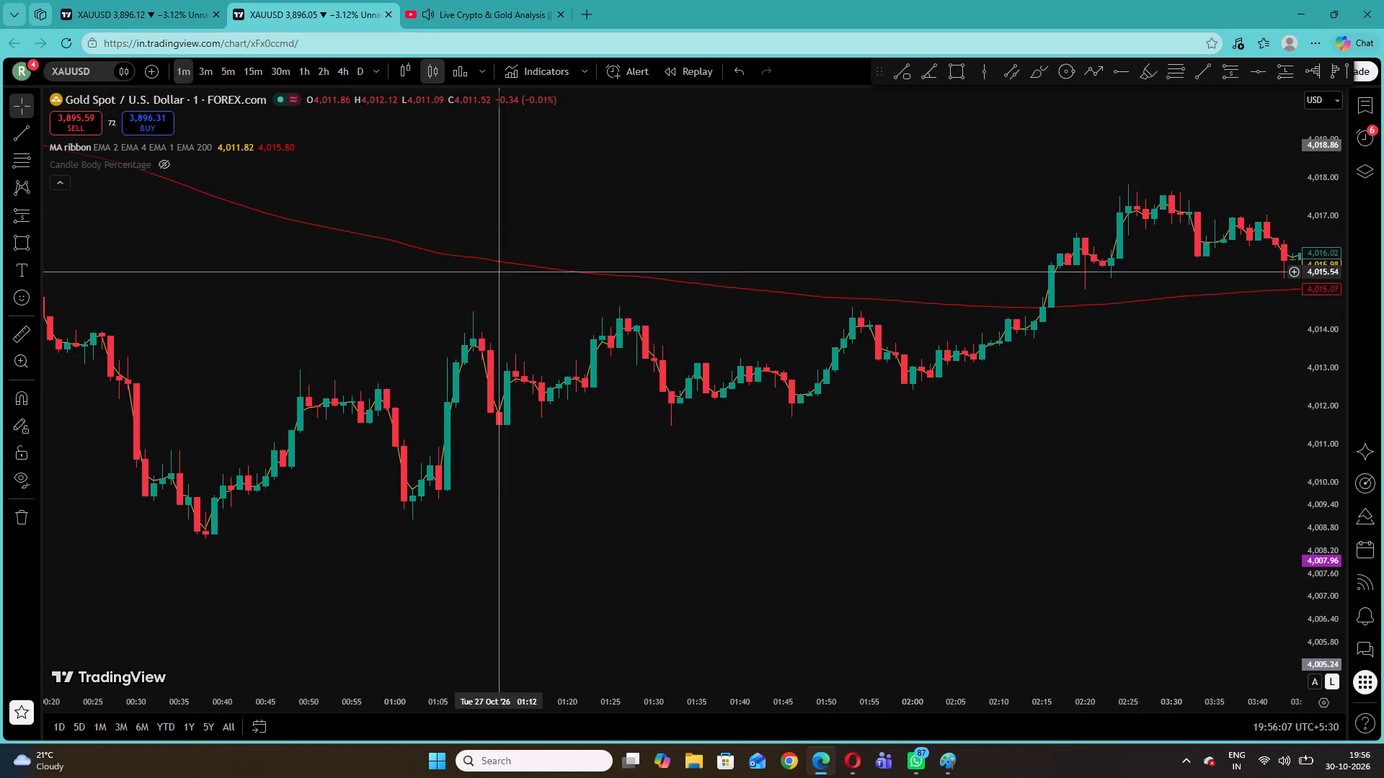
{"action": "left_click_drag", "start_coordinate": [888, 240], "coordinate": [299, 339]}
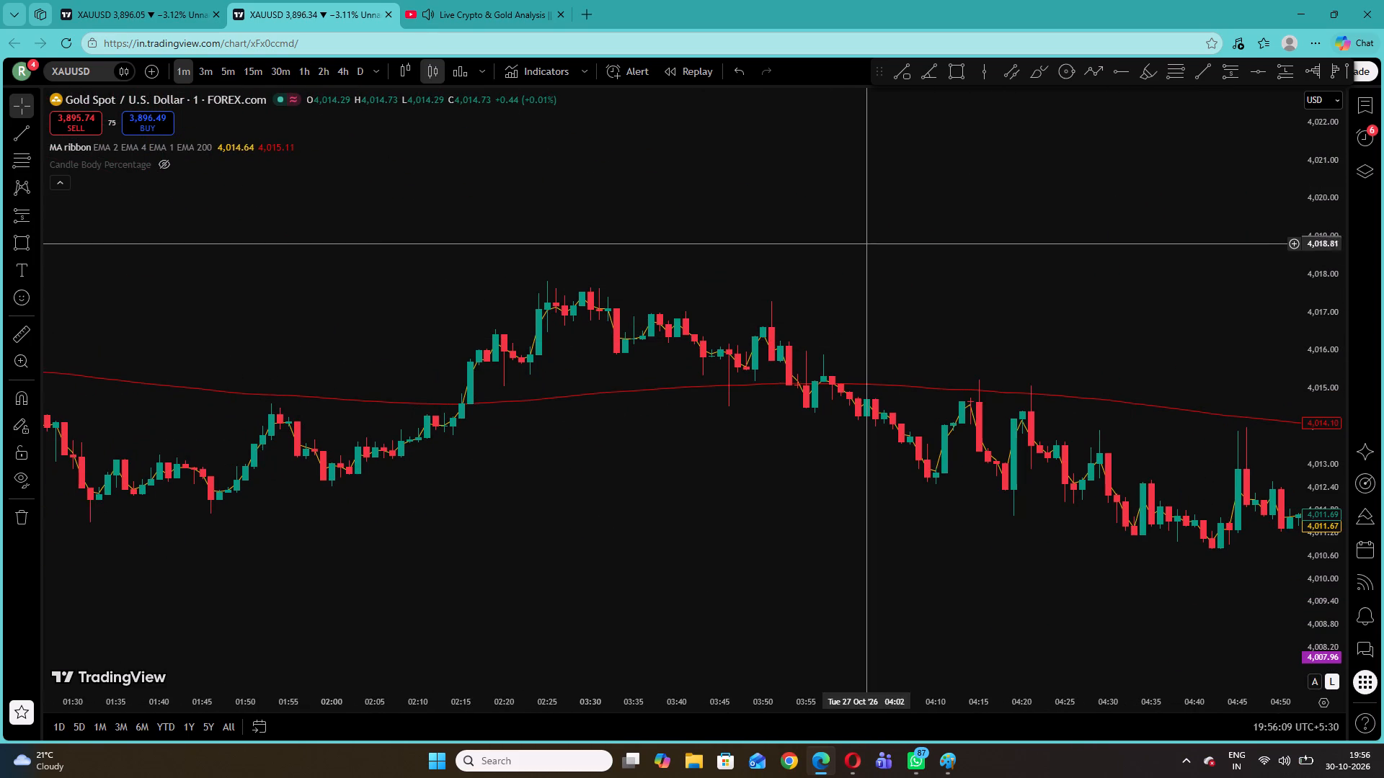
{"action": "left_click_drag", "start_coordinate": [1315, 439], "coordinate": [1301, 297]}
{"action": "left_click_drag", "start_coordinate": [1139, 349], "coordinate": [789, 277]}
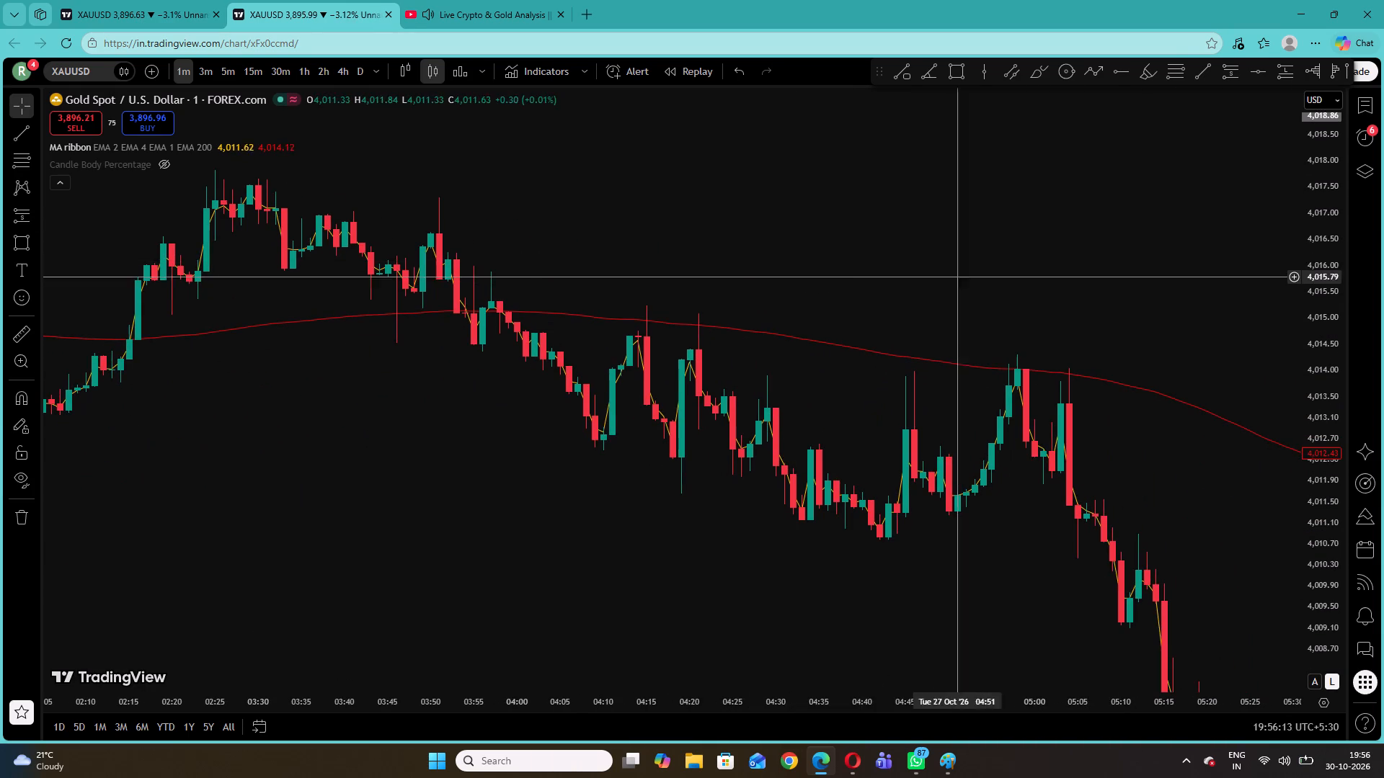
Check the Bitcoin chart on the YouTube trading stream again.
{"action": "left_click", "coordinate": [483, 0]}
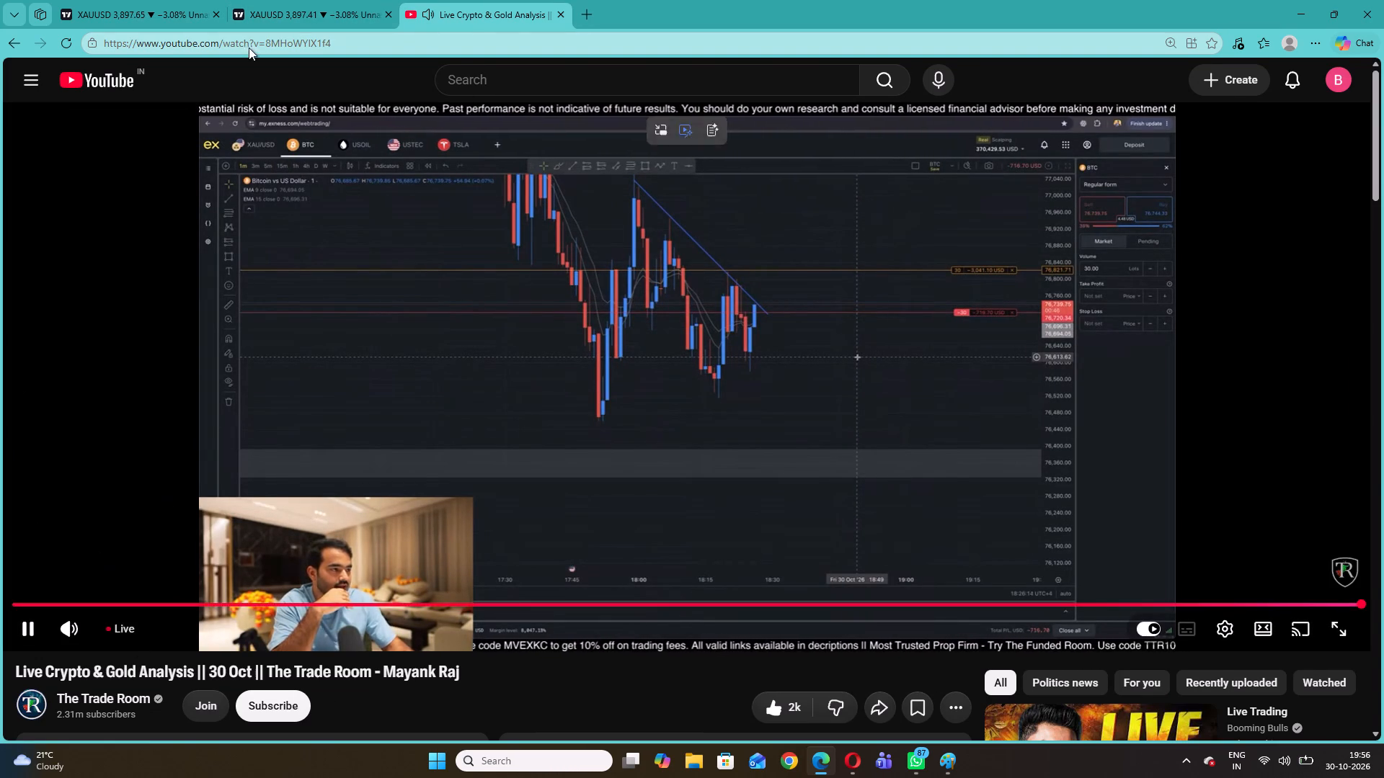
Return to the XAUUSD chart and review price around the 200 EMA from about 04:00 to 07:00 on 27 October.
{"action": "left_click", "coordinate": [236, 0]}
{"action": "left_click_drag", "start_coordinate": [995, 429], "coordinate": [711, 283]}
{"action": "left_click", "coordinate": [982, 388]}
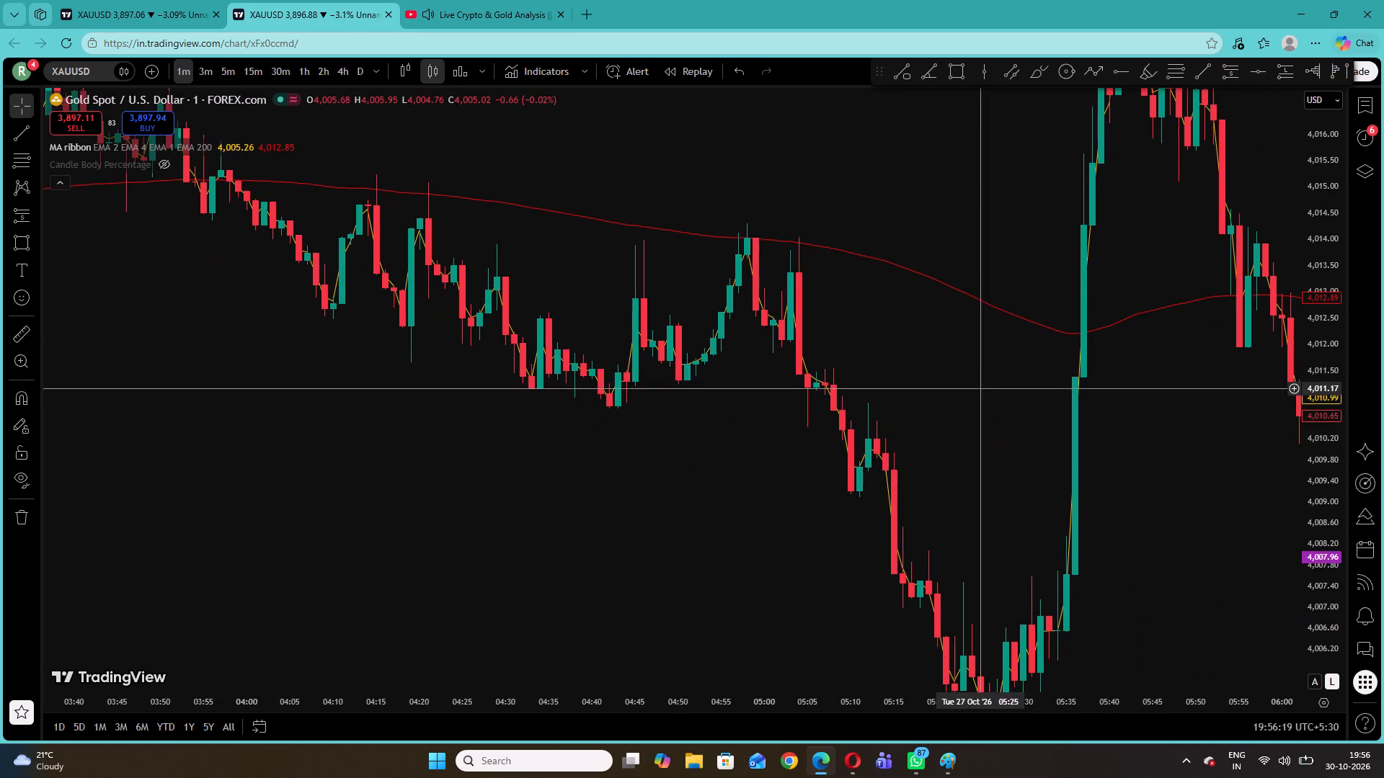
{"action": "left_click_drag", "start_coordinate": [1322, 413], "coordinate": [1327, 518]}
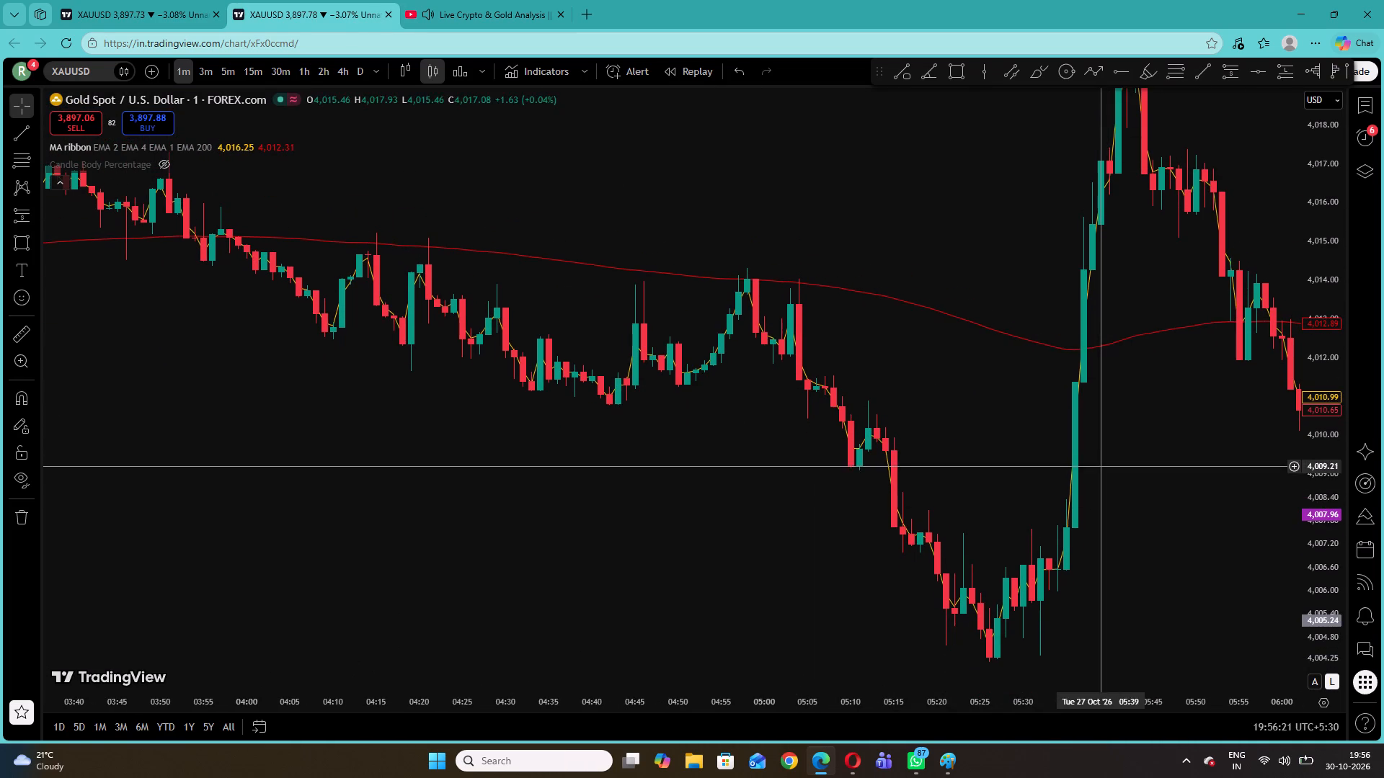
{"action": "left_click_drag", "start_coordinate": [1316, 336], "coordinate": [1301, 406]}
{"action": "left_click_drag", "start_coordinate": [1097, 434], "coordinate": [782, 484]}
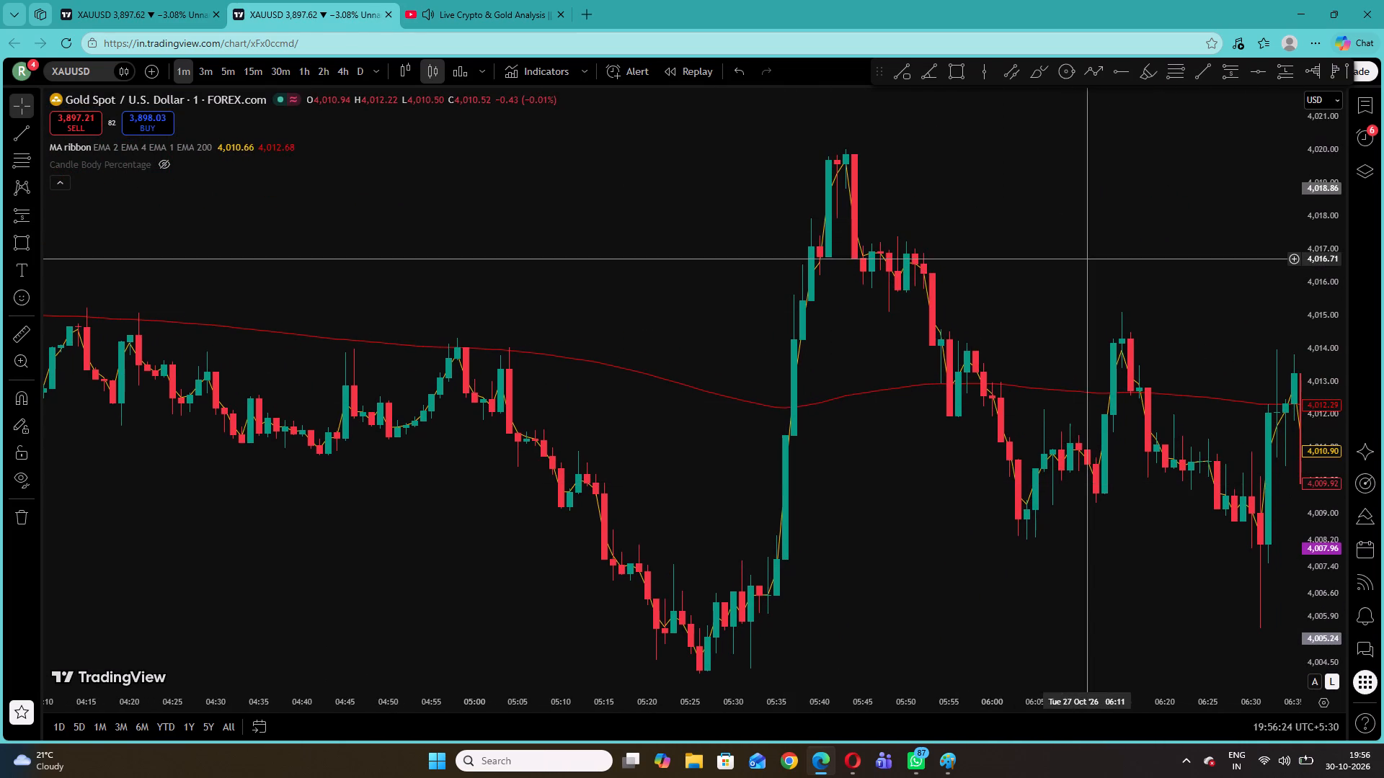
{"action": "left_click_drag", "start_coordinate": [1091, 259], "coordinate": [819, 207]}
{"action": "left_click_drag", "start_coordinate": [1328, 282], "coordinate": [1327, 324]}
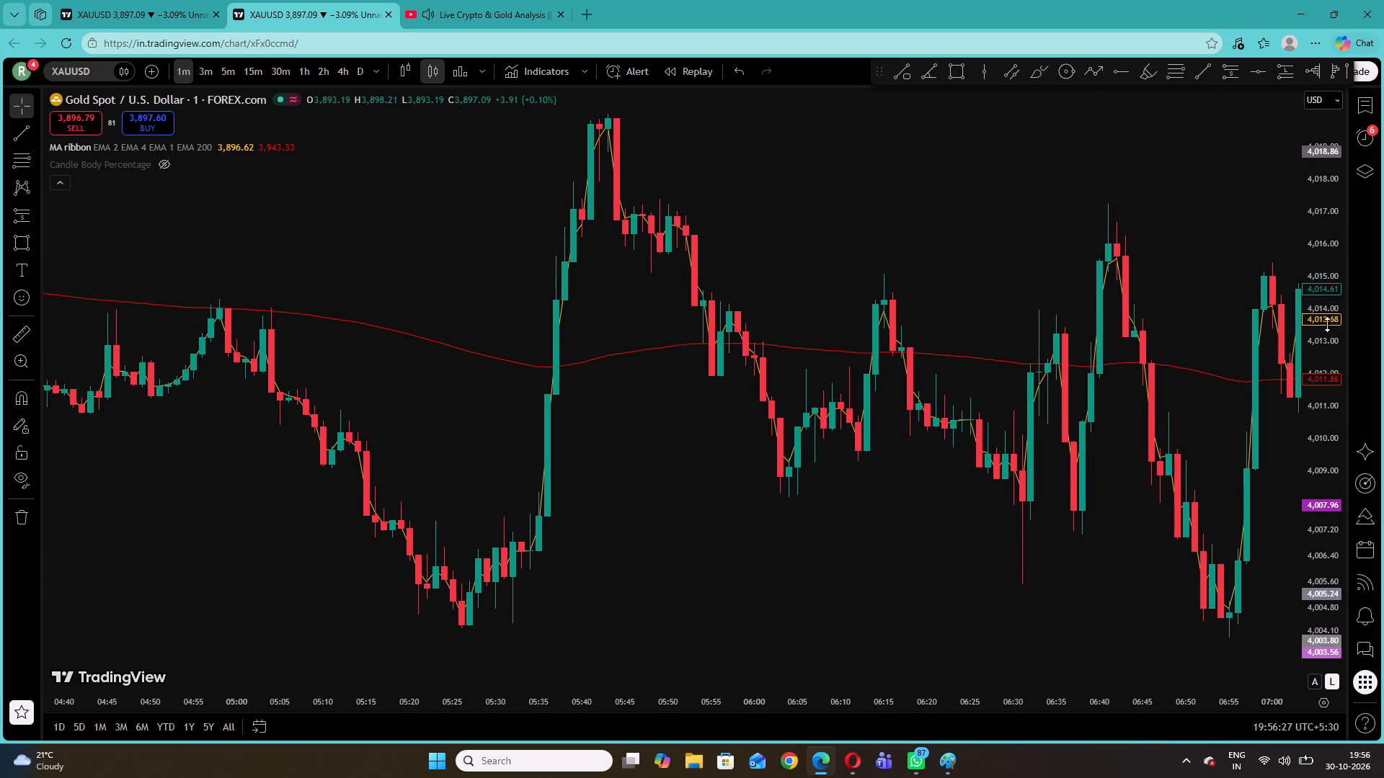
{"action": "left_click_drag", "start_coordinate": [1327, 324], "coordinate": [1323, 336]}
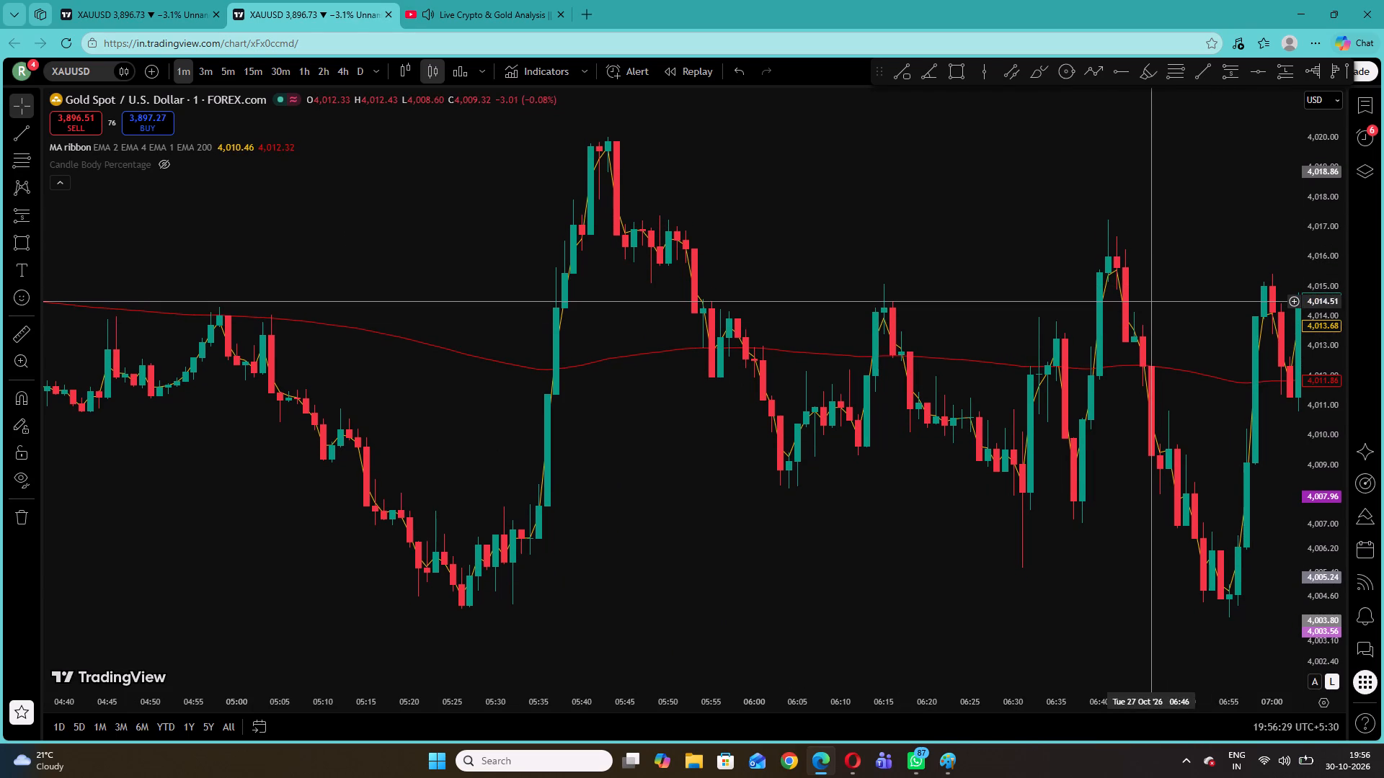
Examine the 27 October XAUUSD price action around the 200 EMA from about 07:00 to 11:45.
{"action": "left_click_drag", "start_coordinate": [1020, 280], "coordinate": [587, 230]}
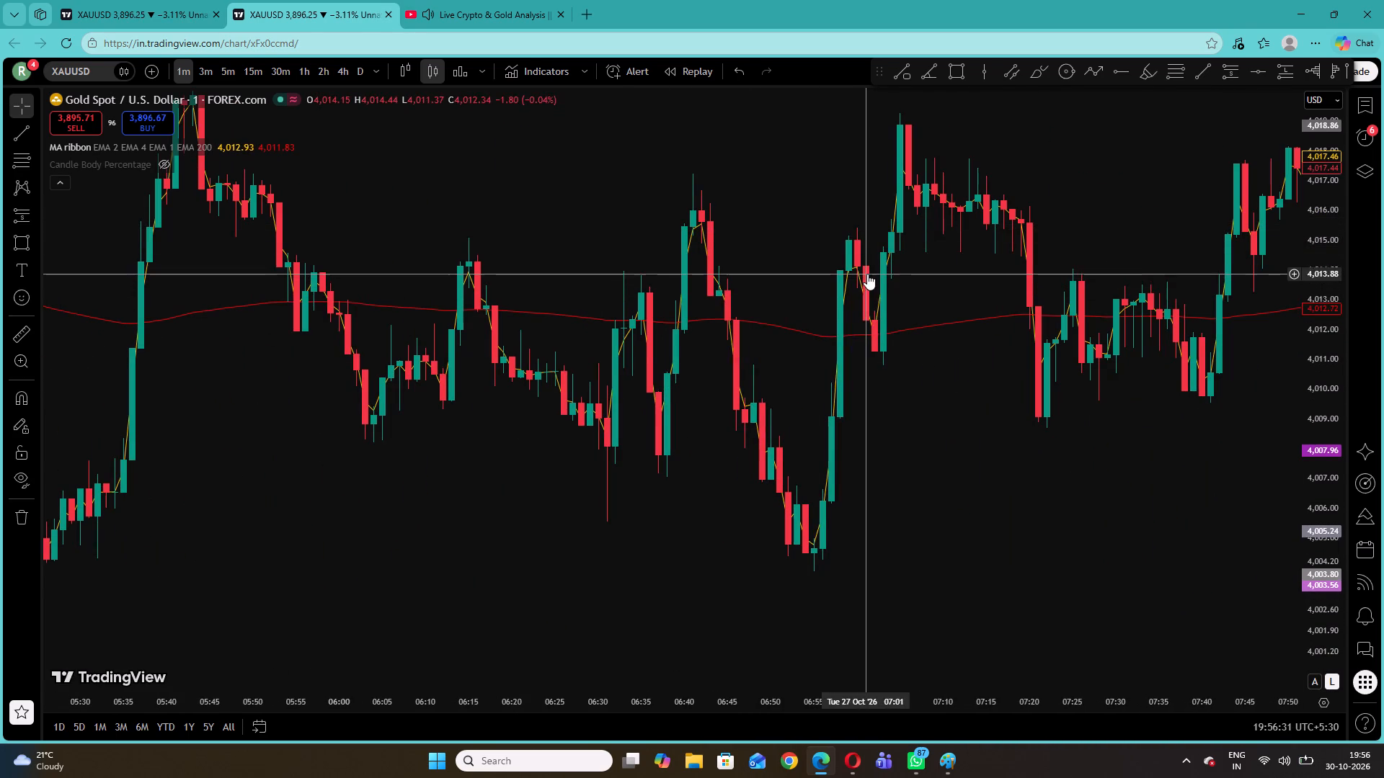
{"action": "left_click_drag", "start_coordinate": [1324, 381], "coordinate": [1326, 438]}
{"action": "left_click_drag", "start_coordinate": [1112, 229], "coordinate": [835, 304]}
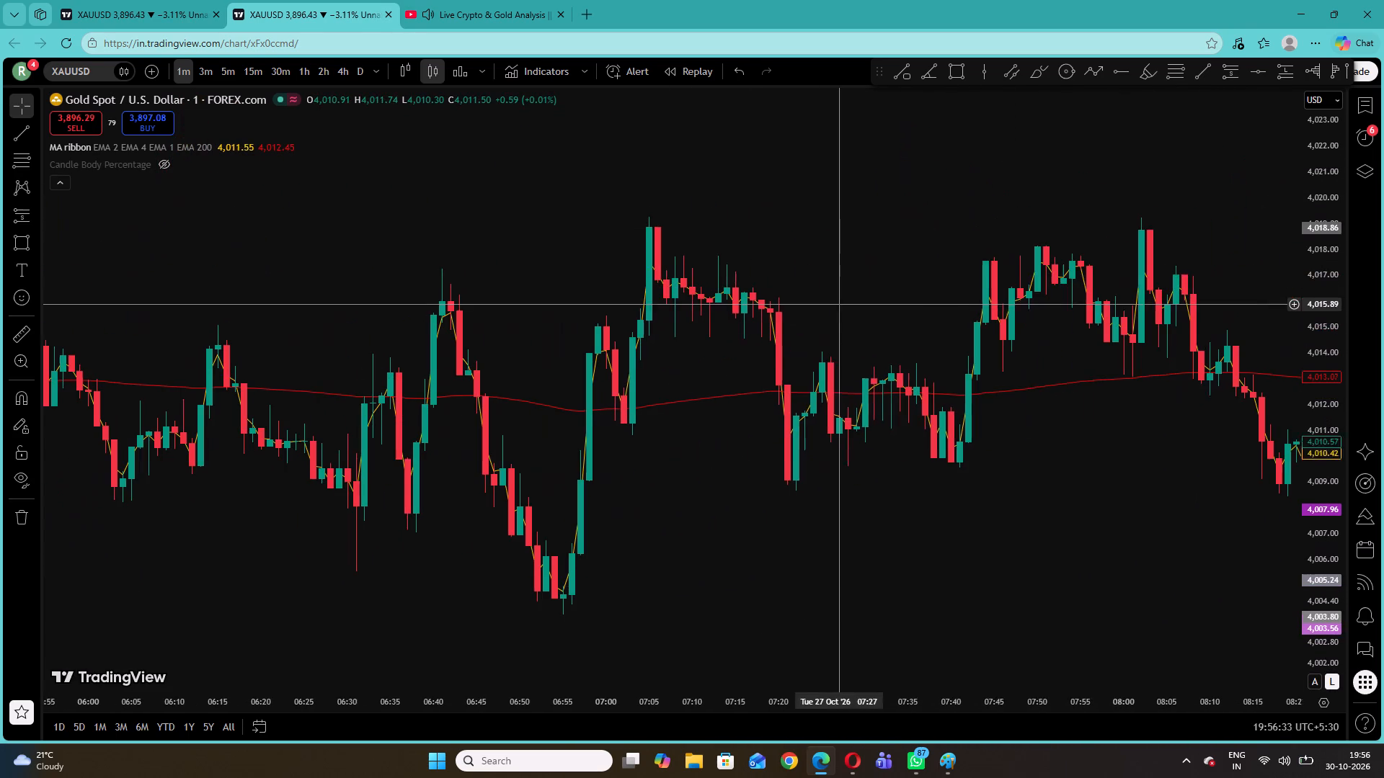
{"action": "left_click_drag", "start_coordinate": [835, 304], "coordinate": [834, 304]}
{"action": "left_click_drag", "start_coordinate": [1234, 252], "coordinate": [1222, 250]}
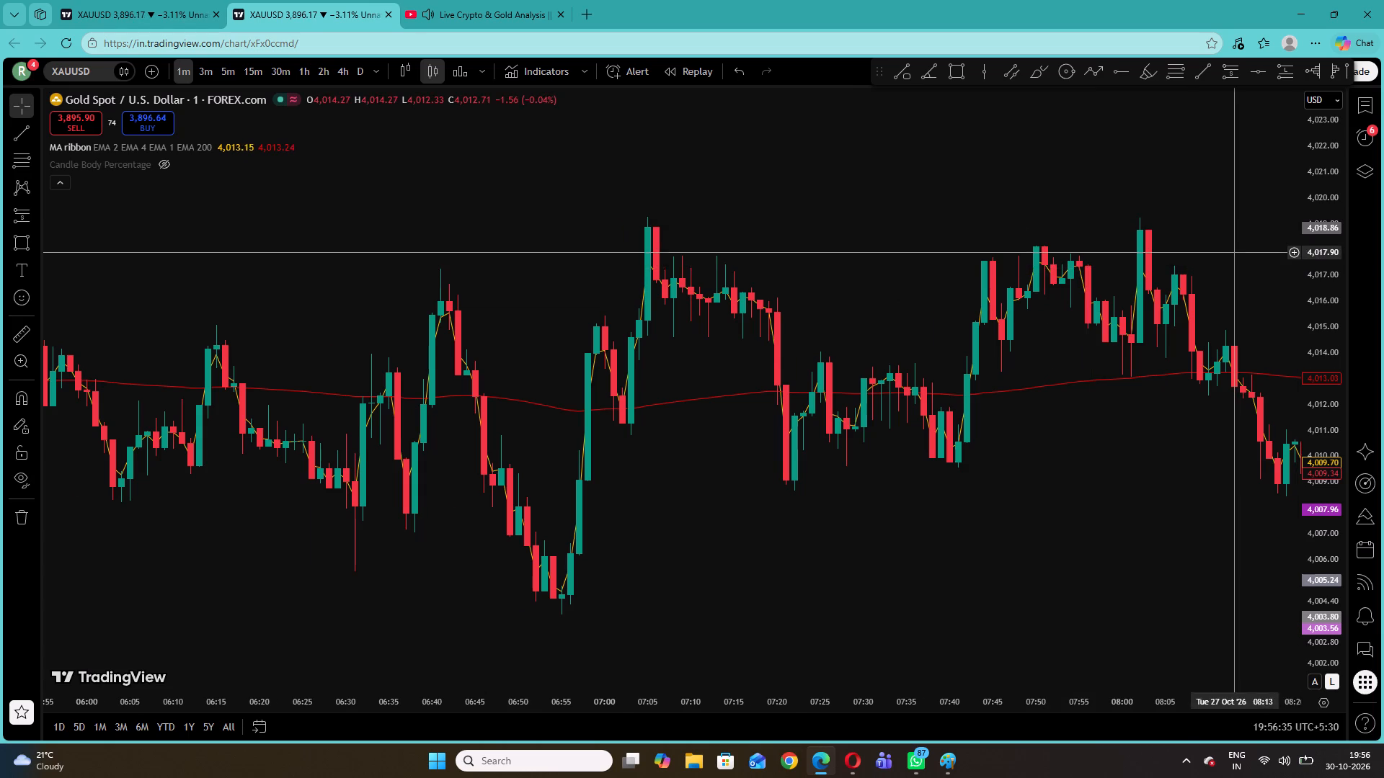
{"action": "left_click_drag", "start_coordinate": [1222, 250], "coordinate": [1022, 232]}
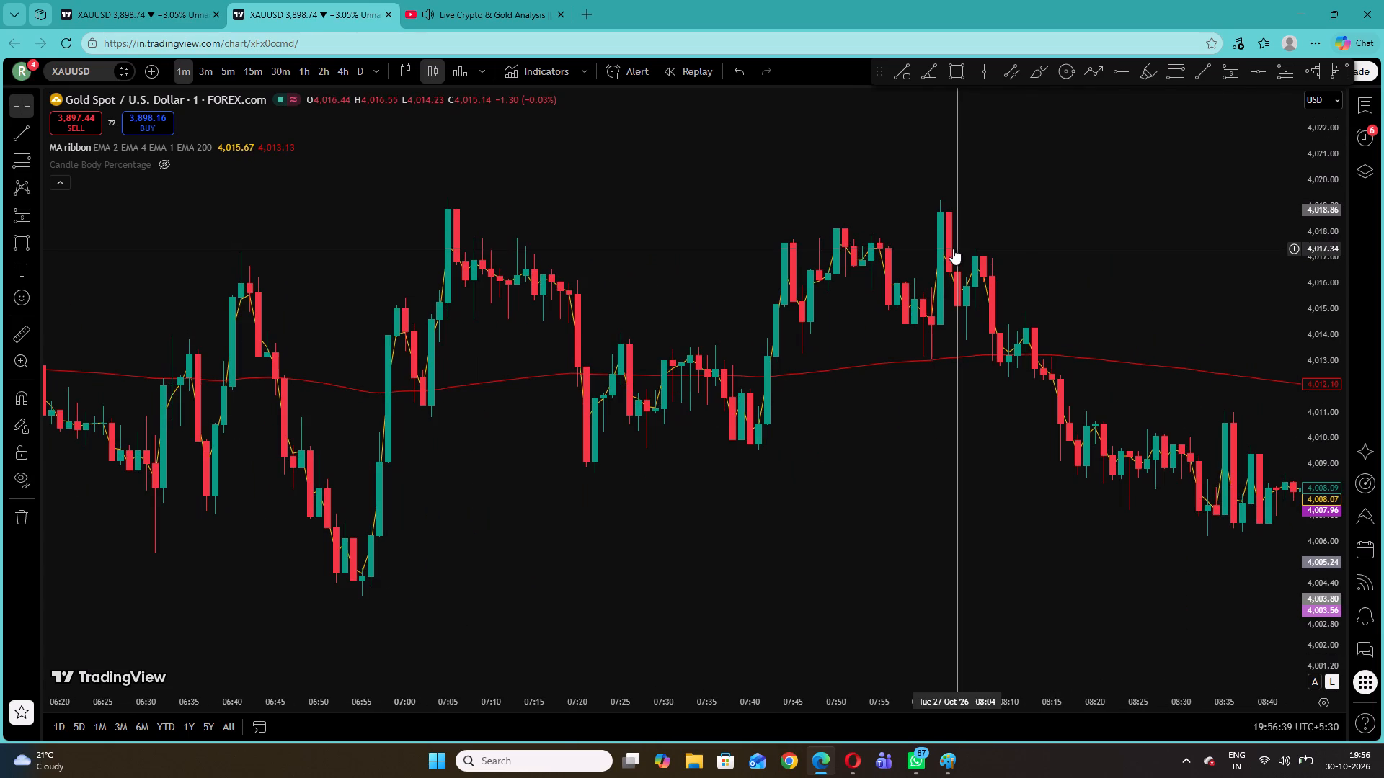
{"action": "left_click_drag", "start_coordinate": [1124, 305], "coordinate": [738, 264]}
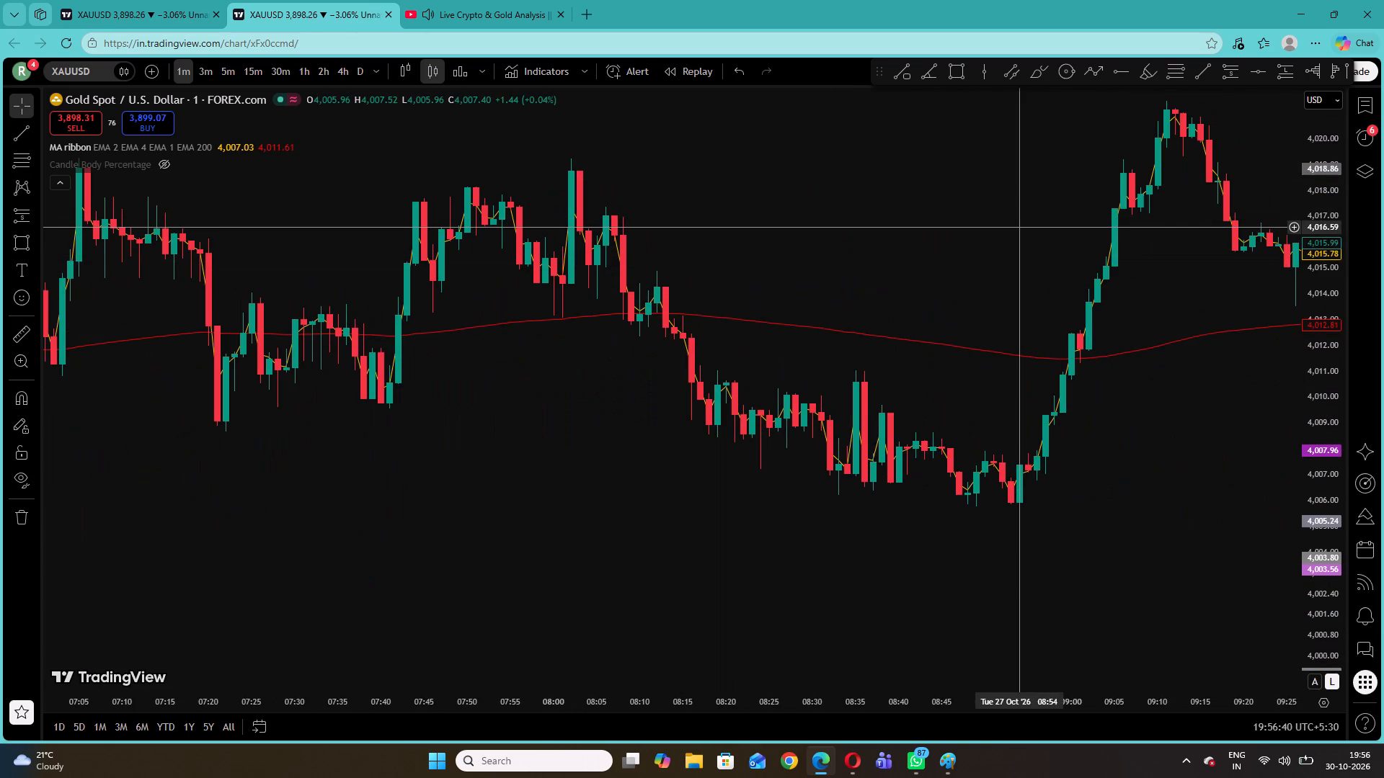
{"action": "left_click_drag", "start_coordinate": [1021, 227], "coordinate": [556, 346]}
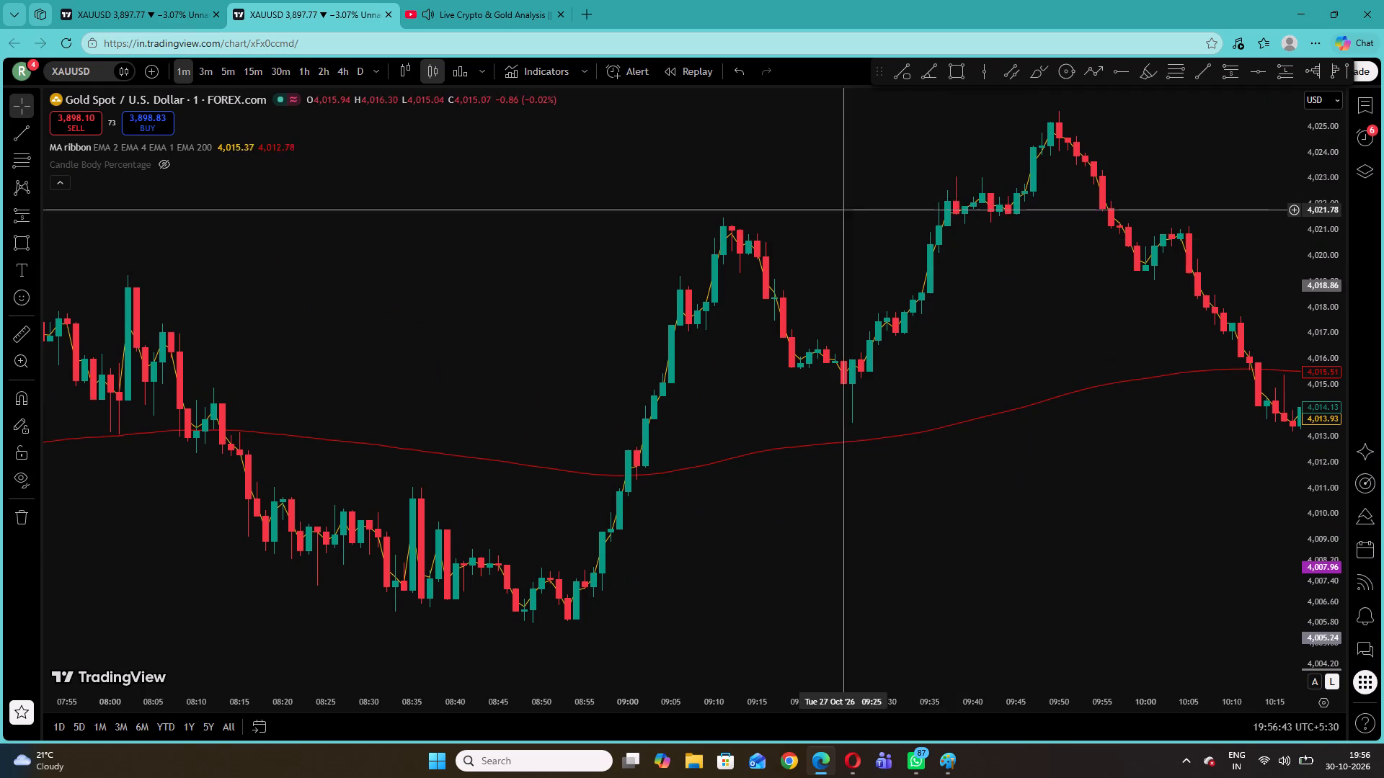
{"action": "left_click_drag", "start_coordinate": [877, 187], "coordinate": [646, 289]}
{"action": "left_click_drag", "start_coordinate": [1124, 316], "coordinate": [758, 207]}
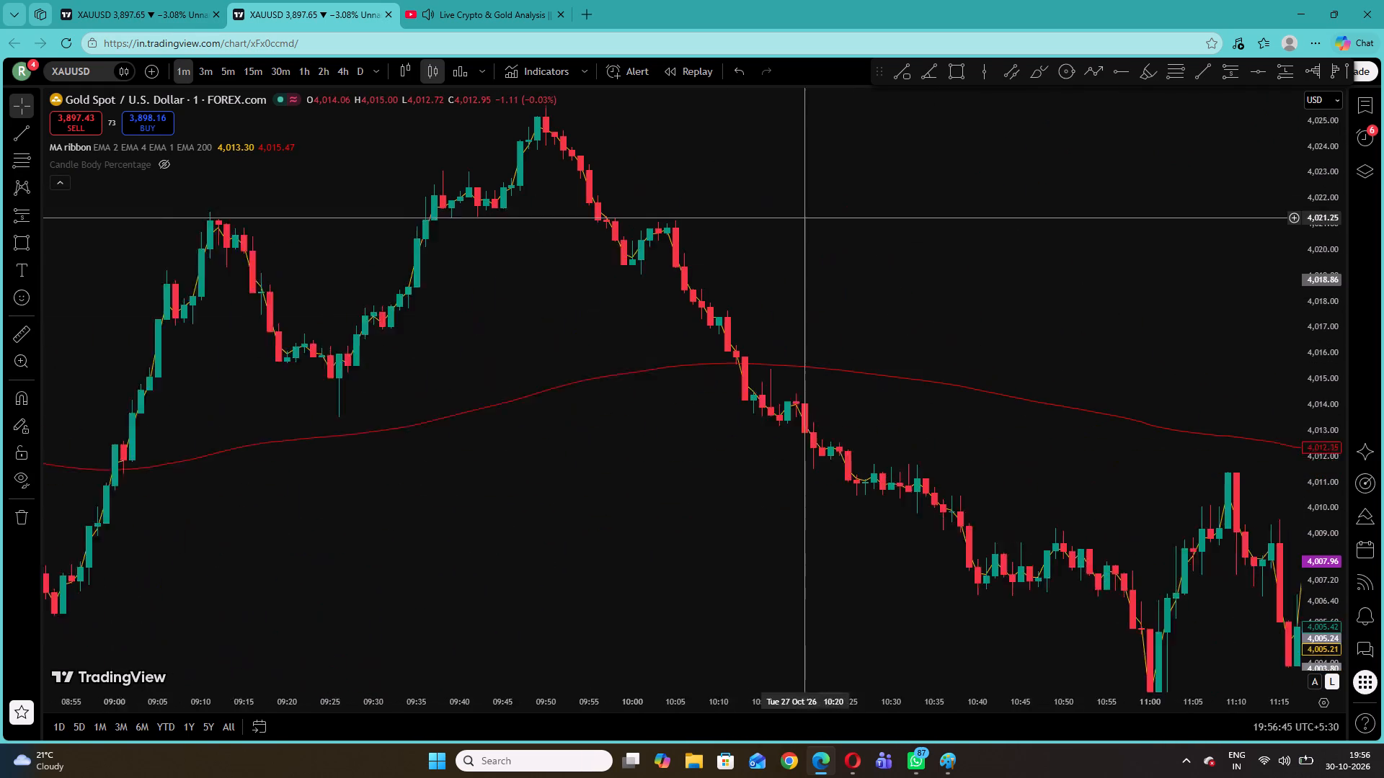
{"action": "left_click_drag", "start_coordinate": [758, 207], "coordinate": [755, 207]}
{"action": "left_click_drag", "start_coordinate": [1052, 310], "coordinate": [845, 164]}
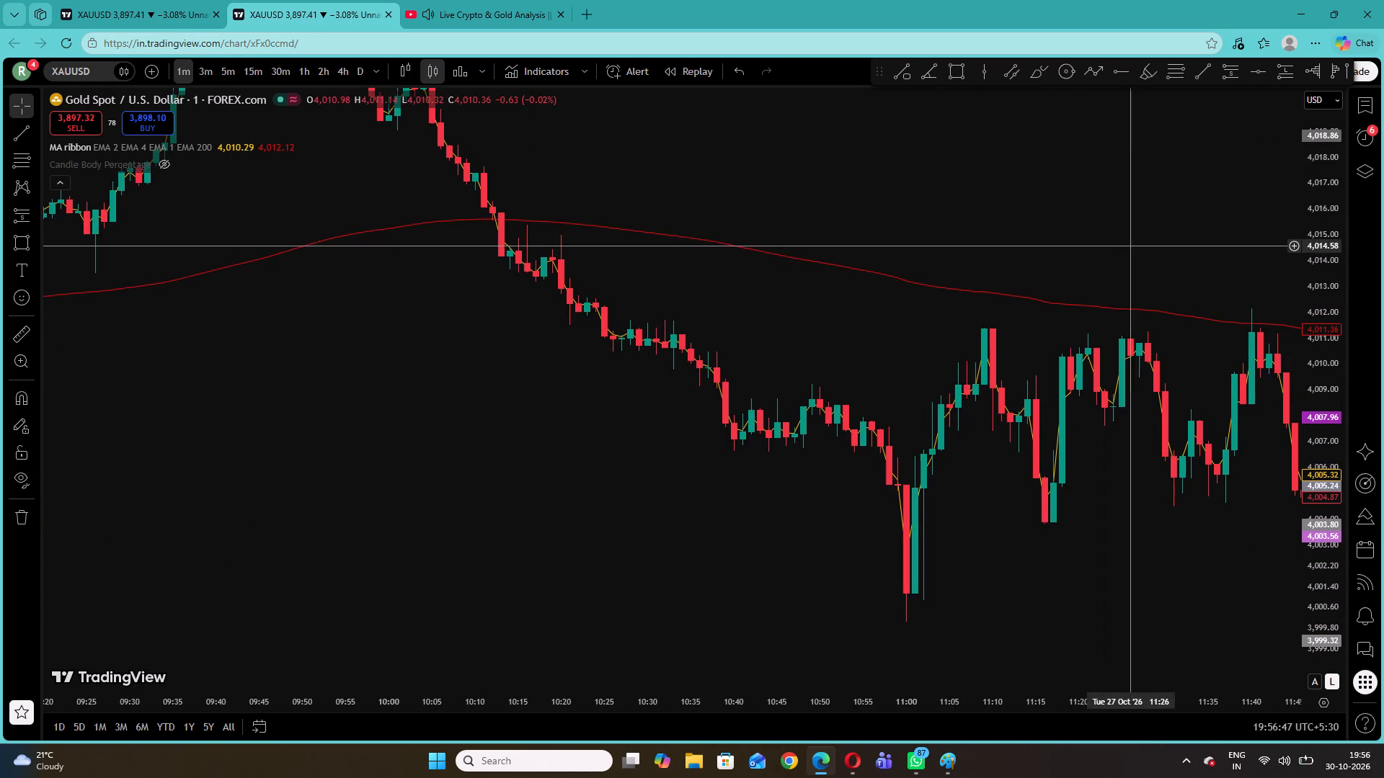
Examine the 27 October XAUUSD price action around the 200 EMA from about 11:45 to 18:00.
{"action": "left_click_drag", "start_coordinate": [1127, 246], "coordinate": [801, 205]}
{"action": "left_click_drag", "start_coordinate": [1121, 354], "coordinate": [884, 255]}
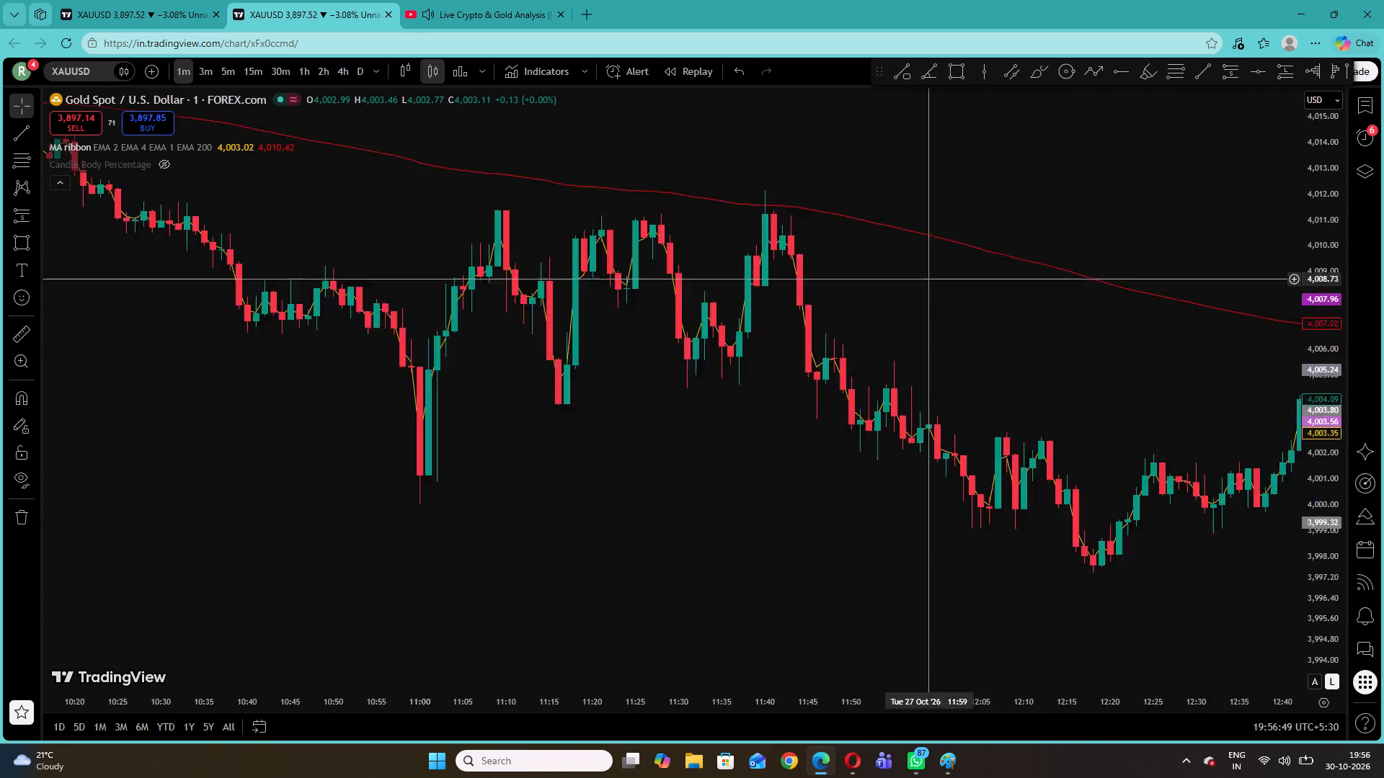
{"action": "left_click_drag", "start_coordinate": [884, 255], "coordinate": [757, 220]}
{"action": "left_click", "coordinate": [914, 208]}
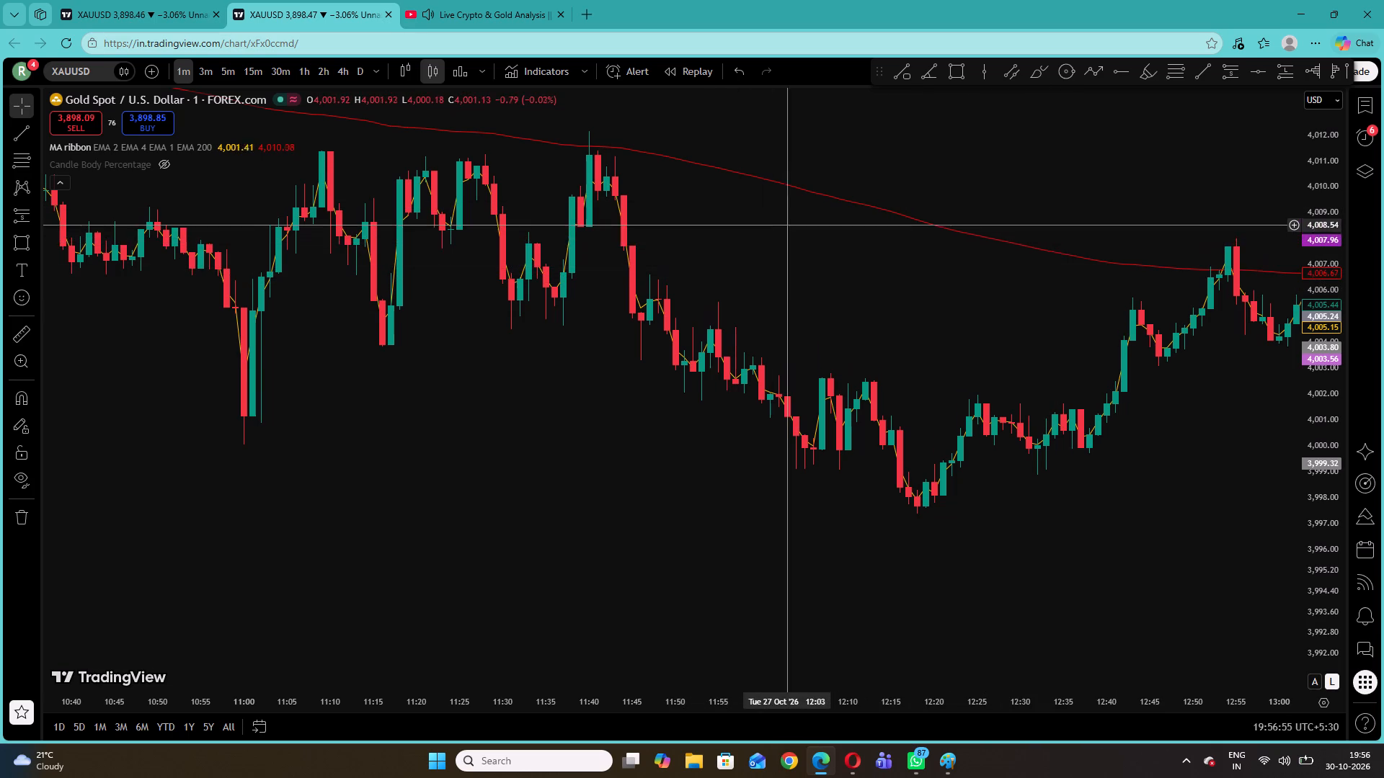
{"action": "left_click_drag", "start_coordinate": [952, 251], "coordinate": [450, 300]}
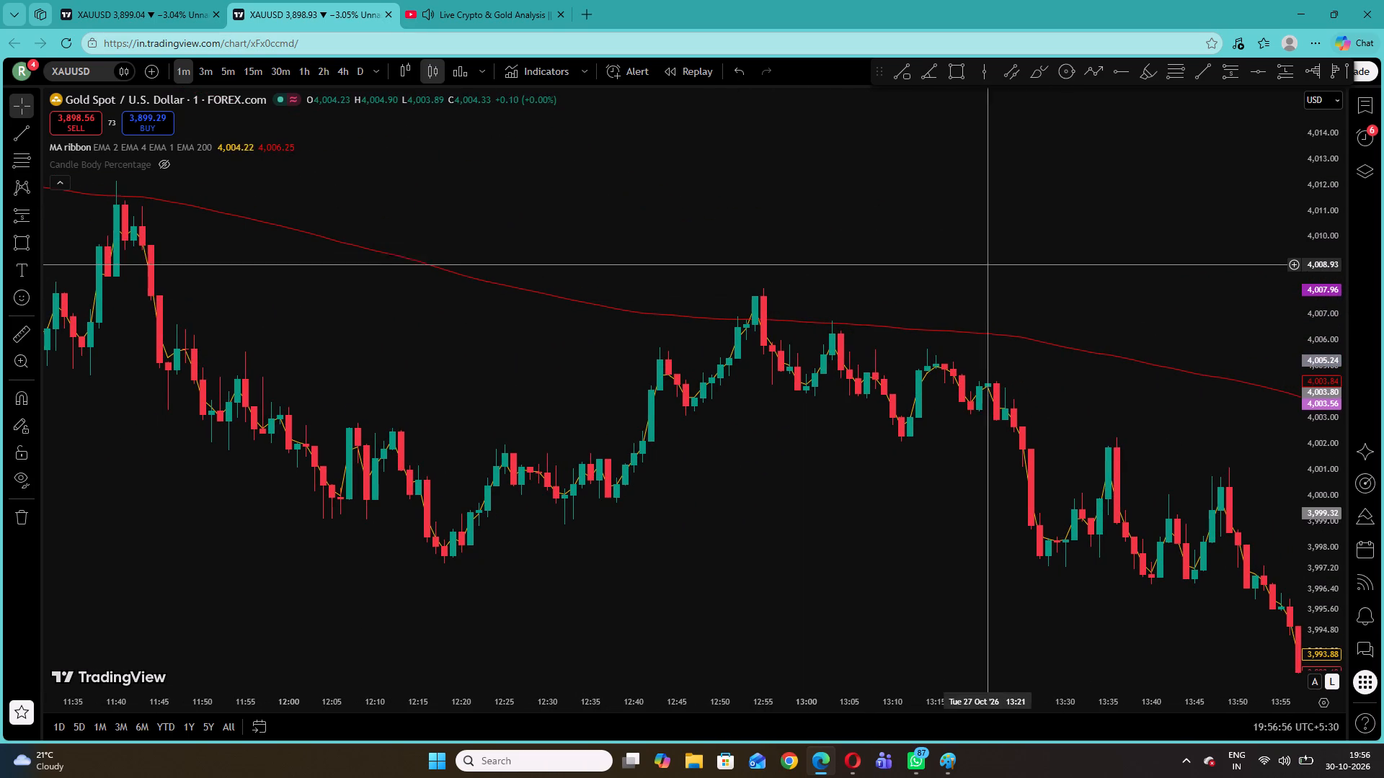
{"action": "left_click_drag", "start_coordinate": [1003, 267], "coordinate": [675, 176]}
{"action": "left_click_drag", "start_coordinate": [1068, 362], "coordinate": [778, 213]}
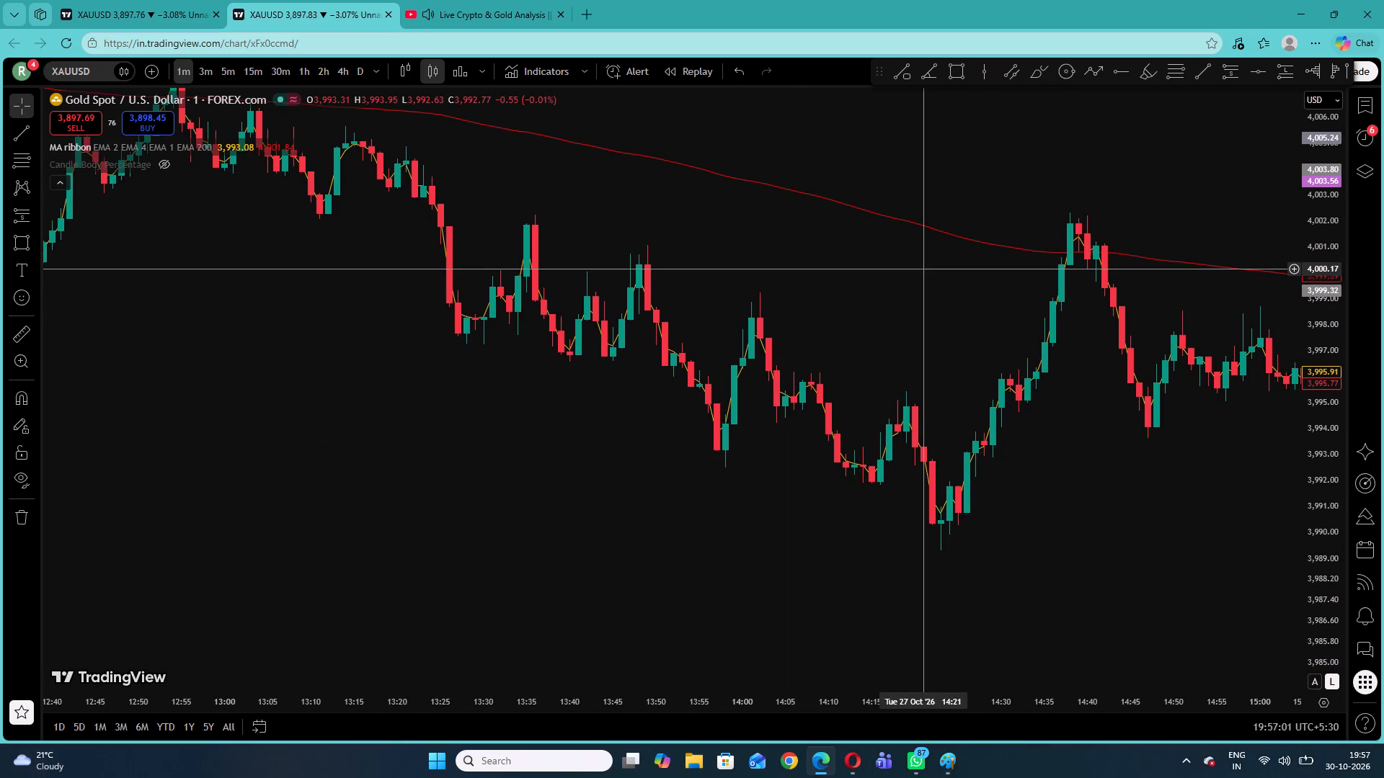
{"action": "left_click_drag", "start_coordinate": [926, 269], "coordinate": [531, 291]}
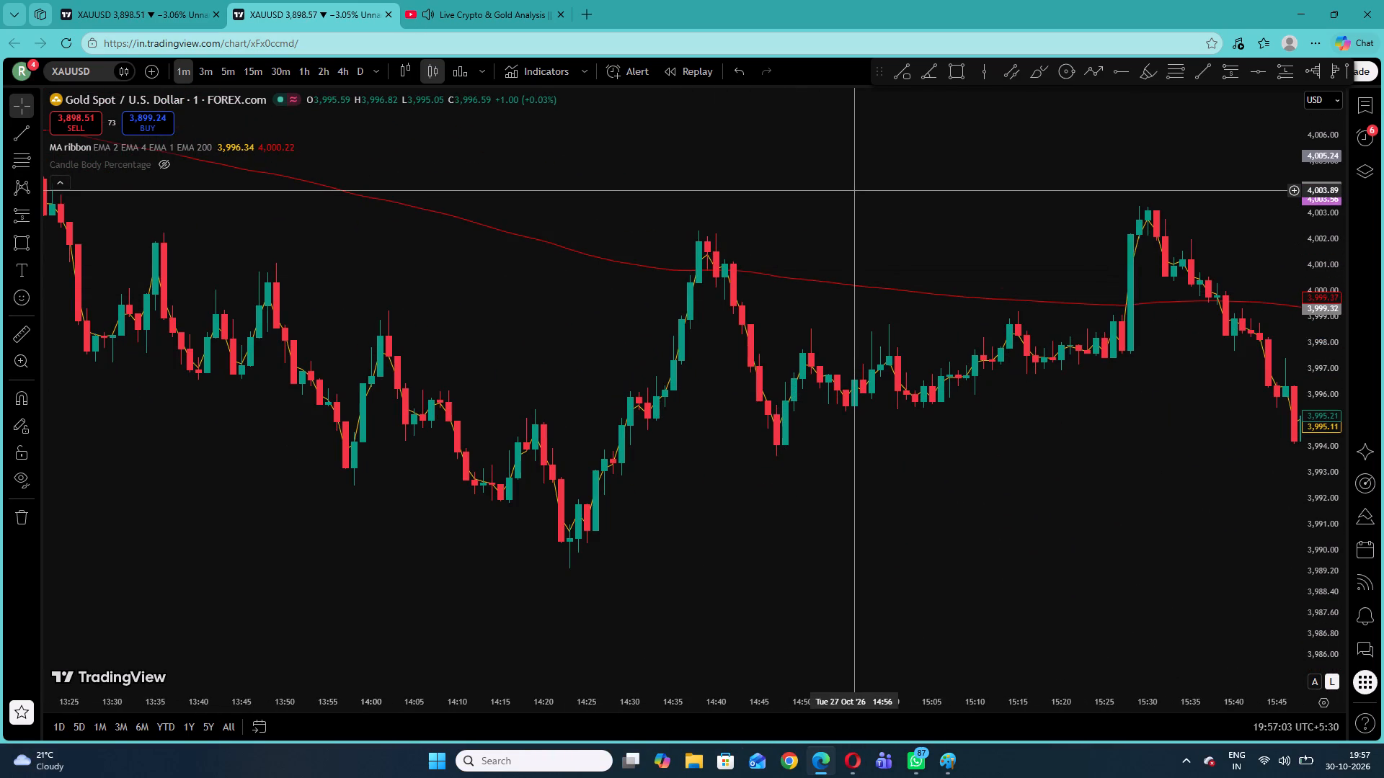
{"action": "left_click_drag", "start_coordinate": [1117, 233], "coordinate": [600, 208]}
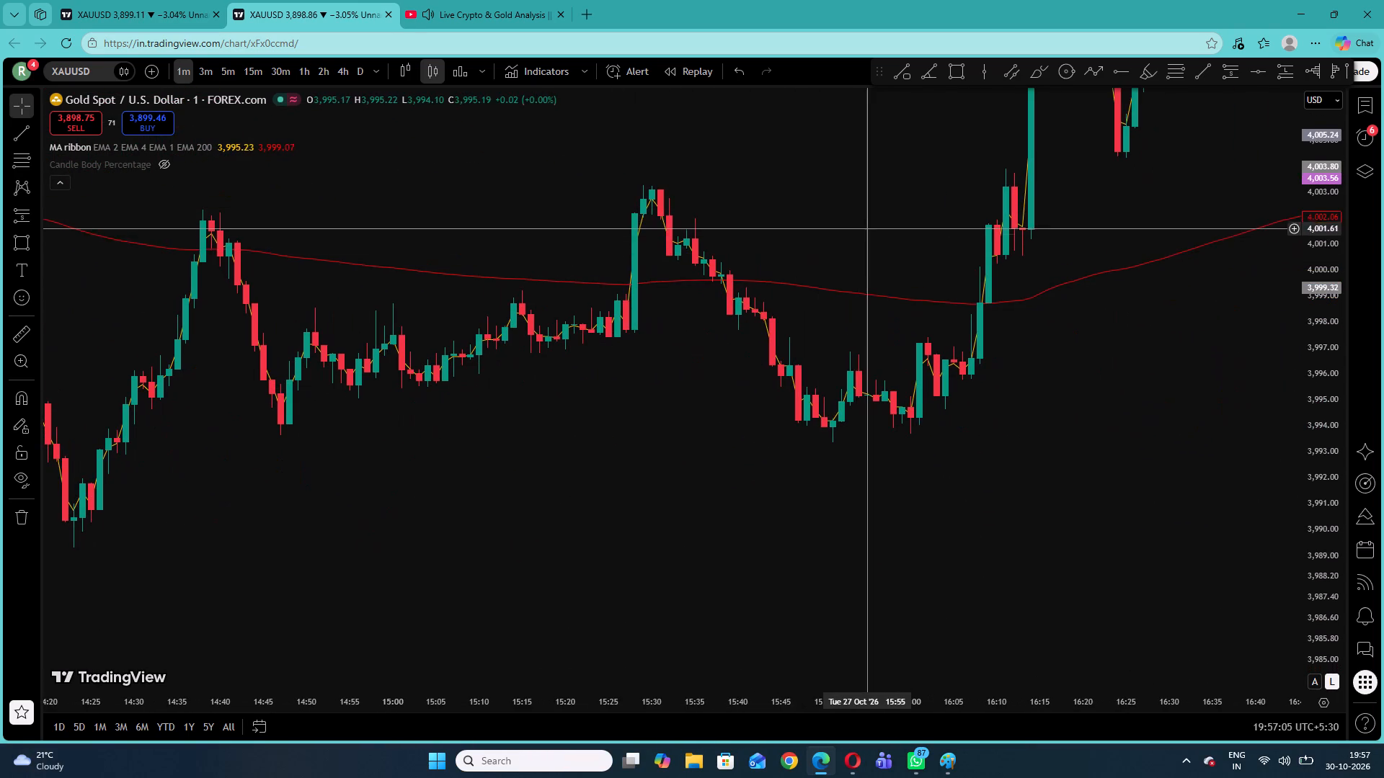
{"action": "left_click_drag", "start_coordinate": [866, 226], "coordinate": [845, 413]}
{"action": "left_click_drag", "start_coordinate": [906, 247], "coordinate": [689, 367]}
{"action": "left_click_drag", "start_coordinate": [1019, 152], "coordinate": [810, 225]}
{"action": "left_click_drag", "start_coordinate": [1011, 207], "coordinate": [702, 309]}
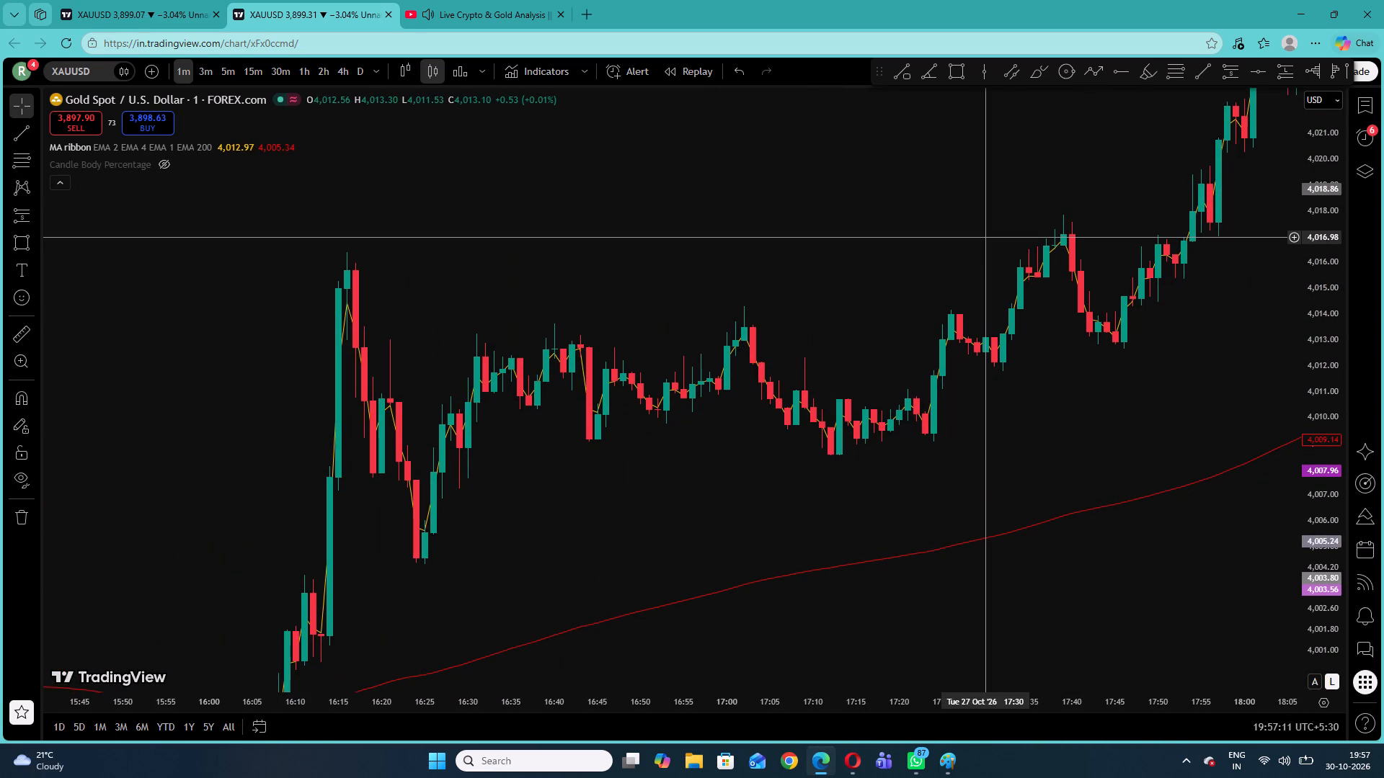
Check the Bitcoin chart on the YouTube trading stream.
{"action": "left_click", "coordinate": [485, 0]}
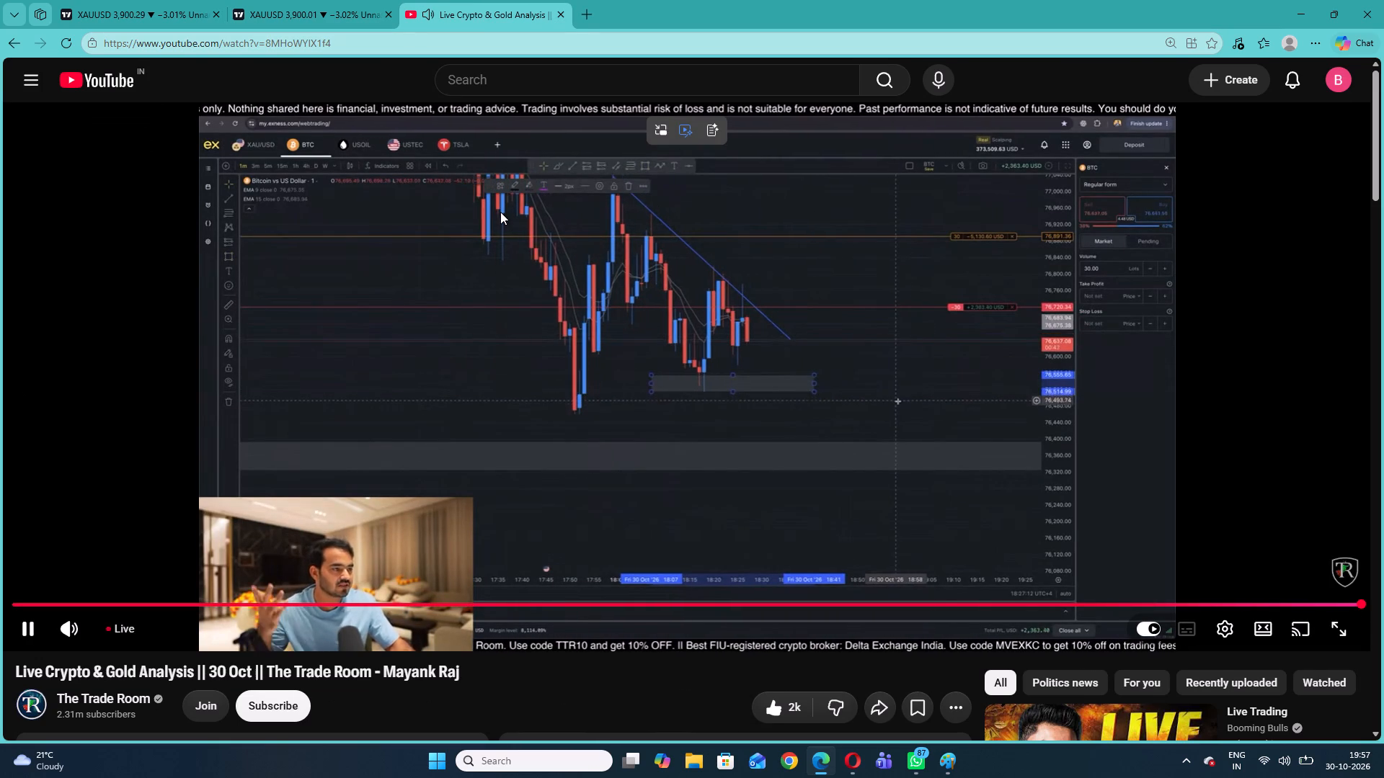
Return to the XAUUSD chart and set the MA ribbon's MA #1 EMA length to 4.
{"action": "left_click", "coordinate": [303, 0]}
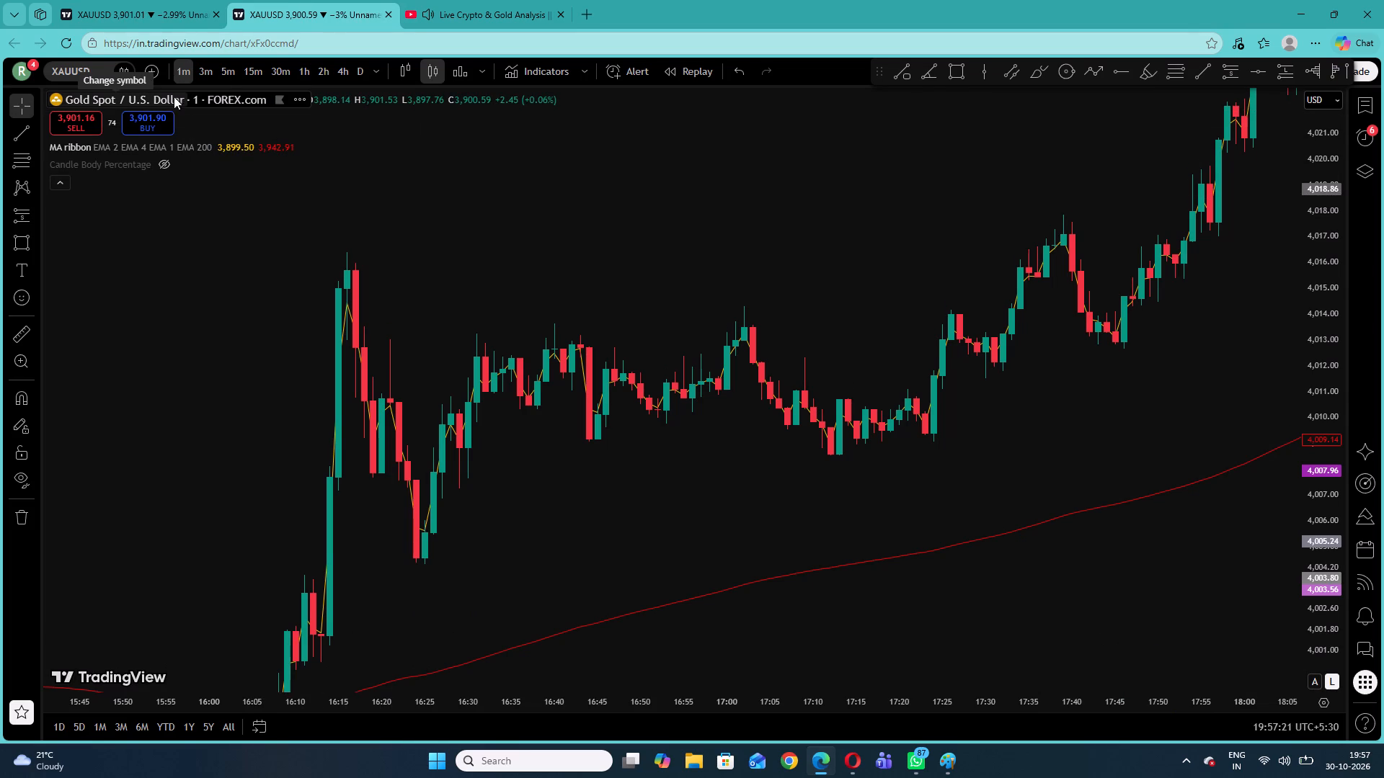
{"action": "left_click", "coordinate": [63, 188]}
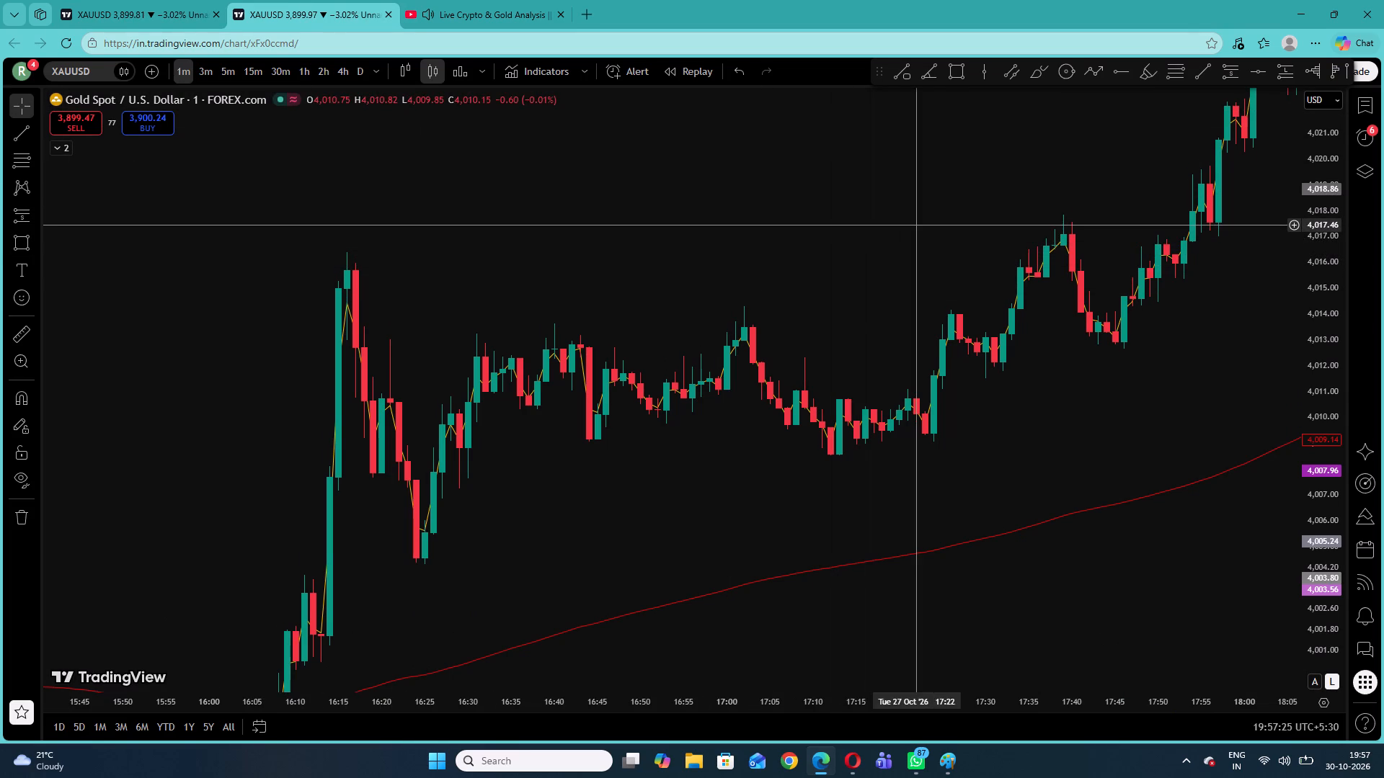
{"action": "left_click", "coordinate": [56, 144]}
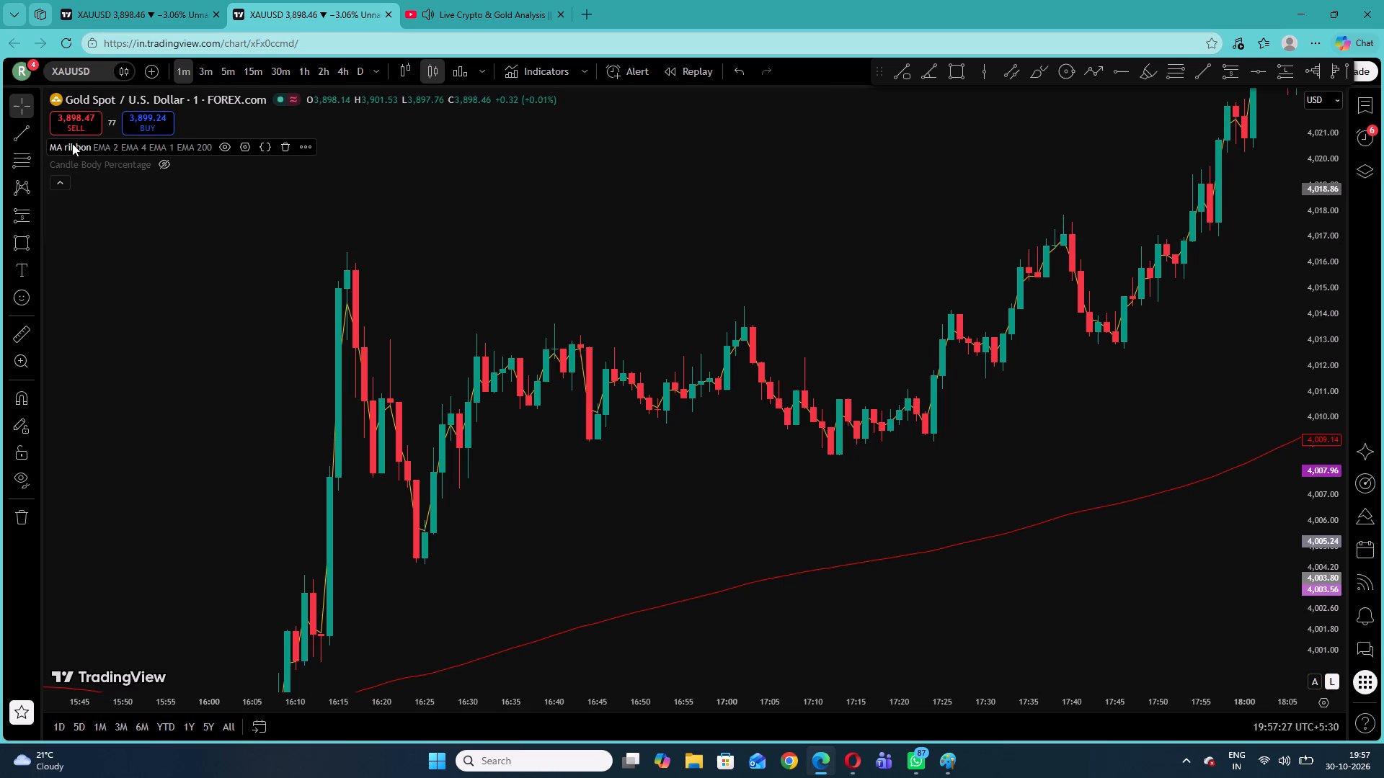
{"action": "left_click", "coordinate": [244, 148]}
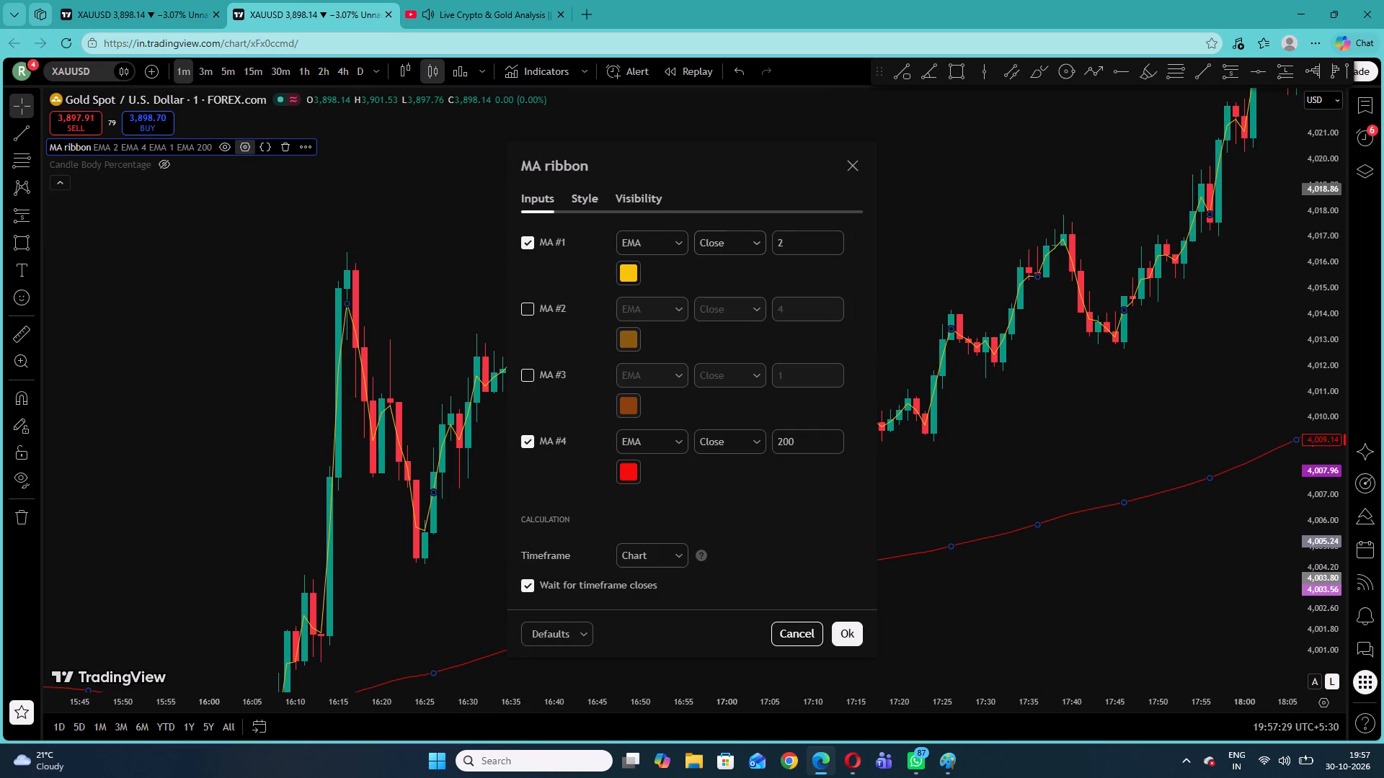
{"action": "left_click", "coordinate": [815, 244]}
{"action": "left_click", "coordinate": [815, 244]}
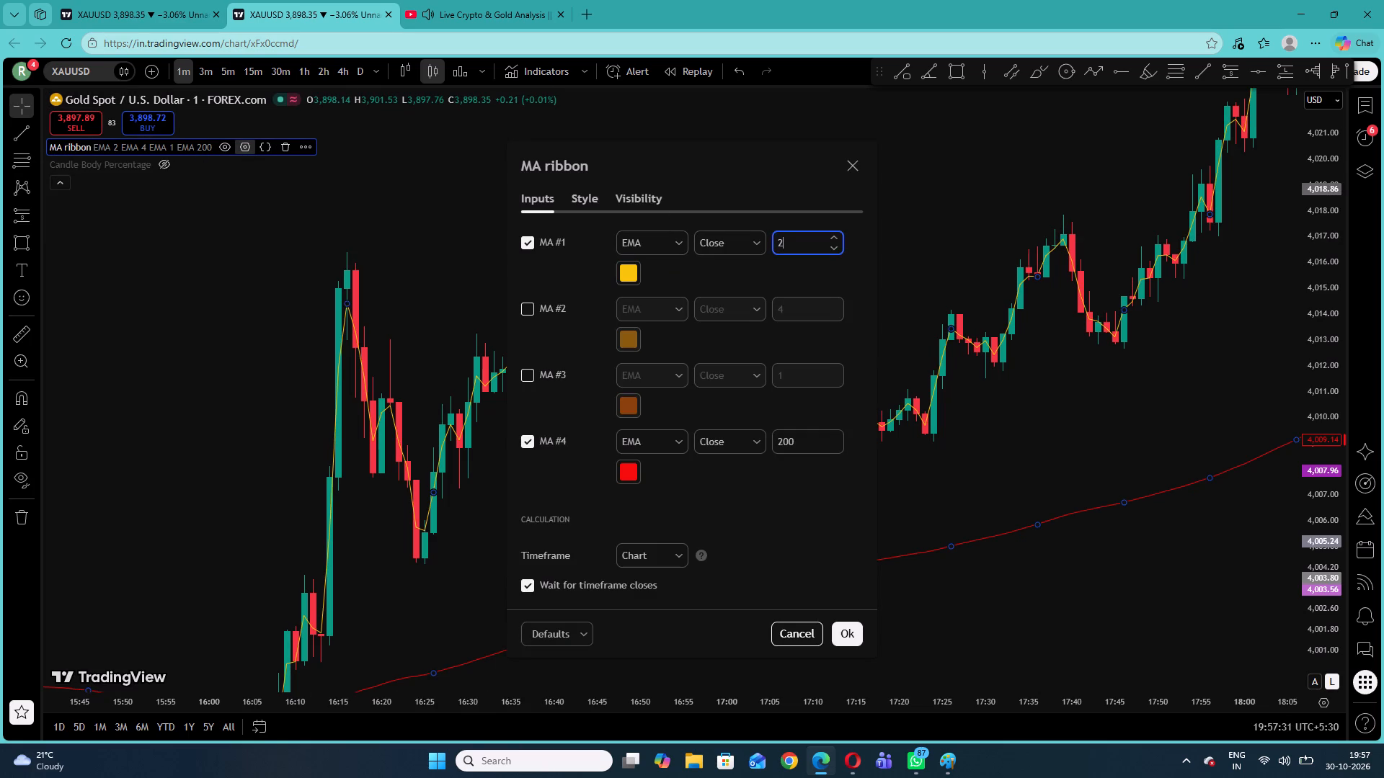
{"action": "key", "text": "BackSpace"}
{"action": "key", "text": "4"}
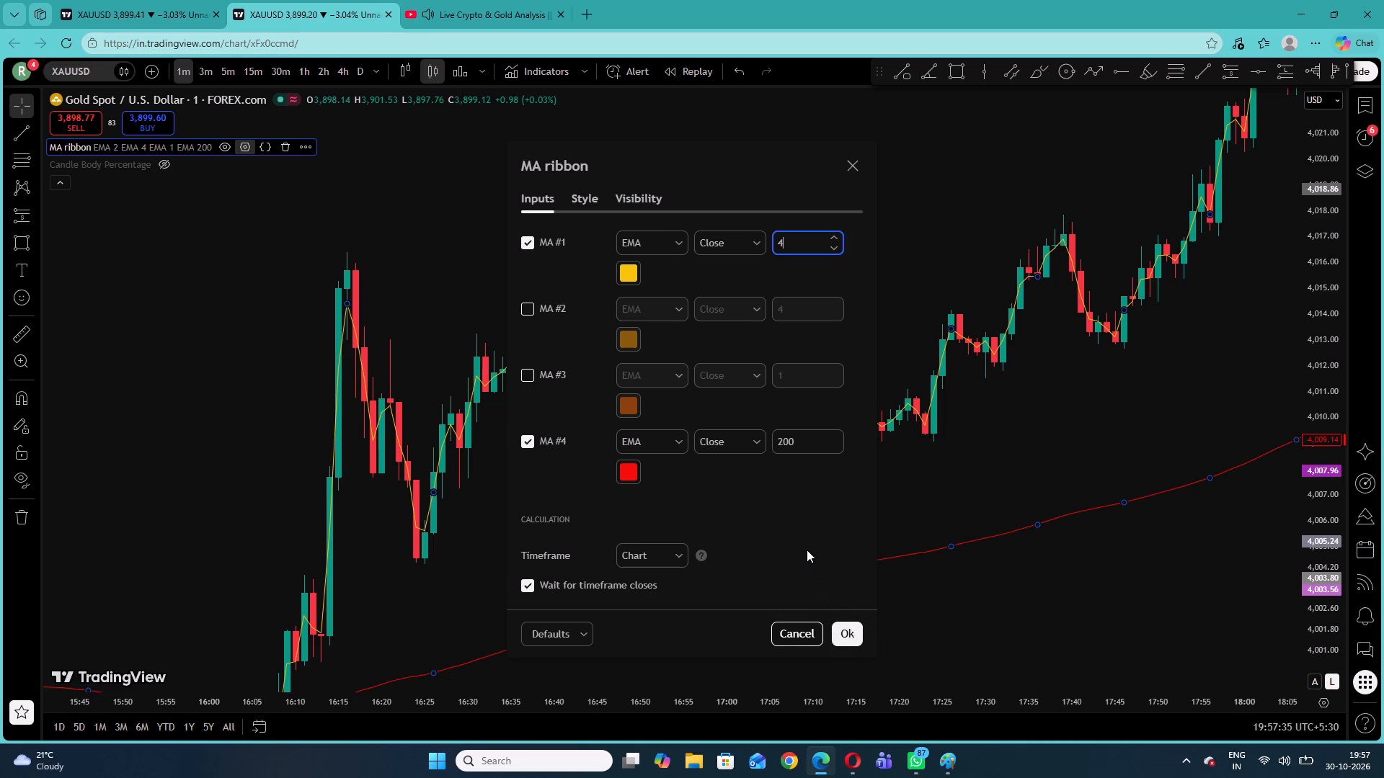
{"action": "left_click", "coordinate": [841, 634]}
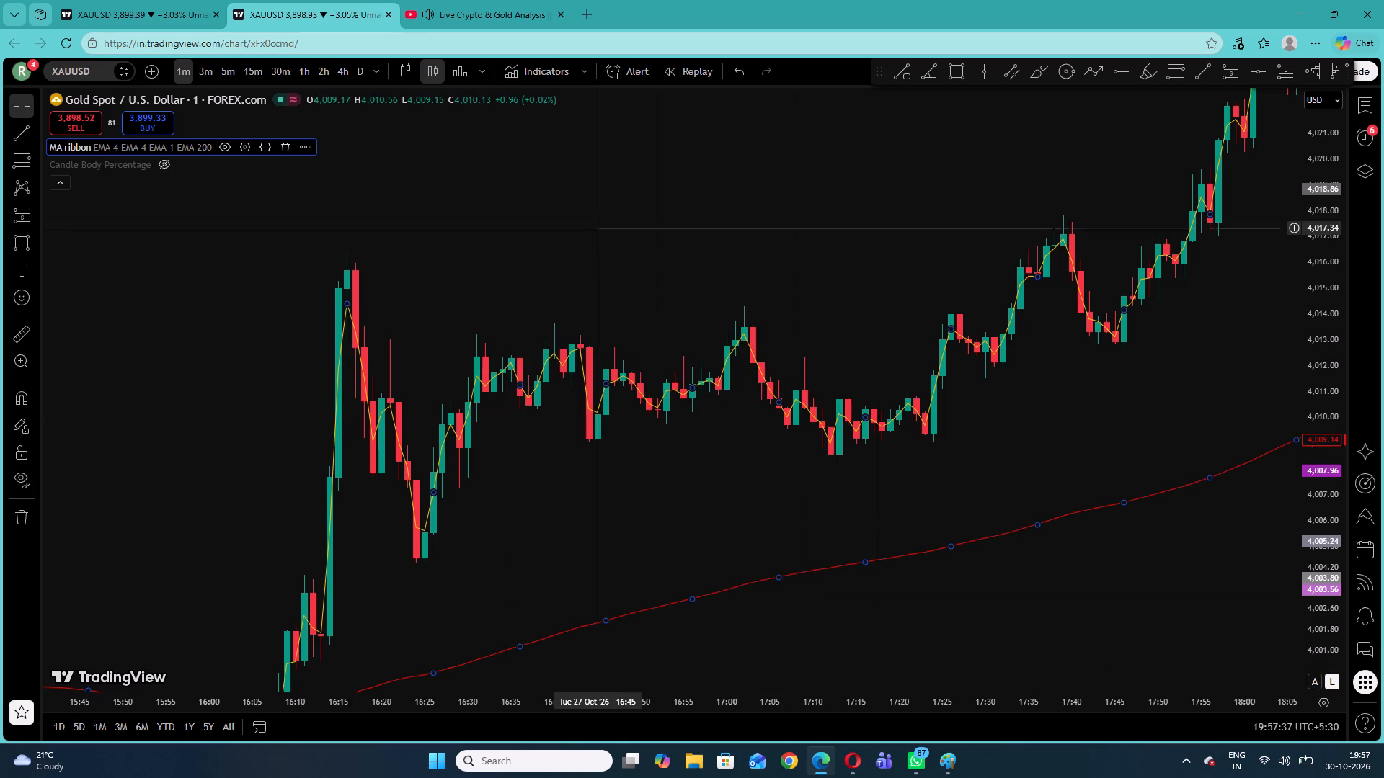
{"action": "left_click", "coordinate": [596, 228]}
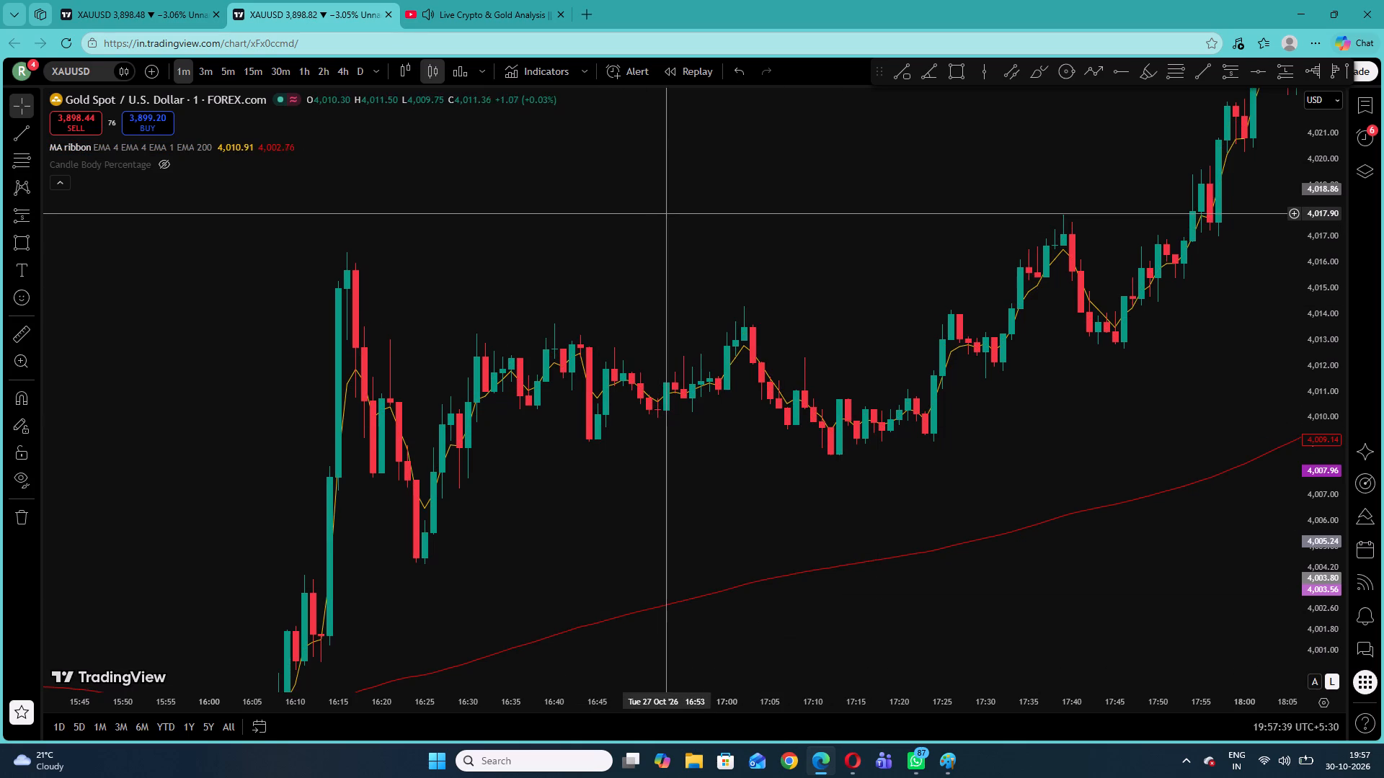
Check the Bitcoin chart on the YouTube trading stream again.
{"action": "left_click", "coordinate": [507, 3]}
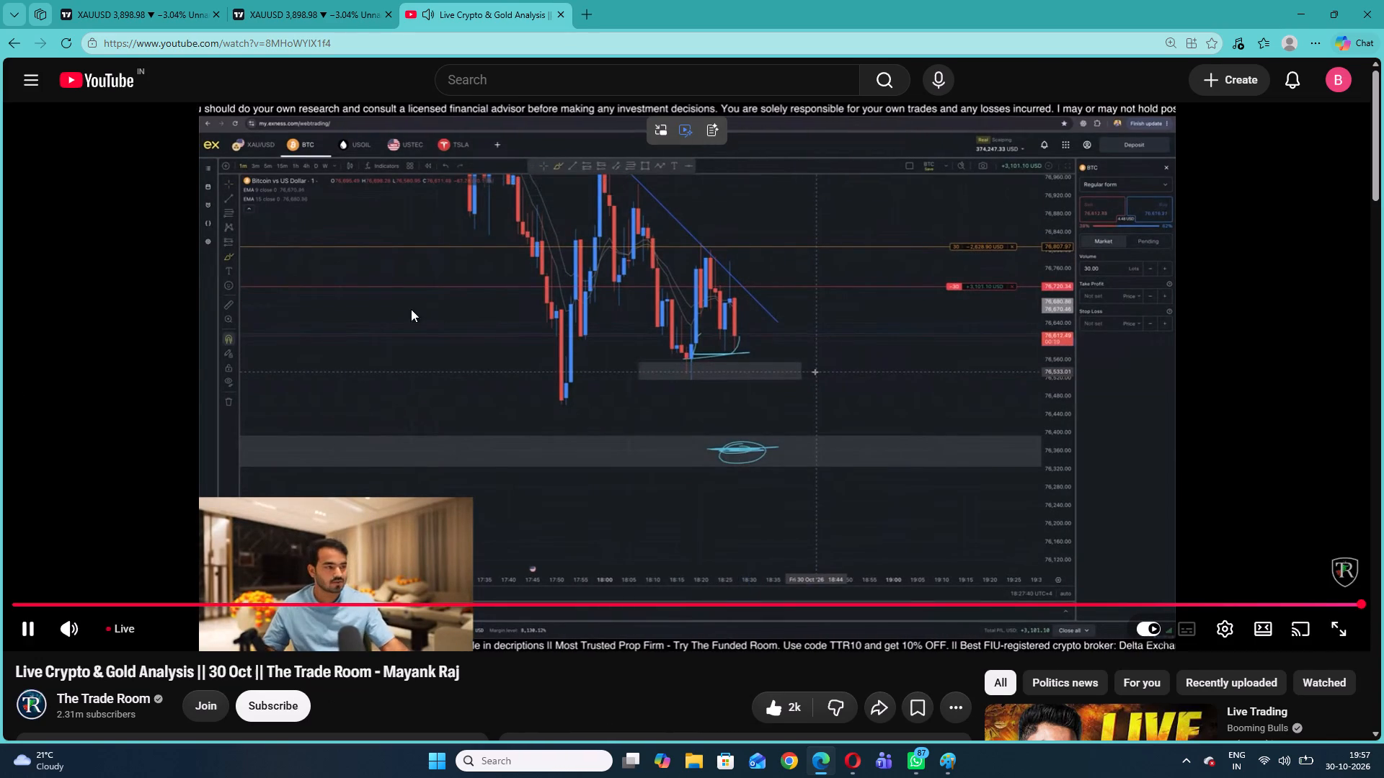
On the XAUUSD chart, draw a short position at 17:01 on 27 October with entry about 4,013.50, stop 4,014.33 and target 4,008.65.
{"action": "left_click", "coordinate": [263, 0]}
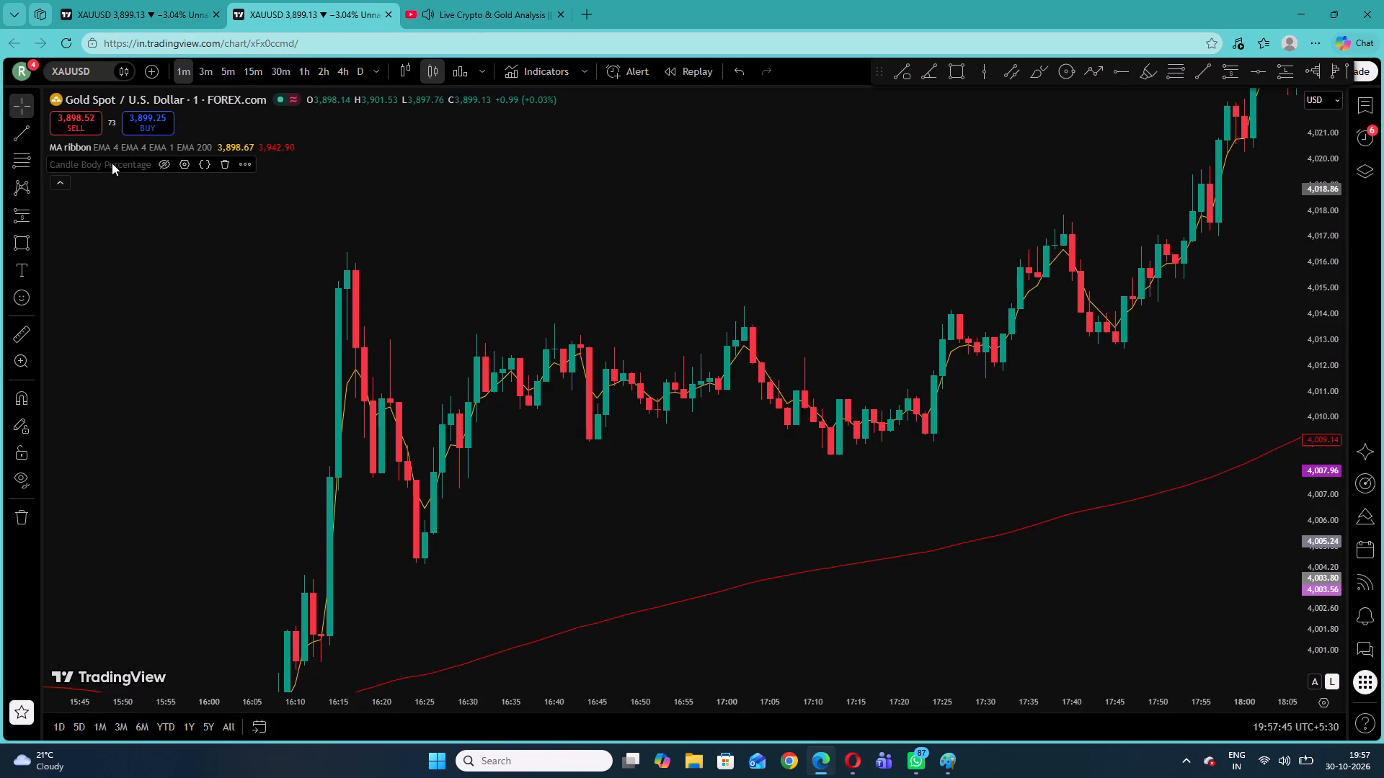
{"action": "left_click", "coordinate": [37, 218]}
{"action": "left_click", "coordinate": [108, 251]}
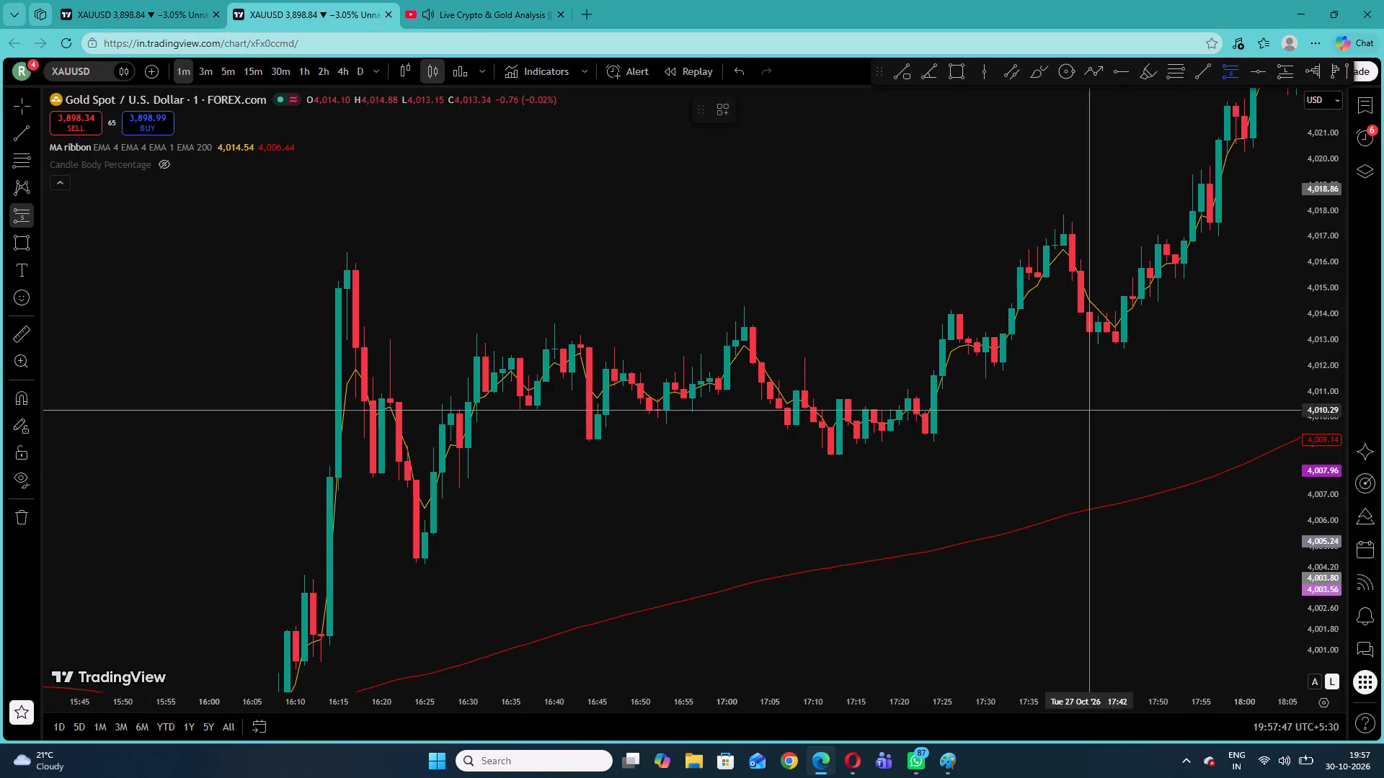
{"action": "left_click", "coordinate": [734, 327]}
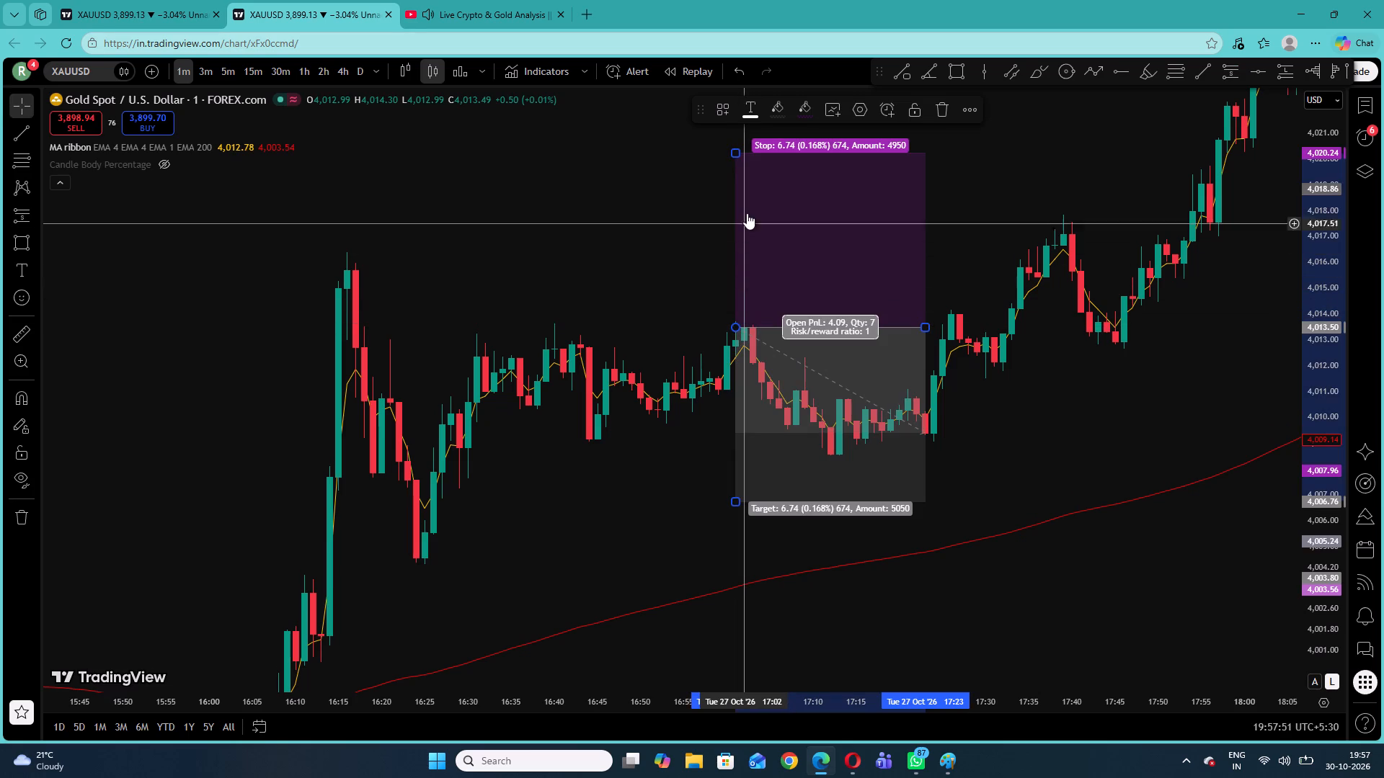
{"action": "left_click_drag", "start_coordinate": [736, 153], "coordinate": [766, 307]}
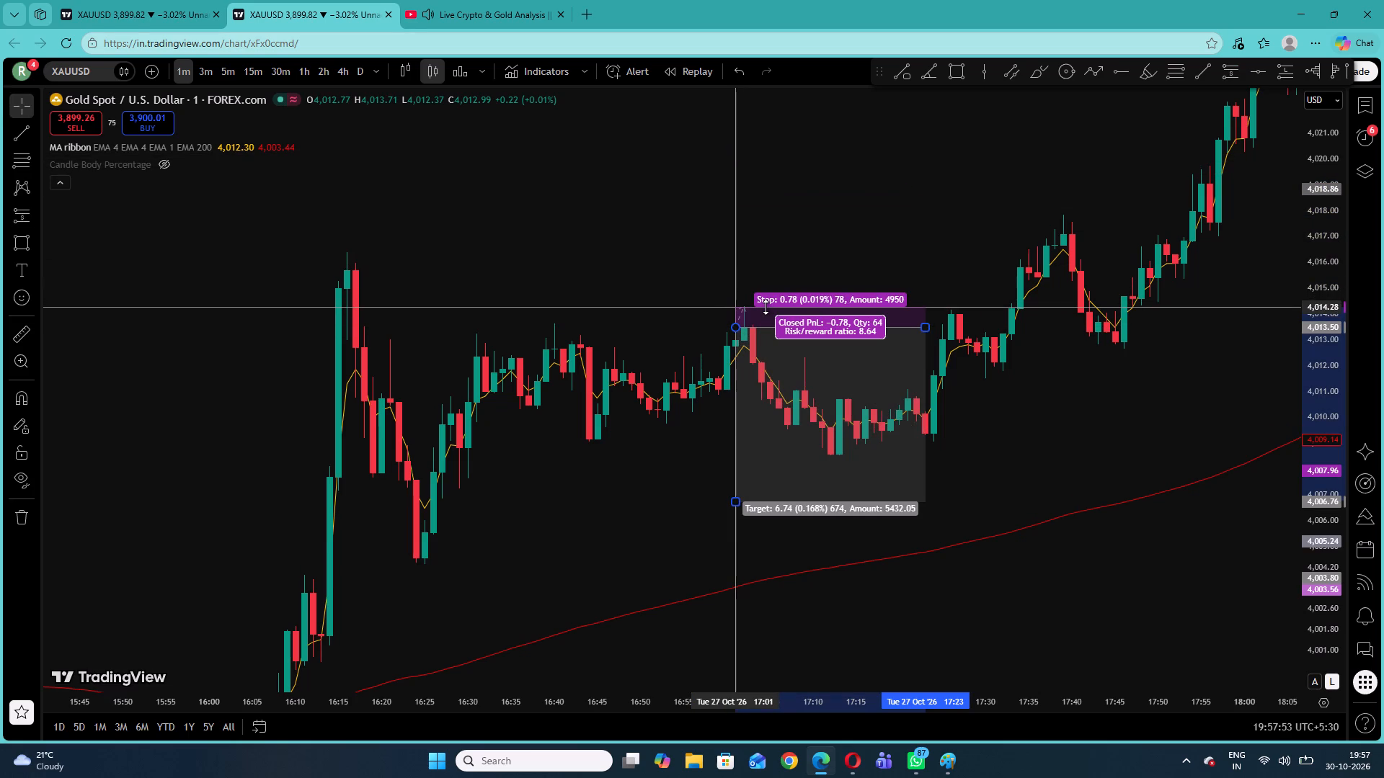
{"action": "left_click_drag", "start_coordinate": [766, 307], "coordinate": [766, 303]}
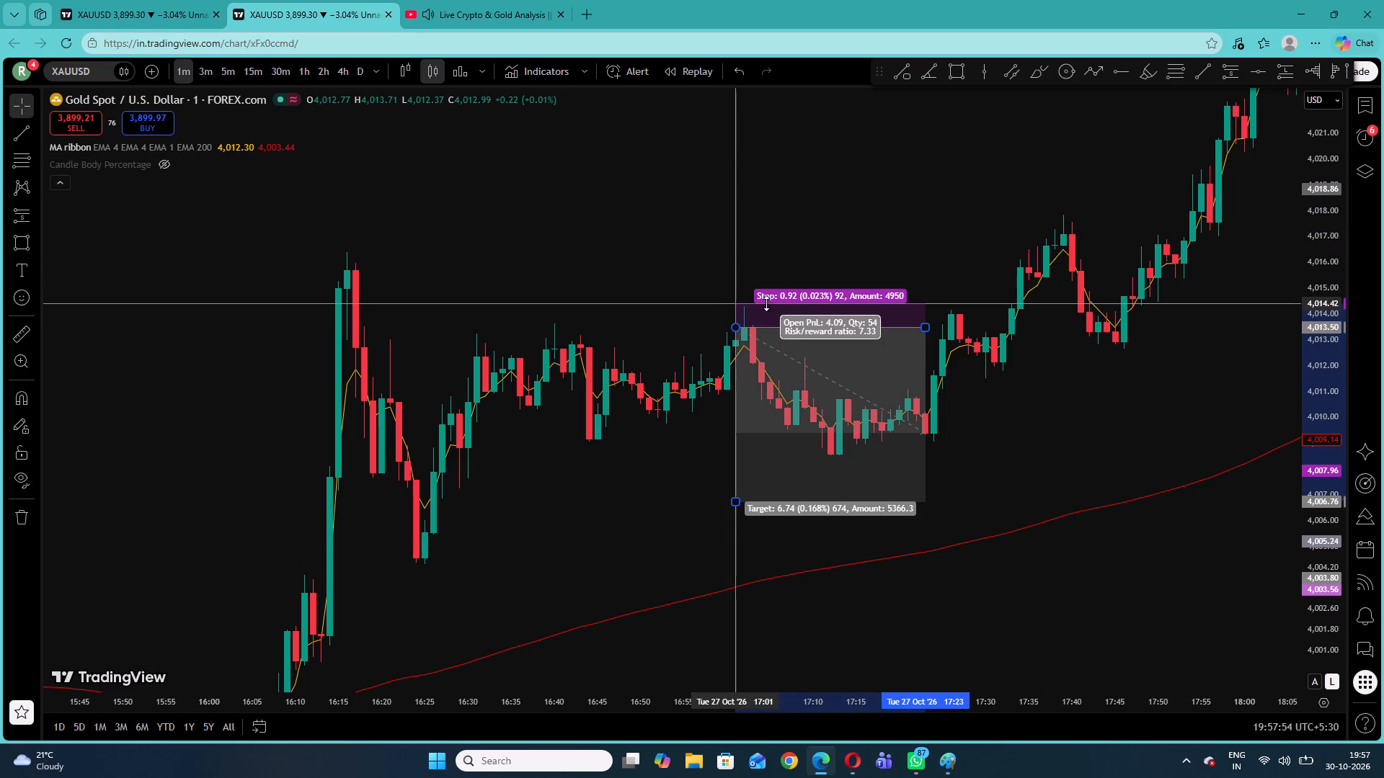
{"action": "left_click_drag", "start_coordinate": [766, 303], "coordinate": [767, 305]}
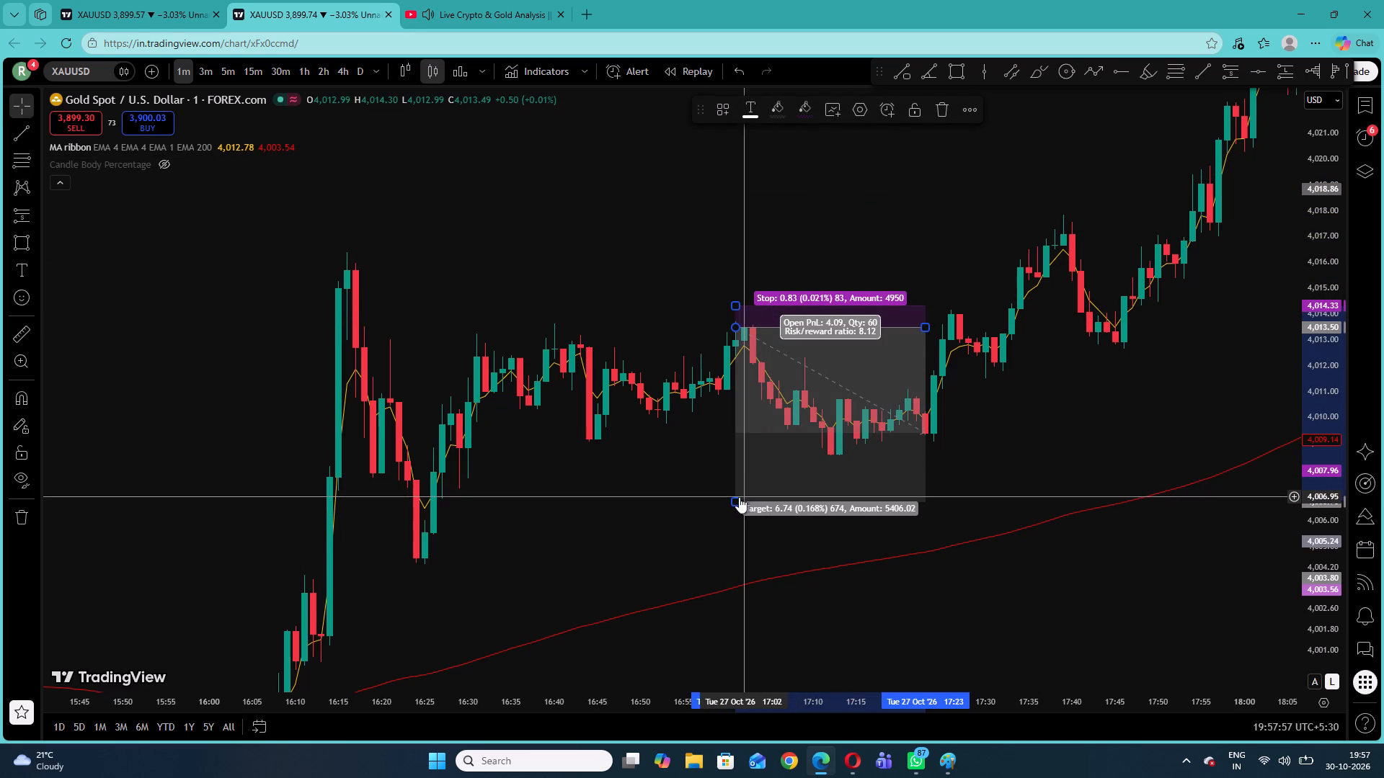
{"action": "left_click_drag", "start_coordinate": [735, 498], "coordinate": [746, 459]}
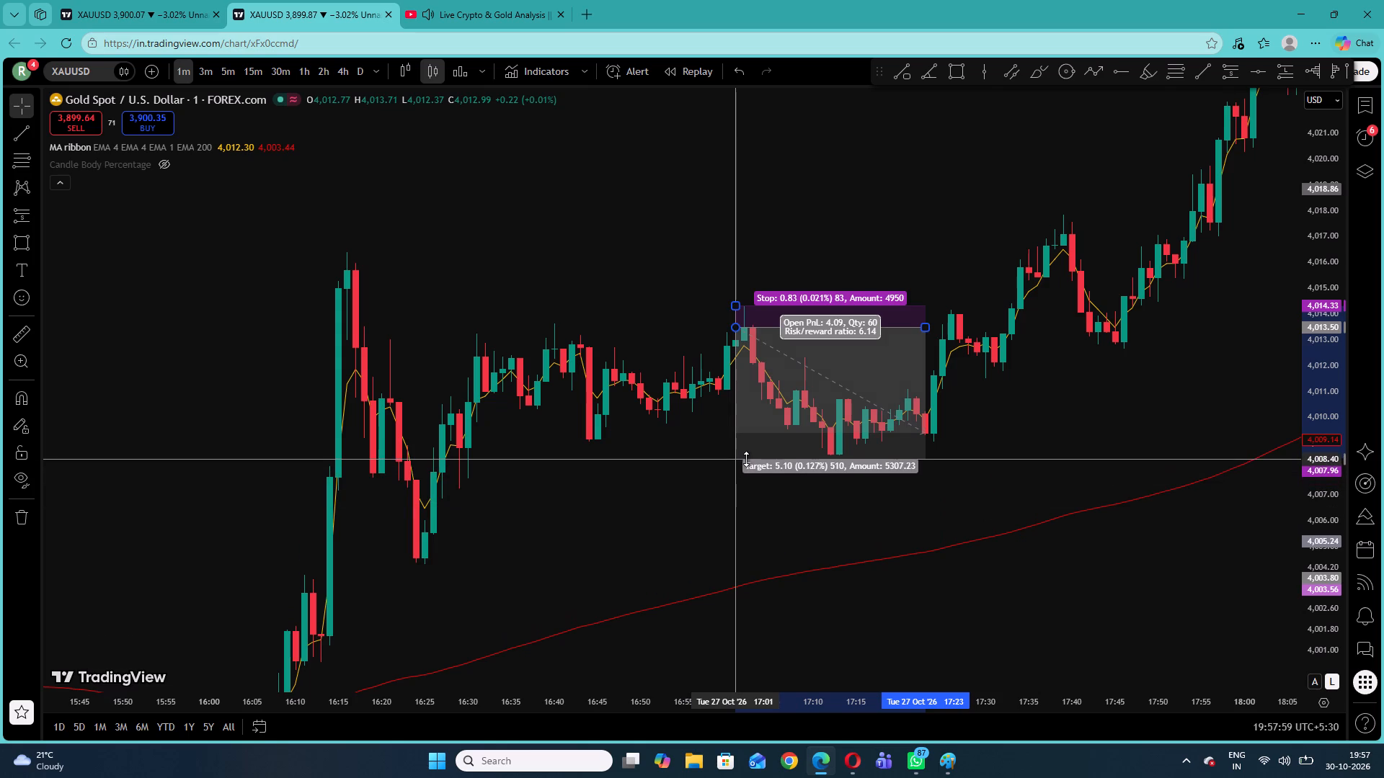
{"action": "left_click_drag", "start_coordinate": [746, 459], "coordinate": [748, 452]}
{"action": "left_click", "coordinate": [589, 427]}
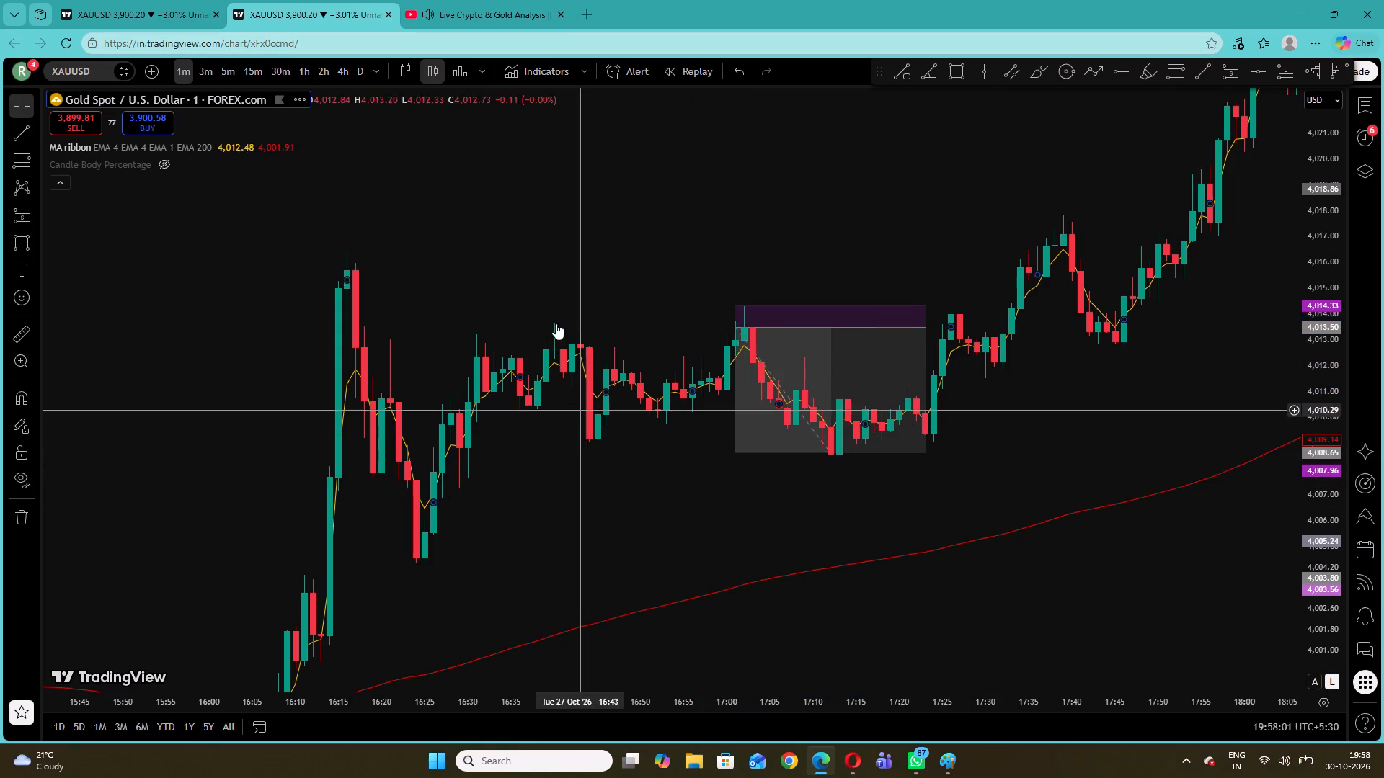
{"action": "left_click", "coordinate": [1014, 256]}
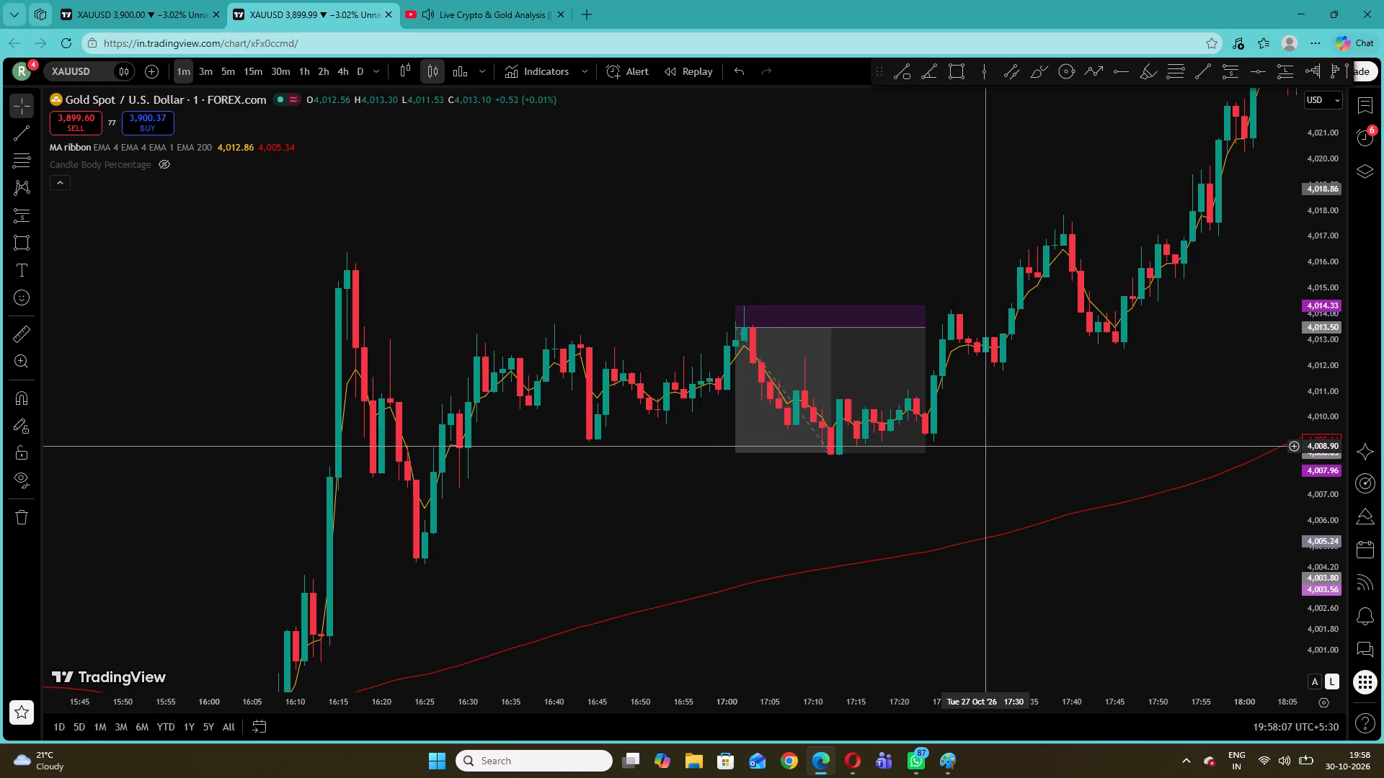
Look at the Bitcoin chart on the YouTube trading stream.
{"action": "left_click", "coordinate": [474, 0]}
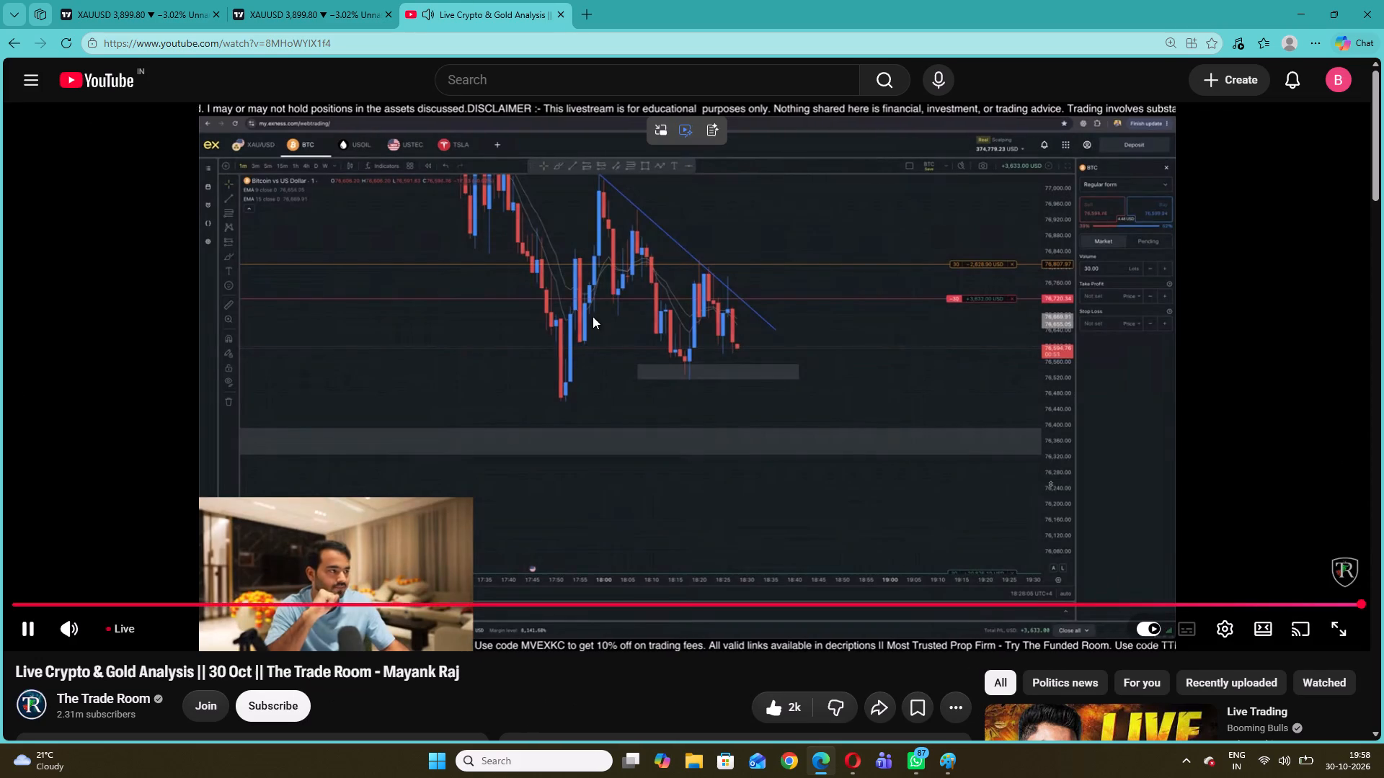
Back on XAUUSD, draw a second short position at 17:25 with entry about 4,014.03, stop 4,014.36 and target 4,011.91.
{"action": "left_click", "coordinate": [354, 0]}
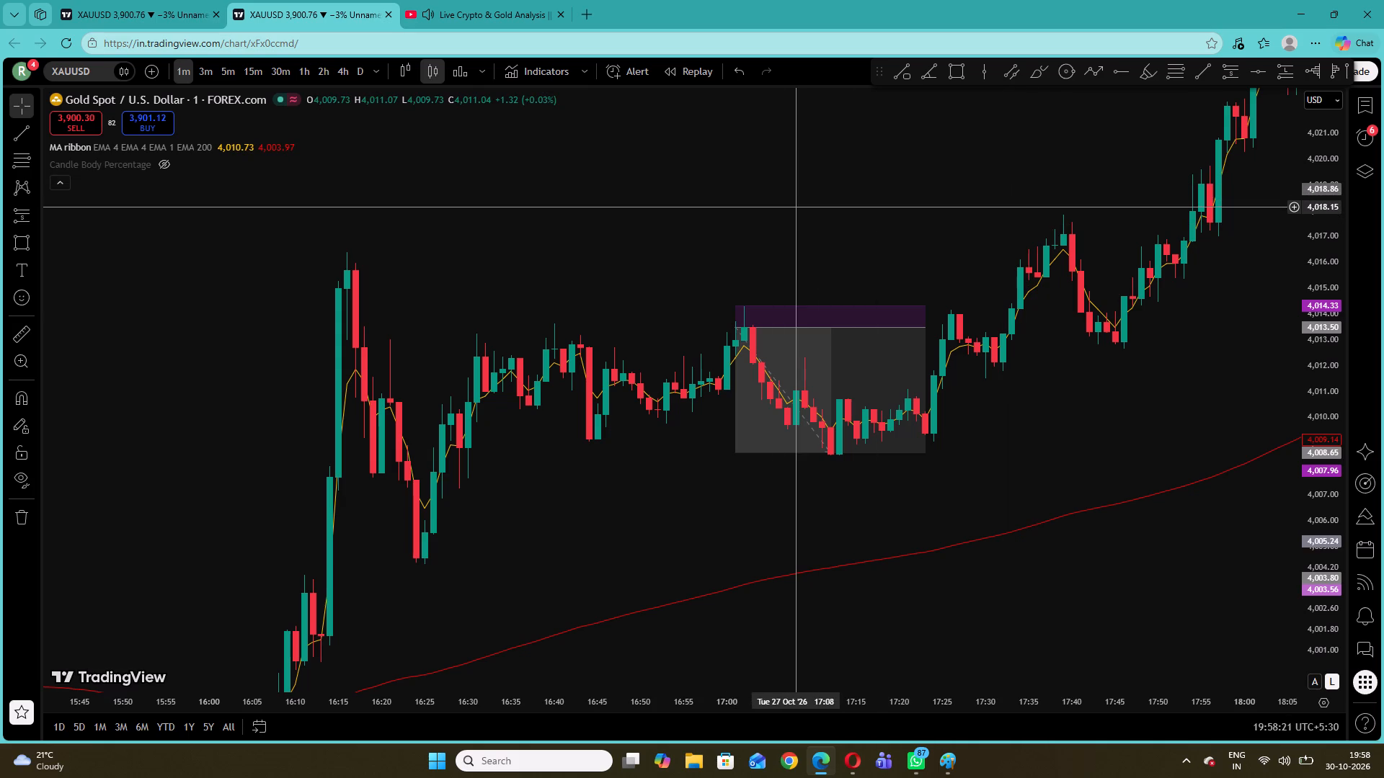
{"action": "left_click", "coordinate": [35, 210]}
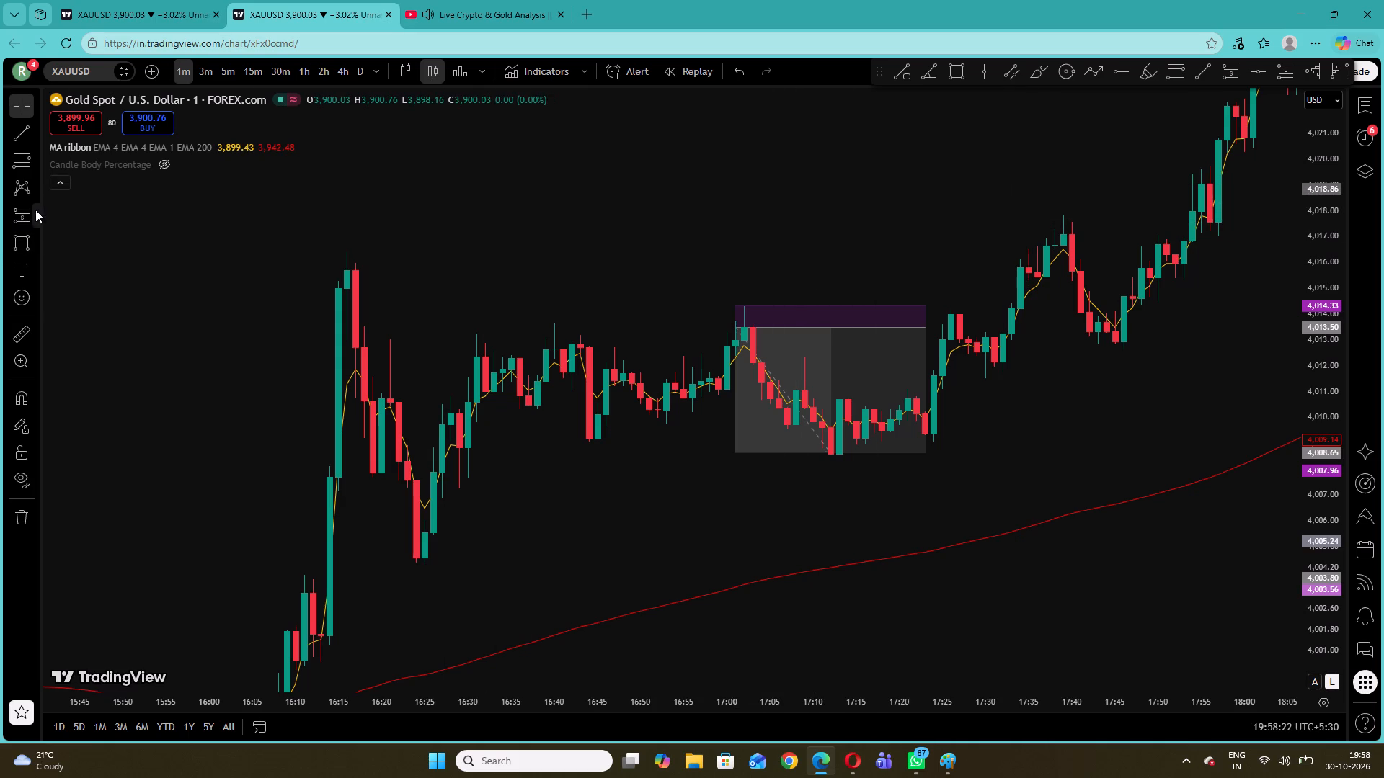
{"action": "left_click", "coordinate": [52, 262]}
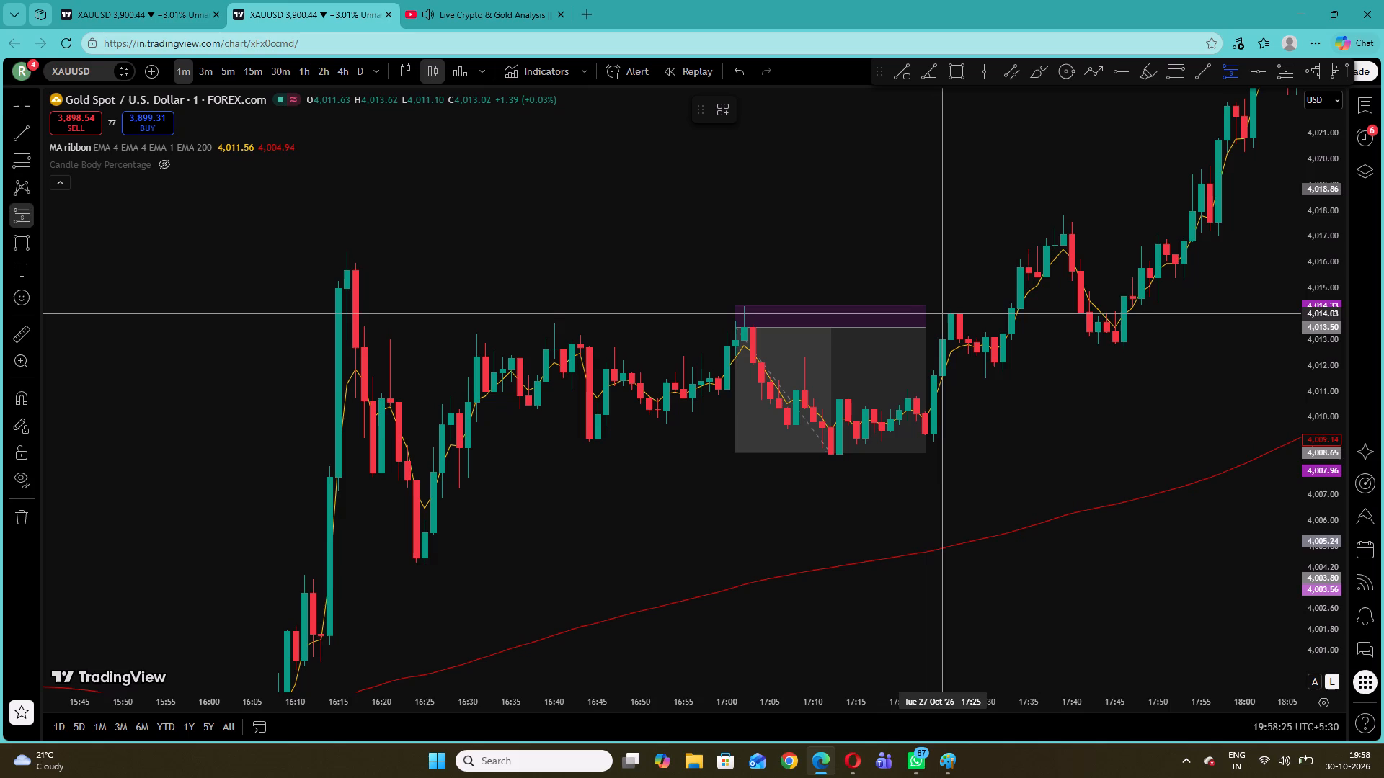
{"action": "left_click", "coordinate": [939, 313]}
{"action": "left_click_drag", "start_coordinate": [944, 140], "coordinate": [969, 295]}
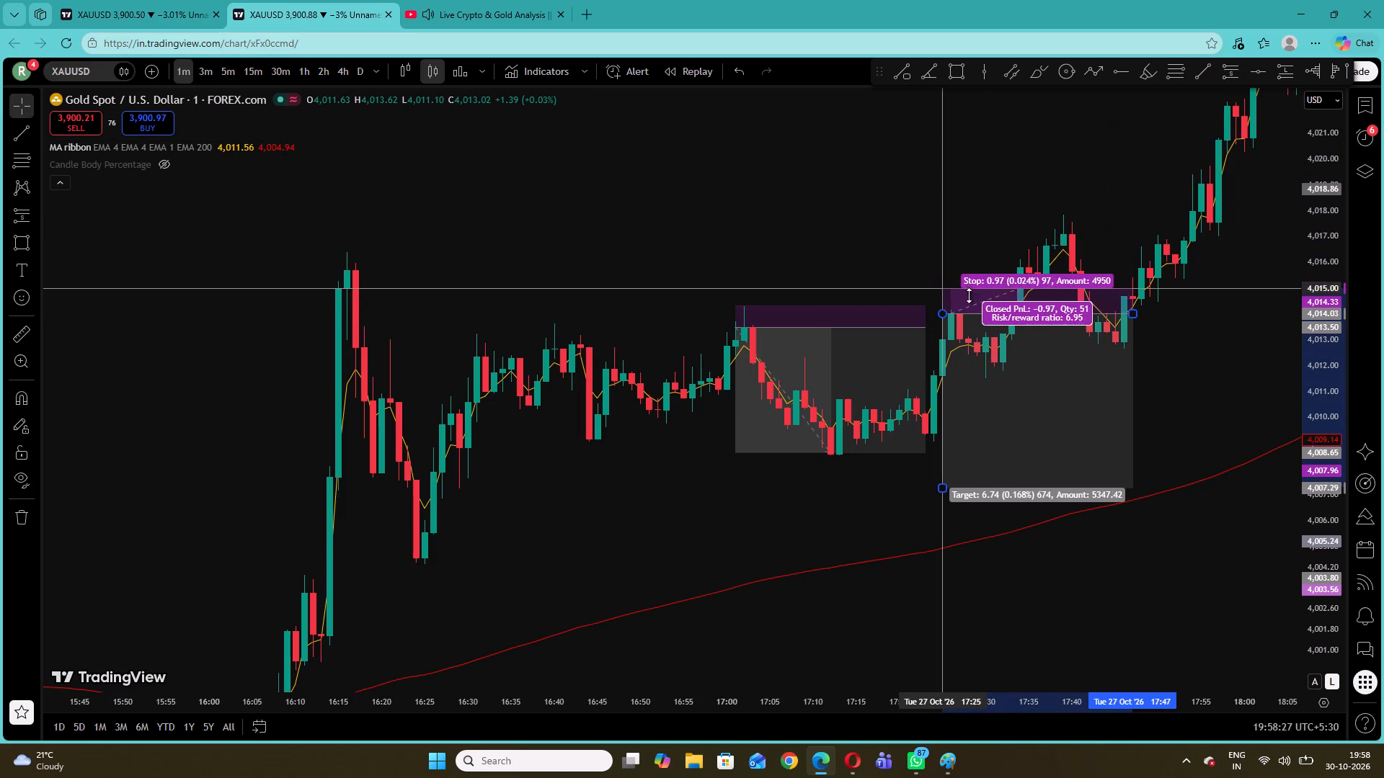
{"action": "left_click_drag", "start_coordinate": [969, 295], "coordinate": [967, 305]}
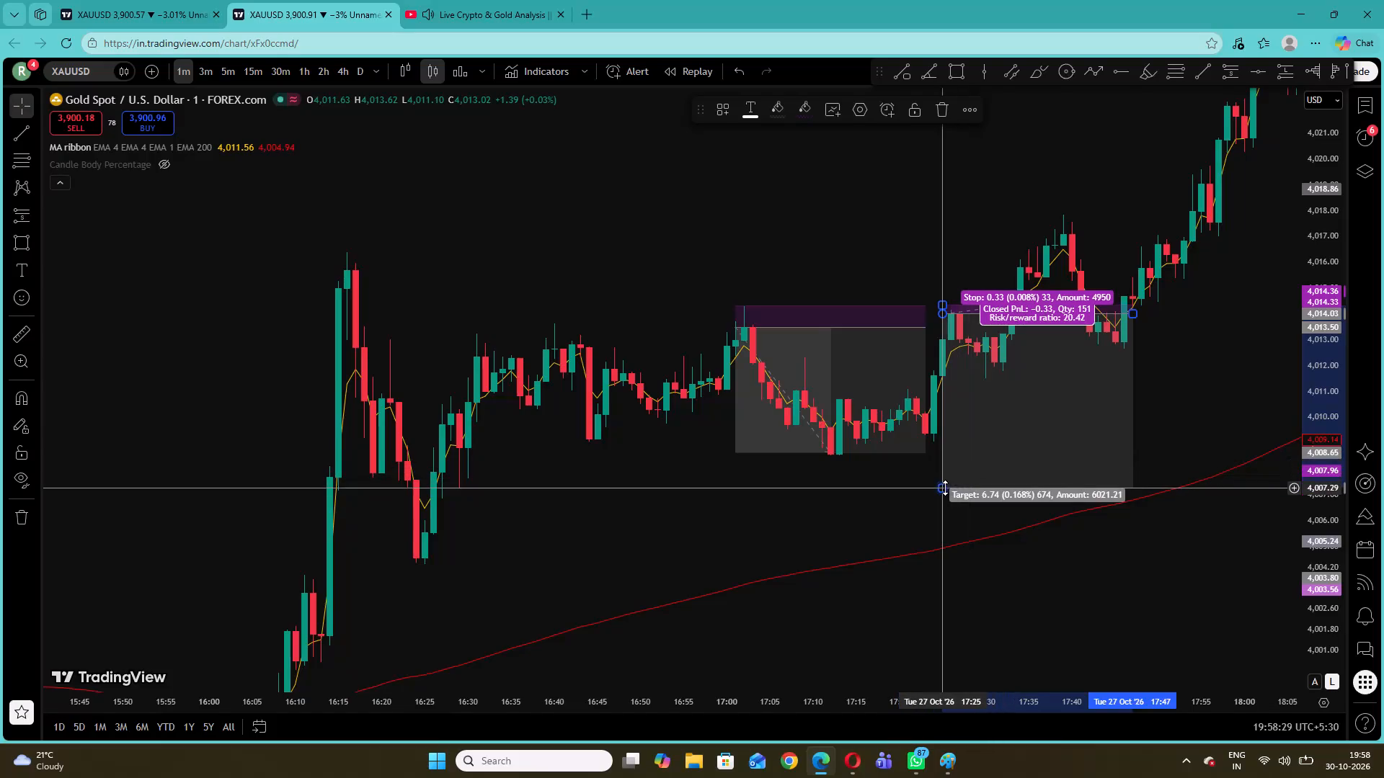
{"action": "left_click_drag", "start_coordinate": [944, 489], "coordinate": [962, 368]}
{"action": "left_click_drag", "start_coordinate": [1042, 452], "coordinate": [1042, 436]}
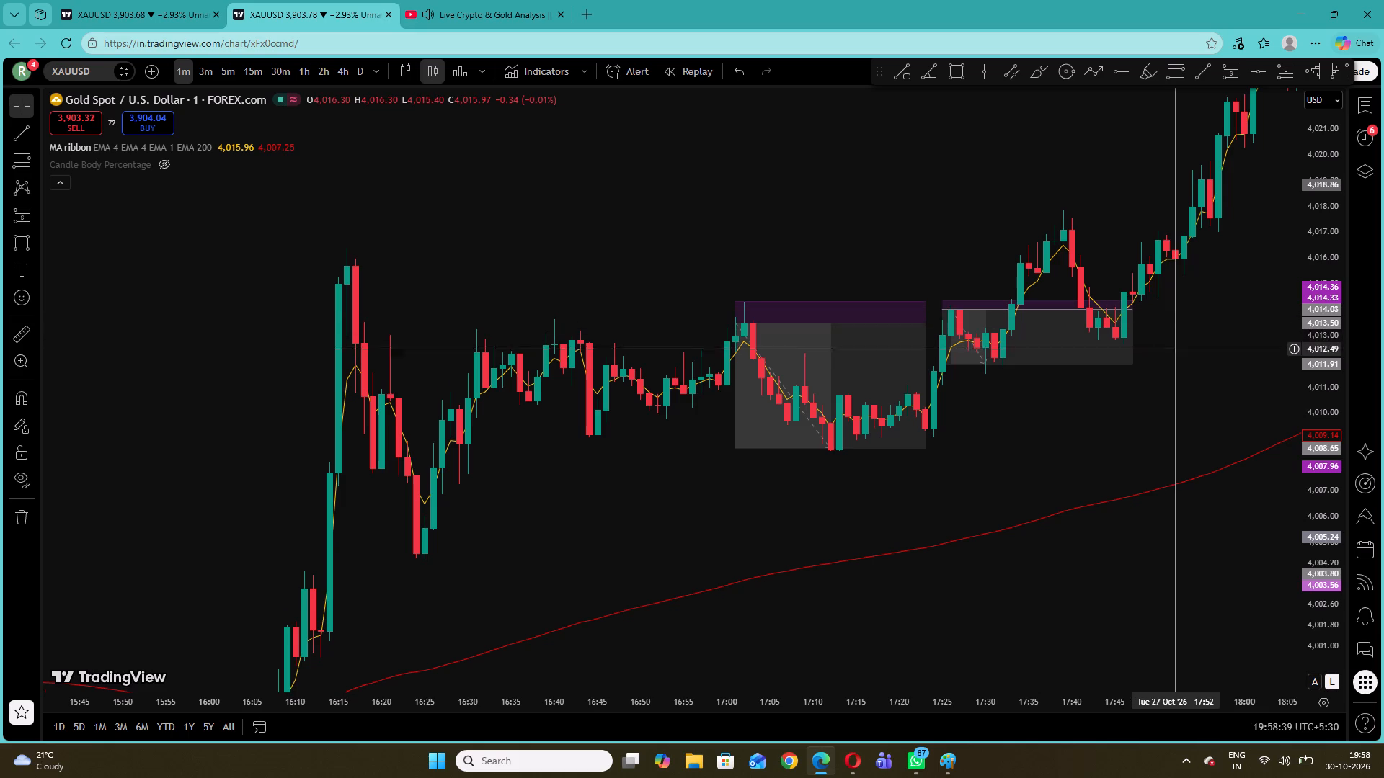
Check the YouTube trading stream briefly.
{"action": "left_click", "coordinate": [482, 0]}
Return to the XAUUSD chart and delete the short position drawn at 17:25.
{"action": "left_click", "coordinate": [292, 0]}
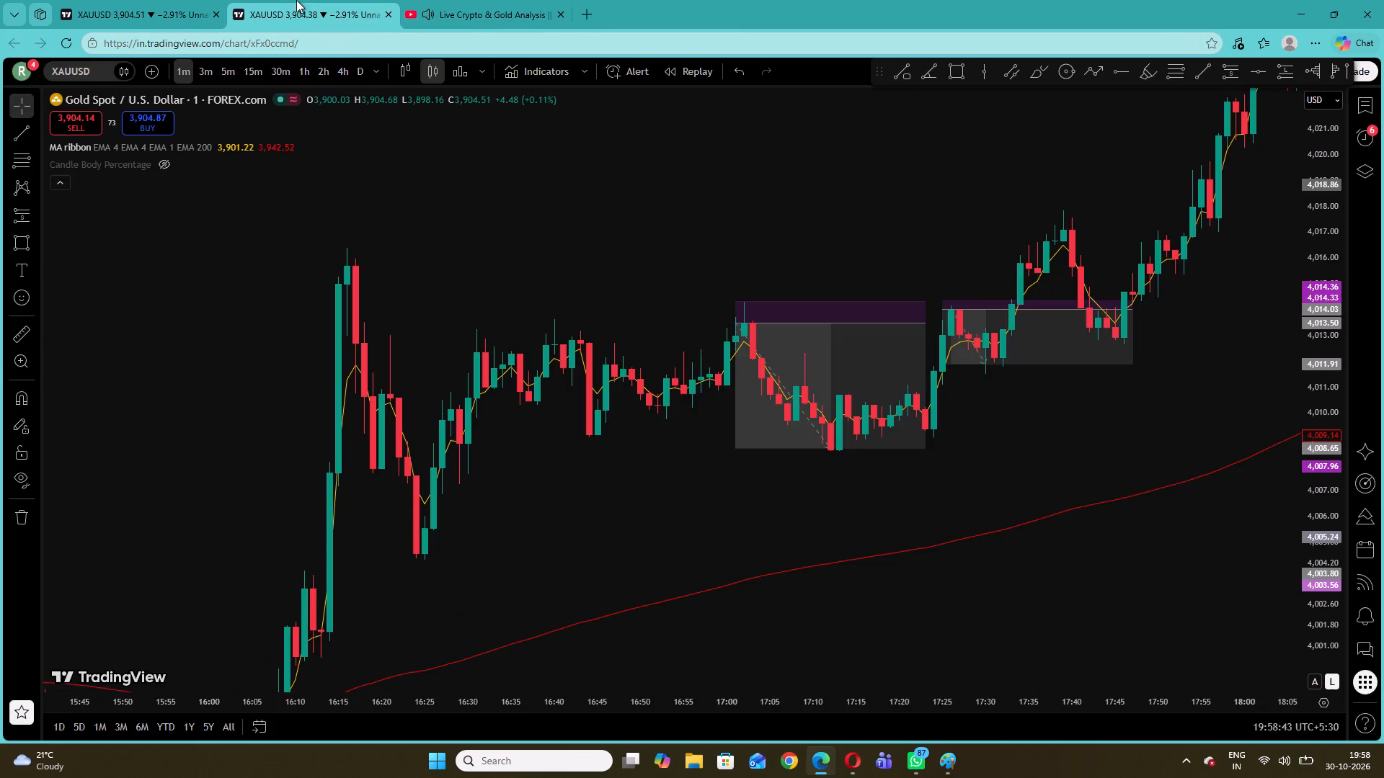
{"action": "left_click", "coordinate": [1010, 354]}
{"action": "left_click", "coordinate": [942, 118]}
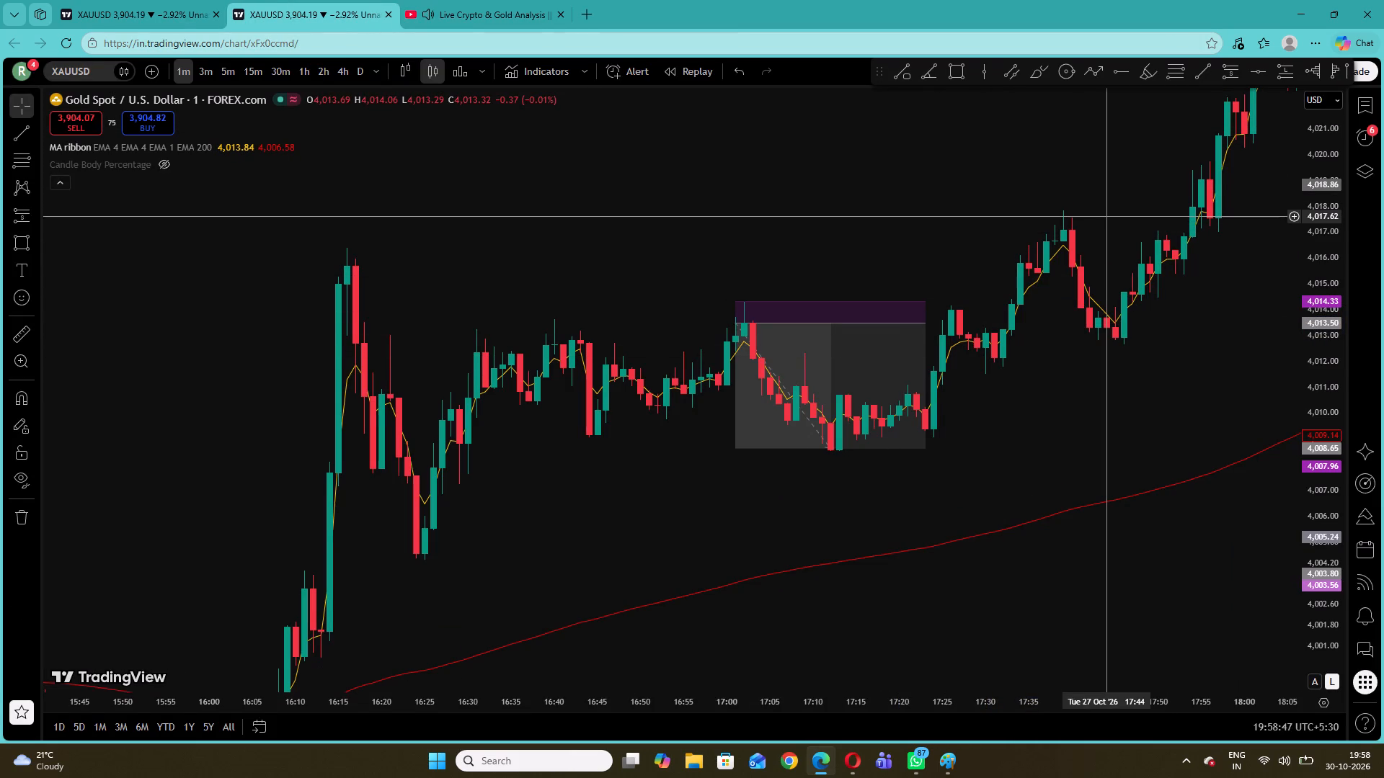
Draw a short position at 17:38 with entry about 4,017.15, stop 4,017.87 and target 4,013.55, and shorten its time span.
{"action": "left_click_drag", "start_coordinate": [1108, 218], "coordinate": [835, 295]}
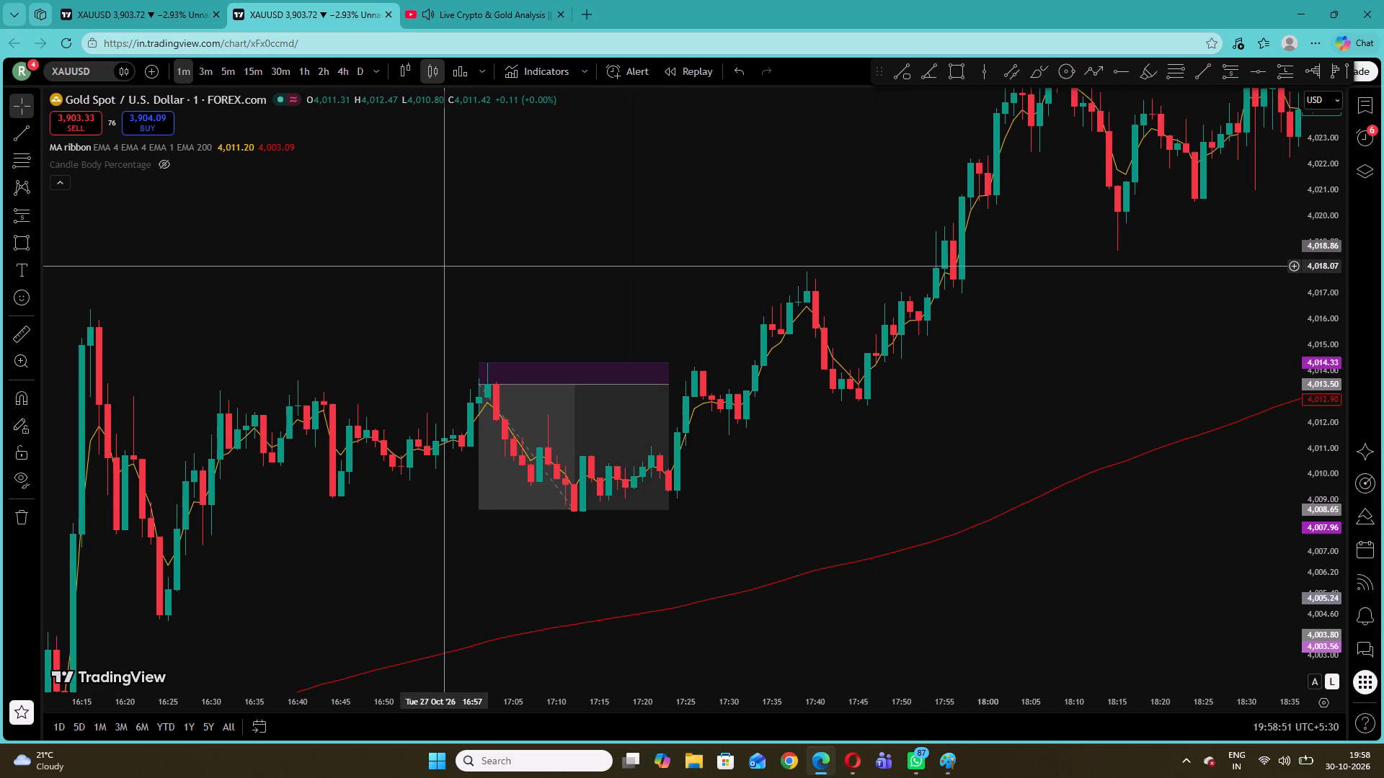
{"action": "left_click", "coordinate": [35, 216]}
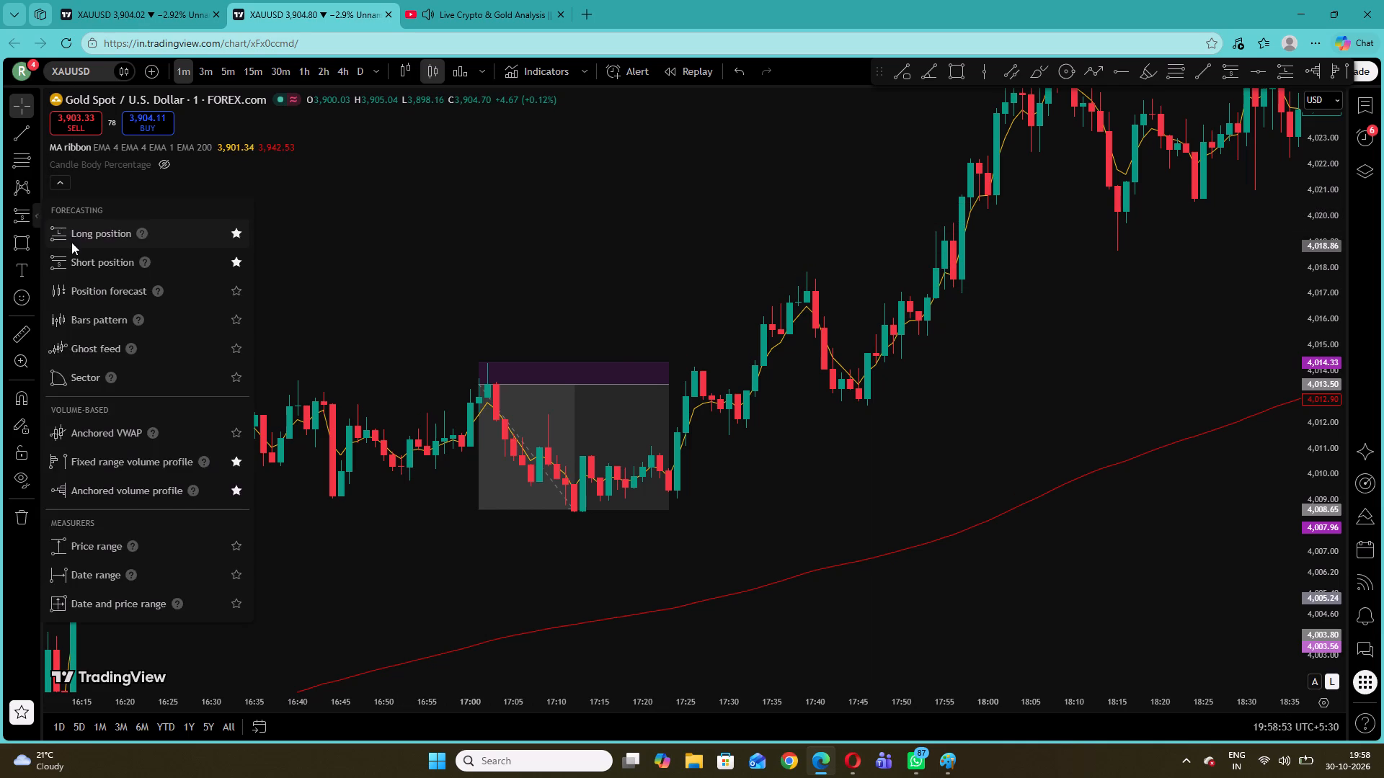
{"action": "left_click", "coordinate": [71, 242]}
{"action": "left_click", "coordinate": [37, 215]}
{"action": "left_click", "coordinate": [97, 258]}
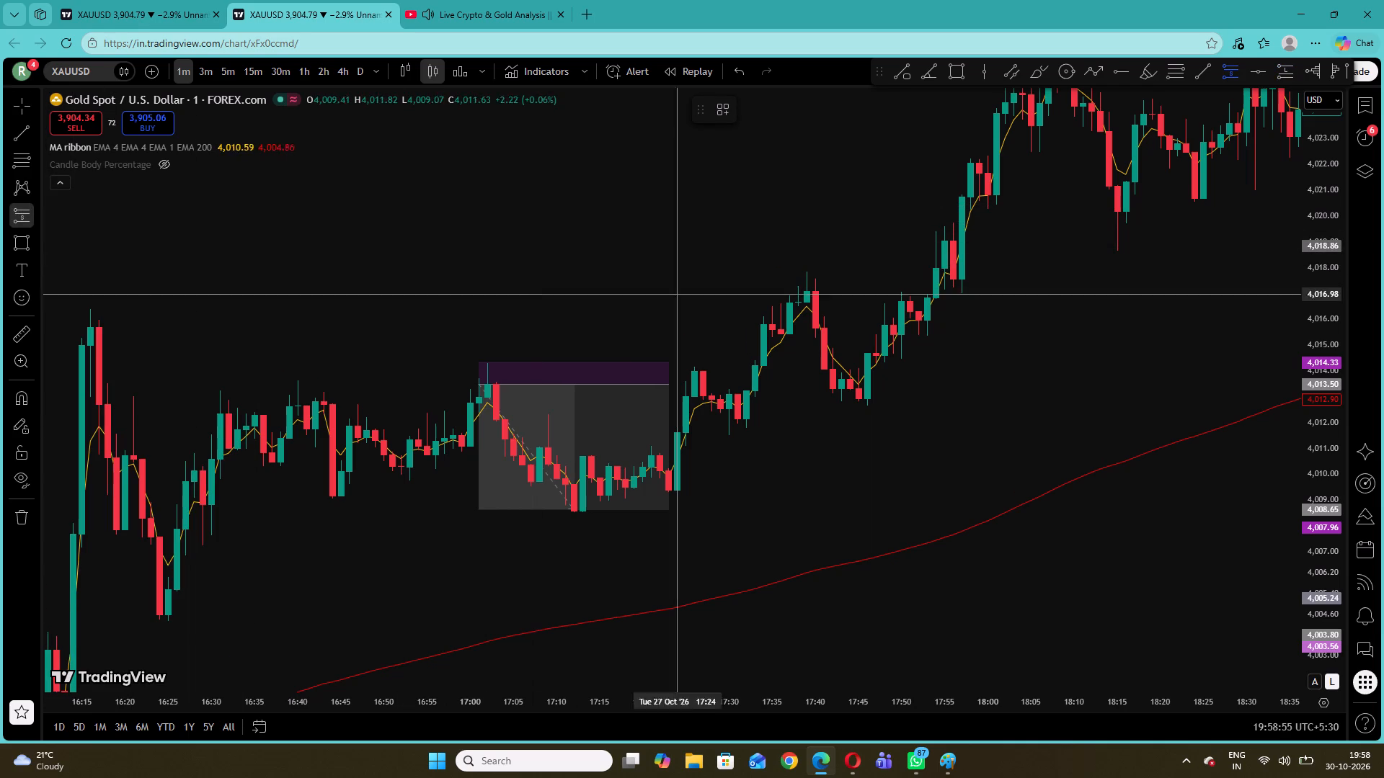
{"action": "left_click", "coordinate": [798, 290]}
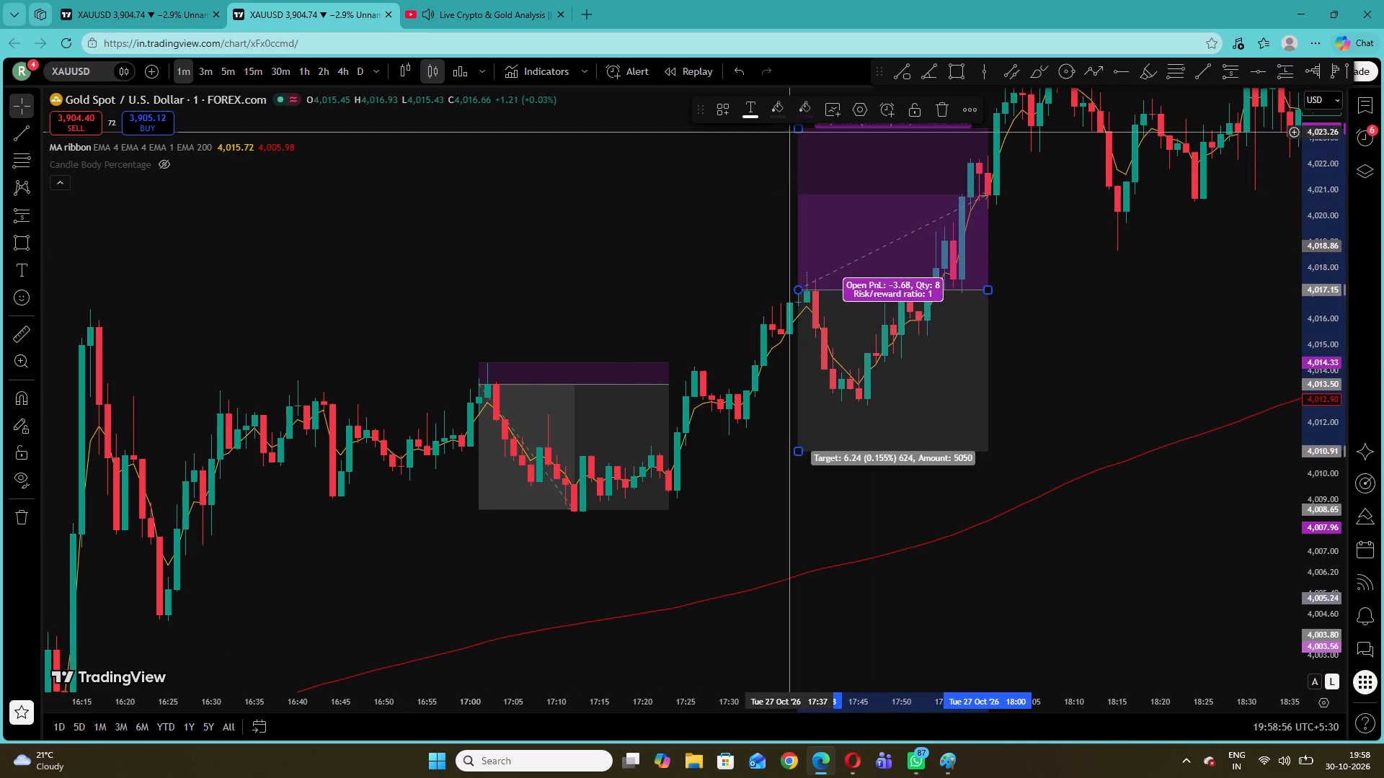
{"action": "left_click_drag", "start_coordinate": [801, 129], "coordinate": [843, 271]}
{"action": "left_click_drag", "start_coordinate": [797, 453], "coordinate": [794, 429]}
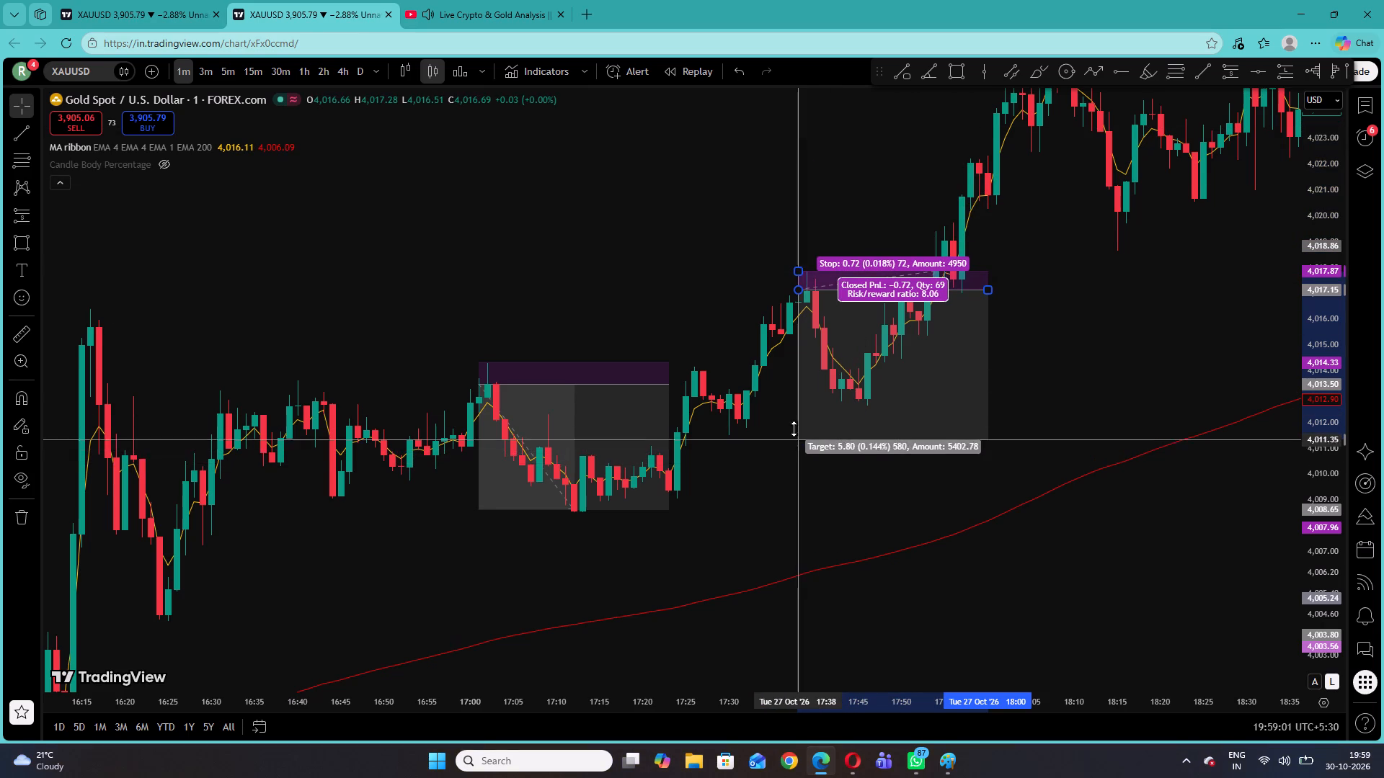
{"action": "left_click_drag", "start_coordinate": [794, 429], "coordinate": [802, 380]}
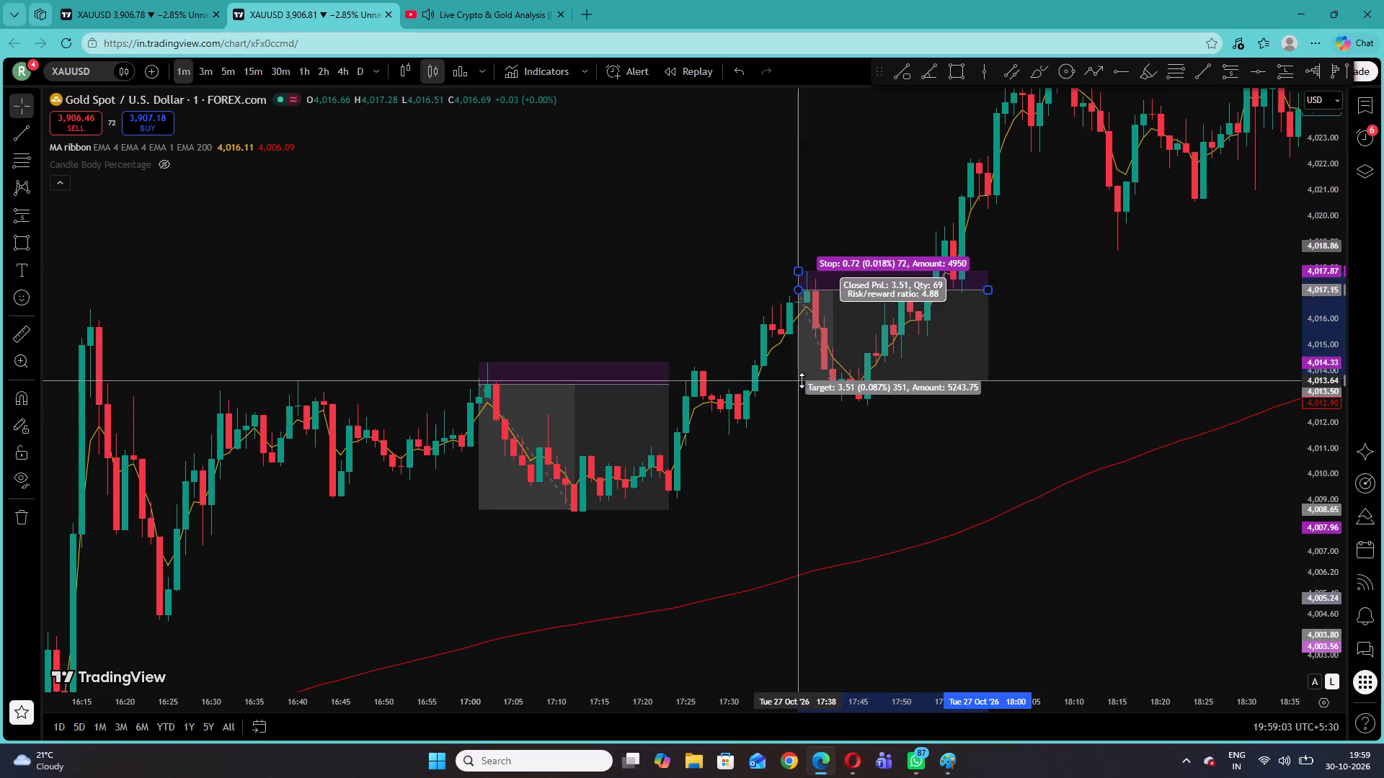
{"action": "left_click_drag", "start_coordinate": [802, 380], "coordinate": [799, 383]}
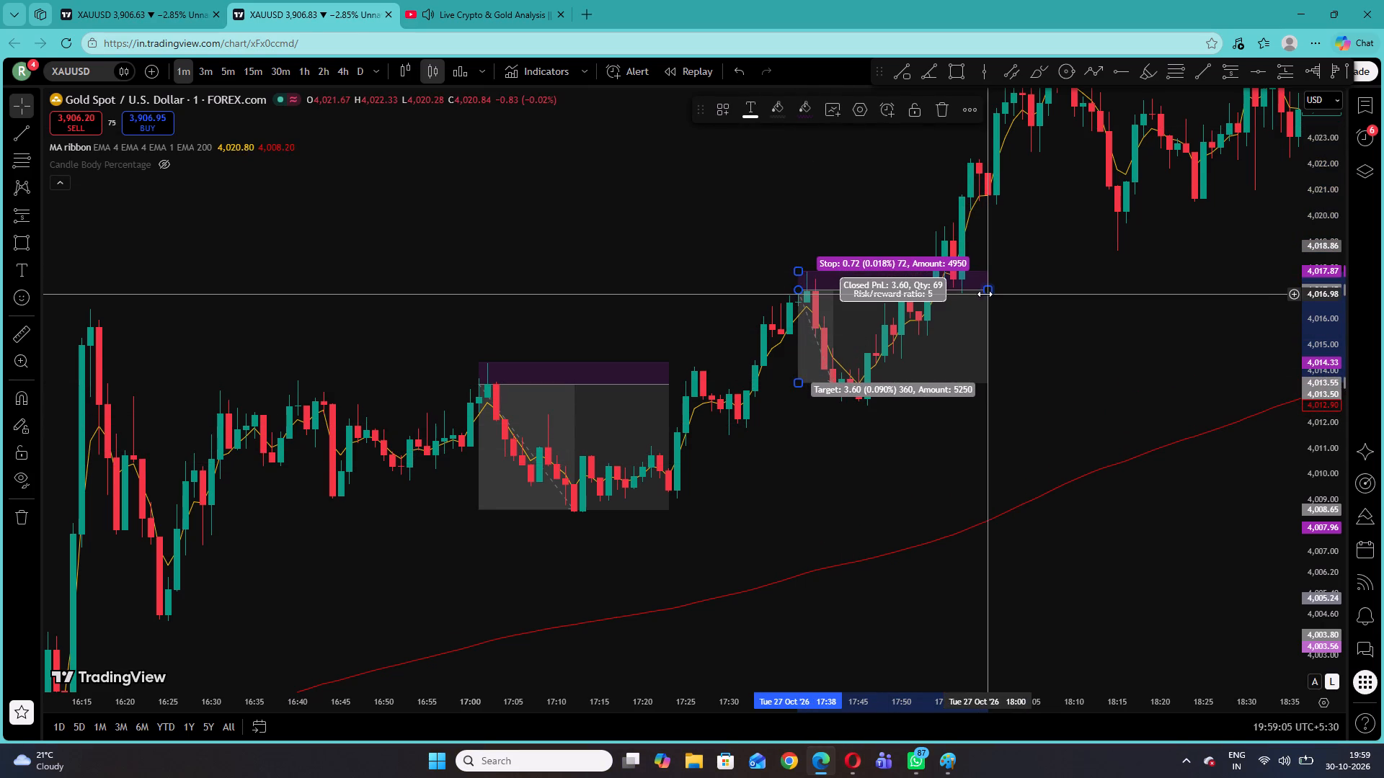
{"action": "left_click_drag", "start_coordinate": [985, 294], "coordinate": [879, 318]}
{"action": "left_click", "coordinate": [422, 260]}
Draw a long position at 15:50 on 27 October with entry about 3,994.28, stop 3,993.23 and target 4,000.61.
{"action": "left_click_drag", "start_coordinate": [217, 335], "coordinate": [975, 122]}
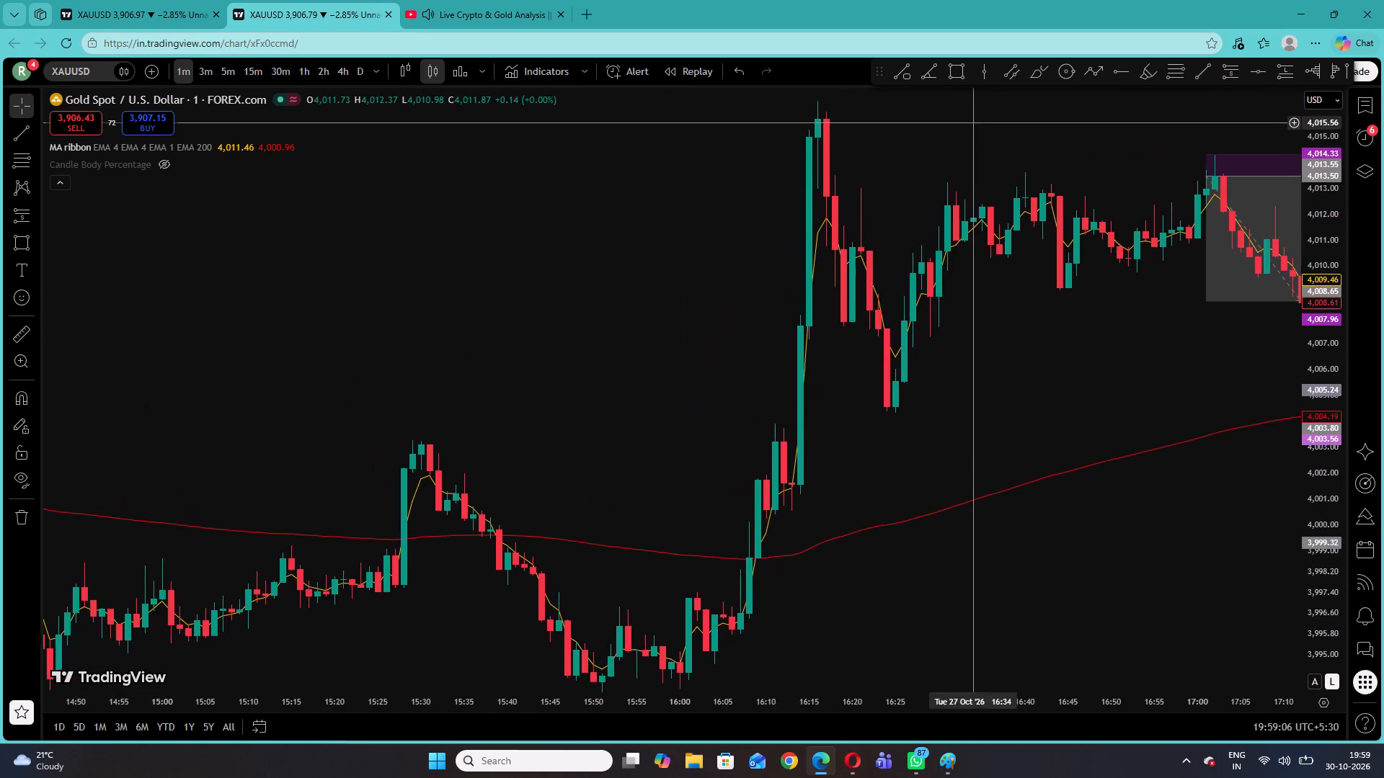
{"action": "left_click_drag", "start_coordinate": [806, 440], "coordinate": [800, 227]}
{"action": "left_click", "coordinate": [634, 367]}
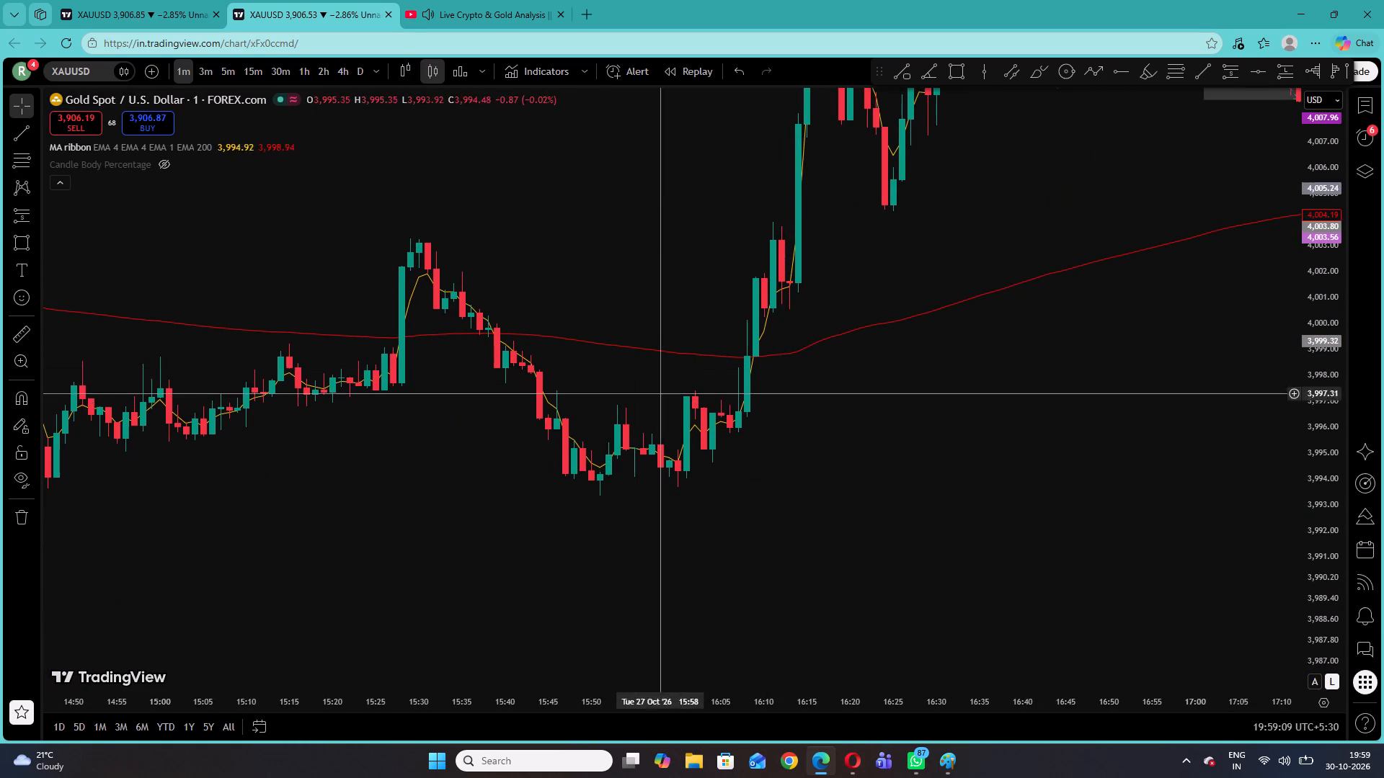
{"action": "left_click_drag", "start_coordinate": [745, 520], "coordinate": [763, 491]}
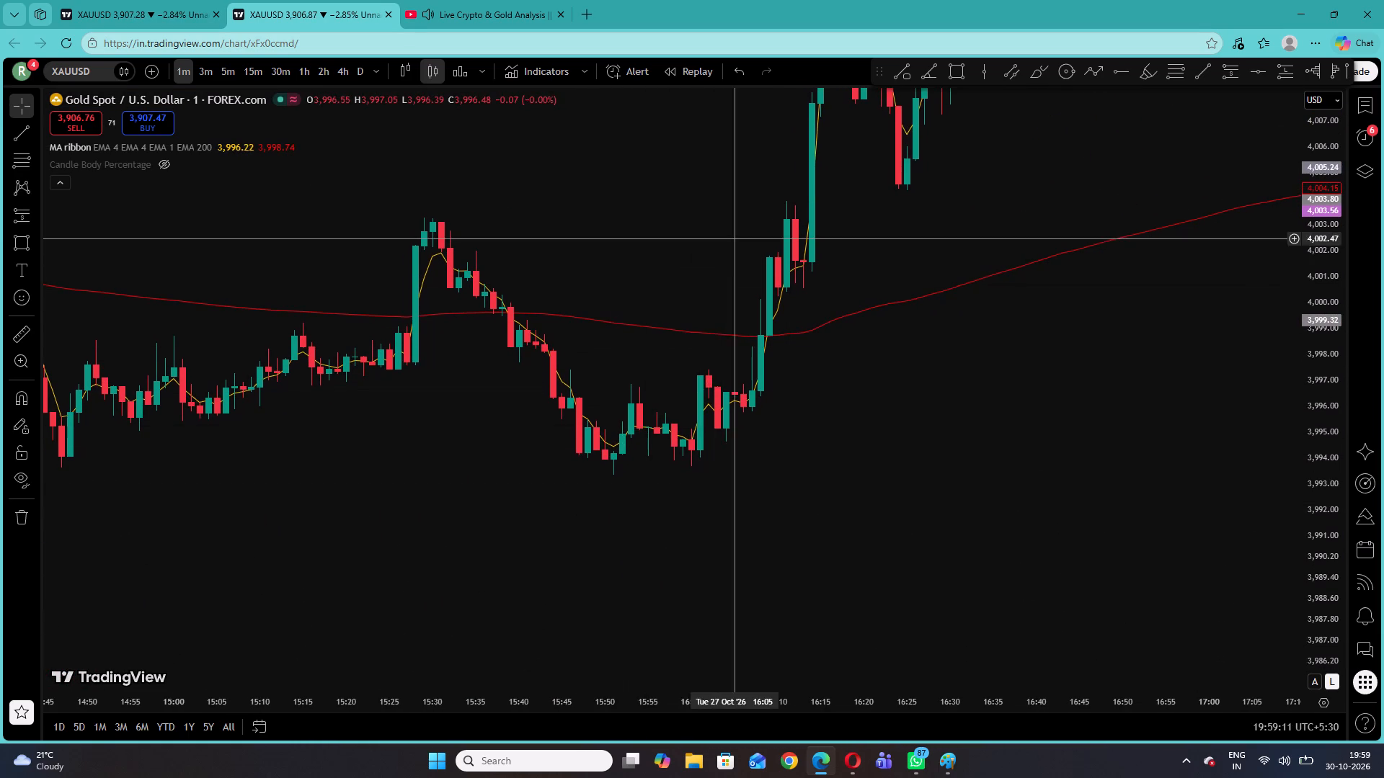
{"action": "left_click_drag", "start_coordinate": [735, 238], "coordinate": [411, 472]}
{"action": "left_click_drag", "start_coordinate": [637, 452], "coordinate": [1092, 275]}
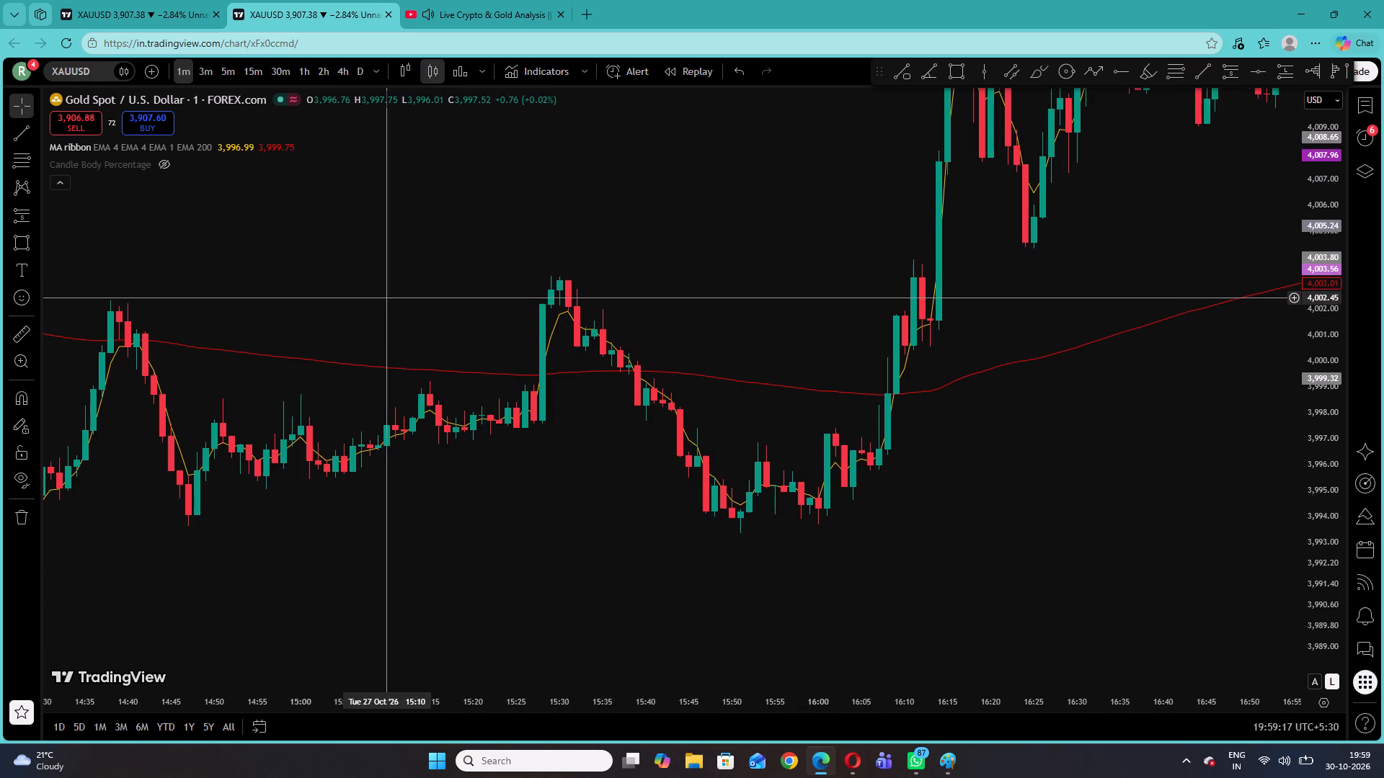
{"action": "left_click", "coordinate": [35, 215]}
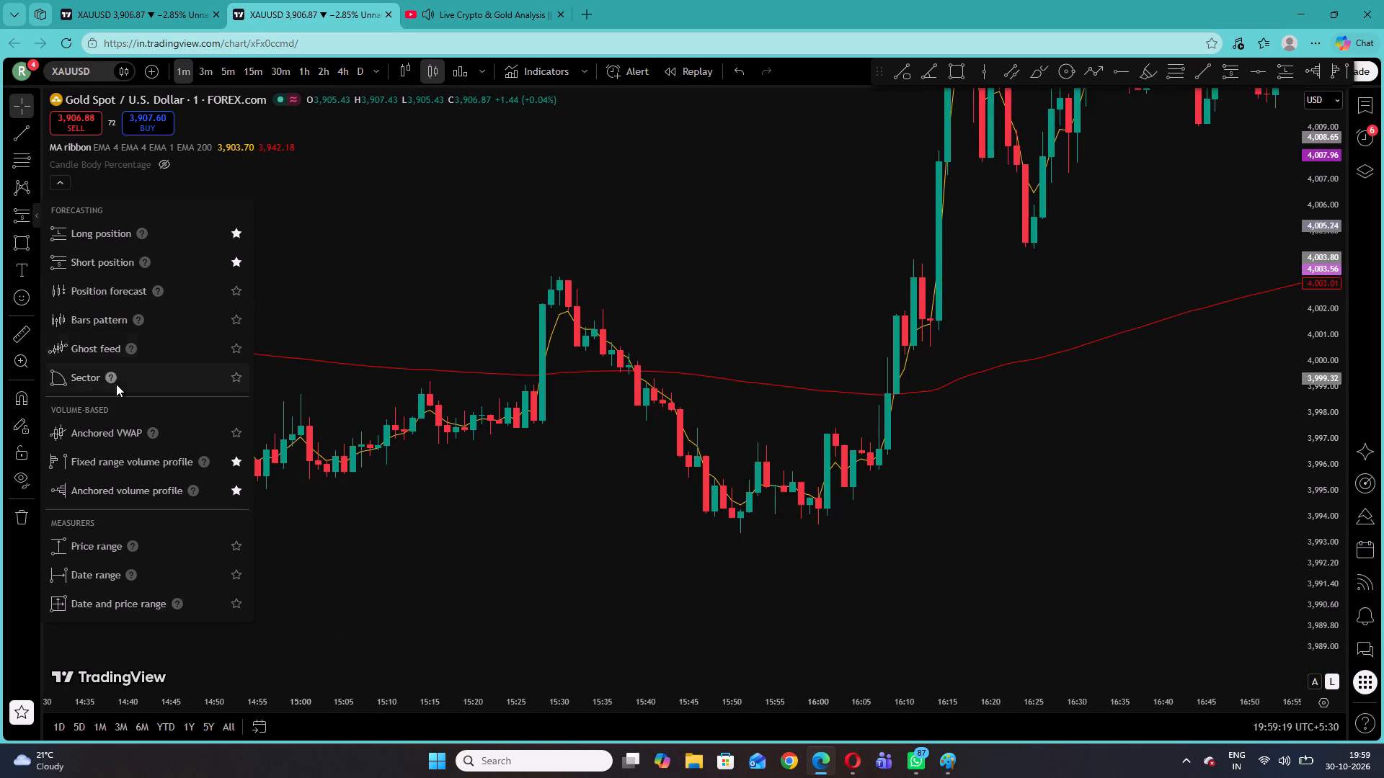
{"action": "left_click", "coordinate": [97, 241]}
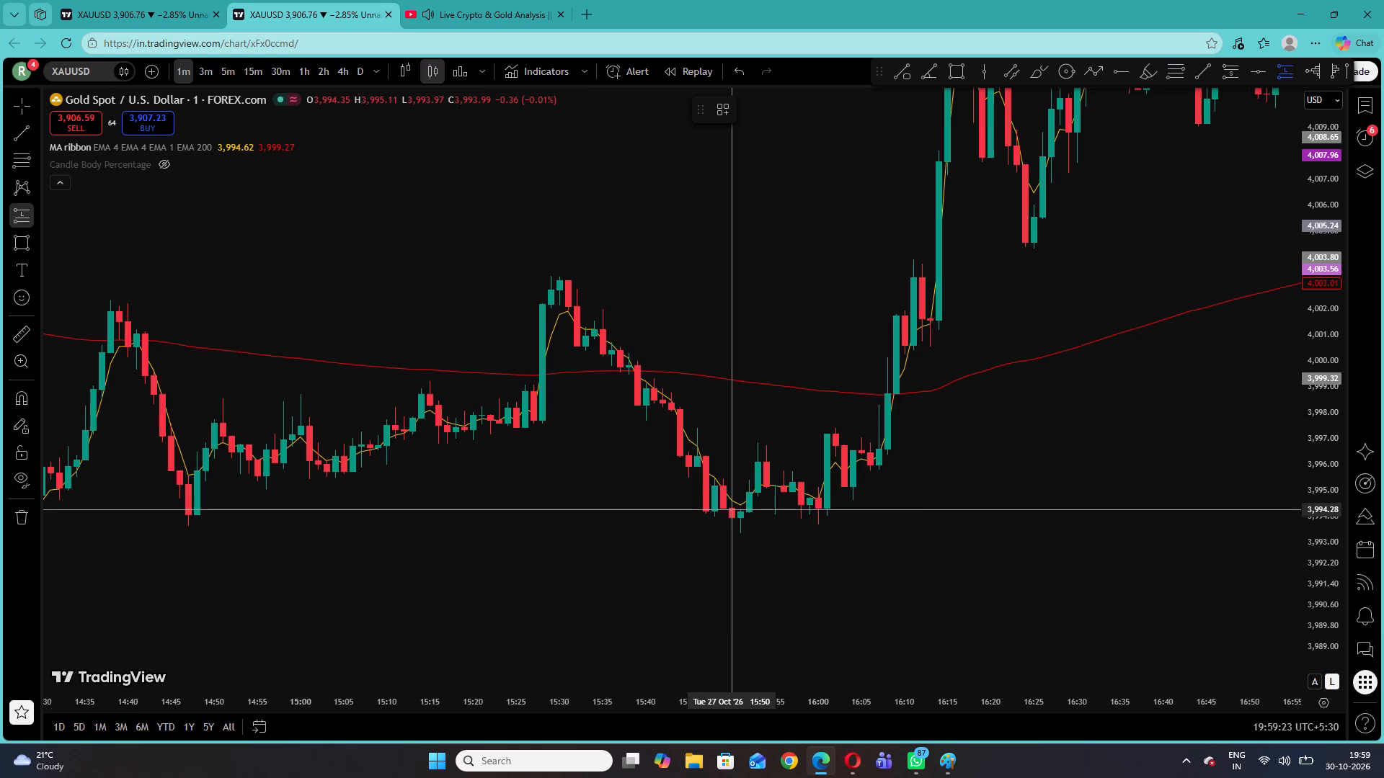
{"action": "left_click", "coordinate": [729, 509]}
{"action": "left_click_drag", "start_coordinate": [731, 627], "coordinate": [760, 547]}
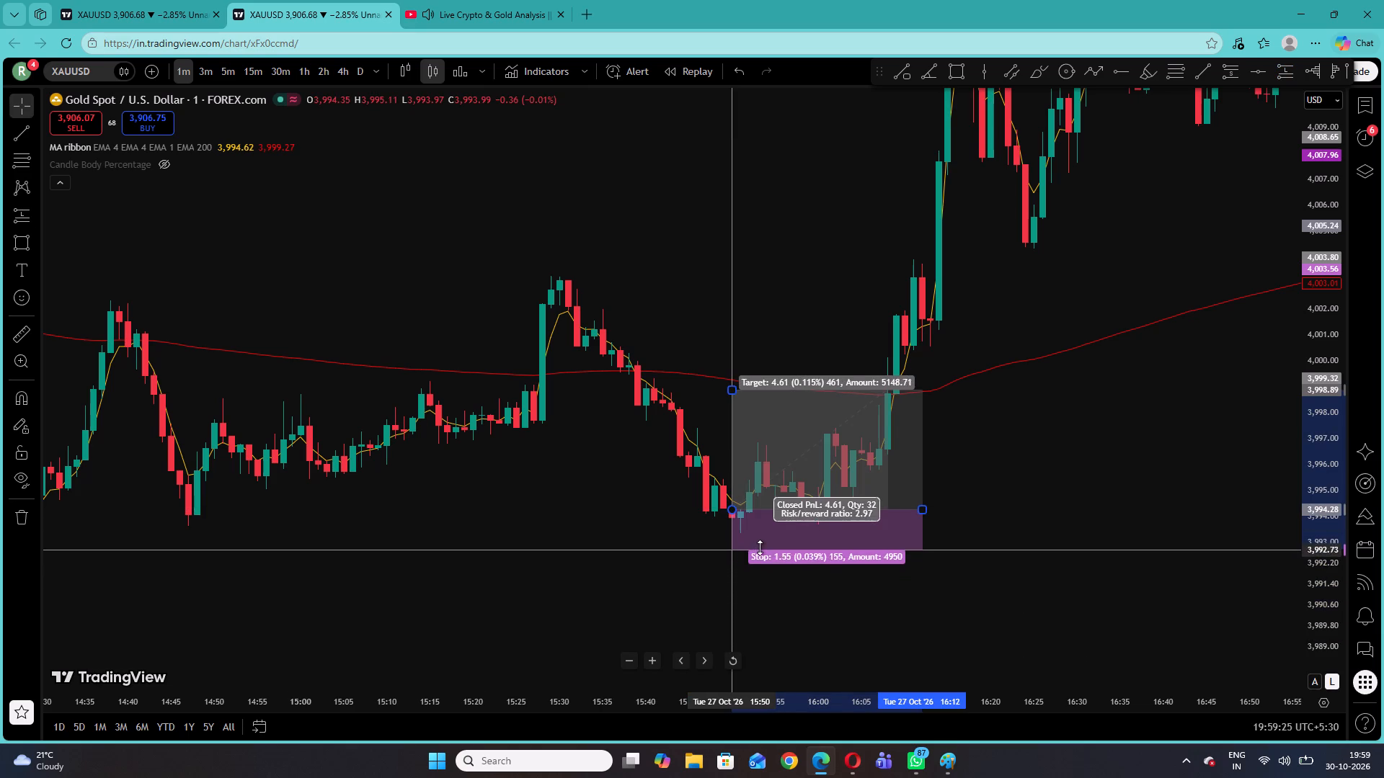
{"action": "left_click_drag", "start_coordinate": [760, 547], "coordinate": [763, 537]}
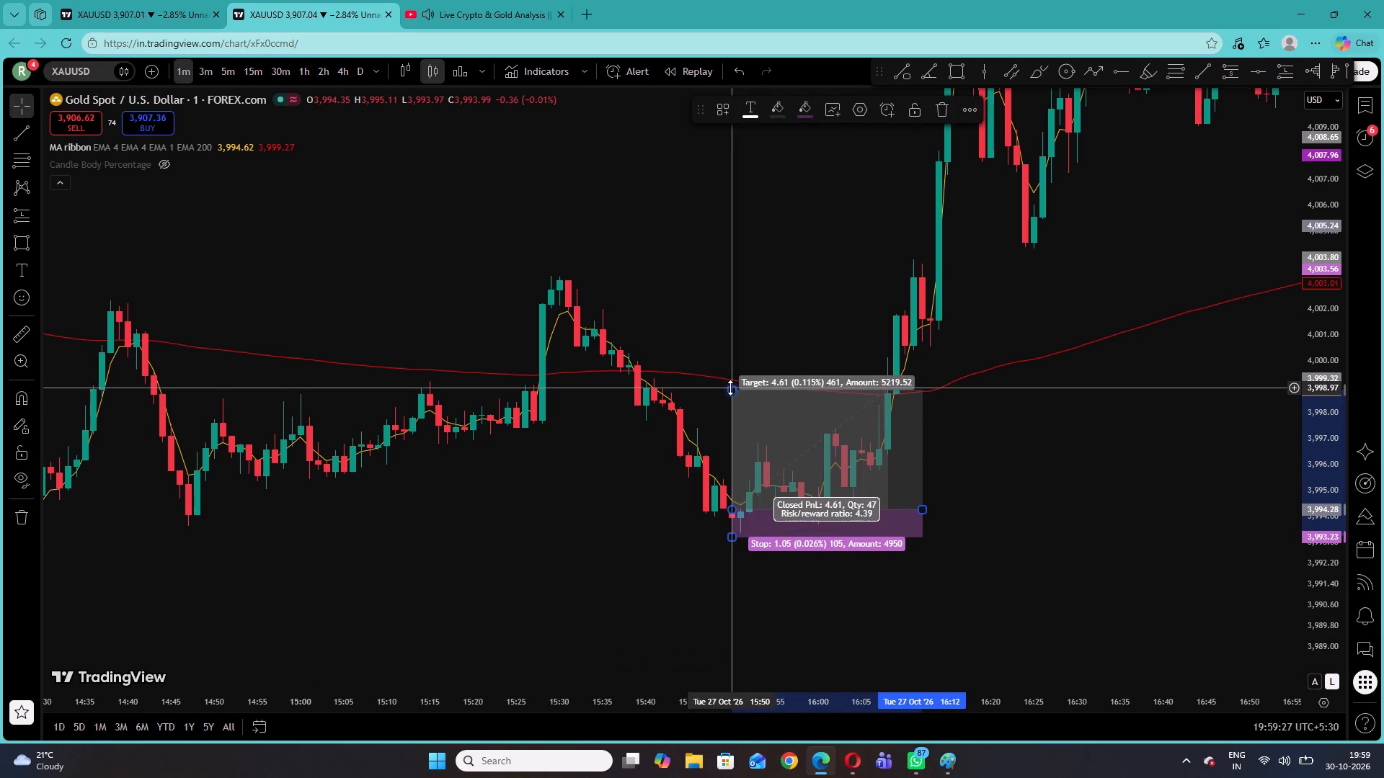
{"action": "left_click_drag", "start_coordinate": [730, 388], "coordinate": [741, 345]}
{"action": "left_click", "coordinate": [476, 396]}
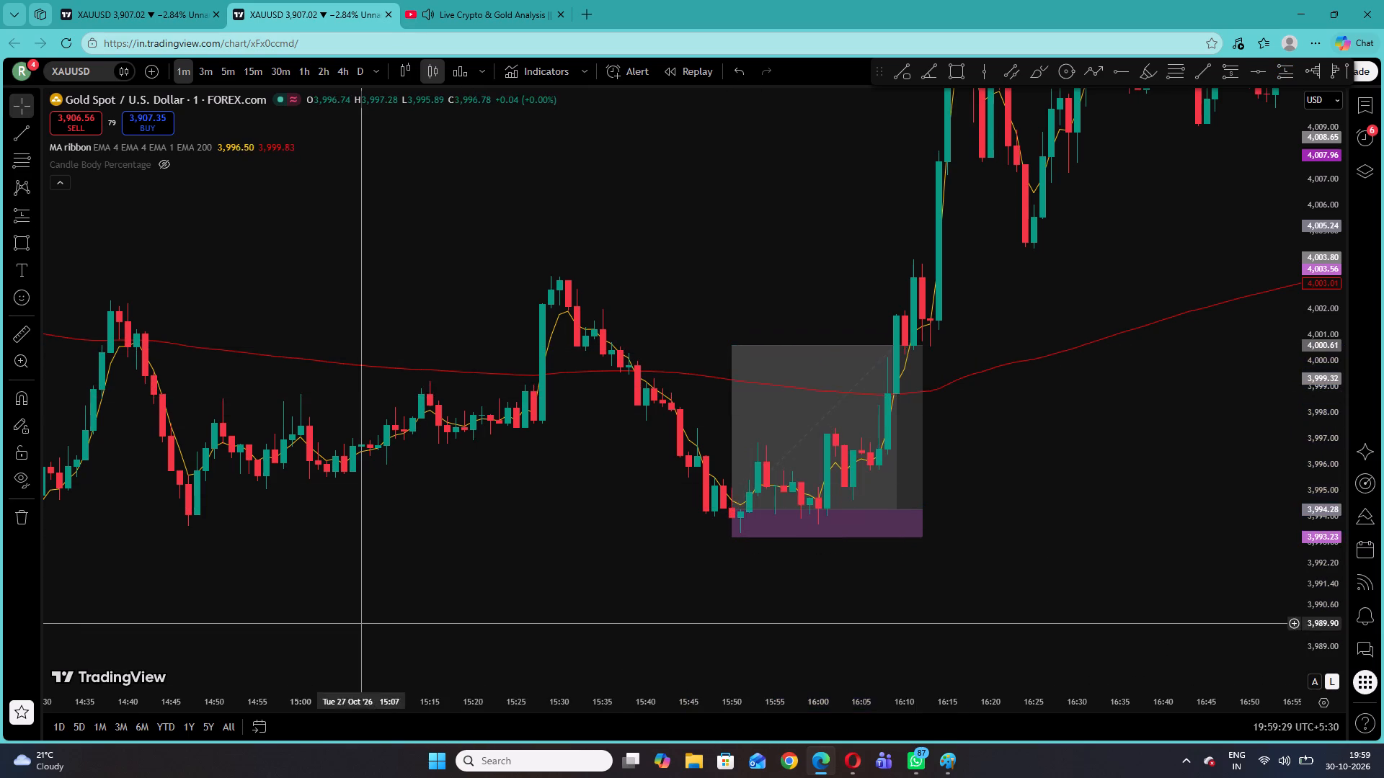
Examine earlier 27 October price action against the EMAs, going back to about 06:40.
{"action": "left_click_drag", "start_coordinate": [362, 623], "coordinate": [1039, 530]}
{"action": "left_click_drag", "start_coordinate": [499, 531], "coordinate": [1223, 491]}
{"action": "left_click_drag", "start_coordinate": [691, 421], "coordinate": [882, 559]}
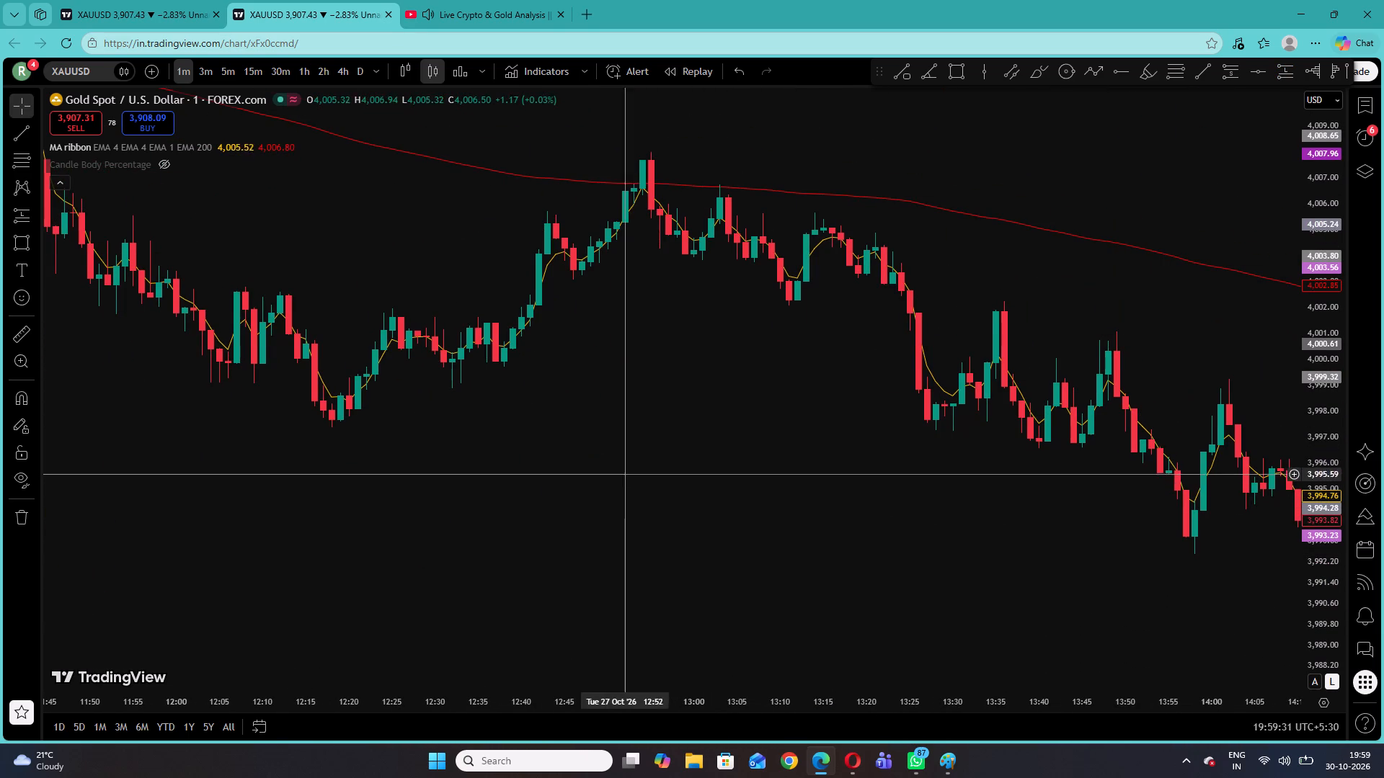
{"action": "left_click_drag", "start_coordinate": [600, 464], "coordinate": [1013, 528]}
{"action": "left_click_drag", "start_coordinate": [409, 470], "coordinate": [1193, 516]}
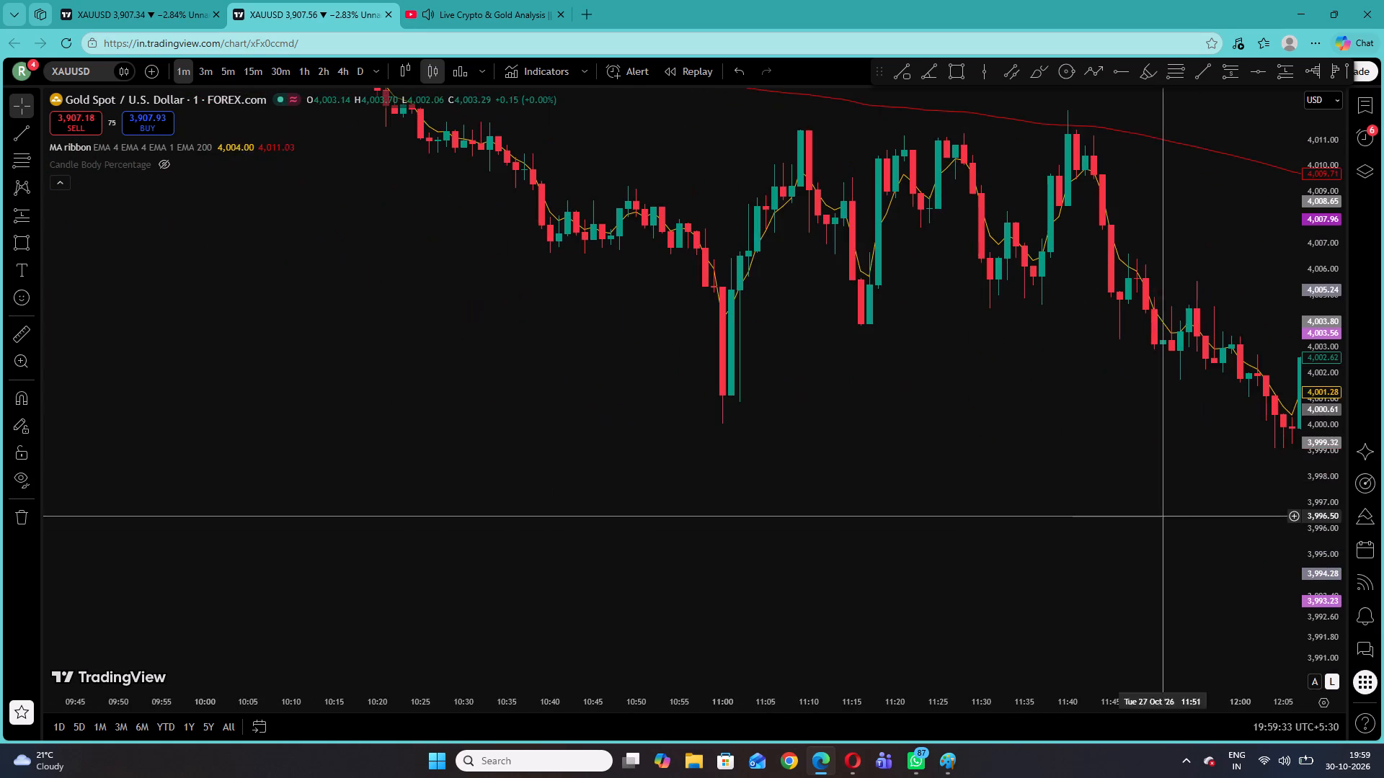
{"action": "left_click_drag", "start_coordinate": [681, 413], "coordinate": [838, 550]}
{"action": "left_click_drag", "start_coordinate": [564, 359], "coordinate": [1086, 599]}
{"action": "left_click_drag", "start_coordinate": [451, 437], "coordinate": [1140, 439]}
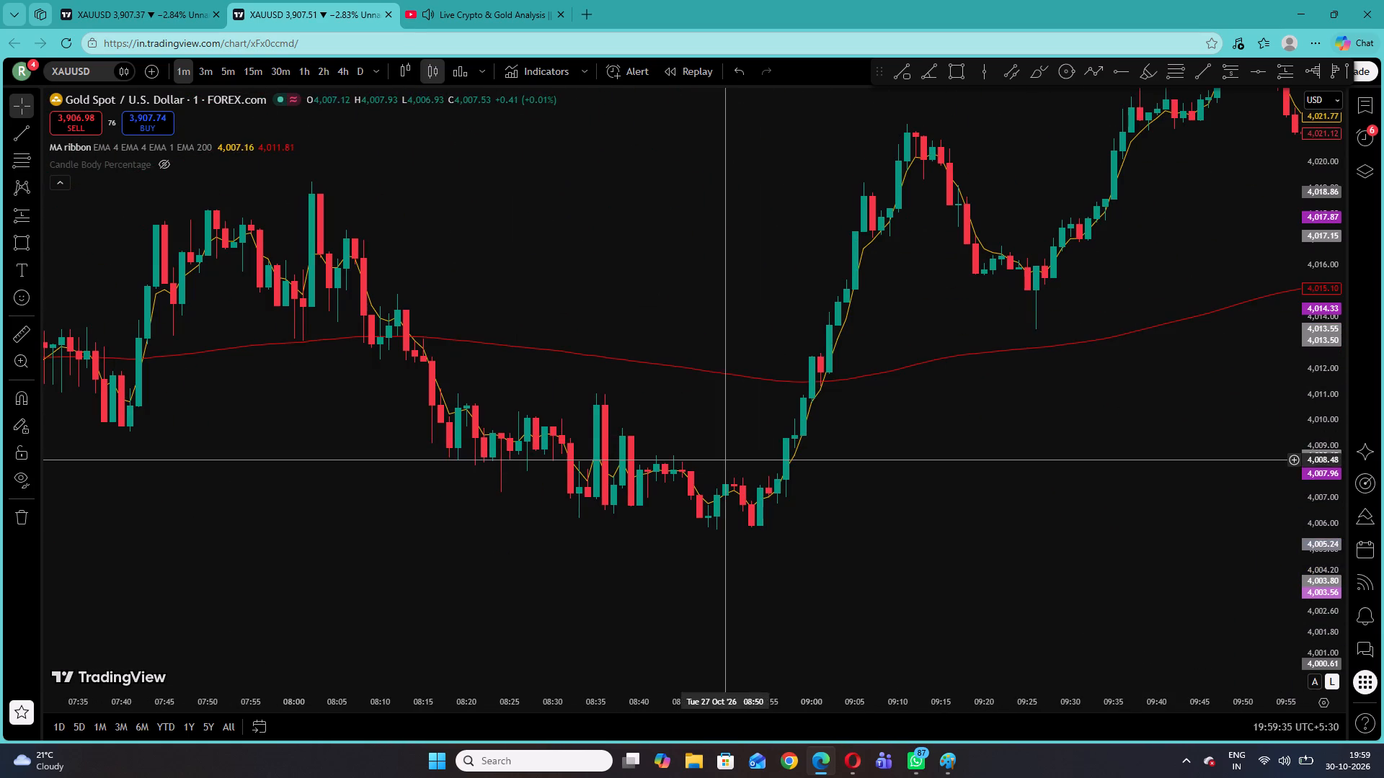
{"action": "left_click_drag", "start_coordinate": [517, 506], "coordinate": [993, 513]}
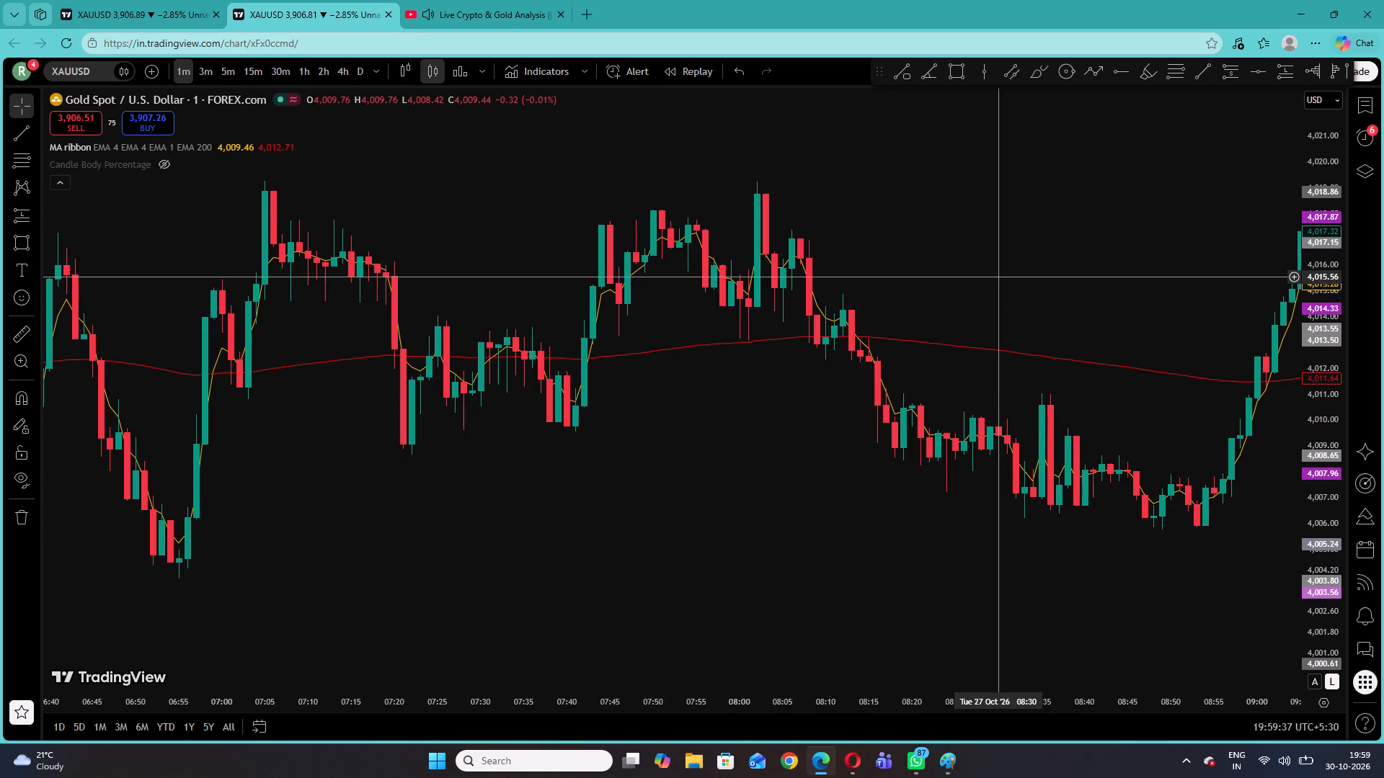
Check the Bitcoin chart on the YouTube trading stream.
{"action": "left_click", "coordinate": [531, 0]}
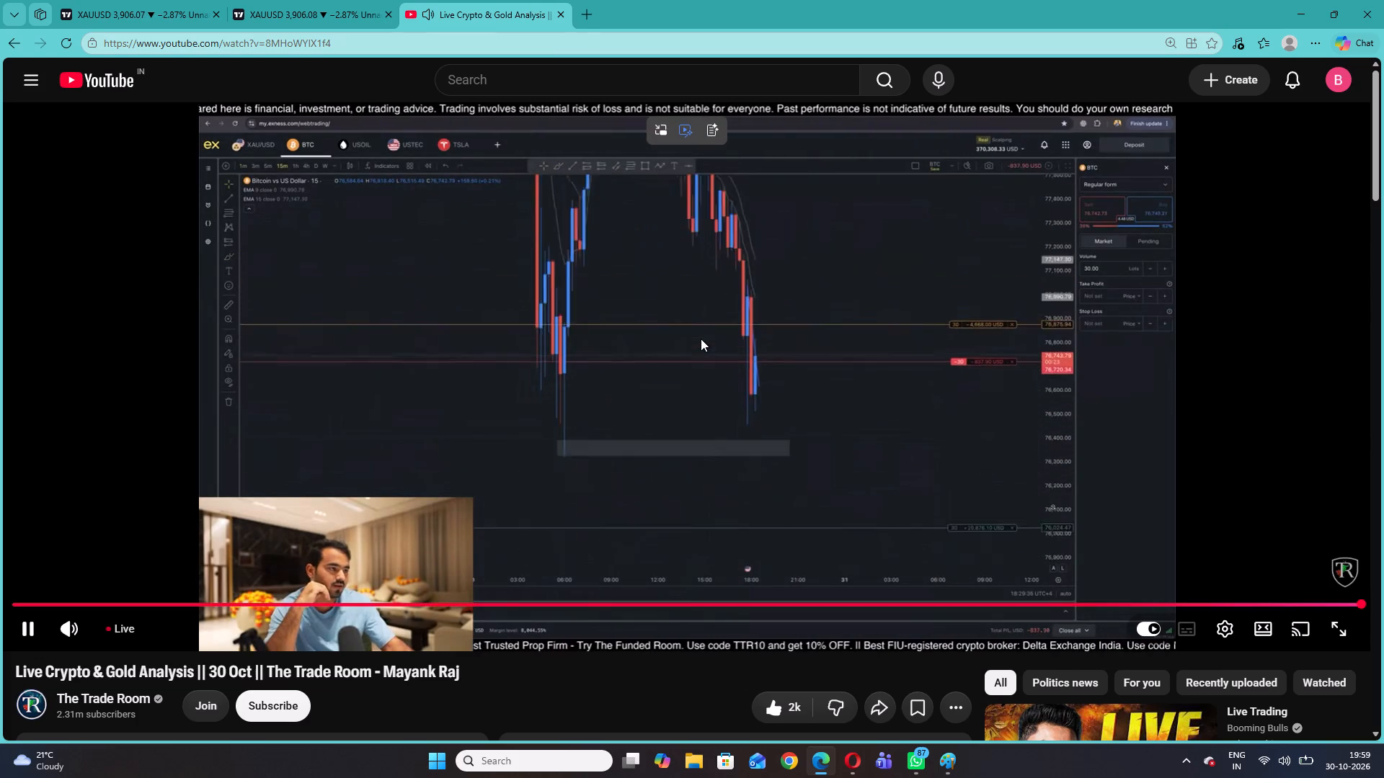
Back on the XAUUSD 1-minute chart, draw a long position at 06:03 with entry about 4,009.23, stop 4,008.12 and target 4,014.92.
{"action": "left_click", "coordinate": [351, 0]}
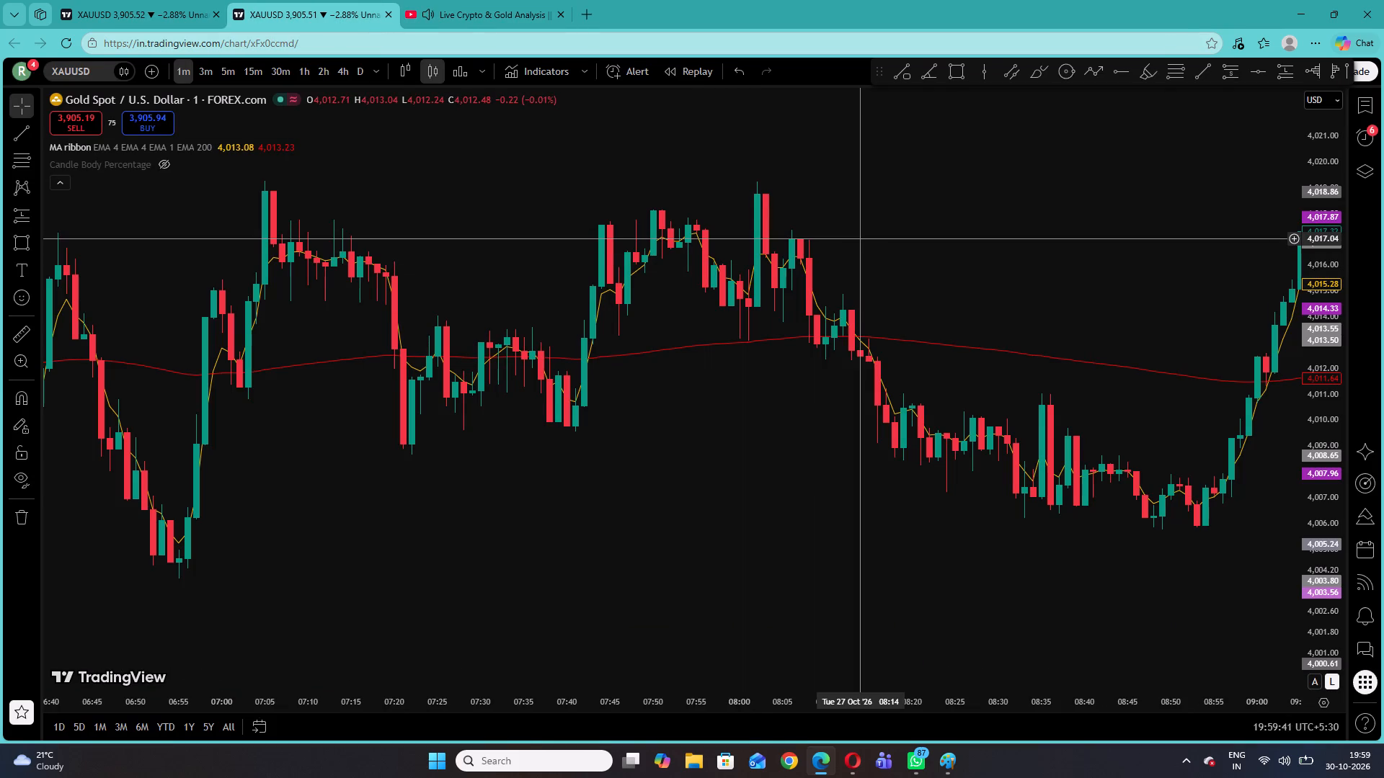
{"action": "left_click_drag", "start_coordinate": [368, 259], "coordinate": [910, 253]}
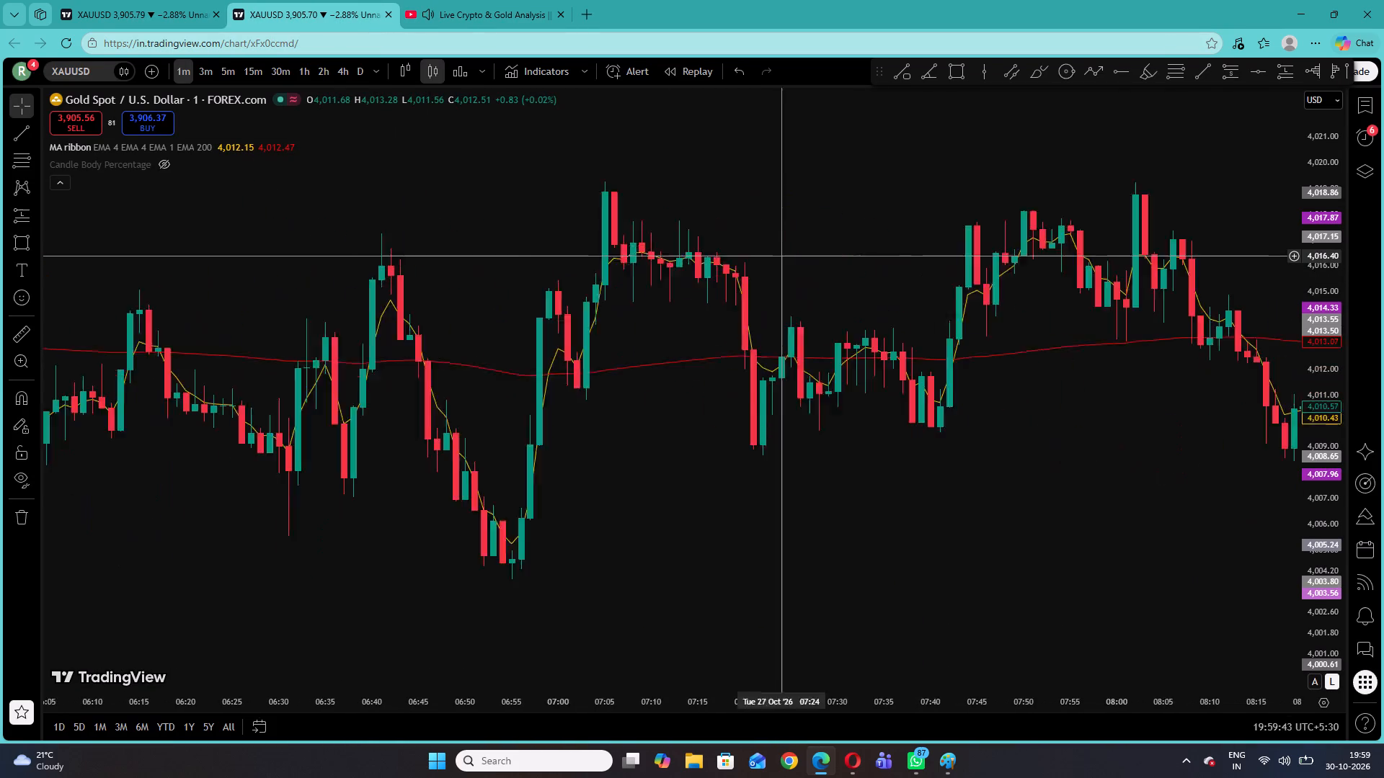
{"action": "left_click_drag", "start_coordinate": [910, 253], "coordinate": [916, 252]}
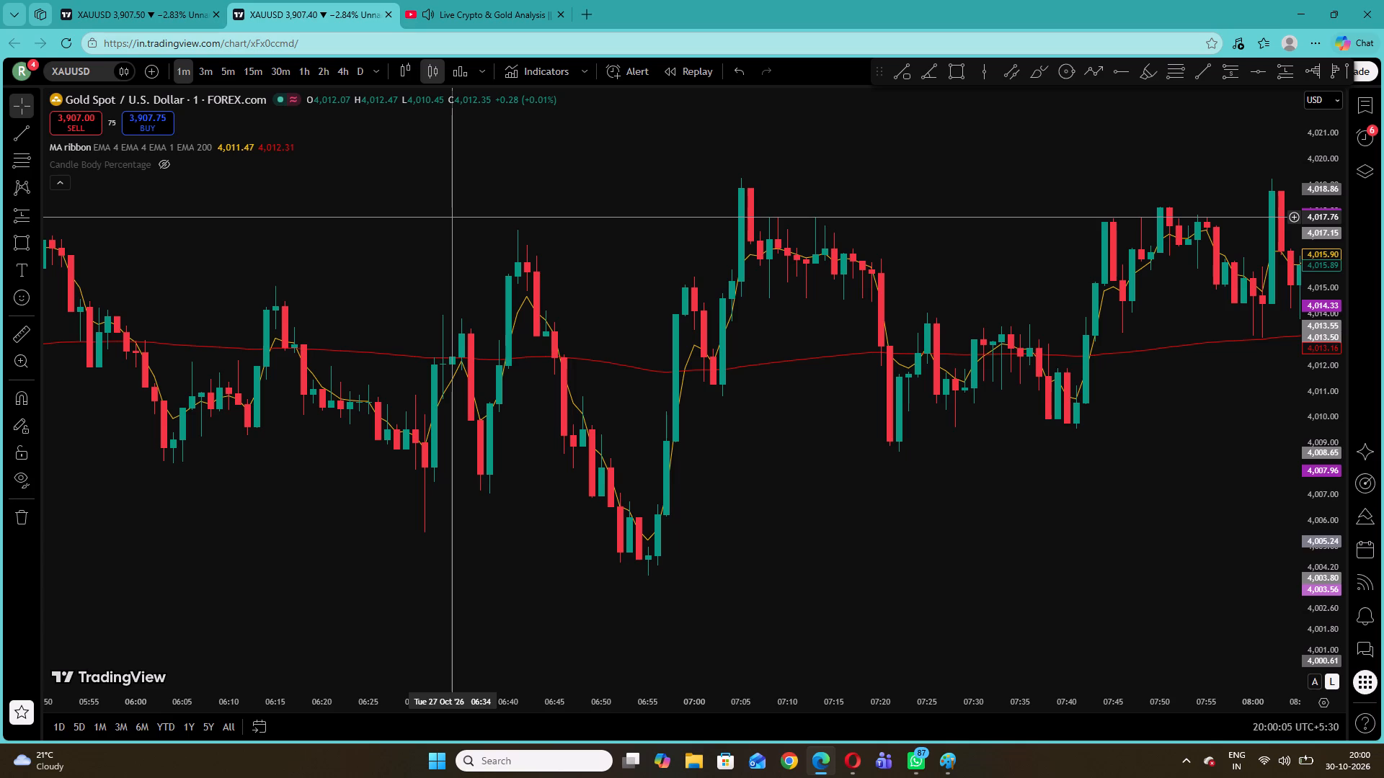
{"action": "left_click_drag", "start_coordinate": [302, 207], "coordinate": [749, 227]}
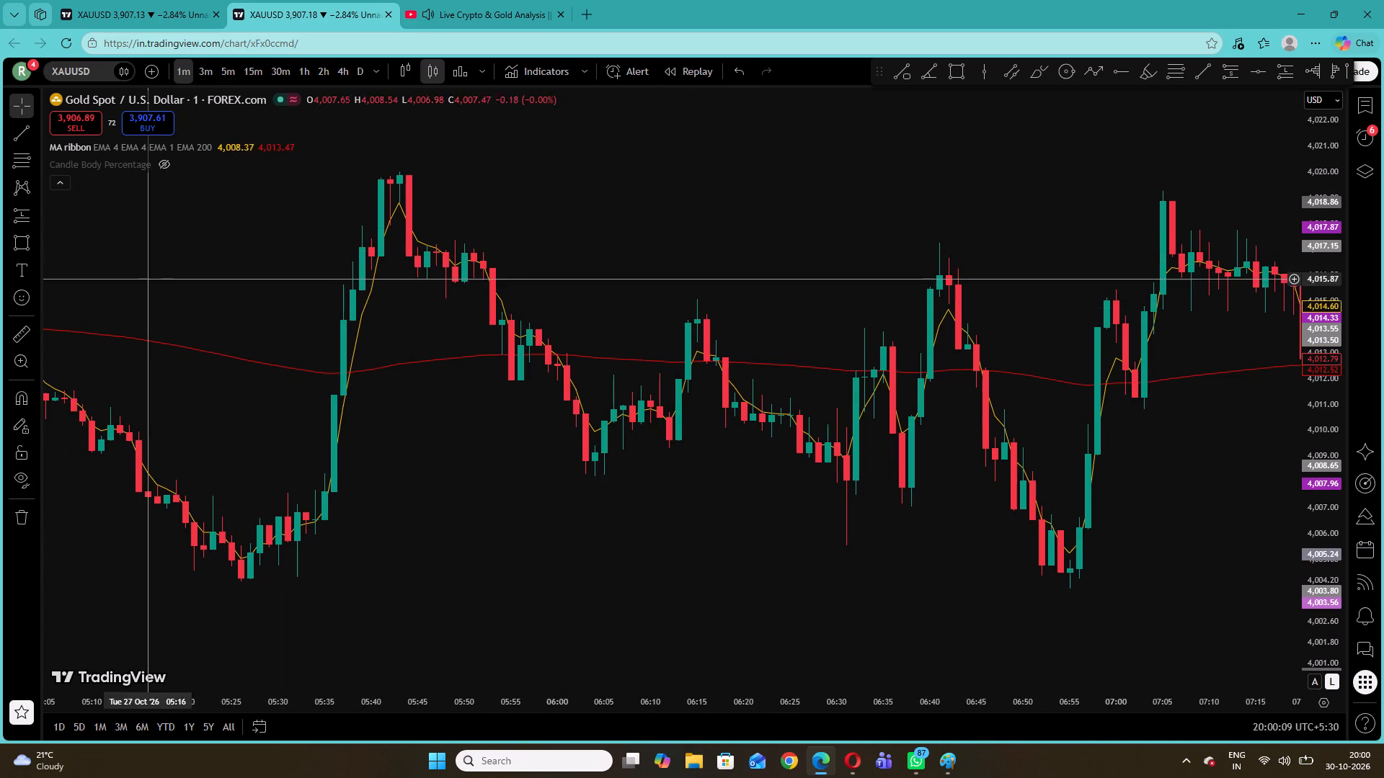
{"action": "left_click", "coordinate": [35, 216]}
{"action": "left_click", "coordinate": [71, 230]}
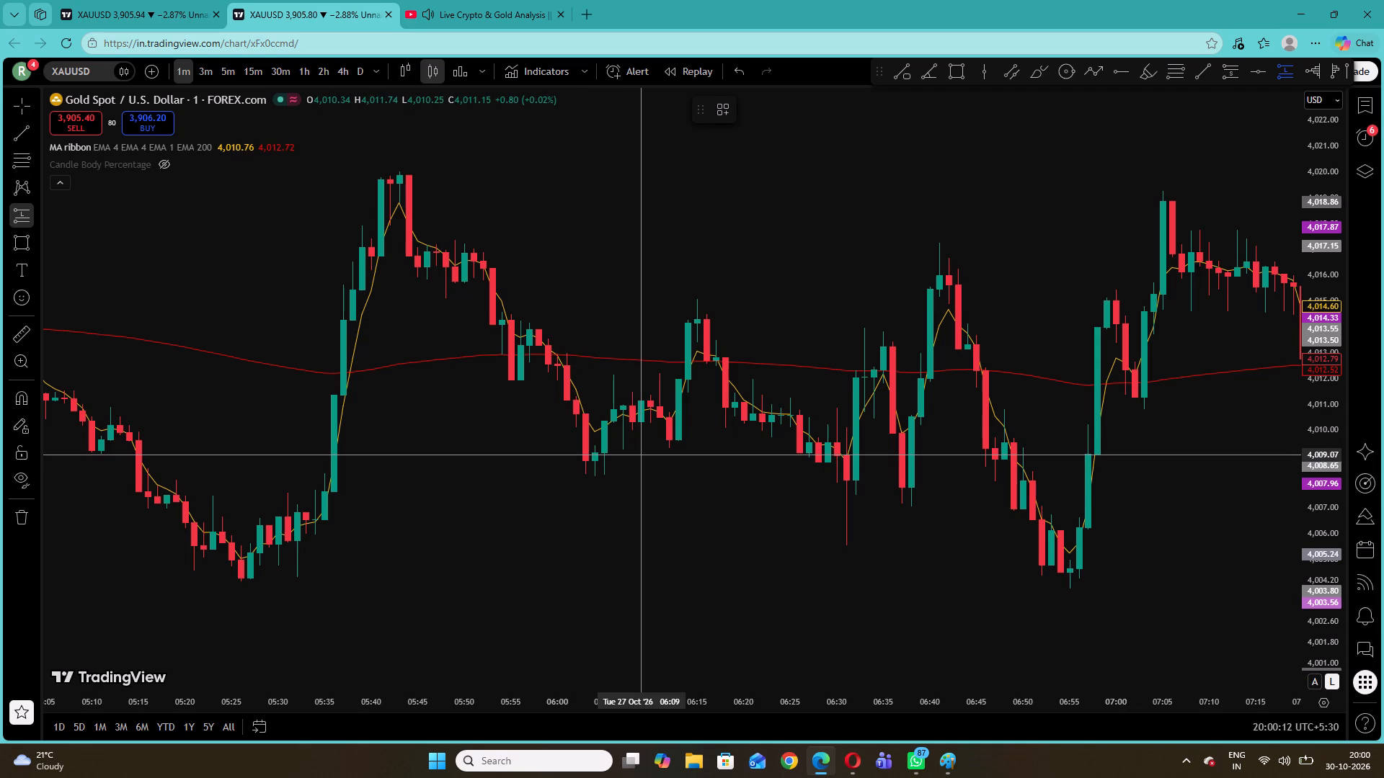
{"action": "left_click", "coordinate": [14, 115]}
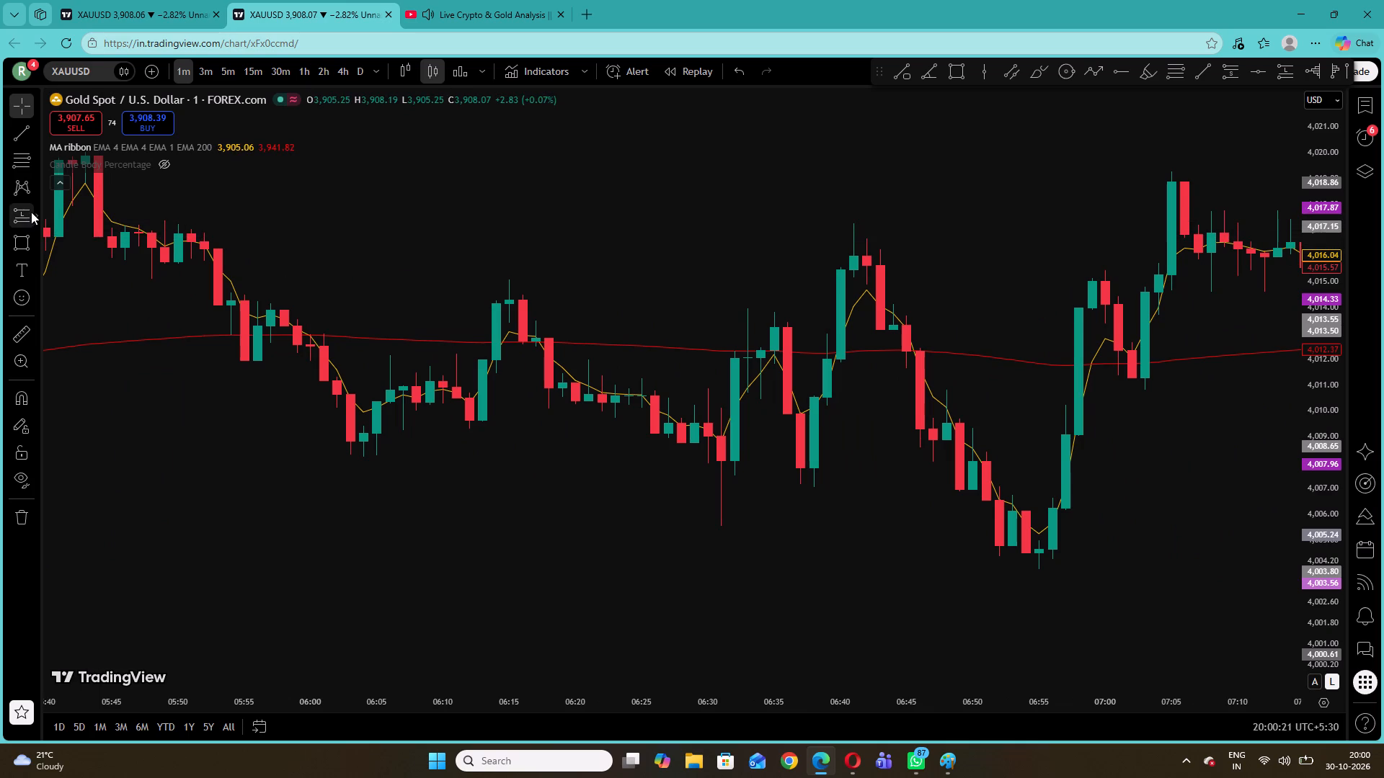
{"action": "left_click", "coordinate": [31, 212]}
{"action": "left_click", "coordinate": [349, 431]}
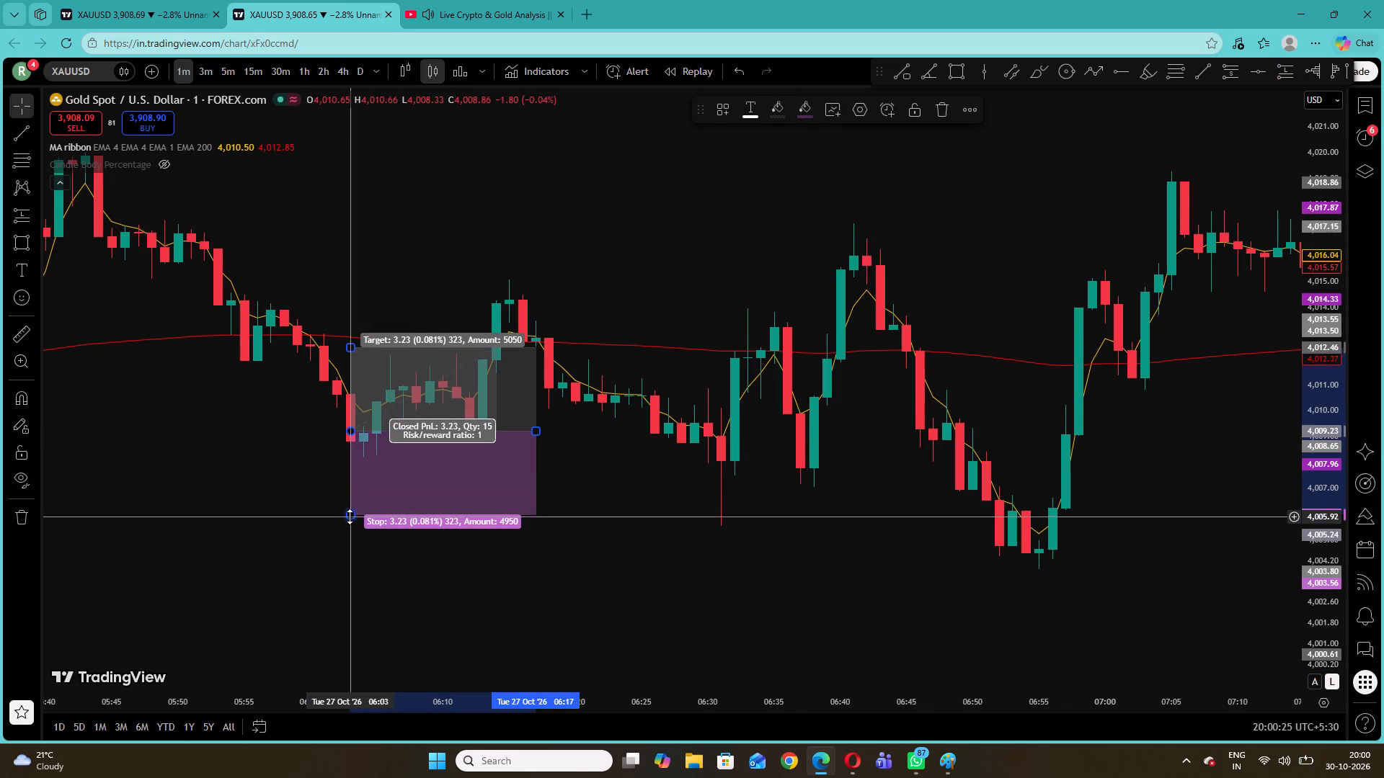
{"action": "left_click_drag", "start_coordinate": [350, 517], "coordinate": [396, 460]}
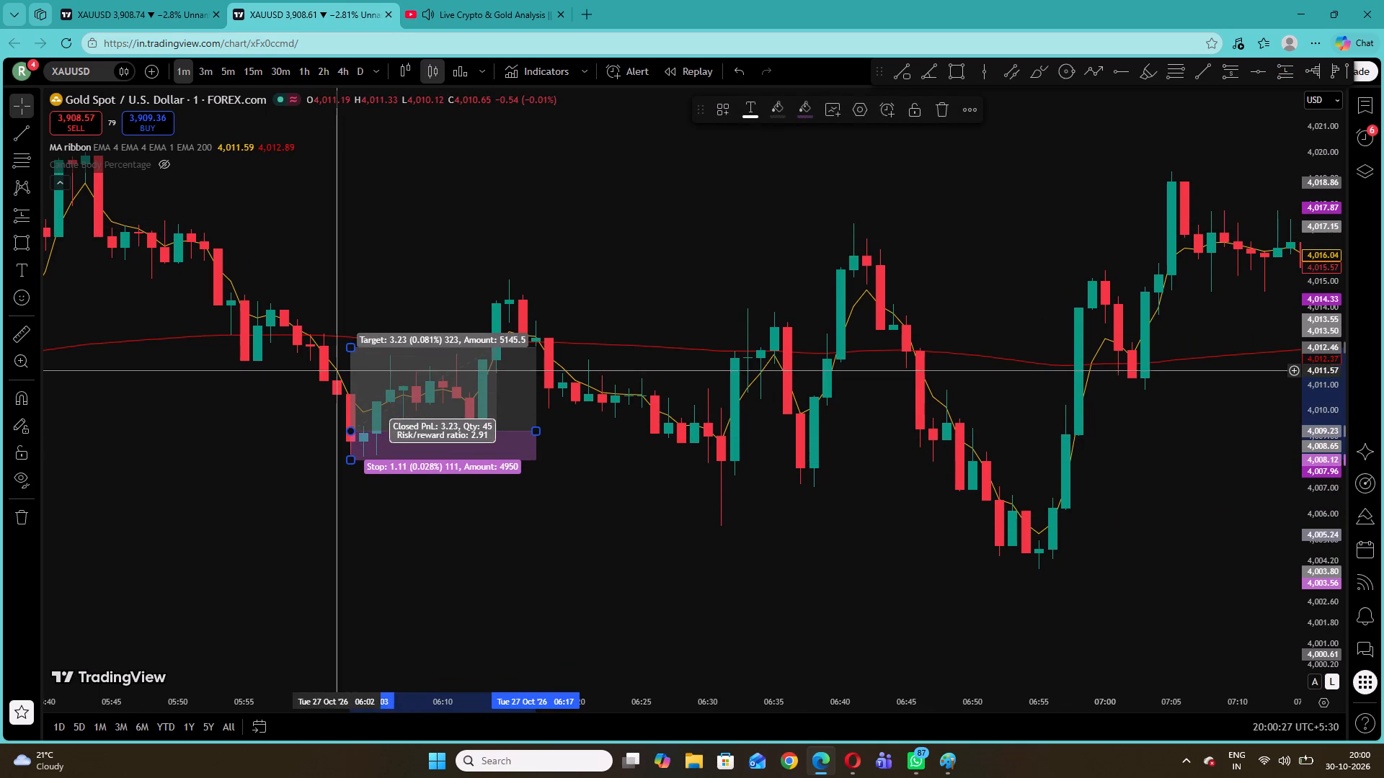
{"action": "left_click_drag", "start_coordinate": [350, 349], "coordinate": [352, 299]}
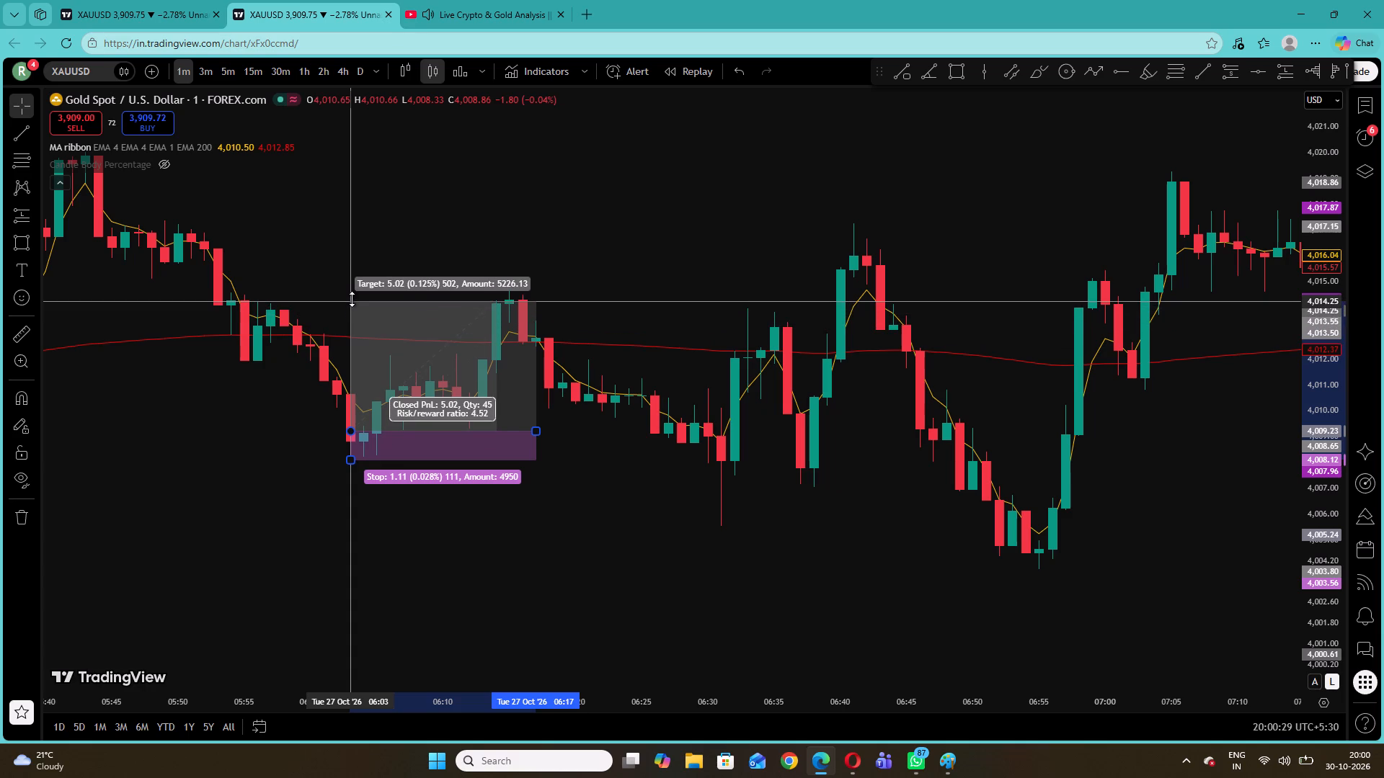
{"action": "left_click_drag", "start_coordinate": [352, 299], "coordinate": [356, 284]}
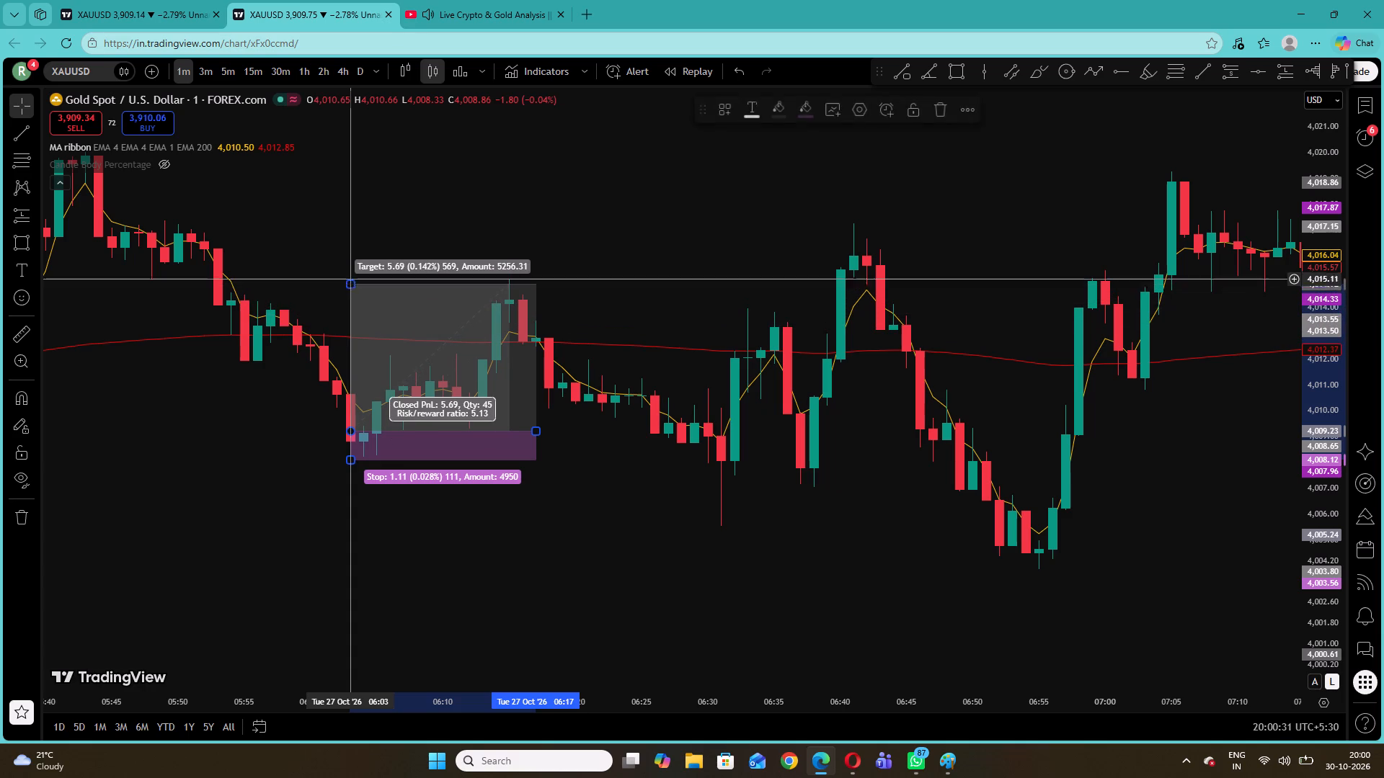
{"action": "left_click", "coordinate": [340, 233]}
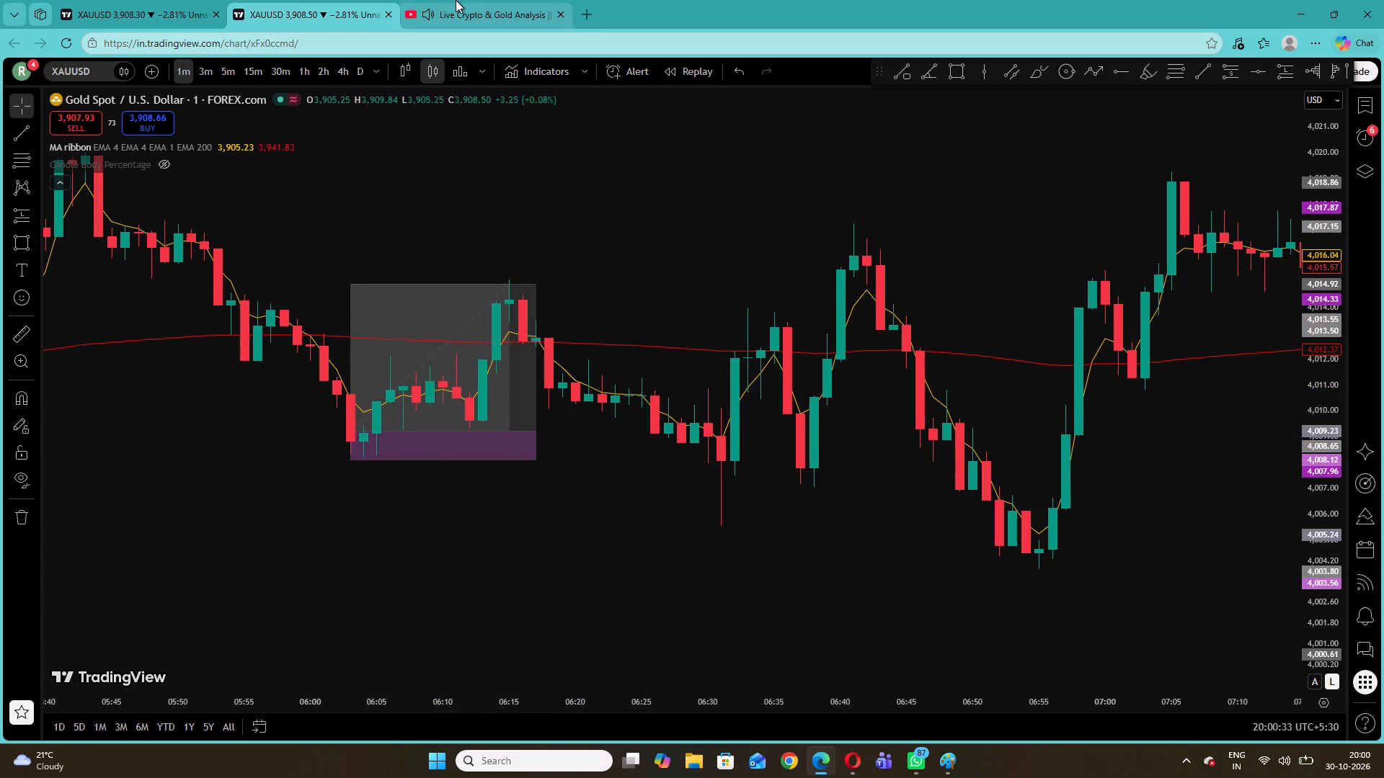
Watch the Bitcoin analysis on the YouTube trading stream.
{"action": "left_click", "coordinate": [456, 0]}
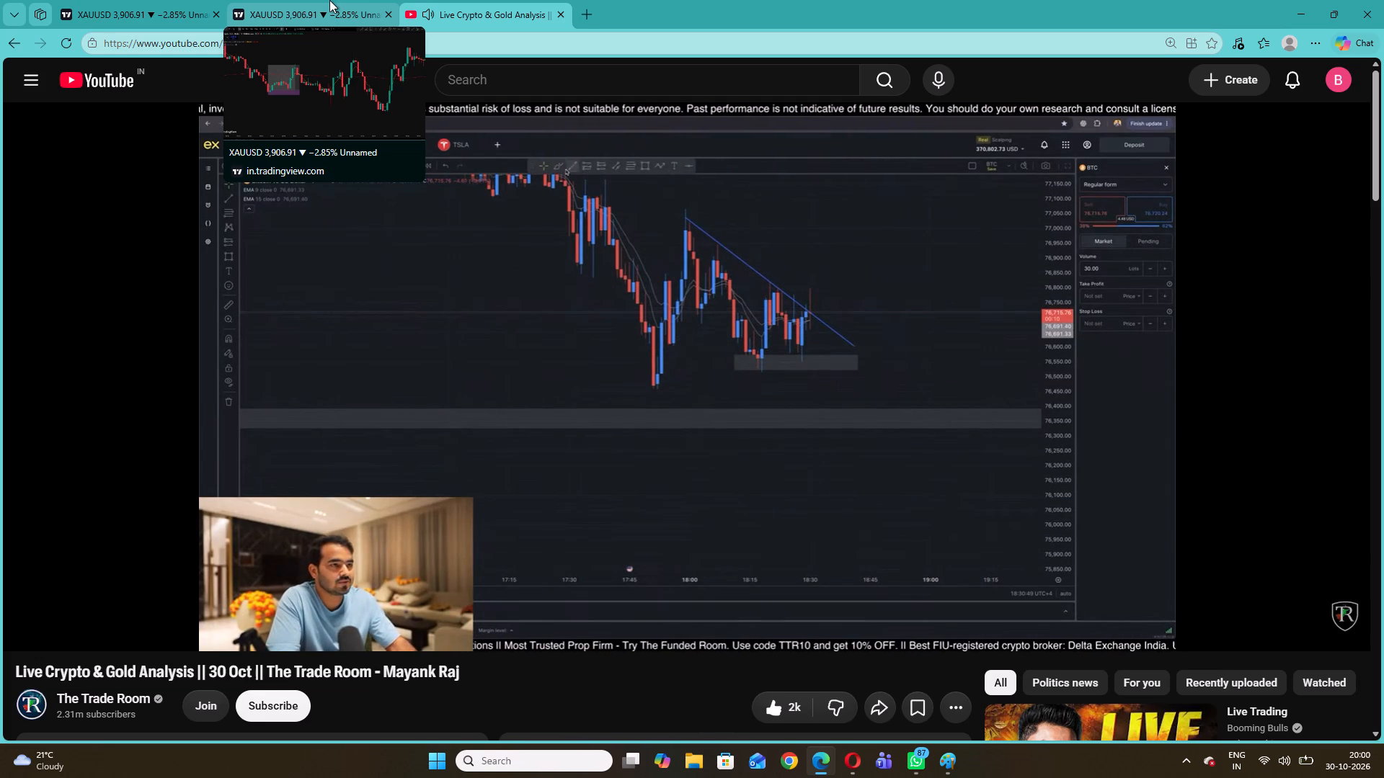
Leave the stream and bring up the XAUUSD 5-minute chart.
{"action": "left_click", "coordinate": [340, 1]}
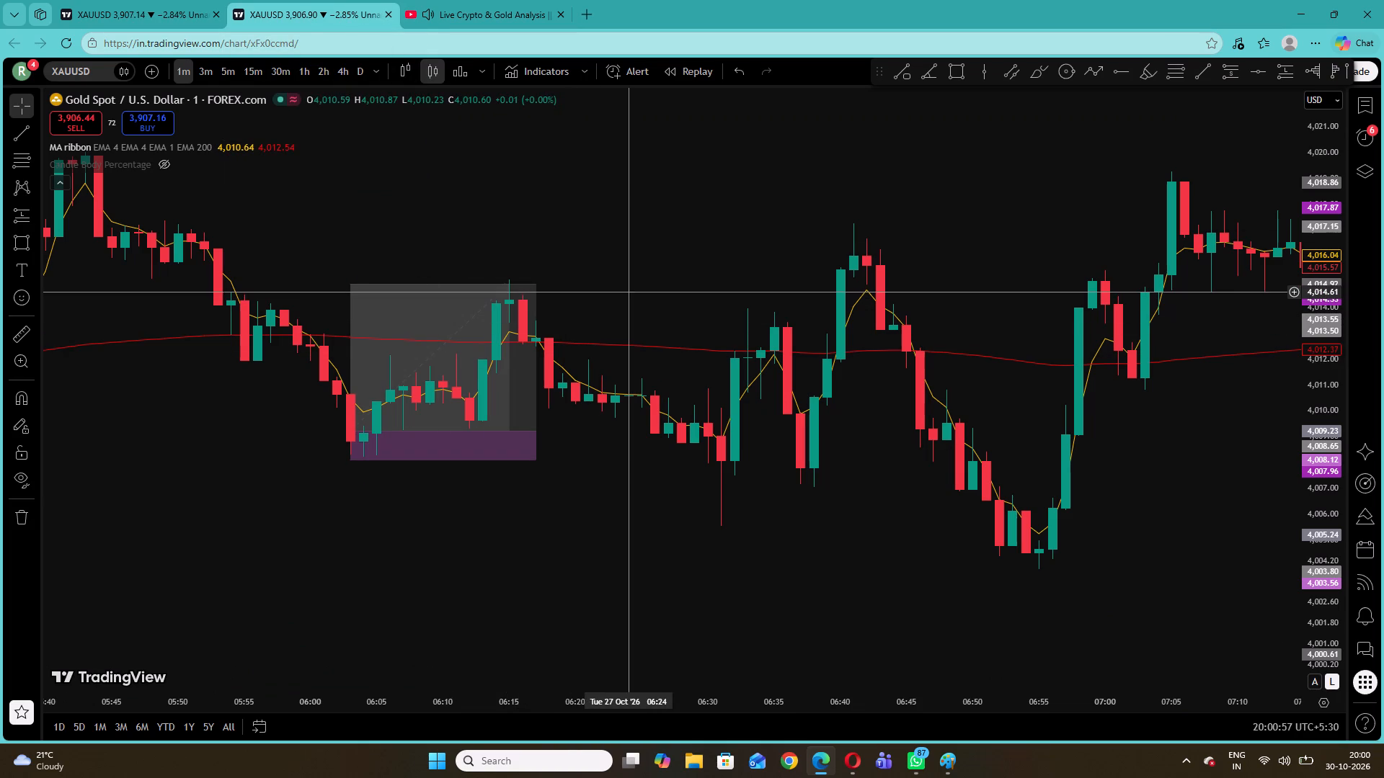
{"action": "left_click", "coordinate": [139, 0]}
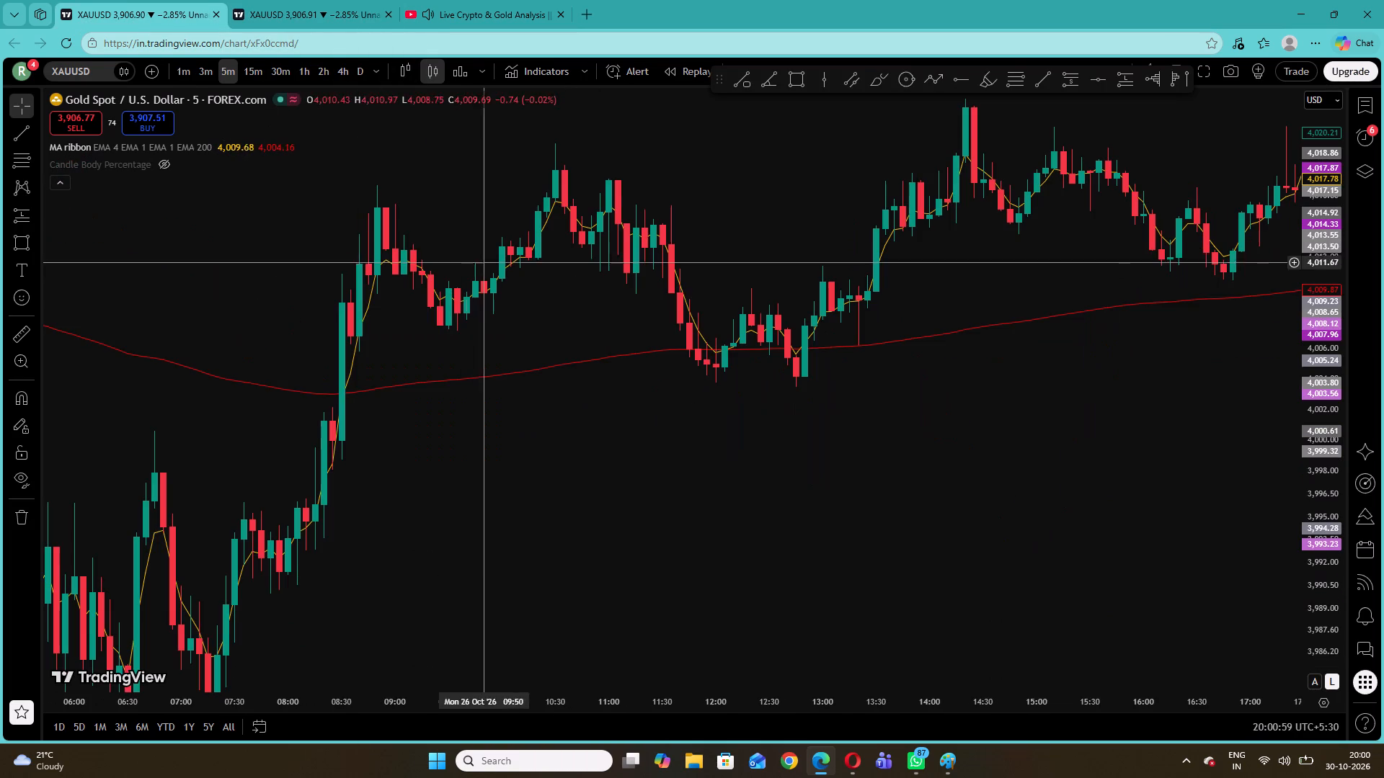
Return the 5-minute chart to the latest candles and delete the 30 October short position with entry 3,944.78.
{"action": "right_click", "coordinate": [381, 193]}
{"action": "left_click", "coordinate": [366, 172]}
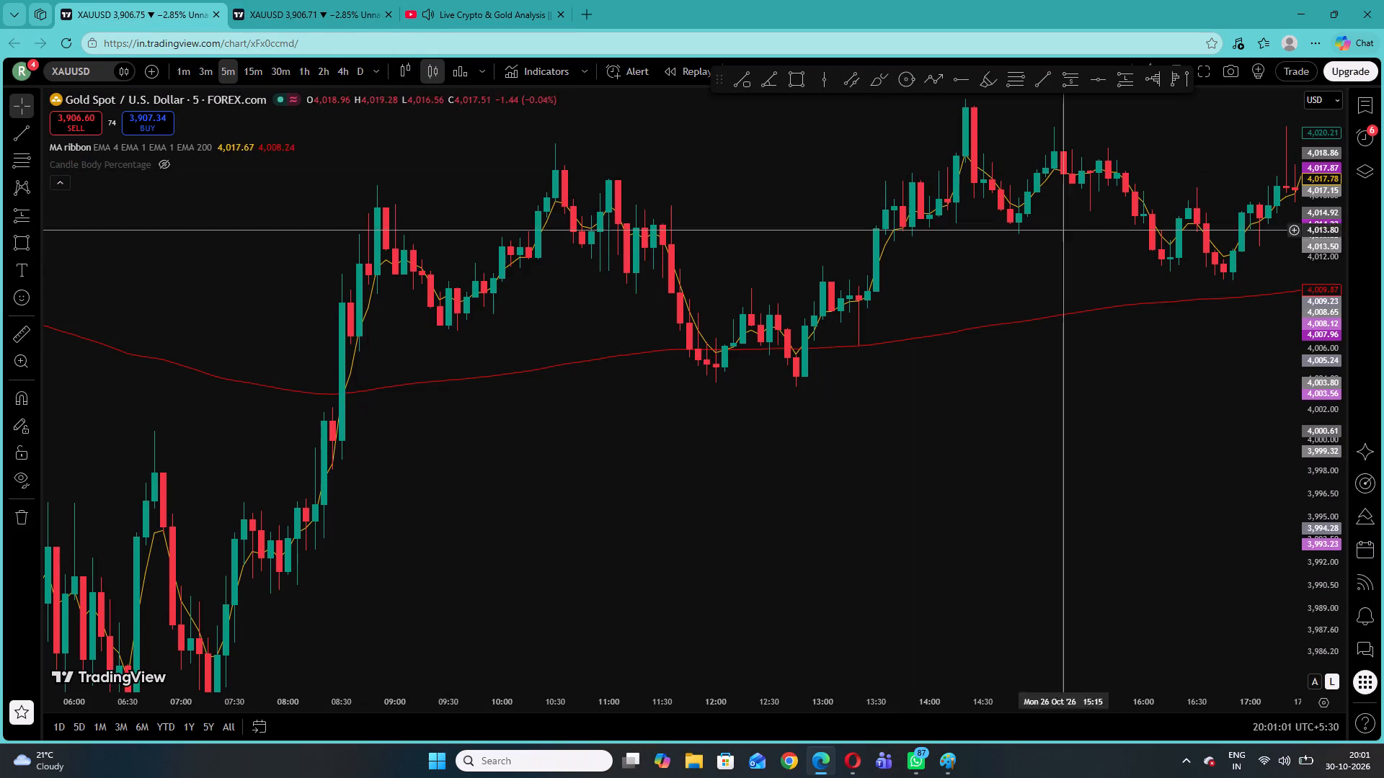
{"action": "left_click_drag", "start_coordinate": [1317, 233], "coordinate": [1320, 258]}
{"action": "right_click", "coordinate": [1066, 236]}
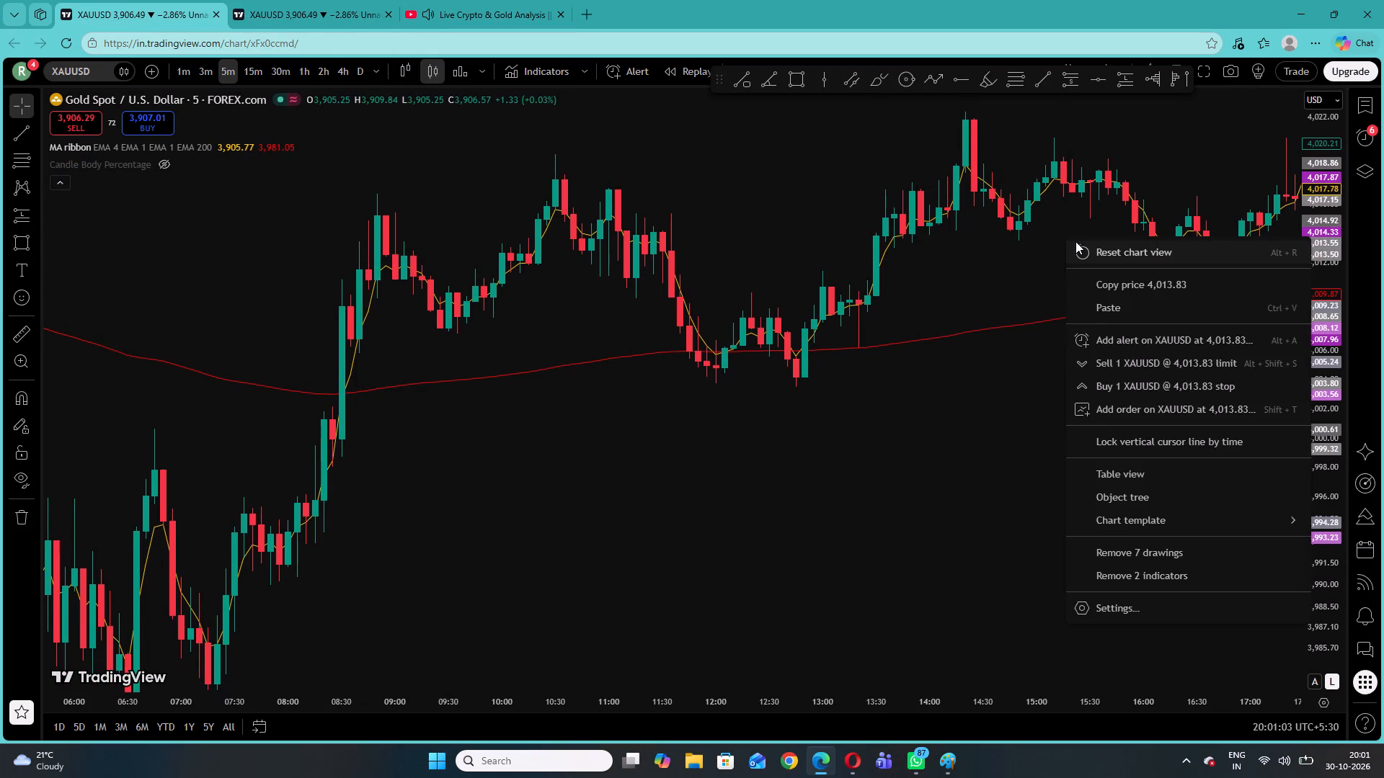
{"action": "left_click", "coordinate": [1083, 248]}
{"action": "left_click_drag", "start_coordinate": [1350, 487], "coordinate": [1301, 319]}
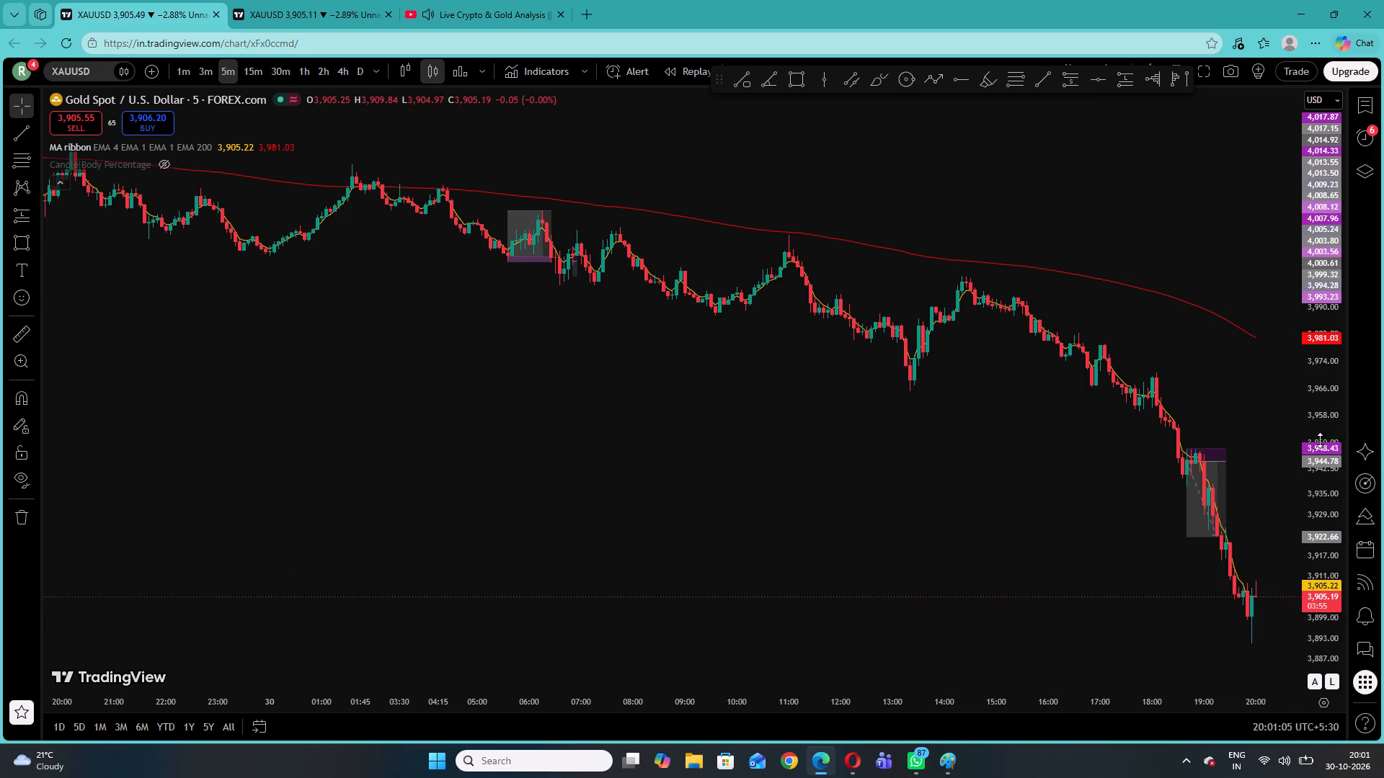
{"action": "left_click_drag", "start_coordinate": [1323, 454], "coordinate": [1272, 222]}
{"action": "left_click_drag", "start_coordinate": [1213, 349], "coordinate": [706, 243]}
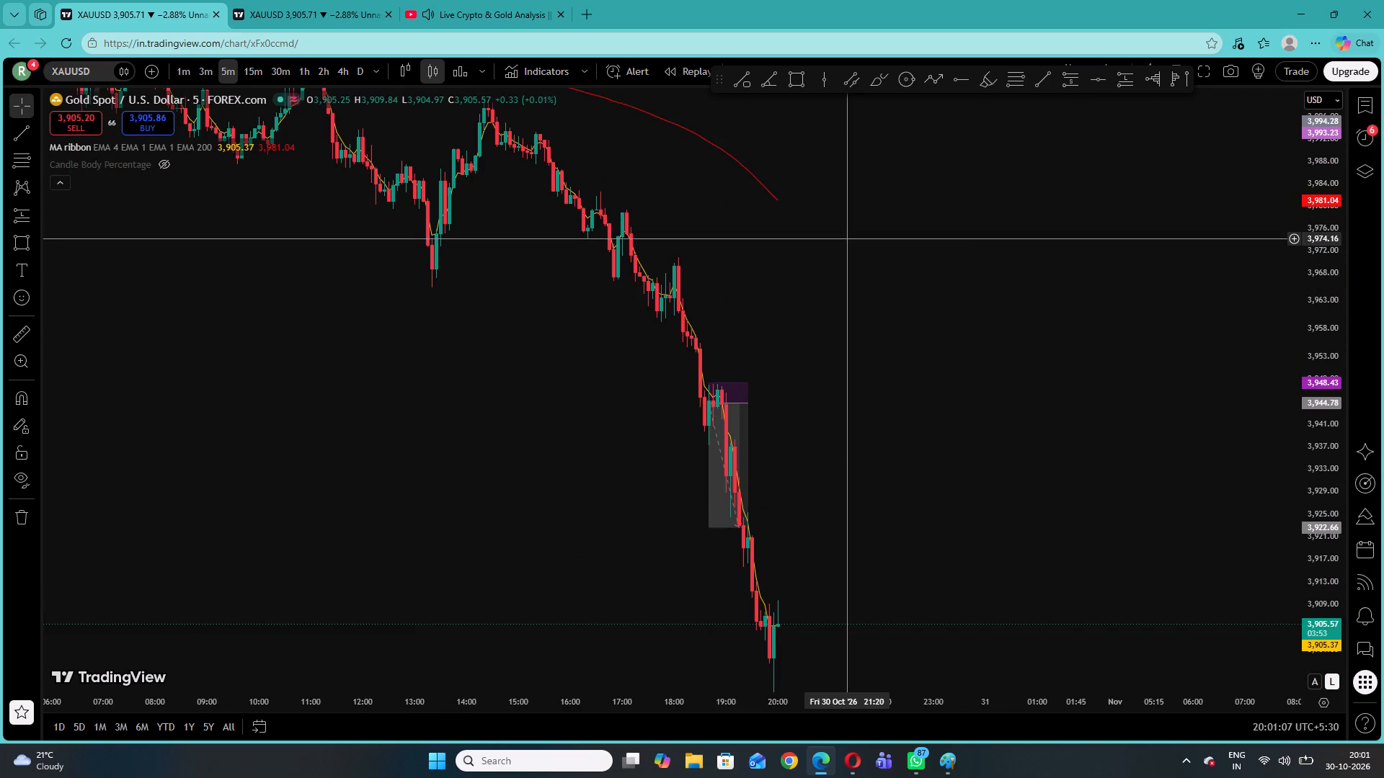
{"action": "left_click", "coordinate": [735, 398]}
{"action": "left_click", "coordinate": [942, 112]}
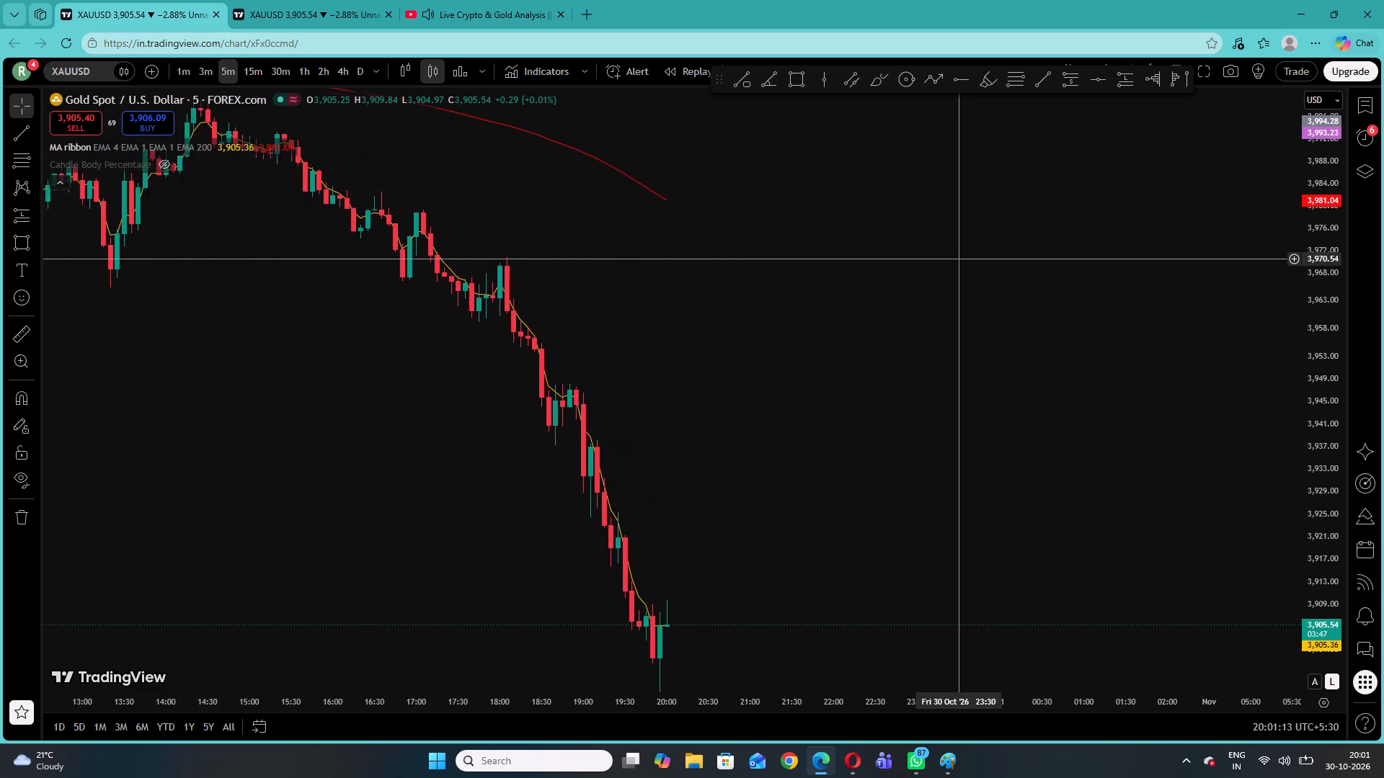
Examine the 30 October XAUUSD 5-minute price action and pullbacks against the short and 200 EMAs.
{"action": "left_click_drag", "start_coordinate": [241, 375], "coordinate": [729, 526]}
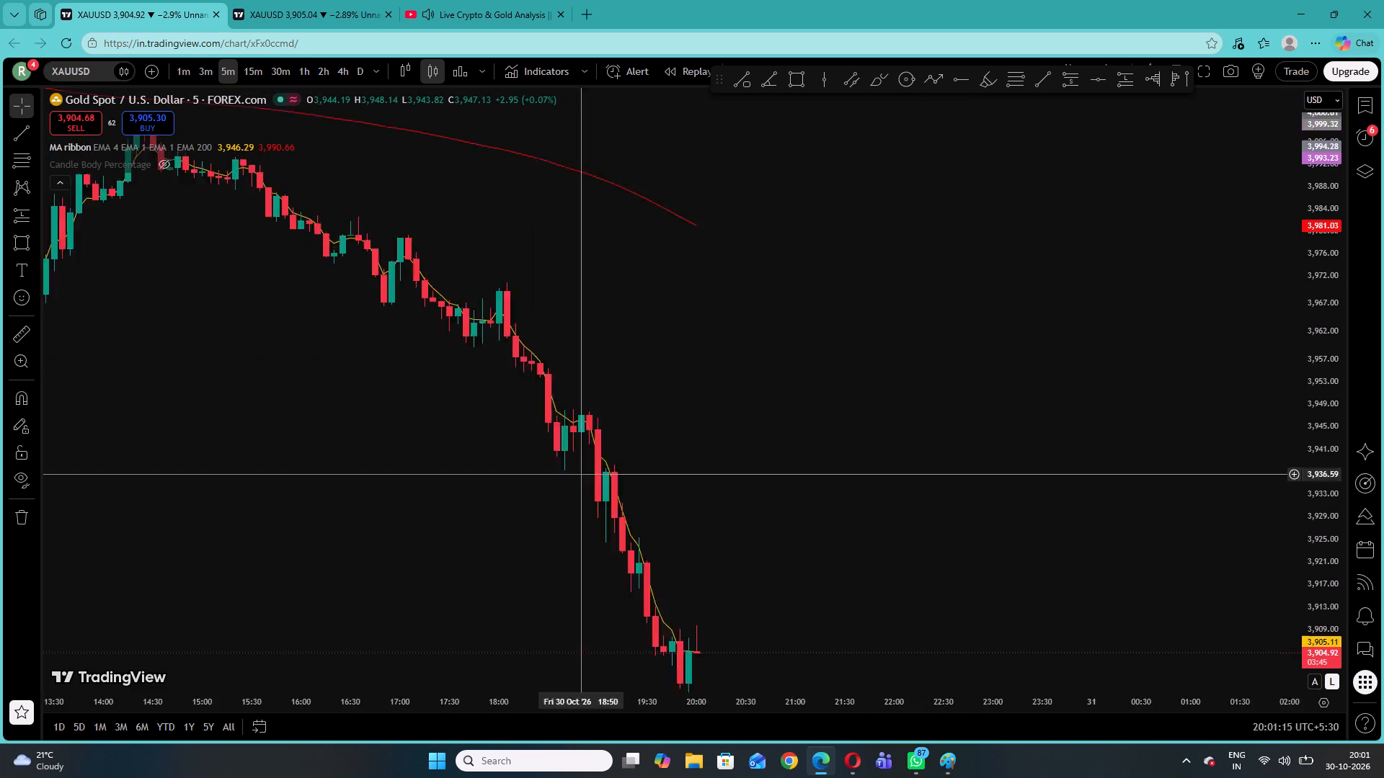
{"action": "left_click_drag", "start_coordinate": [729, 526], "coordinate": [888, 596]}
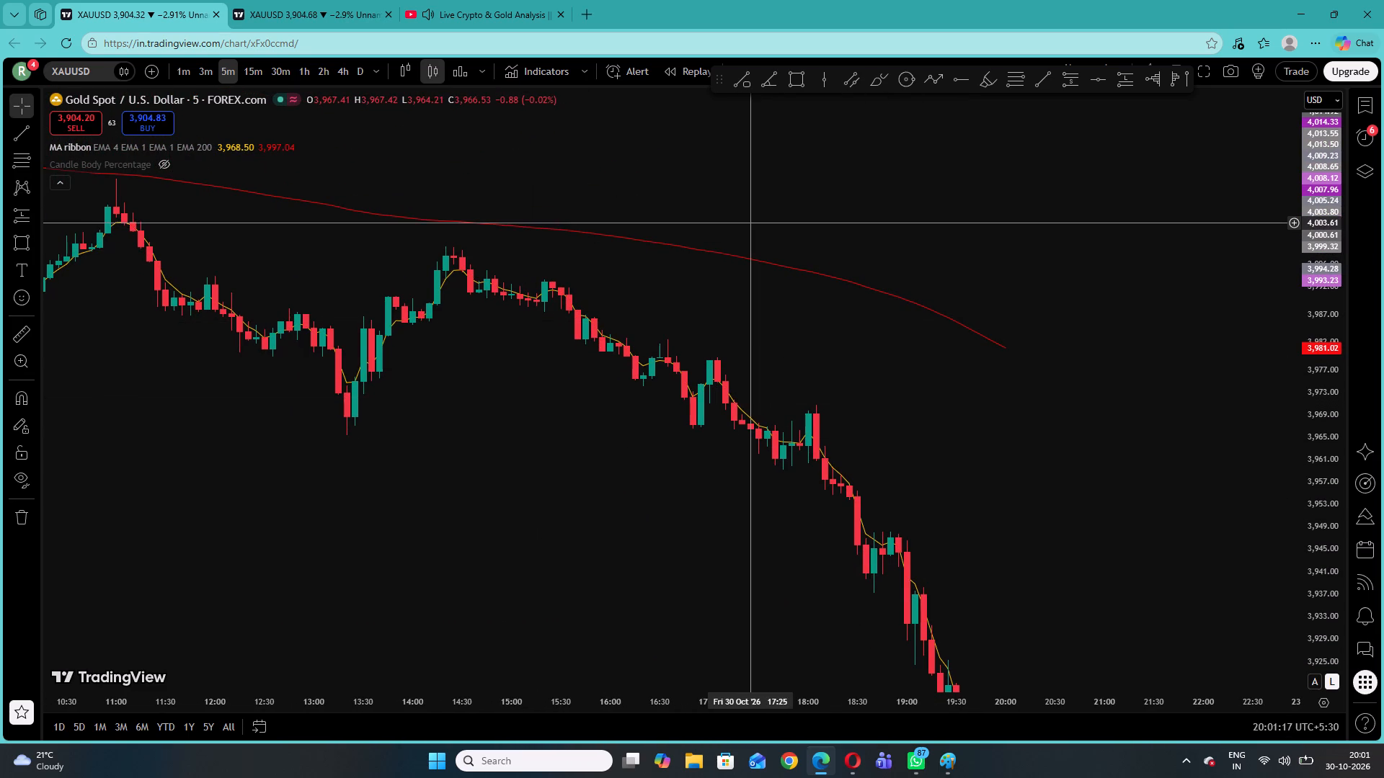
{"action": "left_click_drag", "start_coordinate": [753, 222], "coordinate": [866, 214]}
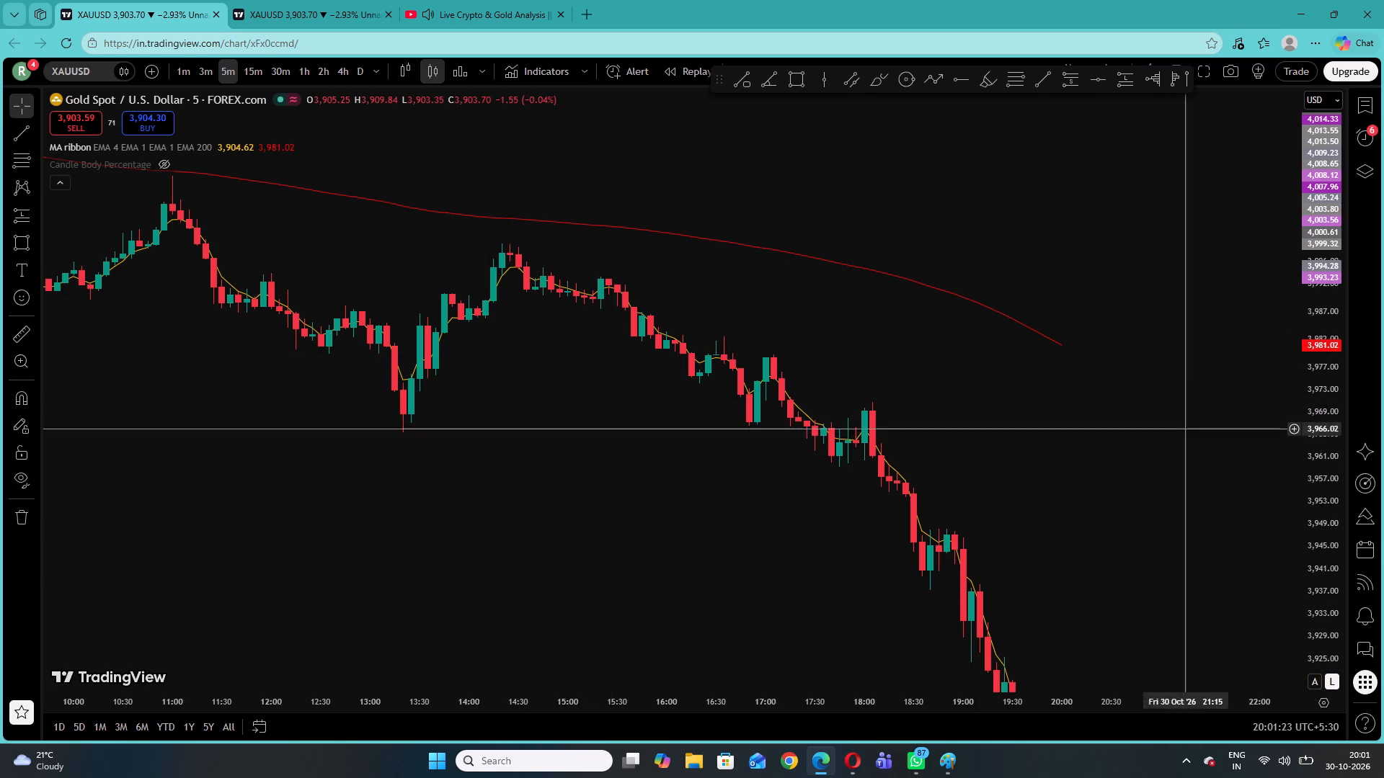
{"action": "left_click_drag", "start_coordinate": [1317, 471], "coordinate": [1321, 0]}
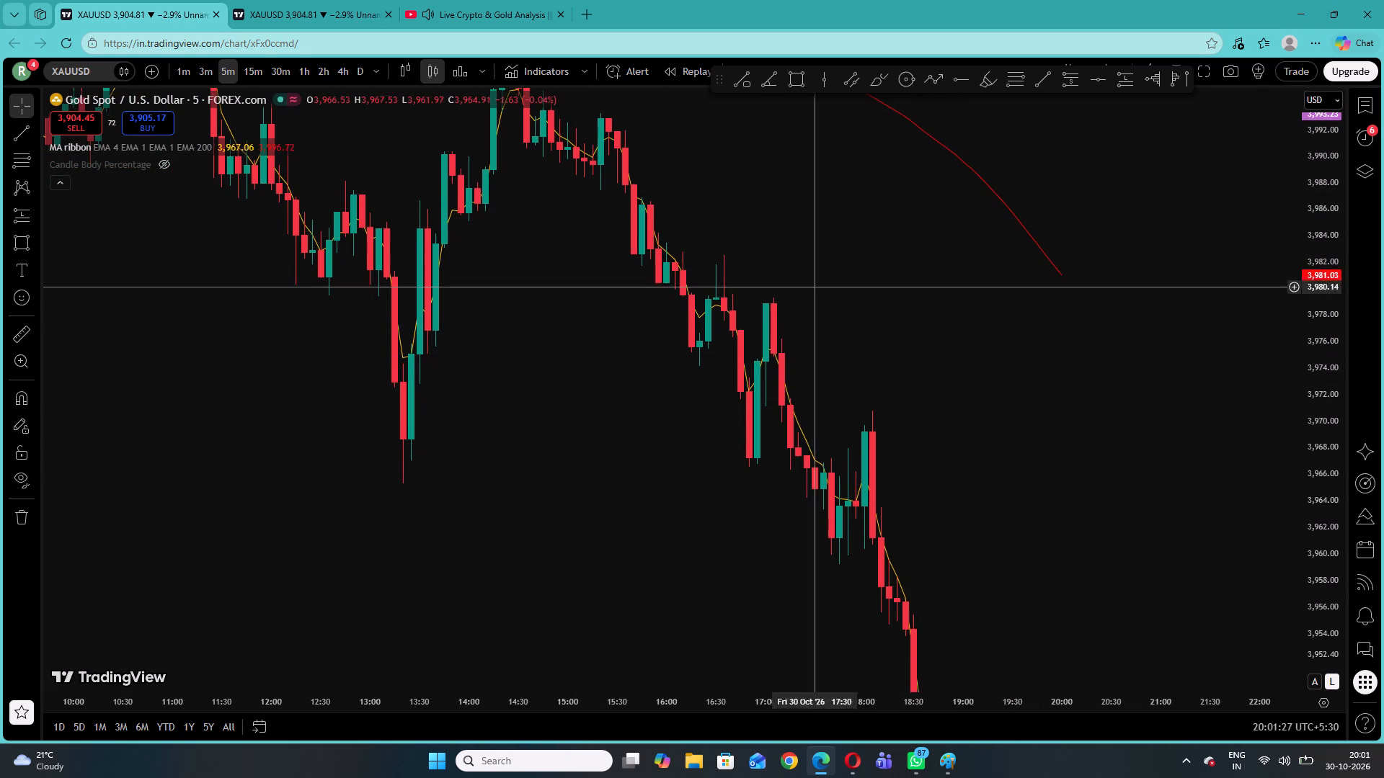
{"action": "left_click_drag", "start_coordinate": [1315, 303], "coordinate": [1296, 454]}
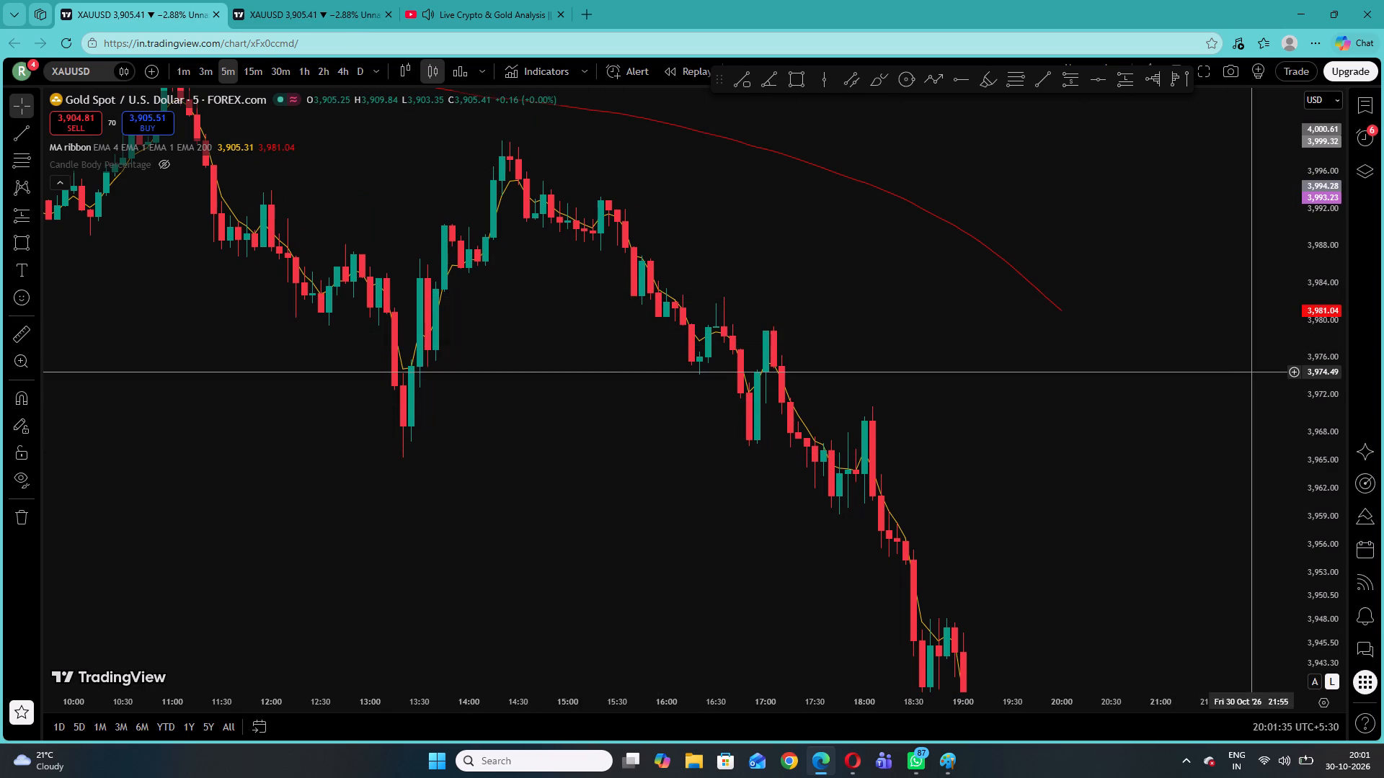
{"action": "left_click_drag", "start_coordinate": [1335, 307], "coordinate": [1326, 416]}
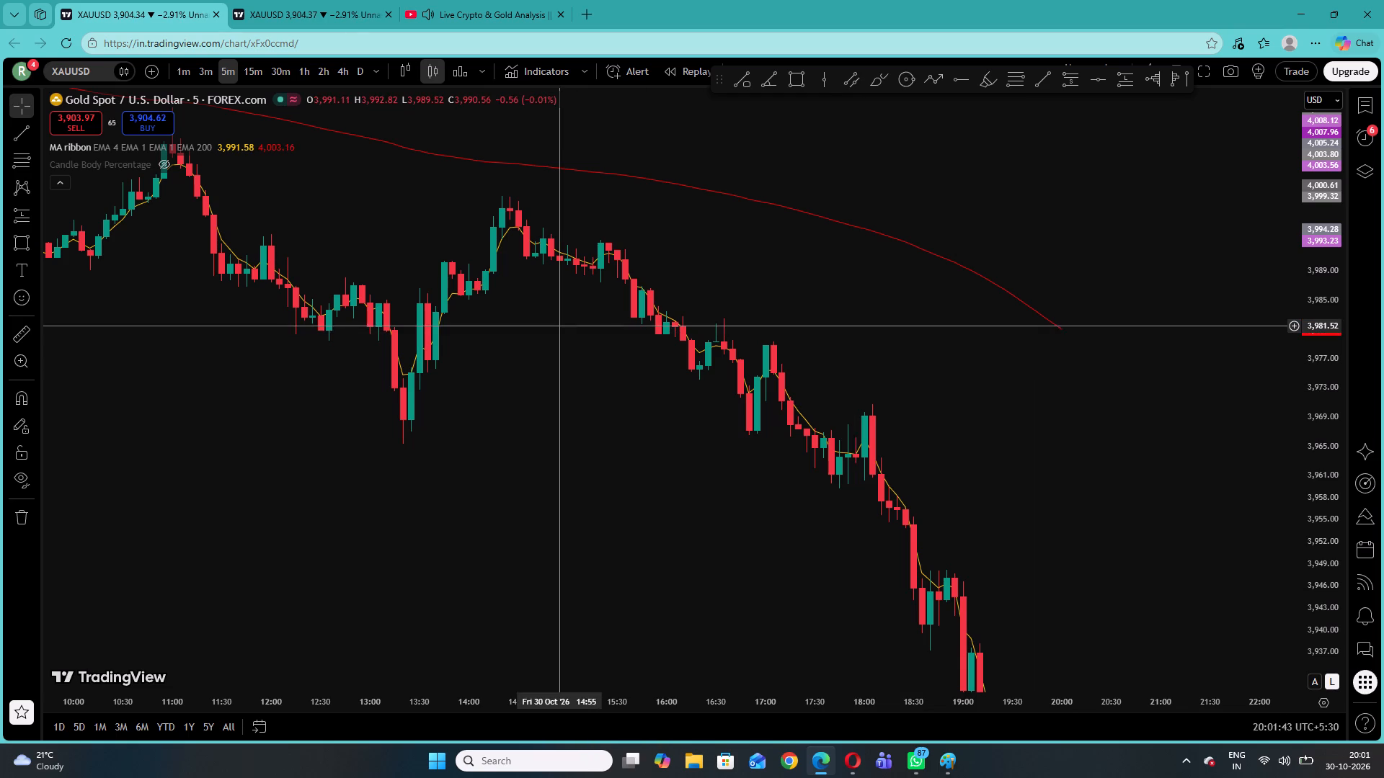
{"action": "left_click_drag", "start_coordinate": [561, 326], "coordinate": [981, 397]}
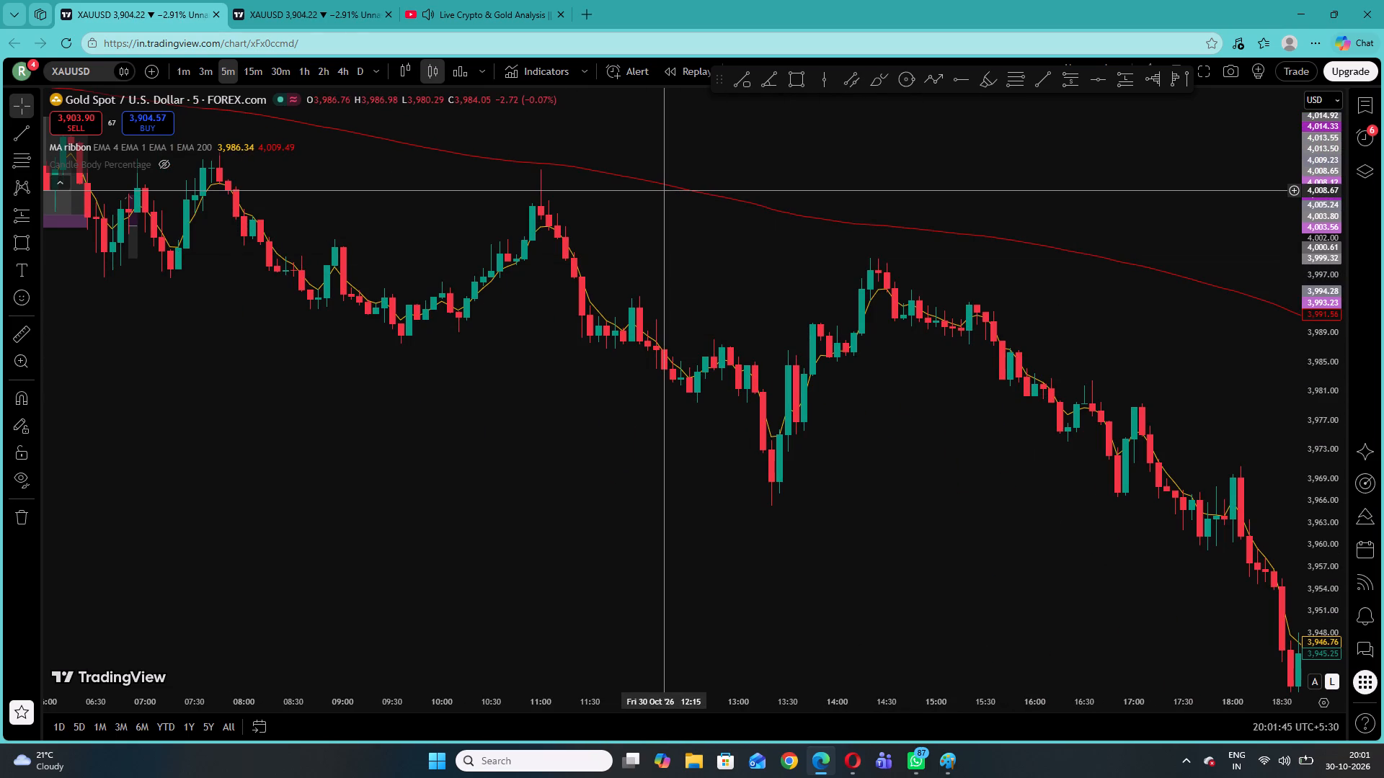
{"action": "left_click_drag", "start_coordinate": [582, 323], "coordinate": [869, 338]}
{"action": "left_click", "coordinate": [837, 332]}
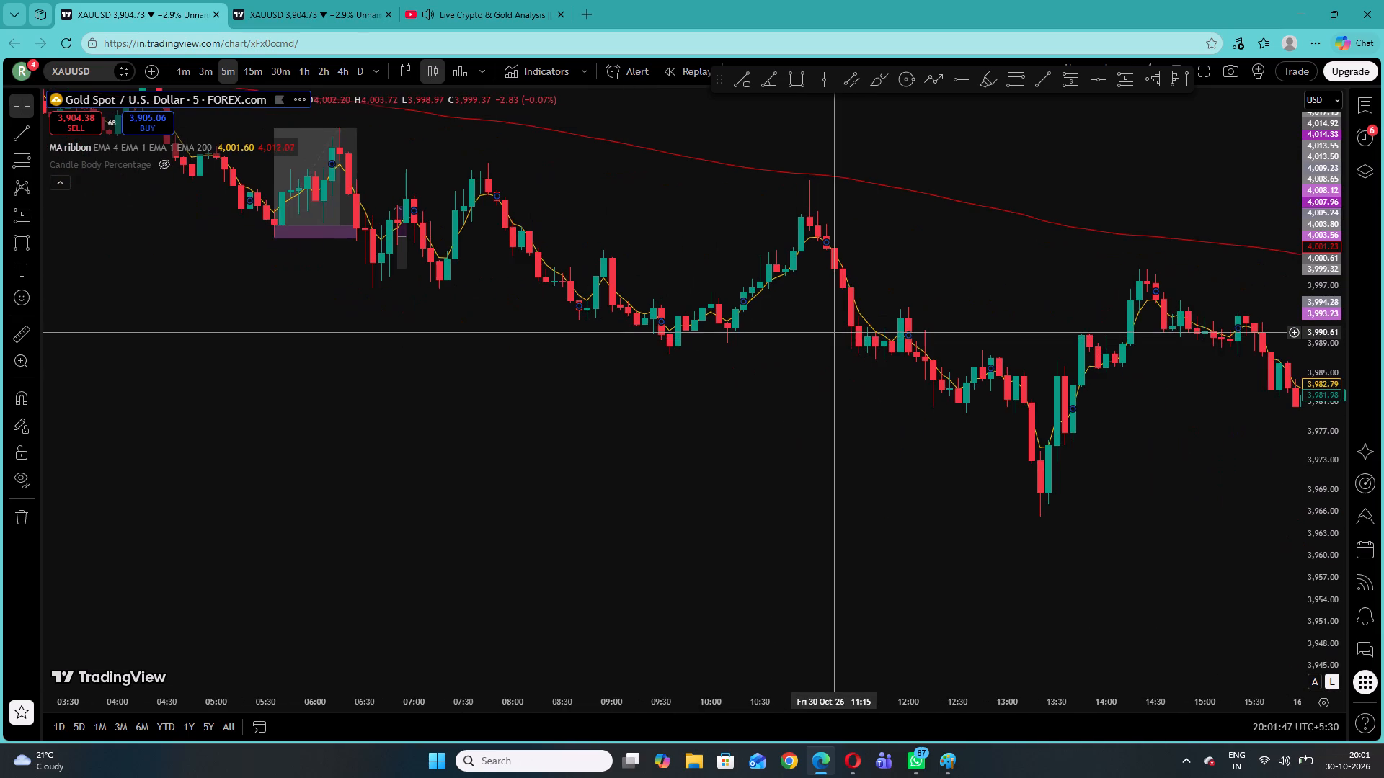
{"action": "left_click_drag", "start_coordinate": [1334, 486], "coordinate": [1316, 108]}
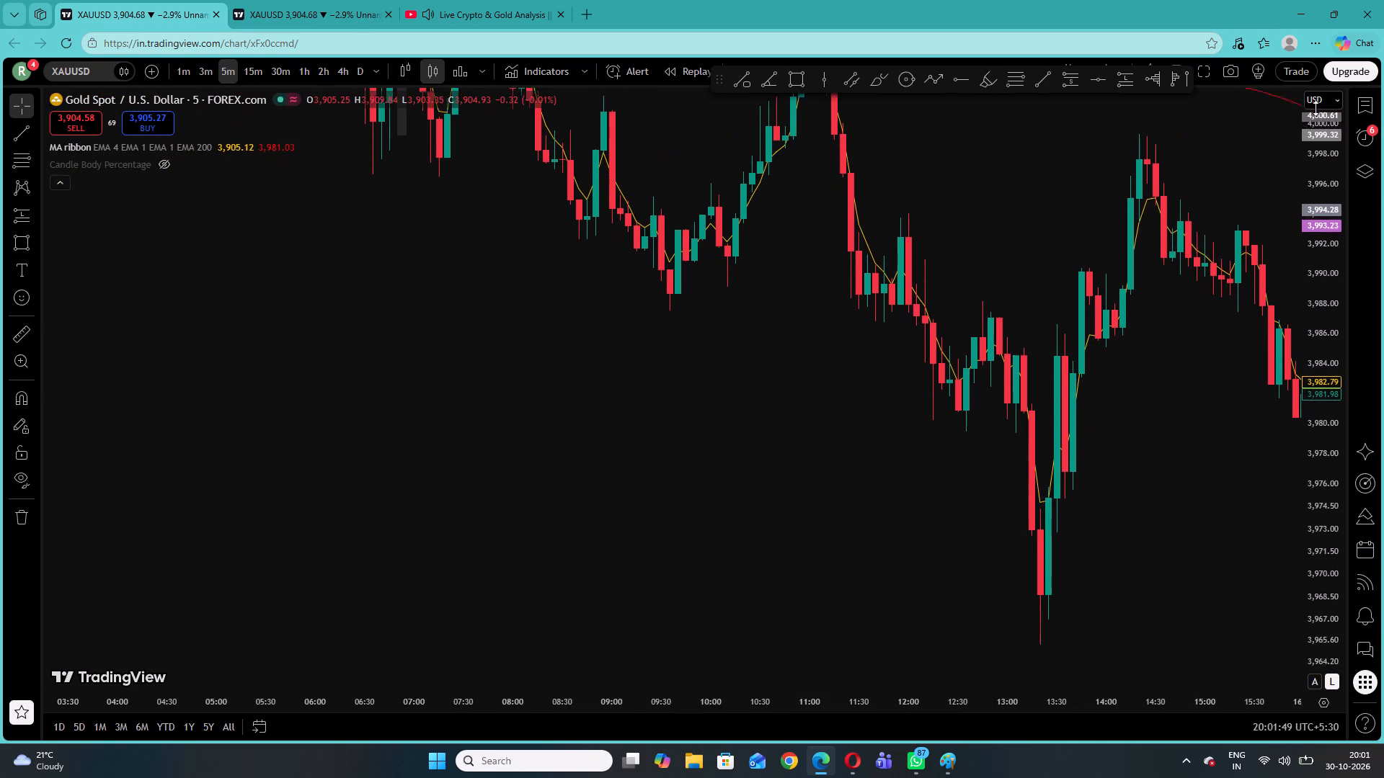
{"action": "left_click_drag", "start_coordinate": [1316, 108], "coordinate": [1313, 161]}
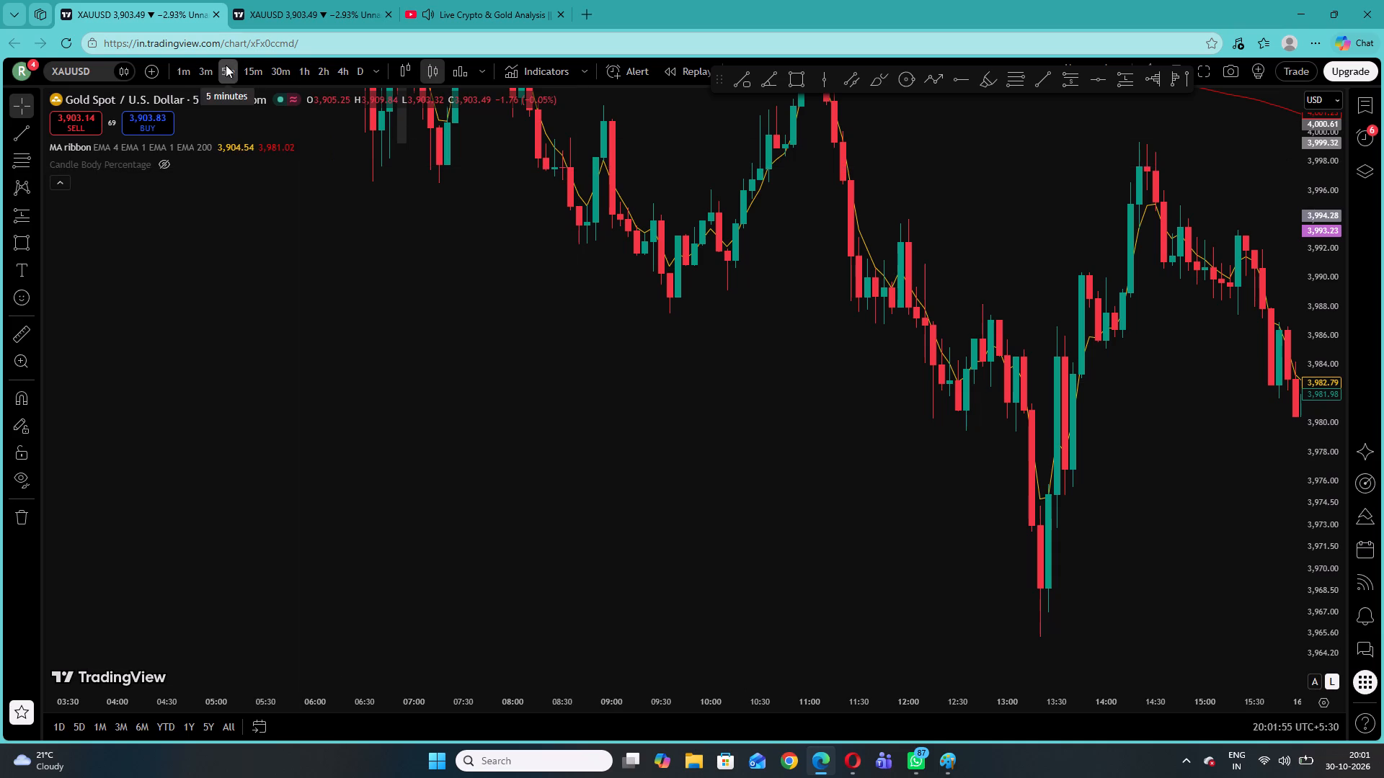
Switch the XAUUSD chart to the 1-minute timeframe and bring the latest 30 October candles into view.
{"action": "left_click", "coordinate": [182, 73]}
{"action": "right_click", "coordinate": [516, 259]}
{"action": "left_click", "coordinate": [569, 280]}
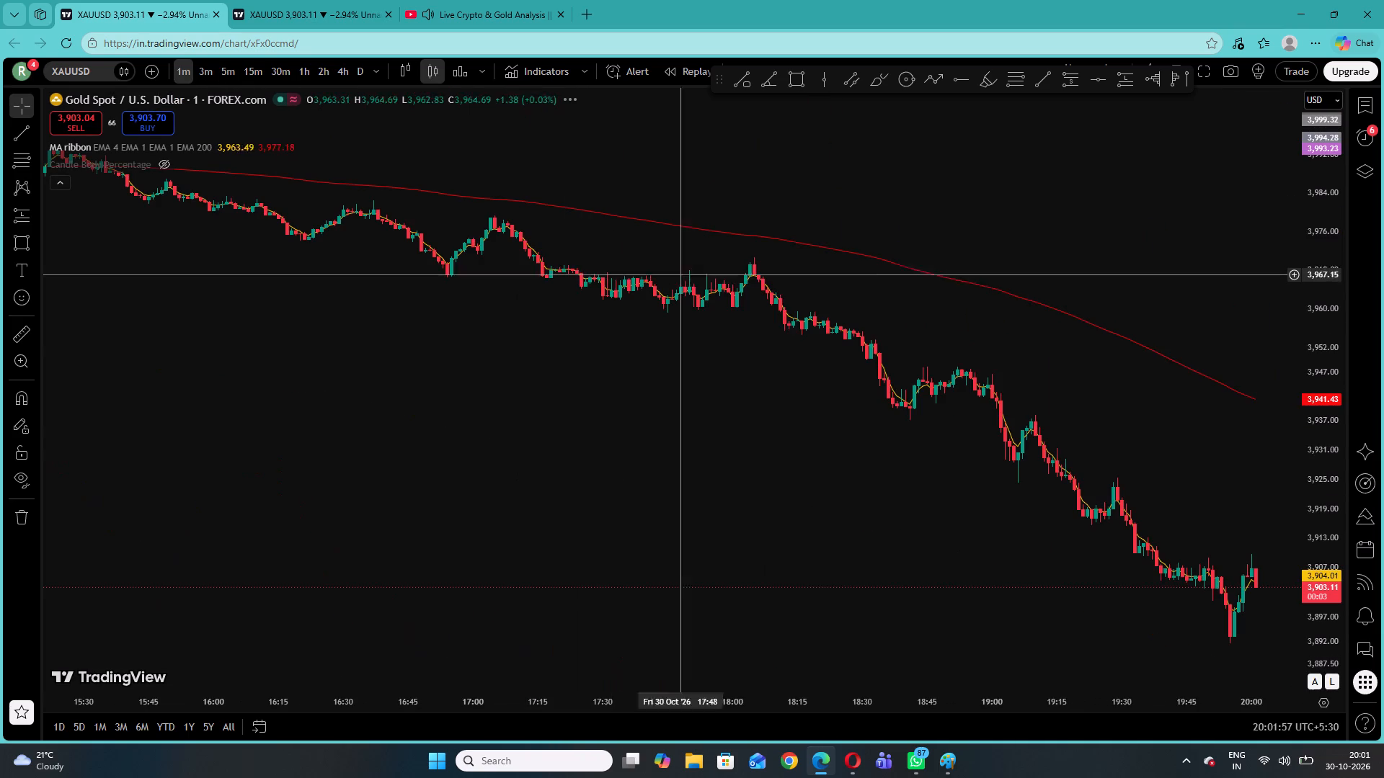
{"action": "left_click_drag", "start_coordinate": [1319, 538], "coordinate": [1246, 182]}
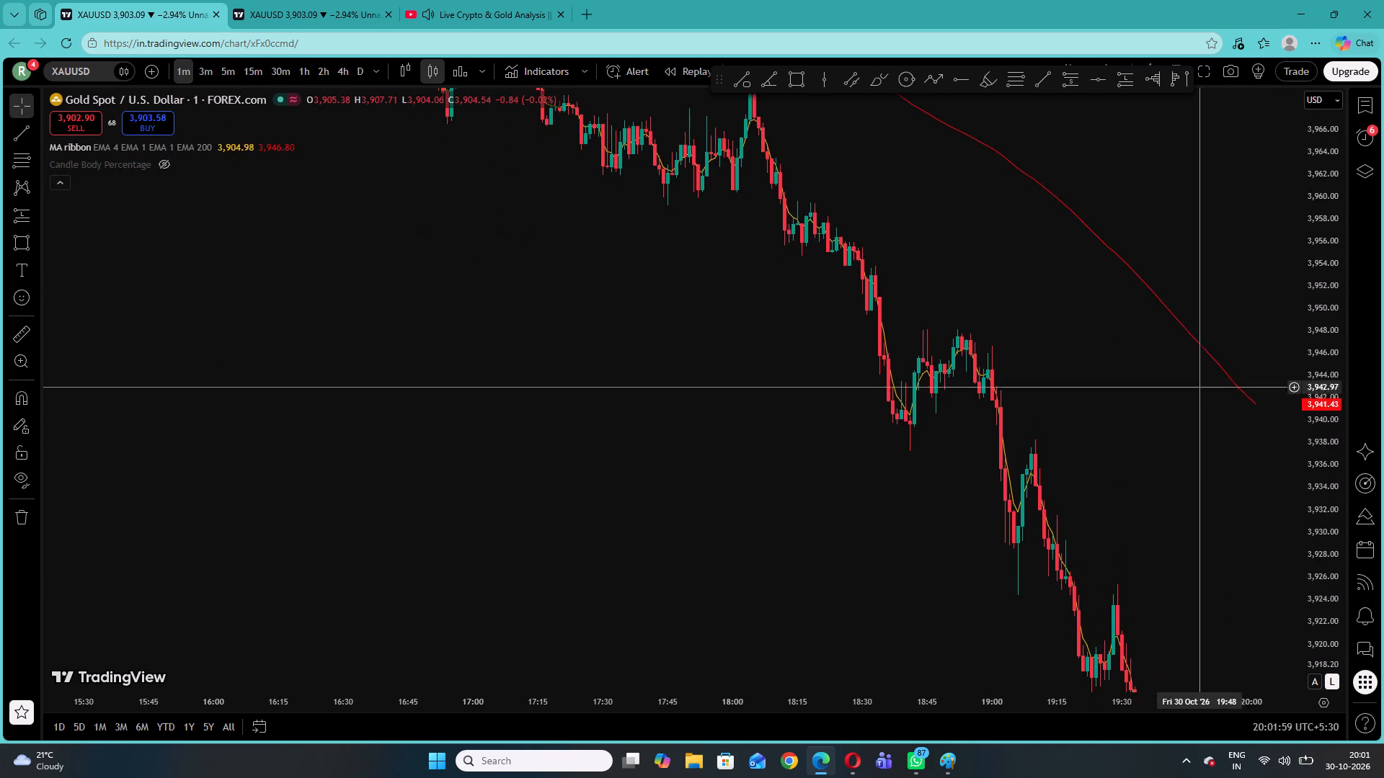
{"action": "left_click_drag", "start_coordinate": [1191, 462], "coordinate": [724, 98]}
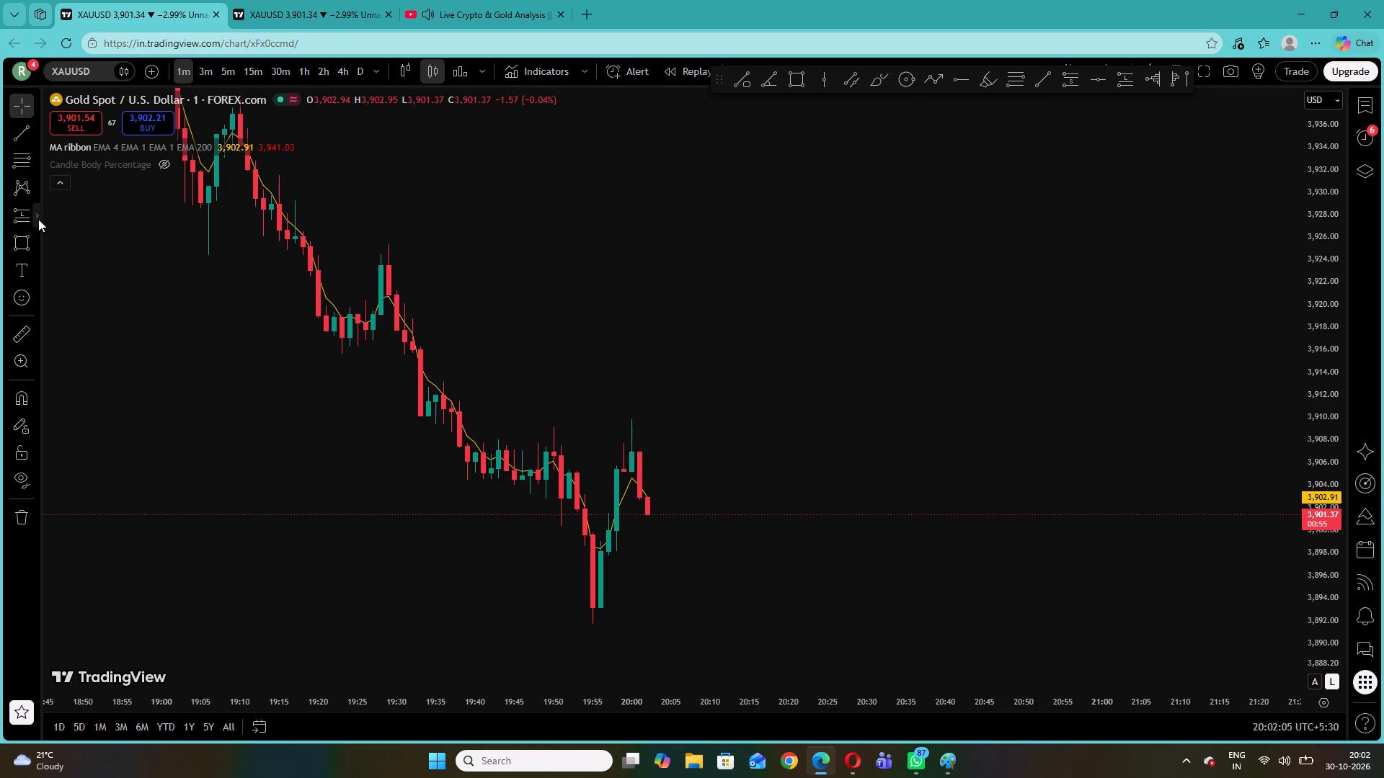
Draw a short position at 19:59 on 30 October with entry about 3,907.07, stop 3,910.20 and target 3,891.21.
{"action": "left_click", "coordinate": [40, 218]}
{"action": "left_click", "coordinate": [91, 263]}
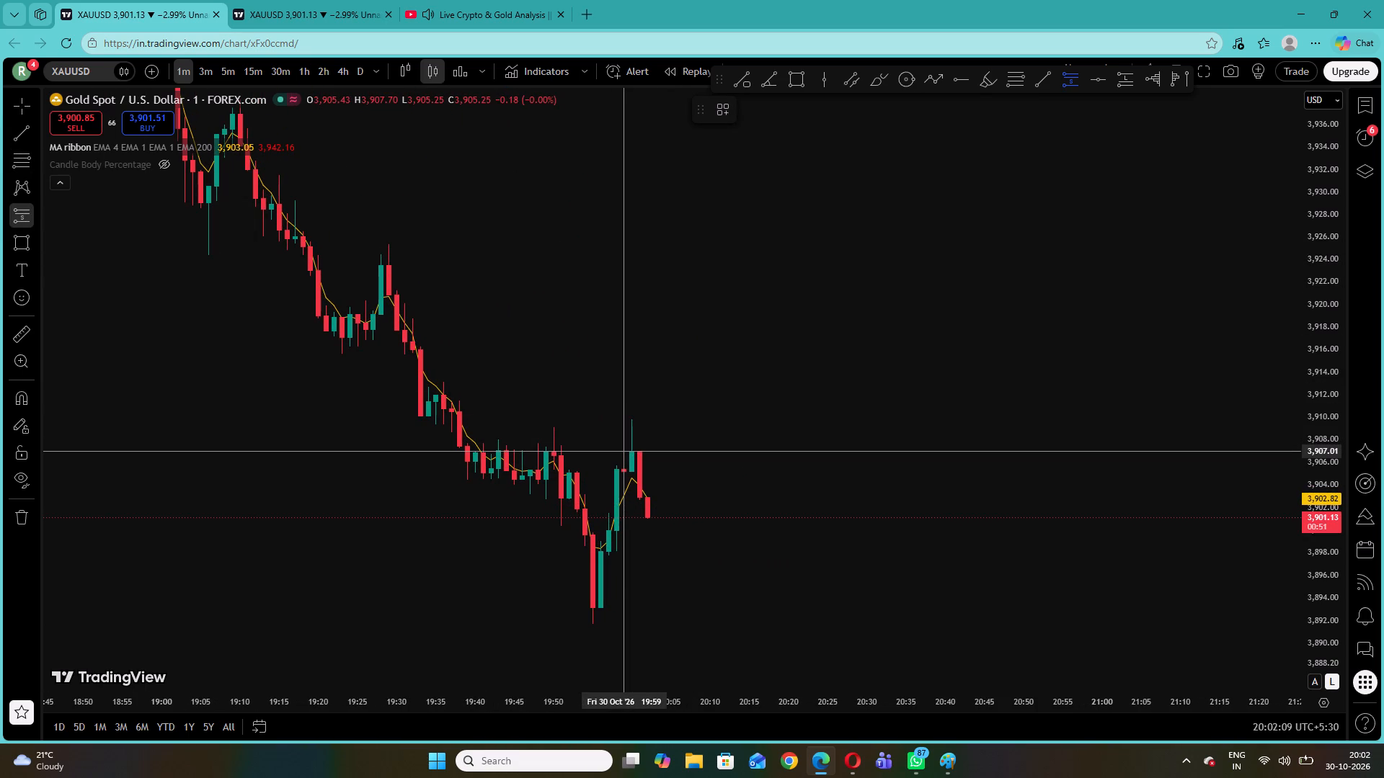
{"action": "left_click_drag", "start_coordinate": [626, 321], "coordinate": [648, 410]}
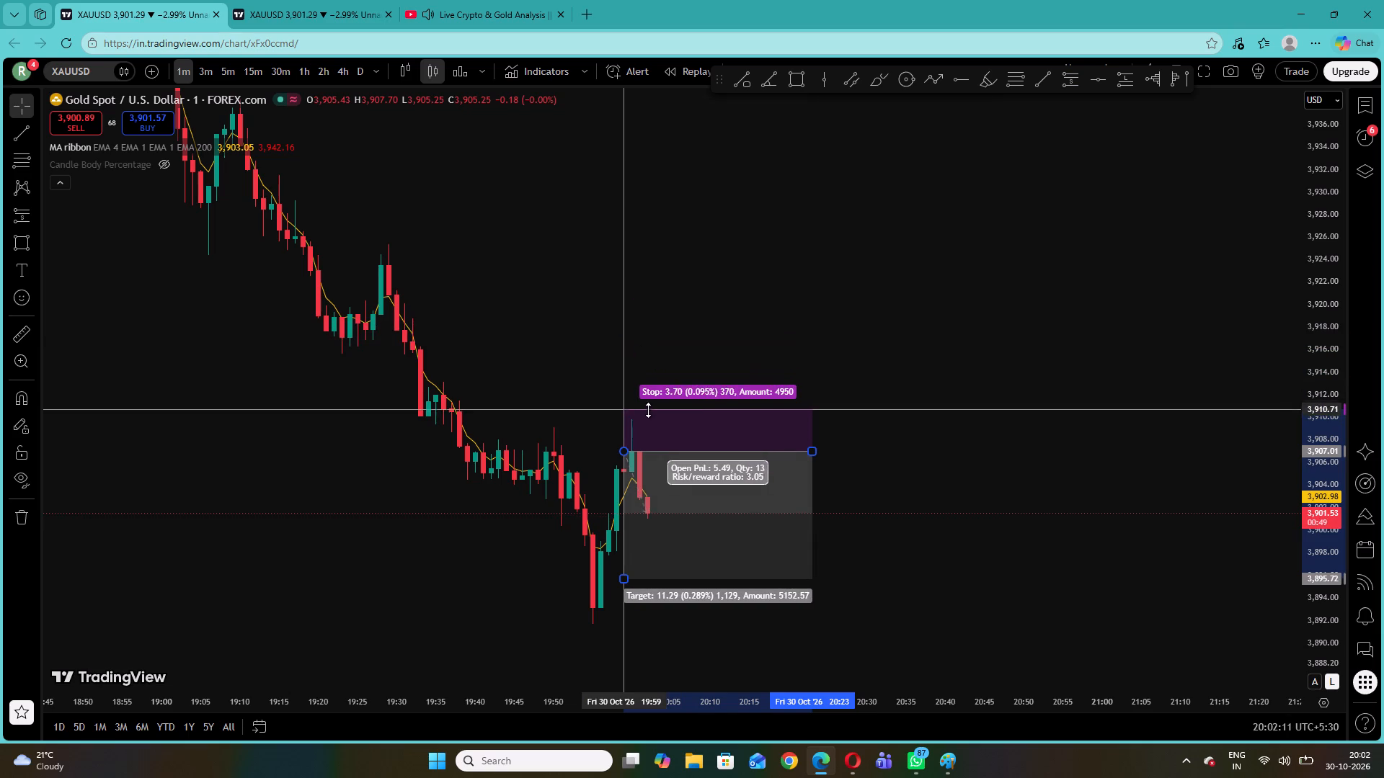
{"action": "left_click_drag", "start_coordinate": [648, 410], "coordinate": [648, 416]}
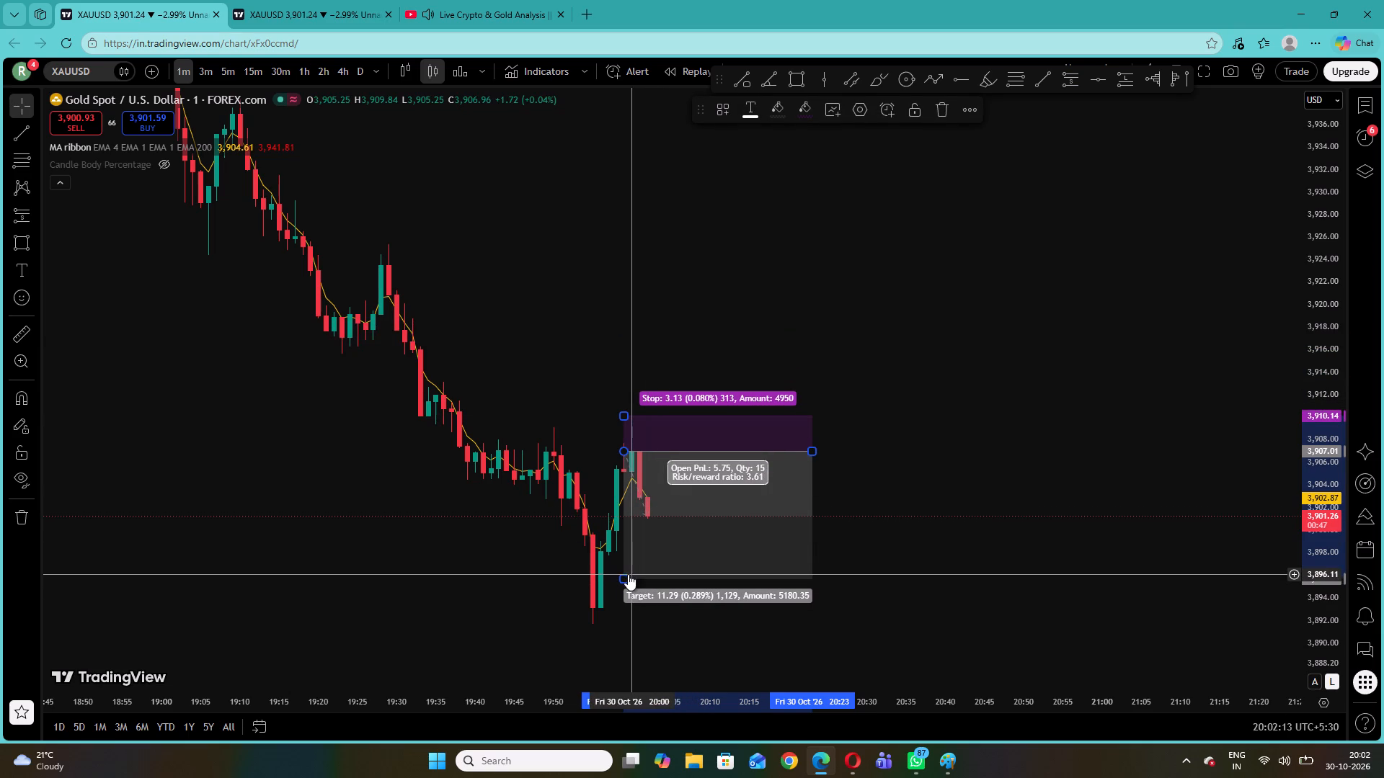
{"action": "left_click", "coordinate": [628, 574]}
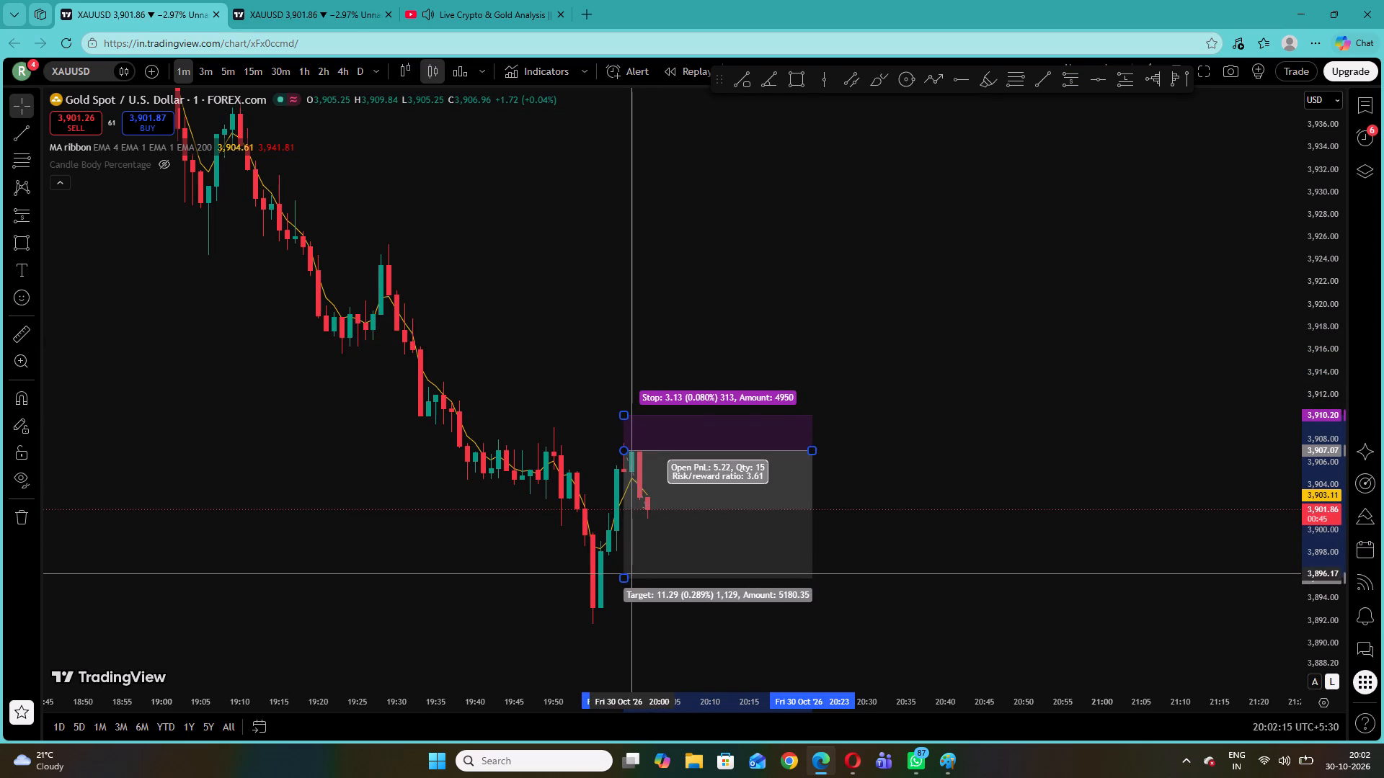
{"action": "left_click", "coordinate": [554, 481]}
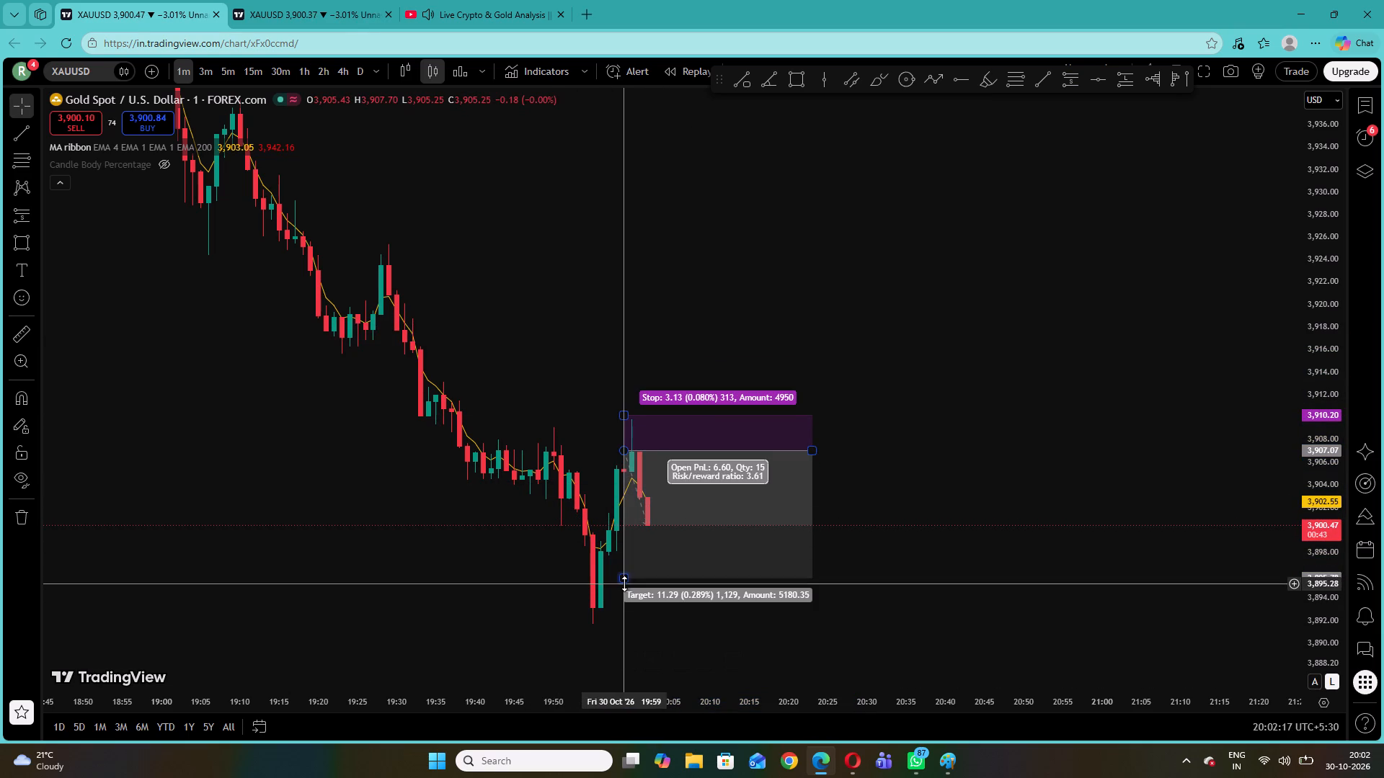
{"action": "left_click_drag", "start_coordinate": [622, 575], "coordinate": [611, 620]}
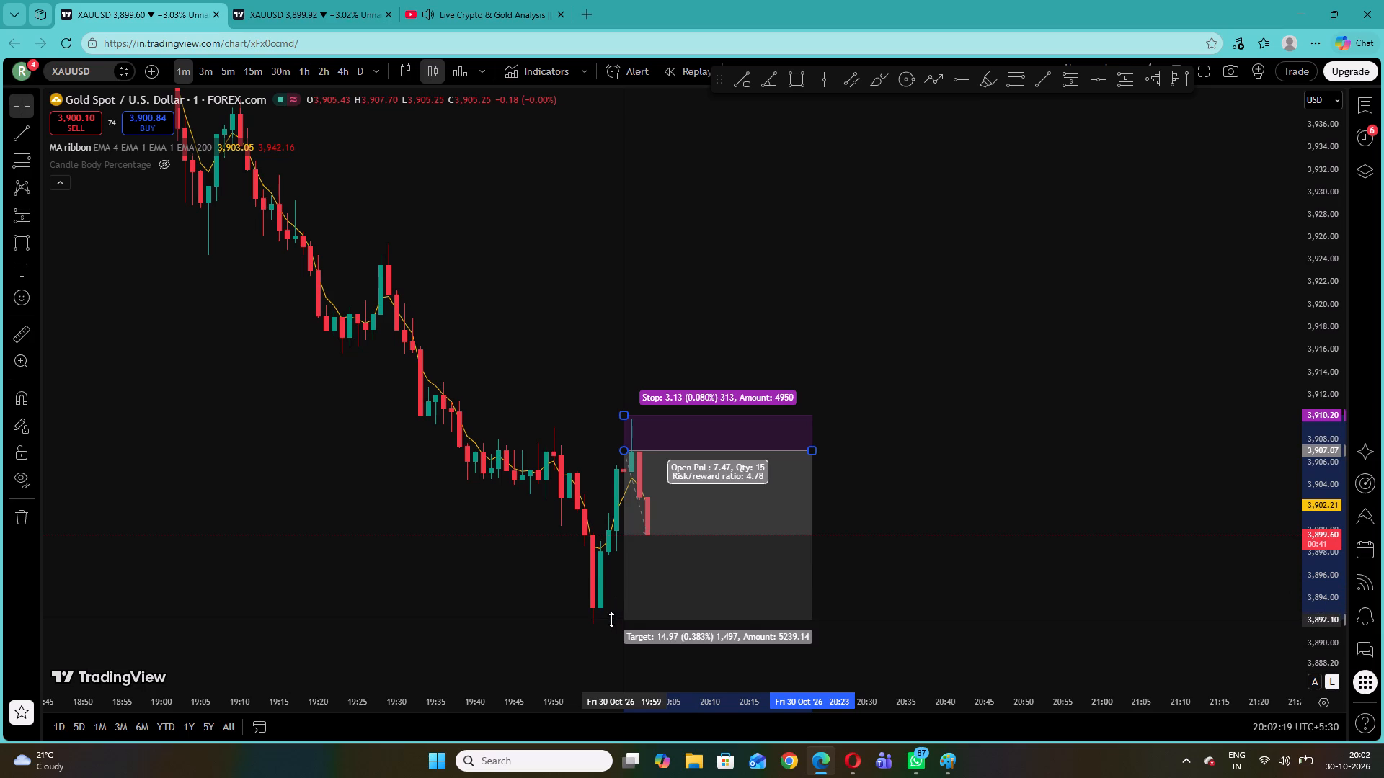
{"action": "left_click_drag", "start_coordinate": [611, 620], "coordinate": [608, 630]}
{"action": "left_click", "coordinate": [489, 590]}
Extend the new short position's time span to about 20:34.
{"action": "left_click_drag", "start_coordinate": [478, 580], "coordinate": [437, 519]}
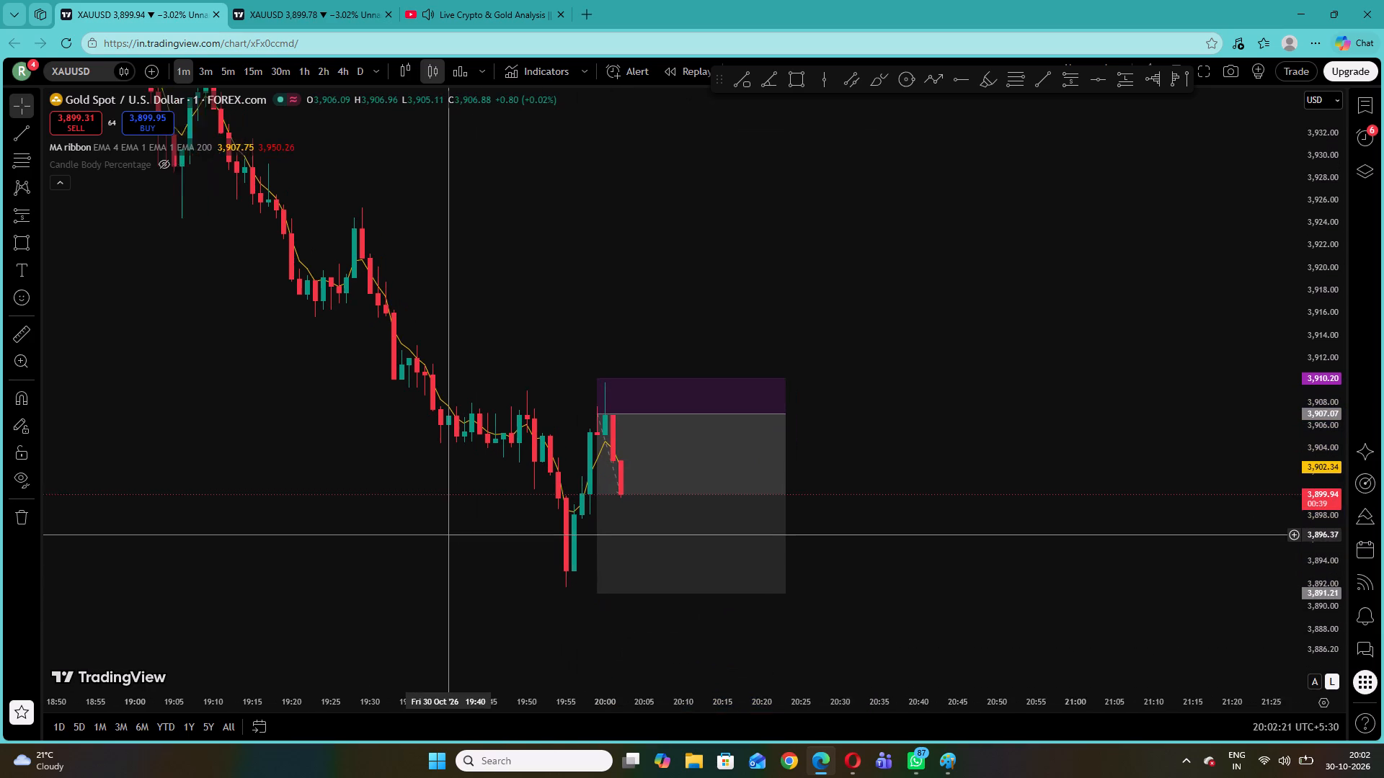
{"action": "left_click_drag", "start_coordinate": [437, 519], "coordinate": [427, 499]}
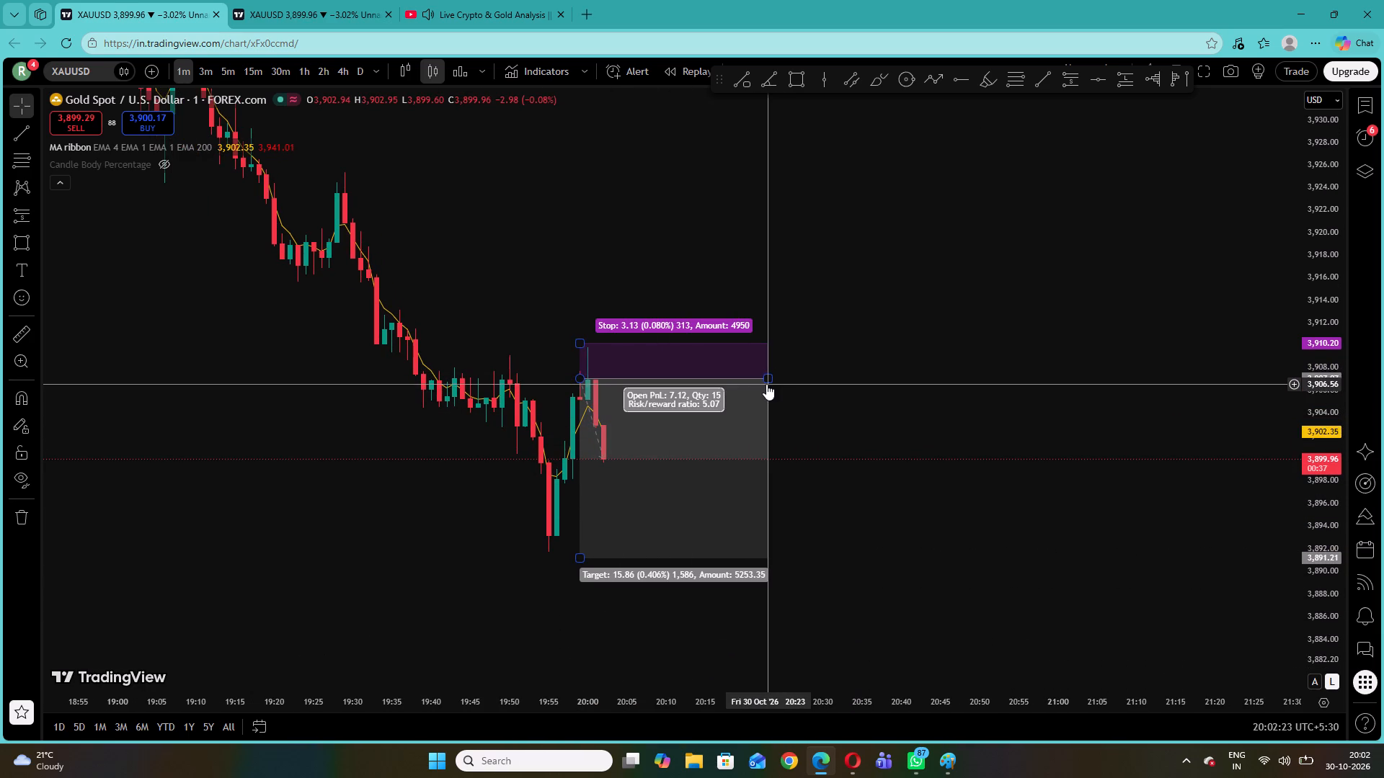
{"action": "left_click_drag", "start_coordinate": [766, 380], "coordinate": [857, 386]}
{"action": "left_click", "coordinate": [794, 279]}
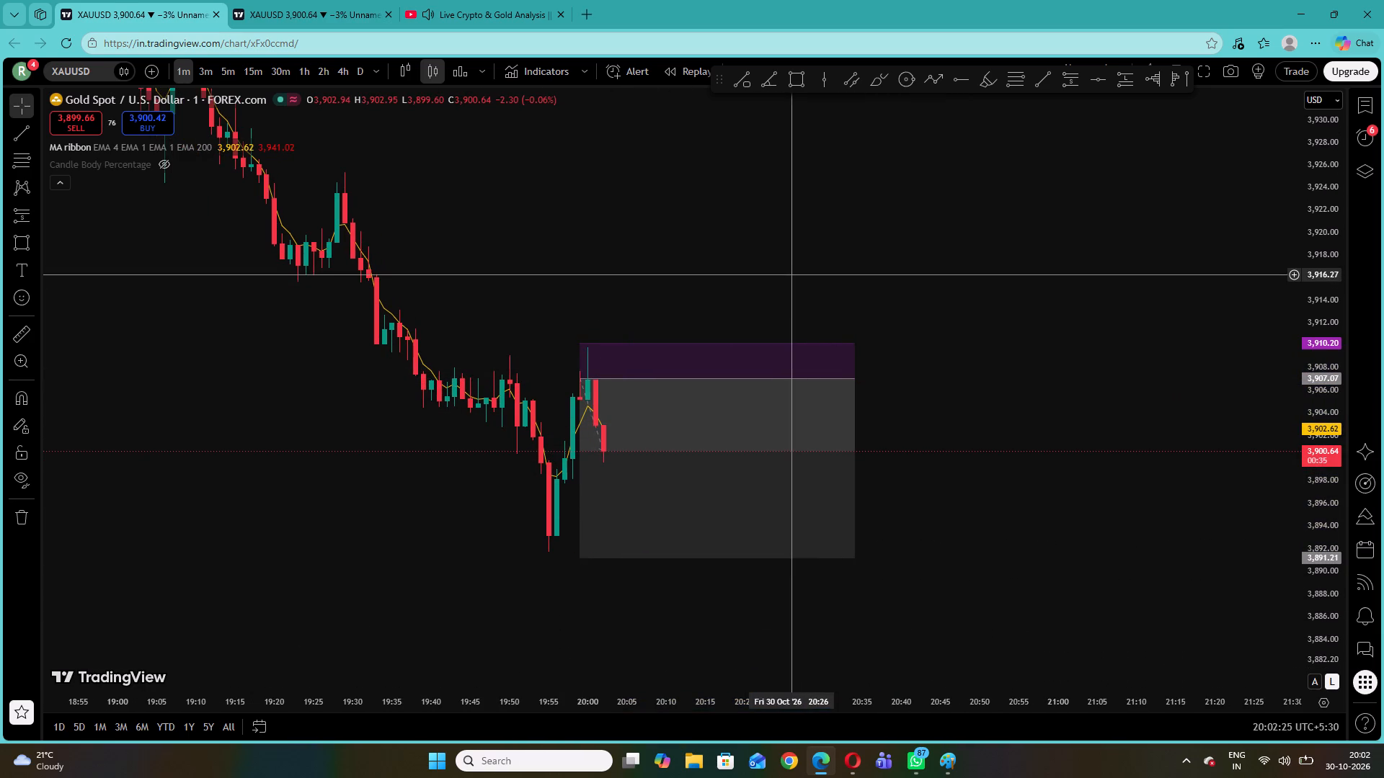
Review the 30 October 1-minute decline from about 17:00 to 20:03 against the short and 200 EMAs.
{"action": "left_click_drag", "start_coordinate": [822, 277], "coordinate": [902, 276]}
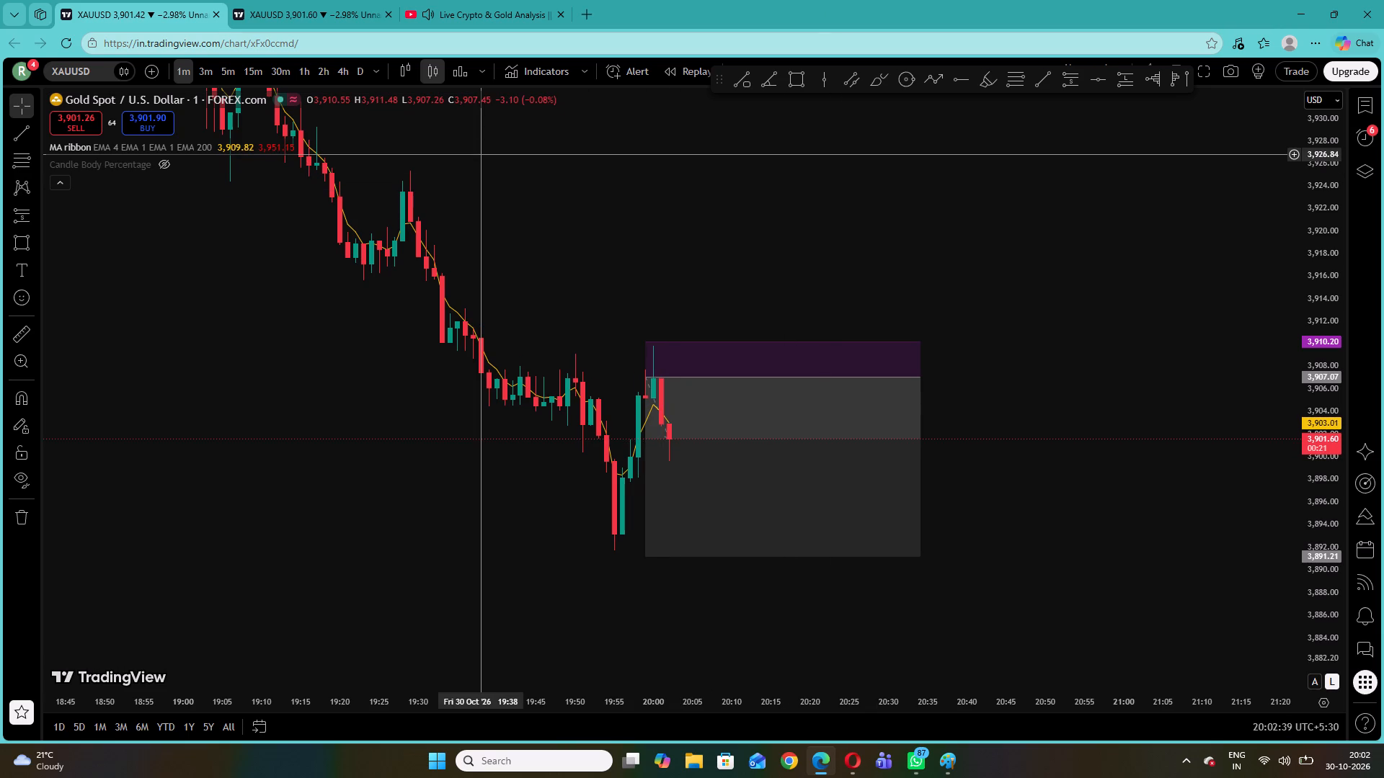
{"action": "left_click_drag", "start_coordinate": [499, 182], "coordinate": [892, 312]}
{"action": "left_click_drag", "start_coordinate": [655, 150], "coordinate": [791, 265]}
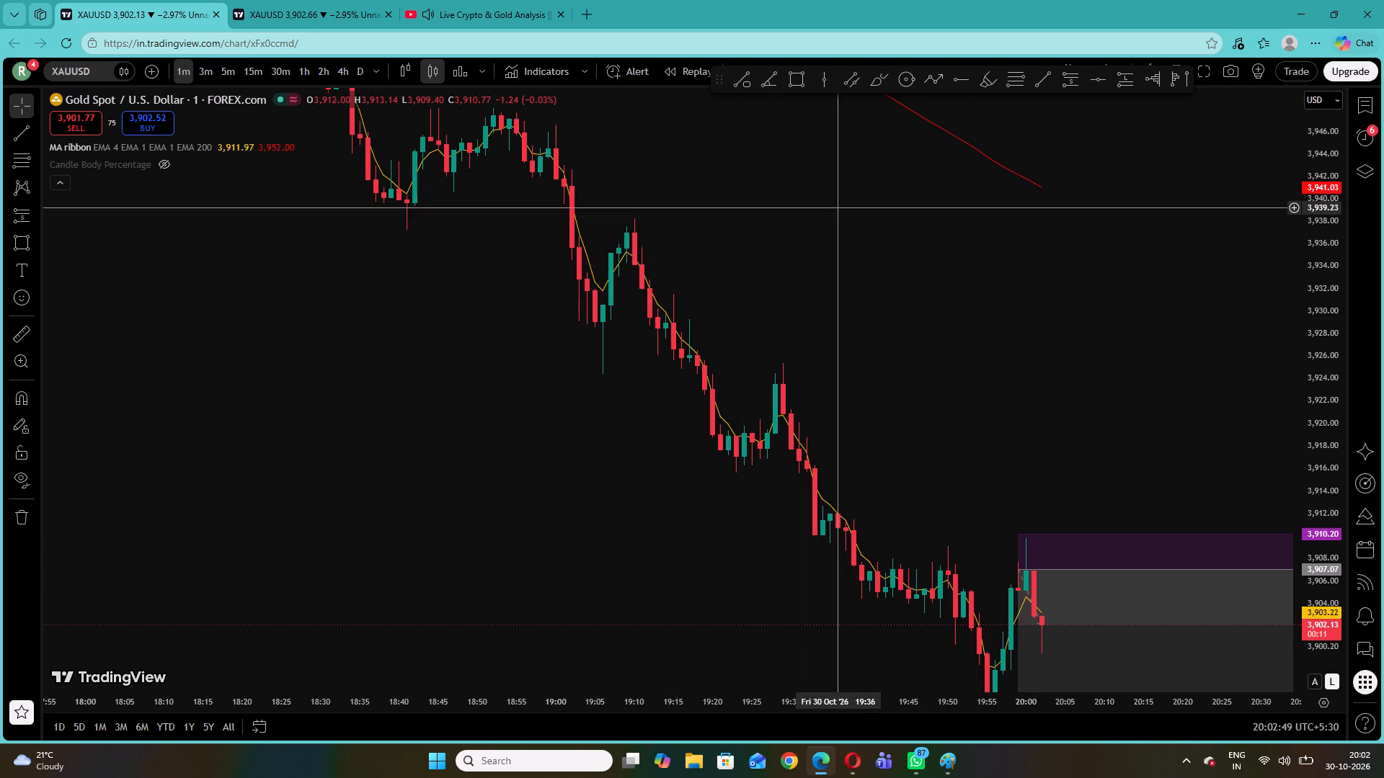
{"action": "left_click_drag", "start_coordinate": [773, 198], "coordinate": [1010, 517]}
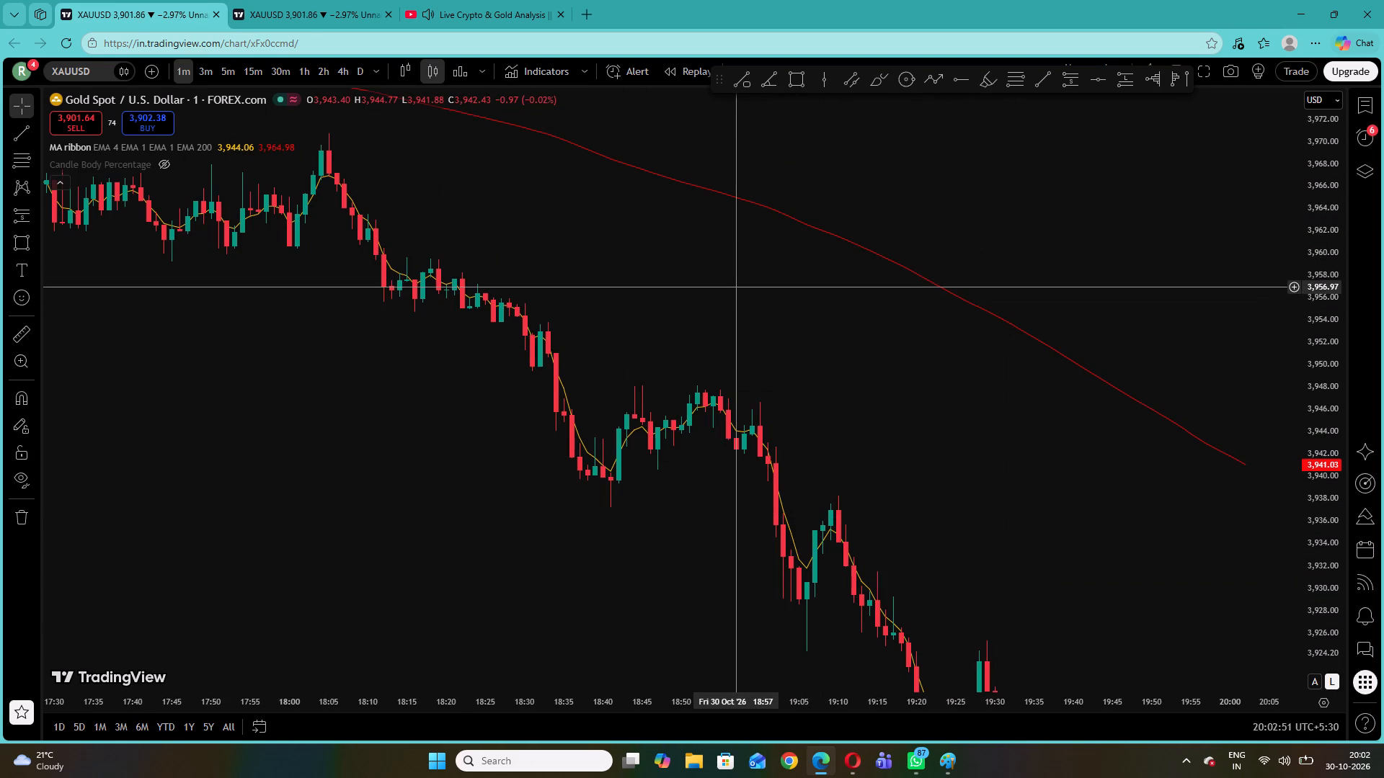
{"action": "left_click_drag", "start_coordinate": [828, 348], "coordinate": [479, 171]}
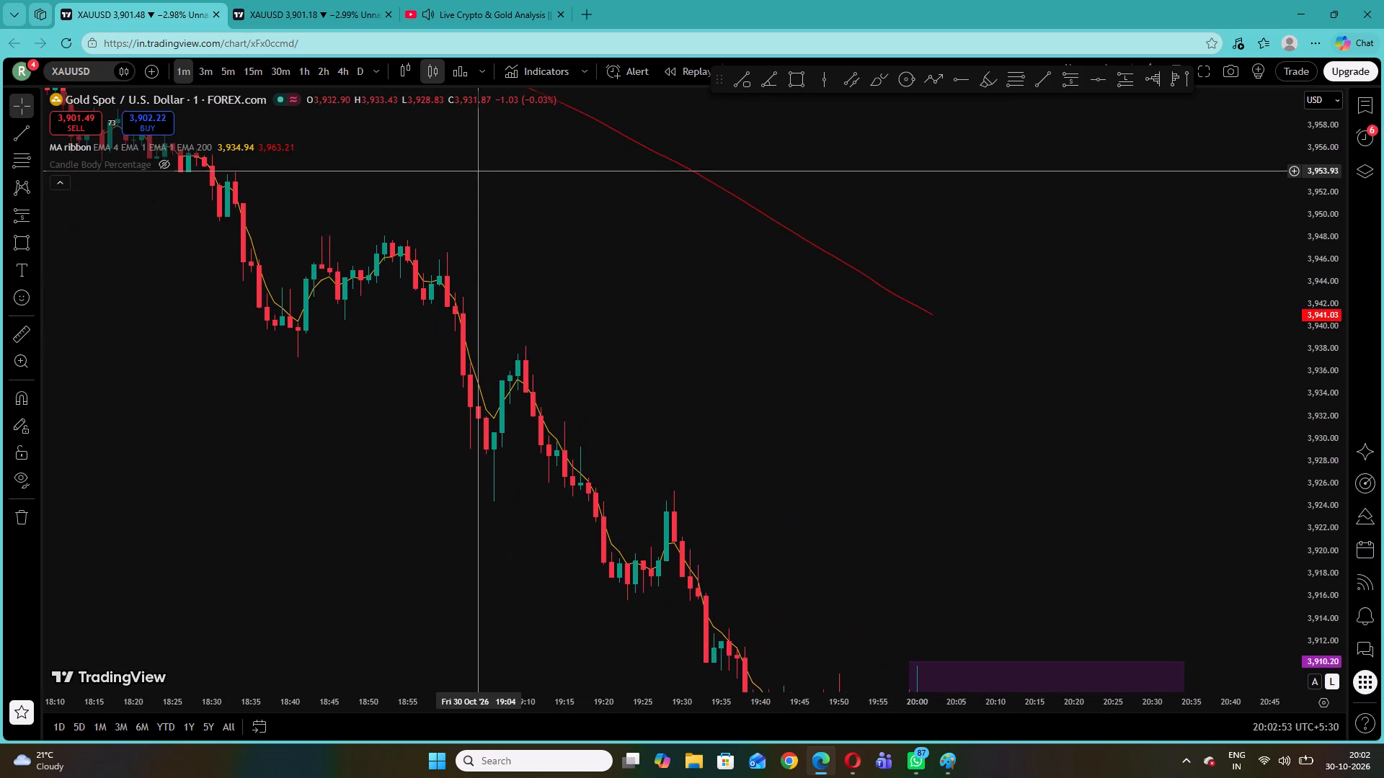
{"action": "left_click_drag", "start_coordinate": [479, 171], "coordinate": [445, 107]}
{"action": "left_click_drag", "start_coordinate": [772, 413], "coordinate": [1052, 517]}
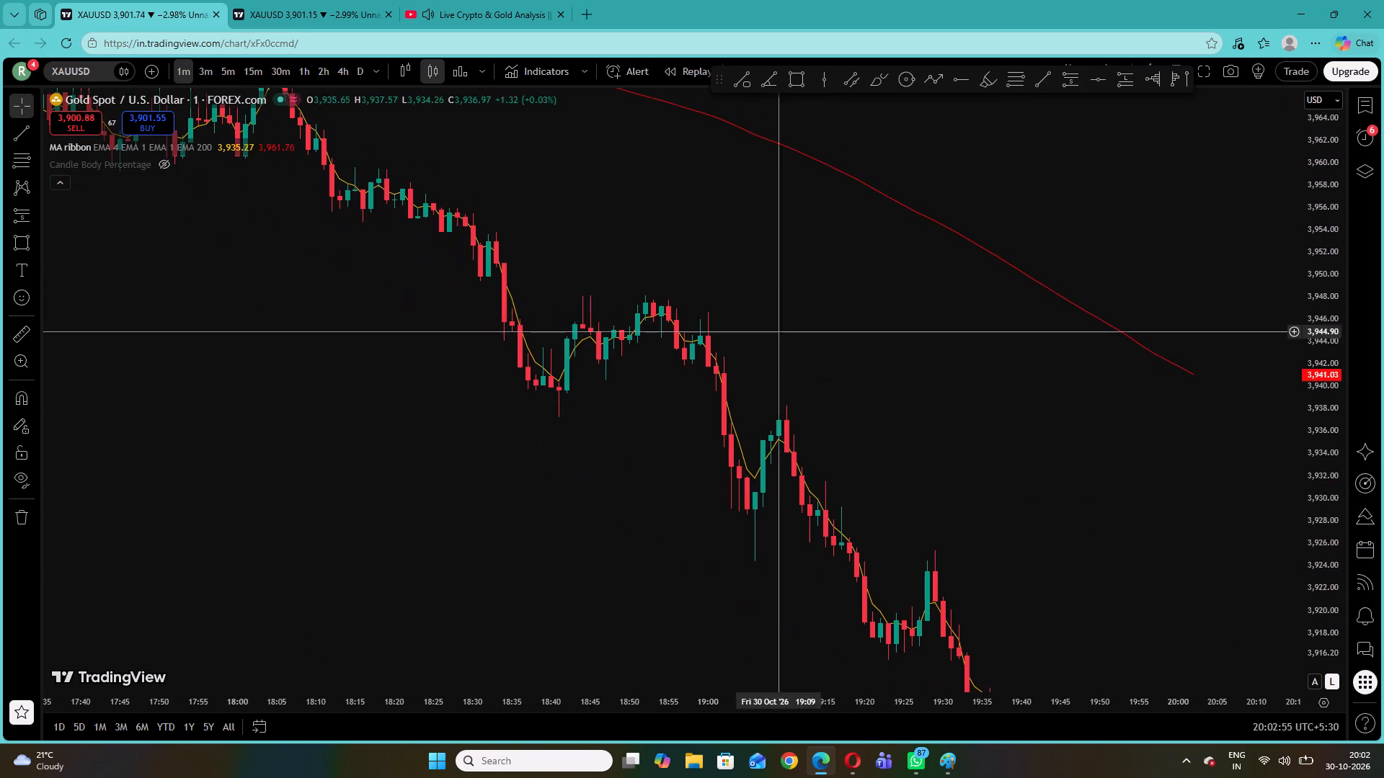
{"action": "left_click_drag", "start_coordinate": [710, 249], "coordinate": [1041, 380]}
{"action": "left_click_drag", "start_coordinate": [840, 252], "coordinate": [1042, 362]}
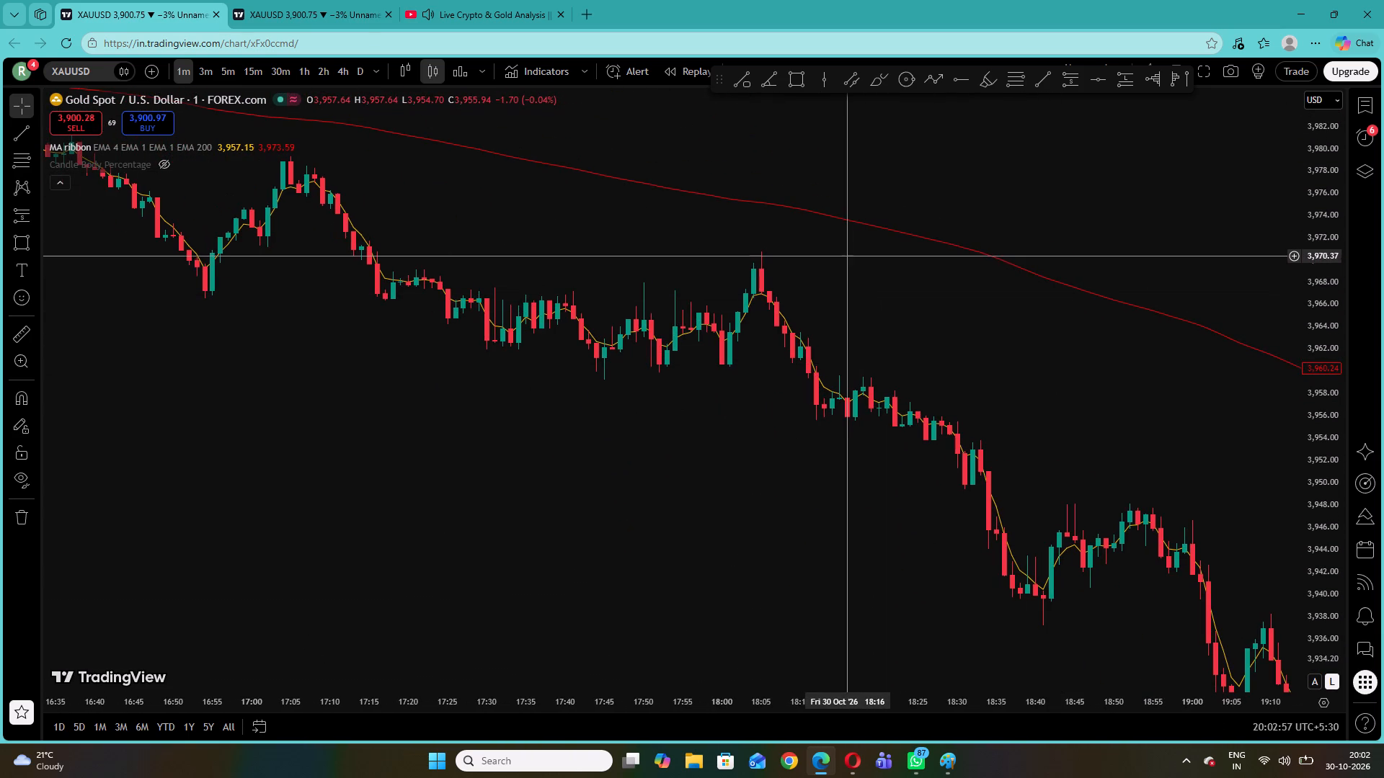
{"action": "left_click_drag", "start_coordinate": [688, 241], "coordinate": [773, 269]}
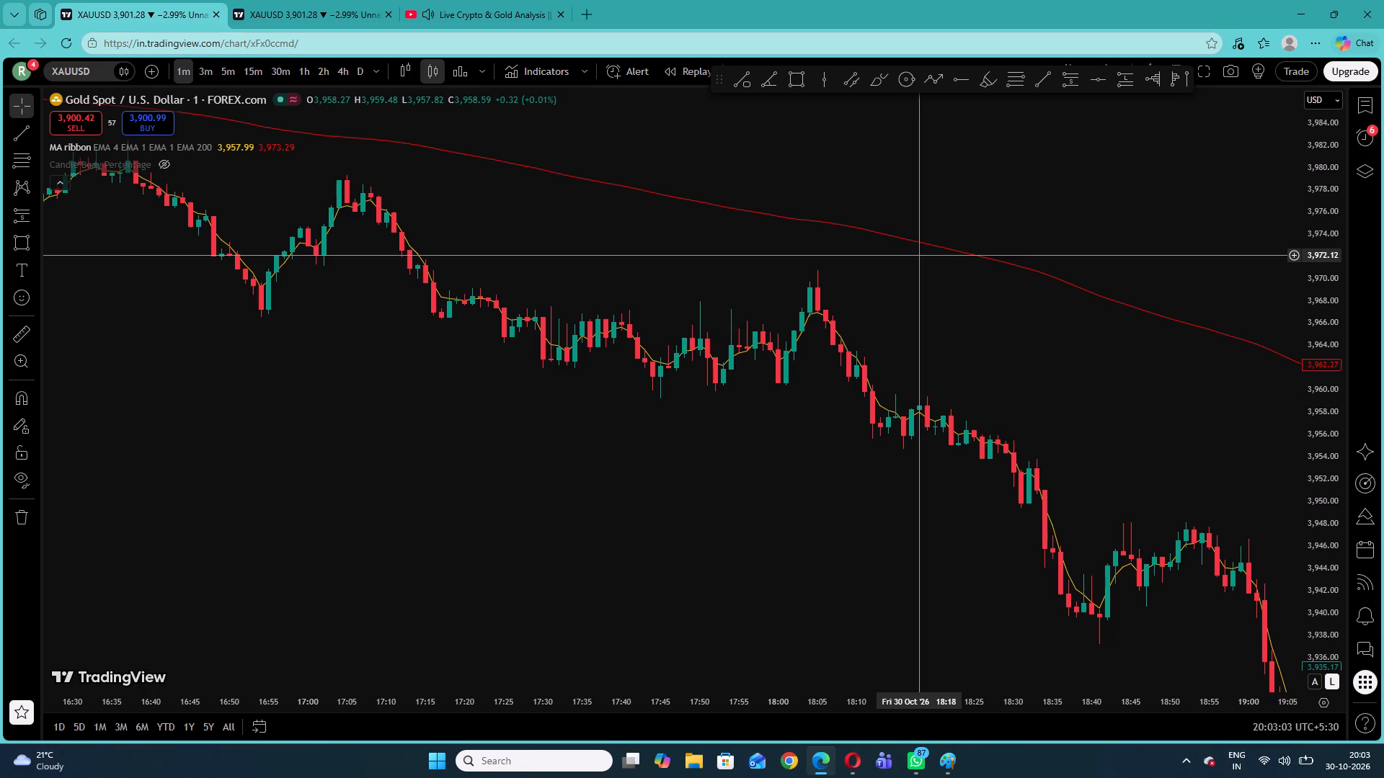
{"action": "left_click_drag", "start_coordinate": [1052, 375], "coordinate": [824, 232]}
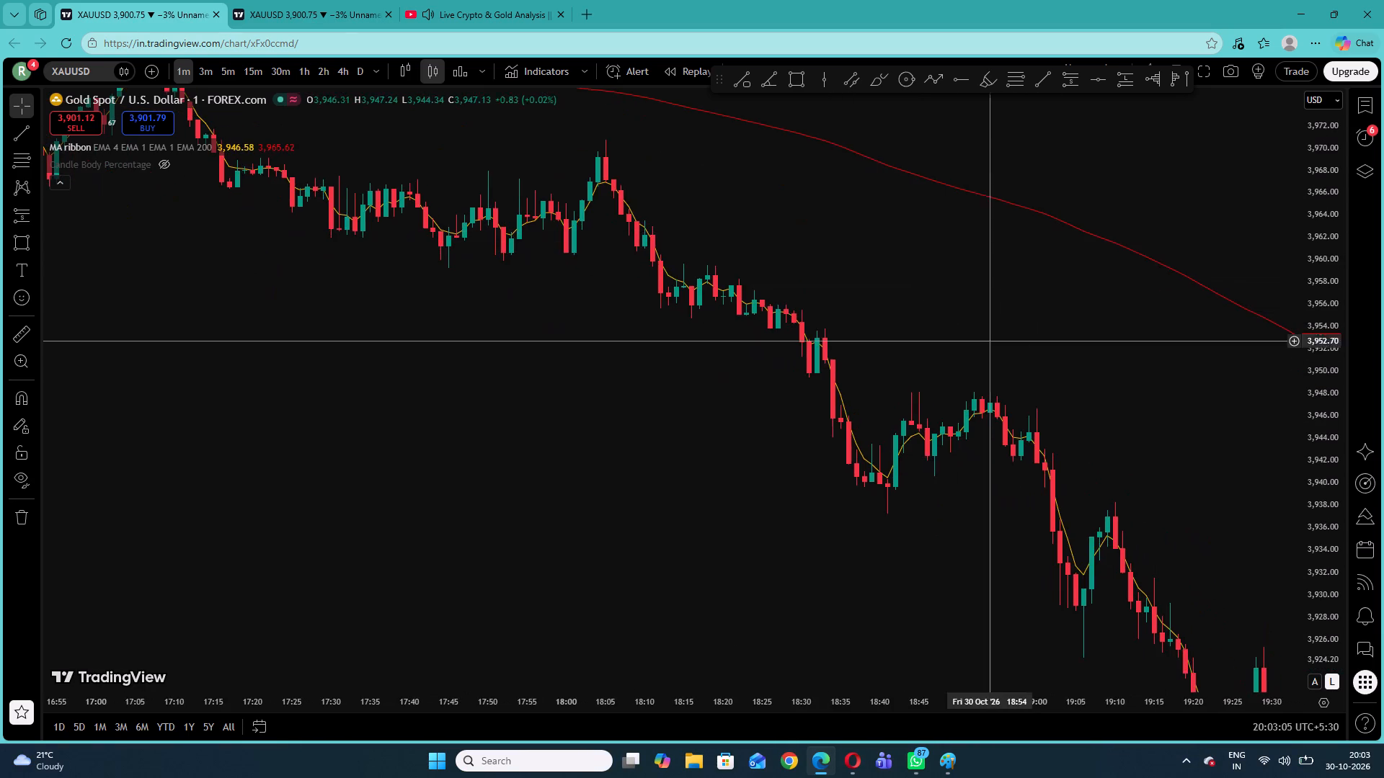
{"action": "left_click_drag", "start_coordinate": [1000, 350], "coordinate": [612, 194]}
{"action": "left_click_drag", "start_coordinate": [939, 460], "coordinate": [652, 232]}
{"action": "left_click_drag", "start_coordinate": [940, 322], "coordinate": [857, 222]}
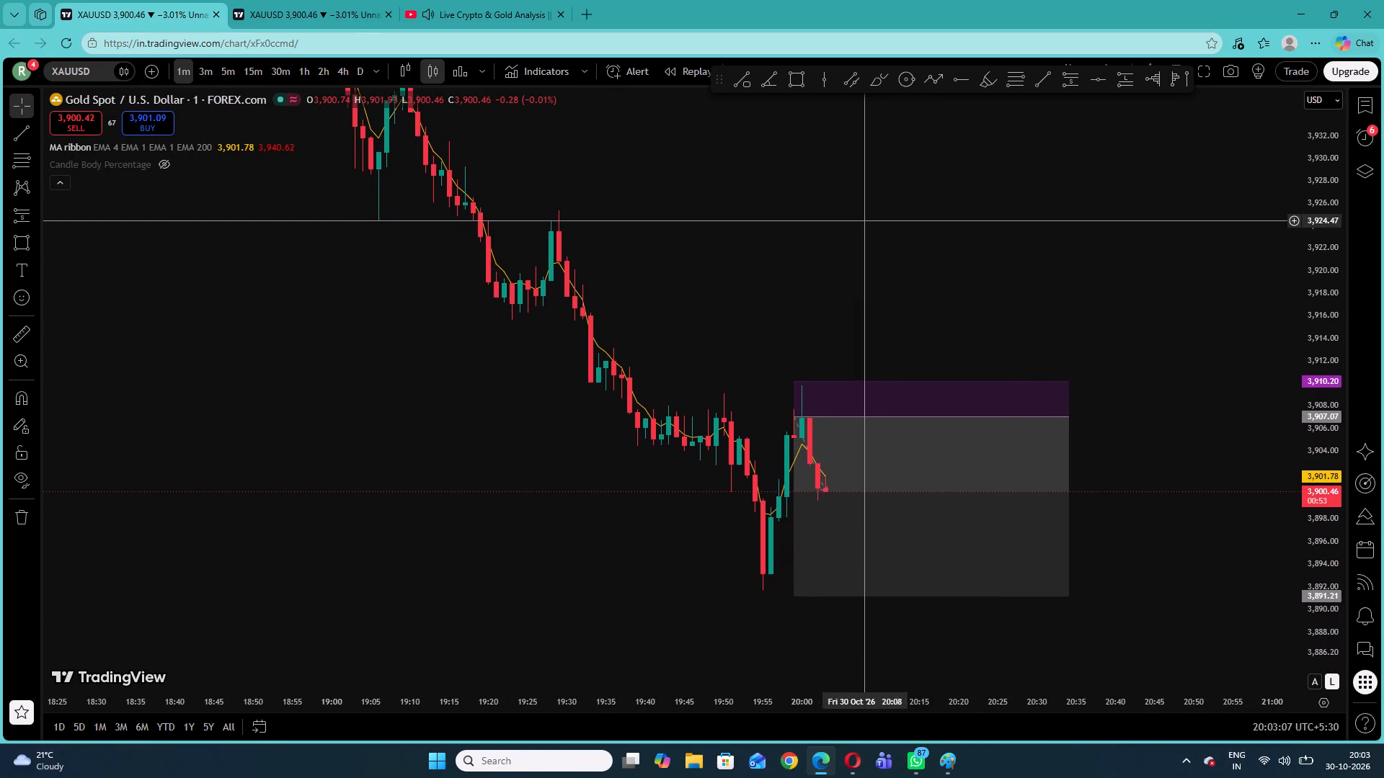
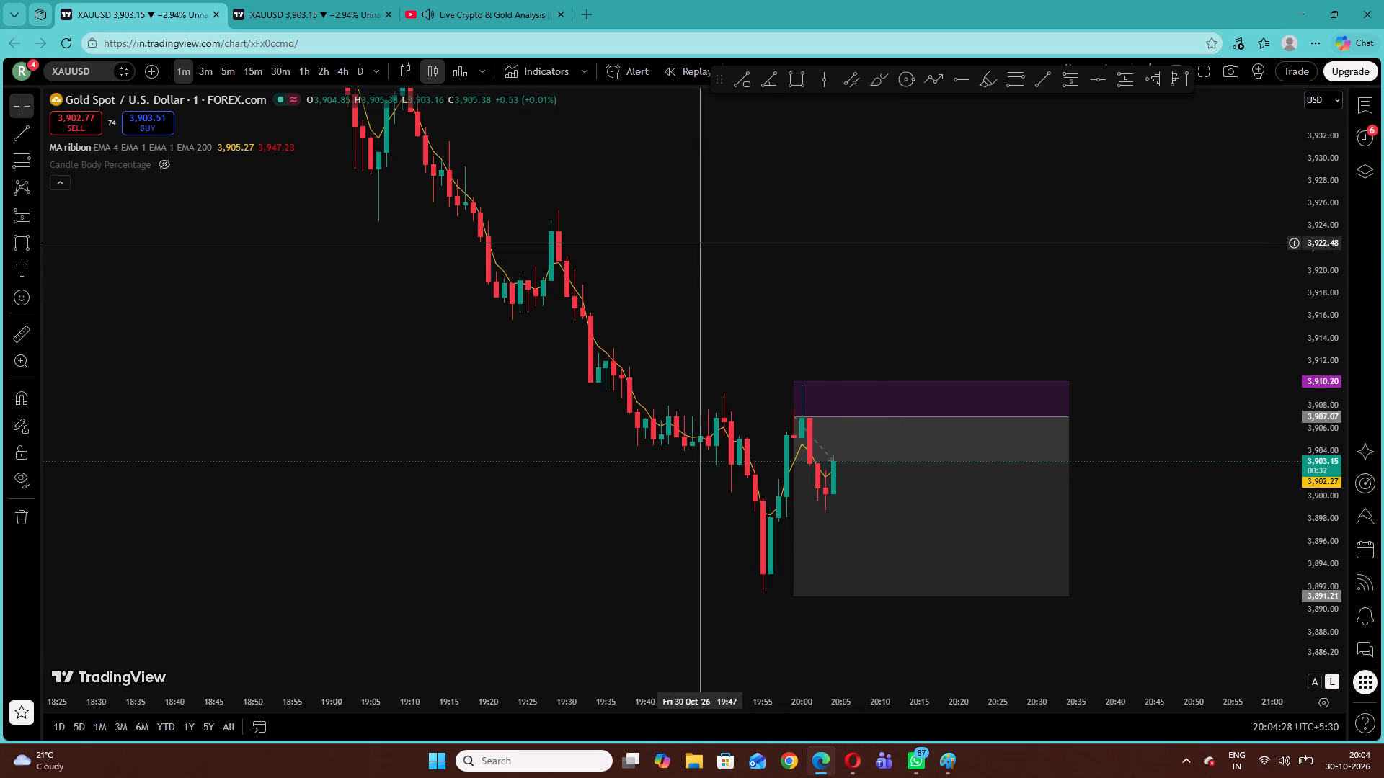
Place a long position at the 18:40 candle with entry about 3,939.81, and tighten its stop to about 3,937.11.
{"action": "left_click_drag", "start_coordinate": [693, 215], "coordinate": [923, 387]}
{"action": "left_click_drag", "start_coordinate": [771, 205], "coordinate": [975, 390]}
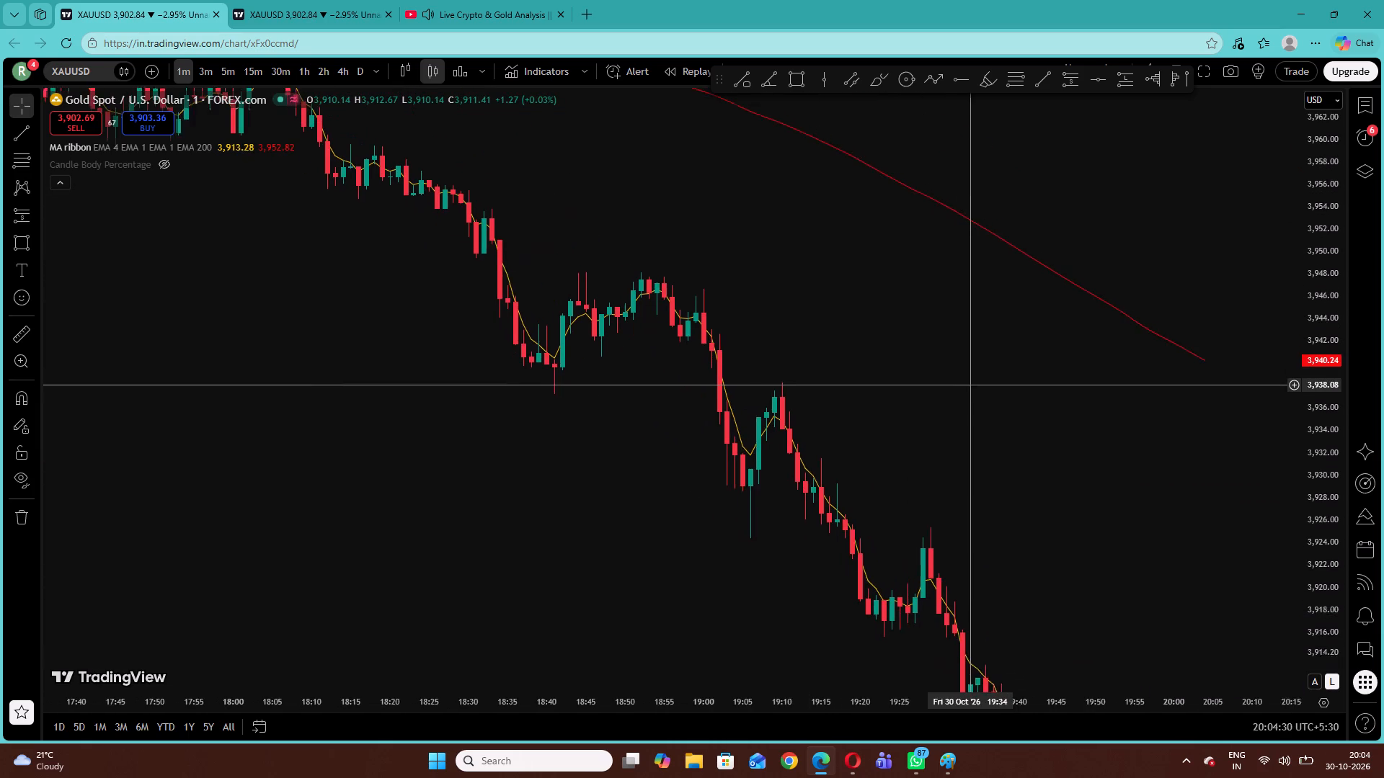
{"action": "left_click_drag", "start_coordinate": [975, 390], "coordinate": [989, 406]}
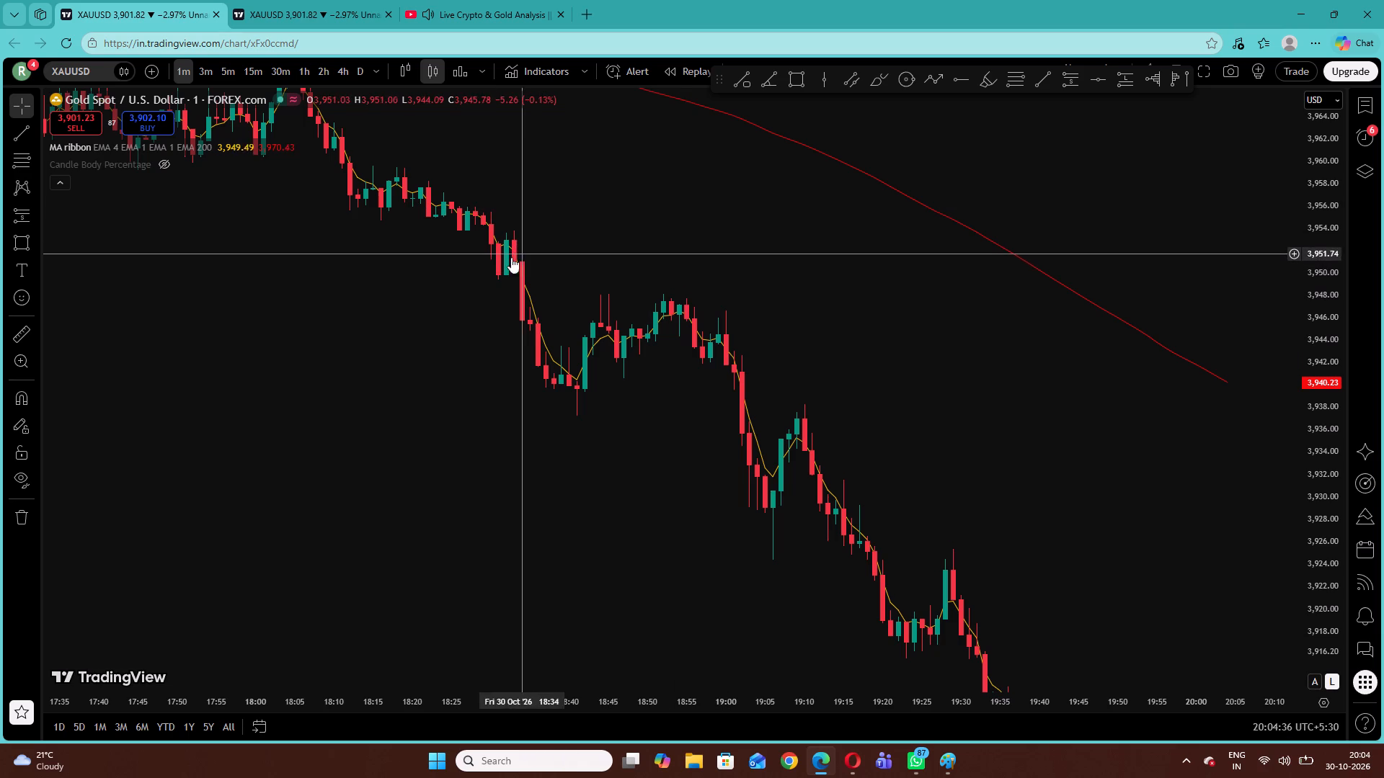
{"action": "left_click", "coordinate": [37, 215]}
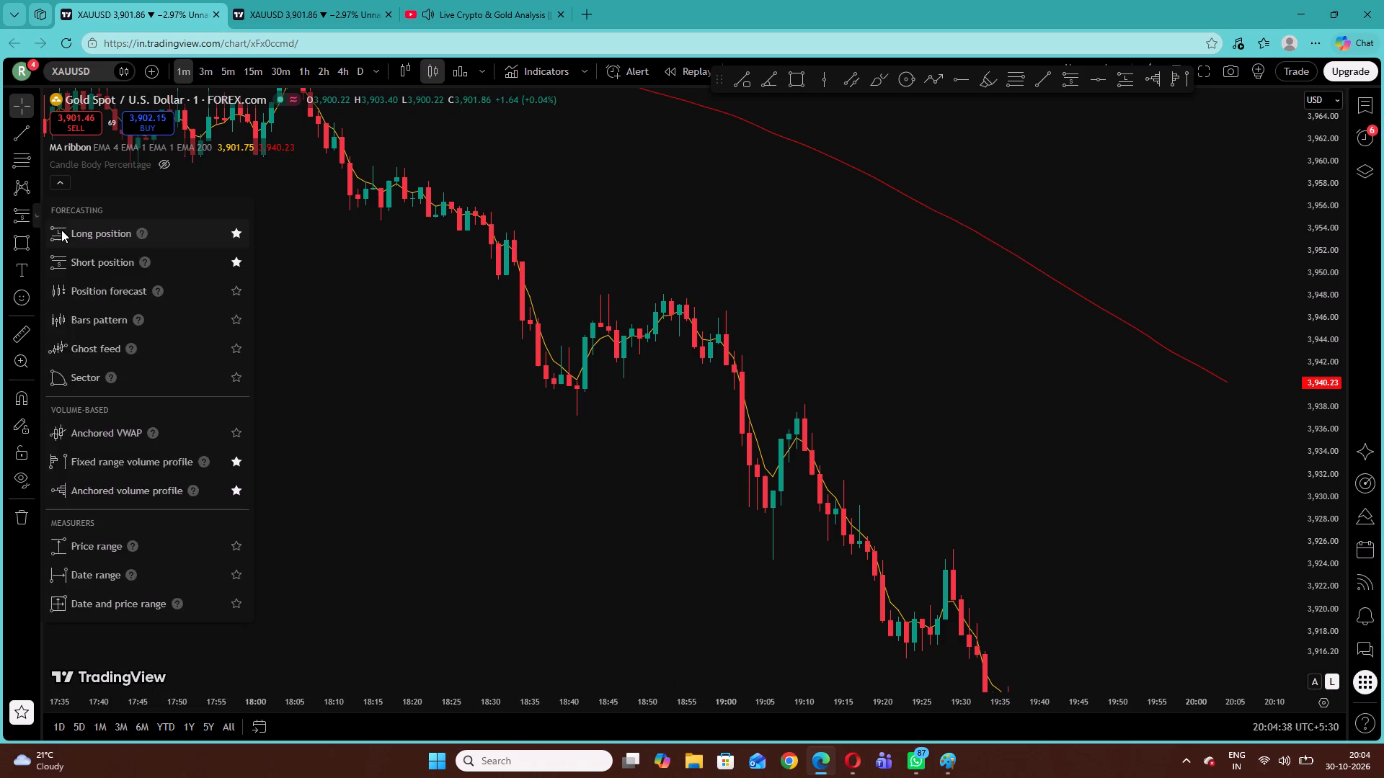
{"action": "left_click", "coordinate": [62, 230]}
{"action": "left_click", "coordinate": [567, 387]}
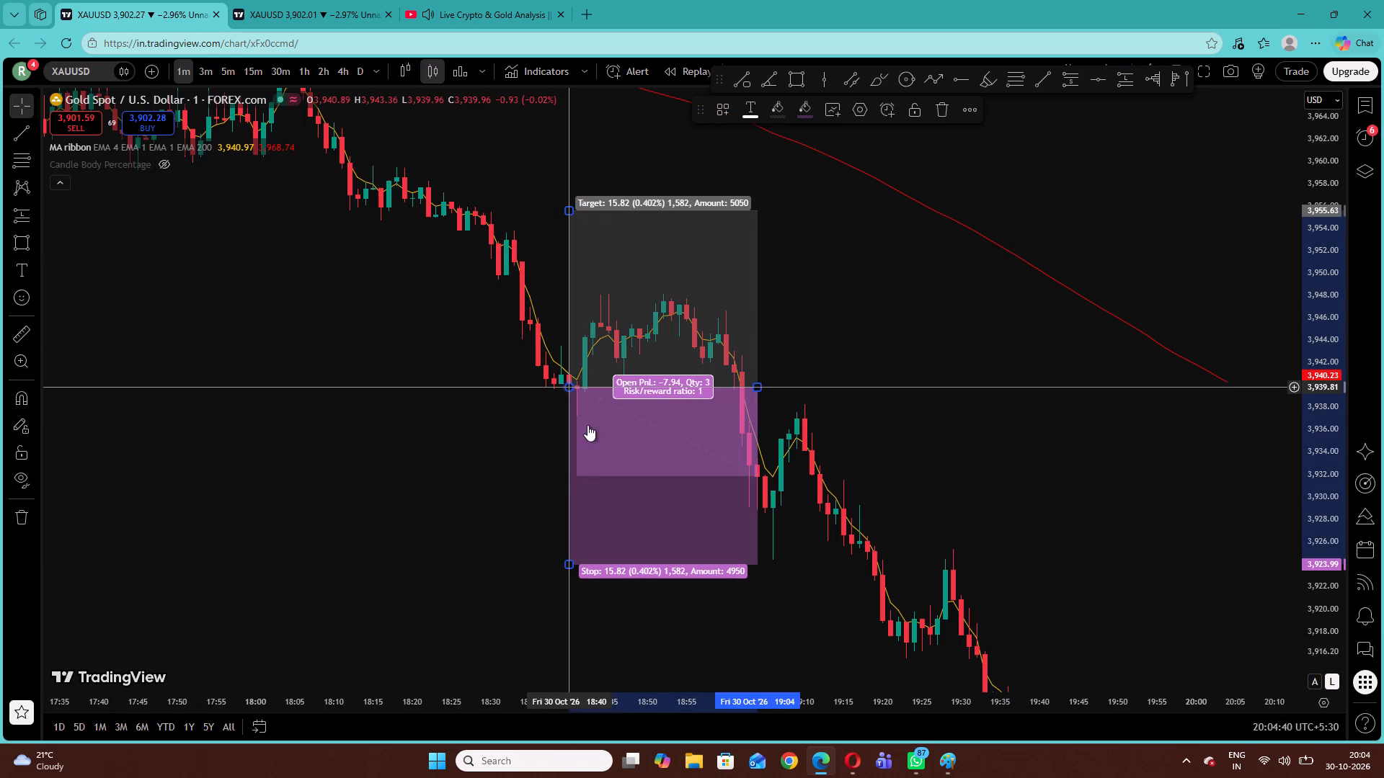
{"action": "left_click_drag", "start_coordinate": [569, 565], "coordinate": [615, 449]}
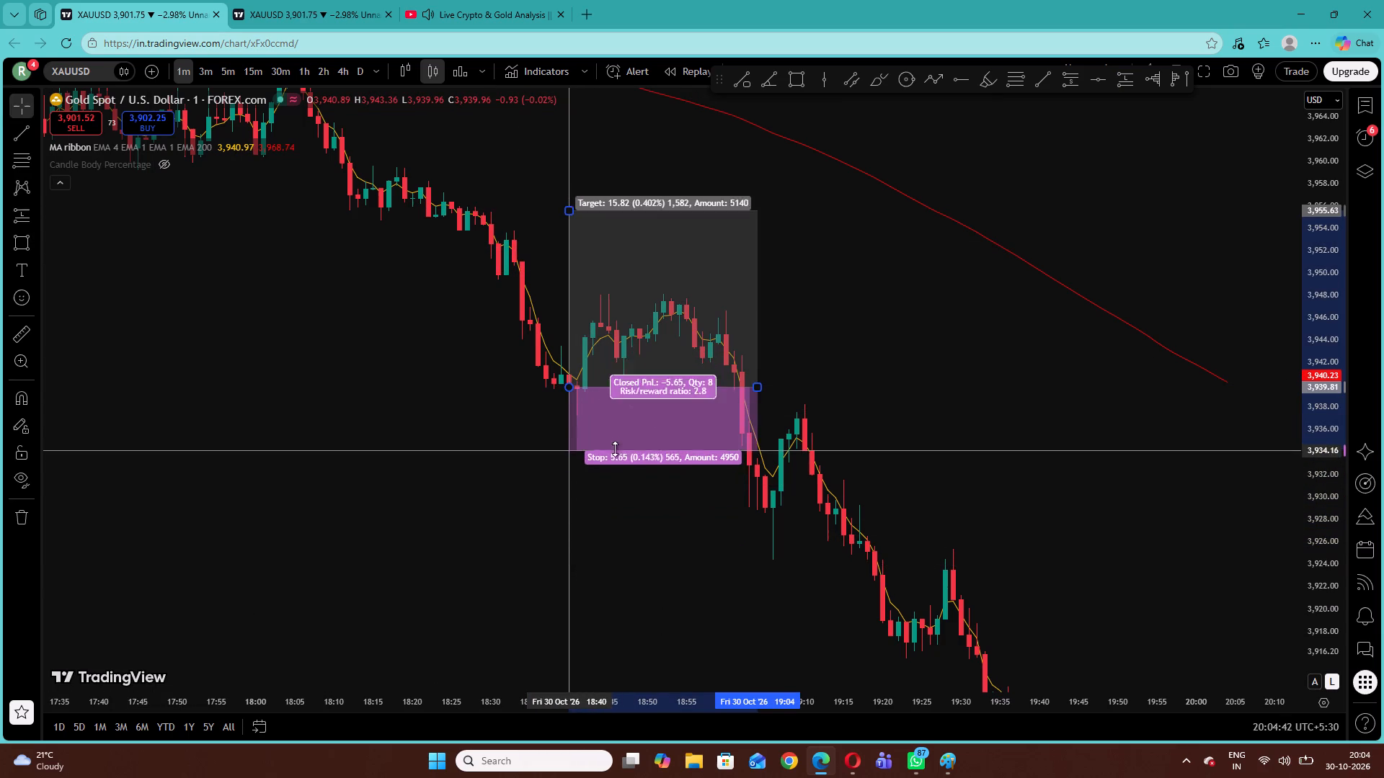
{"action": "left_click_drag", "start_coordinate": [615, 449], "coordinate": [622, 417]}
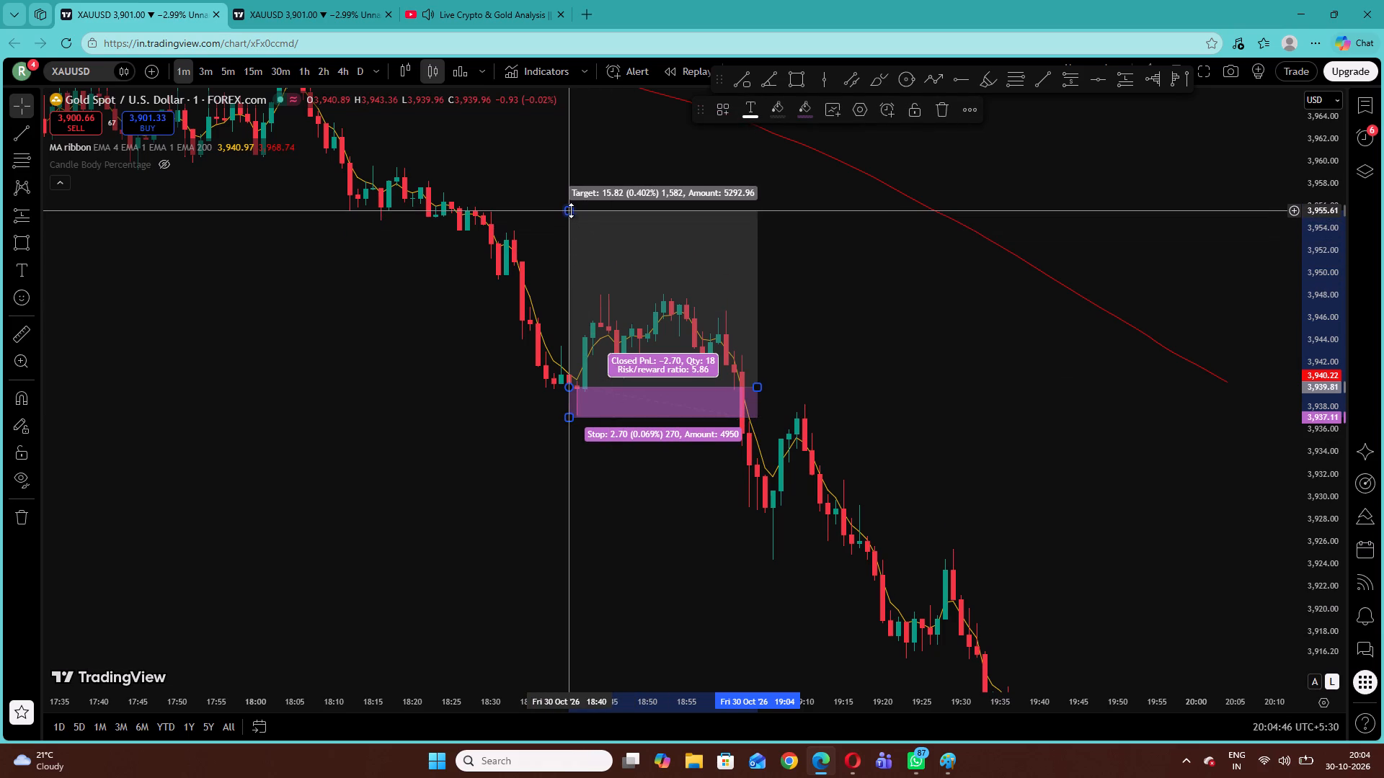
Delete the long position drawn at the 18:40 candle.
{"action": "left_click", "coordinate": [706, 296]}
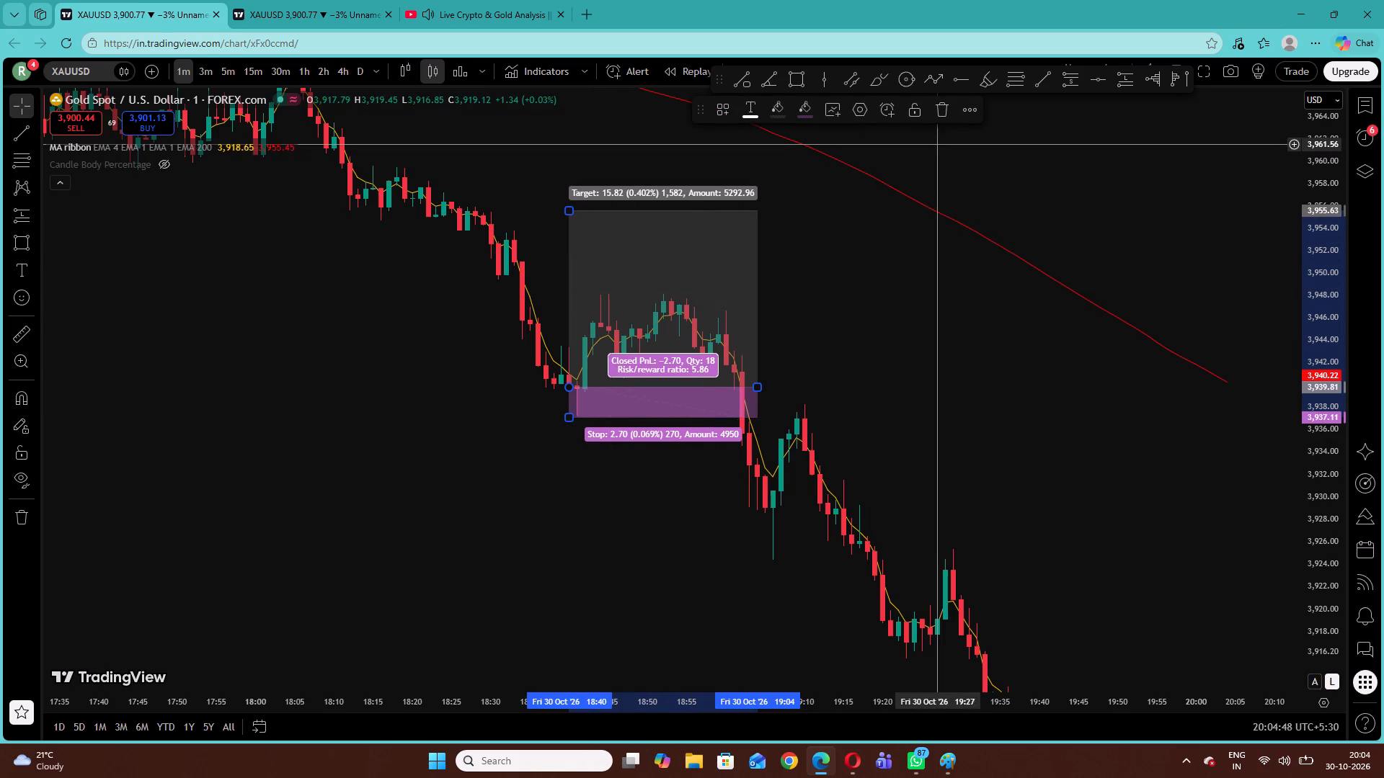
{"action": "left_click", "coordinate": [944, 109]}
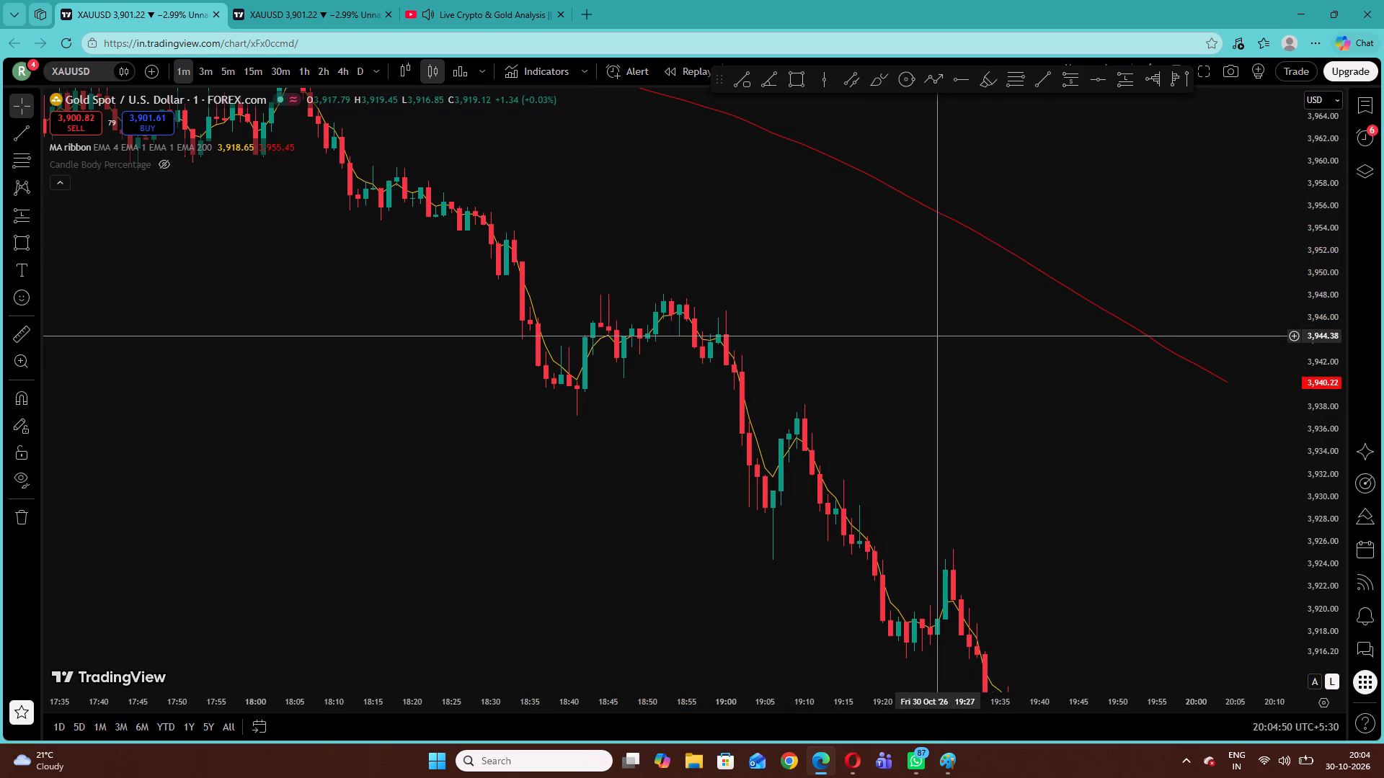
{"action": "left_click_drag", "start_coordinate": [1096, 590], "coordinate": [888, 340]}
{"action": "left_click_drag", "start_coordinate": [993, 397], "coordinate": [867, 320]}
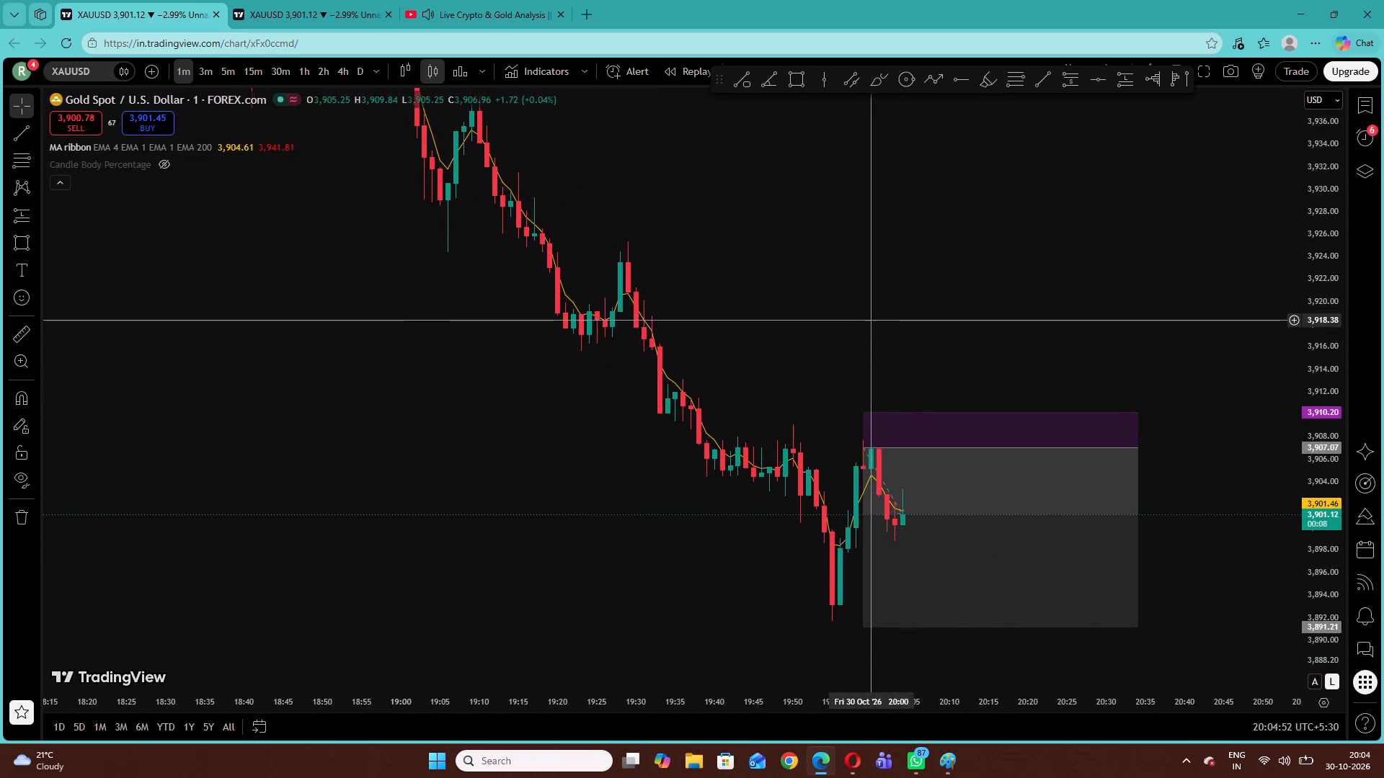
Switch to the live crypto and gold analysis video on YouTube.
{"action": "left_click", "coordinate": [494, 0]}
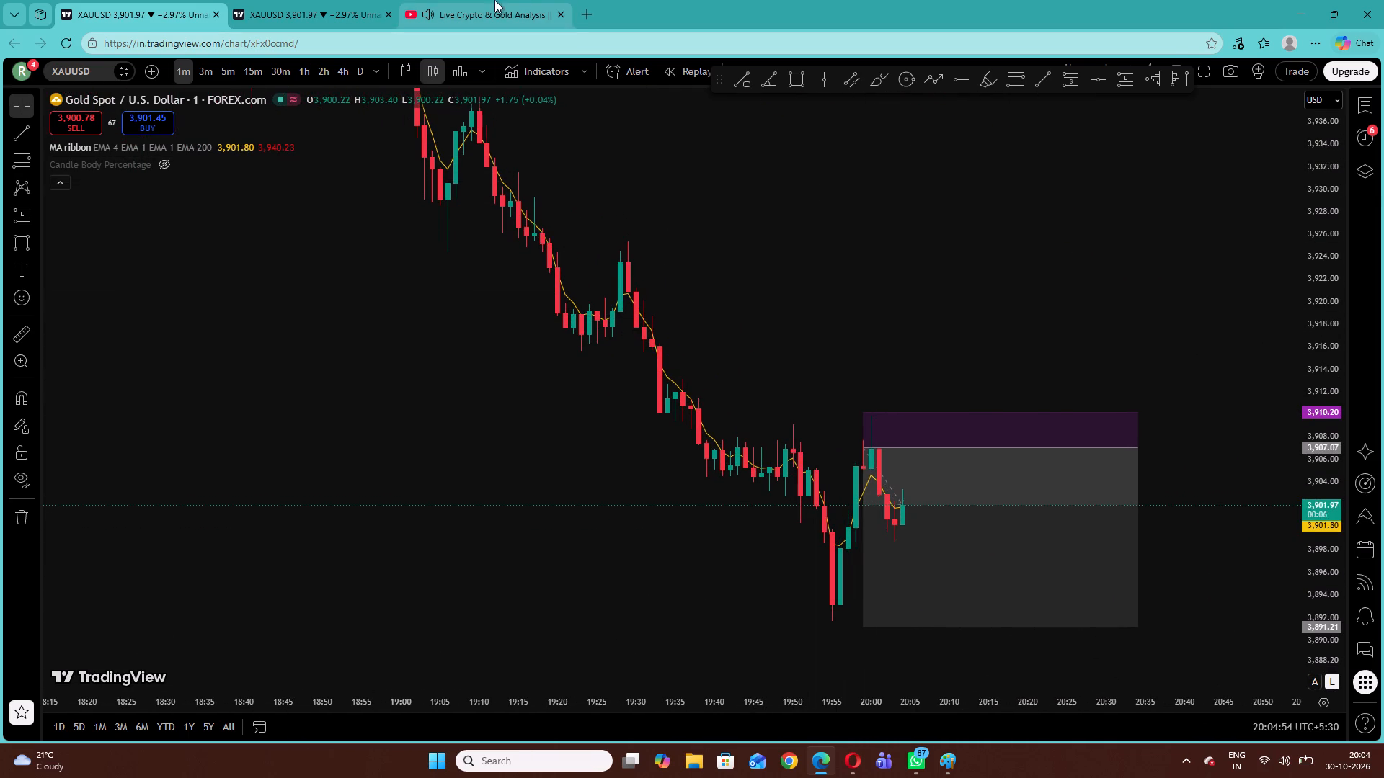
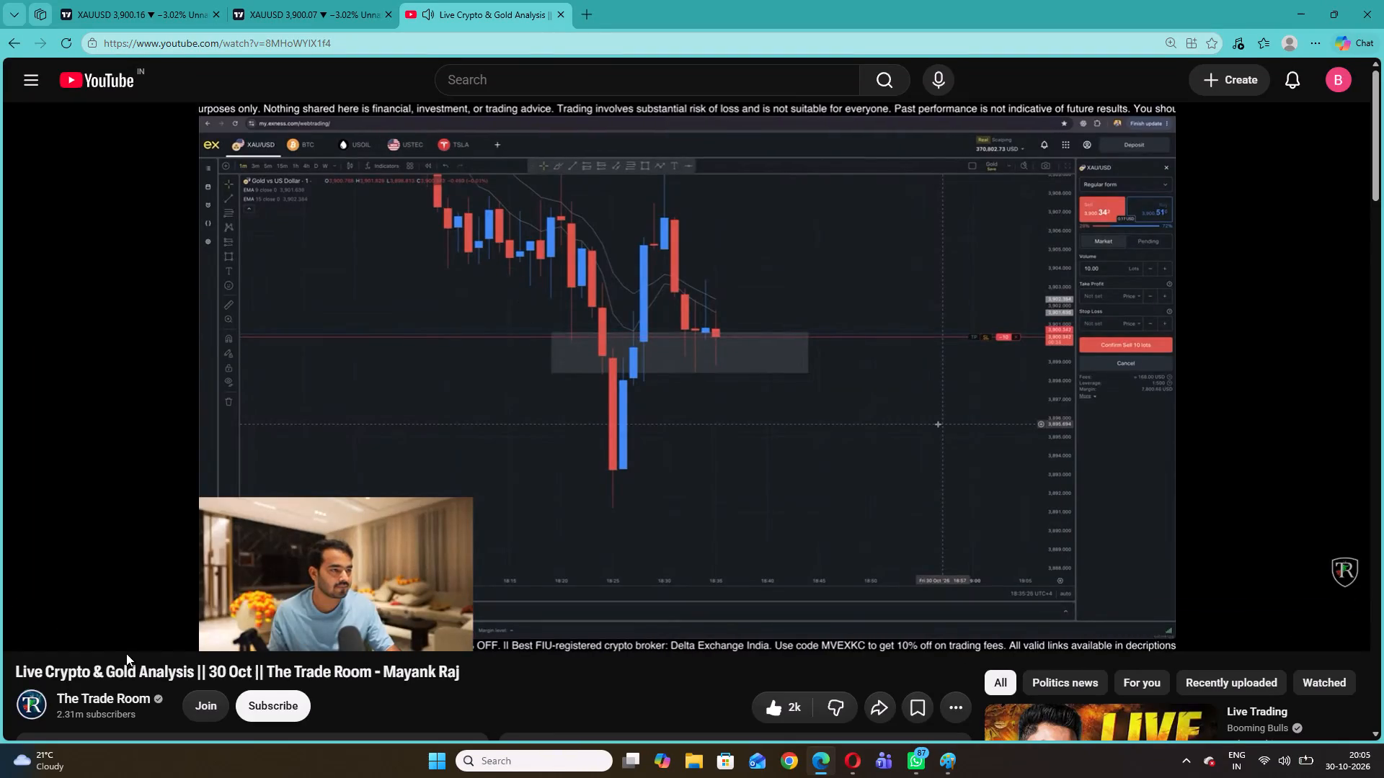
Return to the first XAUUSD chart and examine recent price action around the short position at 20:00.
{"action": "left_click", "coordinate": [117, 635]}
{"action": "left_click", "coordinate": [339, 0]}
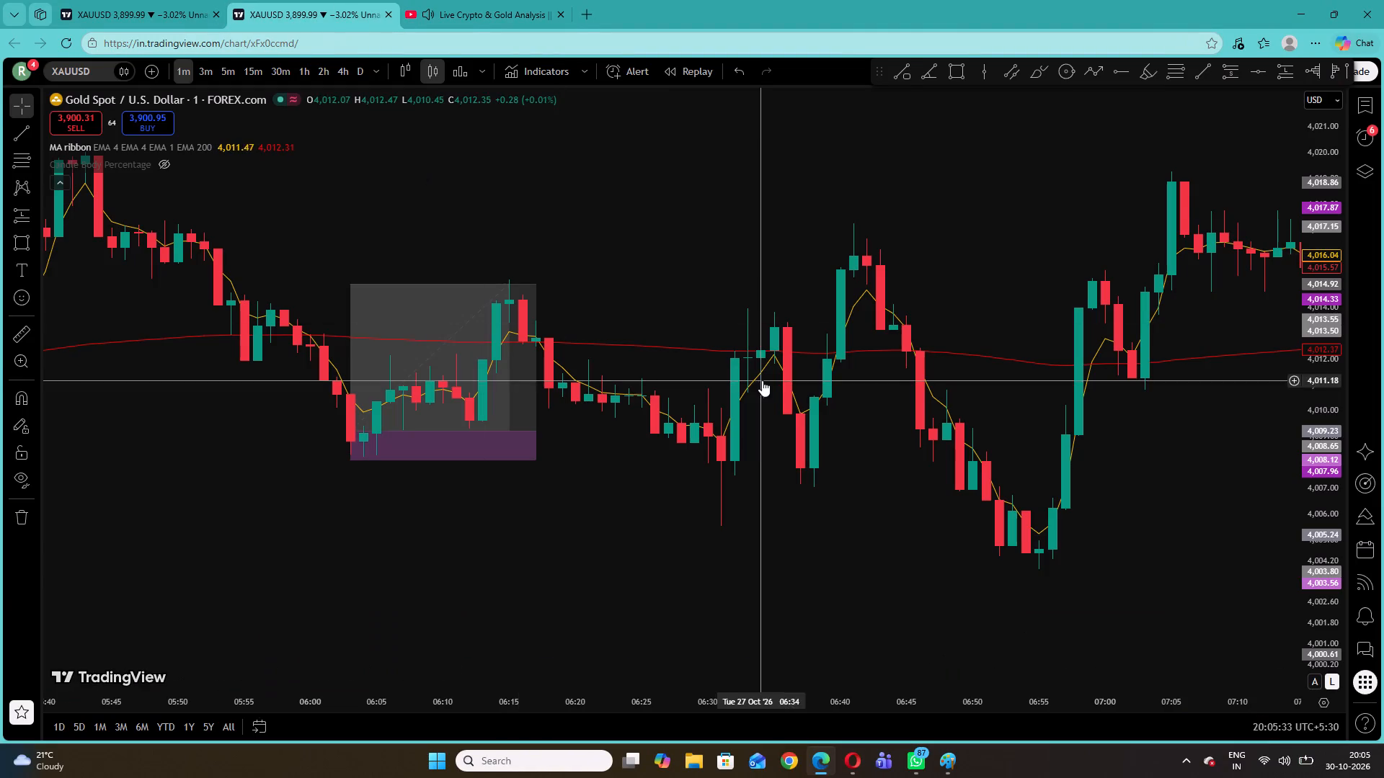
{"action": "left_click", "coordinate": [159, 0]}
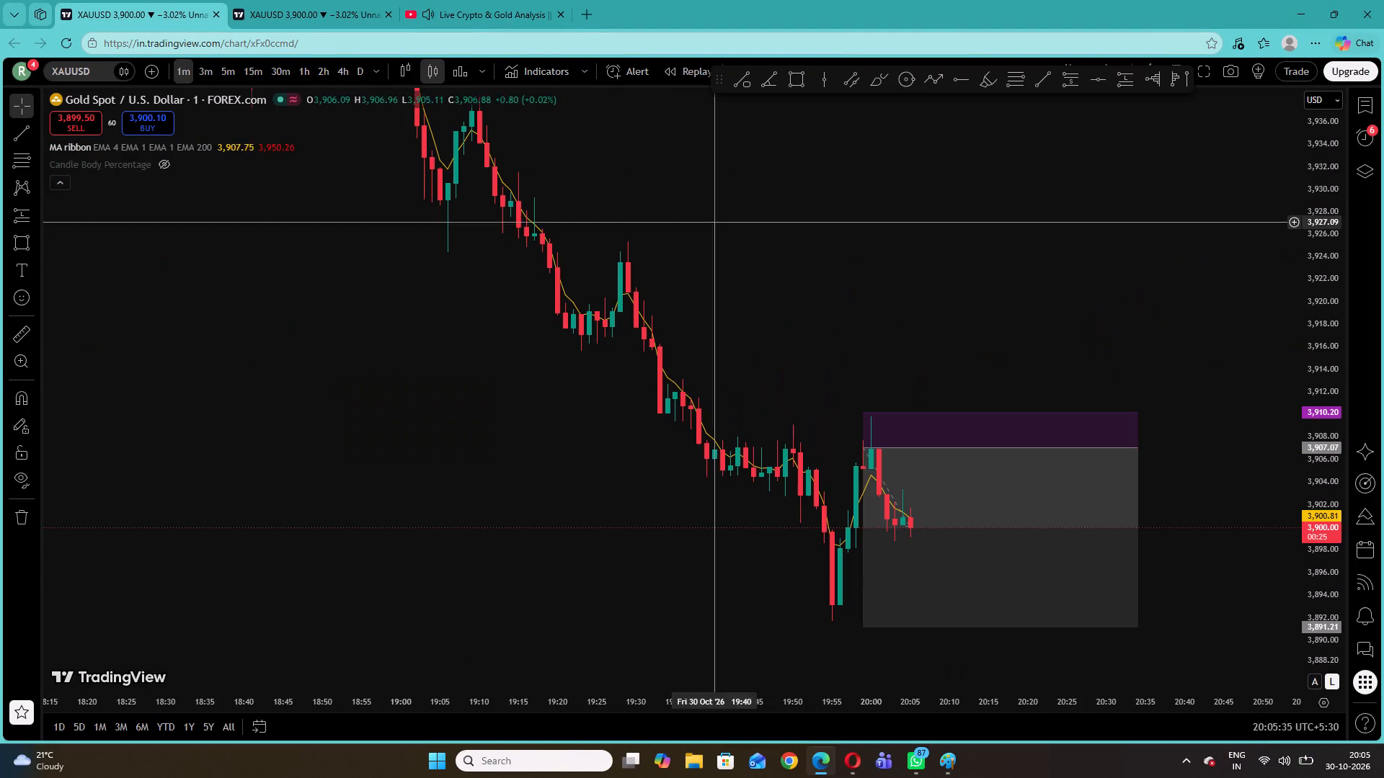
{"action": "right_click", "coordinate": [742, 234]}
{"action": "left_click", "coordinate": [791, 244]}
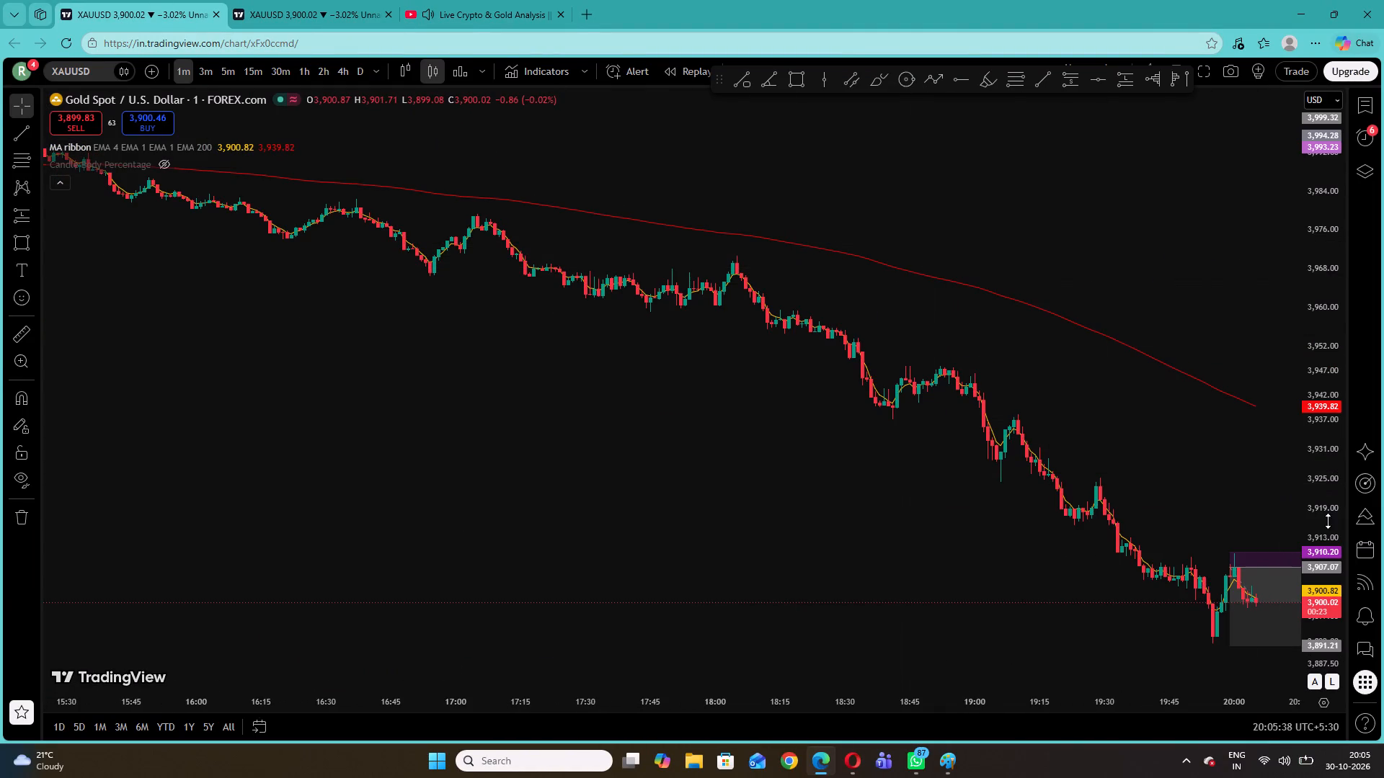
{"action": "left_click_drag", "start_coordinate": [1326, 524], "coordinate": [1317, 442]}
{"action": "left_click_drag", "start_coordinate": [1220, 511], "coordinate": [836, 231]}
{"action": "left_click_drag", "start_coordinate": [1329, 498], "coordinate": [1328, 496]}
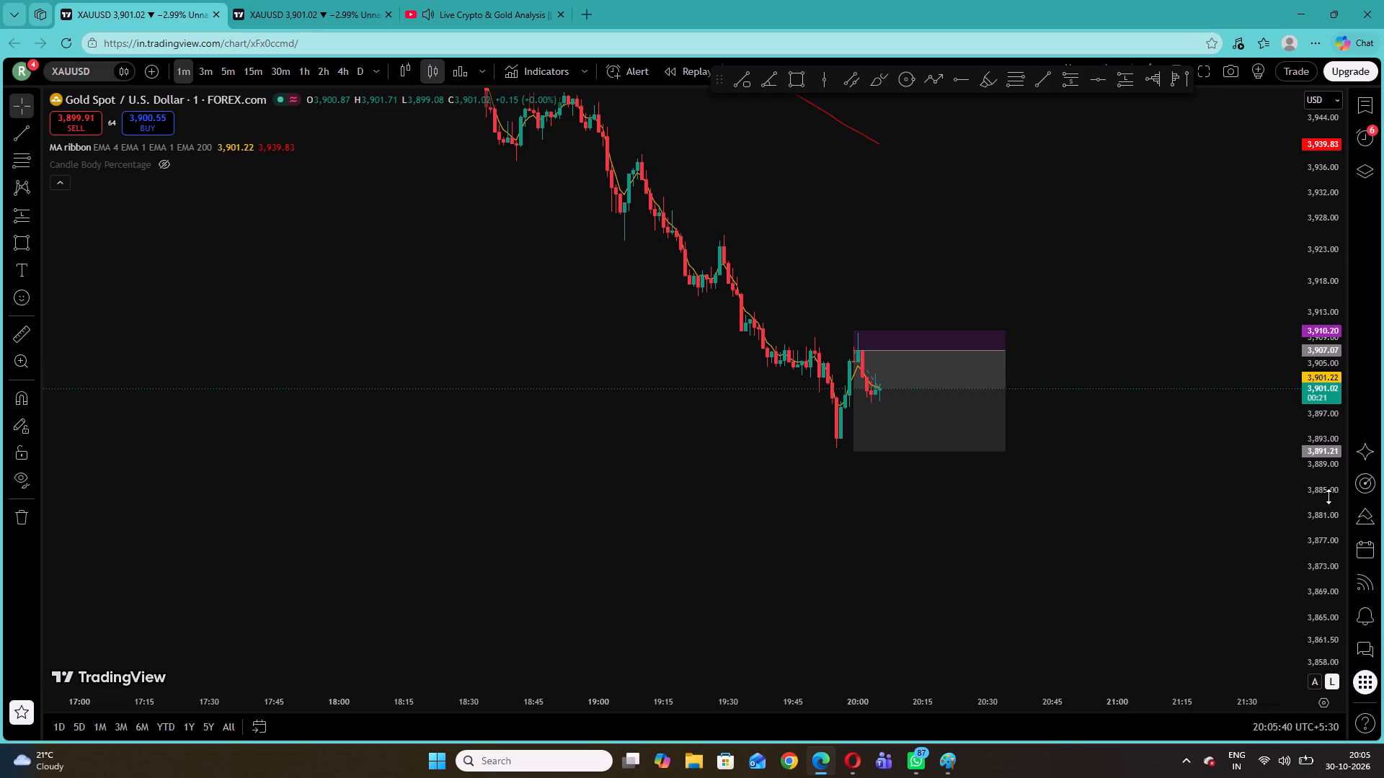
{"action": "left_click_drag", "start_coordinate": [1328, 496], "coordinate": [1285, 231]}
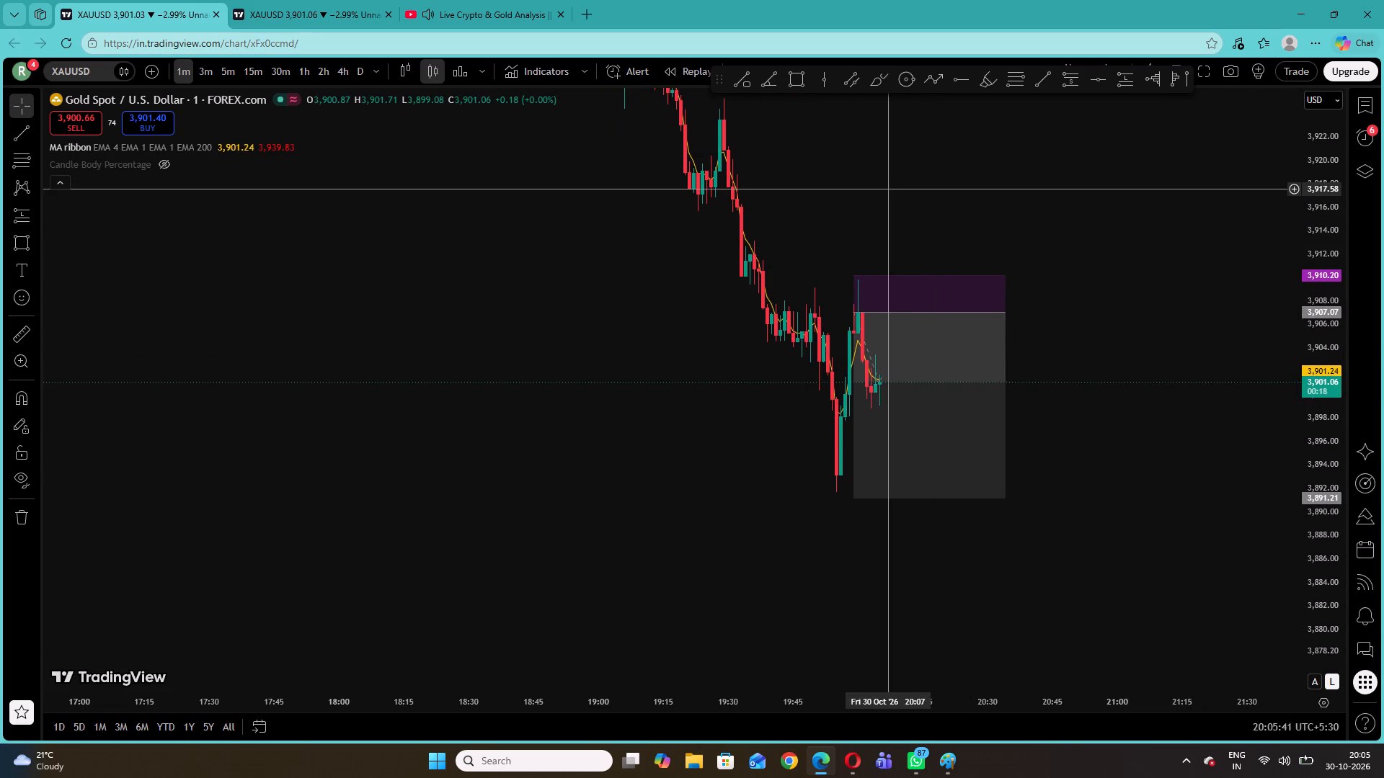
{"action": "left_click_drag", "start_coordinate": [889, 189], "coordinate": [909, 392]}
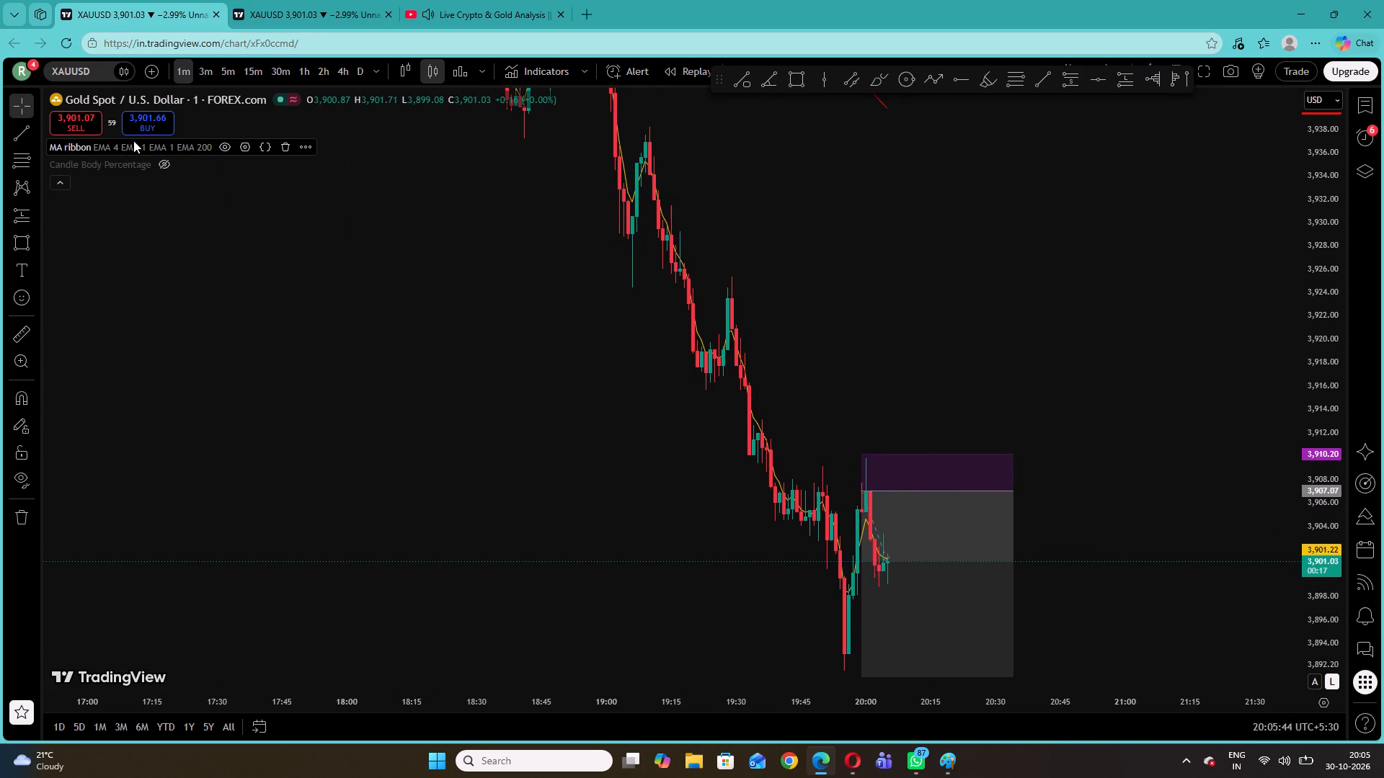
Enable MA #2 in the MA ribbon indicator and set its EMA length to 20.
{"action": "left_click", "coordinate": [251, 145]}
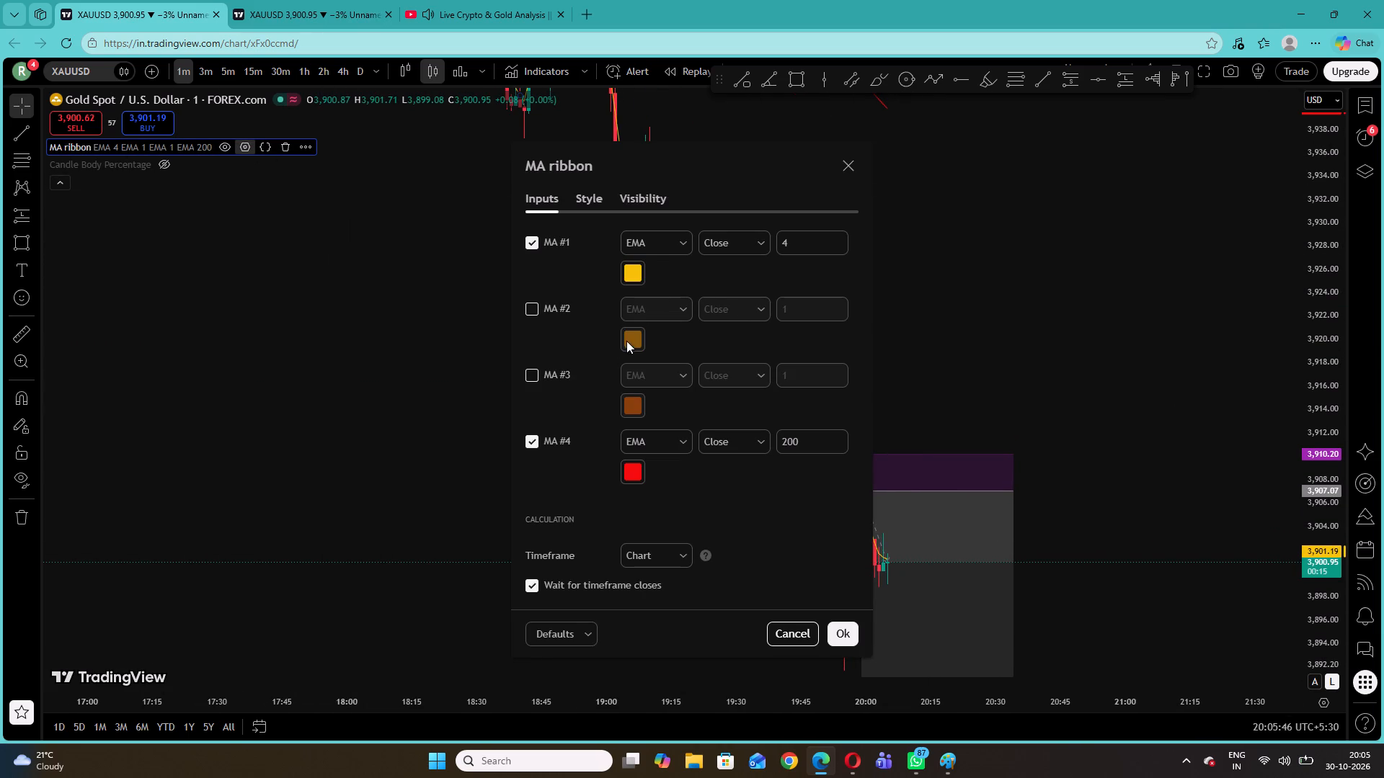
{"action": "left_click", "coordinate": [530, 308]}
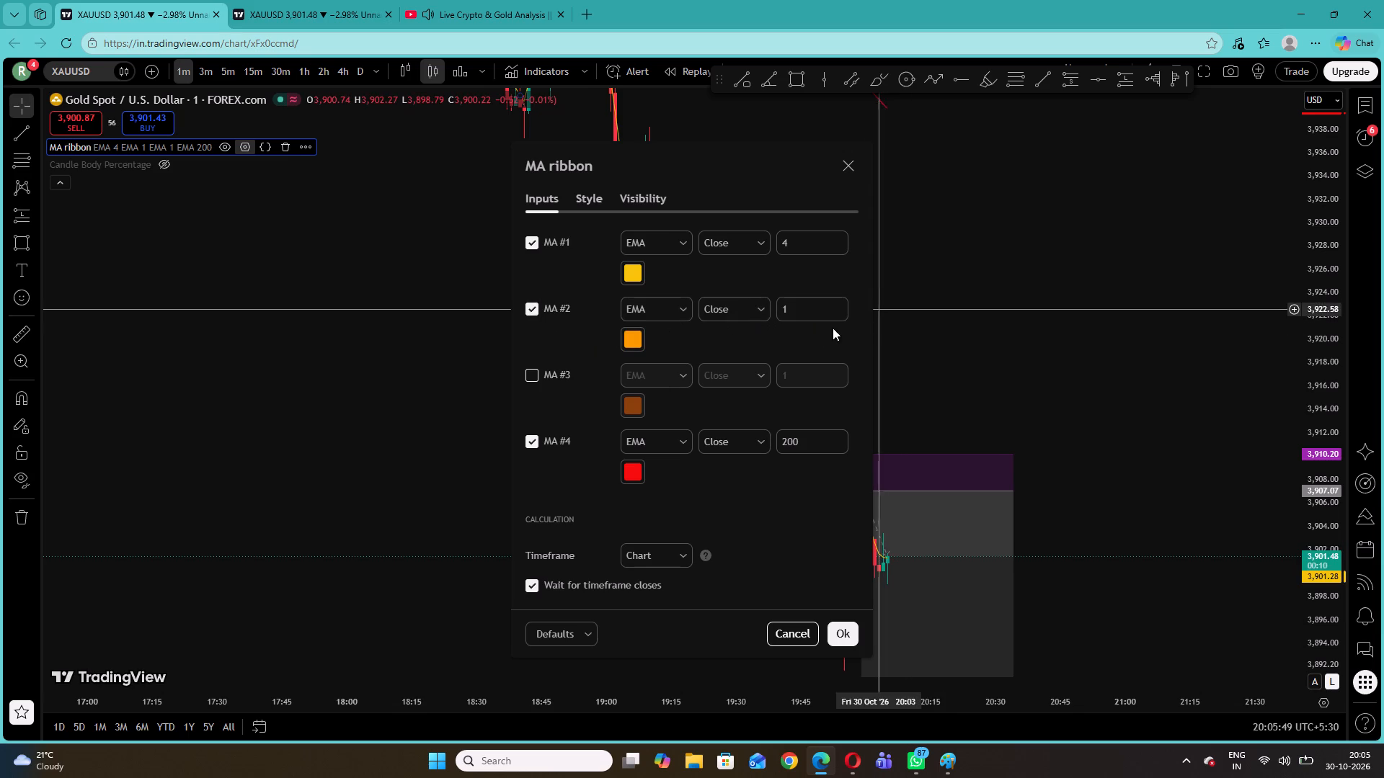
{"action": "left_click", "coordinate": [814, 313]}
{"action": "left_click", "coordinate": [812, 311]}
{"action": "key", "text": "BackSpace"}
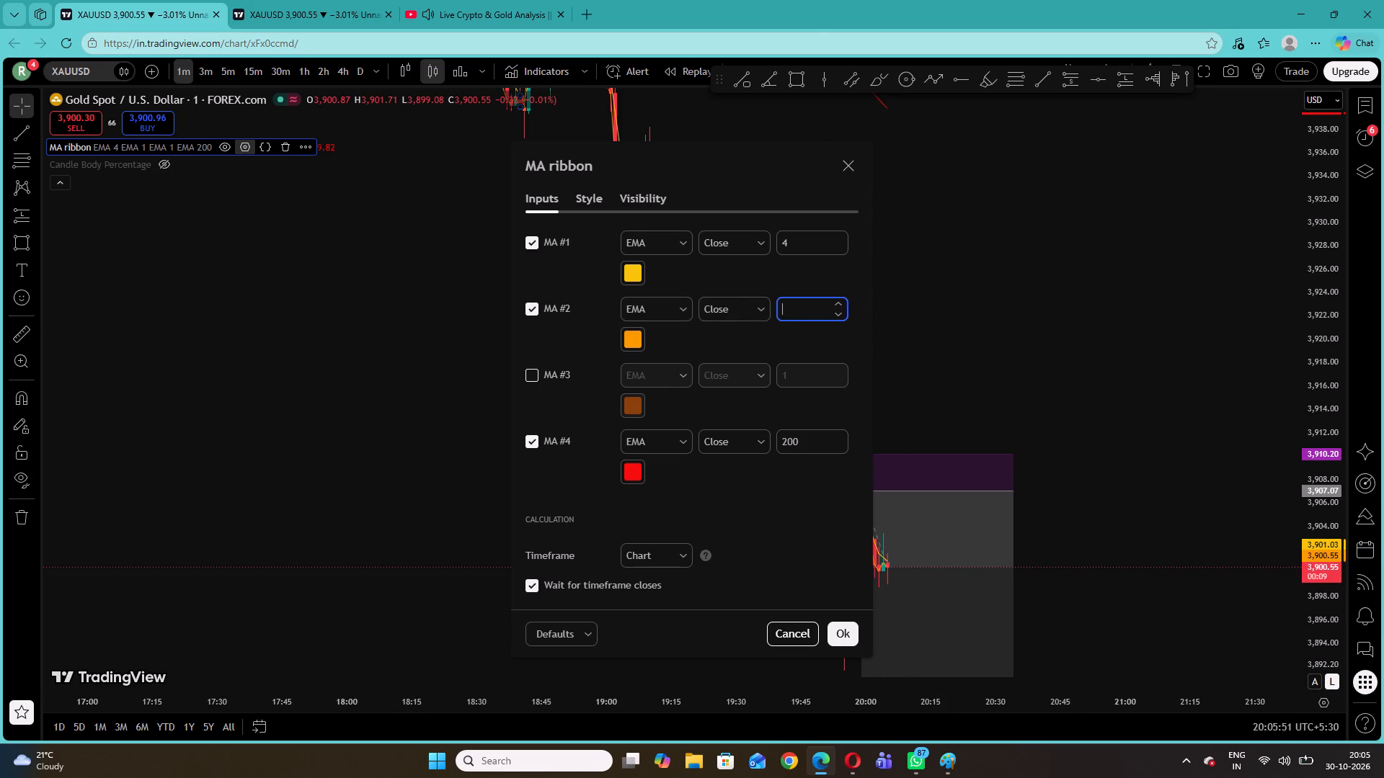
{"action": "type", "text": "20"}
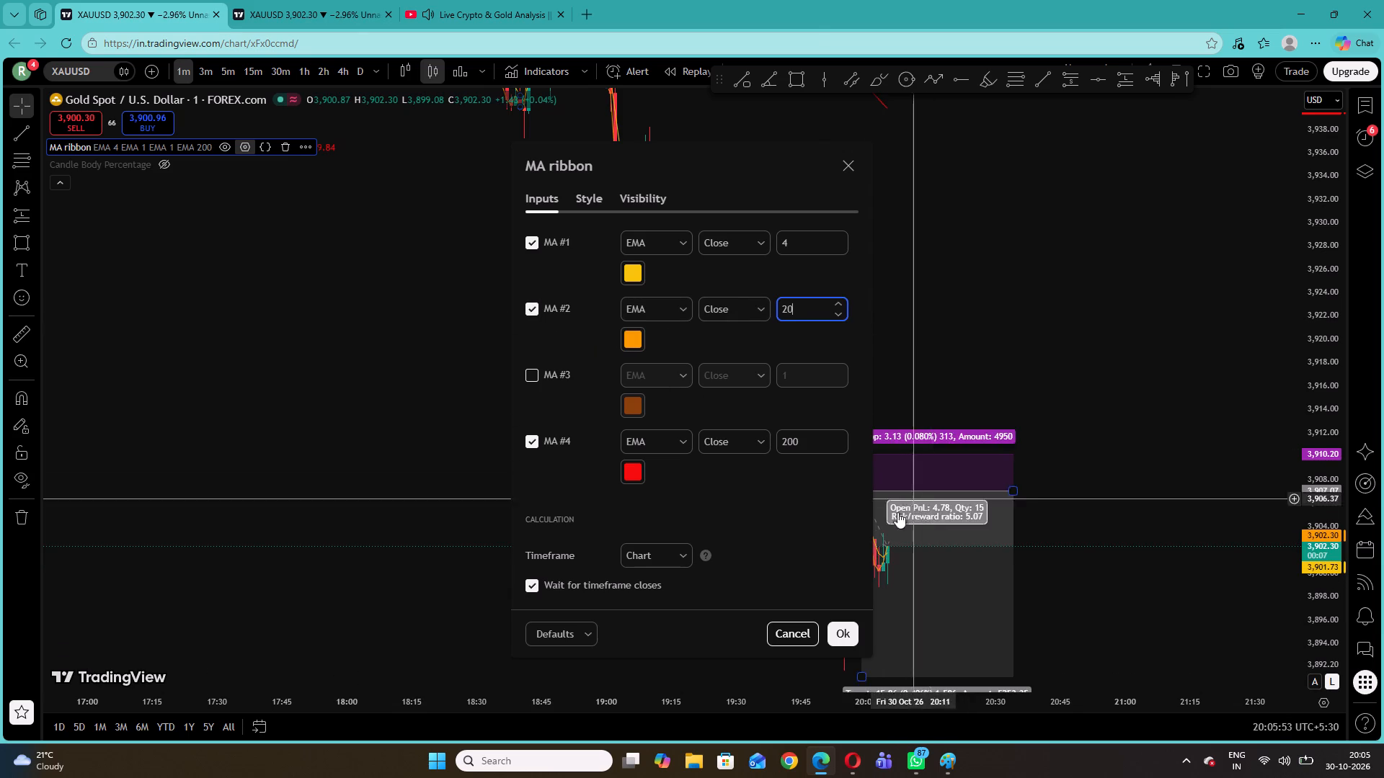
{"action": "left_click", "coordinate": [846, 634]}
{"action": "left_click", "coordinate": [943, 343]}
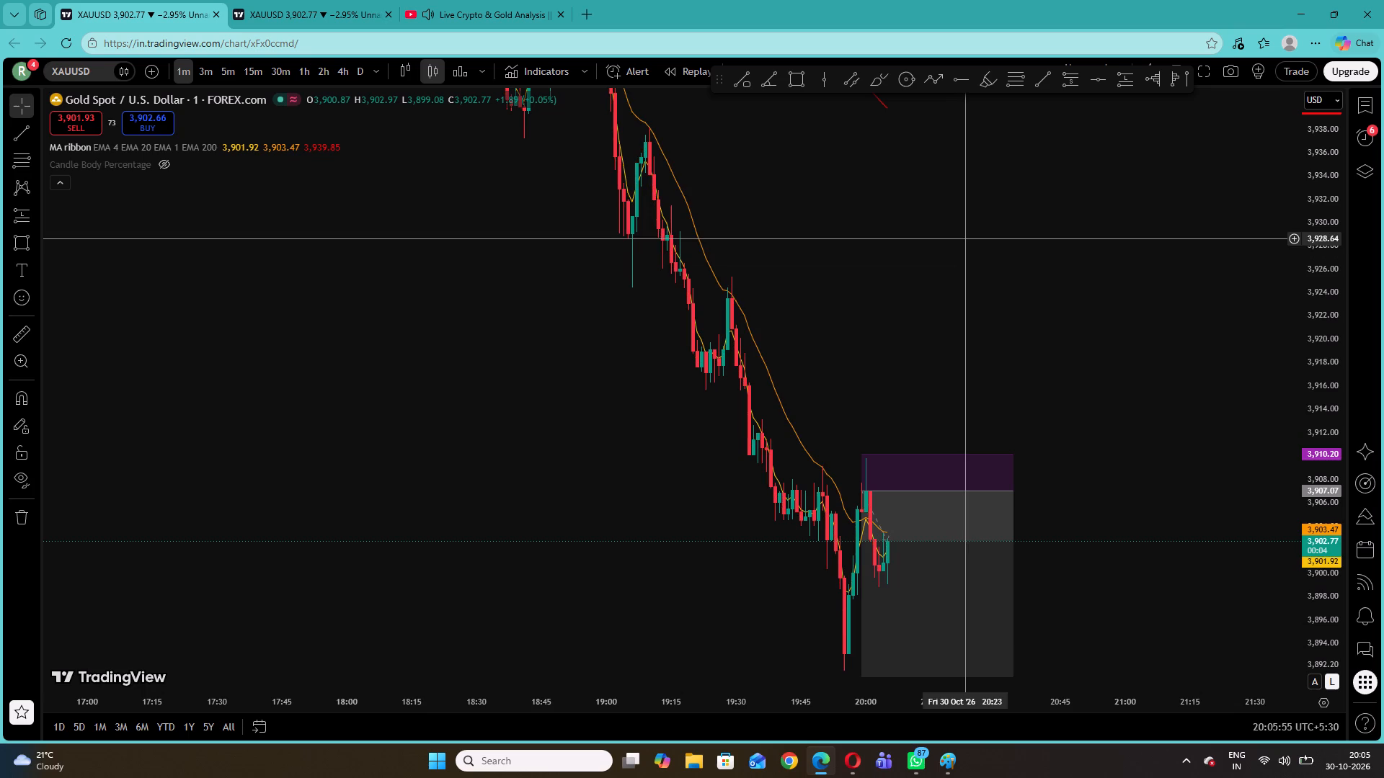
Examine the afternoon's decline on the XAUUSD chart against the 20-period and 200-period EMAs.
{"action": "left_click_drag", "start_coordinate": [1325, 225], "coordinate": [1330, 403]}
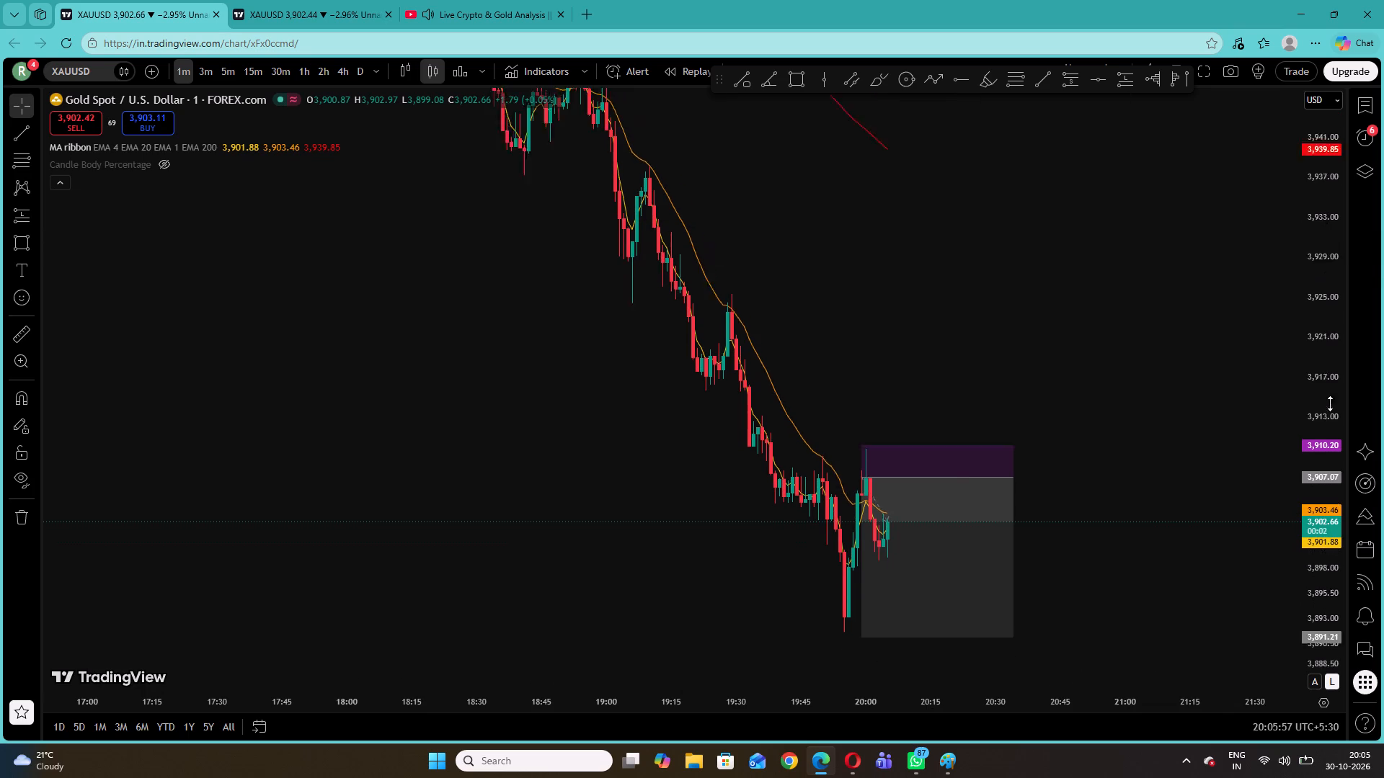
{"action": "left_click_drag", "start_coordinate": [1330, 403], "coordinate": [1326, 607]}
{"action": "left_click_drag", "start_coordinate": [599, 190], "coordinate": [918, 265]}
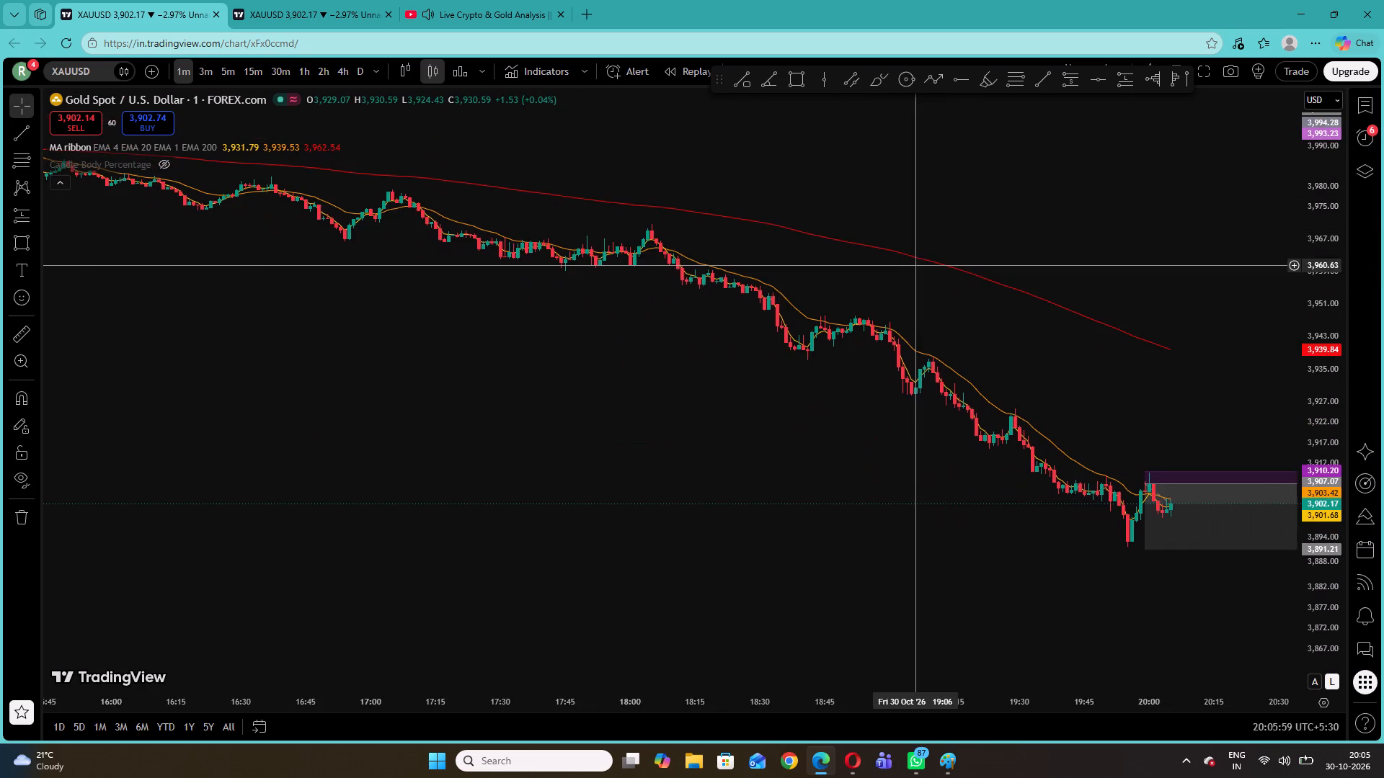
{"action": "left_click_drag", "start_coordinate": [918, 265], "coordinate": [920, 265]}
{"action": "left_click_drag", "start_coordinate": [469, 287], "coordinate": [810, 396]}
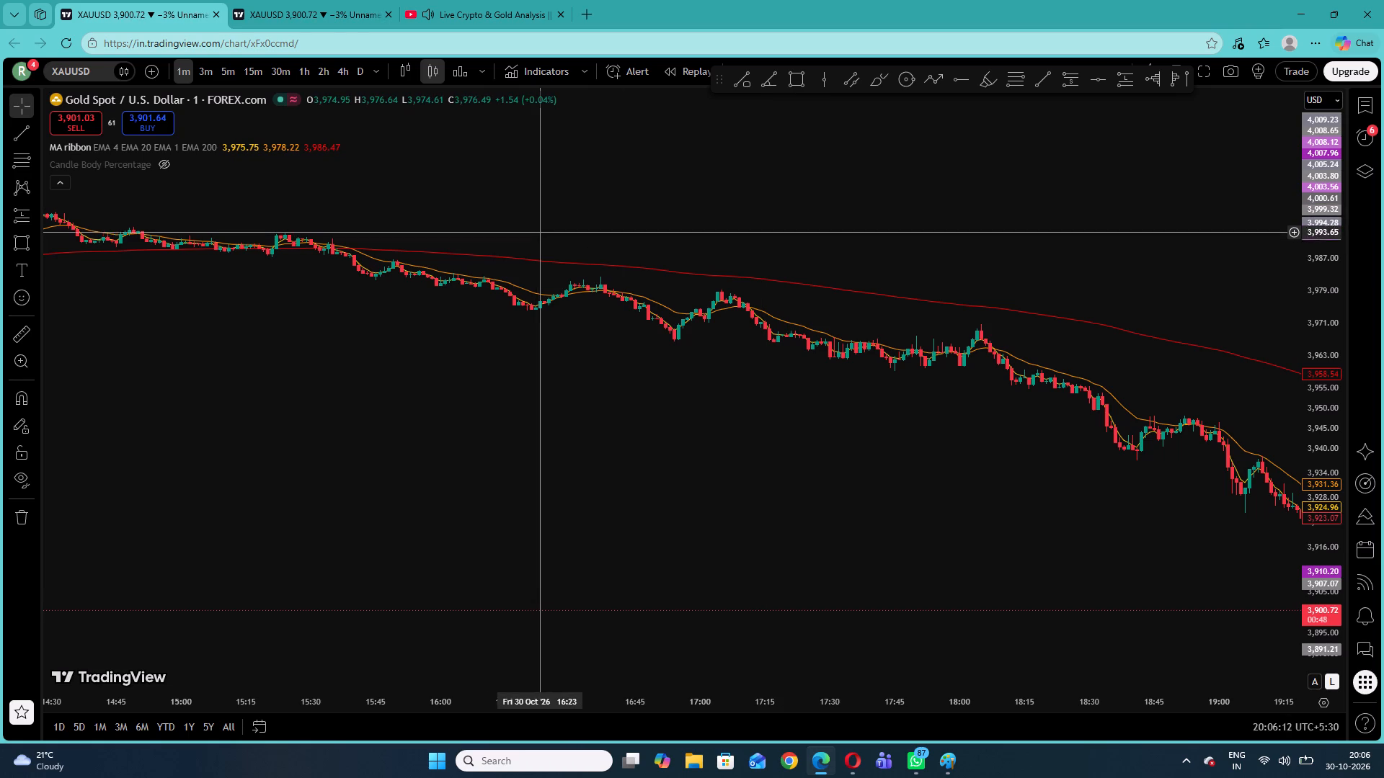
Switch to the live crypto and gold analysis video on YouTube.
{"action": "left_click", "coordinate": [522, 0]}
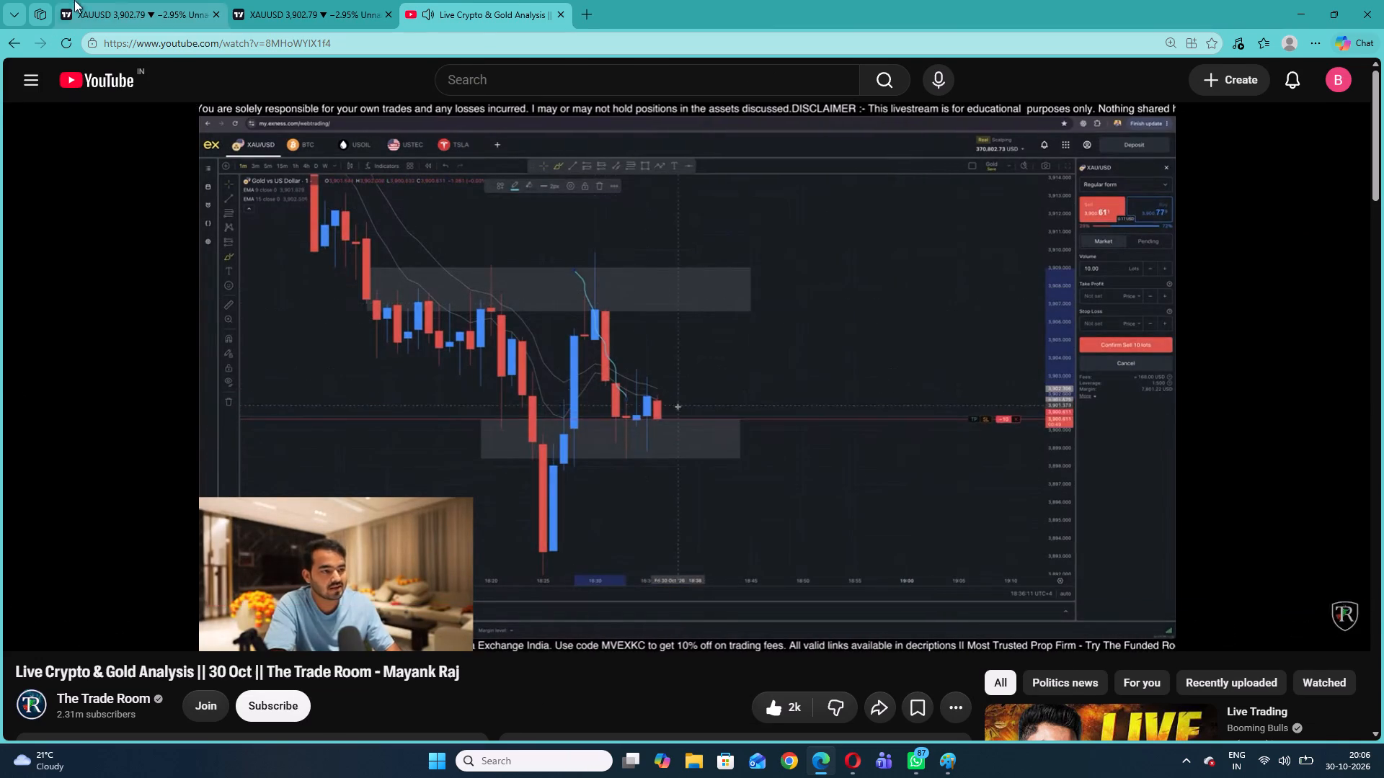
Return to the first XAUUSD chart and examine the latest candles around the short position at 20:00 against the EMAs.
{"action": "left_click", "coordinate": [124, 0]}
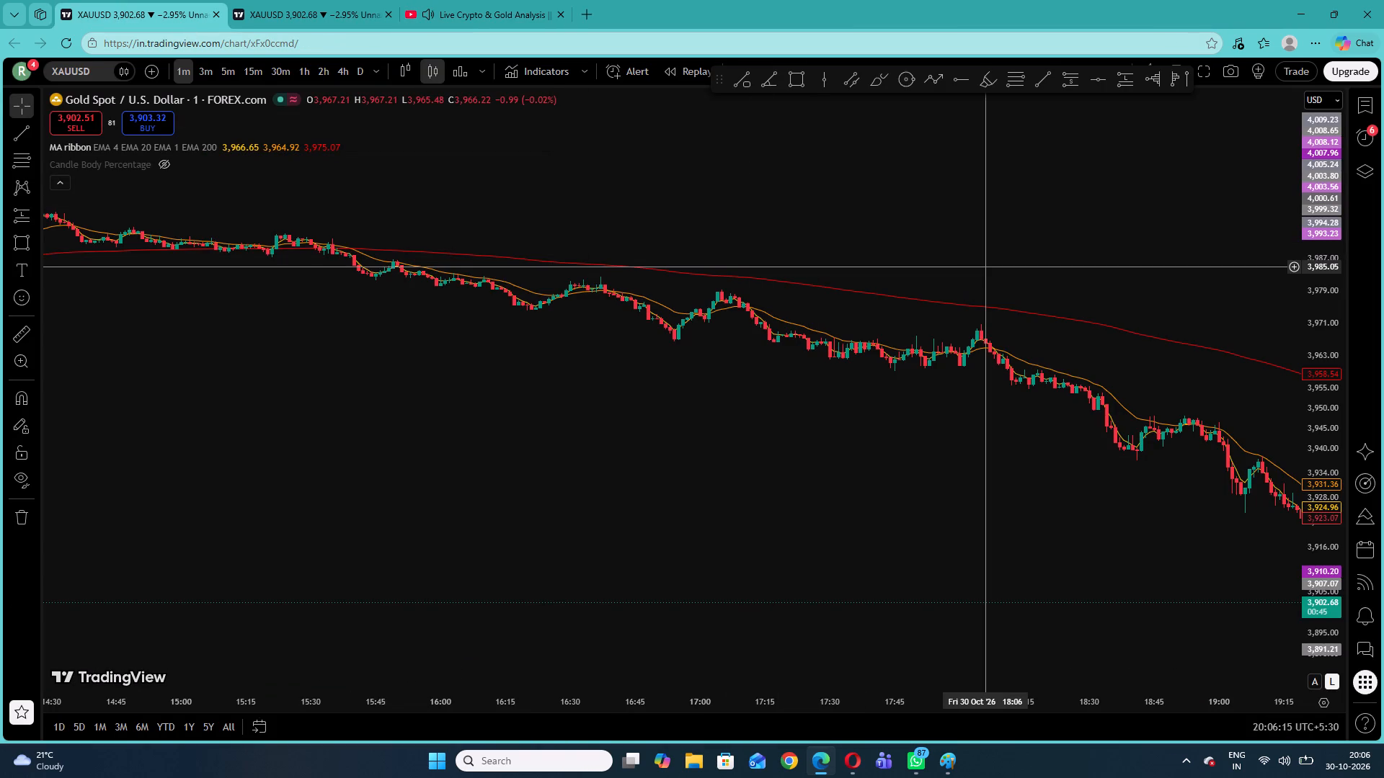
{"action": "left_click_drag", "start_coordinate": [987, 267], "coordinate": [308, 191]}
{"action": "left_click_drag", "start_coordinate": [1321, 535], "coordinate": [1309, 468]}
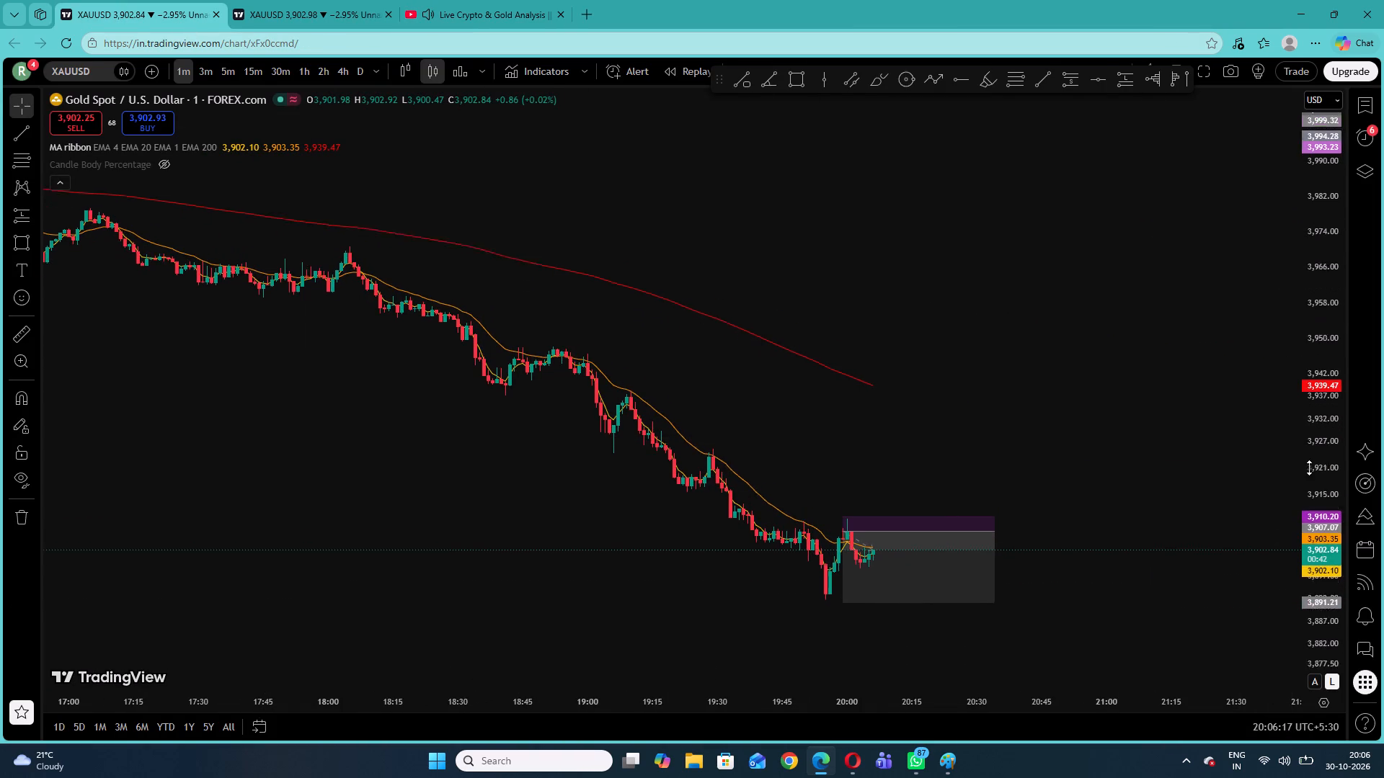
{"action": "left_click_drag", "start_coordinate": [1309, 468], "coordinate": [1306, 452]}
{"action": "left_click_drag", "start_coordinate": [1157, 510], "coordinate": [1050, 305]}
{"action": "left_click_drag", "start_coordinate": [1318, 537], "coordinate": [1259, 146]}
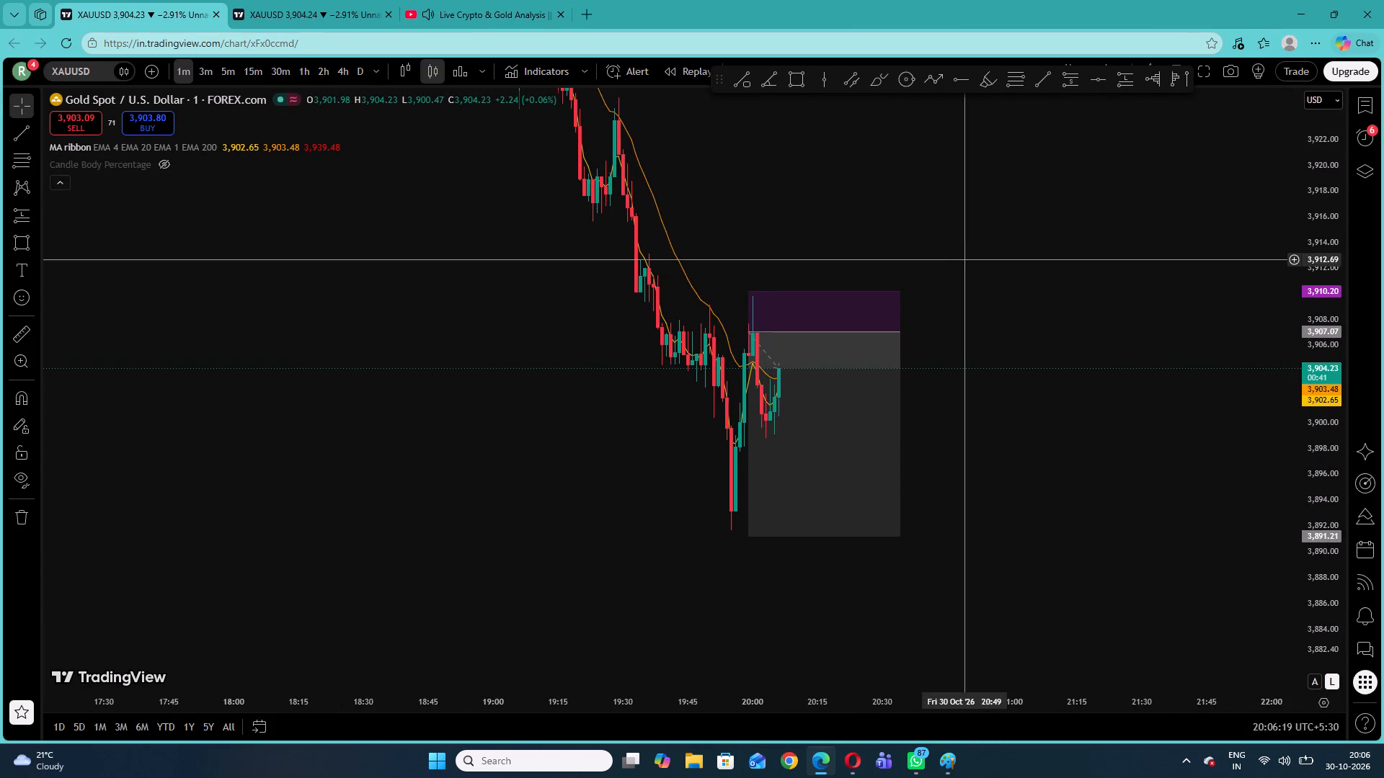
{"action": "left_click_drag", "start_coordinate": [954, 253], "coordinate": [967, 321]}
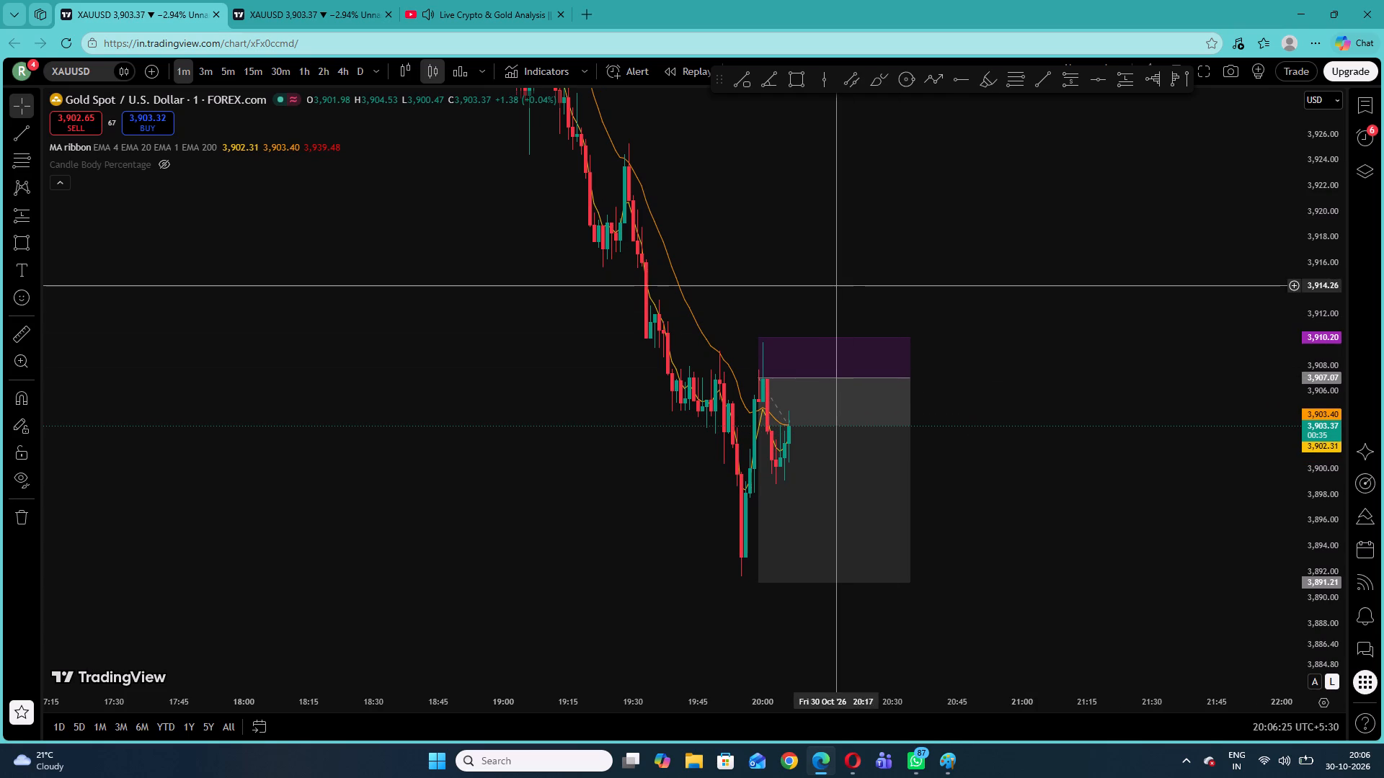
Examine the day's earlier XAUUSD price action, back to about 12:00, against the MA ribbon's EMAs.
{"action": "left_click_drag", "start_coordinate": [816, 264], "coordinate": [1061, 652]}
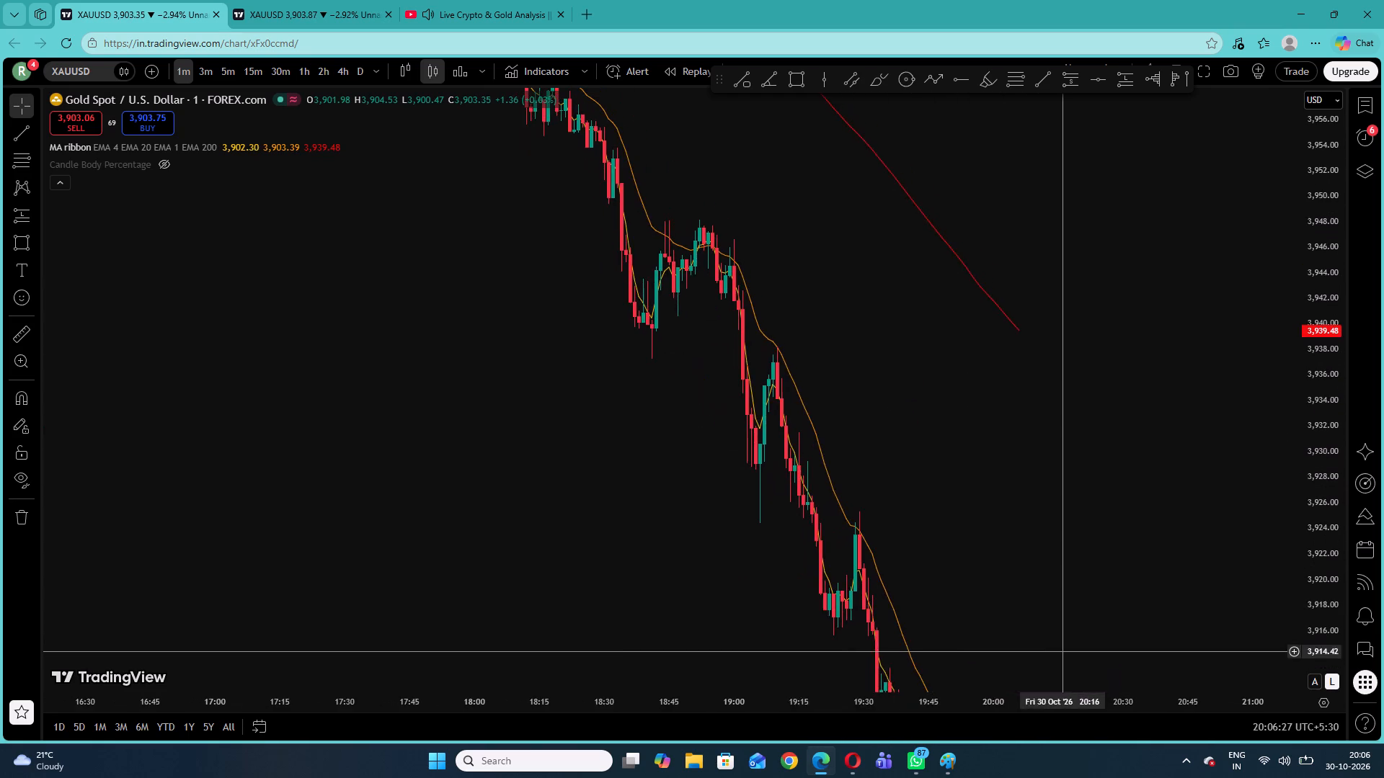
{"action": "left_click_drag", "start_coordinate": [794, 340], "coordinate": [977, 618]}
{"action": "left_click_drag", "start_coordinate": [748, 303], "coordinate": [877, 455]}
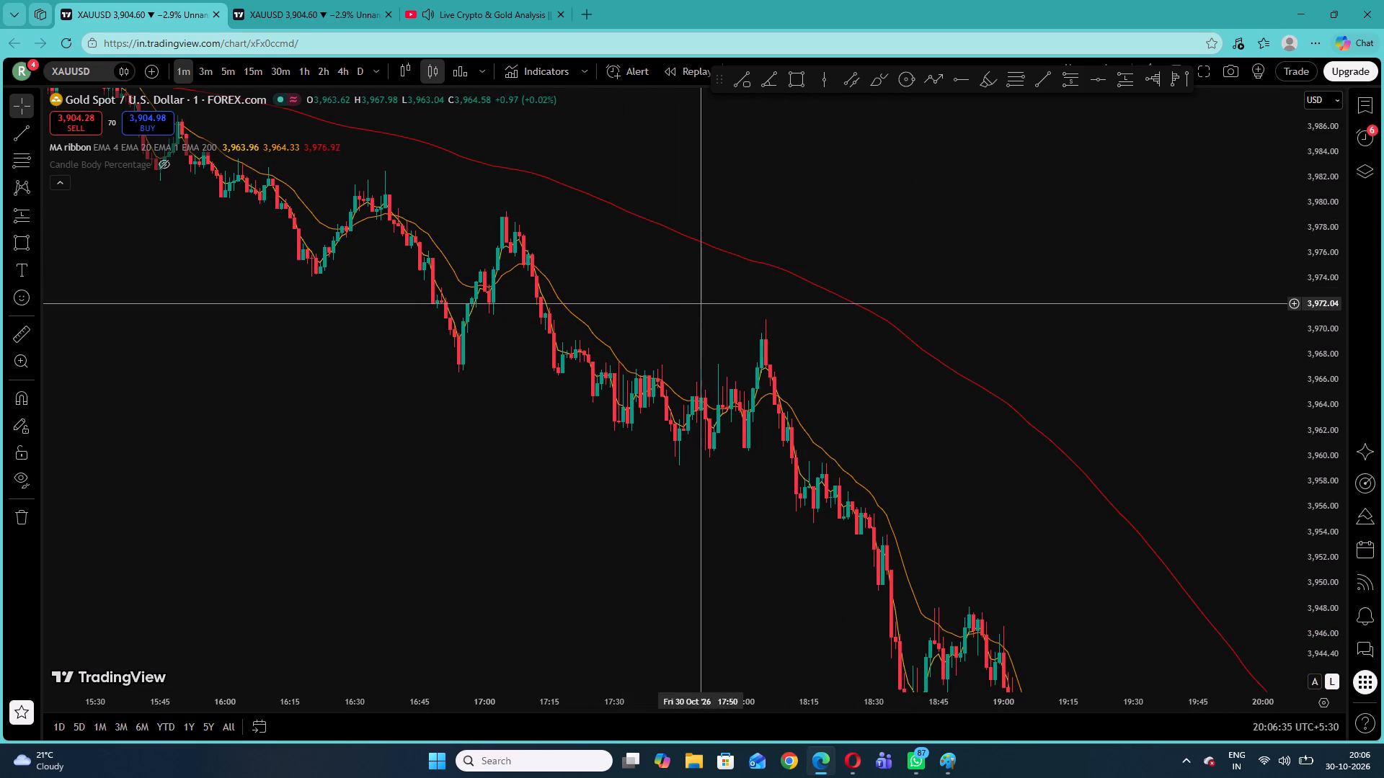
{"action": "left_click_drag", "start_coordinate": [474, 189], "coordinate": [513, 217]}
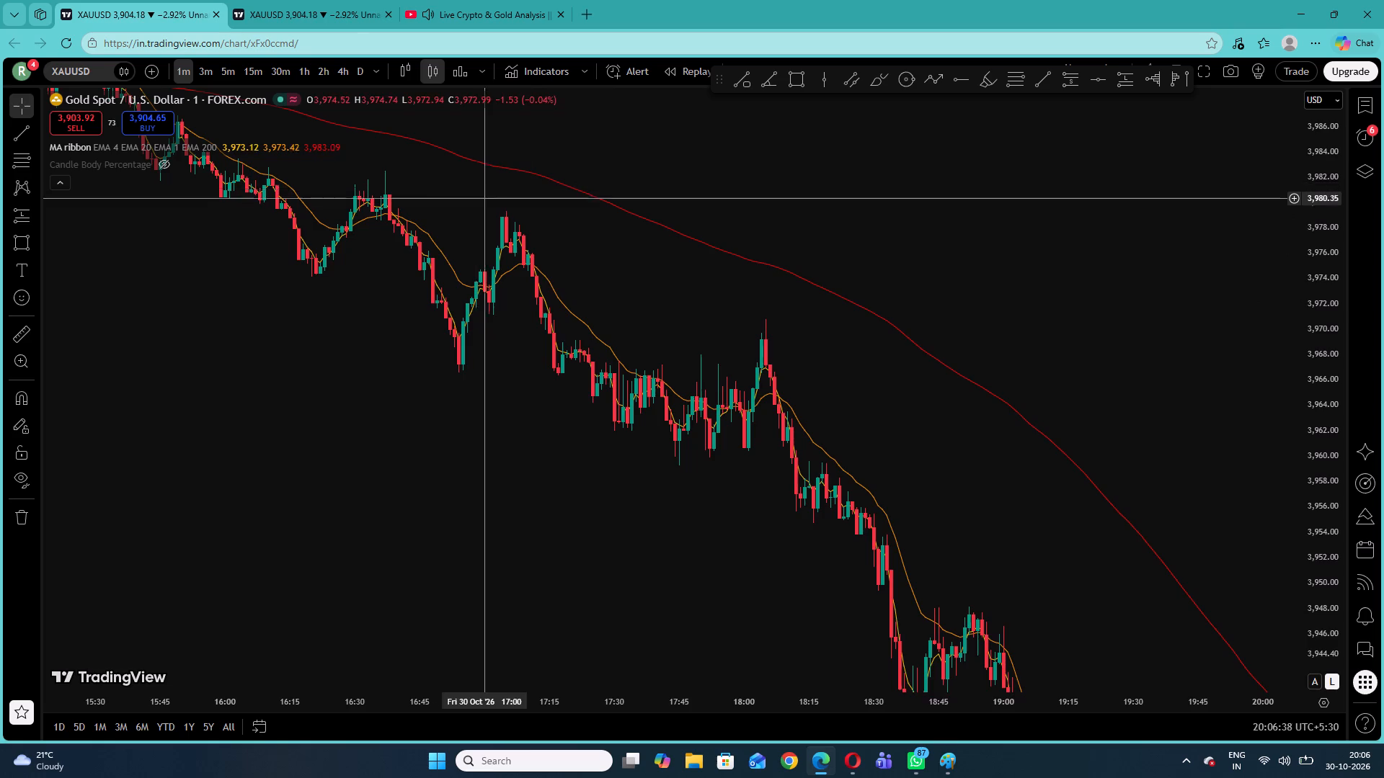
{"action": "left_click_drag", "start_coordinate": [513, 217], "coordinate": [865, 396]}
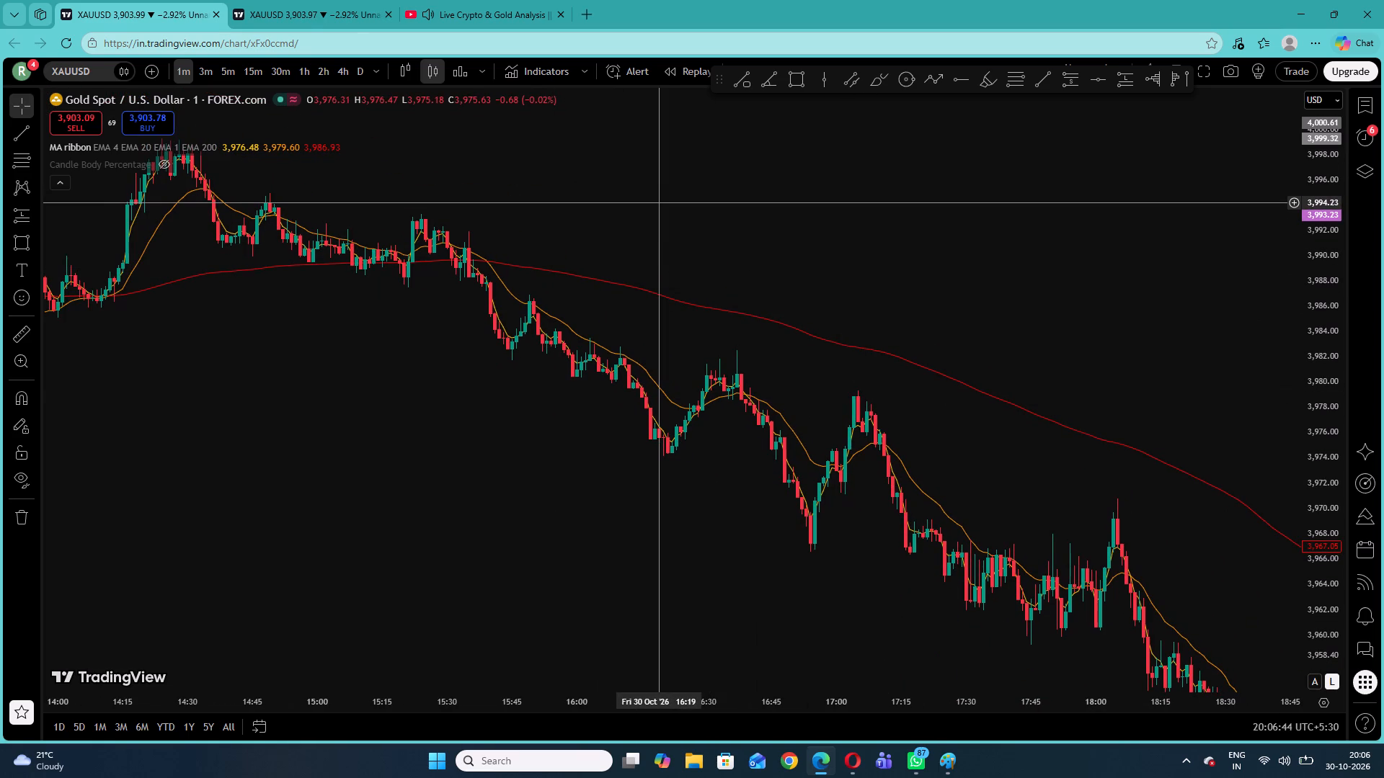
{"action": "left_click_drag", "start_coordinate": [660, 202], "coordinate": [1216, 406]}
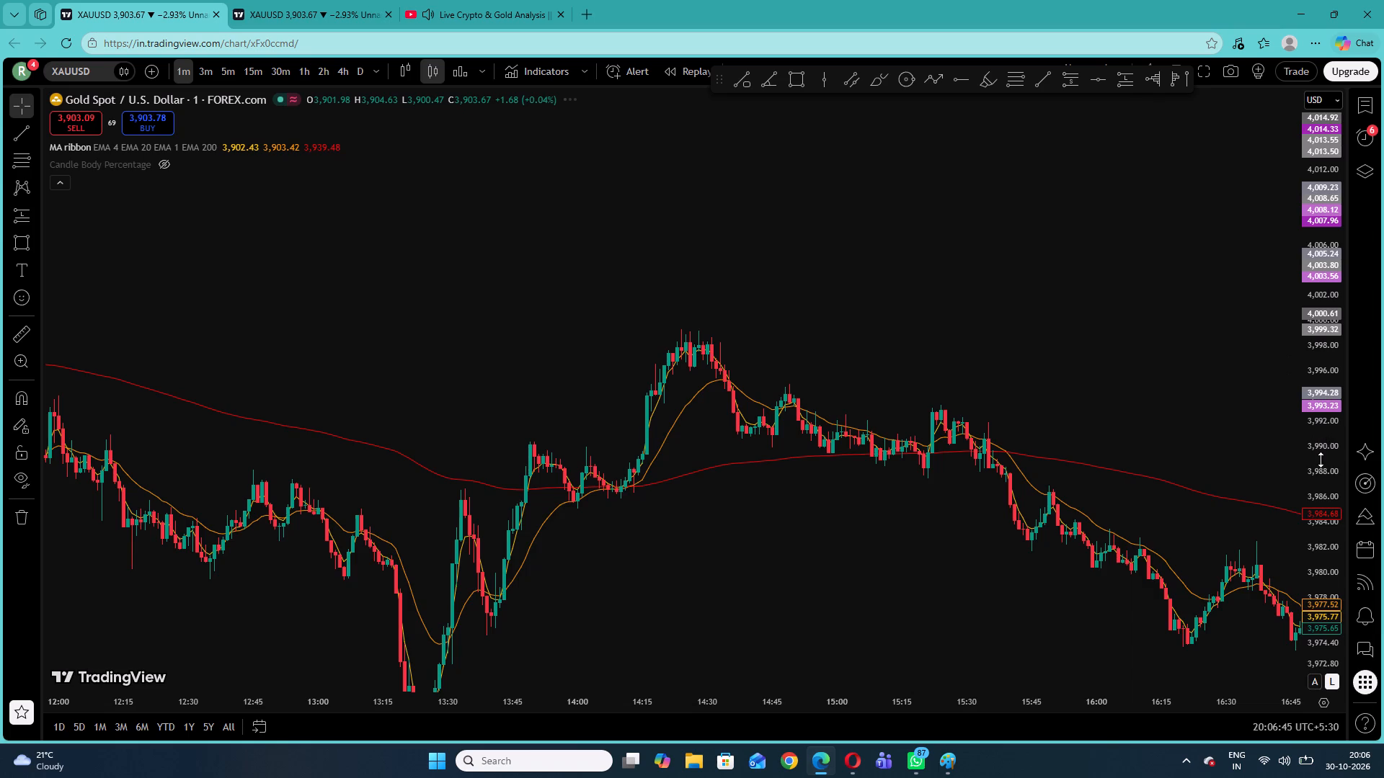
{"action": "left_click_drag", "start_coordinate": [1318, 467], "coordinate": [1305, 349]}
{"action": "left_click_drag", "start_coordinate": [785, 462], "coordinate": [879, 249]}
{"action": "left_click_drag", "start_coordinate": [804, 500], "coordinate": [958, 388]}
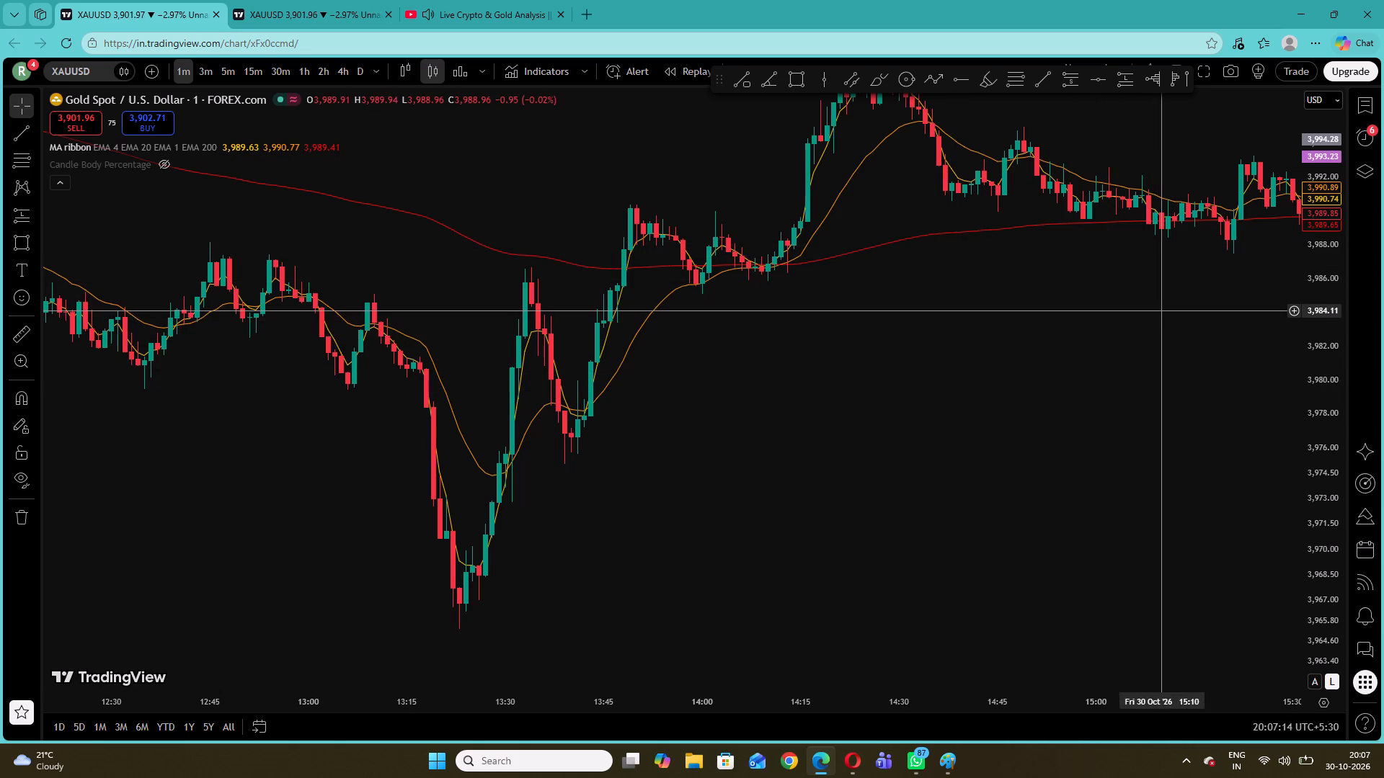
{"action": "left_click_drag", "start_coordinate": [1252, 346], "coordinate": [569, 349]}
{"action": "left_click_drag", "start_coordinate": [184, 395], "coordinate": [505, 416]}
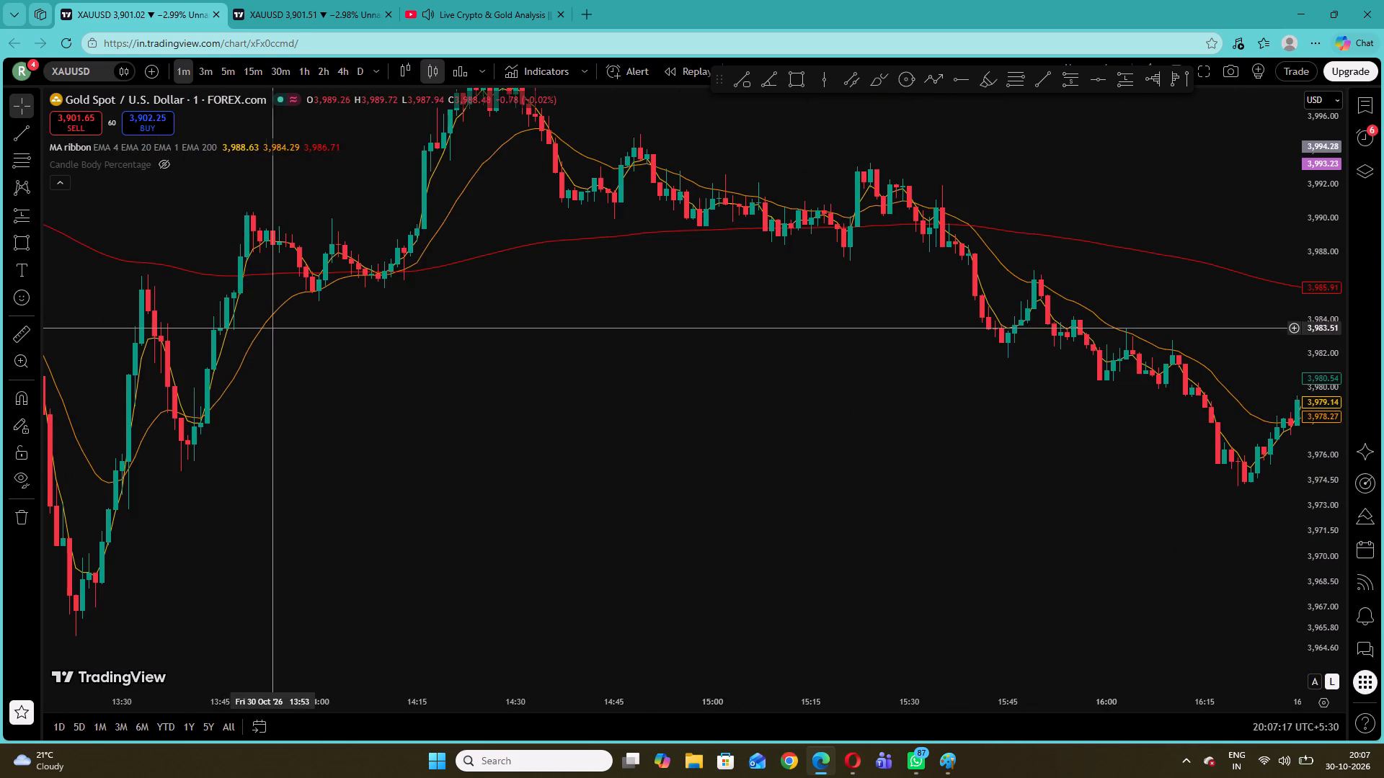
{"action": "left_click_drag", "start_coordinate": [174, 251], "coordinate": [234, 243]}
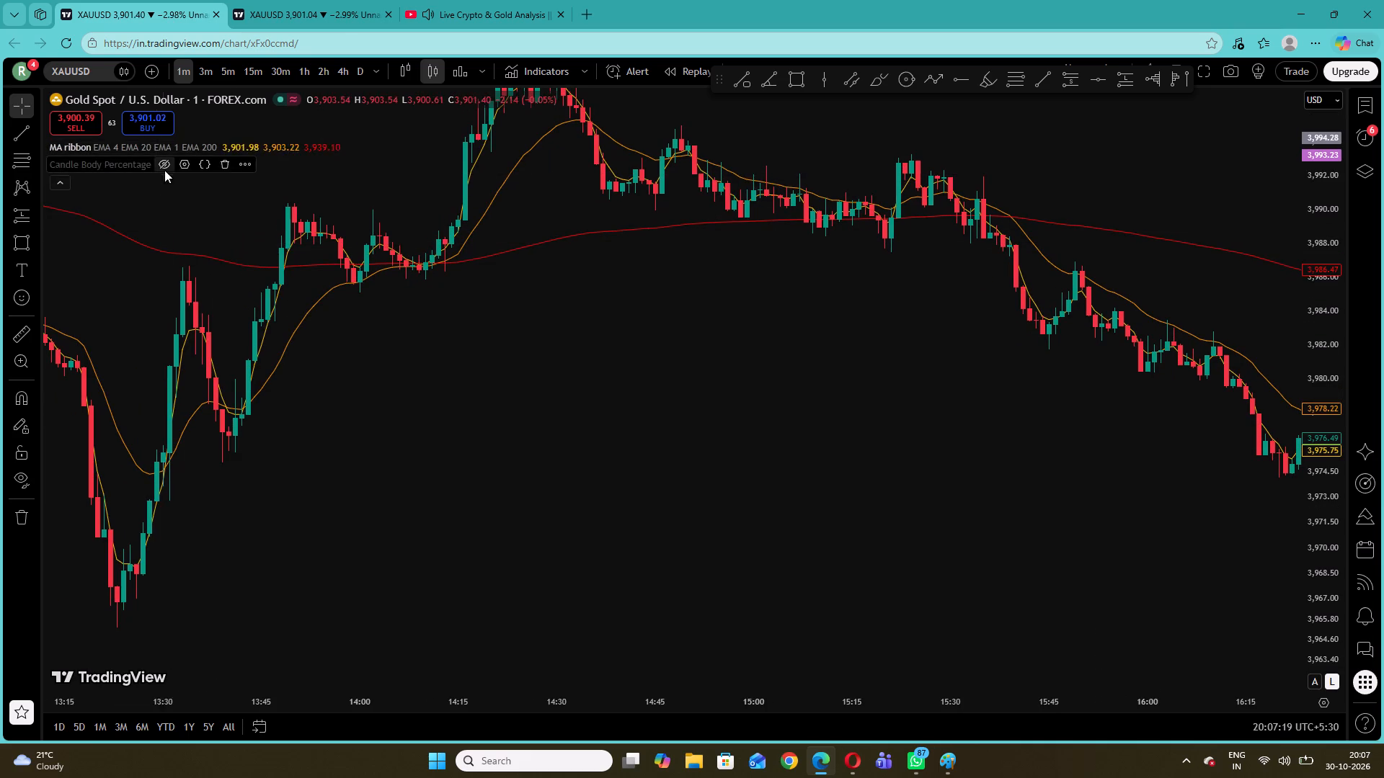
{"action": "left_click_drag", "start_coordinate": [228, 254], "coordinate": [358, 254]}
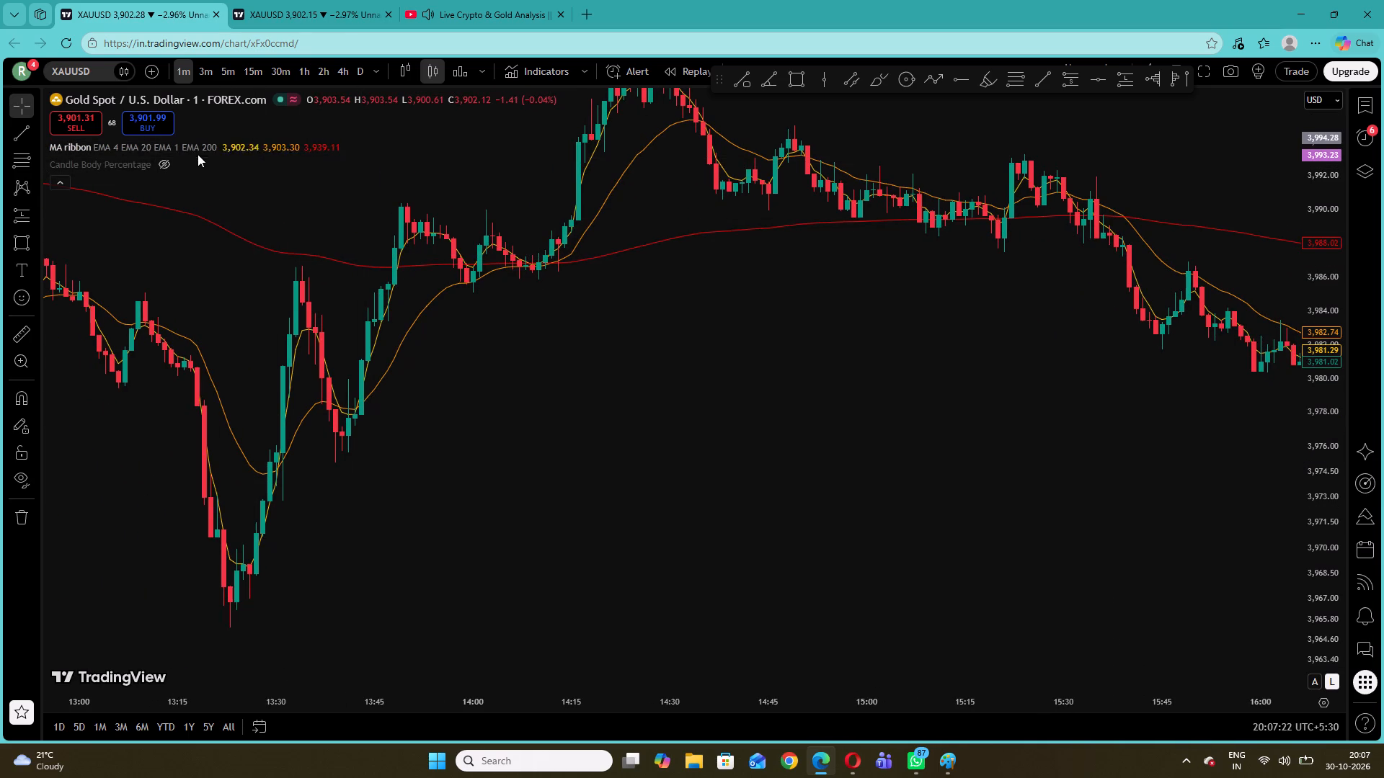
Enable MA #3 in the MA ribbon indicator and set its EMA length to 2.
{"action": "left_click", "coordinate": [250, 150]}
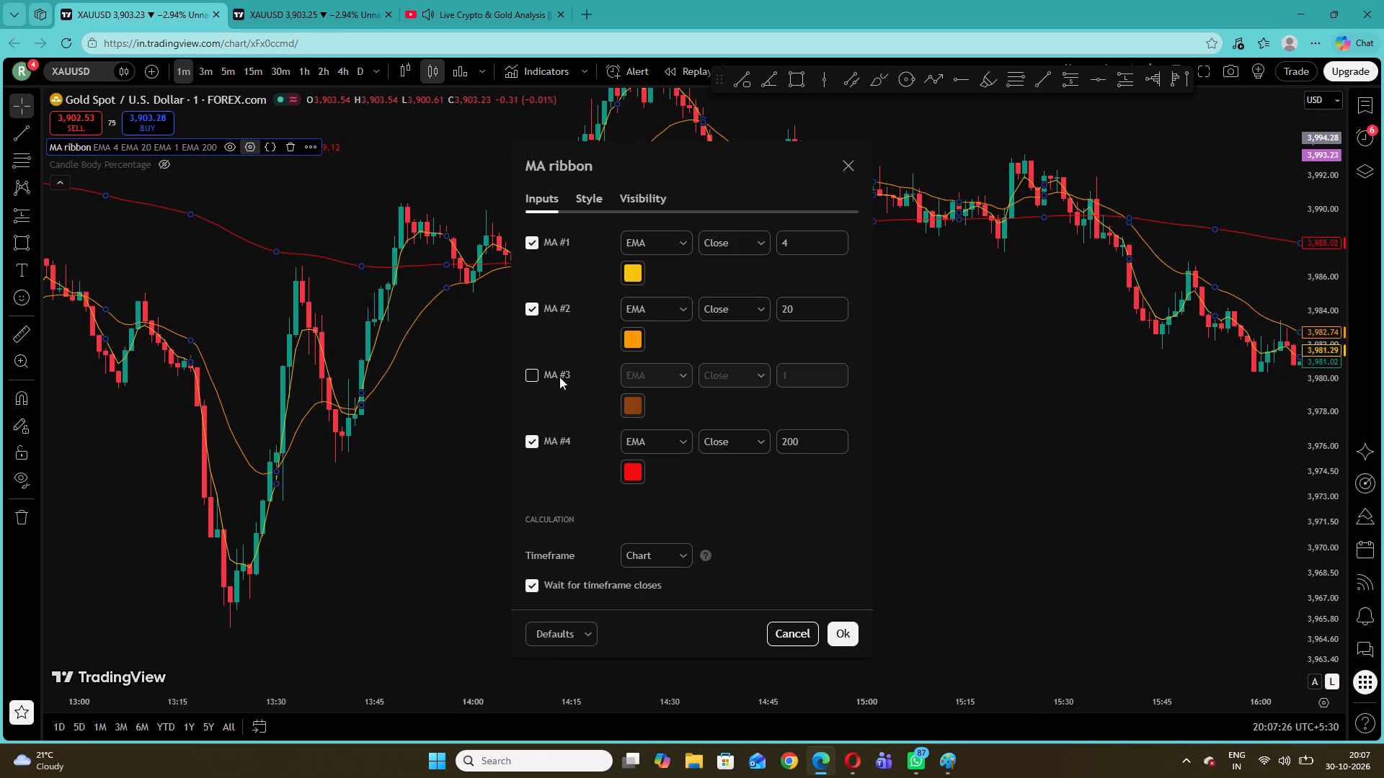
{"action": "left_click", "coordinate": [533, 375]}
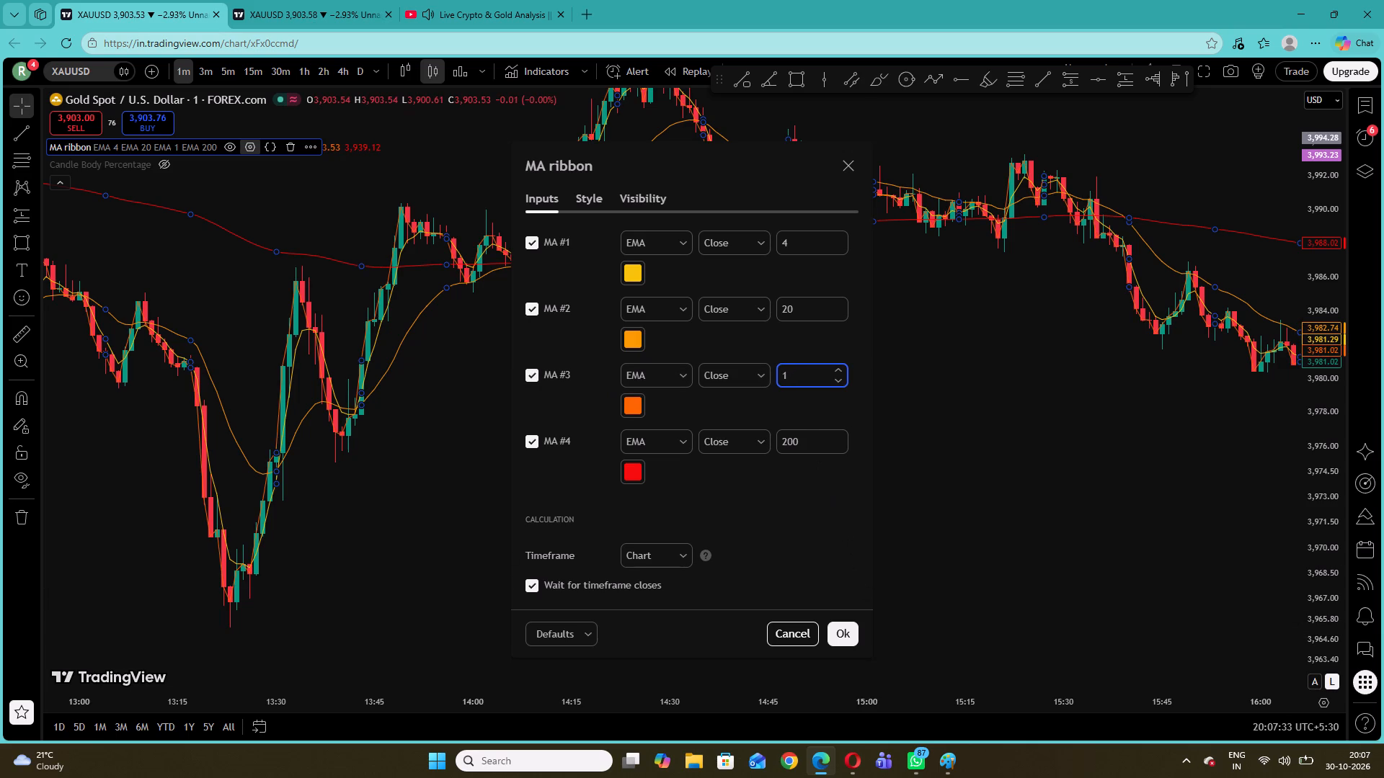
{"action": "left_click", "coordinate": [537, 375]}
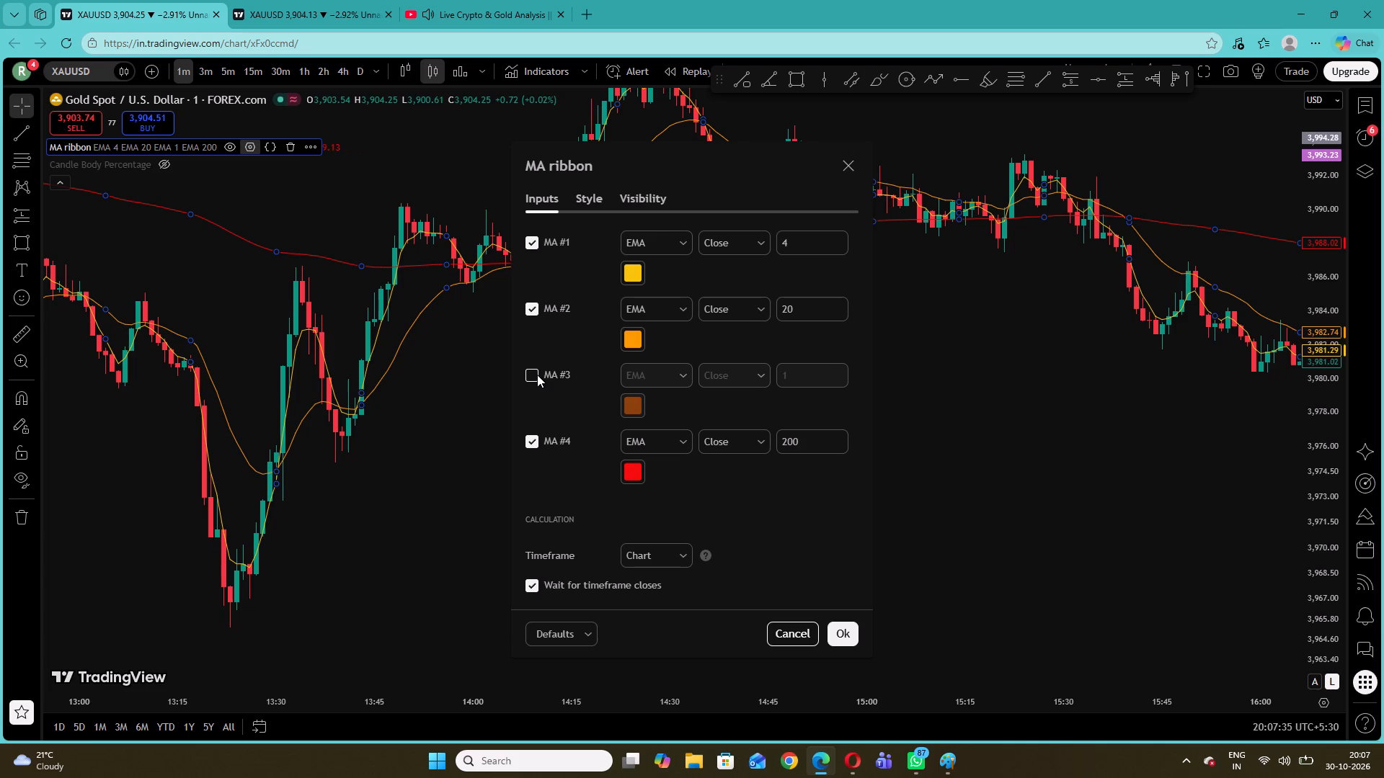
{"action": "left_click", "coordinate": [530, 380]}
{"action": "left_click", "coordinate": [797, 374]}
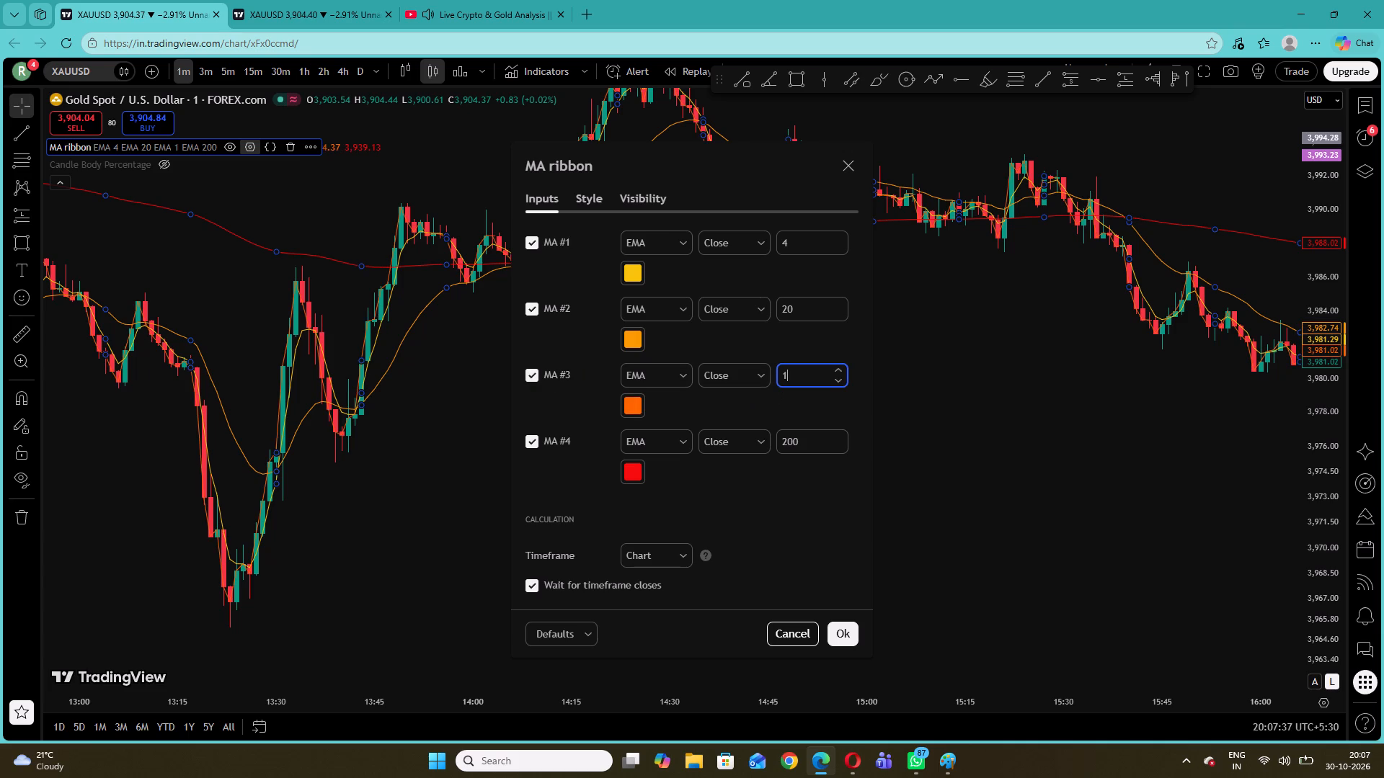
{"action": "left_click", "coordinate": [799, 374]}
{"action": "key", "text": "BackSpace"}
{"action": "key", "text": "2"}
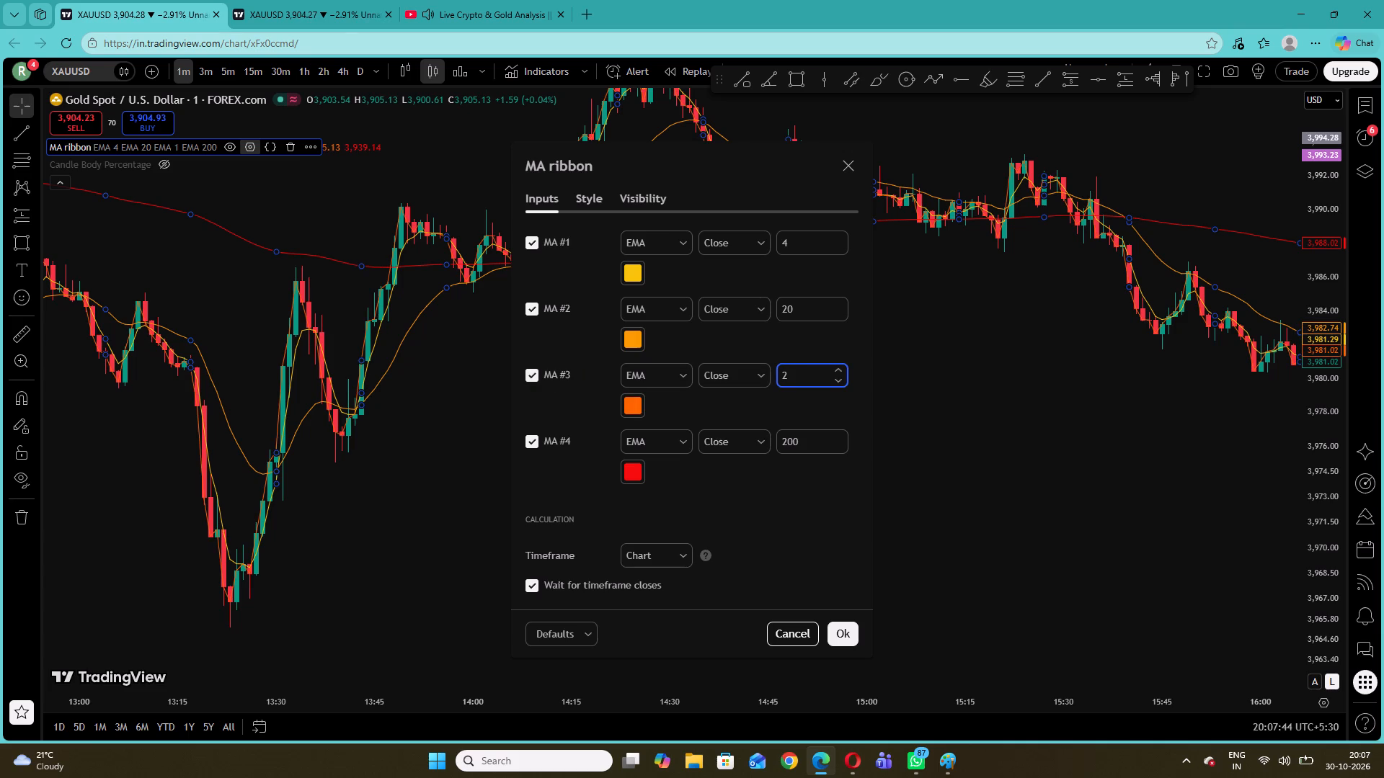
{"action": "left_click", "coordinate": [845, 624]}
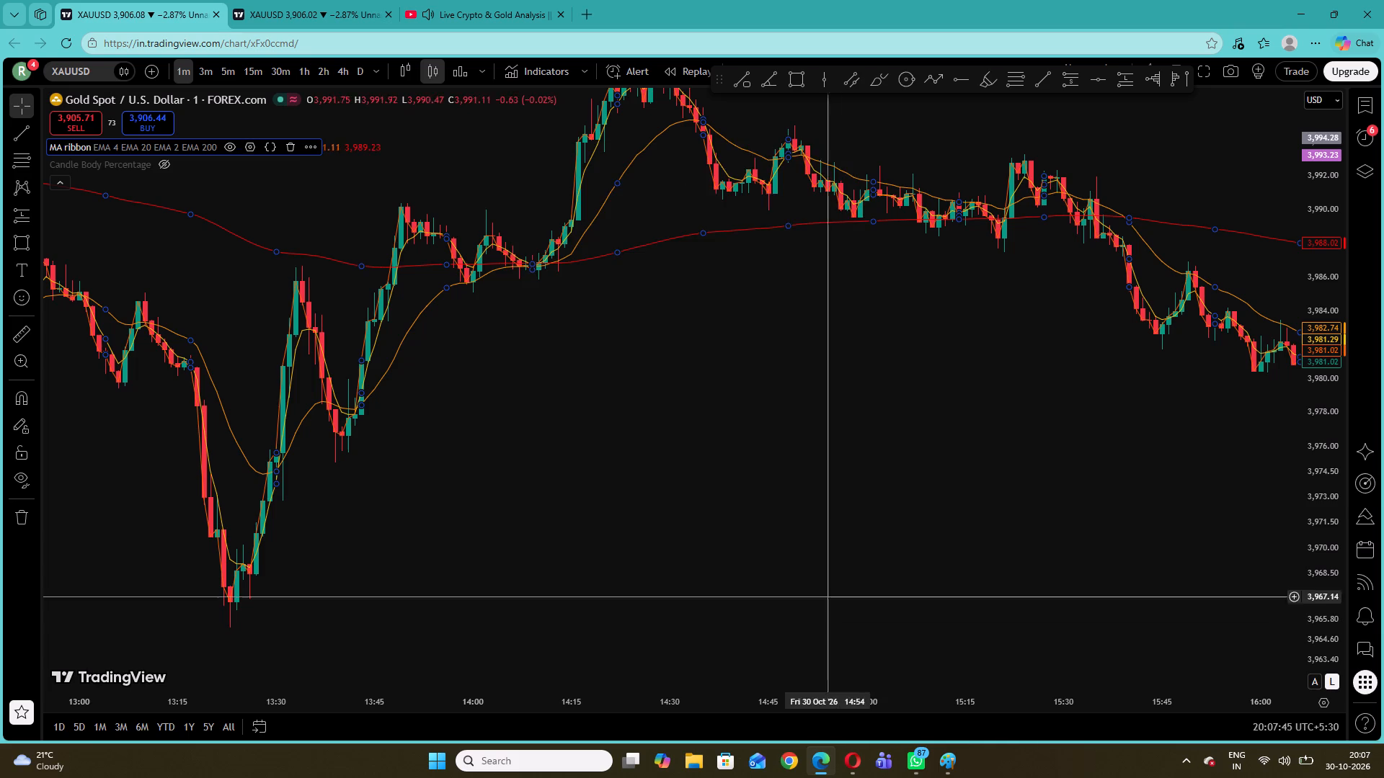
{"action": "left_click", "coordinate": [688, 426]}
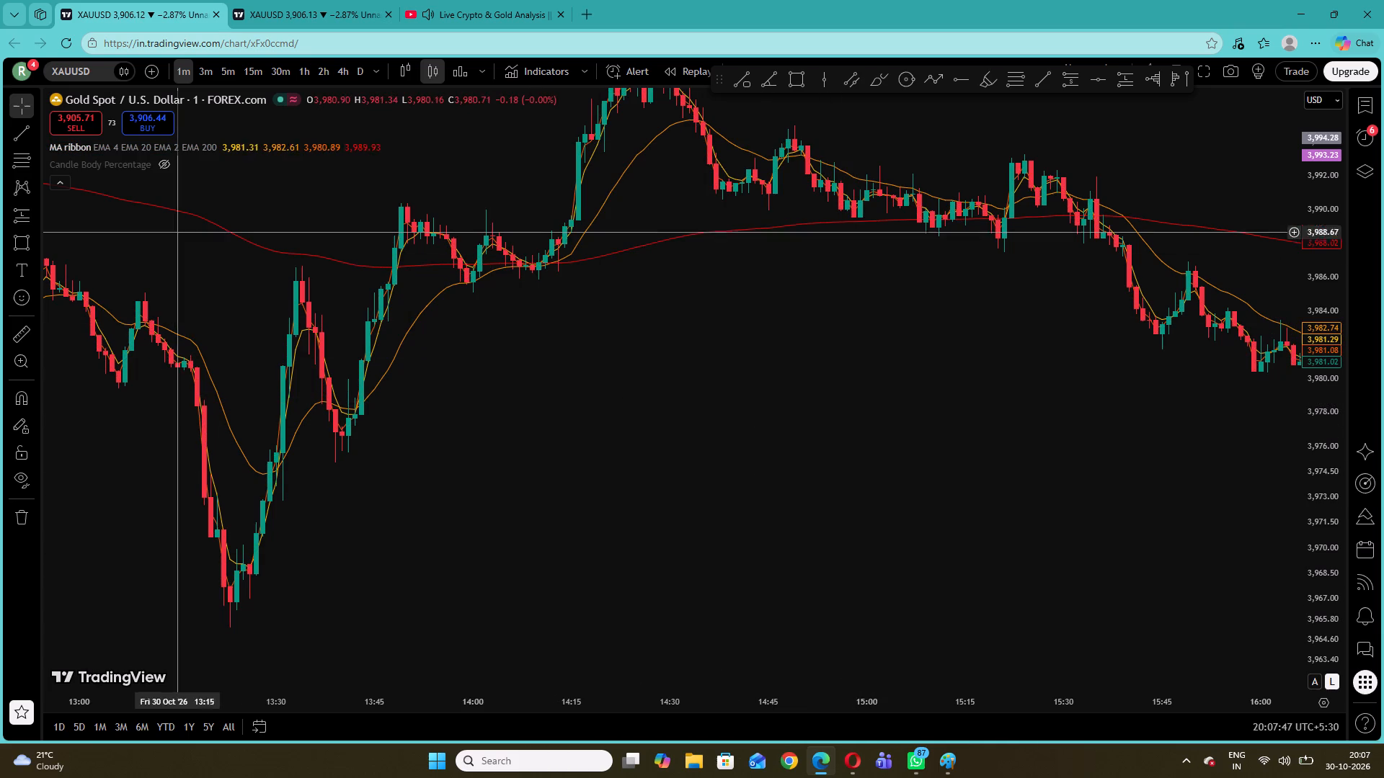
Set the EMA length of MA #3 in the MA ribbon indicator to 3.
{"action": "left_click", "coordinate": [252, 149]}
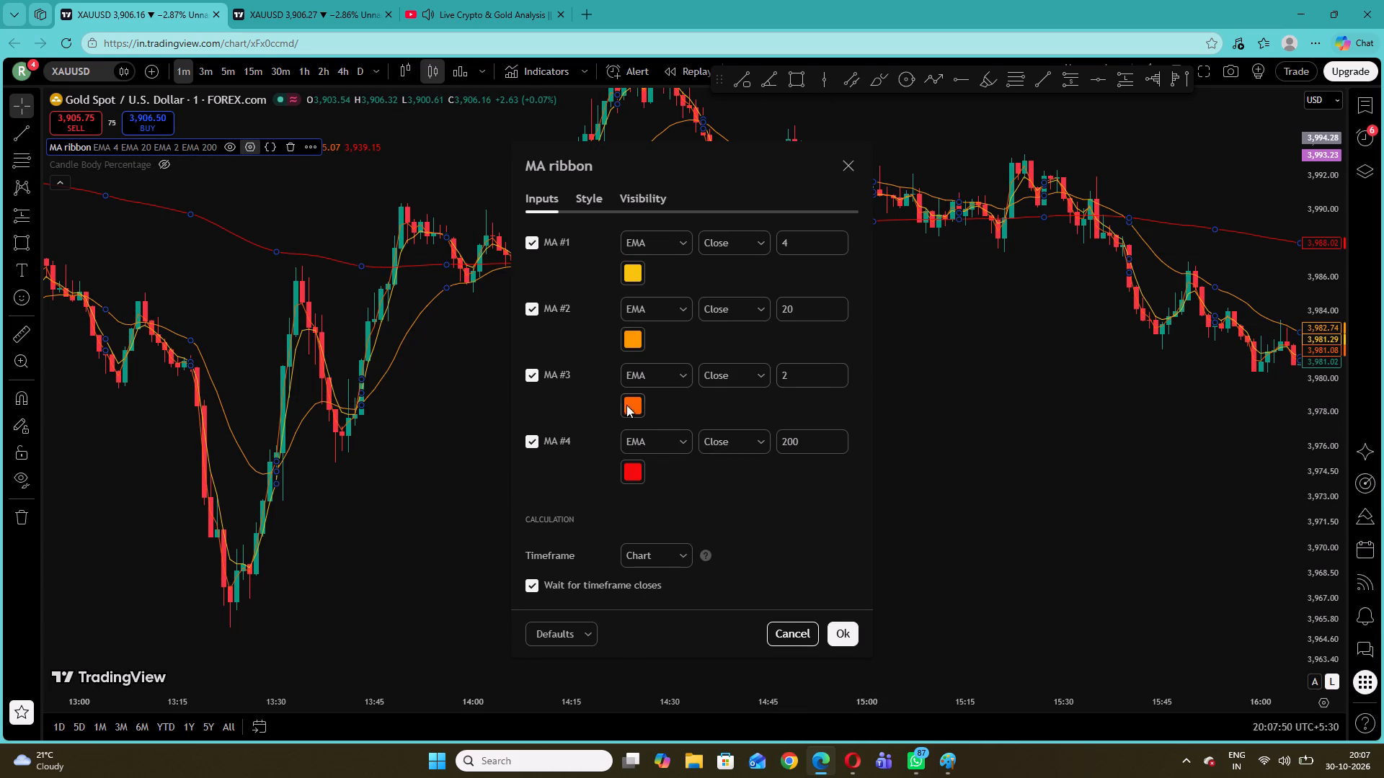
{"action": "left_click", "coordinate": [809, 381]}
{"action": "left_click", "coordinate": [809, 381]}
{"action": "key", "text": "BackSpace"}
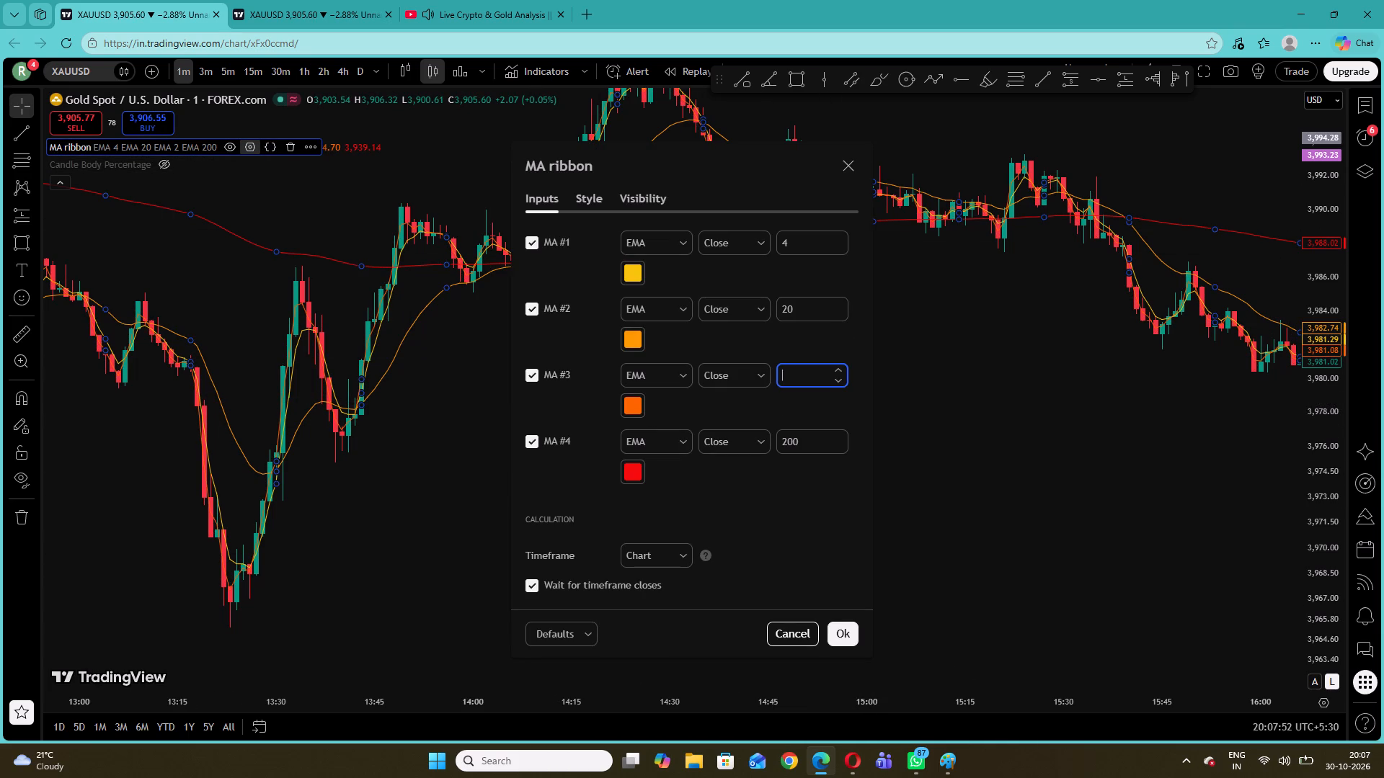
{"action": "key", "text": "3"}
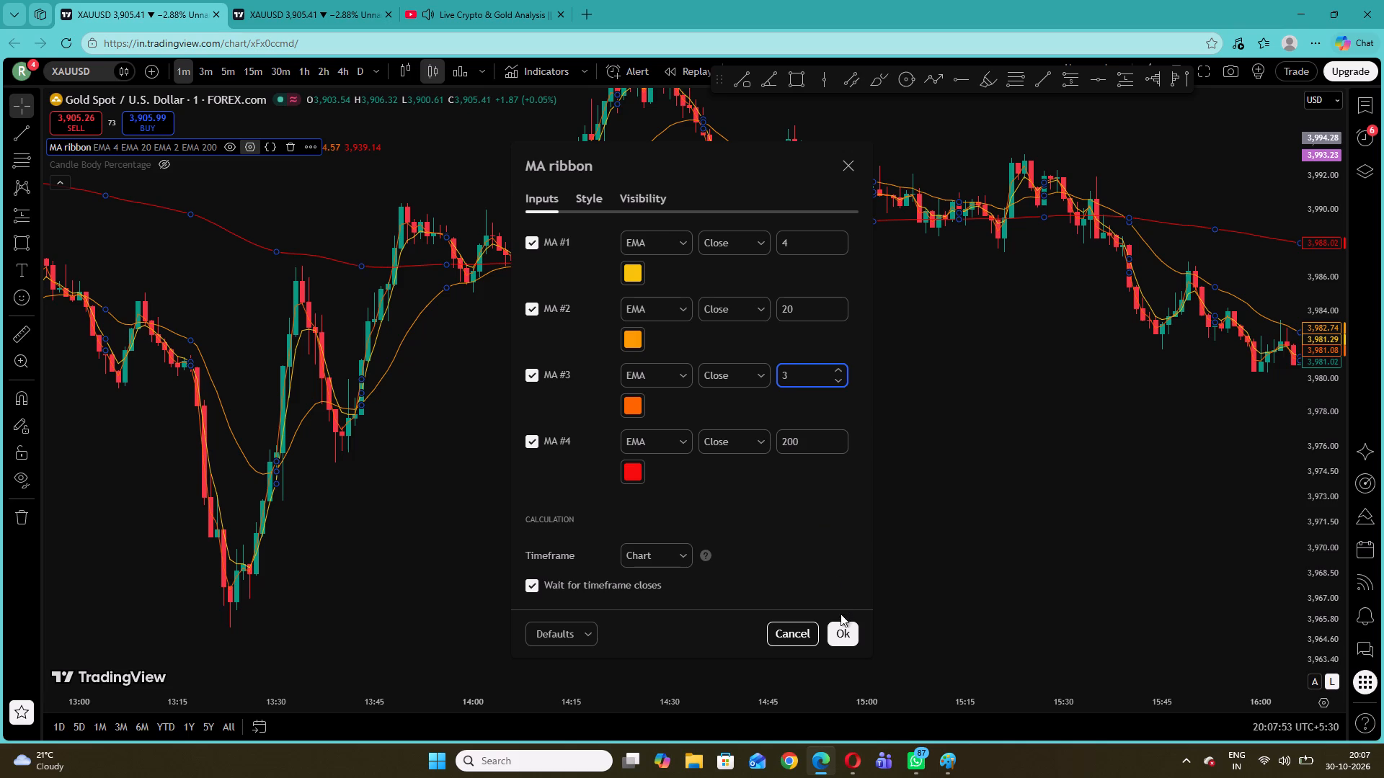
{"action": "left_click", "coordinate": [841, 630]}
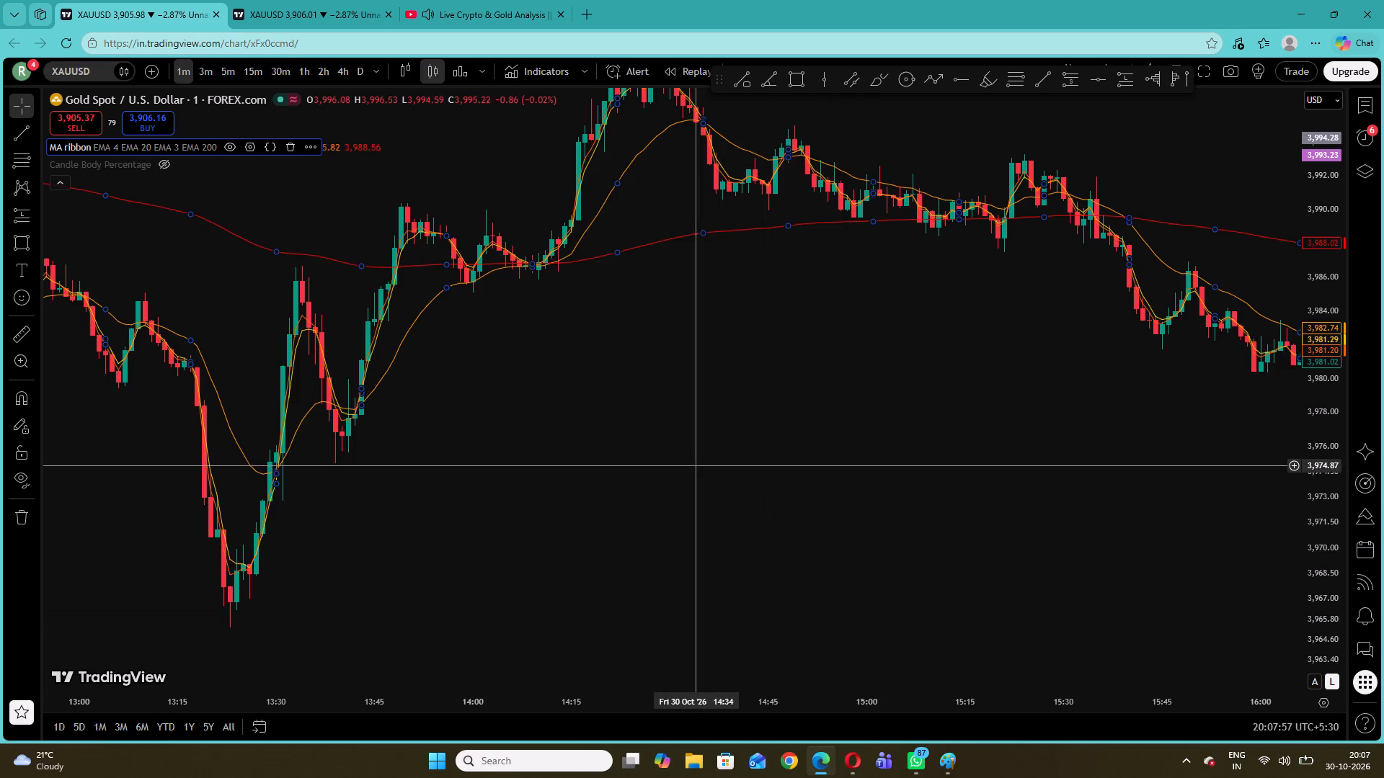
{"action": "left_click", "coordinate": [691, 464]}
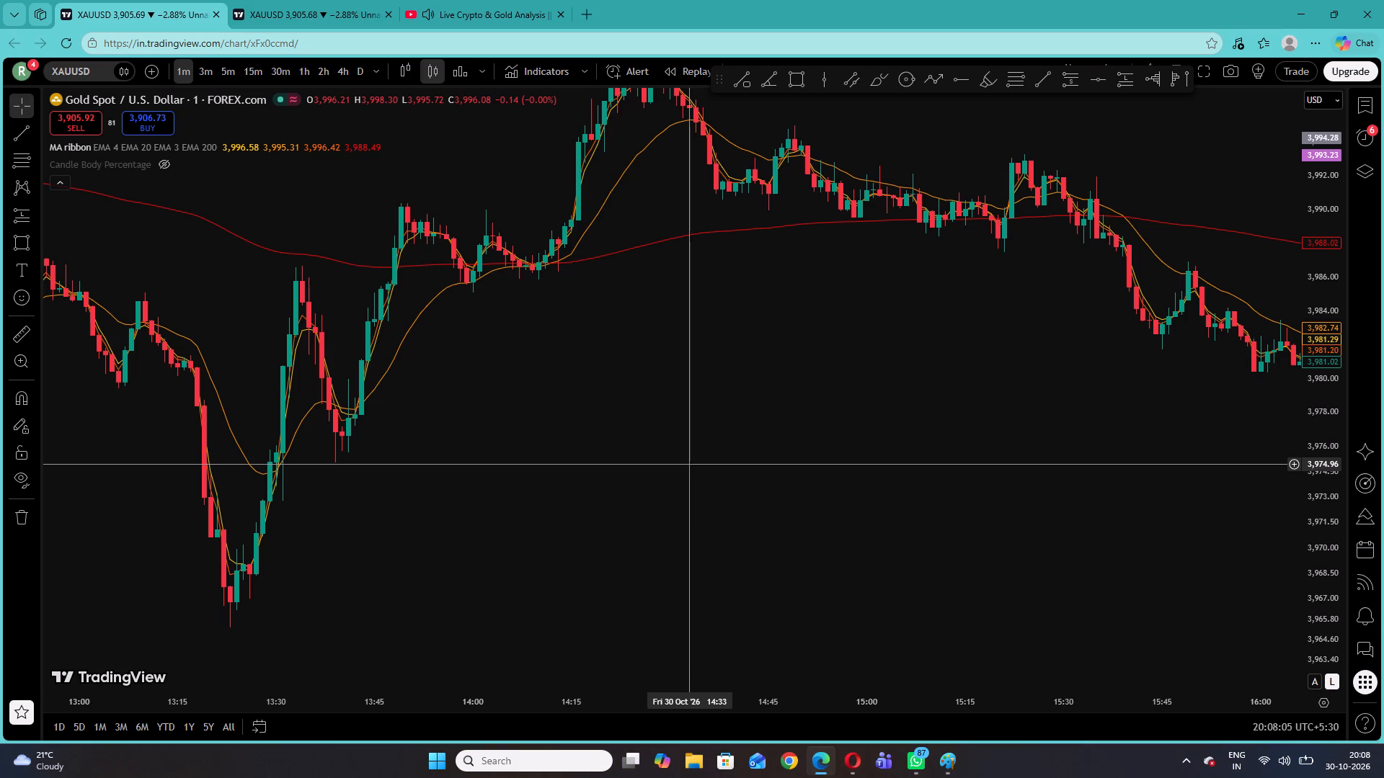
Turn off MA #1 and MA #4 in the MA ribbon indicator, leaving the 20 and 3 EMAs enabled.
{"action": "left_click_drag", "start_coordinate": [1107, 398], "coordinate": [510, 398]}
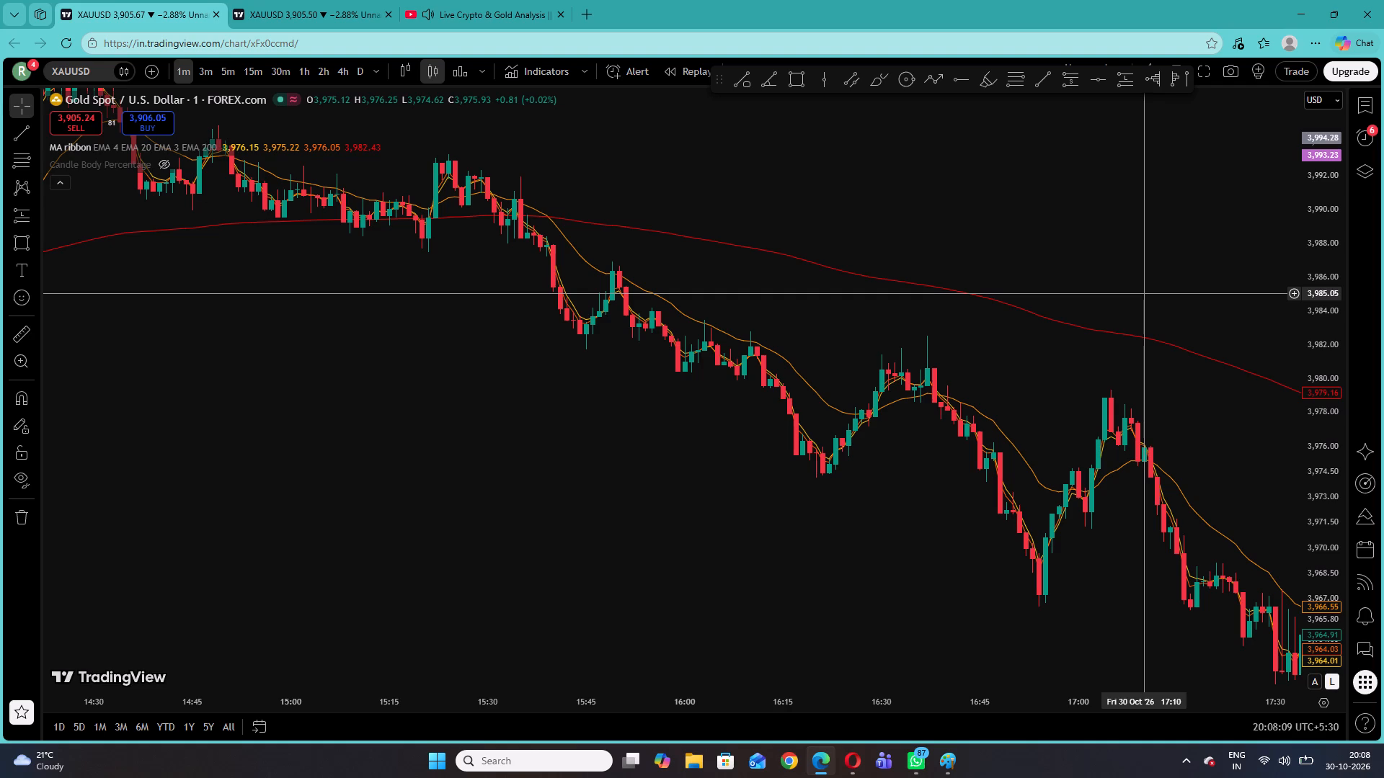
{"action": "left_click_drag", "start_coordinate": [1182, 396], "coordinate": [698, 245]}
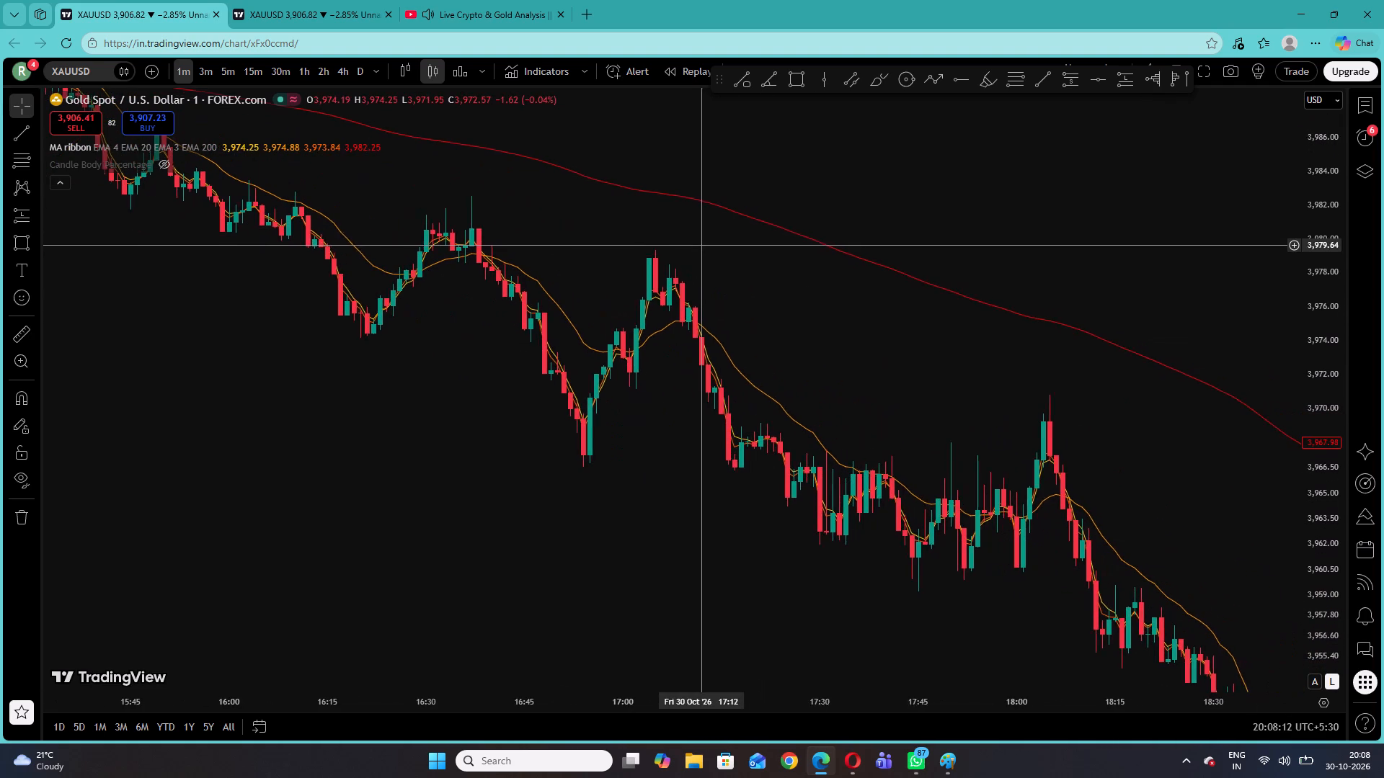
{"action": "left_click_drag", "start_coordinate": [698, 245], "coordinate": [698, 245]}
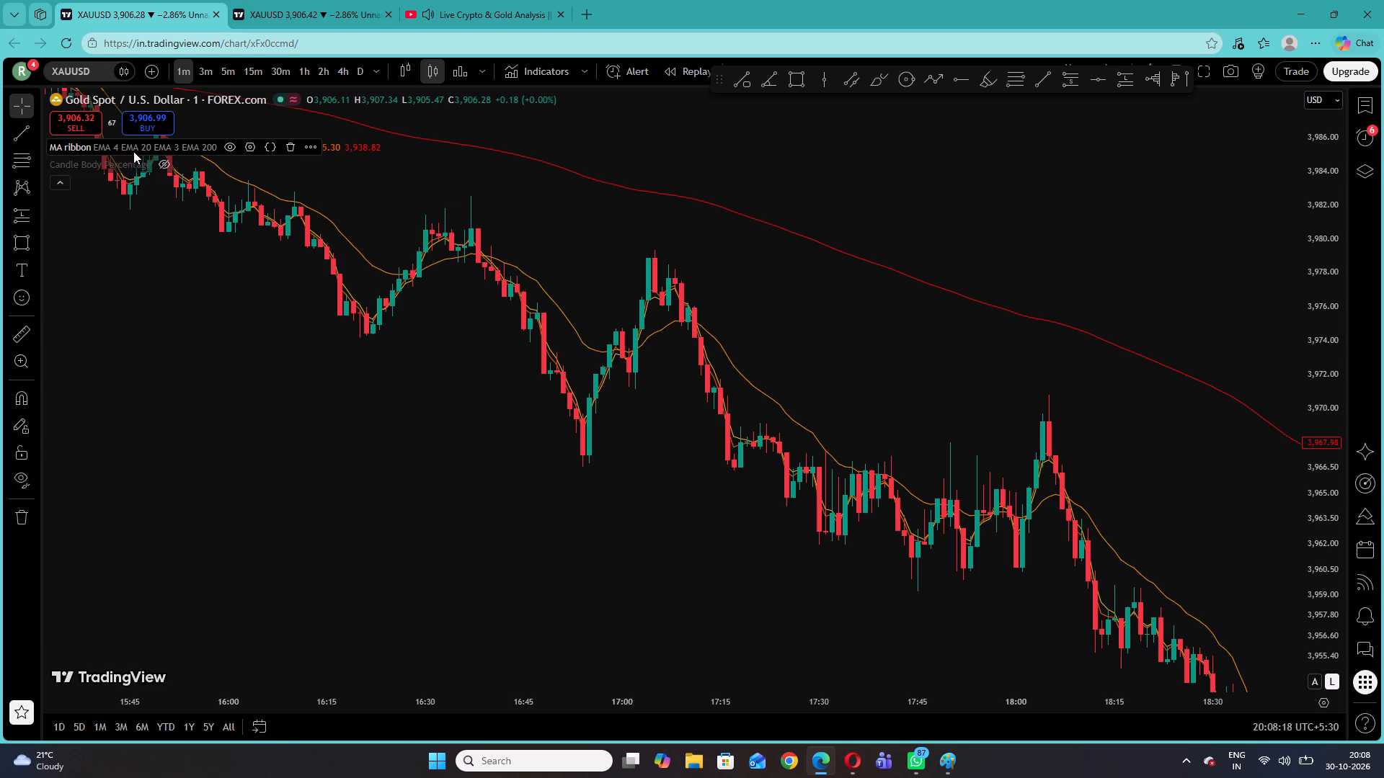
{"action": "left_click", "coordinate": [247, 150]}
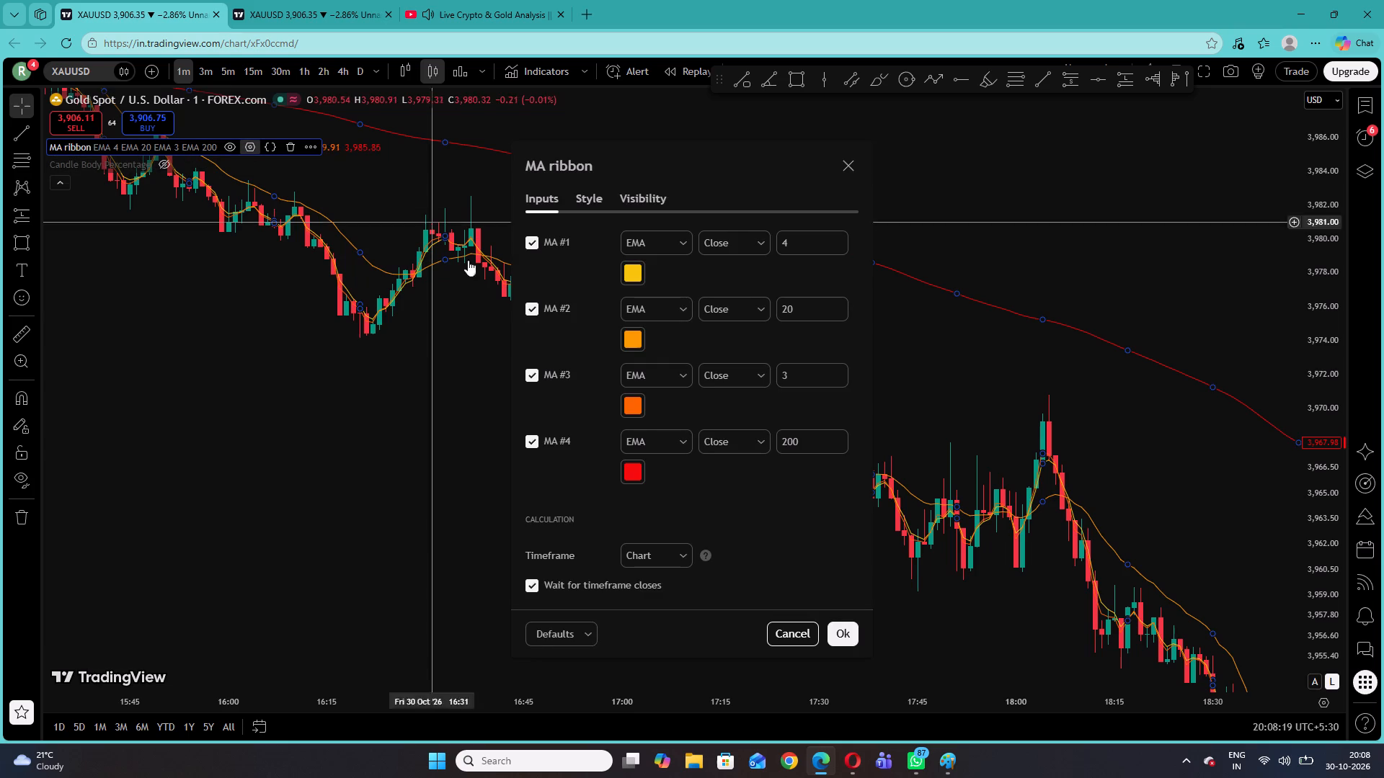
{"action": "left_click", "coordinate": [528, 241]}
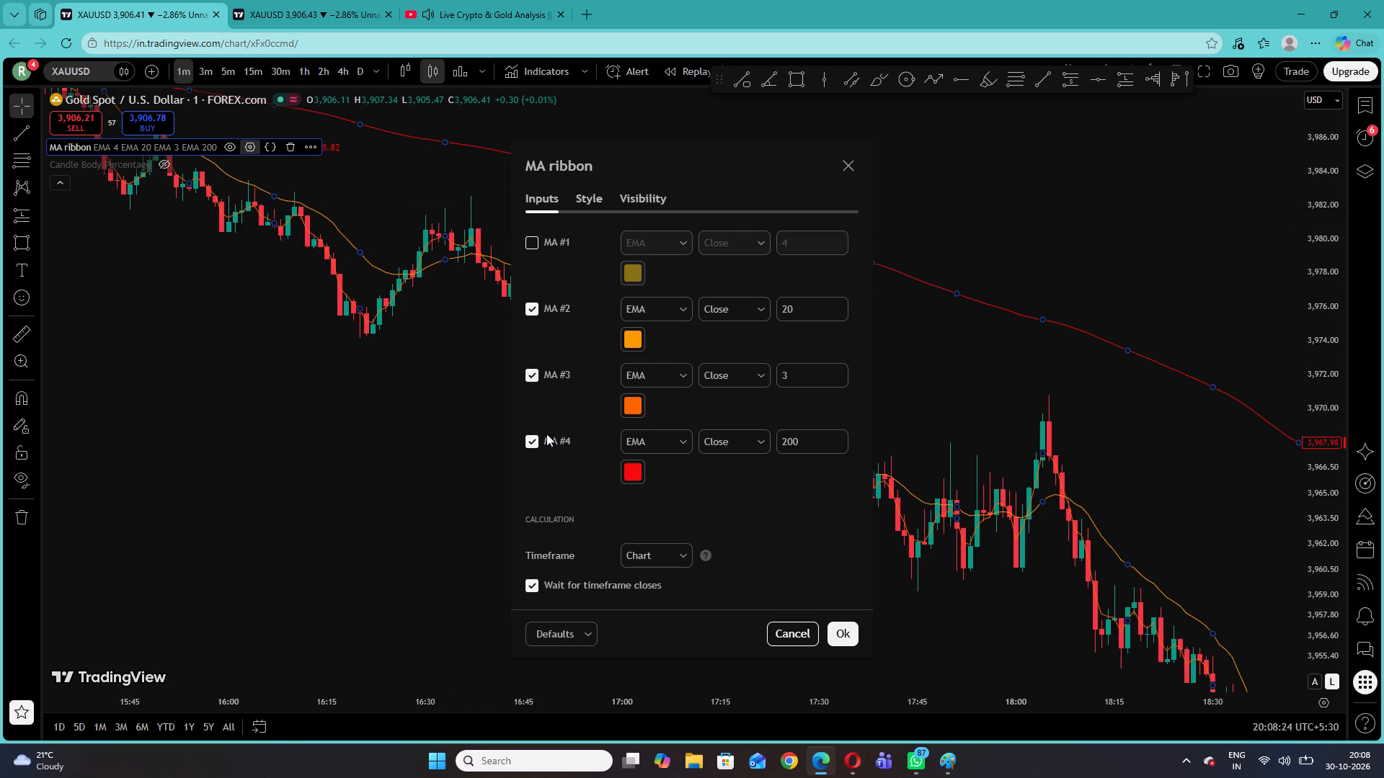
{"action": "left_click", "coordinate": [535, 437]}
{"action": "left_click", "coordinate": [825, 538]}
{"action": "left_click", "coordinate": [845, 639]}
{"action": "left_click", "coordinate": [913, 388]}
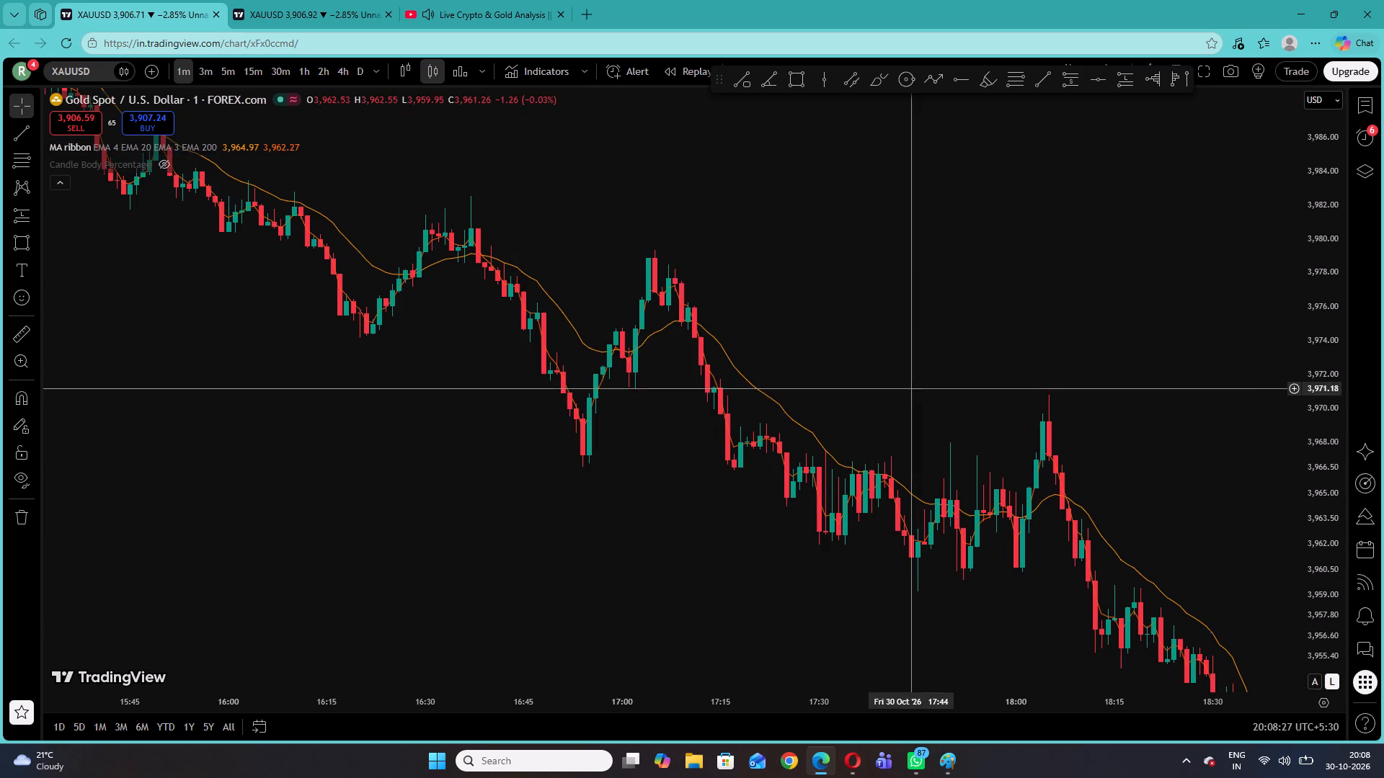
Switch to the live crypto and gold analysis video on YouTube and check its XAUUSD chart.
{"action": "left_click_drag", "start_coordinate": [951, 370], "coordinate": [867, 238]}
{"action": "left_click_drag", "start_coordinate": [1319, 368], "coordinate": [1321, 432]}
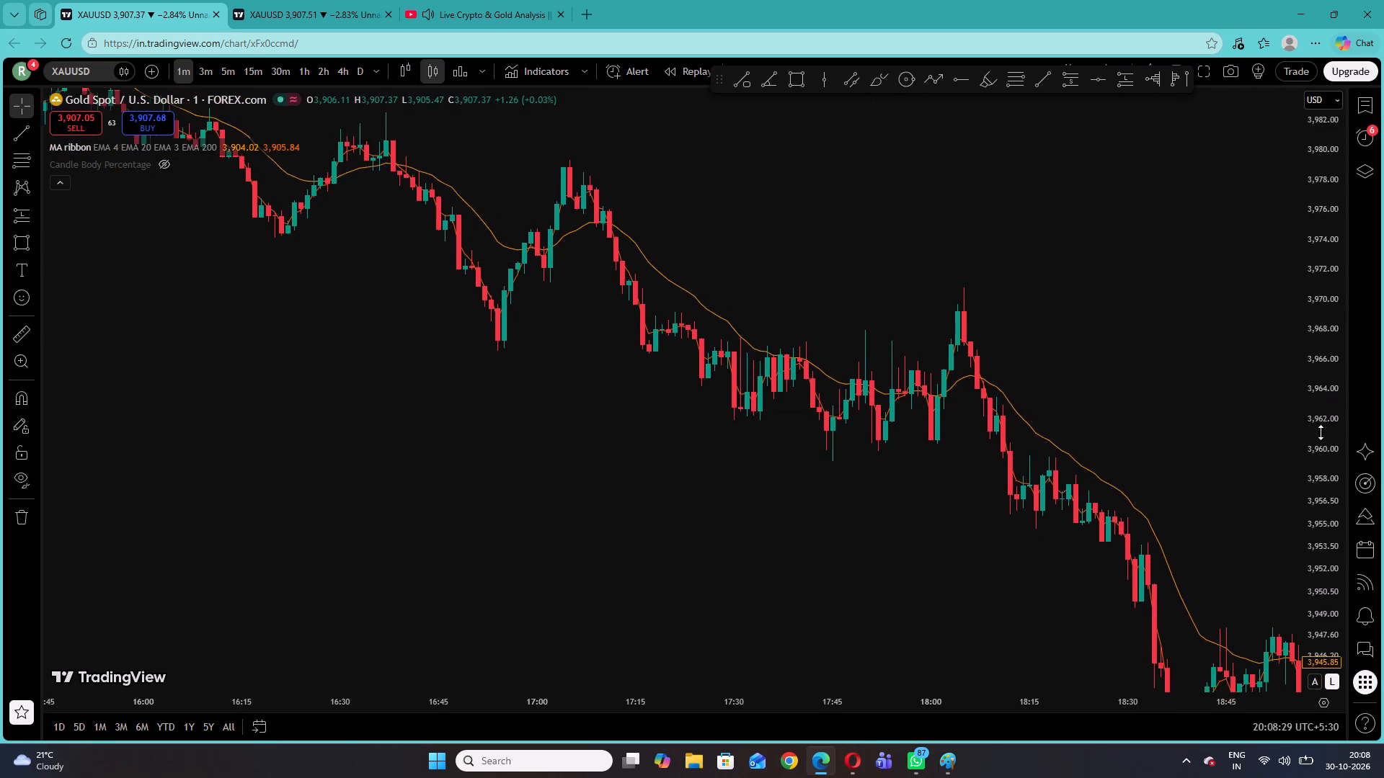
{"action": "left_click_drag", "start_coordinate": [1321, 432], "coordinate": [1310, 433]}
{"action": "left_click_drag", "start_coordinate": [396, 377], "coordinate": [732, 560]}
{"action": "left_click", "coordinate": [461, 0]}
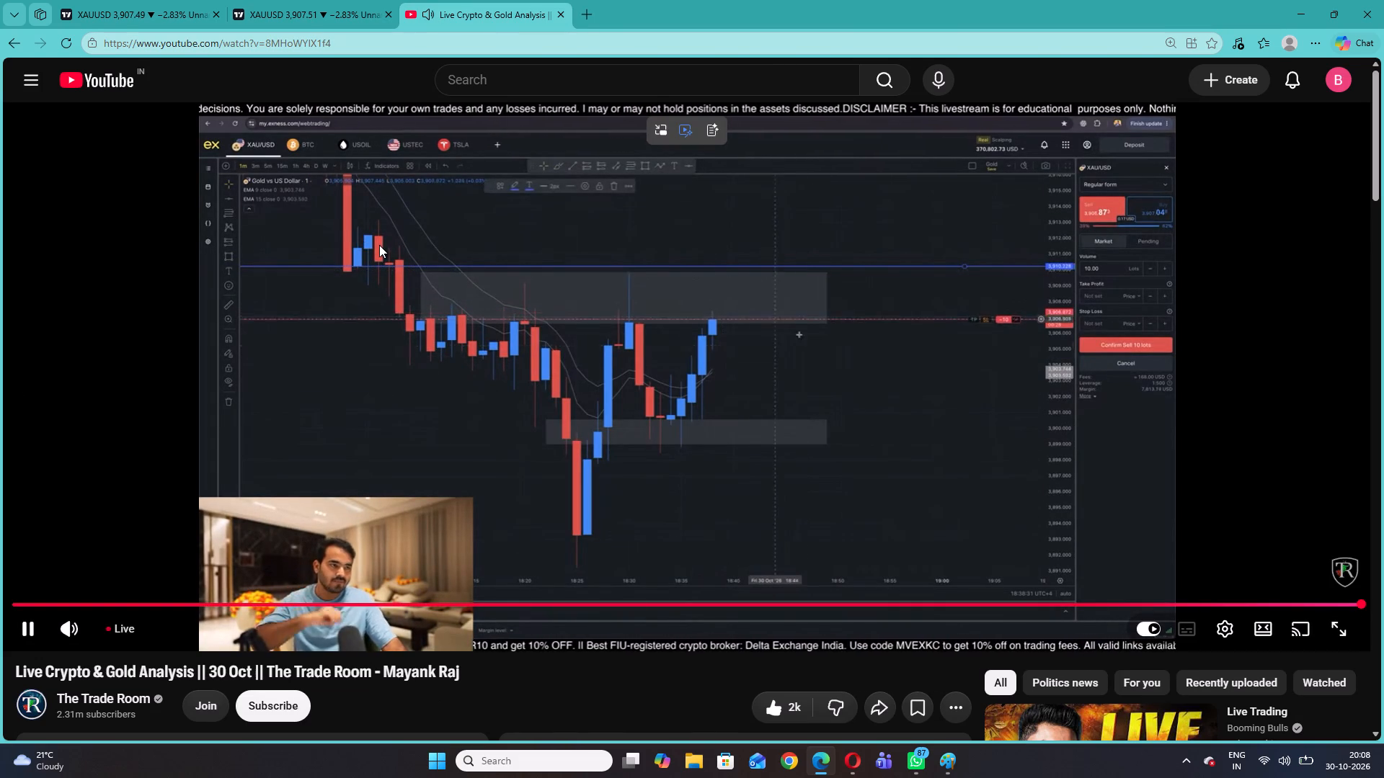
Switch to the second XAUUSD chart and check the 27 October candles around the position drawing.
{"action": "left_click", "coordinate": [294, 0]}
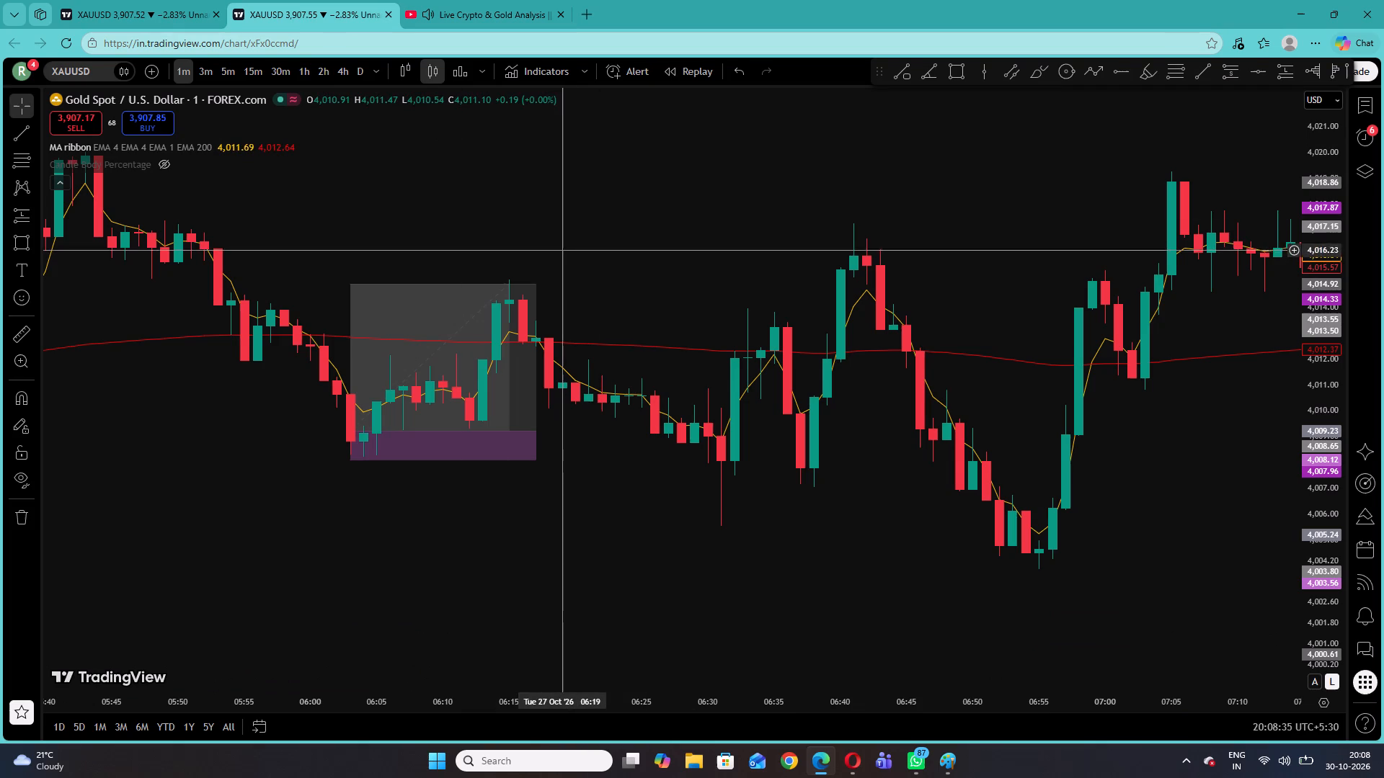
{"action": "right_click", "coordinate": [564, 217]}
{"action": "left_click_drag", "start_coordinate": [468, 206], "coordinate": [459, 205]}
Return to the first XAUUSD chart and examine 30 October's earlier price action, back to about 06:00, against the two EMAs.
{"action": "left_click", "coordinate": [157, 0]}
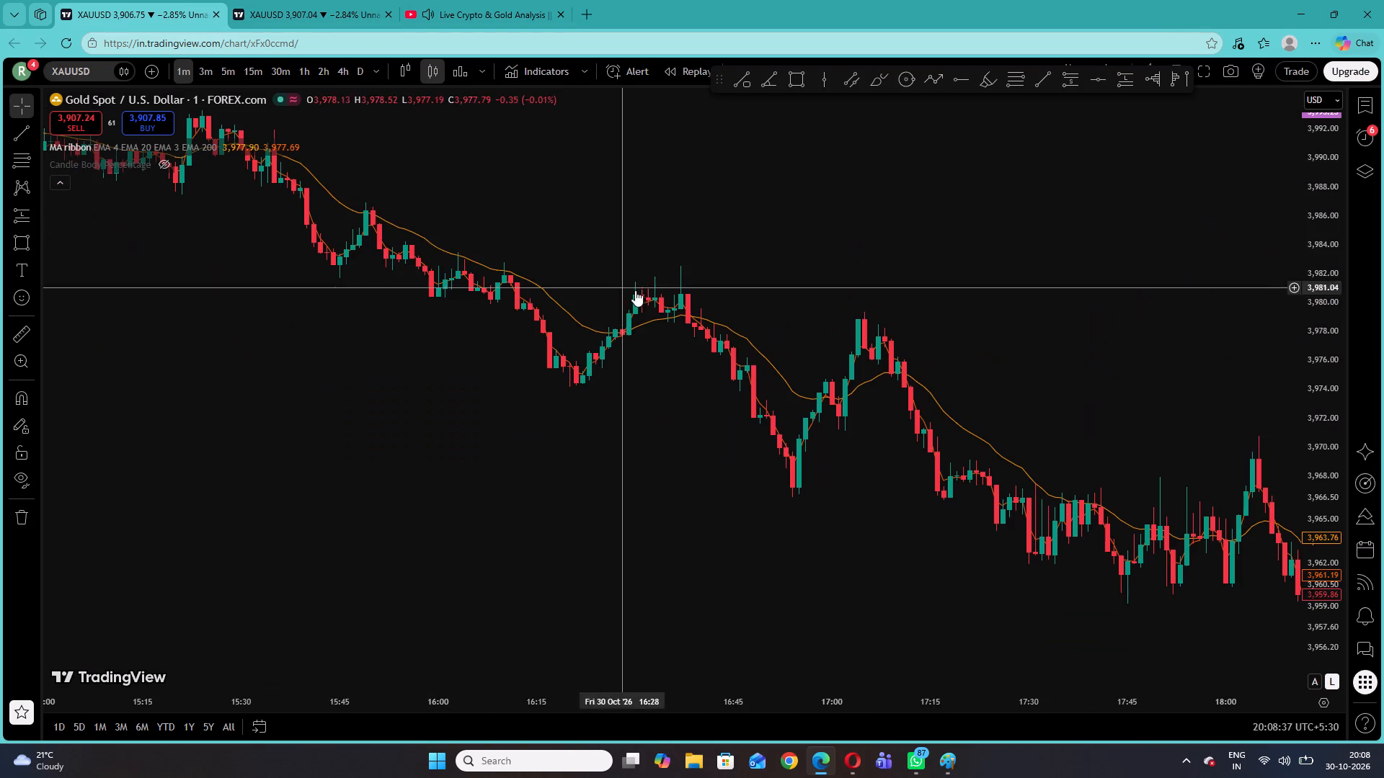
{"action": "left_click_drag", "start_coordinate": [612, 201], "coordinate": [936, 434]}
{"action": "left_click_drag", "start_coordinate": [414, 452], "coordinate": [768, 440]}
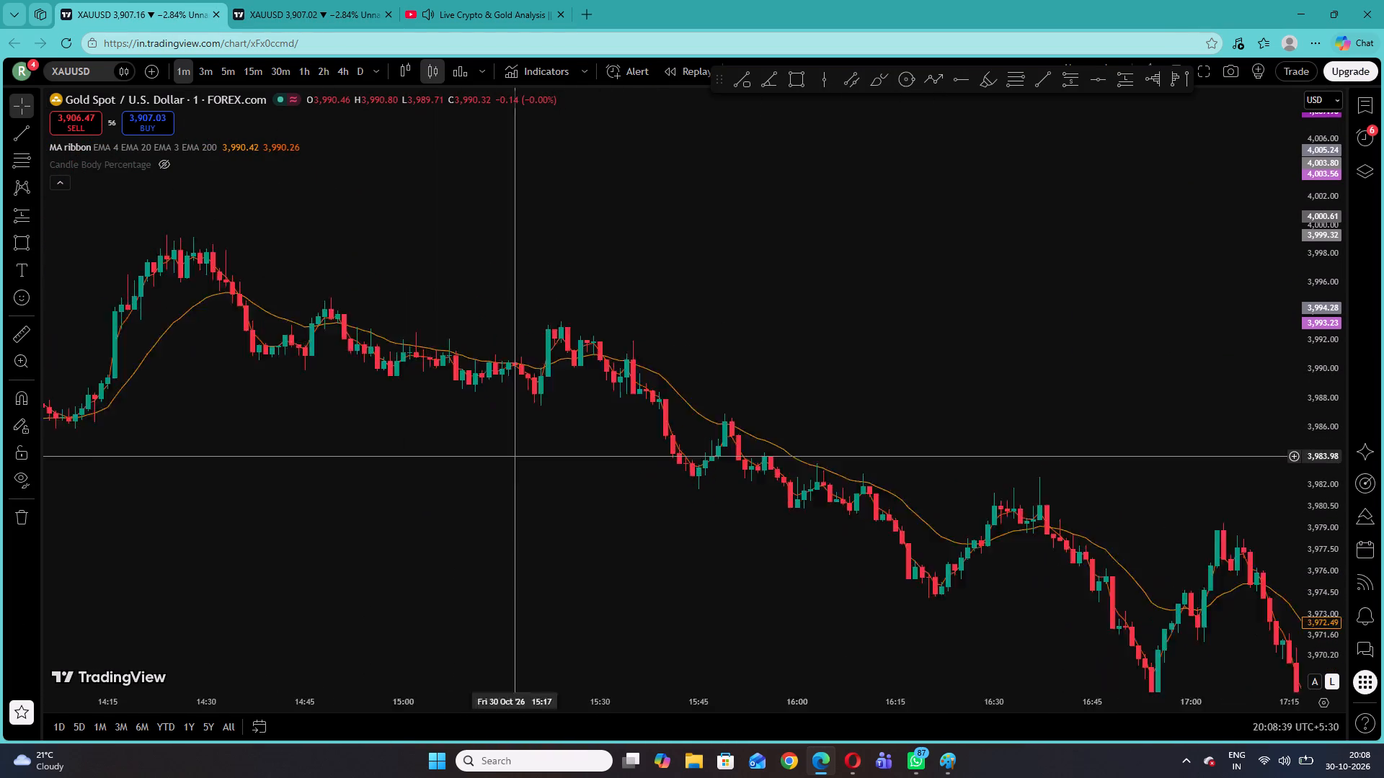
{"action": "left_click_drag", "start_coordinate": [768, 440], "coordinate": [1052, 390]}
{"action": "left_click_drag", "start_coordinate": [717, 522], "coordinate": [1166, 457]}
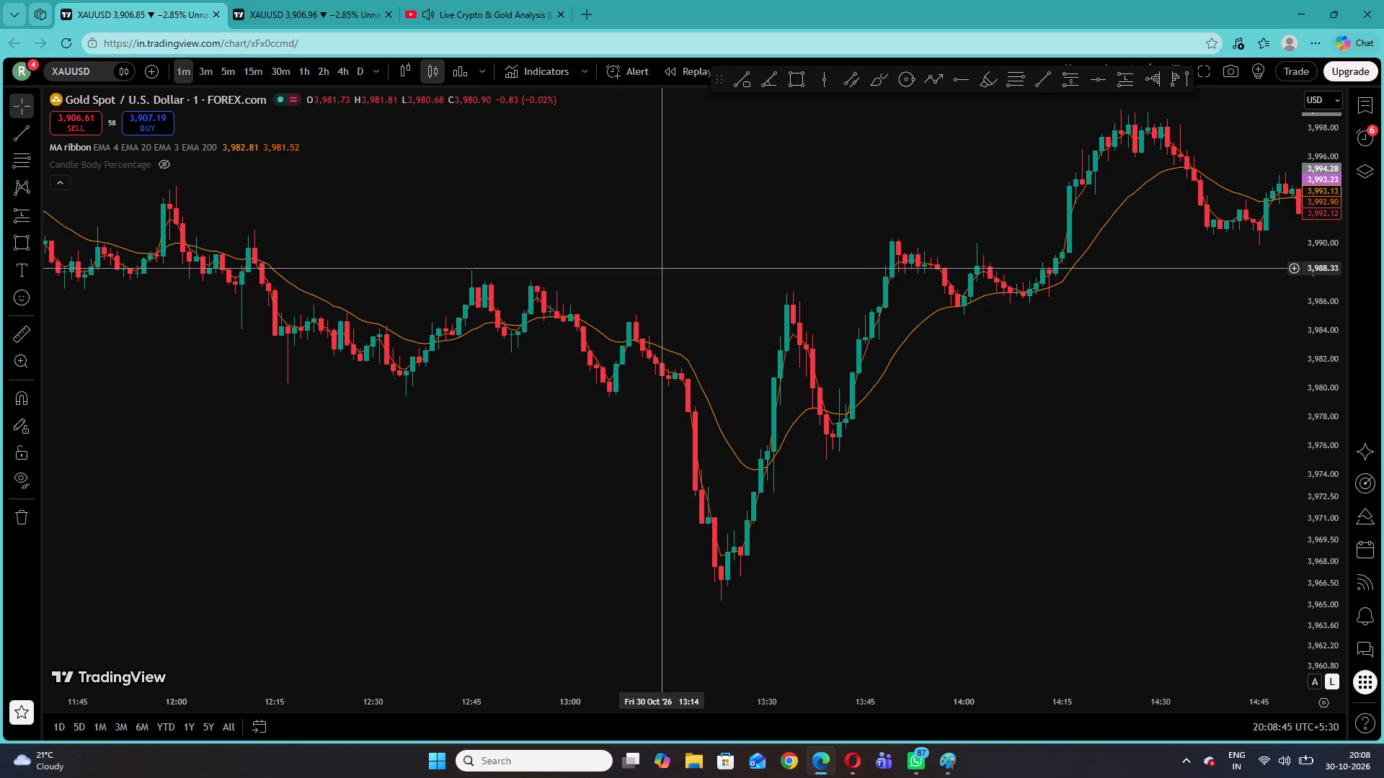
{"action": "left_click_drag", "start_coordinate": [307, 335], "coordinate": [1259, 418]}
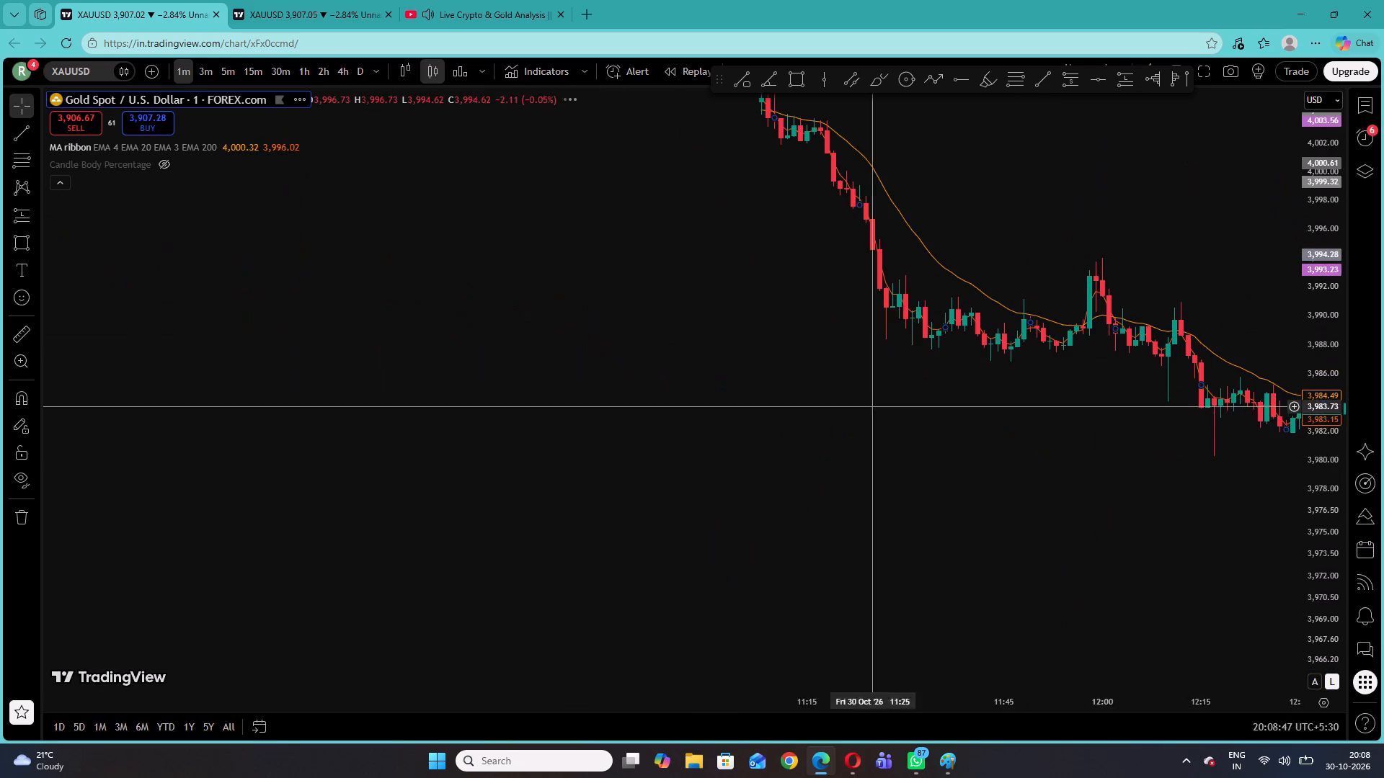
{"action": "left_click_drag", "start_coordinate": [815, 406], "coordinate": [1117, 578]}
{"action": "left_click_drag", "start_coordinate": [453, 443], "coordinate": [1208, 422]}
{"action": "left_click_drag", "start_coordinate": [670, 451], "coordinate": [1083, 435]}
{"action": "left_click_drag", "start_coordinate": [660, 428], "coordinate": [1170, 519]}
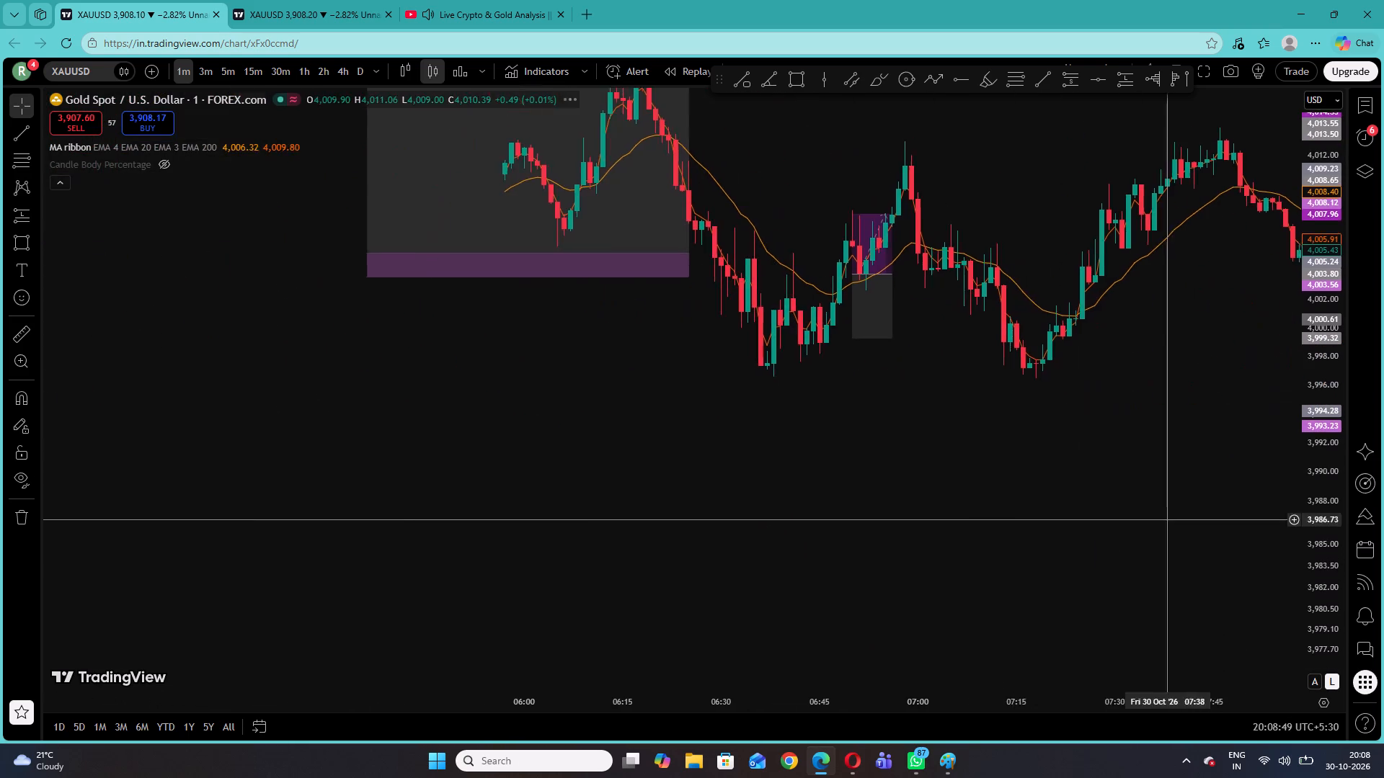
{"action": "left_click_drag", "start_coordinate": [1170, 519], "coordinate": [1170, 518]}
Remove all the position drawings from the XAUUSD chart.
{"action": "right_click", "coordinate": [1019, 380]}
{"action": "left_click", "coordinate": [1134, 676]}
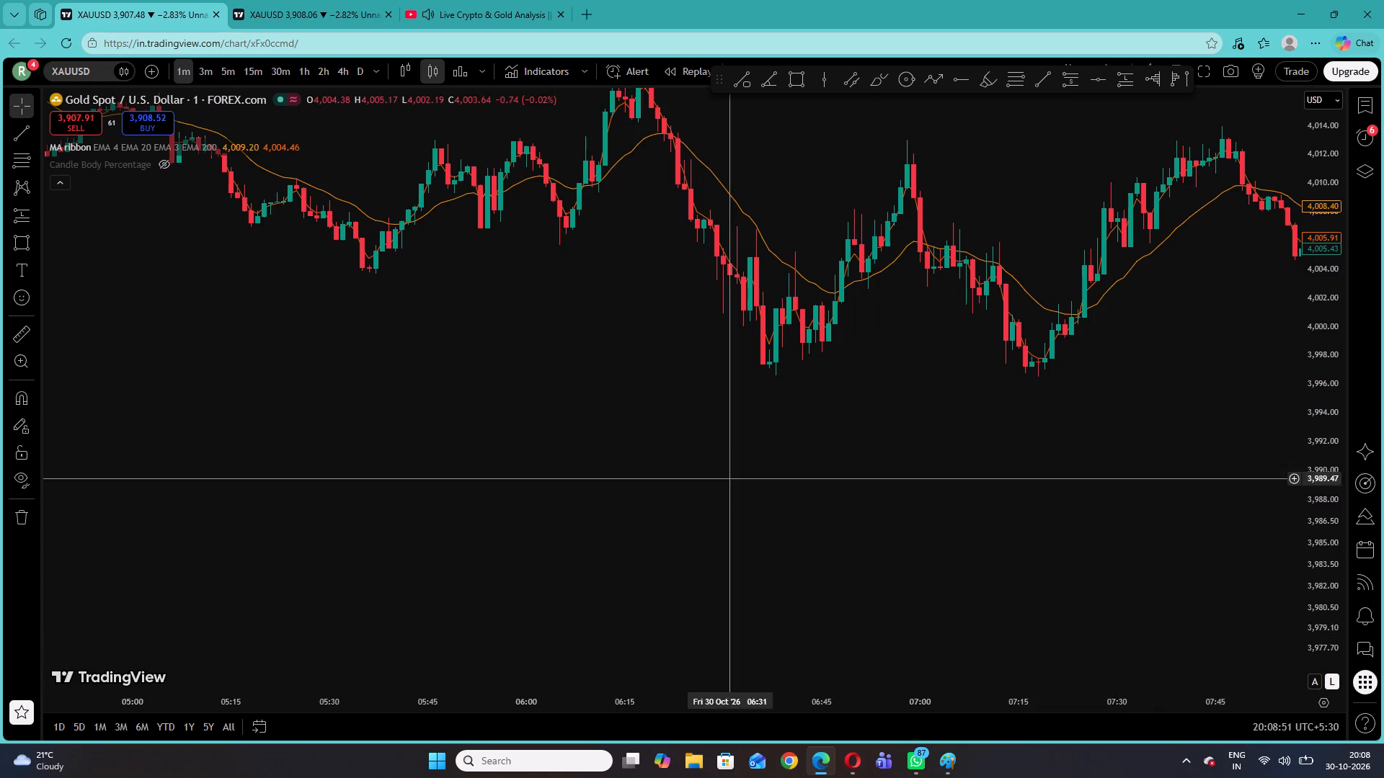
Examine the XAUUSD candles between about 04:00 and 07:45 on 30 October against the 20 and 3 EMAs.
{"action": "left_click_drag", "start_coordinate": [626, 306], "coordinate": [1029, 487]}
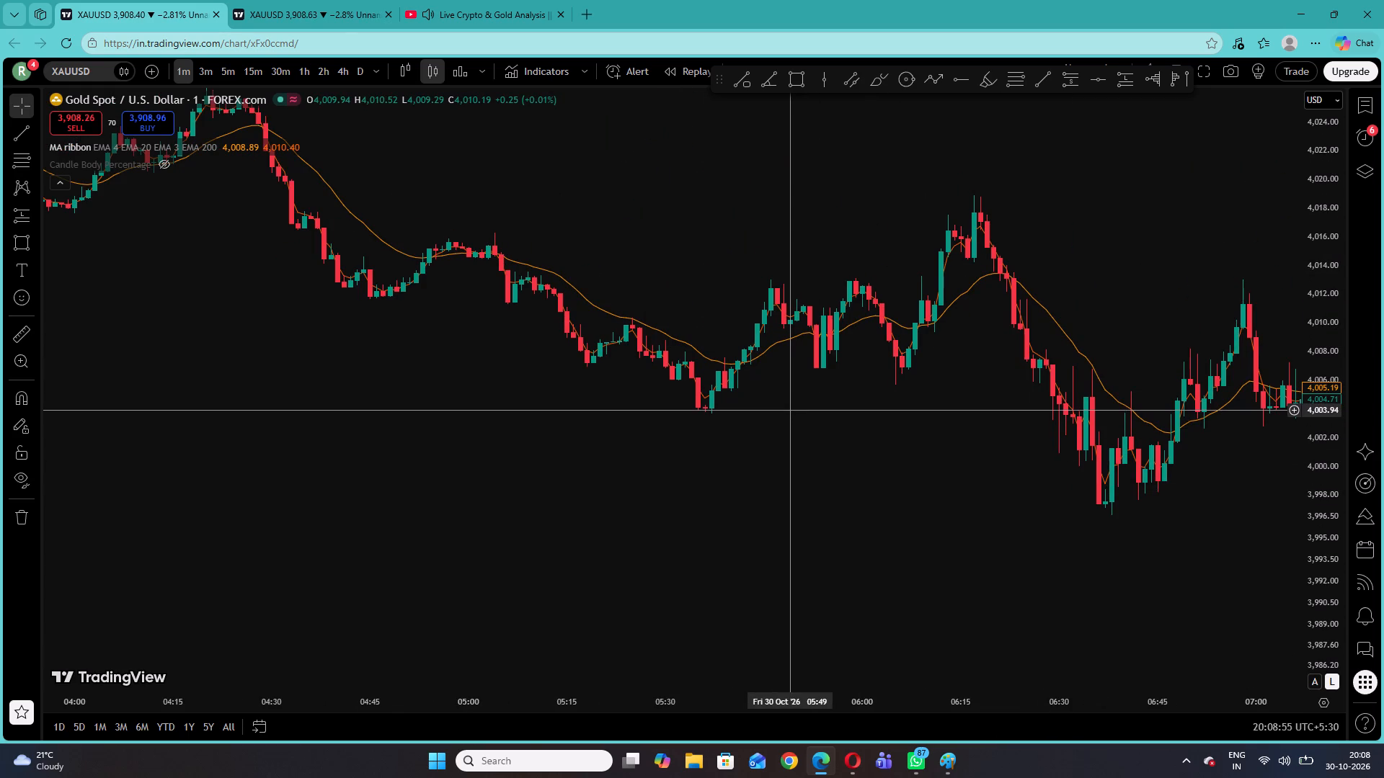
{"action": "left_click_drag", "start_coordinate": [700, 434], "coordinate": [798, 495]}
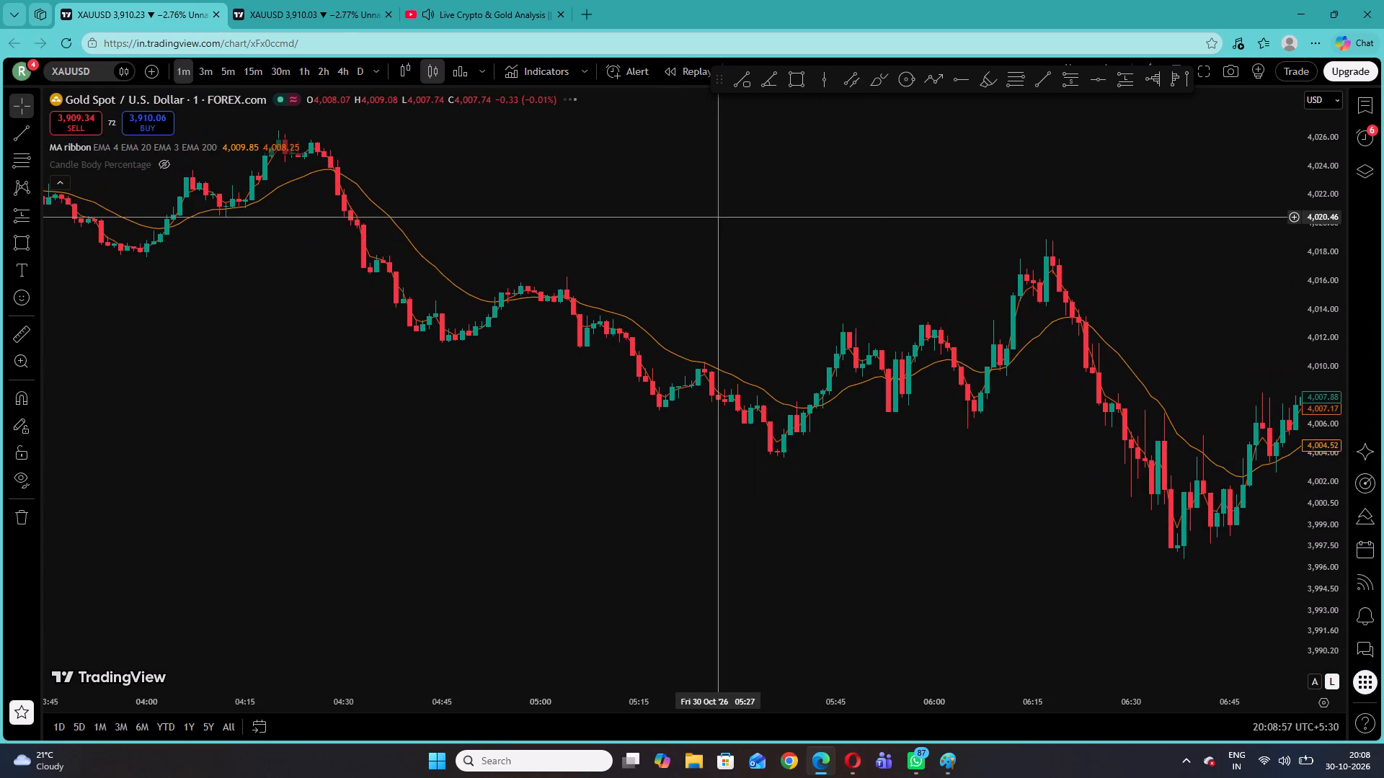
{"action": "left_click_drag", "start_coordinate": [1327, 473], "coordinate": [1250, 82]}
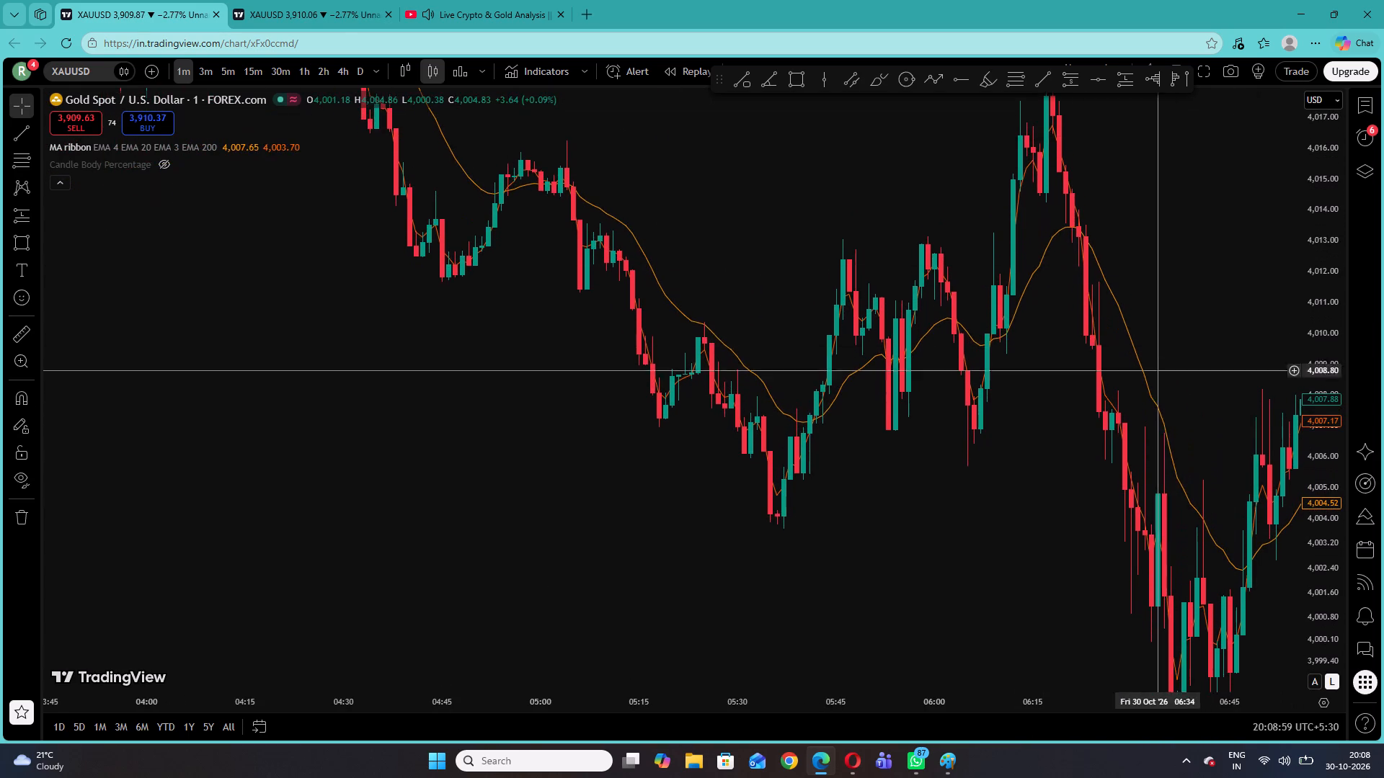
{"action": "left_click_drag", "start_coordinate": [1192, 340], "coordinate": [815, 322]}
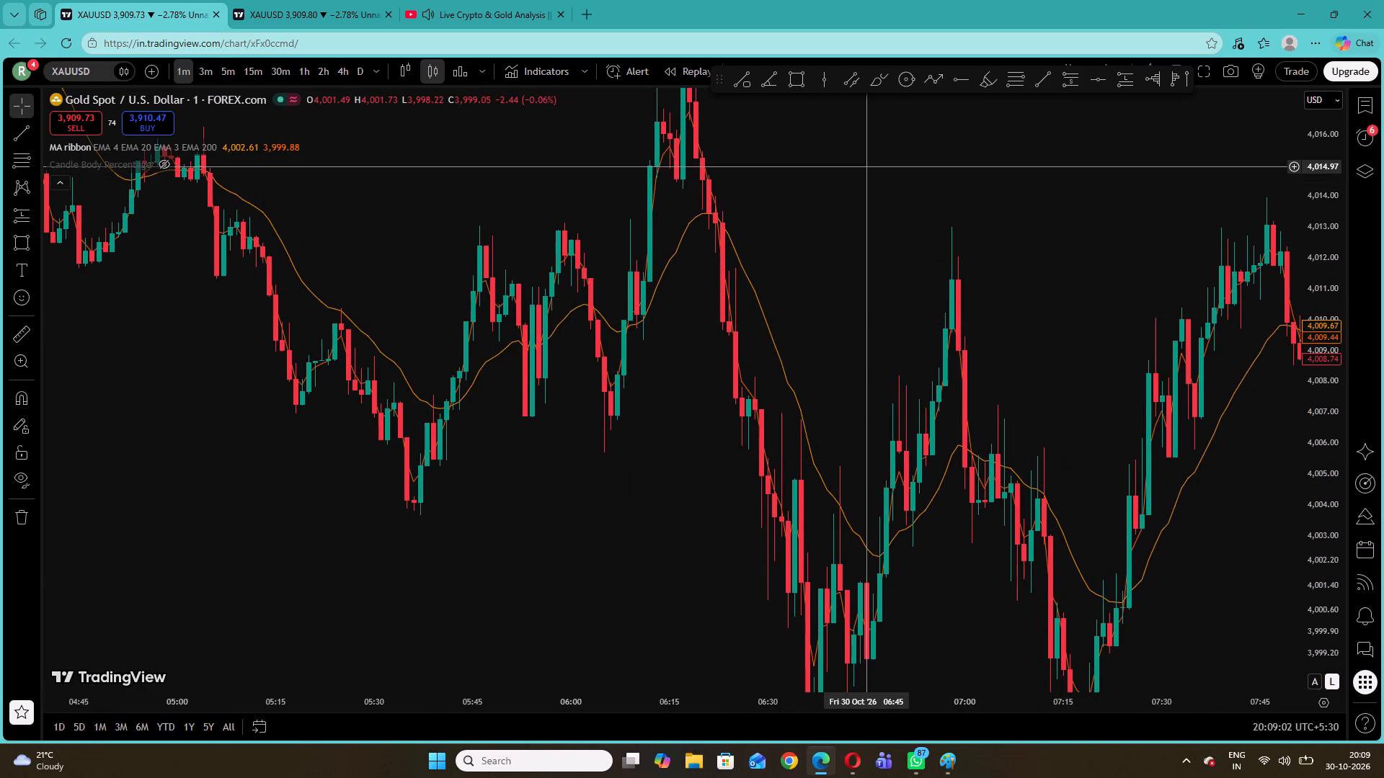
Switch to the live crypto and gold analysis video on YouTube to follow the gold trade.
{"action": "left_click", "coordinate": [549, 0]}
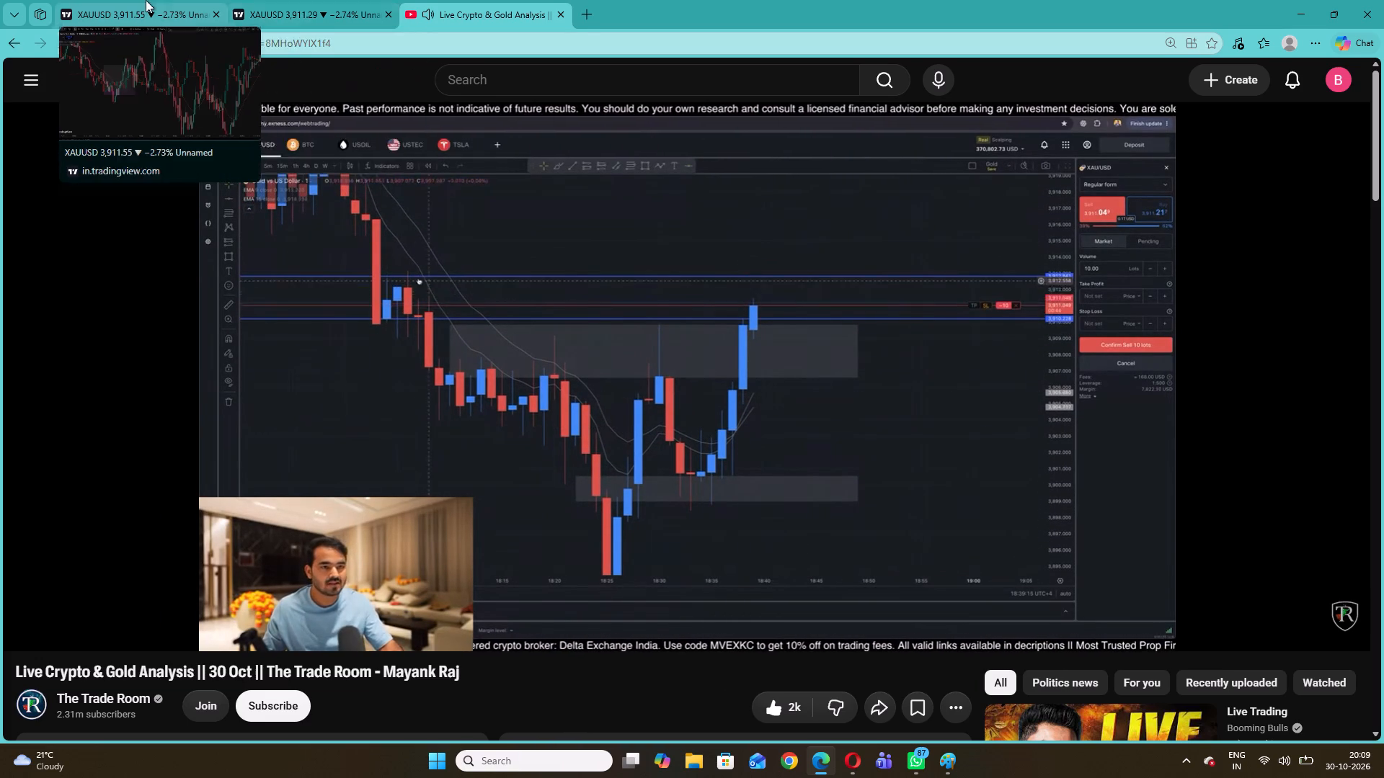
Check the 27 October candles on the second XAUUSD chart.
{"action": "left_click", "coordinate": [249, 0]}
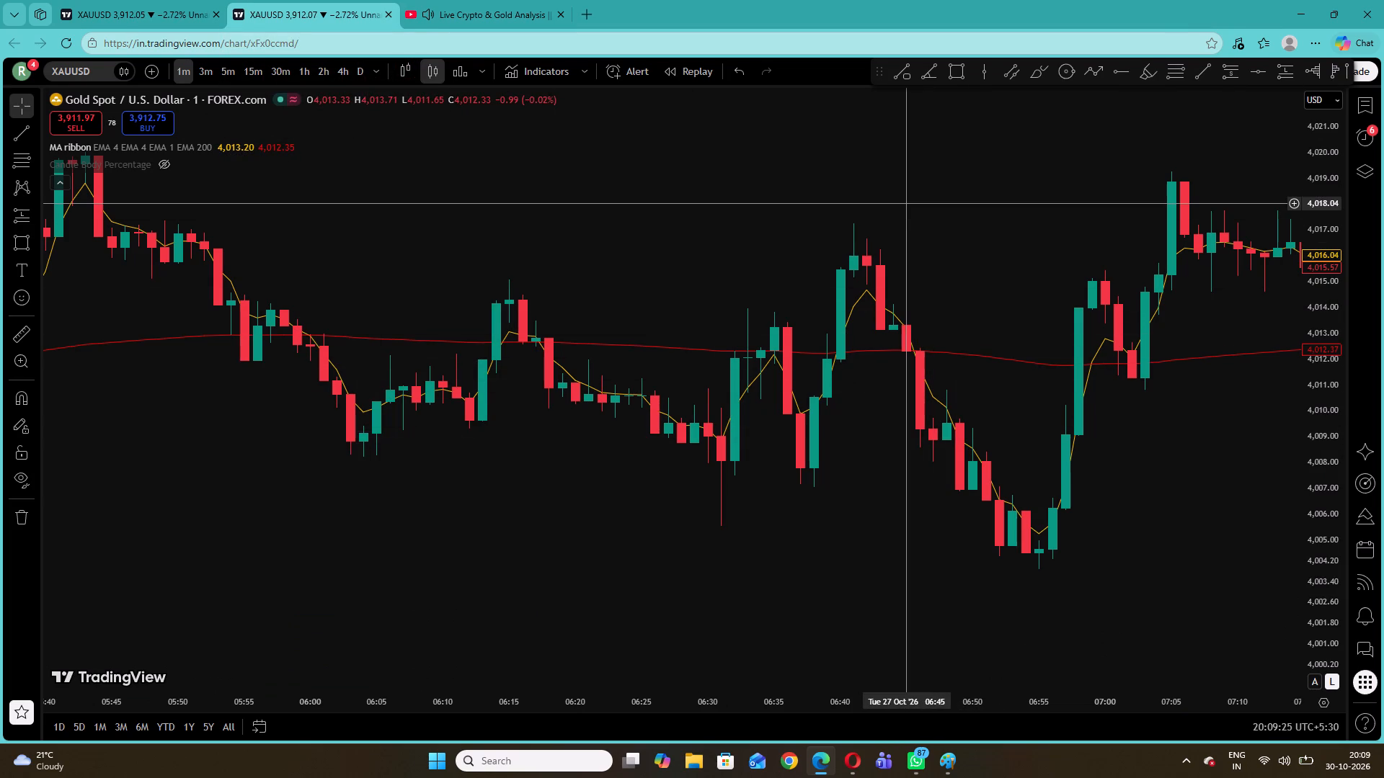
{"action": "left_click", "coordinate": [652, 213]}
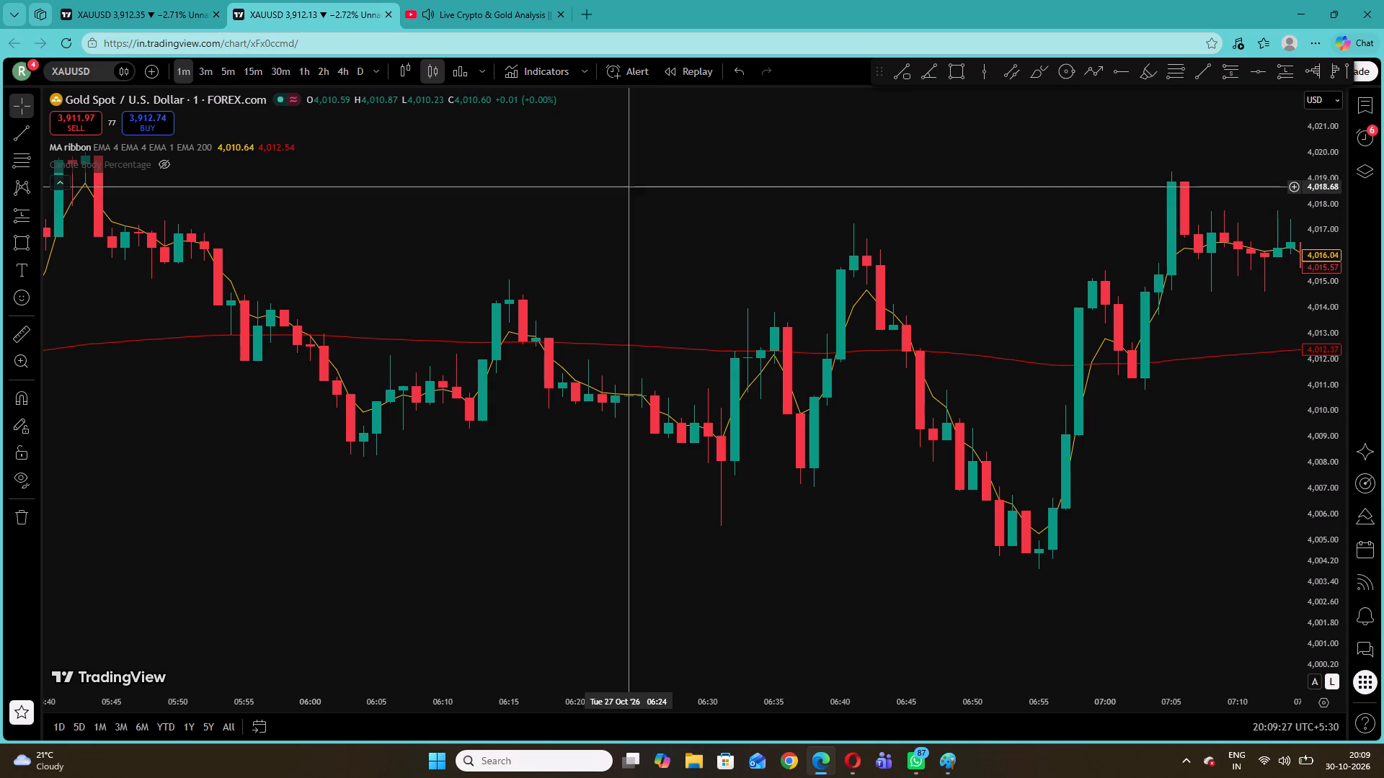
{"action": "left_click_drag", "start_coordinate": [45, 0], "coordinate": [52, 0]}
On the first XAUUSD chart, place a long position at 05:35 with entry 4,005.40, stop about 1.82 below and target about 6.28 above.
{"action": "left_click", "coordinate": [103, 0]}
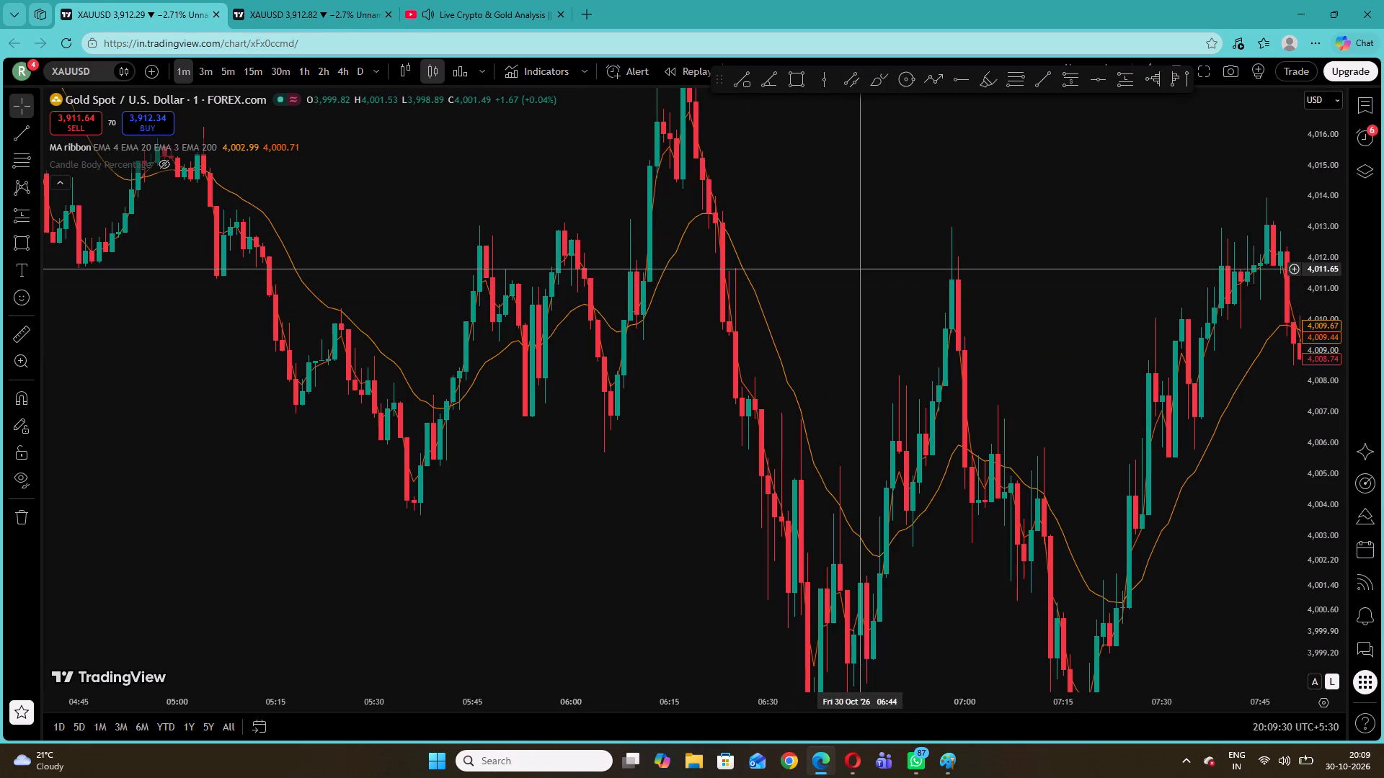
{"action": "left_click_drag", "start_coordinate": [863, 269], "coordinate": [813, 384]}
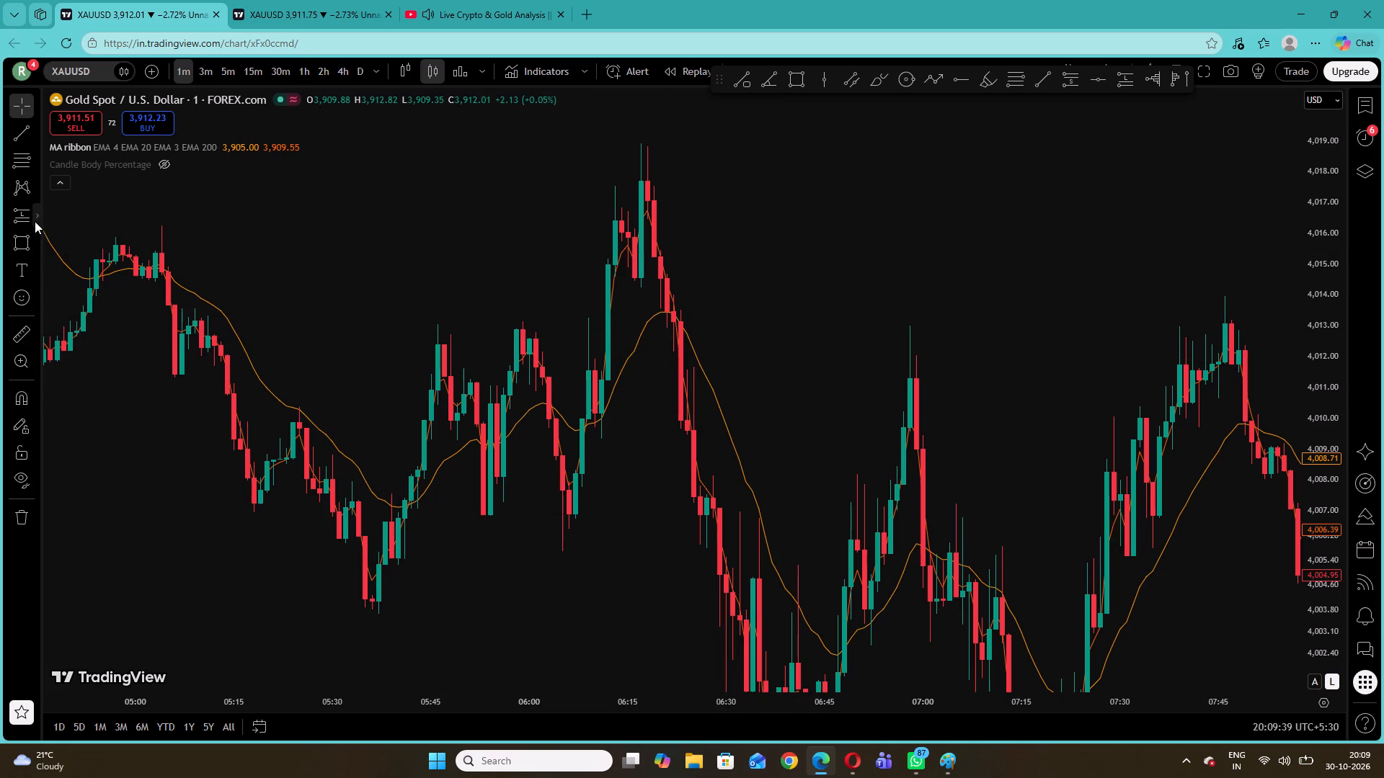
{"action": "left_click", "coordinate": [35, 221]}
{"action": "left_click", "coordinate": [71, 241]}
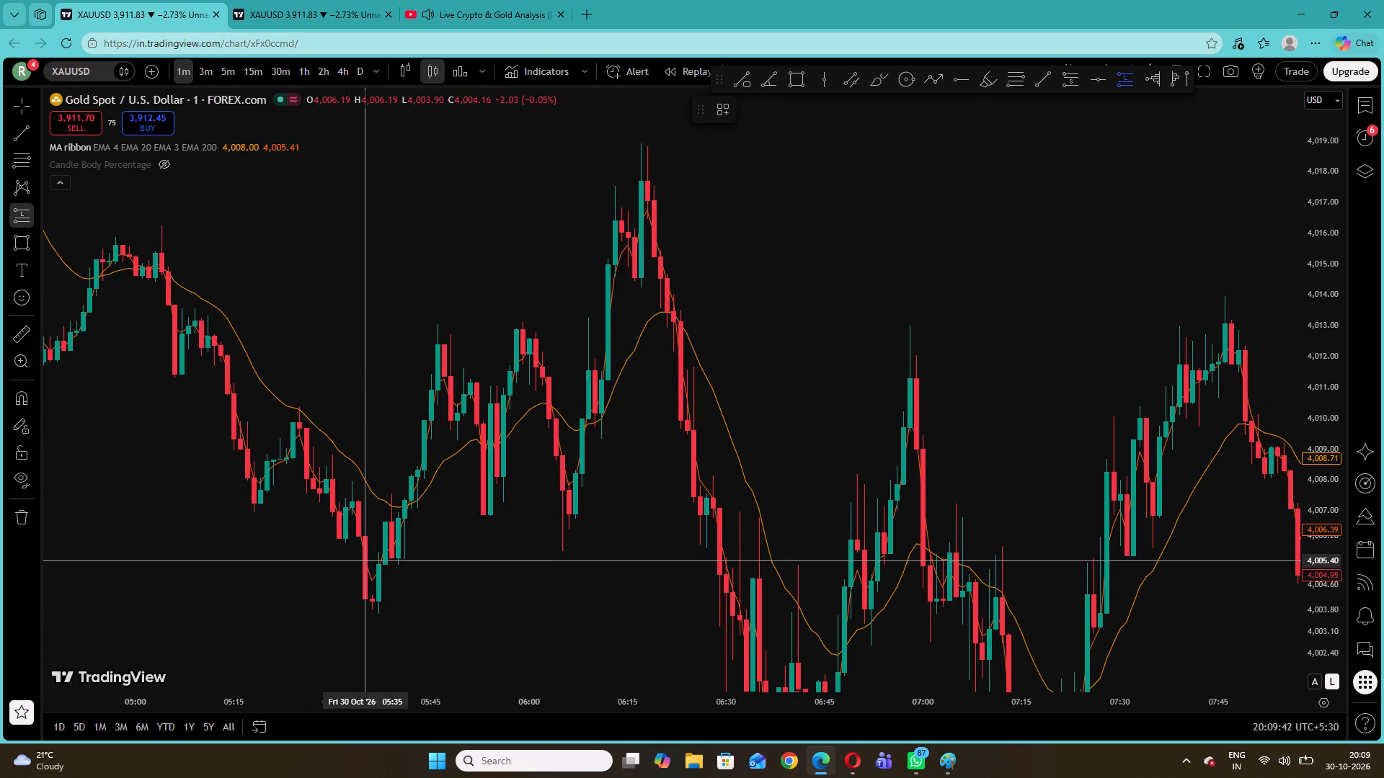
{"action": "left_click", "coordinate": [368, 560]}
{"action": "left_click_drag", "start_coordinate": [323, 615], "coordinate": [311, 499]}
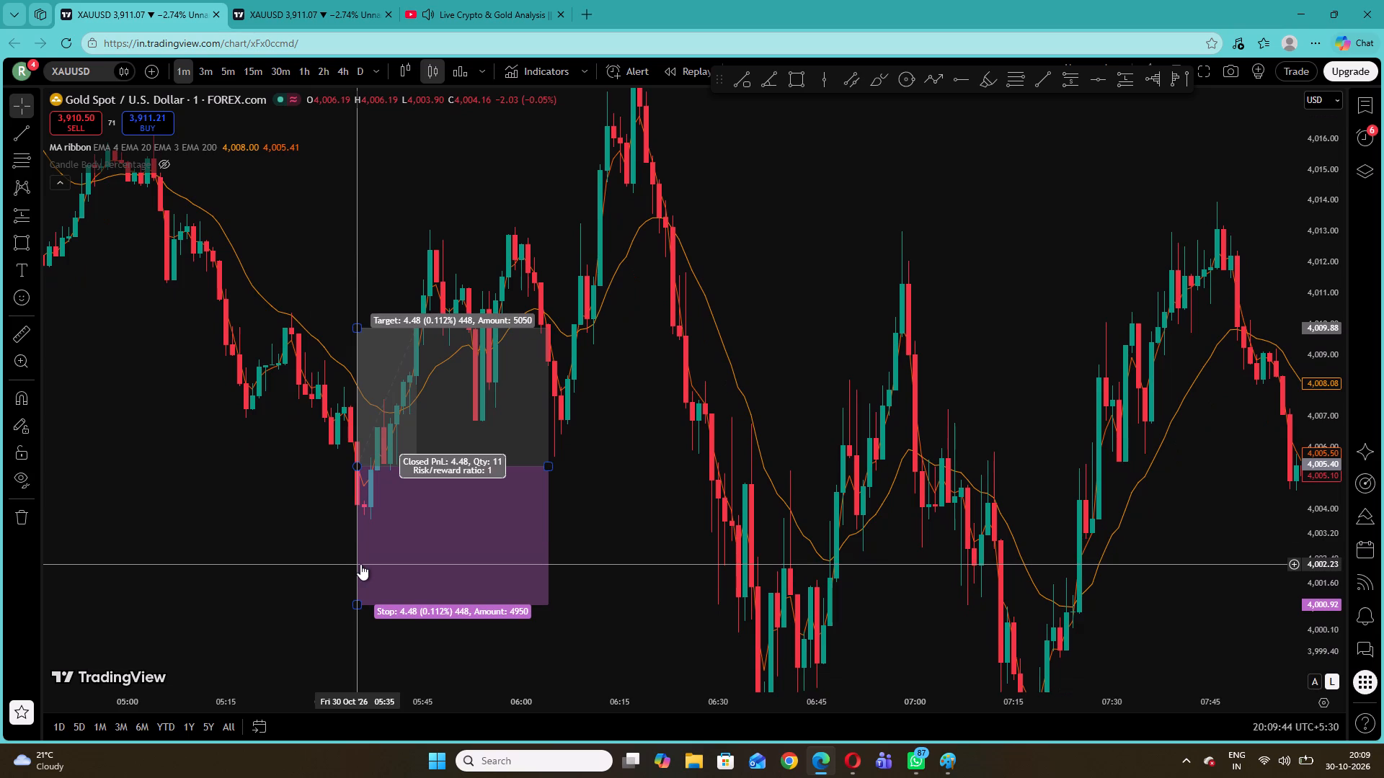
{"action": "left_click_drag", "start_coordinate": [356, 604], "coordinate": [395, 529]}
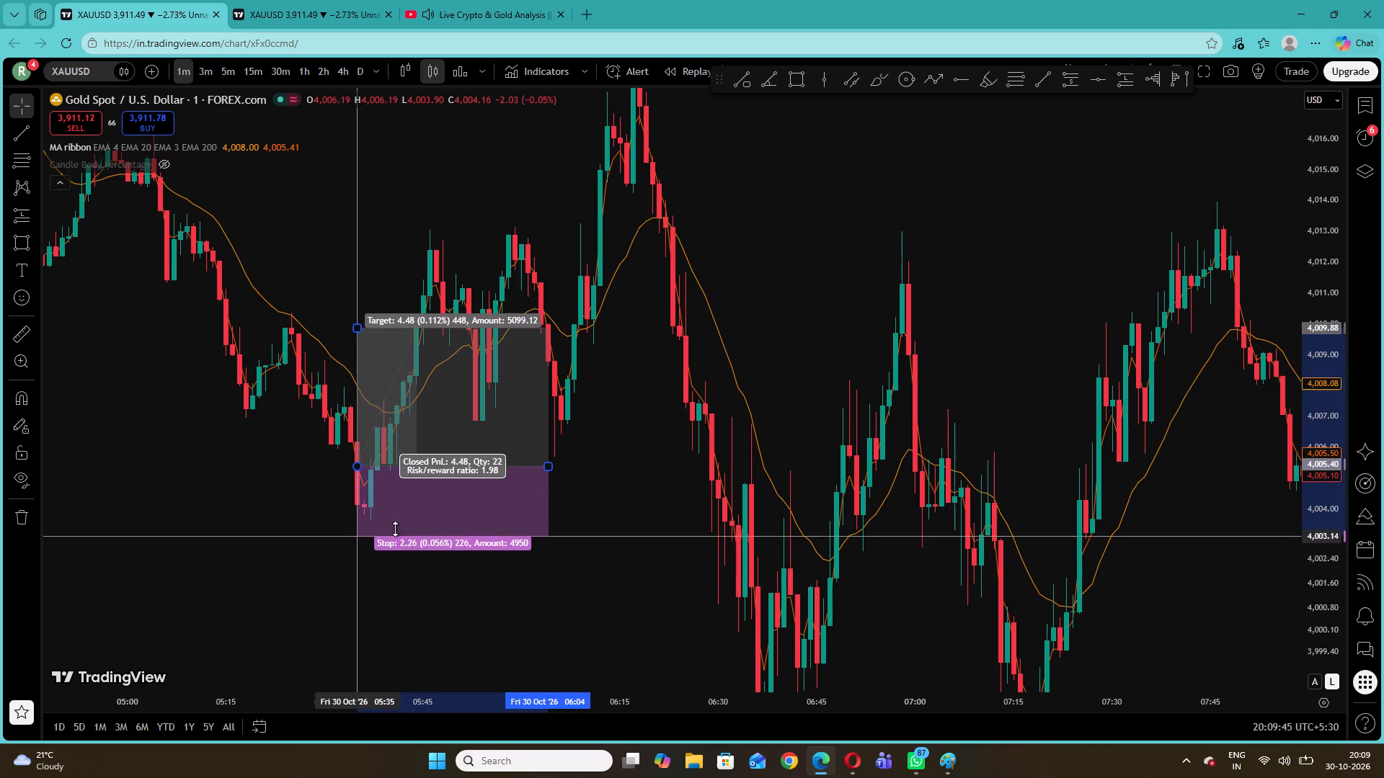
{"action": "left_click_drag", "start_coordinate": [395, 529], "coordinate": [399, 522]}
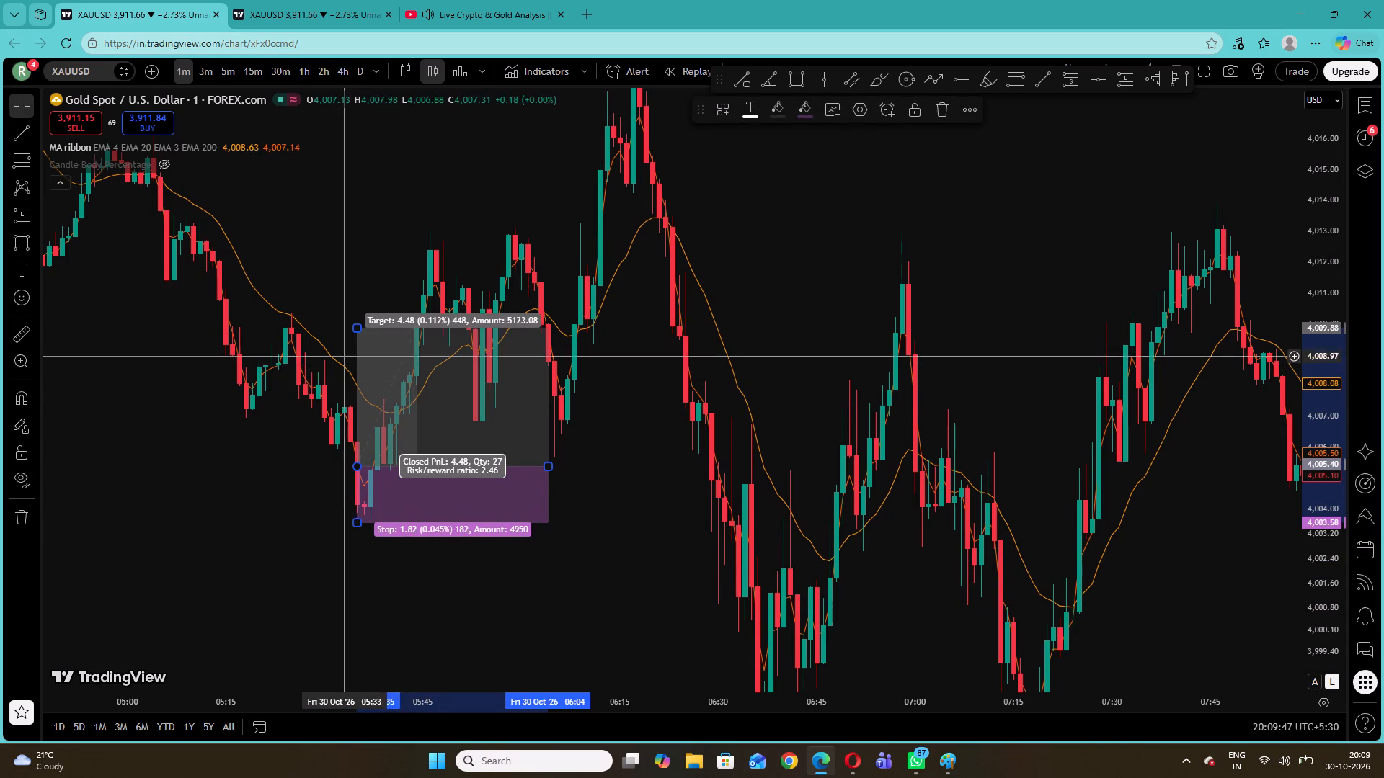
{"action": "left_click_drag", "start_coordinate": [355, 329], "coordinate": [359, 272]}
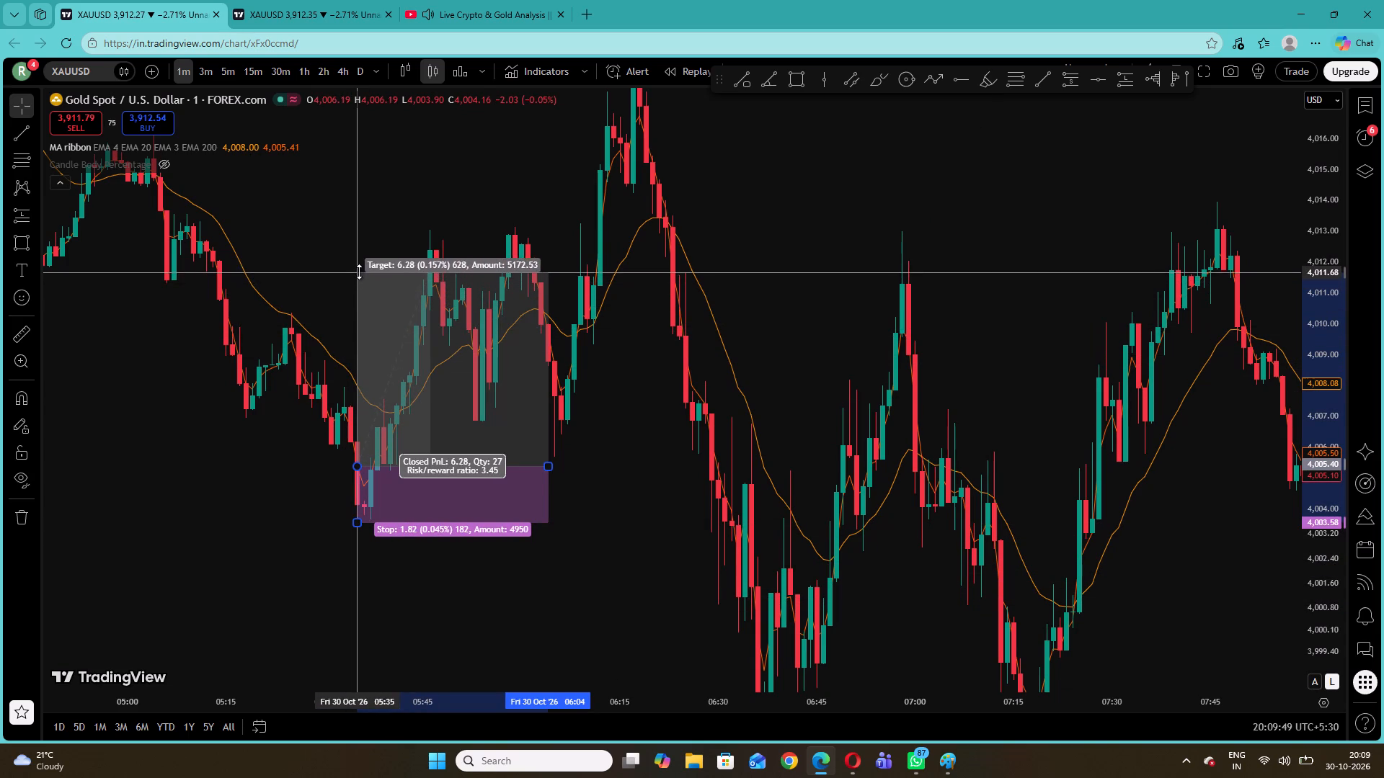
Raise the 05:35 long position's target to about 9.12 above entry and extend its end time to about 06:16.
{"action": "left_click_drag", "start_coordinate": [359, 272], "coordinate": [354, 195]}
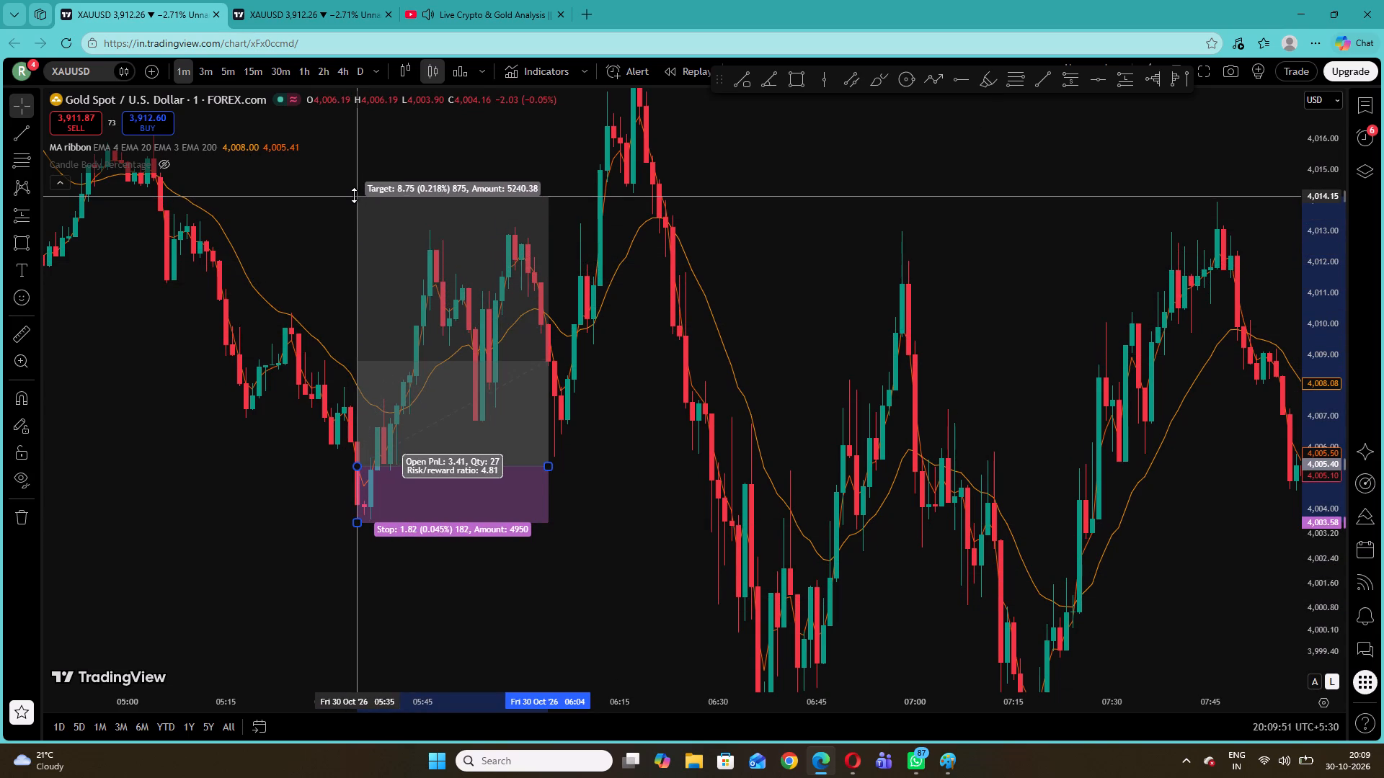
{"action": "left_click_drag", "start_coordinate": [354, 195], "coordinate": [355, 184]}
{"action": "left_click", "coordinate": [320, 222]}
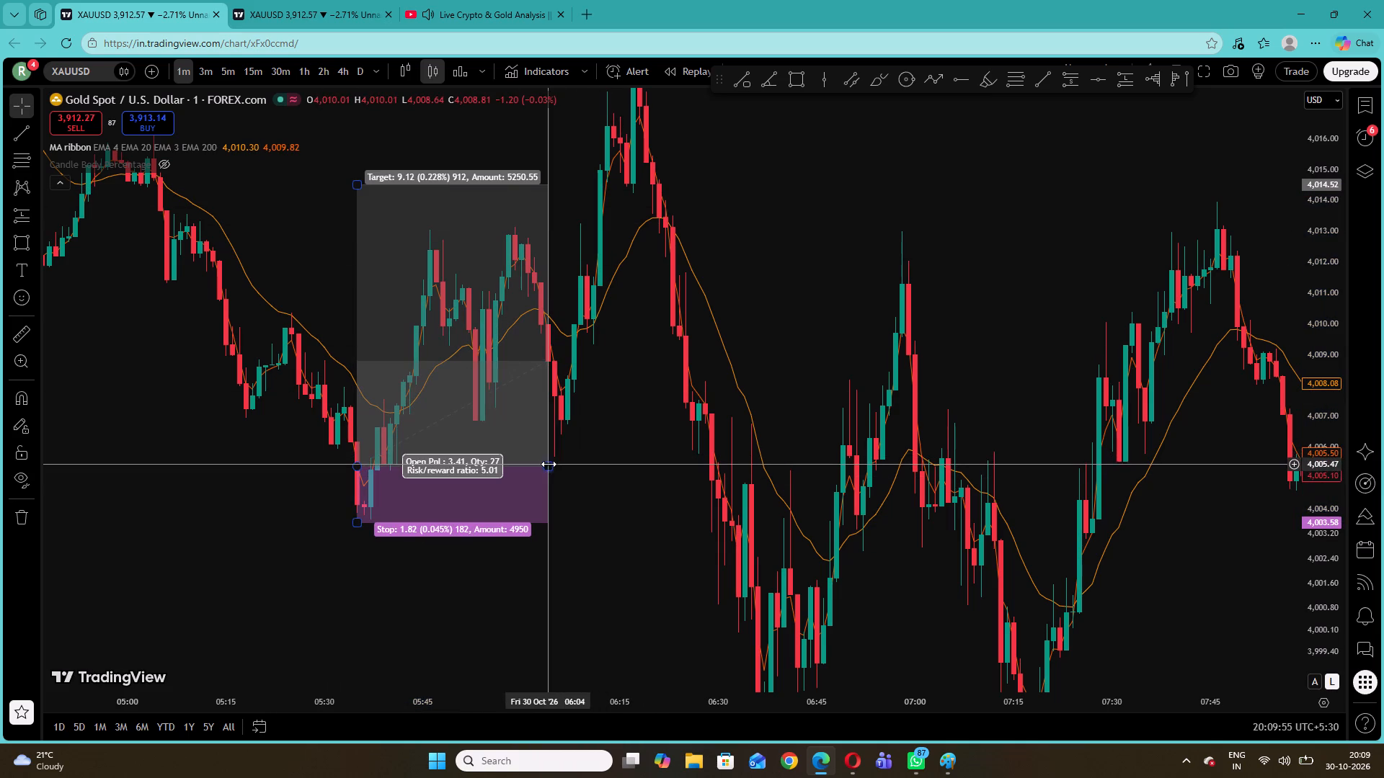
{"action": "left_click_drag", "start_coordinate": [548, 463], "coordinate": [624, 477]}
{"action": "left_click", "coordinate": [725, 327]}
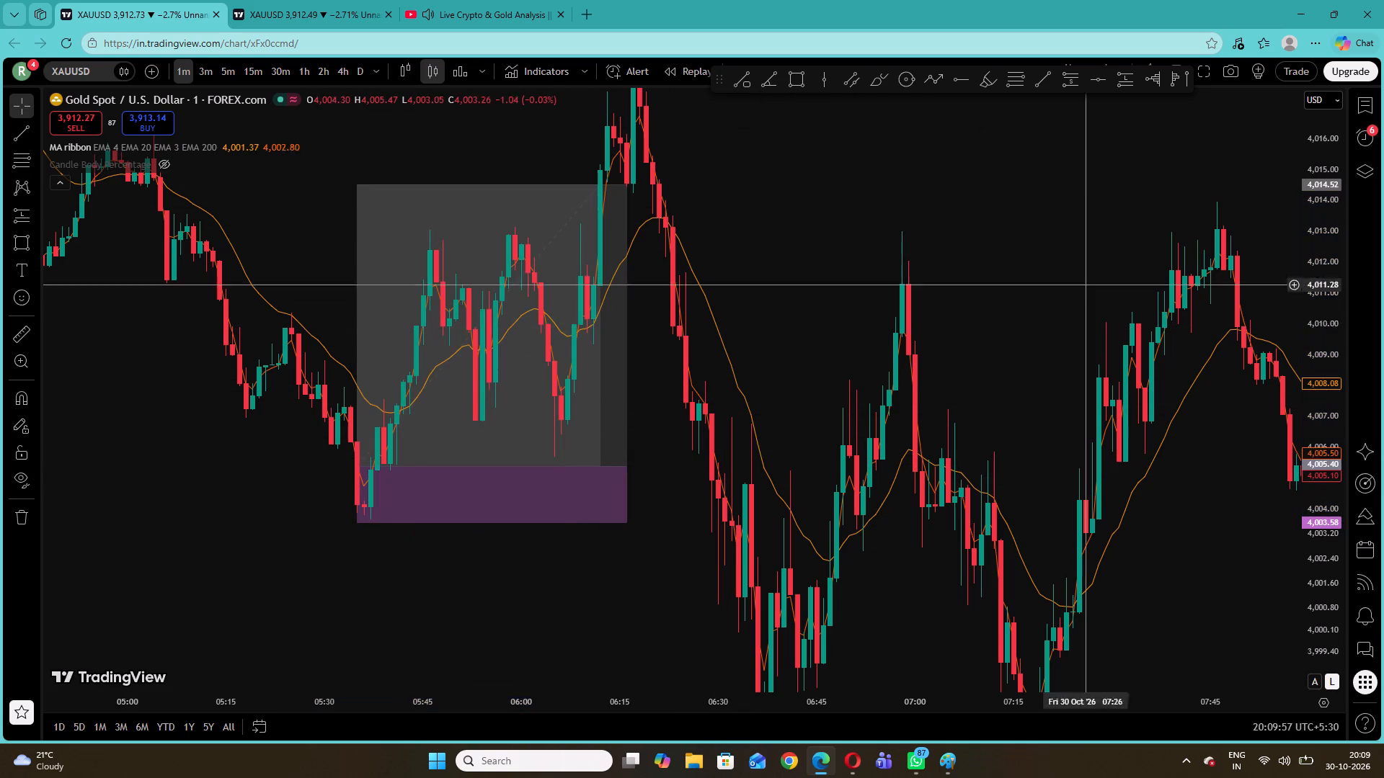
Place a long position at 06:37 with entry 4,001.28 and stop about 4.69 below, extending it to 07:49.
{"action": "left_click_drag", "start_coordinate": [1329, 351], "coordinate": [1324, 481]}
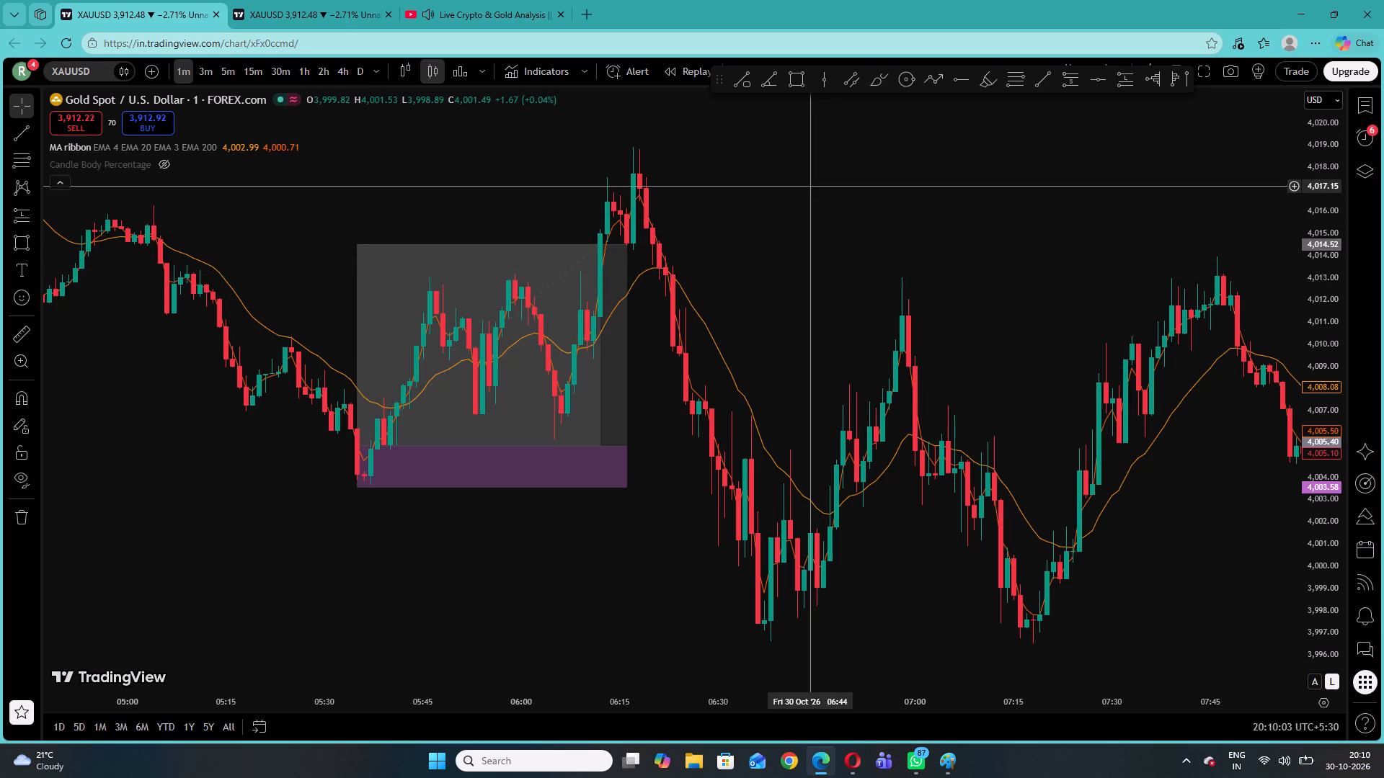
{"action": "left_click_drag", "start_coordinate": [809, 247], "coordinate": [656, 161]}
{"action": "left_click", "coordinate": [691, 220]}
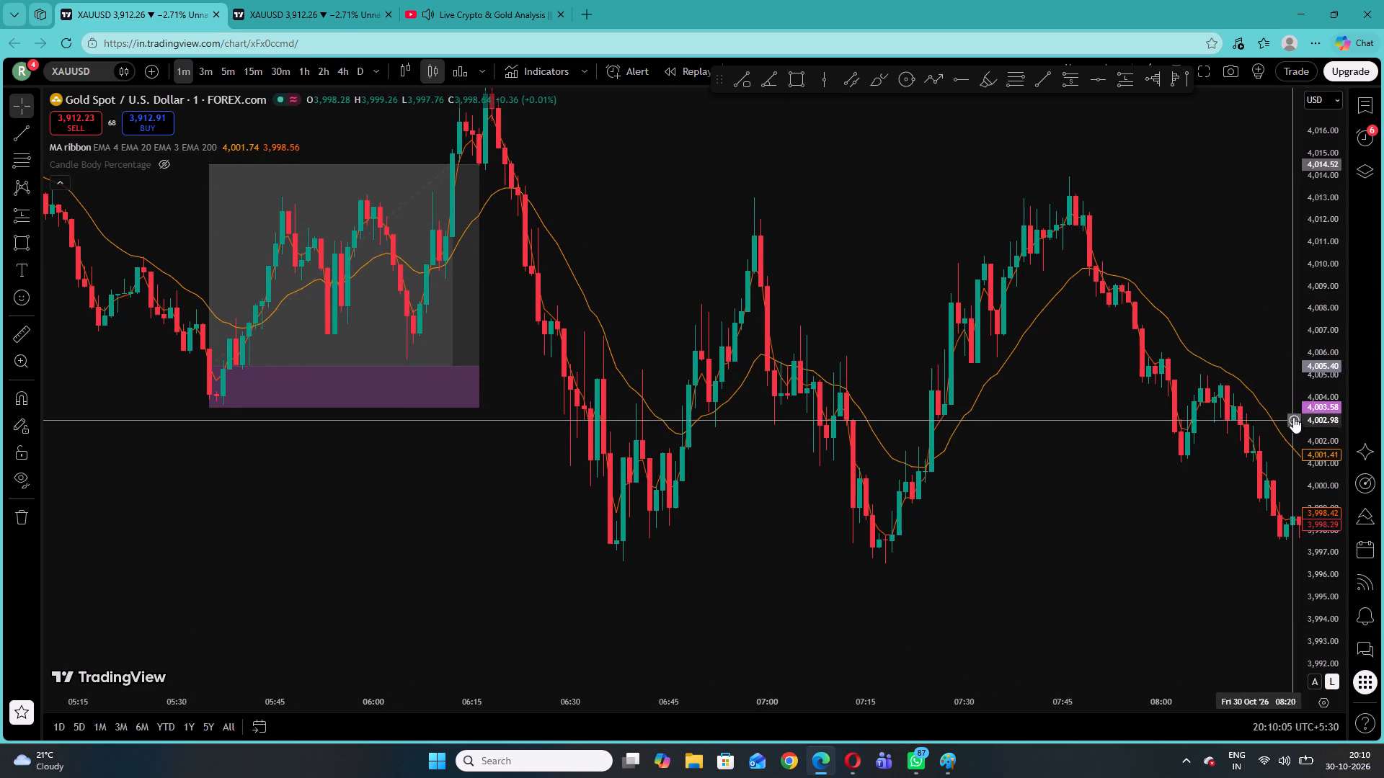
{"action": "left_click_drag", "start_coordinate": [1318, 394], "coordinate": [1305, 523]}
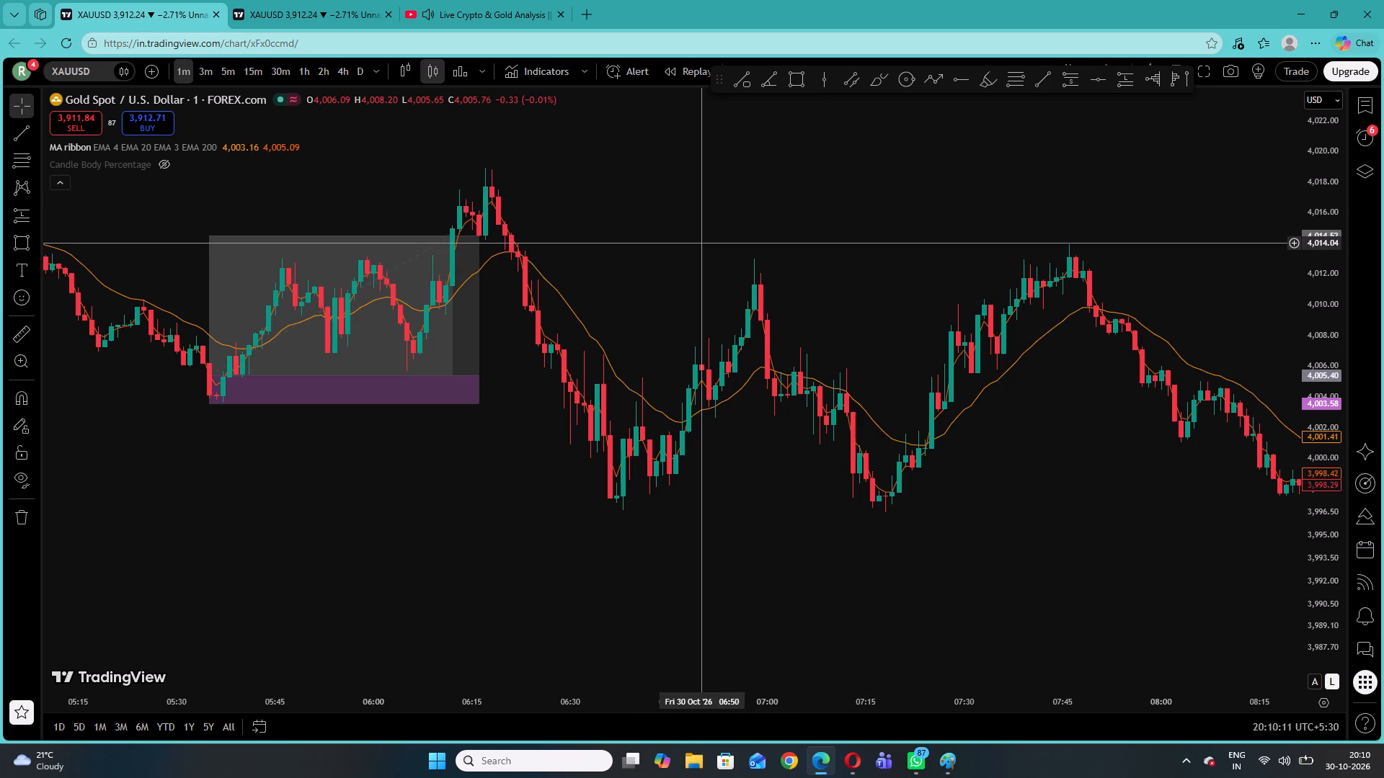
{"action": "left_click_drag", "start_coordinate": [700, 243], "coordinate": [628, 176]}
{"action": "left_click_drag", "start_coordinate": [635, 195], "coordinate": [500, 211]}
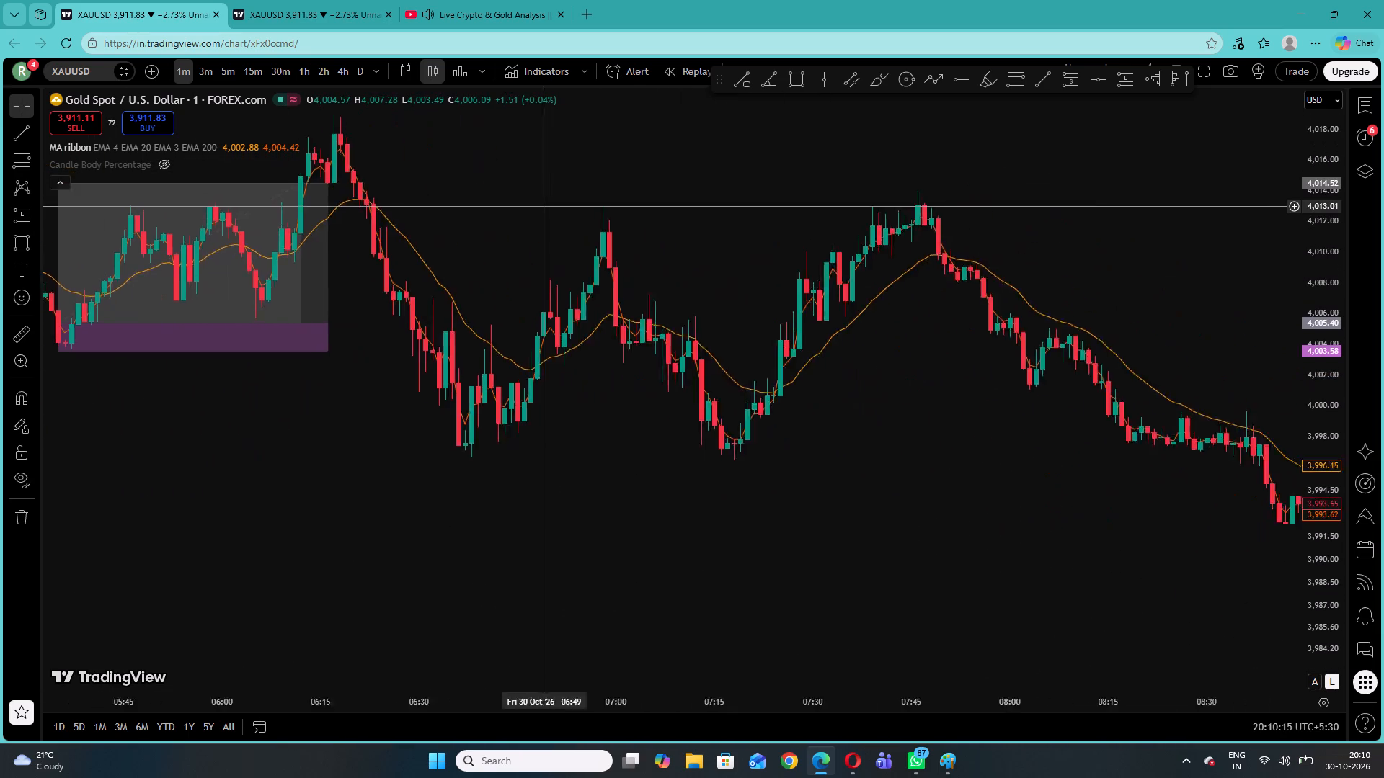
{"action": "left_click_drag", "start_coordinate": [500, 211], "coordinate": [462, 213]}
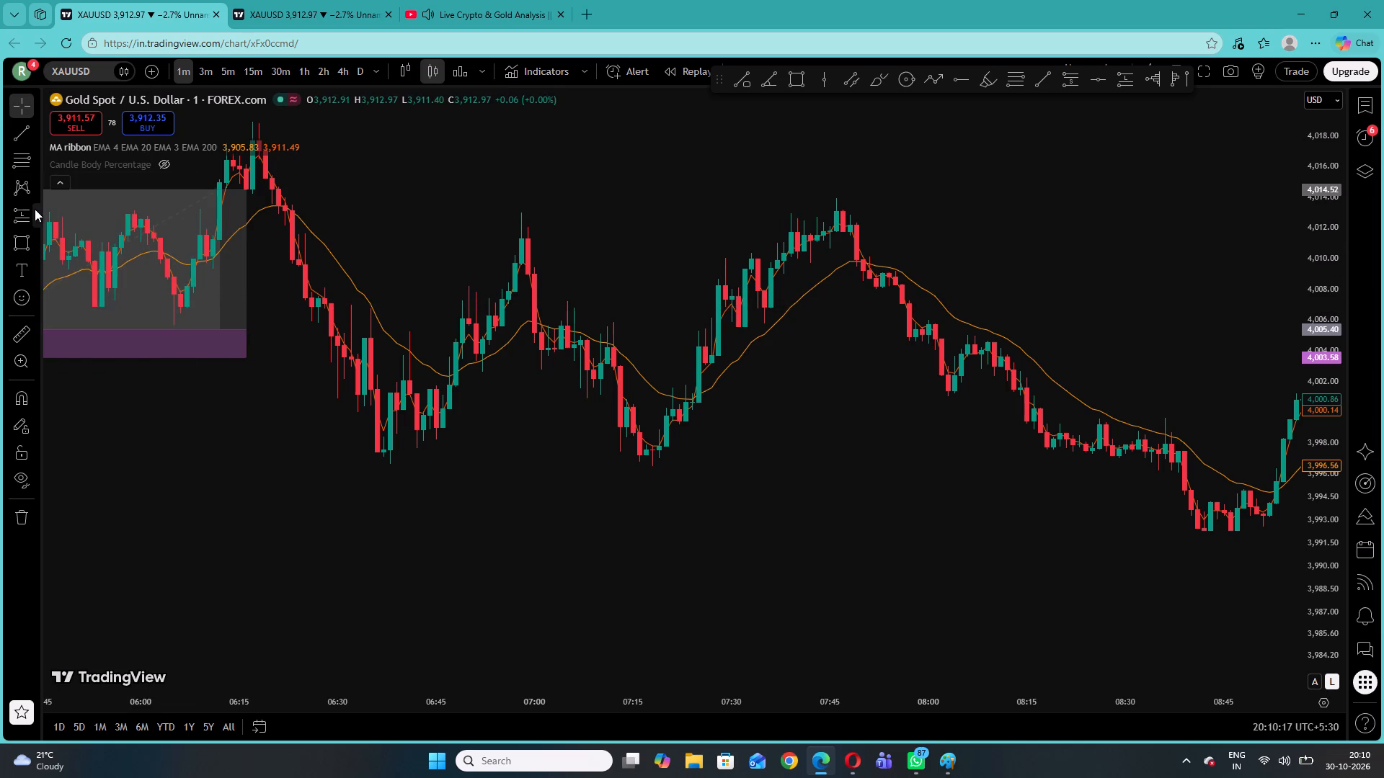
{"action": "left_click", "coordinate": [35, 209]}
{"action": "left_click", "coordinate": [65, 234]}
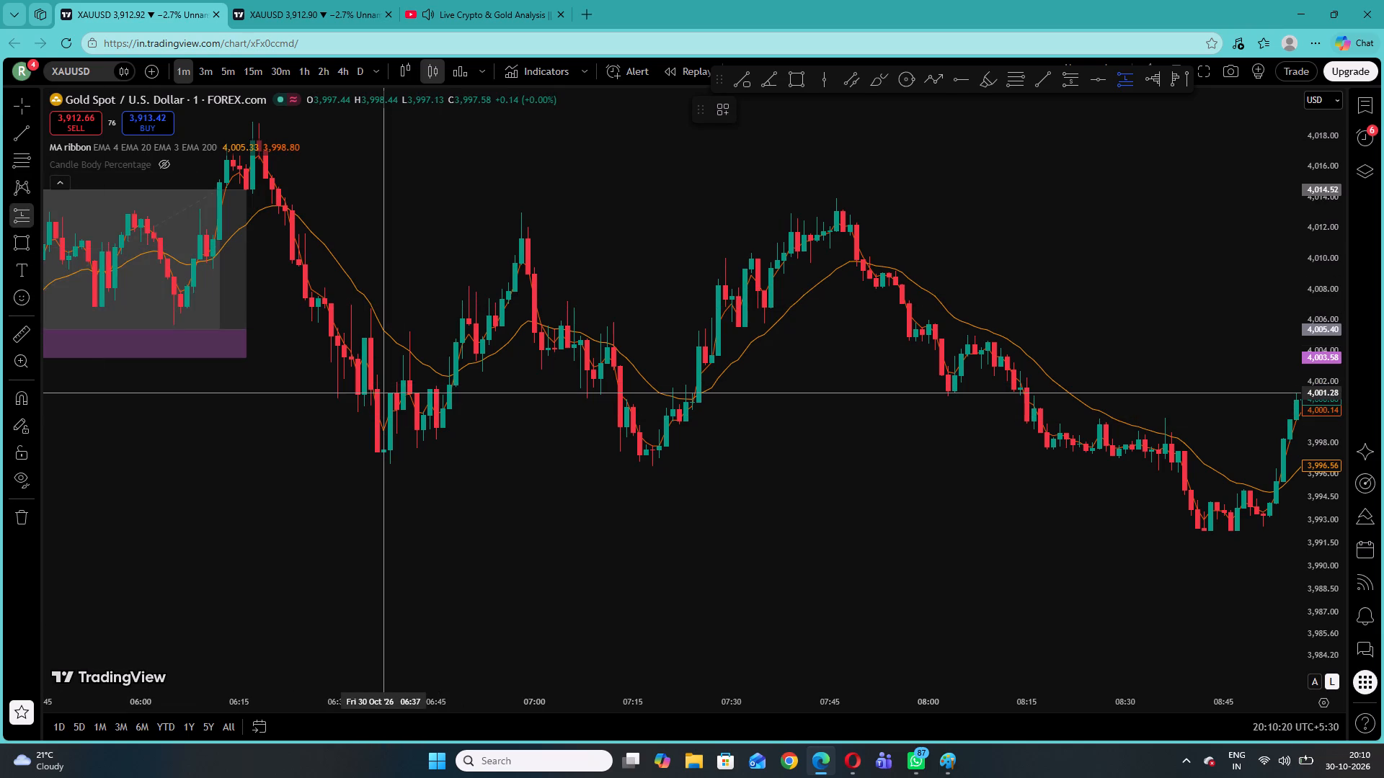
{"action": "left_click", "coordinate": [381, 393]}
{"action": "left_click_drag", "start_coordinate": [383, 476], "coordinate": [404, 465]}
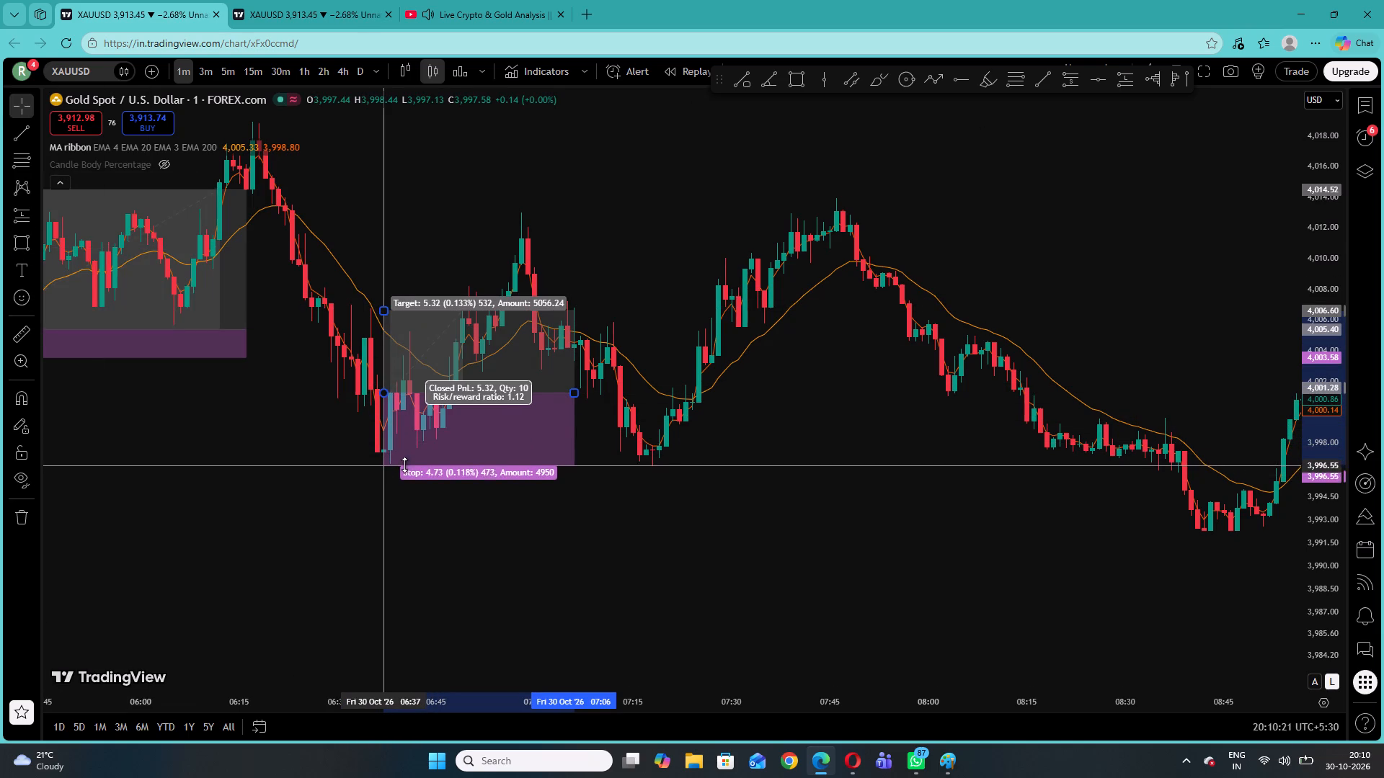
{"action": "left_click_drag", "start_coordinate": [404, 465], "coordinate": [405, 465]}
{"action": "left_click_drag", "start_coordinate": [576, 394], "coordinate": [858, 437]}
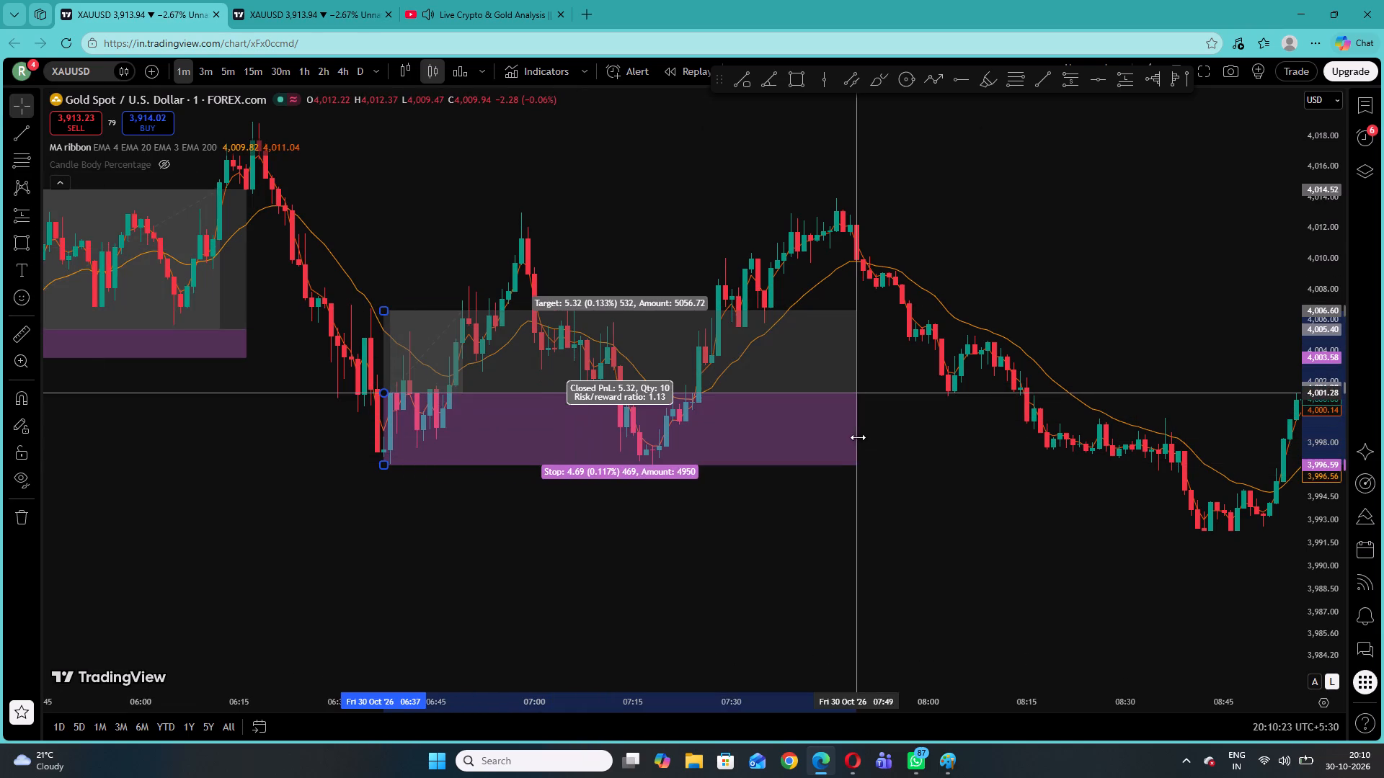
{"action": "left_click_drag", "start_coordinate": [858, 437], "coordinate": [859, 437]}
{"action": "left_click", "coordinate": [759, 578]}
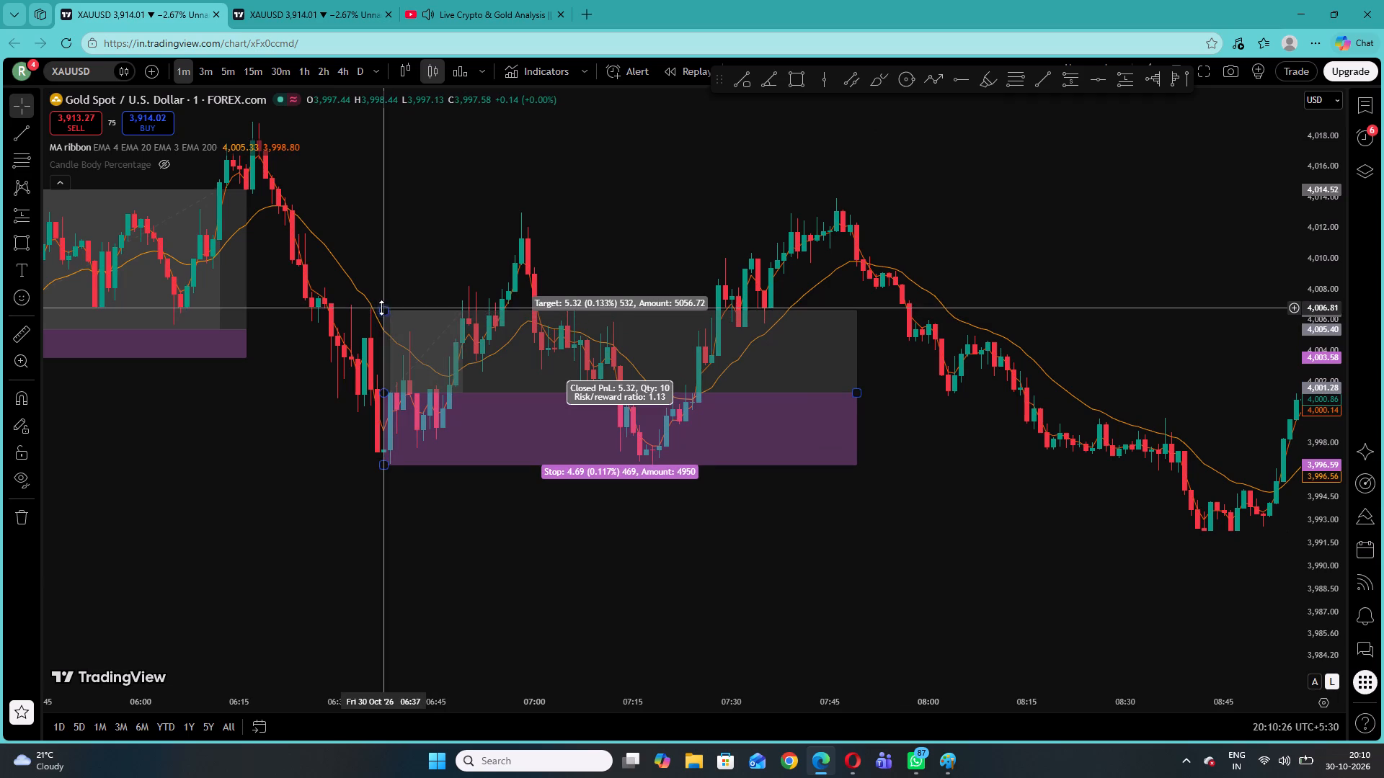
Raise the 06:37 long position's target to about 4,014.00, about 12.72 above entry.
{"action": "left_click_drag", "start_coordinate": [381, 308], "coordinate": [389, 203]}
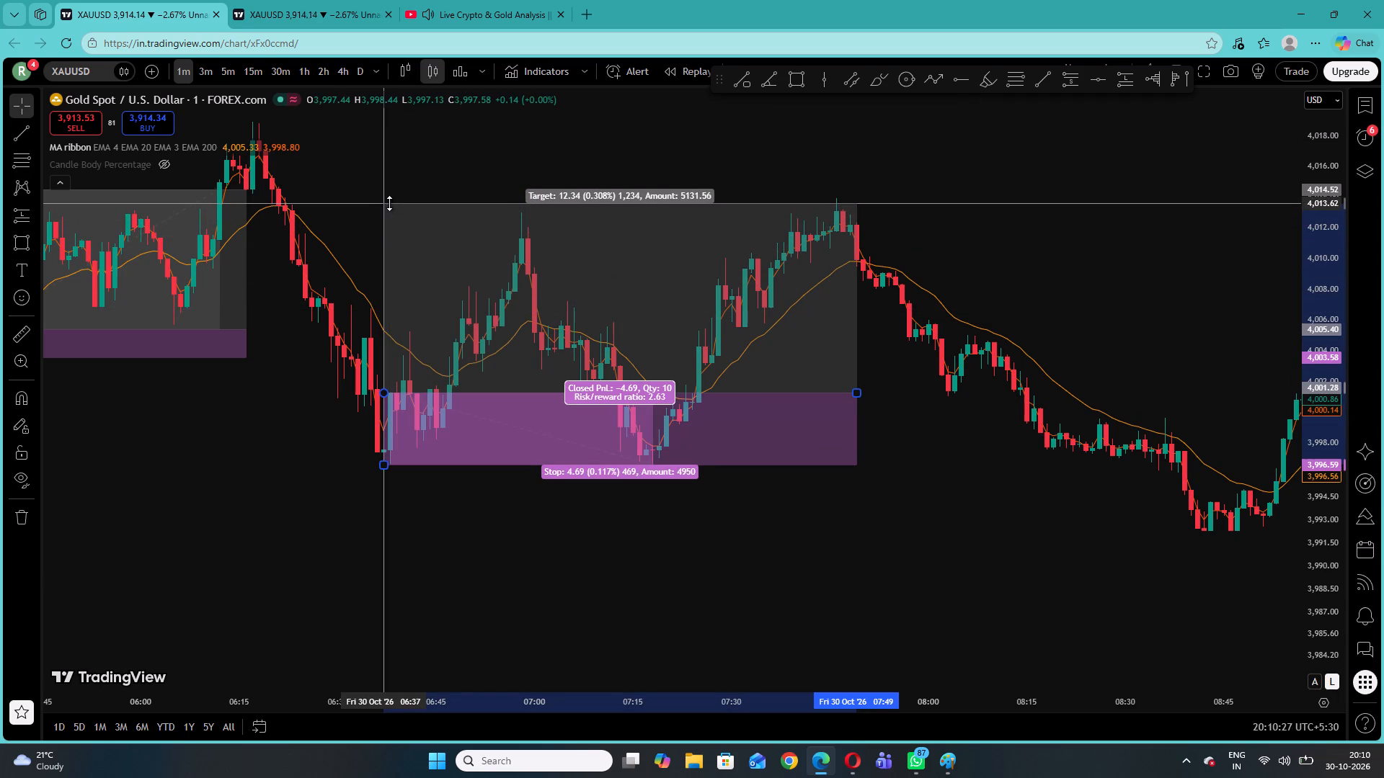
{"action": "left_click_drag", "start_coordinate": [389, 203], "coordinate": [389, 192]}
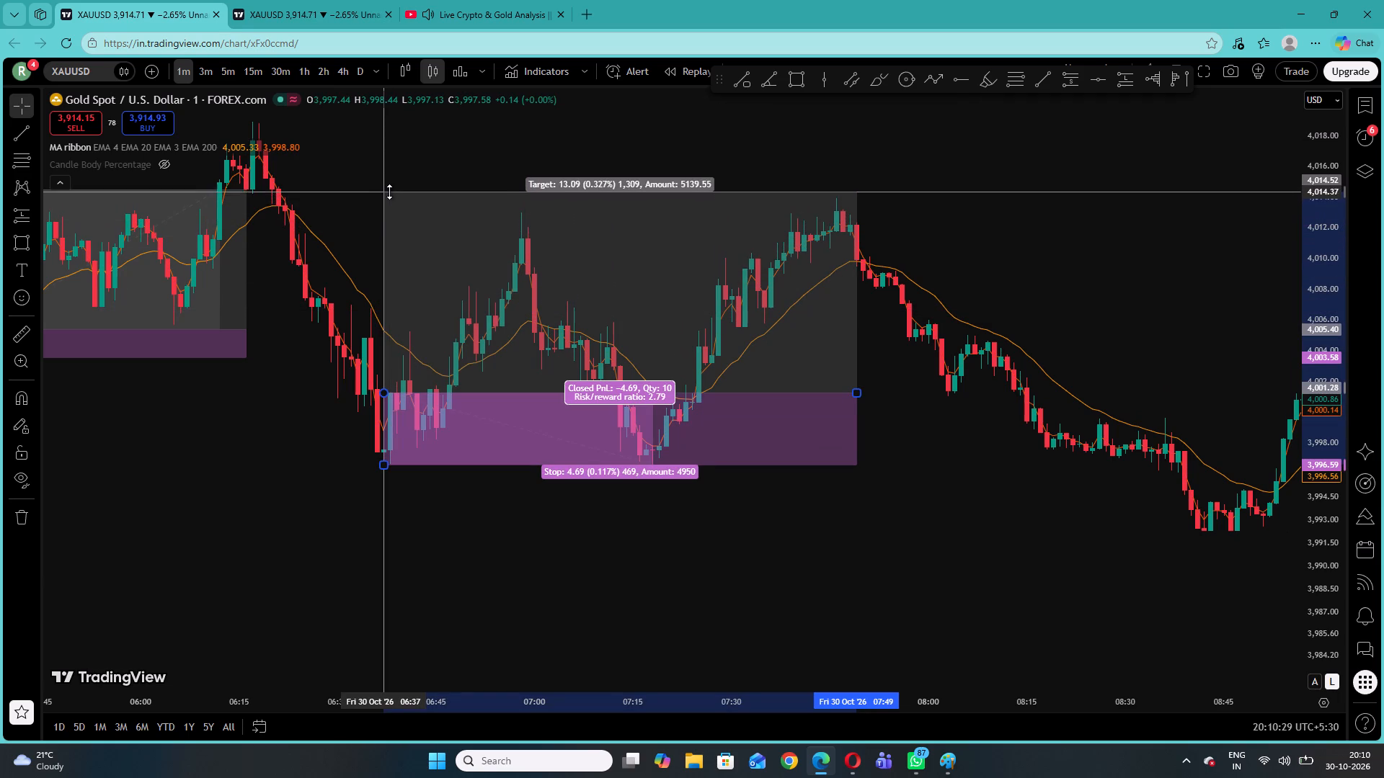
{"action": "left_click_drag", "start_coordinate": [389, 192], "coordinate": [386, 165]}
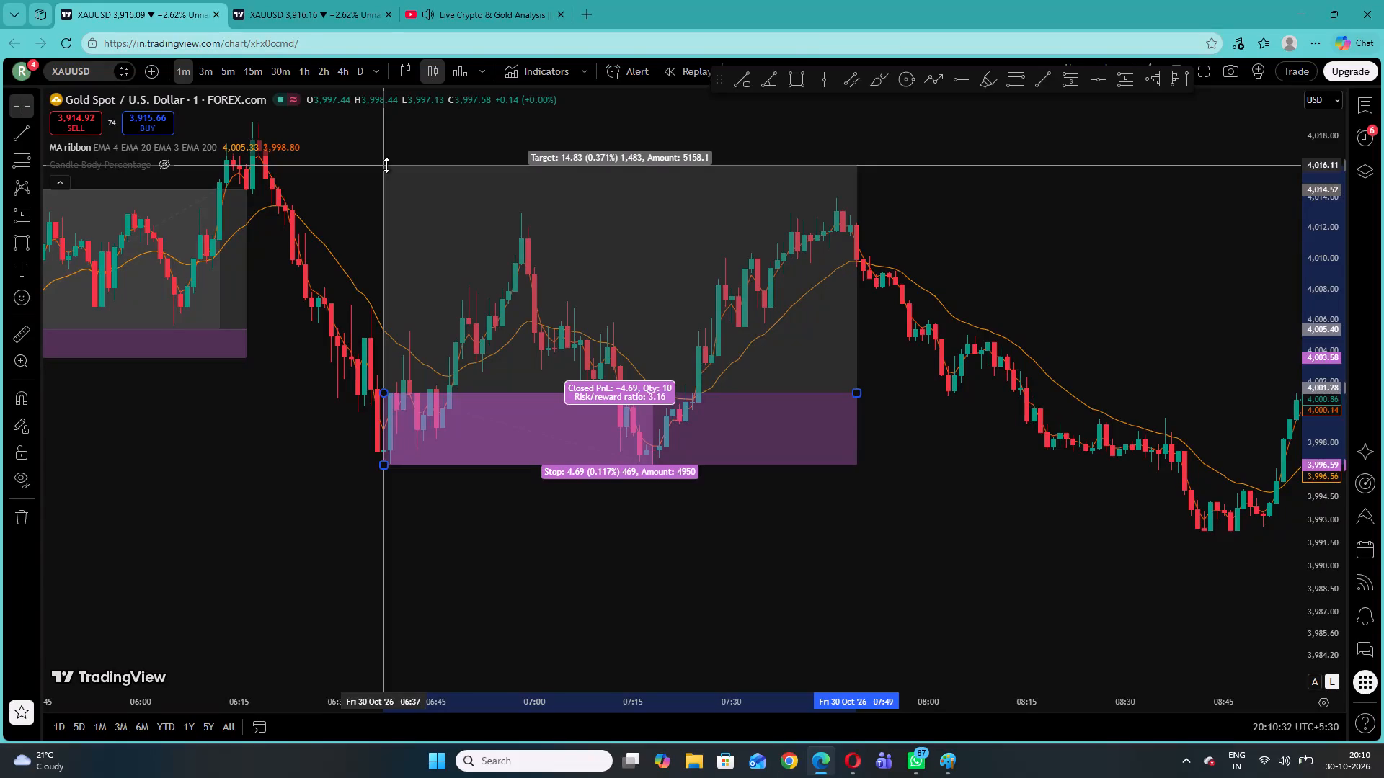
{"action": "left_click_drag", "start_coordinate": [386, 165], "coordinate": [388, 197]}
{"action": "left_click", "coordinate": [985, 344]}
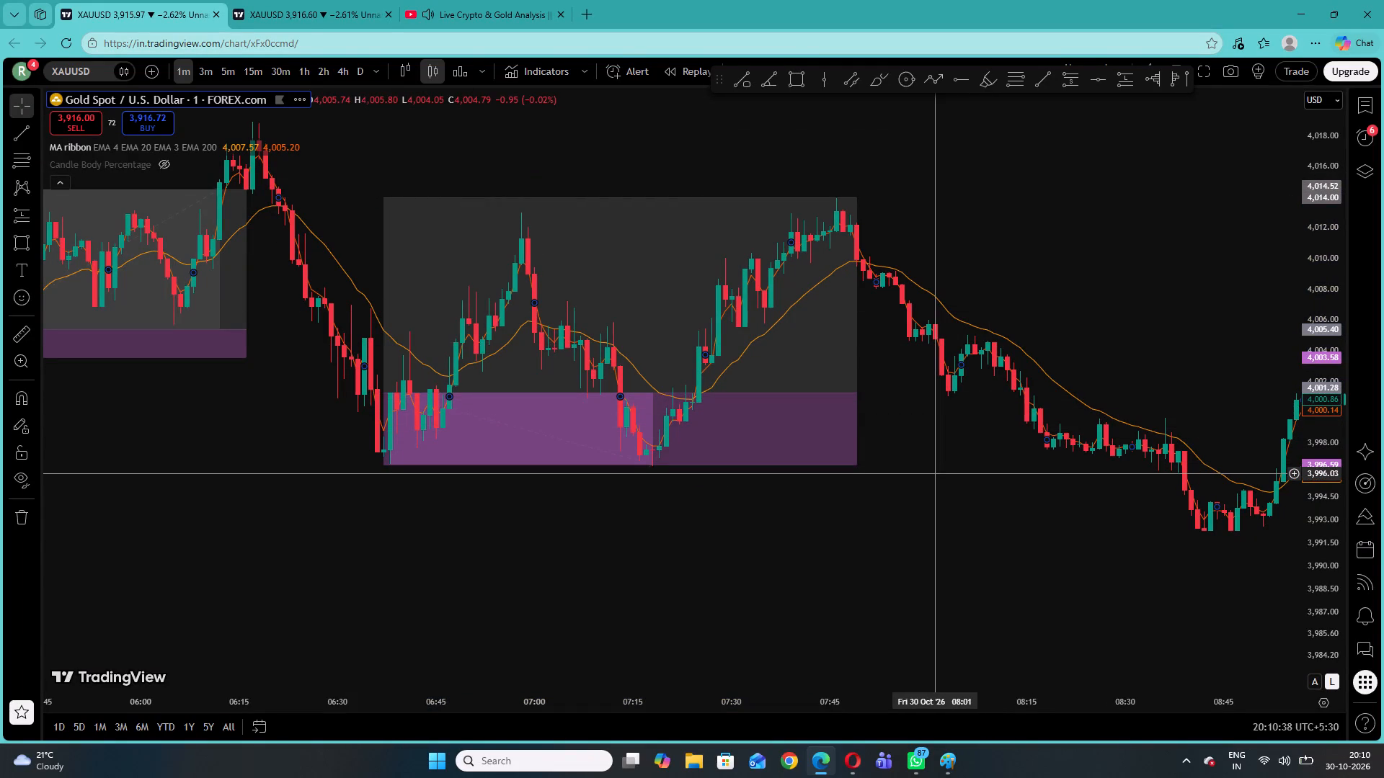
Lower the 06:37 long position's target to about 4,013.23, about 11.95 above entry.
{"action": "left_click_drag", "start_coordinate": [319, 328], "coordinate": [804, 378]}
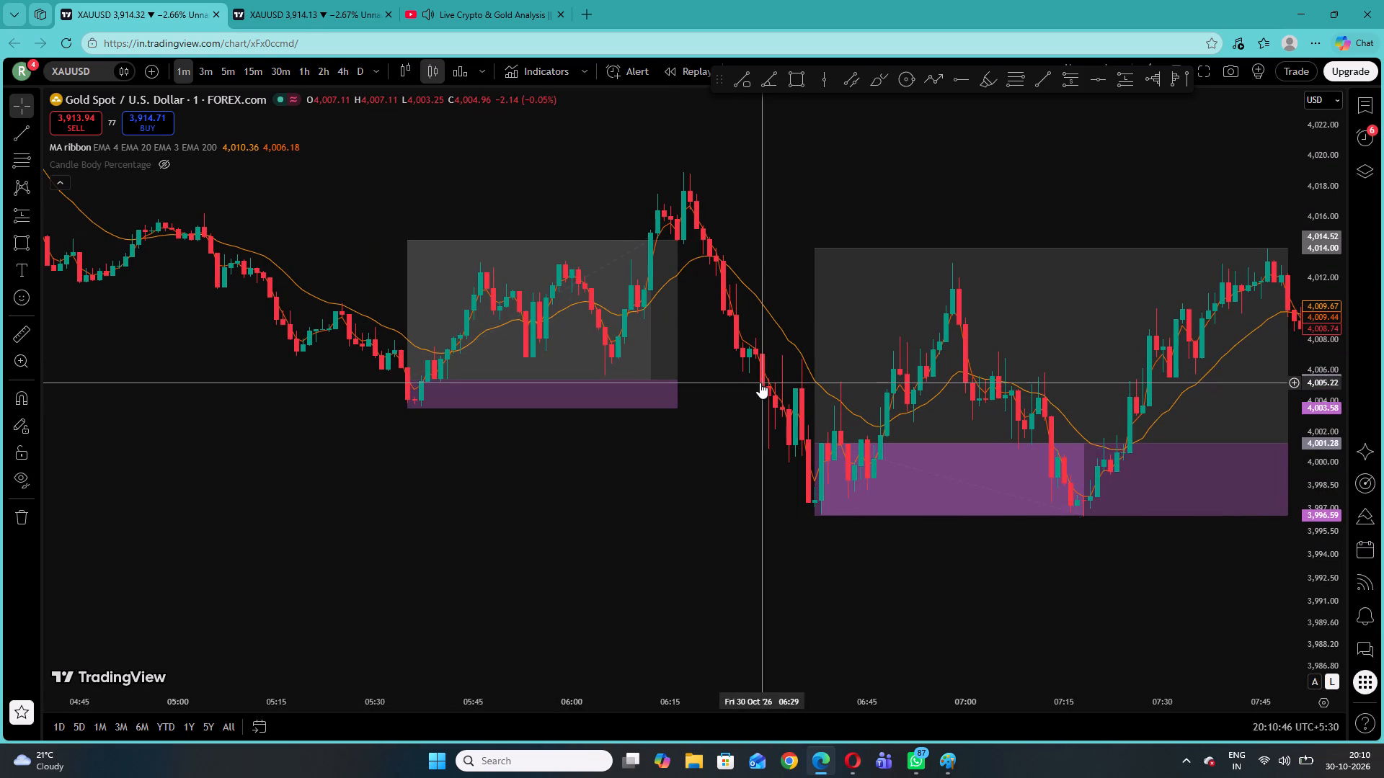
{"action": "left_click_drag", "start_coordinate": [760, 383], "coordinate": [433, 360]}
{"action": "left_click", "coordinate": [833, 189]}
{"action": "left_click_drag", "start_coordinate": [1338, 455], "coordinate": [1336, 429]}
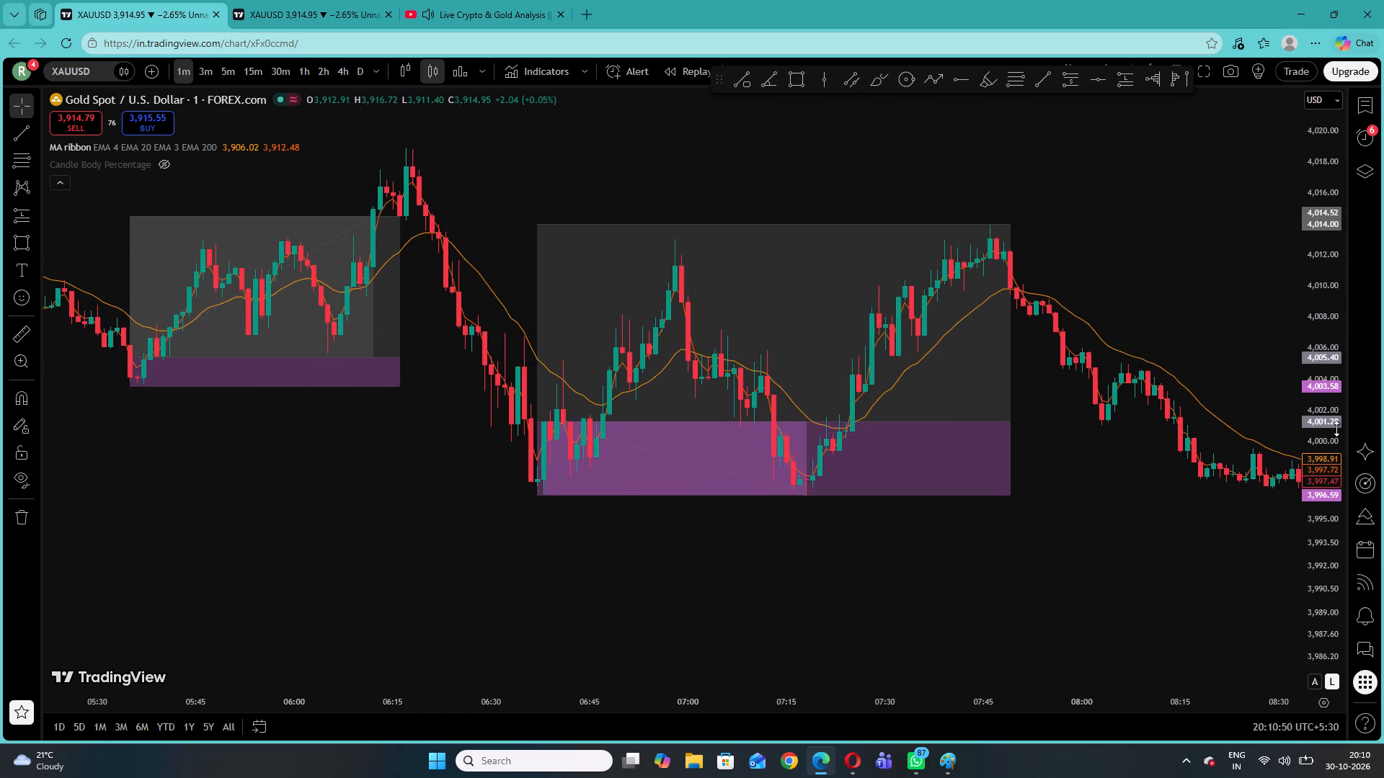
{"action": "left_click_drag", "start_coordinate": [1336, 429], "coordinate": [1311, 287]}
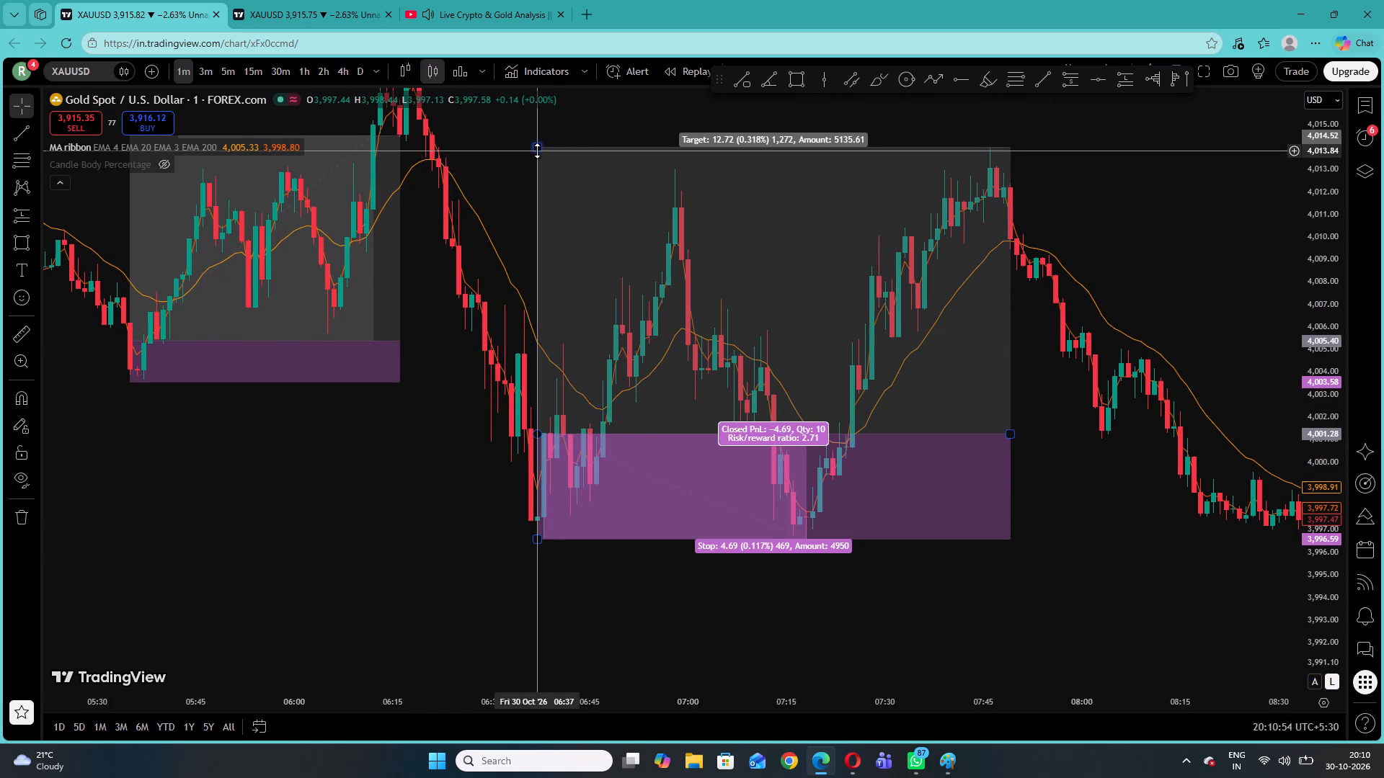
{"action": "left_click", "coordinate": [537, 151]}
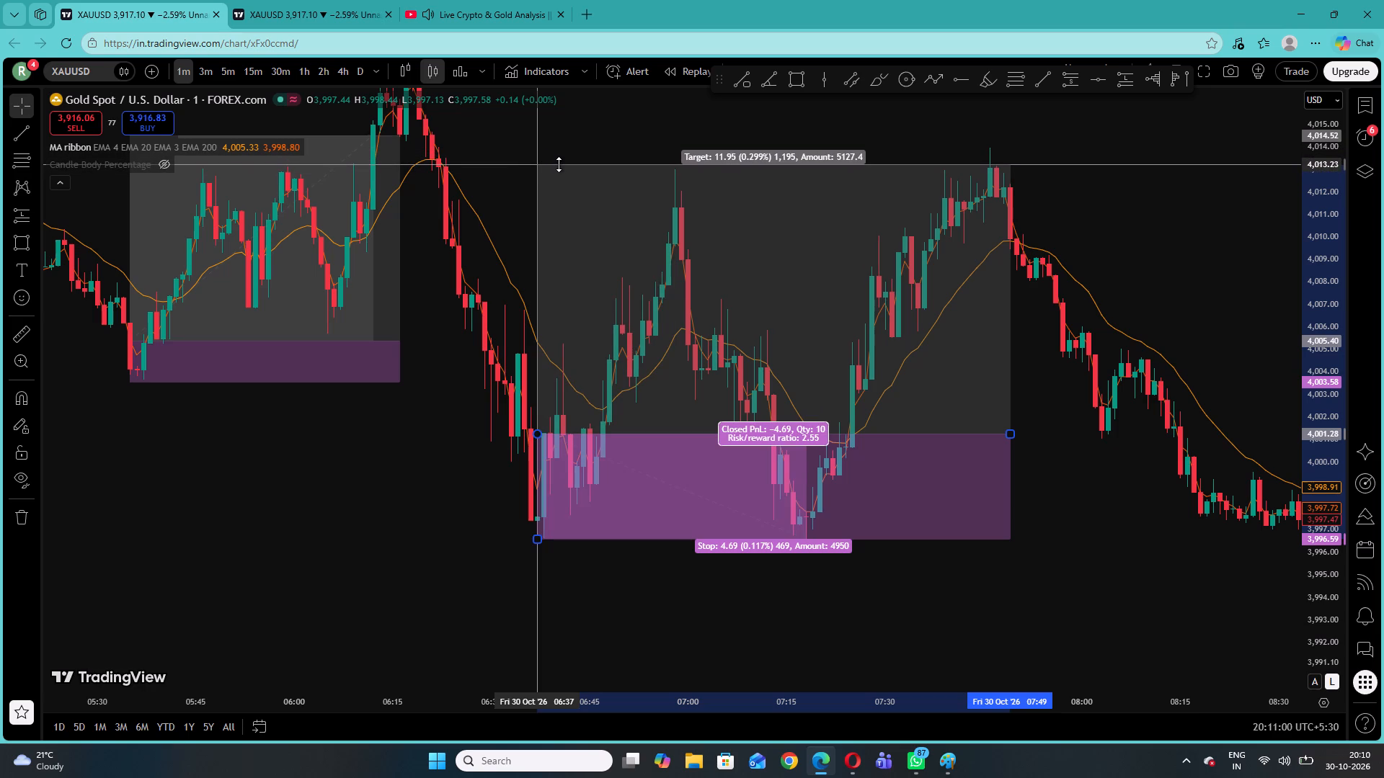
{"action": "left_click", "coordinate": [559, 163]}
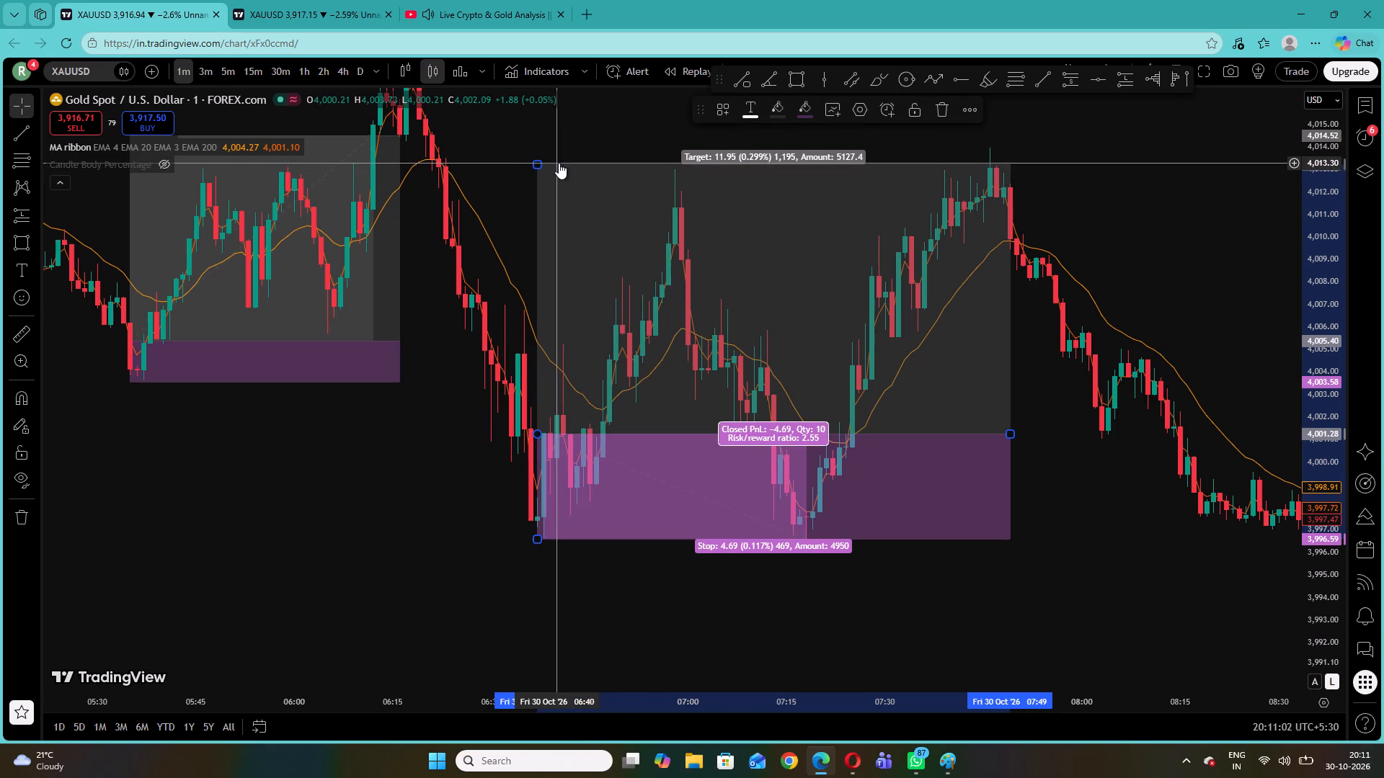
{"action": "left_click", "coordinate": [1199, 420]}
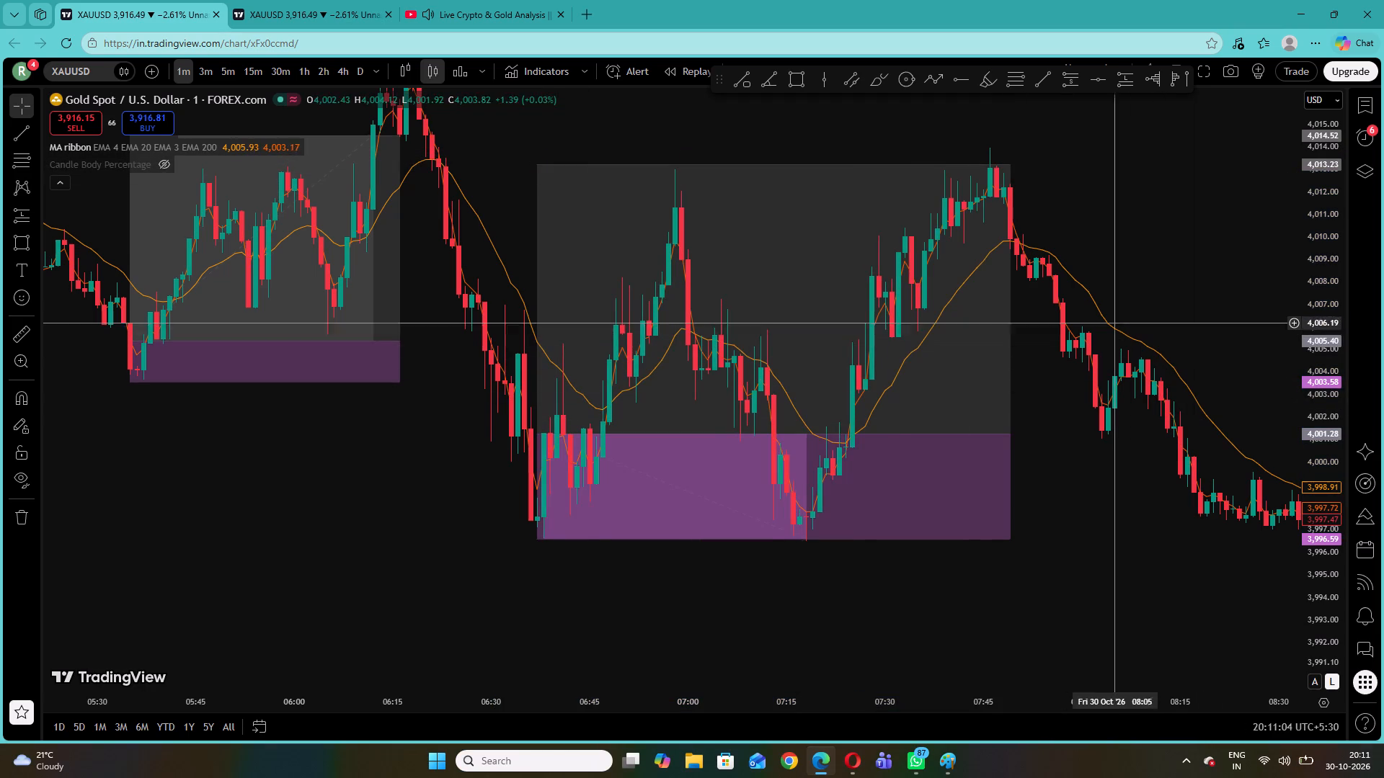
Delete the 06:37 and 05:35 long positions from the XAUUSD chart.
{"action": "left_click", "coordinate": [577, 371]}
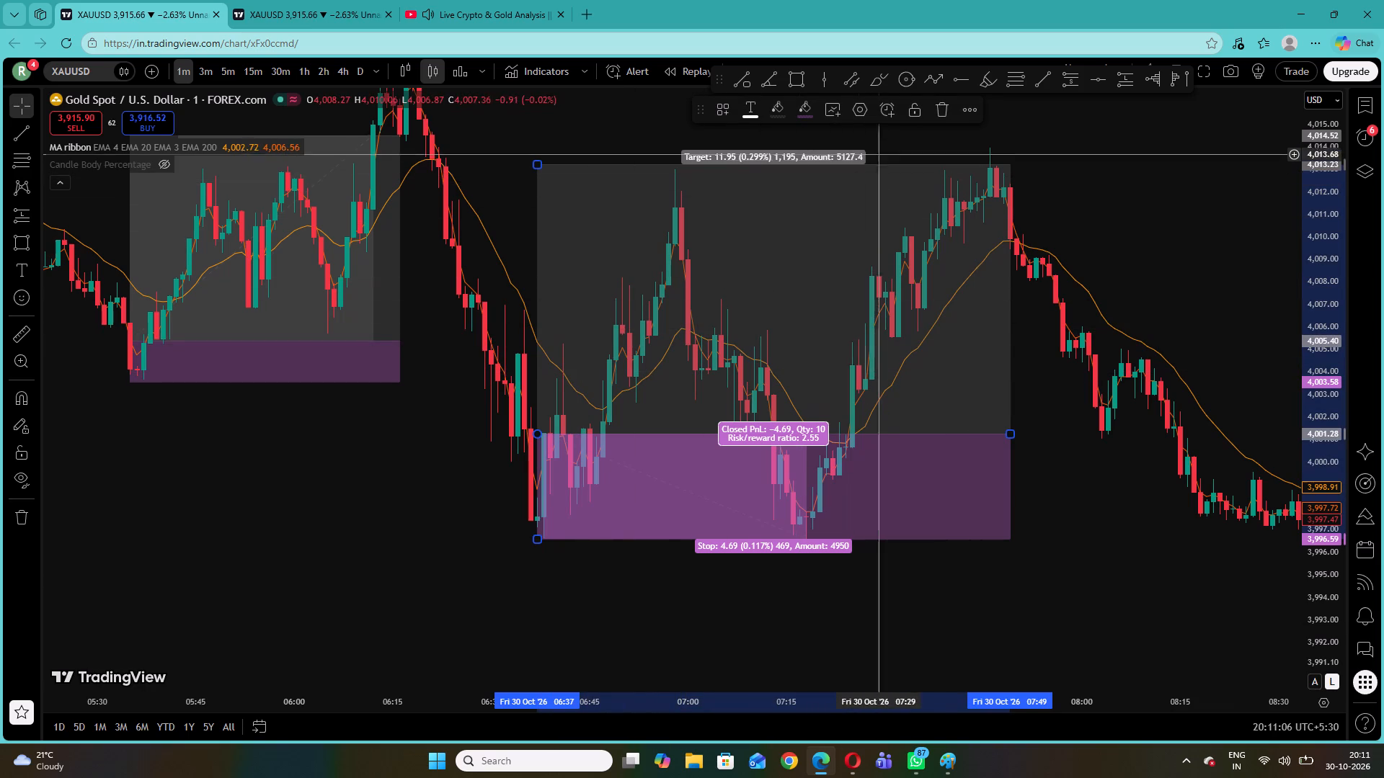
{"action": "left_click", "coordinate": [934, 105]}
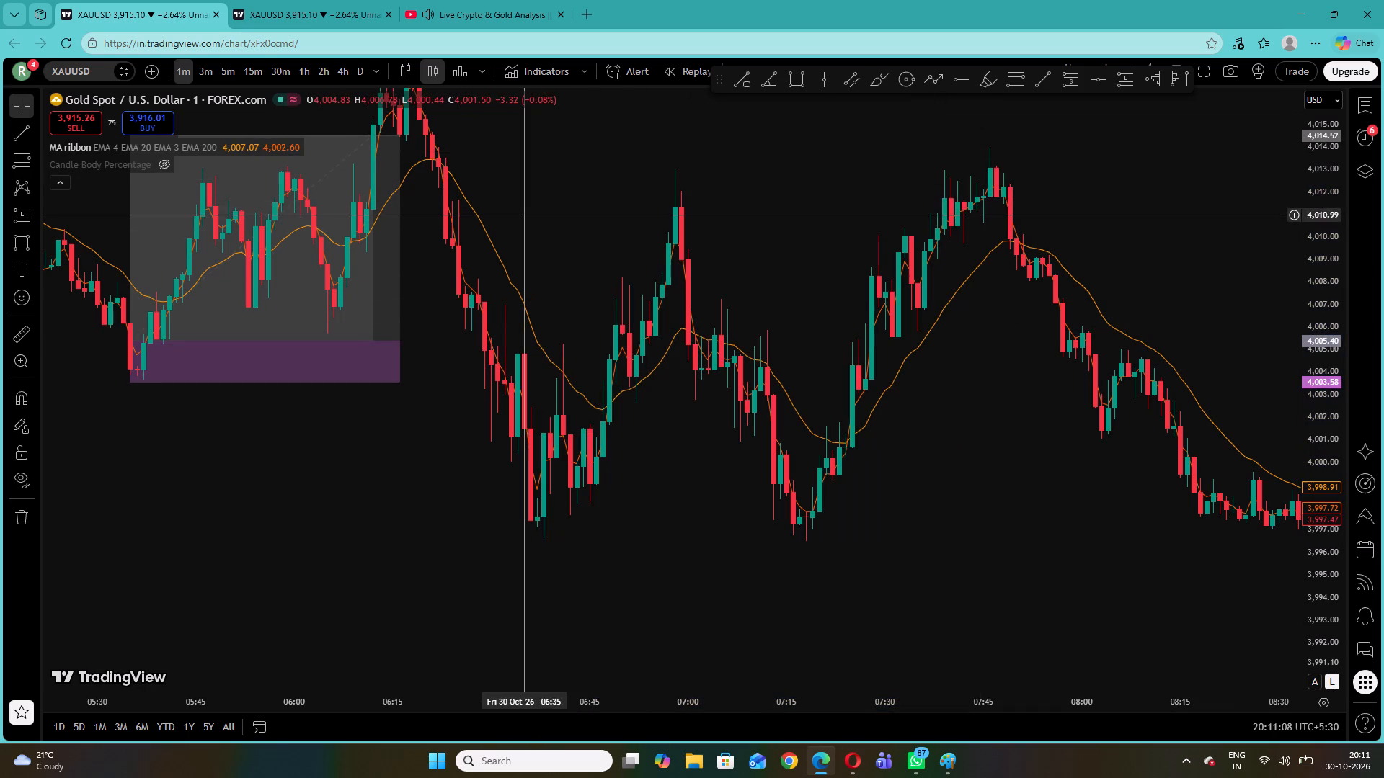
{"action": "right_click", "coordinate": [634, 184]}
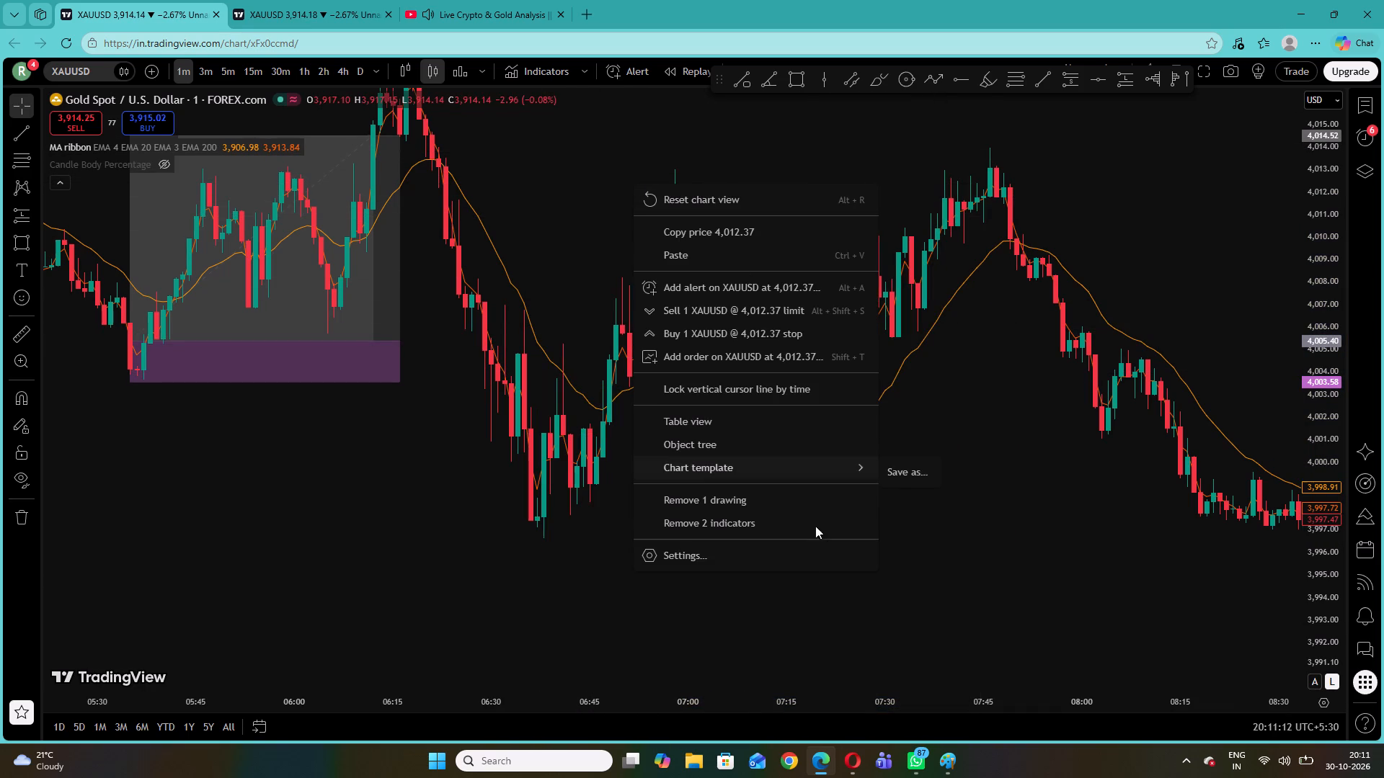
{"action": "left_click", "coordinate": [727, 501]}
Examine the XAUUSD candles between about 04:30 and 09:25 on 30 October against the moving averages.
{"action": "left_click_drag", "start_coordinate": [565, 184], "coordinate": [983, 303]}
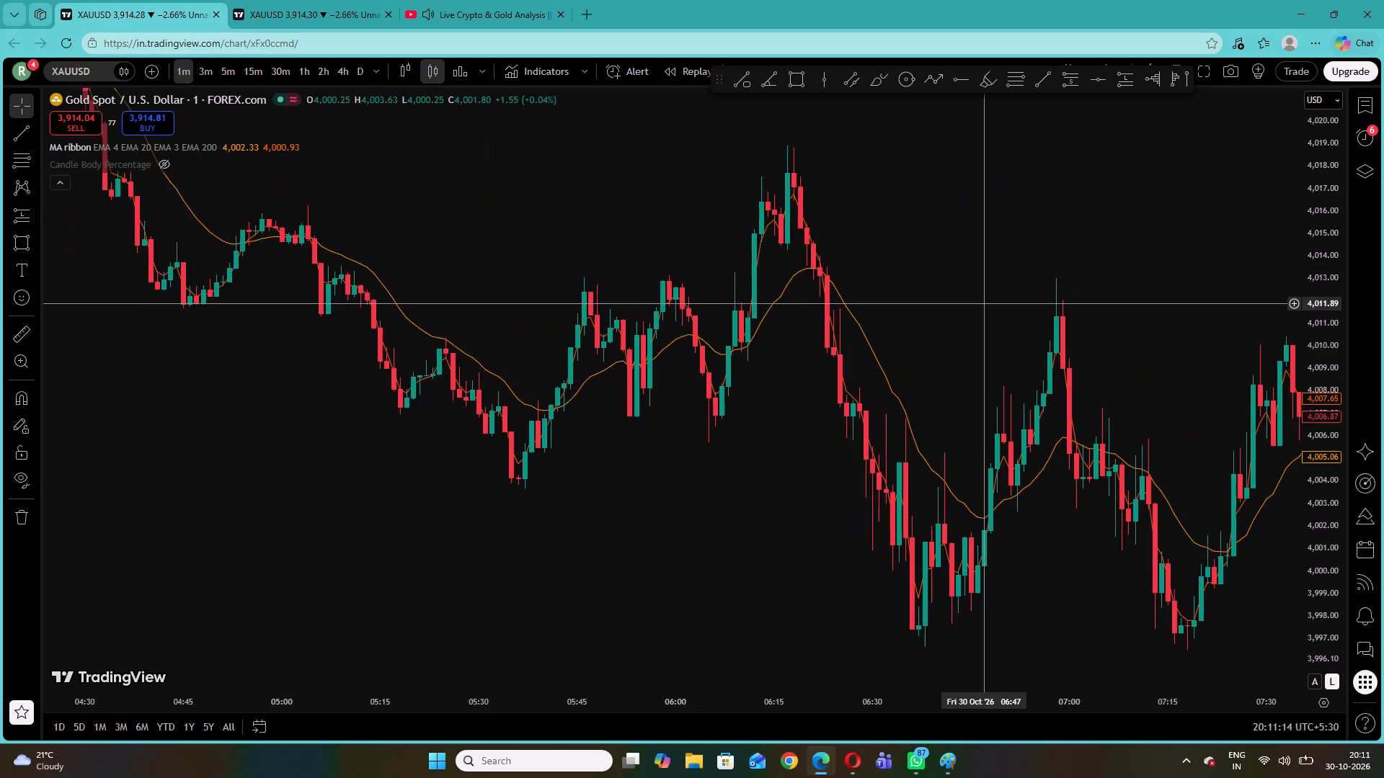
{"action": "left_click_drag", "start_coordinate": [983, 303], "coordinate": [649, 270]}
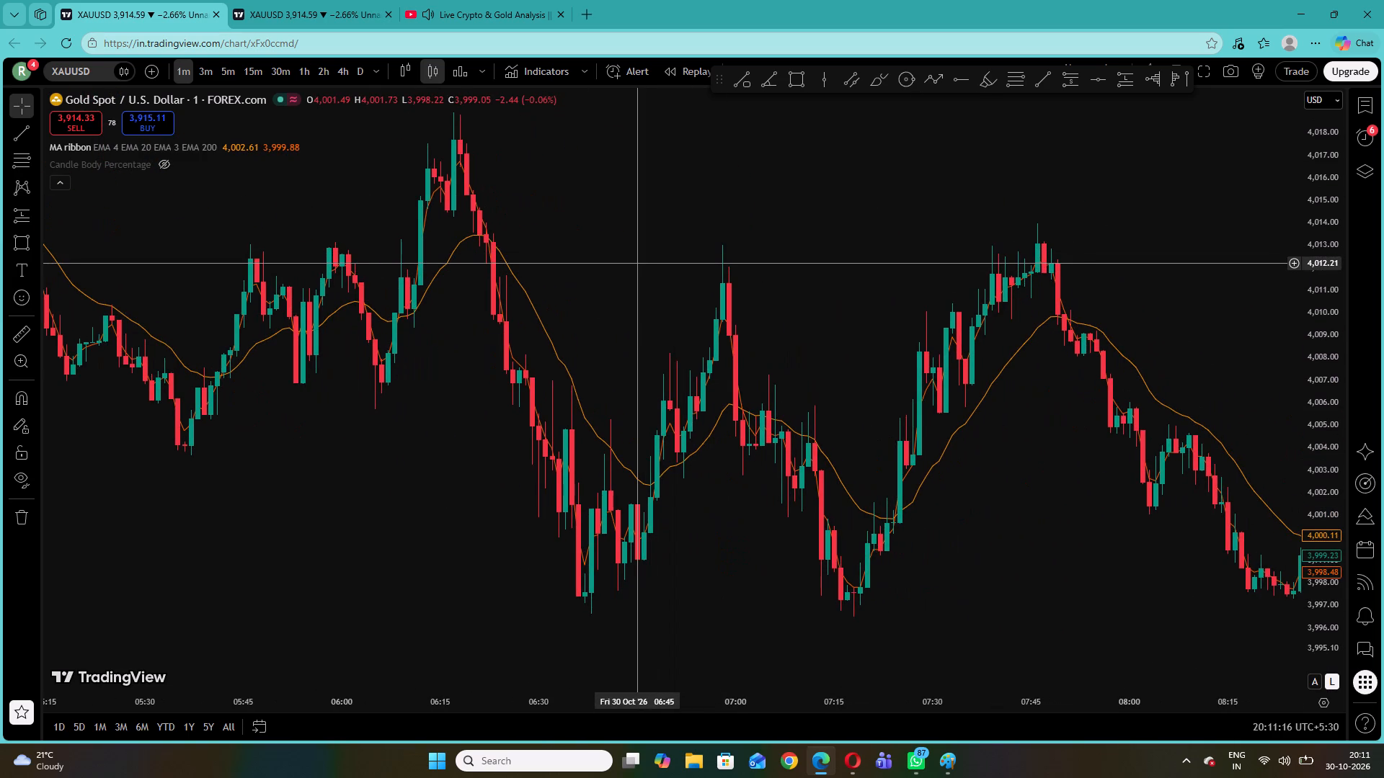
{"action": "left_click", "coordinate": [894, 244]}
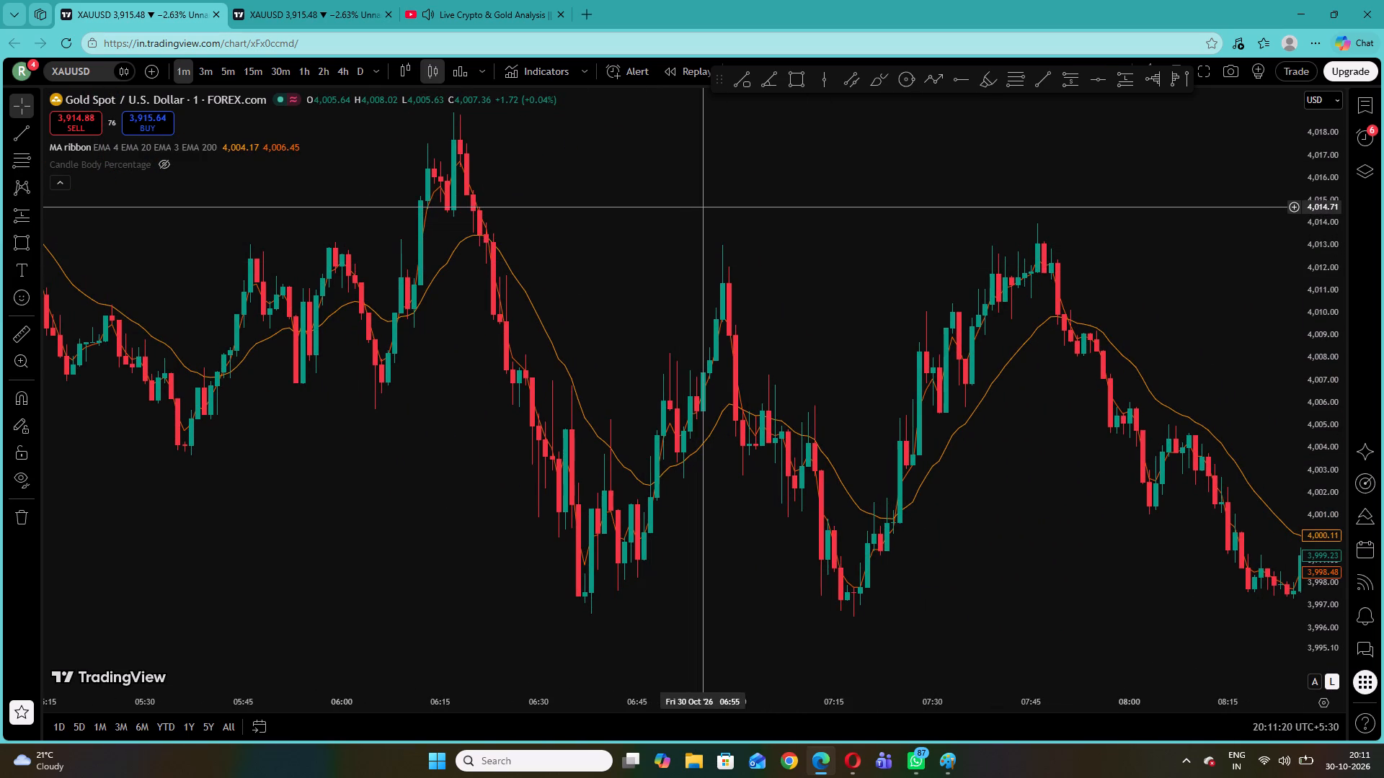
{"action": "left_click_drag", "start_coordinate": [629, 210], "coordinate": [724, 309]}
{"action": "left_click_drag", "start_coordinate": [728, 374], "coordinate": [610, 222]}
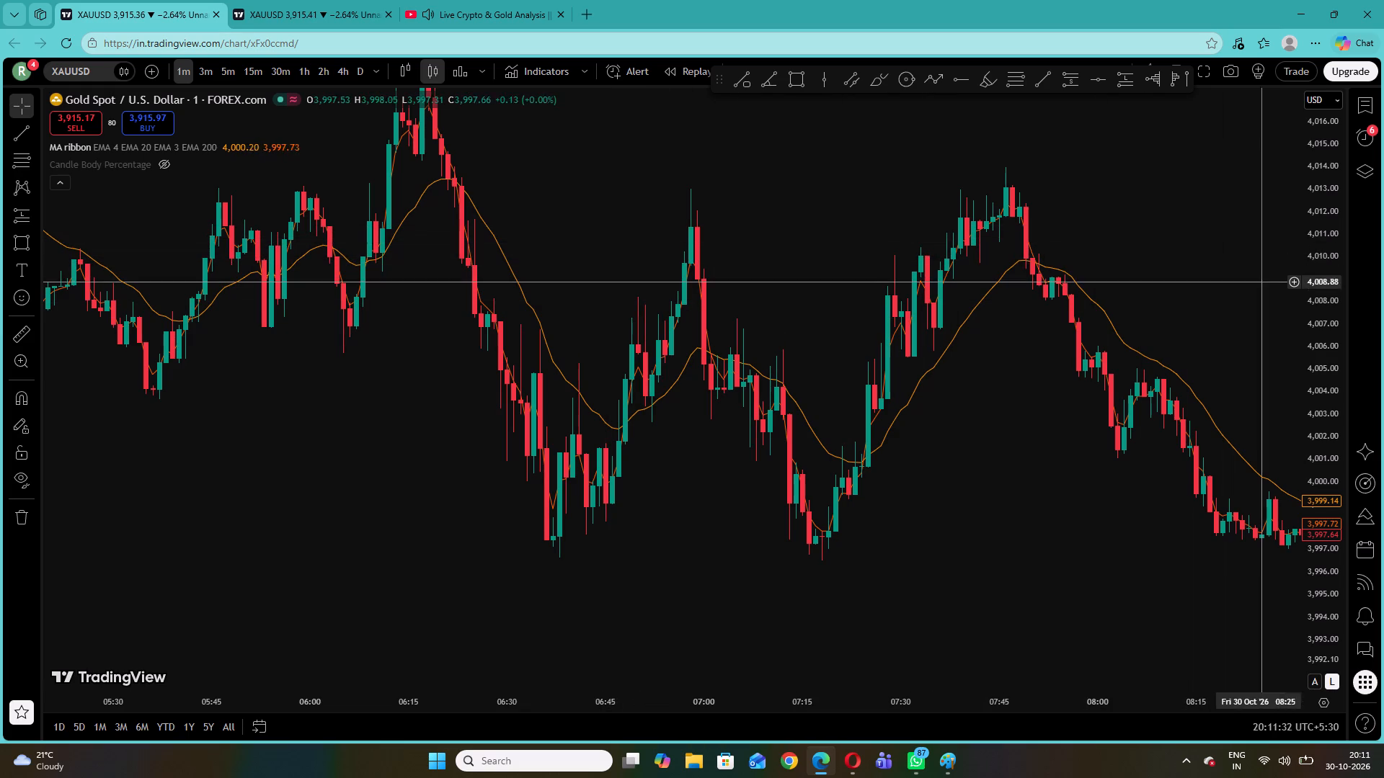
{"action": "left_click_drag", "start_coordinate": [1314, 272], "coordinate": [1326, 304]}
{"action": "left_click_drag", "start_coordinate": [1212, 288], "coordinate": [833, 188]}
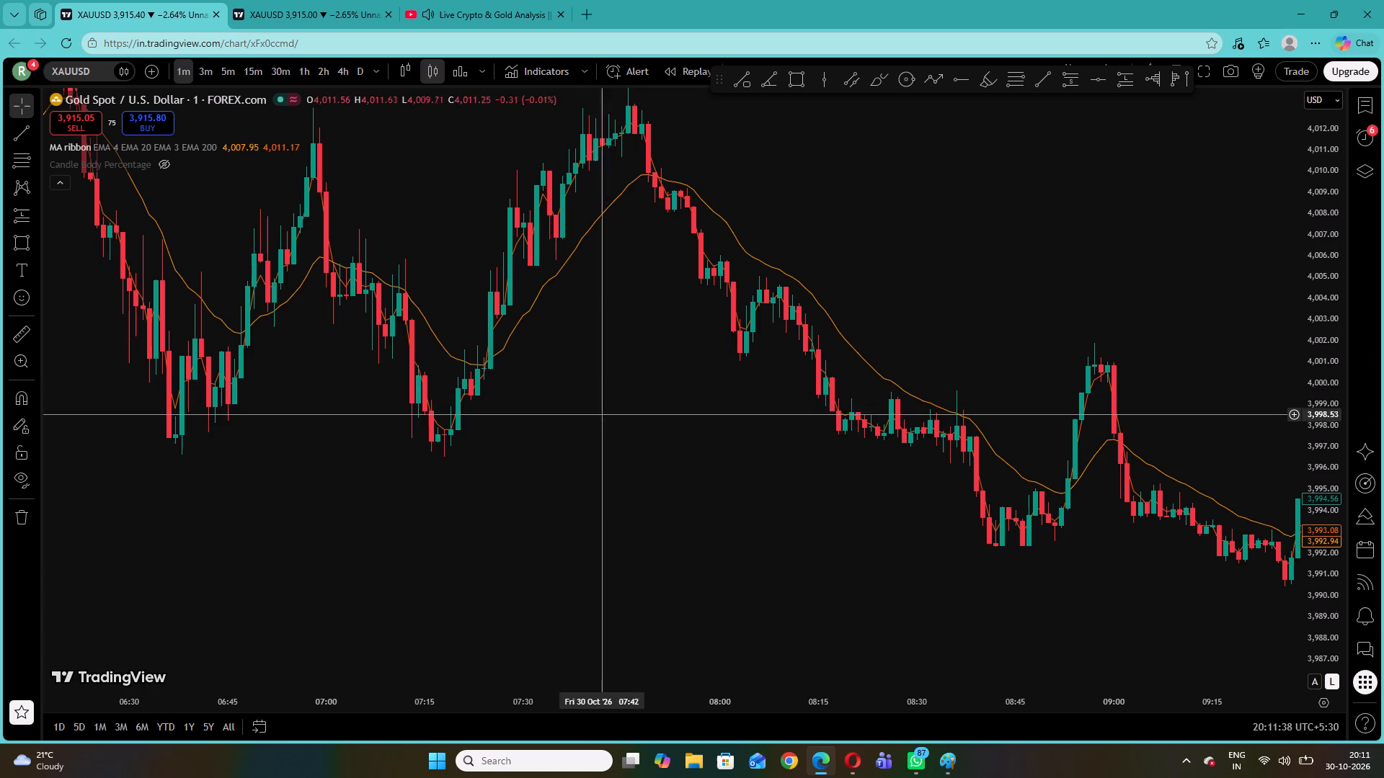
{"action": "left_click_drag", "start_coordinate": [586, 370], "coordinate": [1063, 295]}
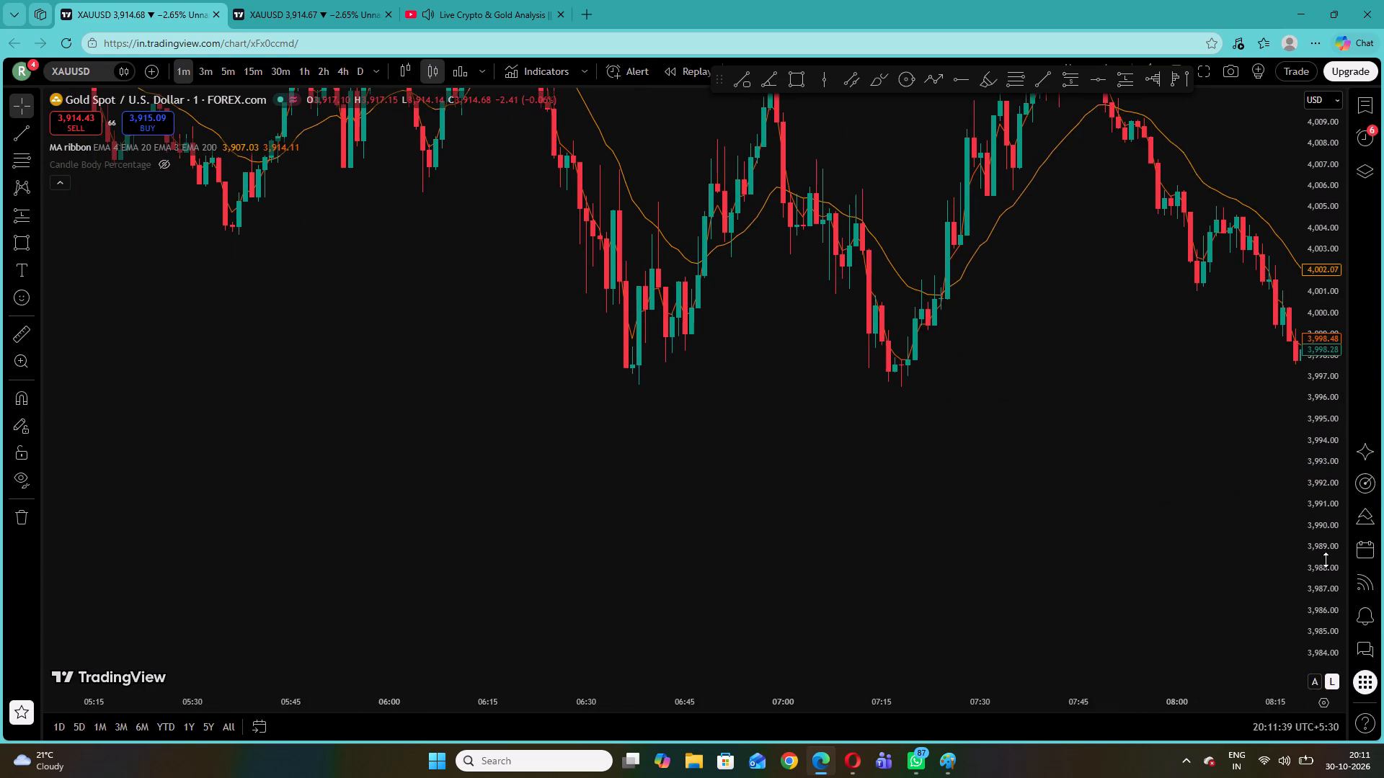
{"action": "left_click_drag", "start_coordinate": [1325, 563], "coordinate": [1289, 77]}
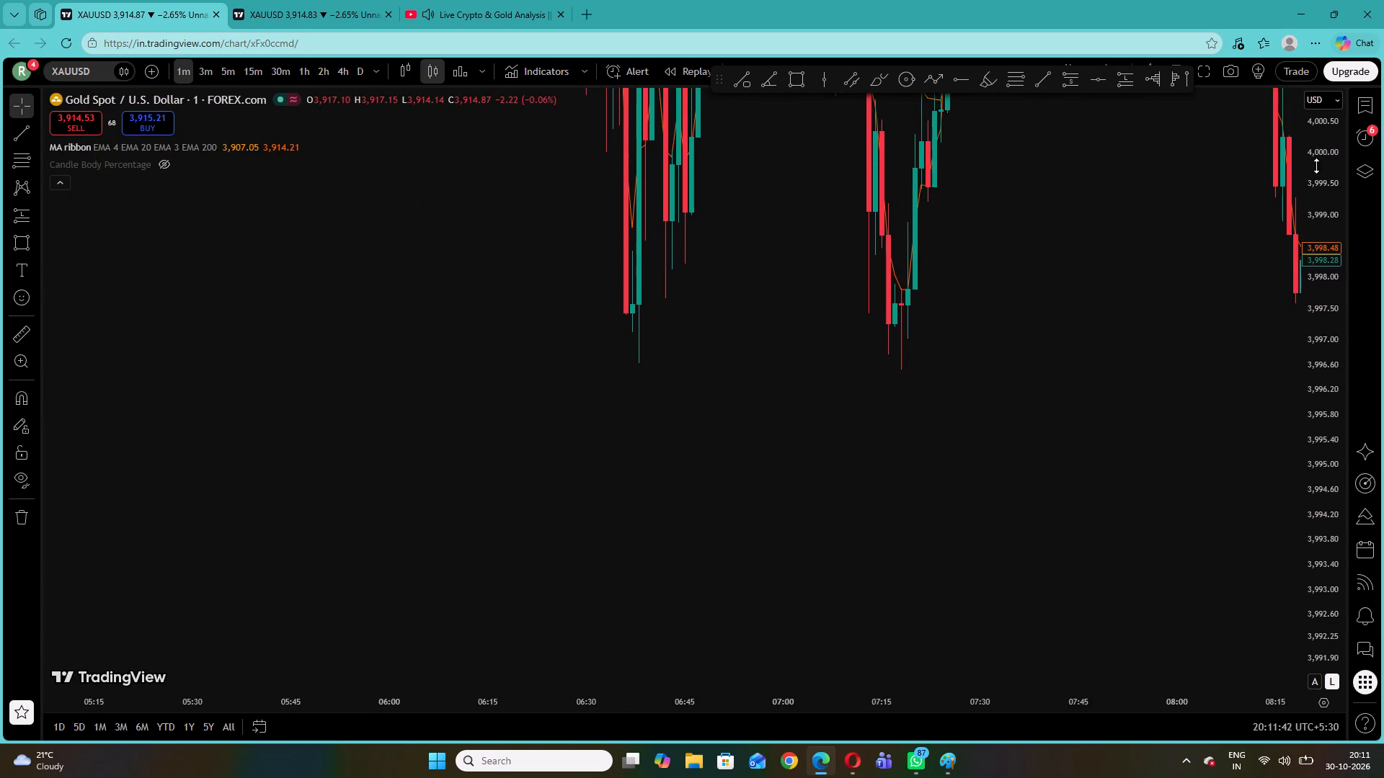
{"action": "left_click_drag", "start_coordinate": [1316, 166], "coordinate": [1313, 524]}
{"action": "left_click_drag", "start_coordinate": [1320, 334], "coordinate": [1328, 520]}
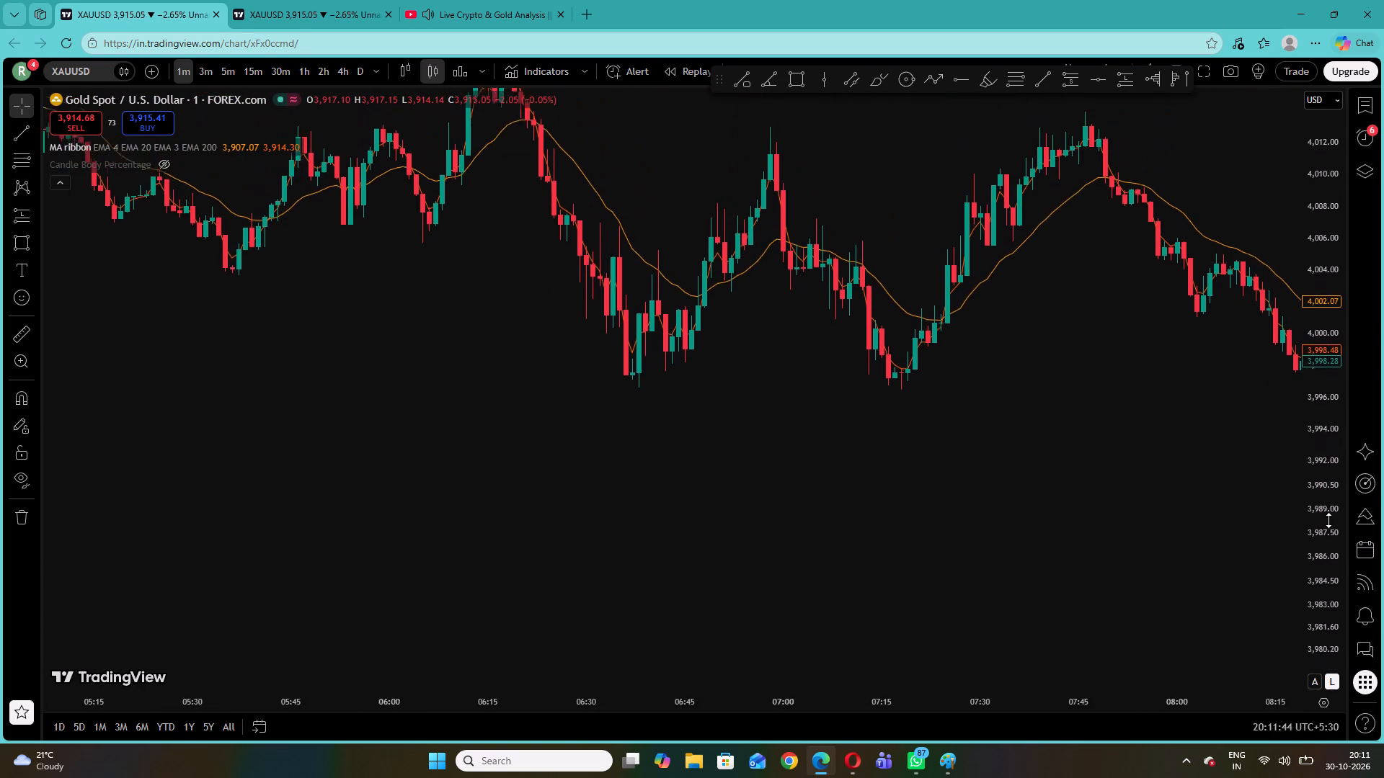
{"action": "left_click_drag", "start_coordinate": [1328, 520], "coordinate": [1323, 501]}
{"action": "left_click_drag", "start_coordinate": [884, 155], "coordinate": [667, 292]}
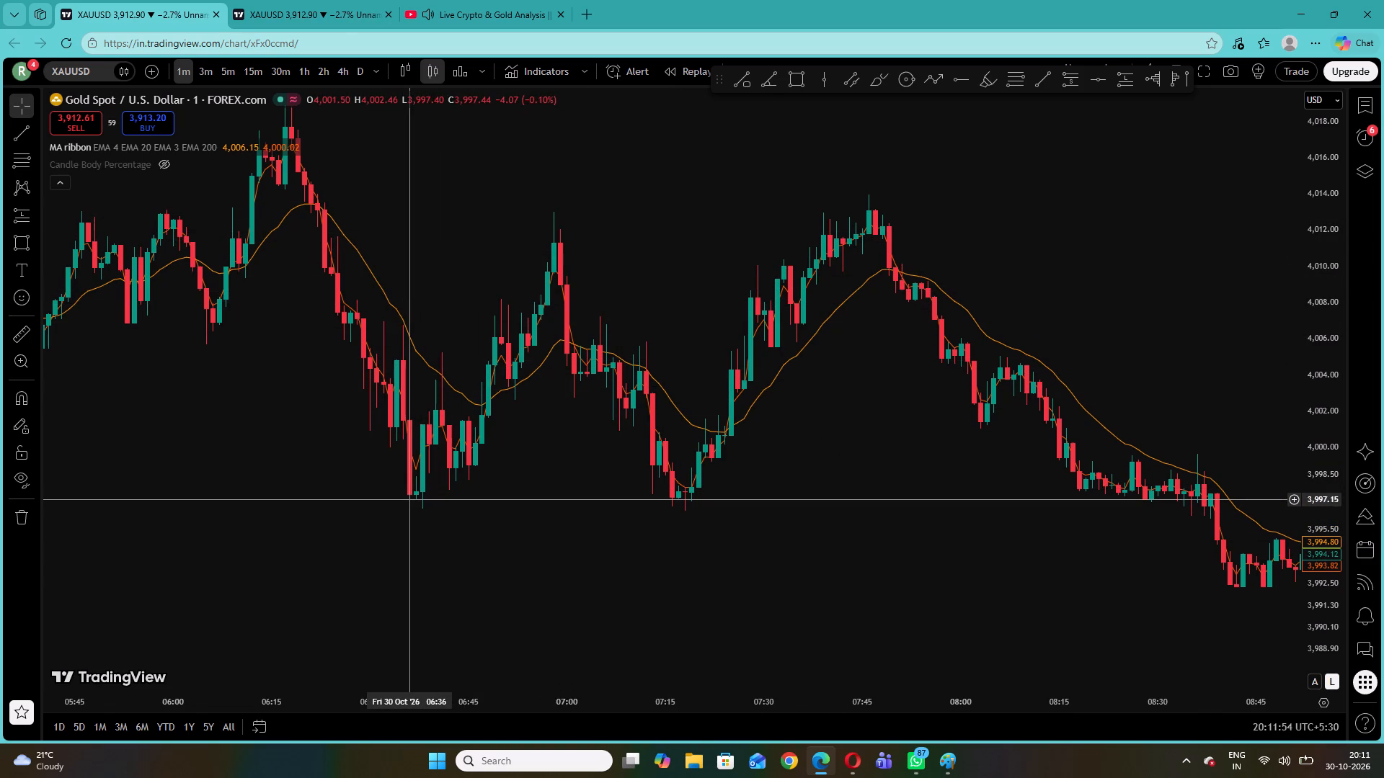
{"action": "left_click_drag", "start_coordinate": [389, 498], "coordinate": [455, 500]}
{"action": "left_click_drag", "start_coordinate": [455, 495], "coordinate": [456, 496]}
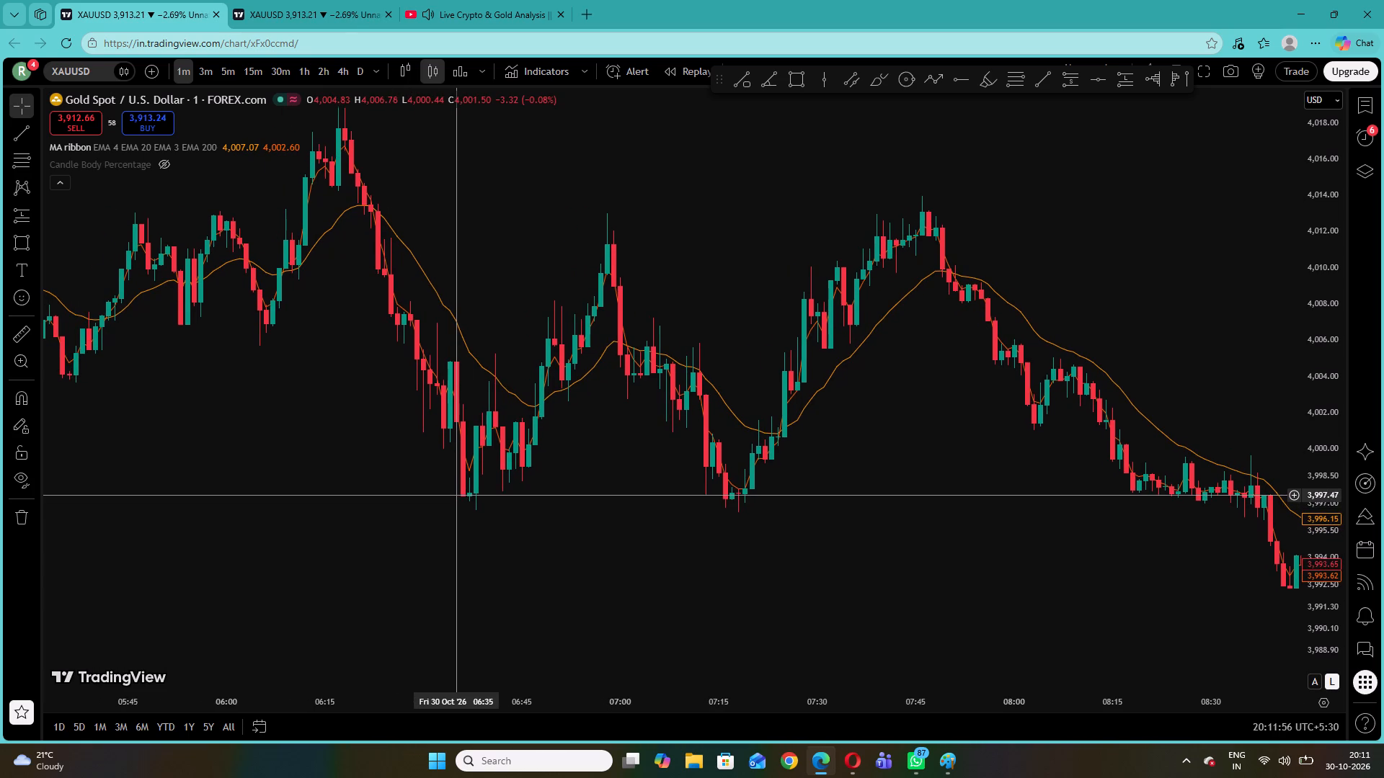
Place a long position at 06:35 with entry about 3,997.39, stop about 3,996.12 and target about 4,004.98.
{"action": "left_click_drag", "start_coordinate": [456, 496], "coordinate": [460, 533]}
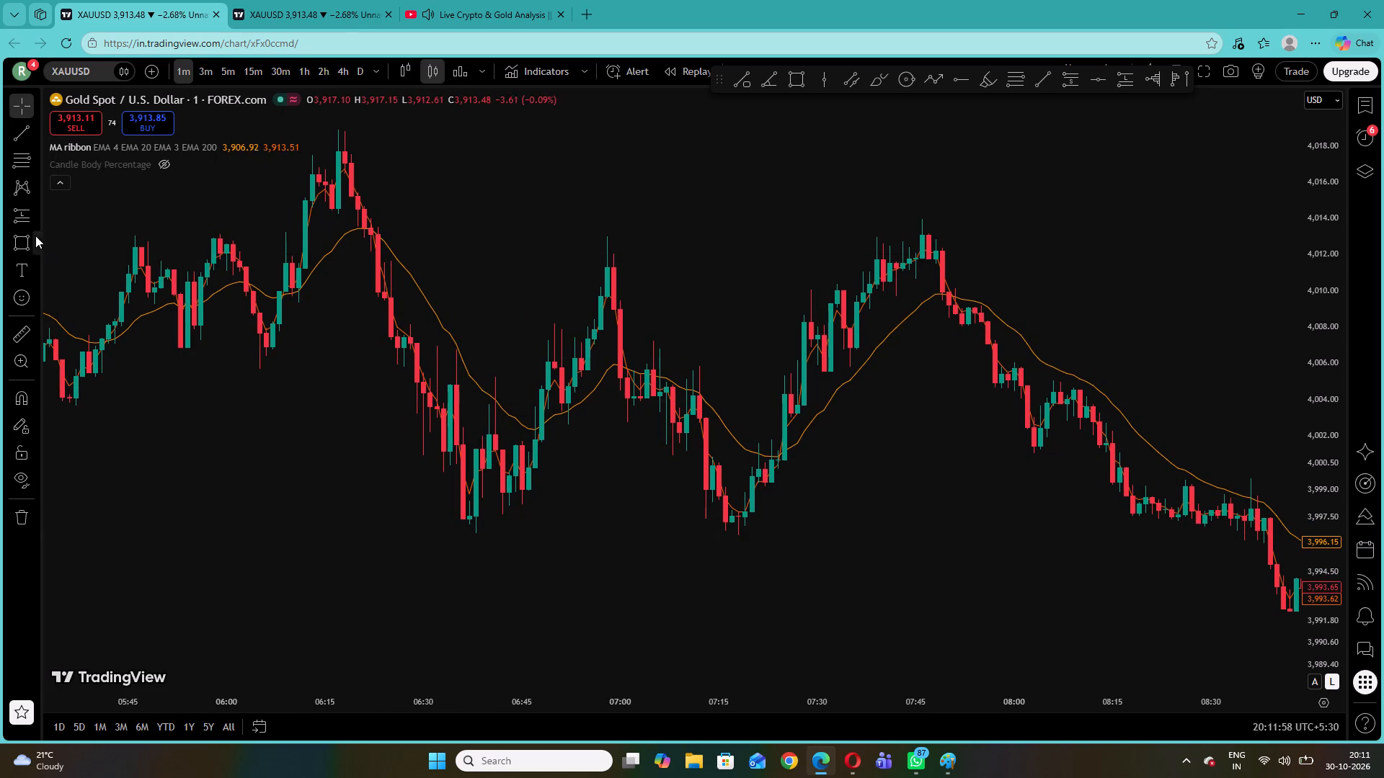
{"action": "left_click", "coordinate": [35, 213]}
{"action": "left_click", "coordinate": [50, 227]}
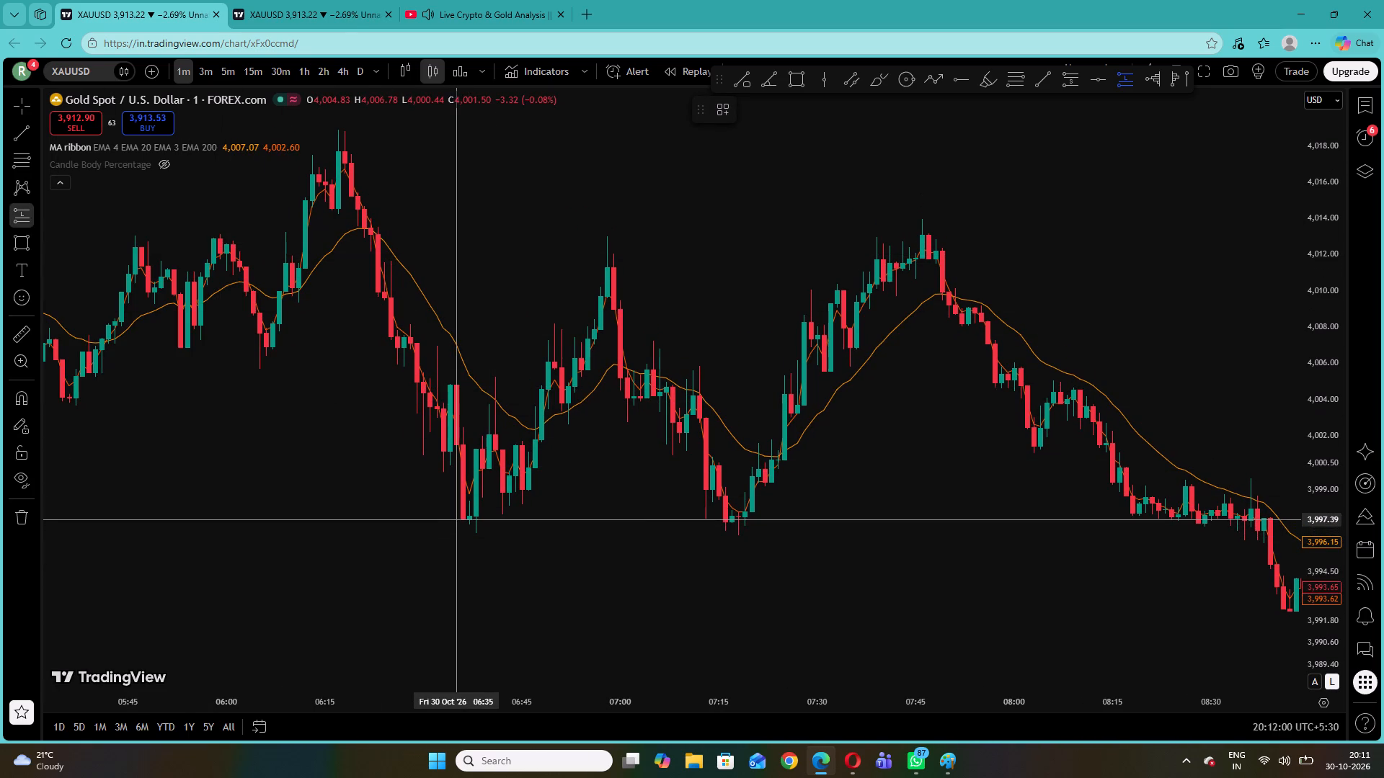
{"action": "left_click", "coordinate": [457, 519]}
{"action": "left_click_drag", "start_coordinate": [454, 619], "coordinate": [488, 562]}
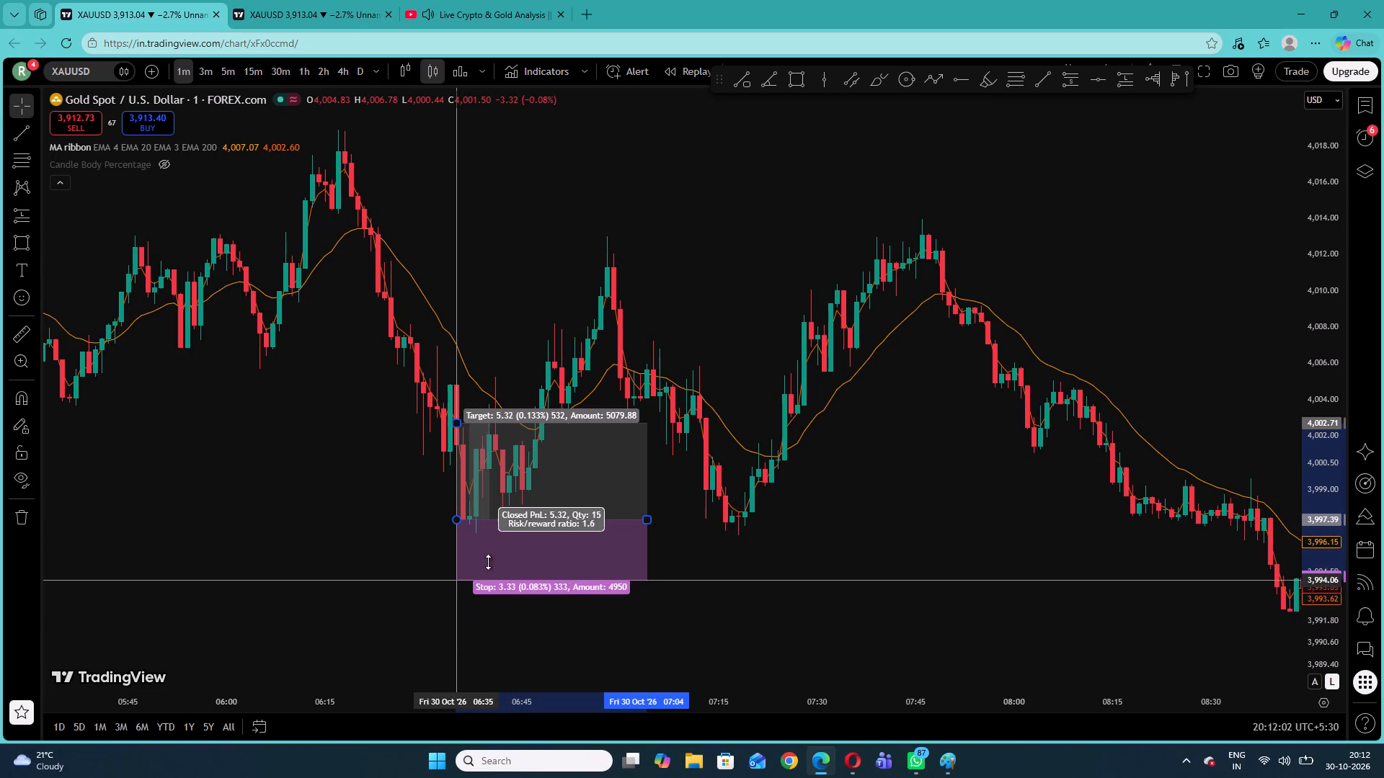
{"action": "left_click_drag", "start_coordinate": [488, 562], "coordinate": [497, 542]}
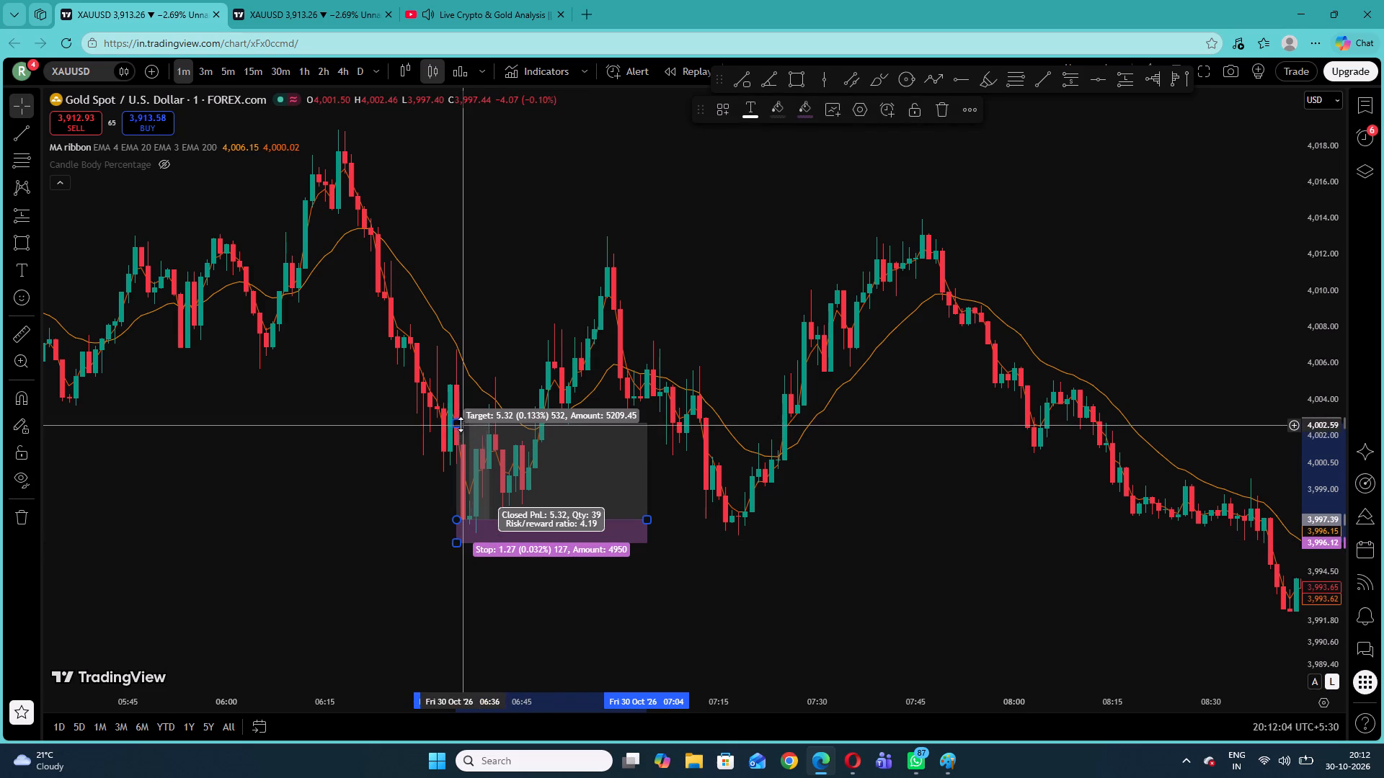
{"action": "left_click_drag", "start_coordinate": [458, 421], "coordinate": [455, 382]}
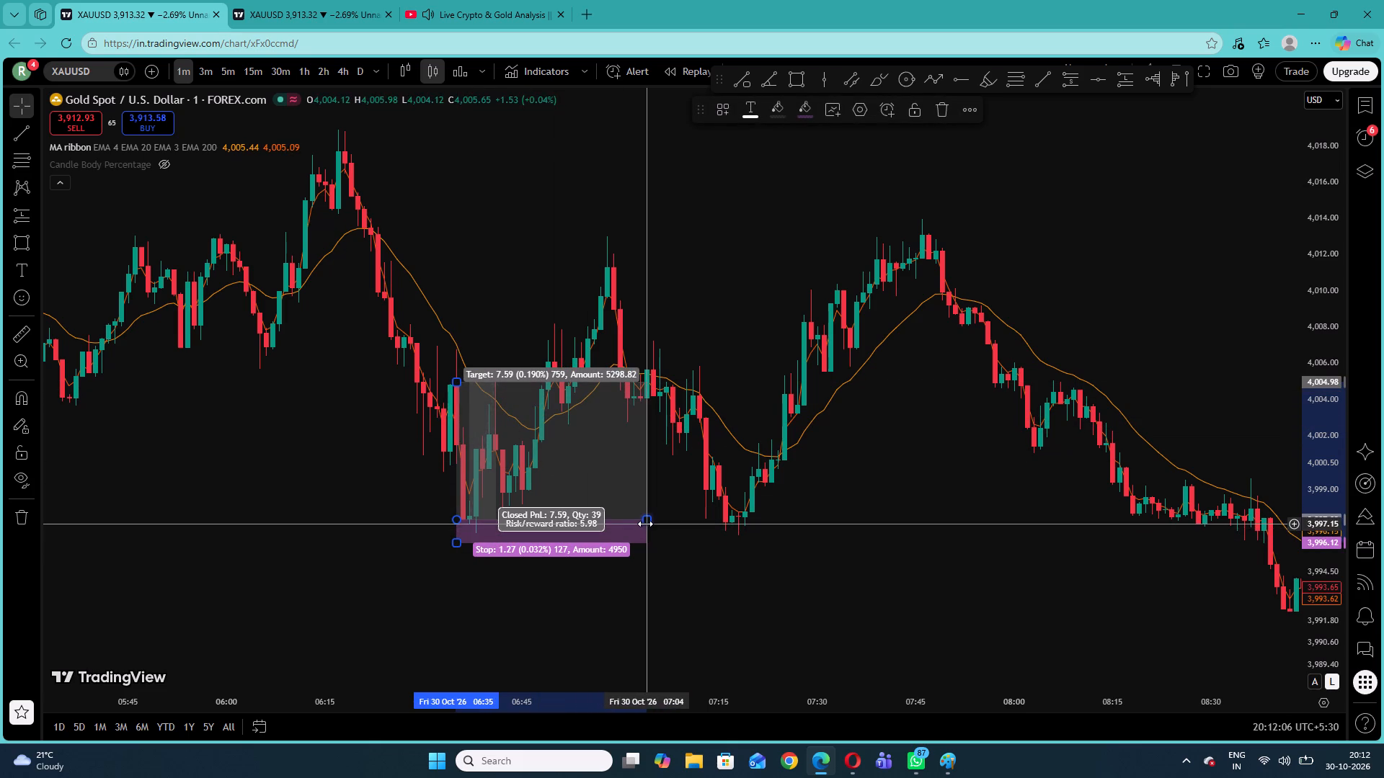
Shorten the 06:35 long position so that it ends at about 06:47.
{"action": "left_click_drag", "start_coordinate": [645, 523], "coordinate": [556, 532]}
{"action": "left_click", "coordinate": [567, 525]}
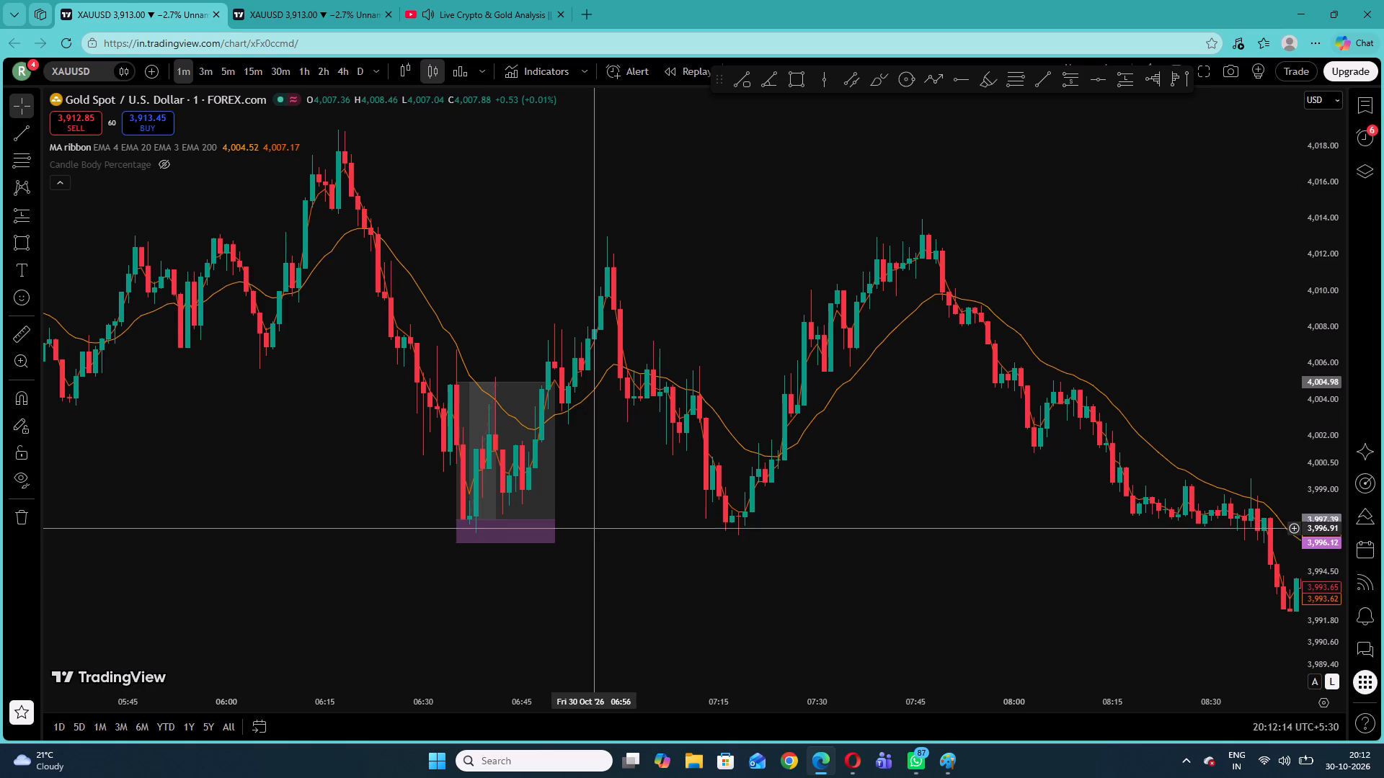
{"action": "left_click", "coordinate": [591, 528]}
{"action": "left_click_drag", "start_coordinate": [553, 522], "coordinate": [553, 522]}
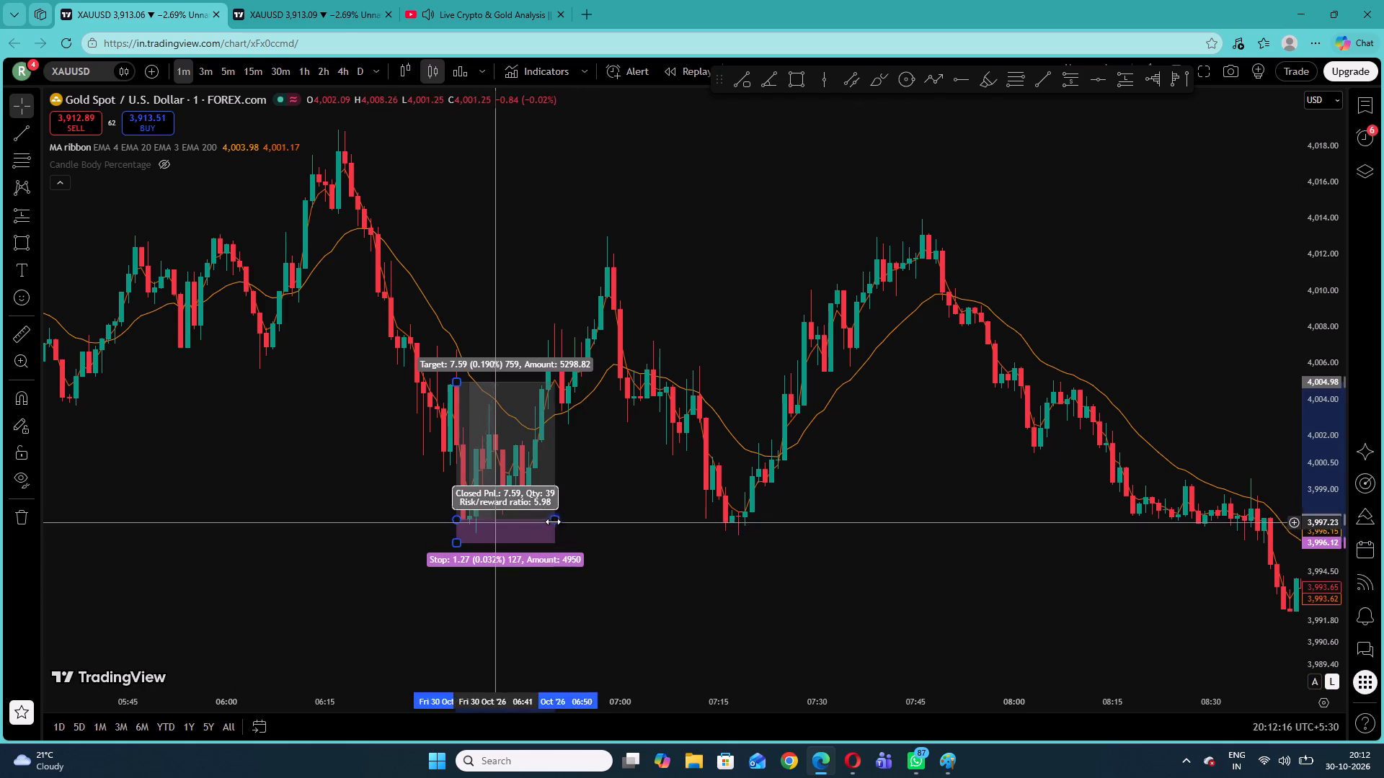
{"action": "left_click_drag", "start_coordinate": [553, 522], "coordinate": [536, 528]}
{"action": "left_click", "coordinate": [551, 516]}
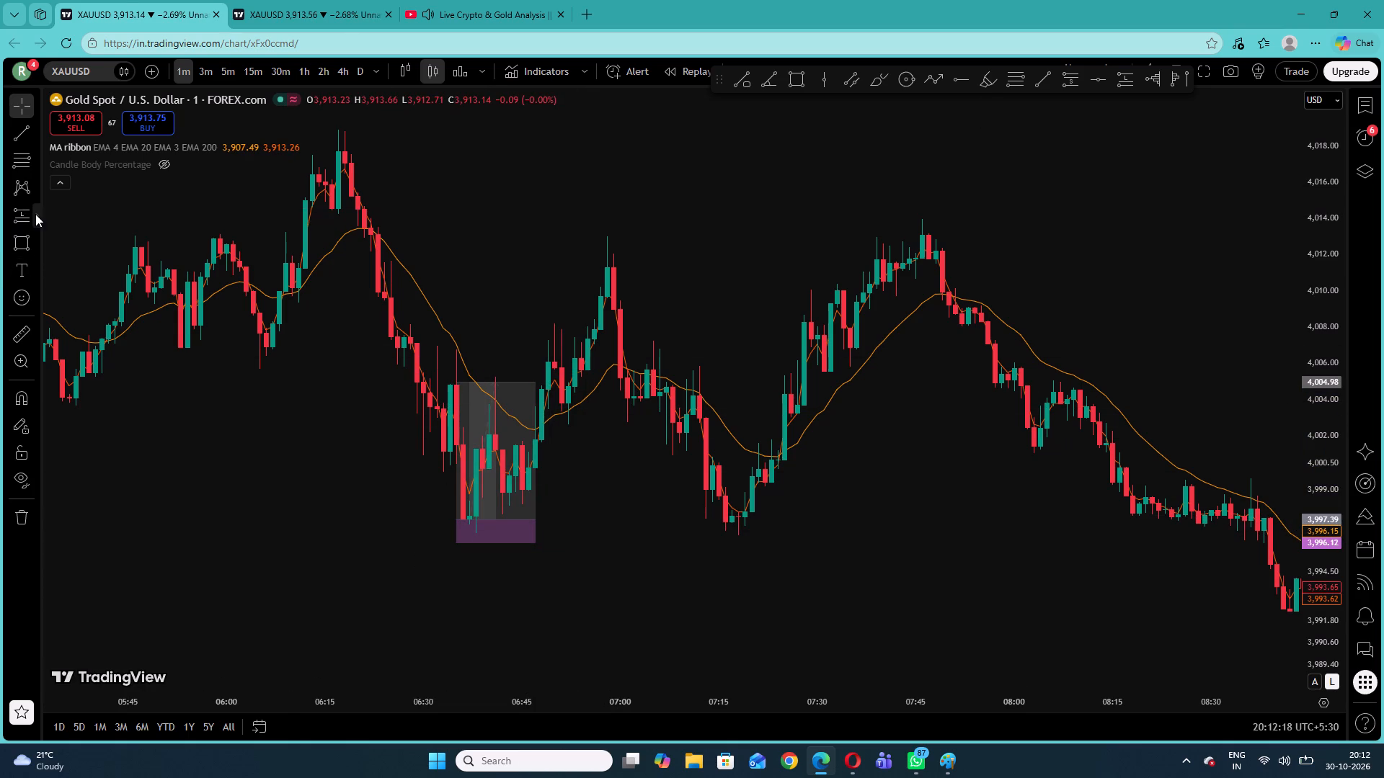
Place a short position from 06:49 to about 06:53 with entry about 4,005.69, stop about 4,008.40 and target about 4,000.37.
{"action": "left_click", "coordinate": [35, 214]}
{"action": "left_click", "coordinate": [93, 272]}
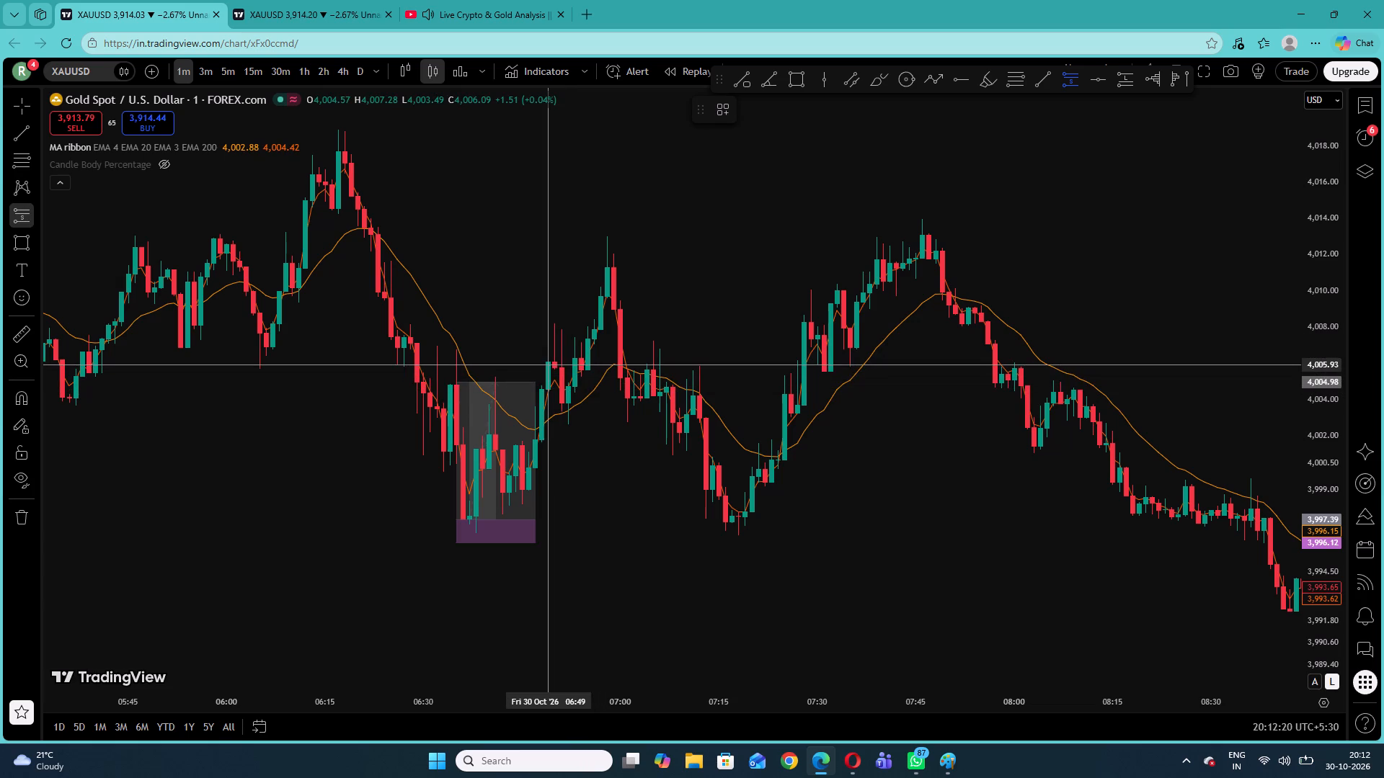
{"action": "left_click", "coordinate": [547, 369]}
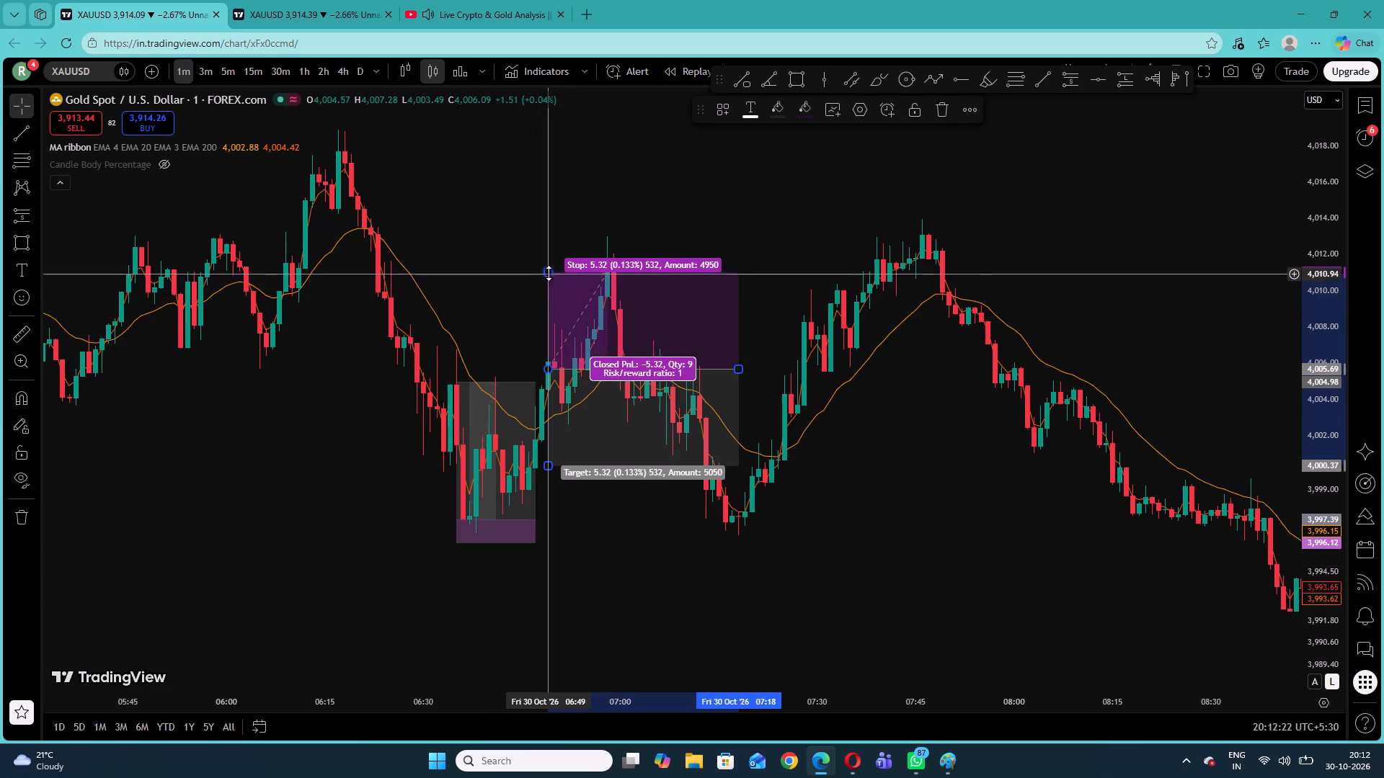
{"action": "left_click_drag", "start_coordinate": [549, 272], "coordinate": [557, 320]}
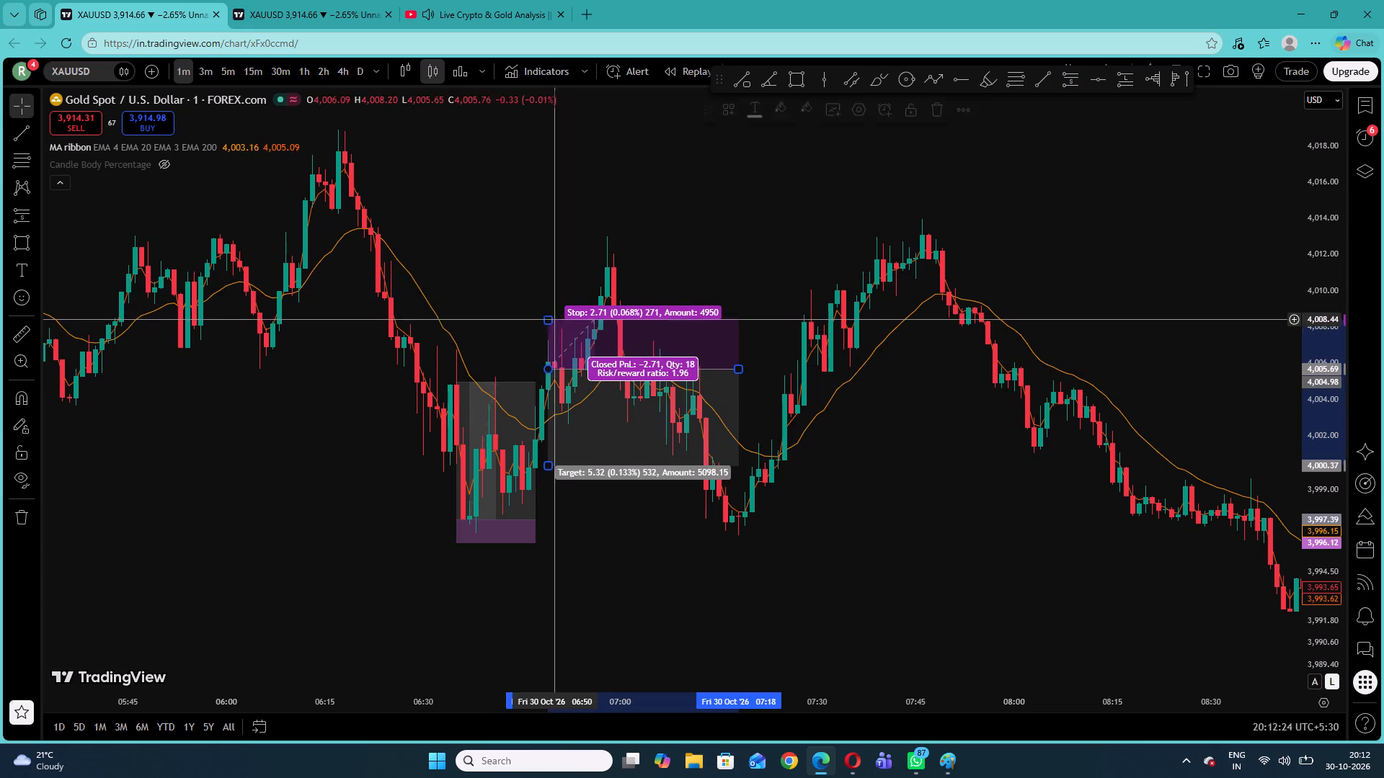
{"action": "left_click", "coordinate": [544, 306]}
{"action": "left_click_drag", "start_coordinate": [736, 371], "coordinate": [575, 375]}
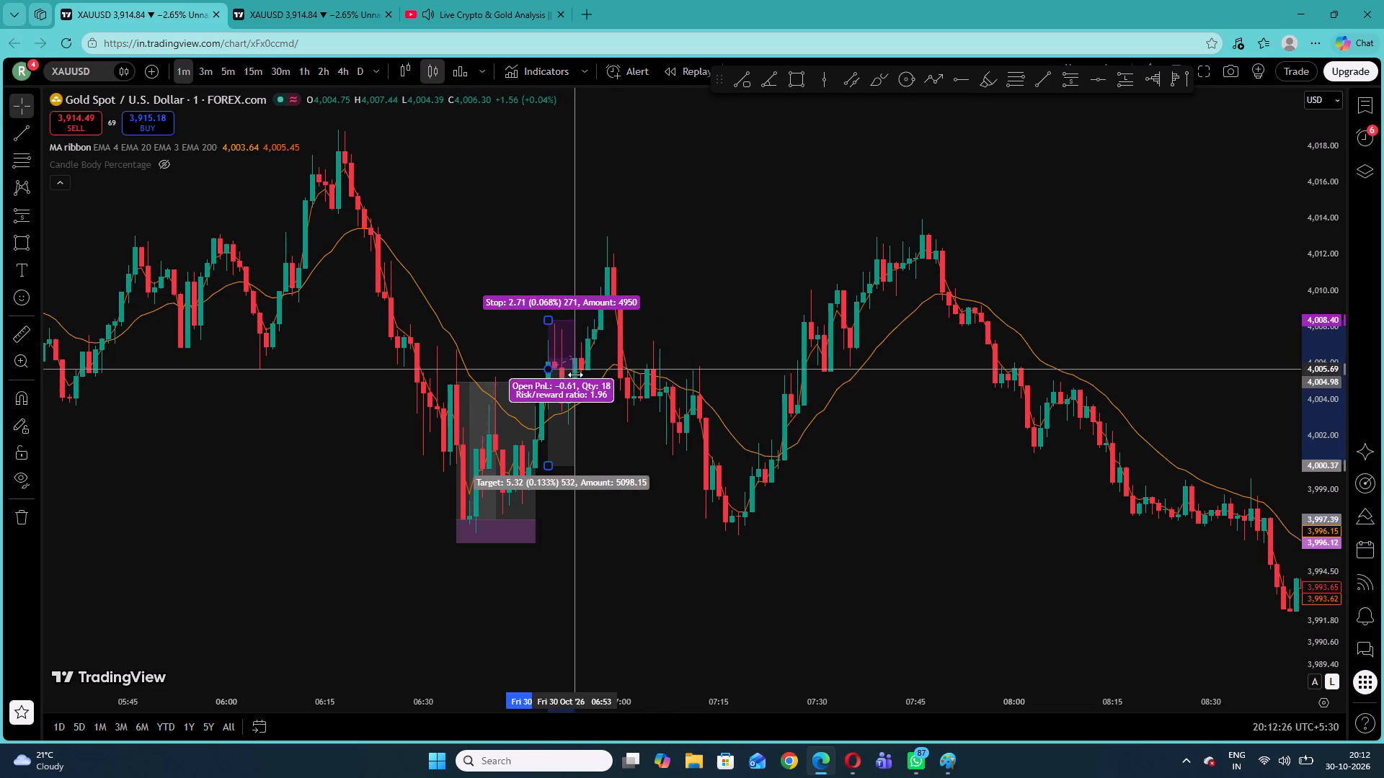
{"action": "left_click", "coordinate": [625, 372]}
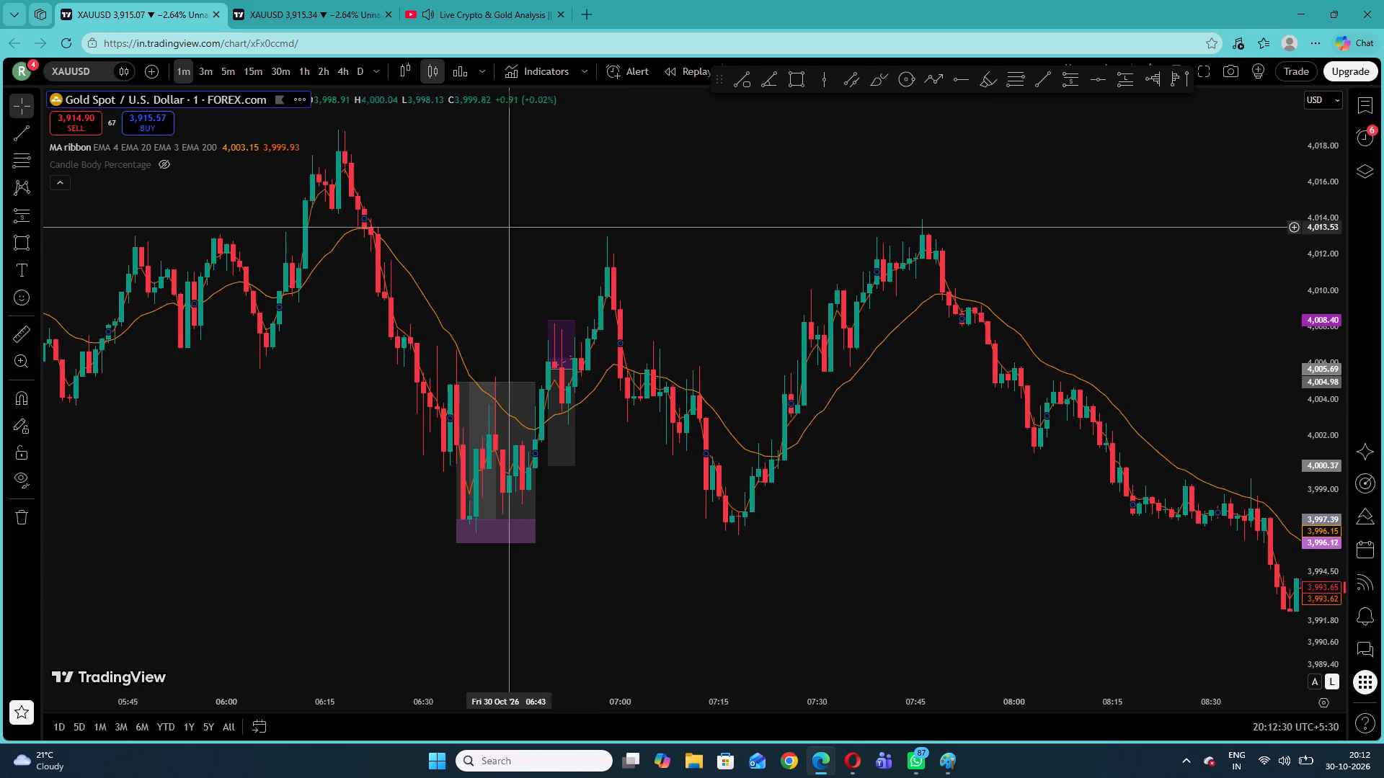
Check the live gold analysis stream on YouTube and return to the XAUUSD chart.
{"action": "left_click", "coordinate": [488, 0]}
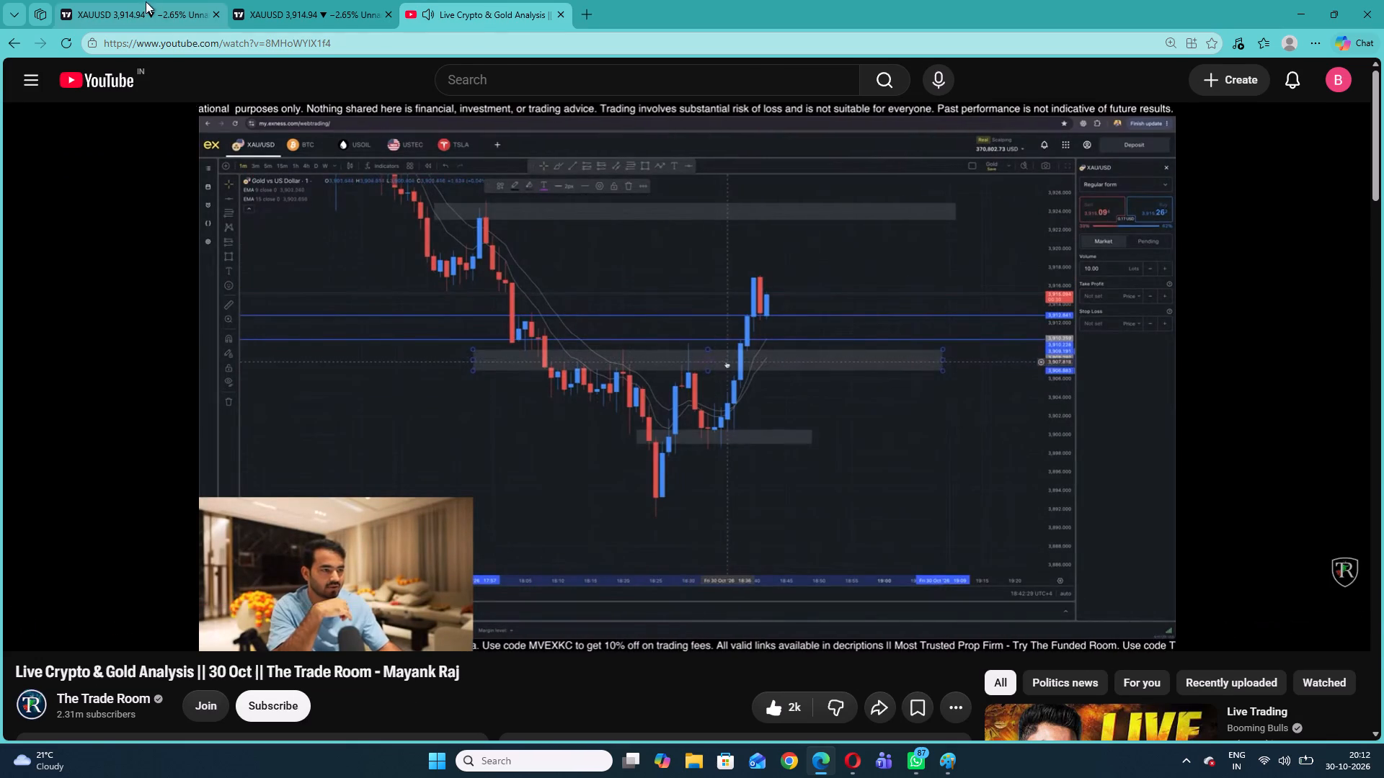
{"action": "left_click", "coordinate": [146, 1]}
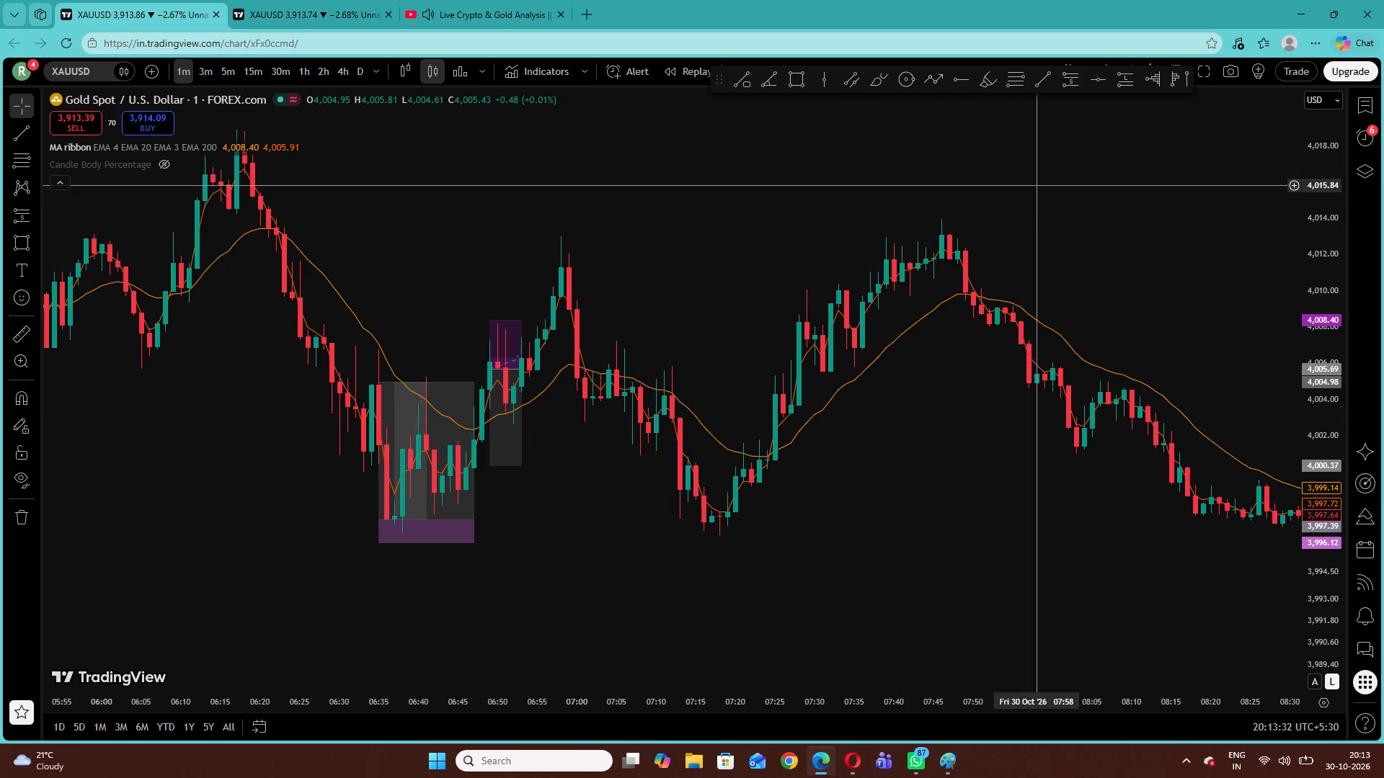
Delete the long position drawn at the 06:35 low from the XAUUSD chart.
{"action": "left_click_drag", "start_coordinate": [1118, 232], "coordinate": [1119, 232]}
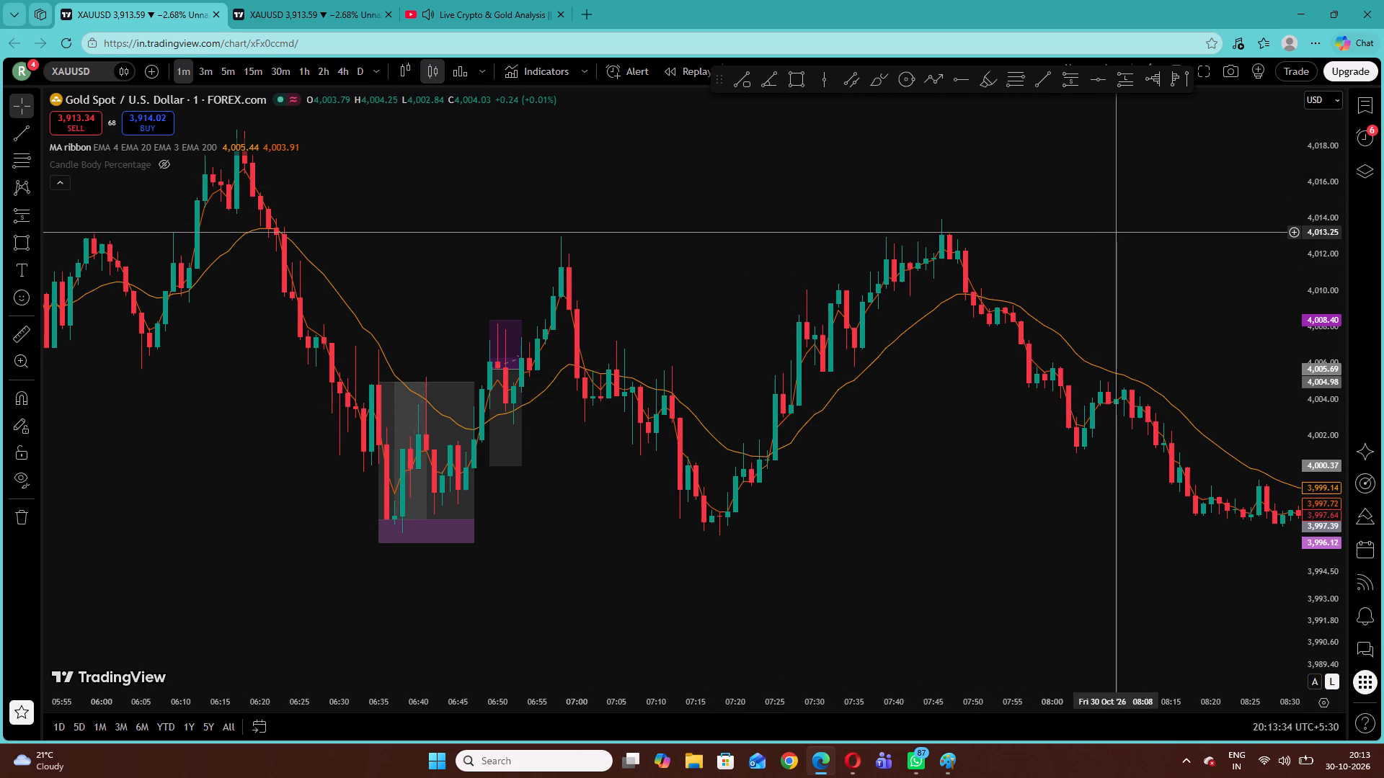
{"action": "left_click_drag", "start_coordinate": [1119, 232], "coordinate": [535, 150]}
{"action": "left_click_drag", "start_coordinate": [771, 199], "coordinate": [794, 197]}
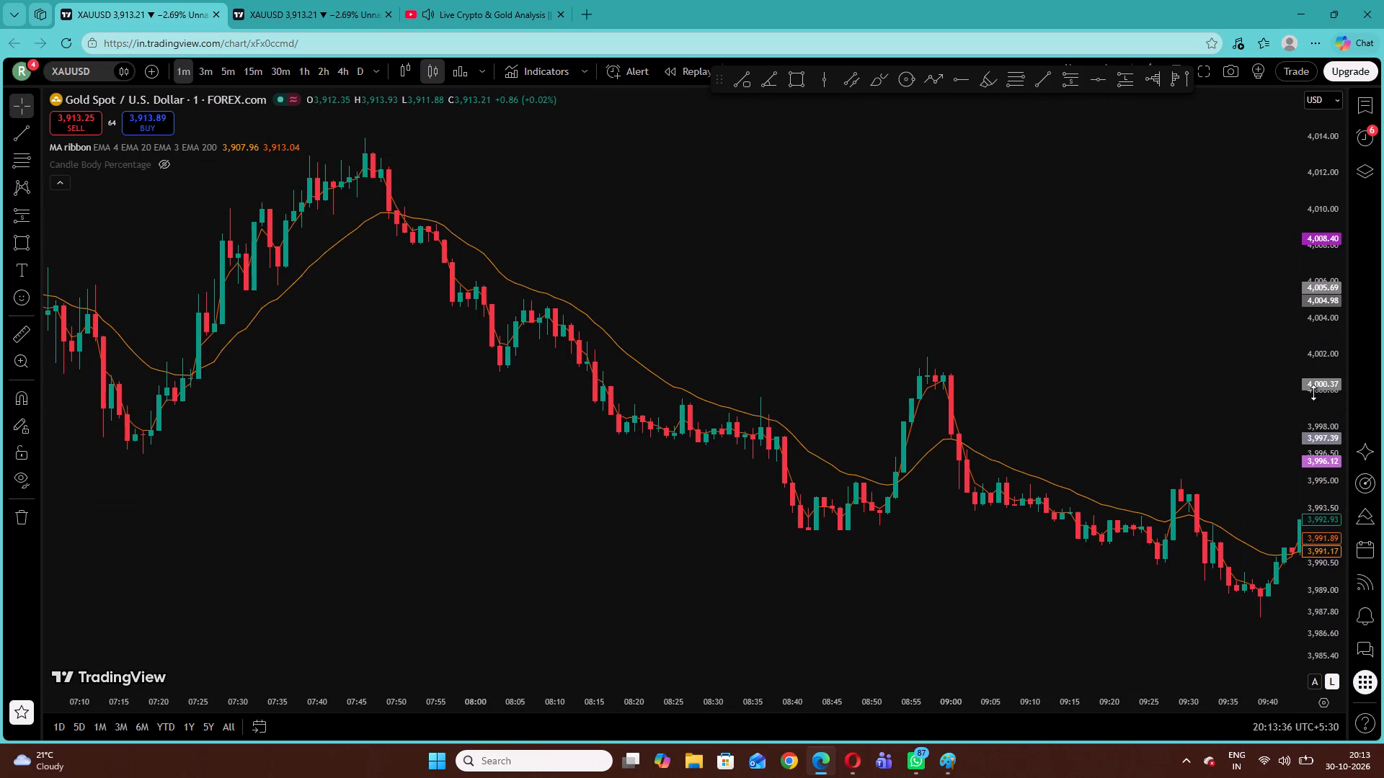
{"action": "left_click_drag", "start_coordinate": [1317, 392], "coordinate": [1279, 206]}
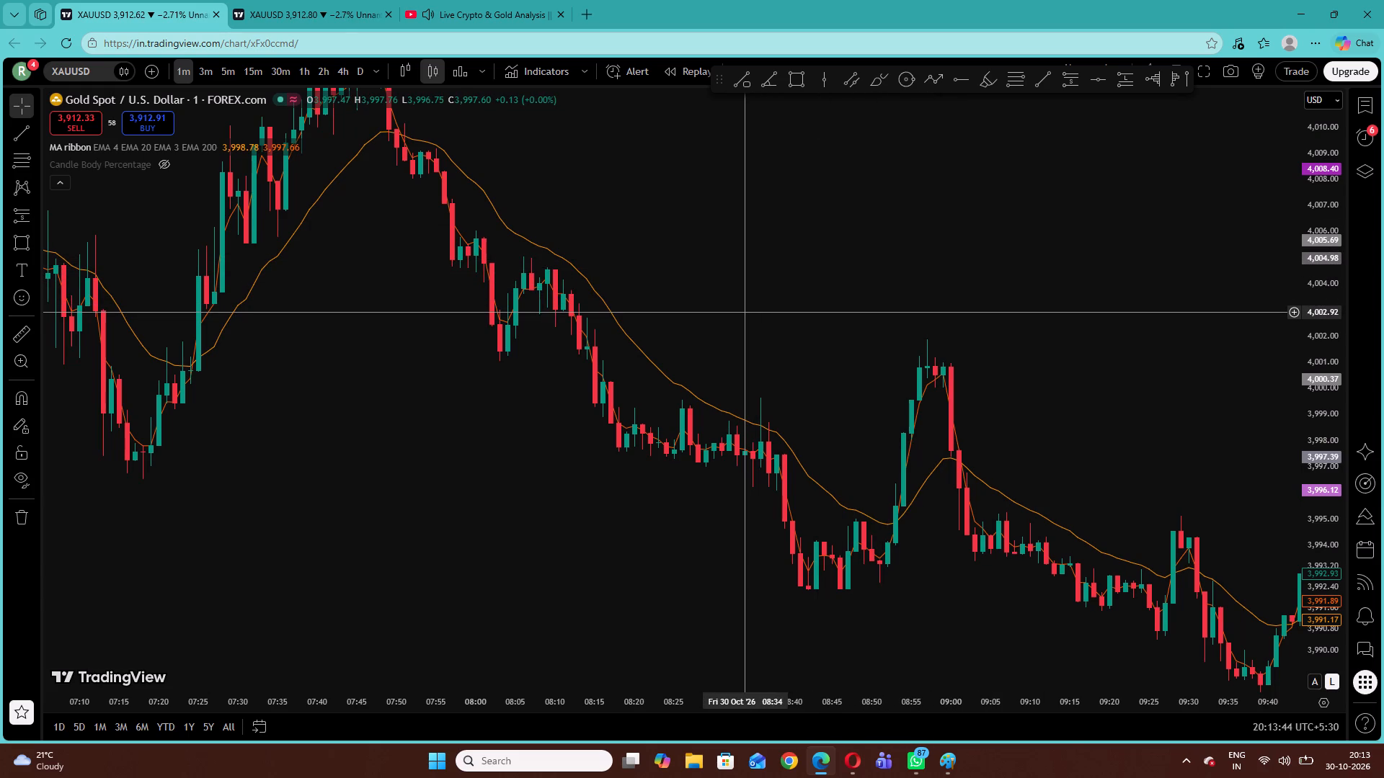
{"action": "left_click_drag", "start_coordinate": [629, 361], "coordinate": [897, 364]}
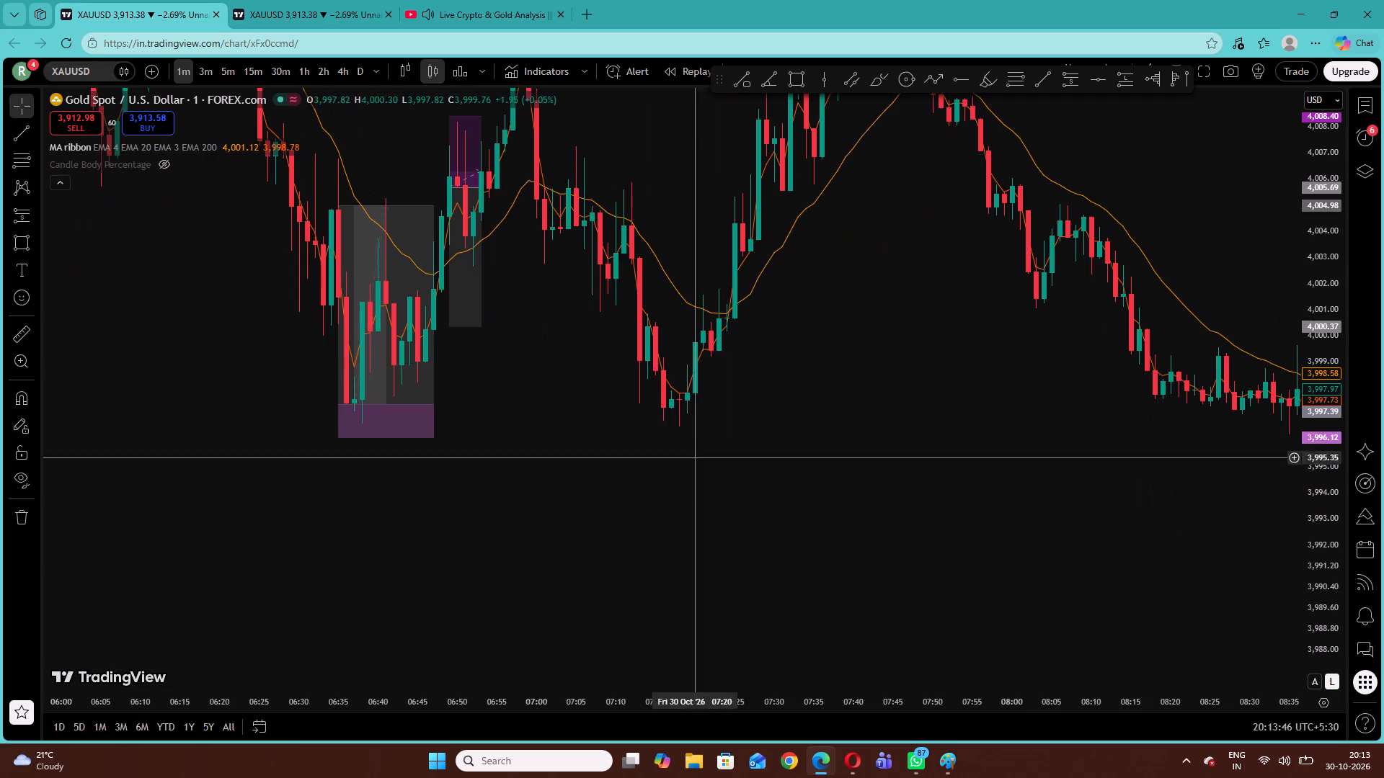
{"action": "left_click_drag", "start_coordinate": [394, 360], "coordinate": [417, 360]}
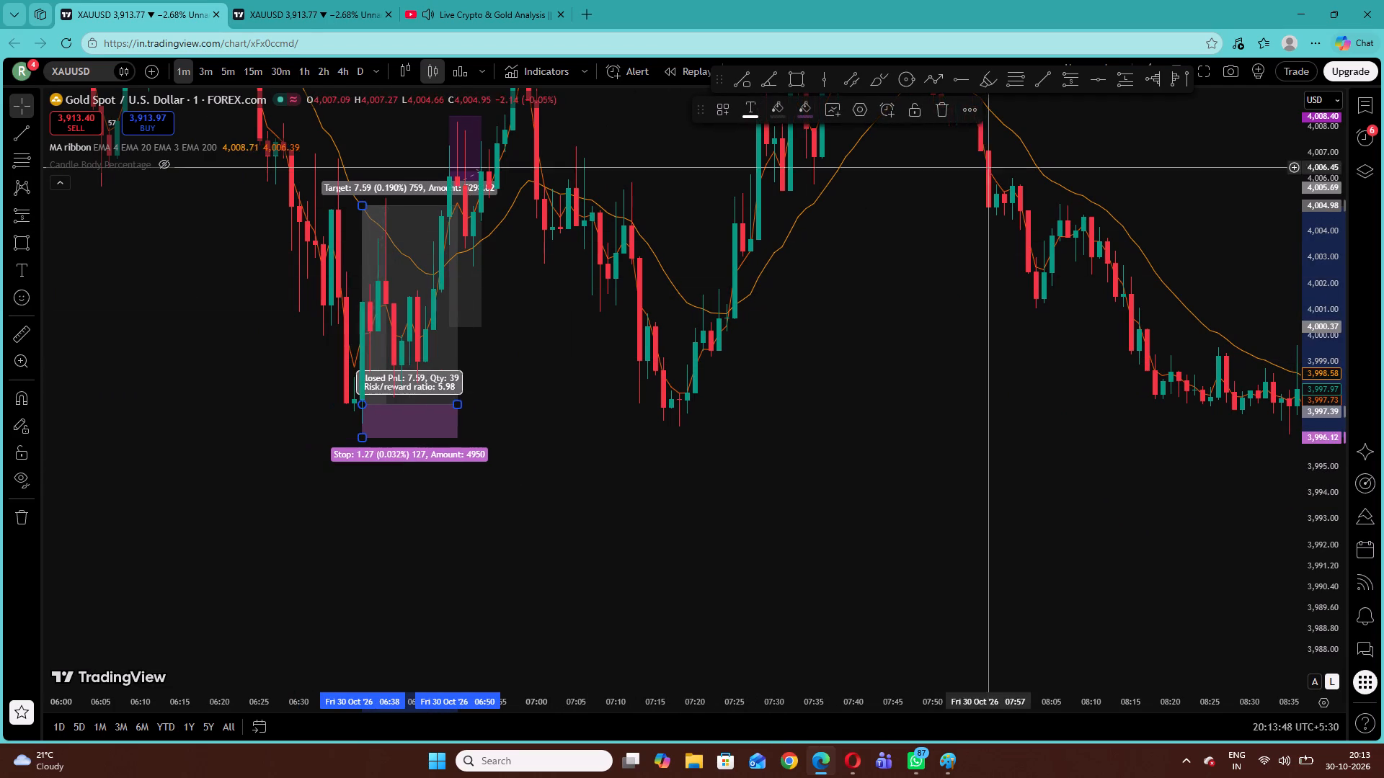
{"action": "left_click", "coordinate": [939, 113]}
Examine the XAUUSD candles between about 06:00 and 08:35 against the moving averages.
{"action": "left_click_drag", "start_coordinate": [944, 303], "coordinate": [939, 485]}
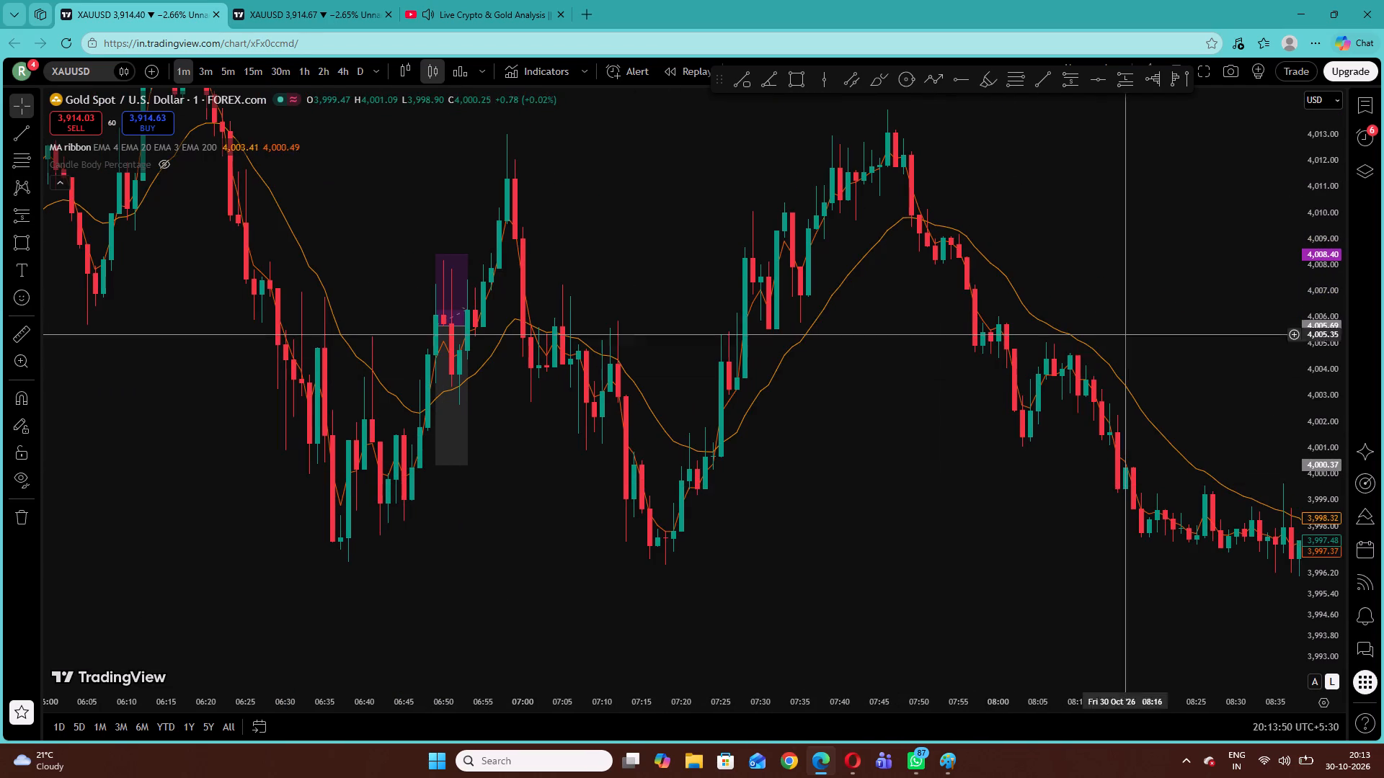
{"action": "left_click_drag", "start_coordinate": [1327, 328], "coordinate": [1325, 540]}
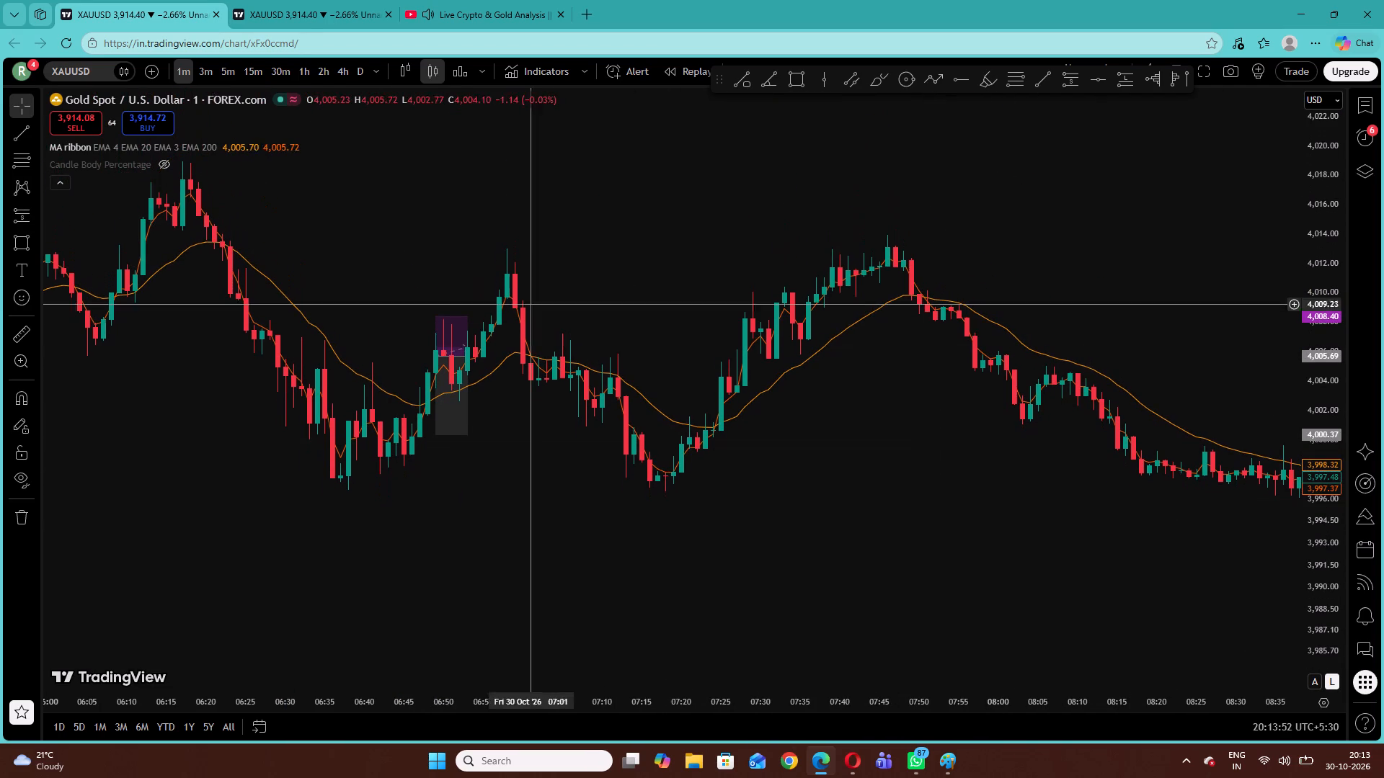
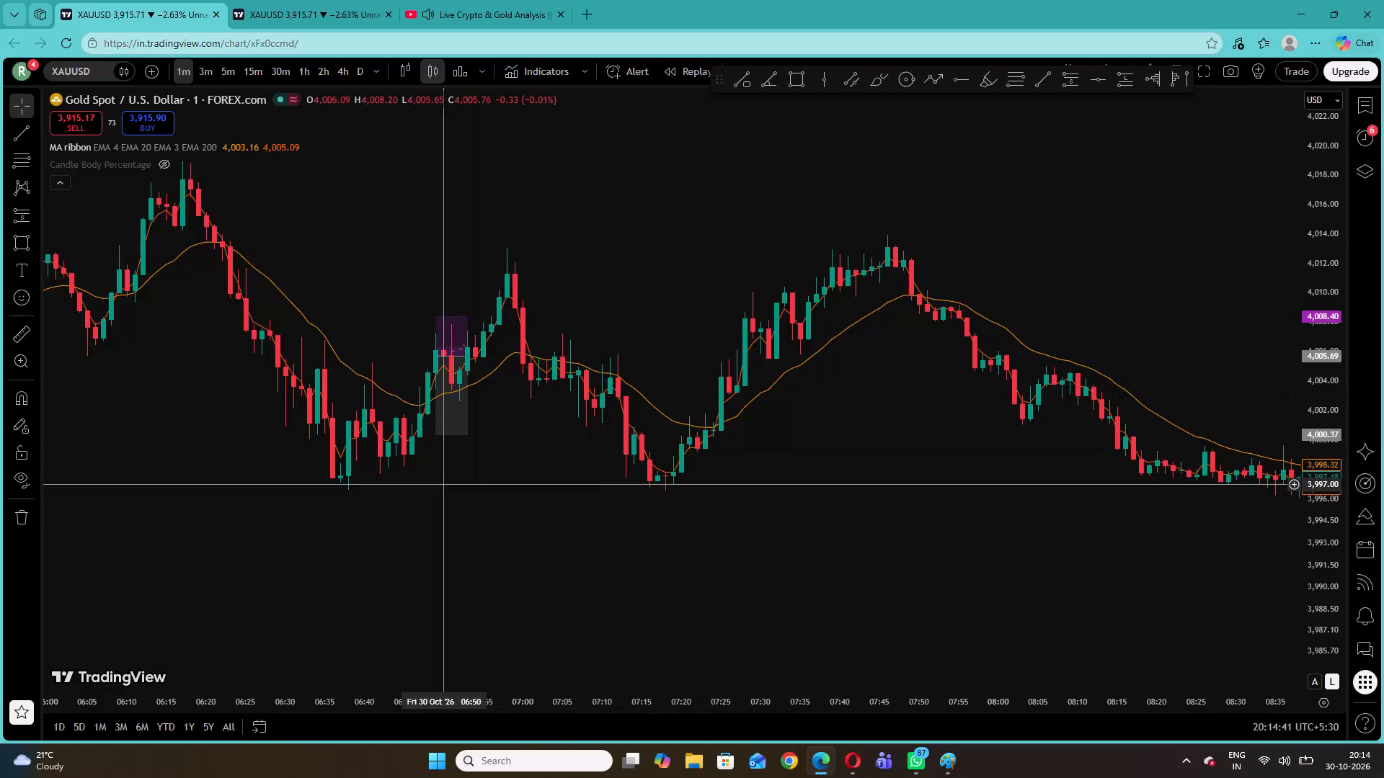
Reset the XAUUSD chart view and bring the latest one-minute candles, from about 19:00 to 20:15, into focus for examination.
{"action": "right_click", "coordinate": [822, 205]}
{"action": "left_click", "coordinate": [861, 218]}
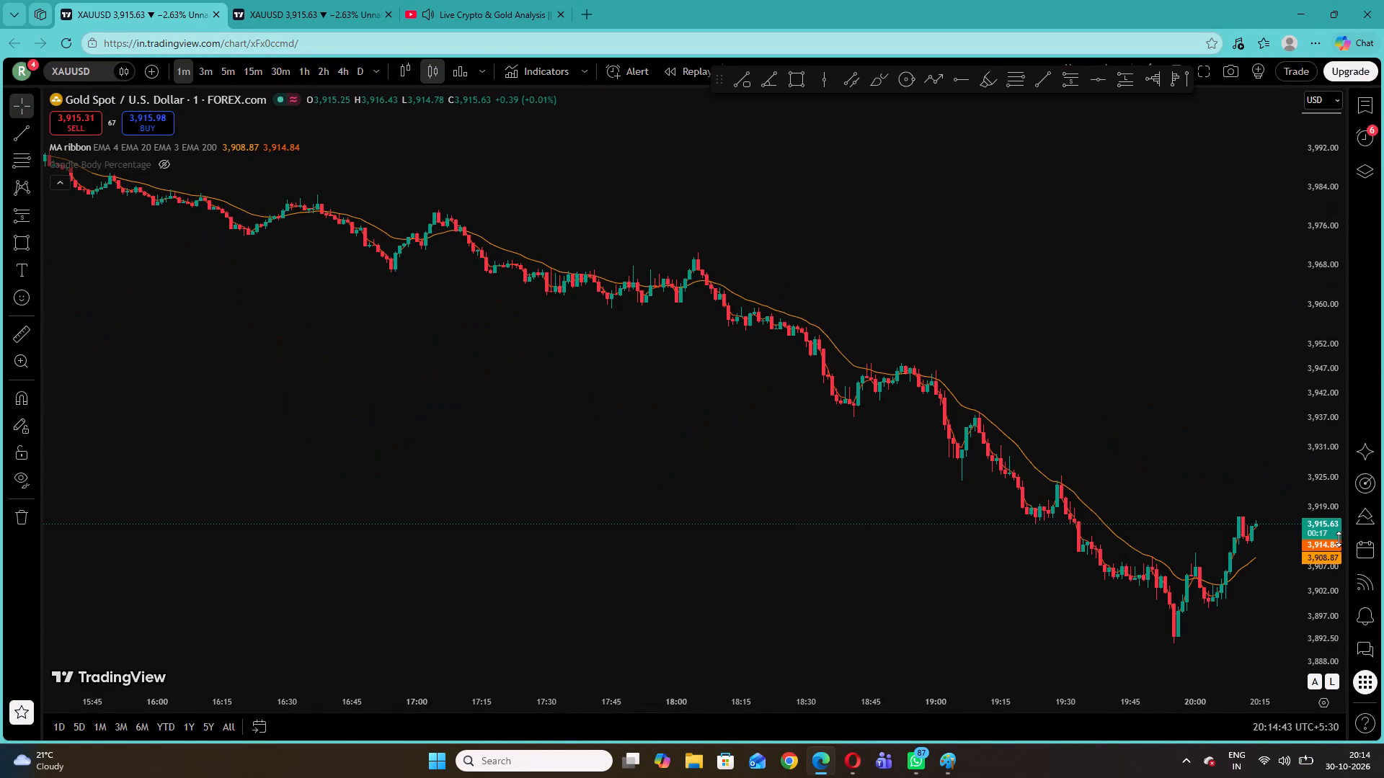
{"action": "left_click_drag", "start_coordinate": [1333, 545], "coordinate": [1267, 385]}
{"action": "left_click_drag", "start_coordinate": [1201, 550], "coordinate": [784, 334]}
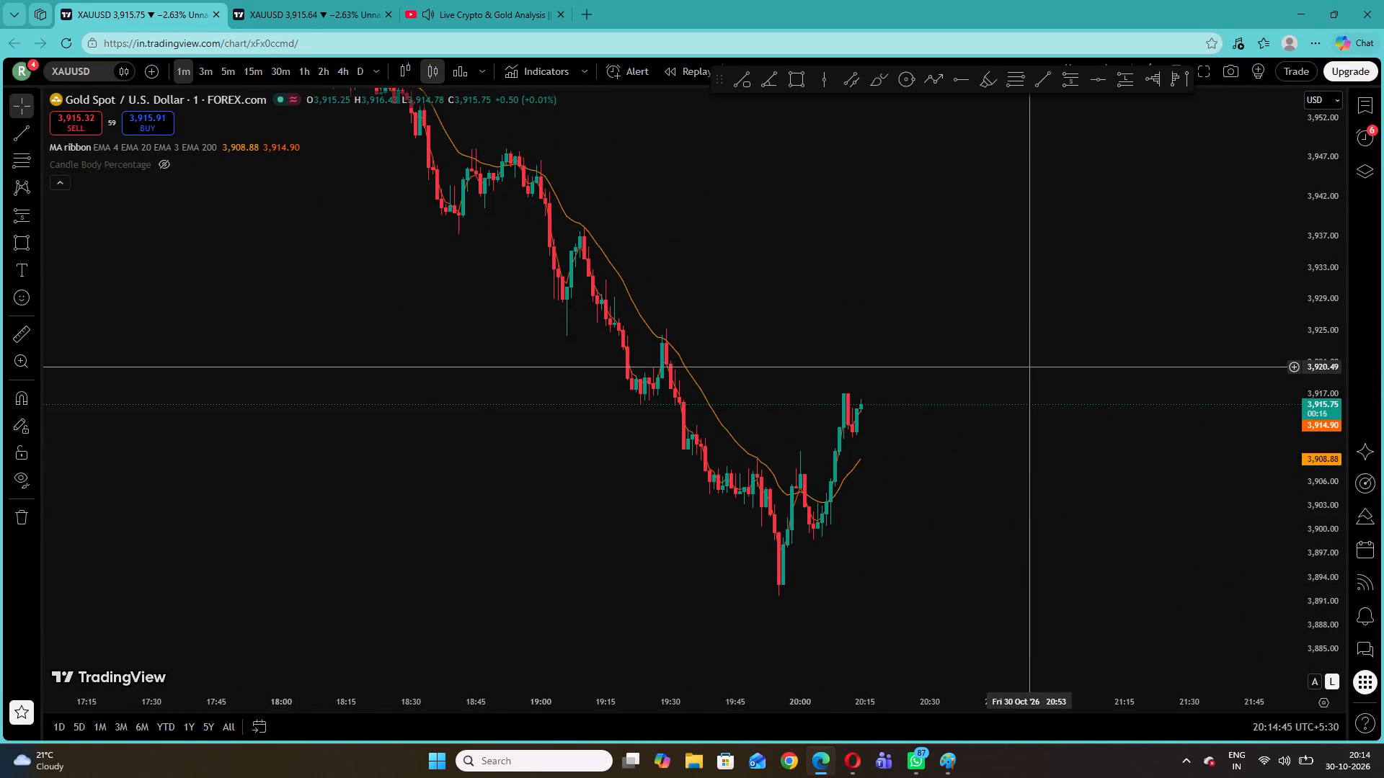
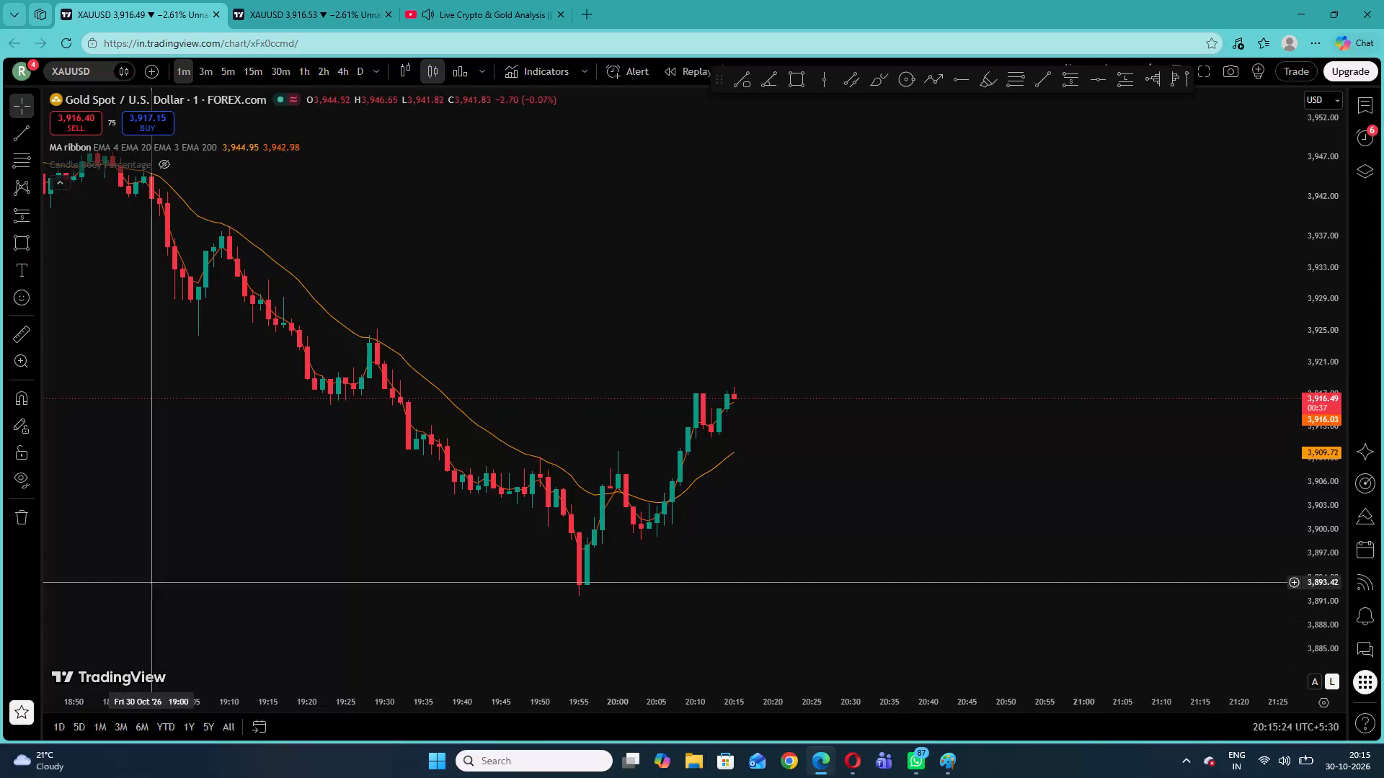
Examine the earlier XAUUSD one-minute decline back to about 17:35, and return to the latest candles around 20:15.
{"action": "left_click_drag", "start_coordinate": [196, 477], "coordinate": [787, 748]}
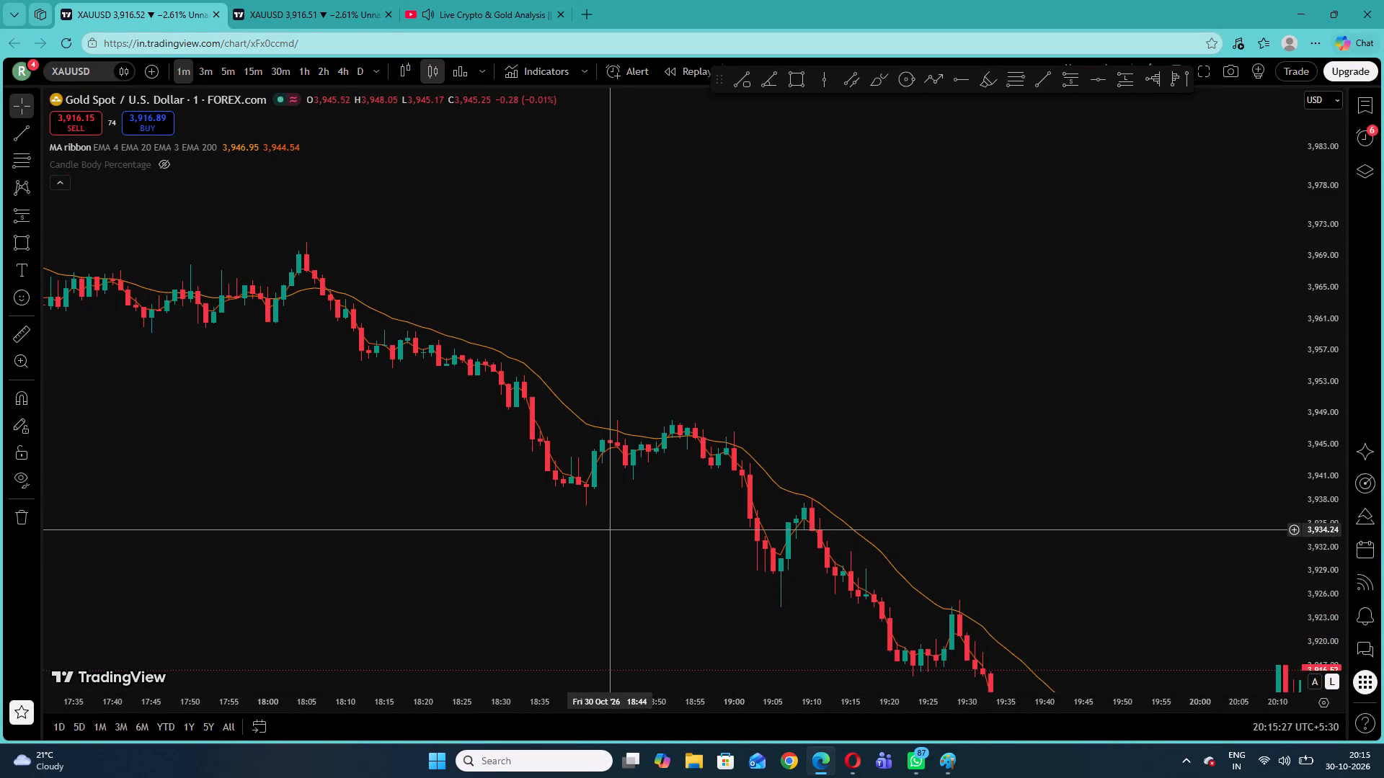
{"action": "left_click_drag", "start_coordinate": [729, 553], "coordinate": [404, 298]}
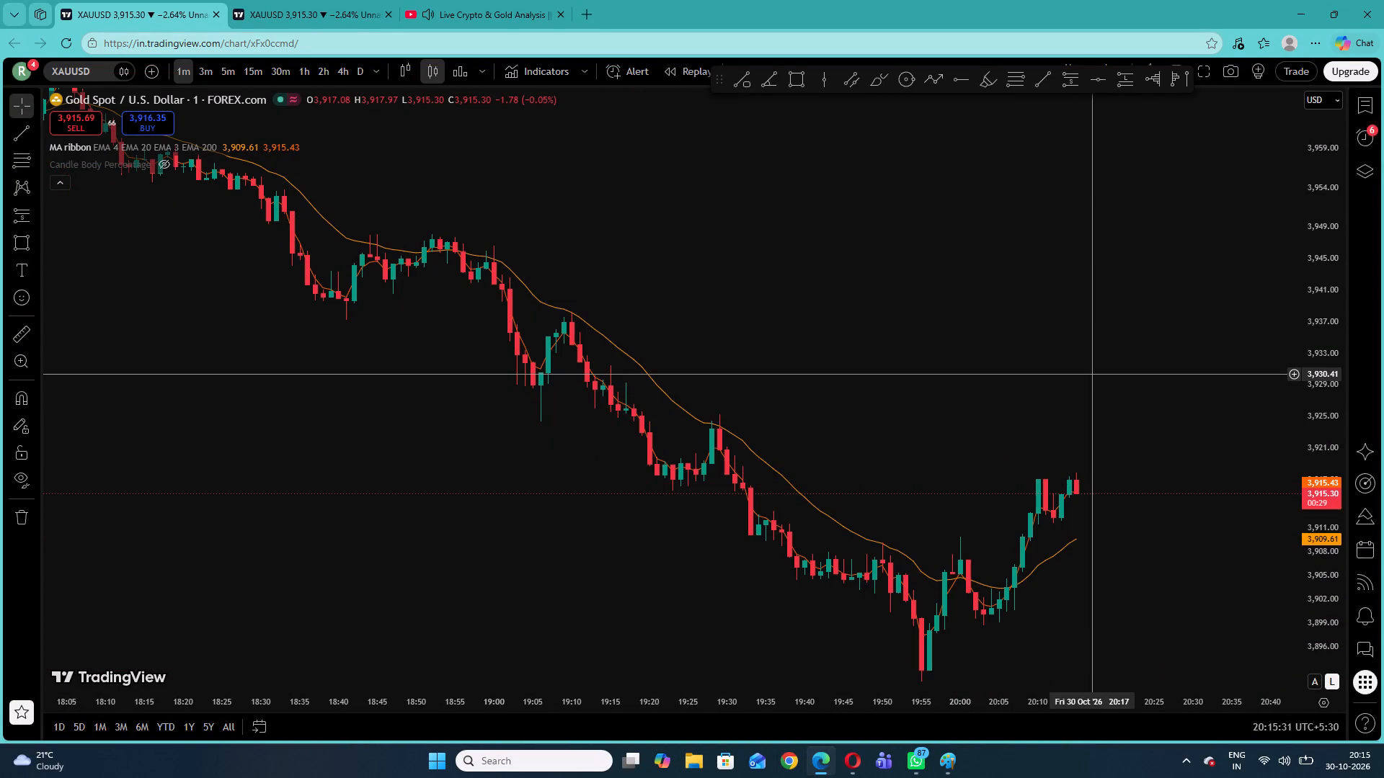
Switch to the Live Crypto & Gold Analysis stream on YouTube to follow its chart commentary.
{"action": "left_click", "coordinate": [478, 0]}
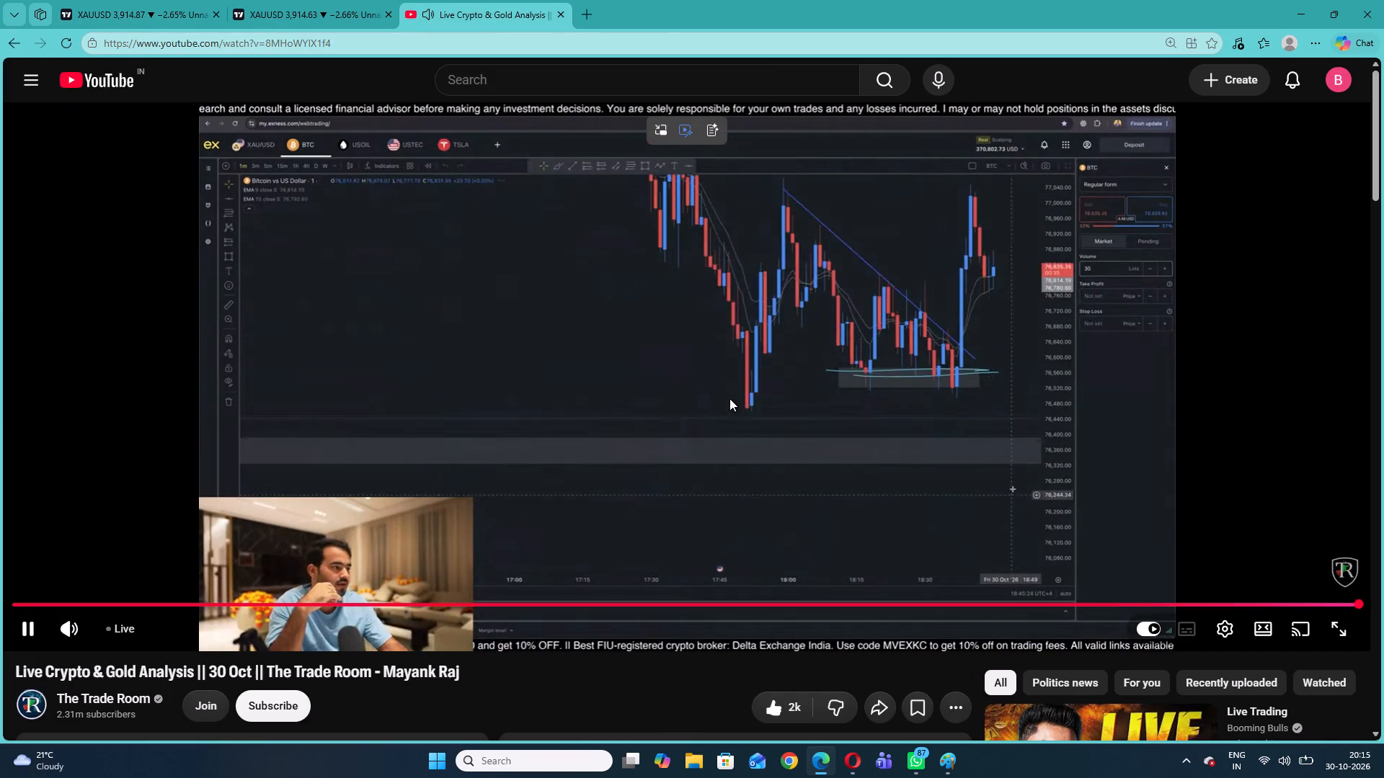
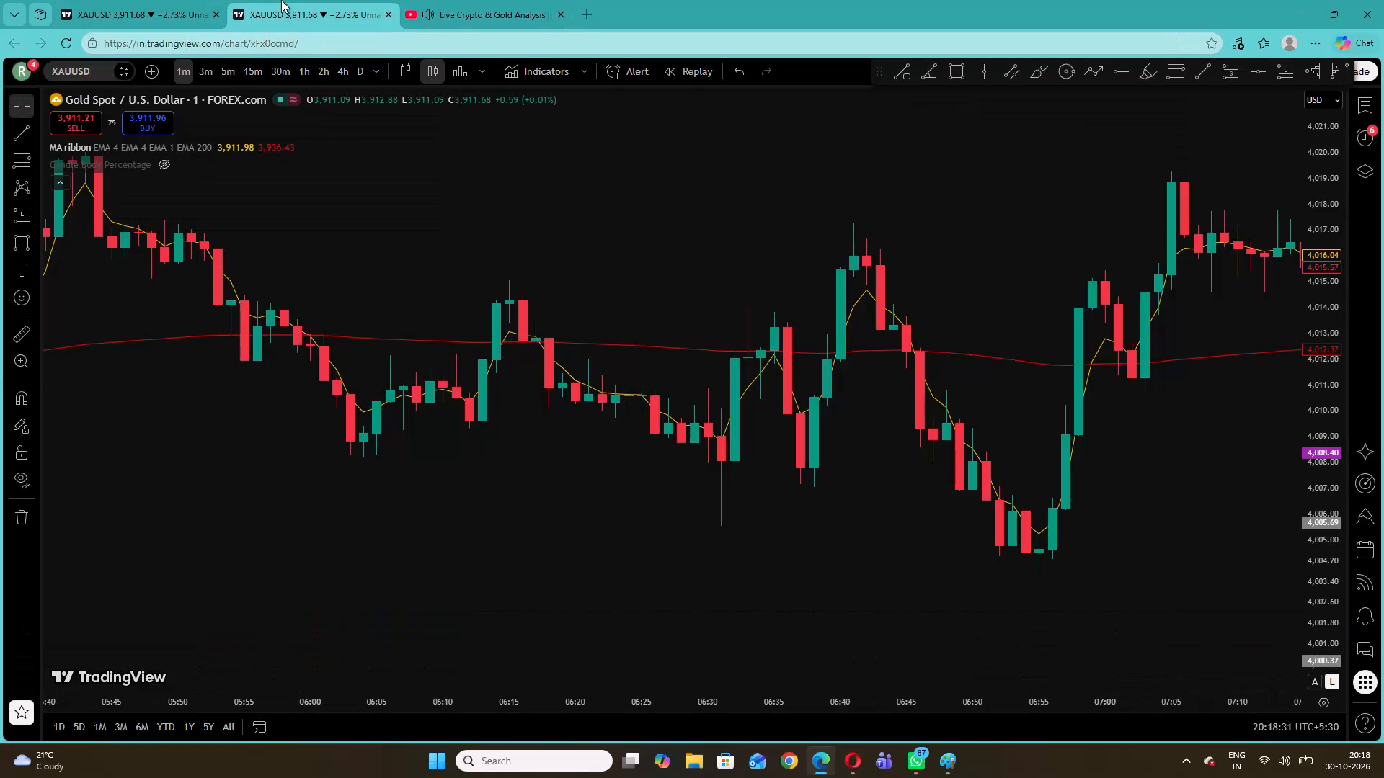
Switch to the XAUUSD one-minute chart with the 3/20 EMA settings and check the latest candles around 20:15.
{"action": "left_click", "coordinate": [165, 0]}
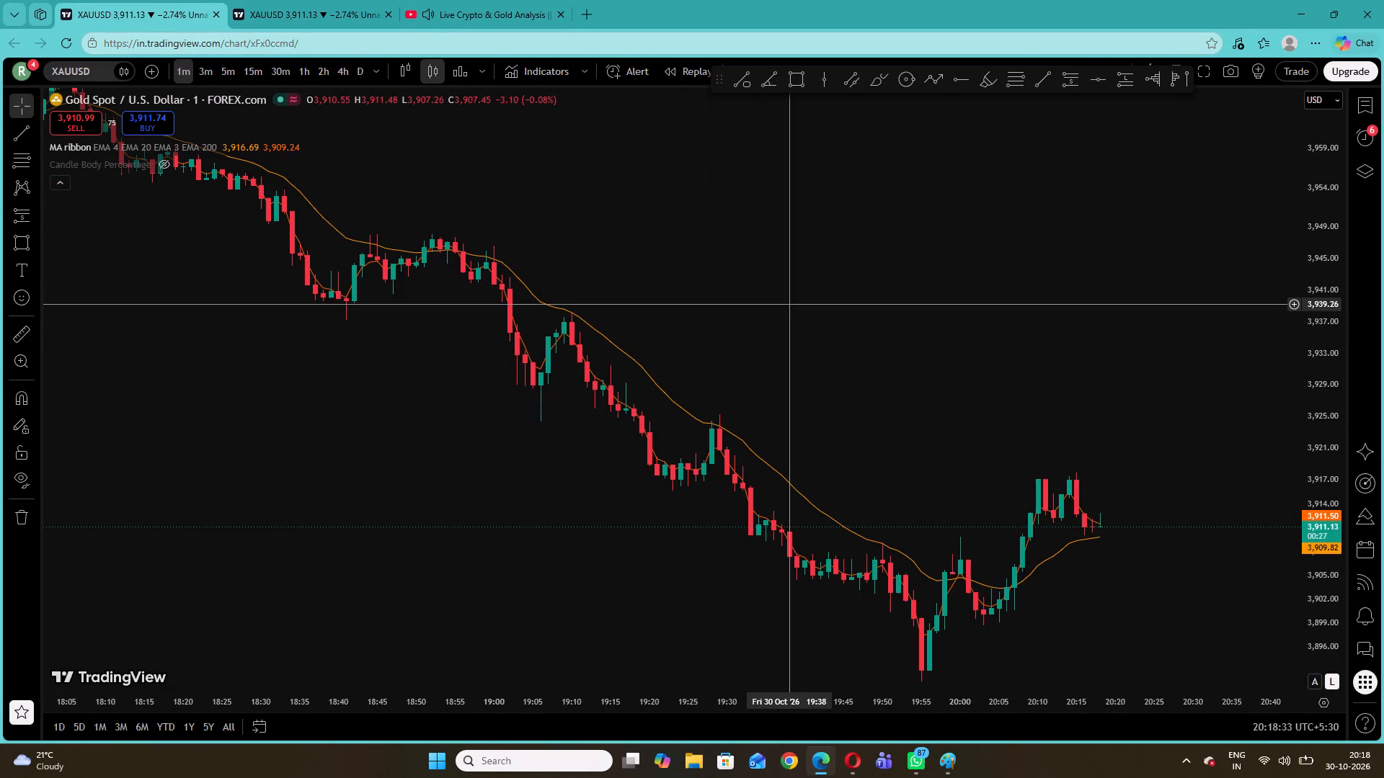
{"action": "left_click_drag", "start_coordinate": [789, 304], "coordinate": [735, 298]}
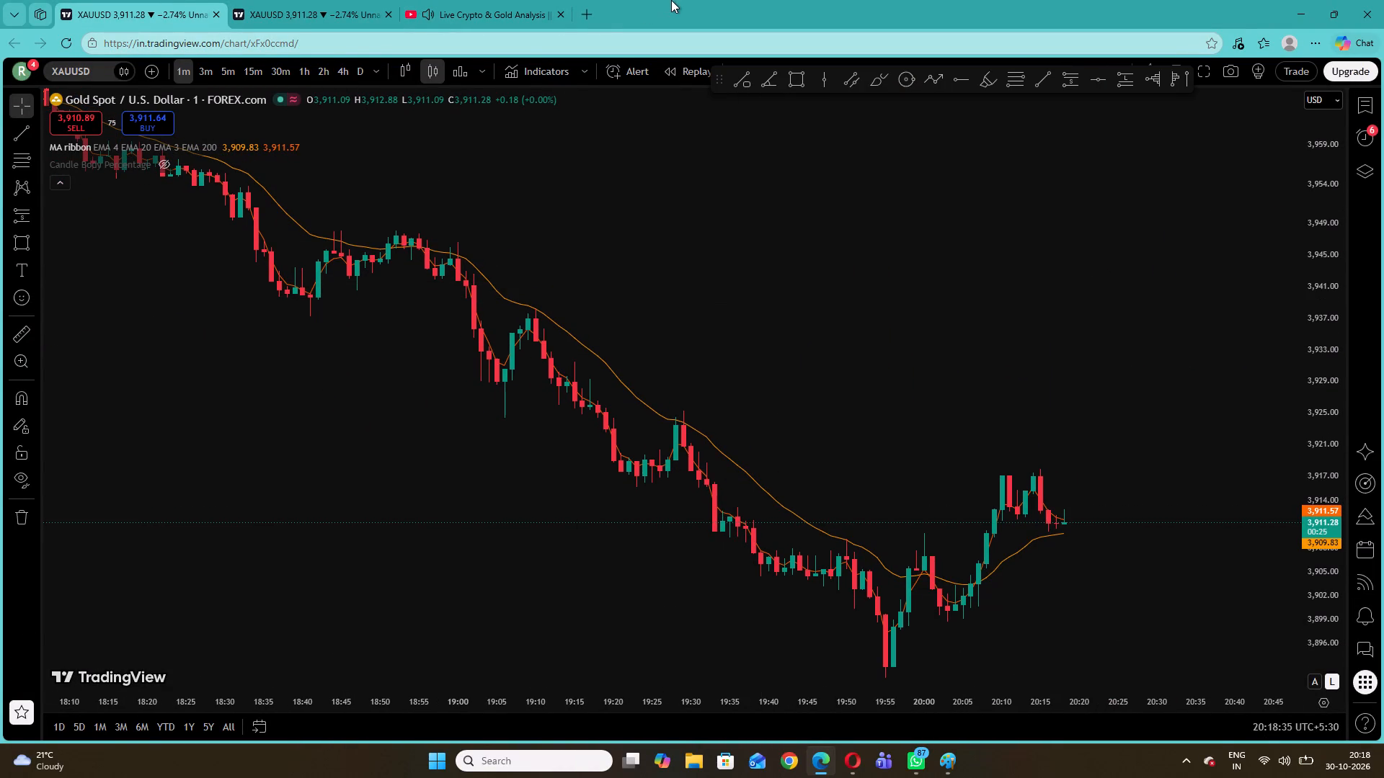
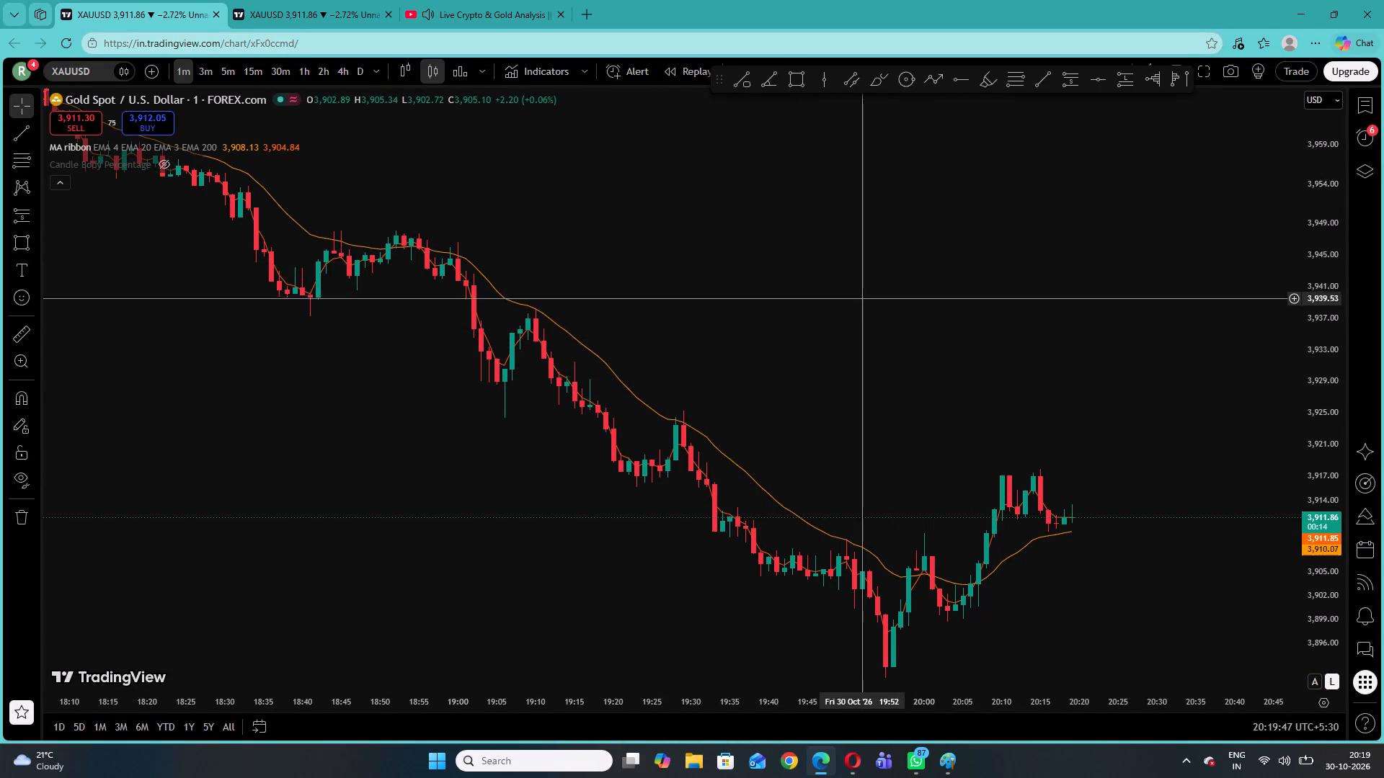
Check the live gold analysis stream and the second XAUUSD chart, and return to the first XAUUSD chart.
{"action": "left_click", "coordinate": [531, 0]}
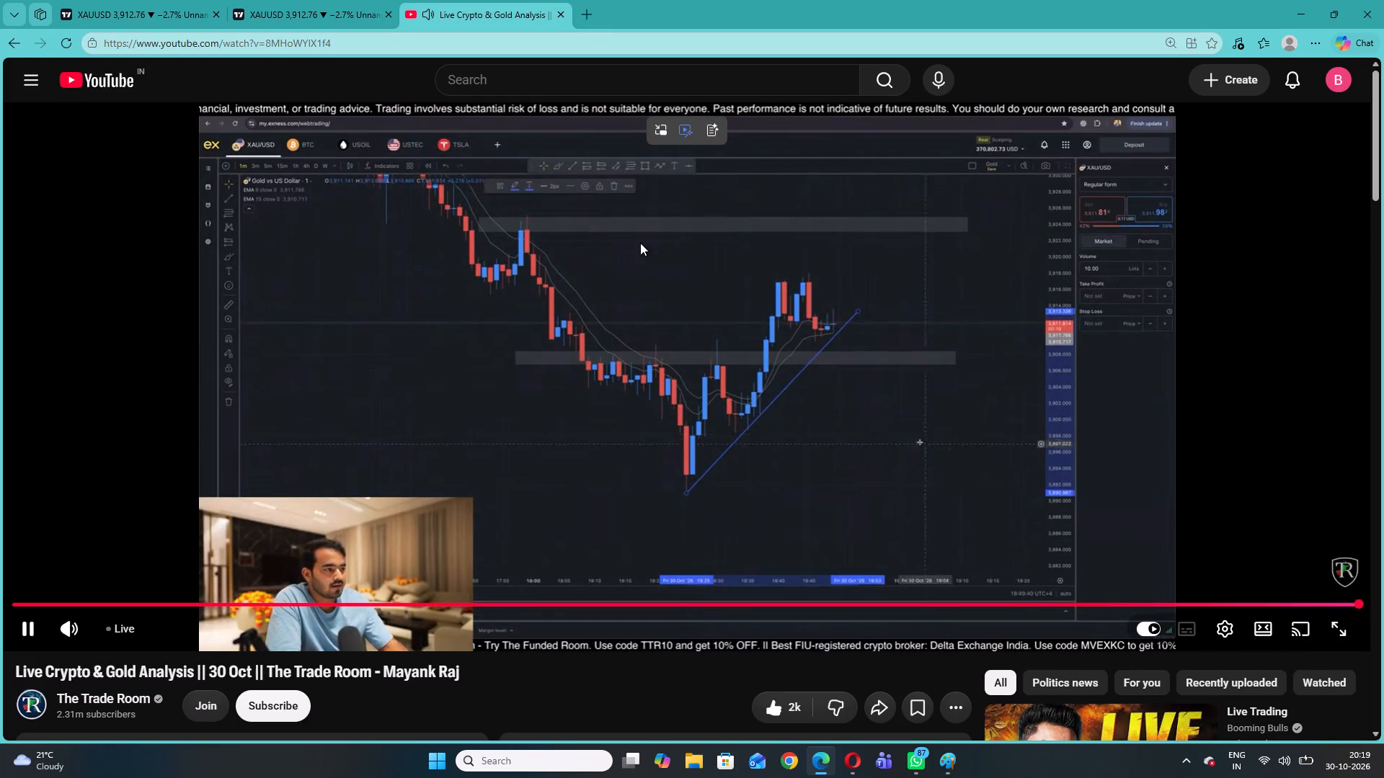
{"action": "left_click", "coordinate": [279, 0]}
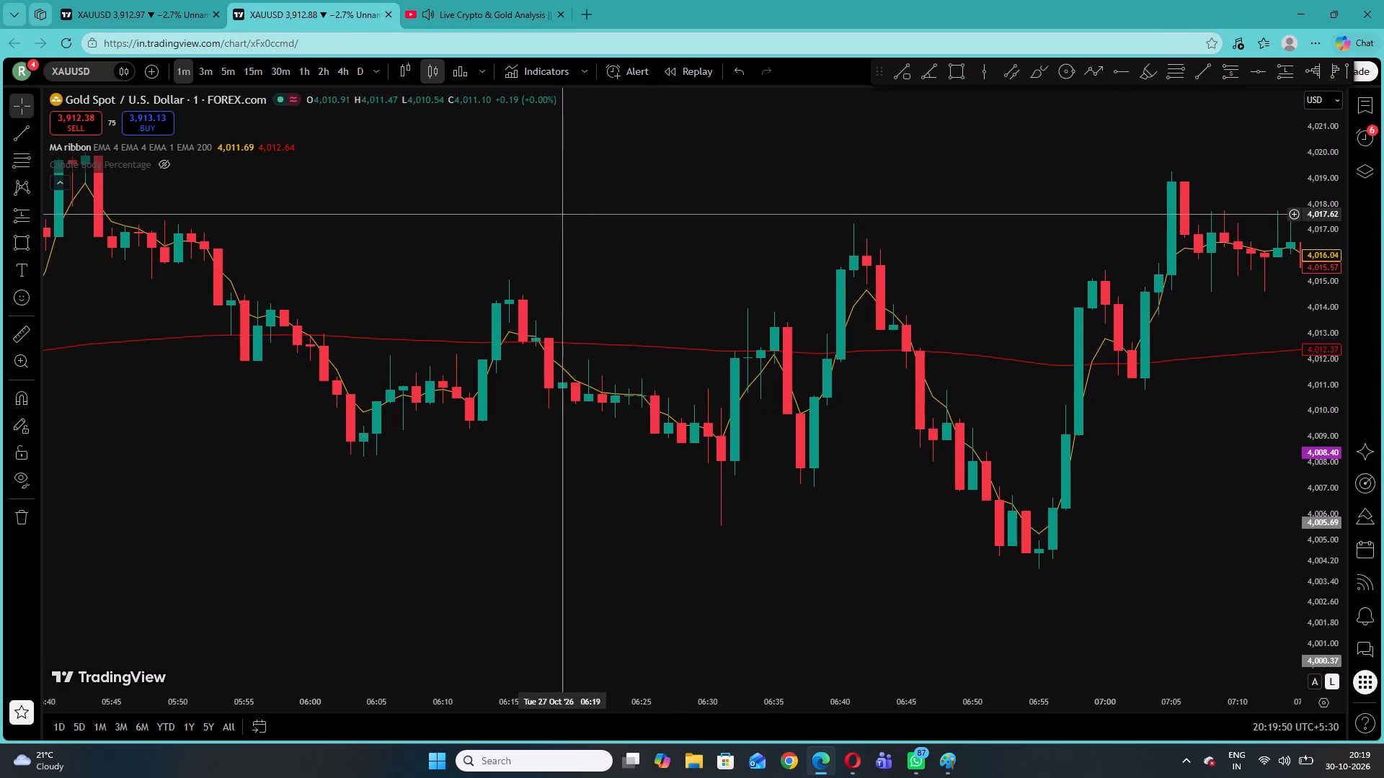
{"action": "left_click", "coordinate": [177, 0]}
Draw a short position at about 18:43 with entry about 3,945.20, stop about 3,948.58 and target about 3,928.13.
{"action": "left_click_drag", "start_coordinate": [620, 218], "coordinate": [768, 286]}
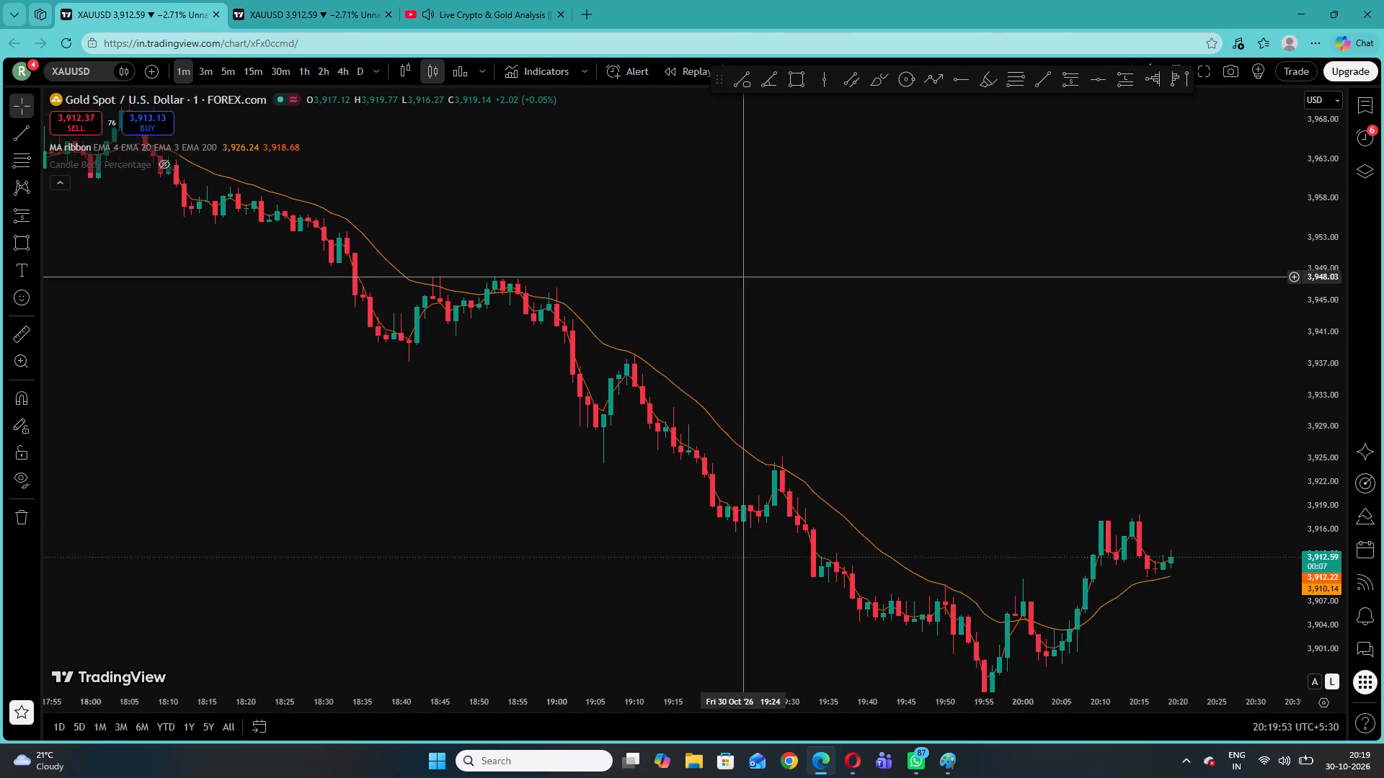
{"action": "left_click_drag", "start_coordinate": [768, 286], "coordinate": [797, 295]}
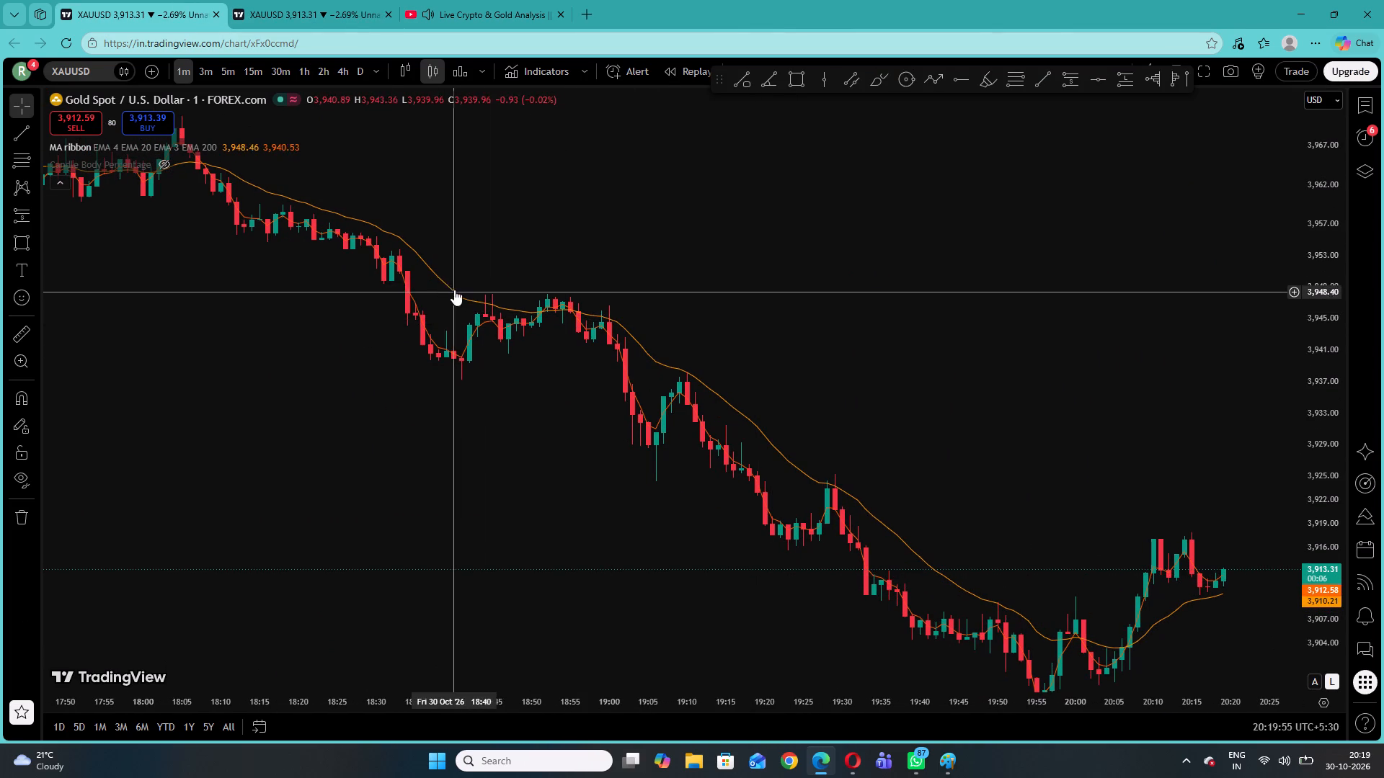
{"action": "left_click", "coordinate": [32, 211]}
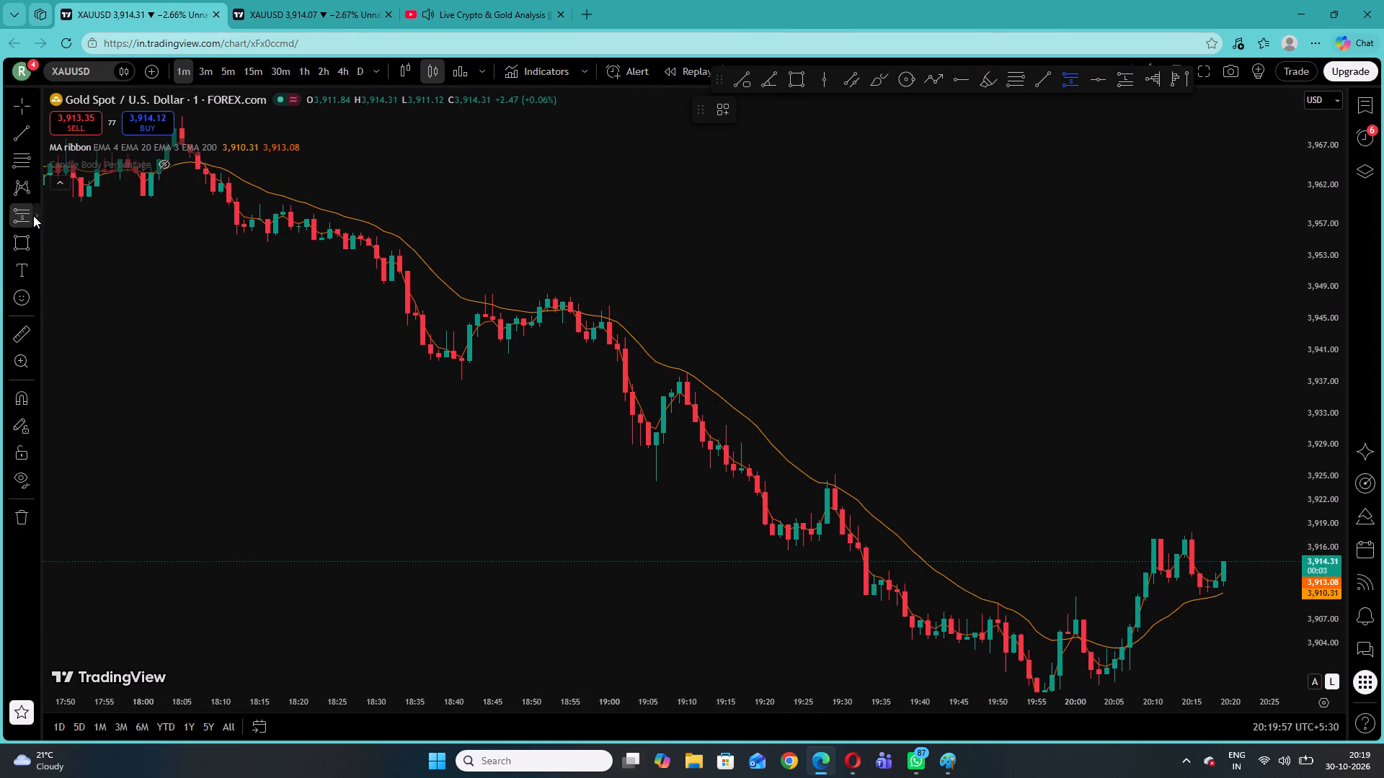
{"action": "left_click", "coordinate": [33, 215]}
{"action": "left_click", "coordinate": [68, 250]}
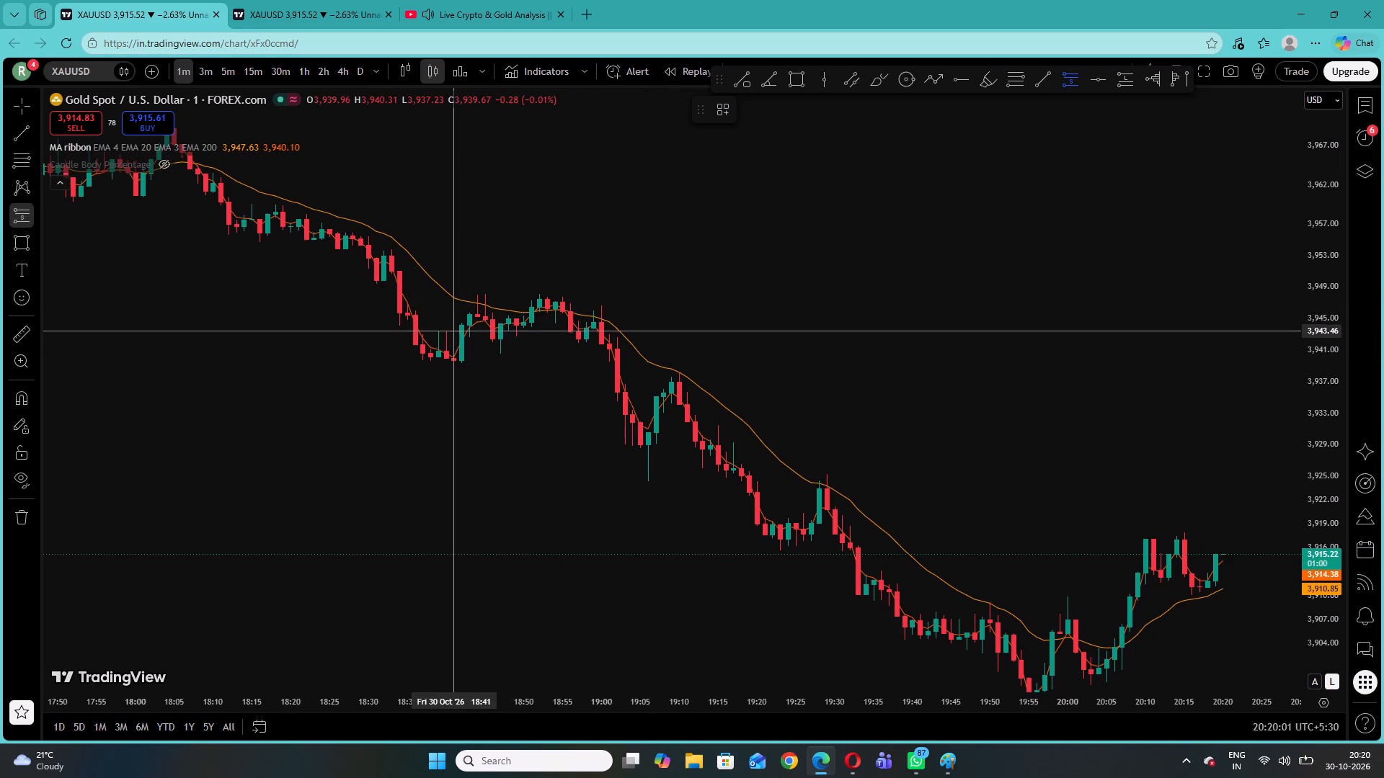
{"action": "left_click", "coordinate": [471, 317]}
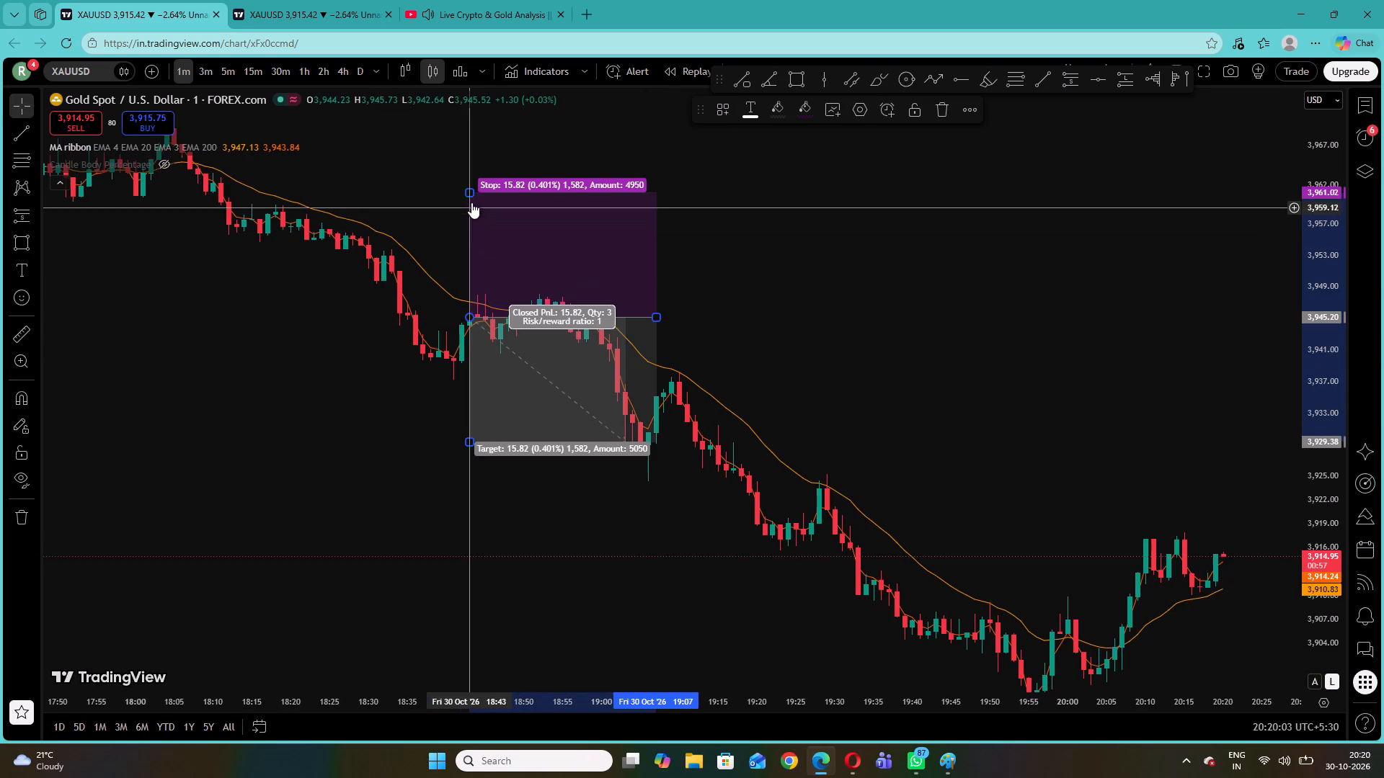
{"action": "left_click_drag", "start_coordinate": [468, 192], "coordinate": [497, 290]}
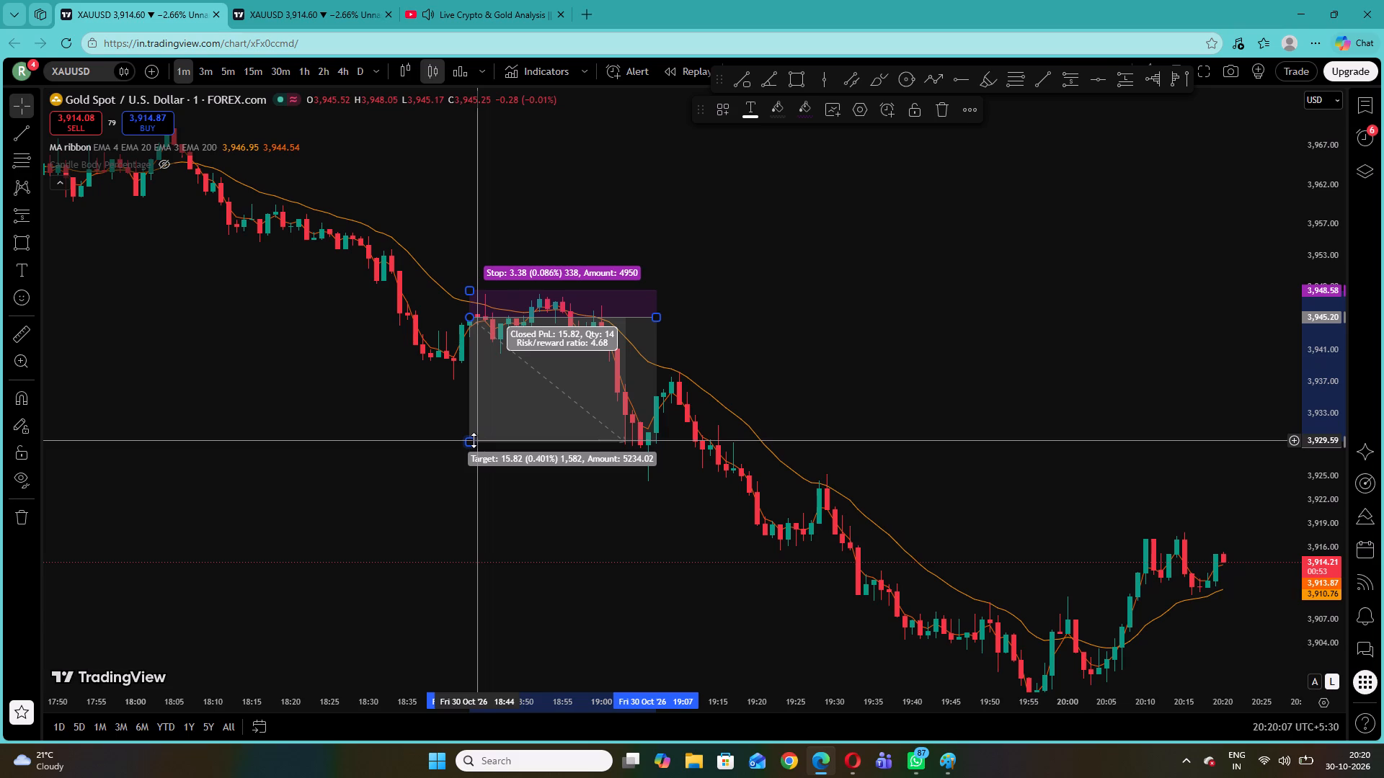
{"action": "left_click_drag", "start_coordinate": [467, 441], "coordinate": [470, 457]}
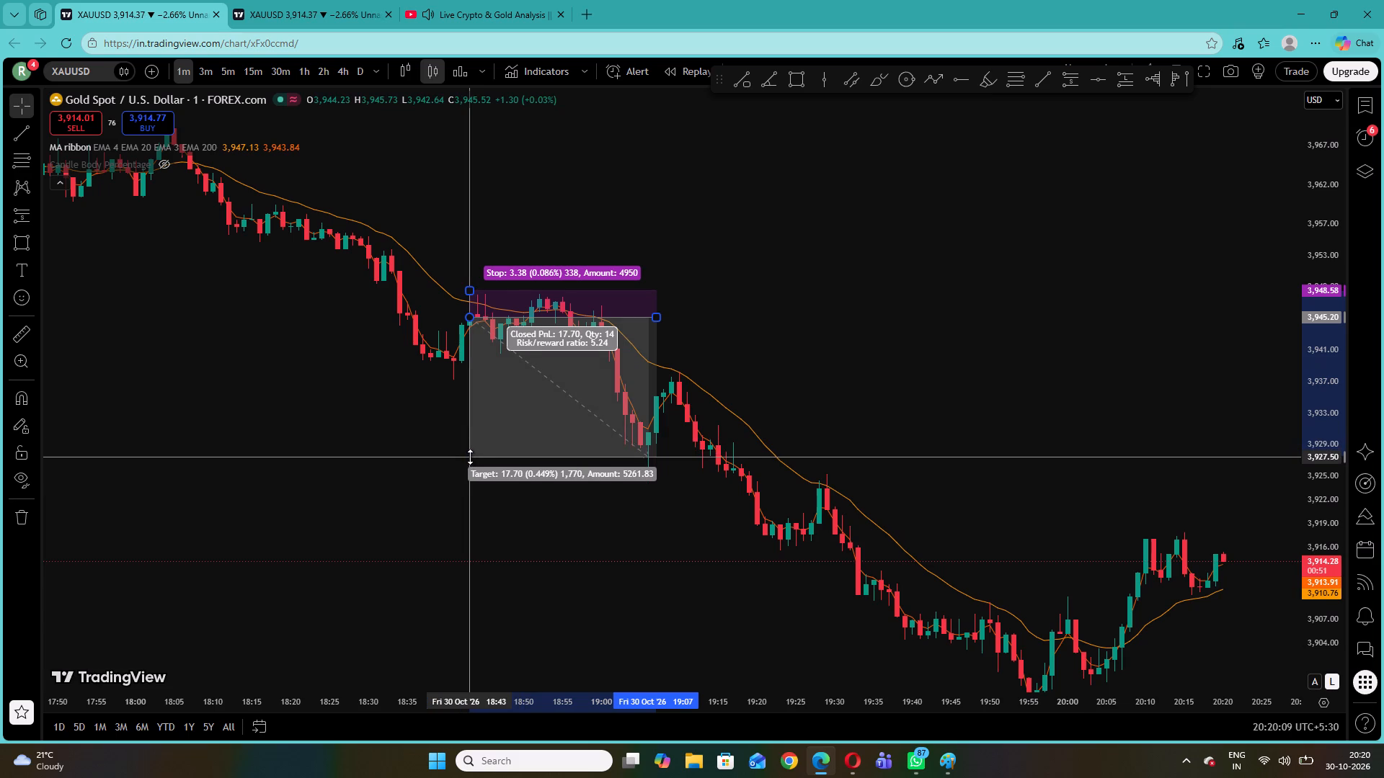
{"action": "left_click_drag", "start_coordinate": [470, 457], "coordinate": [470, 463]}
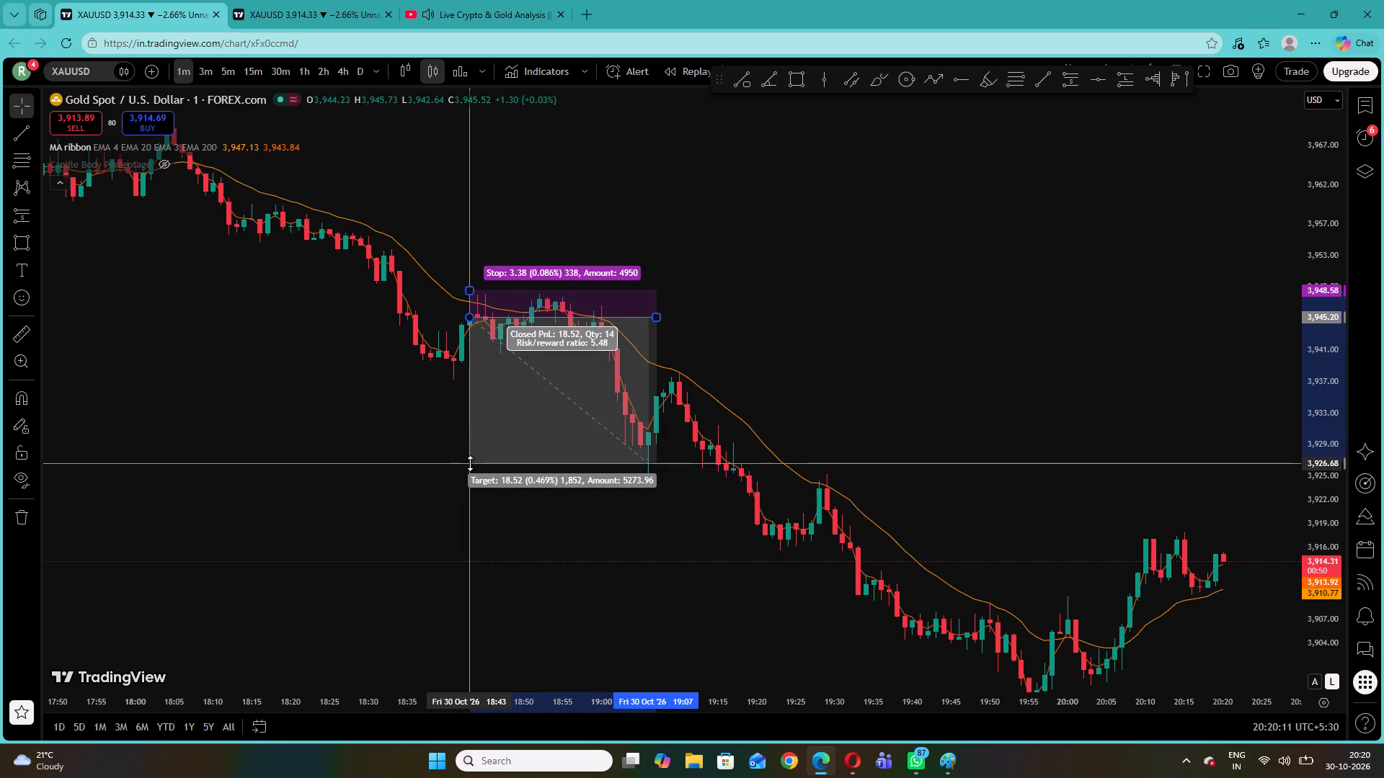
{"action": "left_click_drag", "start_coordinate": [470, 463], "coordinate": [475, 452]}
{"action": "left_click", "coordinate": [381, 439]}
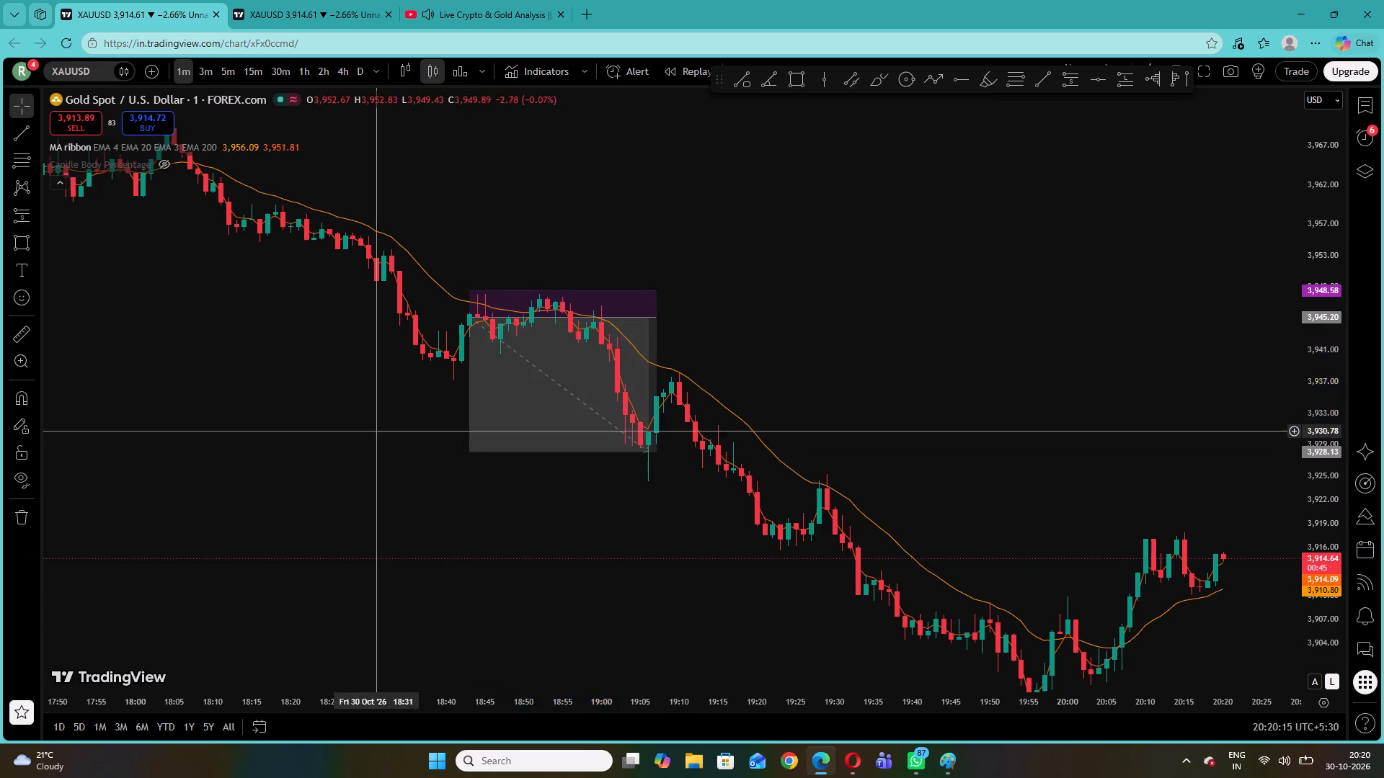
Enable MA #4, the 200 EMA, in the MA ribbon inputs, leaving MA #1 off.
{"action": "left_click_drag", "start_coordinate": [383, 207], "coordinate": [420, 305]}
{"action": "left_click", "coordinate": [247, 148]}
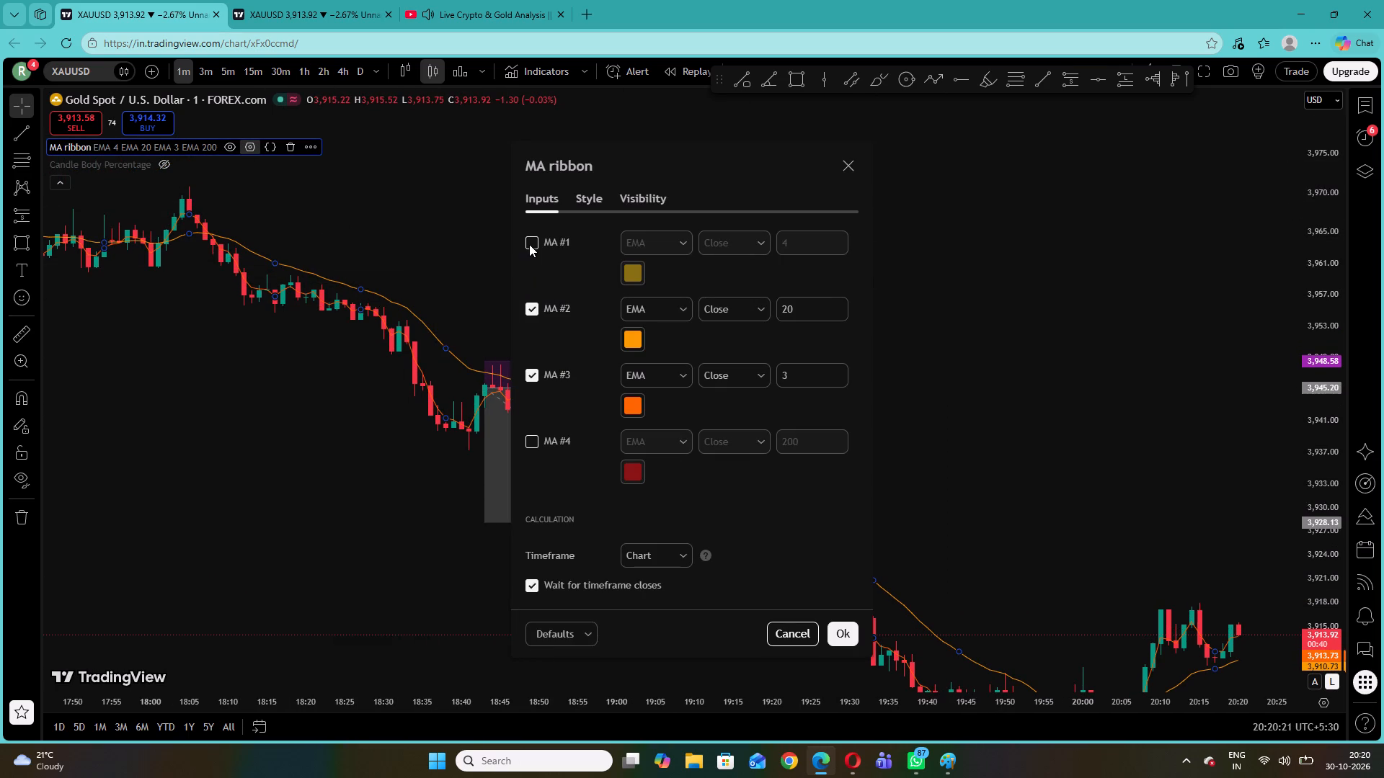
{"action": "left_click", "coordinate": [532, 243]}
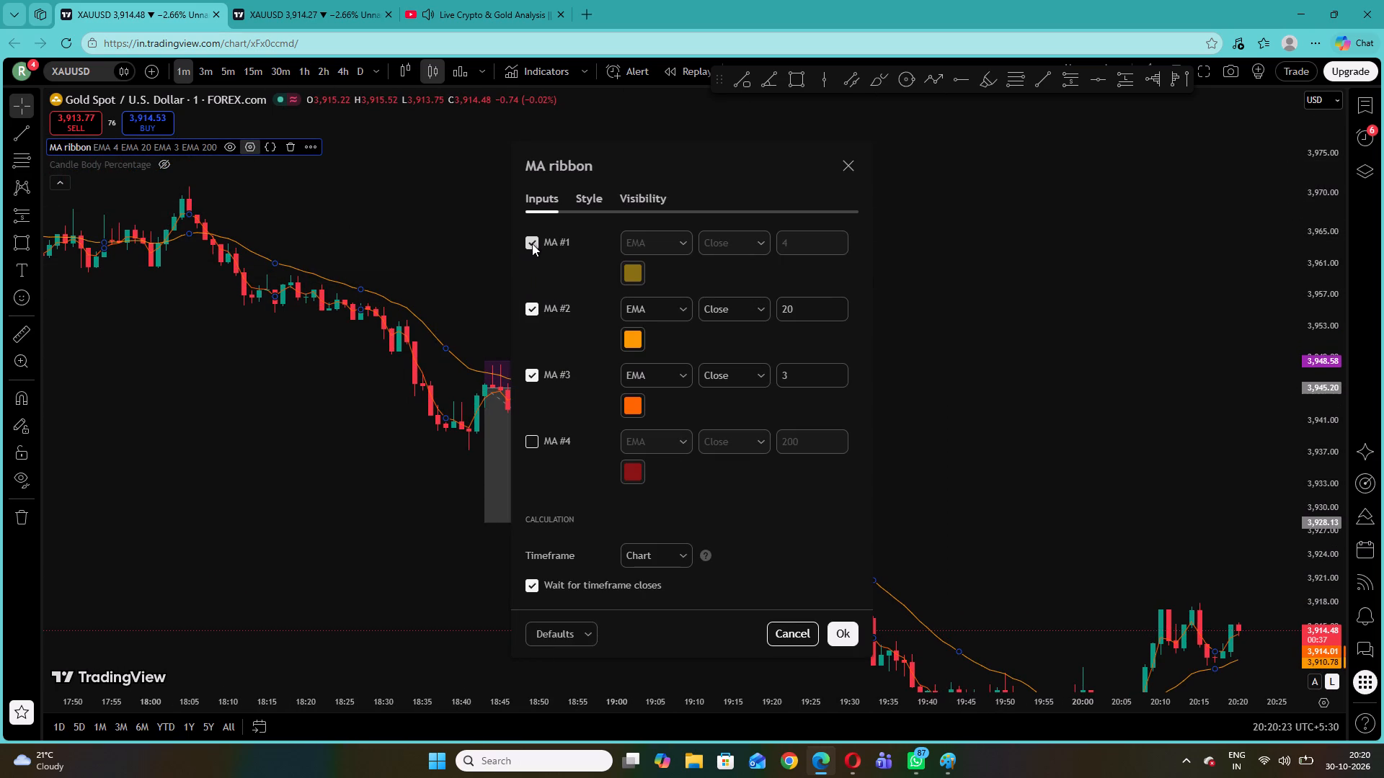
{"action": "left_click", "coordinate": [532, 243]}
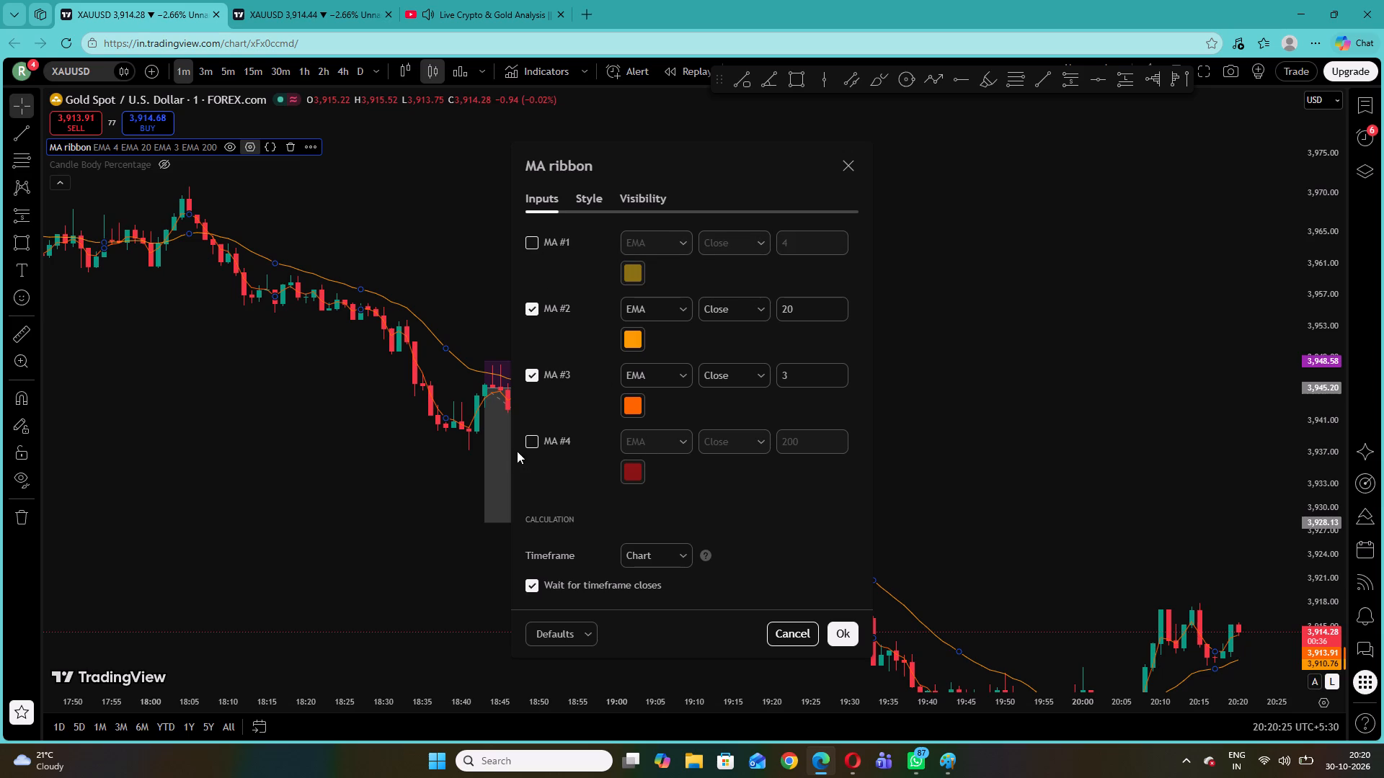
{"action": "left_click", "coordinate": [534, 439]}
{"action": "left_click", "coordinate": [849, 632]}
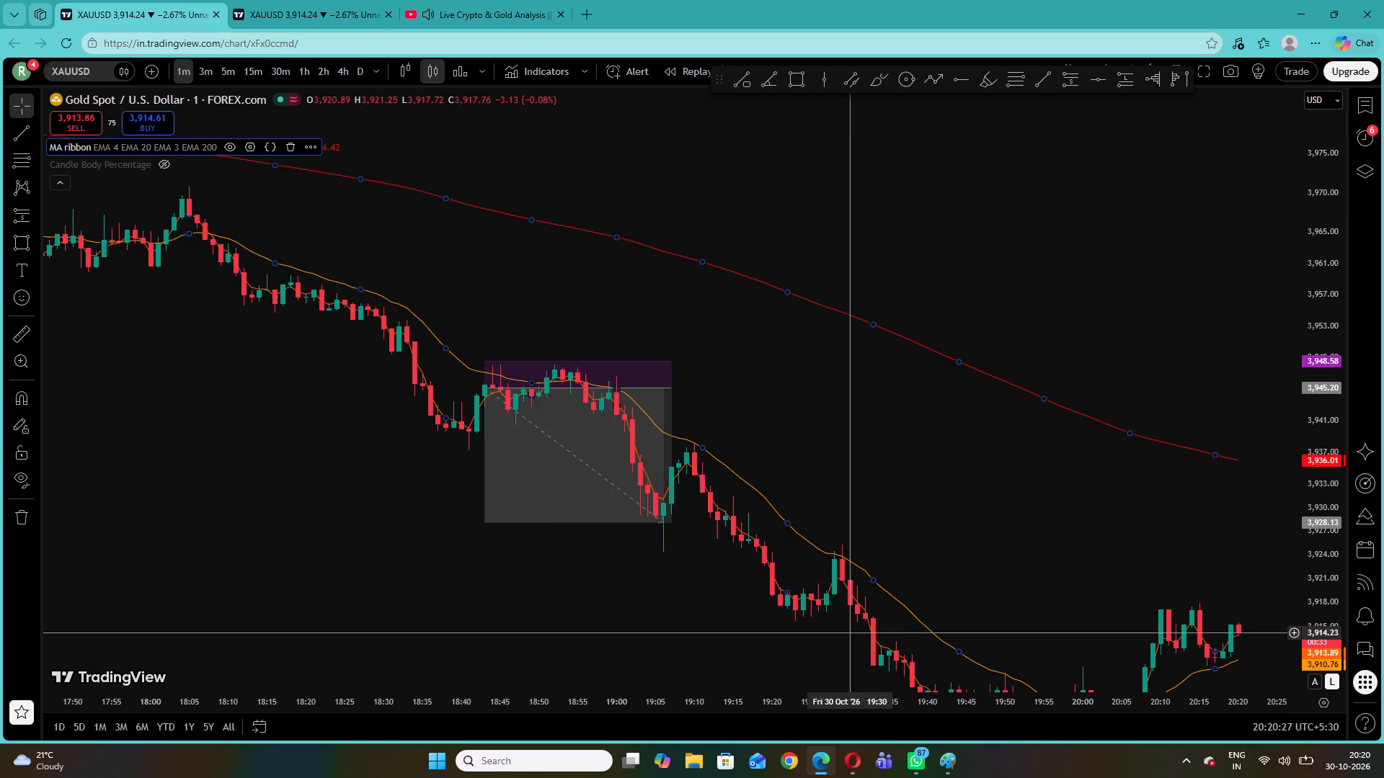
{"action": "left_click", "coordinate": [840, 481]}
{"action": "left_click", "coordinate": [896, 413]}
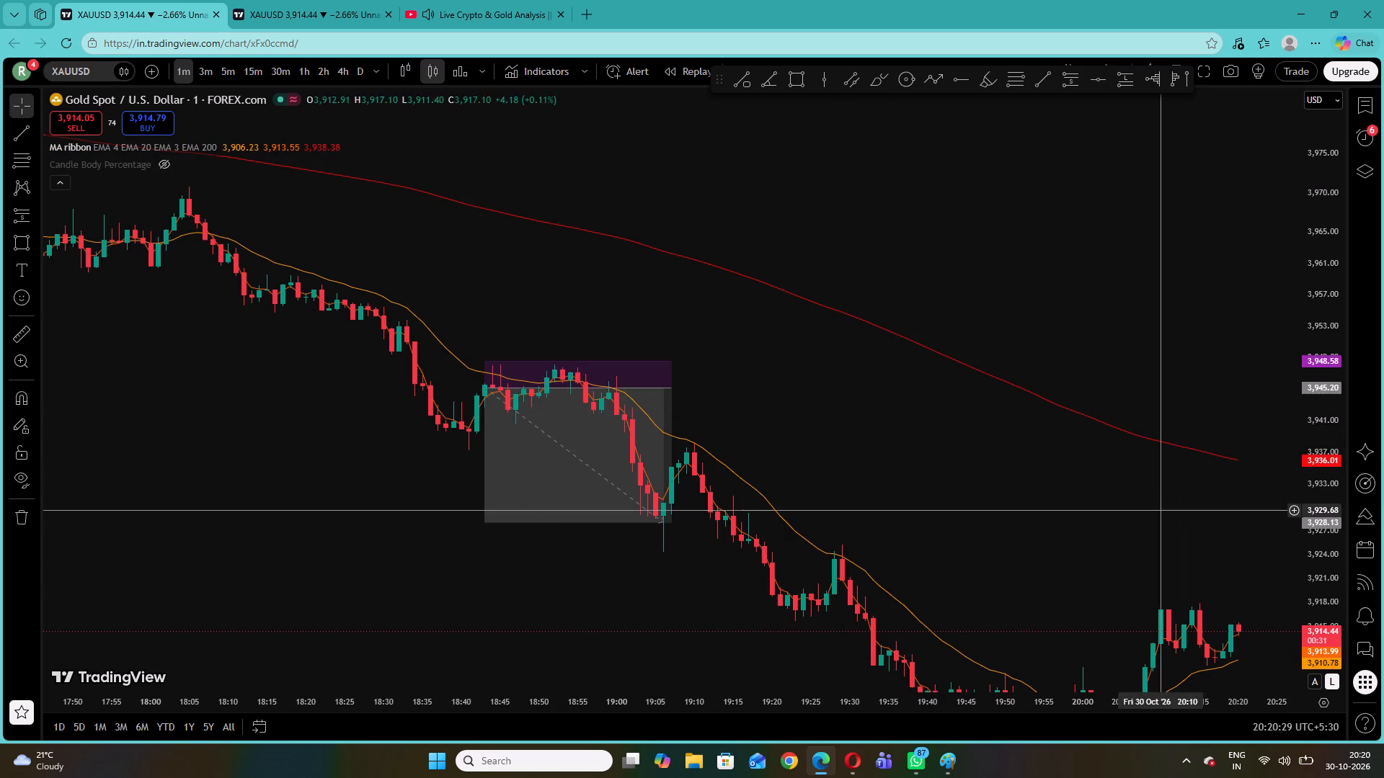
Examine the one-minute XAUUSD candles against the 200 EMA from about 20:20 back to about 14:05.
{"action": "left_click_drag", "start_coordinate": [1102, 500], "coordinate": [830, 305]}
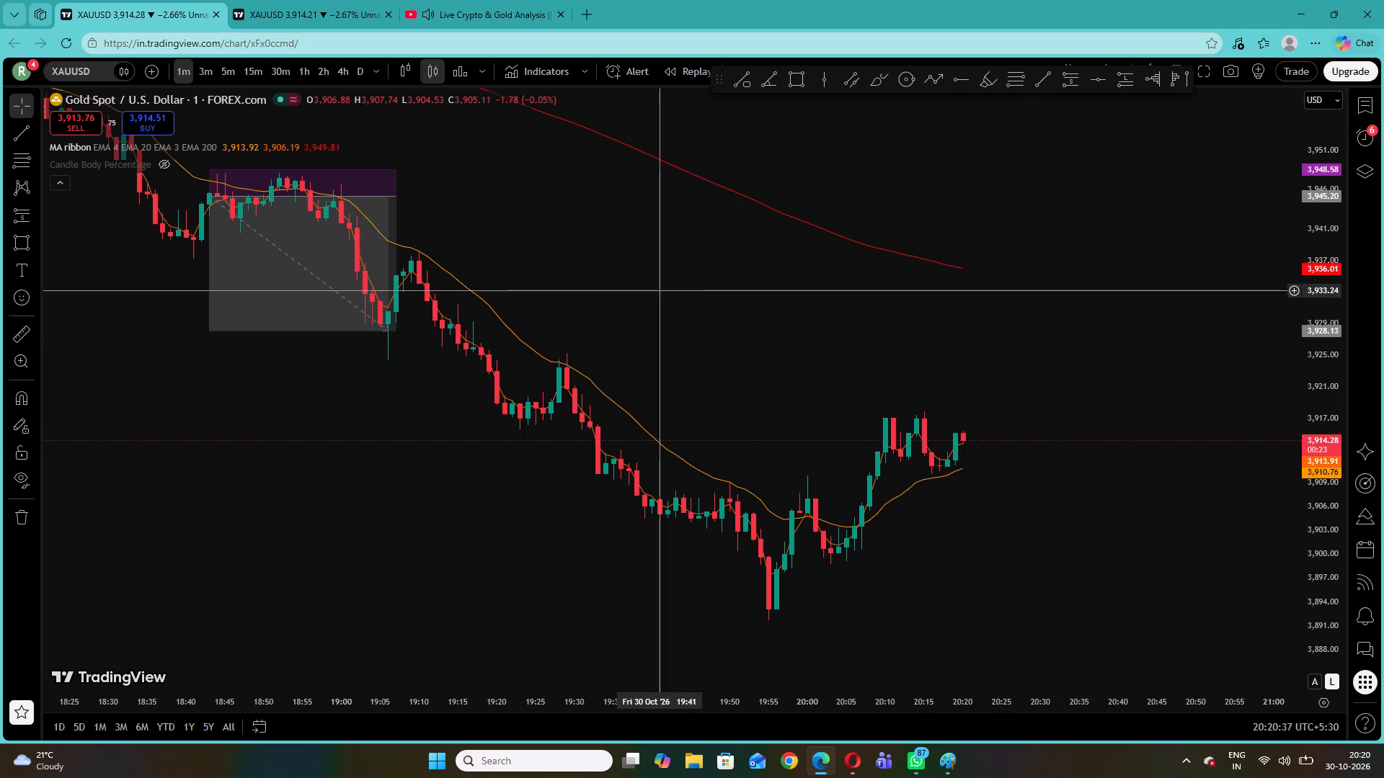
{"action": "left_click_drag", "start_coordinate": [541, 430], "coordinate": [982, 488]}
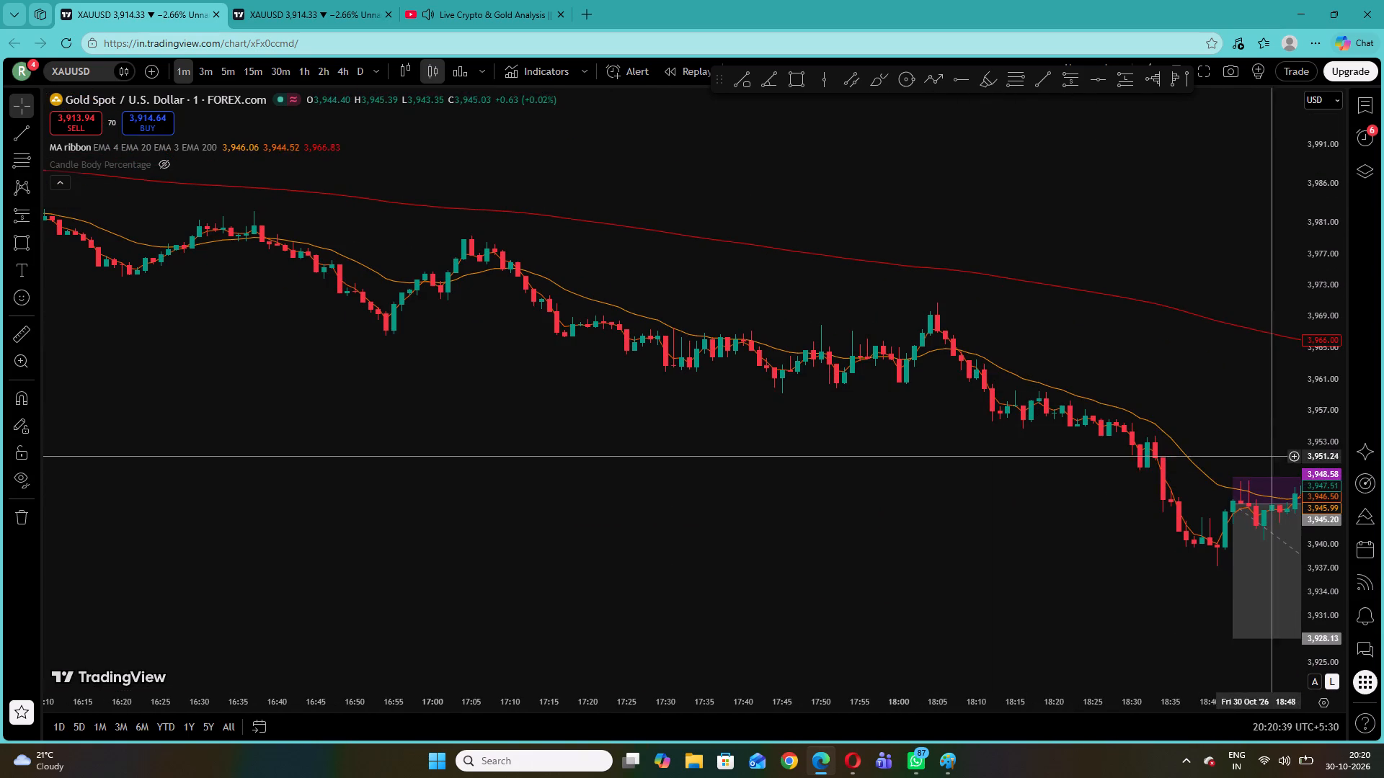
{"action": "left_click_drag", "start_coordinate": [1318, 475], "coordinate": [1299, 267]}
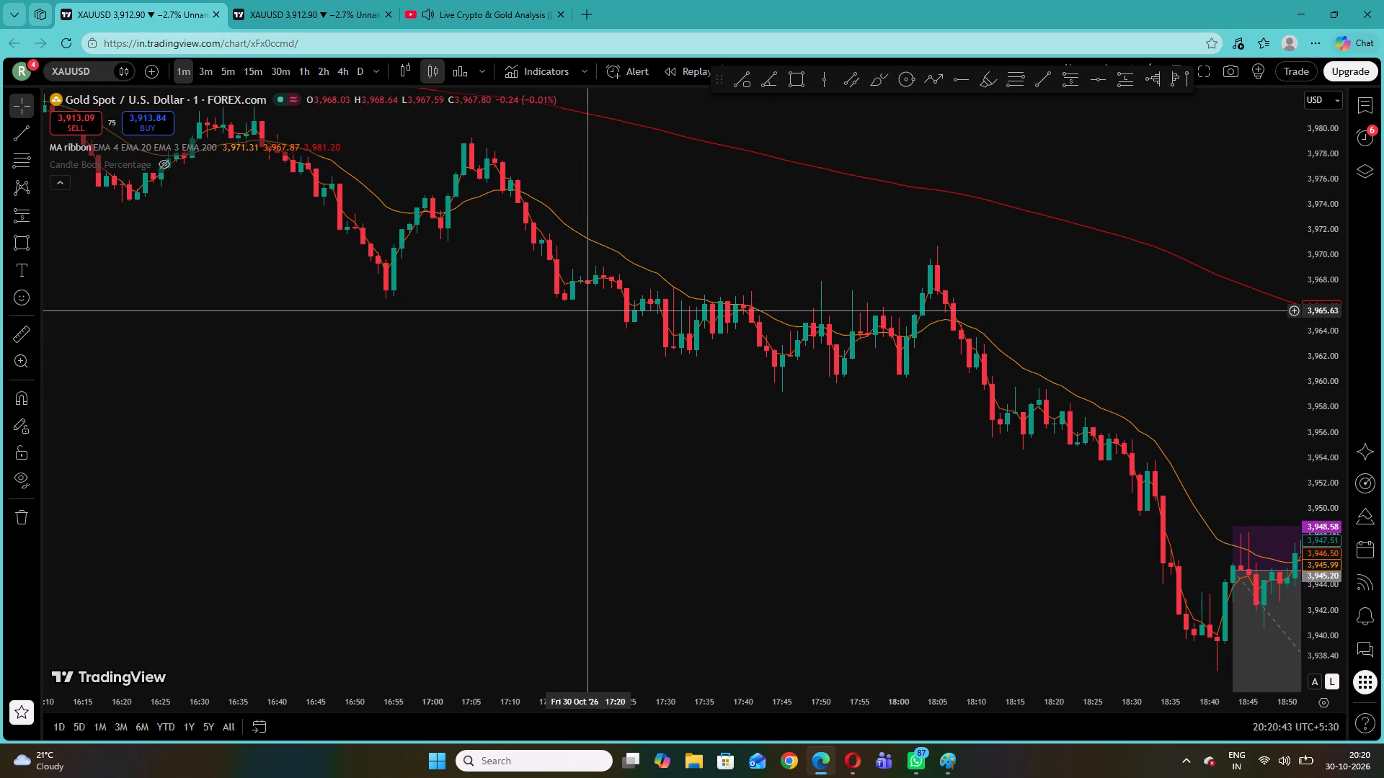
{"action": "left_click_drag", "start_coordinate": [518, 354], "coordinate": [844, 618]}
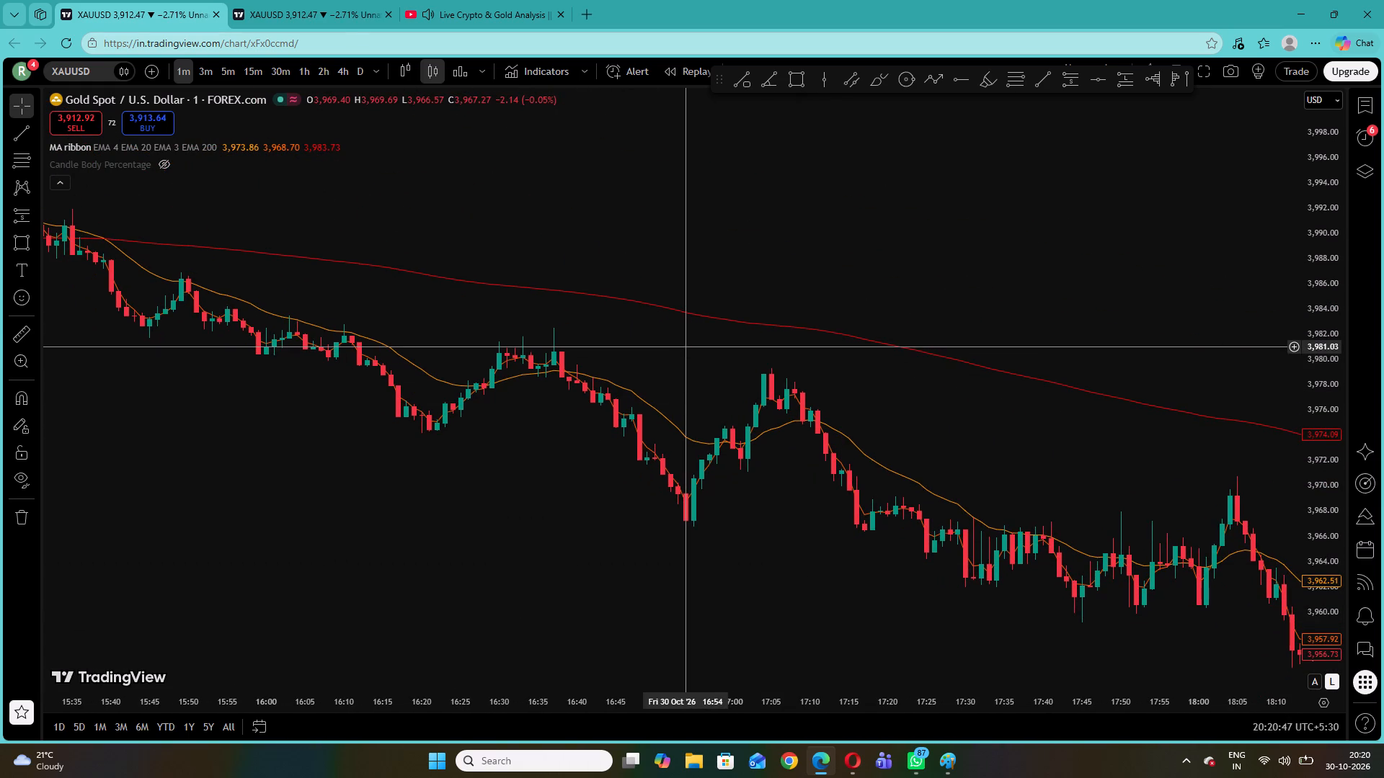
{"action": "left_click_drag", "start_coordinate": [1327, 591], "coordinate": [1296, 193]}
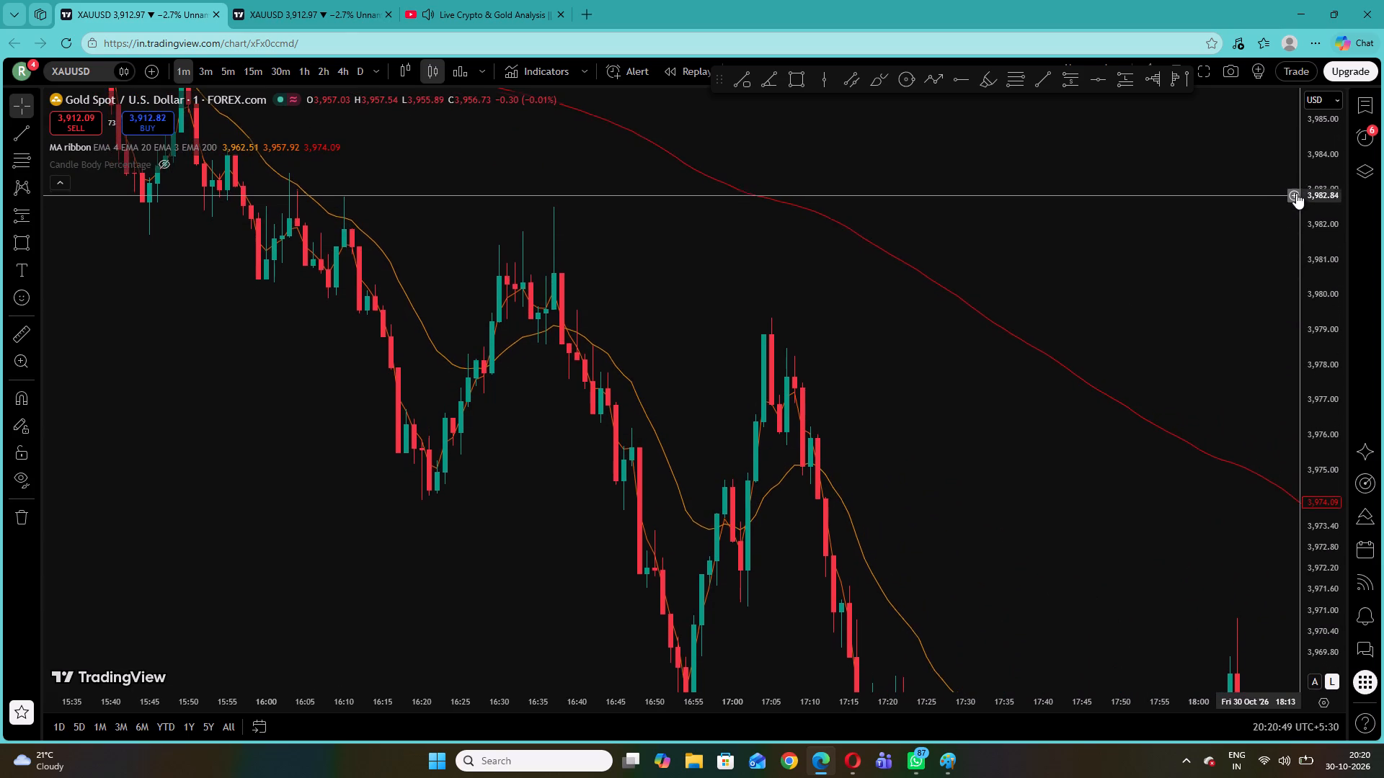
{"action": "left_click_drag", "start_coordinate": [1296, 193], "coordinate": [1314, 528]}
{"action": "left_click_drag", "start_coordinate": [1070, 444], "coordinate": [696, 293]}
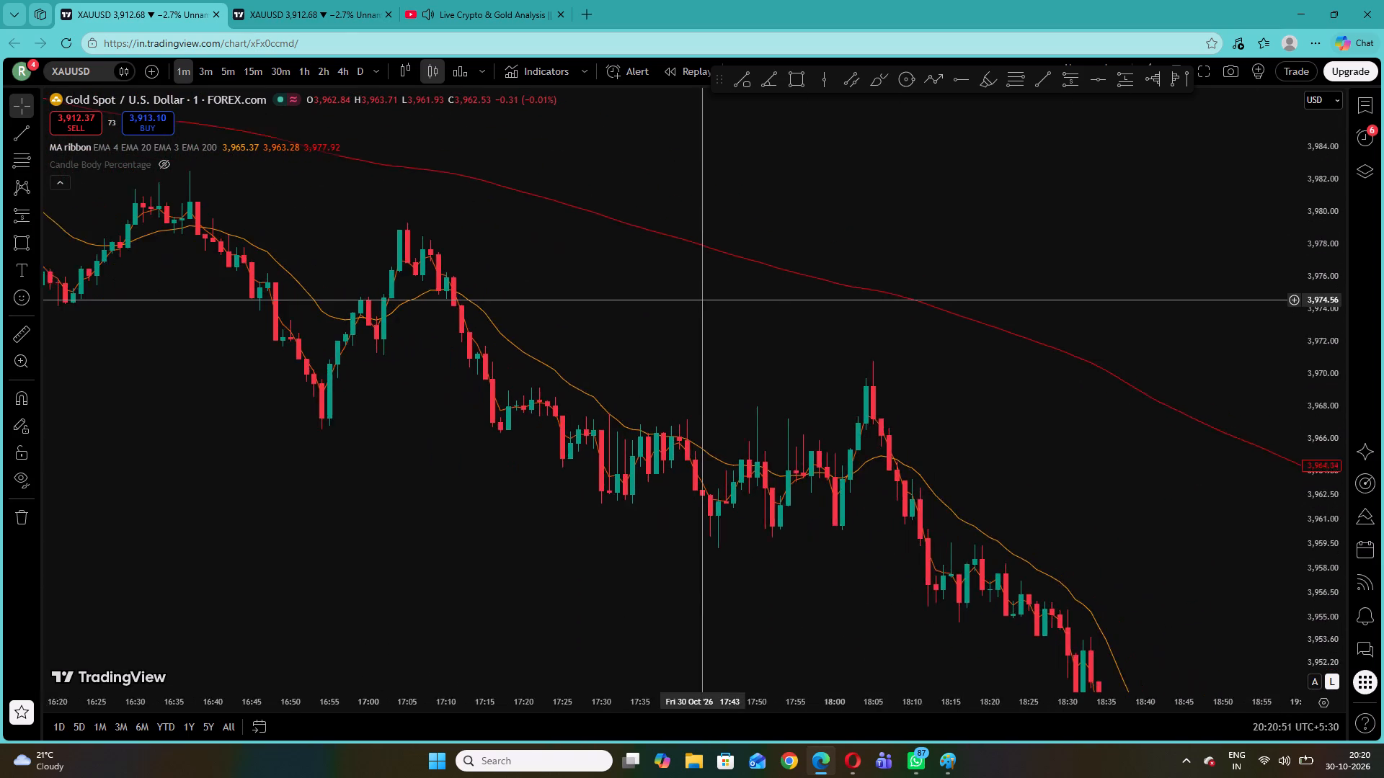
{"action": "left_click_drag", "start_coordinate": [696, 293], "coordinate": [994, 397]}
{"action": "left_click", "coordinate": [910, 280]}
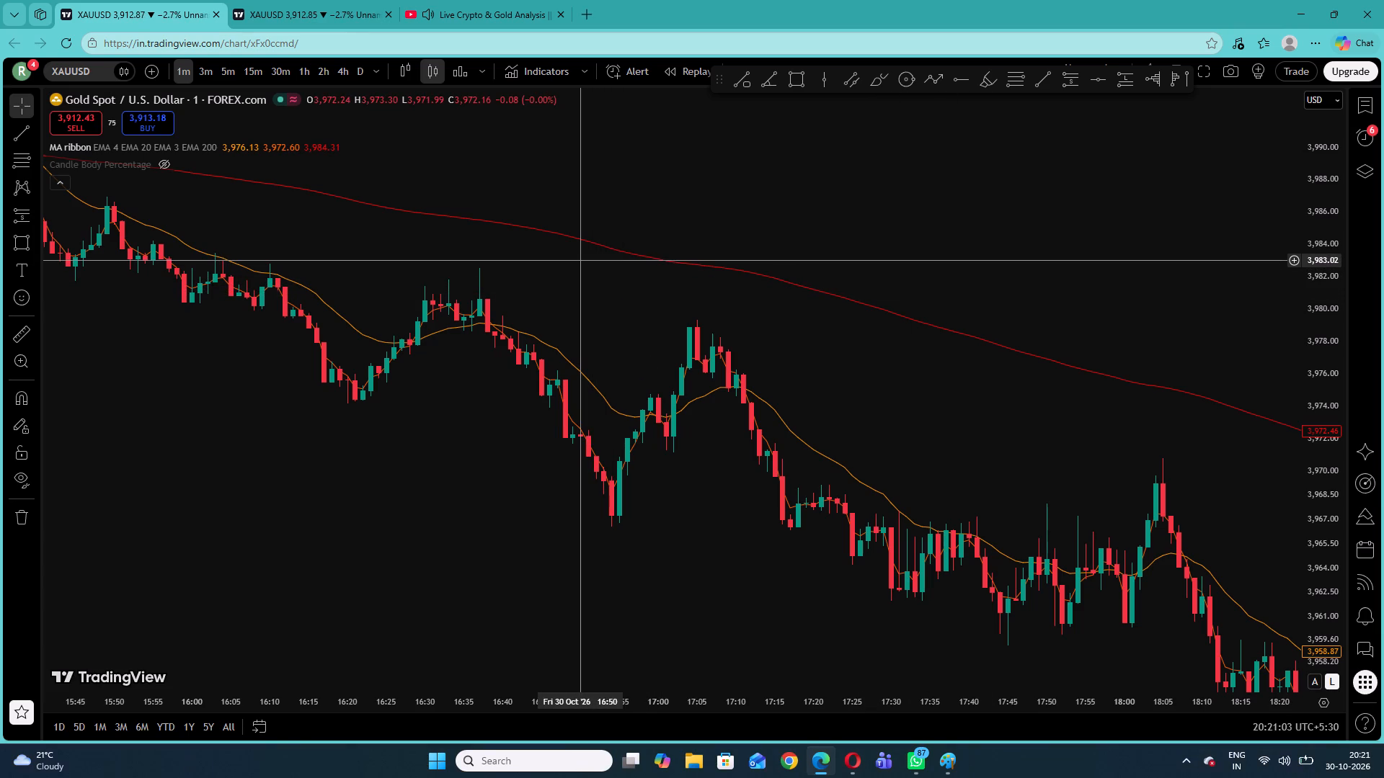
{"action": "left_click_drag", "start_coordinate": [581, 260], "coordinate": [956, 339]}
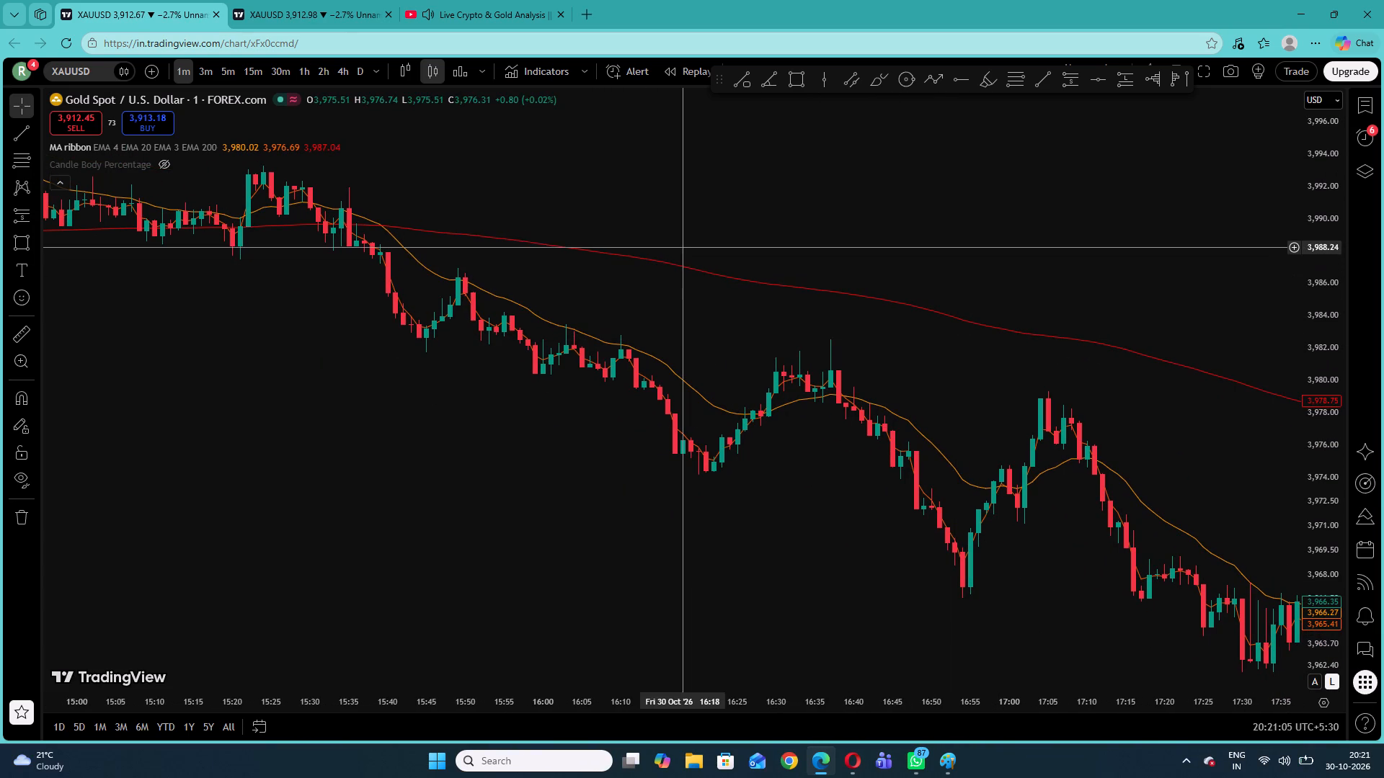
{"action": "left_click_drag", "start_coordinate": [685, 247], "coordinate": [901, 354]}
{"action": "left_click_drag", "start_coordinate": [686, 238], "coordinate": [923, 292]}
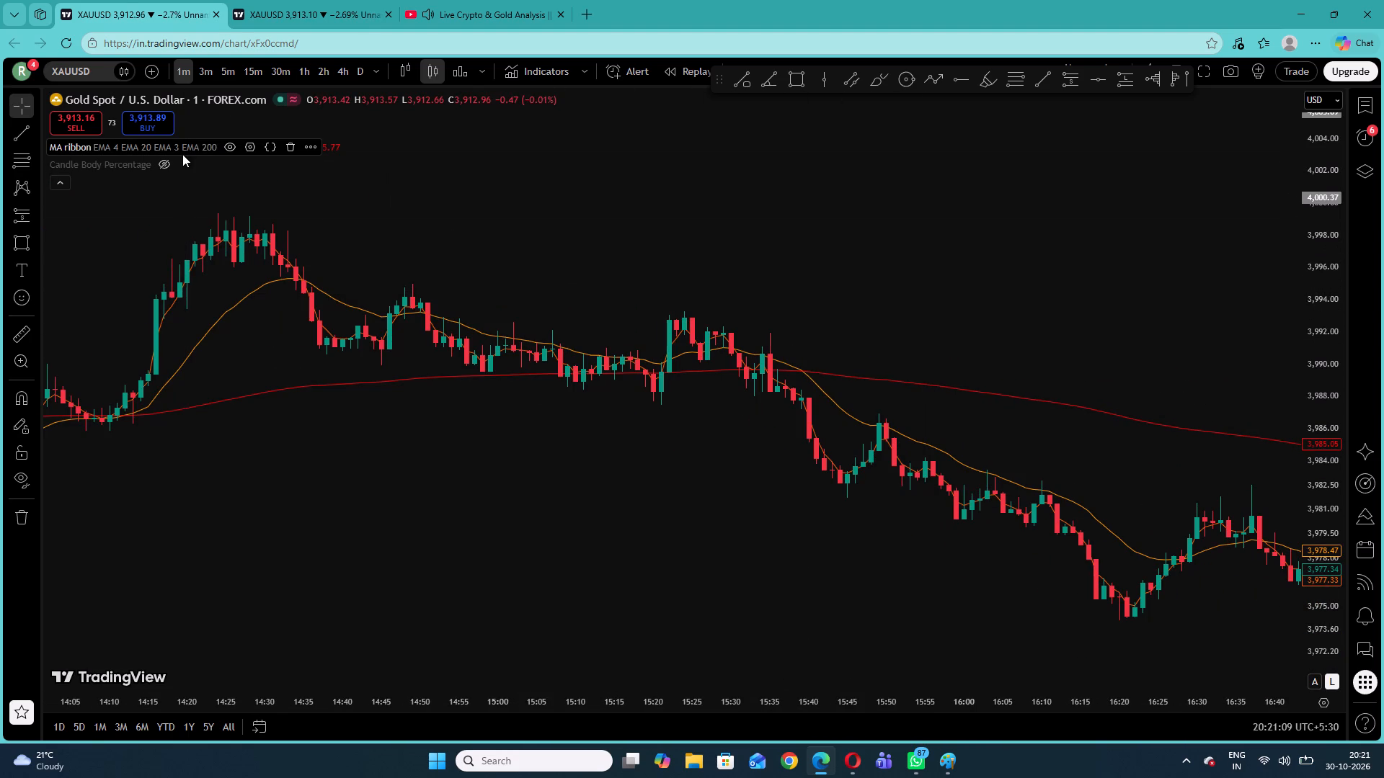
Review the MA ribbon inputs and examine the 13:10 to 15:55 candles where price crosses the 200 EMA.
{"action": "left_click", "coordinate": [249, 145]}
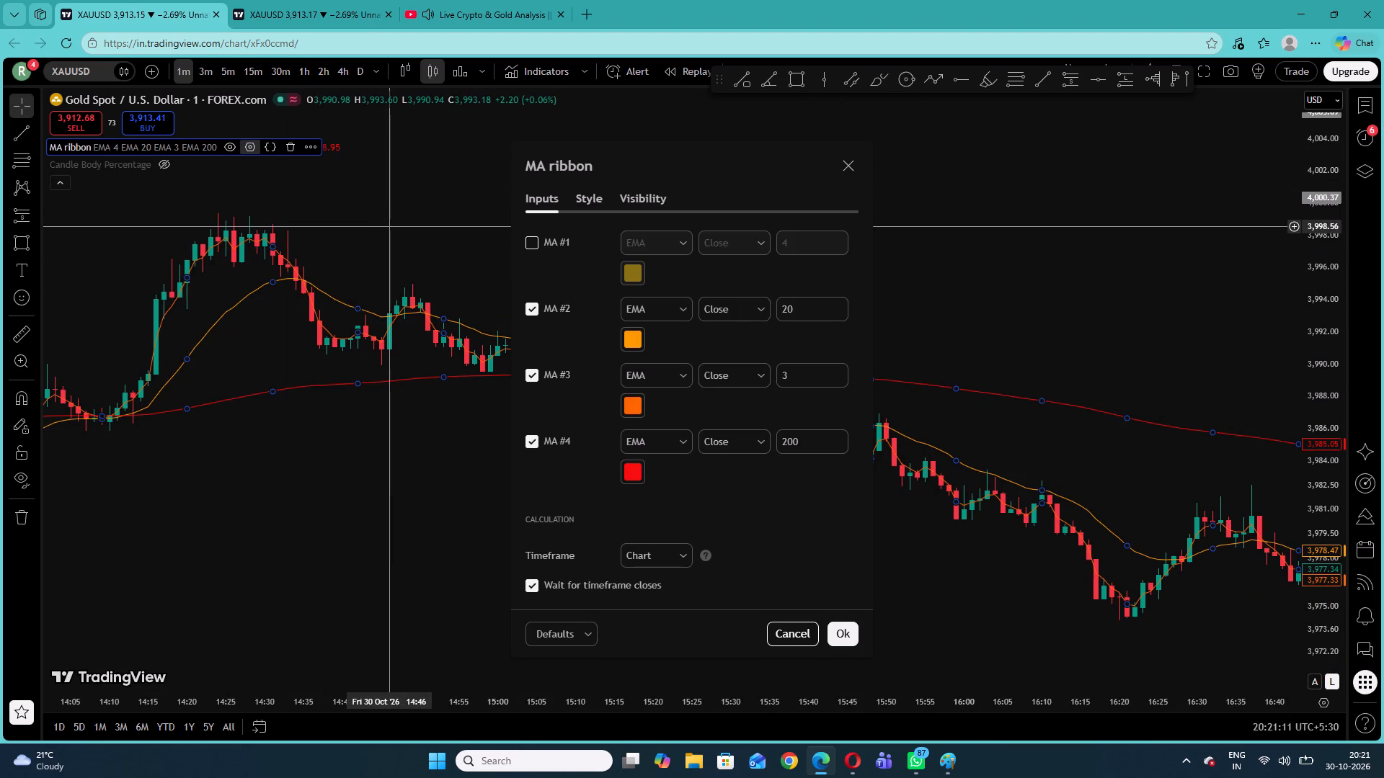
{"action": "left_click", "coordinate": [398, 233]}
{"action": "left_click_drag", "start_coordinate": [425, 231], "coordinate": [892, 235]}
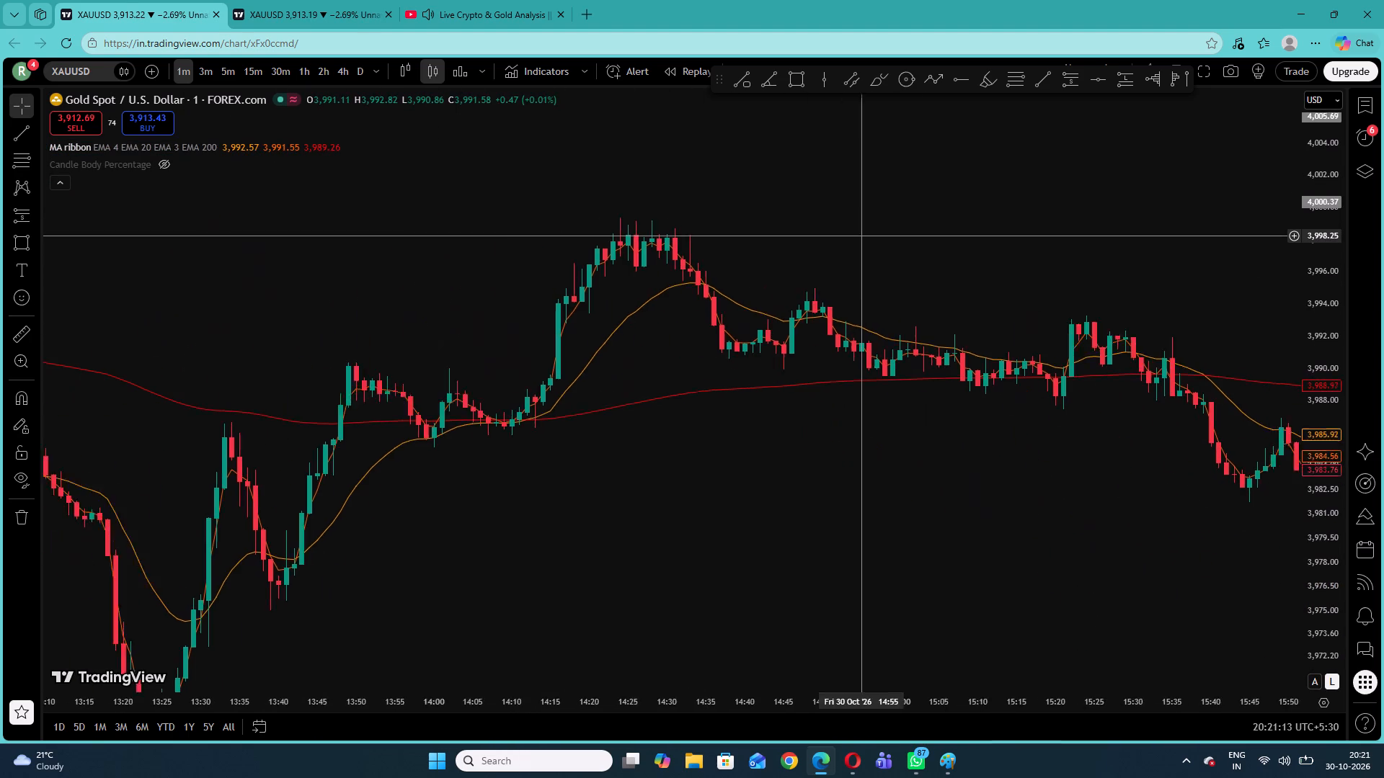
{"action": "left_click_drag", "start_coordinate": [892, 235], "coordinate": [892, 235]}
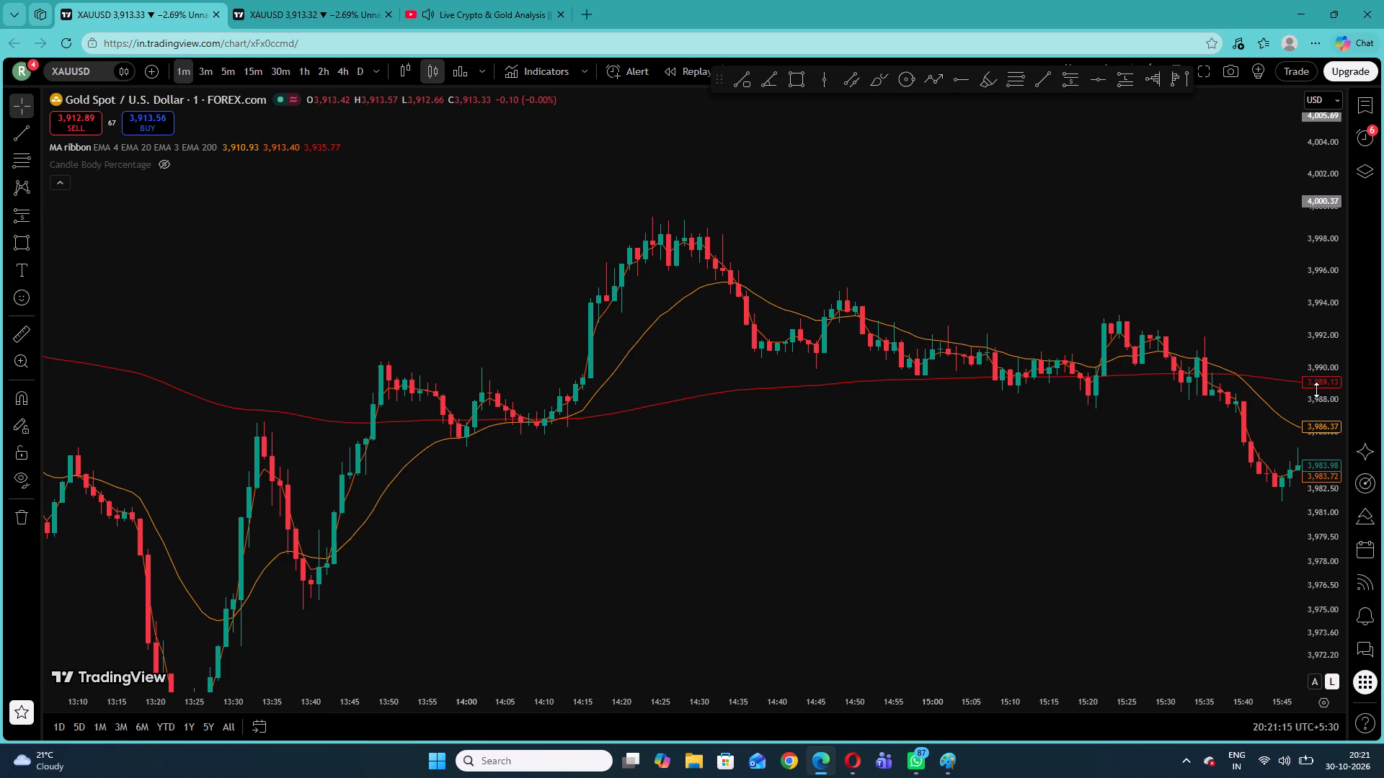
{"action": "left_click_drag", "start_coordinate": [1325, 403], "coordinate": [1278, 192]}
{"action": "left_click_drag", "start_coordinate": [1106, 176], "coordinate": [1003, 187]}
Check the stream's US Tech 100 analysis, compare with both XAUUSD charts, and bring the stream to its live point.
{"action": "left_click", "coordinate": [494, 0]}
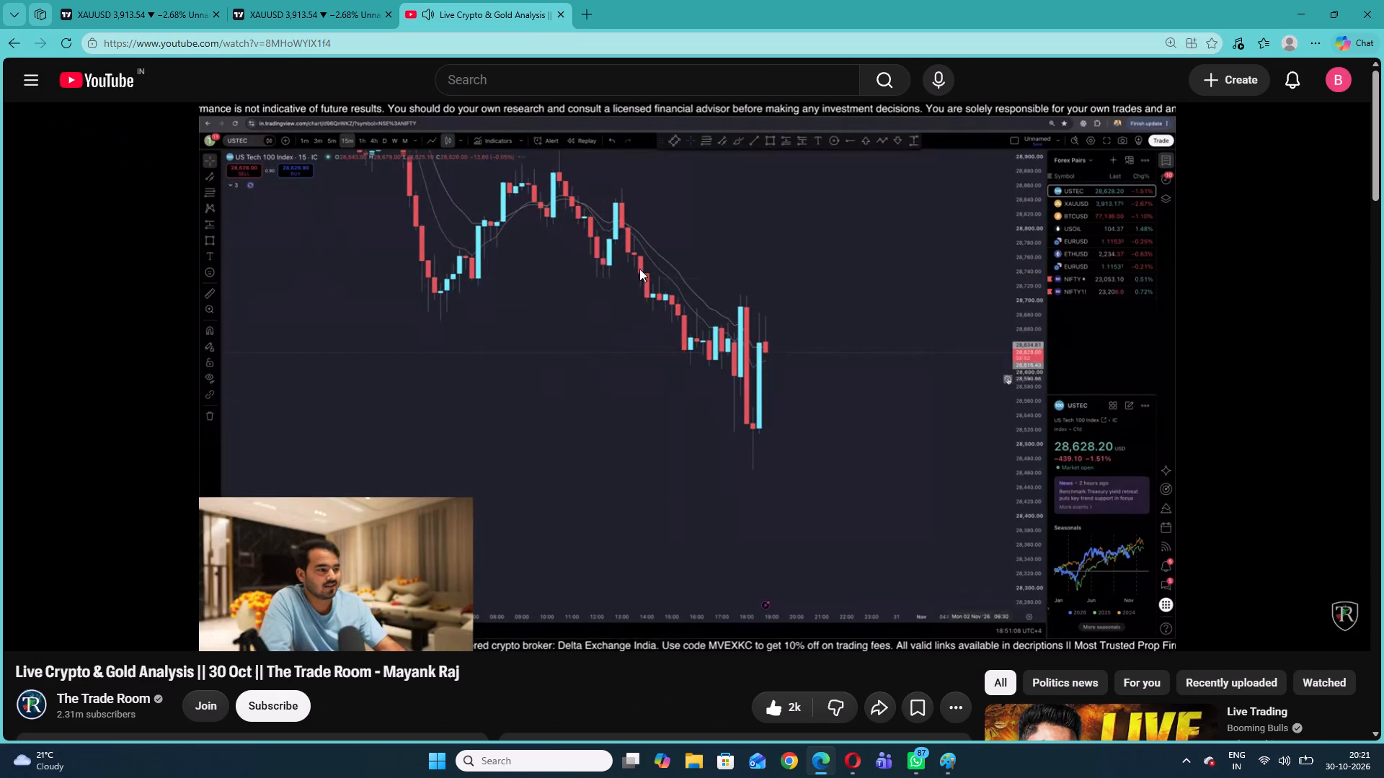
{"action": "left_click", "coordinate": [306, 0]}
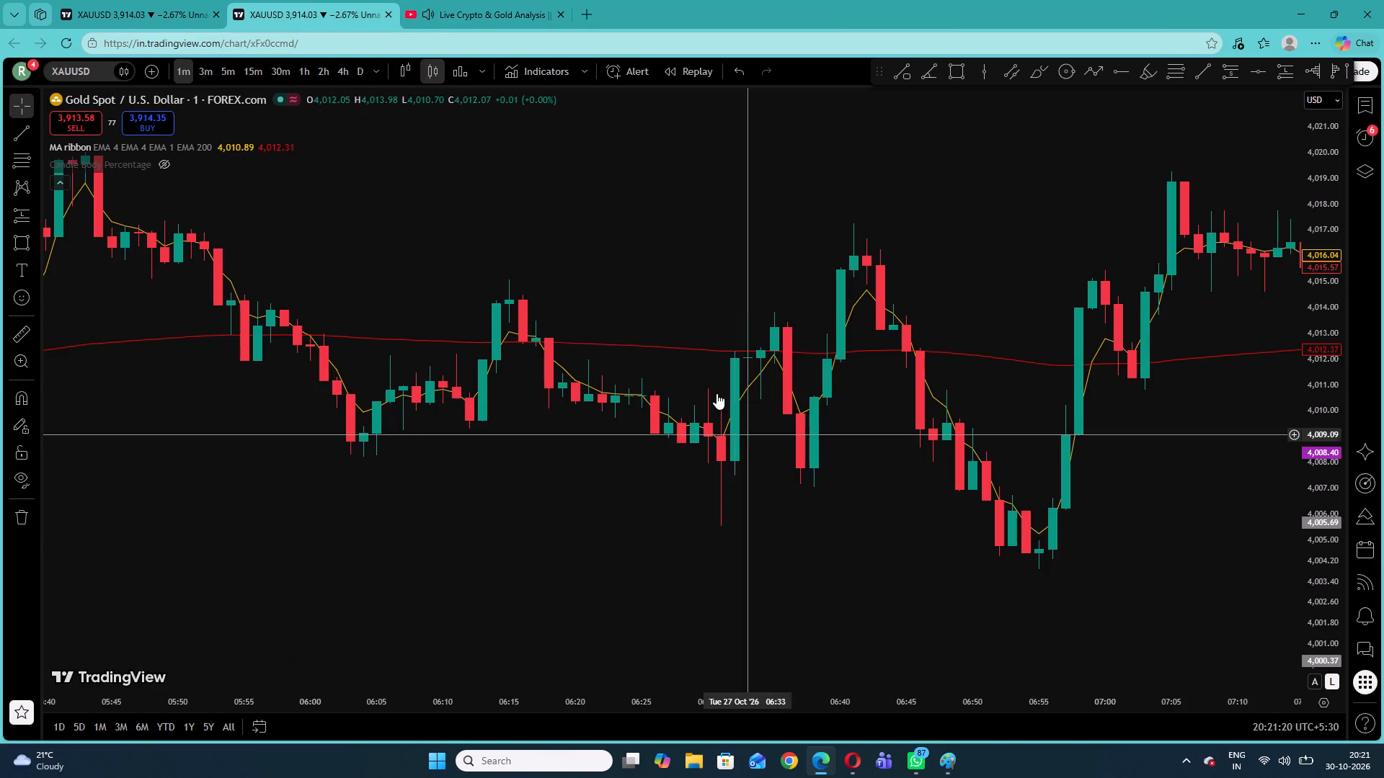
{"action": "left_click", "coordinate": [157, 0]}
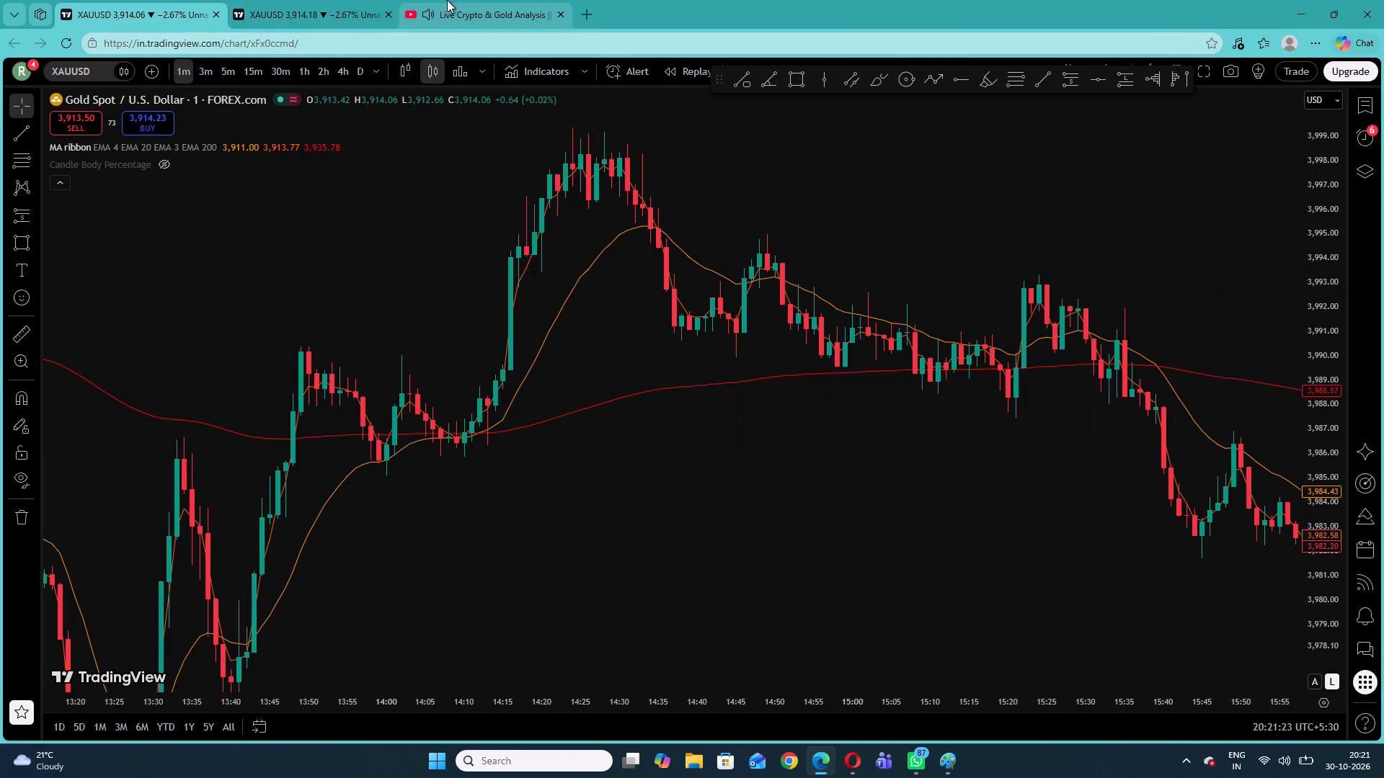
{"action": "left_click", "coordinate": [448, 0]}
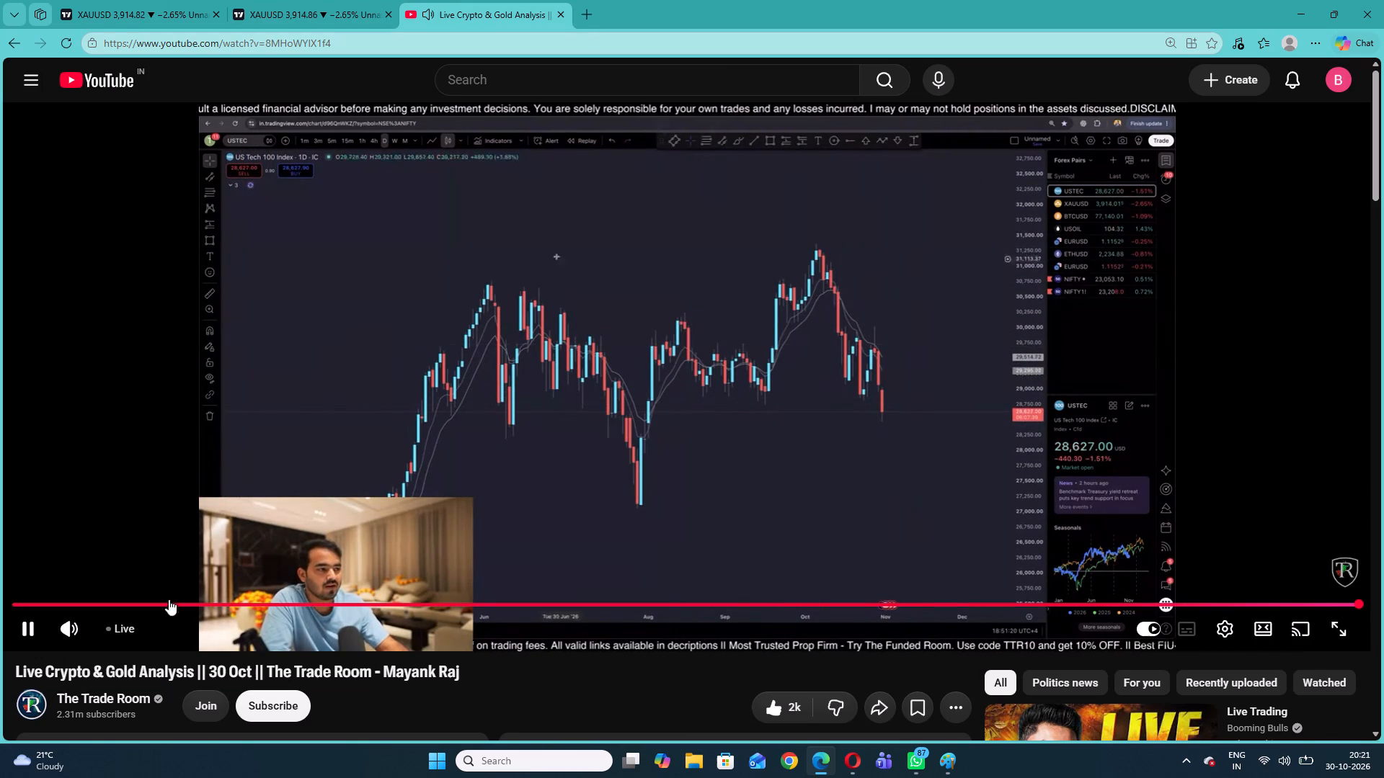
{"action": "left_click", "coordinate": [123, 629]}
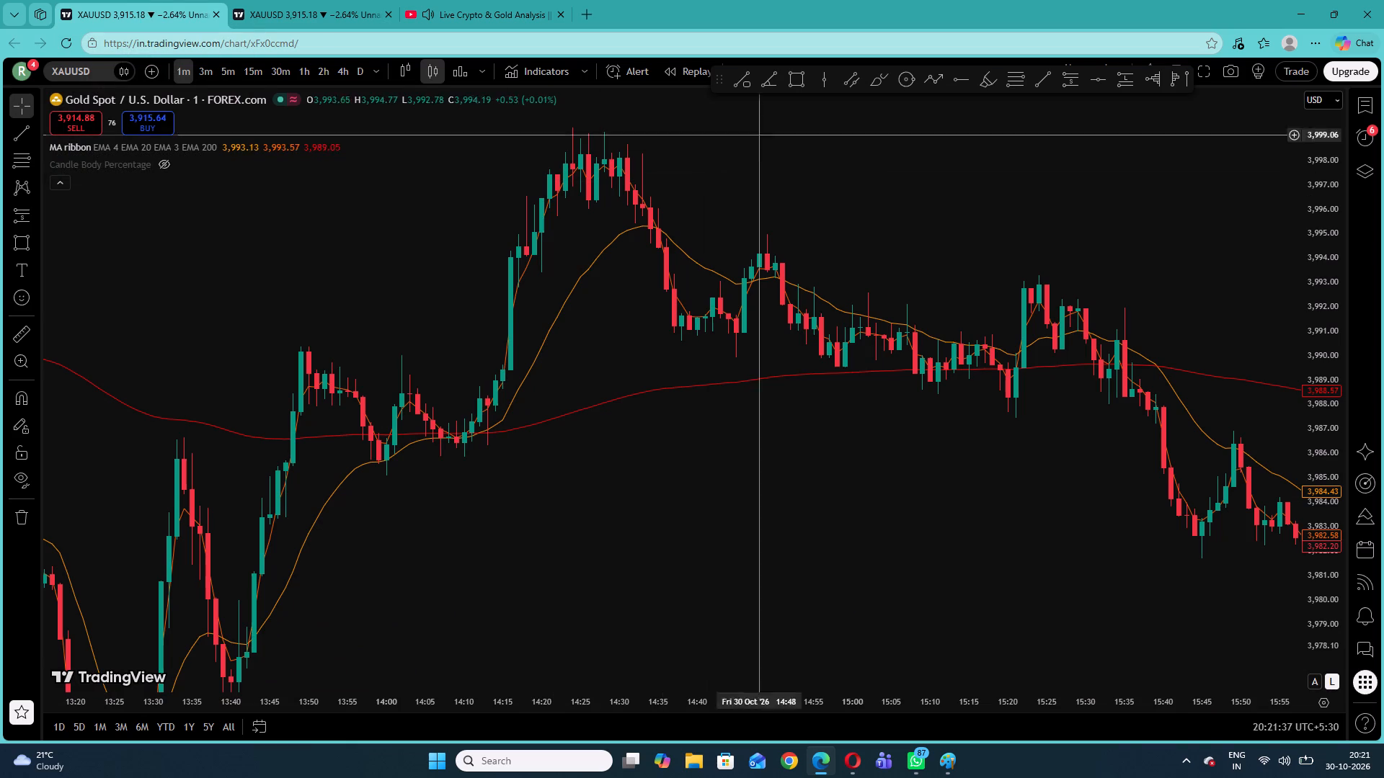
Open the watchlist and switch the first chart to the US Tech 100 Index (USTEC).
{"action": "left_click", "coordinate": [1359, 114]}
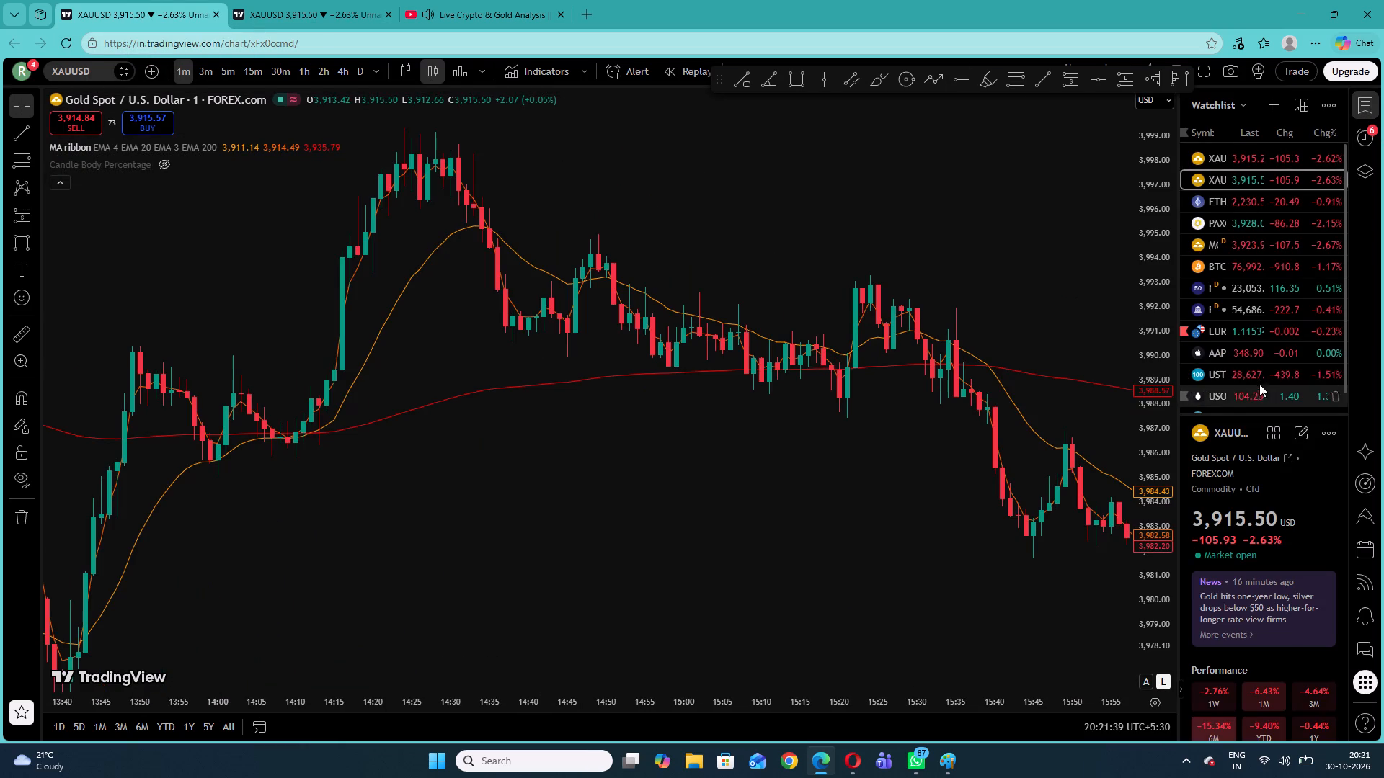
{"action": "left_click", "coordinate": [1256, 374]}
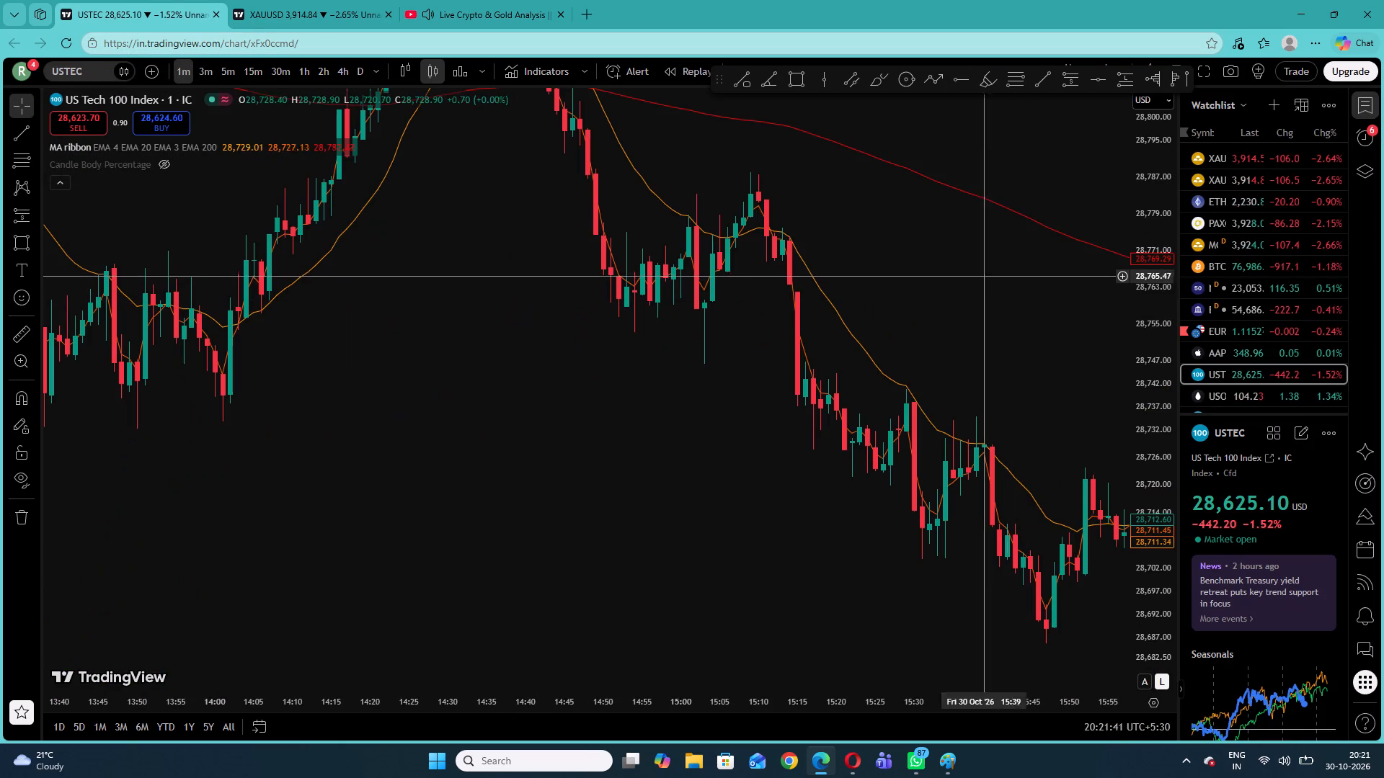
Examine the one-minute USTEC candles against the 200 EMA from about 14:45 onward, ending at the reset default chart view.
{"action": "left_click_drag", "start_coordinate": [1003, 308], "coordinate": [442, 259]}
{"action": "left_click_drag", "start_coordinate": [866, 304], "coordinate": [820, 298]}
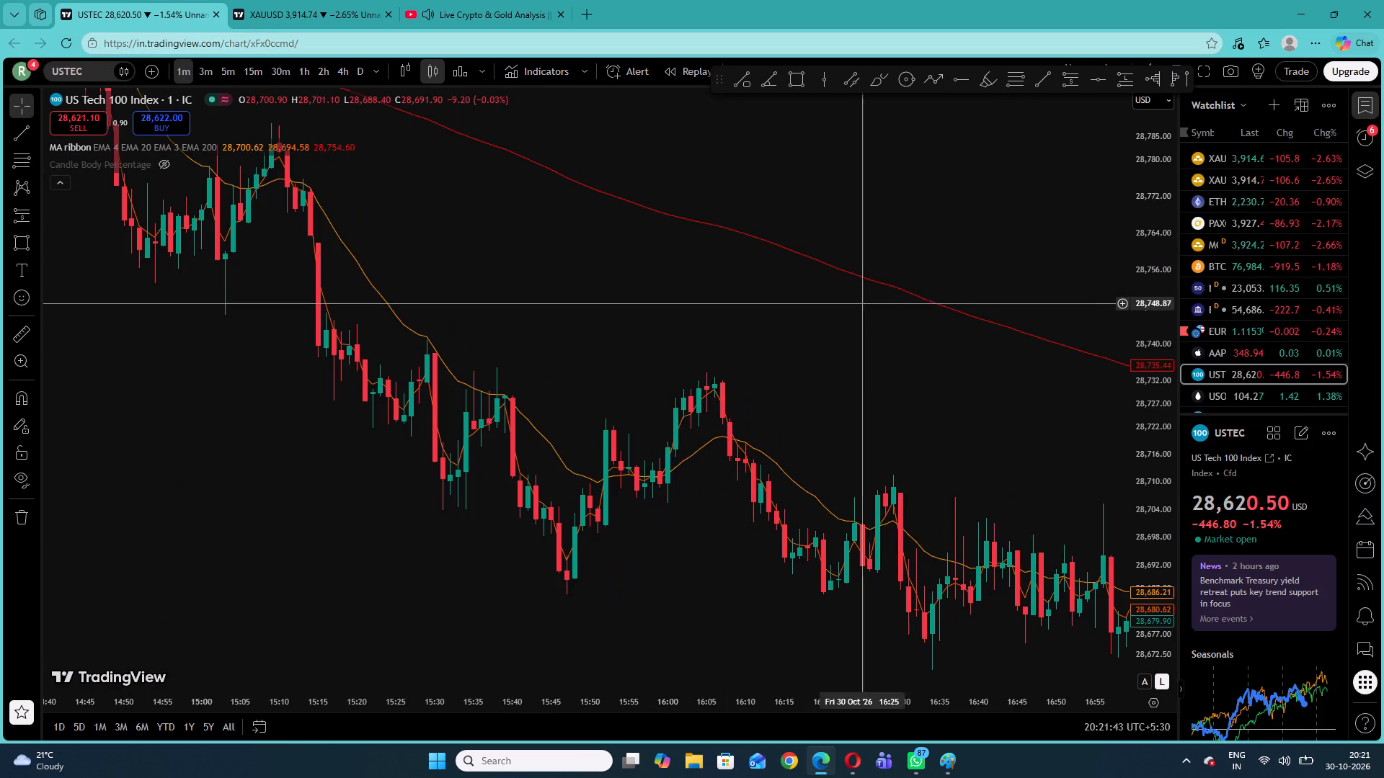
{"action": "left_click_drag", "start_coordinate": [820, 298], "coordinate": [121, 212]}
{"action": "left_click_drag", "start_coordinate": [1157, 326], "coordinate": [1160, 398]}
{"action": "left_click_drag", "start_coordinate": [926, 372], "coordinate": [555, 238]}
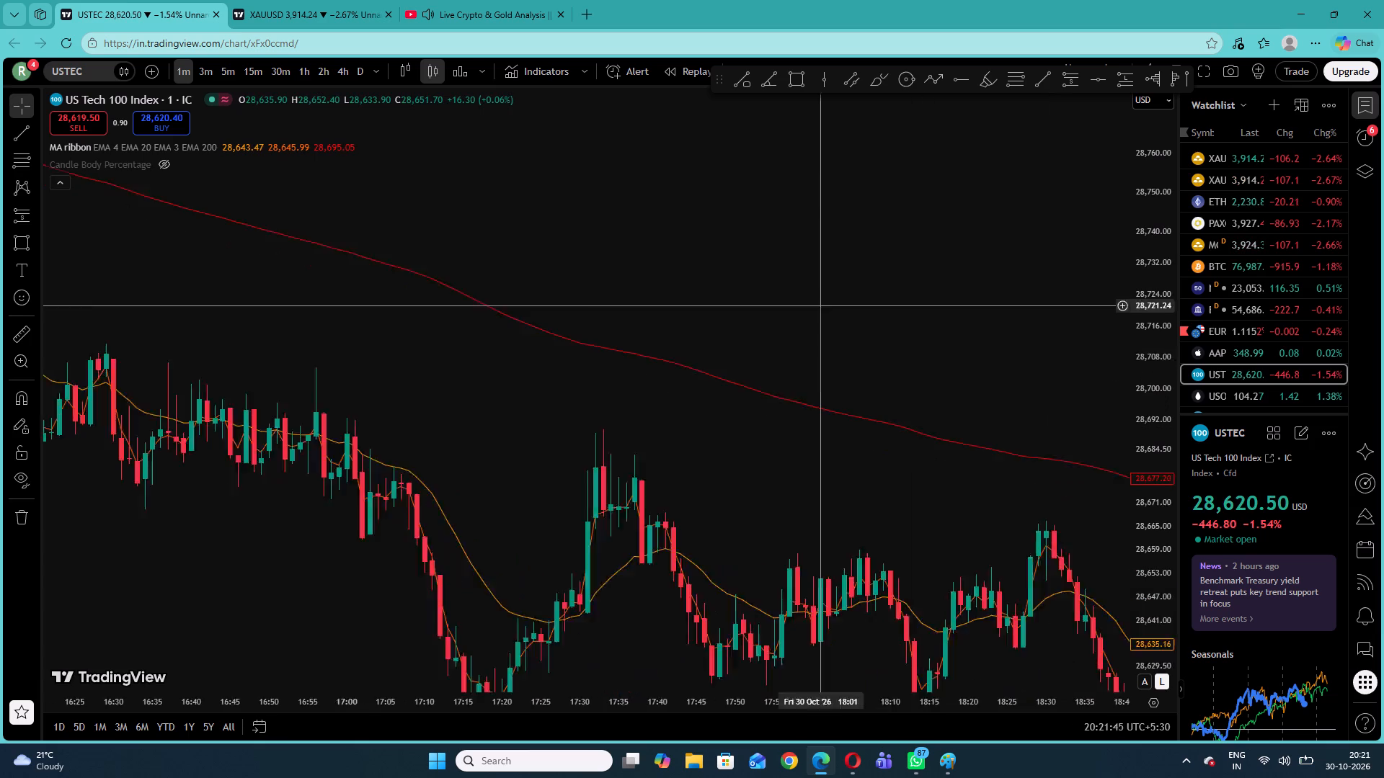
{"action": "left_click_drag", "start_coordinate": [555, 238], "coordinate": [485, 218]}
{"action": "right_click", "coordinate": [484, 217]}
{"action": "left_click", "coordinate": [595, 236]}
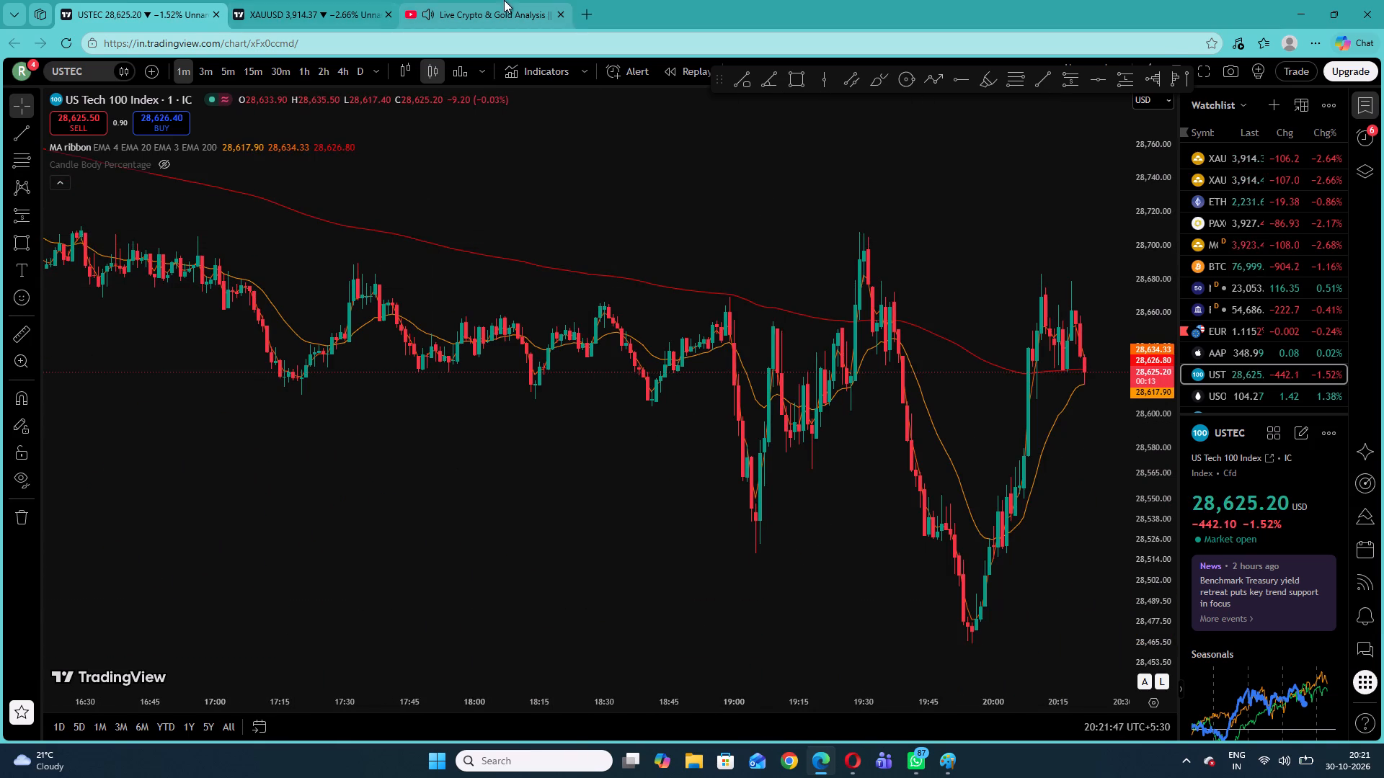
Compare the stream's live analysis with the USTEC price swings around the 200 EMA since about 17:15.
{"action": "left_click", "coordinate": [504, 0]}
{"action": "left_click", "coordinate": [99, 0]}
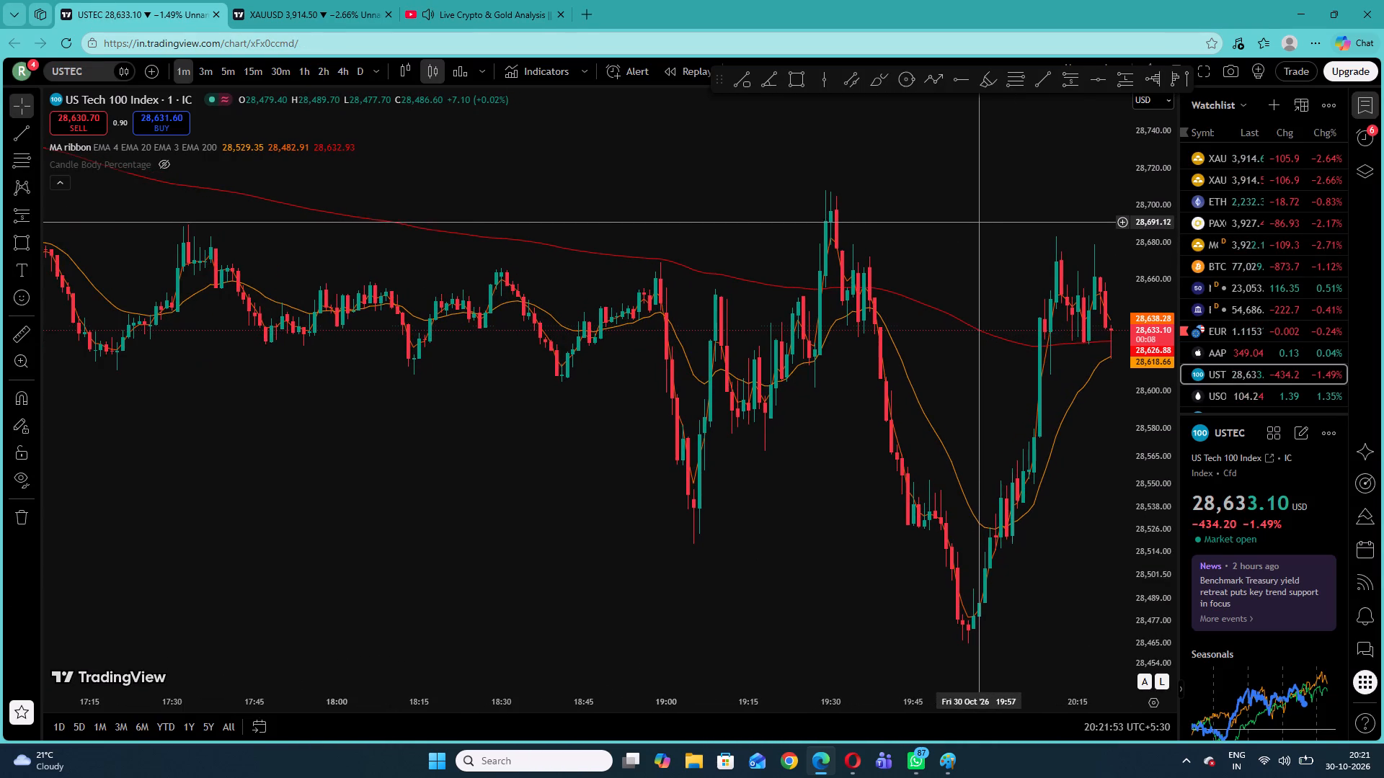
{"action": "left_click_drag", "start_coordinate": [1133, 282], "coordinate": [1158, 454]}
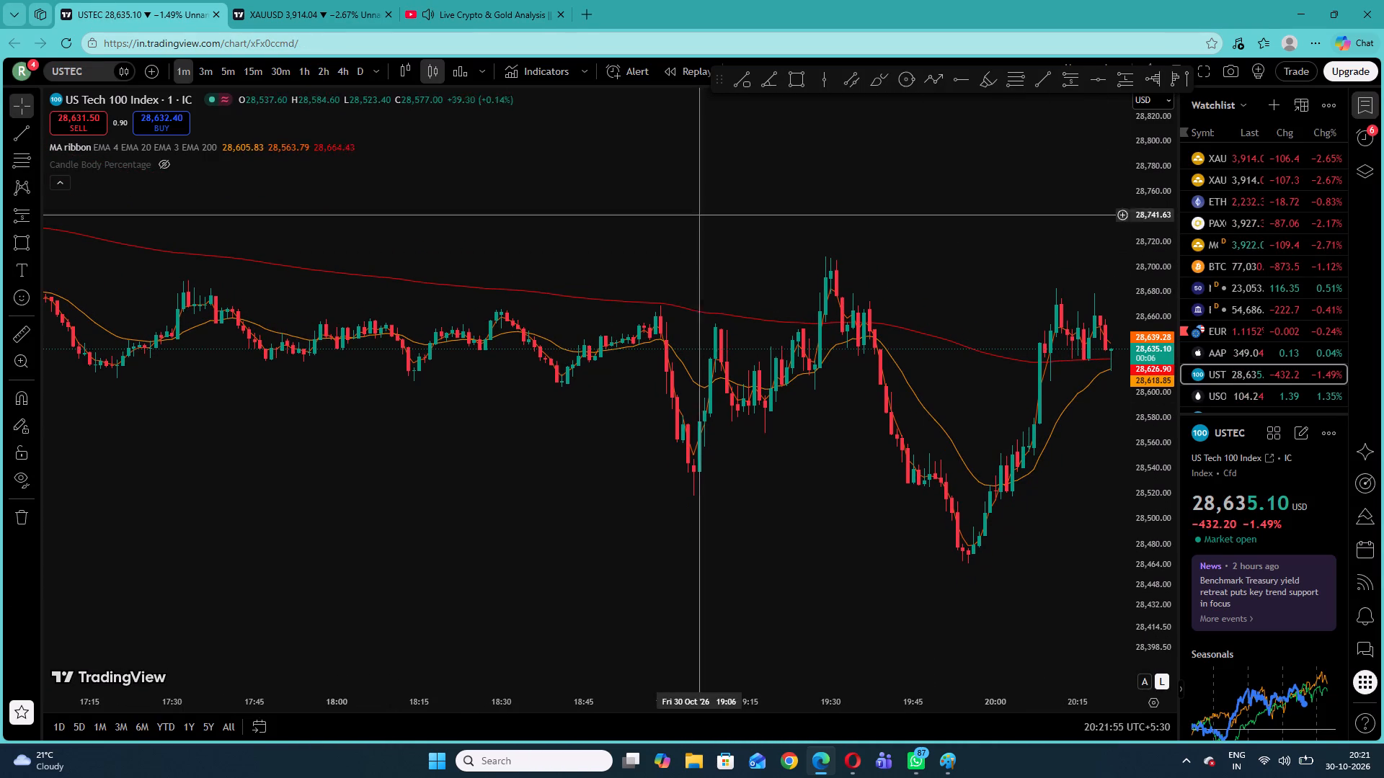
{"action": "left_click", "coordinate": [693, 200]}
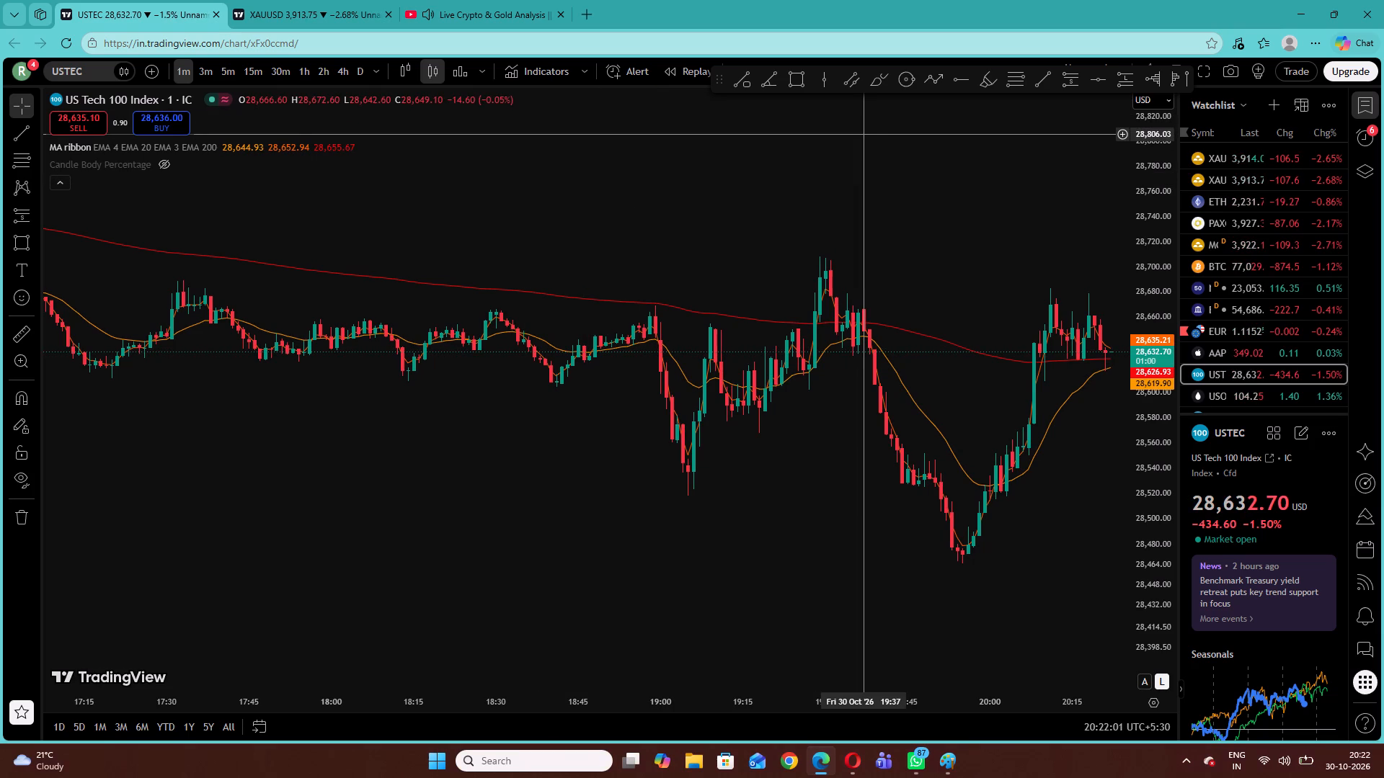
{"action": "left_click", "coordinate": [492, 0]}
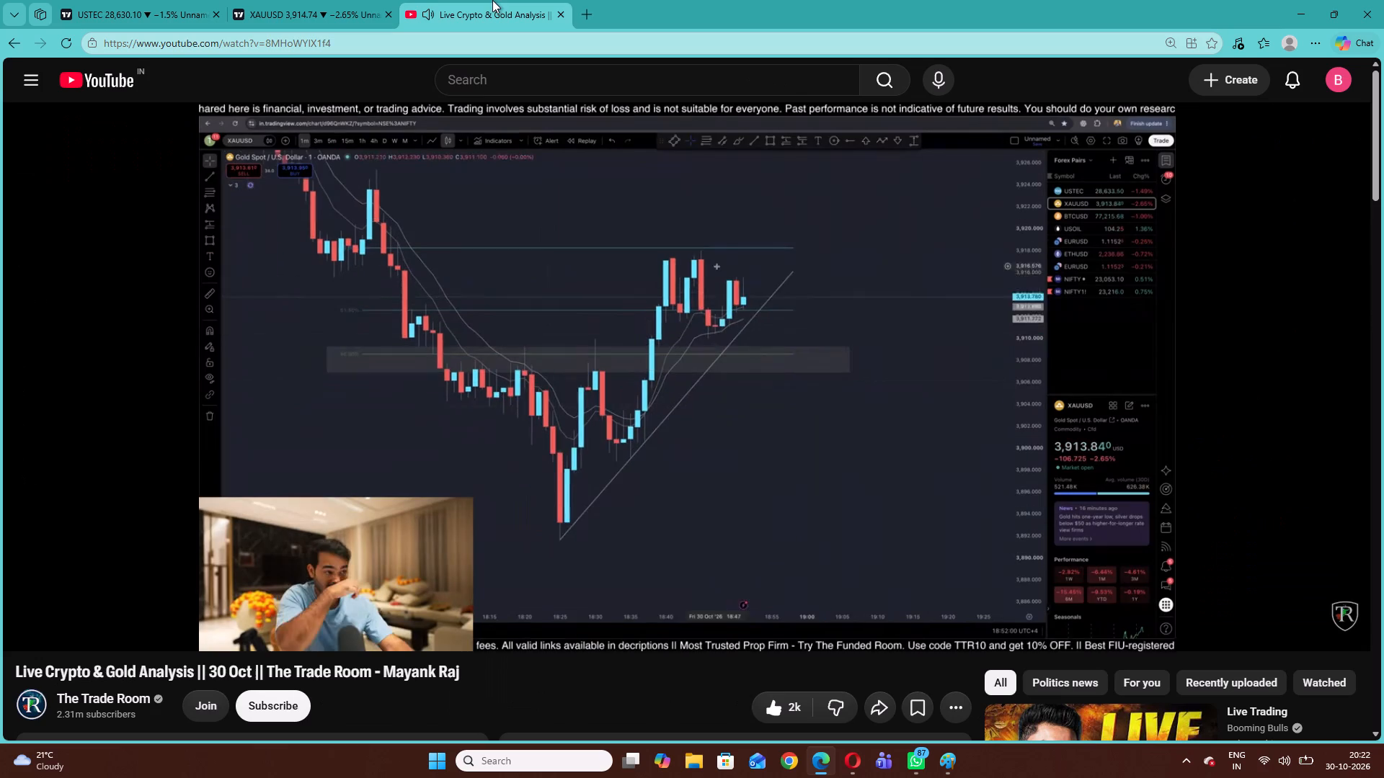
{"action": "left_click", "coordinate": [190, 14]}
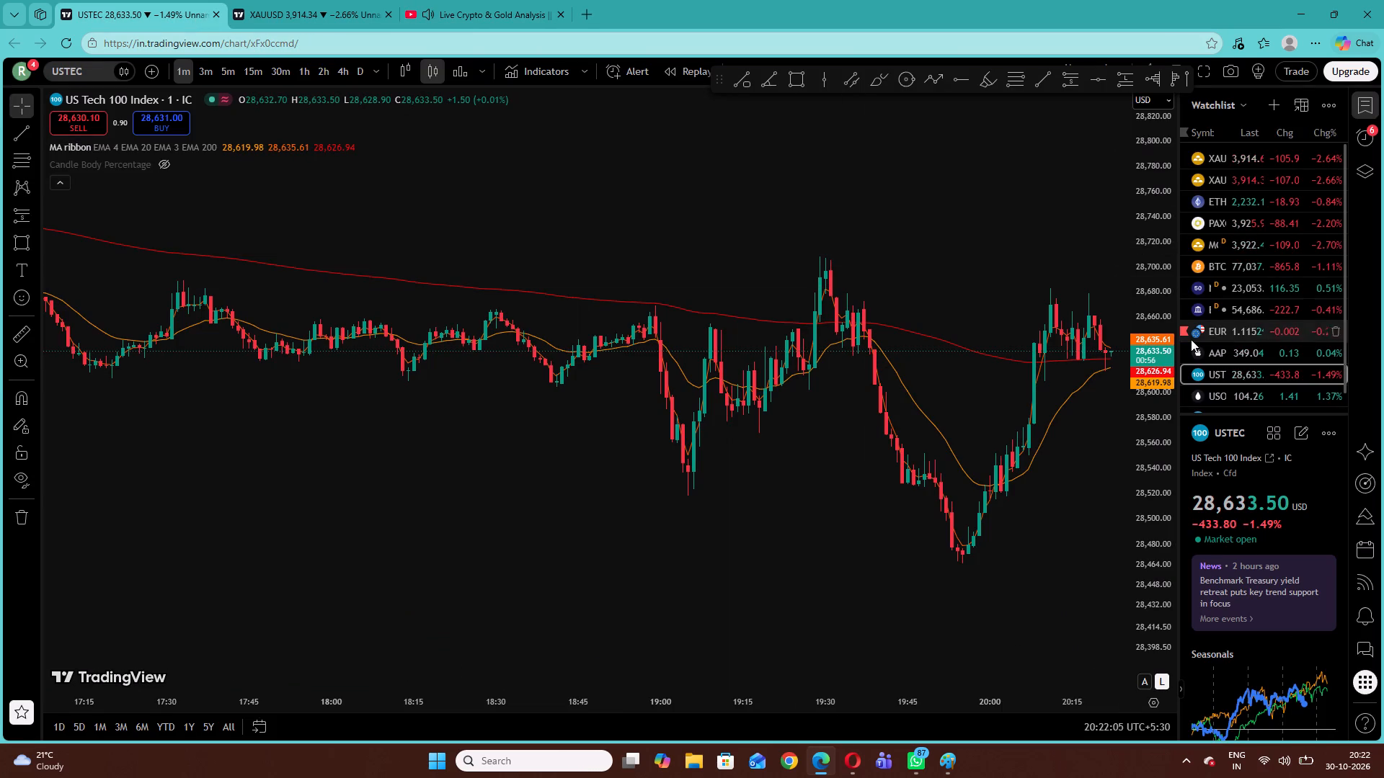
Move USOIL above EURUSD in the watchlist.
{"action": "left_click_drag", "start_coordinate": [1241, 390], "coordinate": [1236, 329]}
Check the Dow Jones (US30) one-minute chart from the watchlist and return to USTEC.
{"action": "scroll", "coordinate": [1224, 375], "scroll_direction": "down", "scroll_amount": 7}
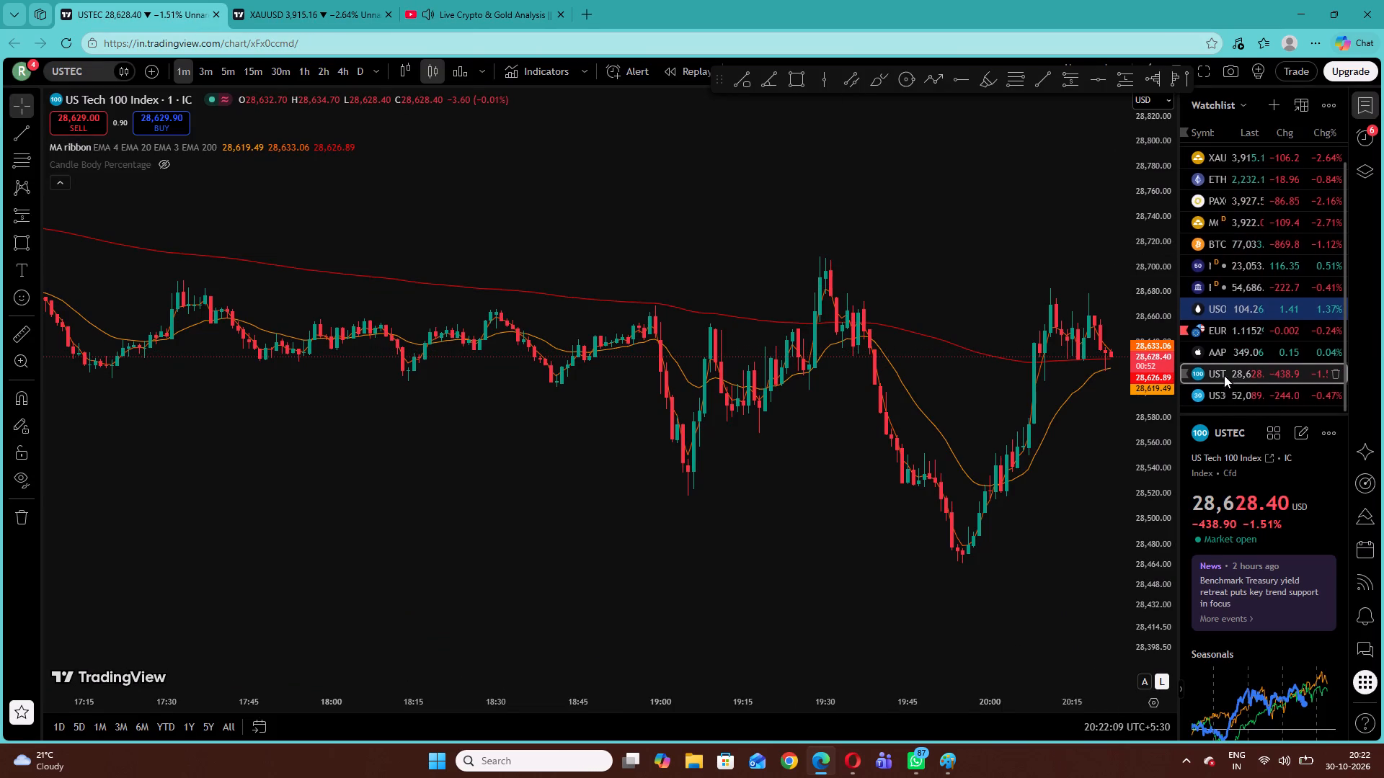
{"action": "left_click", "coordinate": [1226, 393]}
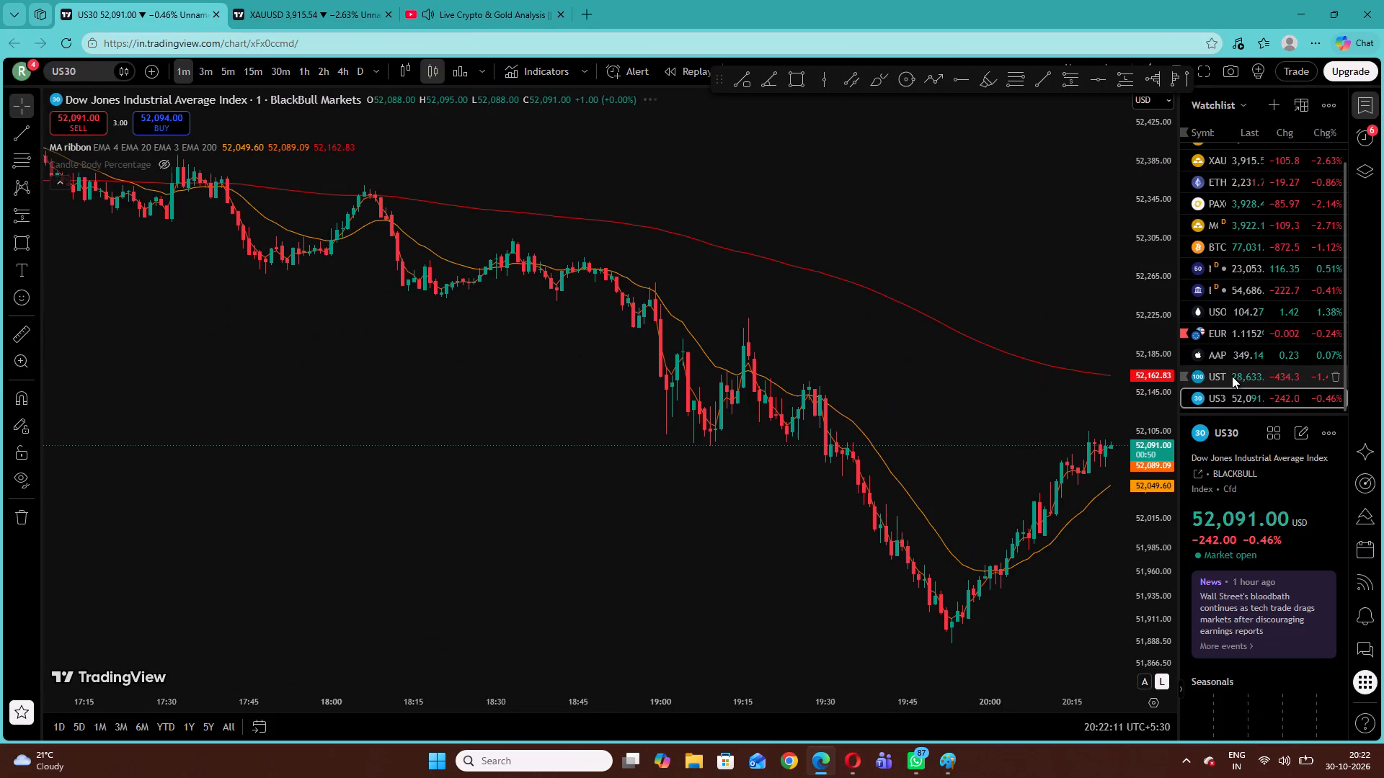
{"action": "left_click", "coordinate": [1232, 376]}
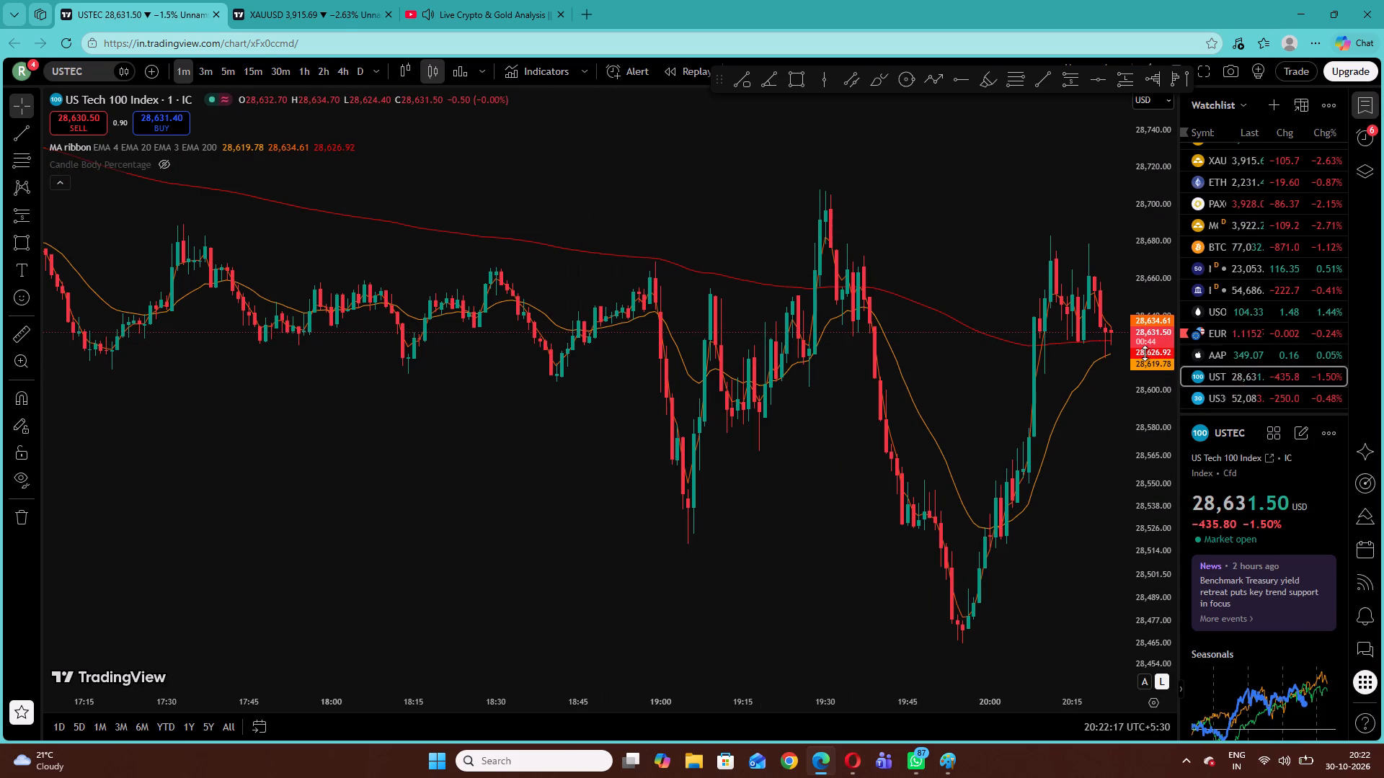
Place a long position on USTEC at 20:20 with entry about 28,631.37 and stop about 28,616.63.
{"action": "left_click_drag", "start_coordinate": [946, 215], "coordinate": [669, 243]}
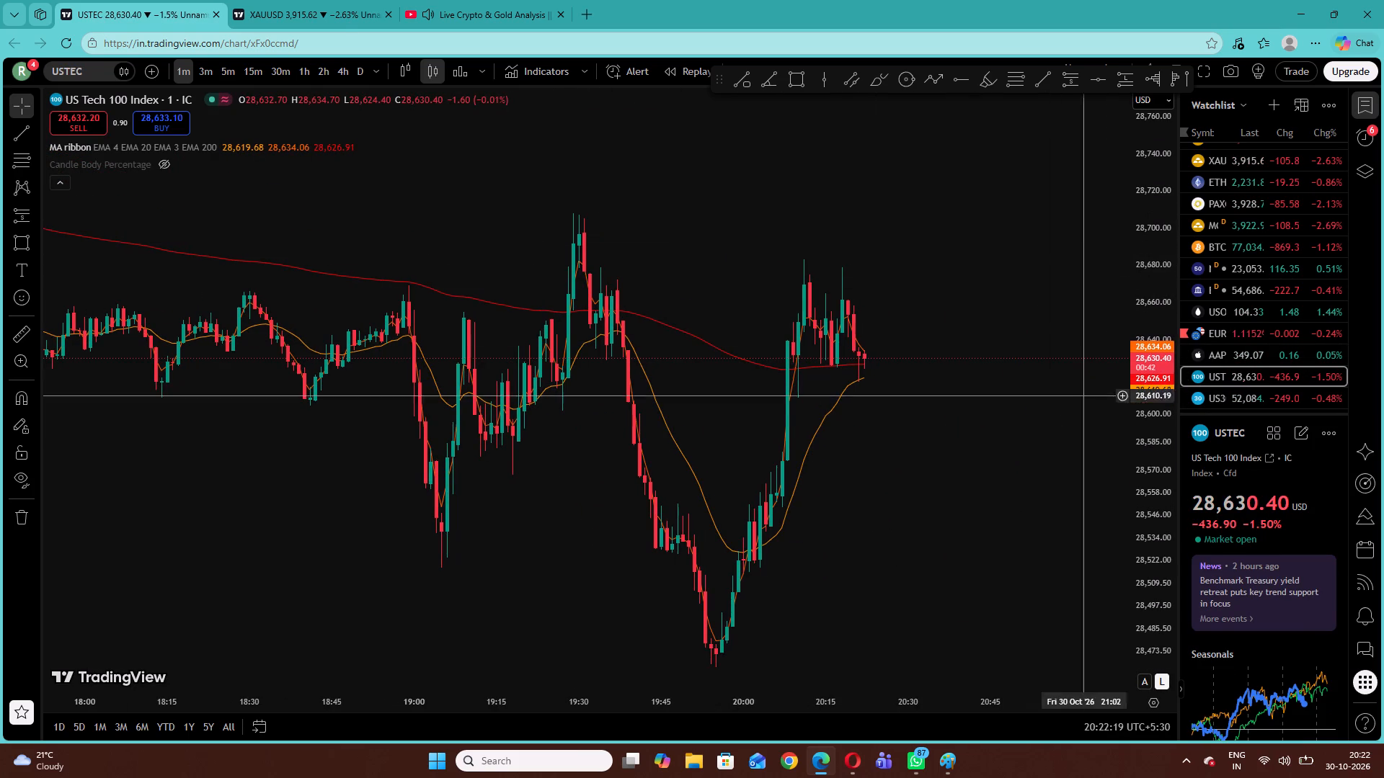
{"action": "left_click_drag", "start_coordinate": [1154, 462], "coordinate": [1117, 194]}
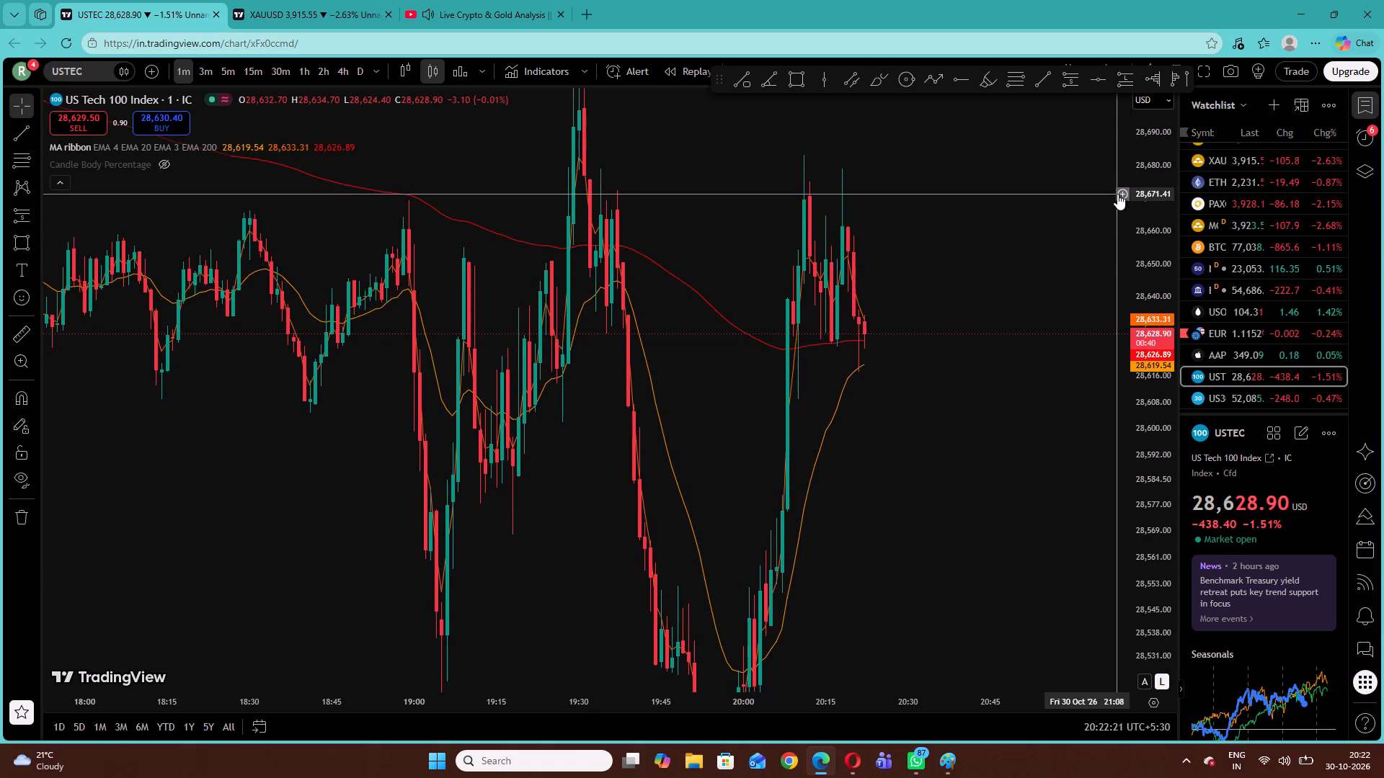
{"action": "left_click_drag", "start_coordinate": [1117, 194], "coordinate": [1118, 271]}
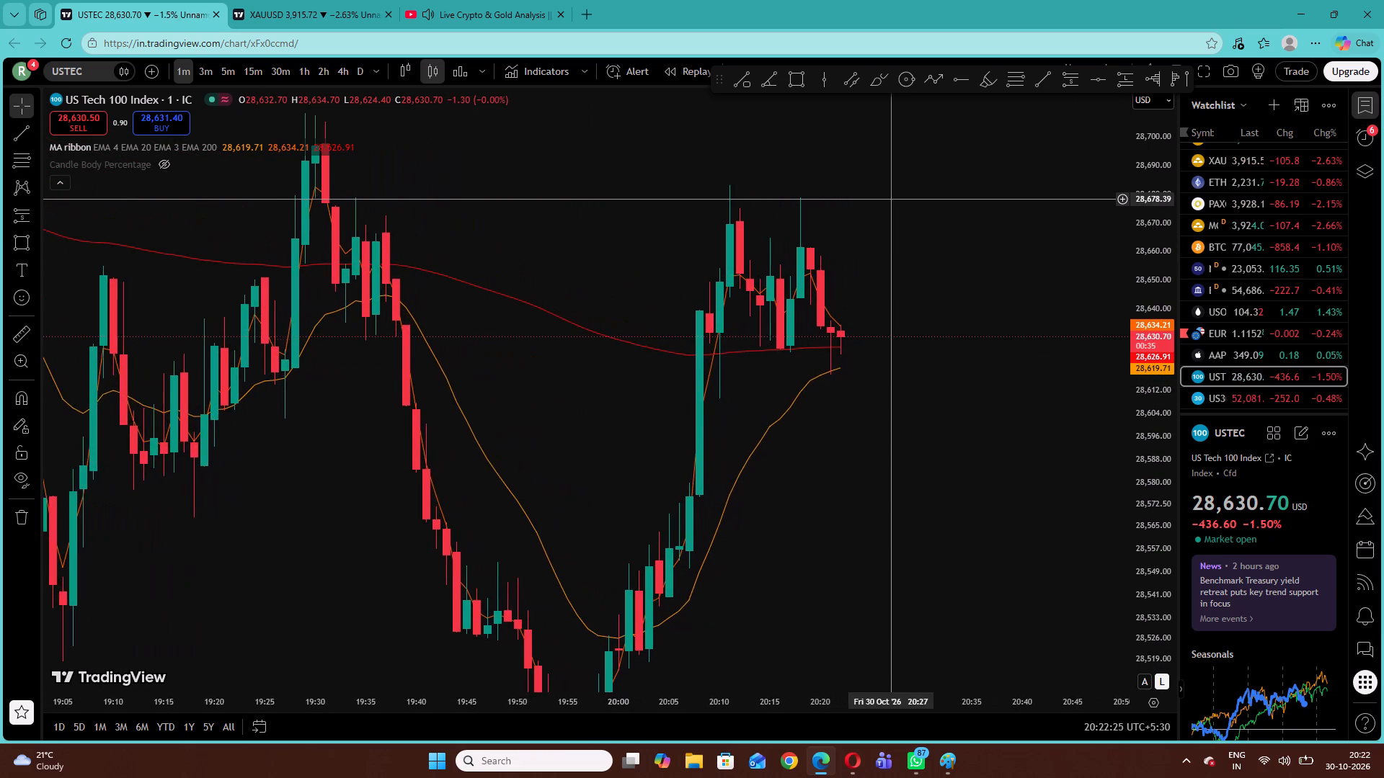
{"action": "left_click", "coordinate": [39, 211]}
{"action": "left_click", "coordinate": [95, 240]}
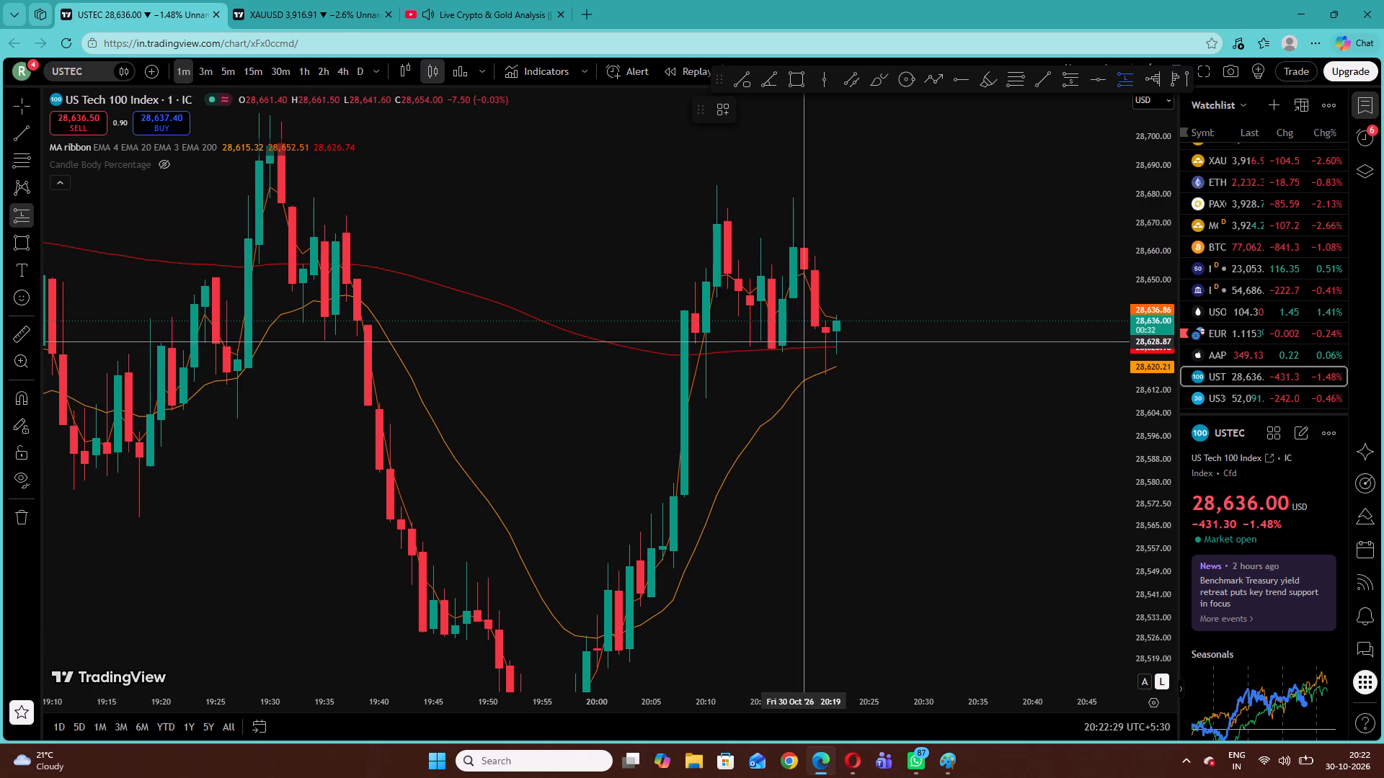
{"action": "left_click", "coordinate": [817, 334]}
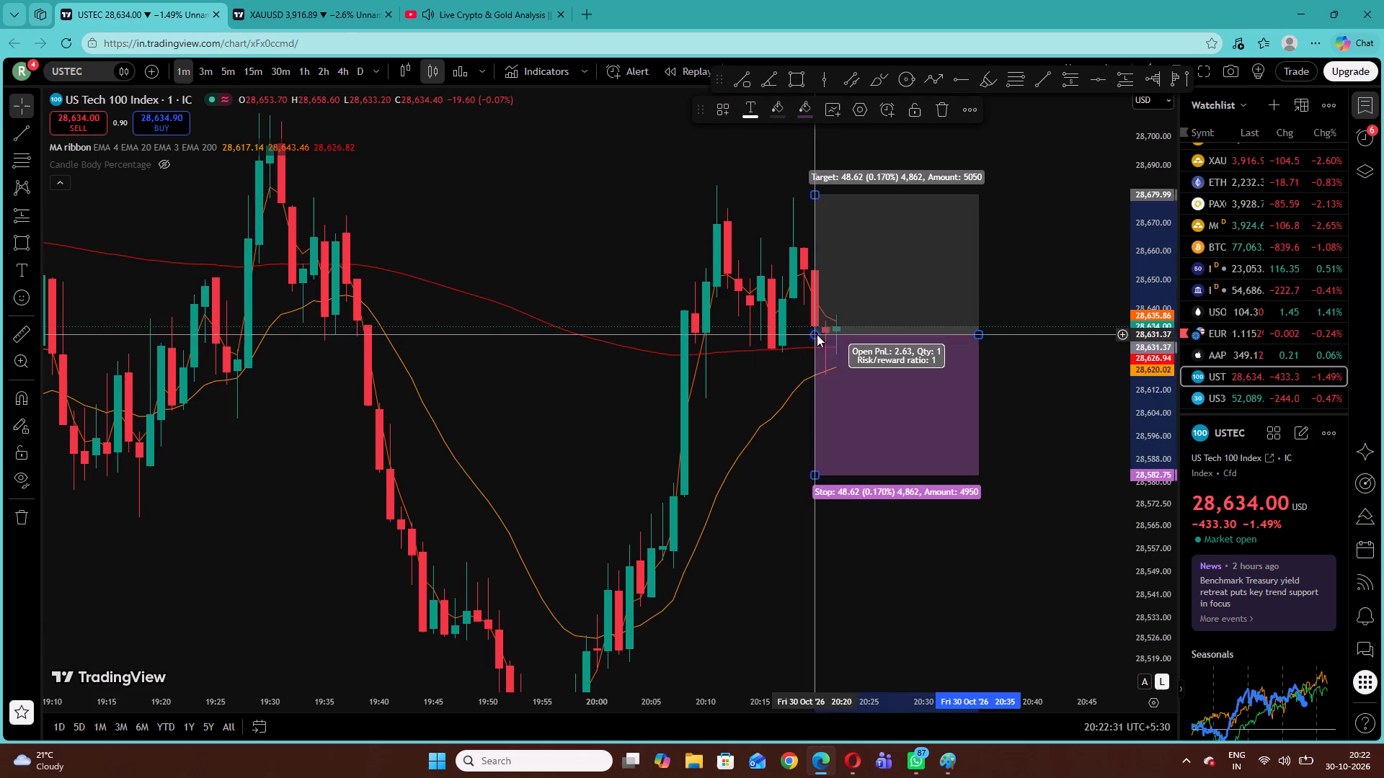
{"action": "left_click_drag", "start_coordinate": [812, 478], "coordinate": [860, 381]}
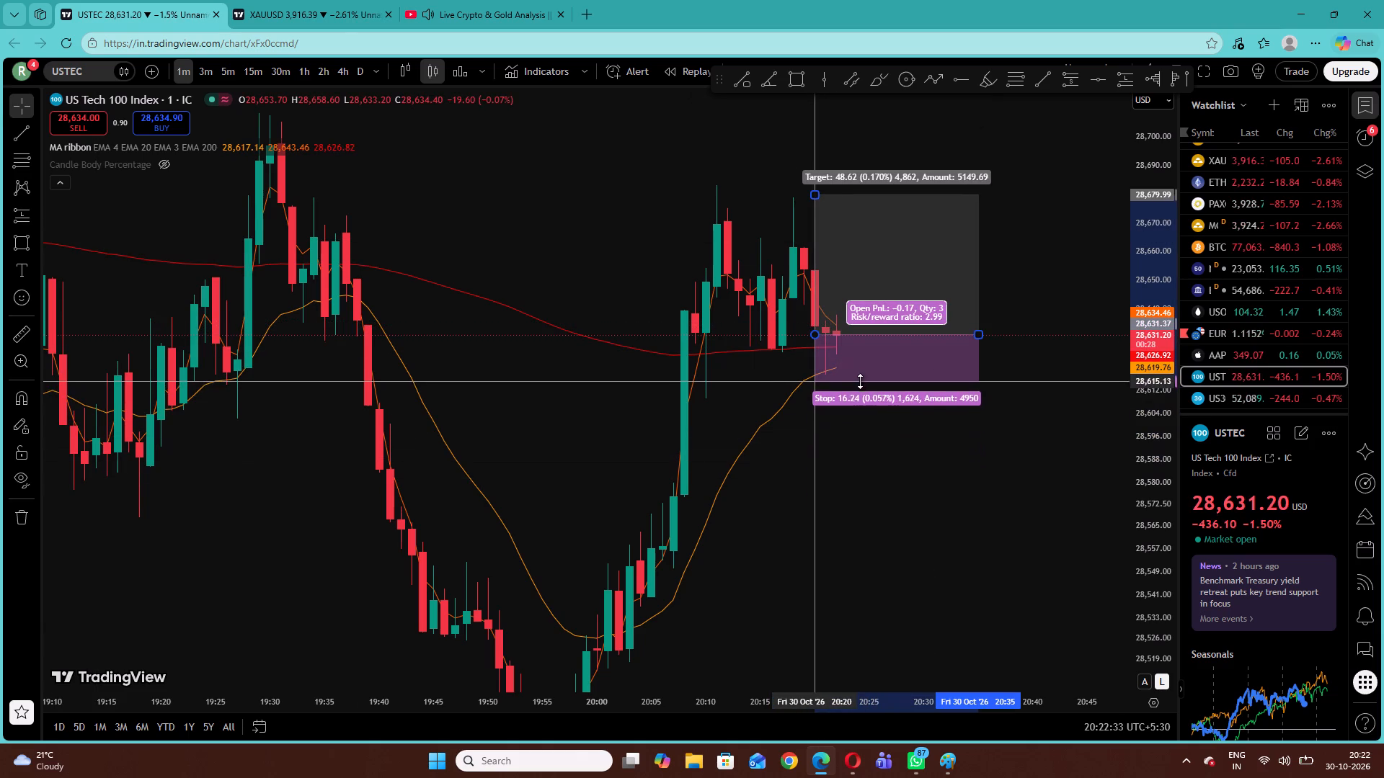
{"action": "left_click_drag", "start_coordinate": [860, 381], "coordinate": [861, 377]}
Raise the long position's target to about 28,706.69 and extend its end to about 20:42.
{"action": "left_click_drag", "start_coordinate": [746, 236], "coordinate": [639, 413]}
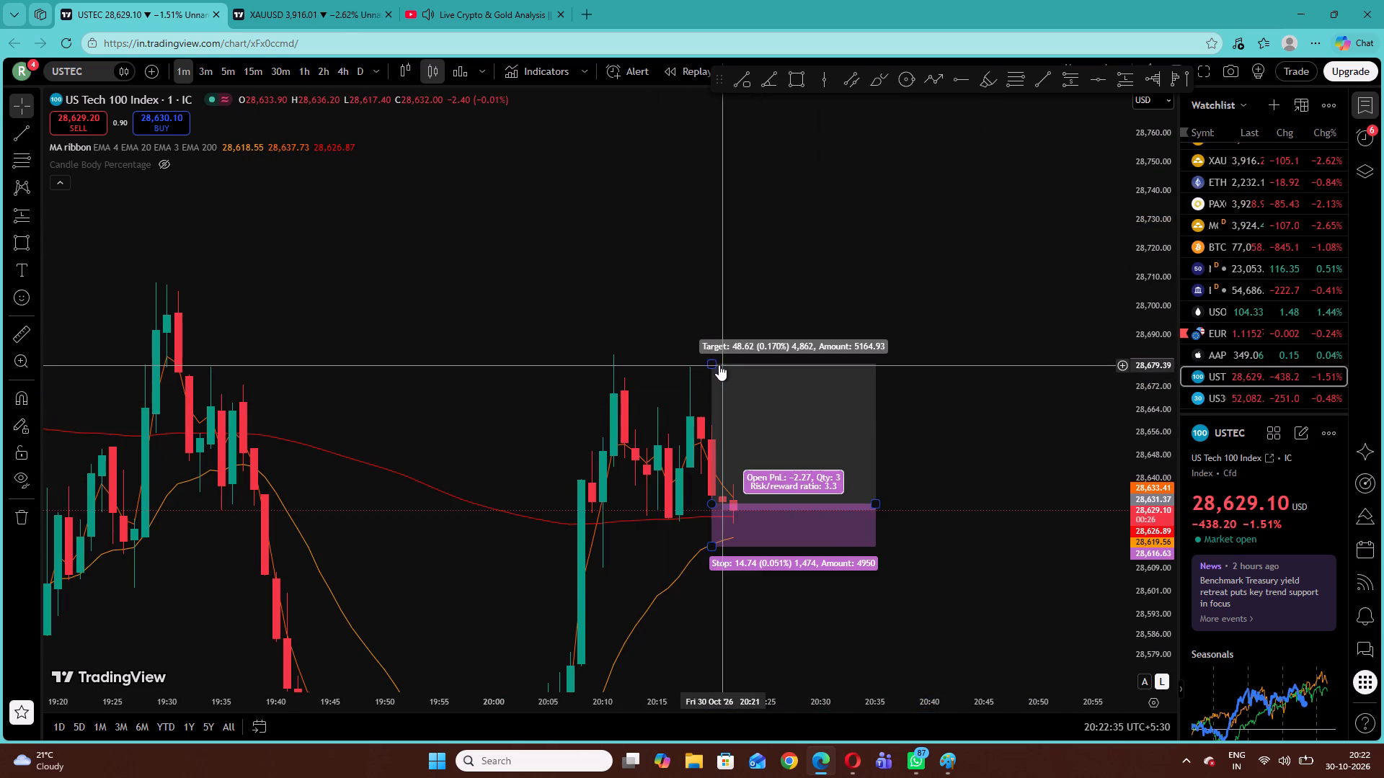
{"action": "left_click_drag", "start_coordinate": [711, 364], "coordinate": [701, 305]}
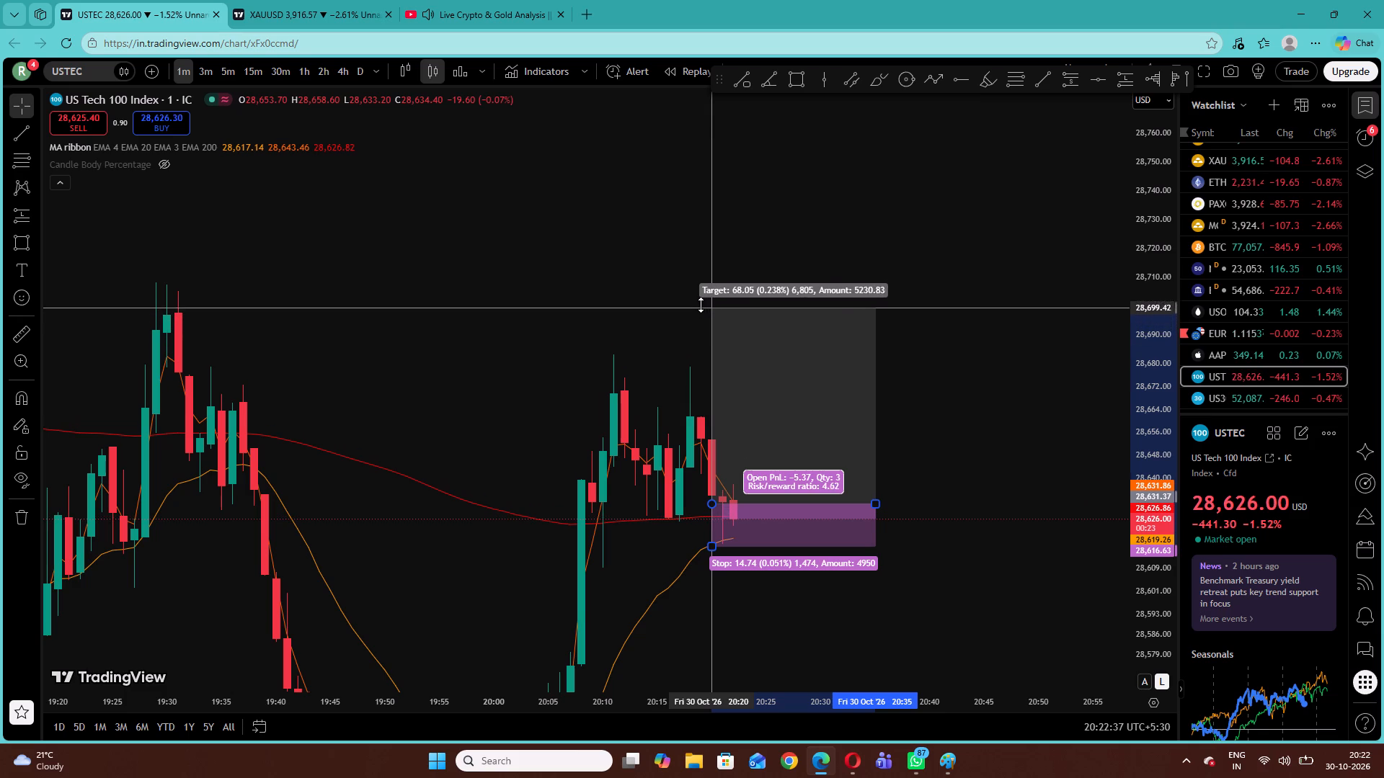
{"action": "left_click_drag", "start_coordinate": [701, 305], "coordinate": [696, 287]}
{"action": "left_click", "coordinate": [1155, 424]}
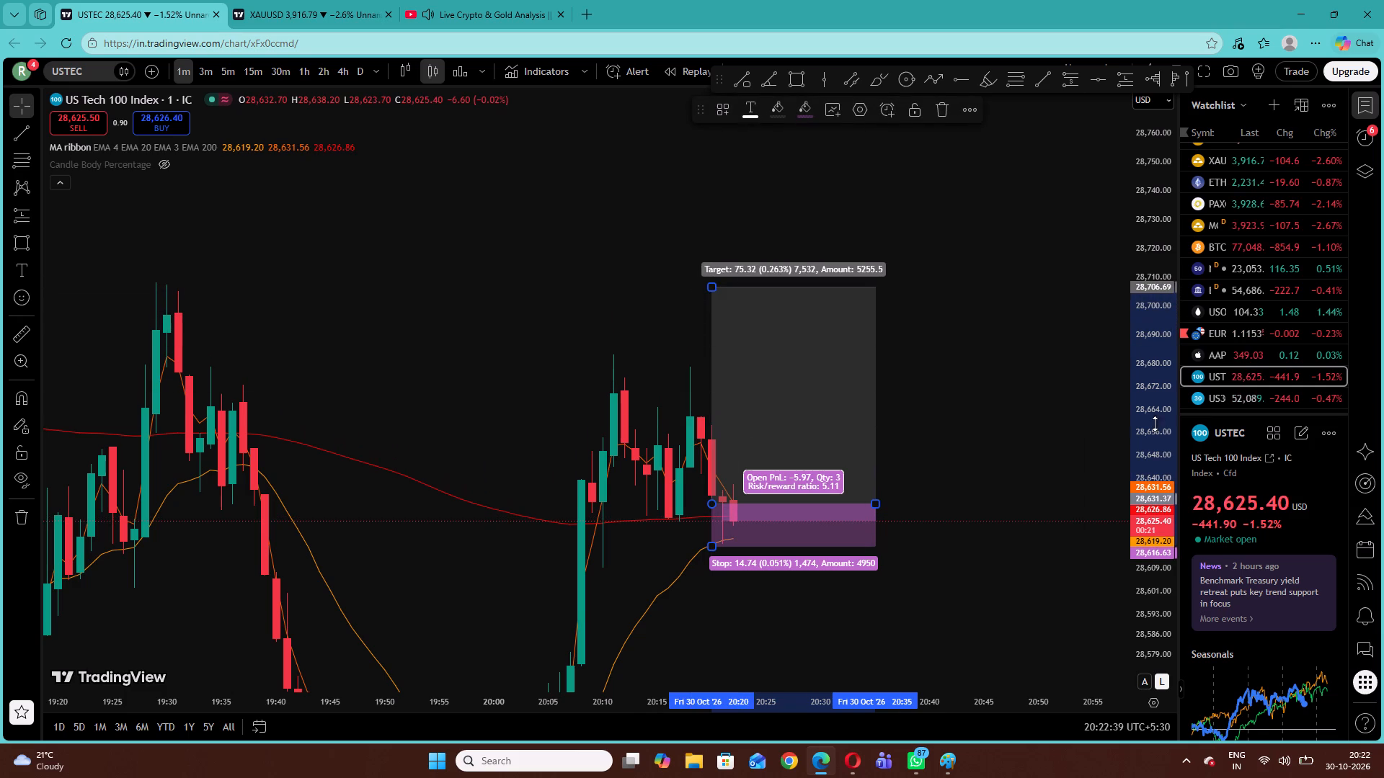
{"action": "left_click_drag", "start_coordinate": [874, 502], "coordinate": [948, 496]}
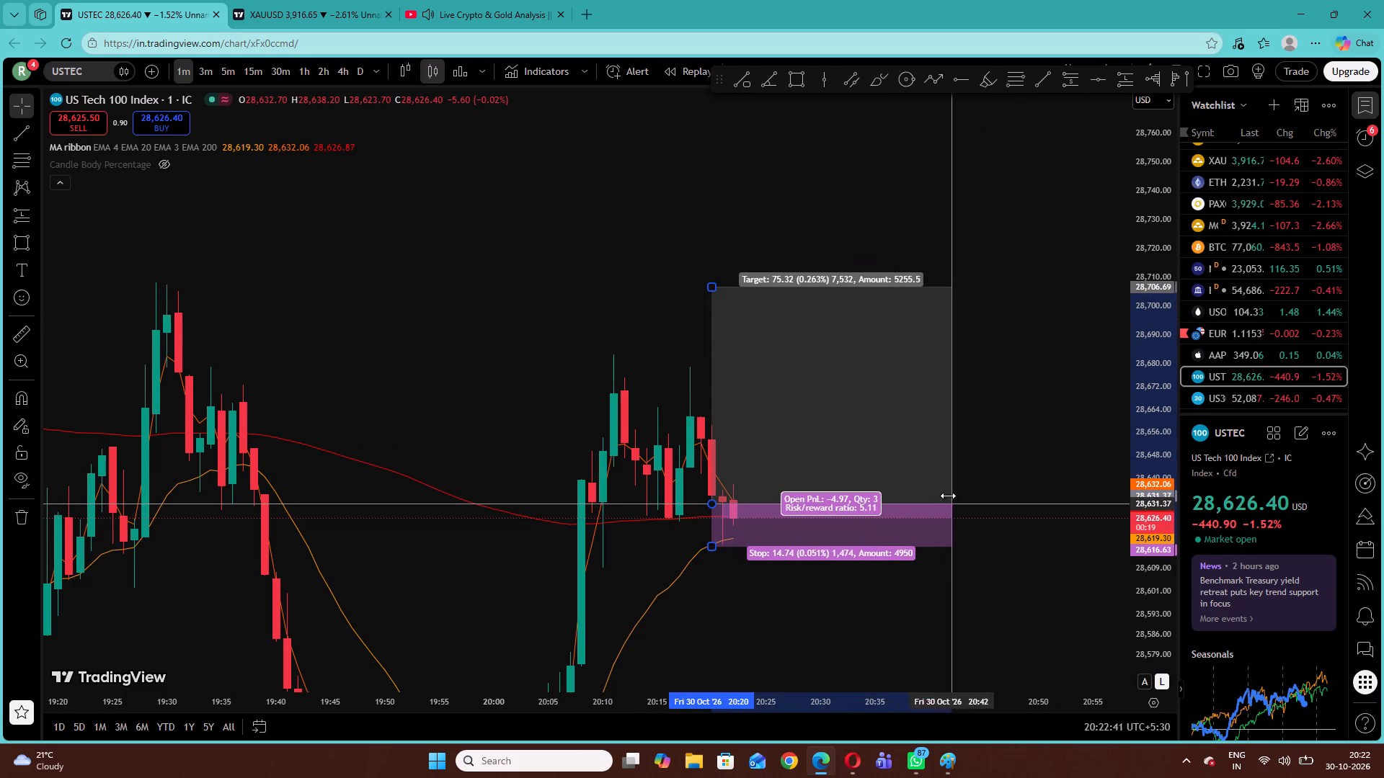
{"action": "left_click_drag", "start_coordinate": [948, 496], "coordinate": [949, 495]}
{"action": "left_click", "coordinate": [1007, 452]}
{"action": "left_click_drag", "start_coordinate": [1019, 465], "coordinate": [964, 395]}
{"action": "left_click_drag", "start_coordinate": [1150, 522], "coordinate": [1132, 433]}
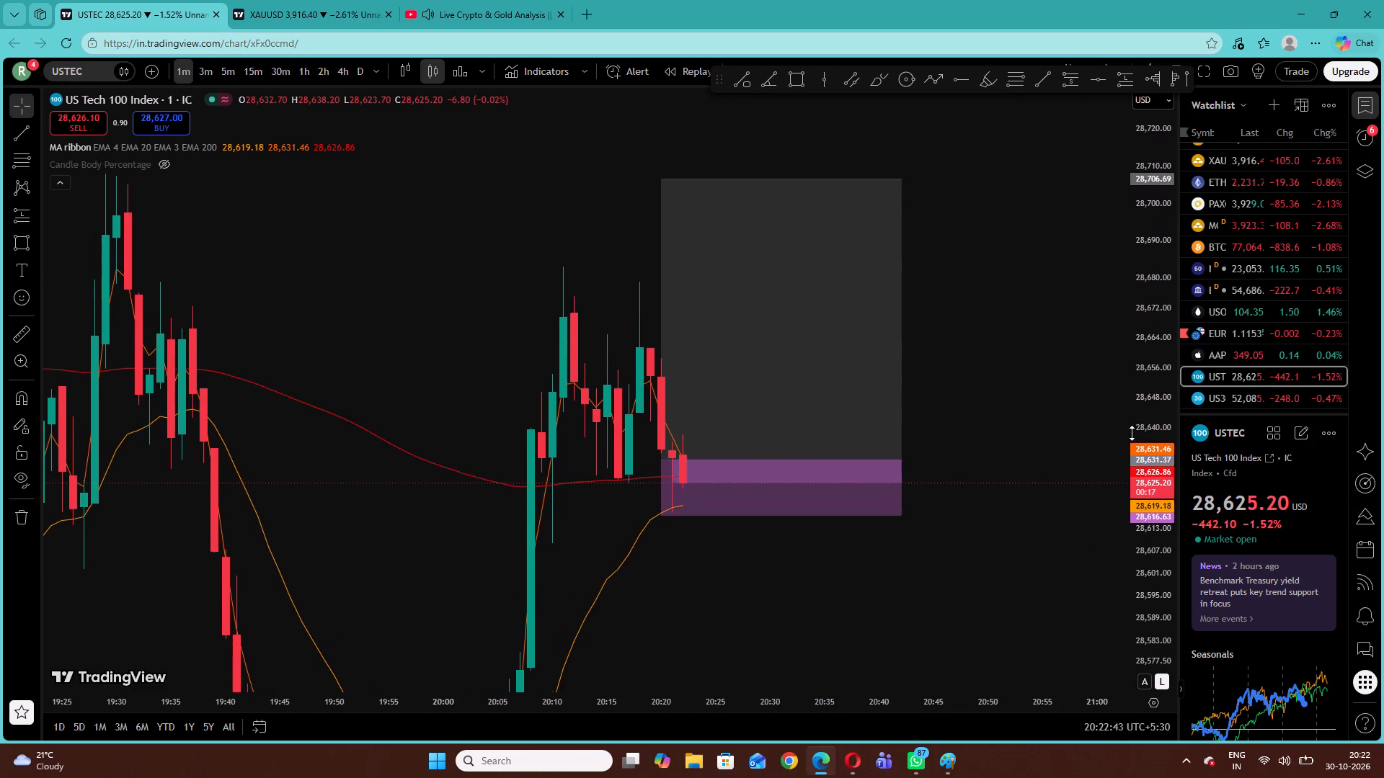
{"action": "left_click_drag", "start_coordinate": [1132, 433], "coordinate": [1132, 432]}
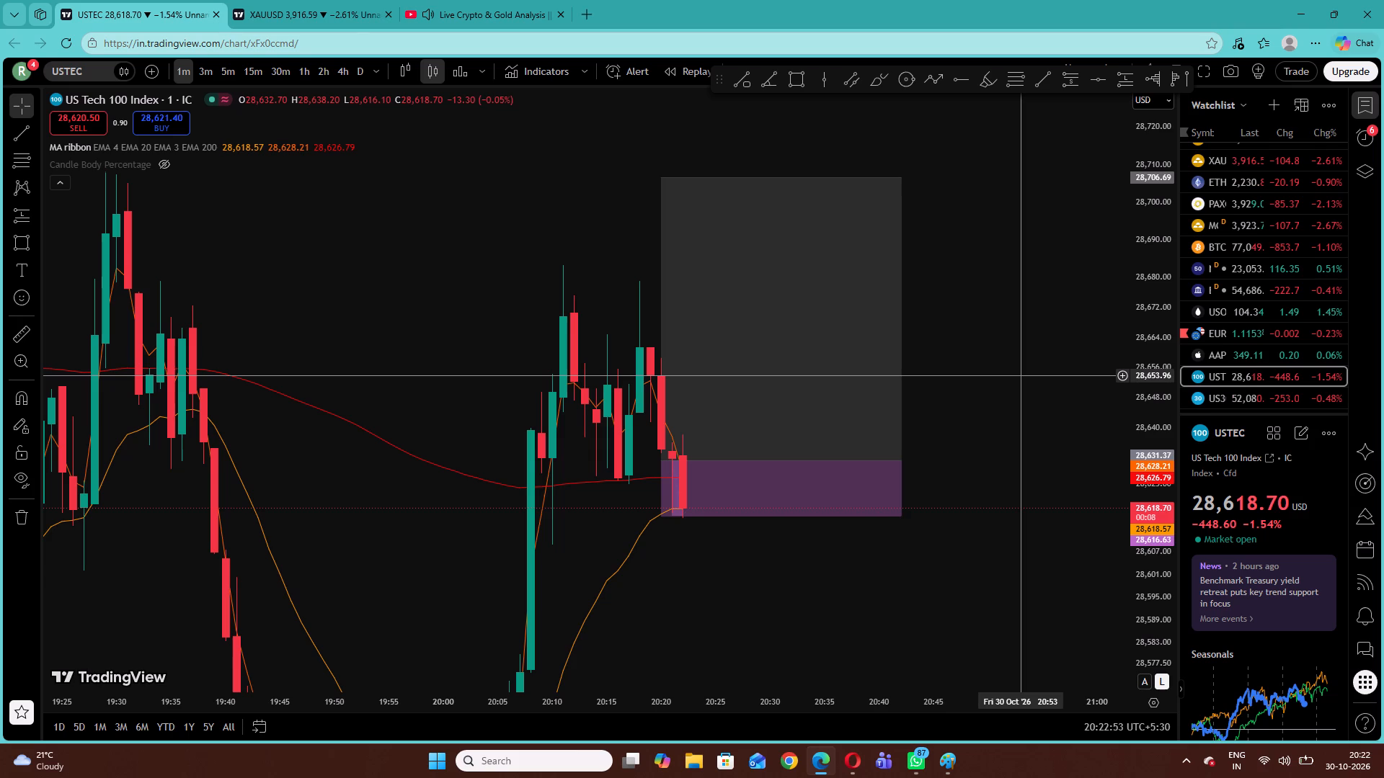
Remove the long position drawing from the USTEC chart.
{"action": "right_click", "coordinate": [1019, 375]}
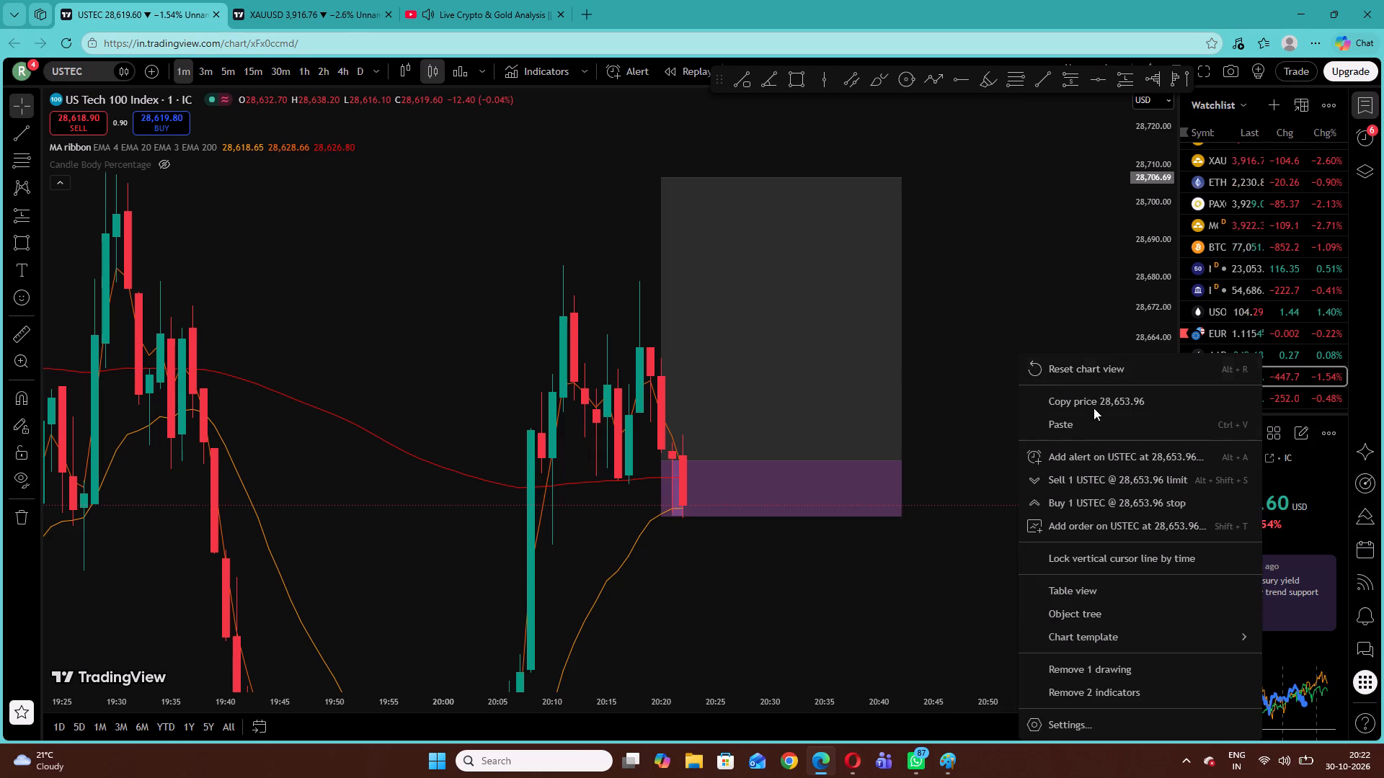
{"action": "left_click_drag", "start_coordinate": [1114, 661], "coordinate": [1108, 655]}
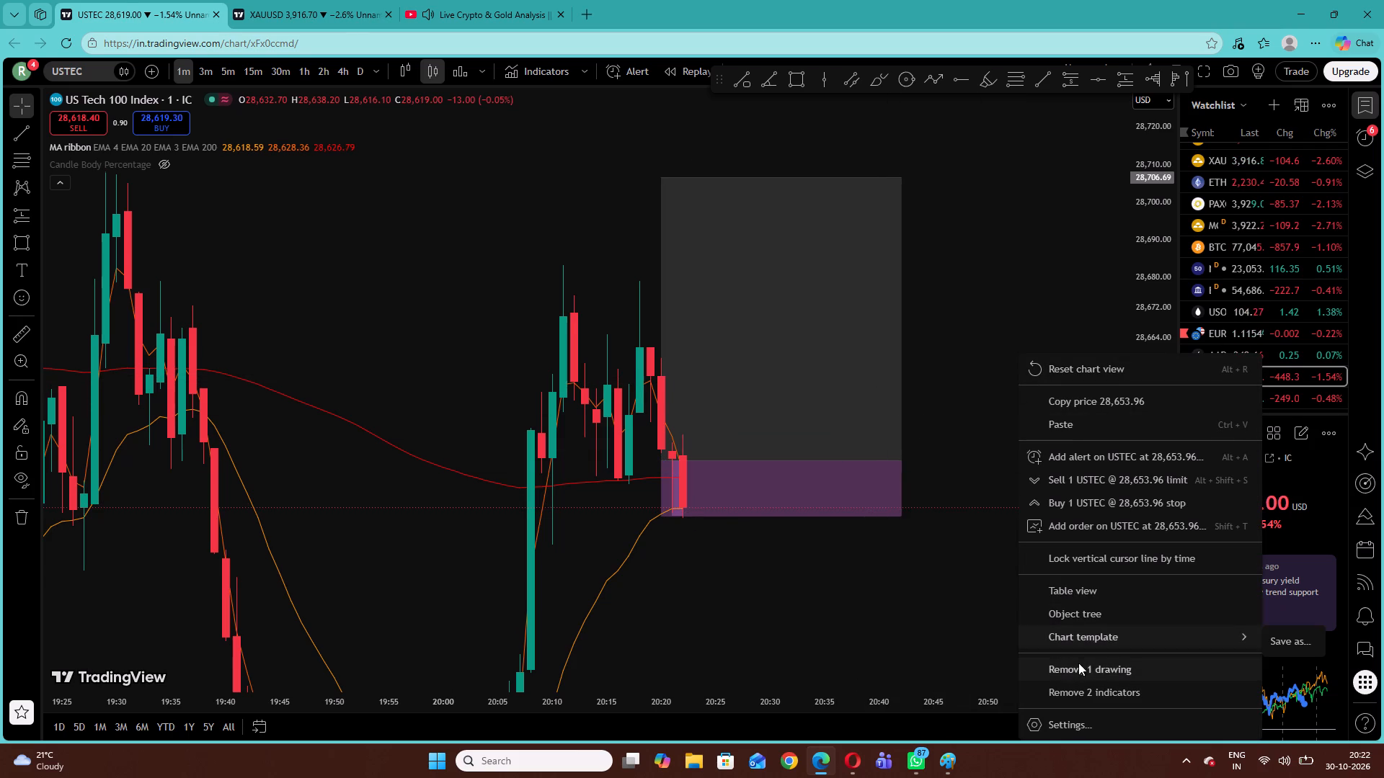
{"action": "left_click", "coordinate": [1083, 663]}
Check the gold analysis on the live stream.
{"action": "left_click", "coordinate": [425, 0]}
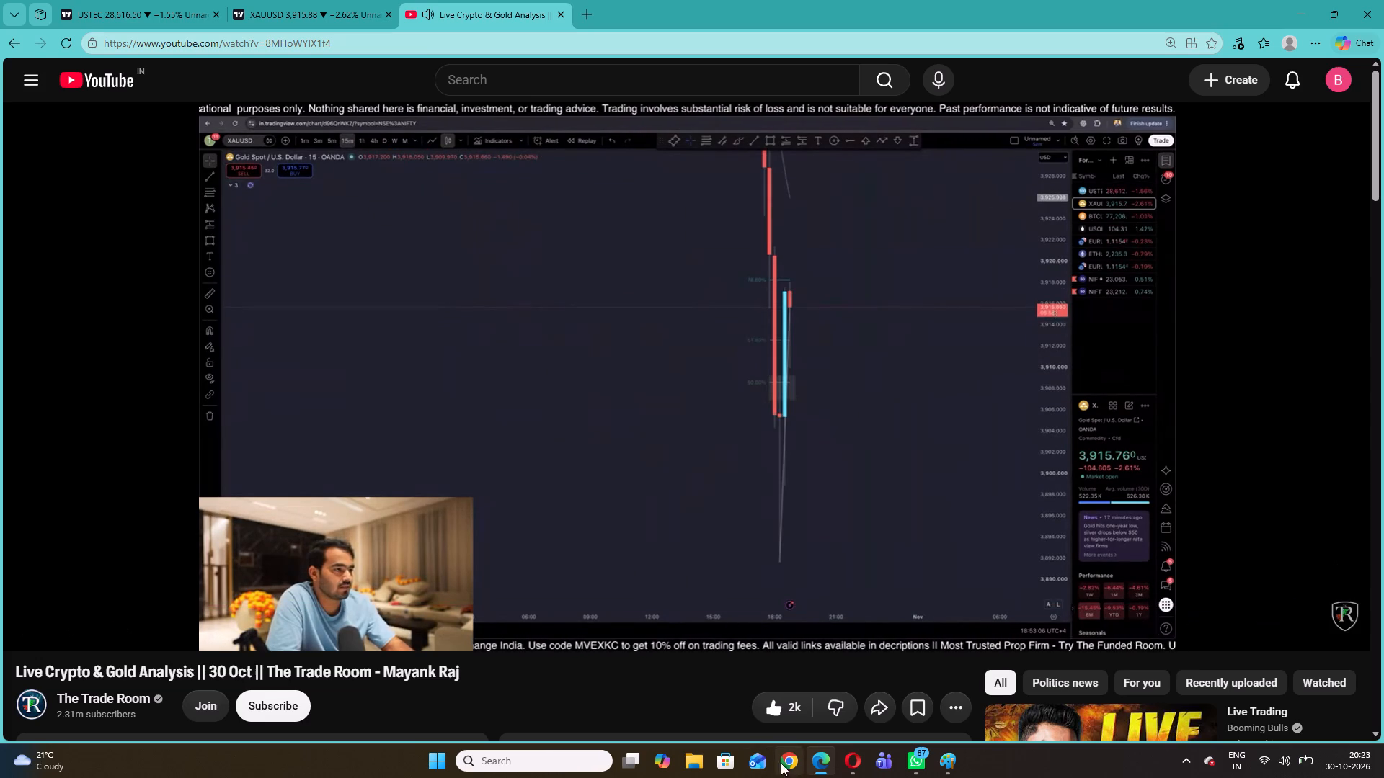
Switch to the Paint drawing and add the red text "barahi" above and to the left of the stick figure's head.
{"action": "left_click", "coordinate": [946, 767]}
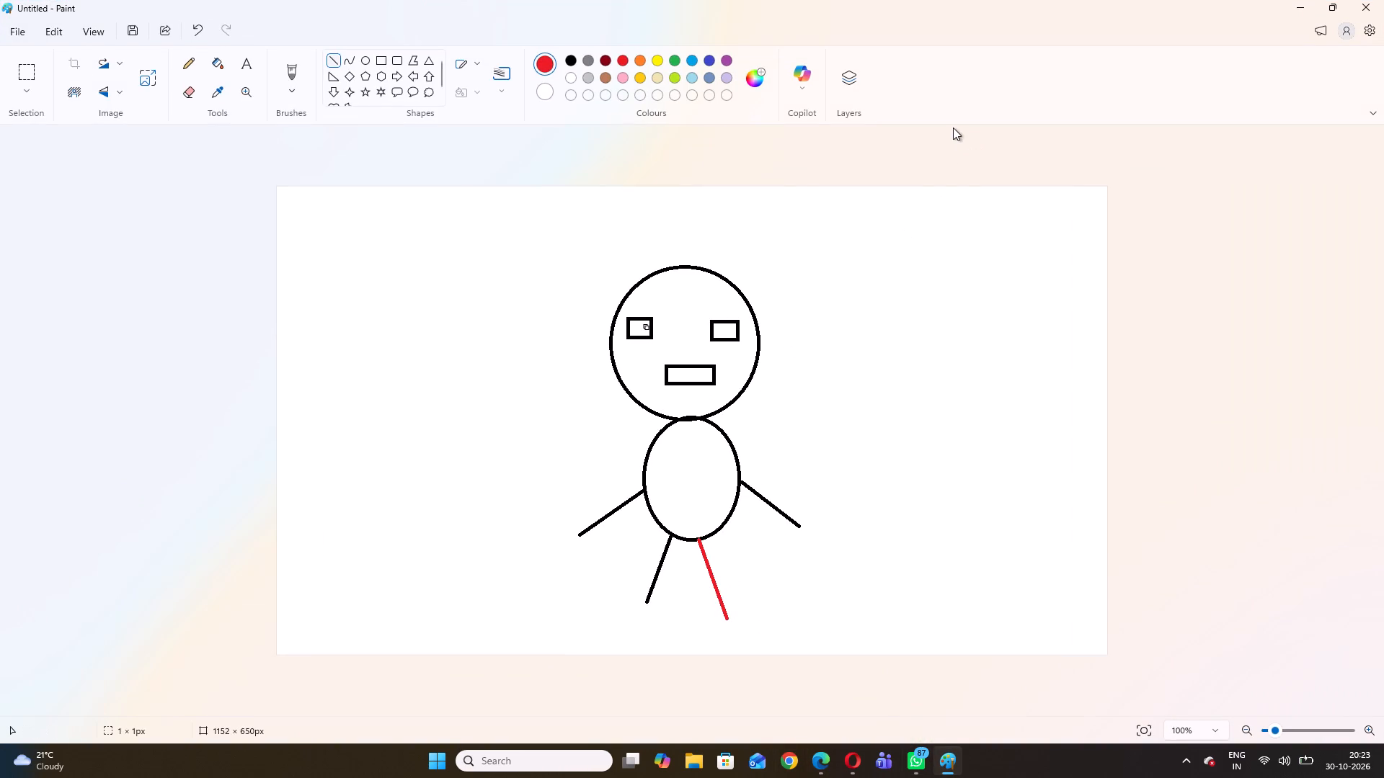
{"action": "left_click", "coordinate": [246, 63]}
{"action": "left_click", "coordinate": [451, 251]}
{"action": "left_click", "coordinate": [463, 261]}
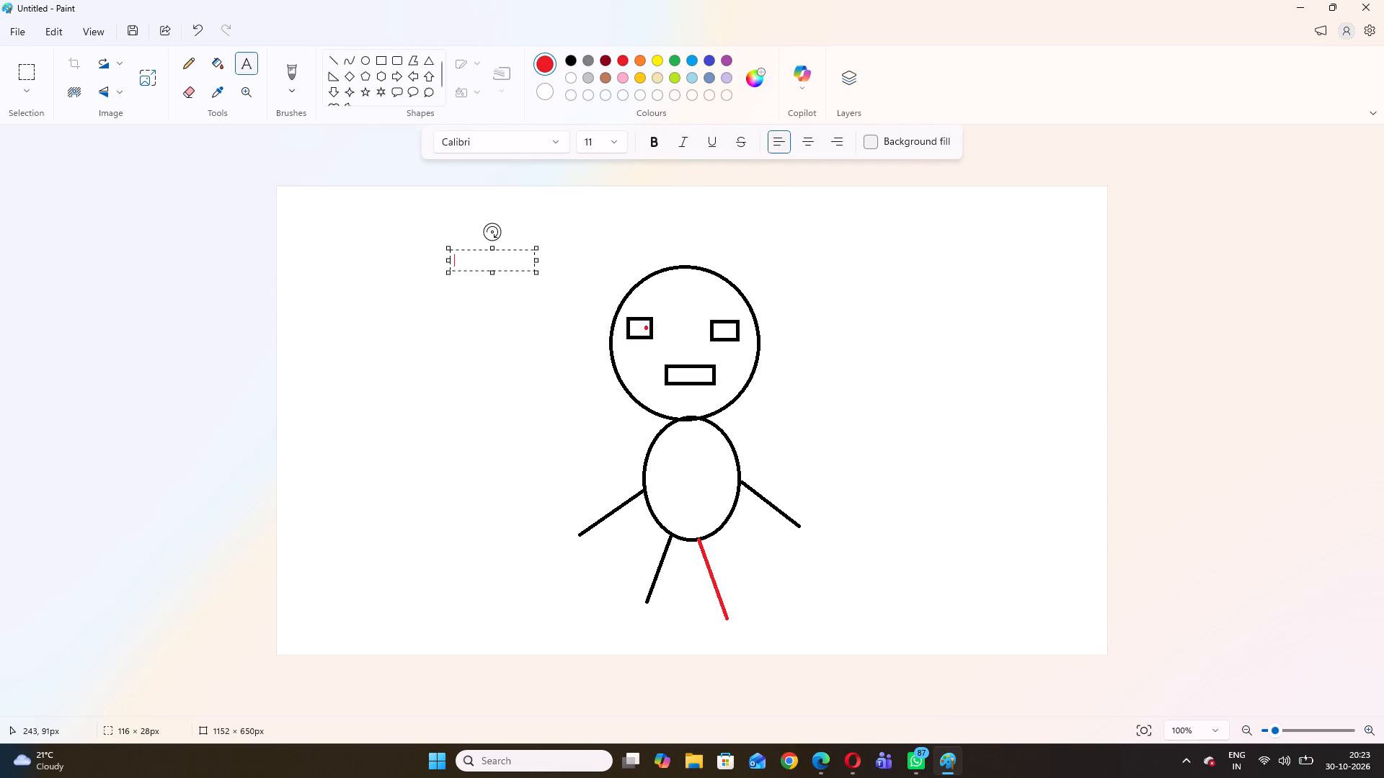
{"action": "key", "text": "space"}
{"action": "type", "text": "barahi"}
Resize the text box around "barahi" to about 123 × 104 px.
{"action": "left_click_drag", "start_coordinate": [539, 261], "coordinate": [968, 230]}
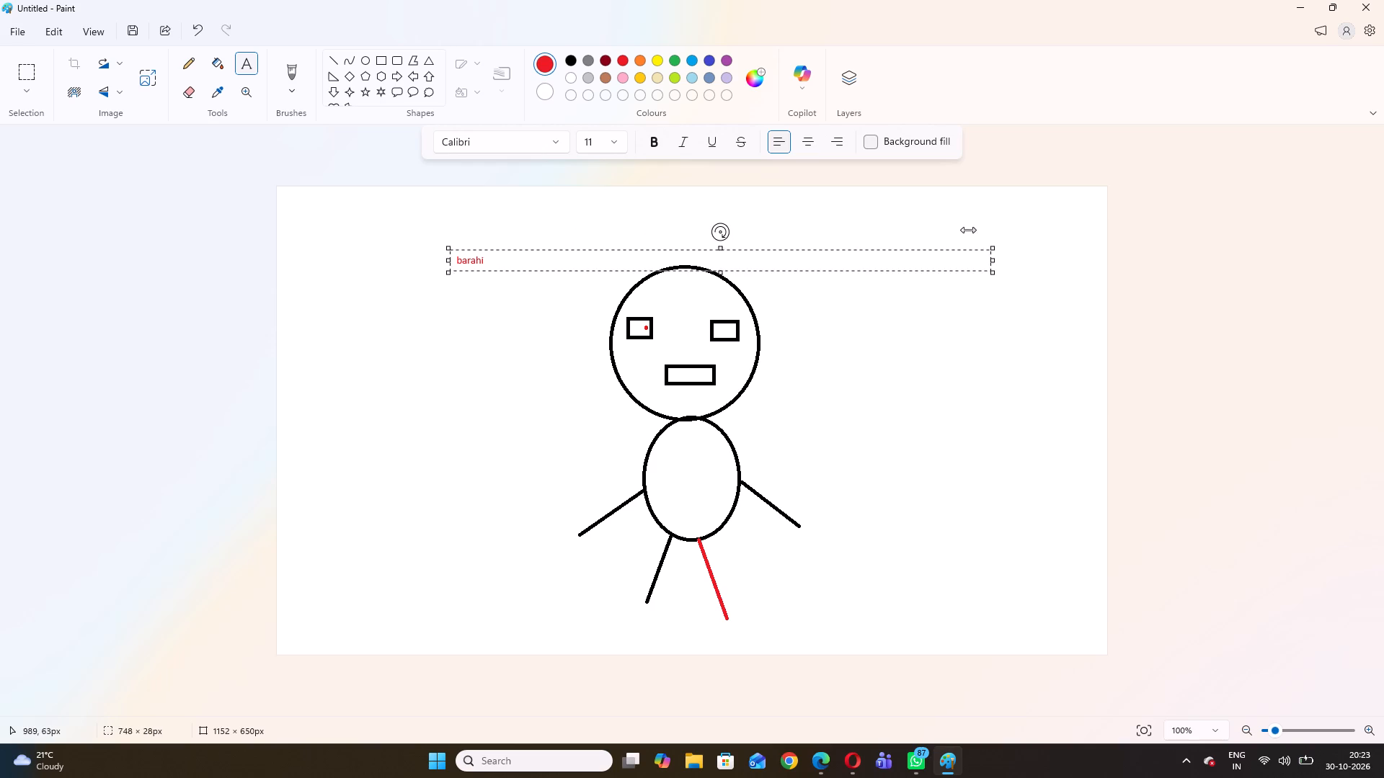
{"action": "left_click_drag", "start_coordinate": [968, 230], "coordinate": [539, 200]}
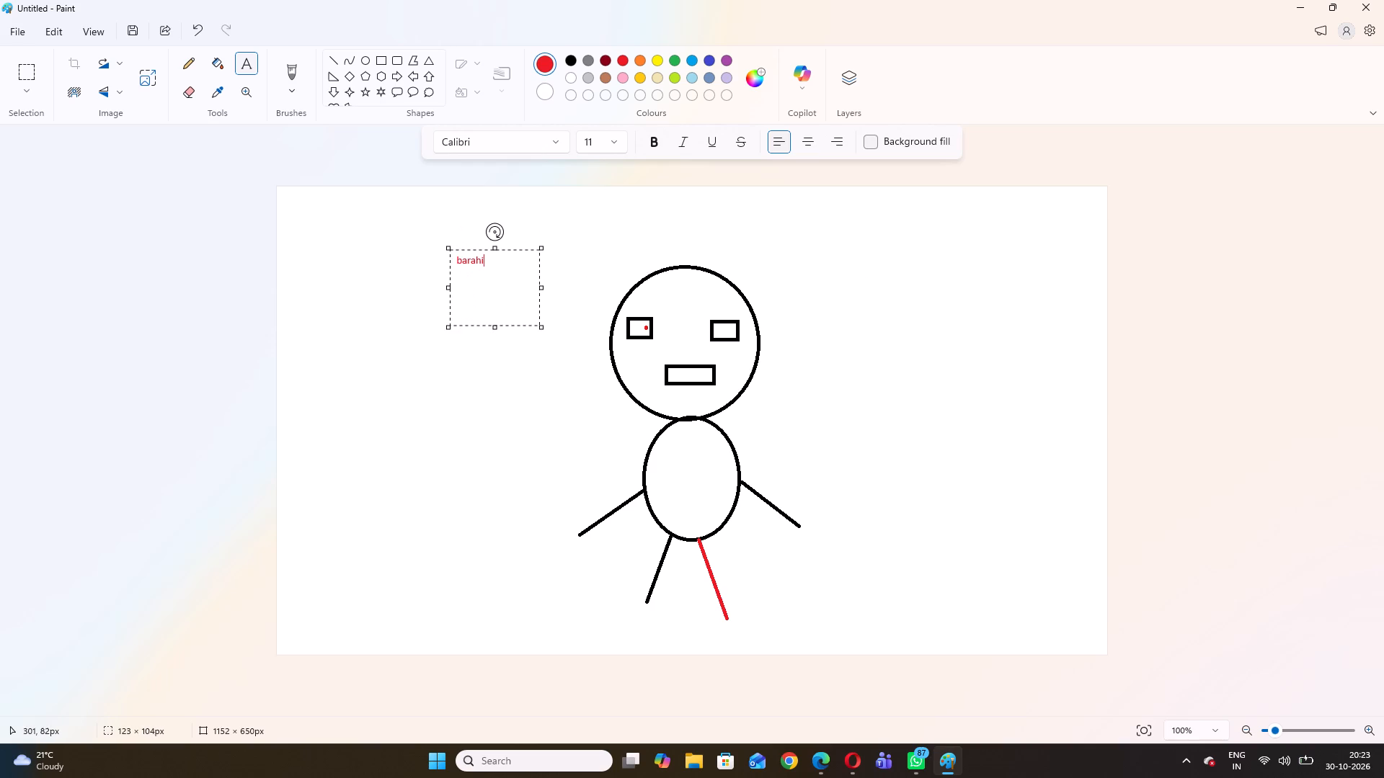
Select the word "barahi" in its text box, and commit the text to the canvas.
{"action": "left_click", "coordinate": [489, 258]}
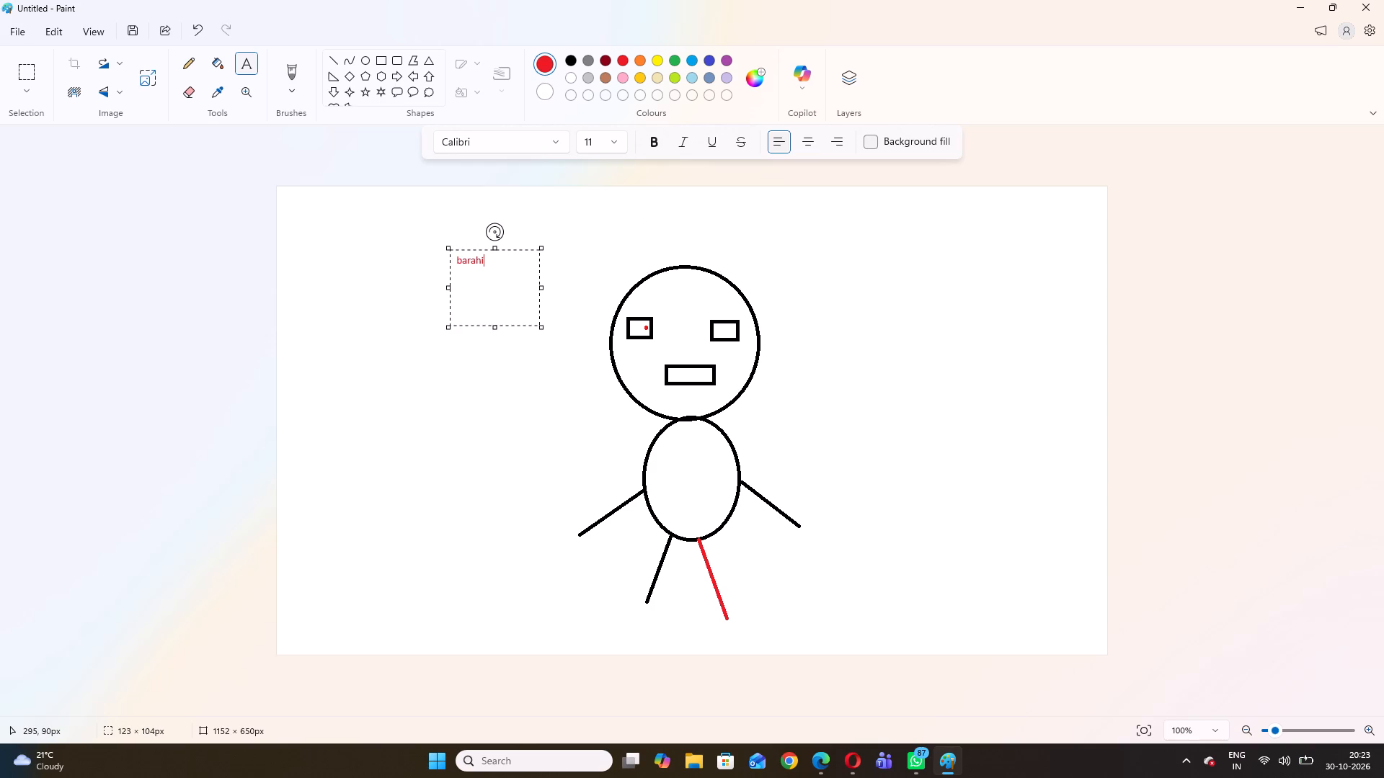
{"action": "left_click", "coordinate": [479, 256]}
{"action": "left_click_drag", "start_coordinate": [479, 256], "coordinate": [510, 258]}
{"action": "left_click_drag", "start_coordinate": [510, 258], "coordinate": [424, 259]}
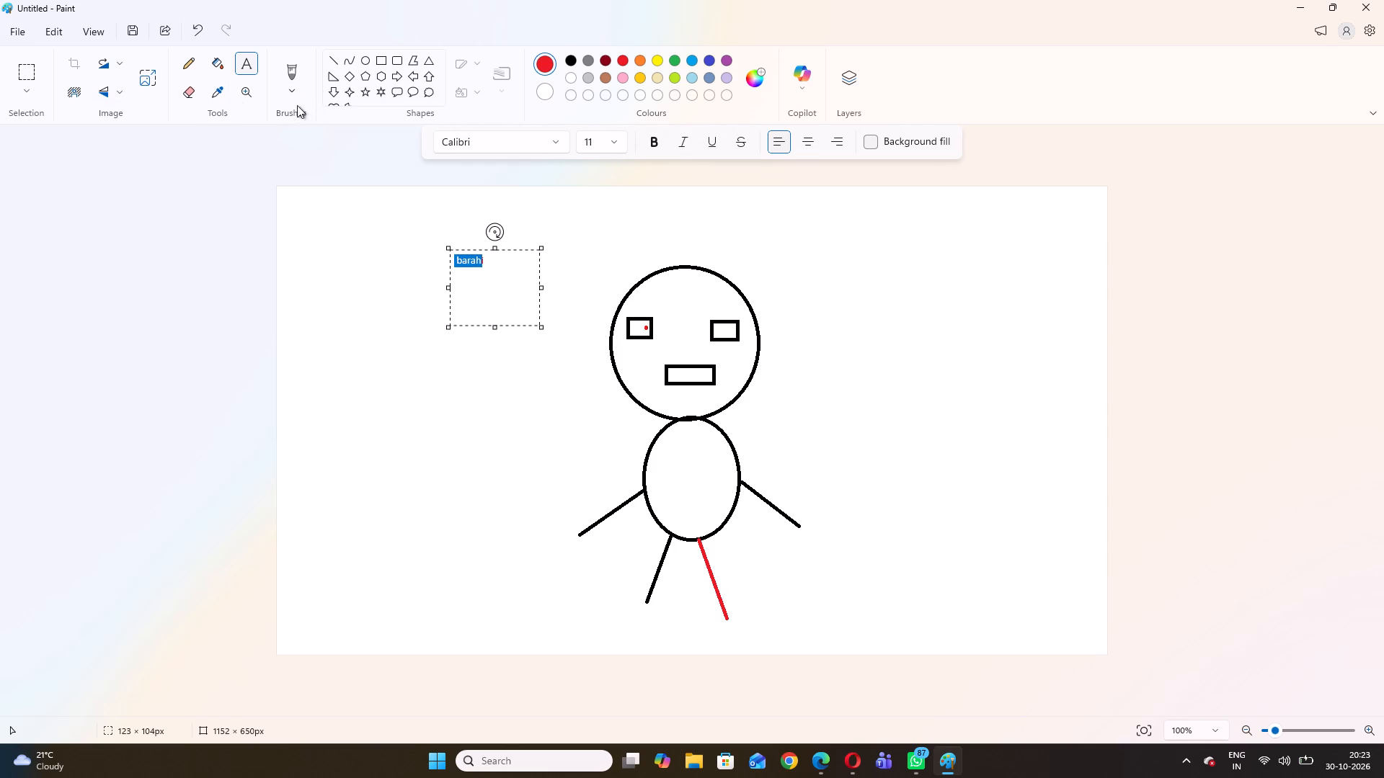
{"action": "left_click", "coordinate": [247, 64]}
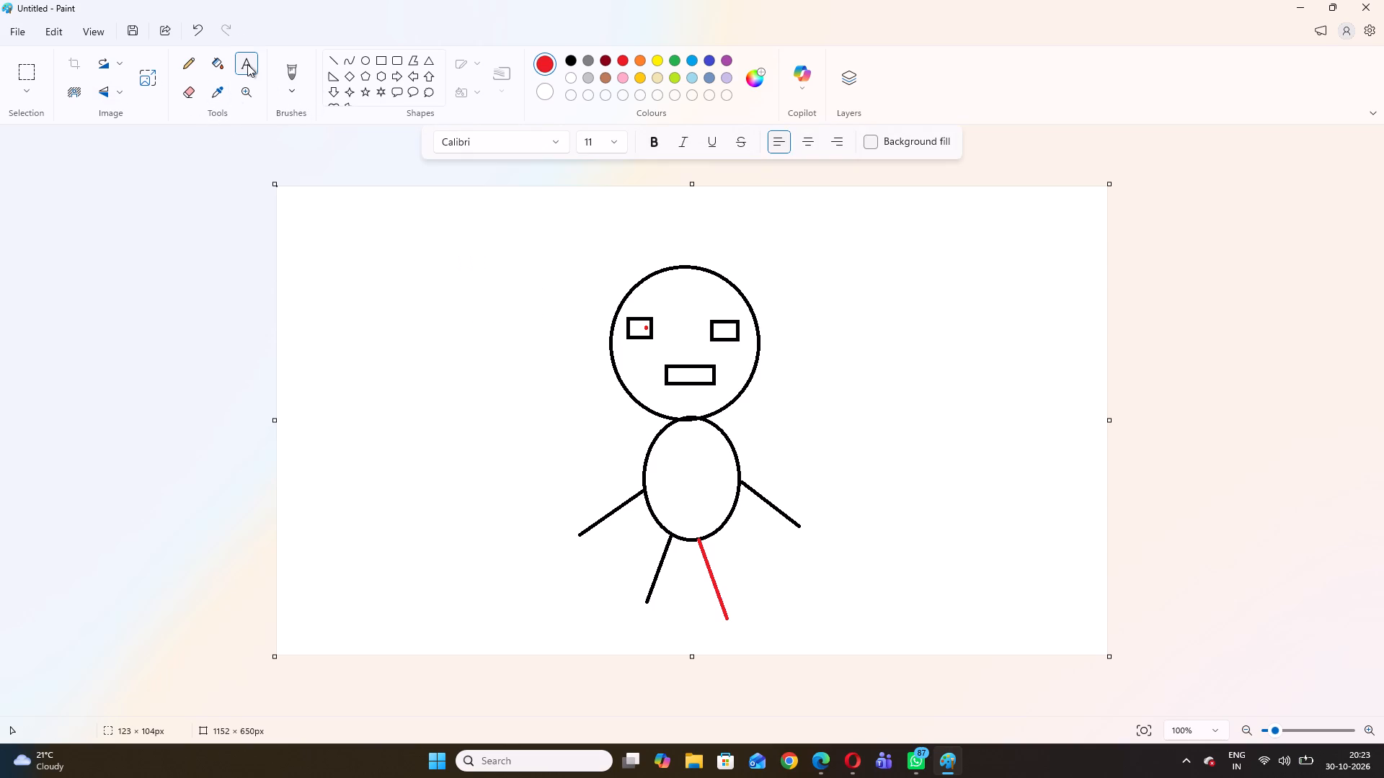
{"action": "left_click", "coordinate": [247, 64]}
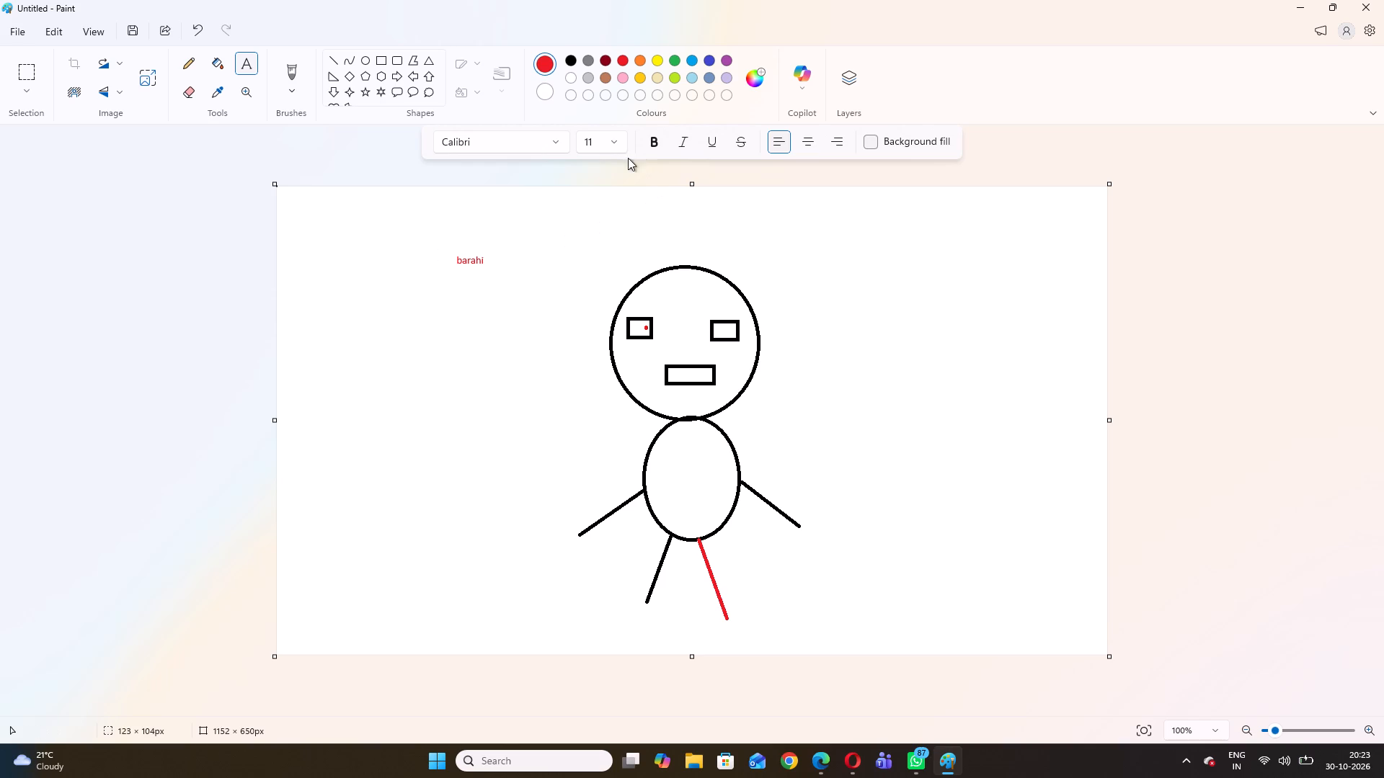
Set the text font size to 22.
{"action": "left_click", "coordinate": [611, 133]}
{"action": "left_click", "coordinate": [618, 143]}
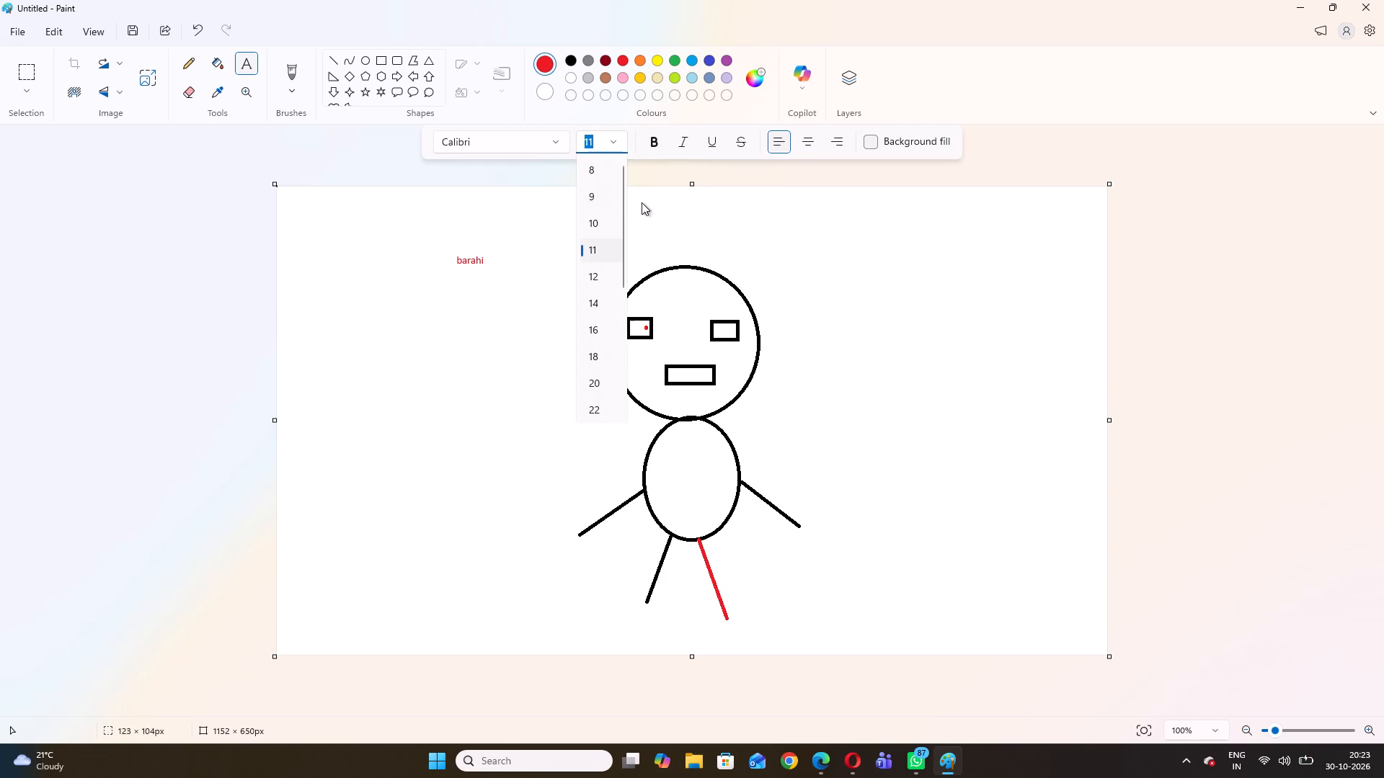
{"action": "left_click", "coordinate": [599, 399]}
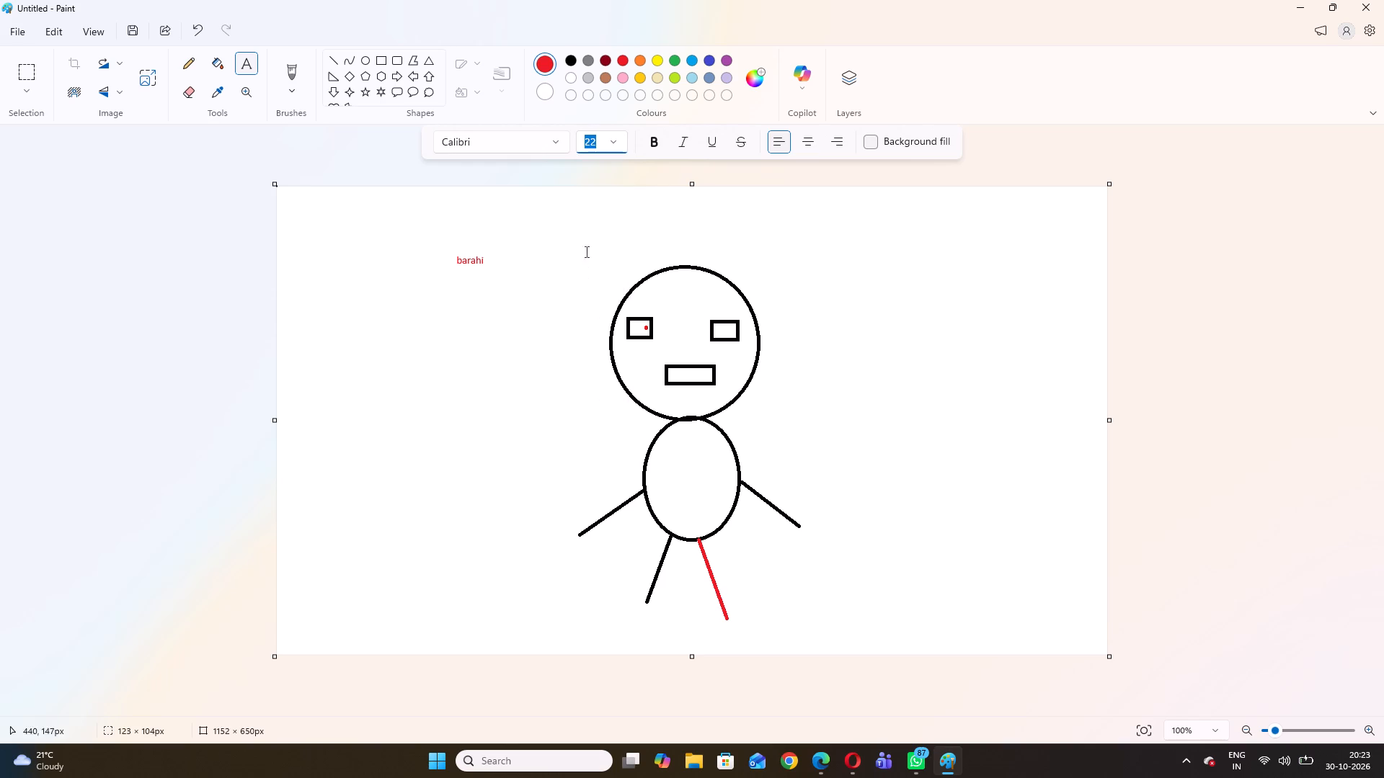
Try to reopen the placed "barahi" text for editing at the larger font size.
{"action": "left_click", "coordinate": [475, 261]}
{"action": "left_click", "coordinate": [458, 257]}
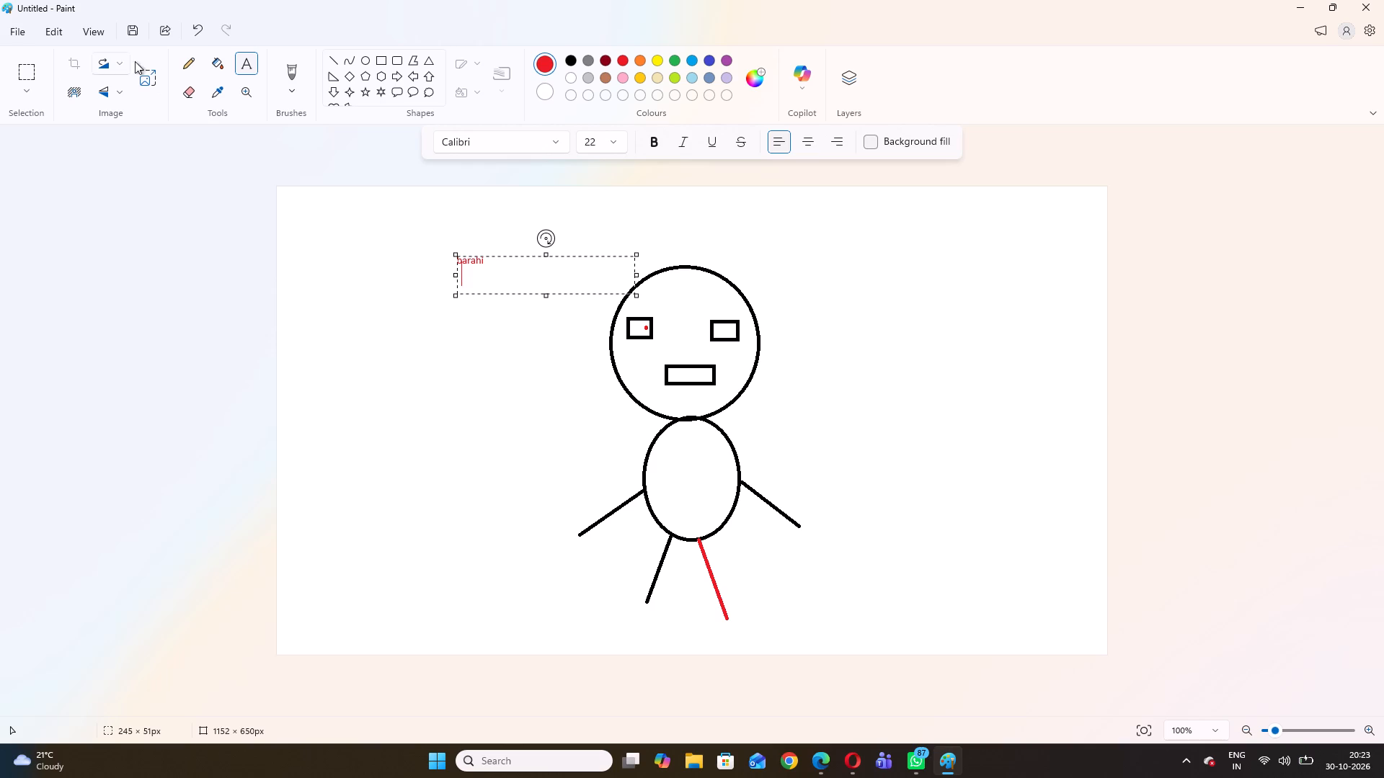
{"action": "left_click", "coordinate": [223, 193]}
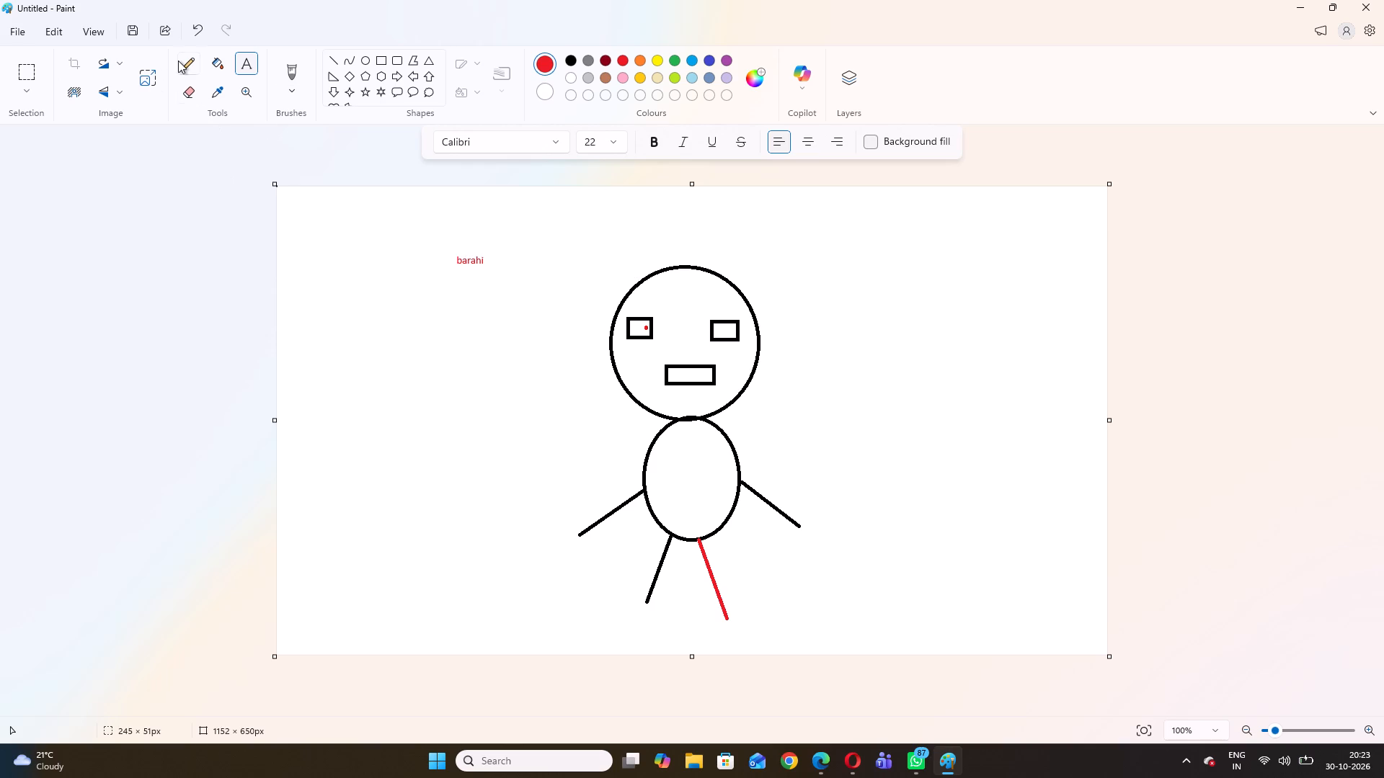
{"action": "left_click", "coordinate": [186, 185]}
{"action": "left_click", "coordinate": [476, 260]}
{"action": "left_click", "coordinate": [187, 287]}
Enlarge the canvas to 1186 × 659 px.
{"action": "left_click_drag", "start_coordinate": [272, 184], "coordinate": [252, 179]}
{"action": "left_click", "coordinate": [215, 194]}
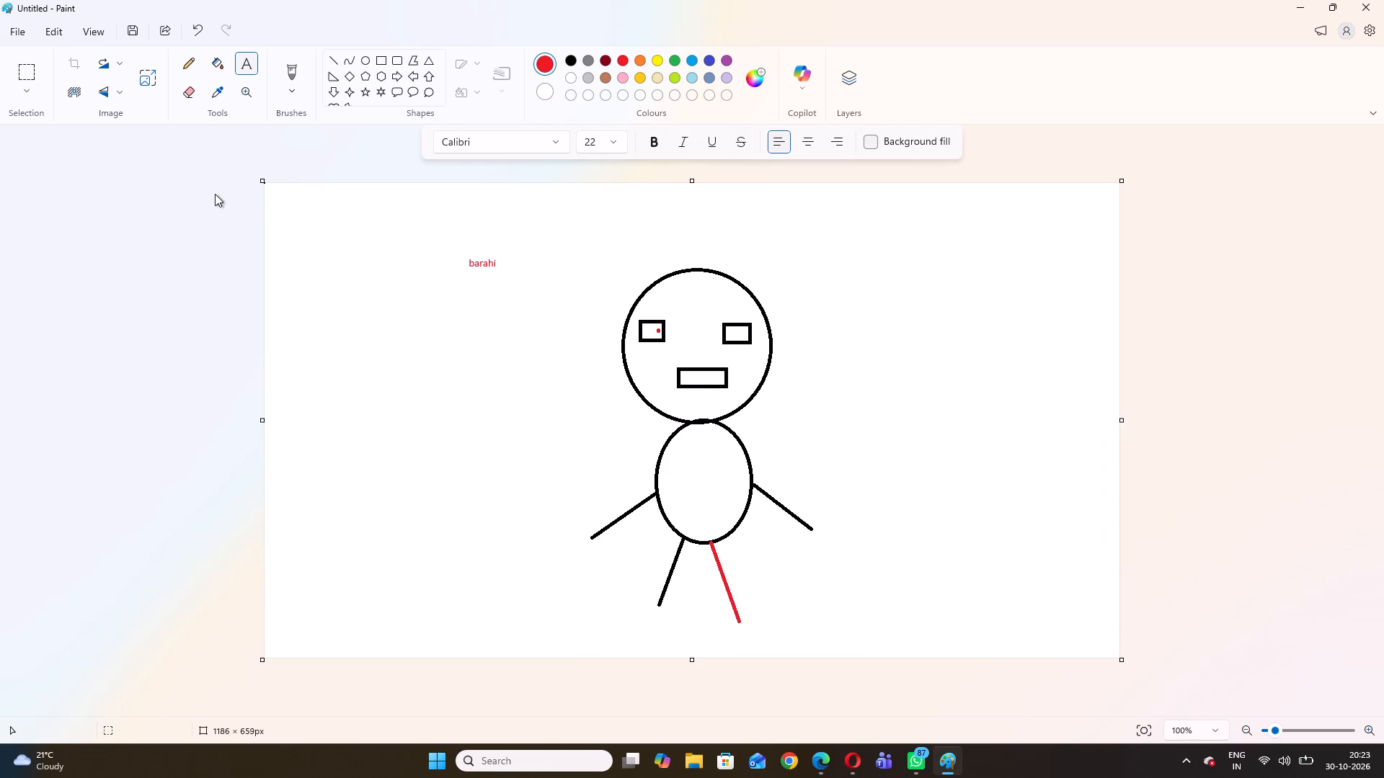
Activate the Pencil tool for the stick figure drawing.
{"action": "left_click", "coordinate": [190, 61]}
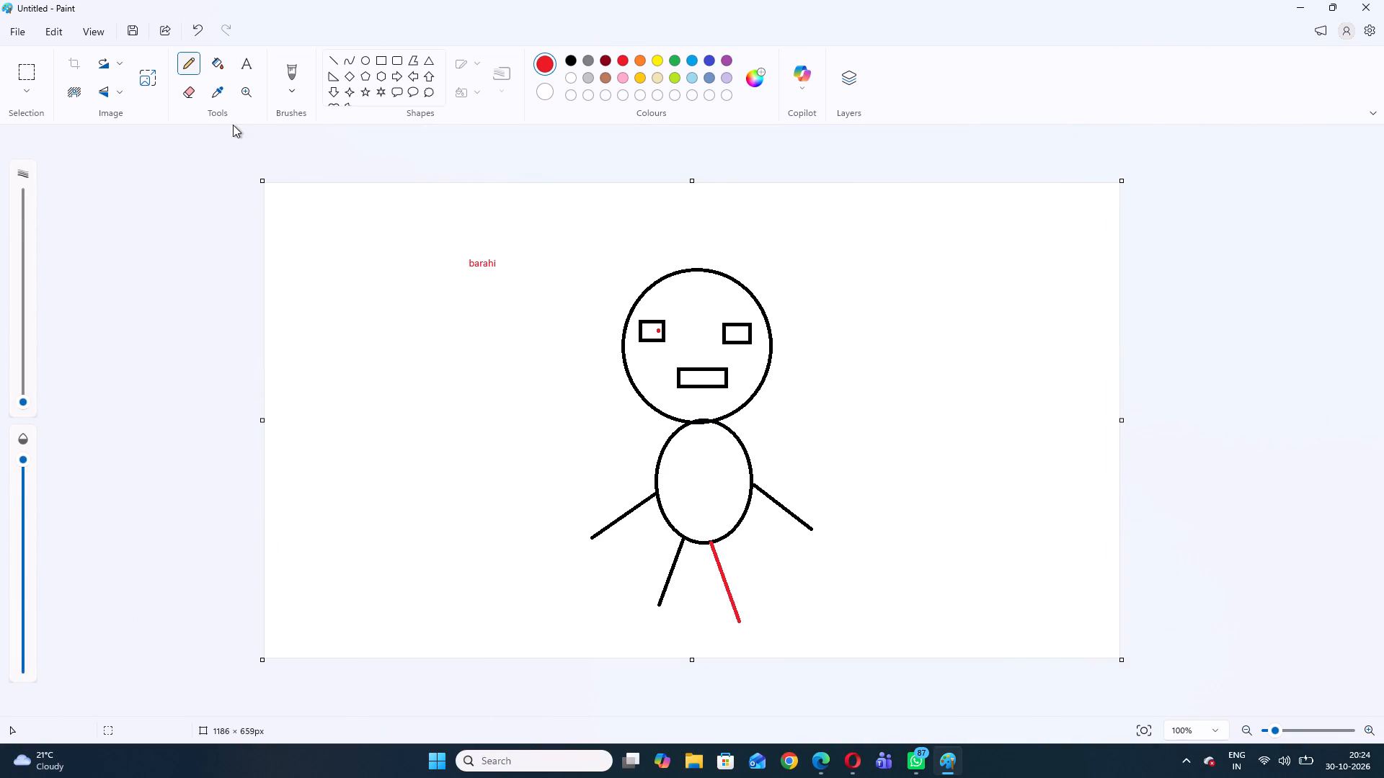
{"action": "left_click", "coordinate": [200, 66]}
Switch from Paint to the browser and look over the live stream and the USTEC and XAUUSD charts.
{"action": "left_click", "coordinate": [1288, 4]}
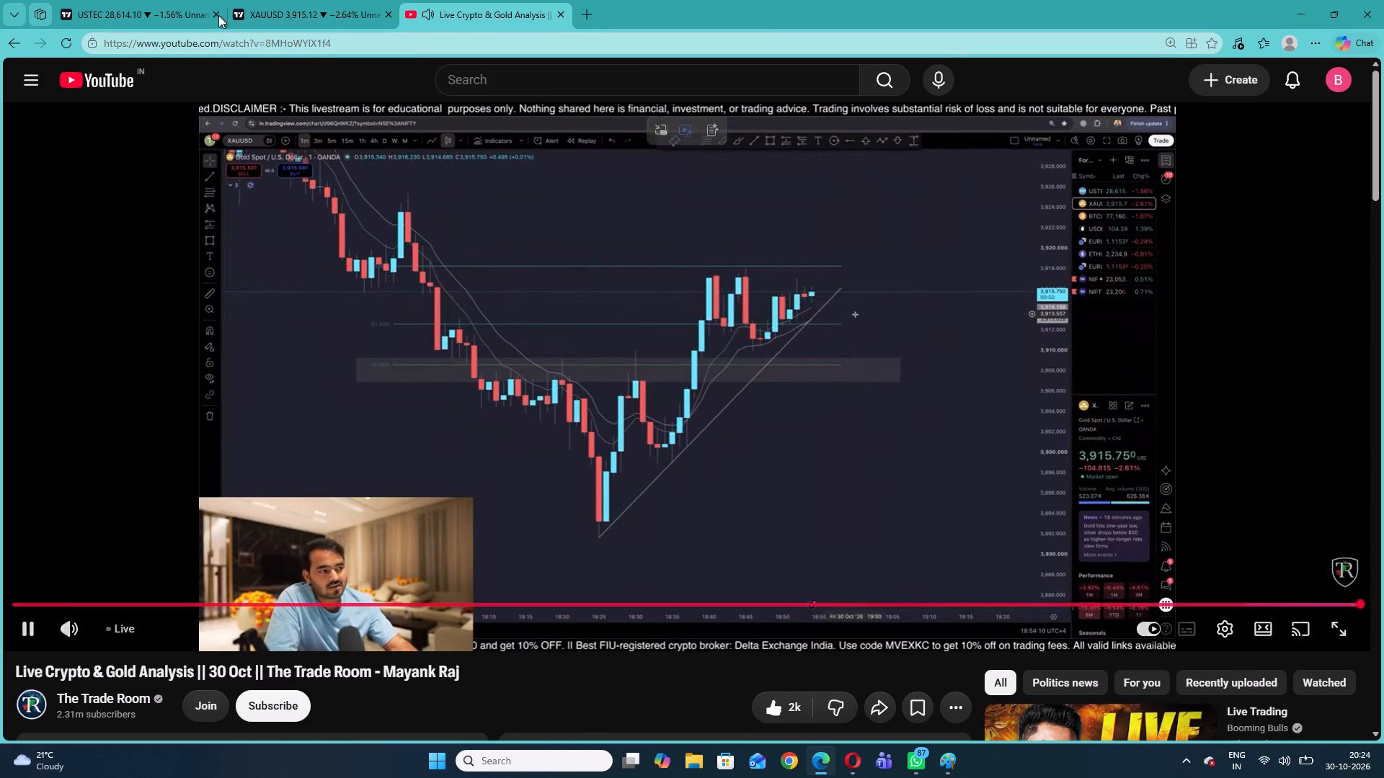
{"action": "left_click_drag", "start_coordinate": [289, 6], "coordinate": [271, 9]}
{"action": "left_click", "coordinate": [161, 0]}
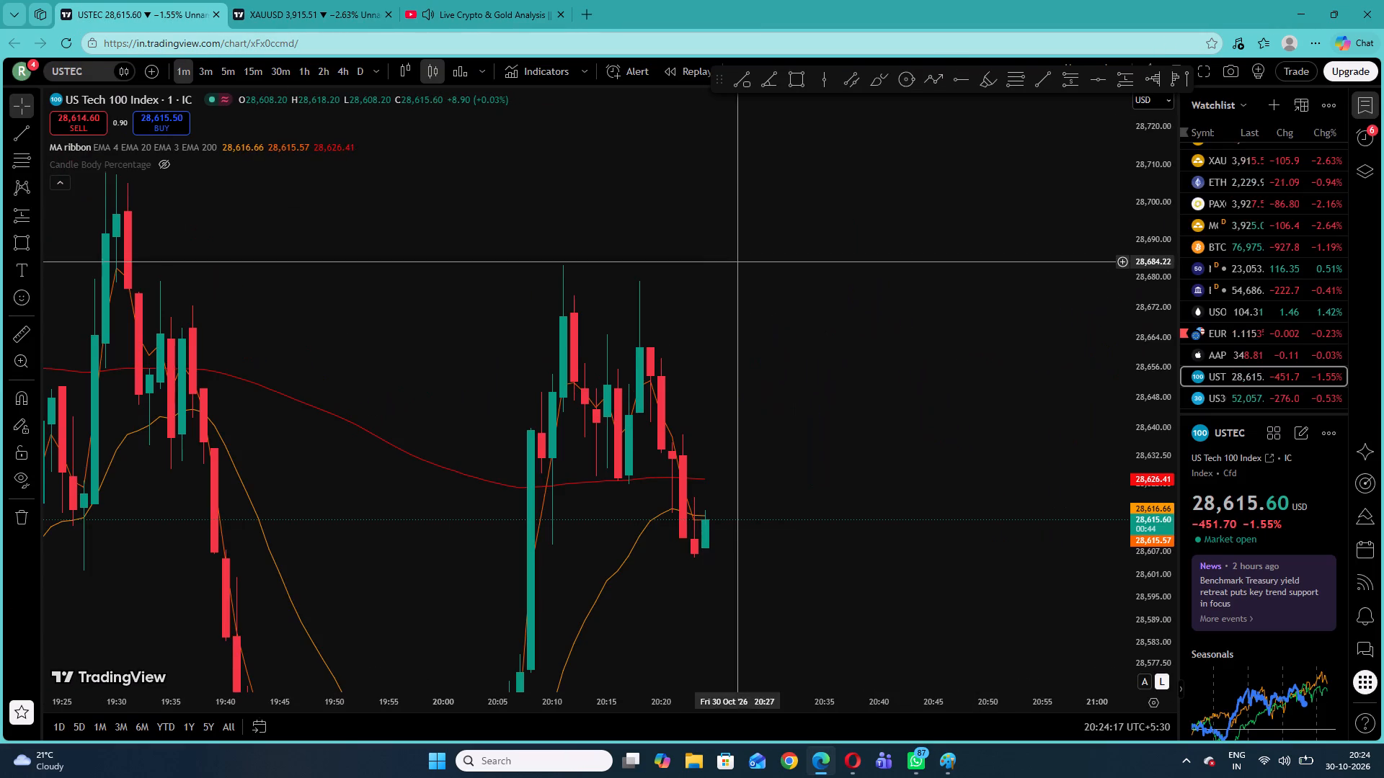
{"action": "left_click", "coordinate": [326, 0]}
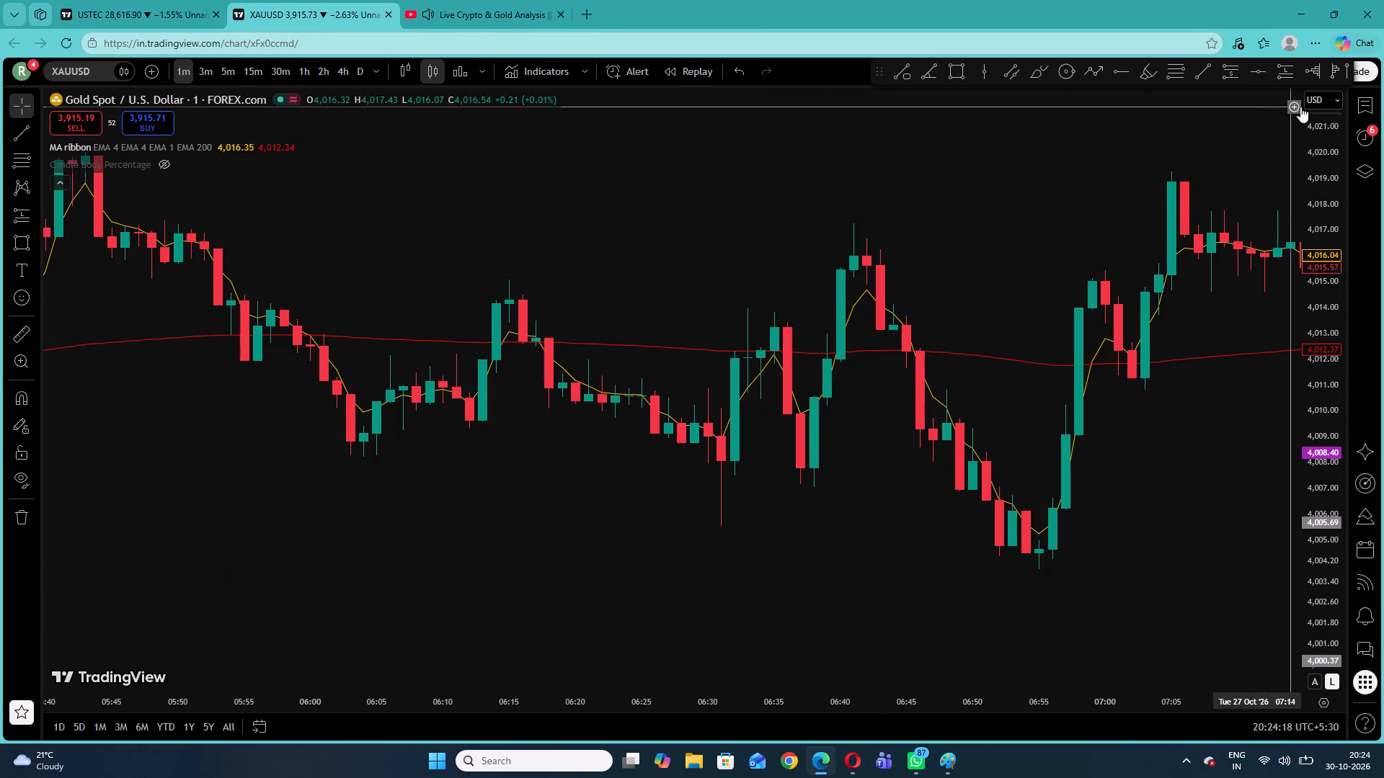
{"action": "left_click_drag", "start_coordinate": [121, 0], "coordinate": [133, 4]}
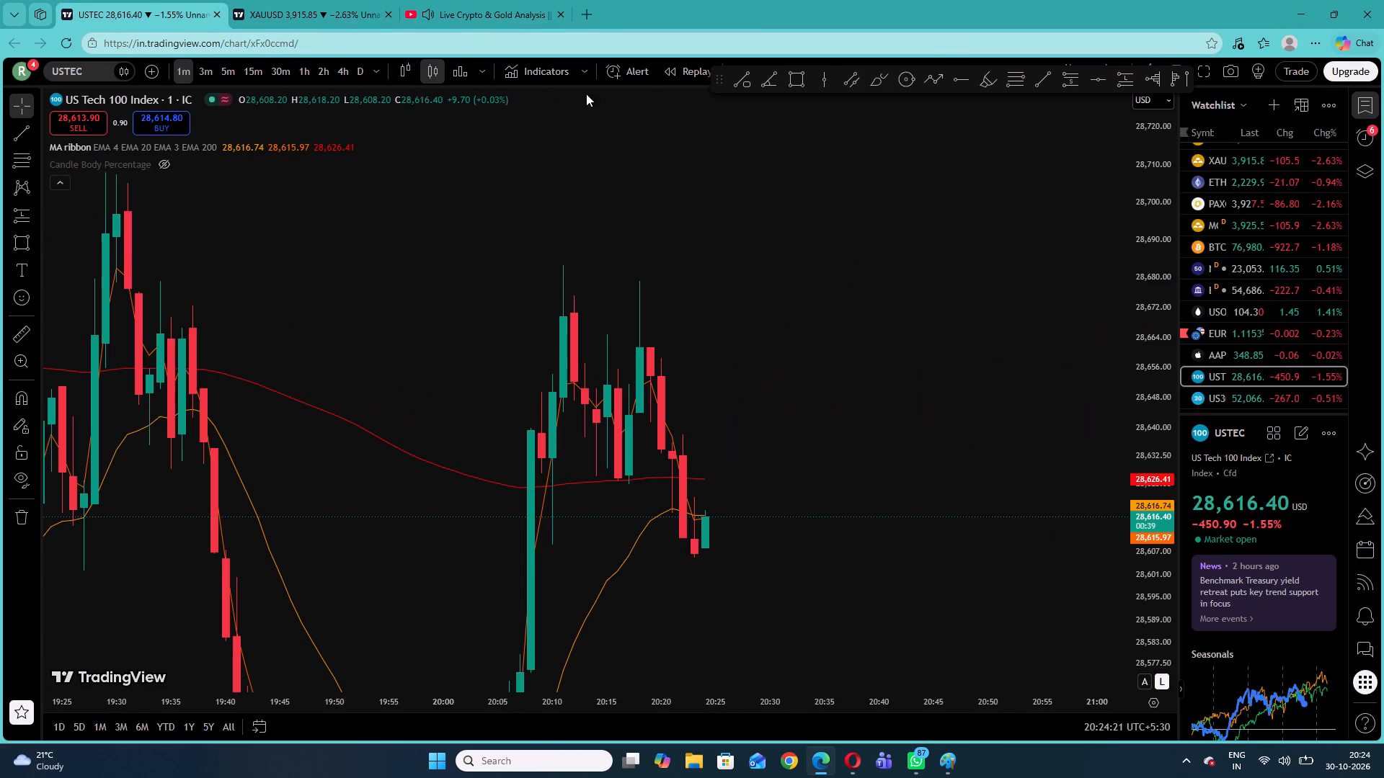
Load XAUUSD from the watchlist in place of the USTEC chart and reset the chart view.
{"action": "left_click", "coordinate": [1246, 163]}
{"action": "right_click", "coordinate": [639, 238]}
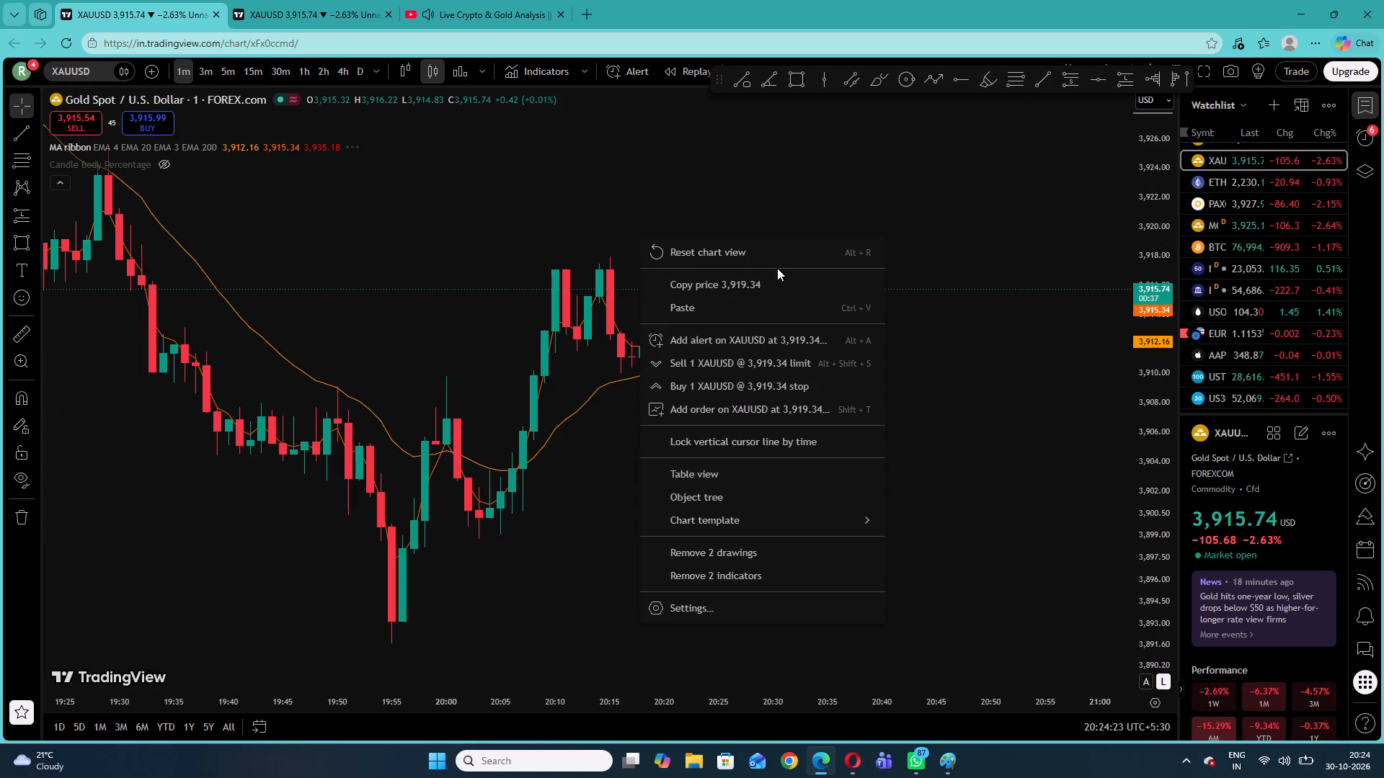
{"action": "left_click", "coordinate": [773, 263]}
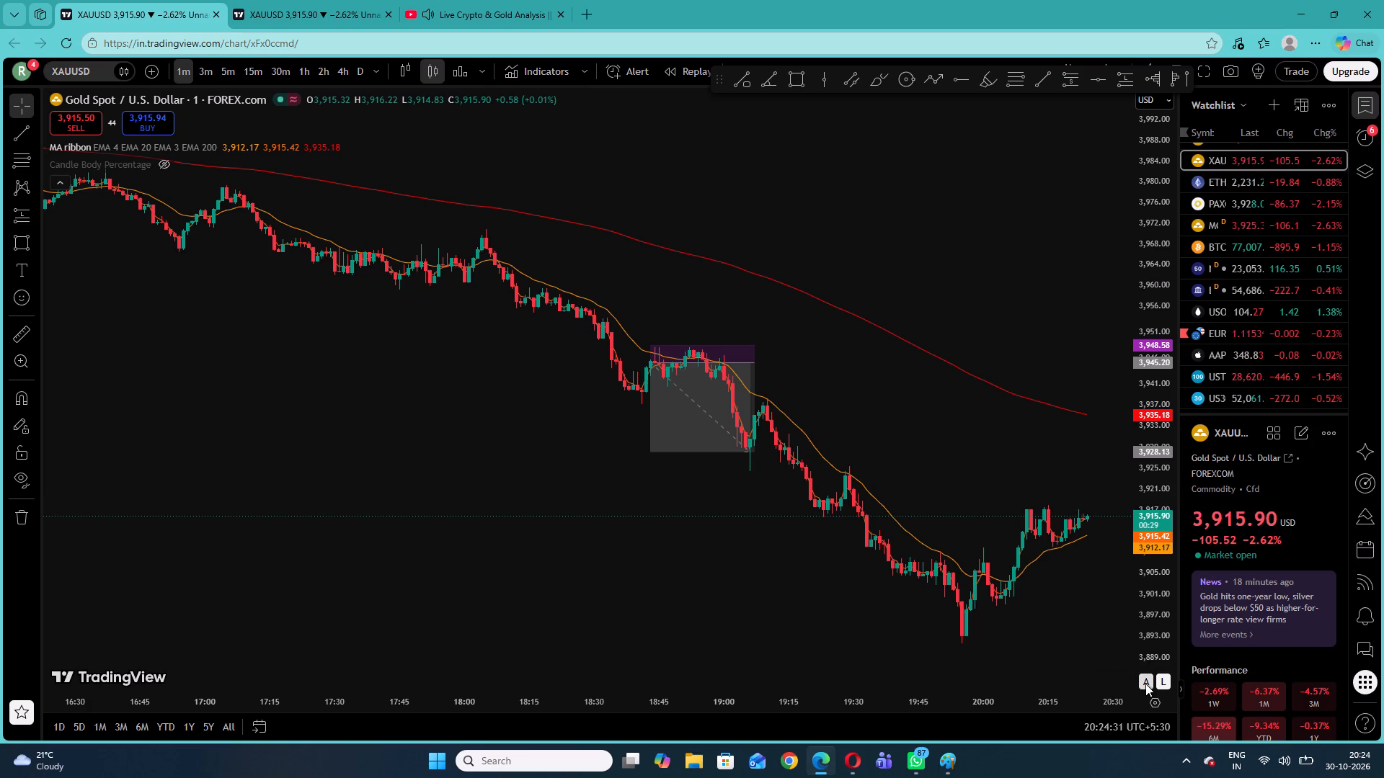
Turn off automatic price scaling and hide the watchlist beside the XAUUSD chart.
{"action": "left_click", "coordinate": [1145, 684]}
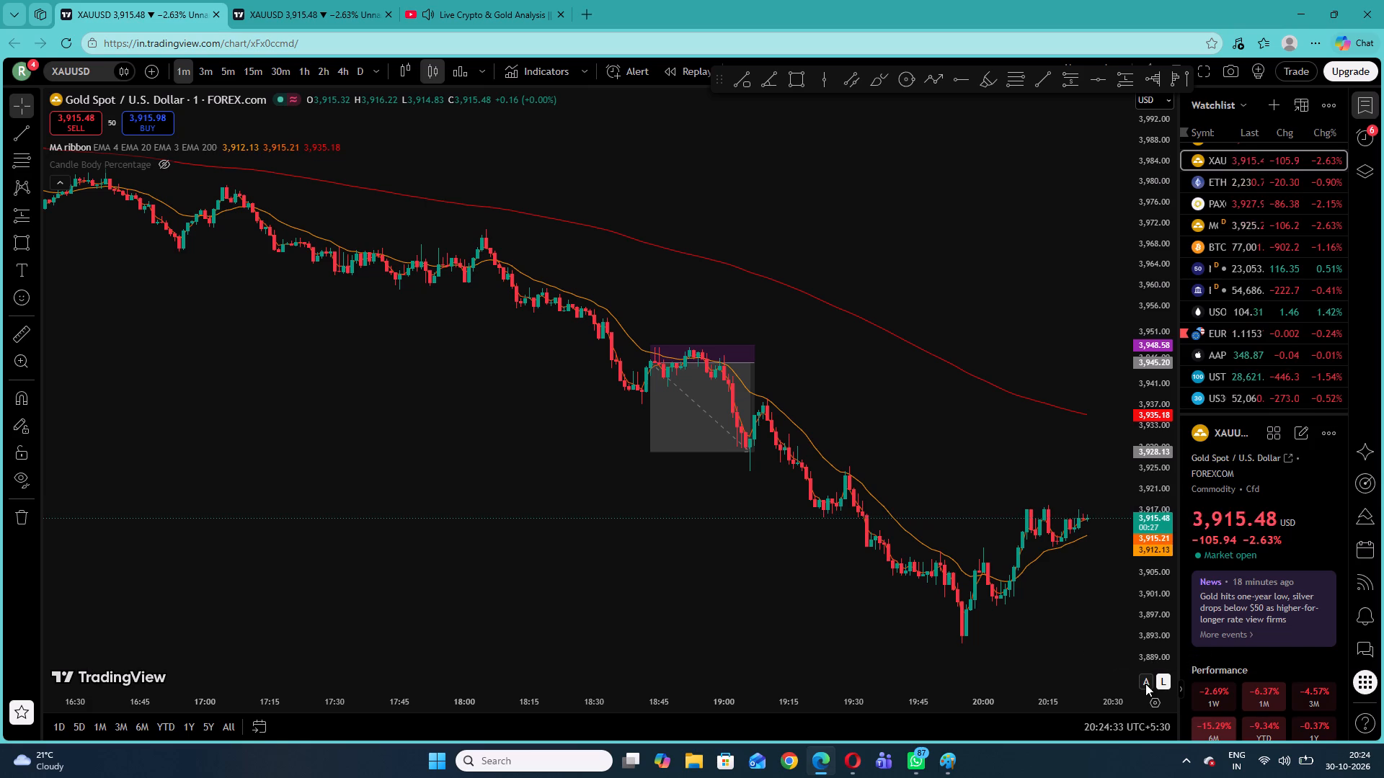
{"action": "left_click", "coordinate": [1180, 697]}
Extend the end of the short position drawing on the XAUUSD chart to about 19:13.
{"action": "left_click_drag", "start_coordinate": [1126, 602], "coordinate": [887, 514]}
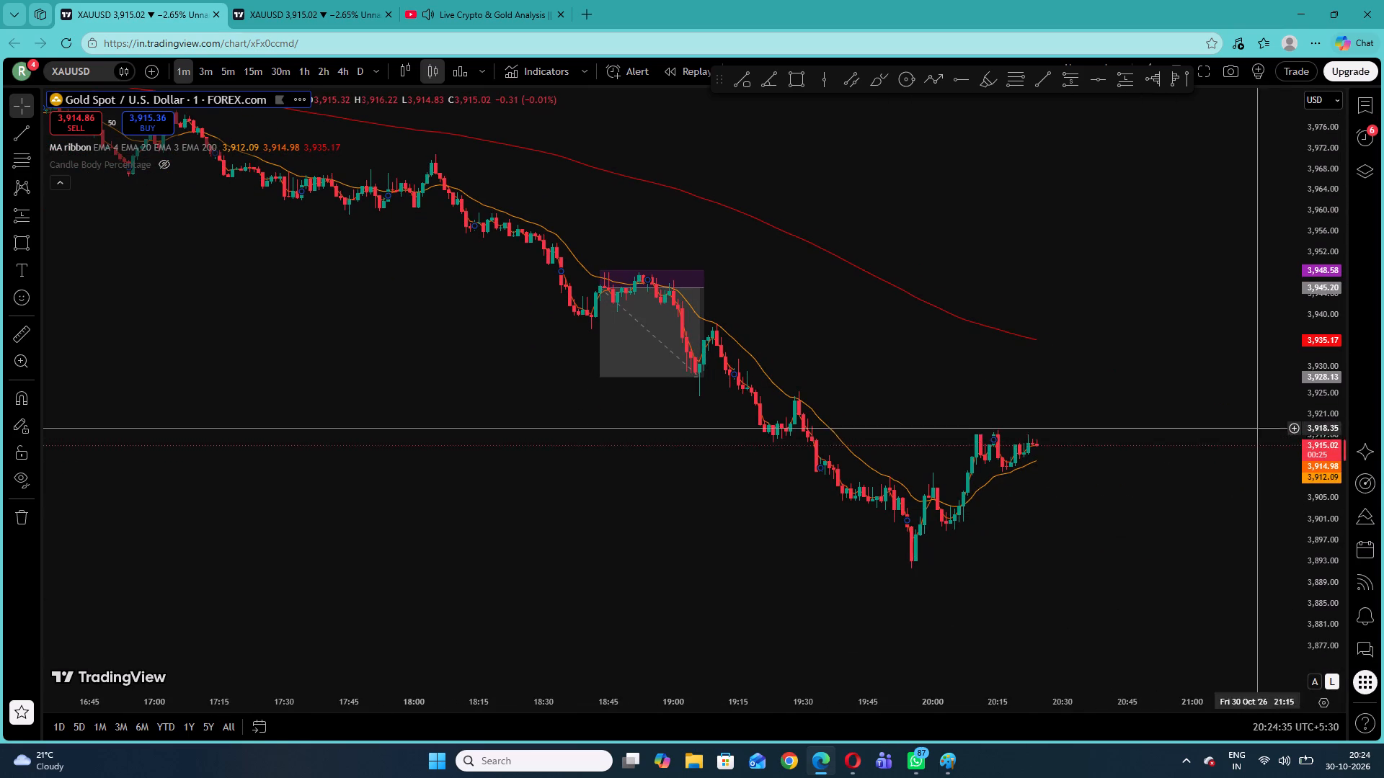
{"action": "left_click_drag", "start_coordinate": [1331, 554], "coordinate": [1306, 318]}
{"action": "left_click", "coordinate": [1189, 334]}
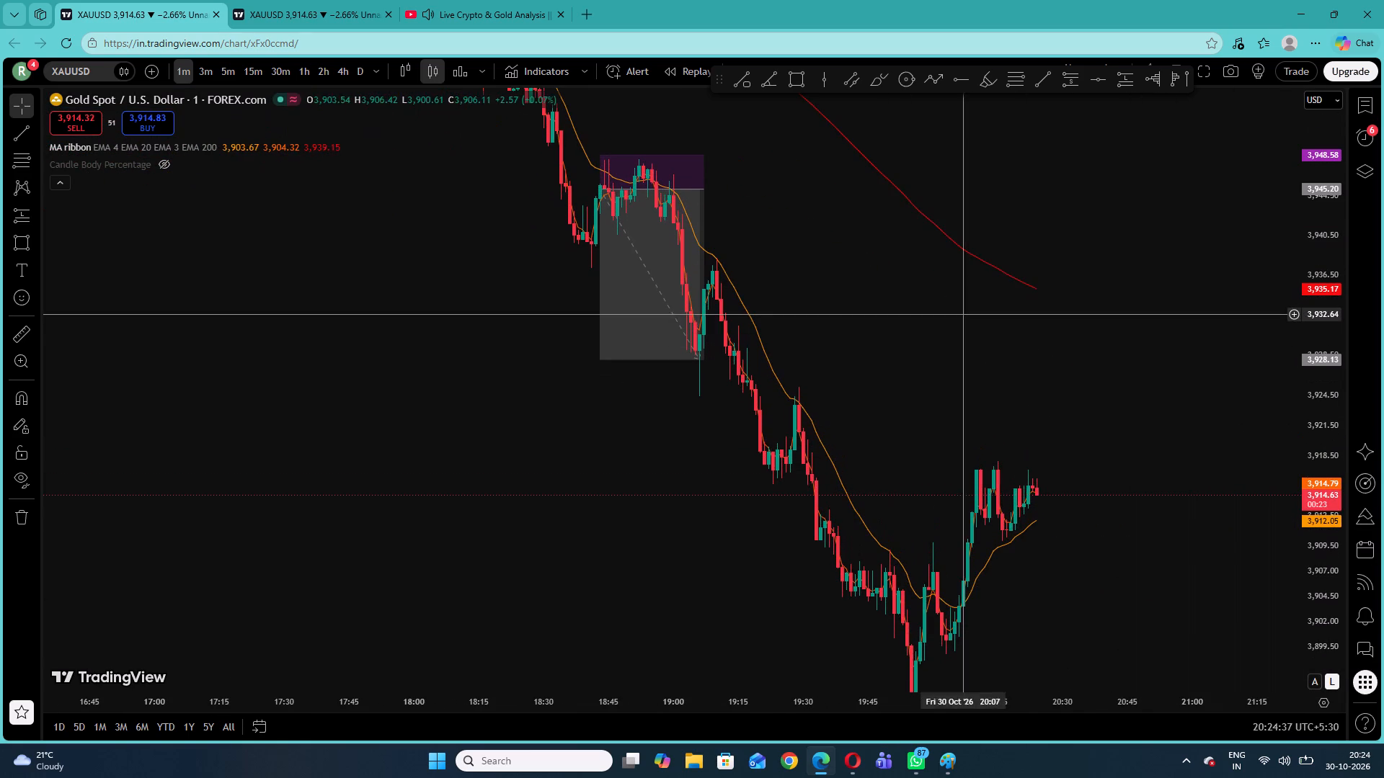
{"action": "left_click_drag", "start_coordinate": [1099, 318], "coordinate": [1111, 460]}
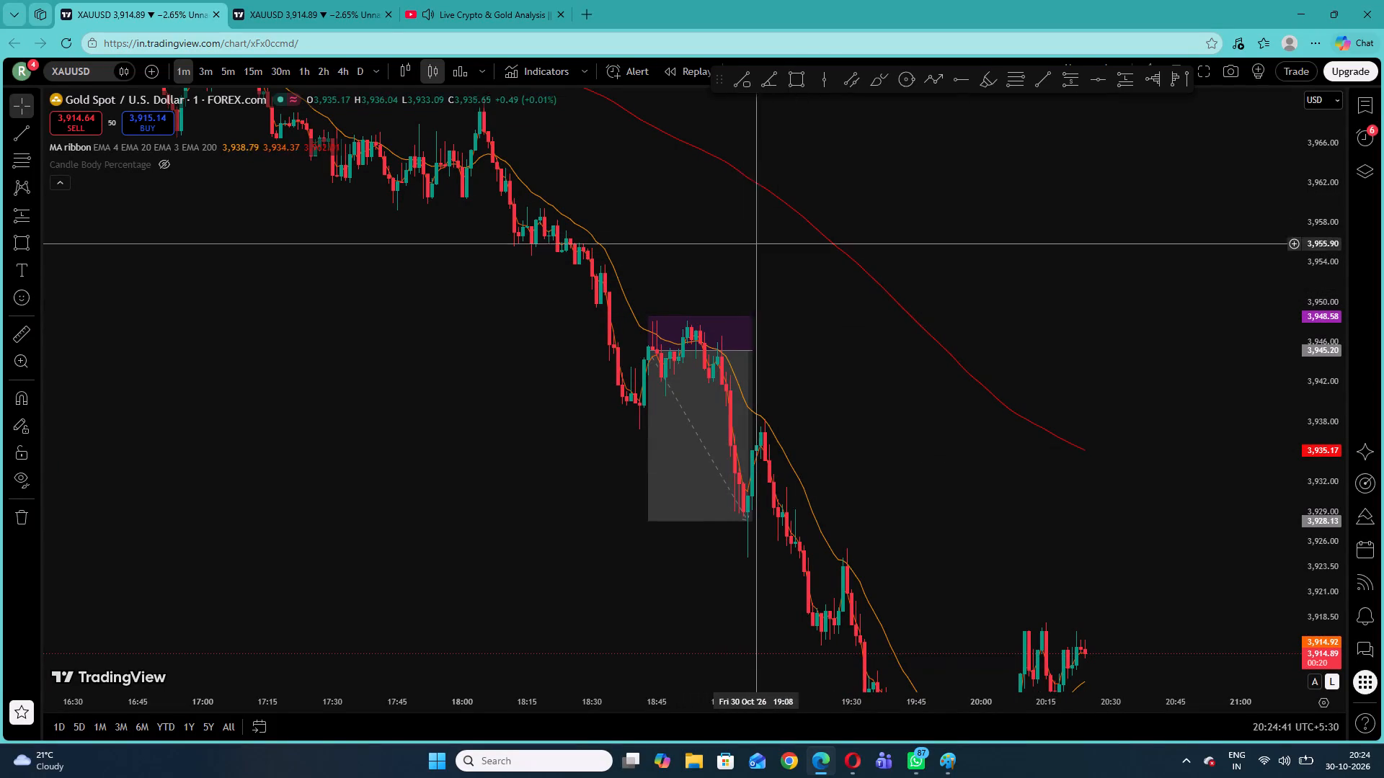
{"action": "left_click_drag", "start_coordinate": [751, 352], "coordinate": [778, 354]}
{"action": "left_click", "coordinate": [828, 334]}
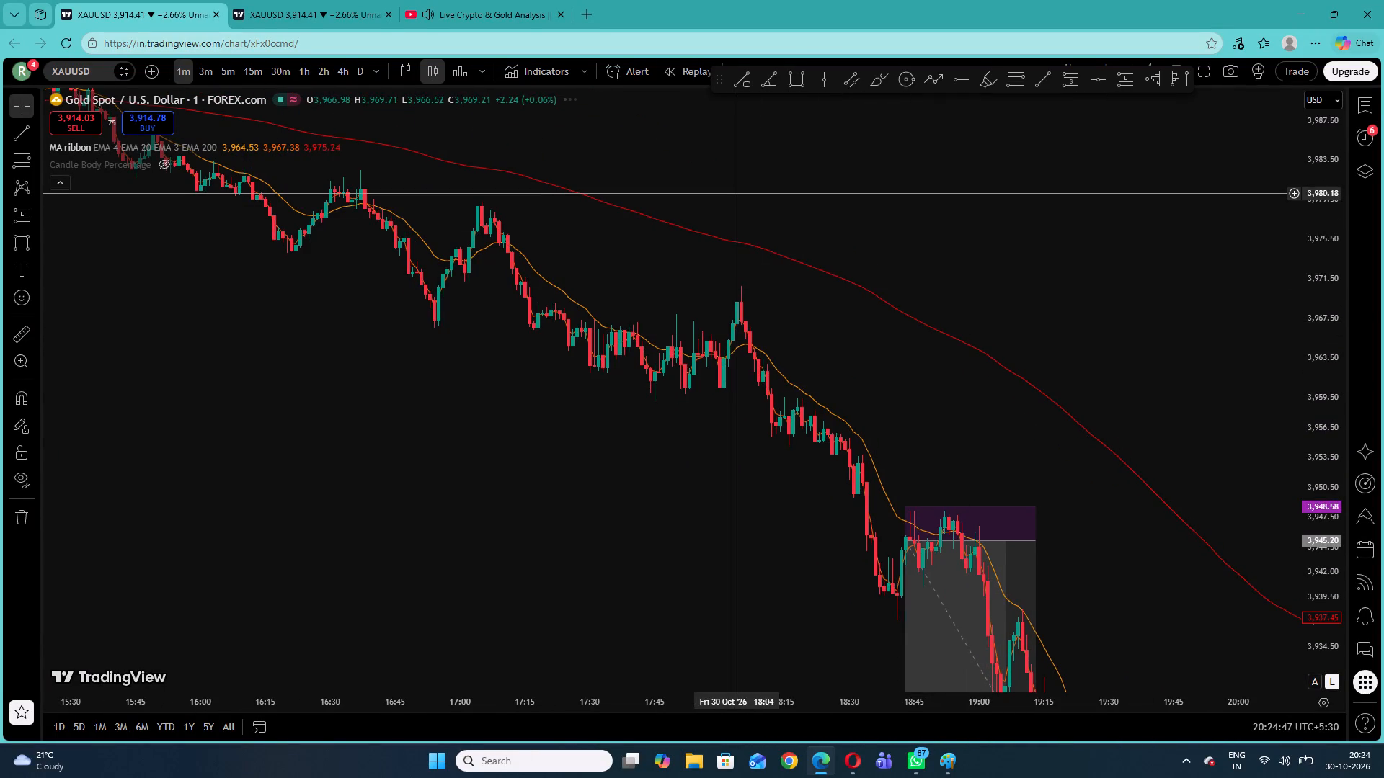
Examine the earlier XAUUSD price action back to about 13:30 against the EMAs, and check the live stream.
{"action": "left_click_drag", "start_coordinate": [735, 193], "coordinate": [898, 348]}
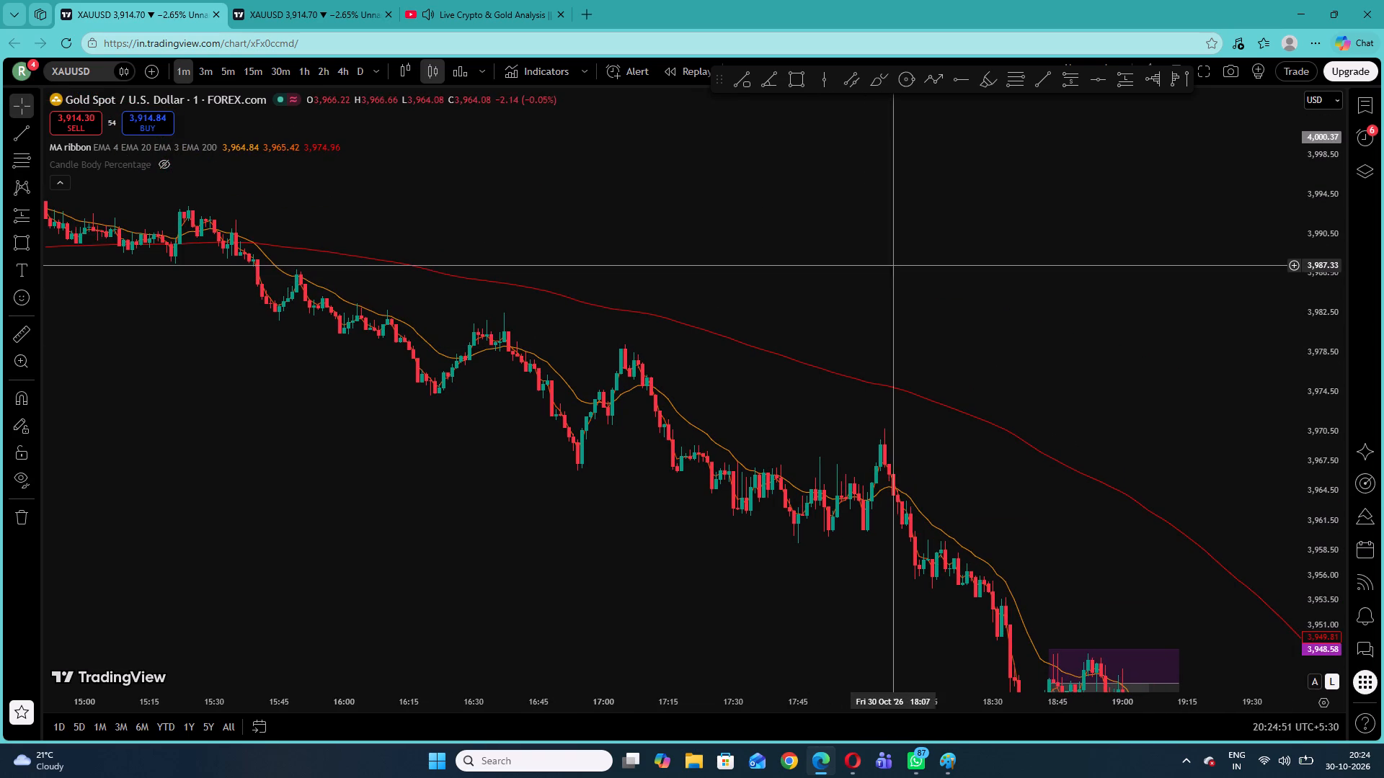
{"action": "left_click", "coordinate": [503, 1]}
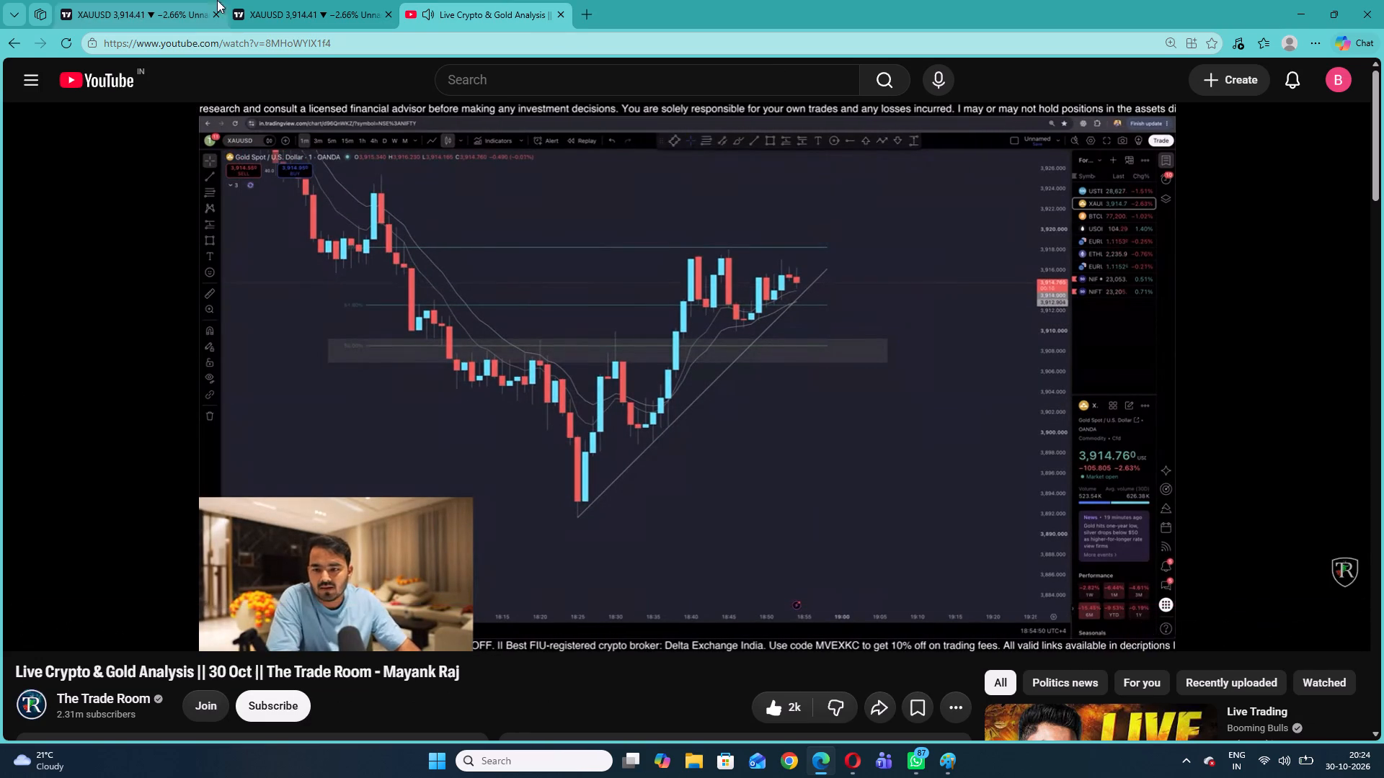
{"action": "left_click", "coordinate": [165, 0]}
{"action": "left_click_drag", "start_coordinate": [432, 248], "coordinate": [828, 321]}
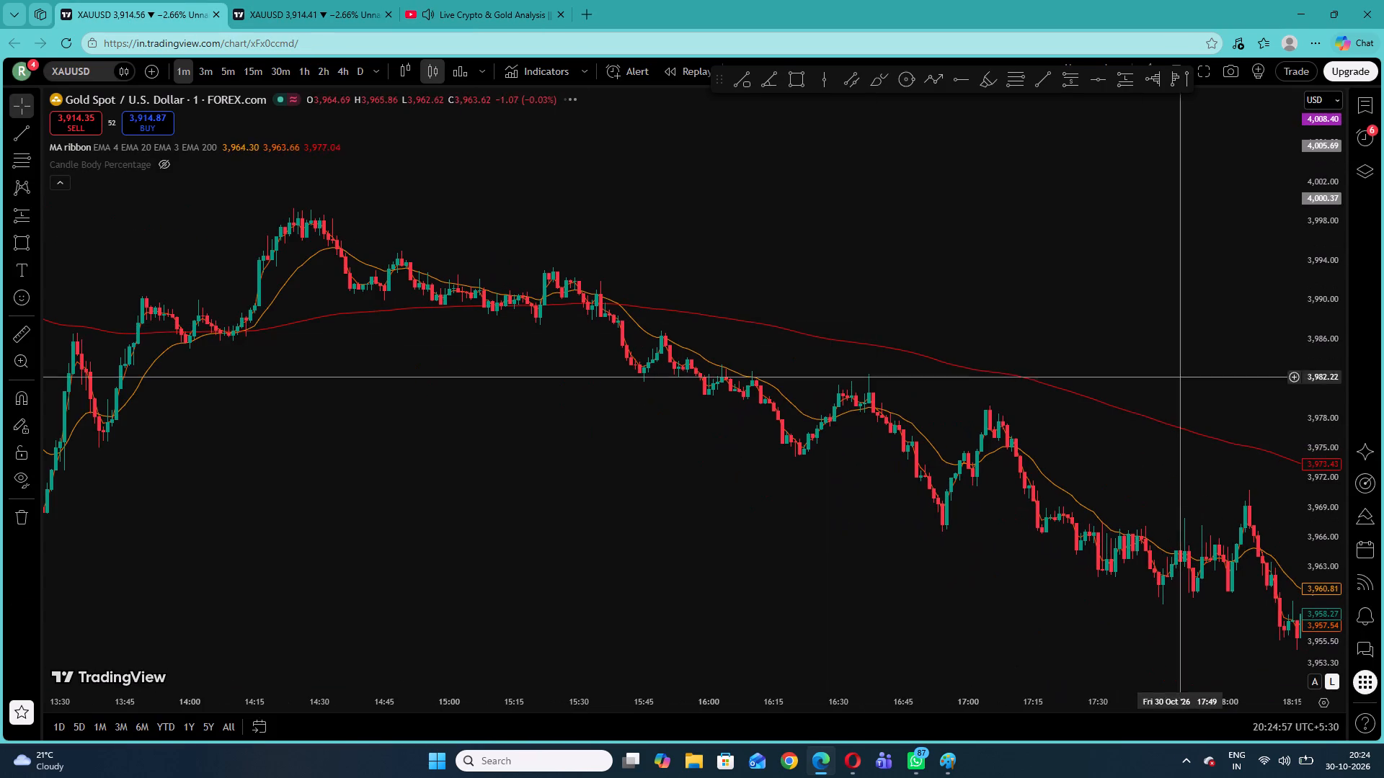
{"action": "left_click_drag", "start_coordinate": [1328, 506], "coordinate": [1235, 191]}
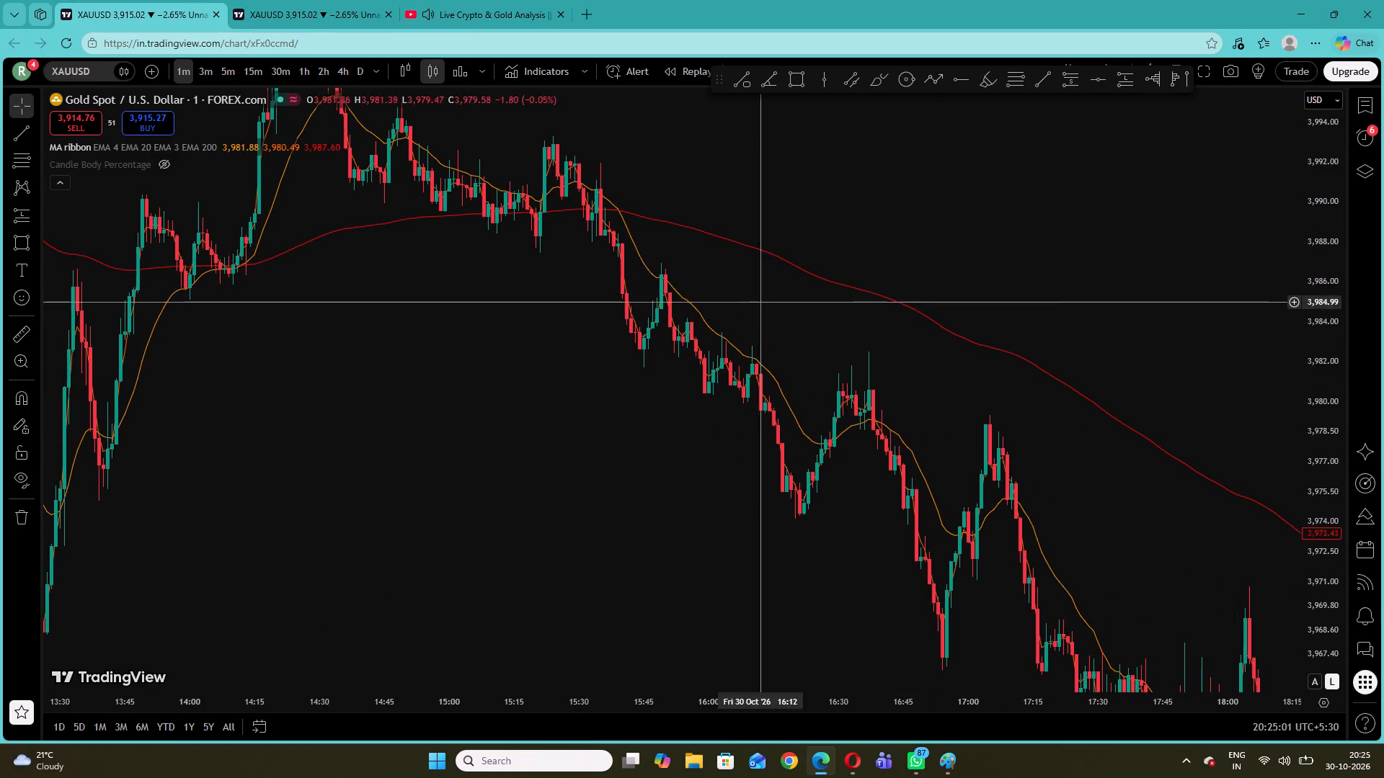
{"action": "left_click_drag", "start_coordinate": [733, 210], "coordinate": [1023, 447]}
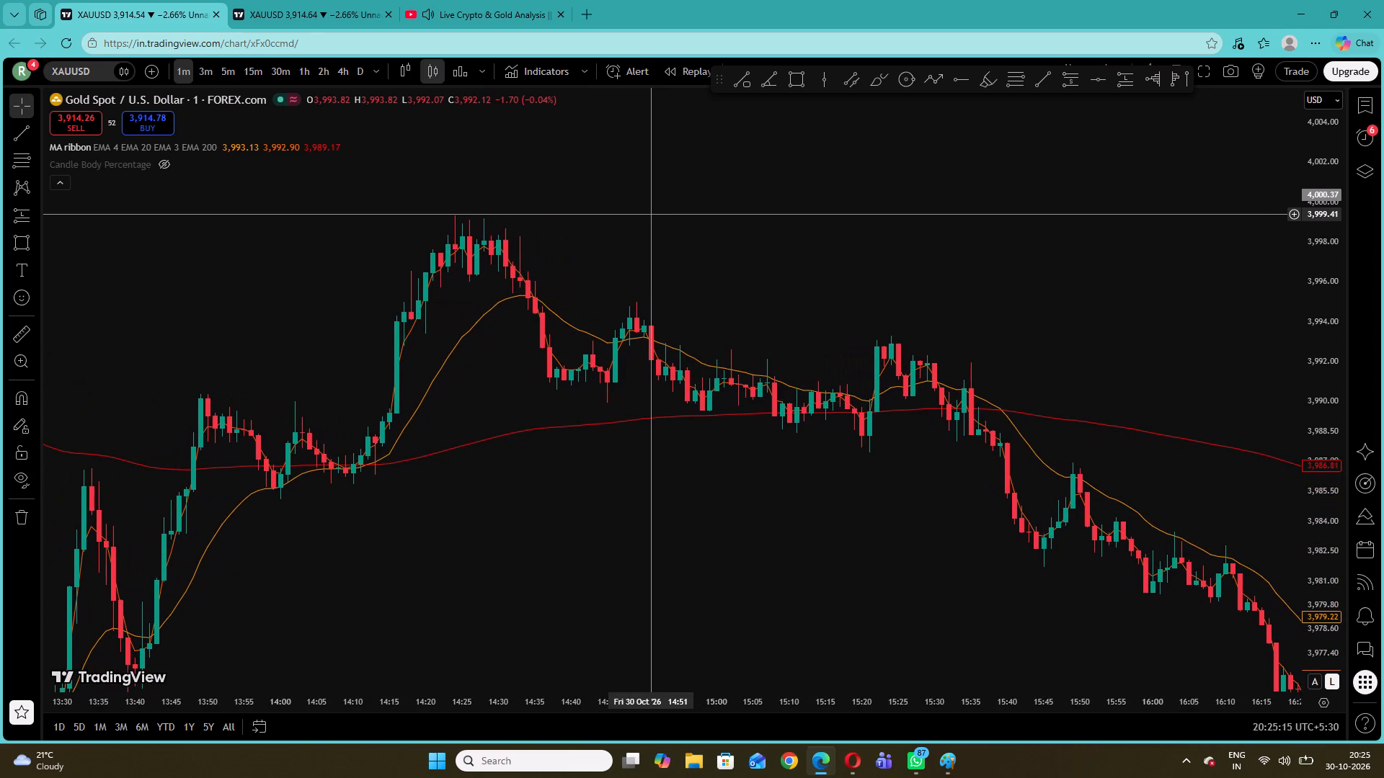
Reset the XAUUSD chart view and examine the earlier price action back to about 05:15 against the EMAs.
{"action": "left_click", "coordinate": [673, 214]}
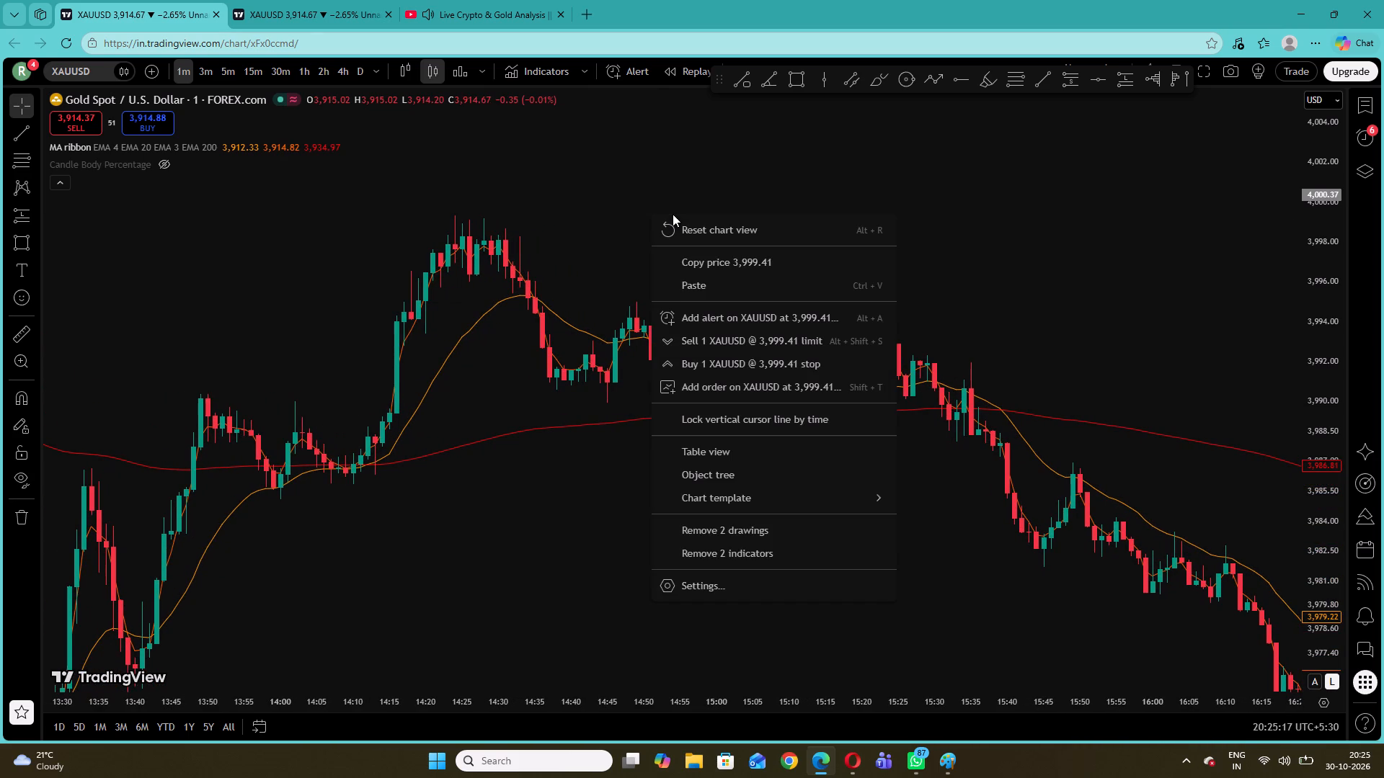
{"action": "left_click", "coordinate": [684, 228]}
{"action": "left_click_drag", "start_coordinate": [1316, 540], "coordinate": [1321, 455]}
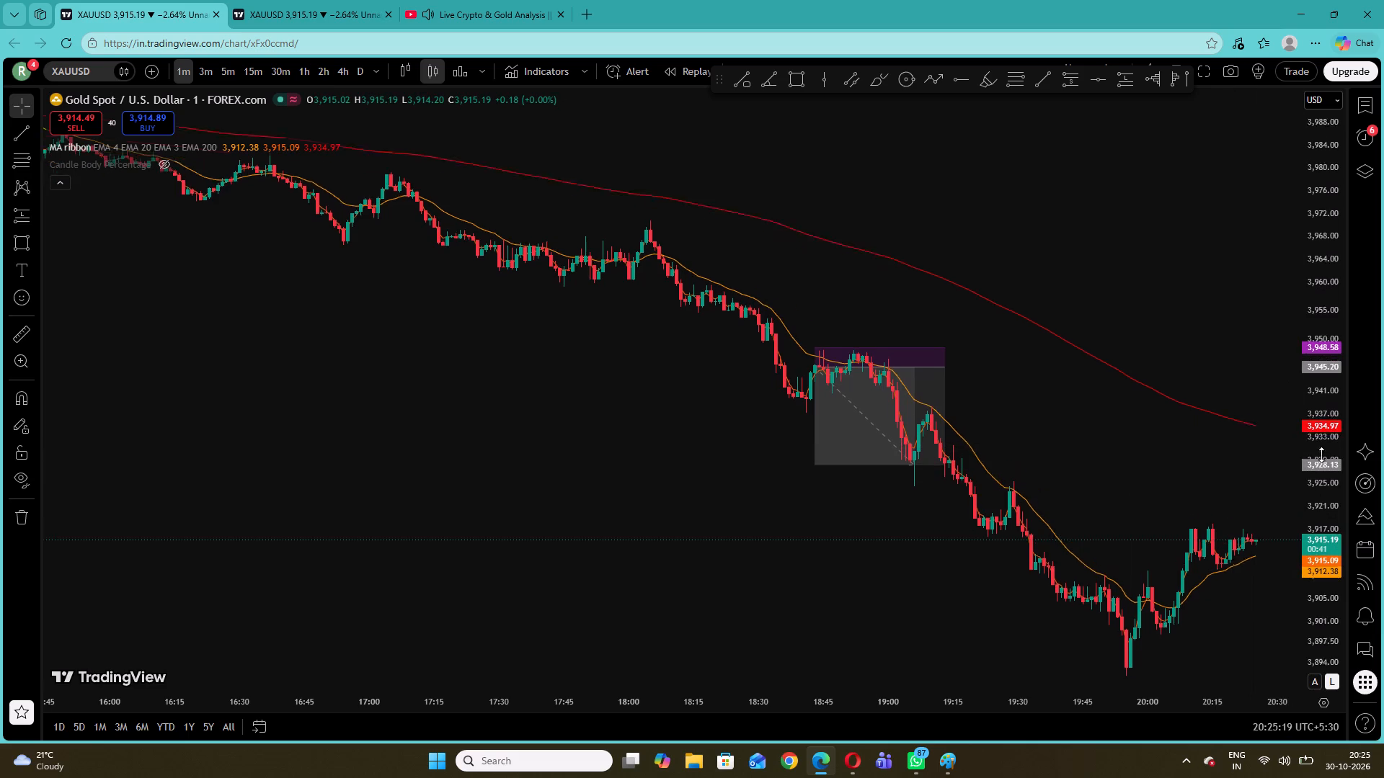
{"action": "left_click_drag", "start_coordinate": [1321, 455], "coordinate": [1313, 311]}
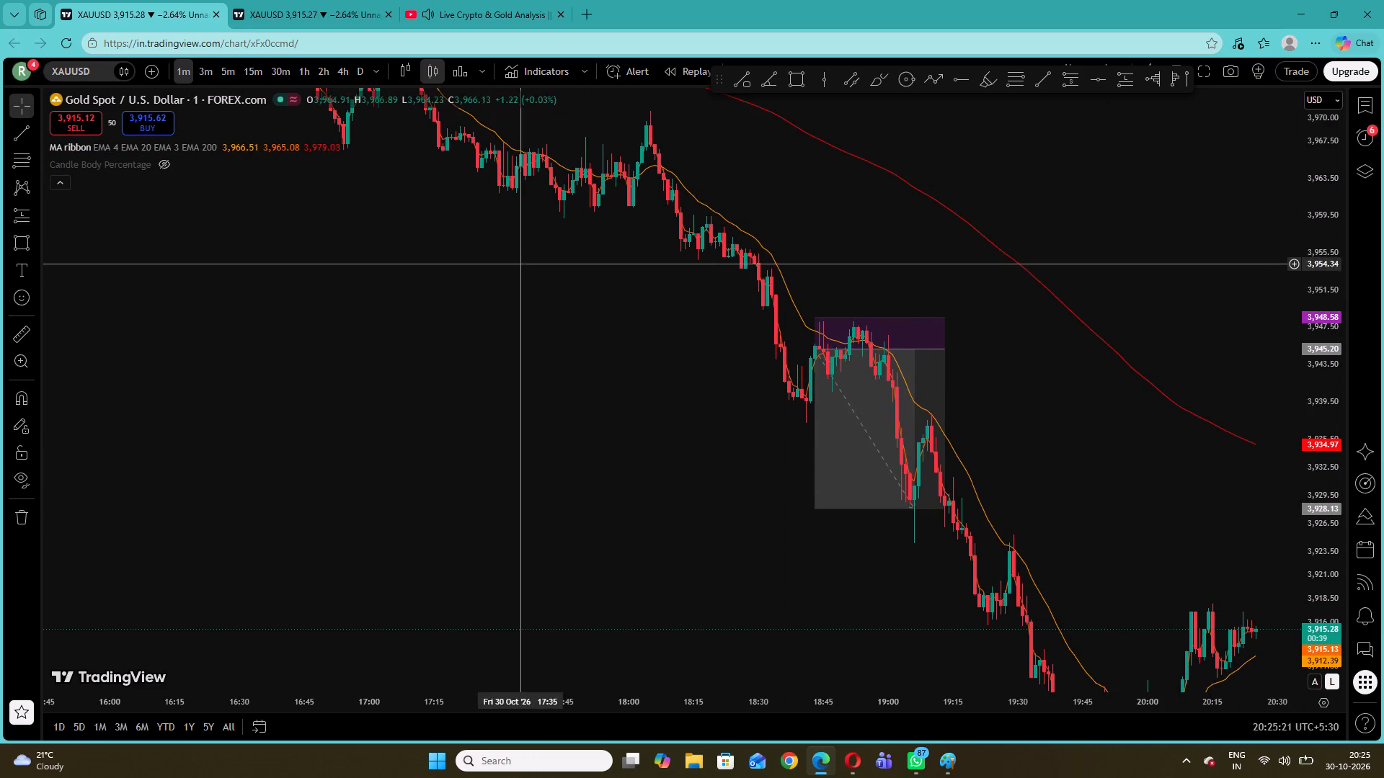
{"action": "left_click_drag", "start_coordinate": [231, 297], "coordinate": [1021, 385]}
{"action": "left_click_drag", "start_coordinate": [439, 321], "coordinate": [467, 349]}
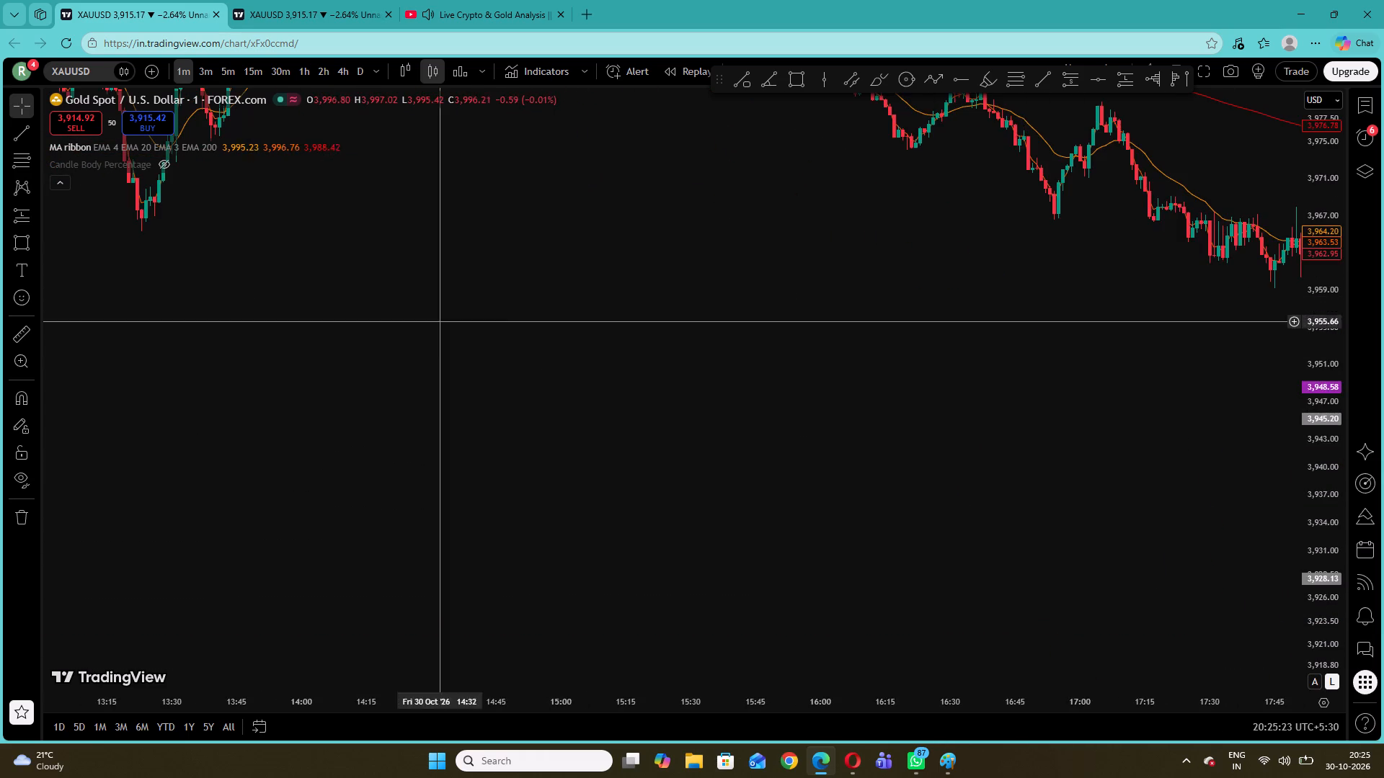
{"action": "left_click_drag", "start_coordinate": [467, 349], "coordinate": [925, 459]}
{"action": "left_click_drag", "start_coordinate": [1331, 354], "coordinate": [1325, 395]}
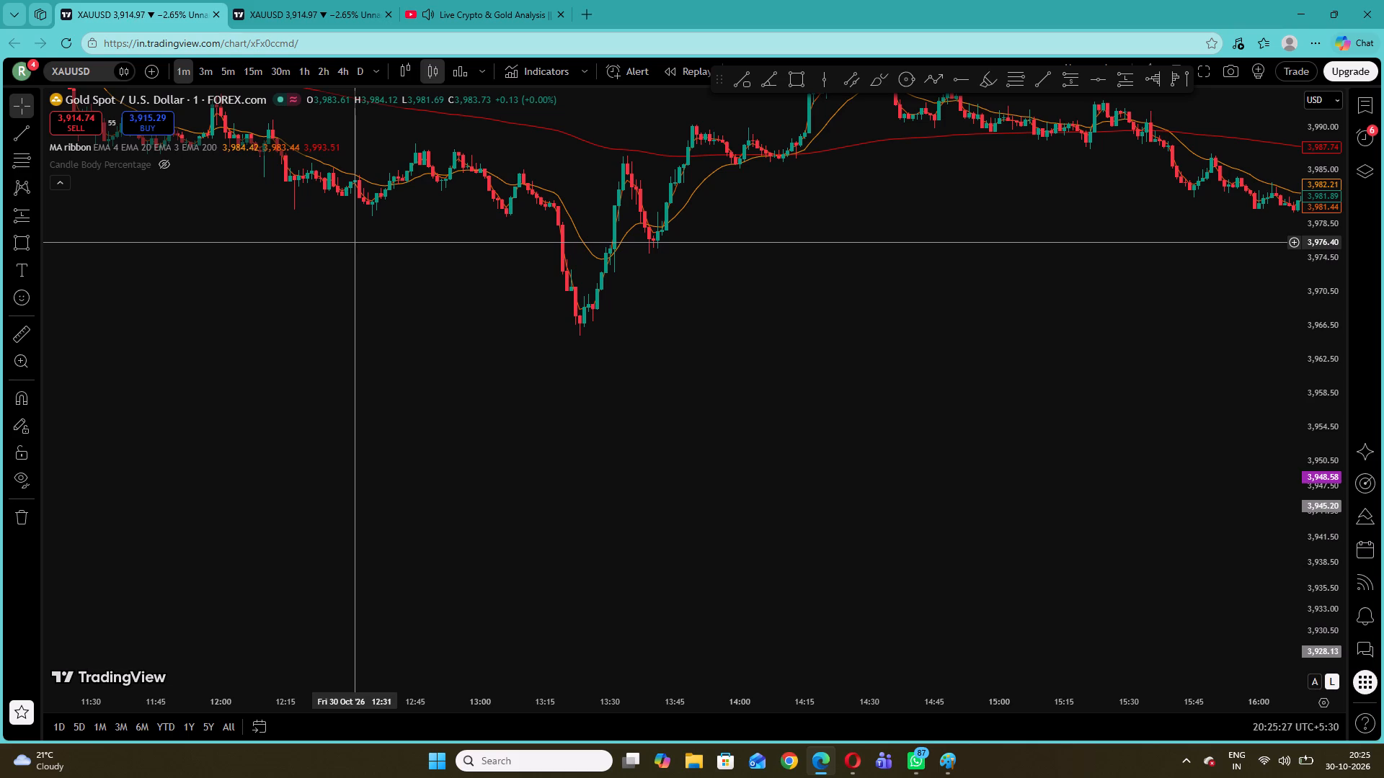
{"action": "left_click_drag", "start_coordinate": [286, 246], "coordinate": [1078, 478]}
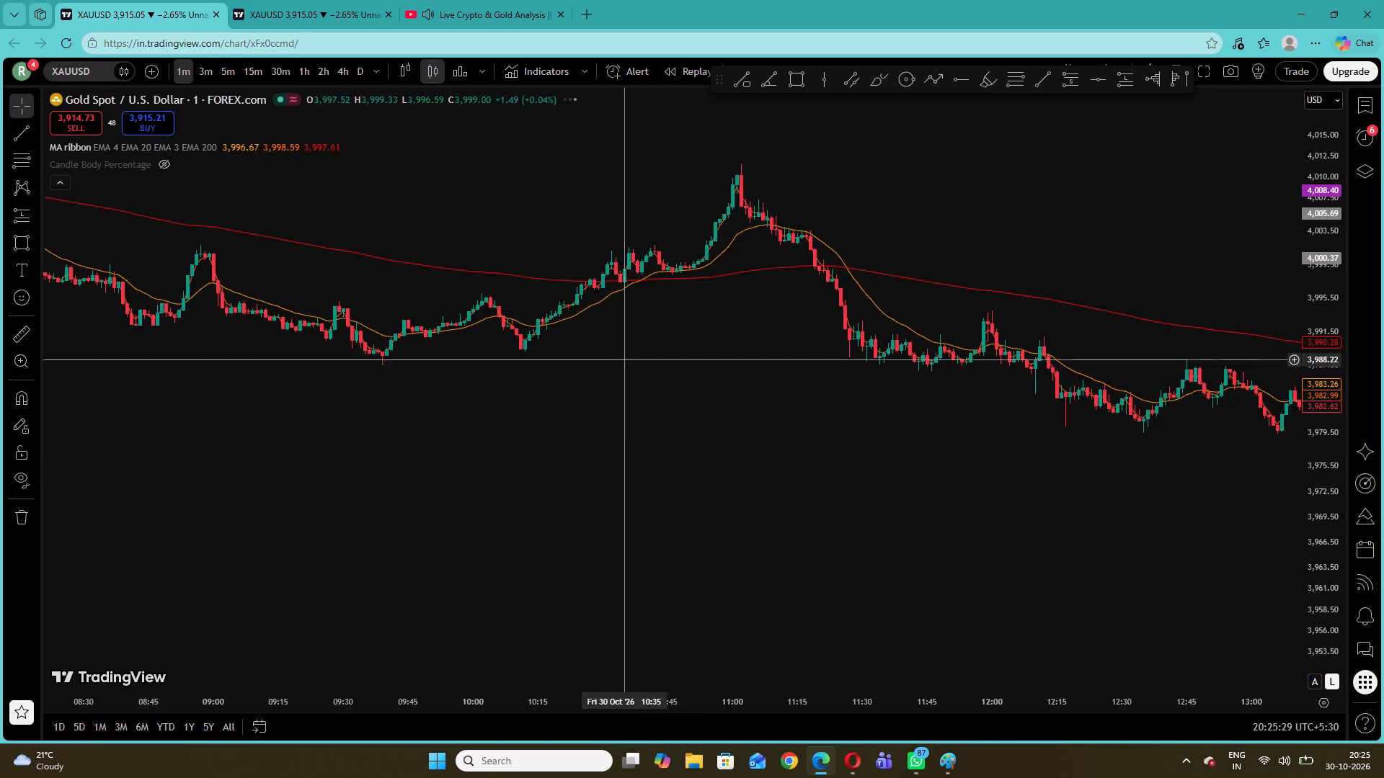
{"action": "left_click_drag", "start_coordinate": [604, 350], "coordinate": [1080, 388]}
{"action": "left_click_drag", "start_coordinate": [400, 389], "coordinate": [869, 455]}
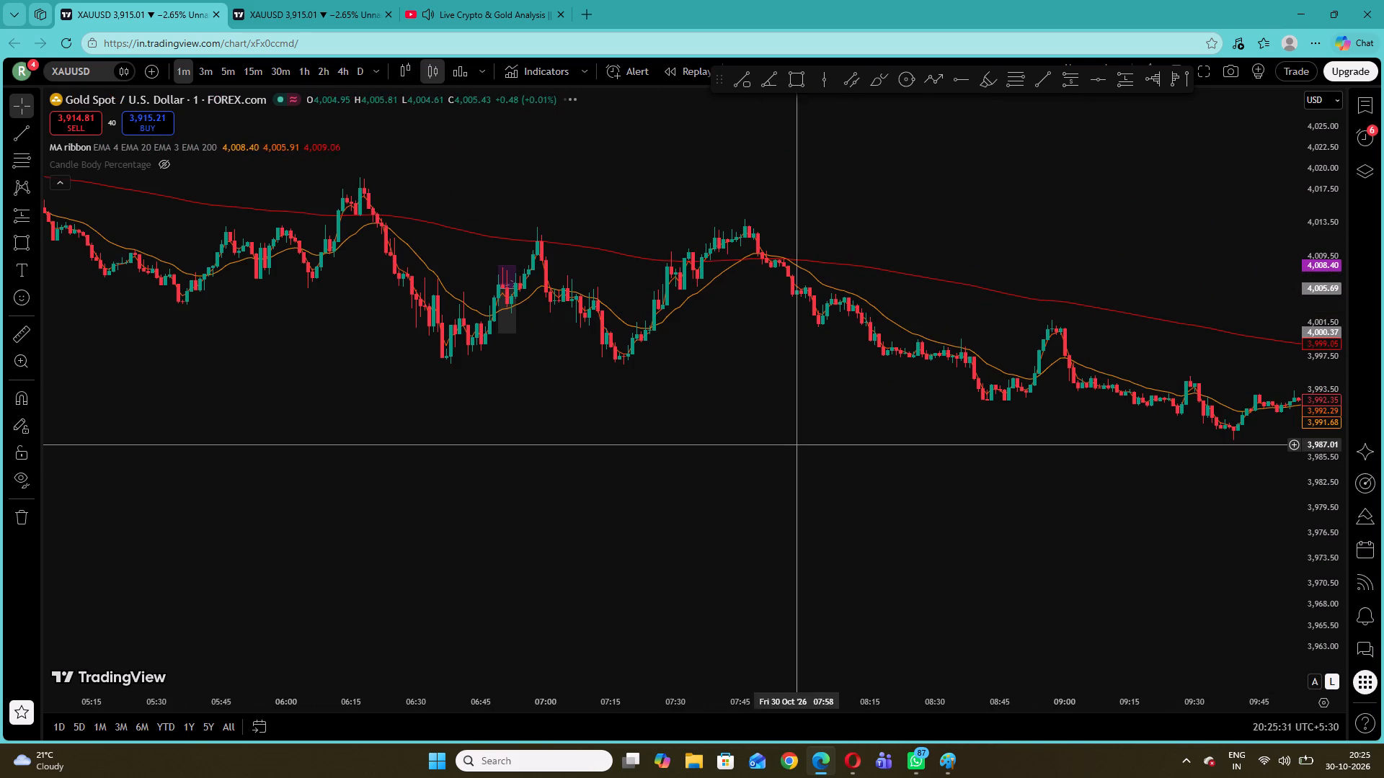
Remove both existing drawings from the XAUUSD chart.
{"action": "right_click", "coordinate": [572, 352]}
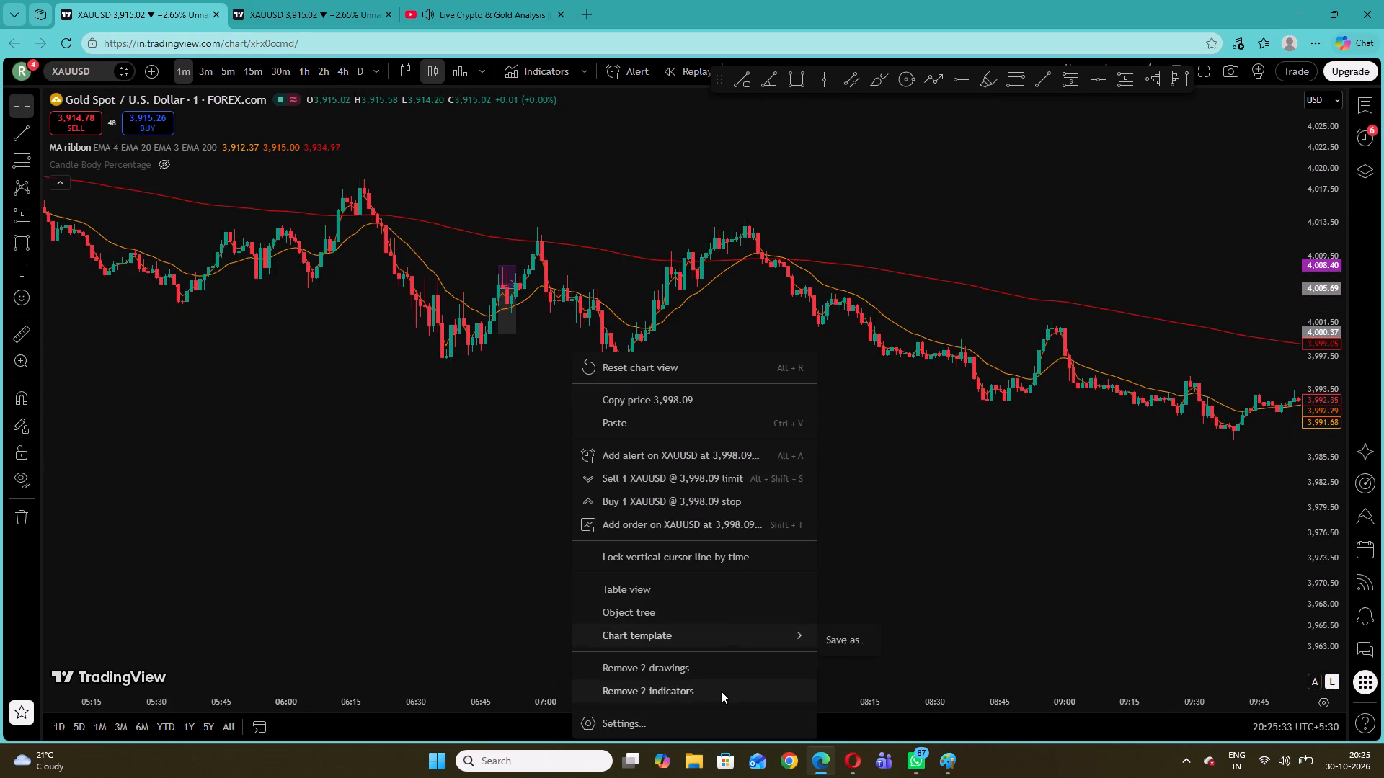
{"action": "left_click", "coordinate": [706, 662]}
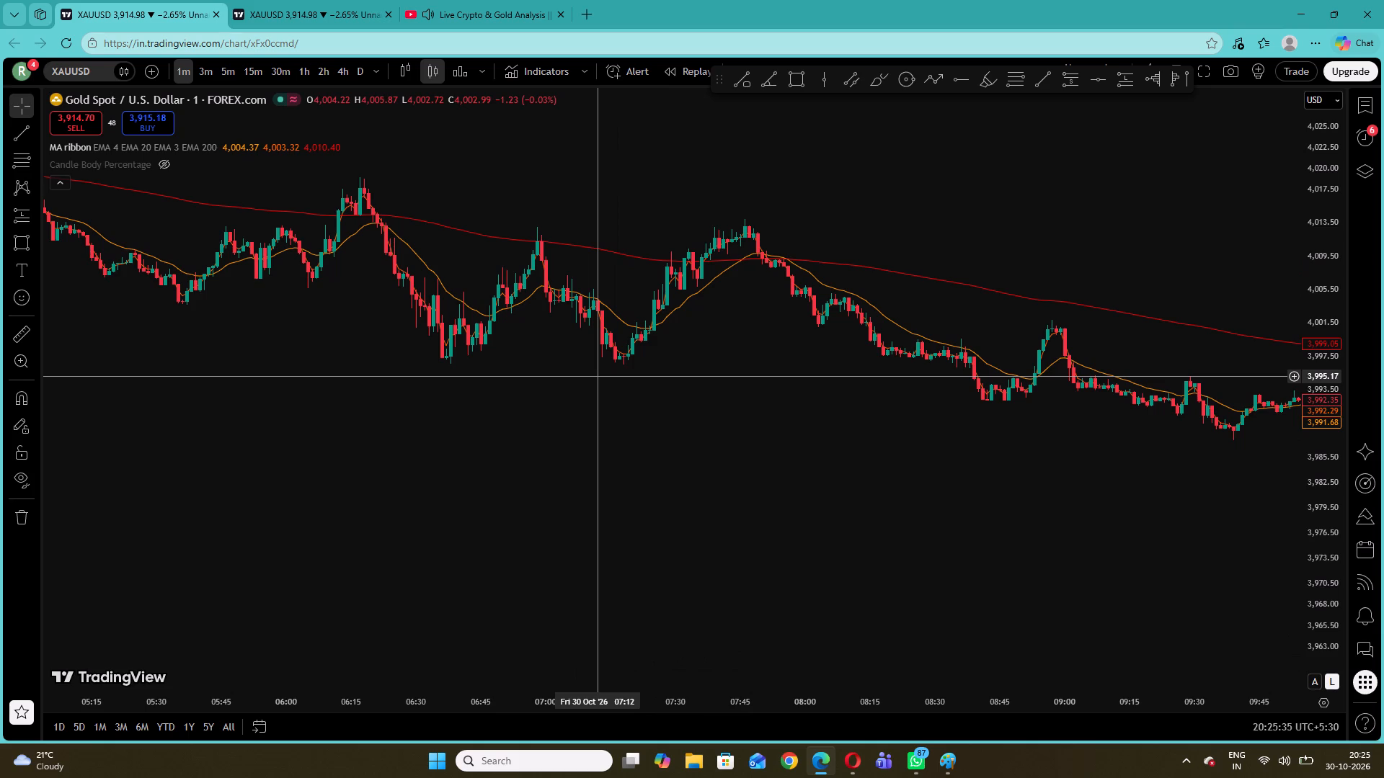
Examine the XAUUSD swings and pullbacks between about 03:30 and 09:35 in relation to the EMAs.
{"action": "left_click_drag", "start_coordinate": [595, 376], "coordinate": [1070, 487]}
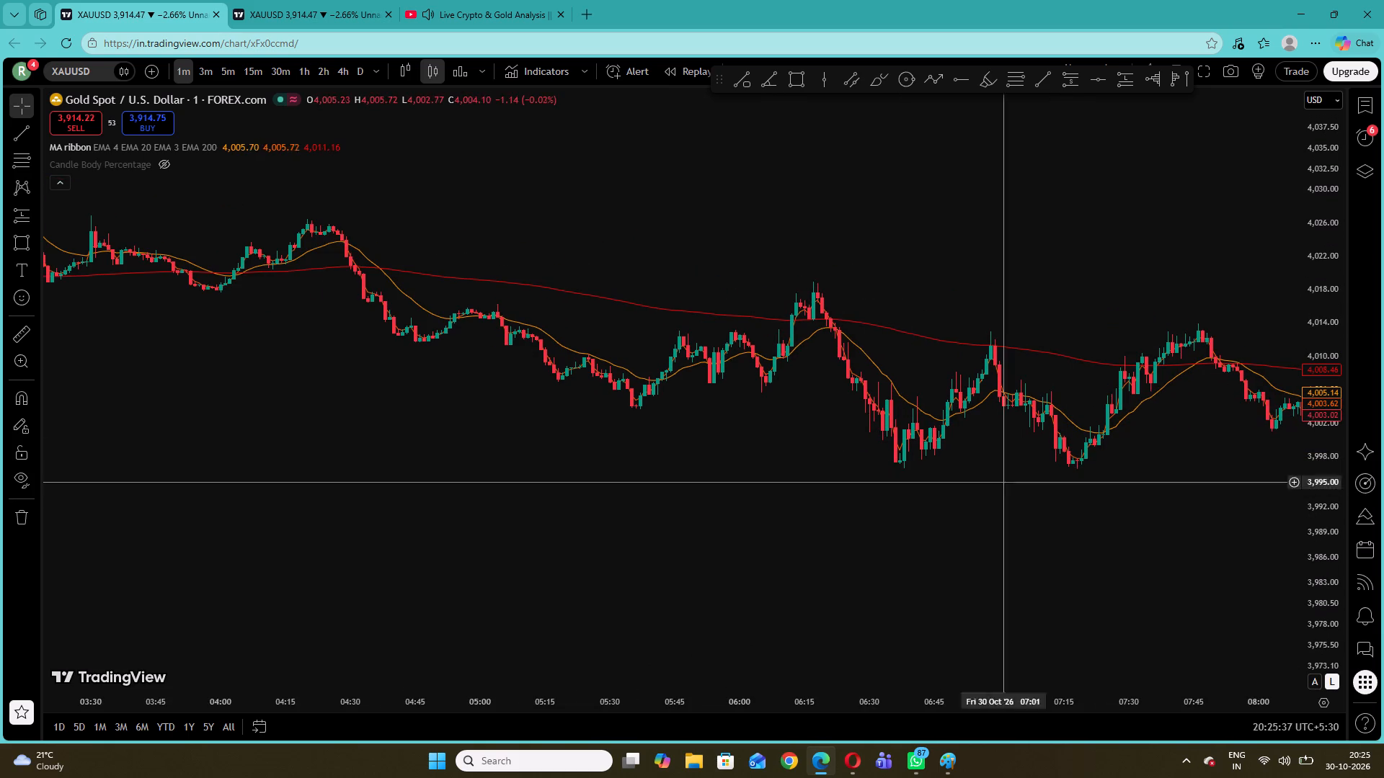
{"action": "left_click_drag", "start_coordinate": [1318, 599], "coordinate": [1299, 158]}
{"action": "left_click_drag", "start_coordinate": [664, 148], "coordinate": [683, 359]}
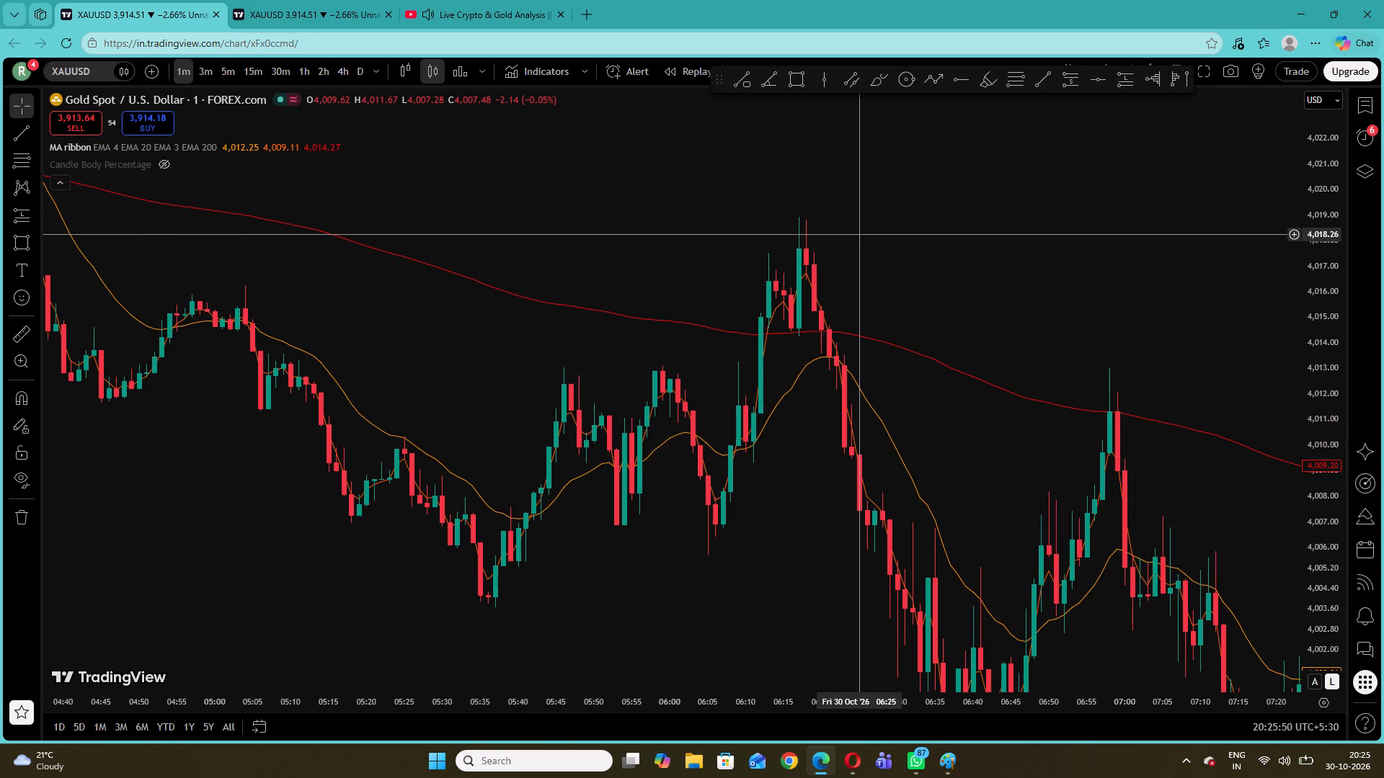
{"action": "left_click_drag", "start_coordinate": [1219, 397], "coordinate": [1091, 295]}
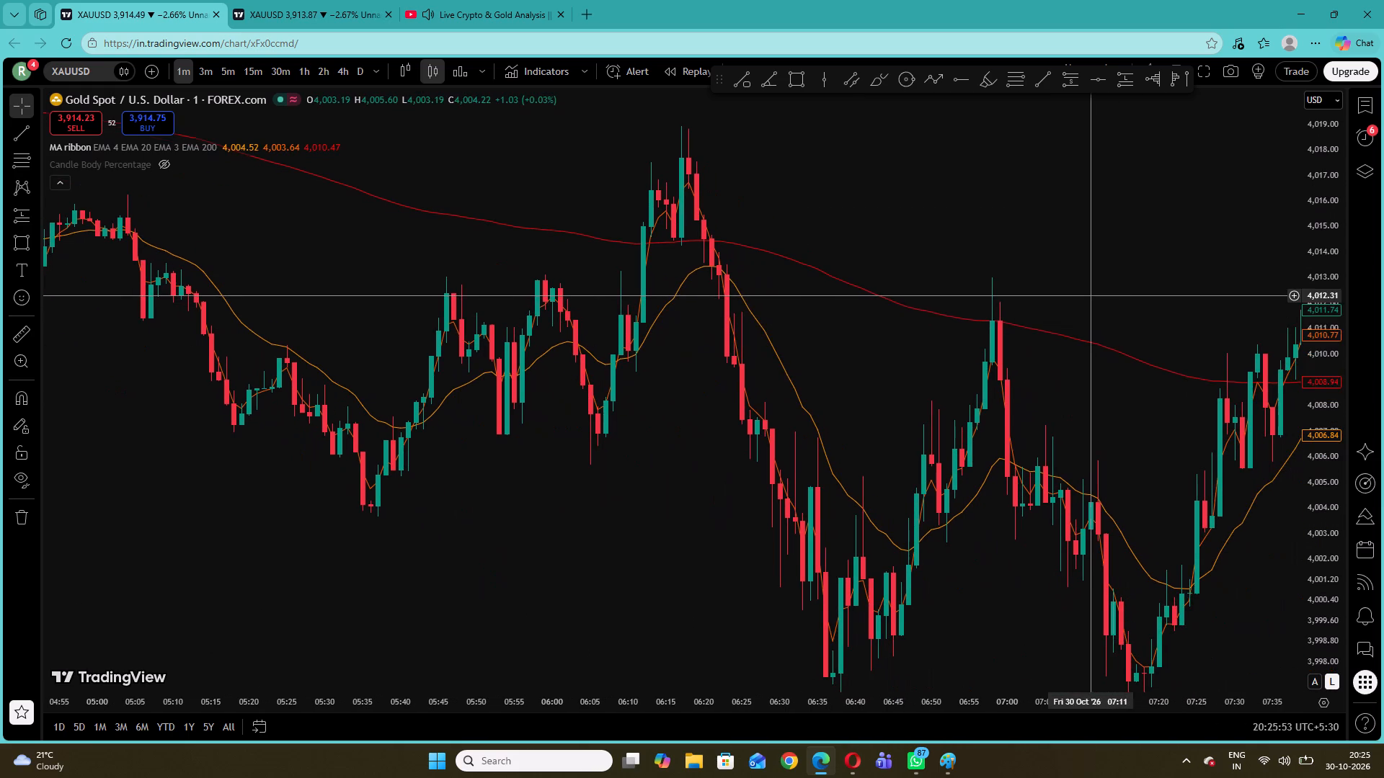
{"action": "left_click_drag", "start_coordinate": [1322, 400], "coordinate": [1310, 552]}
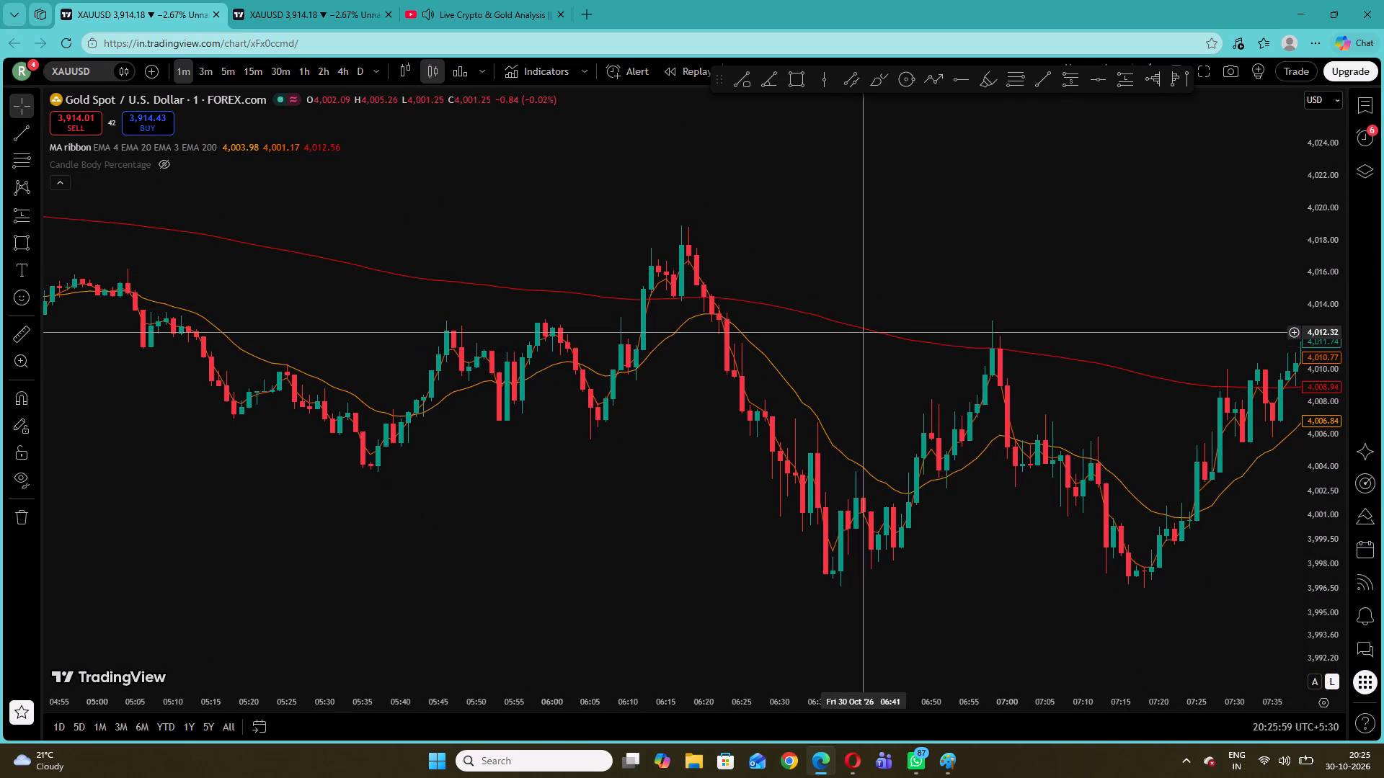
{"action": "left_click_drag", "start_coordinate": [624, 505], "coordinate": [935, 545]}
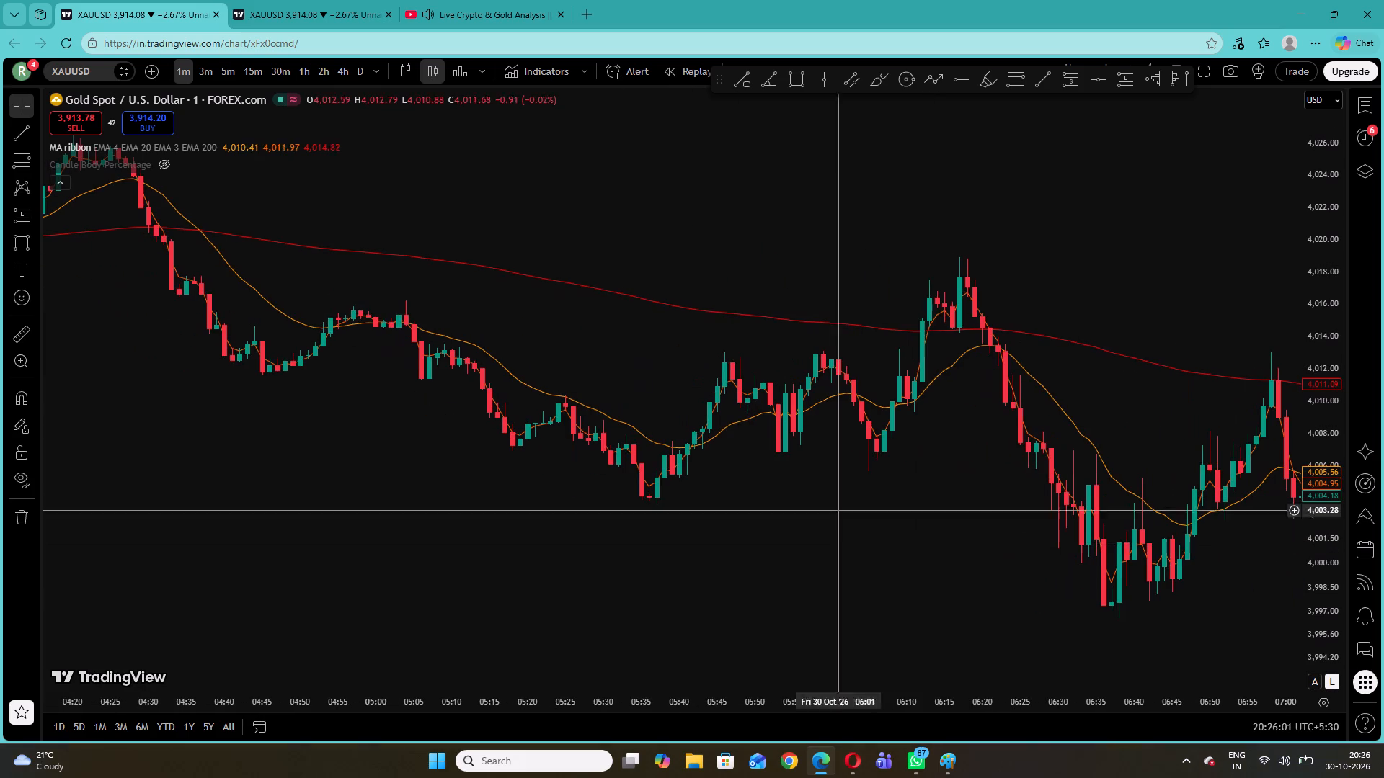
{"action": "left_click_drag", "start_coordinate": [595, 272], "coordinate": [692, 380]}
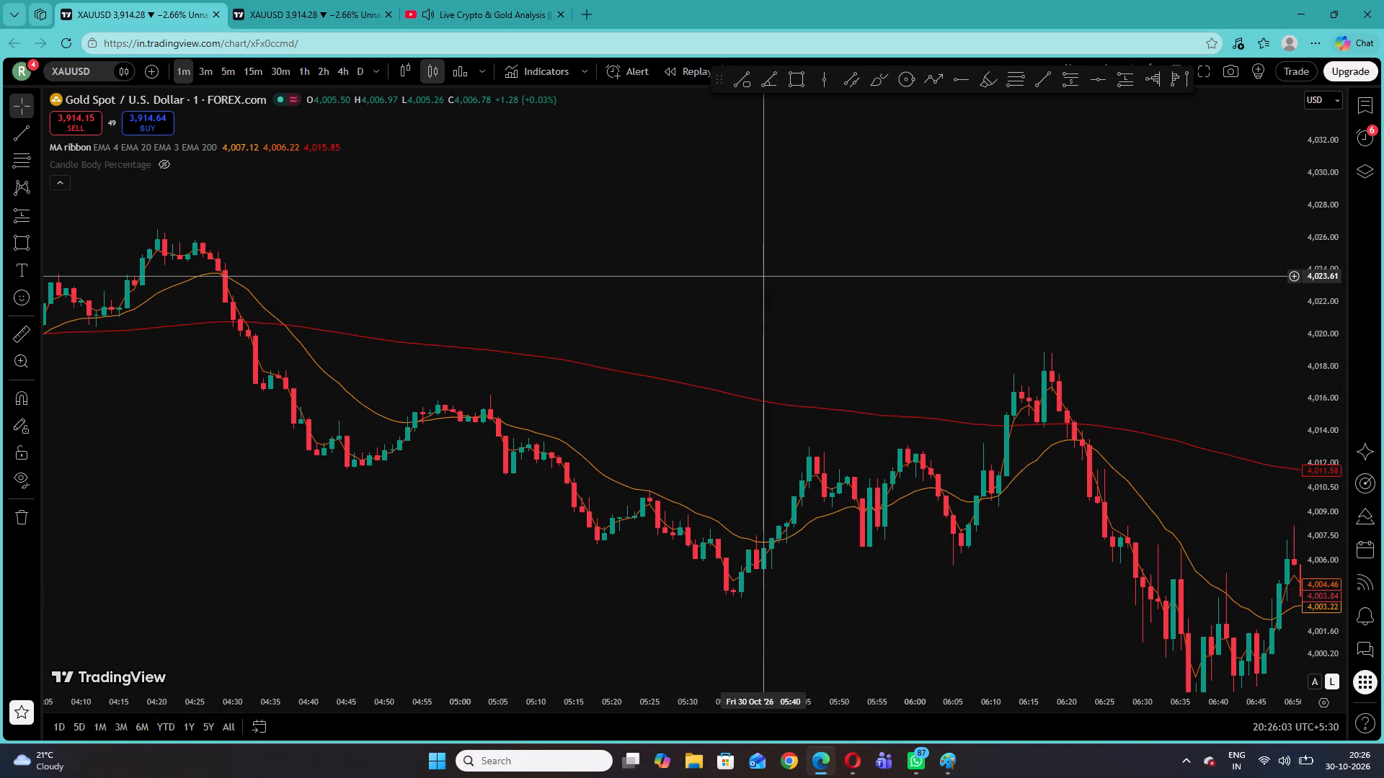
{"action": "left_click_drag", "start_coordinate": [776, 296], "coordinate": [674, 245]}
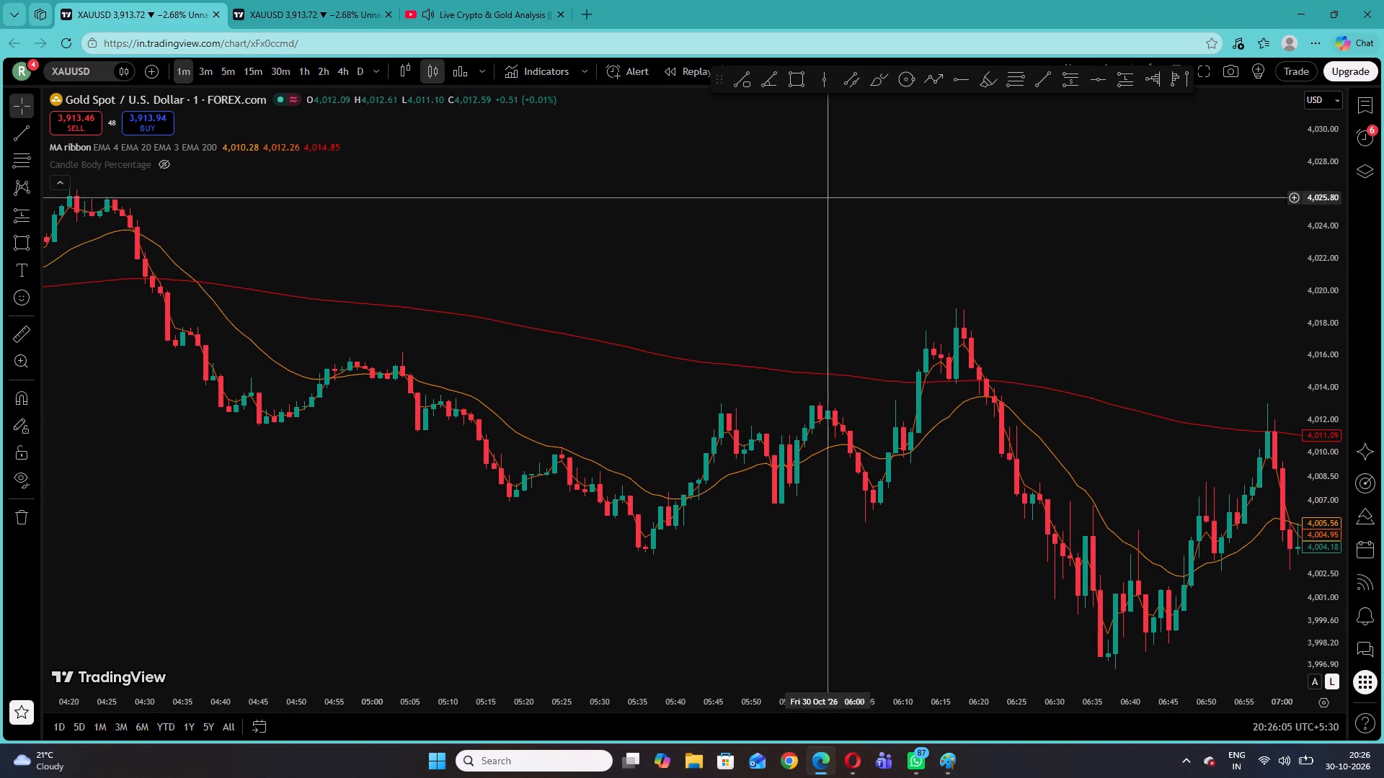
{"action": "left_click_drag", "start_coordinate": [1316, 387], "coordinate": [1275, 269]}
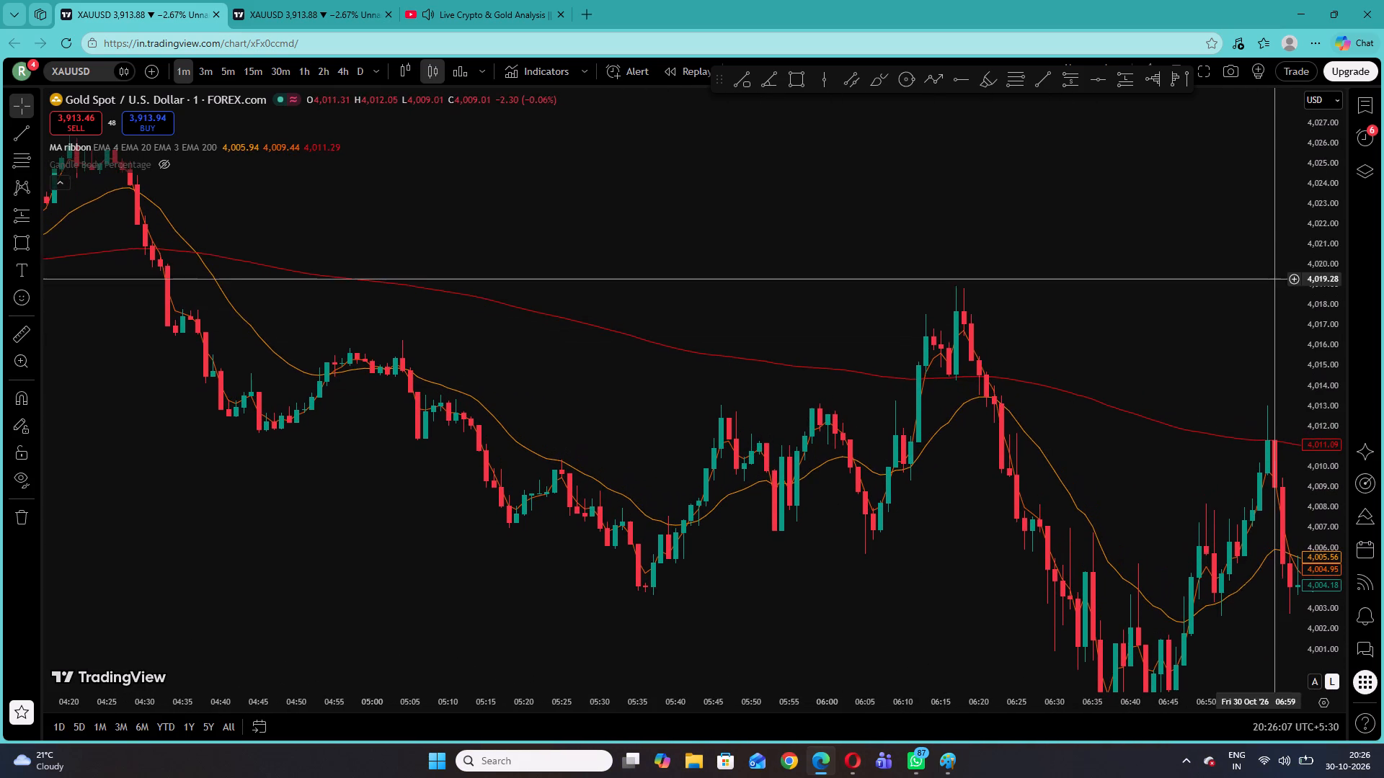
{"action": "left_click_drag", "start_coordinate": [1275, 269], "coordinate": [1274, 267]}
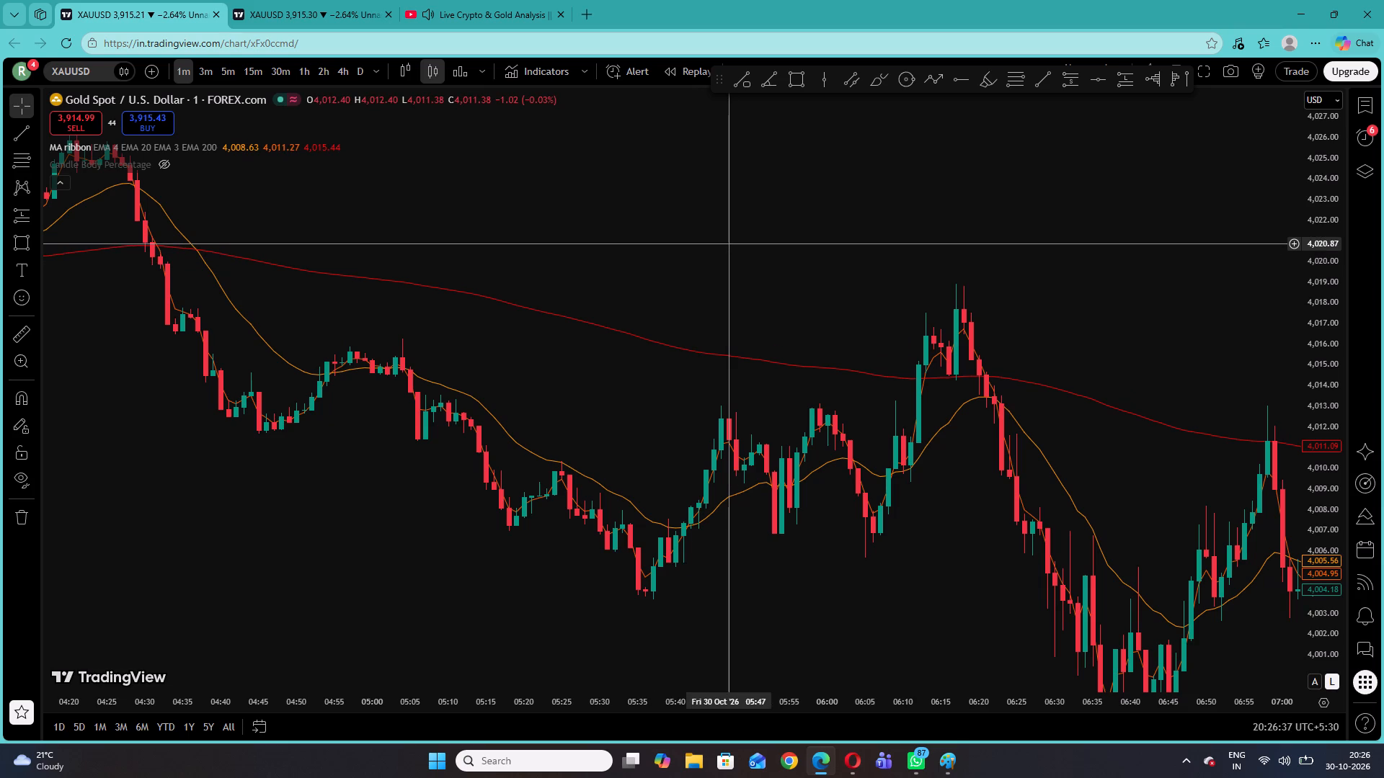
{"action": "left_click_drag", "start_coordinate": [1142, 358], "coordinate": [881, 273]}
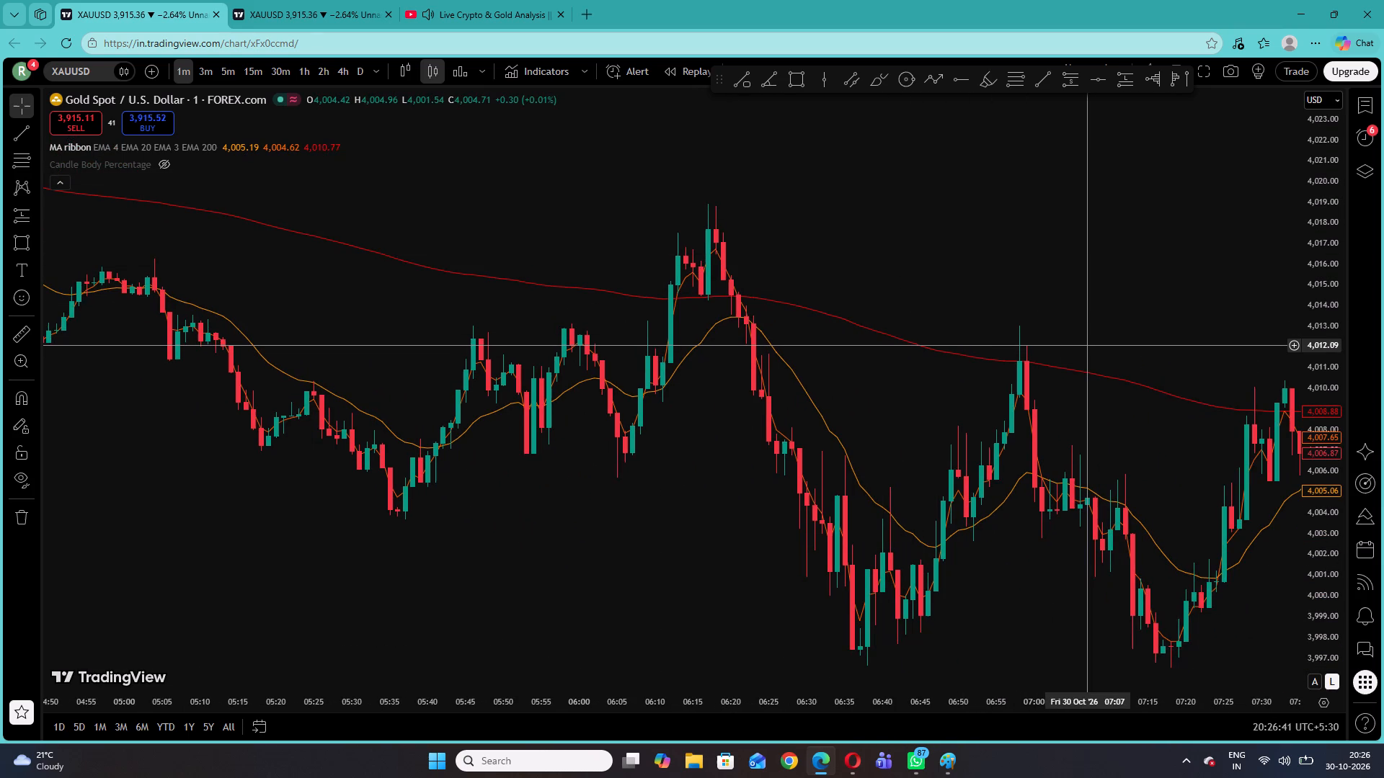
{"action": "left_click_drag", "start_coordinate": [1124, 411], "coordinate": [831, 372]}
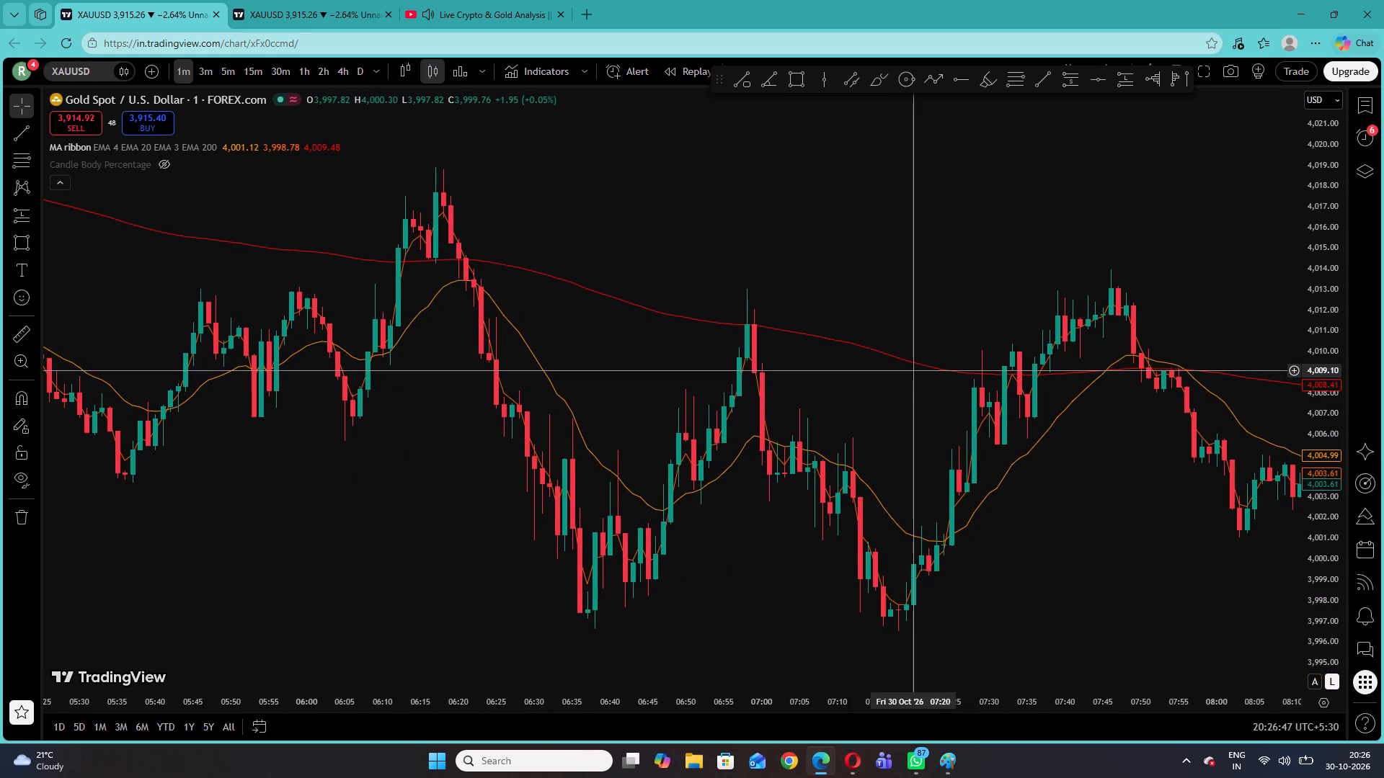
{"action": "left_click_drag", "start_coordinate": [910, 370], "coordinate": [592, 330]}
{"action": "left_click_drag", "start_coordinate": [1036, 354], "coordinate": [744, 287]}
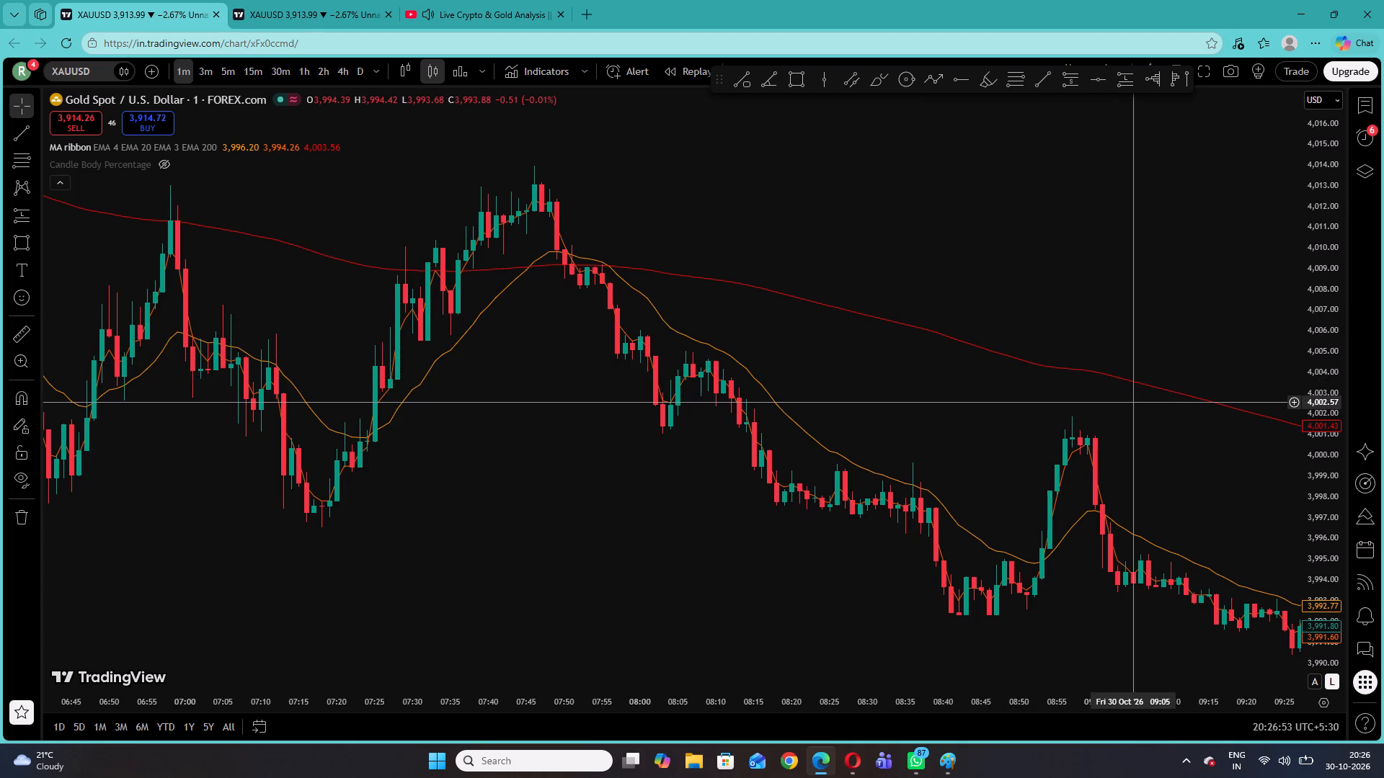
{"action": "left_click_drag", "start_coordinate": [1003, 428], "coordinate": [938, 316]}
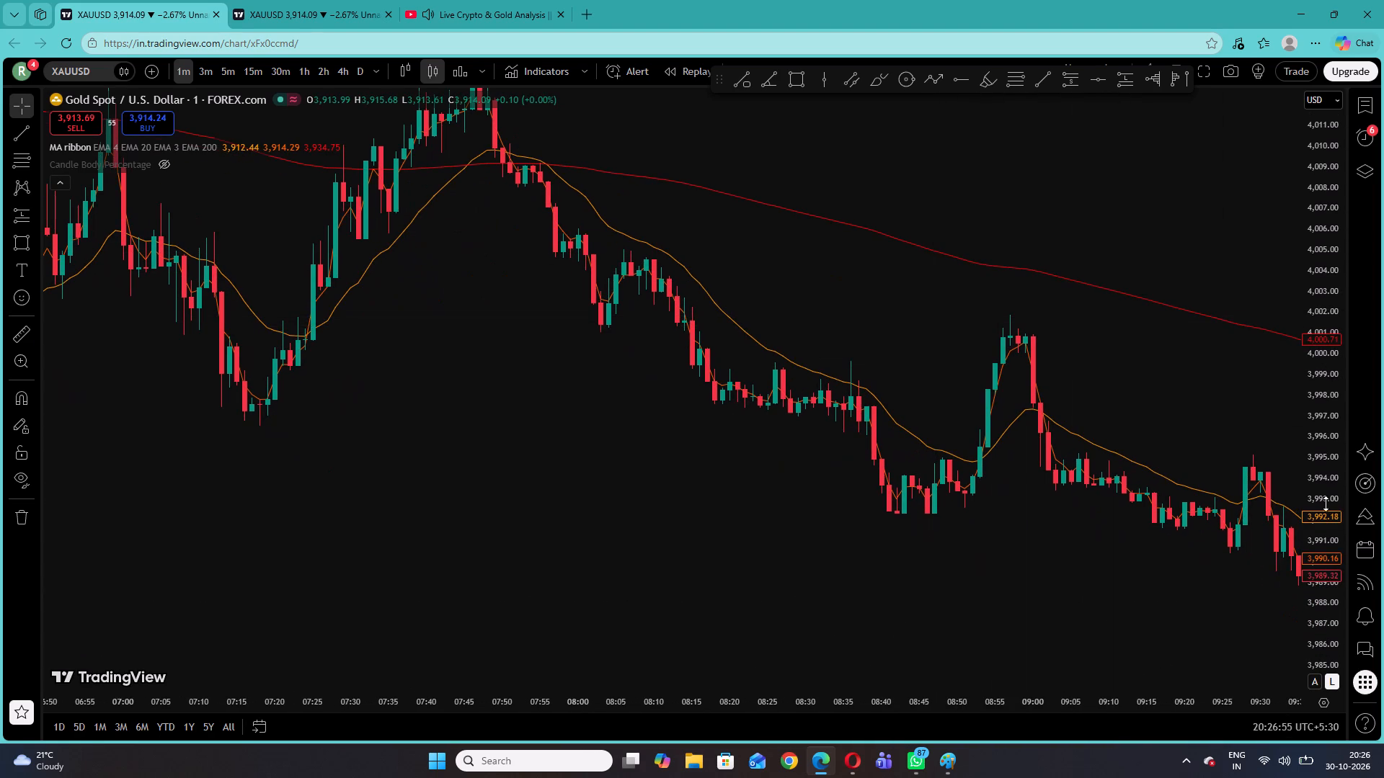
{"action": "left_click_drag", "start_coordinate": [1329, 559], "coordinate": [1296, 460]}
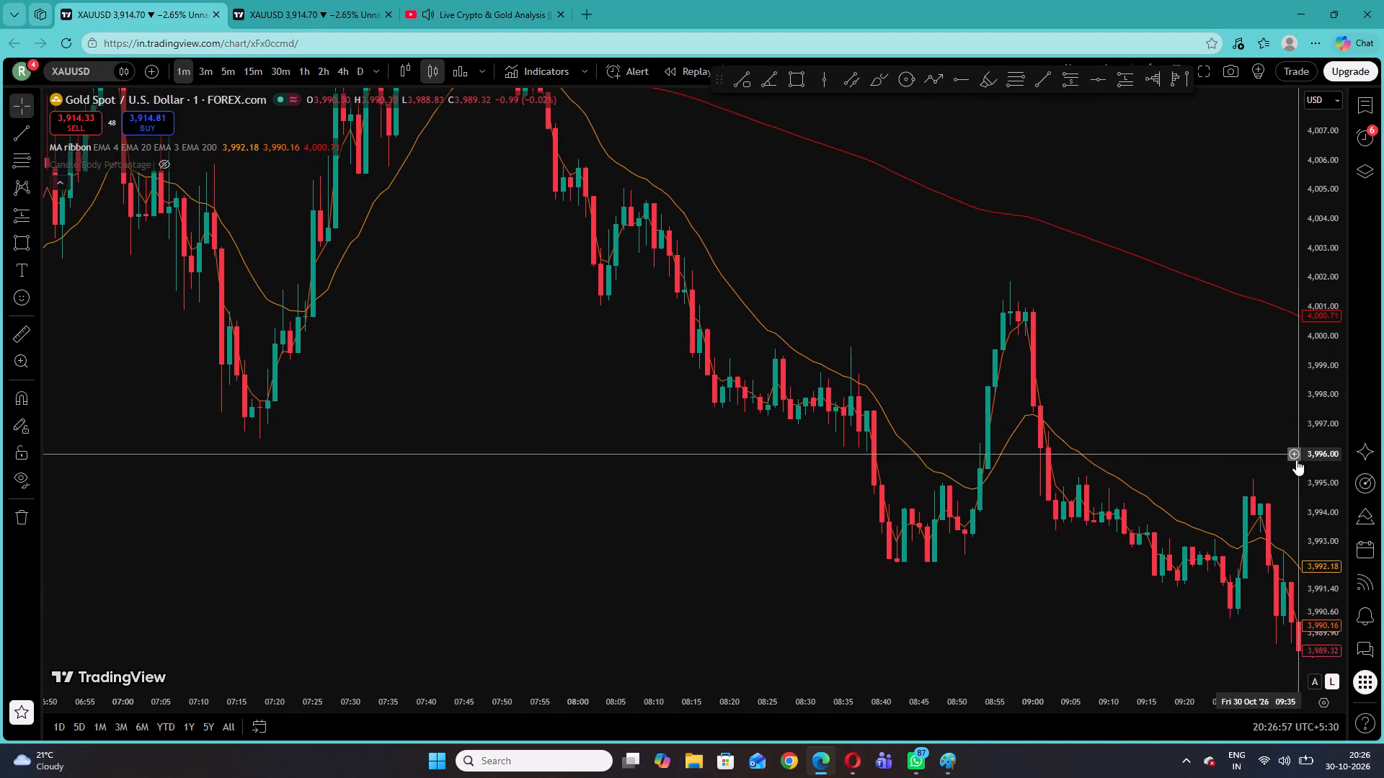
{"action": "left_click_drag", "start_coordinate": [1296, 460], "coordinate": [1296, 470]}
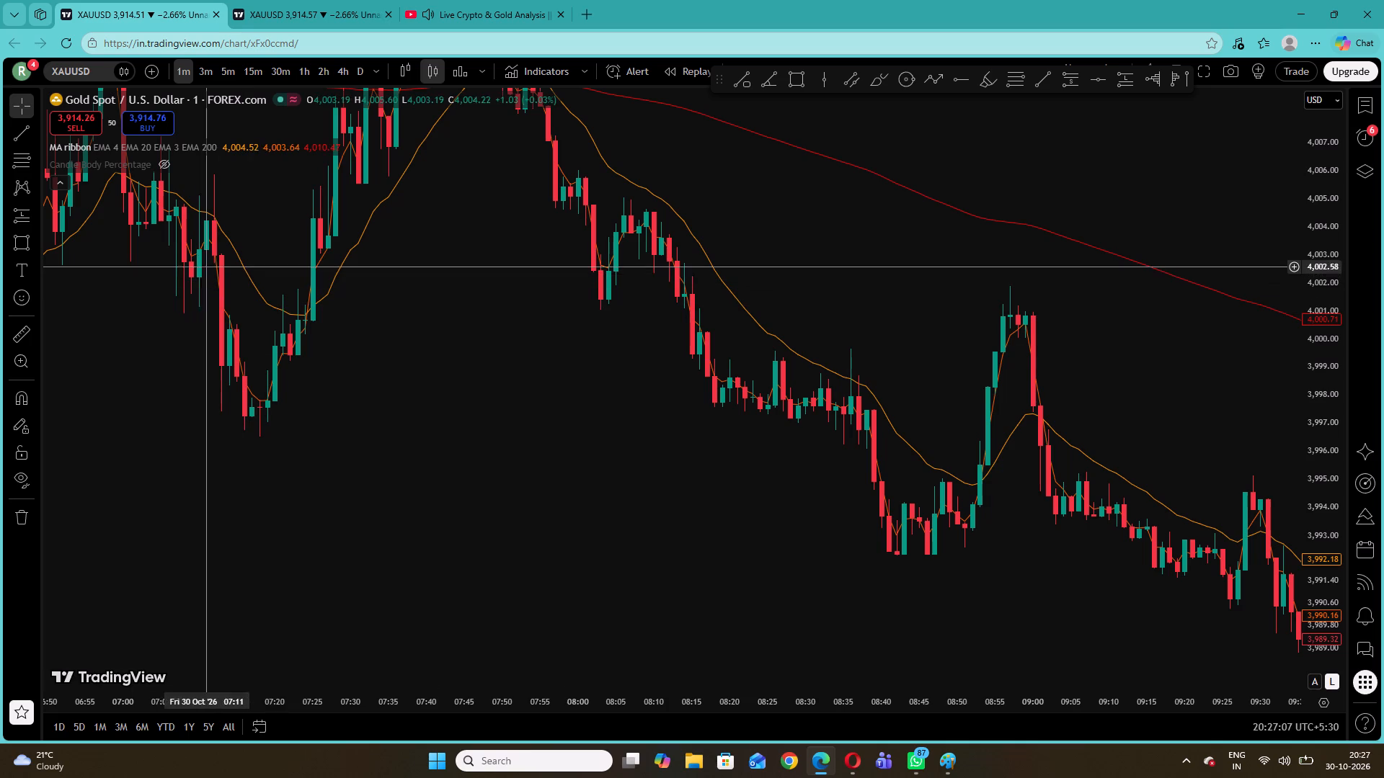
Draw a long position on XAUUSD from about 08:50 to 08:56, with entry 3,993.53, stop 3,992.45 and target 3,998.56.
{"action": "left_click", "coordinate": [37, 210]}
{"action": "left_click", "coordinate": [90, 223]}
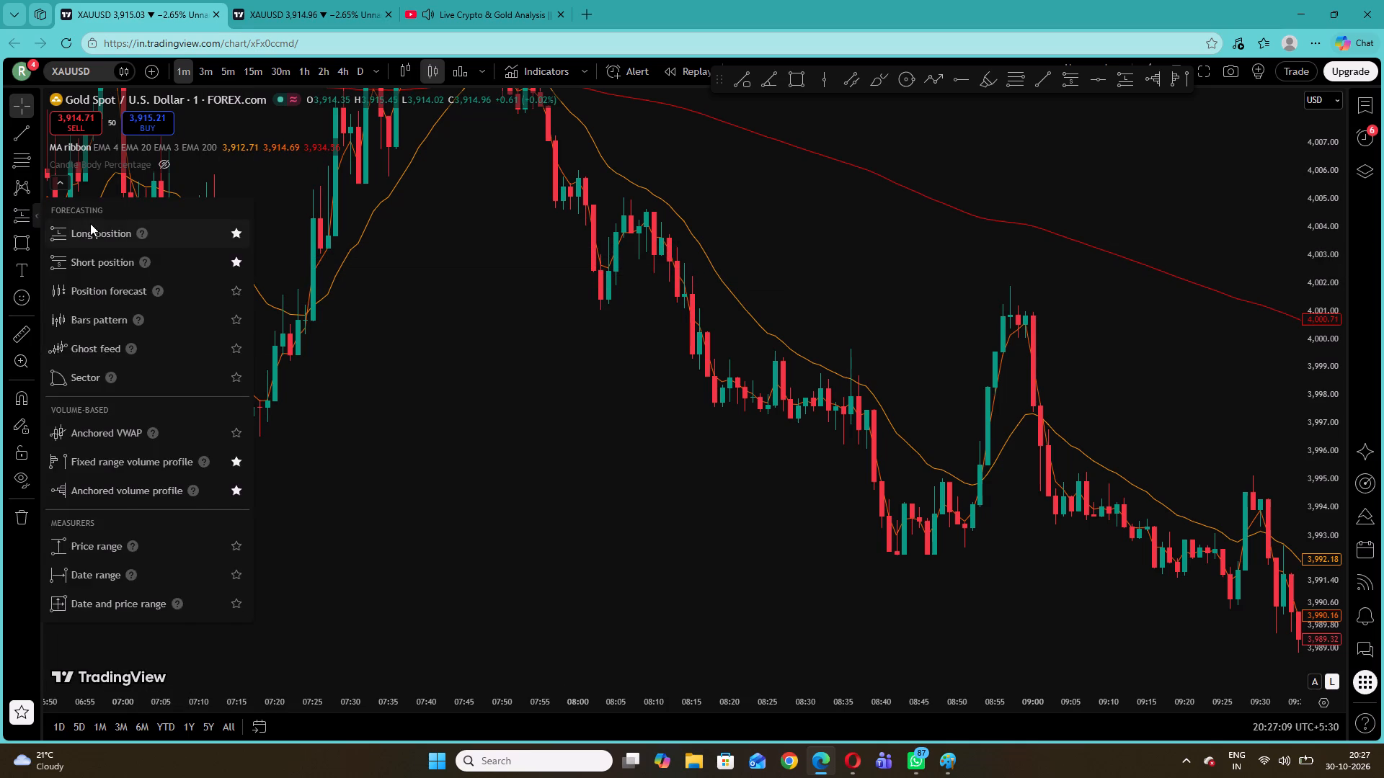
{"action": "left_click", "coordinate": [959, 521]}
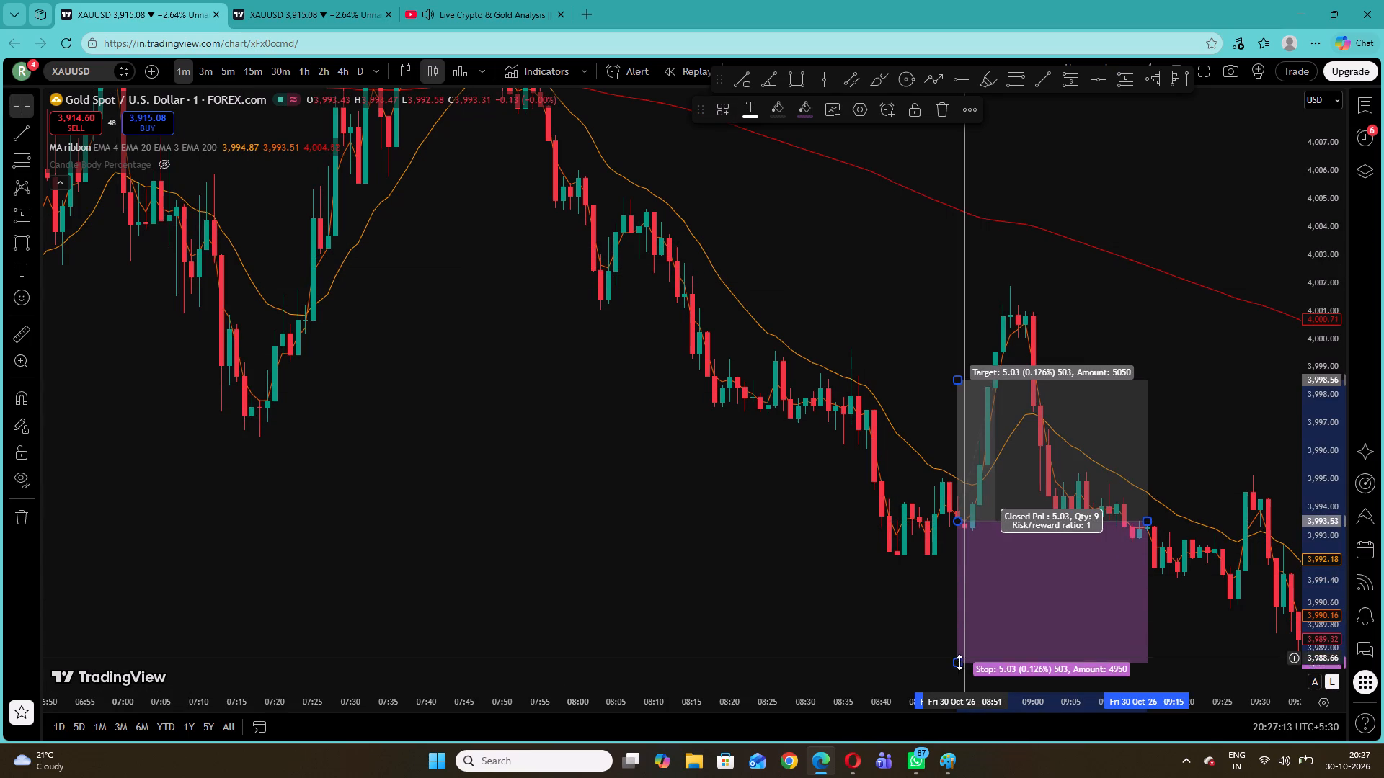
{"action": "left_click_drag", "start_coordinate": [959, 662], "coordinate": [995, 551]}
{"action": "left_click_drag", "start_coordinate": [1143, 522], "coordinate": [1001, 527]}
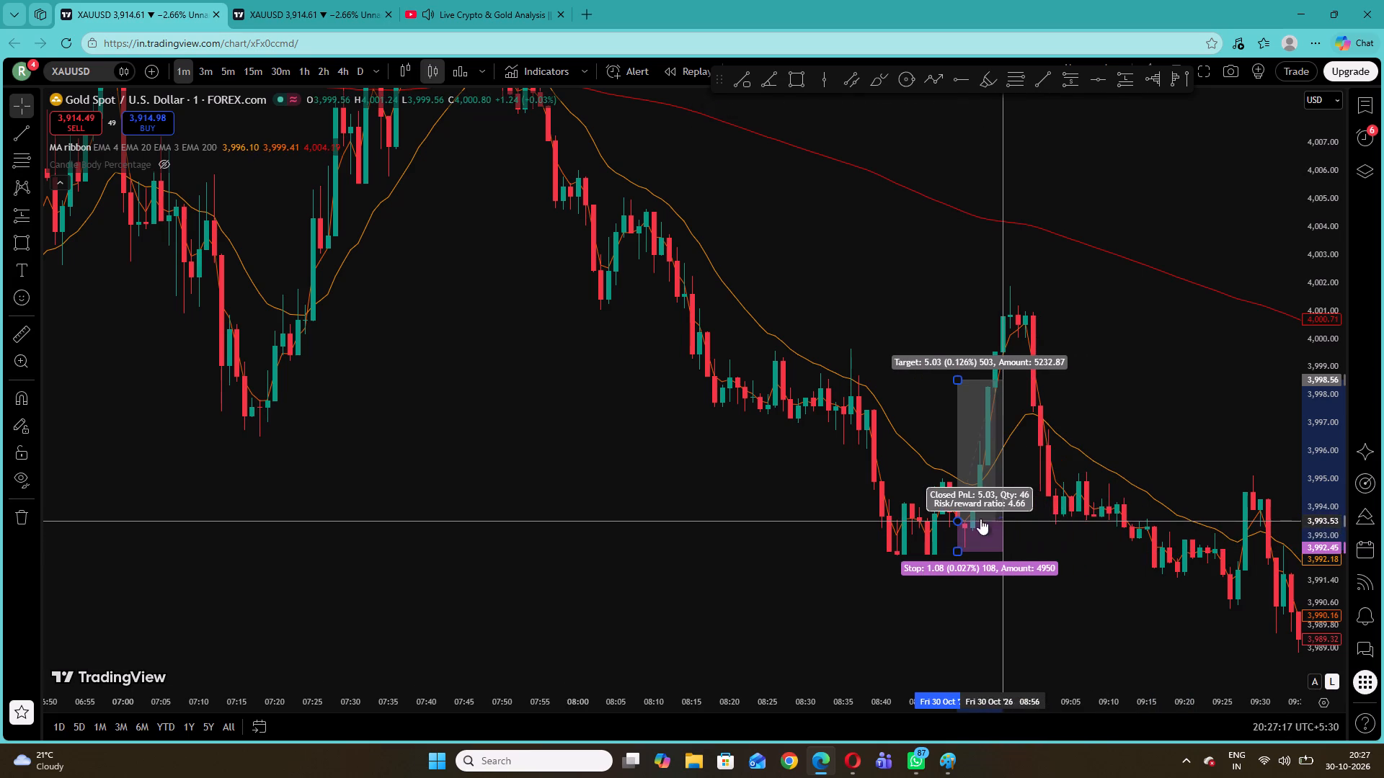
{"action": "left_click", "coordinate": [759, 459]}
Examine the earlier XAUUSD swings between about 05:05 and 08:40 in relation to the EMAs.
{"action": "left_click_drag", "start_coordinate": [524, 307], "coordinate": [1042, 495]}
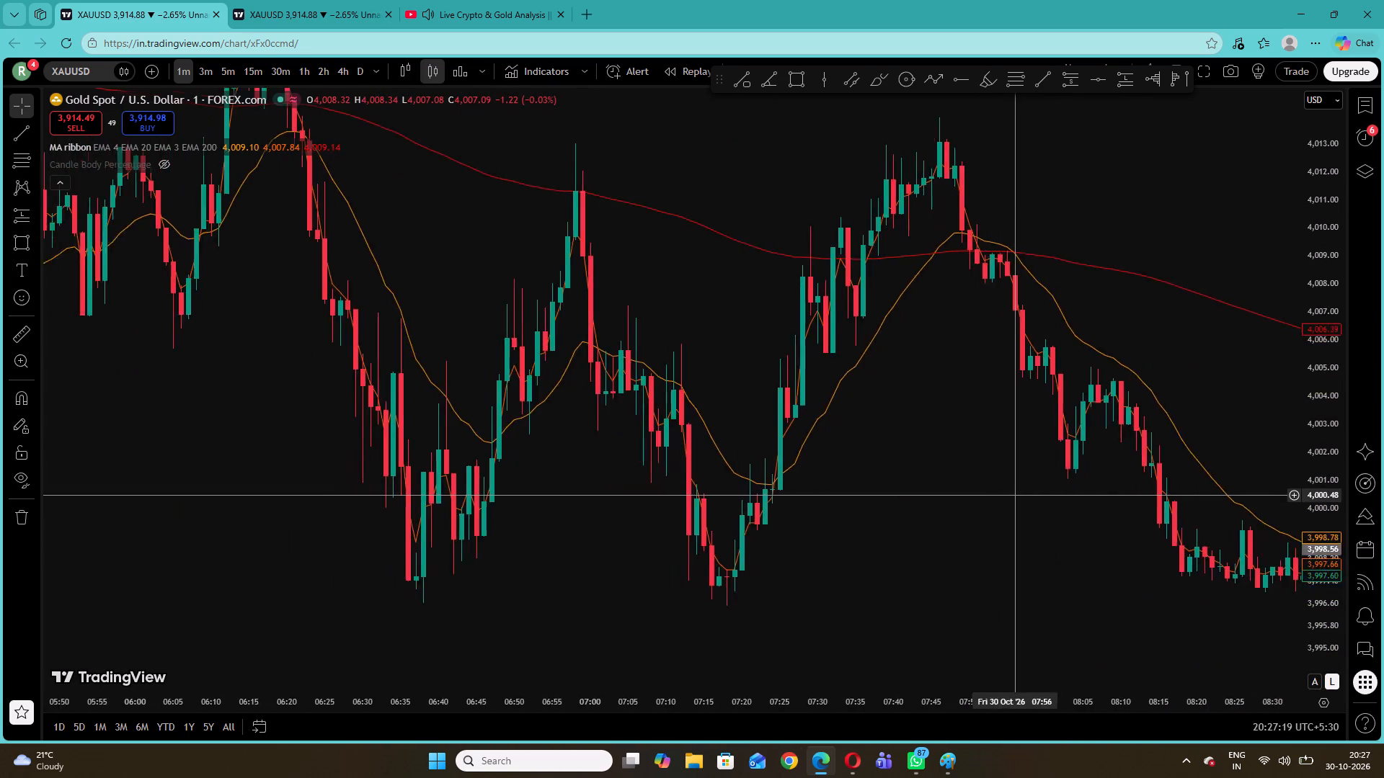
{"action": "left_click_drag", "start_coordinate": [1042, 495], "coordinate": [1148, 489]}
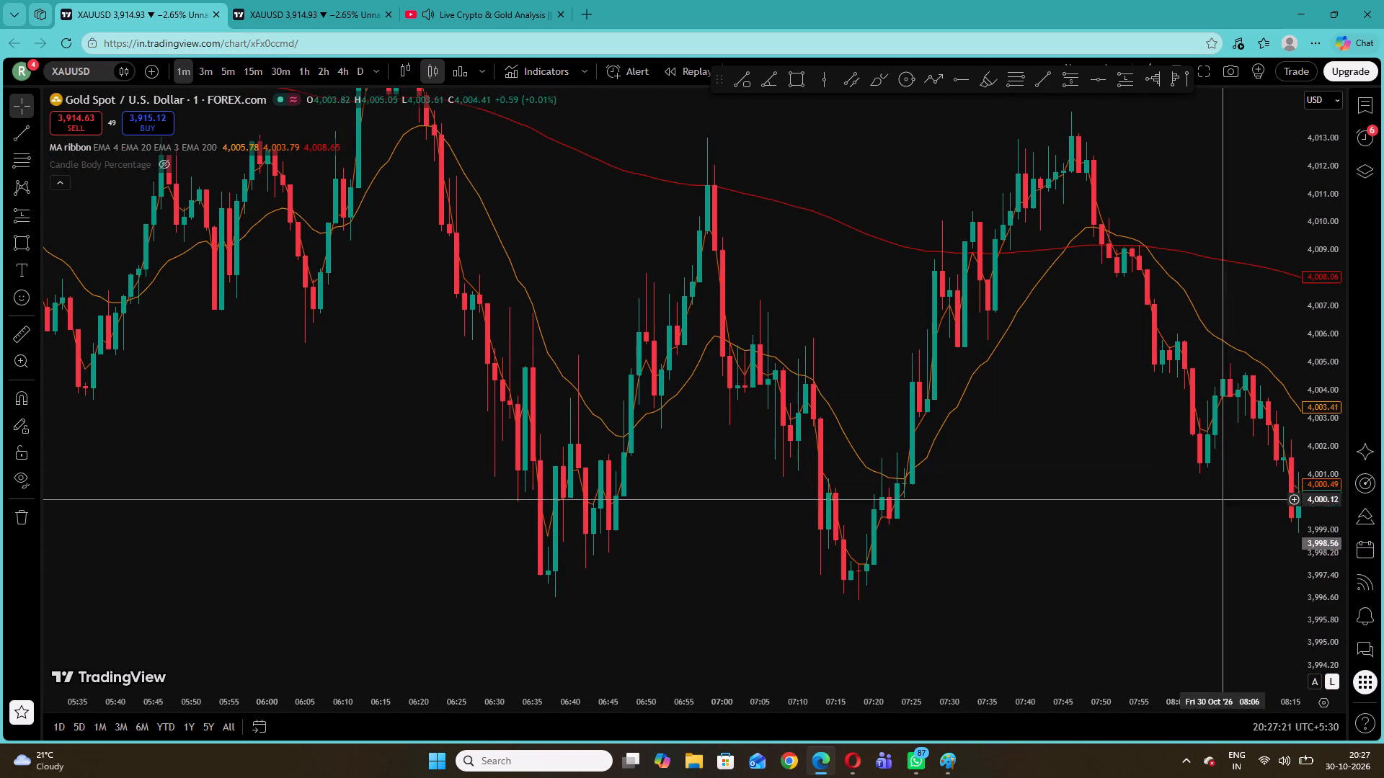
{"action": "left_click_drag", "start_coordinate": [1324, 462], "coordinate": [1313, 565]}
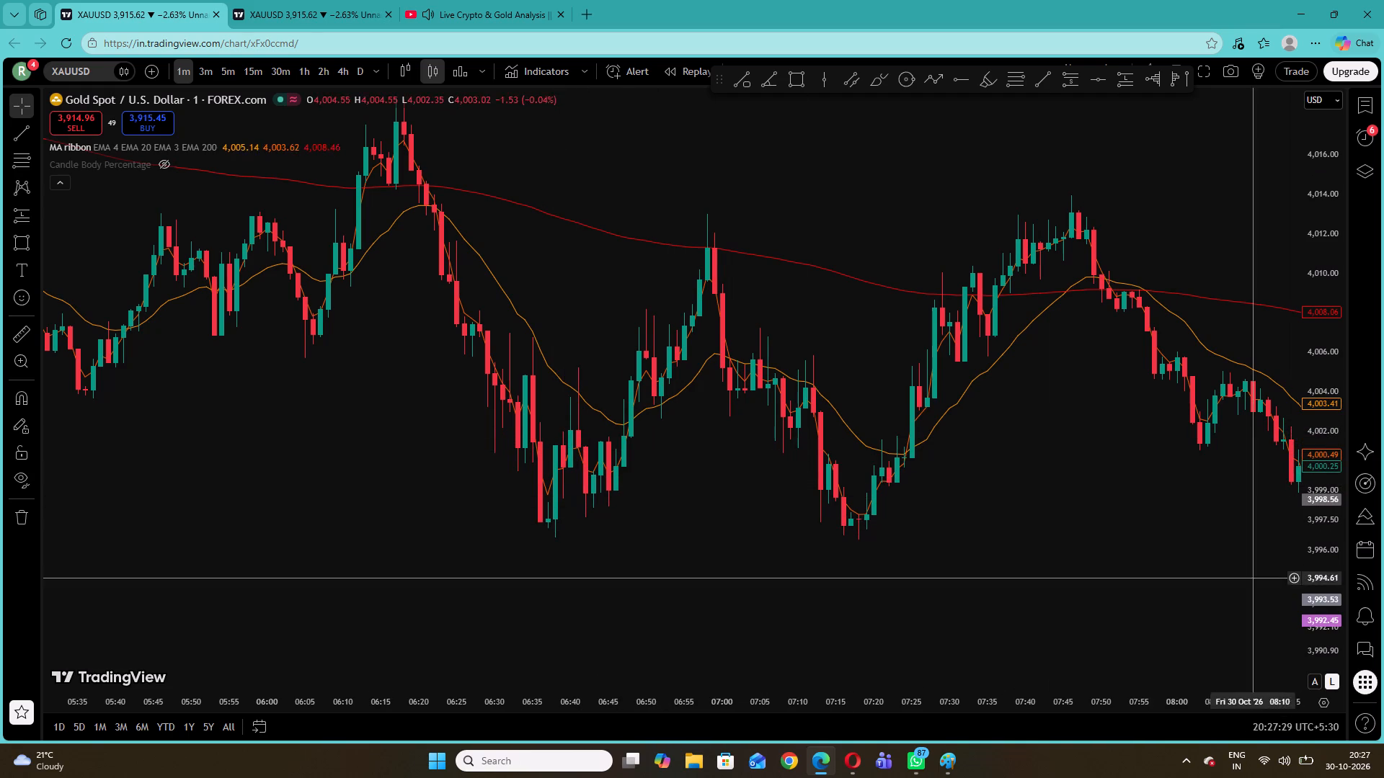
{"action": "left_click_drag", "start_coordinate": [1195, 569], "coordinate": [1128, 482]}
{"action": "left_click_drag", "start_coordinate": [1326, 604], "coordinate": [1305, 184]}
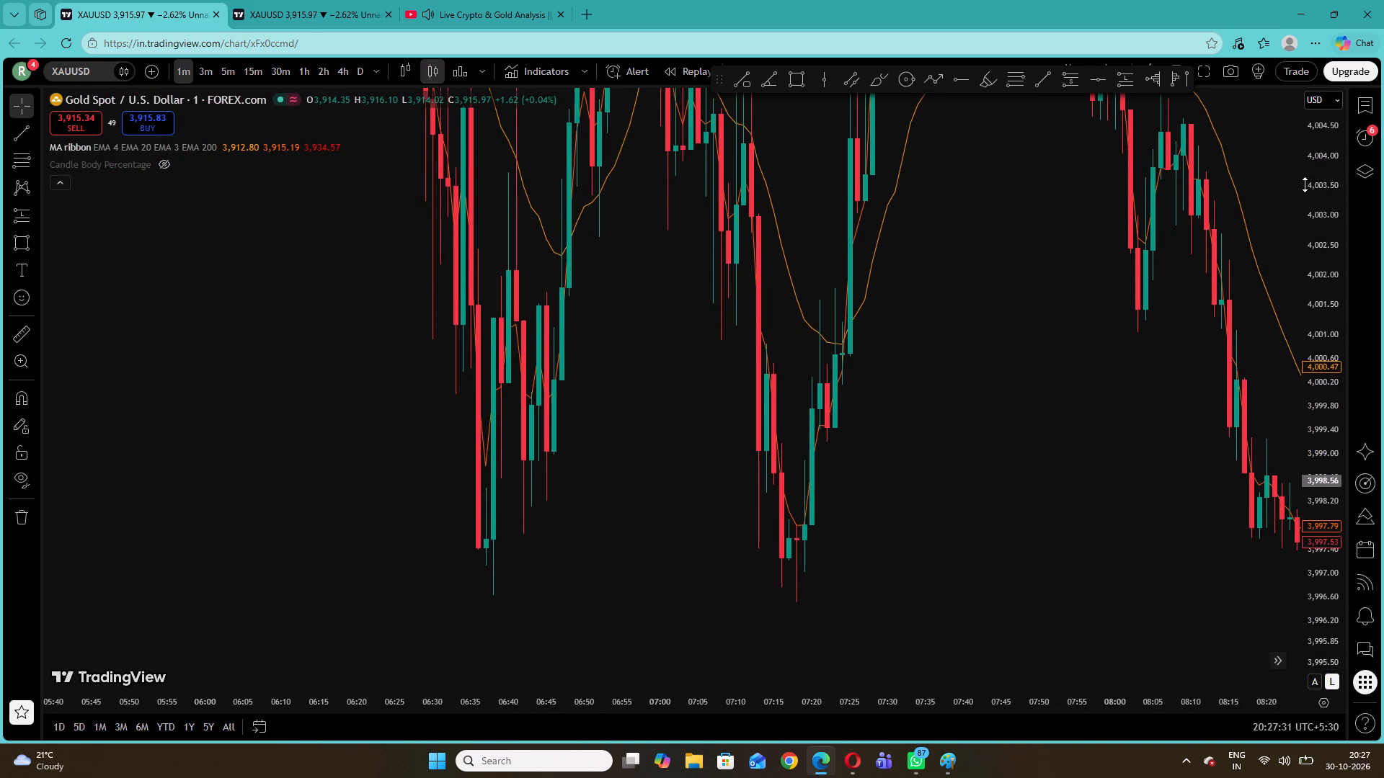
{"action": "left_click_drag", "start_coordinate": [1305, 184], "coordinate": [1298, 545]}
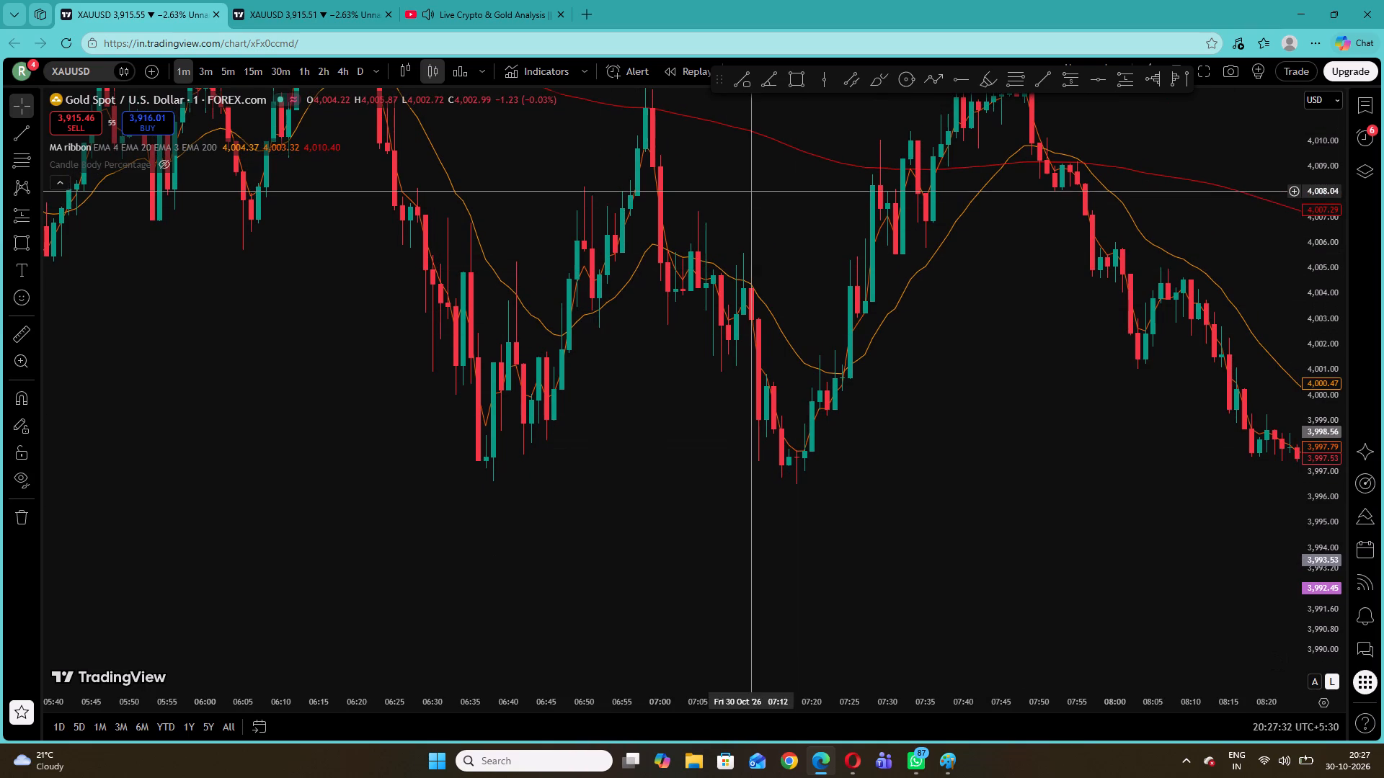
{"action": "left_click_drag", "start_coordinate": [750, 189], "coordinate": [801, 401]}
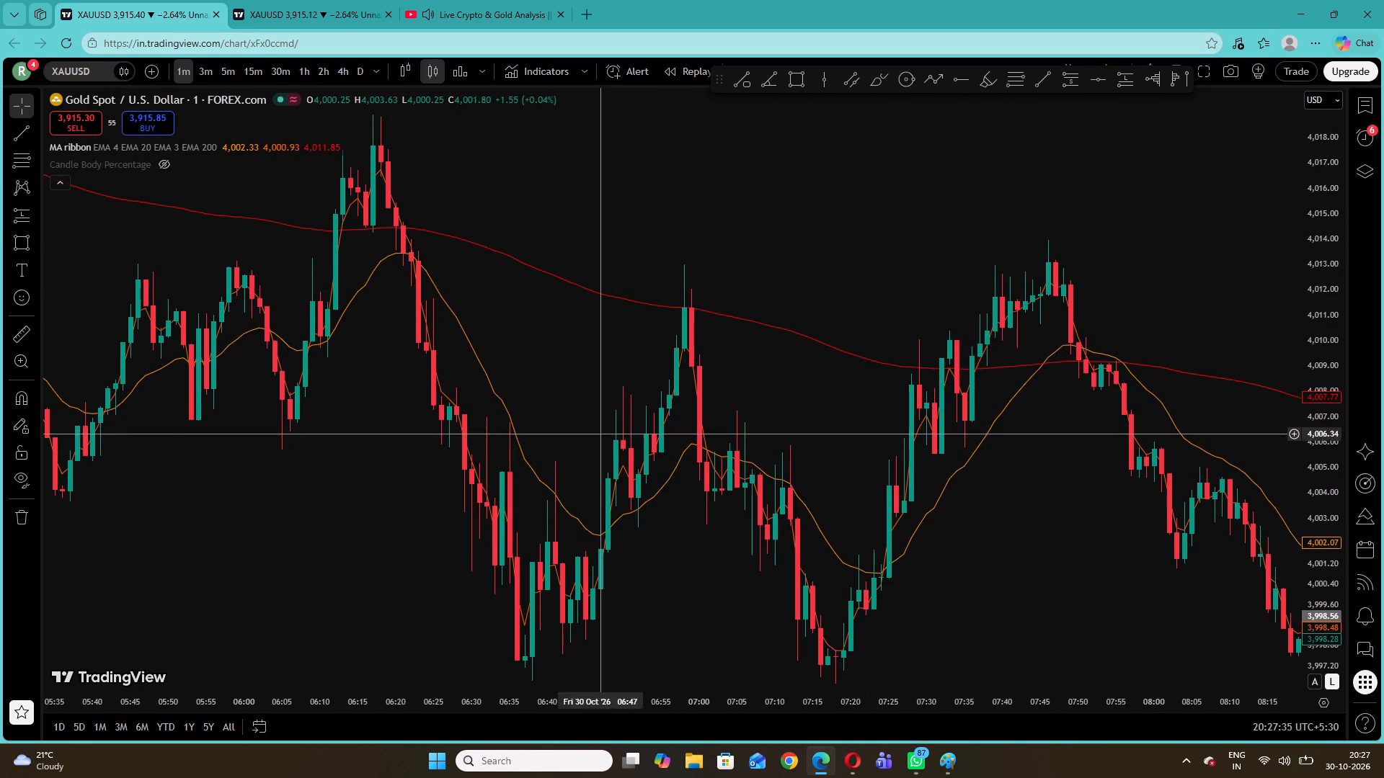
{"action": "left_click_drag", "start_coordinate": [386, 465], "coordinate": [631, 432]}
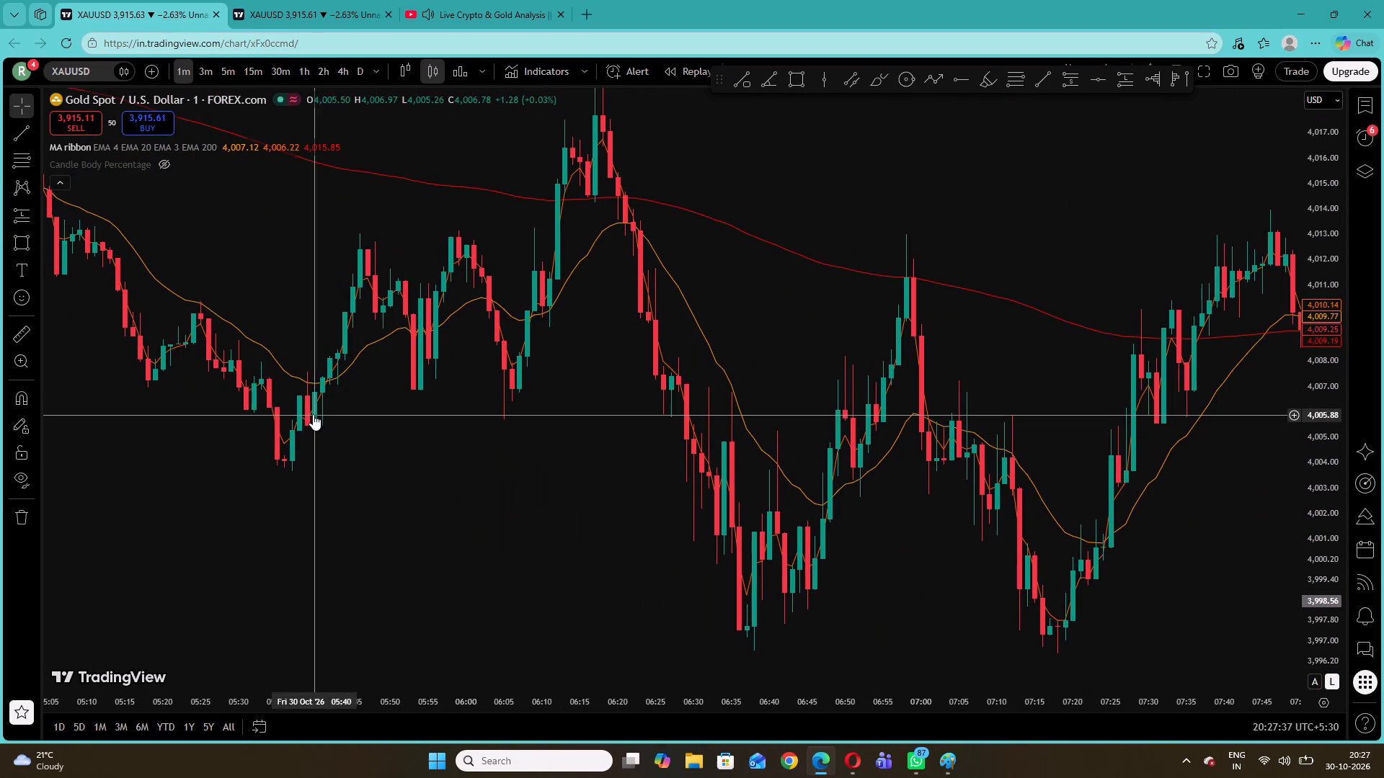
Draw a long position on XAUUSD from 05:36 to about 06:12, with entry 4,005.29, stop 4,003.59 and target 4,014.08.
{"action": "left_click", "coordinate": [37, 216]}
{"action": "left_click", "coordinate": [64, 233]}
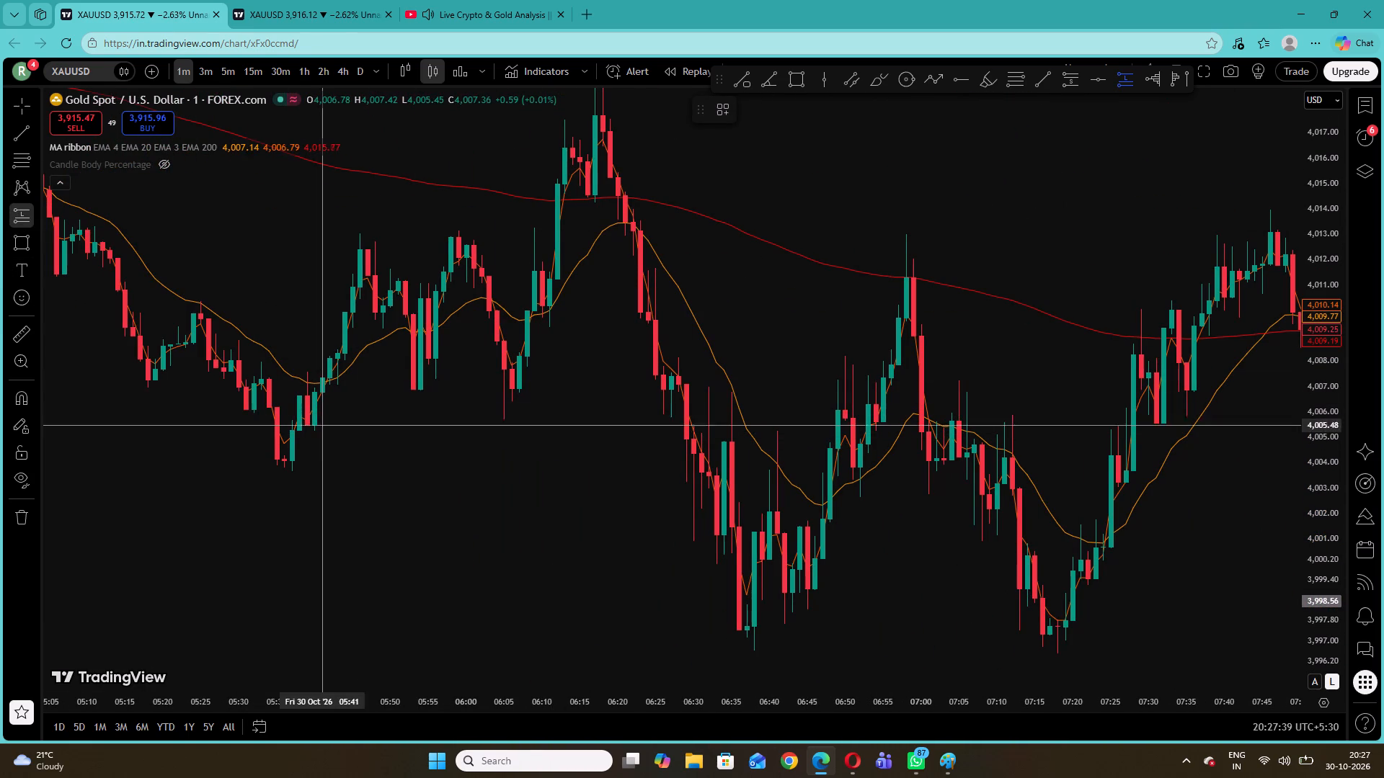
{"action": "left_click", "coordinate": [284, 430]}
{"action": "left_click_drag", "start_coordinate": [280, 542], "coordinate": [349, 473]}
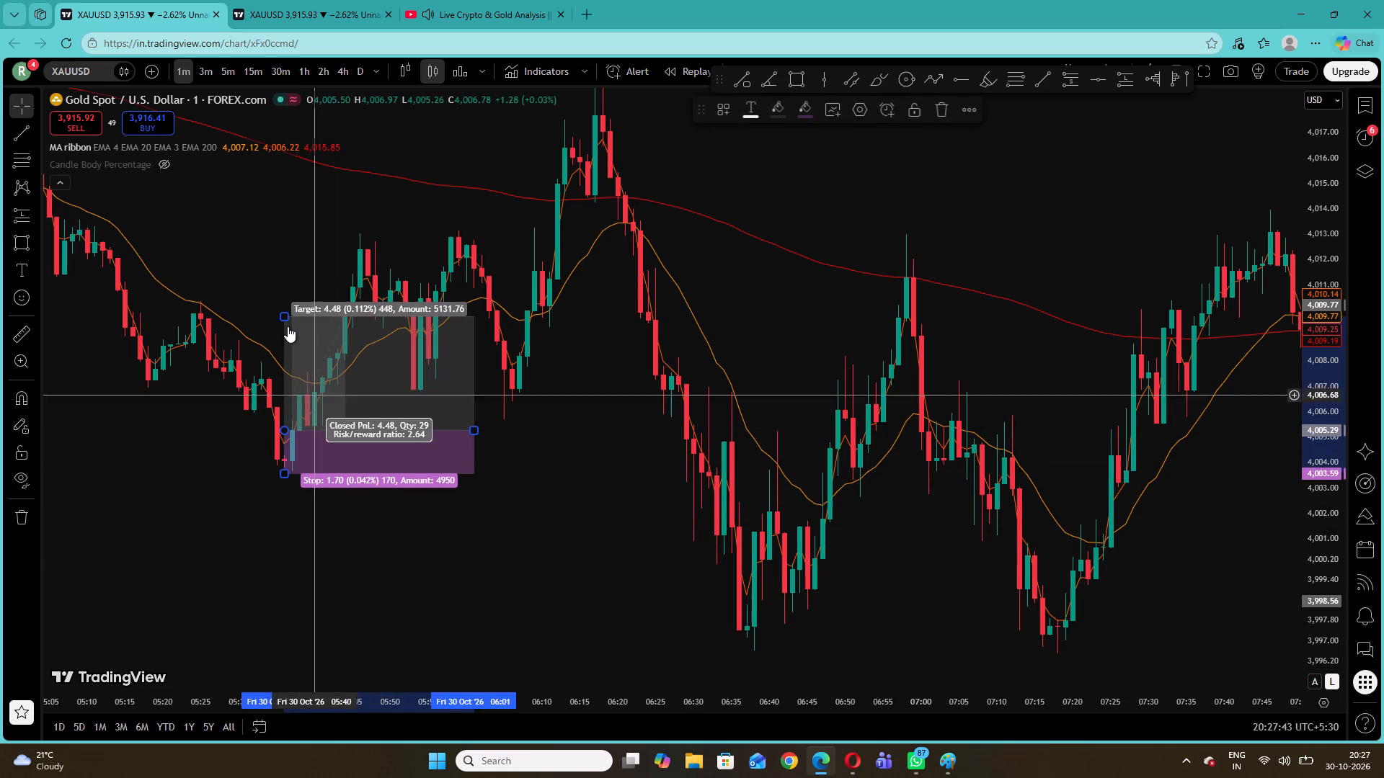
{"action": "left_click_drag", "start_coordinate": [285, 318], "coordinate": [286, 210]}
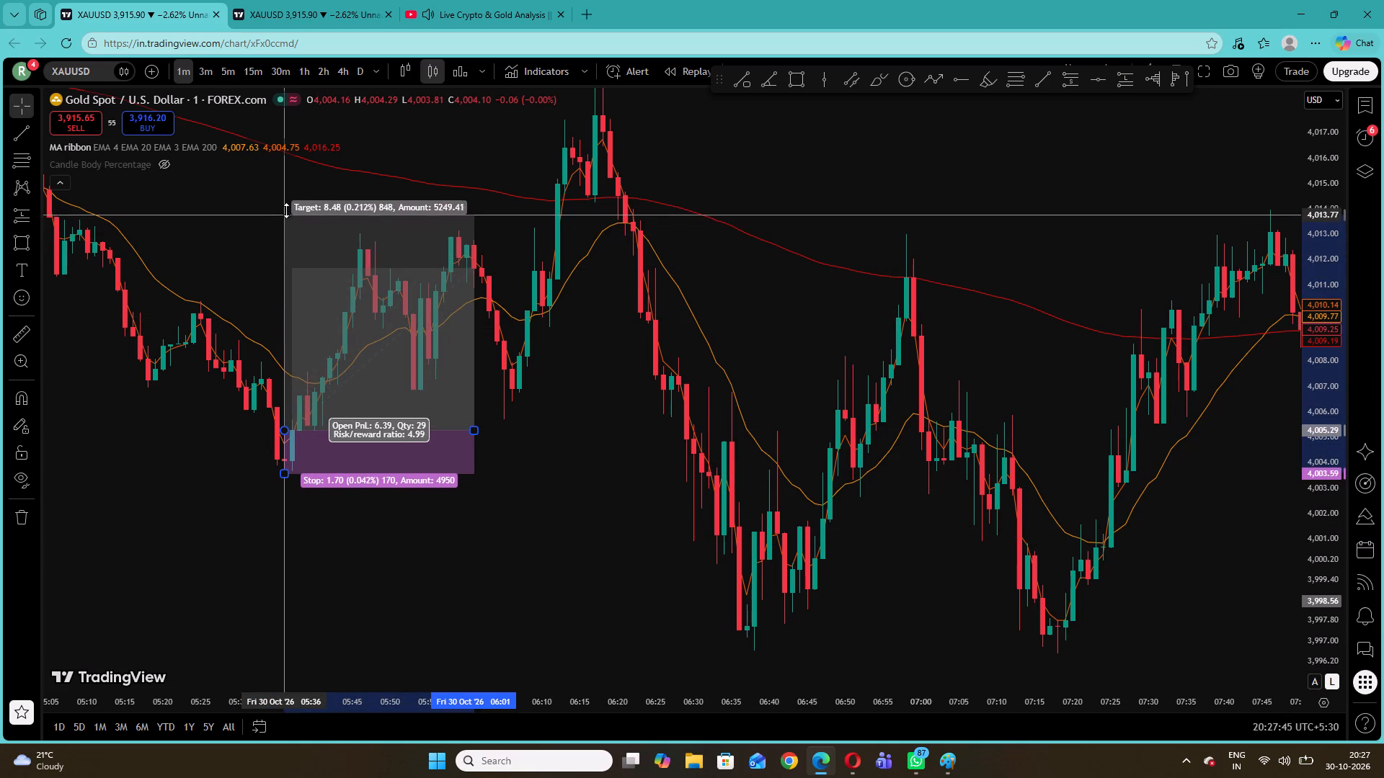
{"action": "left_click_drag", "start_coordinate": [286, 210], "coordinate": [286, 207]}
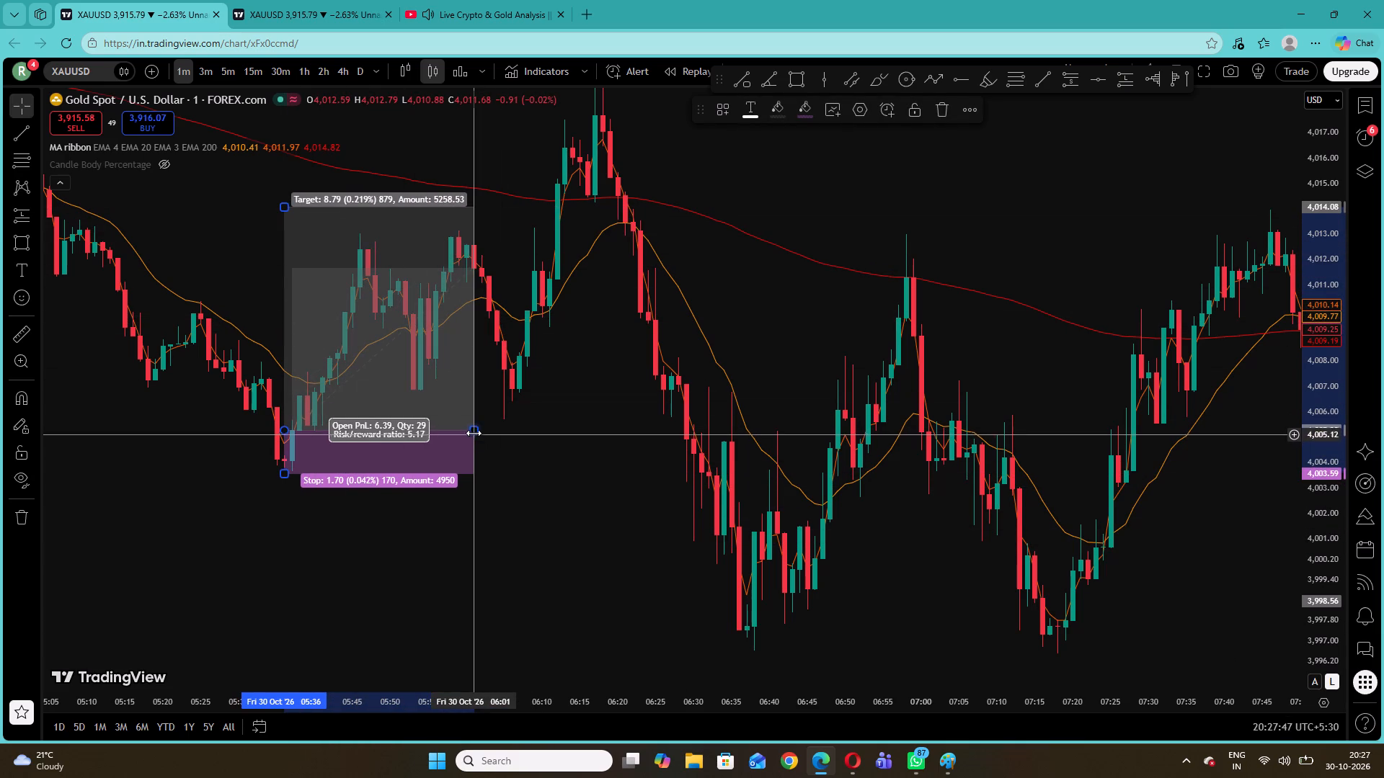
{"action": "left_click_drag", "start_coordinate": [474, 430], "coordinate": [553, 434]}
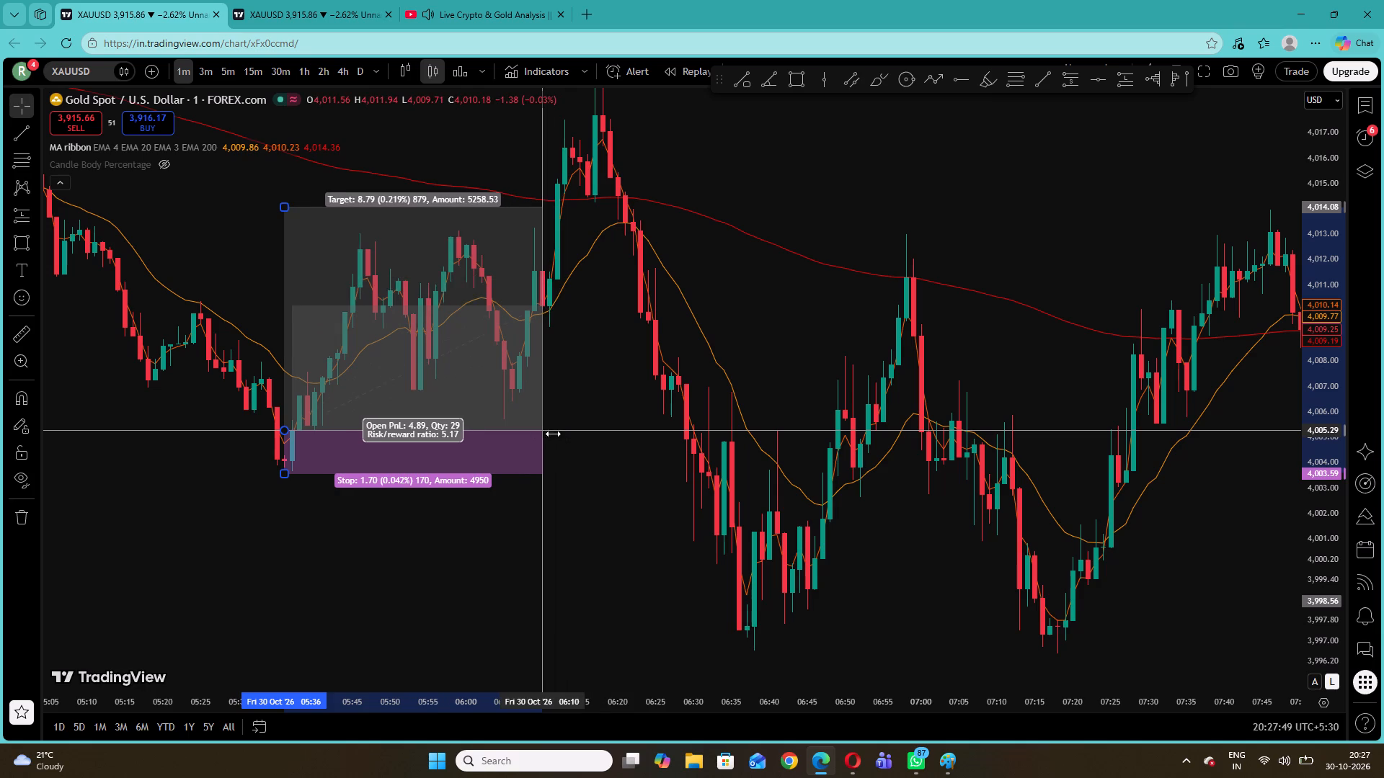
{"action": "left_click_drag", "start_coordinate": [553, 434], "coordinate": [556, 433]}
{"action": "left_click", "coordinate": [575, 431]}
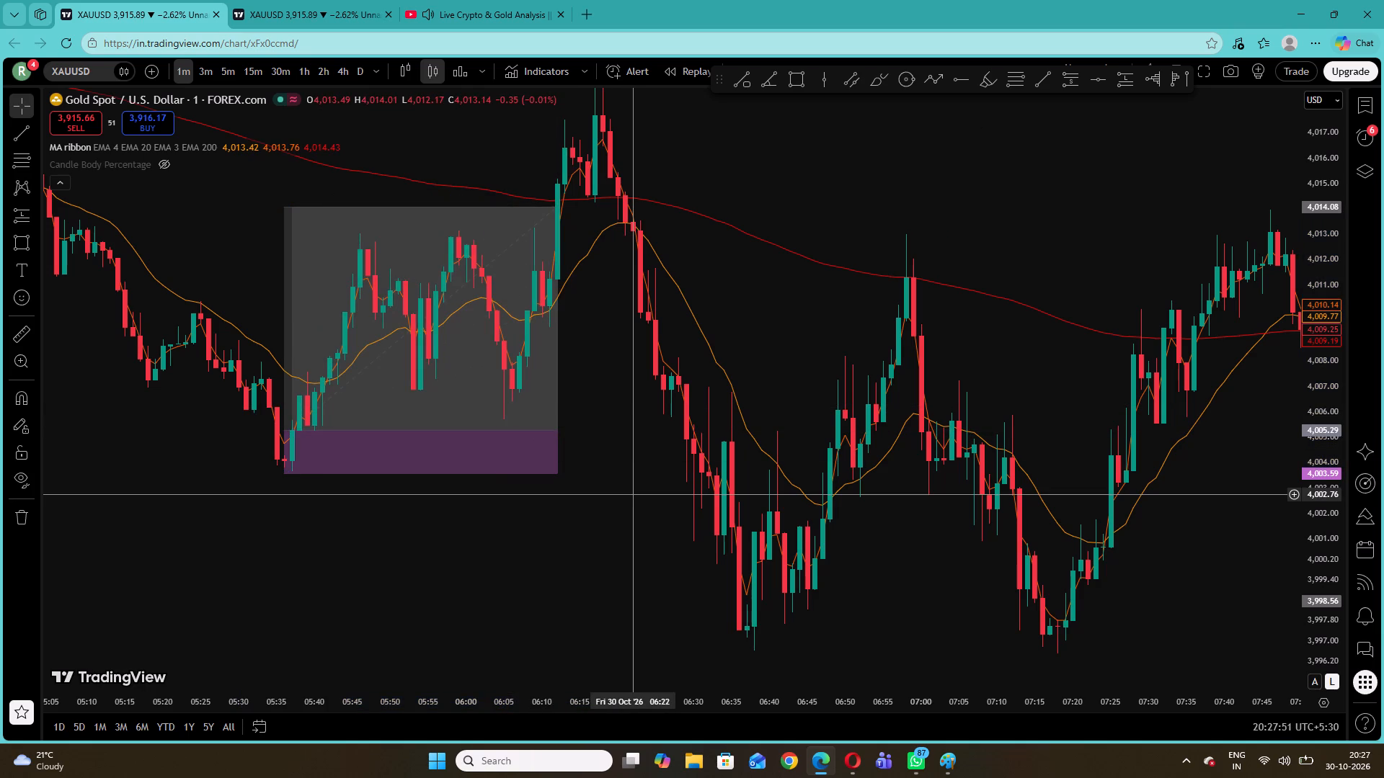
Draw a long position on XAUUSD from 06:37 to 07:02, with entry 4,001.35, stop 3,996.65 and target 4,013.20.
{"action": "left_click_drag", "start_coordinate": [631, 496], "coordinate": [389, 418]}
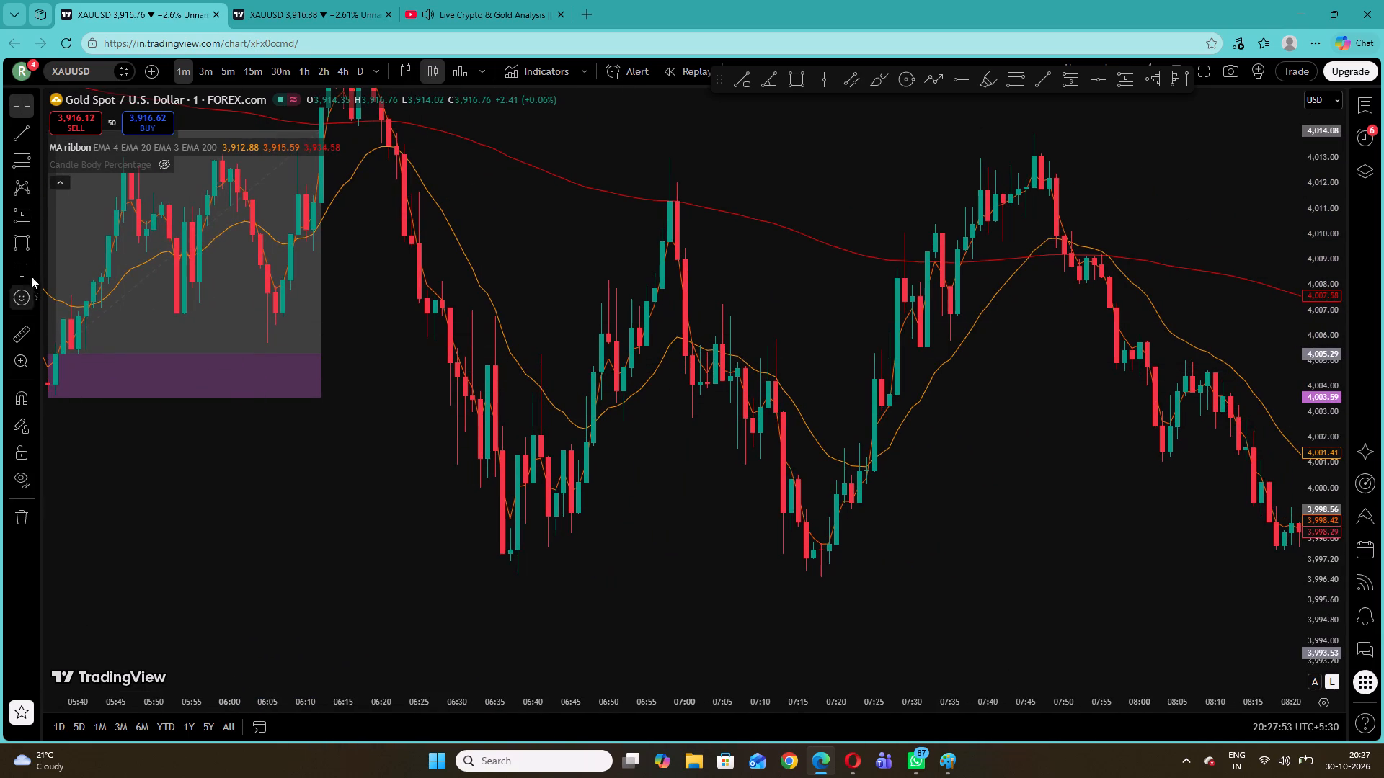
{"action": "left_click", "coordinate": [37, 215]}
{"action": "left_click", "coordinate": [47, 220]}
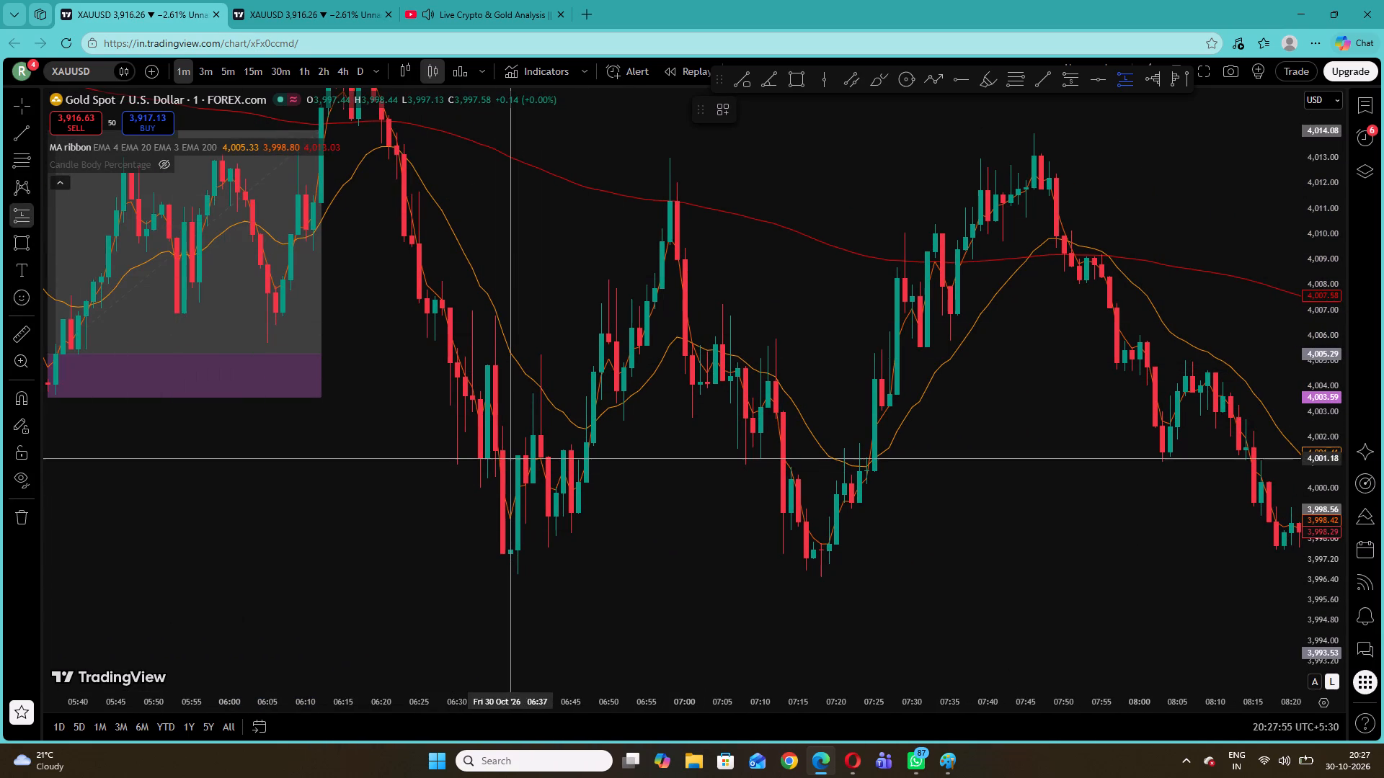
{"action": "left_click", "coordinate": [510, 454]}
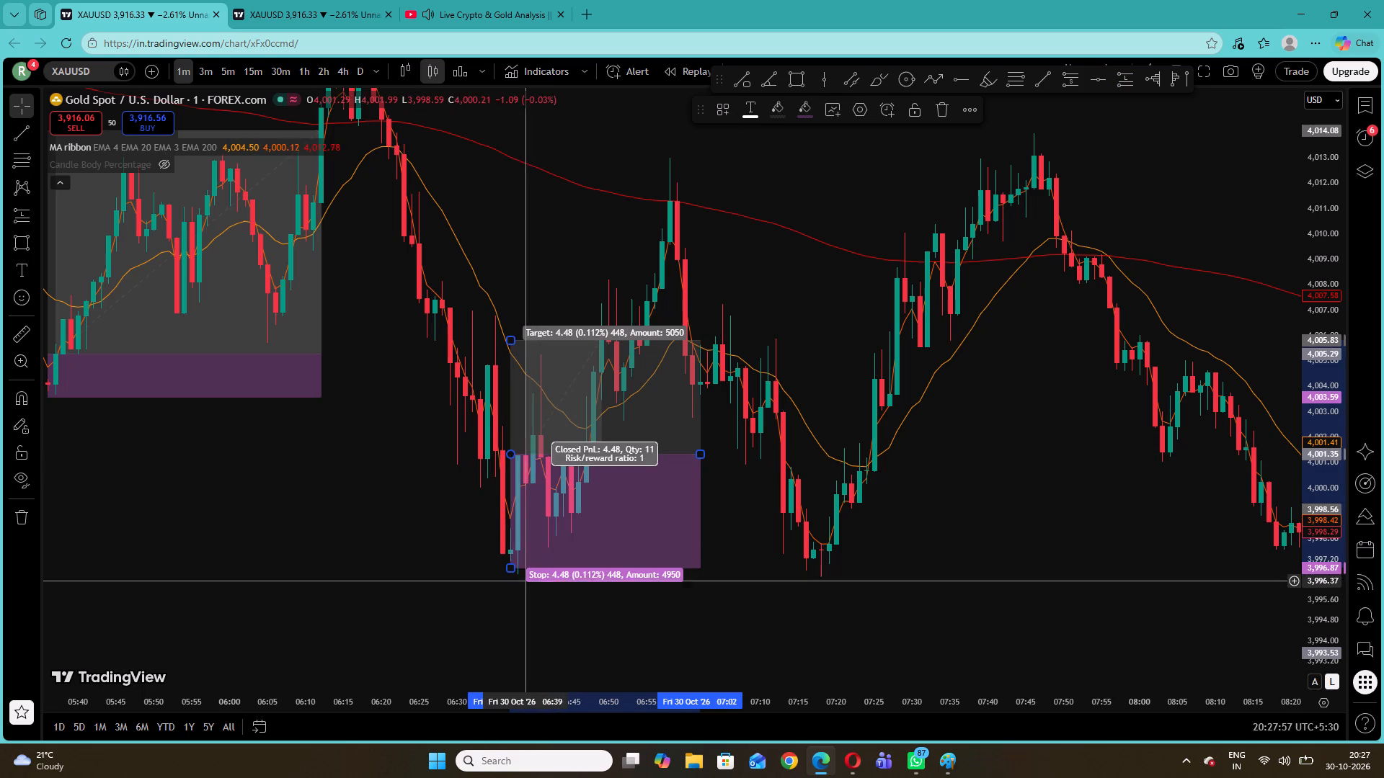
{"action": "left_click_drag", "start_coordinate": [508, 566], "coordinate": [506, 573]}
{"action": "left_click_drag", "start_coordinate": [510, 335], "coordinate": [513, 225]}
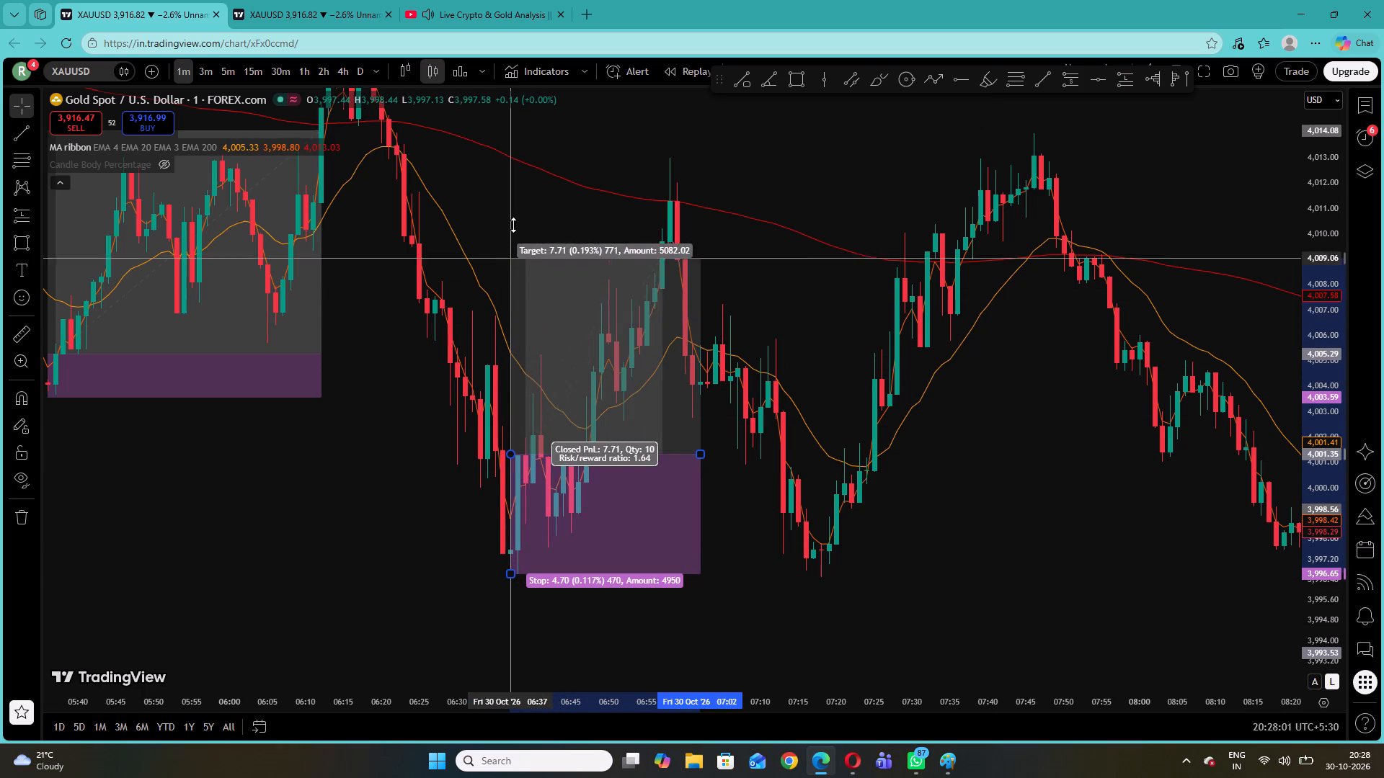
{"action": "left_click_drag", "start_coordinate": [513, 225], "coordinate": [521, 140]}
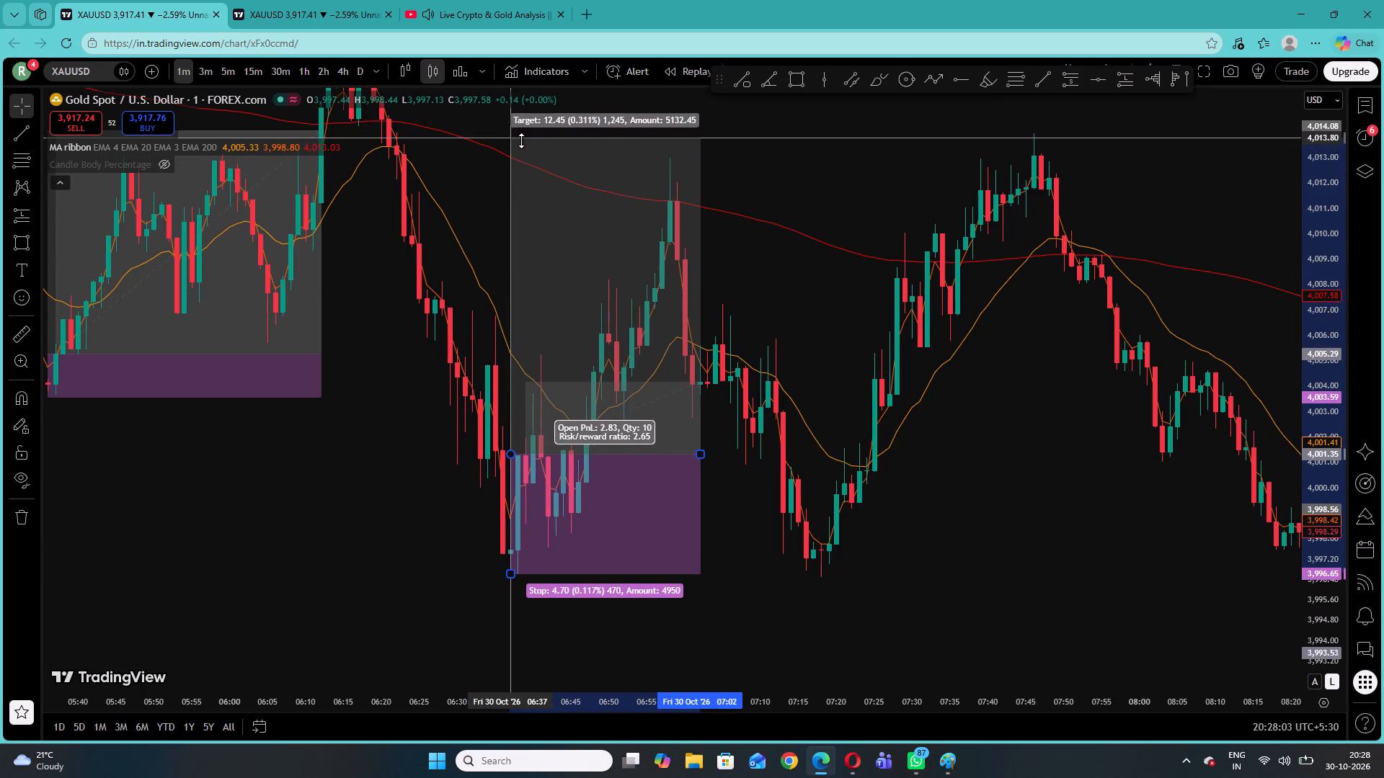
{"action": "left_click_drag", "start_coordinate": [521, 140], "coordinate": [522, 153]}
{"action": "left_click", "coordinate": [675, 256]}
{"action": "left_click", "coordinate": [755, 276]}
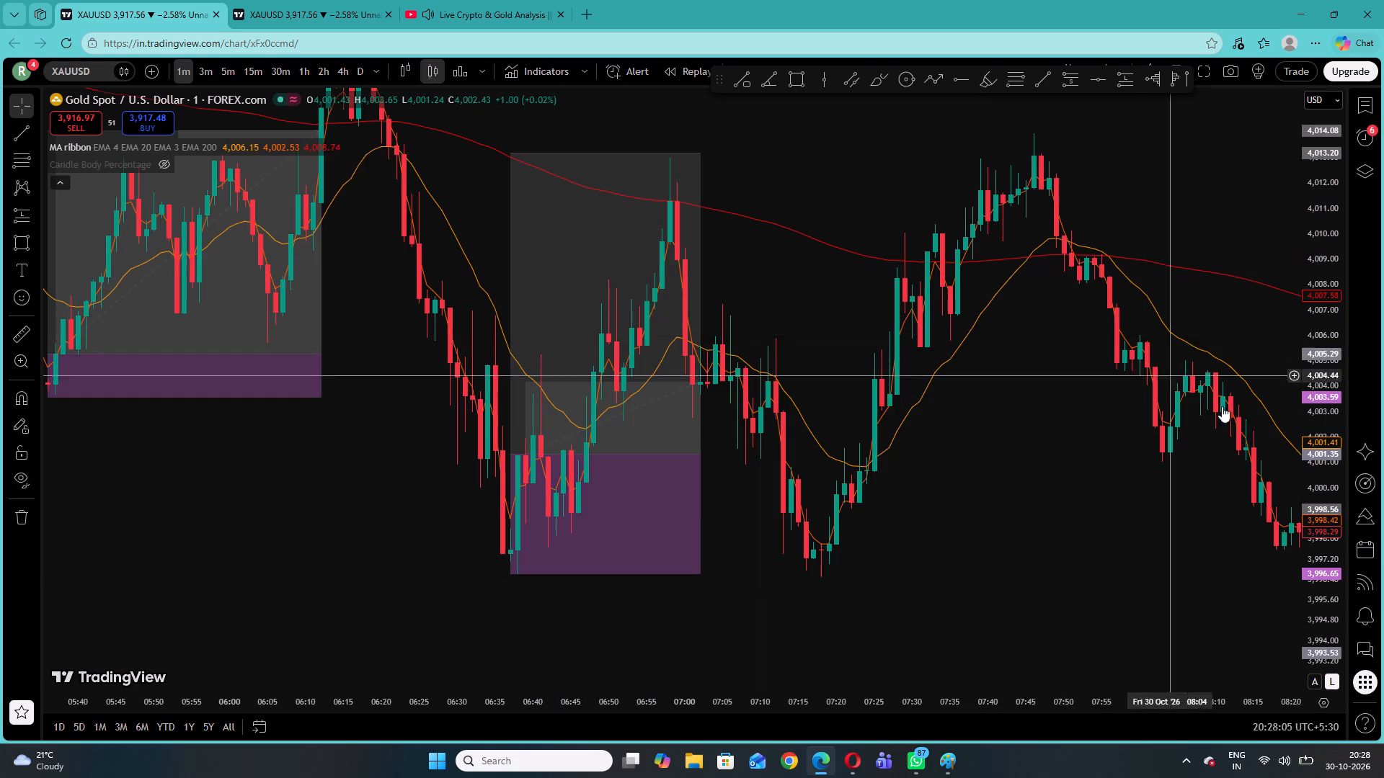
Examine the XAUUSD price action between about 05:20 and 11:40 against the EMAs and the marked long positions.
{"action": "left_click_drag", "start_coordinate": [1321, 362], "coordinate": [1322, 504]}
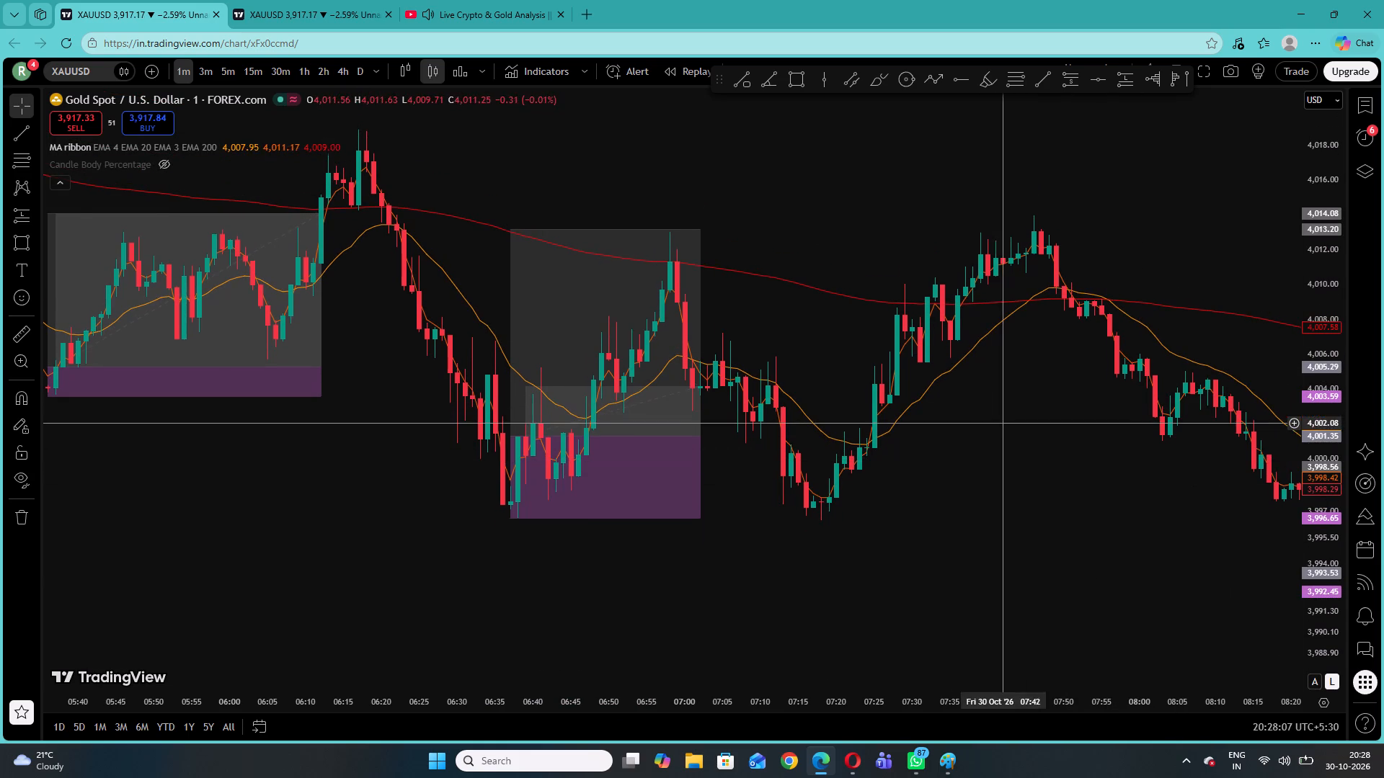
{"action": "left_click_drag", "start_coordinate": [1074, 429], "coordinate": [689, 348]}
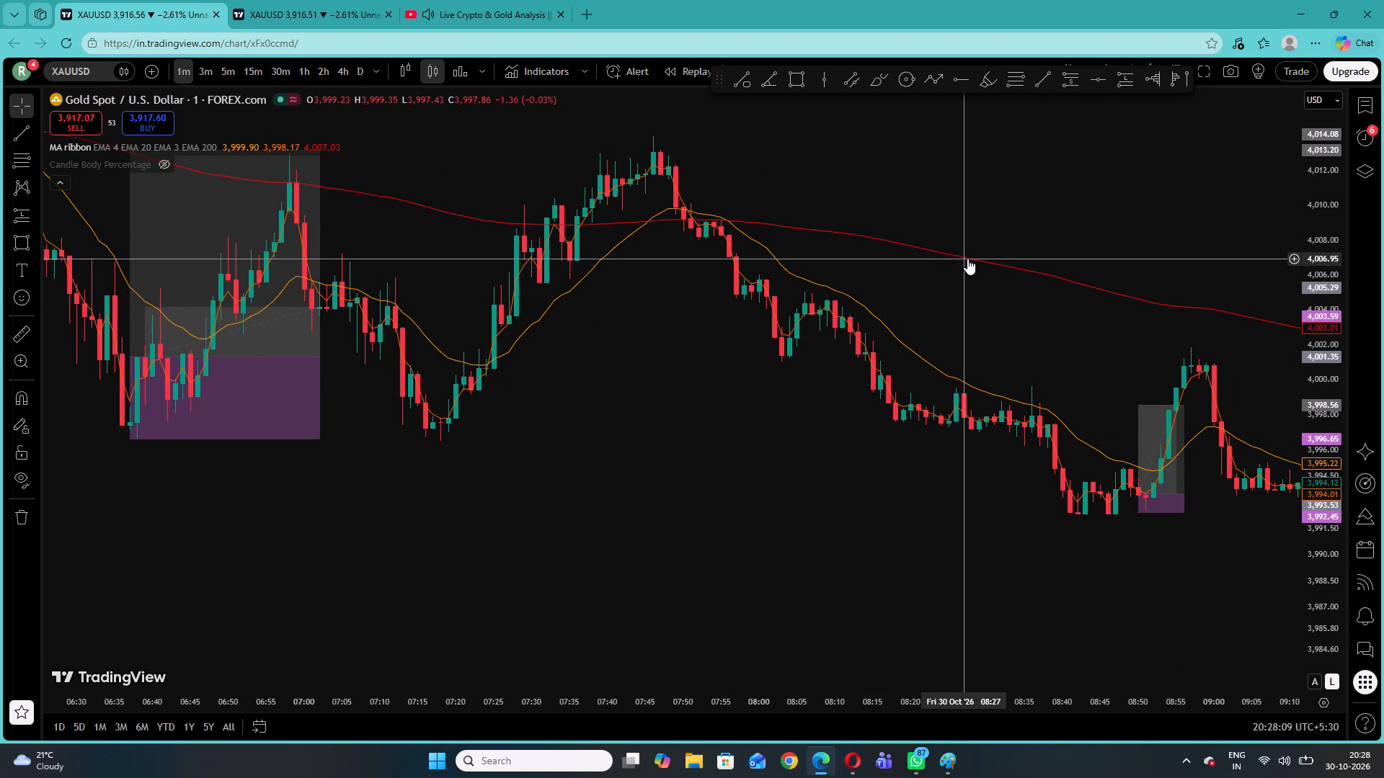
{"action": "left_click_drag", "start_coordinate": [636, 392], "coordinate": [1153, 470]}
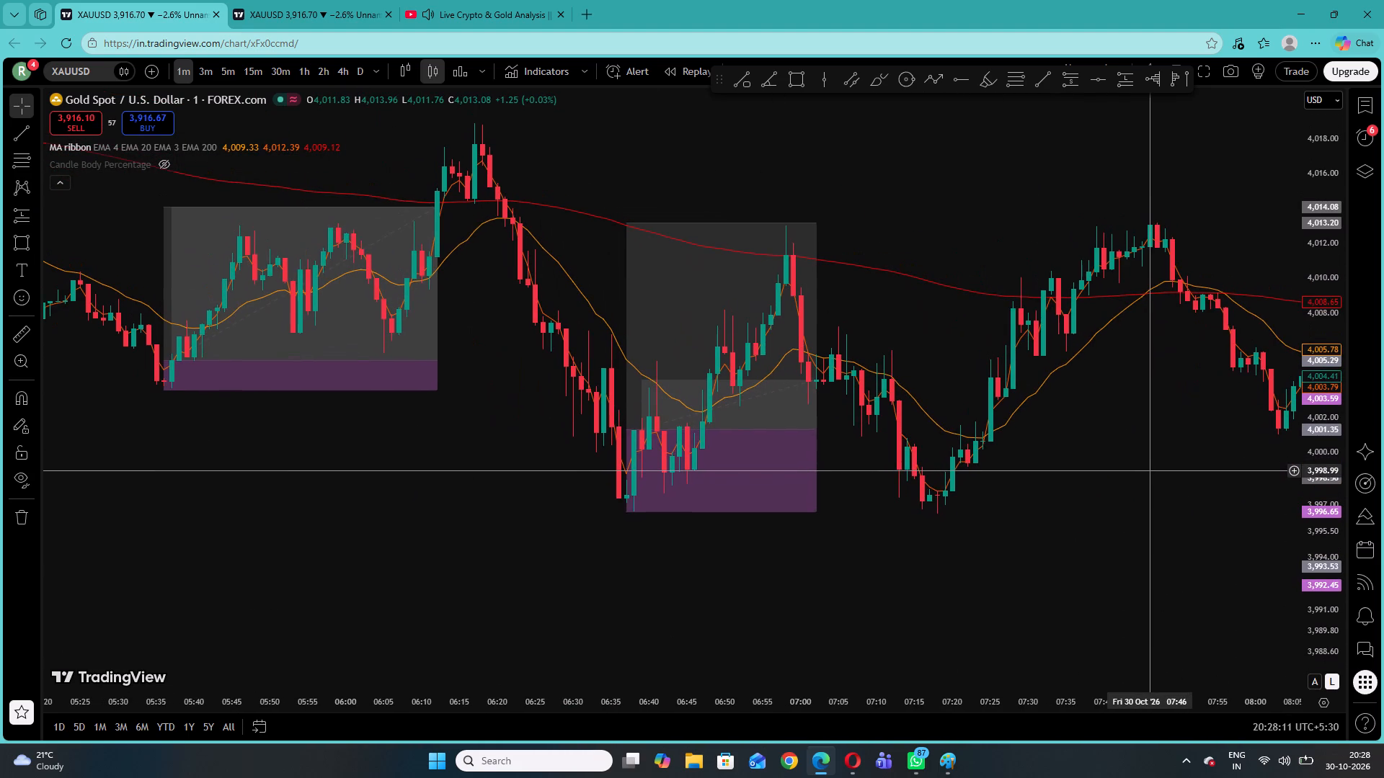
{"action": "left_click_drag", "start_coordinate": [1153, 470], "coordinate": [849, 459]}
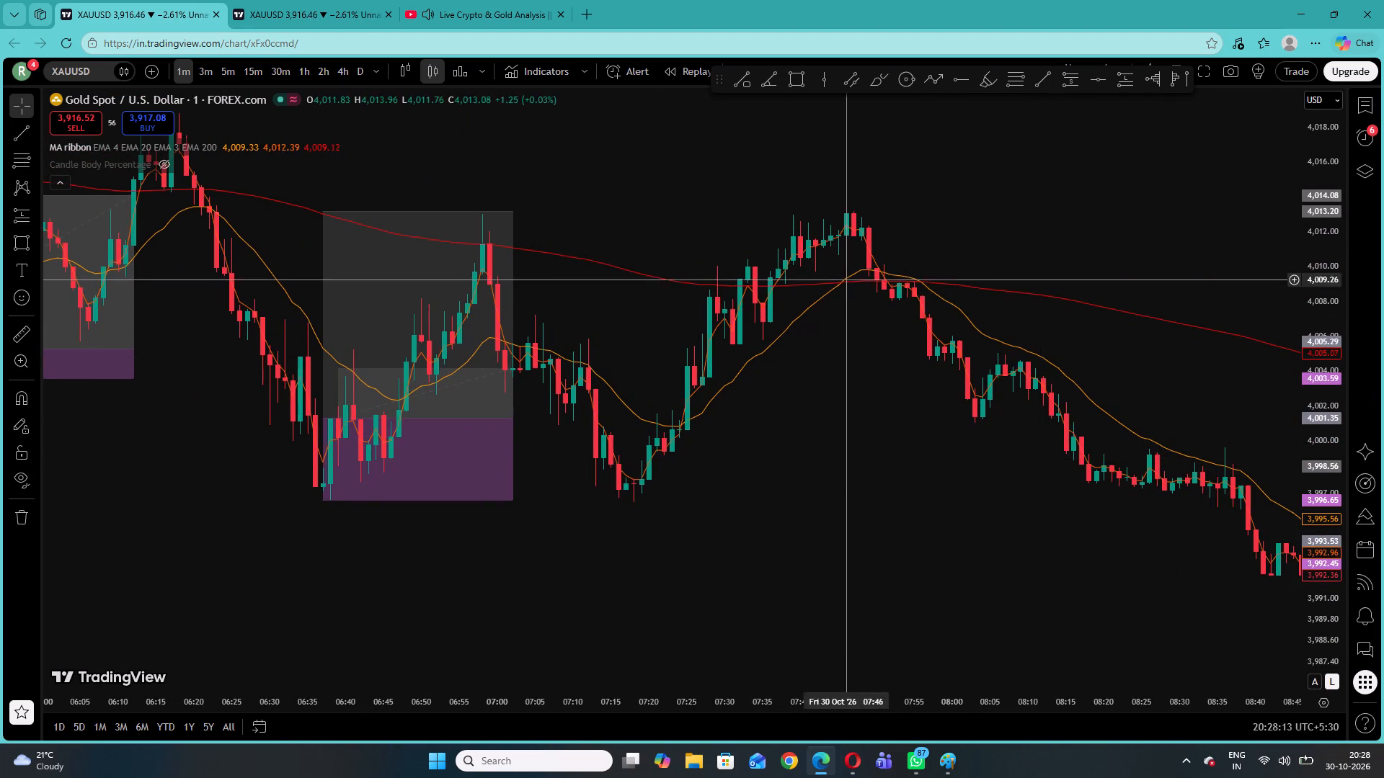
{"action": "left_click_drag", "start_coordinate": [957, 193], "coordinate": [665, 201]}
{"action": "left_click_drag", "start_coordinate": [928, 268], "coordinate": [765, 228]}
{"action": "left_click_drag", "start_coordinate": [966, 282], "coordinate": [721, 214]}
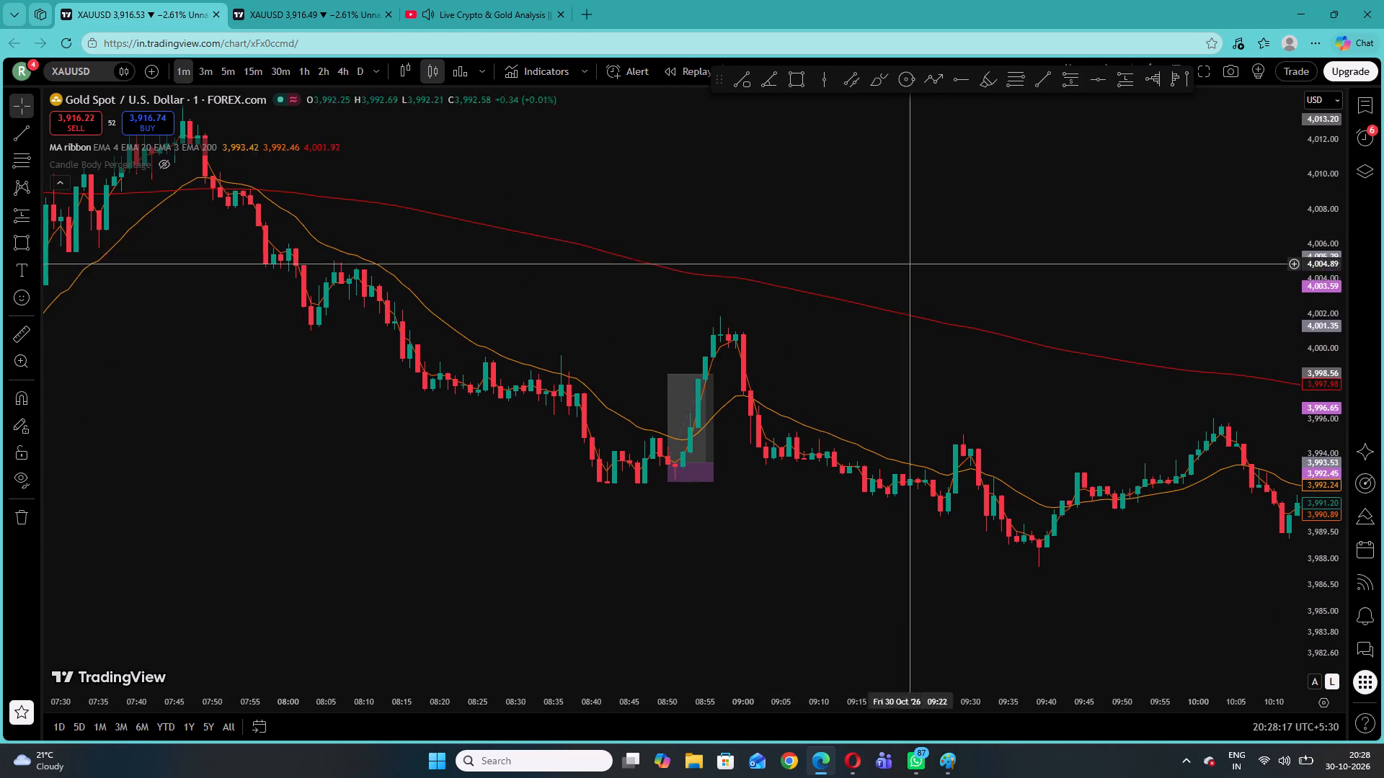
{"action": "left_click_drag", "start_coordinate": [1062, 376], "coordinate": [763, 303]}
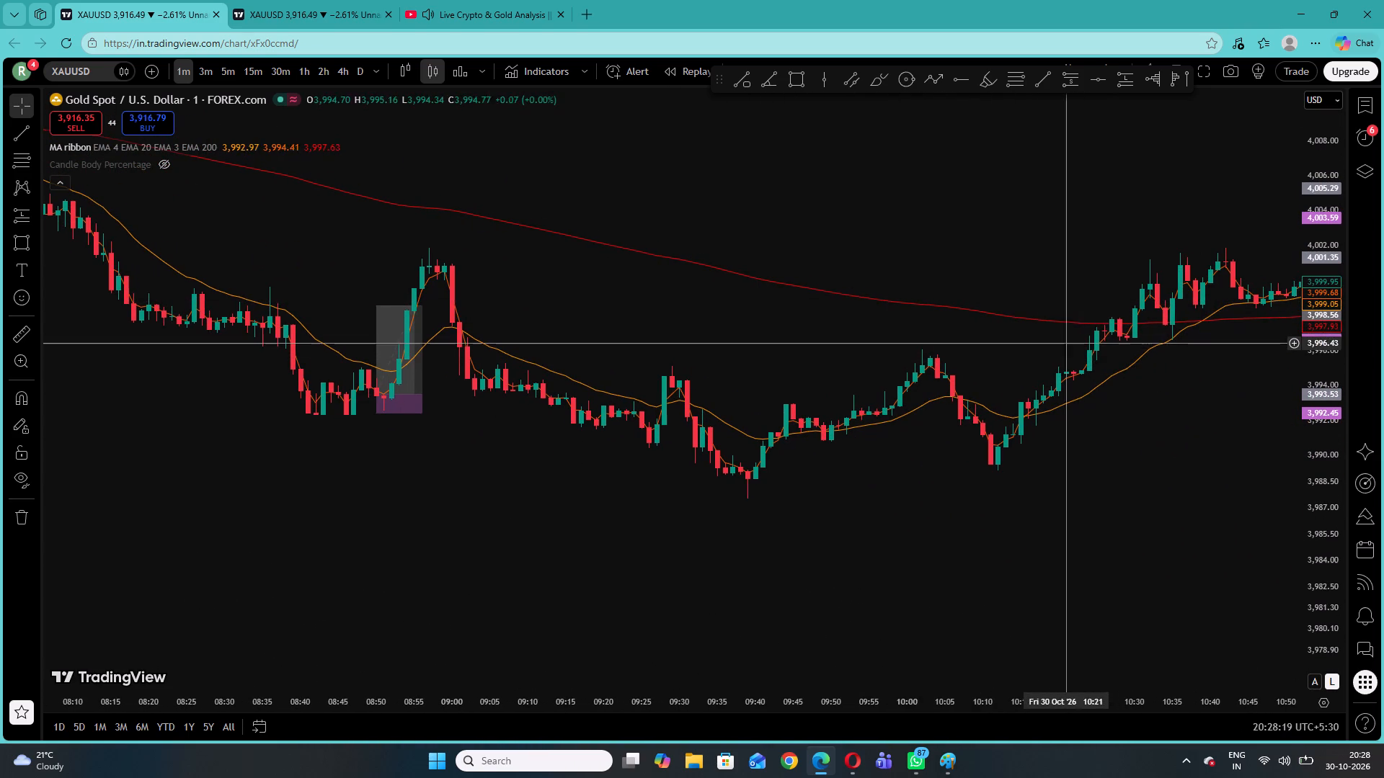
{"action": "left_click_drag", "start_coordinate": [1323, 488], "coordinate": [1265, 236]}
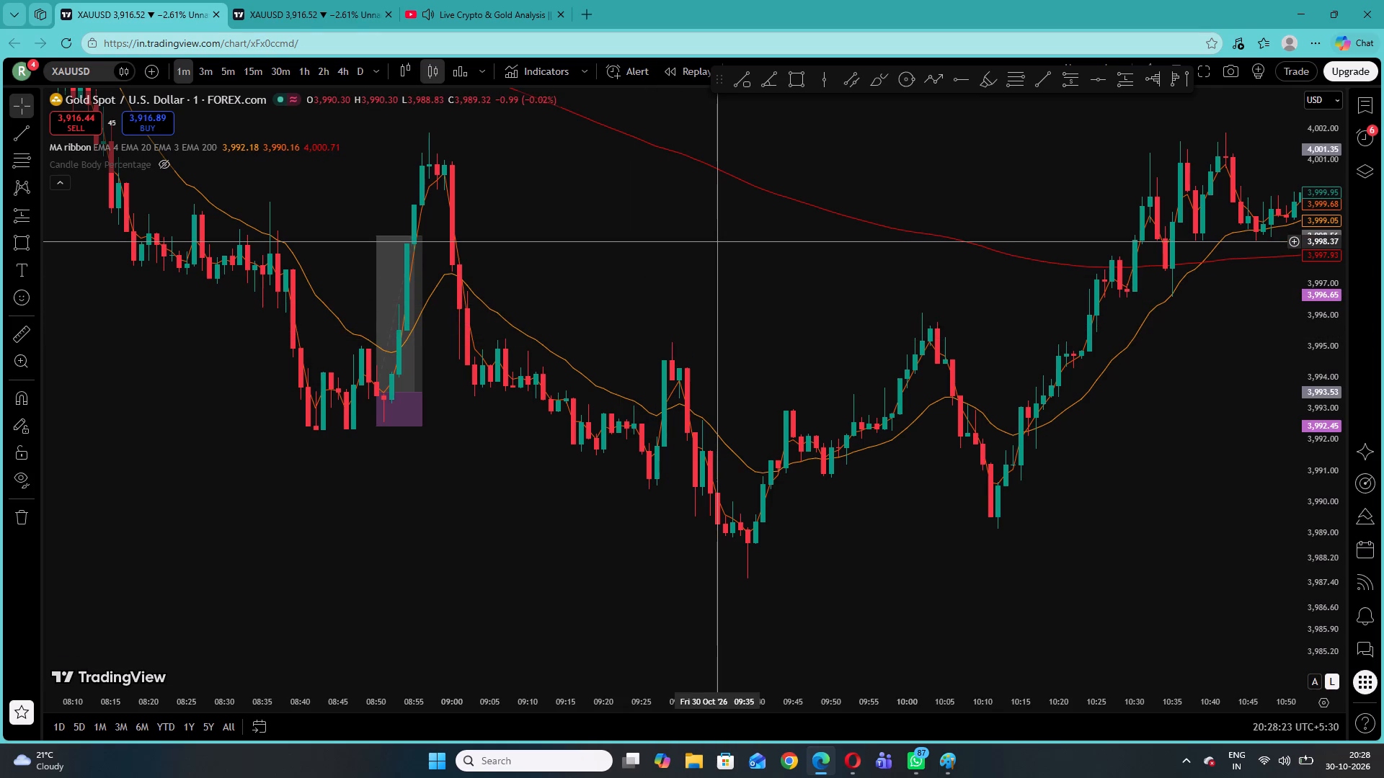
{"action": "left_click_drag", "start_coordinate": [799, 251], "coordinate": [782, 256]}
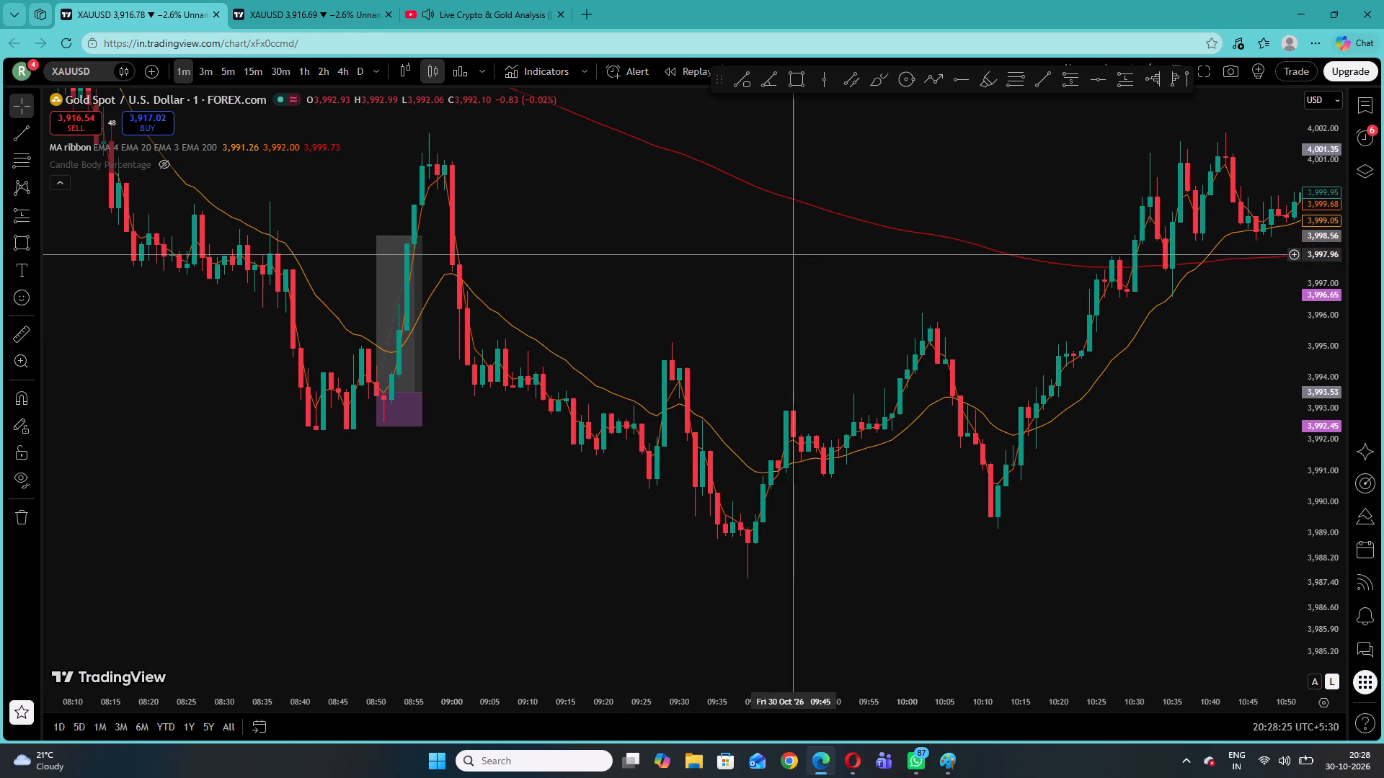
{"action": "left_click_drag", "start_coordinate": [782, 256], "coordinate": [645, 250]}
{"action": "left_click_drag", "start_coordinate": [1082, 308], "coordinate": [818, 501]}
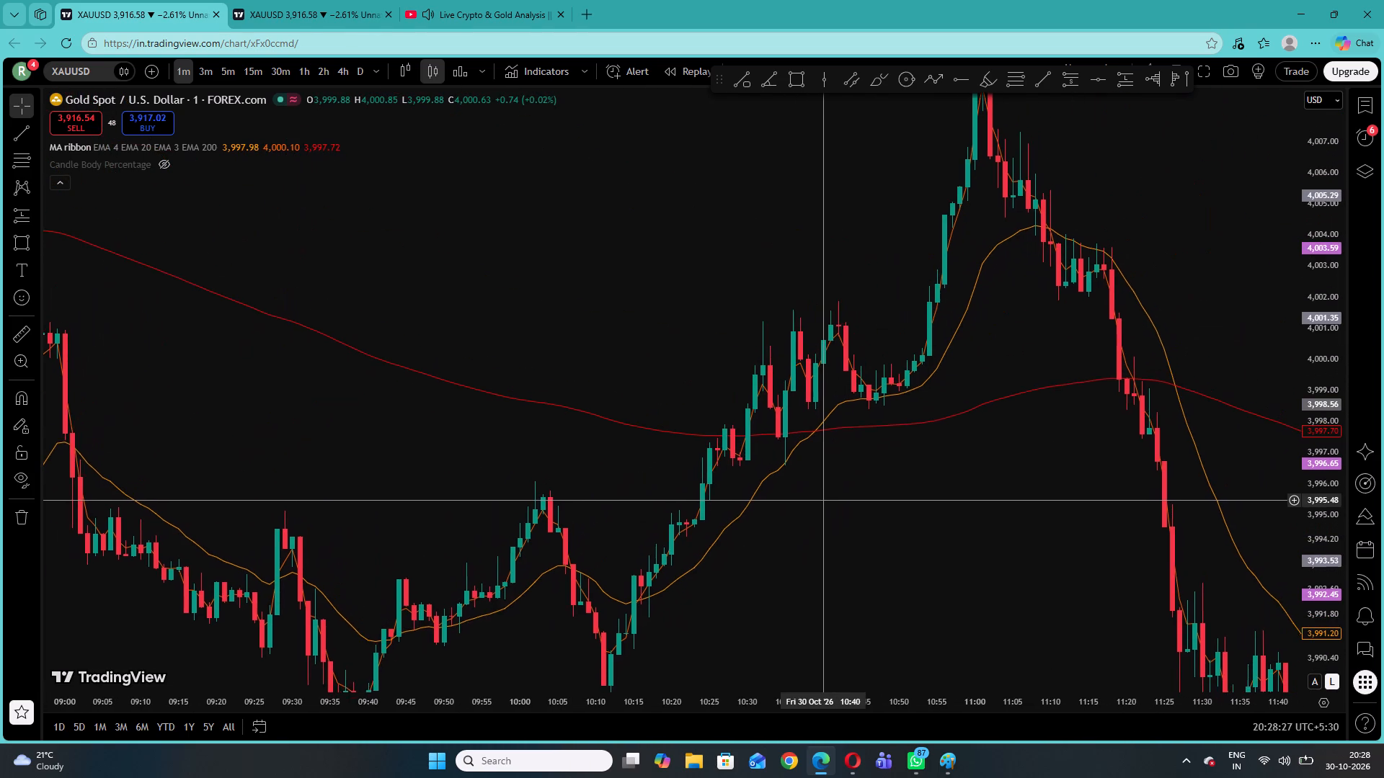
{"action": "left_click_drag", "start_coordinate": [818, 501], "coordinate": [818, 503]}
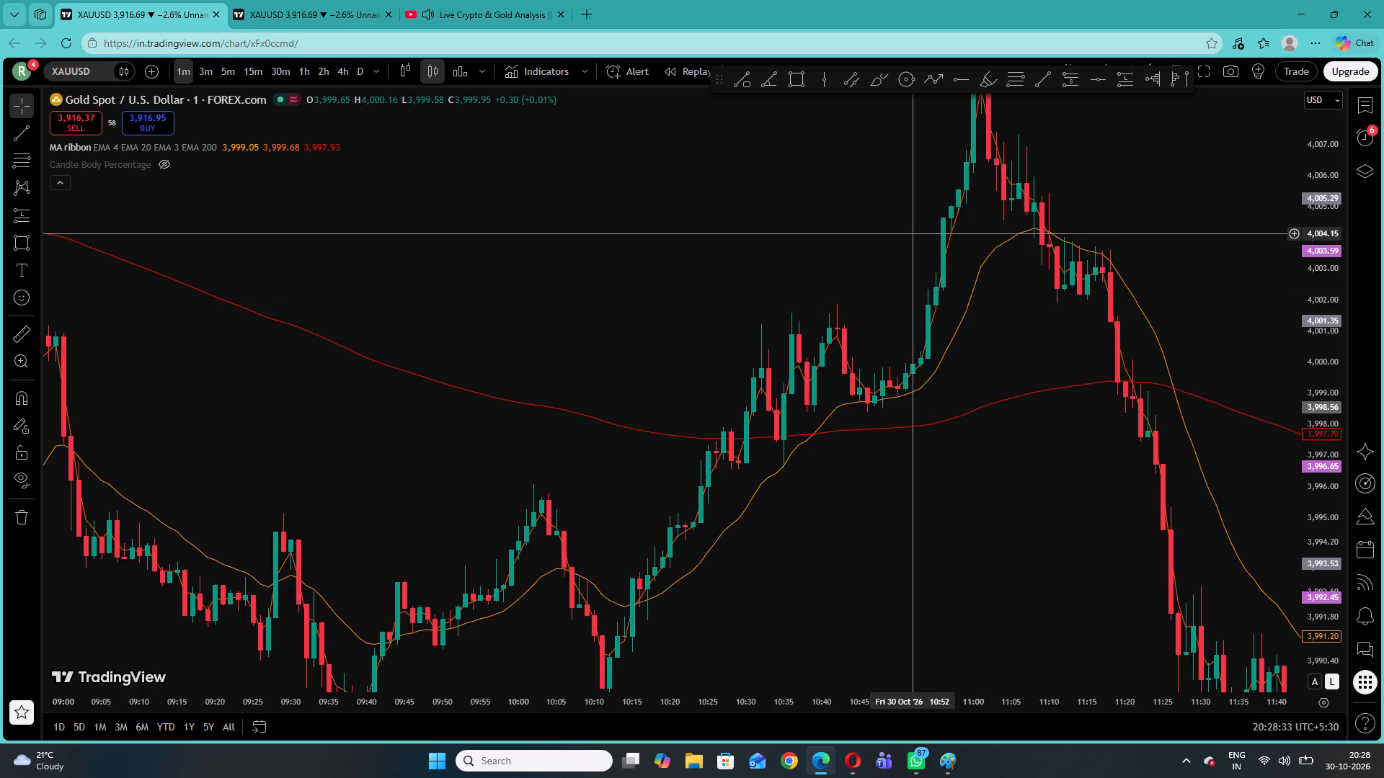
{"action": "left_click_drag", "start_coordinate": [809, 589], "coordinate": [948, 484]}
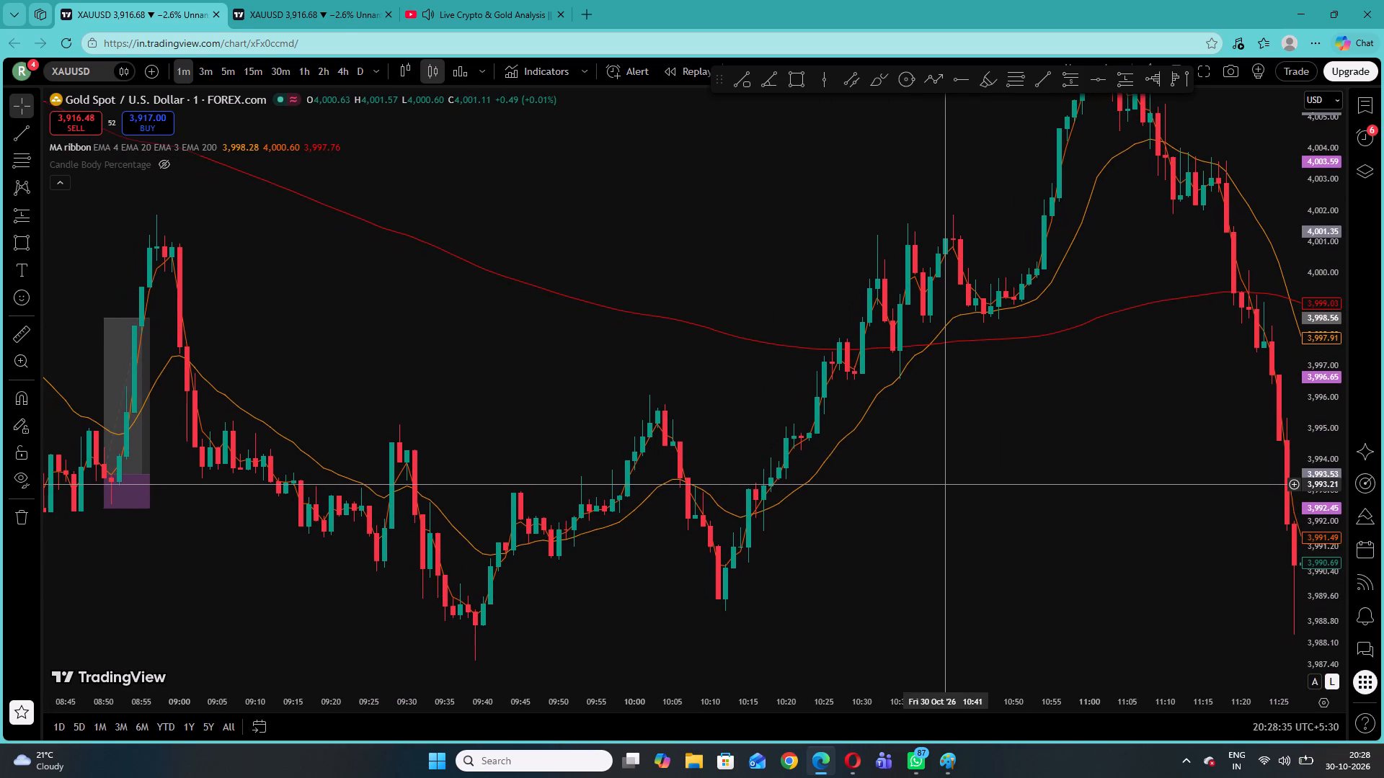
{"action": "left_click_drag", "start_coordinate": [948, 484], "coordinate": [910, 559]}
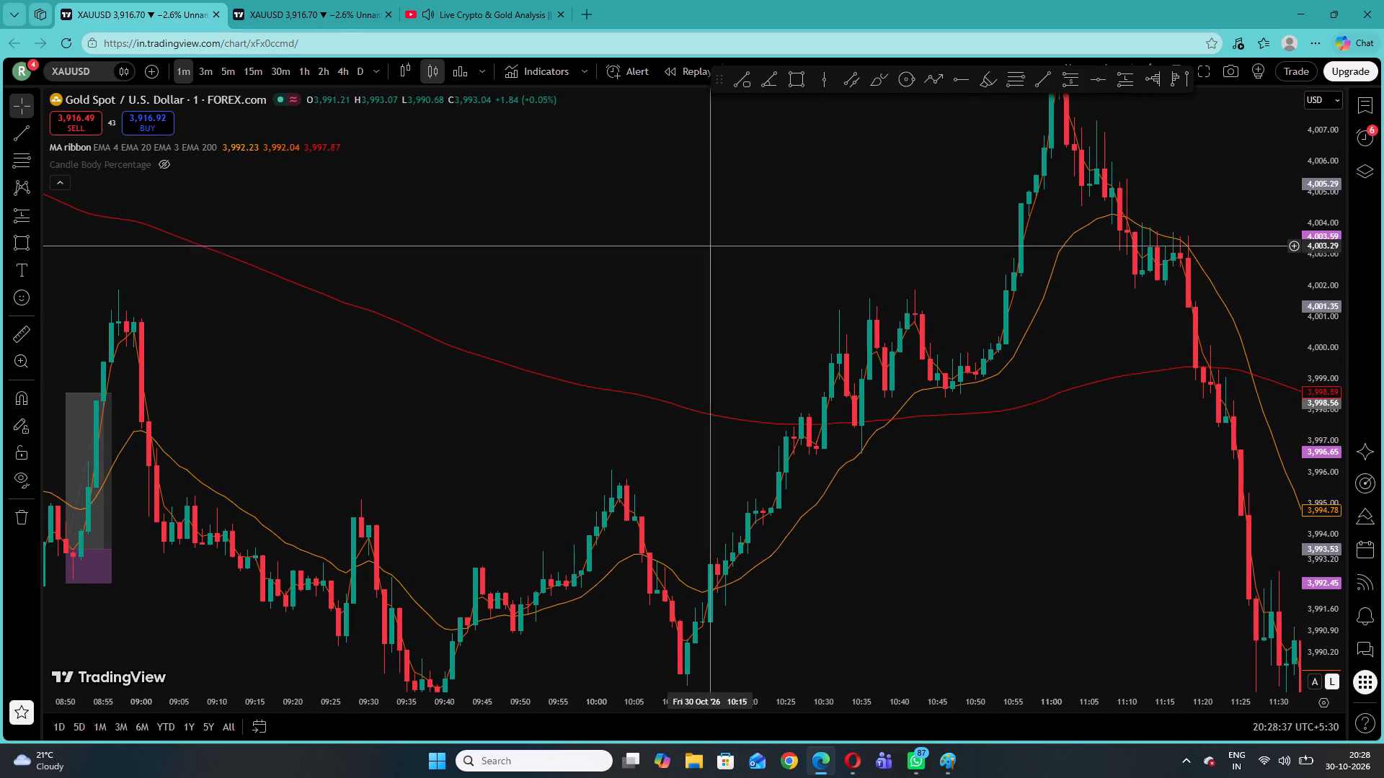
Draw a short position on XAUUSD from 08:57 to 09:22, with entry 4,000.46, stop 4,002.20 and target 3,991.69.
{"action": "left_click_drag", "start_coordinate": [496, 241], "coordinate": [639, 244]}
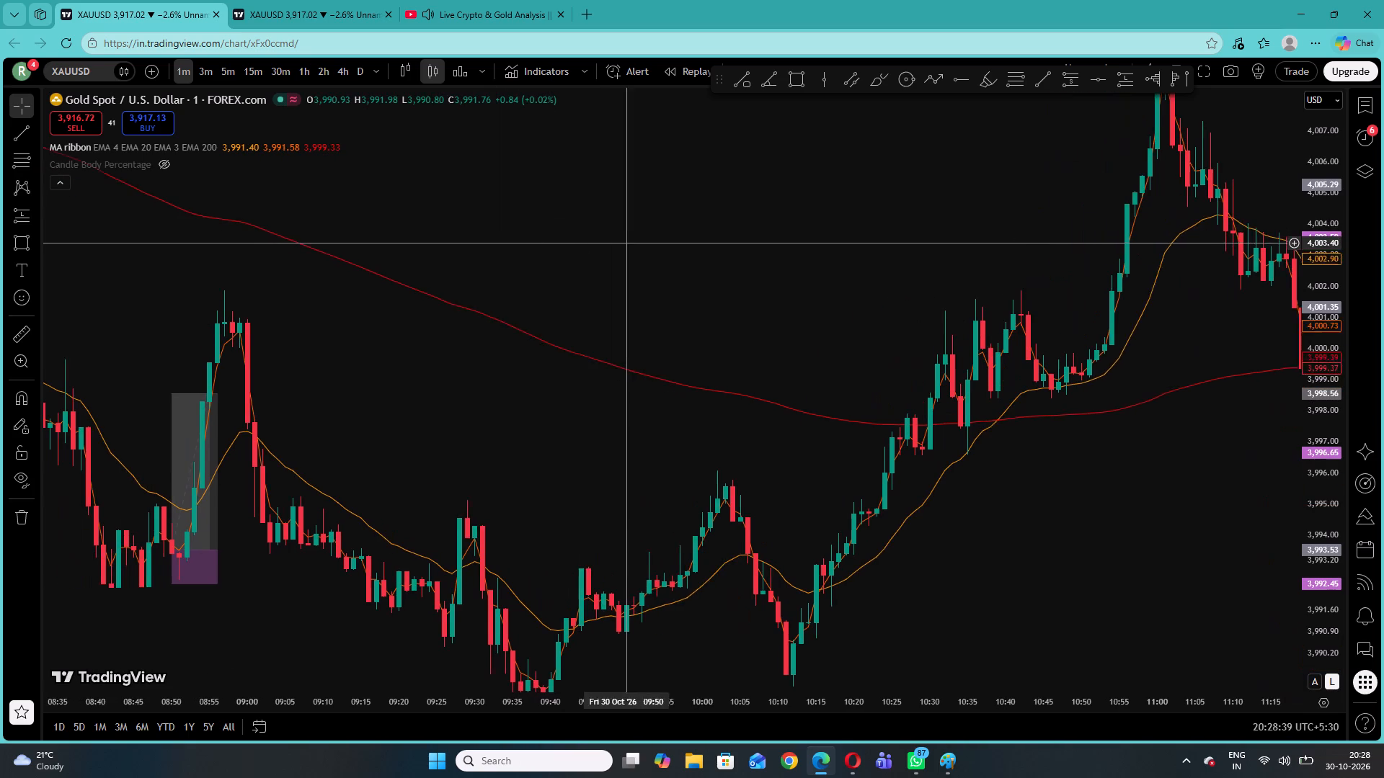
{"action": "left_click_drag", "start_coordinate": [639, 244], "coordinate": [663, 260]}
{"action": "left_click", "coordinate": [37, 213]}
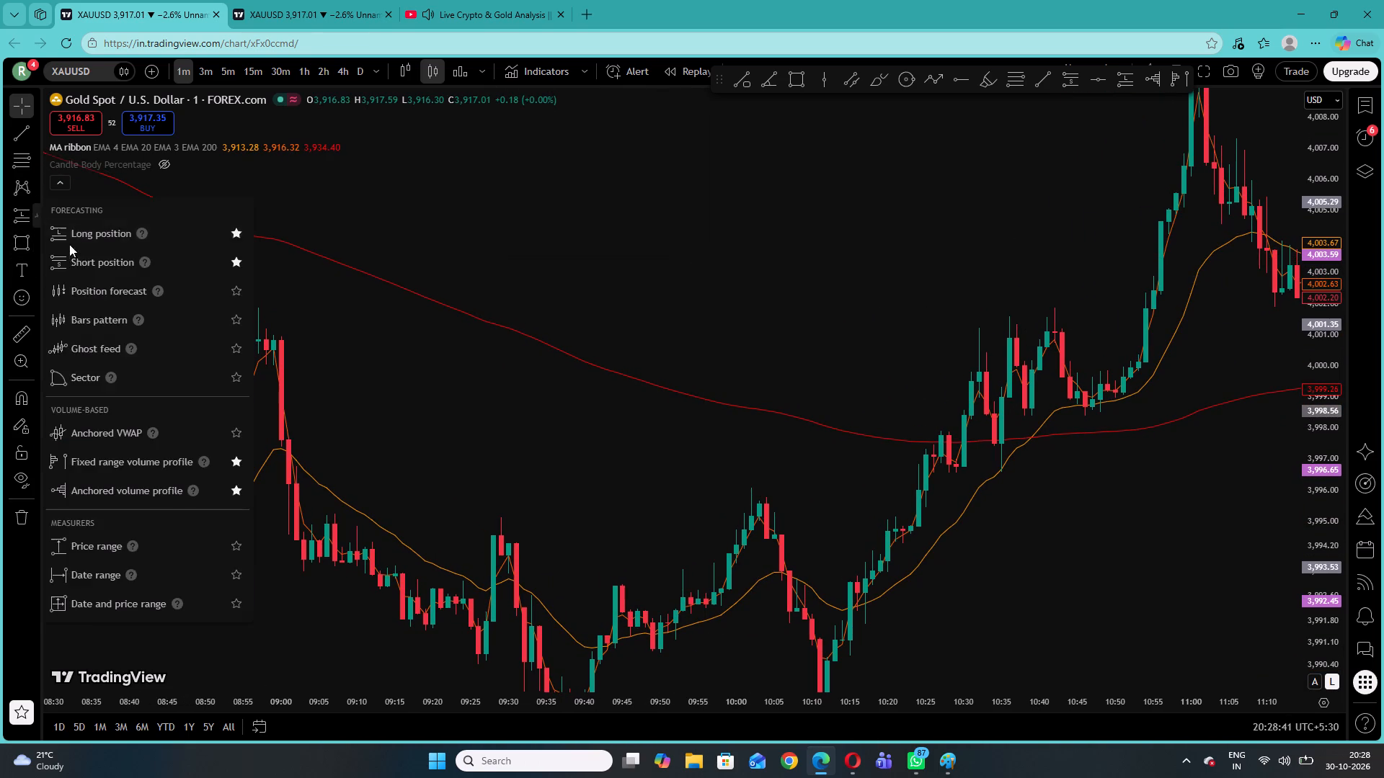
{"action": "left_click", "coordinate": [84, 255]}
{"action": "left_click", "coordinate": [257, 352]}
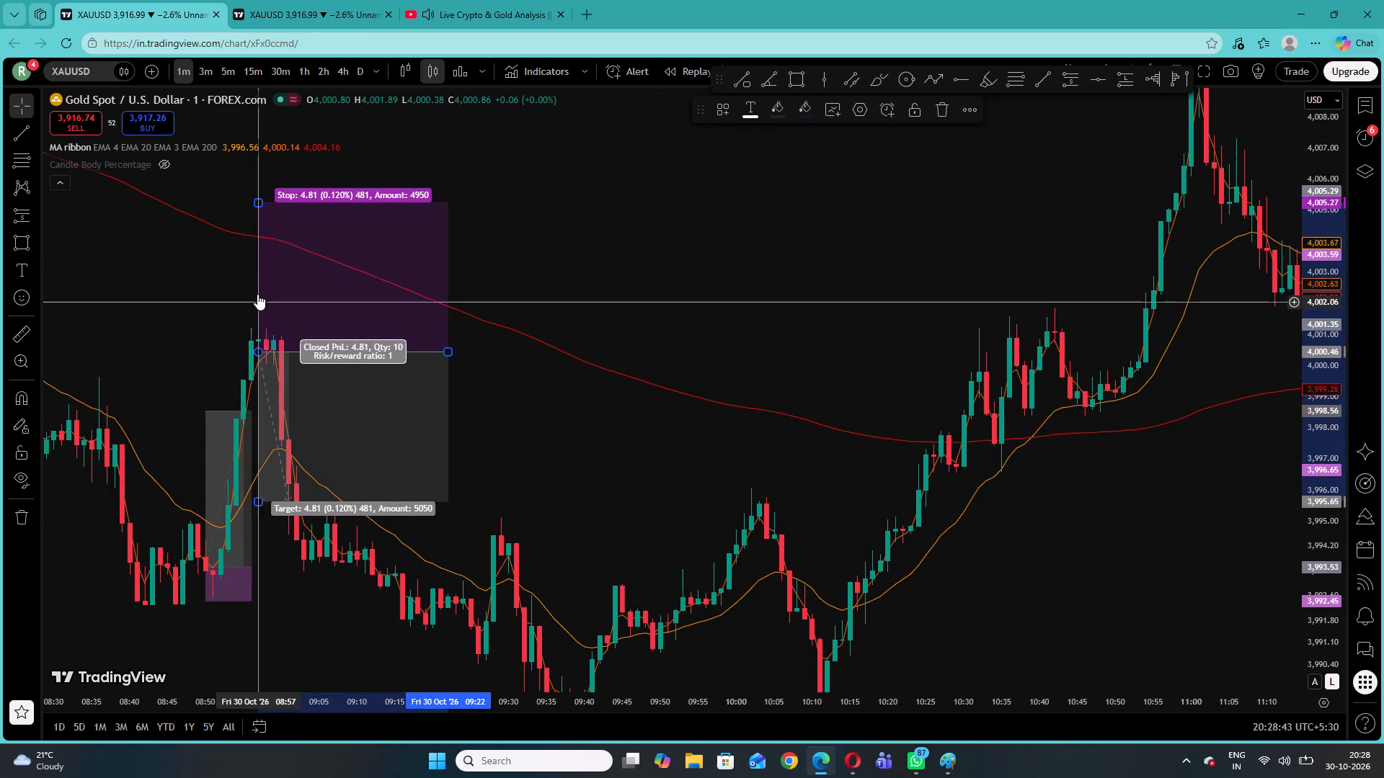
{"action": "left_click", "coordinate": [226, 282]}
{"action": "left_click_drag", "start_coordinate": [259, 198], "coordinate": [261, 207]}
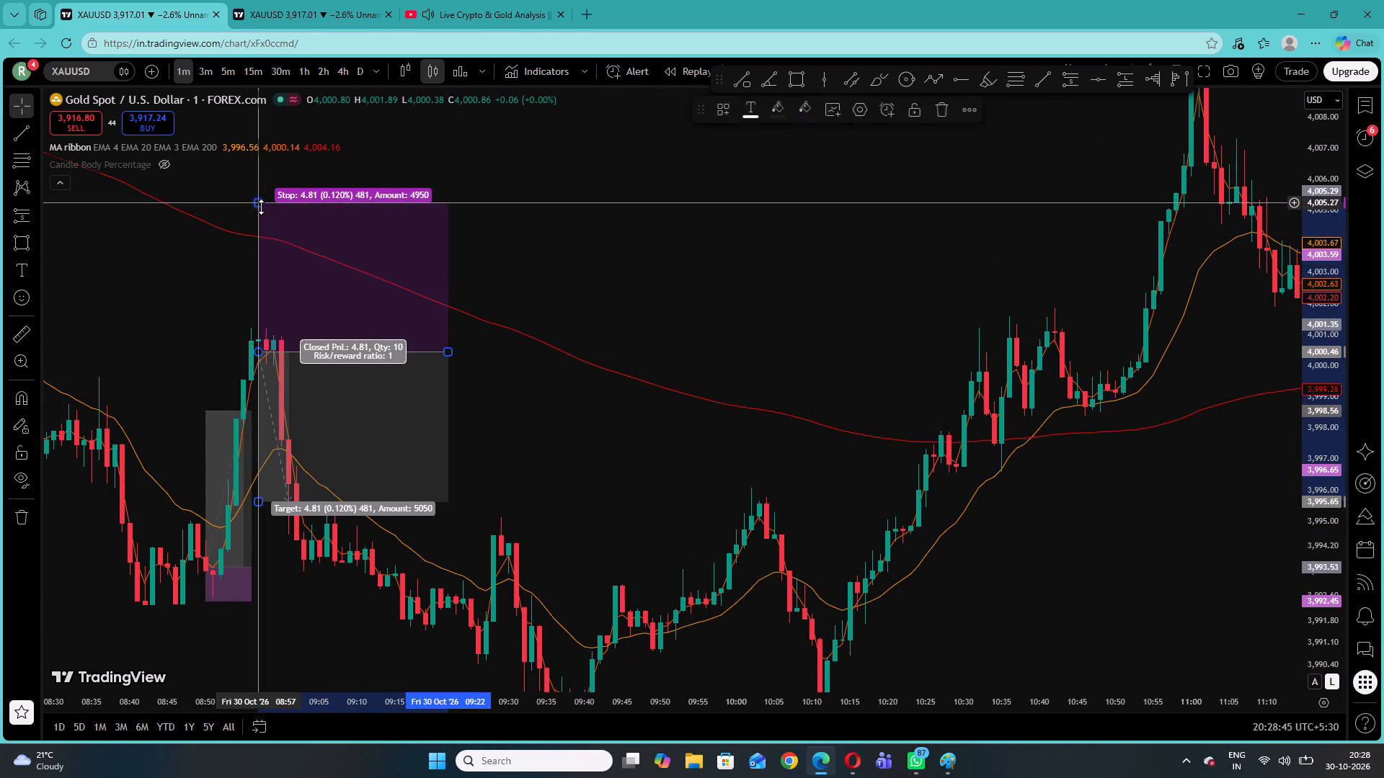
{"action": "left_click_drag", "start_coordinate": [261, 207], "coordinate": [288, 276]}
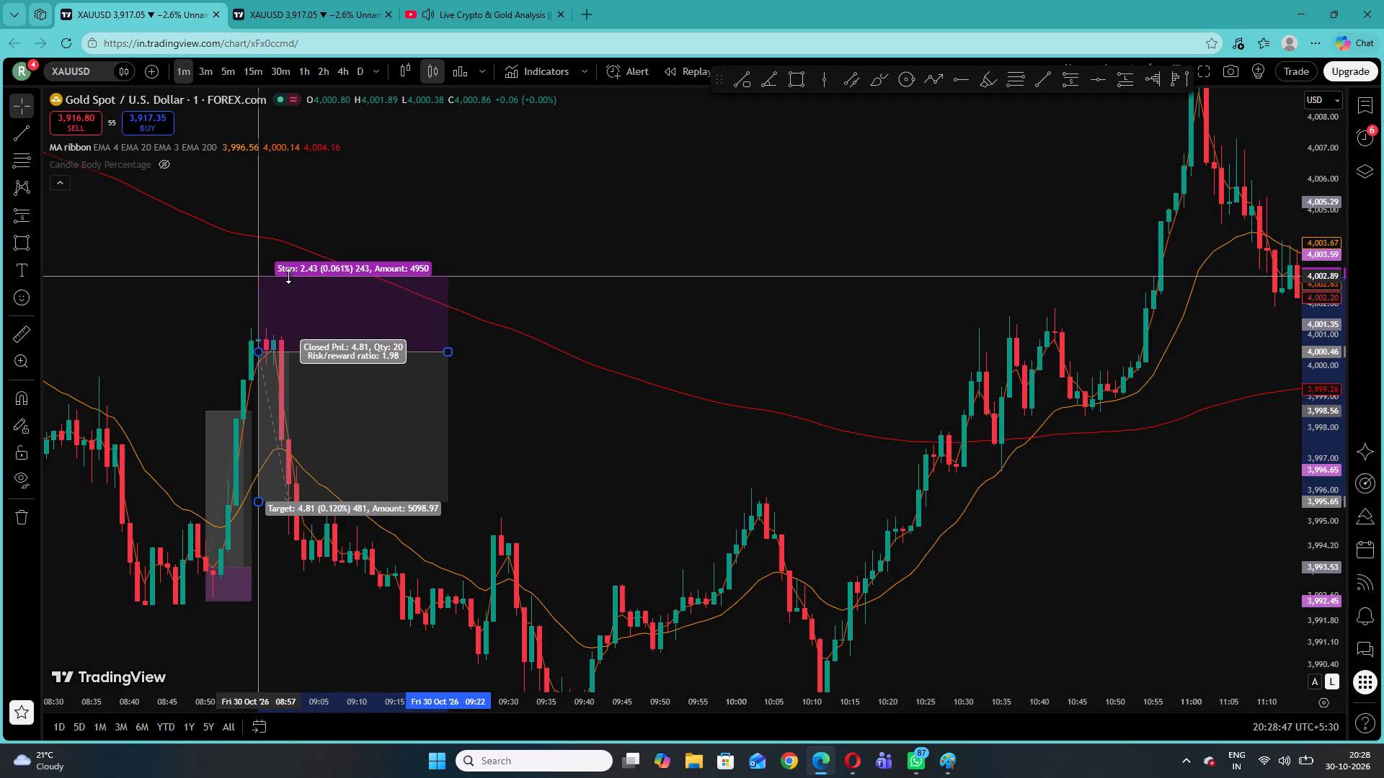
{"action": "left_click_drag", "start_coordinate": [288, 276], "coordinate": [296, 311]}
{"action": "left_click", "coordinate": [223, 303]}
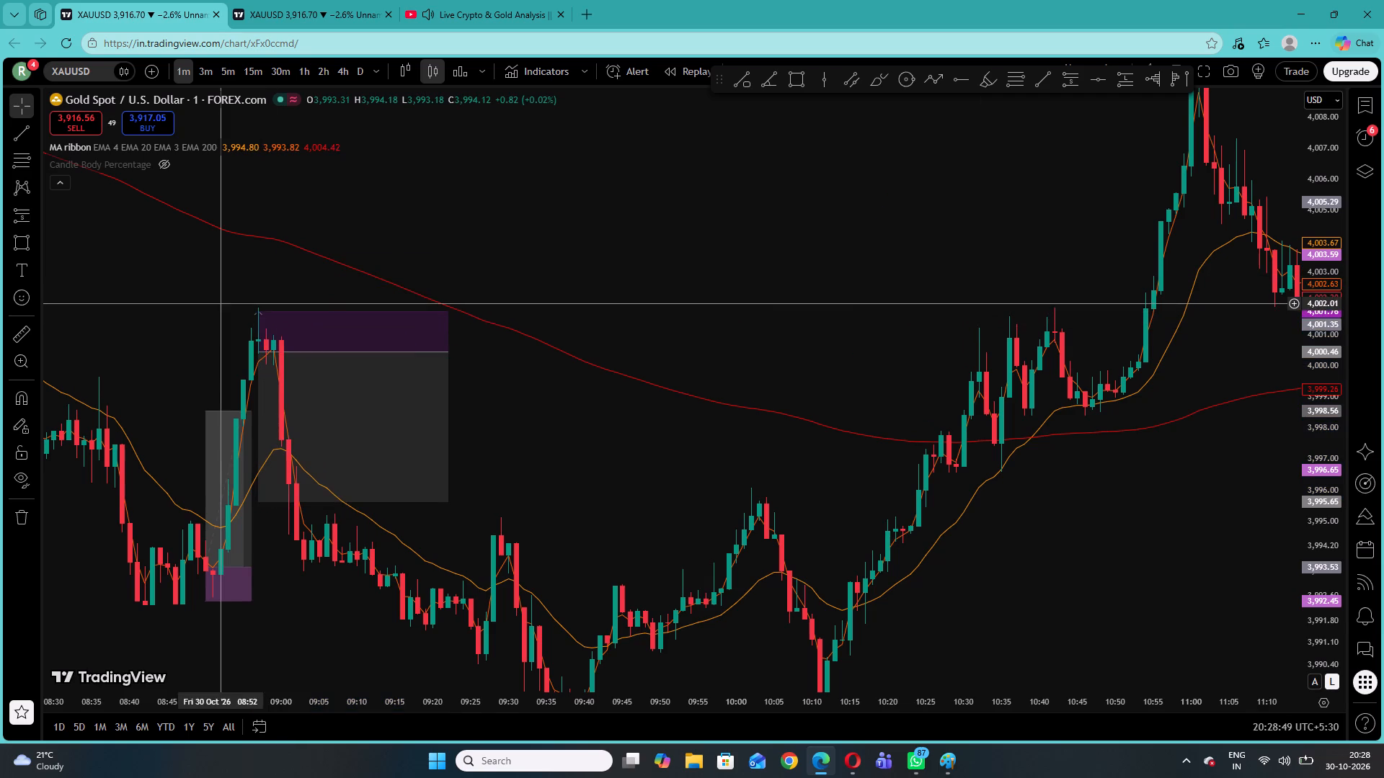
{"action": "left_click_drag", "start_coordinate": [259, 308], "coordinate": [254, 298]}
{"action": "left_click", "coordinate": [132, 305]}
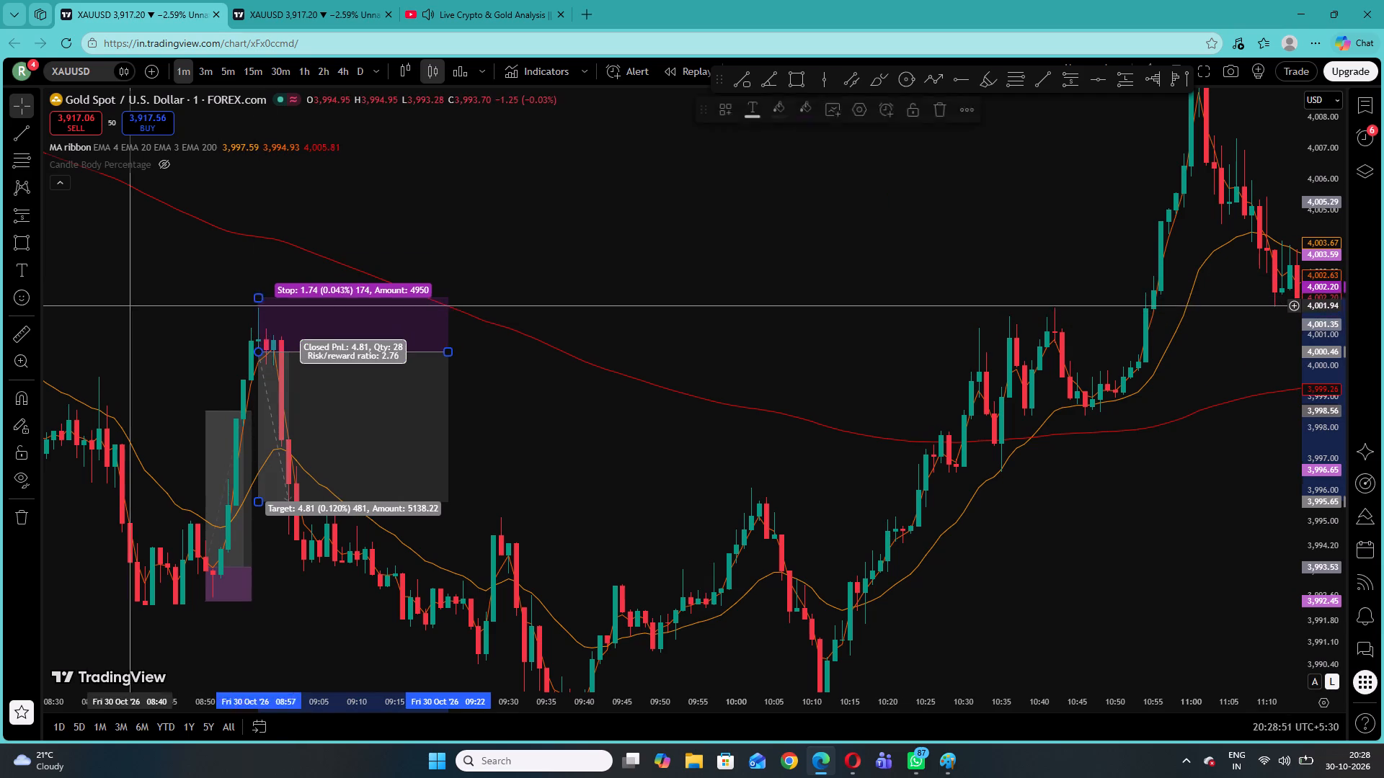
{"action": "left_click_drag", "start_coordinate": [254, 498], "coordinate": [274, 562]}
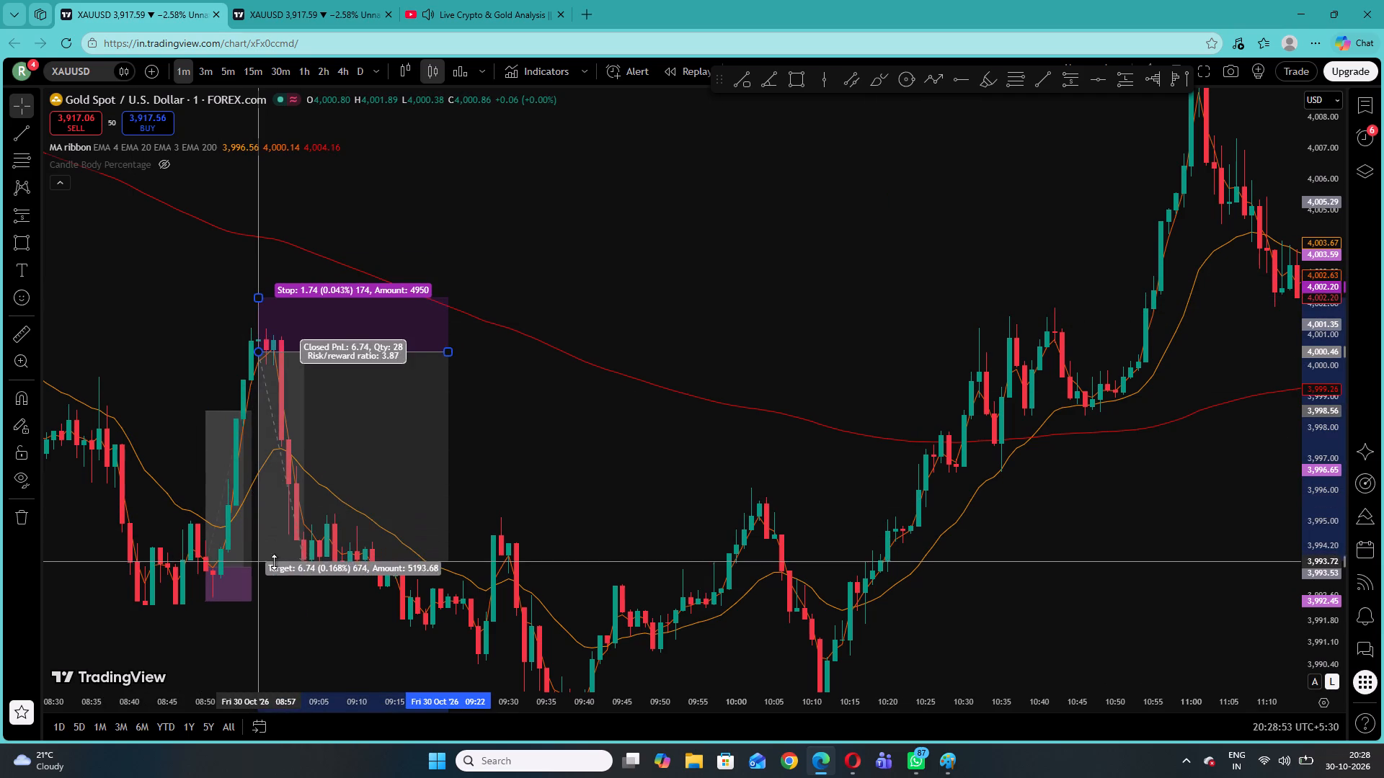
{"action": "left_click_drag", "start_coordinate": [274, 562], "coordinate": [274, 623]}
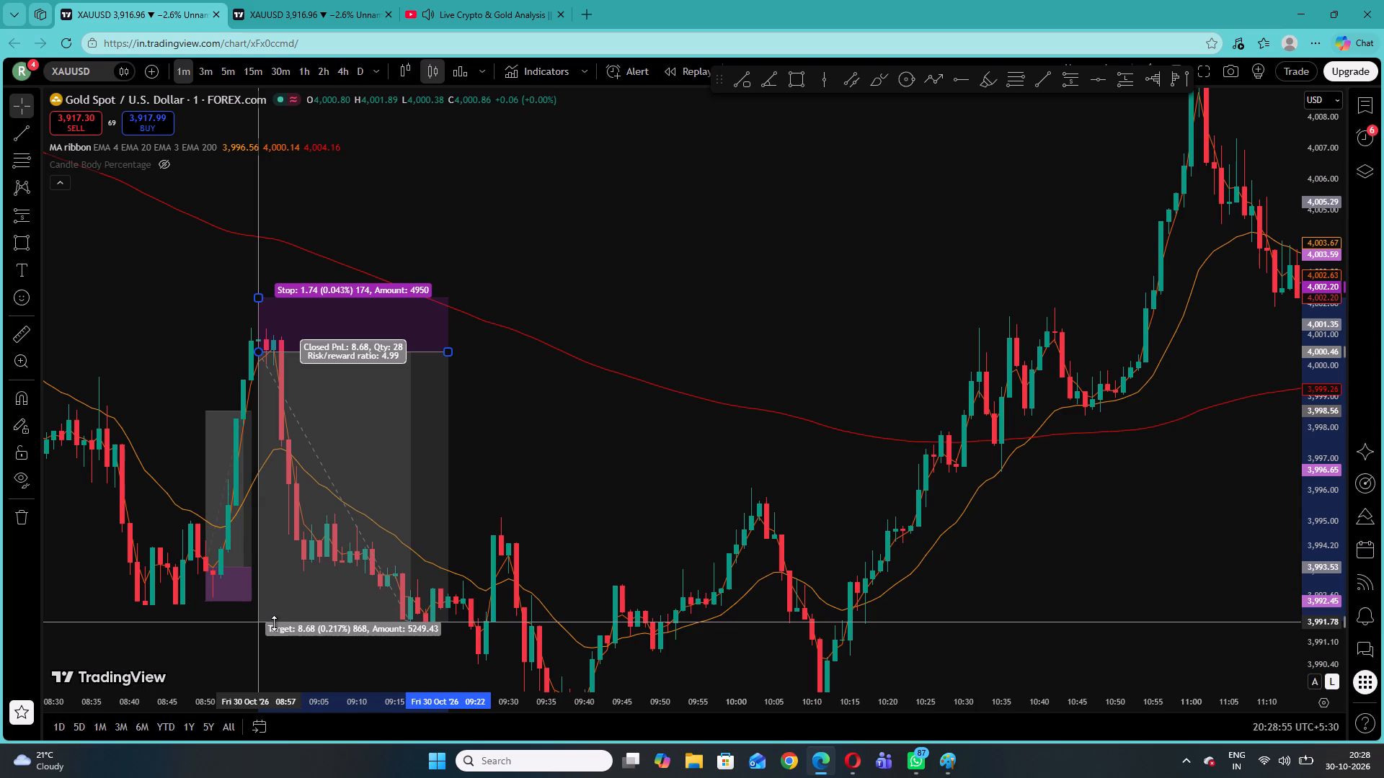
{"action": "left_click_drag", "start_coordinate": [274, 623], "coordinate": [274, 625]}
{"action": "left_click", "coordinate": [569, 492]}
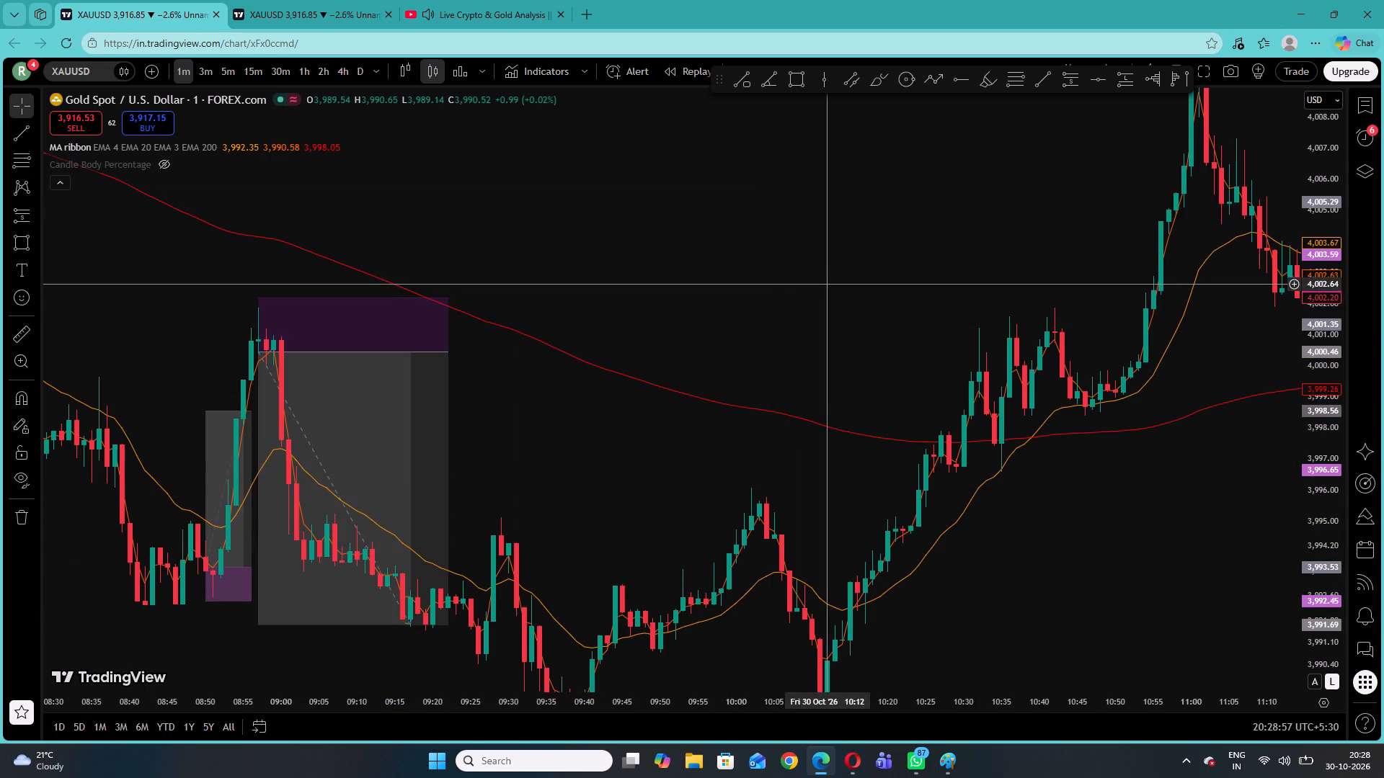
Switch to The Trade Room's live stream on YouTube and skip ahead to the live broadcast.
{"action": "left_click", "coordinate": [518, 7]}
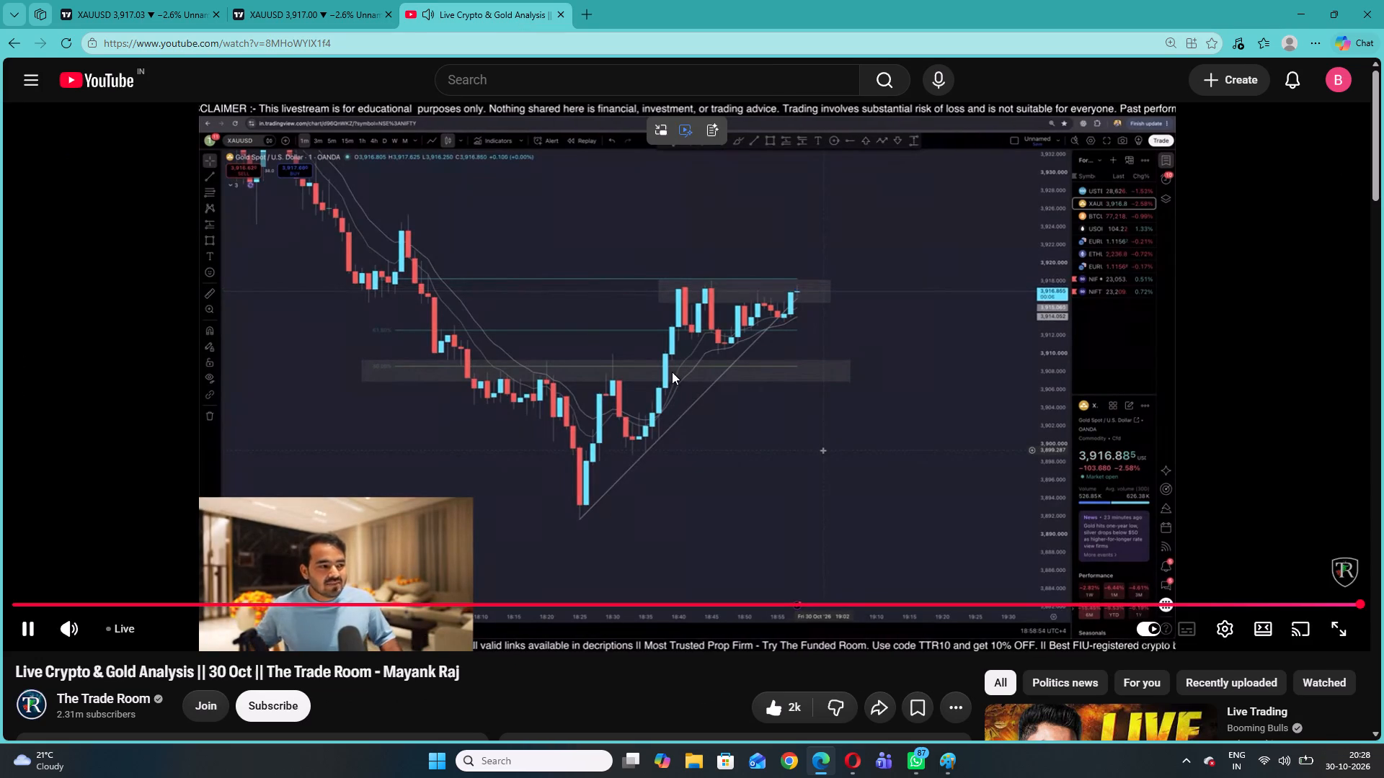
{"action": "left_click", "coordinate": [1349, 603]}
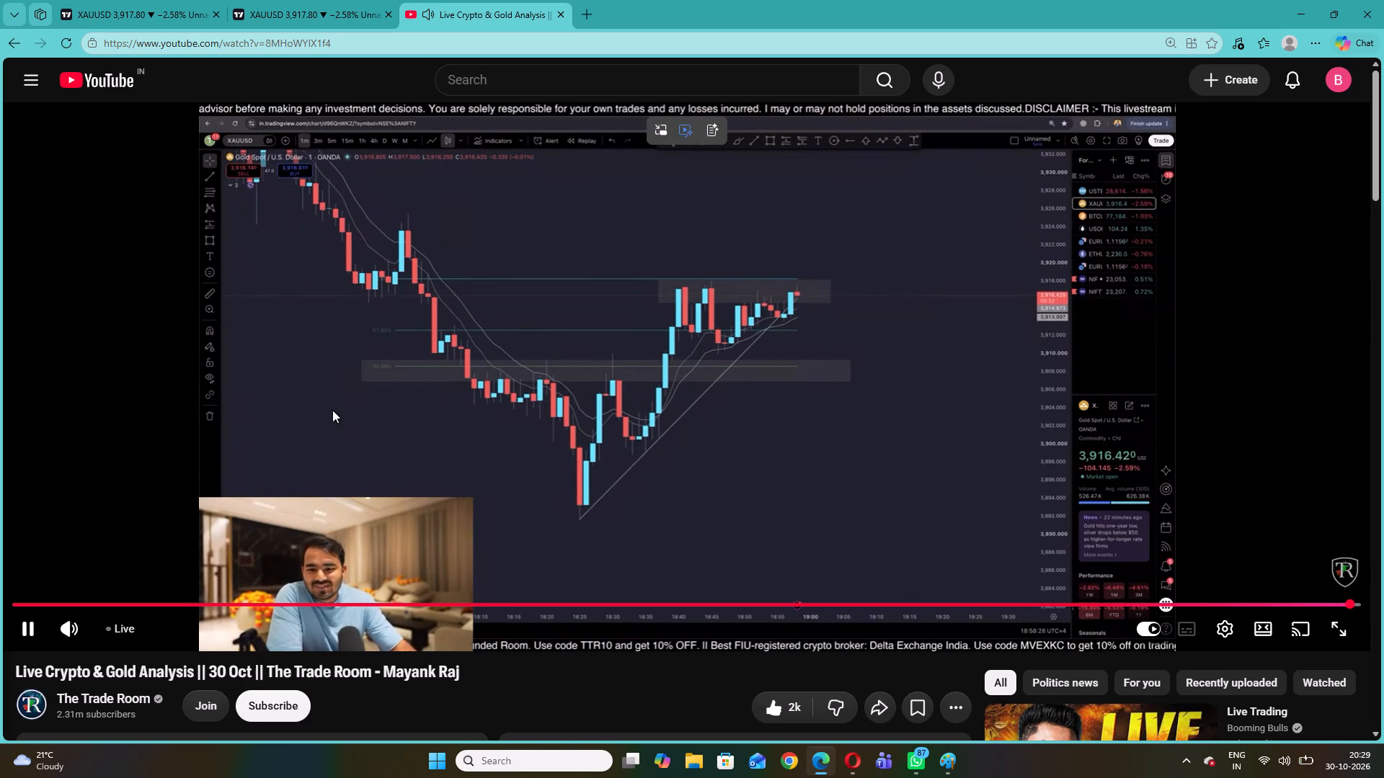
{"action": "left_click", "coordinate": [131, 638]}
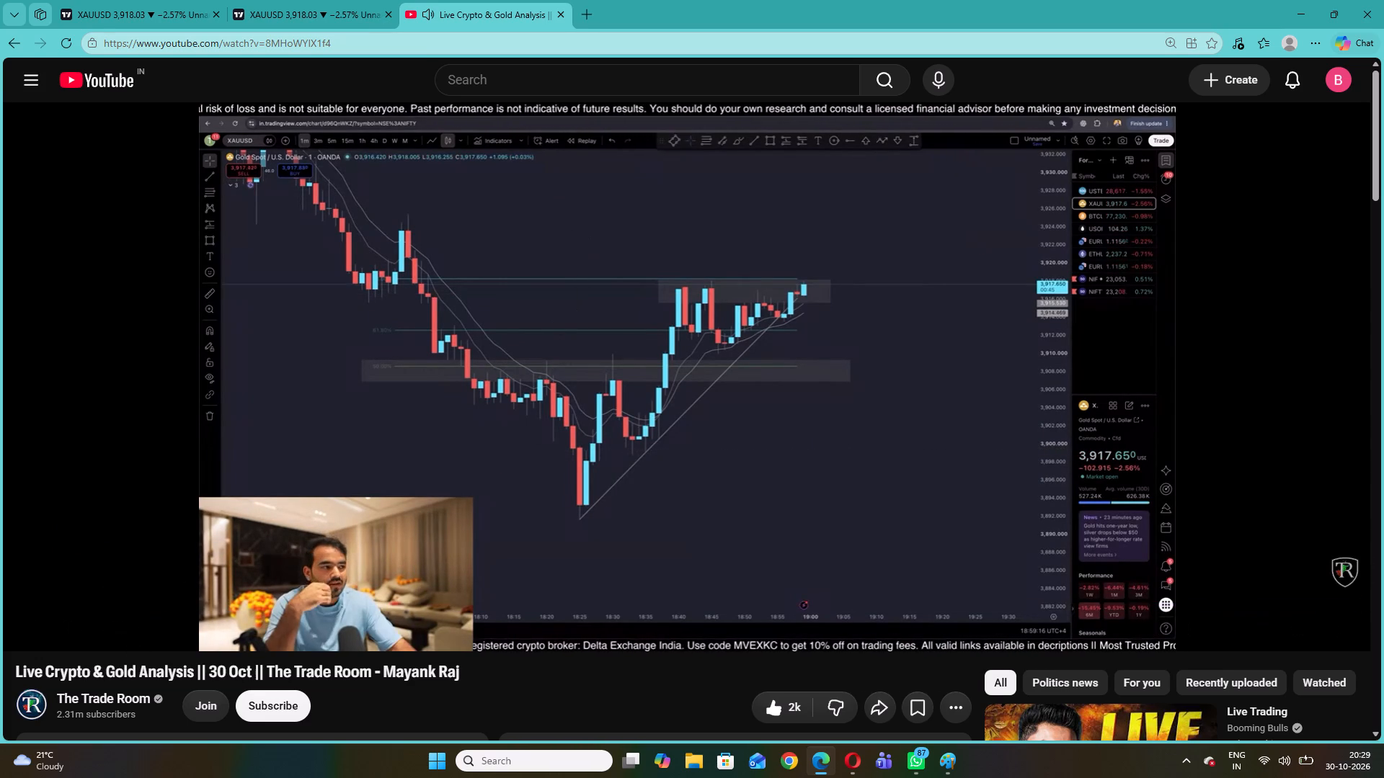
Search YouTube for "the trade square" and look through the results.
{"action": "left_click", "coordinate": [523, 81]}
{"action": "left_click", "coordinate": [523, 81]}
{"action": "type", "text": "the trade"}
{"action": "key", "text": "space"}
{"action": "type", "text": "sq"}
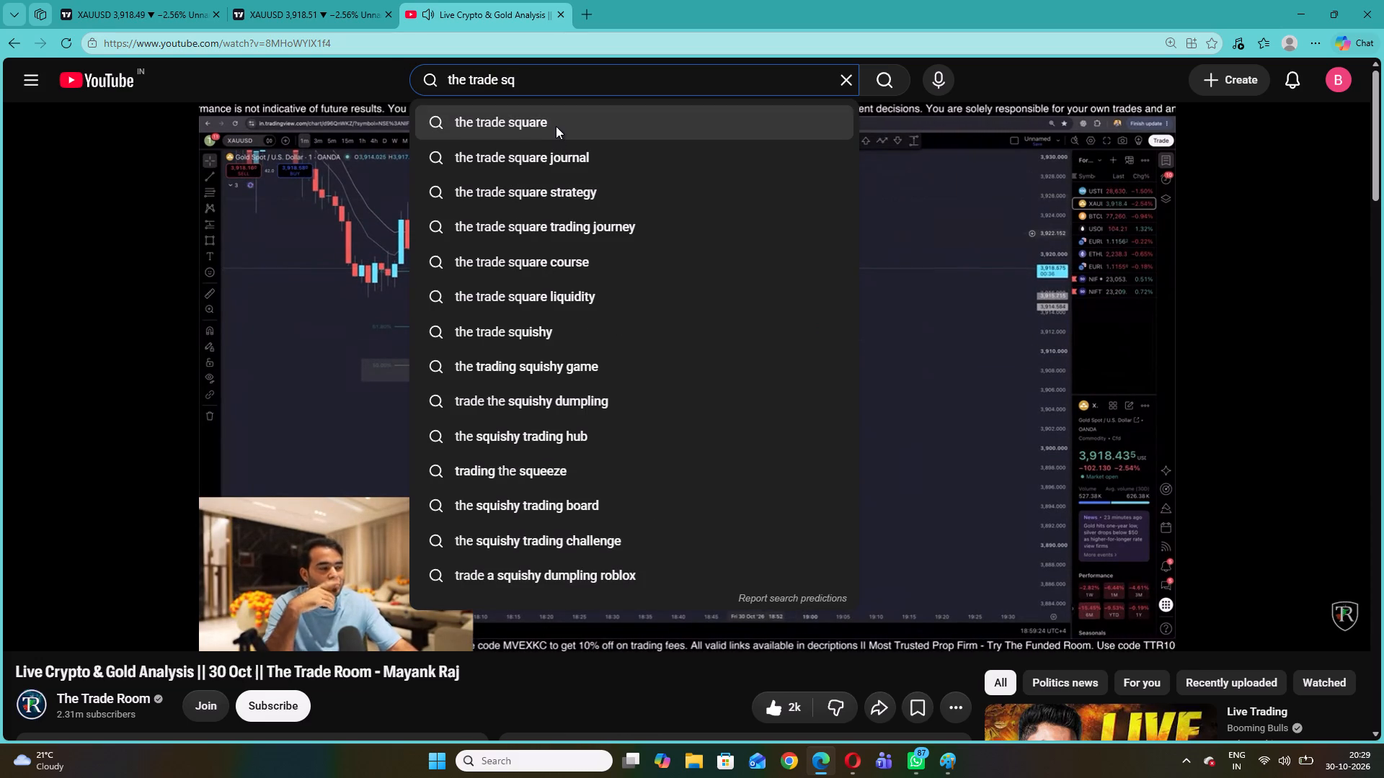
{"action": "left_click", "coordinate": [556, 126]}
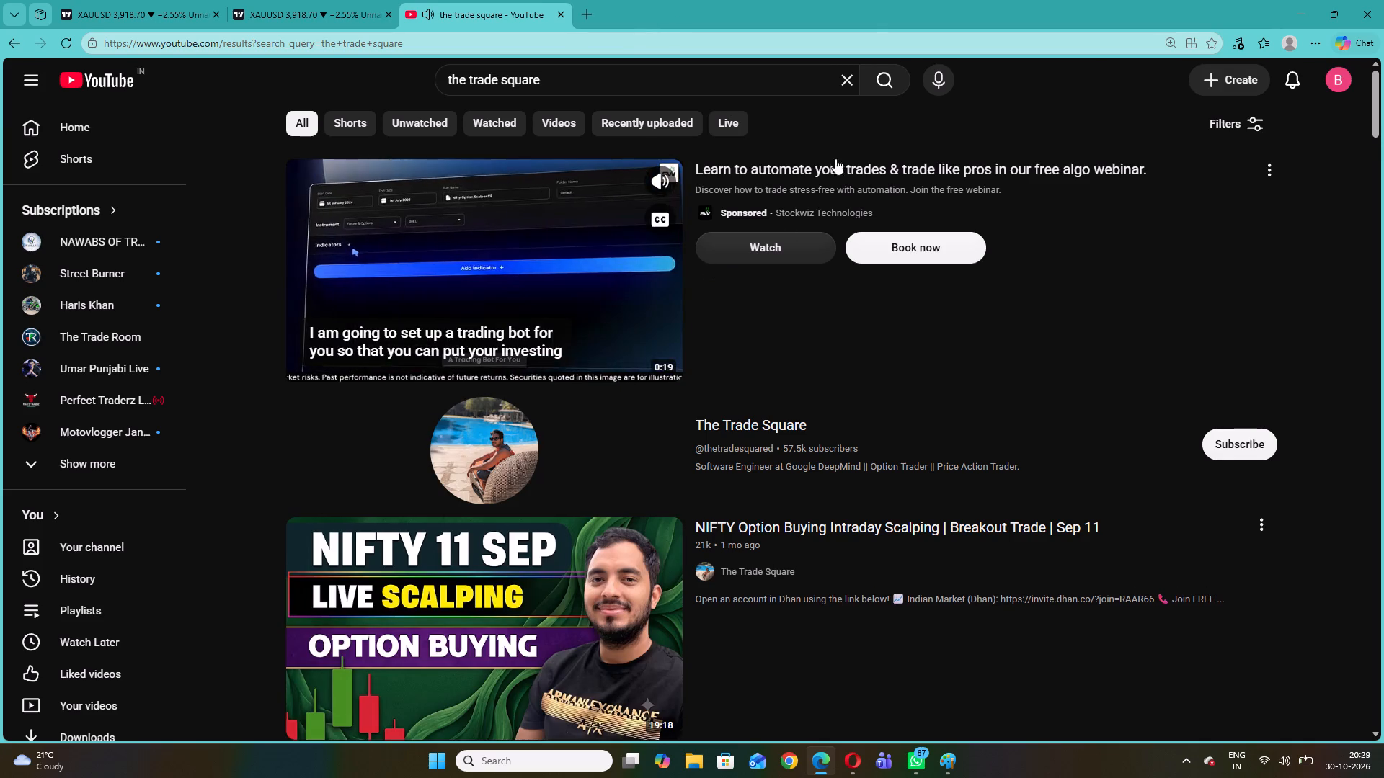
{"action": "scroll", "coordinate": [642, 578], "scroll_direction": "down", "scroll_amount": 1}
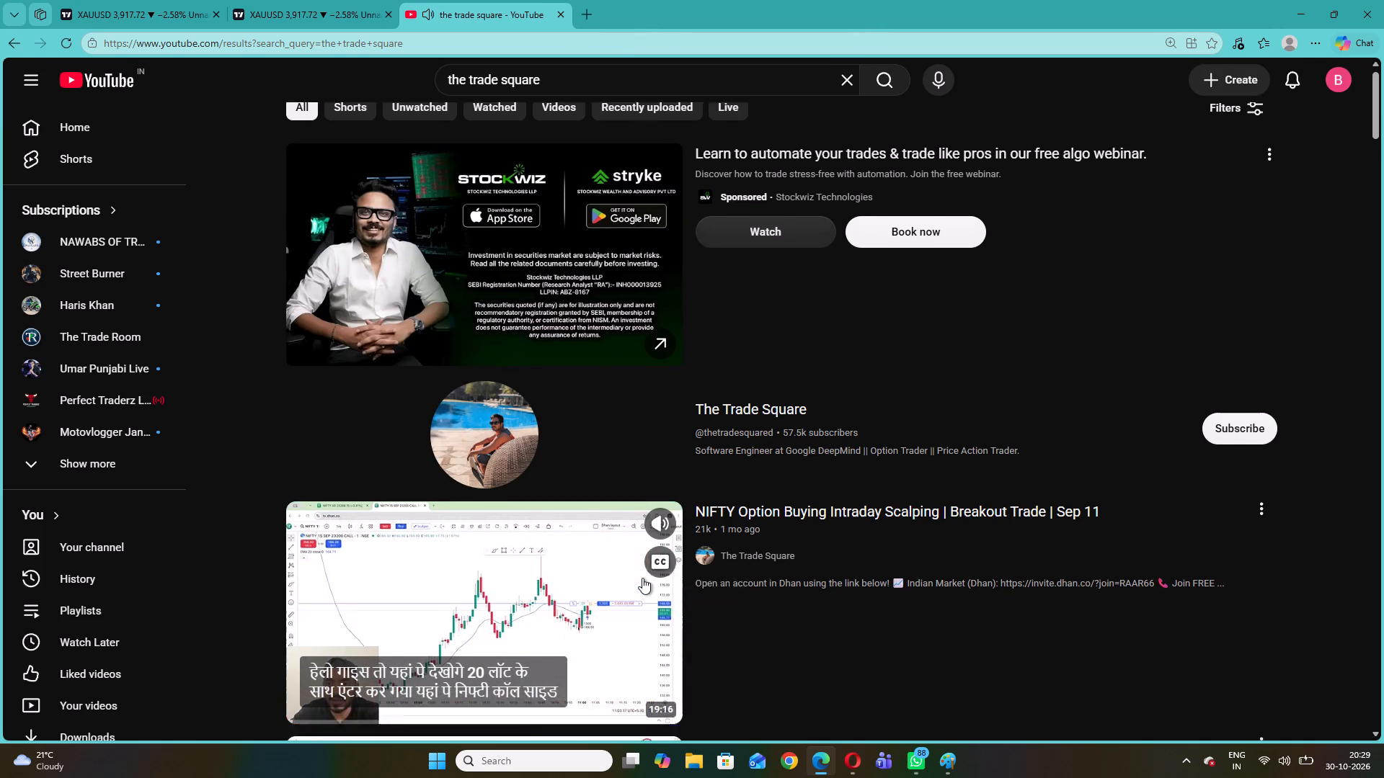
{"action": "scroll", "coordinate": [642, 578], "scroll_direction": "down", "scroll_amount": 1}
{"action": "left_click", "coordinate": [657, 525]}
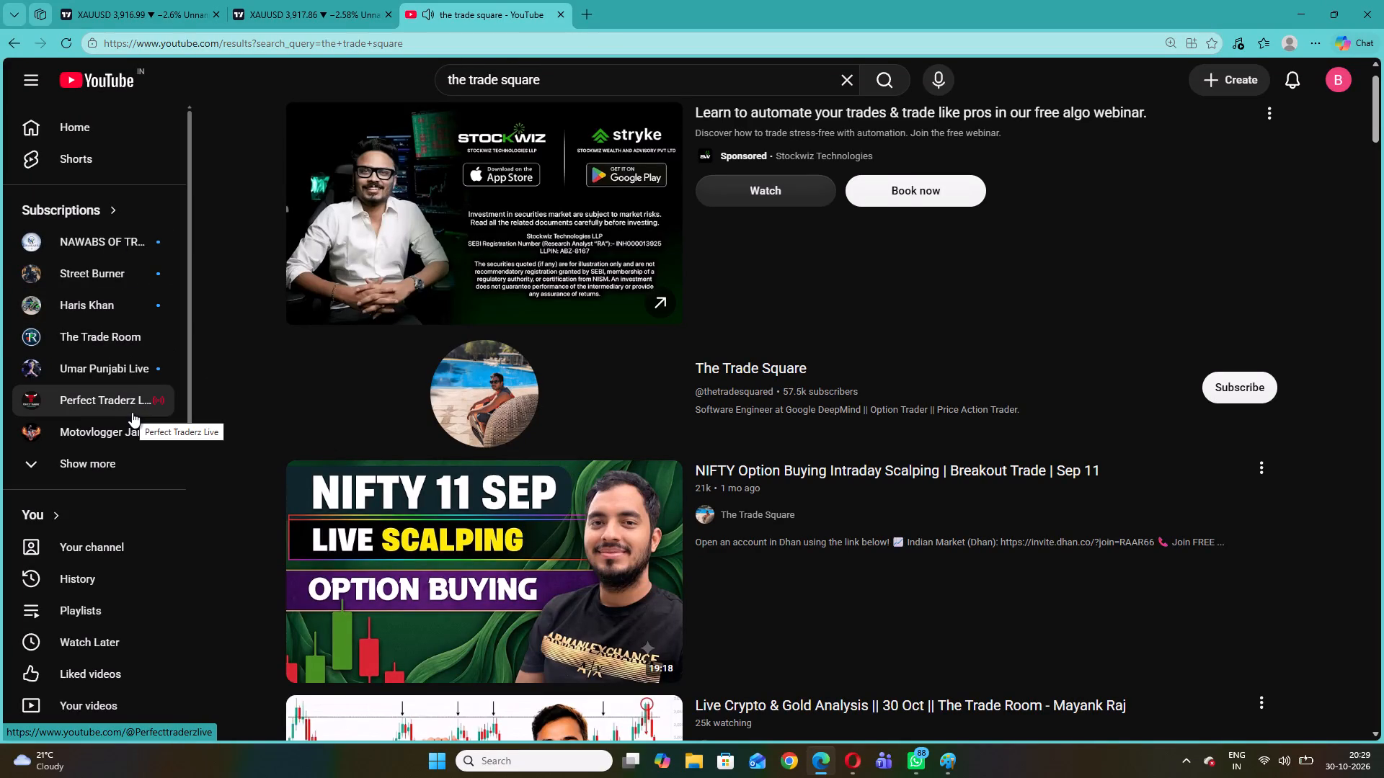
Reload the results page and open the Live Trading stream from the subscribed Booming Bulls channel.
{"action": "left_click", "coordinate": [67, 39]}
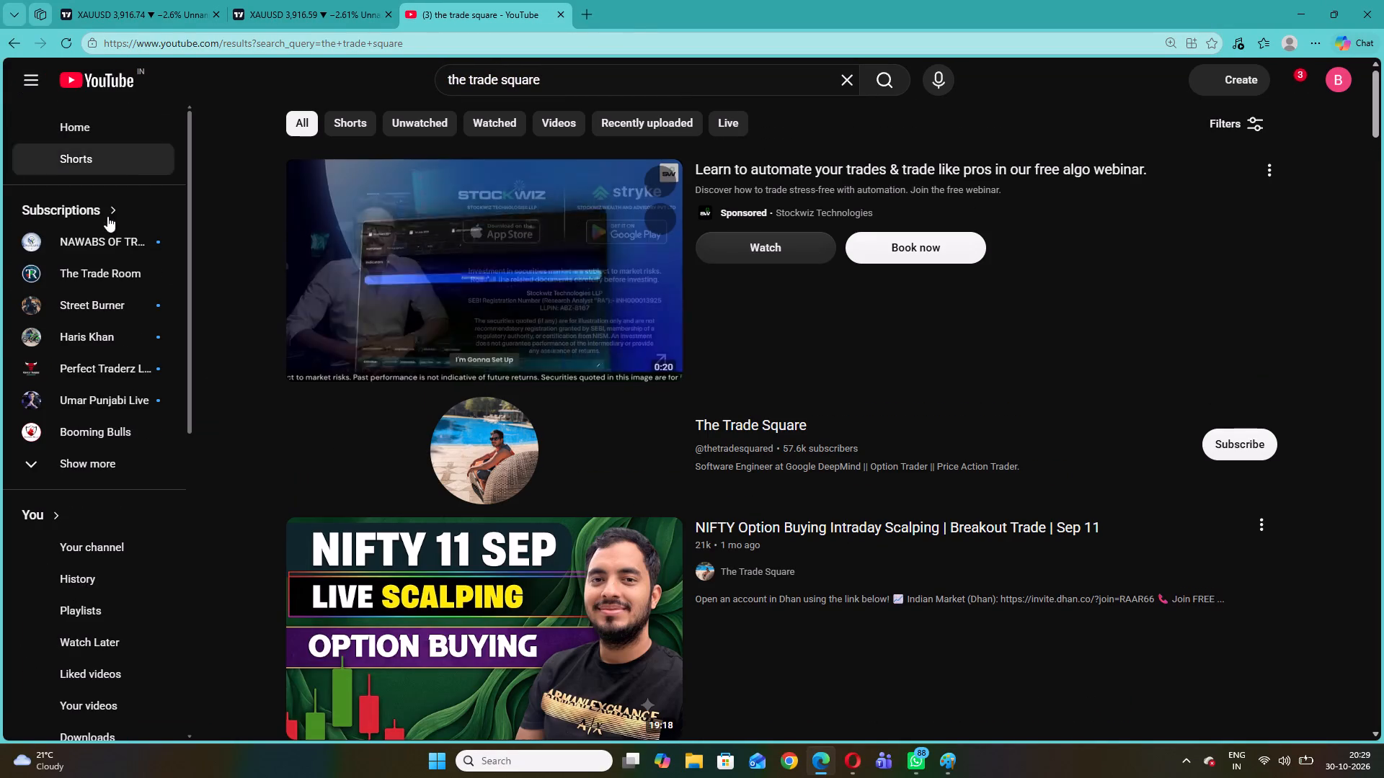
{"action": "left_click", "coordinate": [159, 427]}
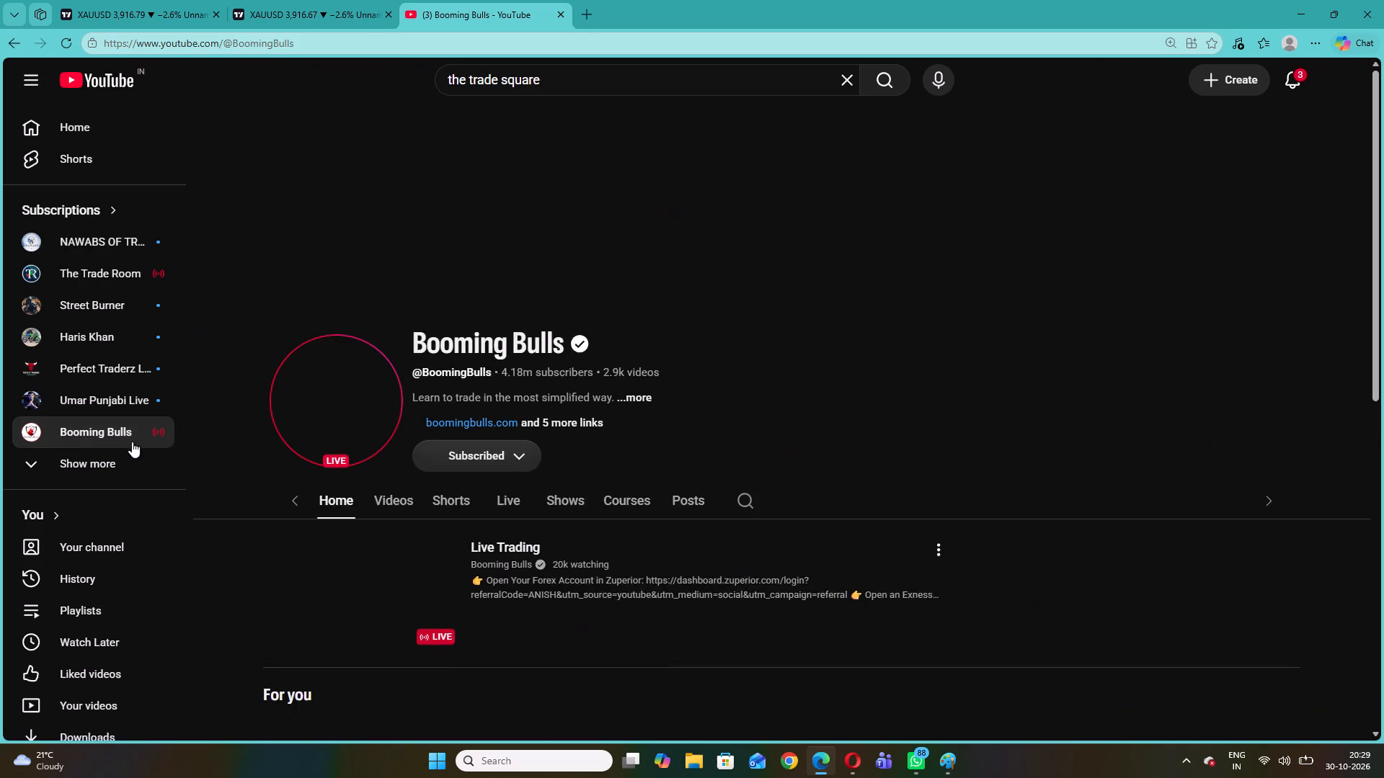
{"action": "left_click", "coordinate": [345, 535]}
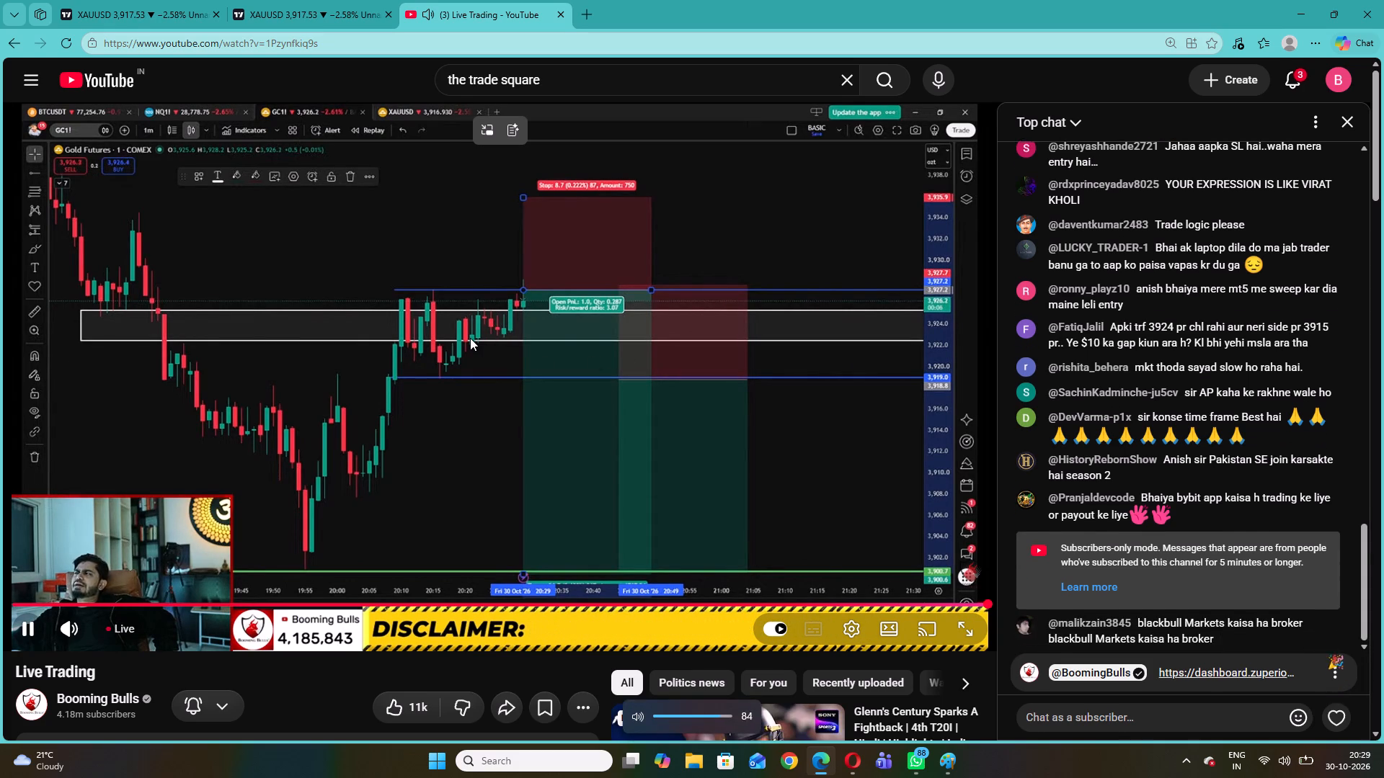
Return to the first XAUUSD chart in TradingView and examine the price action between about 05:40 and 11:10 against the marked positions.
{"action": "left_click_drag", "start_coordinate": [290, 0], "coordinate": [316, 0]}
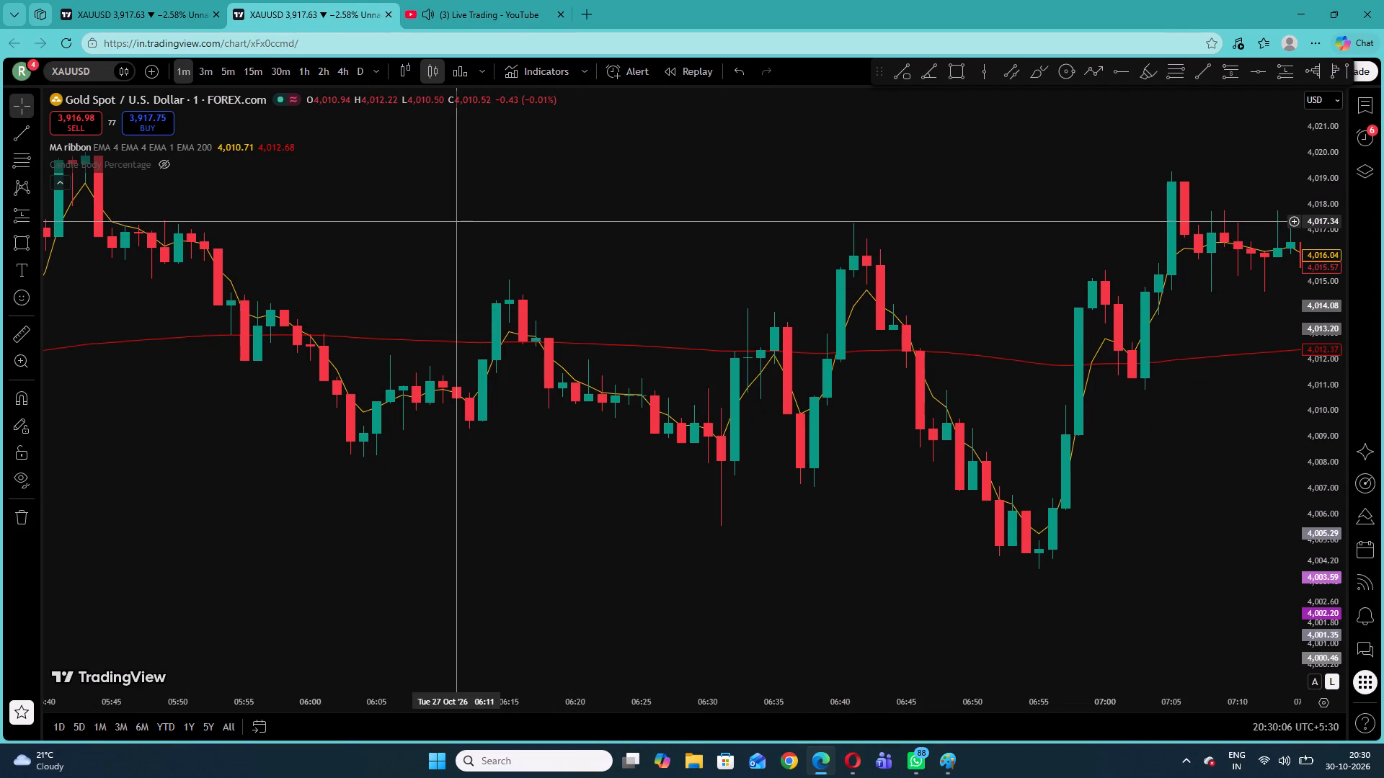
{"action": "left_click", "coordinate": [190, 21]}
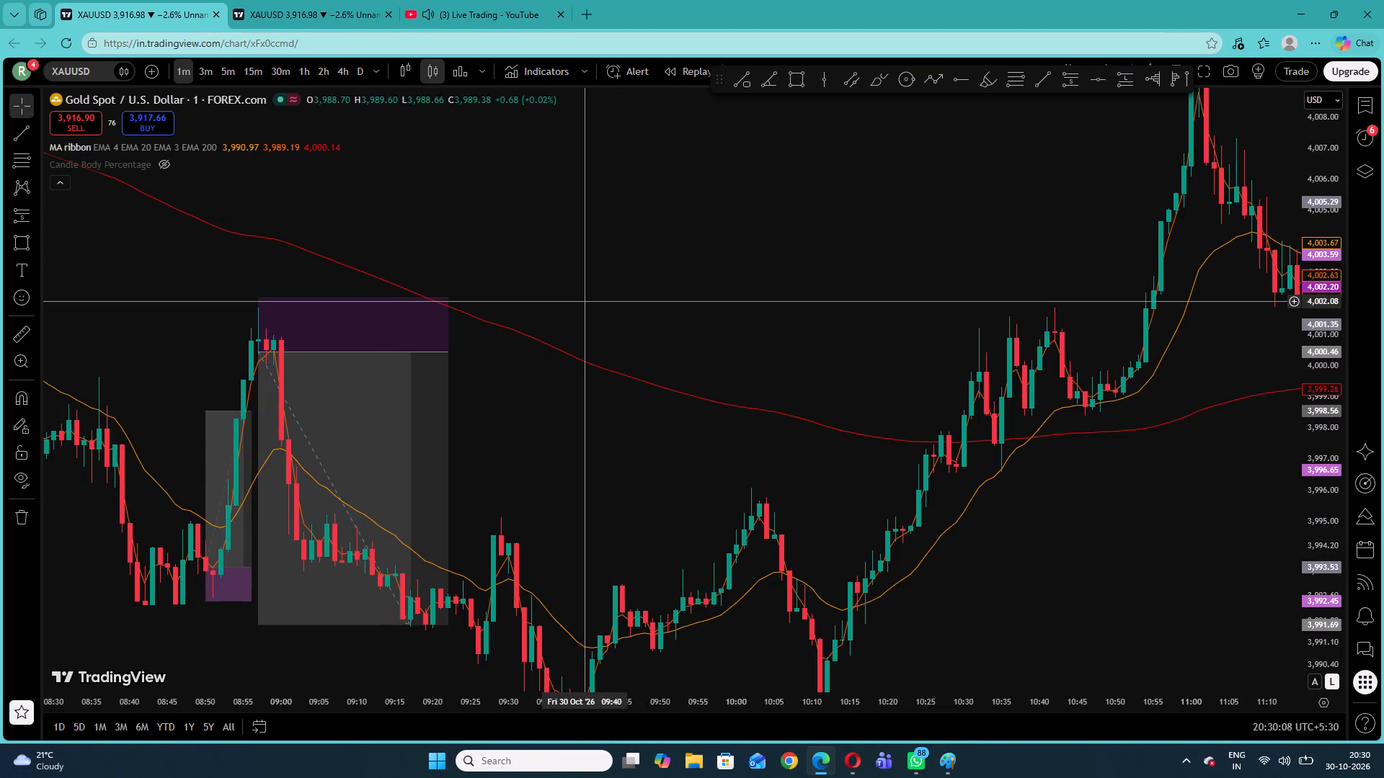
{"action": "left_click_drag", "start_coordinate": [586, 301], "coordinate": [775, 283]}
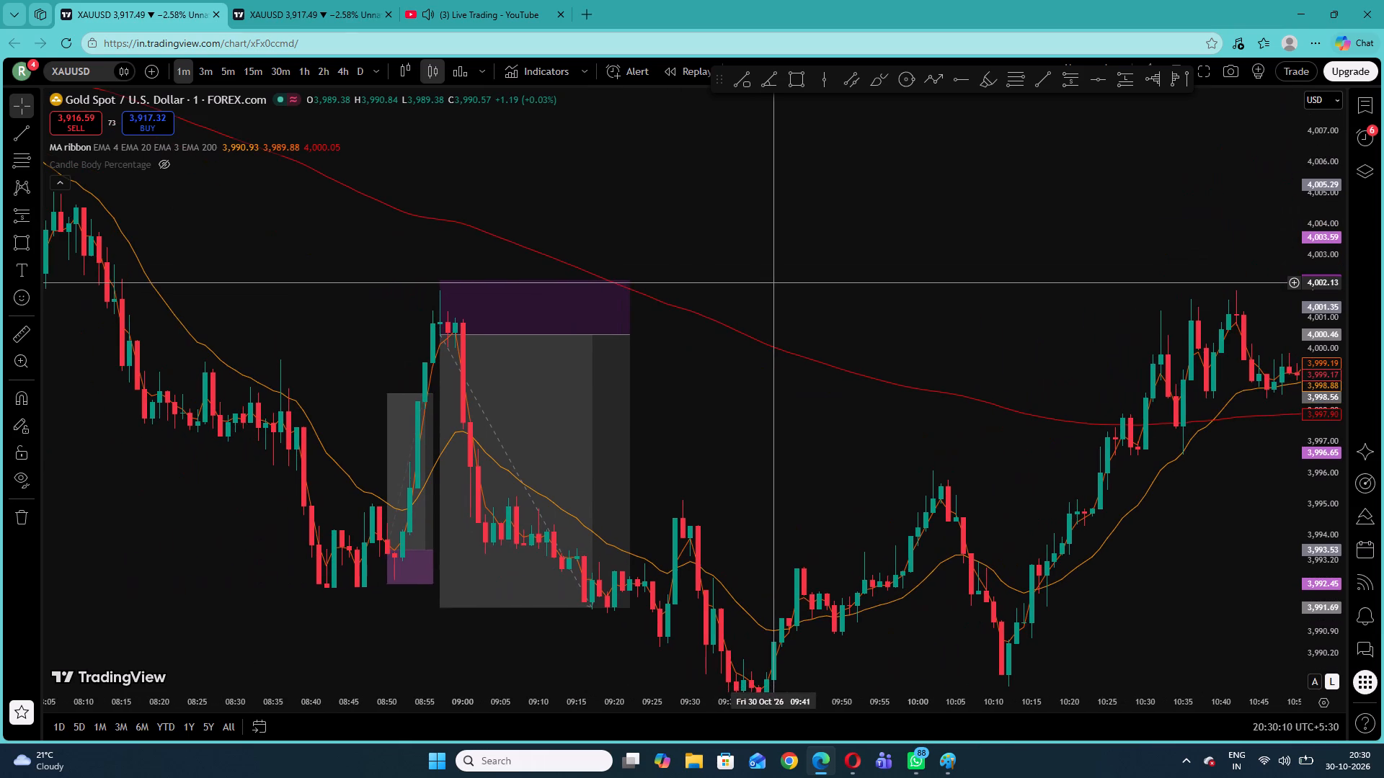
{"action": "left_click_drag", "start_coordinate": [909, 331], "coordinate": [729, 281]}
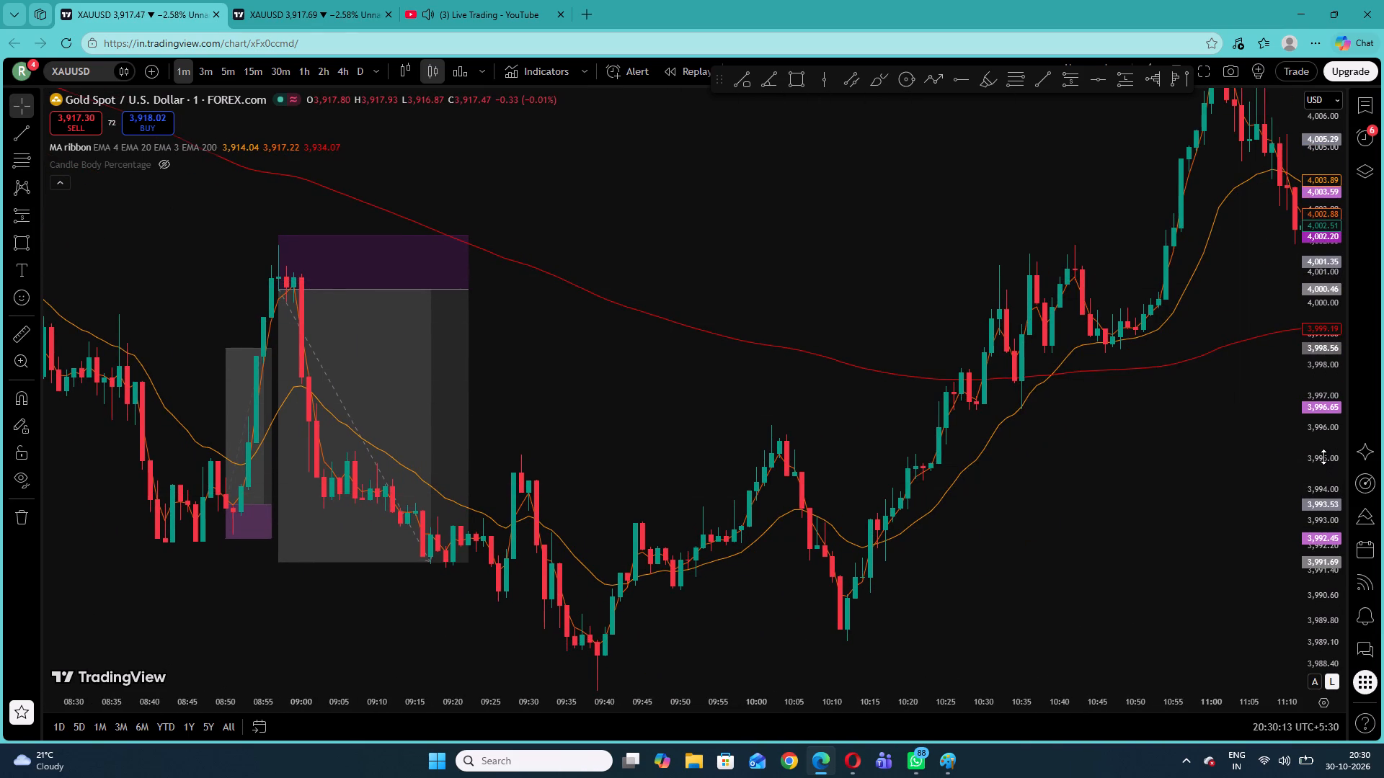
{"action": "left_click_drag", "start_coordinate": [1323, 457], "coordinate": [1305, 519]}
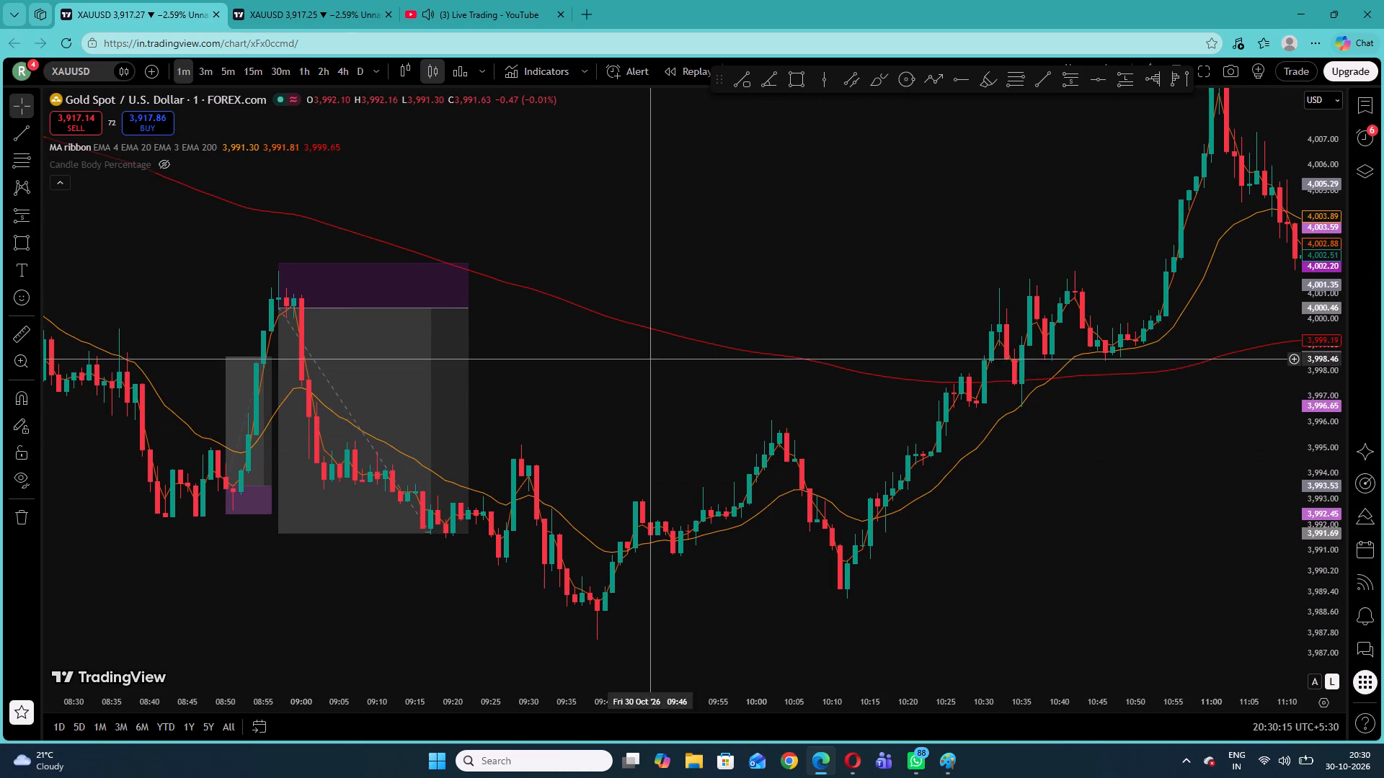
{"action": "left_click_drag", "start_coordinate": [575, 362], "coordinate": [1124, 478]}
{"action": "left_click_drag", "start_coordinate": [553, 283], "coordinate": [1094, 395]}
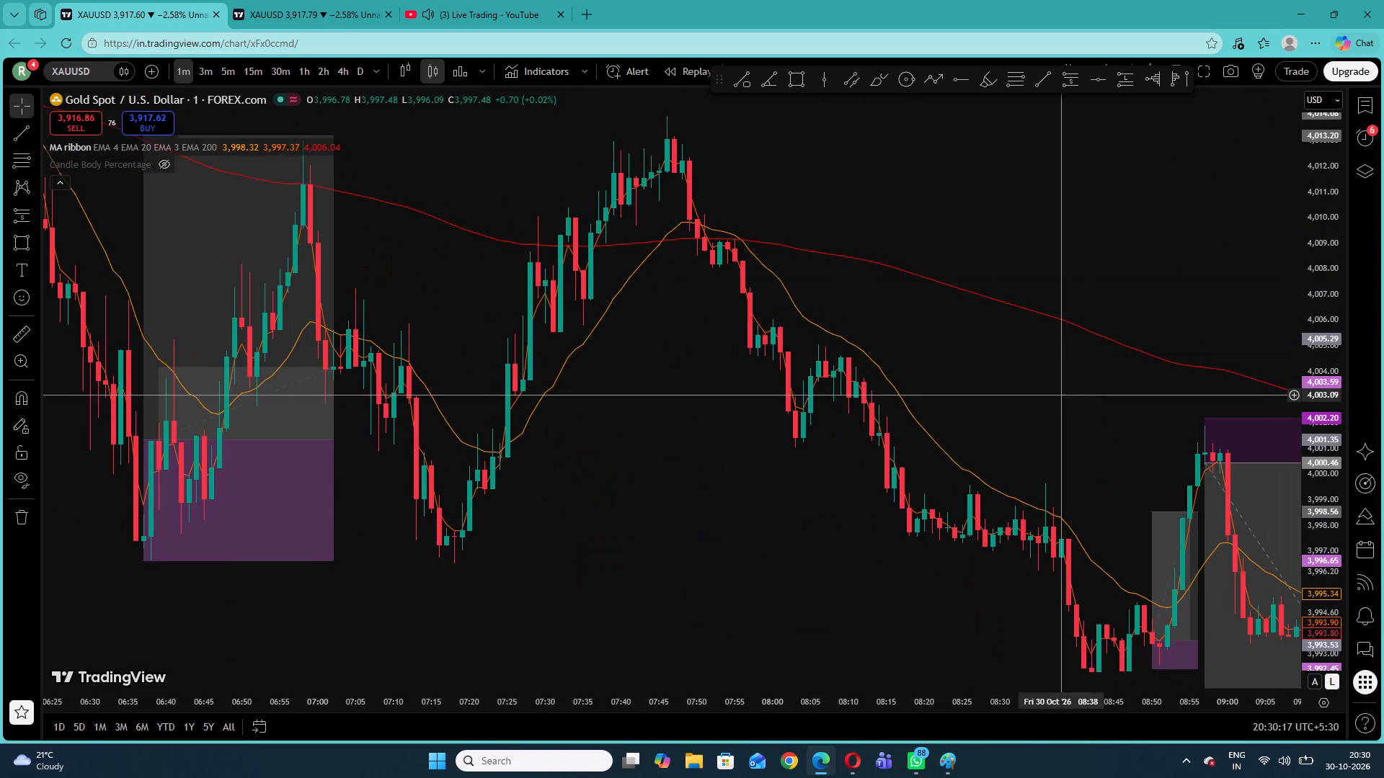
{"action": "left_click_drag", "start_coordinate": [586, 380], "coordinate": [983, 483]}
{"action": "left_click", "coordinate": [795, 256]}
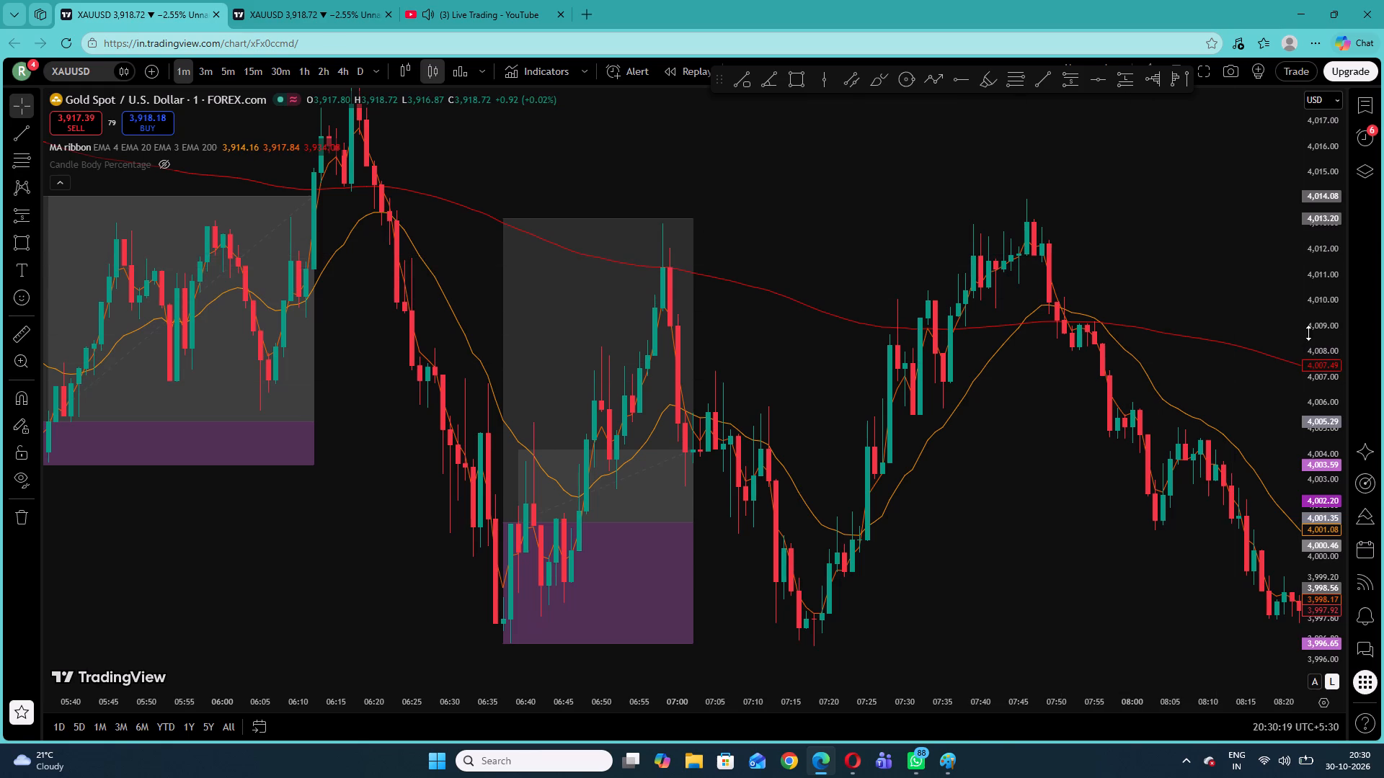
{"action": "left_click_drag", "start_coordinate": [1321, 321], "coordinate": [1338, 491]}
Remove all four position drawings from the XAUUSD chart.
{"action": "right_click", "coordinate": [644, 221]}
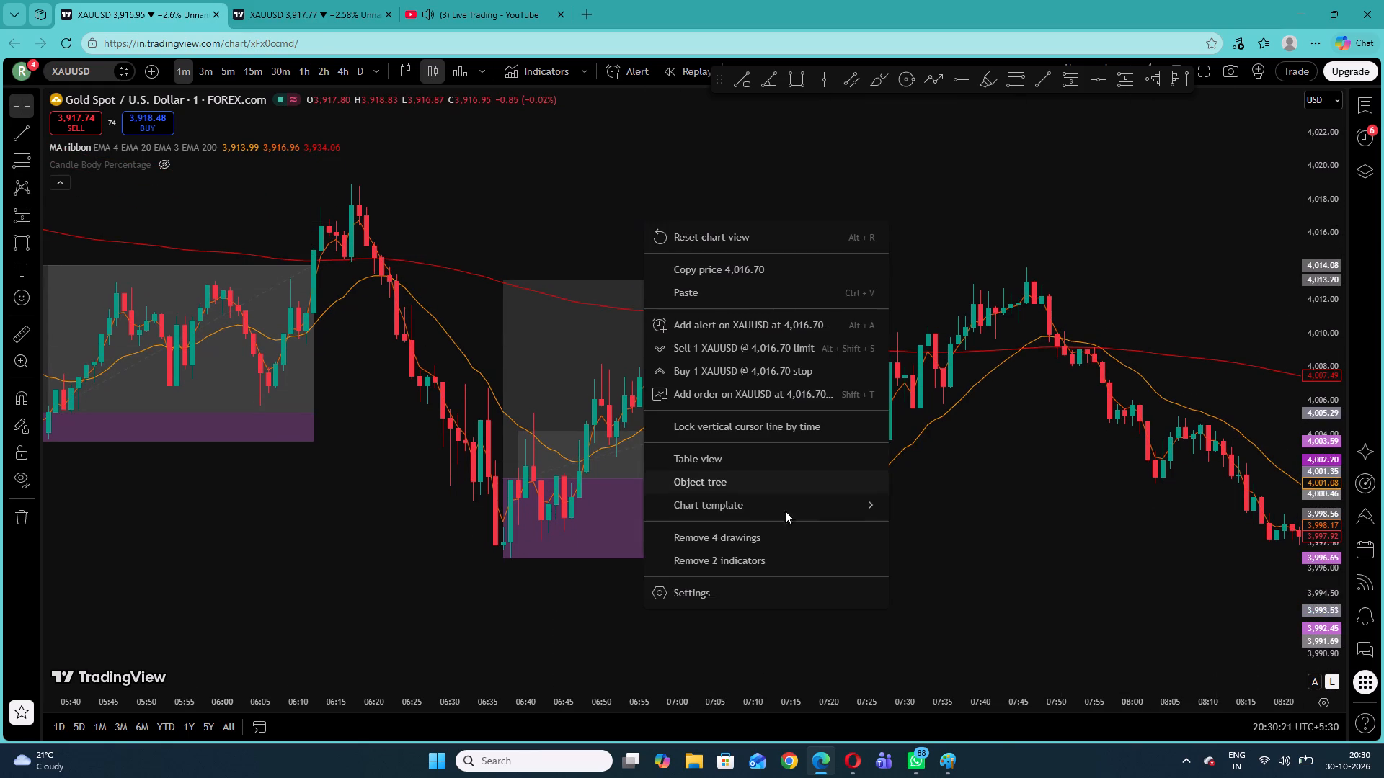
{"action": "left_click", "coordinate": [771, 541]}
Review the moving average inputs in the MA ribbon indicator's settings.
{"action": "left_click_drag", "start_coordinate": [513, 216], "coordinate": [946, 249]}
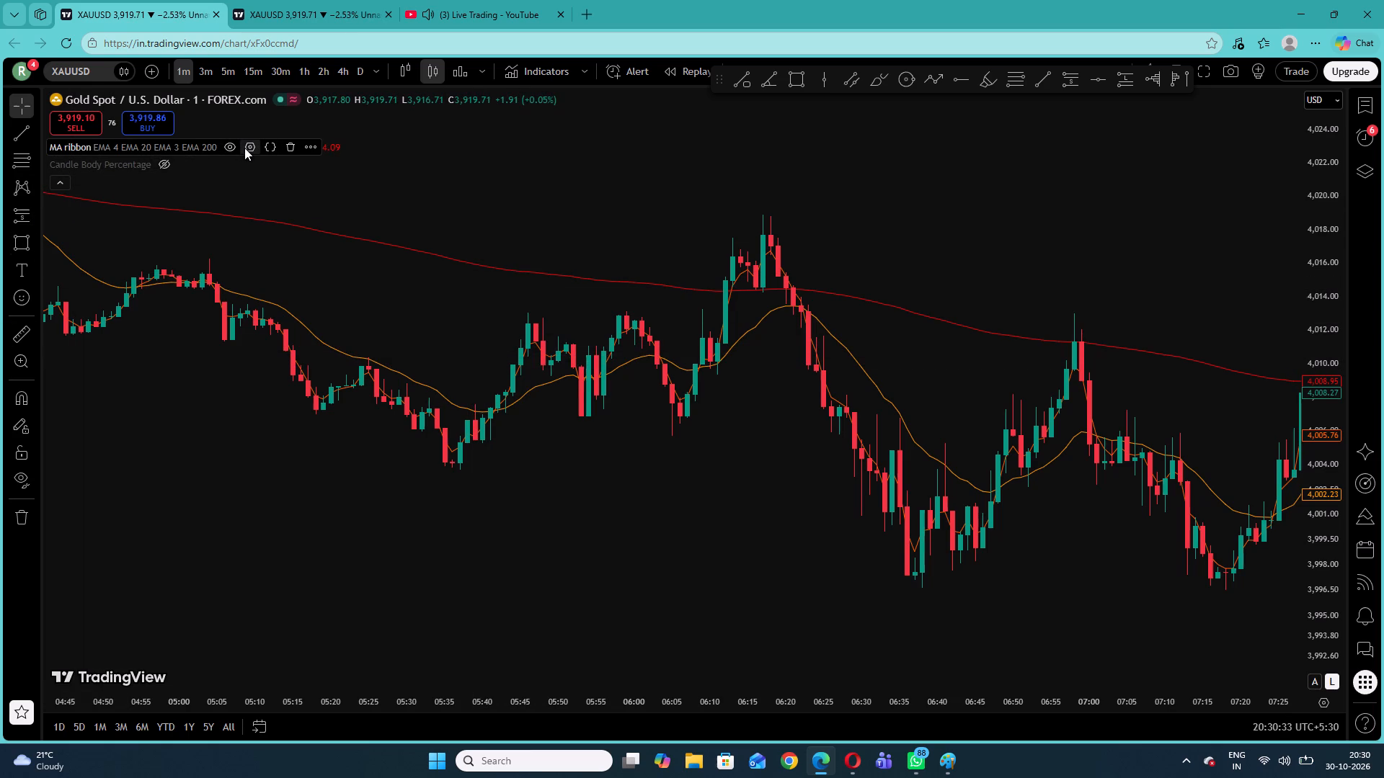
{"action": "left_click", "coordinate": [245, 147]}
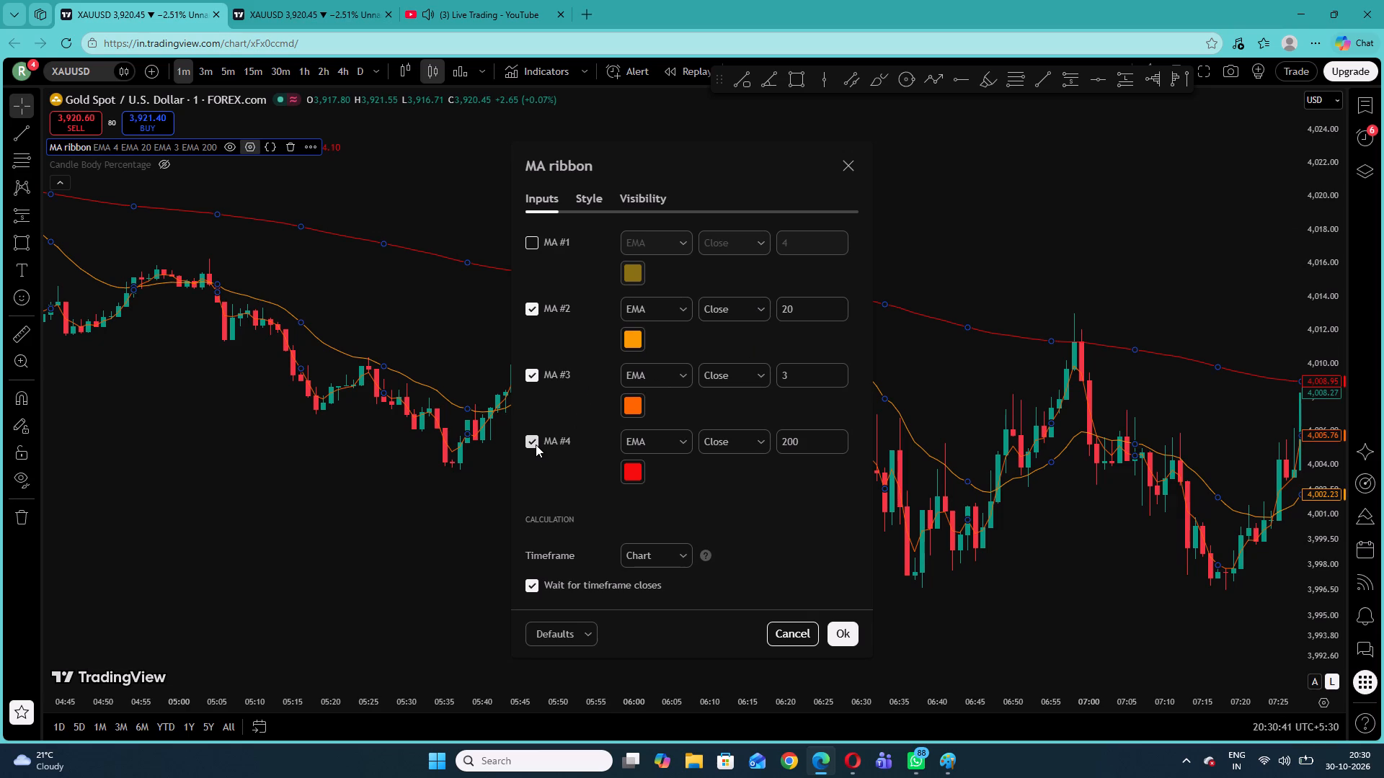
{"action": "left_click", "coordinate": [399, 316]}
Switch back to the Booming Bulls Live Trading stream on YouTube.
{"action": "left_click", "coordinate": [472, 0]}
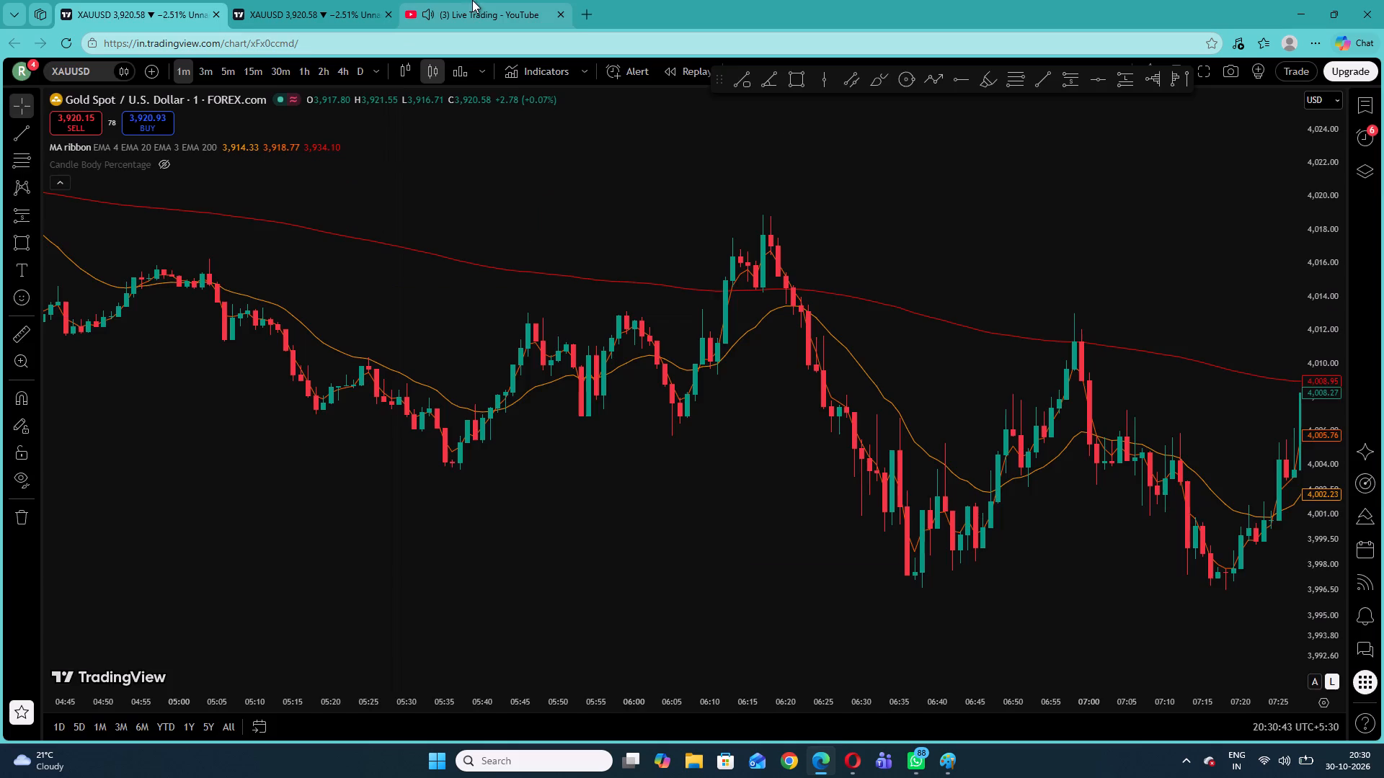
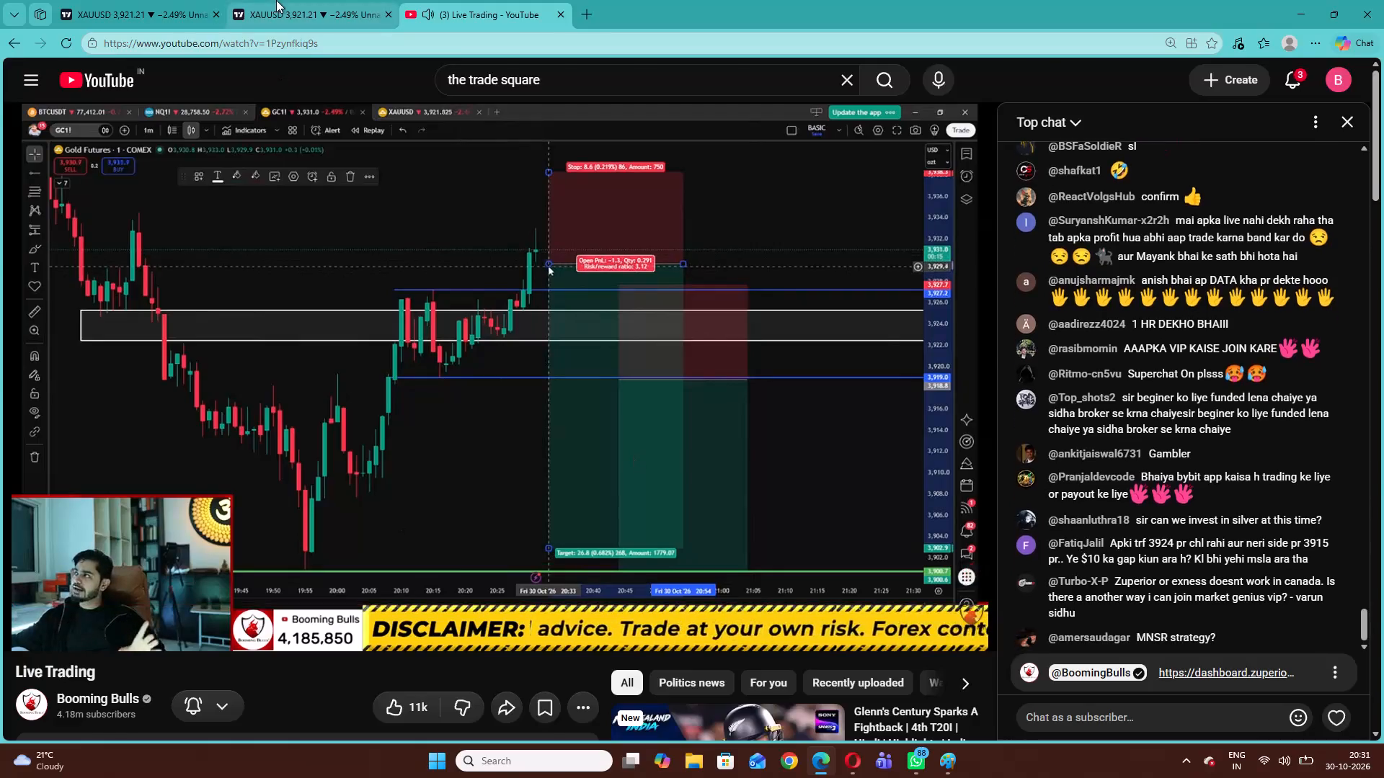
Return to the first XAUUSD chart and review the moving average inputs in the MA ribbon indicator's settings.
{"action": "left_click", "coordinate": [276, 0]}
{"action": "left_click", "coordinate": [112, 6]}
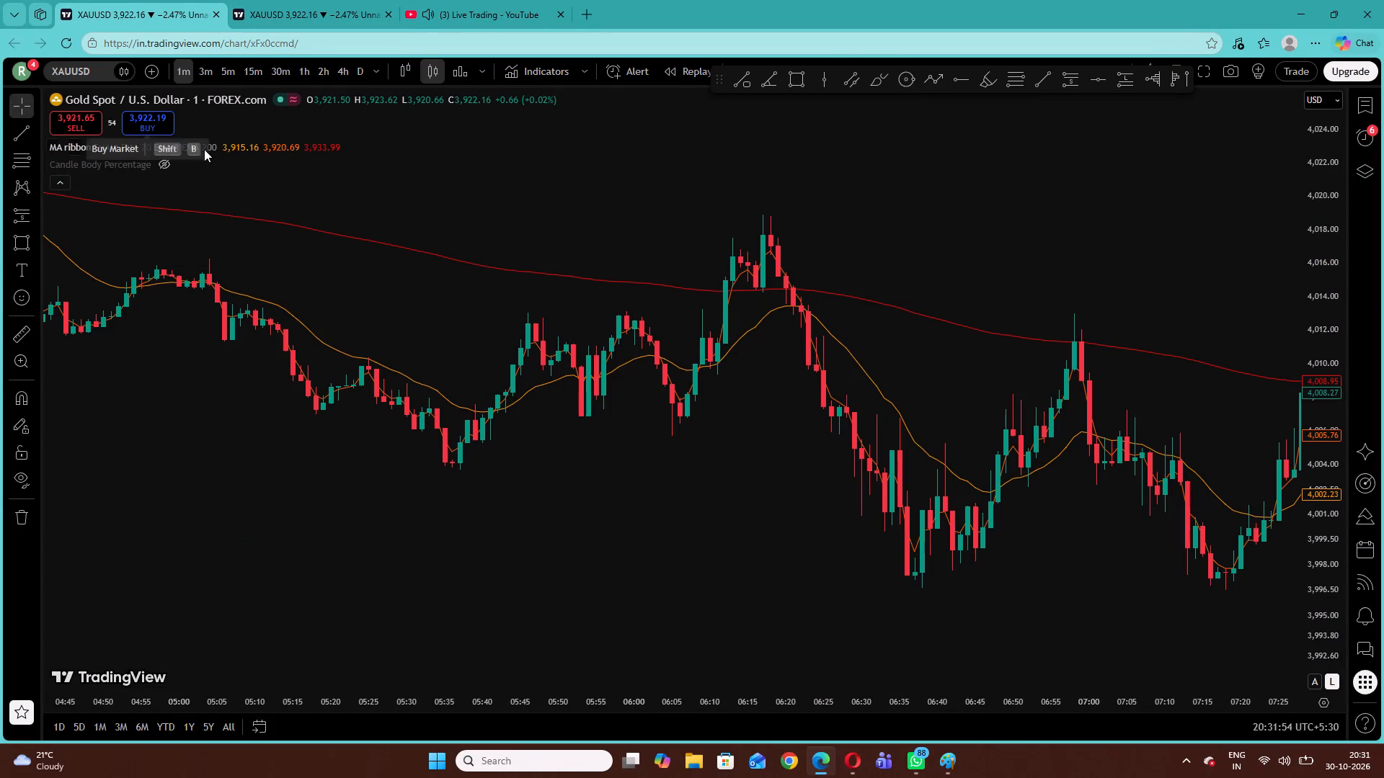
{"action": "left_click", "coordinate": [250, 145]}
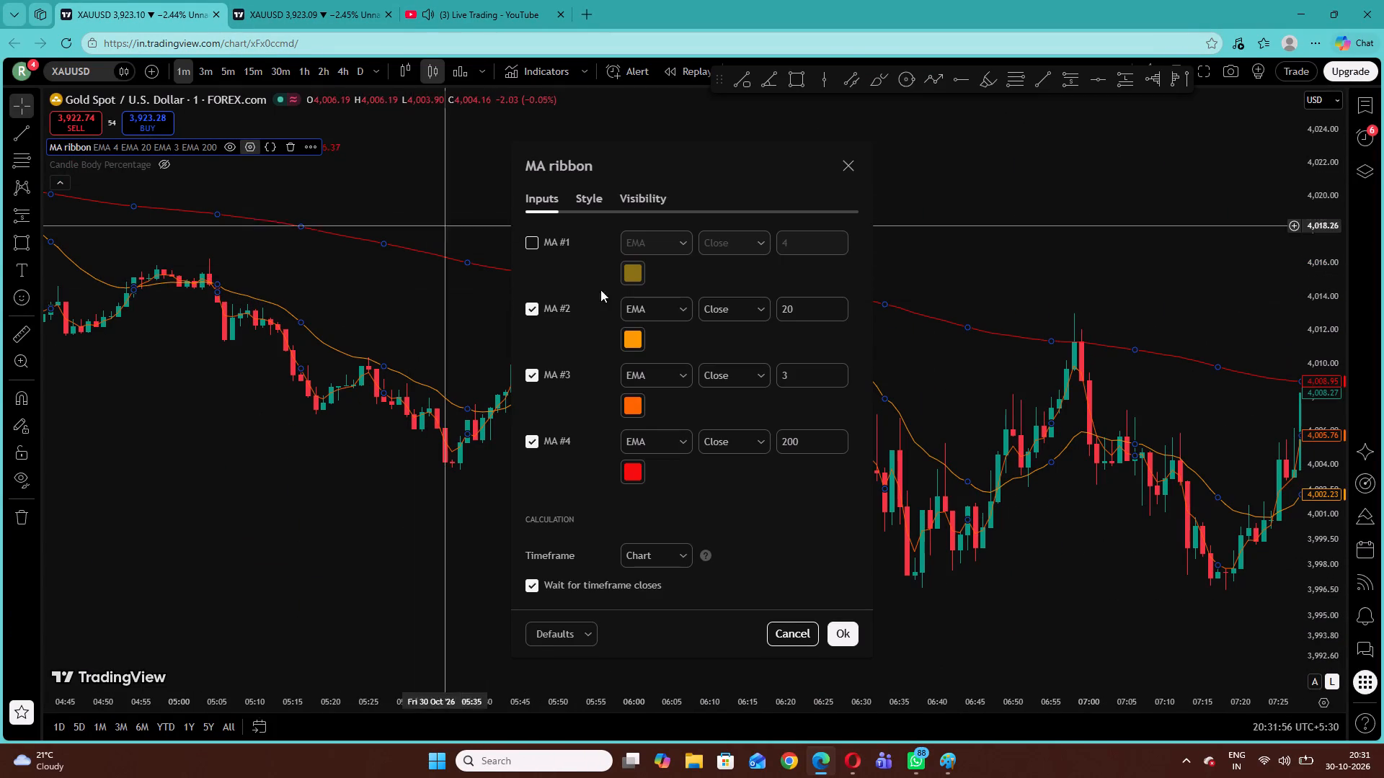
{"action": "left_click", "coordinate": [845, 635]}
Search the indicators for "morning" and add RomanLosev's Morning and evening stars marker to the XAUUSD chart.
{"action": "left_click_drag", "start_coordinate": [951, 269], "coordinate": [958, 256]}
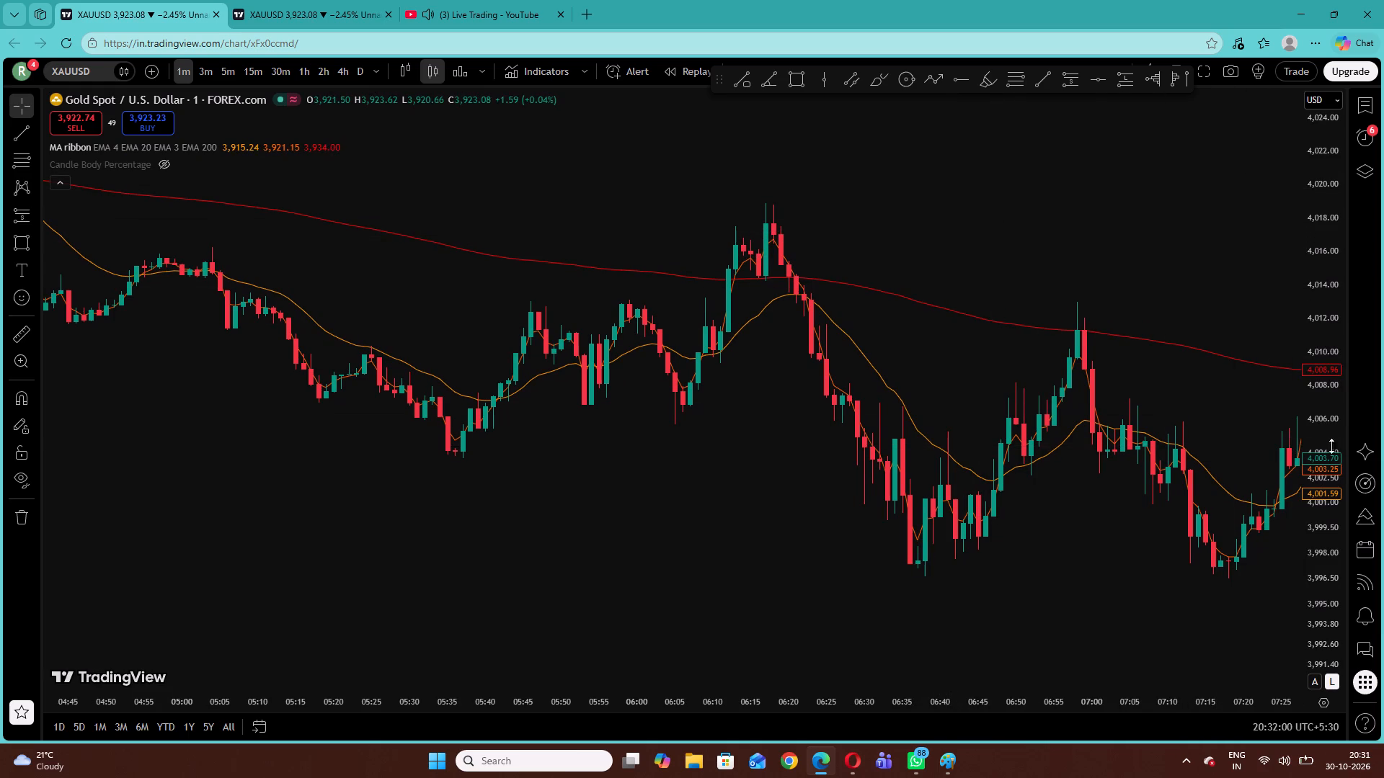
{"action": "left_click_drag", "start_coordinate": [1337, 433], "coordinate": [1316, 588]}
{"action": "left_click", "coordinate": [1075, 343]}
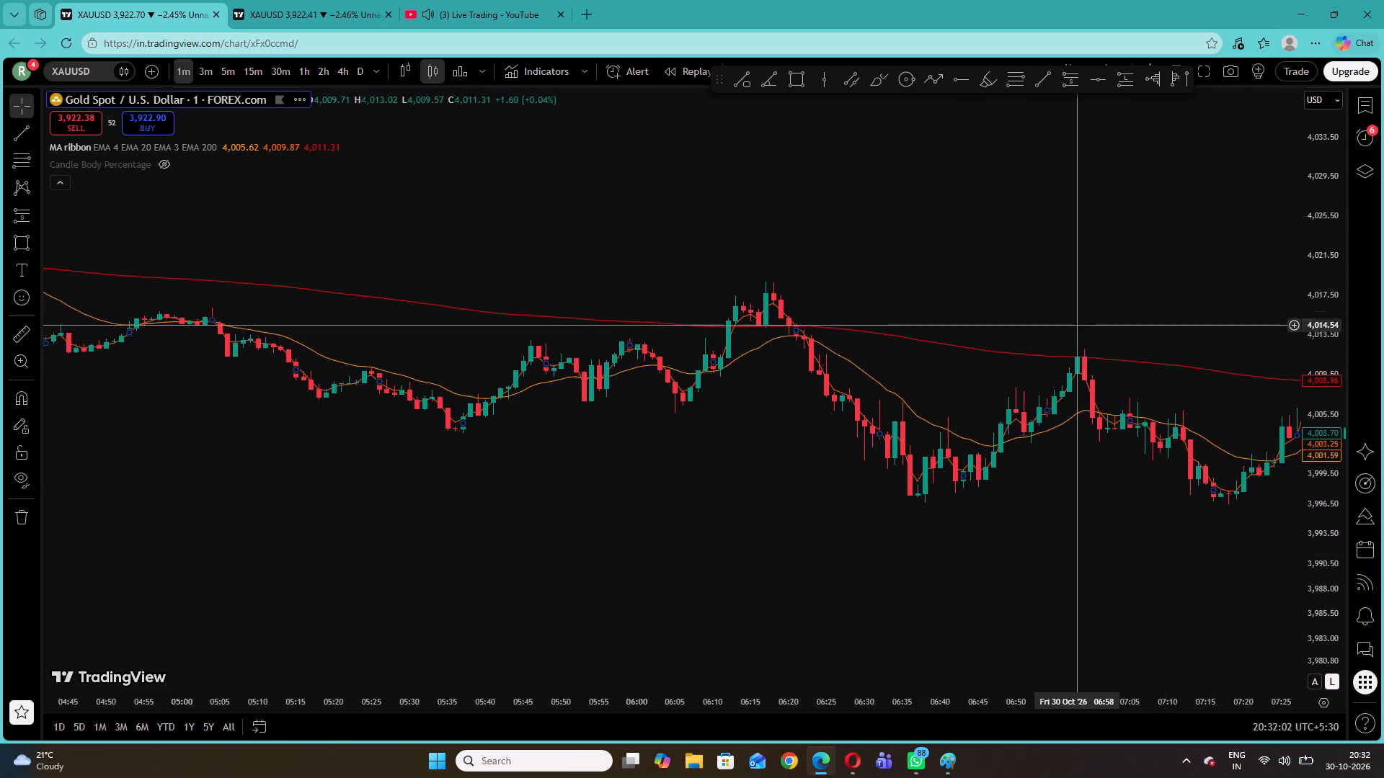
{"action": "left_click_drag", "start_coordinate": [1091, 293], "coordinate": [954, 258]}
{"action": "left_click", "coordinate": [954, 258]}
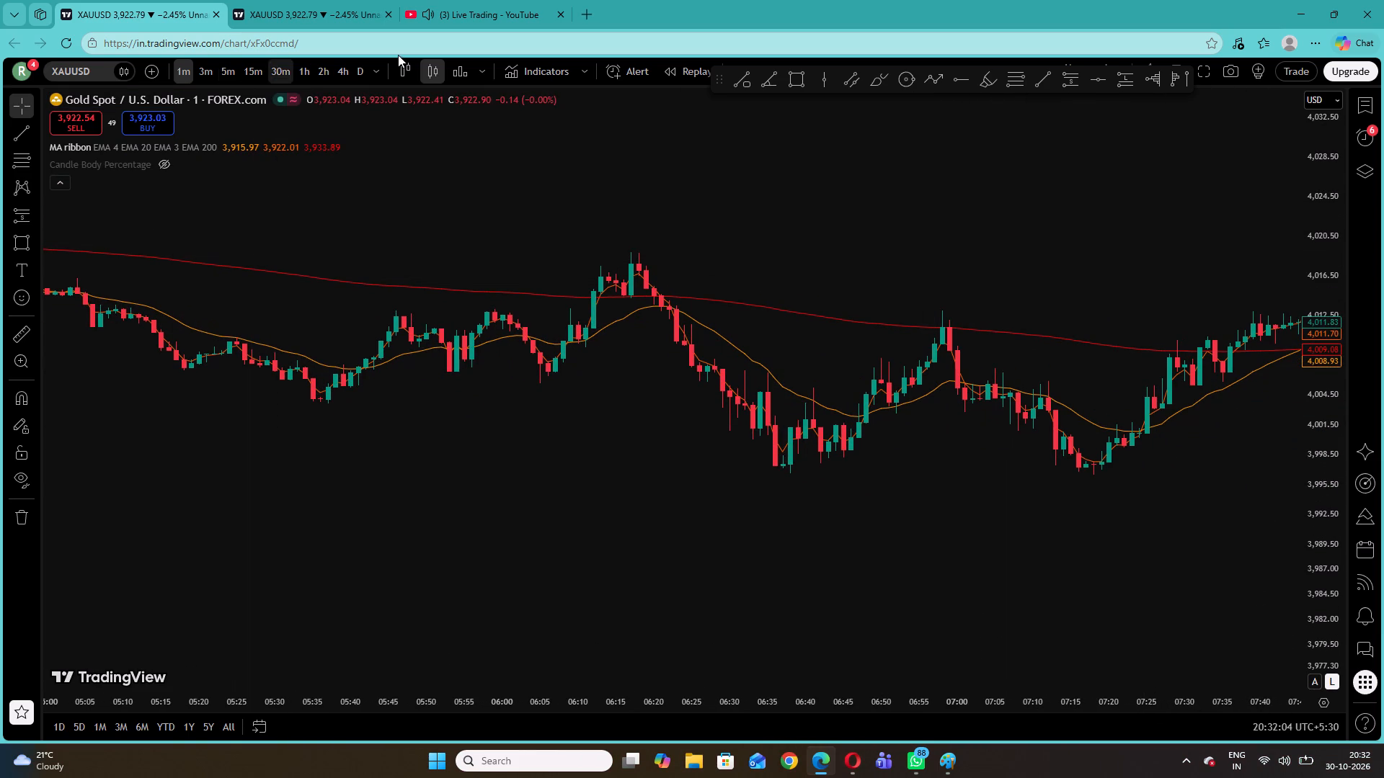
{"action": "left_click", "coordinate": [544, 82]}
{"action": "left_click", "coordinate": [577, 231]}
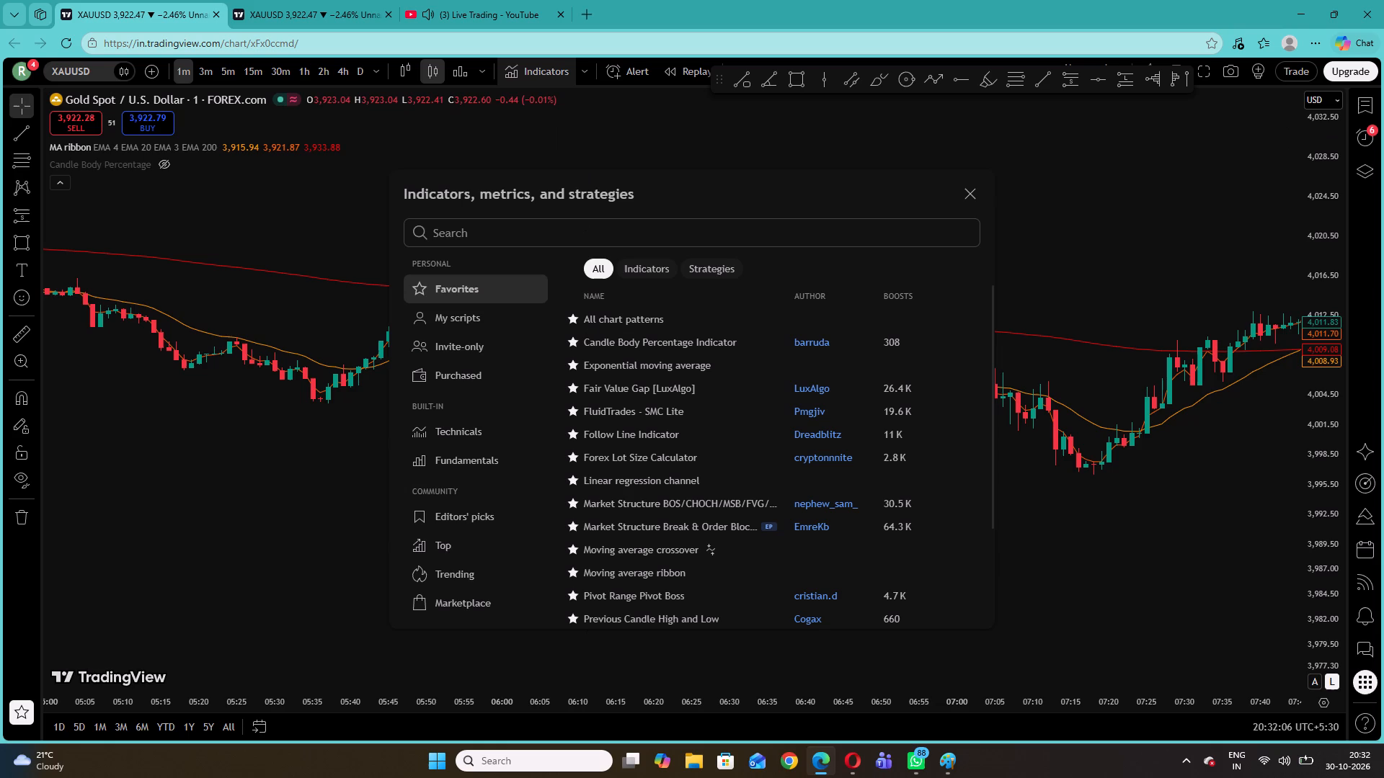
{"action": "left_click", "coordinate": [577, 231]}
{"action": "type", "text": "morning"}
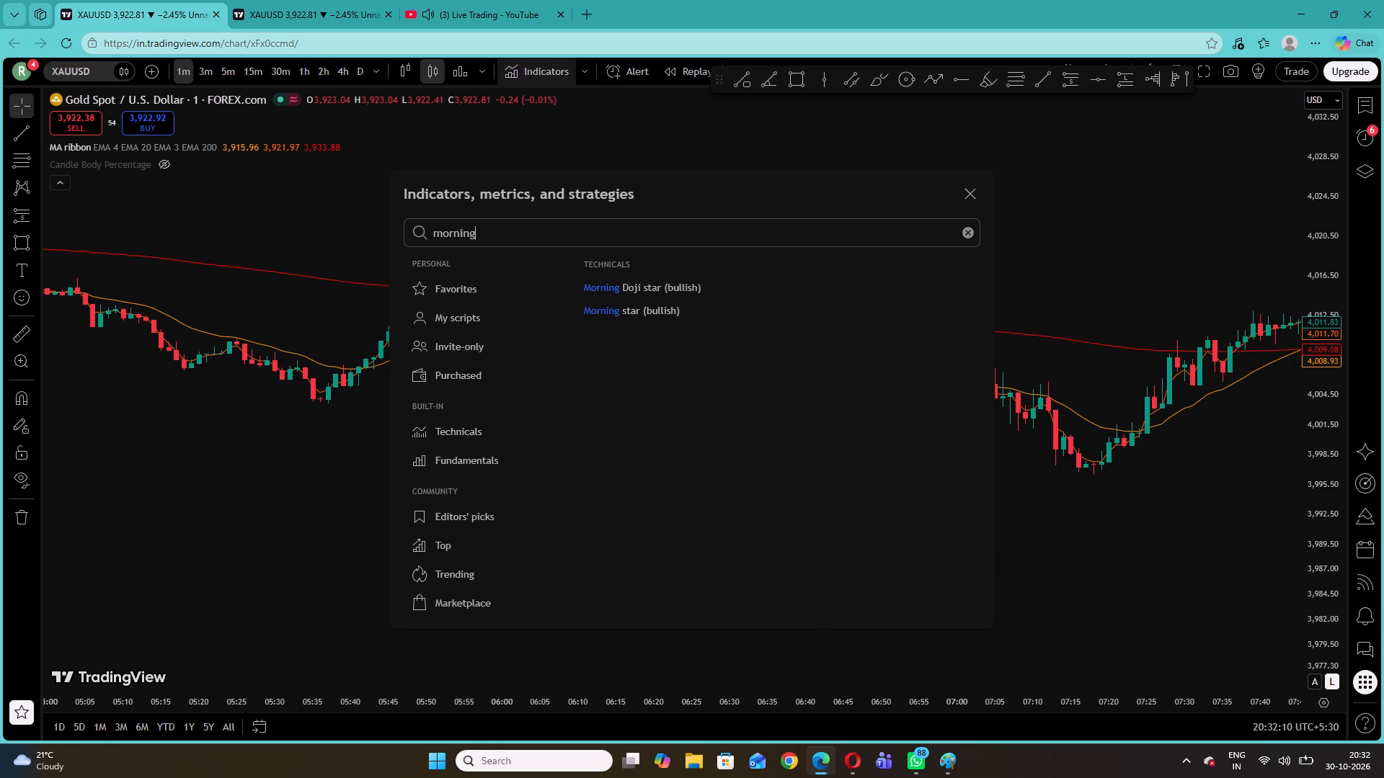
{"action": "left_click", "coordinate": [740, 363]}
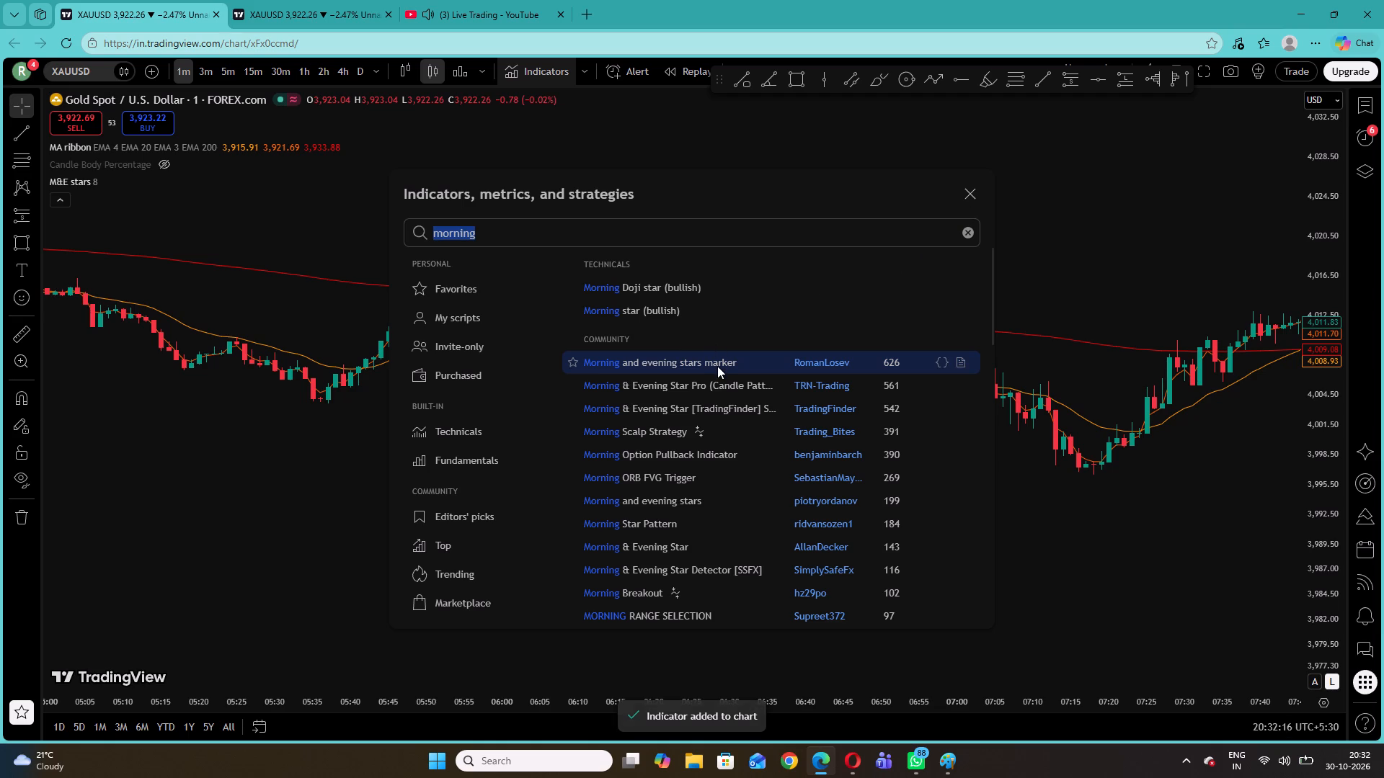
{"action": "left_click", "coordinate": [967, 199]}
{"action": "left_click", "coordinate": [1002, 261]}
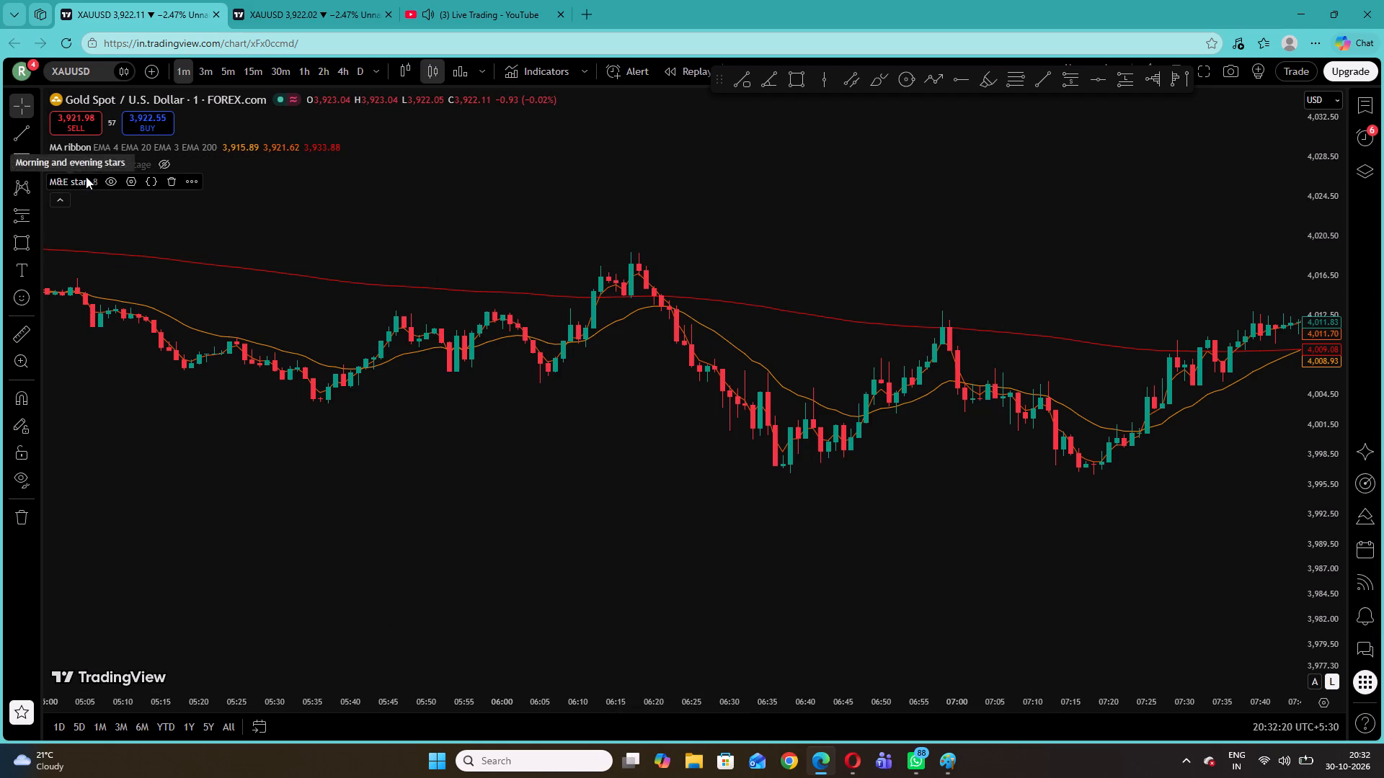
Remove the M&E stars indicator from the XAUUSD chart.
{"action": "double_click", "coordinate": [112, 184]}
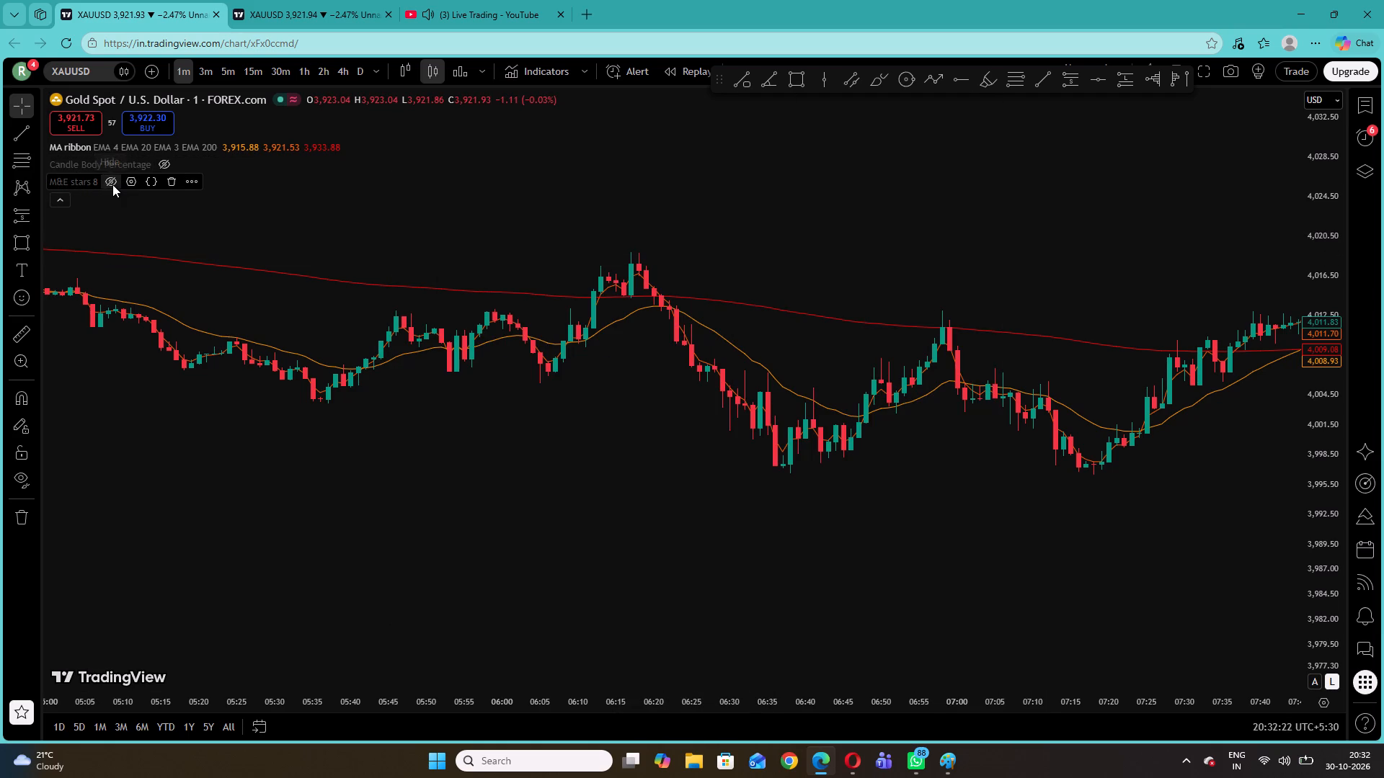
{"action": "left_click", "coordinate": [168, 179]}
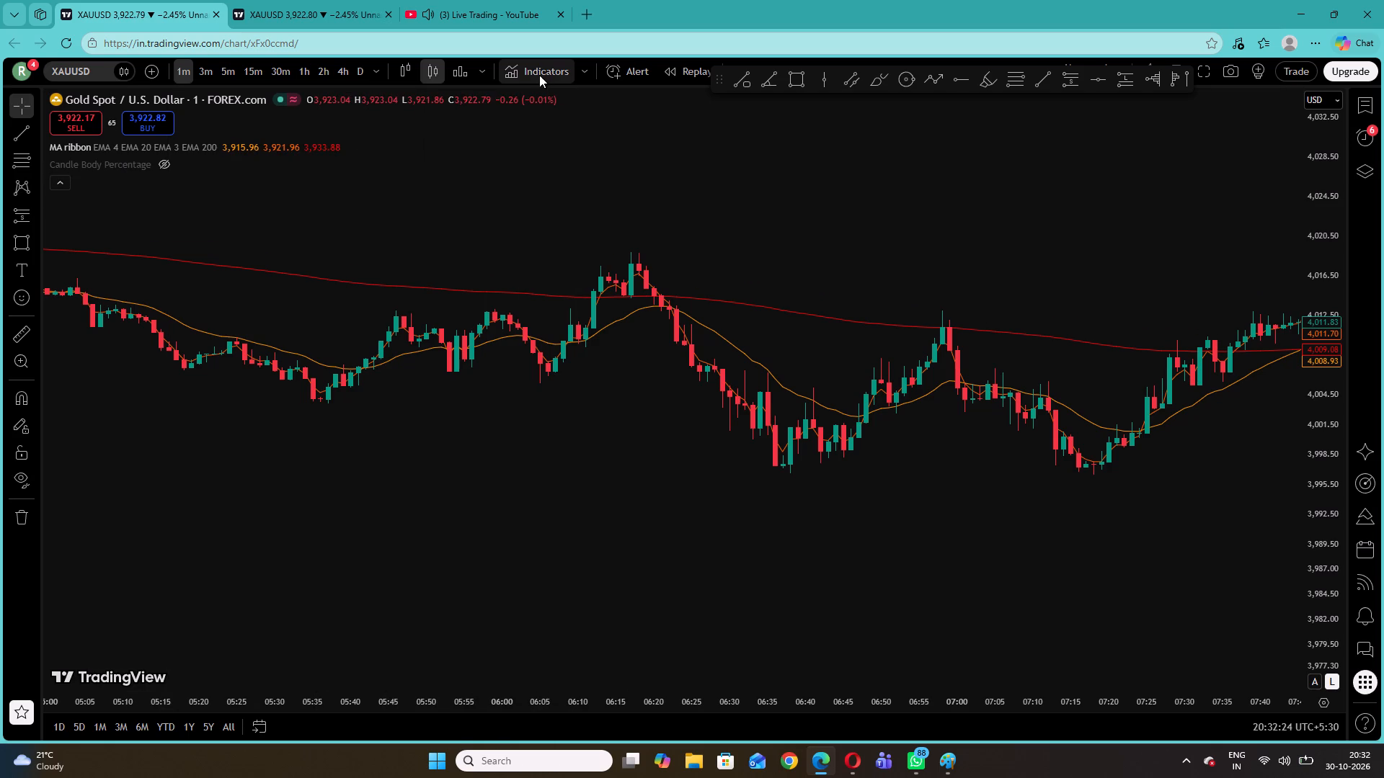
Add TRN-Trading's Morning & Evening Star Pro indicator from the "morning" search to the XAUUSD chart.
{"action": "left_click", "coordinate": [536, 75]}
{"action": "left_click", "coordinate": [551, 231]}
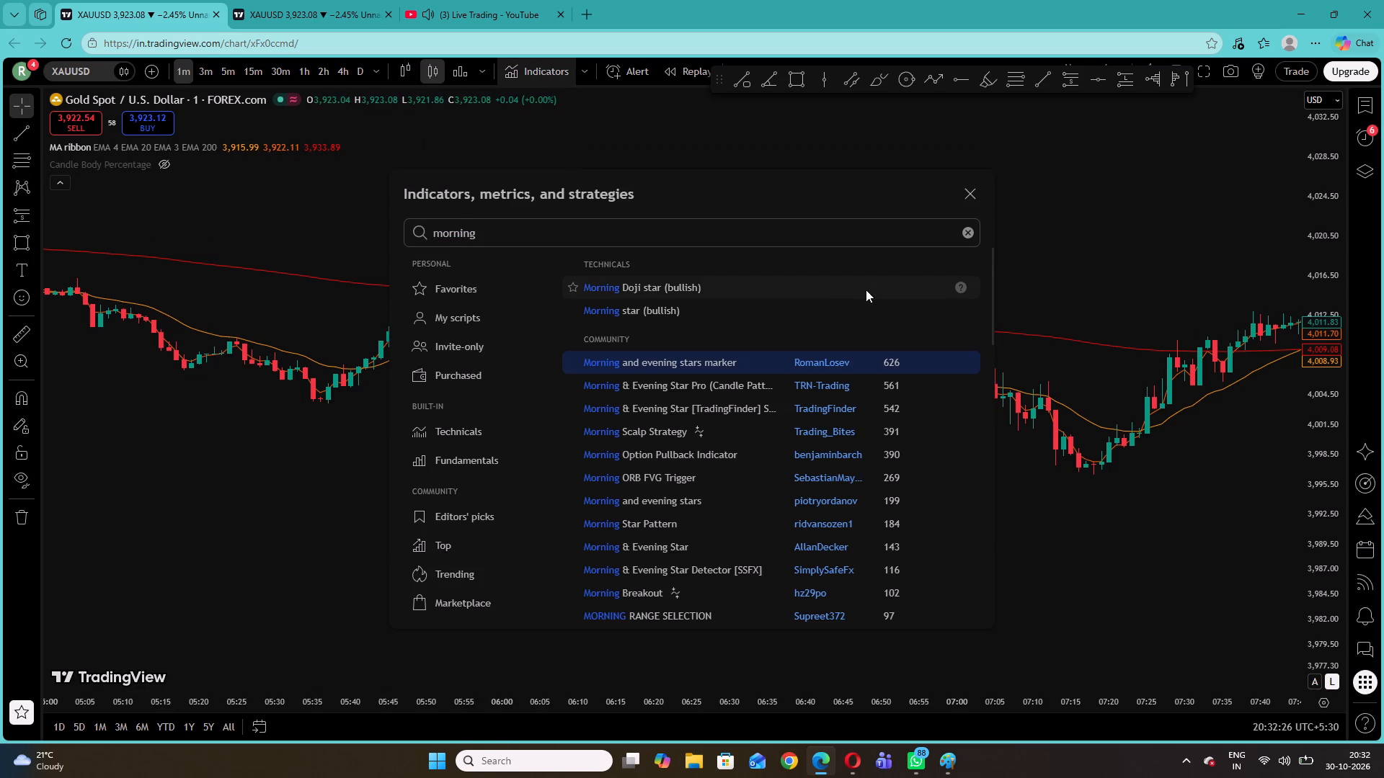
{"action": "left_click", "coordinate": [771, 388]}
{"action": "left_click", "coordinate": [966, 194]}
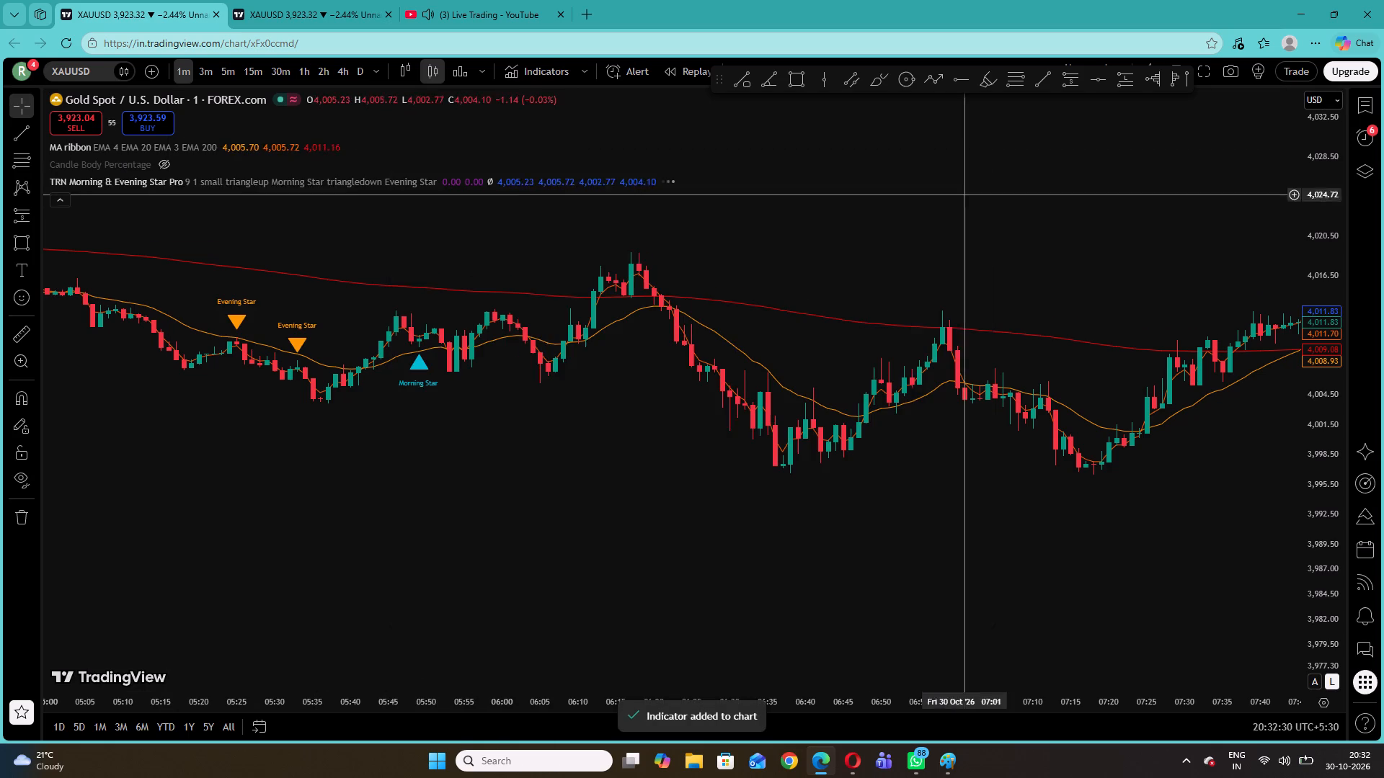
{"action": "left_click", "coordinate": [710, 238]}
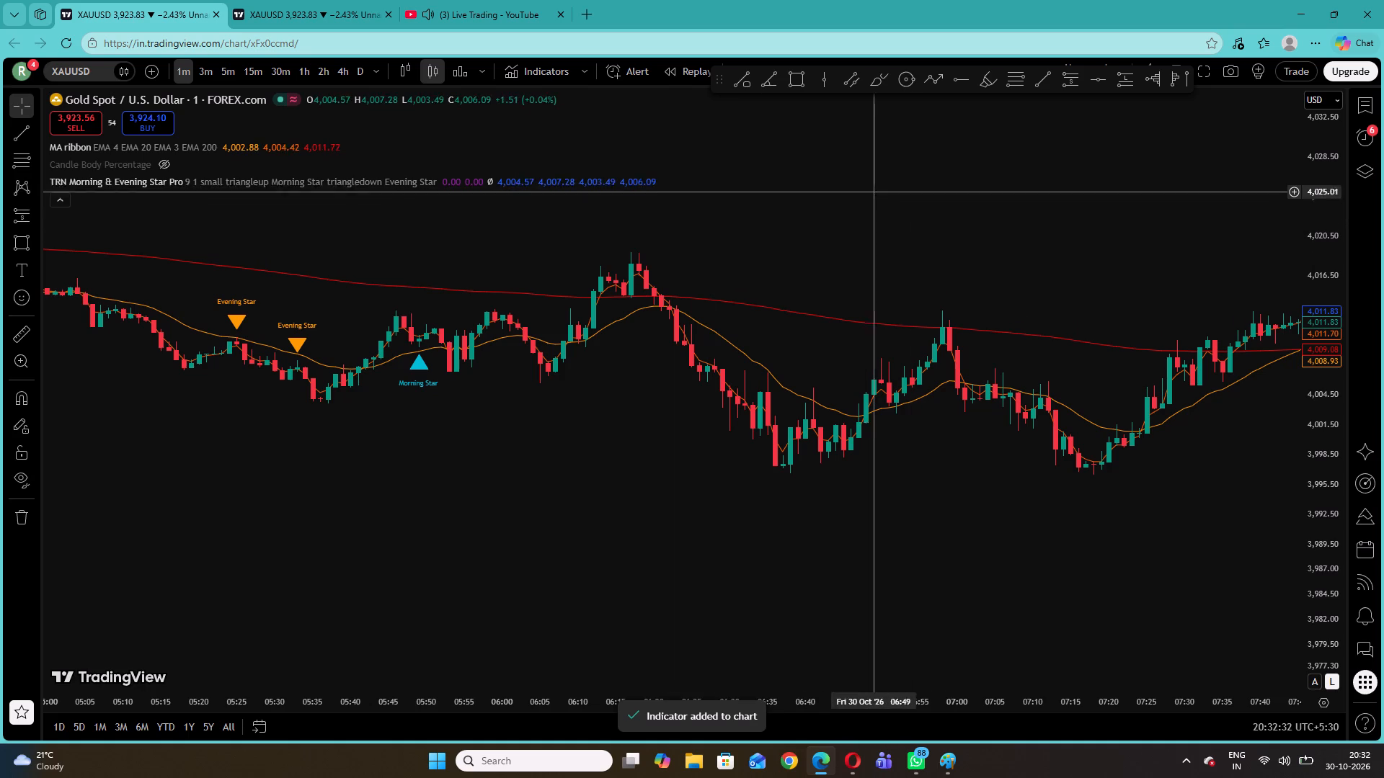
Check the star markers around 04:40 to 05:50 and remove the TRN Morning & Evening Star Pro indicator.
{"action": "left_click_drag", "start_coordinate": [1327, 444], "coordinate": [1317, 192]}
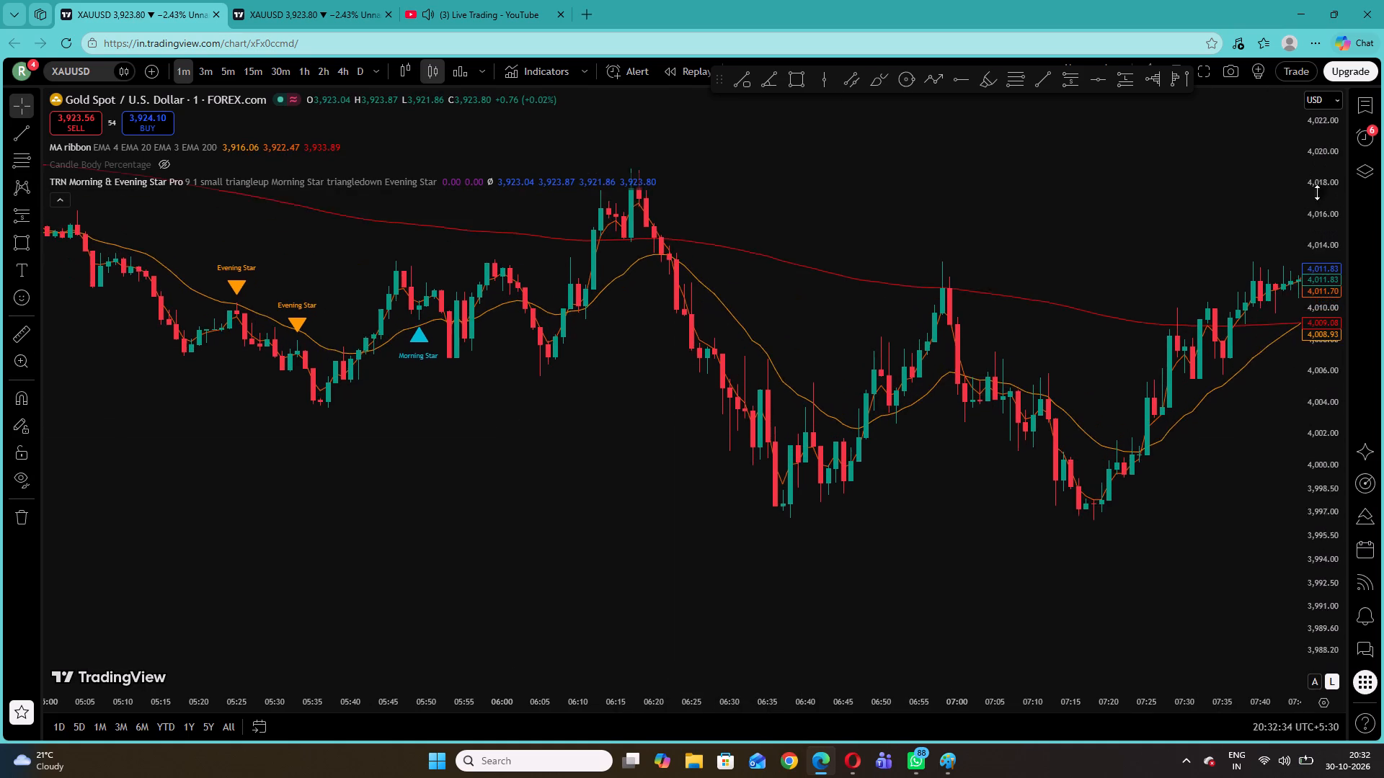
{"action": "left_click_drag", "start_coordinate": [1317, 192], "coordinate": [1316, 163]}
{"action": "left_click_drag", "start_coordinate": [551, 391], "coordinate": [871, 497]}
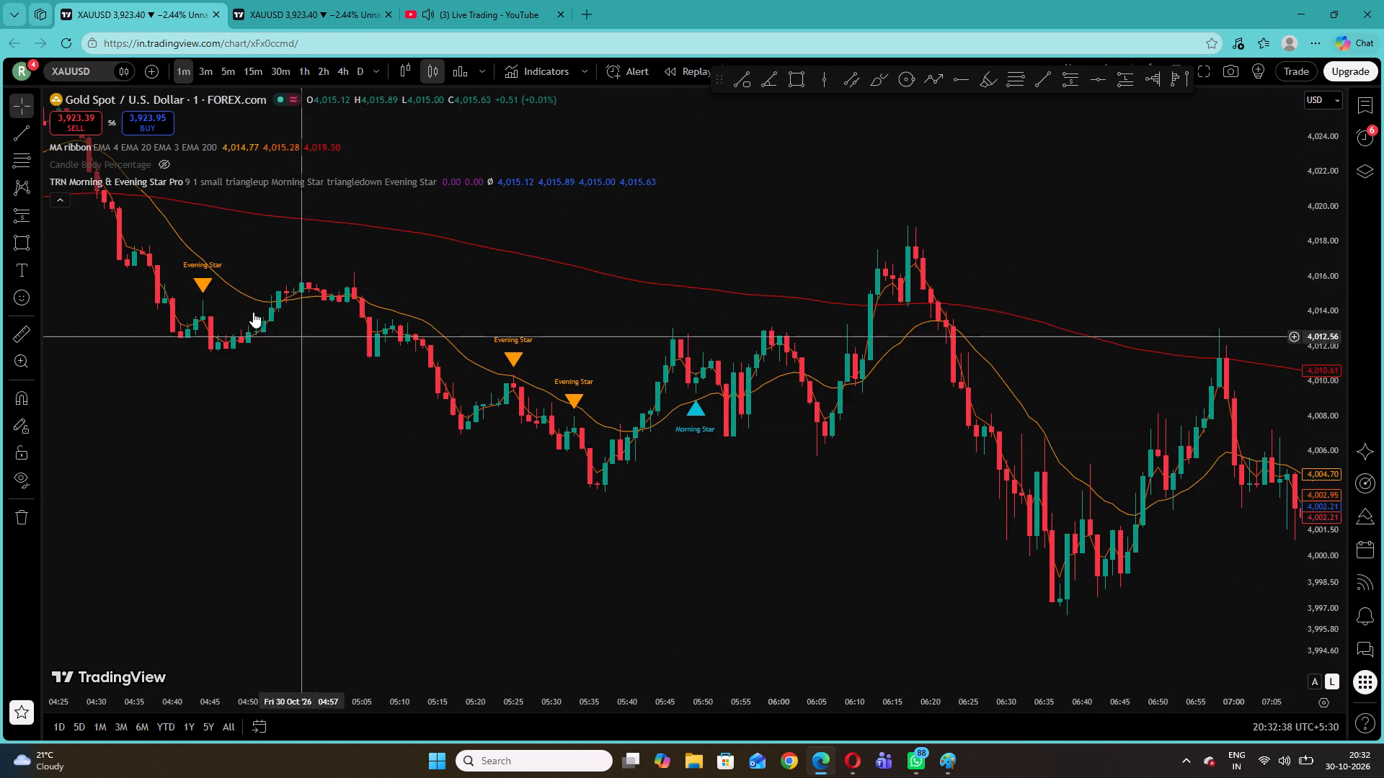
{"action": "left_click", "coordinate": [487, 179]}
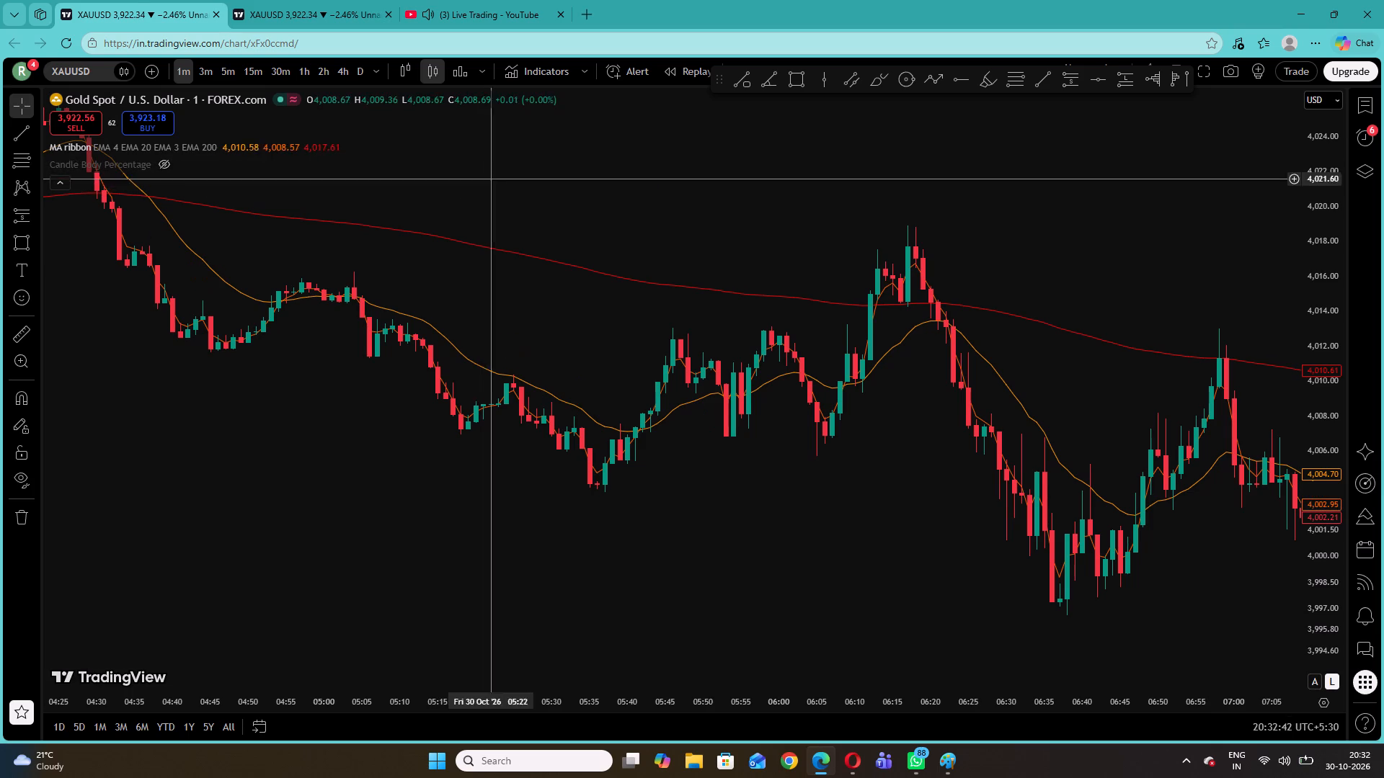
Compare gold's price action on the Booming Bulls Live Trading stream with both XAUUSD charts, finishing on the stream.
{"action": "left_click", "coordinate": [520, 0]}
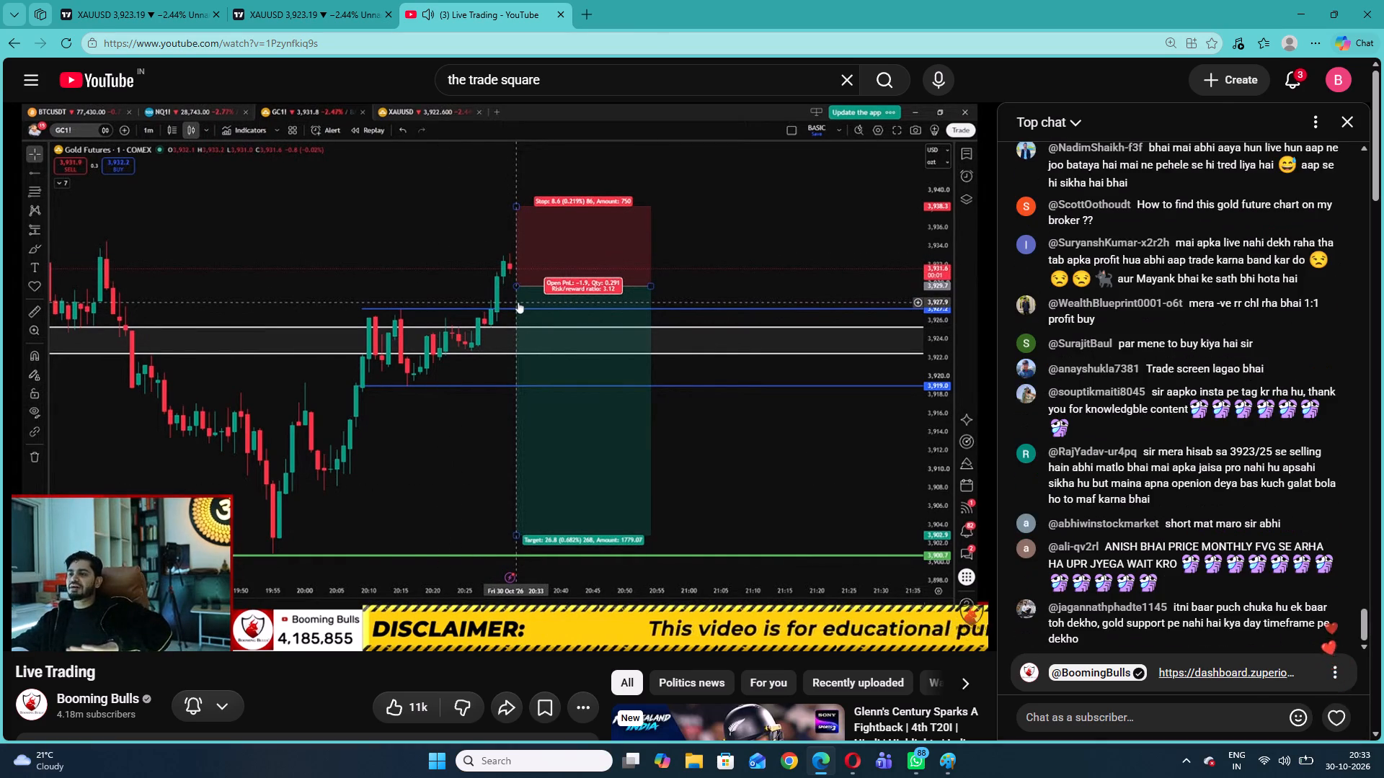
{"action": "left_click", "coordinate": [92, 0]}
{"action": "left_click", "coordinate": [324, 0]}
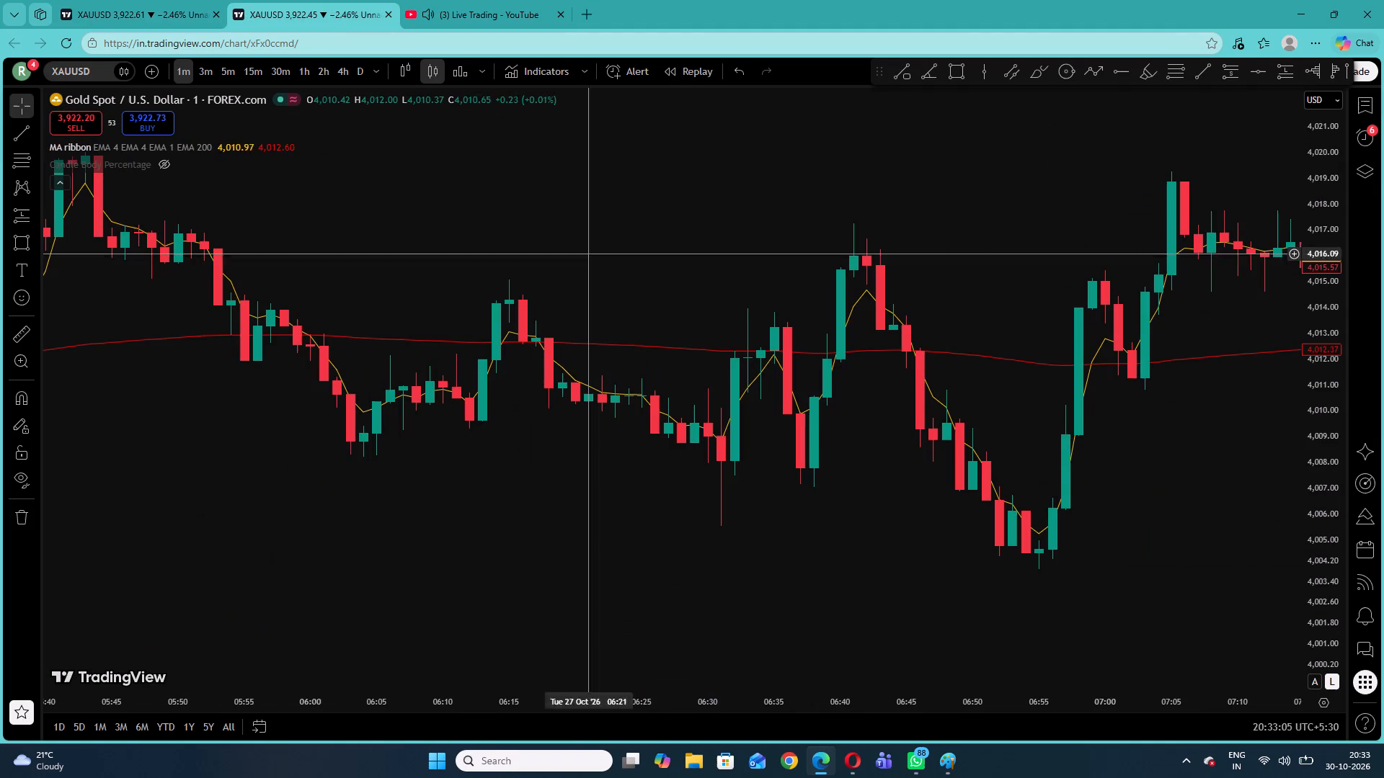
{"action": "left_click", "coordinate": [154, 0]}
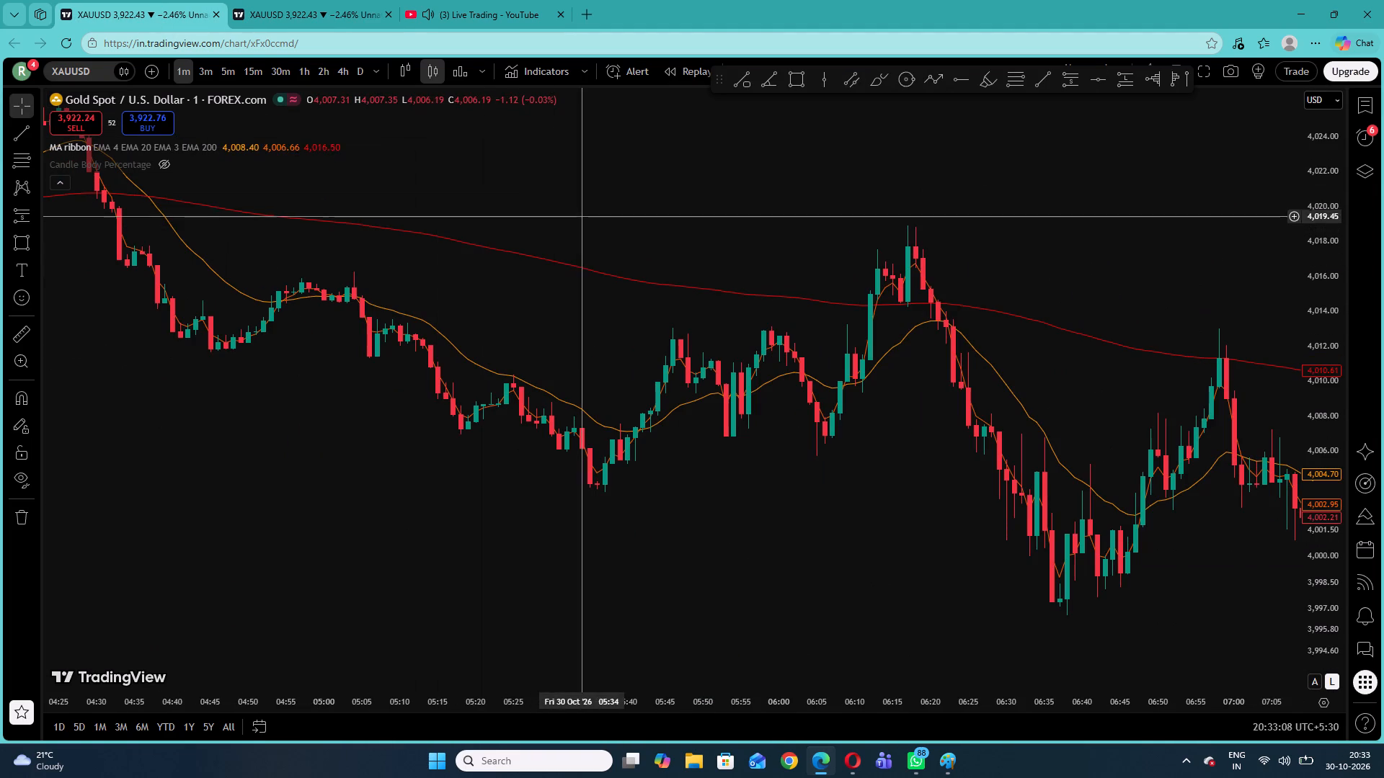
{"action": "left_click", "coordinate": [521, 0]}
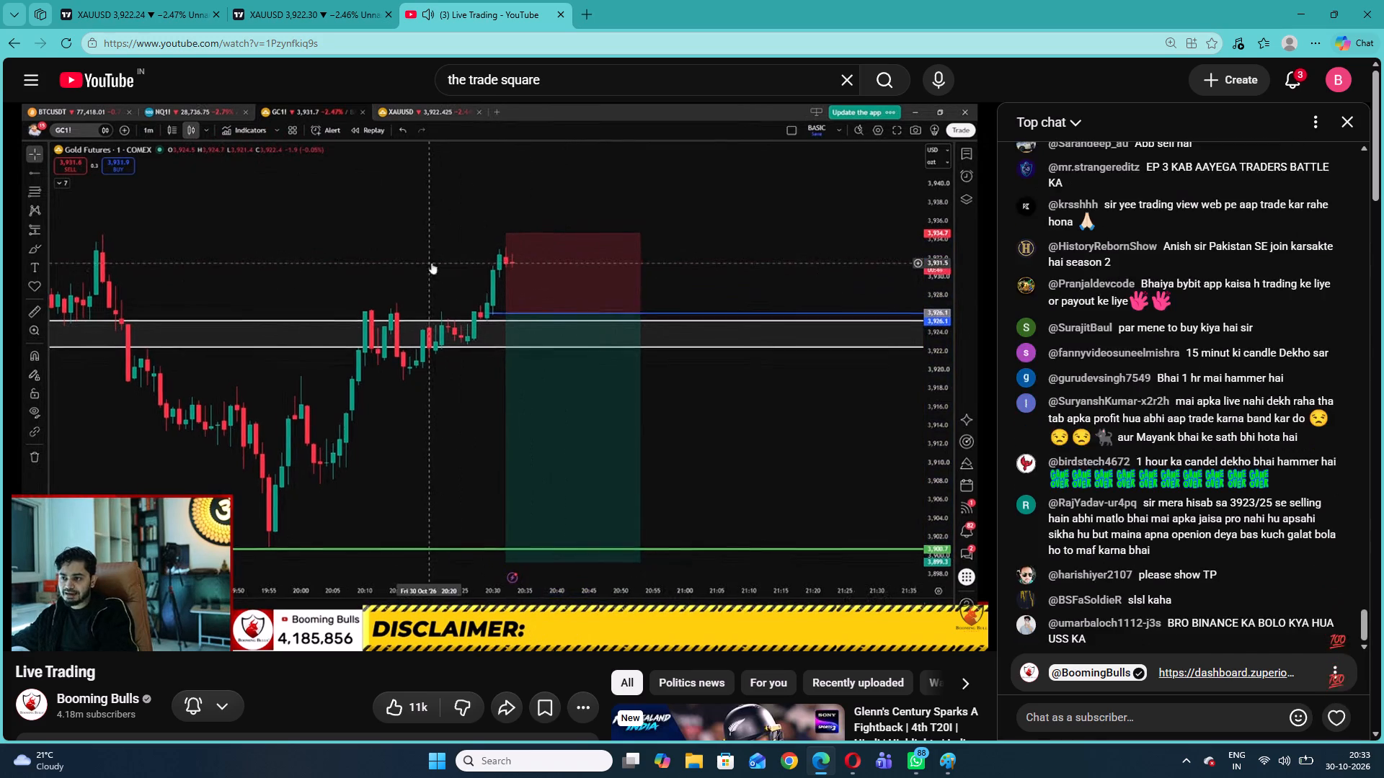
On the first XAUUSD chart, place a long position at 05:35 with entry about 4,005.35 and stop about 4,003.63.
{"action": "left_click", "coordinate": [296, 0]}
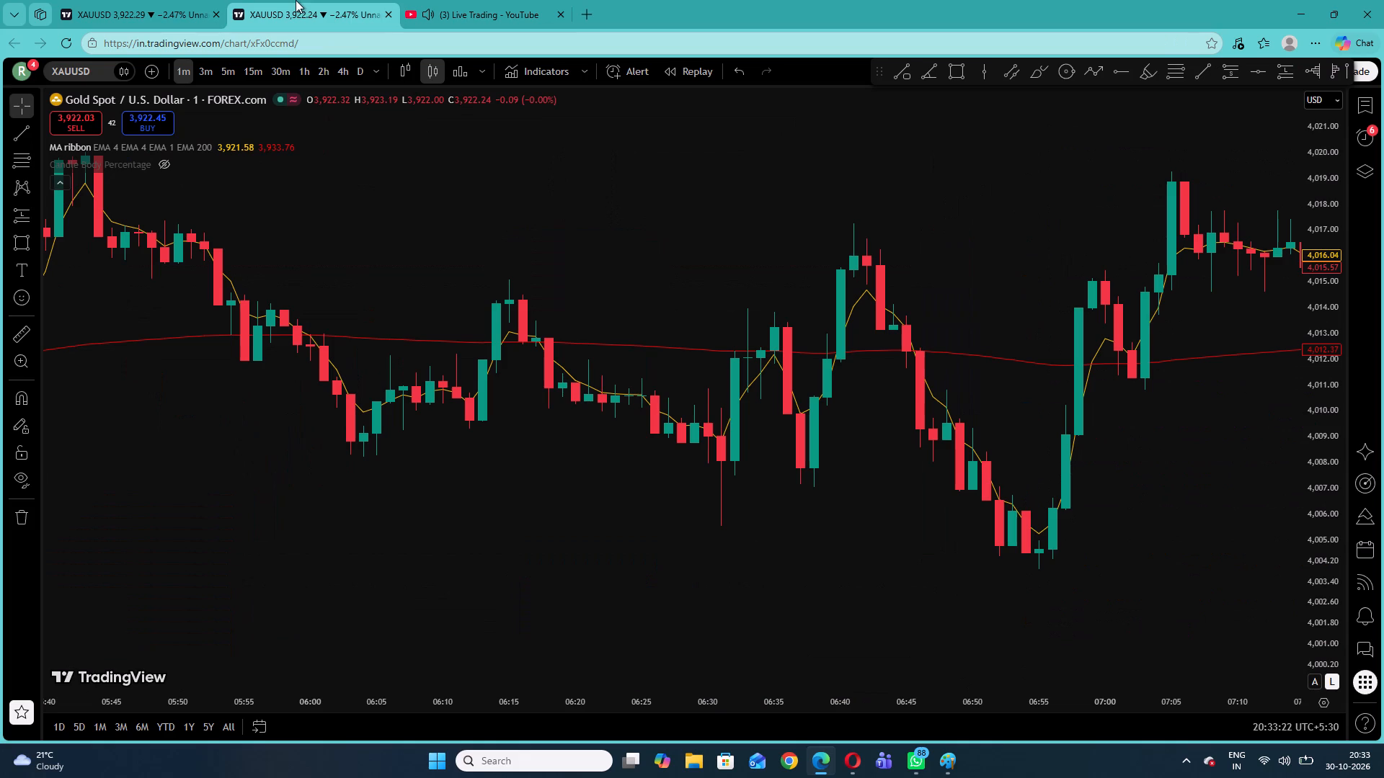
{"action": "left_click", "coordinate": [175, 0]}
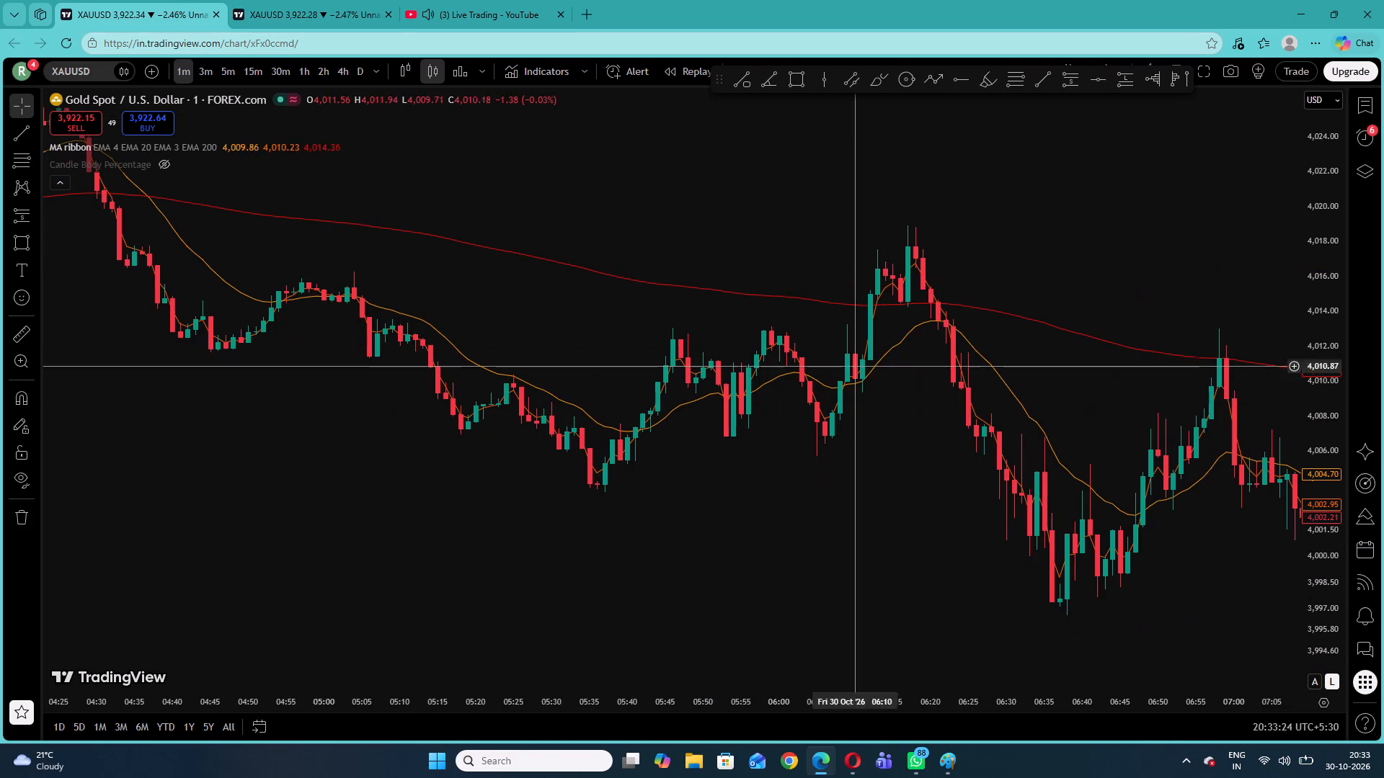
{"action": "left_click_drag", "start_coordinate": [1326, 465], "coordinate": [1300, 404]}
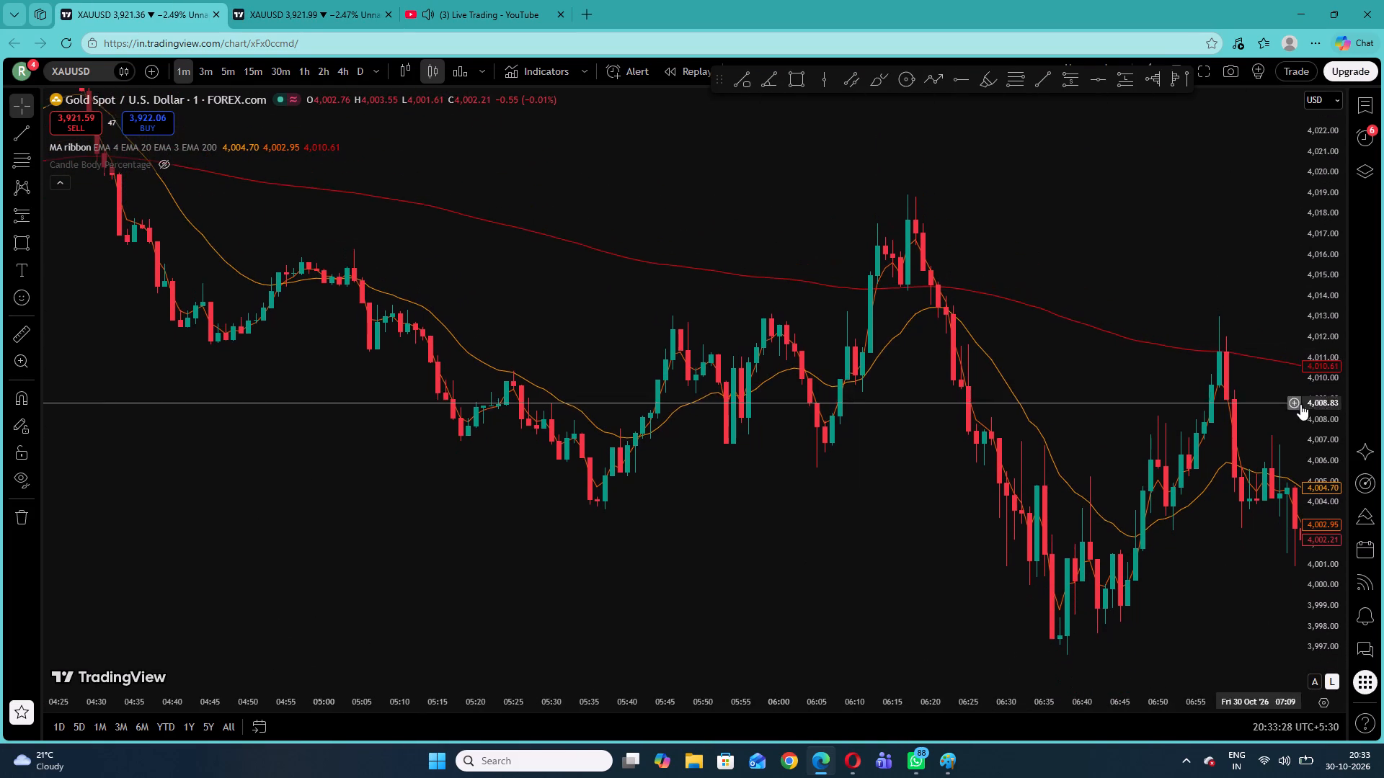
{"action": "left_click_drag", "start_coordinate": [1300, 404], "coordinate": [1299, 413]}
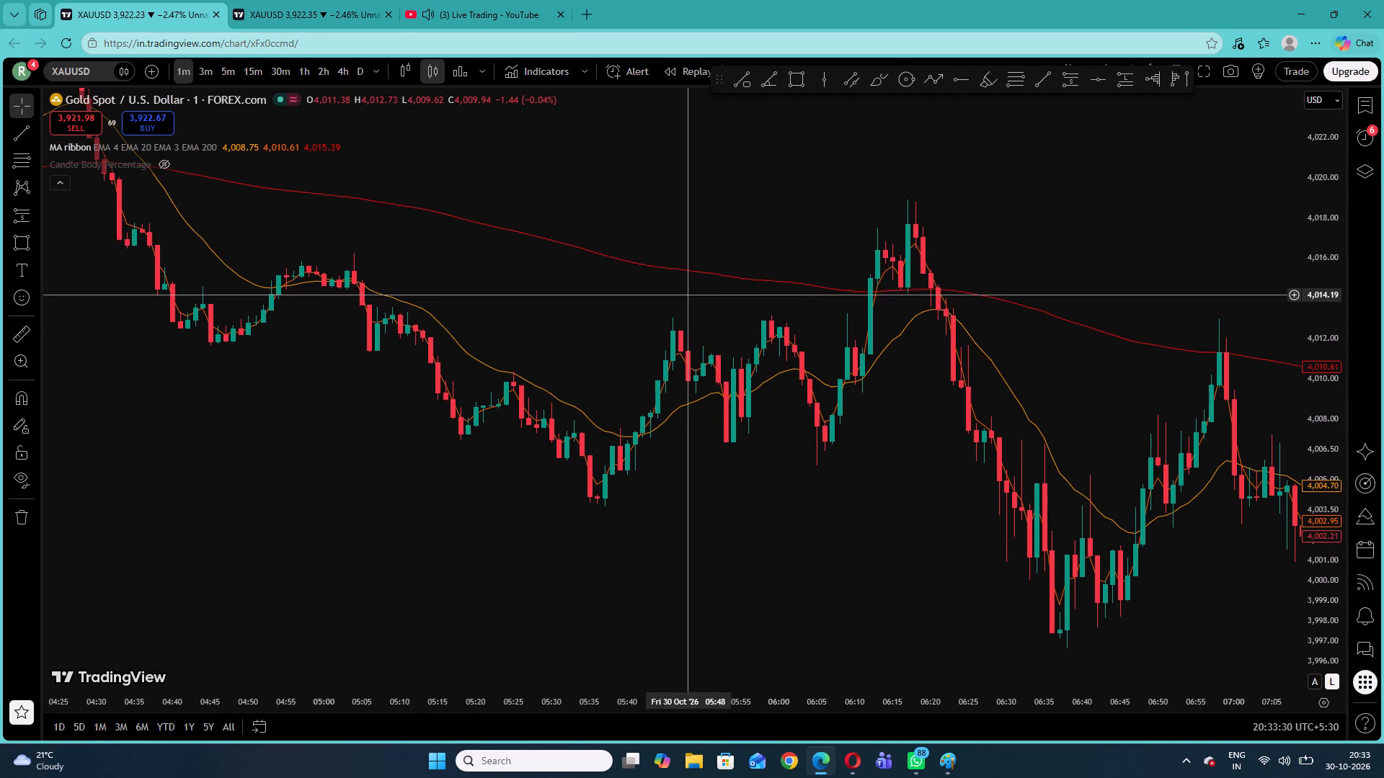
{"action": "left_click", "coordinate": [32, 211]}
{"action": "left_click", "coordinate": [74, 235]}
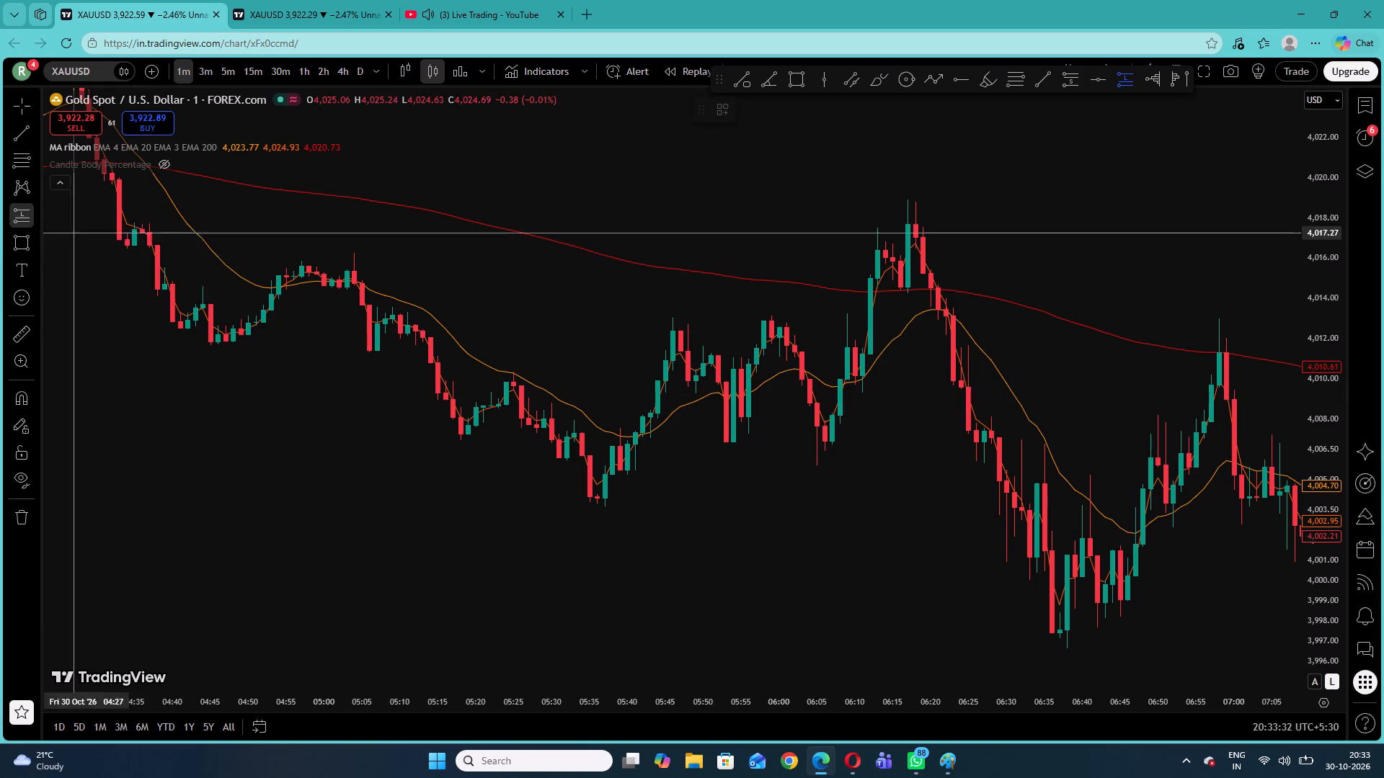
{"action": "left_click", "coordinate": [592, 473]}
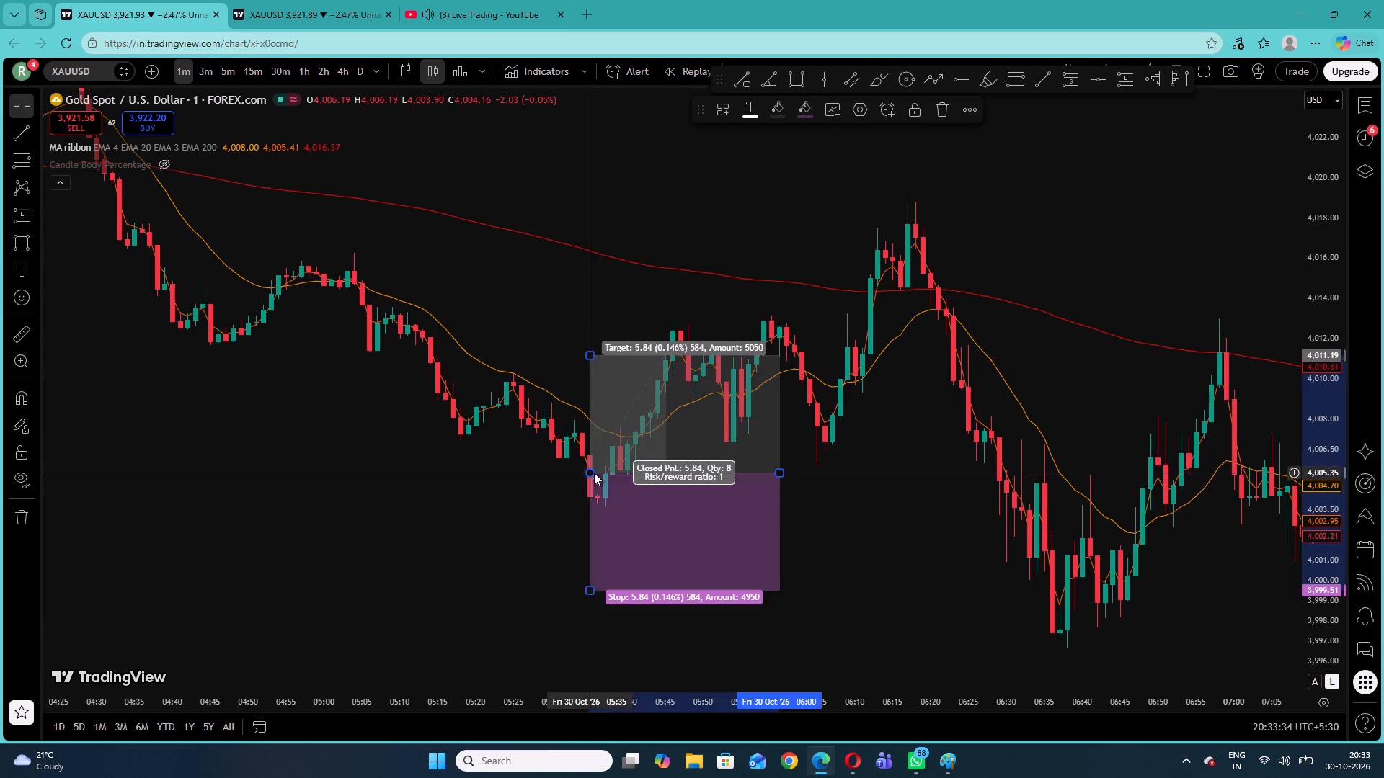
{"action": "left_click_drag", "start_coordinate": [587, 591], "coordinate": [626, 511]}
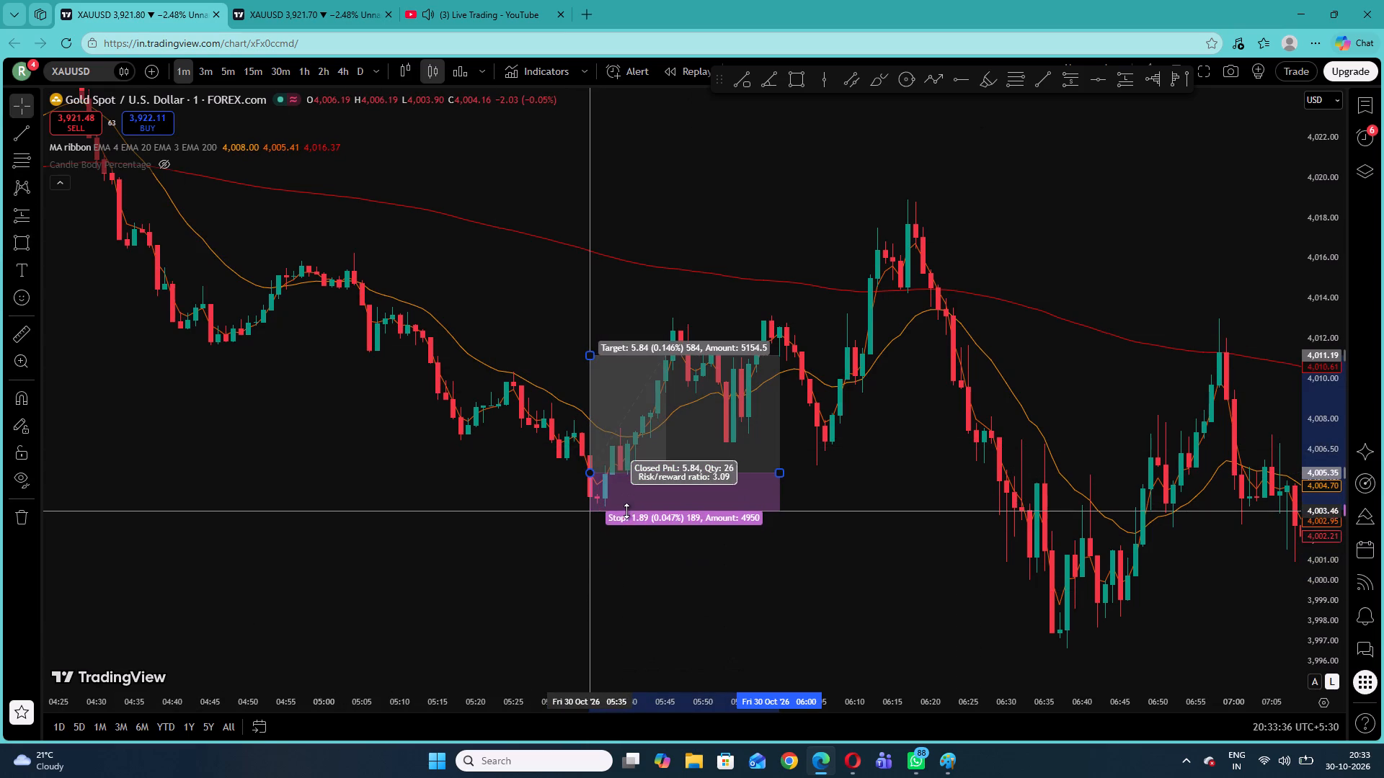
{"action": "left_click_drag", "start_coordinate": [626, 511], "coordinate": [629, 507]}
Raise the long position's target to about 4,014.19 and extend its end time to about 06:14.
{"action": "left_click_drag", "start_coordinate": [589, 353], "coordinate": [588, 336]}
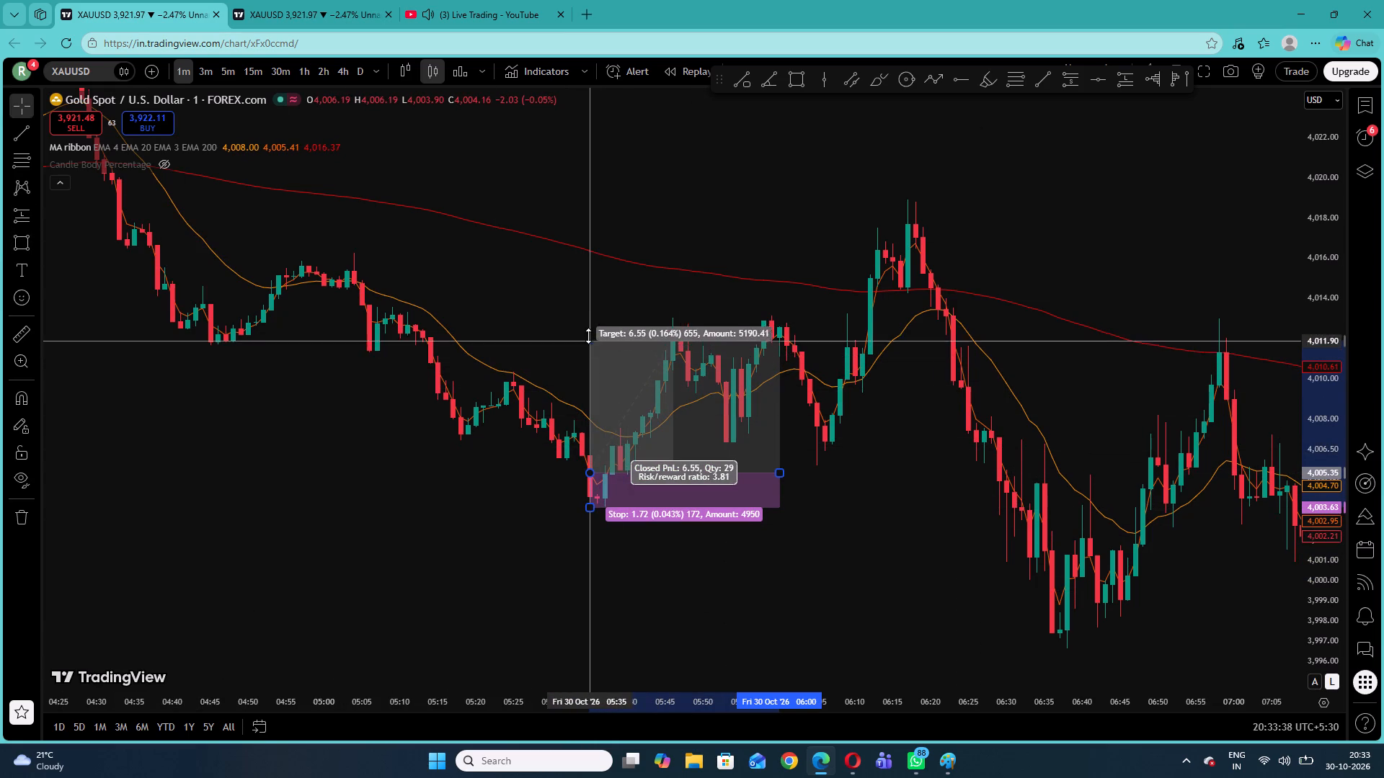
{"action": "left_click_drag", "start_coordinate": [588, 336], "coordinate": [586, 315]}
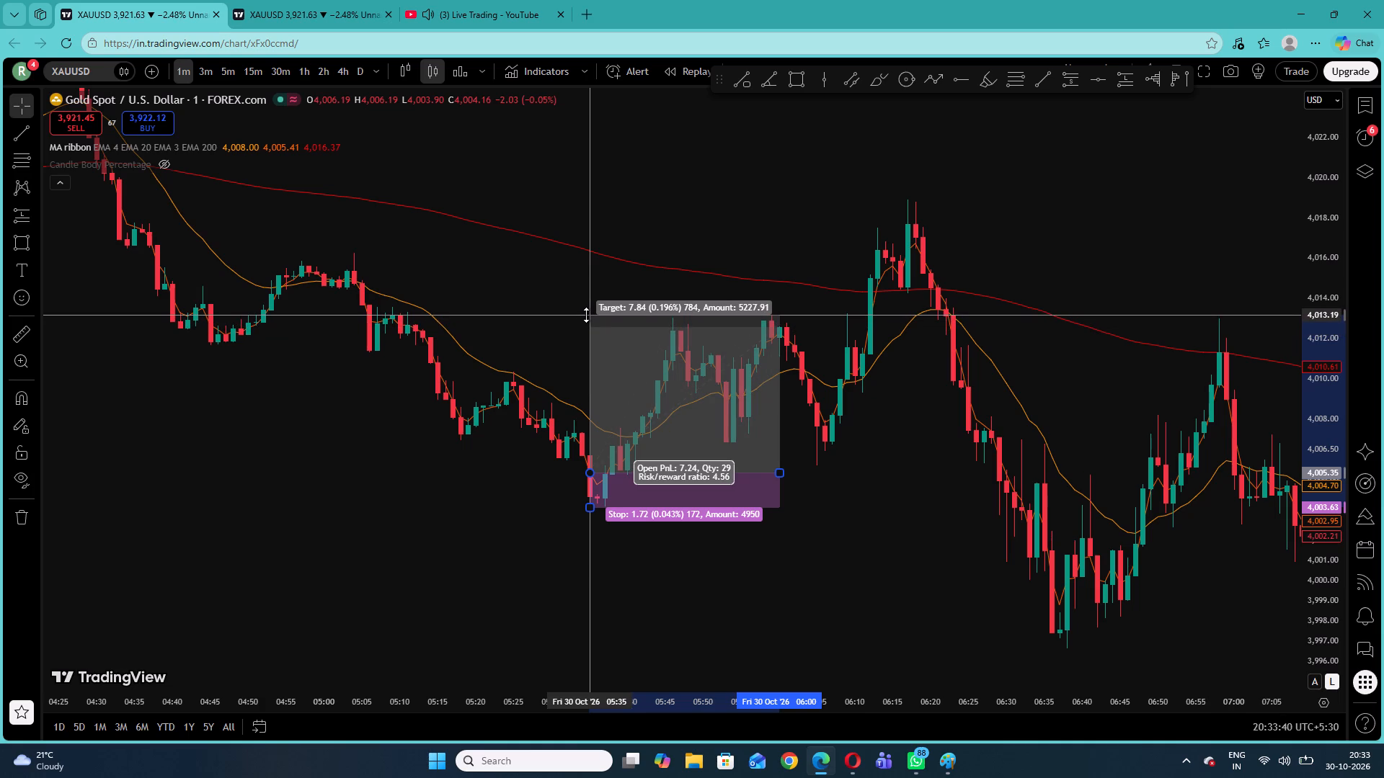
{"action": "left_click_drag", "start_coordinate": [586, 315], "coordinate": [586, 307]}
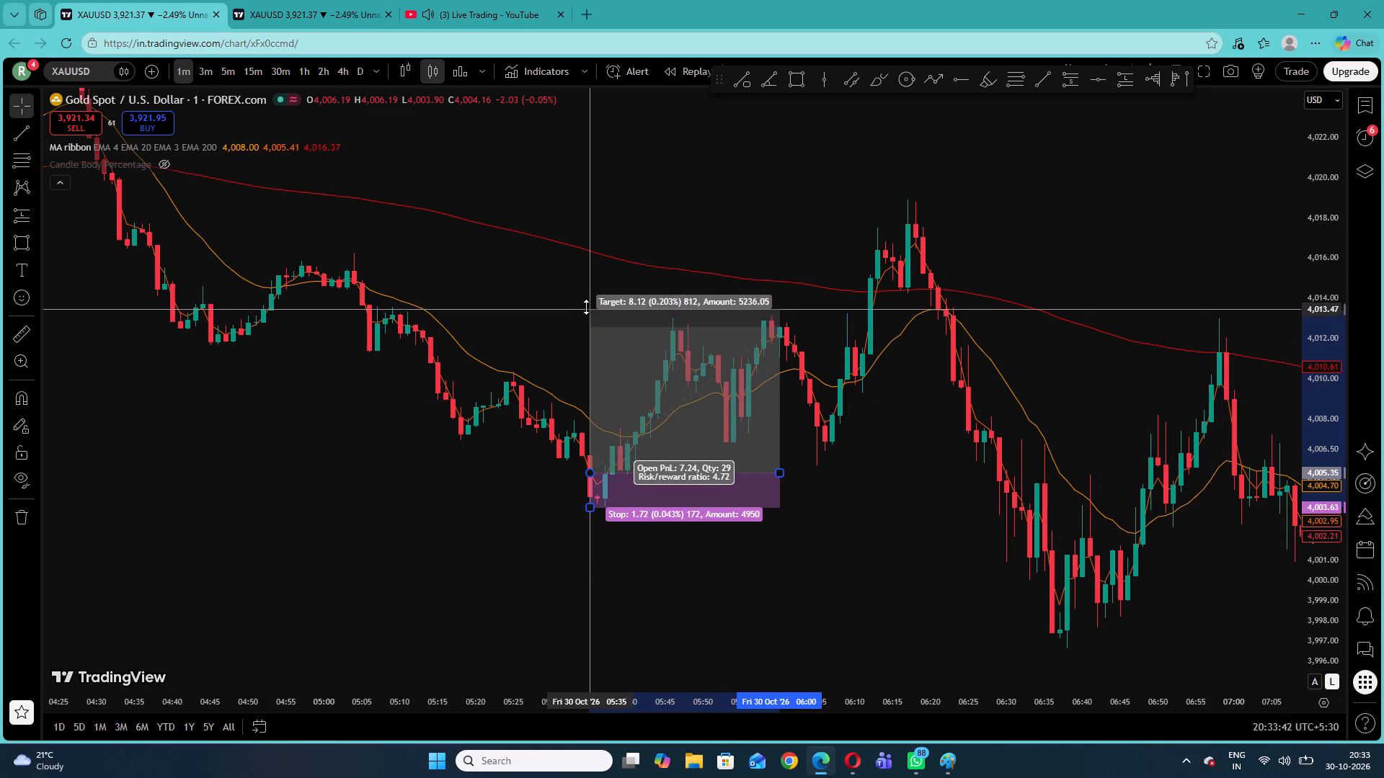
{"action": "left_click_drag", "start_coordinate": [586, 307], "coordinate": [587, 295]}
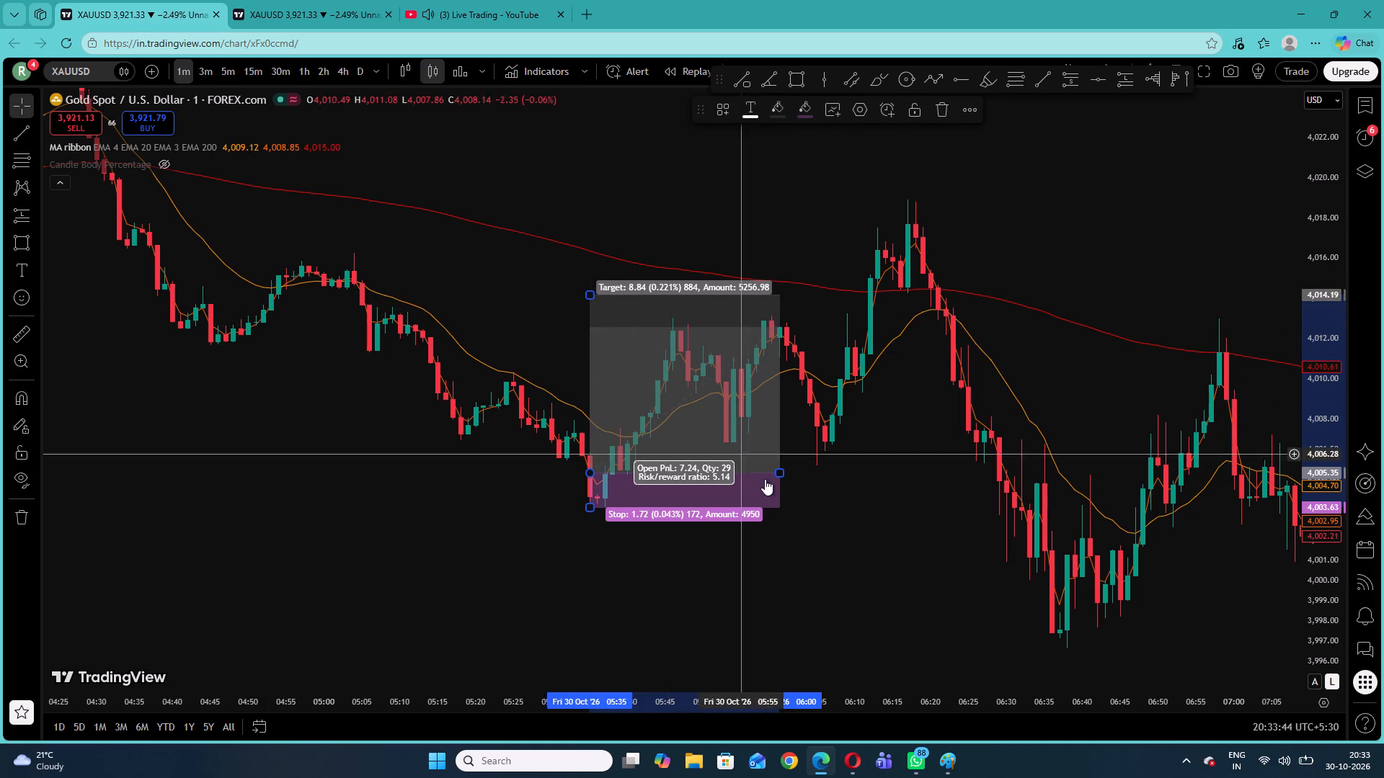
{"action": "left_click_drag", "start_coordinate": [782, 473], "coordinate": [874, 475]}
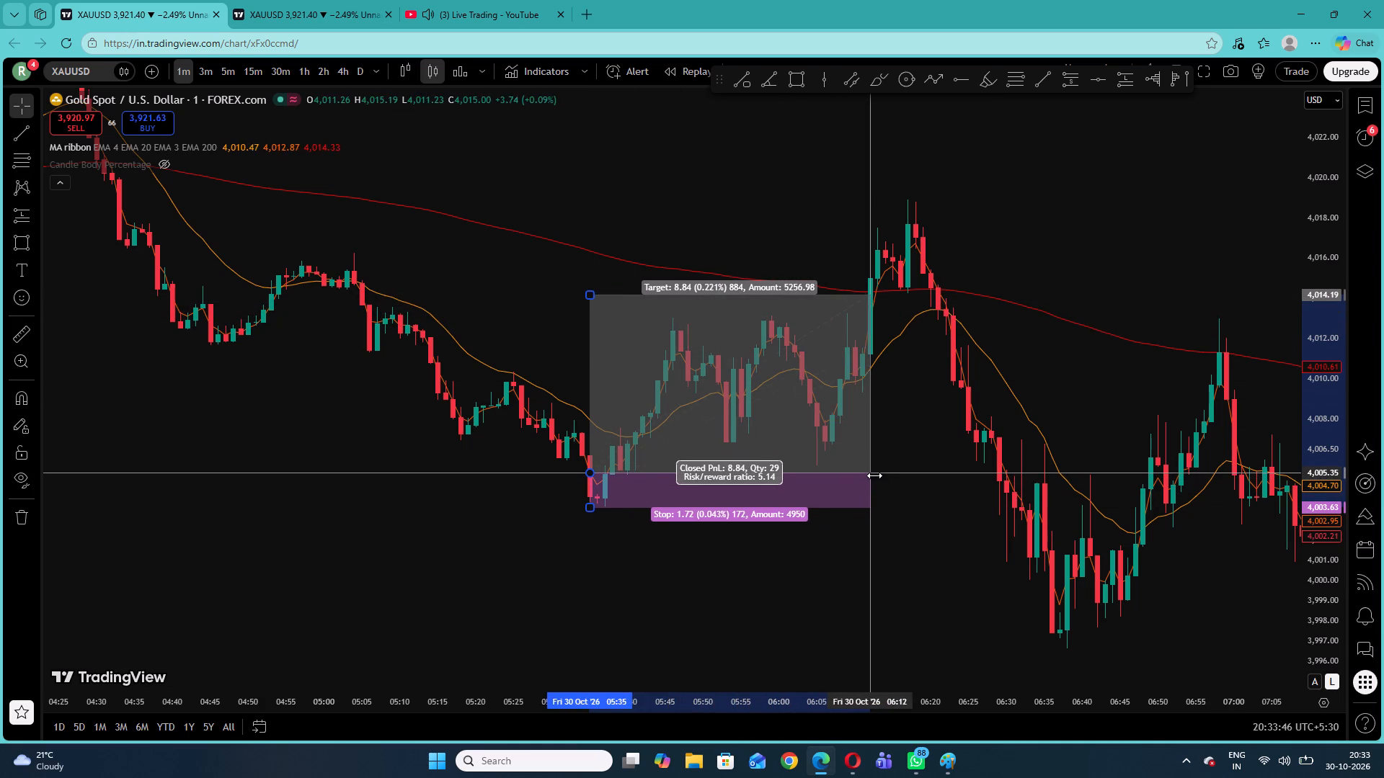
{"action": "left_click_drag", "start_coordinate": [874, 475], "coordinate": [882, 475]}
{"action": "left_click", "coordinate": [916, 455]}
Place a long position at the 06:37 low with entry about 4,001.47 and stop about 3,996.72.
{"action": "left_click_drag", "start_coordinate": [969, 468], "coordinate": [672, 470]}
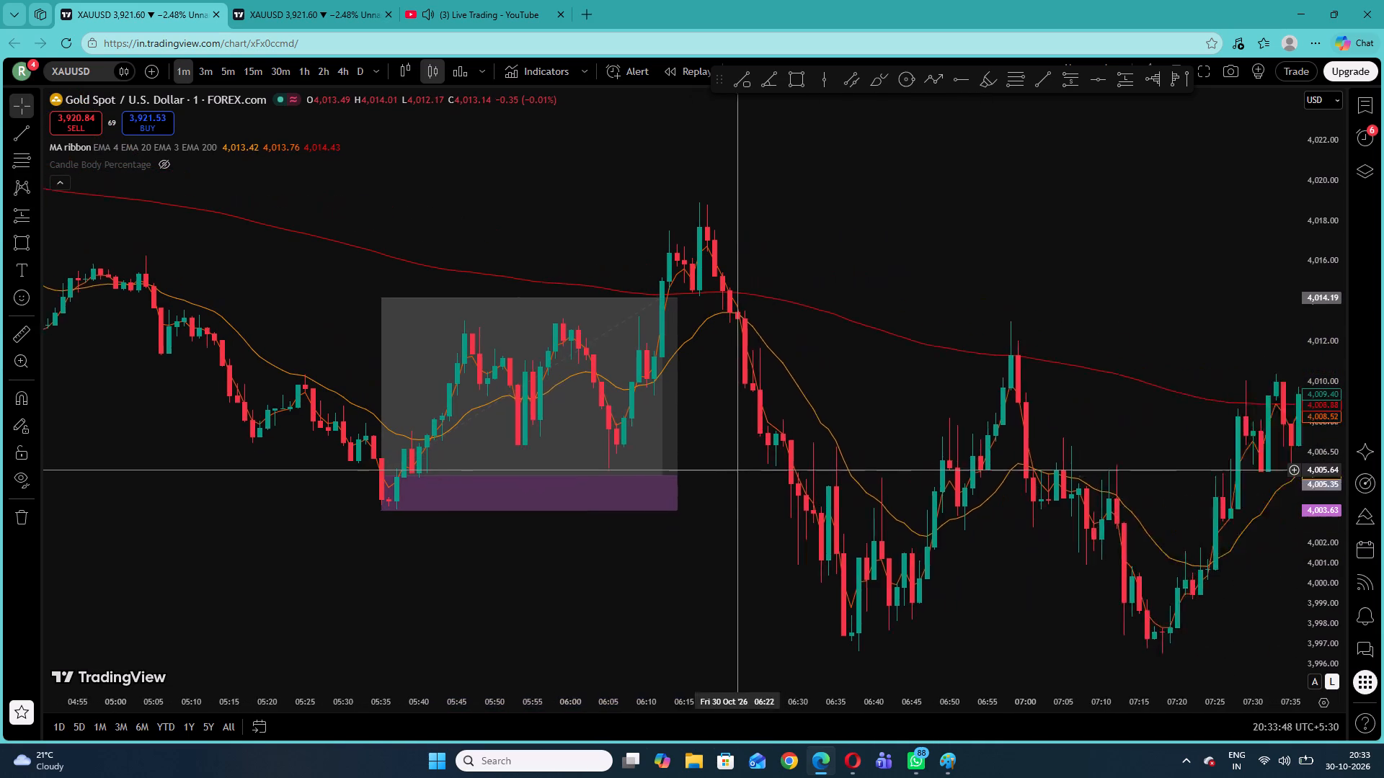
{"action": "left_click_drag", "start_coordinate": [672, 470], "coordinate": [657, 470]}
{"action": "left_click", "coordinate": [769, 291]}
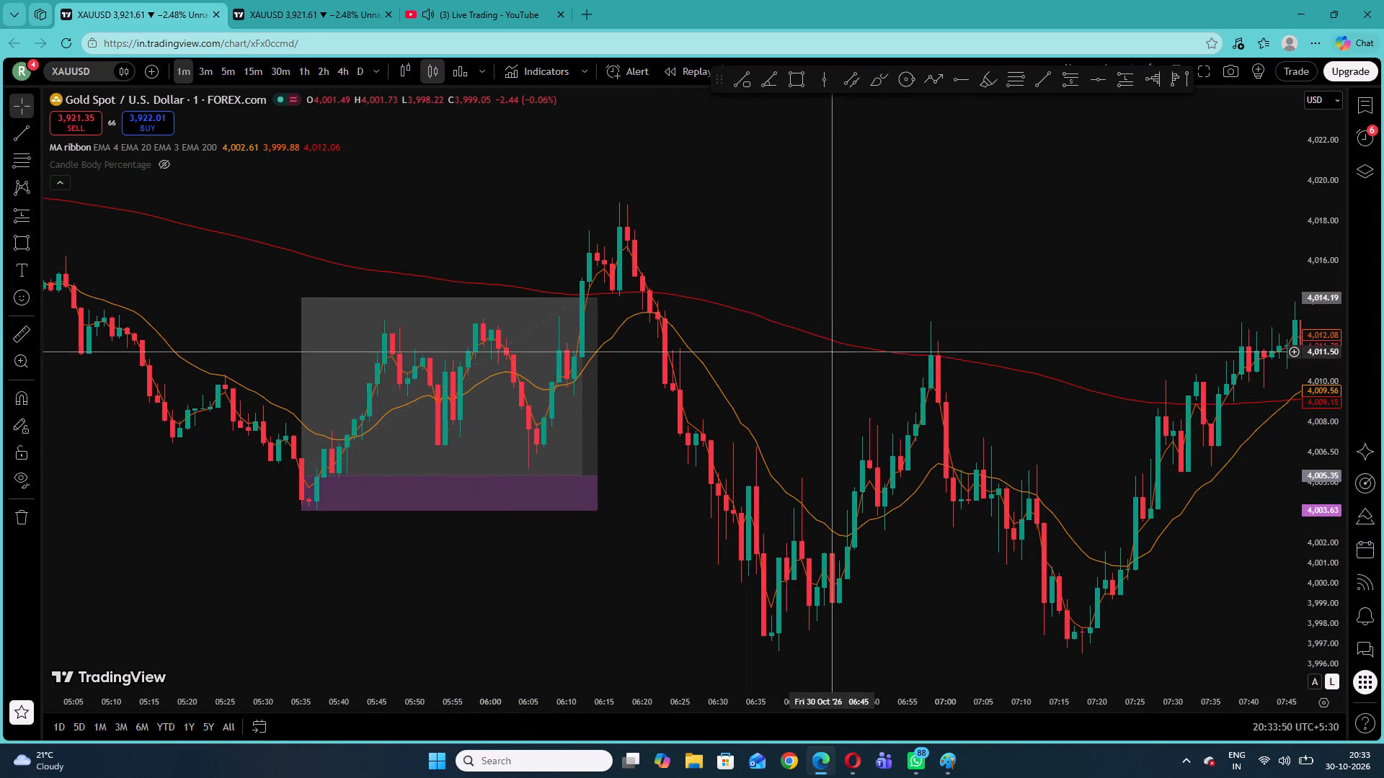
{"action": "left_click_drag", "start_coordinate": [813, 344], "coordinate": [768, 269]}
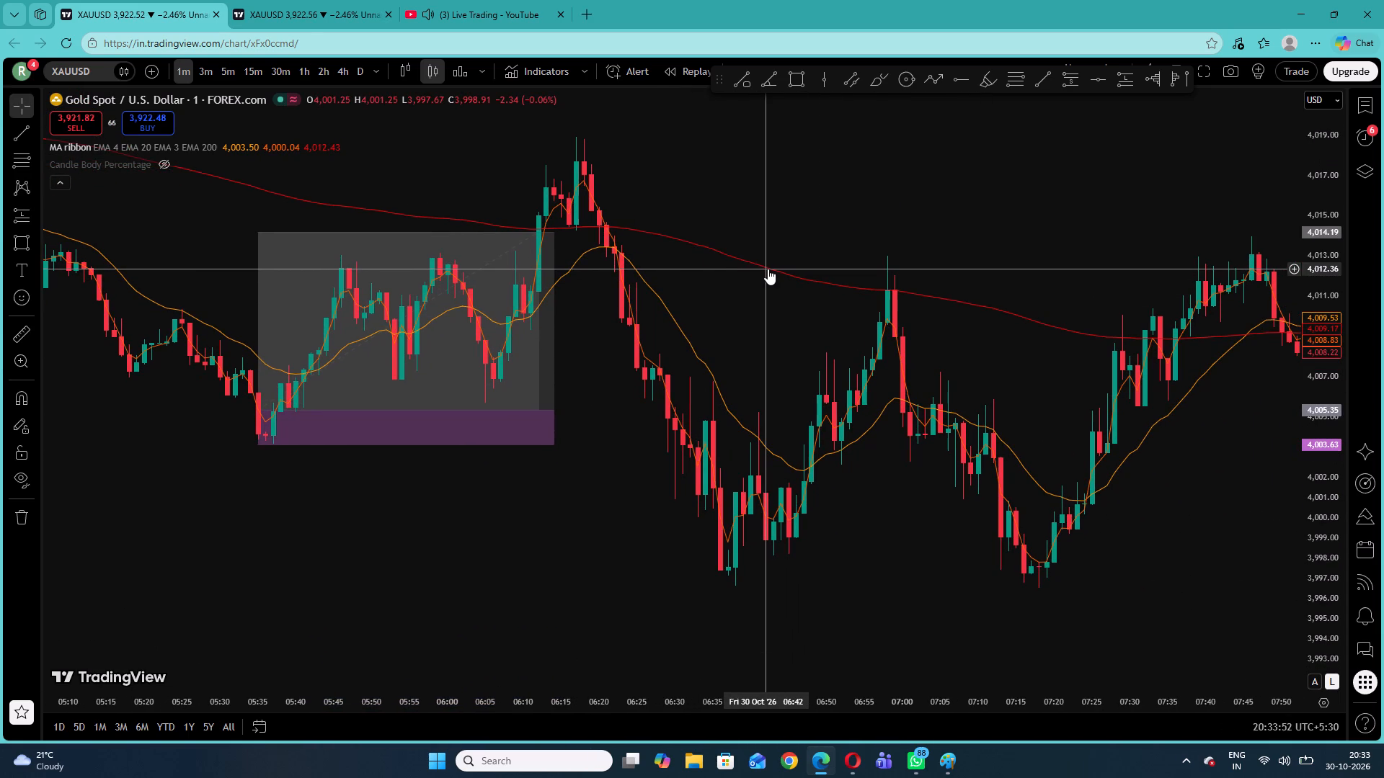
{"action": "left_click_drag", "start_coordinate": [1322, 393], "coordinate": [1326, 530]}
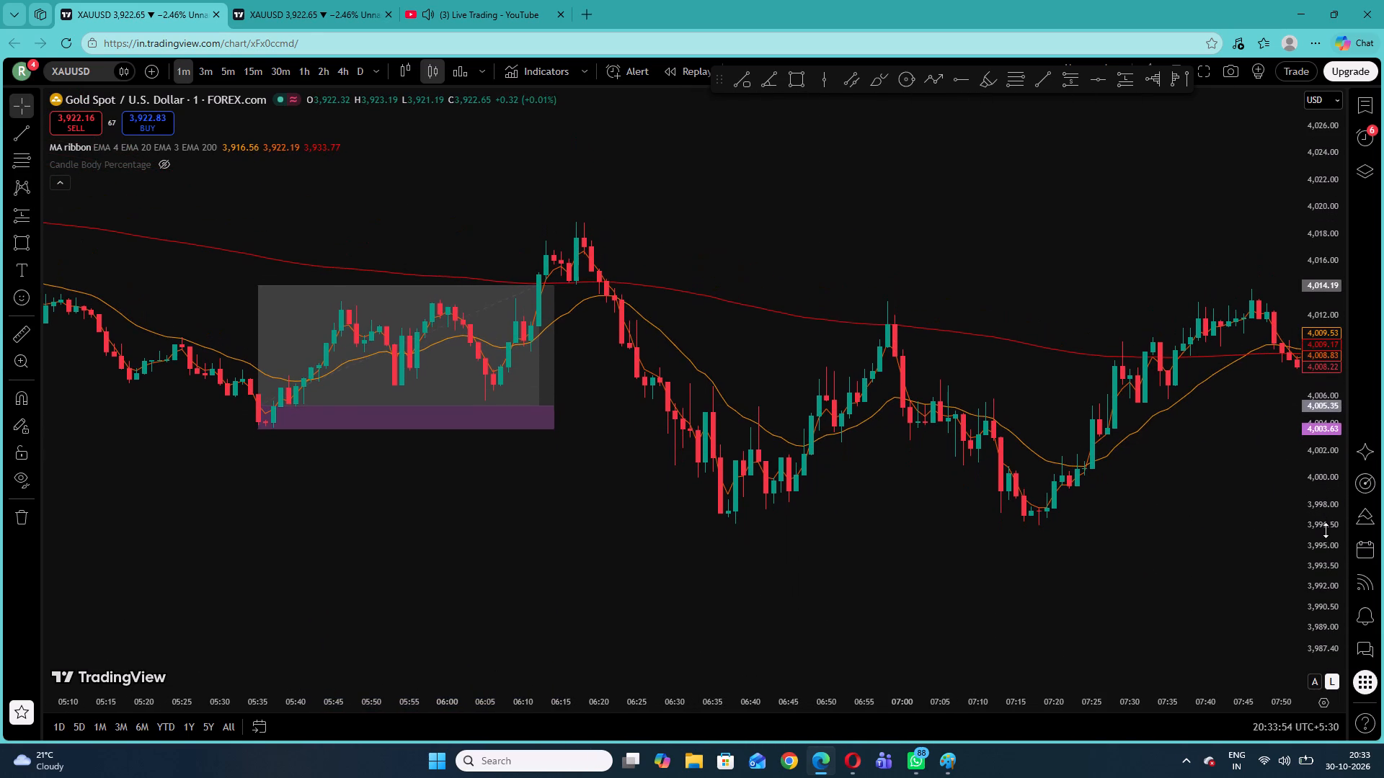
{"action": "left_click_drag", "start_coordinate": [1326, 530], "coordinate": [1326, 529]}
{"action": "left_click", "coordinate": [1029, 292]}
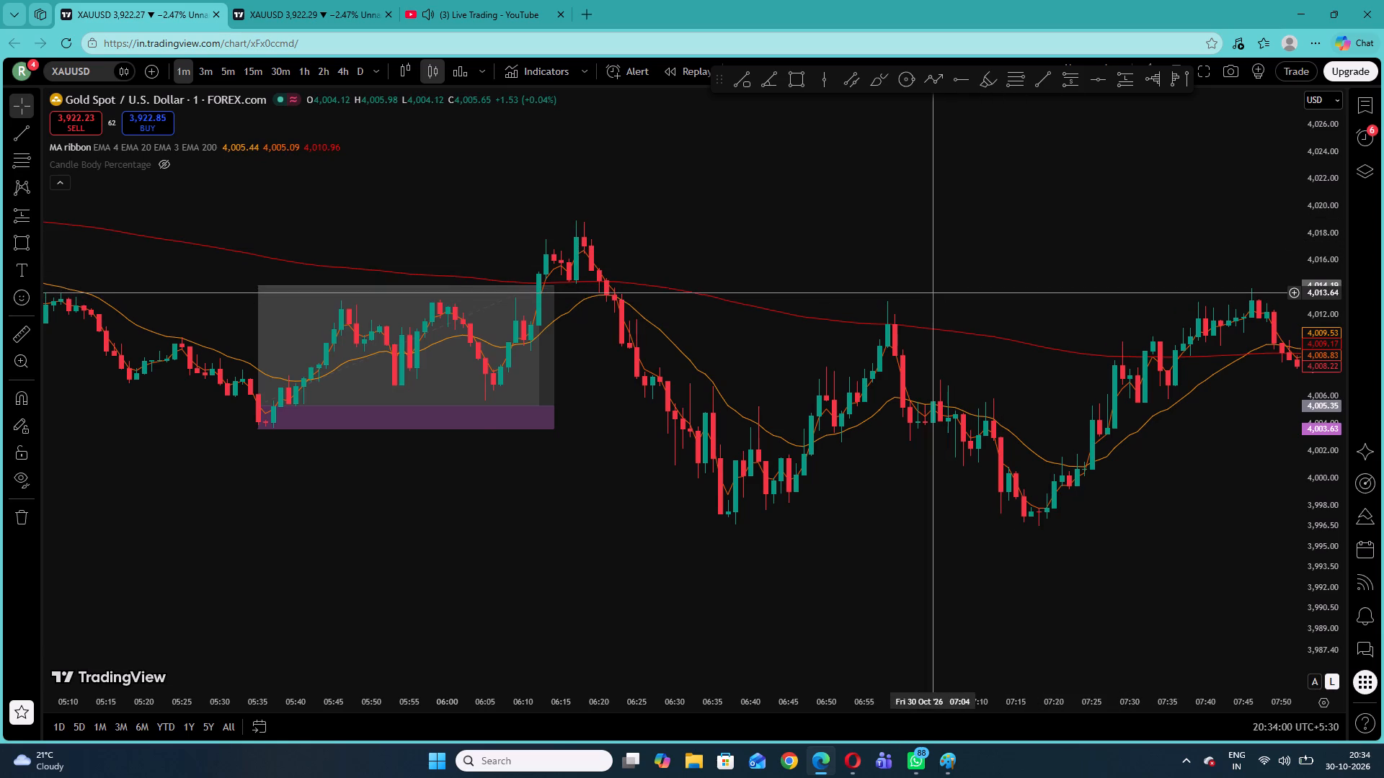
{"action": "left_click", "coordinate": [35, 215]}
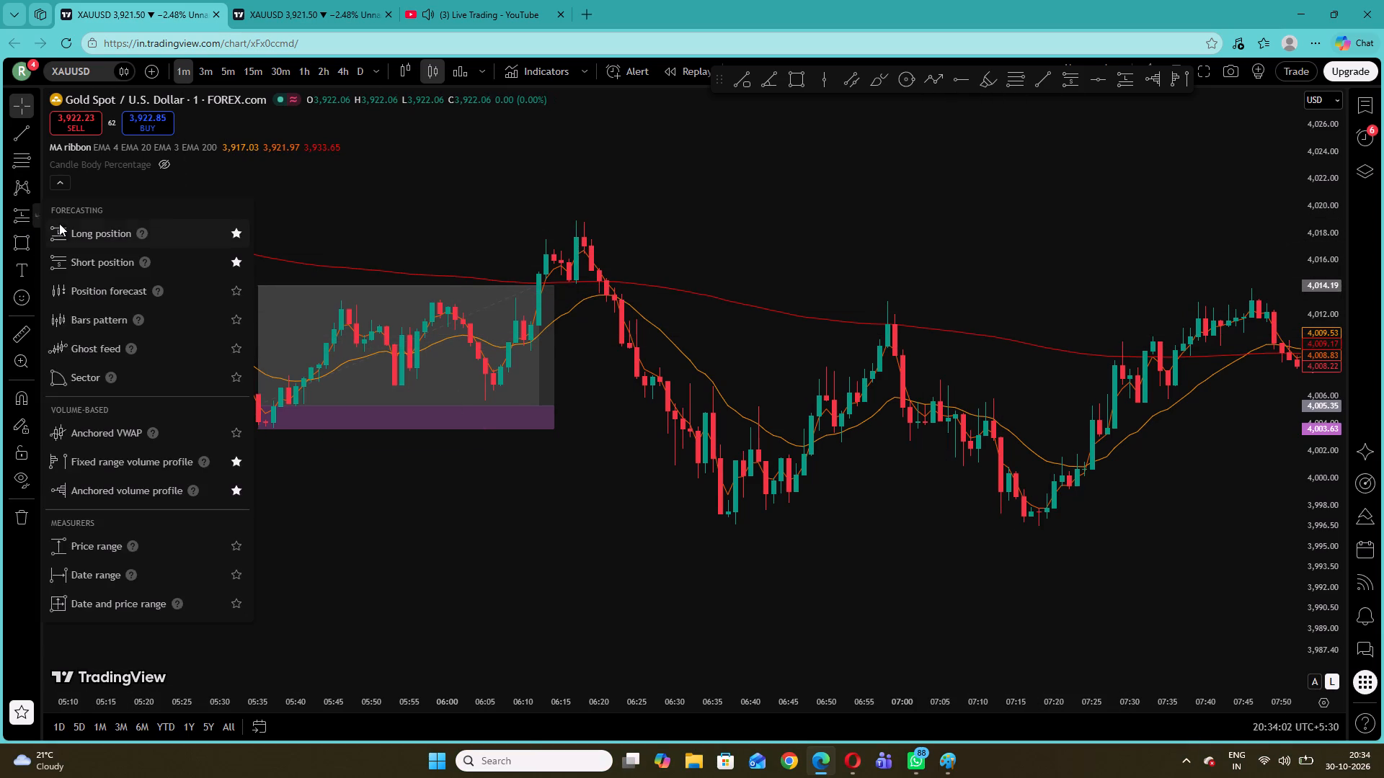
{"action": "left_click", "coordinate": [68, 237]}
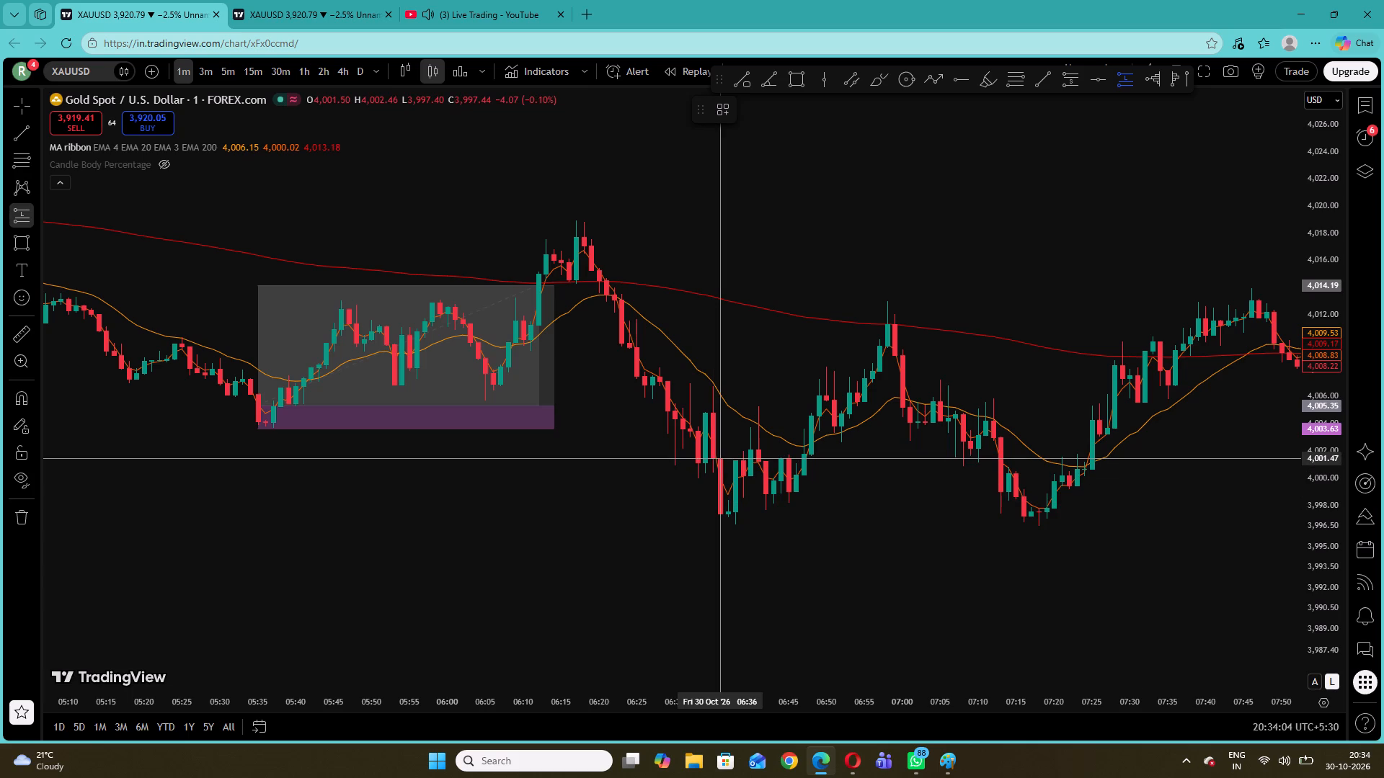
{"action": "left_click", "coordinate": [724, 458]}
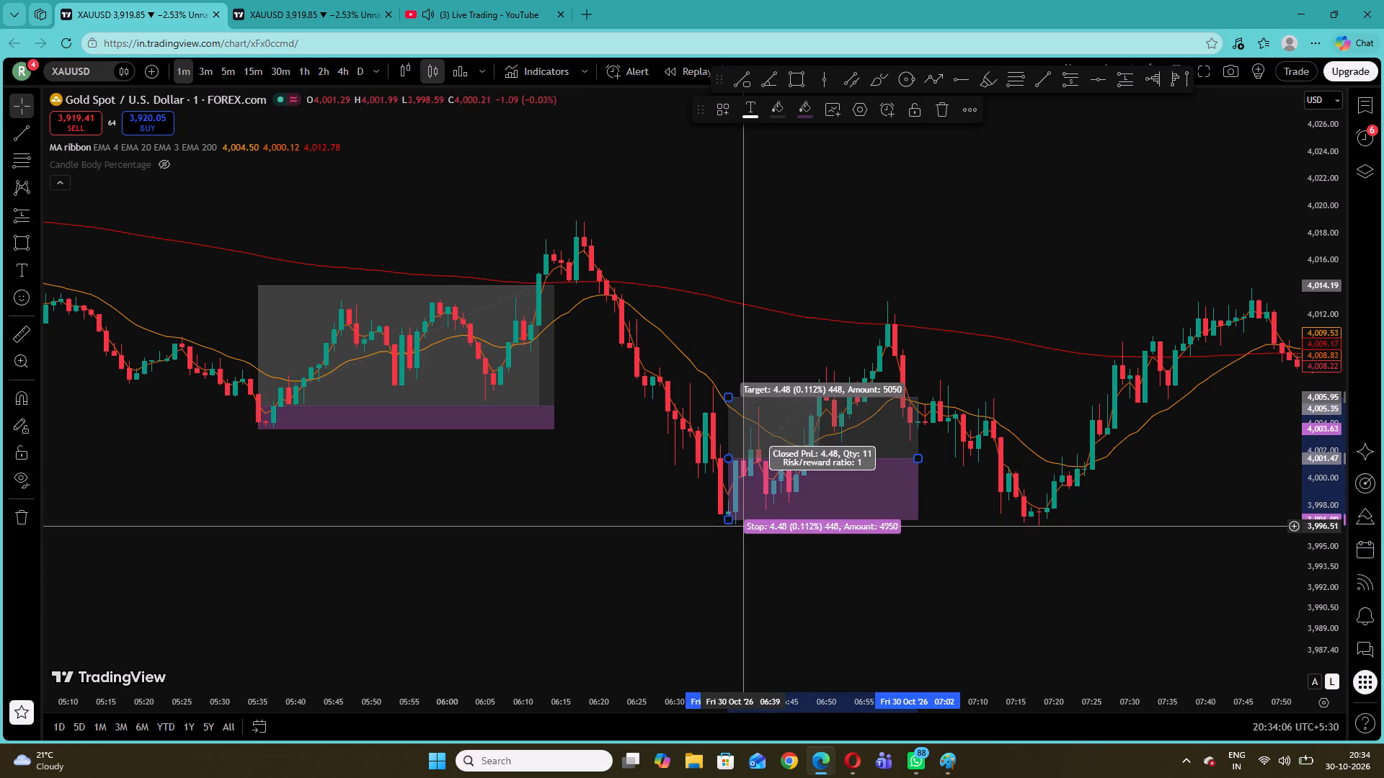
{"action": "left_click", "coordinate": [730, 521]}
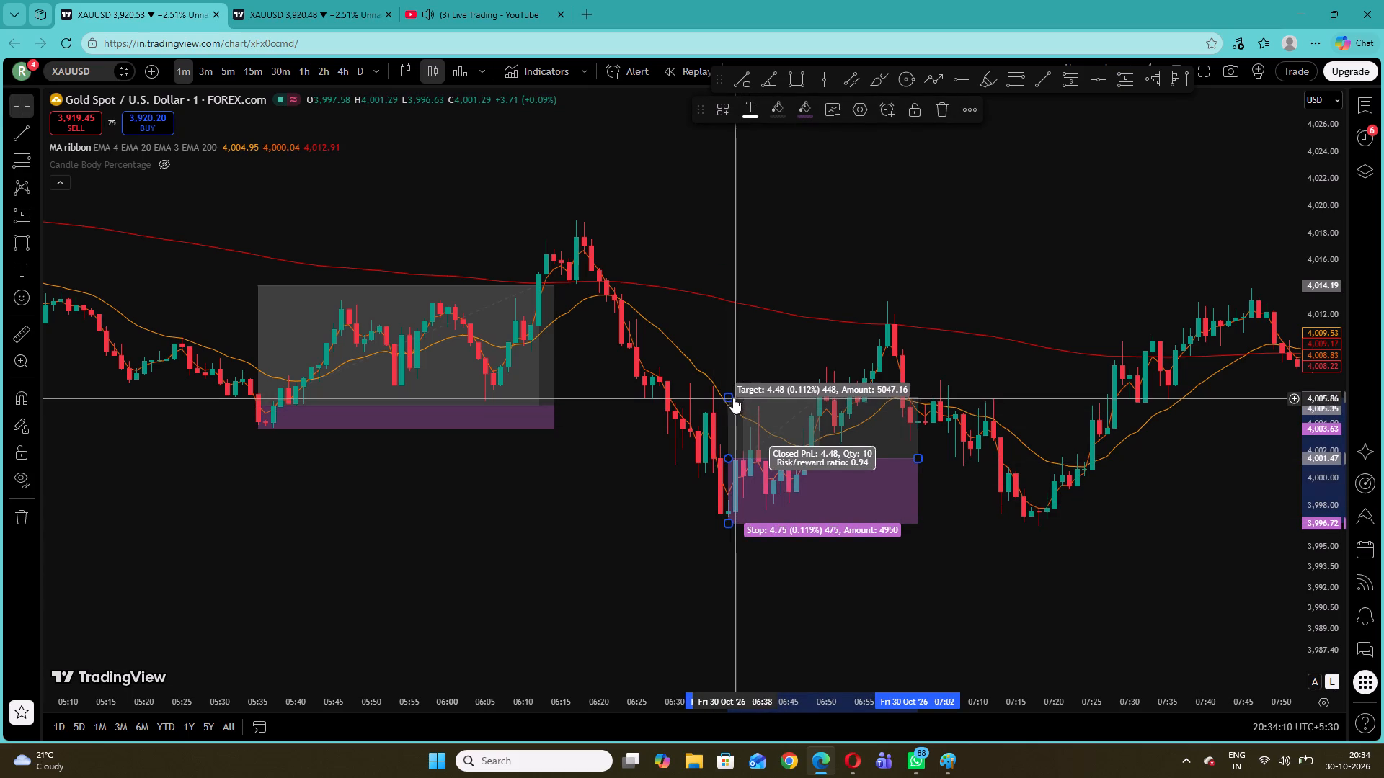
Set the target of the 06:37 long position to about 4,013.53, just above the following swing high.
{"action": "left_click_drag", "start_coordinate": [732, 397], "coordinate": [750, 226]}
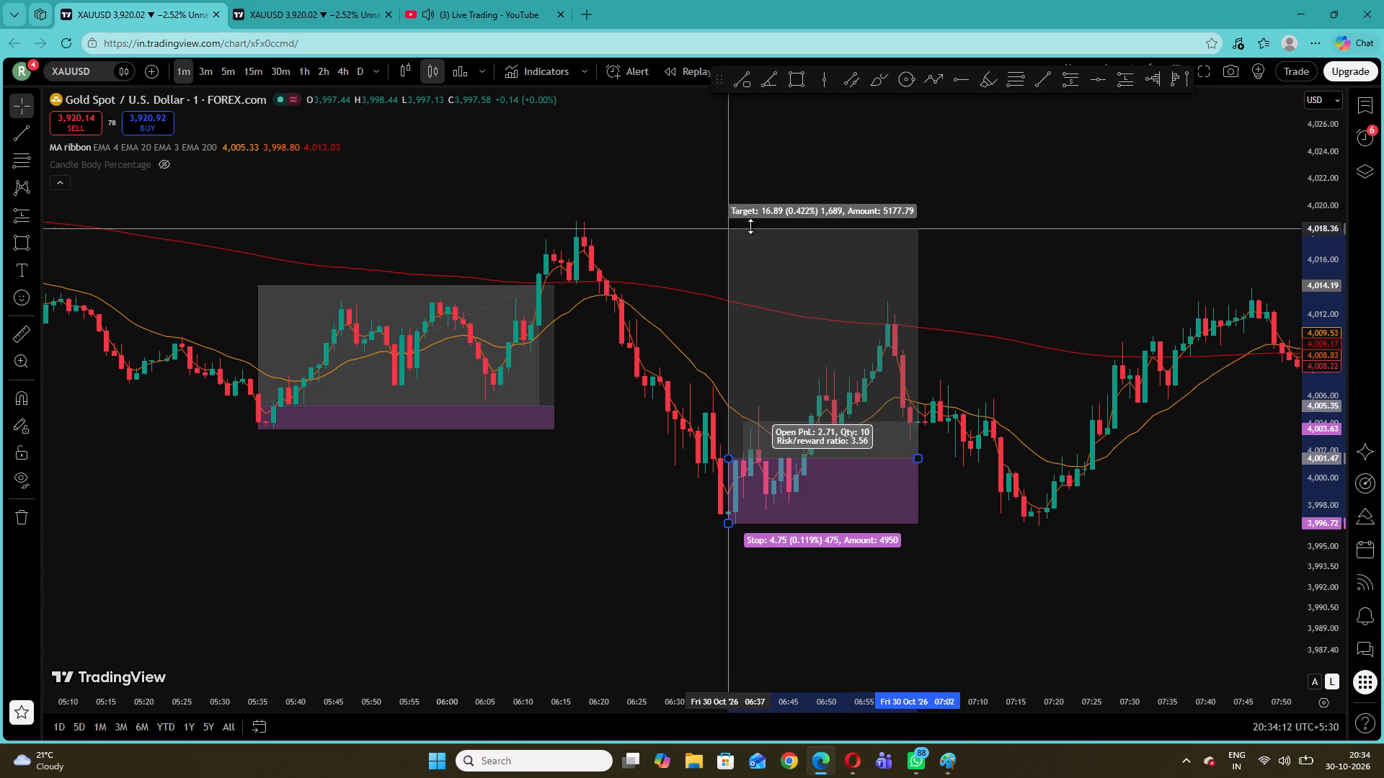
{"action": "left_click_drag", "start_coordinate": [750, 226], "coordinate": [753, 199]}
{"action": "left_click_drag", "start_coordinate": [1197, 309], "coordinate": [870, 368]}
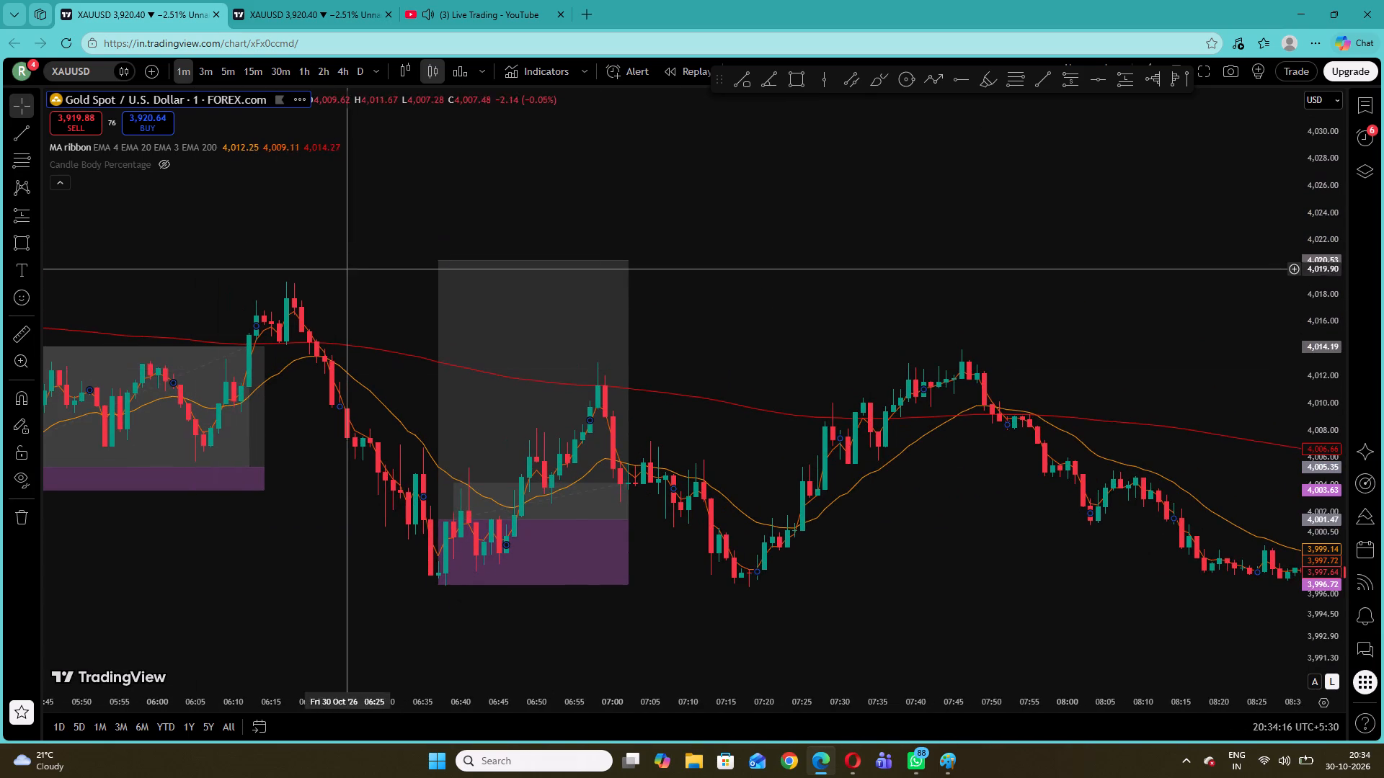
{"action": "left_click_drag", "start_coordinate": [435, 263], "coordinate": [433, 339]}
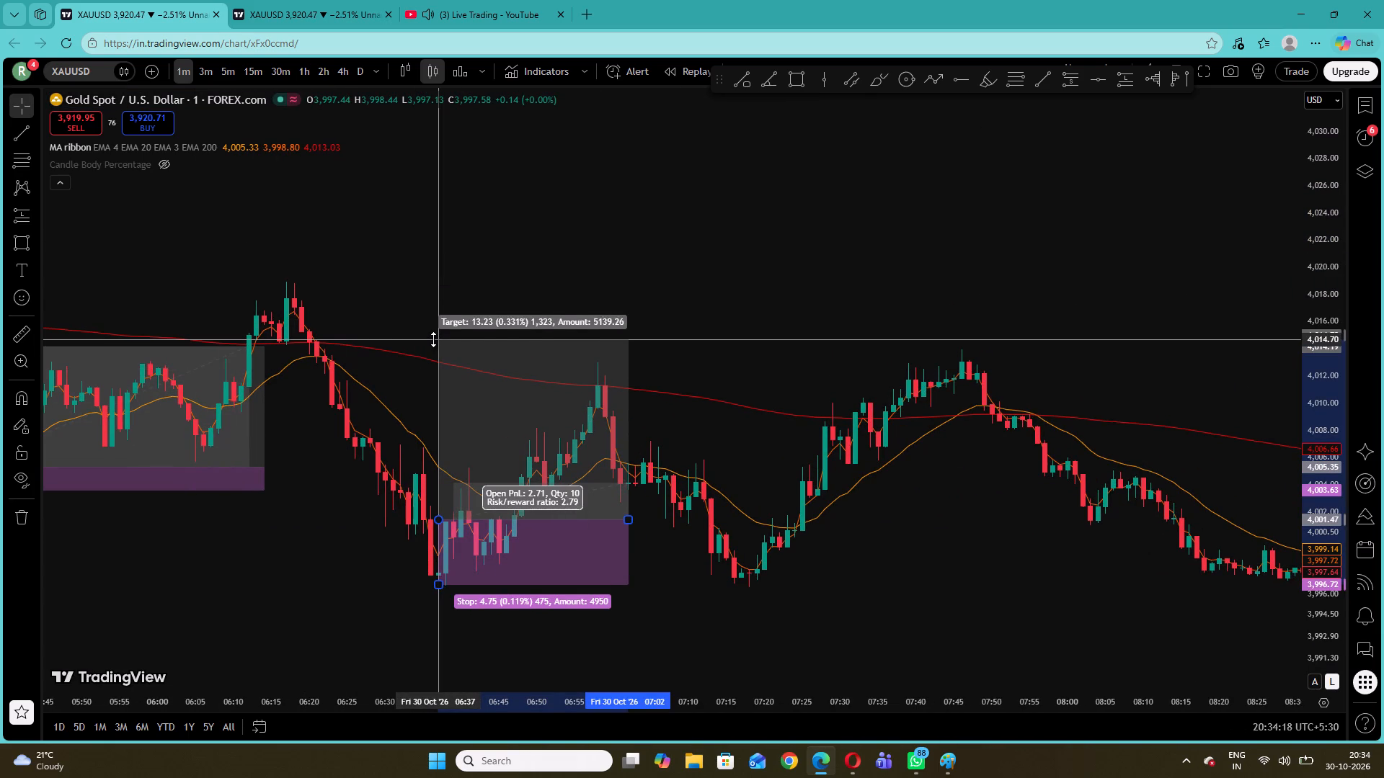
{"action": "left_click_drag", "start_coordinate": [433, 339], "coordinate": [432, 365]}
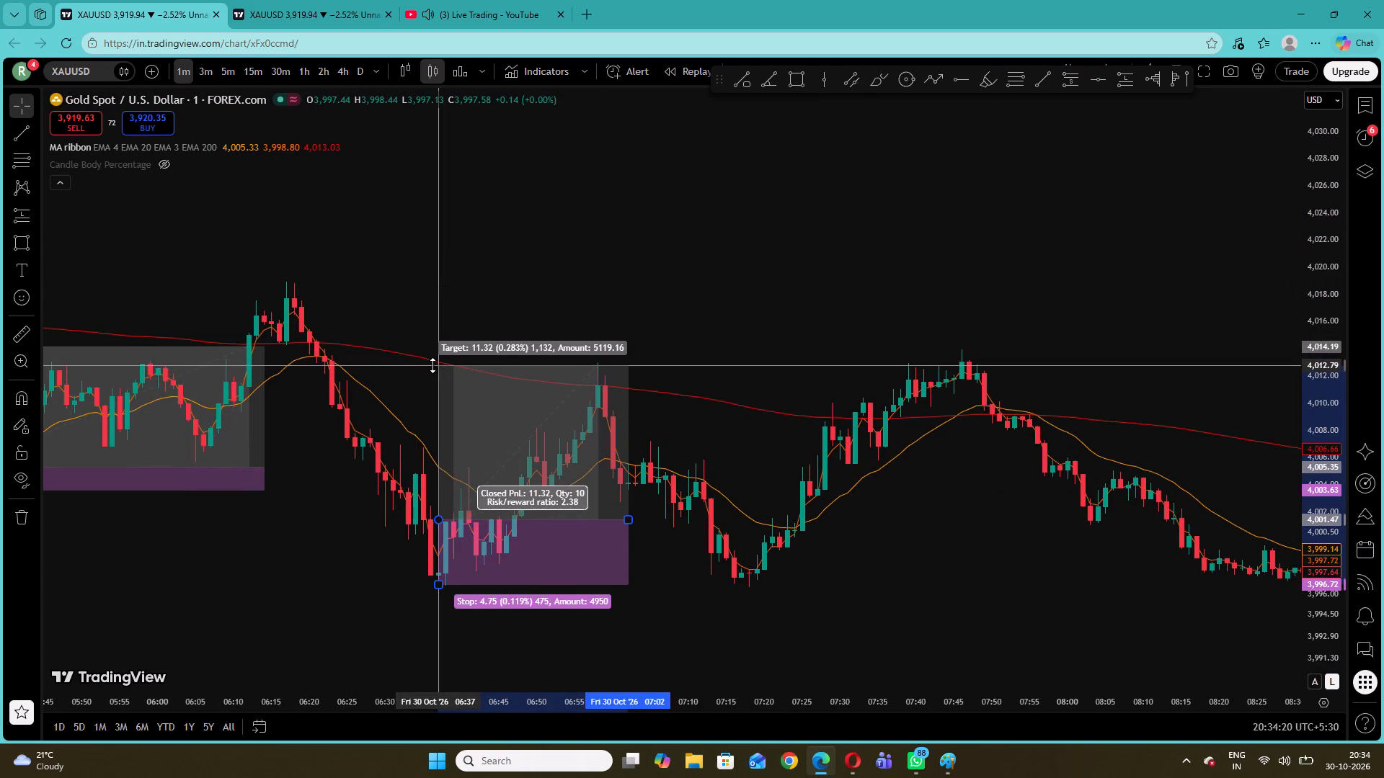
{"action": "left_click_drag", "start_coordinate": [432, 365], "coordinate": [432, 361]}
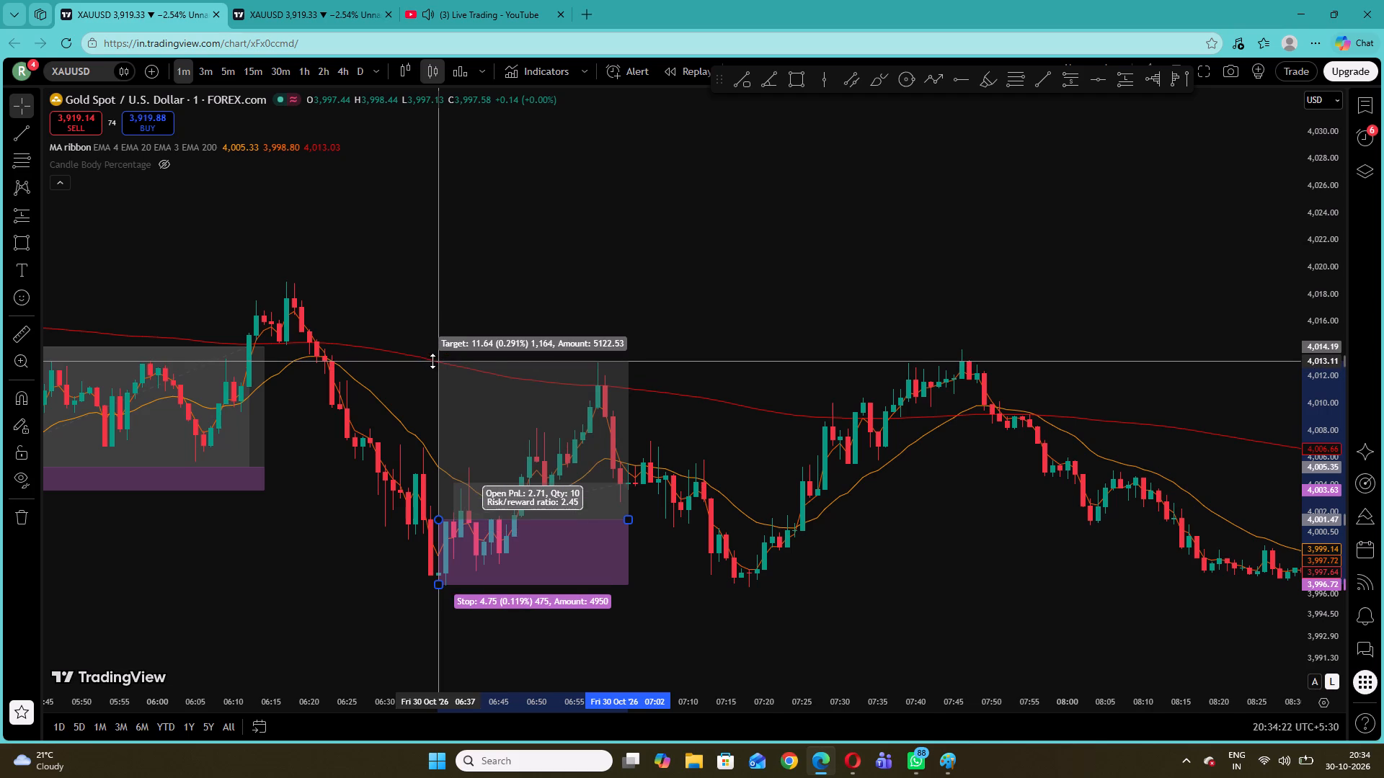
{"action": "left_click_drag", "start_coordinate": [432, 361], "coordinate": [432, 355]}
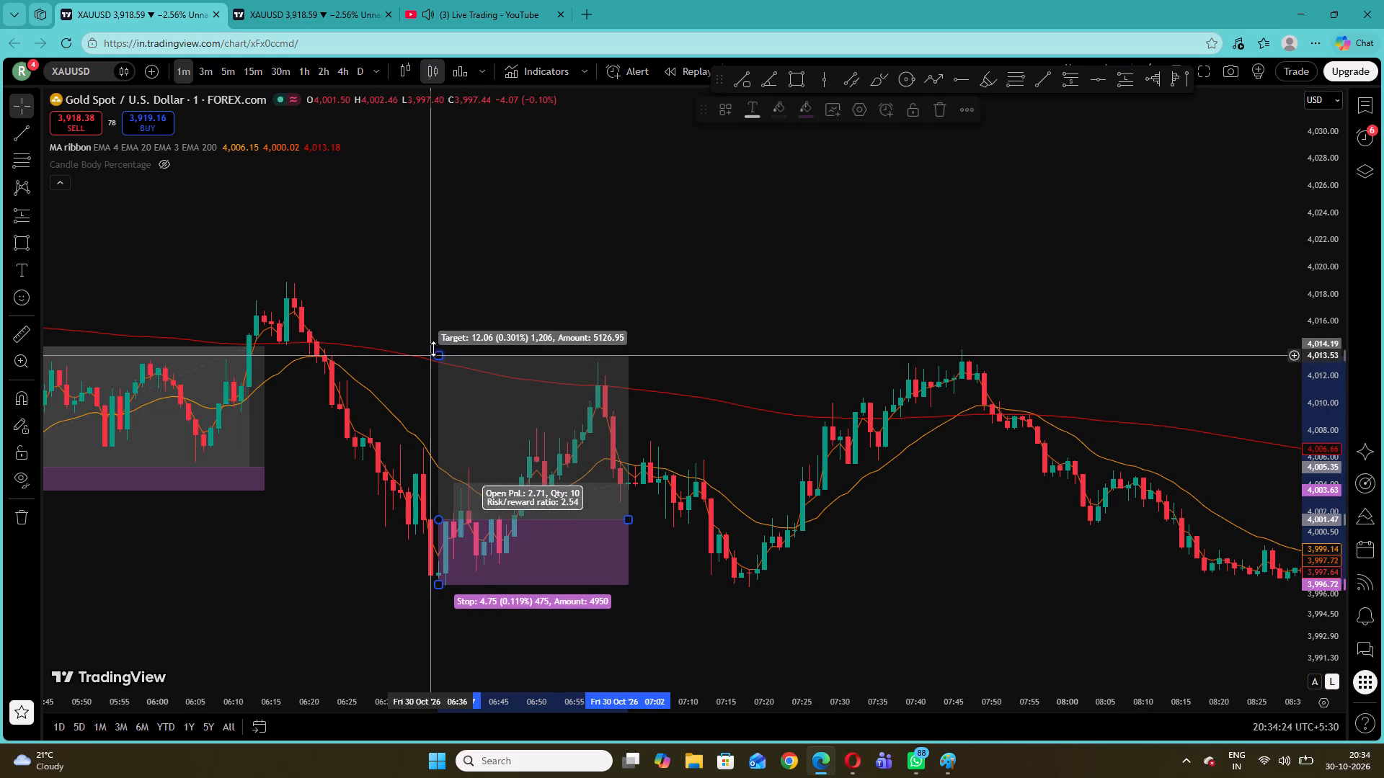
{"action": "left_click", "coordinate": [484, 310]}
Turn off MA #2, the 20-period EMA, in the MA ribbon settings.
{"action": "left_click_drag", "start_coordinate": [736, 356], "coordinate": [704, 301]}
{"action": "left_click", "coordinate": [741, 292]}
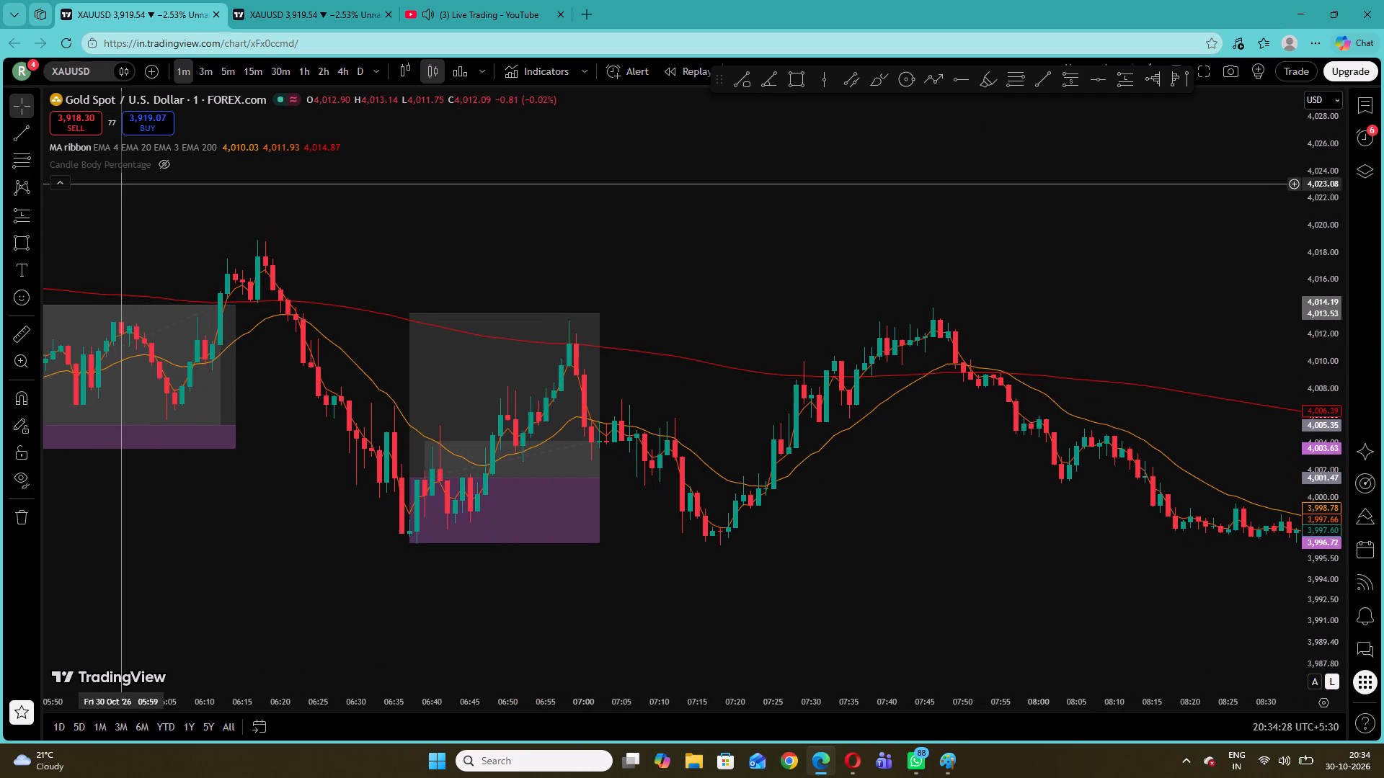
{"action": "left_click", "coordinate": [252, 147]}
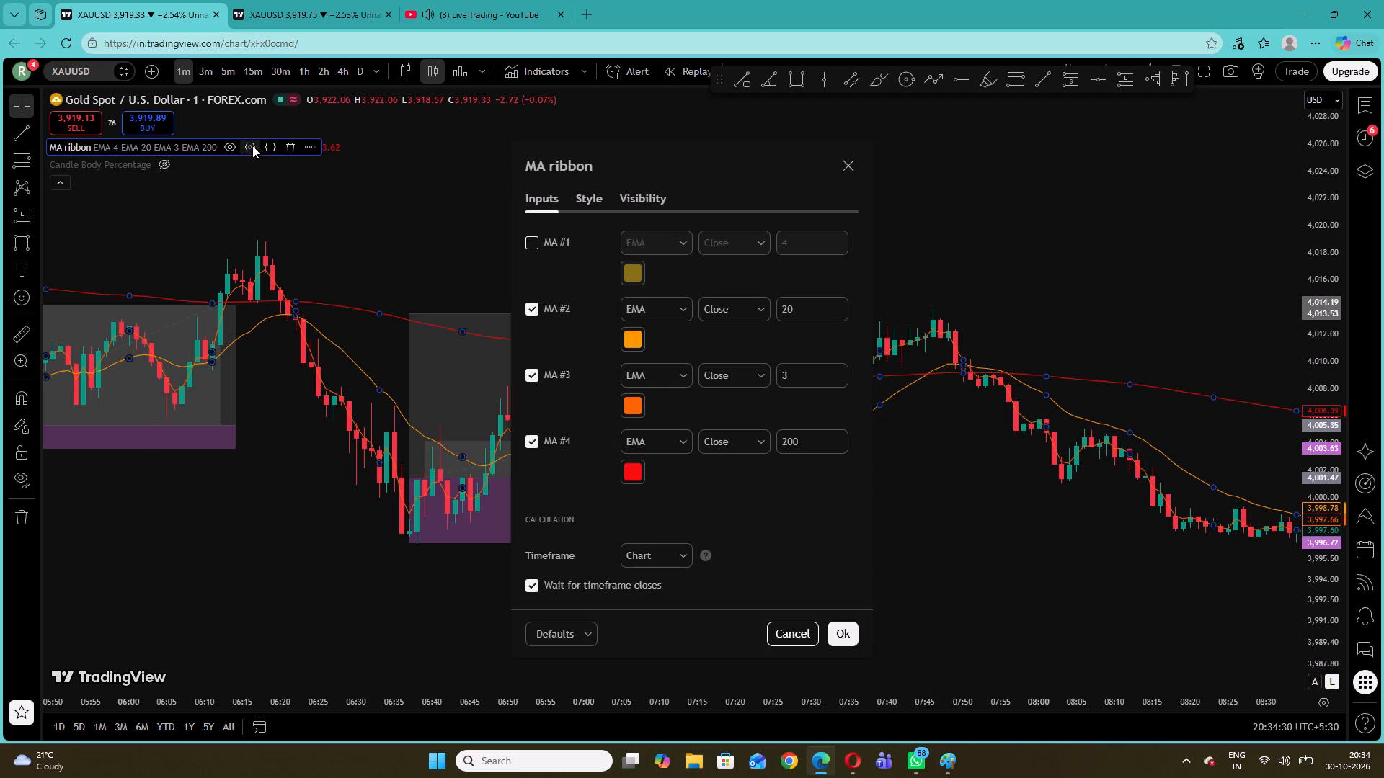
{"action": "left_click", "coordinate": [525, 305]}
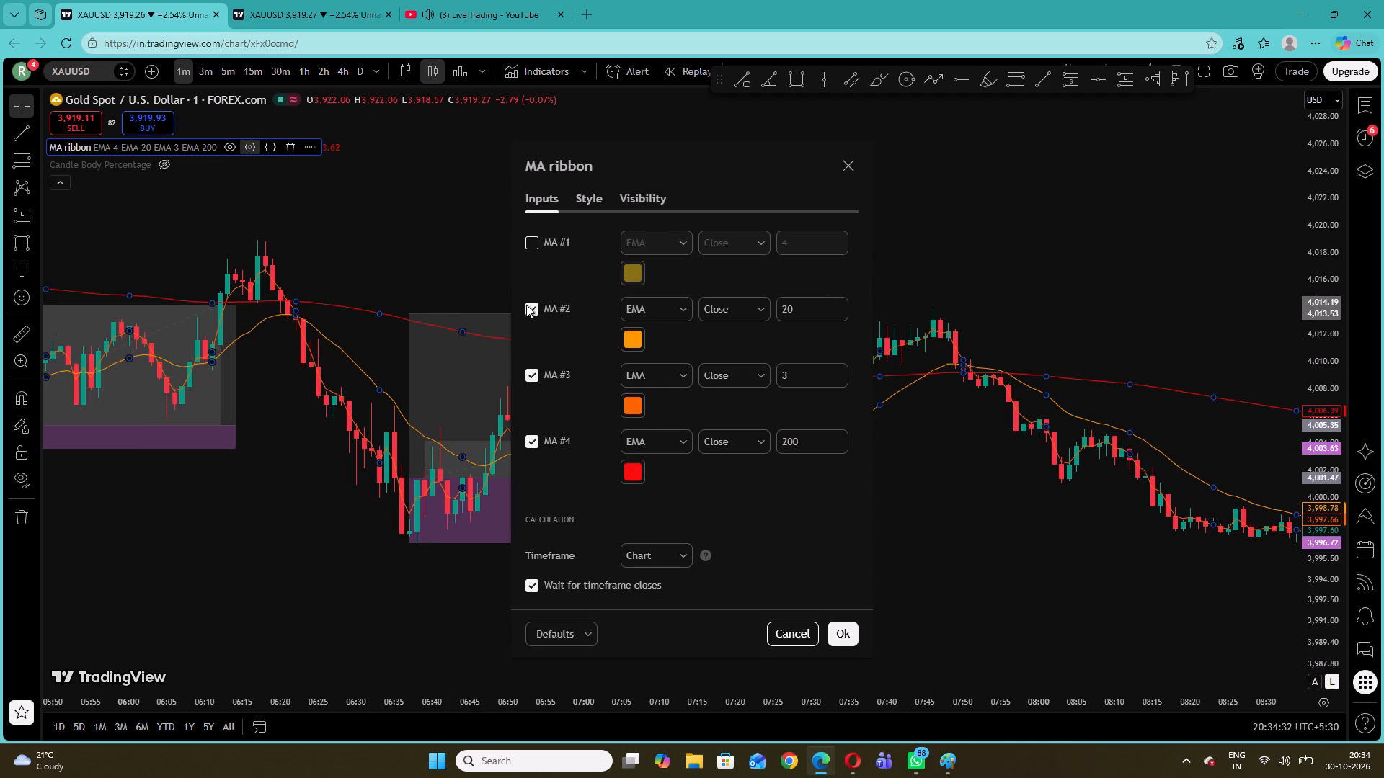
{"action": "left_click", "coordinate": [540, 312]}
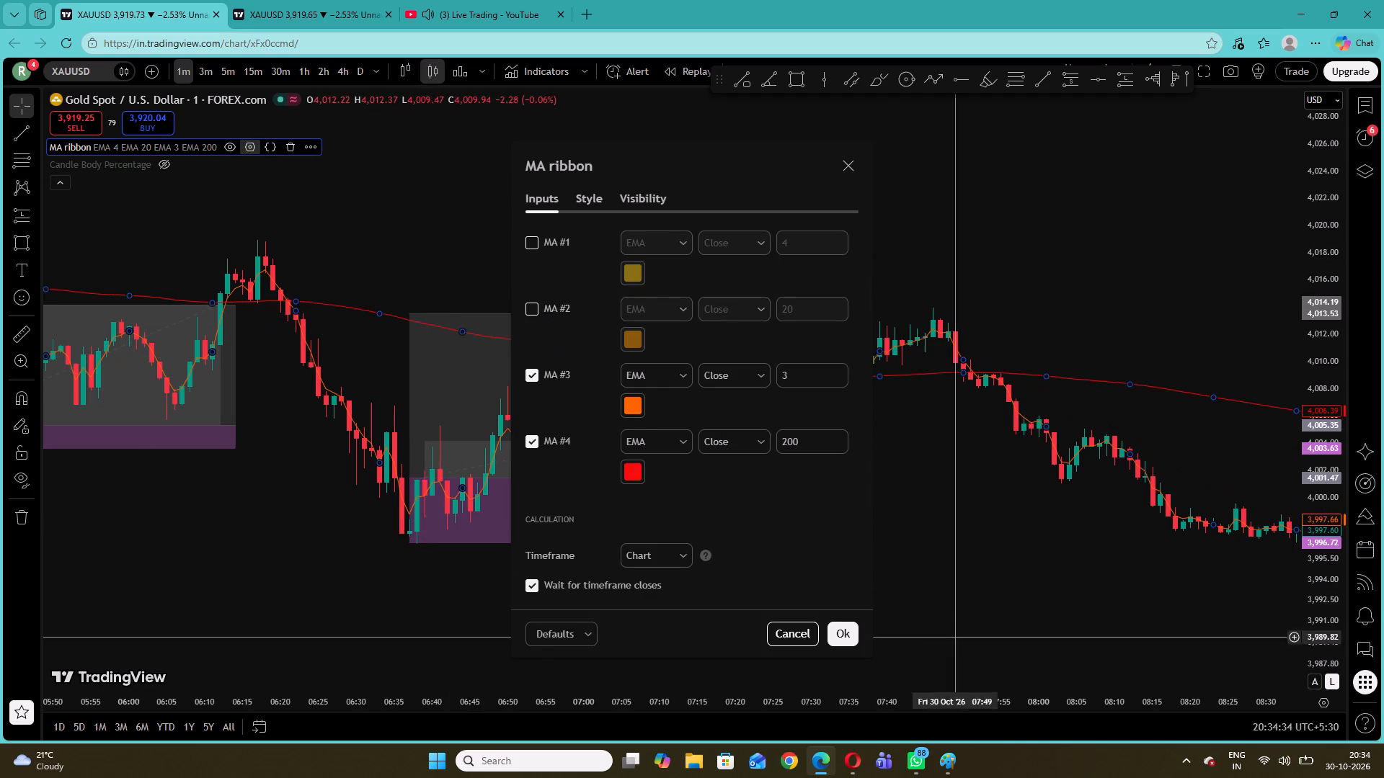
{"action": "left_click", "coordinate": [794, 527]}
{"action": "left_click", "coordinate": [844, 633]}
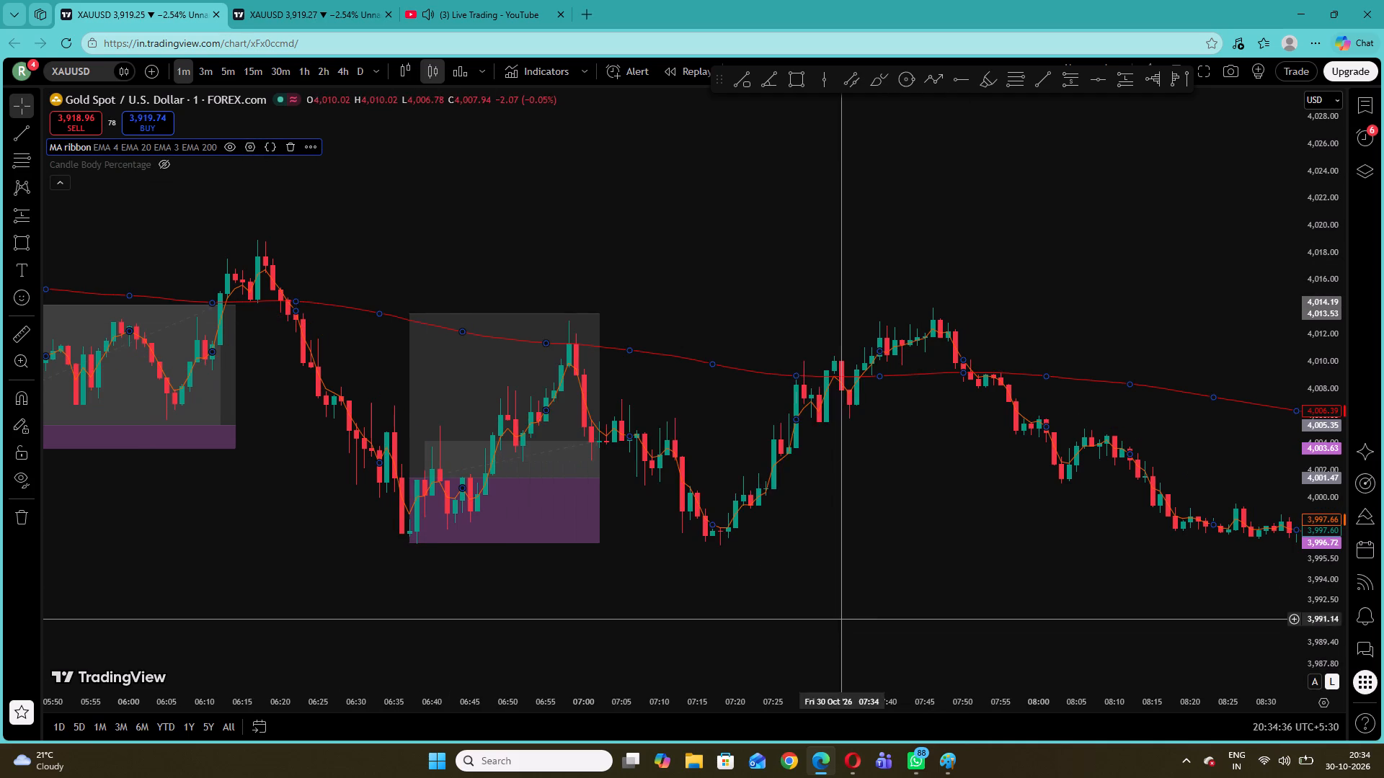
{"action": "left_click", "coordinate": [708, 246]}
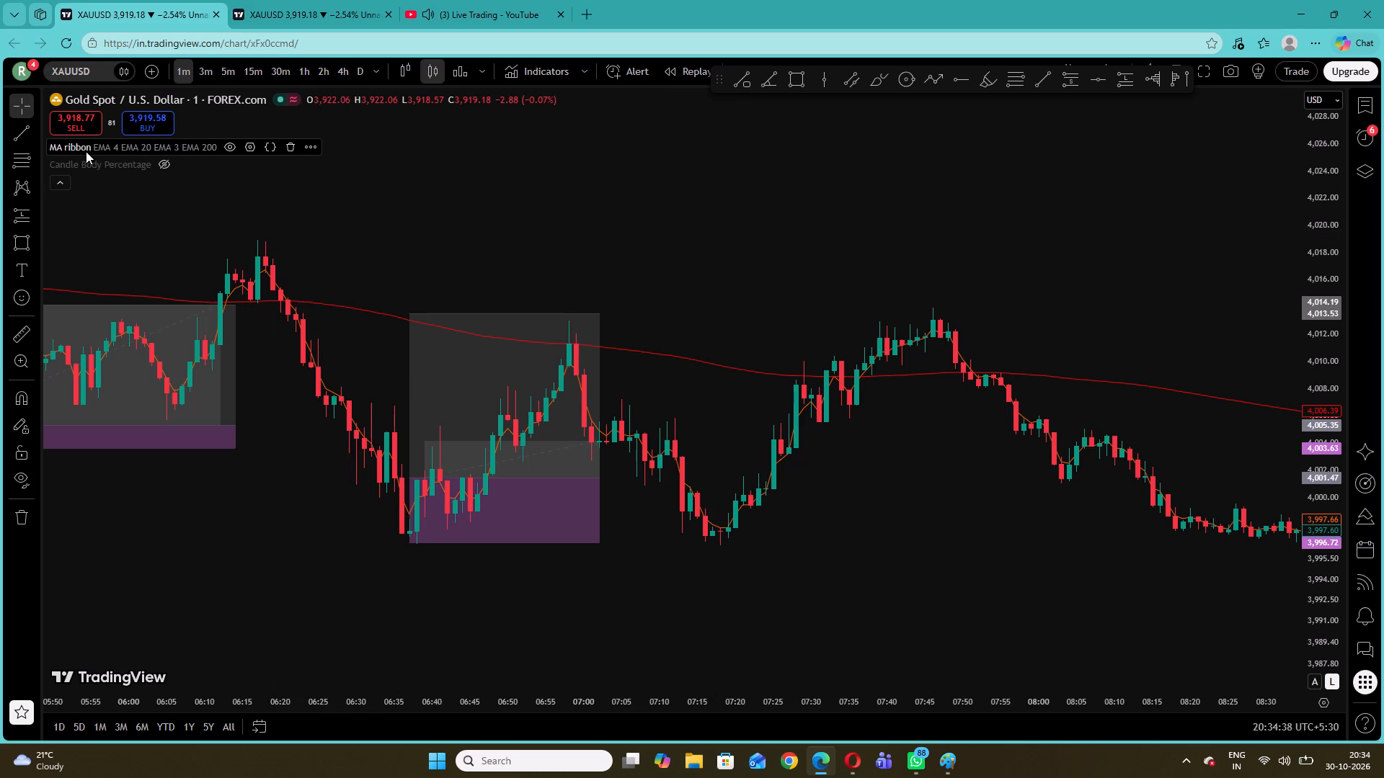
Change the colour of MA #3, the 3-period EMA in the MA ribbon, to yellow.
{"action": "left_click", "coordinate": [249, 142]}
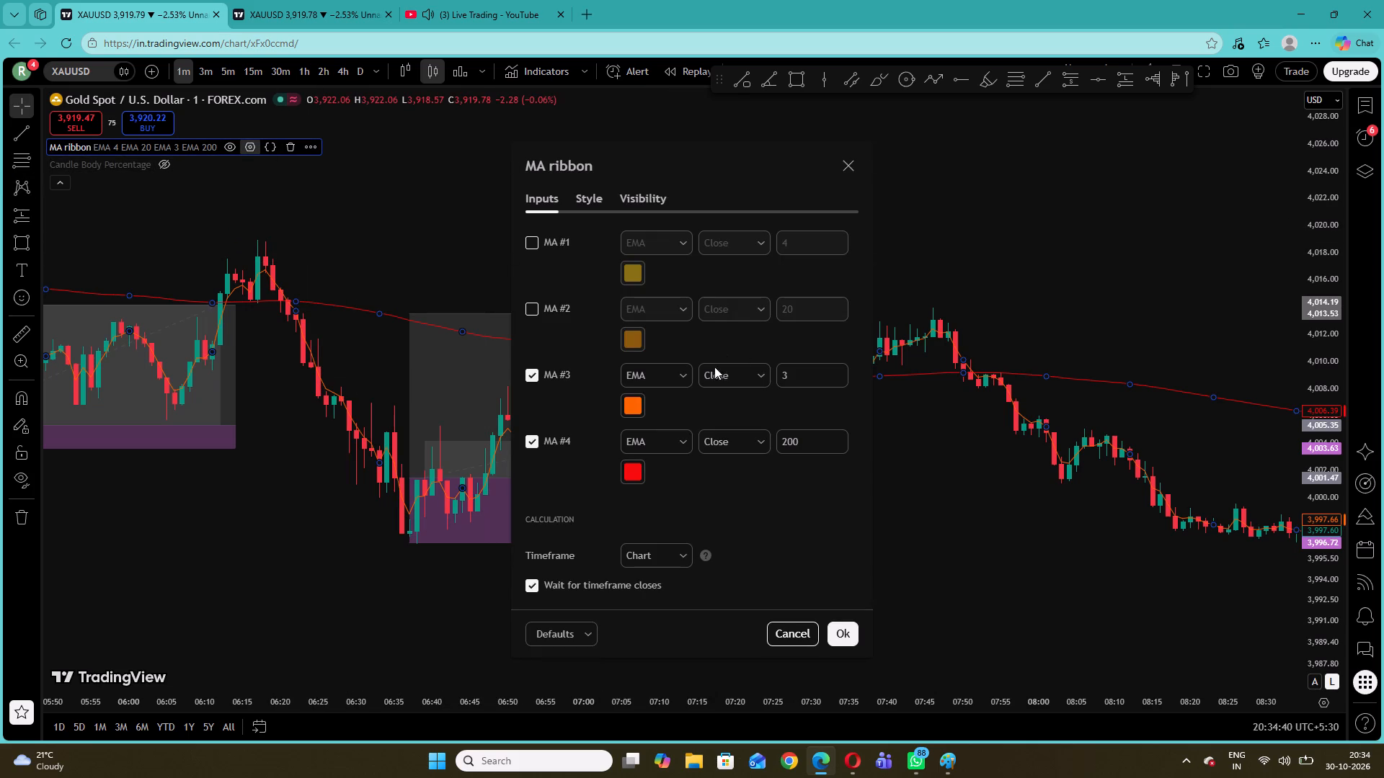
{"action": "left_click", "coordinate": [626, 405]}
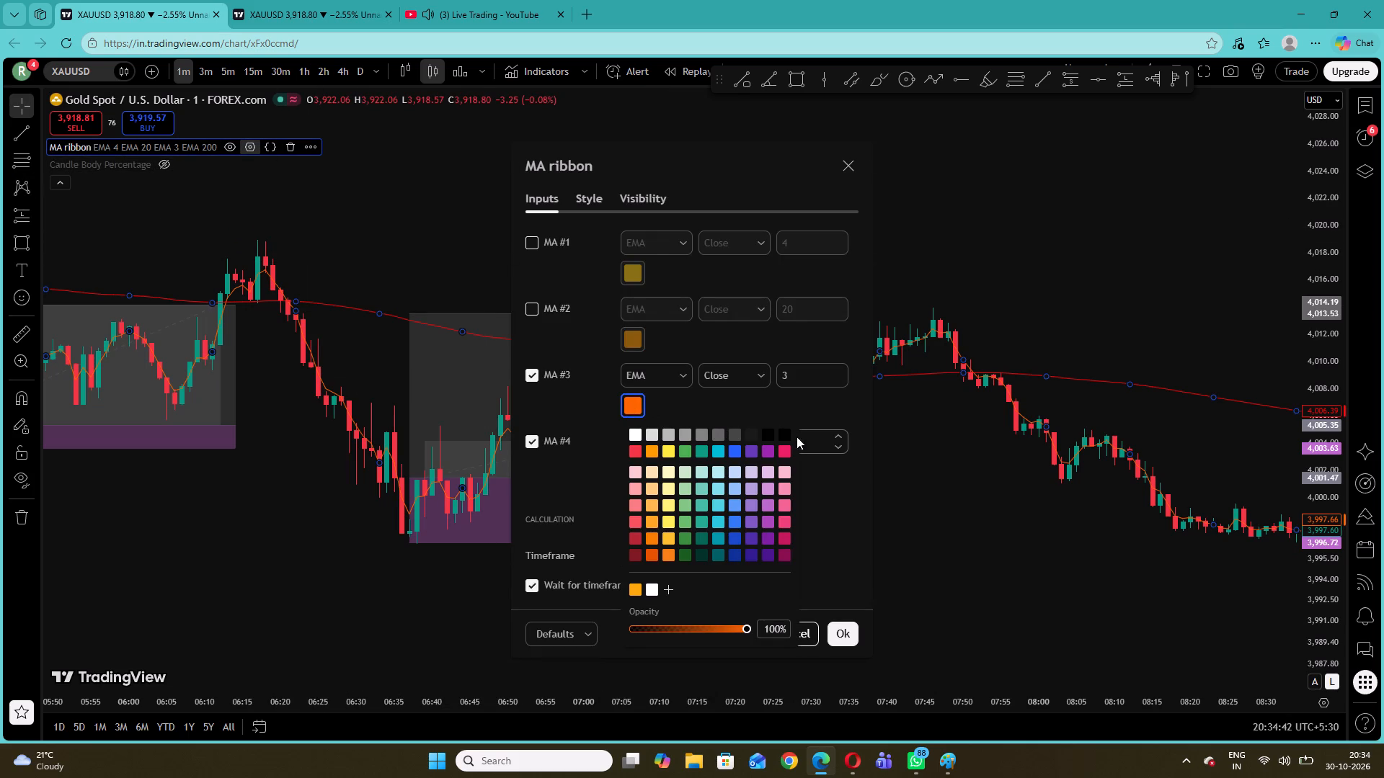
{"action": "left_click", "coordinate": [681, 448]}
{"action": "left_click", "coordinate": [665, 451]}
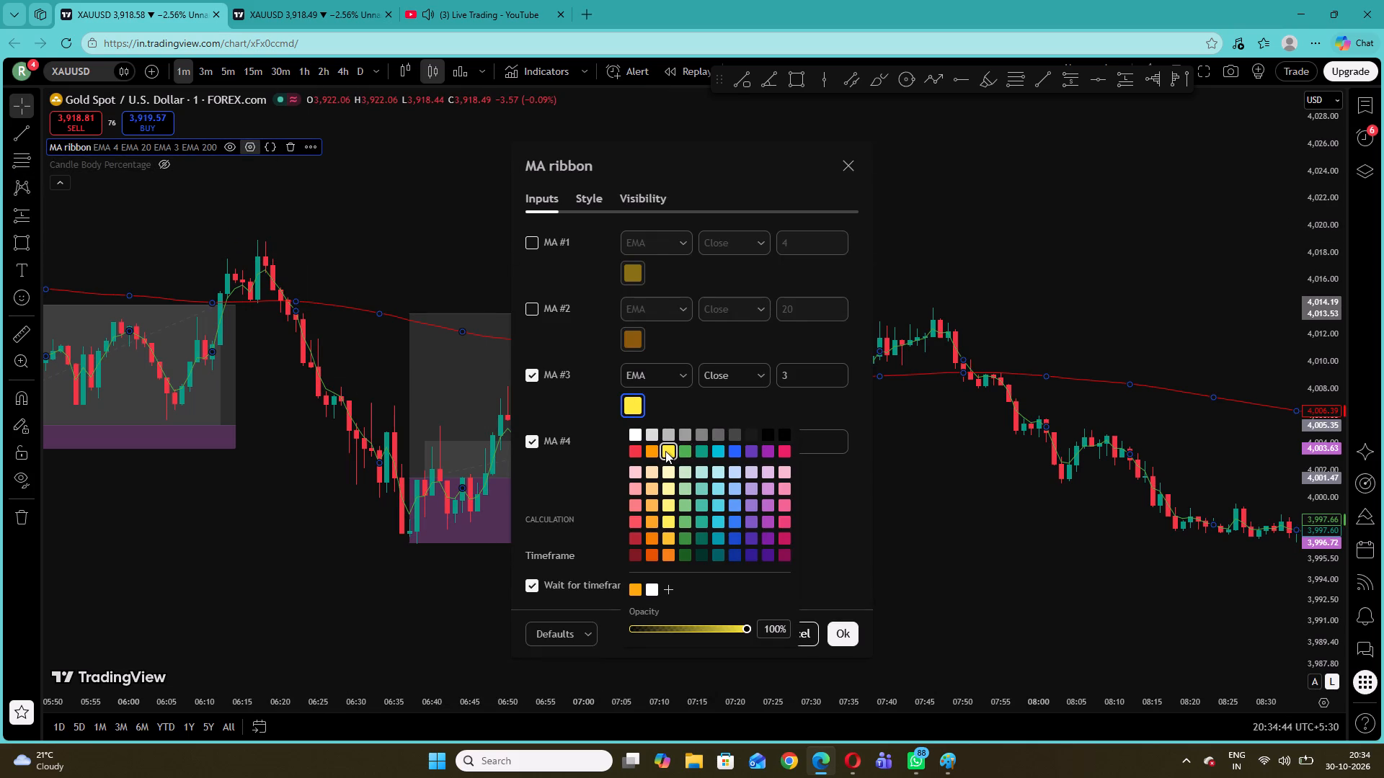
{"action": "left_click", "coordinate": [579, 476]}
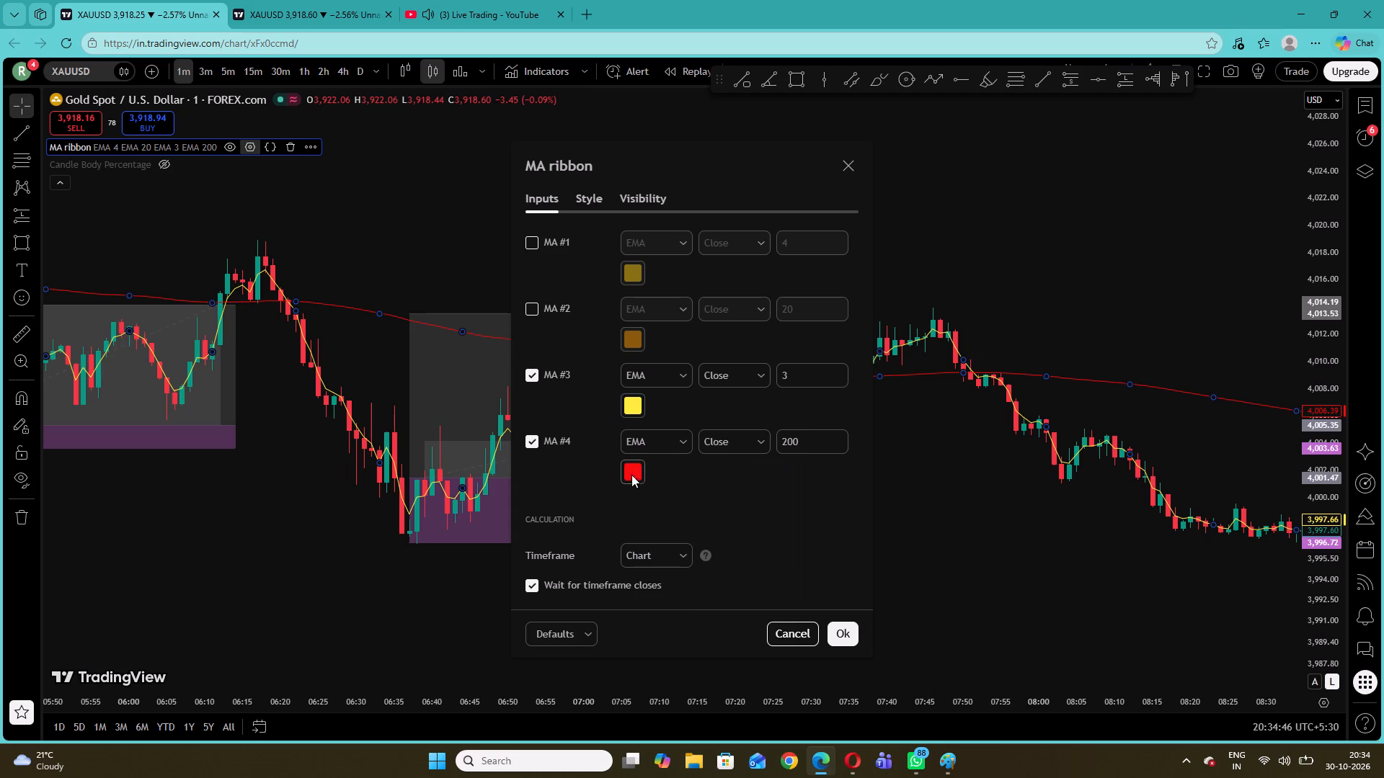
Reduce the opacity of the yellow MA #3 line to about 48% and apply the MA ribbon settings.
{"action": "left_click", "coordinate": [634, 401]}
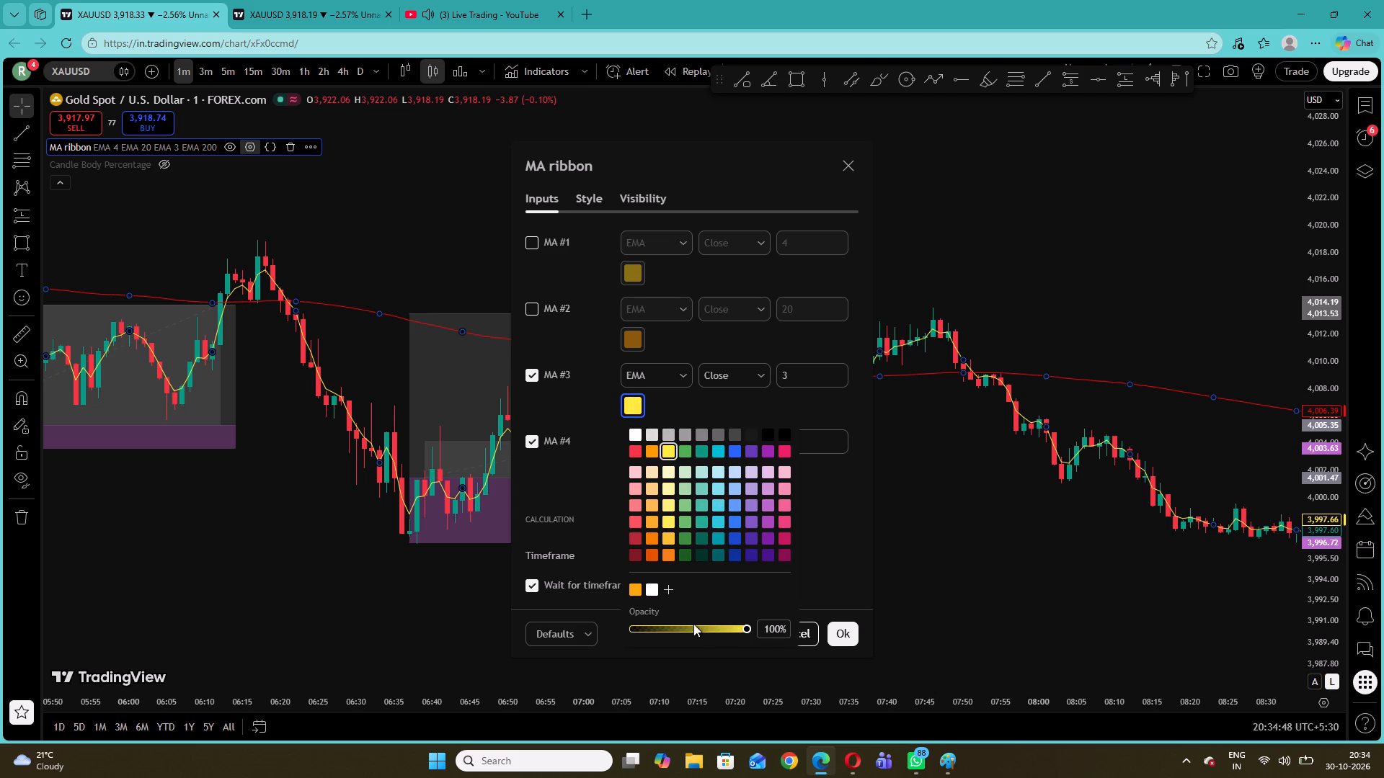
{"action": "left_click", "coordinate": [693, 624]}
{"action": "left_click", "coordinate": [585, 447]}
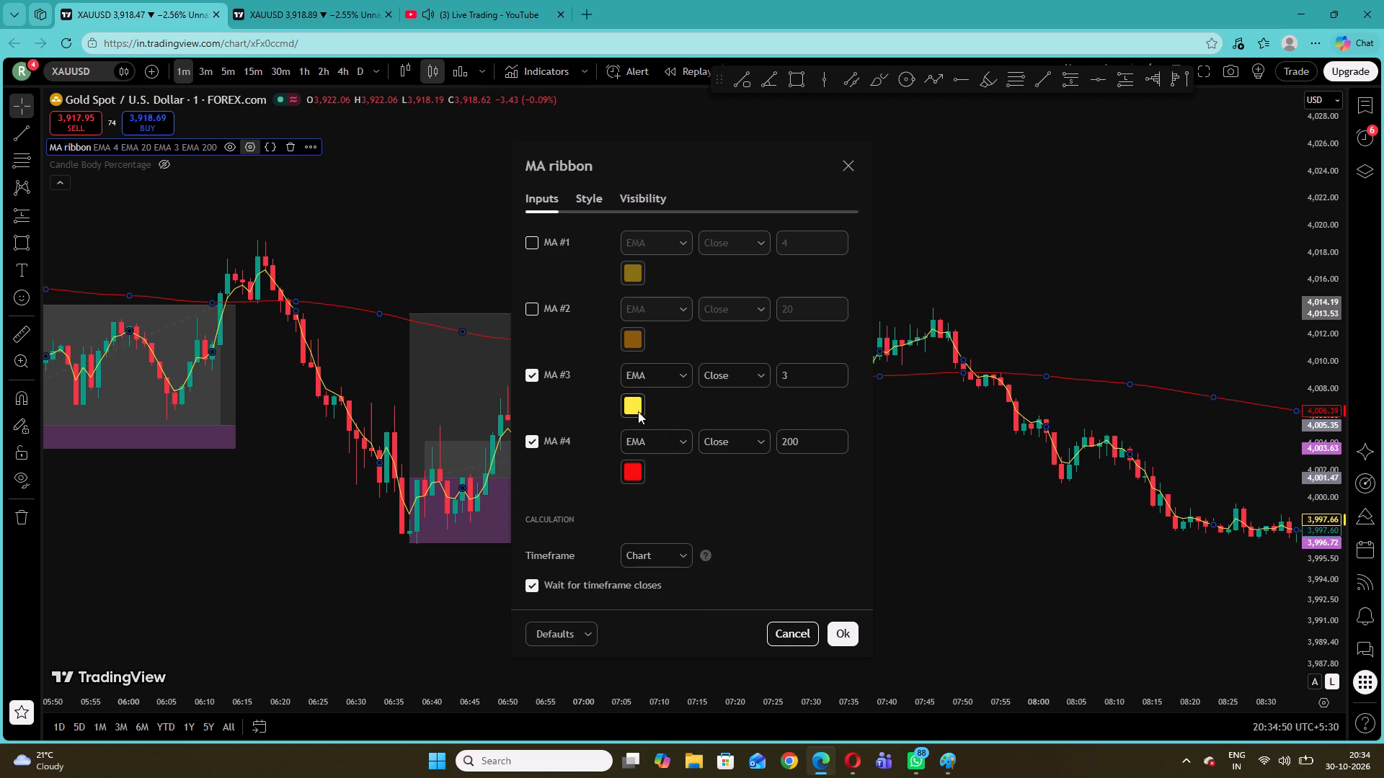
{"action": "left_click", "coordinate": [636, 410]}
{"action": "left_click", "coordinate": [688, 627]}
{"action": "left_click", "coordinate": [704, 624]}
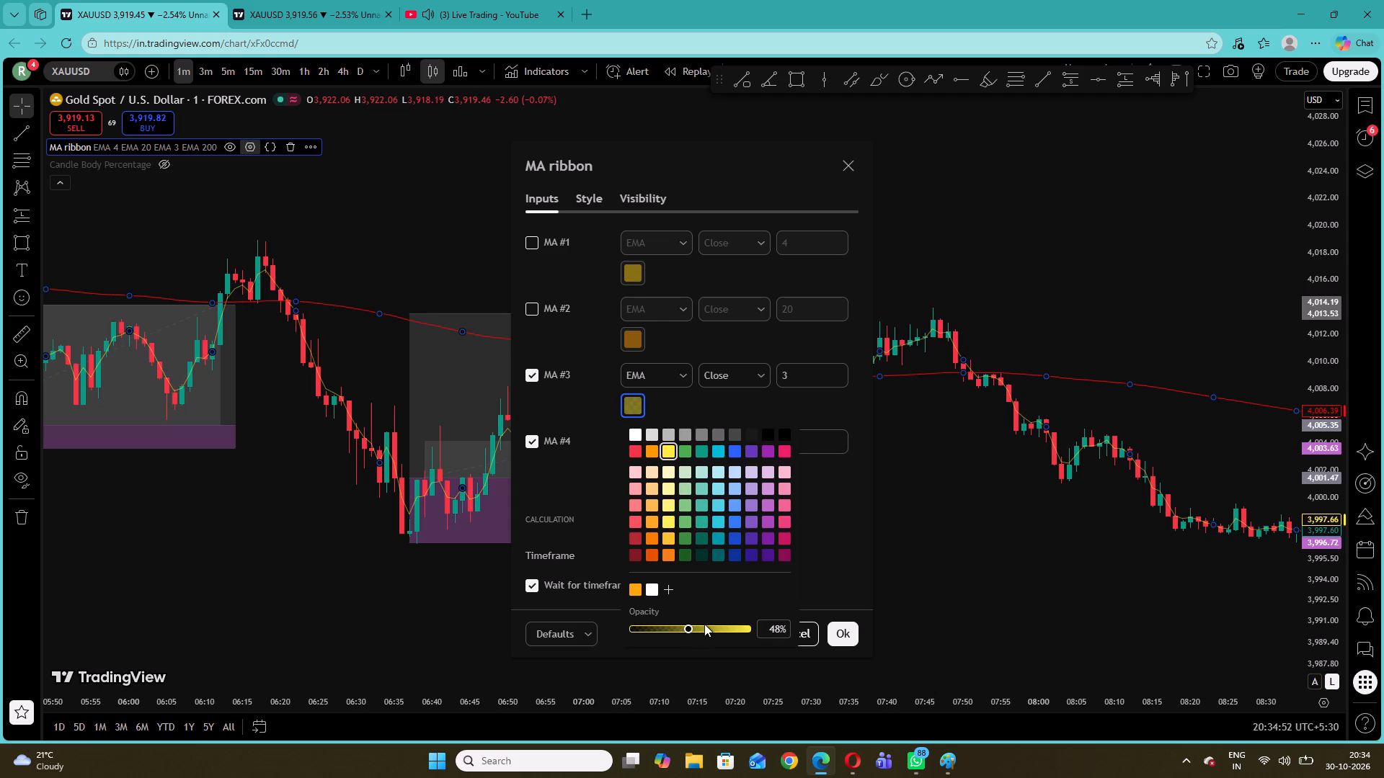
{"action": "left_click", "coordinate": [598, 460]}
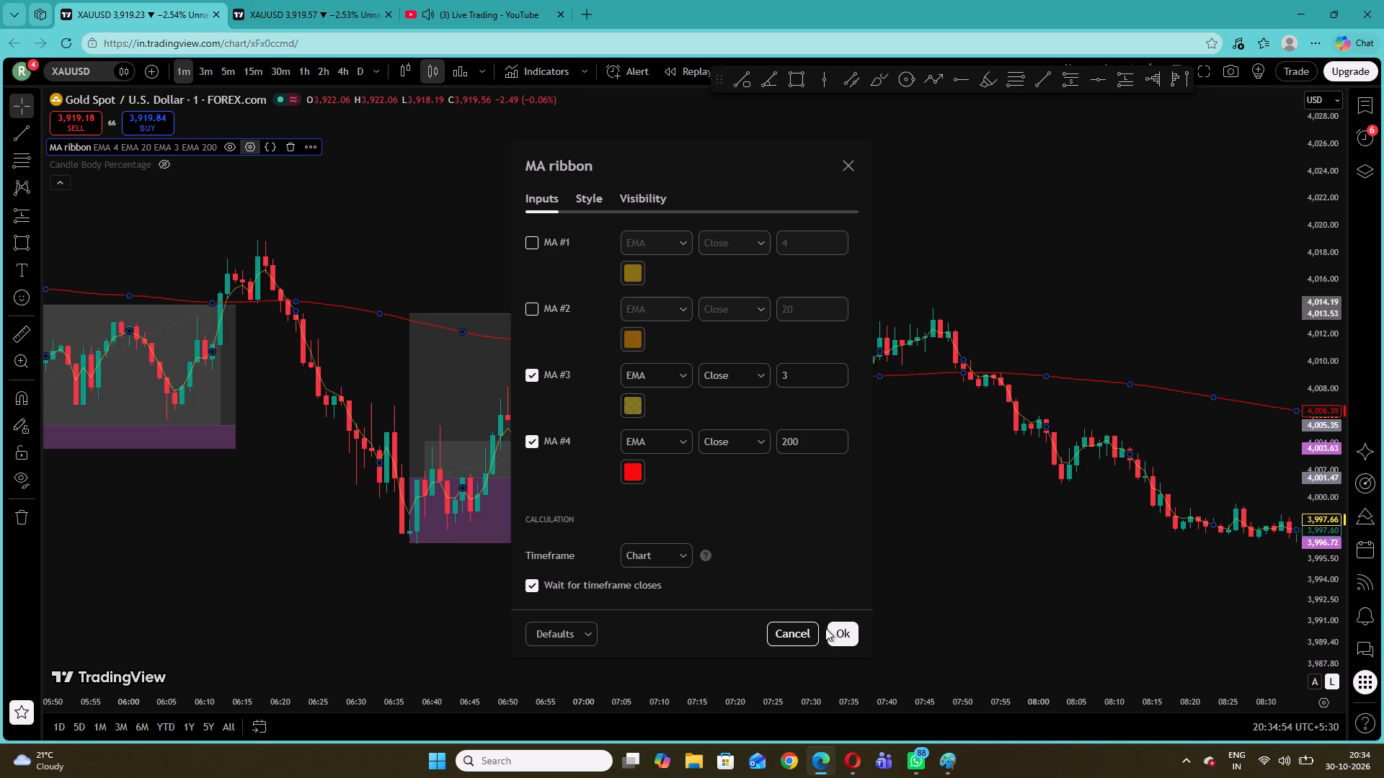
{"action": "left_click", "coordinate": [828, 630]}
{"action": "left_click", "coordinate": [735, 237]}
Compare the gold trade on the Booming Bulls Live Trading stream with the first XAUUSD chart, finishing on the second XAUUSD chart.
{"action": "left_click", "coordinate": [427, 0]}
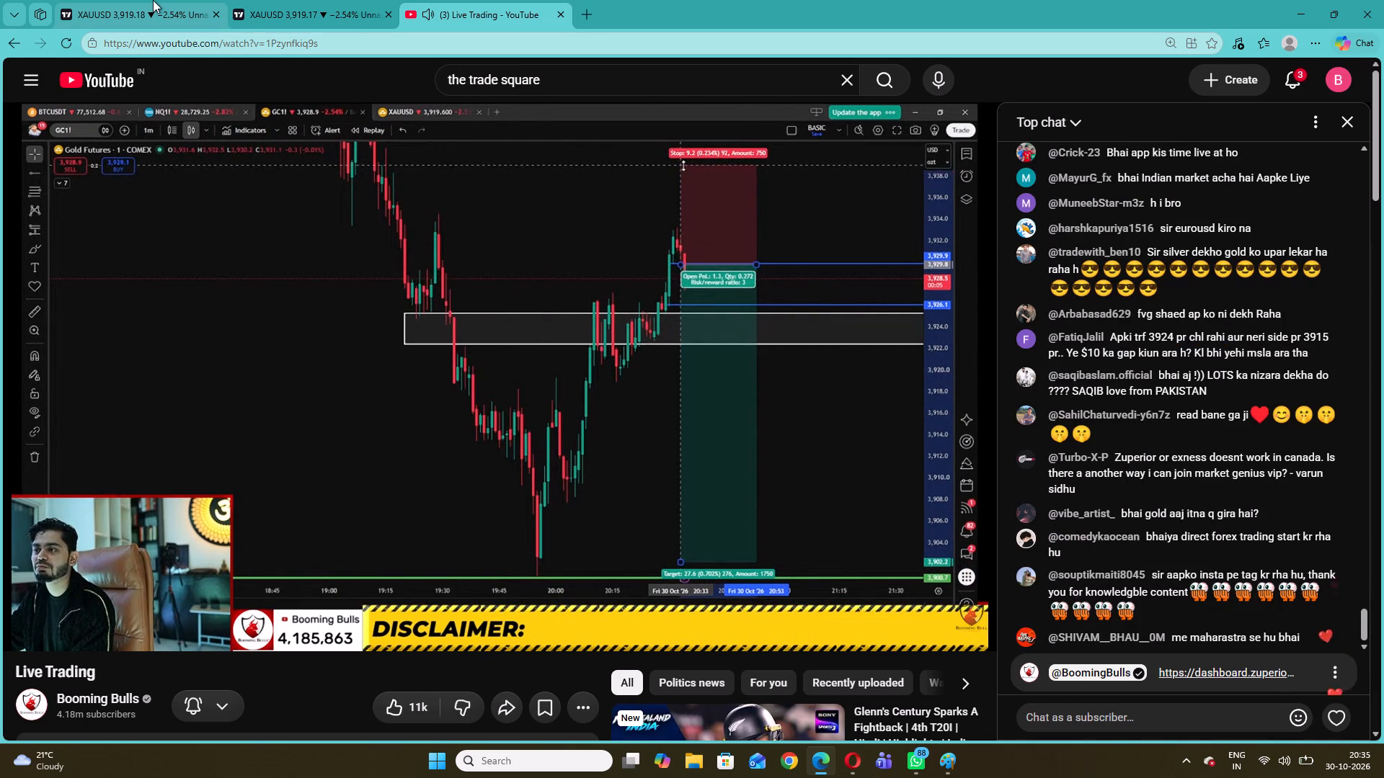
{"action": "left_click", "coordinate": [153, 0]}
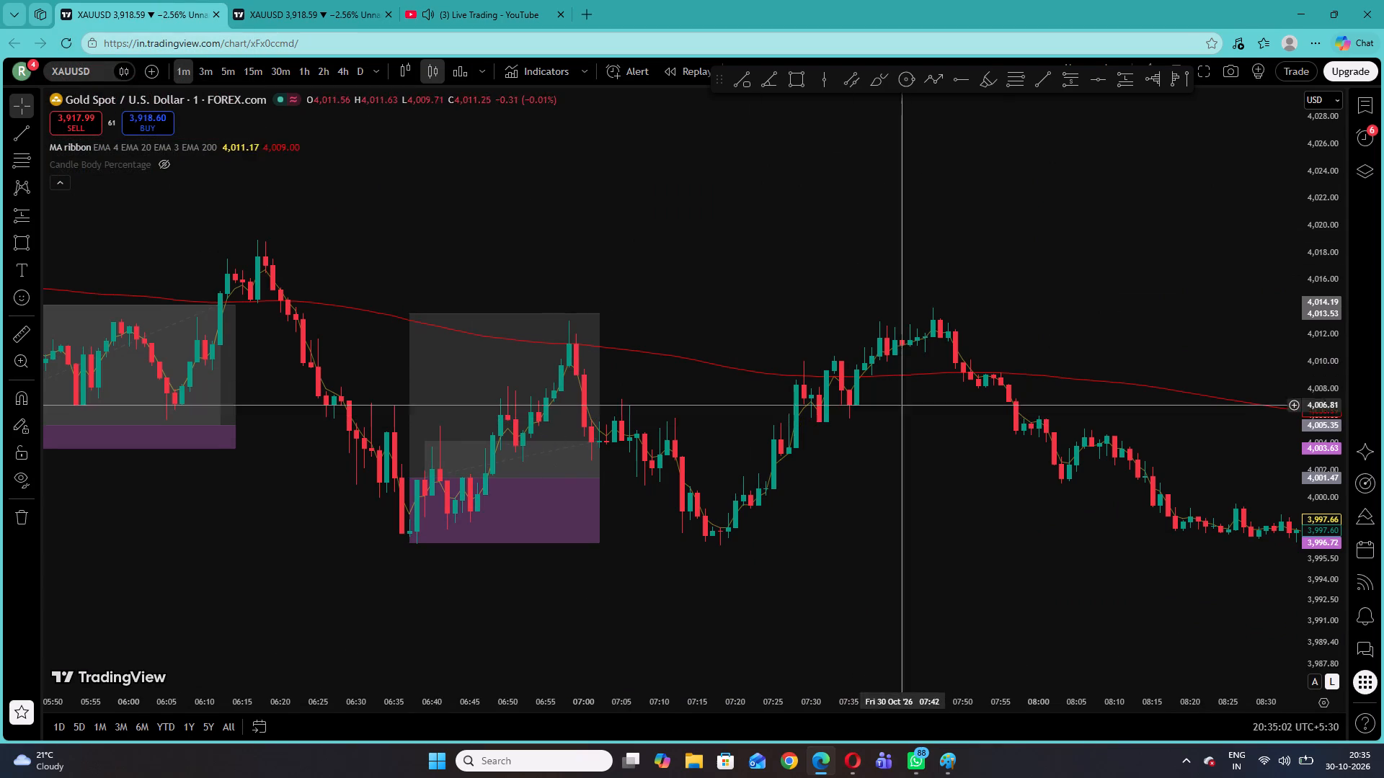
{"action": "left_click", "coordinate": [825, 253]}
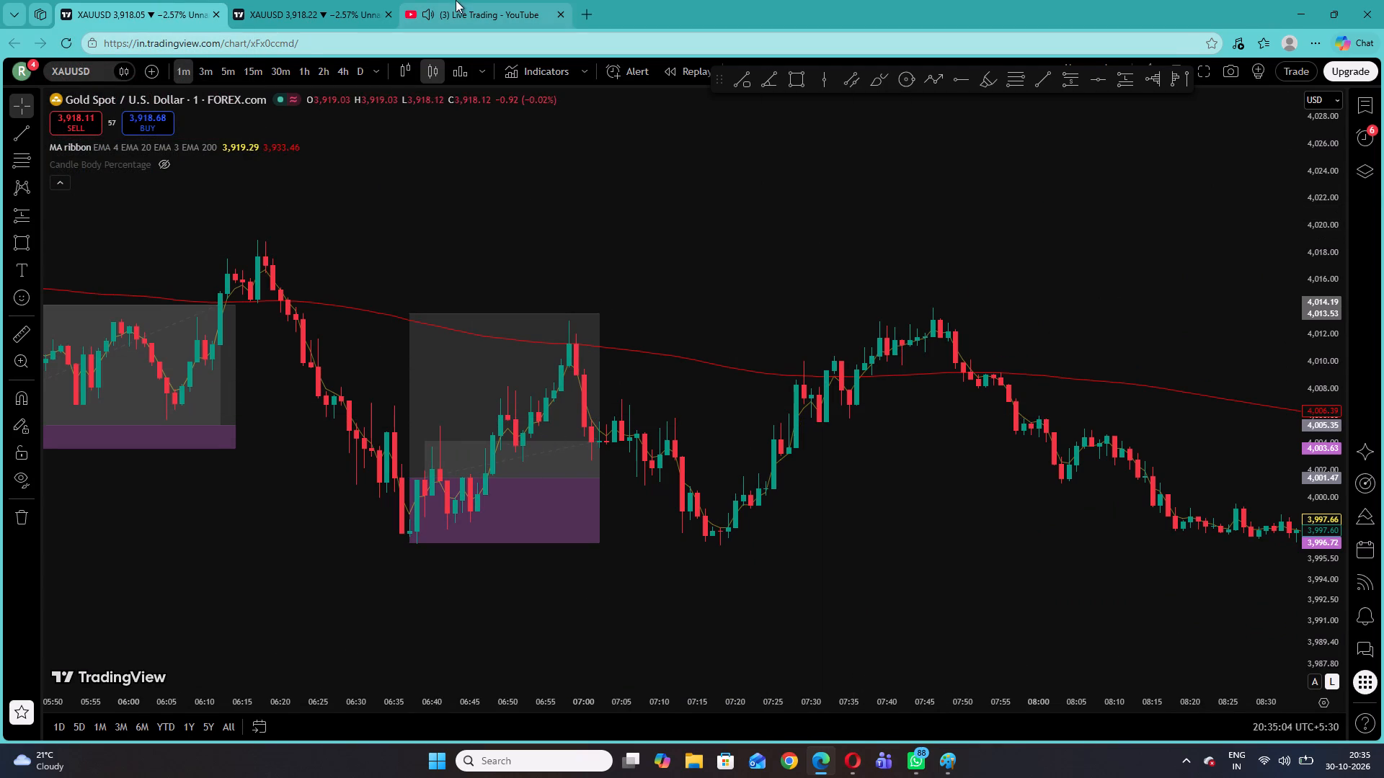
{"action": "left_click", "coordinate": [456, 0]}
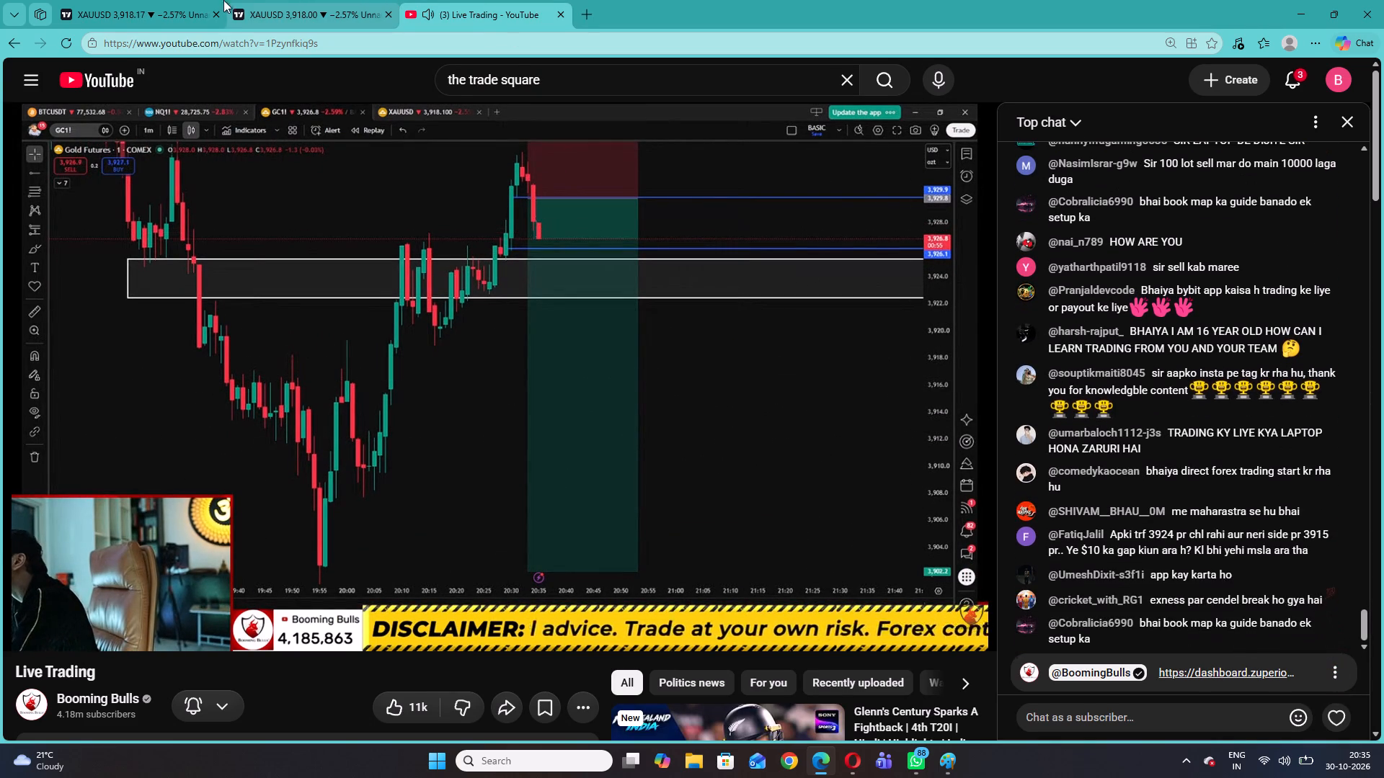
{"action": "left_click", "coordinate": [19, 0]}
{"action": "left_click", "coordinate": [144, 0]}
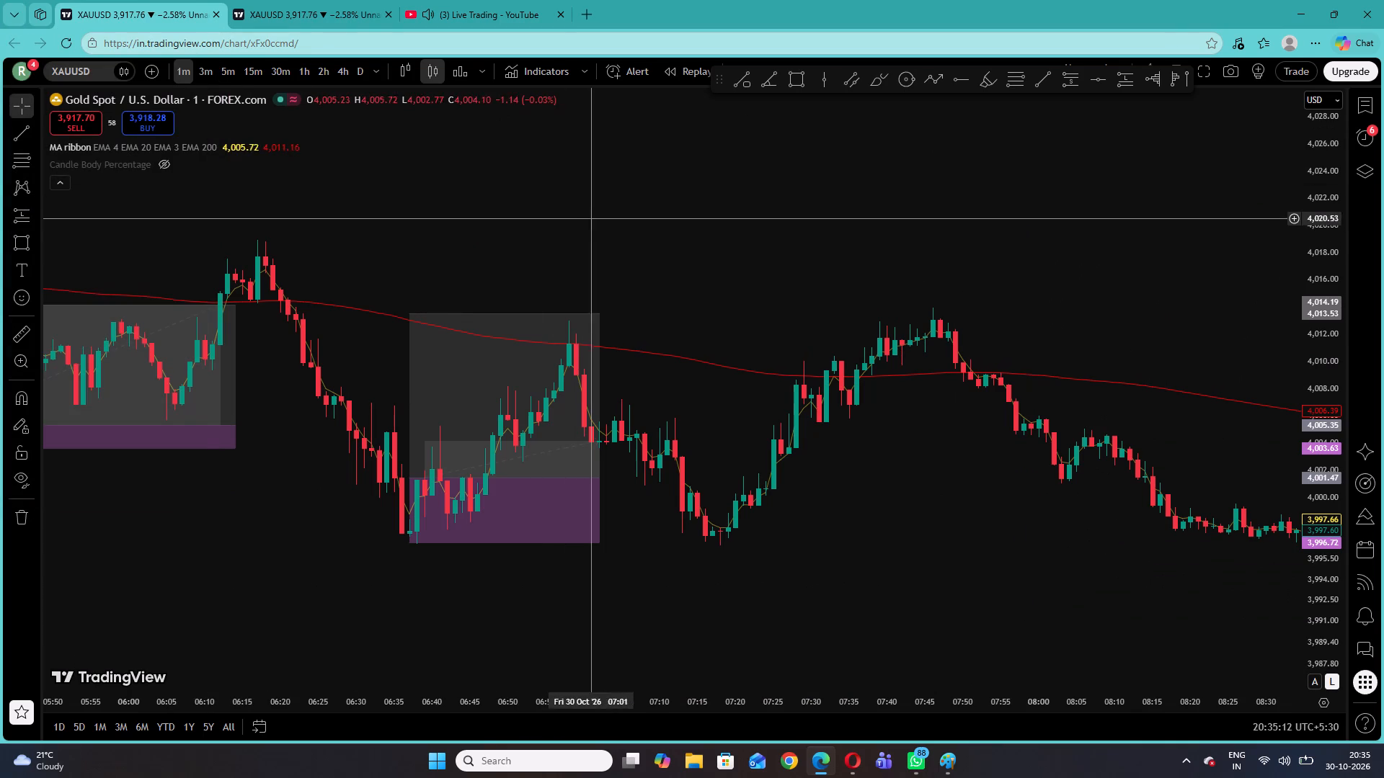
{"action": "left_click", "coordinate": [267, 0]}
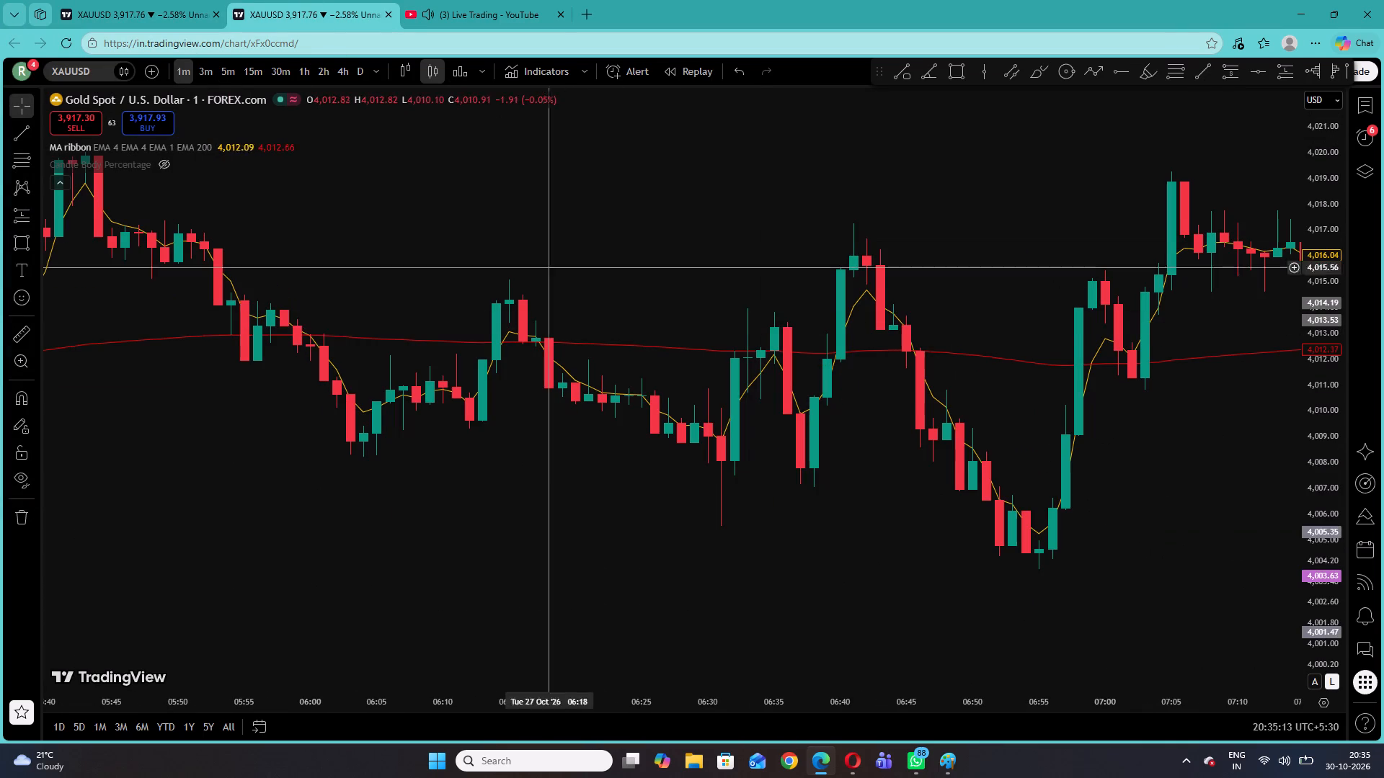
Switch to the first XAUUSD chart and remove both of its drawings.
{"action": "left_click", "coordinate": [169, 0]}
{"action": "right_click", "coordinate": [495, 216]}
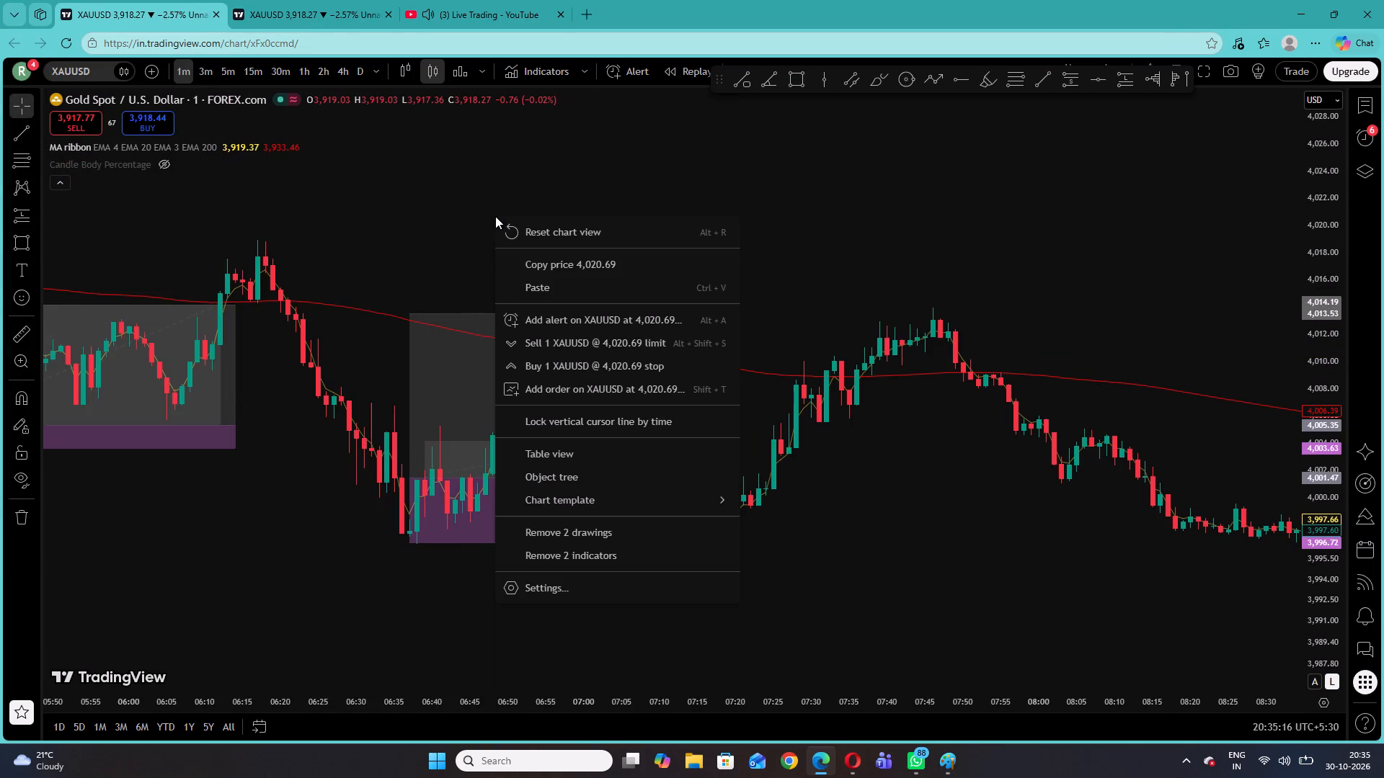
{"action": "left_click", "coordinate": [622, 530]}
Place a long position at the 05:36 candle on 30 October, with entry about 4,005.32 and stop about 4,003.50.
{"action": "left_click_drag", "start_coordinate": [476, 180], "coordinate": [834, 289]}
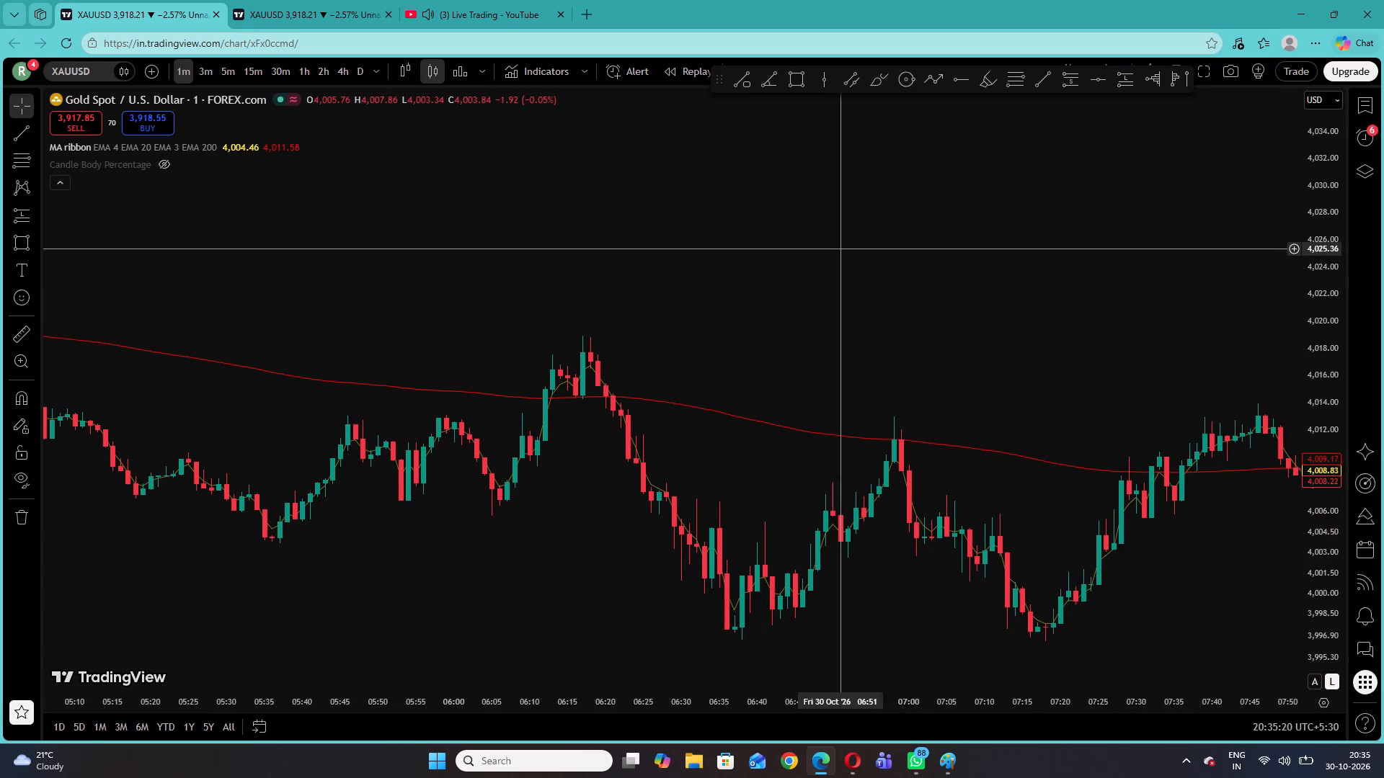
{"action": "left_click_drag", "start_coordinate": [753, 281], "coordinate": [753, 280]}
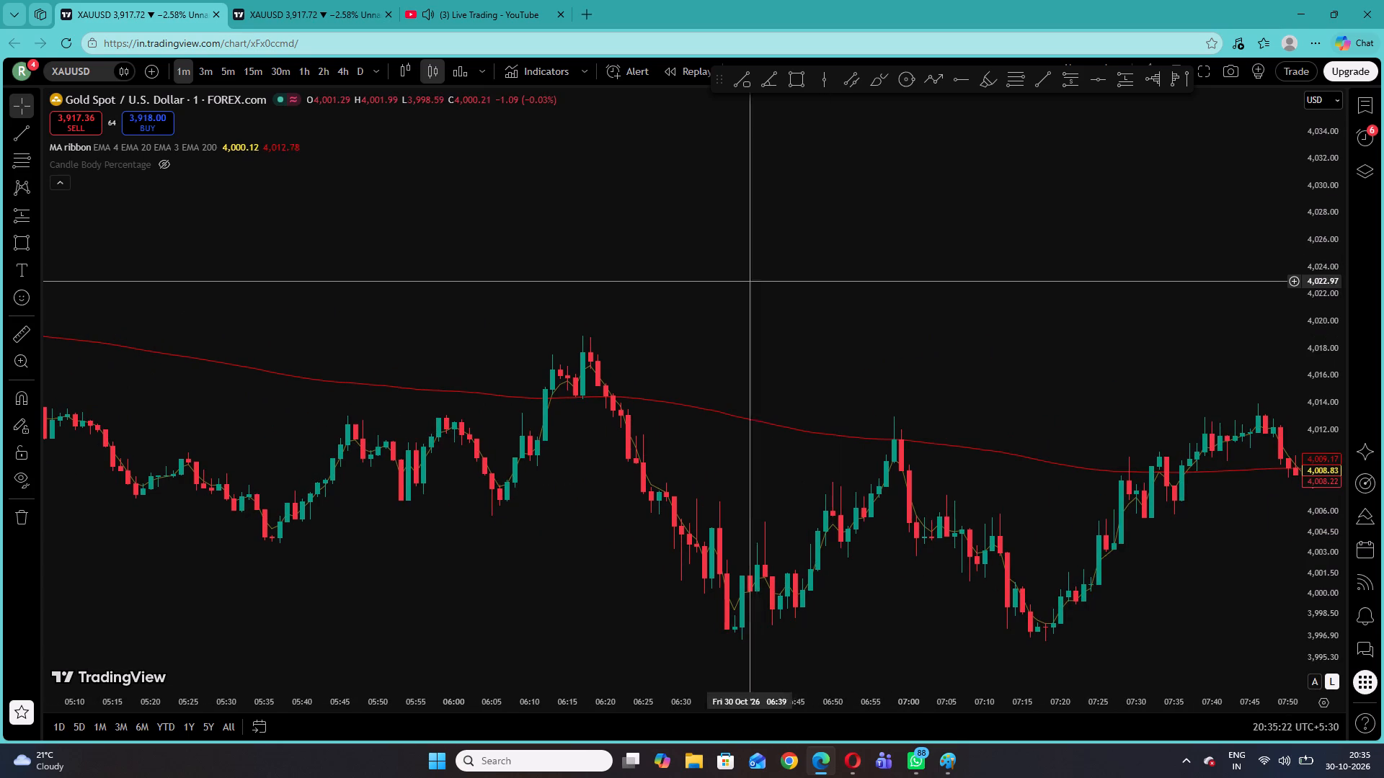
{"action": "left_click_drag", "start_coordinate": [753, 280], "coordinate": [1029, 208]}
{"action": "left_click_drag", "start_coordinate": [1319, 497], "coordinate": [1319, 316]}
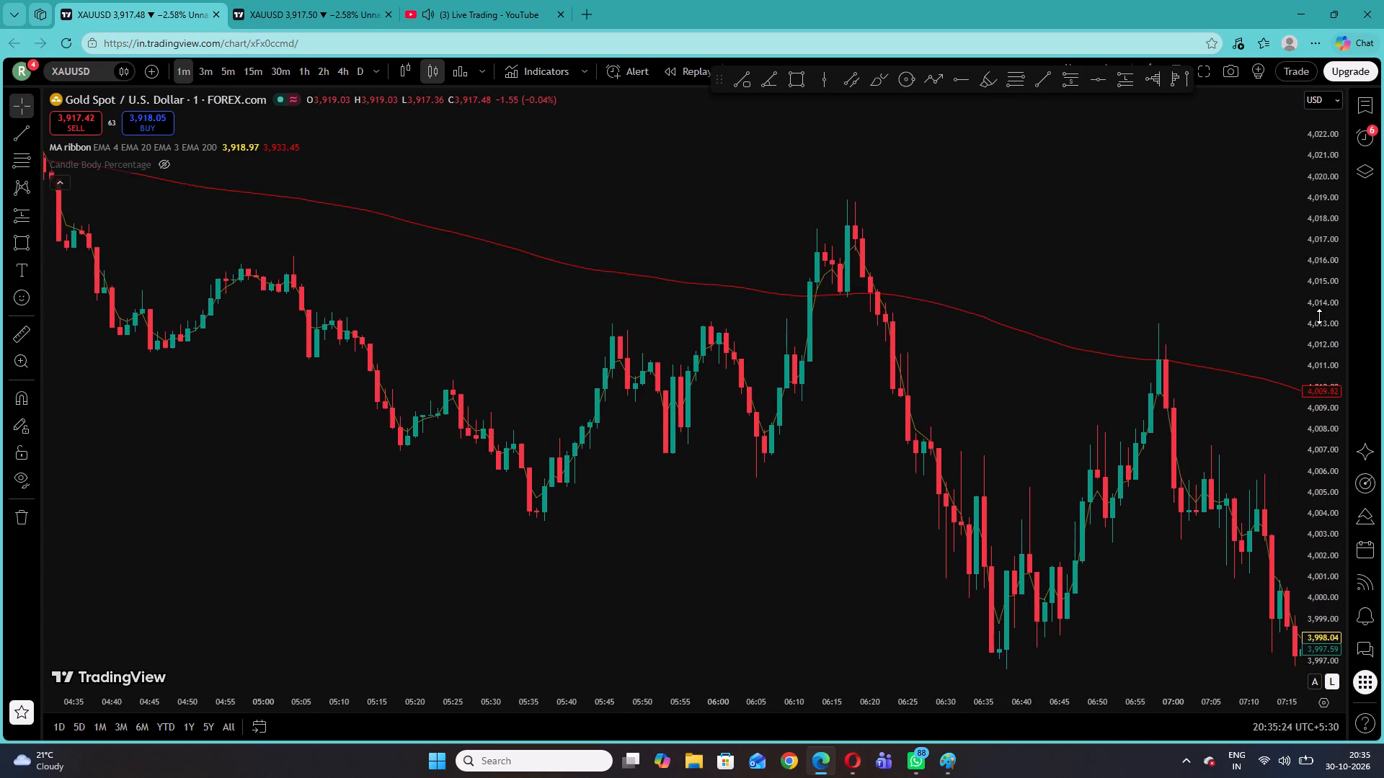
{"action": "left_click_drag", "start_coordinate": [1319, 316], "coordinate": [1317, 307]}
{"action": "left_click", "coordinate": [37, 218]}
{"action": "left_click", "coordinate": [83, 240]}
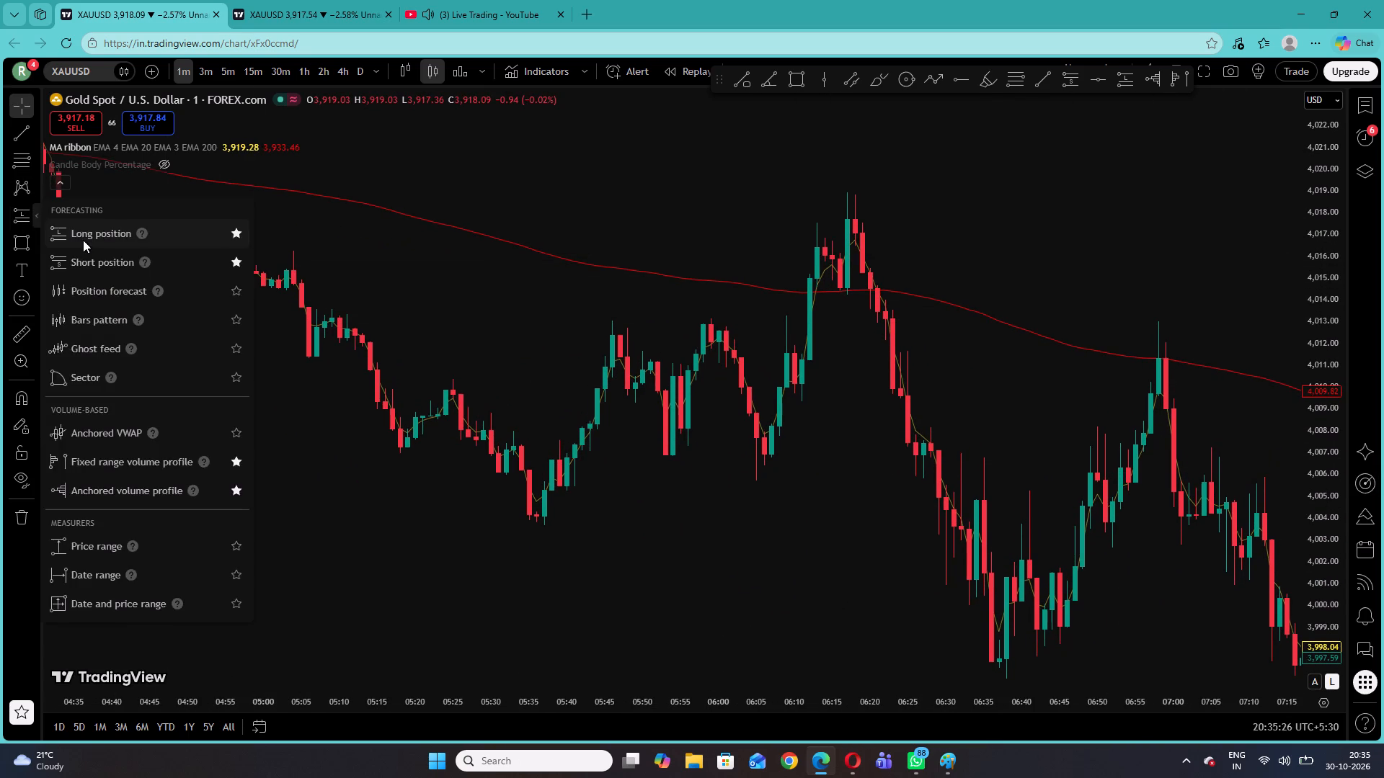
{"action": "left_click", "coordinate": [533, 489]}
{"action": "left_click_drag", "start_coordinate": [533, 600], "coordinate": [562, 535]}
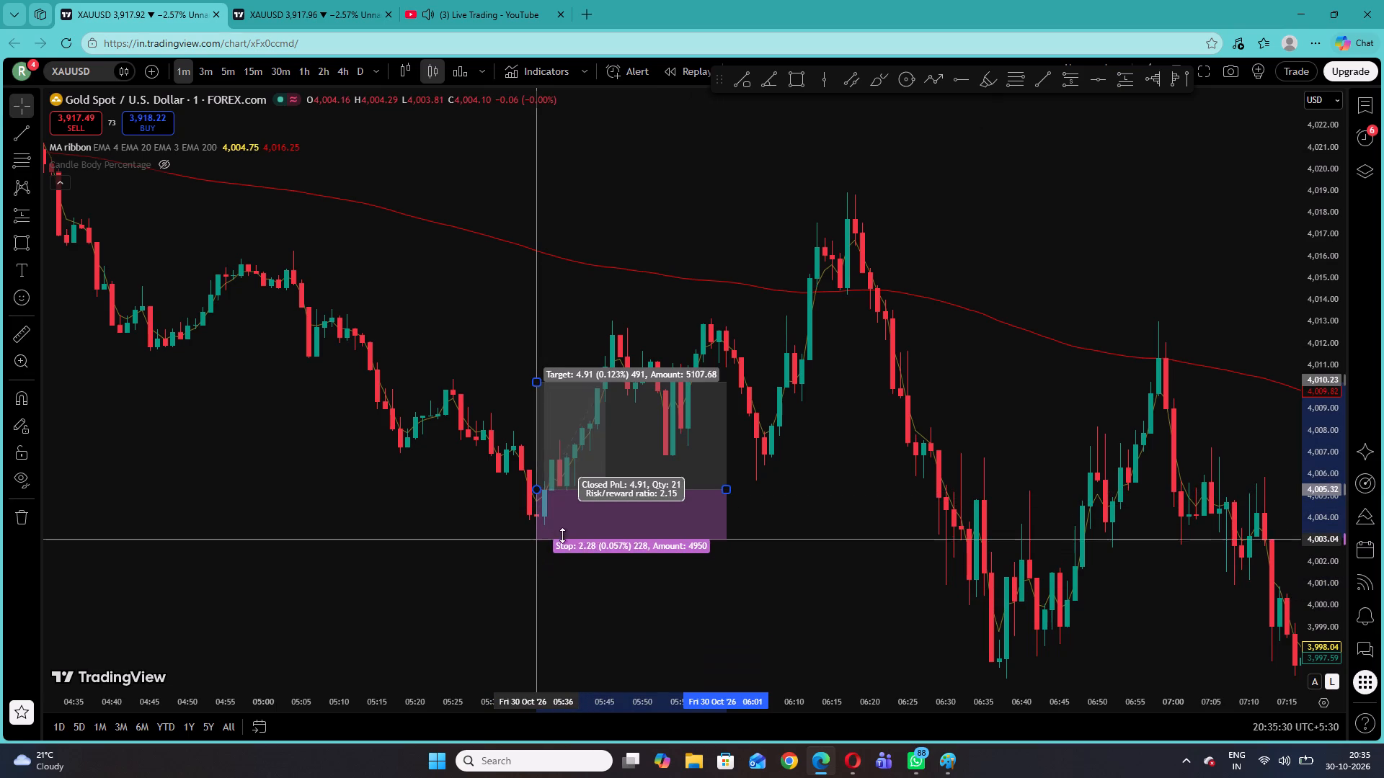
{"action": "left_click_drag", "start_coordinate": [562, 535], "coordinate": [566, 529]}
Raise the 05:36 long position's target to about 4,014.63 and extend its span to 06:16.
{"action": "left_click_drag", "start_coordinate": [535, 380], "coordinate": [535, 372]}
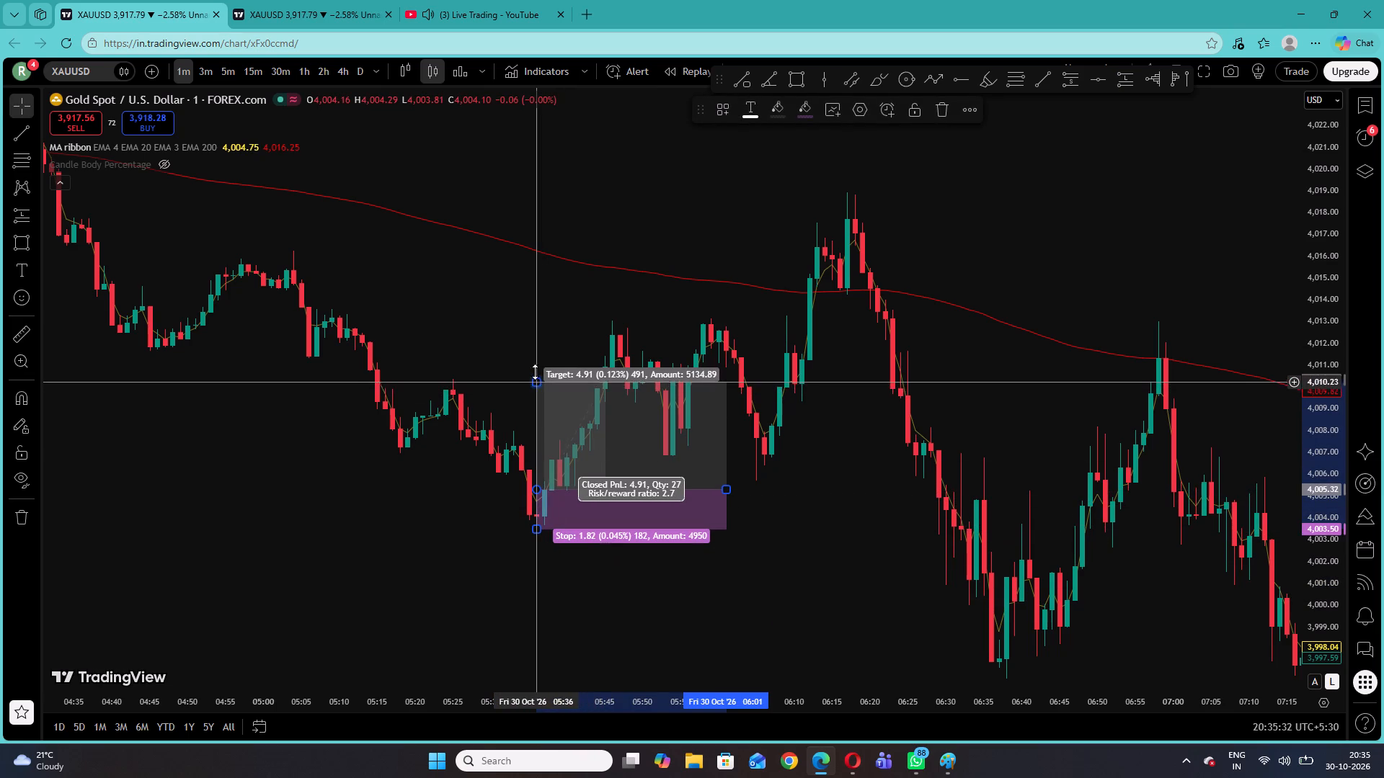
{"action": "left_click_drag", "start_coordinate": [535, 372], "coordinate": [549, 254]}
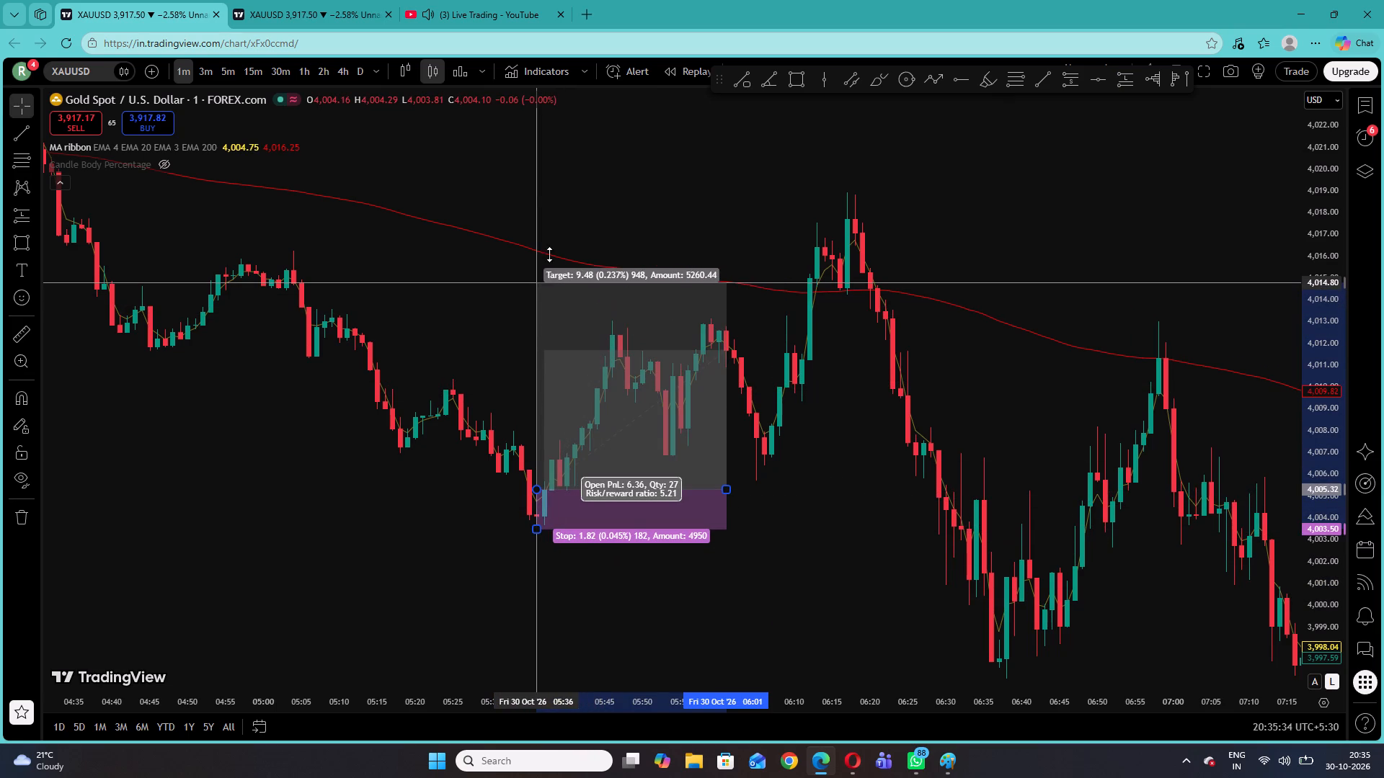
{"action": "left_click_drag", "start_coordinate": [549, 254], "coordinate": [549, 255]}
{"action": "left_click", "coordinate": [456, 336]}
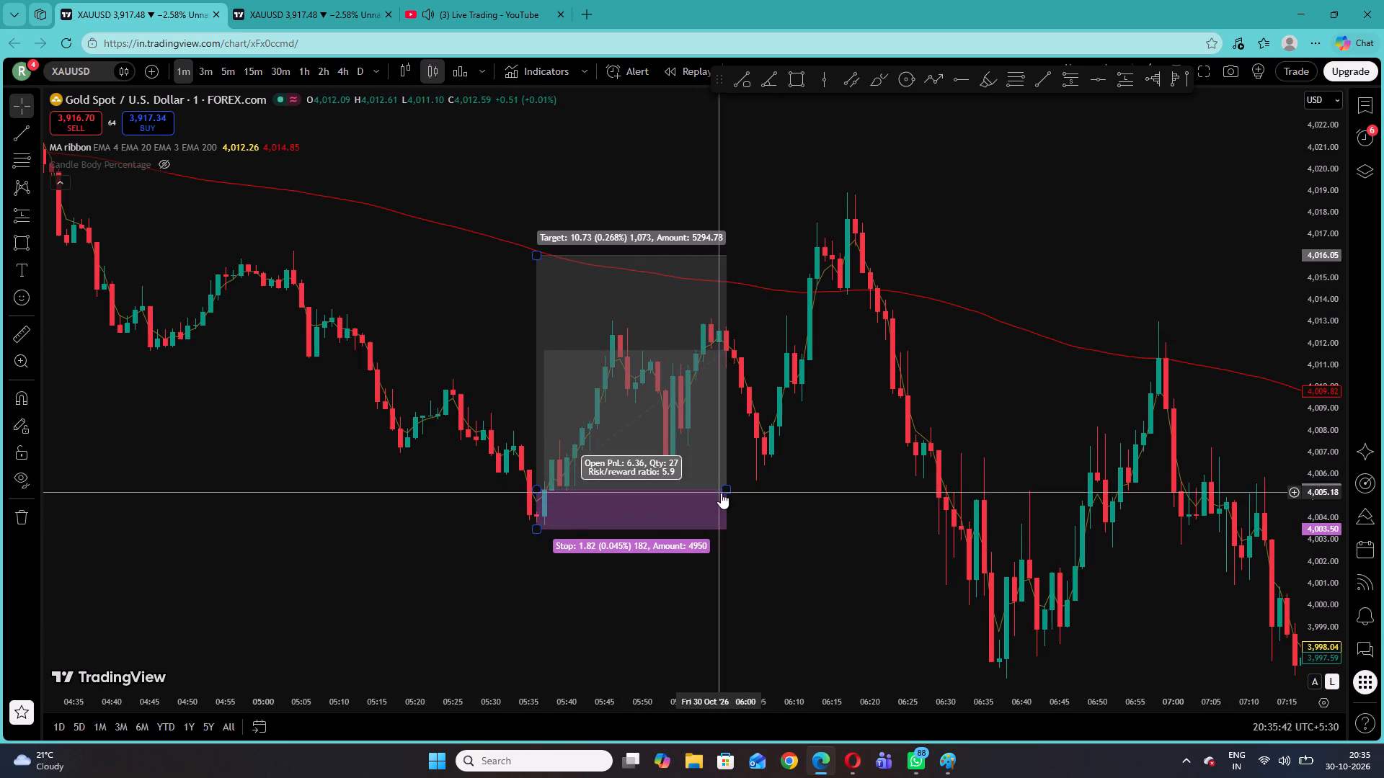
{"action": "left_click_drag", "start_coordinate": [724, 492], "coordinate": [839, 496]}
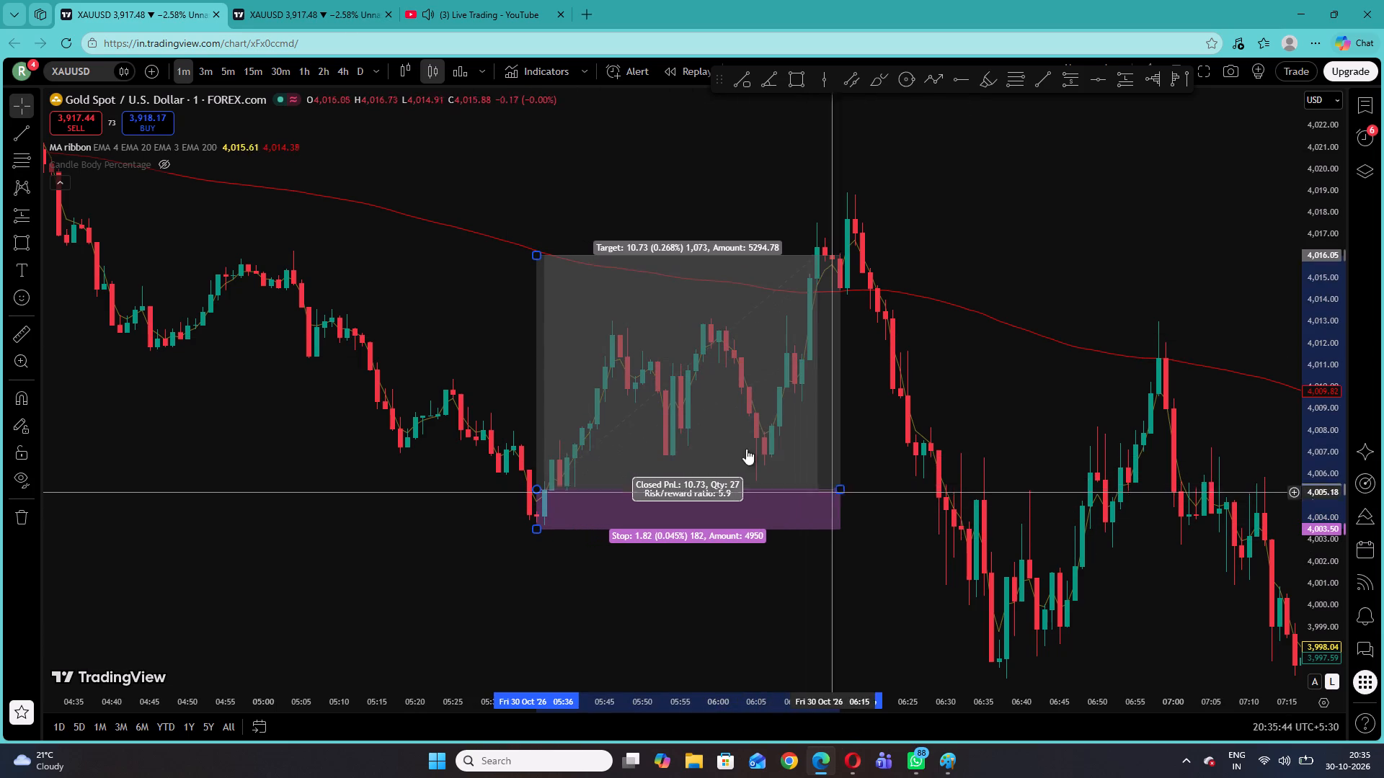
{"action": "left_click_drag", "start_coordinate": [537, 256], "coordinate": [534, 267]}
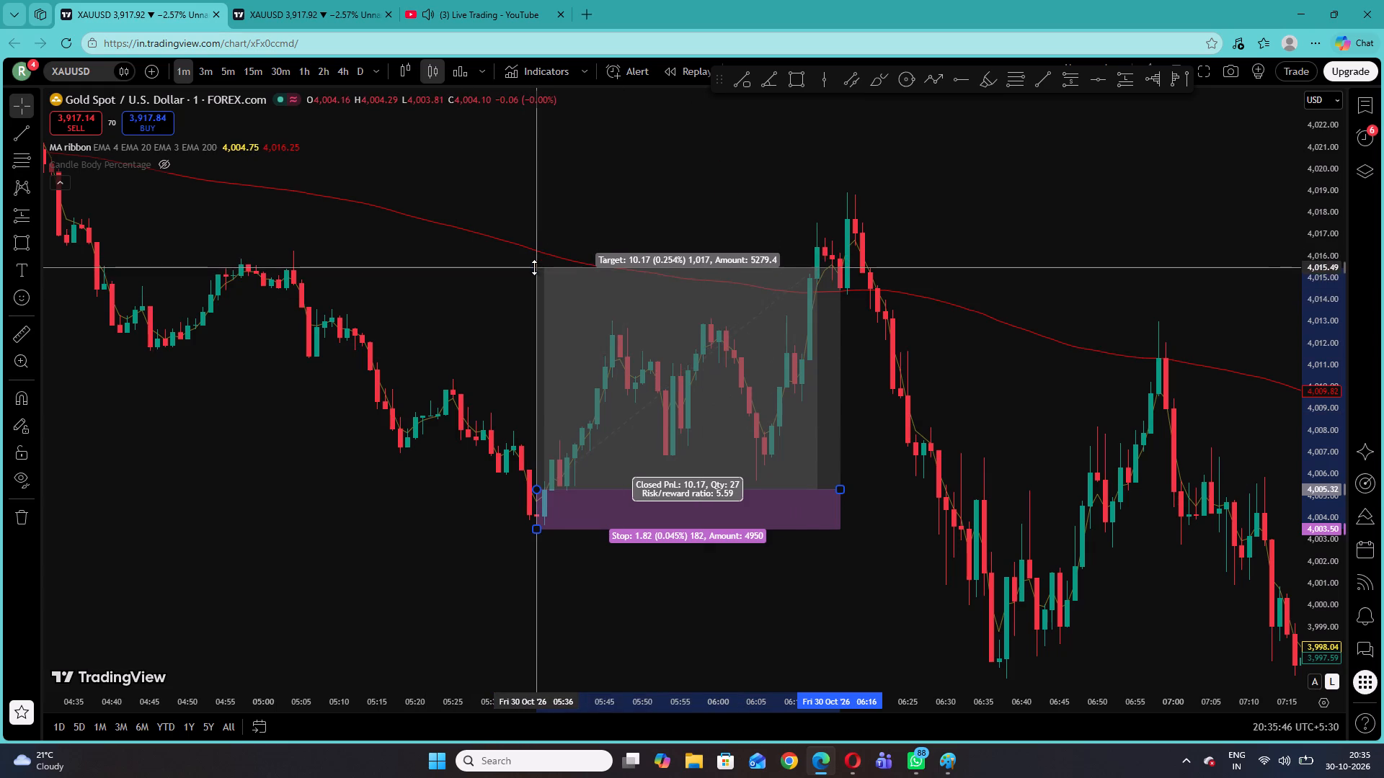
{"action": "left_click_drag", "start_coordinate": [534, 267], "coordinate": [534, 286]}
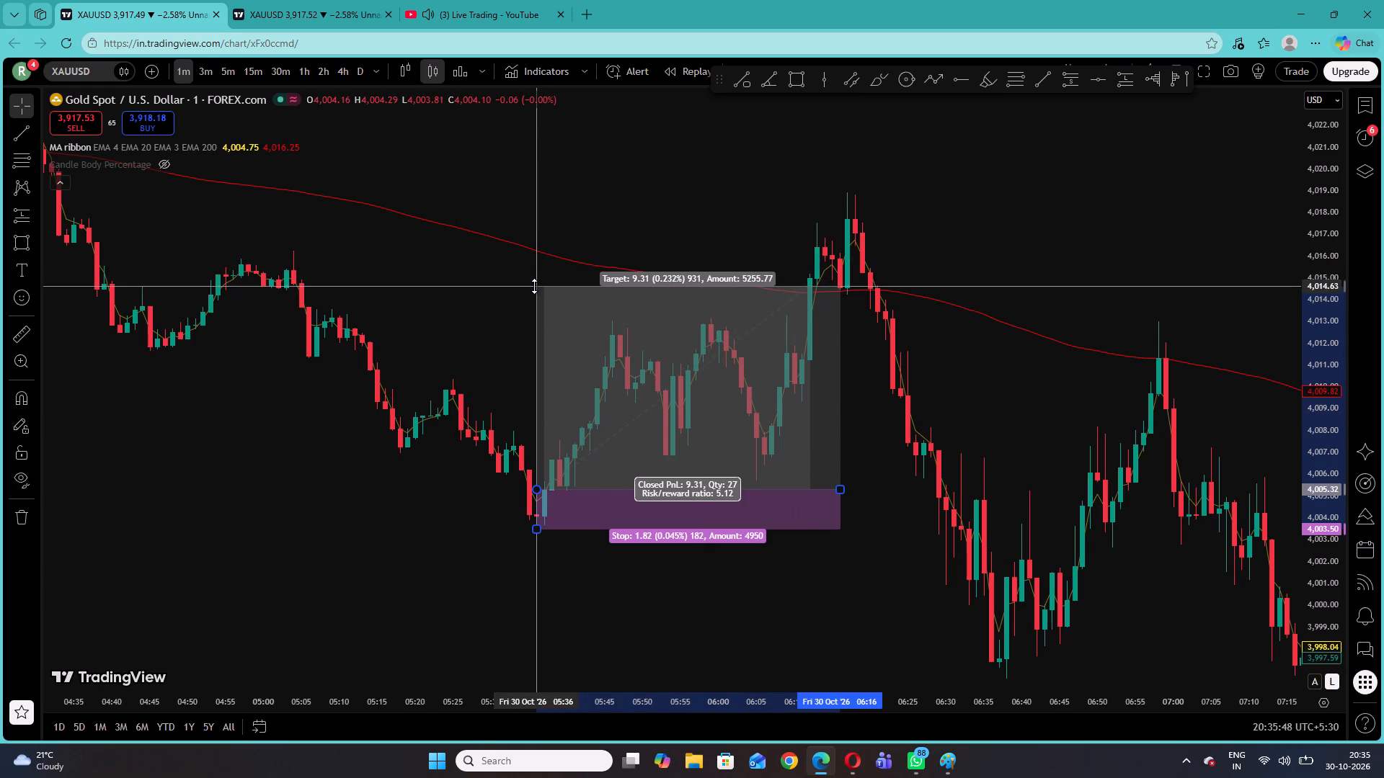
{"action": "left_click_drag", "start_coordinate": [534, 286], "coordinate": [533, 286]}
{"action": "left_click", "coordinate": [508, 243]}
Place a second long position at the 06:37 candle, with entry about 4,001.29 and stop about 3,996.55.
{"action": "left_click", "coordinate": [990, 358]}
{"action": "left_click_drag", "start_coordinate": [1039, 352], "coordinate": [572, 234]}
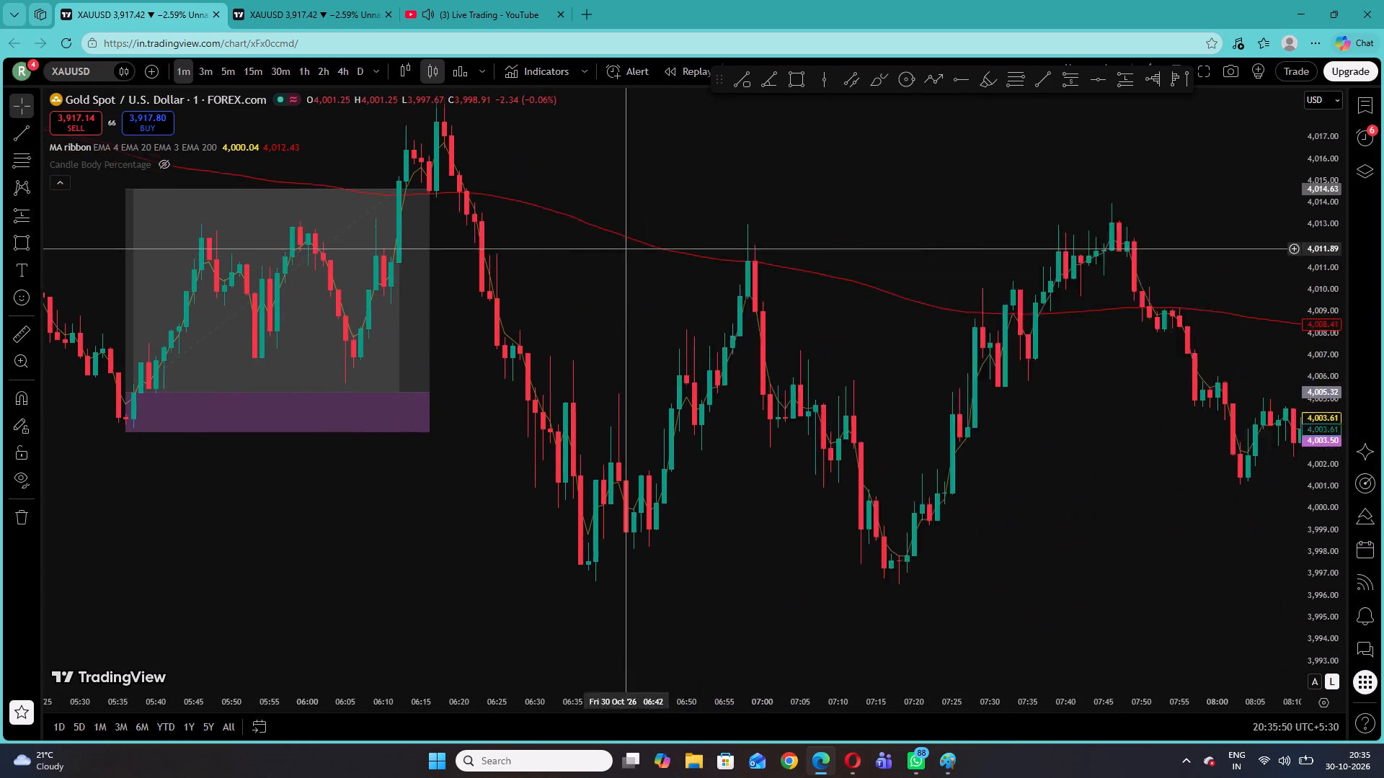
{"action": "left_click_drag", "start_coordinate": [572, 234], "coordinate": [544, 225]}
{"action": "left_click", "coordinate": [40, 216]}
{"action": "left_click", "coordinate": [30, 210]}
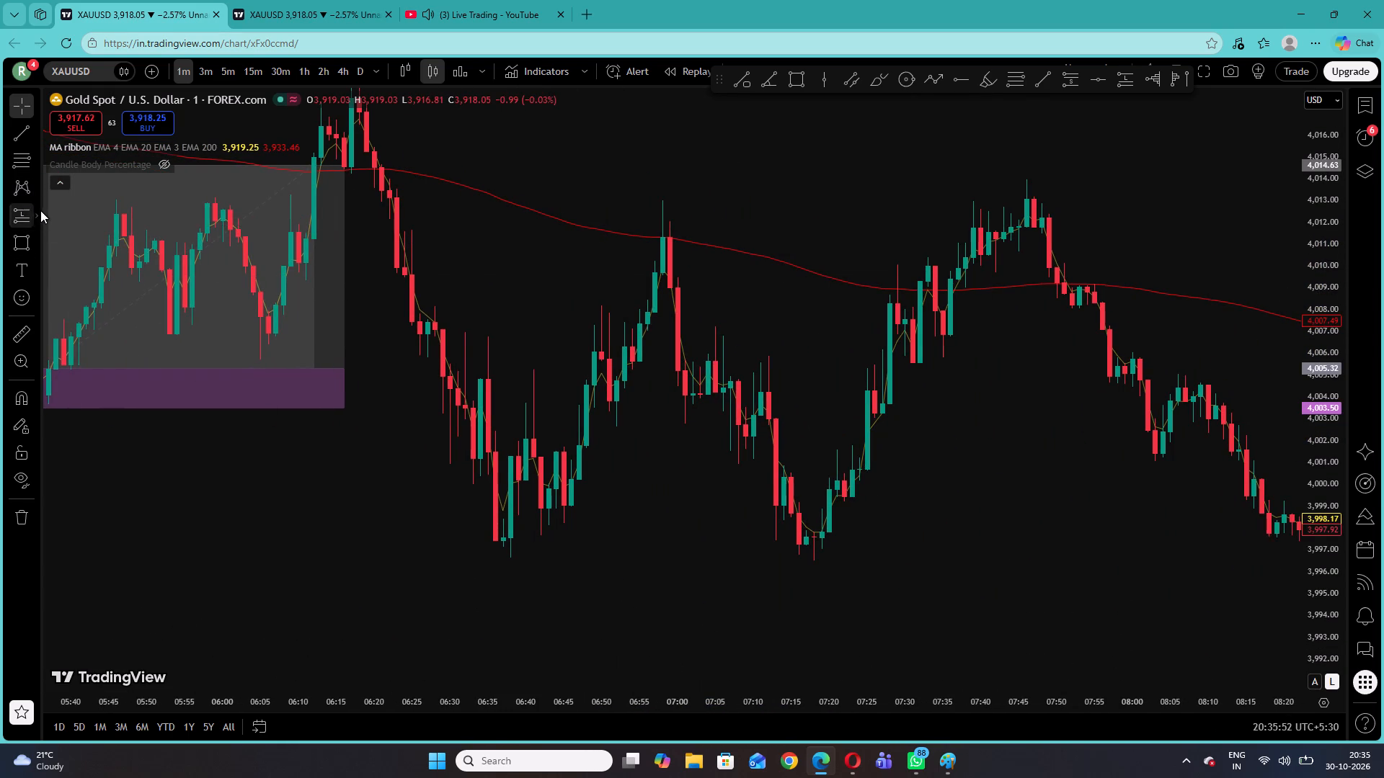
{"action": "left_click", "coordinate": [37, 213]}
{"action": "left_click", "coordinate": [55, 228]}
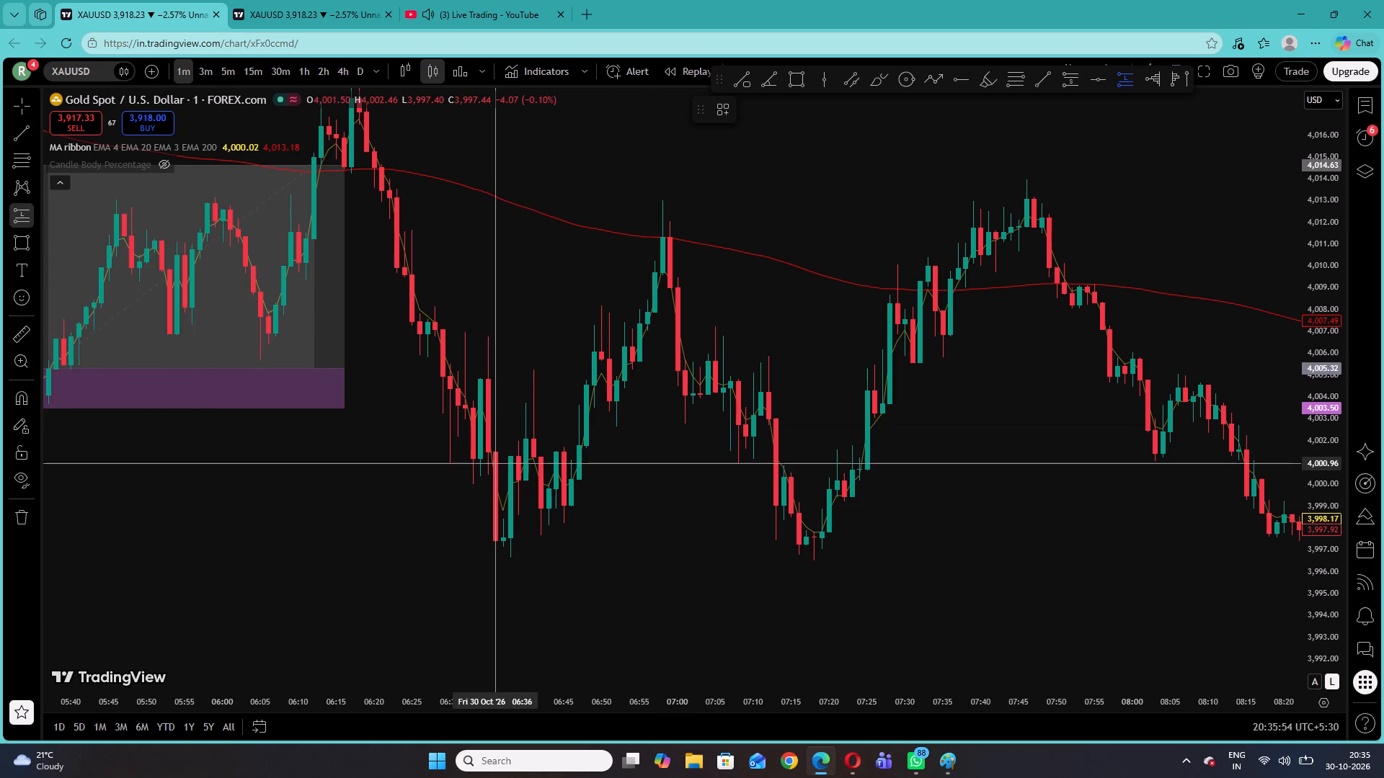
{"action": "left_click", "coordinate": [500, 456]}
{"action": "left_click", "coordinate": [505, 557]}
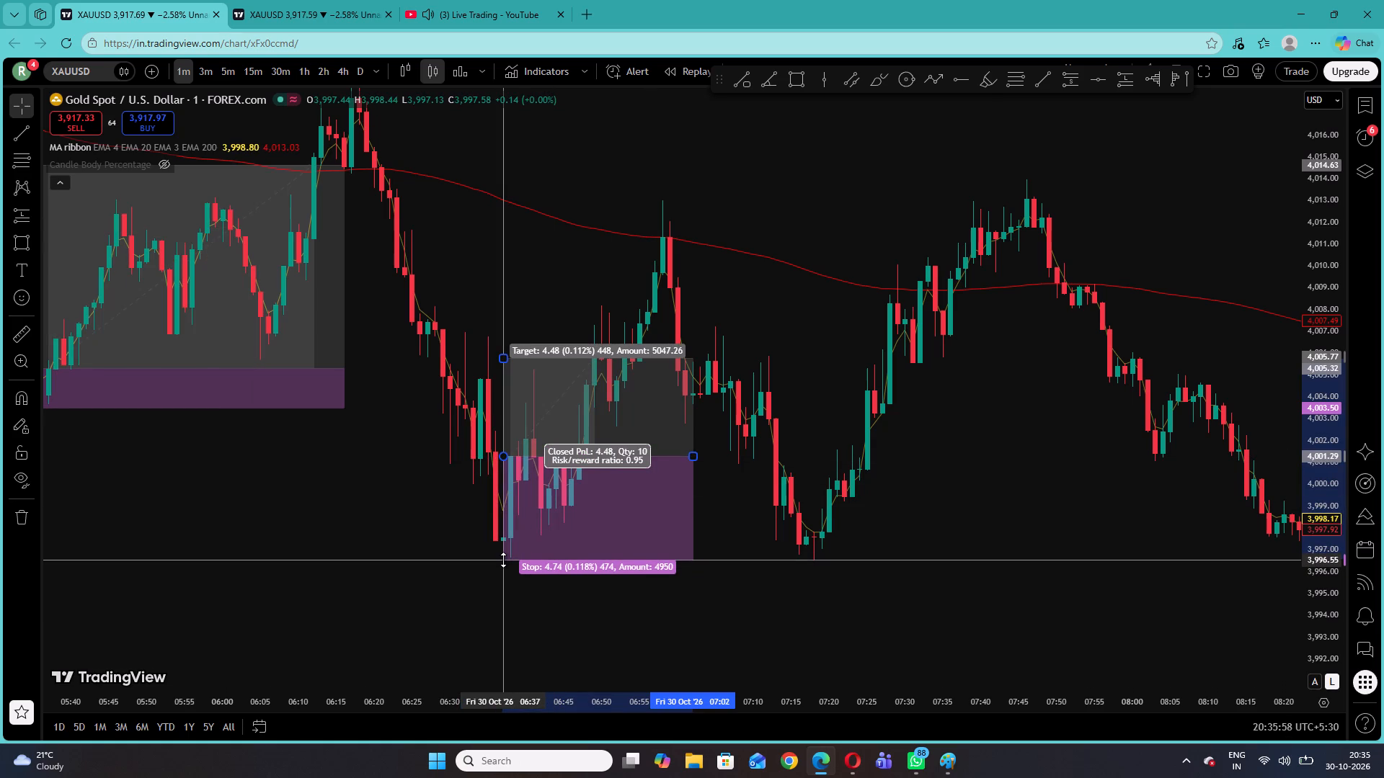
{"action": "left_click", "coordinate": [442, 553]}
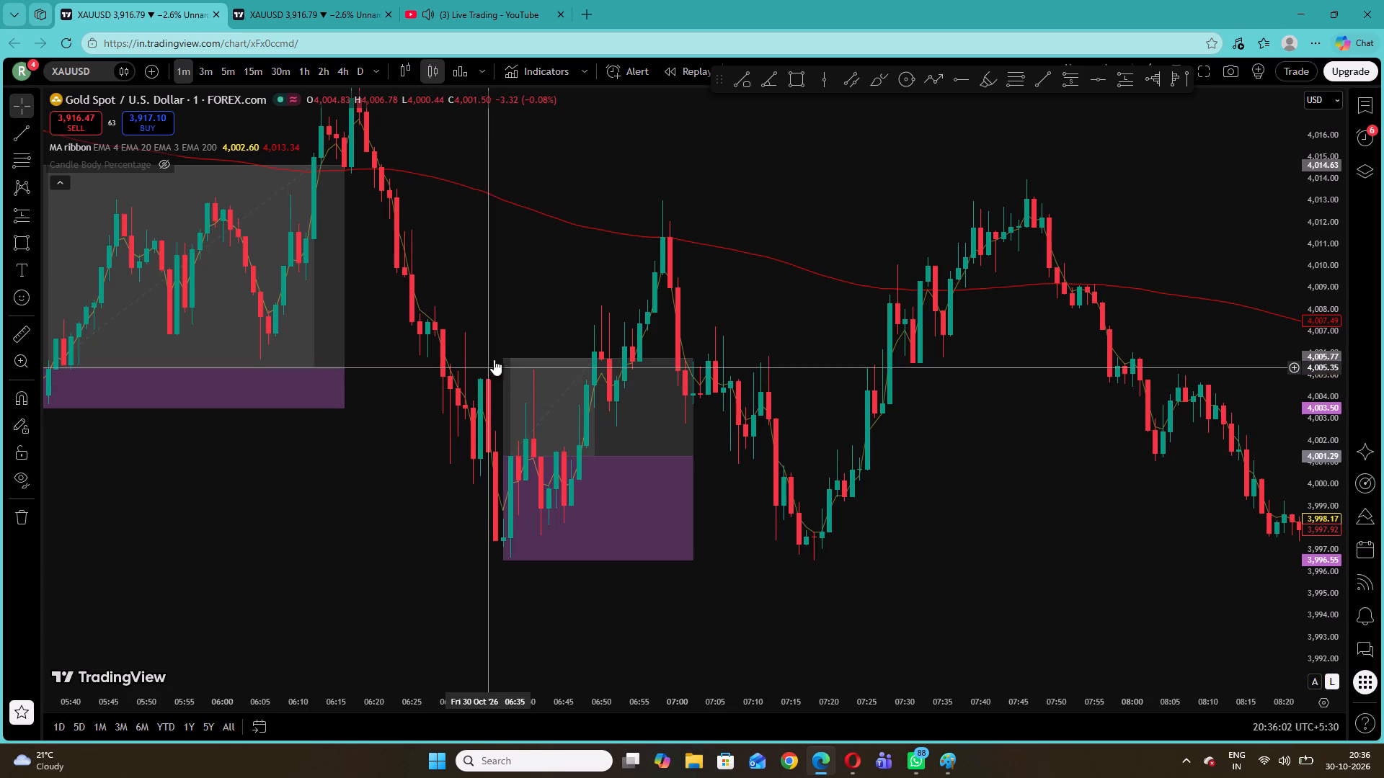
Raise the 06:37 long position's target to about 4,013.24 and extend its span to 07:14.
{"action": "left_click_drag", "start_coordinate": [507, 359], "coordinate": [517, 218]}
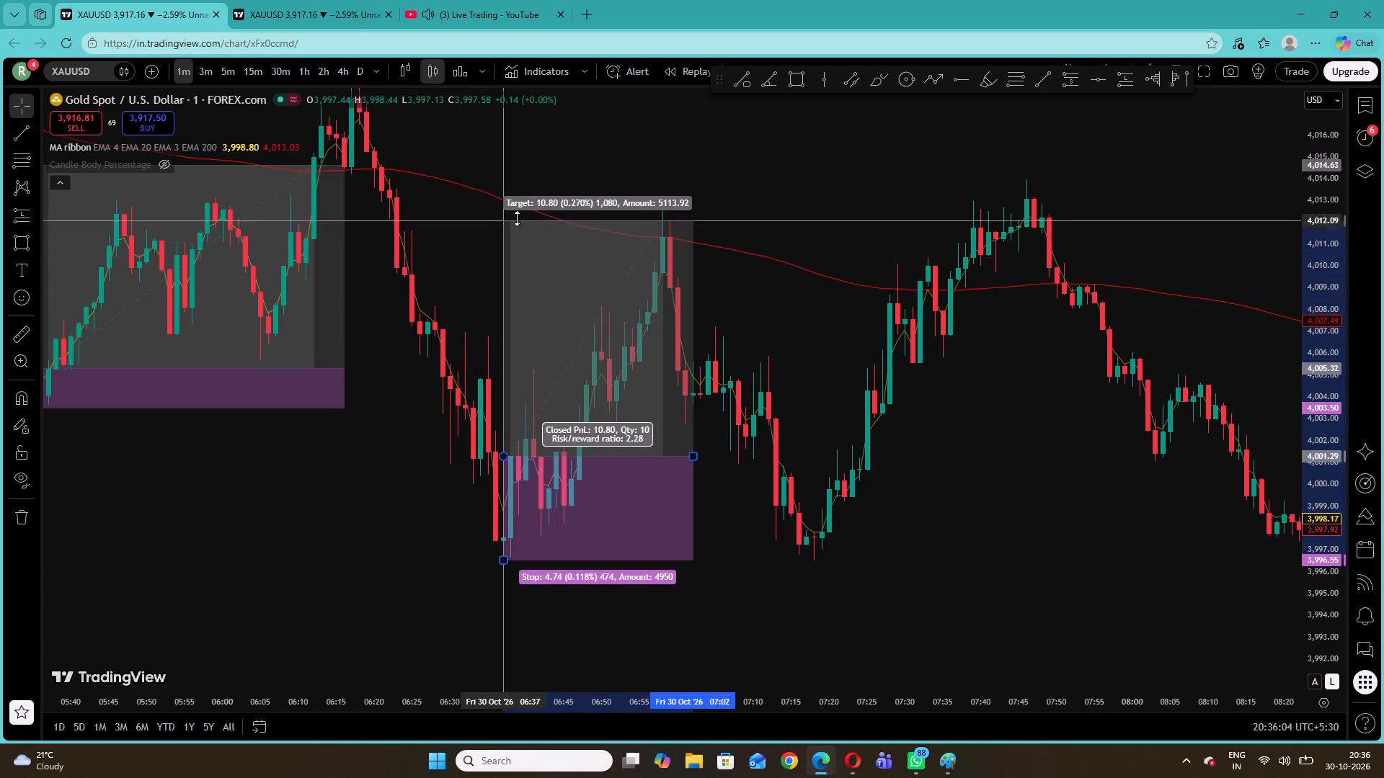
{"action": "left_click_drag", "start_coordinate": [517, 218], "coordinate": [518, 195]}
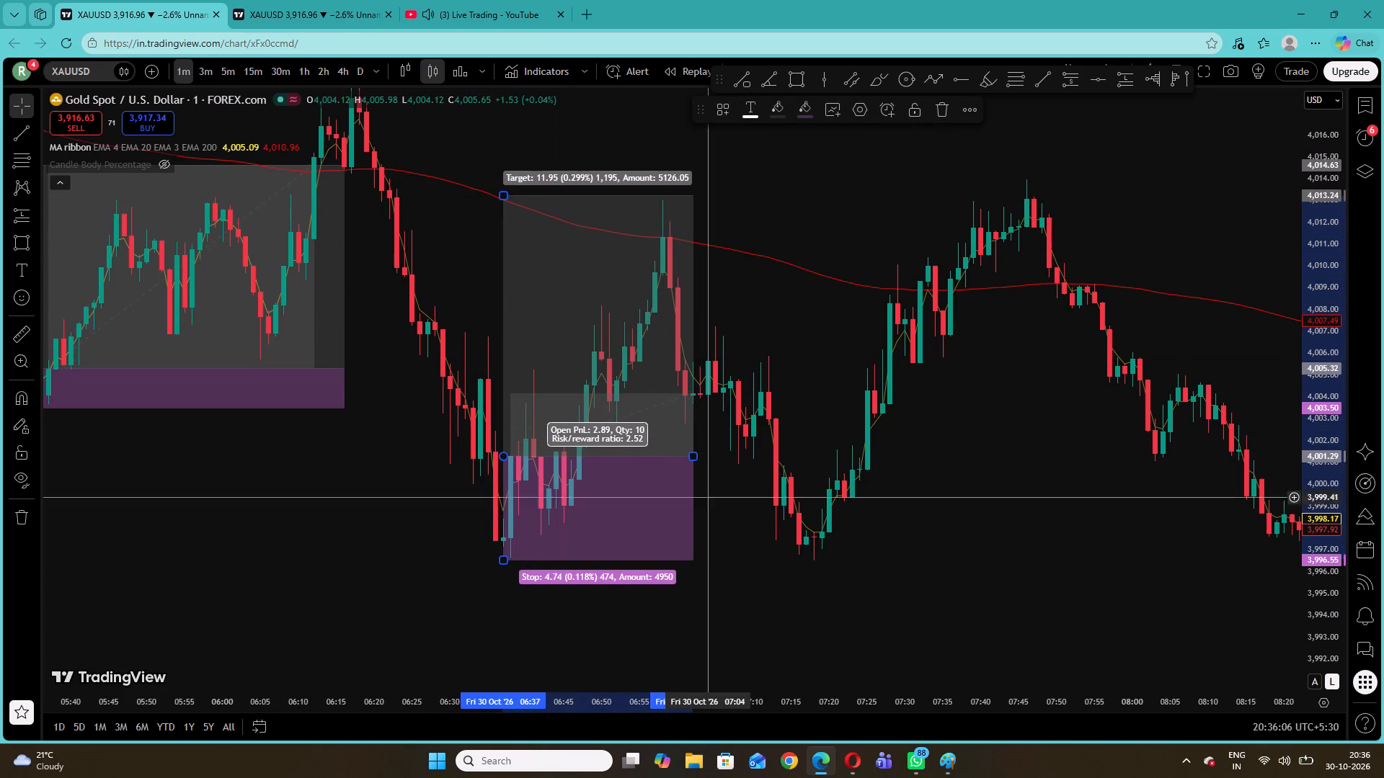
{"action": "left_click_drag", "start_coordinate": [692, 457], "coordinate": [930, 515]}
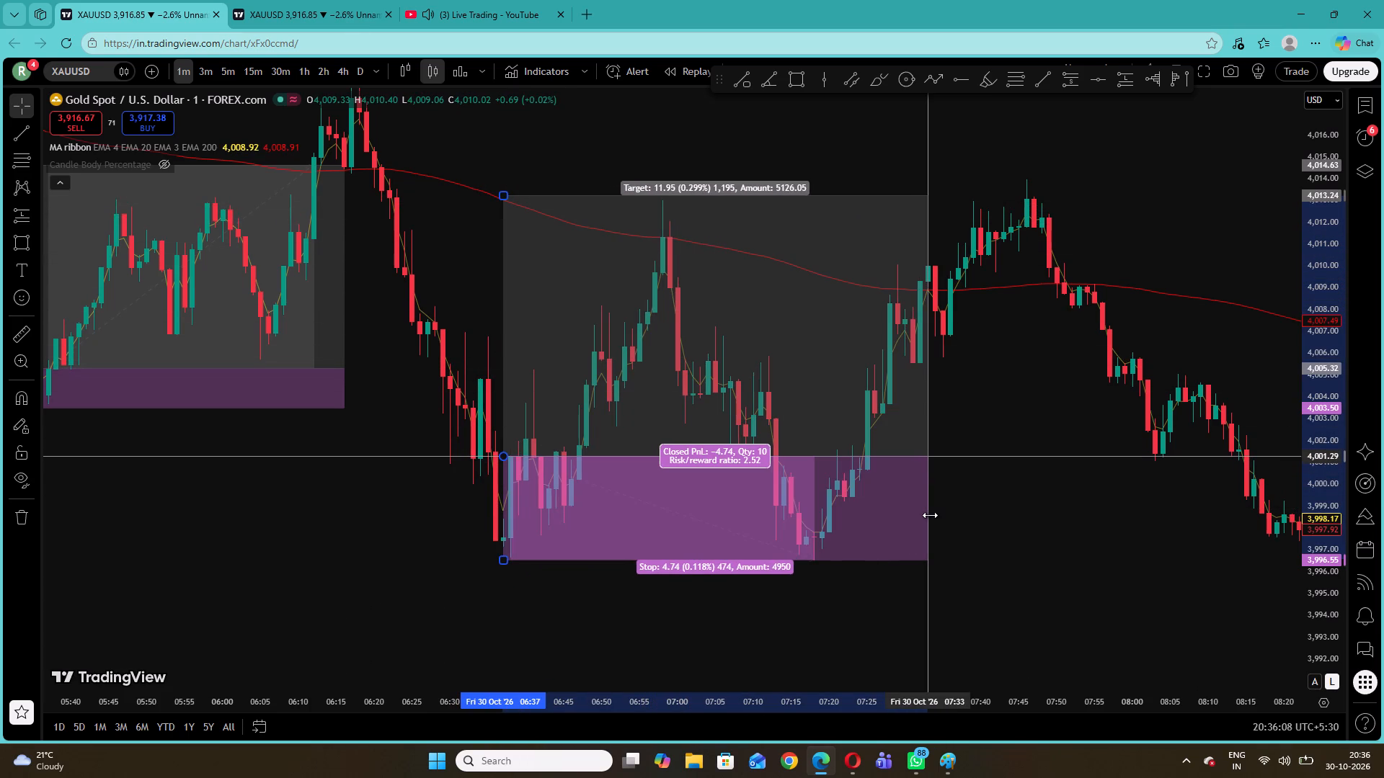
{"action": "left_click_drag", "start_coordinate": [930, 515], "coordinate": [833, 522]}
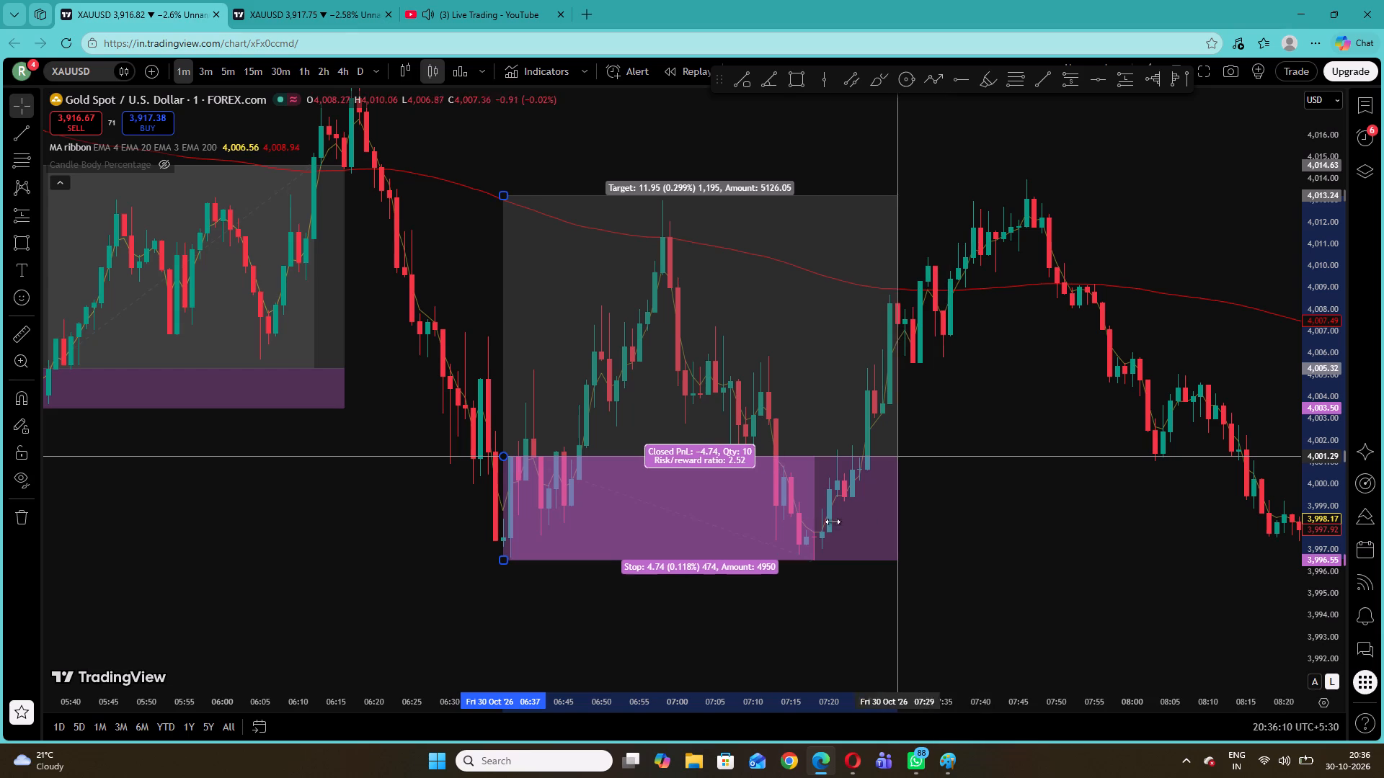
{"action": "left_click_drag", "start_coordinate": [833, 522], "coordinate": [781, 527]}
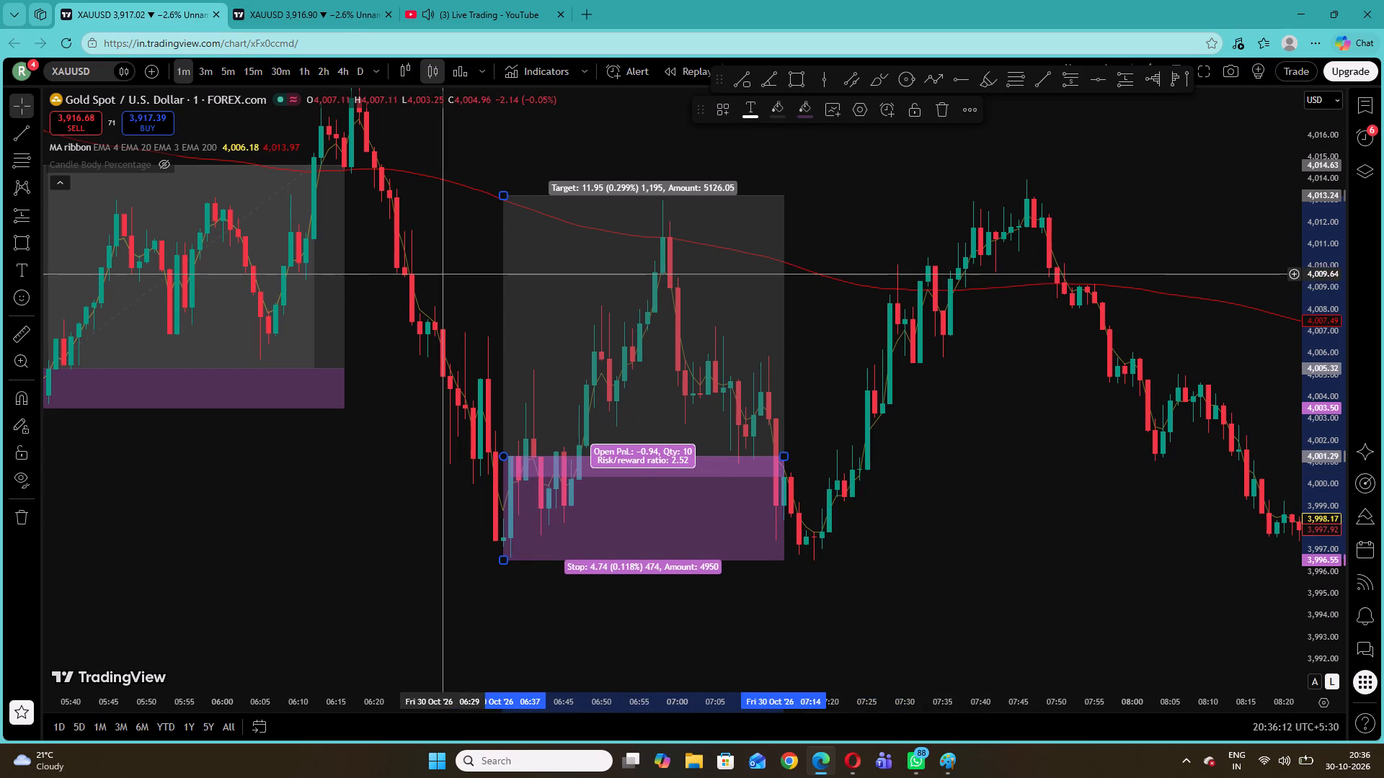
{"action": "left_click", "coordinate": [603, 346]}
{"action": "left_click", "coordinate": [921, 233]}
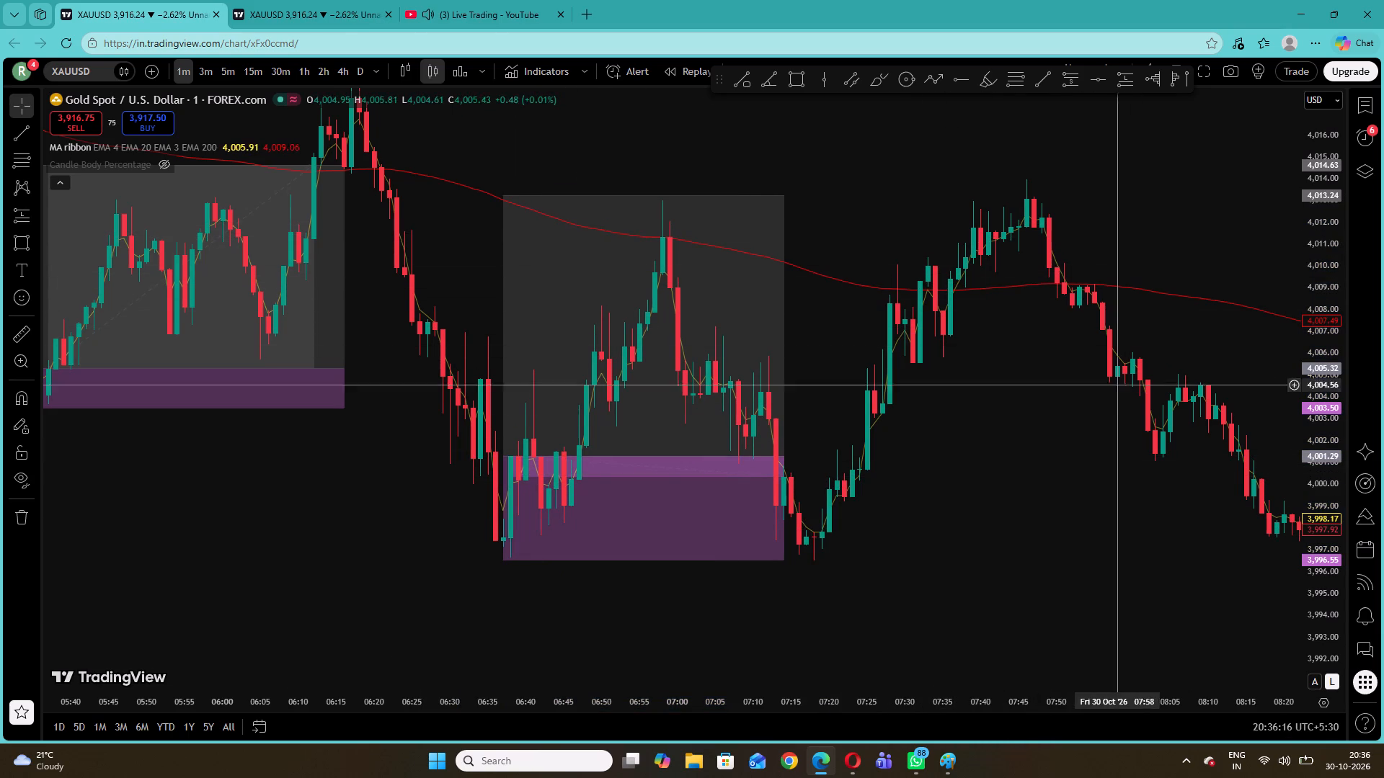
Place a short position at the 08:57 swing high, with entry about 4,000.43 and stop about 4,002.08.
{"action": "left_click_drag", "start_coordinate": [1083, 424], "coordinate": [815, 419]}
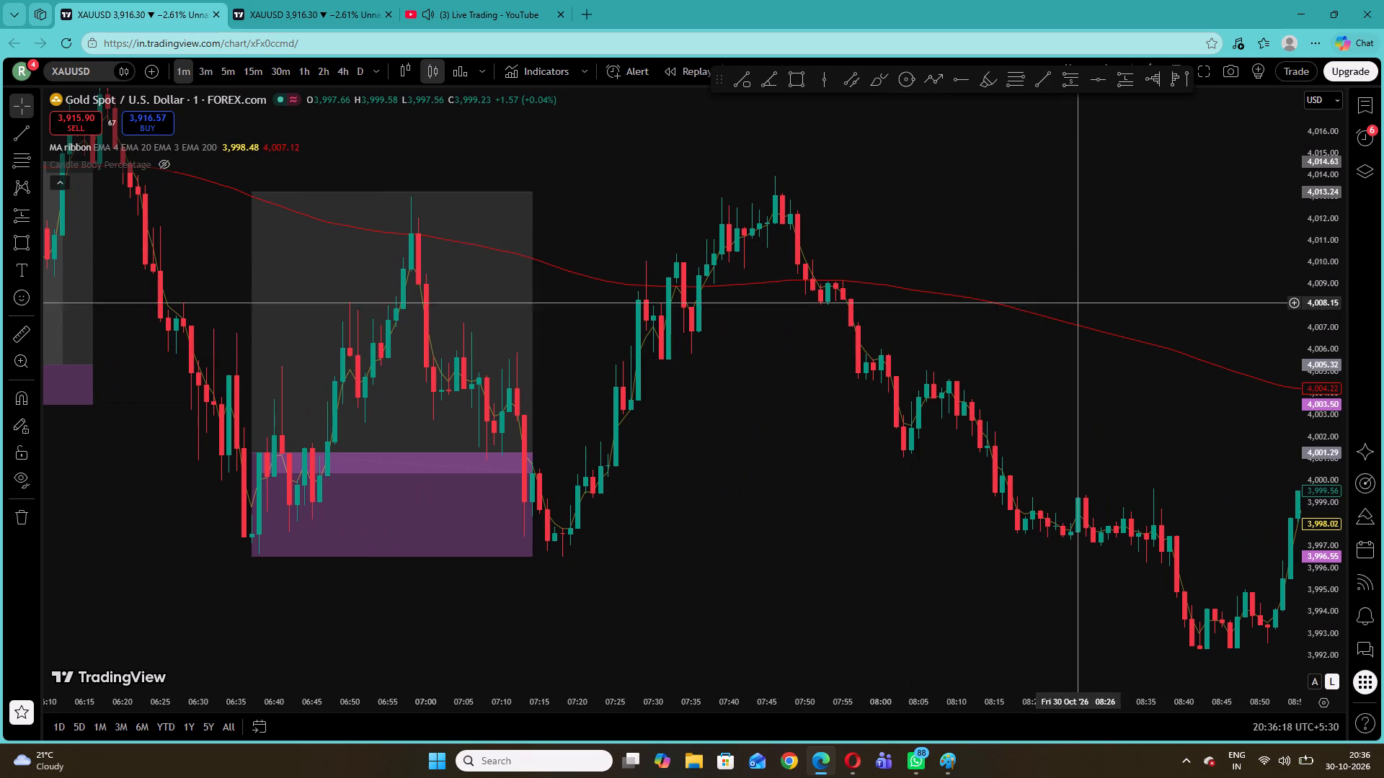
{"action": "left_click_drag", "start_coordinate": [1081, 313], "coordinate": [803, 256]}
{"action": "left_click_drag", "start_coordinate": [990, 349], "coordinate": [758, 295]}
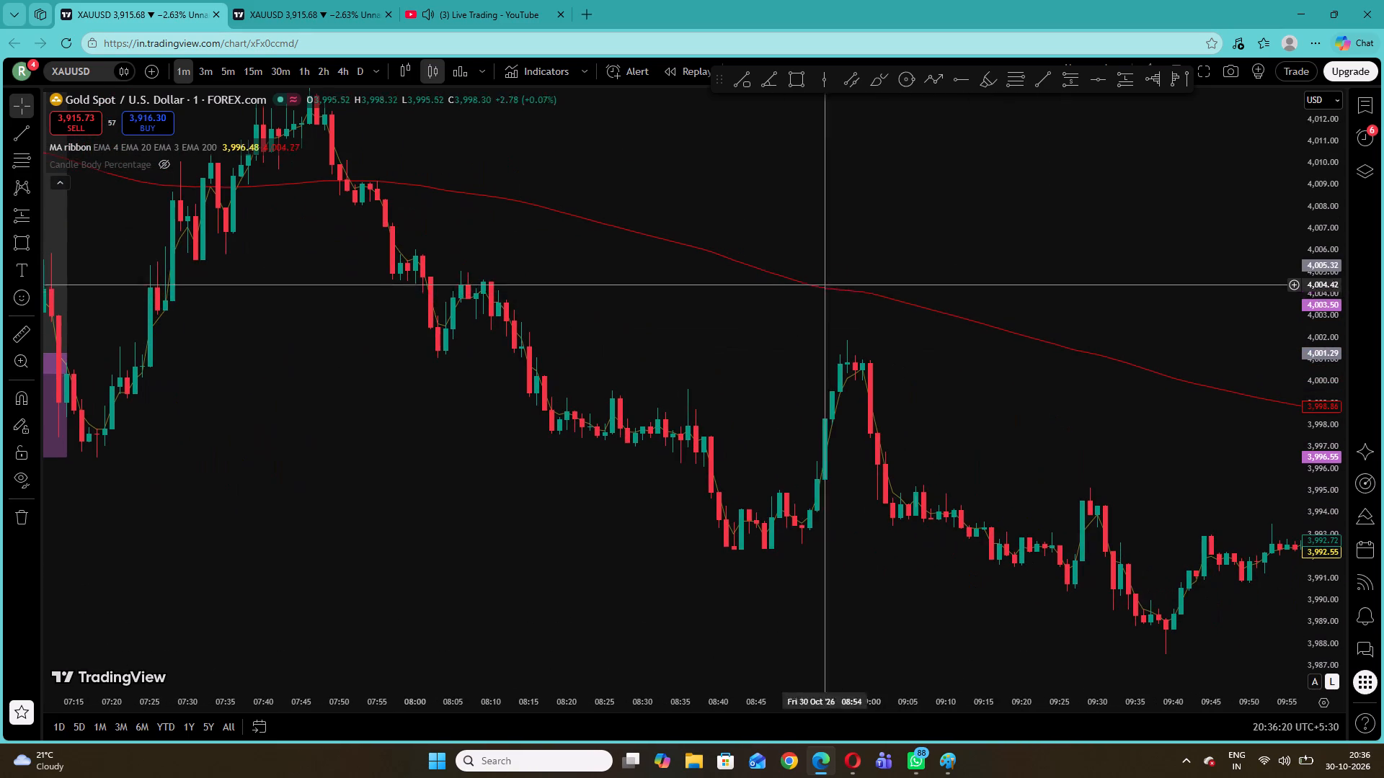
{"action": "left_click", "coordinate": [37, 218]}
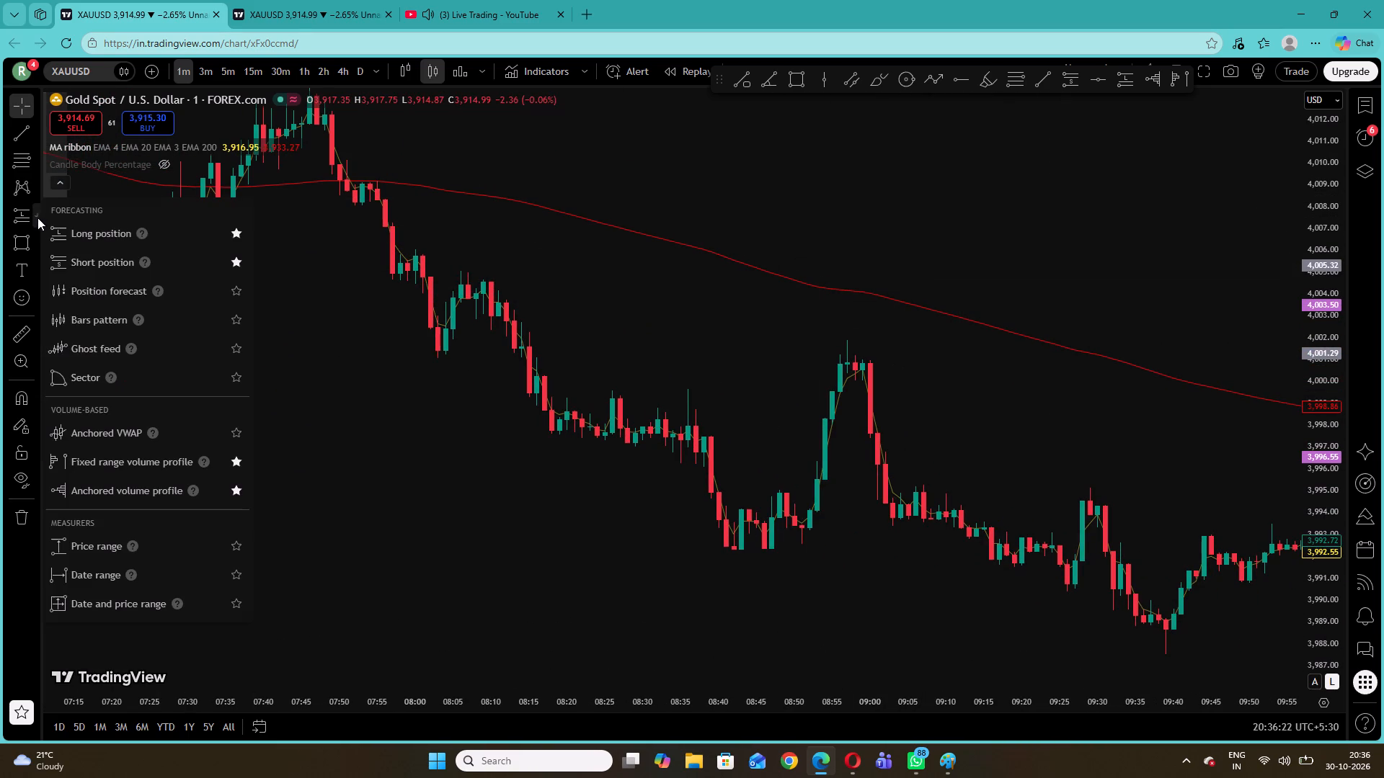
{"action": "left_click", "coordinate": [105, 256]}
{"action": "left_click", "coordinate": [510, 0]}
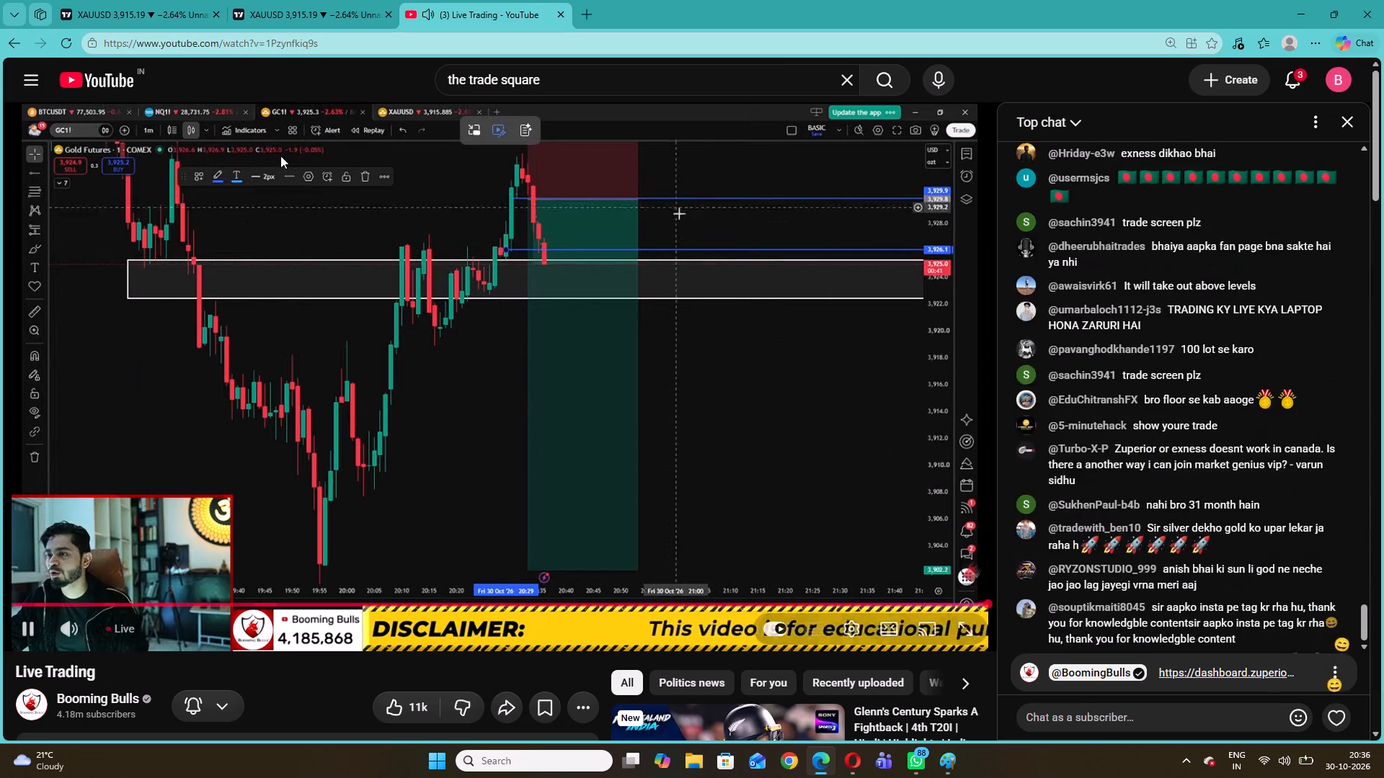
{"action": "left_click", "coordinate": [145, 0]}
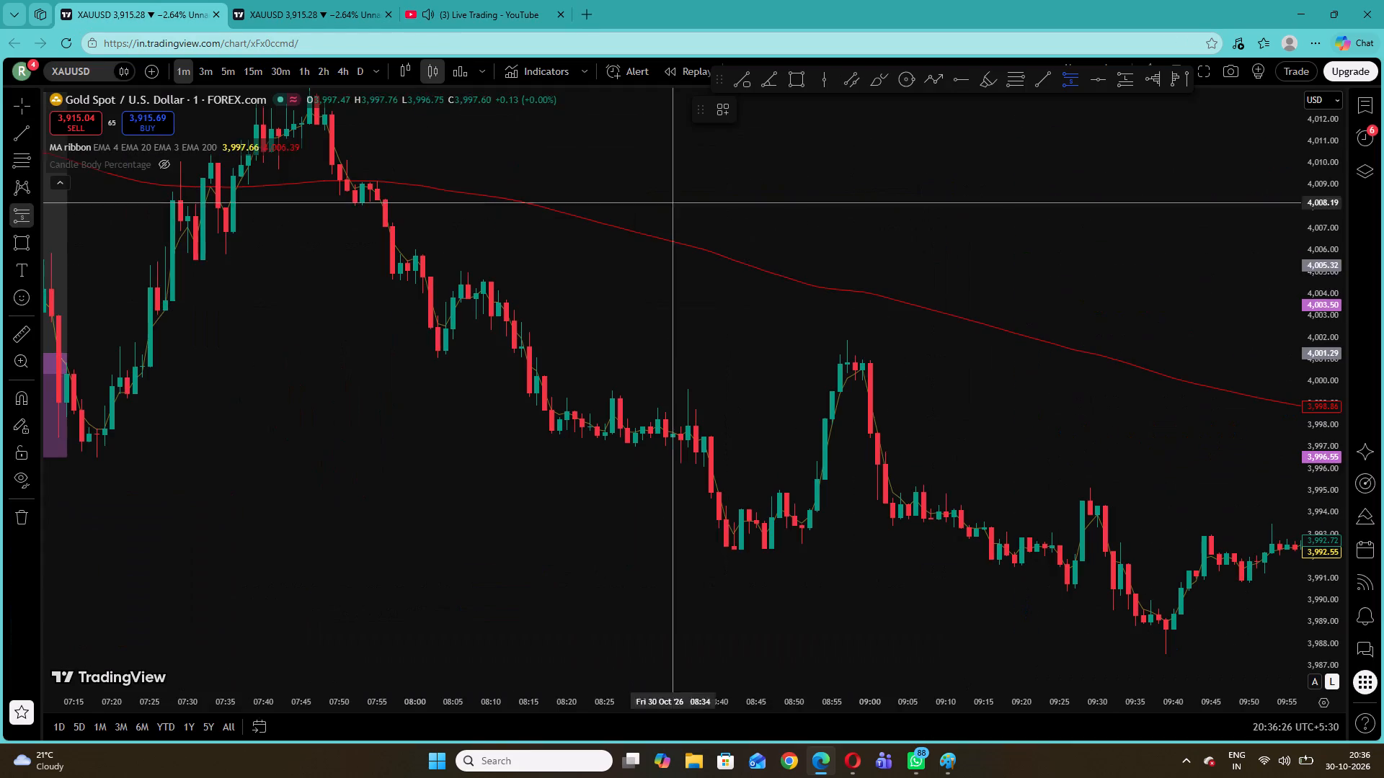
{"action": "left_click", "coordinate": [846, 372]}
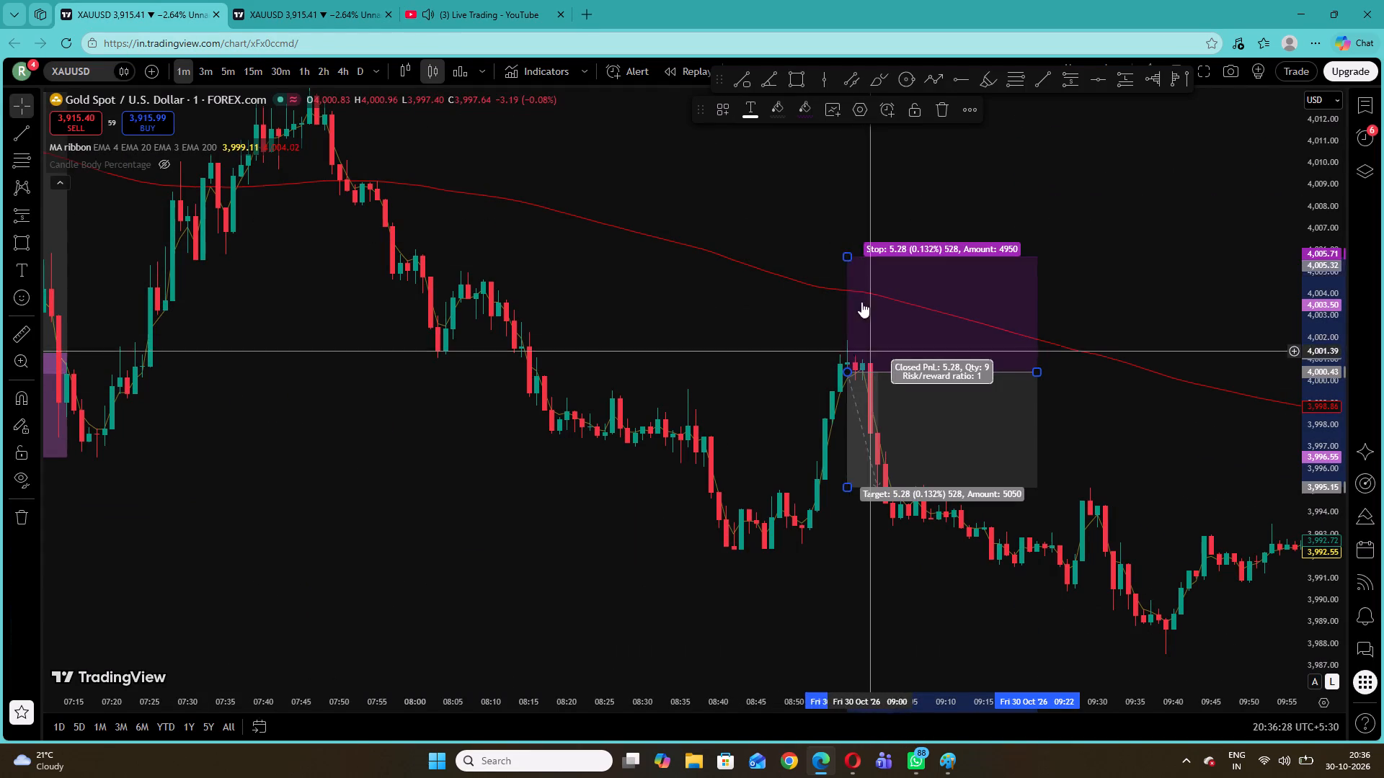
{"action": "left_click_drag", "start_coordinate": [849, 255], "coordinate": [870, 342]}
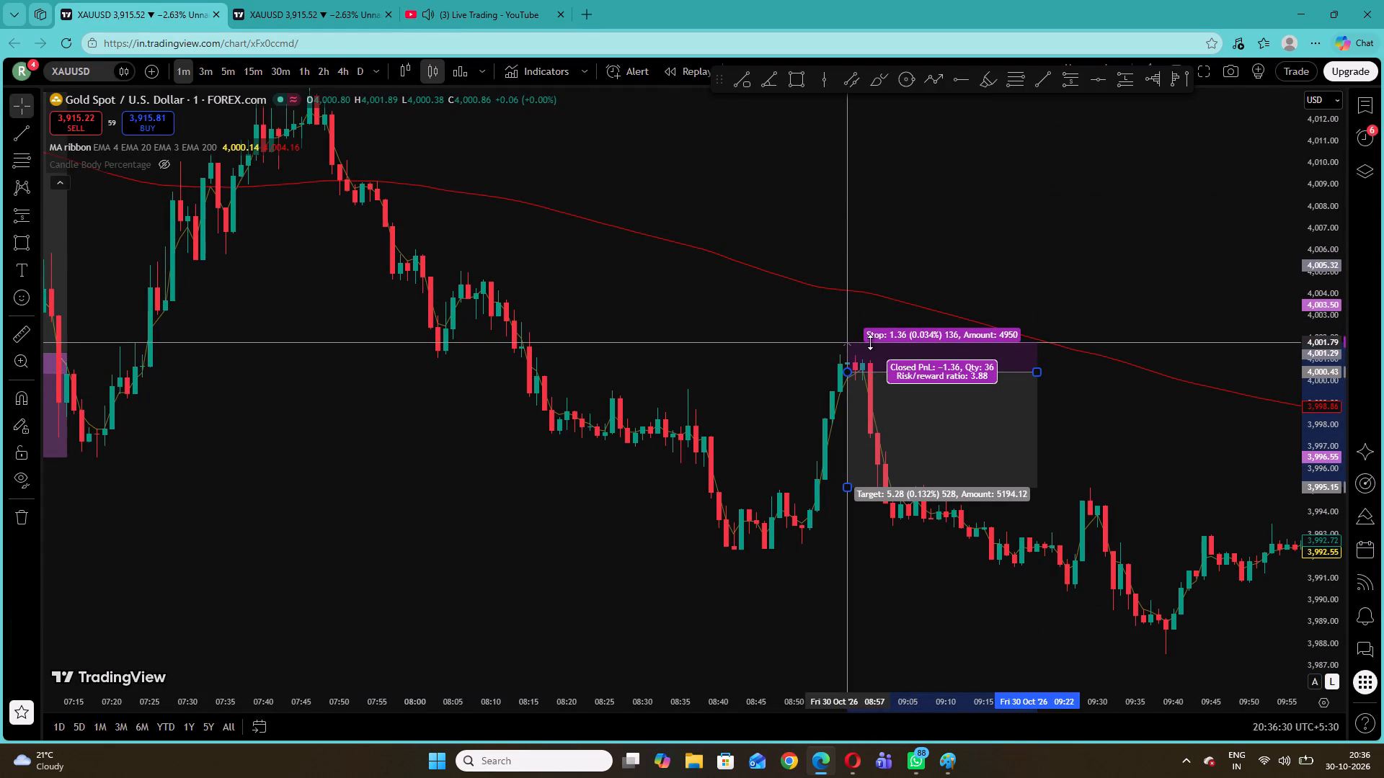
{"action": "left_click_drag", "start_coordinate": [870, 342], "coordinate": [871, 325]}
{"action": "left_click", "coordinate": [661, 304]}
{"action": "left_click_drag", "start_coordinate": [773, 344], "coordinate": [587, 307]}
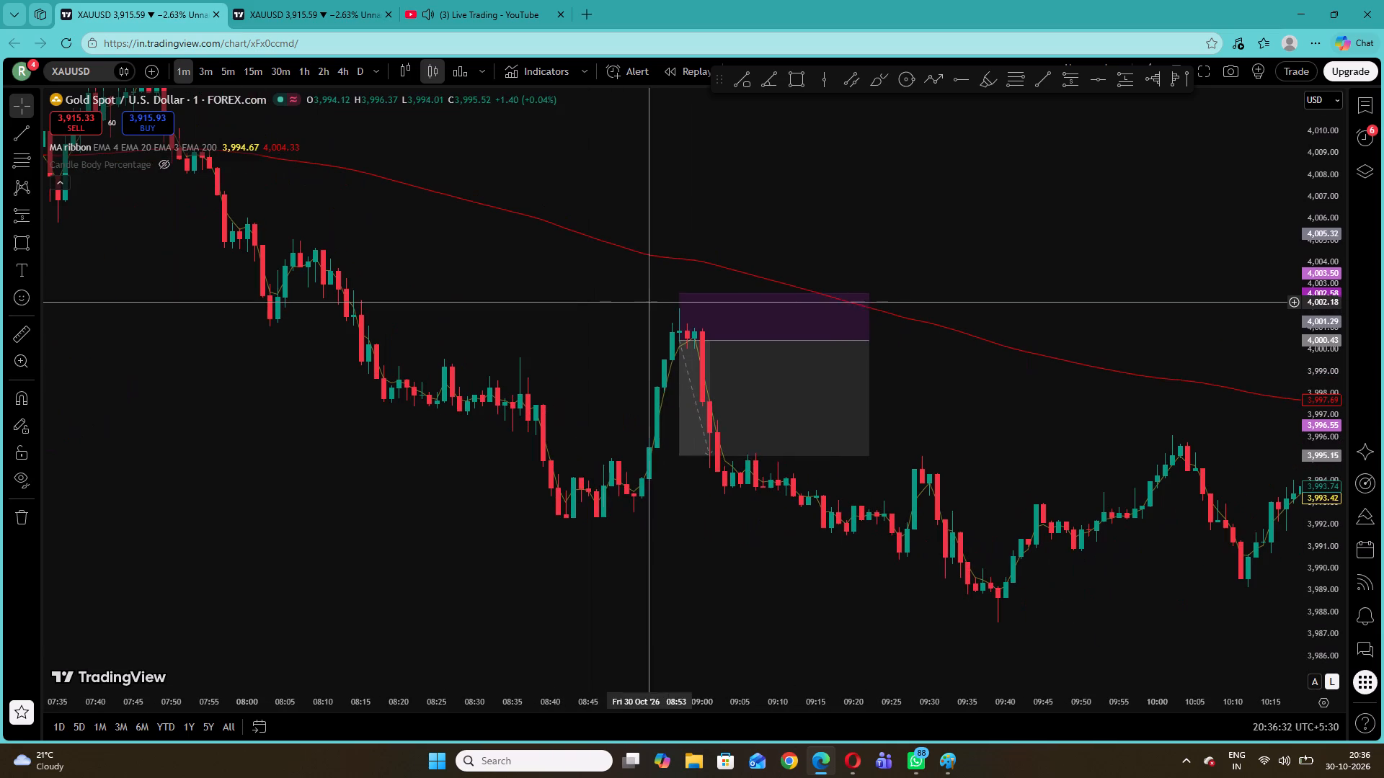
{"action": "left_click_drag", "start_coordinate": [680, 295], "coordinate": [682, 304]}
{"action": "left_click", "coordinate": [634, 292]}
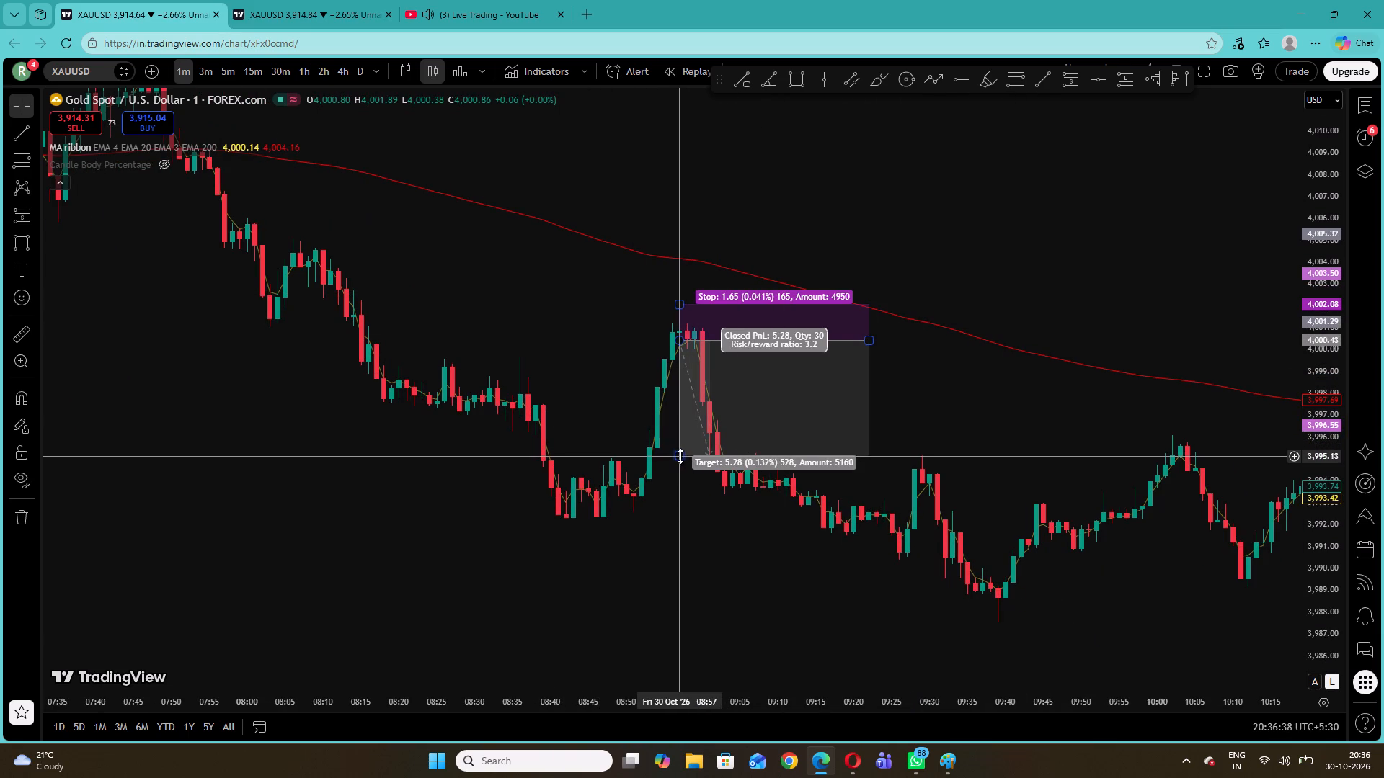
Lower the 08:57 short position's target to about 3,992 and slightly shorten its time span.
{"action": "left_click_drag", "start_coordinate": [680, 456], "coordinate": [680, 522]}
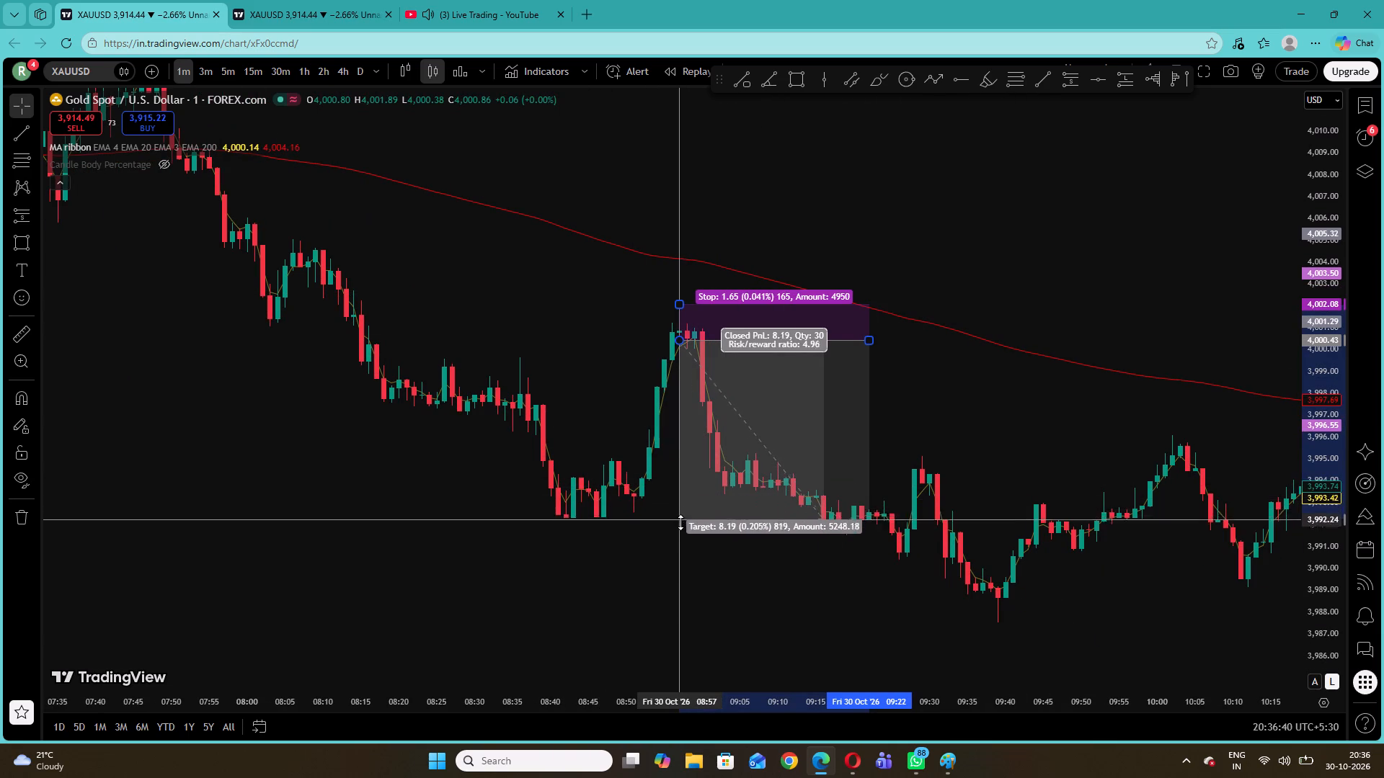
{"action": "left_click_drag", "start_coordinate": [680, 522], "coordinate": [680, 524]}
{"action": "left_click", "coordinate": [553, 300]}
{"action": "left_click_drag", "start_coordinate": [872, 339], "coordinate": [853, 344]}
{"action": "left_click", "coordinate": [882, 351]}
Switch to the Booming Bulls Live Trading stream to check the streamer's gold short trade.
{"action": "left_click", "coordinate": [539, 0]}
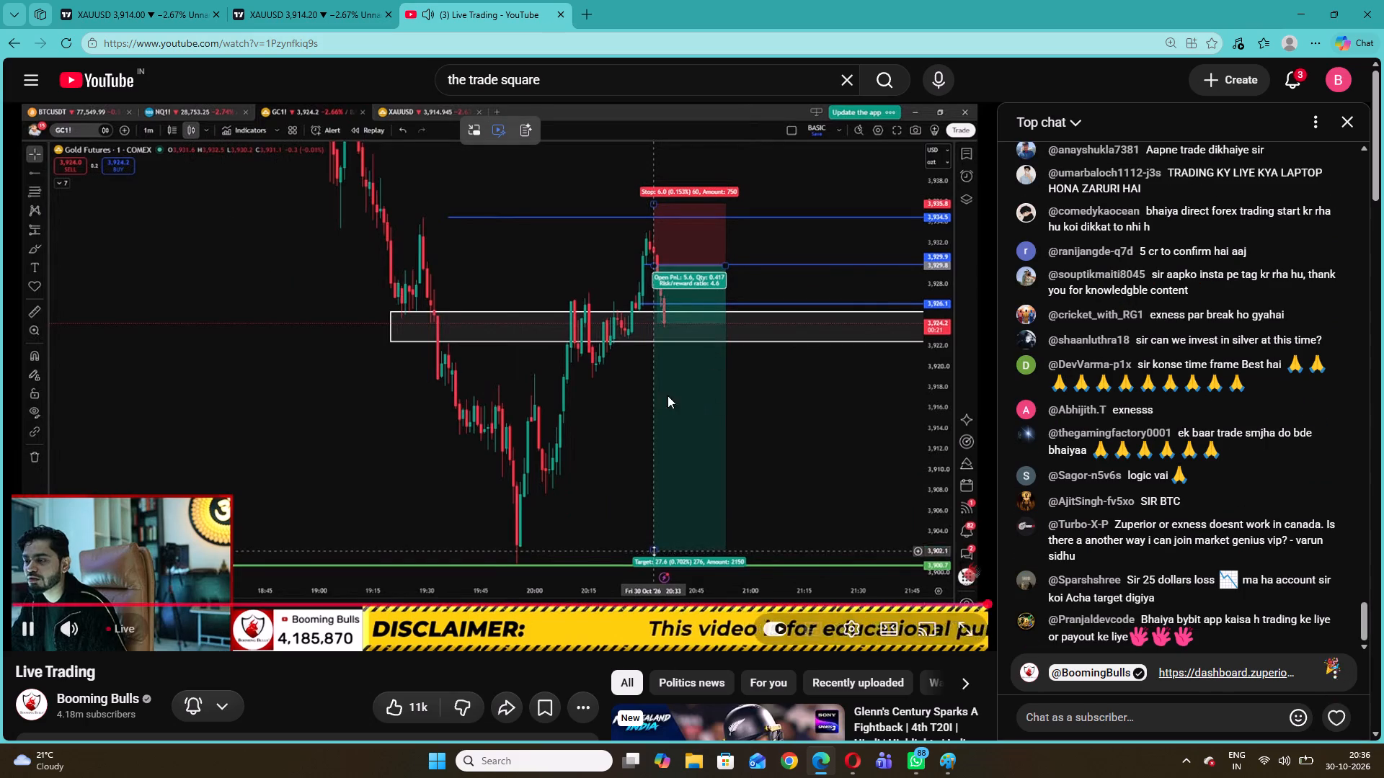
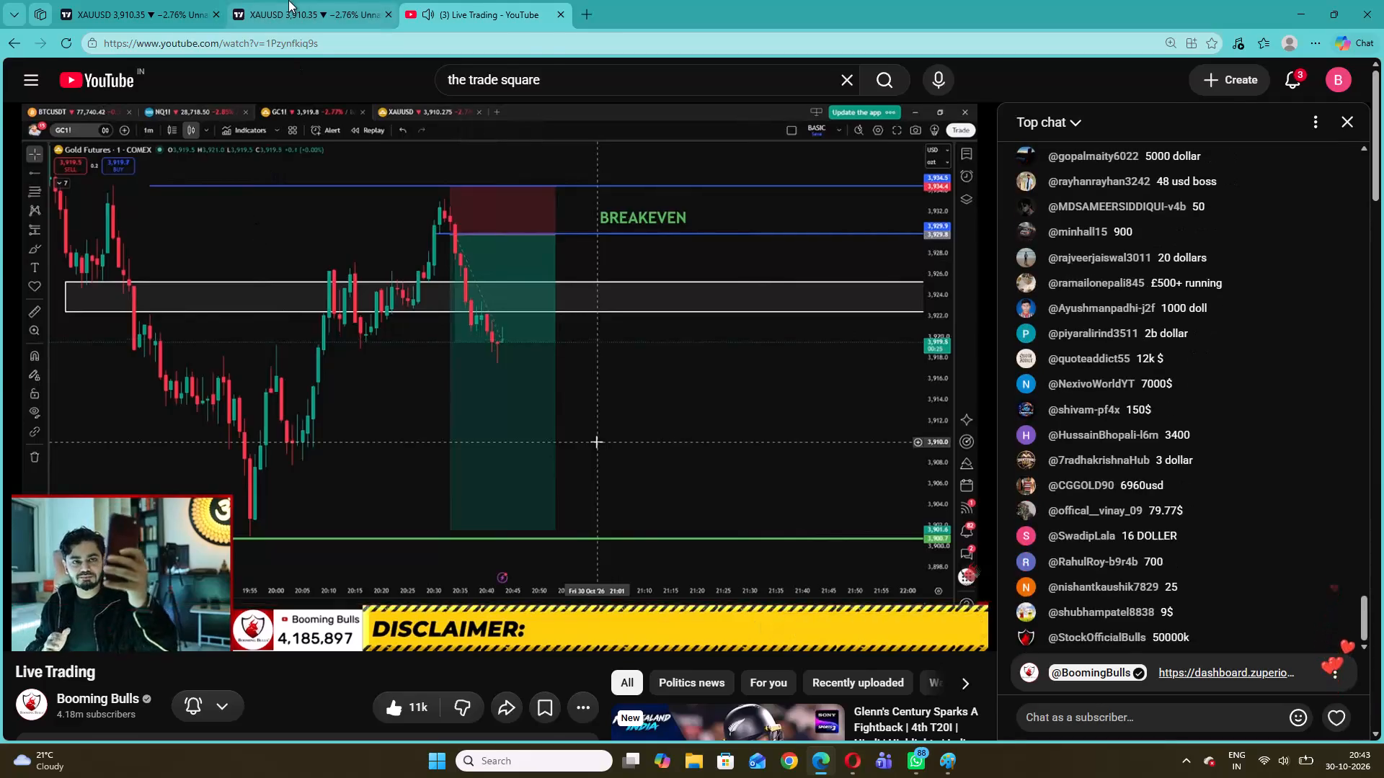
Compare the streamer's gold futures short trade with the XAUUSD one-minute charts.
{"action": "left_click", "coordinate": [288, 0]}
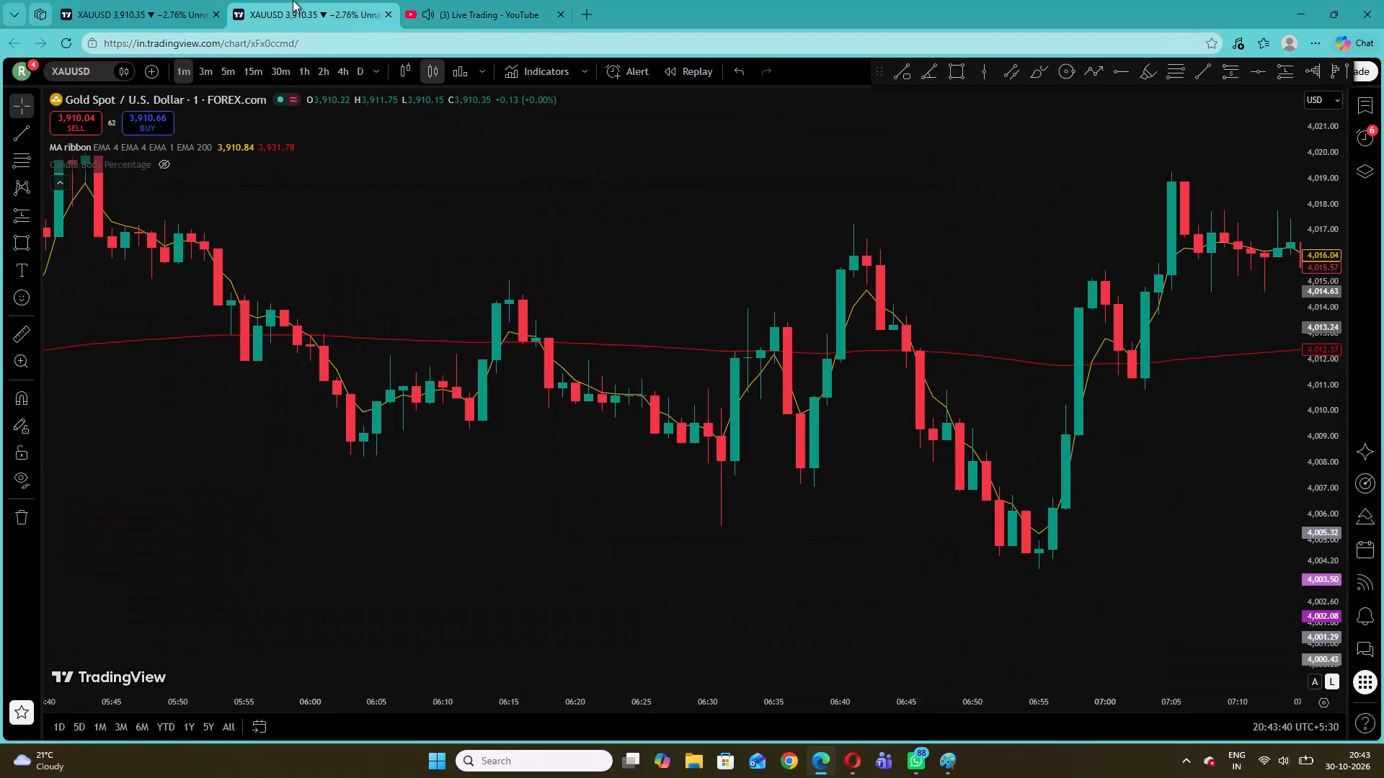
{"action": "left_click", "coordinate": [167, 0]}
{"action": "left_click", "coordinate": [503, 0]}
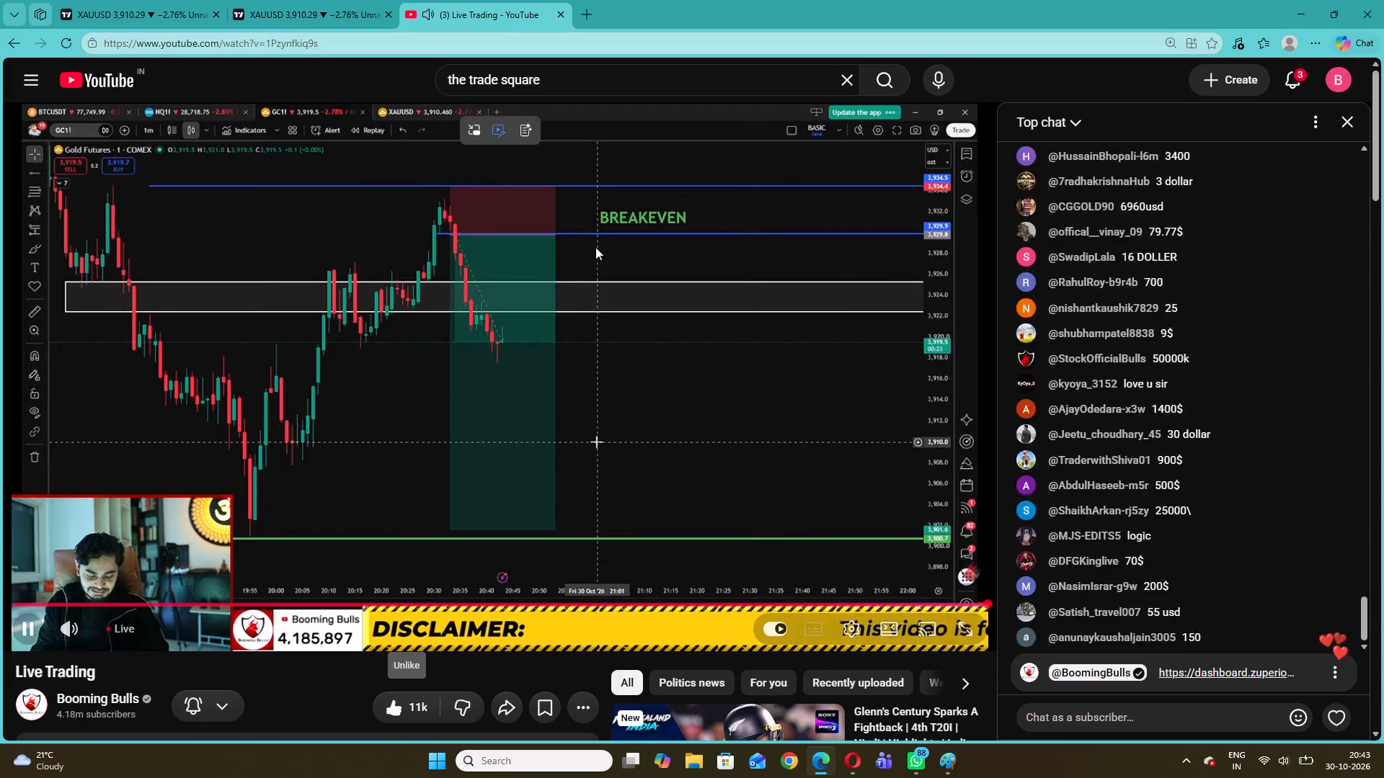
{"action": "left_click", "coordinate": [154, 0]}
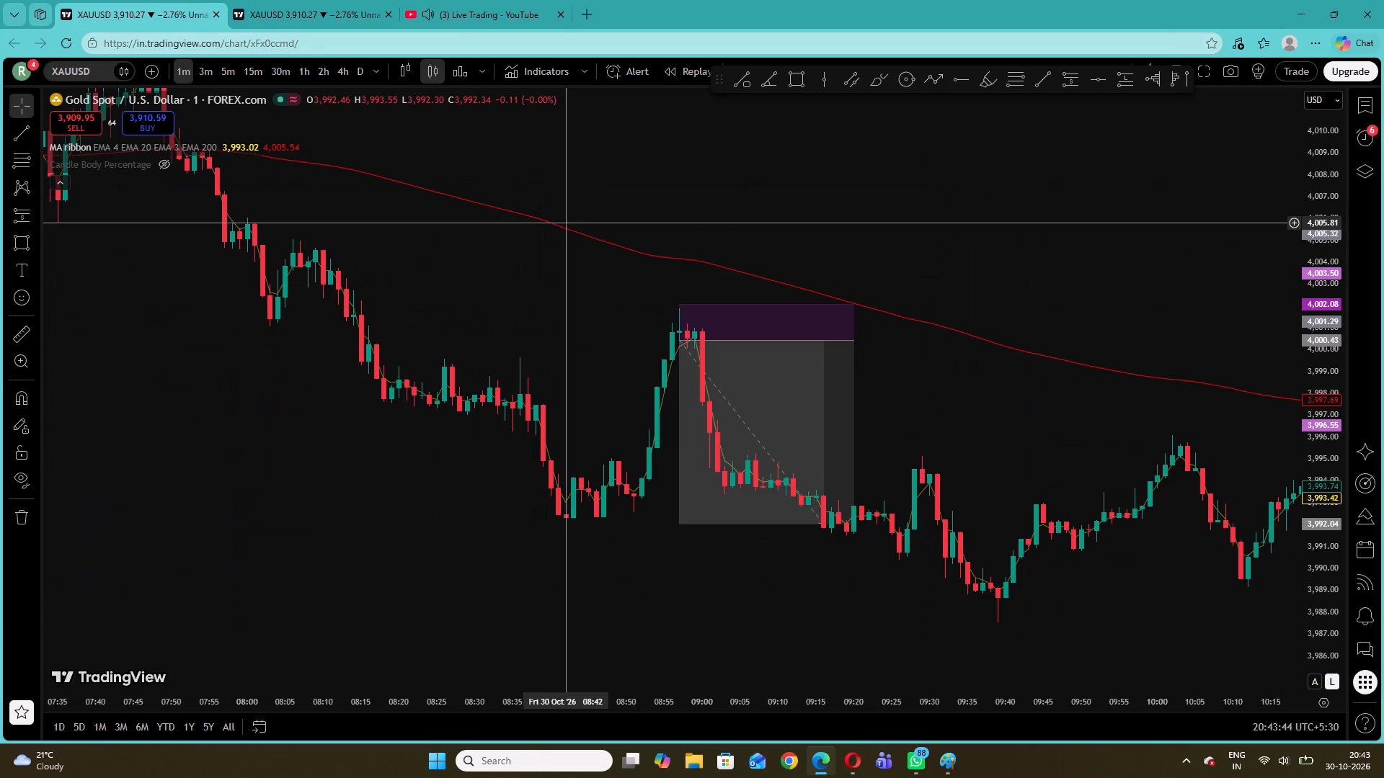
{"action": "left_click", "coordinate": [520, 0]}
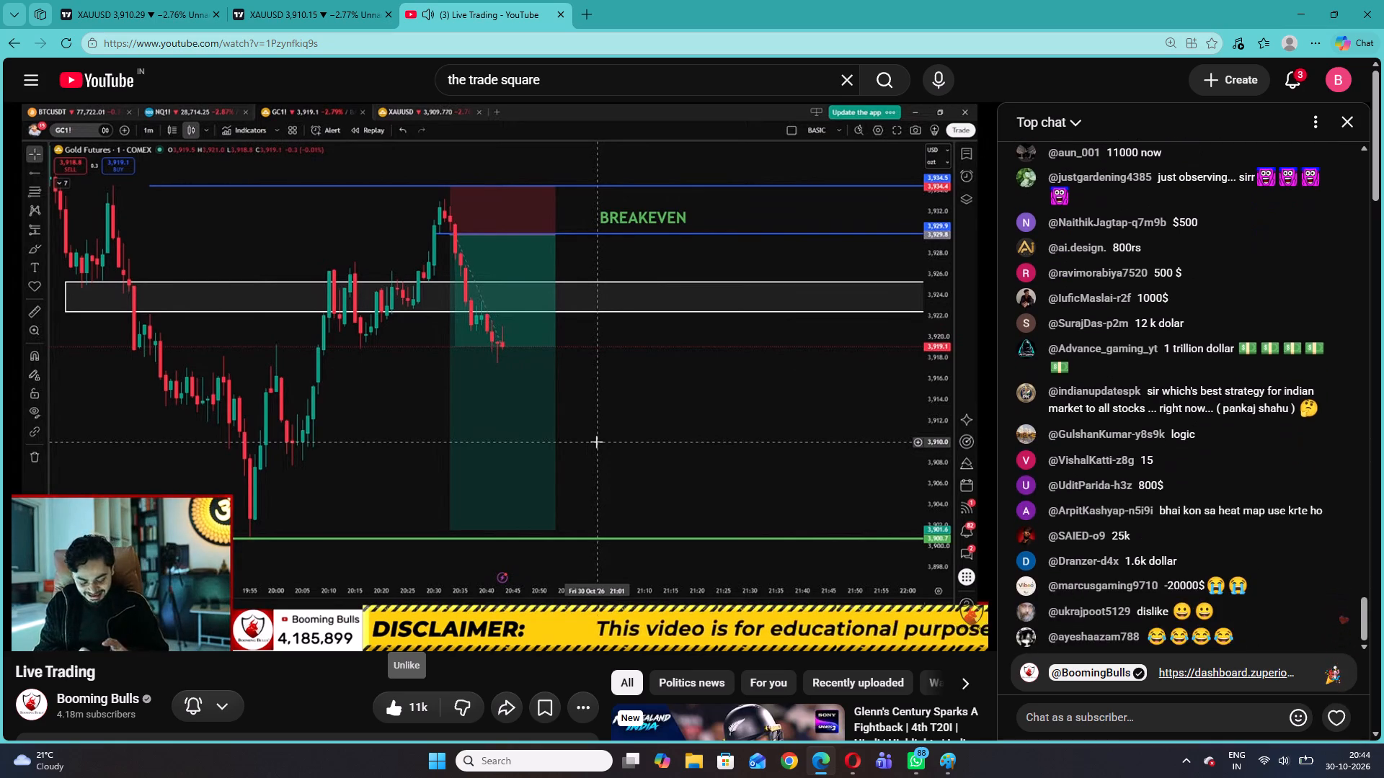
{"action": "left_click", "coordinate": [134, 0]}
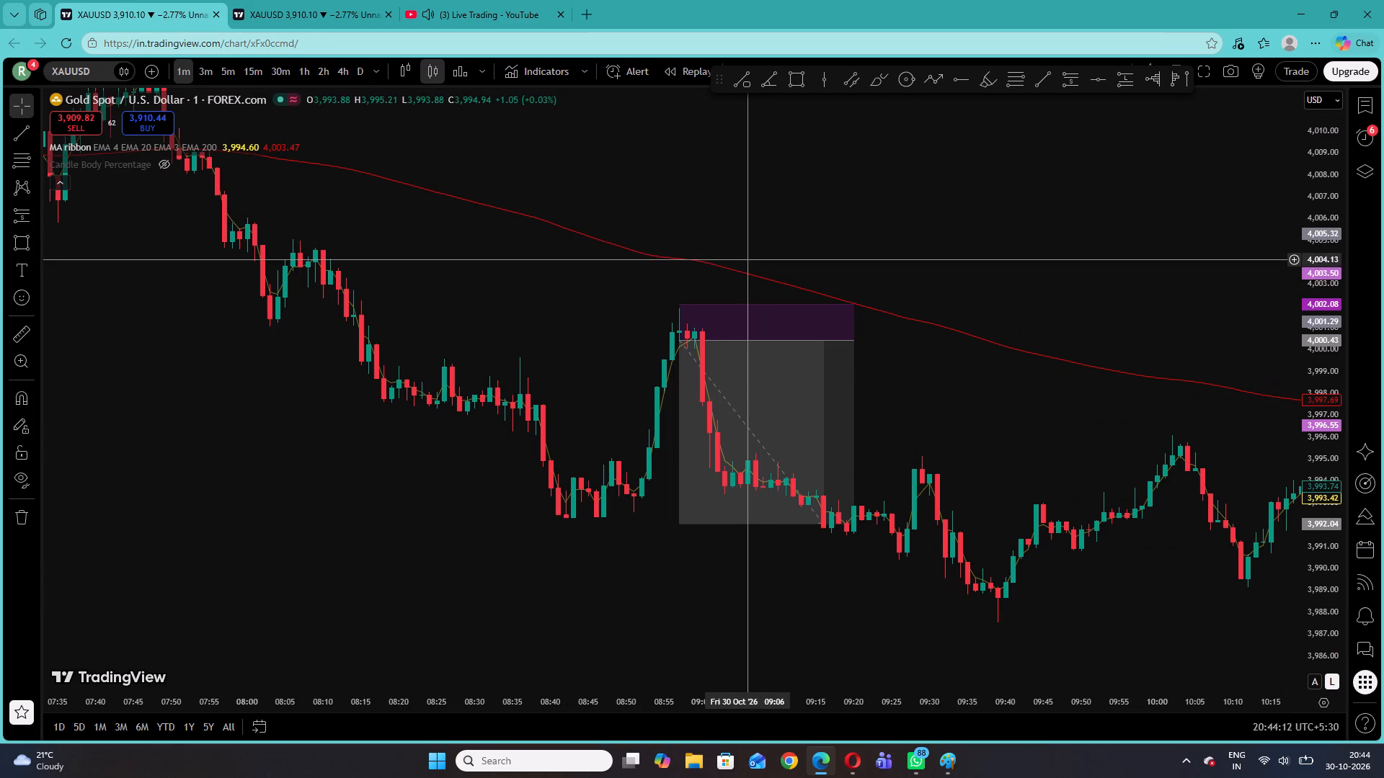
Shift the 06:37 long position slightly upward to entry about 4,001.52, stop about 3,996.78 and target about 4,013.47.
{"action": "left_click_drag", "start_coordinate": [537, 191], "coordinate": [1103, 411]}
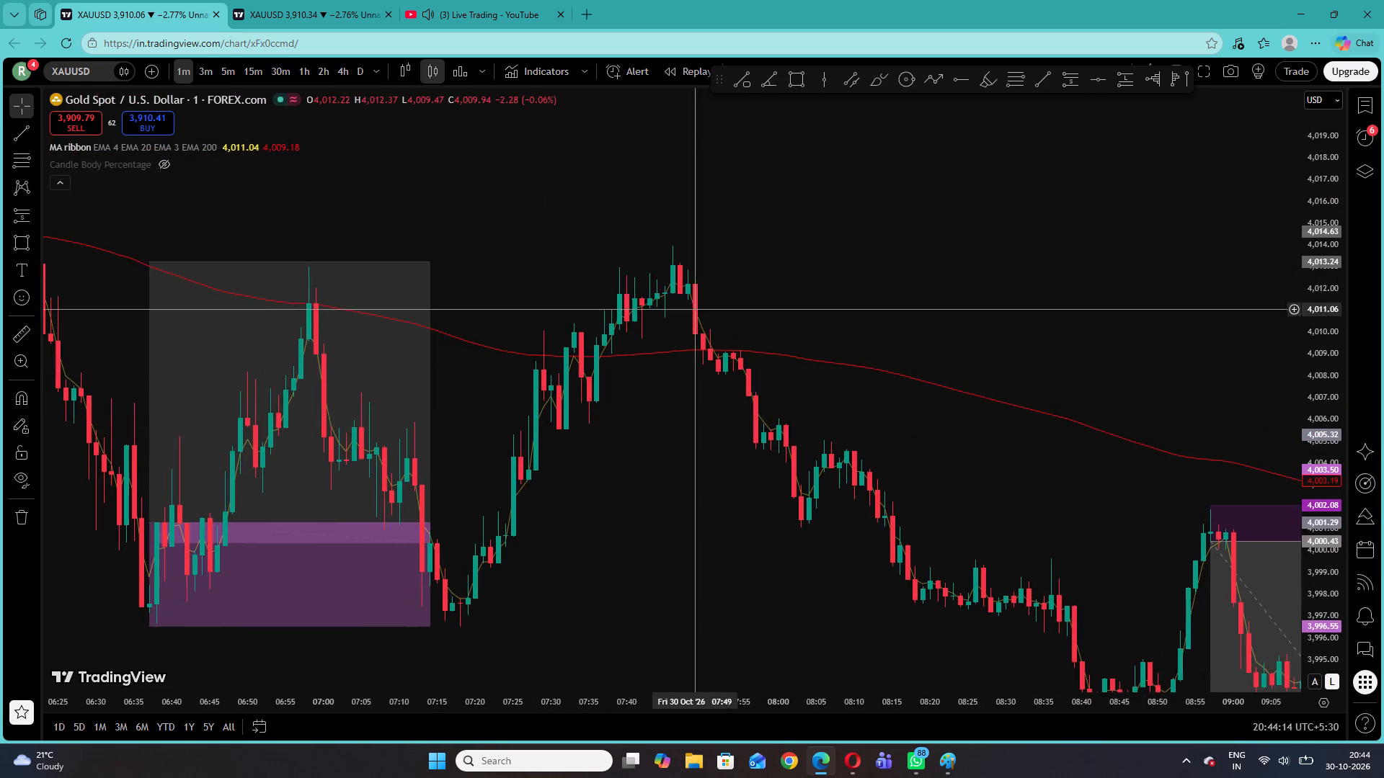
{"action": "left_click_drag", "start_coordinate": [623, 287], "coordinate": [959, 238]}
{"action": "left_click", "coordinate": [693, 307]}
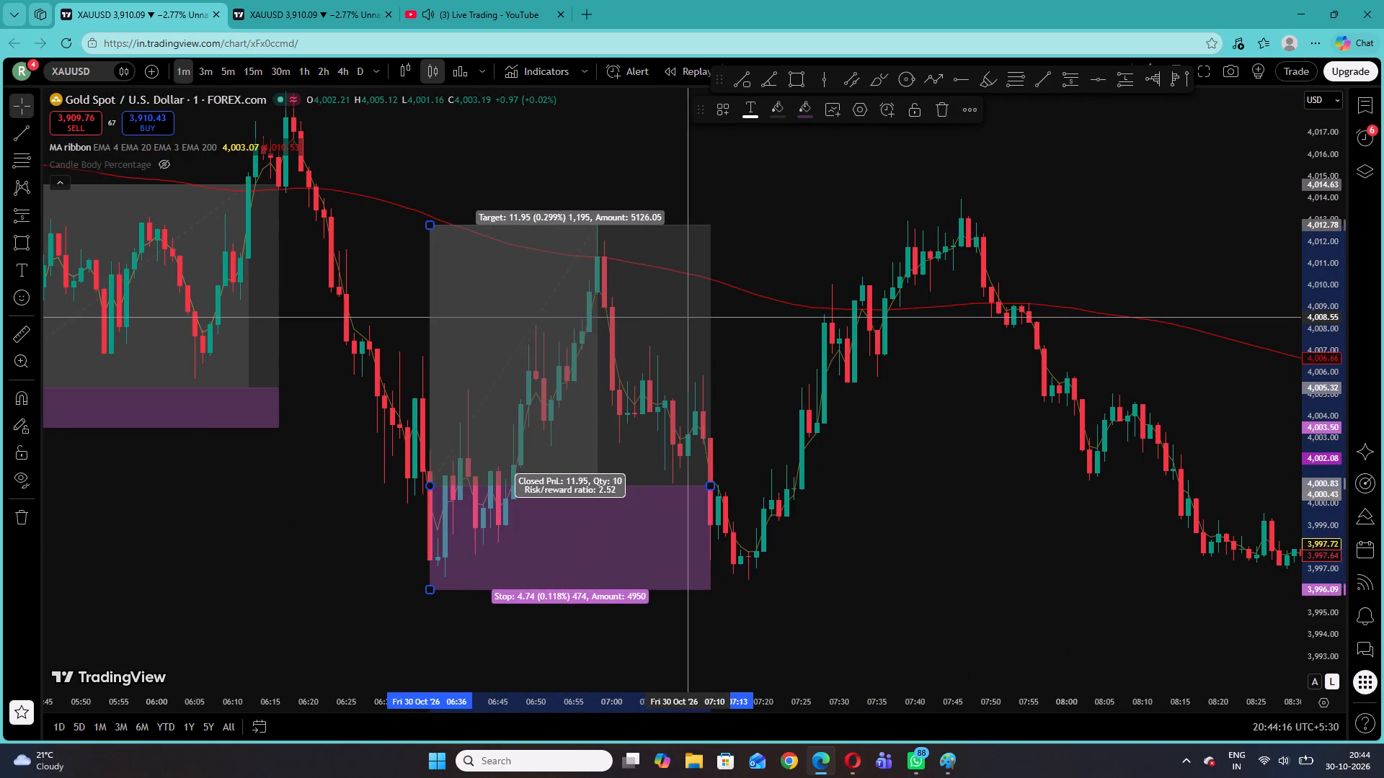
{"action": "left_click", "coordinate": [870, 312]}
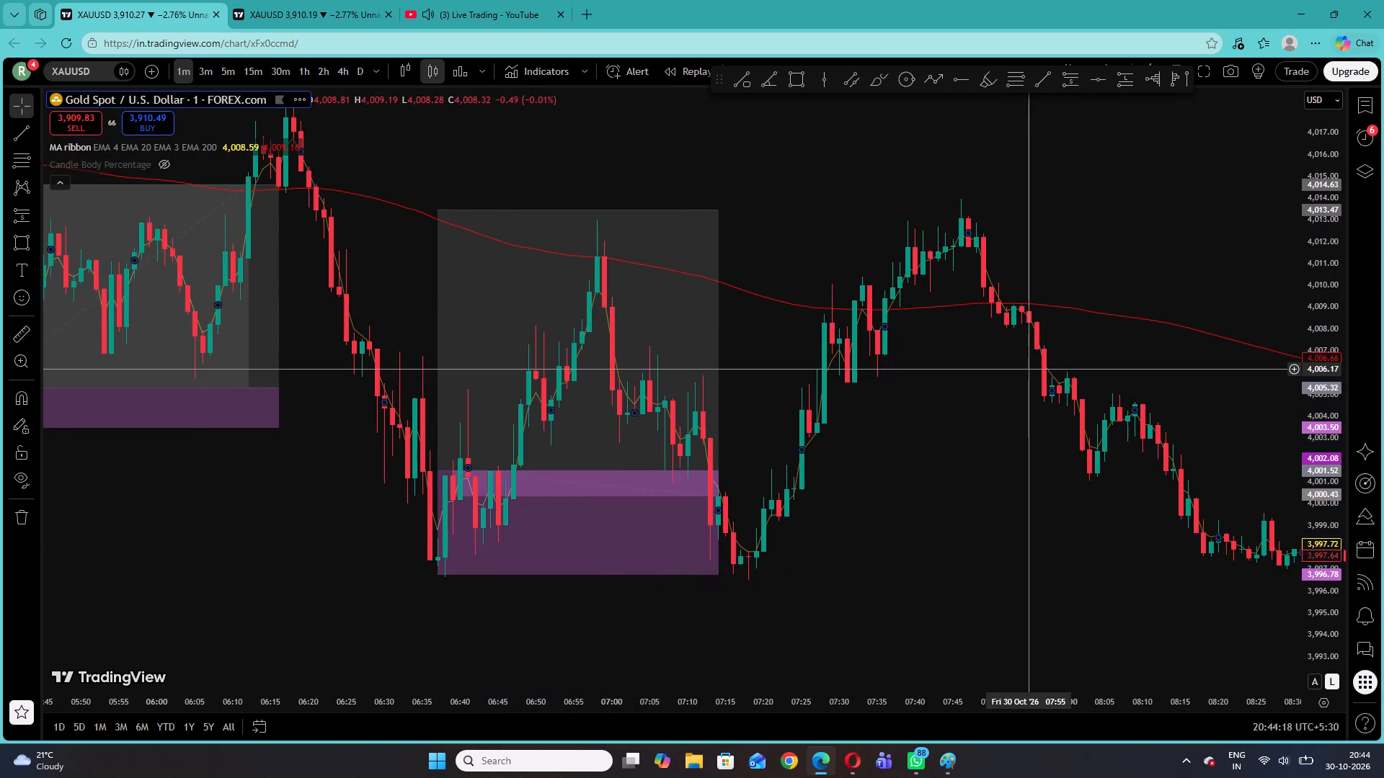
{"action": "left_click", "coordinate": [1020, 369]}
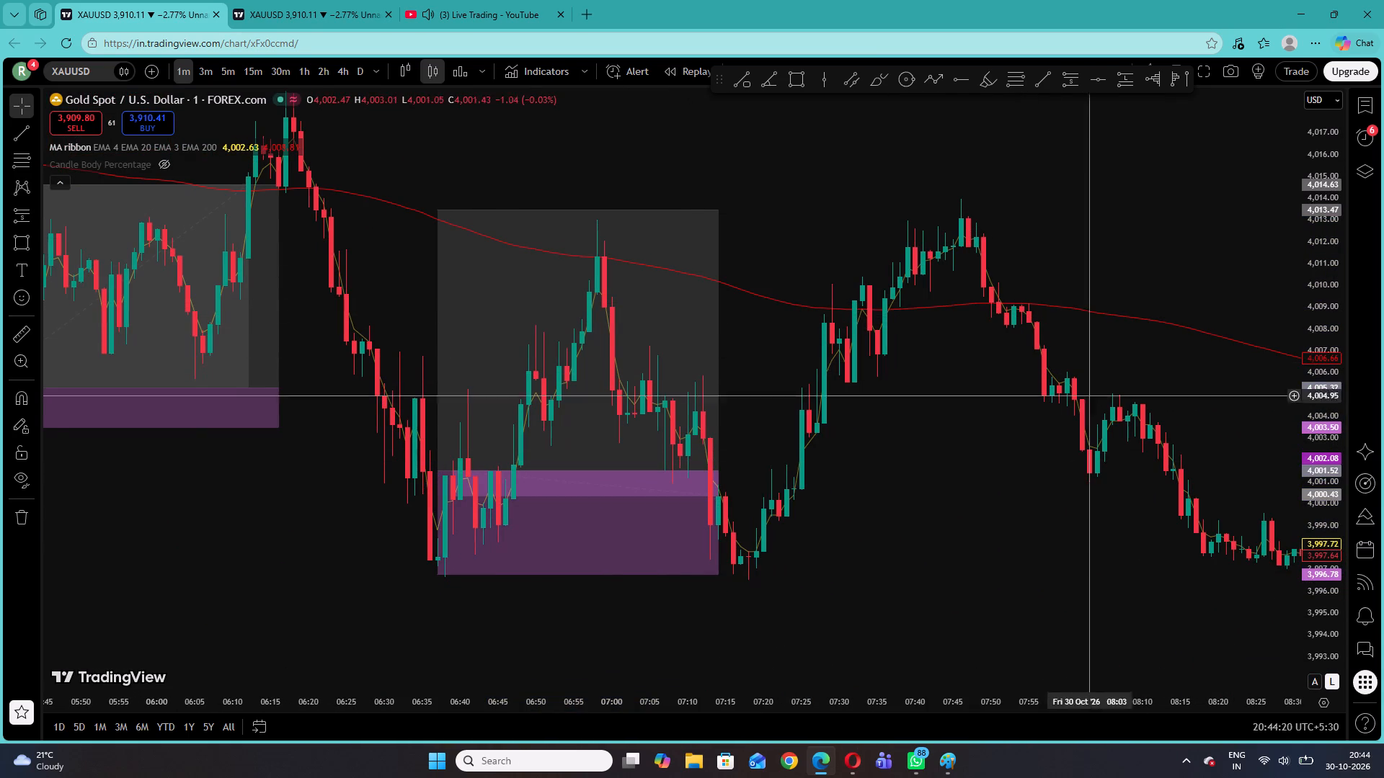
Check the streamer's gold short and the second XAUUSD chart, and return to the chart with the marked positions.
{"action": "left_click", "coordinate": [456, 0]}
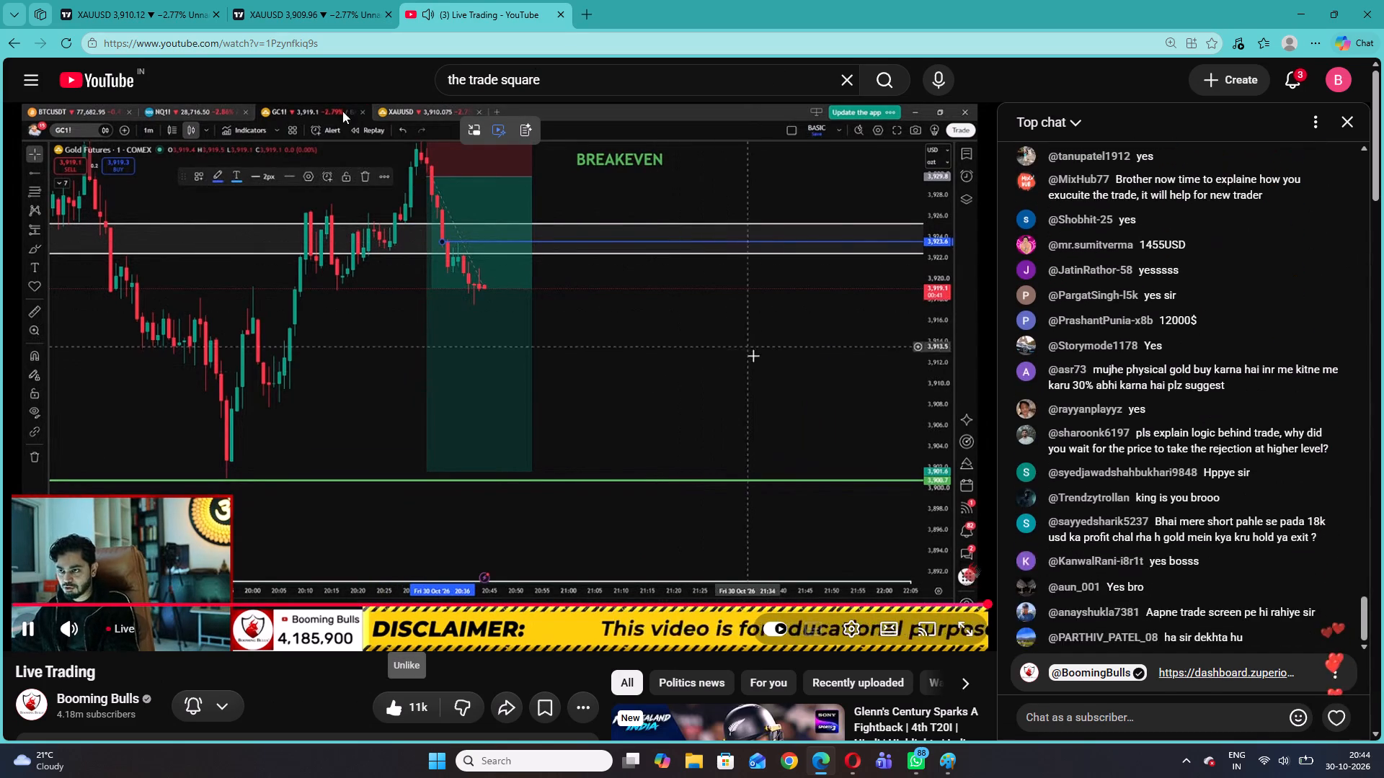
{"action": "left_click", "coordinate": [311, 0]}
{"action": "left_click_drag", "start_coordinate": [882, 361], "coordinate": [675, 347]}
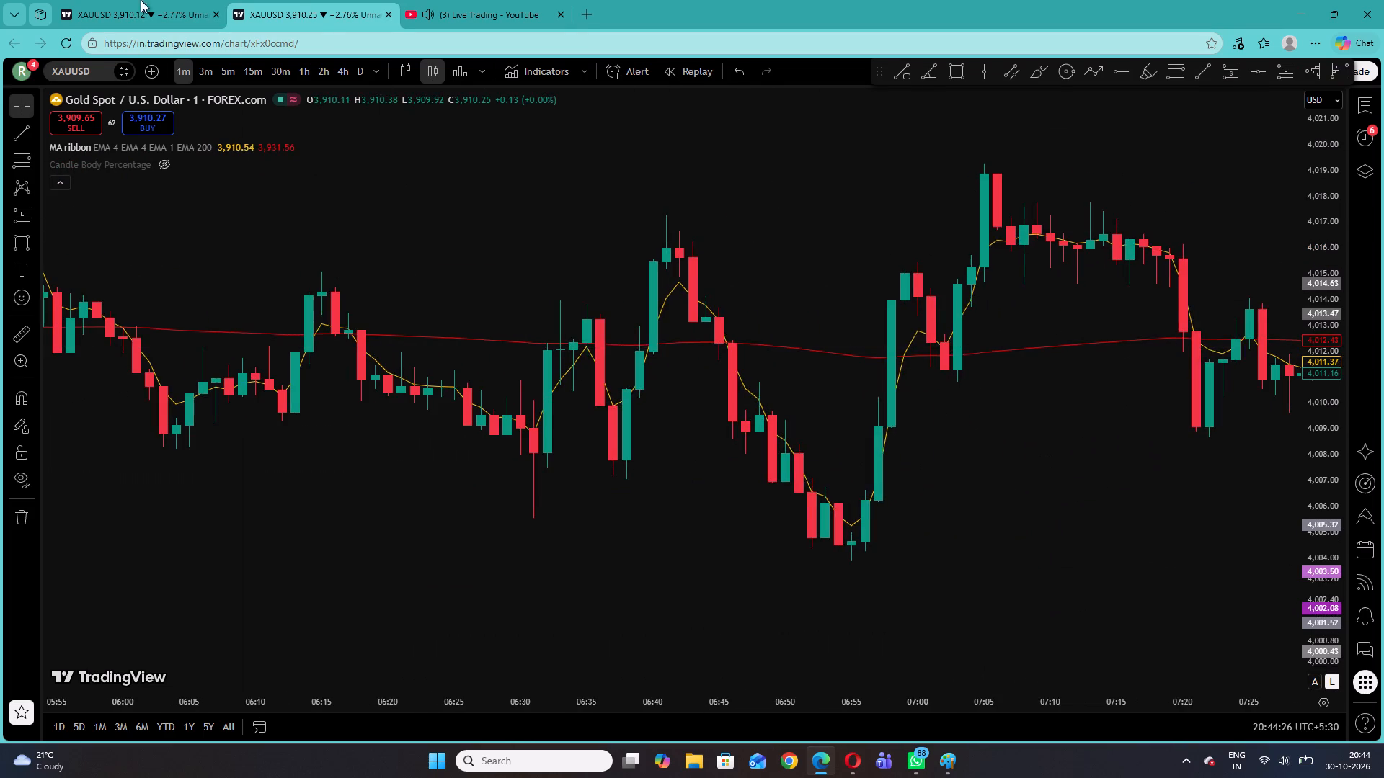
{"action": "left_click", "coordinate": [120, 0]}
Examine the XAUUSD price action around and after the 08:57 short position, up to about 11:20.
{"action": "left_click_drag", "start_coordinate": [1155, 257], "coordinate": [760, 175]}
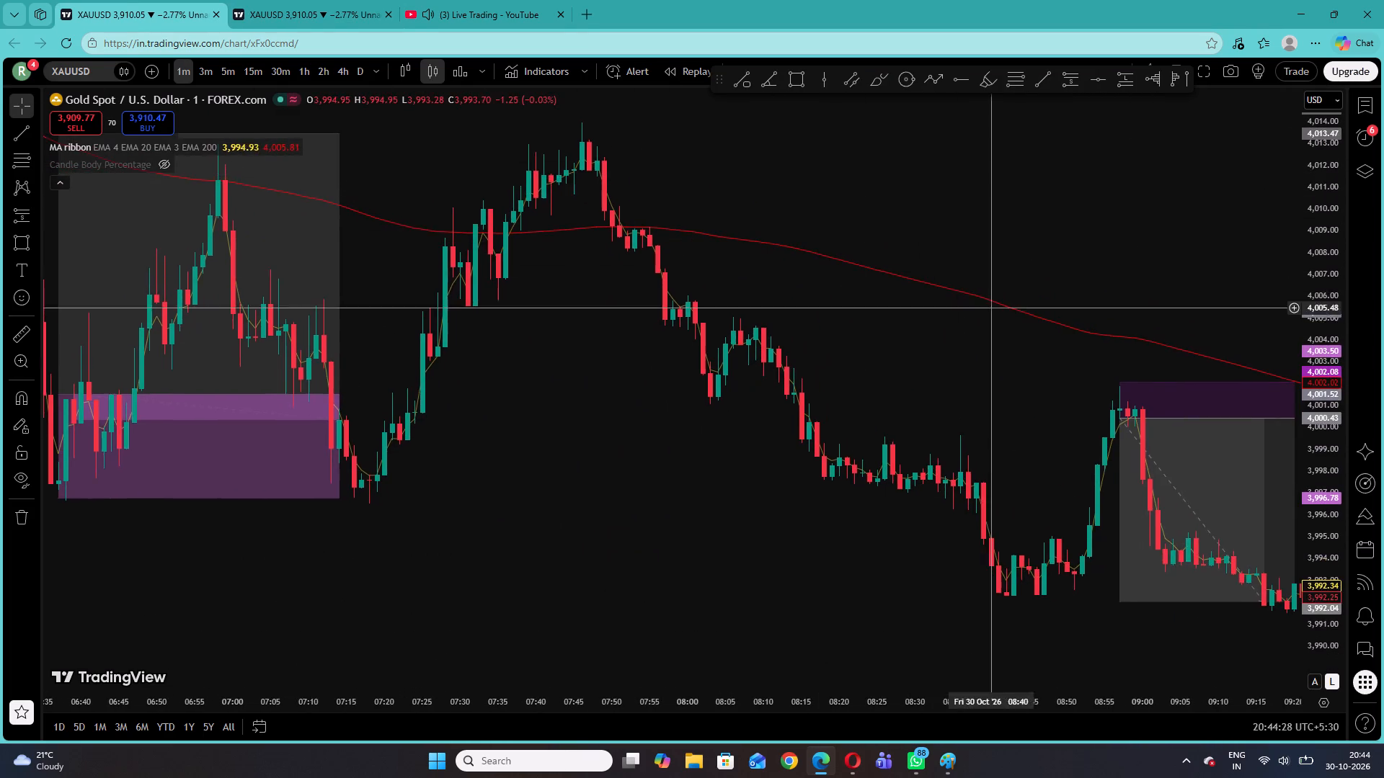
{"action": "left_click_drag", "start_coordinate": [989, 300], "coordinate": [553, 210]}
{"action": "left_click", "coordinate": [700, 179]}
{"action": "left_click_drag", "start_coordinate": [1058, 377], "coordinate": [732, 310]}
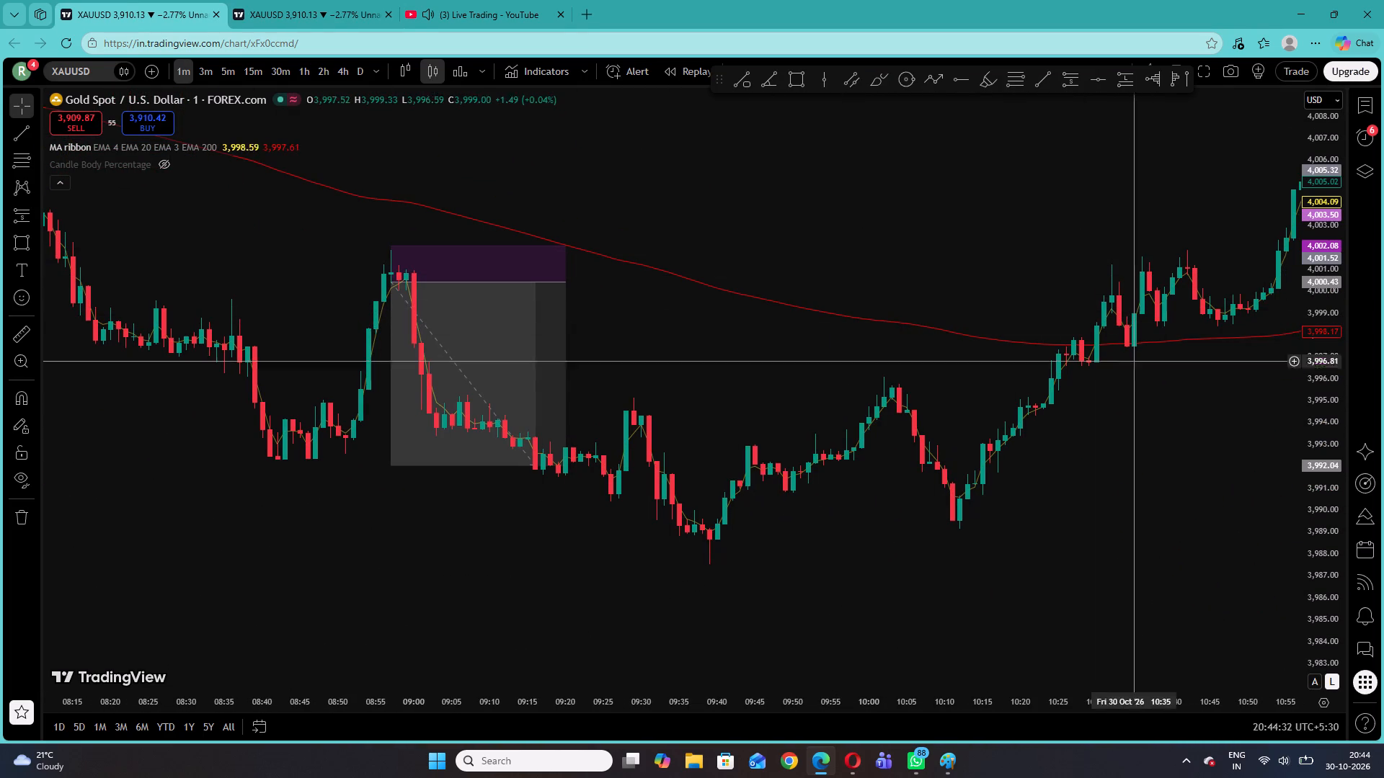
{"action": "left_click_drag", "start_coordinate": [1321, 480], "coordinate": [1318, 334]}
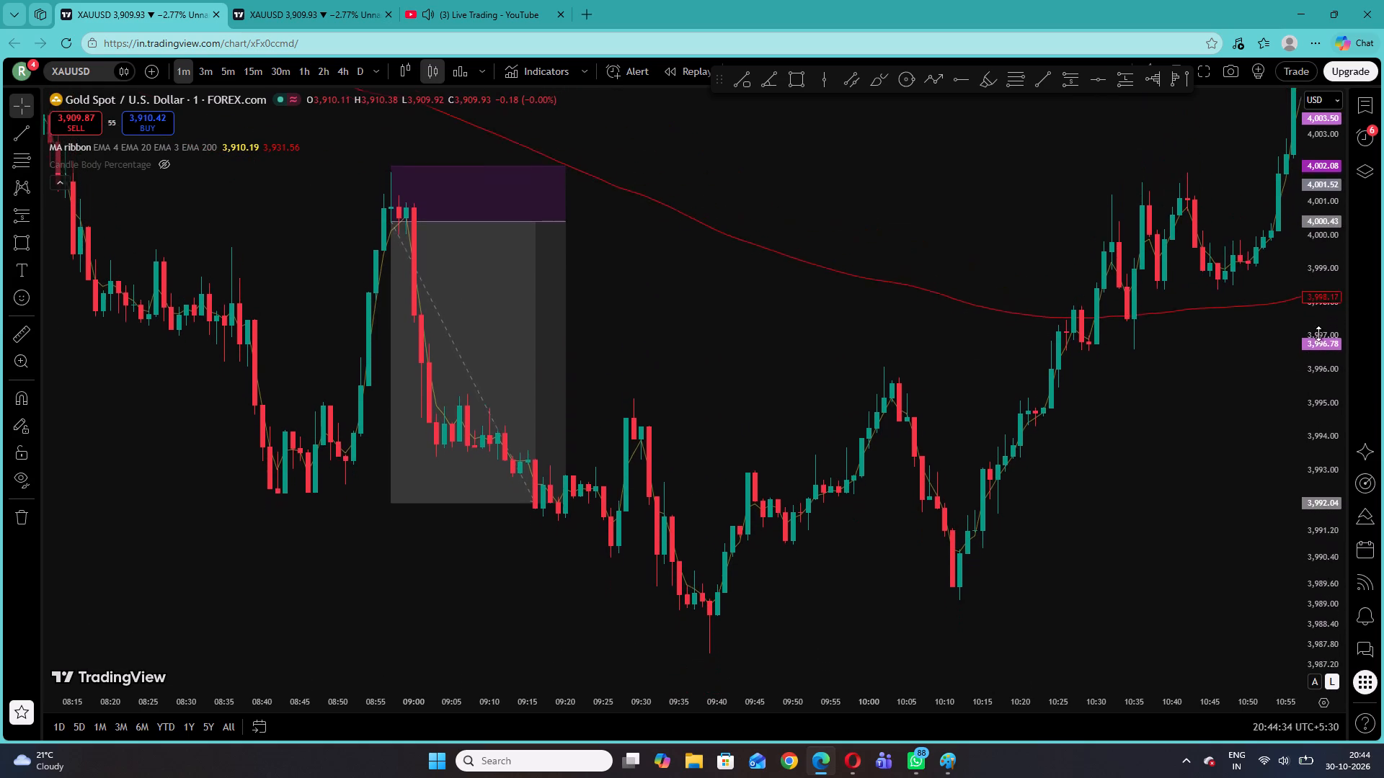
{"action": "left_click_drag", "start_coordinate": [1318, 334], "coordinate": [1310, 369]}
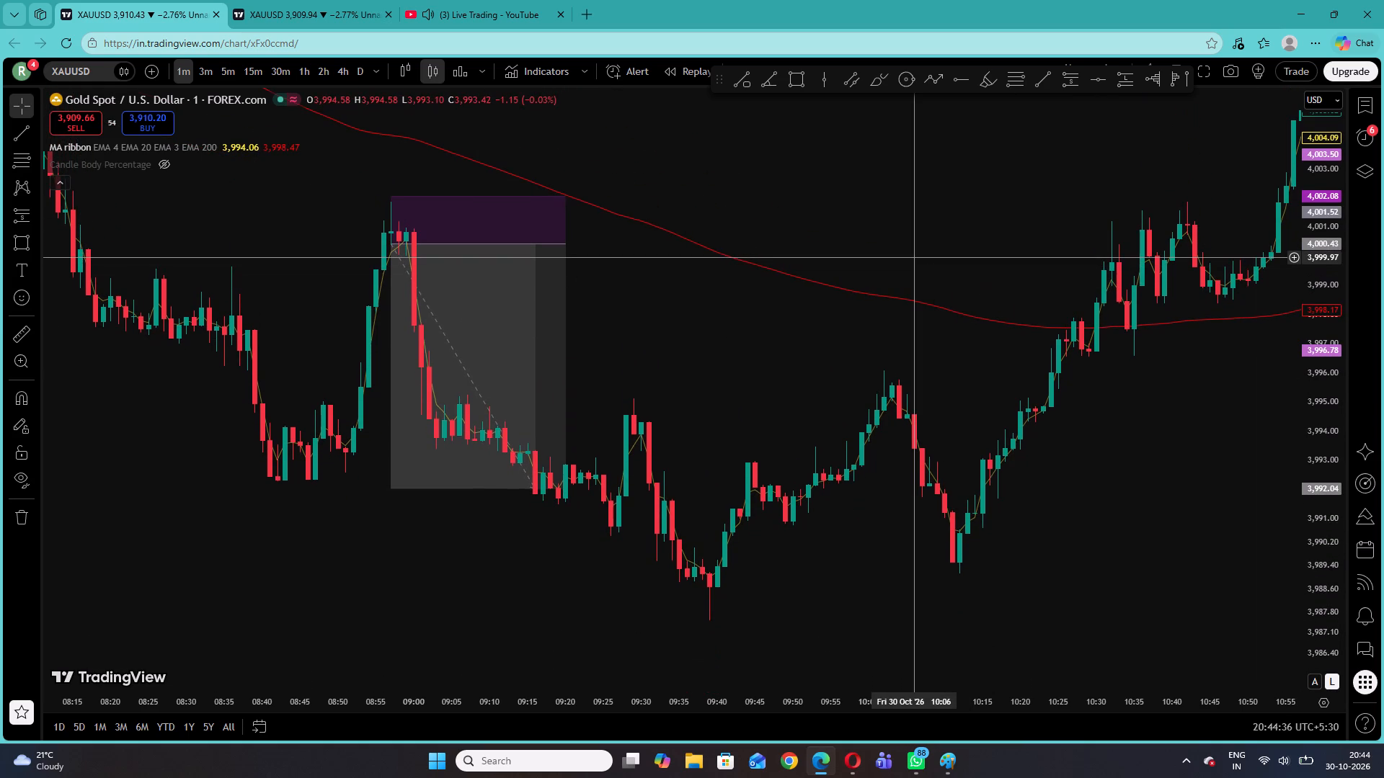
{"action": "left_click_drag", "start_coordinate": [957, 267], "coordinate": [742, 323]}
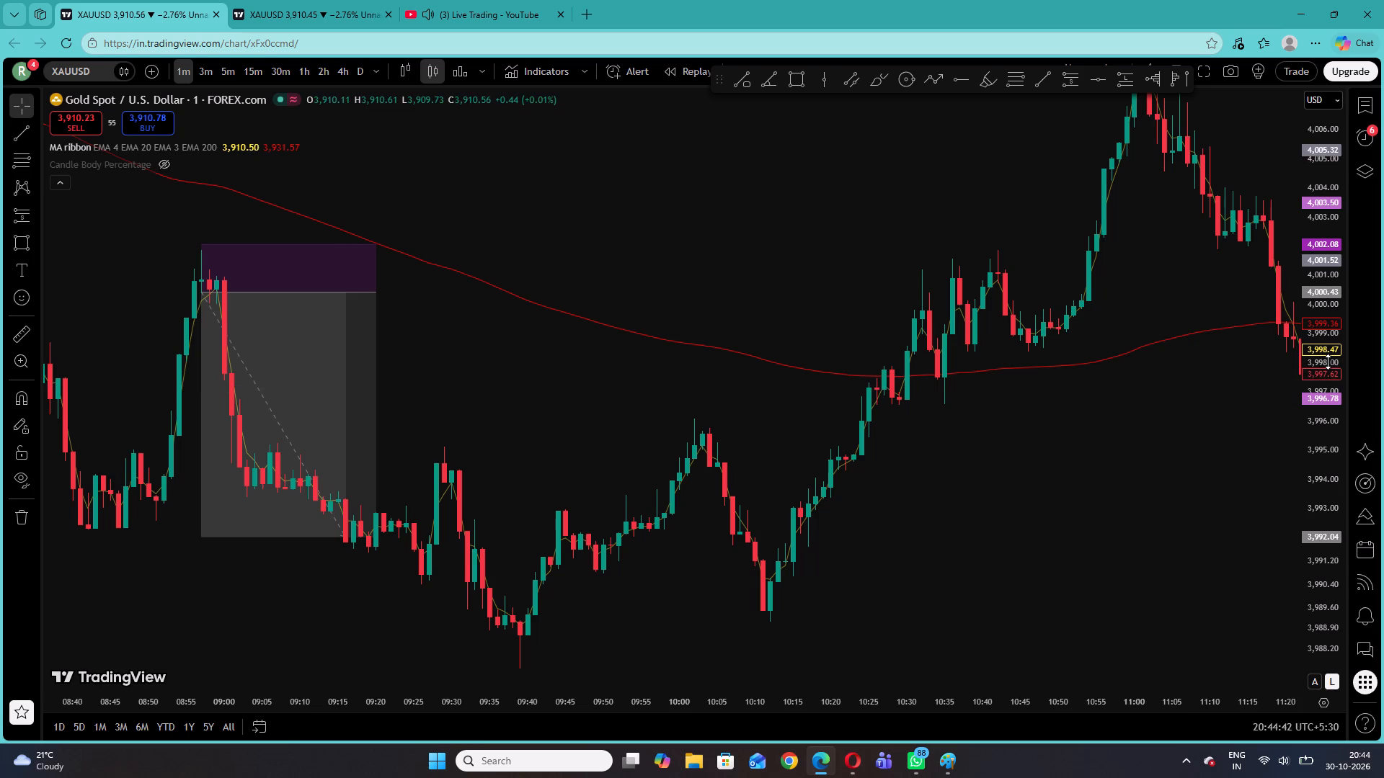
{"action": "left_click_drag", "start_coordinate": [1328, 362], "coordinate": [1328, 400]}
{"action": "left_click", "coordinate": [988, 258]}
Review the two marked long positions at about 05:36 and 06:37 against the candles and the EMA 200 line.
{"action": "left_click_drag", "start_coordinate": [484, 232], "coordinate": [1175, 310]}
{"action": "left_click_drag", "start_coordinate": [661, 261], "coordinate": [1140, 298]}
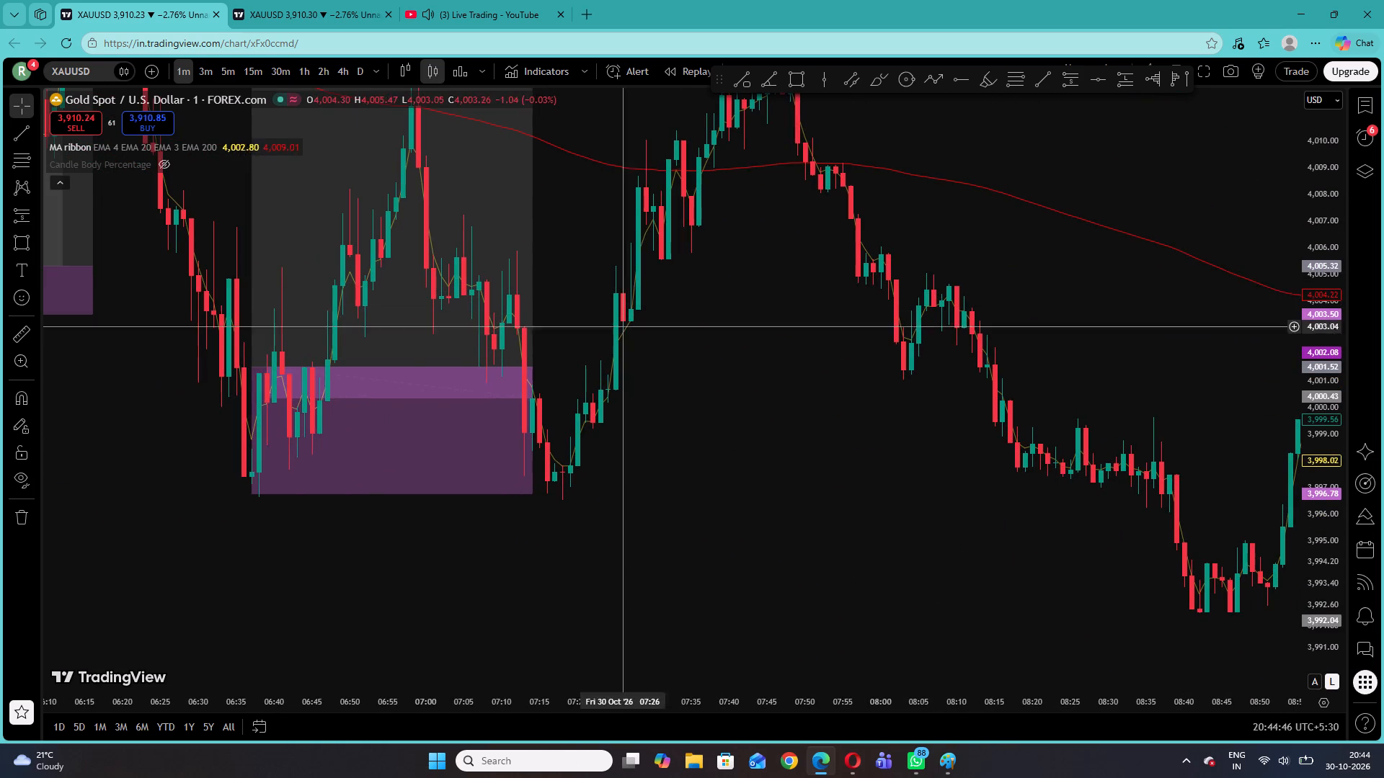
{"action": "left_click_drag", "start_coordinate": [177, 267], "coordinate": [786, 410]}
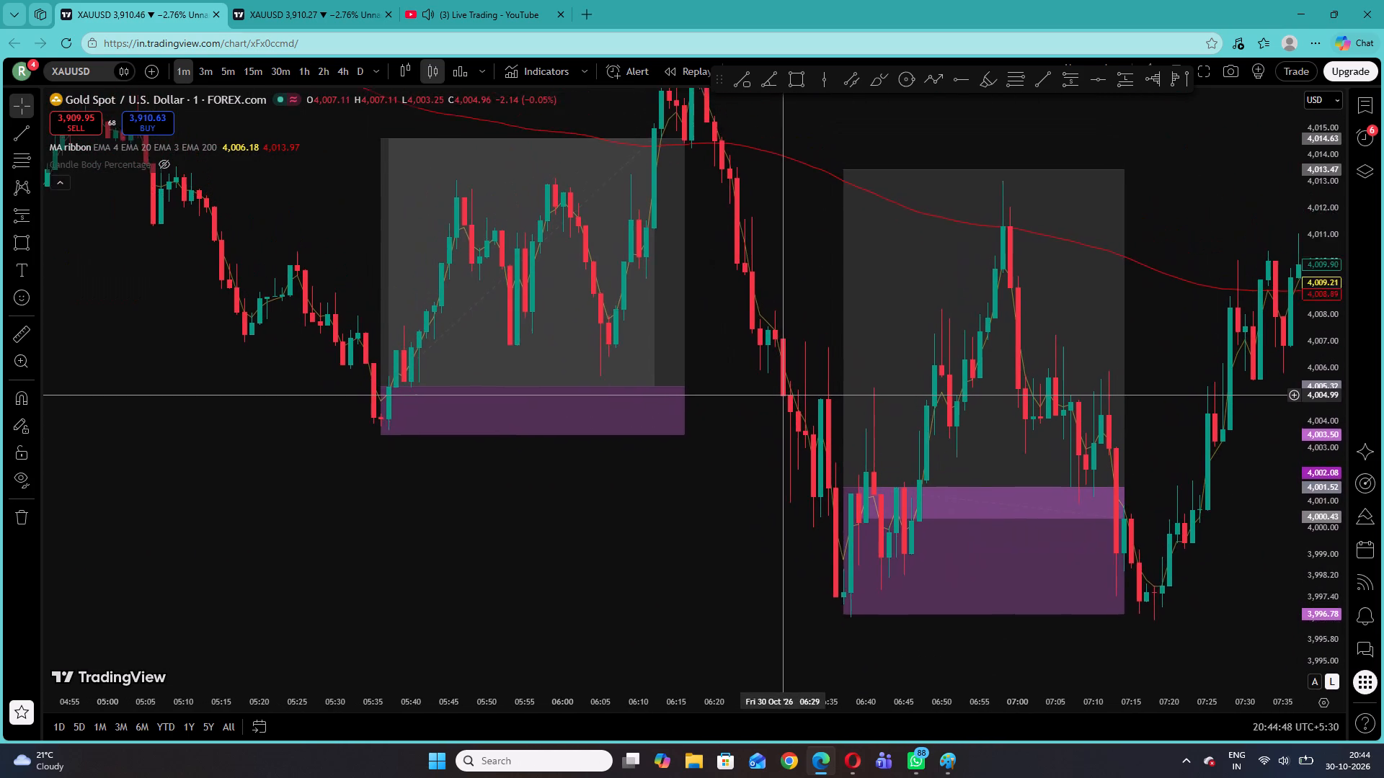
{"action": "left_click_drag", "start_coordinate": [786, 410], "coordinate": [791, 444]}
{"action": "left_click_drag", "start_coordinate": [274, 204], "coordinate": [618, 214]}
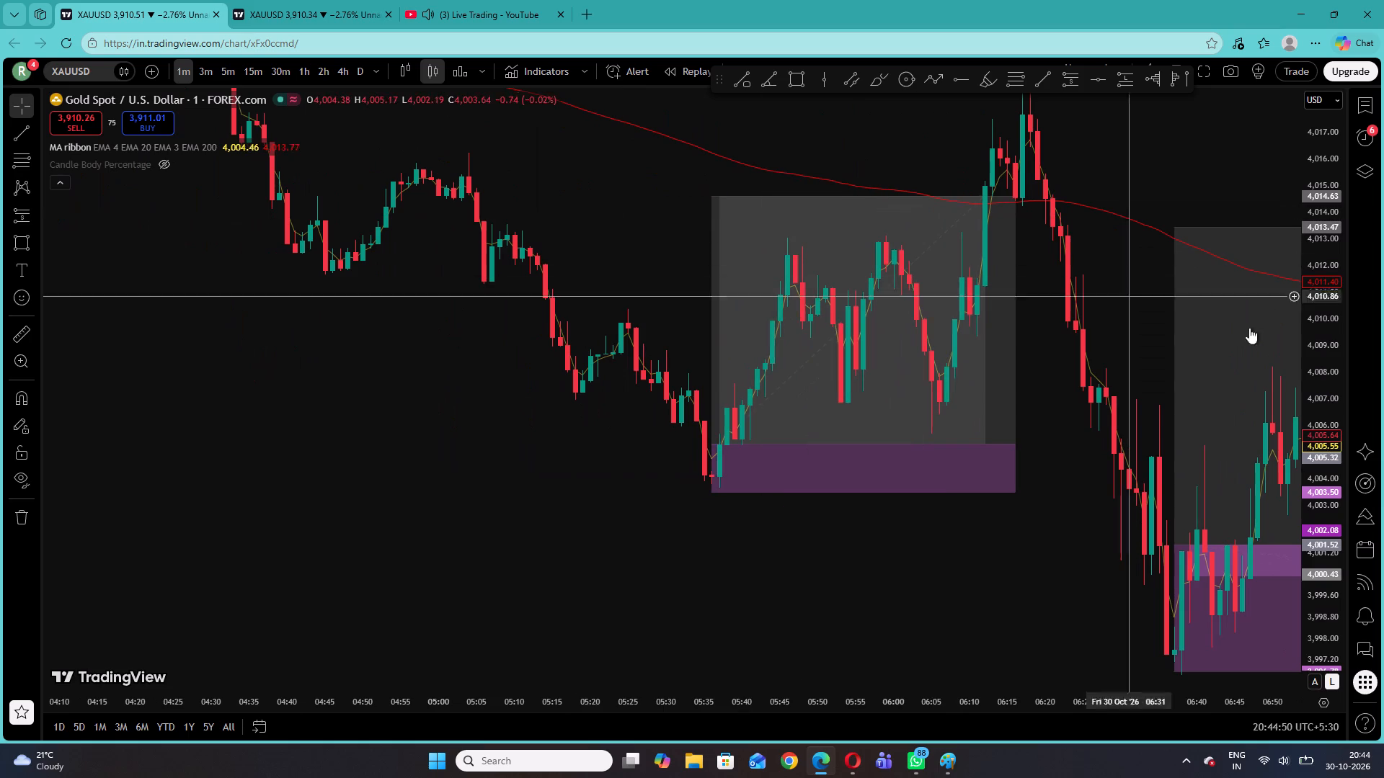
{"action": "left_click_drag", "start_coordinate": [1328, 424], "coordinate": [1331, 99]}
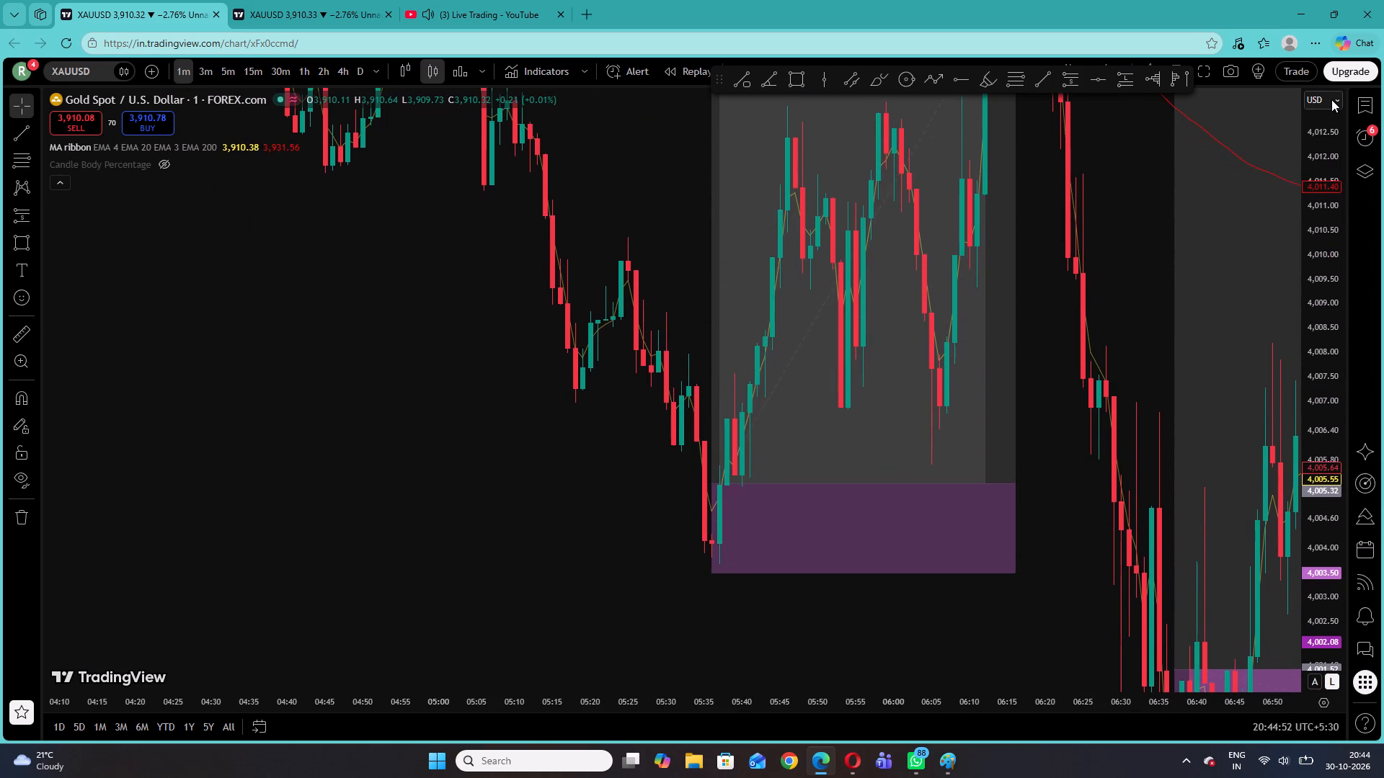
{"action": "left_click_drag", "start_coordinate": [1331, 99], "coordinate": [1332, 332]}
{"action": "left_click_drag", "start_coordinate": [1135, 247], "coordinate": [1118, 328]}
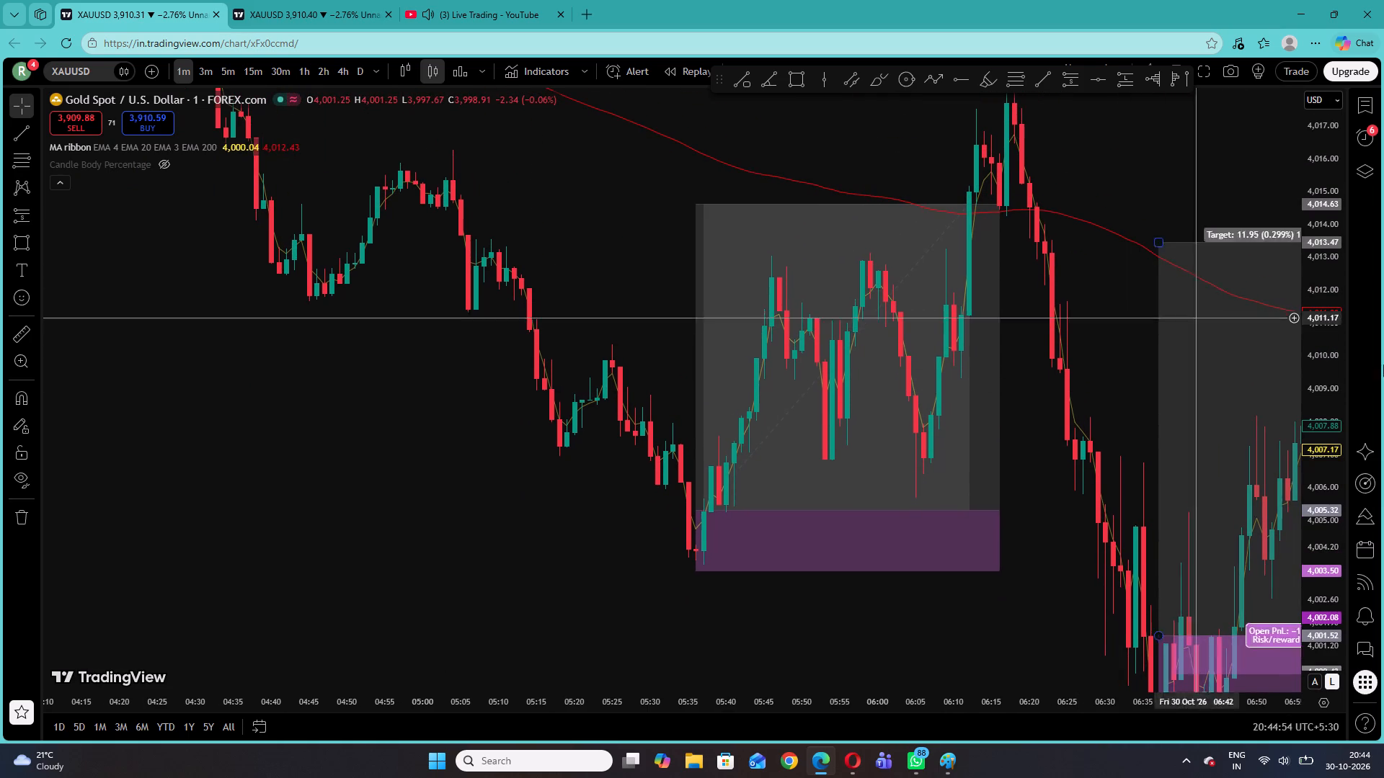
{"action": "left_click_drag", "start_coordinate": [1325, 511], "coordinate": [1338, 63]}
{"action": "left_click_drag", "start_coordinate": [1099, 212], "coordinate": [1080, 315]}
{"action": "left_click_drag", "start_coordinate": [1321, 416], "coordinate": [1326, 235]}
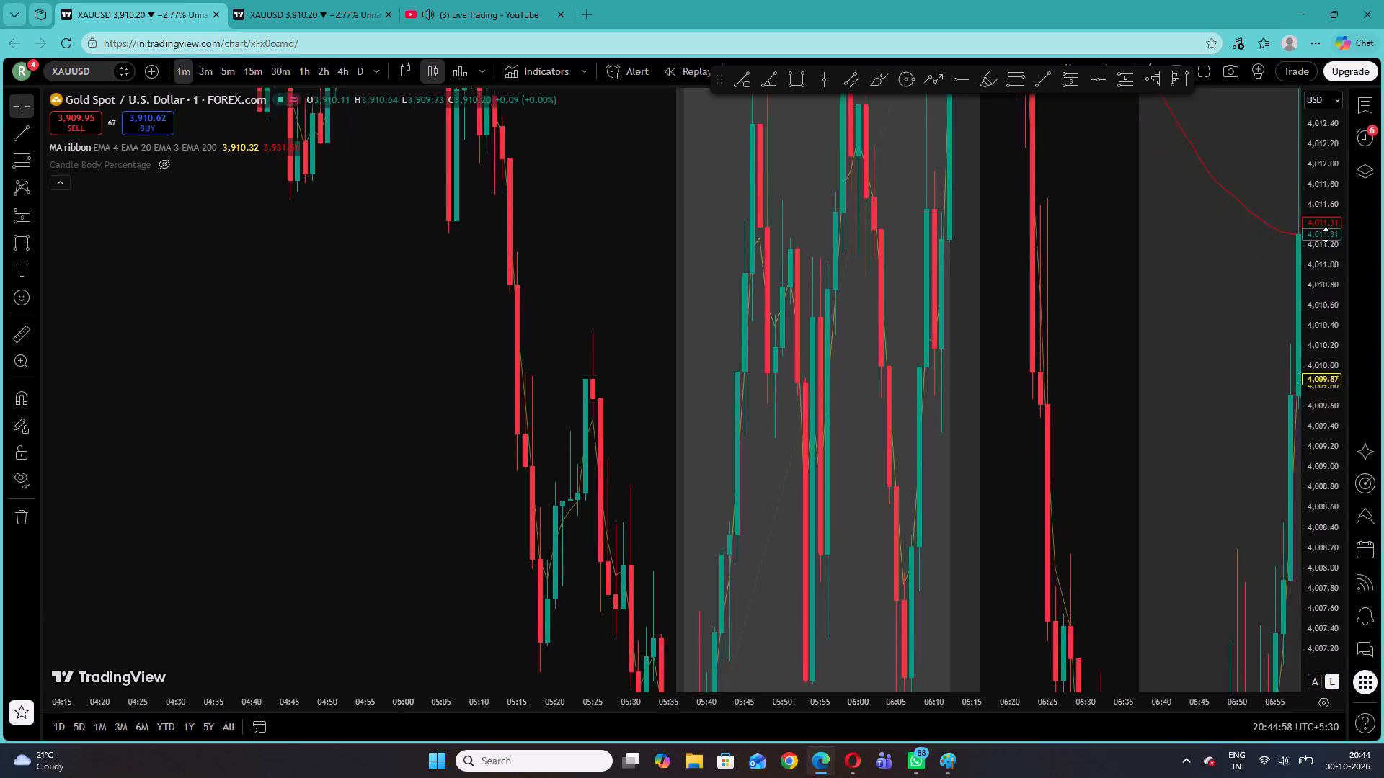
{"action": "left_click_drag", "start_coordinate": [1326, 235], "coordinate": [1313, 668]}
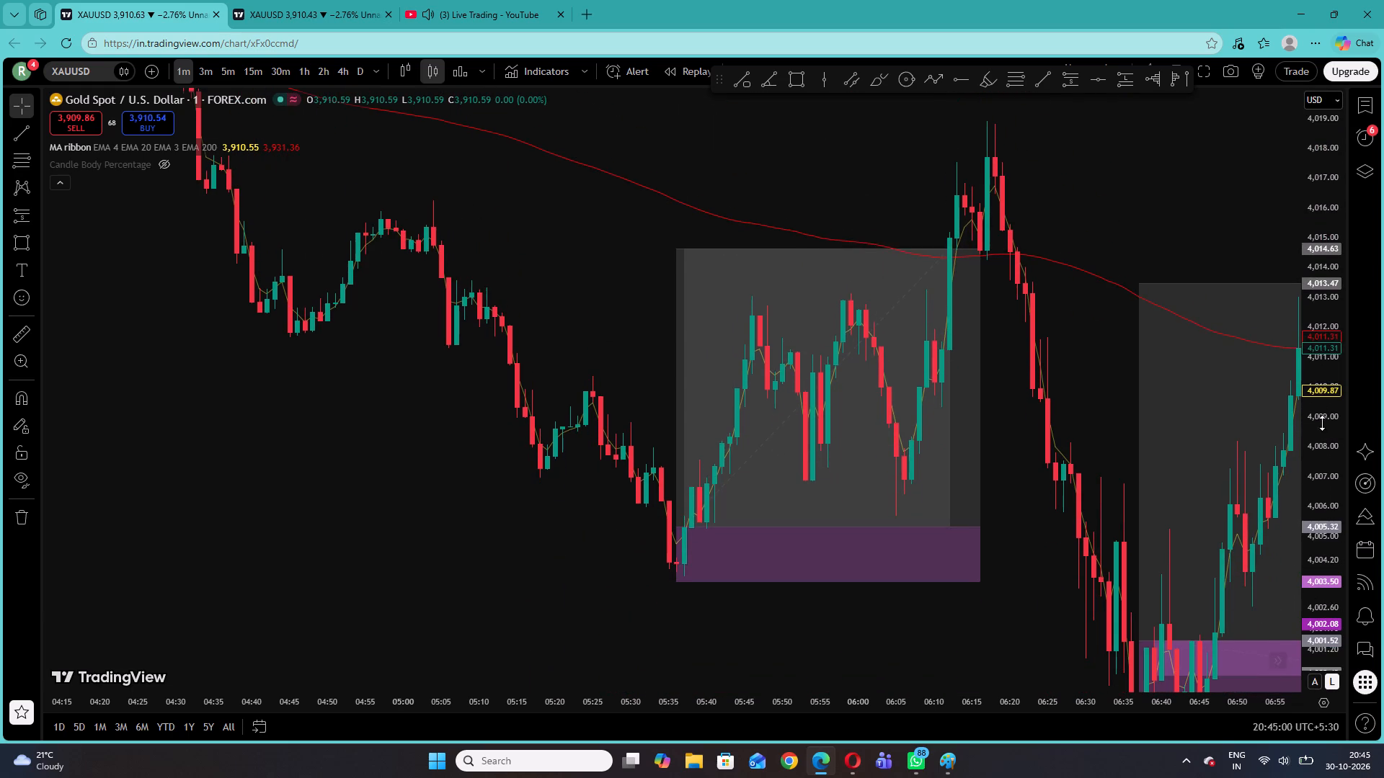
{"action": "left_click_drag", "start_coordinate": [1327, 302], "coordinate": [1356, 483]}
{"action": "left_click_drag", "start_coordinate": [1207, 262], "coordinate": [873, 225]}
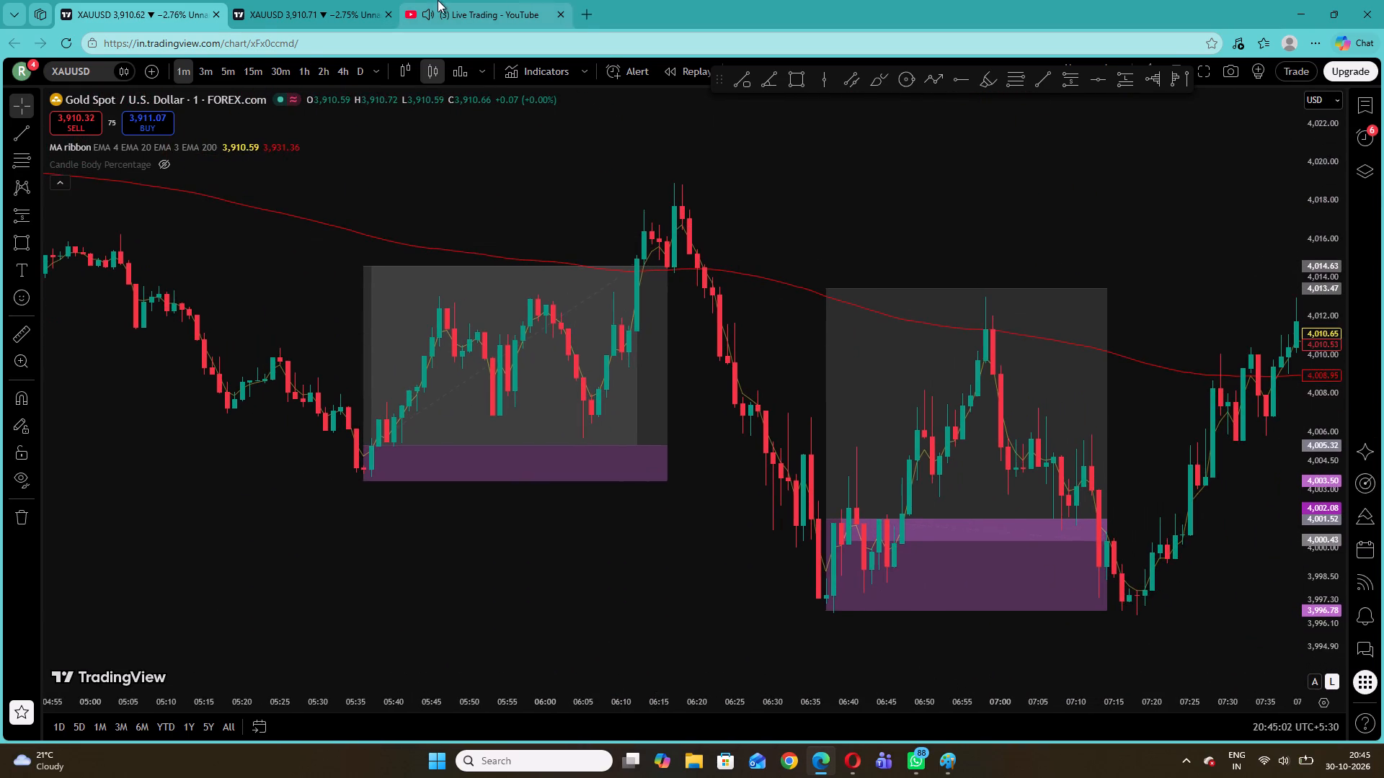
Check the streamer's gold short trade on the live stream and return to the marked XAUUSD chart.
{"action": "left_click", "coordinate": [438, 0]}
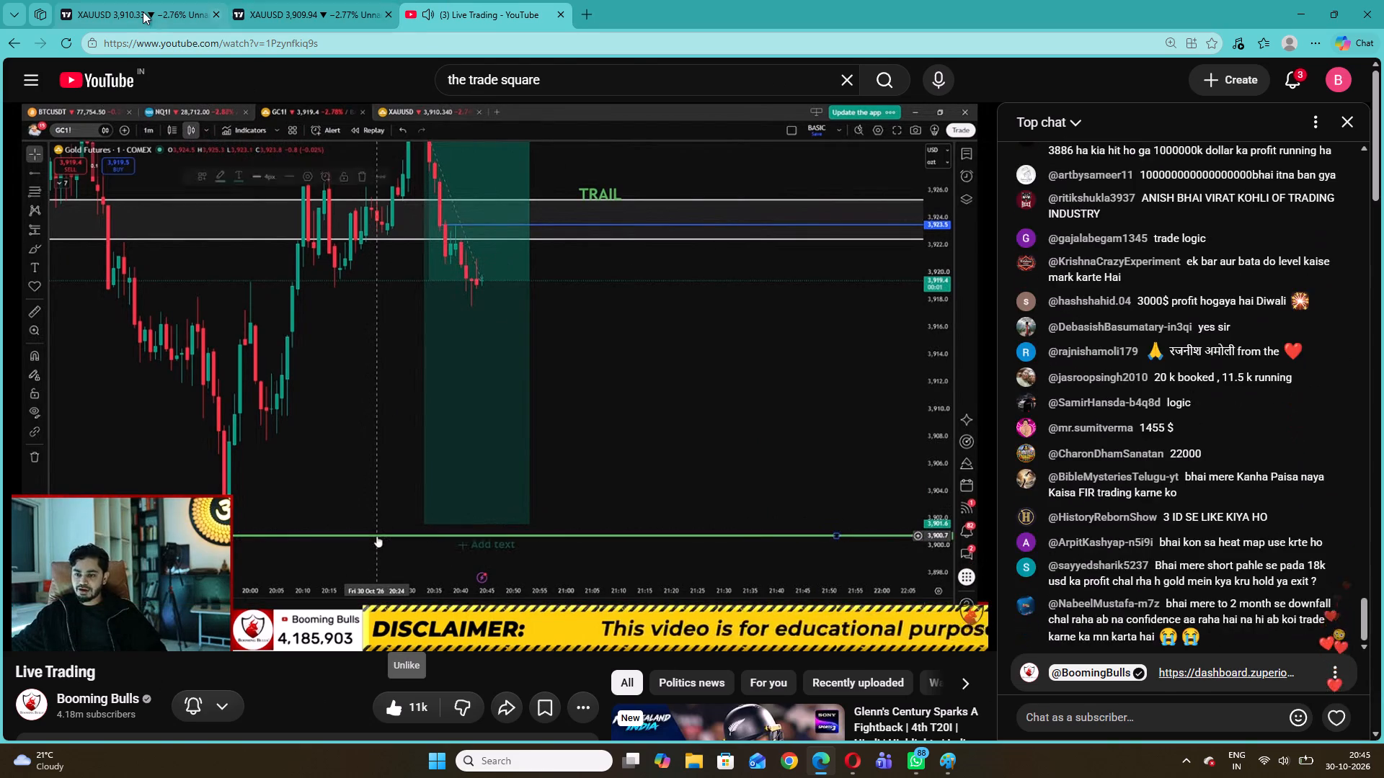
{"action": "left_click", "coordinate": [141, 9]}
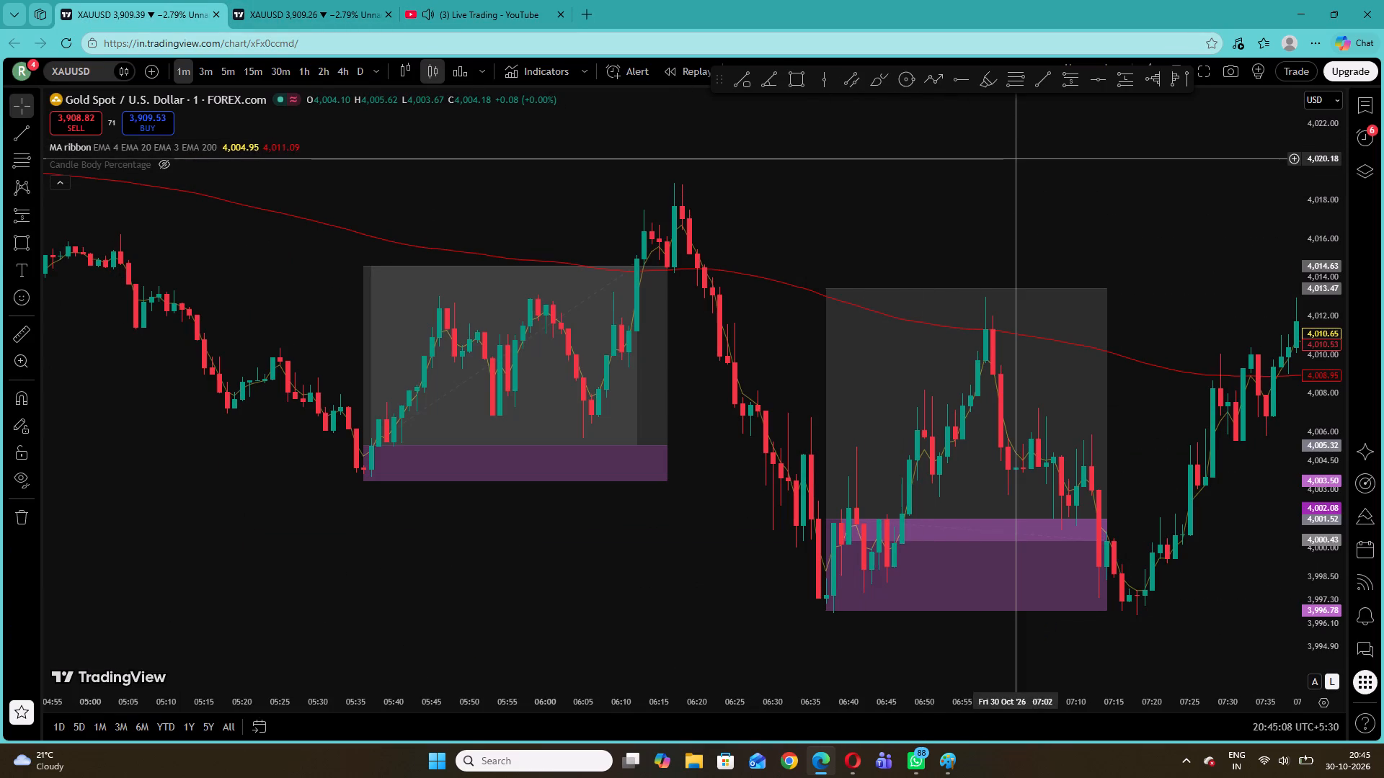
Examine the price action from the 06:37 long position through the 08:57 short position to about 11:20.
{"action": "left_click_drag", "start_coordinate": [1026, 156], "coordinate": [510, 114]}
{"action": "left_click_drag", "start_coordinate": [913, 207], "coordinate": [853, 191]}
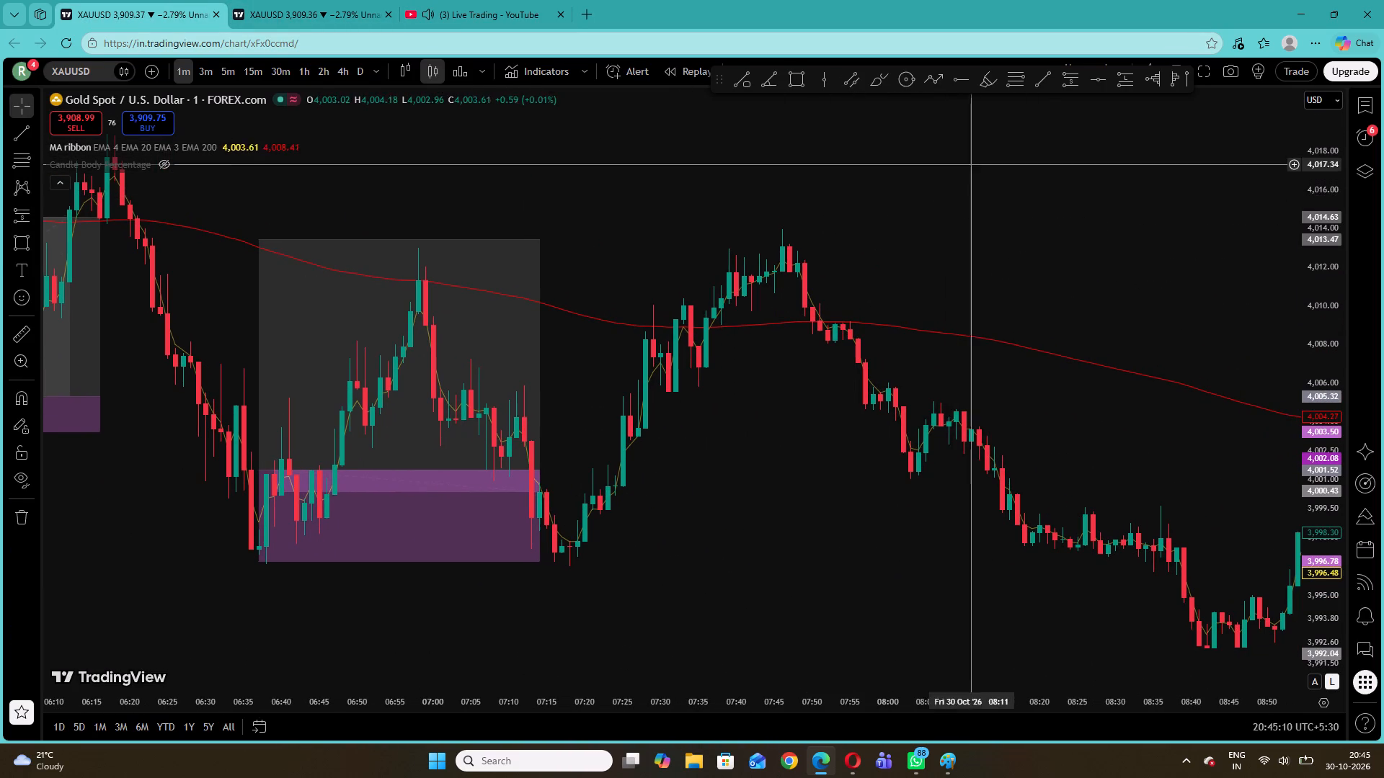
{"action": "left_click_drag", "start_coordinate": [1084, 267], "coordinate": [727, 209]}
{"action": "left_click_drag", "start_coordinate": [1091, 240], "coordinate": [585, 144]}
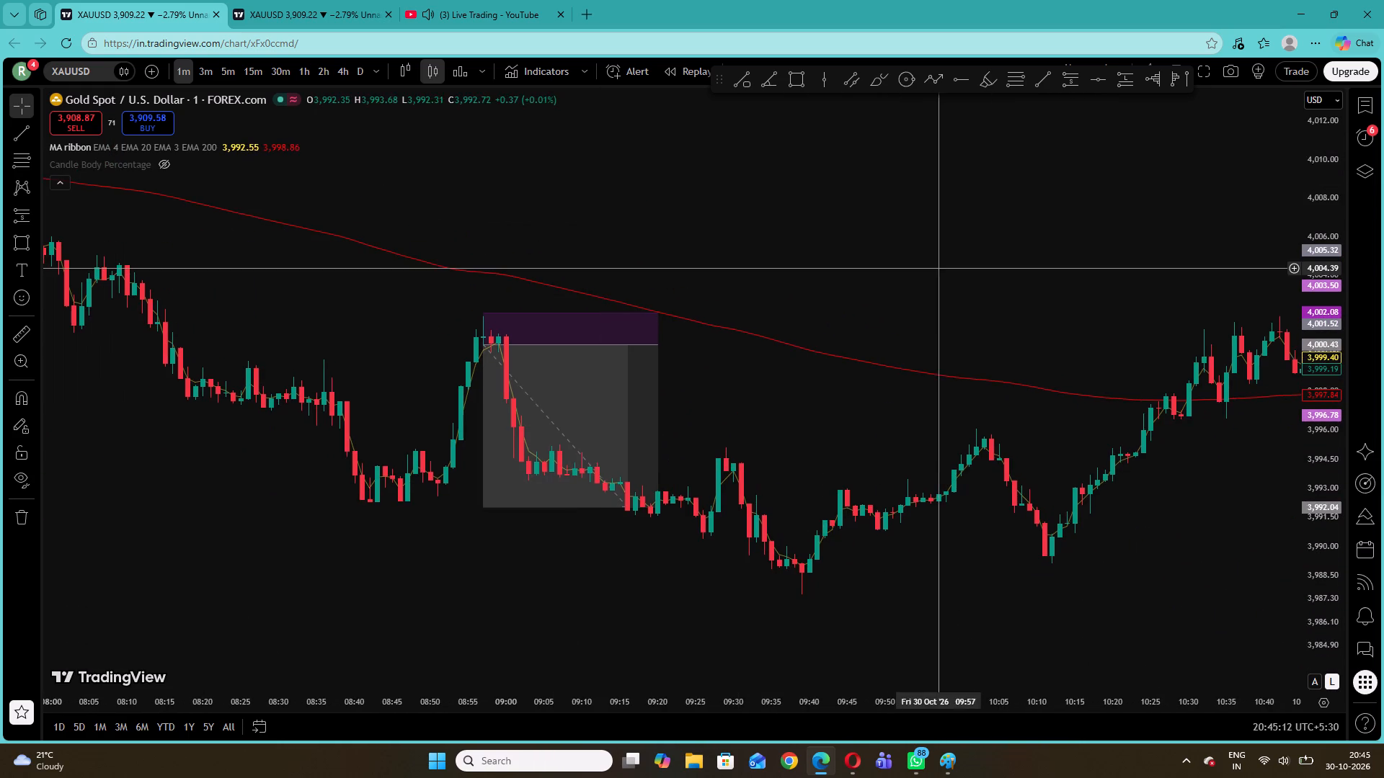
{"action": "left_click_drag", "start_coordinate": [938, 268], "coordinate": [617, 250]}
{"action": "left_click", "coordinate": [814, 241]}
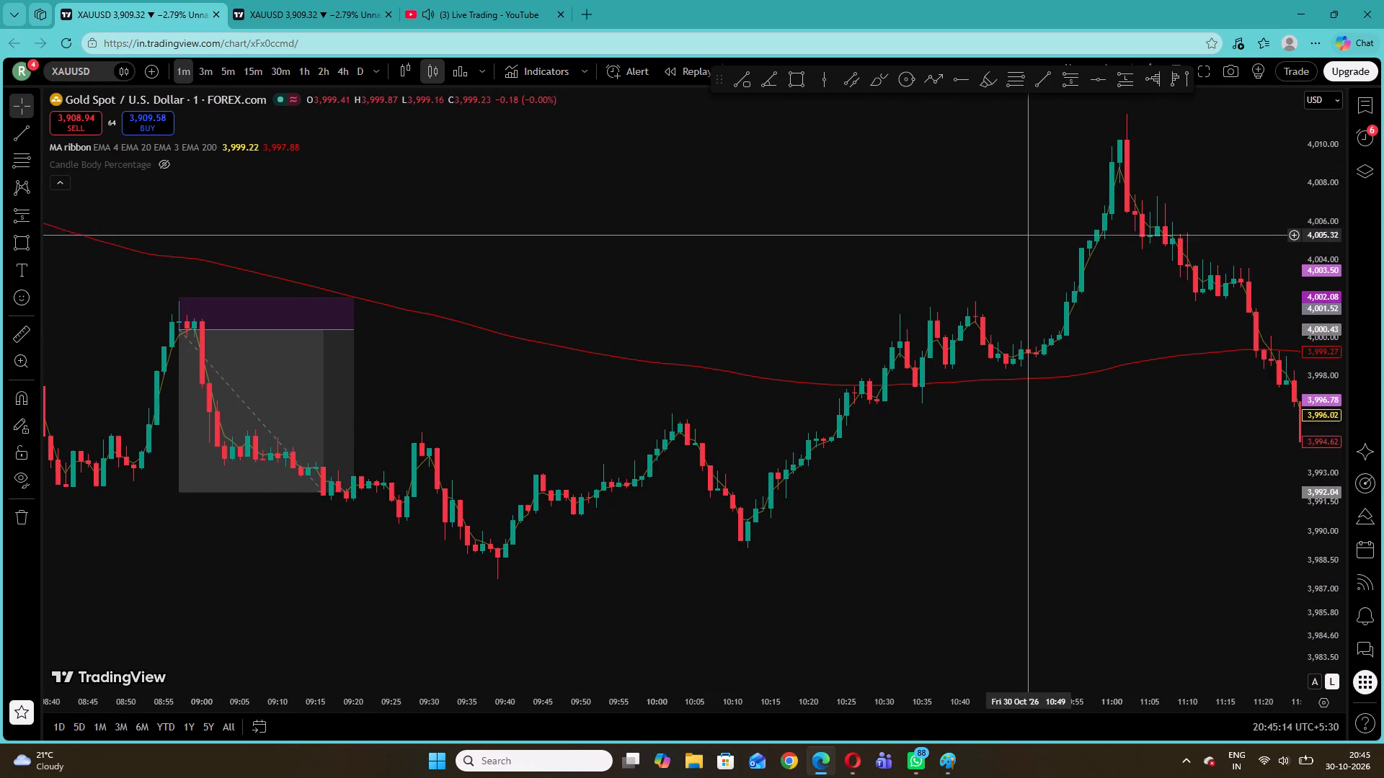
{"action": "left_click_drag", "start_coordinate": [1333, 436], "coordinate": [1331, 370]}
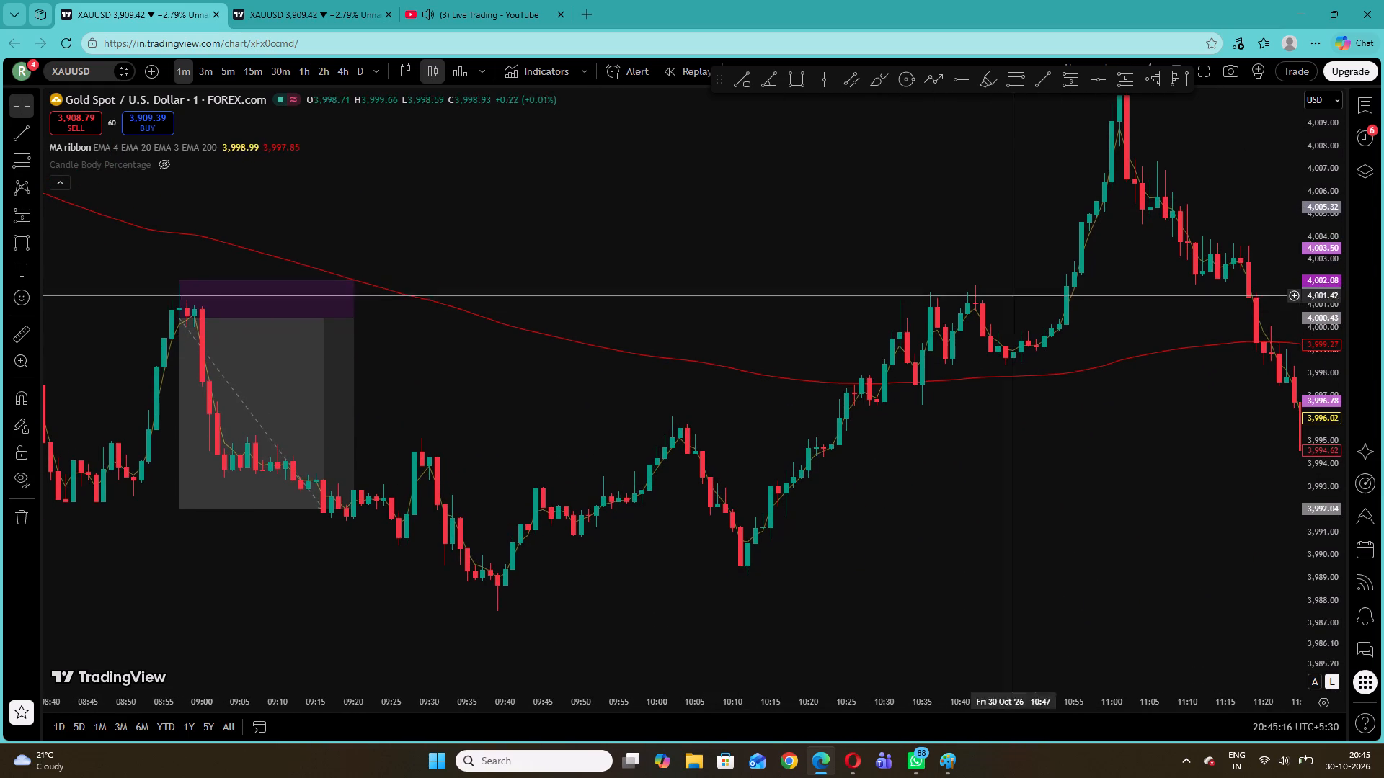
{"action": "left_click_drag", "start_coordinate": [1000, 452], "coordinate": [1039, 509]}
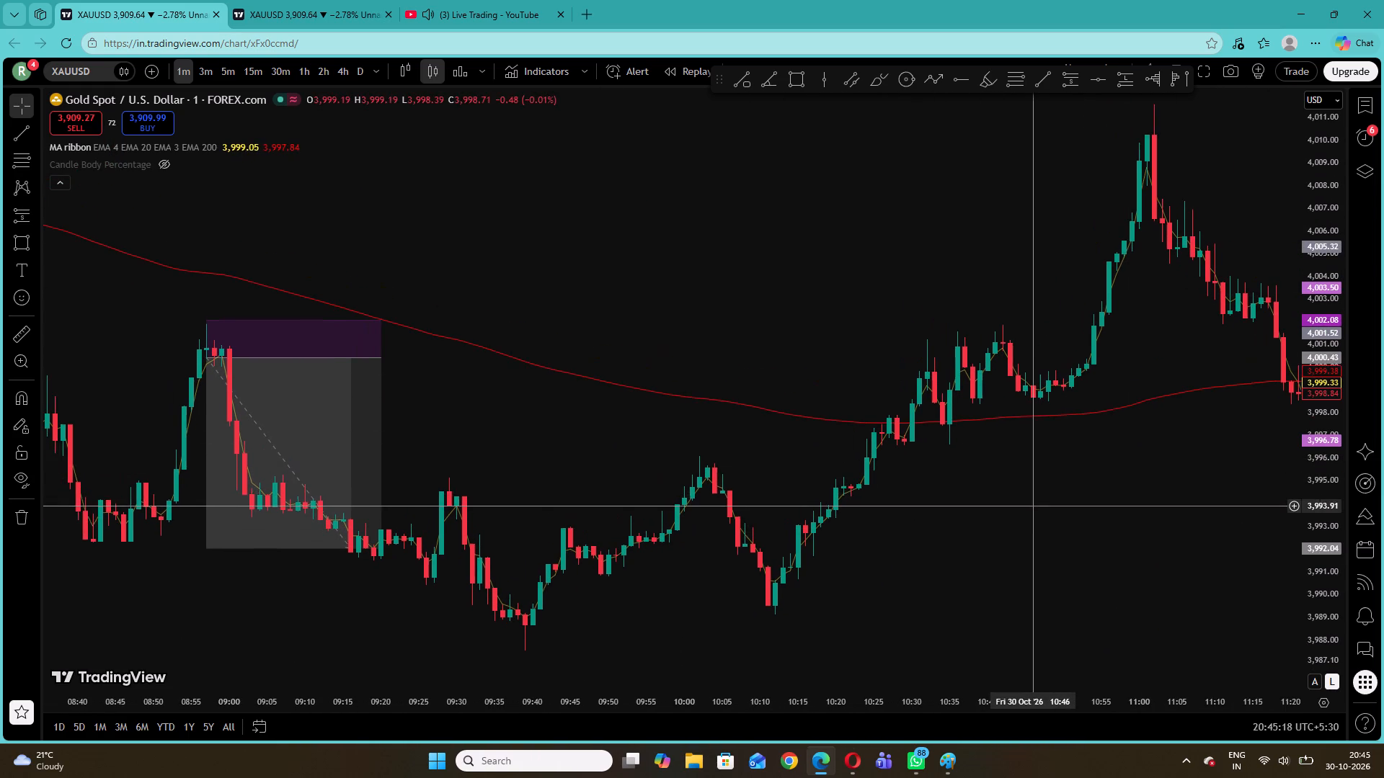
{"action": "left_click_drag", "start_coordinate": [1039, 509], "coordinate": [1039, 510]}
{"action": "left_click_drag", "start_coordinate": [1323, 533], "coordinate": [1311, 285]}
{"action": "left_click_drag", "start_coordinate": [1316, 421], "coordinate": [1306, 574]}
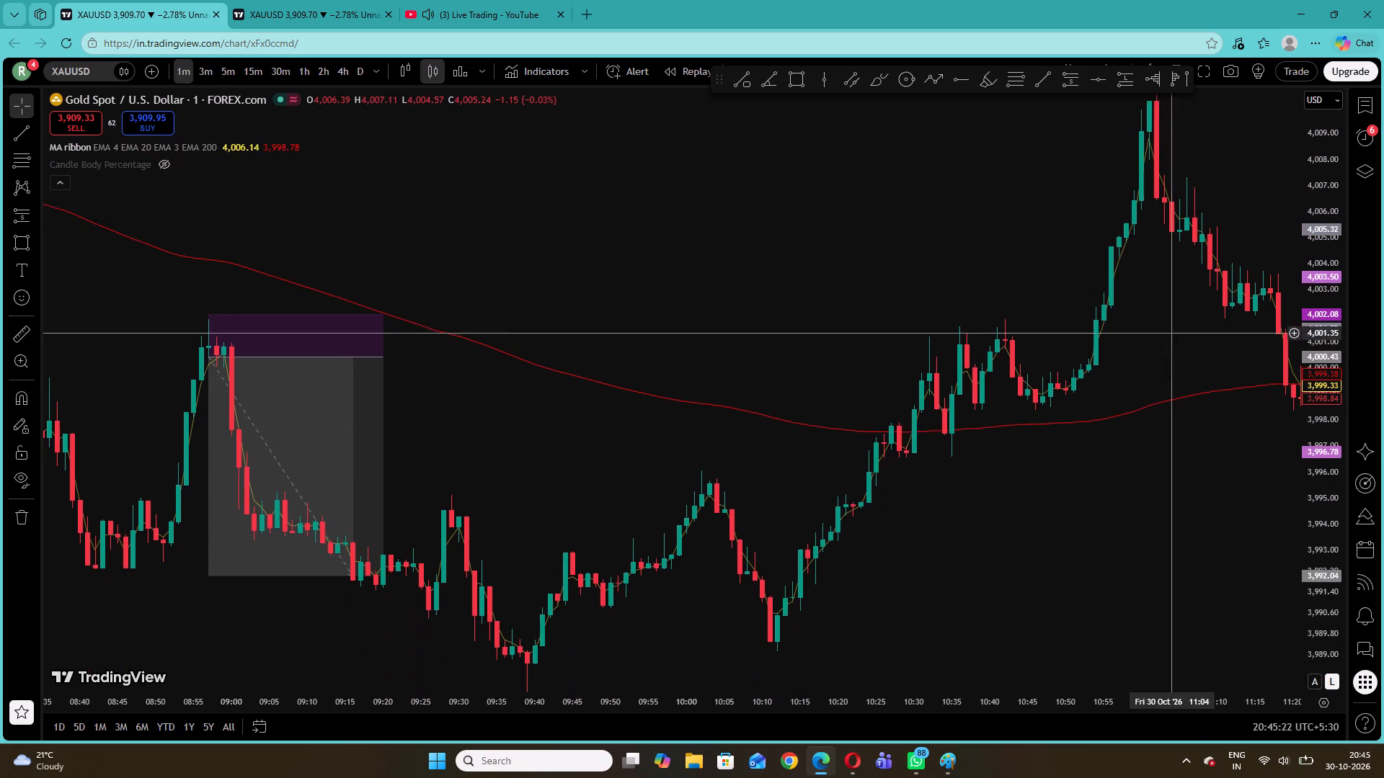
Examine the XAUUSD price action from about 11:00 through the 13:20 drop and recovery to about 15:00.
{"action": "left_click_drag", "start_coordinate": [1171, 293], "coordinate": [692, 401]}
{"action": "left_click", "coordinate": [853, 255]}
{"action": "left_click_drag", "start_coordinate": [1067, 365], "coordinate": [951, 197]}
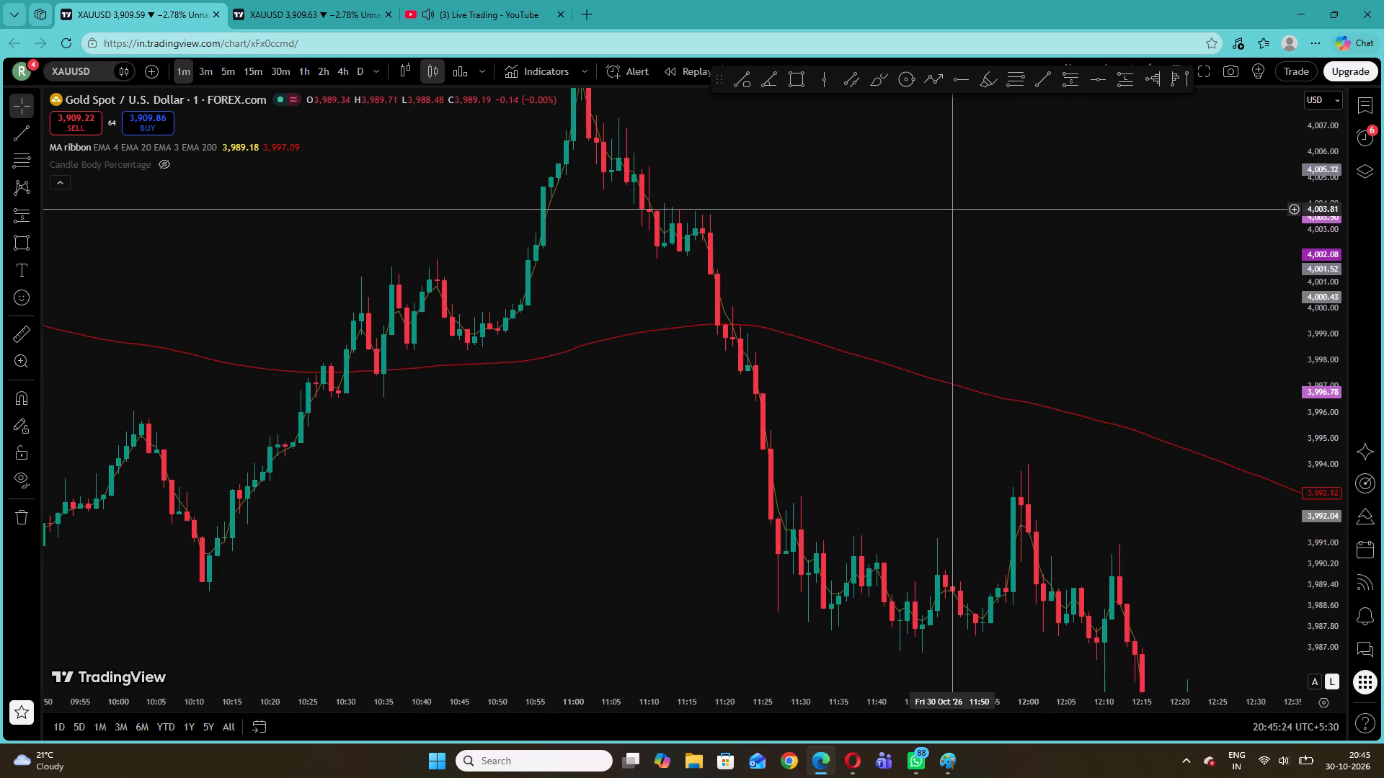
{"action": "left_click_drag", "start_coordinate": [951, 197], "coordinate": [949, 192]}
{"action": "left_click_drag", "start_coordinate": [1034, 383], "coordinate": [944, 251]}
{"action": "left_click_drag", "start_coordinate": [1096, 416], "coordinate": [988, 321]}
{"action": "left_click", "coordinate": [1009, 302]}
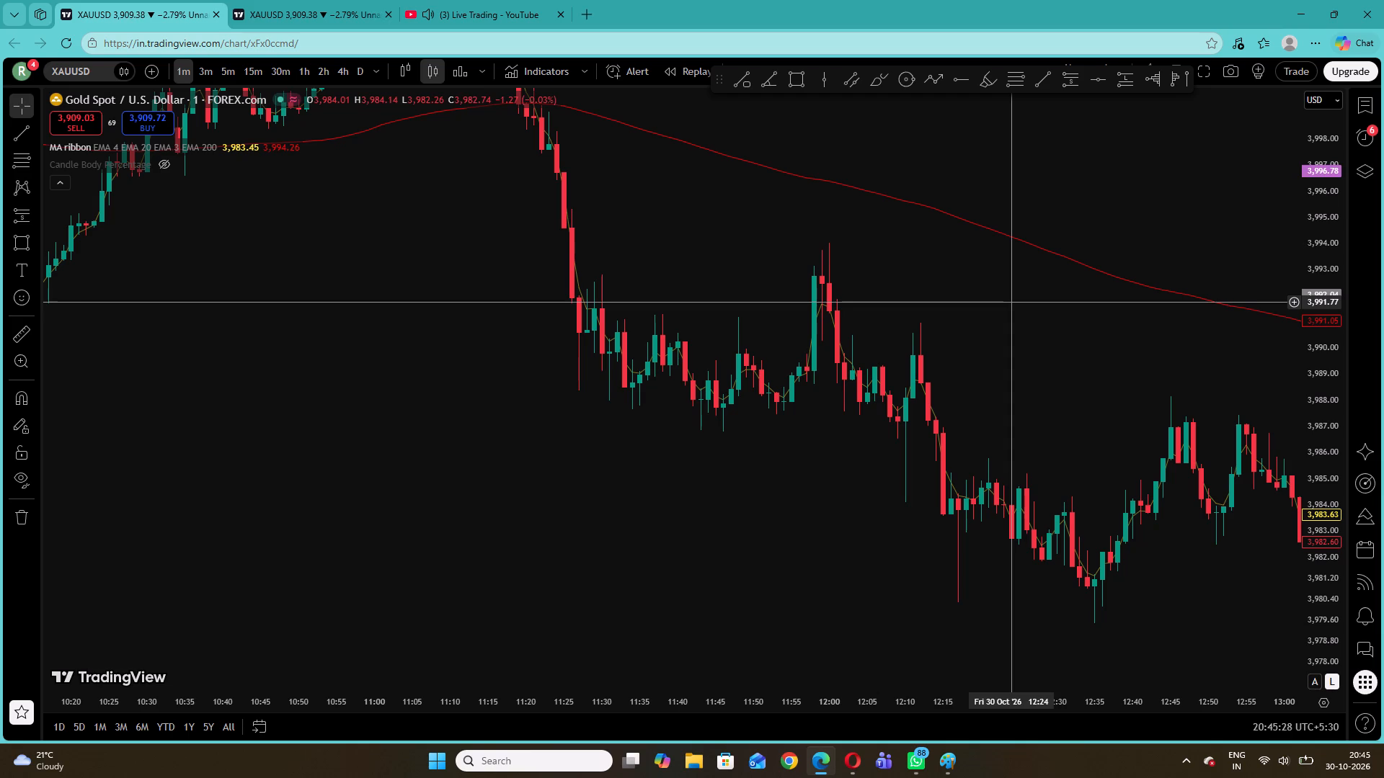
{"action": "left_click_drag", "start_coordinate": [1091, 359], "coordinate": [746, 278]}
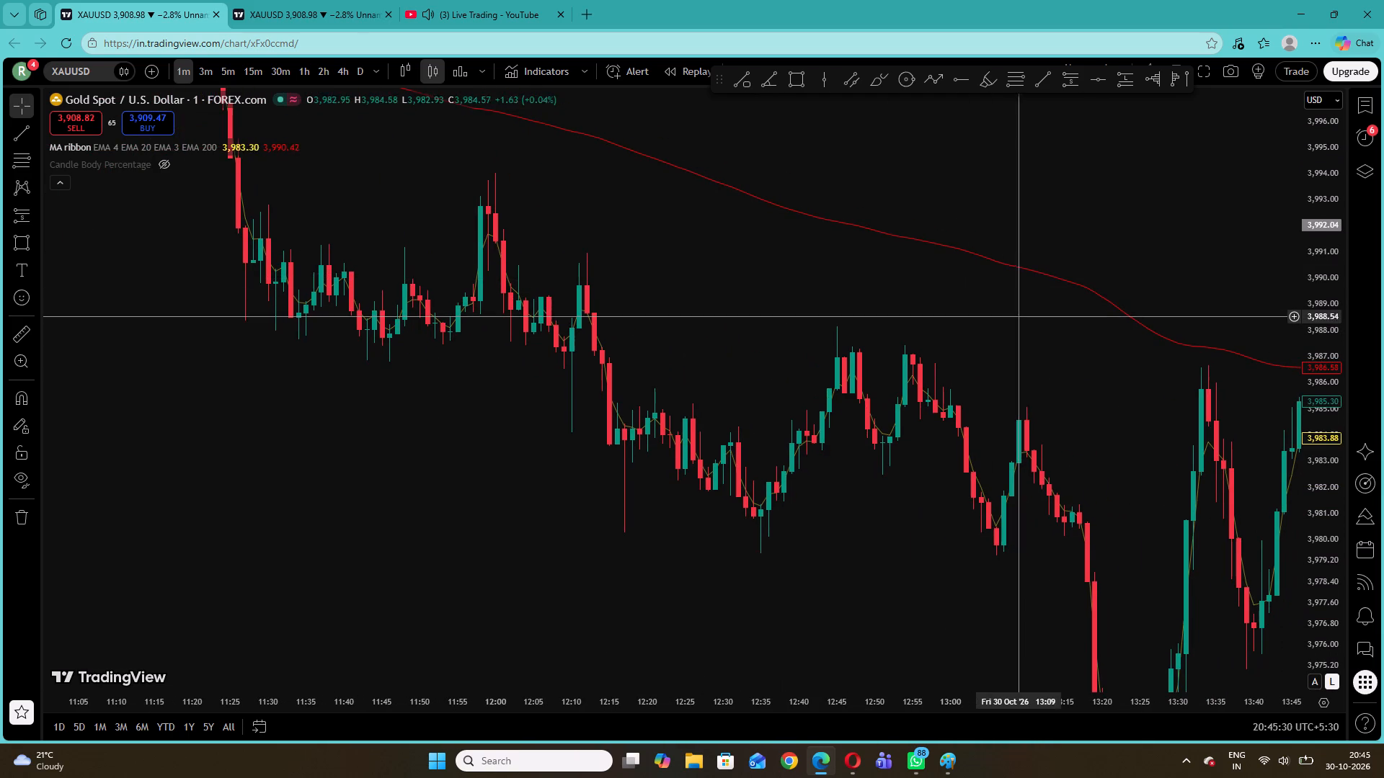
{"action": "left_click_drag", "start_coordinate": [1065, 344], "coordinate": [1053, 323]}
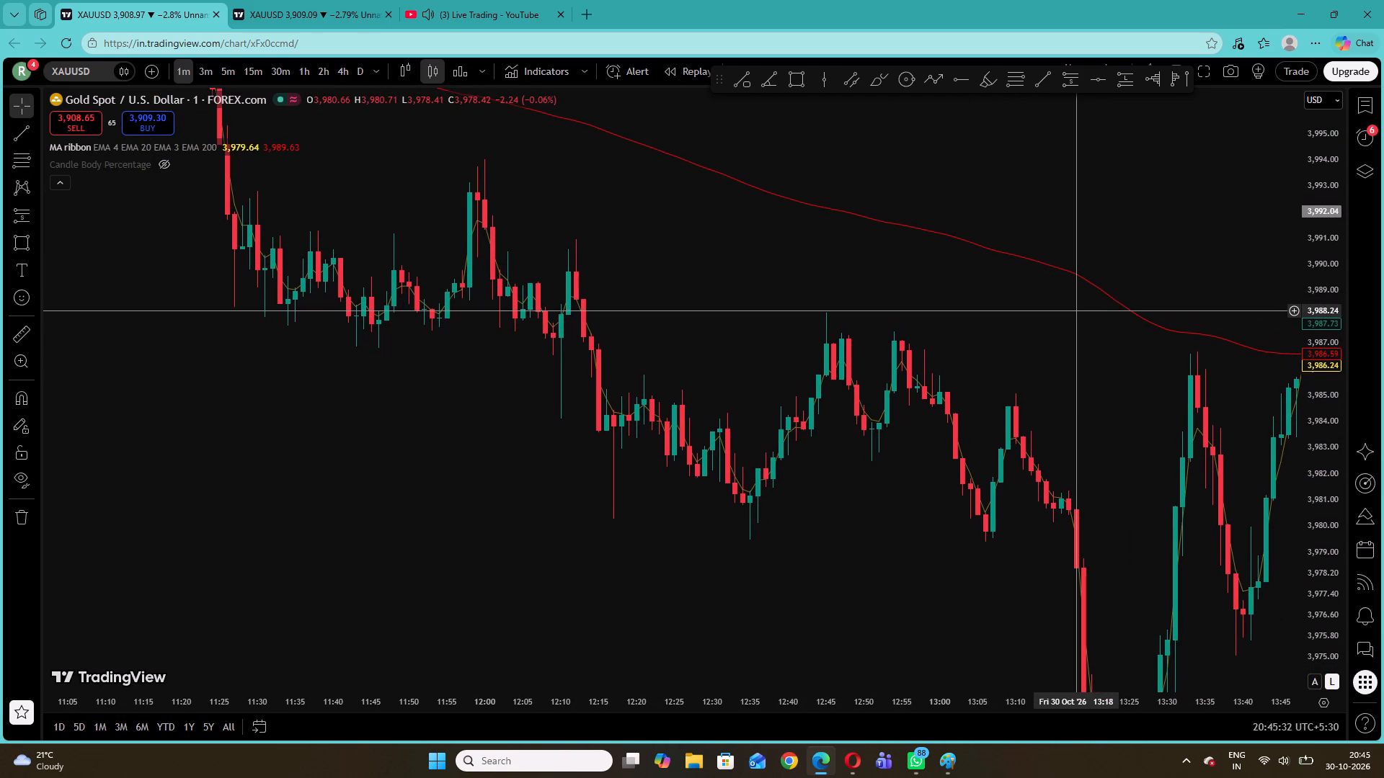
{"action": "left_click_drag", "start_coordinate": [1331, 511], "coordinate": [1329, 243]}
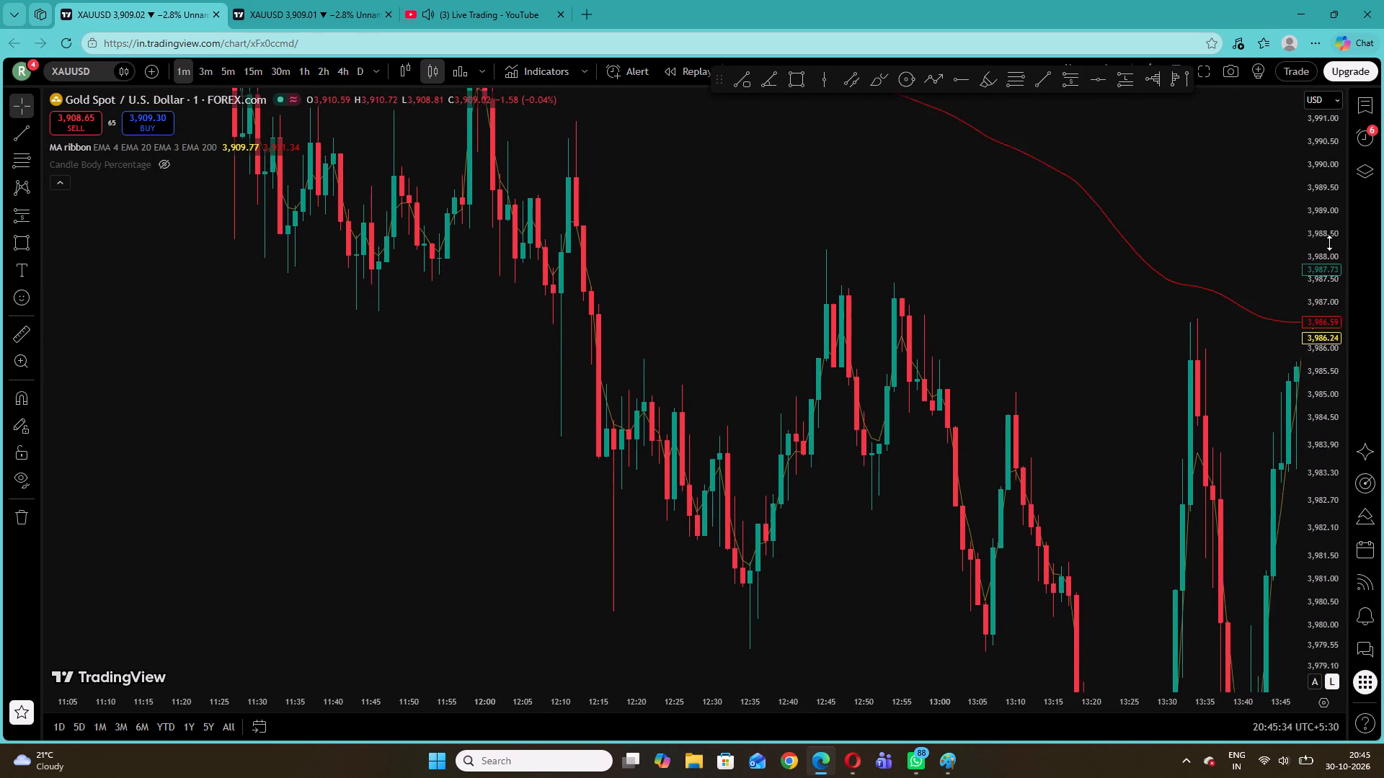
{"action": "left_click_drag", "start_coordinate": [1329, 243], "coordinate": [1323, 474]}
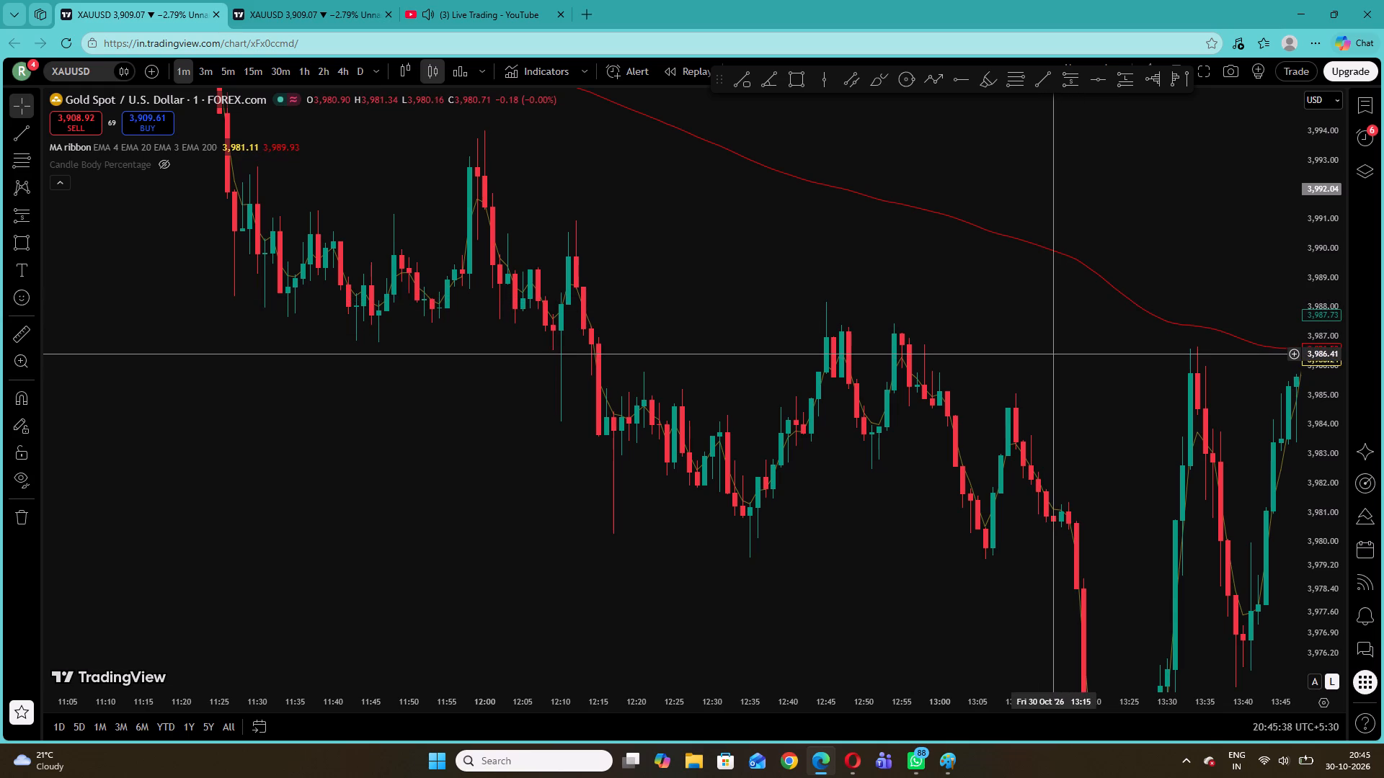
{"action": "left_click_drag", "start_coordinate": [1055, 353], "coordinate": [812, 276]}
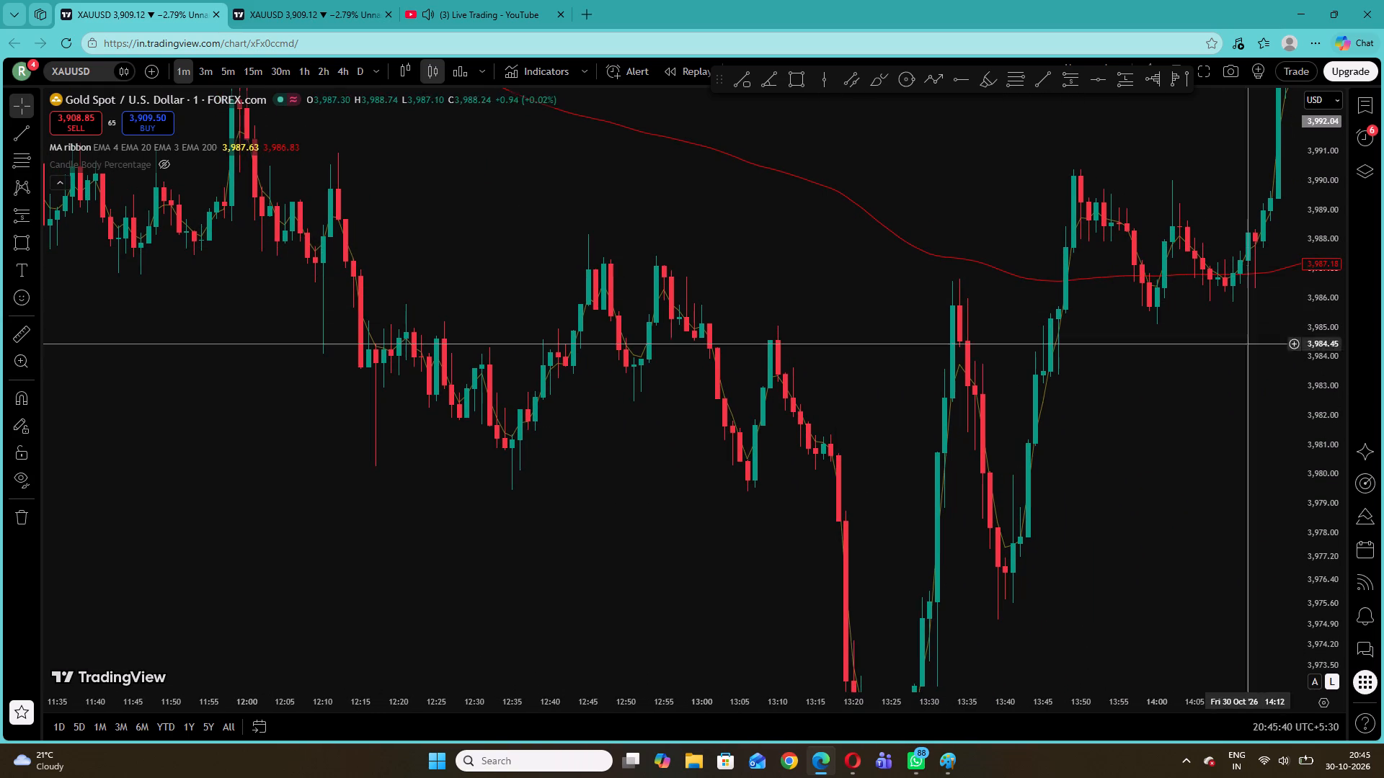
{"action": "left_click_drag", "start_coordinate": [1318, 332], "coordinate": [1316, 588]}
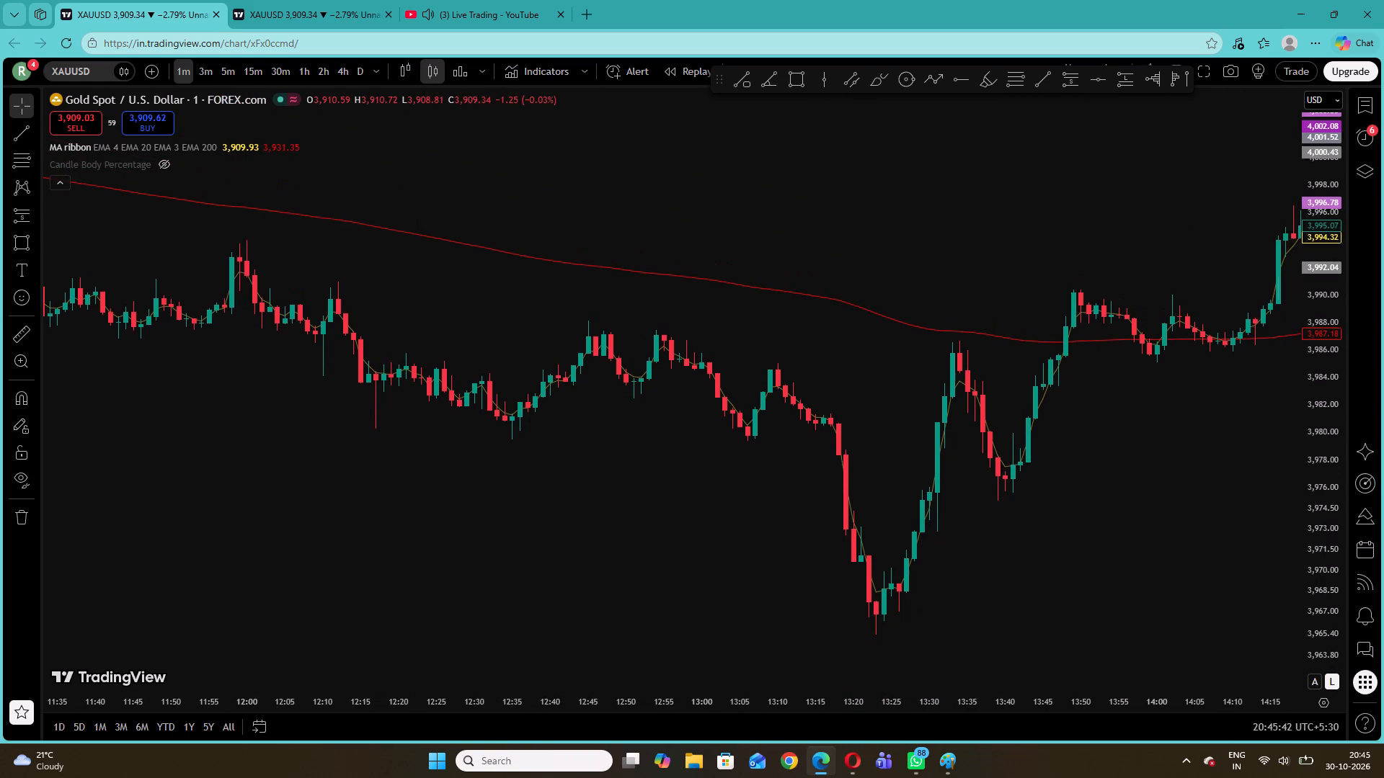
{"action": "left_click_drag", "start_coordinate": [1081, 425], "coordinate": [716, 382]}
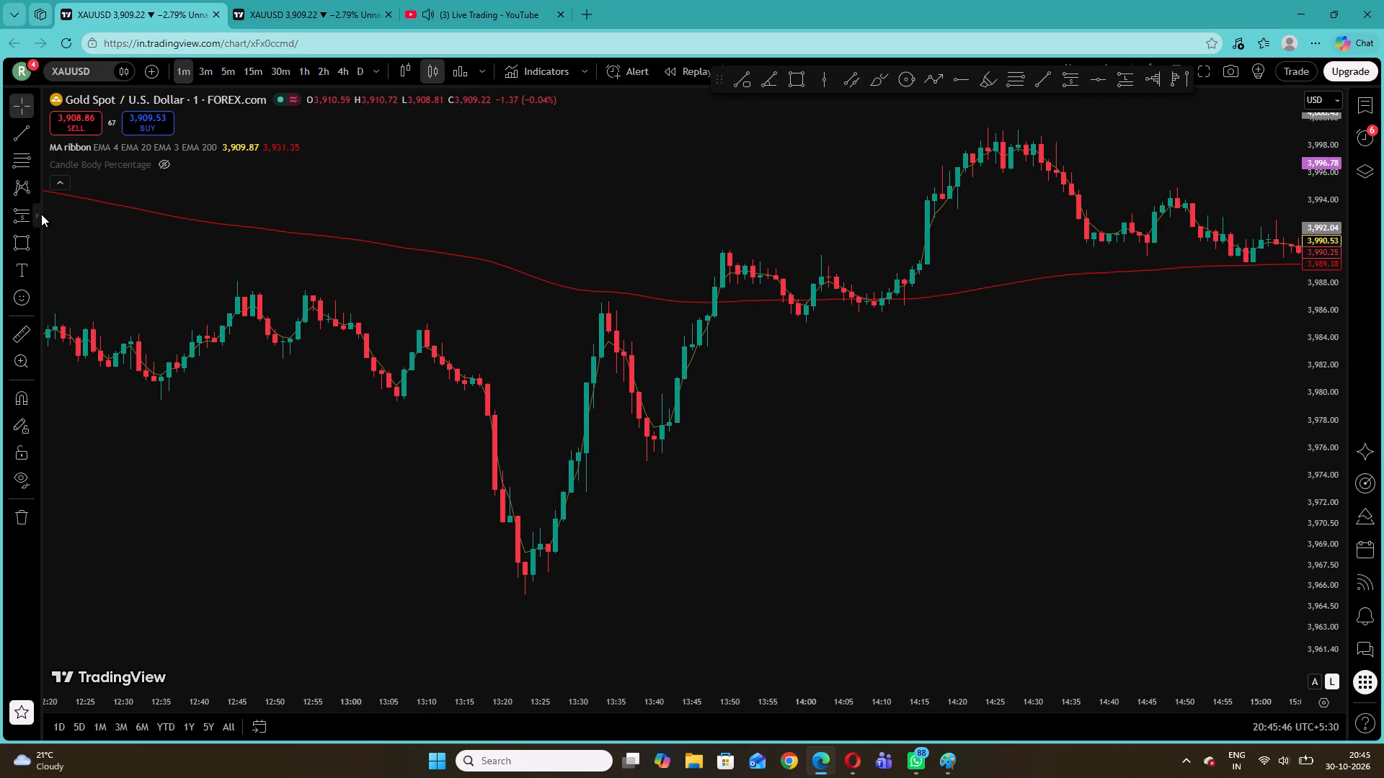
Mark a long position at the 13:22 low with entry 3,968.73, stop 3,966.12 and target 3,982.27, ending at about 13:35.
{"action": "left_click", "coordinate": [36, 214]}
{"action": "left_click", "coordinate": [81, 242]}
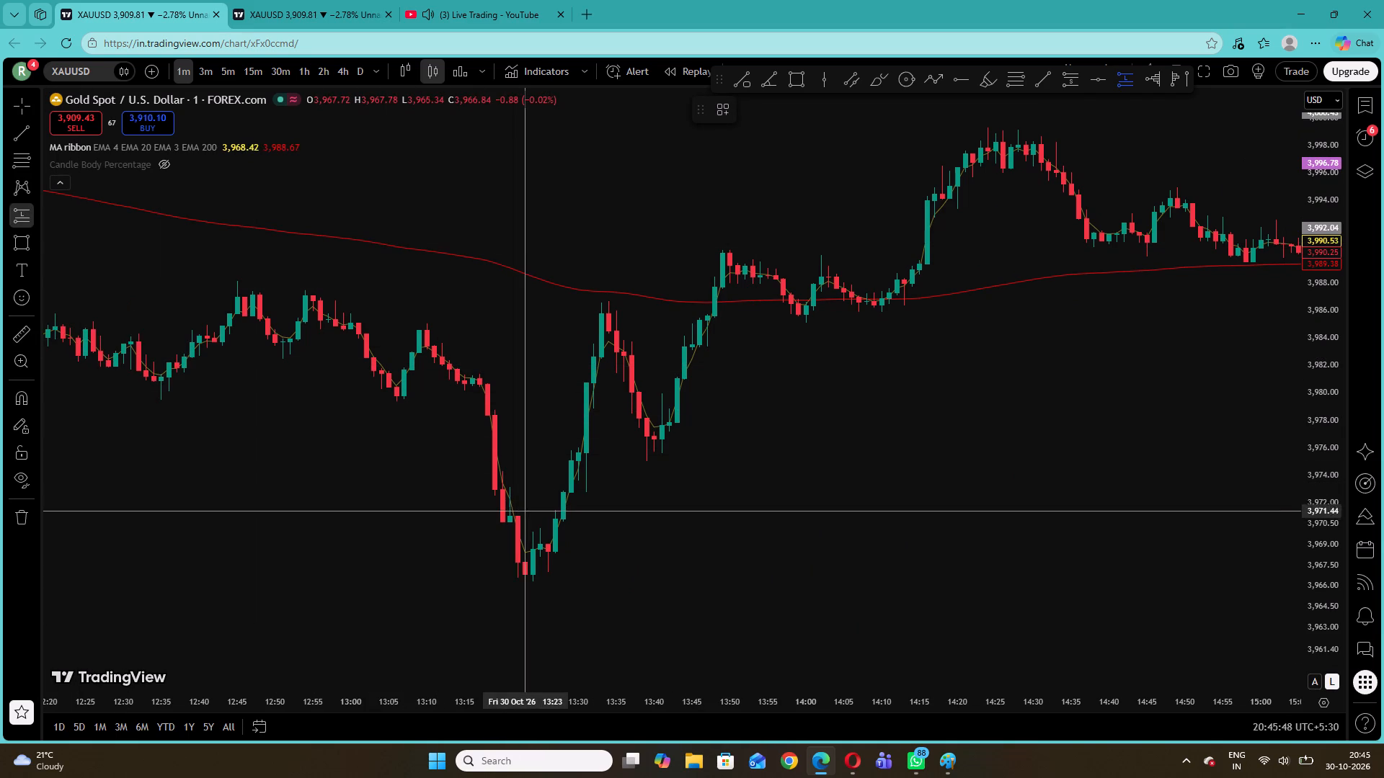
{"action": "left_click", "coordinate": [521, 548]}
{"action": "left_click_drag", "start_coordinate": [516, 640], "coordinate": [540, 586]}
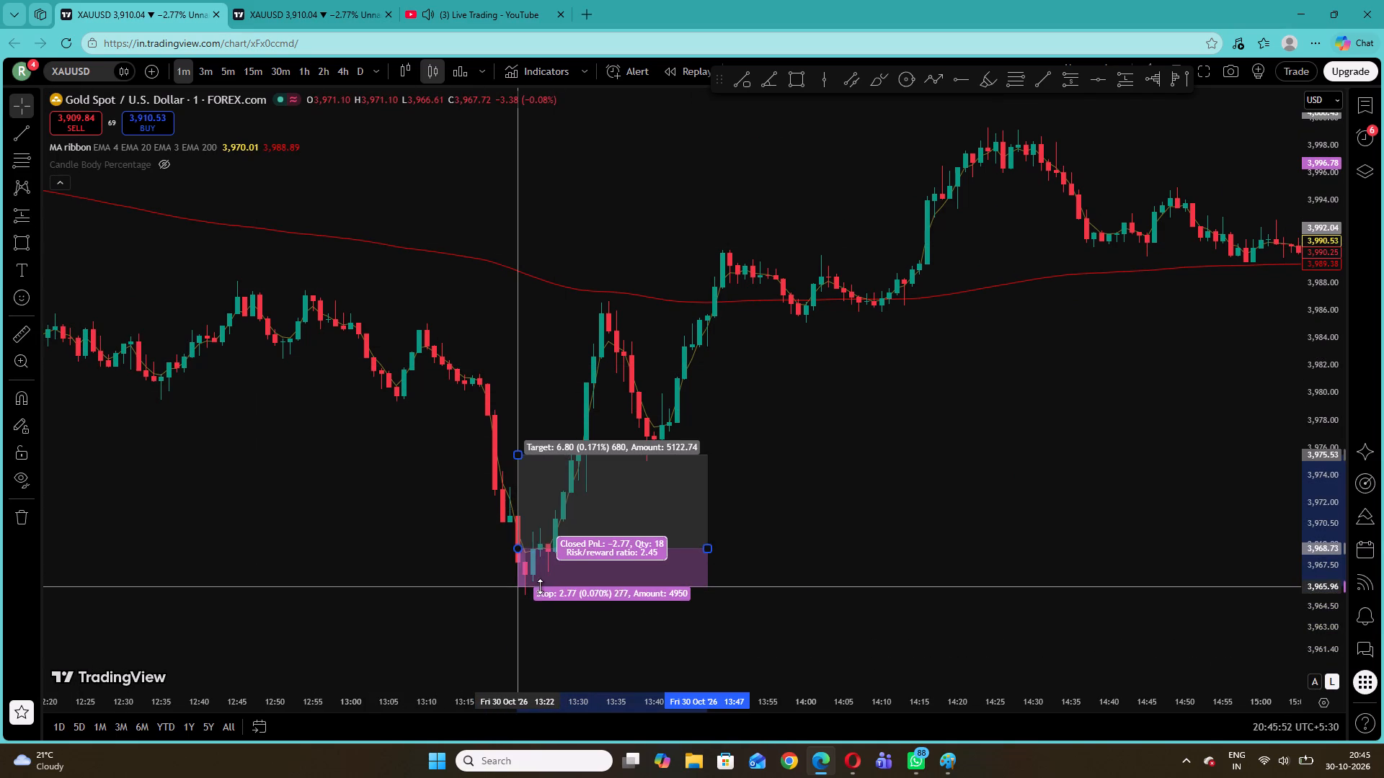
{"action": "left_click_drag", "start_coordinate": [540, 586], "coordinate": [543, 584]}
{"action": "left_click_drag", "start_coordinate": [516, 458], "coordinate": [518, 414]}
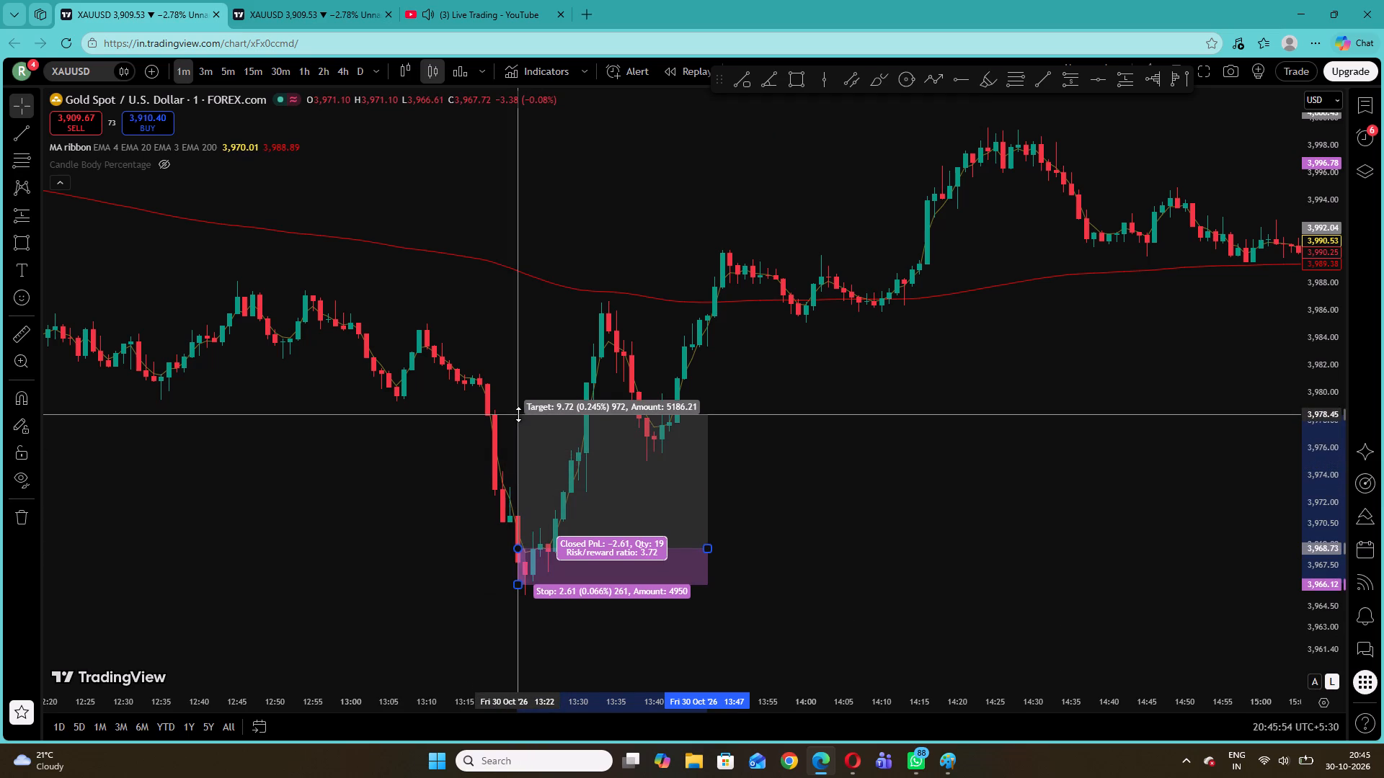
{"action": "left_click_drag", "start_coordinate": [518, 414], "coordinate": [528, 371]}
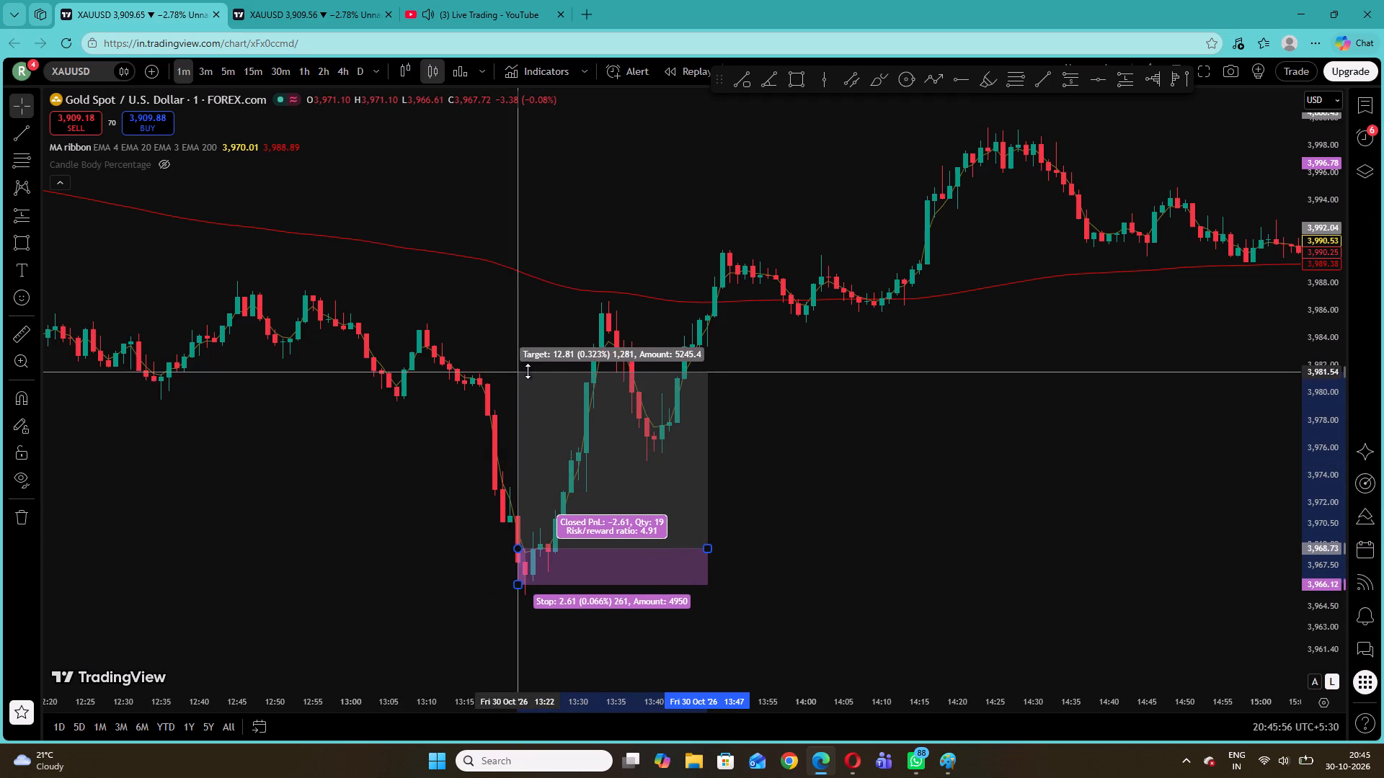
{"action": "left_click_drag", "start_coordinate": [528, 371], "coordinate": [530, 362]}
{"action": "left_click_drag", "start_coordinate": [706, 549], "coordinate": [642, 545]}
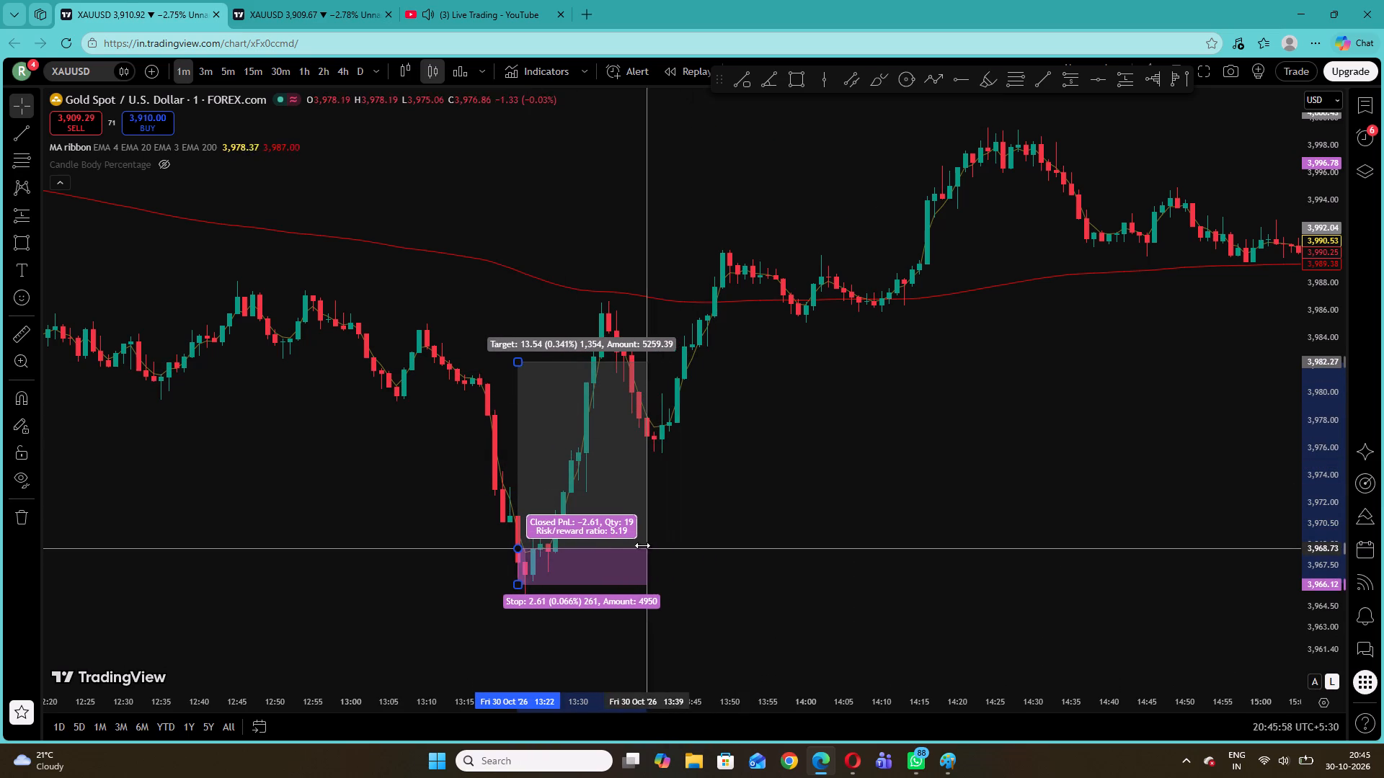
{"action": "left_click_drag", "start_coordinate": [642, 545], "coordinate": [616, 545]}
{"action": "left_click", "coordinate": [660, 529]}
Mark a second long position at the 13:39 pullback with entry 3,977.72, stop 3,975.21 and target 3,990.56, extended to about 14:18.
{"action": "left_click_drag", "start_coordinate": [797, 380], "coordinate": [732, 445]}
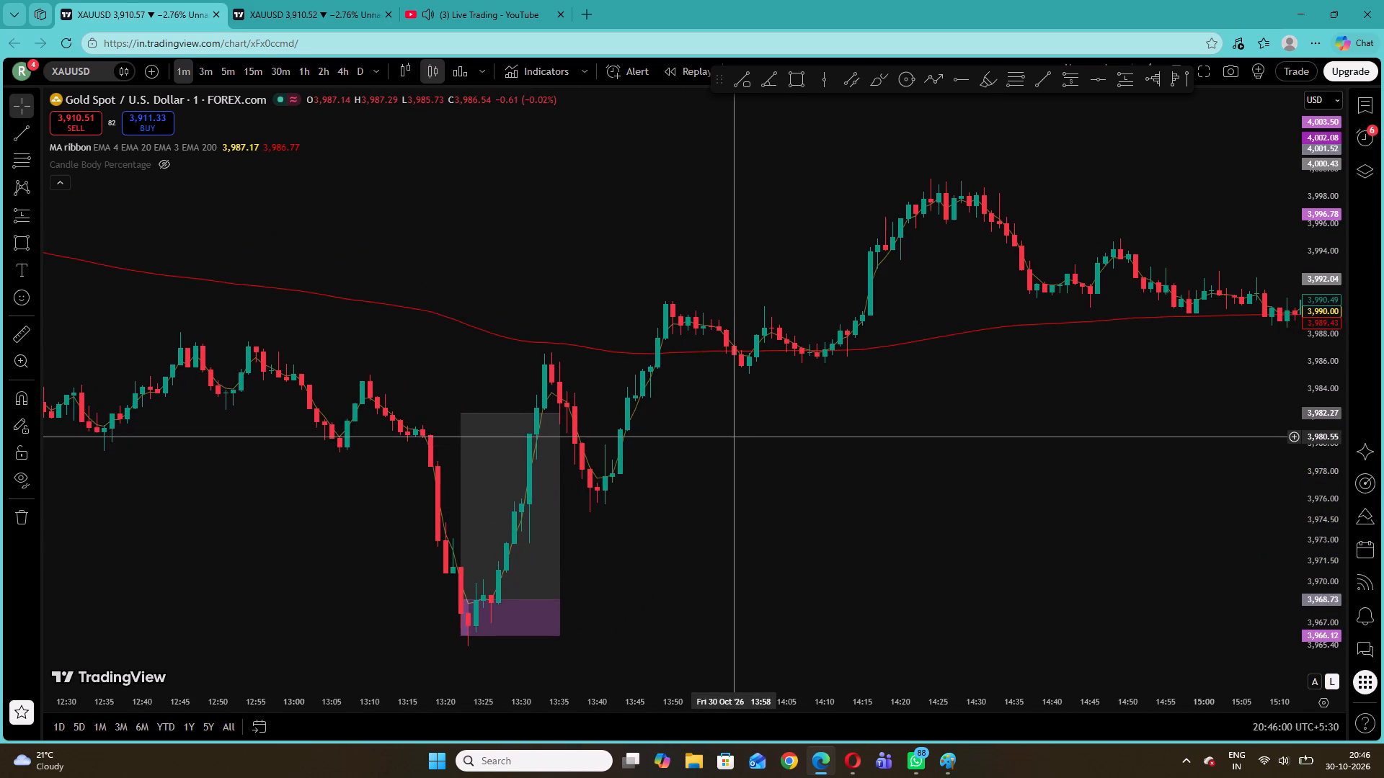
{"action": "left_click", "coordinate": [32, 210]}
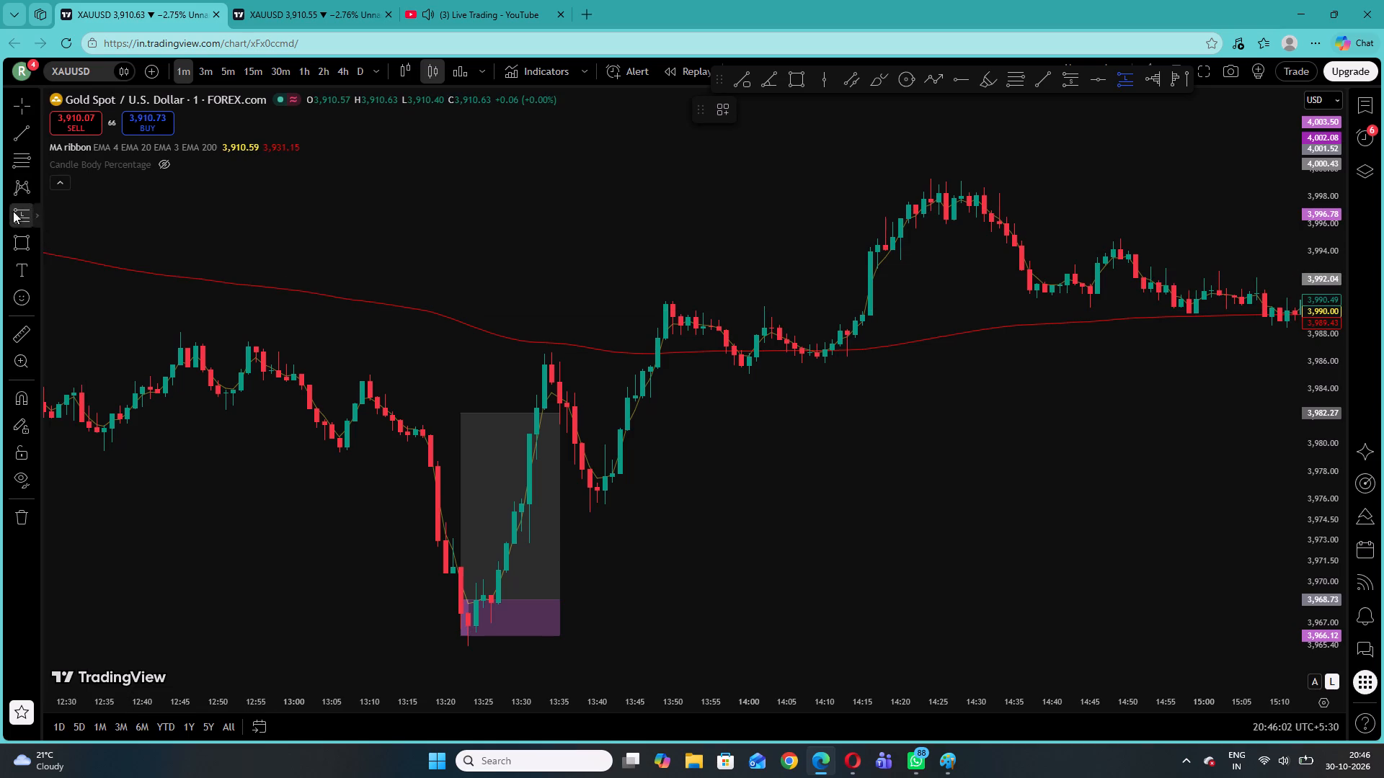
{"action": "left_click", "coordinate": [0, 208]}
{"action": "left_click", "coordinate": [20, 207]}
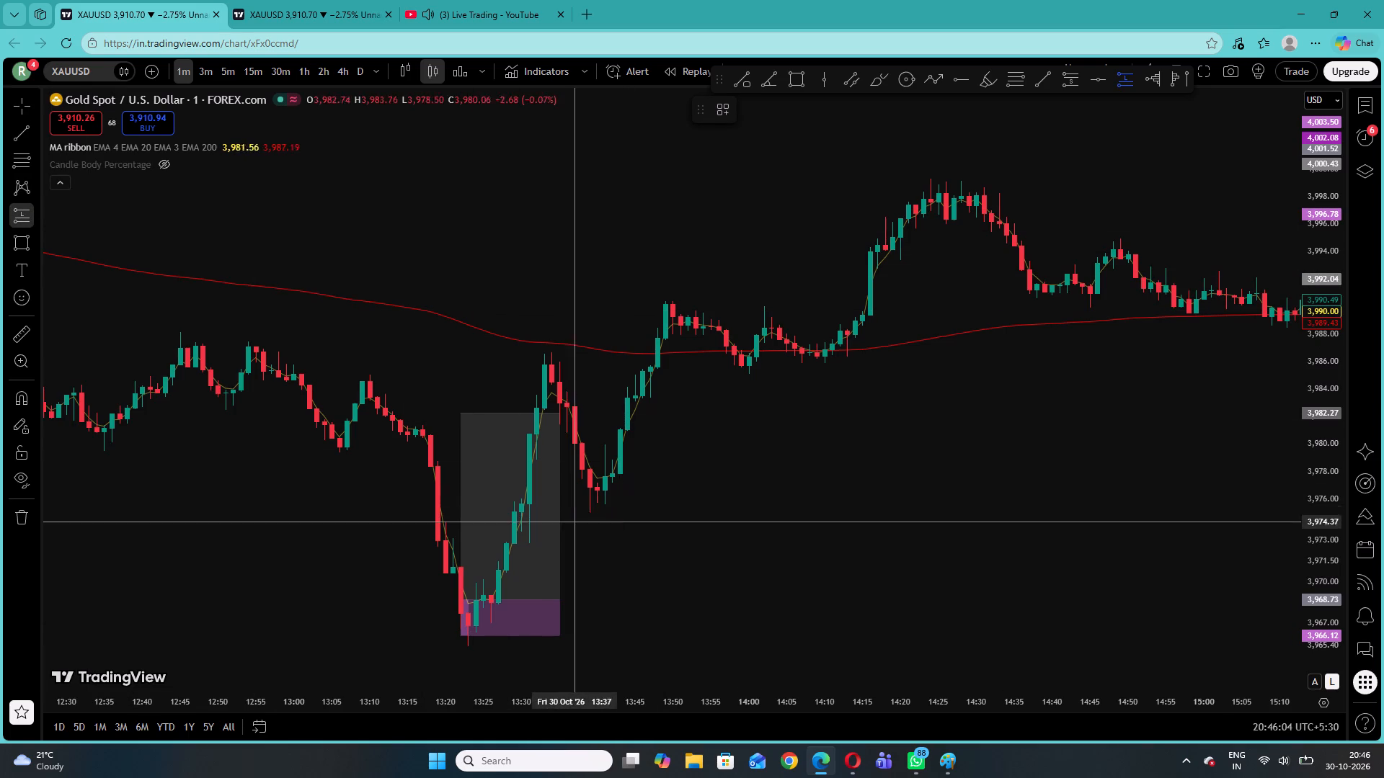
{"action": "left_click", "coordinate": [591, 475]}
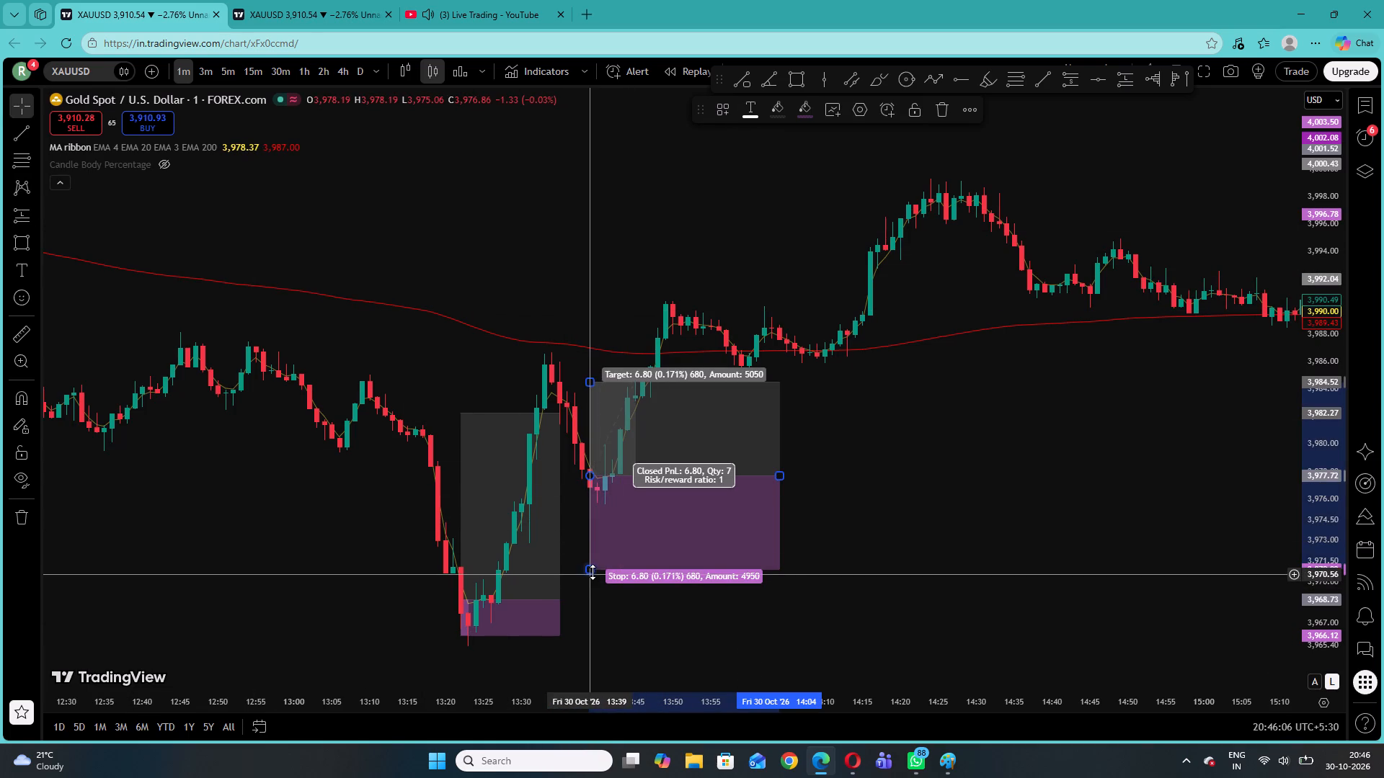
{"action": "left_click_drag", "start_coordinate": [592, 569], "coordinate": [622, 510]}
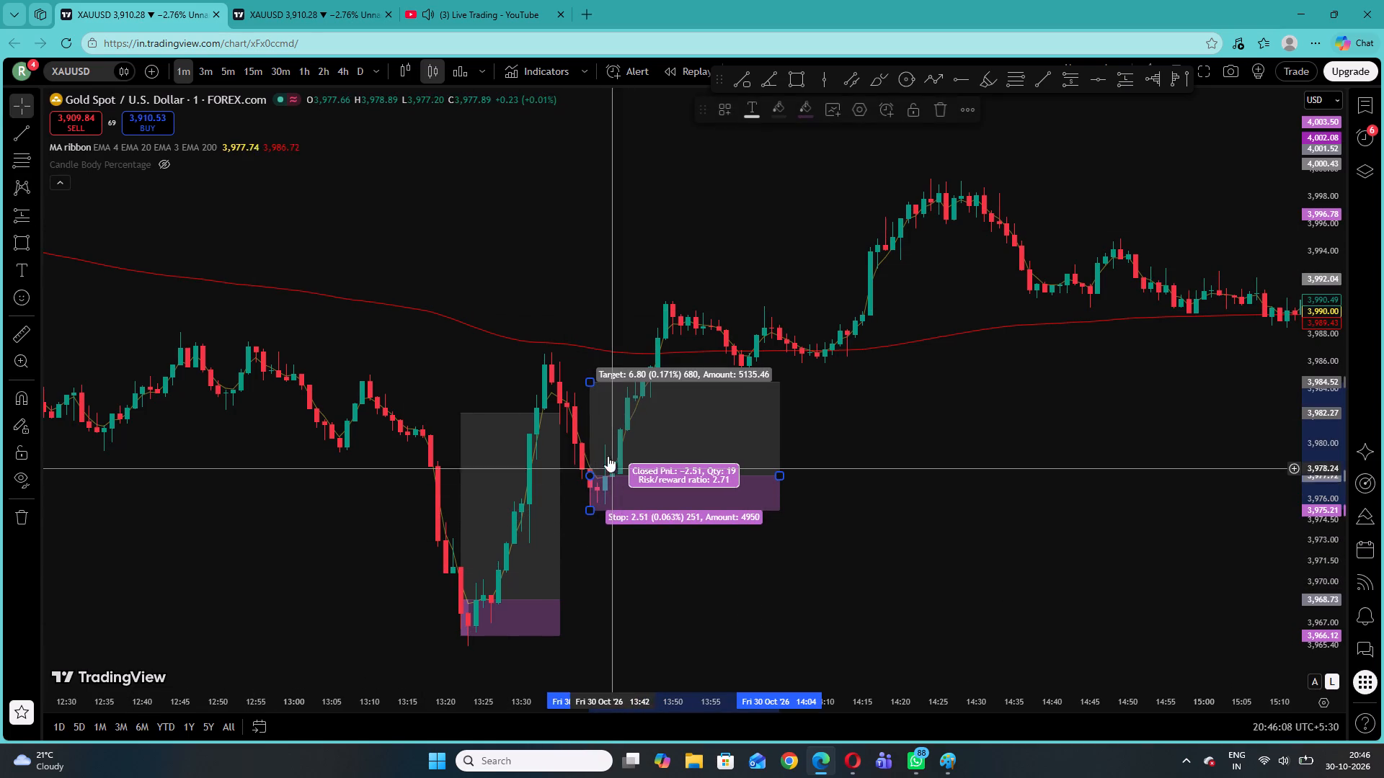
{"action": "left_click_drag", "start_coordinate": [587, 368], "coordinate": [587, 357]}
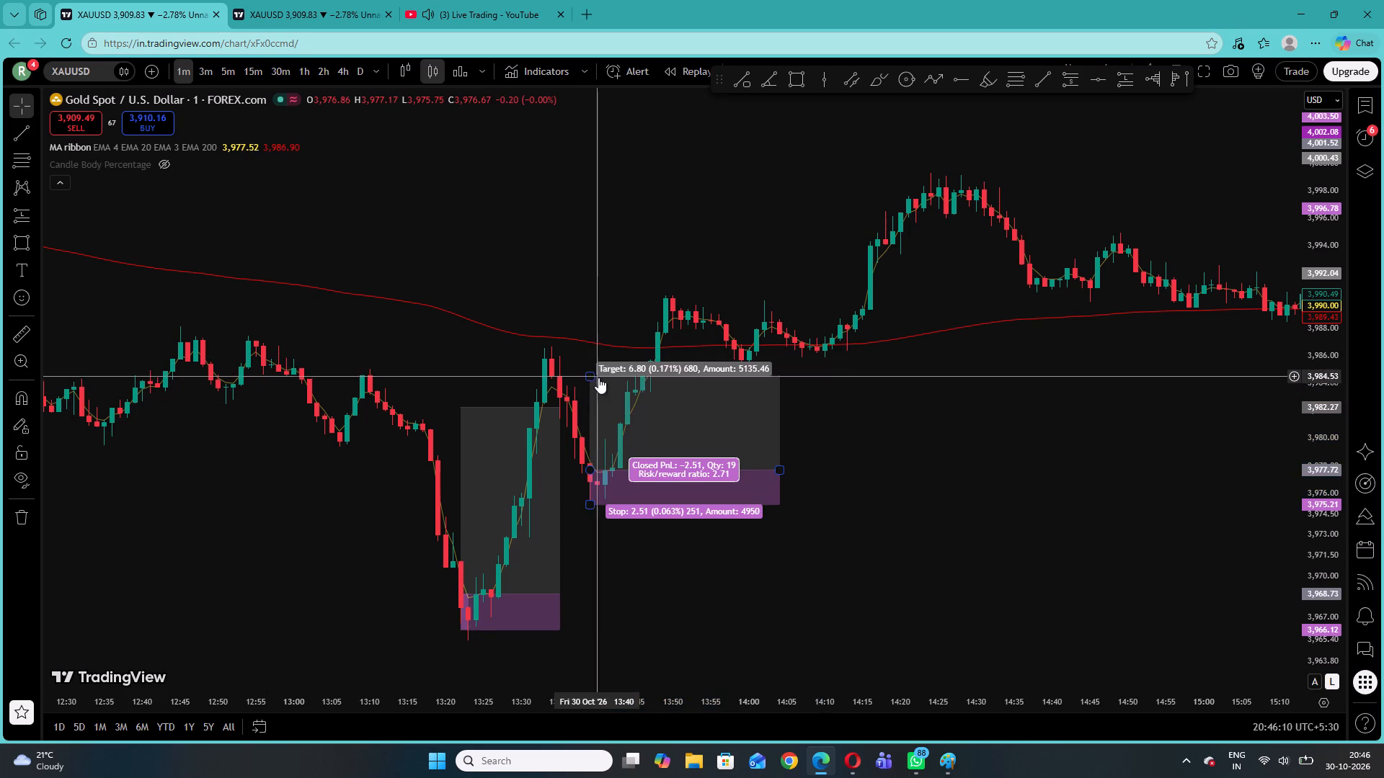
{"action": "left_click_drag", "start_coordinate": [593, 375], "coordinate": [613, 303]}
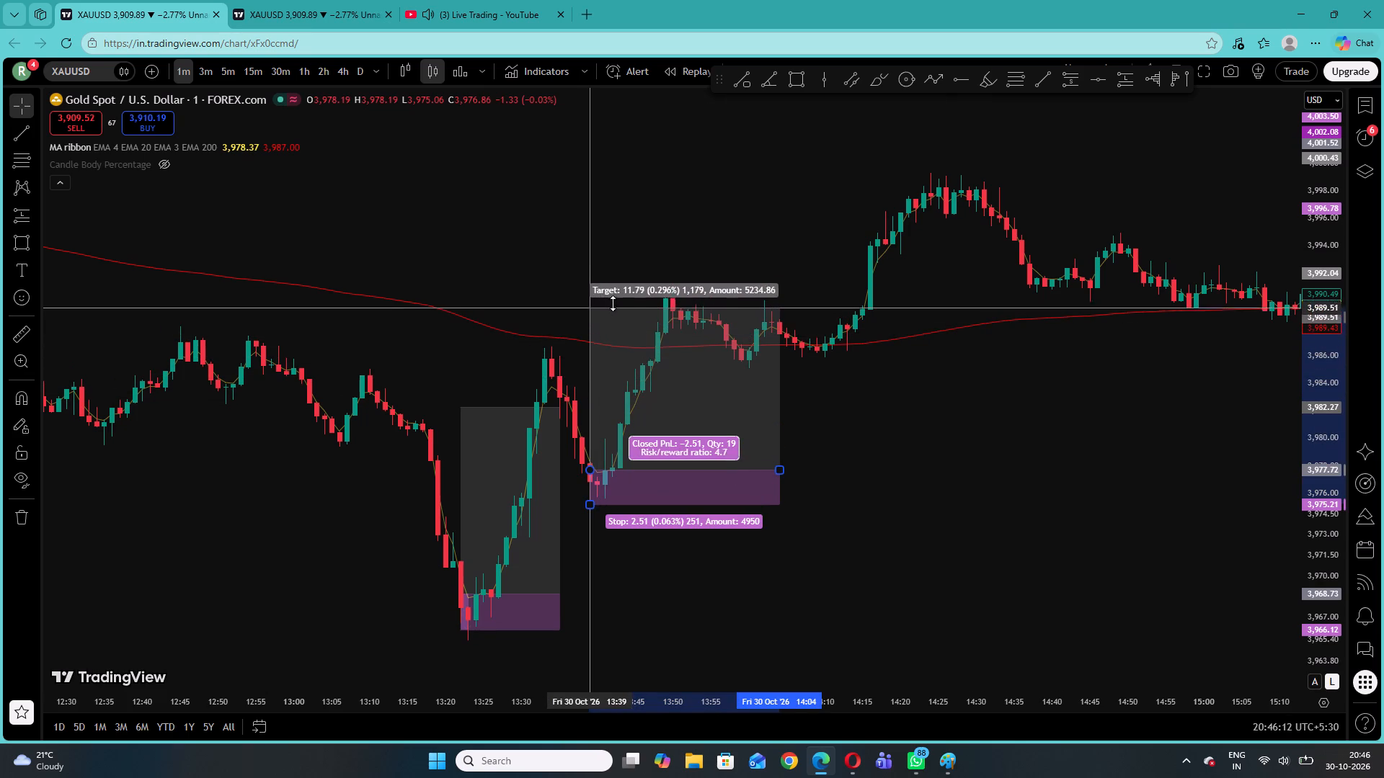
{"action": "left_click_drag", "start_coordinate": [613, 303], "coordinate": [616, 293]}
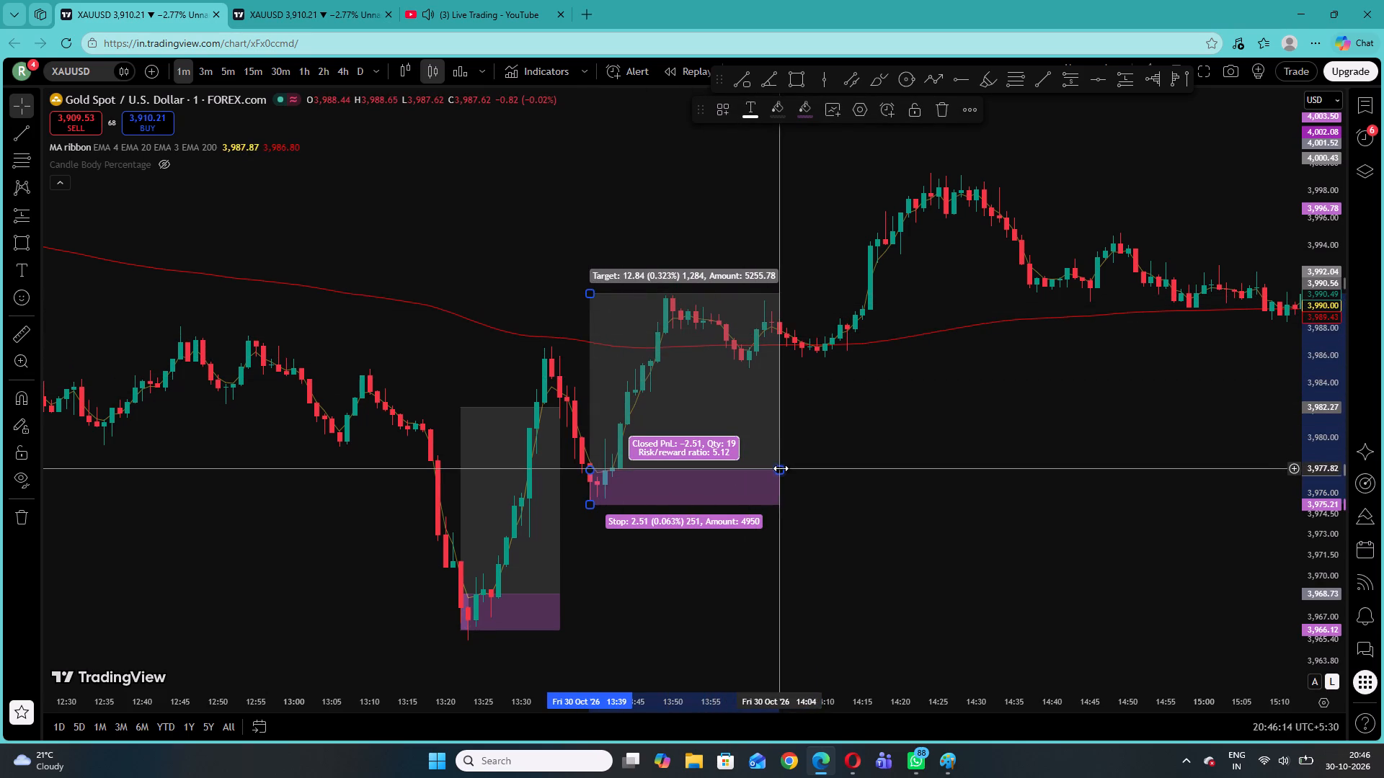
{"action": "left_click_drag", "start_coordinate": [781, 468], "coordinate": [882, 467]}
{"action": "left_click", "coordinate": [980, 462]}
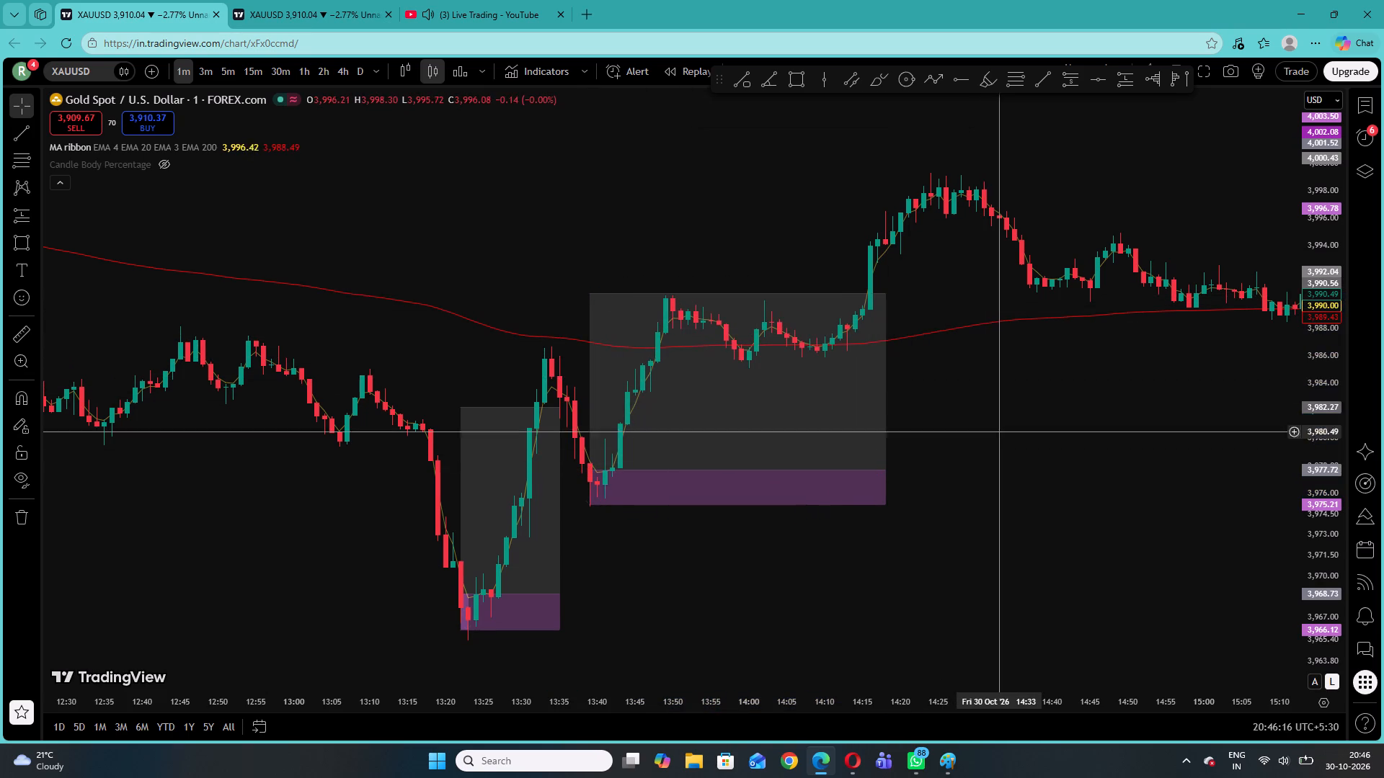
Examine the XAUUSD price action after the second long position, from about 14:20 to 17:55, against the EMA 200 line.
{"action": "left_click_drag", "start_coordinate": [990, 307], "coordinate": [794, 380]}
{"action": "left_click_drag", "start_coordinate": [892, 264], "coordinate": [901, 257]}
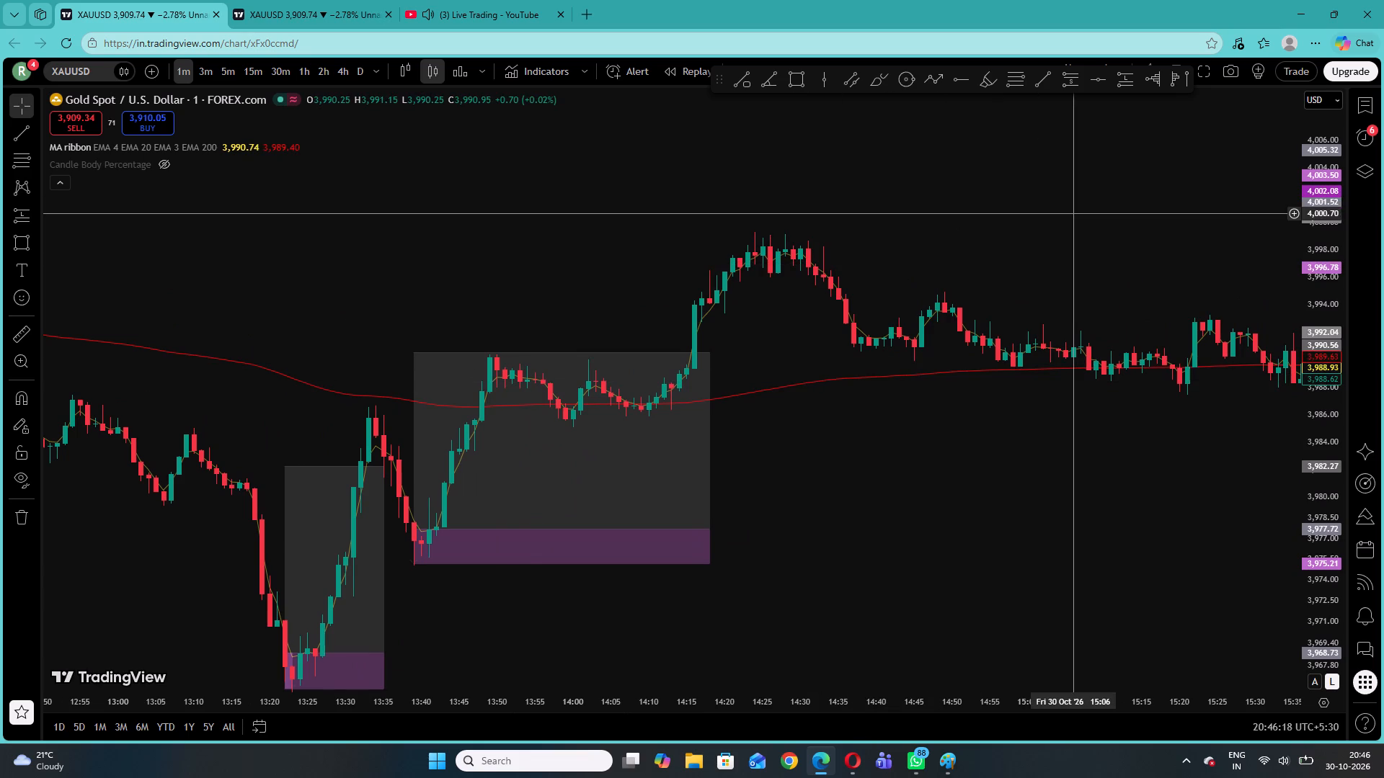
{"action": "left_click_drag", "start_coordinate": [1075, 214], "coordinate": [842, 171]}
{"action": "left_click_drag", "start_coordinate": [1328, 457], "coordinate": [1319, 280]}
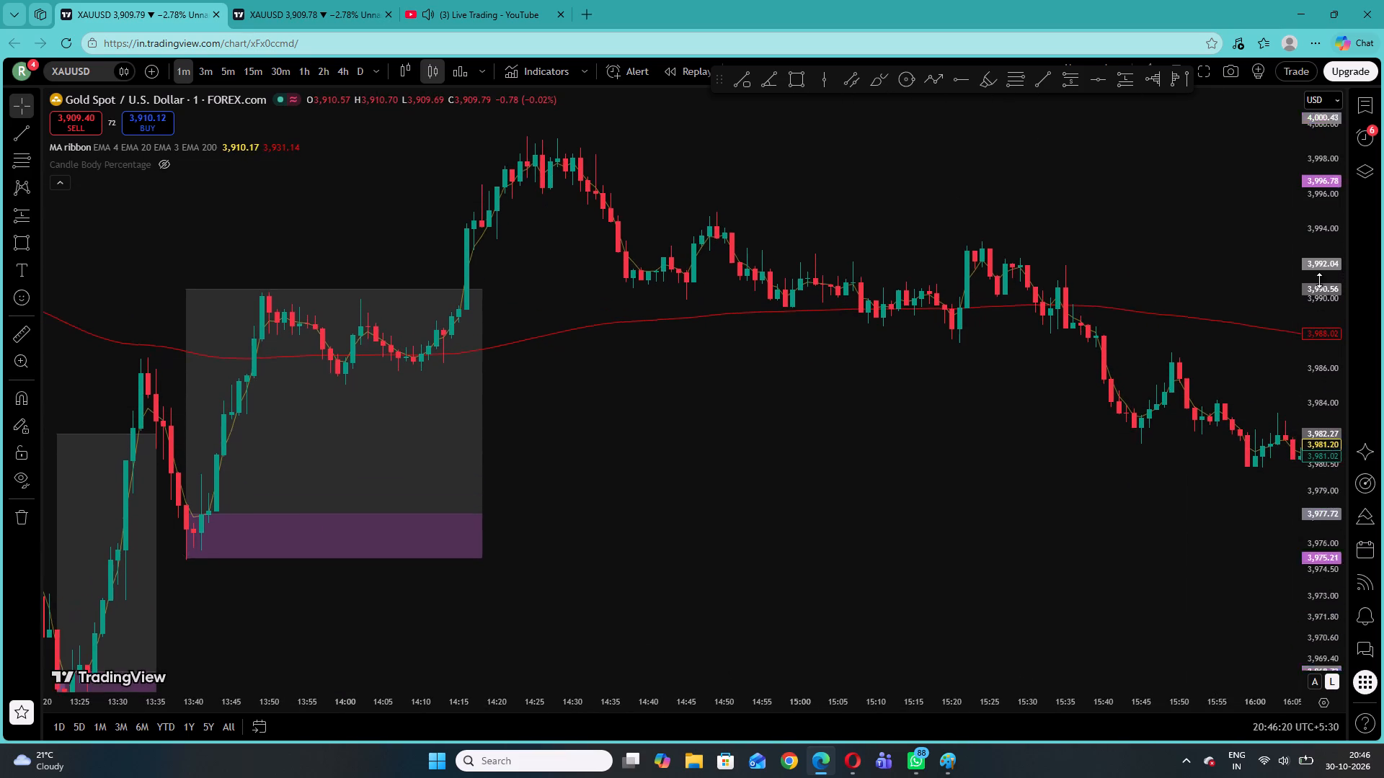
{"action": "left_click_drag", "start_coordinate": [1319, 280], "coordinate": [1316, 211]}
{"action": "left_click_drag", "start_coordinate": [1157, 189], "coordinate": [1113, 187]}
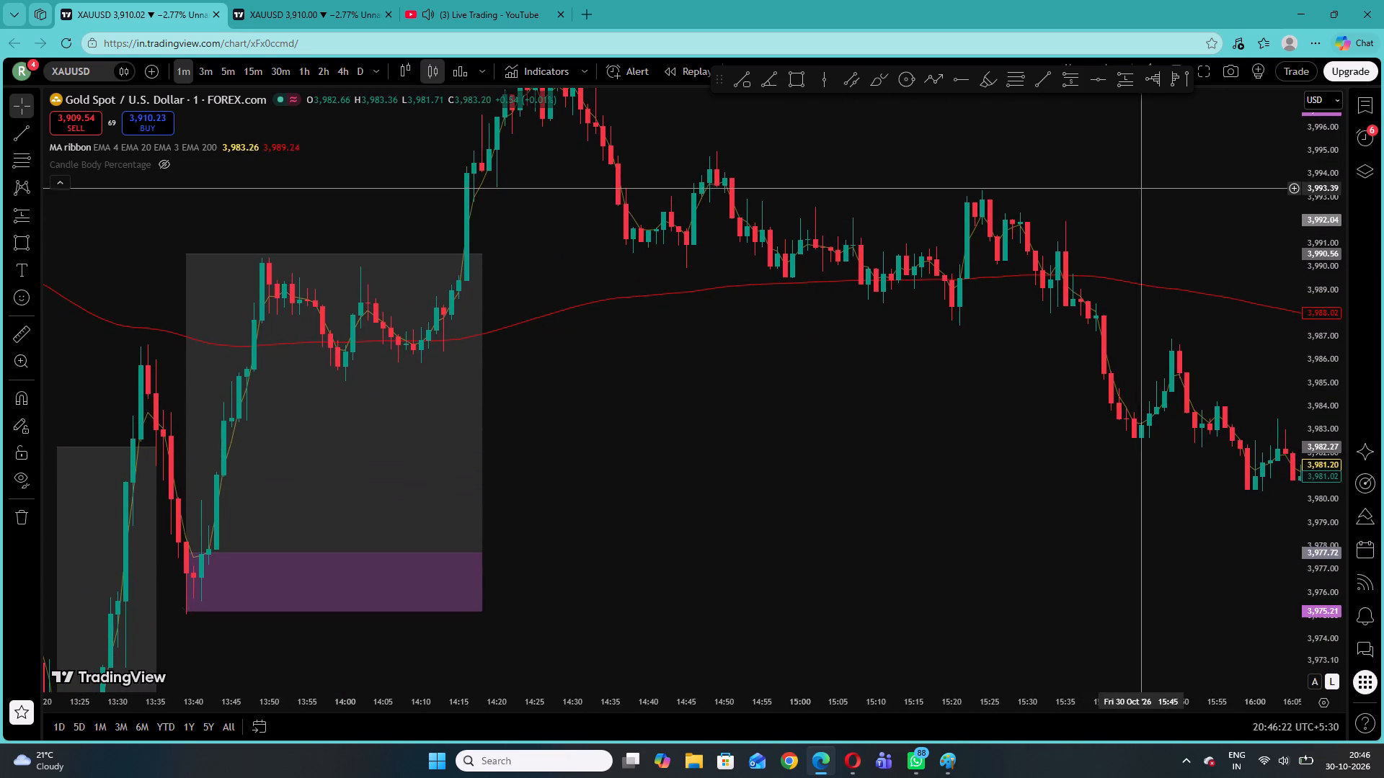
{"action": "left_click_drag", "start_coordinate": [1113, 187], "coordinate": [835, 182]}
{"action": "left_click_drag", "start_coordinate": [1127, 358], "coordinate": [872, 179]}
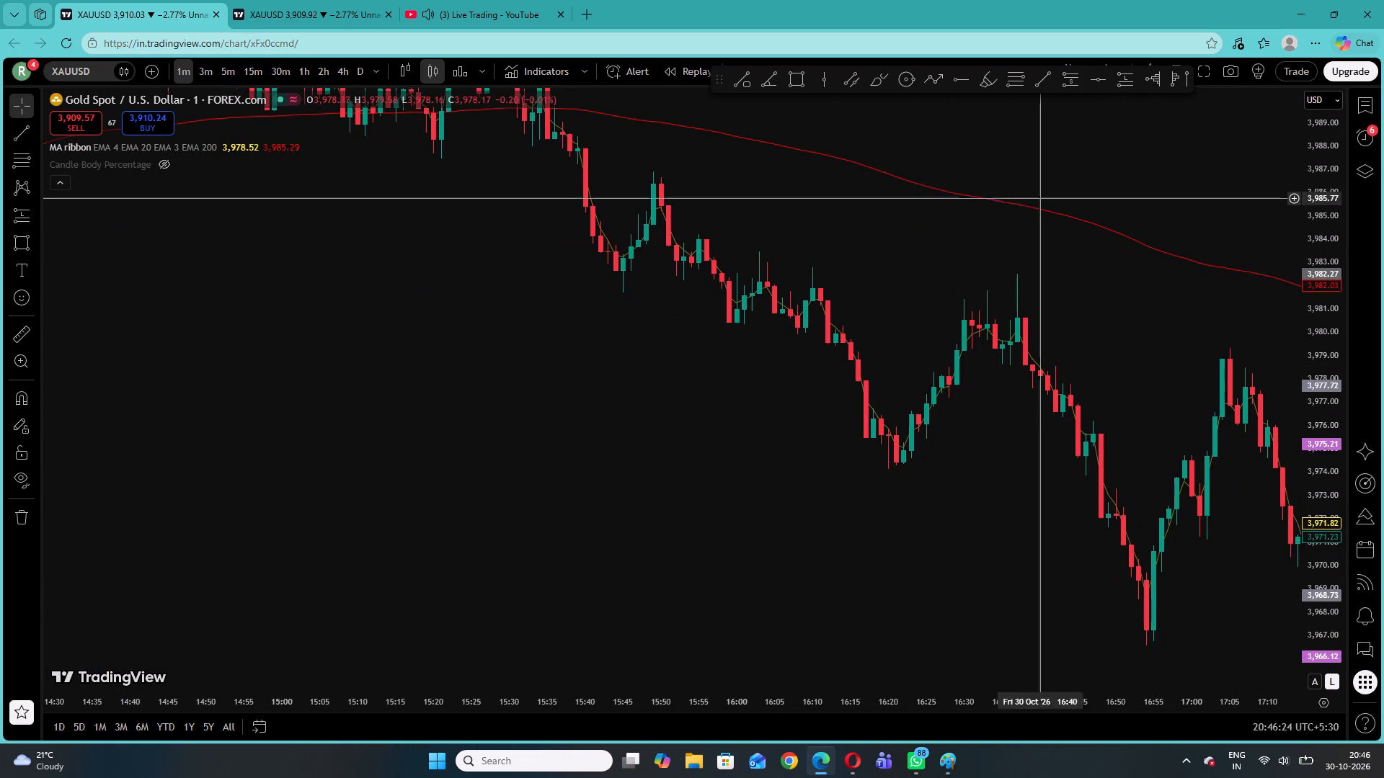
{"action": "left_click_drag", "start_coordinate": [1103, 284], "coordinate": [746, 182]}
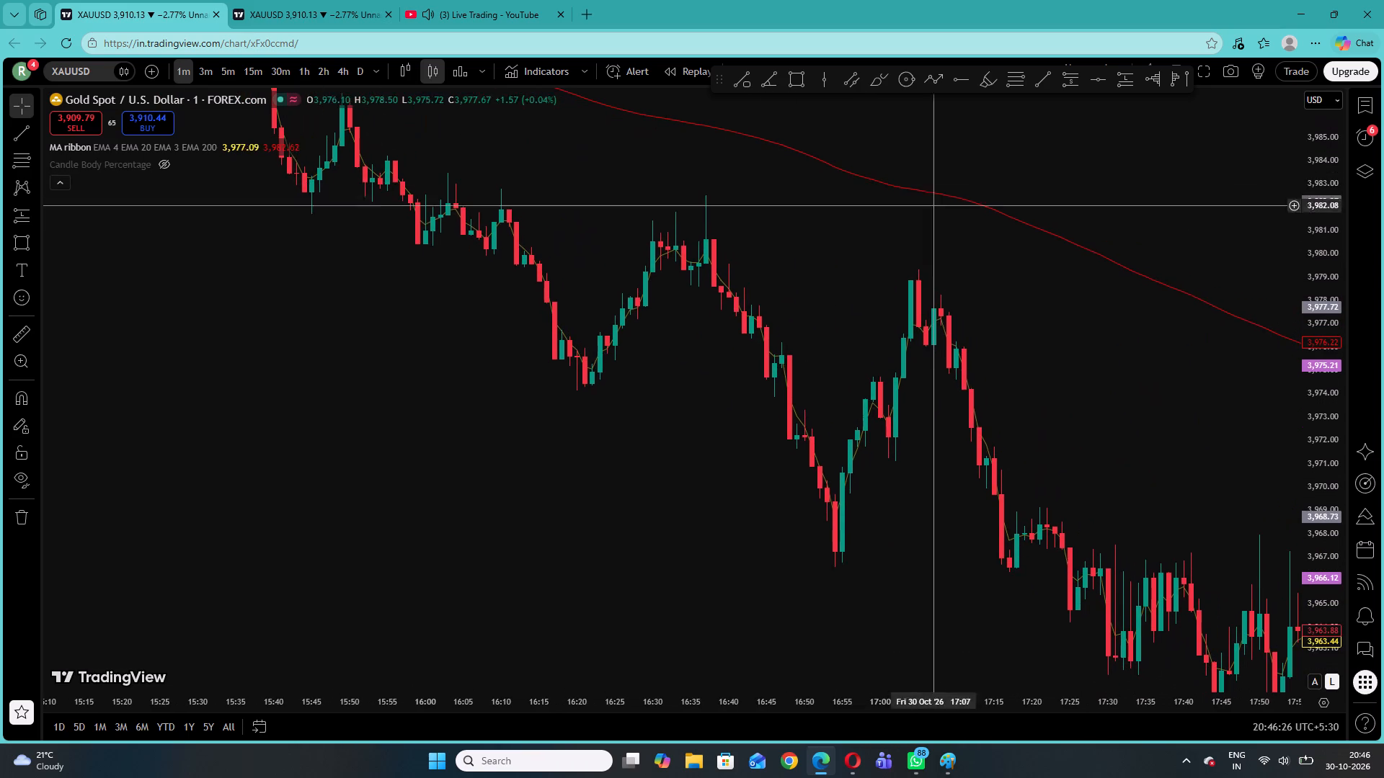
Check the streamer's gold chart and closed trades on the live stream and return to the marked XAUUSD chart.
{"action": "left_click", "coordinate": [537, 0]}
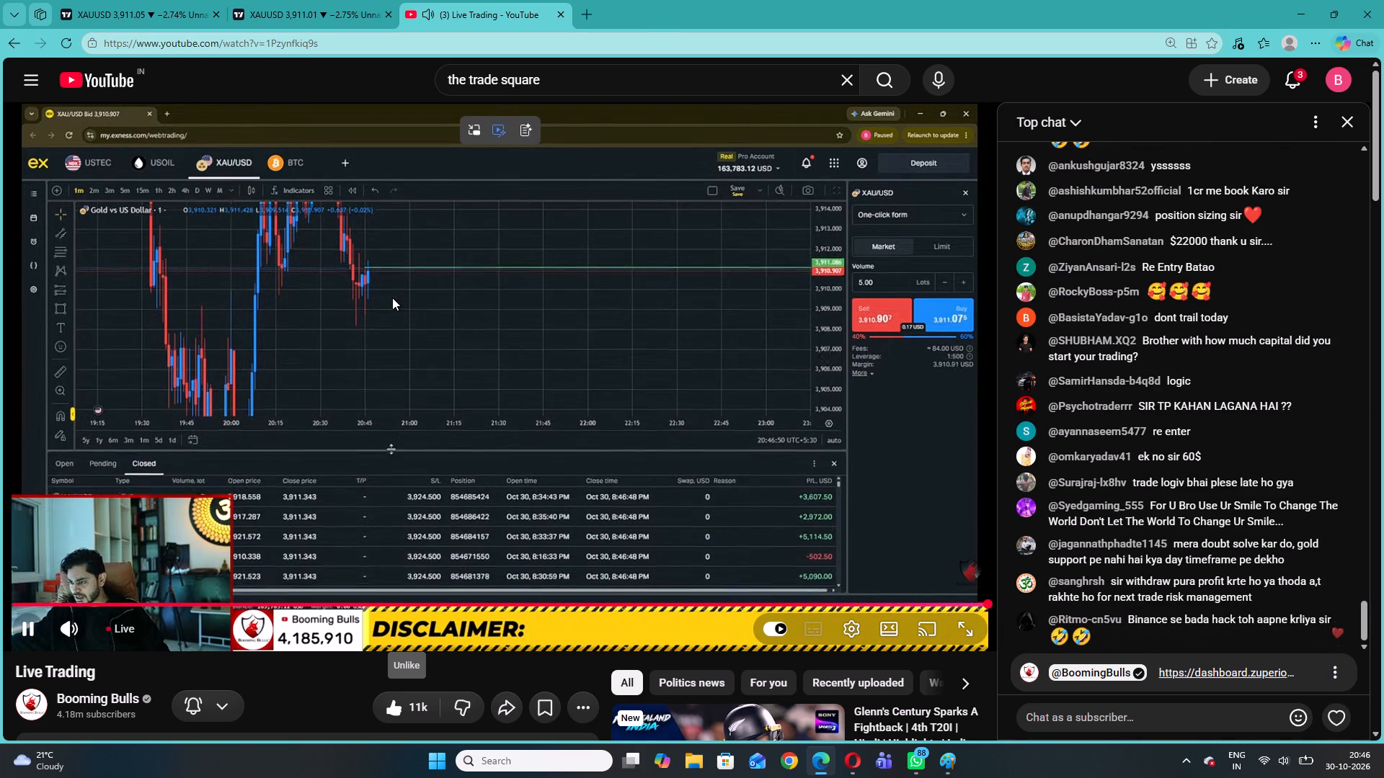
{"action": "left_click", "coordinate": [316, 0]}
{"action": "left_click", "coordinate": [573, 0]}
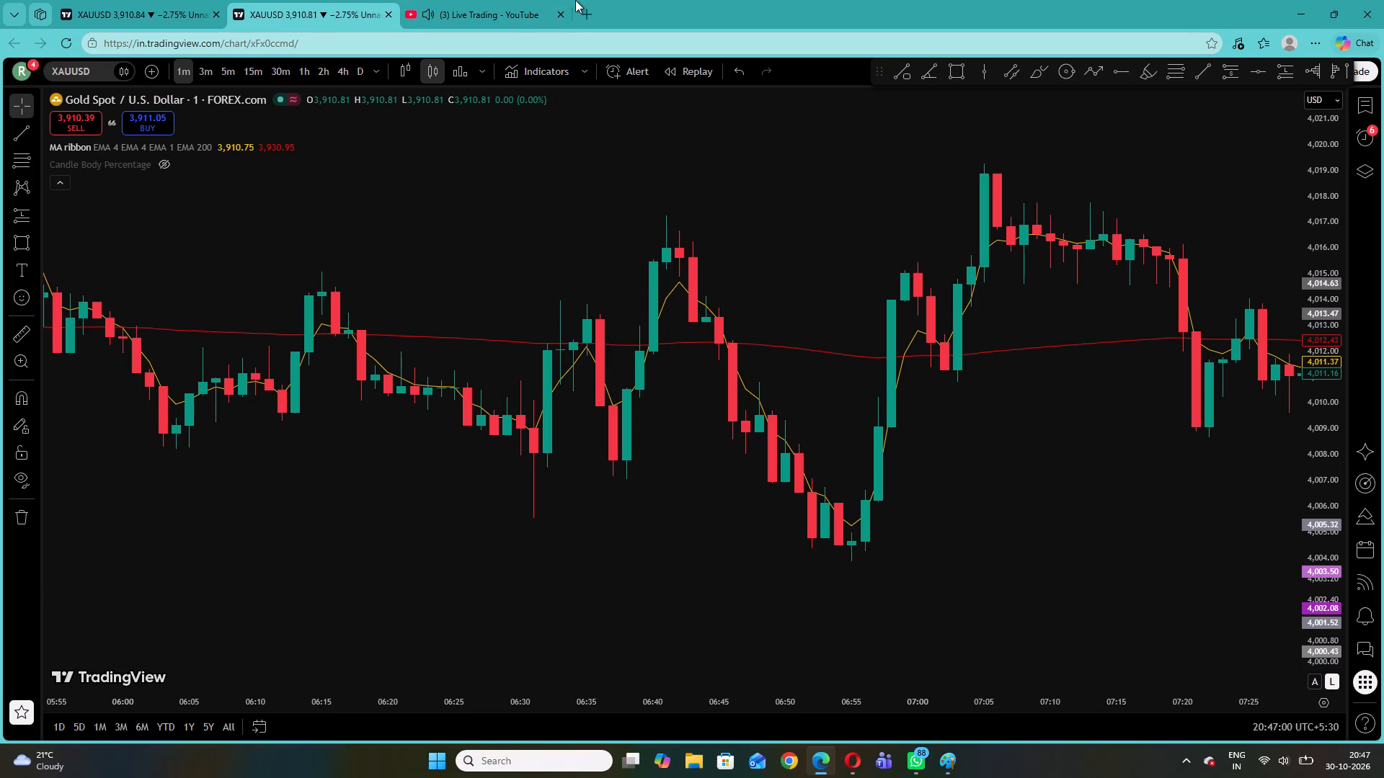
{"action": "left_click", "coordinate": [522, 0]}
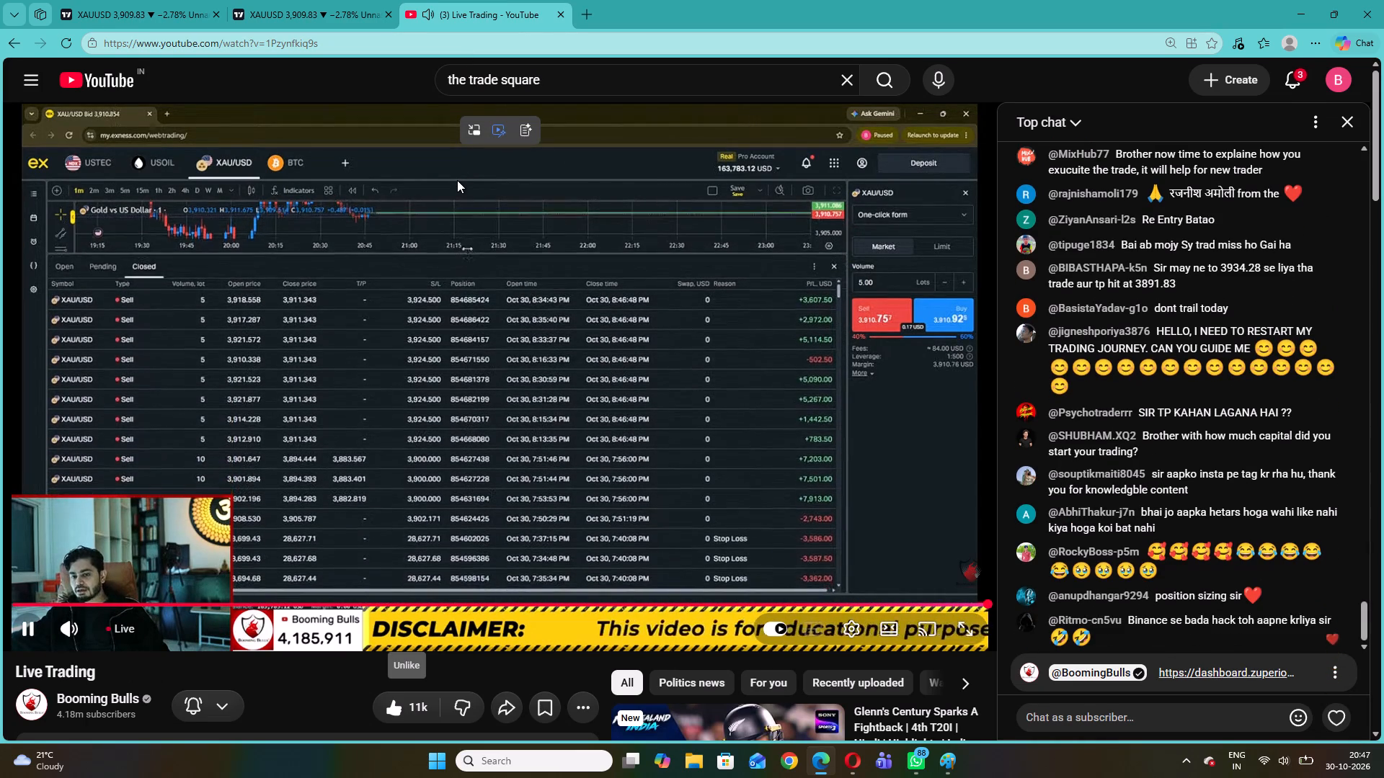
{"action": "left_click", "coordinate": [368, 0]}
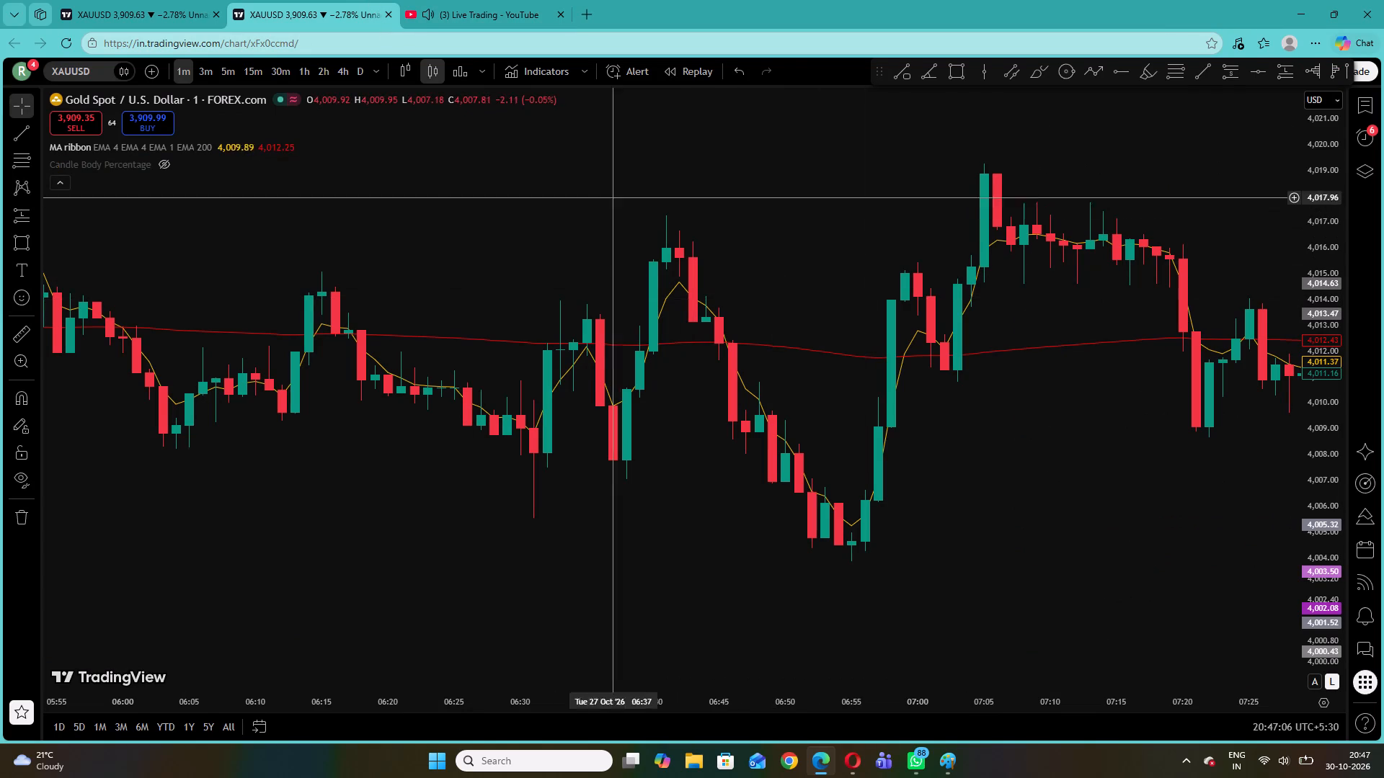
{"action": "left_click", "coordinate": [169, 0]}
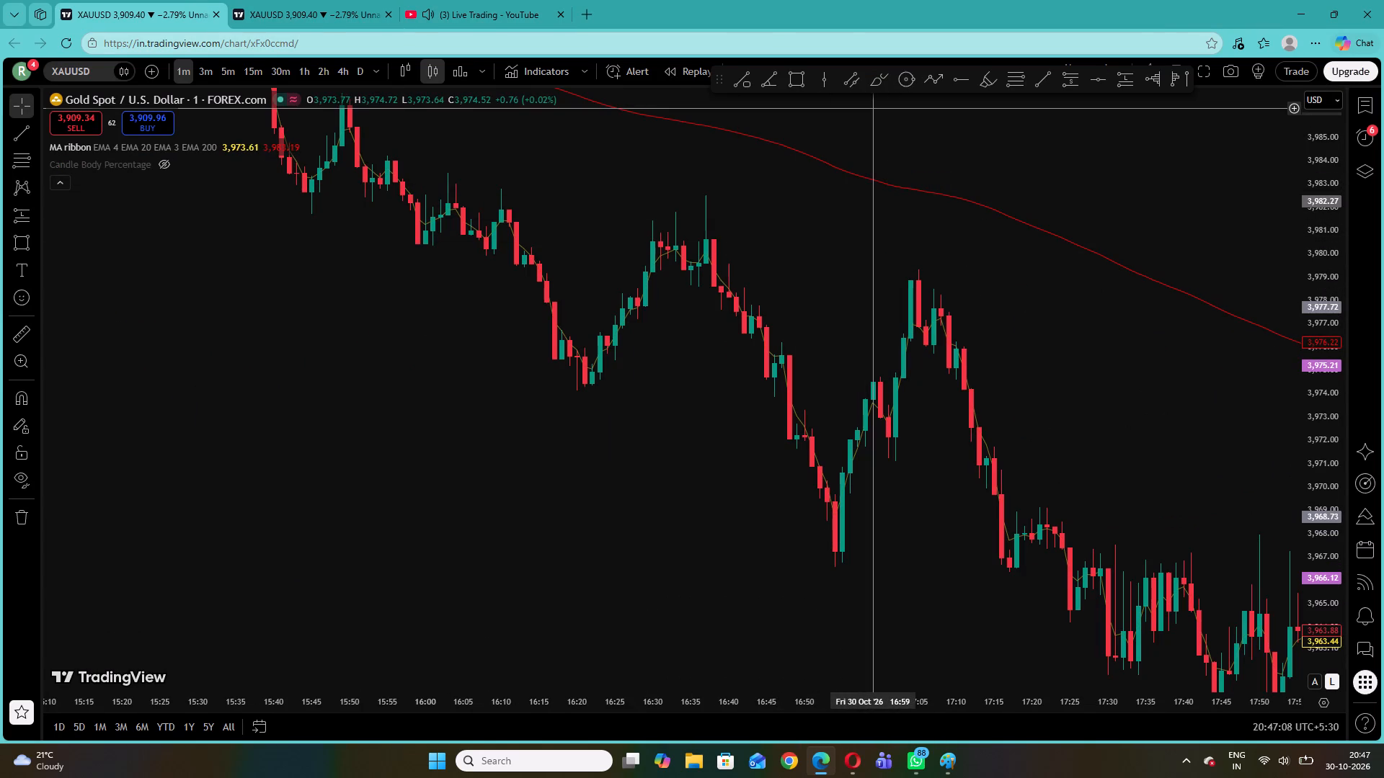
Examine the XAUUSD decline from about 15:45 to 18:35 against the EMA 200 line and return to the marked long positions.
{"action": "left_click_drag", "start_coordinate": [1023, 233], "coordinate": [757, 210]}
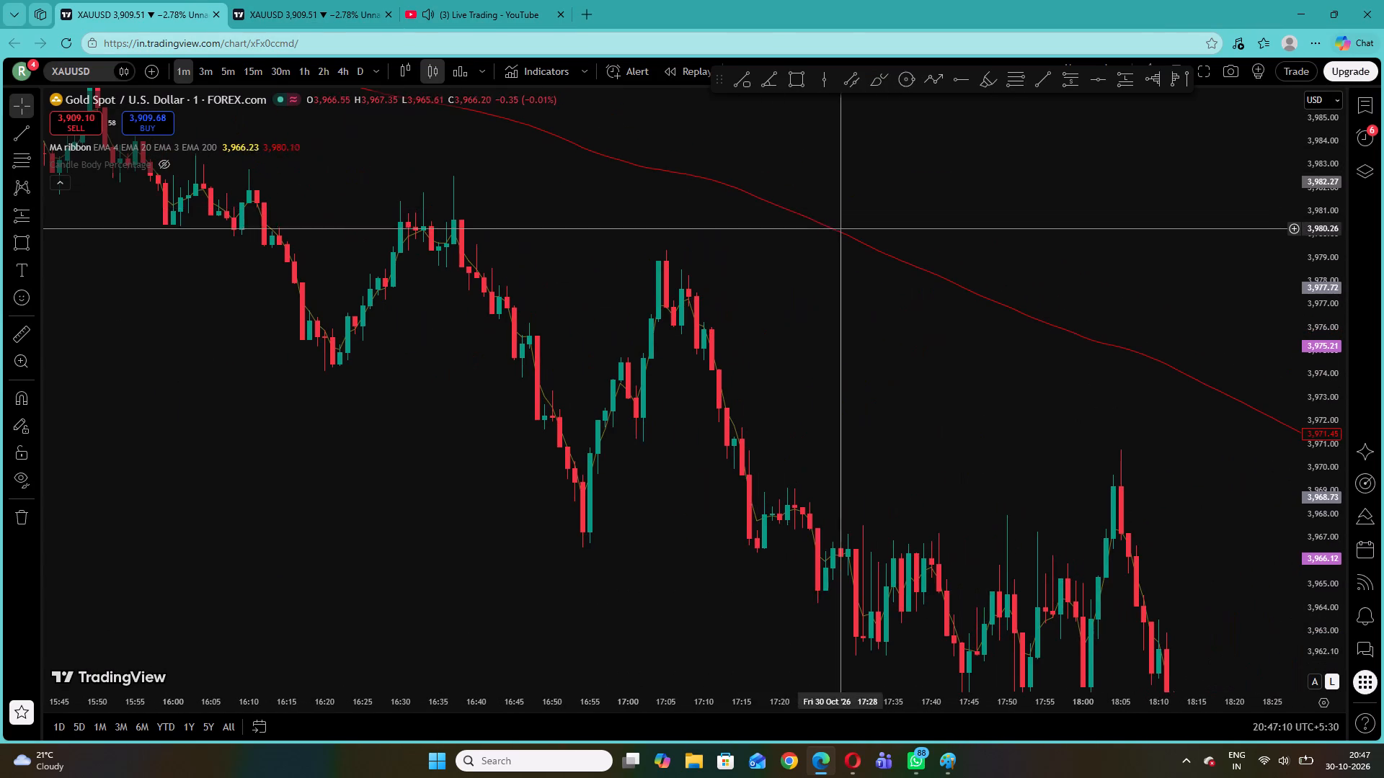
{"action": "left_click_drag", "start_coordinate": [887, 289], "coordinate": [642, 130]}
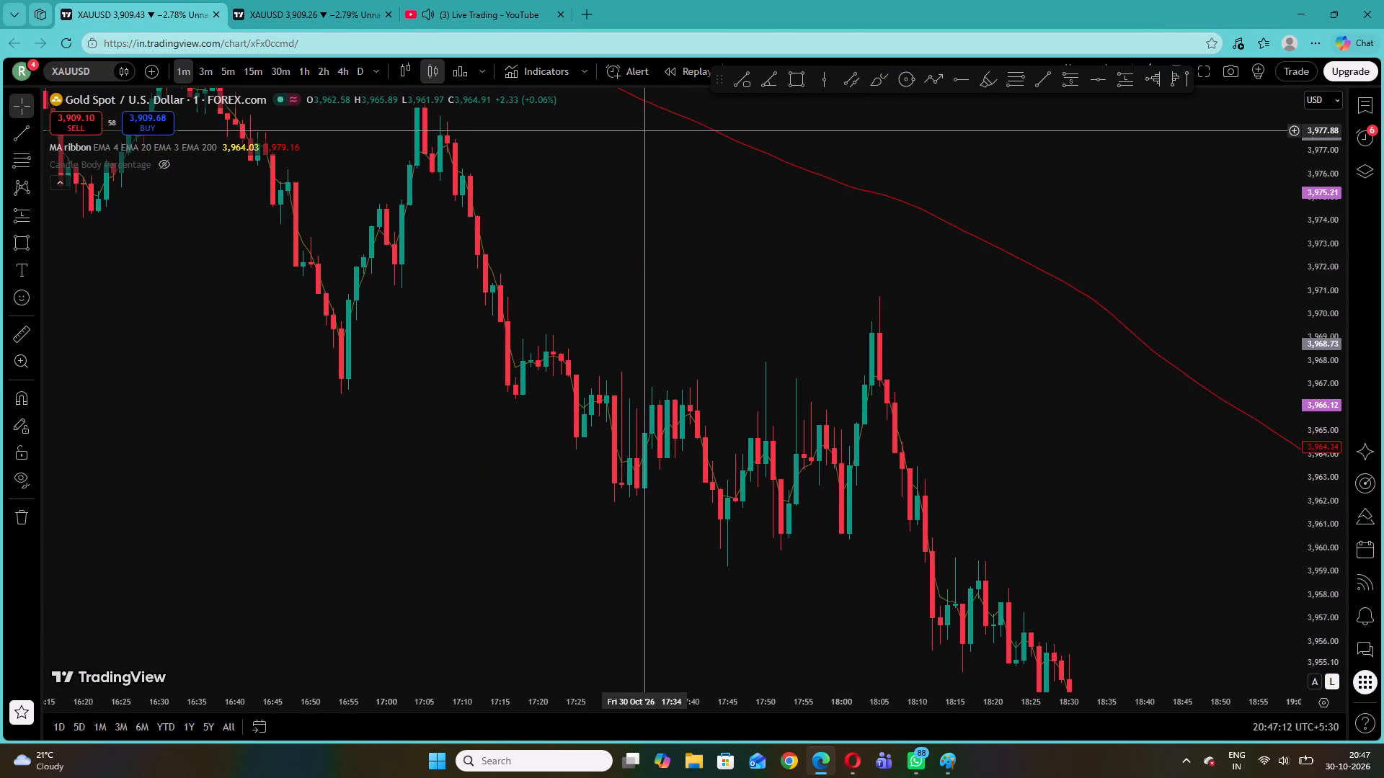
{"action": "left_click_drag", "start_coordinate": [1312, 344], "coordinate": [1308, 509]}
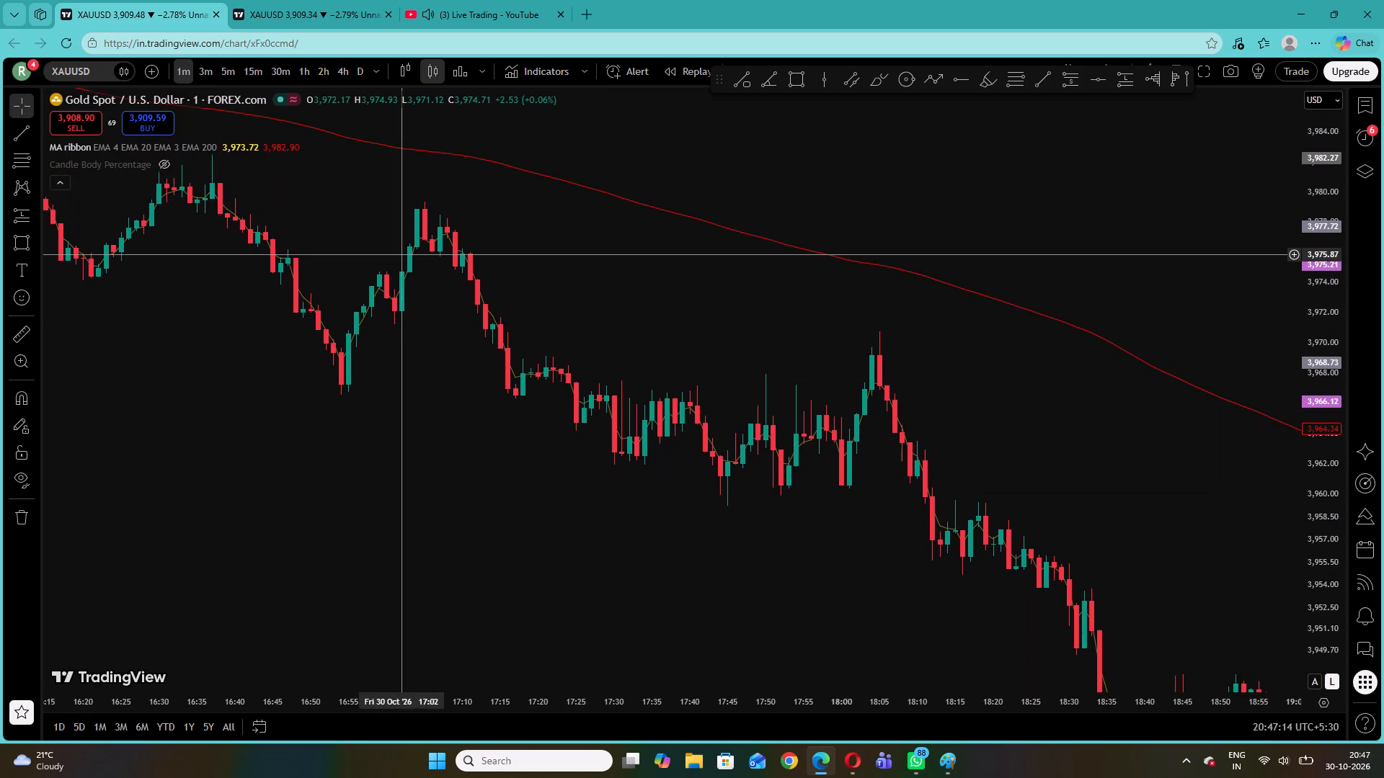
{"action": "left_click_drag", "start_coordinate": [402, 254], "coordinate": [513, 298]}
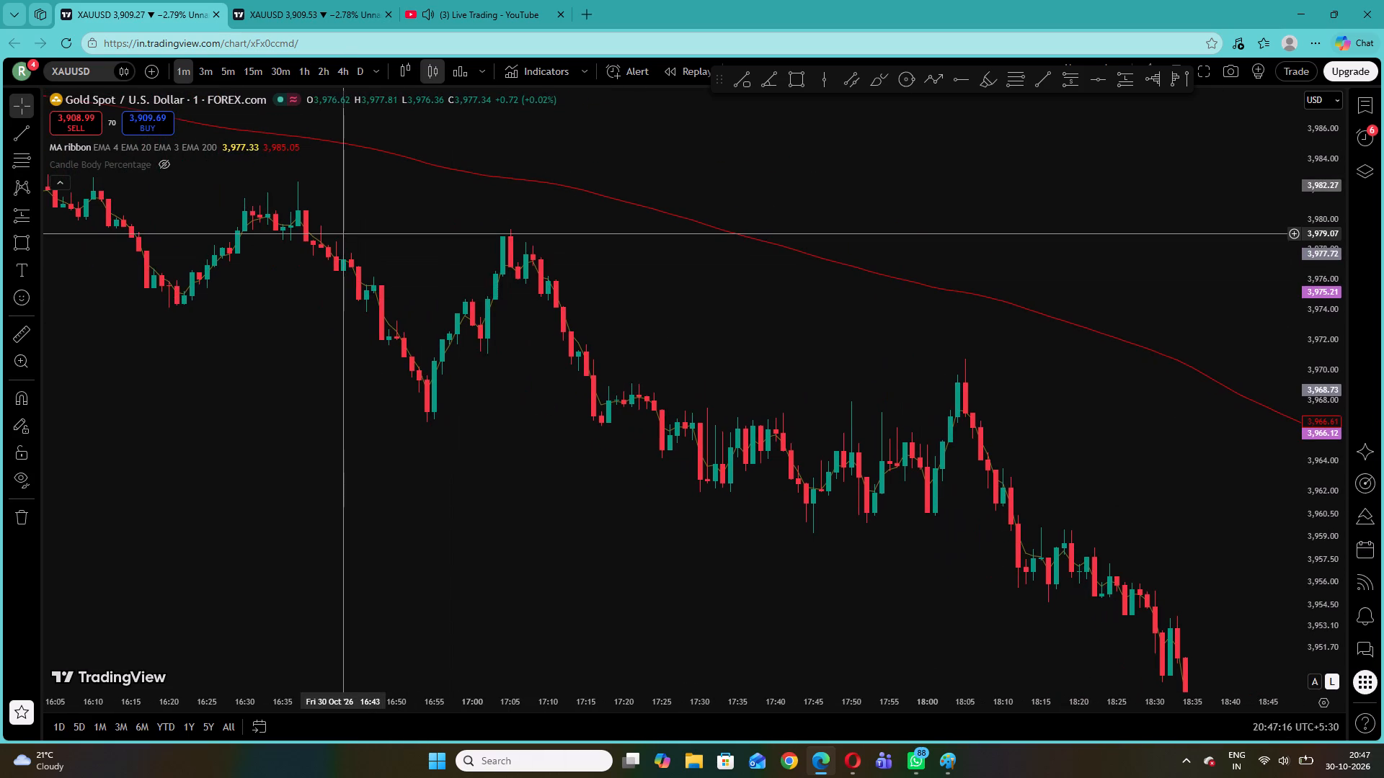
{"action": "left_click_drag", "start_coordinate": [342, 233], "coordinate": [1174, 437]}
{"action": "left_click_drag", "start_coordinate": [524, 319], "coordinate": [1287, 416]}
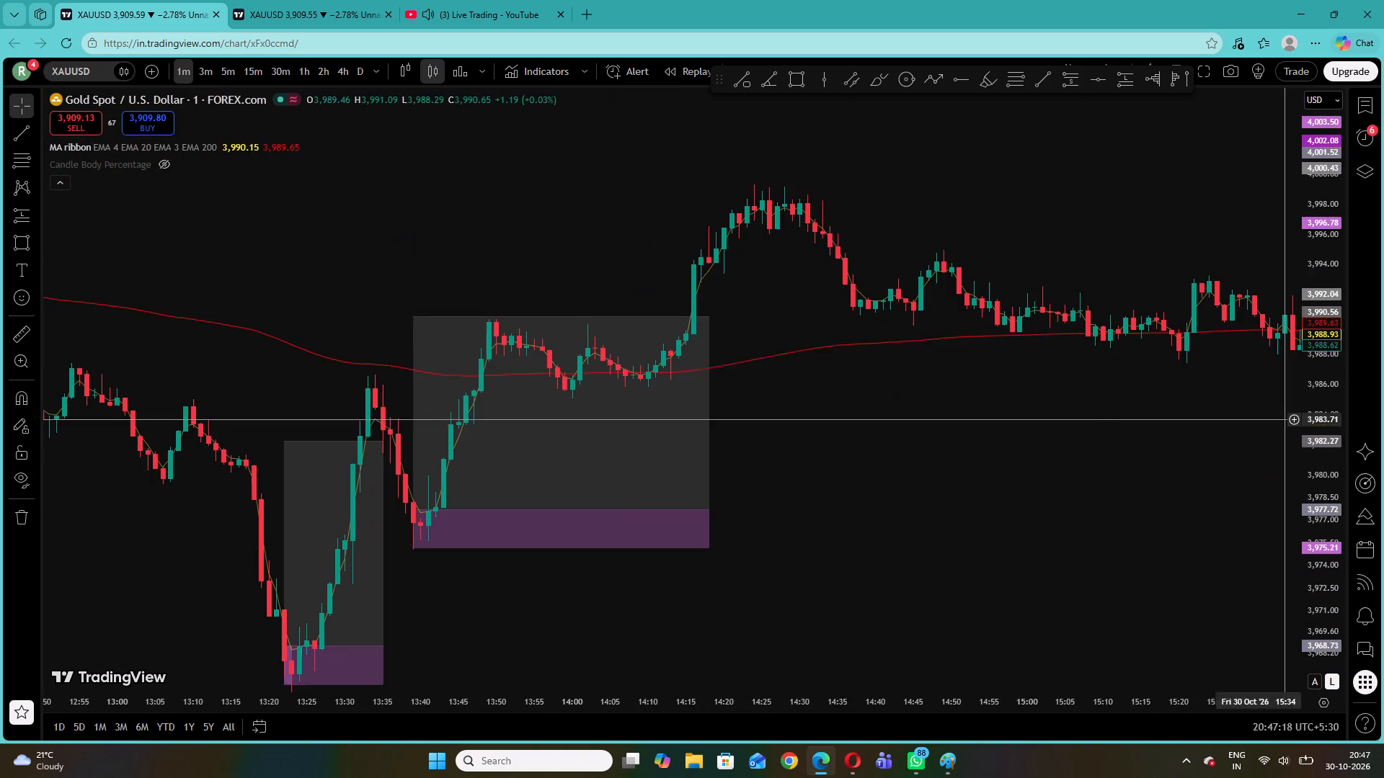
Check the streamer's closed XAU/USD trades on the YouTube live stream and return to the marked XAUUSD chart.
{"action": "left_click", "coordinate": [451, 0]}
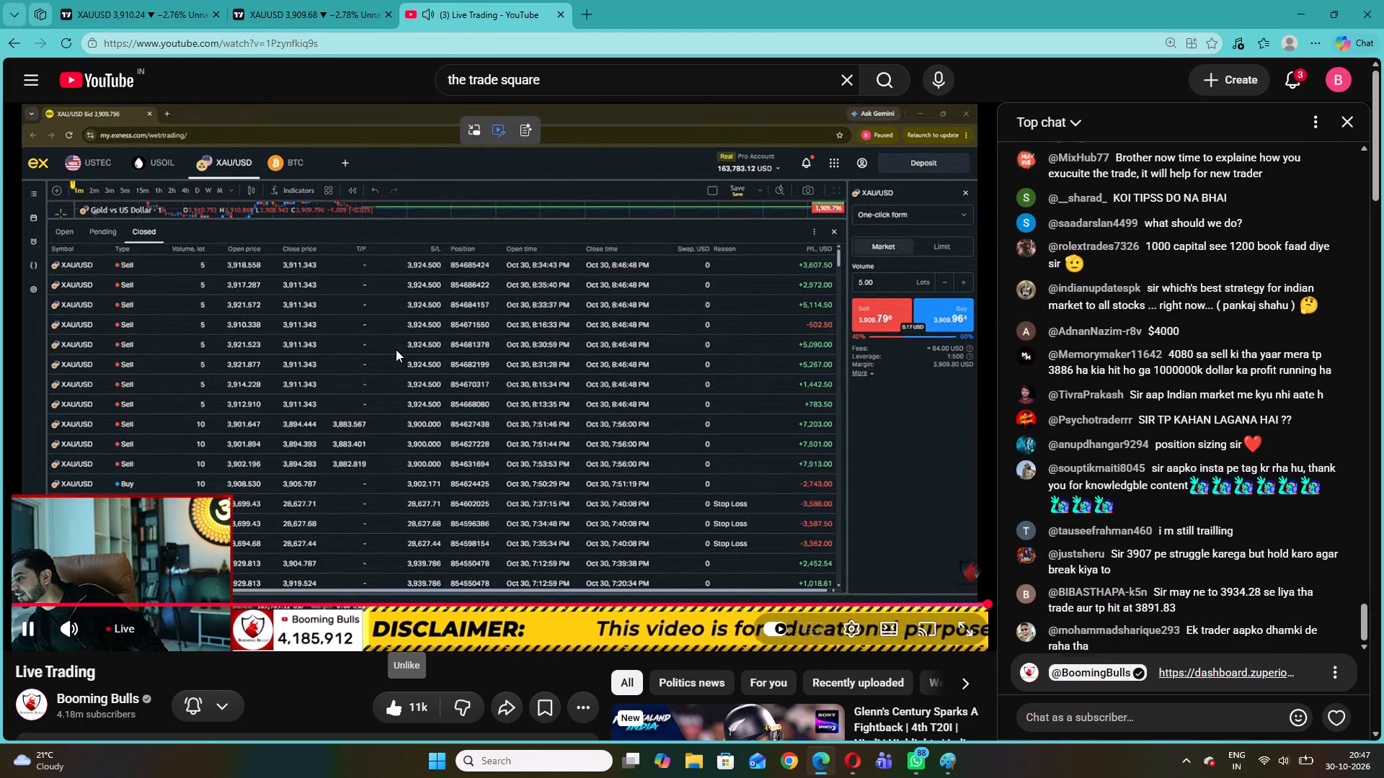
{"action": "left_click", "coordinate": [149, 0]}
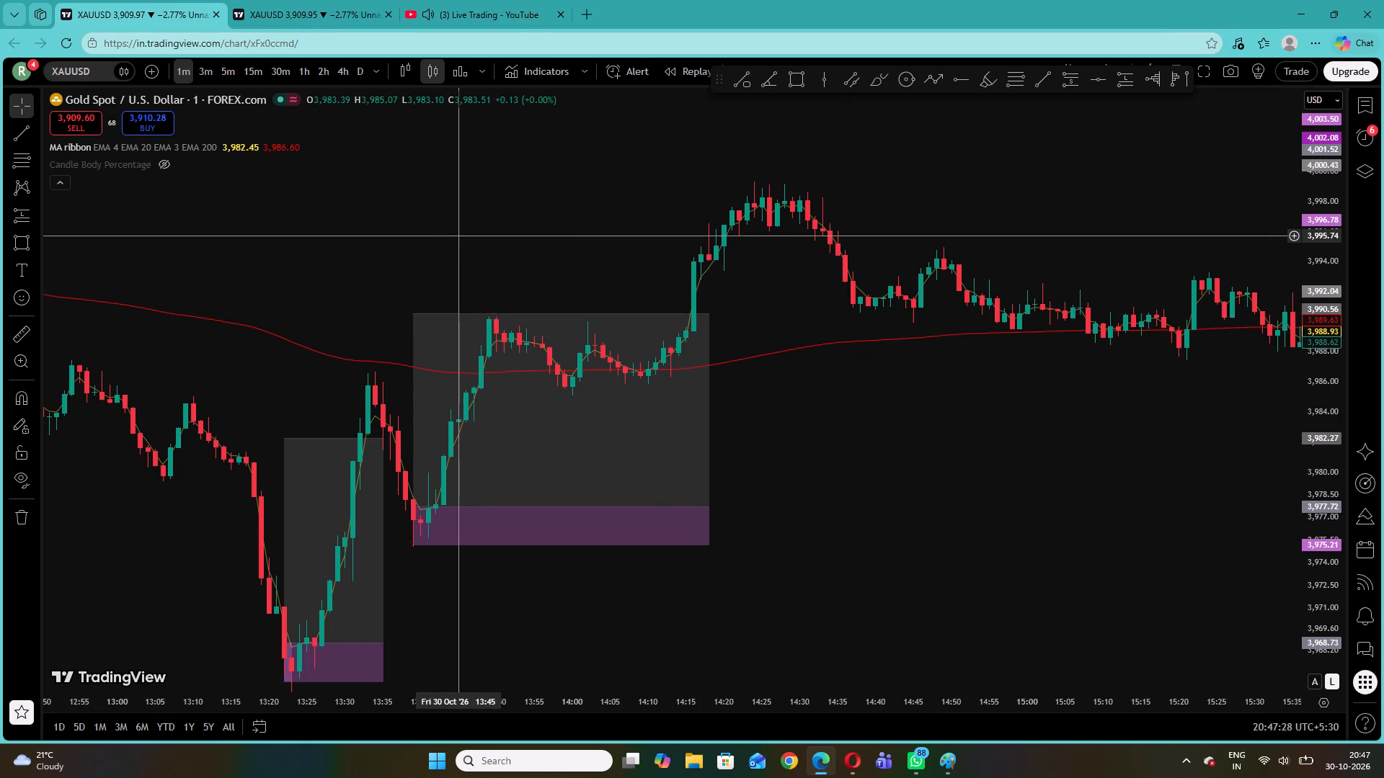
Place a short position at the 20:32 swing high with entry 3,921.96 and stop 3,924.12.
{"action": "right_click", "coordinate": [469, 223]}
{"action": "left_click", "coordinate": [536, 236]}
{"action": "left_click_drag", "start_coordinate": [1328, 487], "coordinate": [1296, 359]}
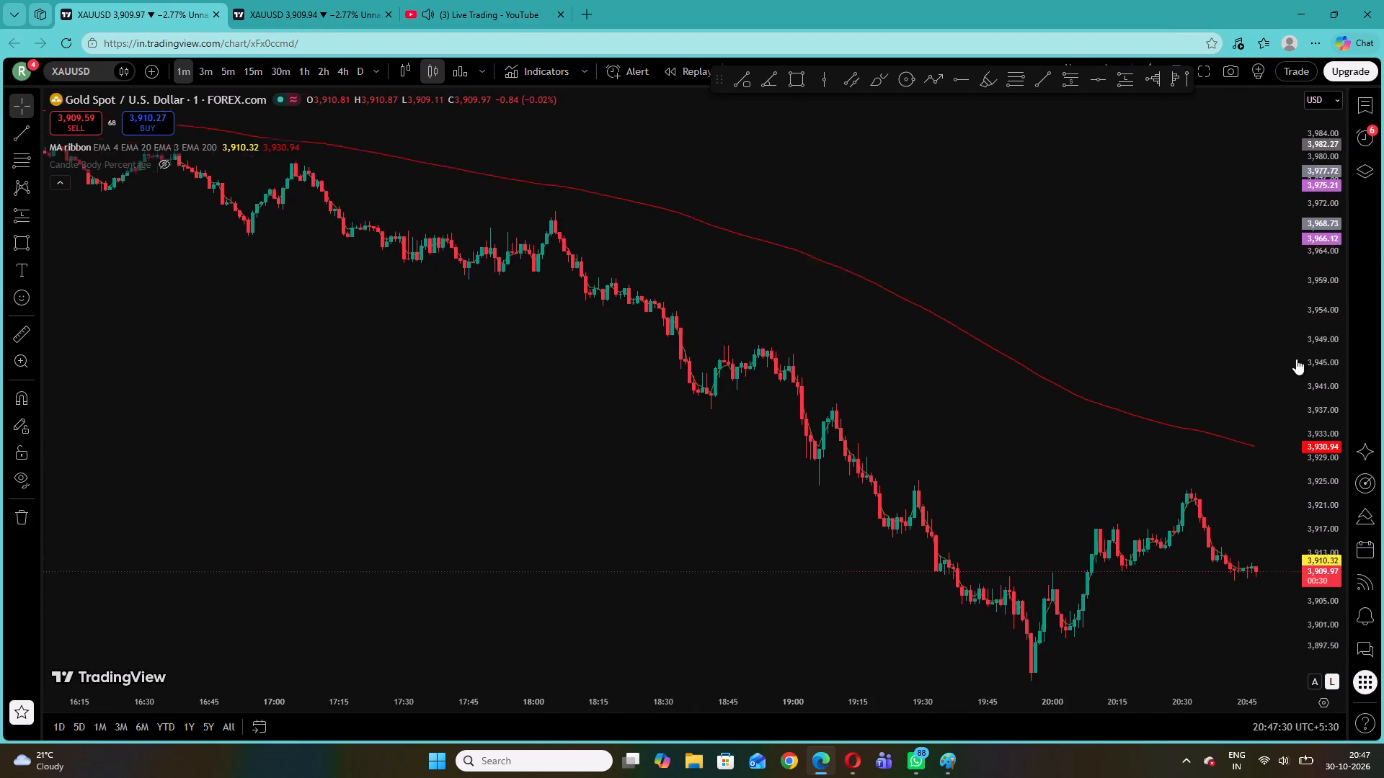
{"action": "left_click_drag", "start_coordinate": [1296, 359], "coordinate": [1285, 287]}
{"action": "left_click_drag", "start_coordinate": [1241, 389], "coordinate": [970, 277]}
{"action": "left_click_drag", "start_coordinate": [1327, 518], "coordinate": [1272, 207]}
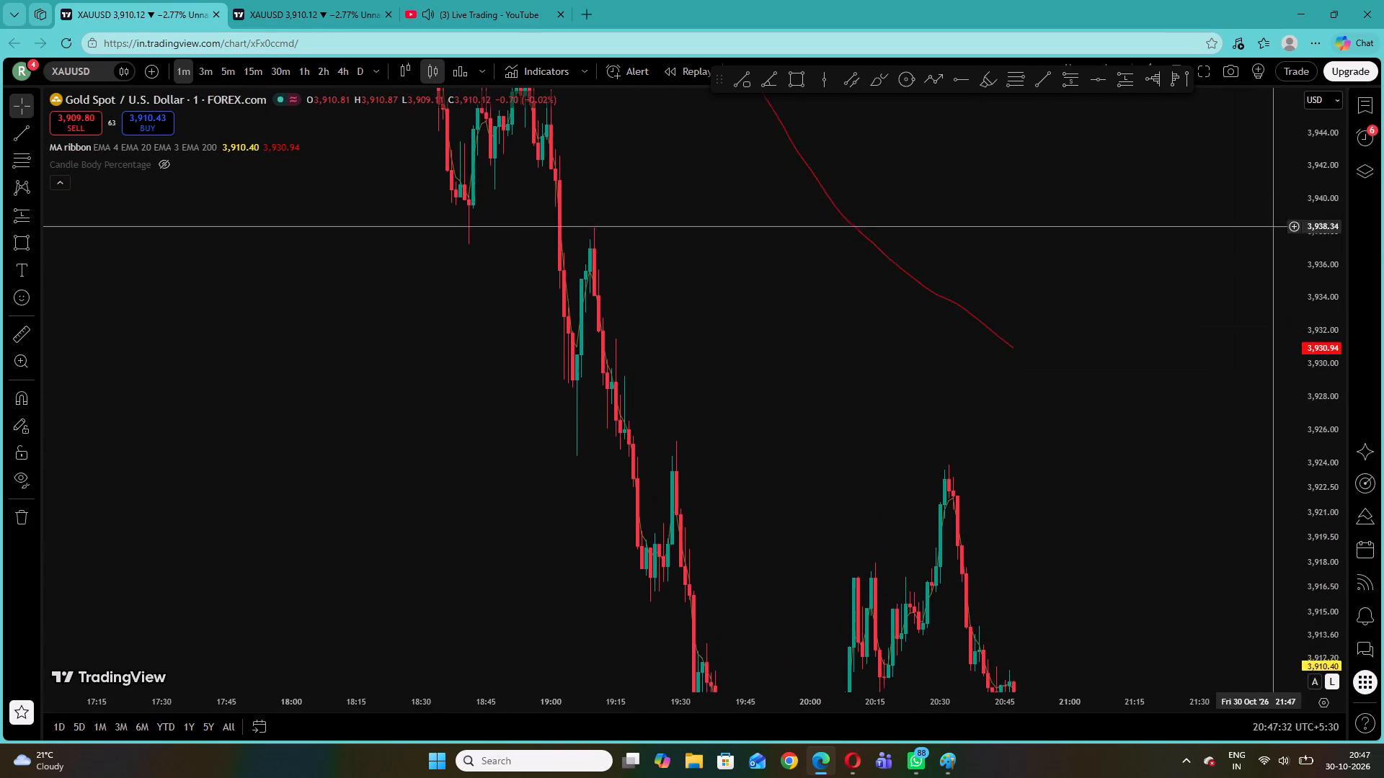
{"action": "left_click_drag", "start_coordinate": [1272, 207], "coordinate": [1272, 179]}
{"action": "left_click_drag", "start_coordinate": [1328, 396], "coordinate": [1327, 563]}
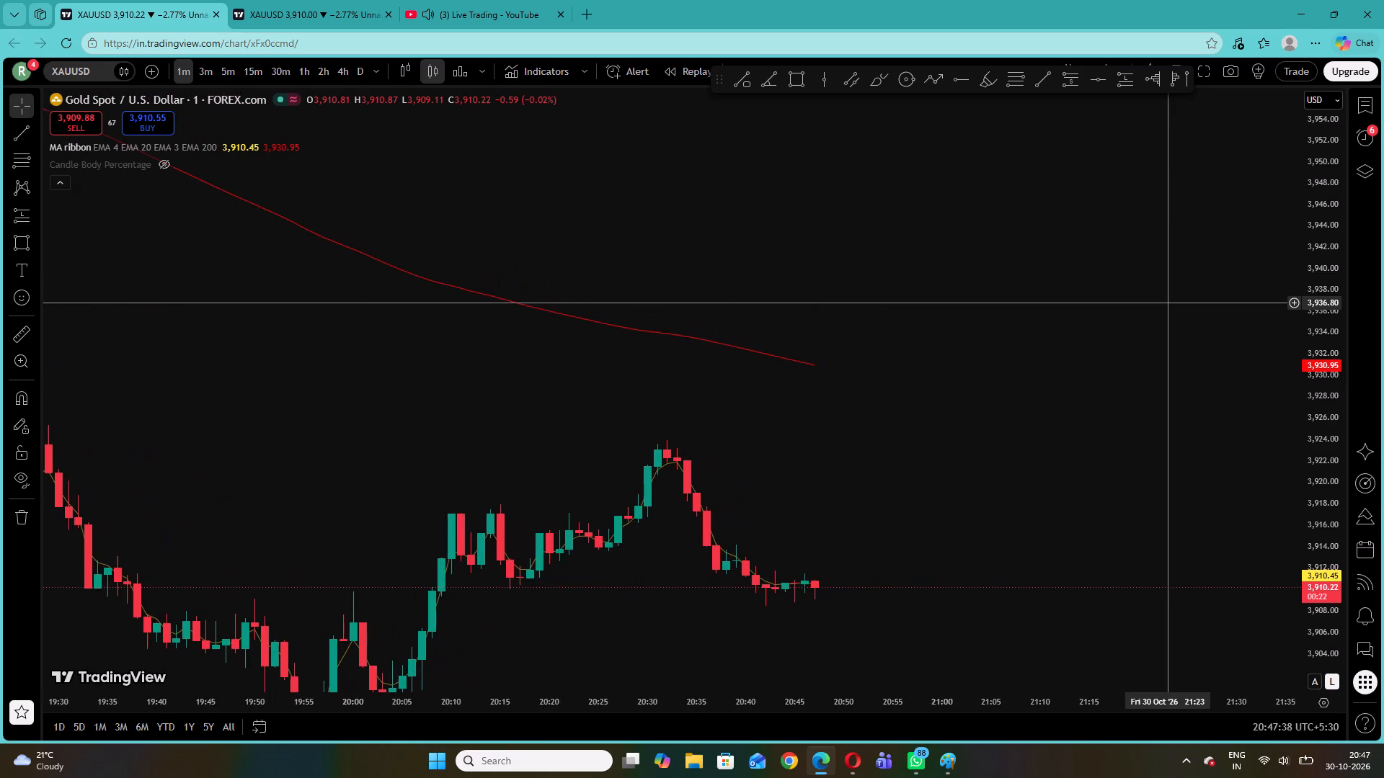
{"action": "left_click_drag", "start_coordinate": [912, 389], "coordinate": [1070, 313]}
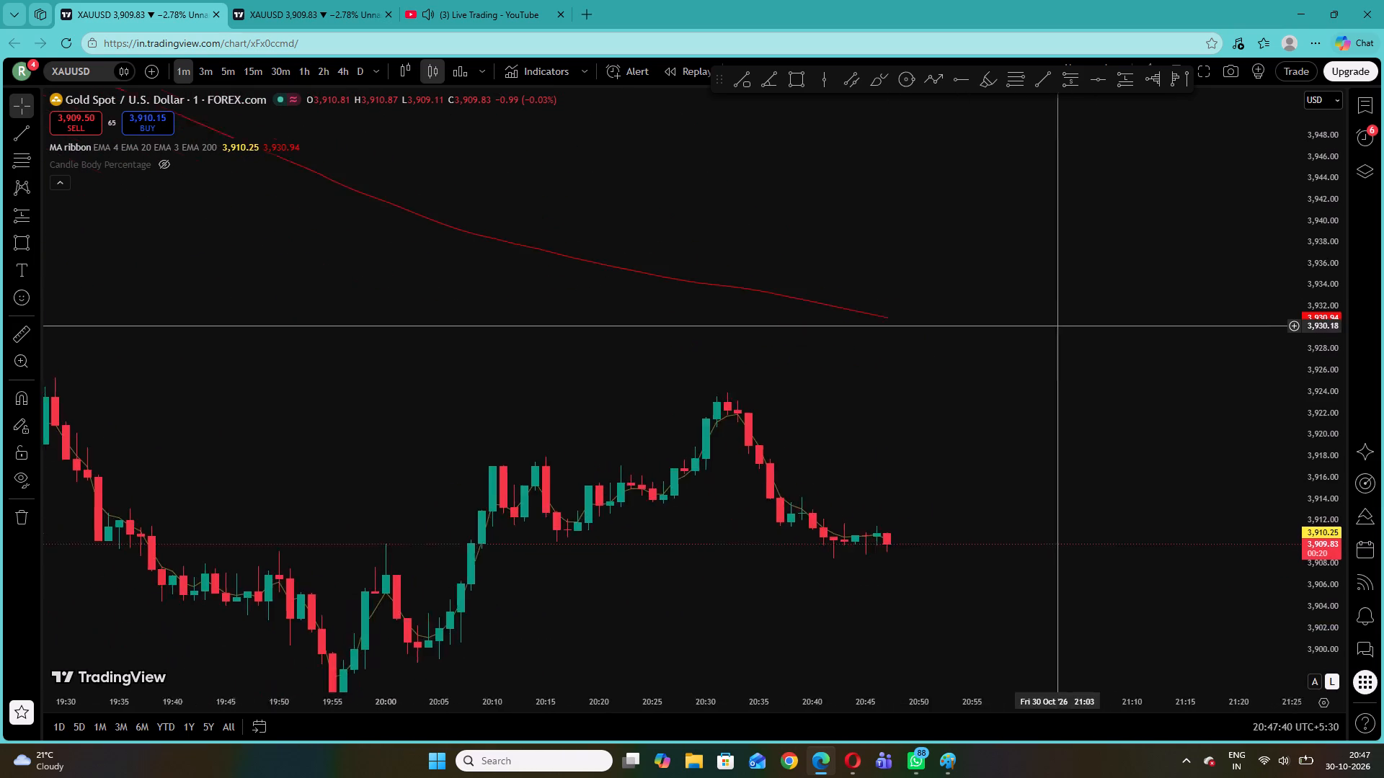
{"action": "left_click_drag", "start_coordinate": [1070, 313], "coordinate": [1148, 274]}
{"action": "left_click_drag", "start_coordinate": [1331, 560], "coordinate": [1295, 352]}
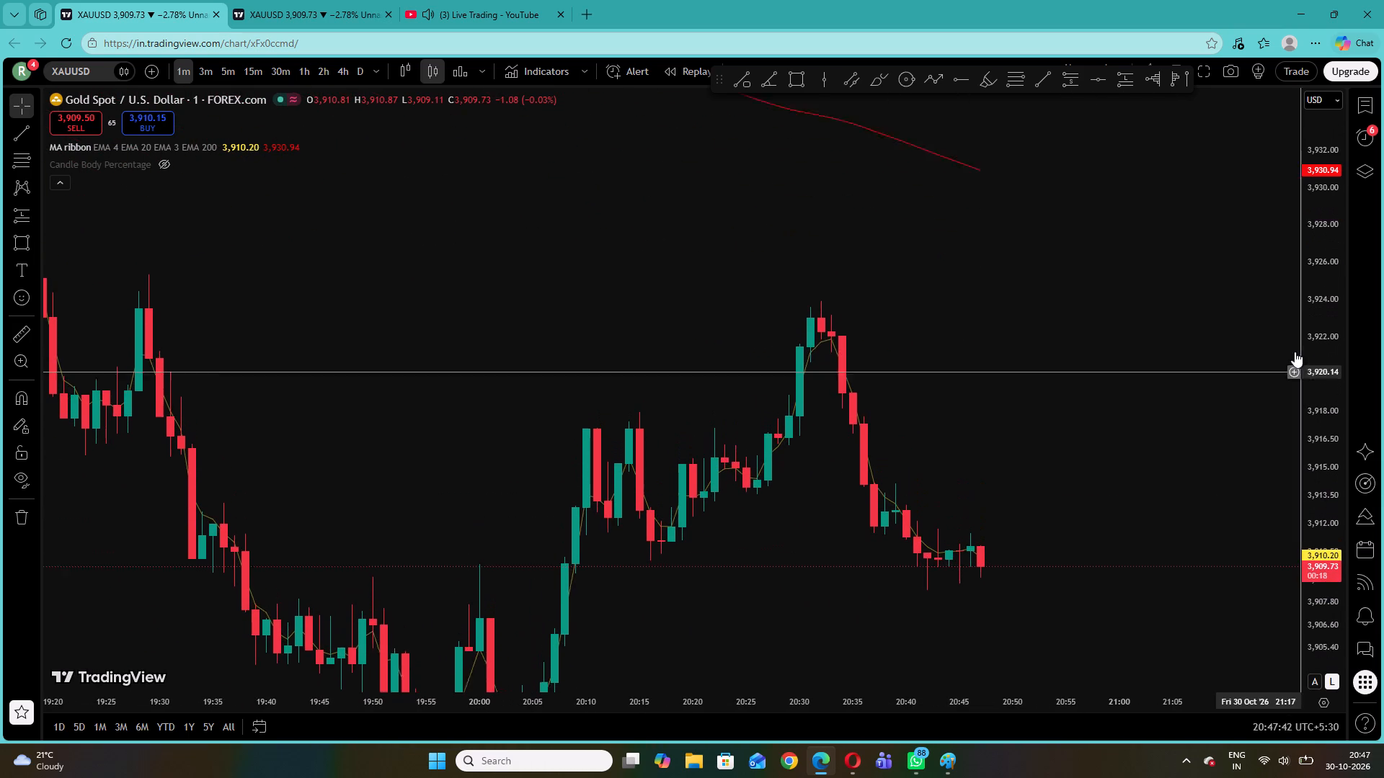
{"action": "left_click_drag", "start_coordinate": [1295, 352], "coordinate": [1292, 346]}
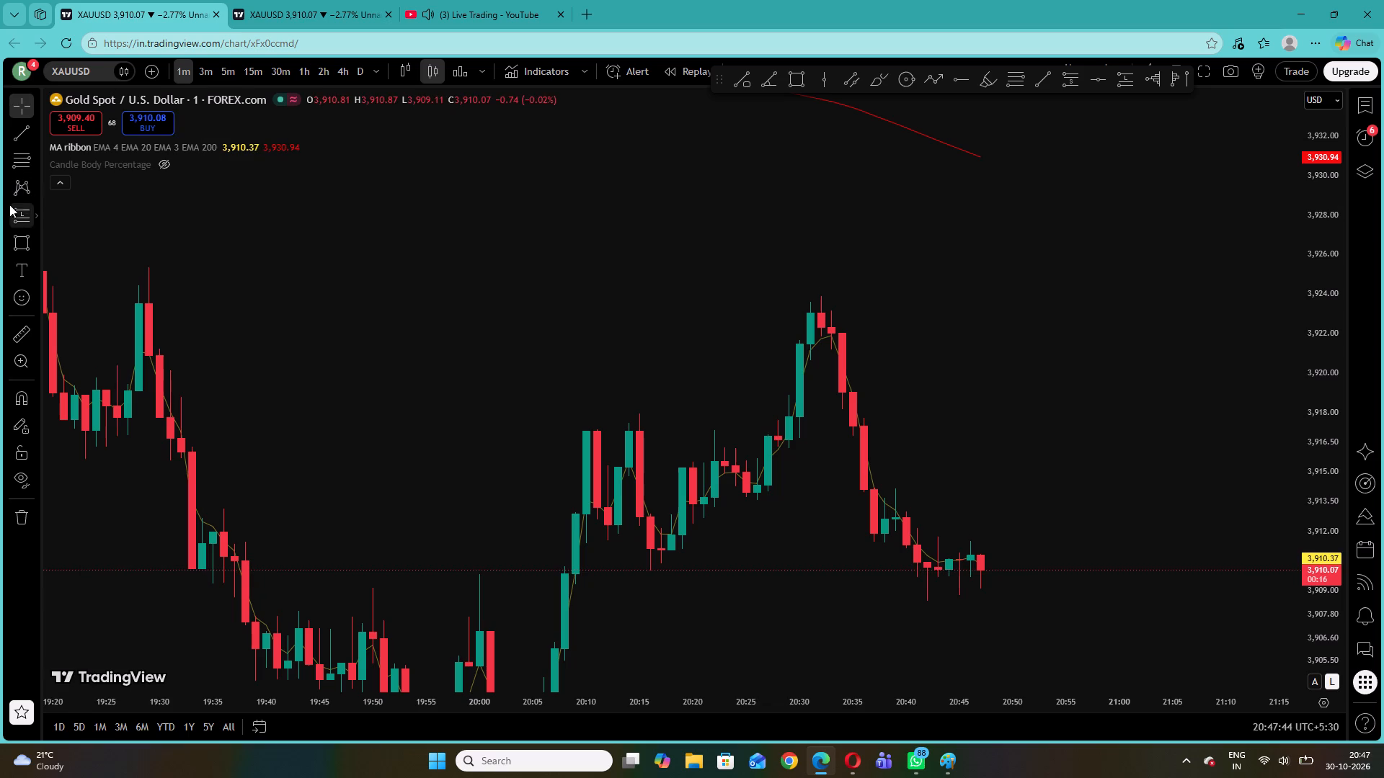
{"action": "left_click", "coordinate": [35, 213]}
{"action": "left_click", "coordinate": [61, 260]}
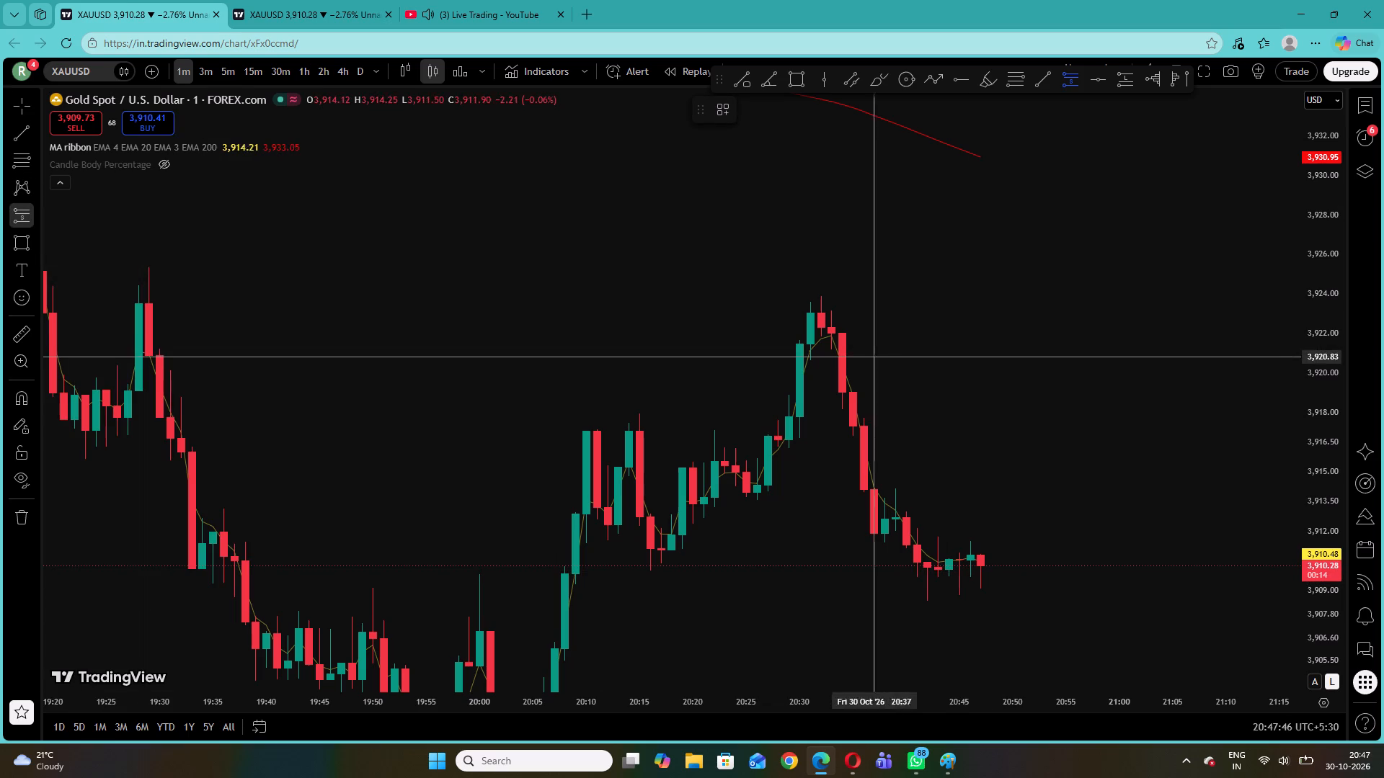
{"action": "left_click", "coordinate": [817, 334]}
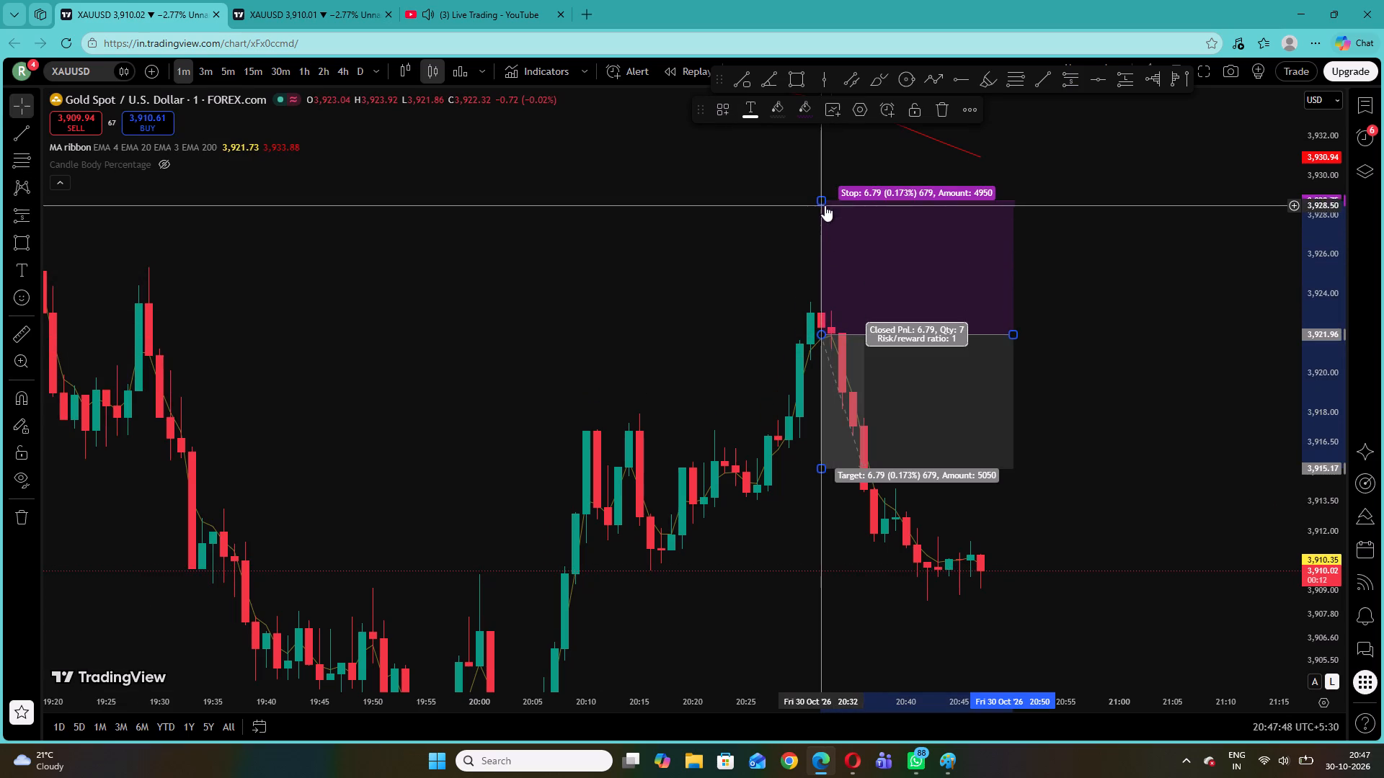
{"action": "left_click_drag", "start_coordinate": [822, 199], "coordinate": [840, 282]}
{"action": "left_click", "coordinate": [754, 274]}
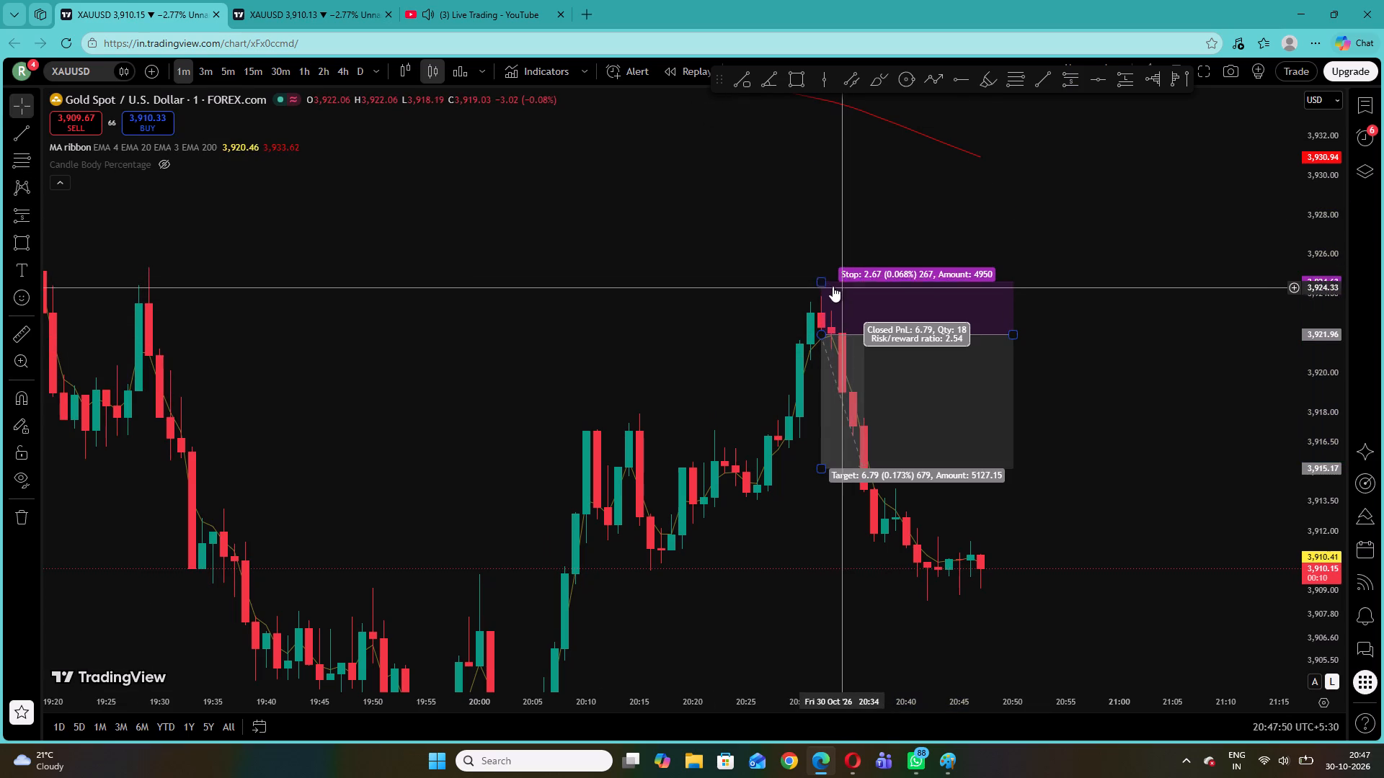
{"action": "left_click_drag", "start_coordinate": [825, 283], "coordinate": [820, 292]}
{"action": "left_click", "coordinate": [729, 255]}
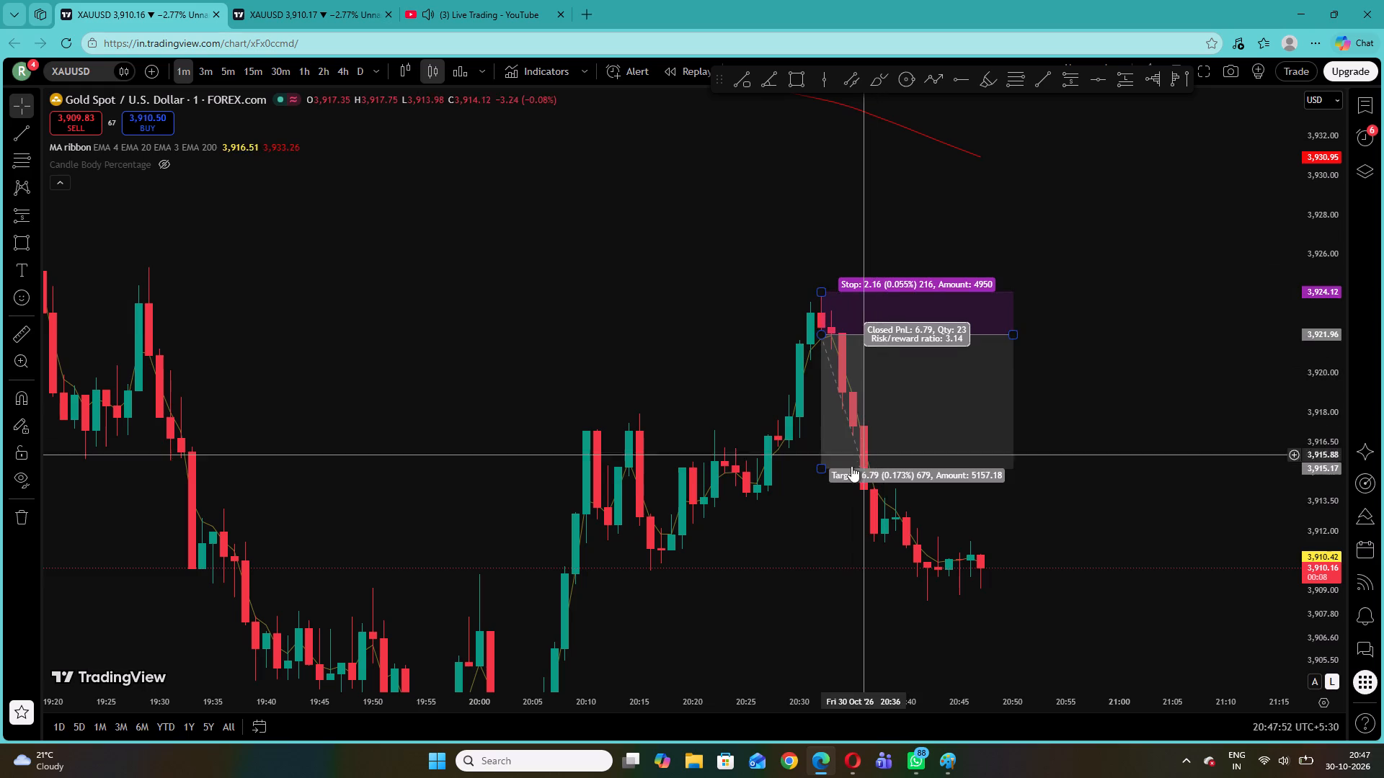
Extend the 20:32 short position's target down to 3,910.93.
{"action": "left_click_drag", "start_coordinate": [821, 472], "coordinate": [821, 482]}
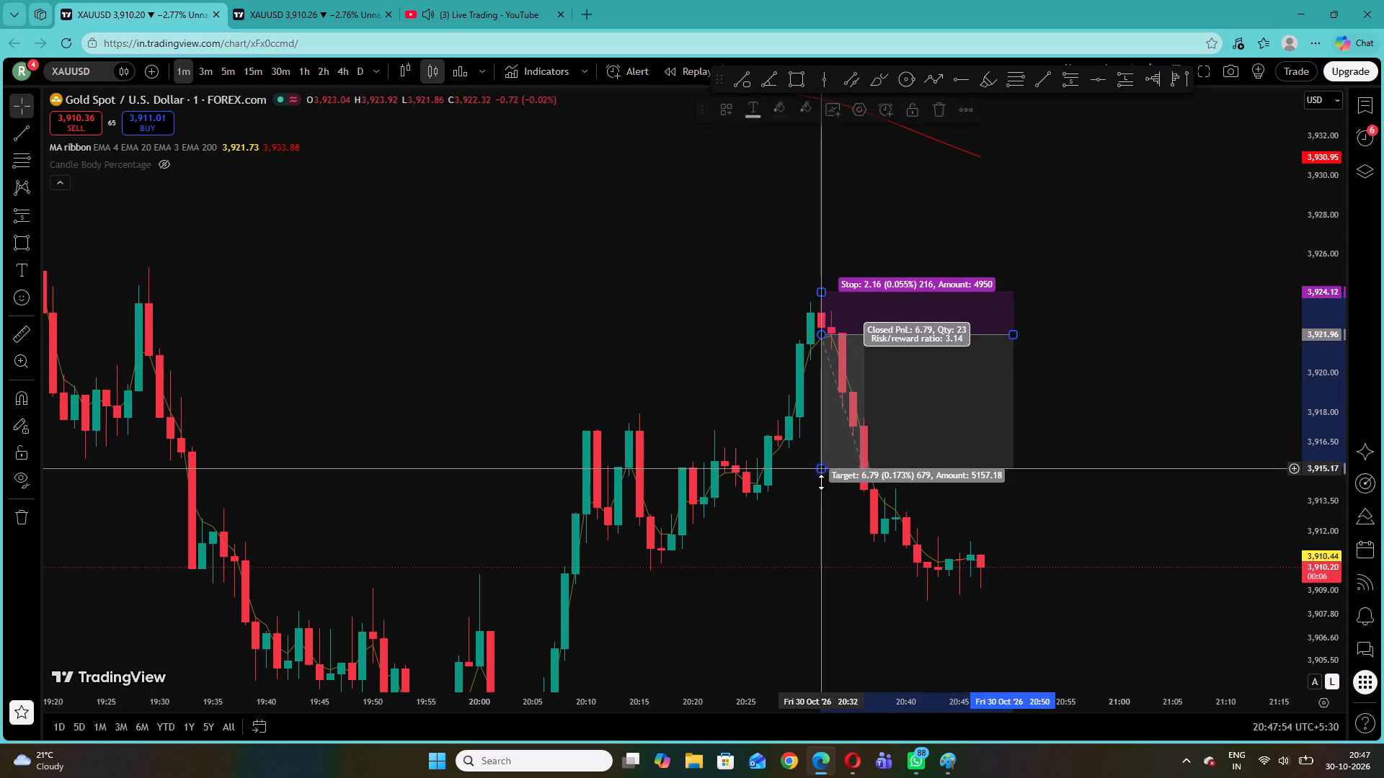
{"action": "left_click_drag", "start_coordinate": [821, 482], "coordinate": [822, 494]}
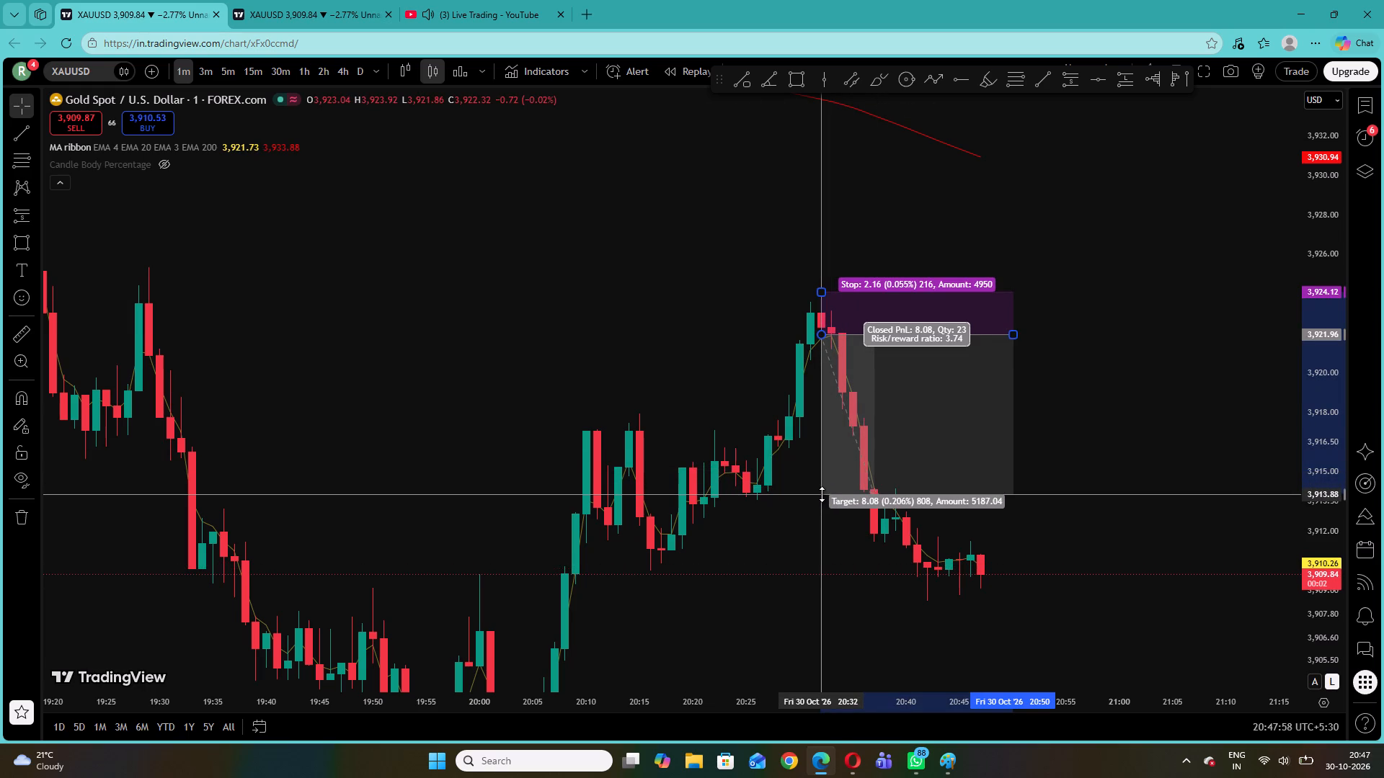
{"action": "left_click_drag", "start_coordinate": [822, 494], "coordinate": [826, 540]}
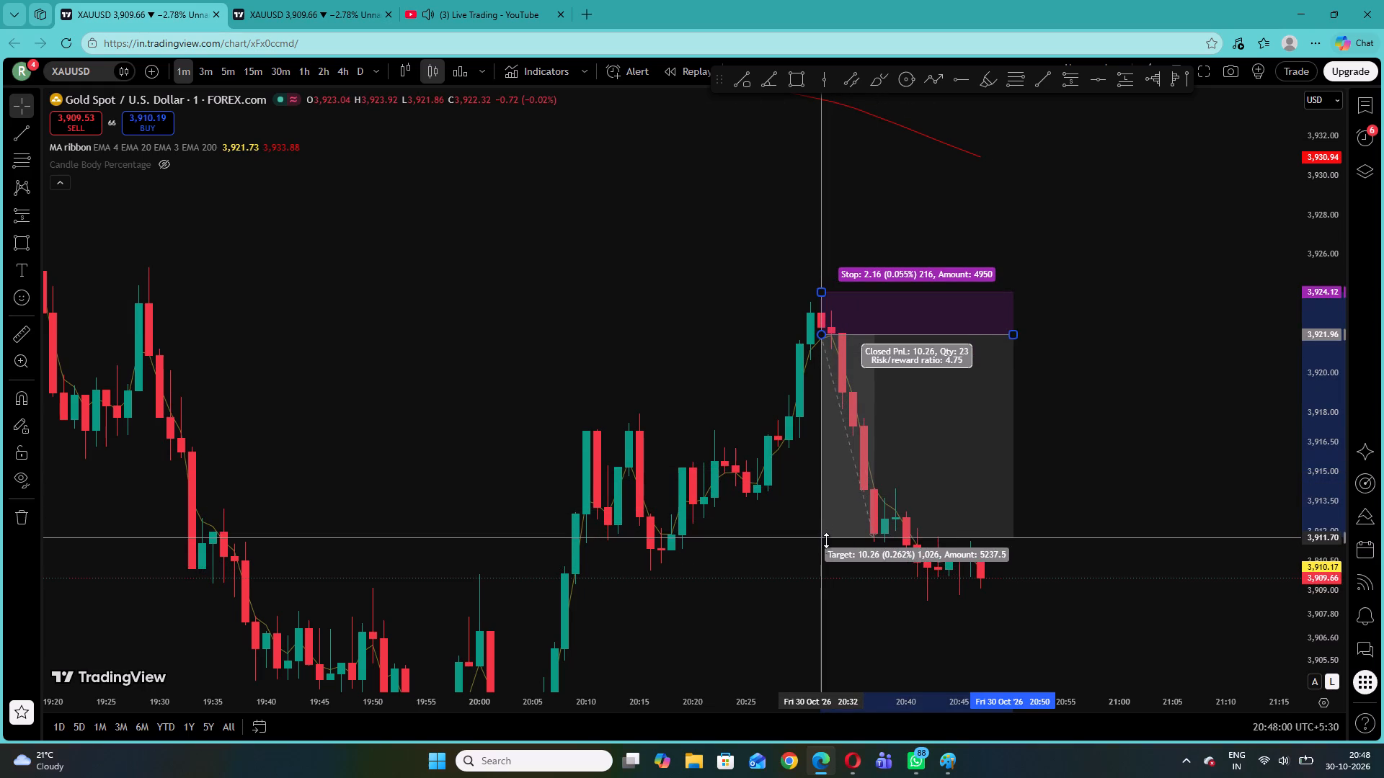
{"action": "left_click_drag", "start_coordinate": [826, 540], "coordinate": [825, 553]}
{"action": "left_click", "coordinate": [618, 292]}
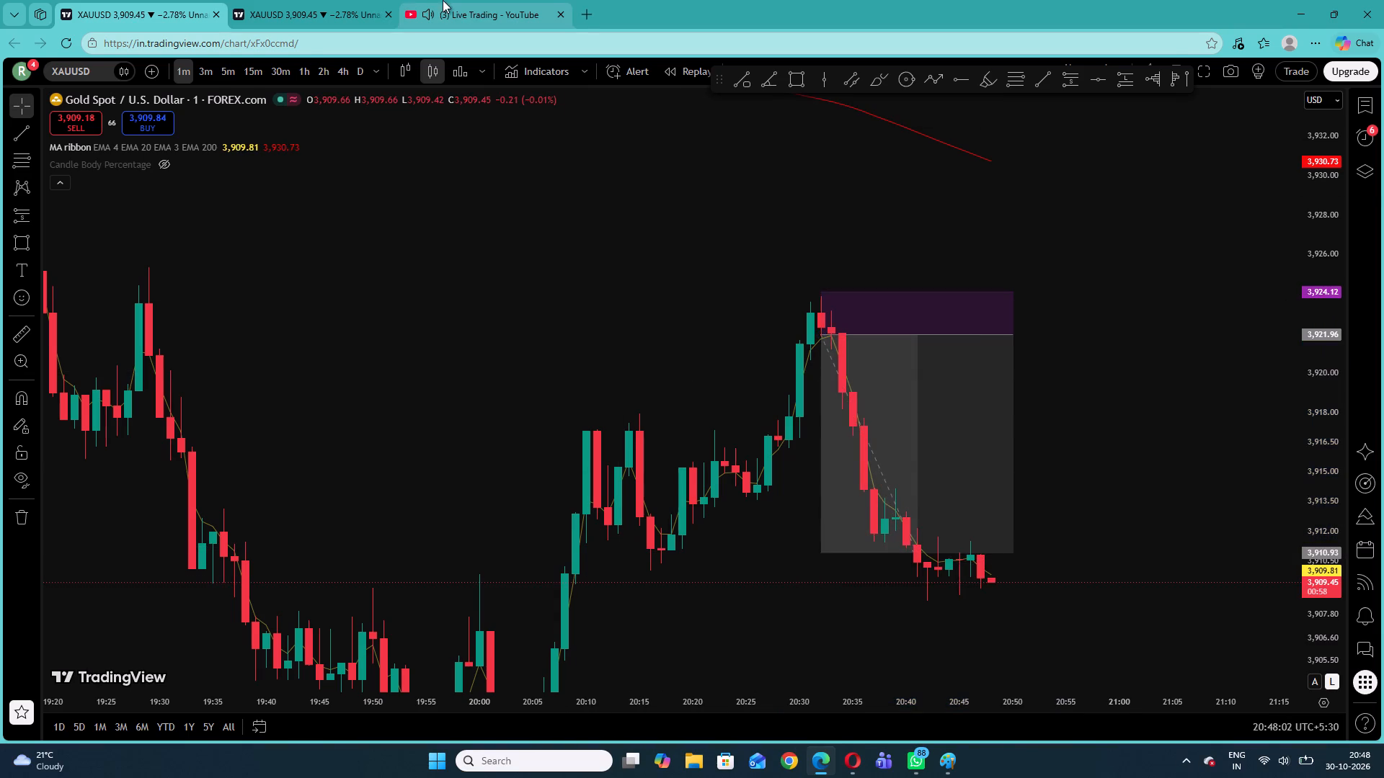
Check the streamer's live gold chart on YouTube and return to the XAUUSD chart with the short position.
{"action": "left_click", "coordinate": [443, 0]}
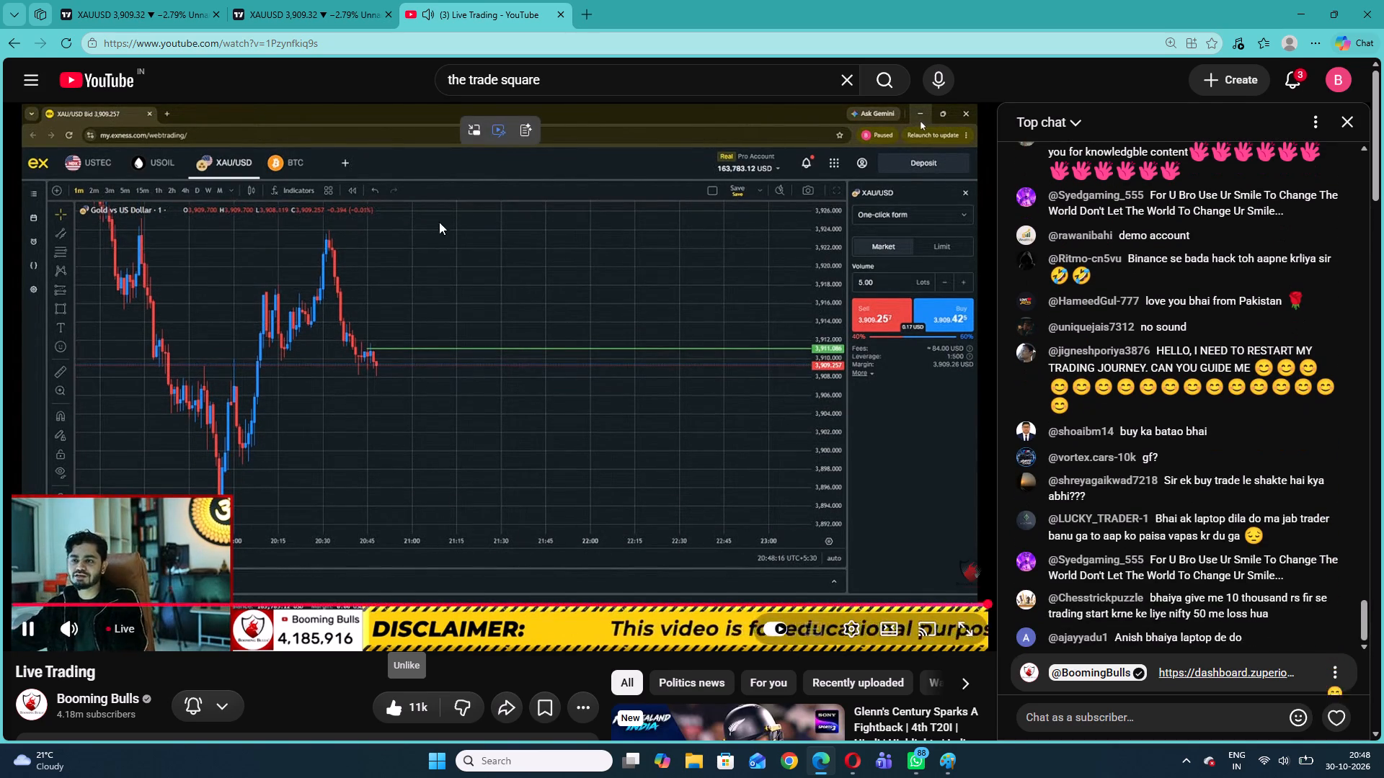
{"action": "left_click", "coordinate": [307, 0]}
{"action": "left_click", "coordinate": [136, 0]}
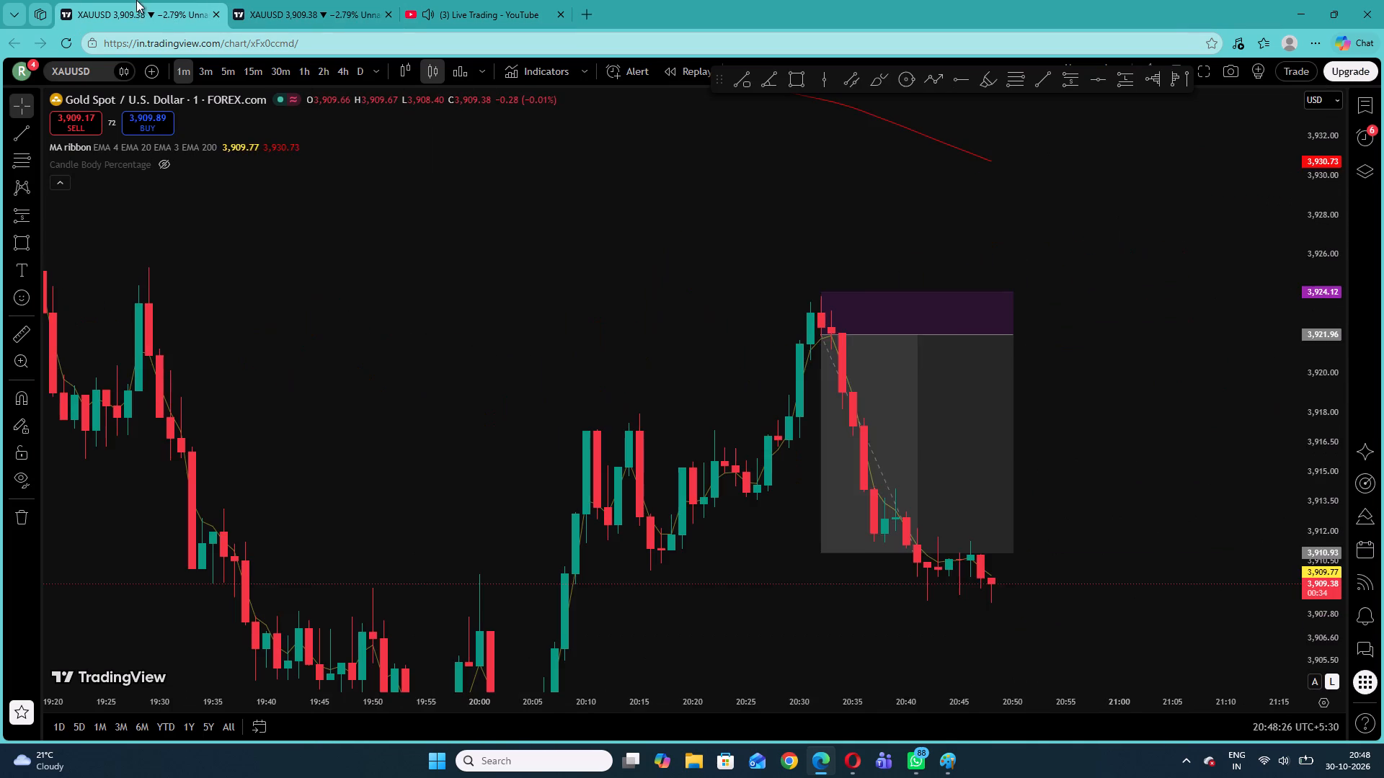
Examine the XAUUSD price action before the short position, back to about 17:55, against the EMA 200 line.
{"action": "left_click_drag", "start_coordinate": [591, 263], "coordinate": [974, 108]}
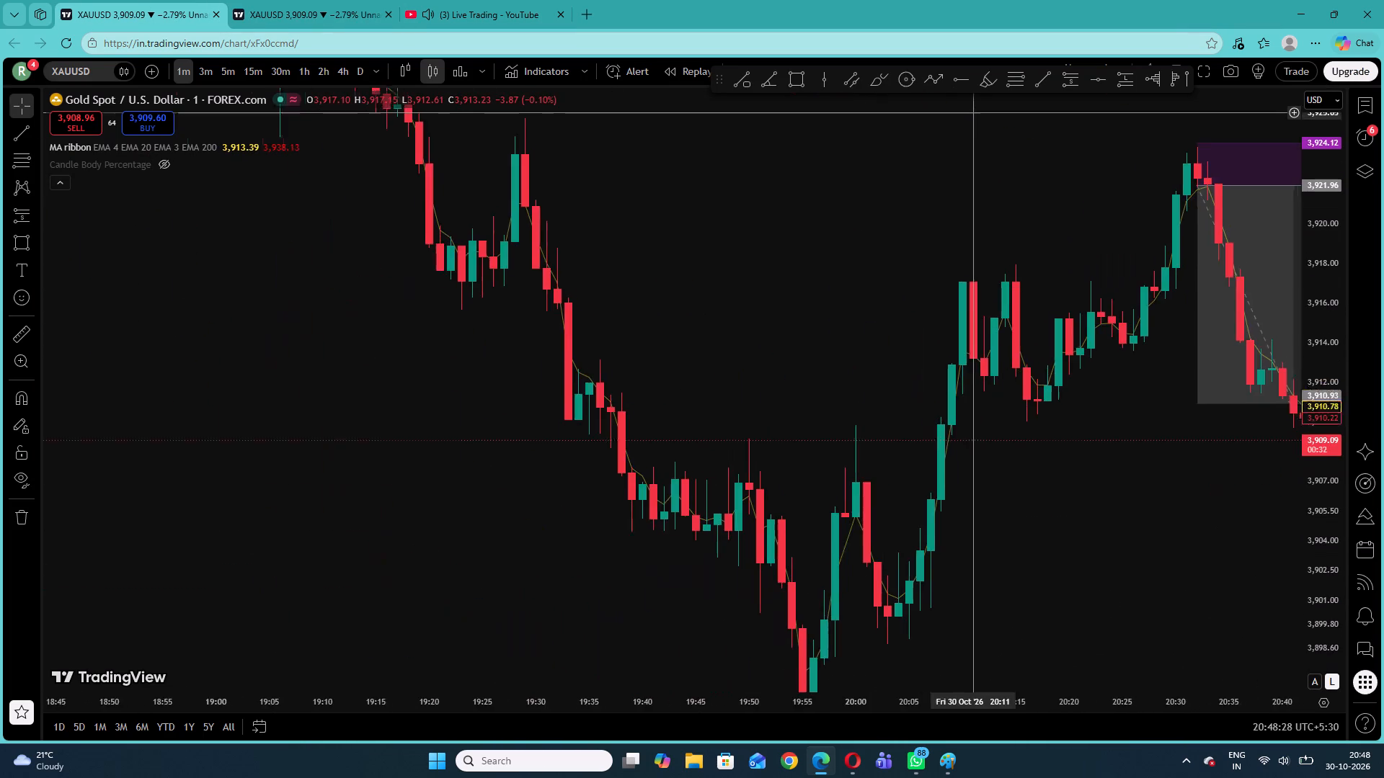
{"action": "left_click_drag", "start_coordinate": [974, 108], "coordinate": [720, 164]}
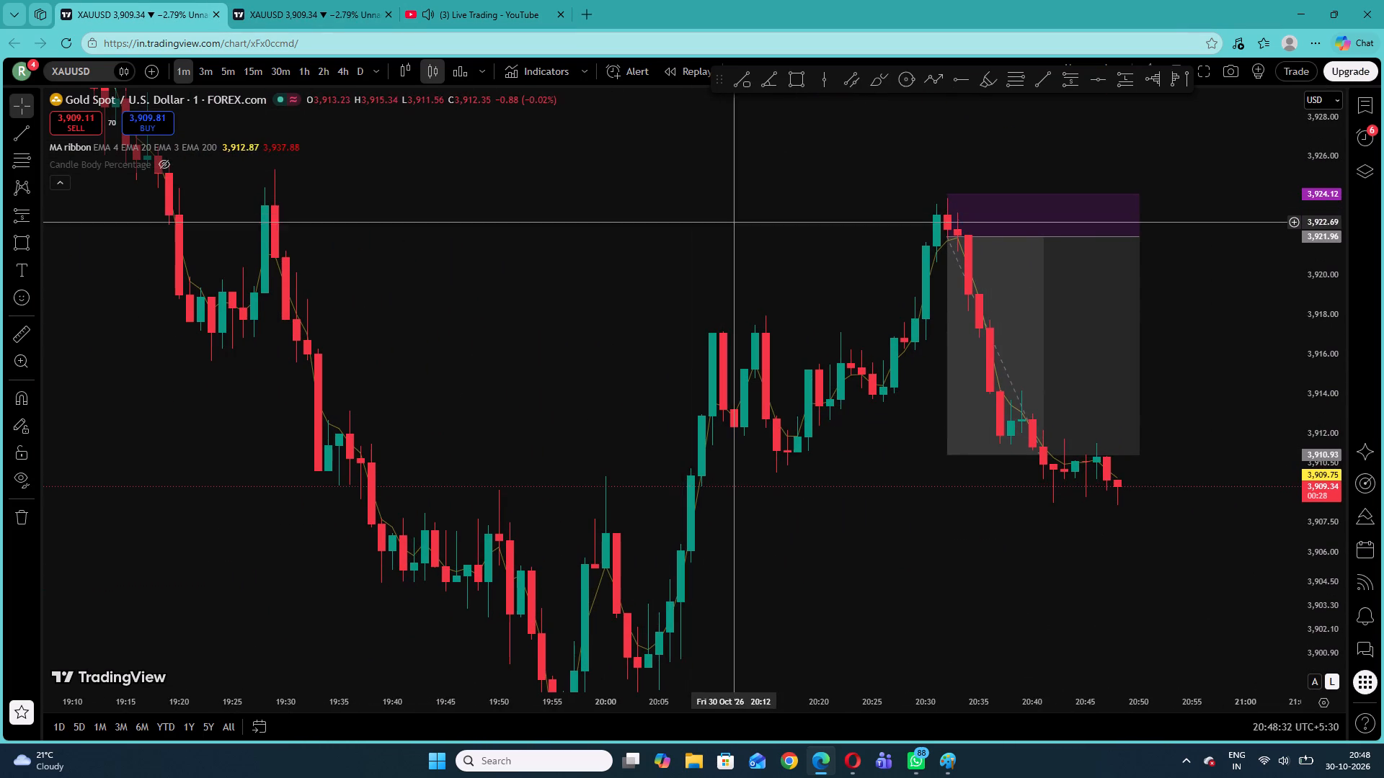
{"action": "left_click_drag", "start_coordinate": [634, 263], "coordinate": [829, 115]}
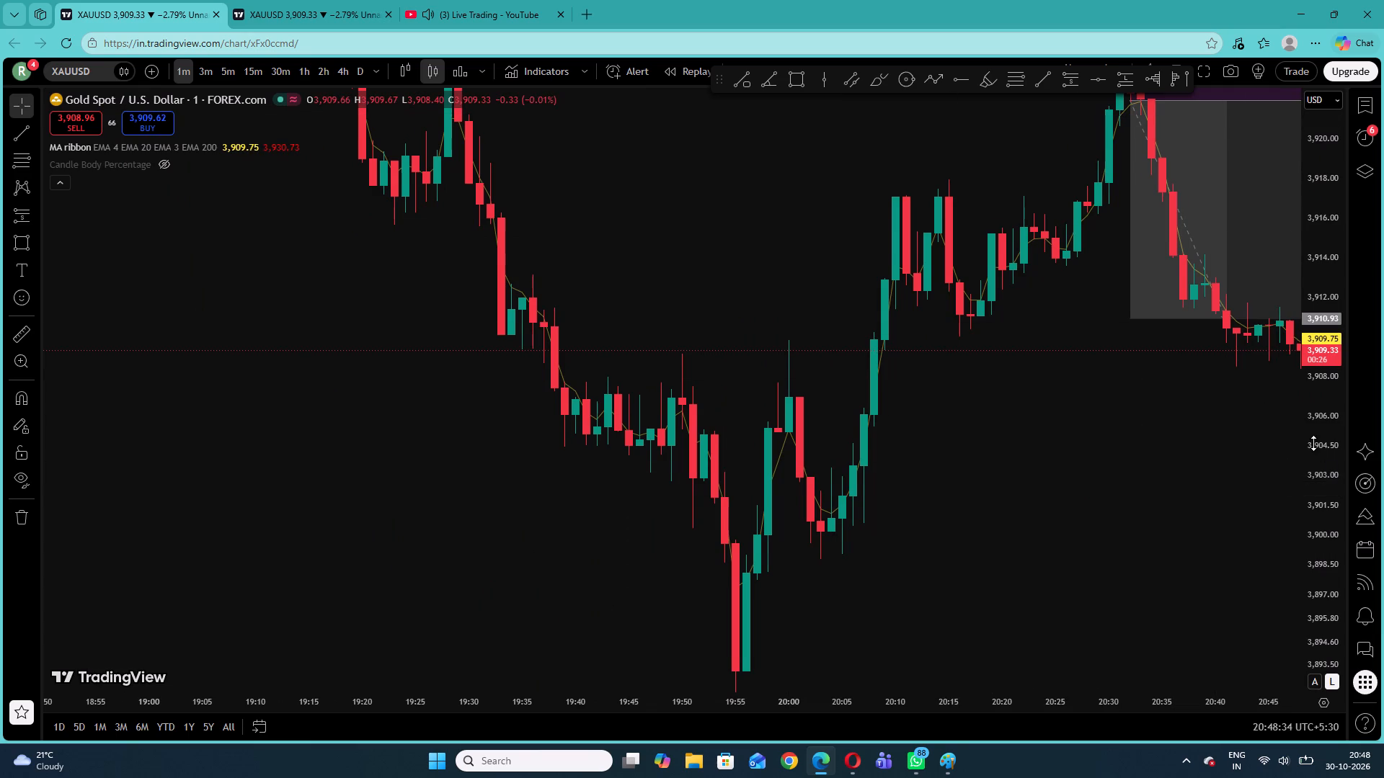
{"action": "left_click_drag", "start_coordinate": [1313, 443], "coordinate": [1302, 599]}
{"action": "left_click", "coordinate": [740, 200]}
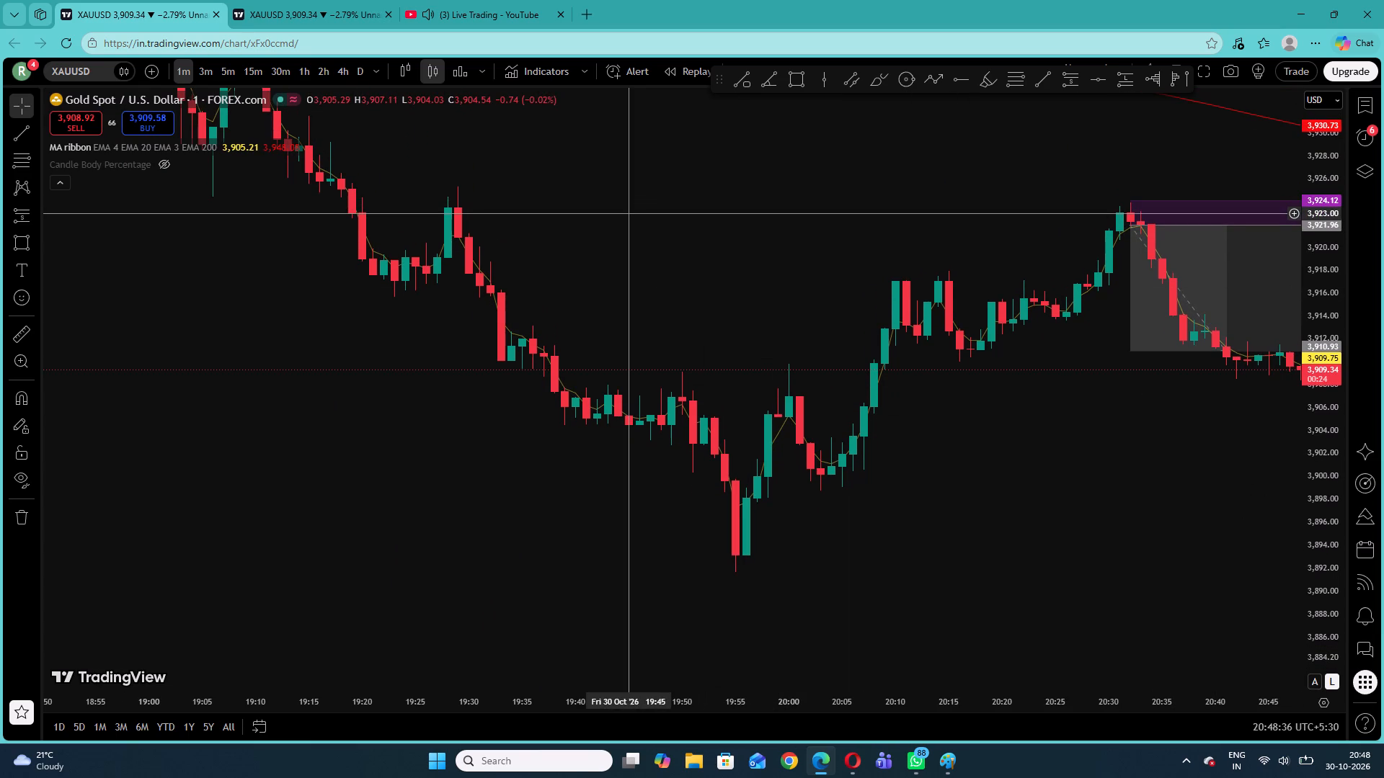
{"action": "left_click_drag", "start_coordinate": [624, 213], "coordinate": [773, 282]}
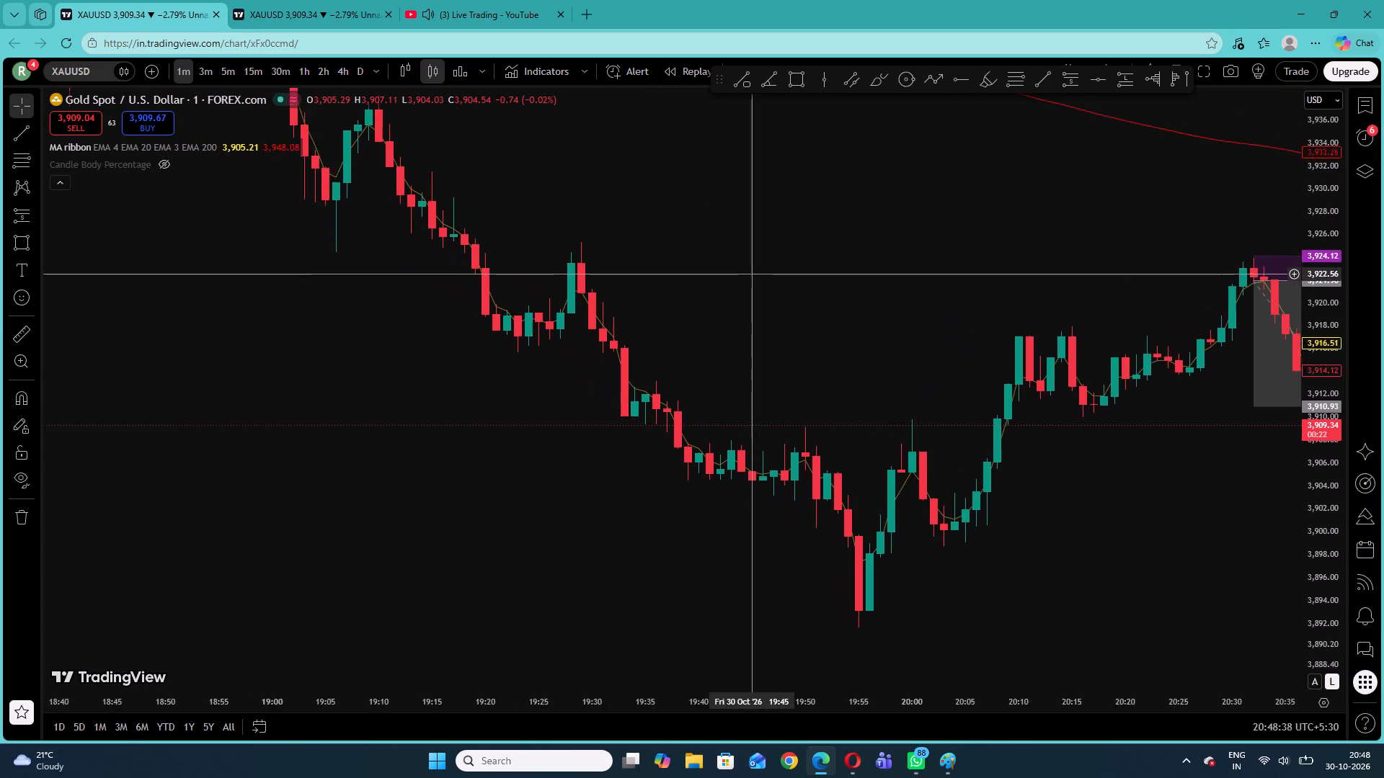
{"action": "left_click_drag", "start_coordinate": [773, 282], "coordinate": [794, 297]}
{"action": "left_click_drag", "start_coordinate": [623, 201], "coordinate": [892, 385]}
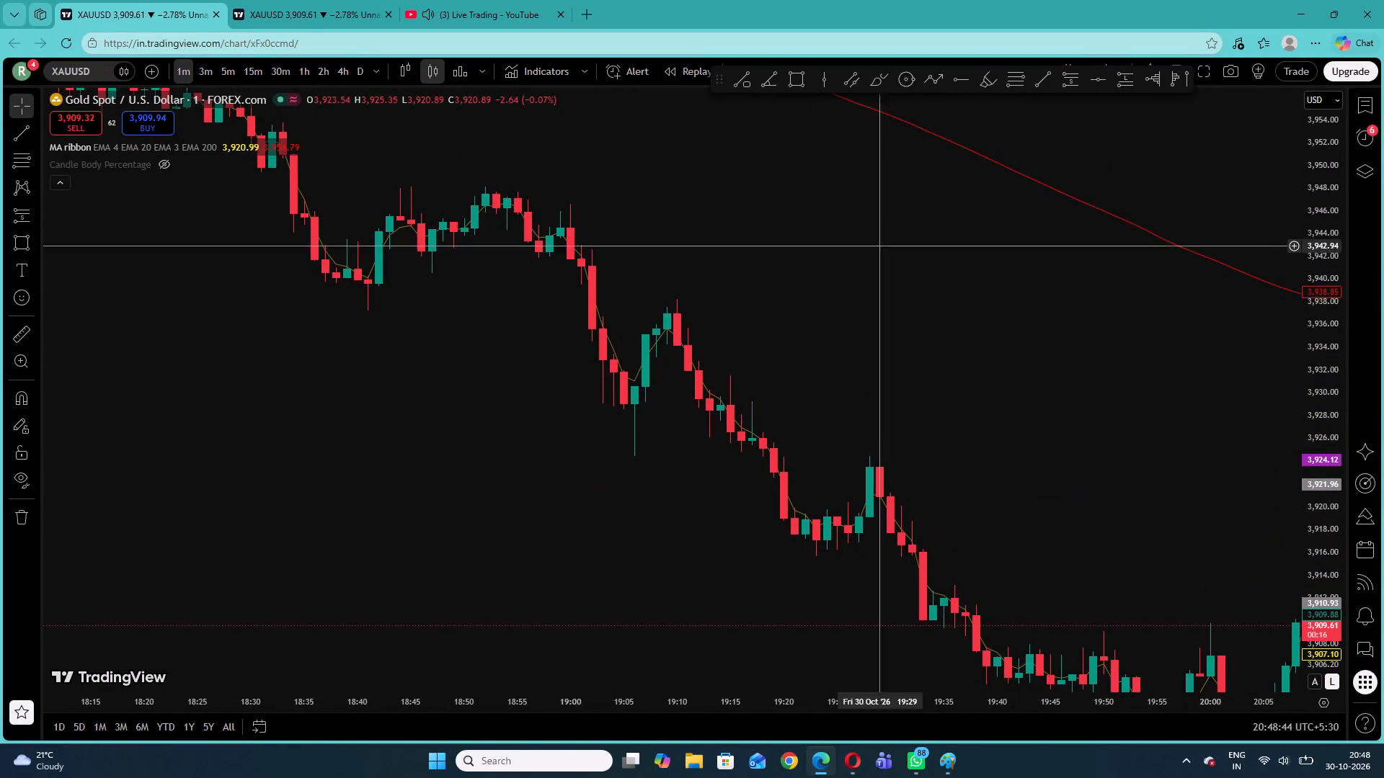
{"action": "left_click_drag", "start_coordinate": [1326, 314], "coordinate": [1306, 477]}
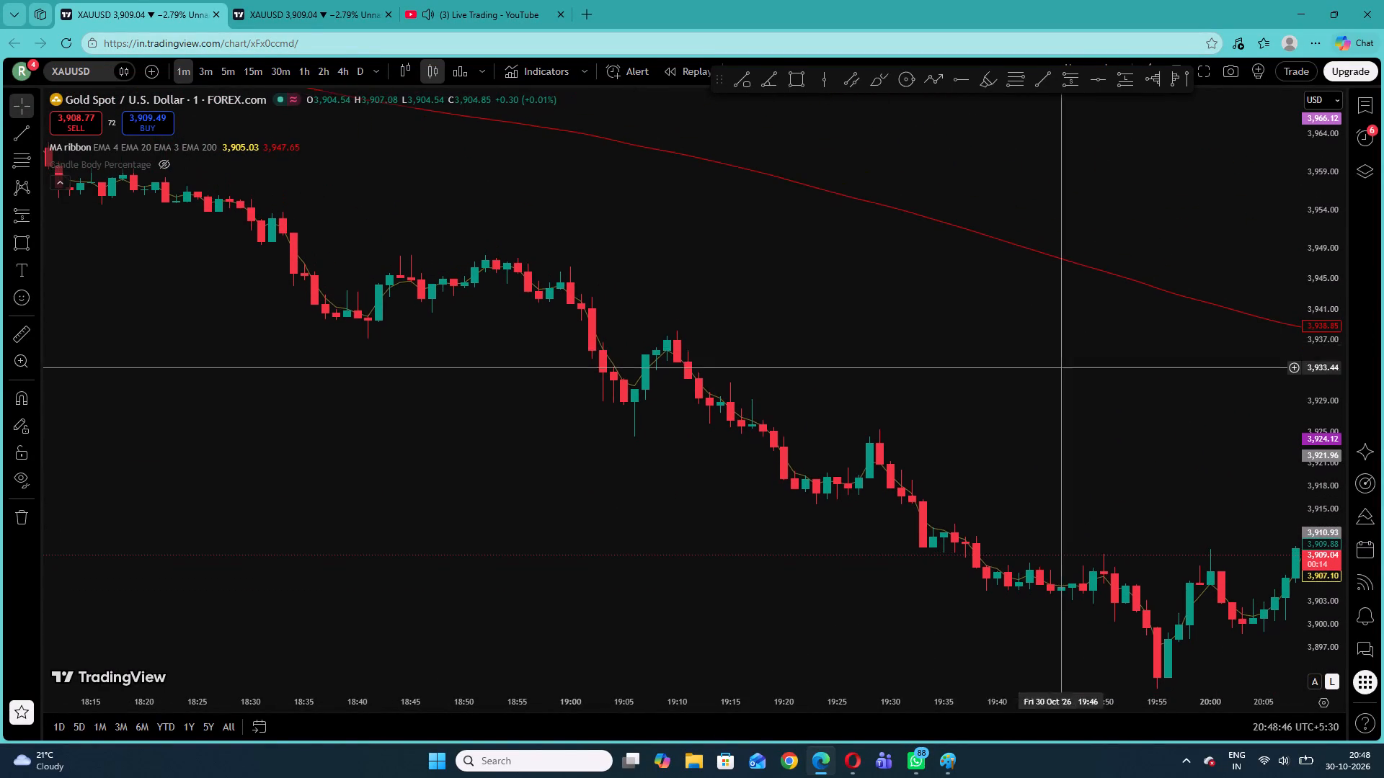
{"action": "left_click_drag", "start_coordinate": [1060, 367], "coordinate": [465, 280]}
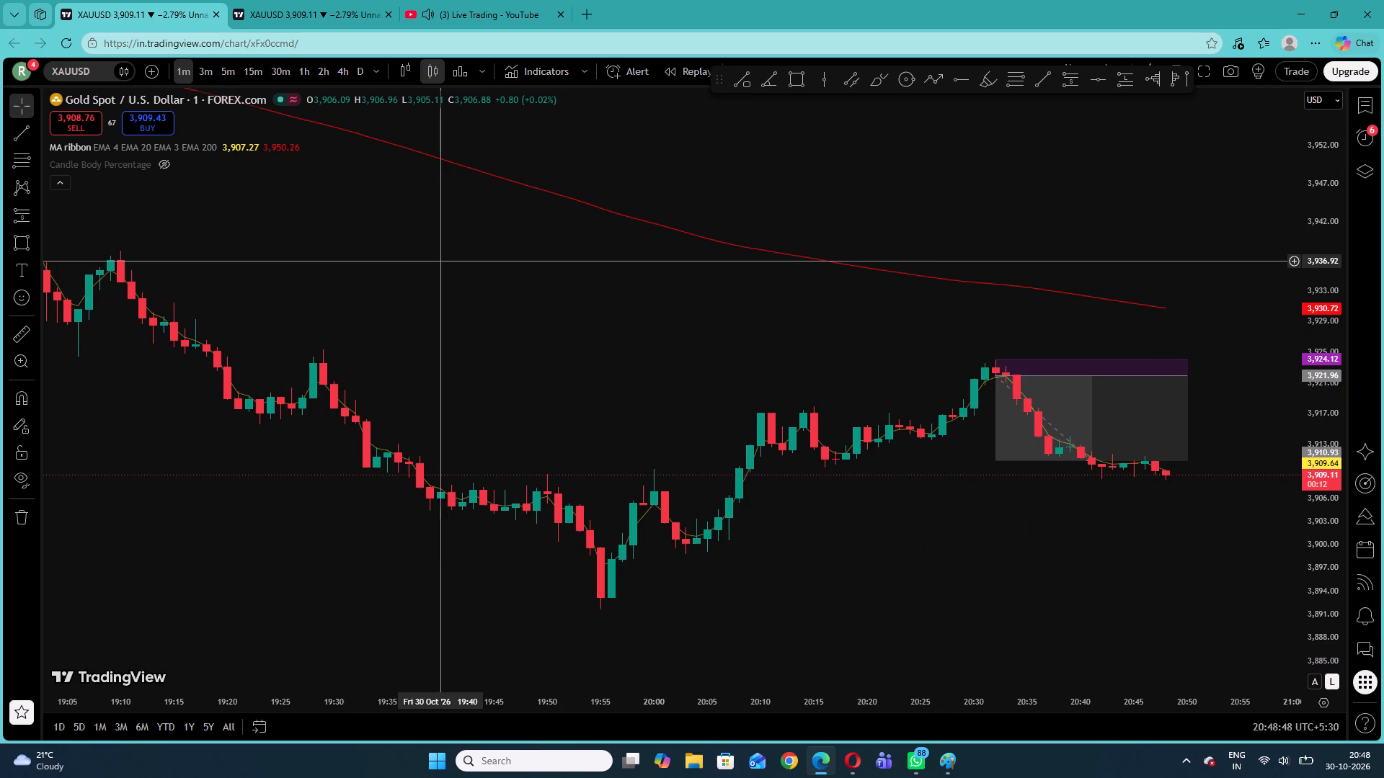
{"action": "left_click_drag", "start_coordinate": [440, 261], "coordinate": [853, 342]}
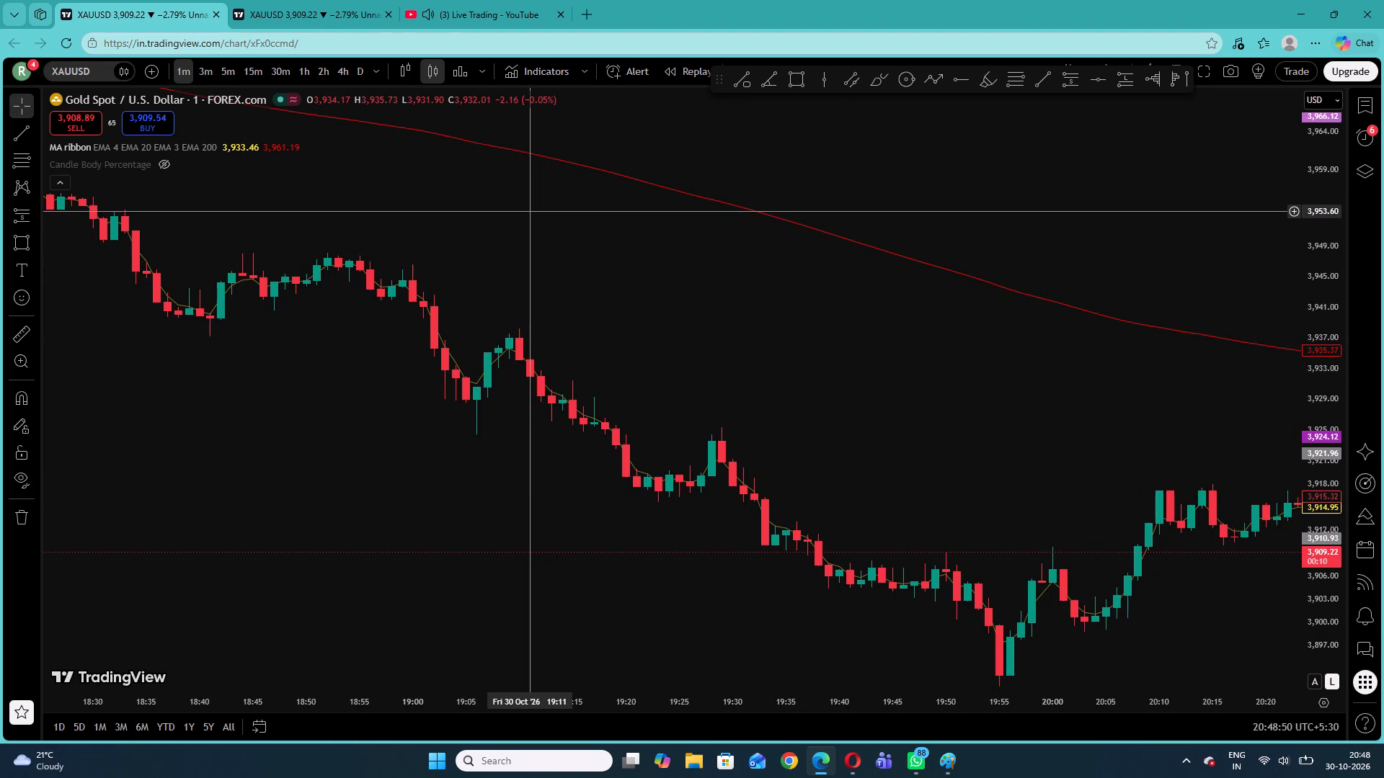
{"action": "left_click_drag", "start_coordinate": [531, 211], "coordinate": [892, 249]}
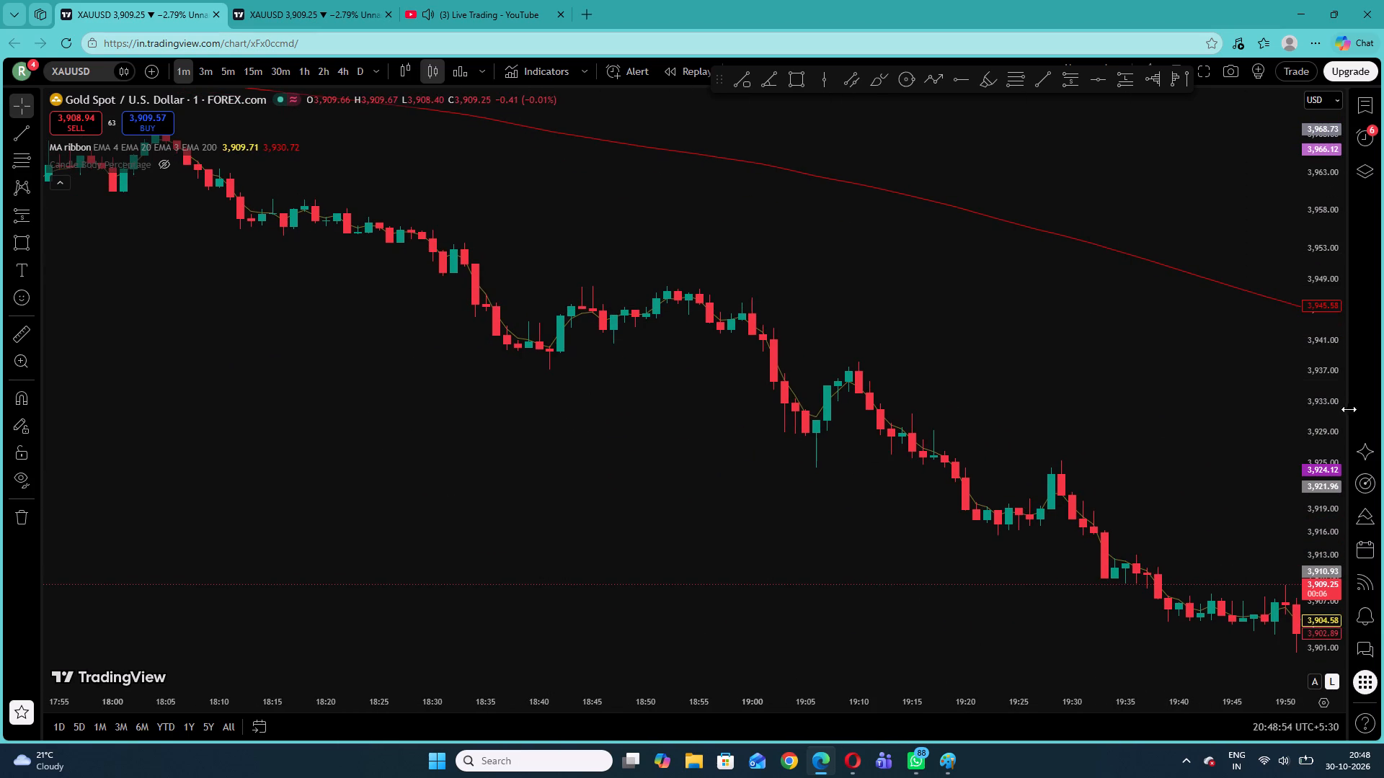
Place a short position at the 18:43 candle with entry 3,945.01 and stop 3,948.65.
{"action": "left_click_drag", "start_coordinate": [1326, 426], "coordinate": [1271, 141]}
{"action": "left_click_drag", "start_coordinate": [857, 191], "coordinate": [766, 227]}
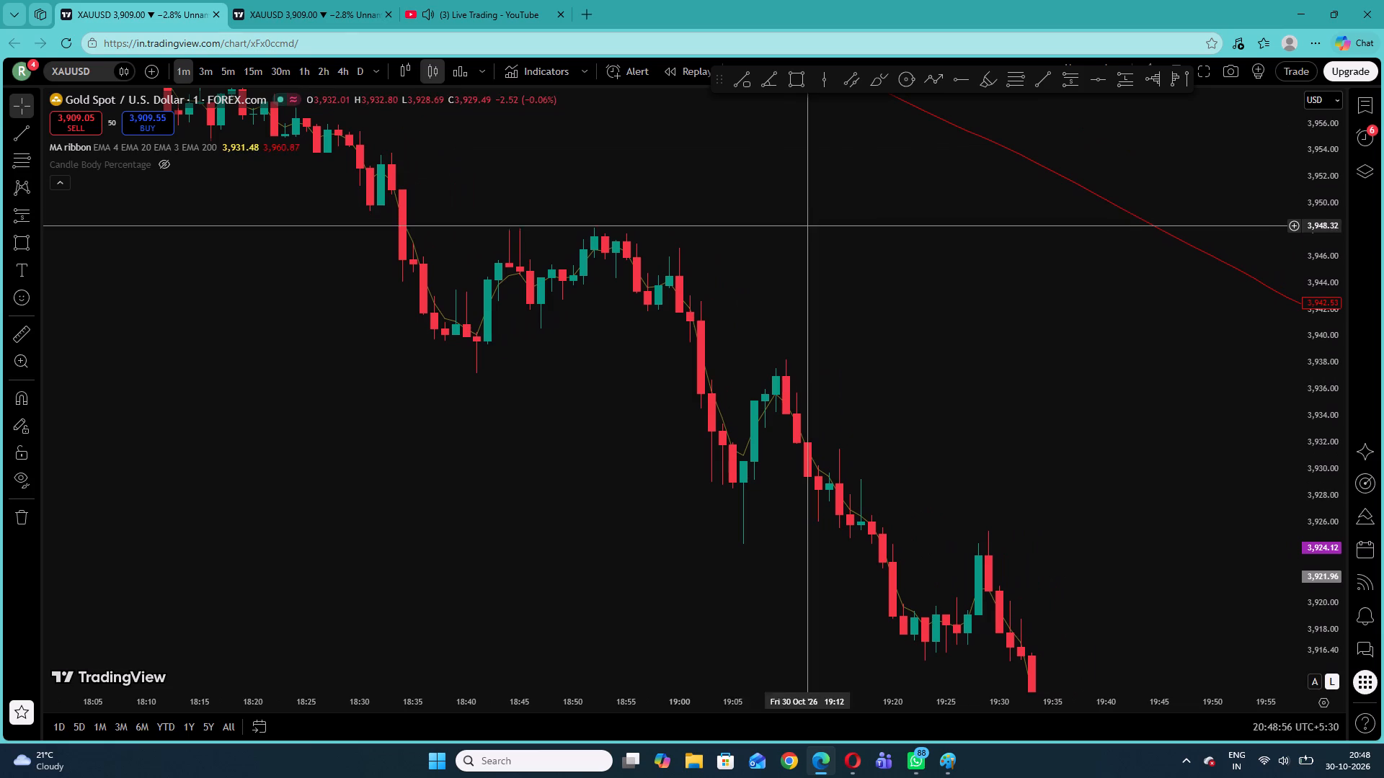
{"action": "left_click", "coordinate": [26, 214]}
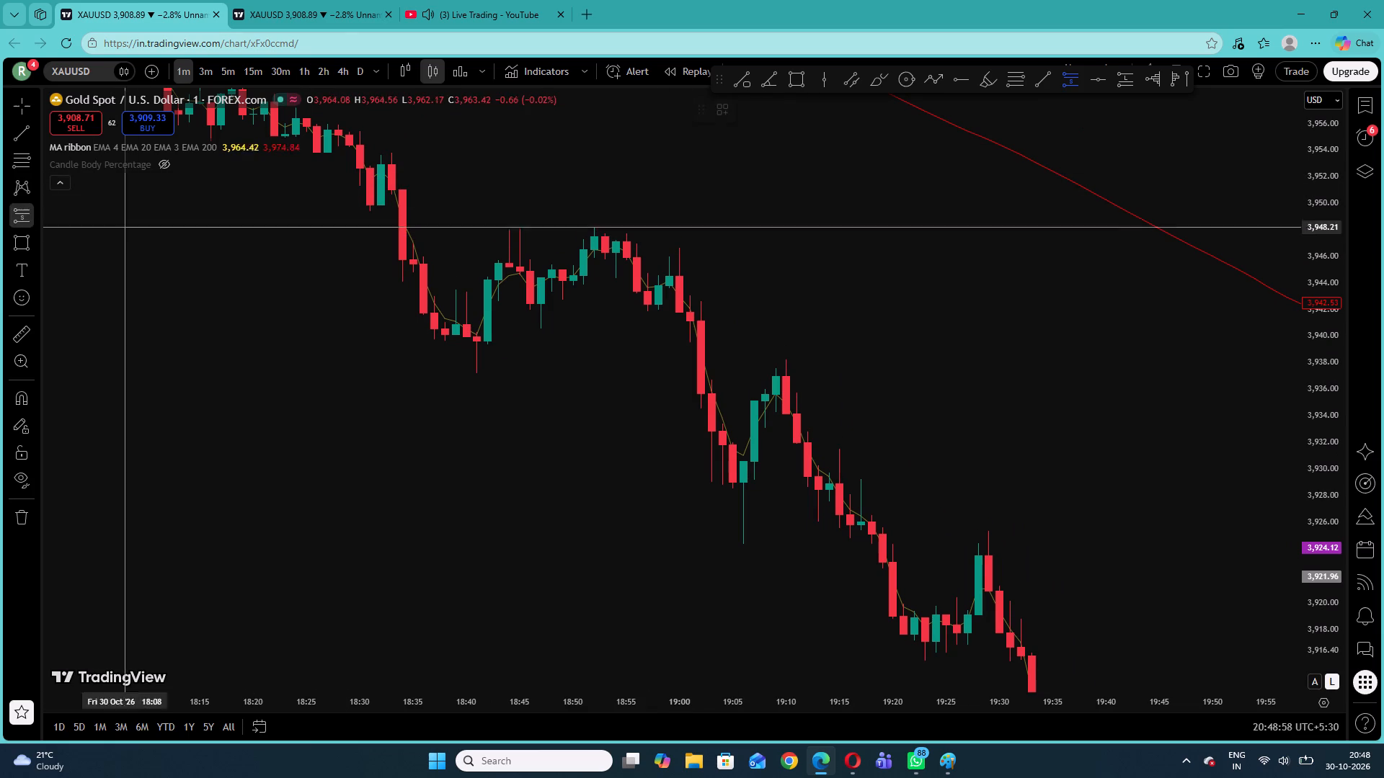
{"action": "left_click", "coordinate": [502, 269]}
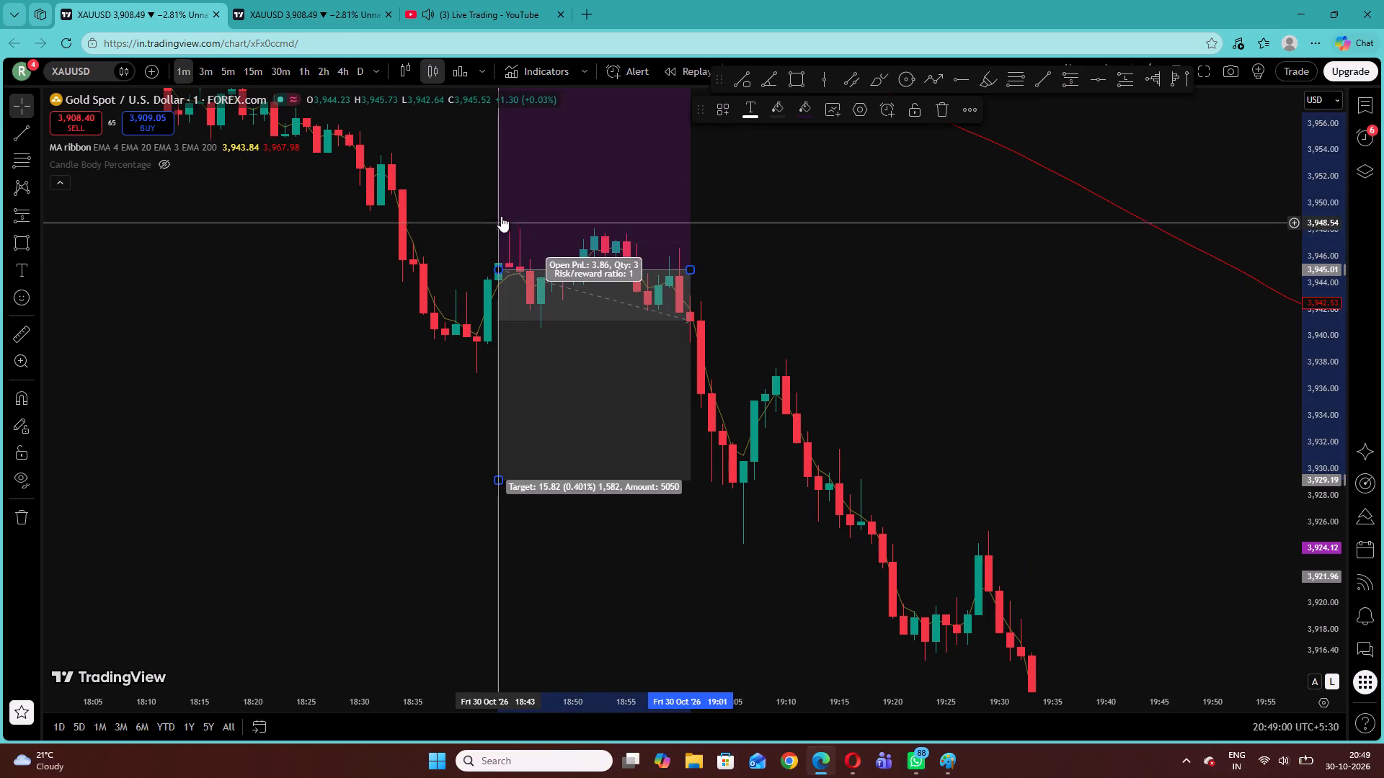
{"action": "left_click_drag", "start_coordinate": [476, 153], "coordinate": [482, 244]}
{"action": "left_click_drag", "start_coordinate": [496, 128], "coordinate": [529, 281]}
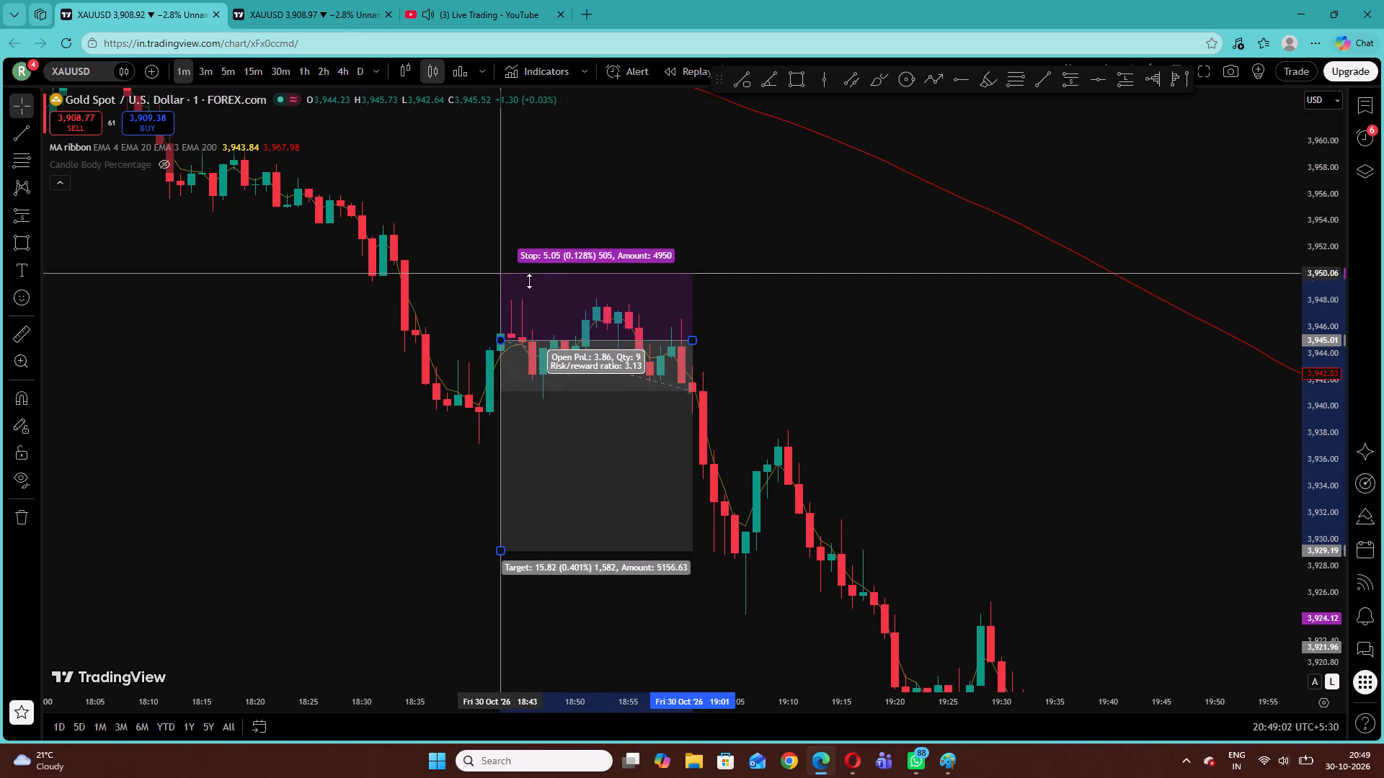
{"action": "left_click_drag", "start_coordinate": [529, 281], "coordinate": [530, 292]}
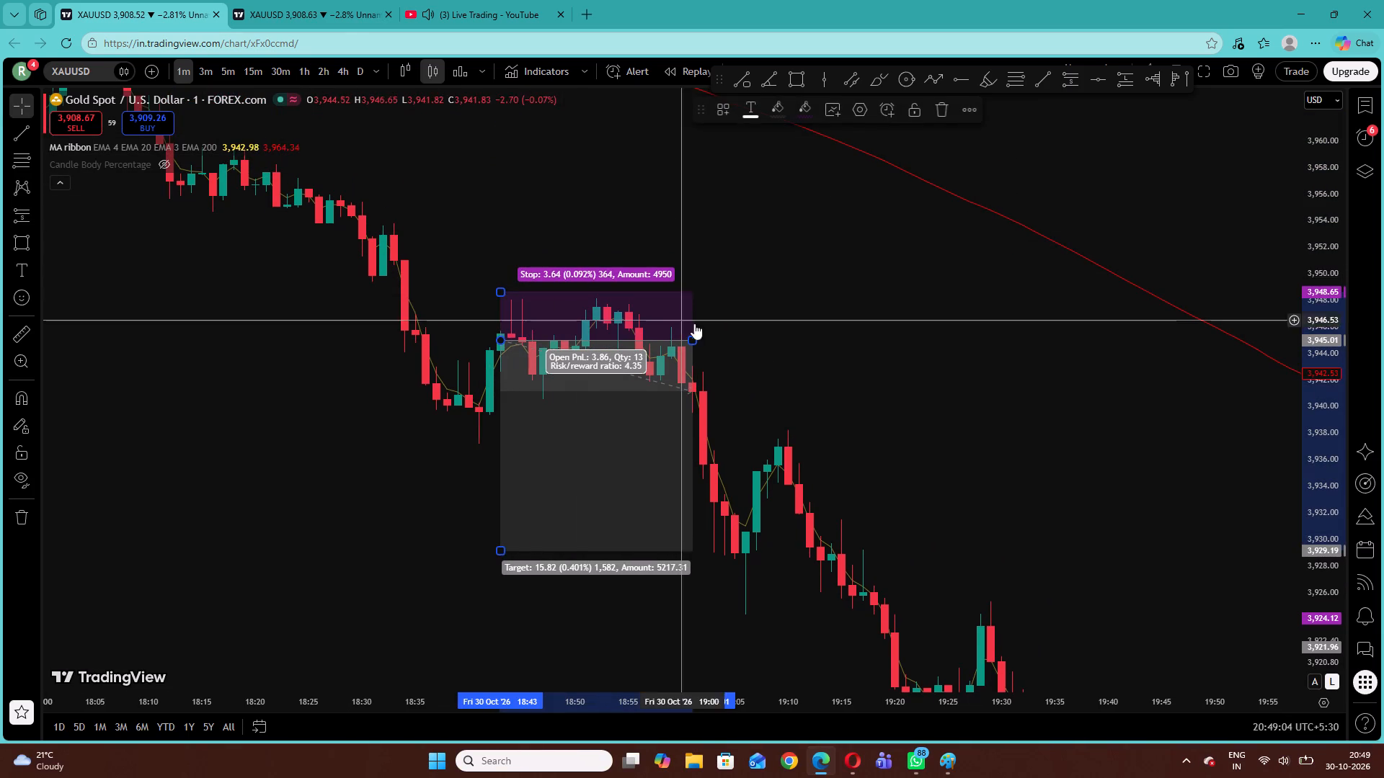
Extend the 18:43 short position to about 19:13 and lower its target to 3,926.56.
{"action": "left_click_drag", "start_coordinate": [691, 341], "coordinate": [713, 340]}
{"action": "left_click", "coordinate": [750, 331]}
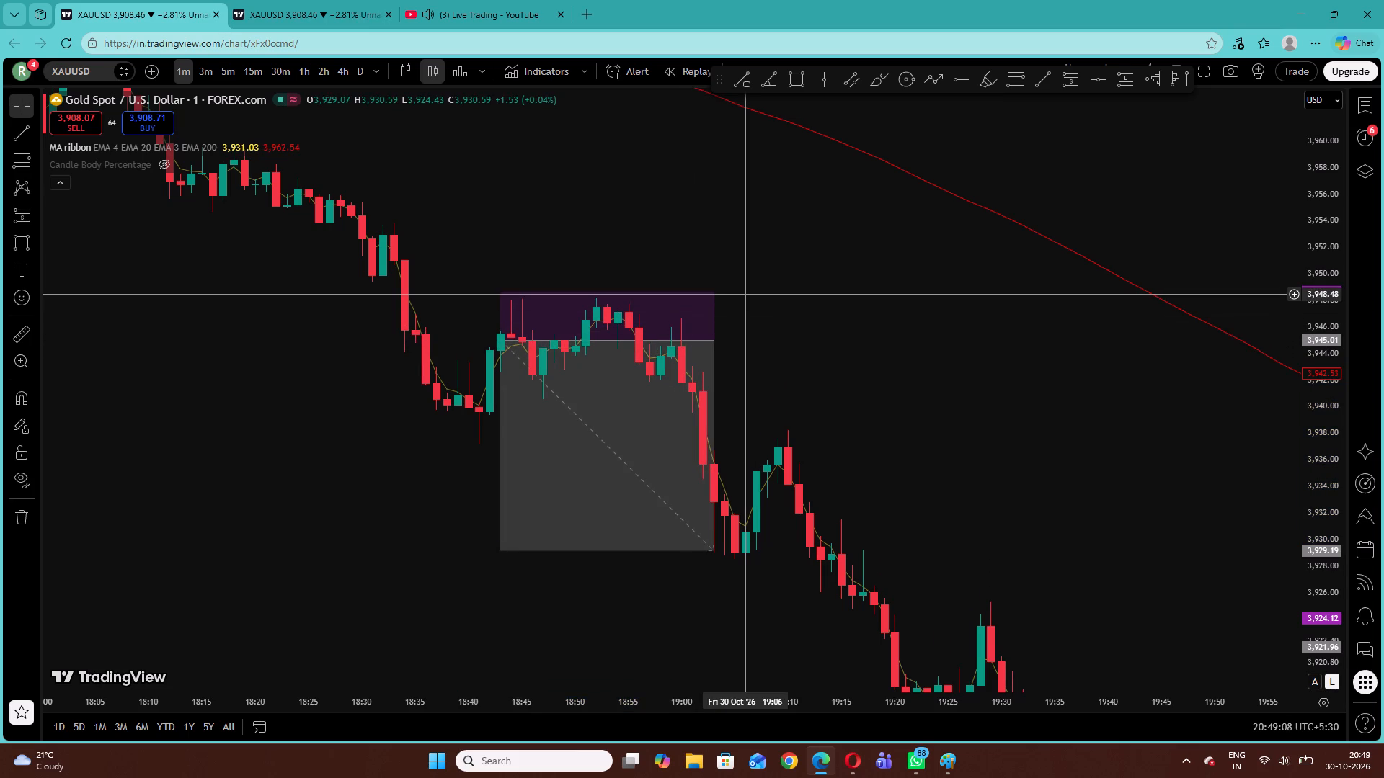
{"action": "left_click_drag", "start_coordinate": [712, 340], "coordinate": [737, 344]}
{"action": "left_click", "coordinate": [835, 347]}
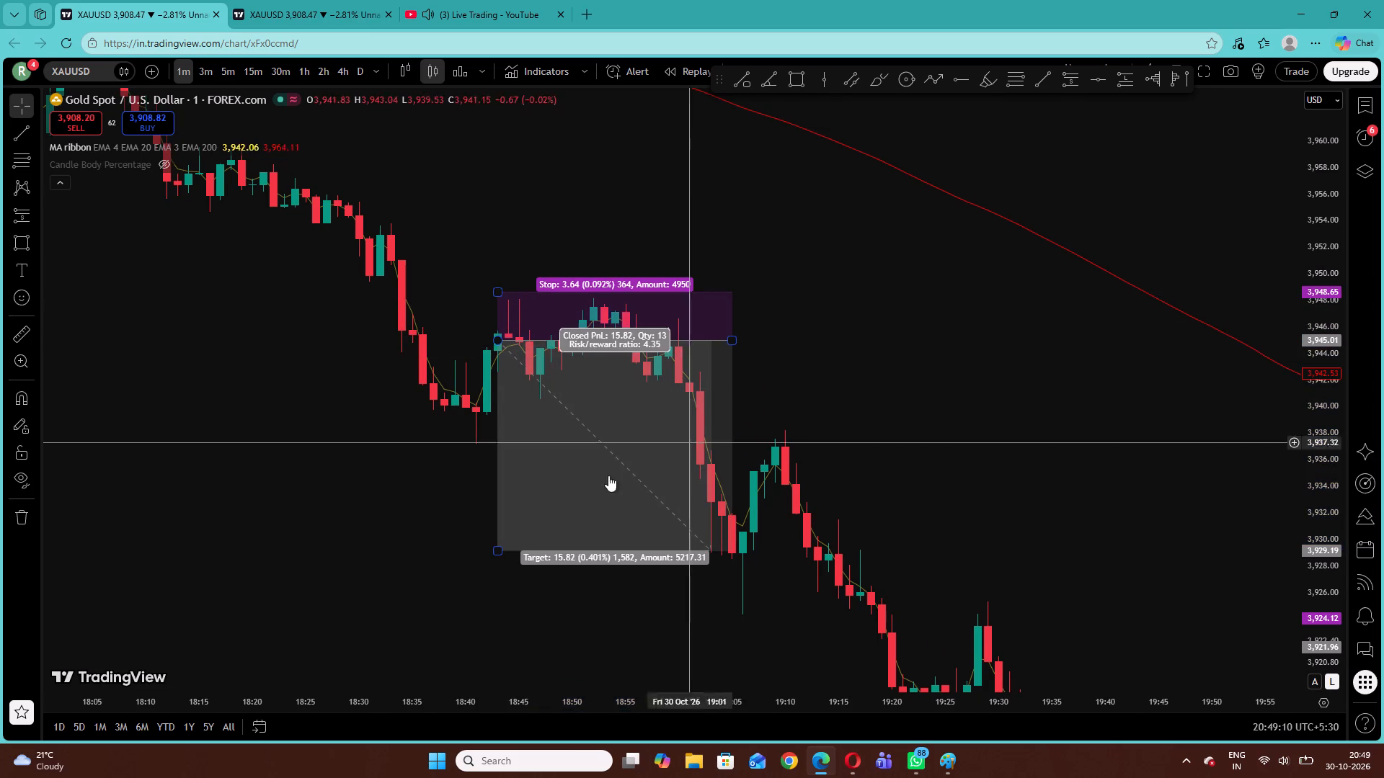
{"action": "left_click_drag", "start_coordinate": [500, 550], "coordinate": [498, 582]}
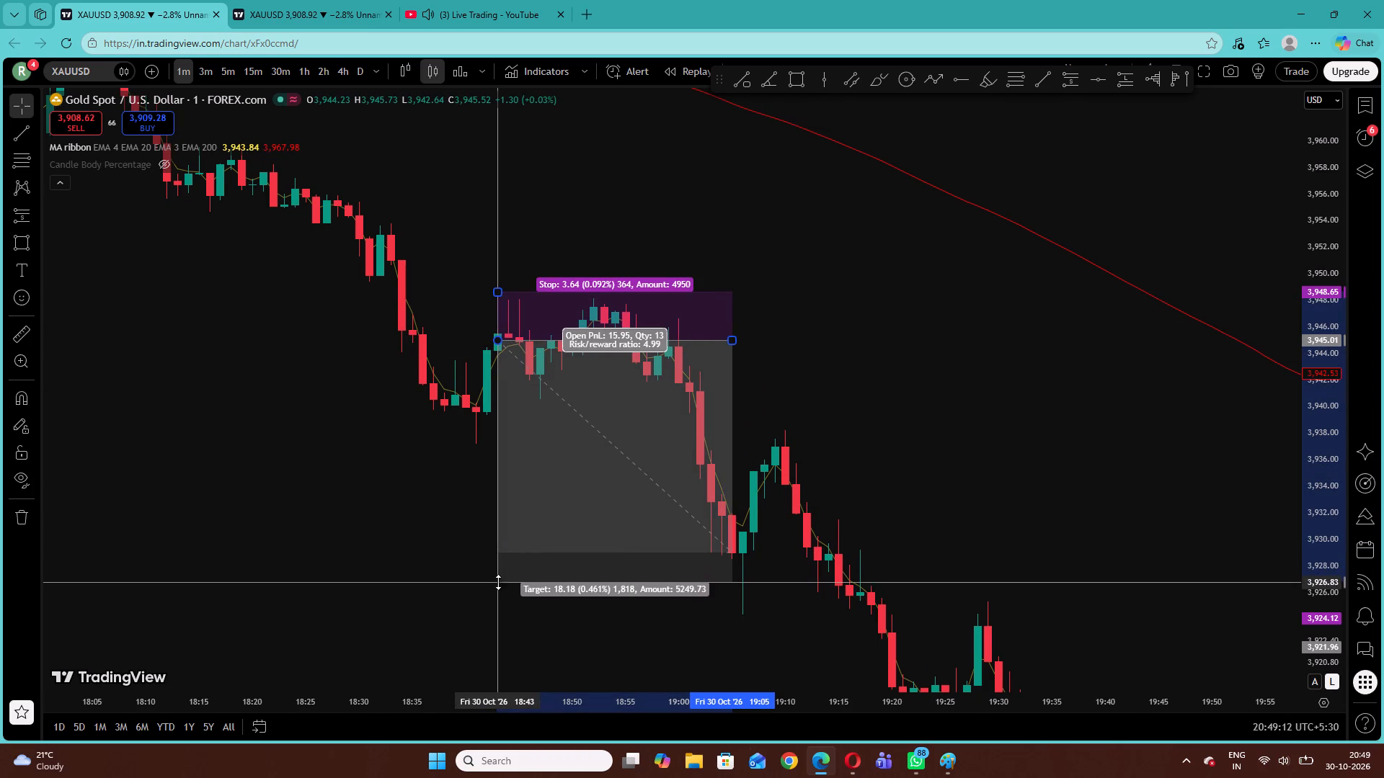
{"action": "left_click_drag", "start_coordinate": [498, 582], "coordinate": [497, 586]}
{"action": "left_click_drag", "start_coordinate": [729, 342], "coordinate": [731, 342]}
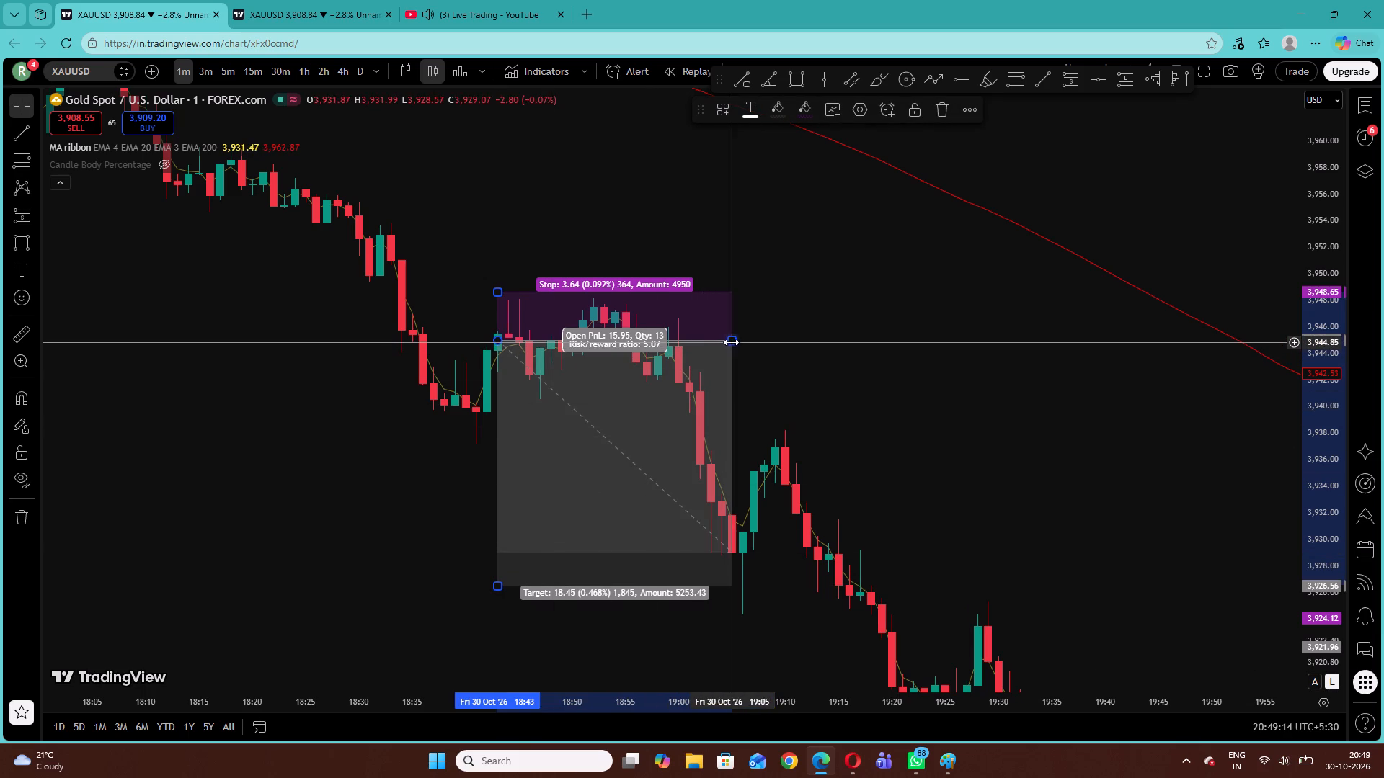
{"action": "left_click_drag", "start_coordinate": [731, 342], "coordinate": [818, 356]}
{"action": "left_click", "coordinate": [849, 365]}
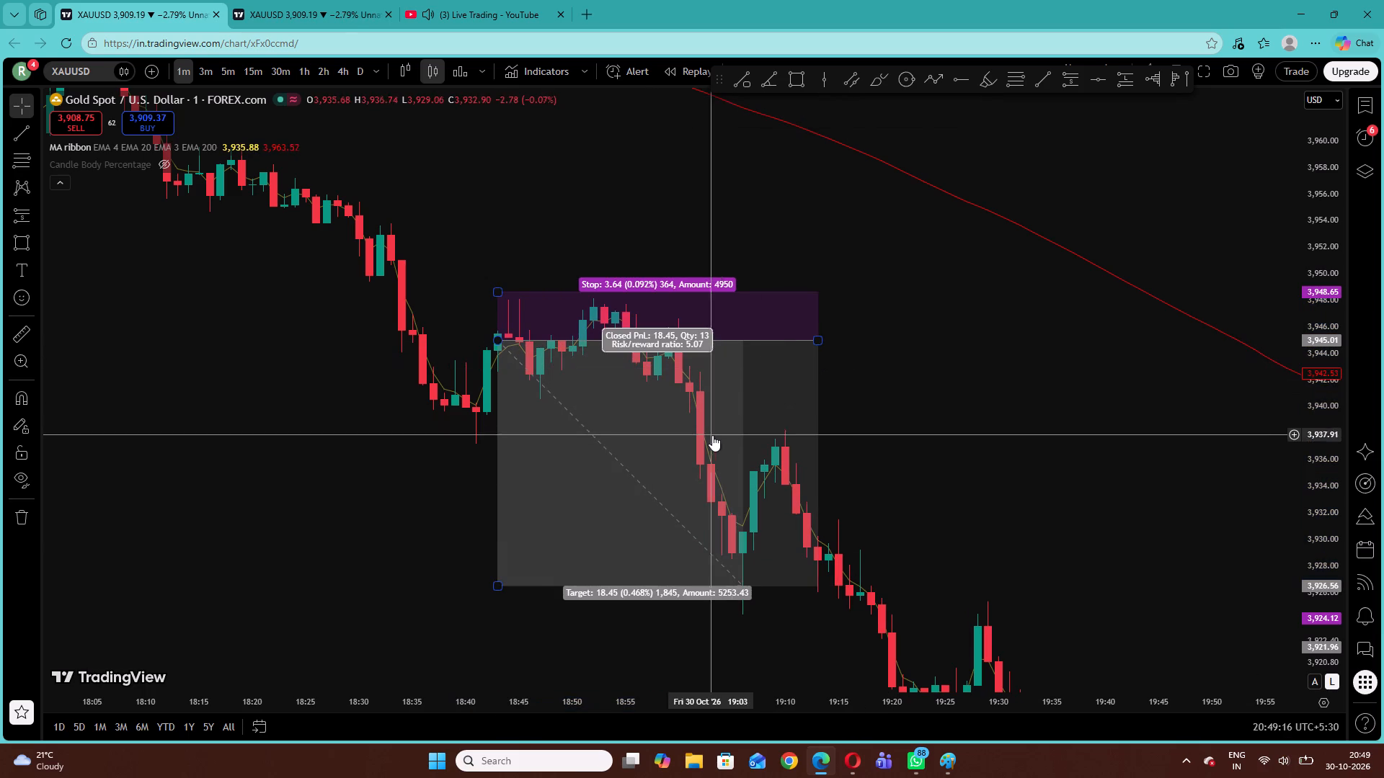
Place a long position at the 17:17 candle with entry 3,968.02 and stop 3,966.15.
{"action": "left_click_drag", "start_coordinate": [977, 392], "coordinate": [959, 385]}
{"action": "left_click_drag", "start_coordinate": [447, 183], "coordinate": [787, 326]}
{"action": "left_click_drag", "start_coordinate": [566, 216], "coordinate": [793, 327]}
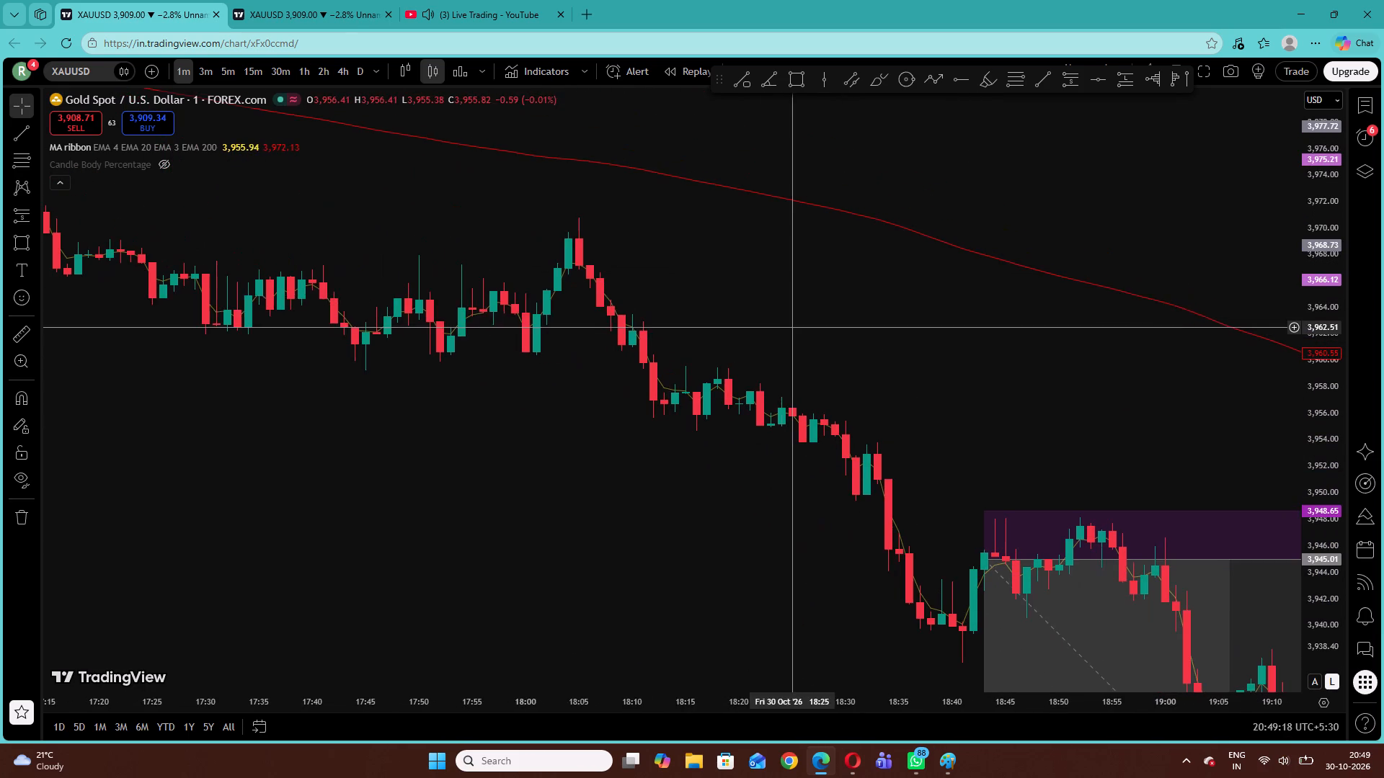
{"action": "left_click_drag", "start_coordinate": [515, 302], "coordinate": [915, 358]}
{"action": "left_click", "coordinate": [649, 249]}
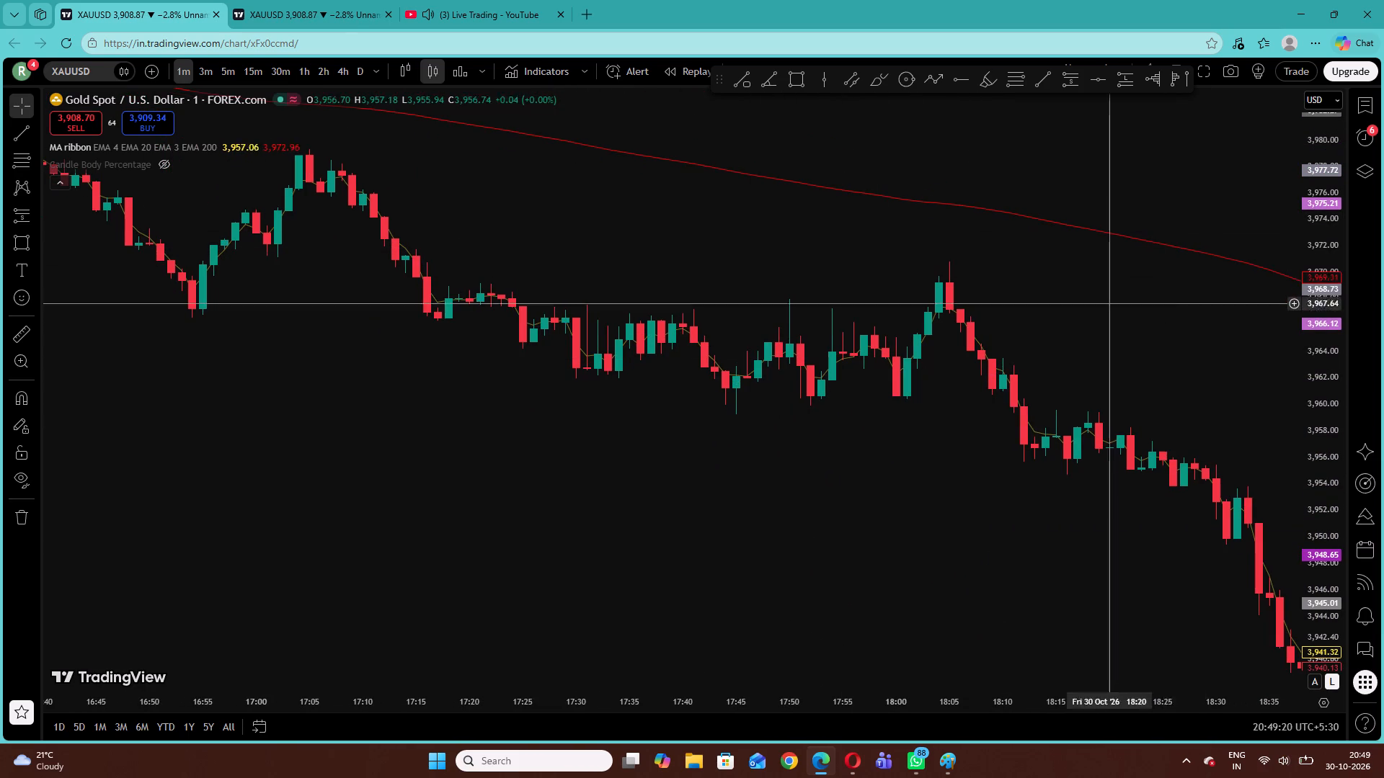
{"action": "left_click_drag", "start_coordinate": [1327, 409], "coordinate": [1301, 224]}
{"action": "left_click_drag", "start_coordinate": [642, 153], "coordinate": [794, 269]}
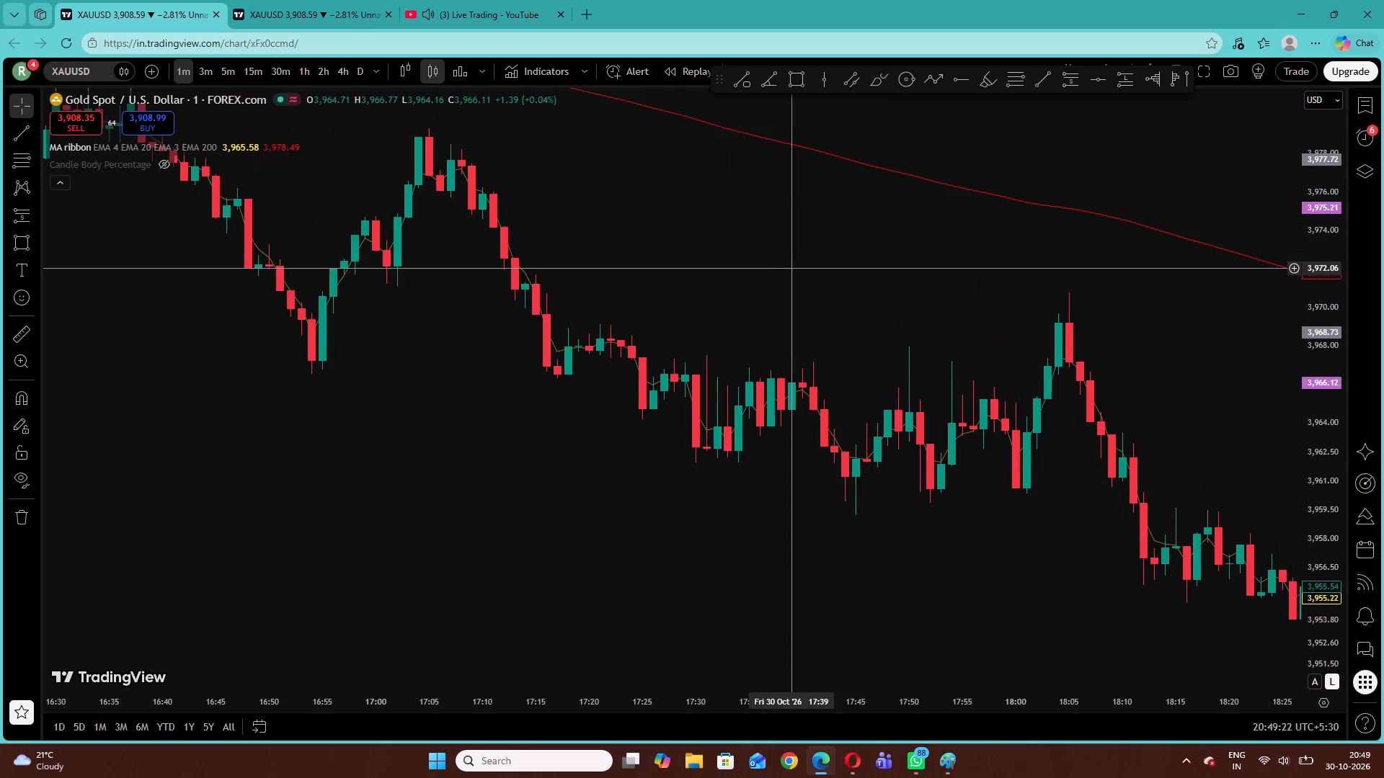
{"action": "left_click_drag", "start_coordinate": [794, 269], "coordinate": [795, 270]}
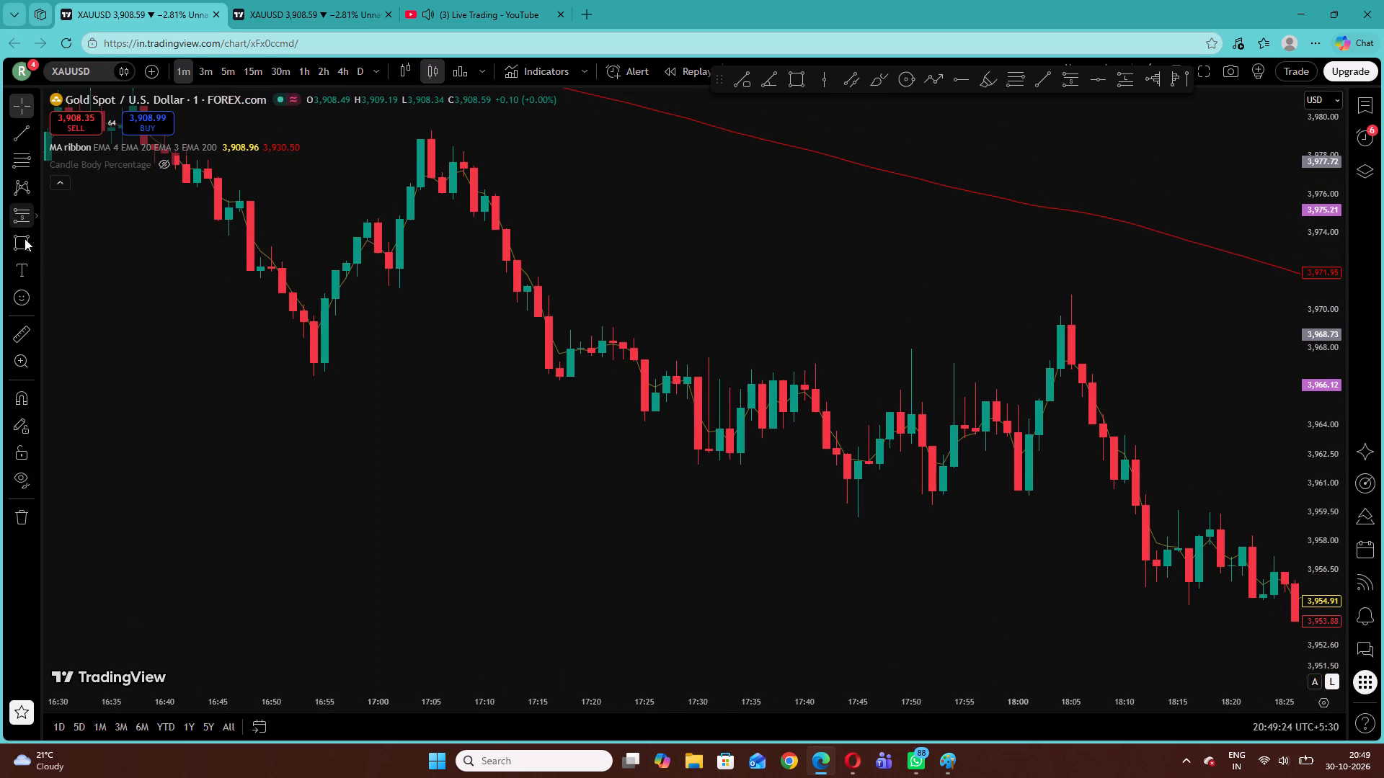
{"action": "left_click", "coordinate": [38, 215]}
{"action": "left_click", "coordinate": [52, 220]}
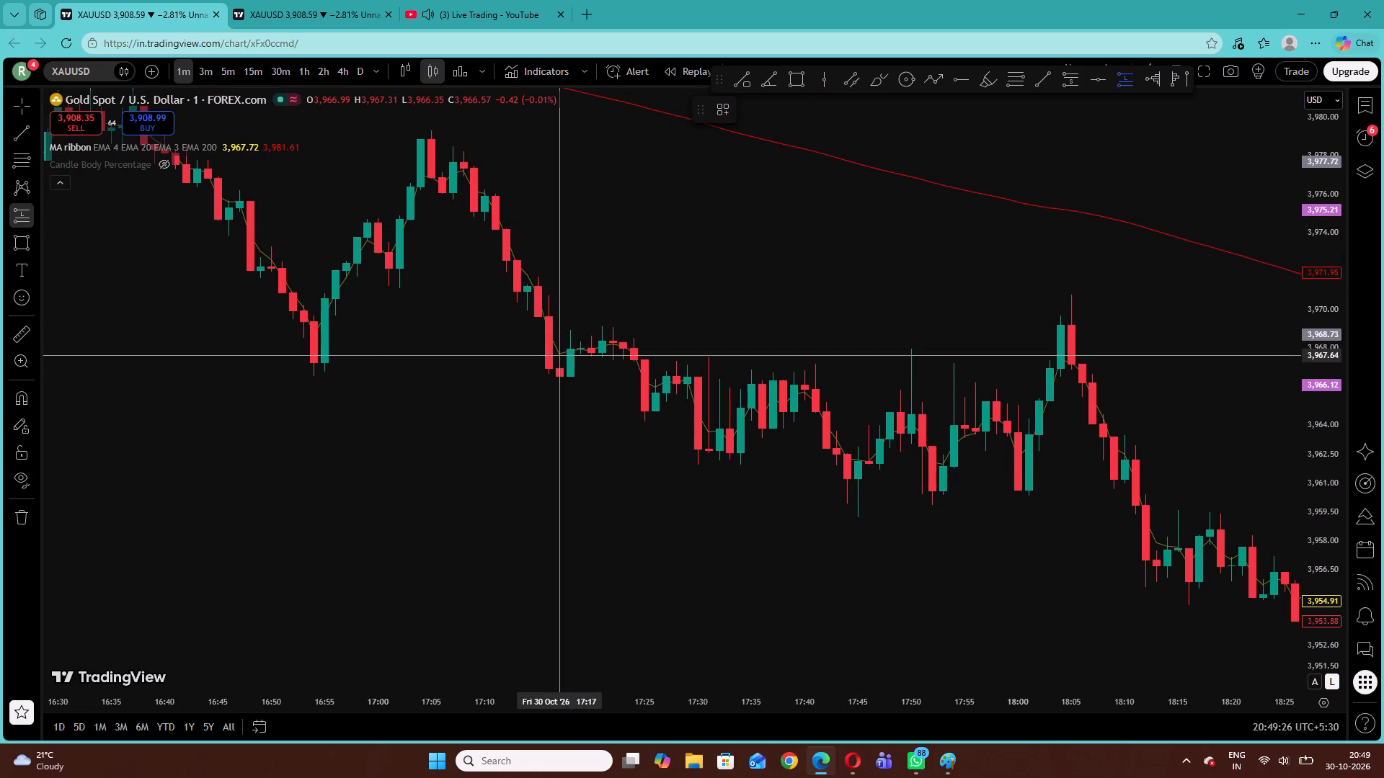
{"action": "left_click", "coordinate": [558, 348]}
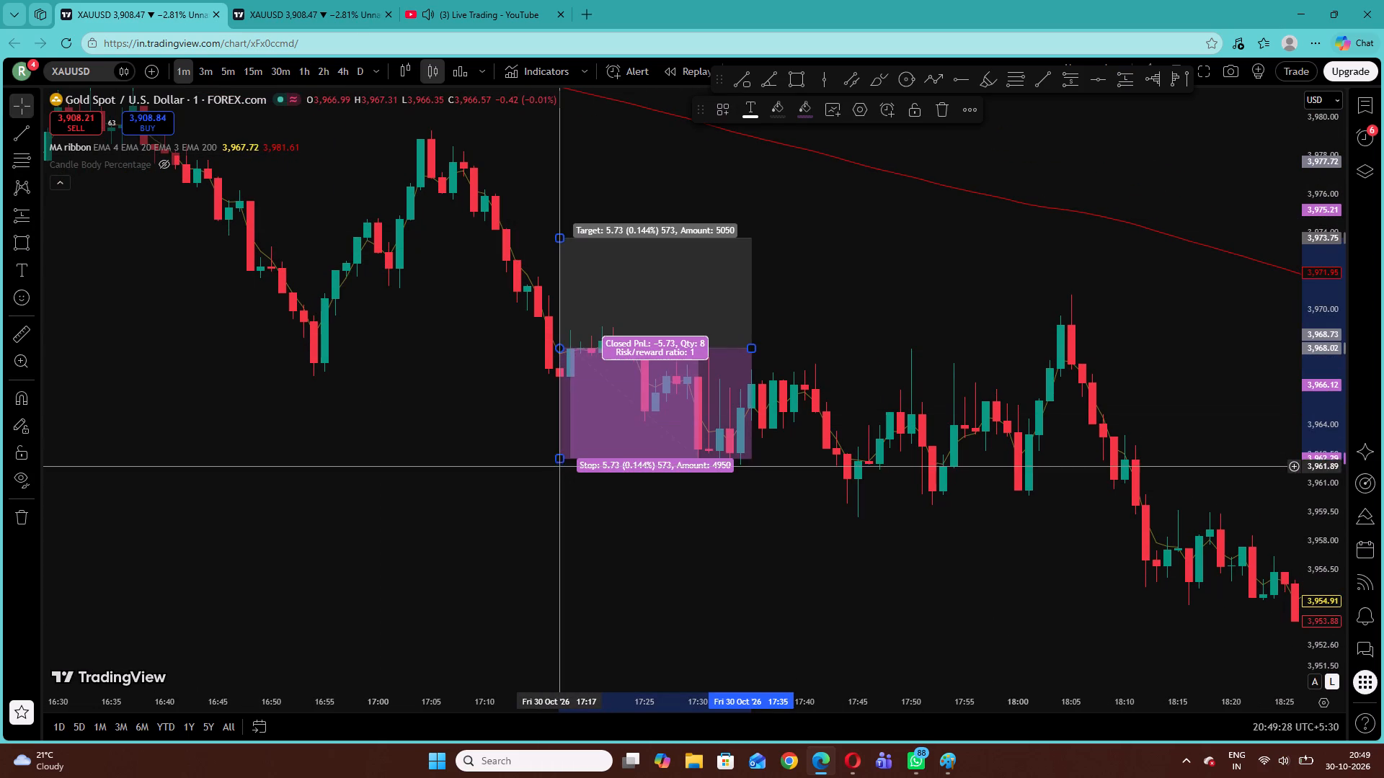
{"action": "left_click_drag", "start_coordinate": [558, 455], "coordinate": [587, 384]}
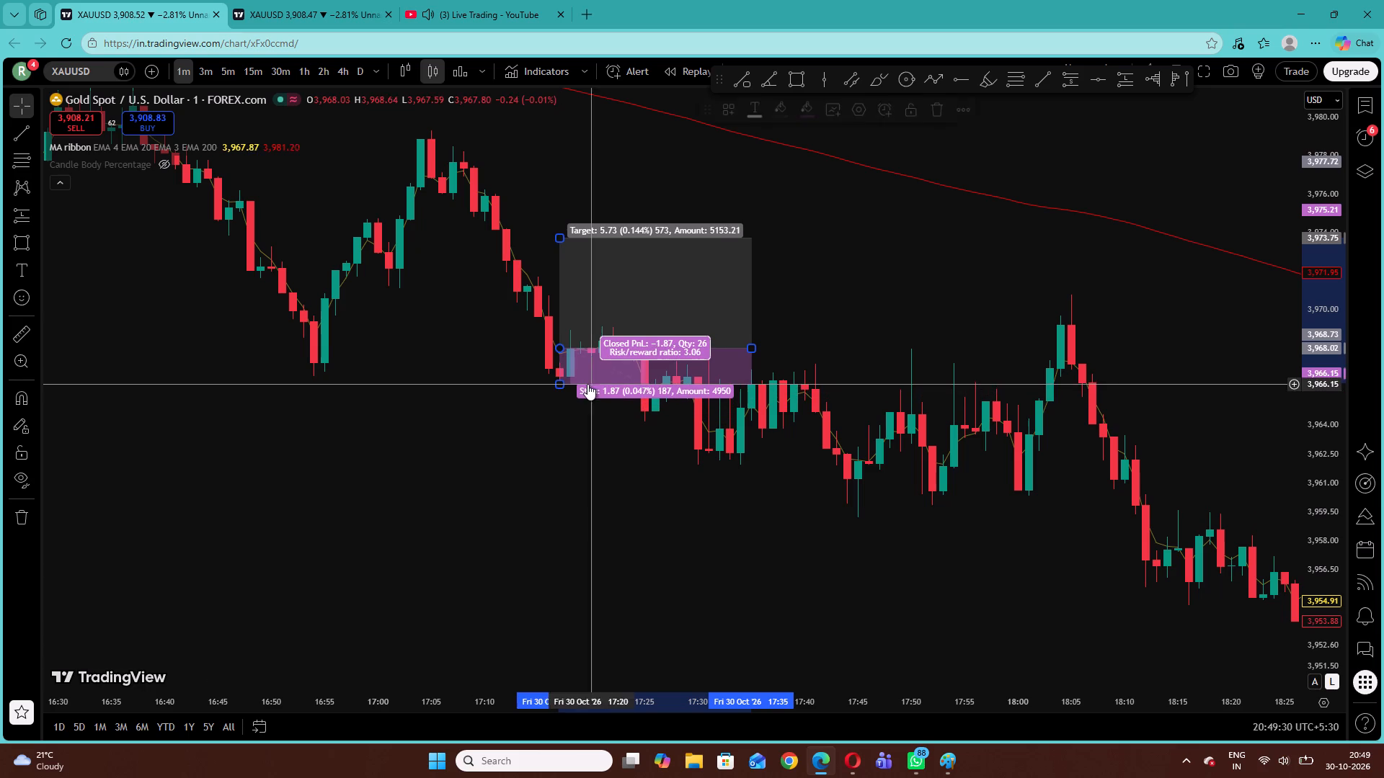
Shorten the 17:17 long position to end at about 17:26 and raise its target to 3,977.94.
{"action": "left_click_drag", "start_coordinate": [750, 351], "coordinate": [645, 359]}
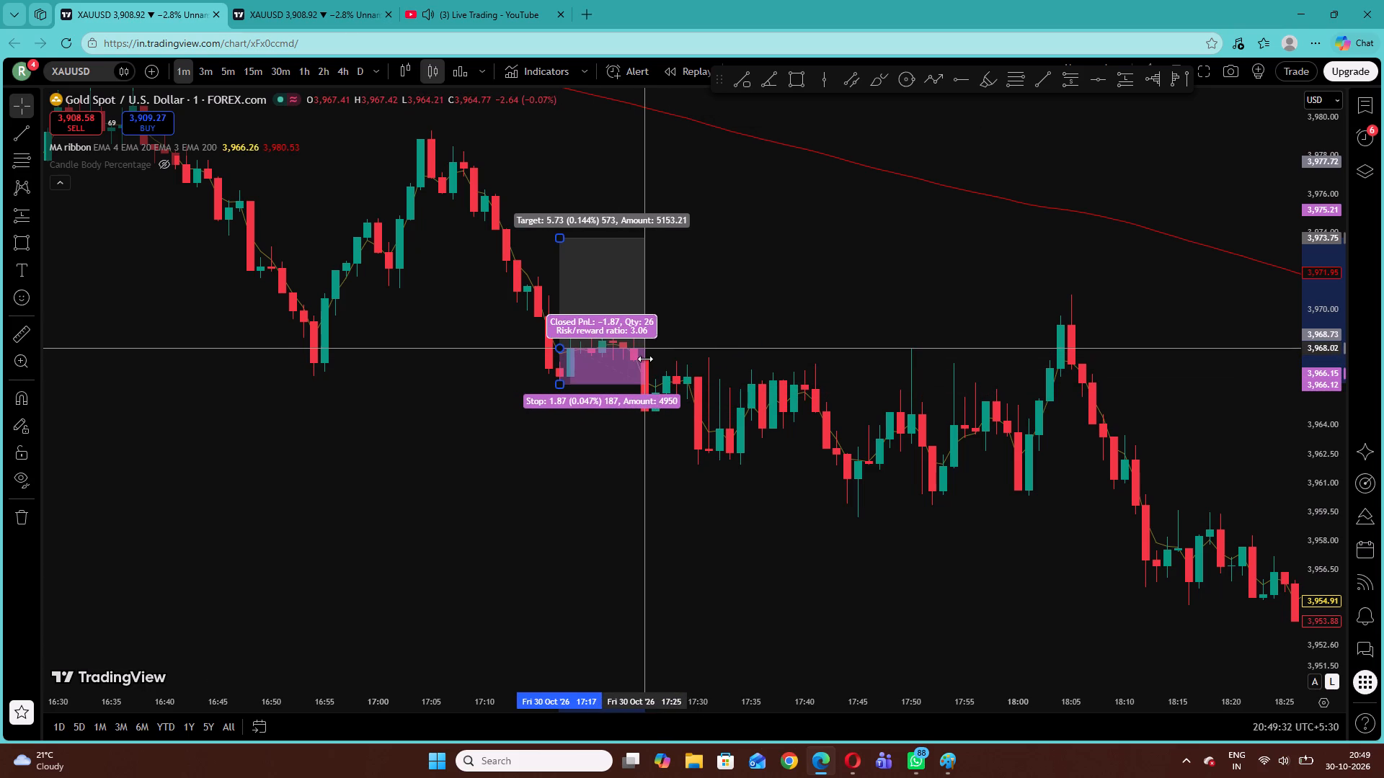
{"action": "left_click_drag", "start_coordinate": [645, 359], "coordinate": [660, 358]}
{"action": "left_click", "coordinate": [711, 334]}
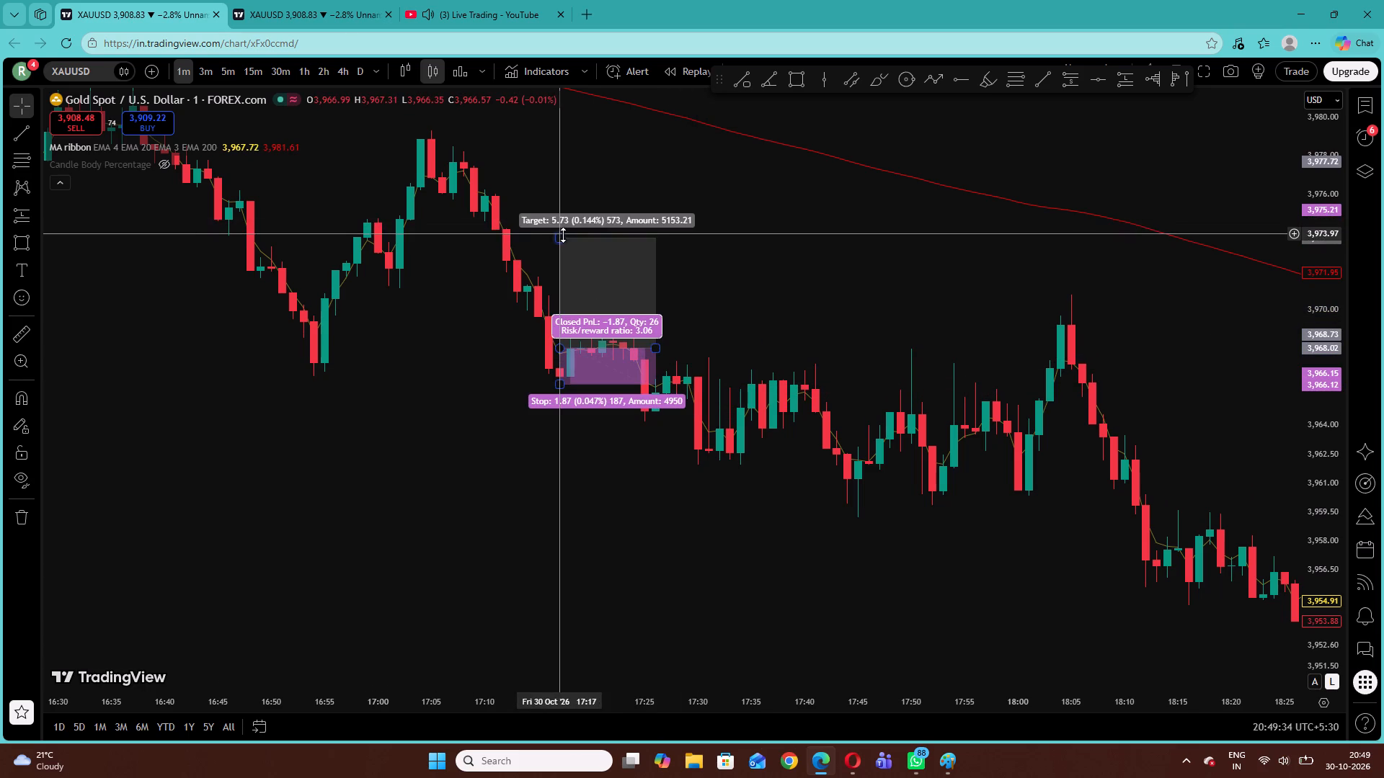
{"action": "left_click_drag", "start_coordinate": [563, 236], "coordinate": [559, 157]}
{"action": "left_click", "coordinate": [728, 211]}
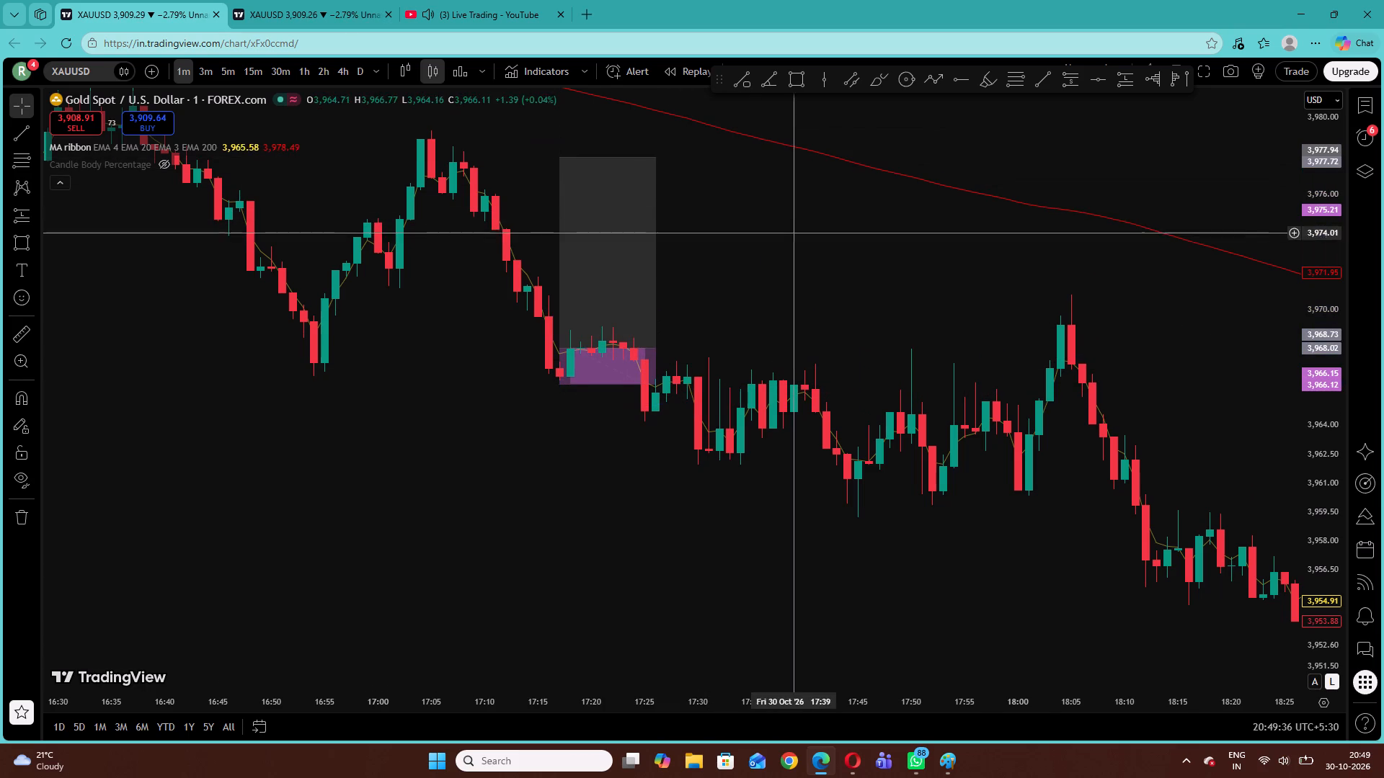
Examine the XAUUSD price action before the 17:17 long position, back to about 15:50, against the EMA 200 line.
{"action": "left_click_drag", "start_coordinate": [784, 286], "coordinate": [1223, 432]}
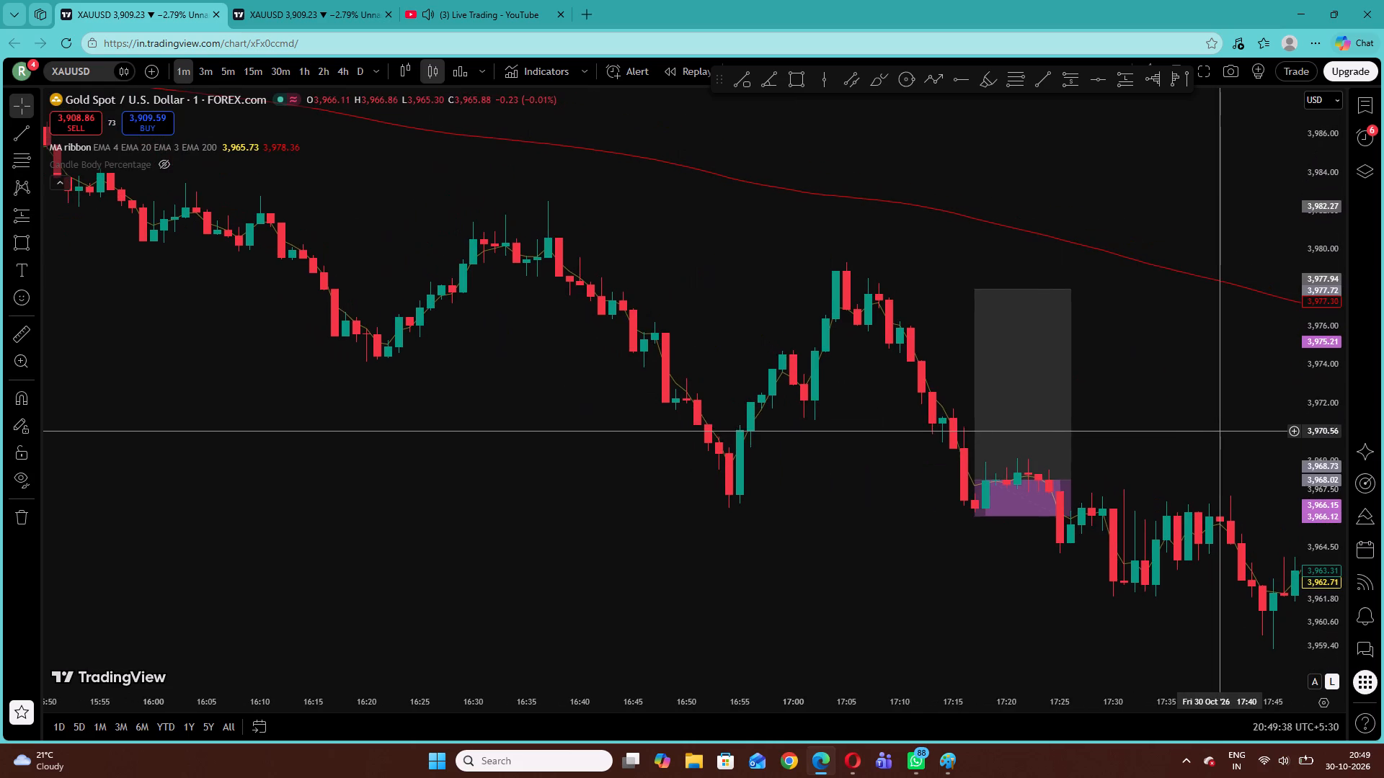
{"action": "left_click_drag", "start_coordinate": [868, 333], "coordinate": [691, 403]}
{"action": "left_click", "coordinate": [706, 251]}
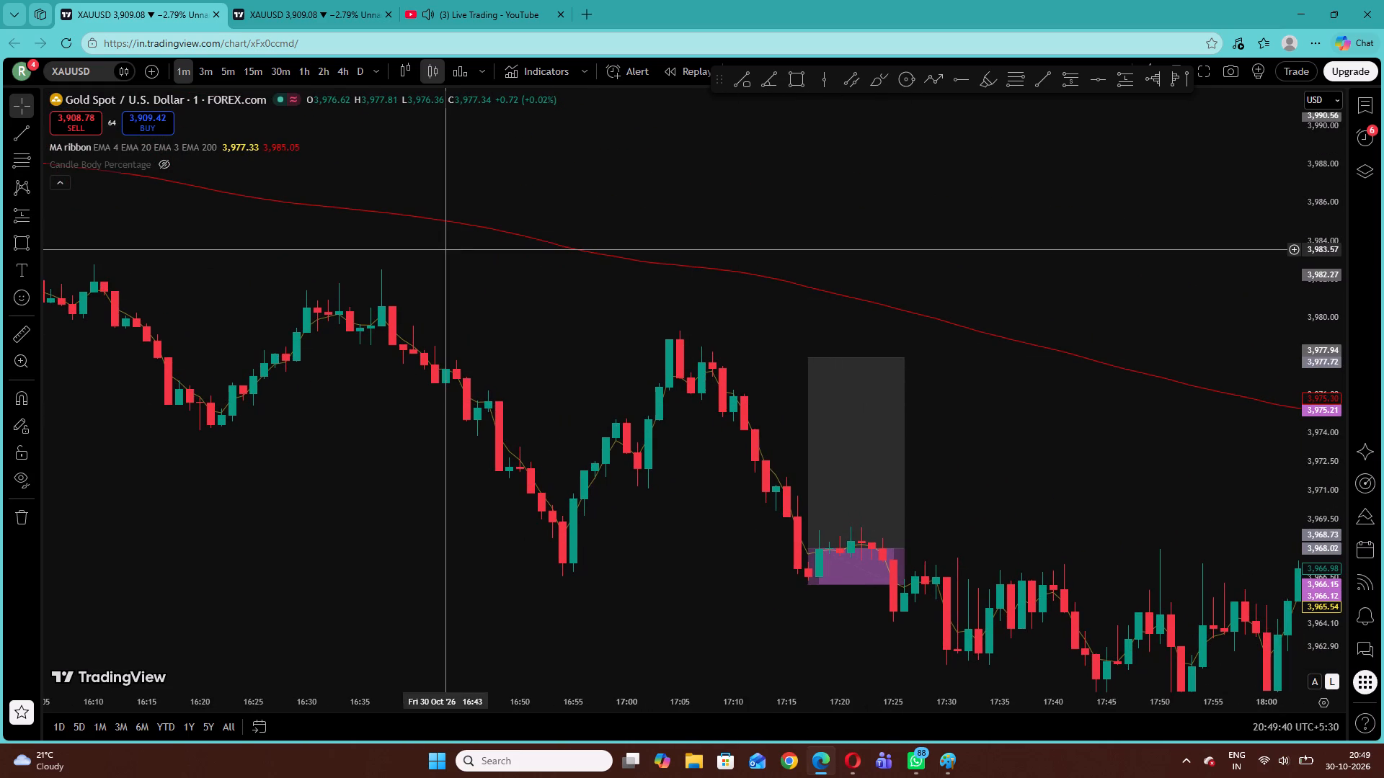
{"action": "left_click_drag", "start_coordinate": [447, 249], "coordinate": [689, 261]}
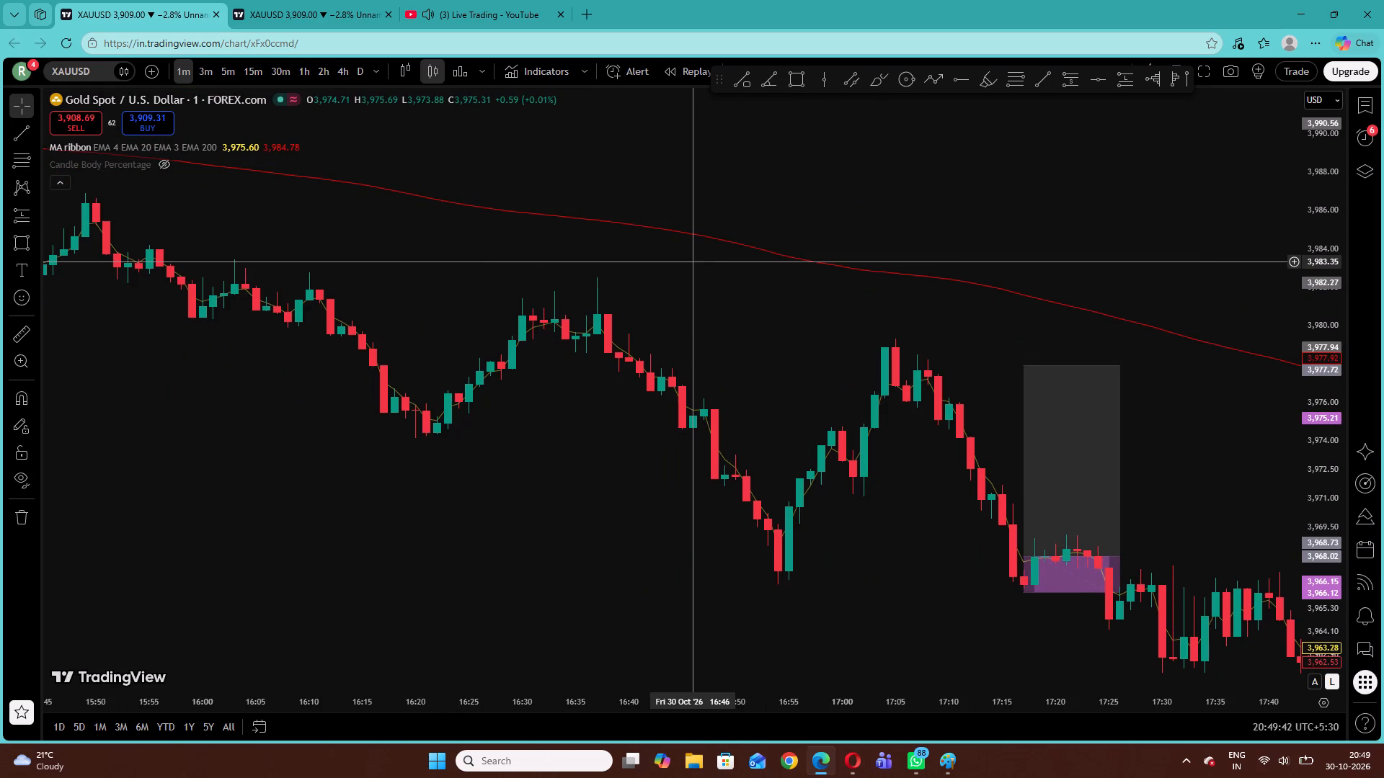
Check the streamer's live gold chart on YouTube and return to the XAUUSD chart with the 17:17 long position.
{"action": "left_click", "coordinate": [501, 0]}
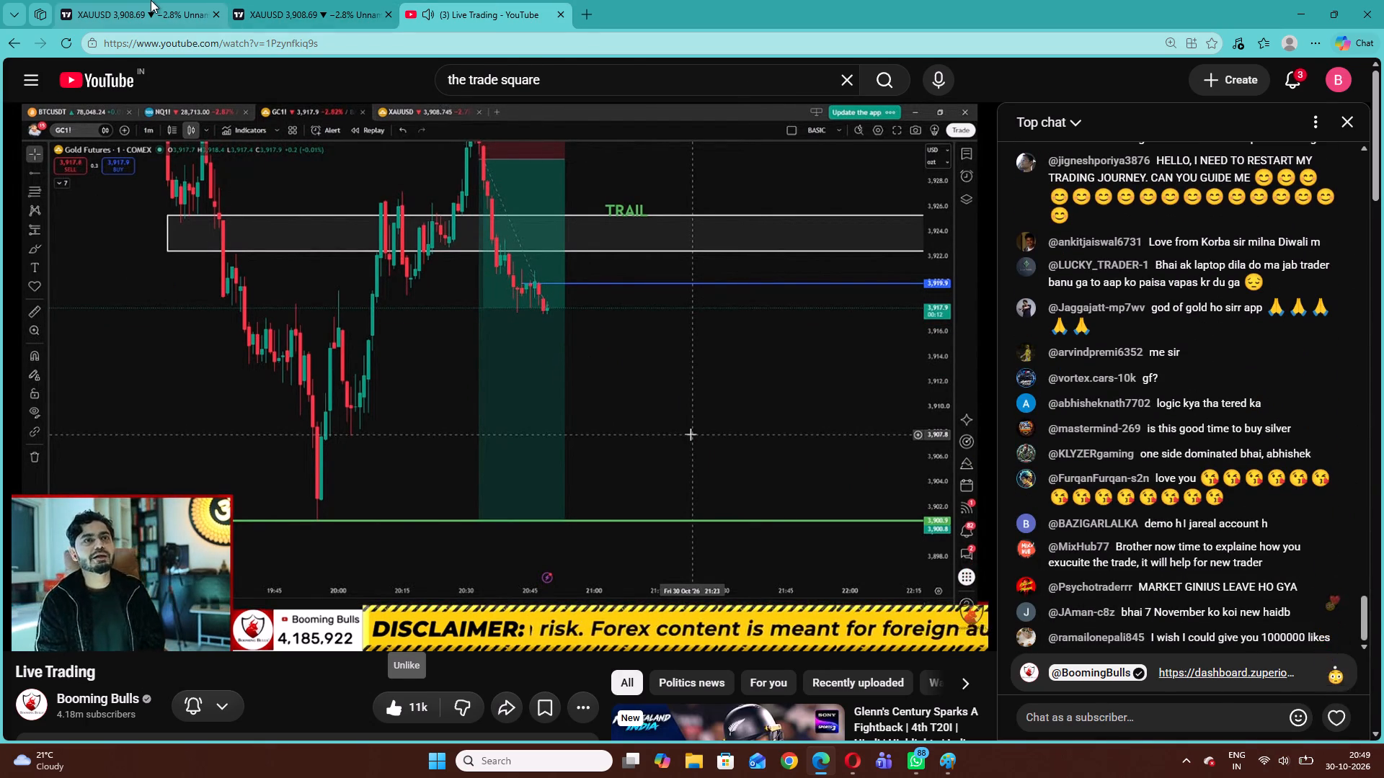
{"action": "left_click", "coordinate": [150, 0]}
{"action": "left_click", "coordinate": [507, 0]}
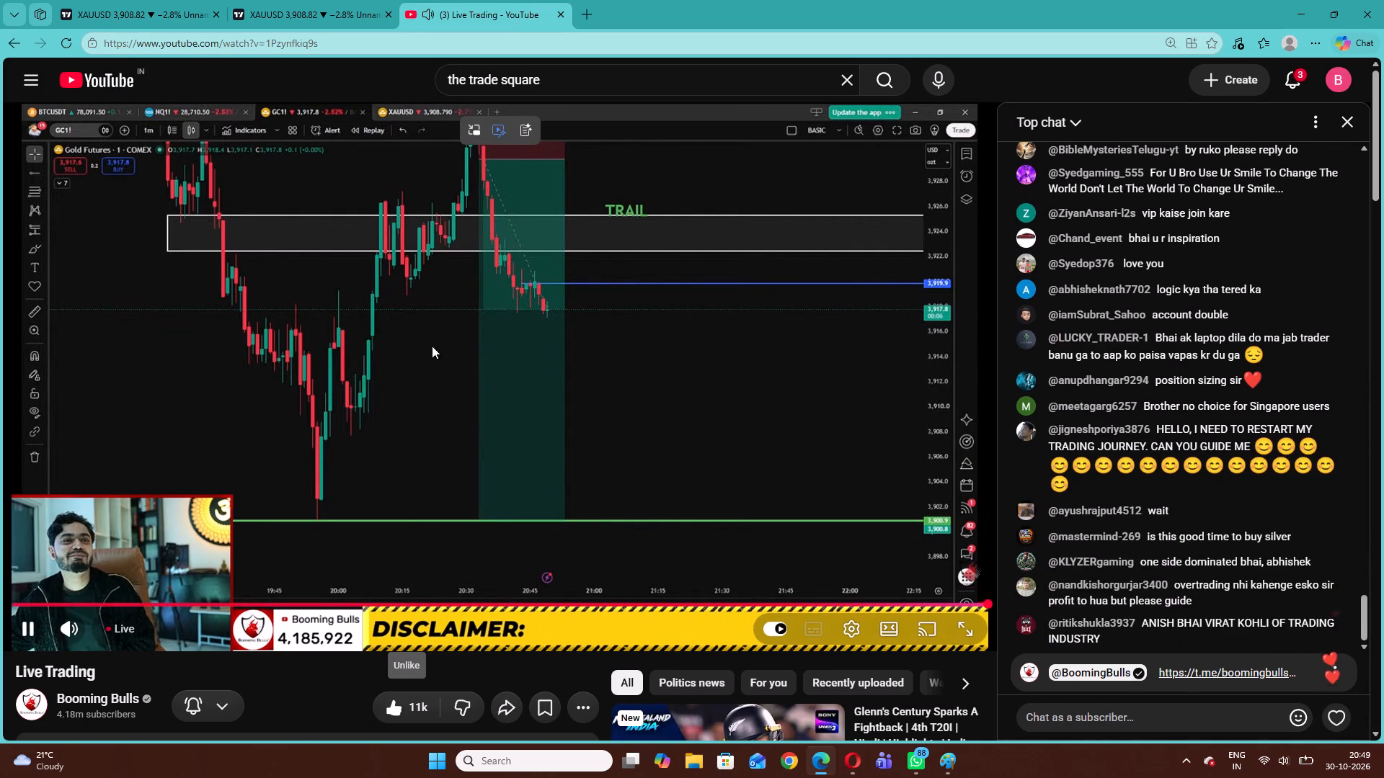
{"action": "left_click", "coordinate": [170, 22]}
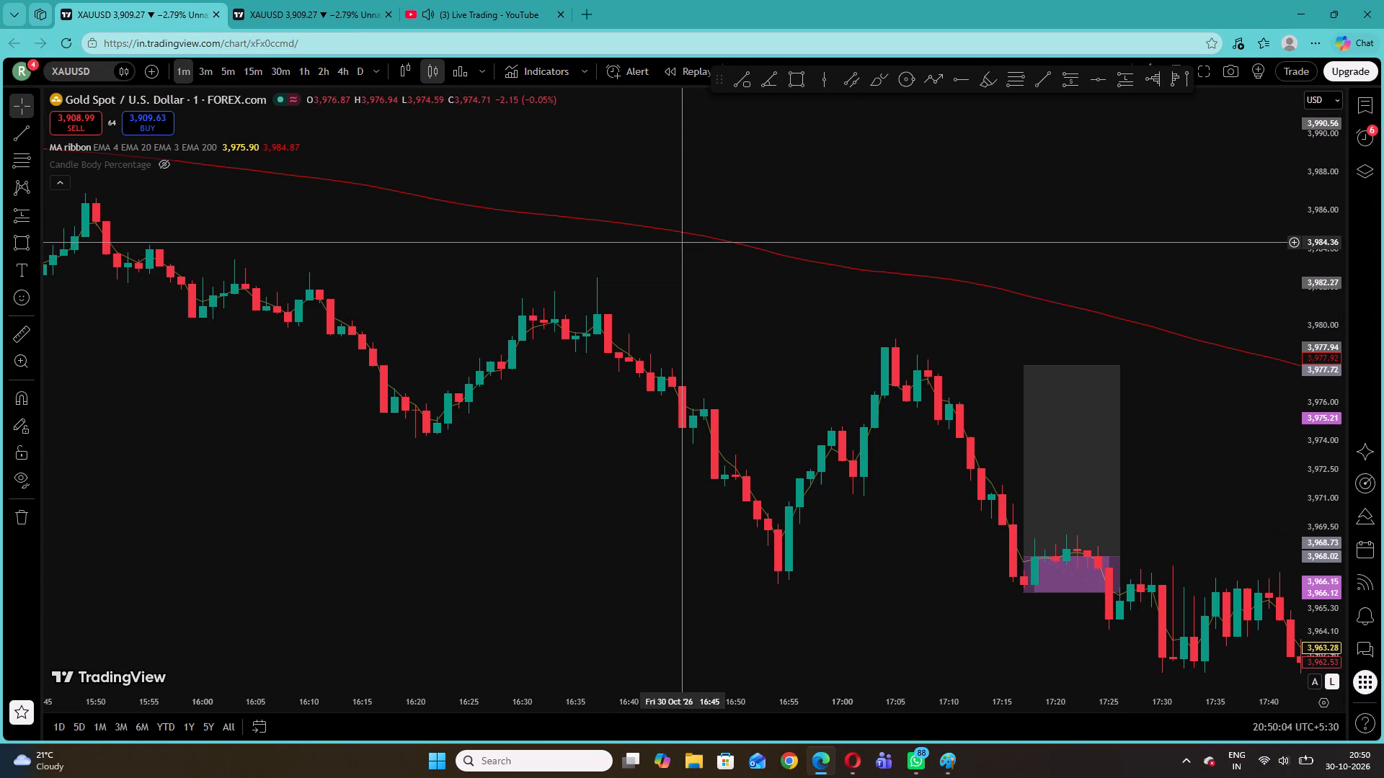
Examine the earlier XAUUSD price action around the EMA 200 line, back to about 14:45.
{"action": "left_click_drag", "start_coordinate": [494, 264], "coordinate": [766, 367]}
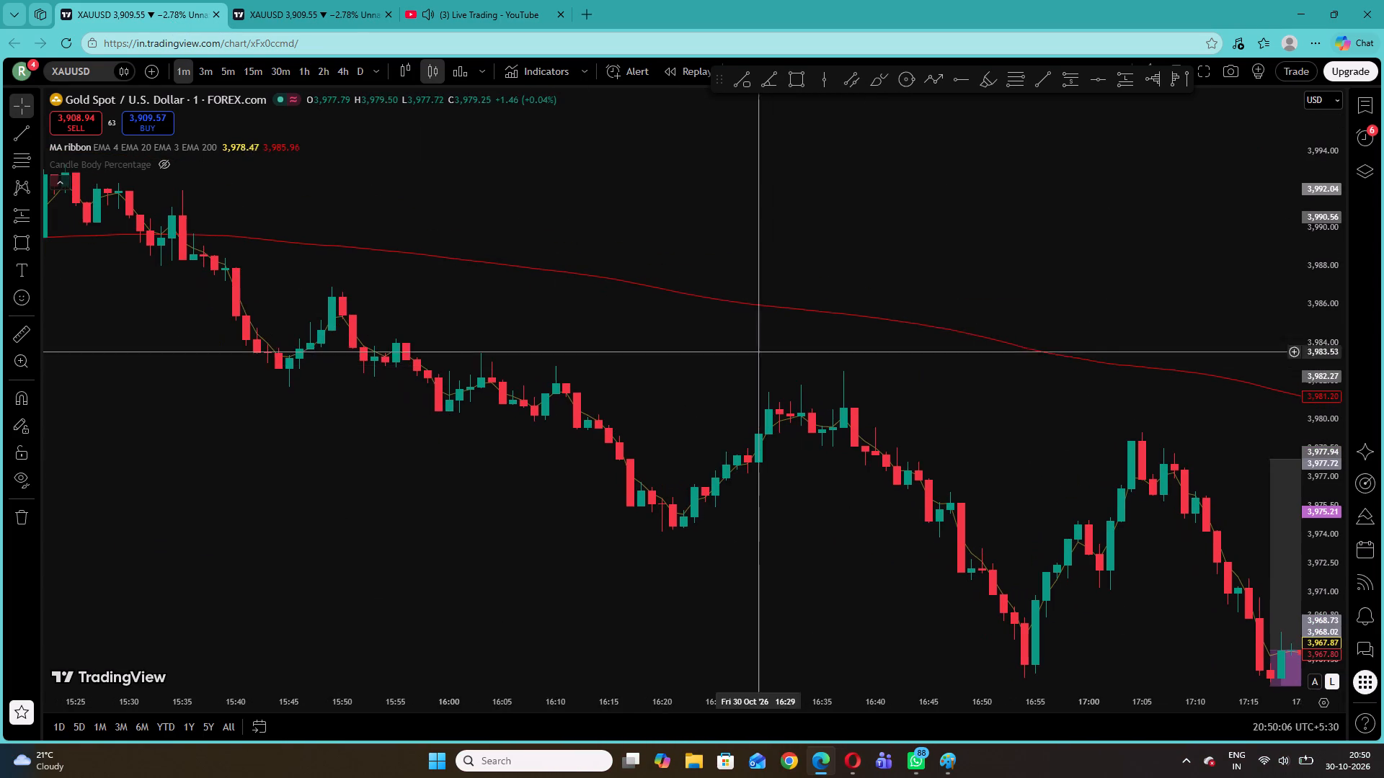
{"action": "left_click_drag", "start_coordinate": [575, 295], "coordinate": [1026, 380]}
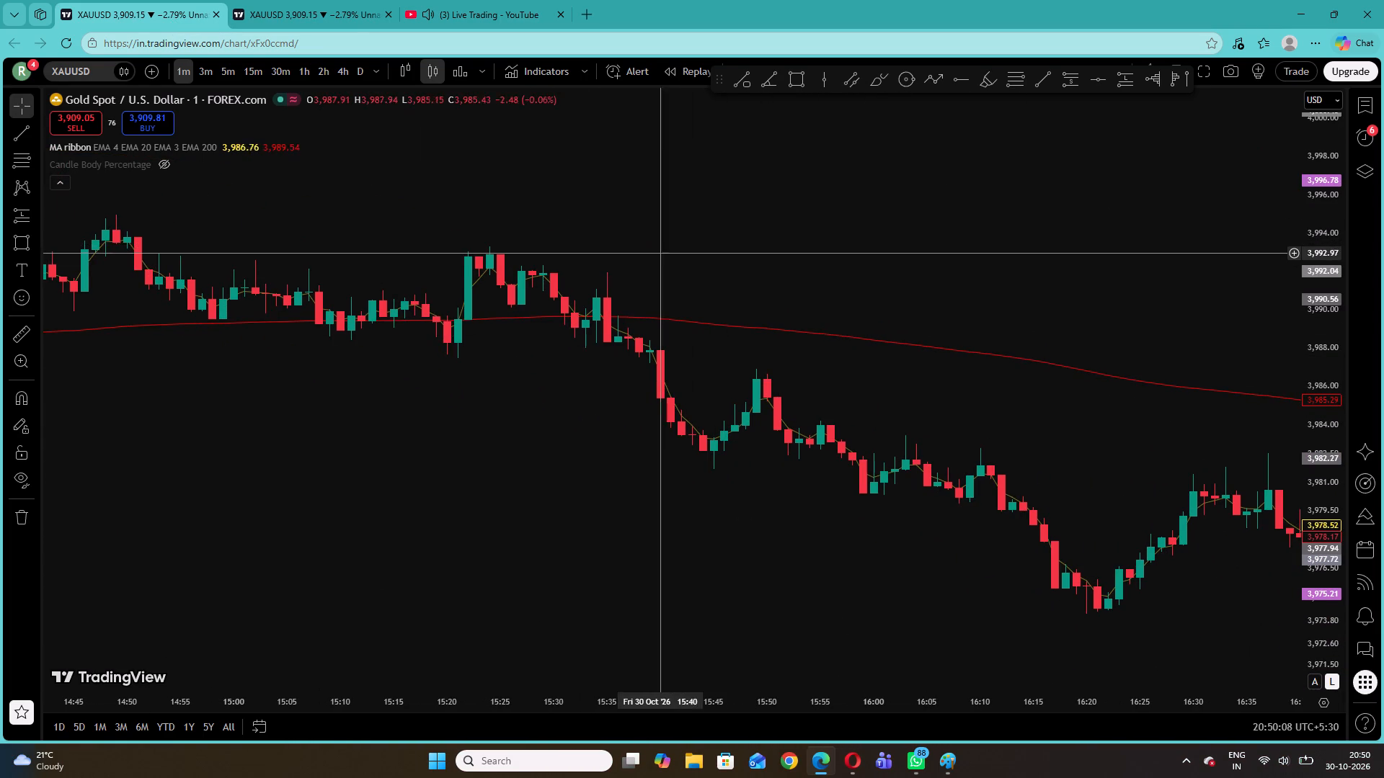
Check the live gold trade on the YouTube stream again and return to the XAUUSD chart.
{"action": "left_click", "coordinate": [500, 0]}
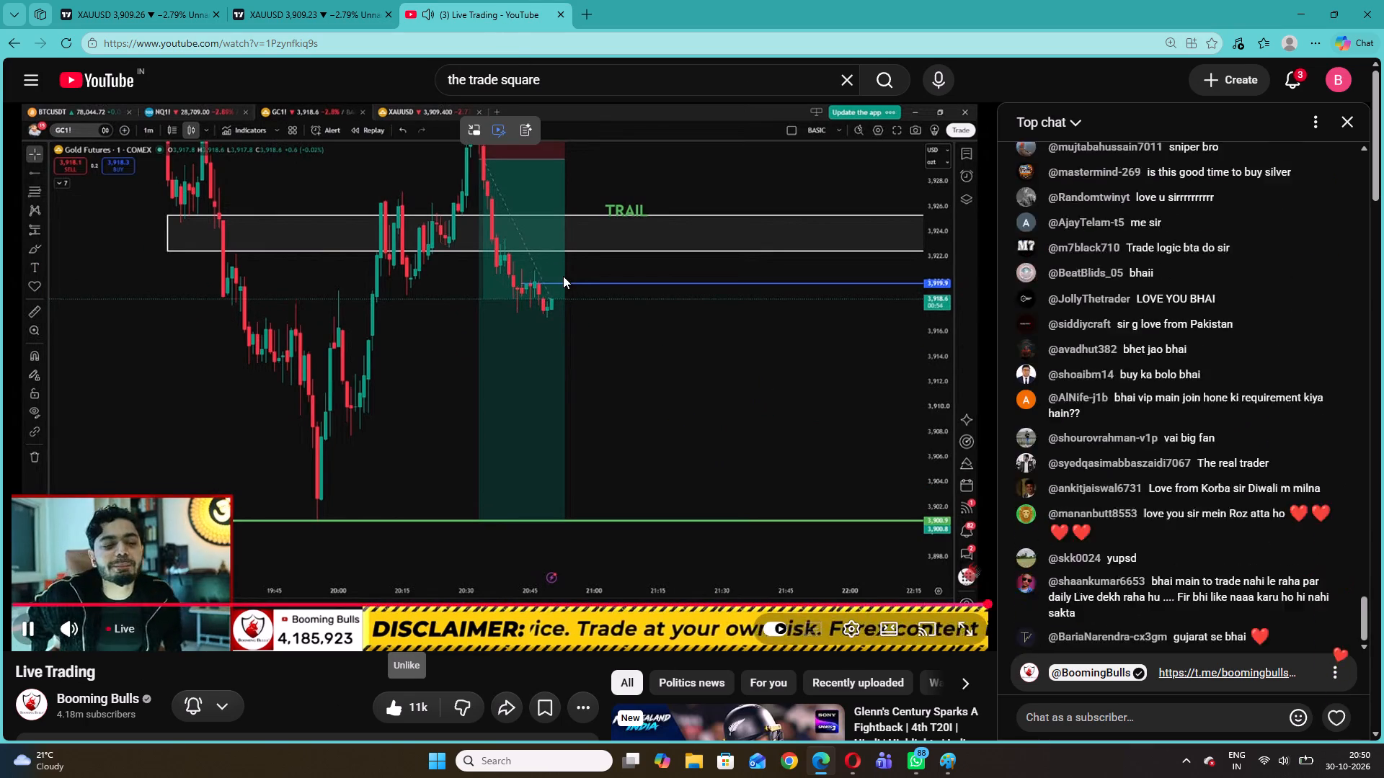
{"action": "left_click", "coordinate": [160, 0]}
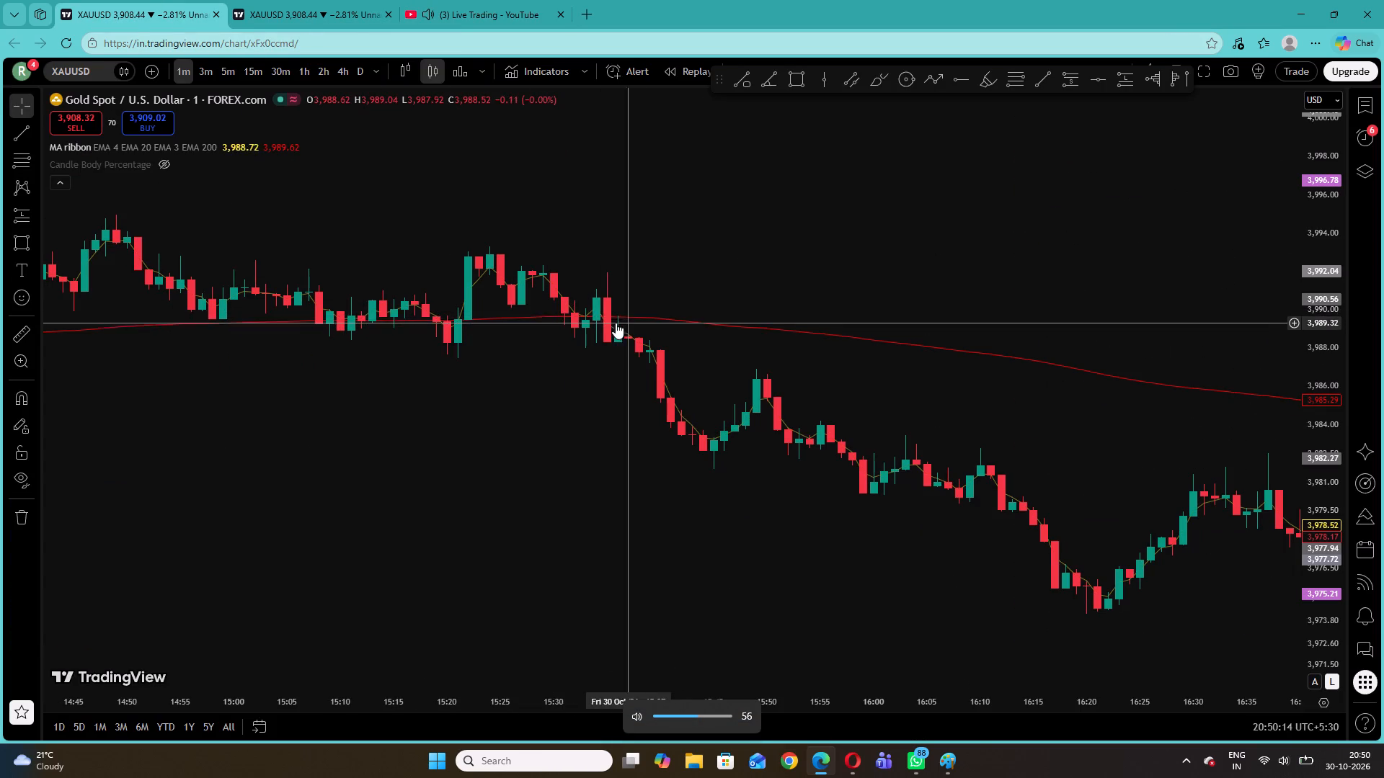
Review the marked XAUUSD setups forward to the 20:32 short, then back through the 18:43 short to the 17:17 long.
{"action": "left_click_drag", "start_coordinate": [870, 432], "coordinate": [301, 223]}
{"action": "left_click_drag", "start_coordinate": [798, 362], "coordinate": [200, 240]}
{"action": "left_click_drag", "start_coordinate": [1055, 395], "coordinate": [540, 171]}
{"action": "left_click_drag", "start_coordinate": [1197, 409], "coordinate": [733, 151]}
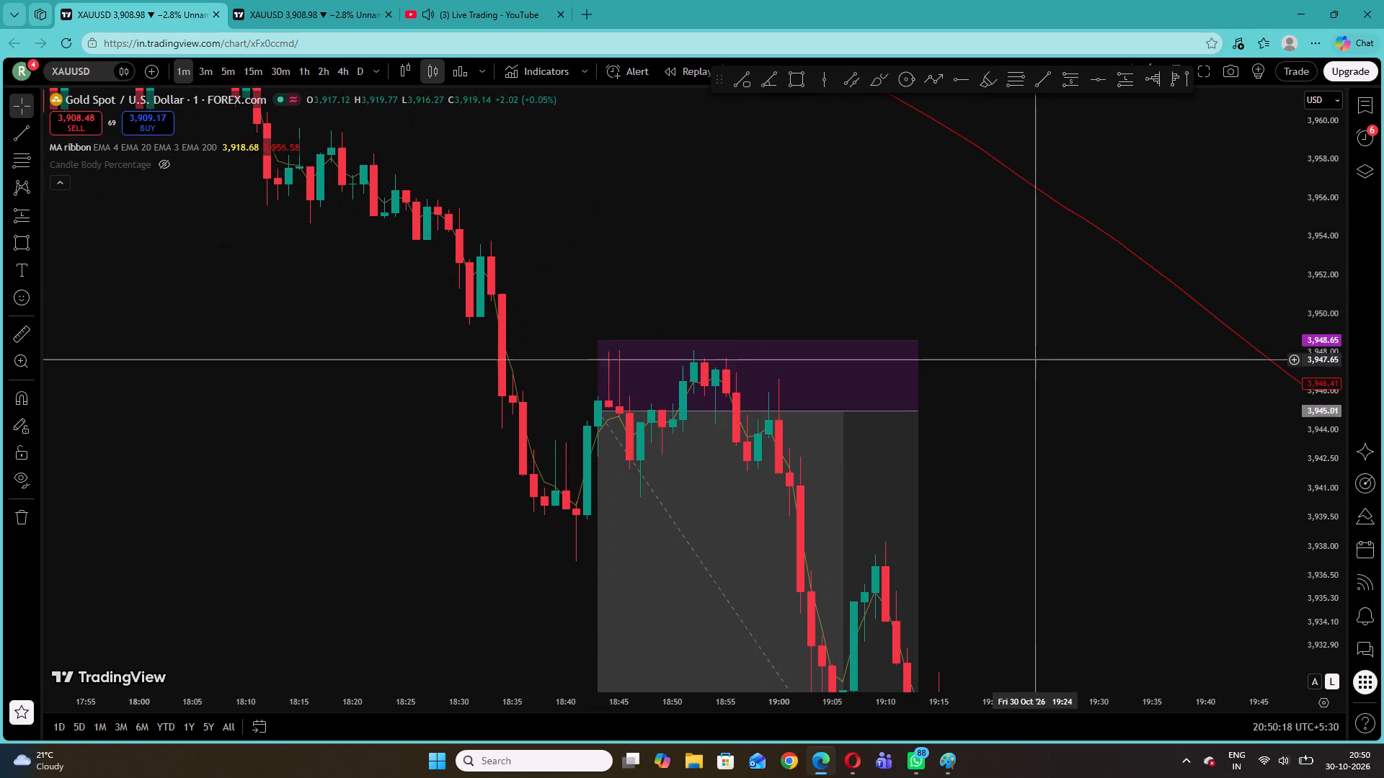
{"action": "left_click_drag", "start_coordinate": [1039, 360], "coordinate": [685, 94]}
{"action": "left_click_drag", "start_coordinate": [1047, 472], "coordinate": [702, 125]}
{"action": "left_click_drag", "start_coordinate": [910, 343], "coordinate": [304, 223]}
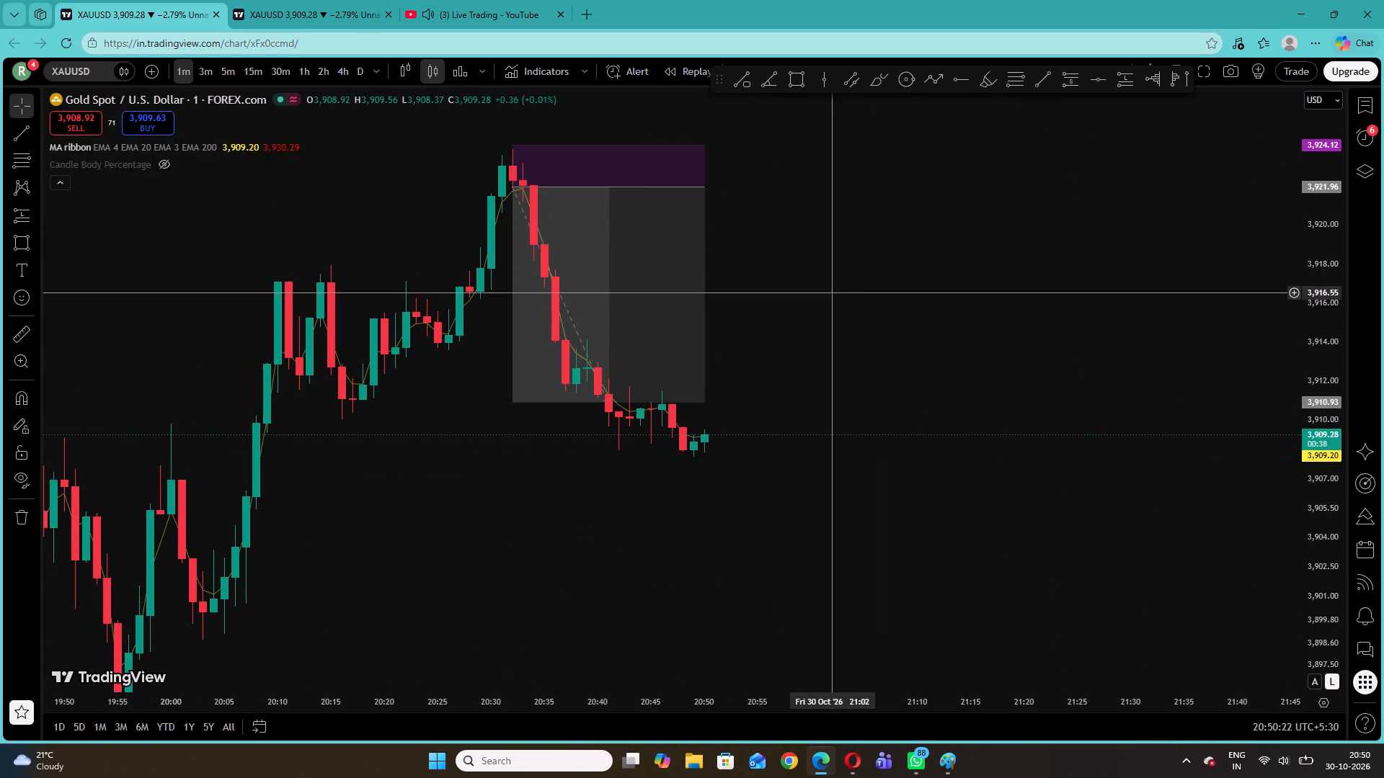
{"action": "left_click_drag", "start_coordinate": [831, 292], "coordinate": [1382, 432]}
{"action": "left_click_drag", "start_coordinate": [552, 282], "coordinate": [1176, 470]}
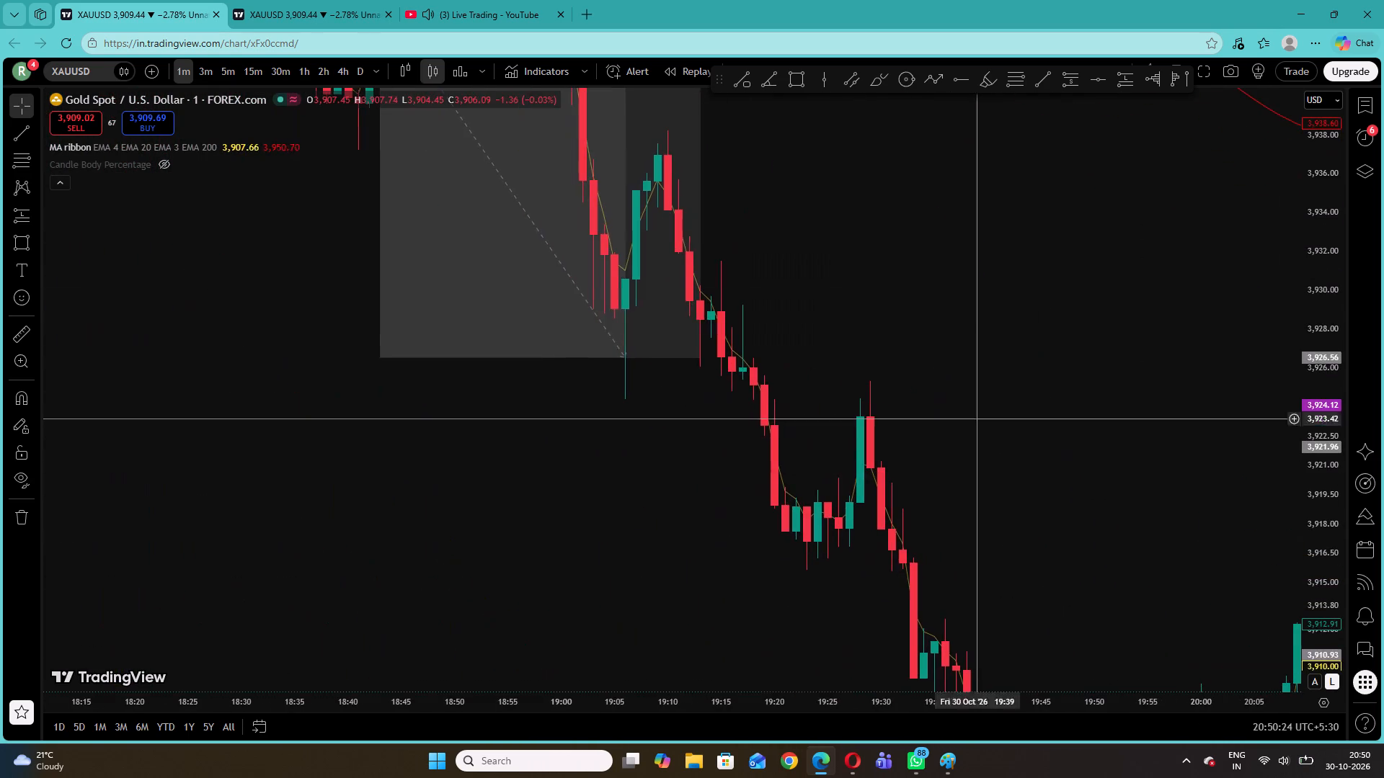
{"action": "left_click_drag", "start_coordinate": [816, 246], "coordinate": [1186, 609]}
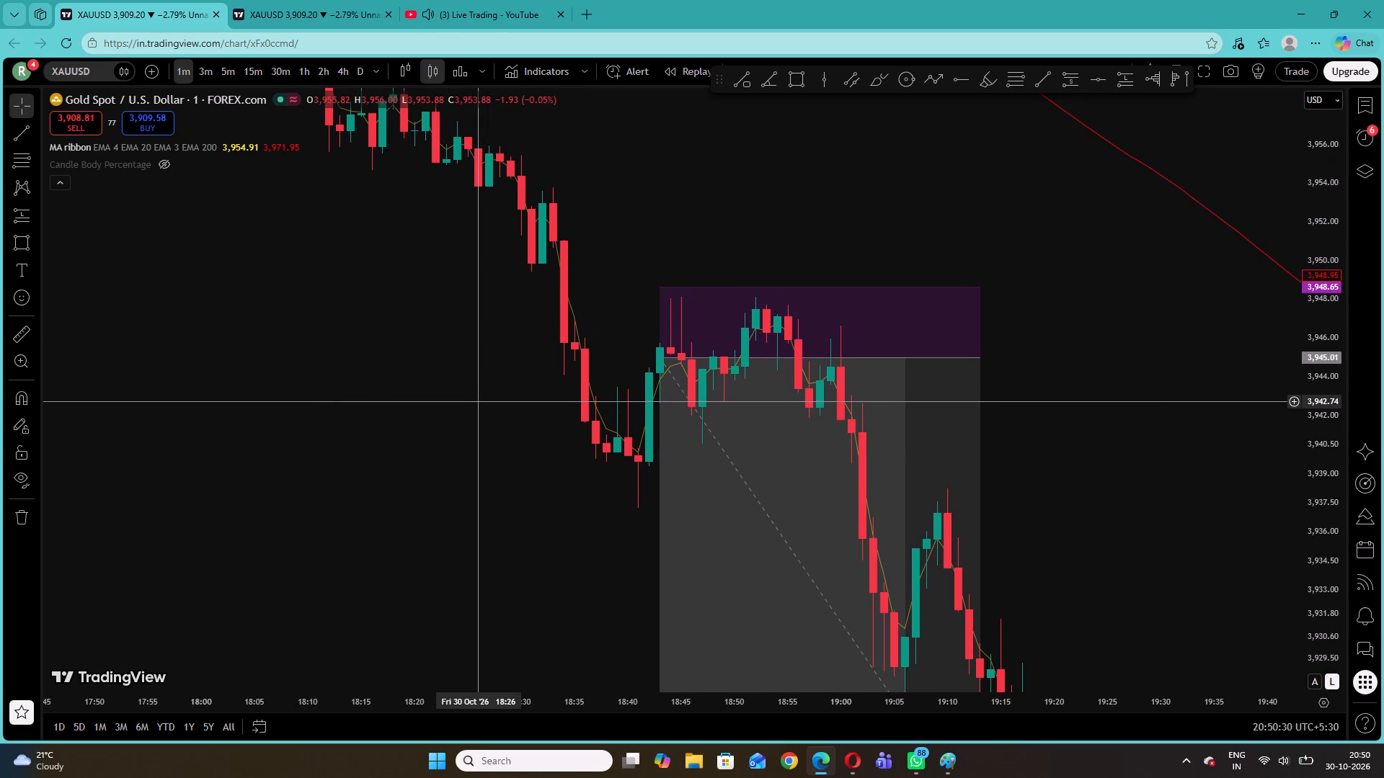
{"action": "left_click_drag", "start_coordinate": [931, 290], "coordinate": [997, 528]}
{"action": "left_click_drag", "start_coordinate": [802, 245], "coordinate": [1122, 536]}
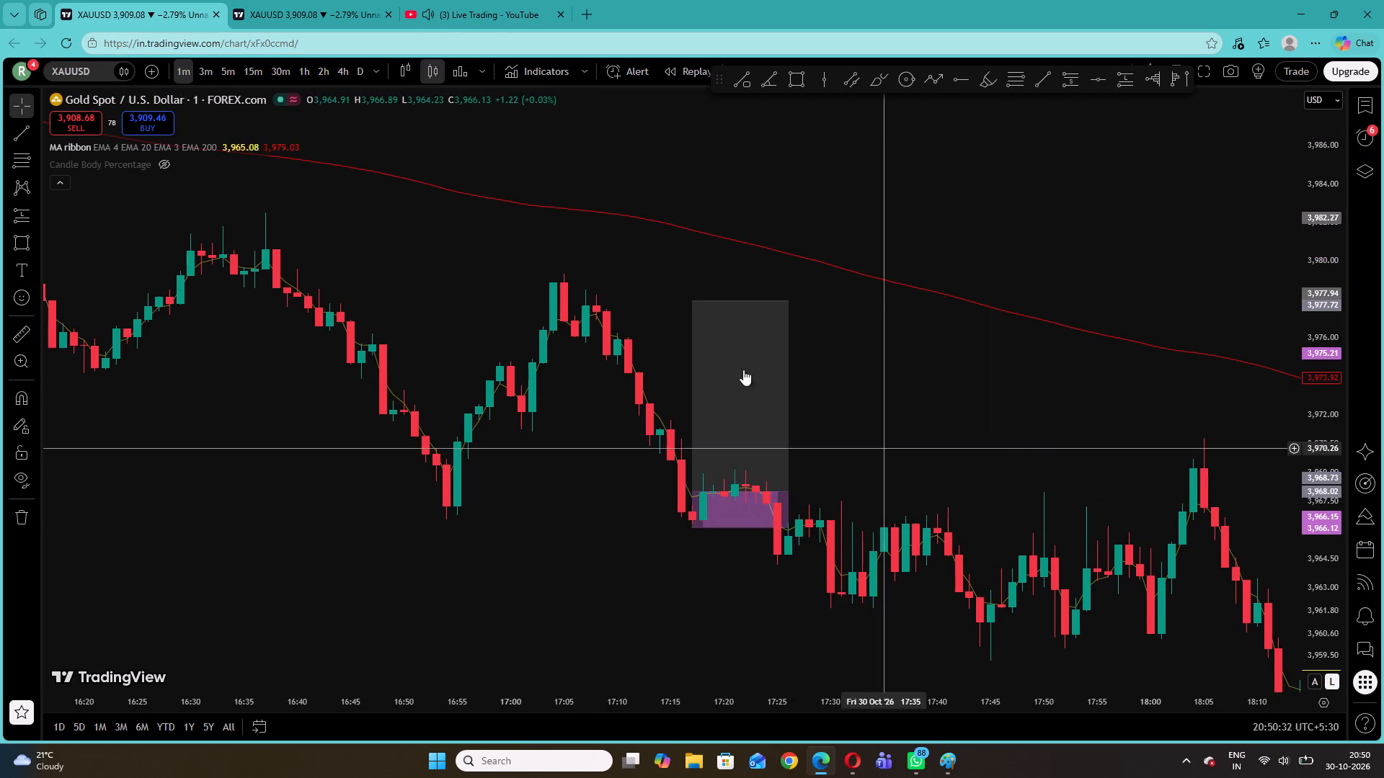
Review the XAUUSD price action back from the 17:17 long to the earlier longs at 13:22 and 13:39.
{"action": "left_click", "coordinate": [590, 331]}
{"action": "left_click_drag", "start_coordinate": [590, 331], "coordinate": [1232, 454]}
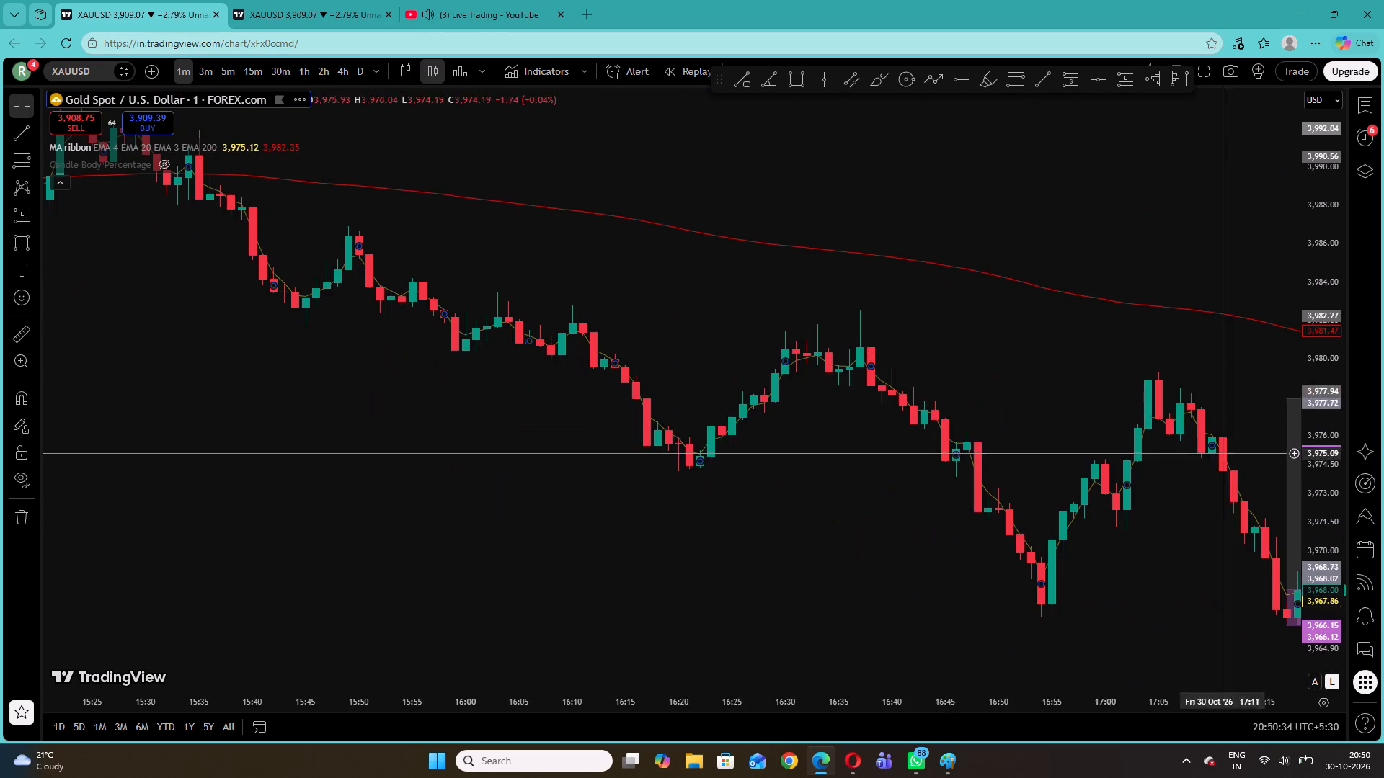
{"action": "left_click", "coordinate": [771, 382]}
{"action": "left_click", "coordinate": [652, 288]}
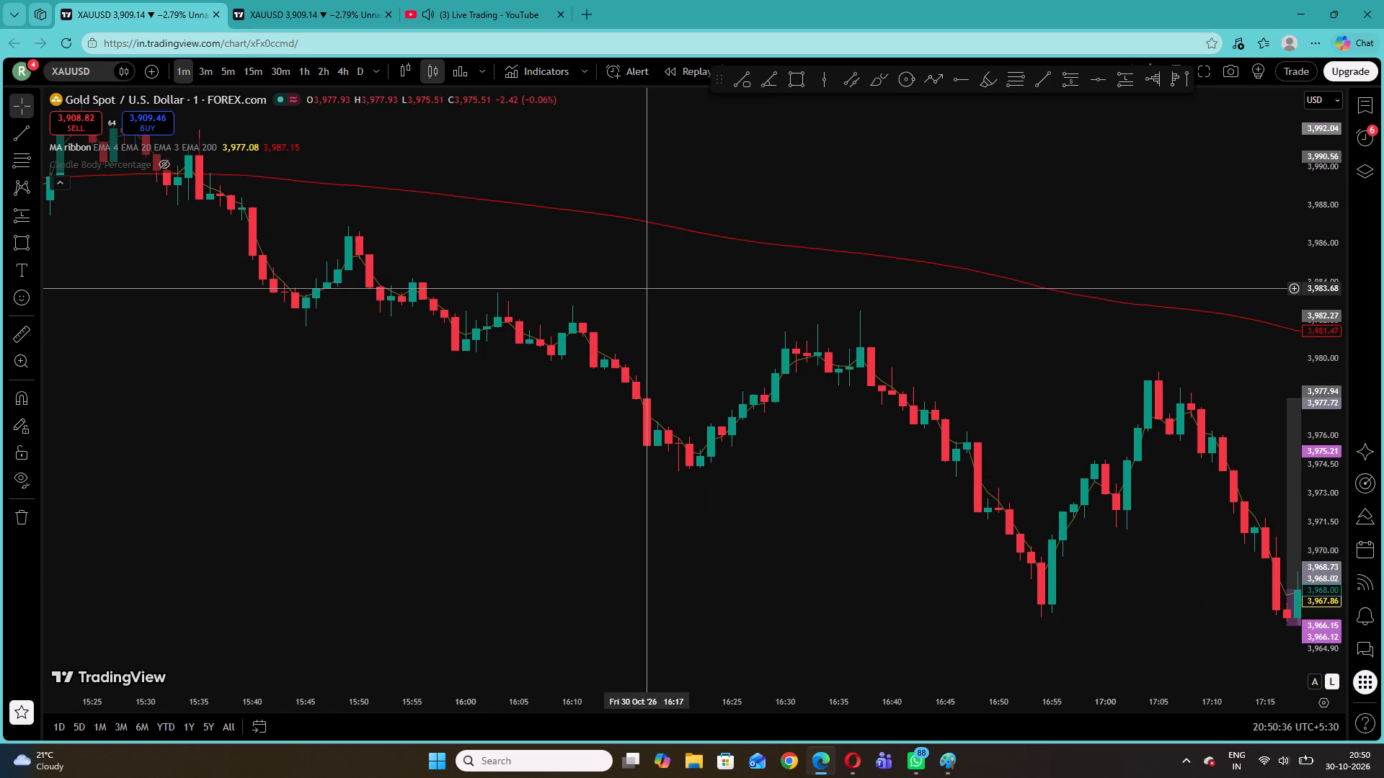
{"action": "left_click_drag", "start_coordinate": [652, 288], "coordinate": [964, 429]}
{"action": "left_click_drag", "start_coordinate": [584, 370], "coordinate": [1042, 459]}
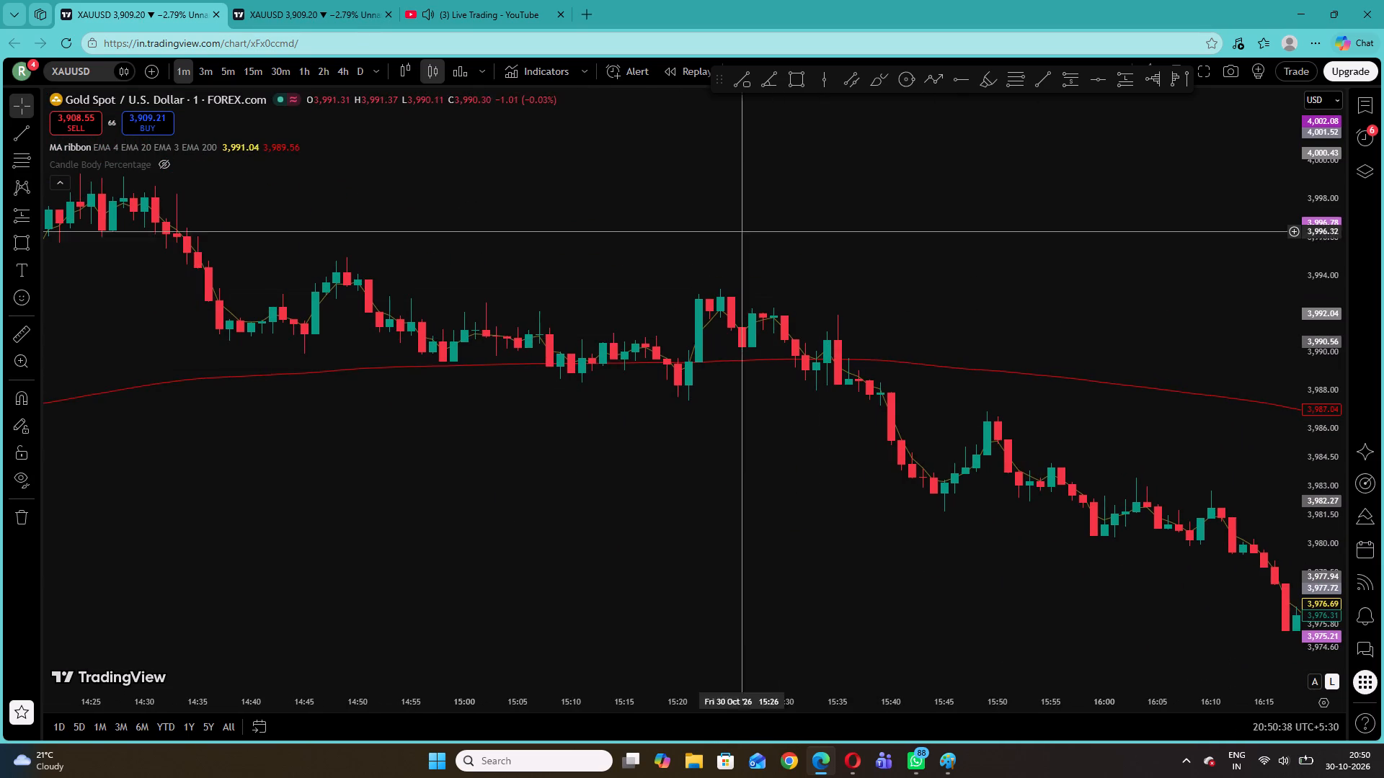
{"action": "left_click_drag", "start_coordinate": [740, 217], "coordinate": [1123, 189]}
{"action": "left_click_drag", "start_coordinate": [574, 258], "coordinate": [1058, 241]}
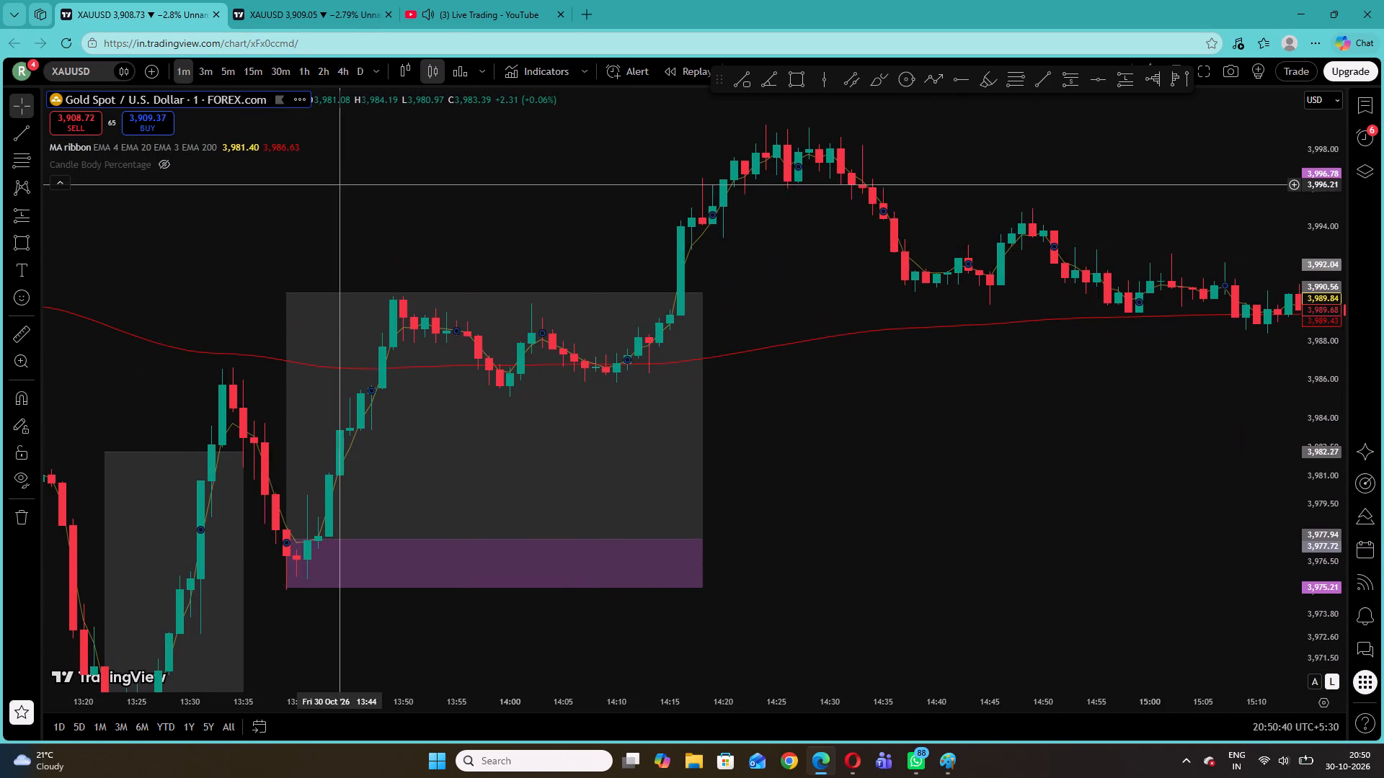
{"action": "left_click_drag", "start_coordinate": [337, 182], "coordinate": [840, 194]}
{"action": "left_click_drag", "start_coordinate": [589, 328], "coordinate": [423, 182]}
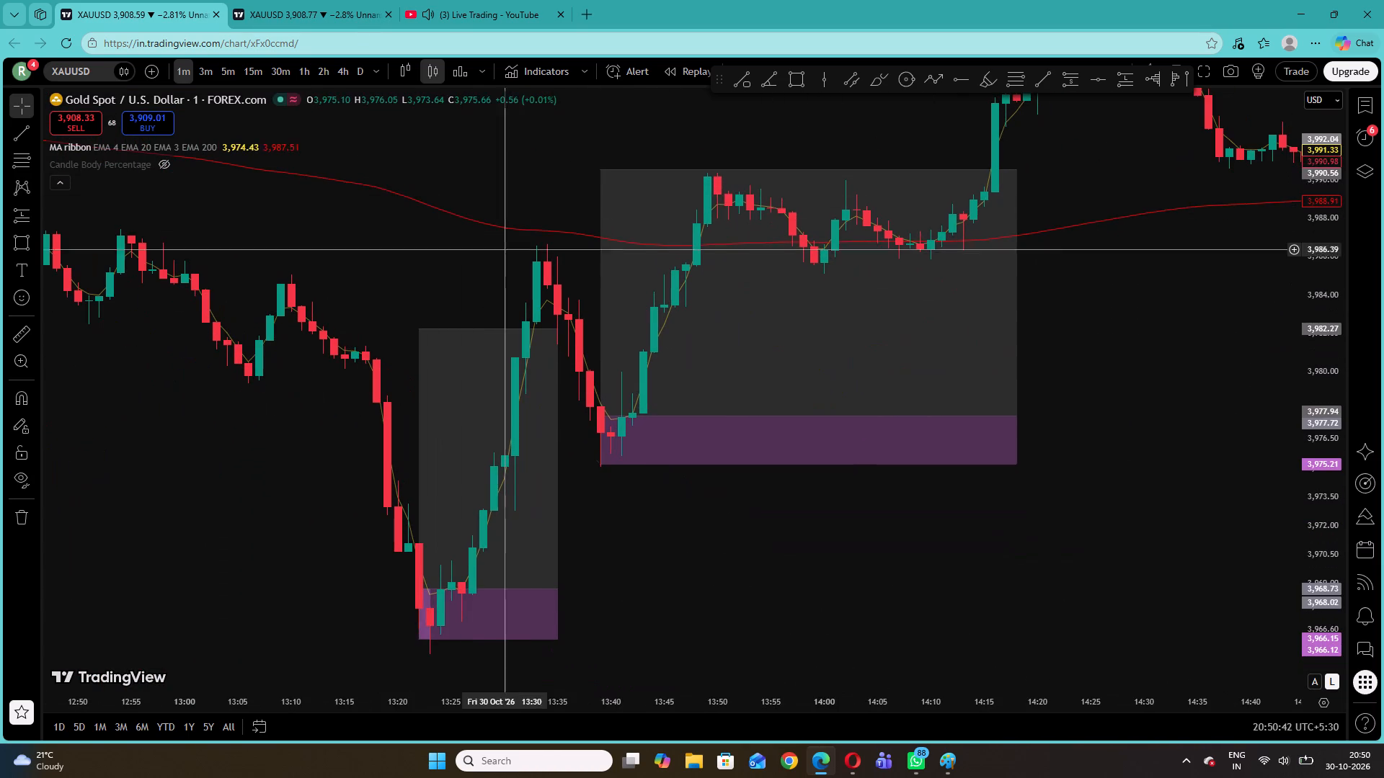
{"action": "left_click_drag", "start_coordinate": [485, 259], "coordinate": [800, 283]}
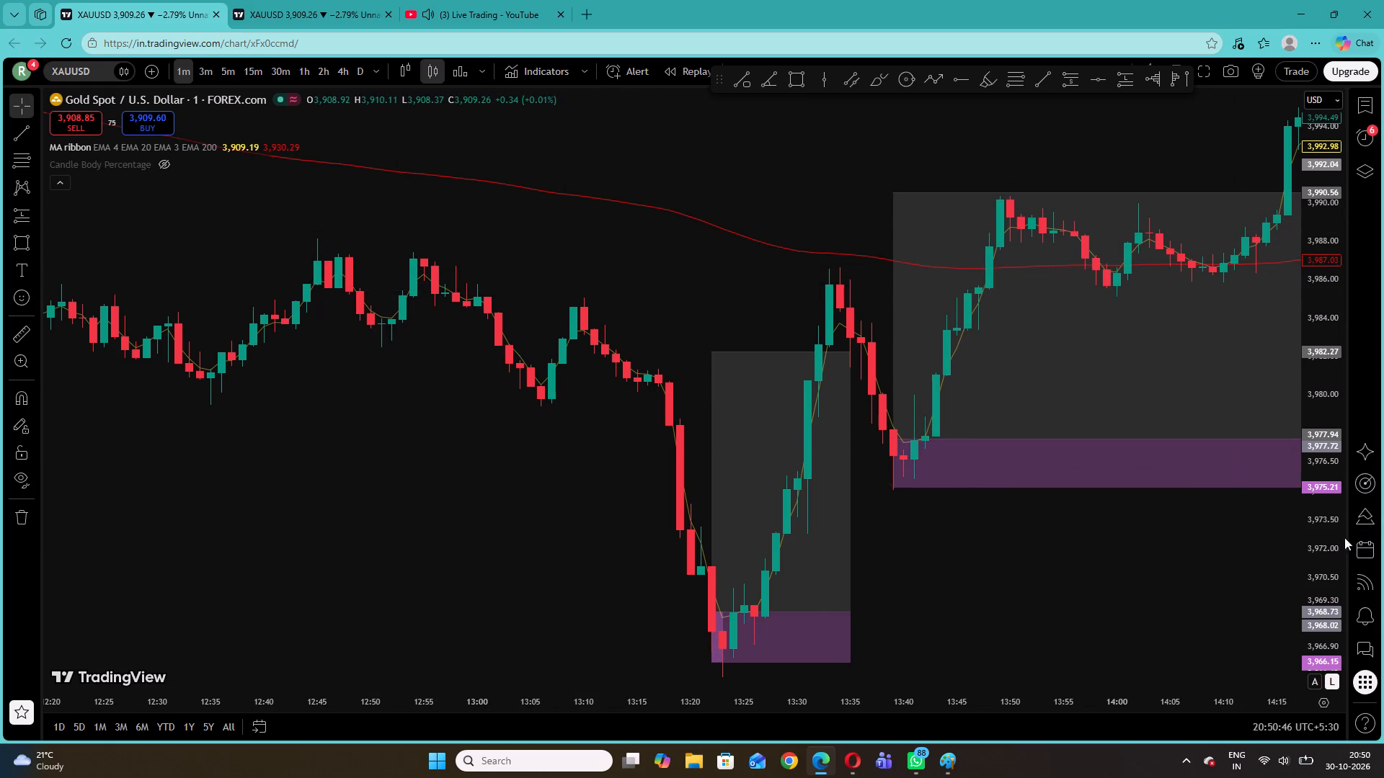
{"action": "left_click_drag", "start_coordinate": [1336, 547], "coordinate": [1360, 250]}
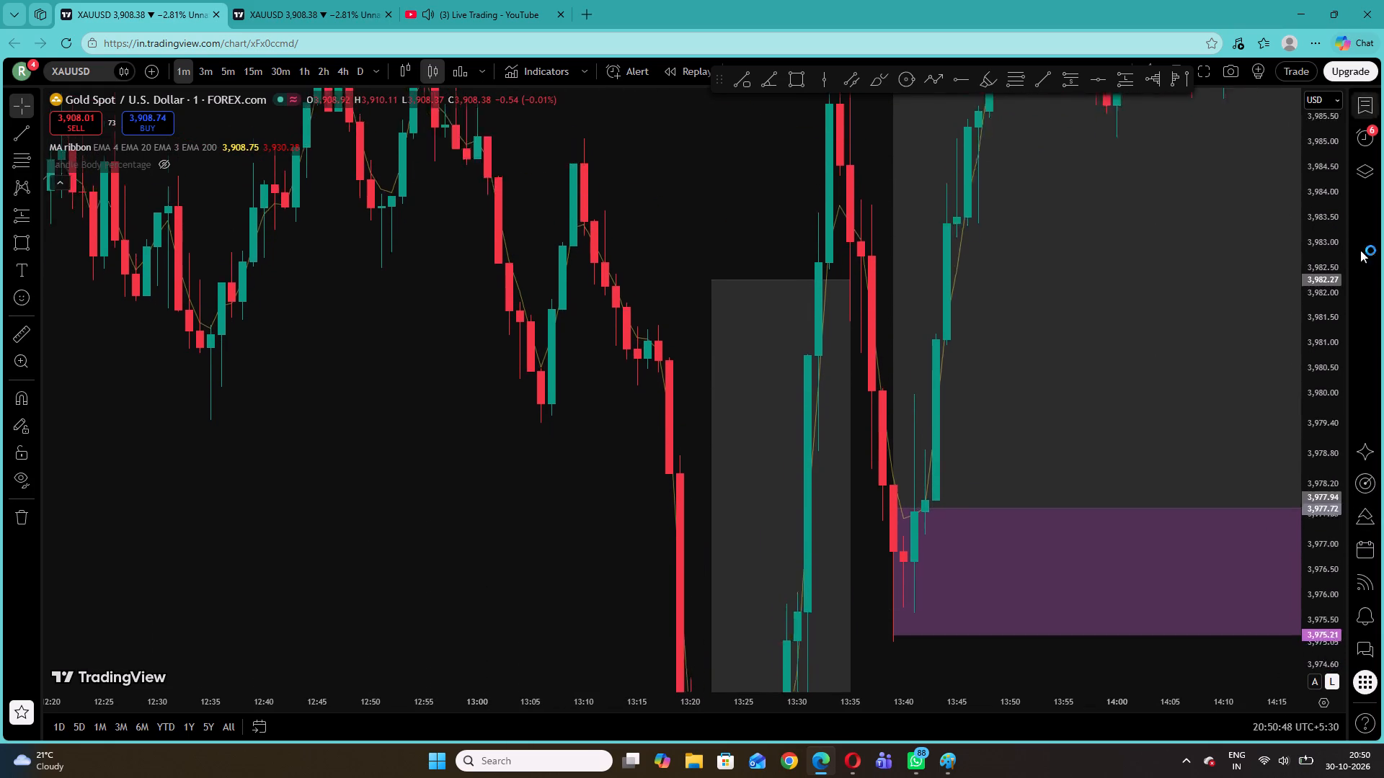
{"action": "left_click_drag", "start_coordinate": [1360, 250], "coordinate": [1346, 483]}
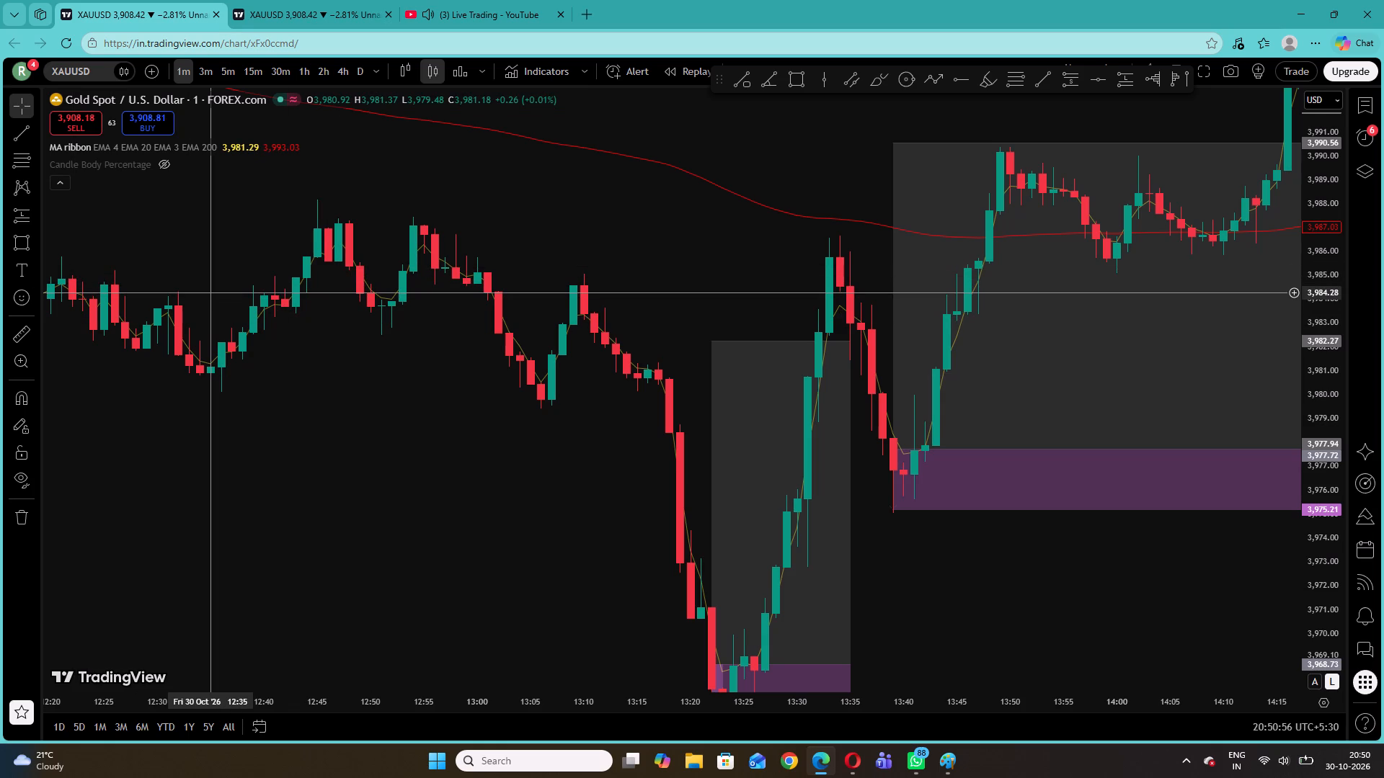
Examine the XAUUSD price action around the EMA 200 line back from 13:20 to the 08:57 short.
{"action": "left_click_drag", "start_coordinate": [216, 292], "coordinate": [1109, 341]}
{"action": "left_click_drag", "start_coordinate": [1328, 506], "coordinate": [1292, 225]}
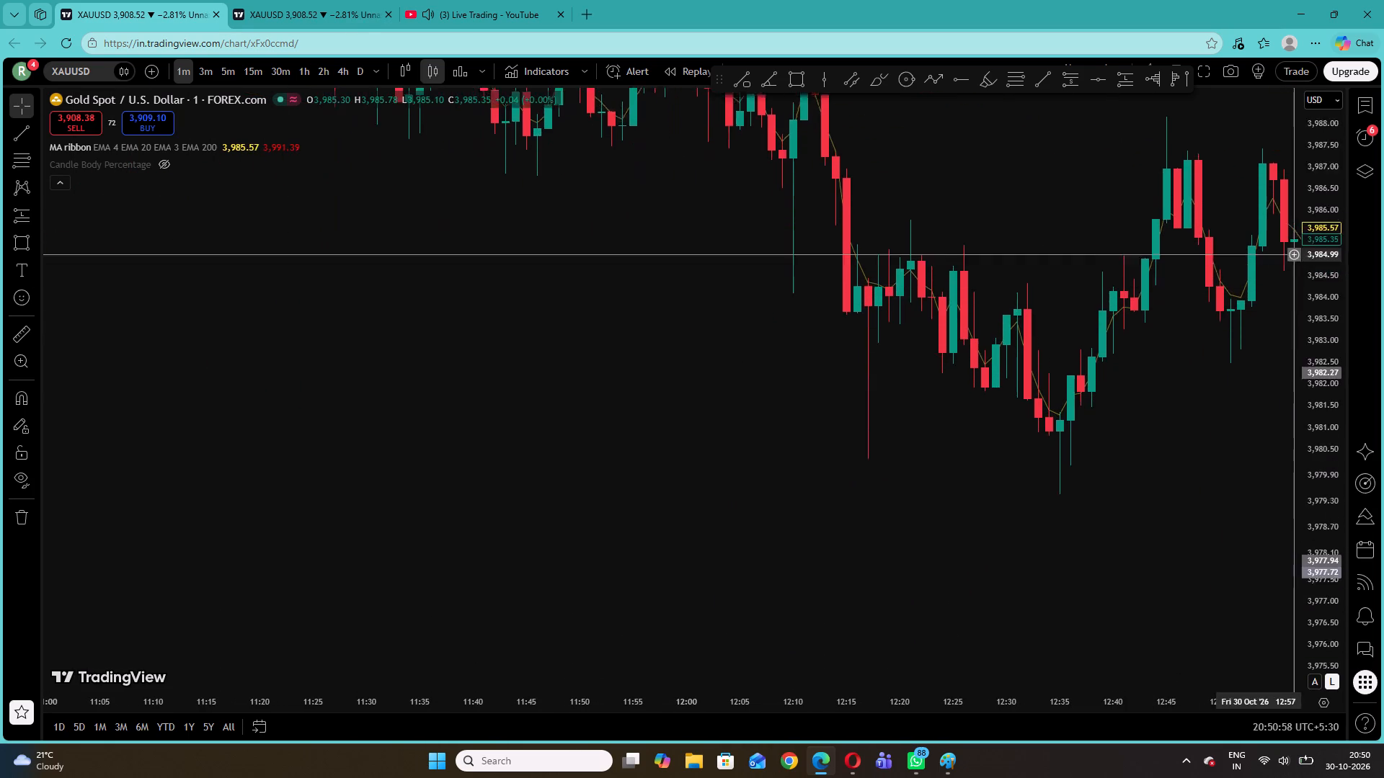
{"action": "left_click_drag", "start_coordinate": [1292, 225], "coordinate": [1265, 507]}
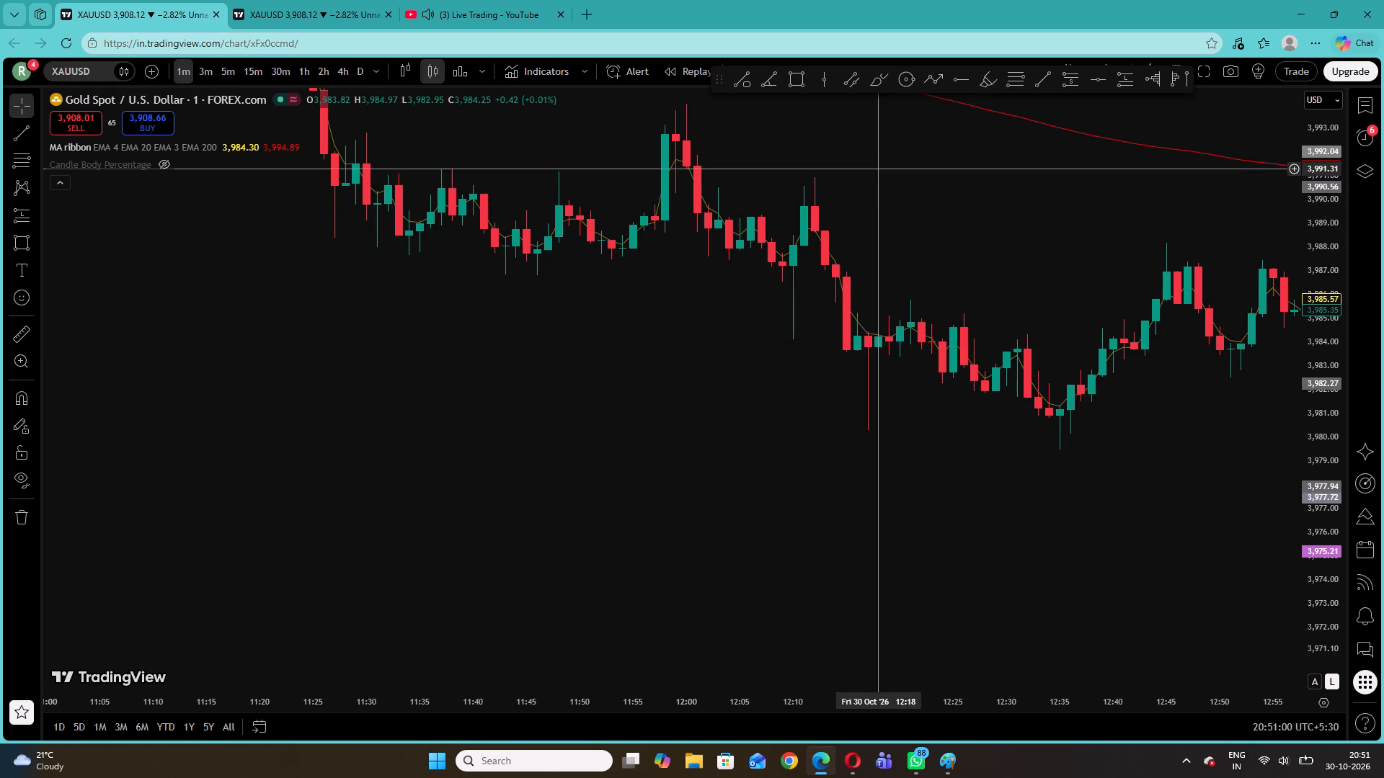
{"action": "left_click_drag", "start_coordinate": [678, 206], "coordinate": [1259, 526]}
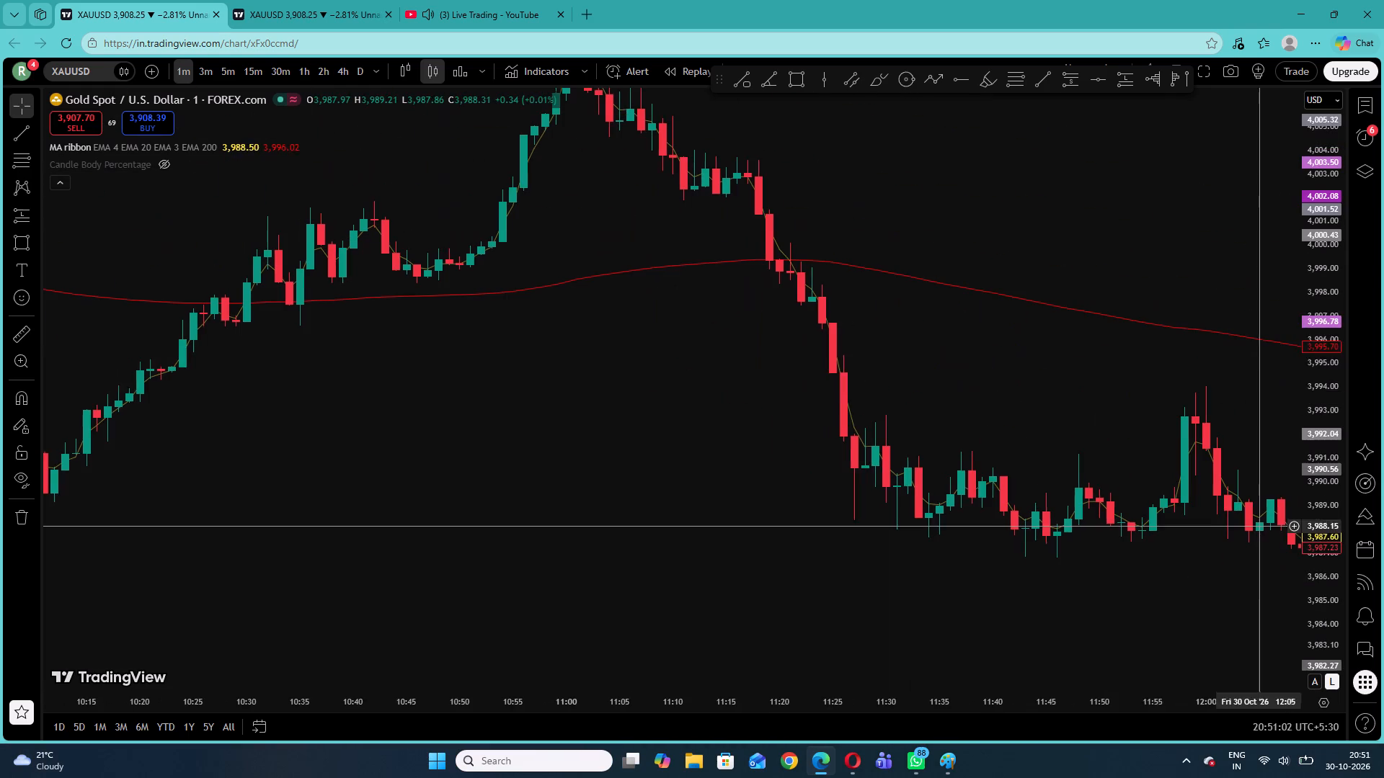
{"action": "left_click_drag", "start_coordinate": [1259, 526], "coordinate": [1259, 526]}
{"action": "left_click_drag", "start_coordinate": [484, 322], "coordinate": [636, 483]}
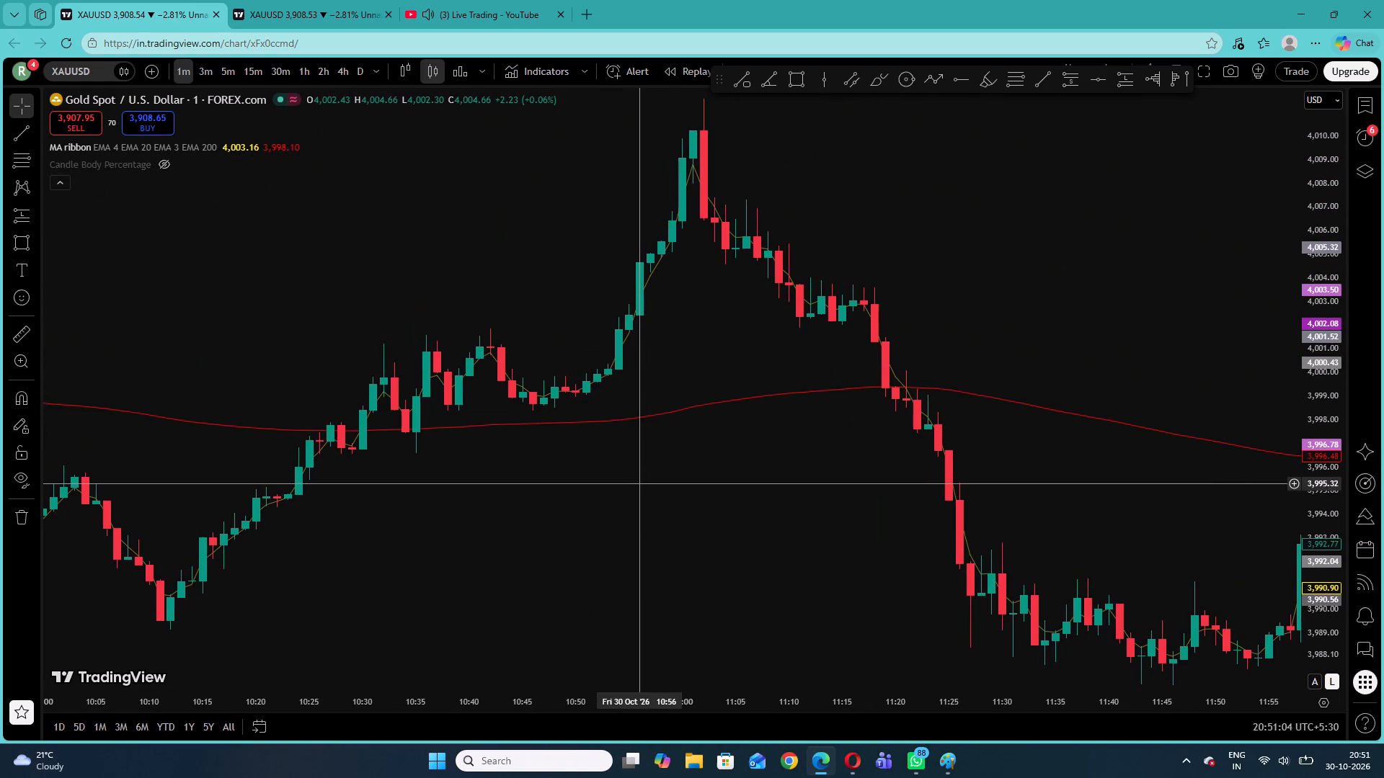
{"action": "left_click_drag", "start_coordinate": [636, 483], "coordinate": [1217, 378]}
{"action": "left_click_drag", "start_coordinate": [667, 272], "coordinate": [1226, 326]}
{"action": "left_click_drag", "start_coordinate": [534, 174], "coordinate": [675, 197]}
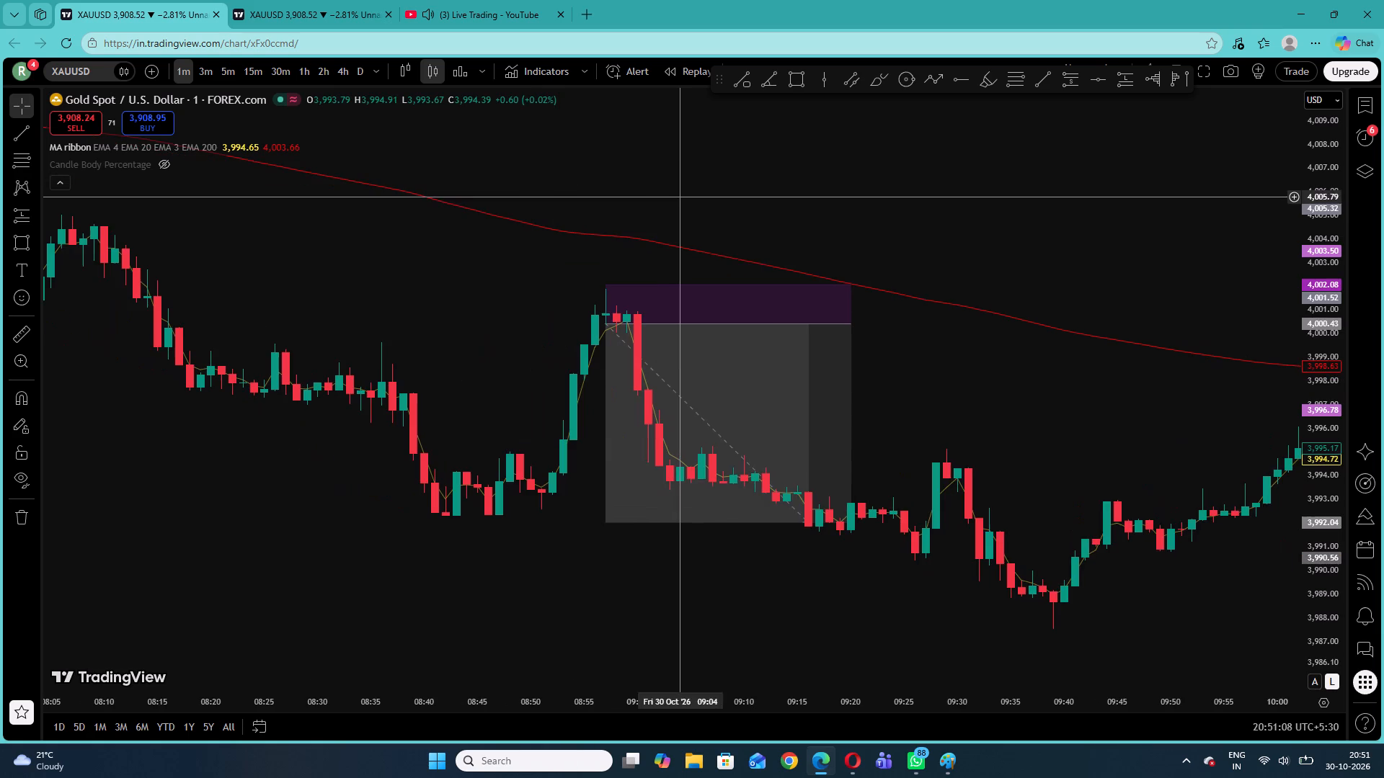
Reset the chart view and examine the 13:22 and 13:39 longs with more surrounding candles in view.
{"action": "right_click_drag", "start_coordinate": [676, 197], "coordinate": [697, 206]}
{"action": "left_click", "coordinate": [726, 218]}
{"action": "left_click_drag", "start_coordinate": [1328, 446], "coordinate": [1288, 246]}
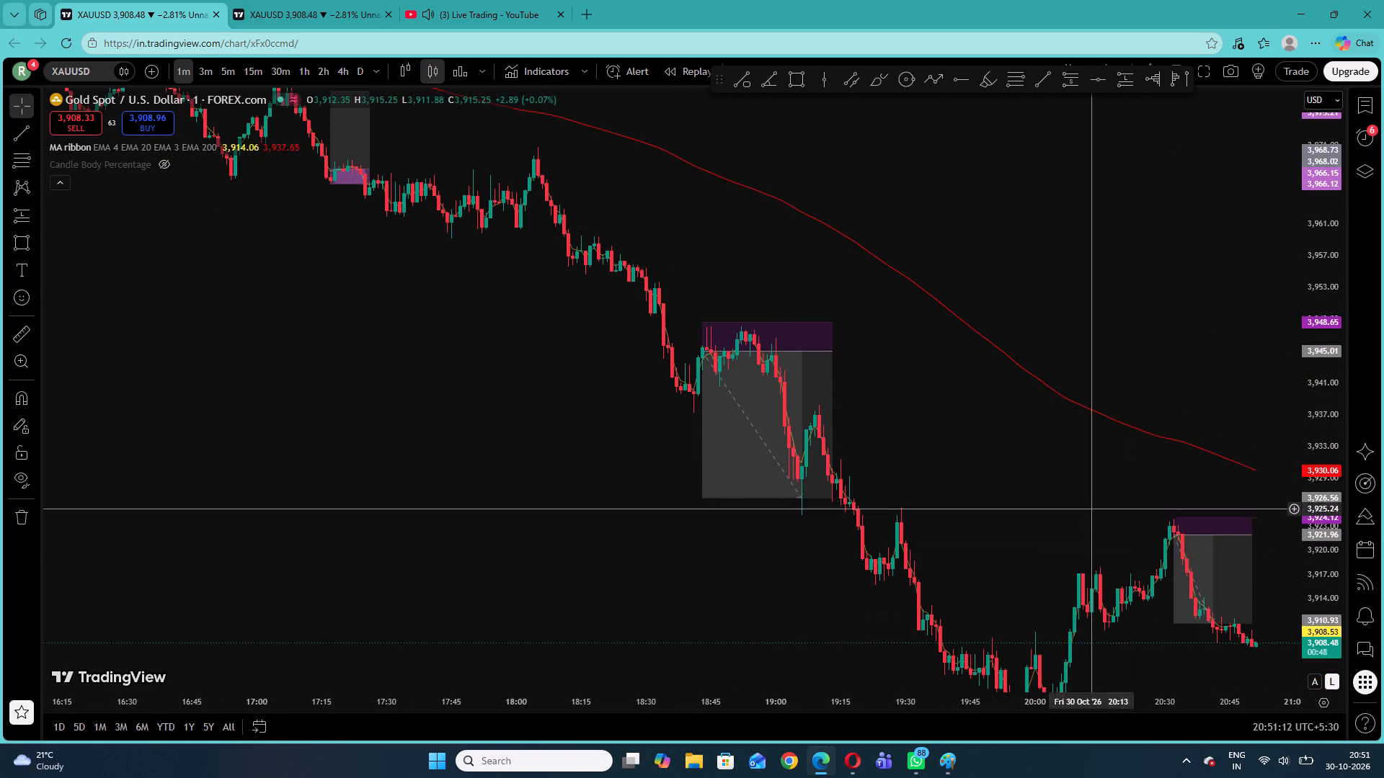
{"action": "left_click_drag", "start_coordinate": [515, 370], "coordinate": [1148, 637]}
{"action": "left_click_drag", "start_coordinate": [479, 447], "coordinate": [1248, 521]}
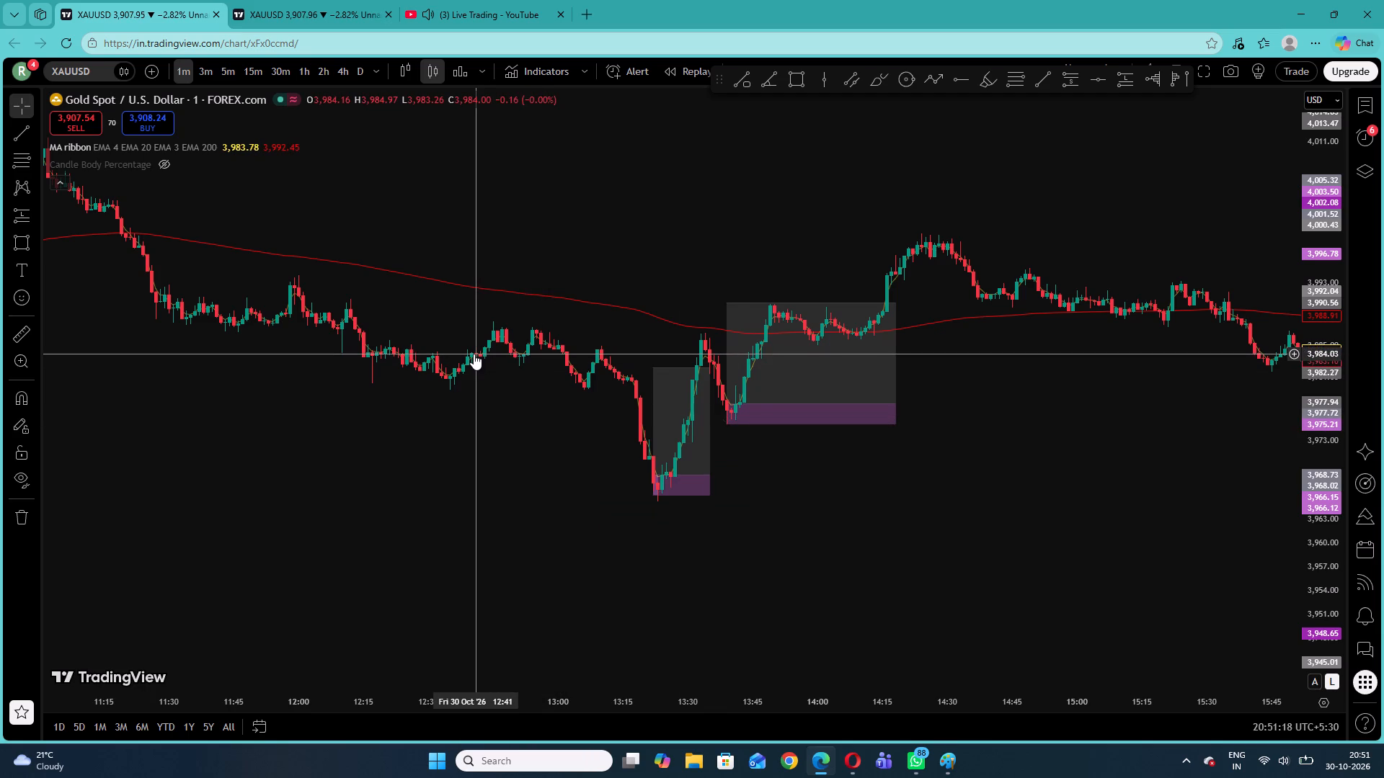
{"action": "left_click_drag", "start_coordinate": [1323, 504], "coordinate": [1326, 519]}
{"action": "left_click_drag", "start_coordinate": [1324, 586], "coordinate": [1310, 253]}
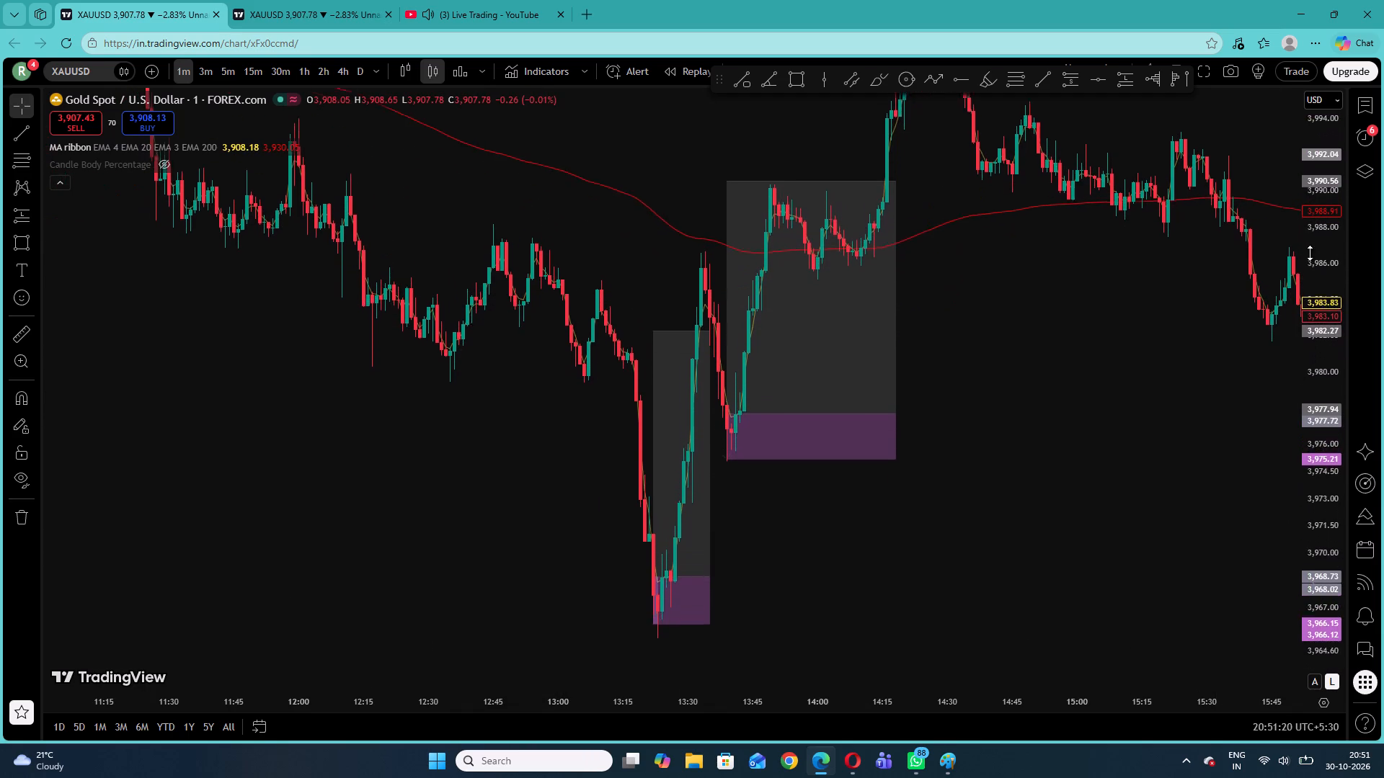
{"action": "left_click_drag", "start_coordinate": [1310, 253], "coordinate": [1291, 519]}
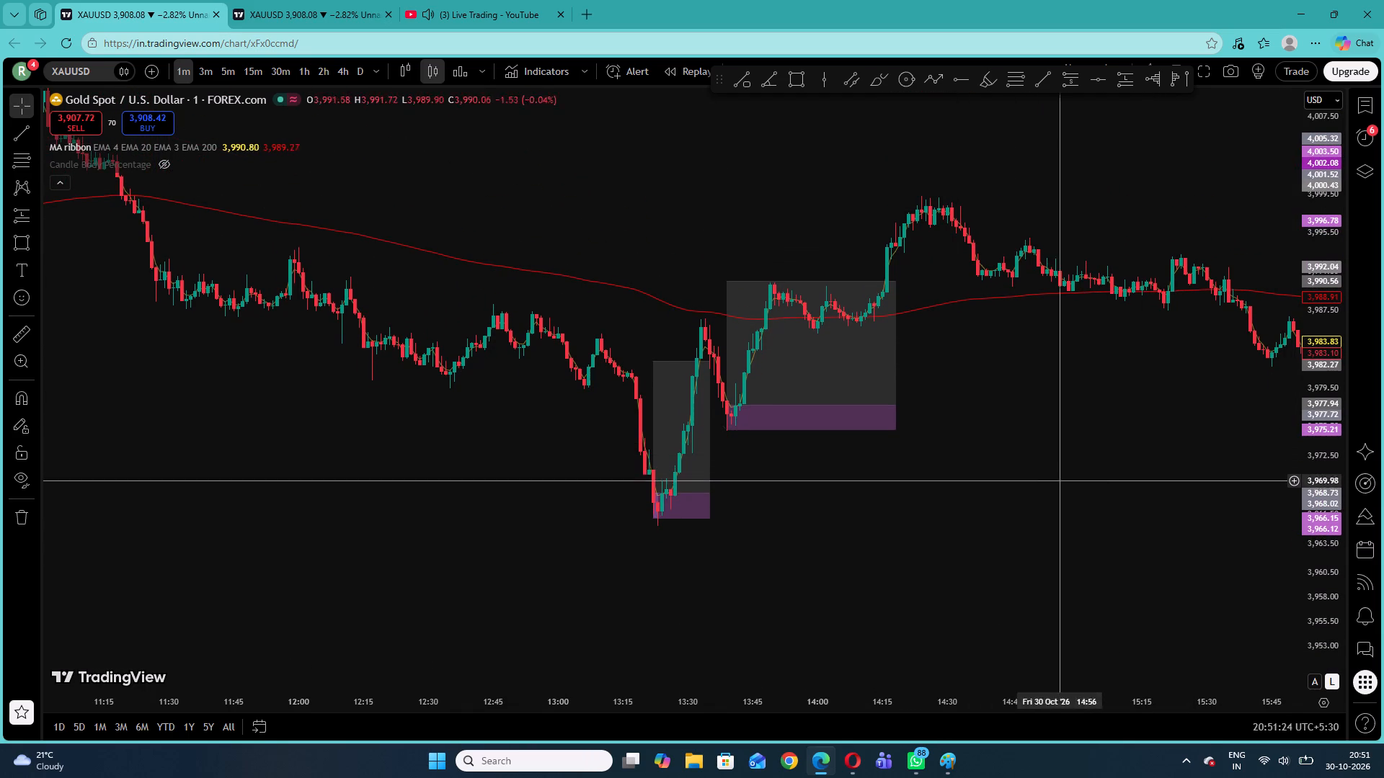
Review the XAUUSD price action forward from the 13:39 long to the 17:17 long.
{"action": "left_click_drag", "start_coordinate": [1130, 479], "coordinate": [382, 377]}
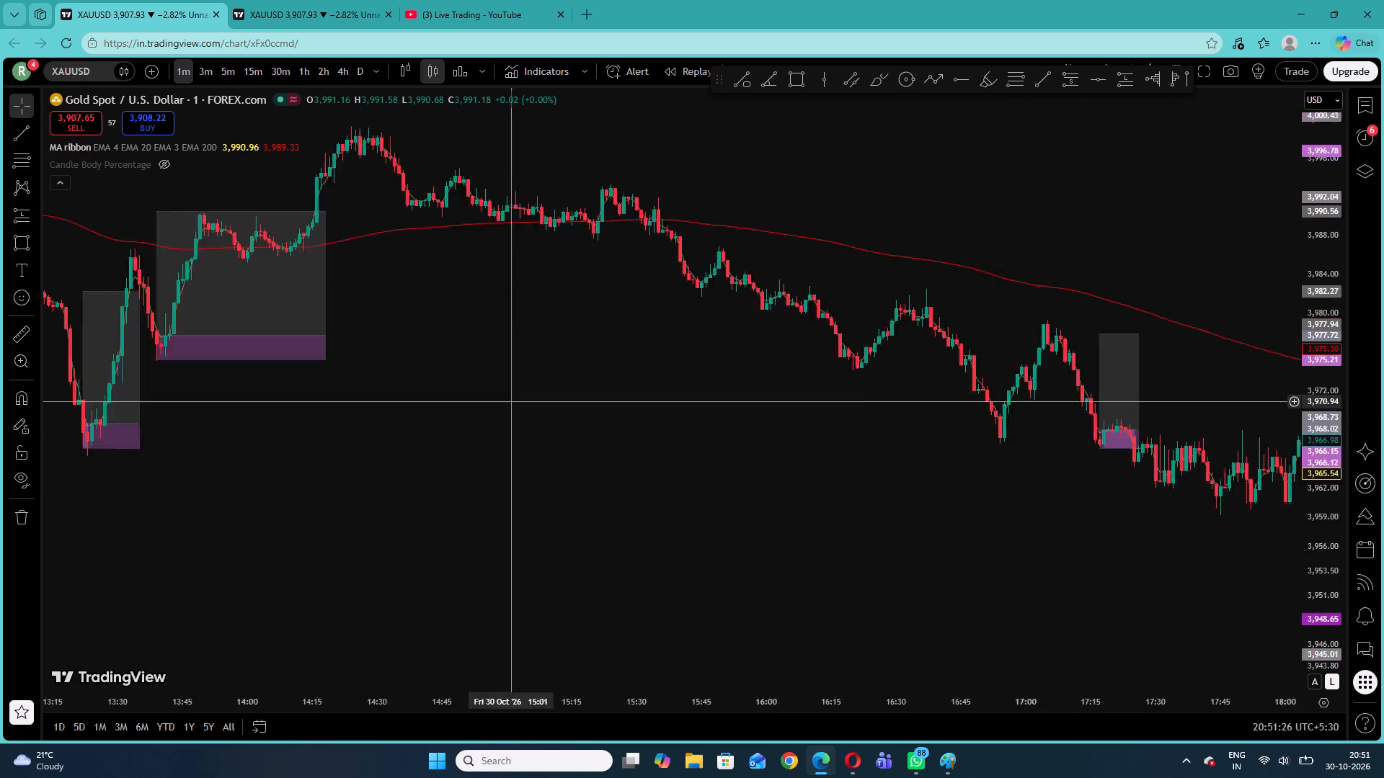
{"action": "left_click_drag", "start_coordinate": [382, 377], "coordinate": [255, 359]}
{"action": "left_click_drag", "start_coordinate": [723, 463], "coordinate": [395, 424]}
{"action": "left_click_drag", "start_coordinate": [698, 318], "coordinate": [1007, 327]}
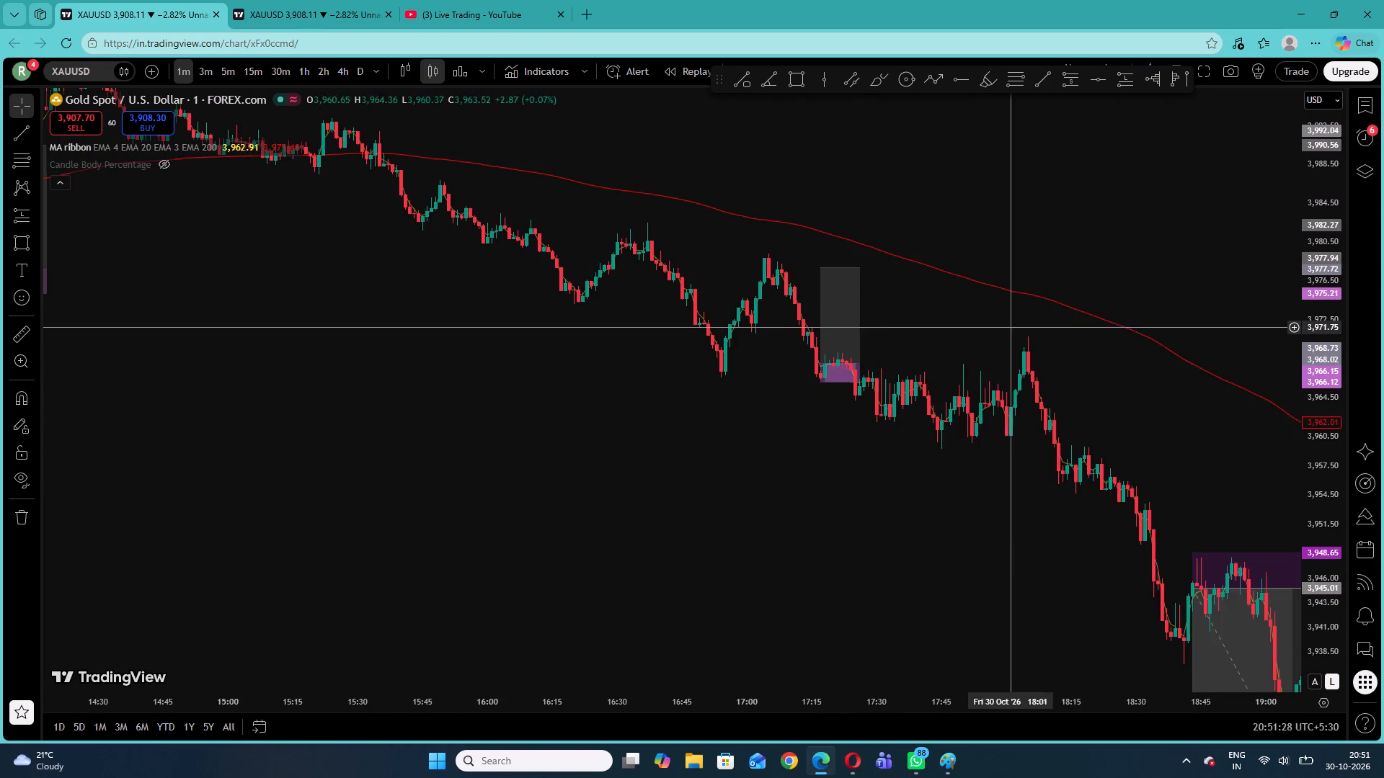
{"action": "left_click_drag", "start_coordinate": [1318, 486], "coordinate": [1253, 166]}
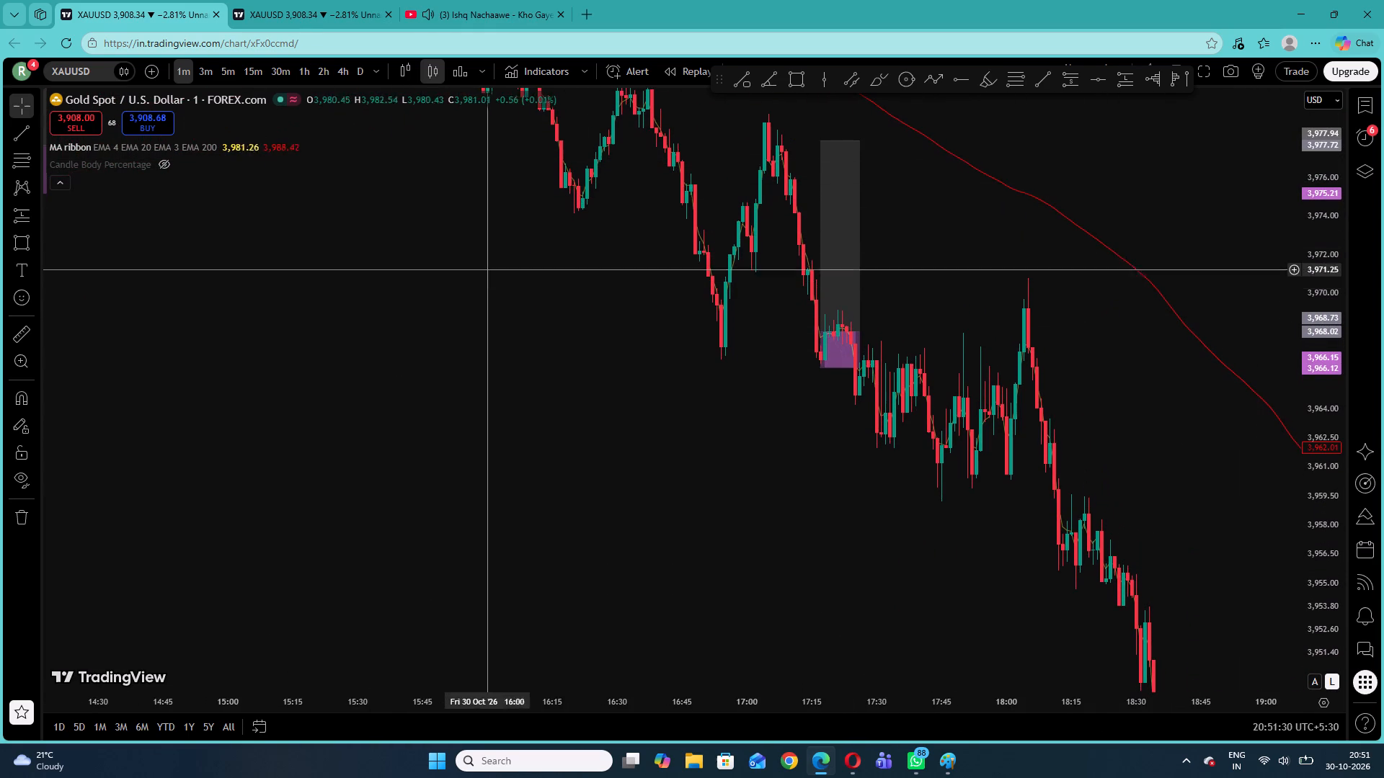
Check the YouTube tab and the second XAUUSD chart, and return to the first chart's 17:17 long.
{"action": "left_click", "coordinate": [510, 0]}
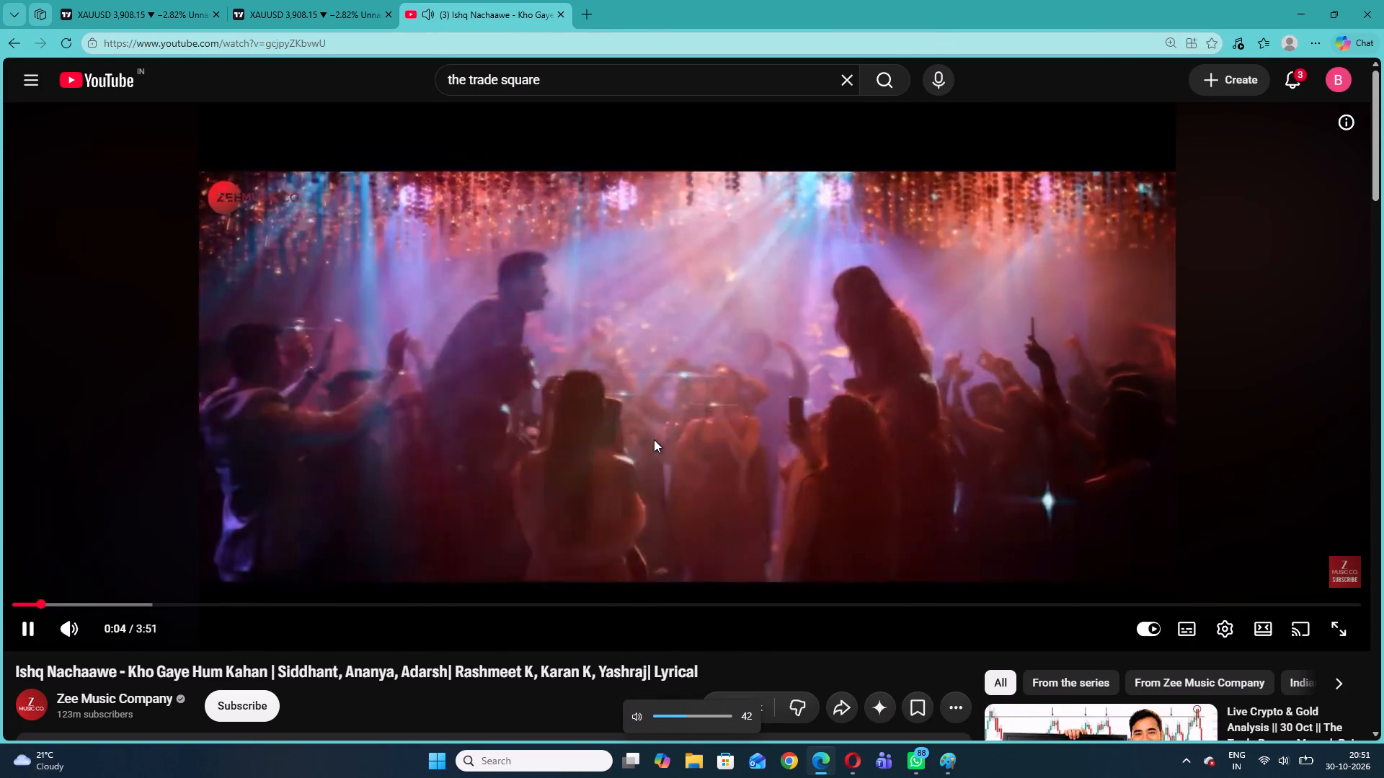
{"action": "left_click", "coordinate": [278, 0]}
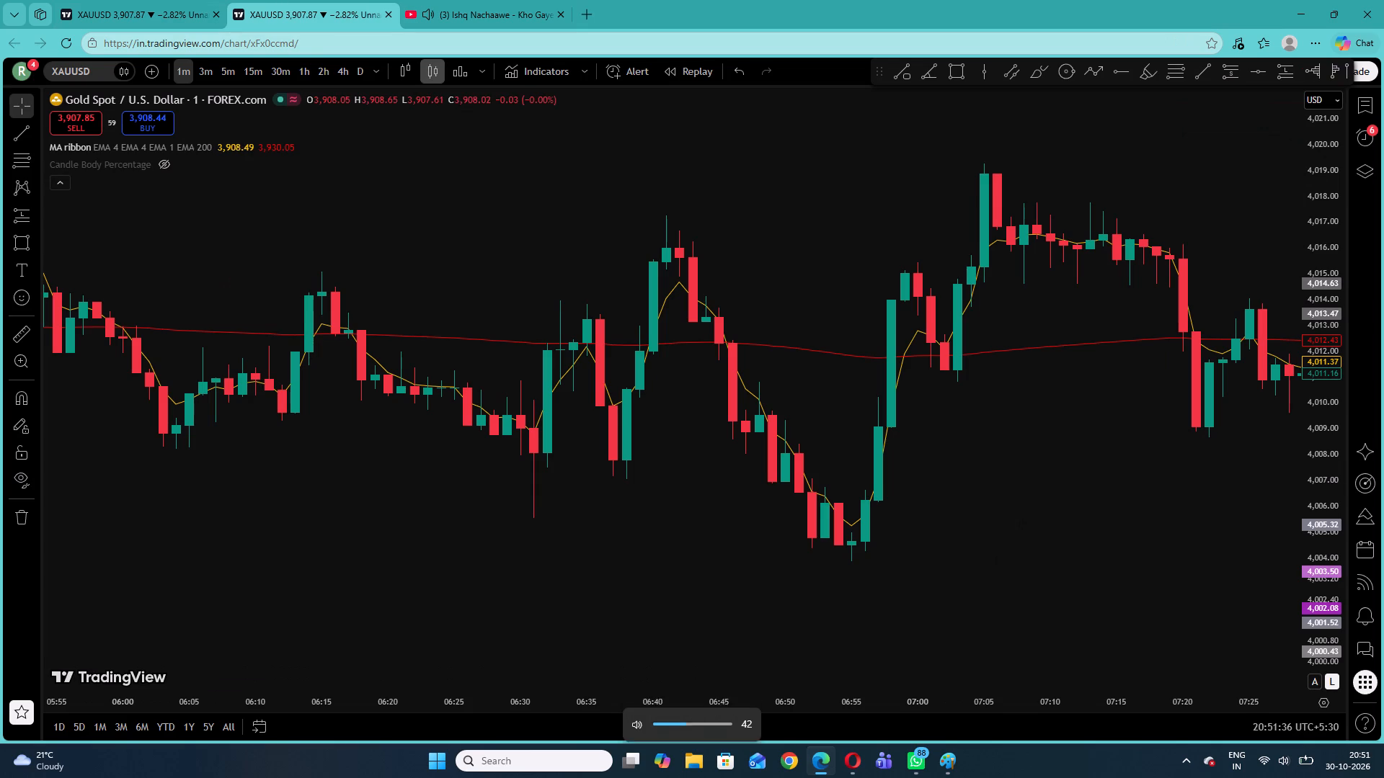
{"action": "left_click", "coordinate": [166, 0]}
{"action": "left_click_drag", "start_coordinate": [943, 234], "coordinate": [973, 388]}
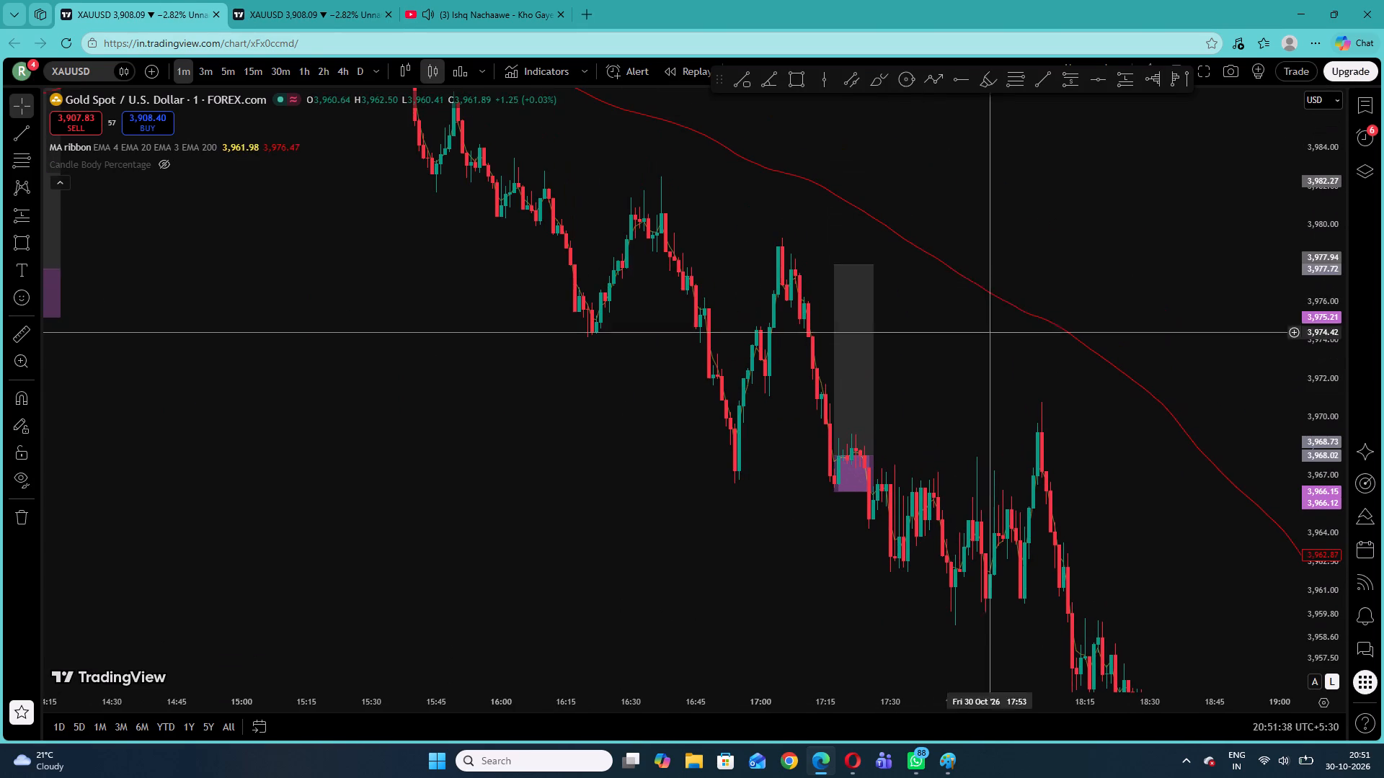
{"action": "left_click", "coordinate": [1016, 253]}
Remove the Candle Body Percentage indicator from the second XAUUSD chart.
{"action": "left_click", "coordinate": [310, 0]}
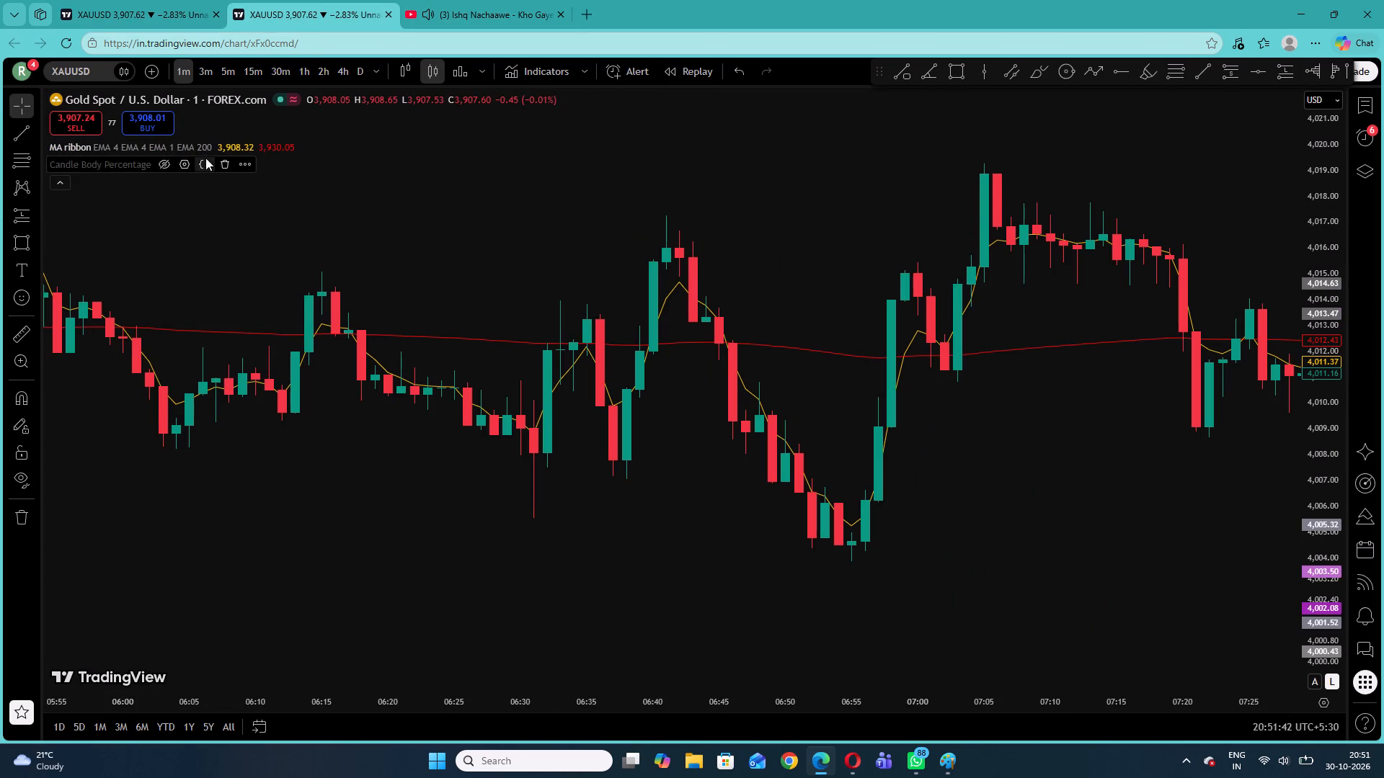
{"action": "left_click", "coordinate": [221, 168]}
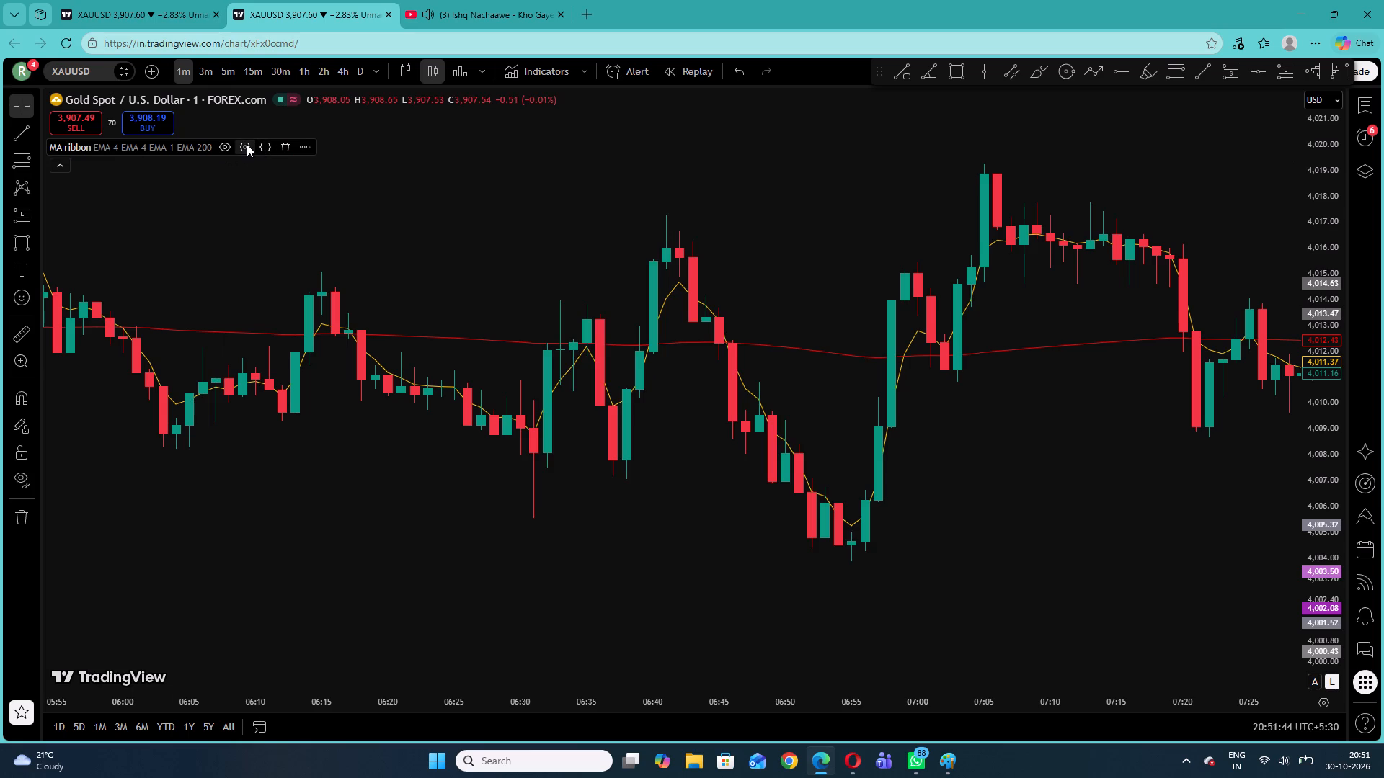
Set the MA #1 length to 3 in the second chart's MA ribbon and apply it.
{"action": "left_click", "coordinate": [247, 144]}
{"action": "left_click", "coordinate": [798, 235]}
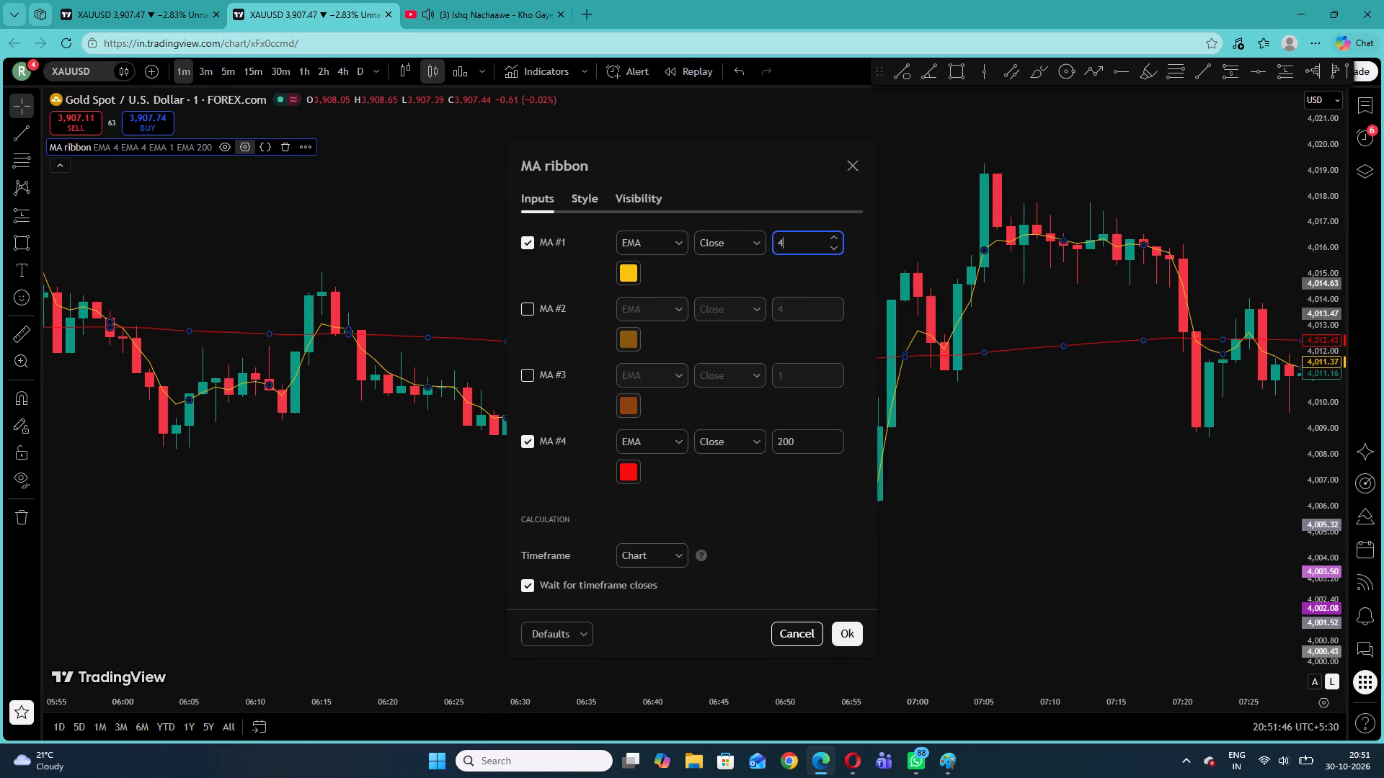
{"action": "left_click", "coordinate": [798, 235]}
{"action": "key", "text": "BackSpace"}
{"action": "key", "text": "3"}
{"action": "left_click_drag", "start_coordinate": [856, 614], "coordinate": [854, 624]}
{"action": "left_click", "coordinate": [853, 630]}
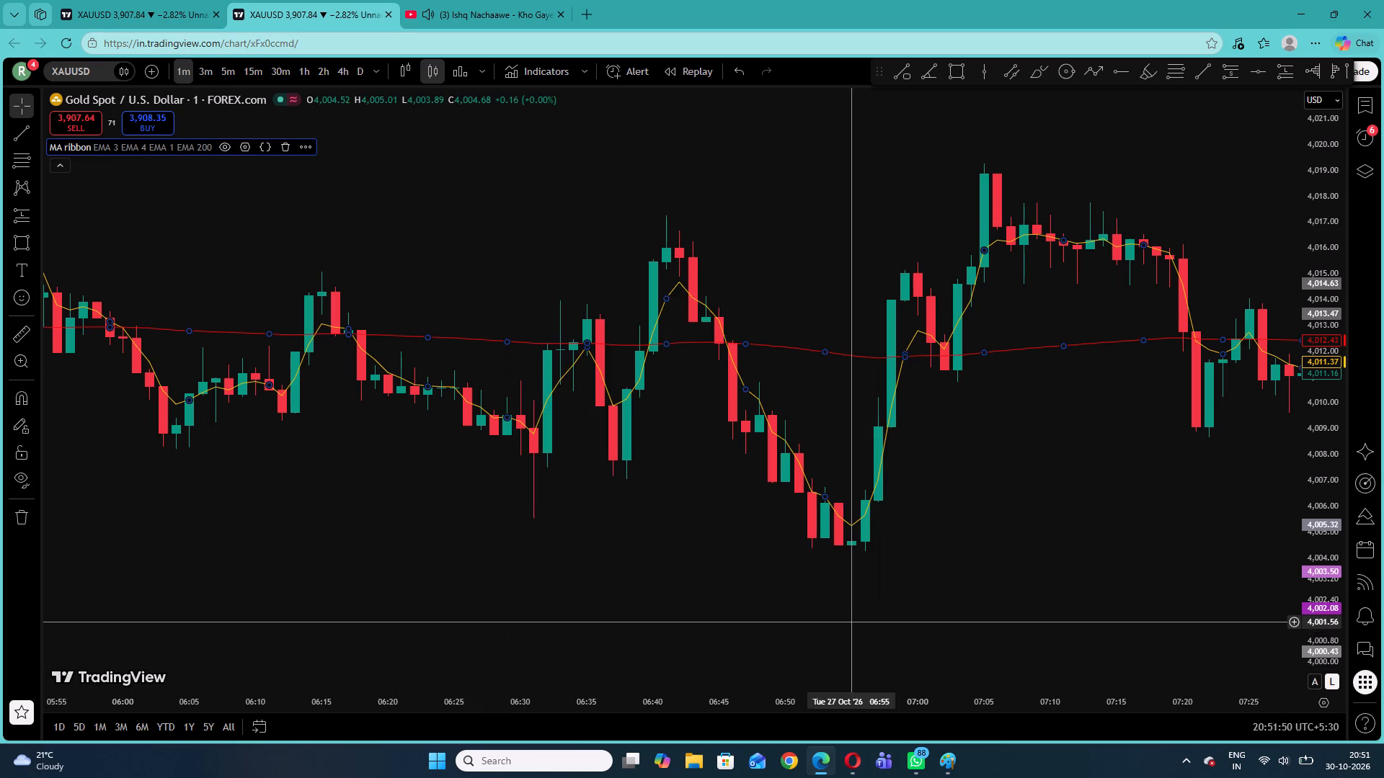
{"action": "left_click", "coordinate": [512, 221]}
Return to the first XAUUSD chart with the 17:17 long and check its MA ribbon.
{"action": "left_click", "coordinate": [172, 0]}
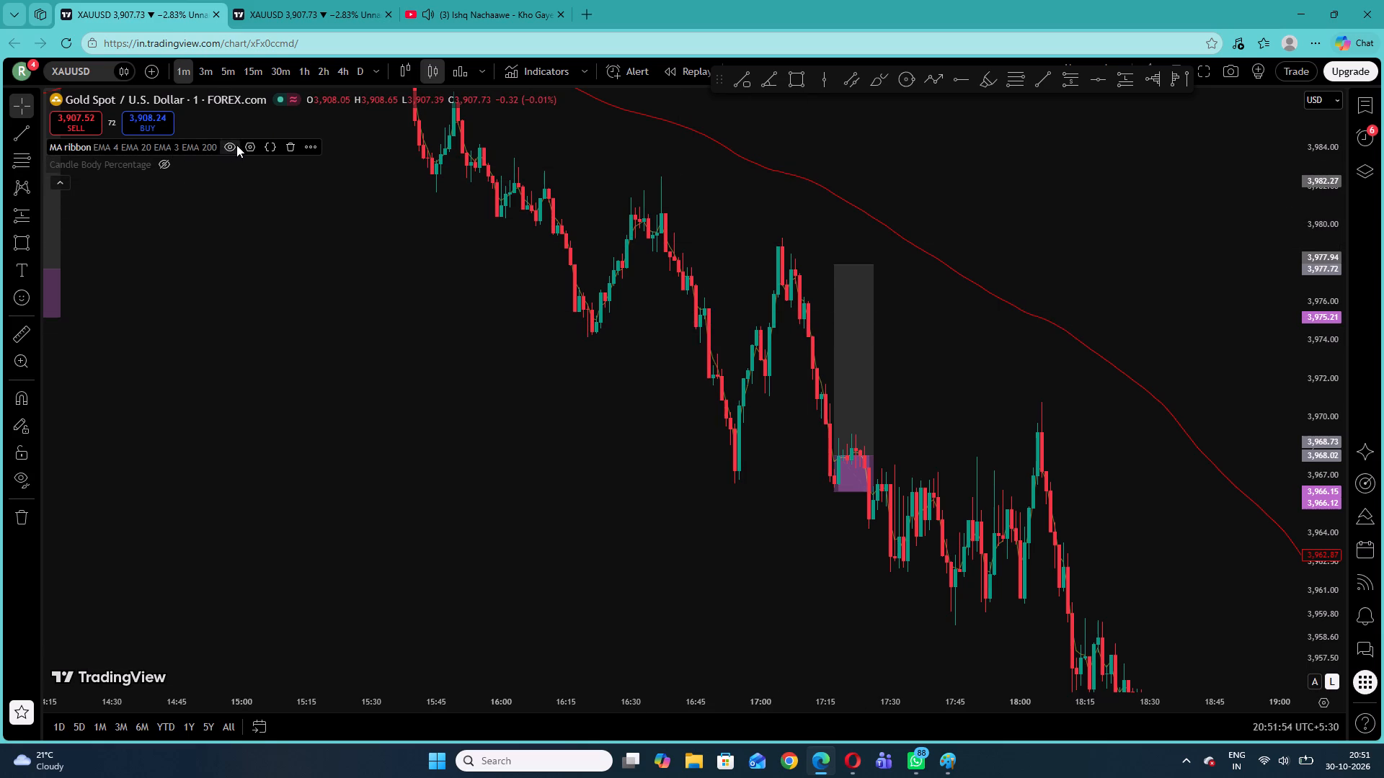
{"action": "left_click", "coordinate": [244, 145]}
{"action": "left_click", "coordinate": [325, 262]}
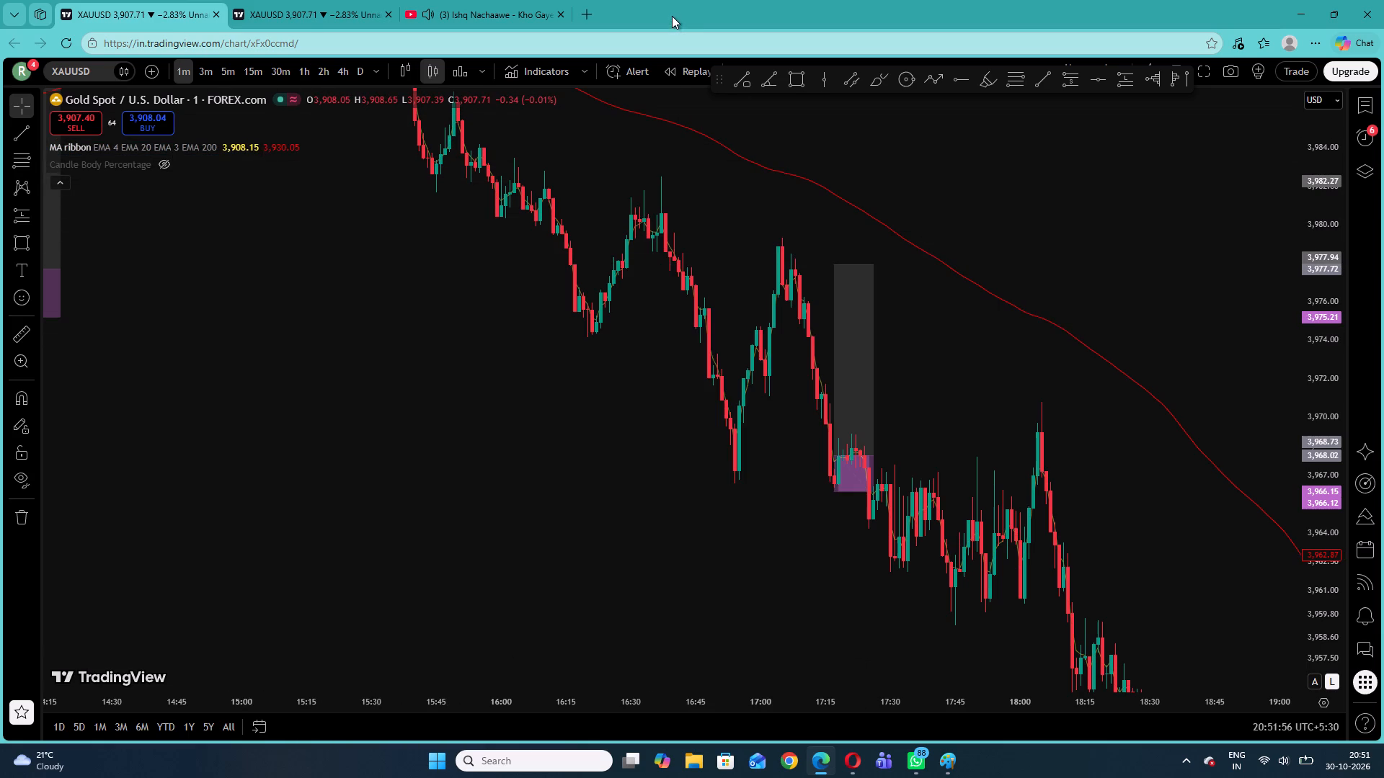
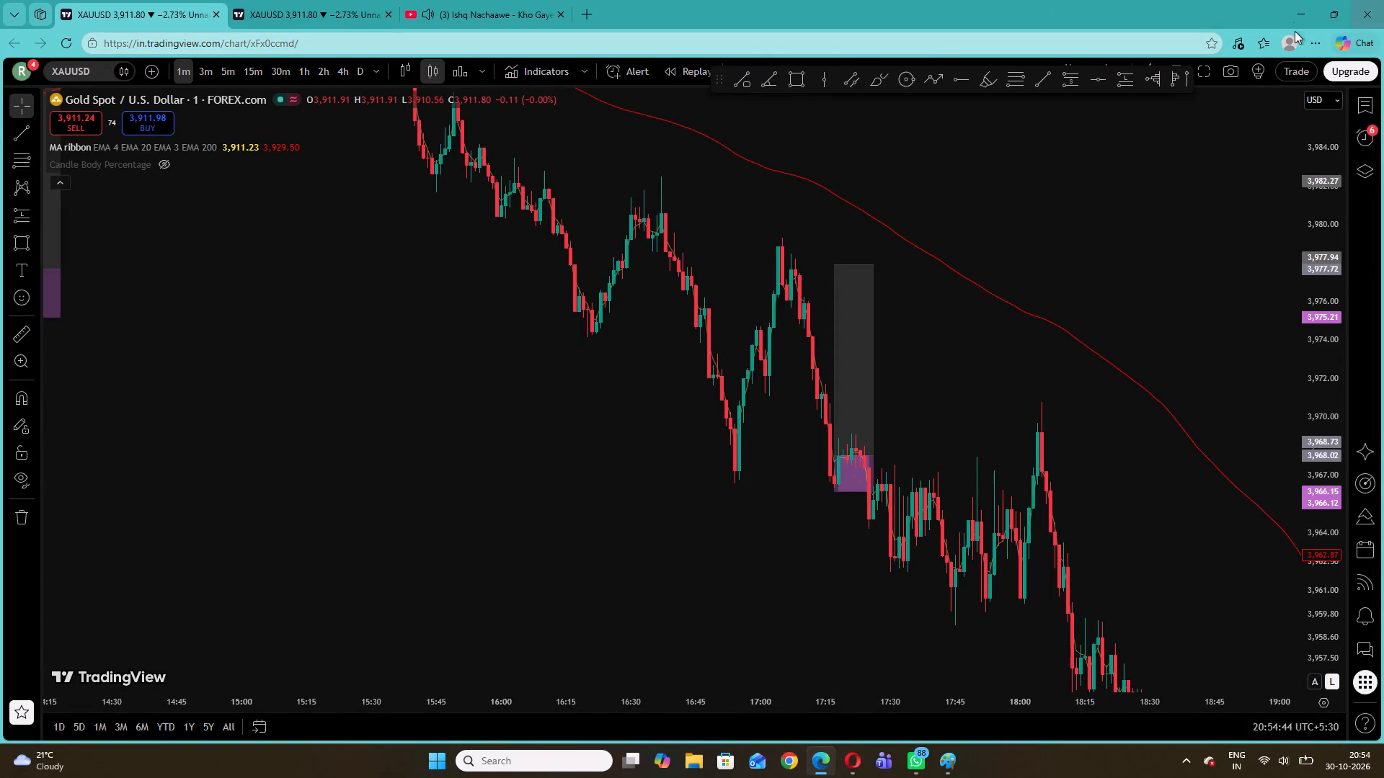
Pause the Ishq Nachaawe music video in the YouTube tab.
{"action": "left_click", "coordinate": [1292, 7]}
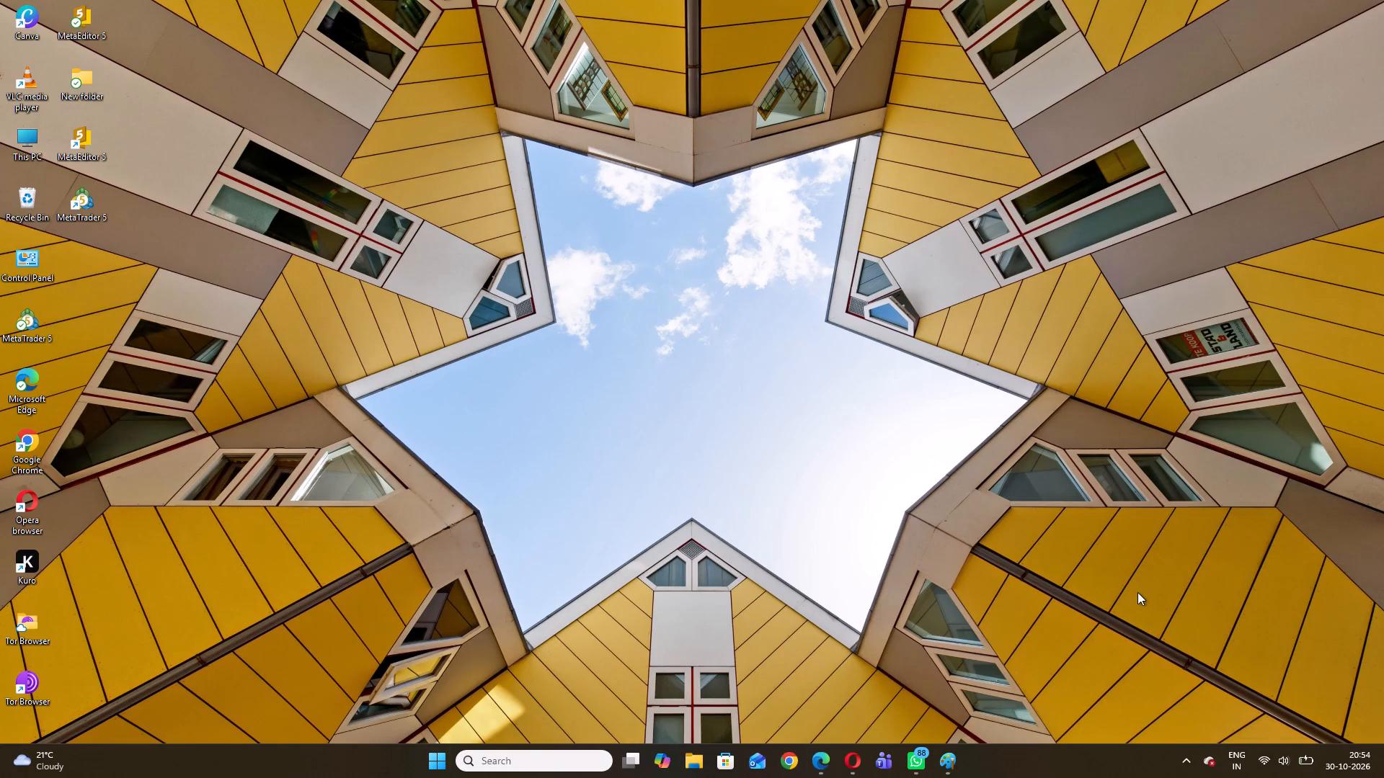
{"action": "left_click", "coordinate": [817, 768]}
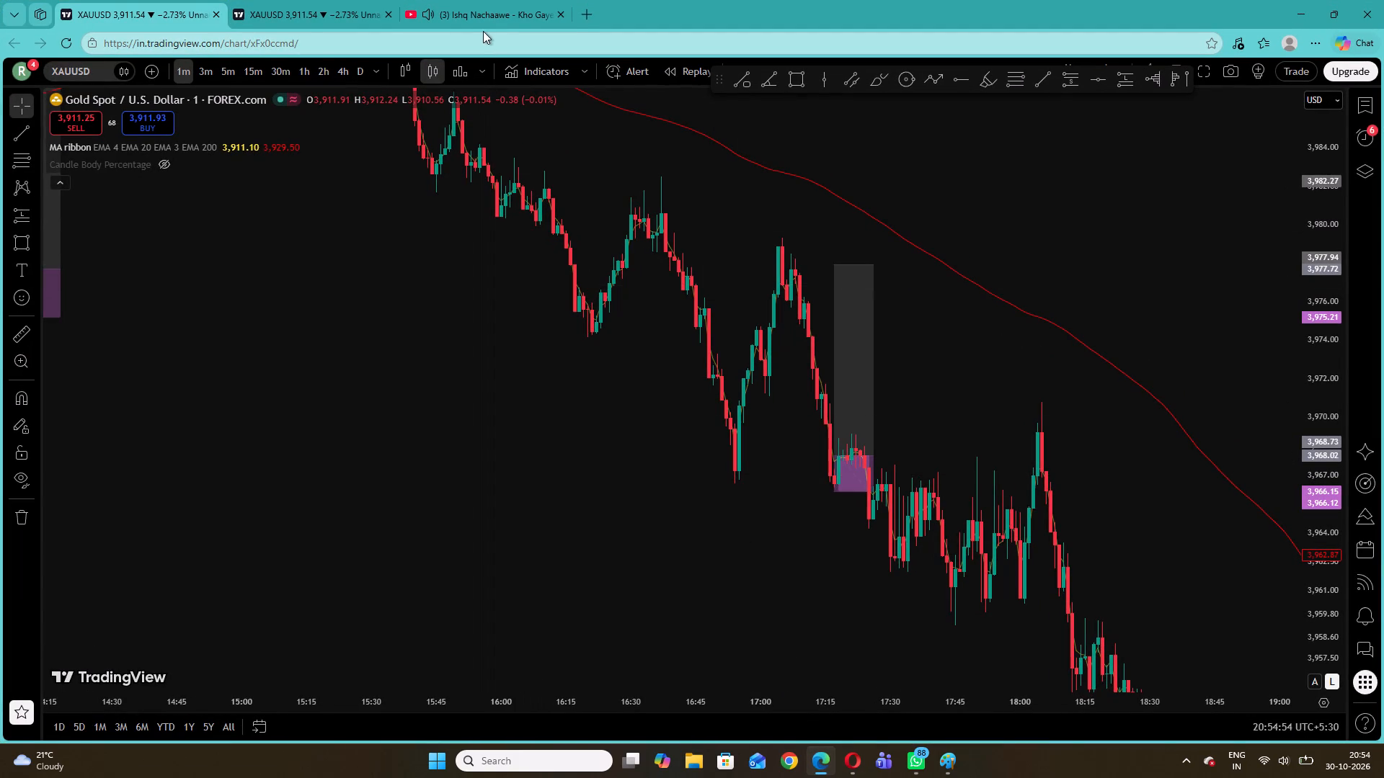
{"action": "left_click", "coordinate": [483, 12]}
{"action": "left_click", "coordinate": [614, 371]}
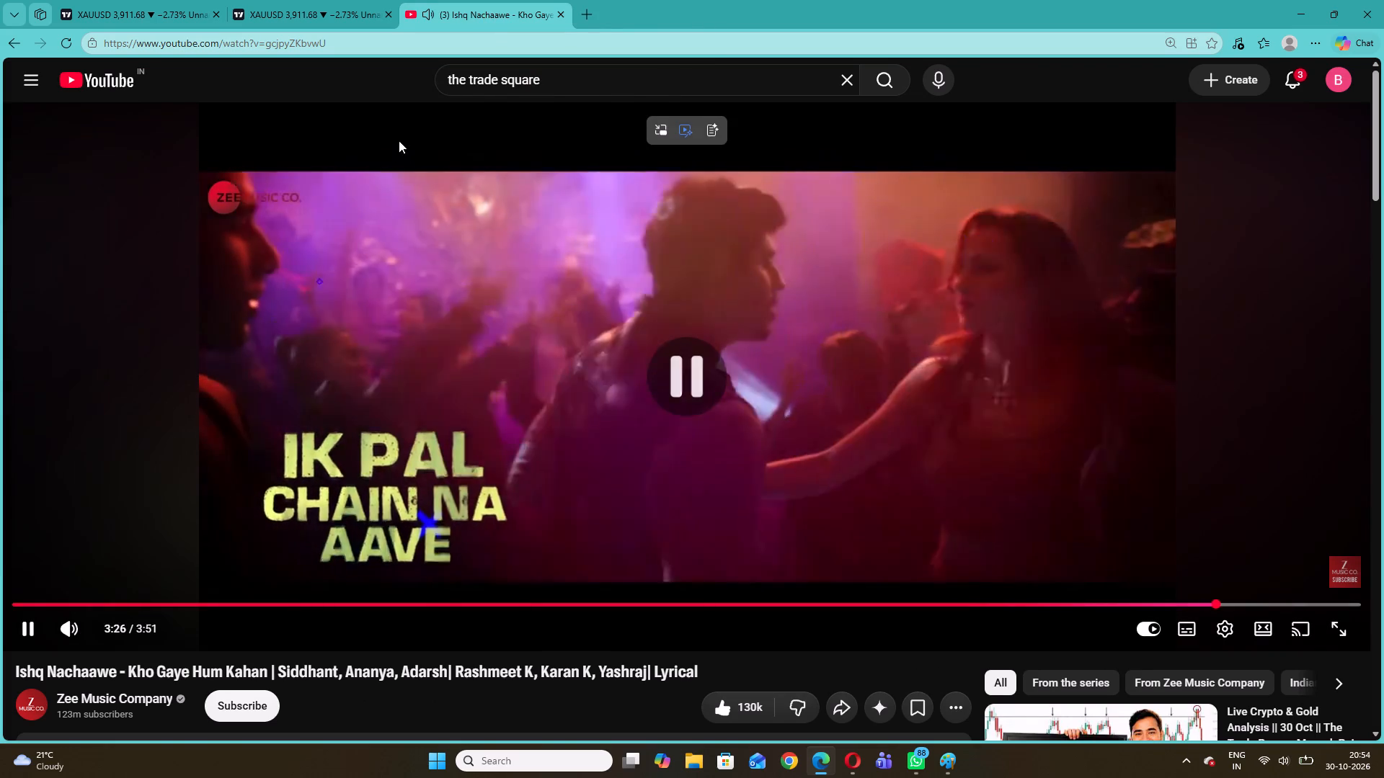